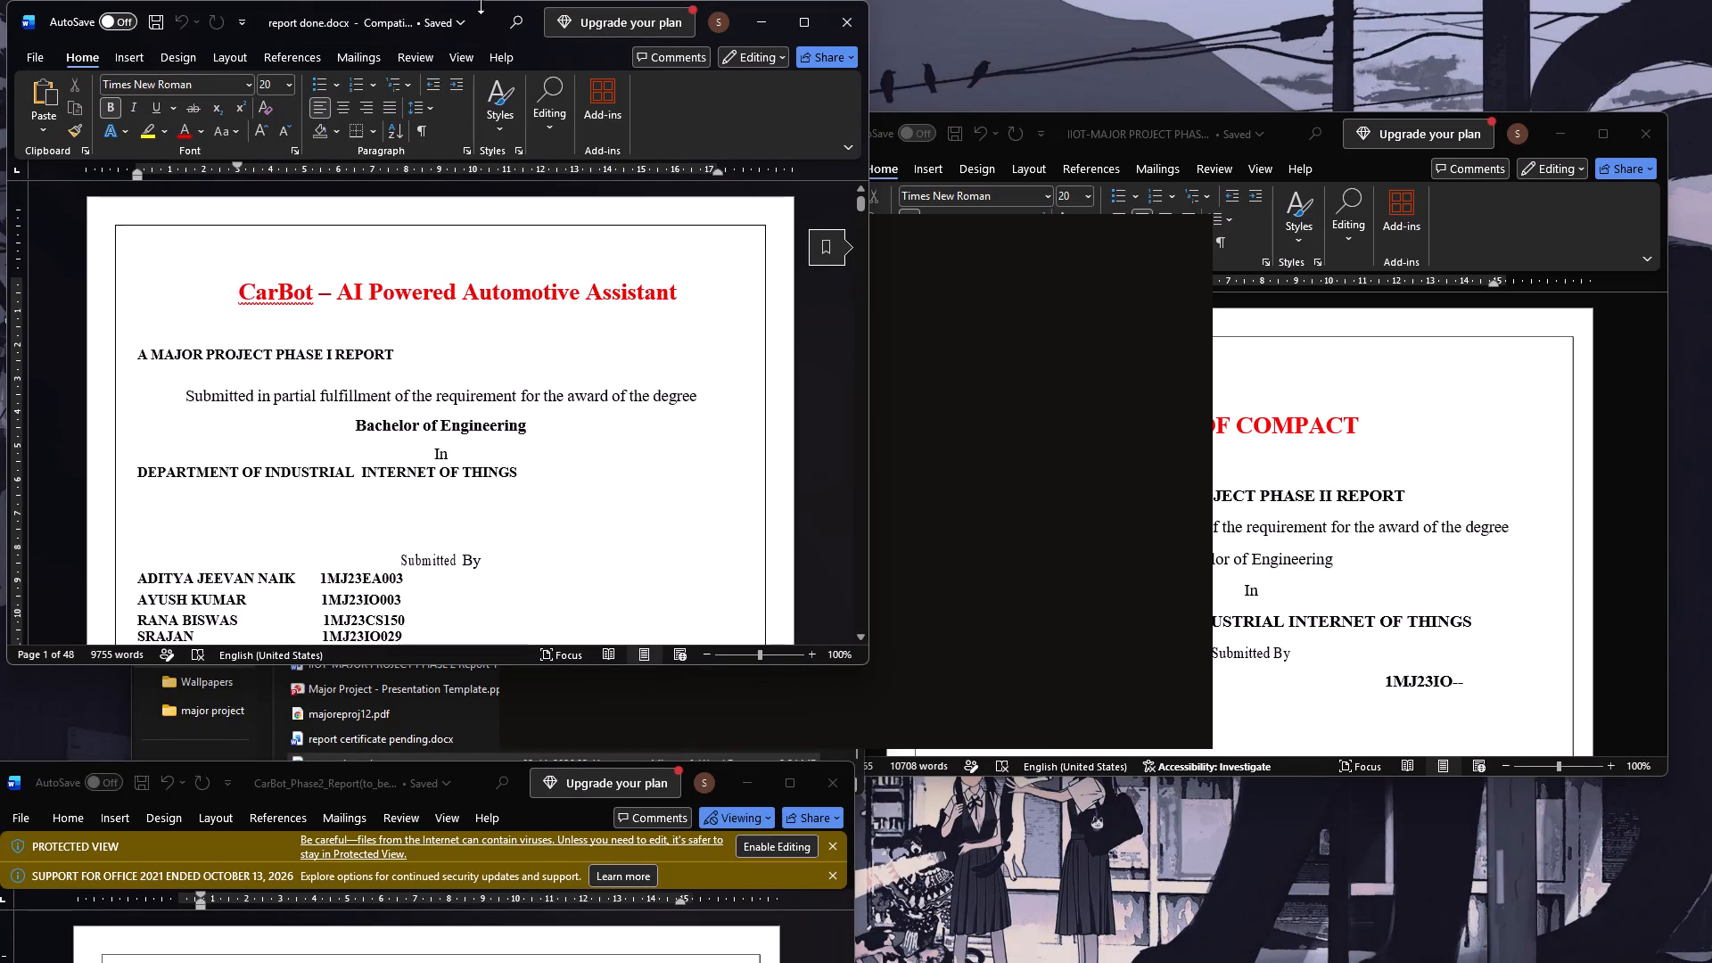
# Arrange report done.docx side by side with the CarBot_Phase2_Report document, with report done.docx on the left half.
pyautogui.moveTo(481, 21); pyautogui.dragTo(623, 4)
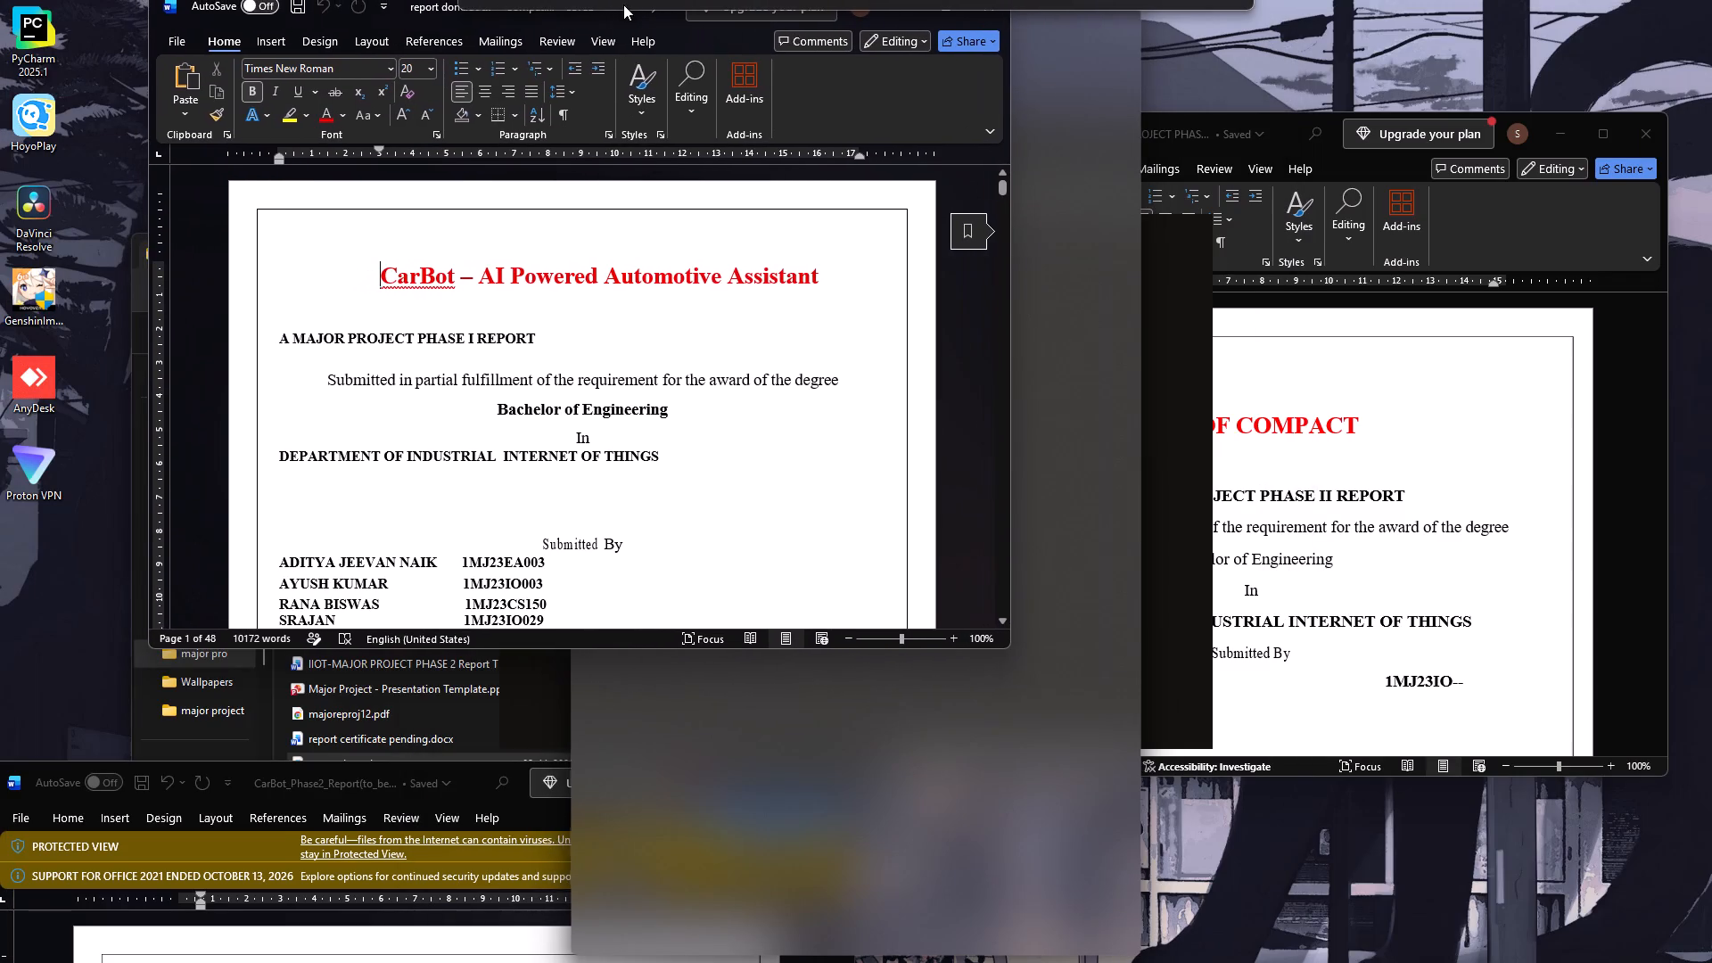
pyautogui.moveTo(623, 4); pyautogui.dragTo(500, 41)
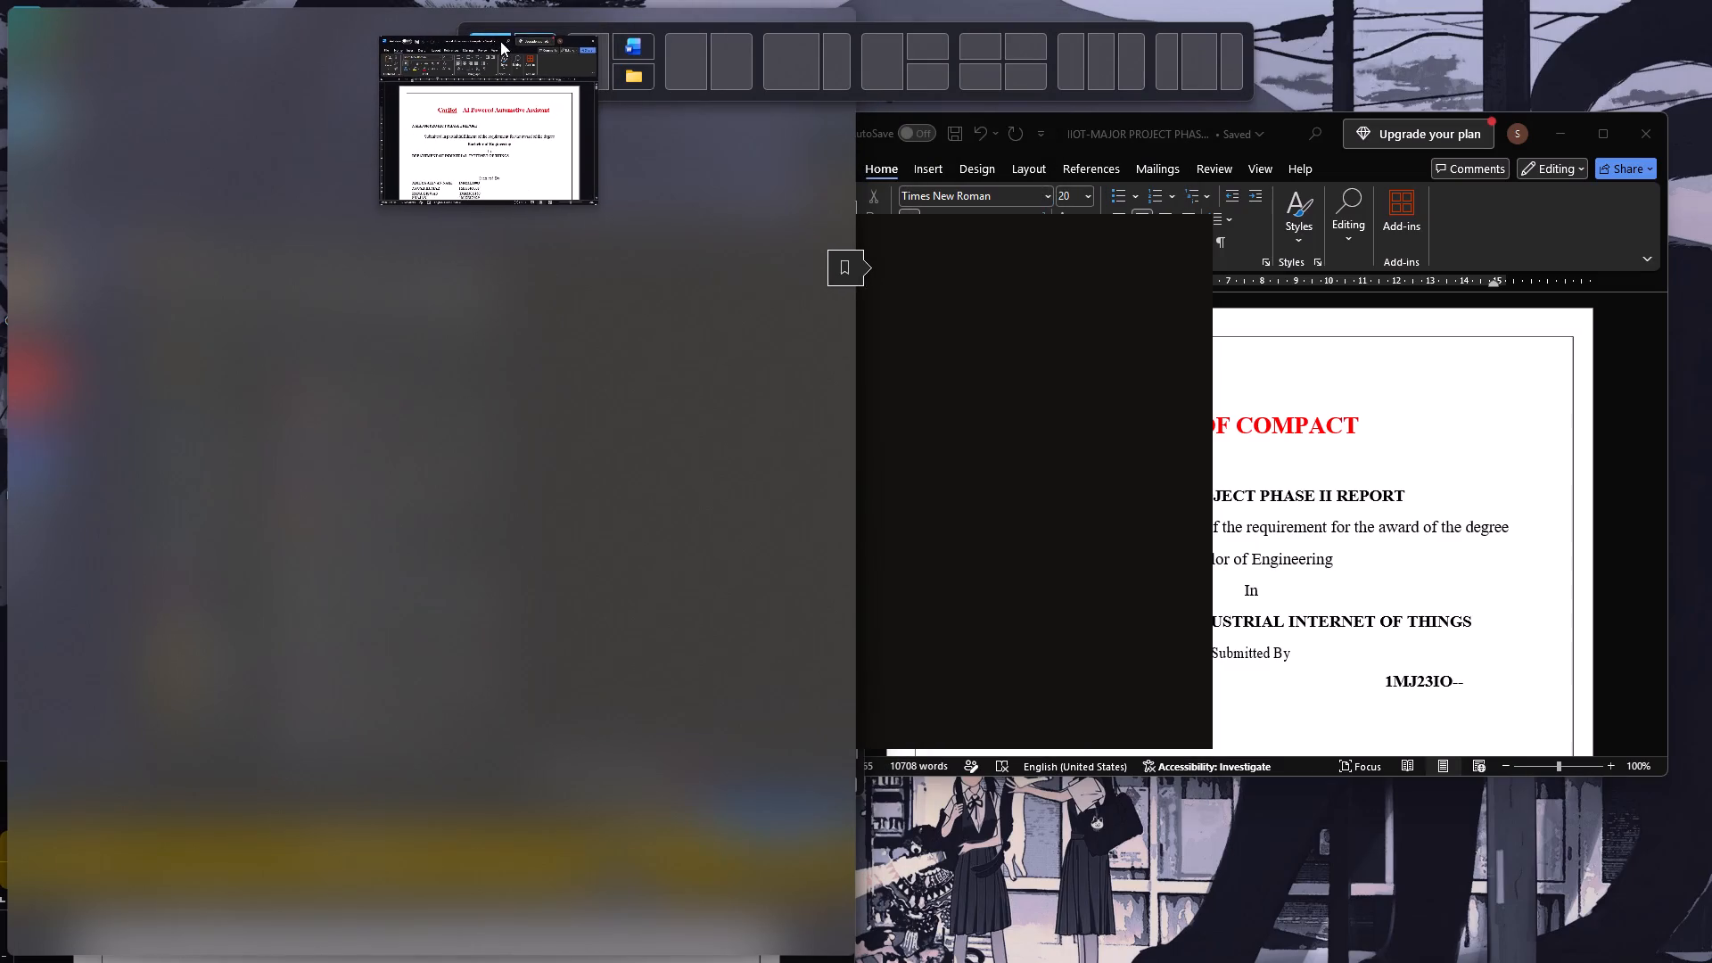
pyautogui.moveTo(500, 41); pyautogui.dragTo(494, 57)
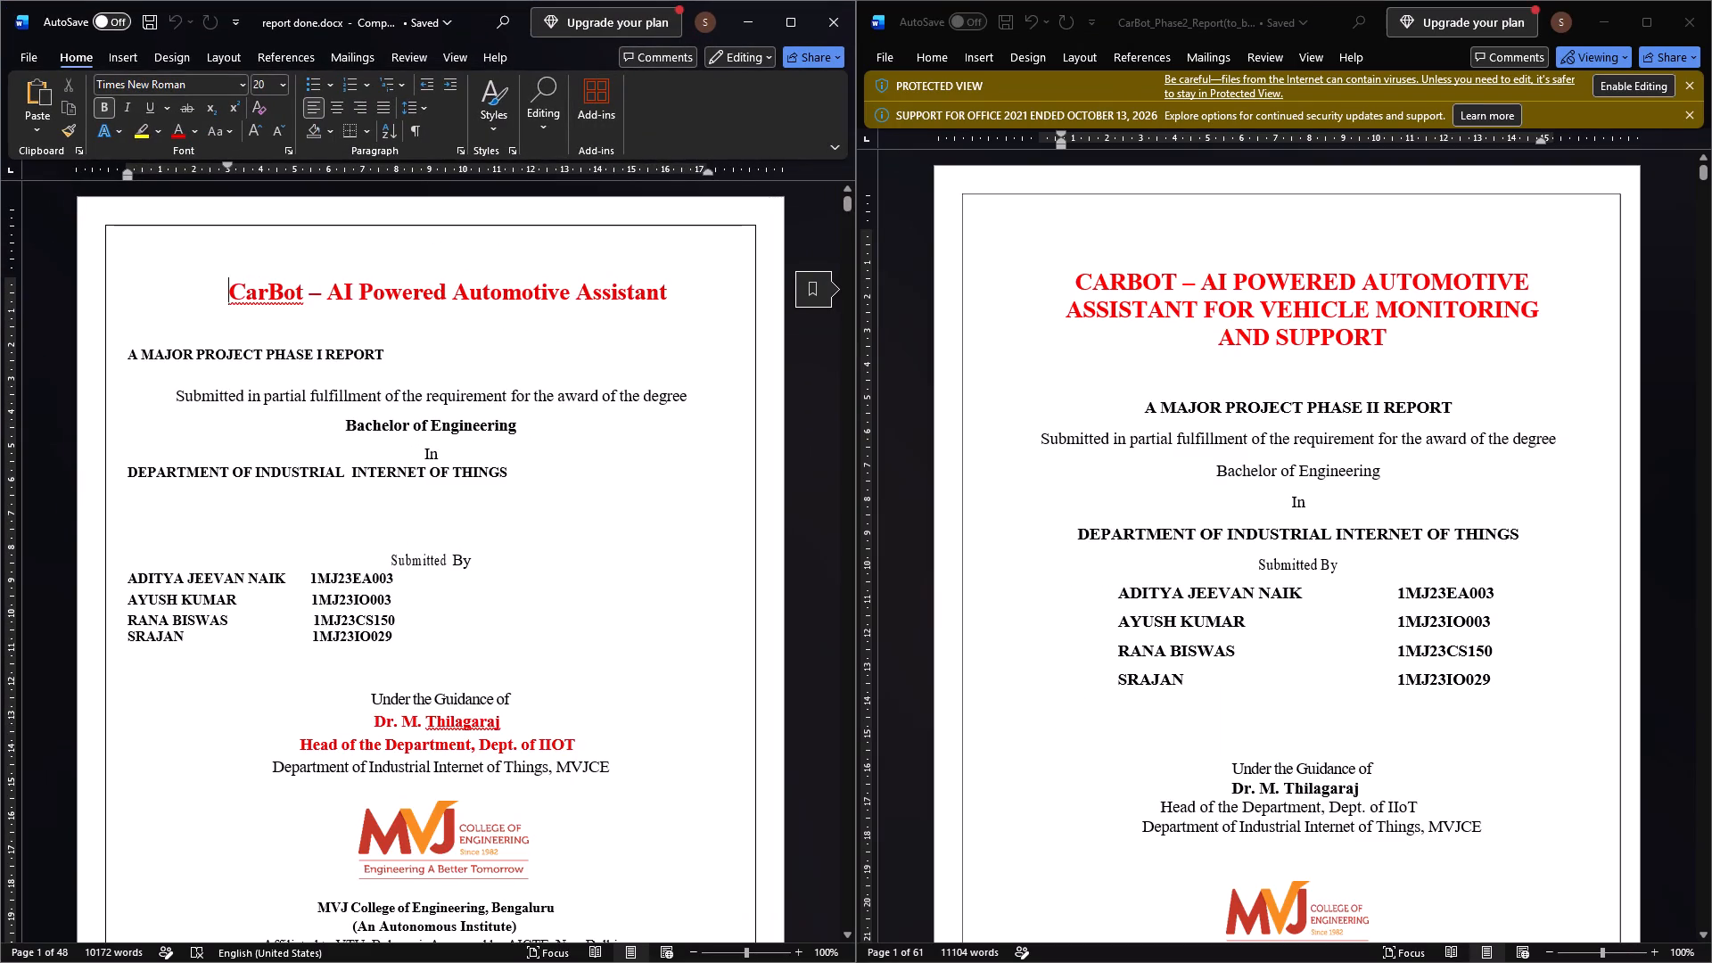
# Compare the title pages of report done.docx and CarBot_Phase2_Report, and view the certificate page of report done.docx.
pyautogui.scroll(-9, 674, 447)
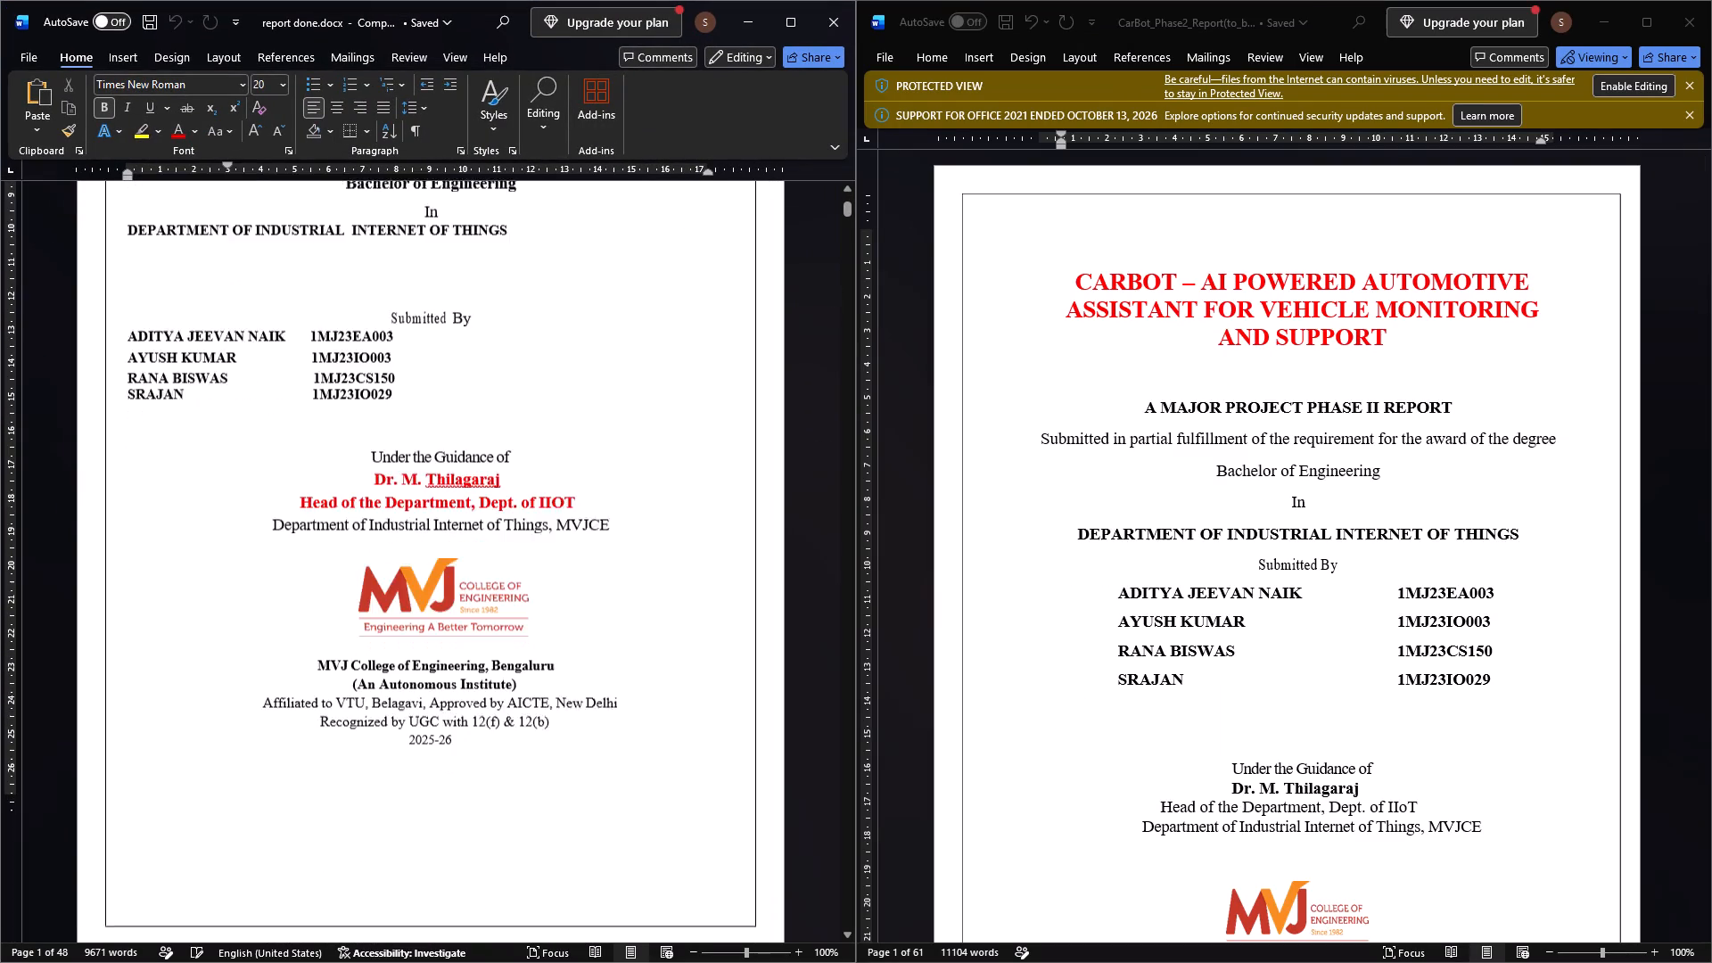
pyautogui.scroll(-14, 641, 460)
pyautogui.scroll(-10, 1131, 580)
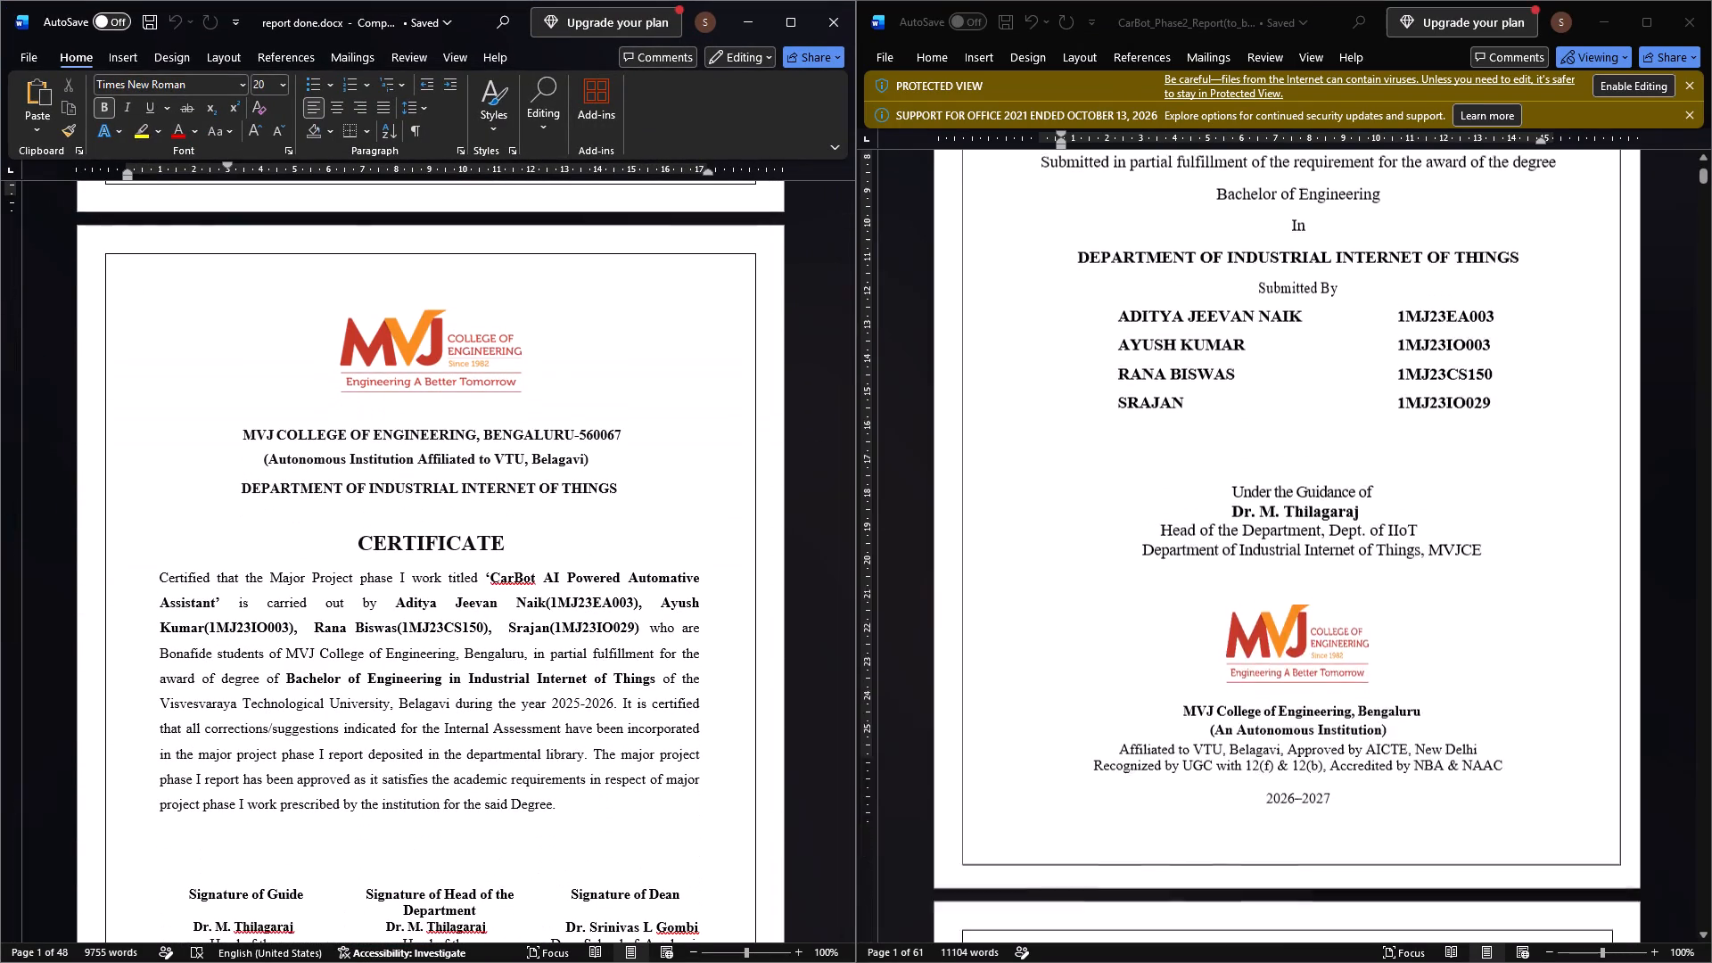
pyautogui.scroll(-2, 1132, 582)
# Enable editing for the protected CarBot_Phase2_Report document.
pyautogui.click(1626, 86)
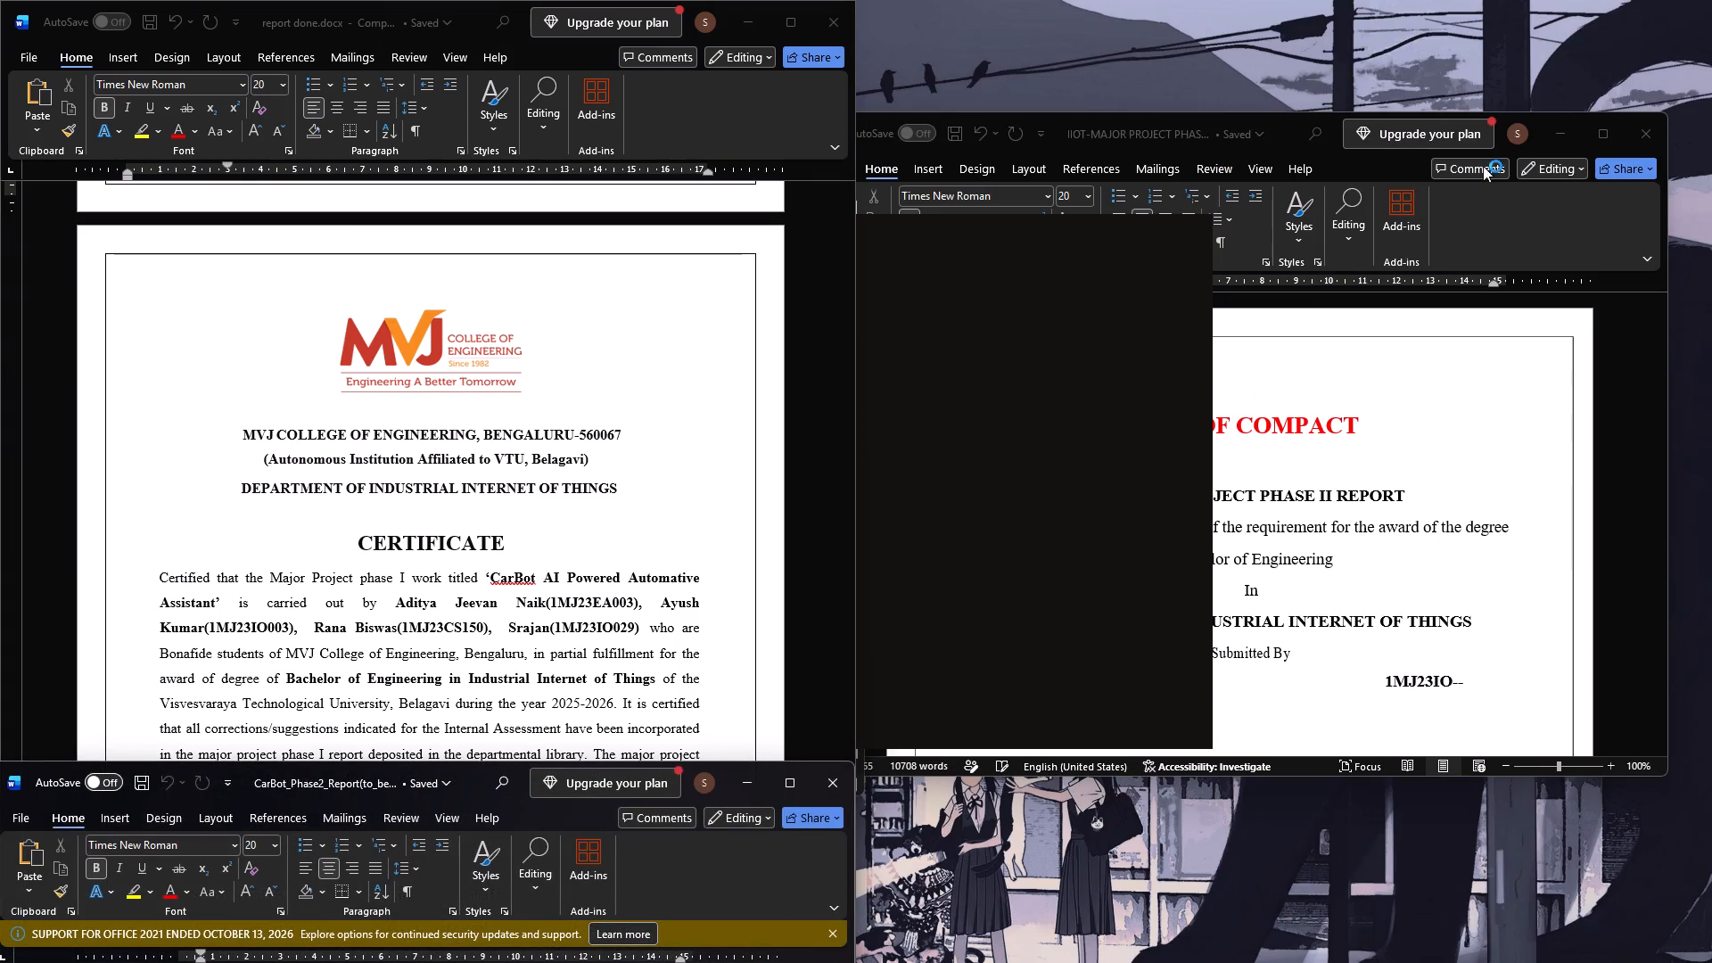
# Arrange the IIOT-MAJOR PROJECT PHASE 2 template side by side with report done.docx, with the template on the right half.
pyautogui.moveTo(1271, 127); pyautogui.dragTo(932, 0)
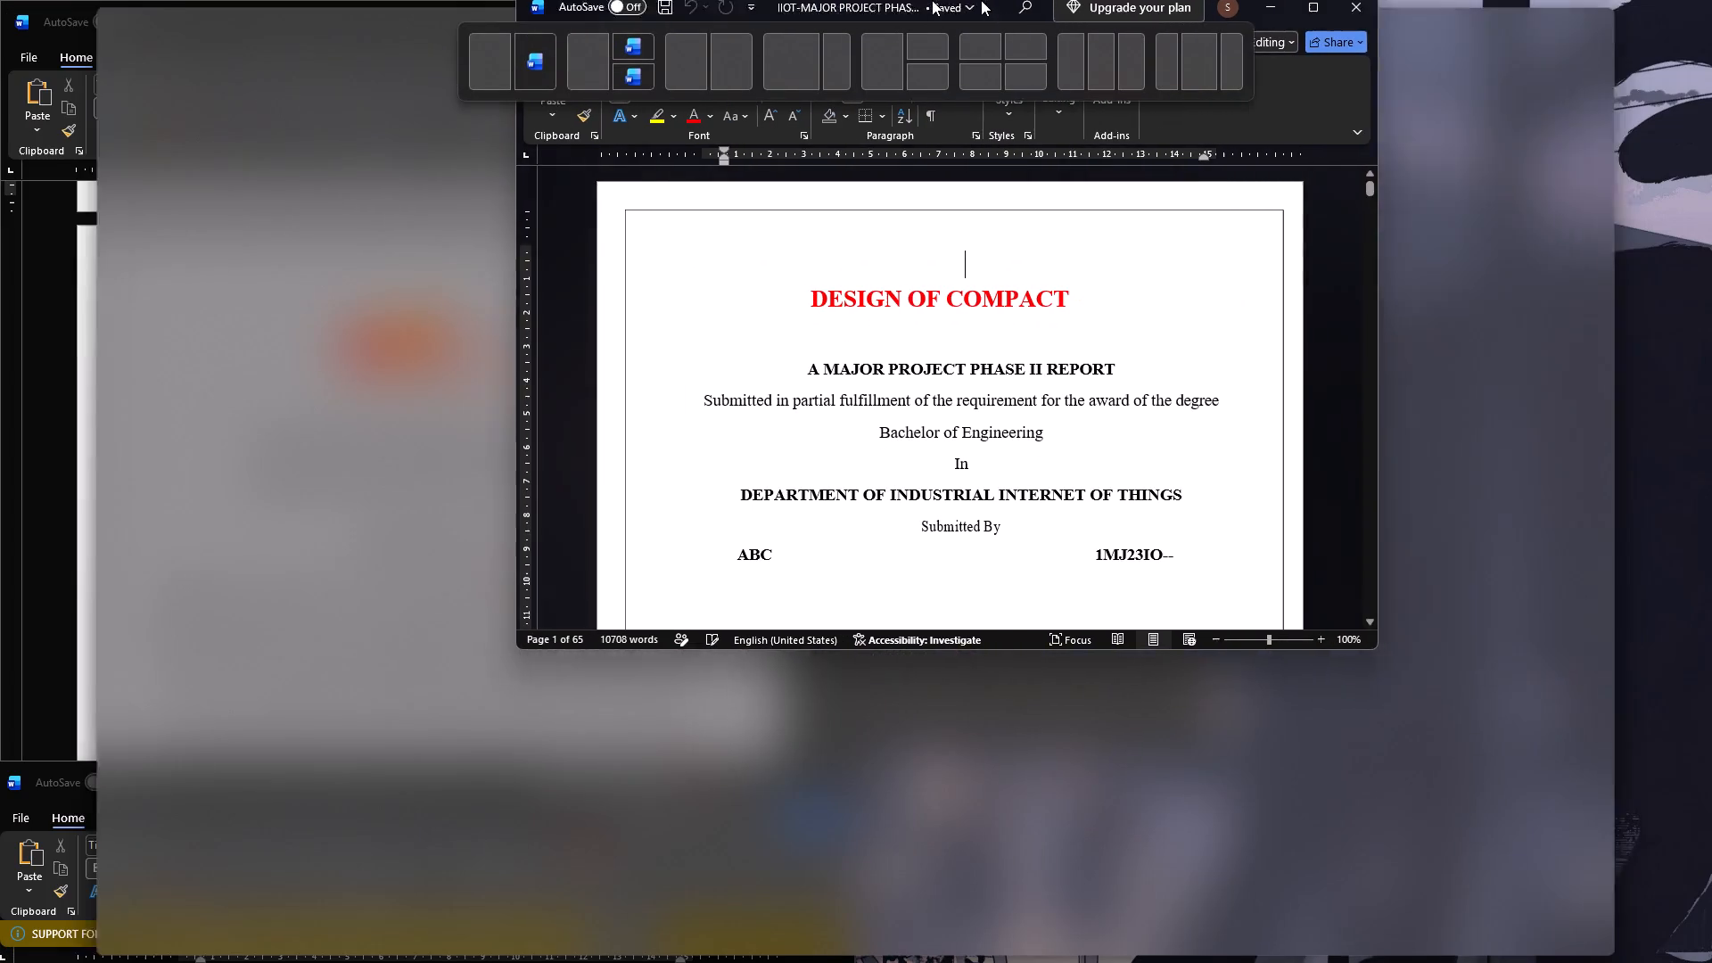
pyautogui.moveTo(932, 0); pyautogui.dragTo(546, 63)
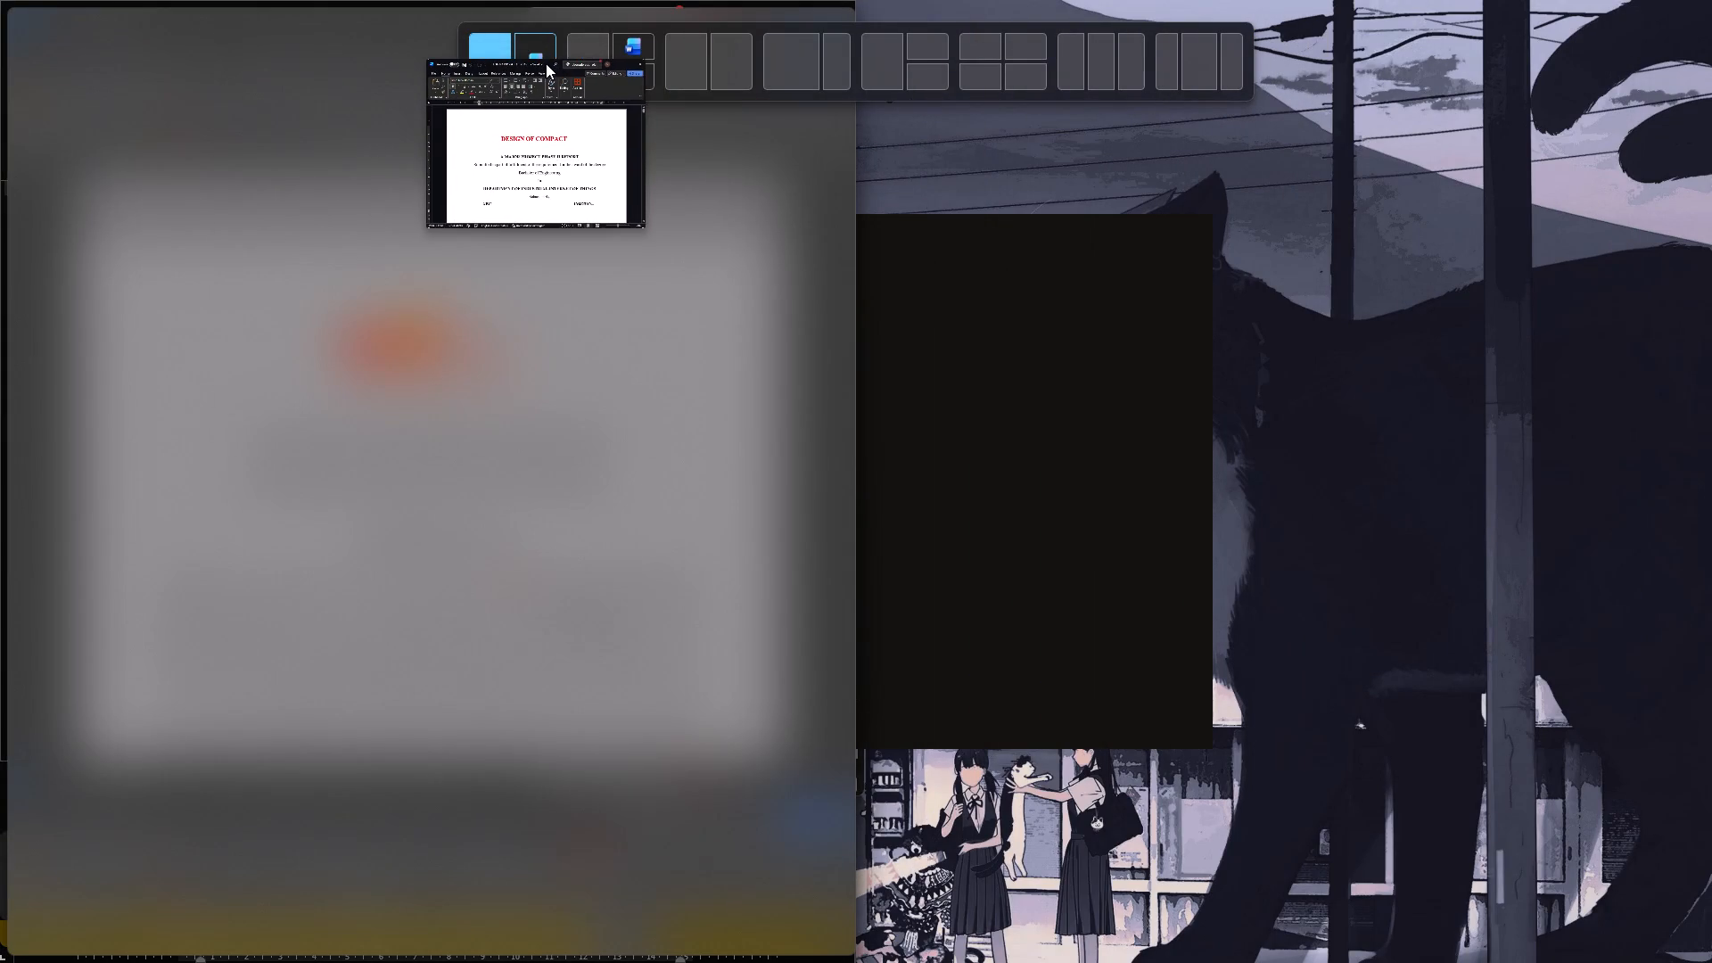
pyautogui.moveTo(546, 63); pyautogui.dragTo(756, 83)
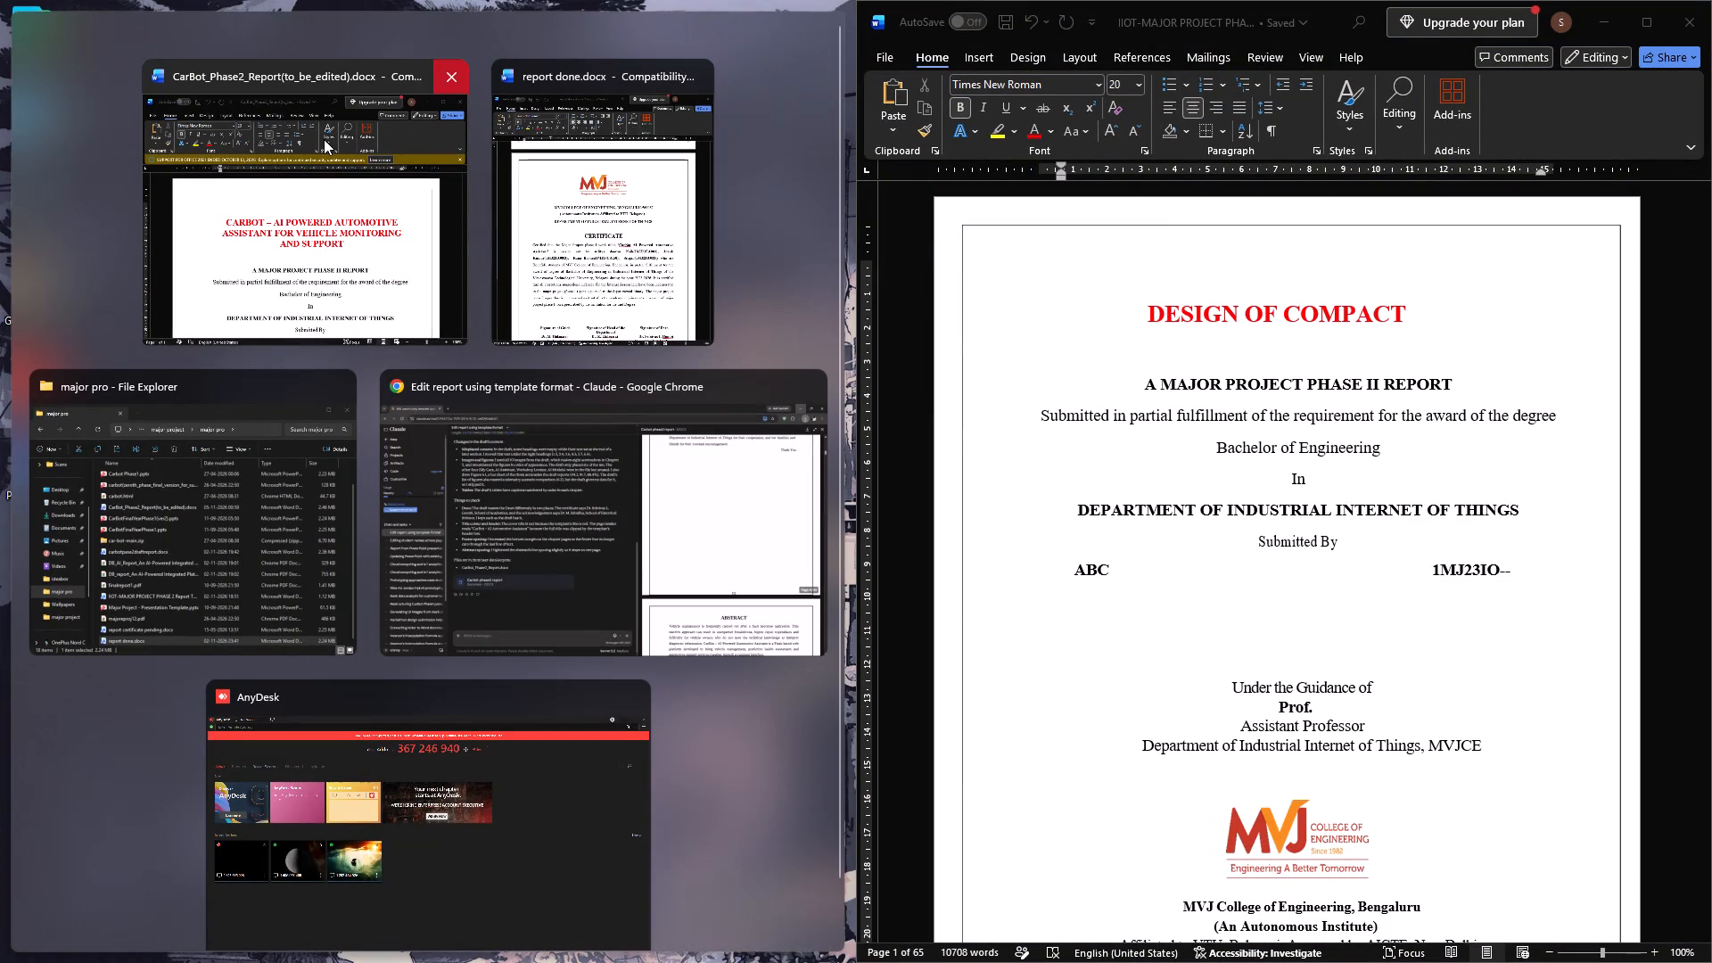
pyautogui.click(620, 179)
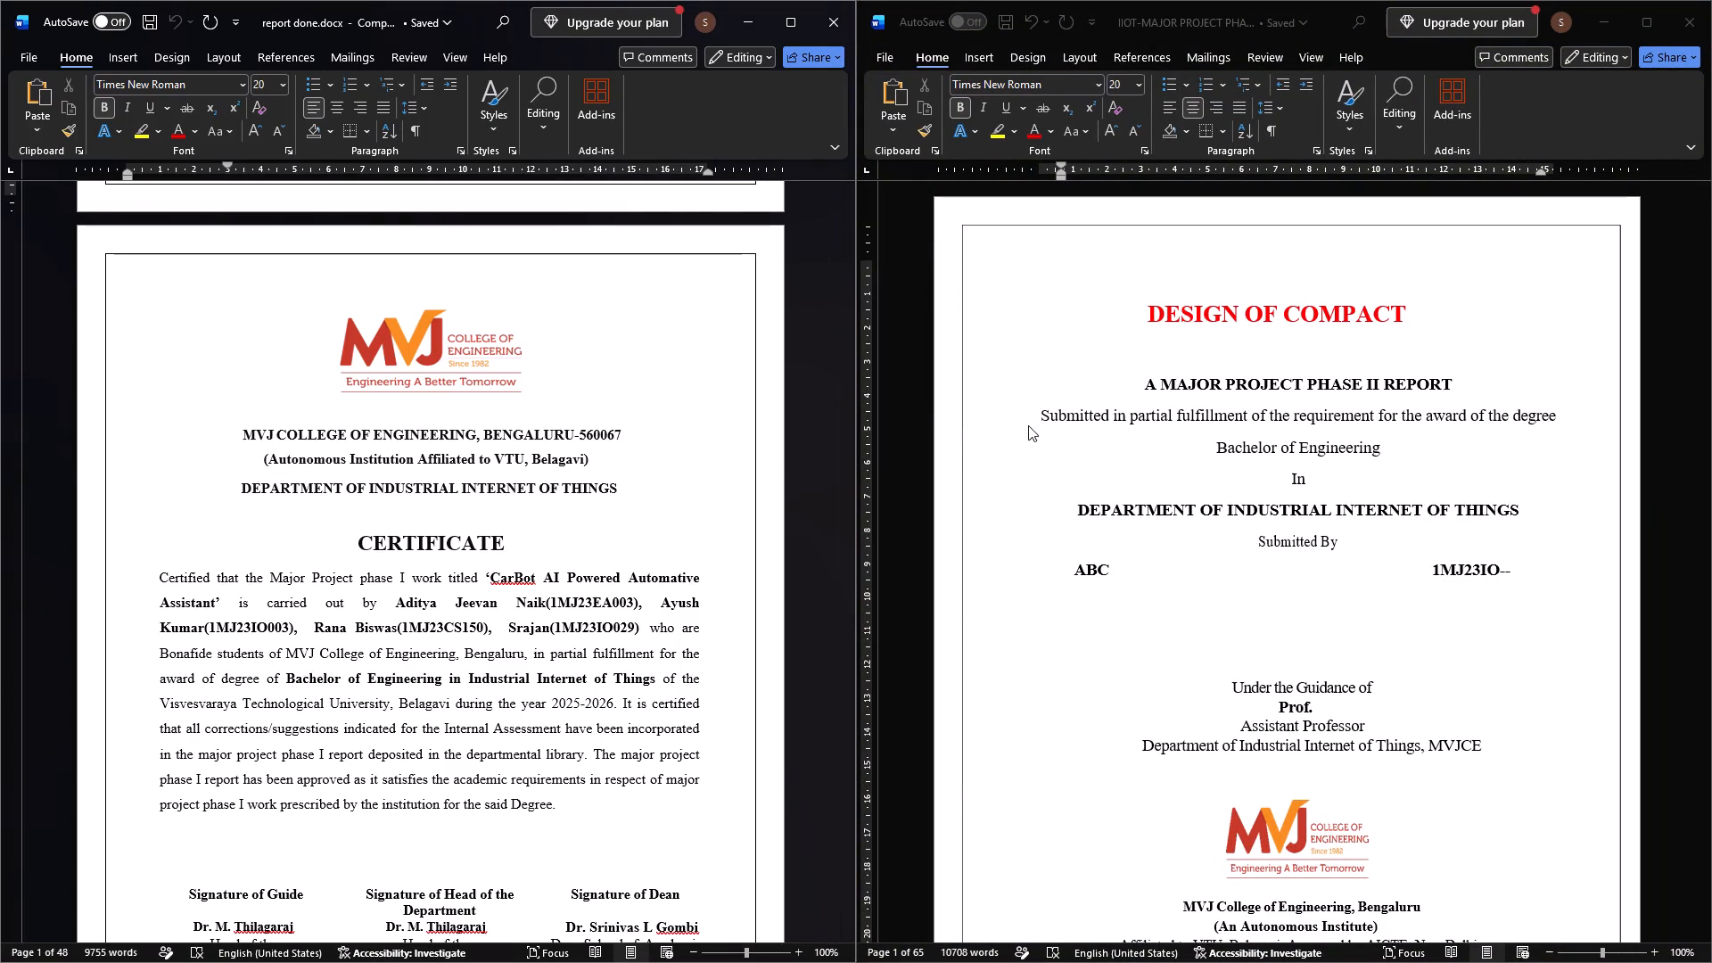
# Compare the certificate pages of the IIOT template and report done.docx, including the signature and examiner sections.
pyautogui.scroll(-14, 1030, 426)
pyautogui.scroll(-14, 1030, 426)
pyautogui.scroll(-7, 1030, 424)
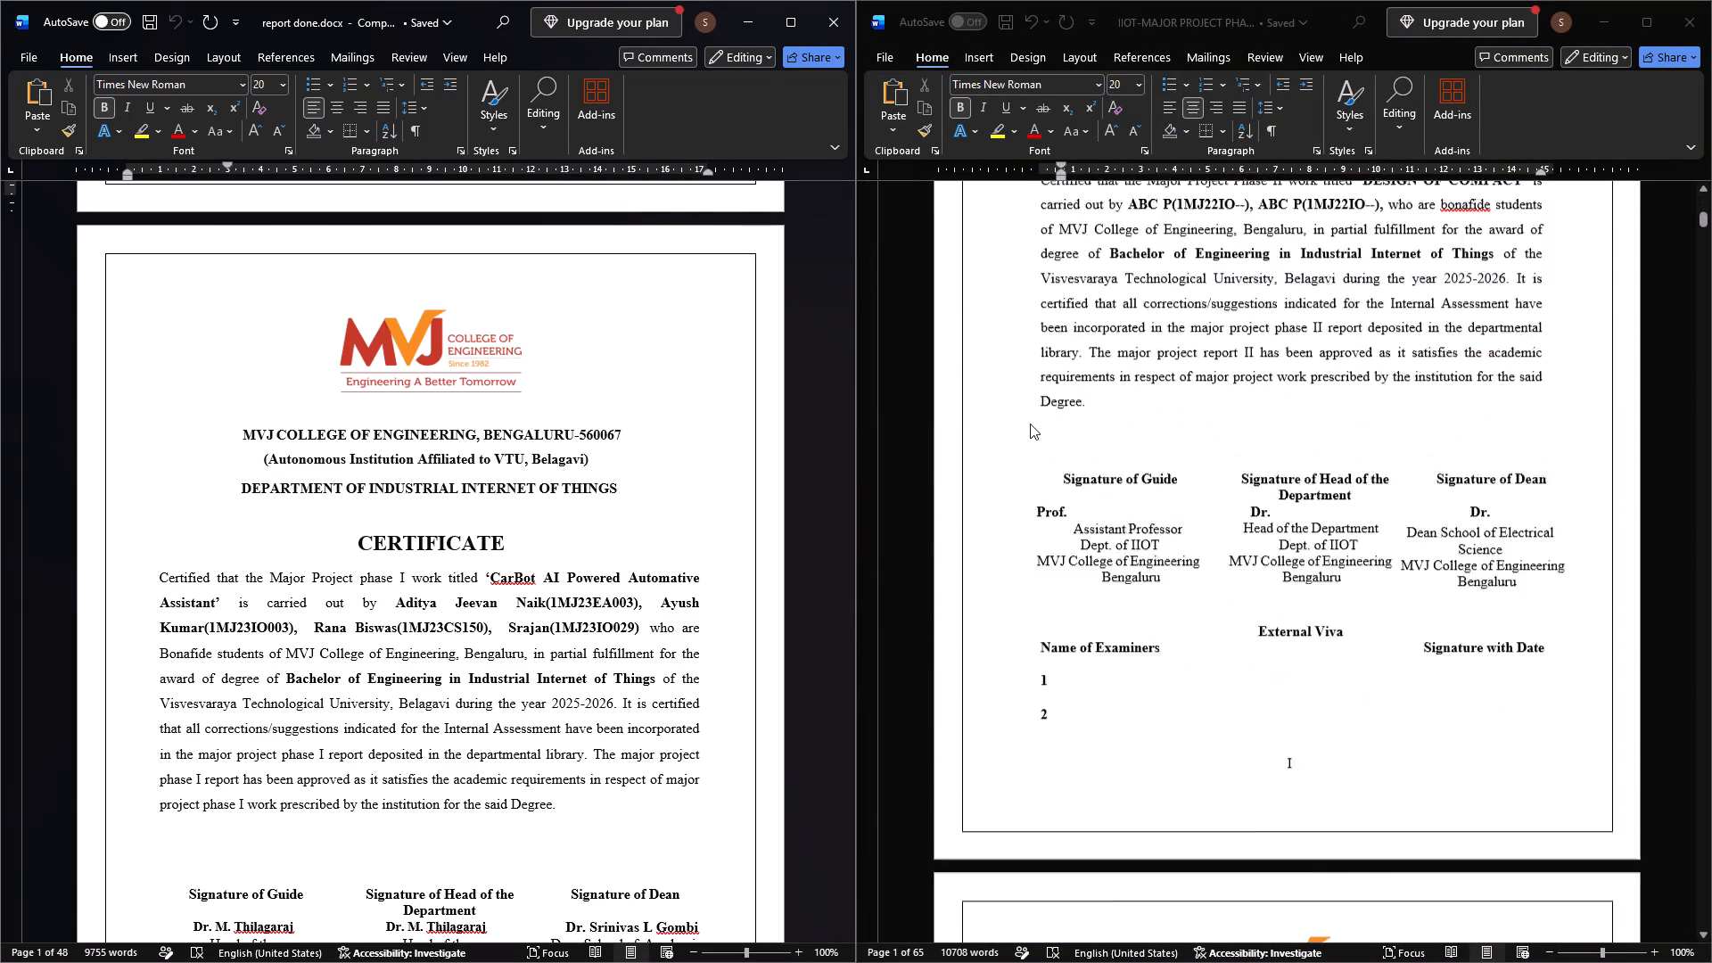
pyautogui.scroll(-16, 707, 523)
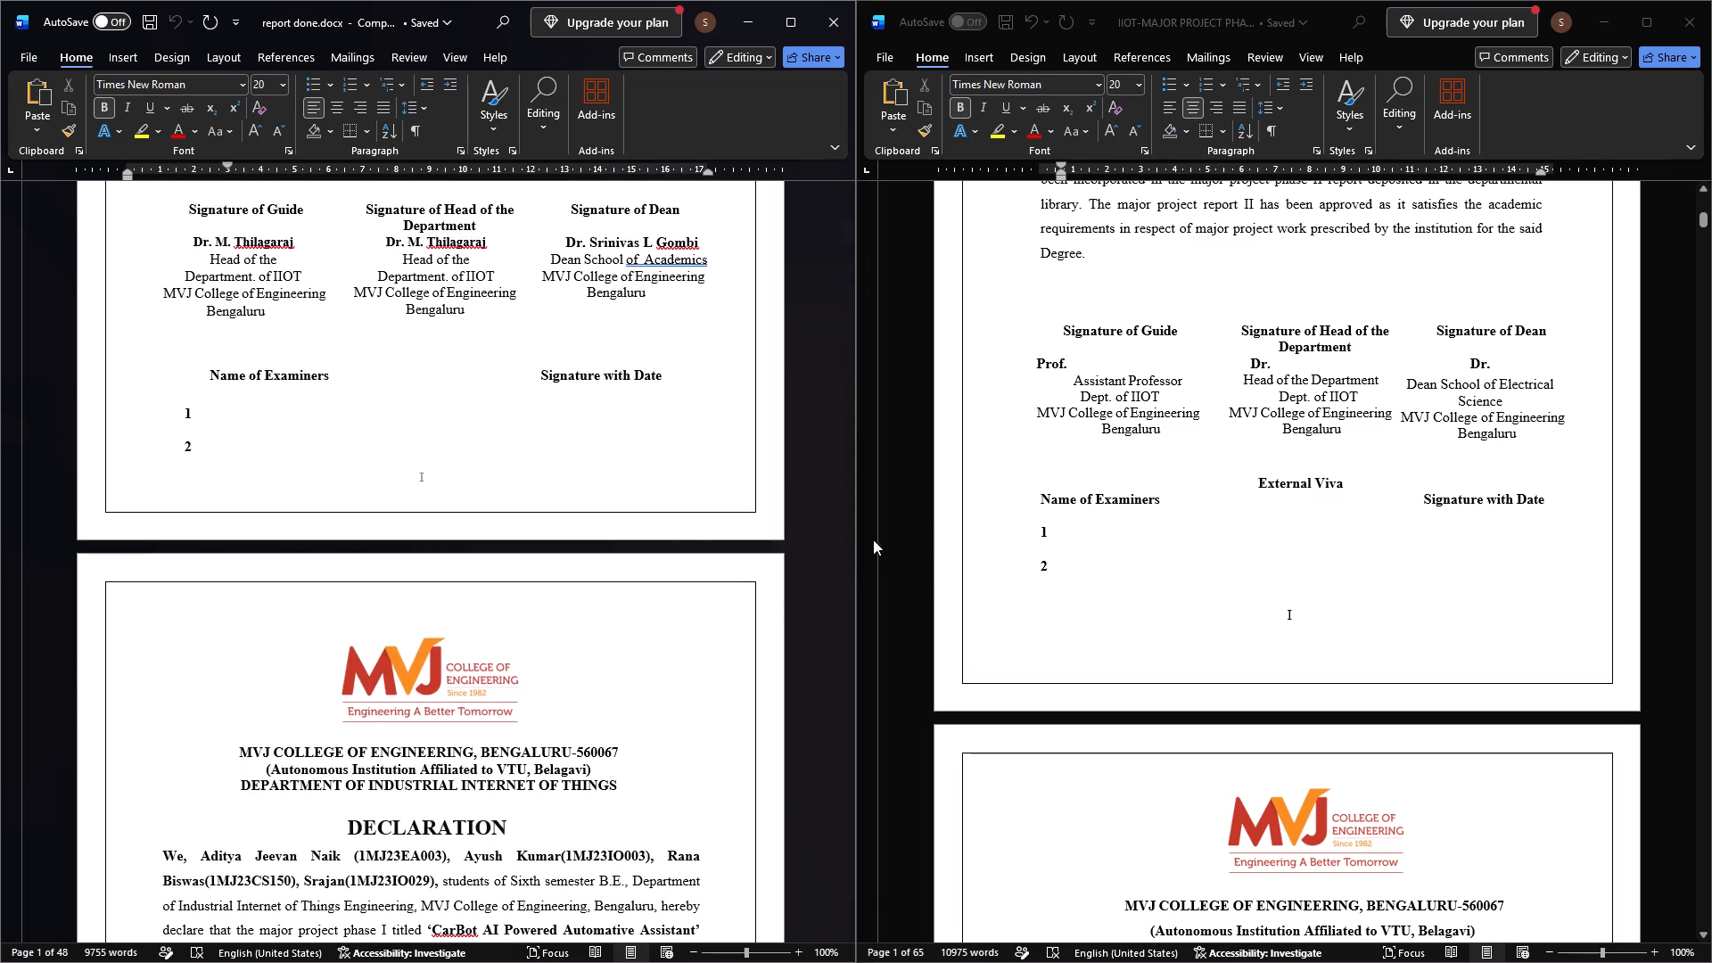
# Compare the declaration pages of report done.docx and the IIOT template, rechecking the certificate page ending in report done.docx.
pyautogui.scroll(-7, 663, 541)
pyautogui.scroll(-5, 745, 515)
pyautogui.scroll(-6, 1097, 517)
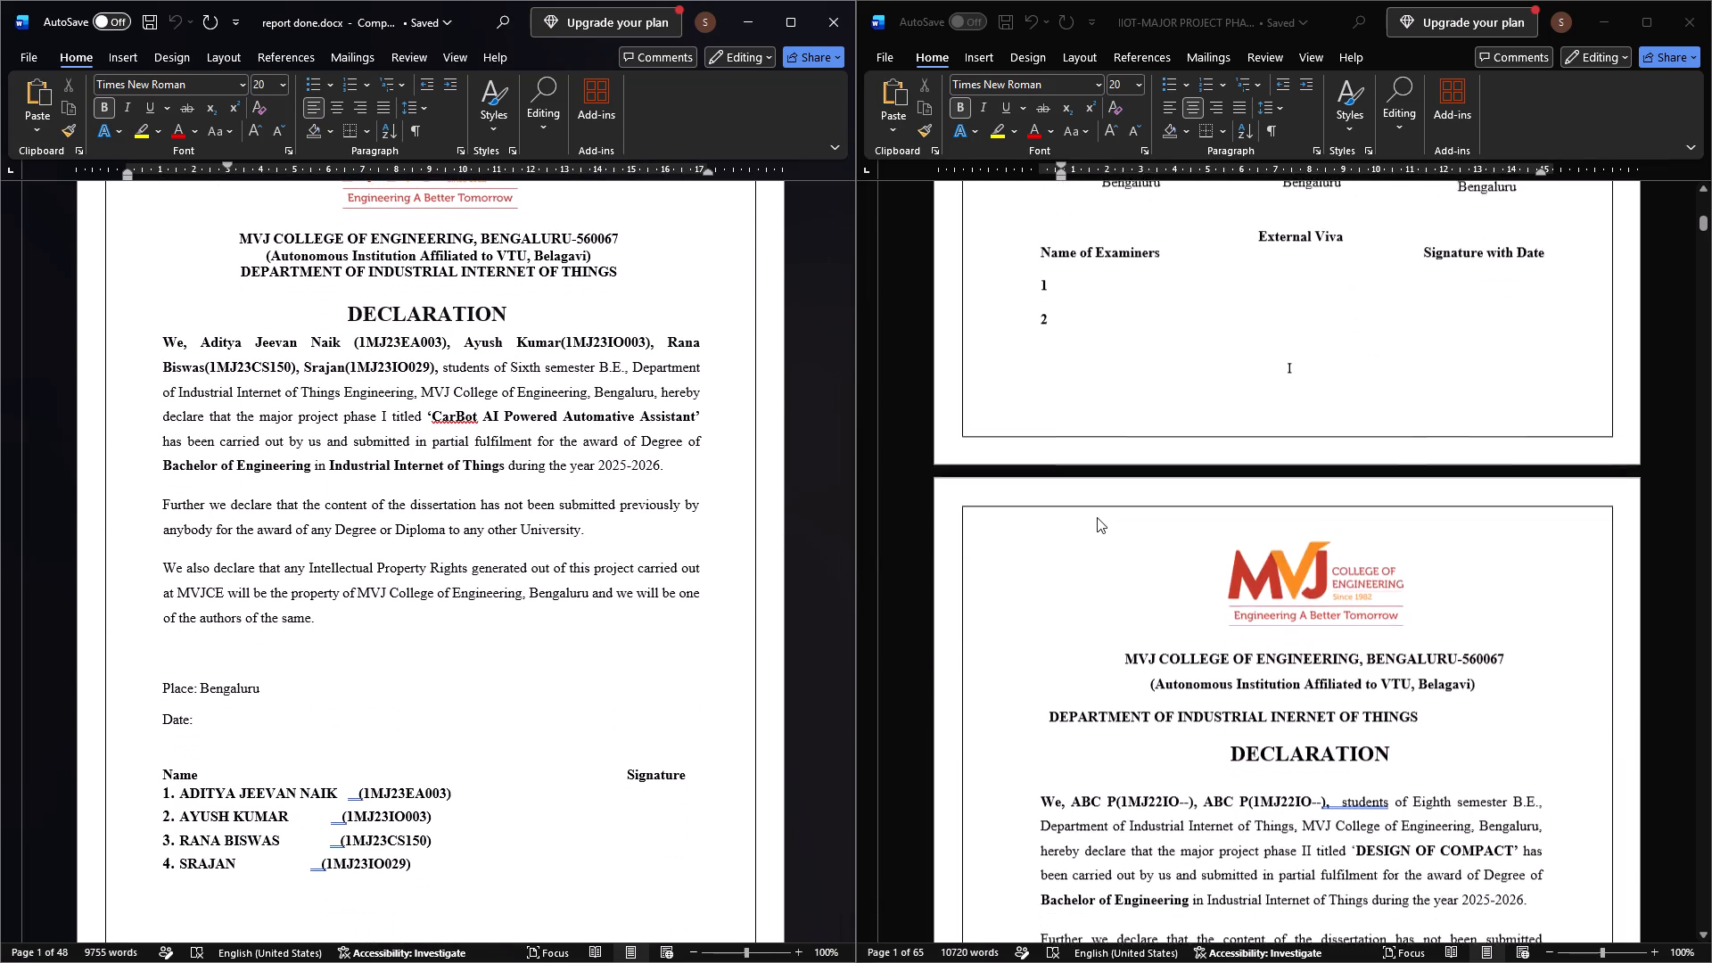
pyautogui.scroll(-12, 1097, 525)
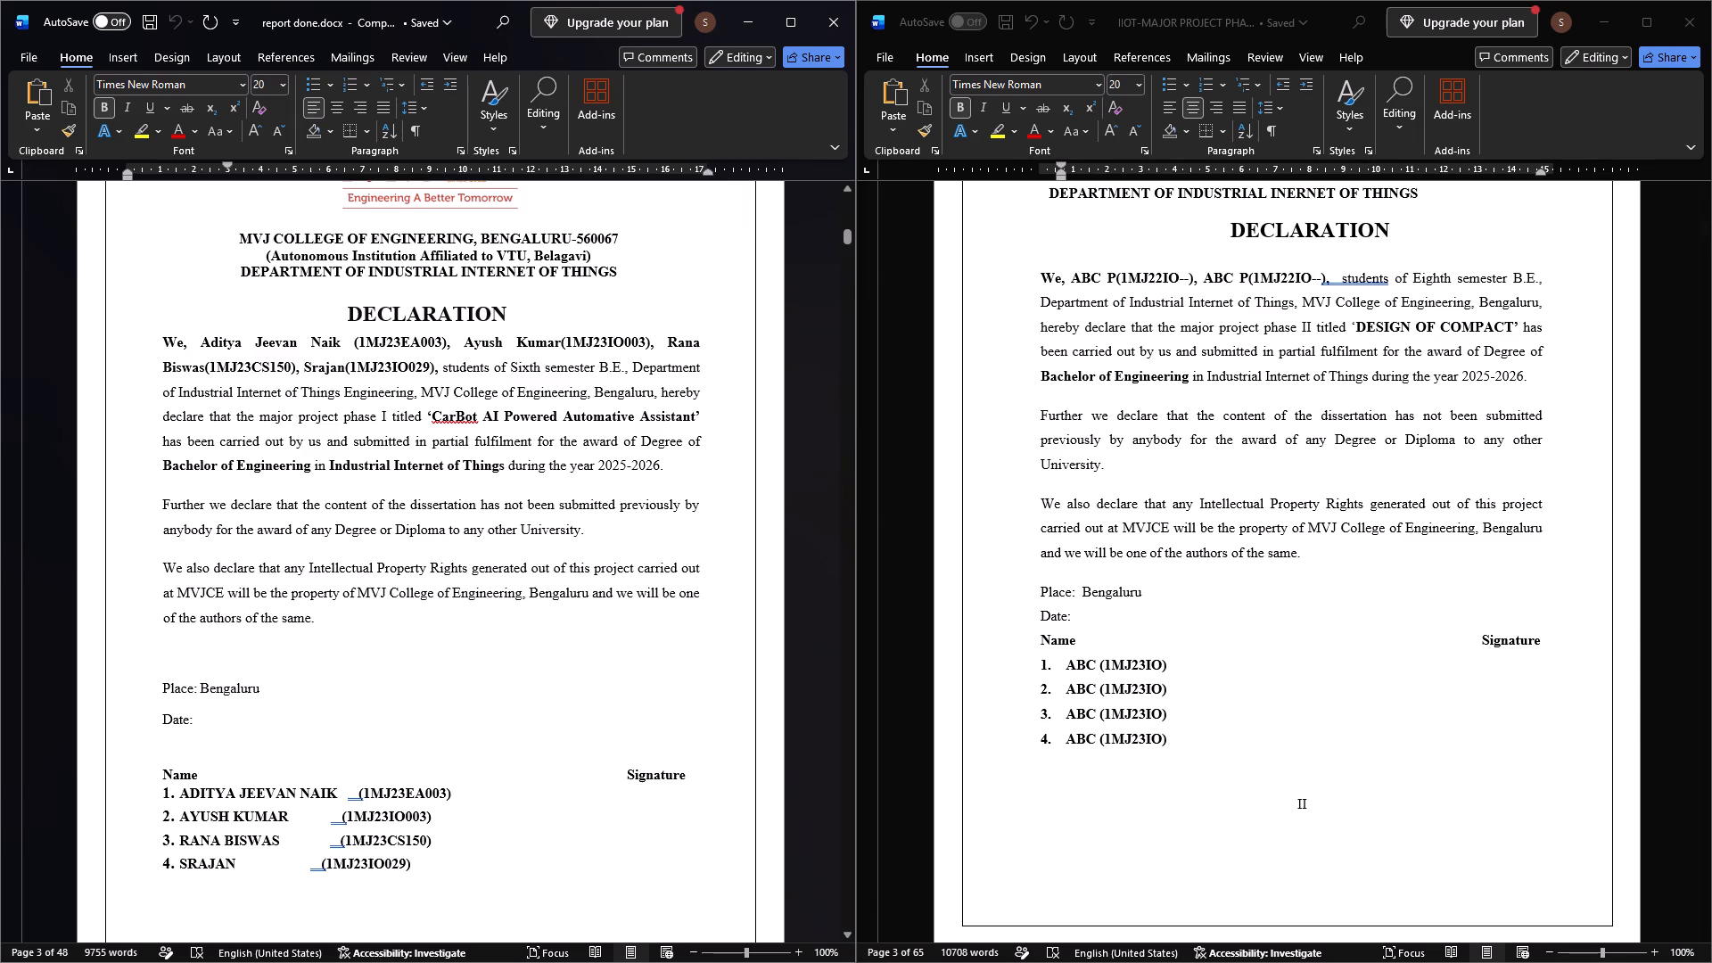
pyautogui.scroll(-4, 485, 492)
pyautogui.scroll(19, 484, 492)
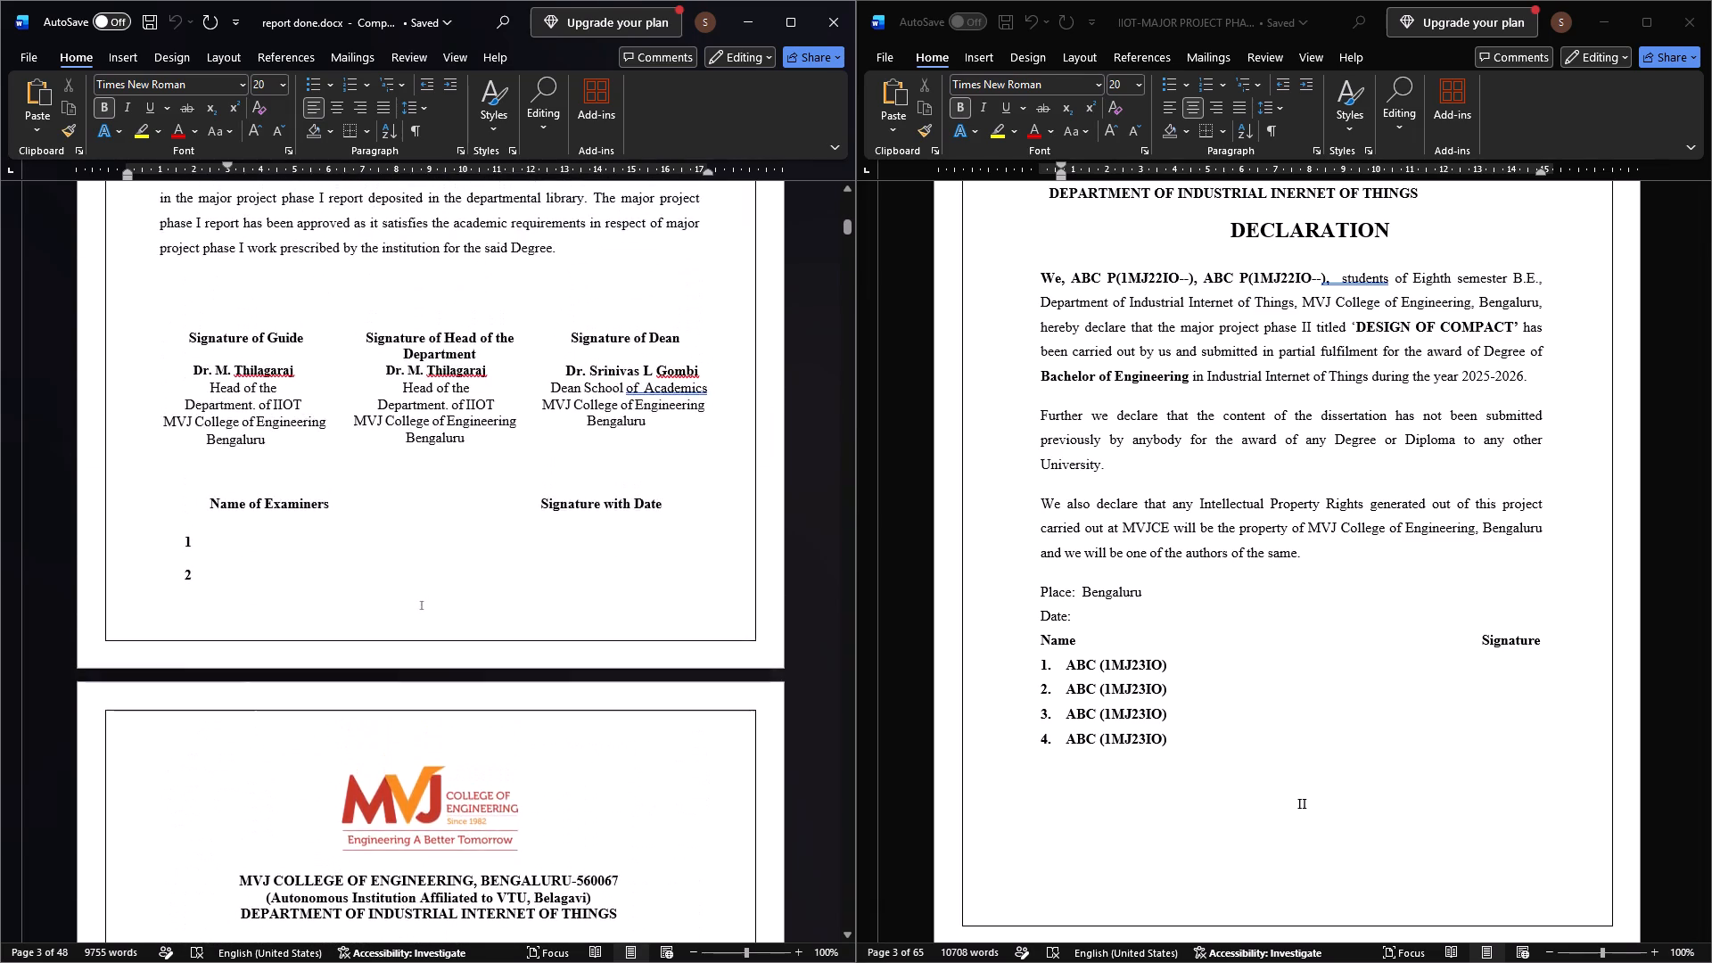
pyautogui.scroll(-19, 484, 481)
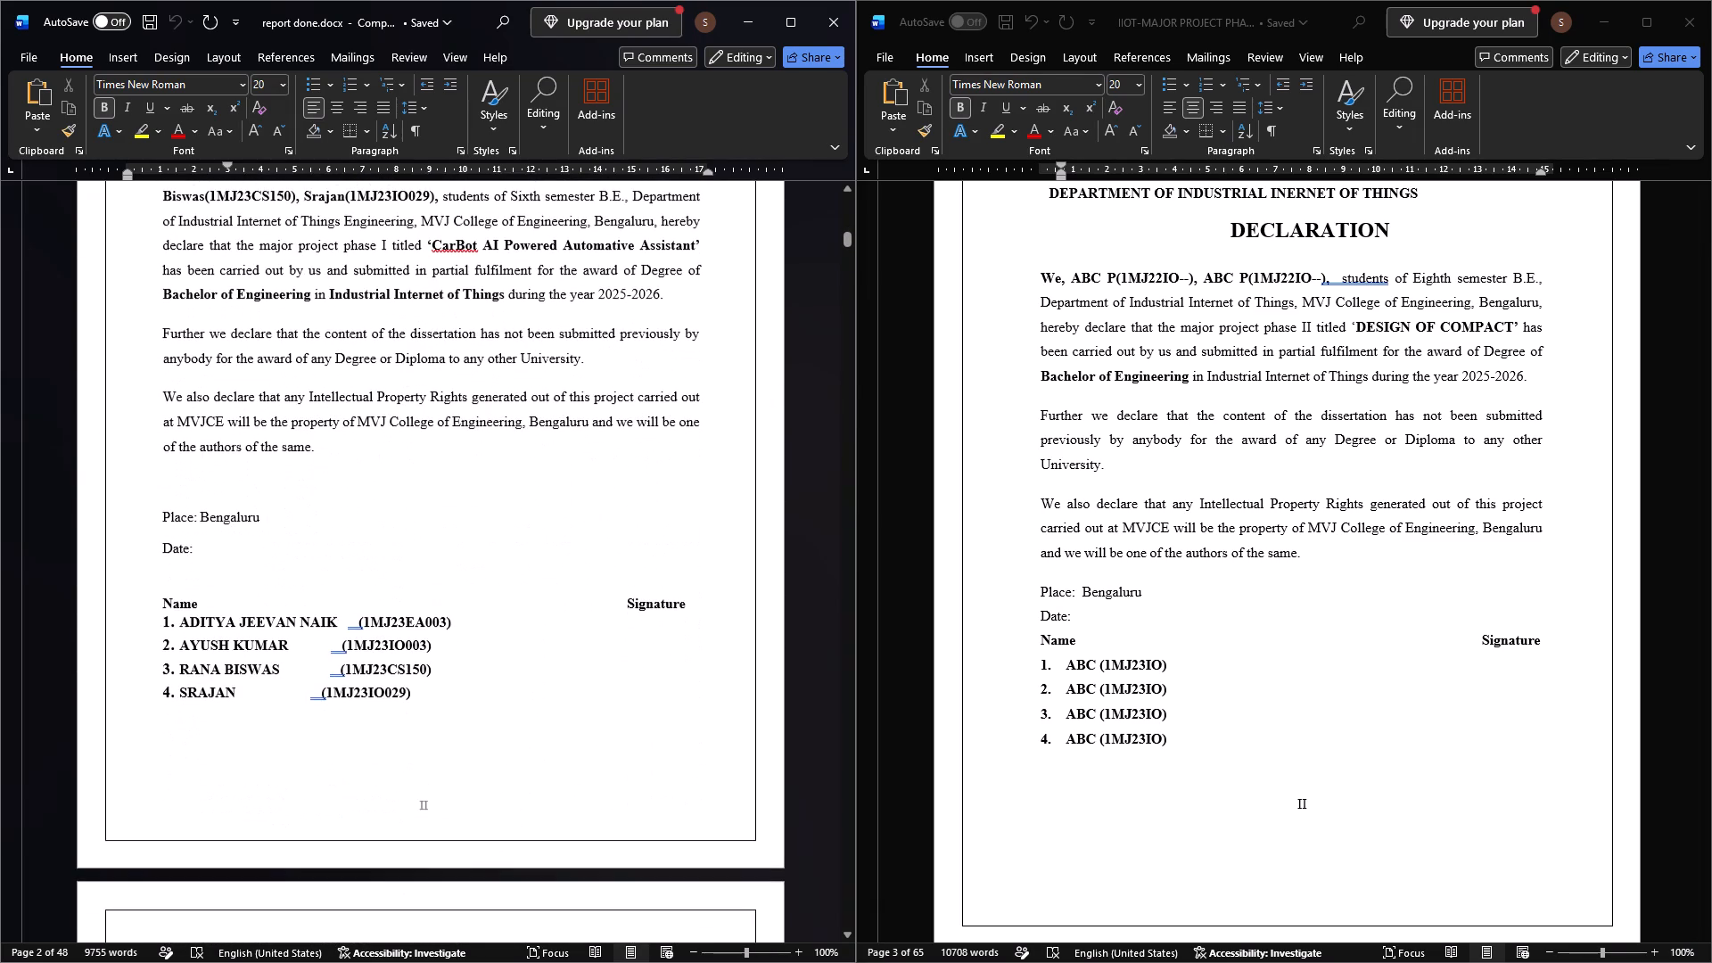
# Compare the acknowledgement pages of report done.docx and the IIOT template.
pyautogui.scroll(-19, 484, 556)
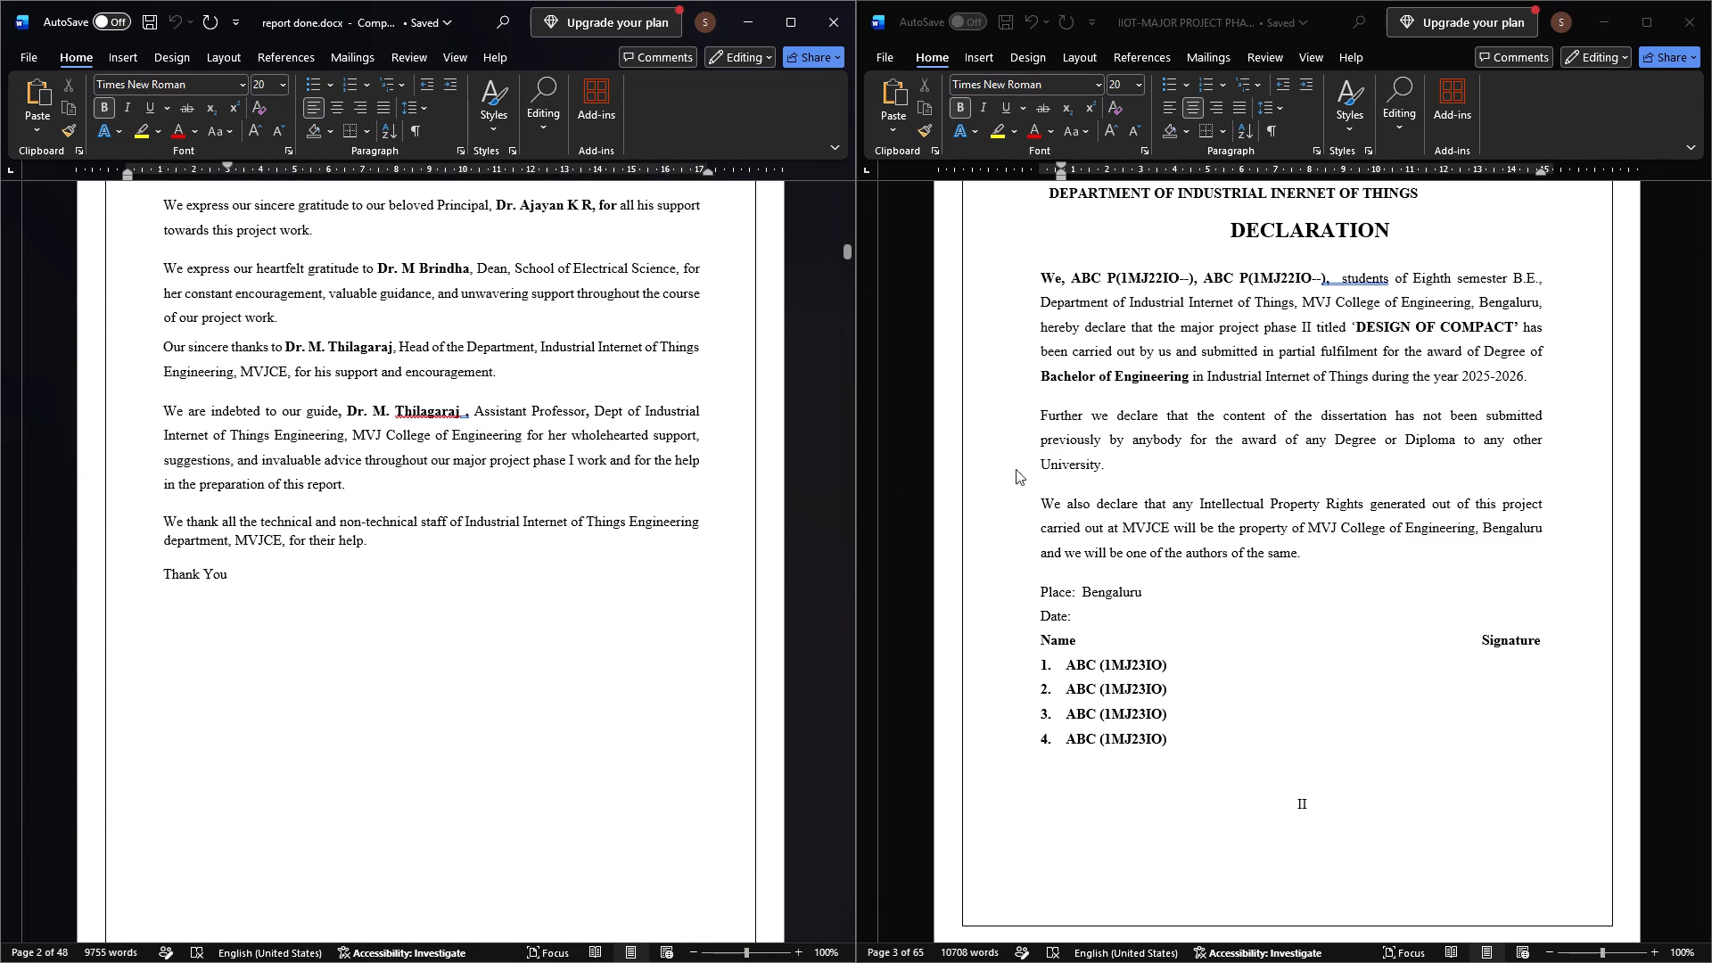
pyautogui.scroll(-19, 1067, 467)
pyautogui.scroll(-2, 655, 480)
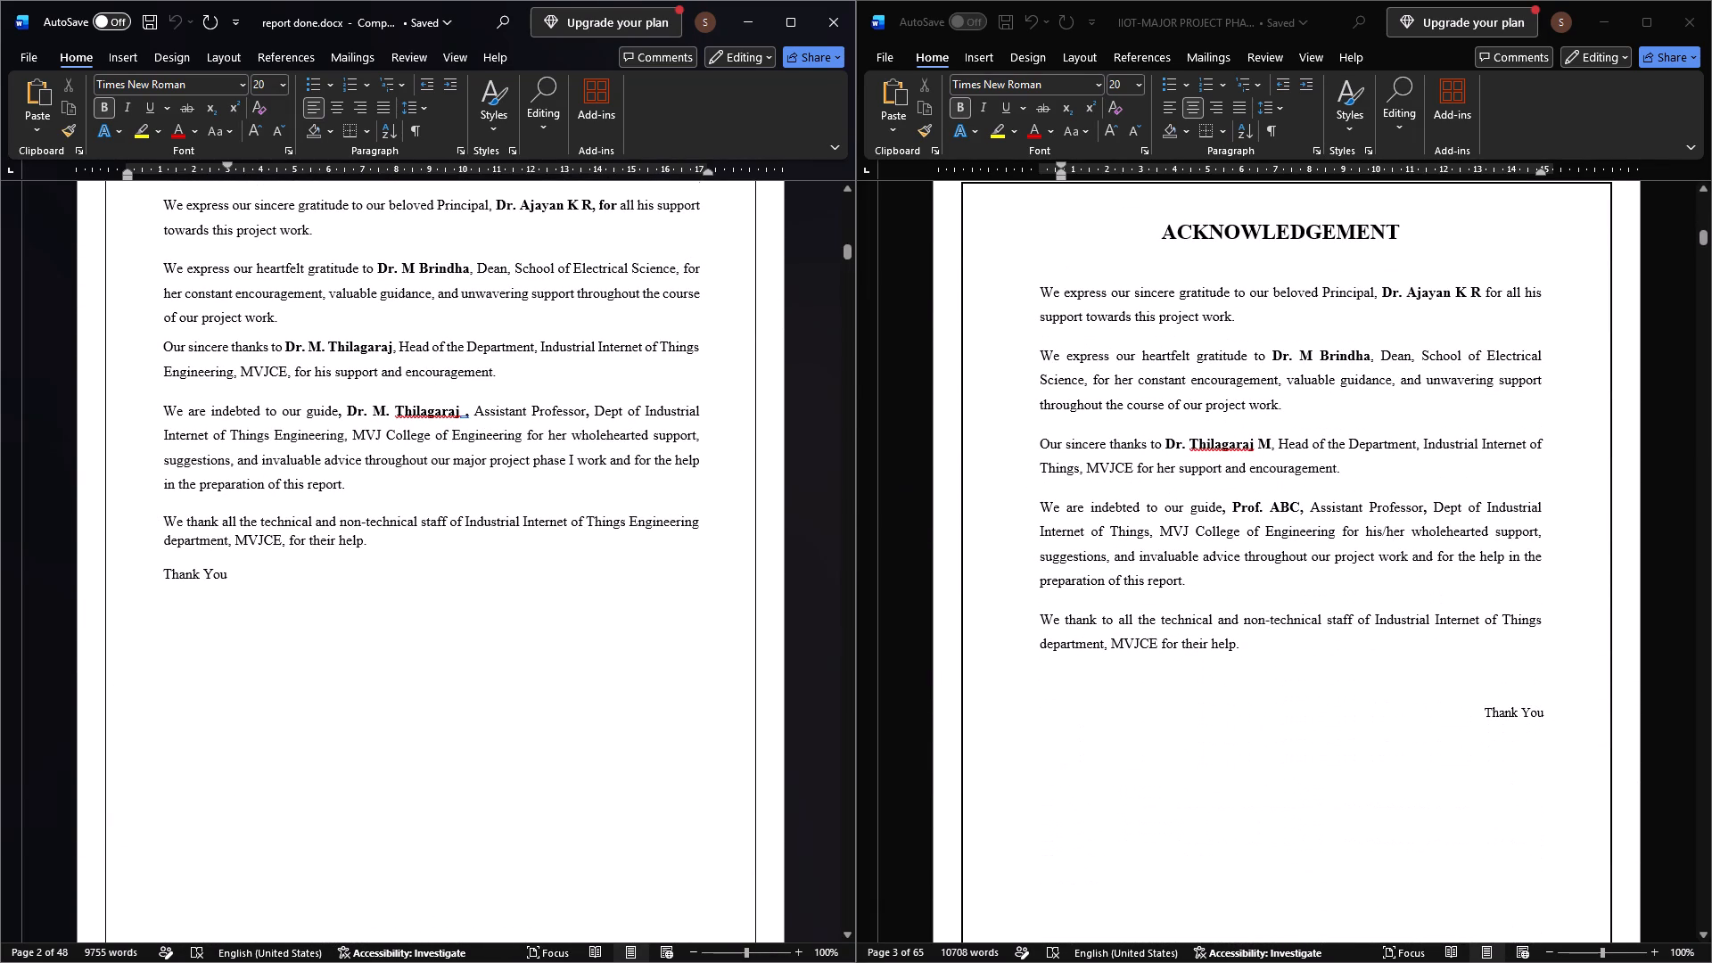
pyautogui.scroll(-6, 655, 480)
pyautogui.scroll(13, 650, 475)
pyautogui.scroll(-3, 650, 464)
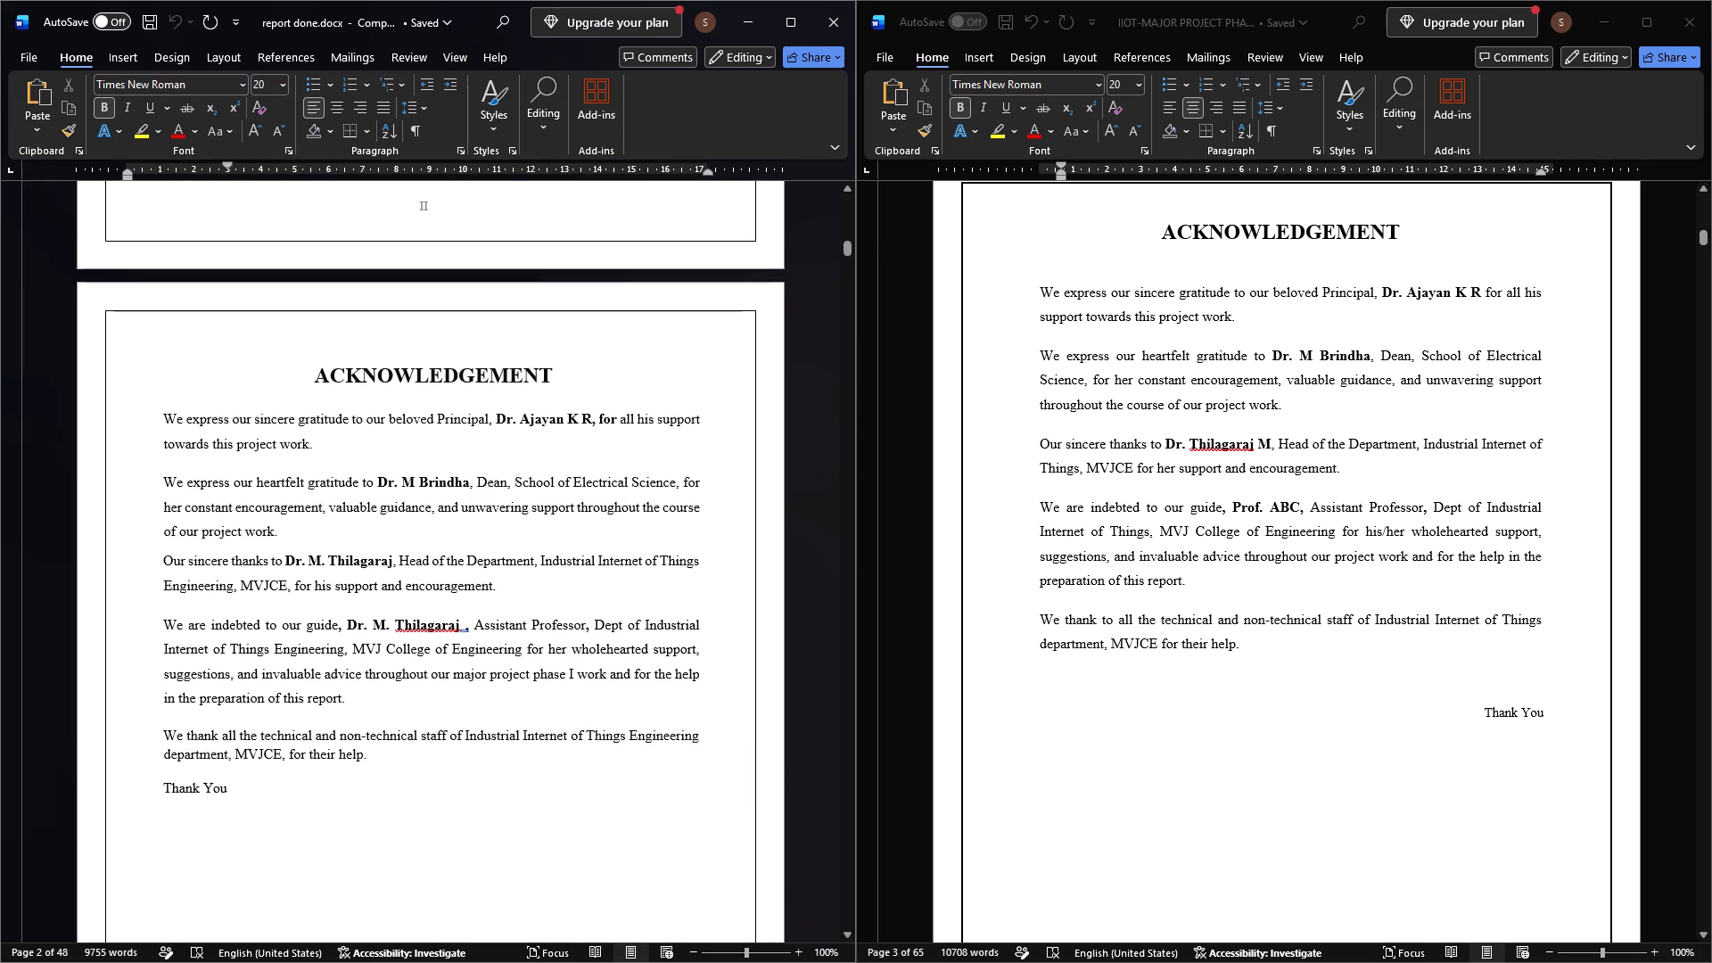
# Compare the abstract pages of report done.docx and the IIOT template, including how the text runs across pages.
pyautogui.scroll(-19, 650, 464)
pyautogui.scroll(-6, 1161, 457)
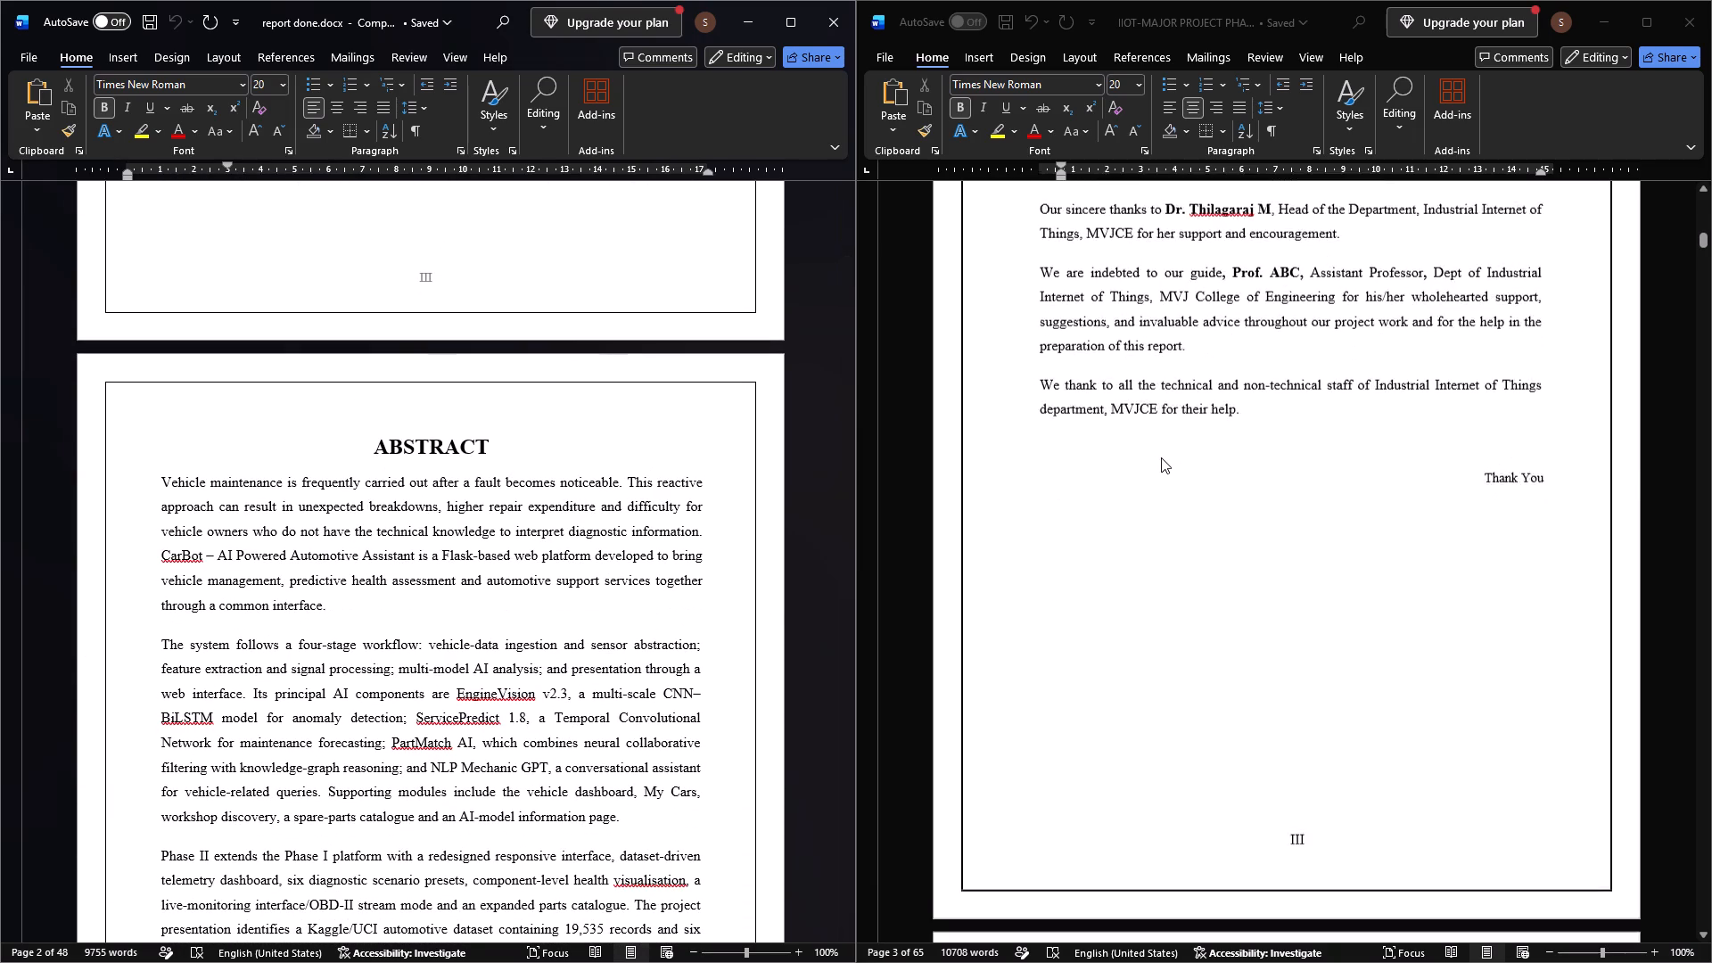
pyautogui.scroll(-17, 1161, 457)
pyautogui.scroll(-7, 726, 522)
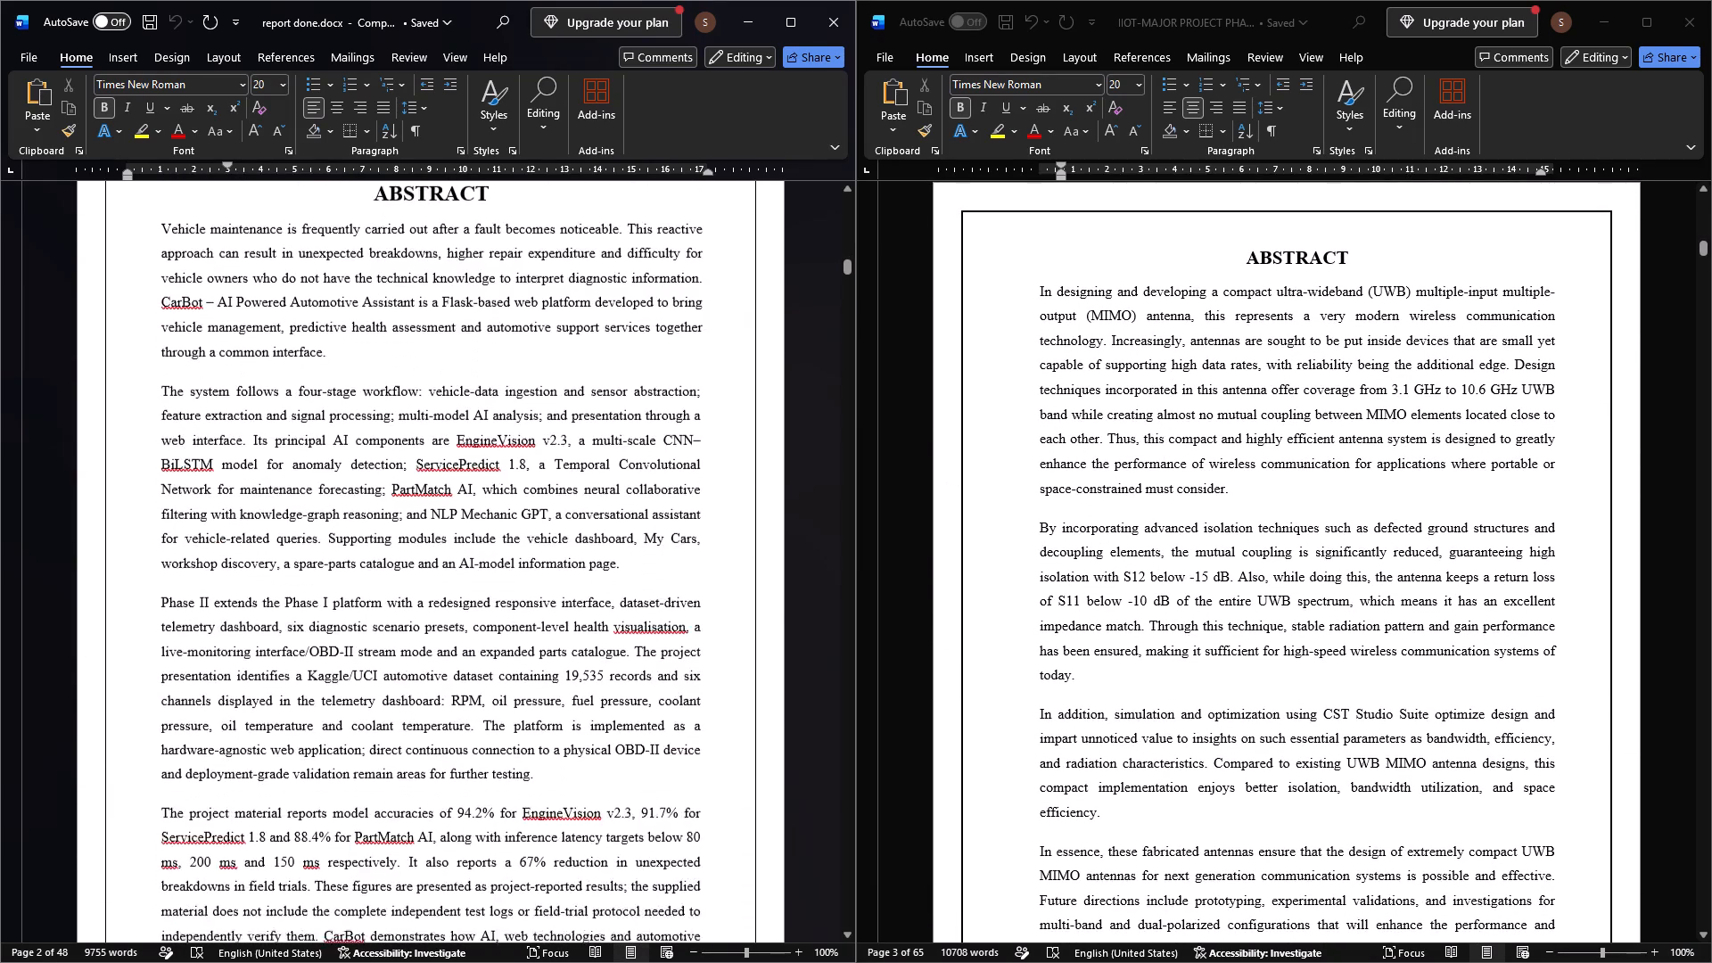
pyautogui.scroll(-15, 726, 523)
pyautogui.scroll(-3, 1074, 489)
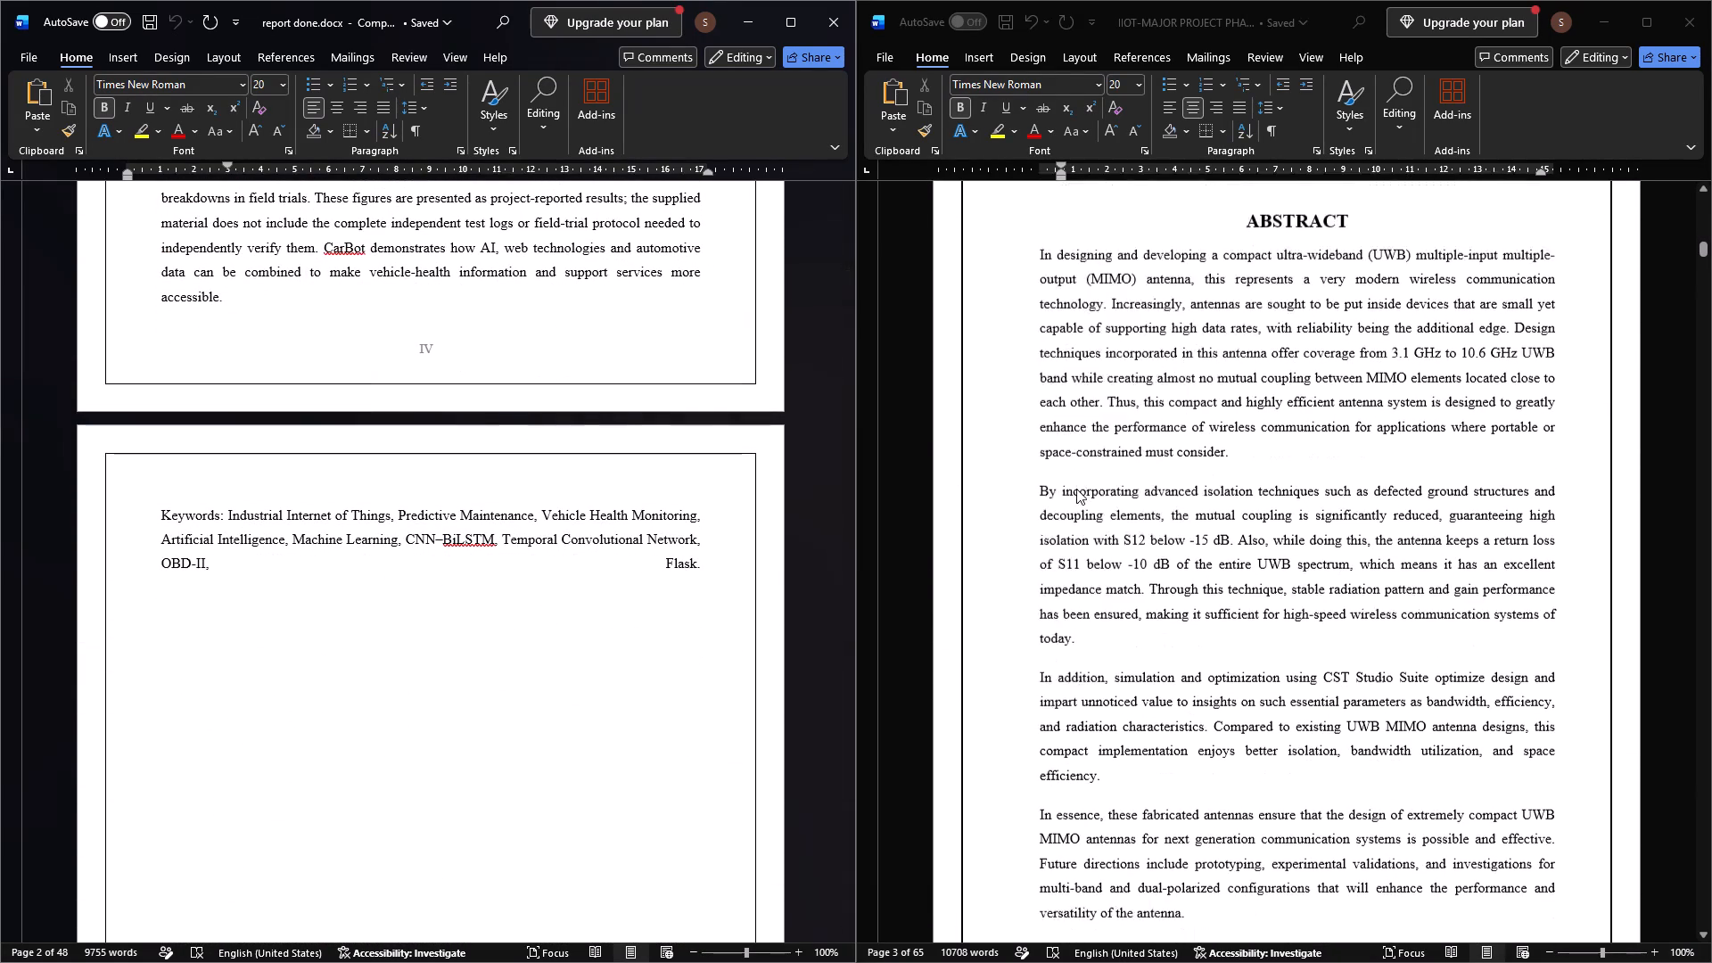
pyautogui.scroll(-8, 1076, 489)
pyautogui.scroll(6, 646, 518)
pyautogui.scroll(8, 399, 492)
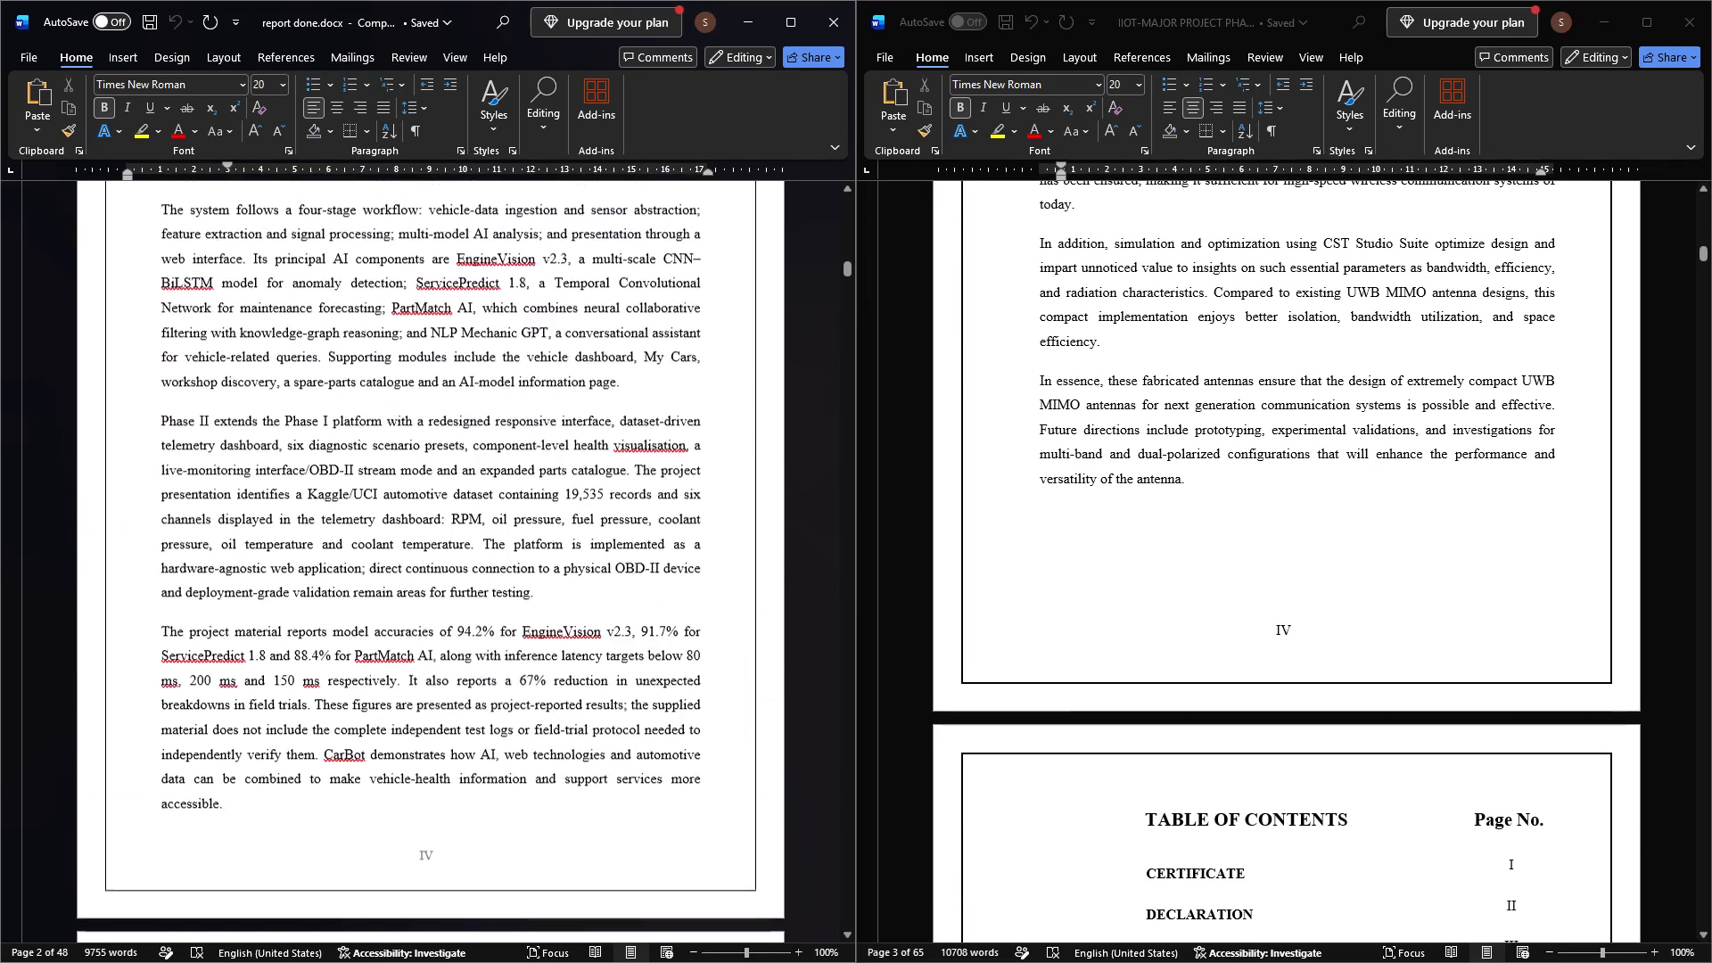
pyautogui.scroll(4, 393, 487)
# Inspect the paragraph settings of the first abstract paragraph in report done.docx, and view the template's abstract for comparison.
pyautogui.moveTo(333, 434); pyautogui.dragTo(259, 401)
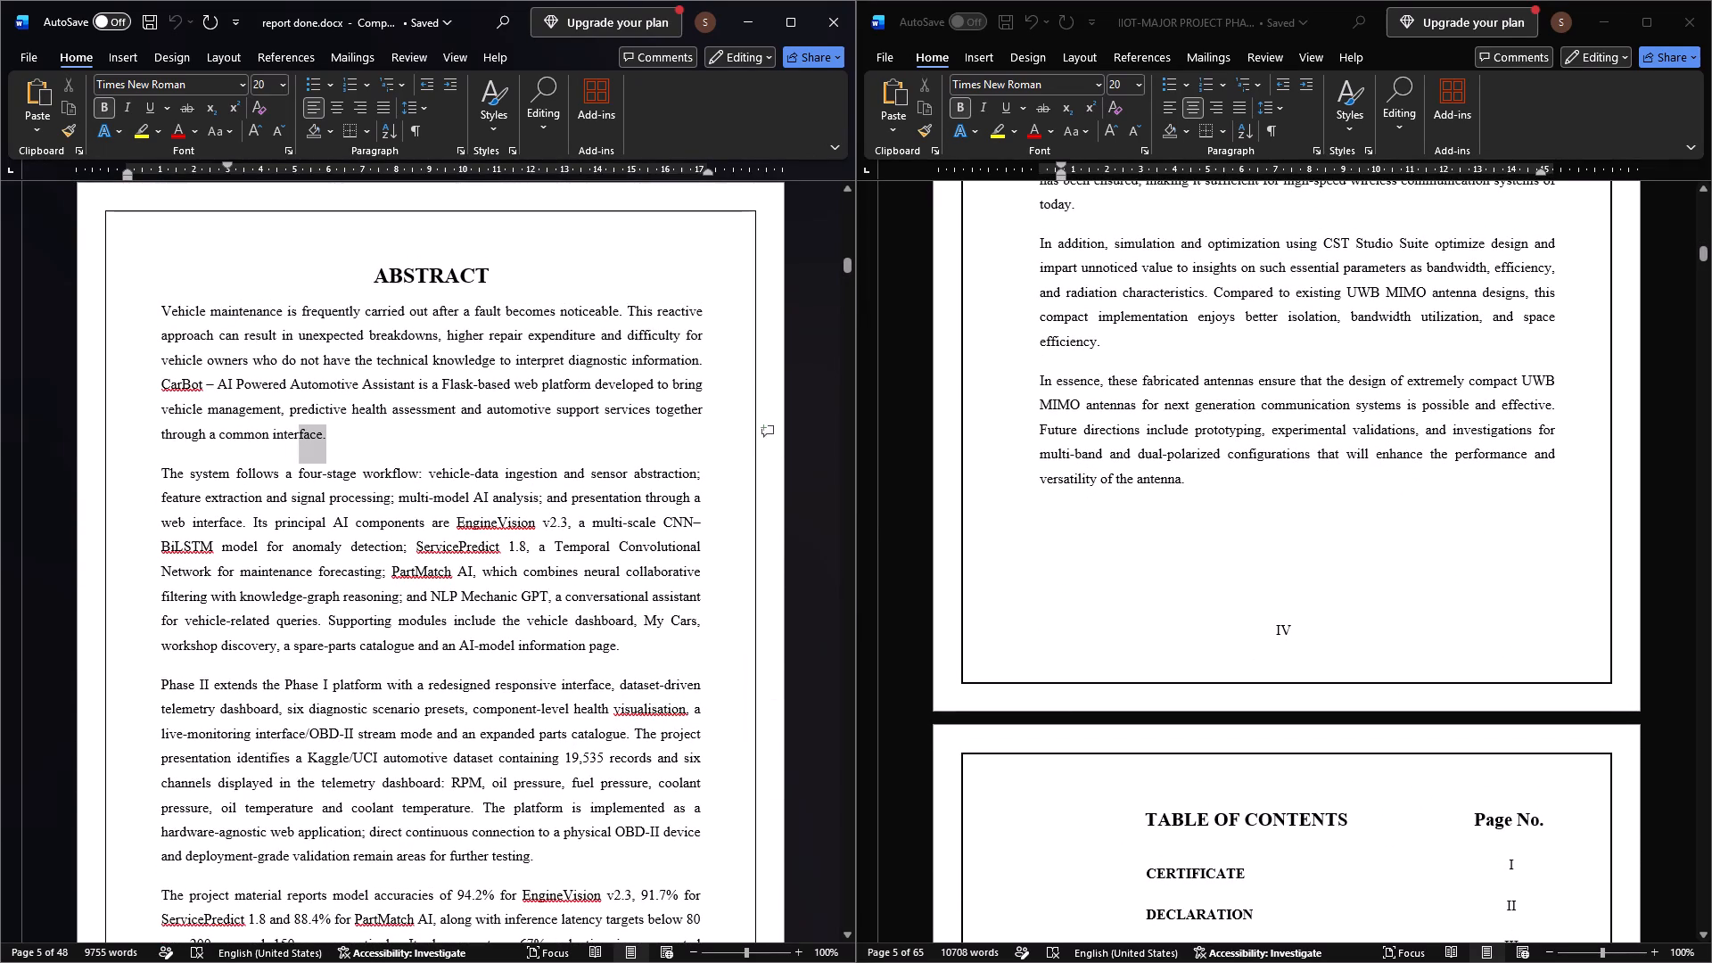
pyautogui.moveTo(259, 401); pyautogui.dragTo(159, 305)
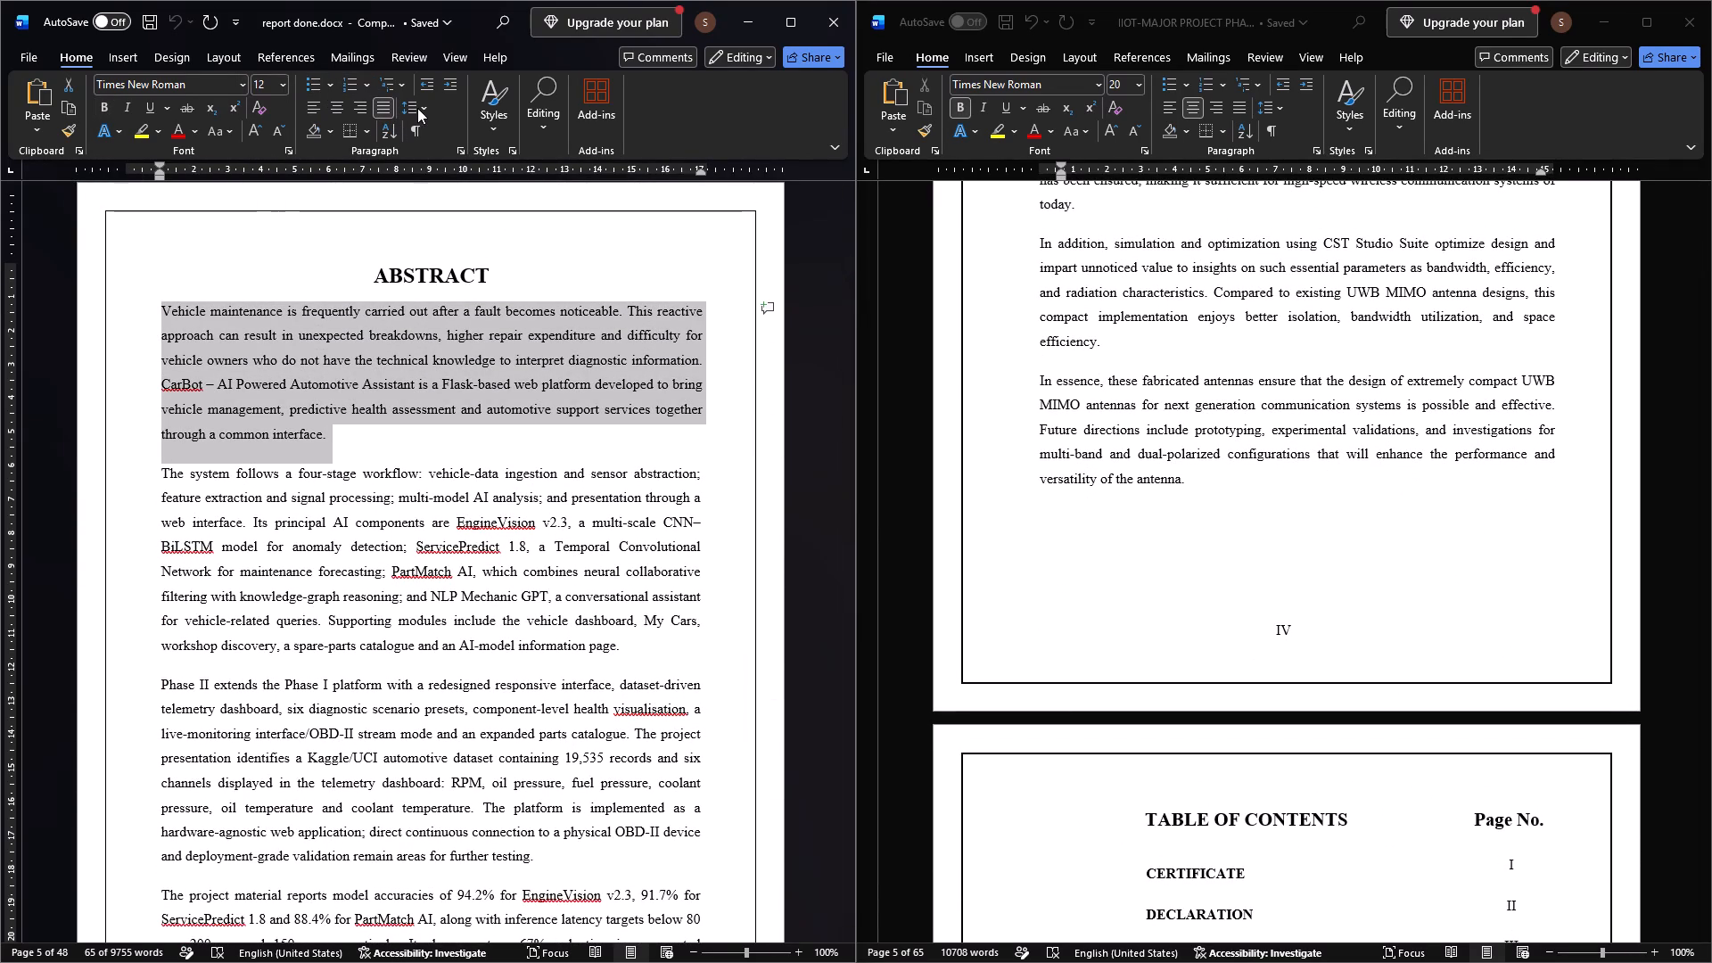
pyautogui.click(458, 151)
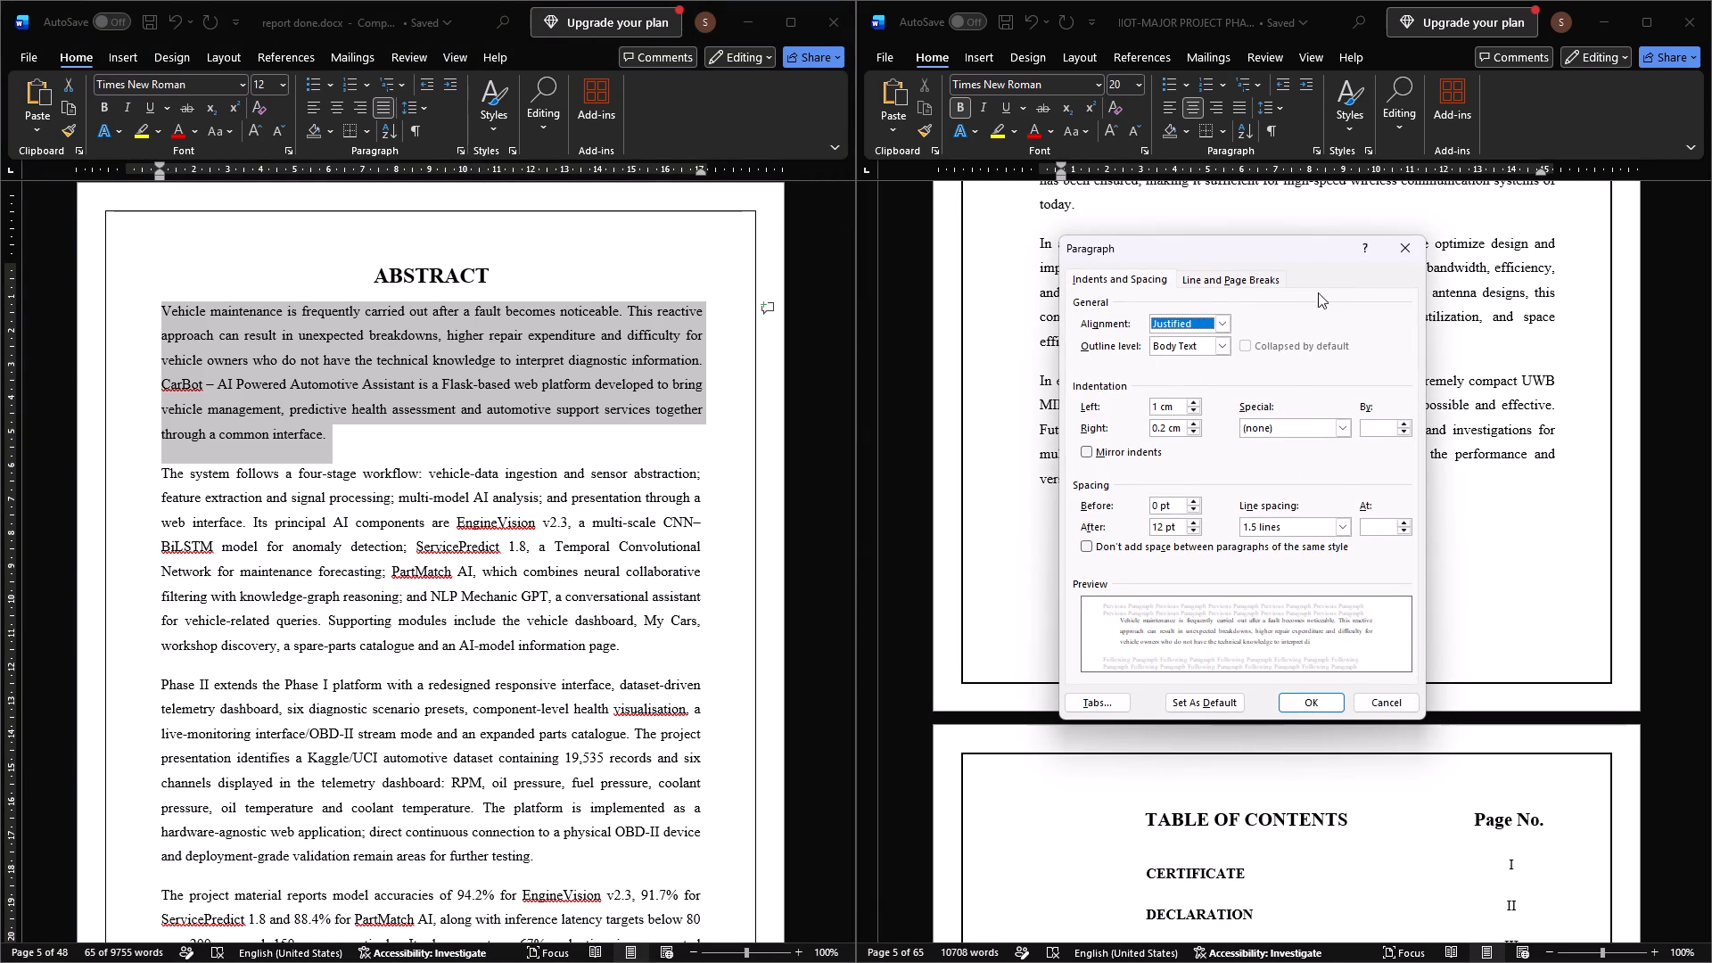
pyautogui.click(1403, 252)
pyautogui.click(483, 439)
pyautogui.scroll(5, 1167, 399)
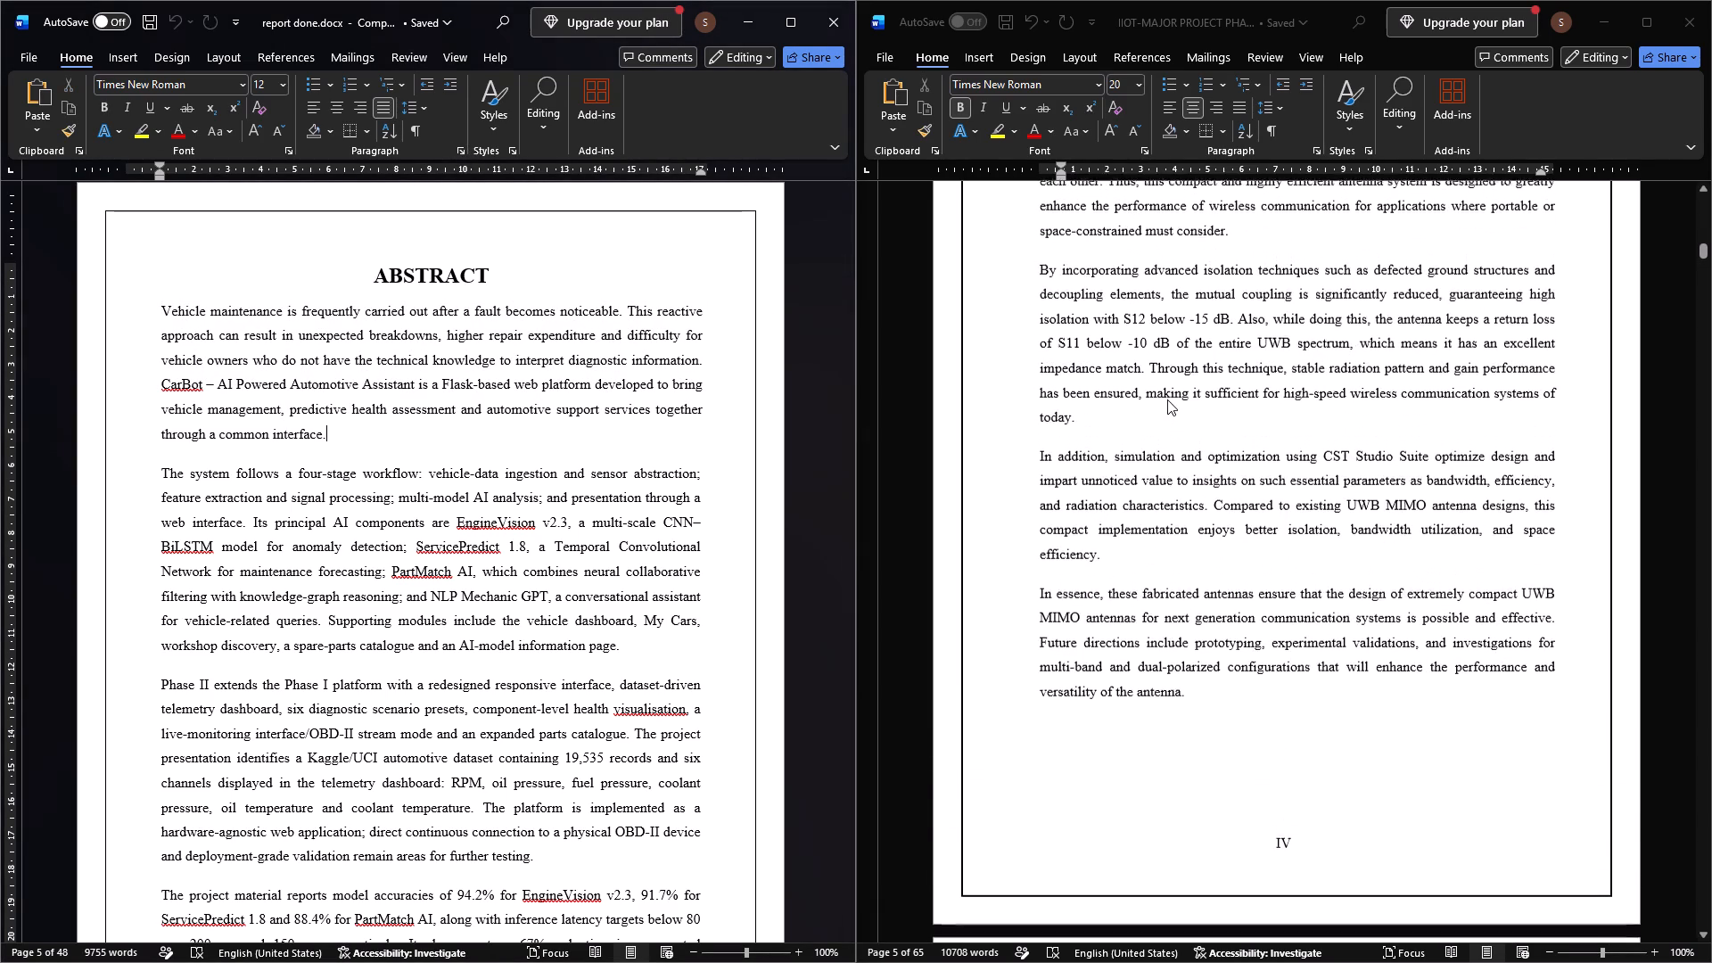
pyautogui.scroll(5, 1167, 399)
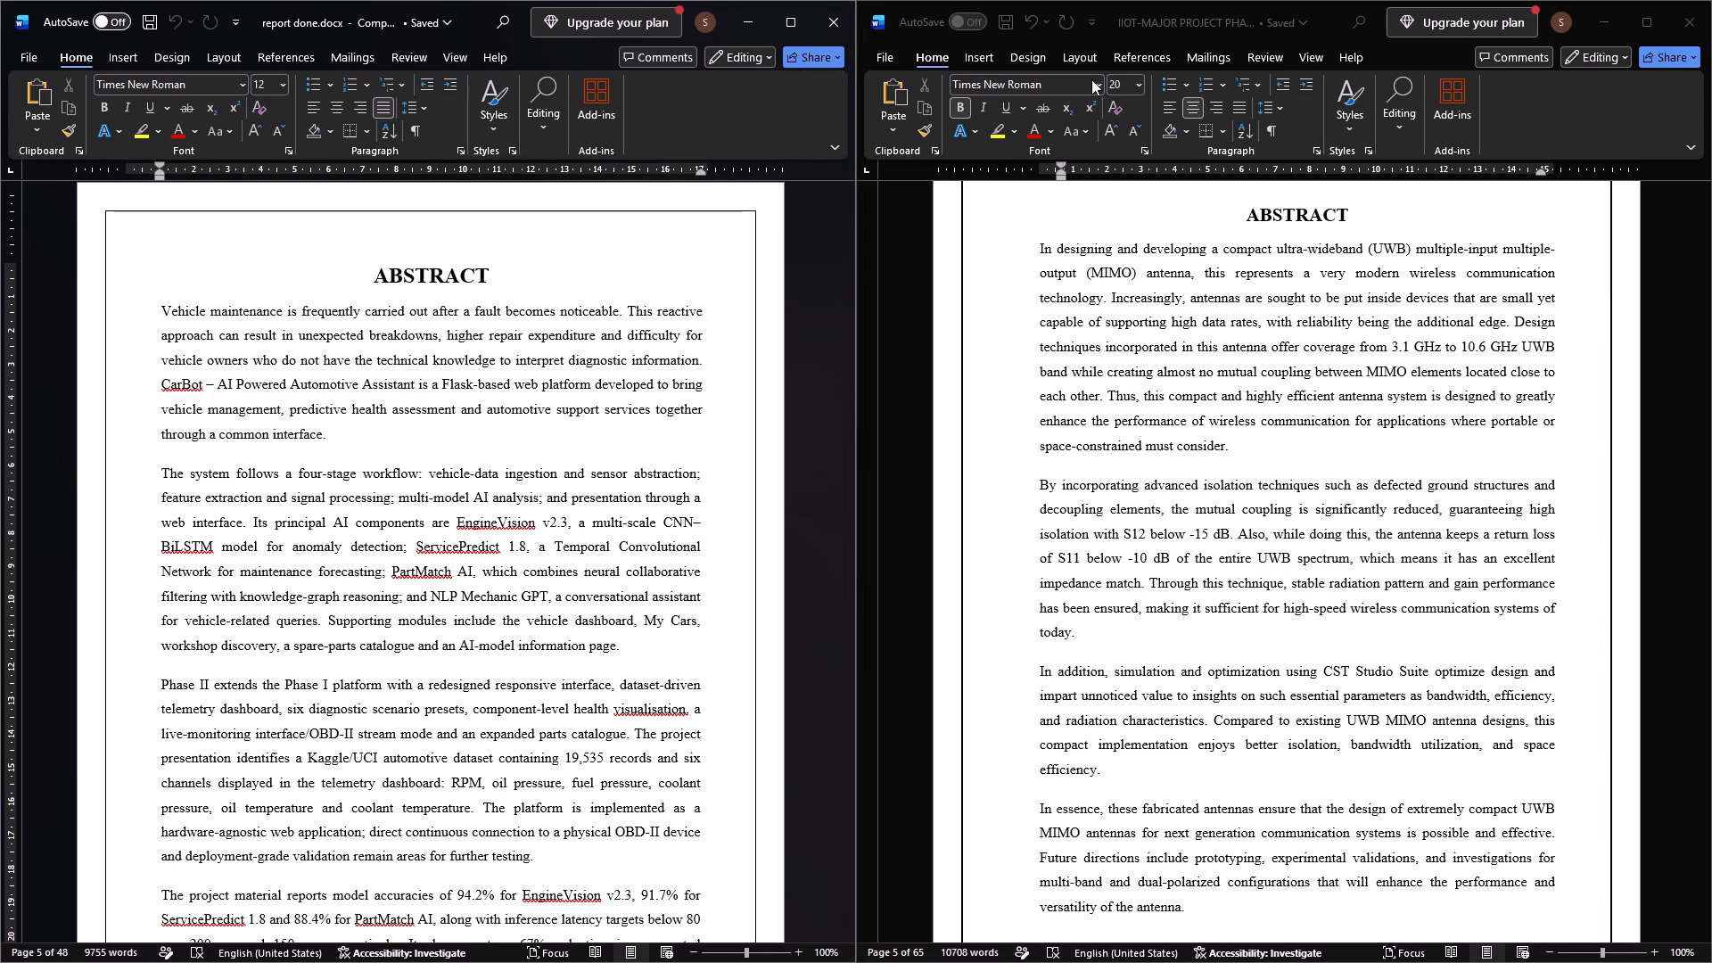
# Bring up CarBot_Phase2_Report and arrange it on the left half, with report done.docx on the right half.
pyautogui.moveTo(865, 4); pyautogui.dragTo(865, 112)
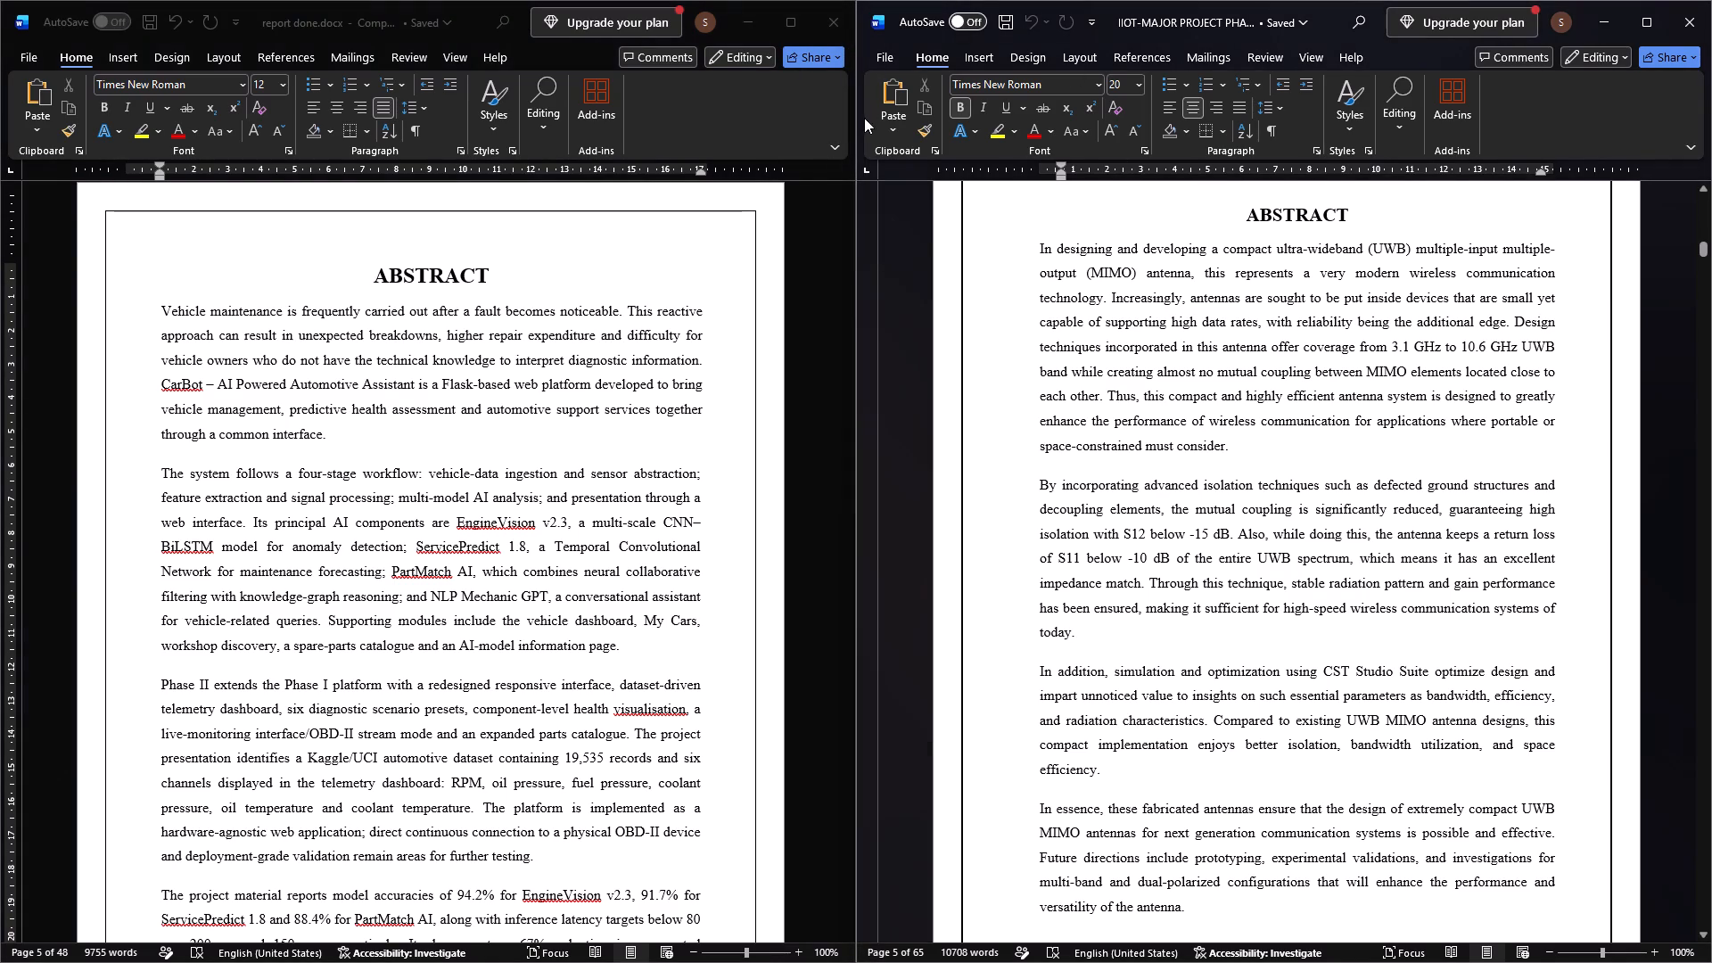
pyautogui.click(725, 363)
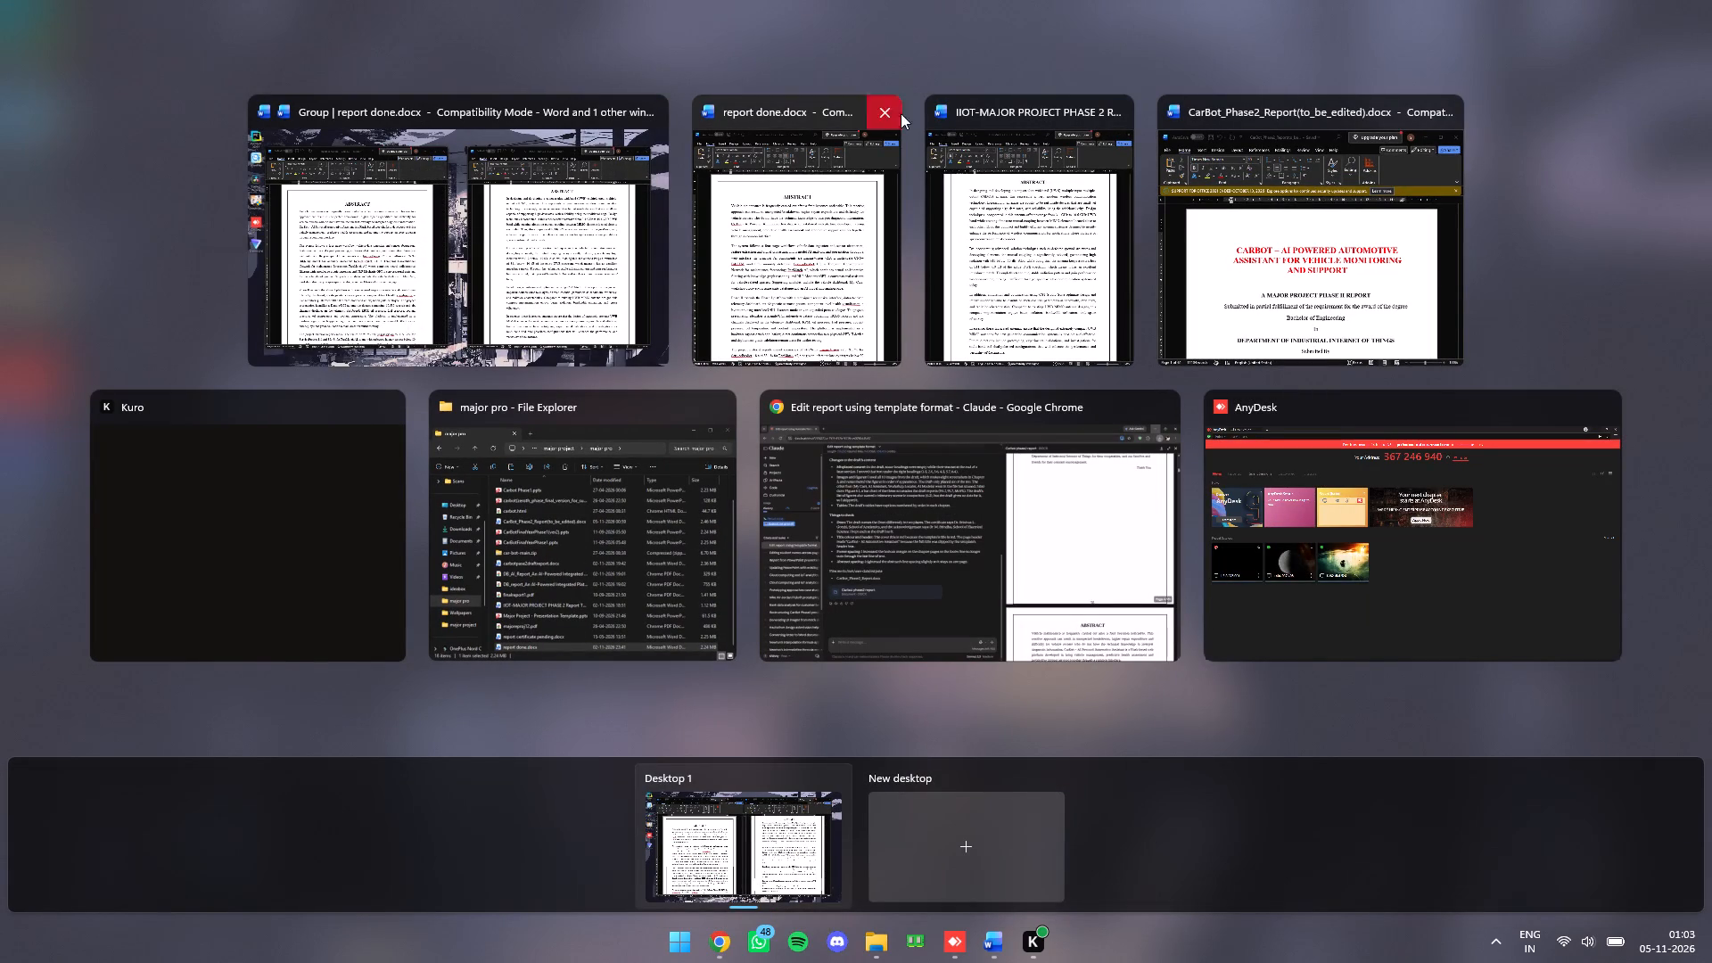
pyautogui.click(1291, 179)
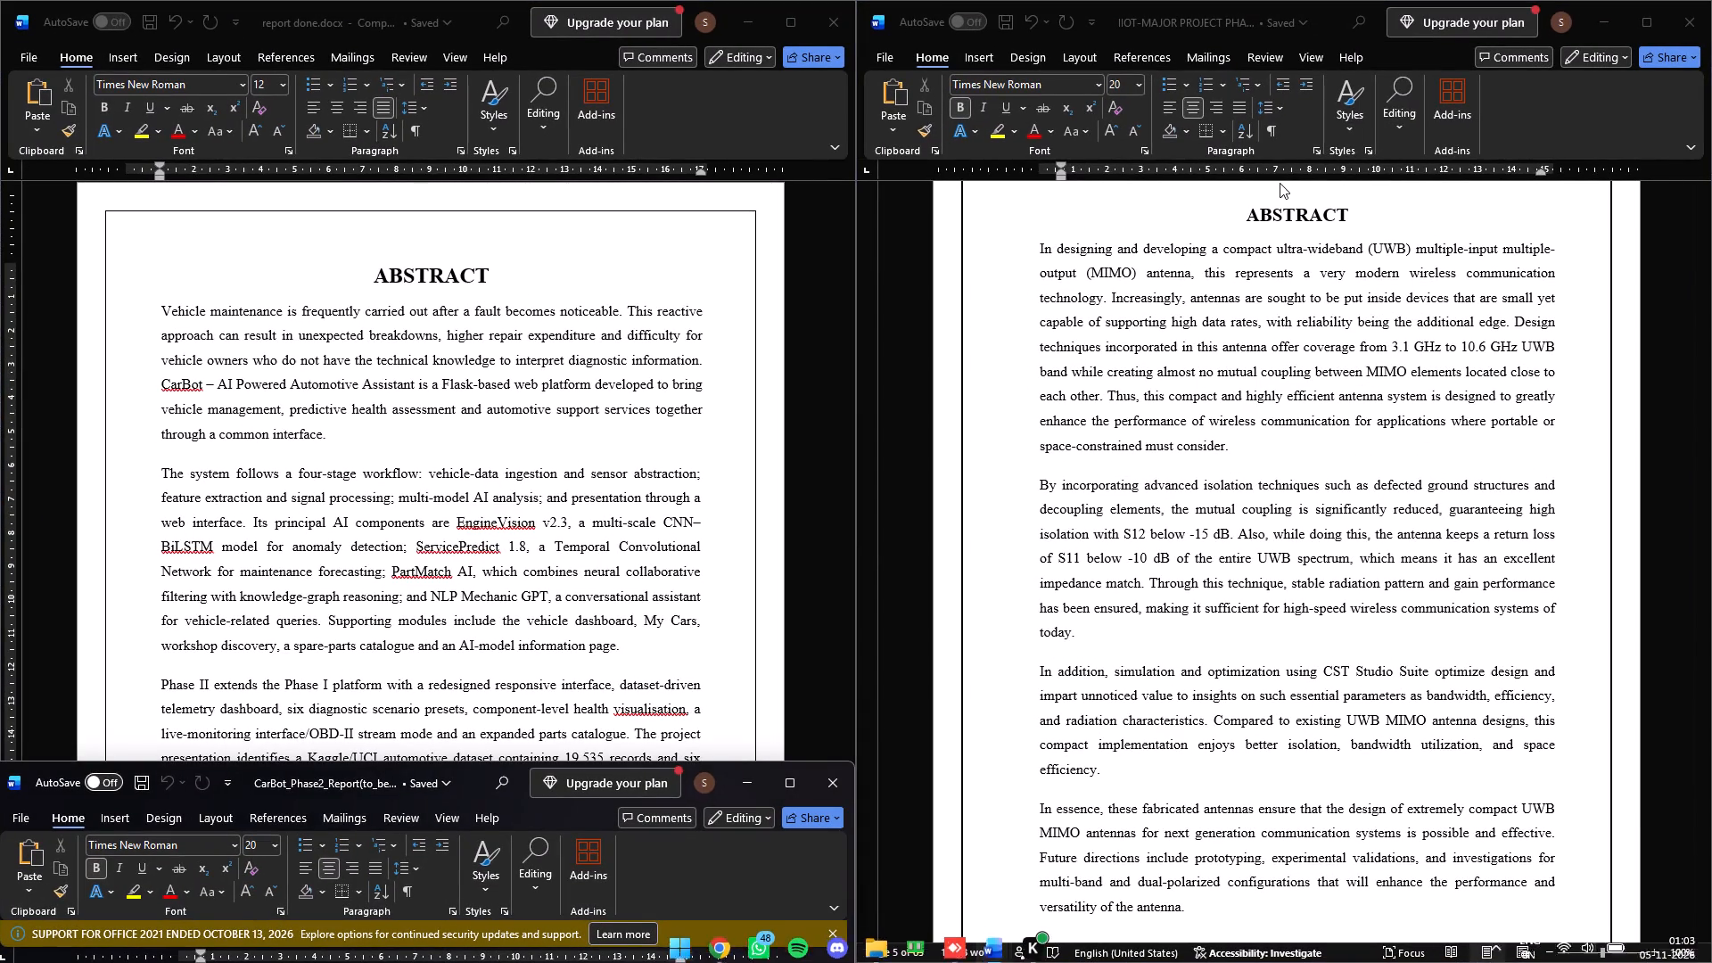
pyautogui.scroll(-2, 1213, 151)
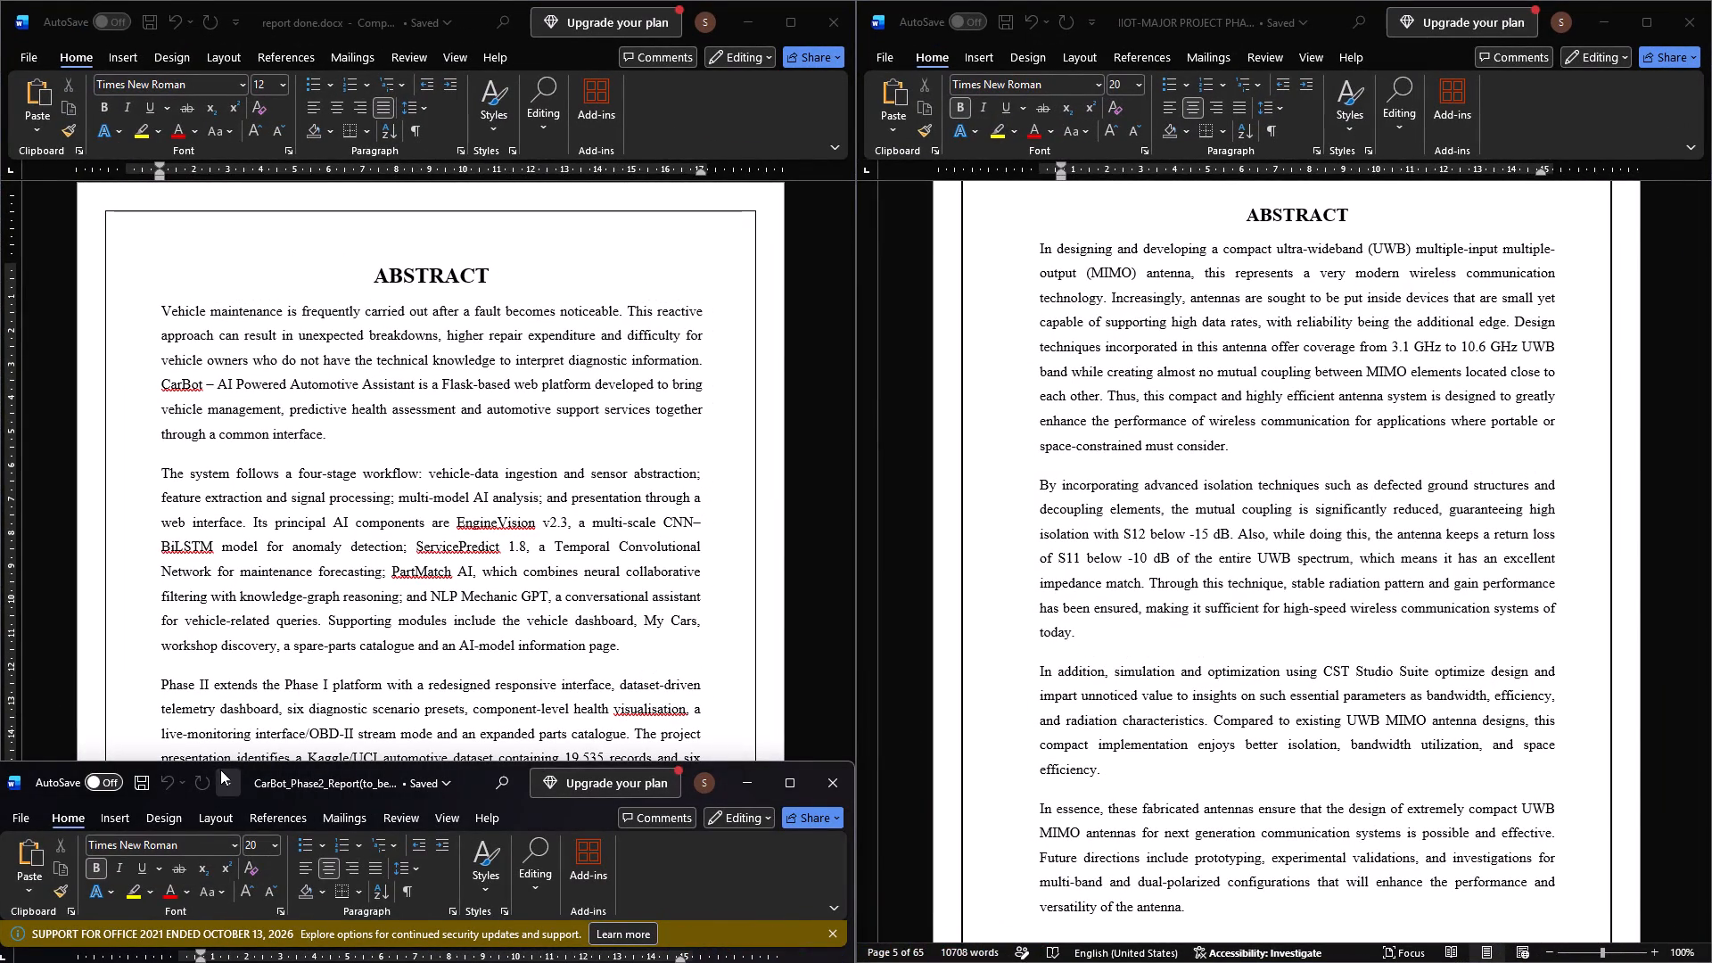
pyautogui.moveTo(465, 776); pyautogui.dragTo(543, 0)
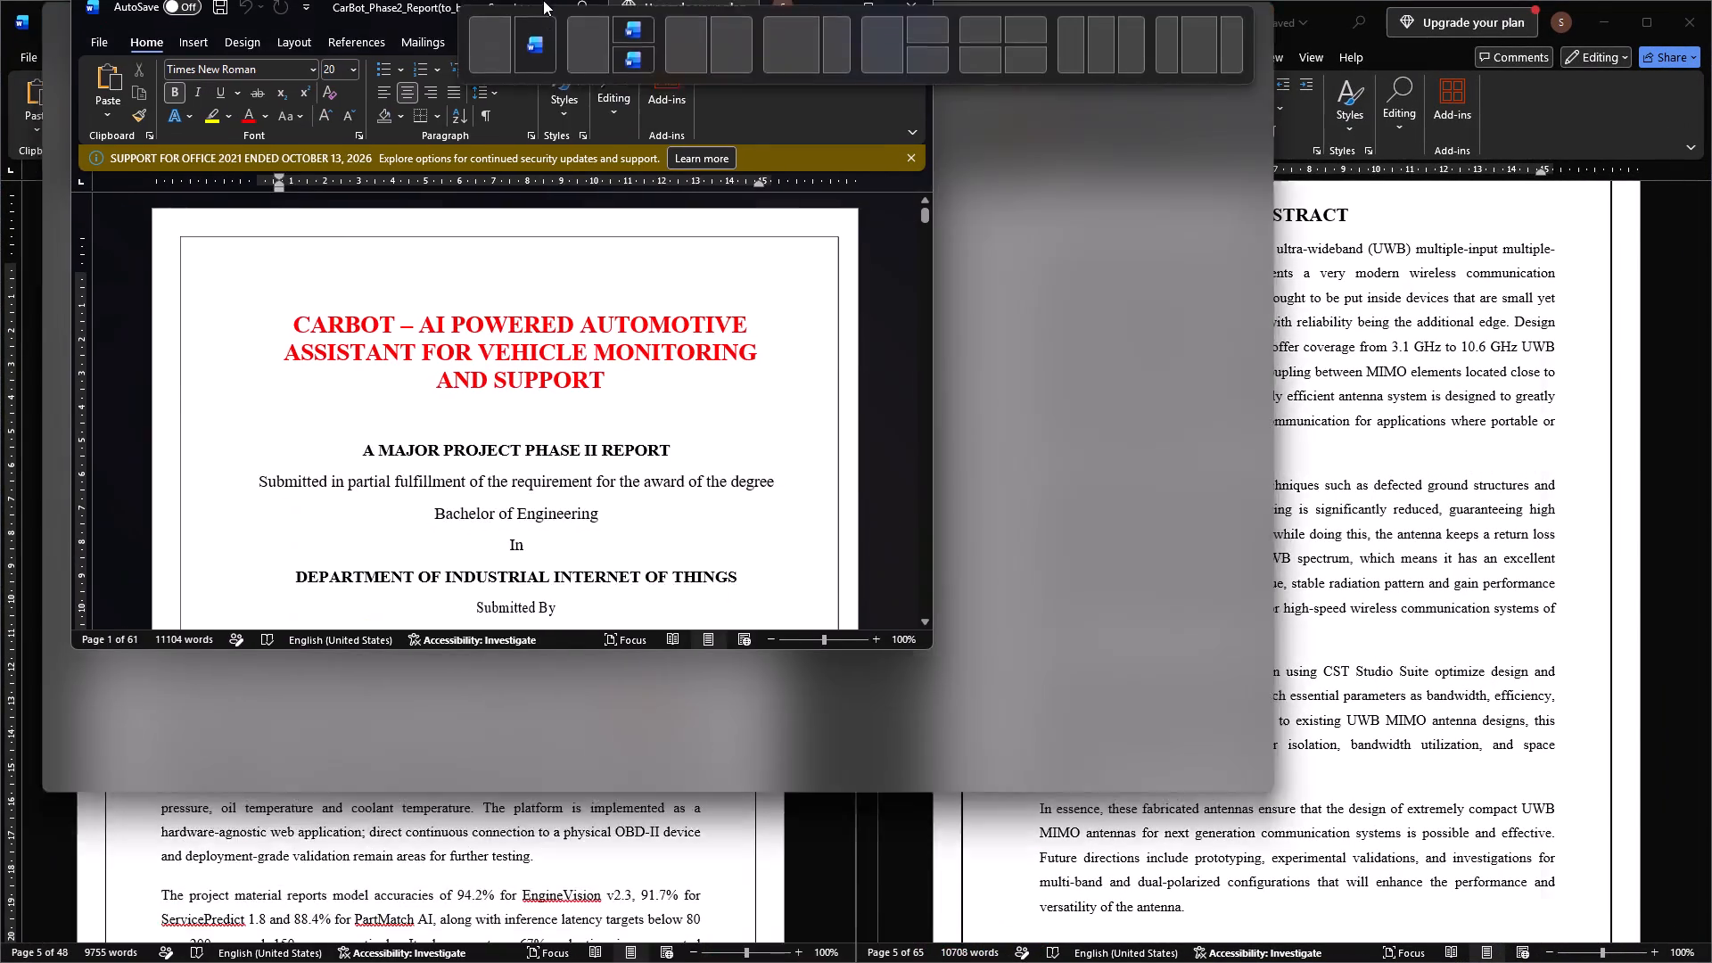
pyautogui.moveTo(543, 0); pyautogui.dragTo(513, 62)
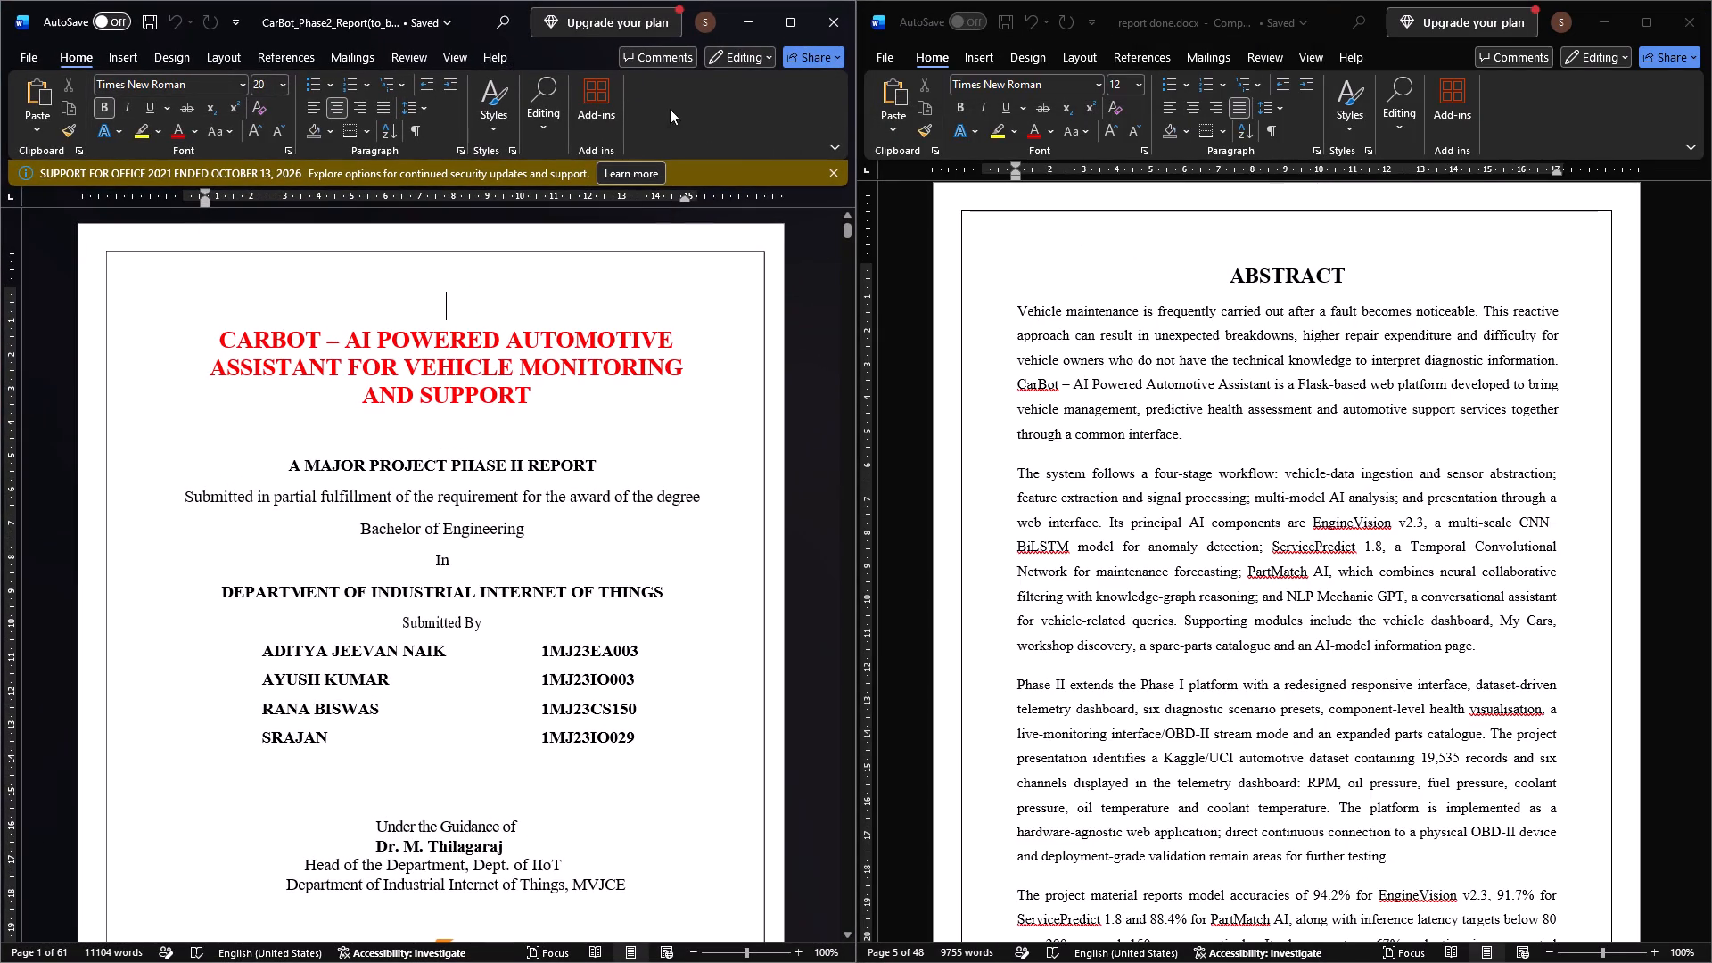
# Look through the CarBot Phase 2 report's cover, certificate and acknowledgement pages up to its abstract page.
pyautogui.scroll(-6, 580, 515)
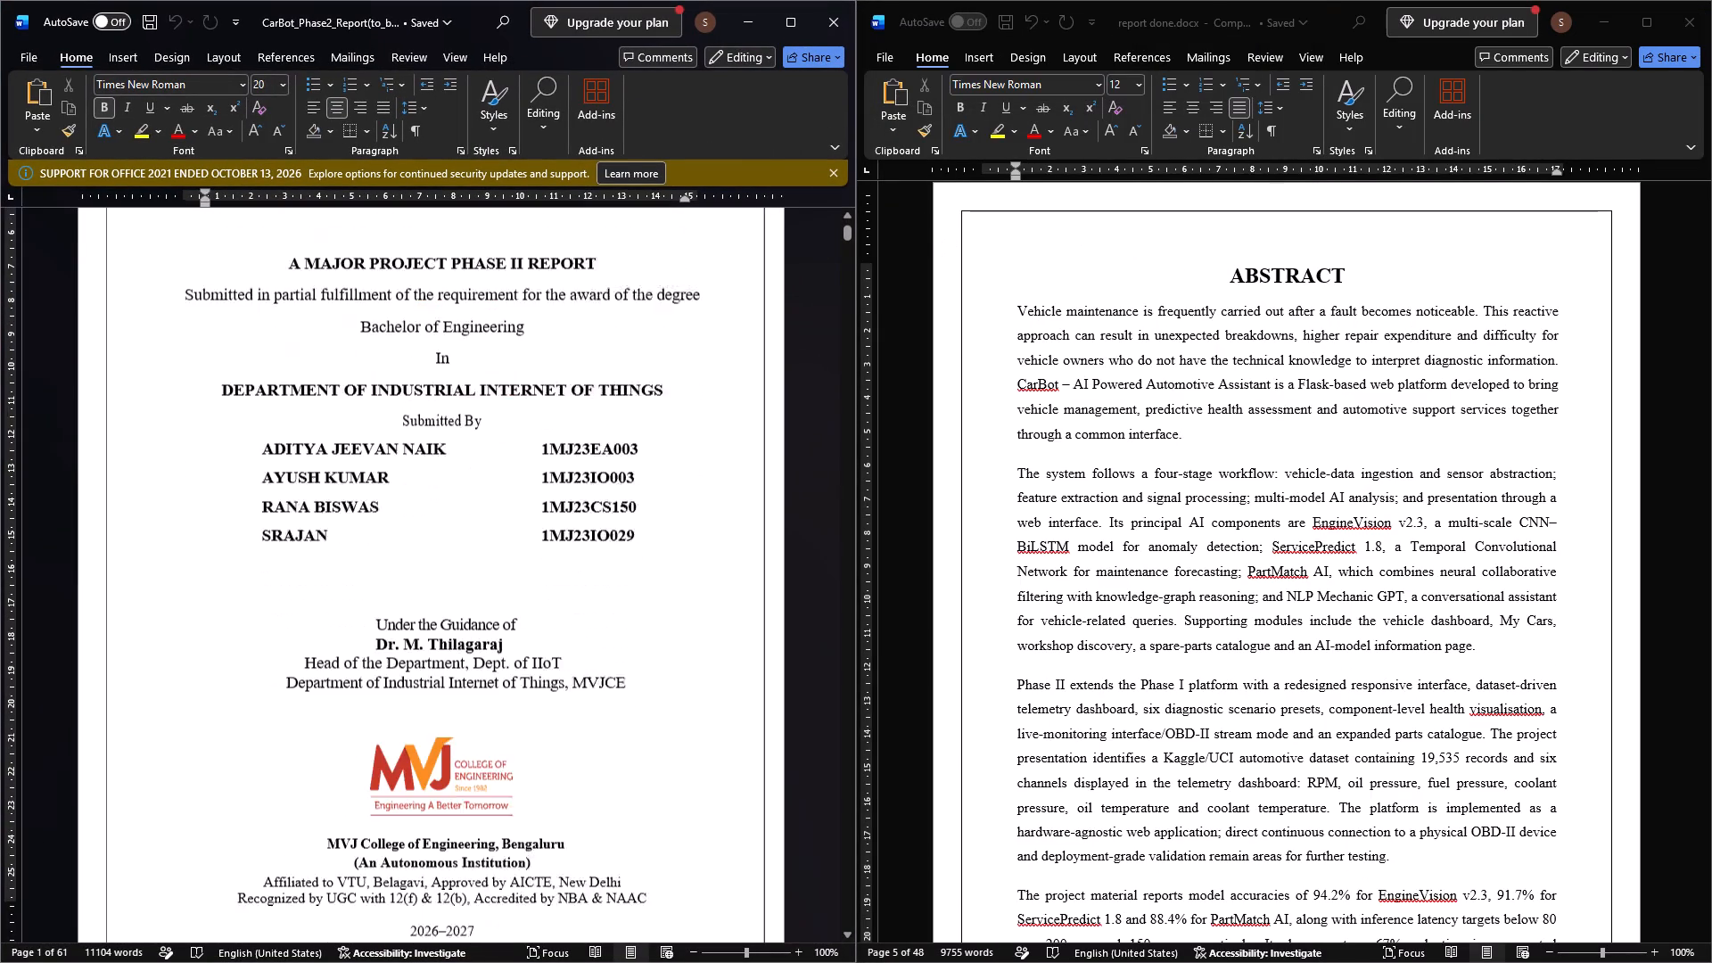
pyautogui.scroll(-14, 580, 513)
pyautogui.scroll(-20, 580, 513)
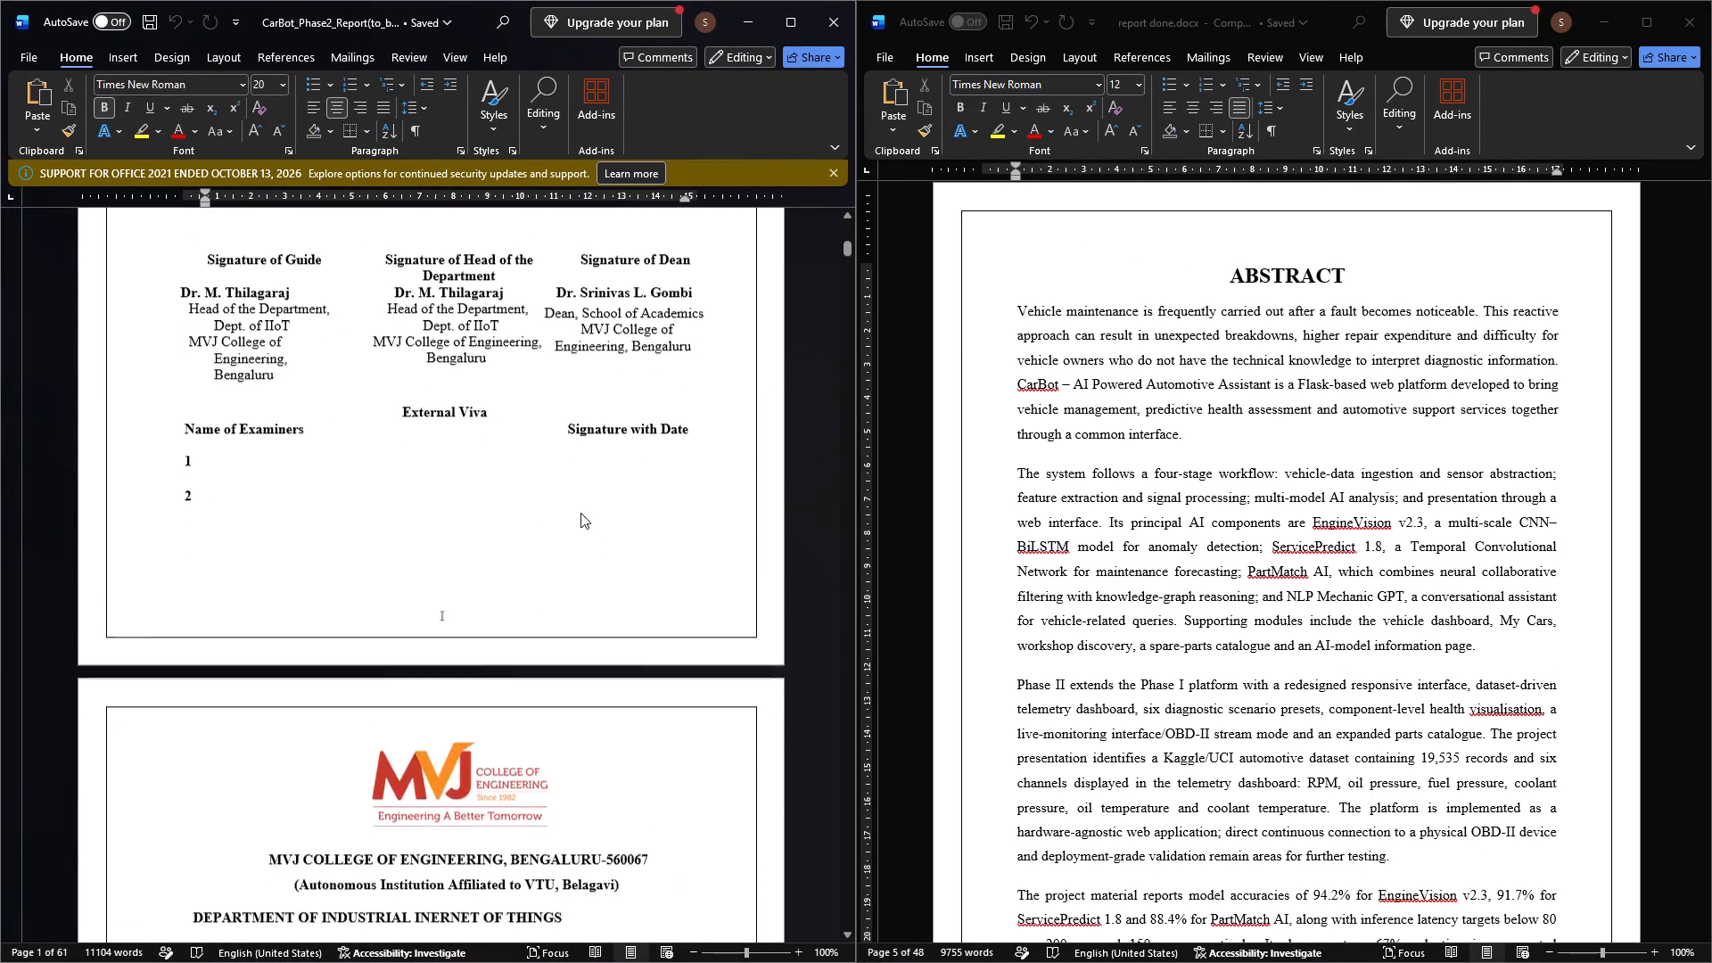
pyautogui.scroll(-18, 580, 513)
pyautogui.scroll(-15, 580, 512)
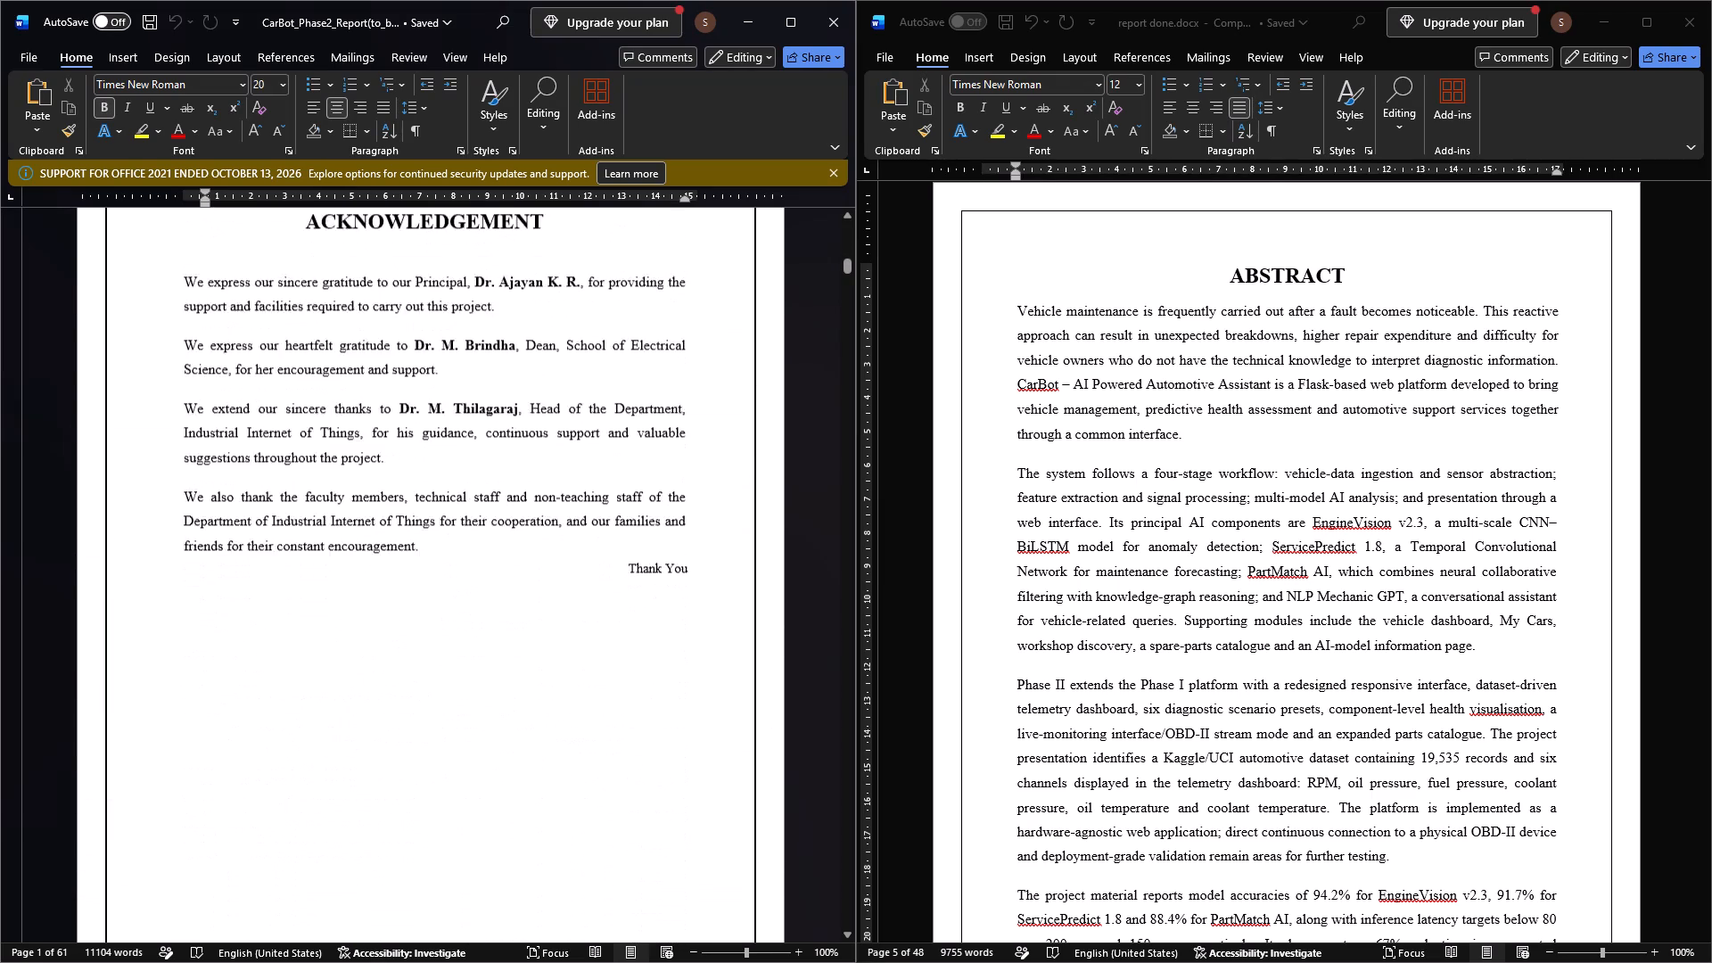
pyautogui.scroll(-15, 579, 506)
pyautogui.scroll(-8, 579, 506)
pyautogui.scroll(1, 579, 506)
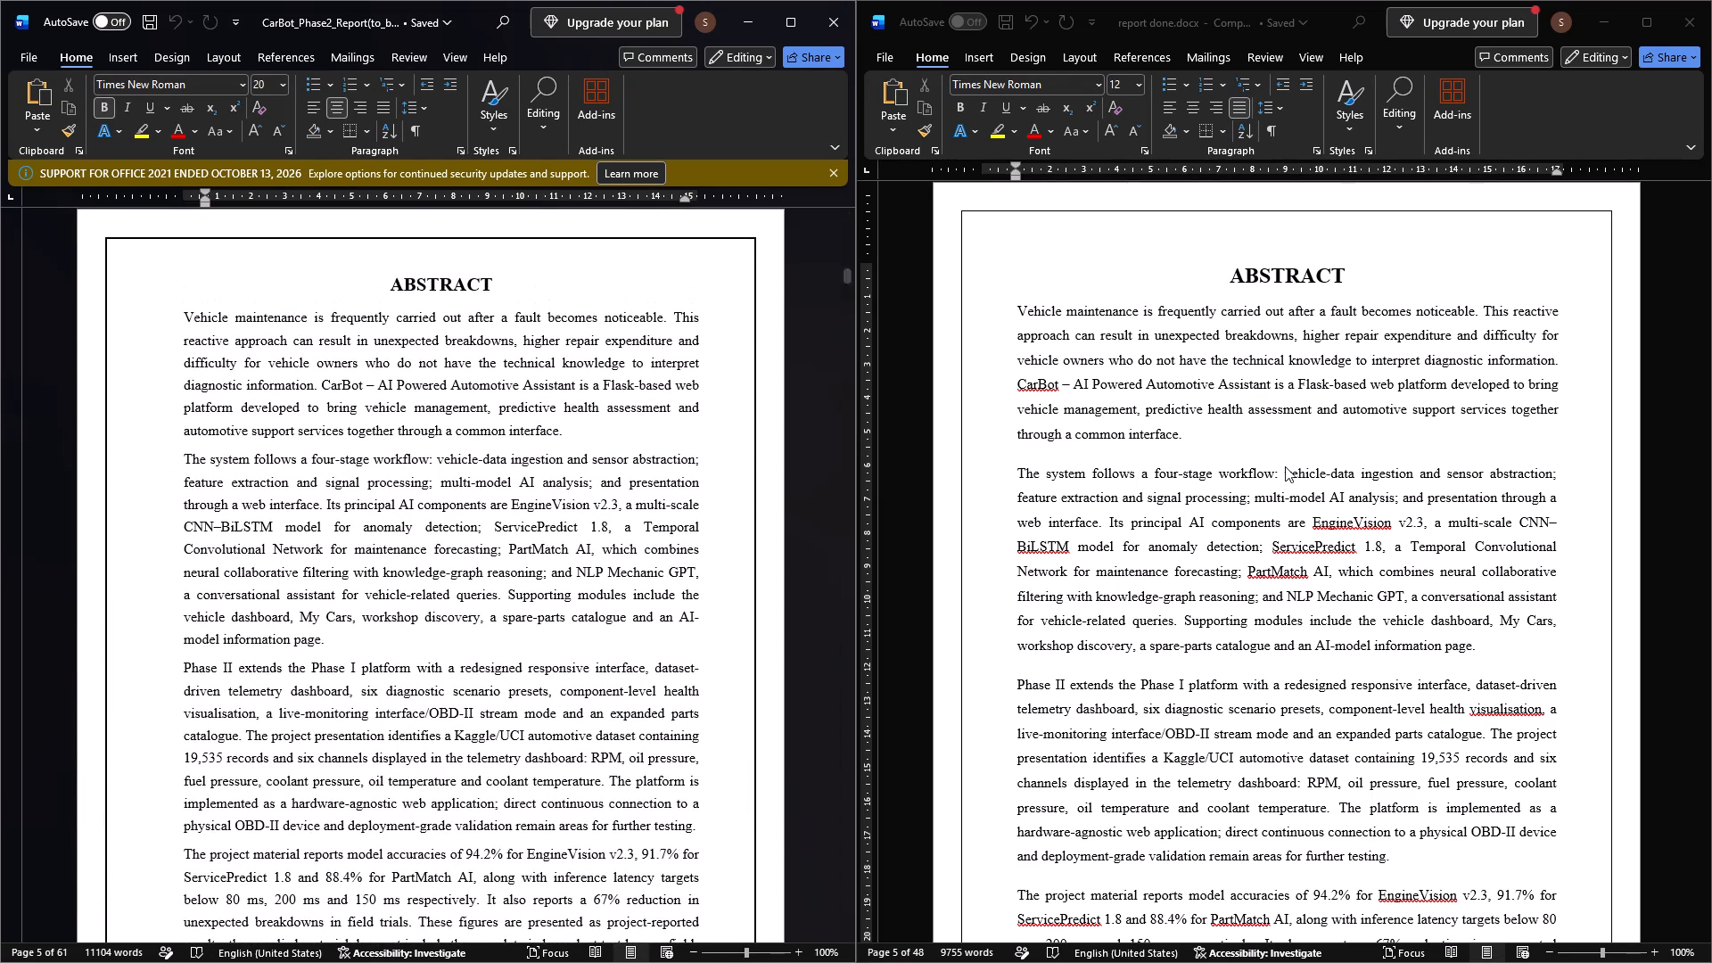
# Compare the ABSTRACT headings' font sizes in both documents and set the CarBot Phase 2 report's heading to 18 pt.
pyautogui.click(1306, 276)
pyautogui.doubleClick(1306, 275)
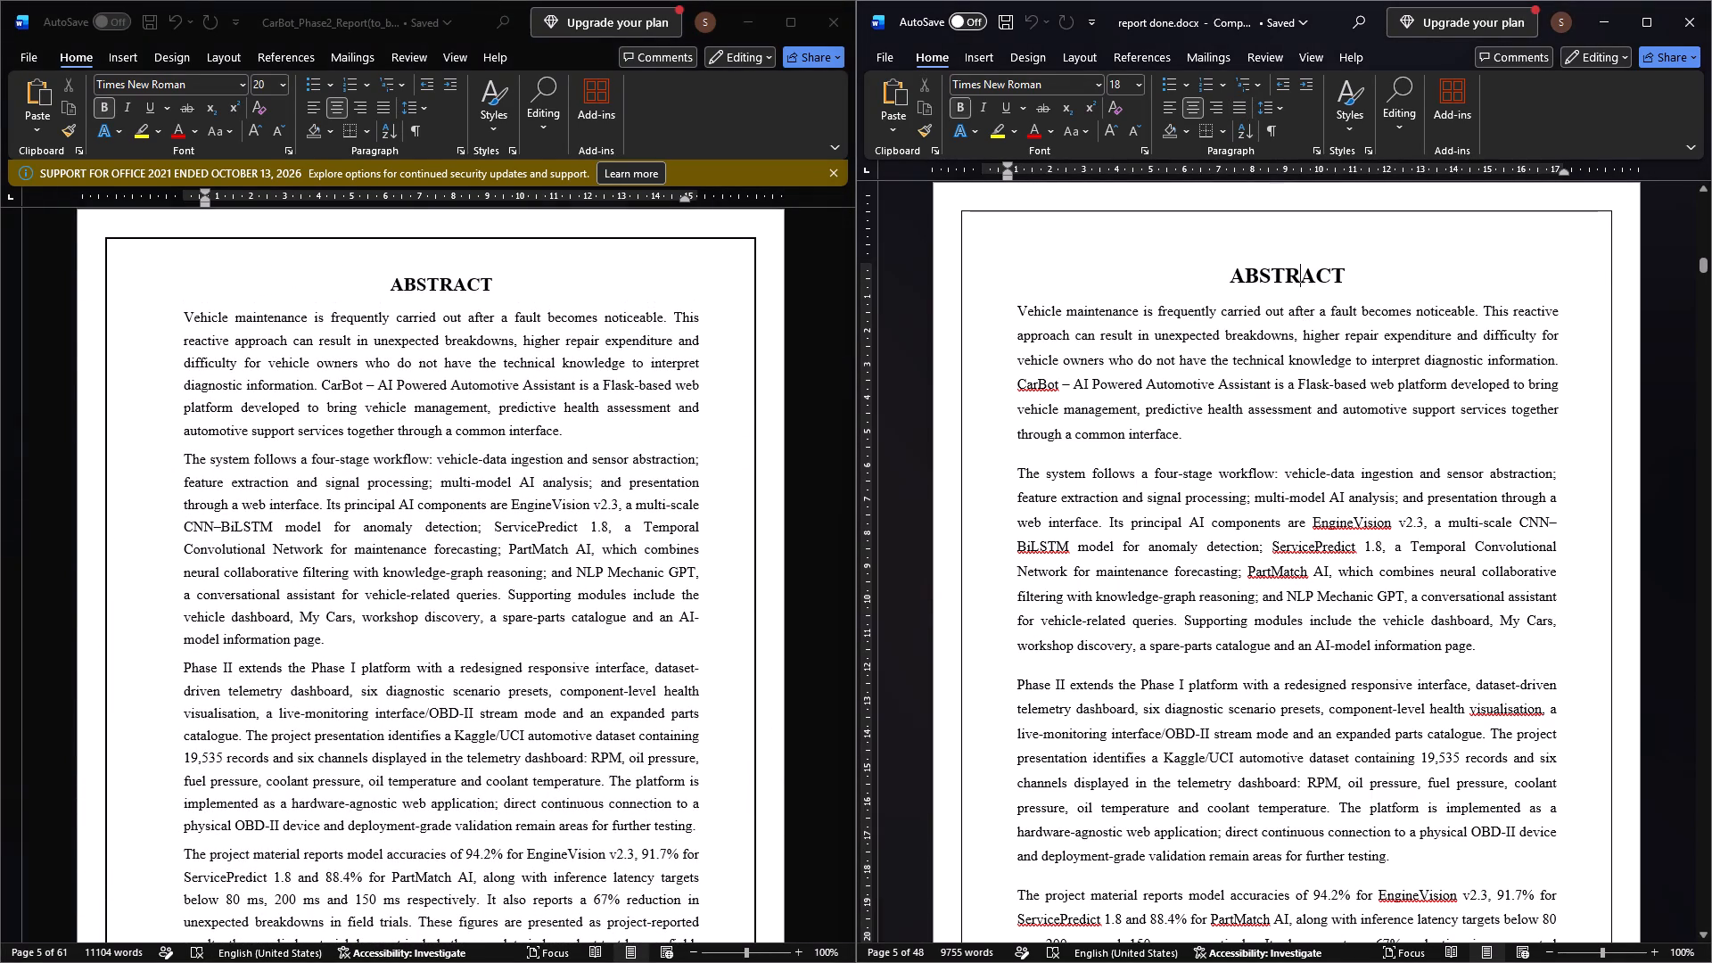
pyautogui.click(492, 295)
pyautogui.doubleClick(459, 290)
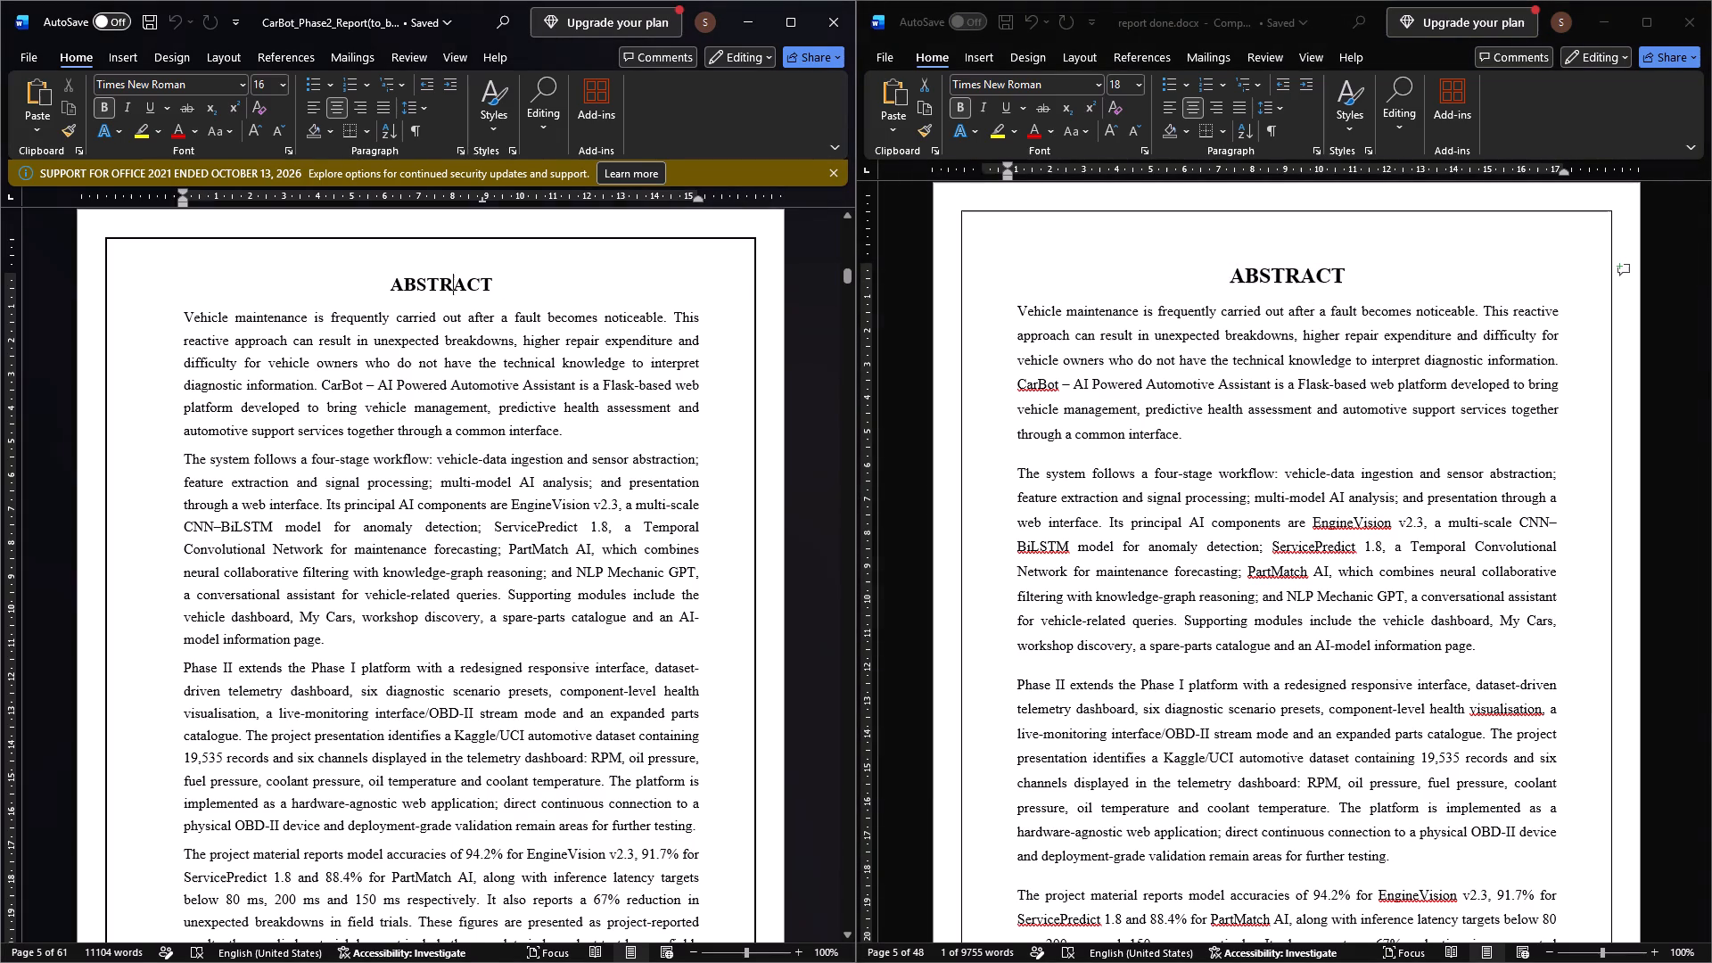
pyautogui.click(1250, 270)
pyautogui.doubleClick(1253, 272)
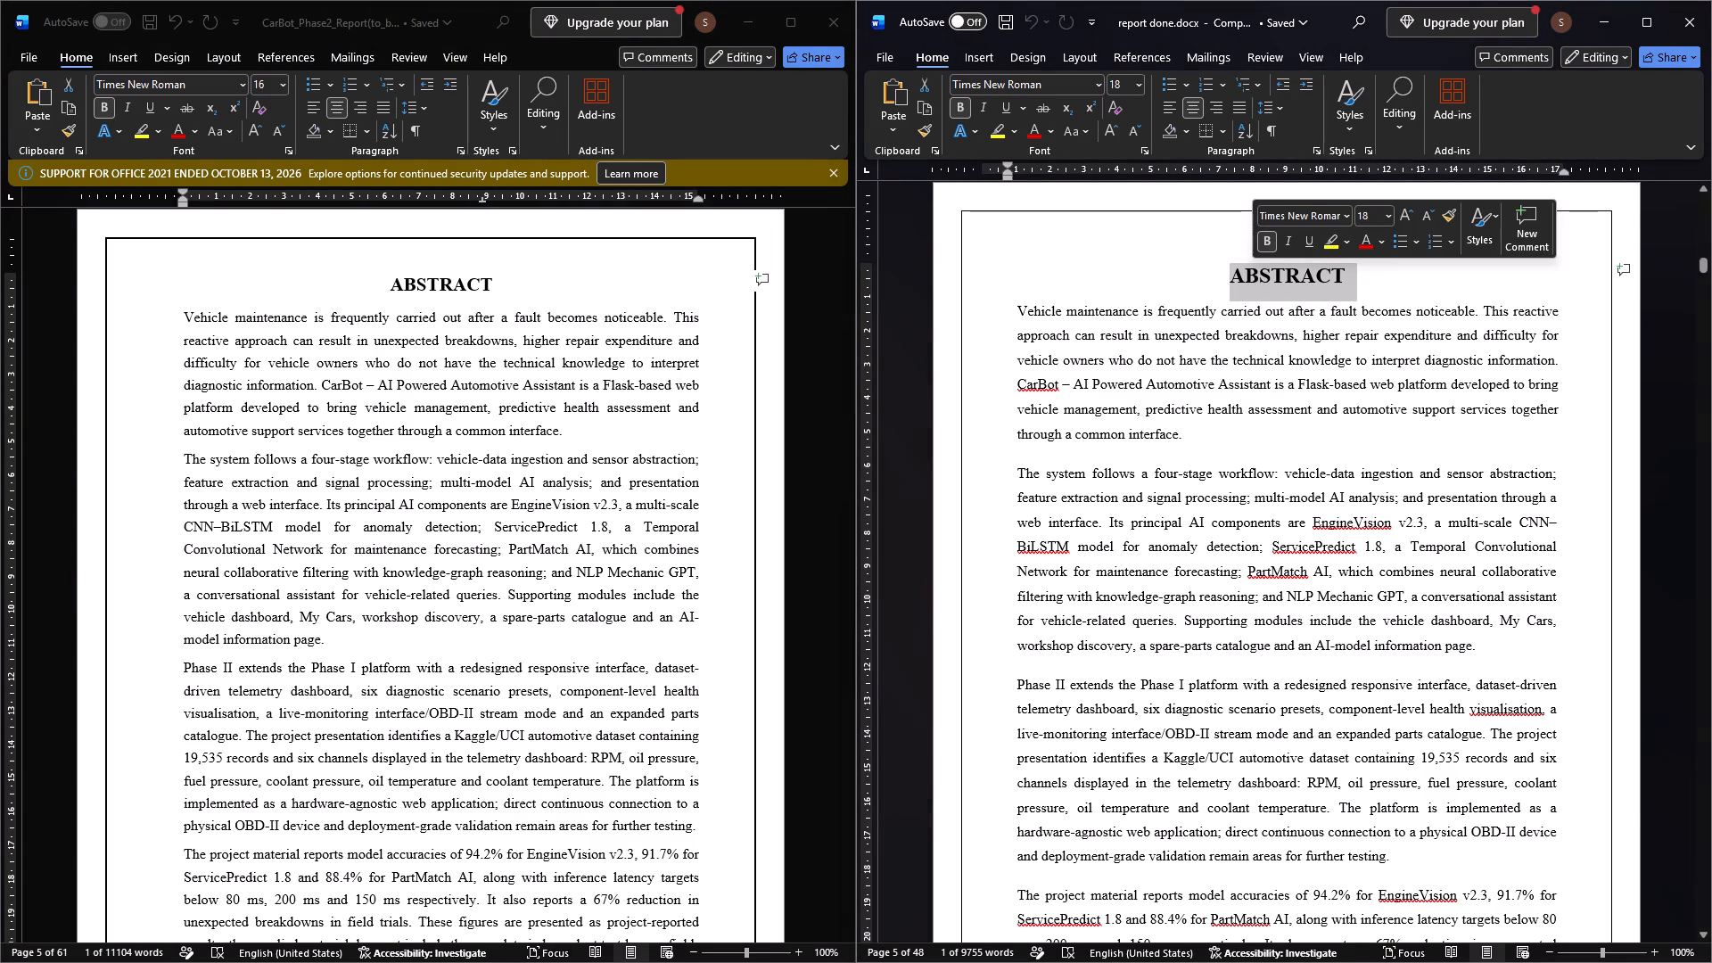
pyautogui.tripleClick(469, 291)
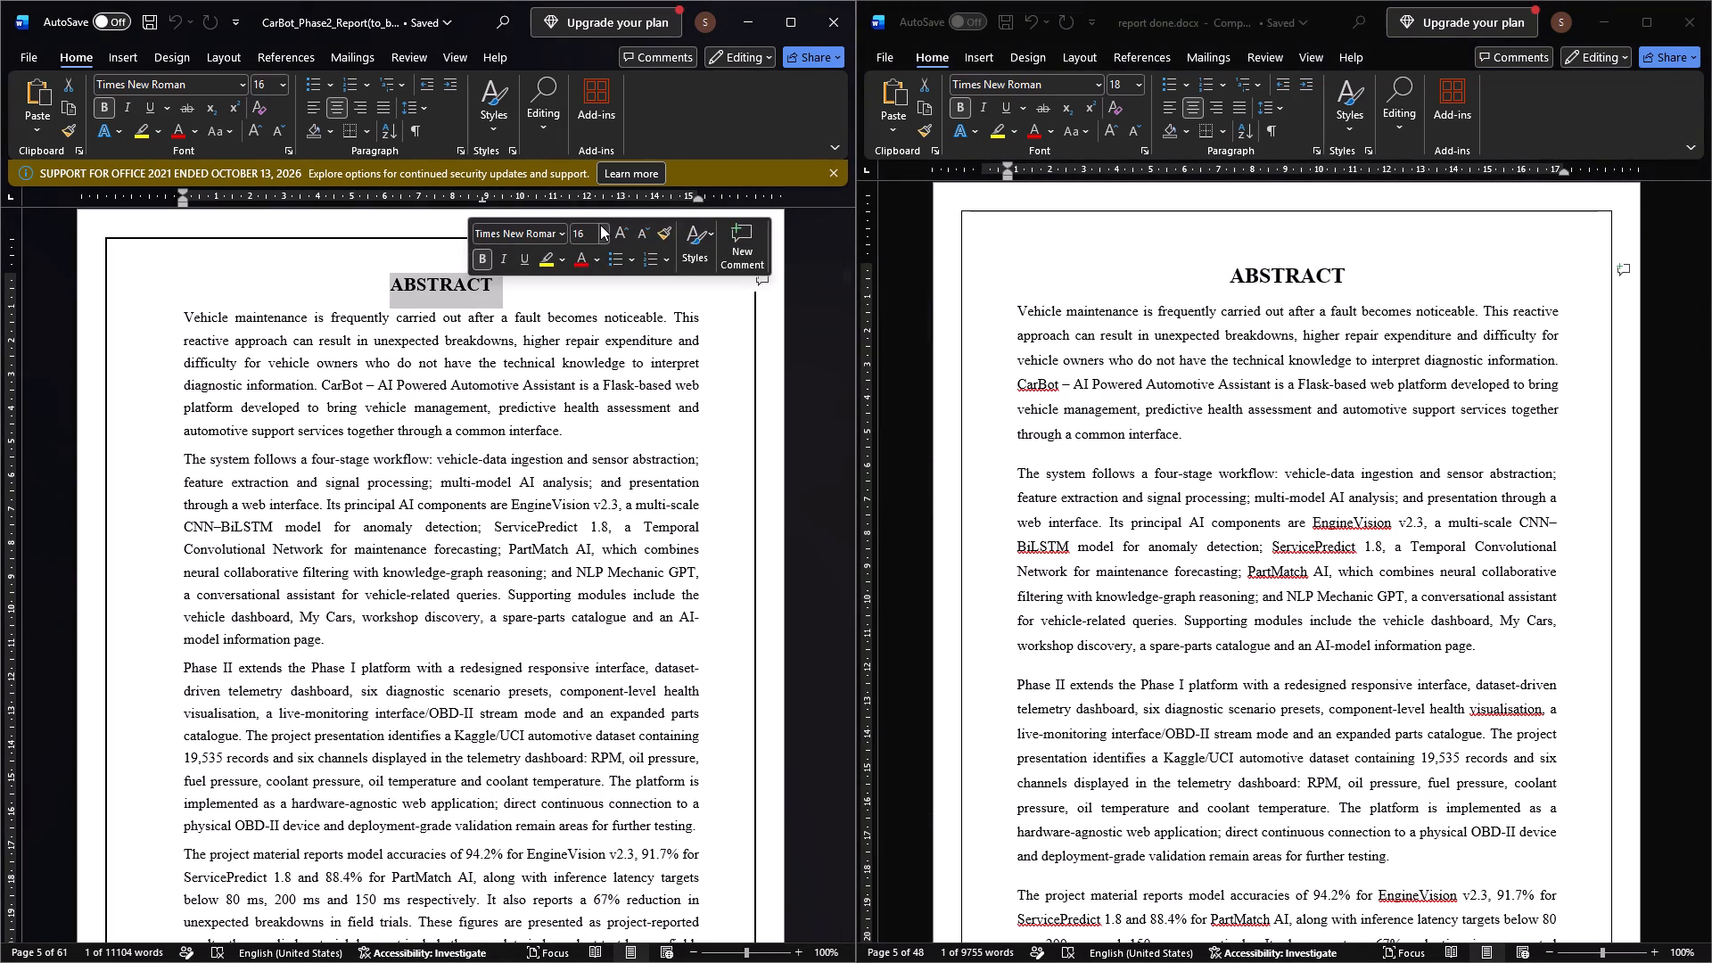
pyautogui.click(585, 235)
pyautogui.write('18')
pyautogui.press('Return')
# Compare the paragraph settings of the ABSTRACT heading in report done.docx and in the CarBot Phase 2 report.
pyautogui.click(1280, 274)
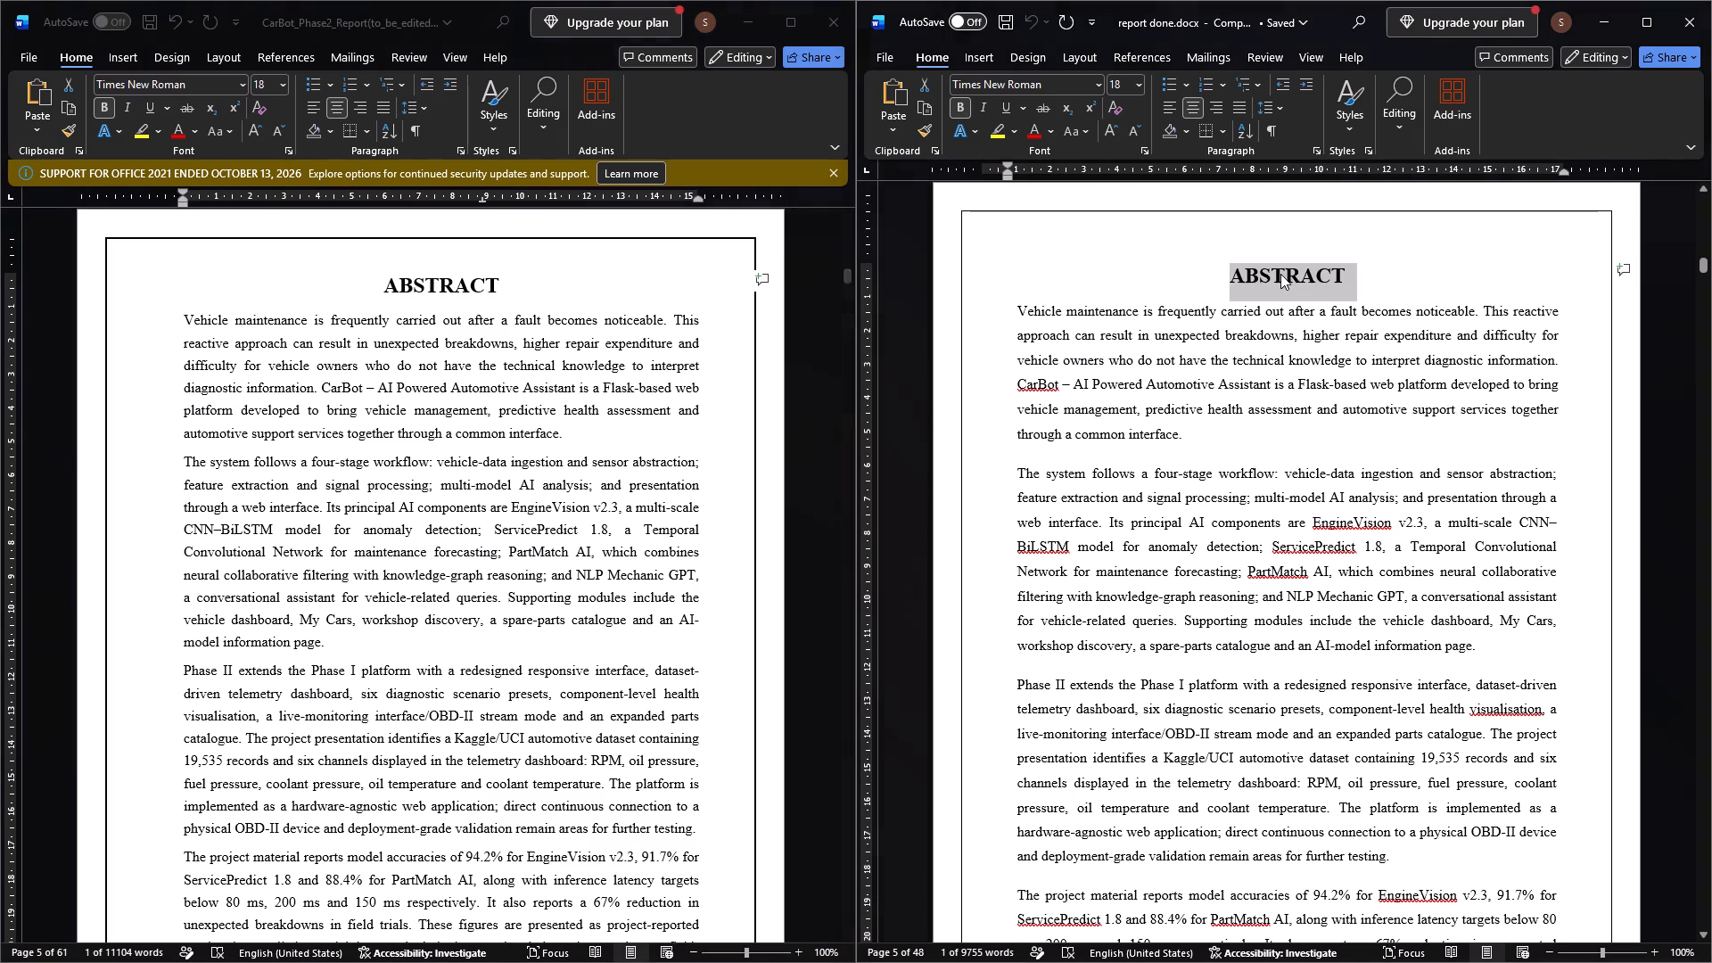
pyautogui.doubleClick(1280, 274)
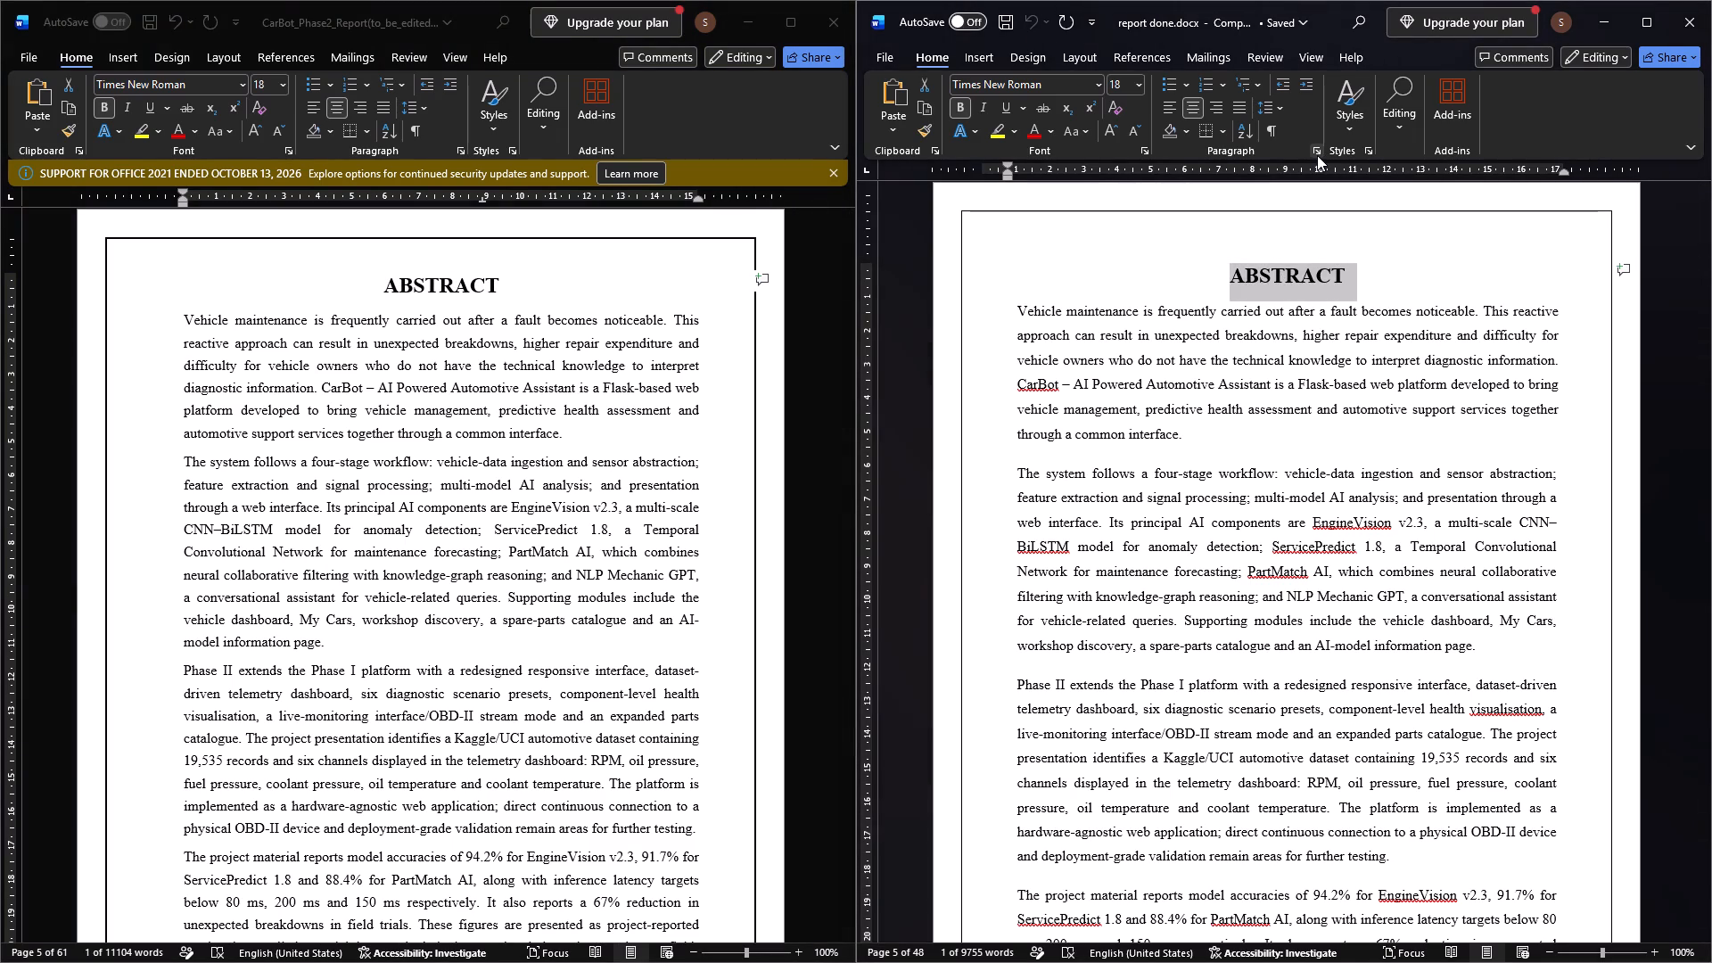
pyautogui.click(1315, 154)
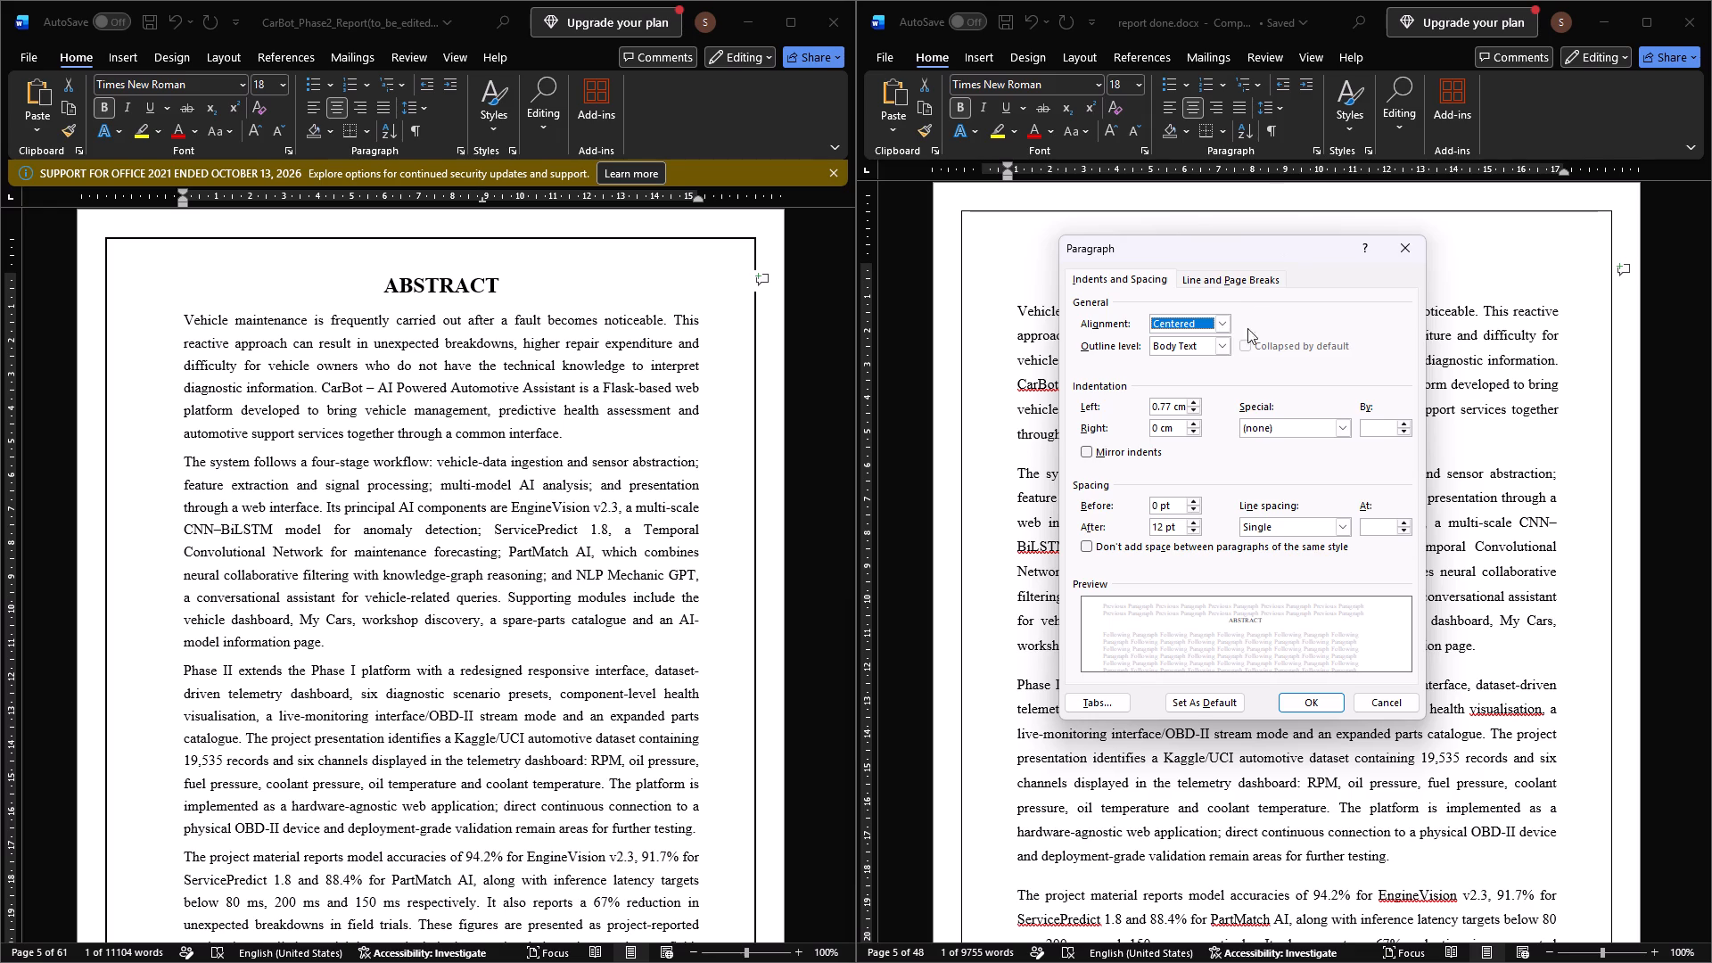
pyautogui.click(653, 448)
pyautogui.click(460, 292)
pyautogui.click(458, 284)
pyautogui.click(1405, 248)
pyautogui.tripleClick(459, 284)
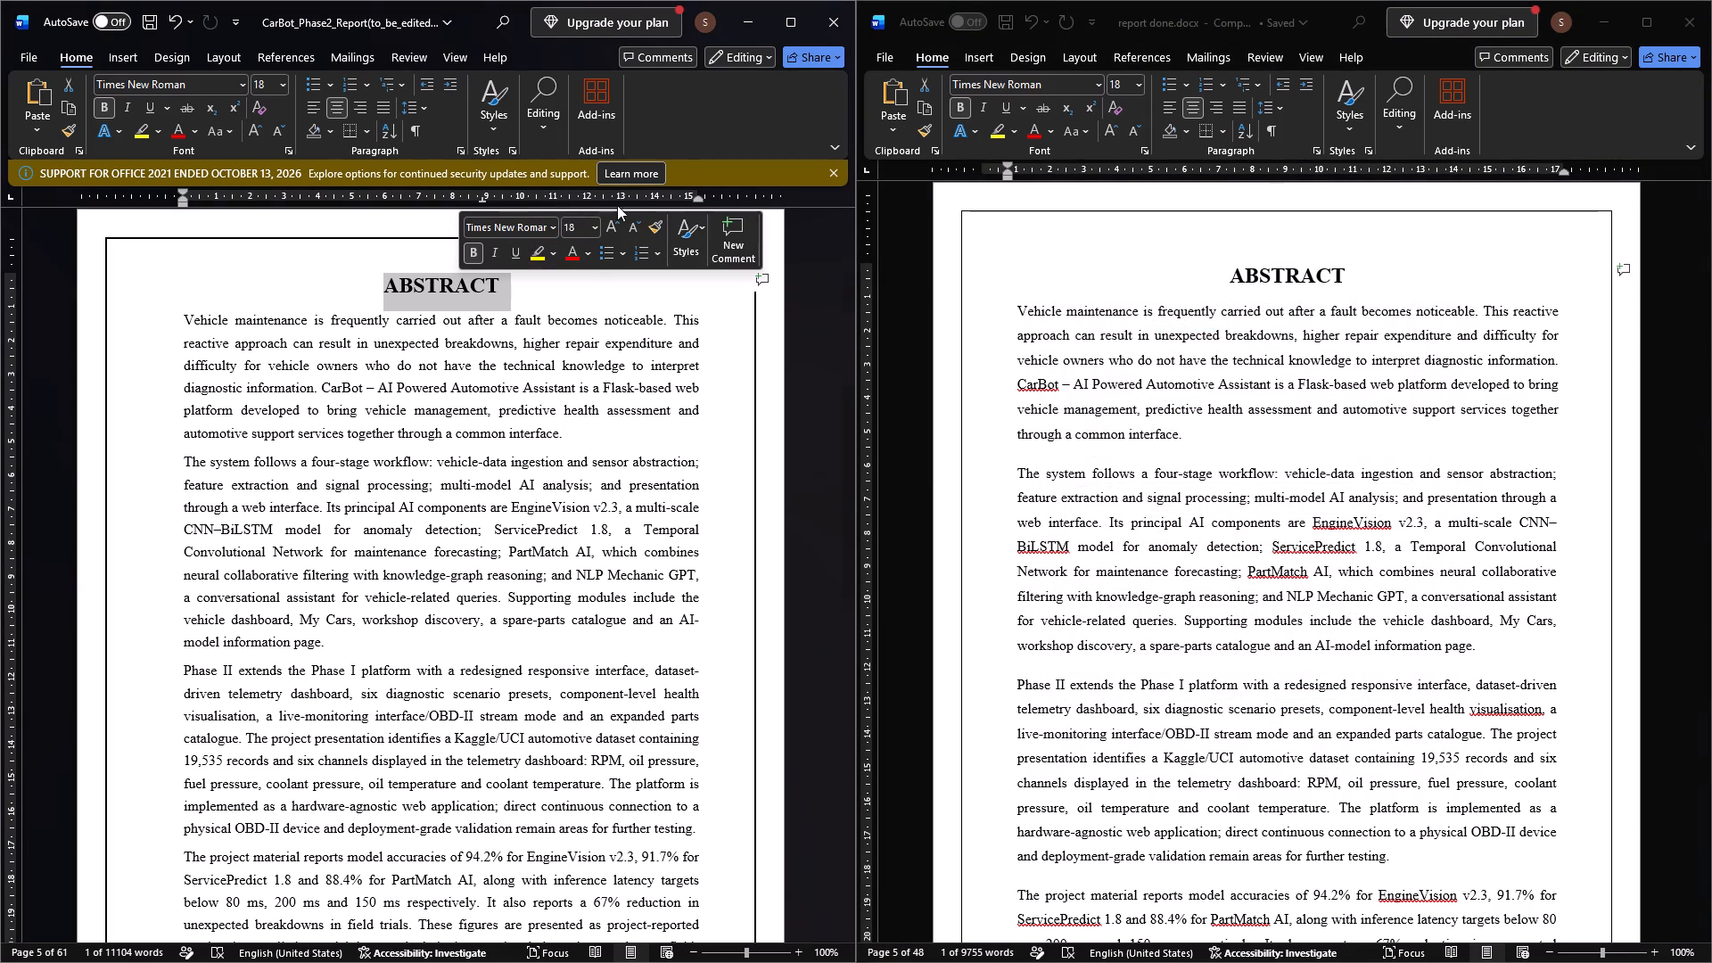
pyautogui.click(459, 153)
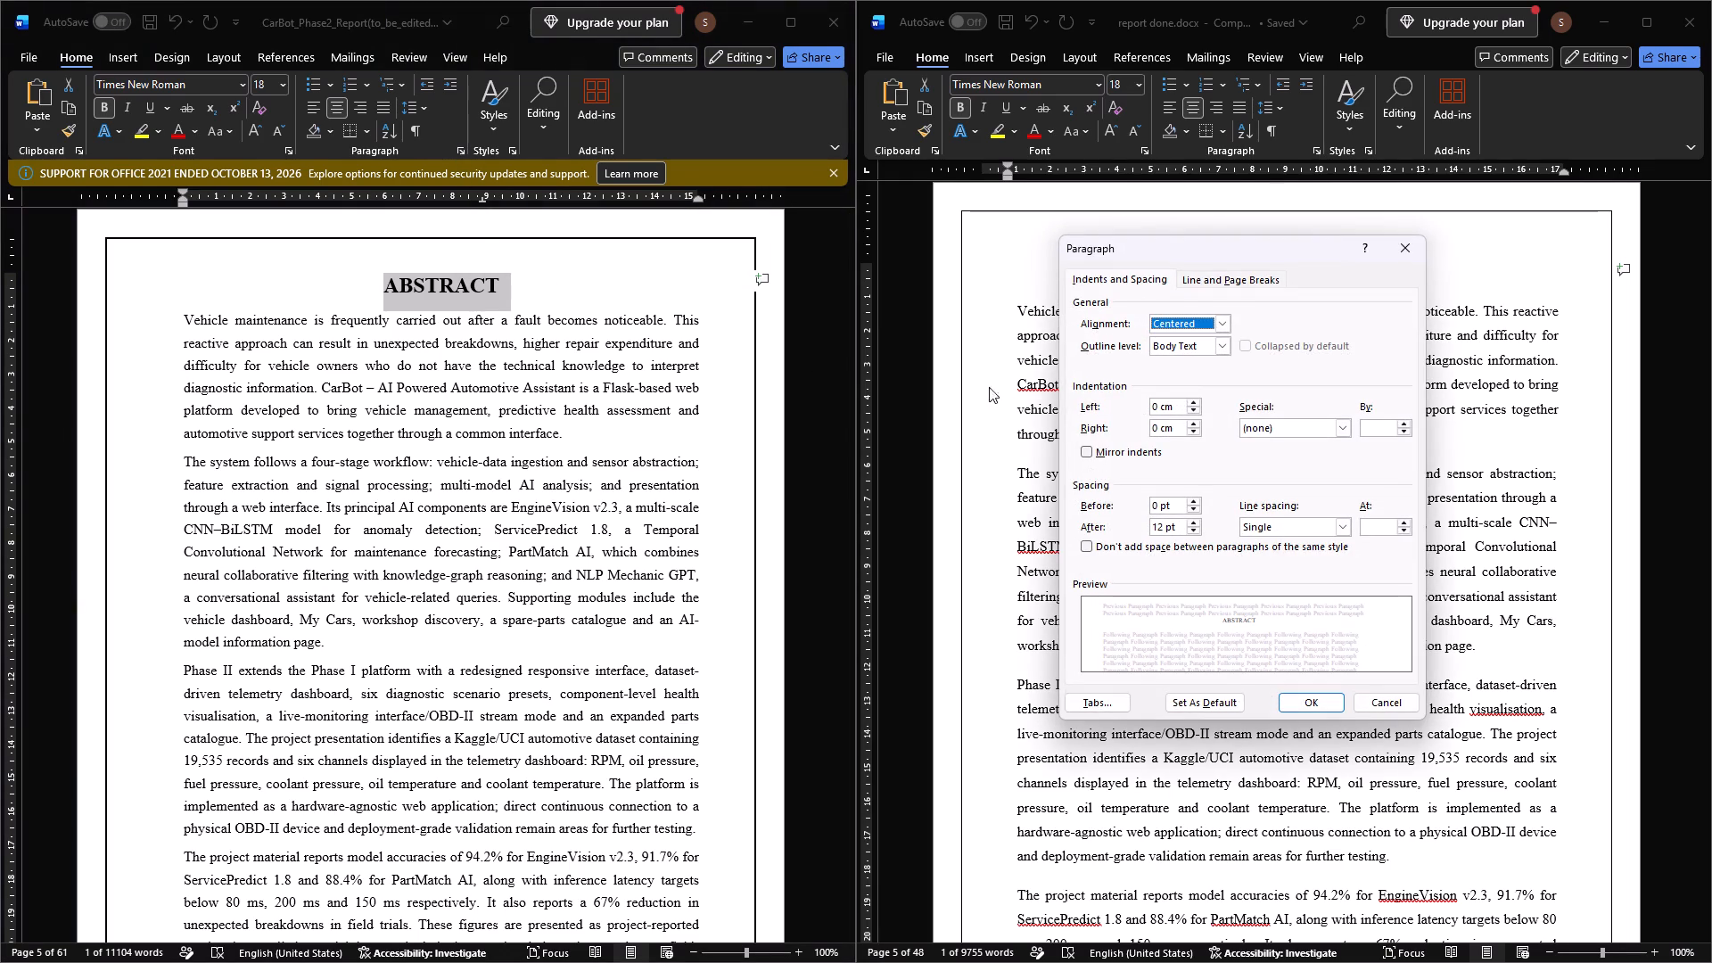
pyautogui.click(1317, 704)
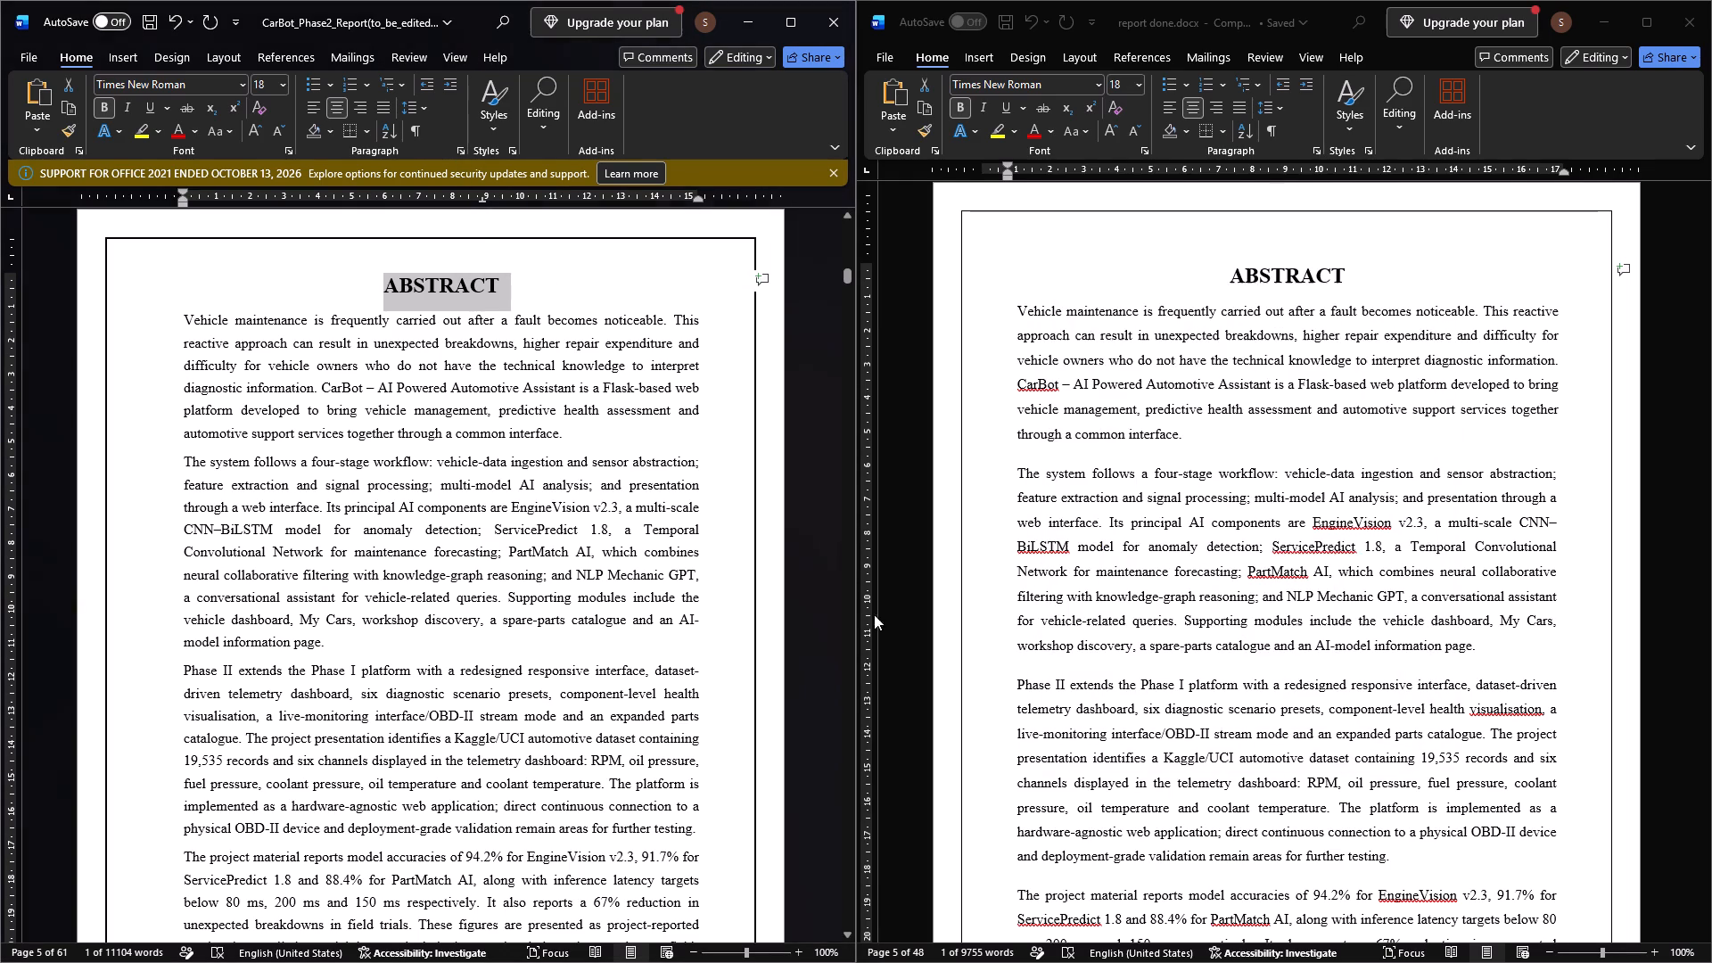
pyautogui.click(595, 476)
# Check the first abstract paragraph's settings in report done.docx, and set spacing after to 12 pt for the CarBot report's first abstract paragraph.
pyautogui.click(1182, 434)
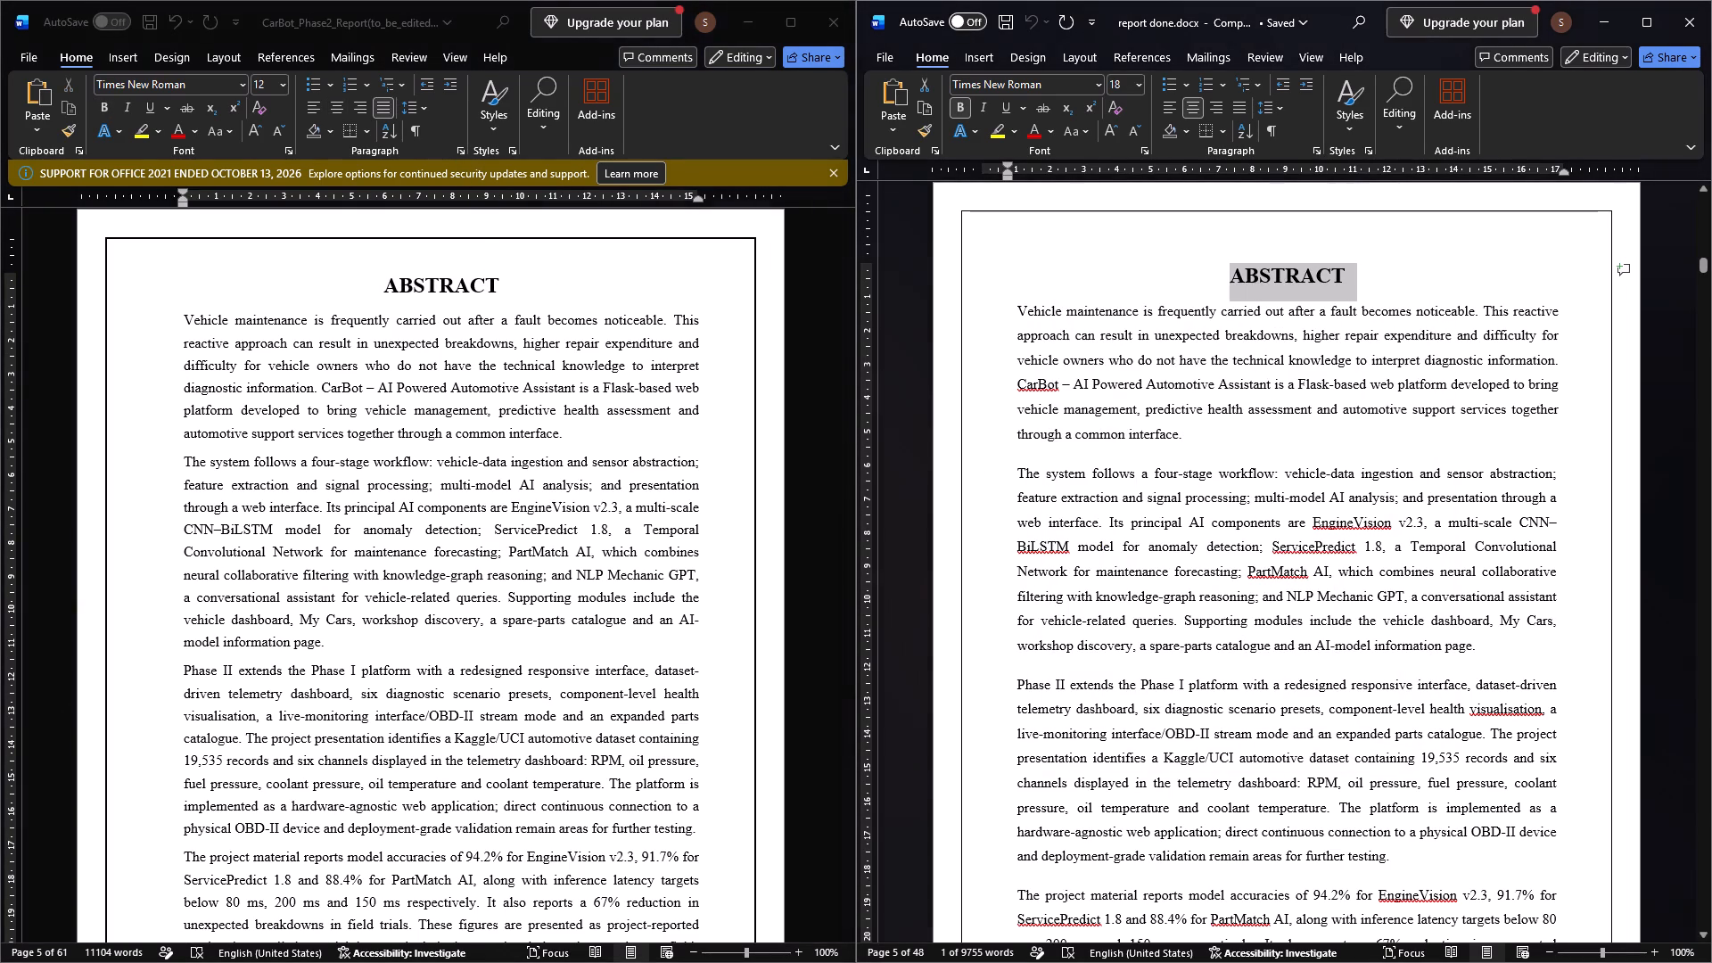
pyautogui.moveTo(1181, 439); pyautogui.dragTo(987, 301)
pyautogui.click(1313, 152)
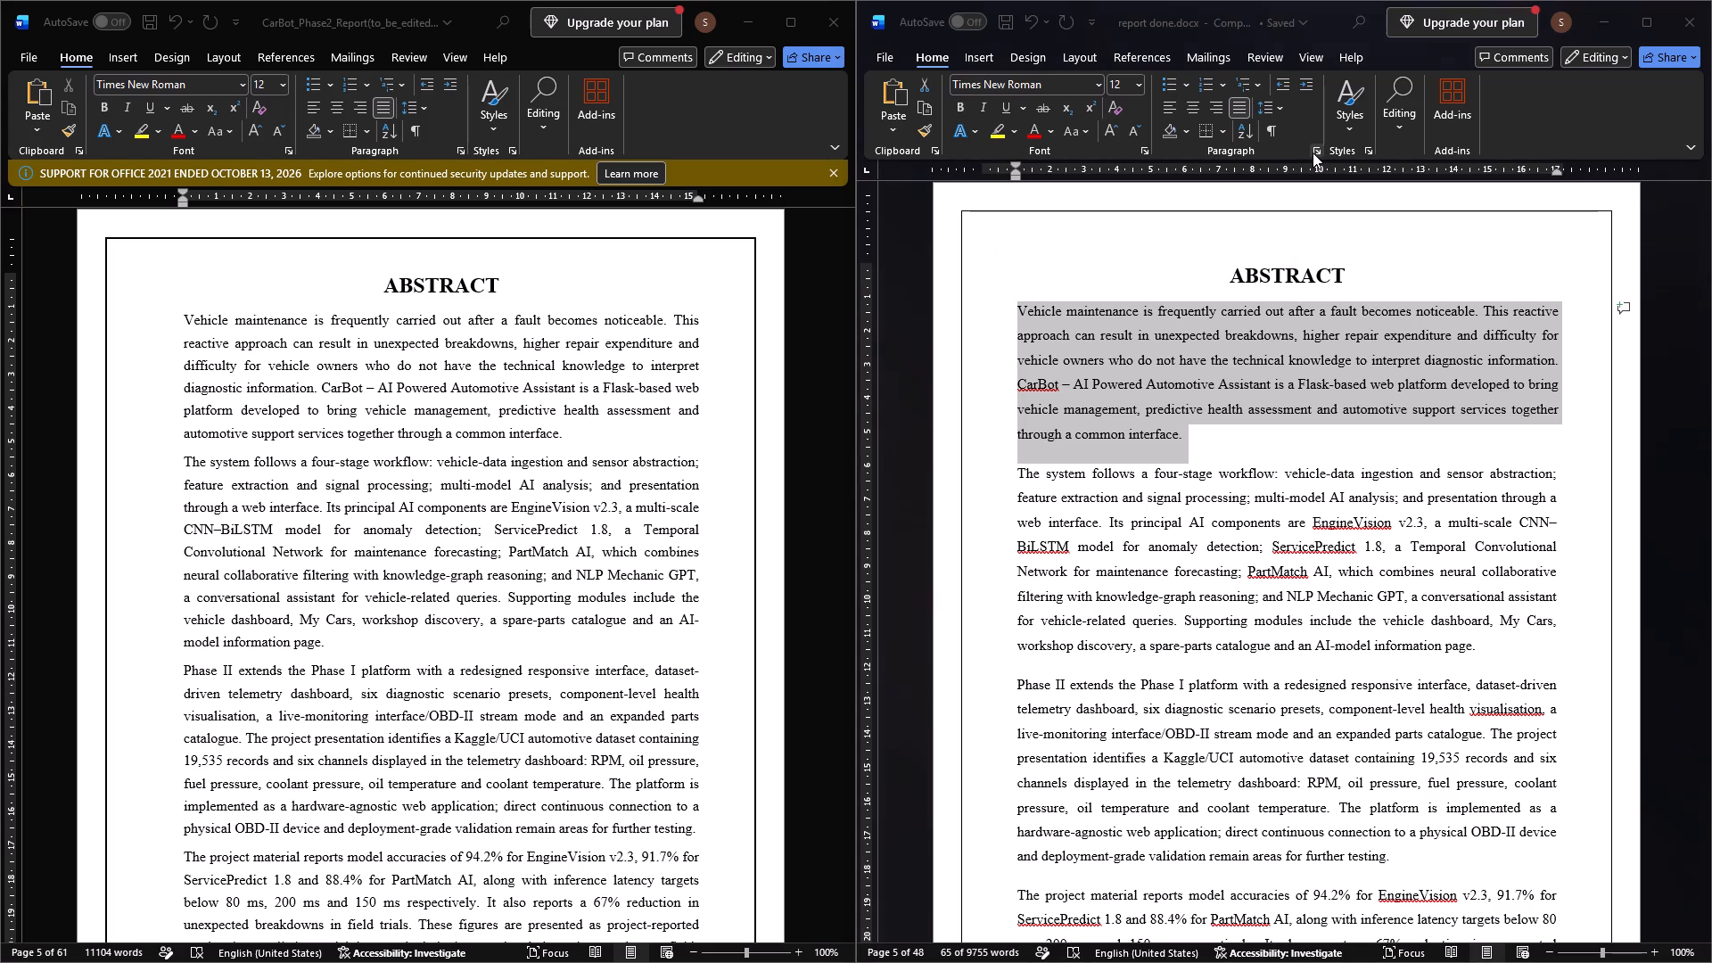
pyautogui.click(1401, 260)
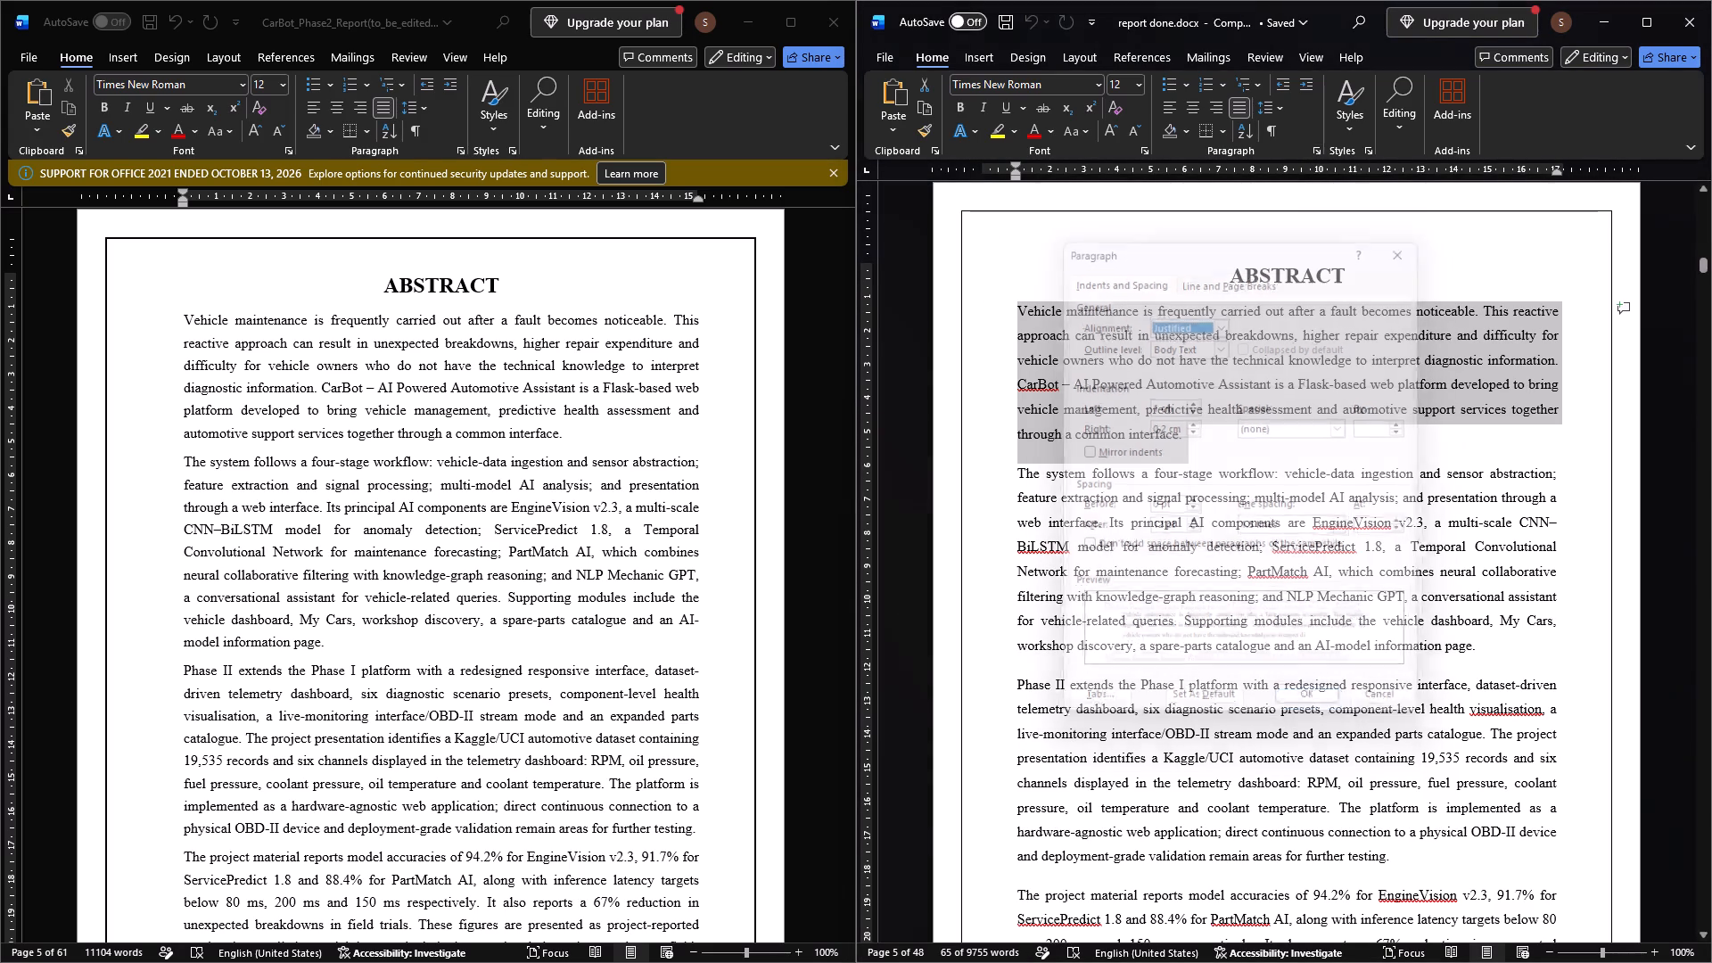
pyautogui.click(567, 446)
pyautogui.moveTo(567, 436); pyautogui.dragTo(222, 329)
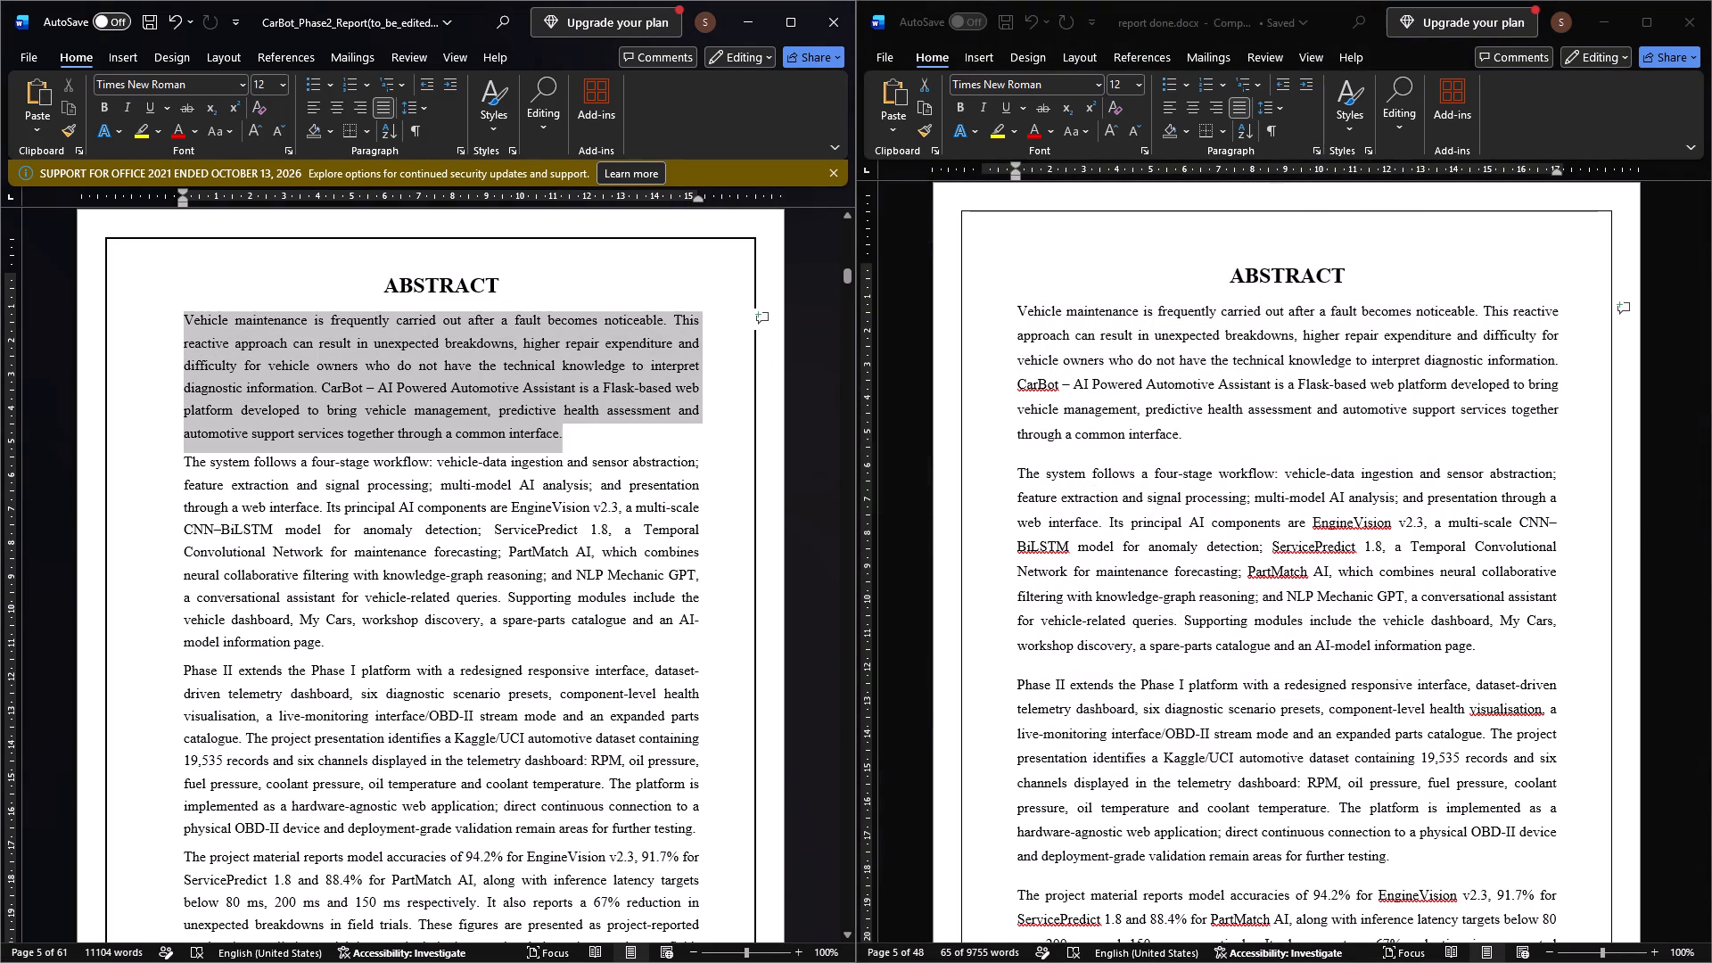
pyautogui.moveTo(222, 329); pyautogui.dragTo(203, 326)
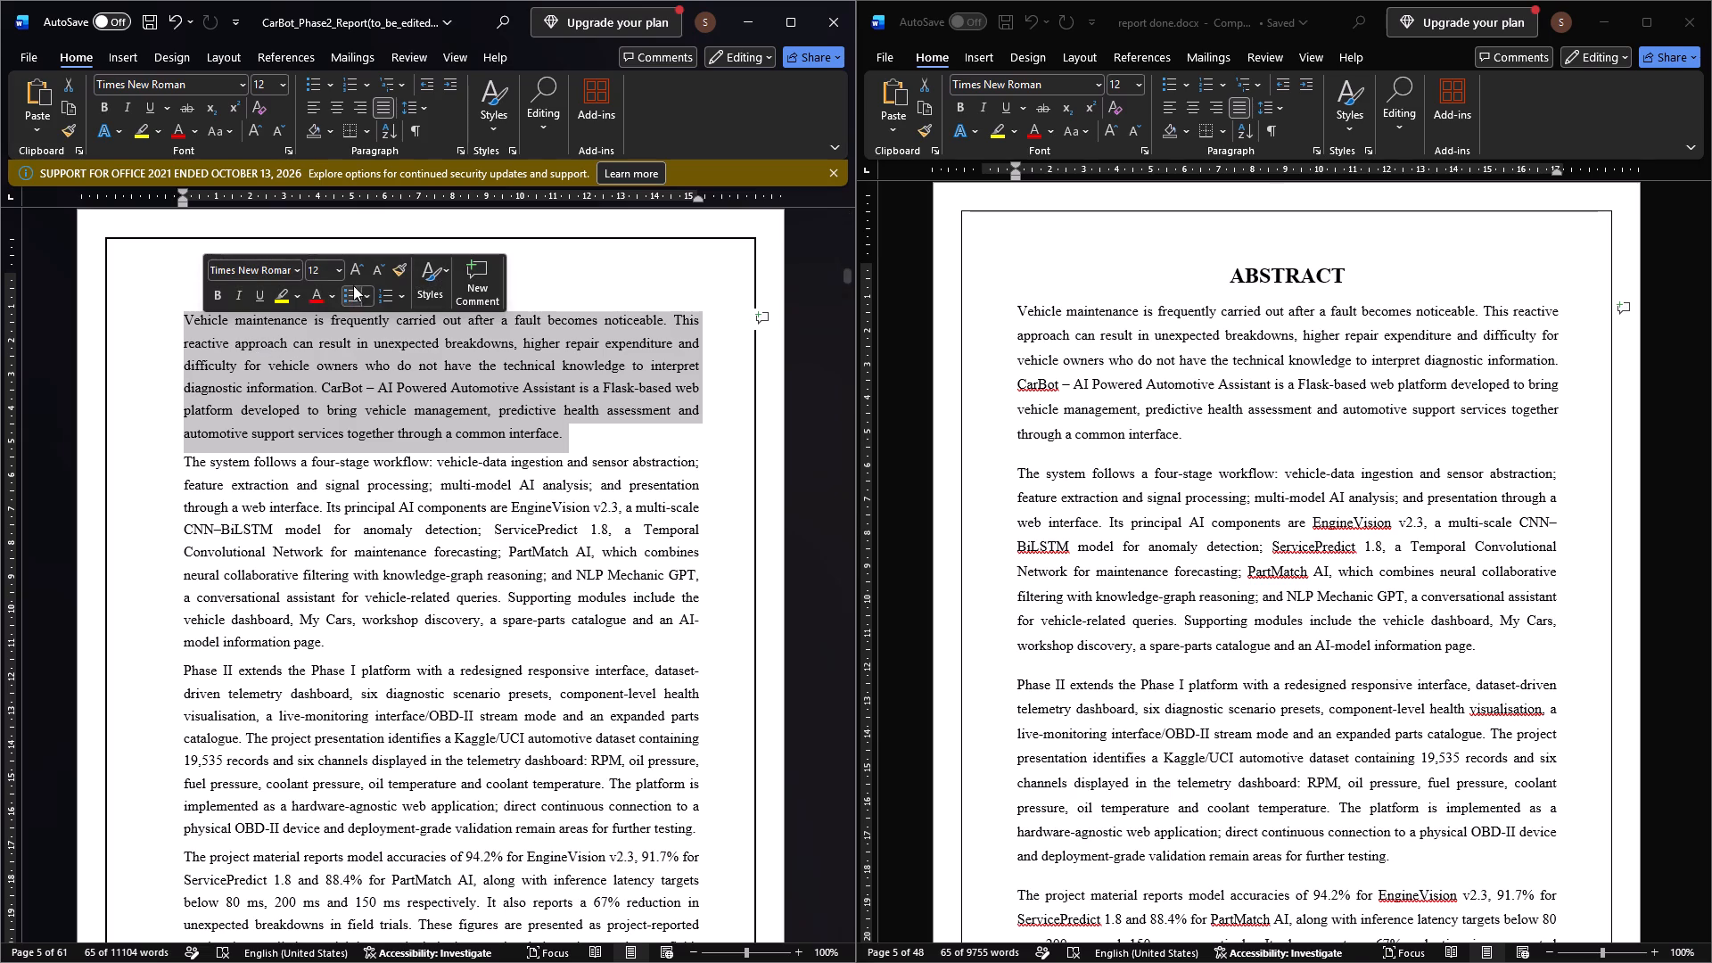
pyautogui.click(457, 151)
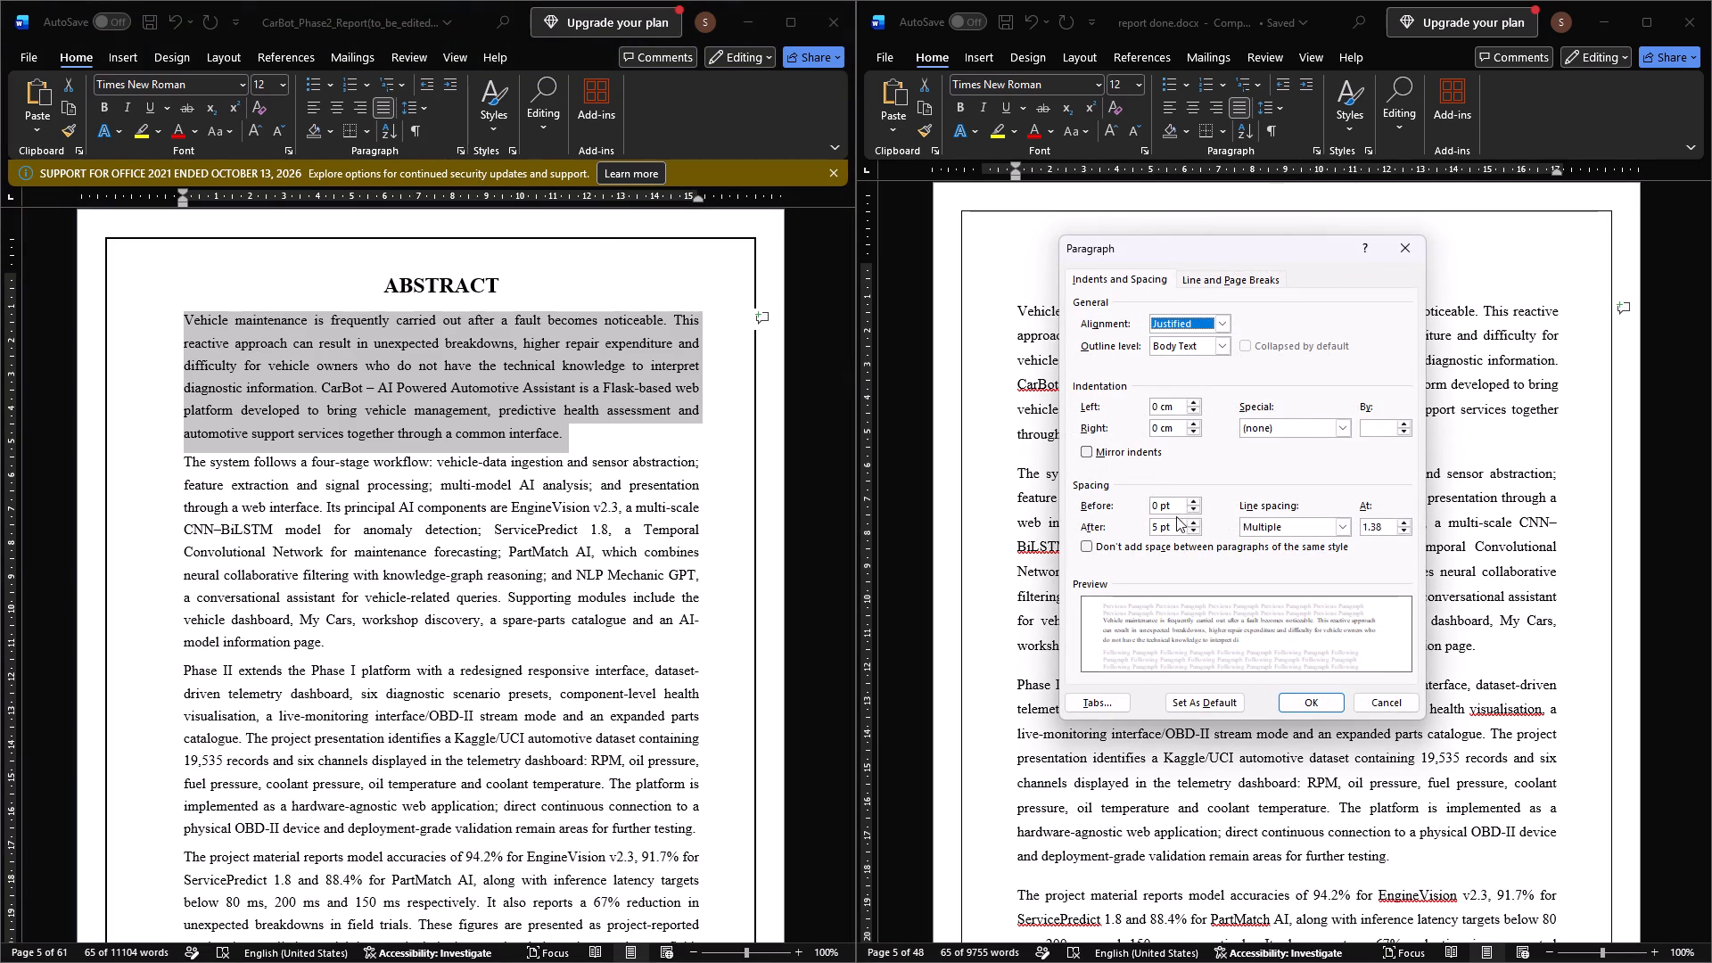
pyautogui.click(1197, 524)
pyautogui.click(1197, 524)
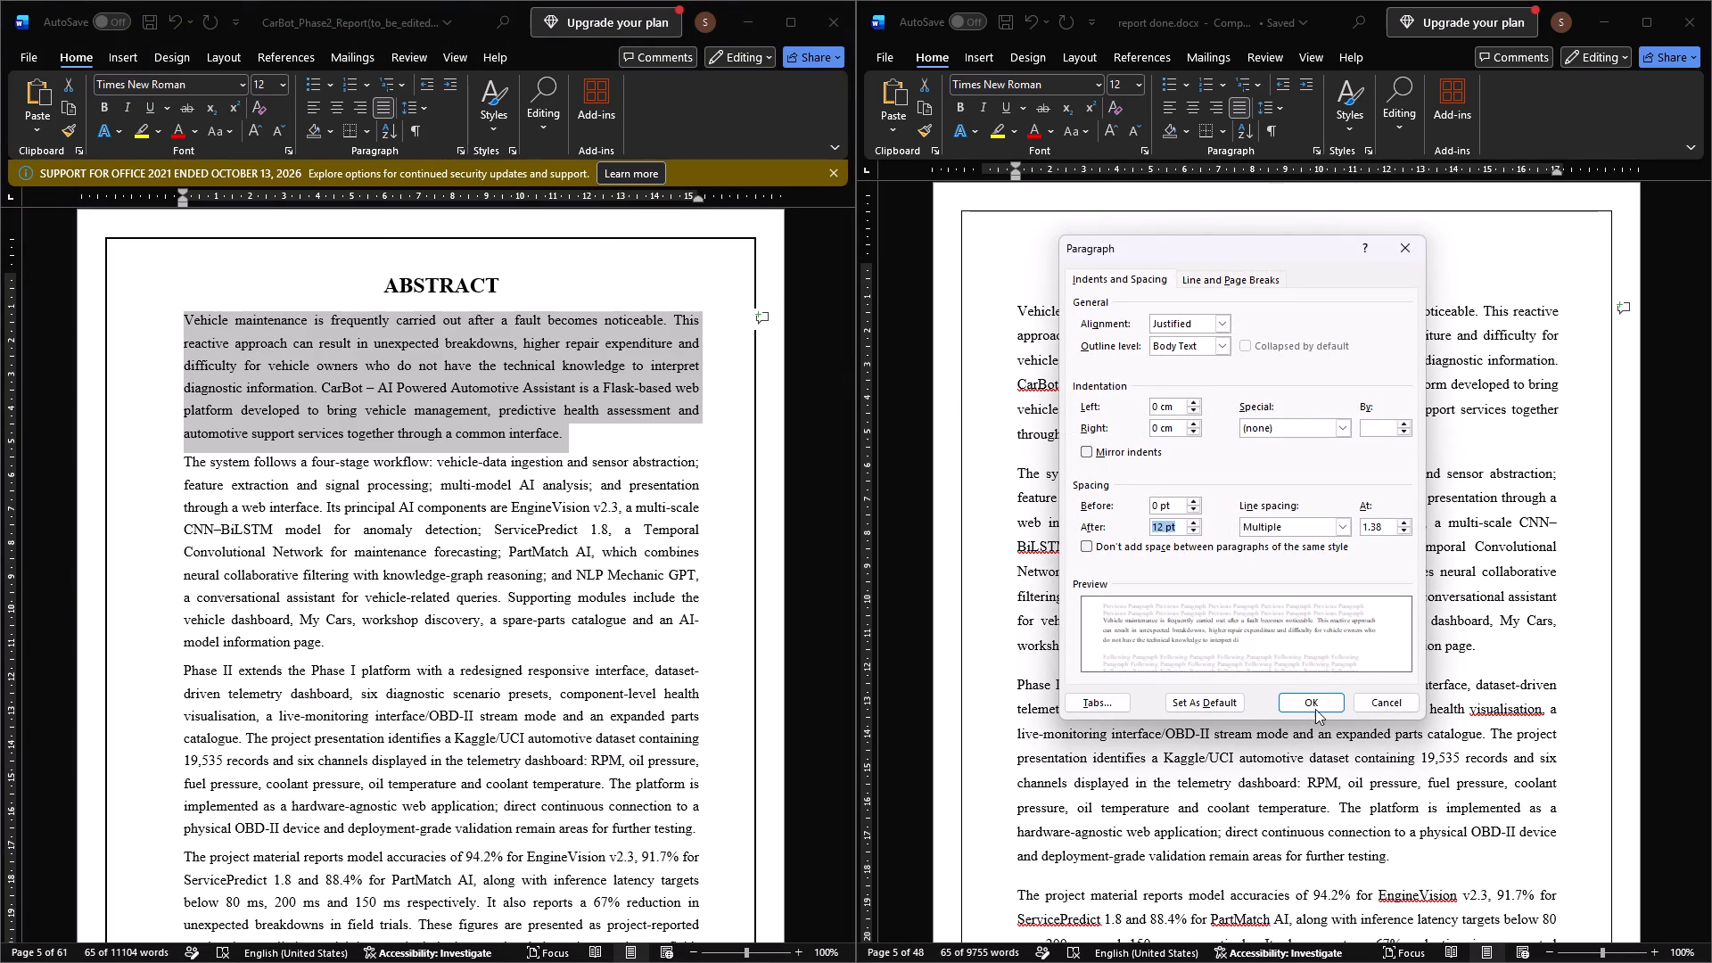
pyautogui.click(1312, 698)
pyautogui.click(624, 539)
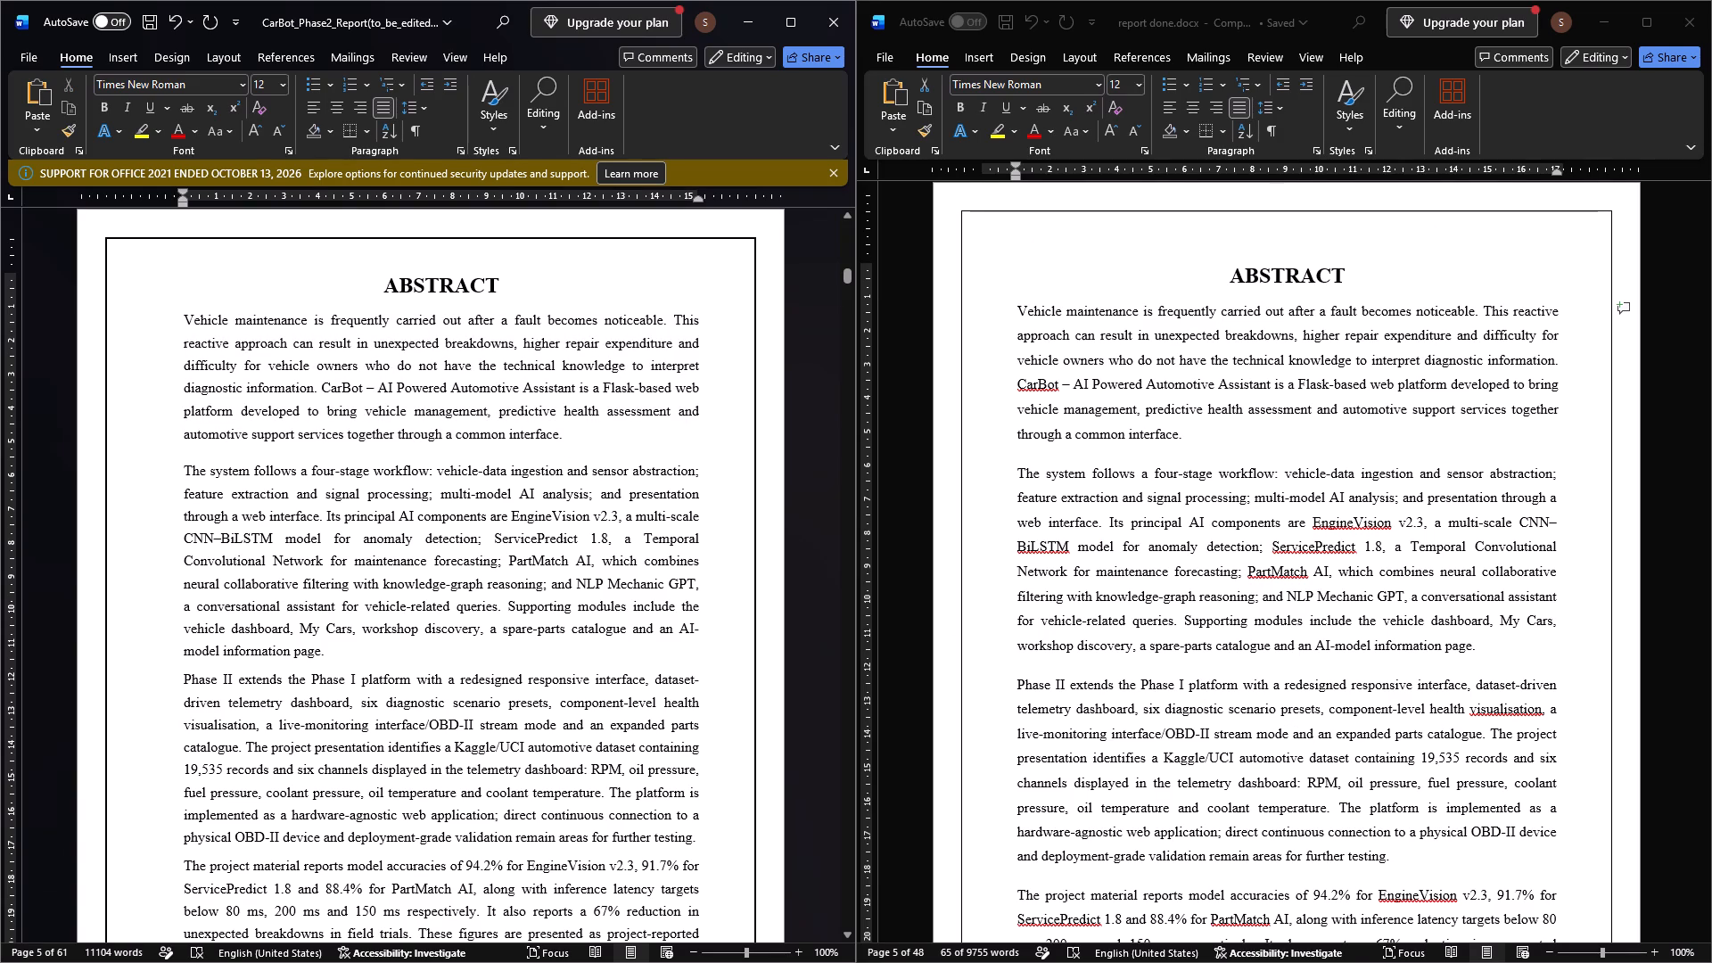
# Set the spacing after the CarBot report's second abstract paragraph, on the four-stage workflow, to 12 pt.
pyautogui.moveTo(333, 640); pyautogui.dragTo(198, 467)
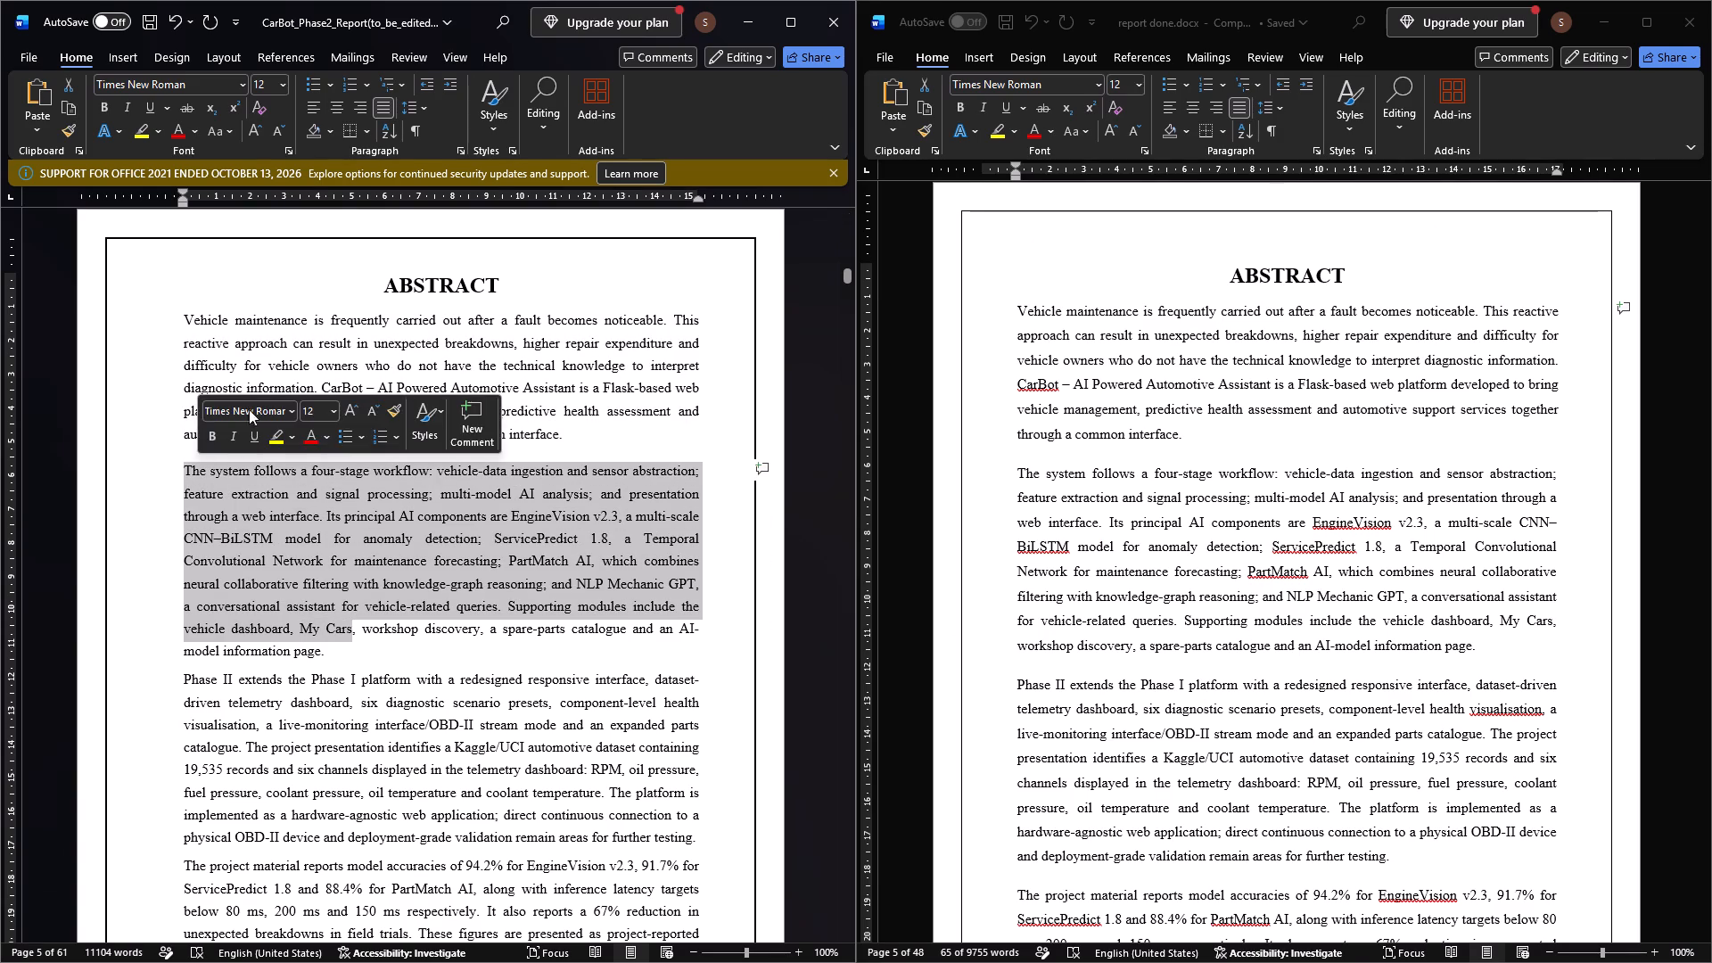
pyautogui.click(455, 148)
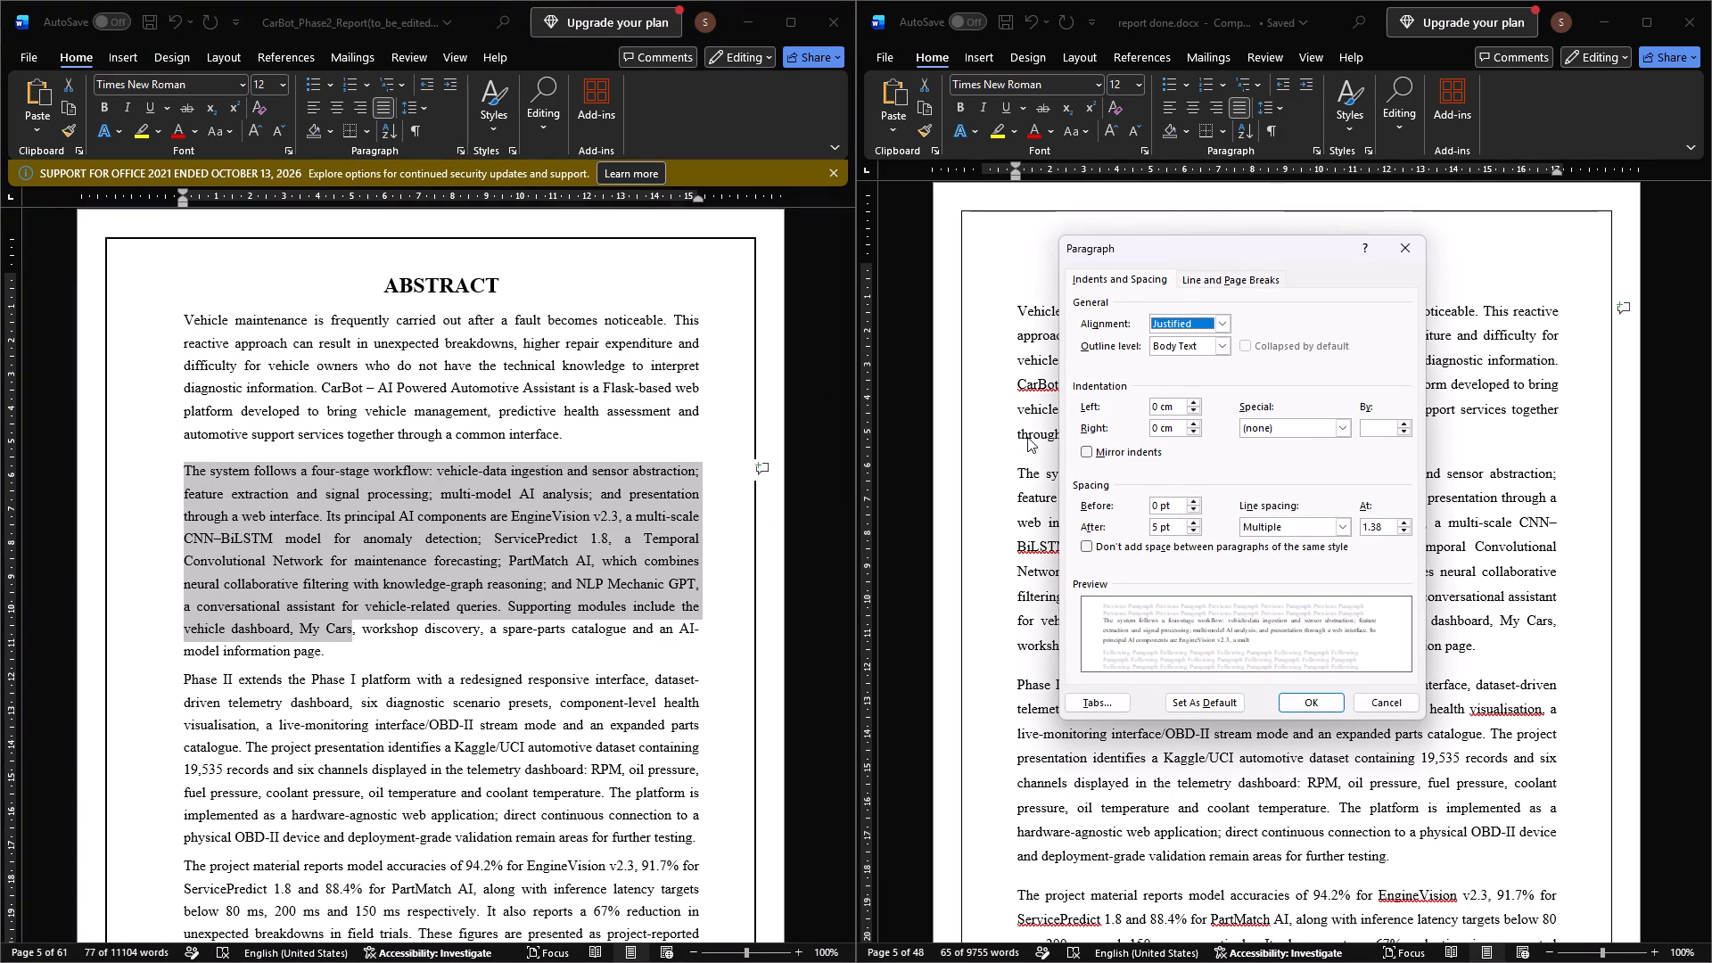
pyautogui.click(1190, 523)
pyautogui.click(1190, 523)
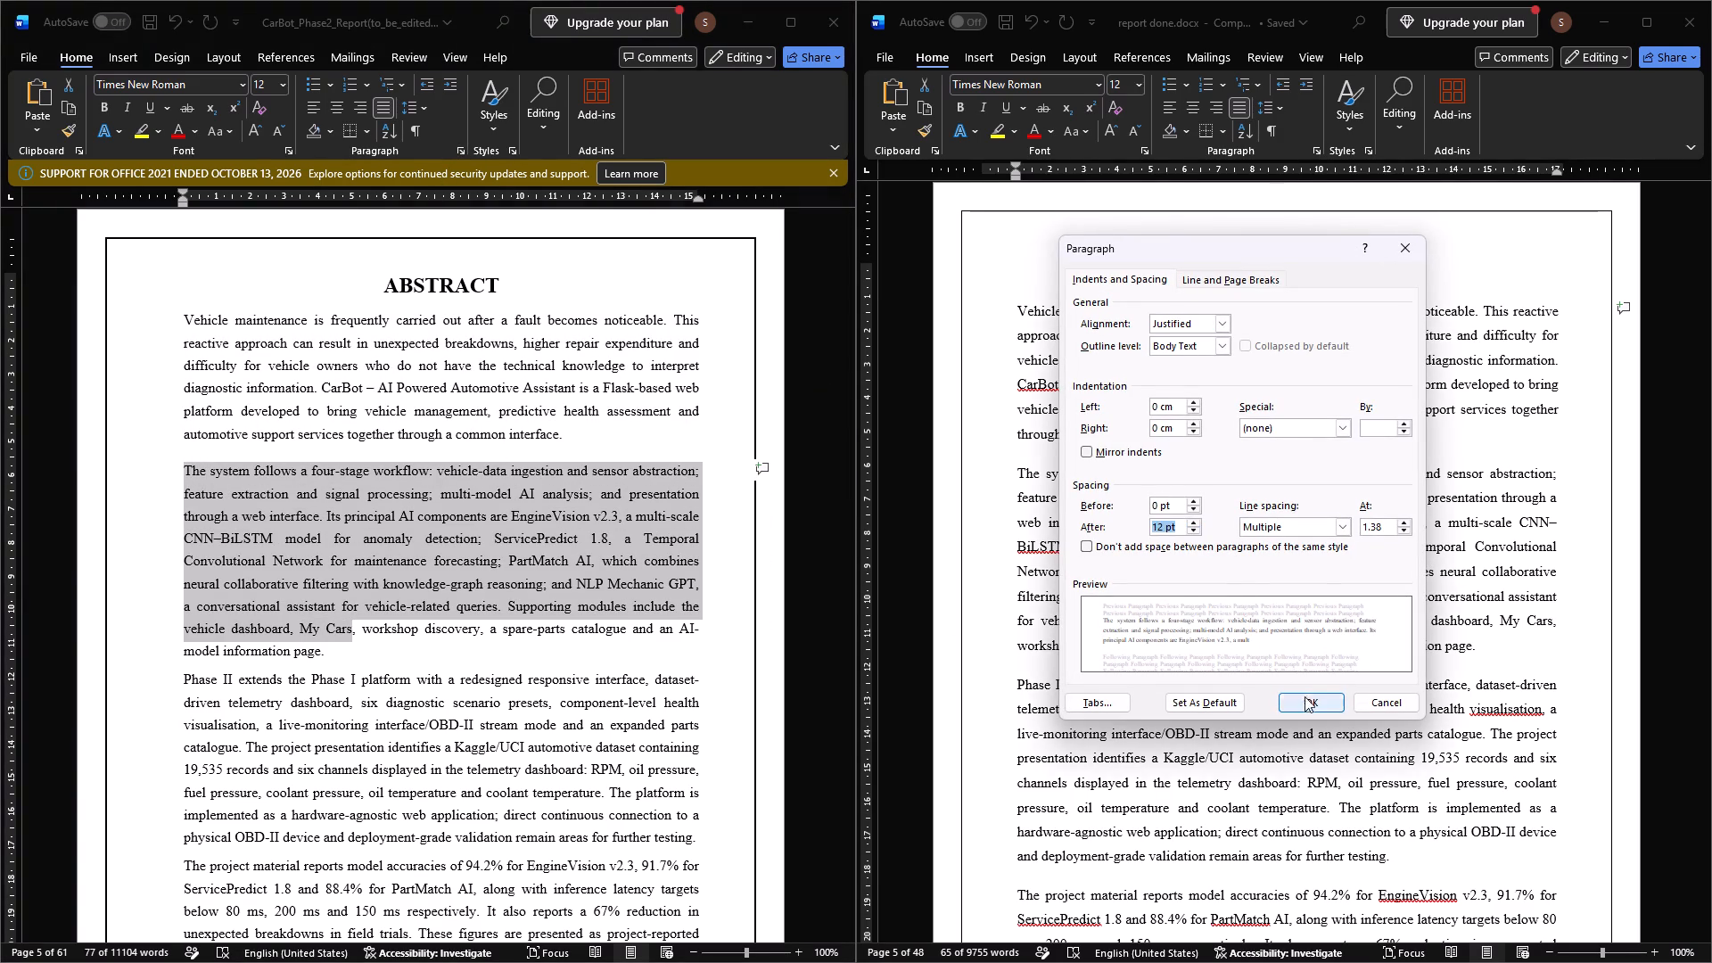
pyautogui.click(1310, 697)
pyautogui.click(530, 597)
# Set the spacing after the CarBot report's third and fourth abstract paragraphs, on Phase II and on model accuracies, to 12 pt.
pyautogui.scroll(-3, 399, 630)
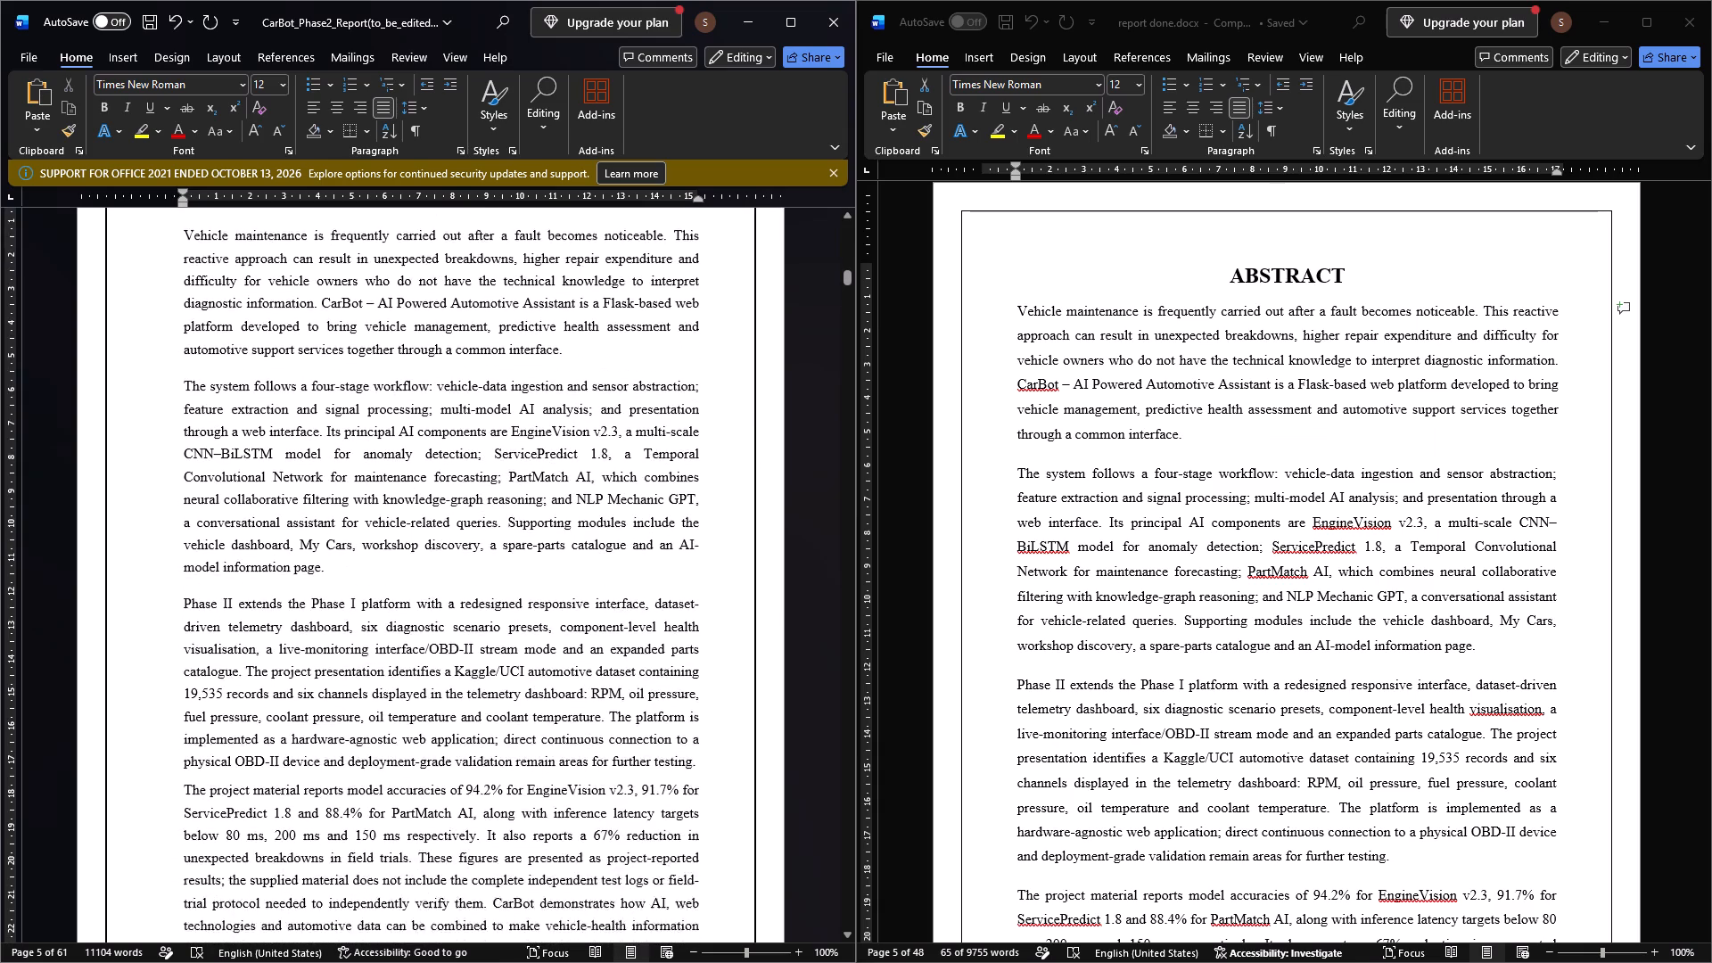
pyautogui.scroll(-1, 399, 630)
pyautogui.scroll(-1, 493, 737)
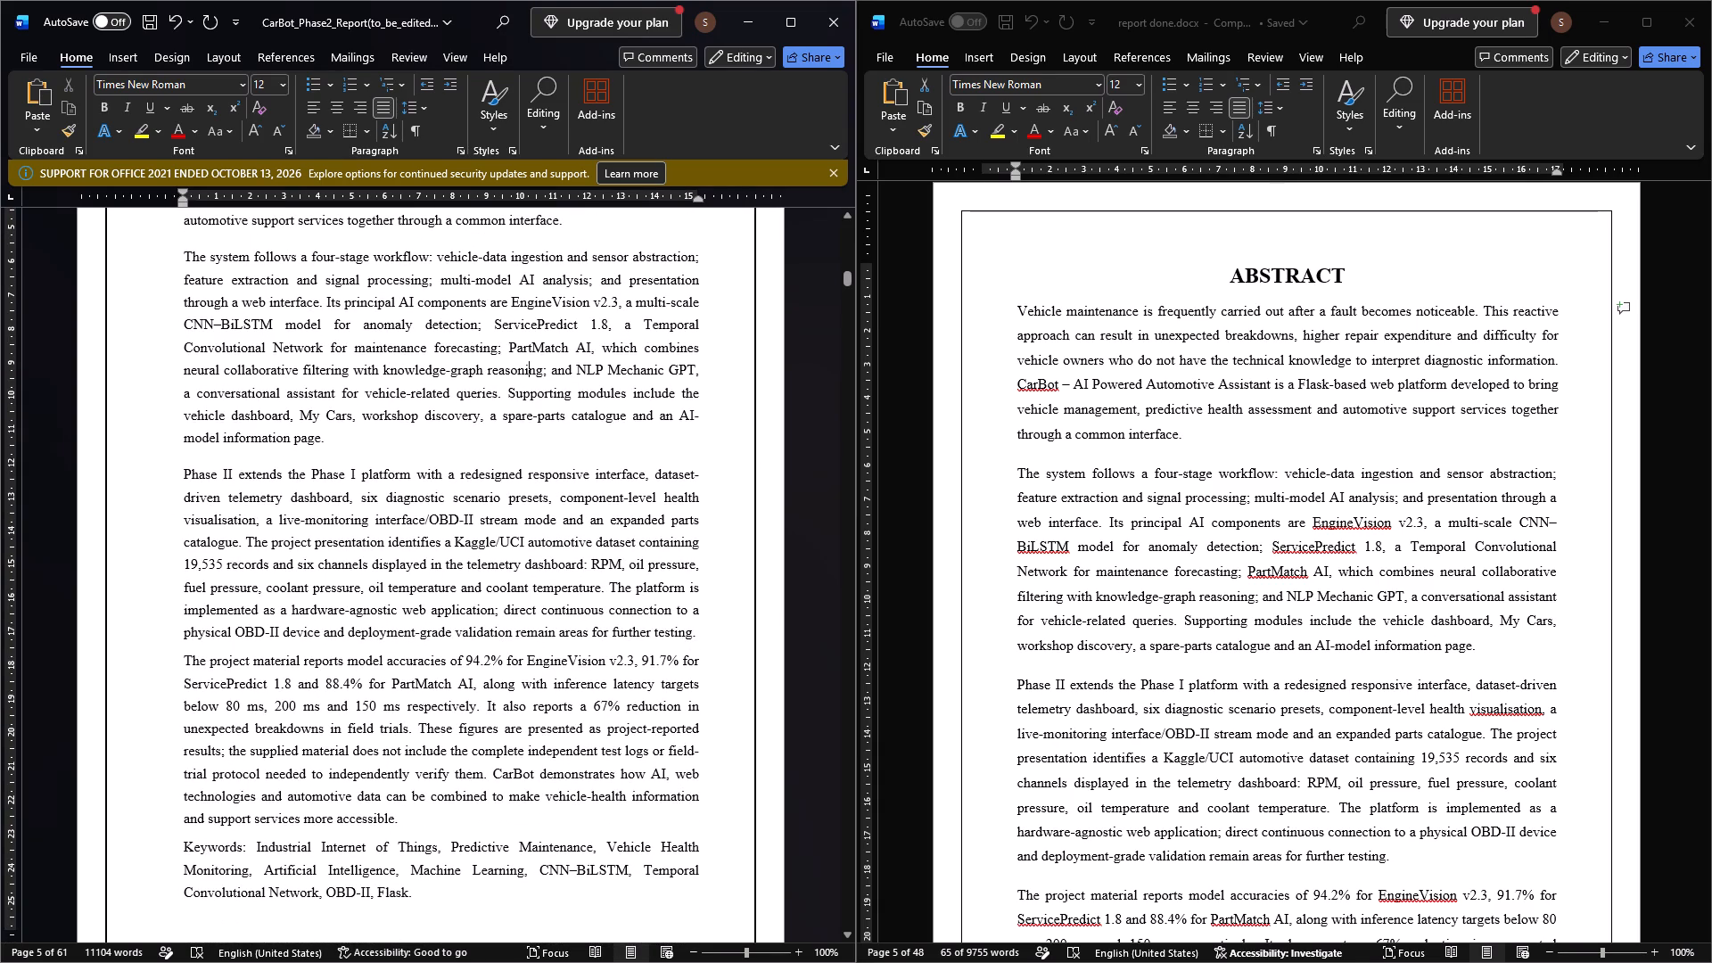
pyautogui.moveTo(398, 816); pyautogui.dragTo(192, 631)
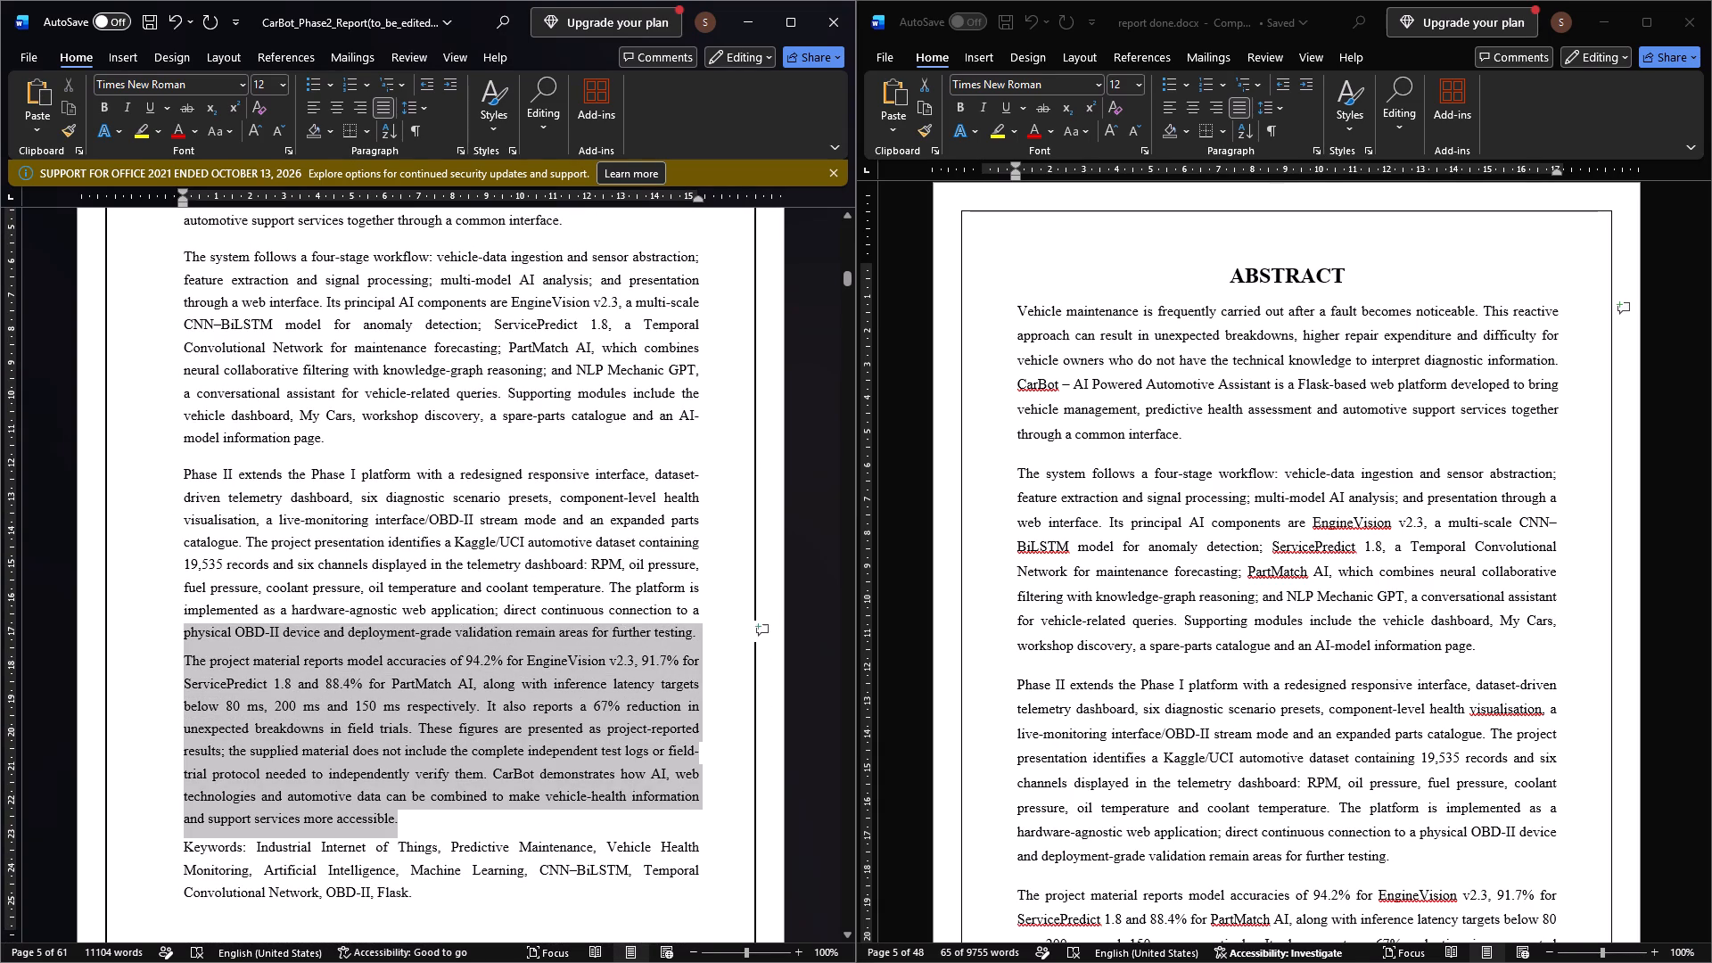
pyautogui.moveTo(192, 631); pyautogui.dragTo(146, 481)
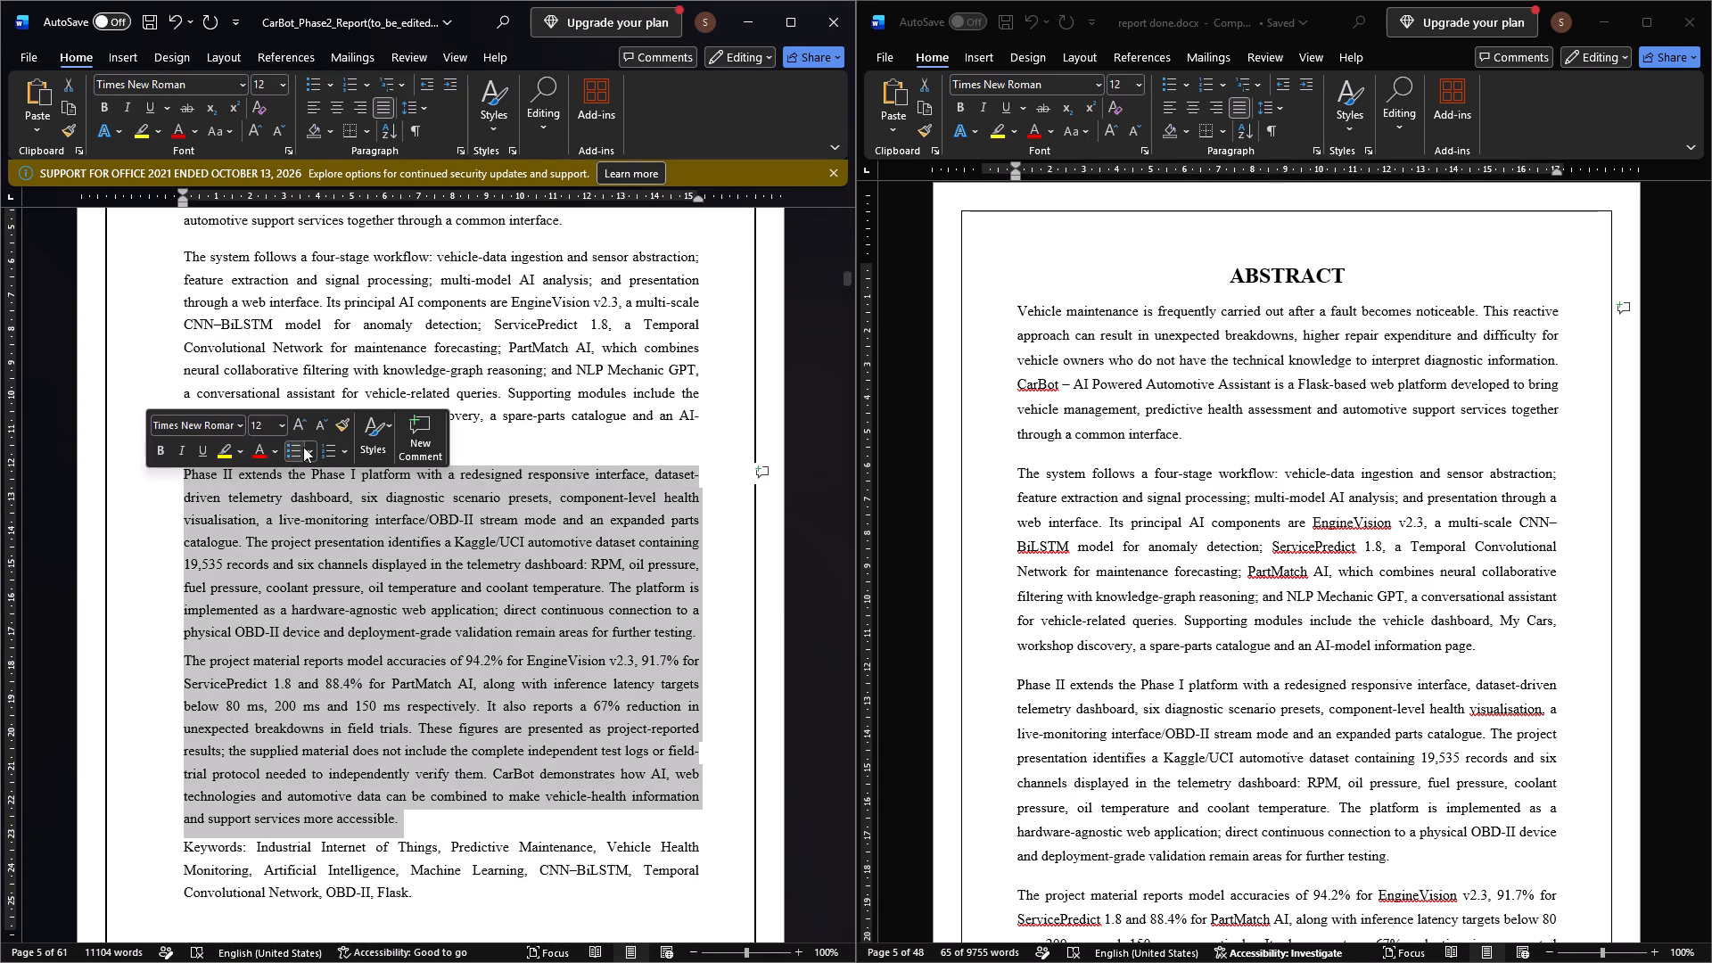
pyautogui.click(457, 147)
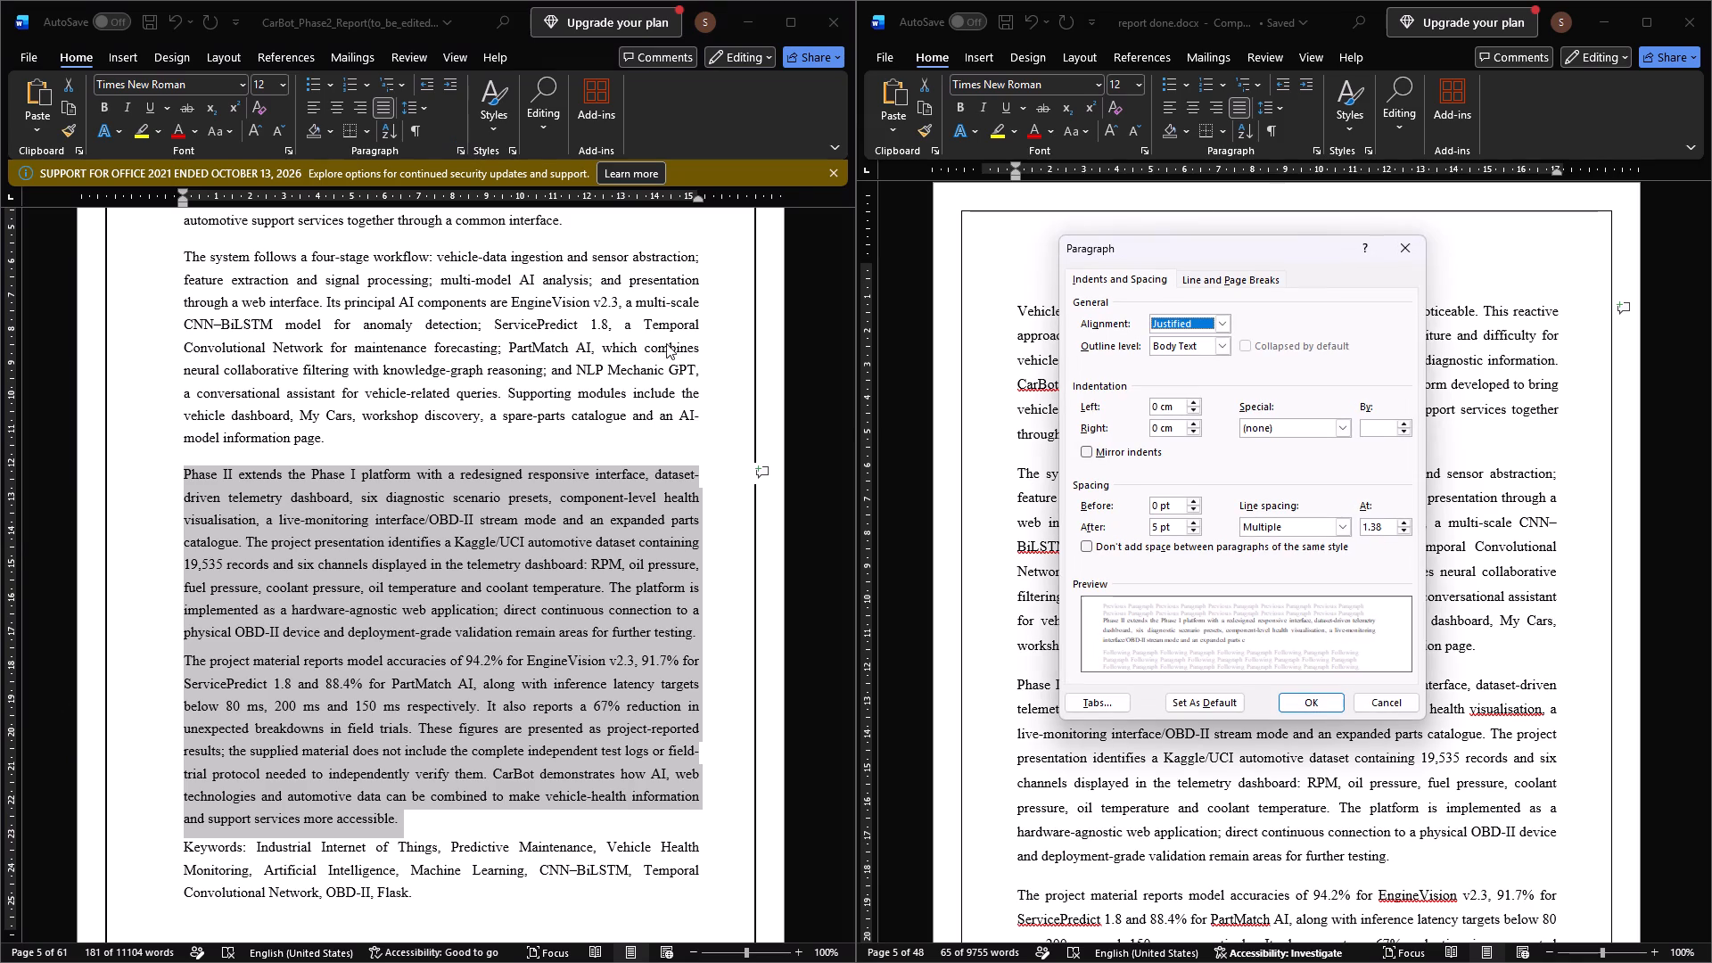
pyautogui.doubleClick(1196, 520)
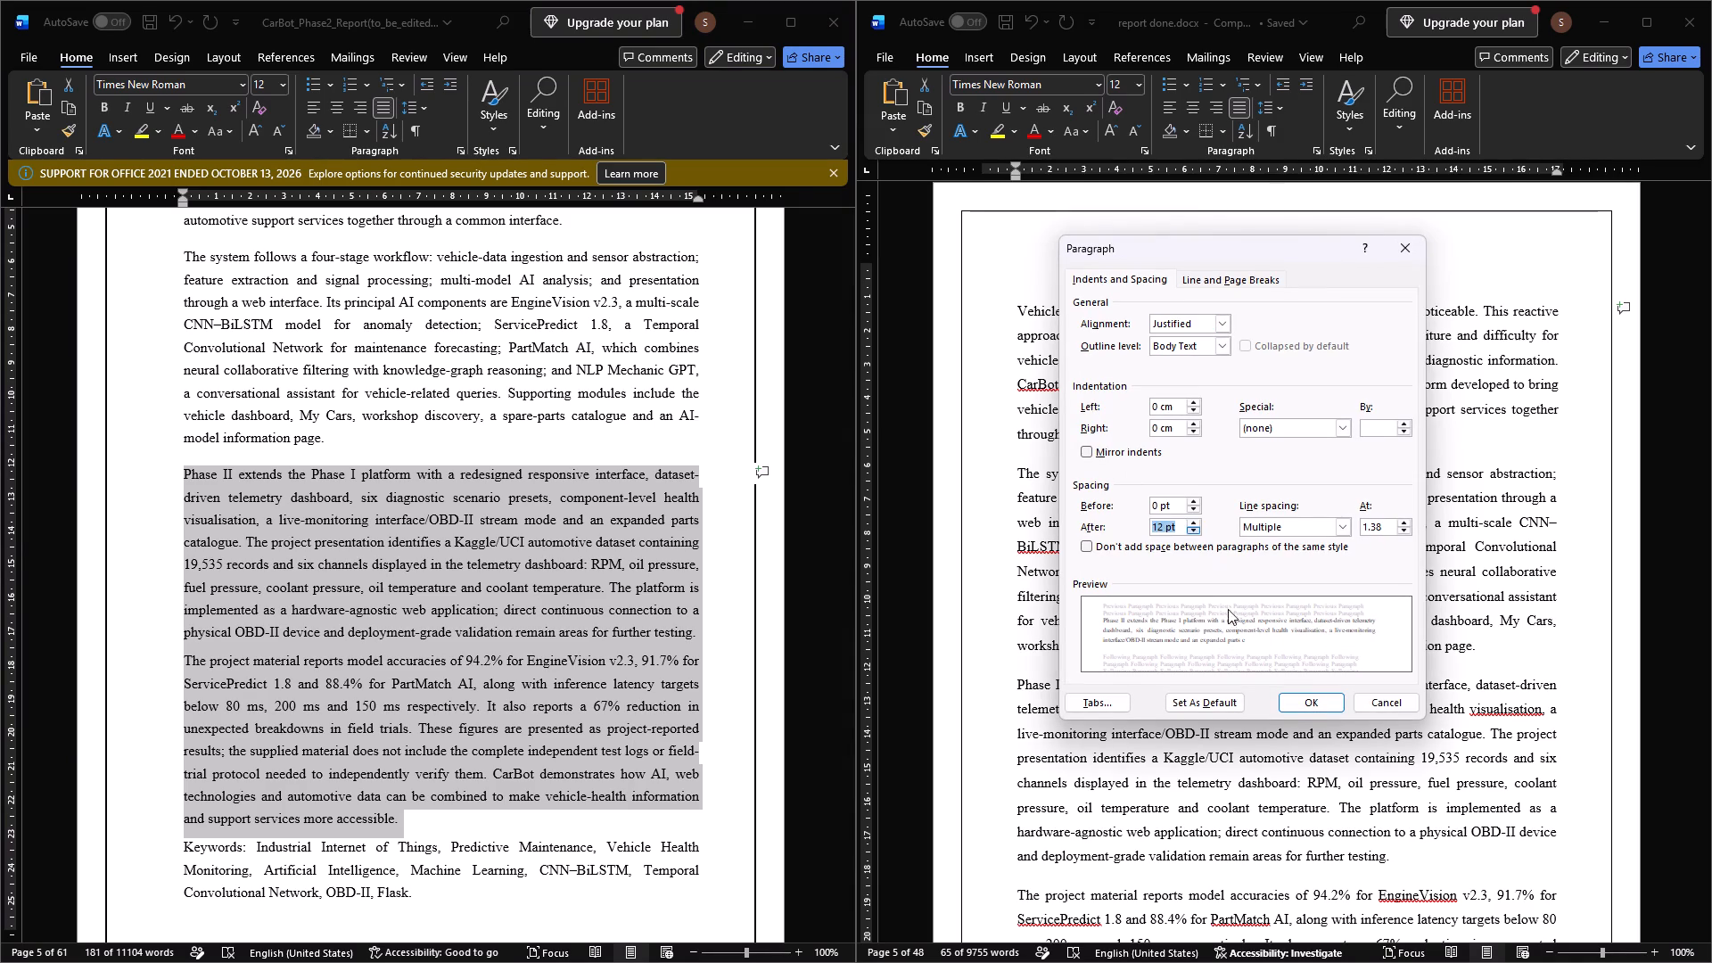
pyautogui.click(1292, 710)
pyautogui.click(578, 691)
# Examine the Keywords paragraph and the footer page number on the CarBot report's abstract page.
pyautogui.scroll(-1, 449, 695)
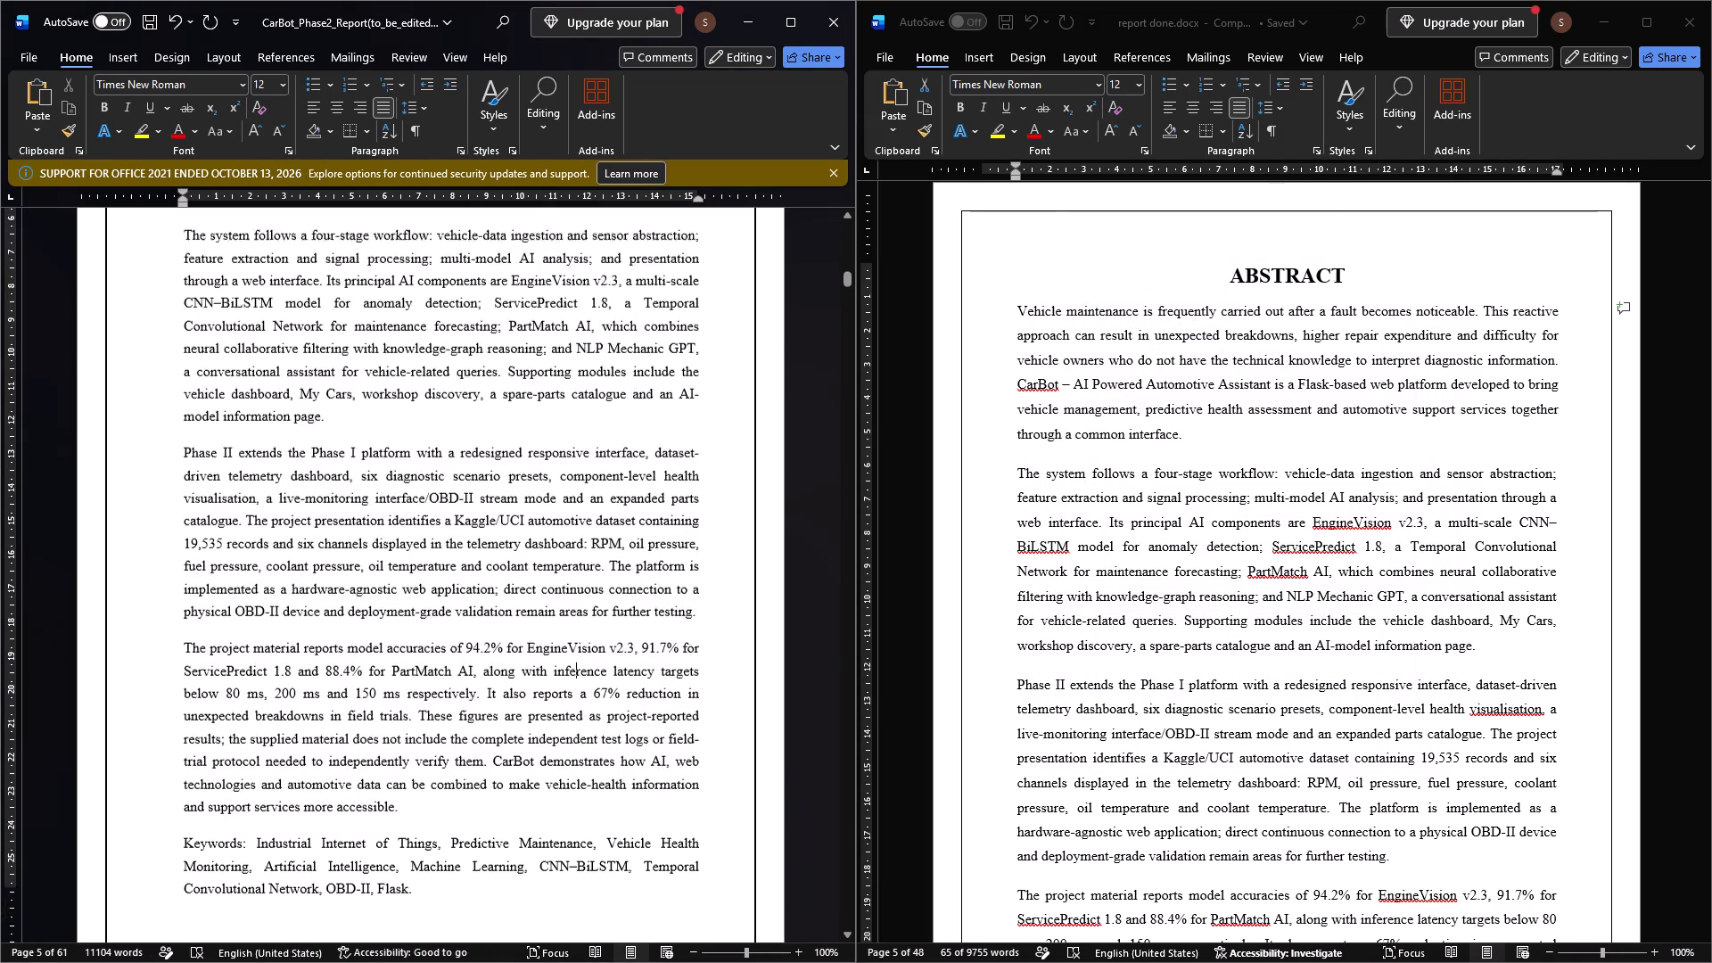
pyautogui.scroll(-9, 449, 695)
pyautogui.scroll(2, 424, 573)
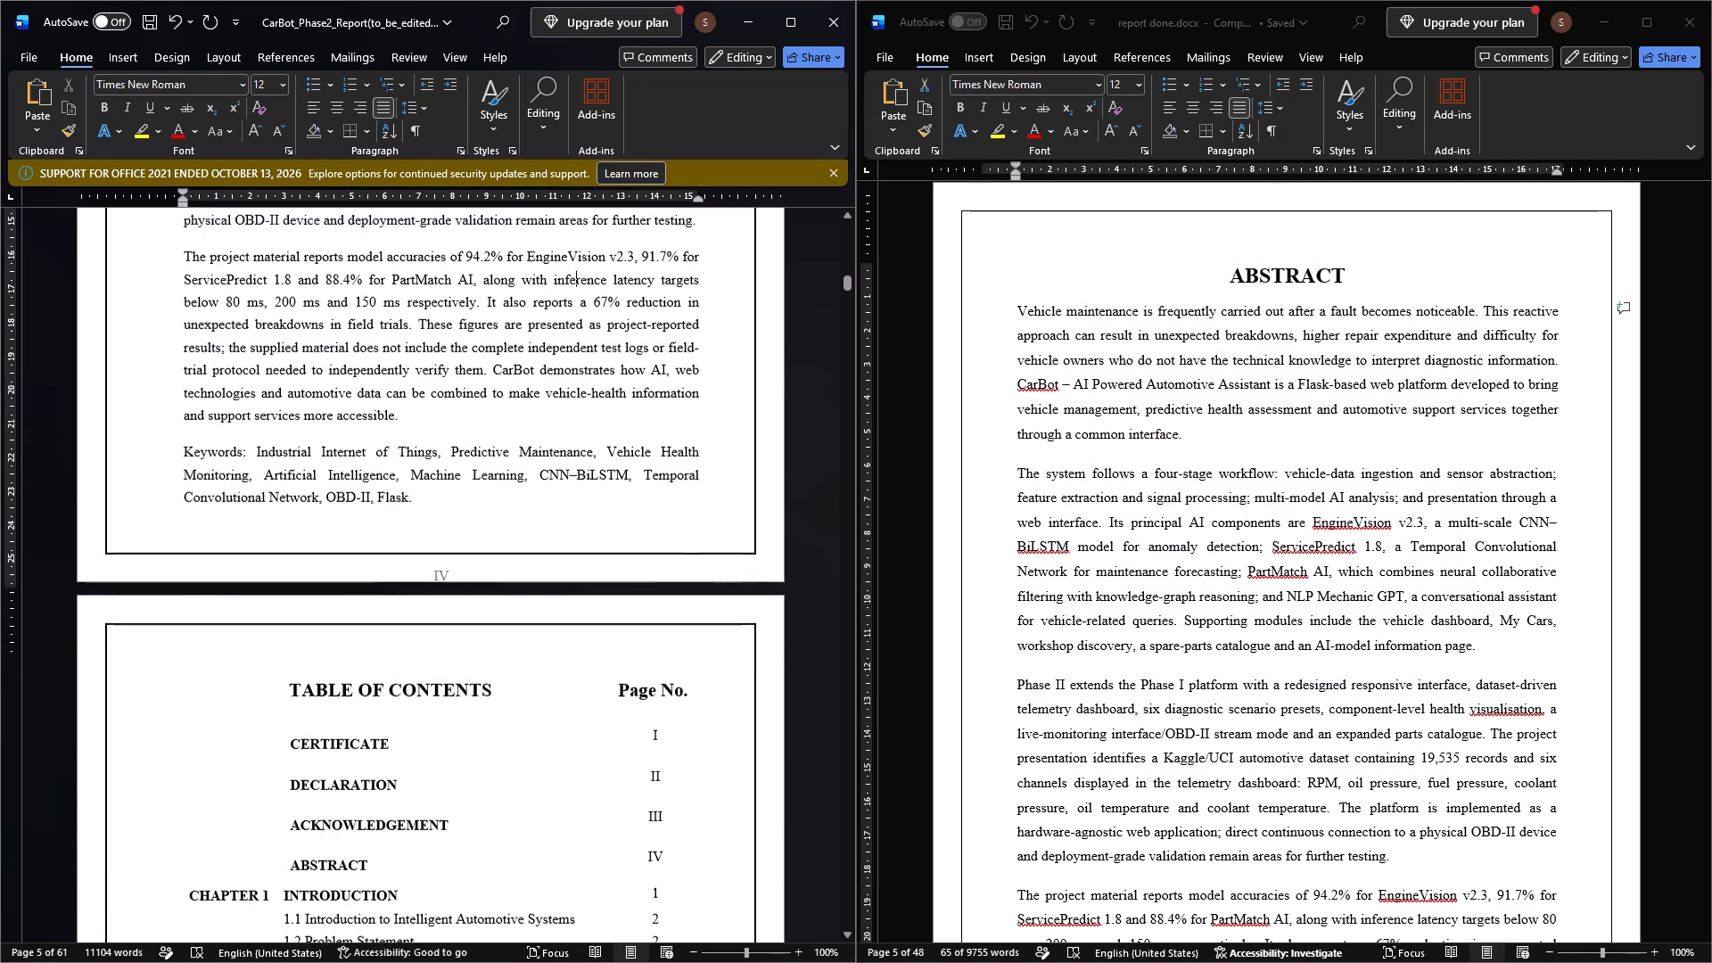
pyautogui.scroll(2, 424, 573)
pyautogui.moveTo(420, 653); pyautogui.dragTo(243, 580)
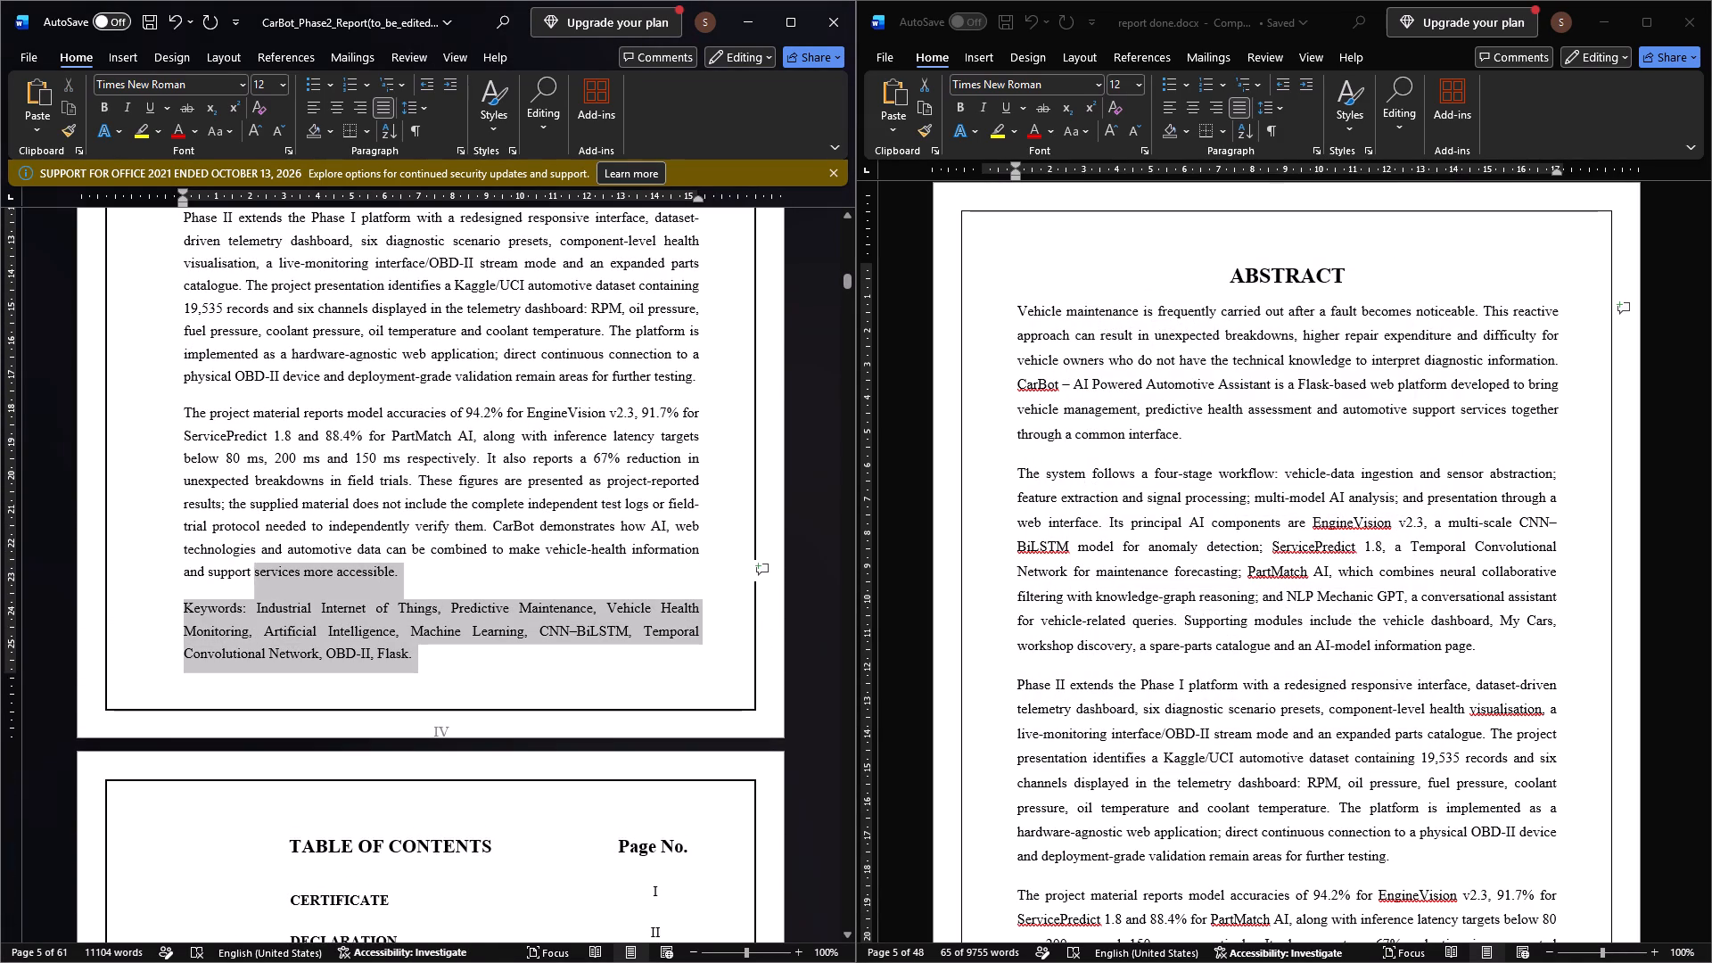
pyautogui.moveTo(243, 580); pyautogui.dragTo(186, 602)
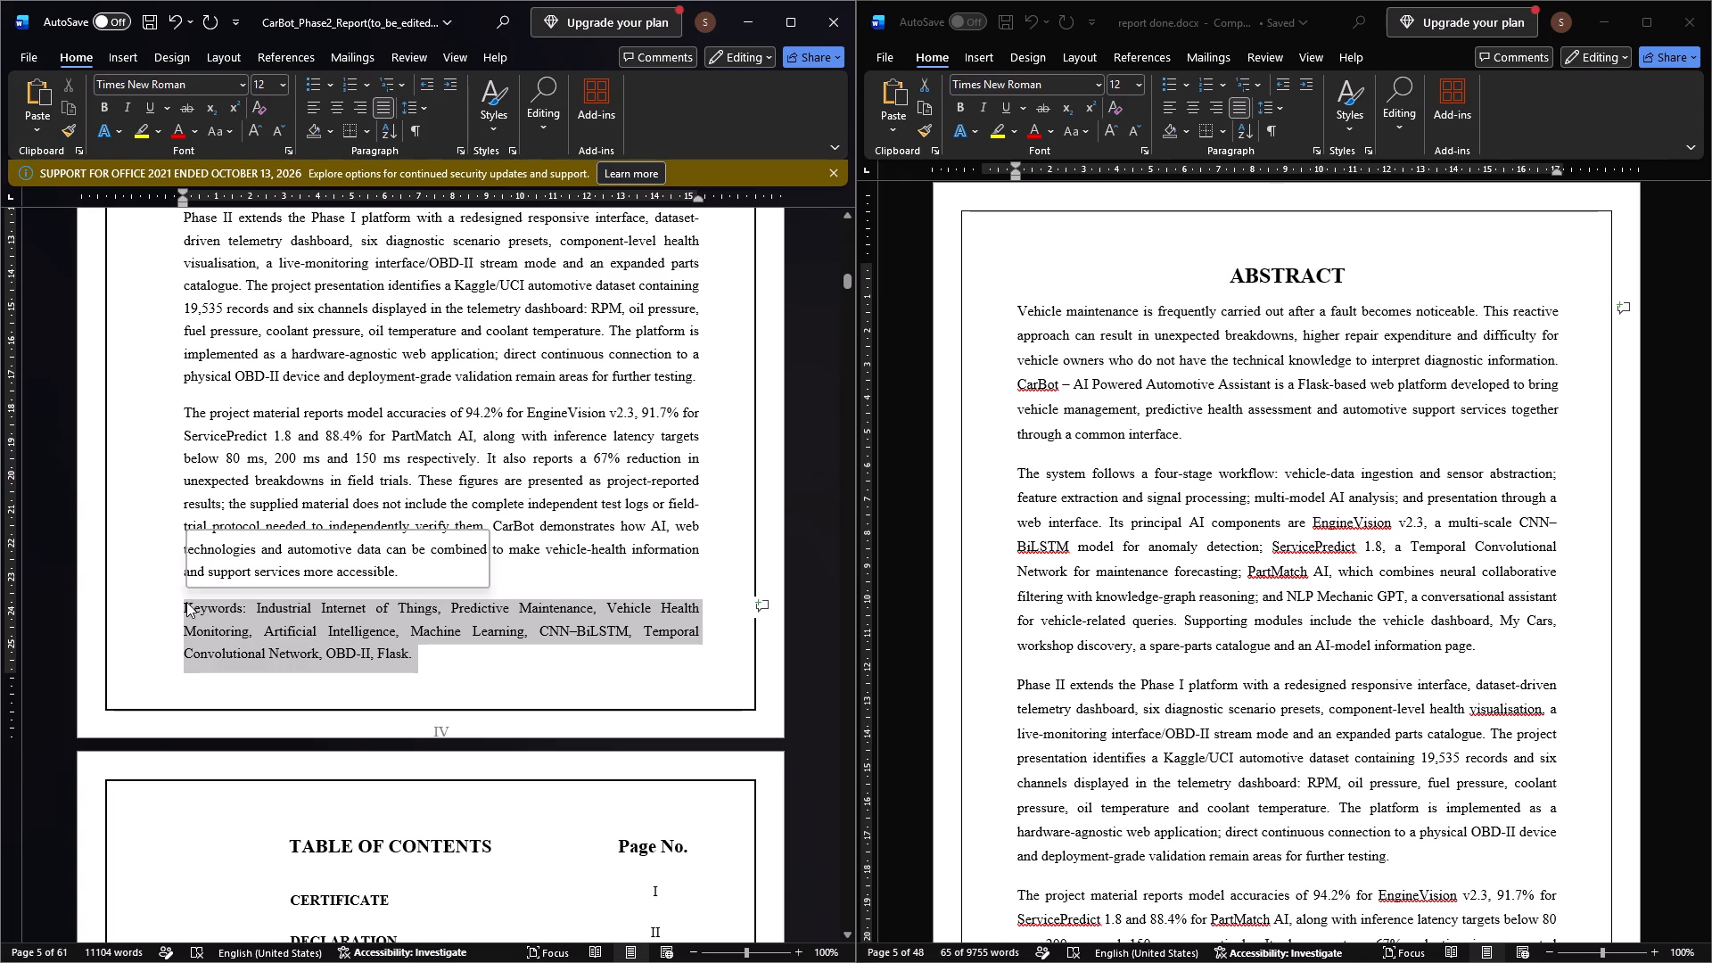
pyautogui.click(445, 731)
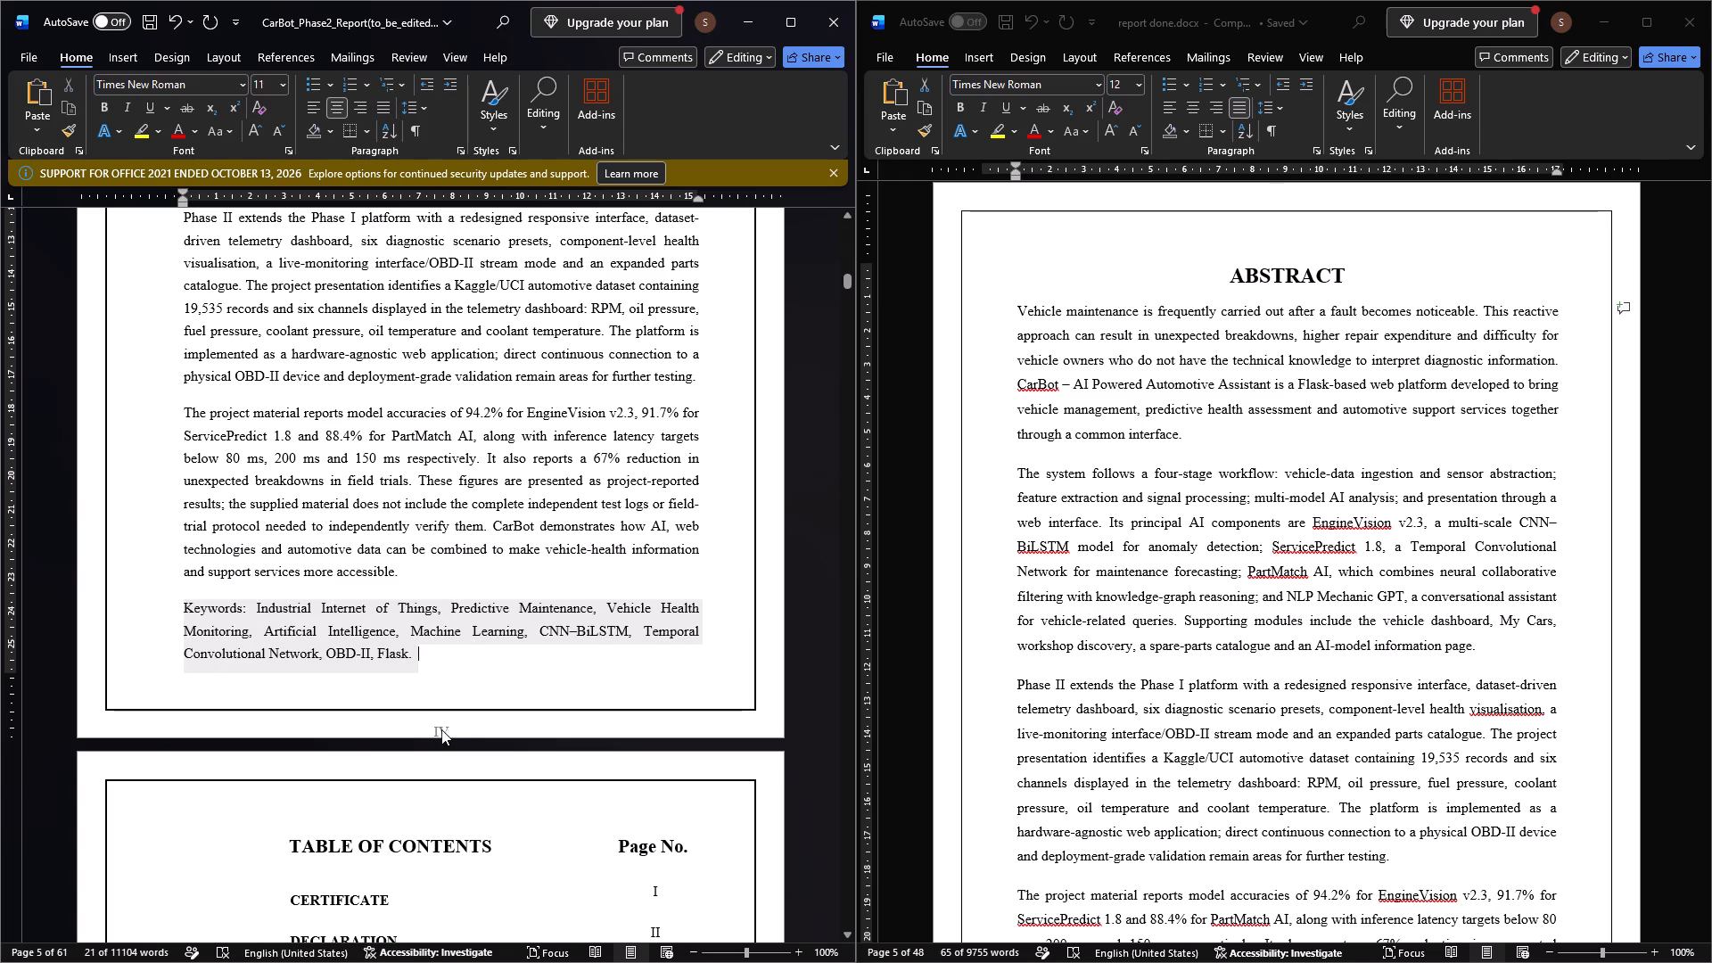
pyautogui.click(436, 725)
pyautogui.doubleClick(437, 725)
pyautogui.click(441, 727)
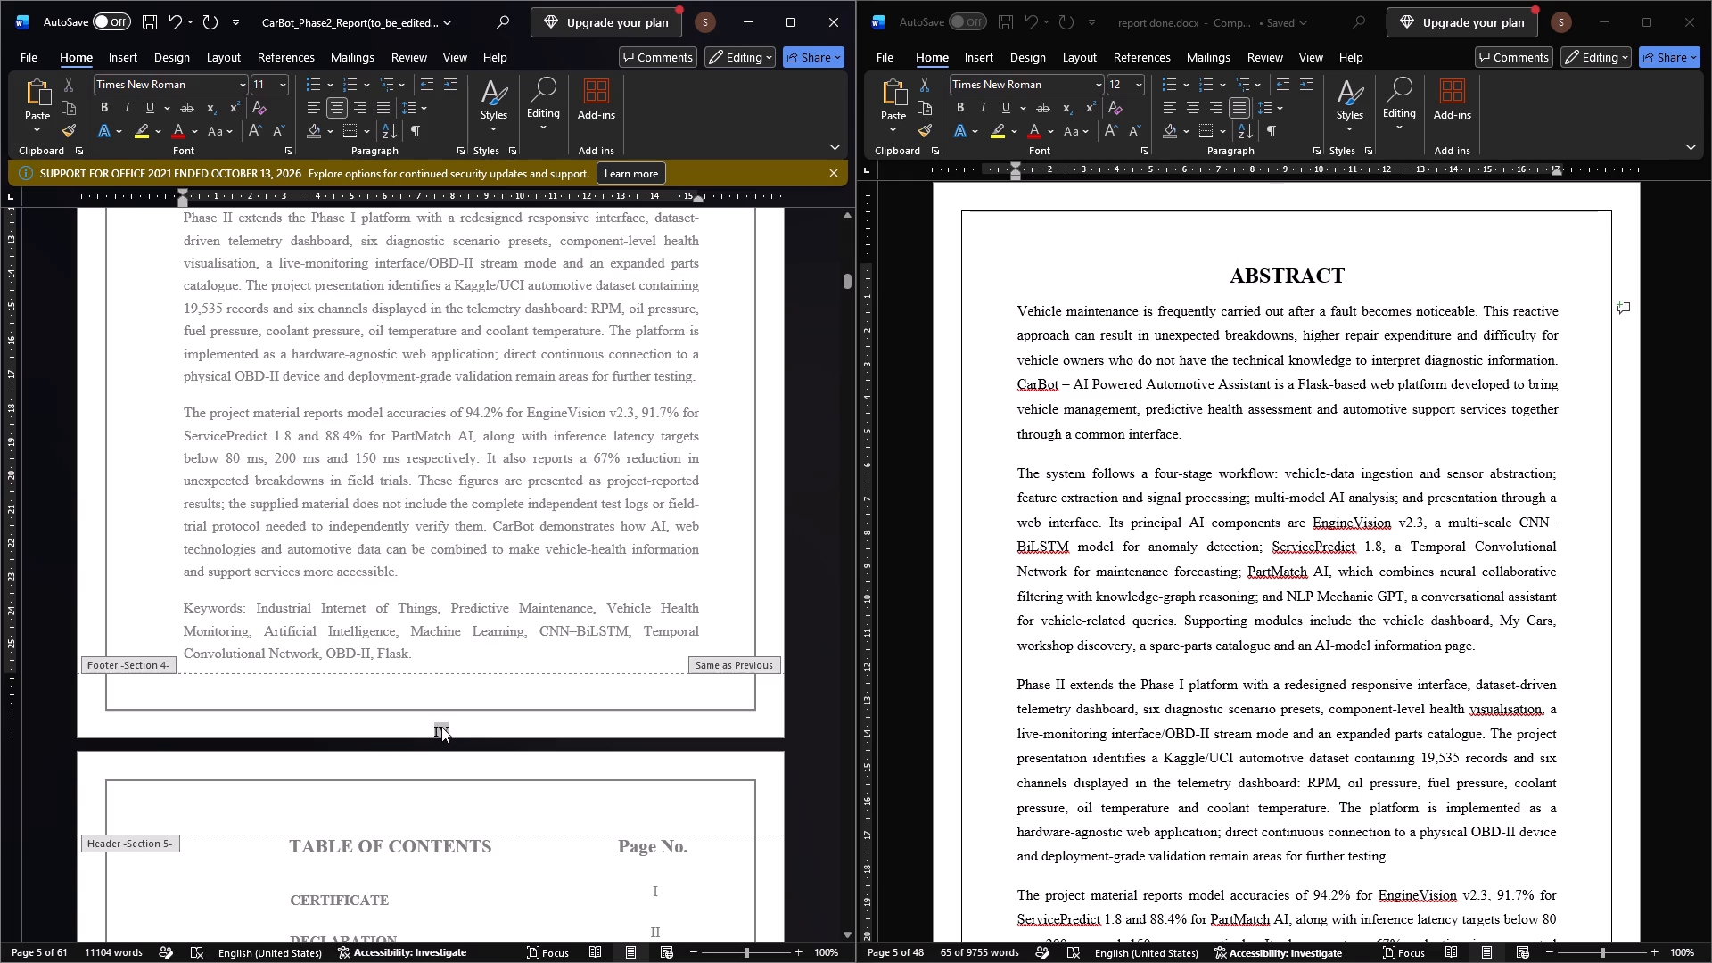
pyautogui.moveTo(441, 727); pyautogui.dragTo(442, 719)
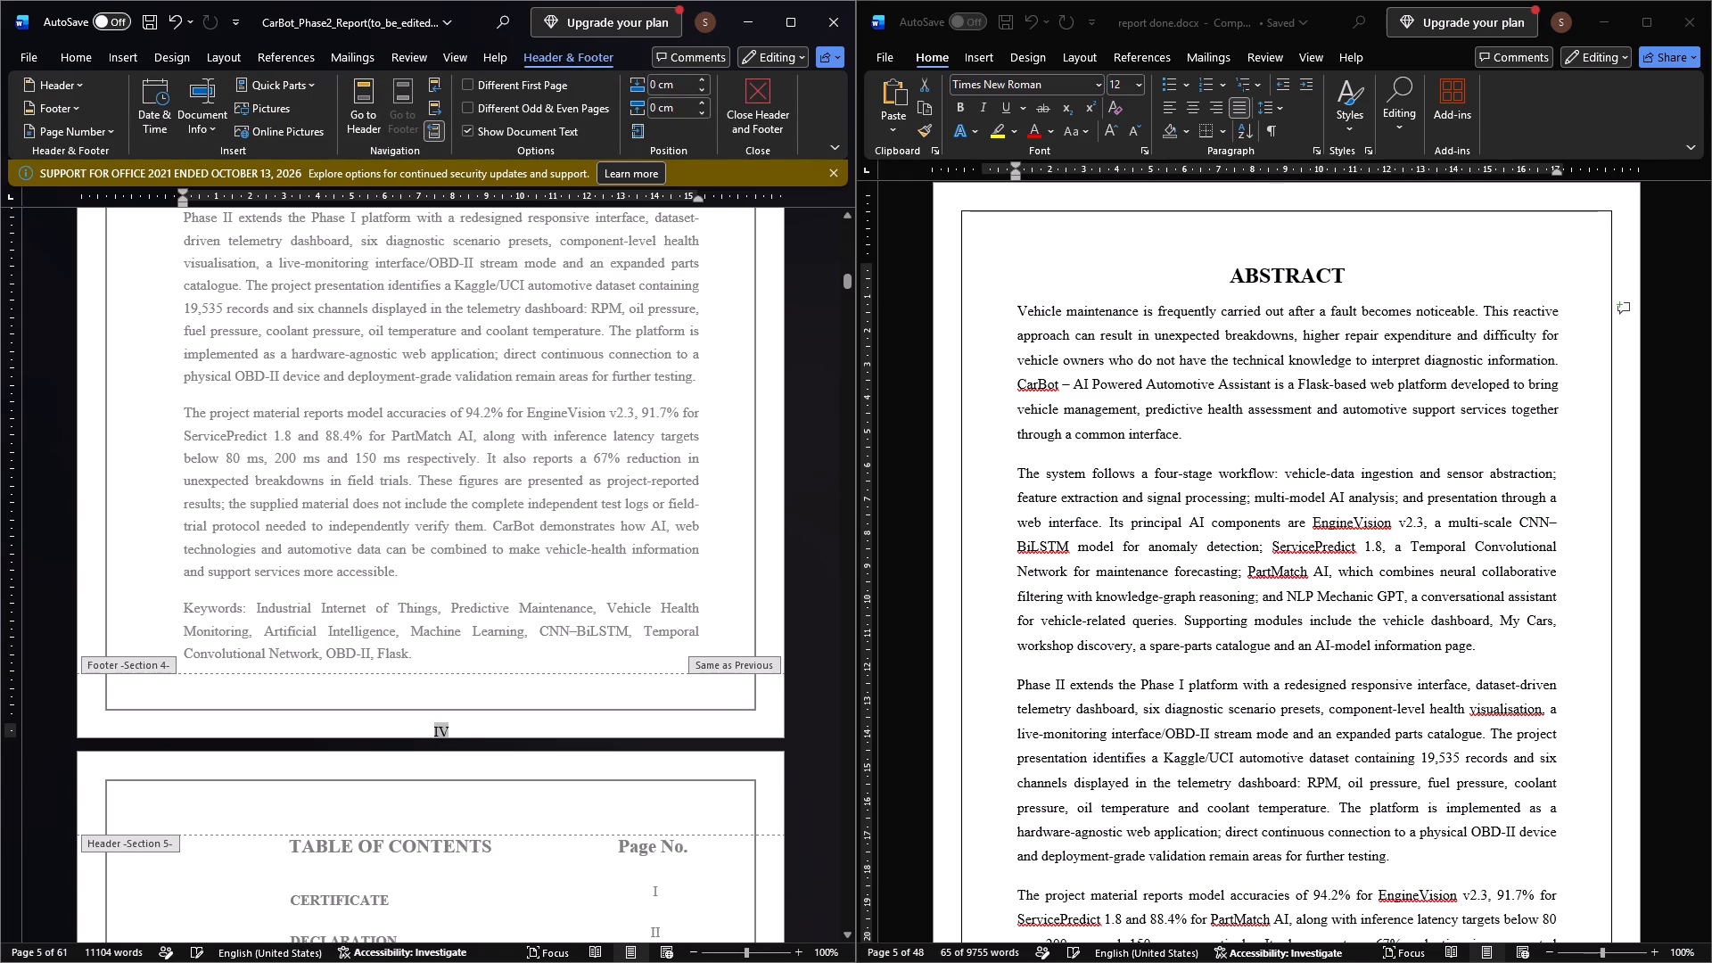
pyautogui.doubleClick(460, 589)
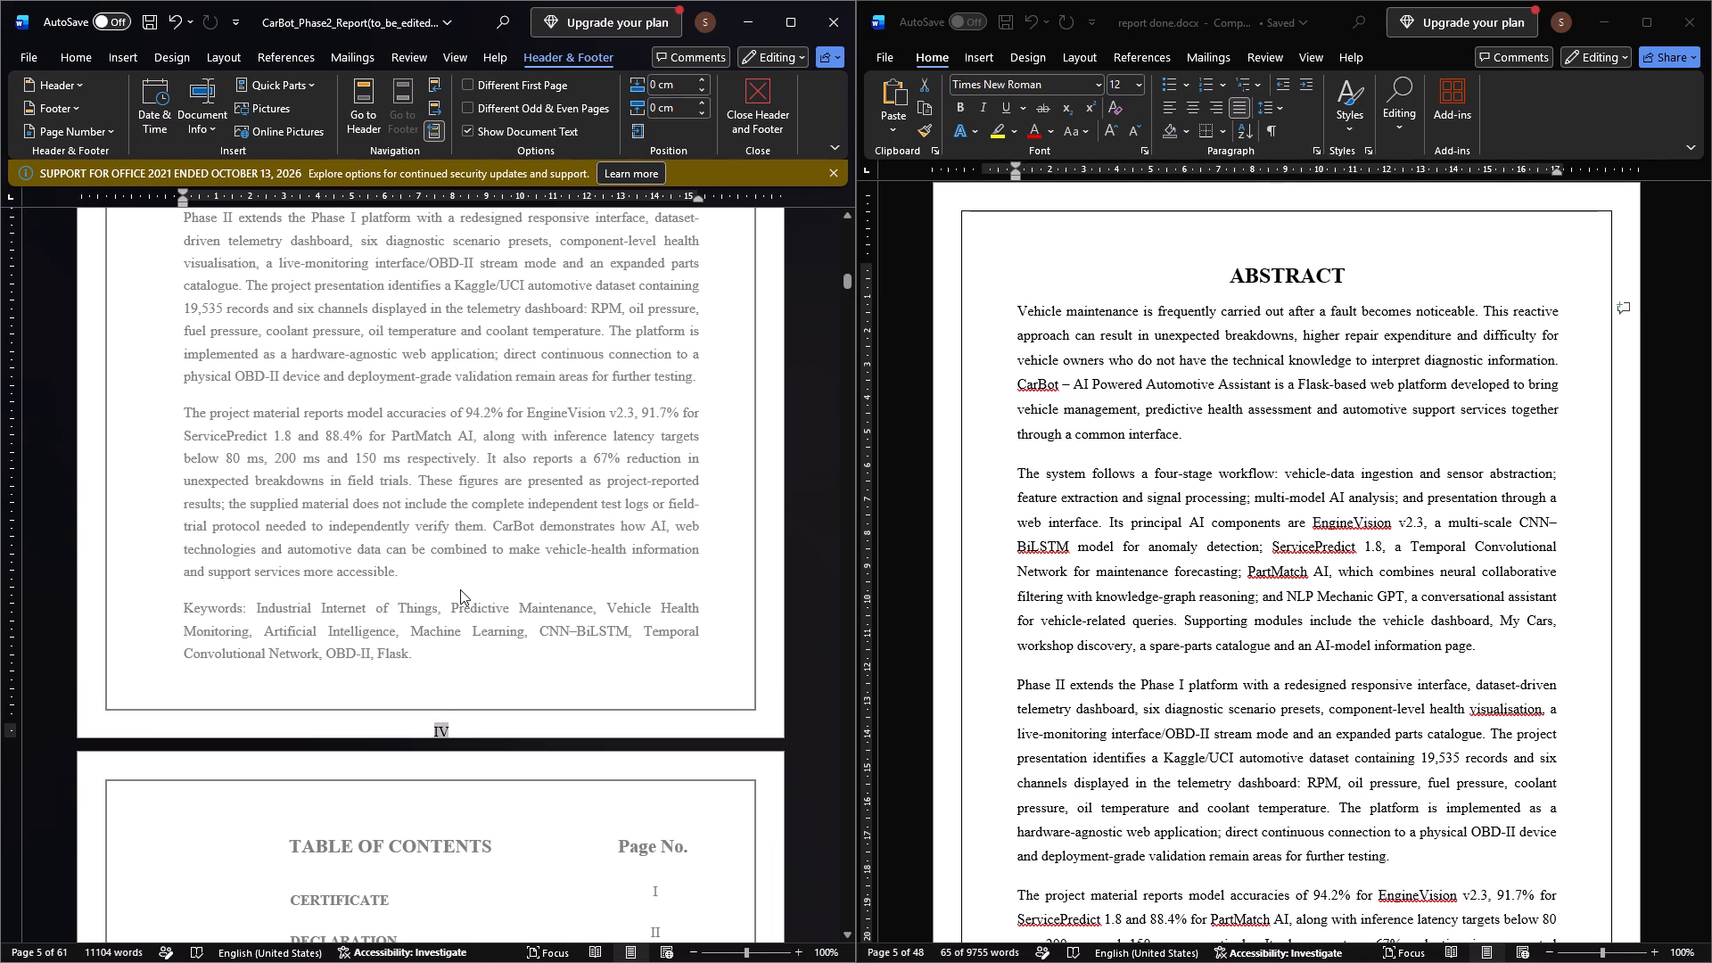
# Look through the CarBot report's table of contents pages, checking their layout and page numbering.
pyautogui.scroll(-19, 430, 660)
pyautogui.scroll(-7, 430, 660)
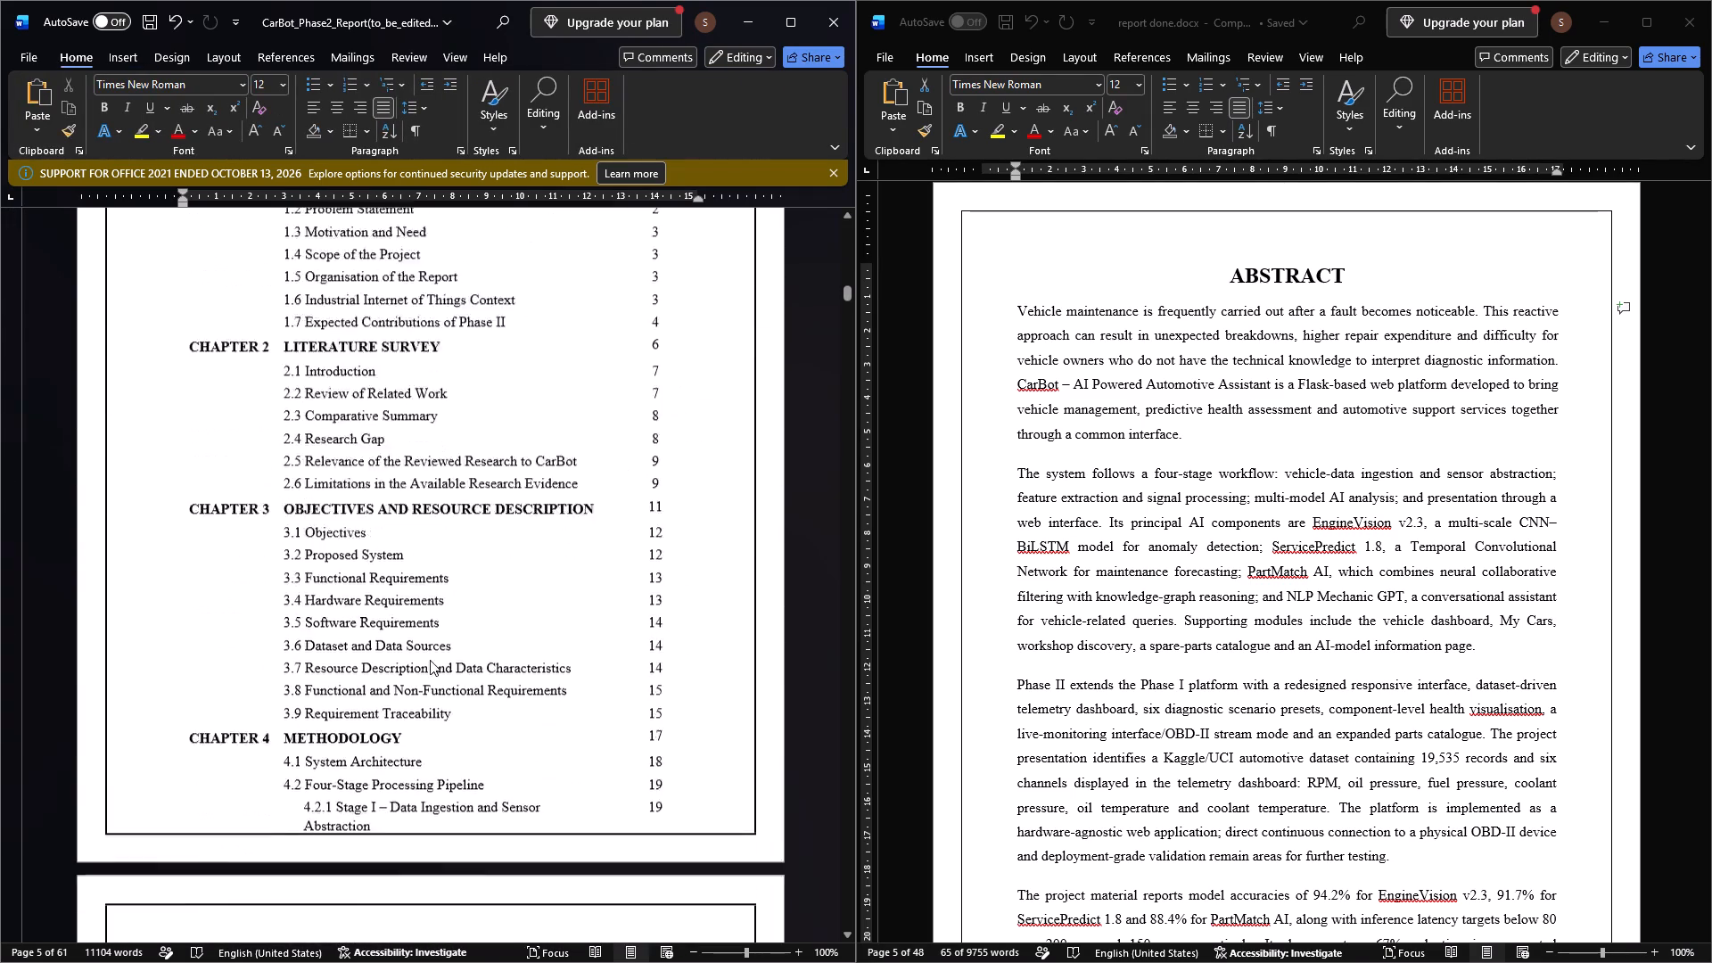
pyautogui.scroll(-18, 430, 660)
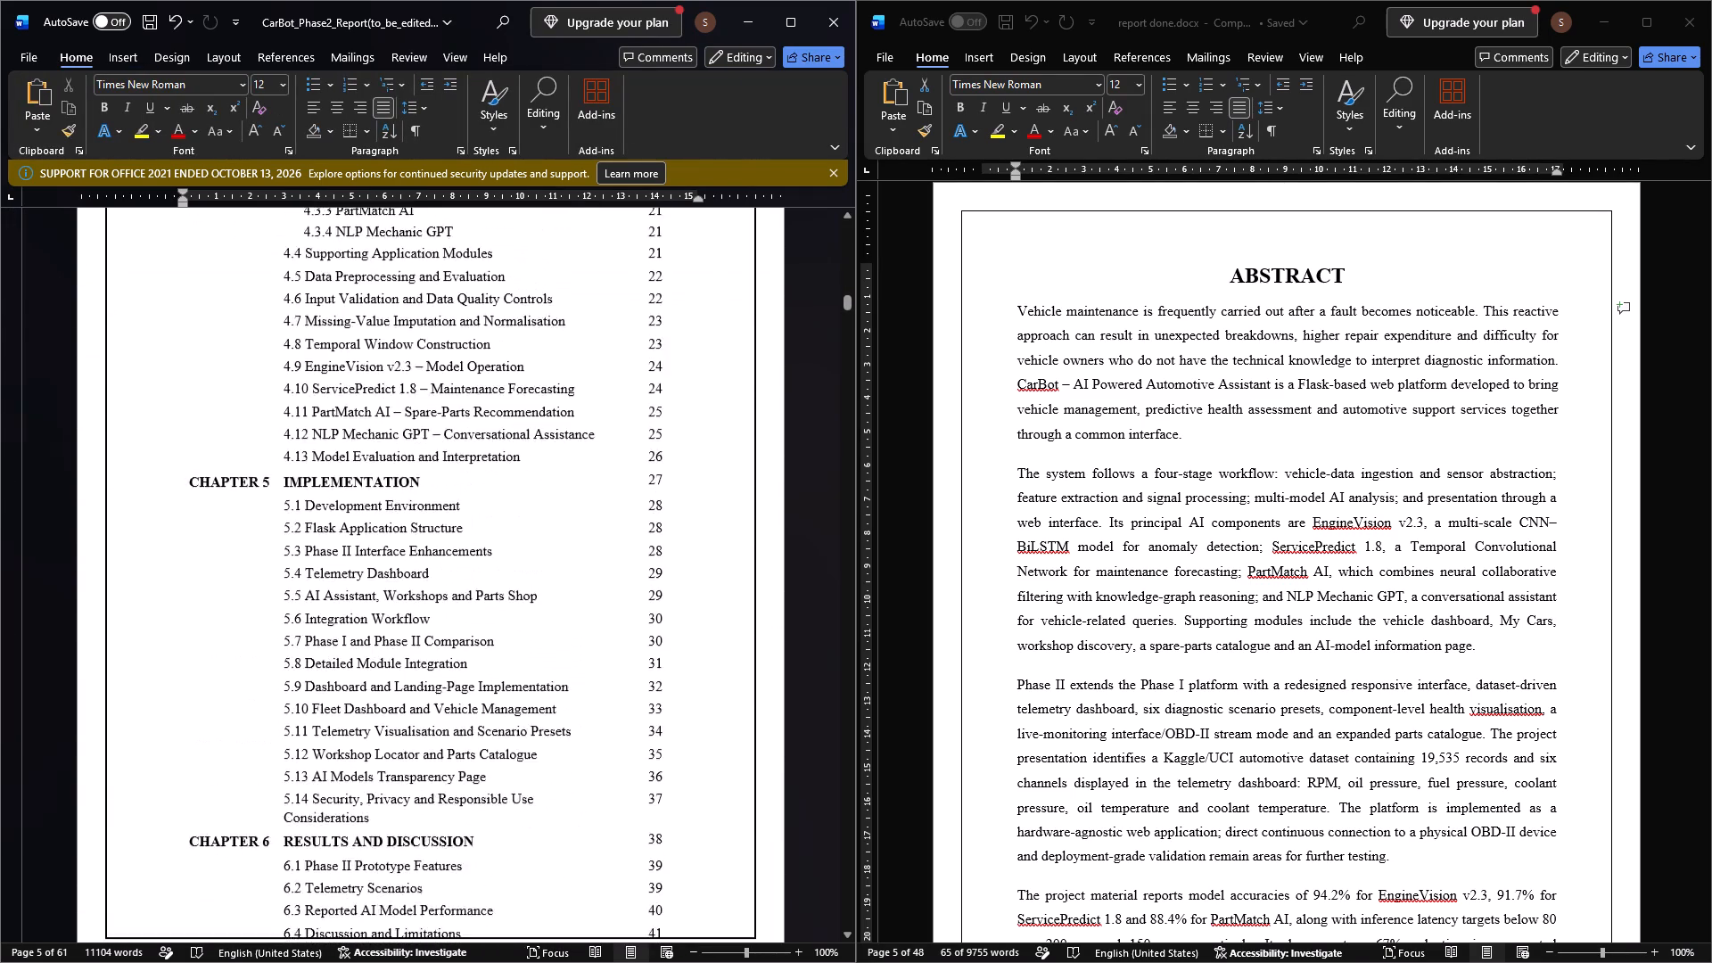
pyautogui.scroll(-10, 430, 660)
pyautogui.scroll(7, 430, 660)
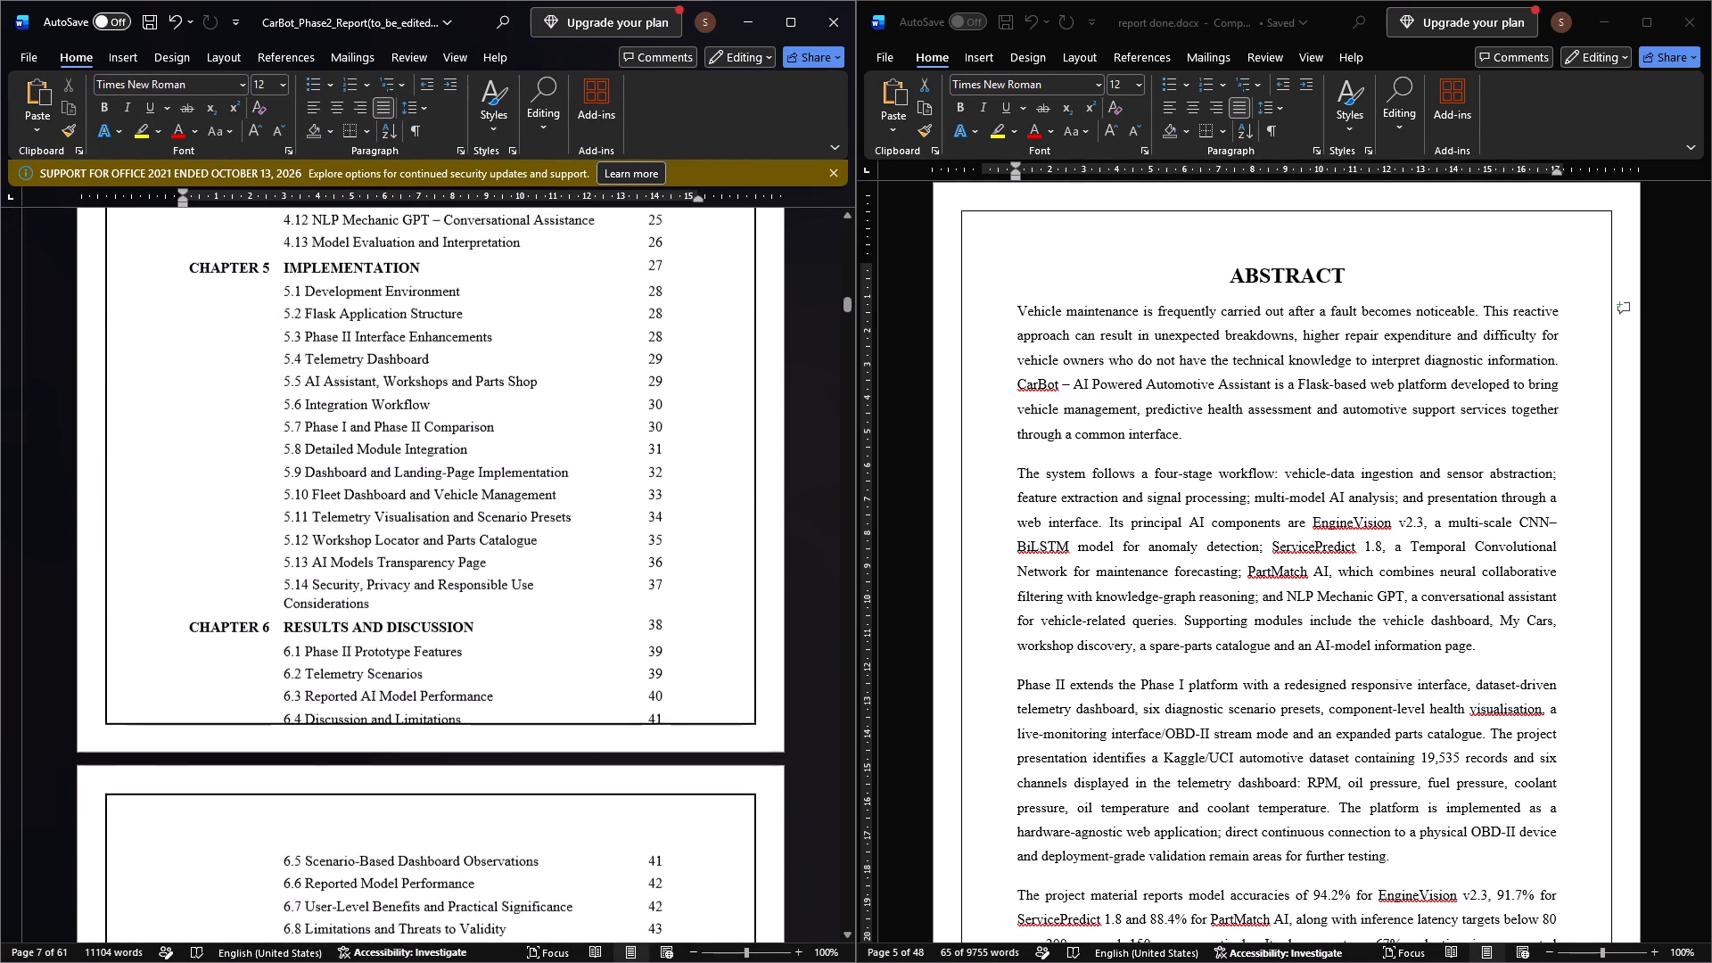
pyautogui.scroll(16, 430, 660)
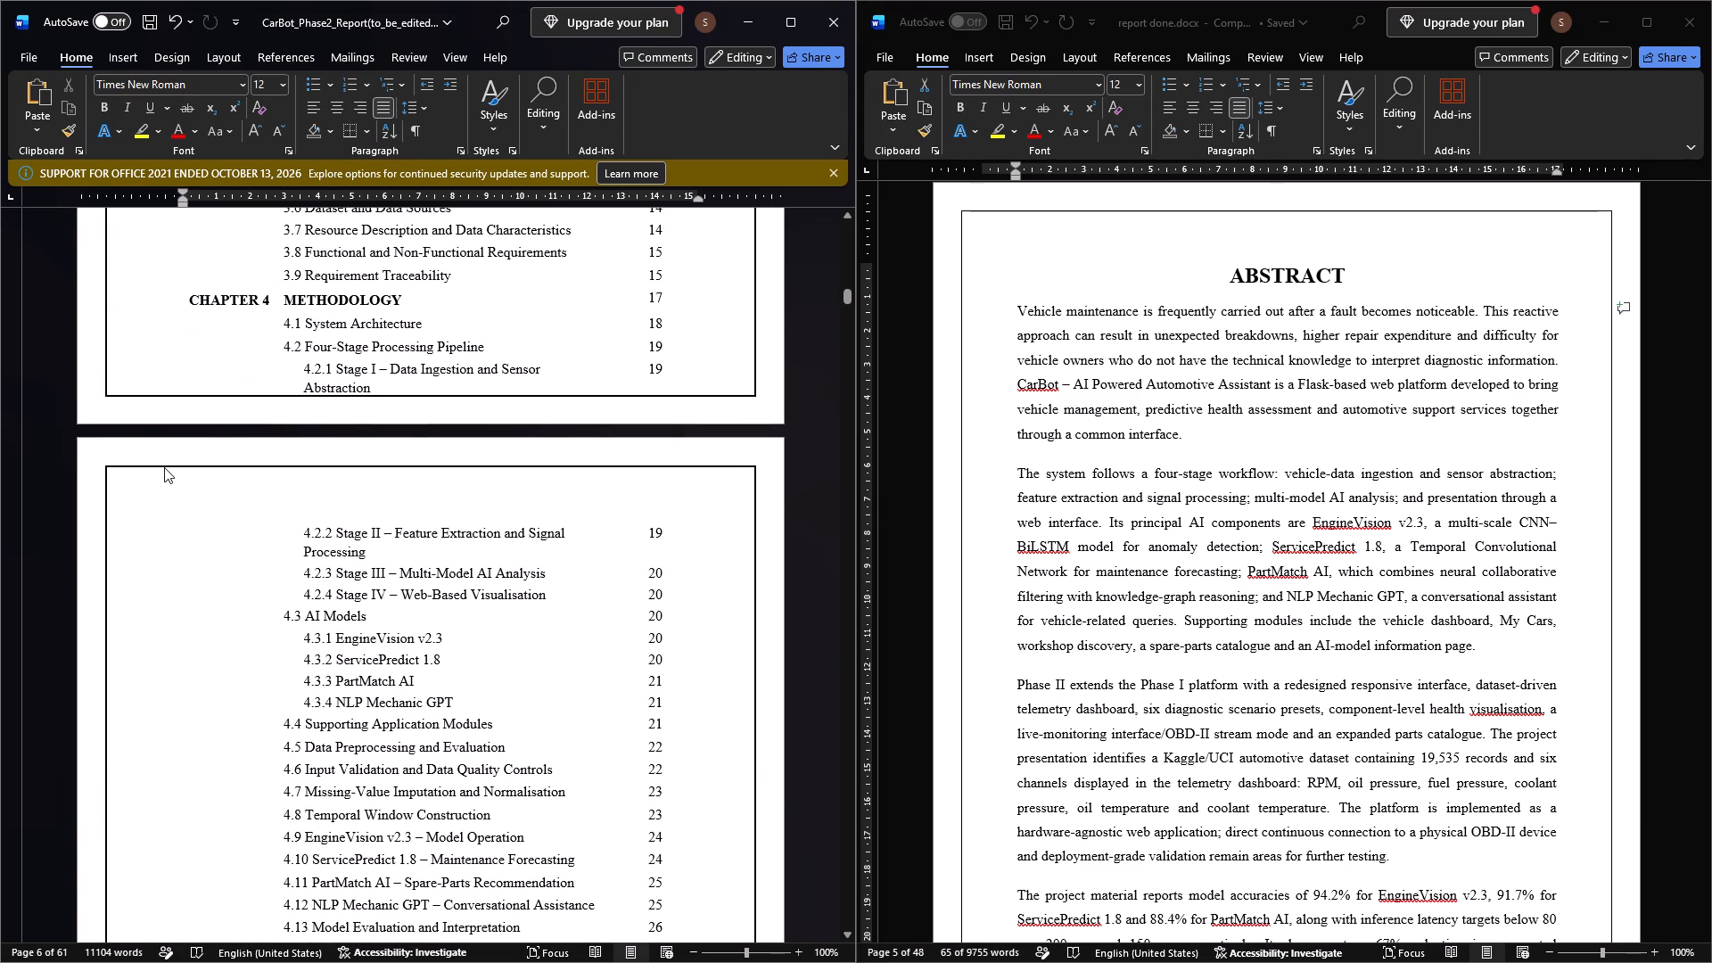
# Inspect the headers and footers of the CarBot report's table of contents and abstract pages, and return to the body text.
pyautogui.doubleClick(164, 467)
pyautogui.scroll(-5, 157, 617)
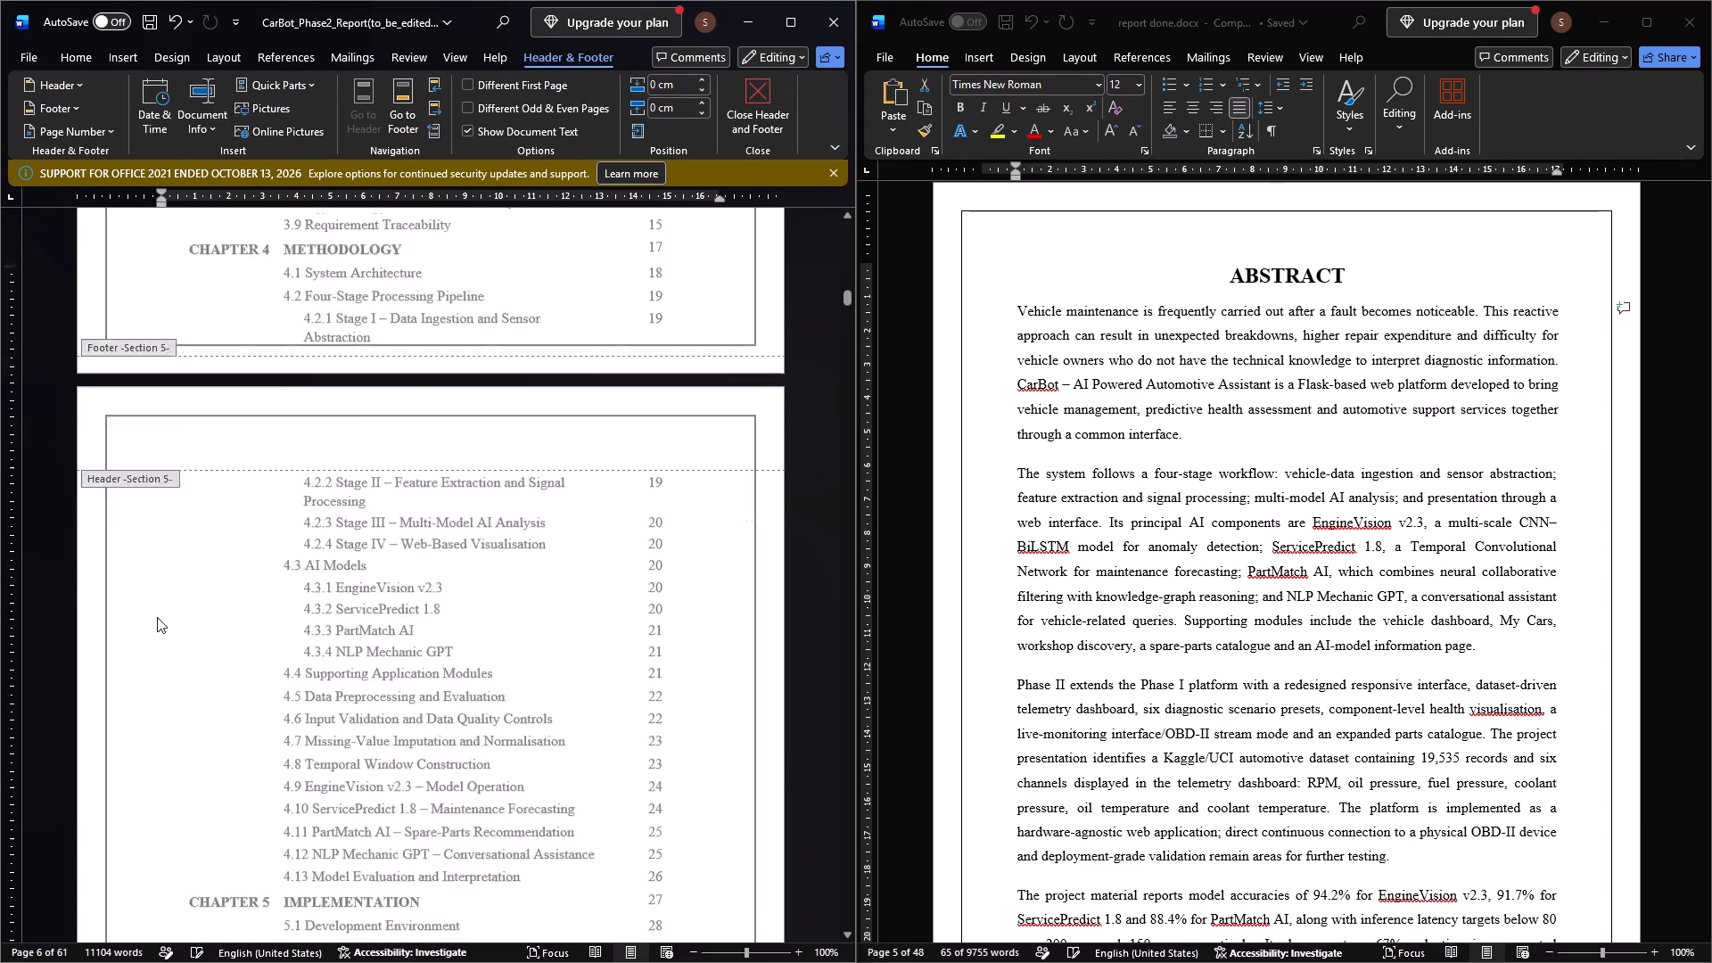
pyautogui.scroll(-1, 157, 617)
pyautogui.scroll(20, 270, 612)
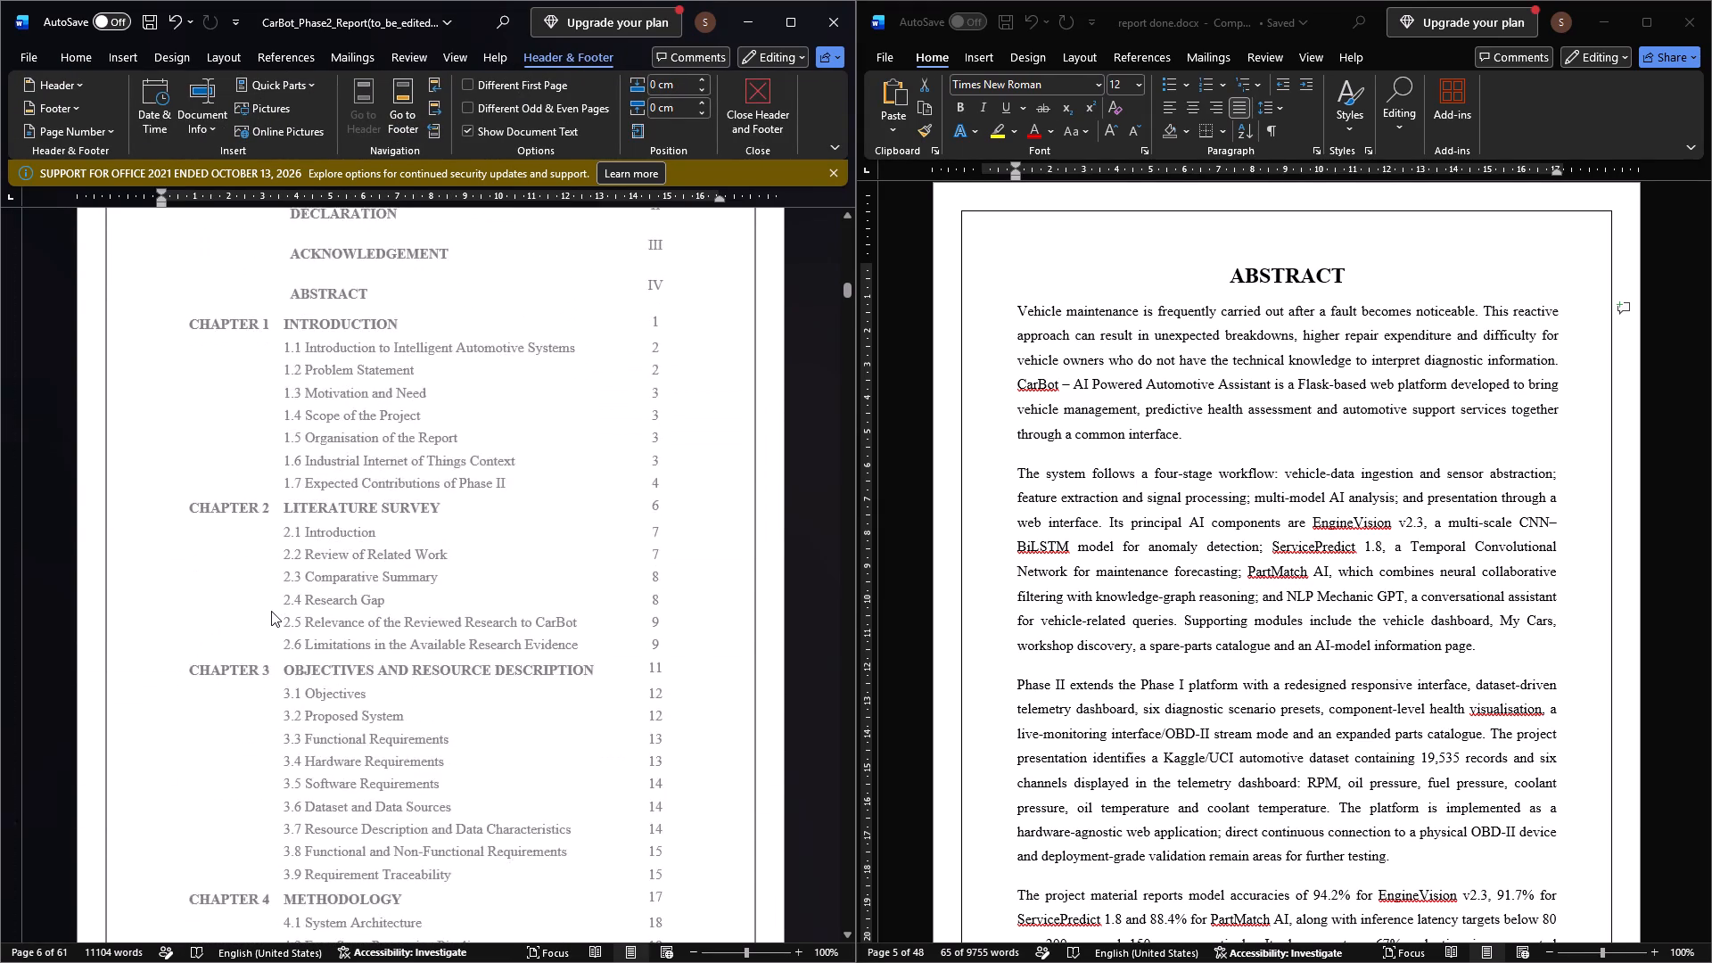
pyautogui.scroll(13, 271, 611)
pyautogui.scroll(1, 431, 561)
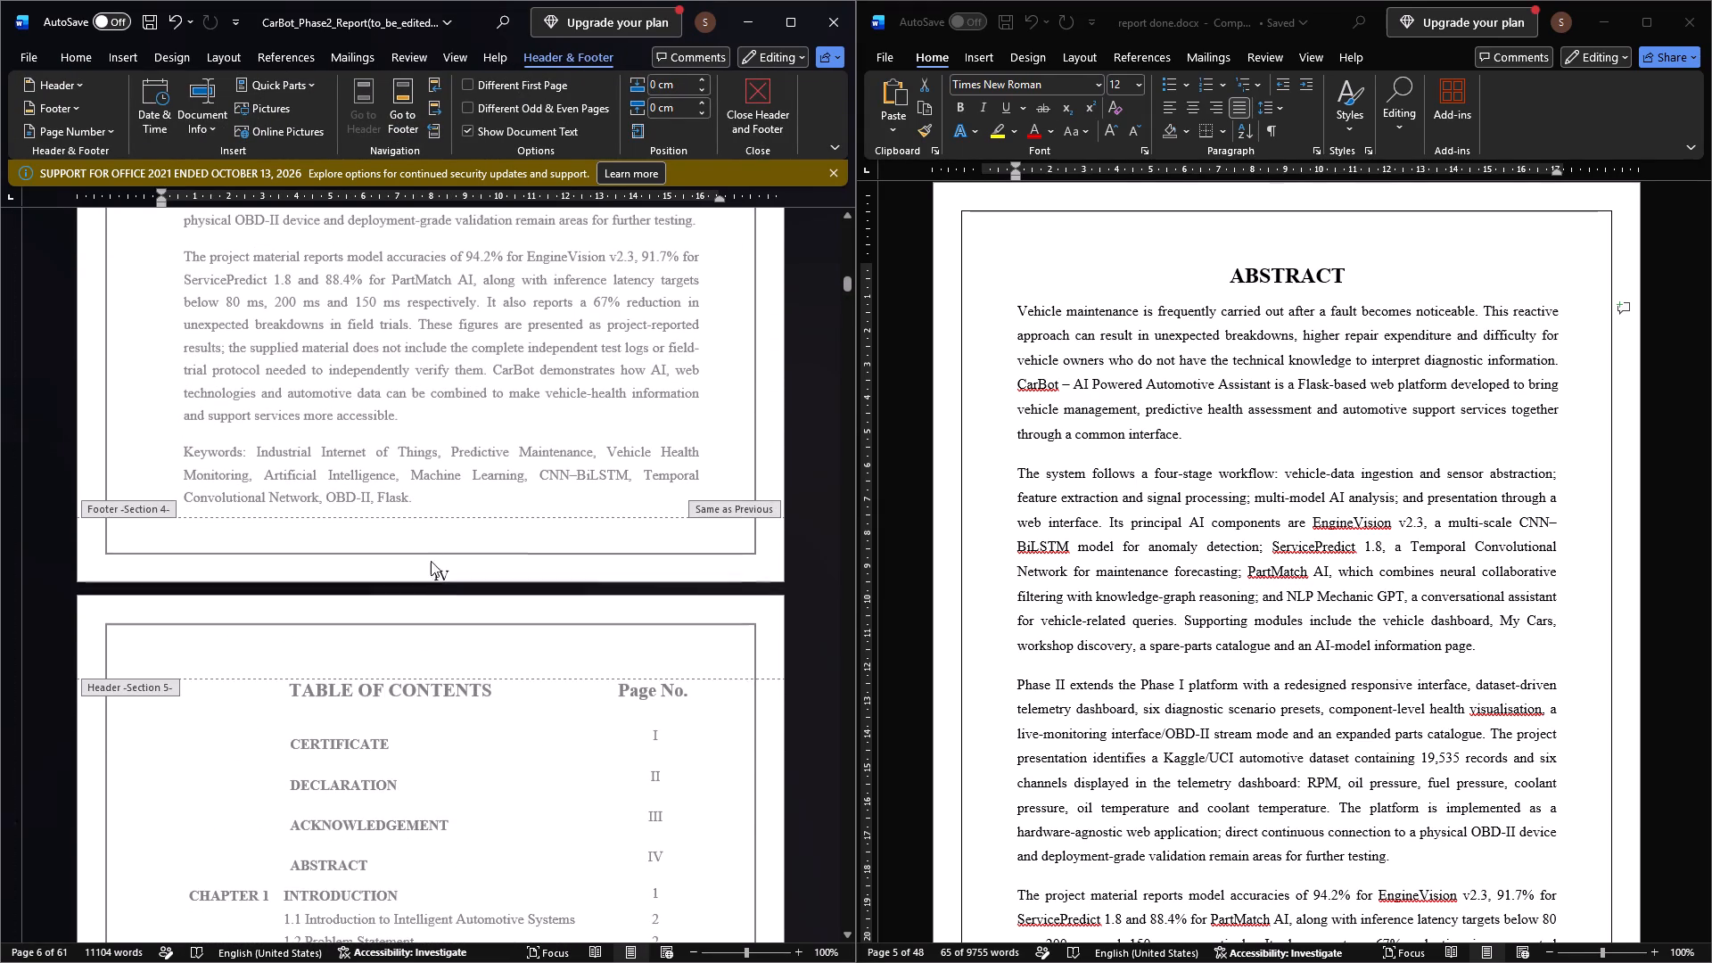
pyautogui.scroll(4, 479, 471)
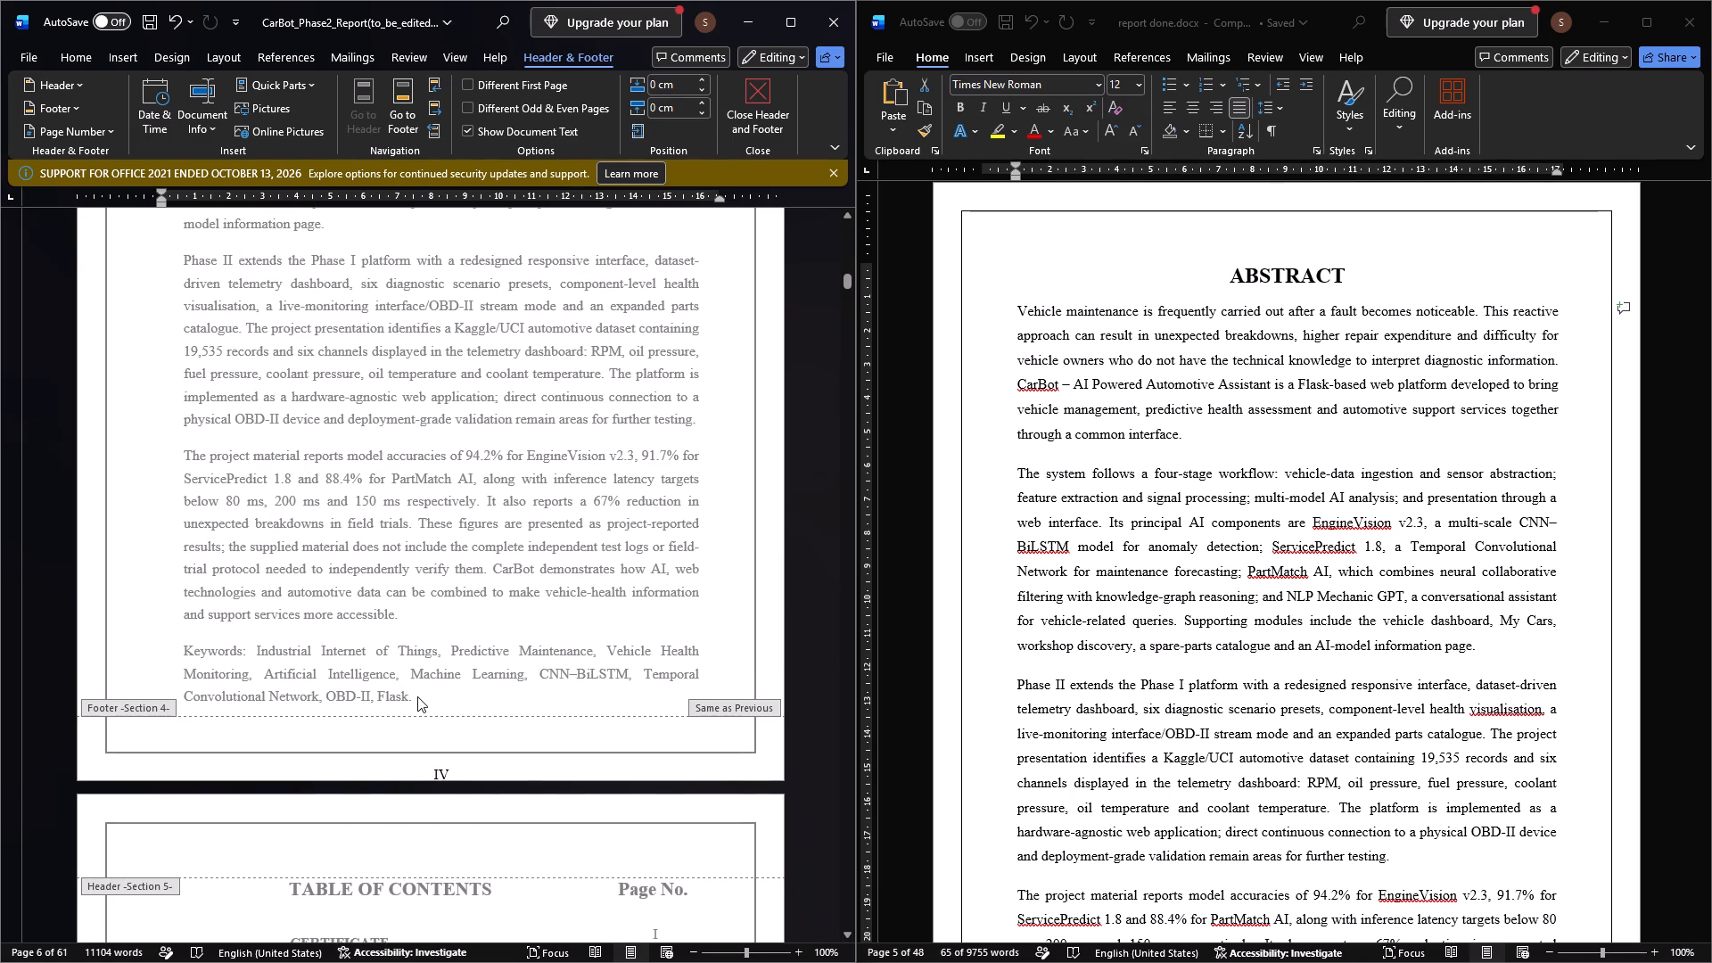
pyautogui.click(428, 699)
pyautogui.scroll(18, 481, 602)
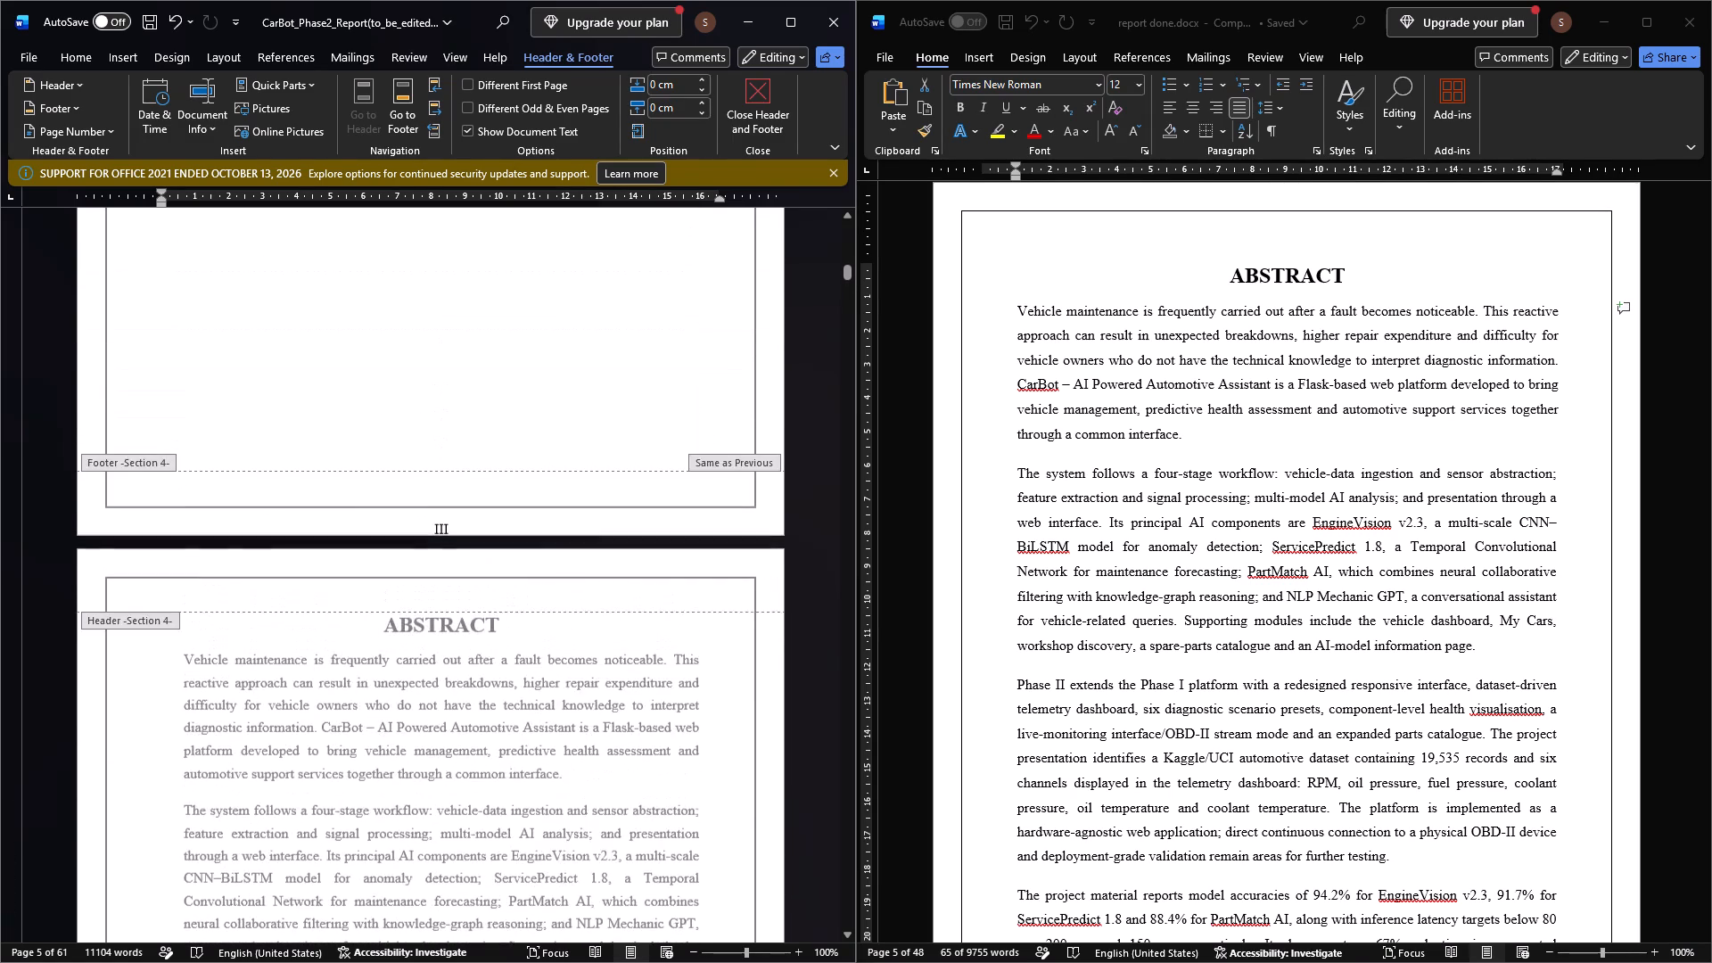
pyautogui.scroll(6, 477, 574)
pyautogui.doubleClick(477, 574)
# Compare how the abstract's last paragraphs and keywords are laid out in the CarBot report and in report done.docx.
pyautogui.scroll(-7, 477, 574)
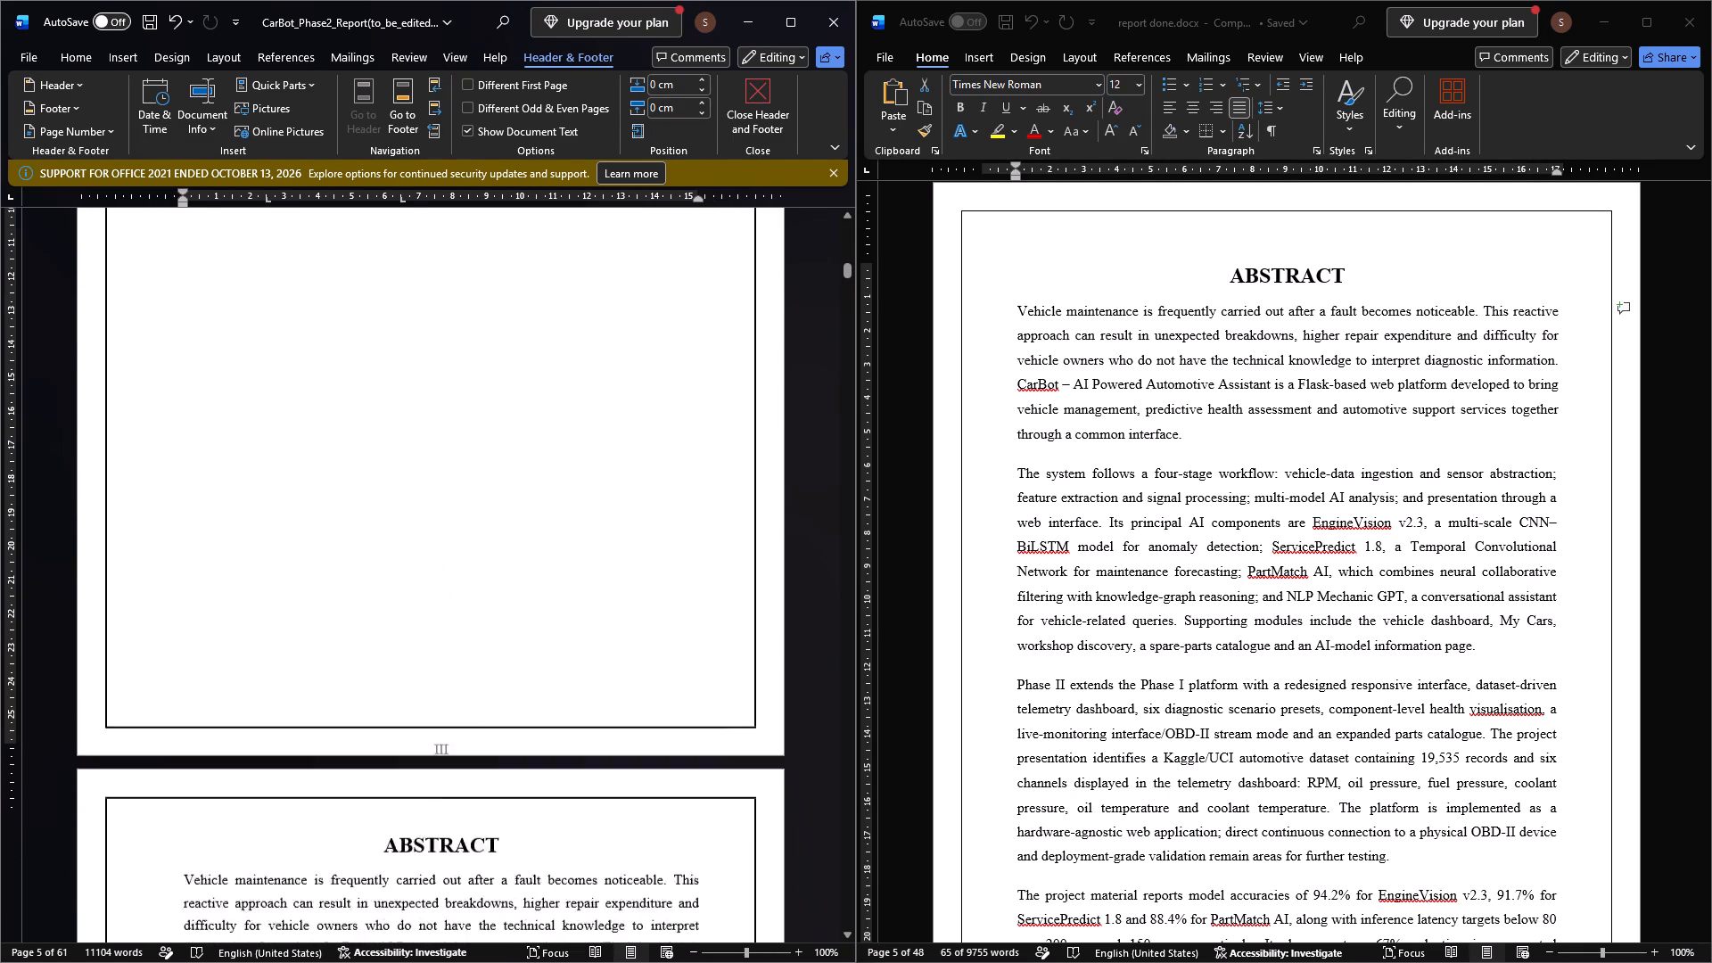
pyautogui.scroll(-13, 1187, 646)
pyautogui.scroll(-6, 521, 767)
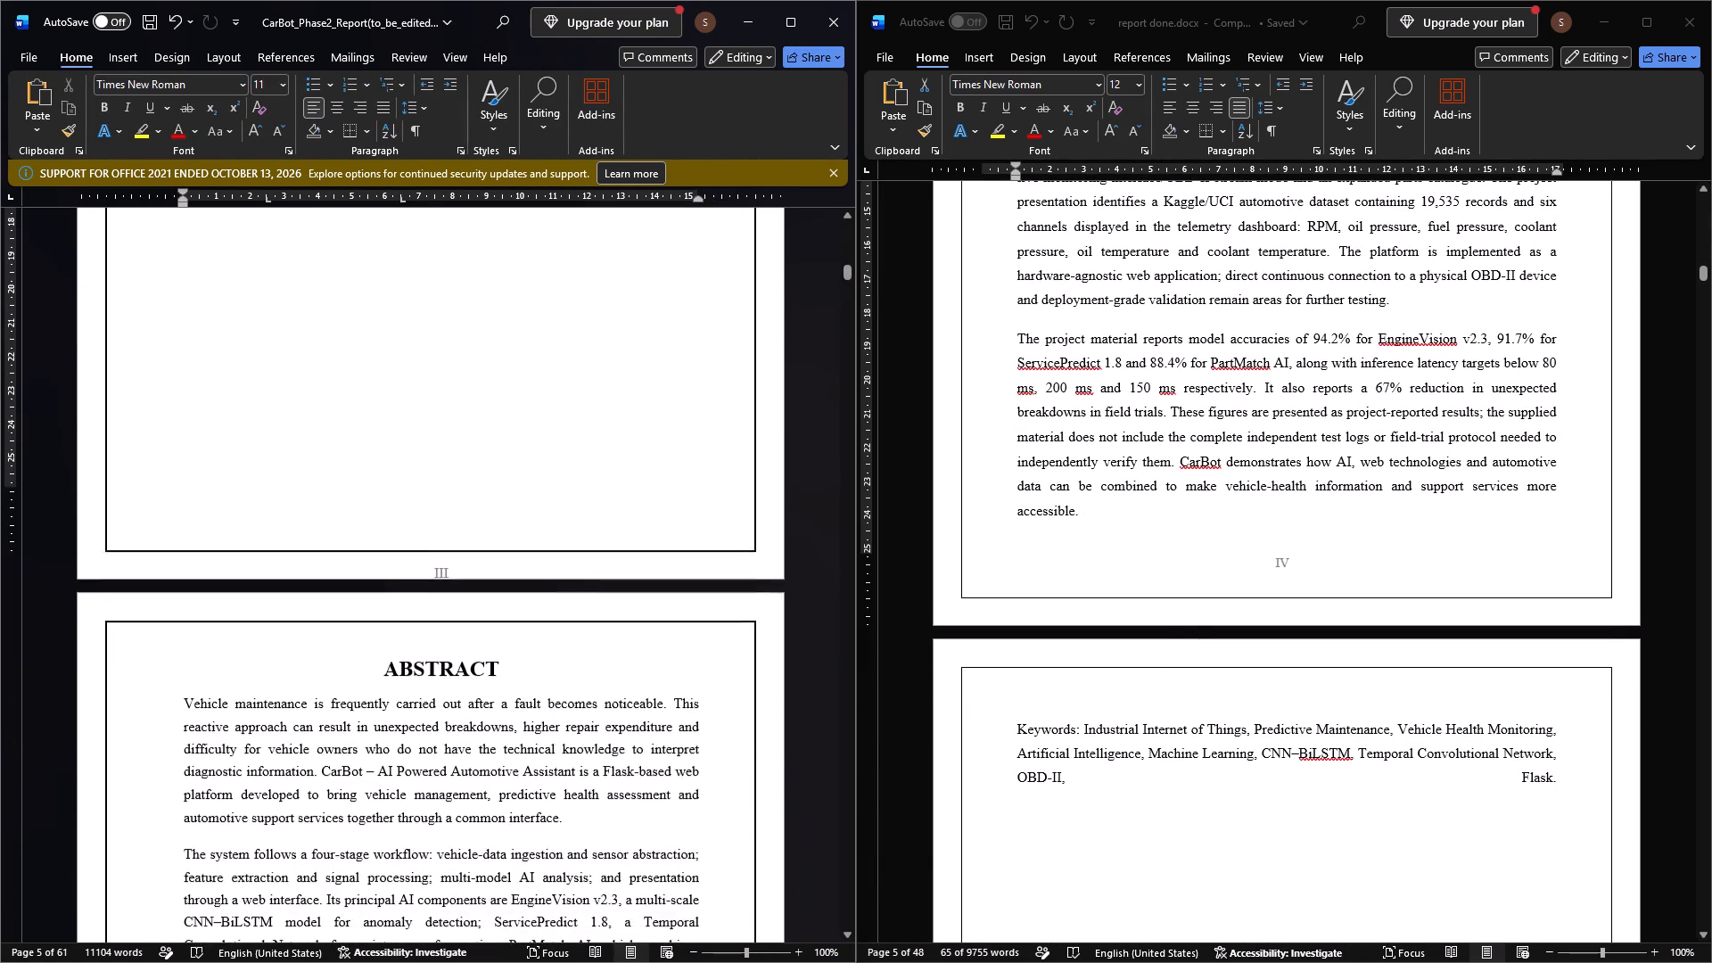
pyautogui.scroll(-16, 521, 767)
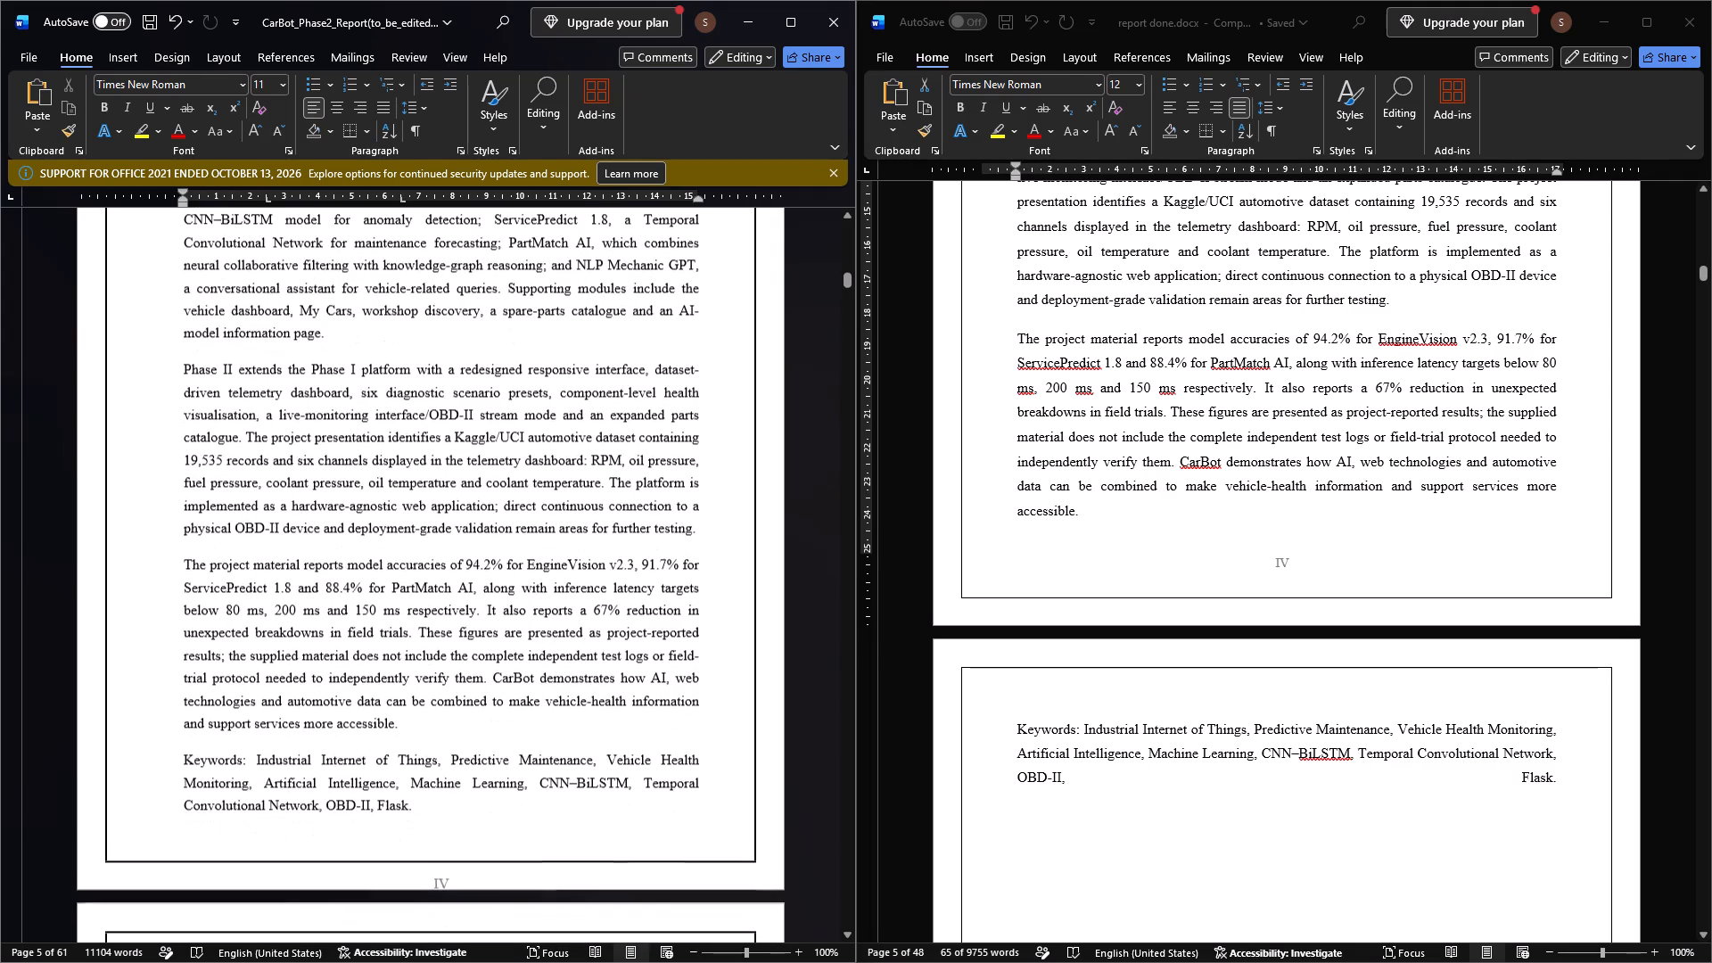
# Zoom the CarBot report out to 90% and compare its table of contents with the one in report done.docx.
pyautogui.keyDown('ctrl'); pyautogui.scroll(-1, 520, 762); pyautogui.keyUp('ctrl')
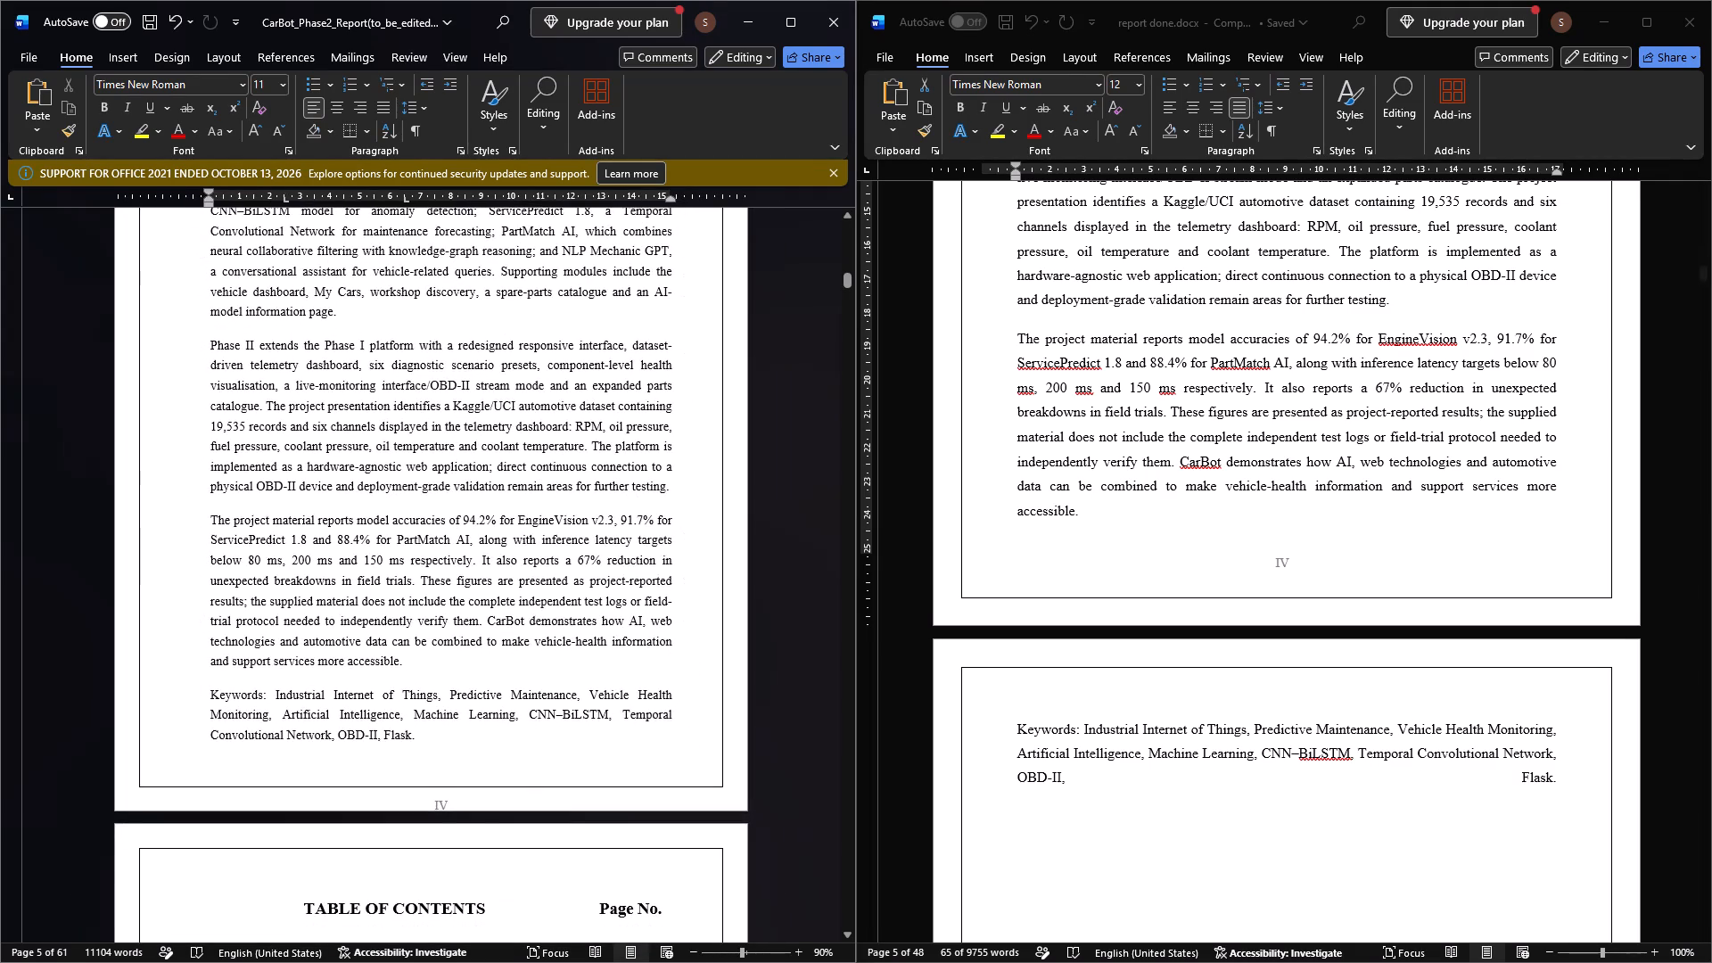
pyautogui.scroll(-14, 480, 658)
pyautogui.scroll(-12, 480, 658)
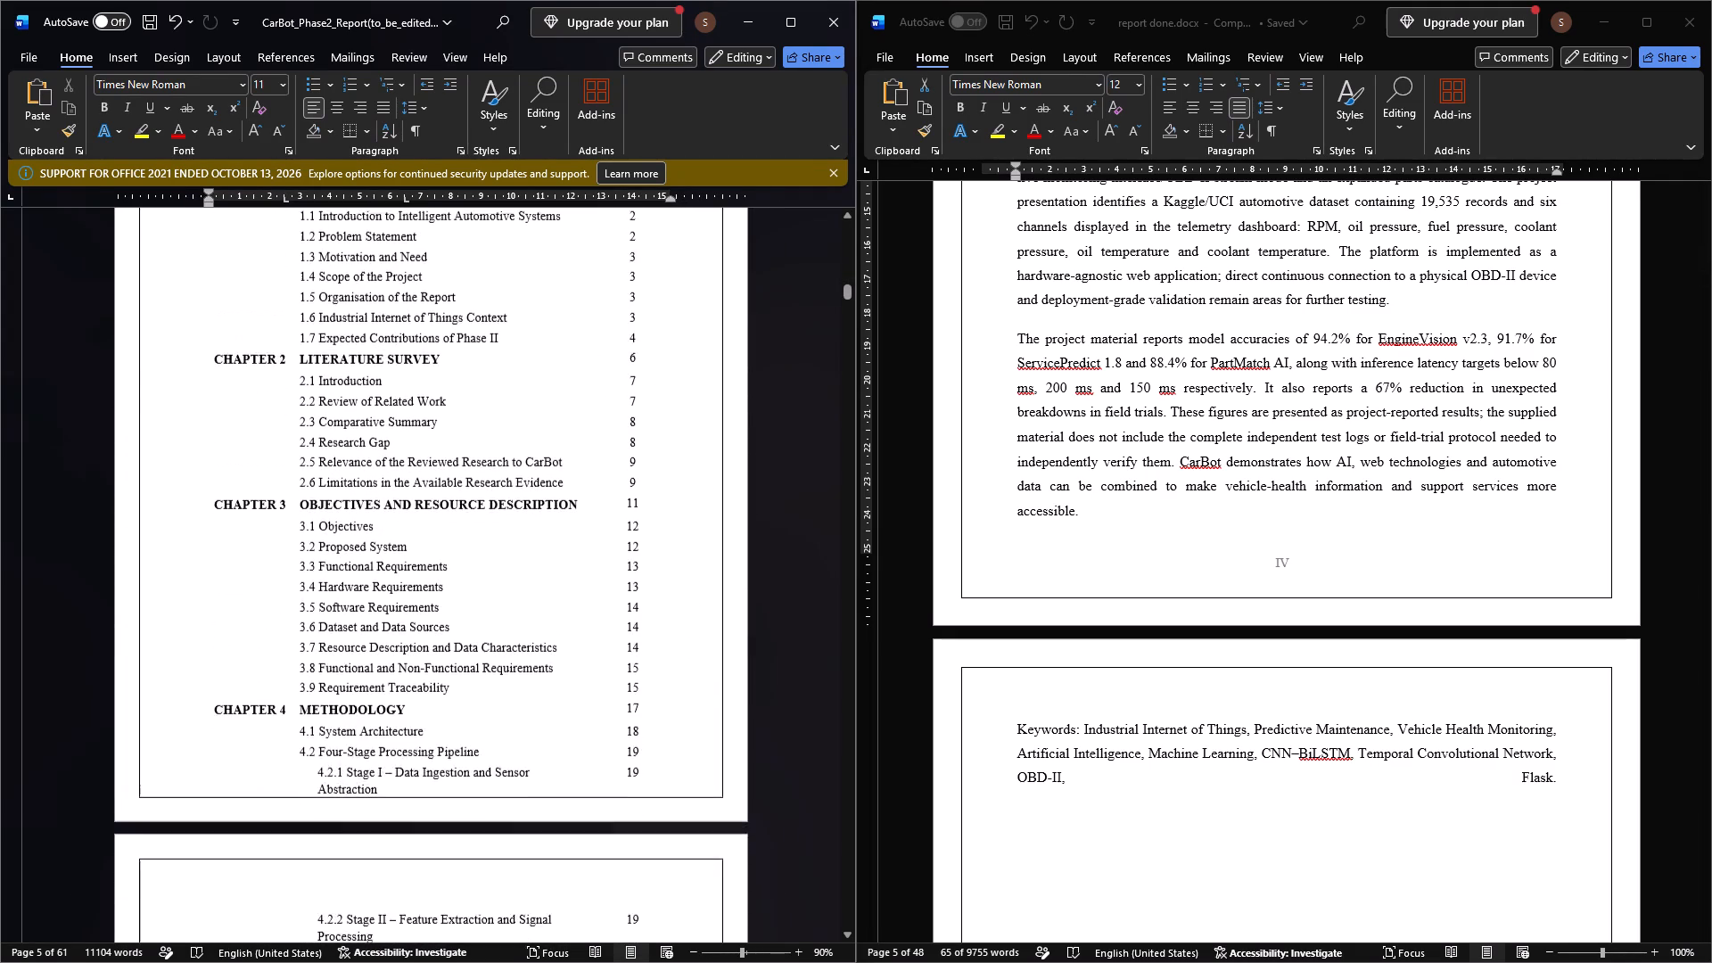
pyautogui.scroll(-19, 1148, 657)
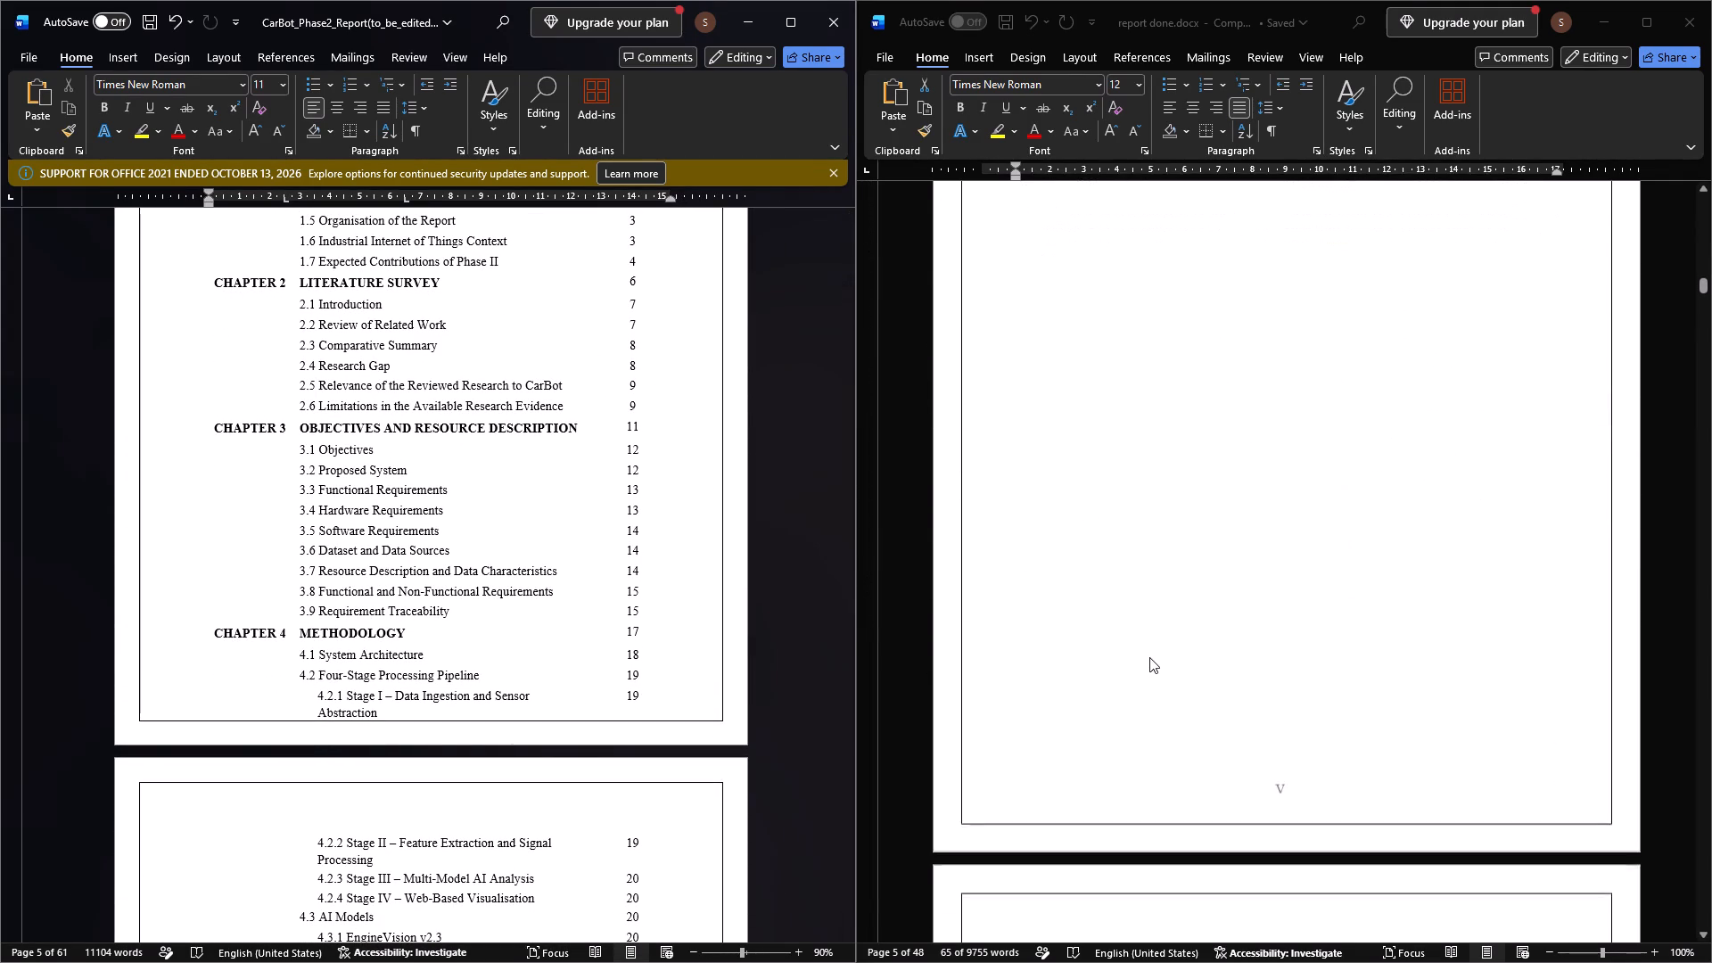
pyautogui.scroll(-5, 1149, 657)
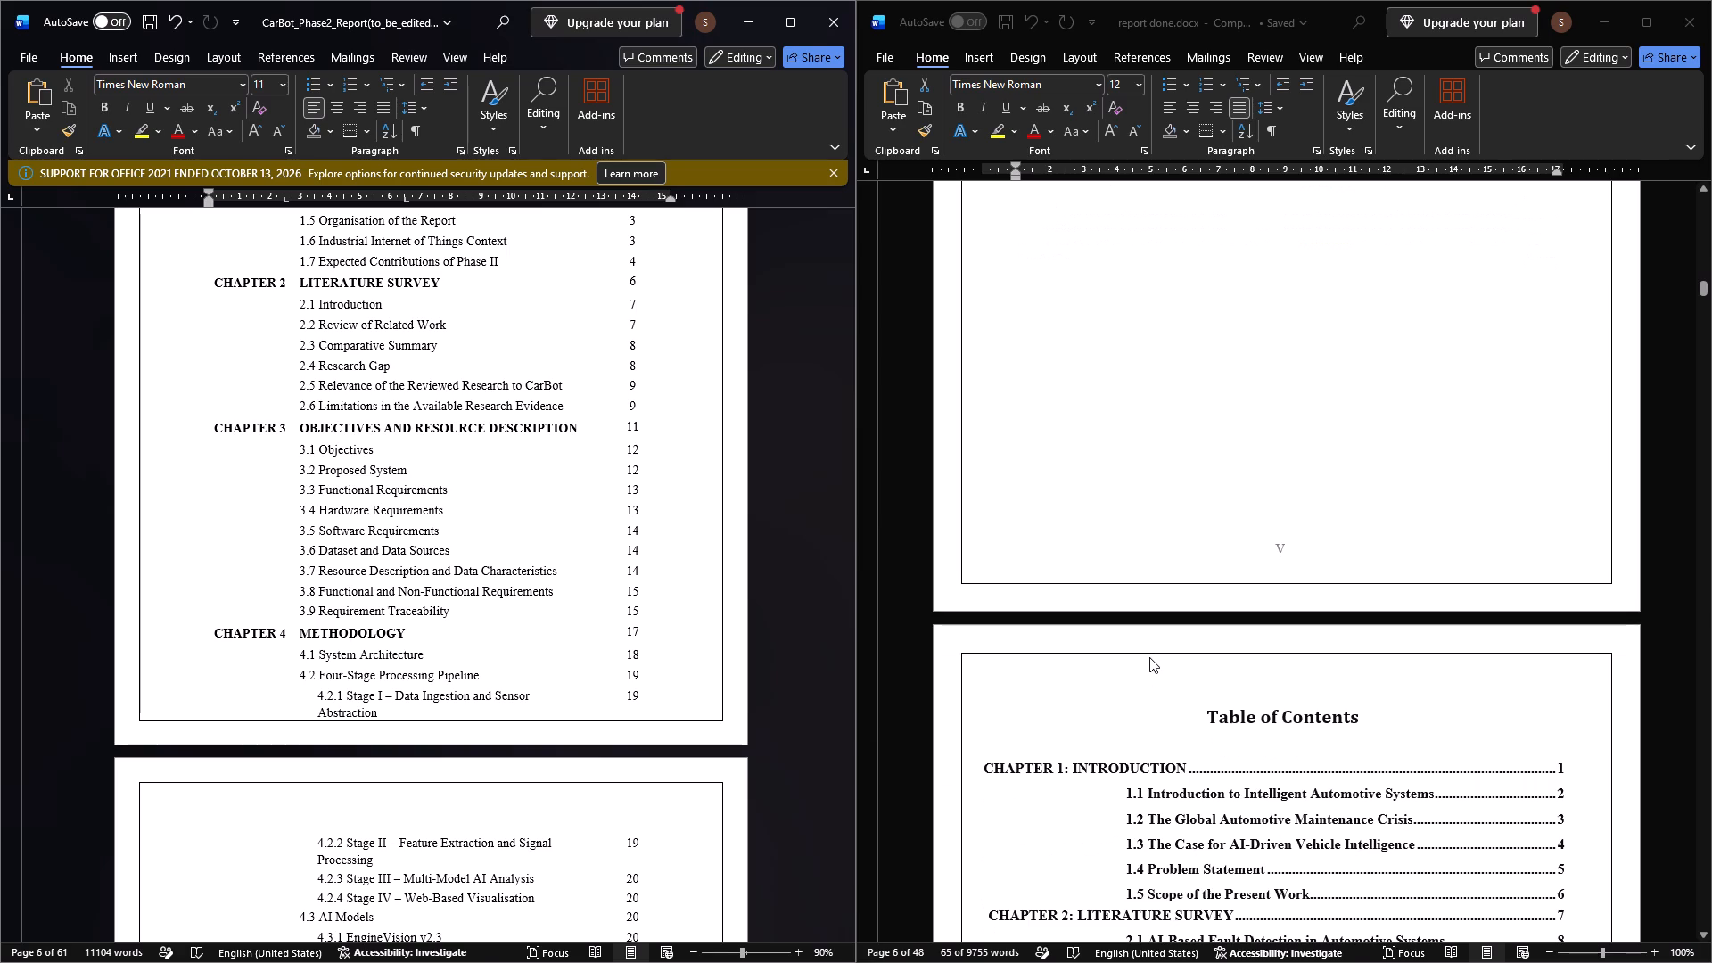
pyautogui.scroll(-10, 1149, 657)
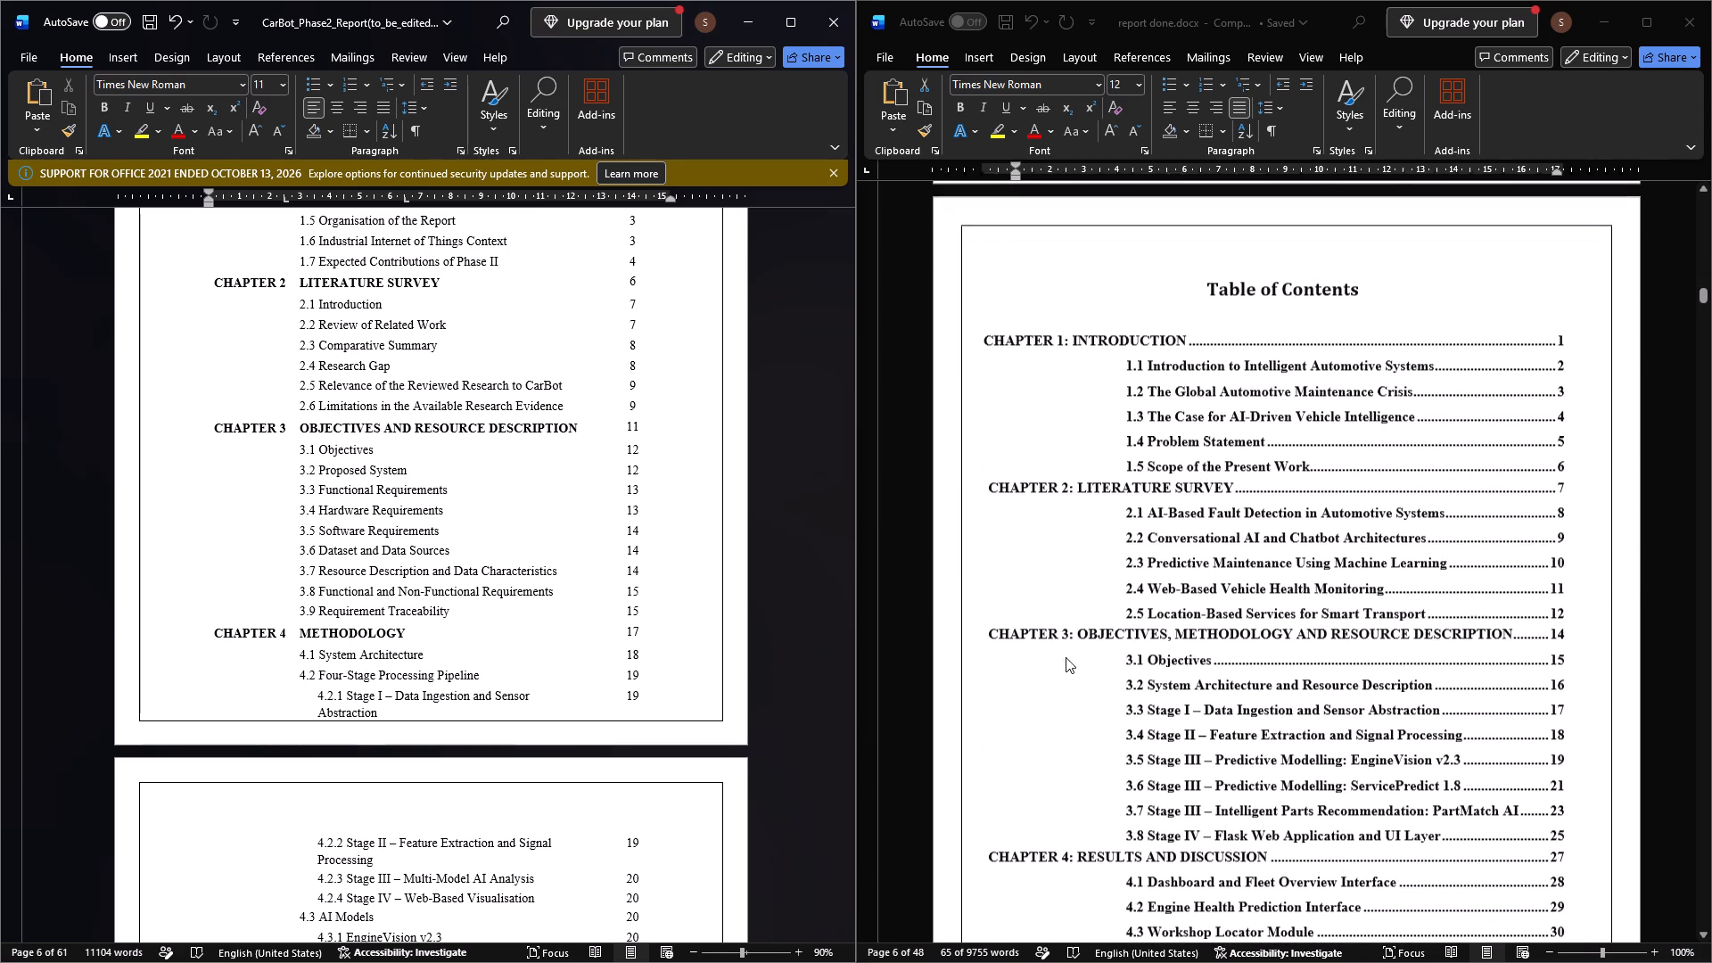
# Review the rest of the CarBot report's table of contents and its list of figures, up to the list of tables.
pyautogui.scroll(-6, 672, 621)
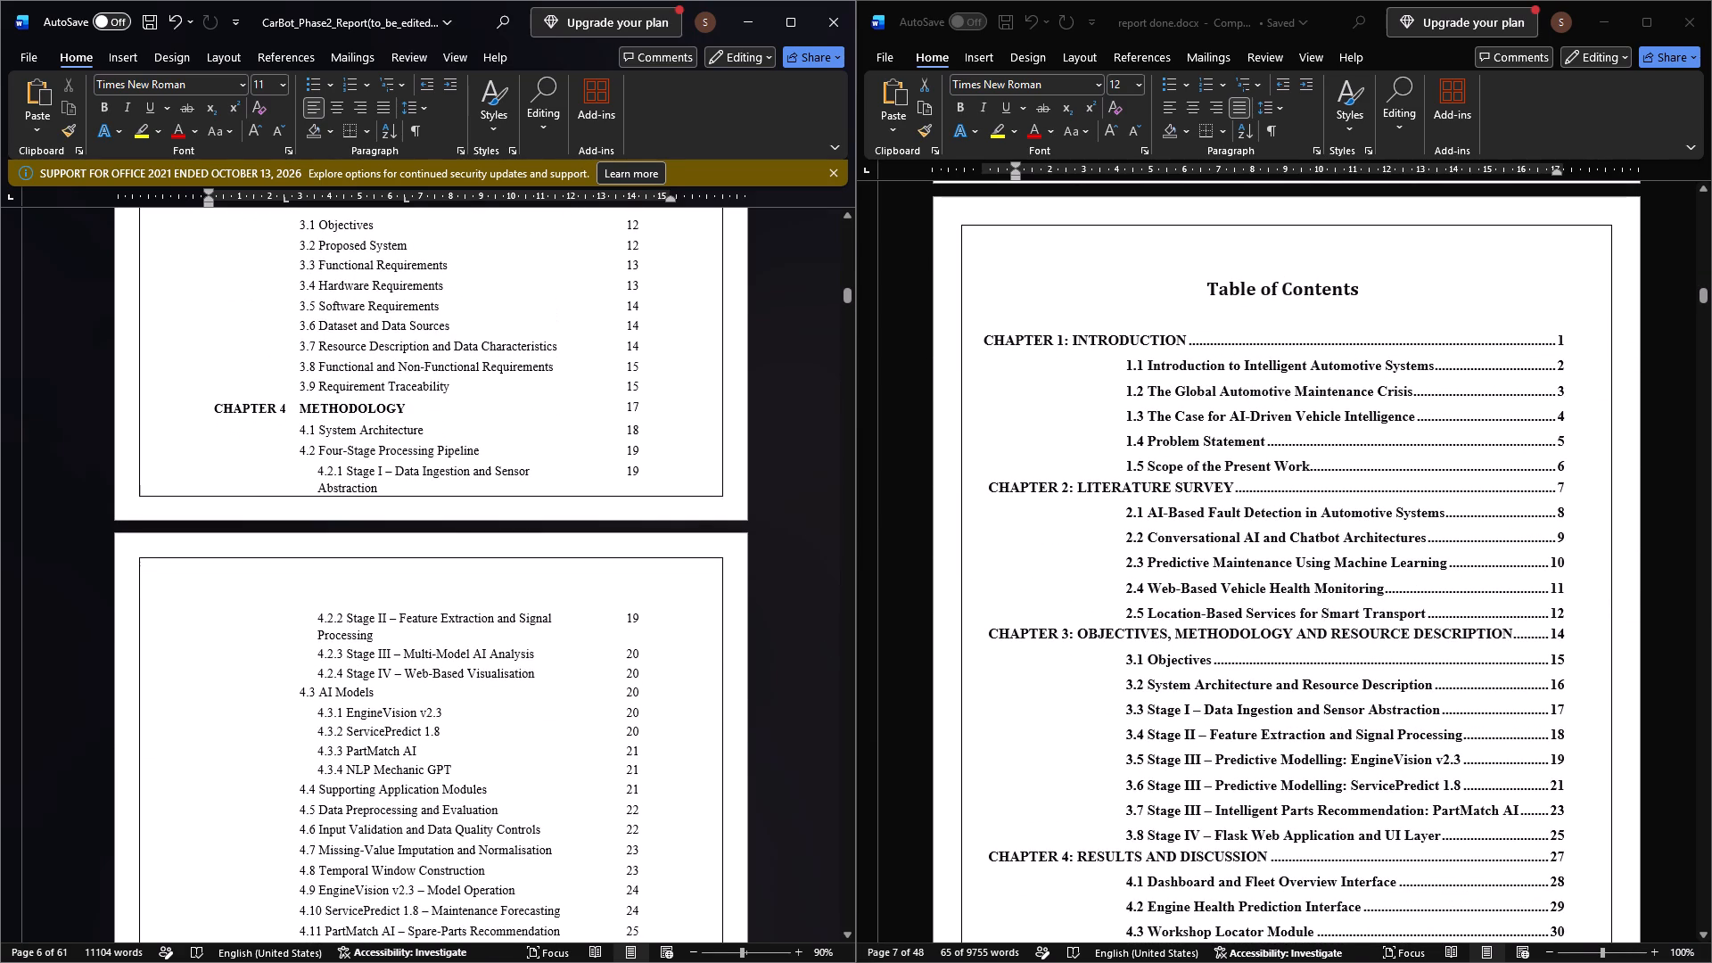
pyautogui.scroll(-18, 672, 621)
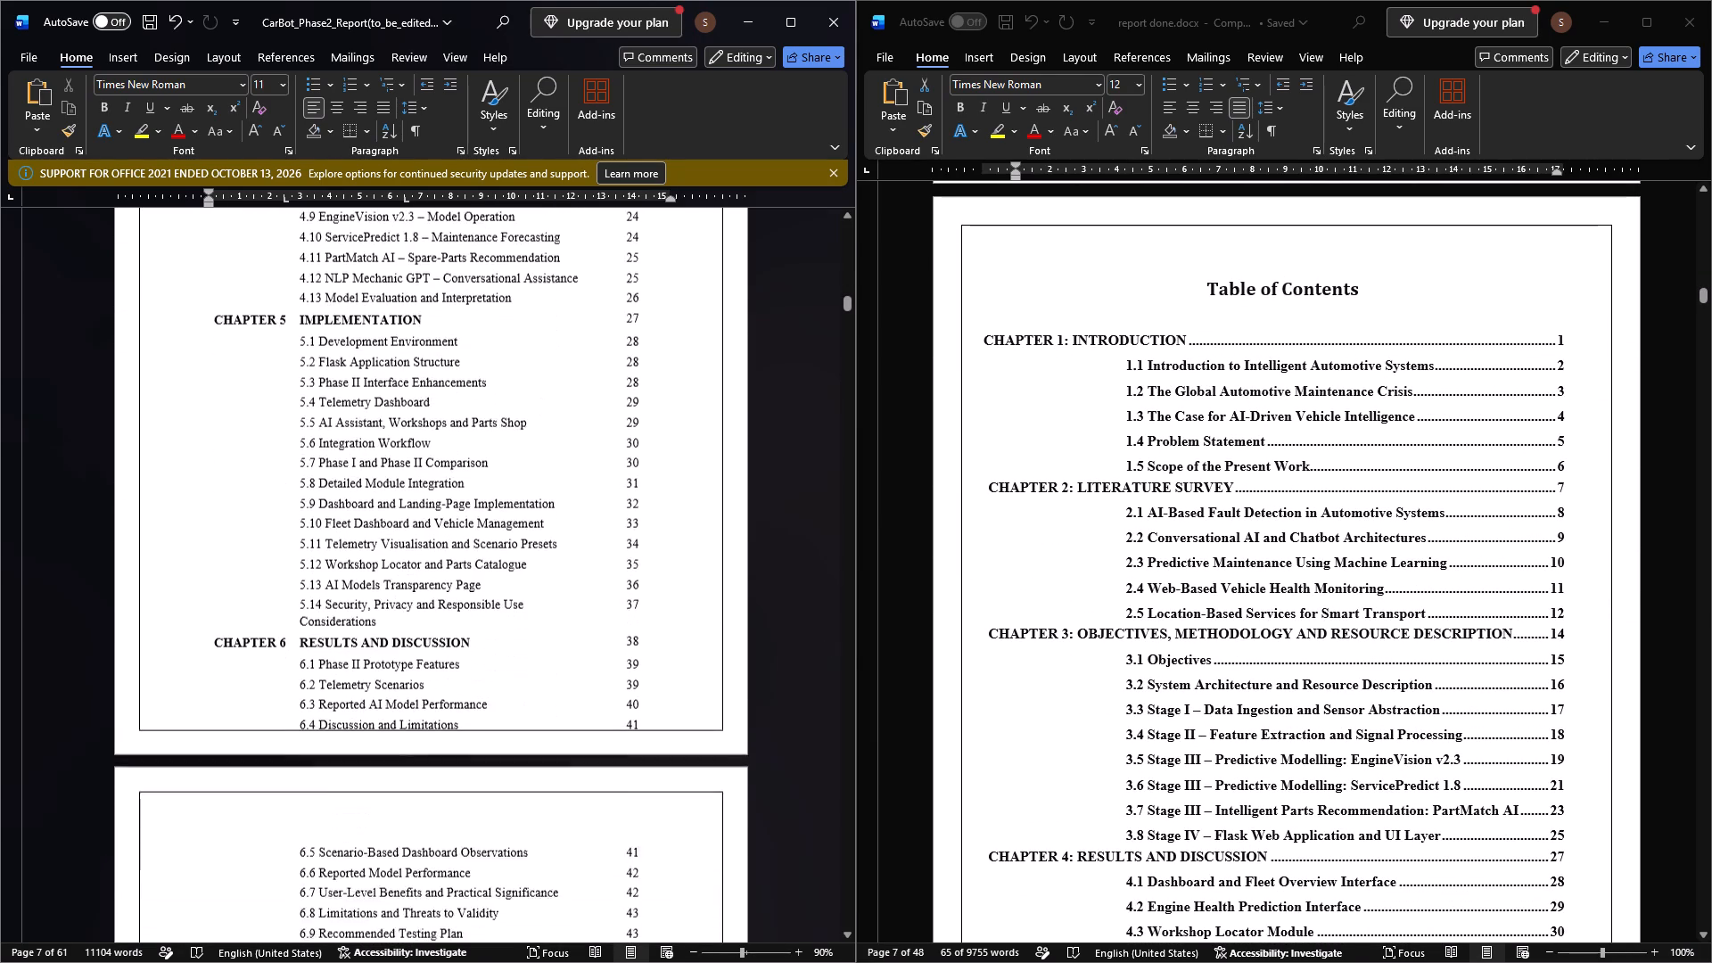
pyautogui.scroll(-16, 671, 621)
pyautogui.scroll(-6, 671, 621)
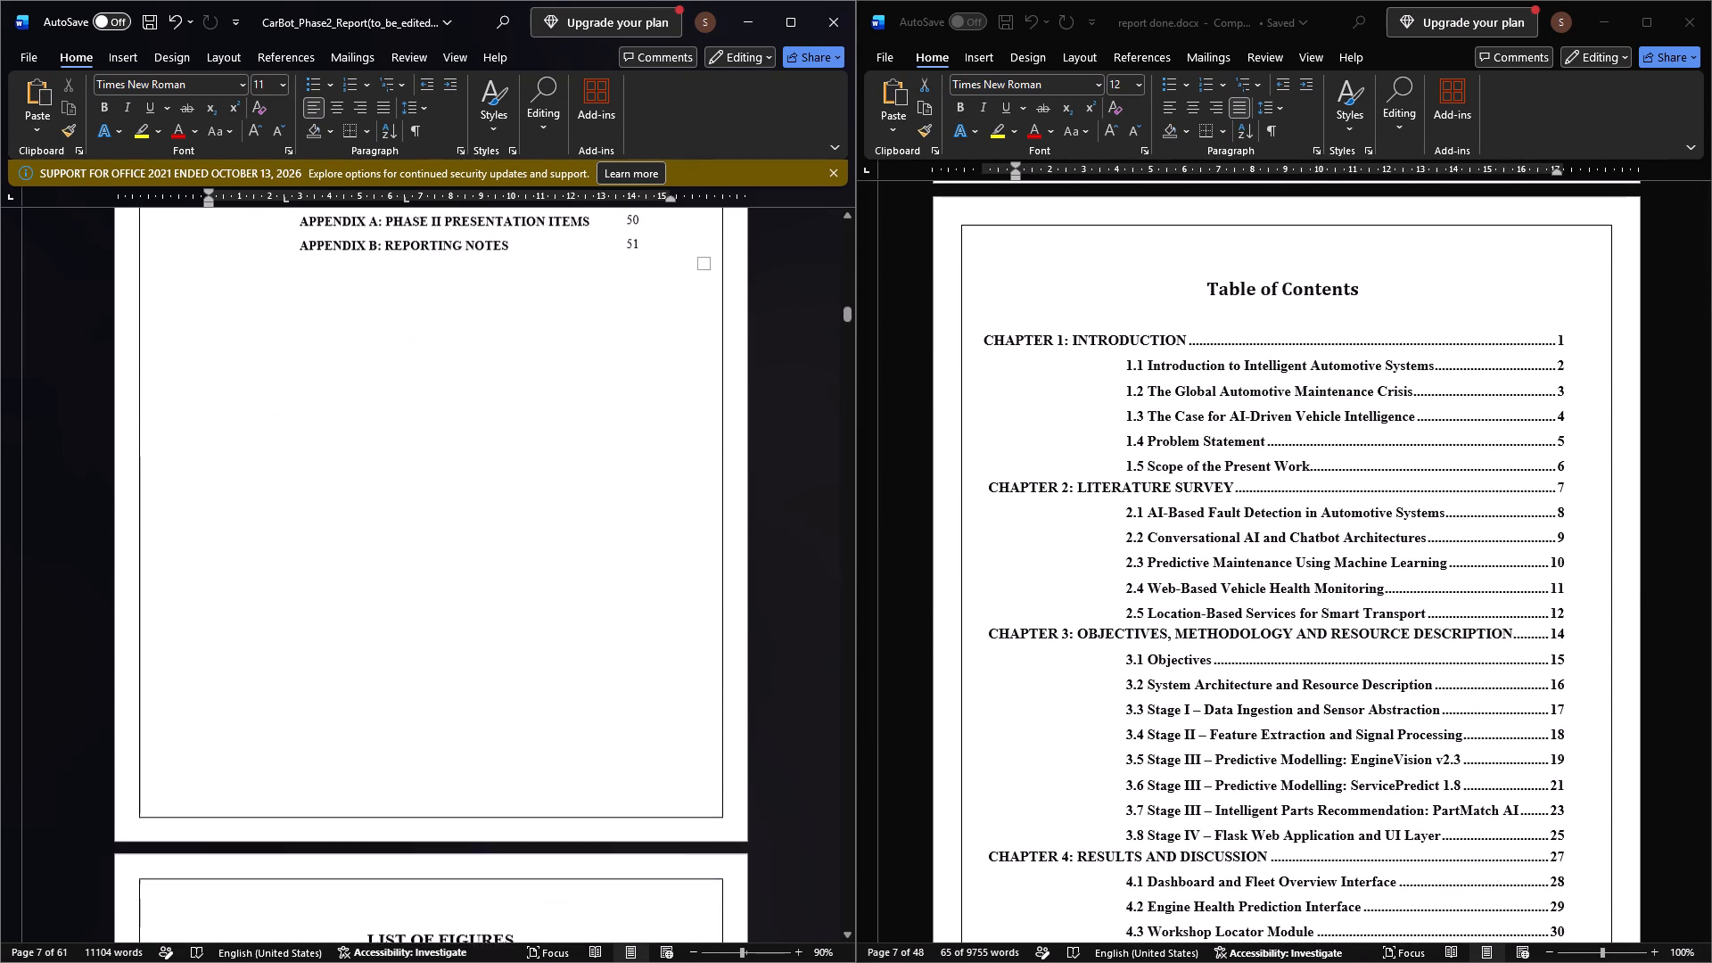
pyautogui.scroll(-19, 671, 621)
pyautogui.scroll(-12, 671, 621)
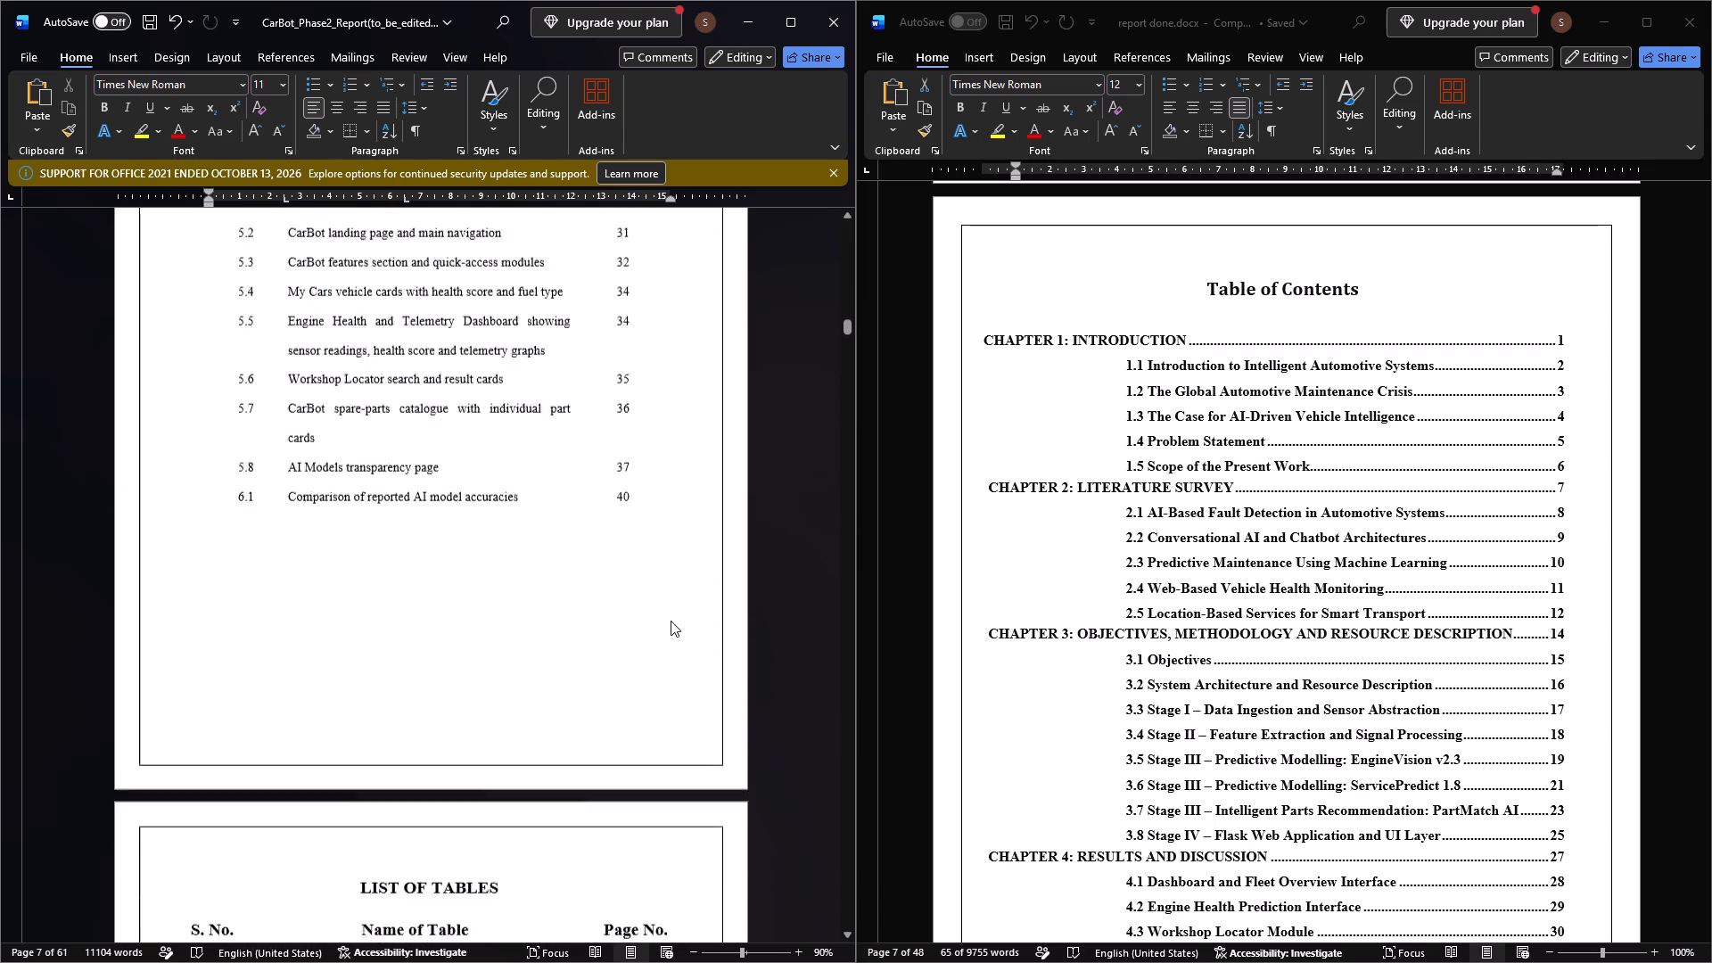
# Review the CarBot report's list of tables and continue to its Chapter 1 title page.
pyautogui.scroll(-18, 671, 621)
pyautogui.scroll(-4, 671, 621)
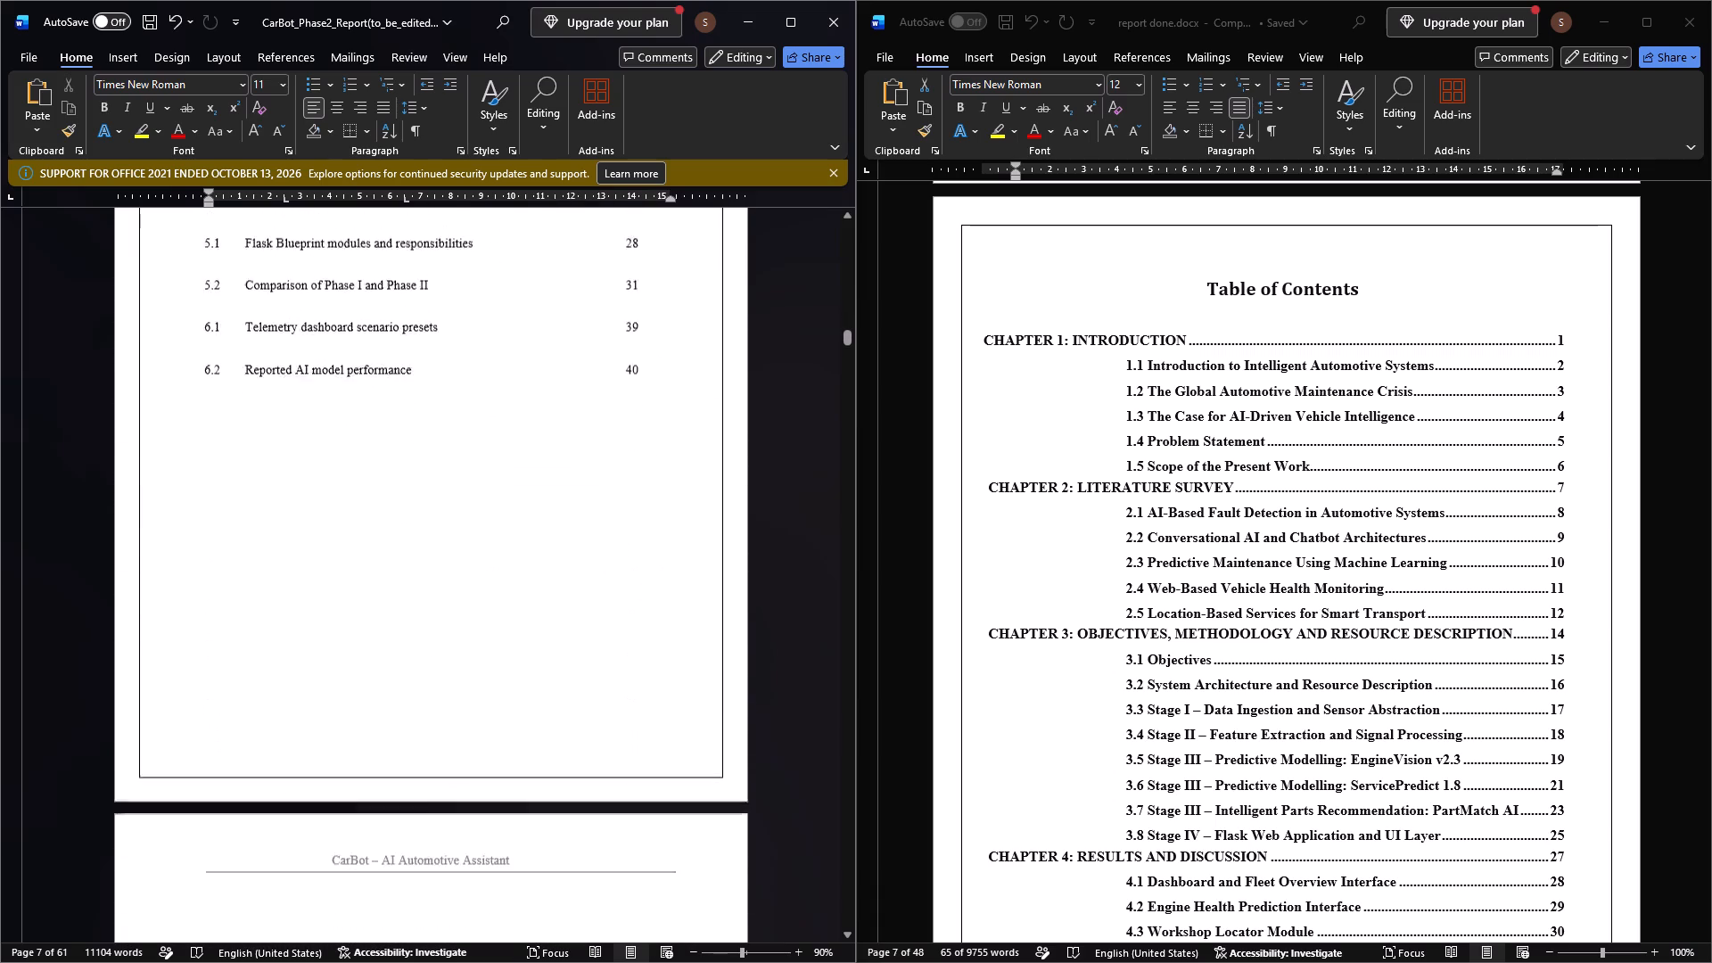
pyautogui.scroll(-16, 671, 621)
pyautogui.scroll(-6, 1043, 539)
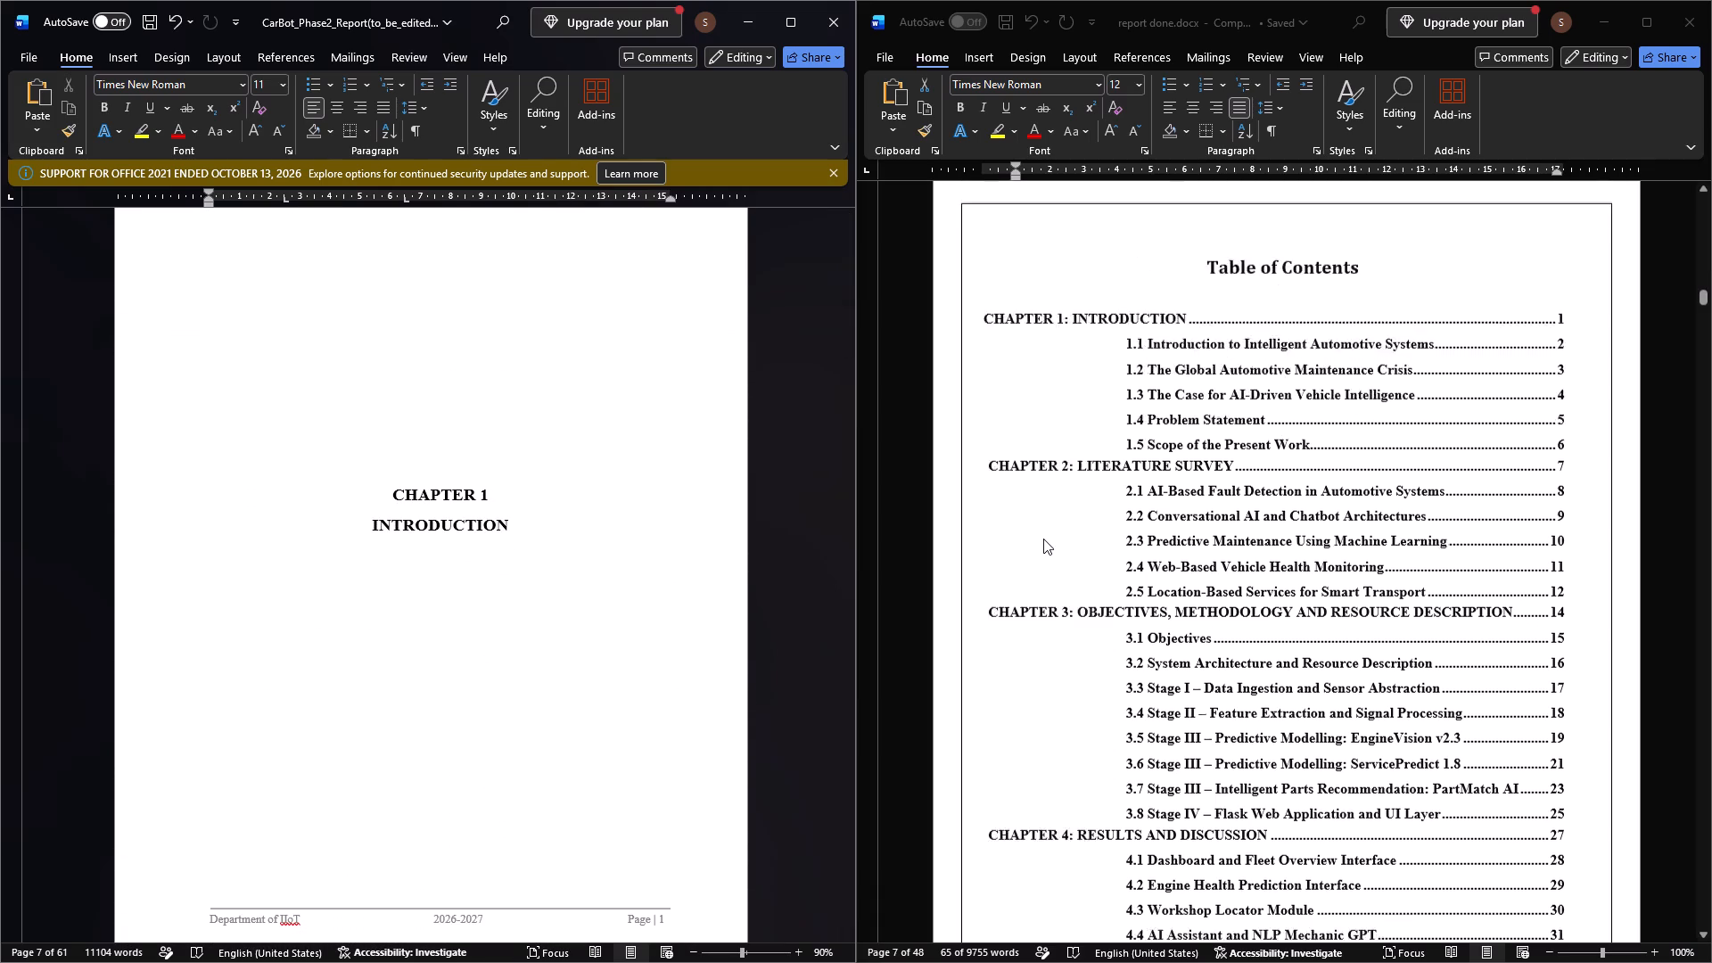
# Compare the Chapter 1 title page, including its header and footer, in report done.docx with the one in the CarBot report.
pyautogui.scroll(-19, 1043, 541)
pyautogui.scroll(-3, 1043, 543)
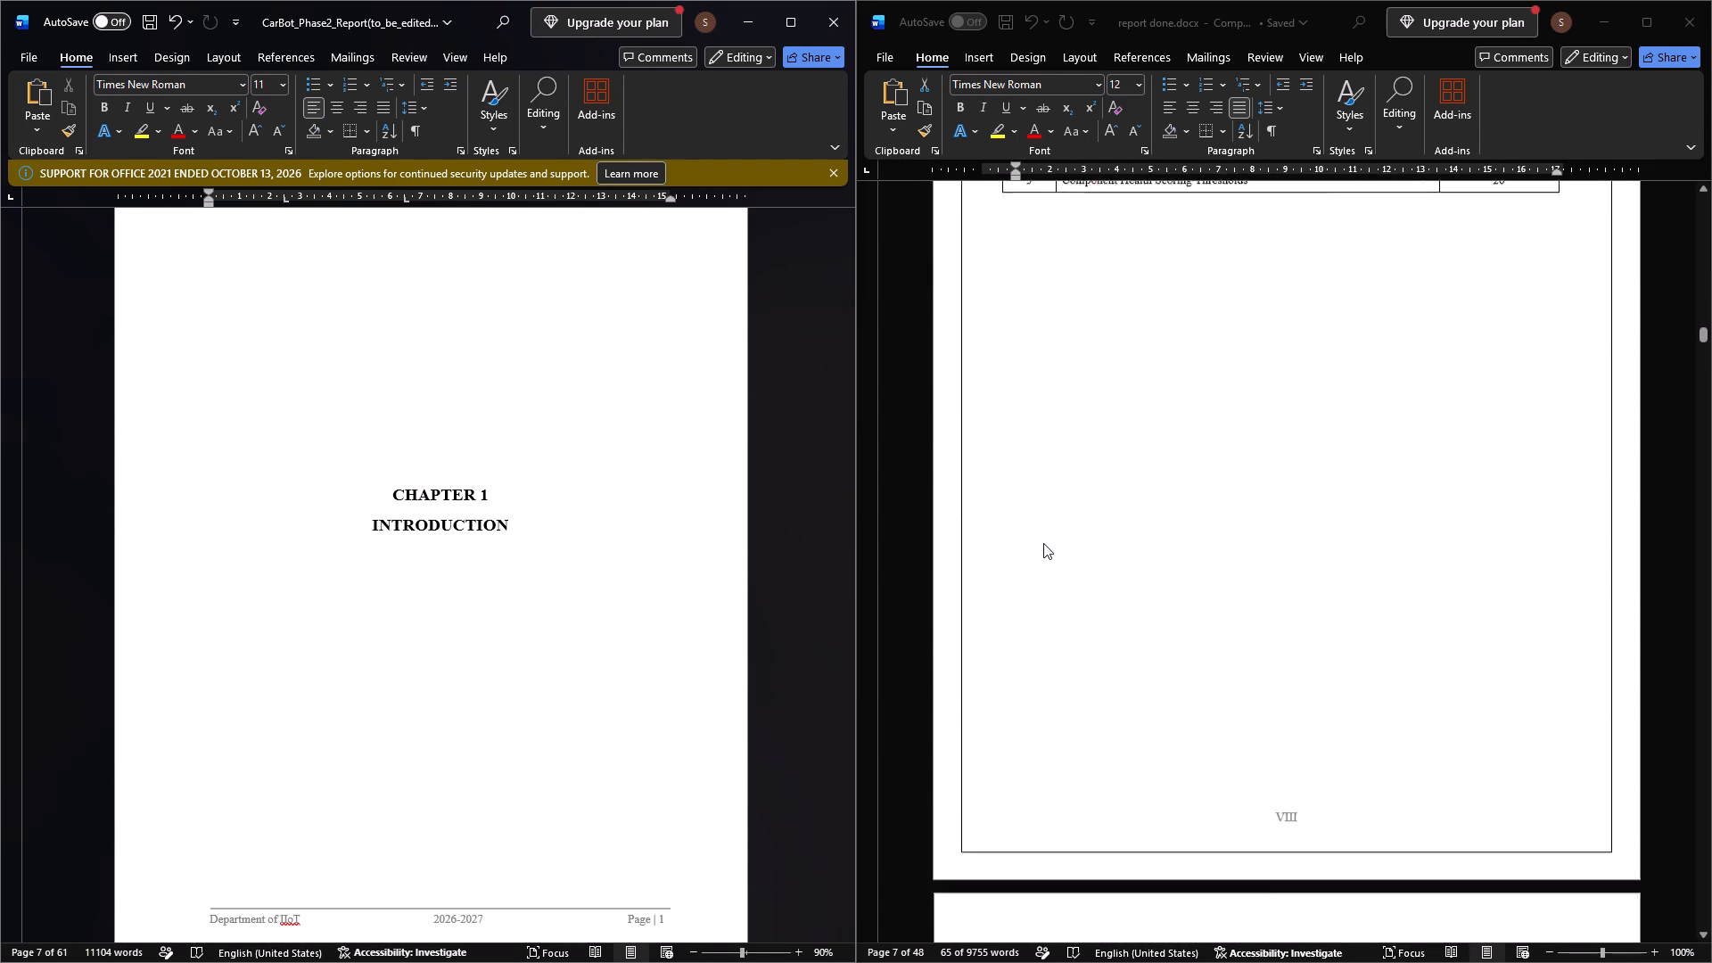
pyautogui.scroll(-4, 1043, 543)
pyautogui.scroll(9, 1043, 543)
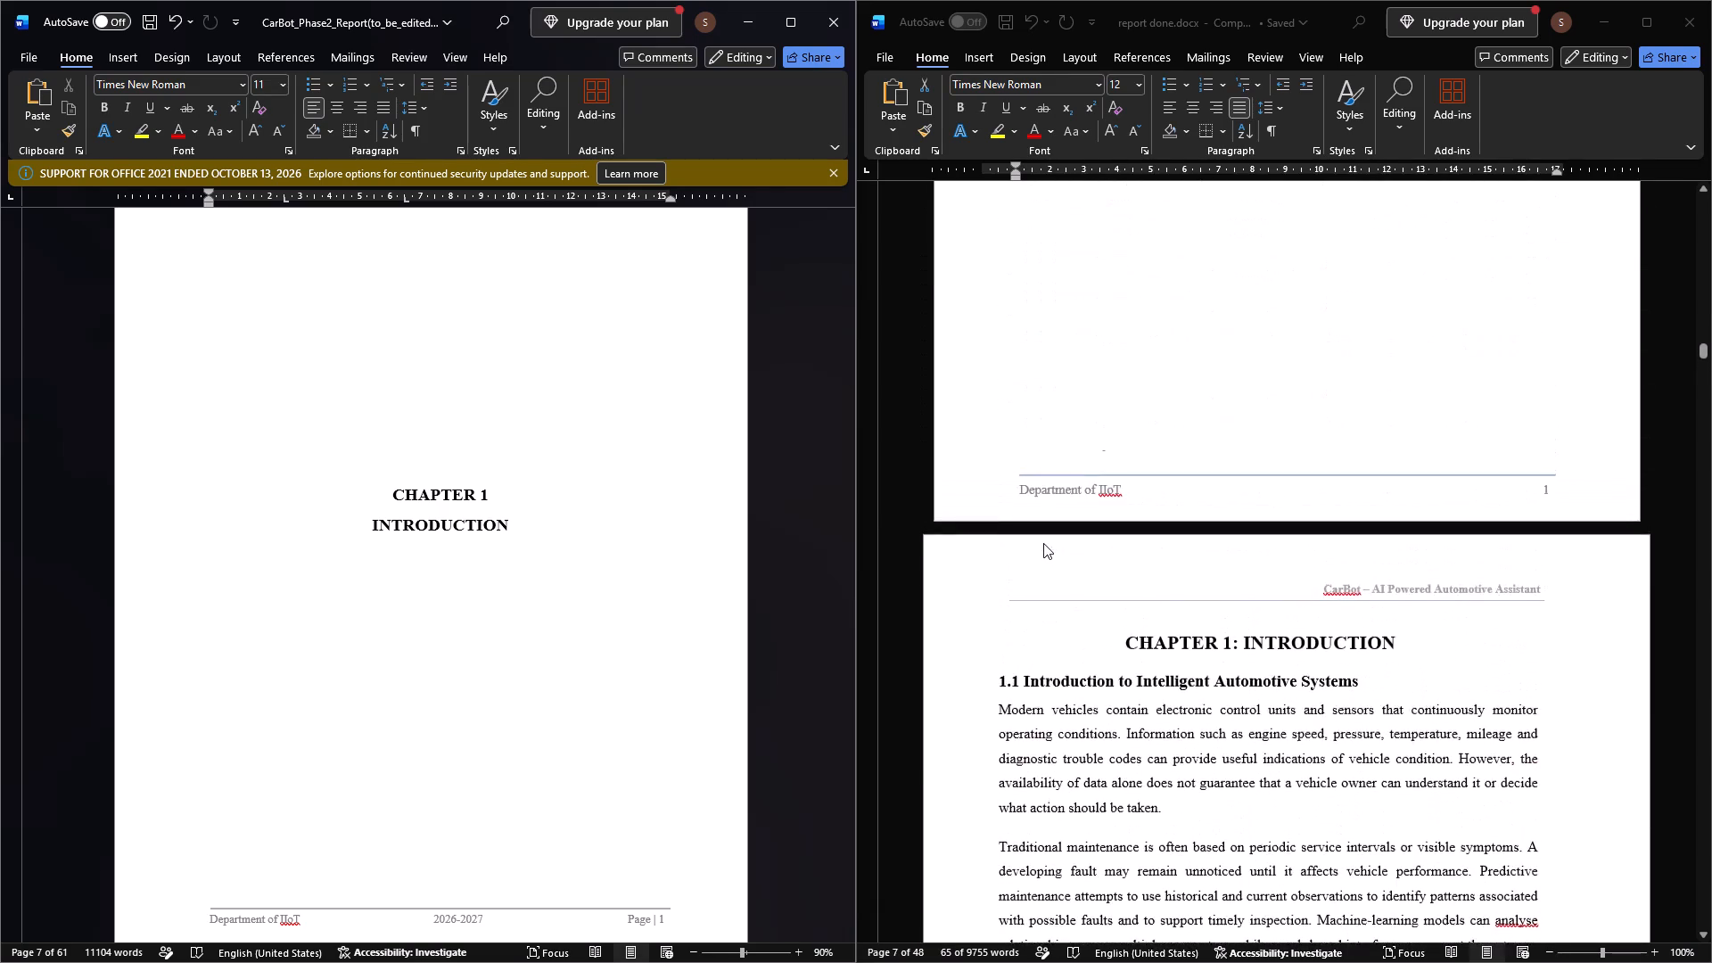
pyautogui.scroll(1, 1043, 543)
pyautogui.scroll(-3, 1043, 543)
pyautogui.scroll(4, 450, 636)
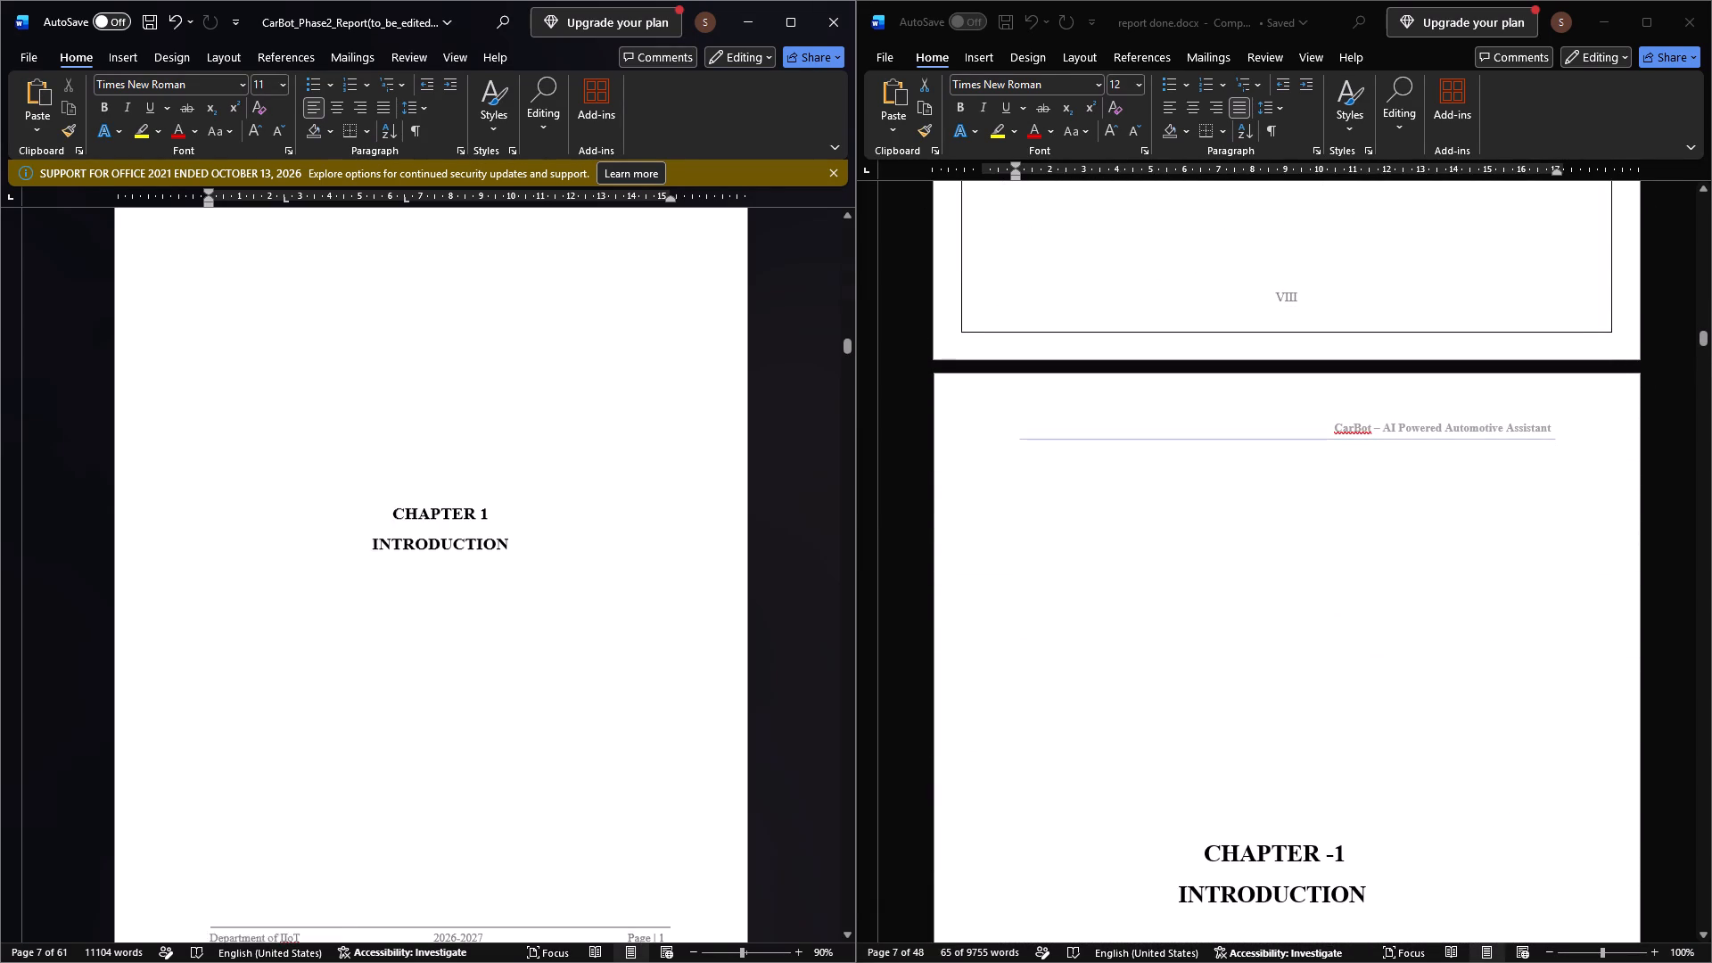
pyautogui.scroll(2, 450, 632)
pyautogui.scroll(-10, 453, 625)
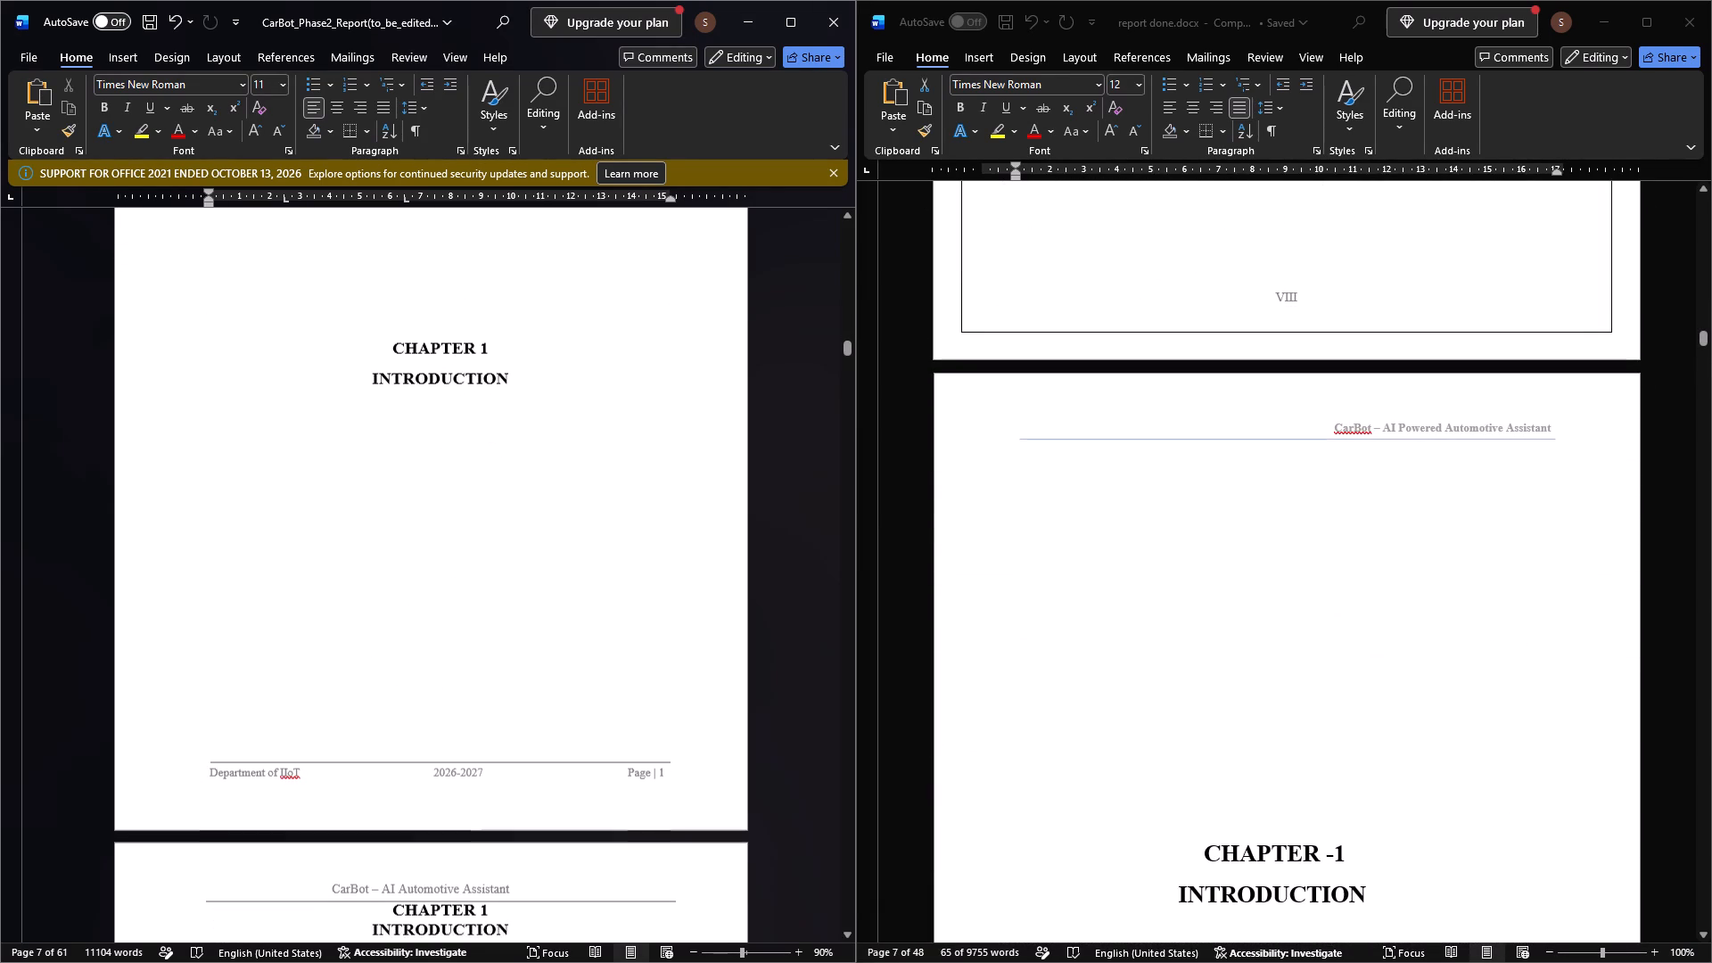
pyautogui.scroll(-6, 1230, 633)
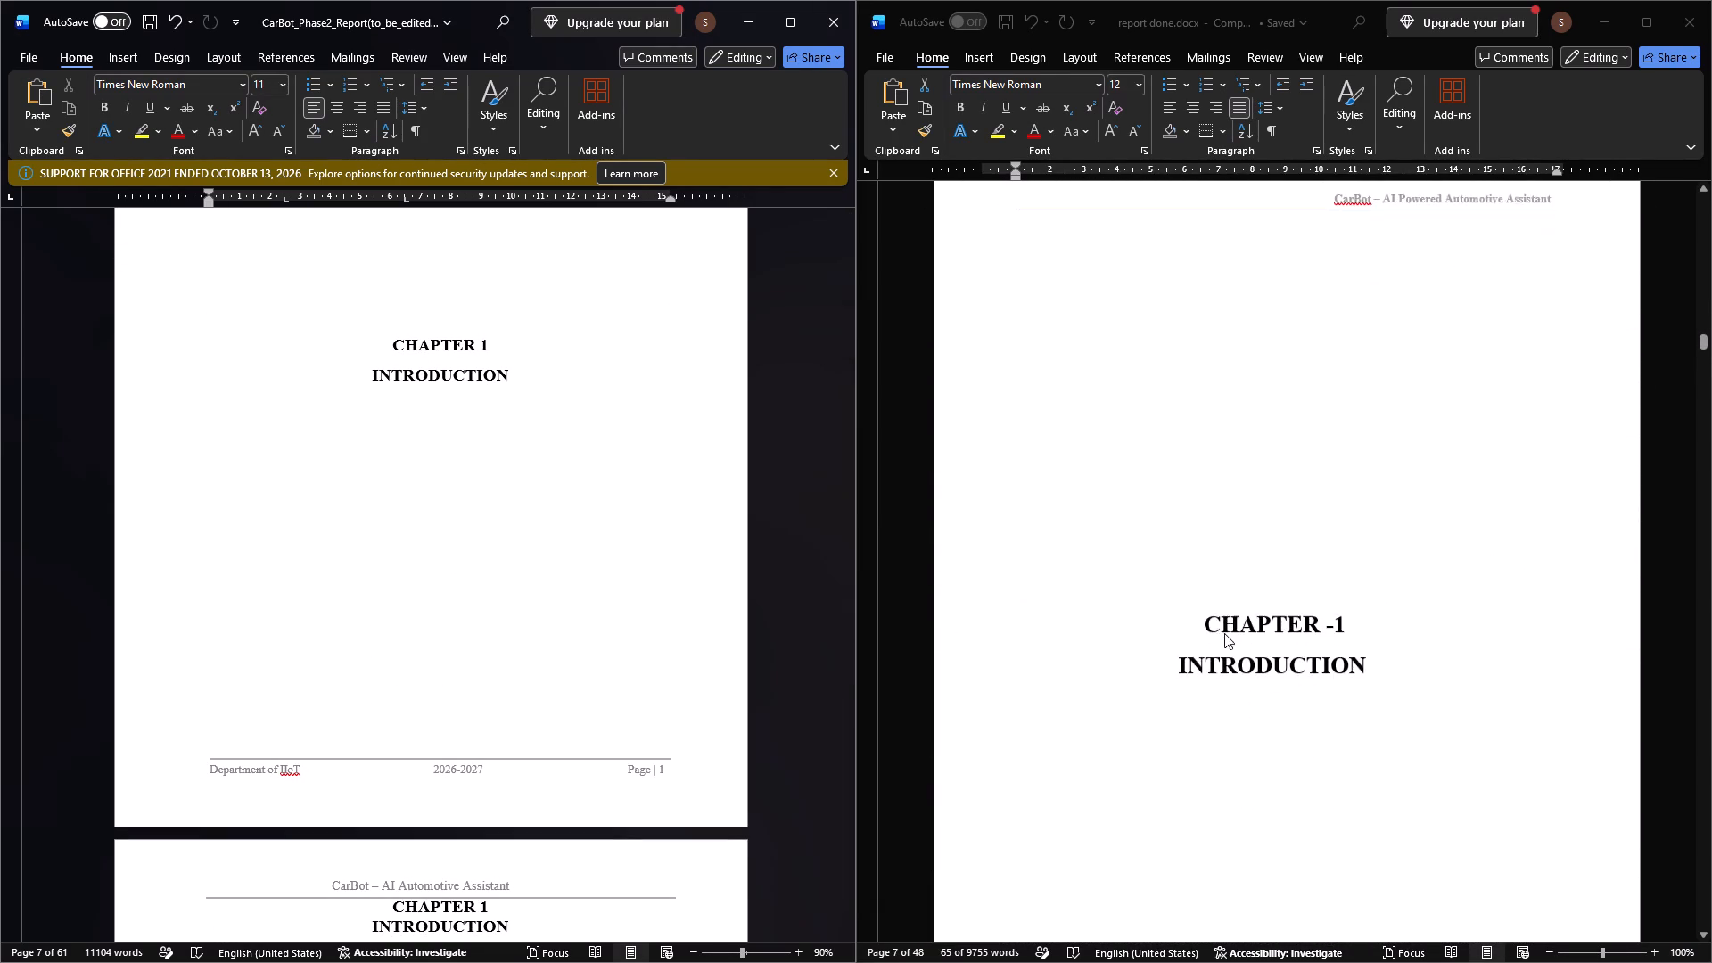
pyautogui.scroll(-4, 1222, 634)
pyautogui.click(1312, 467)
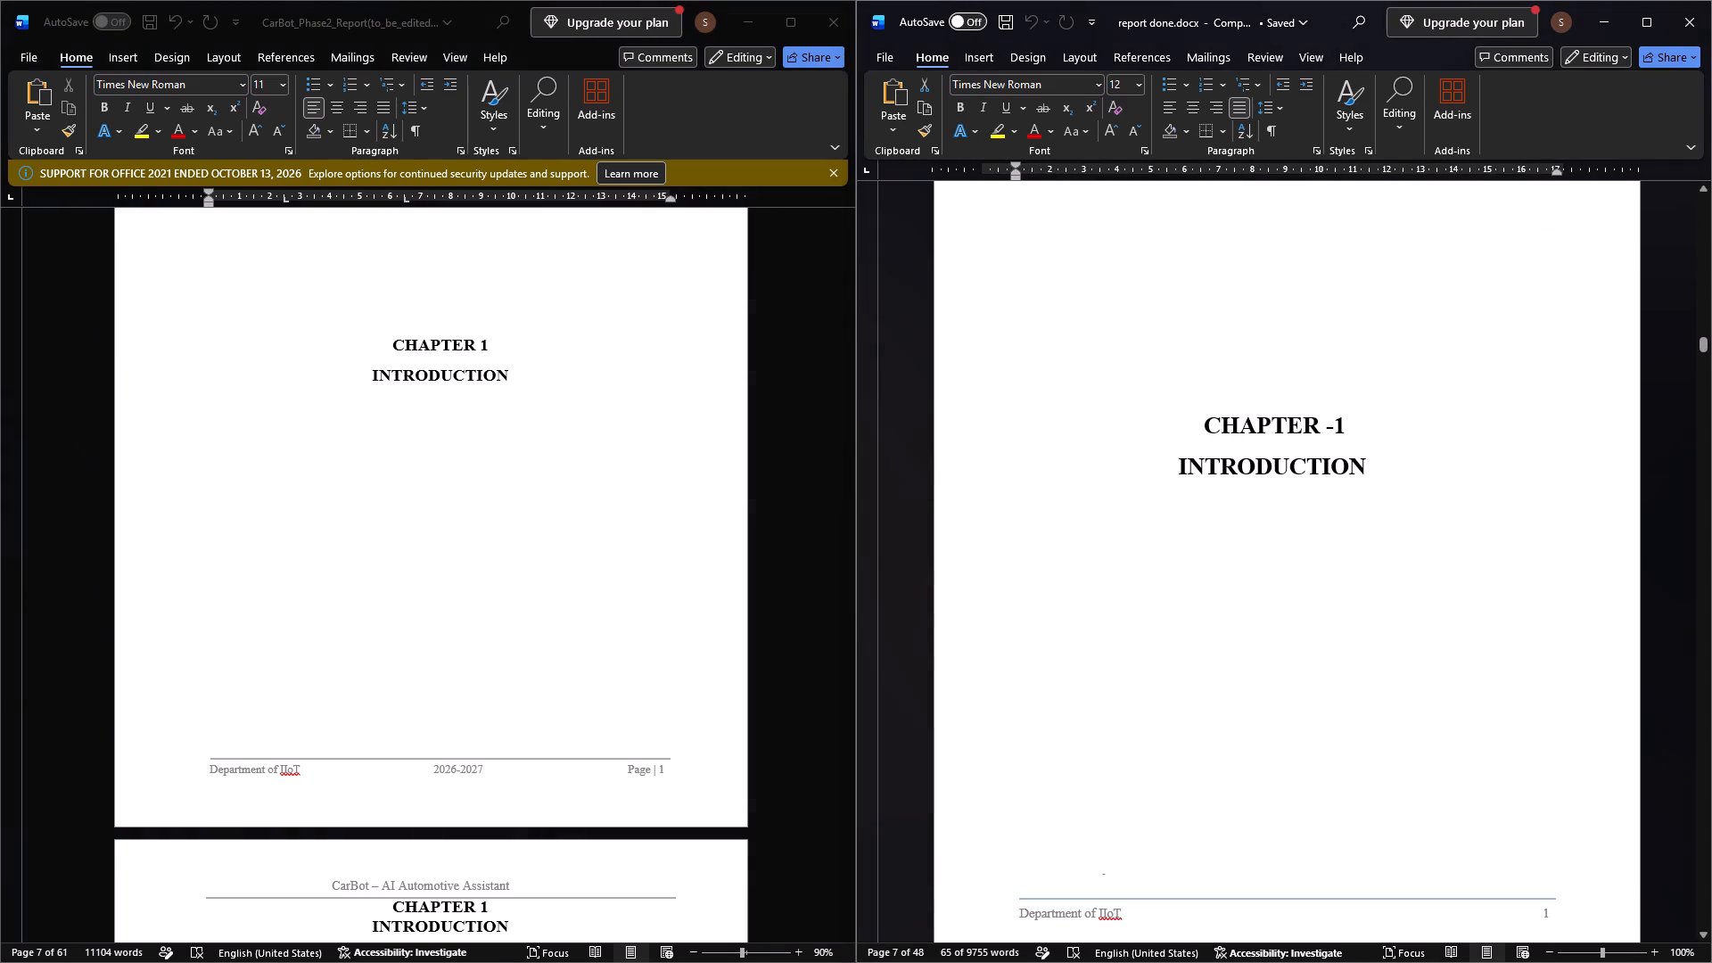
# Inspect the font size and paragraph settings of the CHAPTER -1 INTRODUCTION title in report done.docx.
pyautogui.scroll(-3, 1312, 467)
pyautogui.scroll(2, 1312, 467)
pyautogui.moveTo(1379, 425); pyautogui.dragTo(1337, 407)
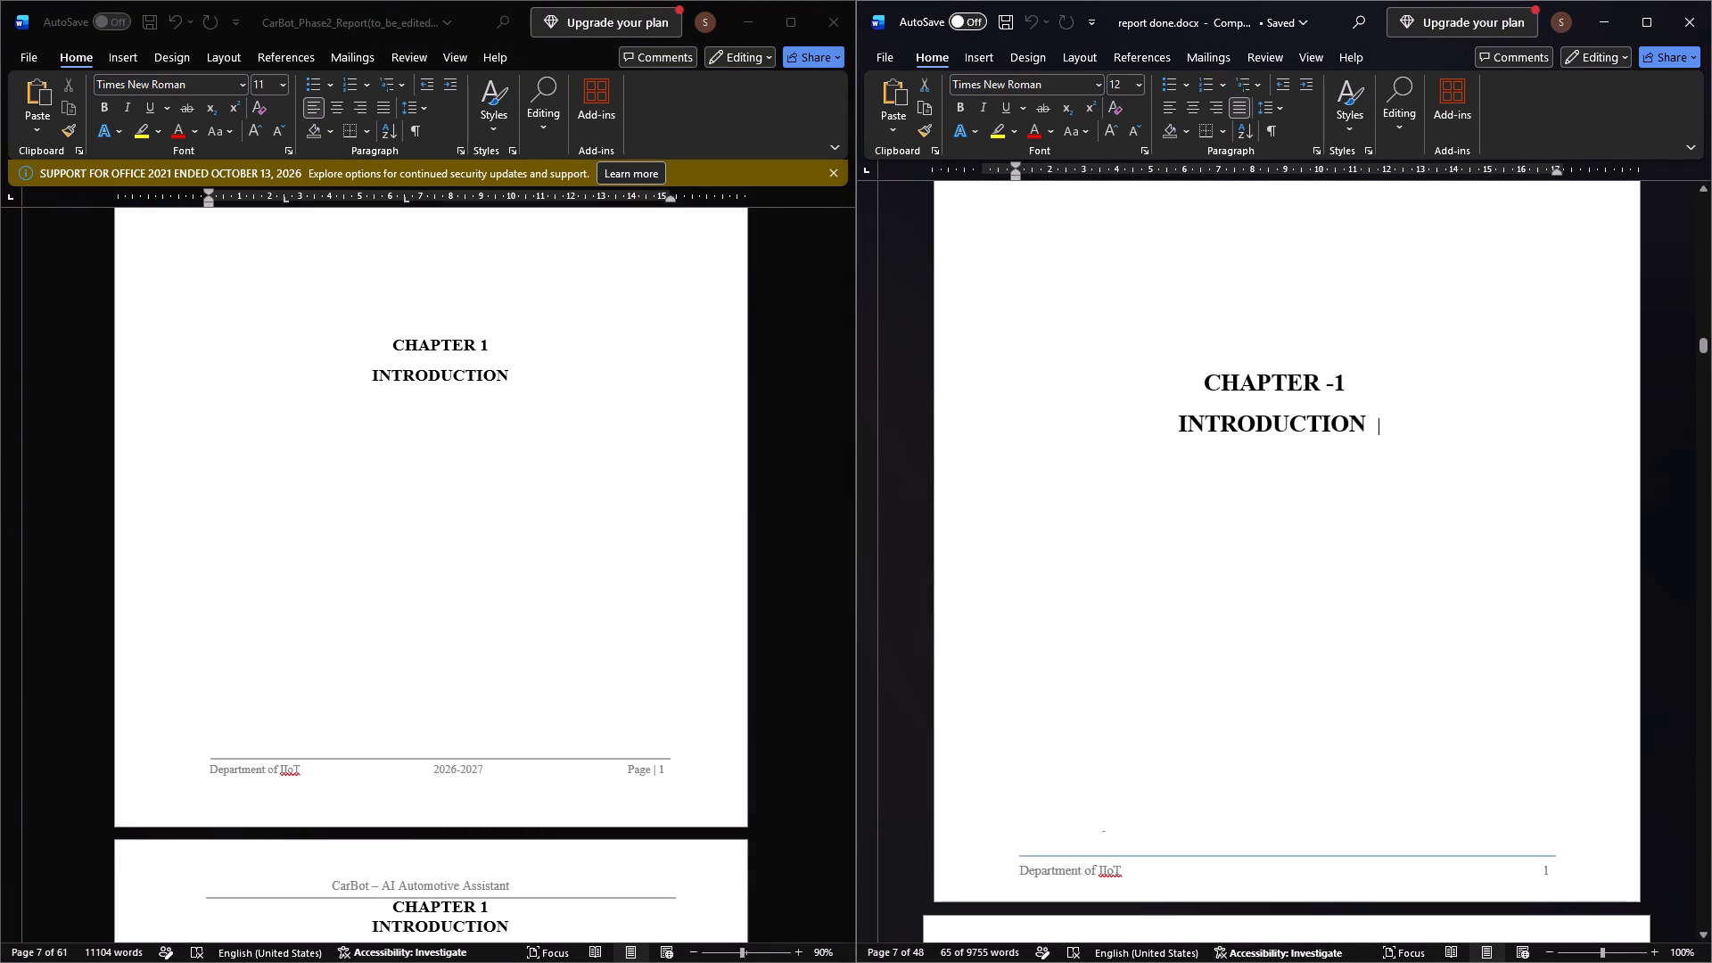
pyautogui.moveTo(1337, 407); pyautogui.dragTo(1188, 377)
pyautogui.click(1313, 146)
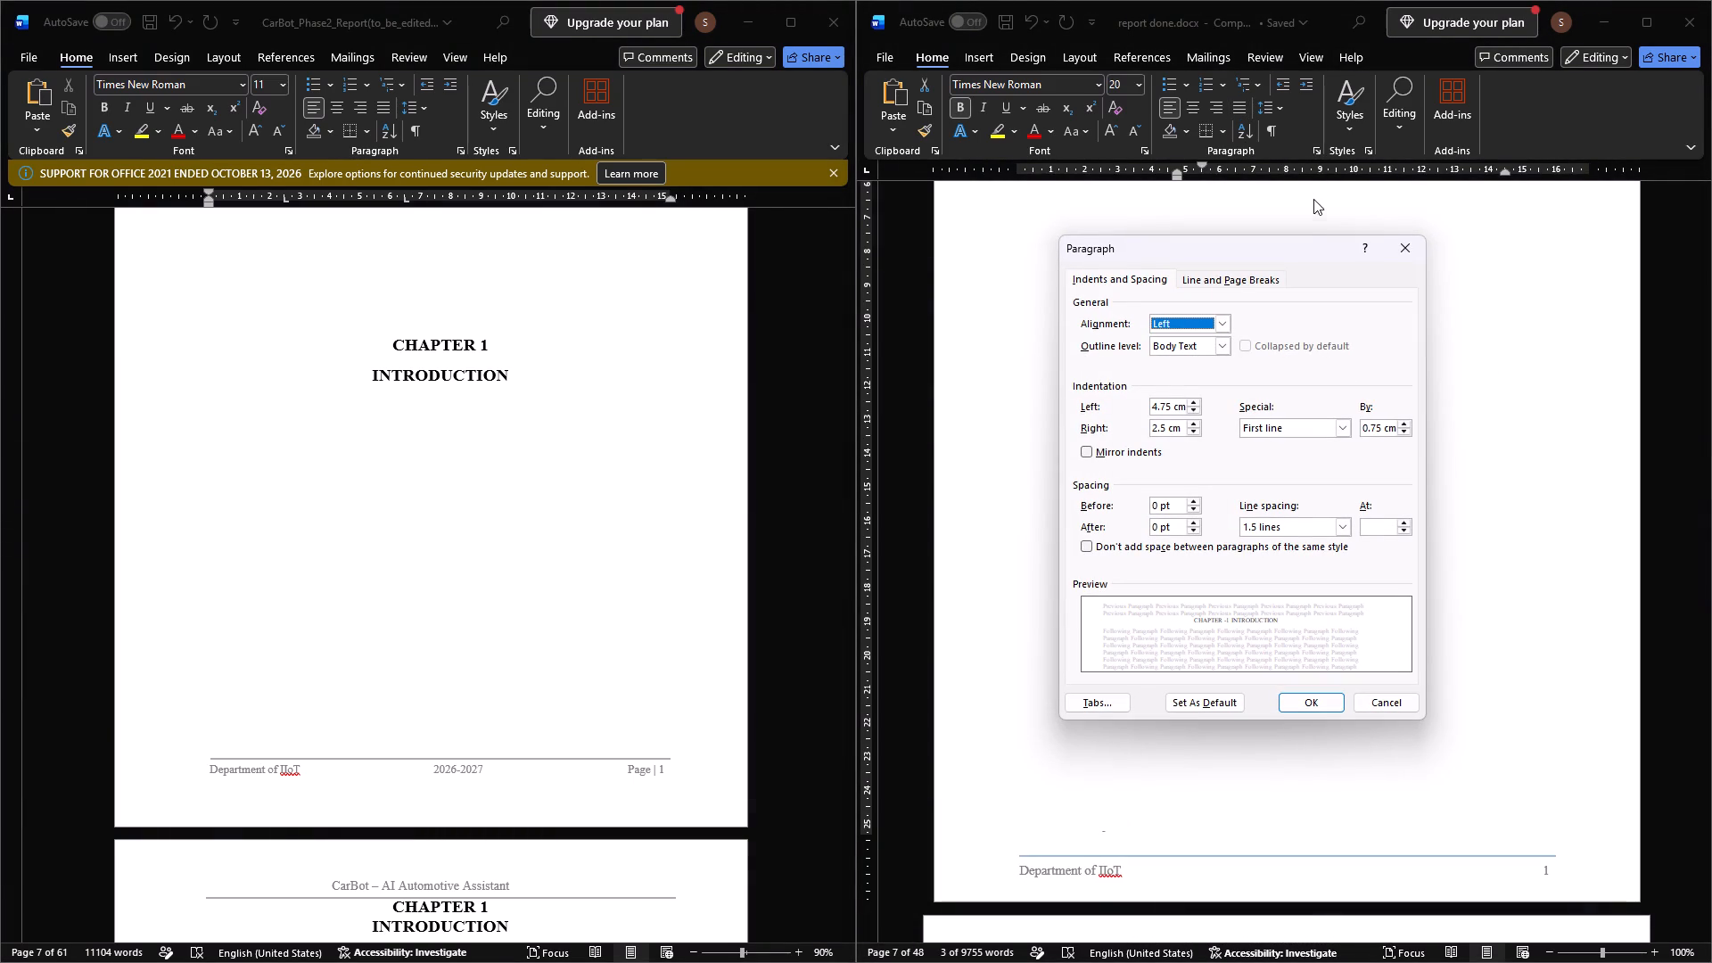
pyautogui.click(1387, 242)
# Set the CHAPTER 1 INTRODUCTION title on the CarBot report's chapter title page to font size 20.
pyautogui.click(434, 371)
pyautogui.moveTo(510, 375); pyautogui.dragTo(503, 375)
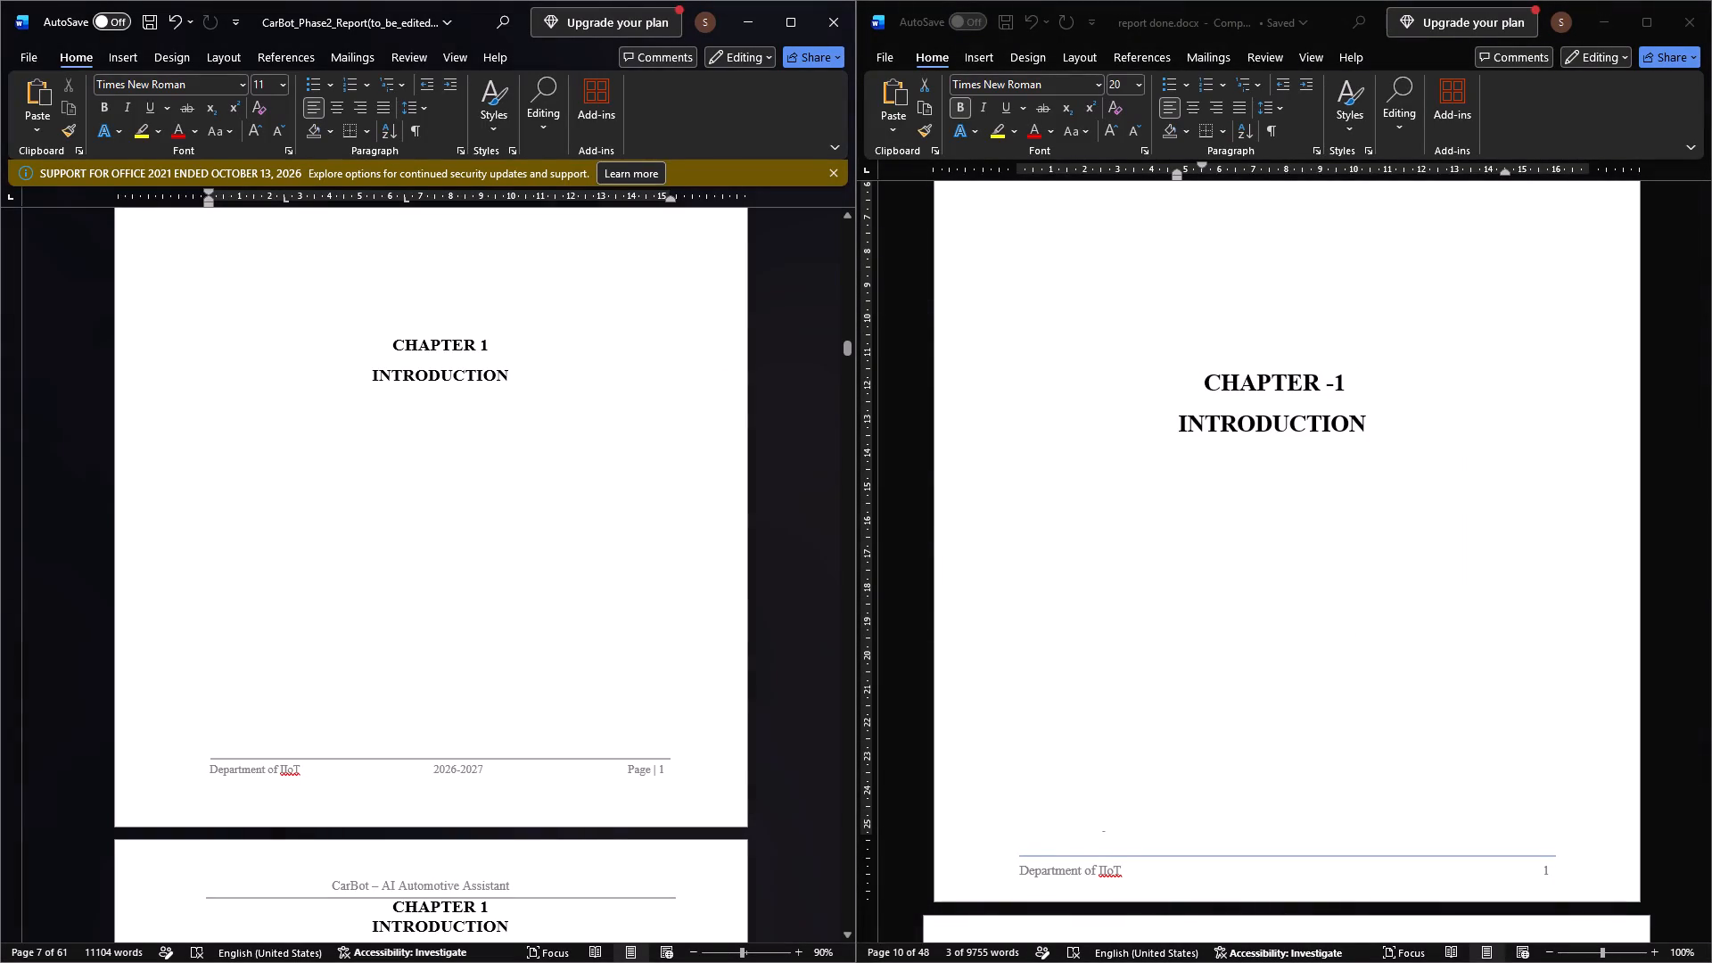
pyautogui.moveTo(503, 375); pyautogui.dragTo(399, 350)
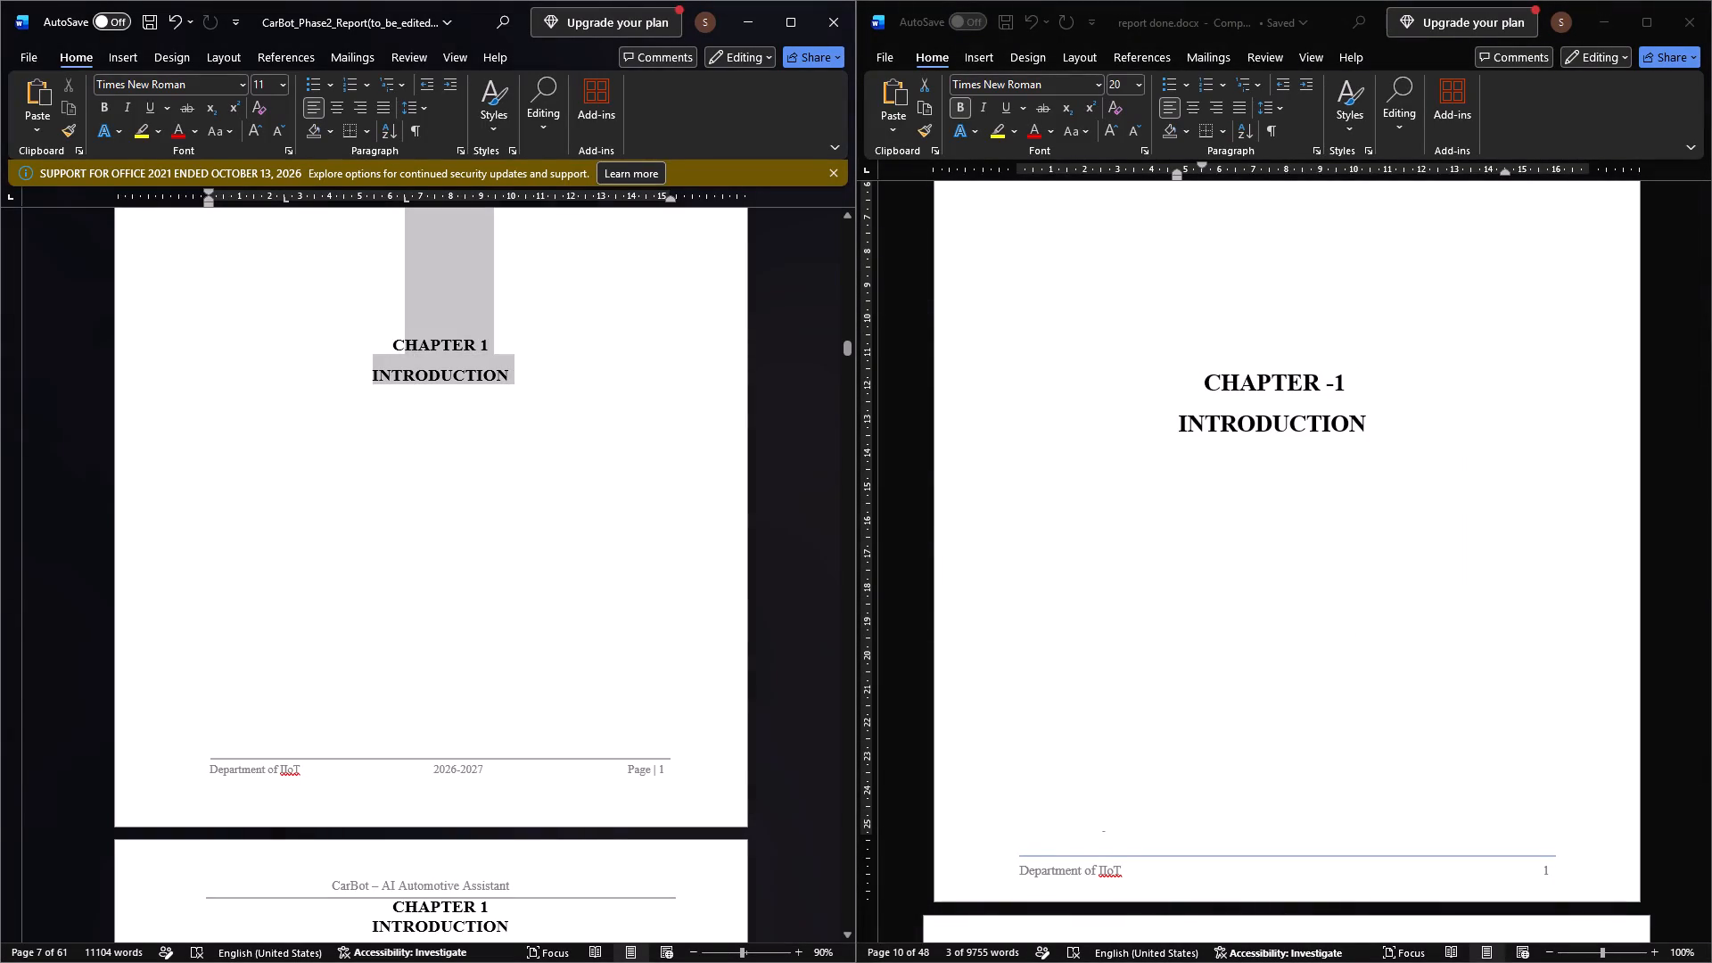
pyautogui.moveTo(399, 350); pyautogui.dragTo(386, 349)
pyautogui.click(386, 349)
pyautogui.moveTo(392, 342); pyautogui.dragTo(477, 354)
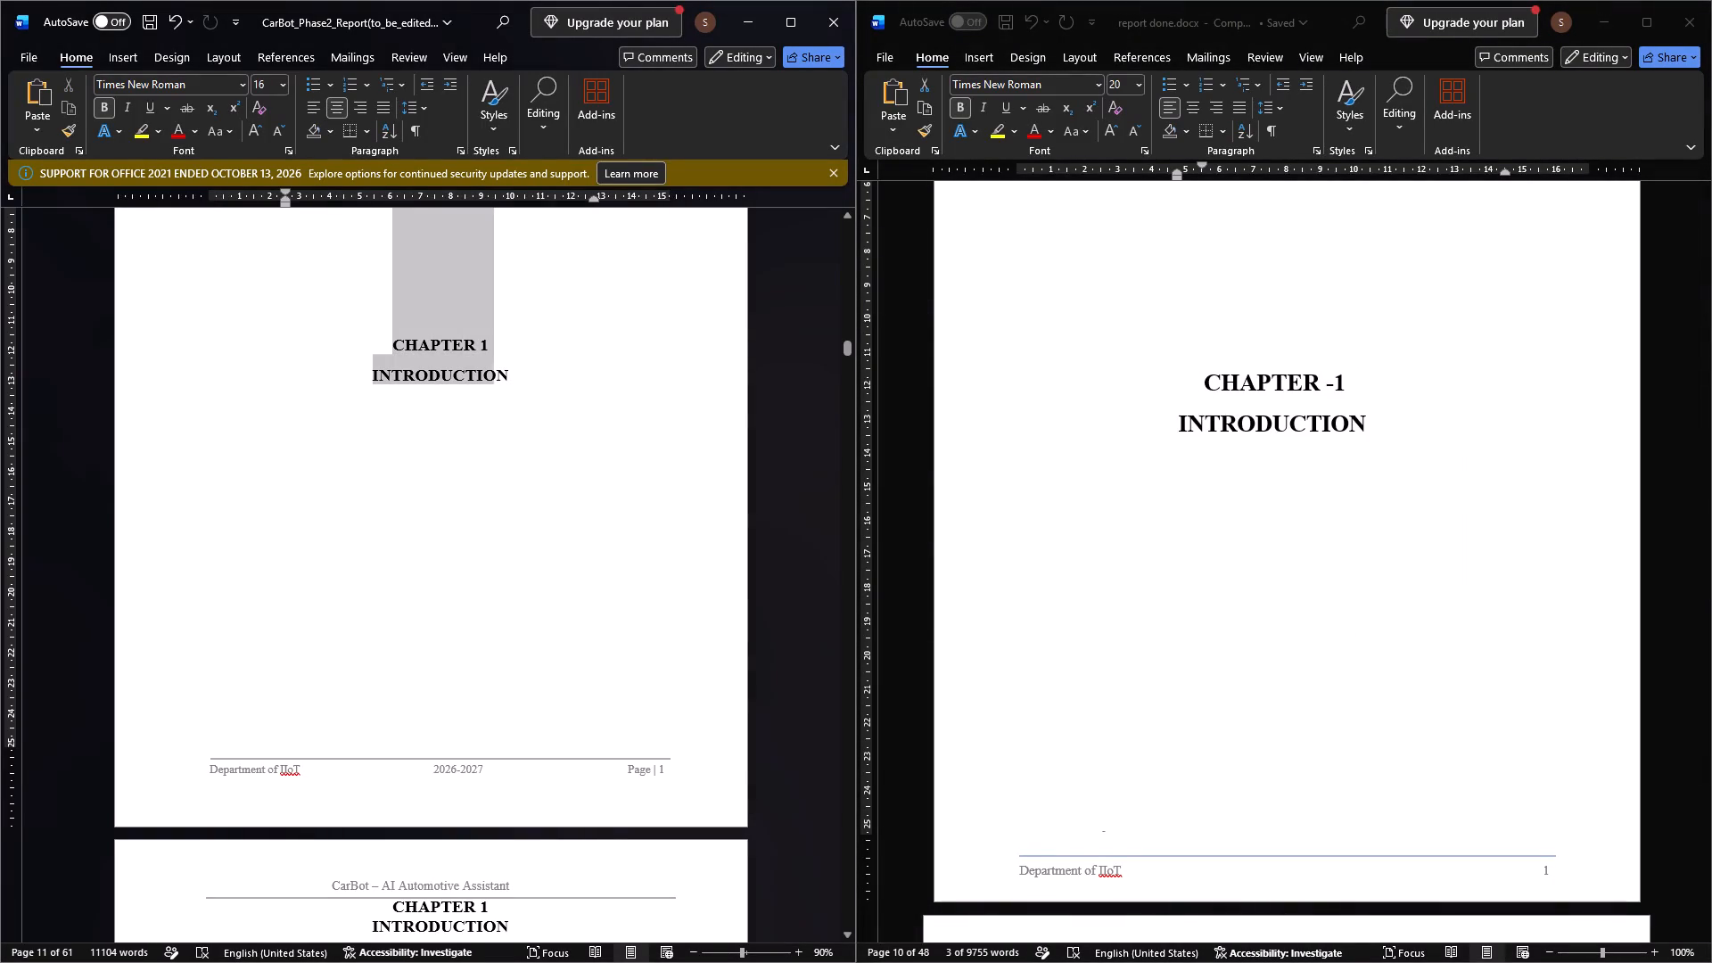
pyautogui.moveTo(477, 354); pyautogui.dragTo(486, 355)
pyautogui.scroll(14, 472, 355)
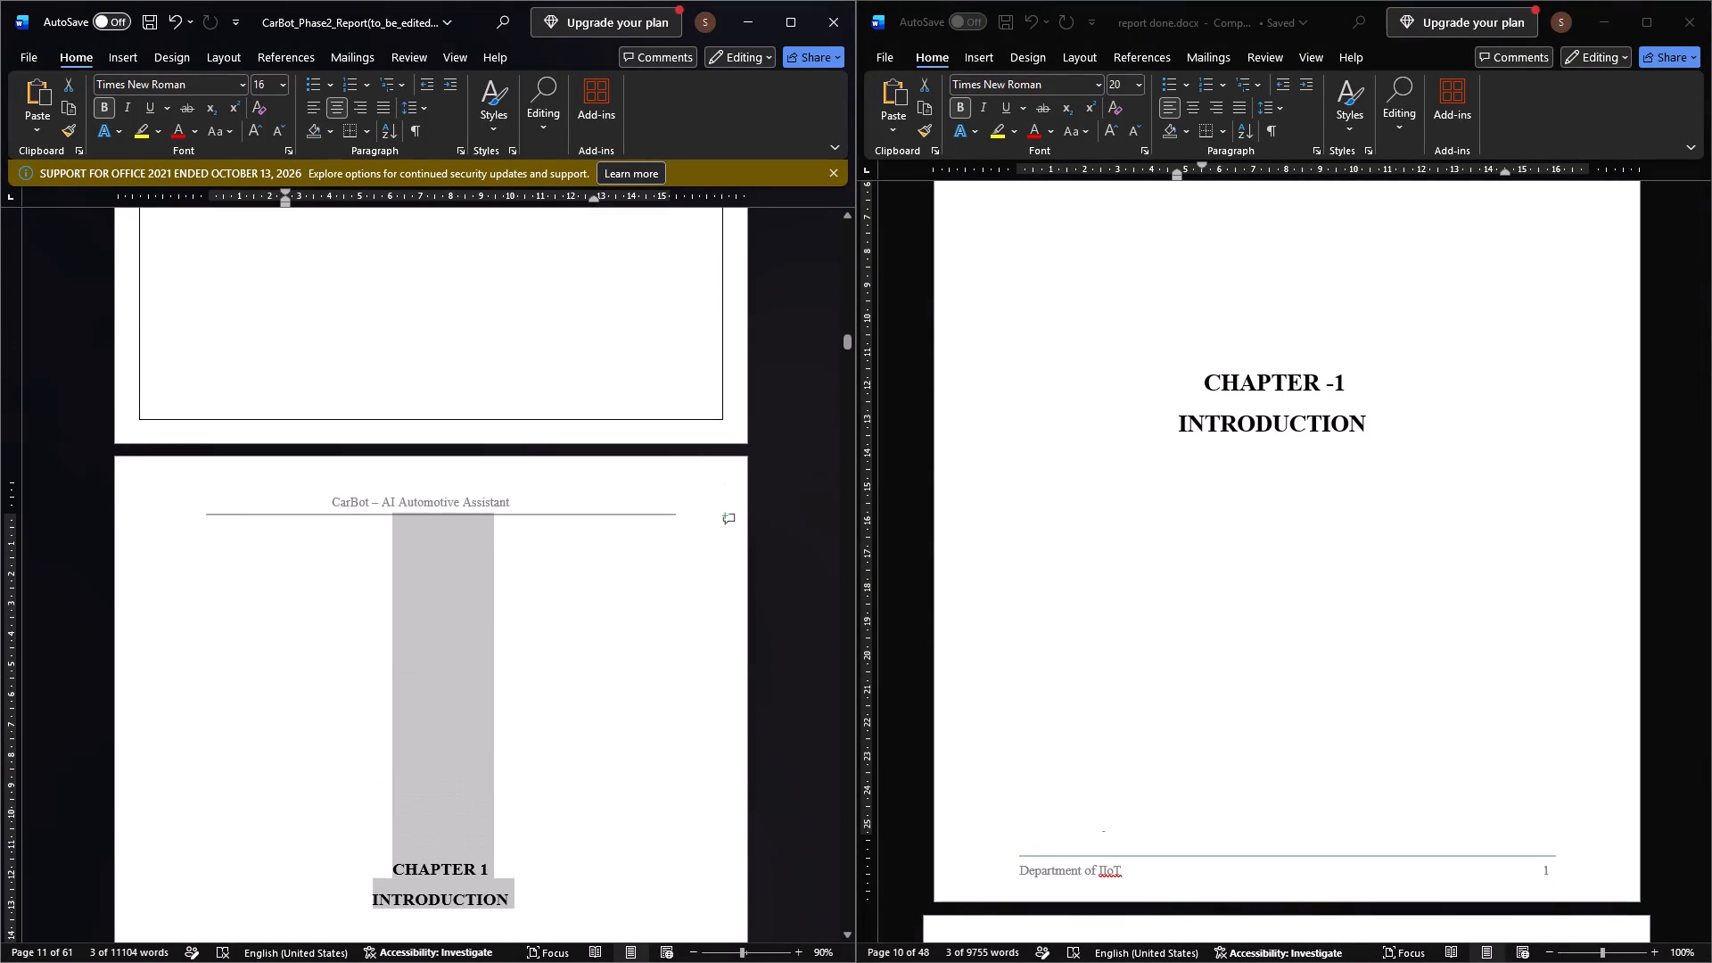
pyautogui.click(272, 86)
pyautogui.write('20')
pyautogui.press('Return')
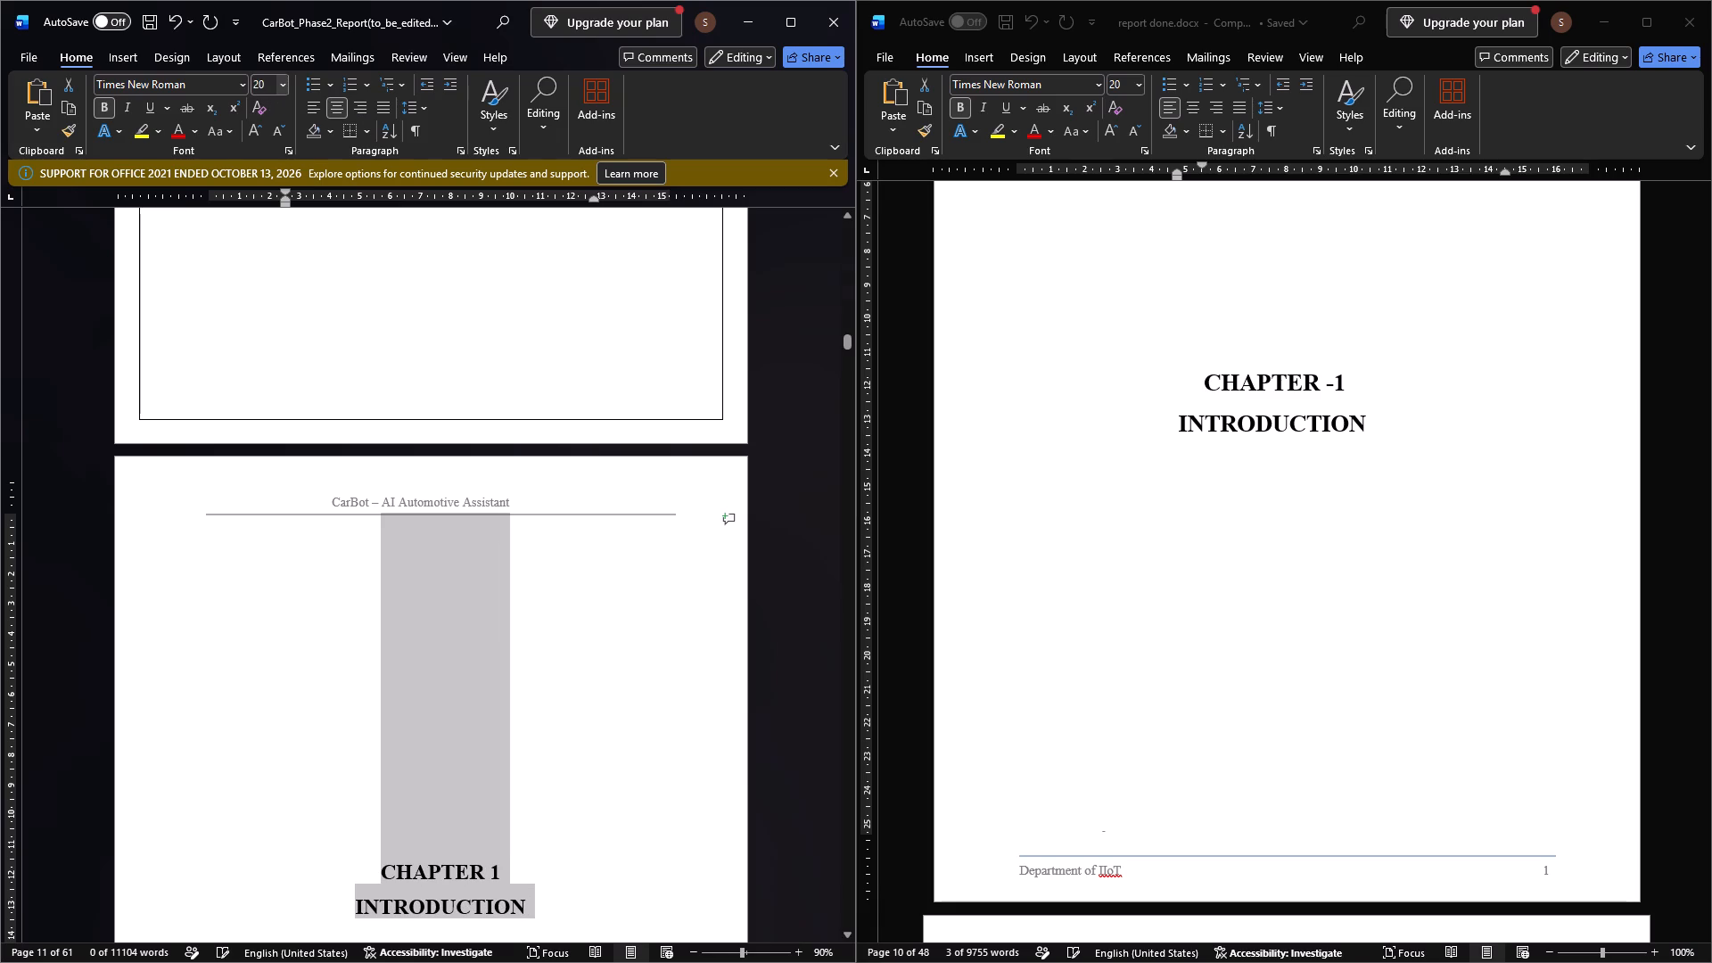
# Zoom the CarBot report out to 70% and examine where the CHAPTER 1 title sits on its page and the space above it.
pyautogui.click(404, 508)
pyautogui.scroll(-9, 416, 506)
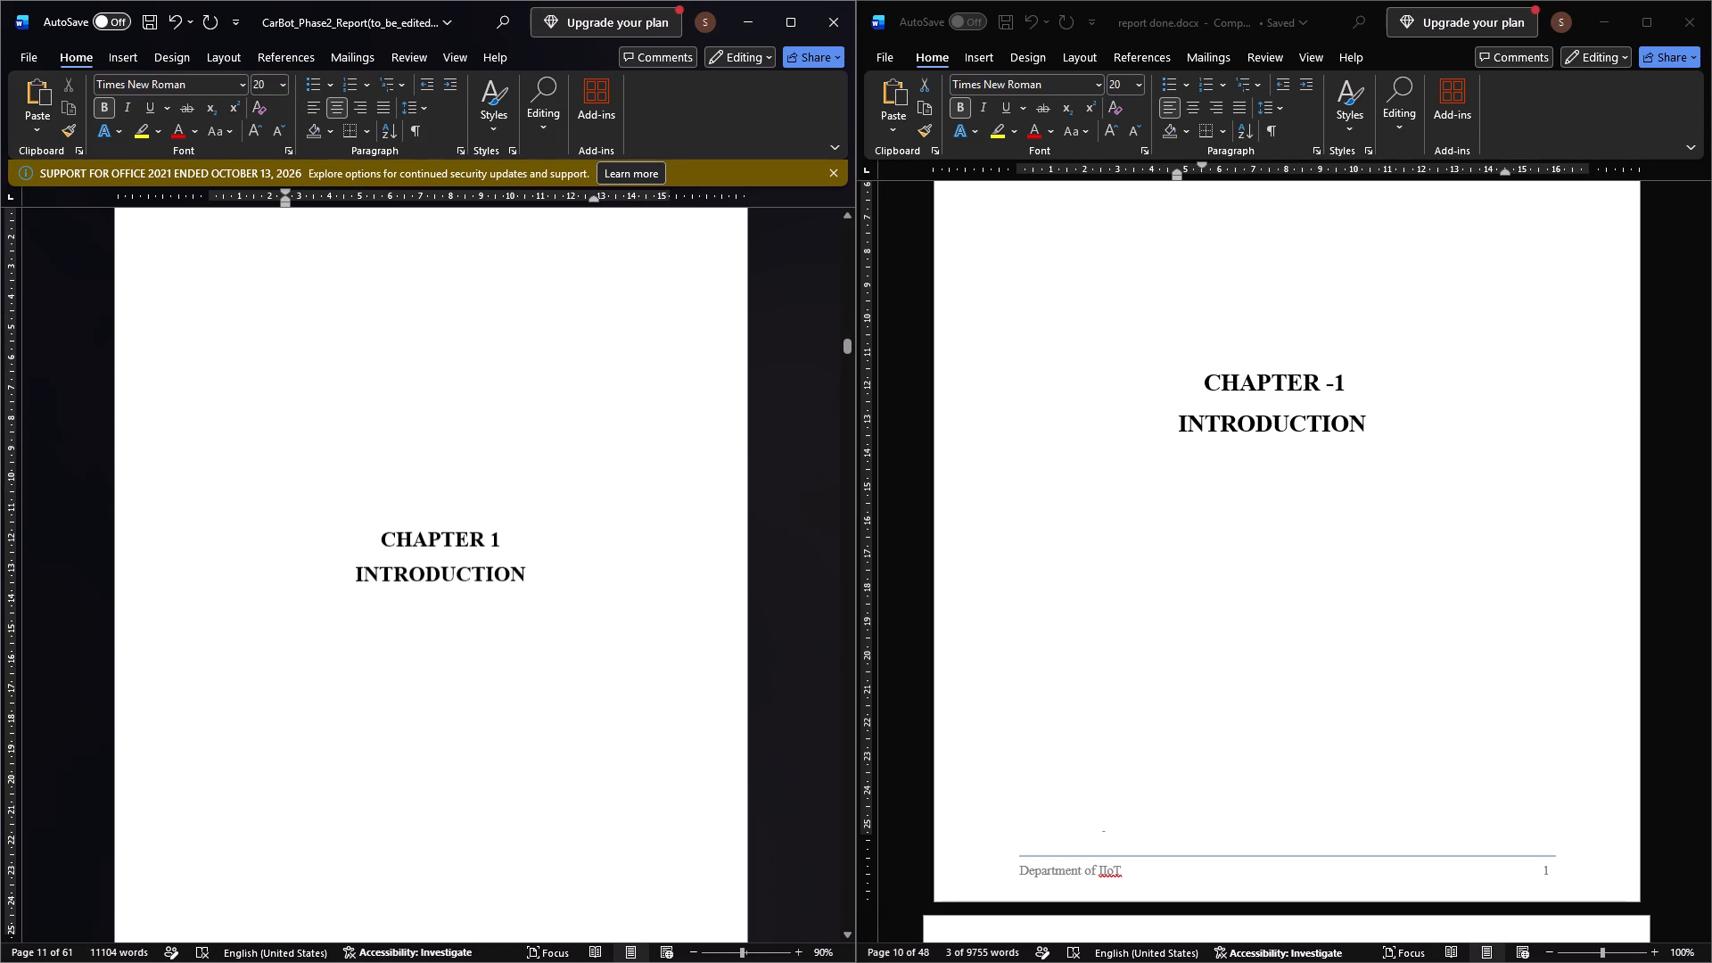
pyautogui.scroll(-4, 413, 511)
pyautogui.scroll(2, 413, 511)
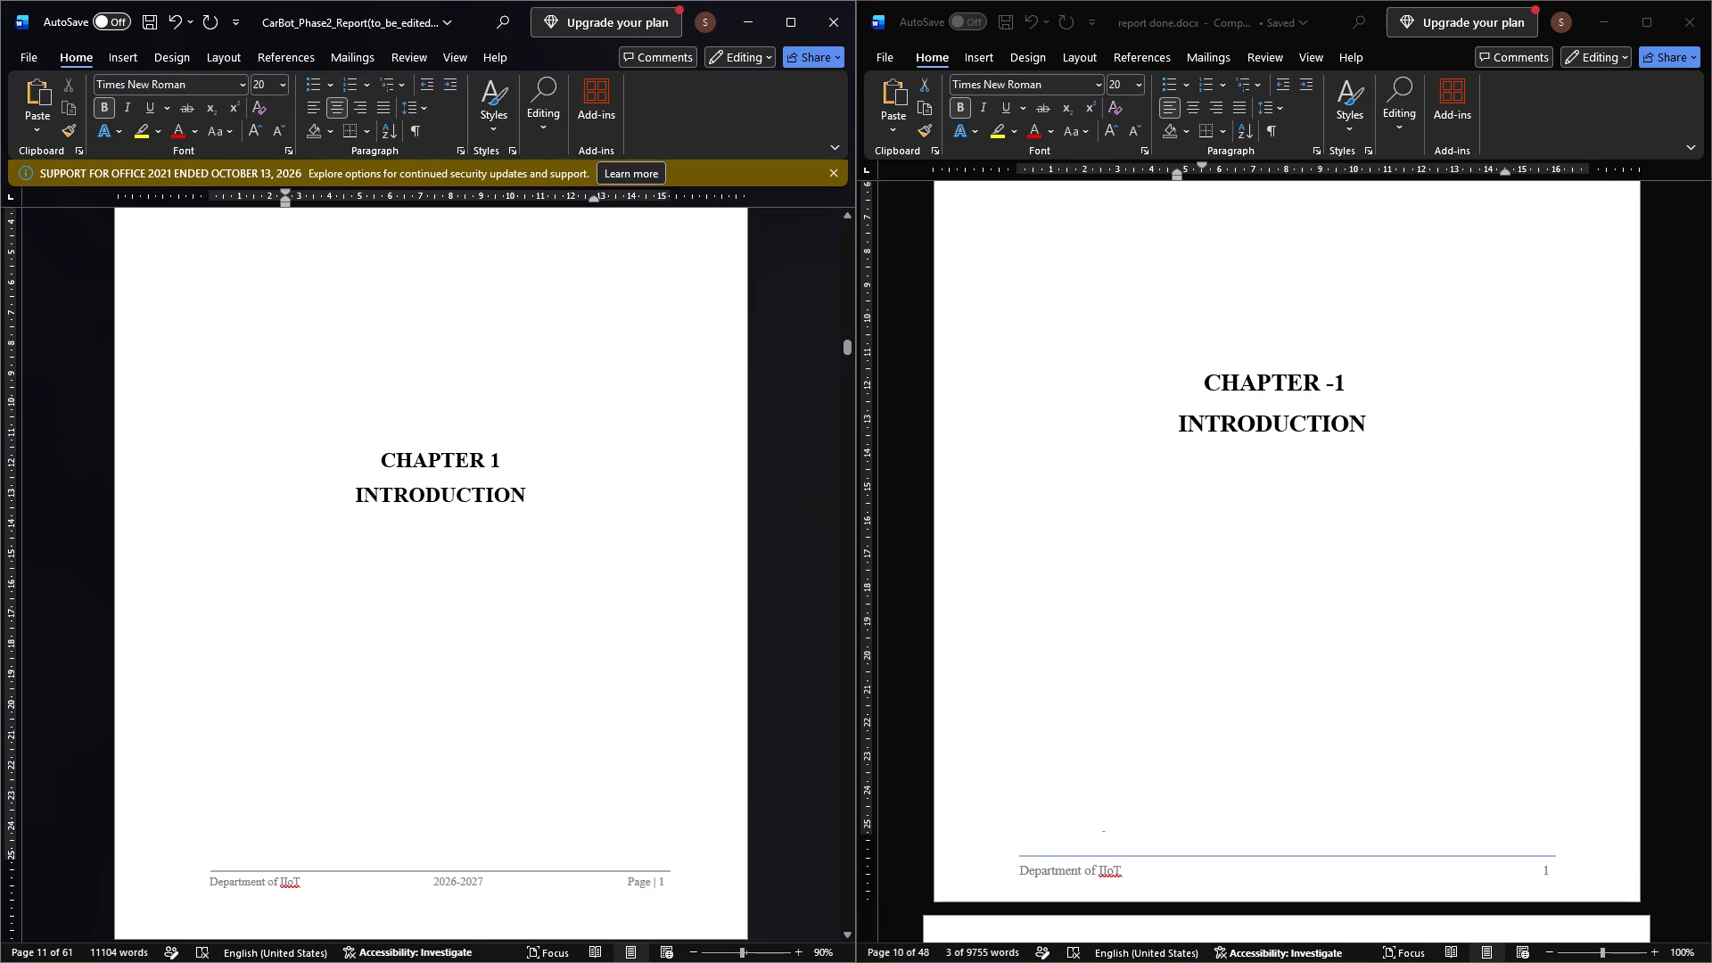
pyautogui.scroll(3, 430, 448)
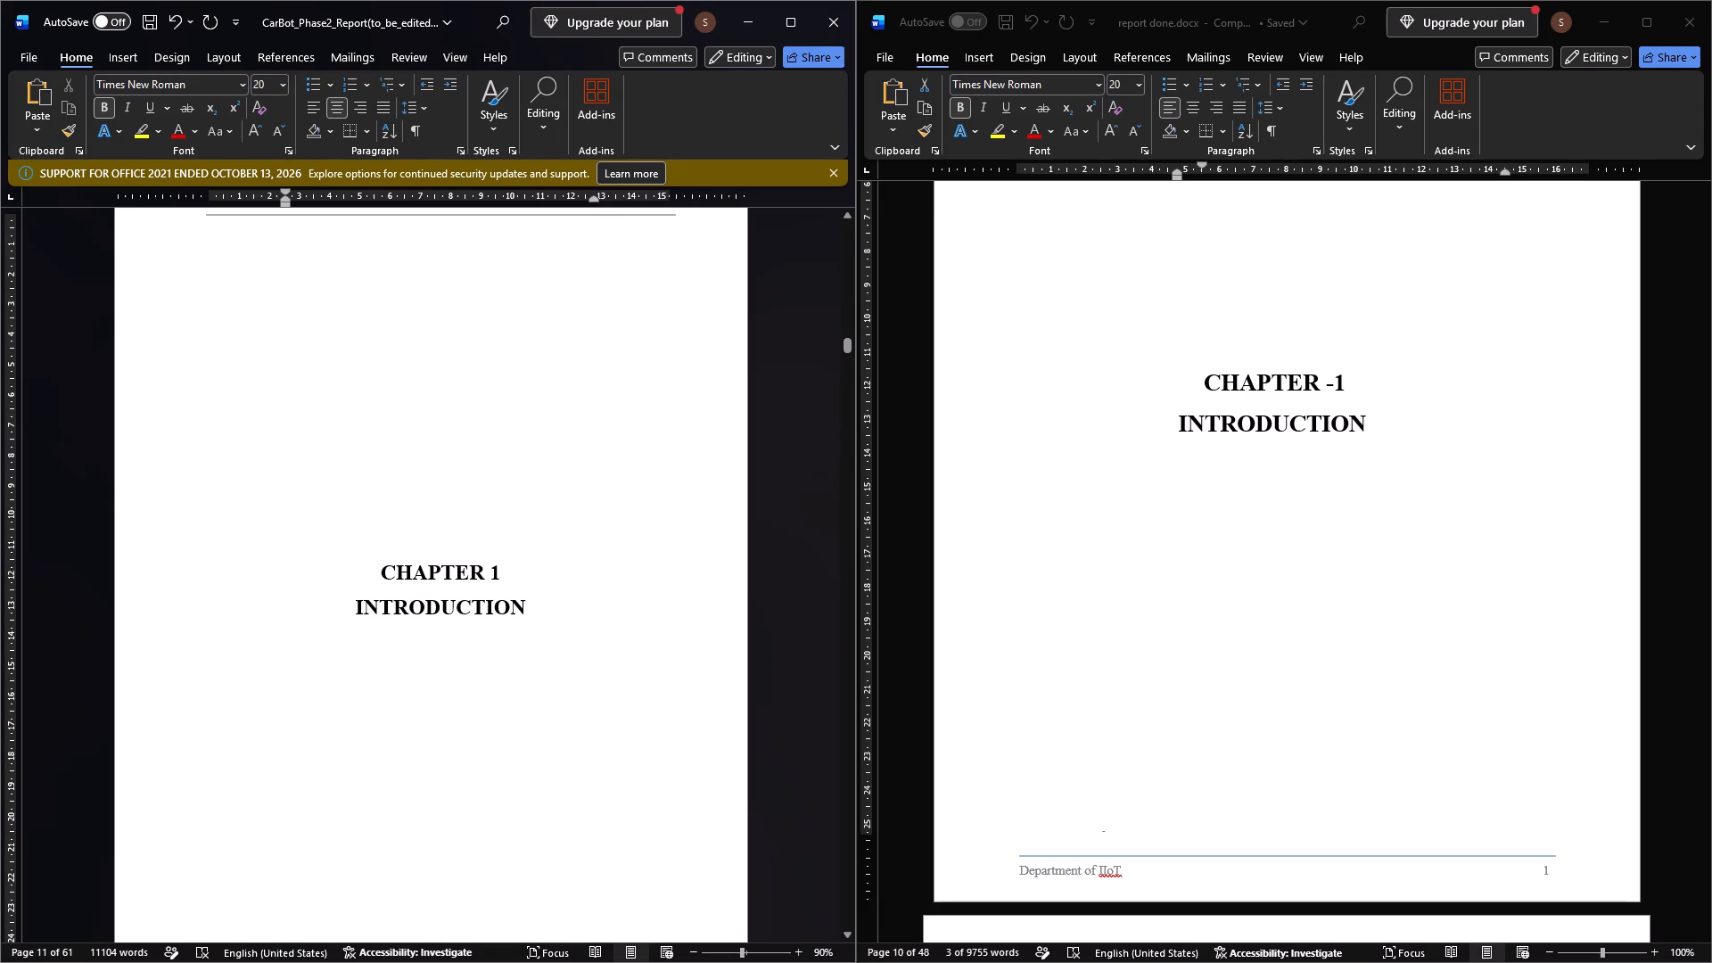
pyautogui.keyDown('ctrl'); pyautogui.scroll(-2, 413, 564); pyautogui.keyUp('ctrl')
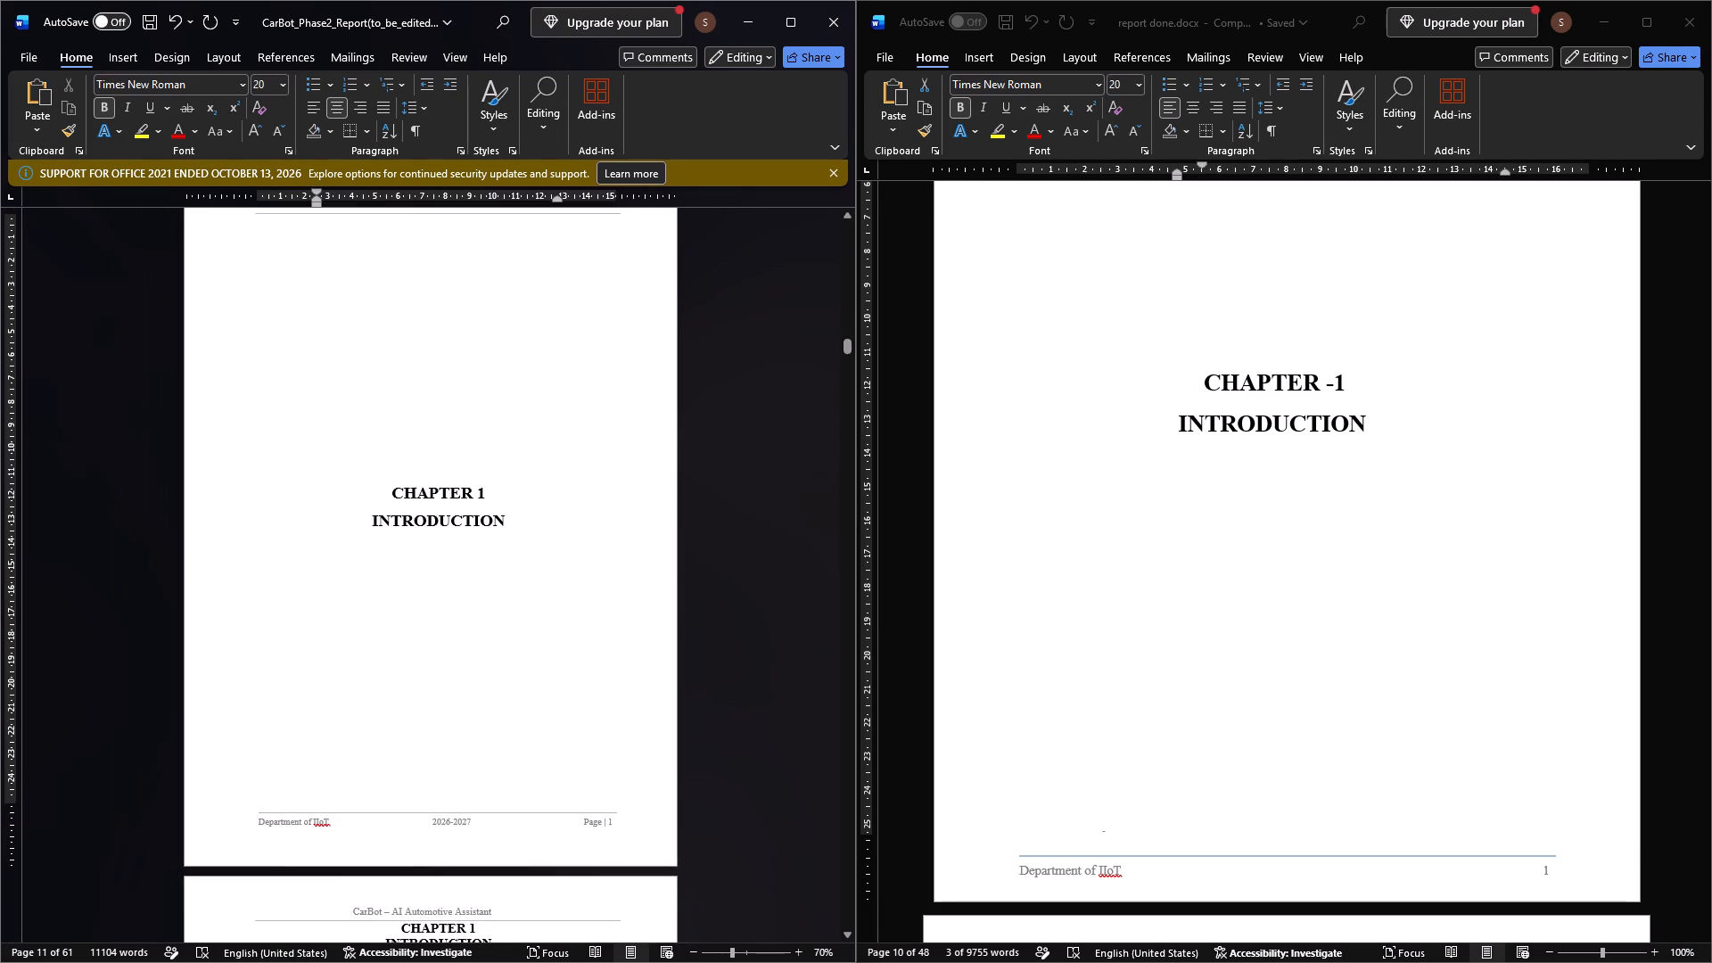
pyautogui.scroll(2, 389, 538)
pyautogui.click(393, 545)
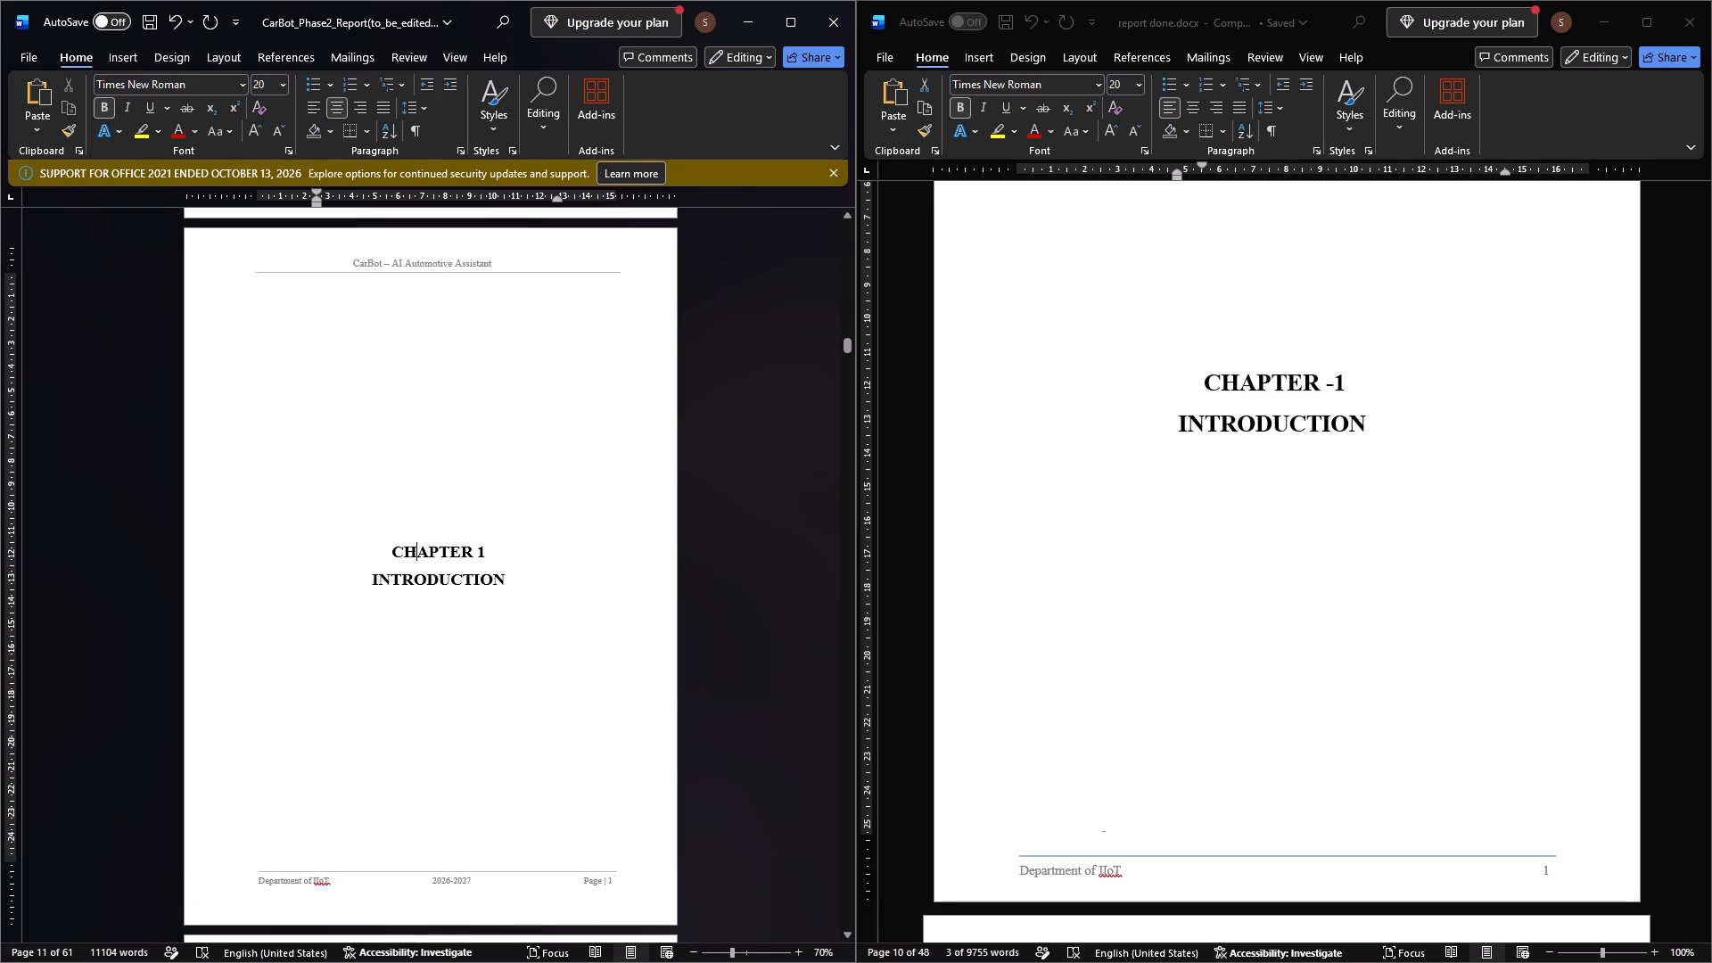
pyautogui.click(323, 293)
pyautogui.click(277, 293)
pyautogui.scroll(3, 324, 316)
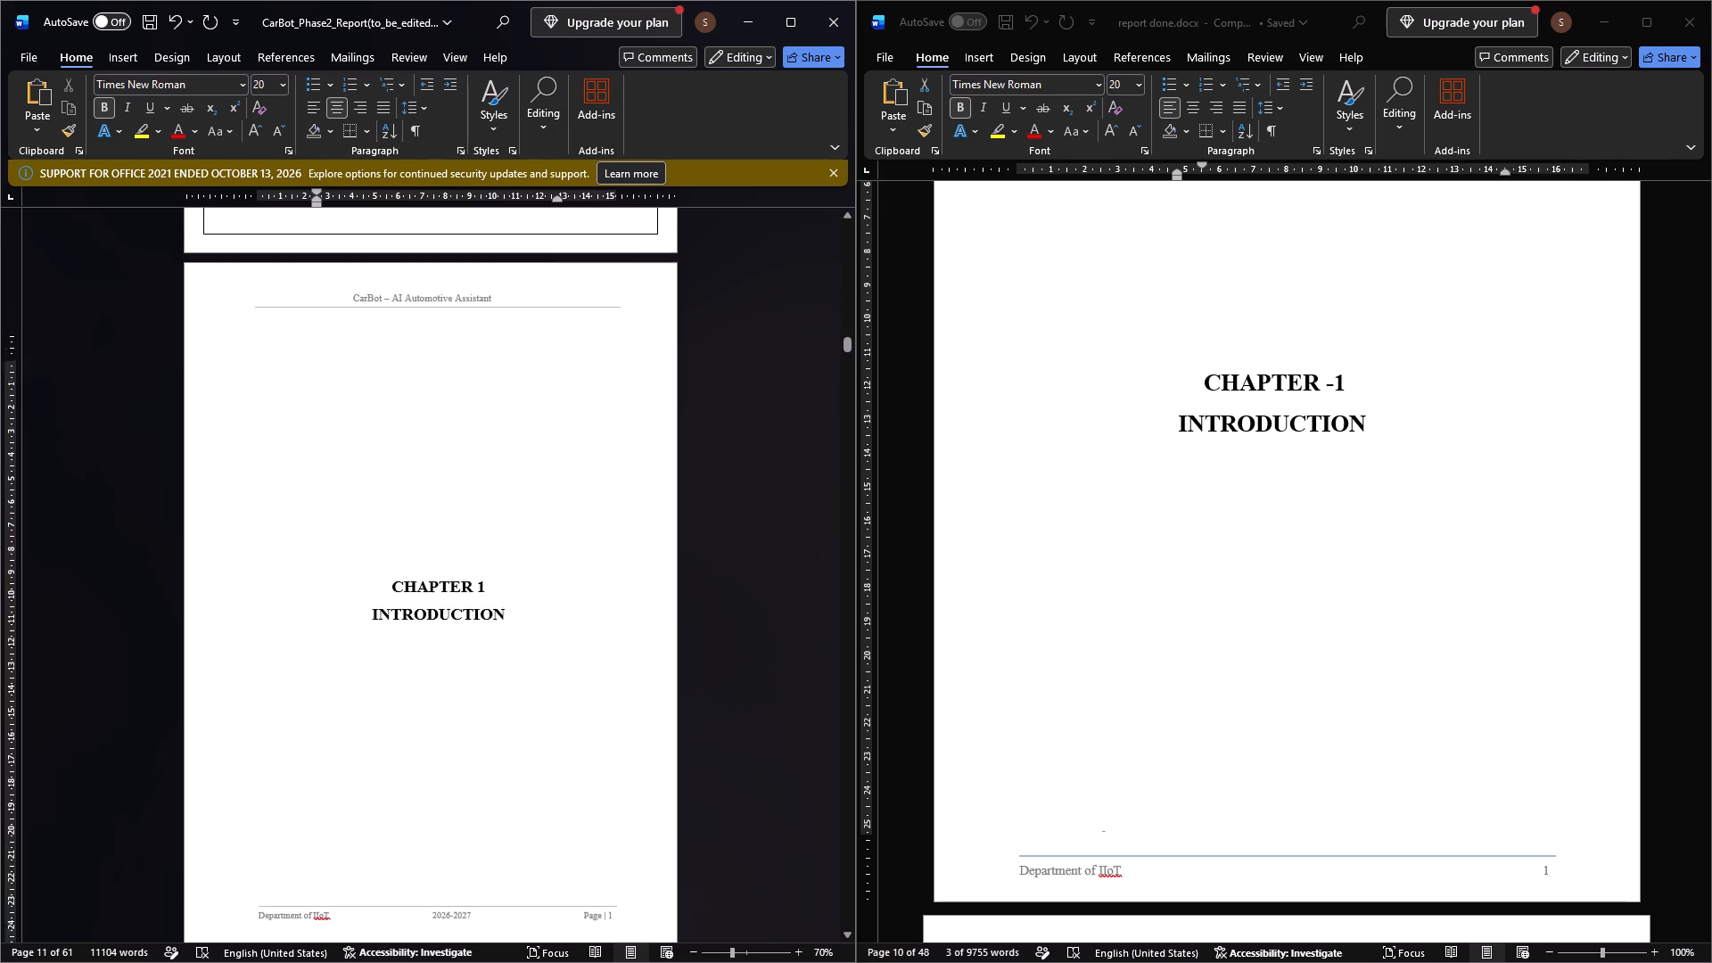
pyautogui.scroll(3, 324, 316)
pyautogui.click(286, 365)
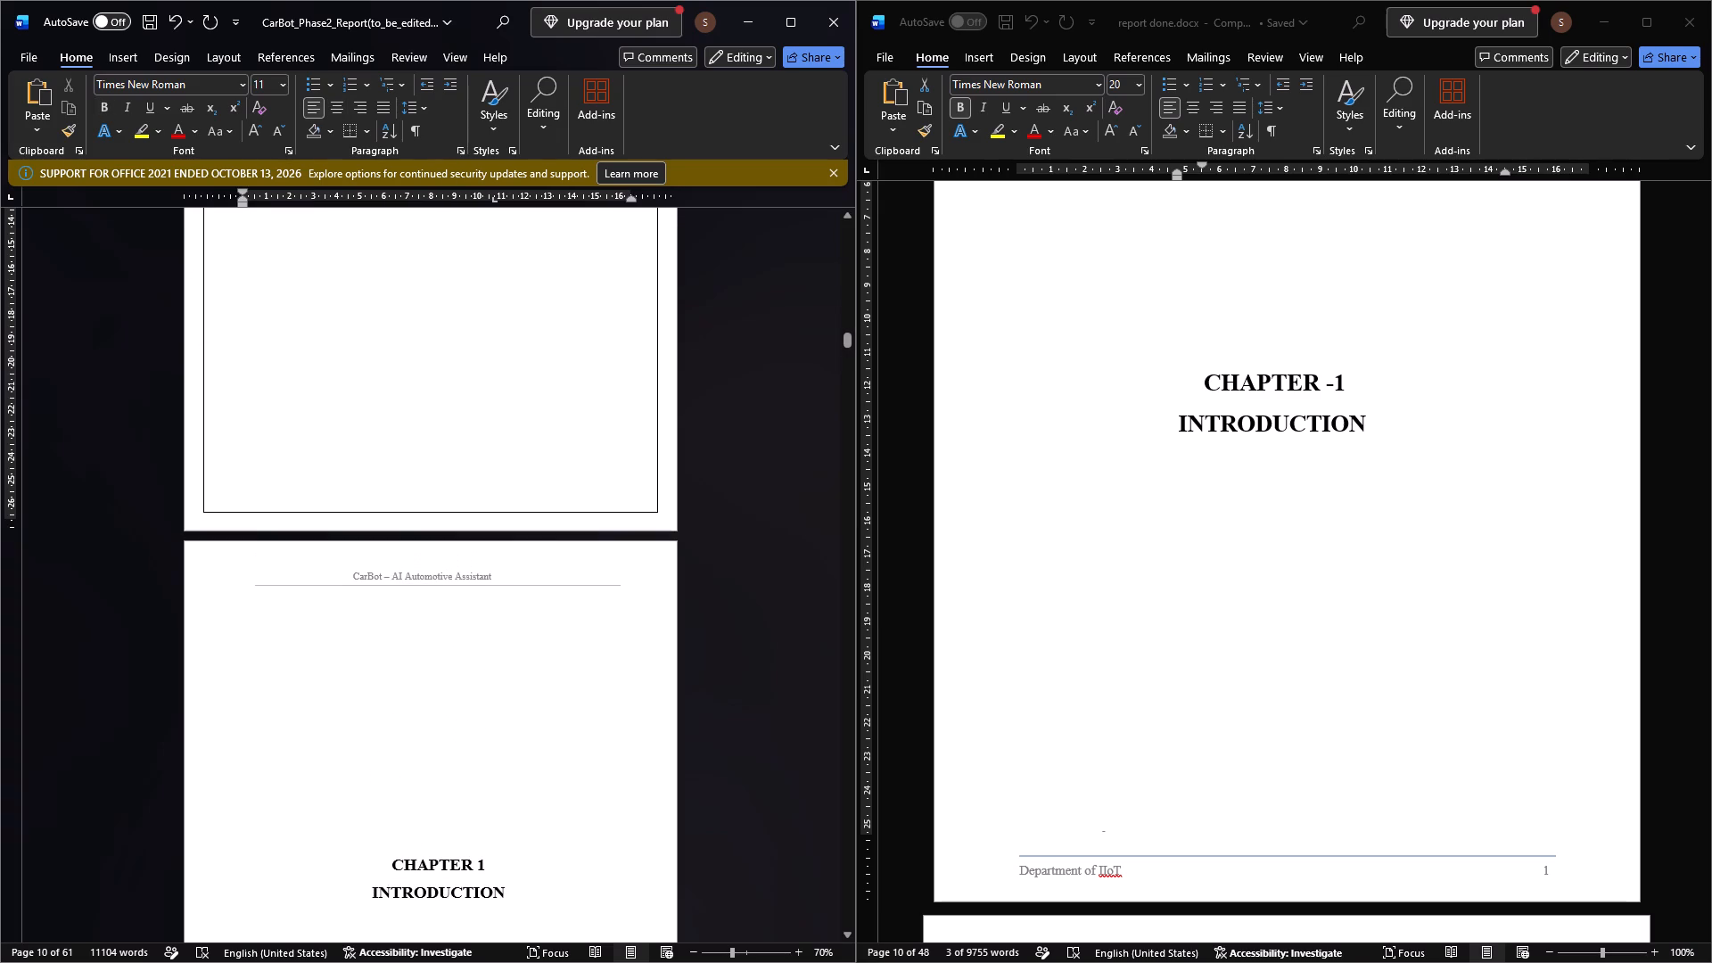
pyautogui.click(279, 634)
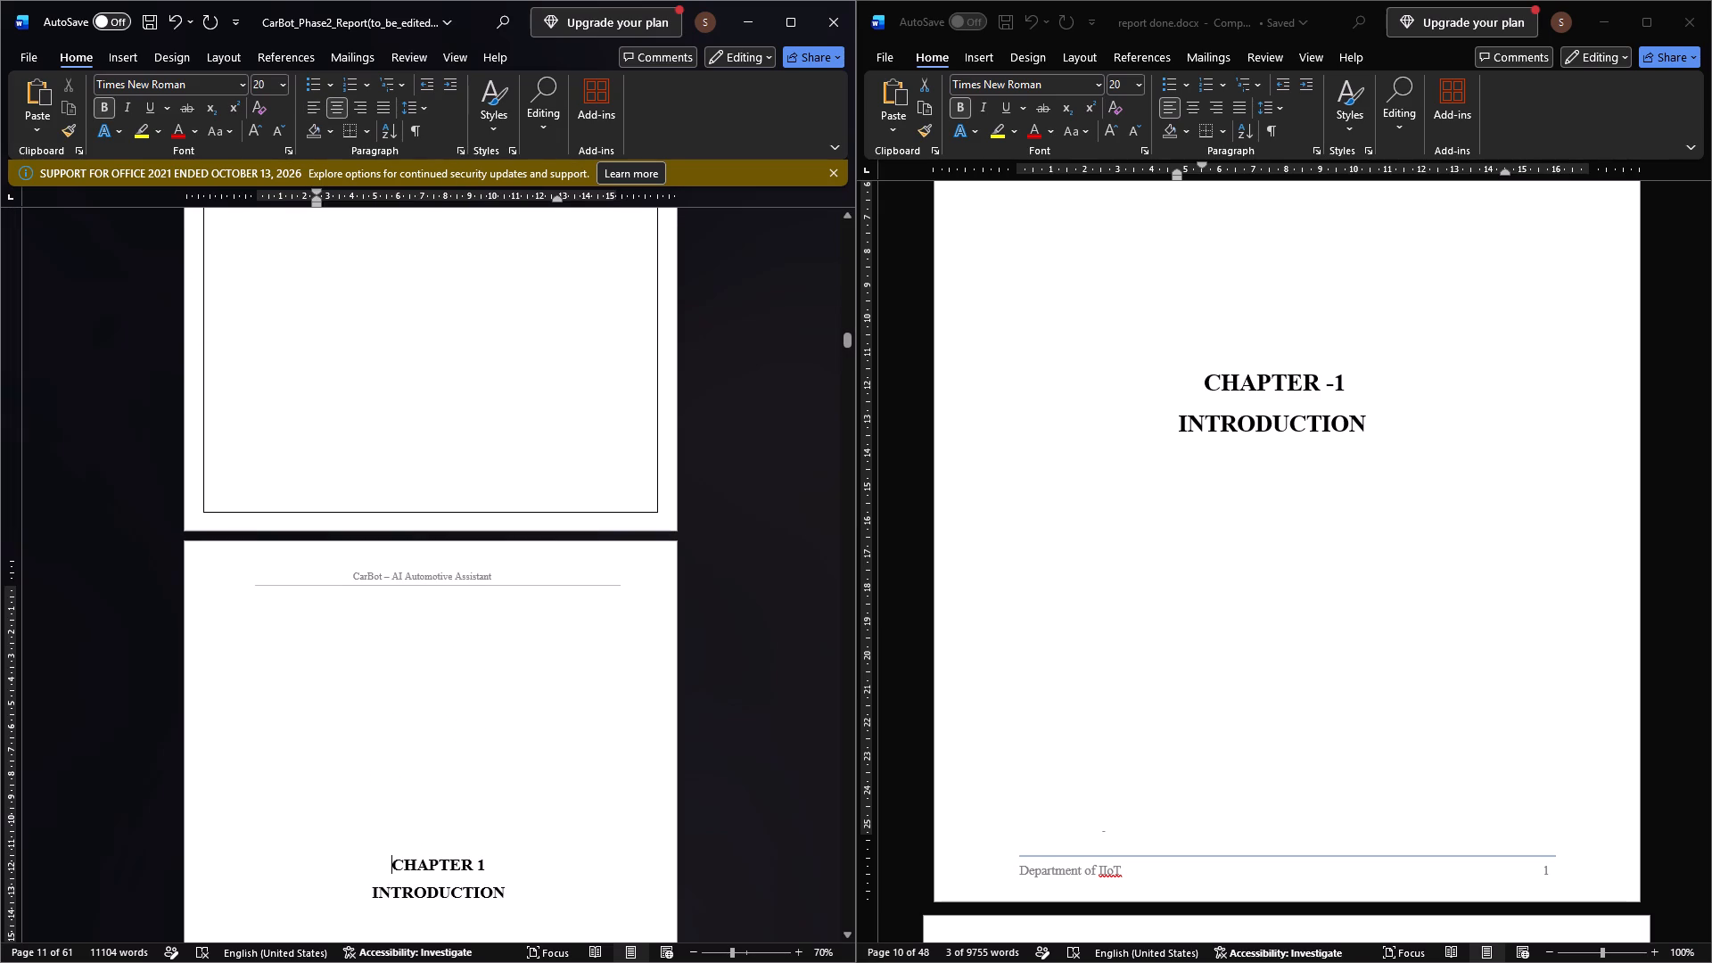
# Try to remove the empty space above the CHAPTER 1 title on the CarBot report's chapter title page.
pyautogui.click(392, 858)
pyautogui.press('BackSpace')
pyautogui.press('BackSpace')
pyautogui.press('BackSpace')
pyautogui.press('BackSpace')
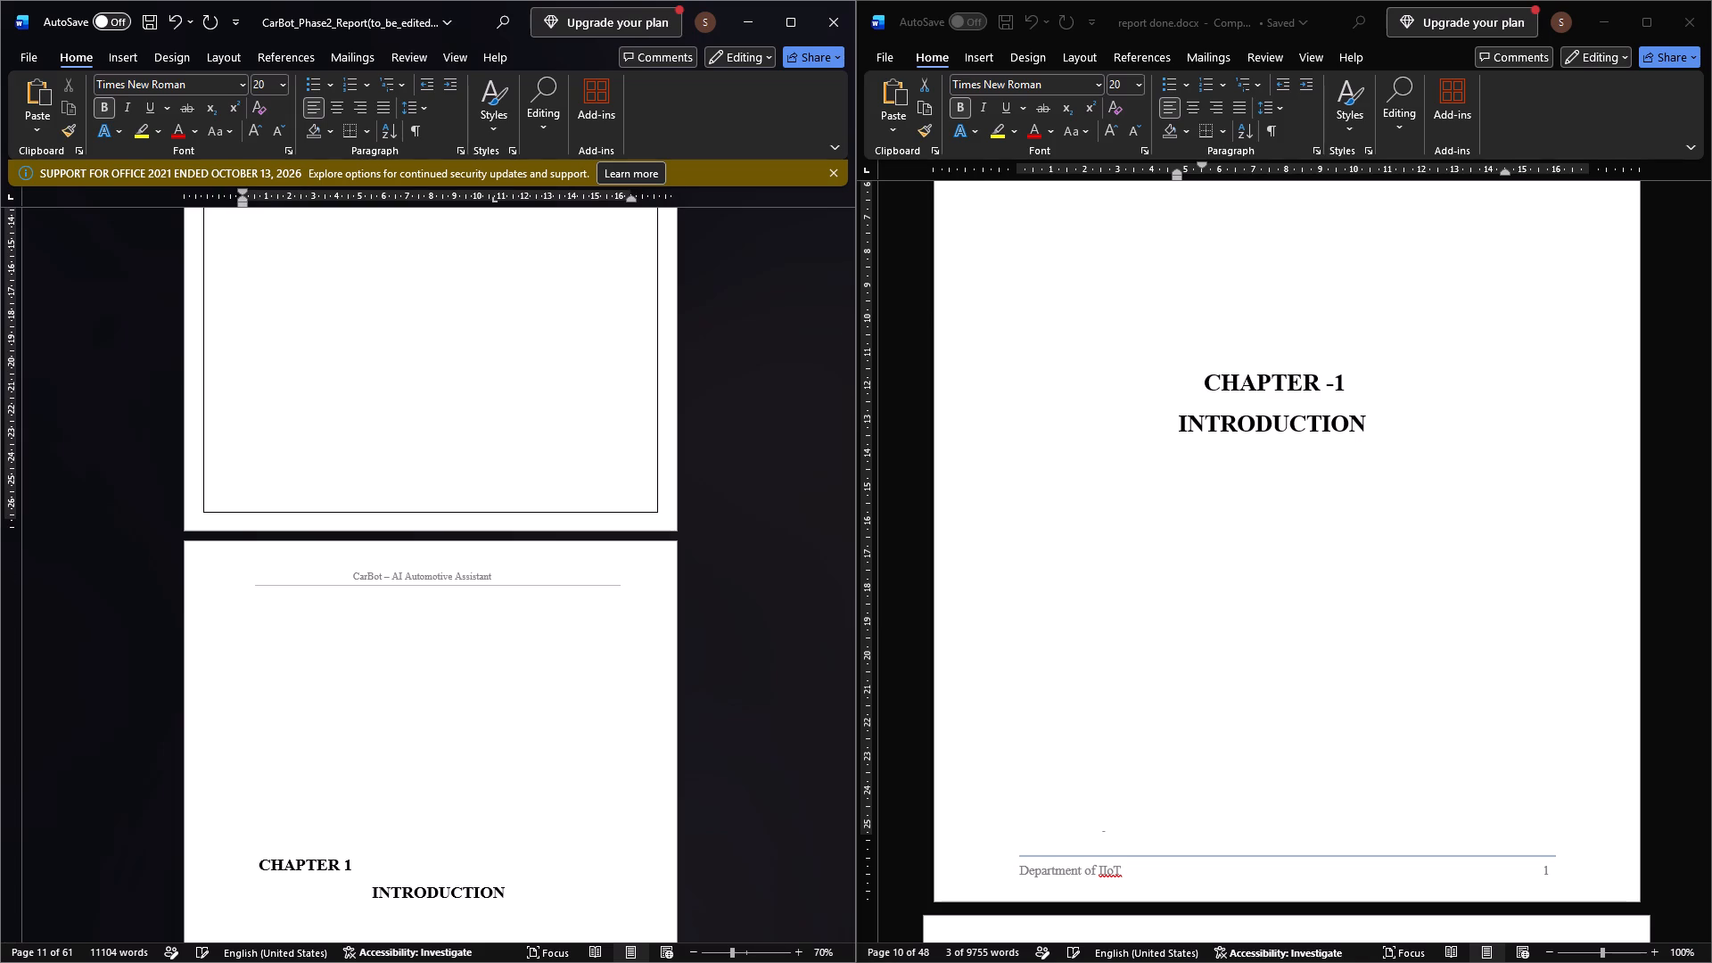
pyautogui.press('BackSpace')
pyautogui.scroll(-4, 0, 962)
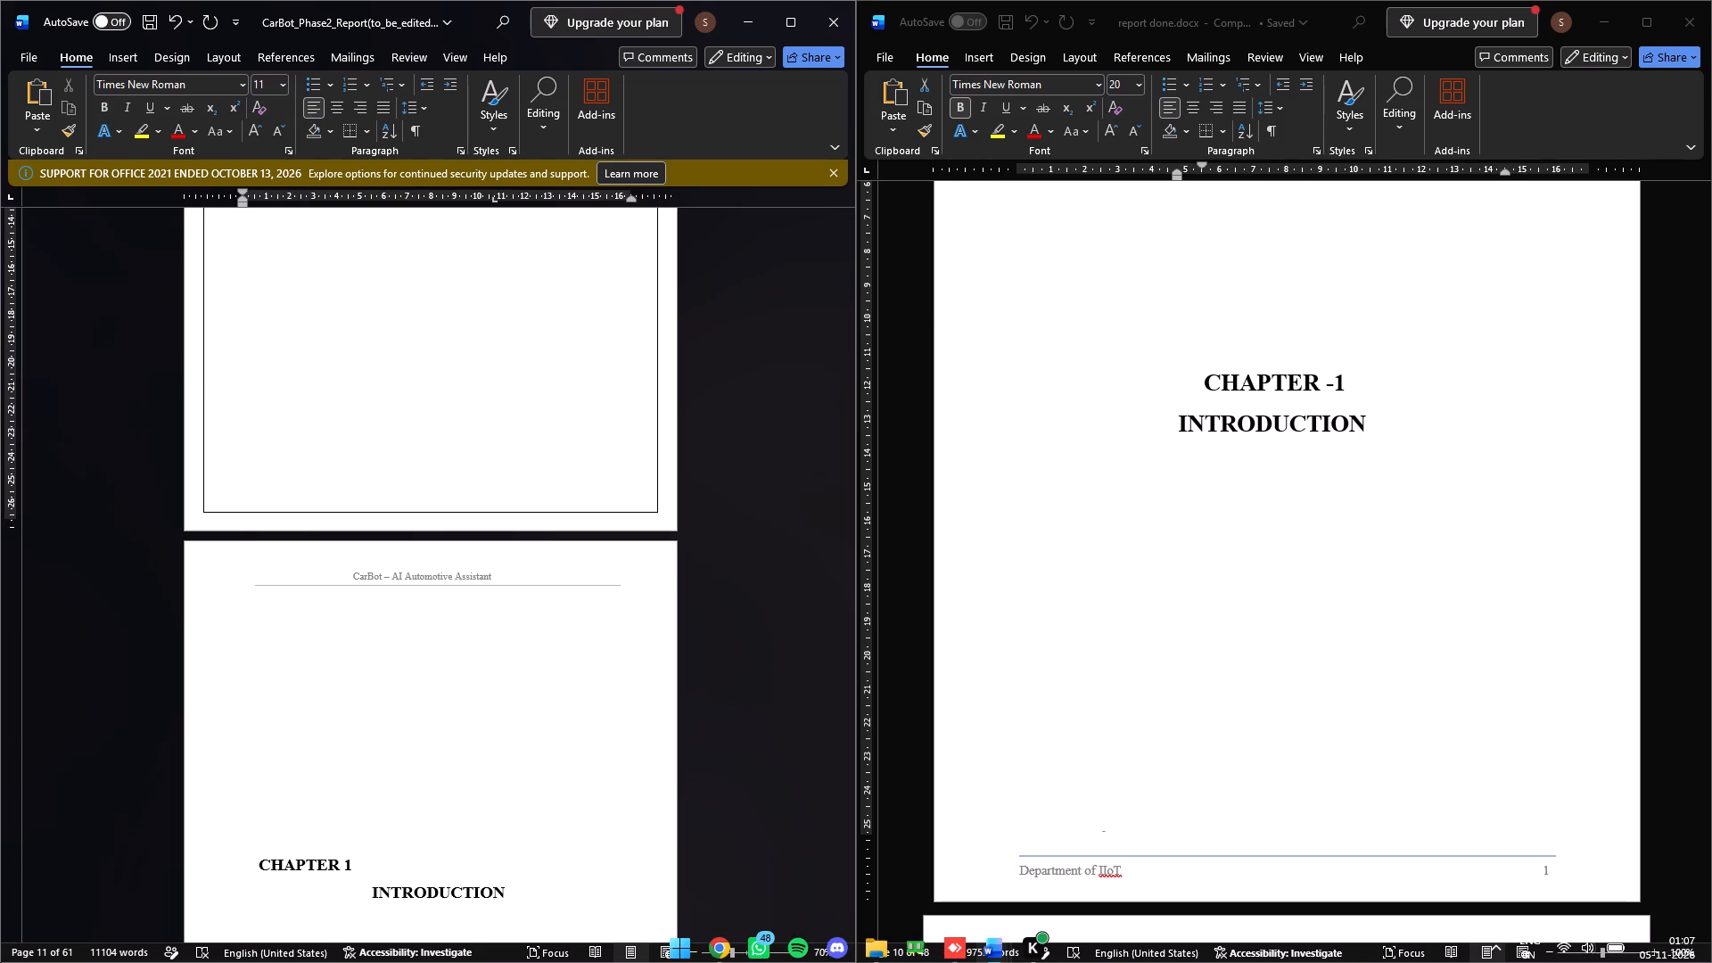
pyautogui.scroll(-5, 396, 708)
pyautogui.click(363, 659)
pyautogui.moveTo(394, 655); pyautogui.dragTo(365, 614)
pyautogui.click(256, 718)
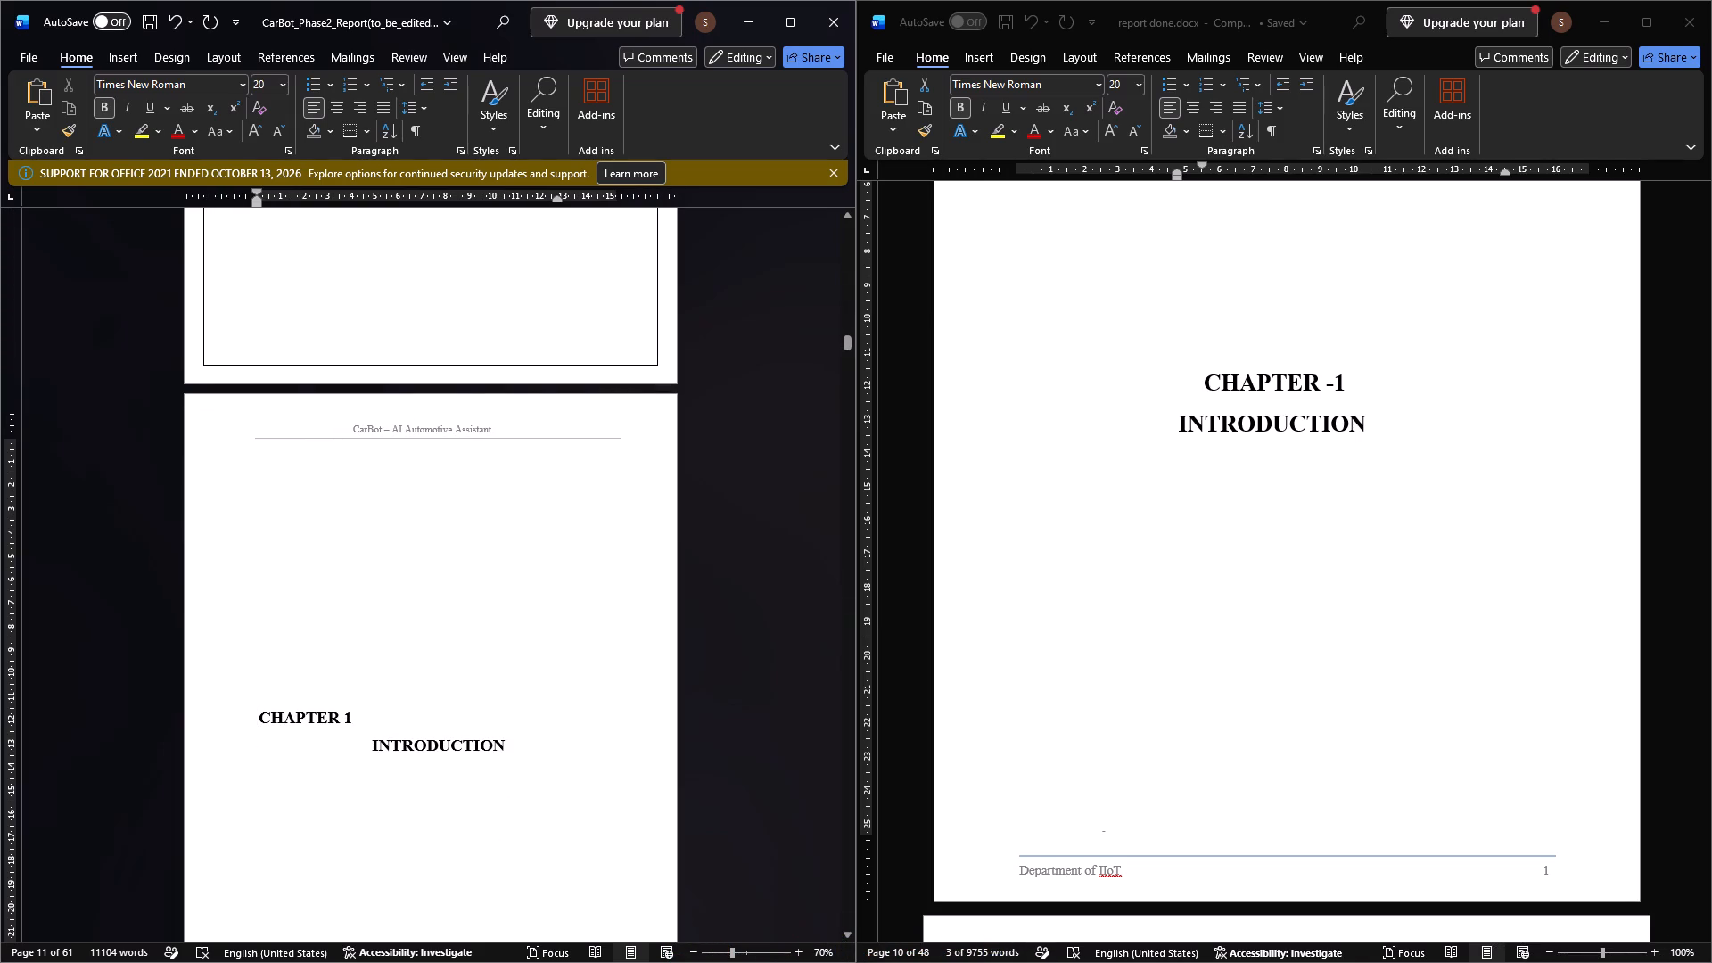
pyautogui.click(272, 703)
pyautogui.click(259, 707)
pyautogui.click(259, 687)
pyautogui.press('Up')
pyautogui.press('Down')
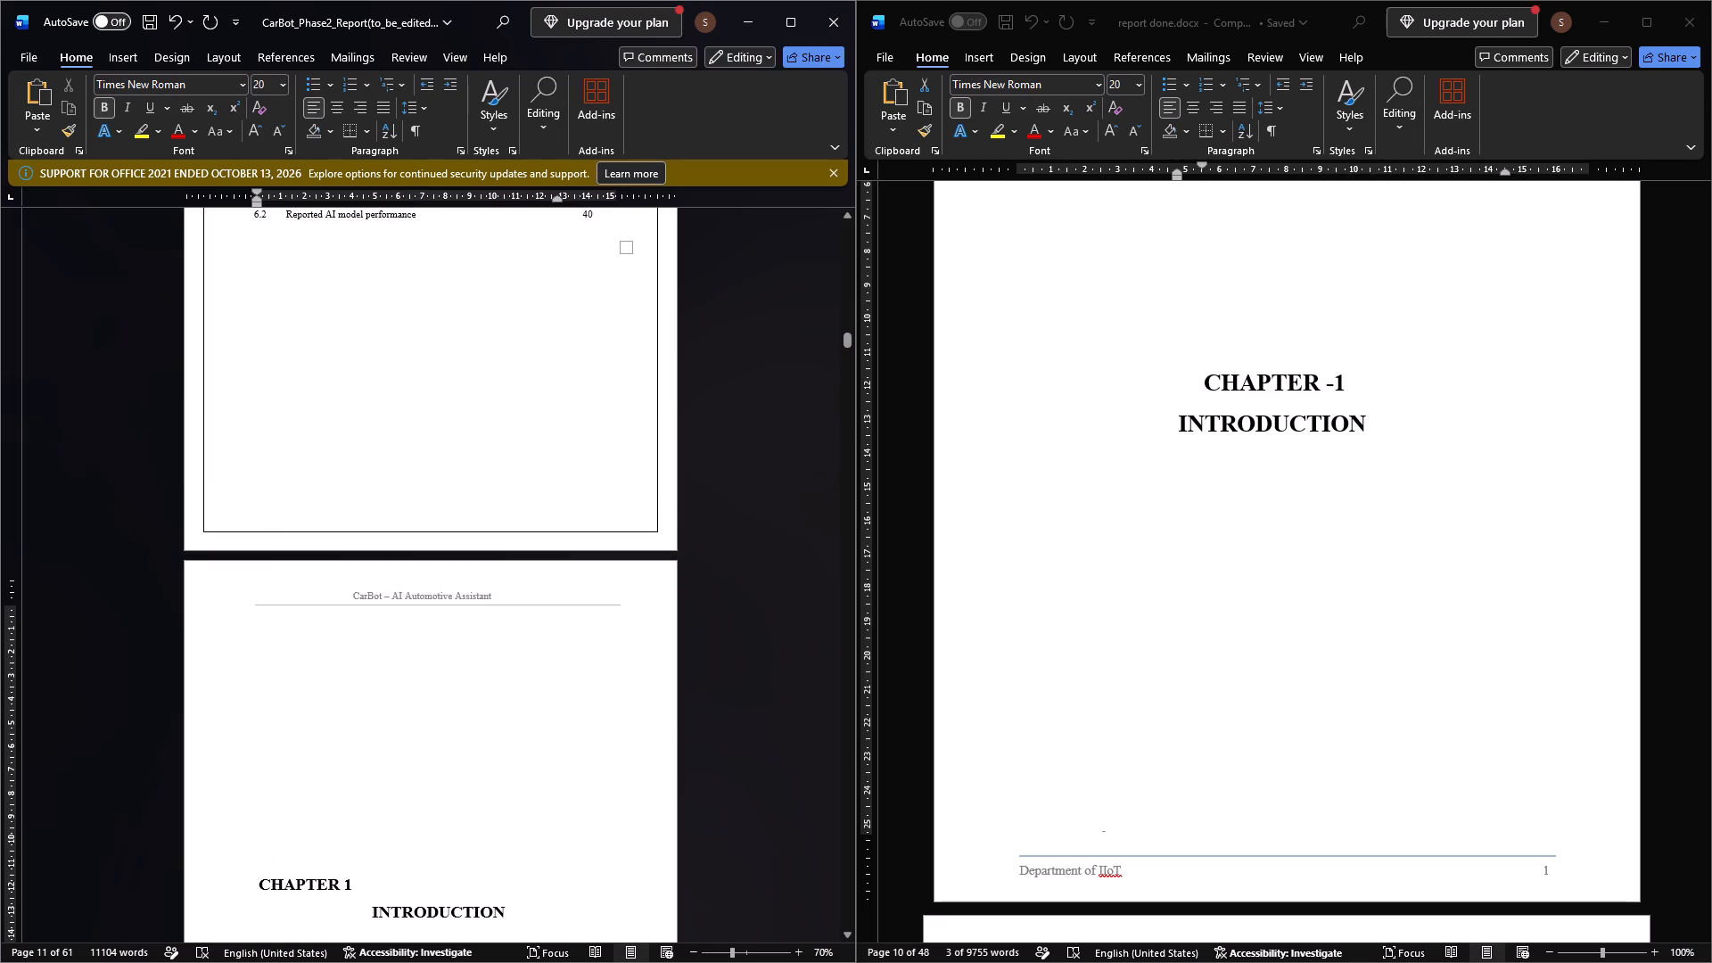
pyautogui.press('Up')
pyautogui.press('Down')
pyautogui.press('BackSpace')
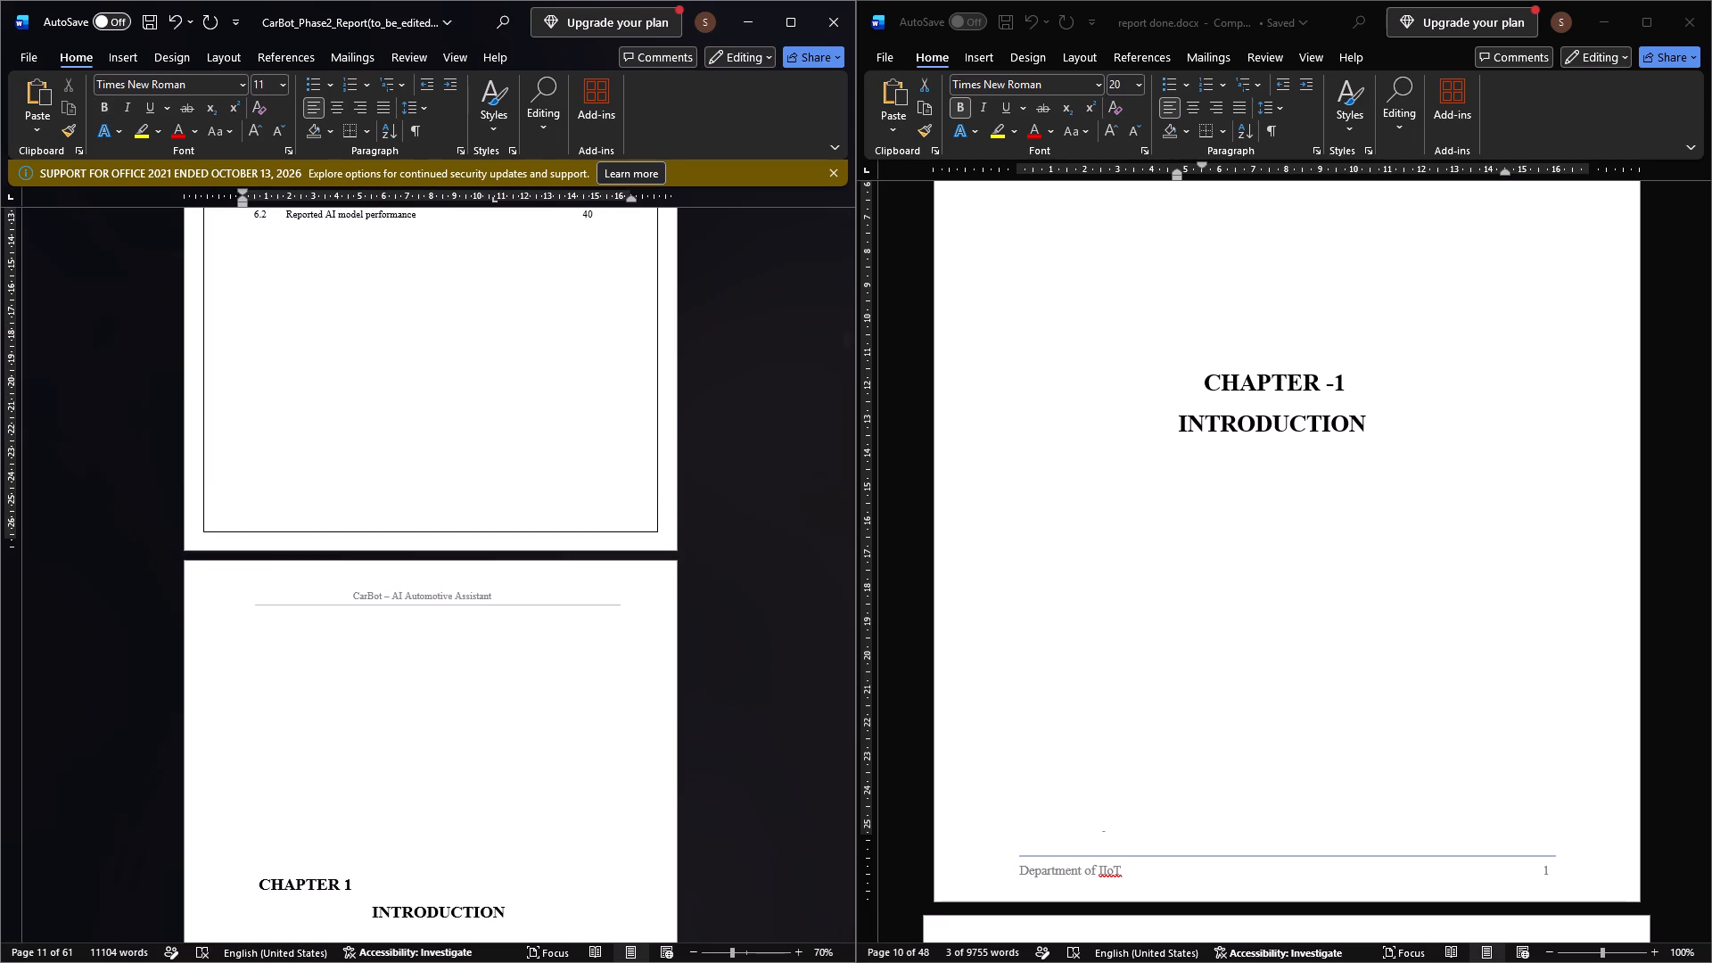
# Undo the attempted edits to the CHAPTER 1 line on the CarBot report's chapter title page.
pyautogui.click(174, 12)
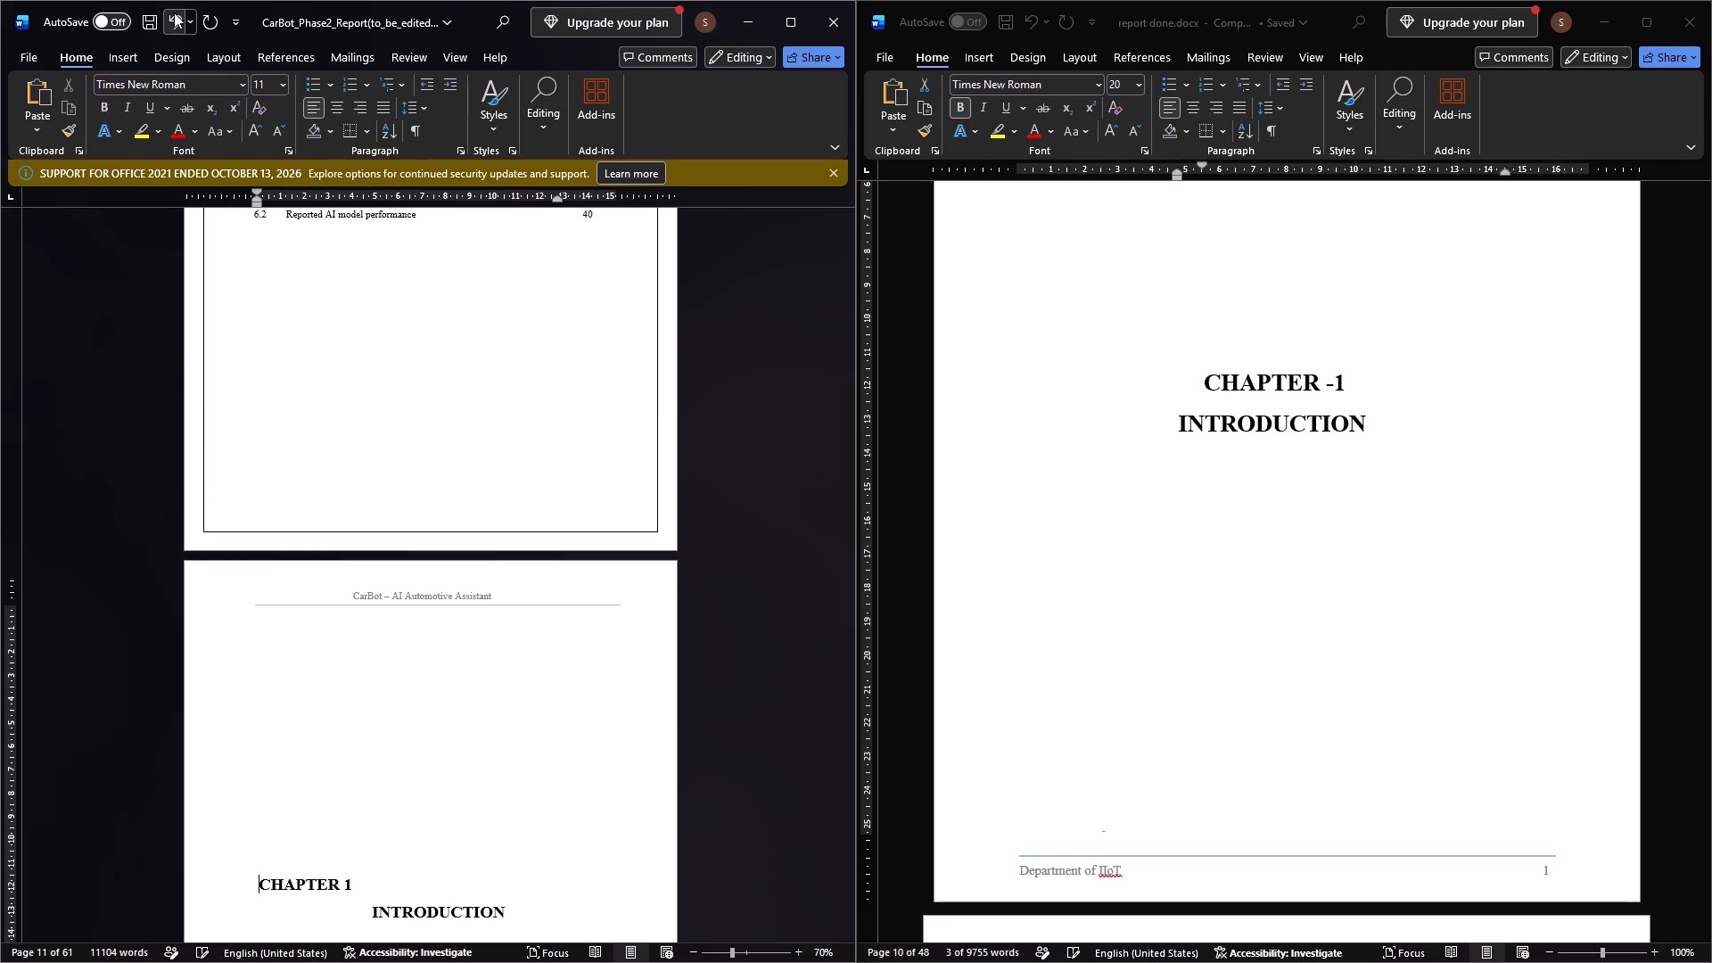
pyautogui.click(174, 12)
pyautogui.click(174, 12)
# Reduce the indents of the CHAPTER 1 and INTRODUCTION lines on the CarBot report's chapter title page, first-line indent about 1.75 cm.
pyautogui.scroll(-6, 343, 397)
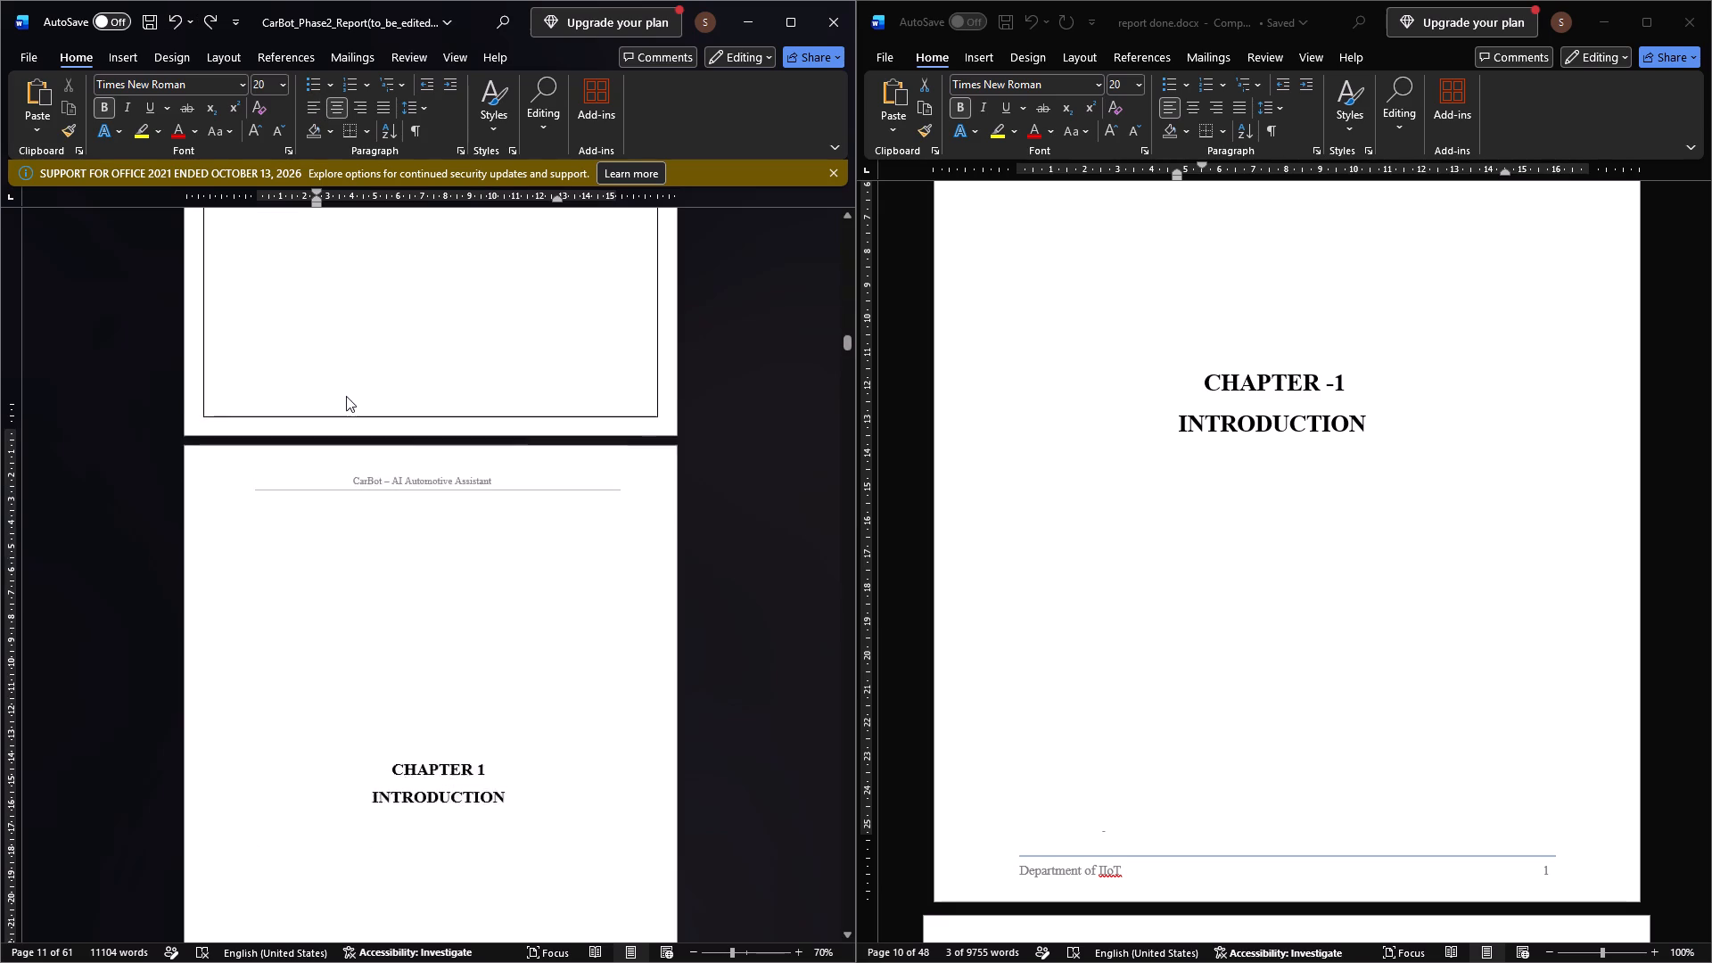
pyautogui.scroll(-5, 346, 394)
pyautogui.moveTo(315, 187); pyautogui.dragTo(314, 186)
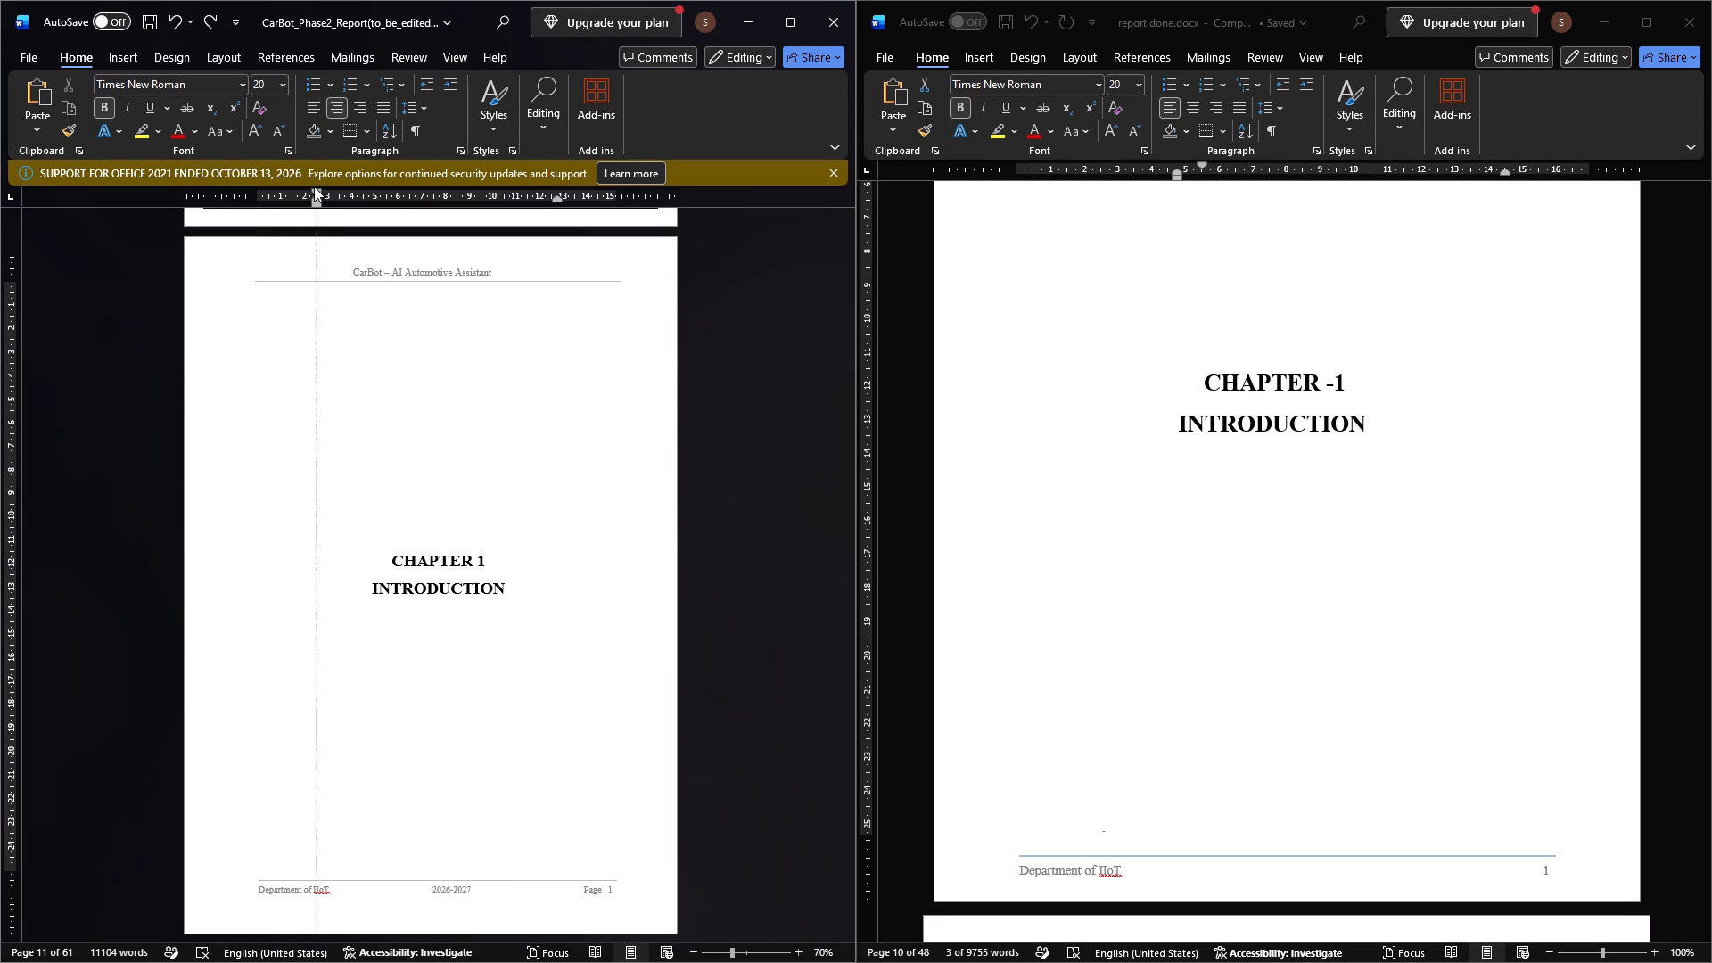
pyautogui.moveTo(314, 186); pyautogui.dragTo(301, 186)
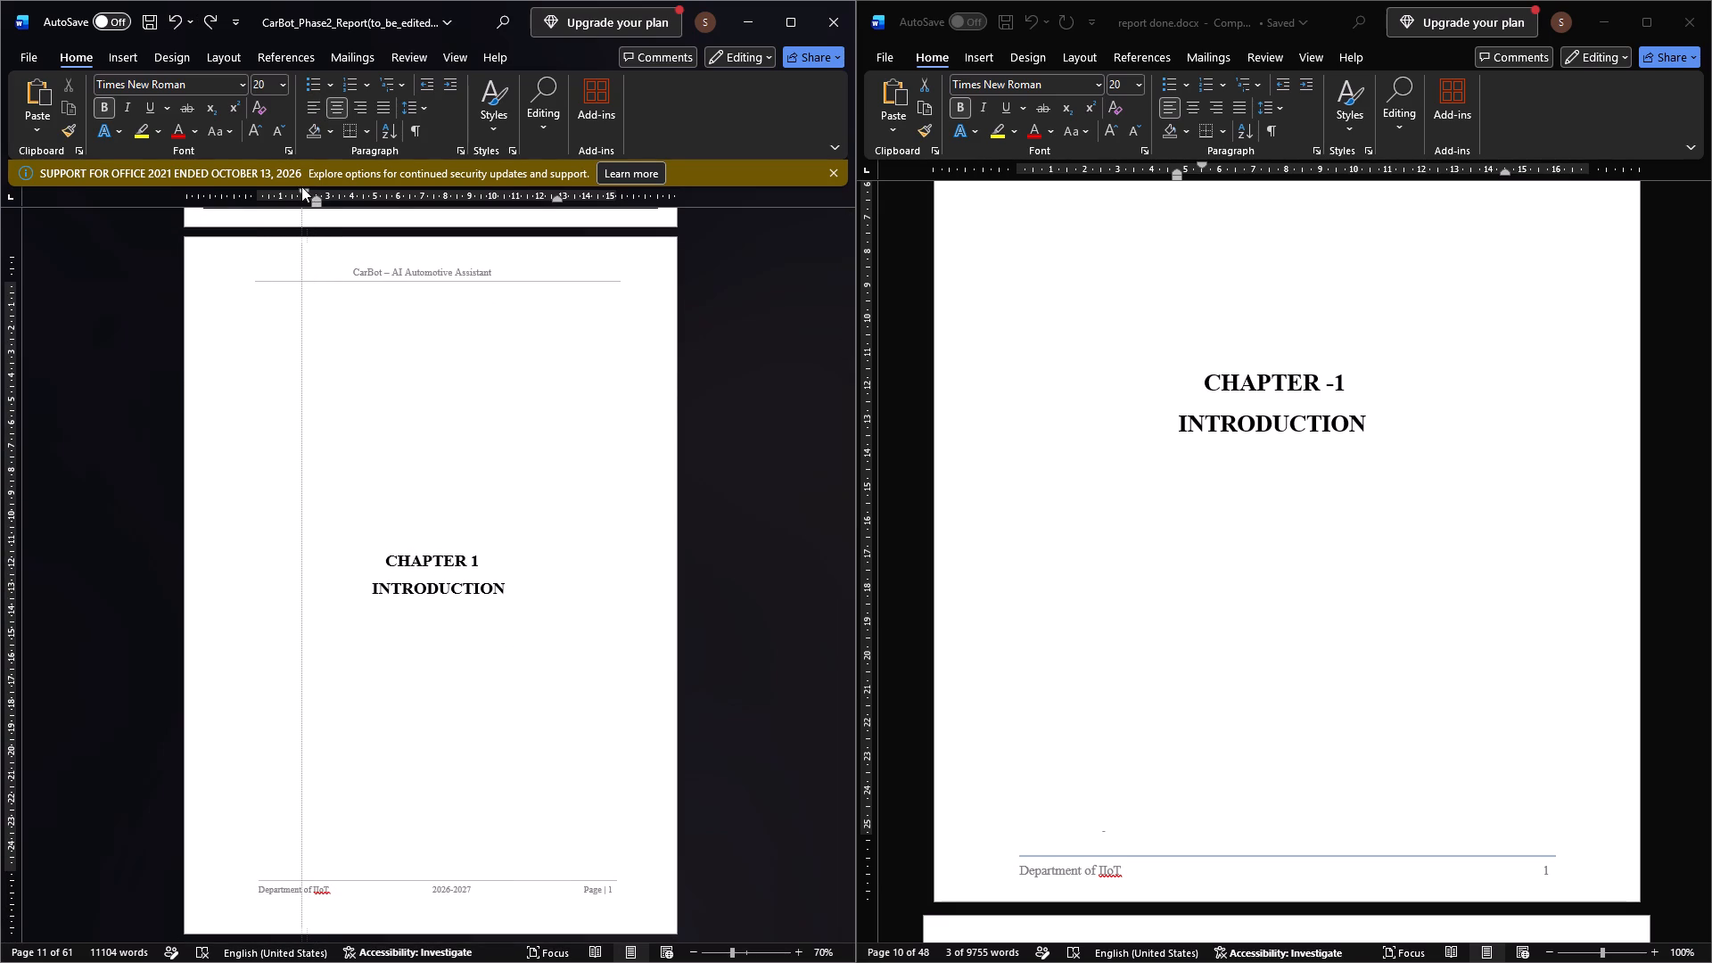
pyautogui.moveTo(301, 186); pyautogui.dragTo(300, 186)
pyautogui.moveTo(317, 199); pyautogui.dragTo(300, 207)
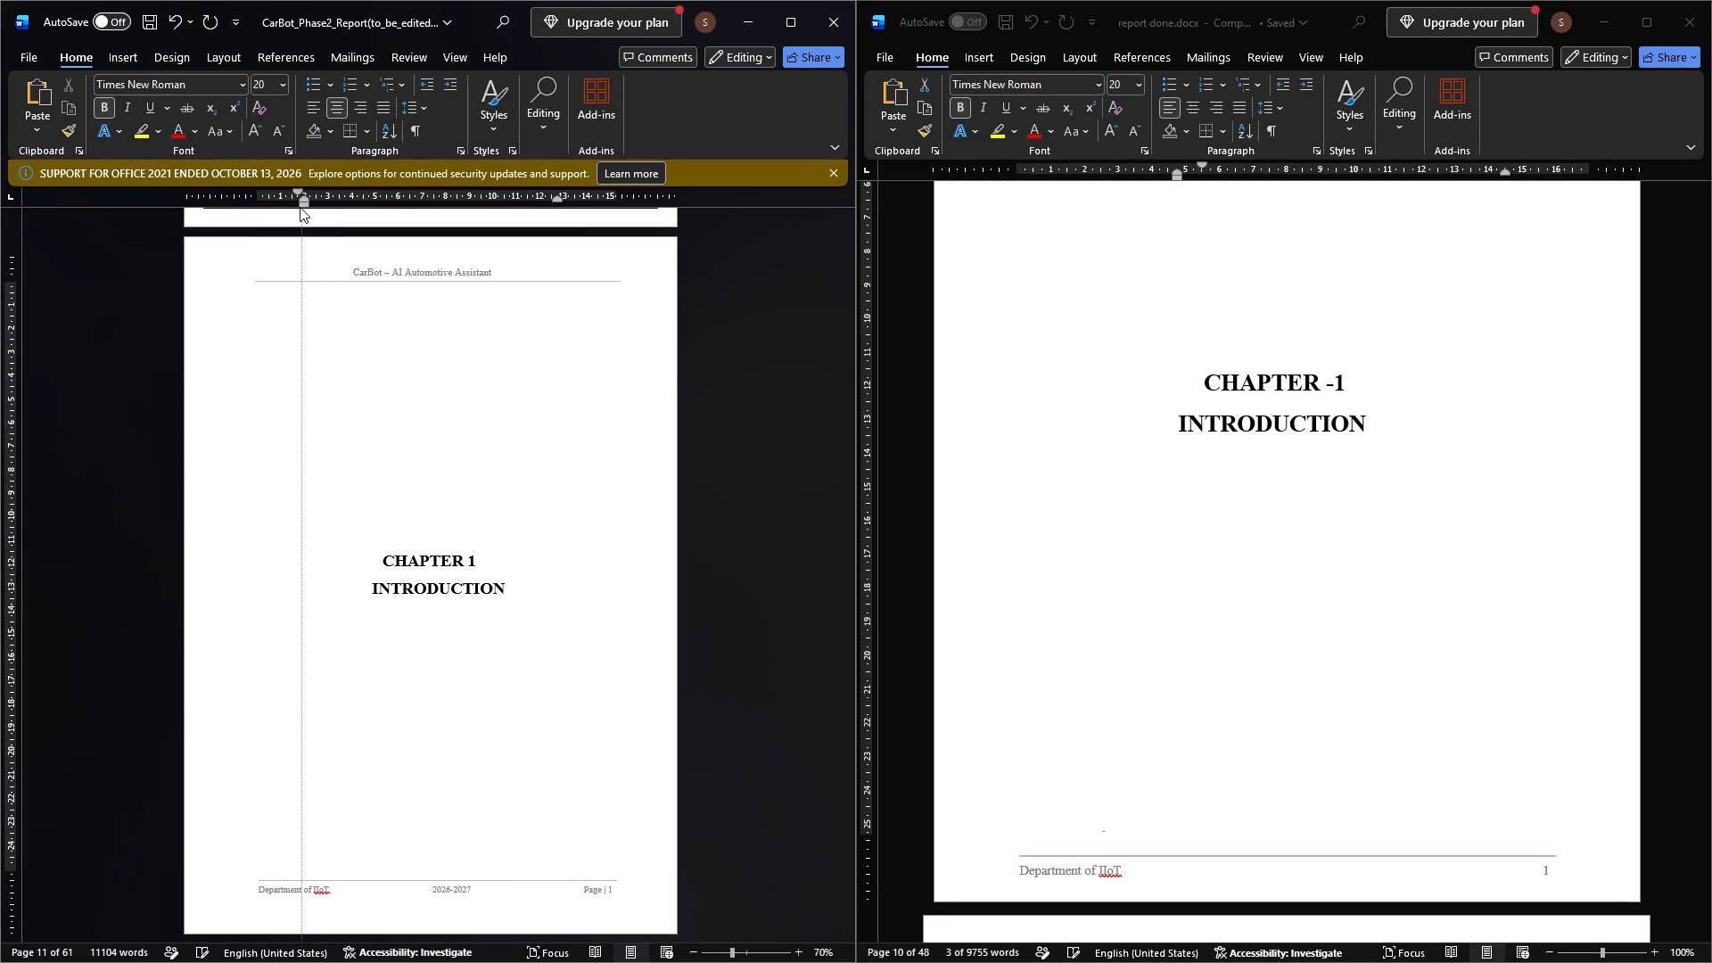
pyautogui.moveTo(300, 207); pyautogui.dragTo(281, 208)
pyautogui.moveTo(557, 195); pyautogui.dragTo(539, 198)
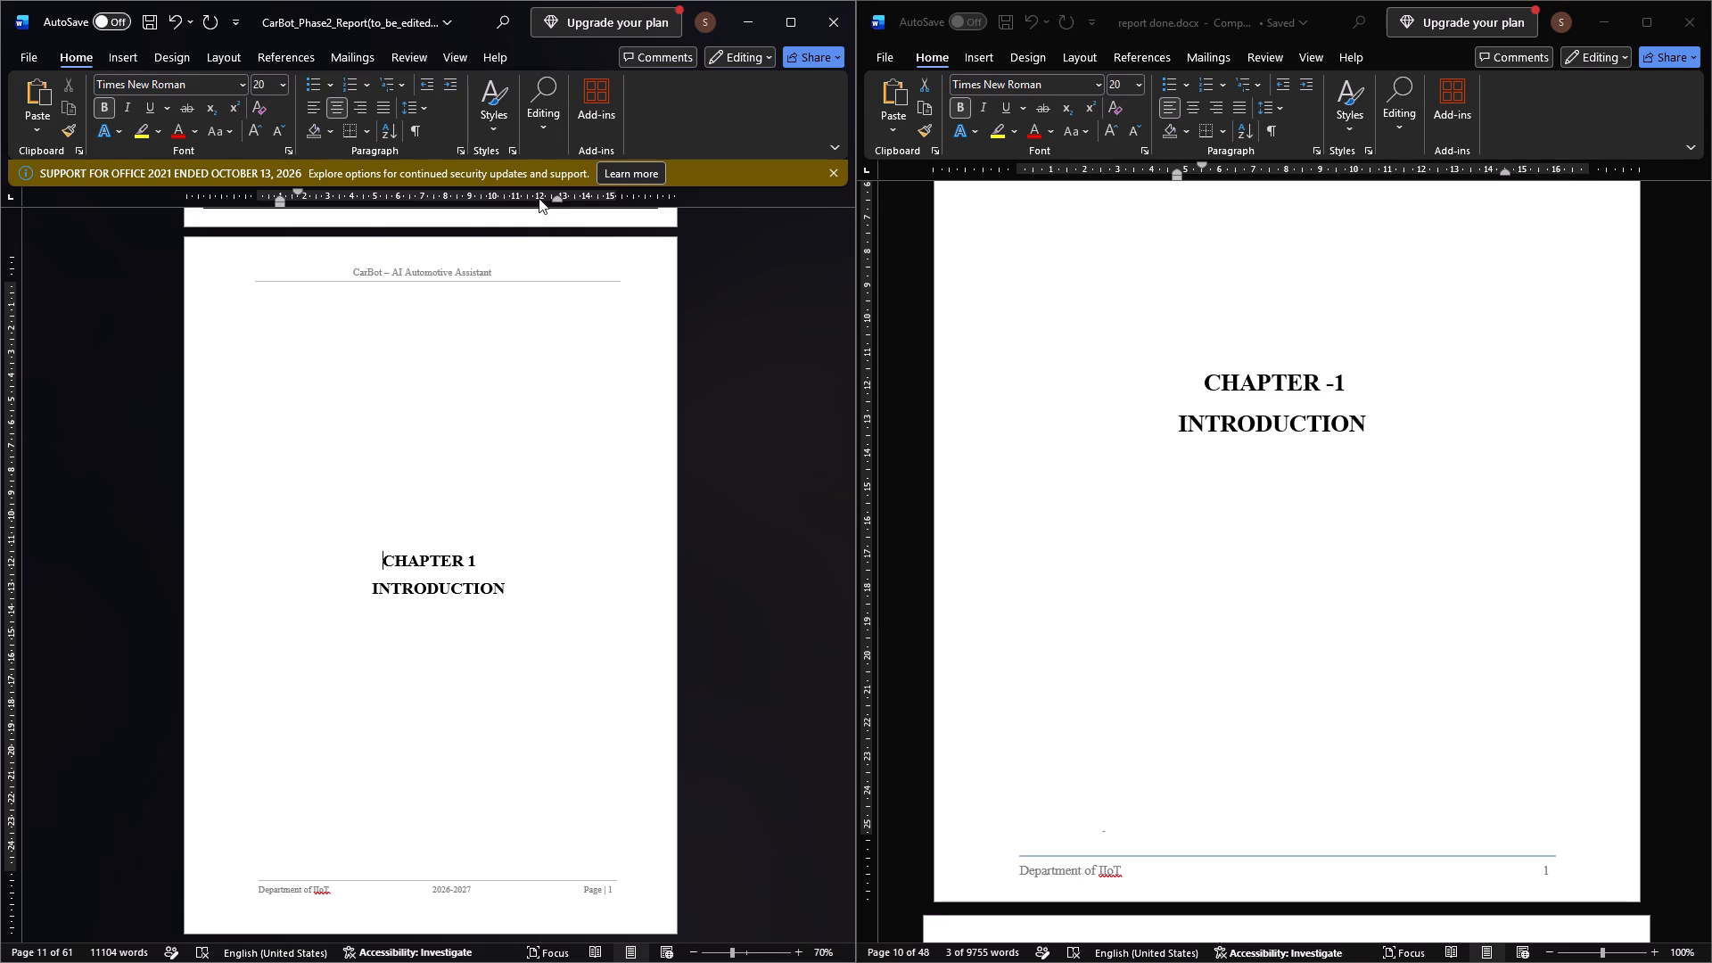
pyautogui.moveTo(539, 198); pyautogui.dragTo(538, 198)
pyautogui.click(508, 590)
pyautogui.moveTo(317, 201); pyautogui.dragTo(302, 205)
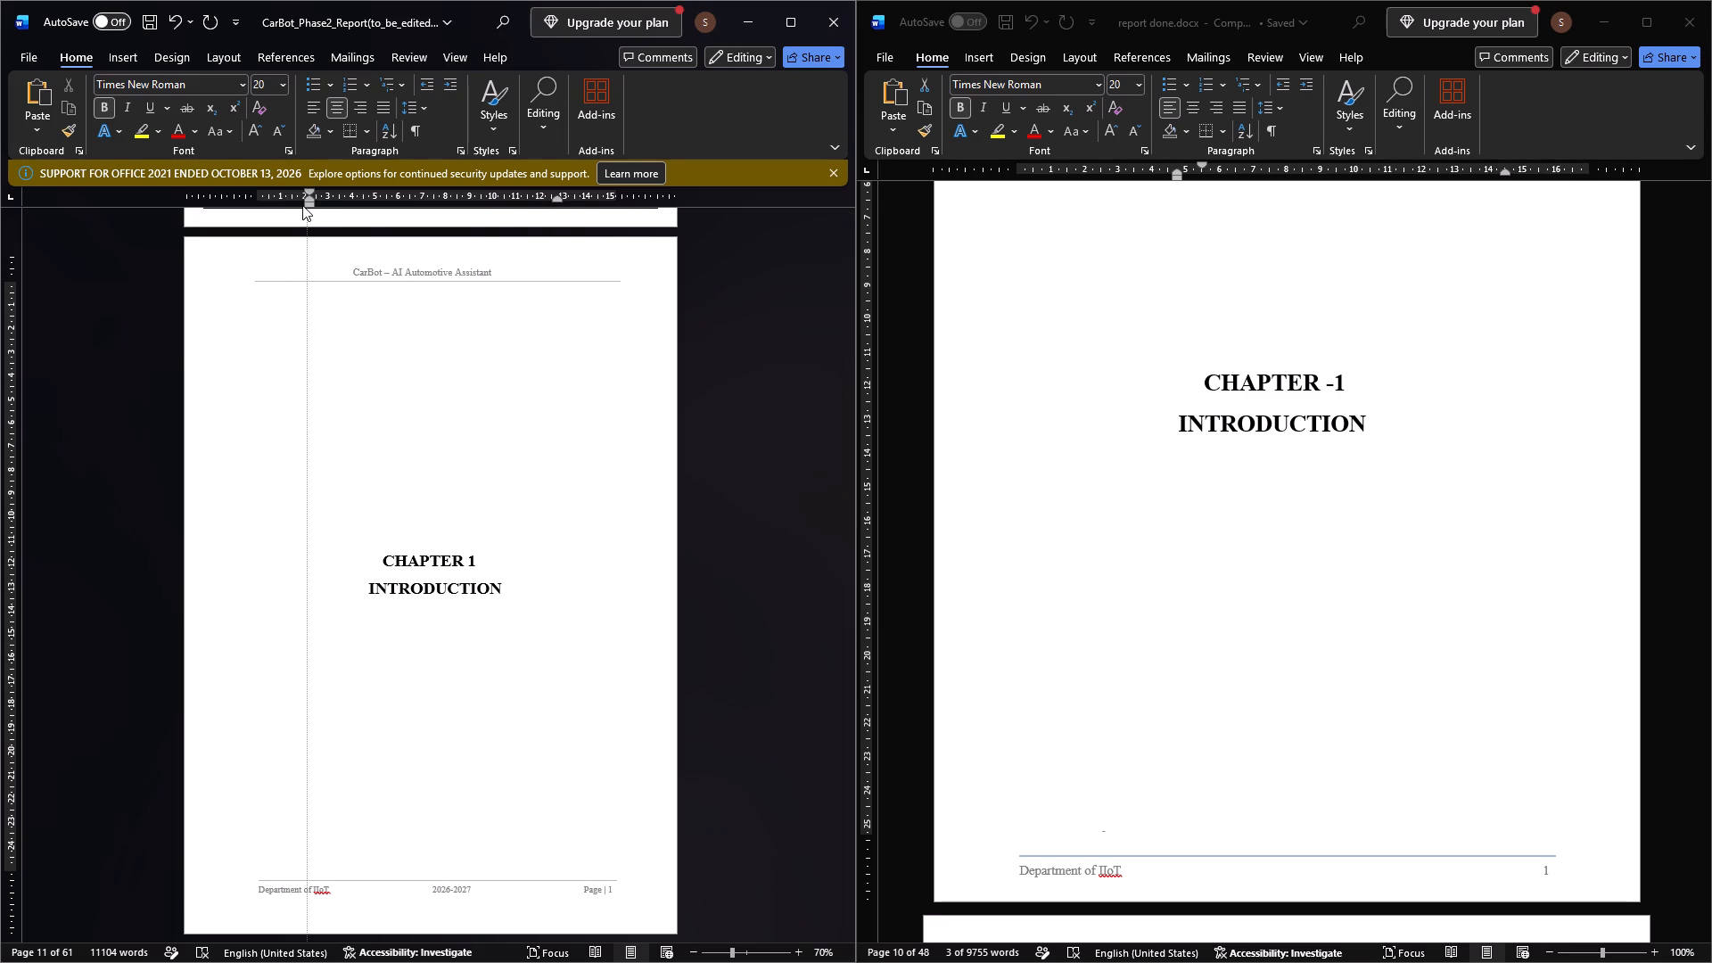
pyautogui.moveTo(302, 205); pyautogui.dragTo(300, 208)
# Justify the two-line CHAPTER 1 INTRODUCTION heading above section 1.1 in the CarBot report.
pyautogui.scroll(-17, 529, 563)
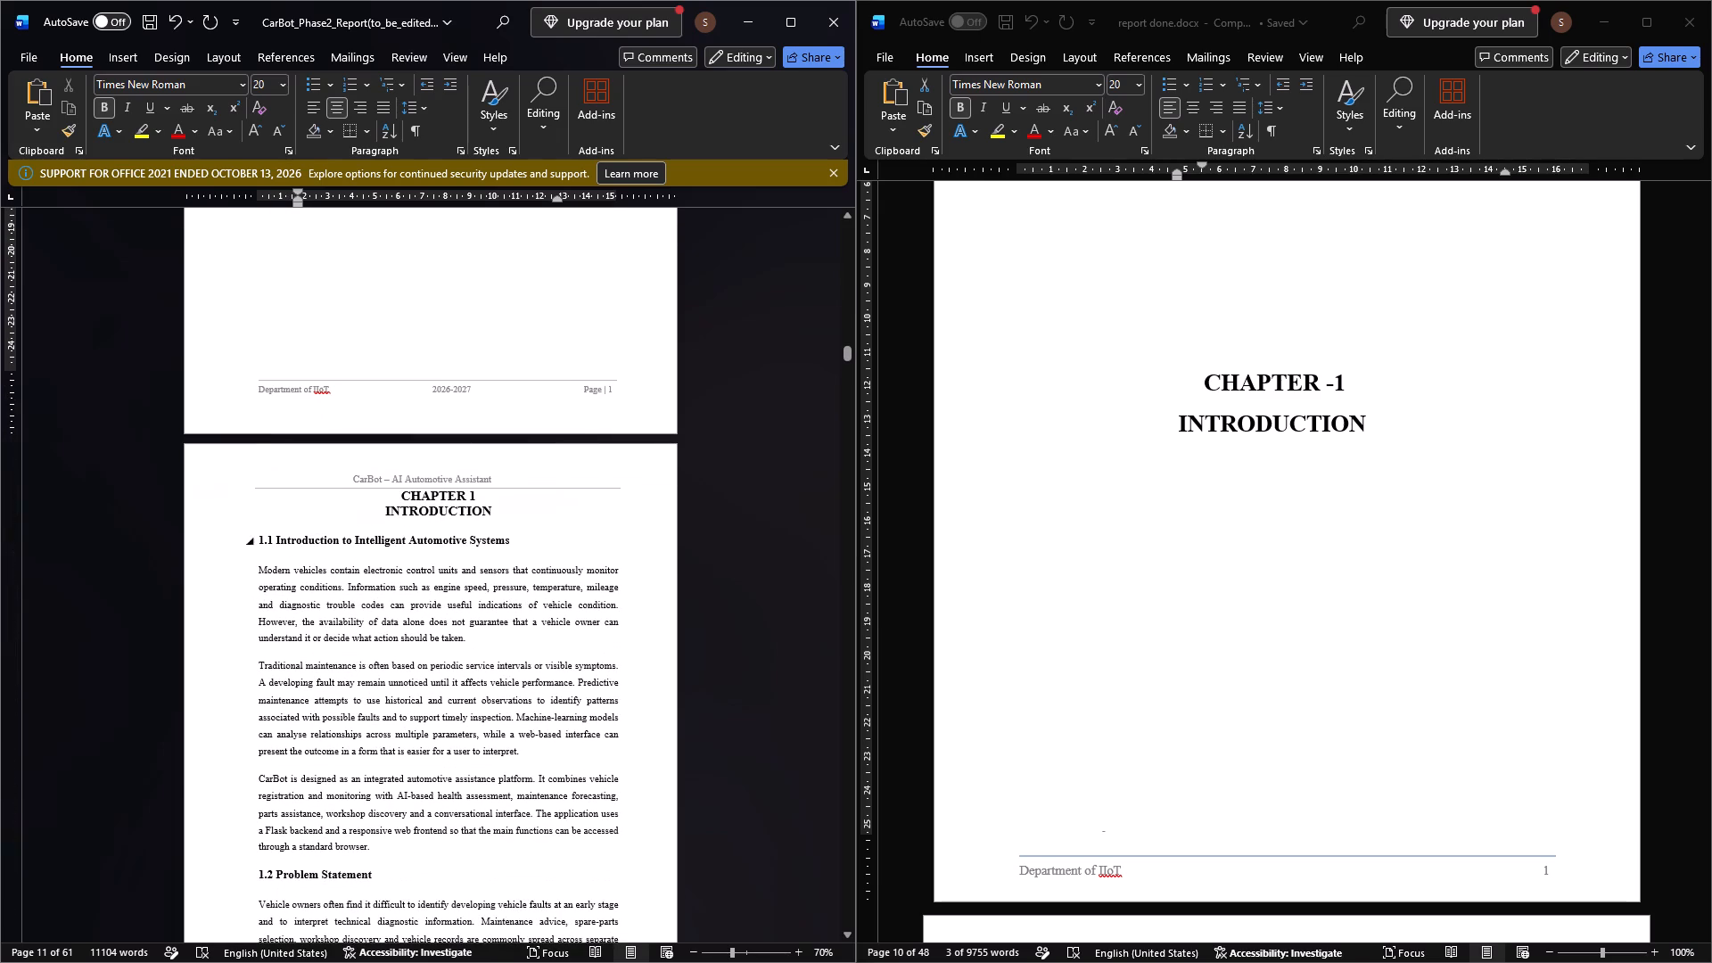
pyautogui.scroll(-12, 1478, 473)
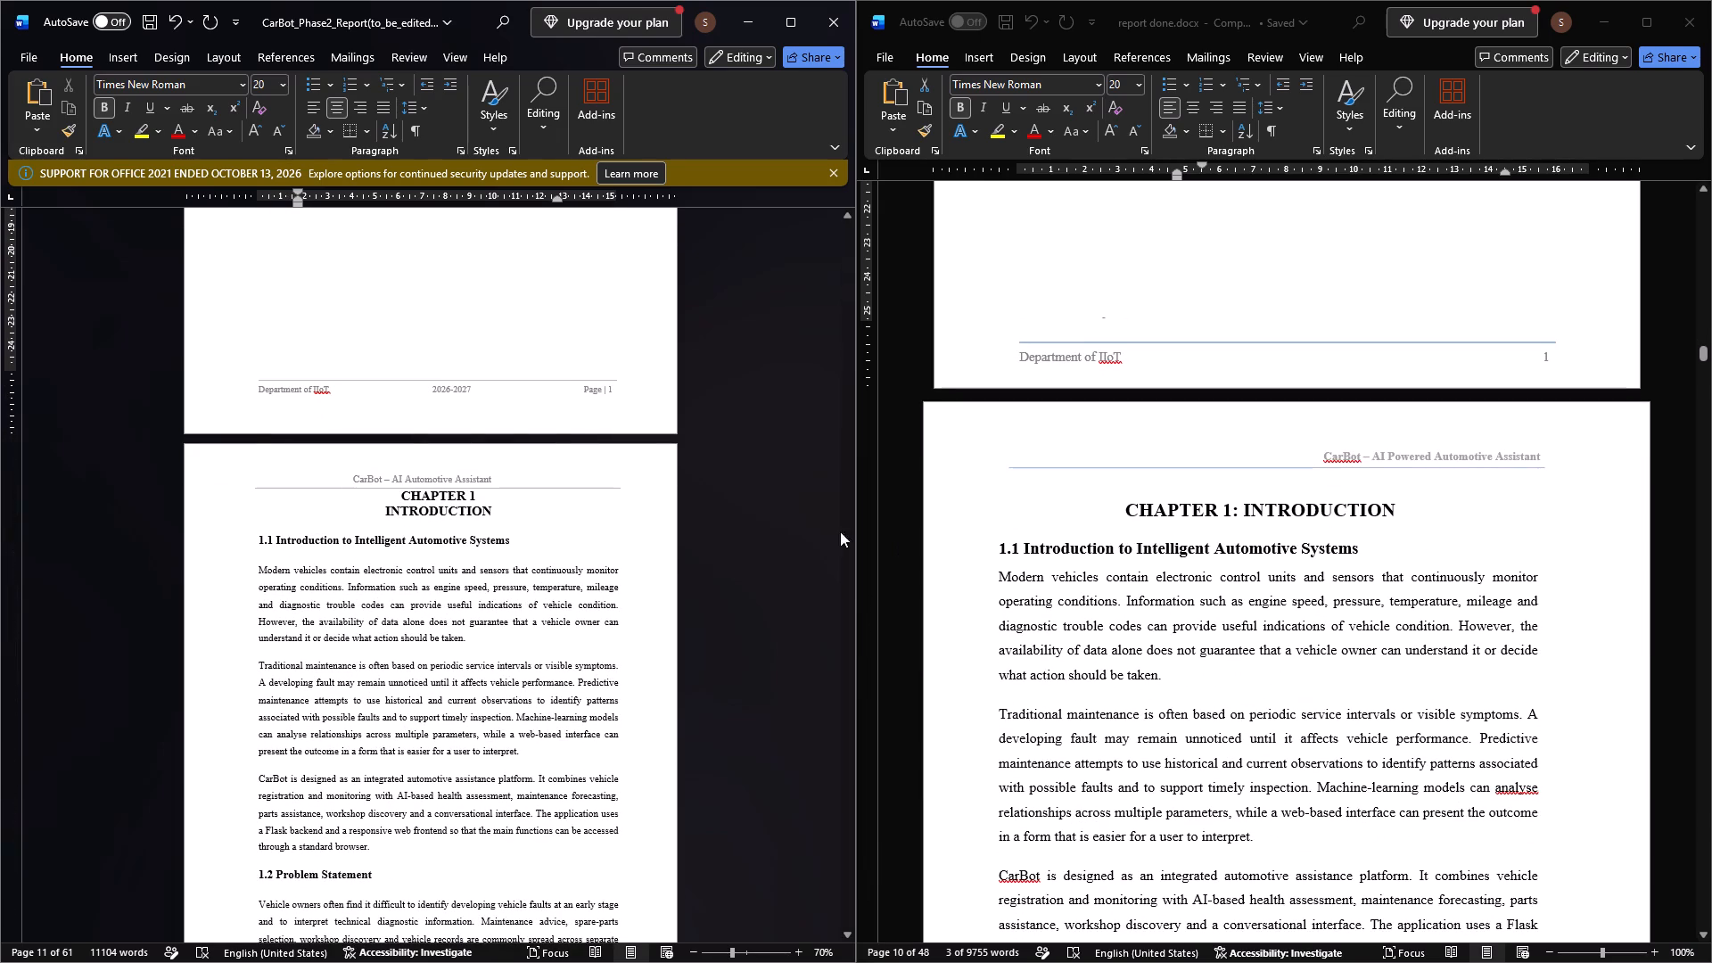
pyautogui.moveTo(497, 513); pyautogui.dragTo(400, 485)
pyautogui.click(387, 110)
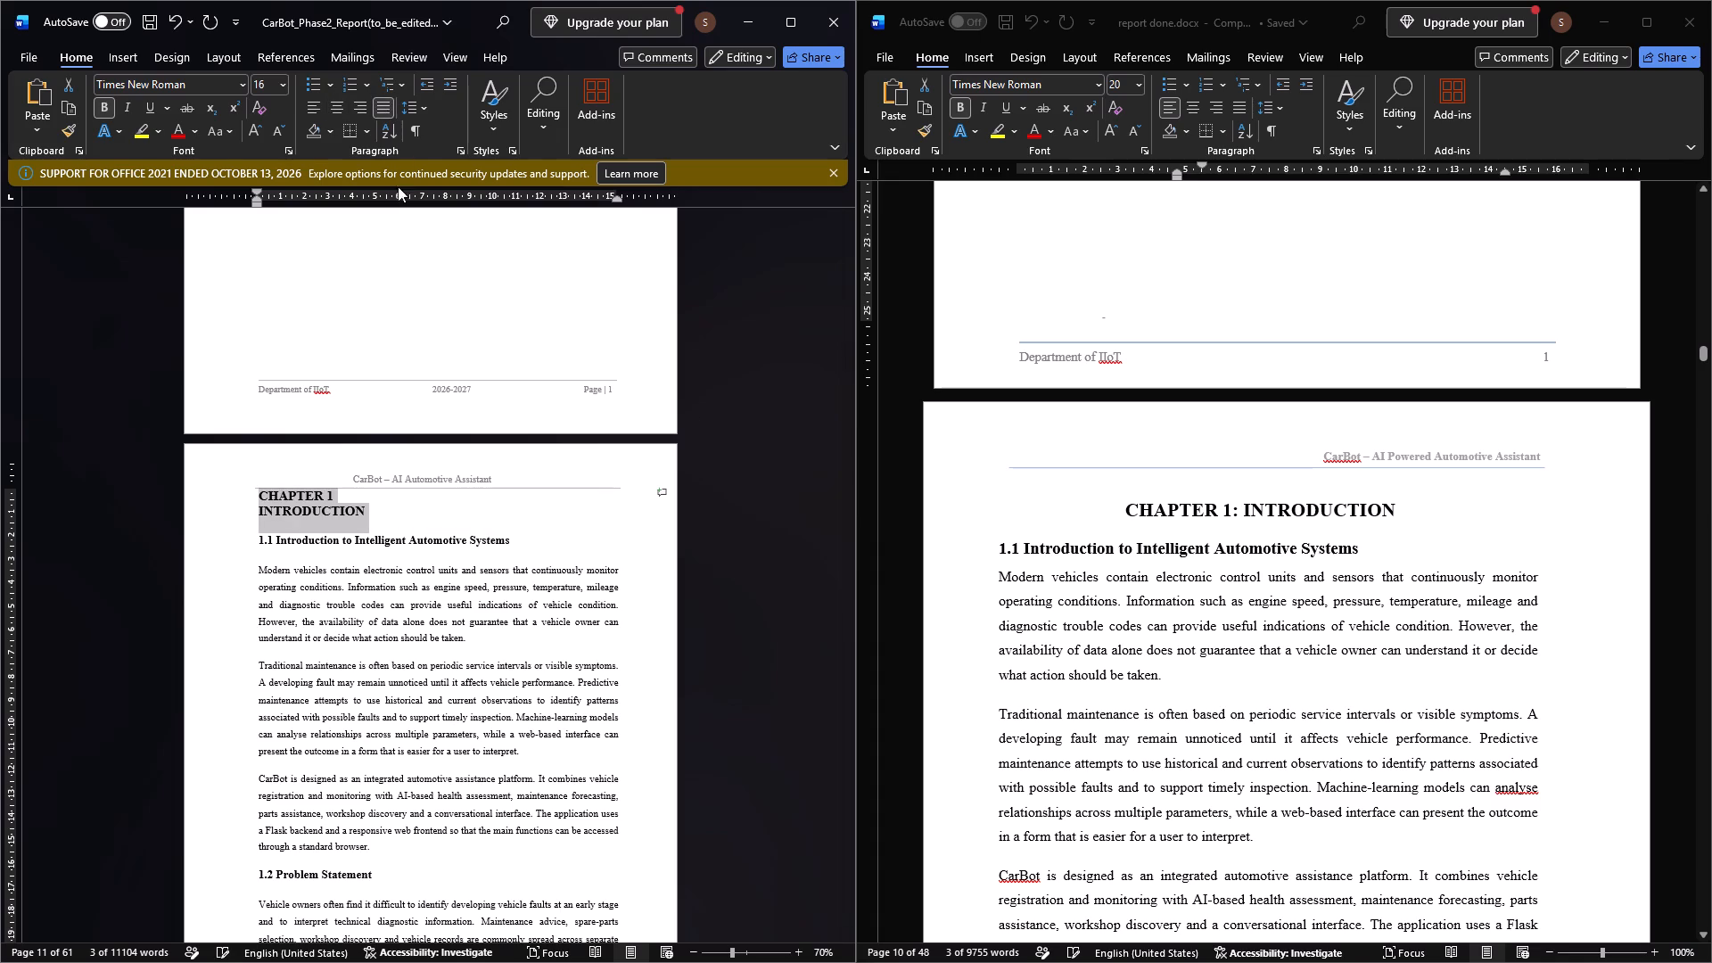
# Join CHAPTER 1 and INTRODUCTION above section 1.1 into a single line separated by a space.
pyautogui.click(305, 503)
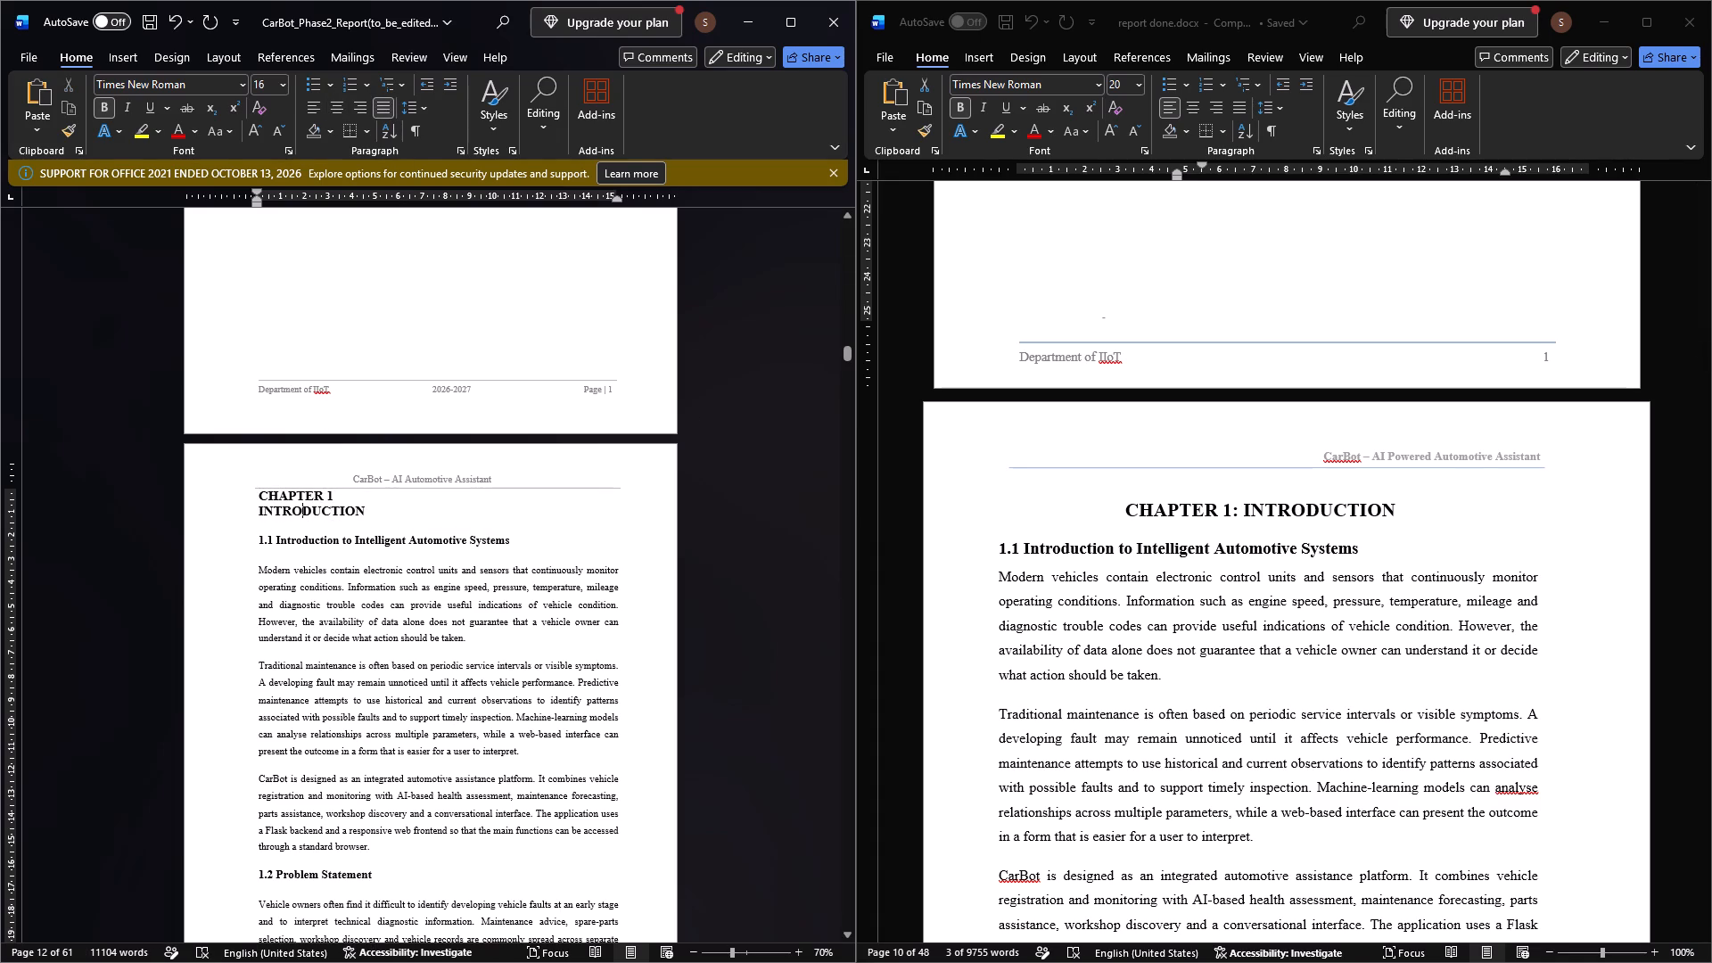
pyautogui.click(260, 508)
pyautogui.press('BackSpace')
pyautogui.press('space')
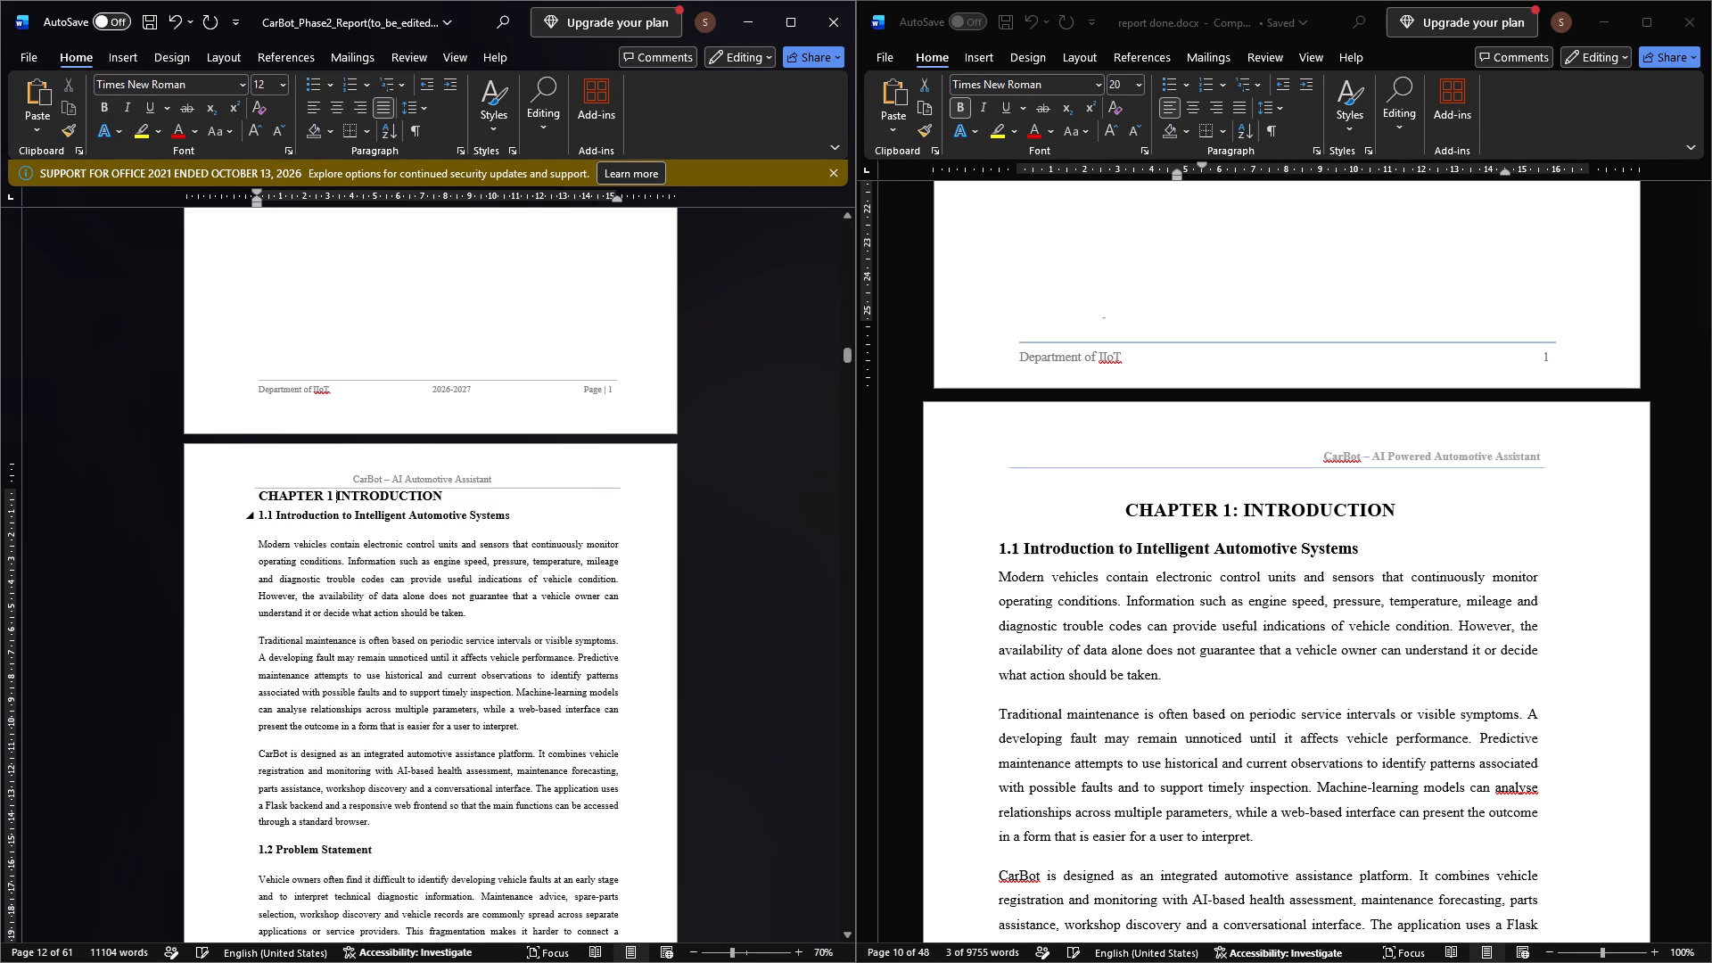
# Check the chapter heading's paragraph settings in report done.docx and set the CarBot heading's spacing to 16 pt before and 6 pt after.
pyautogui.click(1284, 502)
pyautogui.doubleClick(1286, 506)
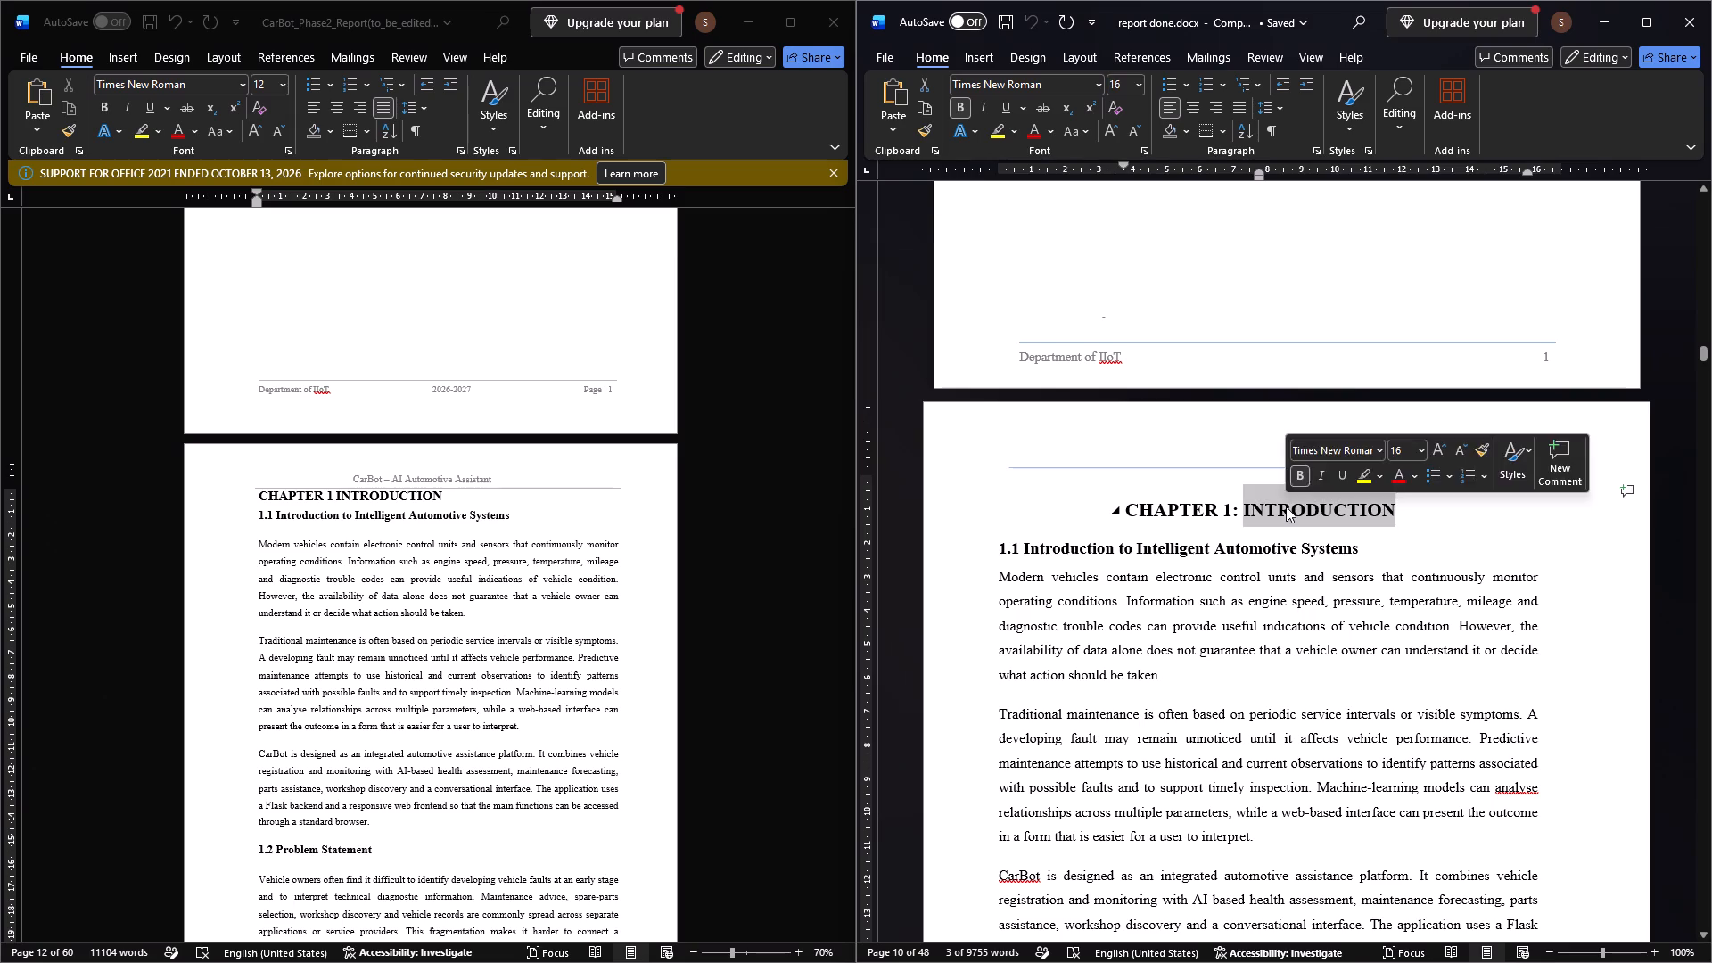
pyautogui.click(1286, 506)
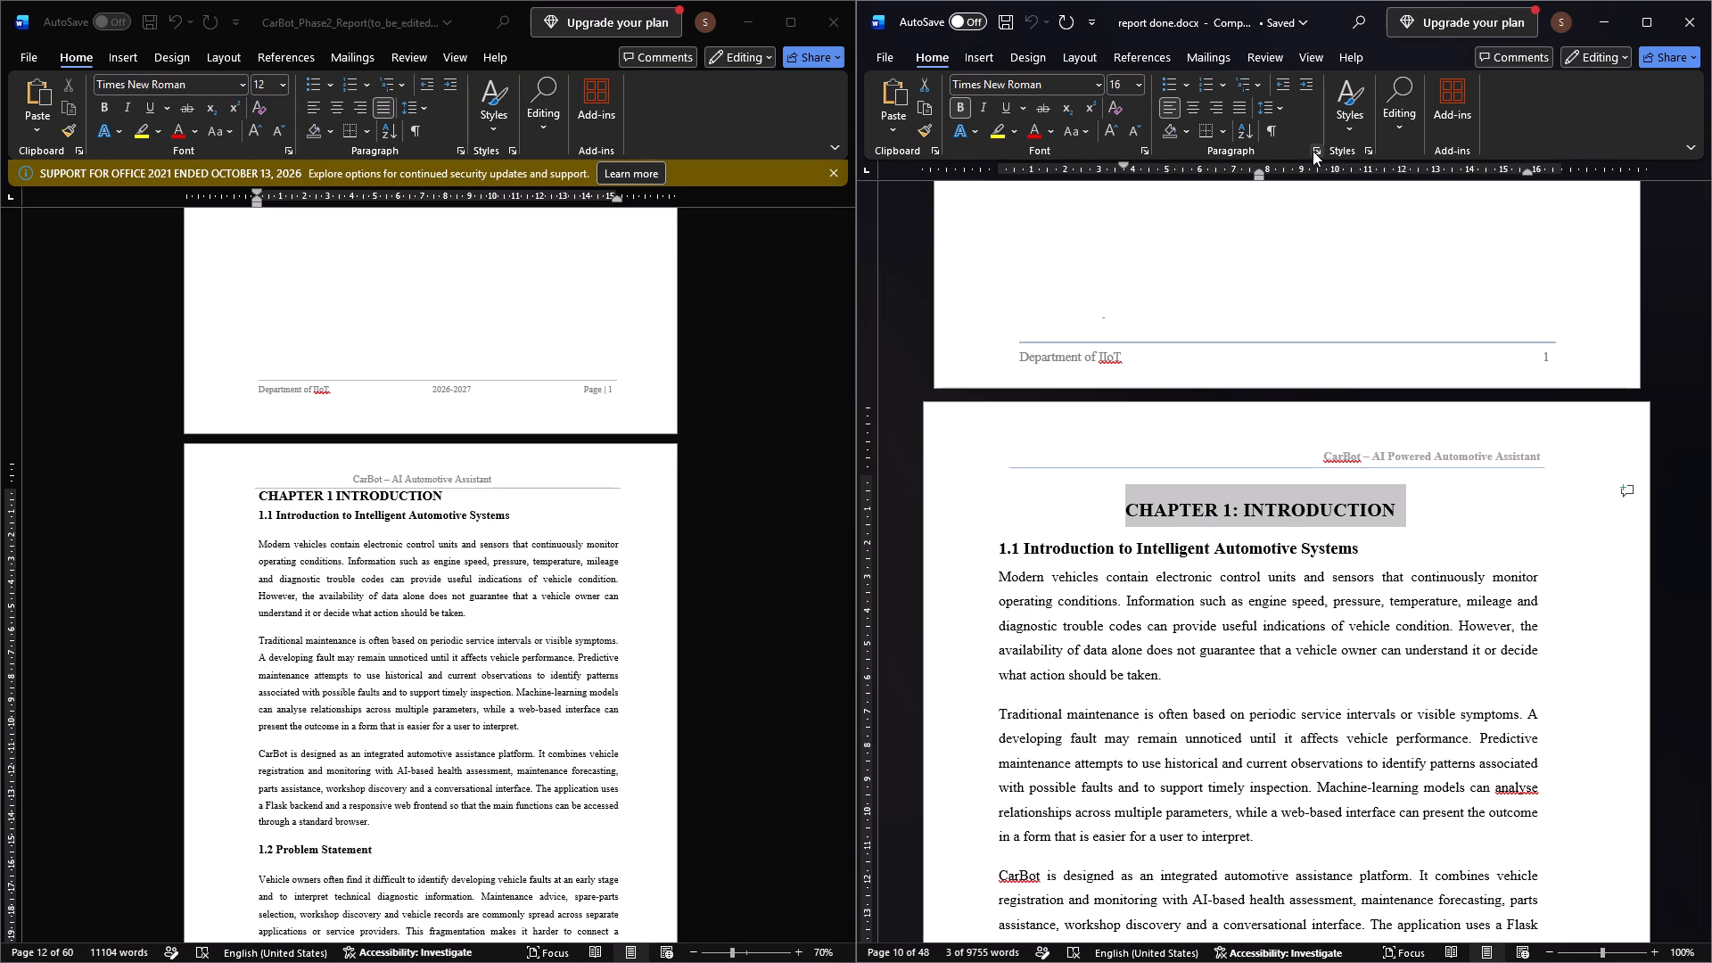
pyautogui.click(1313, 151)
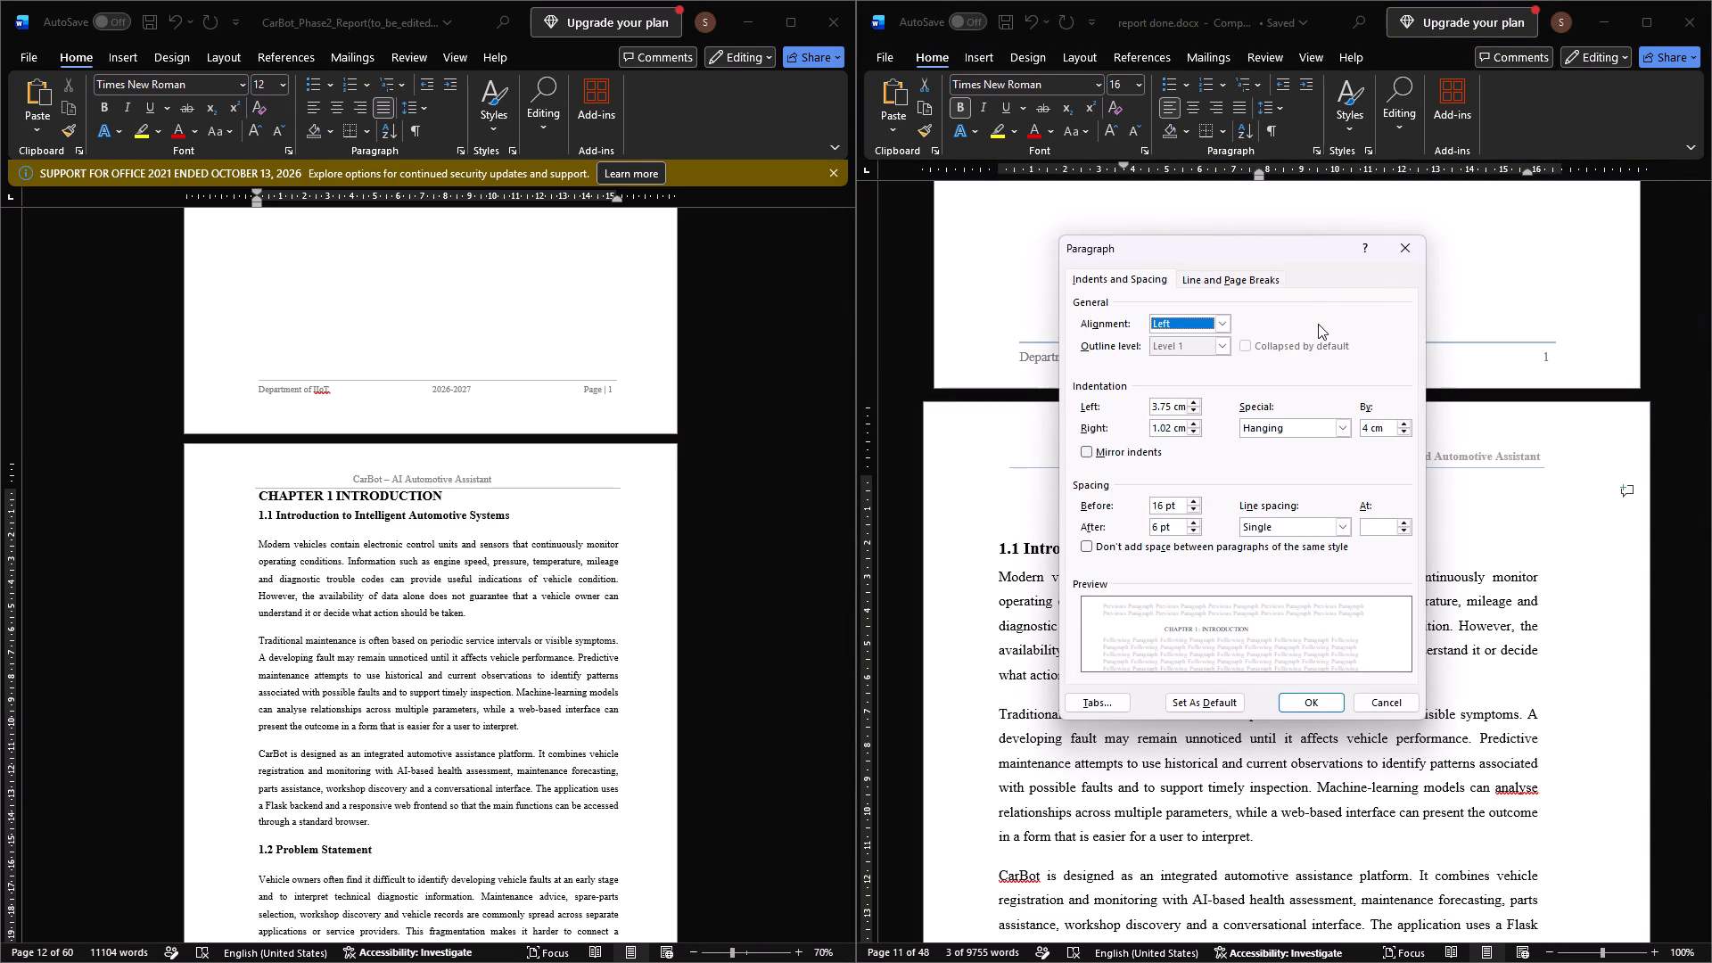
pyautogui.click(1396, 248)
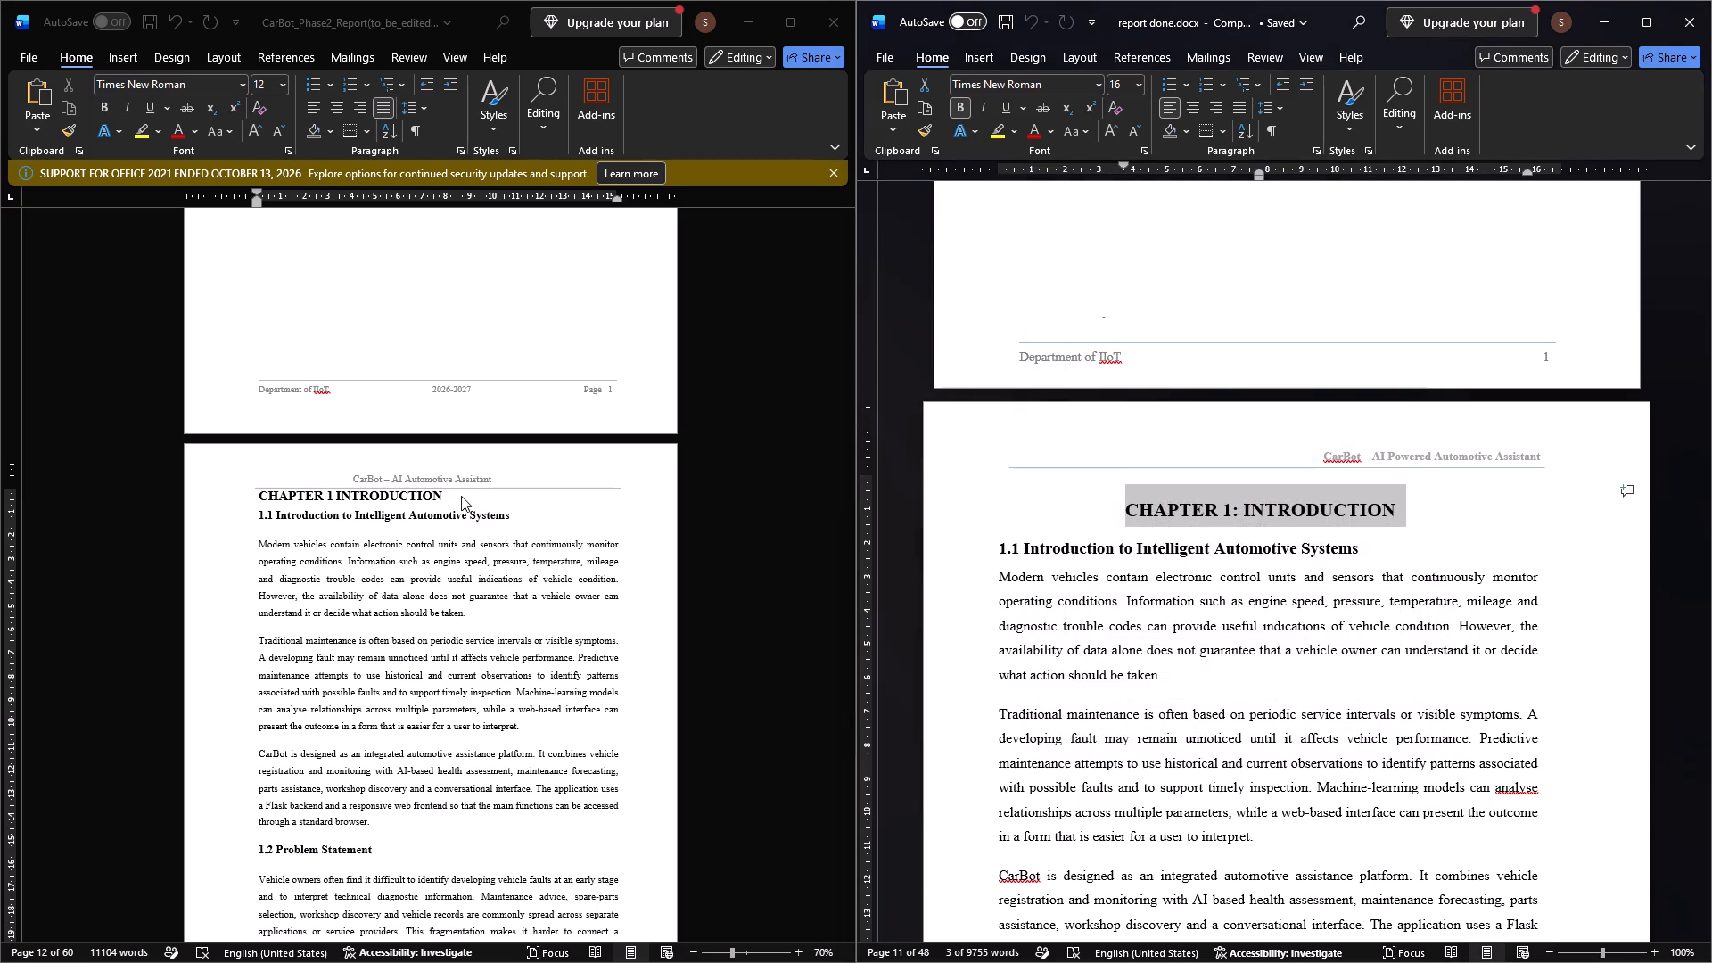
pyautogui.click(460, 496)
pyautogui.moveTo(446, 498); pyautogui.dragTo(266, 498)
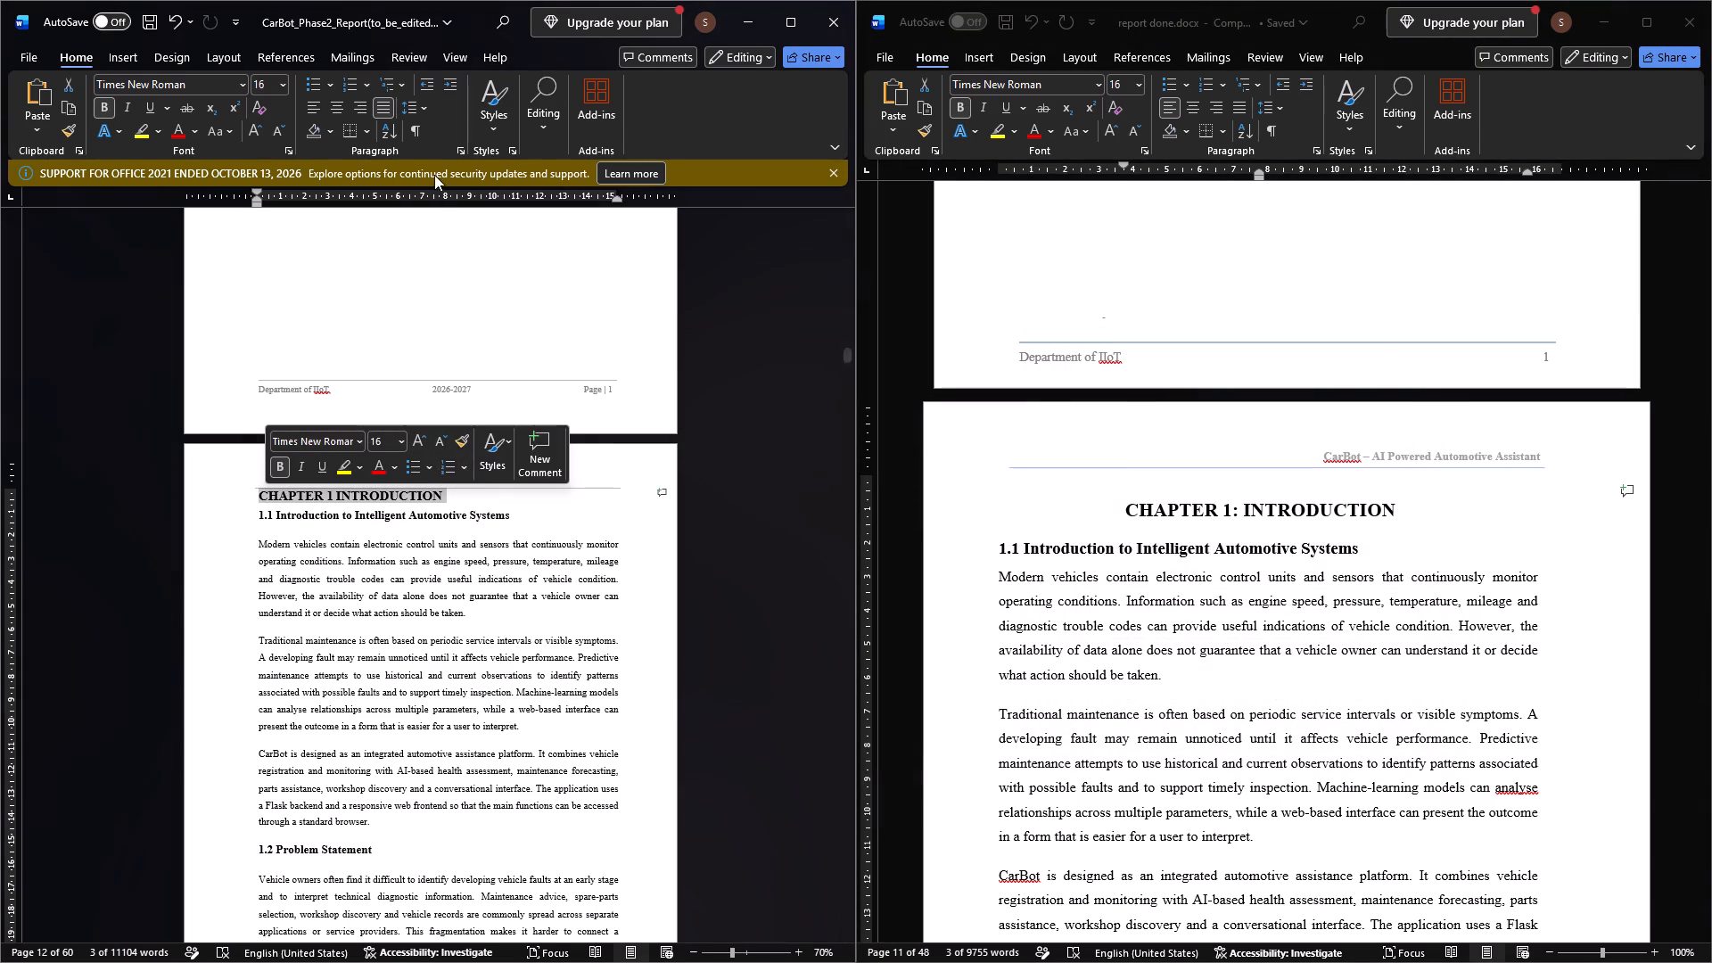
pyautogui.click(456, 149)
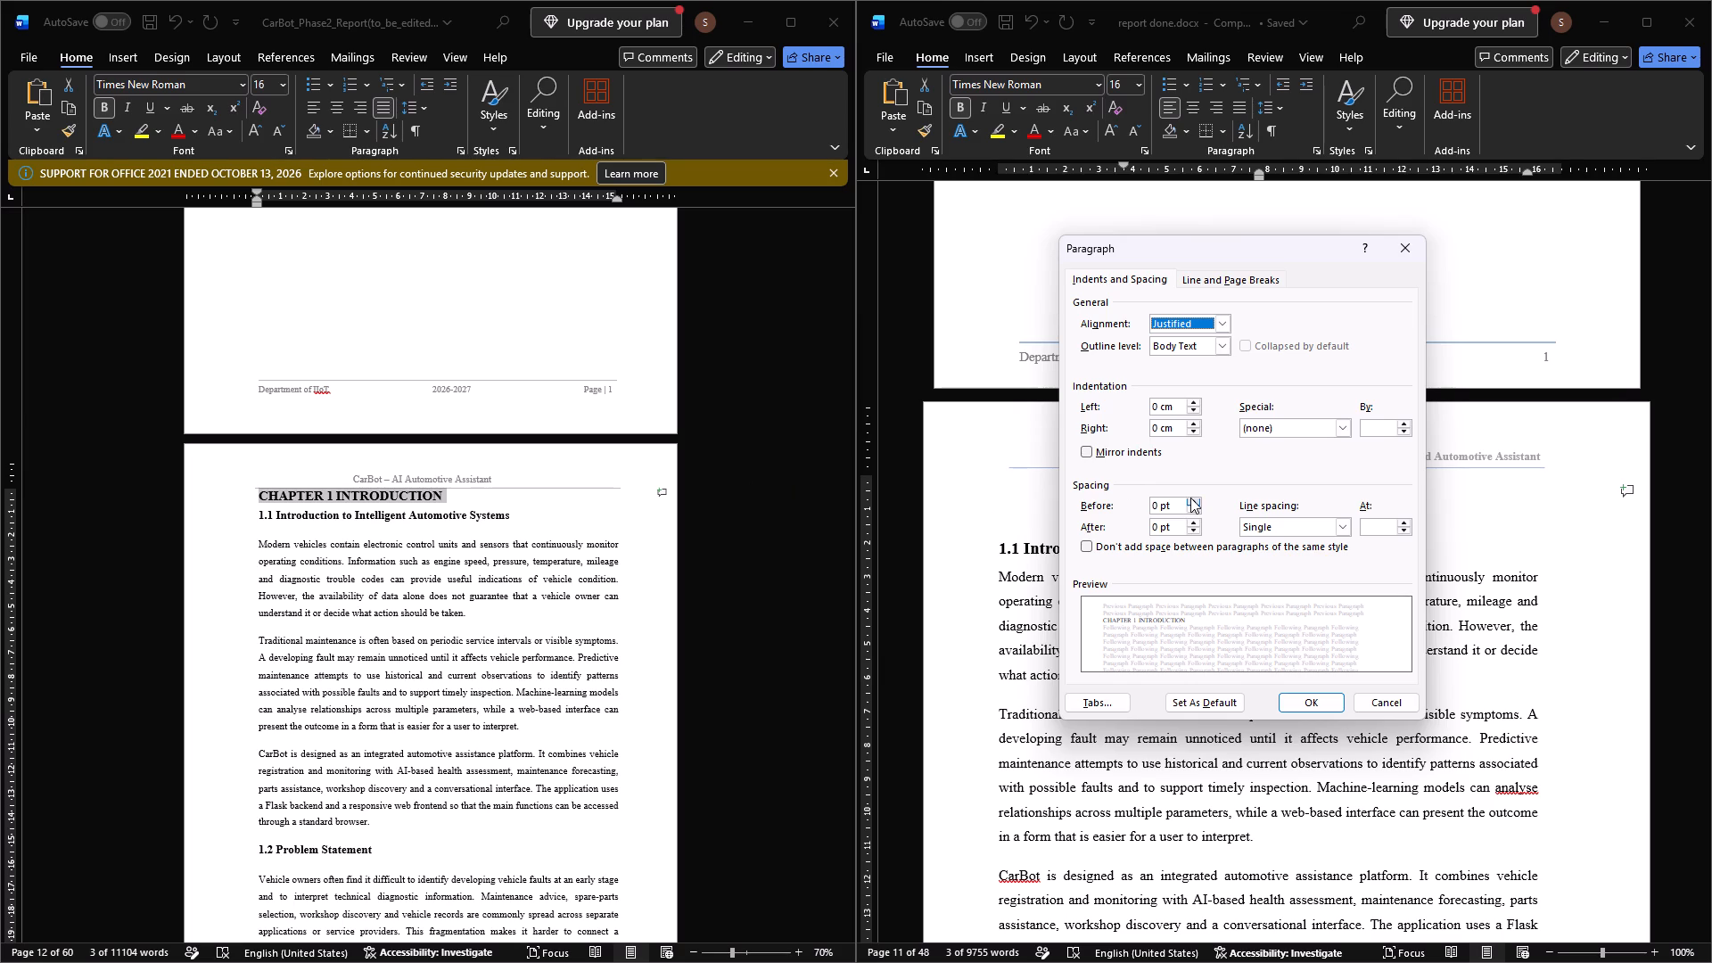
pyautogui.doubleClick(1190, 498)
pyautogui.click(1190, 498)
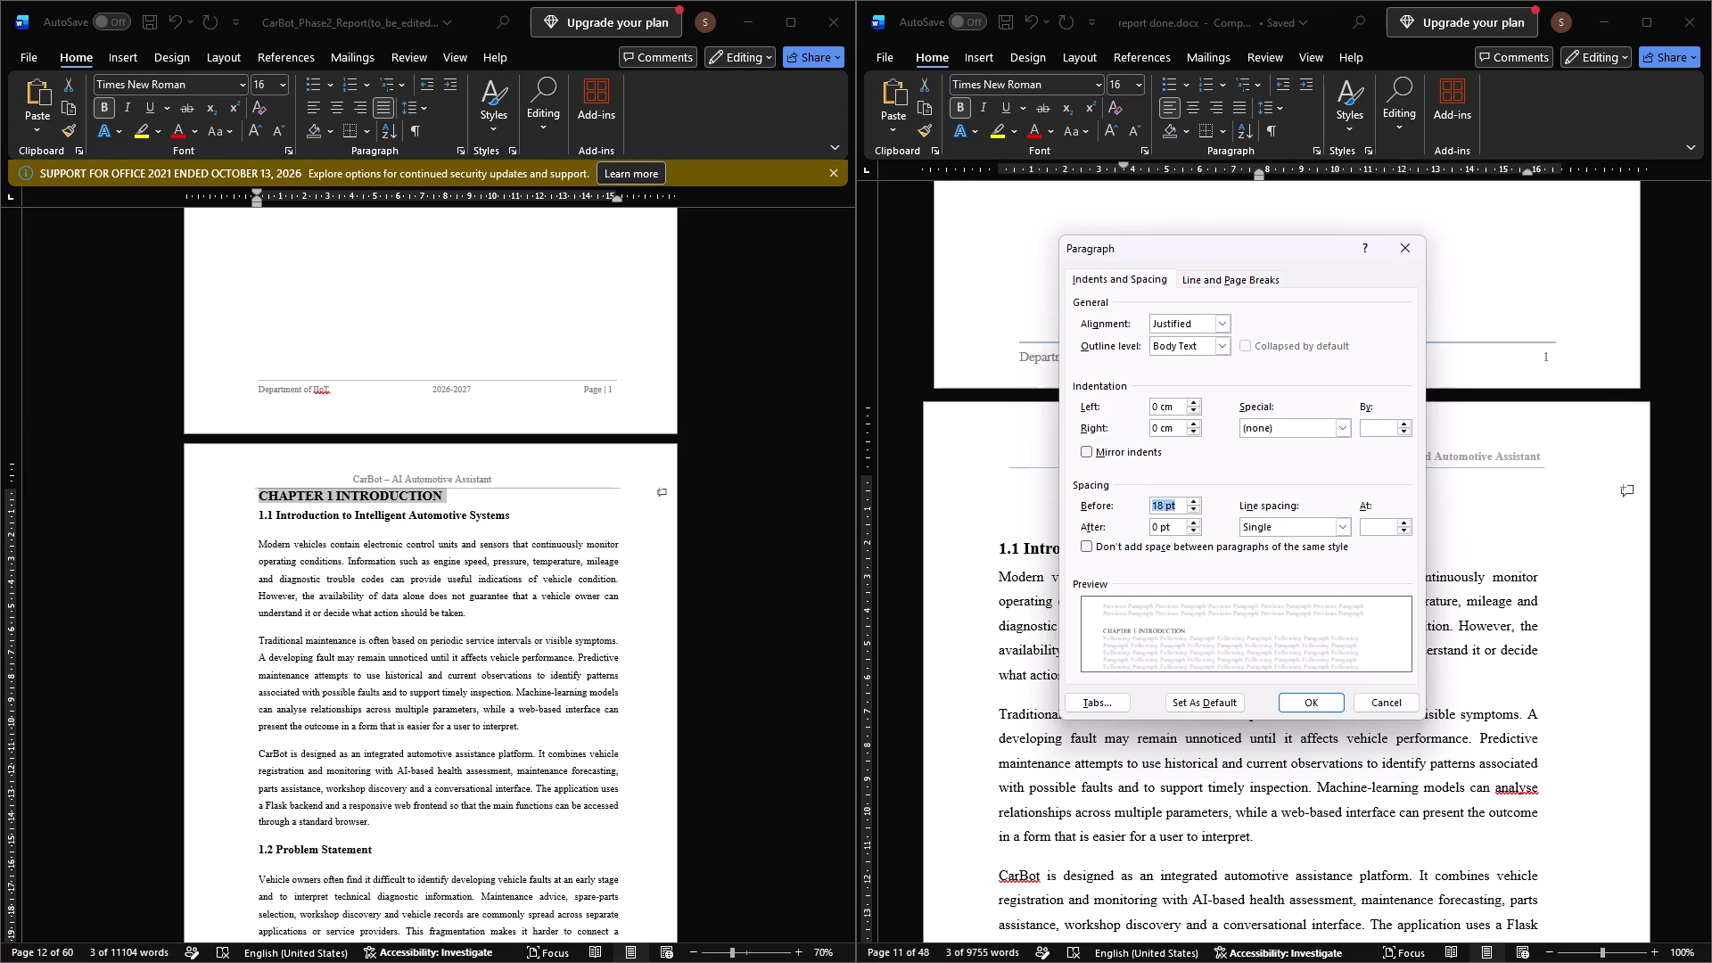
pyautogui.click(1160, 502)
pyautogui.press('Right')
pyautogui.press('BackSpace')
pyautogui.press('6')
pyautogui.click(1195, 524)
pyautogui.click(1305, 696)
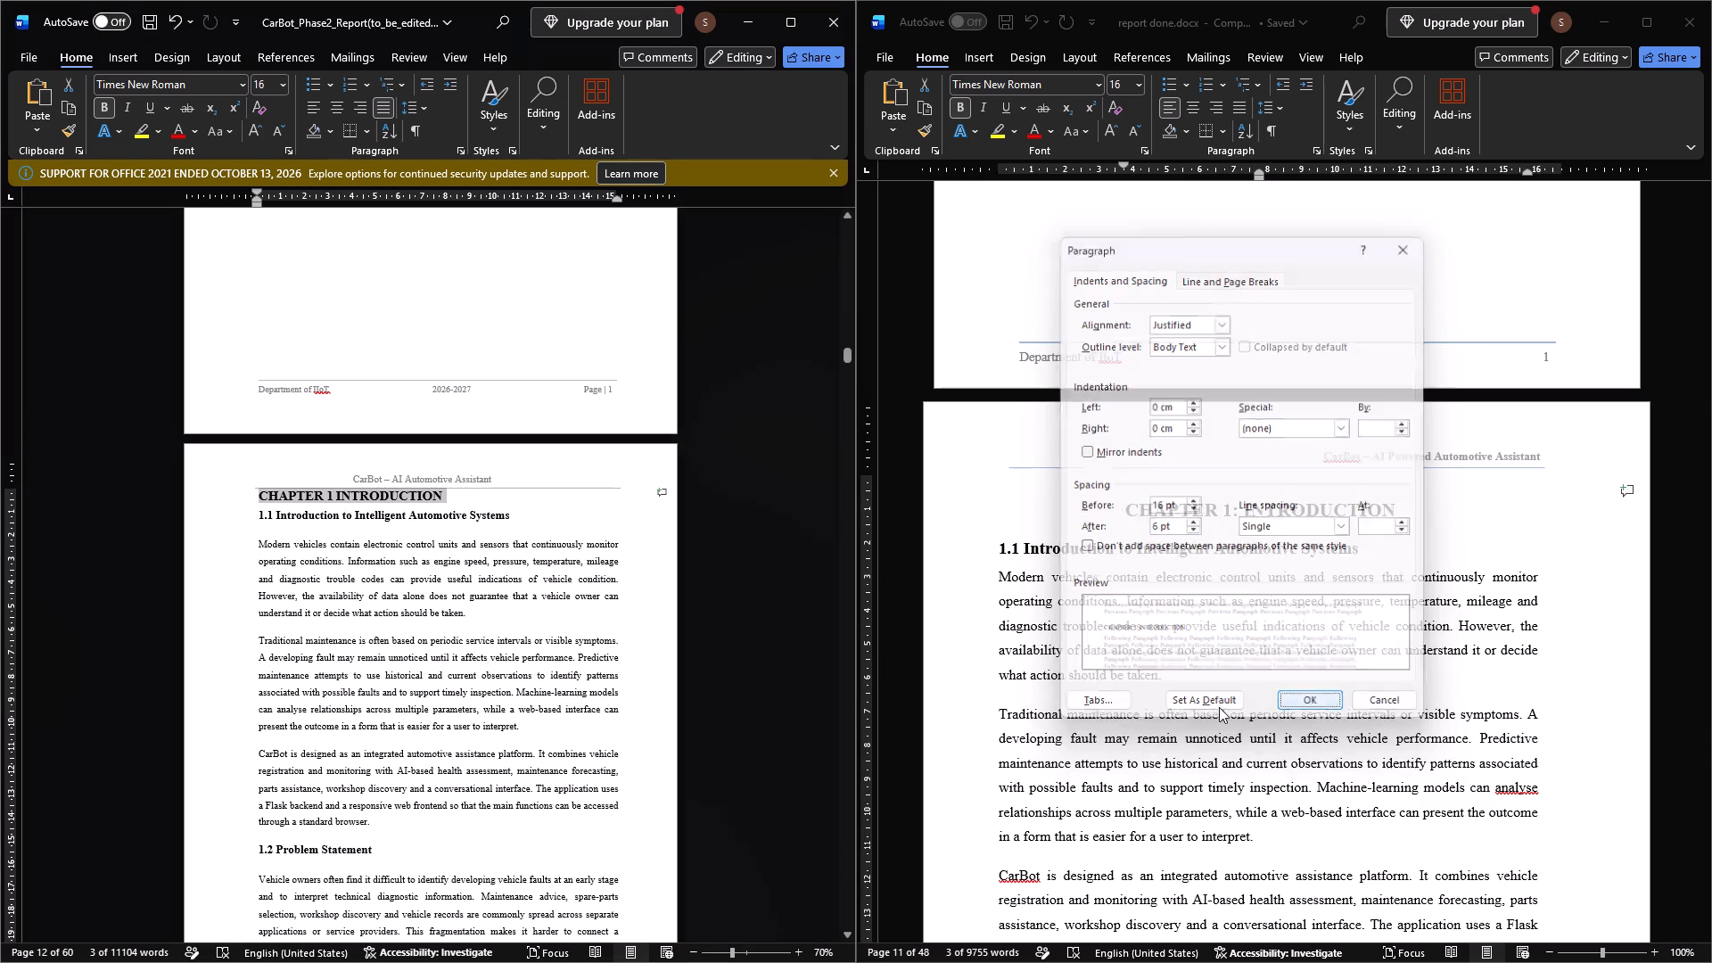
pyautogui.click(521, 565)
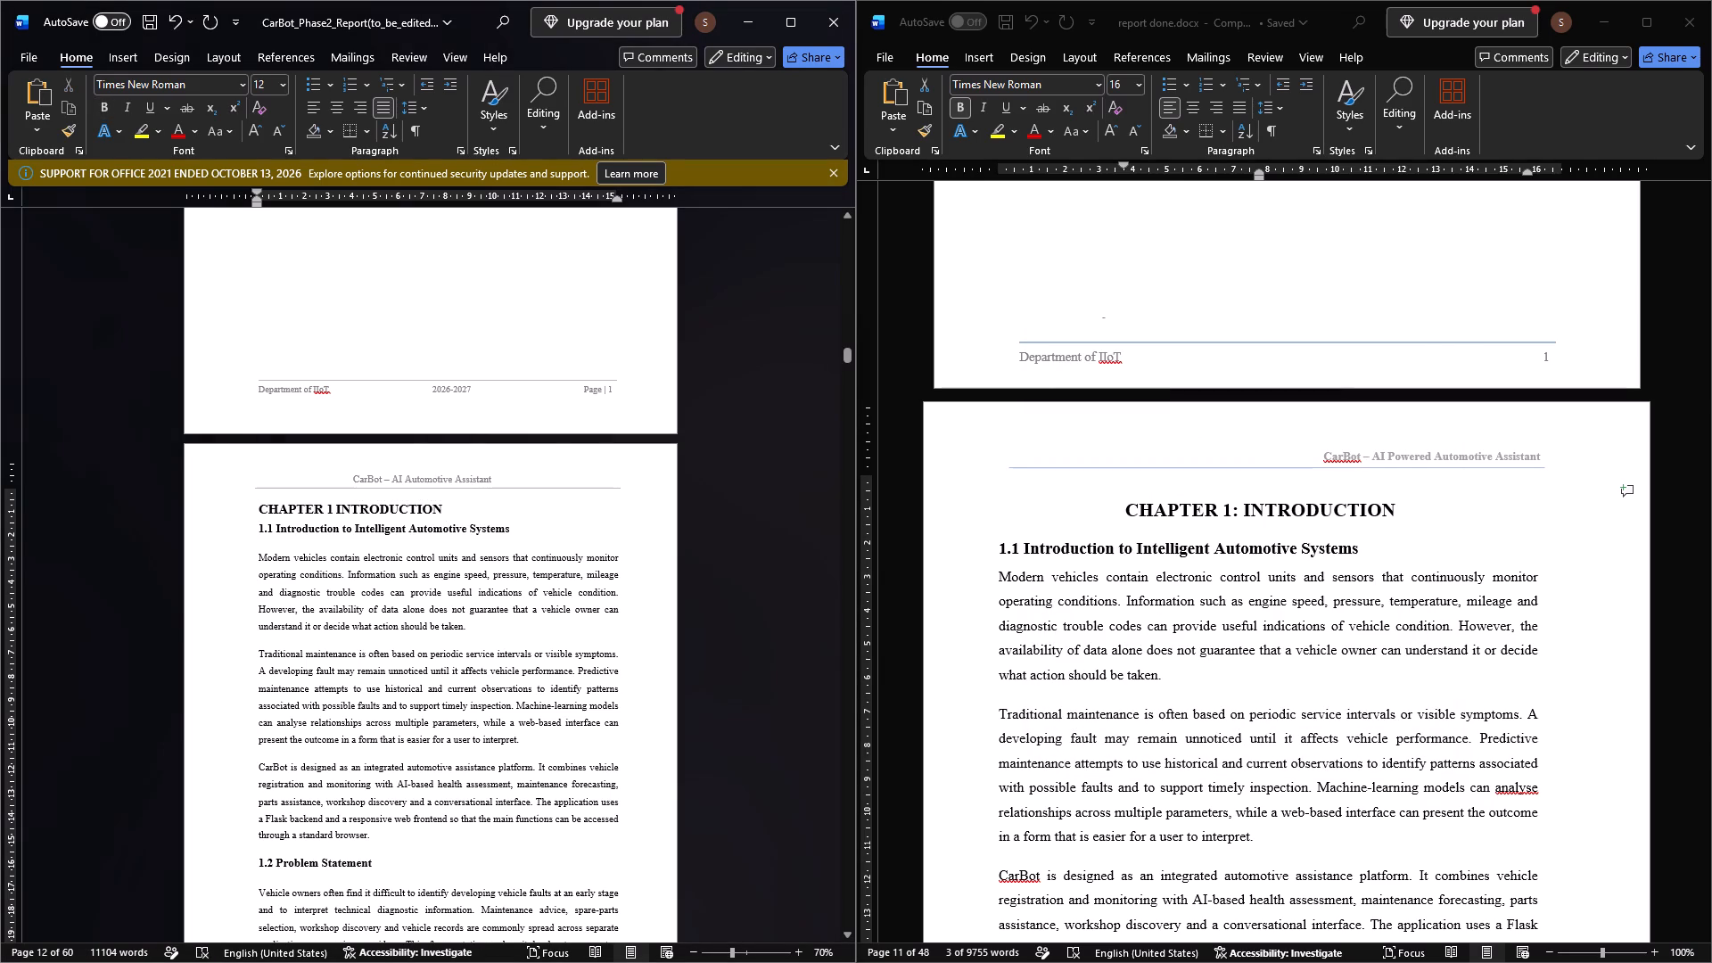
# Indent the CHAPTER 1 INTRODUCTION heading above section 1.1 toward the page centre, with a first-line indent of about 3 cm.
pyautogui.click(1233, 506)
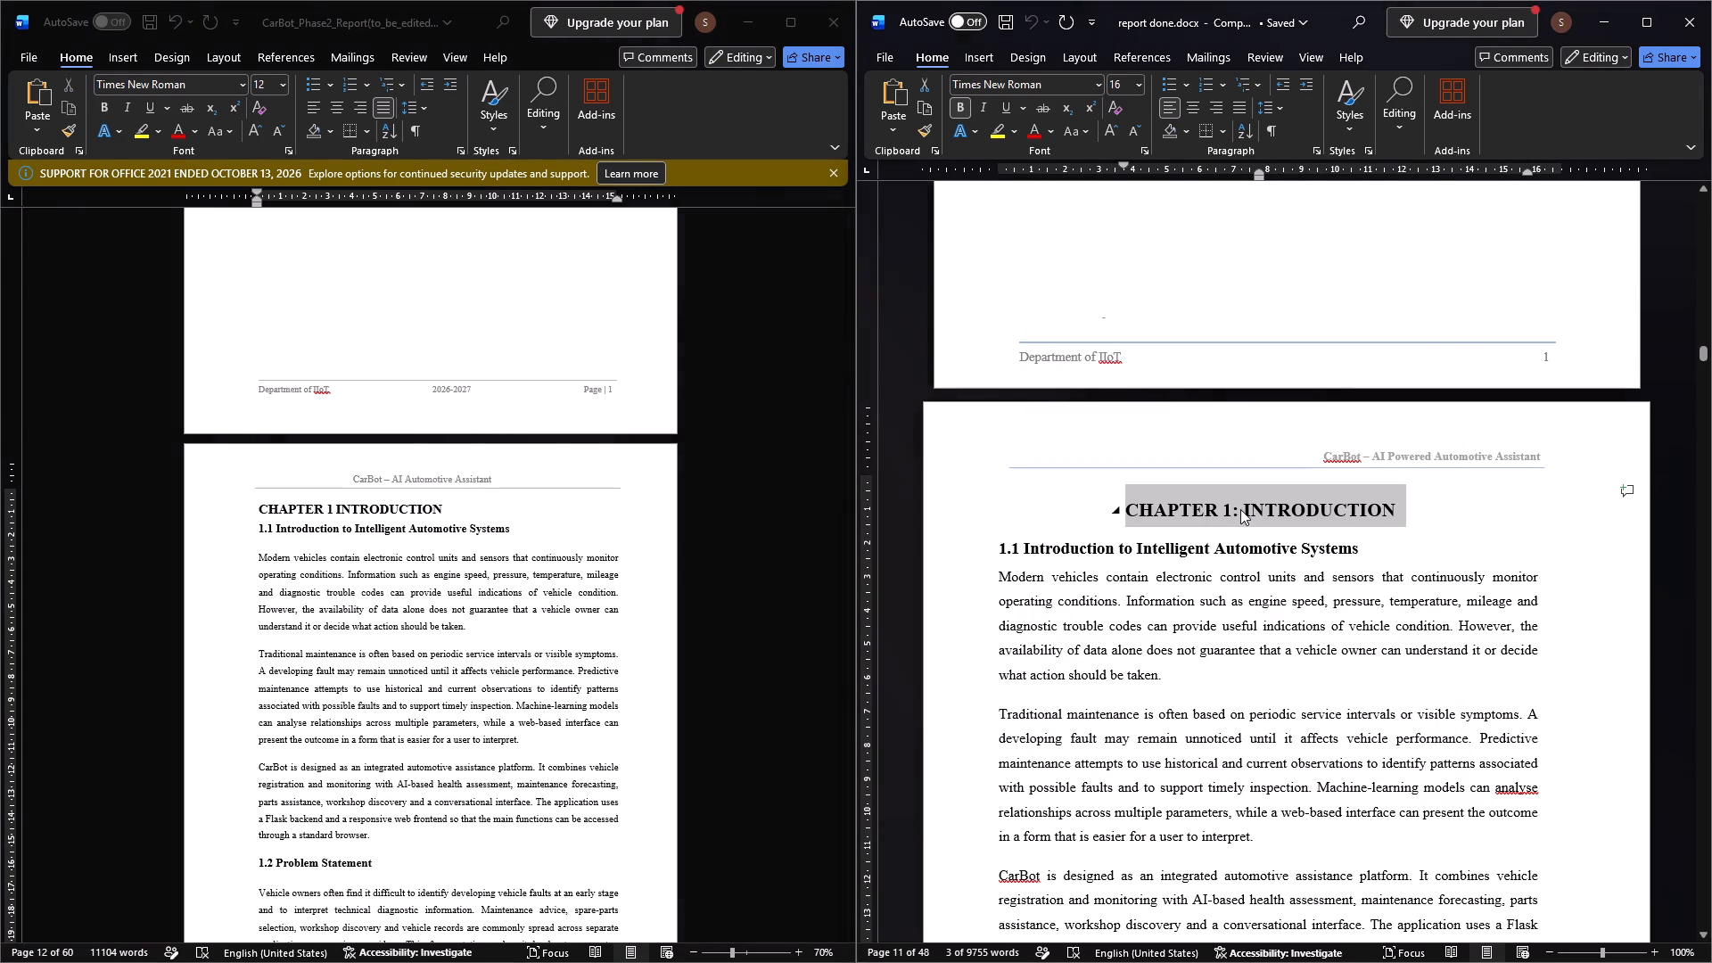
pyautogui.click(1240, 509)
pyautogui.doubleClick(1240, 509)
pyautogui.click(253, 509)
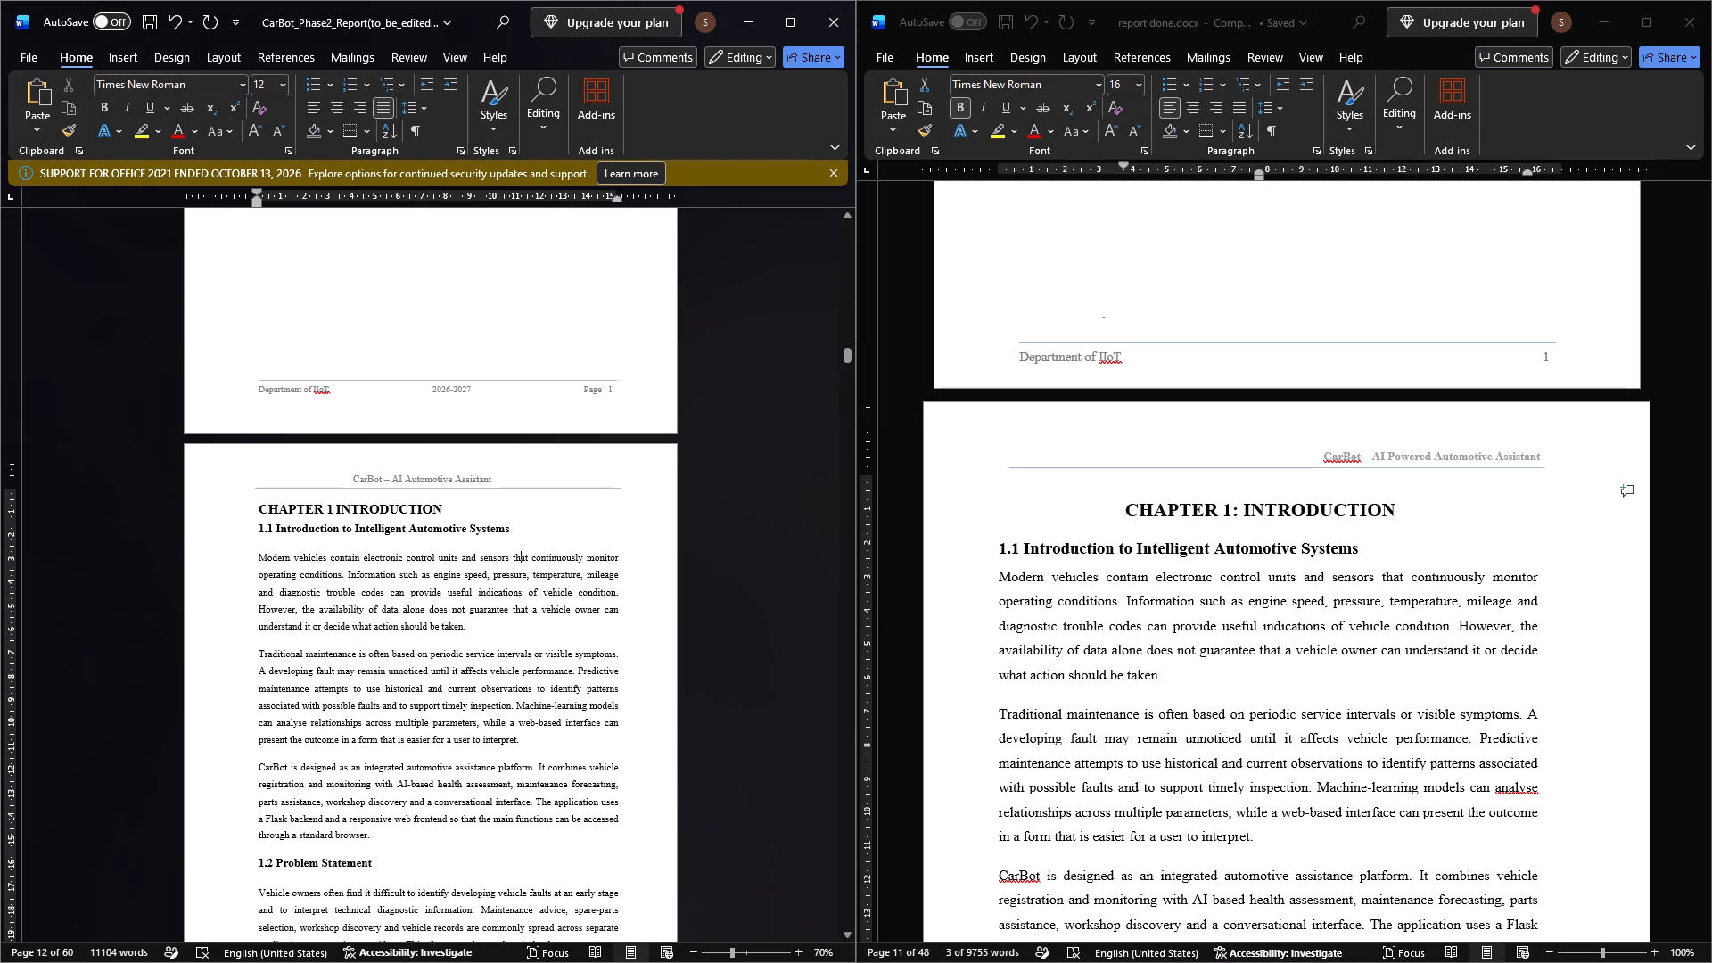
pyautogui.click(259, 507)
pyautogui.press('Tab')
pyautogui.press('Tab')
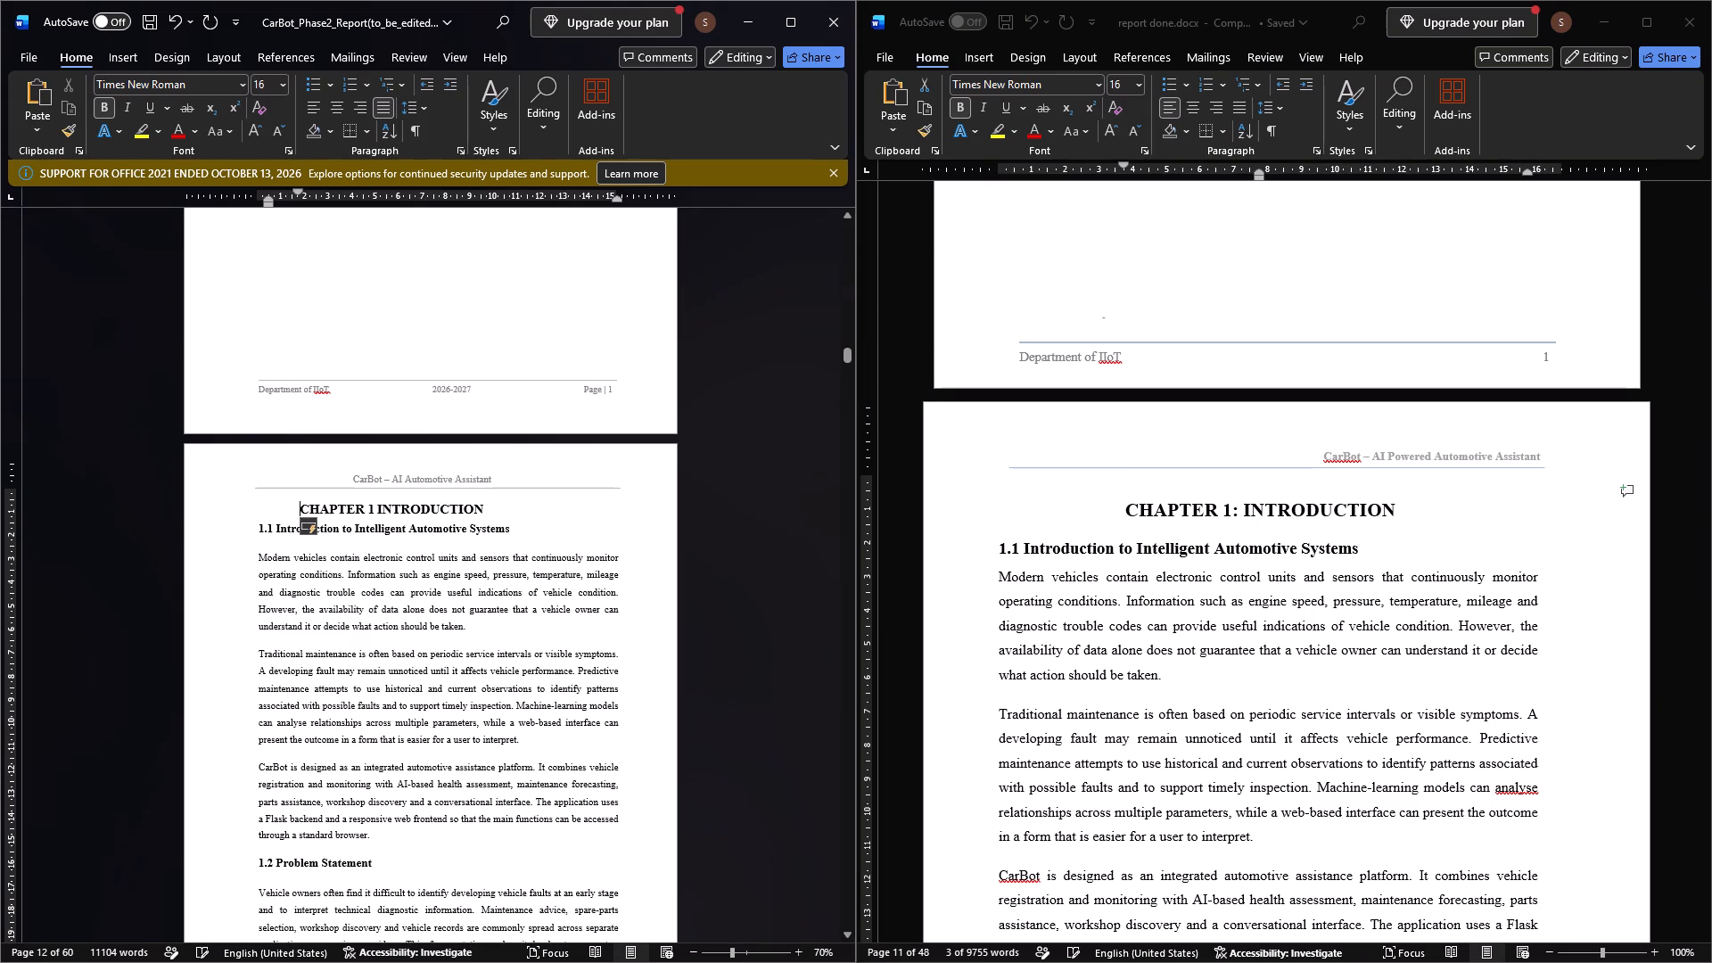
pyautogui.press('Tab')
pyautogui.press('Tab')
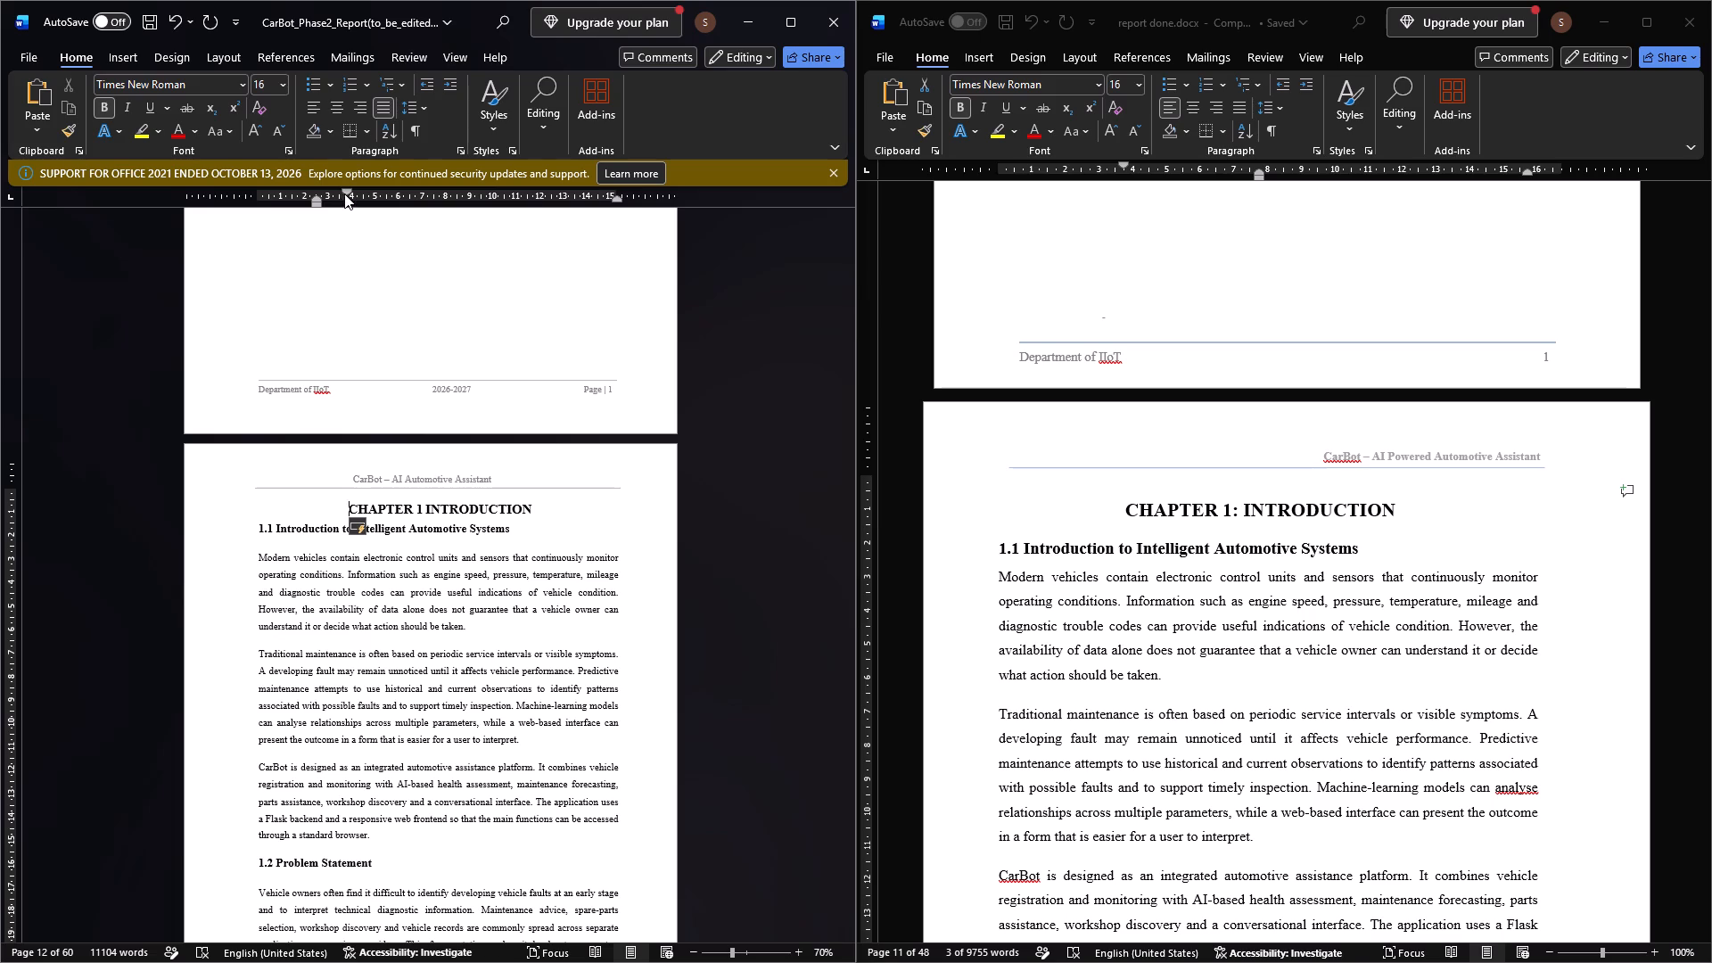
pyautogui.moveTo(344, 193); pyautogui.dragTo(335, 193)
pyautogui.moveTo(343, 187); pyautogui.dragTo(339, 189)
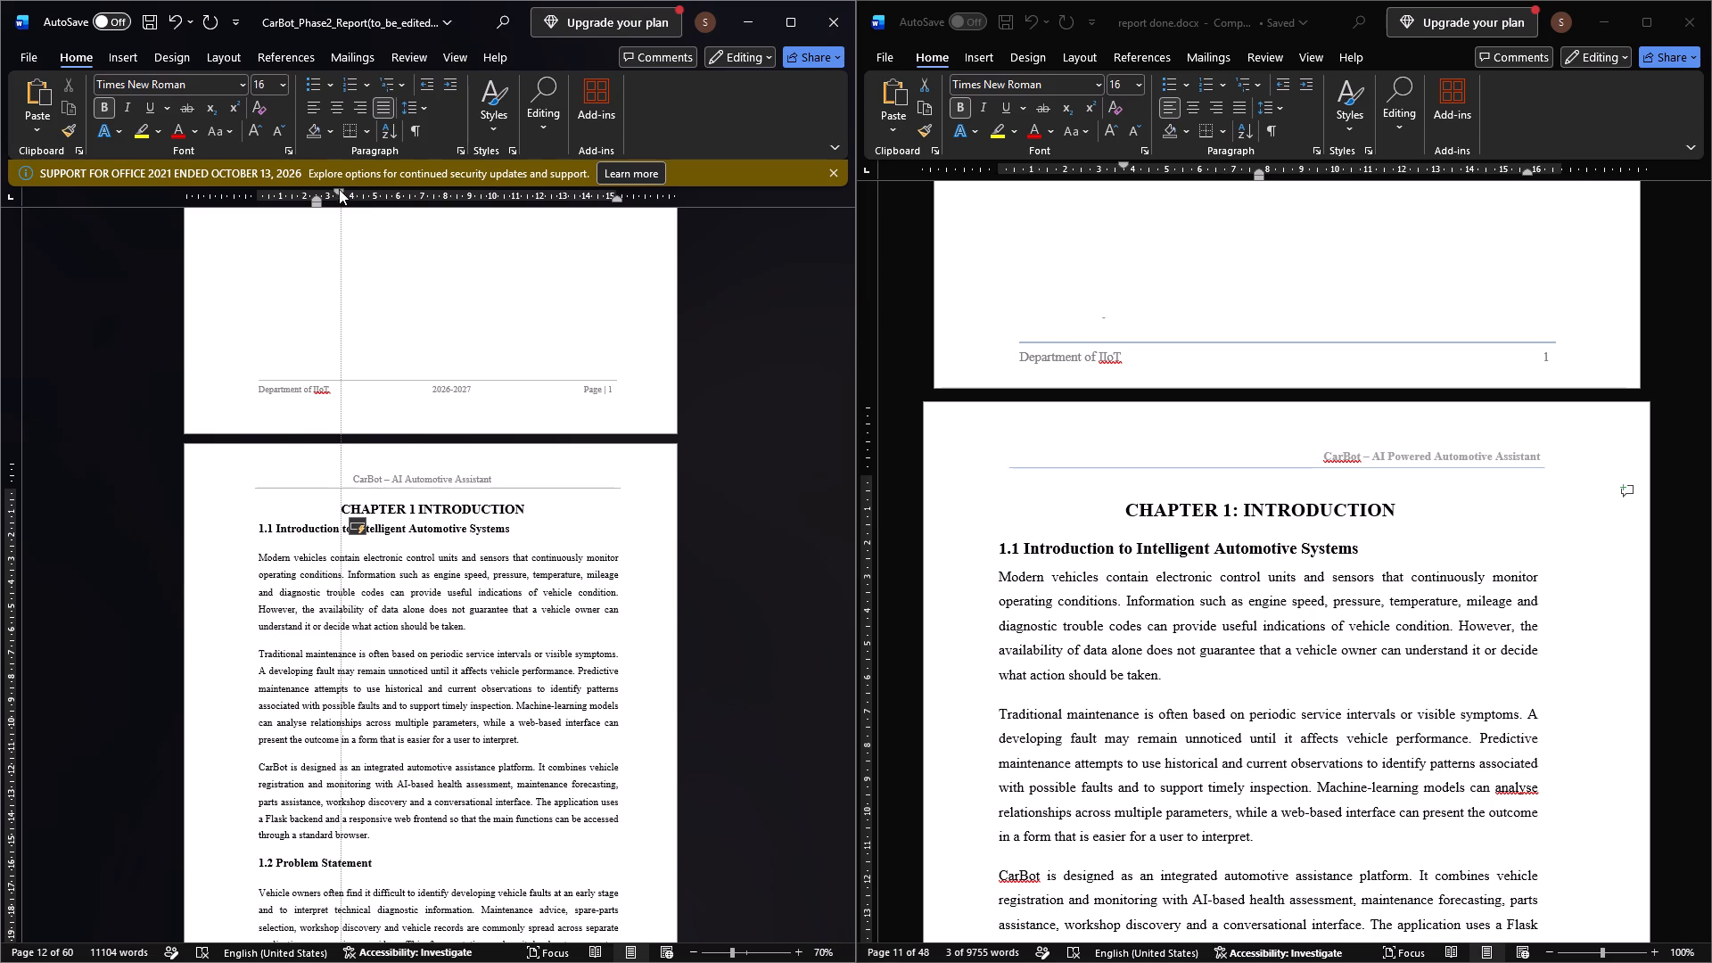
pyautogui.moveTo(339, 189); pyautogui.dragTo(333, 189)
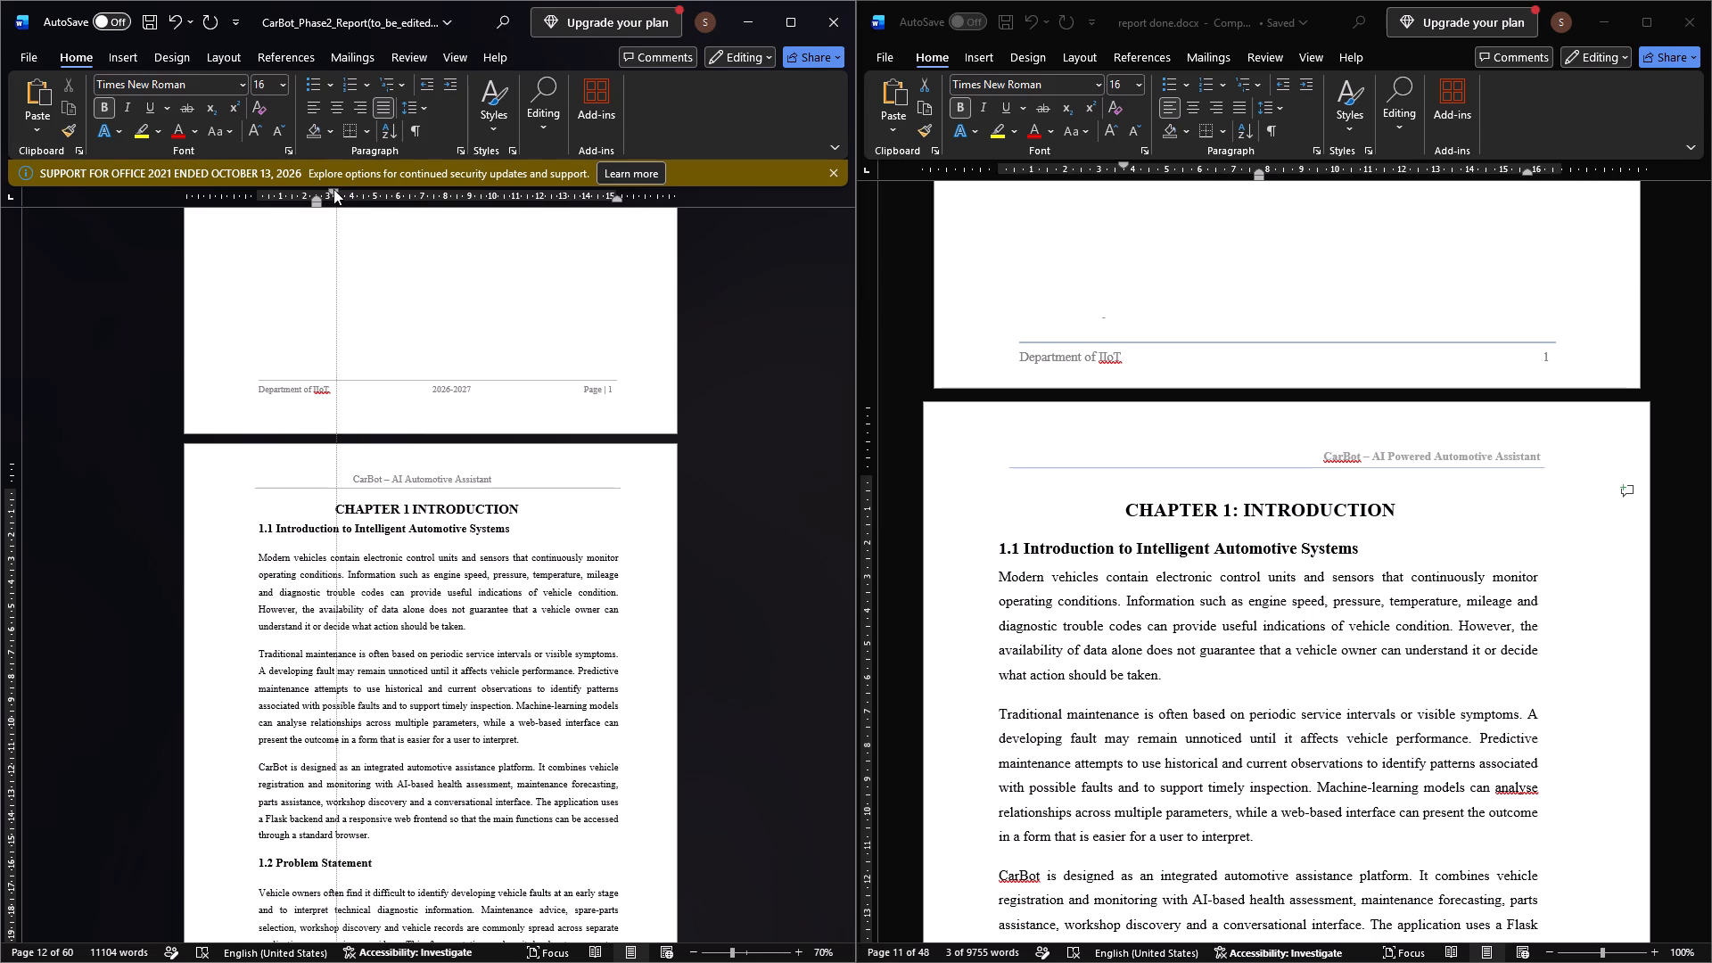
pyautogui.moveTo(333, 189); pyautogui.dragTo(331, 189)
pyautogui.scroll(-3, 414, 471)
pyautogui.keyDown('ctrl'); pyautogui.scroll(1, 414, 471); pyautogui.keyUp('ctrl')
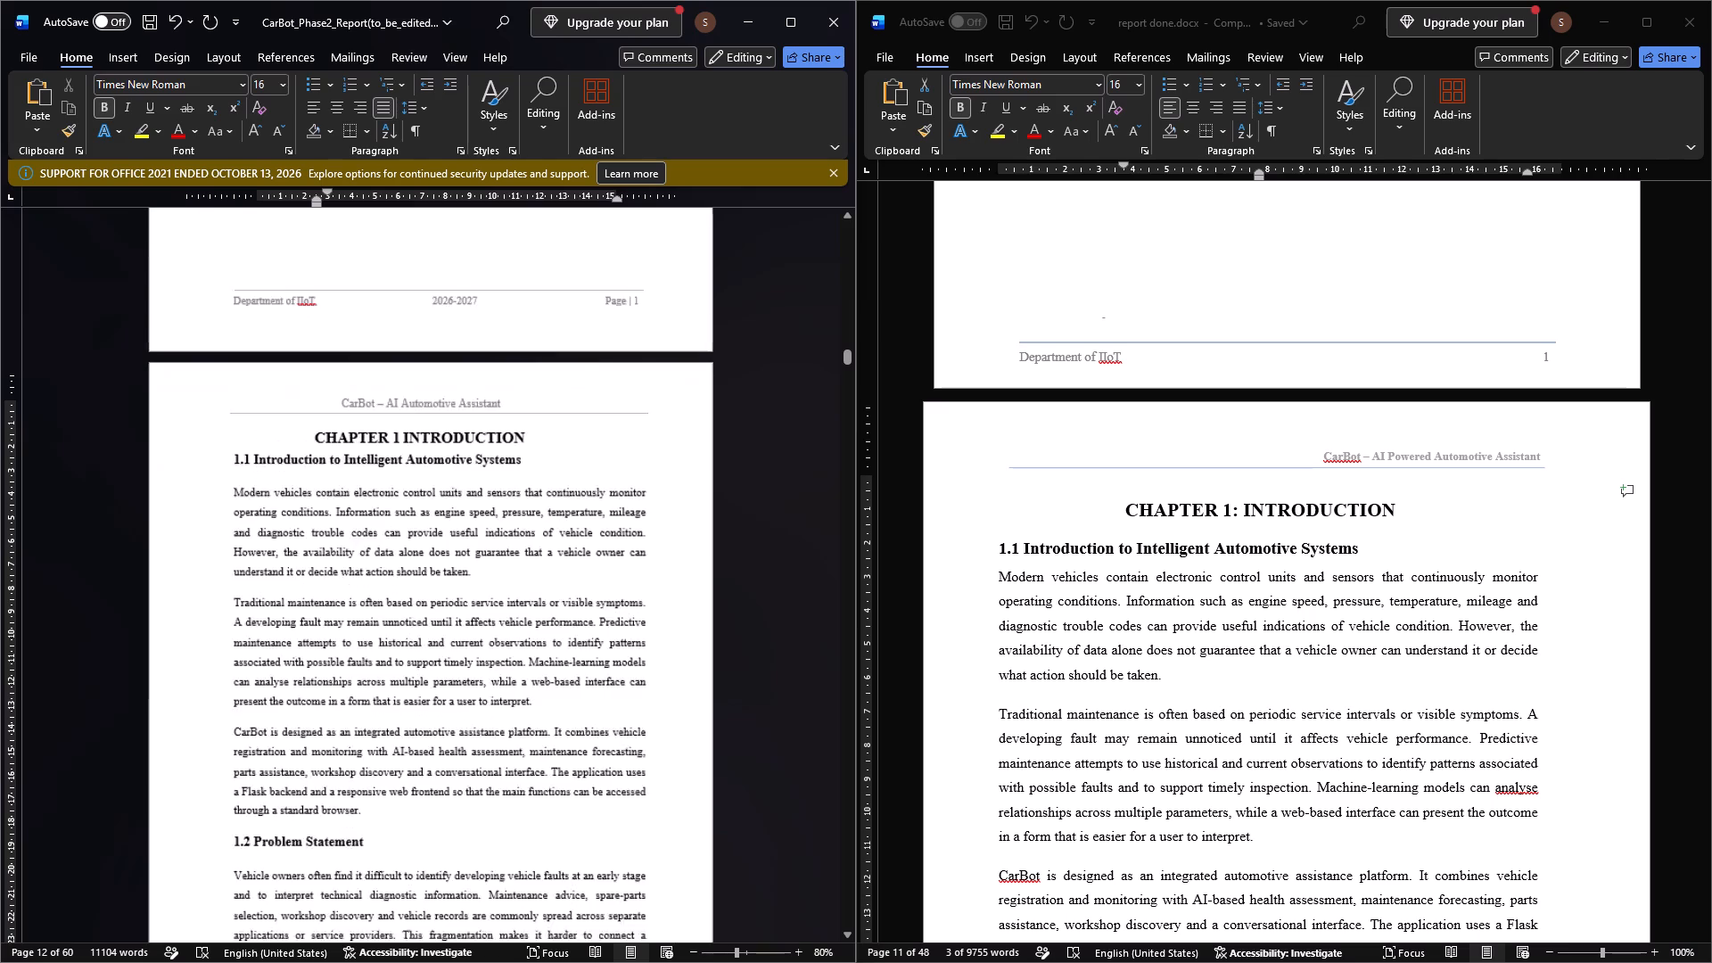
pyautogui.keyDown('ctrl'); pyautogui.scroll(4, 414, 471); pyautogui.keyUp('ctrl')
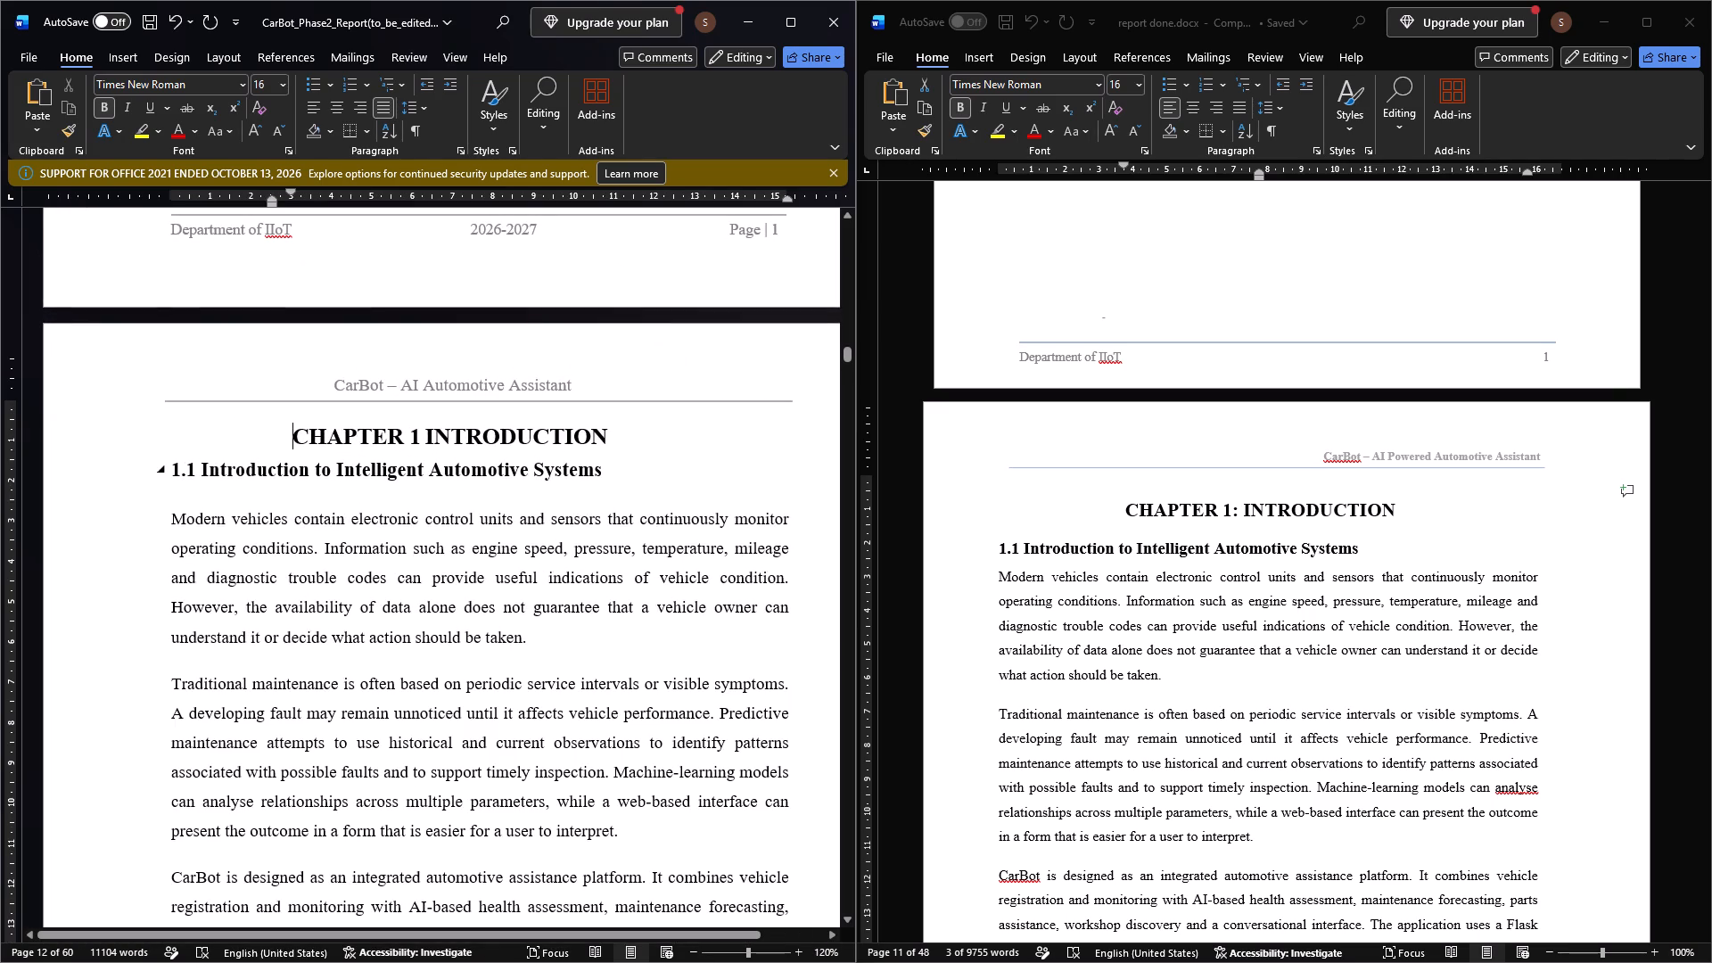
# Insert five spaces before CHAPTER 1 INTRODUCTION above section 1.1 to shift the heading closer to the page centre.
pyautogui.hscroll(-1, 427, 471)
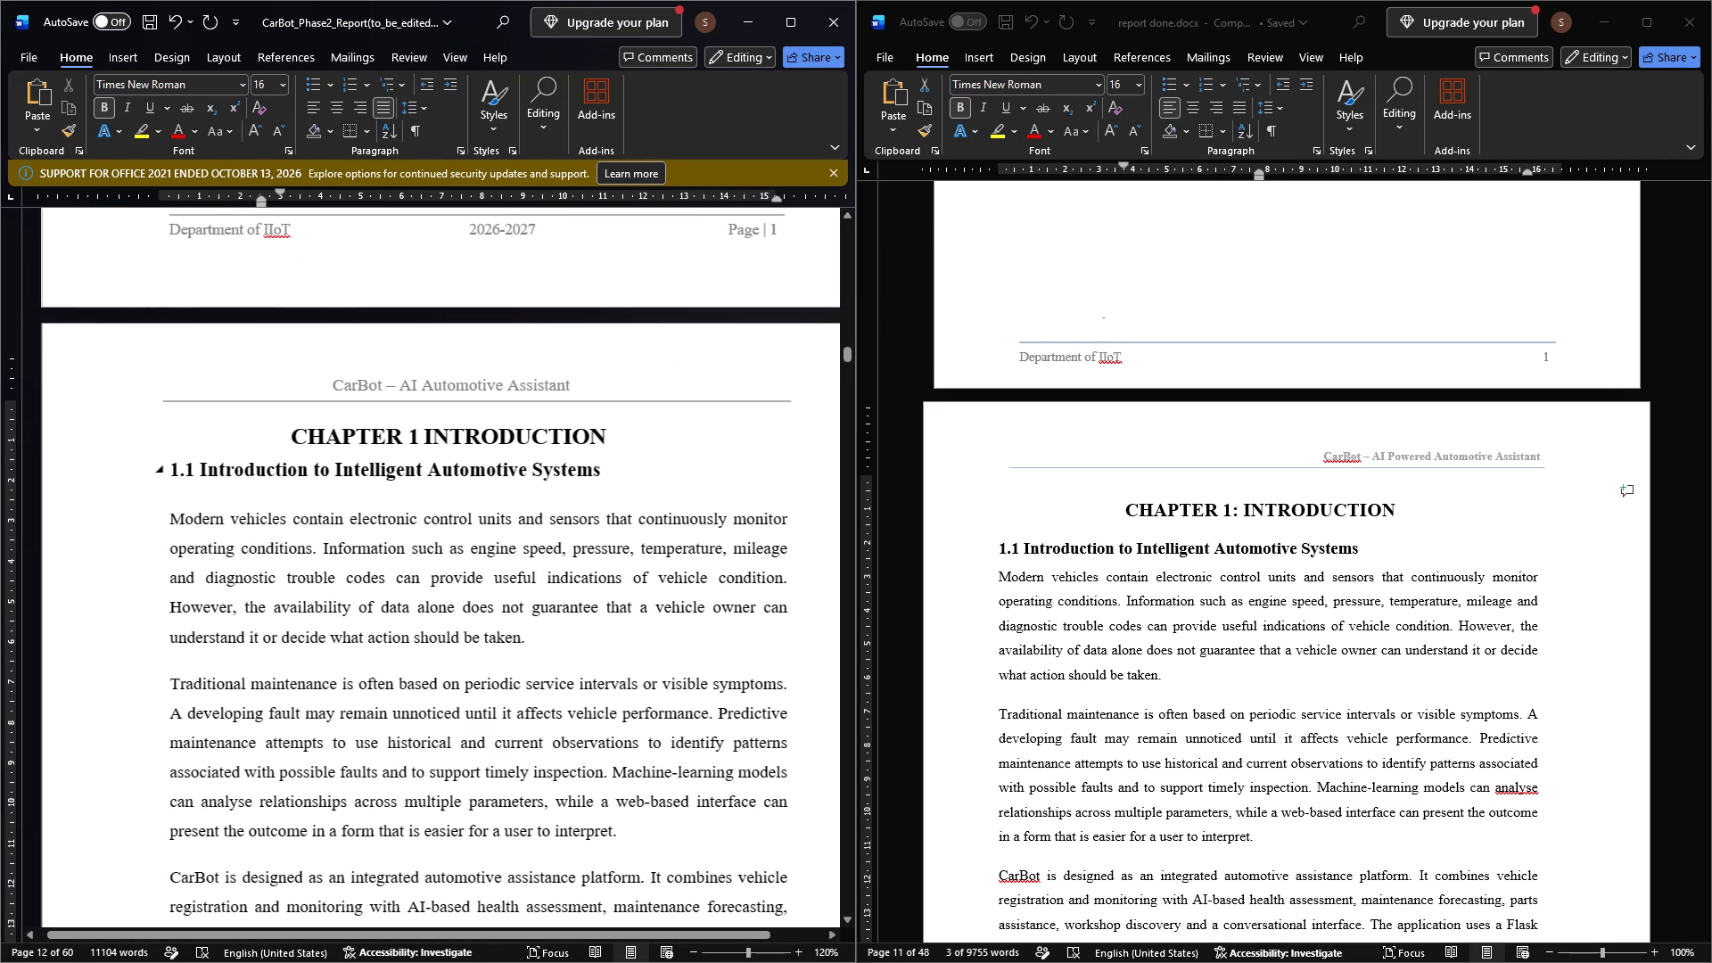
pyautogui.hscroll(-1, 427, 471)
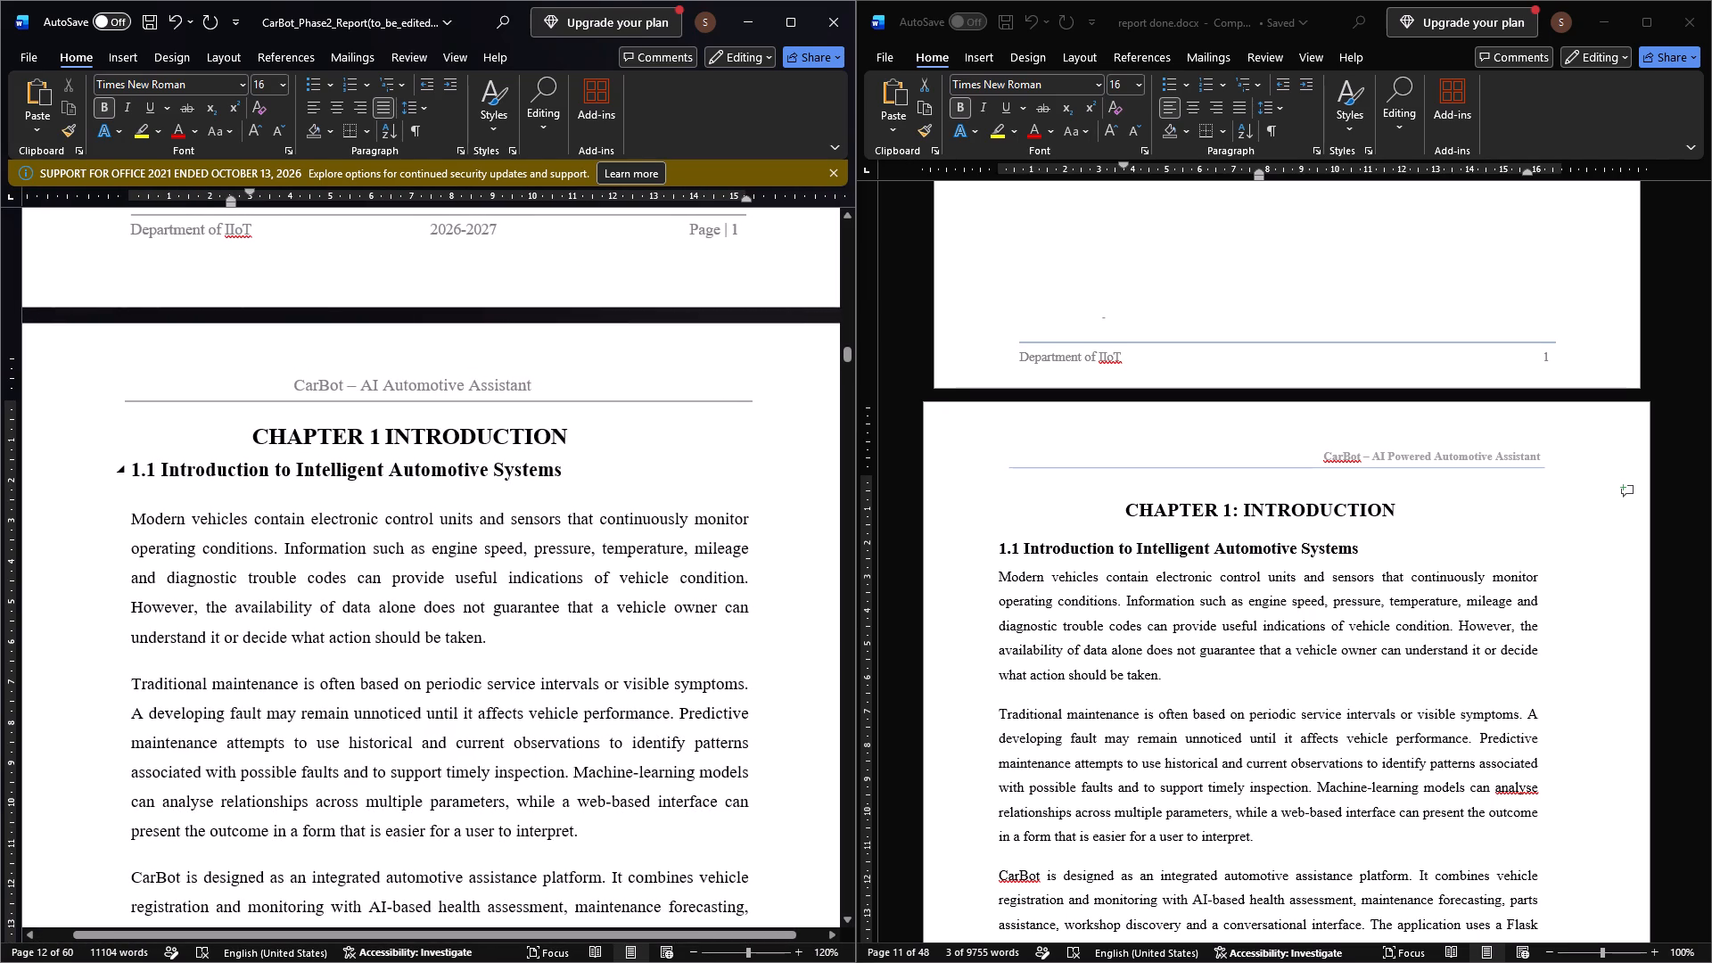
pyautogui.press('space')
pyautogui.press('space')
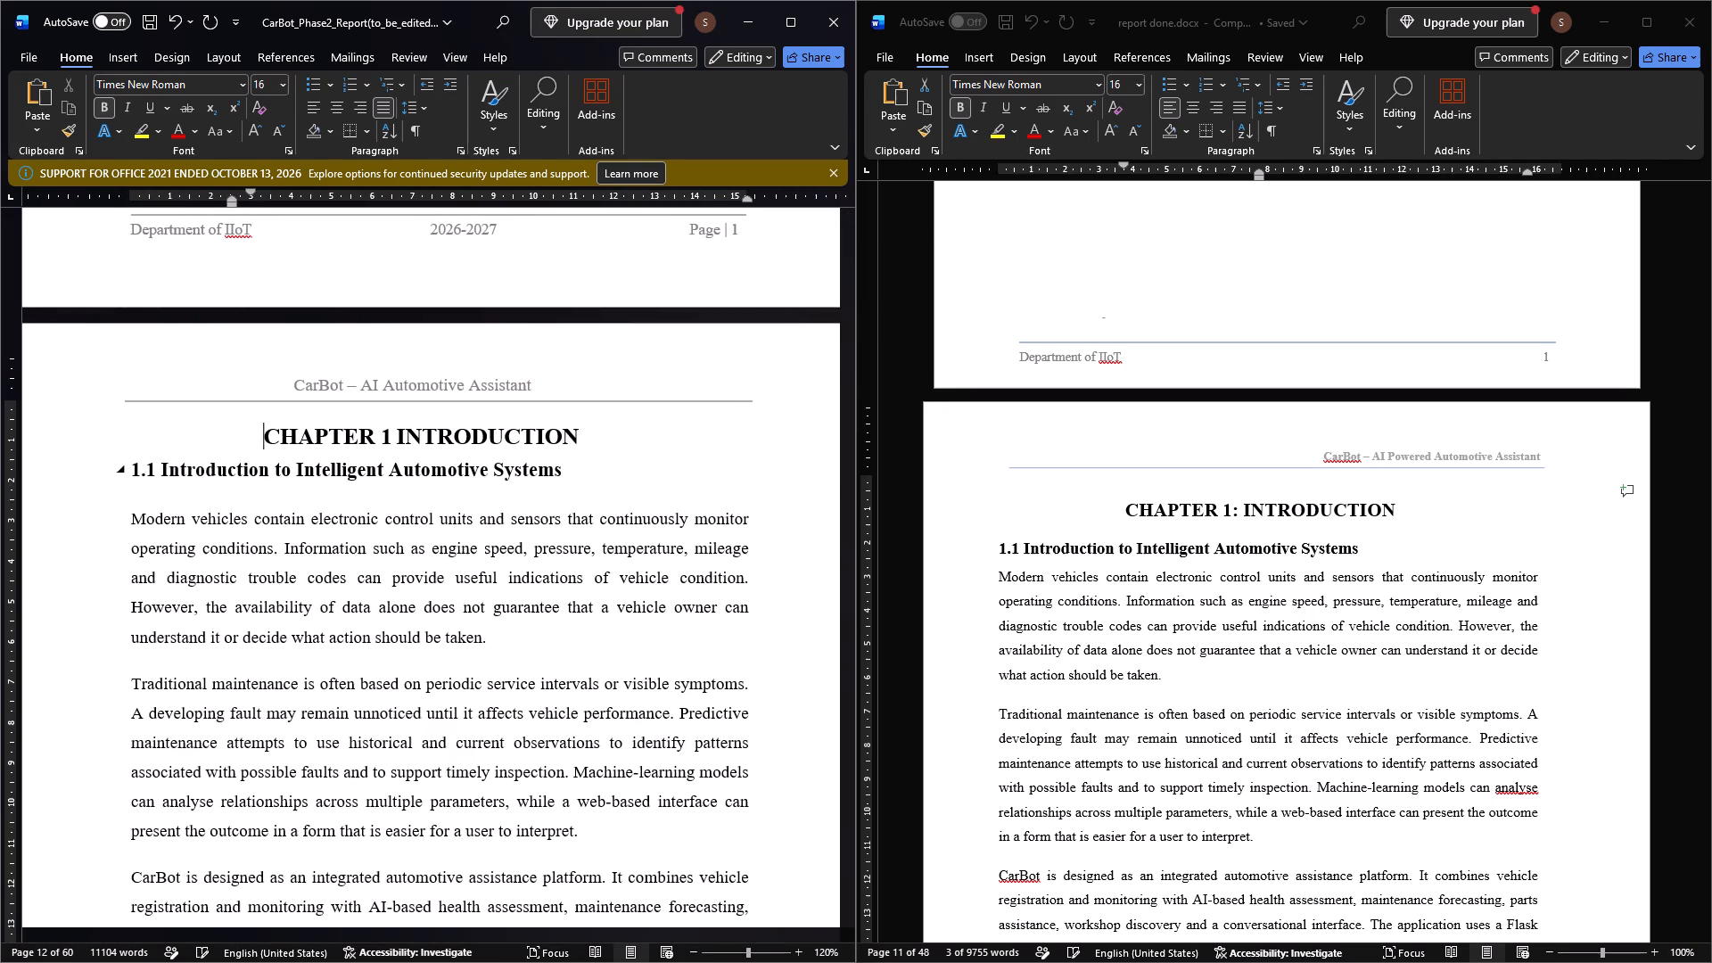
pyautogui.press('space')
pyautogui.press('space')
pyautogui.press('space')
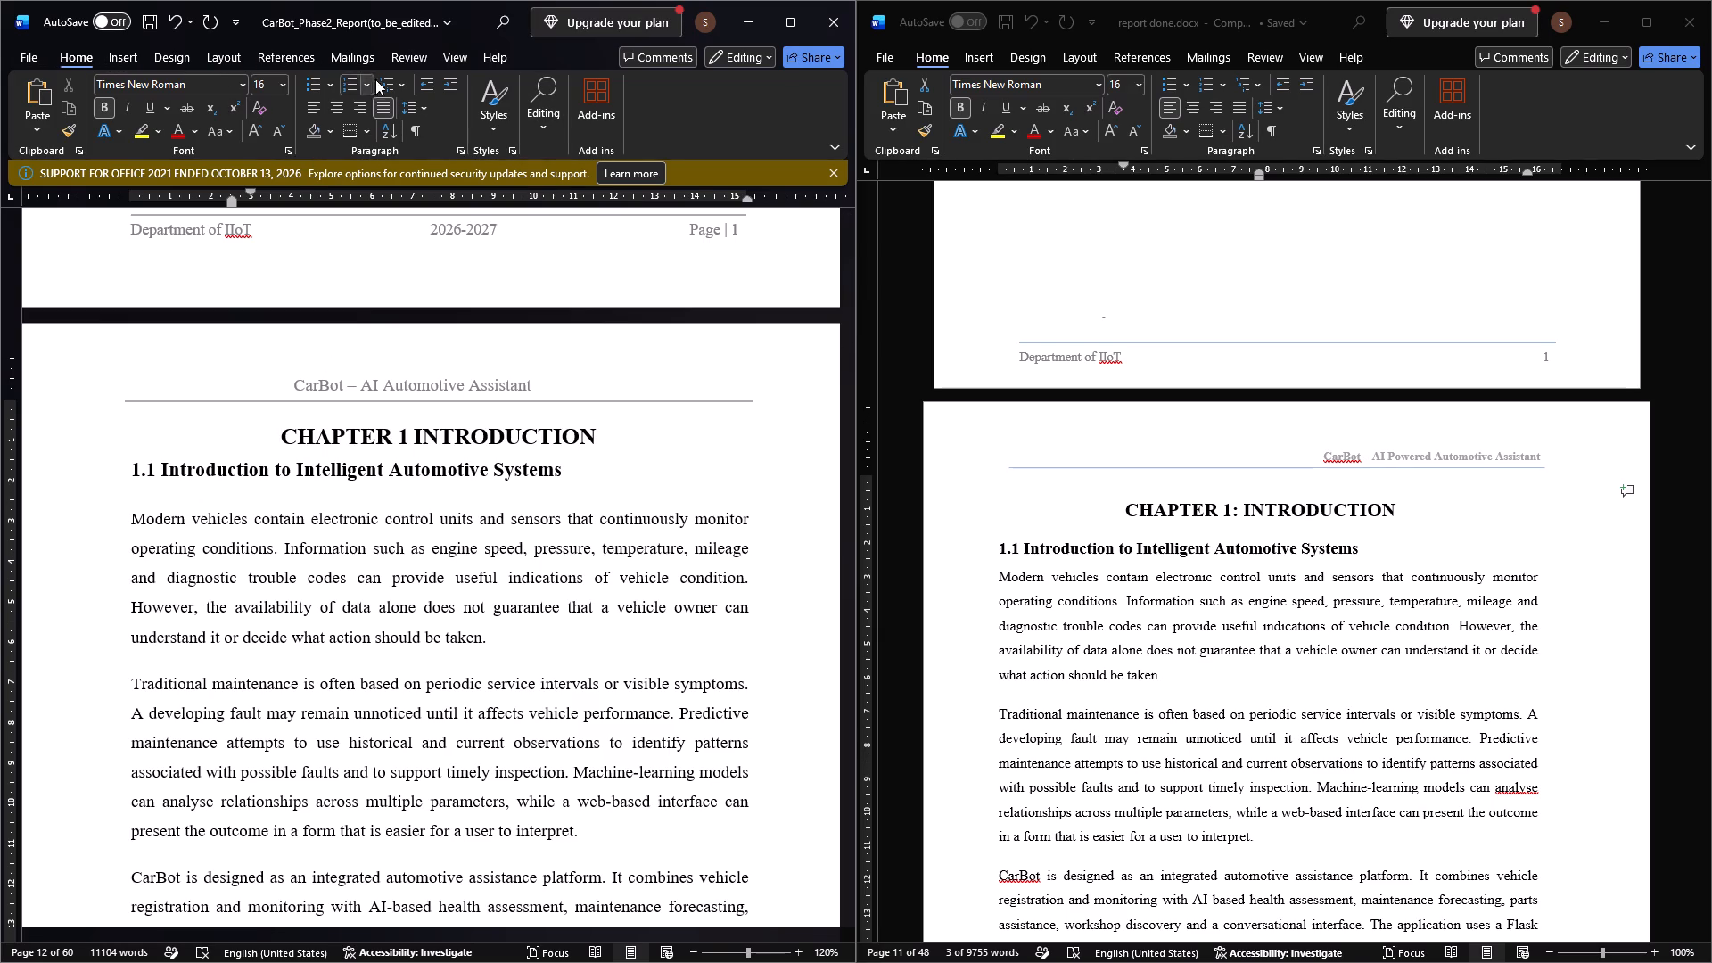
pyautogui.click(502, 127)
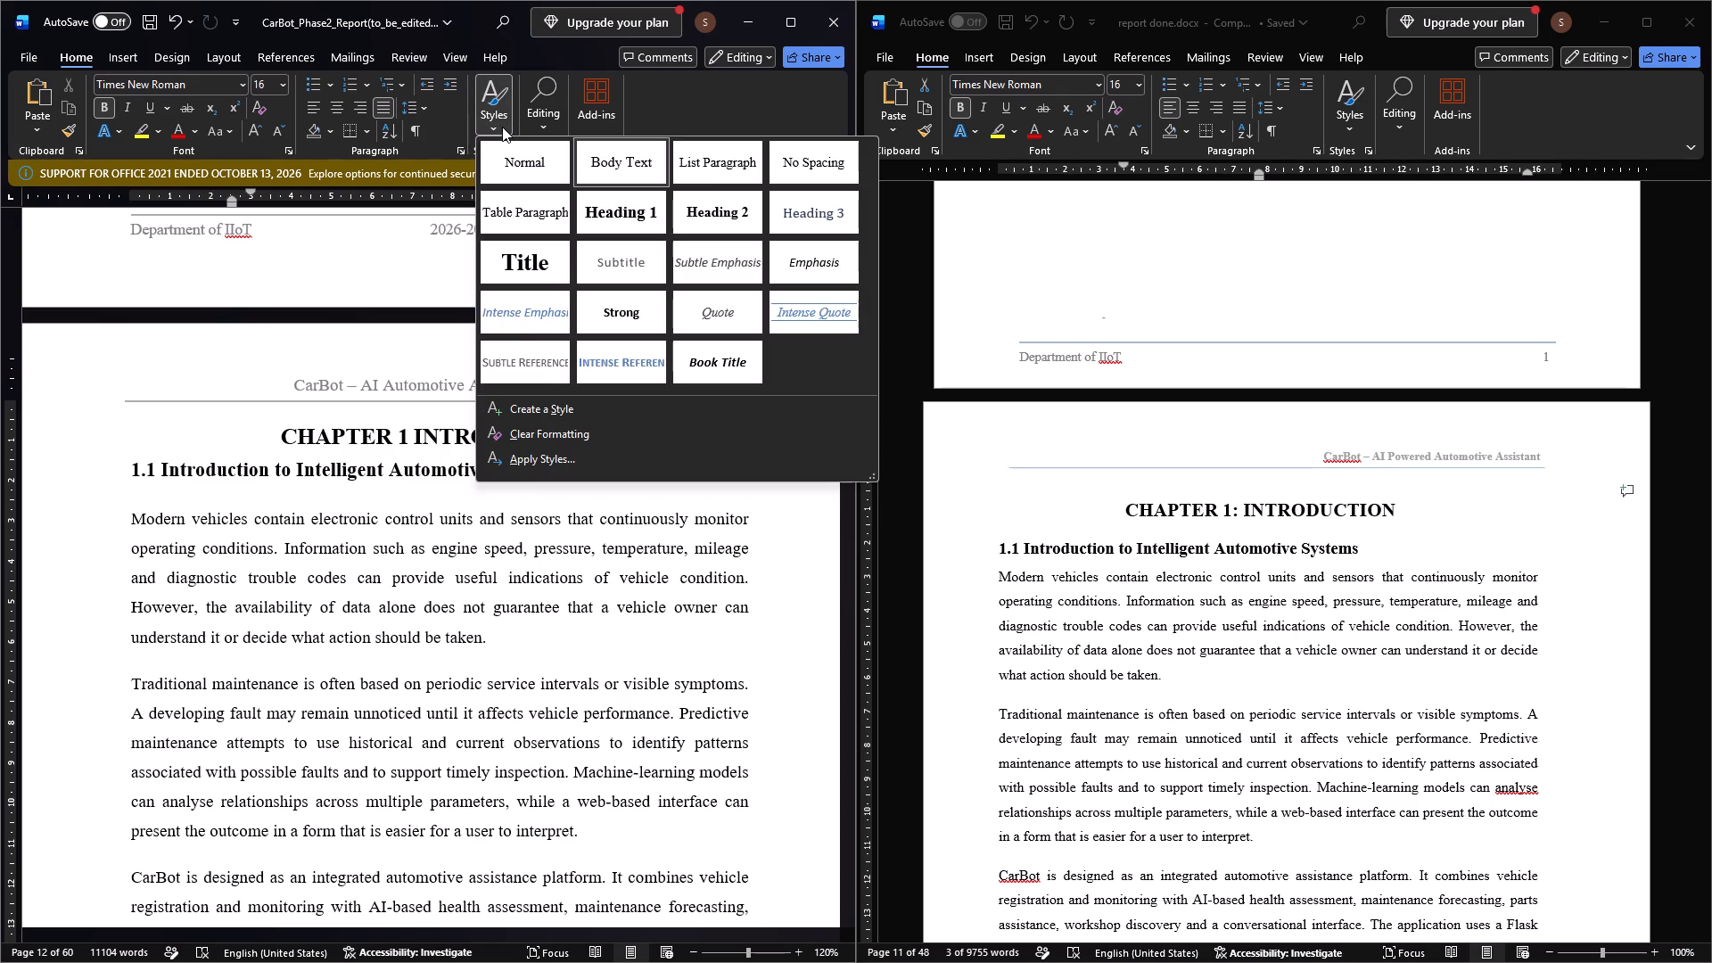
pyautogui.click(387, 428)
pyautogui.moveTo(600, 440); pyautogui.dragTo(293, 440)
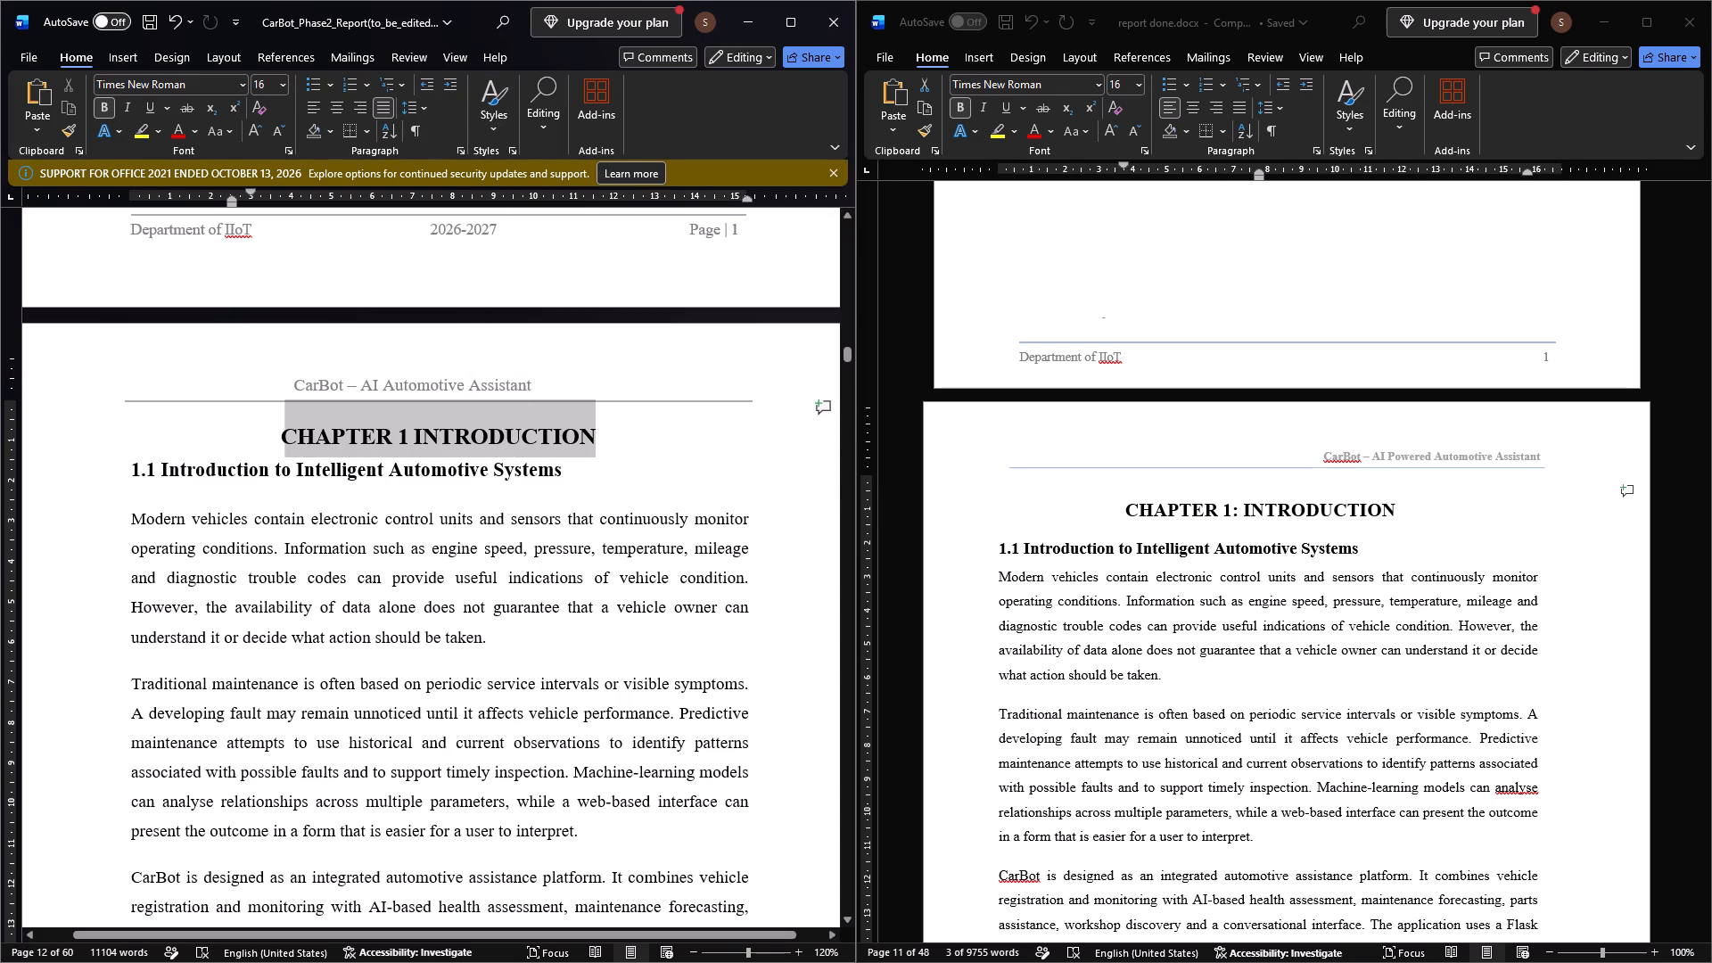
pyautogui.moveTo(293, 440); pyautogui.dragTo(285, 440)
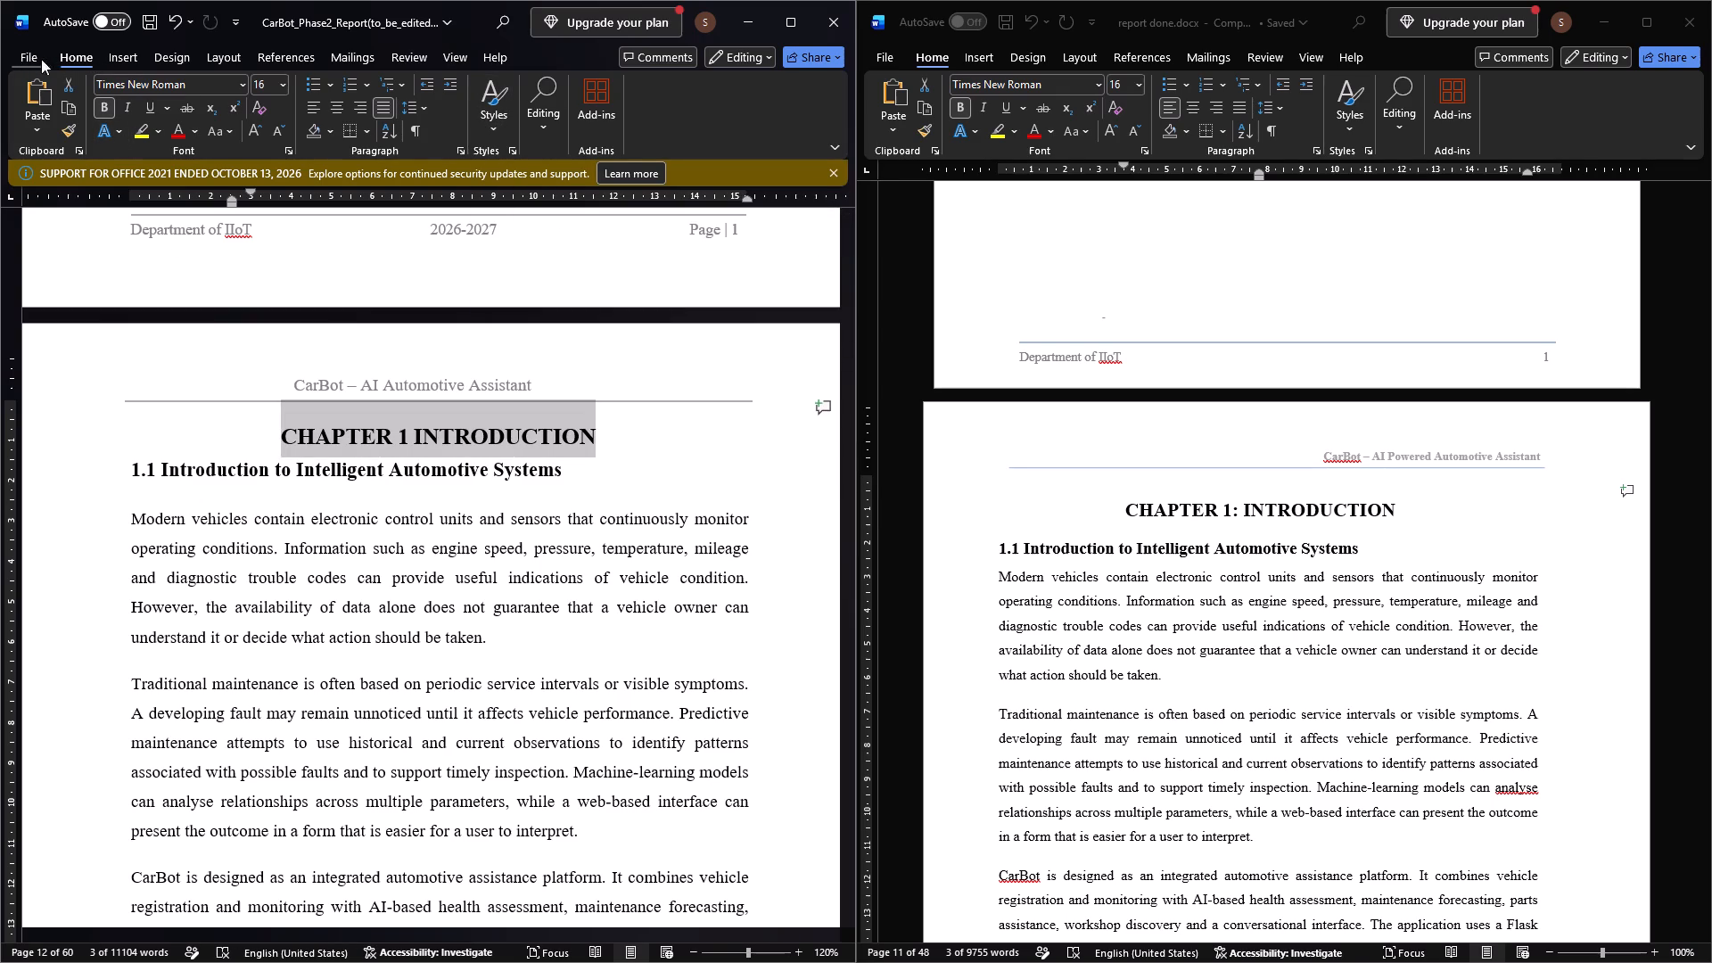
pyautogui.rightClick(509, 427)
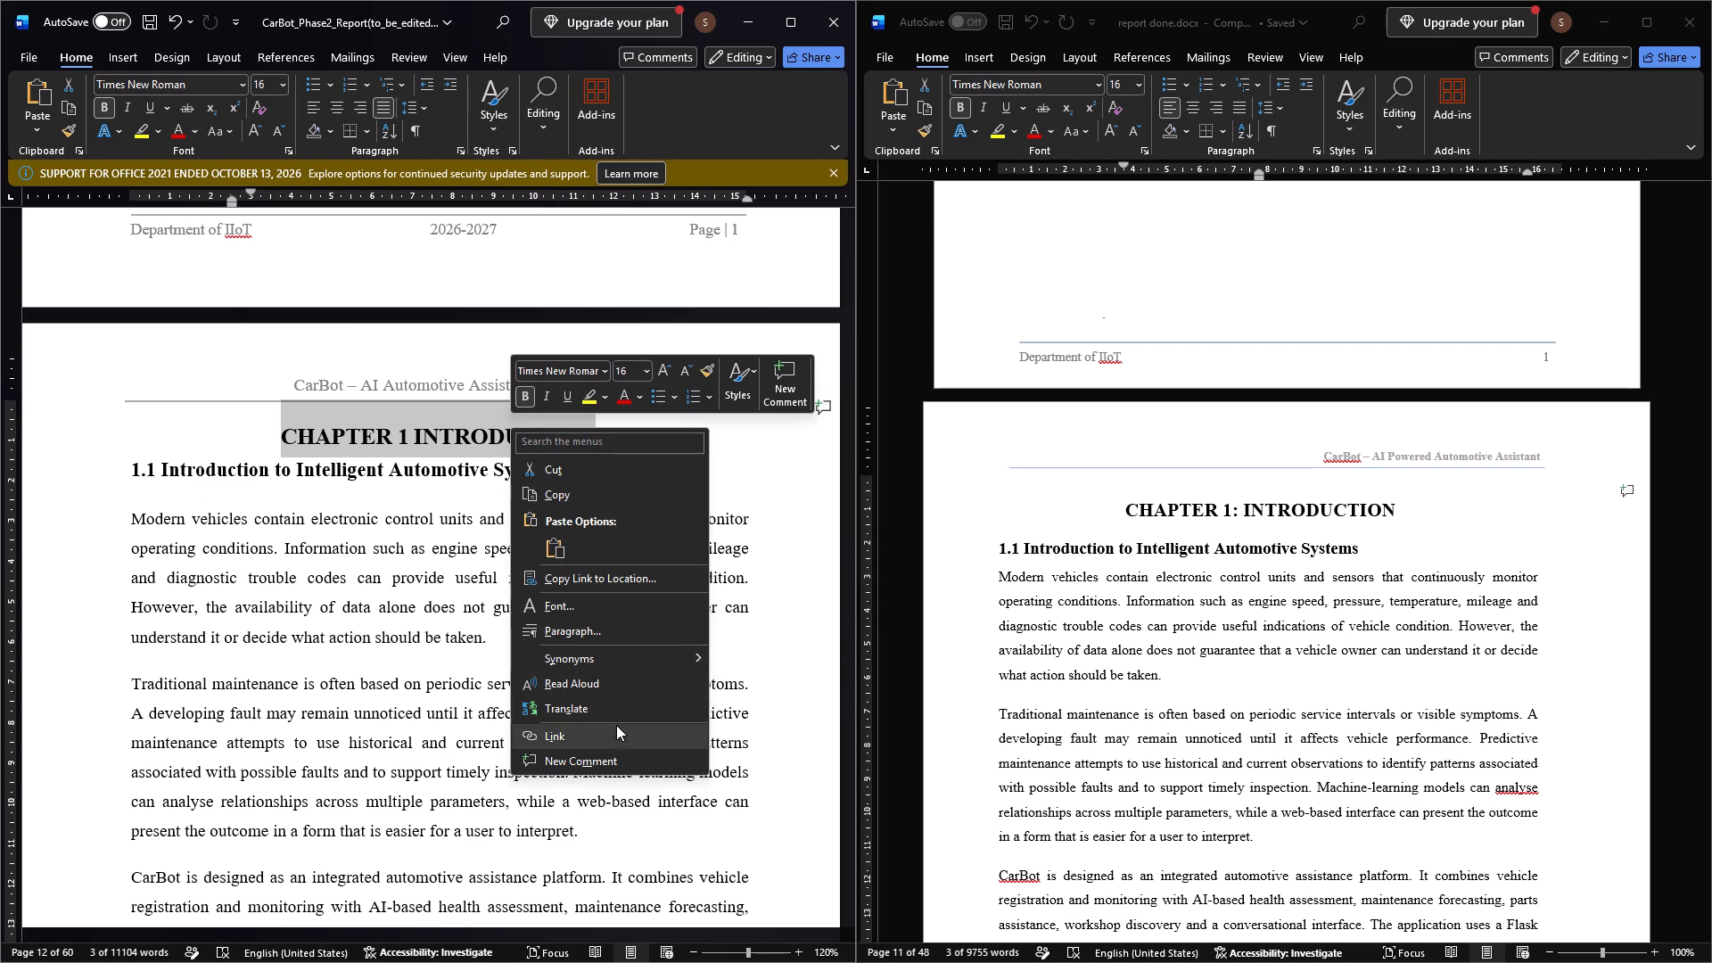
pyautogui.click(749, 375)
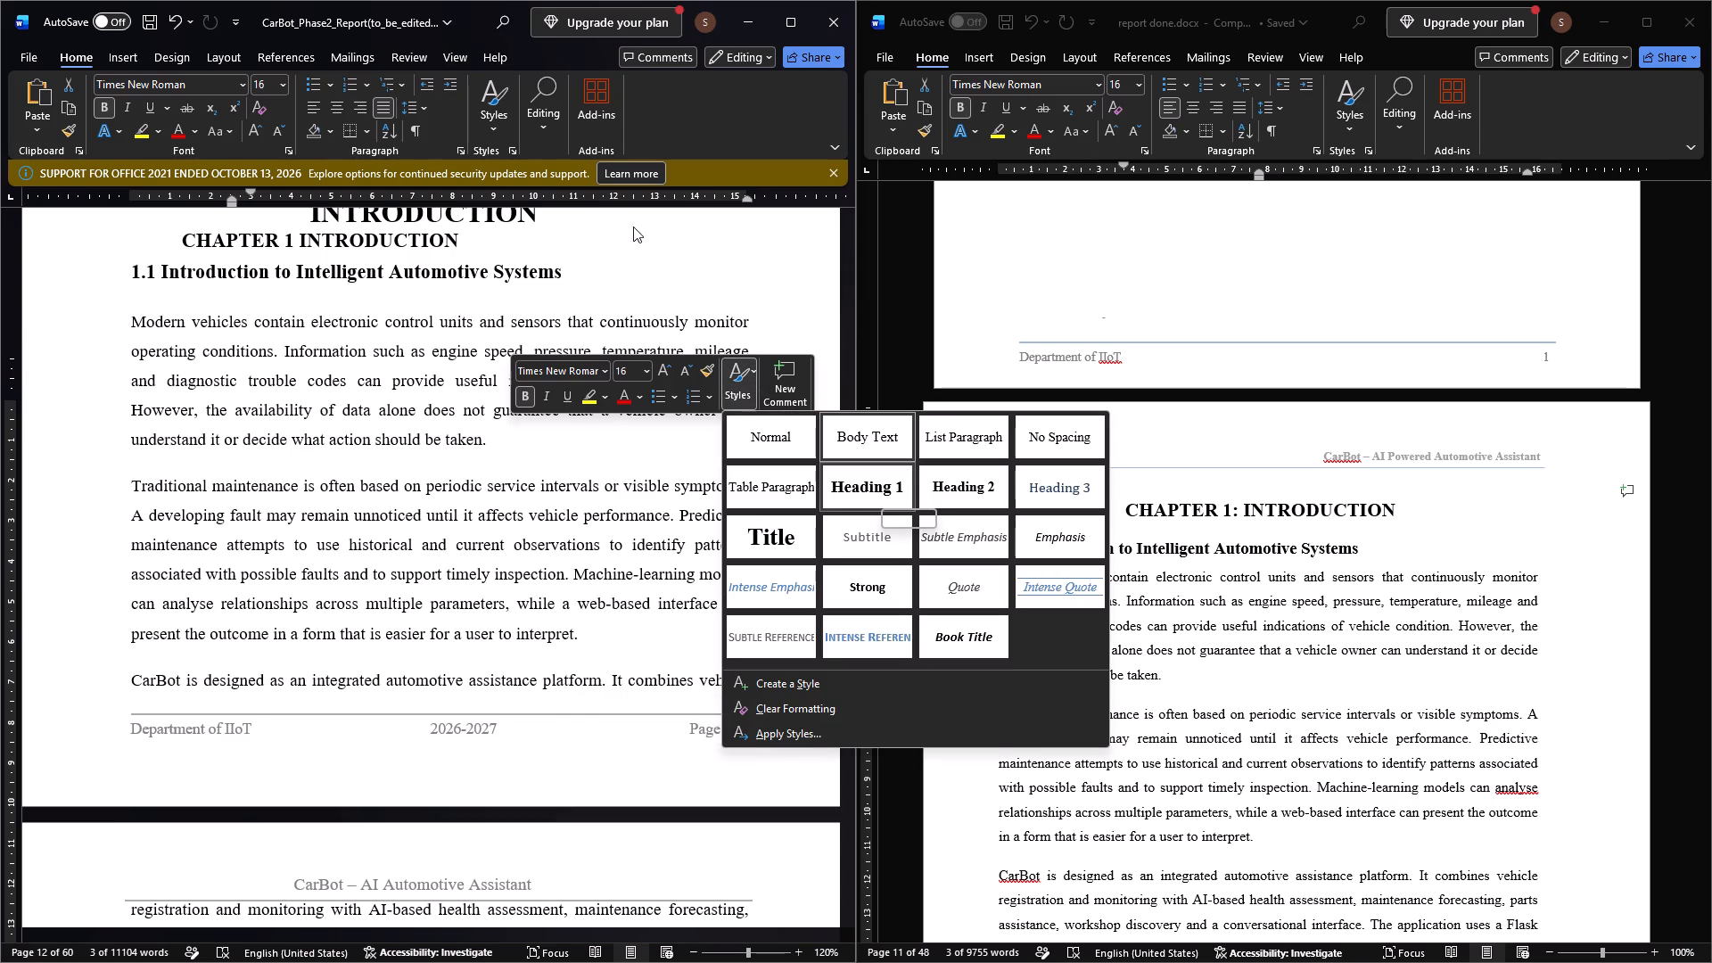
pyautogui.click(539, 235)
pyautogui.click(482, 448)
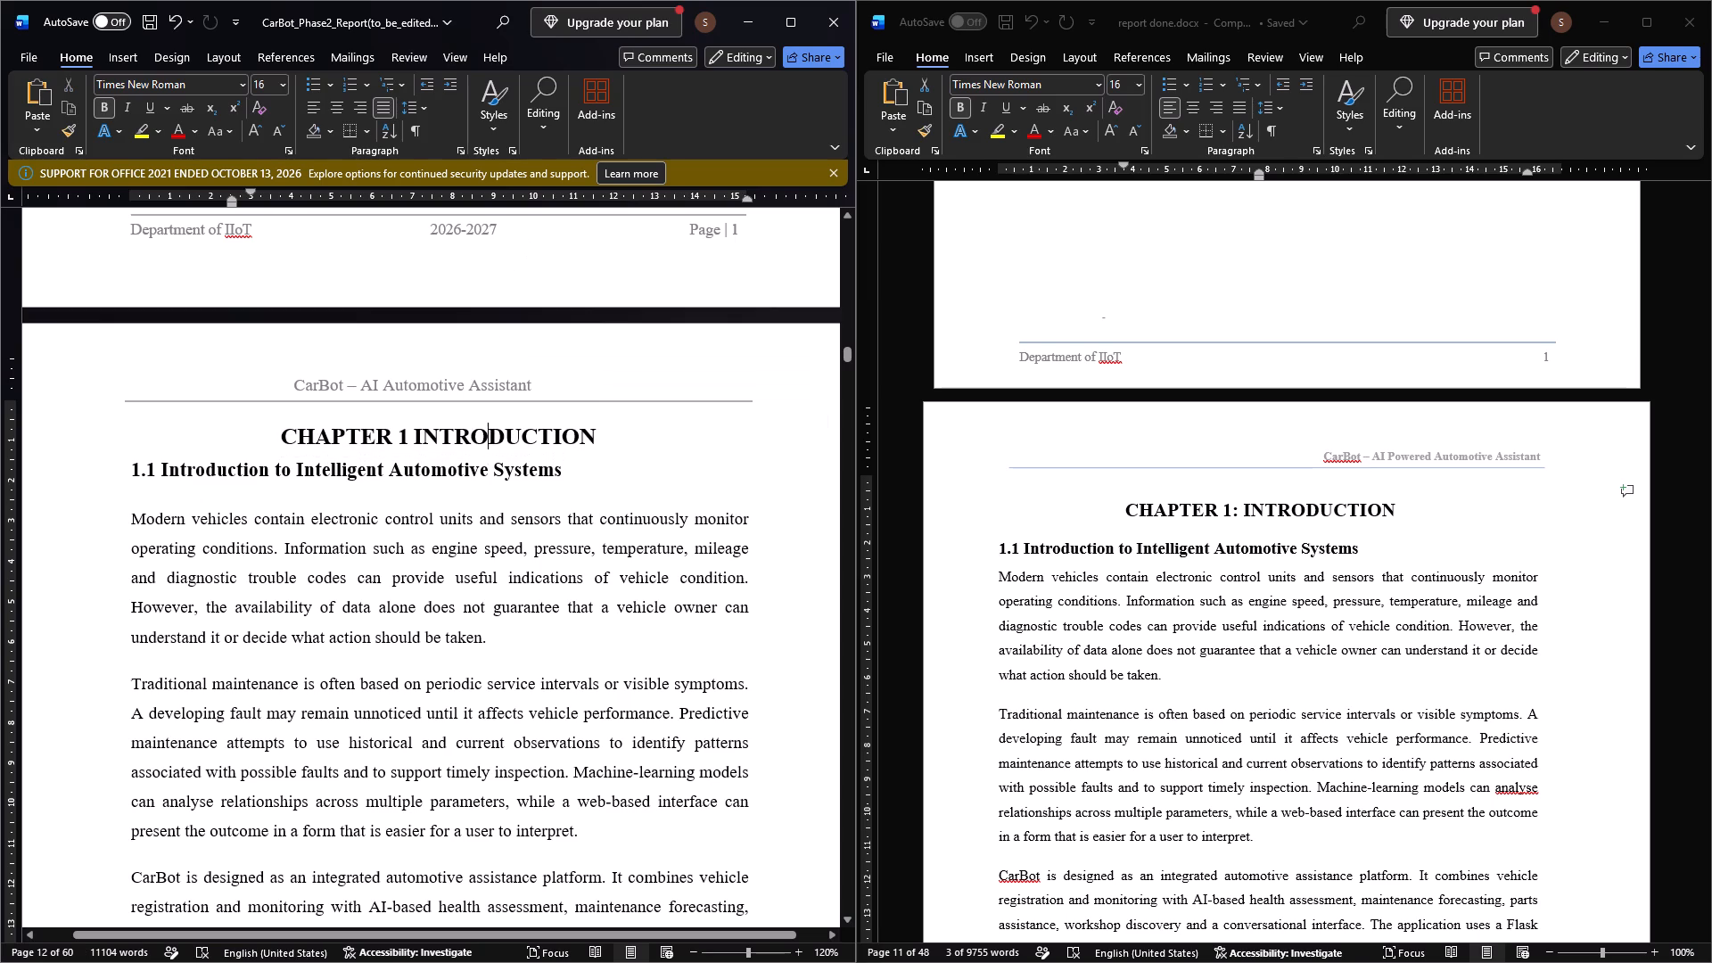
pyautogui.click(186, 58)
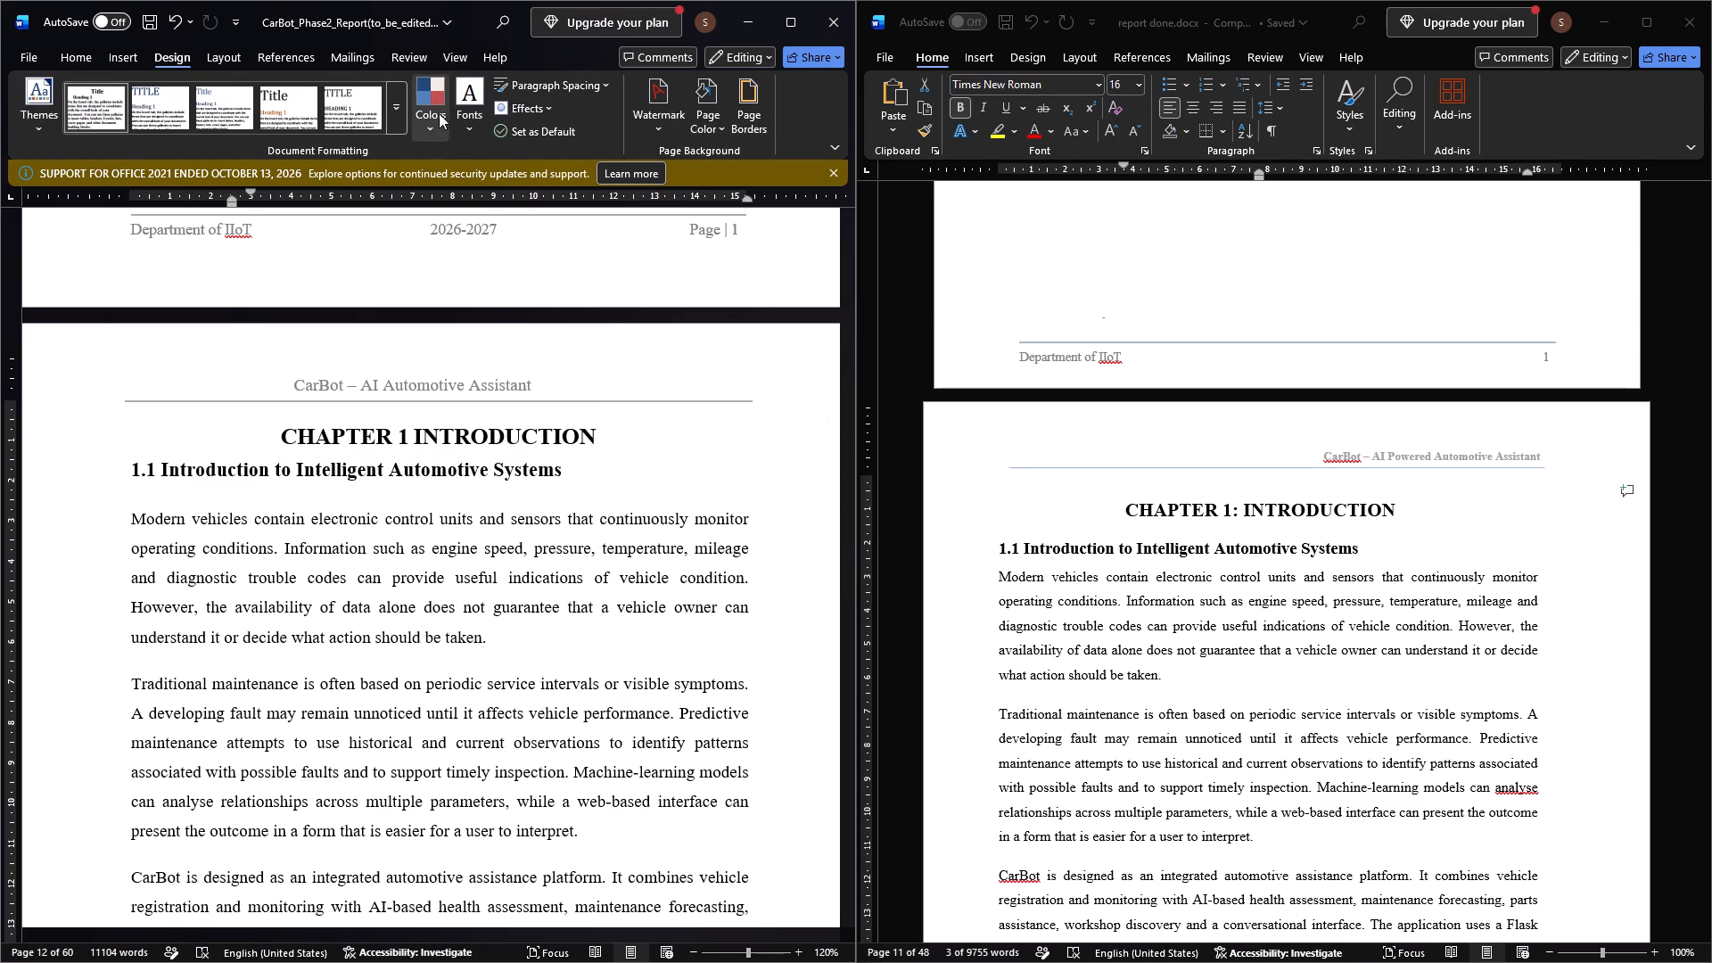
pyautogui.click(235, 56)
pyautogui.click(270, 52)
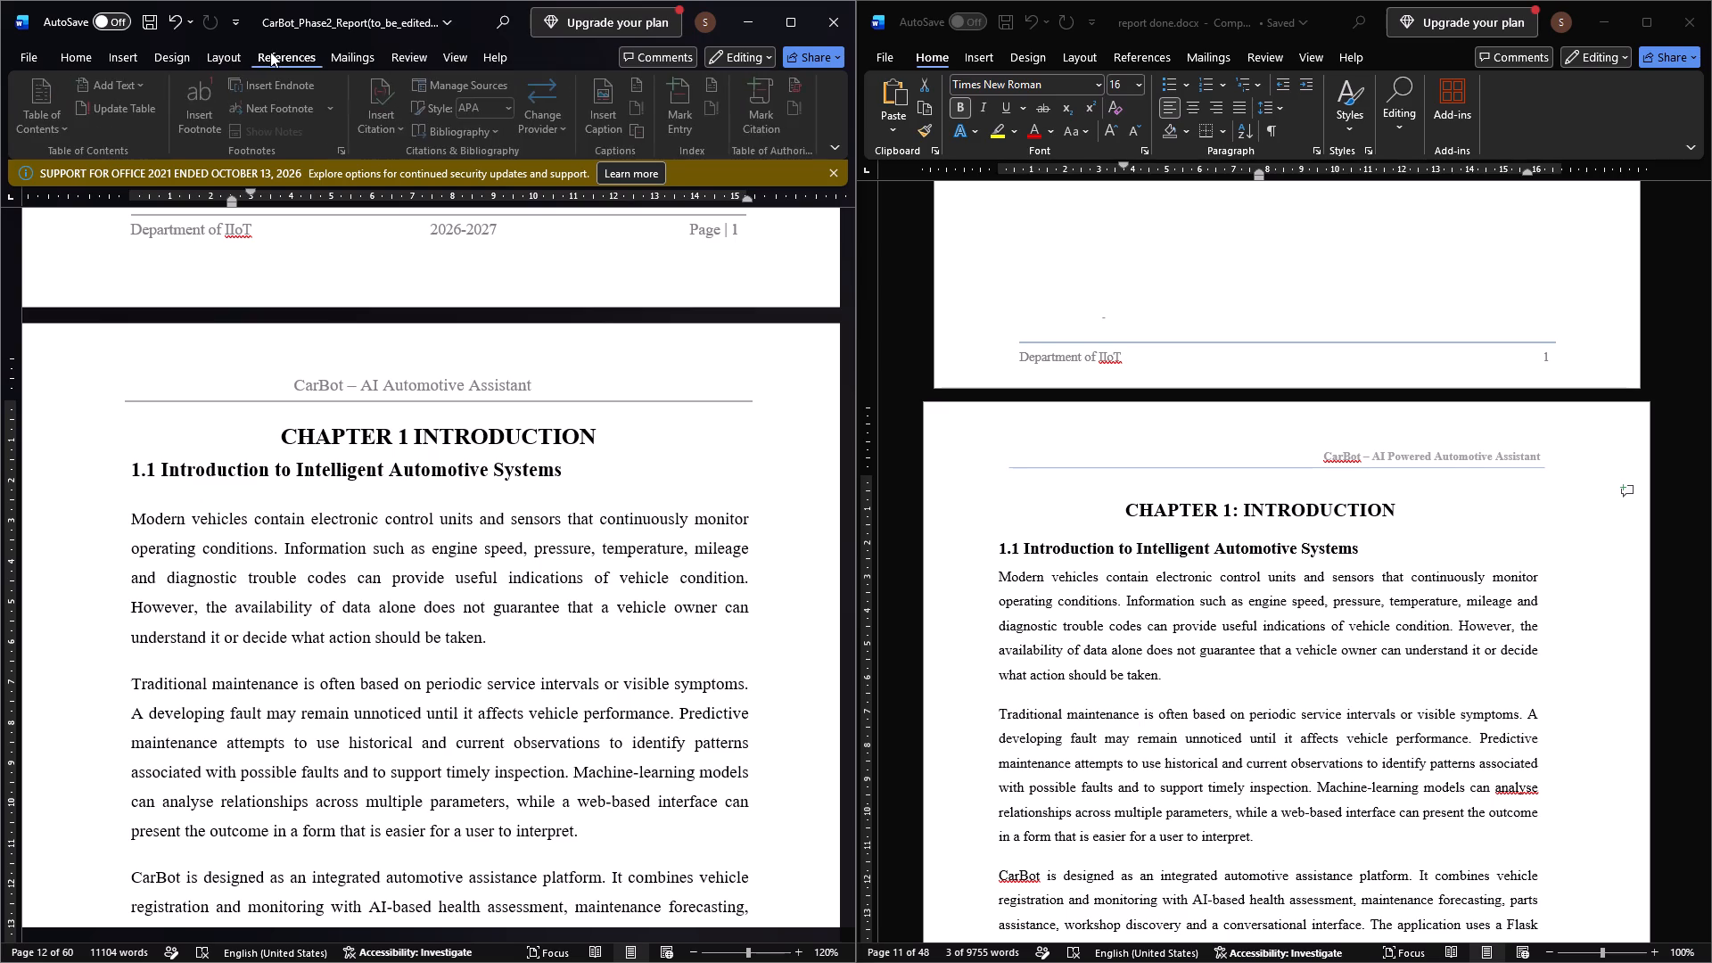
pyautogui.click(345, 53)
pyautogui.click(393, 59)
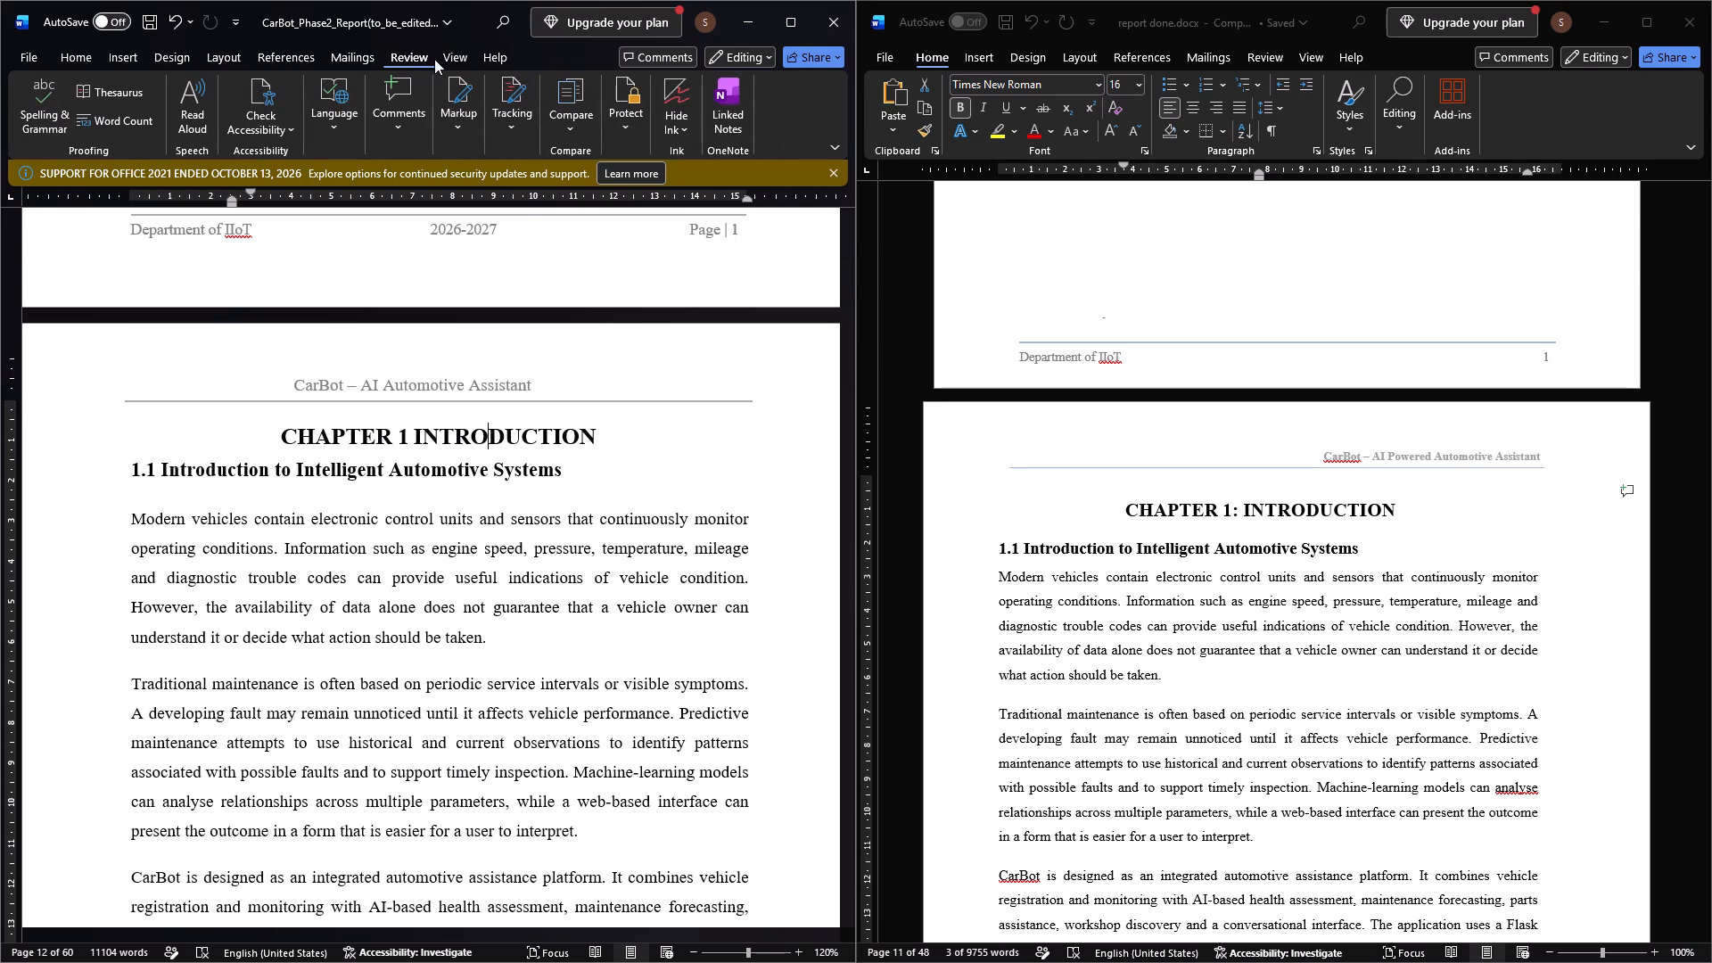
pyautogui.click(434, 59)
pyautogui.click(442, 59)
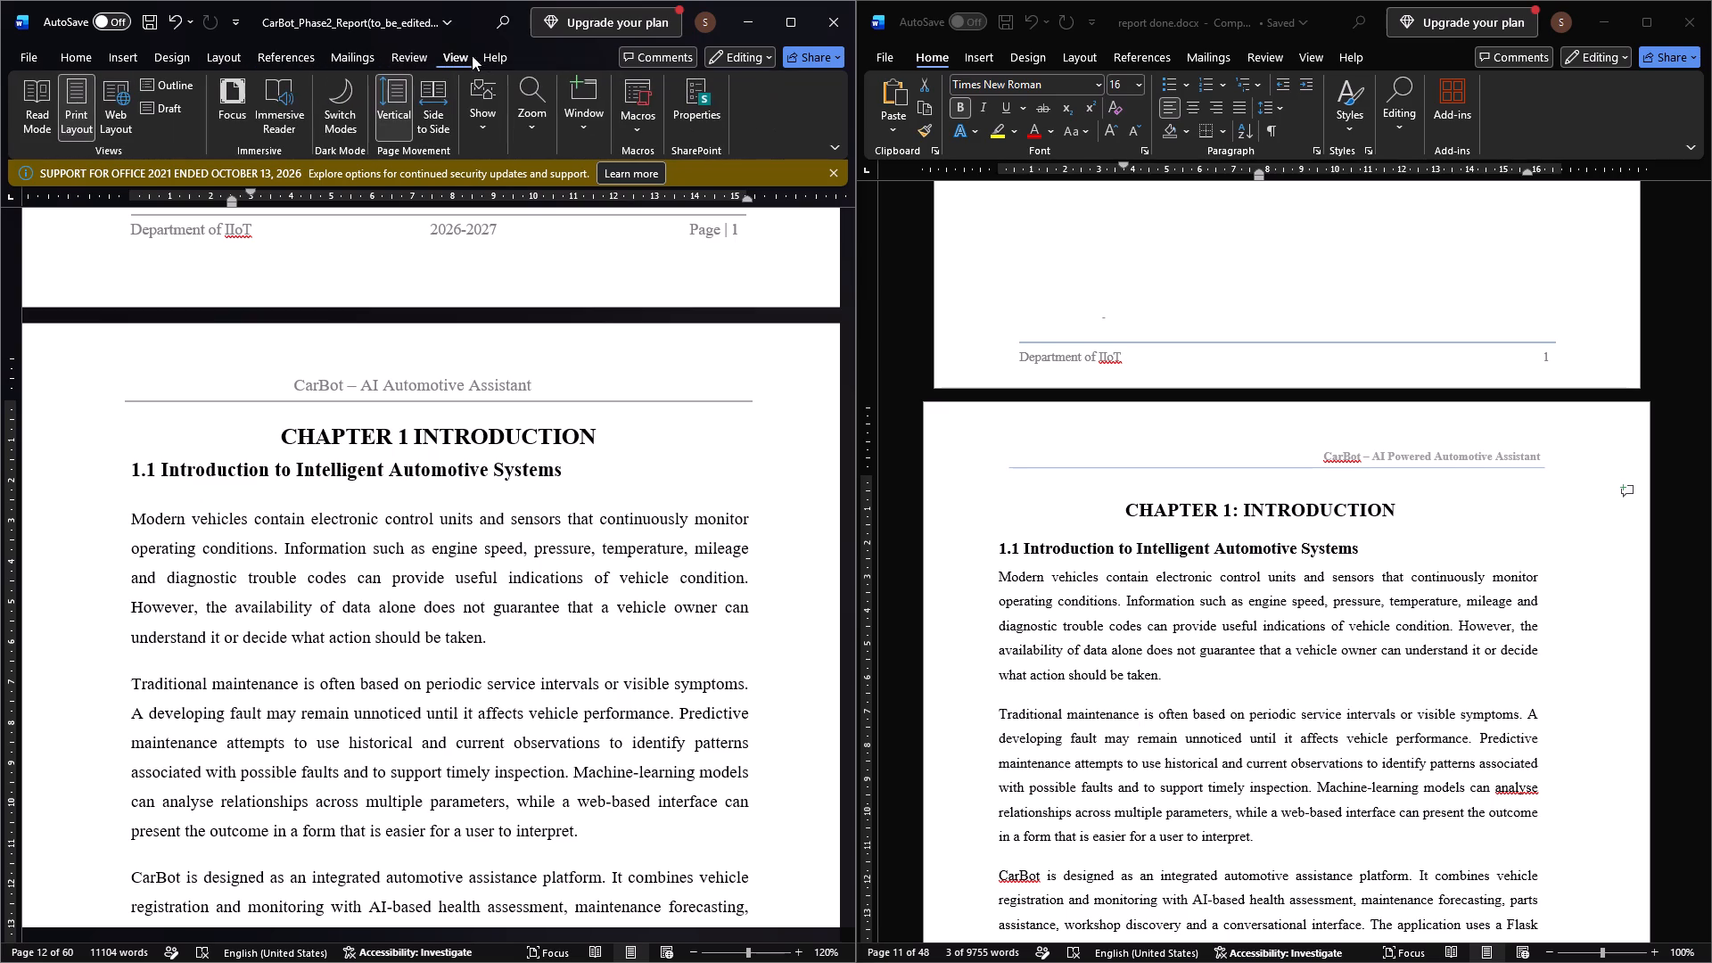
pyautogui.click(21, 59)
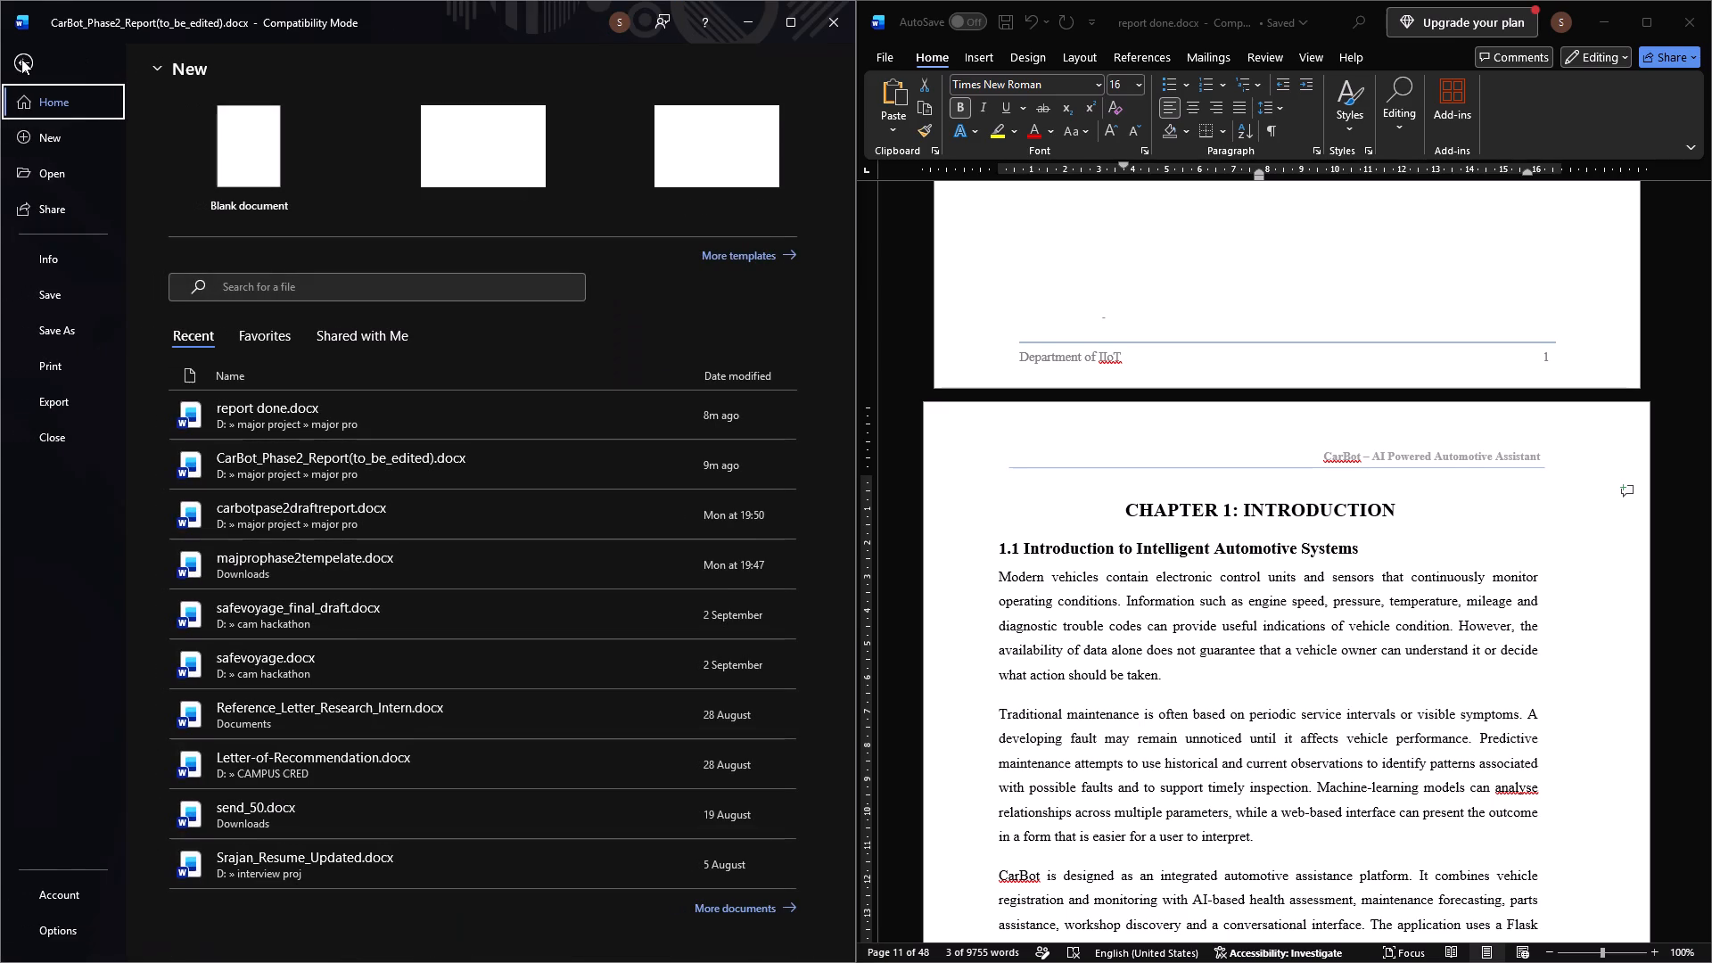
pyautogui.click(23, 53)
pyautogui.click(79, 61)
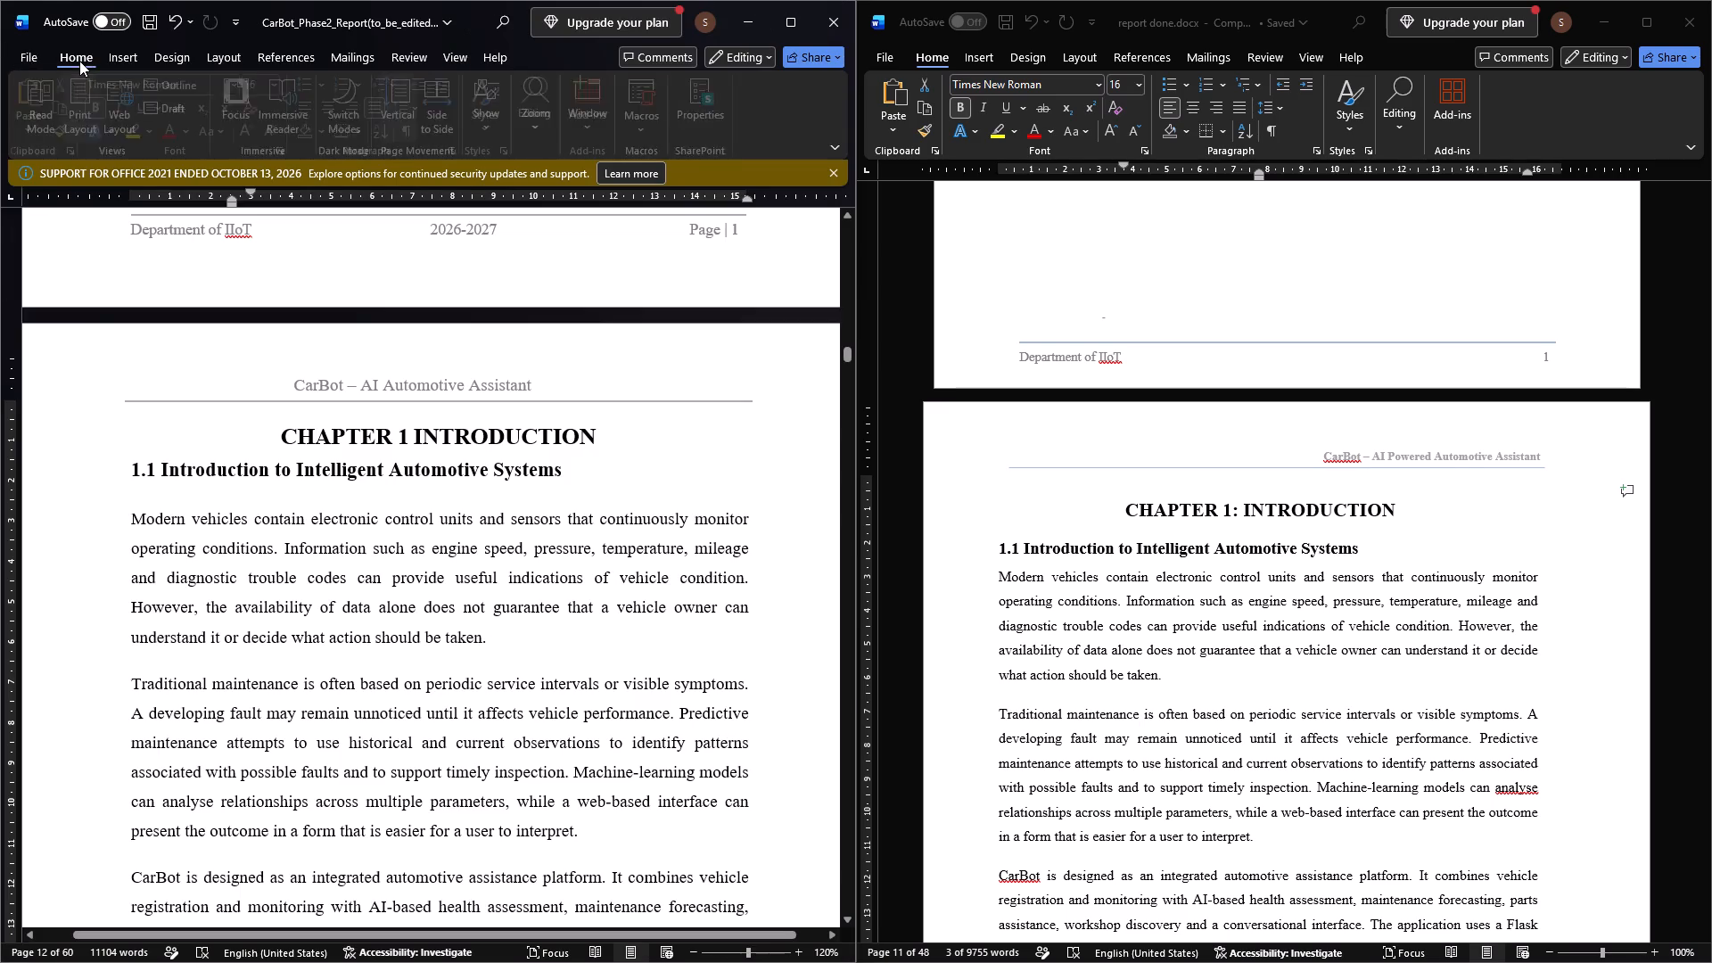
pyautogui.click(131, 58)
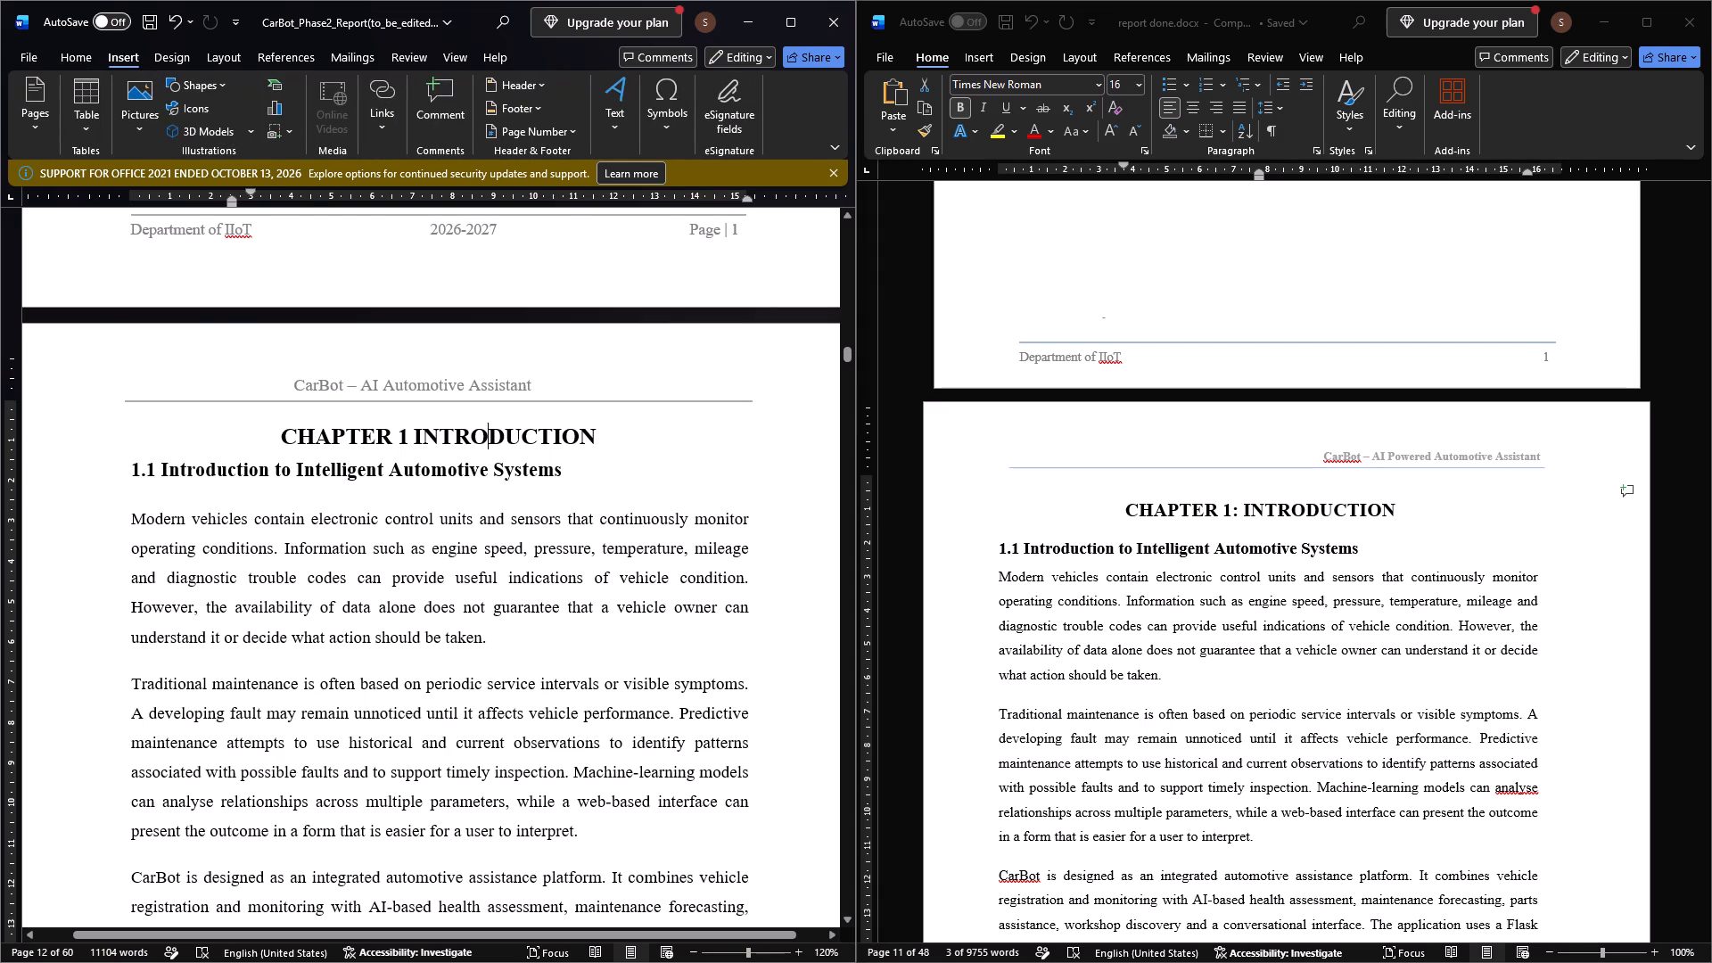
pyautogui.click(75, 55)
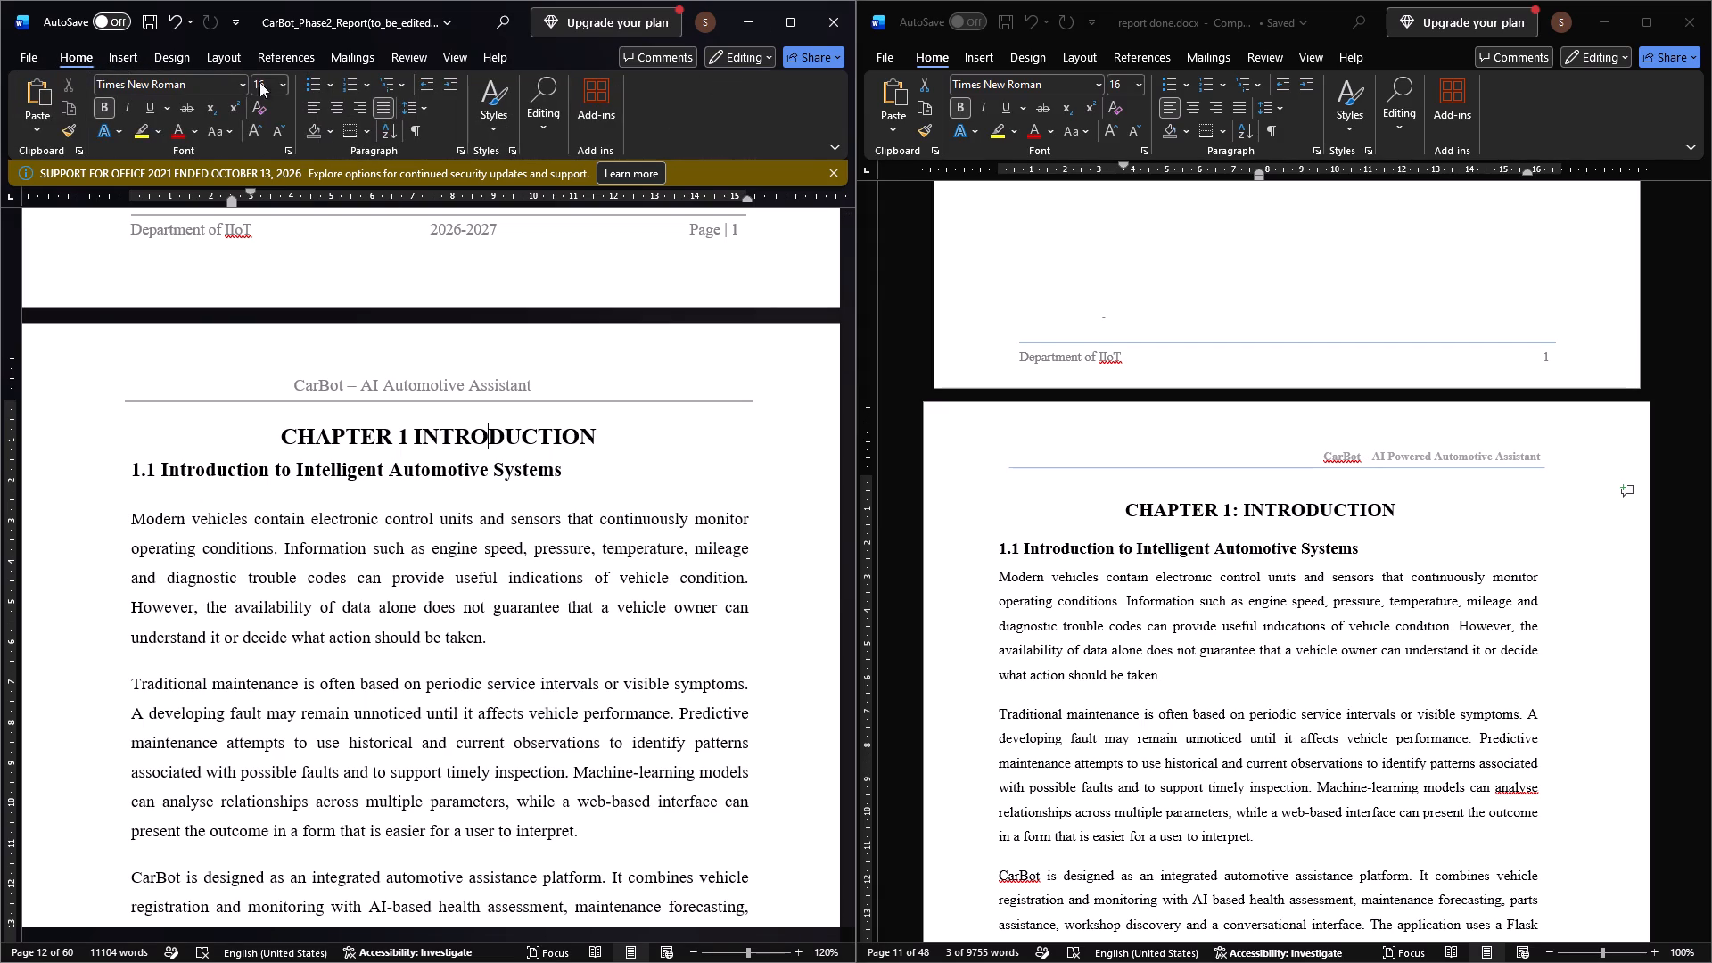
# Examine the Heading 1 style's formatting settings in the CarBot report for use on the CHAPTER 1 INTRODUCTION heading.
pyautogui.click(511, 148)
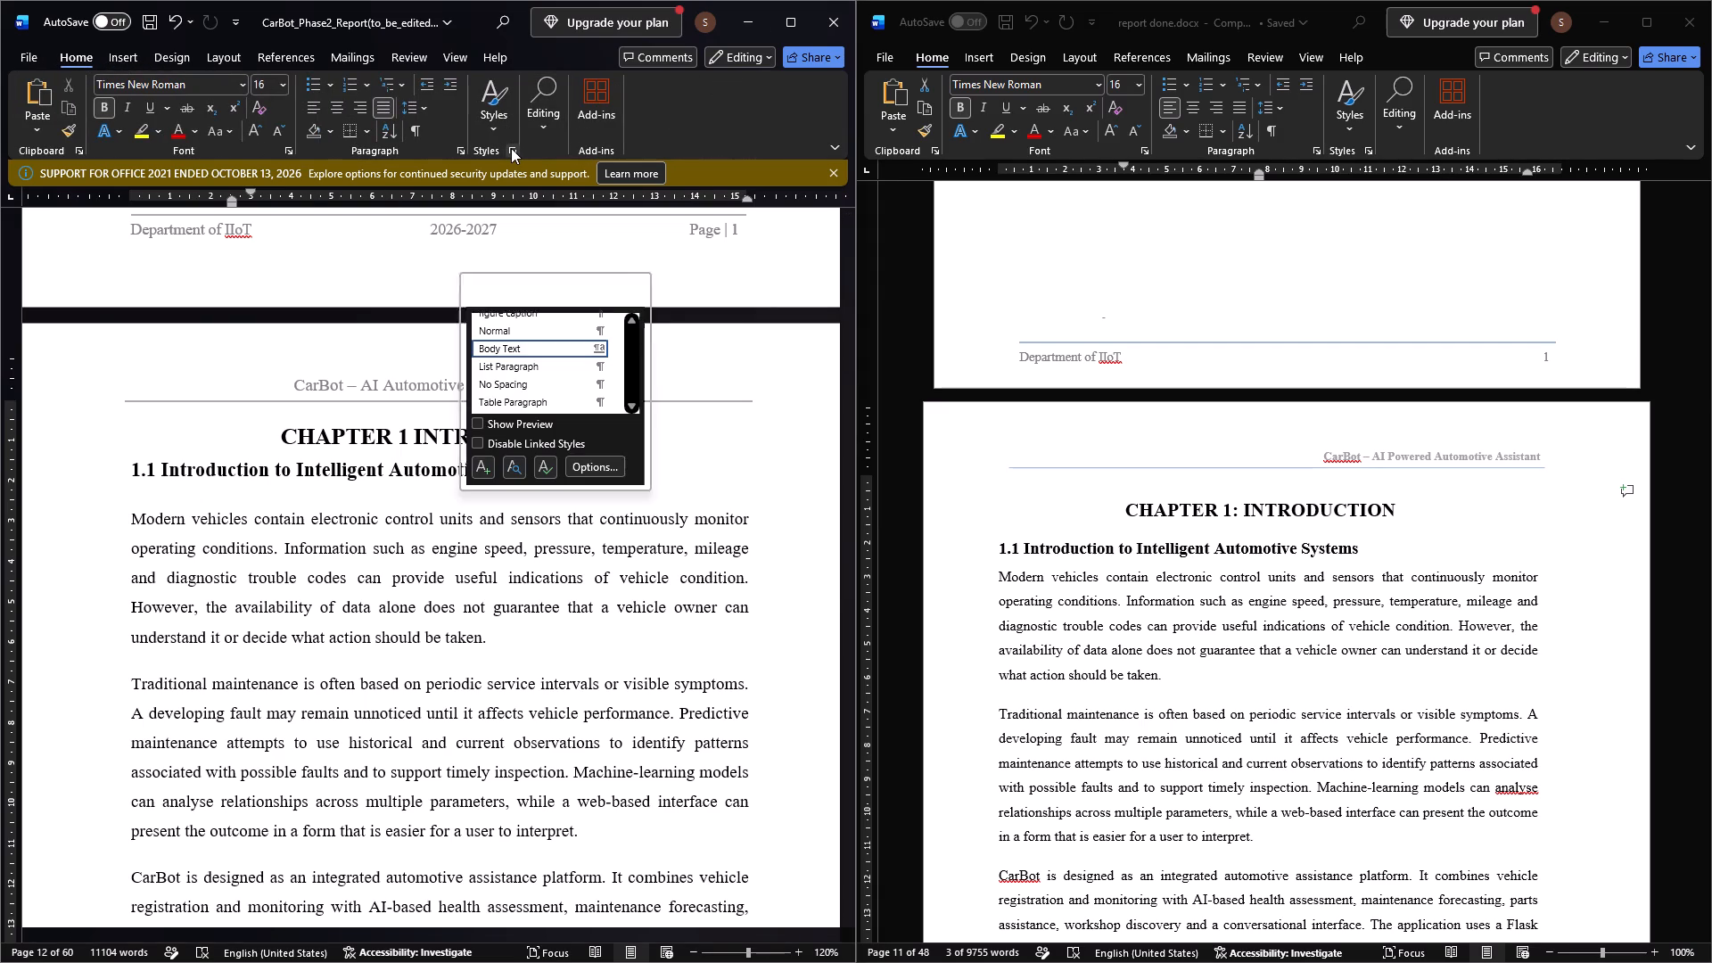
pyautogui.scroll(-1, 539, 378)
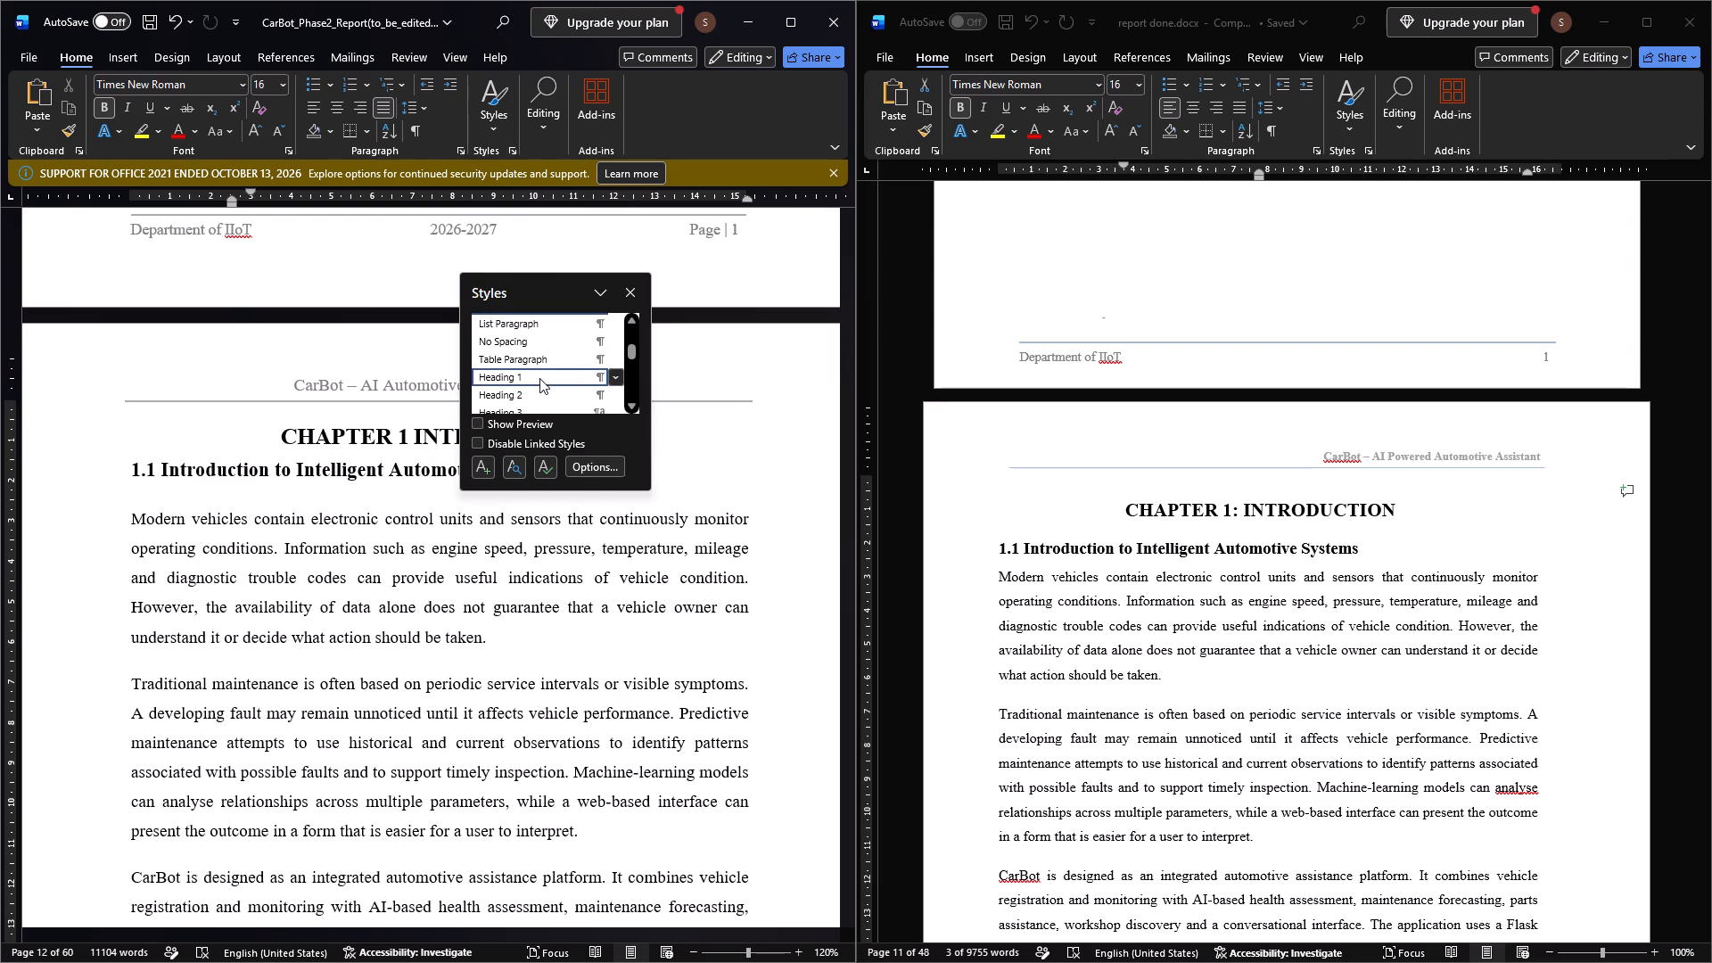
pyautogui.scroll(-1, 539, 378)
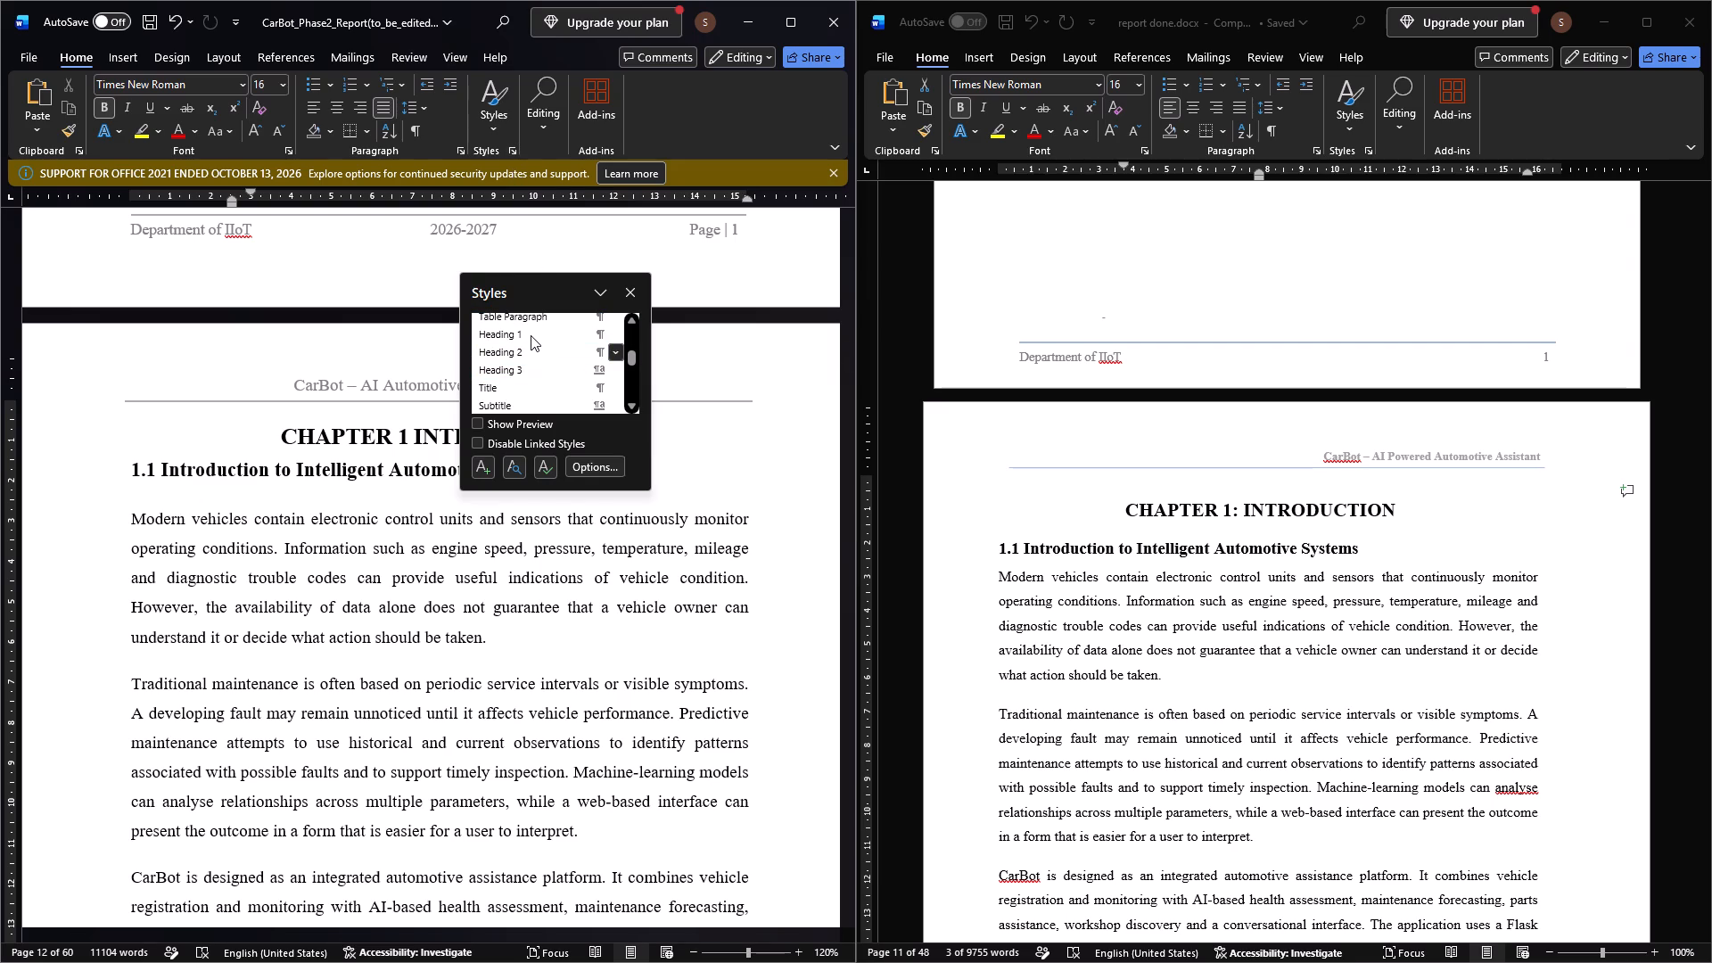
pyautogui.rightClick(531, 335)
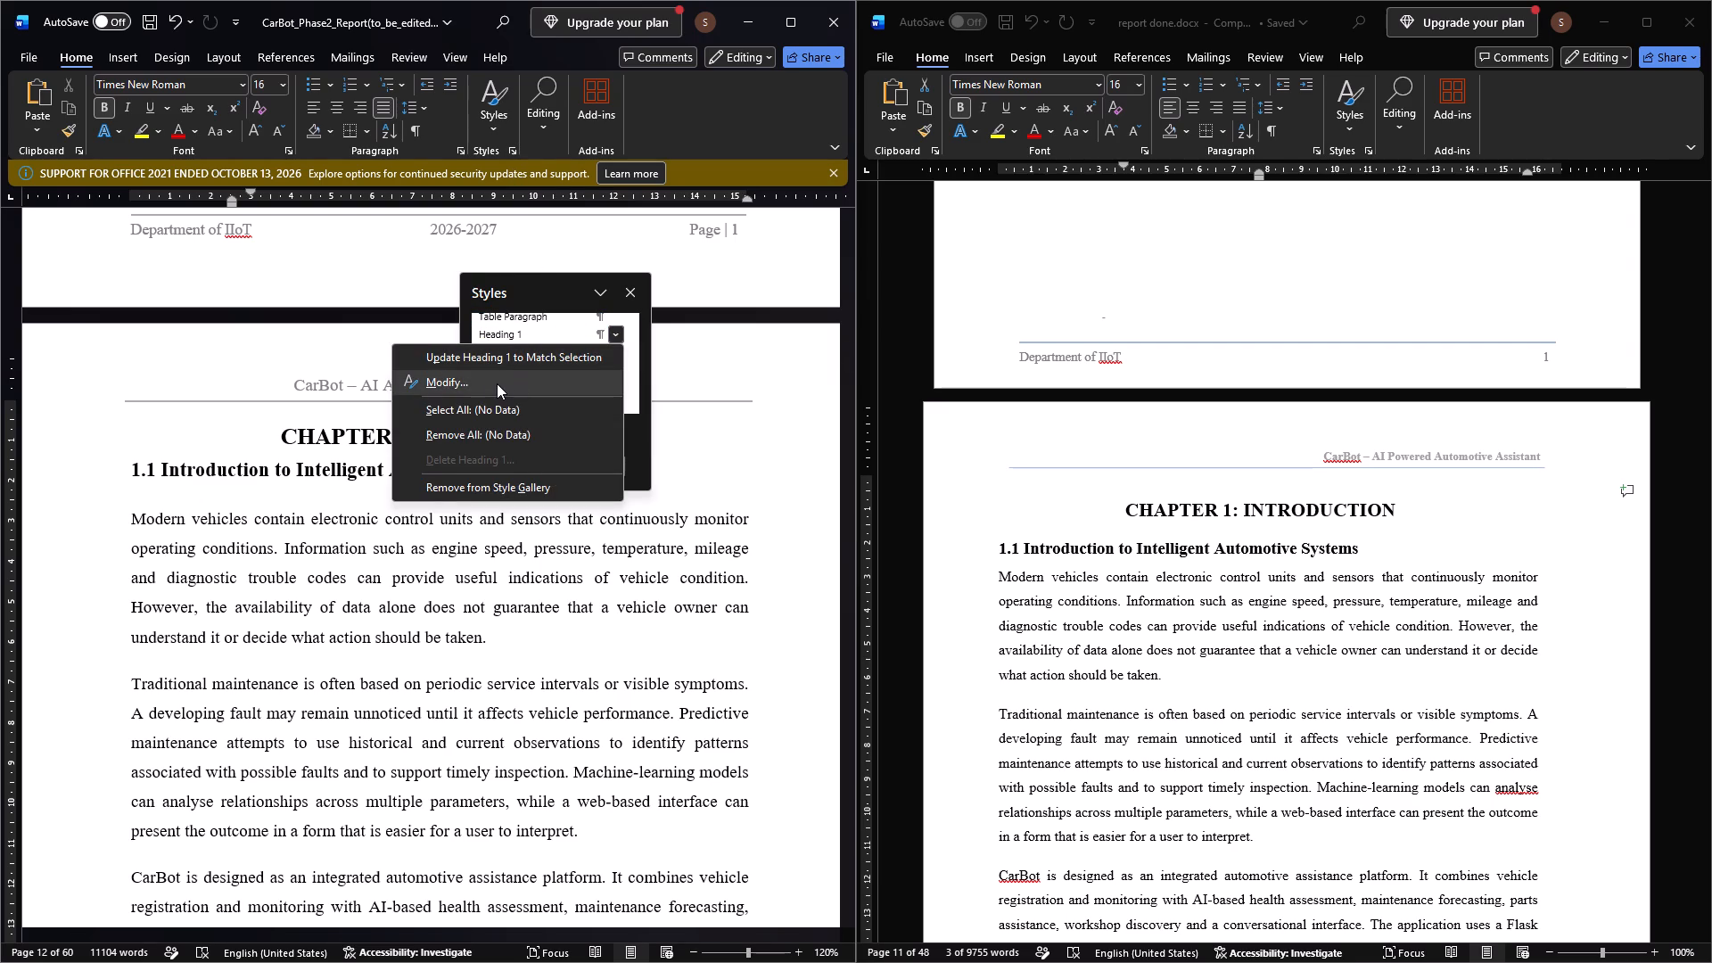
pyautogui.click(496, 383)
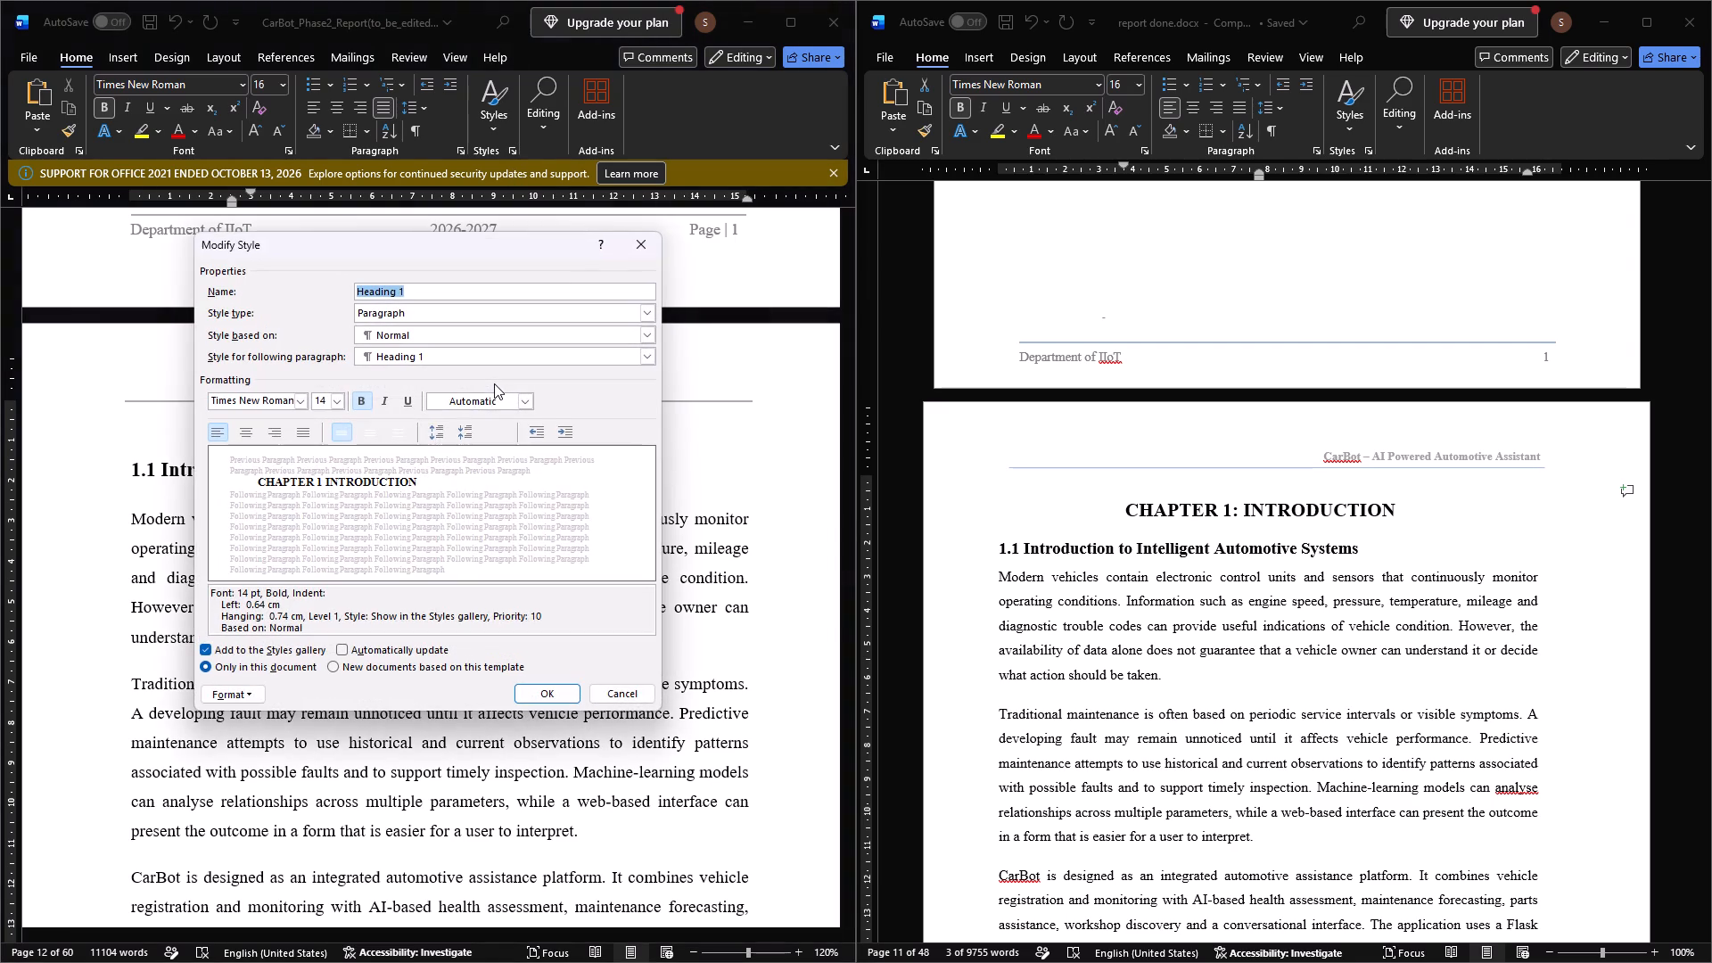
pyautogui.click(629, 252)
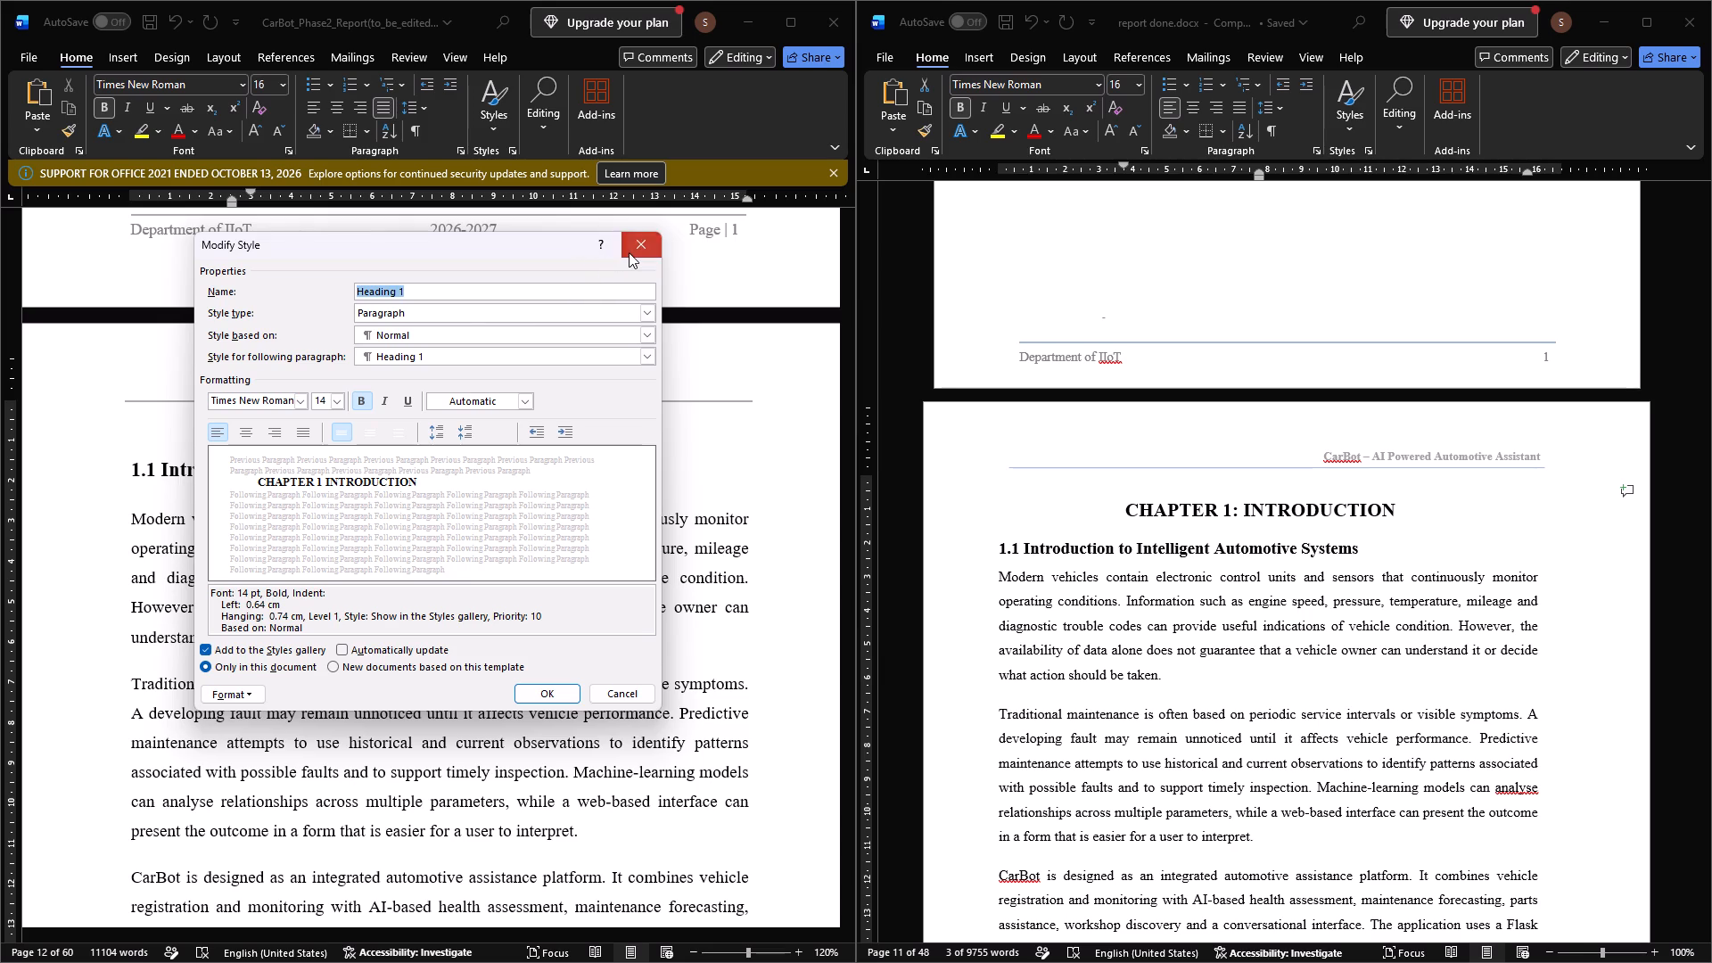
pyautogui.moveTo(499, 298); pyautogui.dragTo(606, 291)
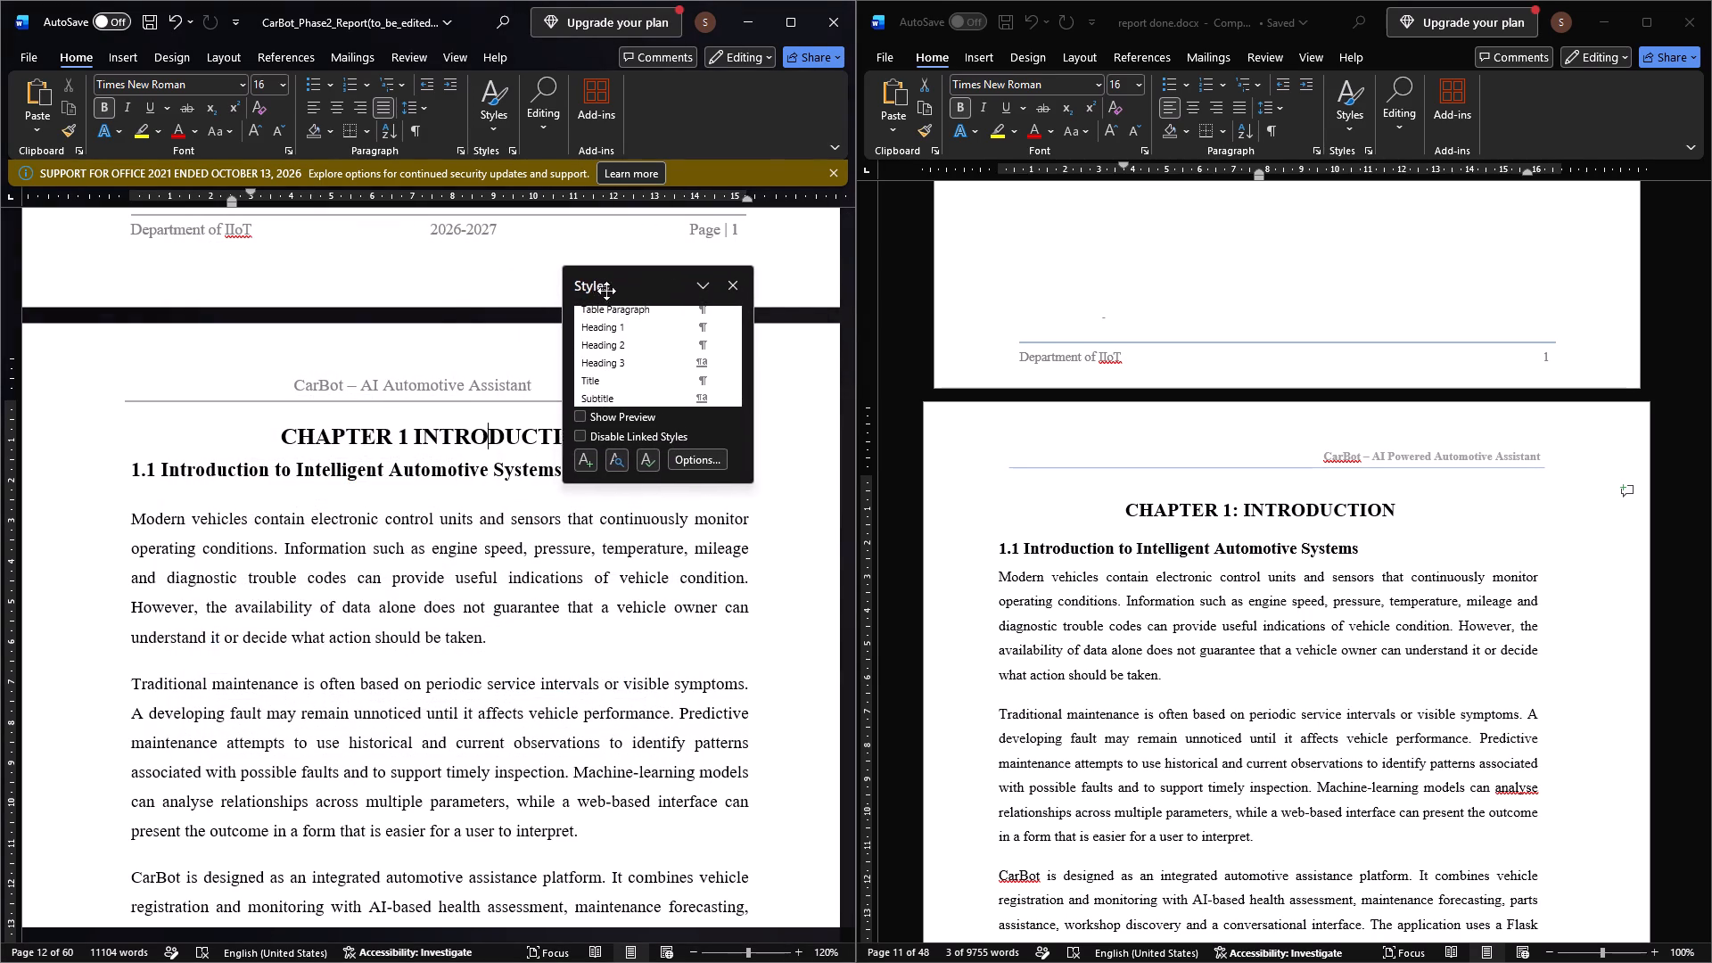
pyautogui.moveTo(606, 291); pyautogui.dragTo(602, 210)
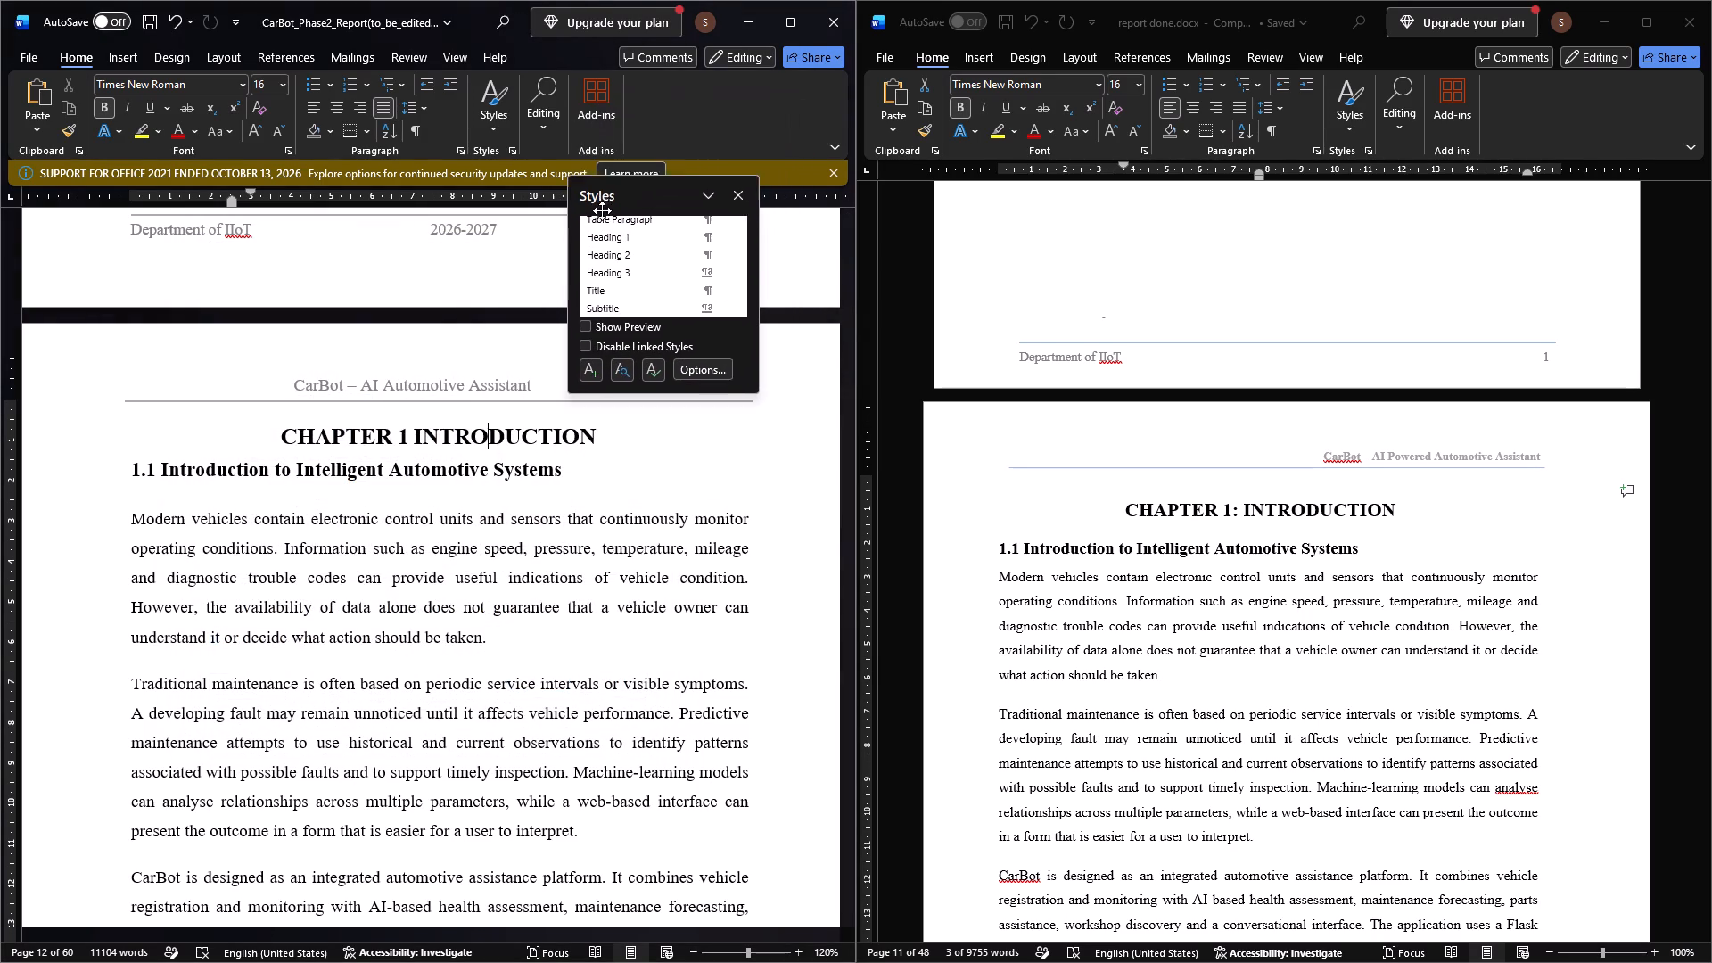
pyautogui.moveTo(602, 210); pyautogui.dragTo(668, 270)
pyautogui.moveTo(605, 439); pyautogui.dragTo(602, 439)
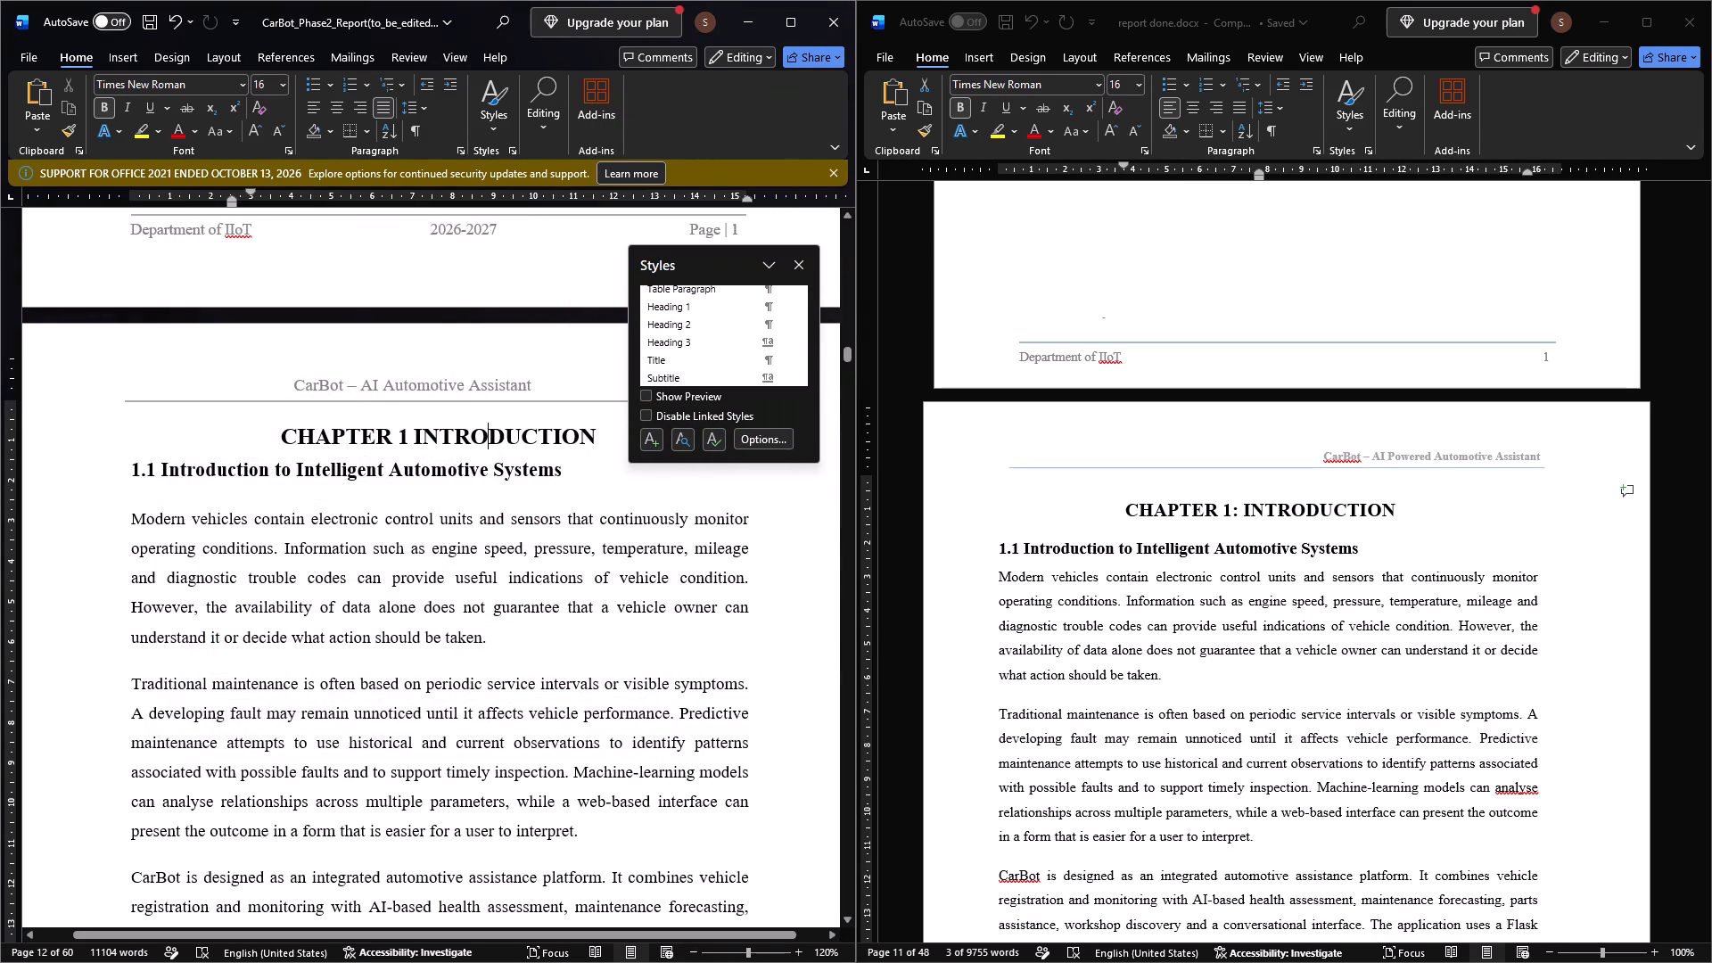
pyautogui.moveTo(602, 439); pyautogui.dragTo(290, 439)
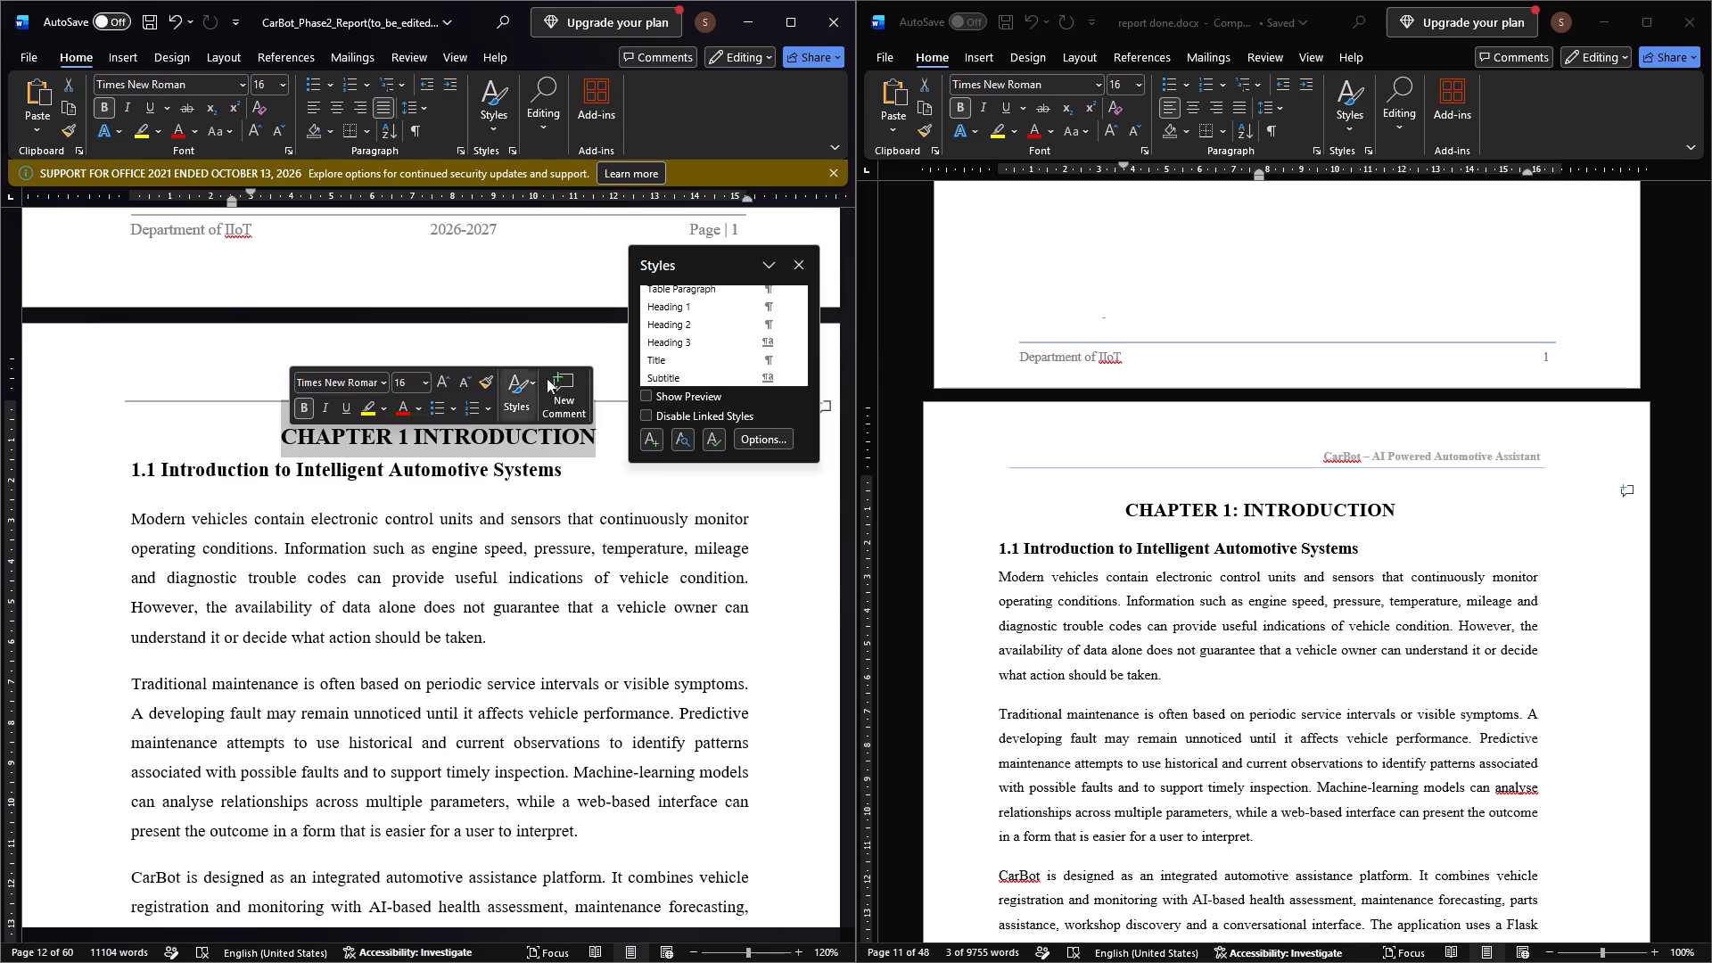
pyautogui.rightClick(676, 307)
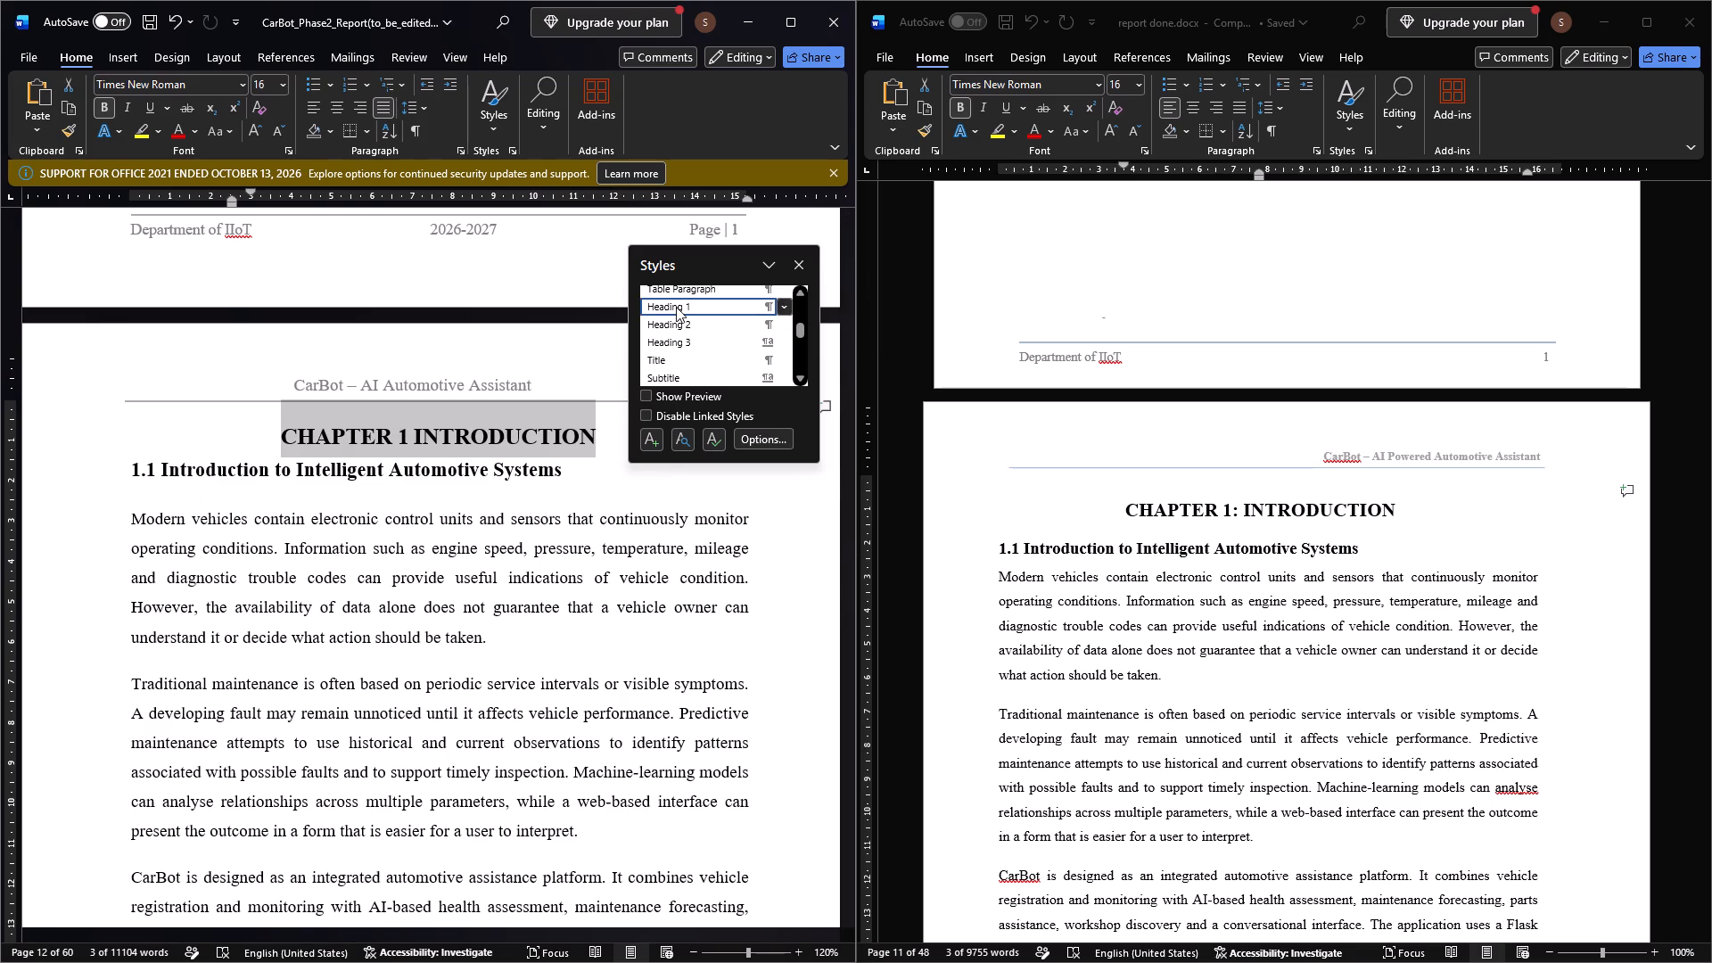
pyautogui.click(656, 351)
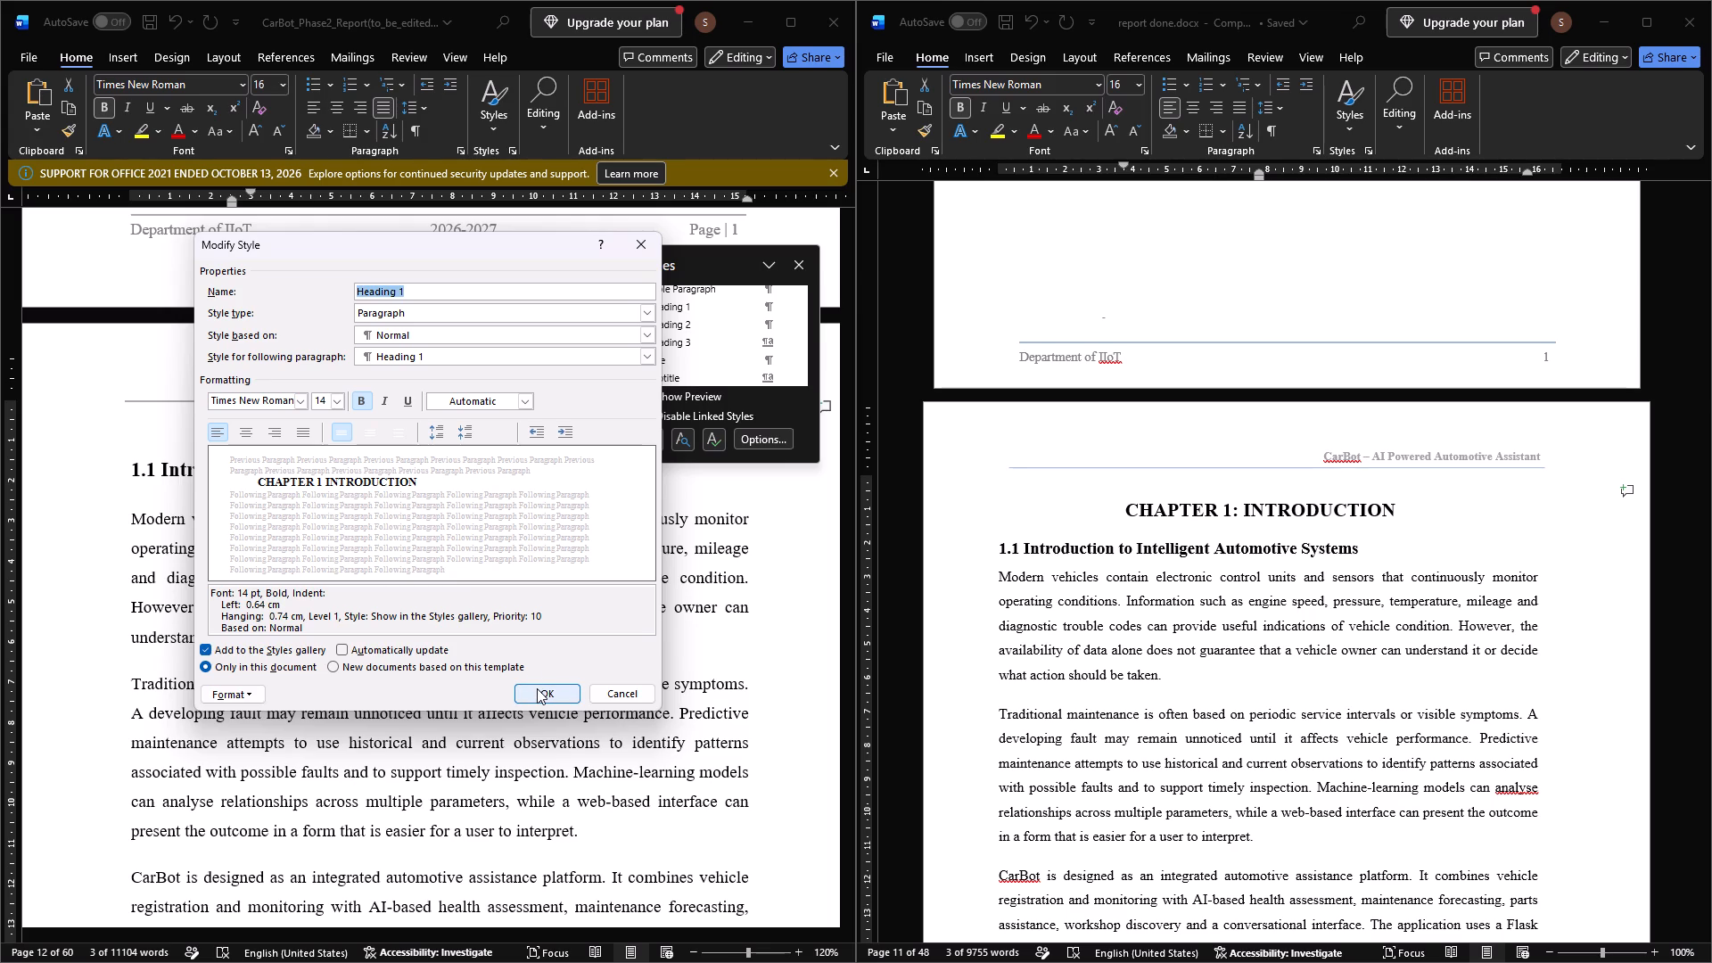
pyautogui.click(537, 688)
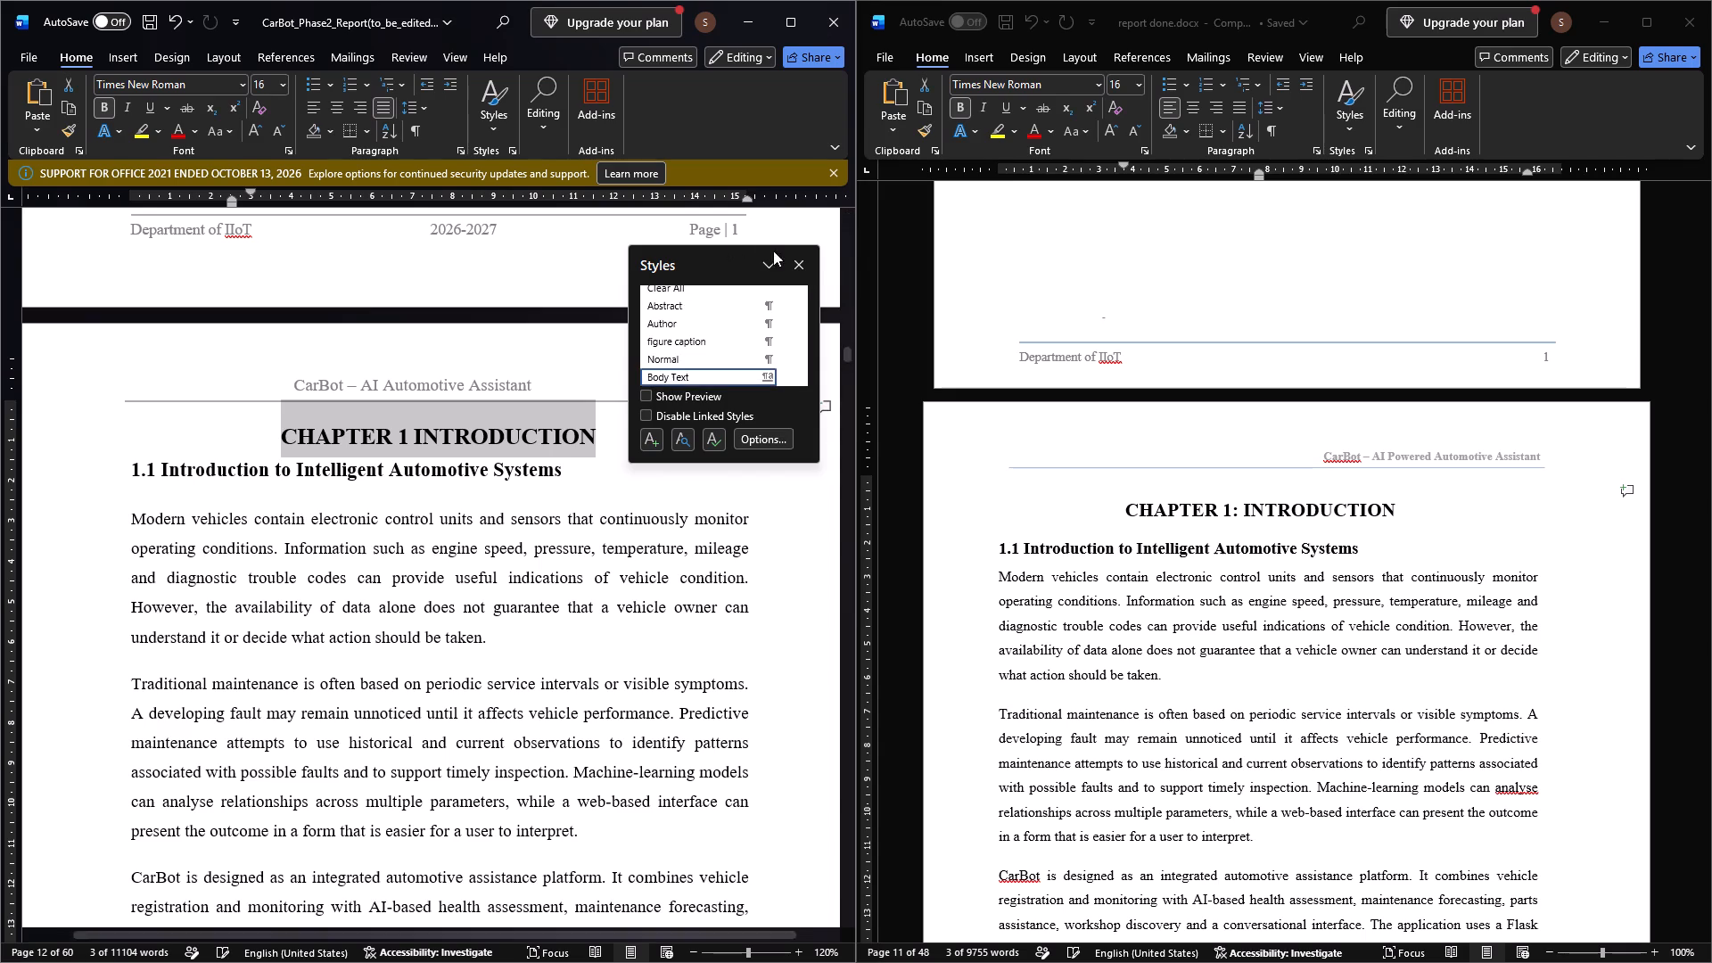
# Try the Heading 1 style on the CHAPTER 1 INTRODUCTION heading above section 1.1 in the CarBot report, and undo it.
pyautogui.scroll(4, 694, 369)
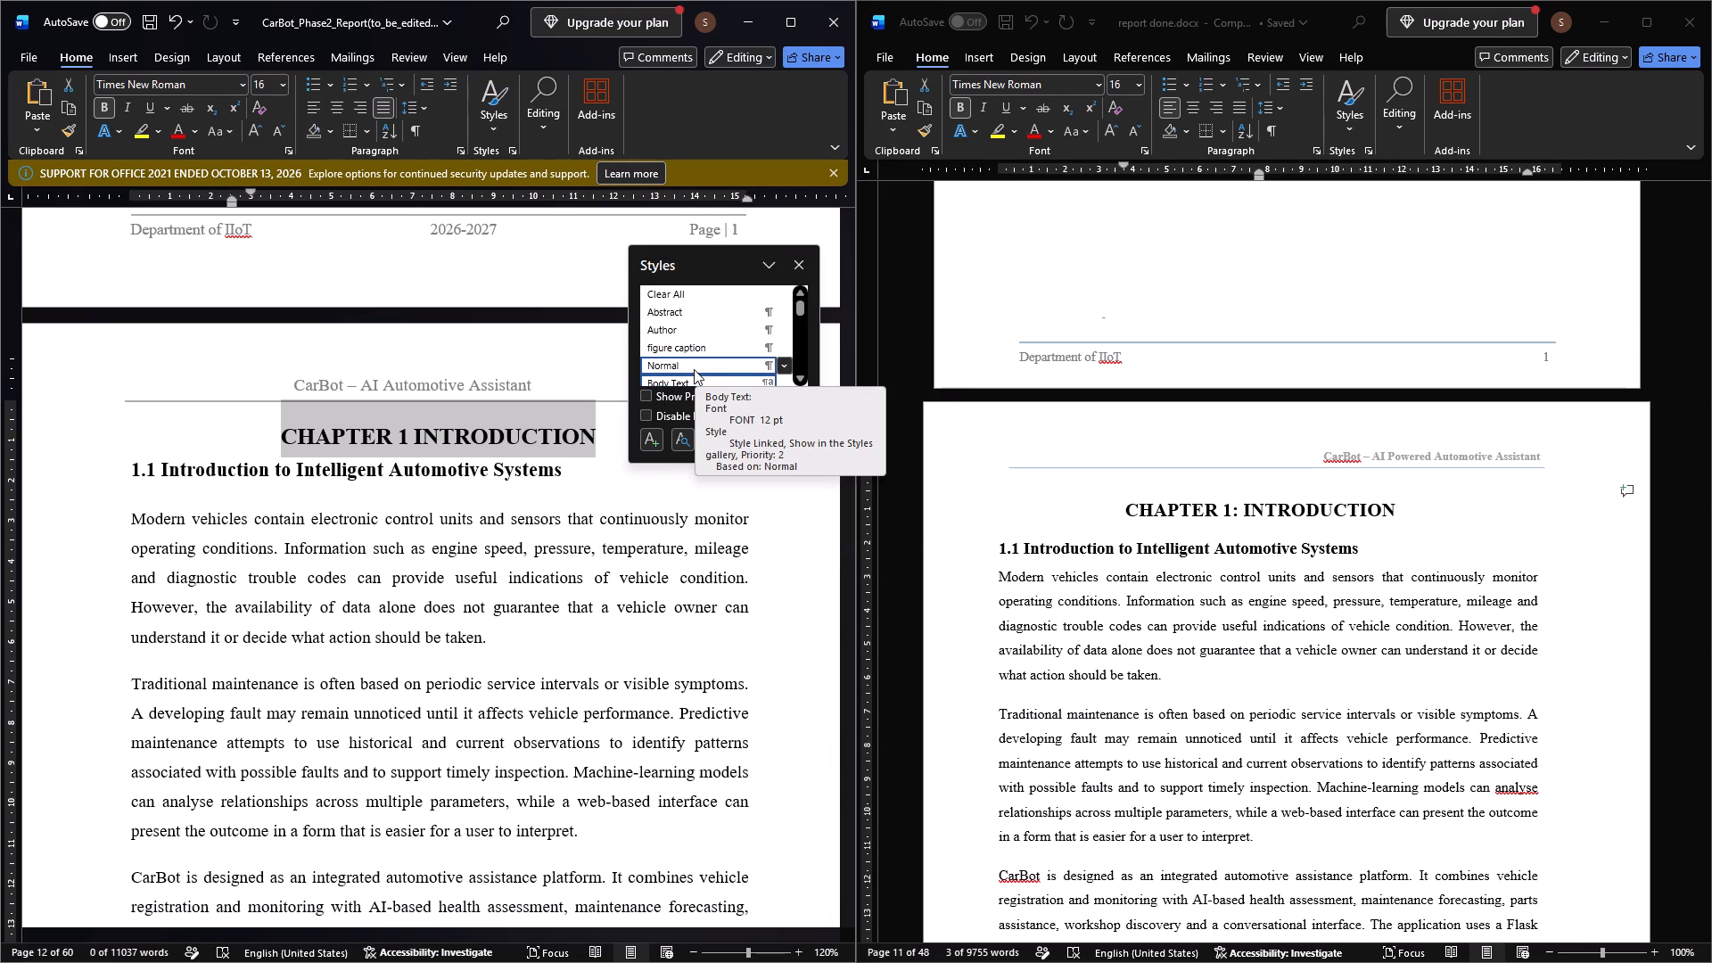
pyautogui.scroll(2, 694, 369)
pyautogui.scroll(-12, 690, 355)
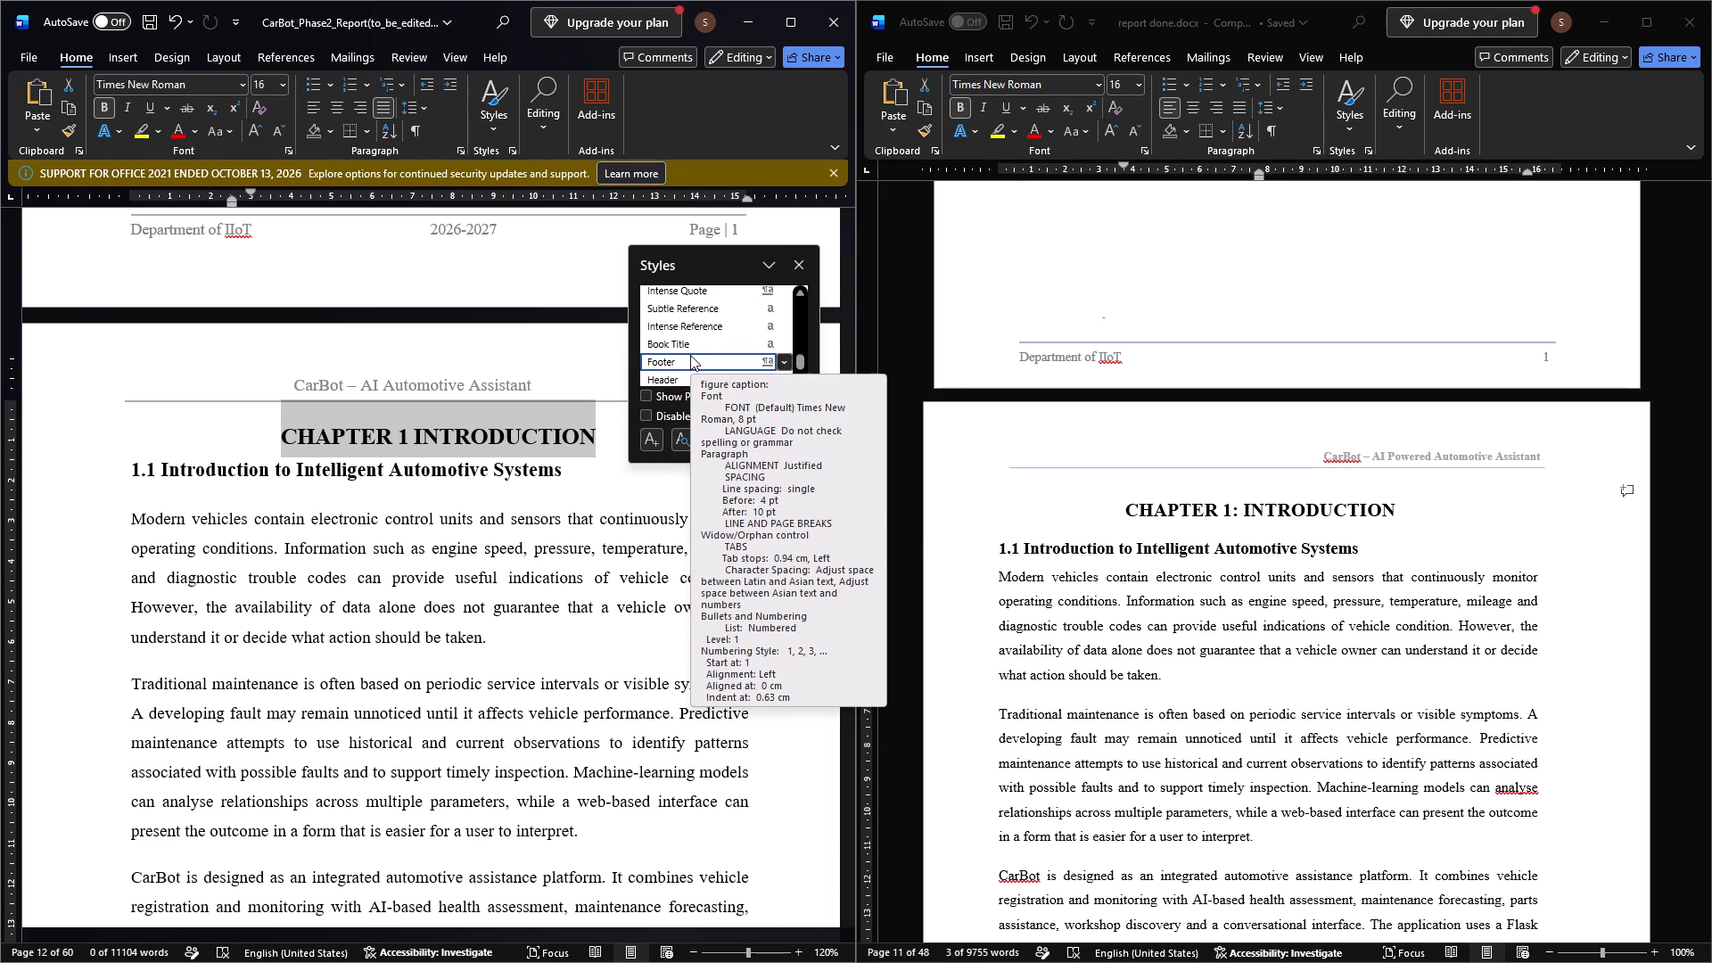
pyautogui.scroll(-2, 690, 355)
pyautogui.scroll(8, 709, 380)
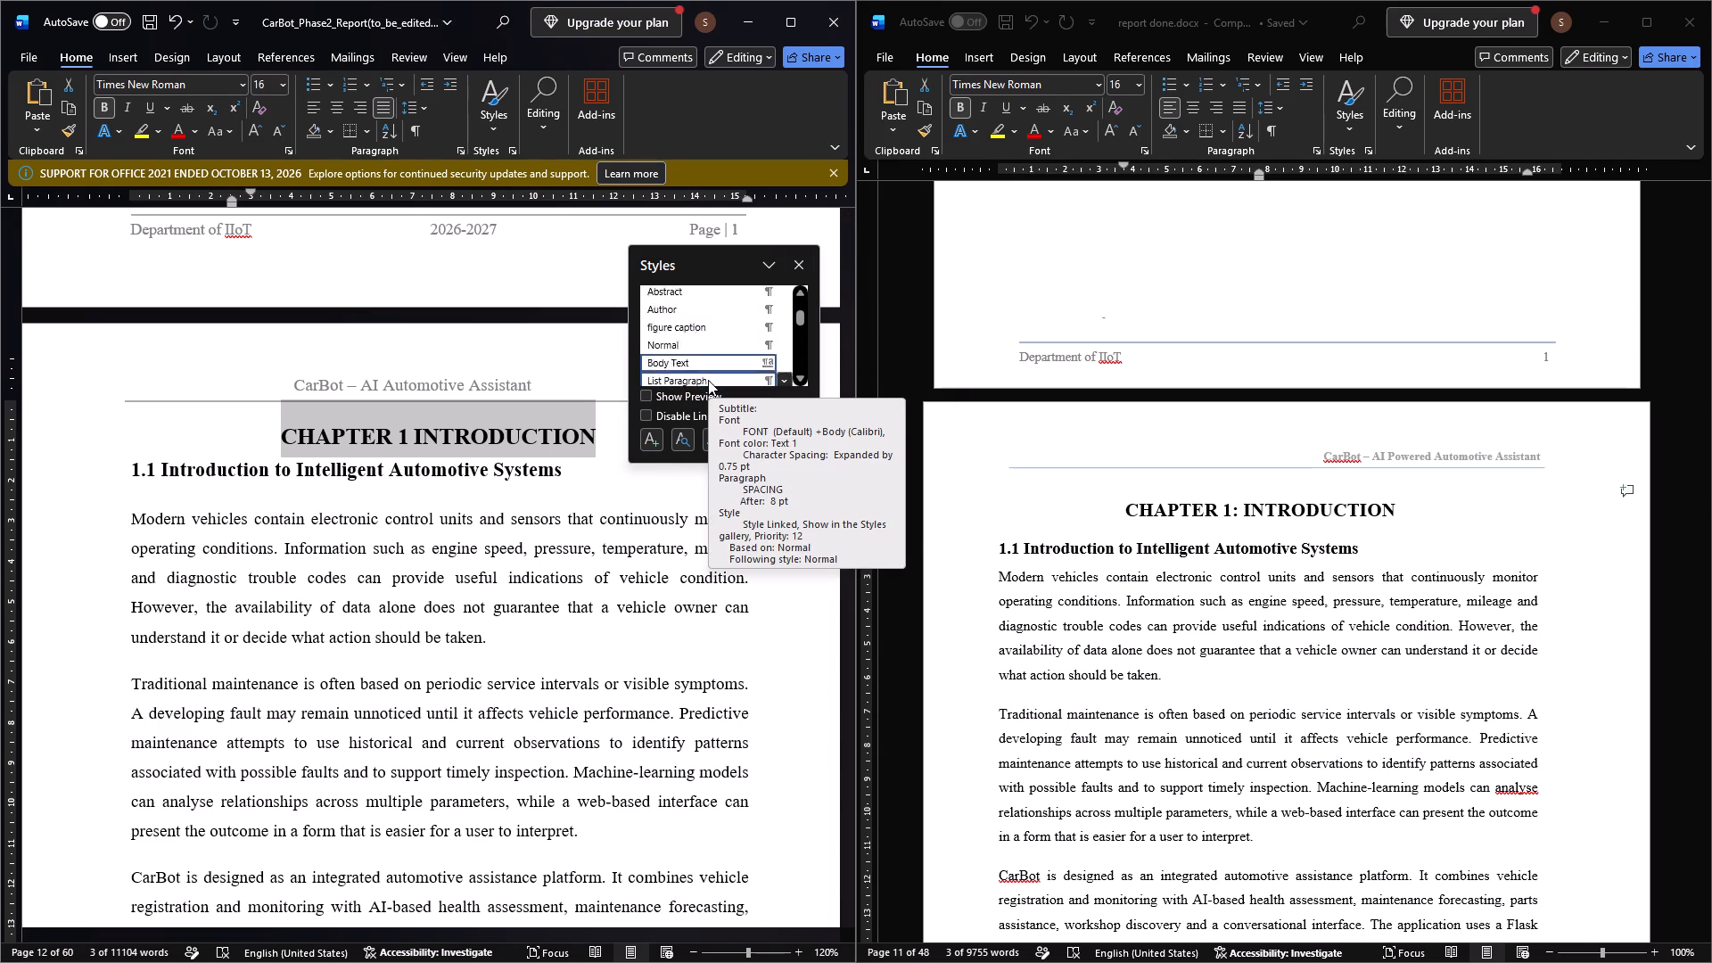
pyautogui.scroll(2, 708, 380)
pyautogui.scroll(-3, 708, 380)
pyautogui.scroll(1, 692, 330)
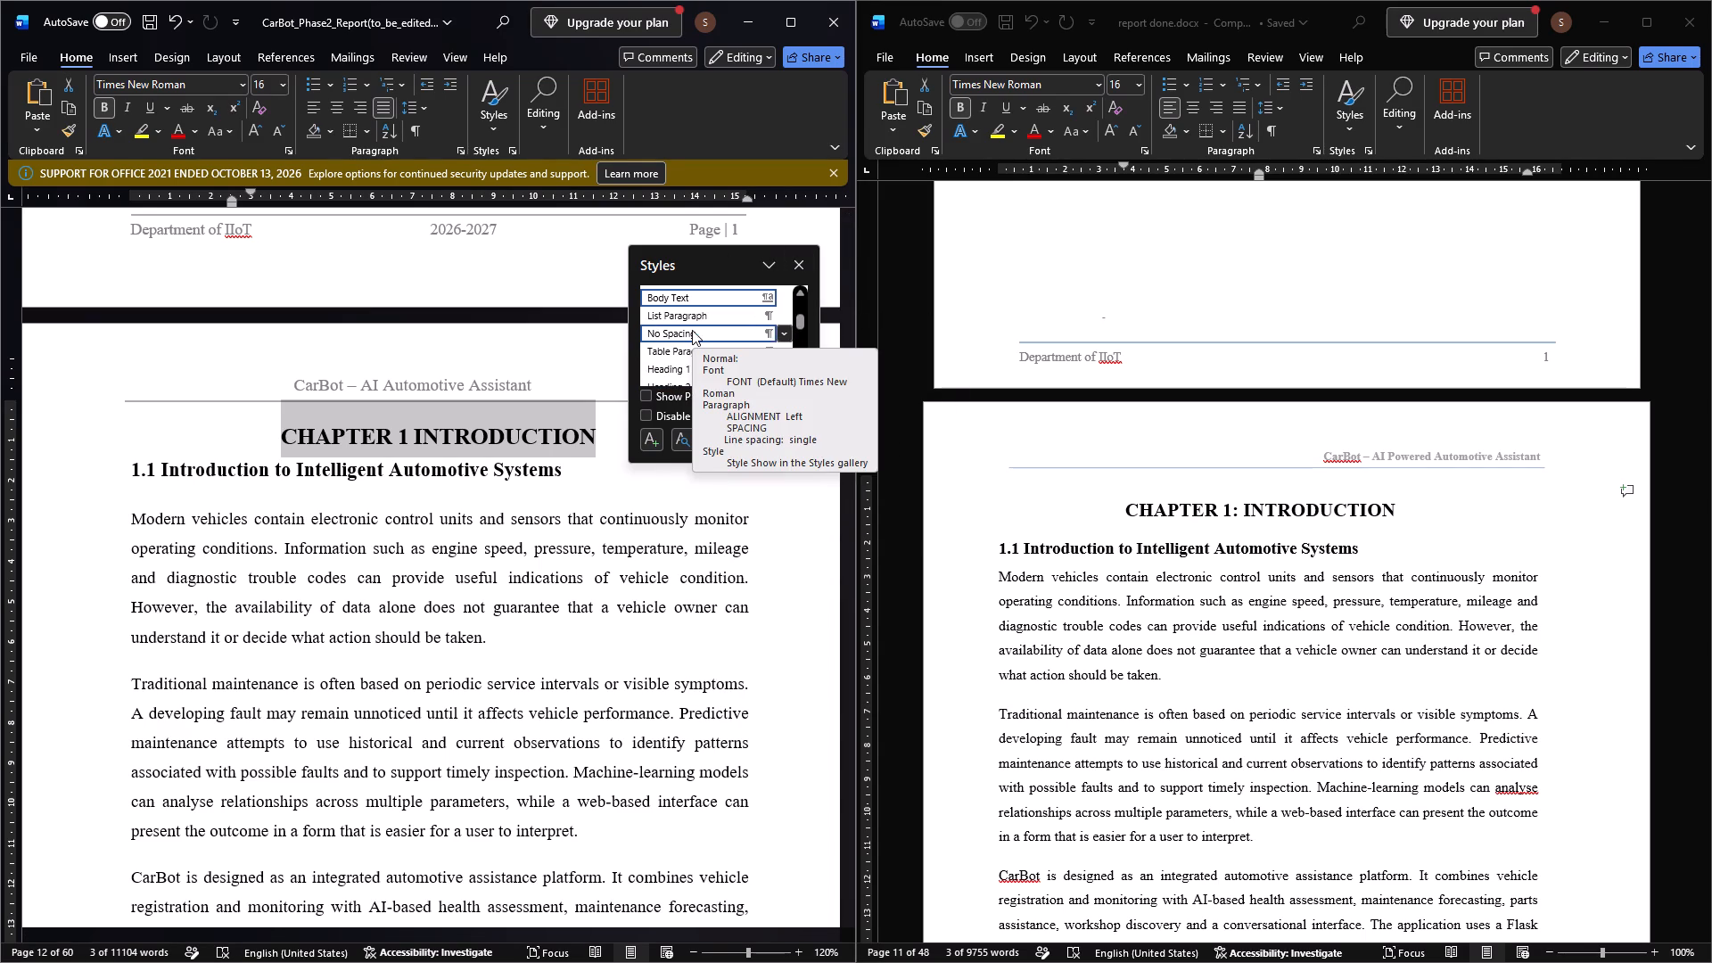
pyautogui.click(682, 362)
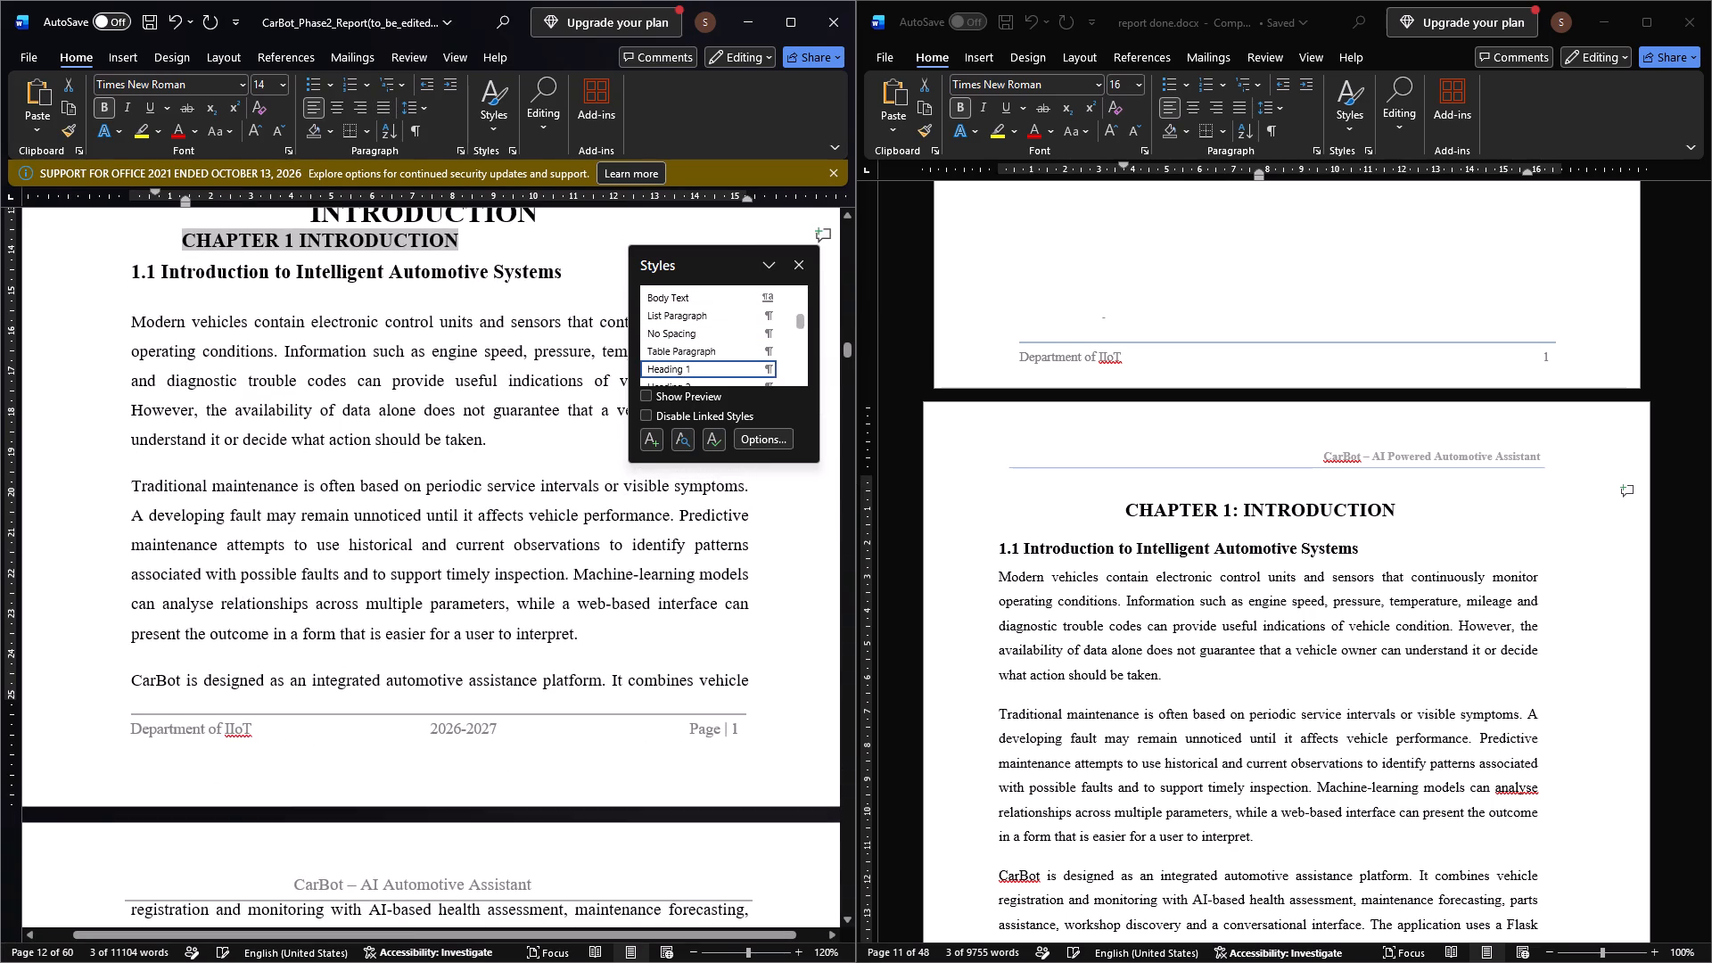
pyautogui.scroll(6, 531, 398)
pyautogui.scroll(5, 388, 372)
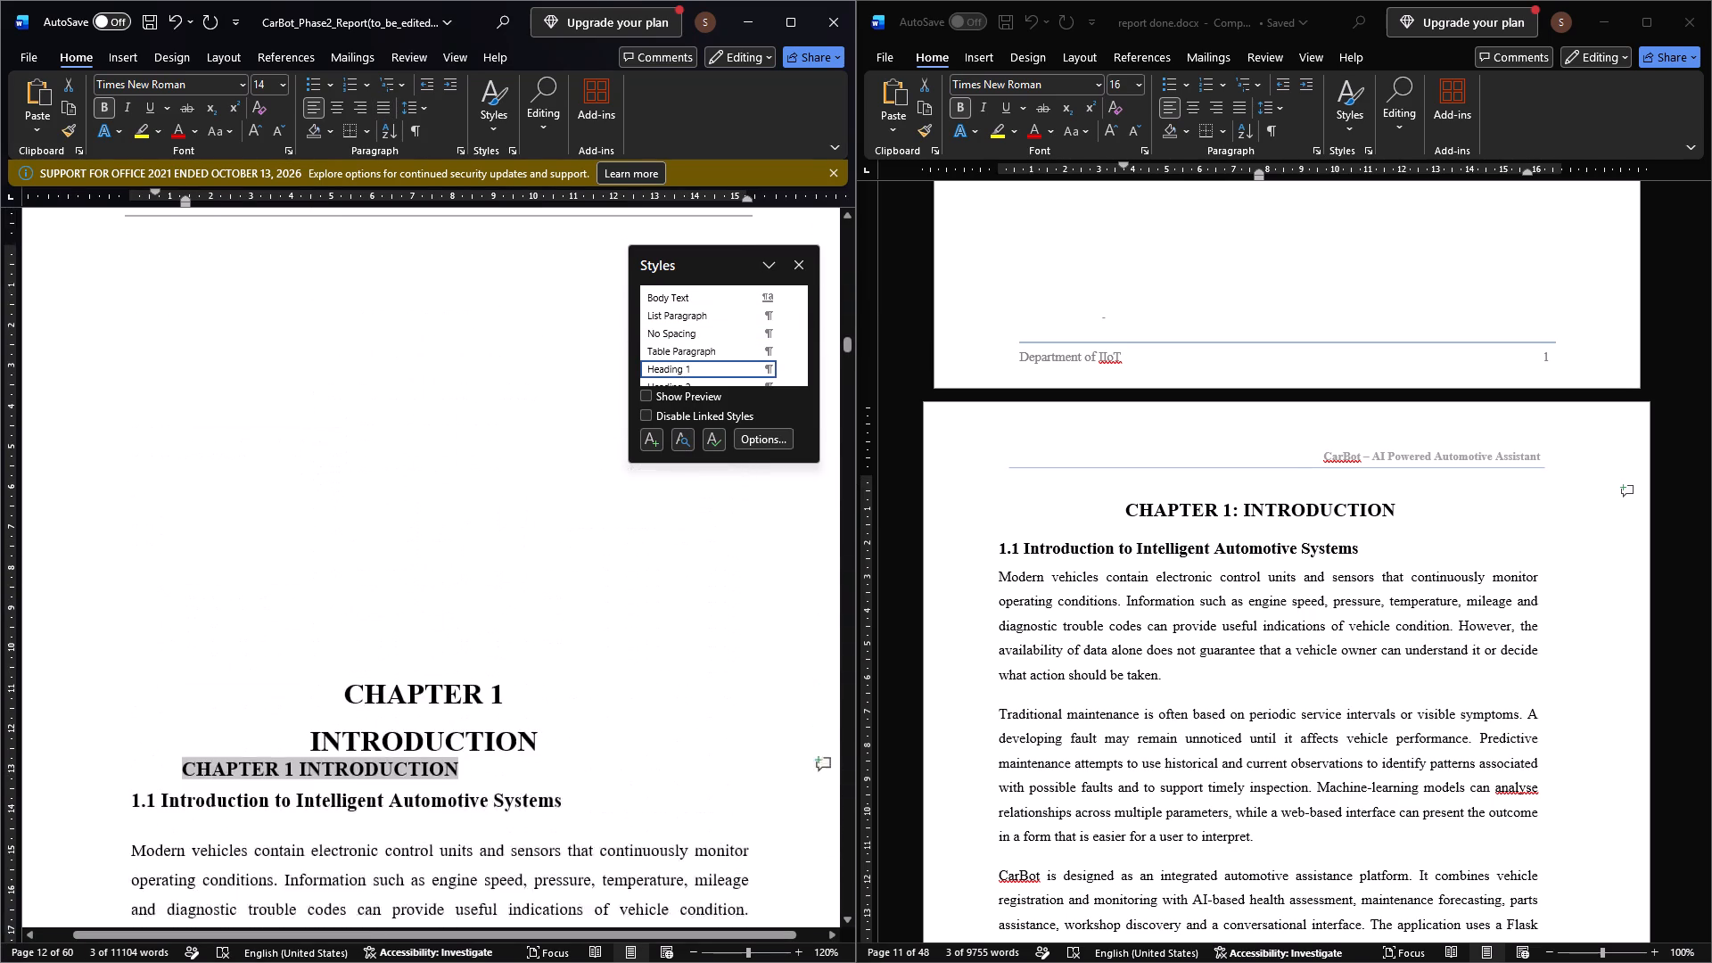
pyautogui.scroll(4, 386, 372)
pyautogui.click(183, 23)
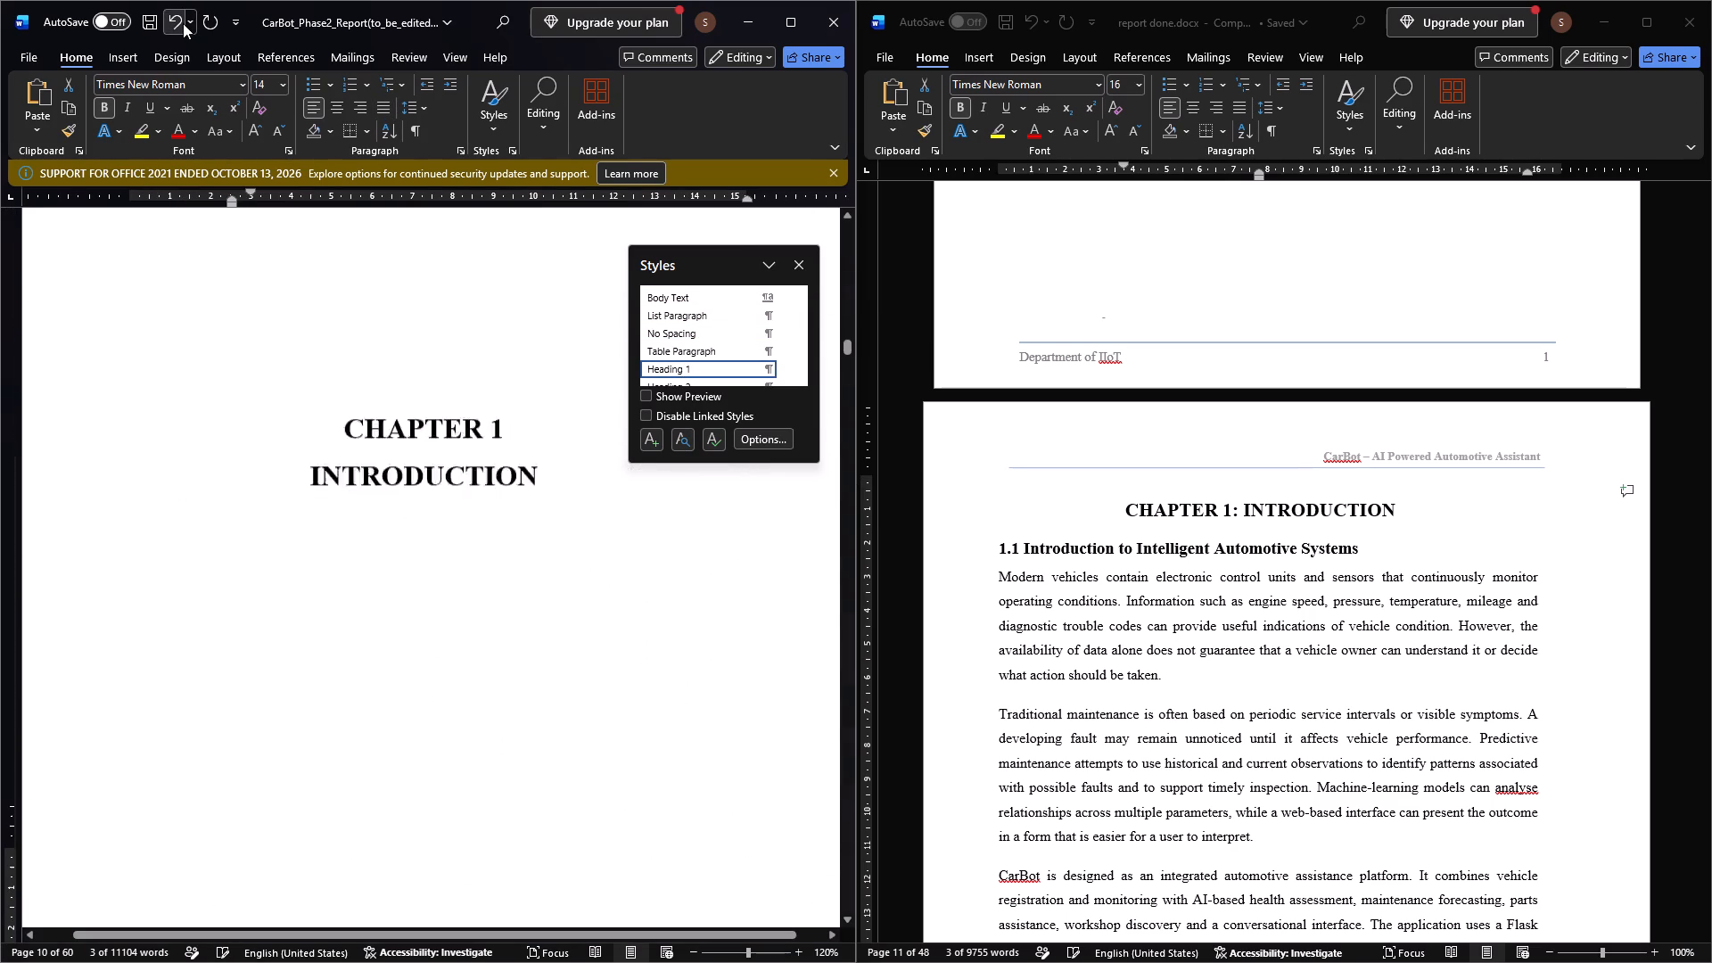
# Review the Heading 1 style's definition with the CHAPTER 1 INTRODUCTION heading selected, leaving its settings as they are.
pyautogui.scroll(-5, 333, 466)
pyautogui.click(494, 628)
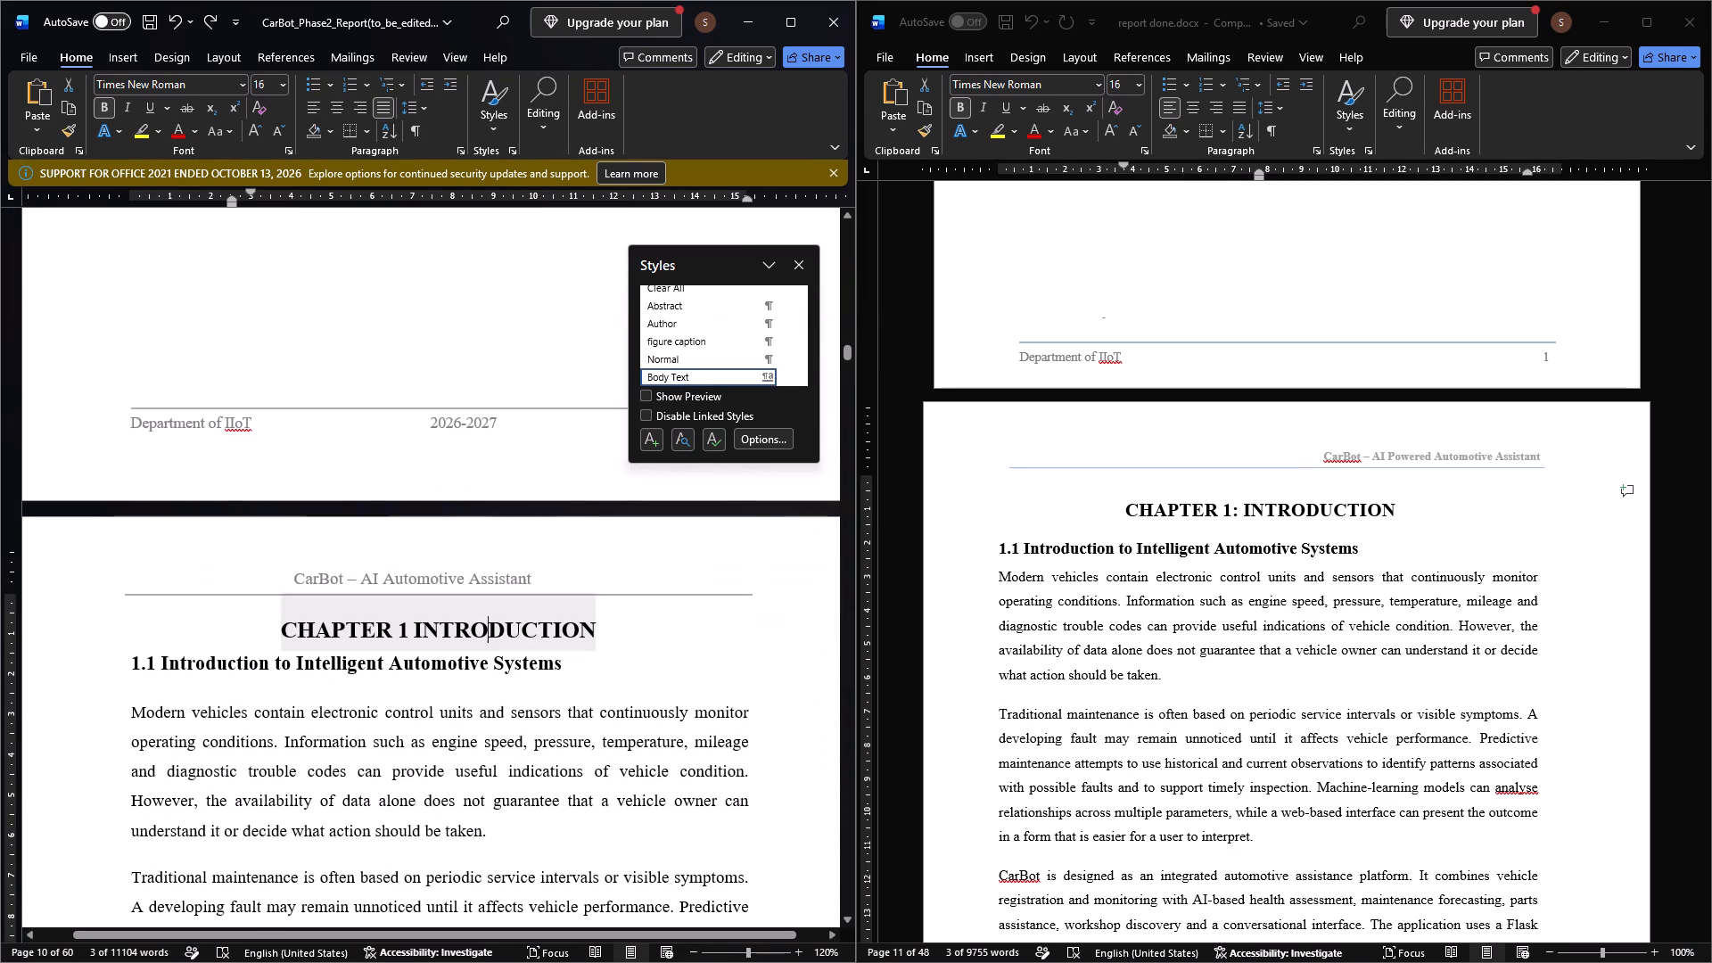
pyautogui.click(283, 622)
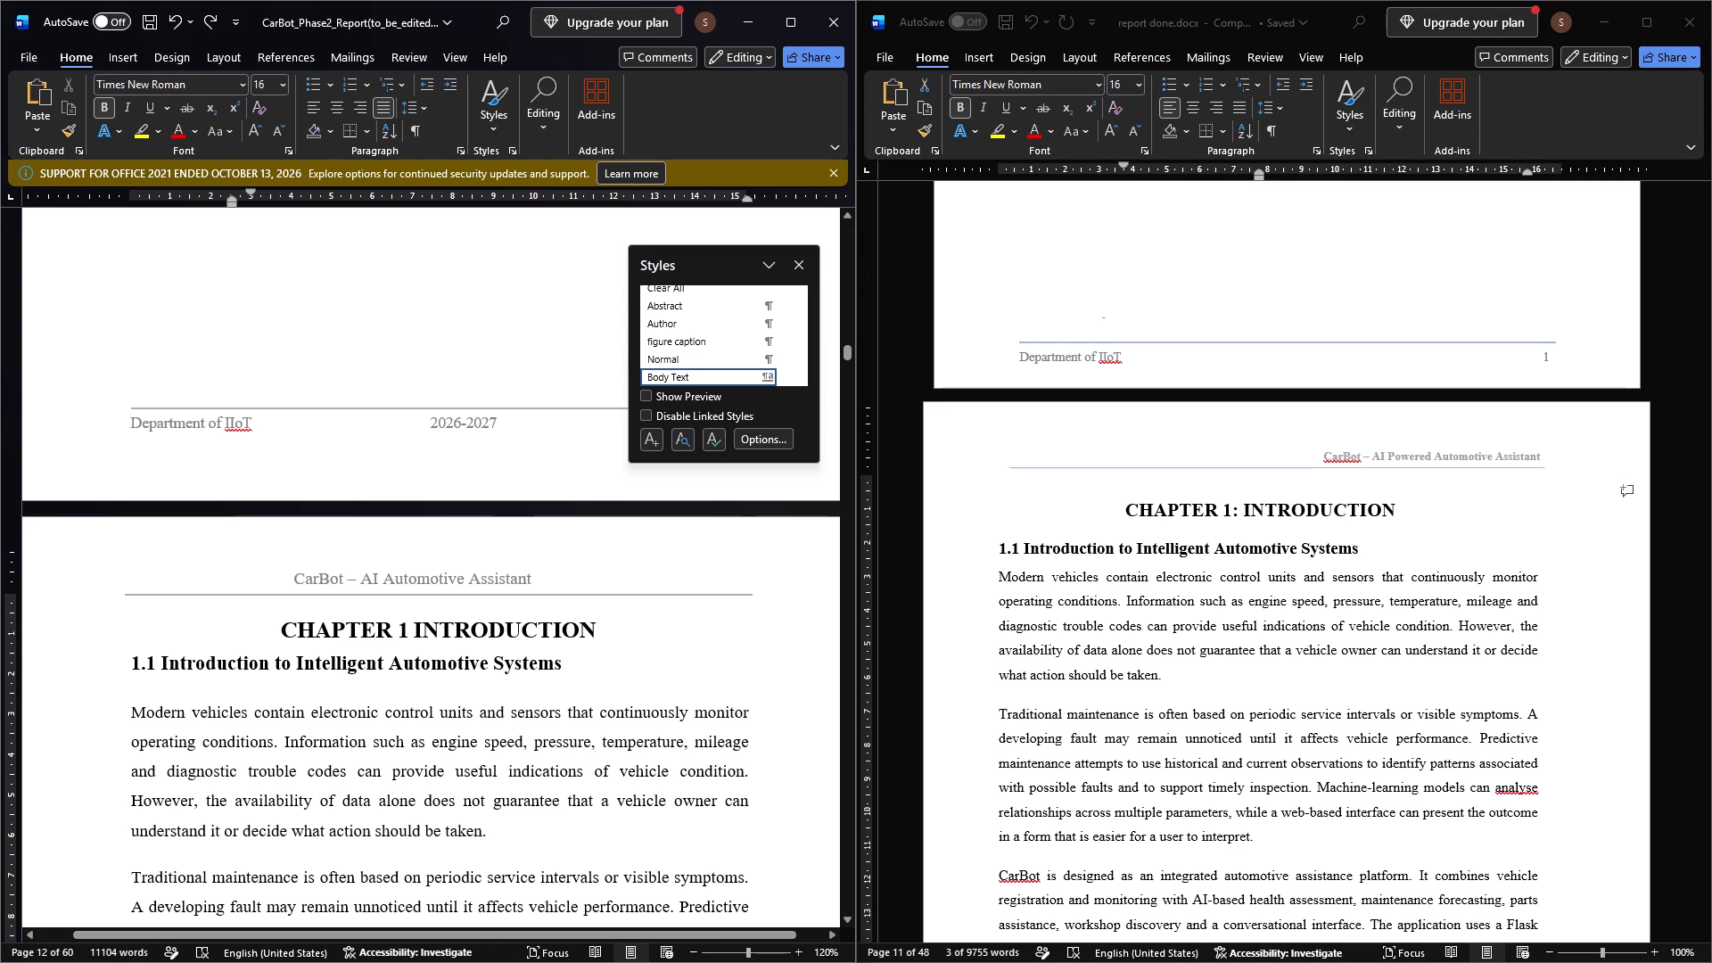
pyautogui.moveTo(284, 623); pyautogui.dragTo(508, 608)
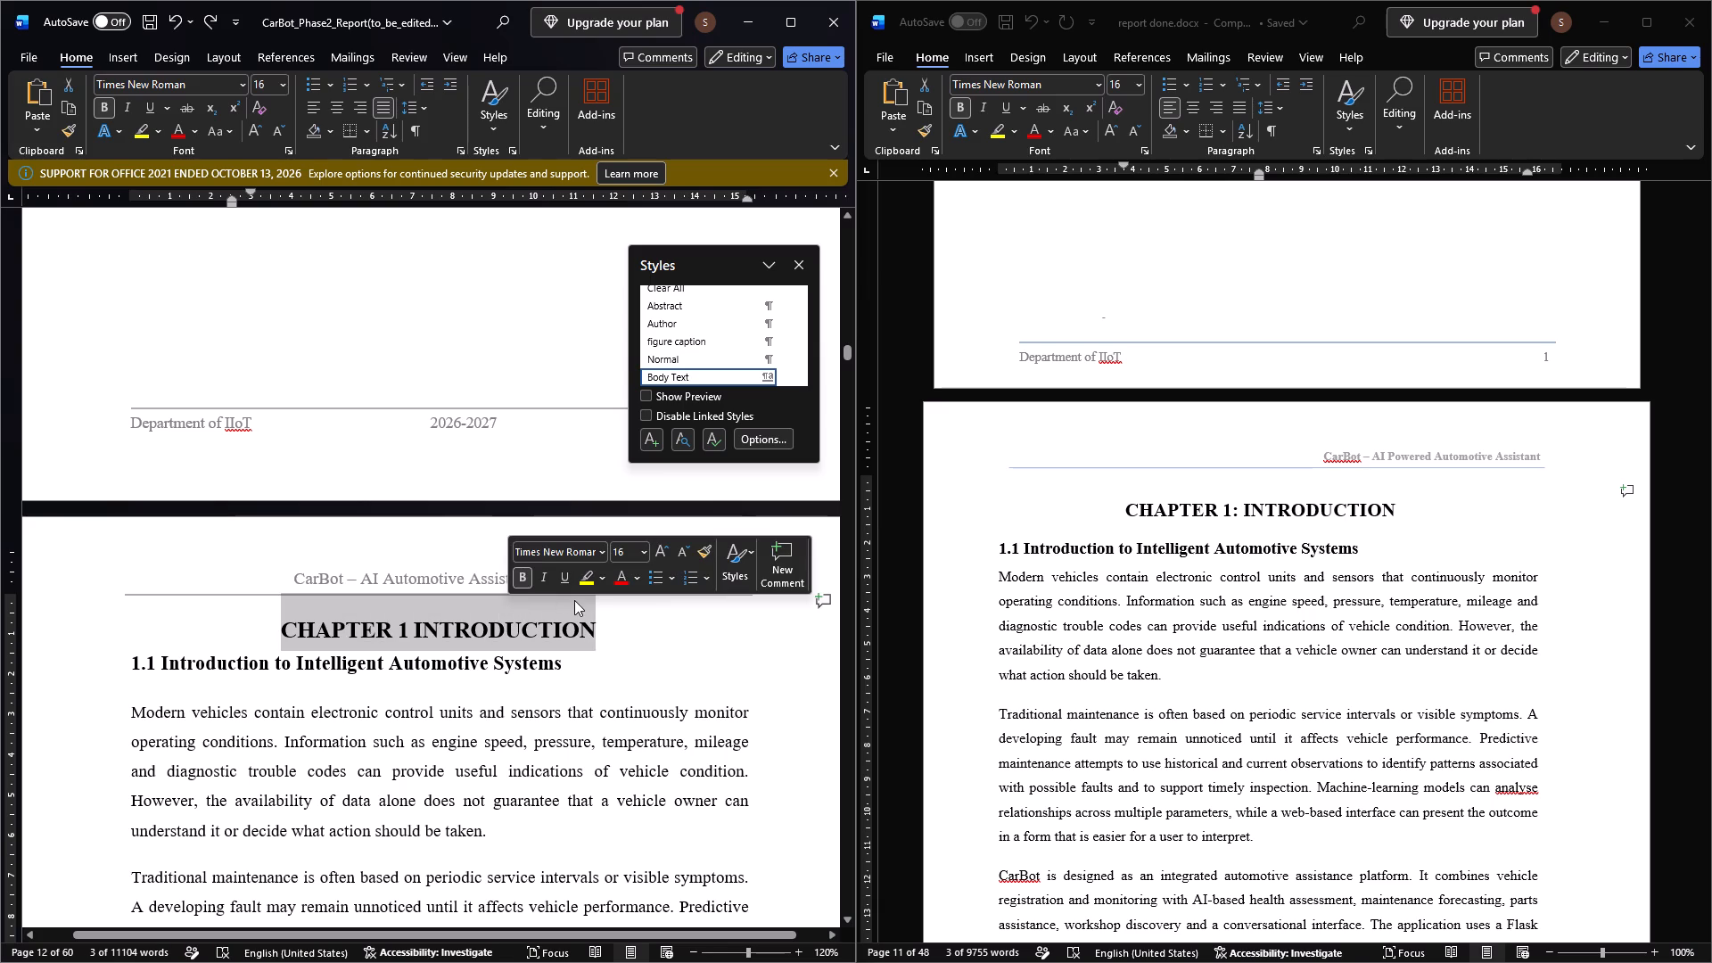
pyautogui.click(749, 563)
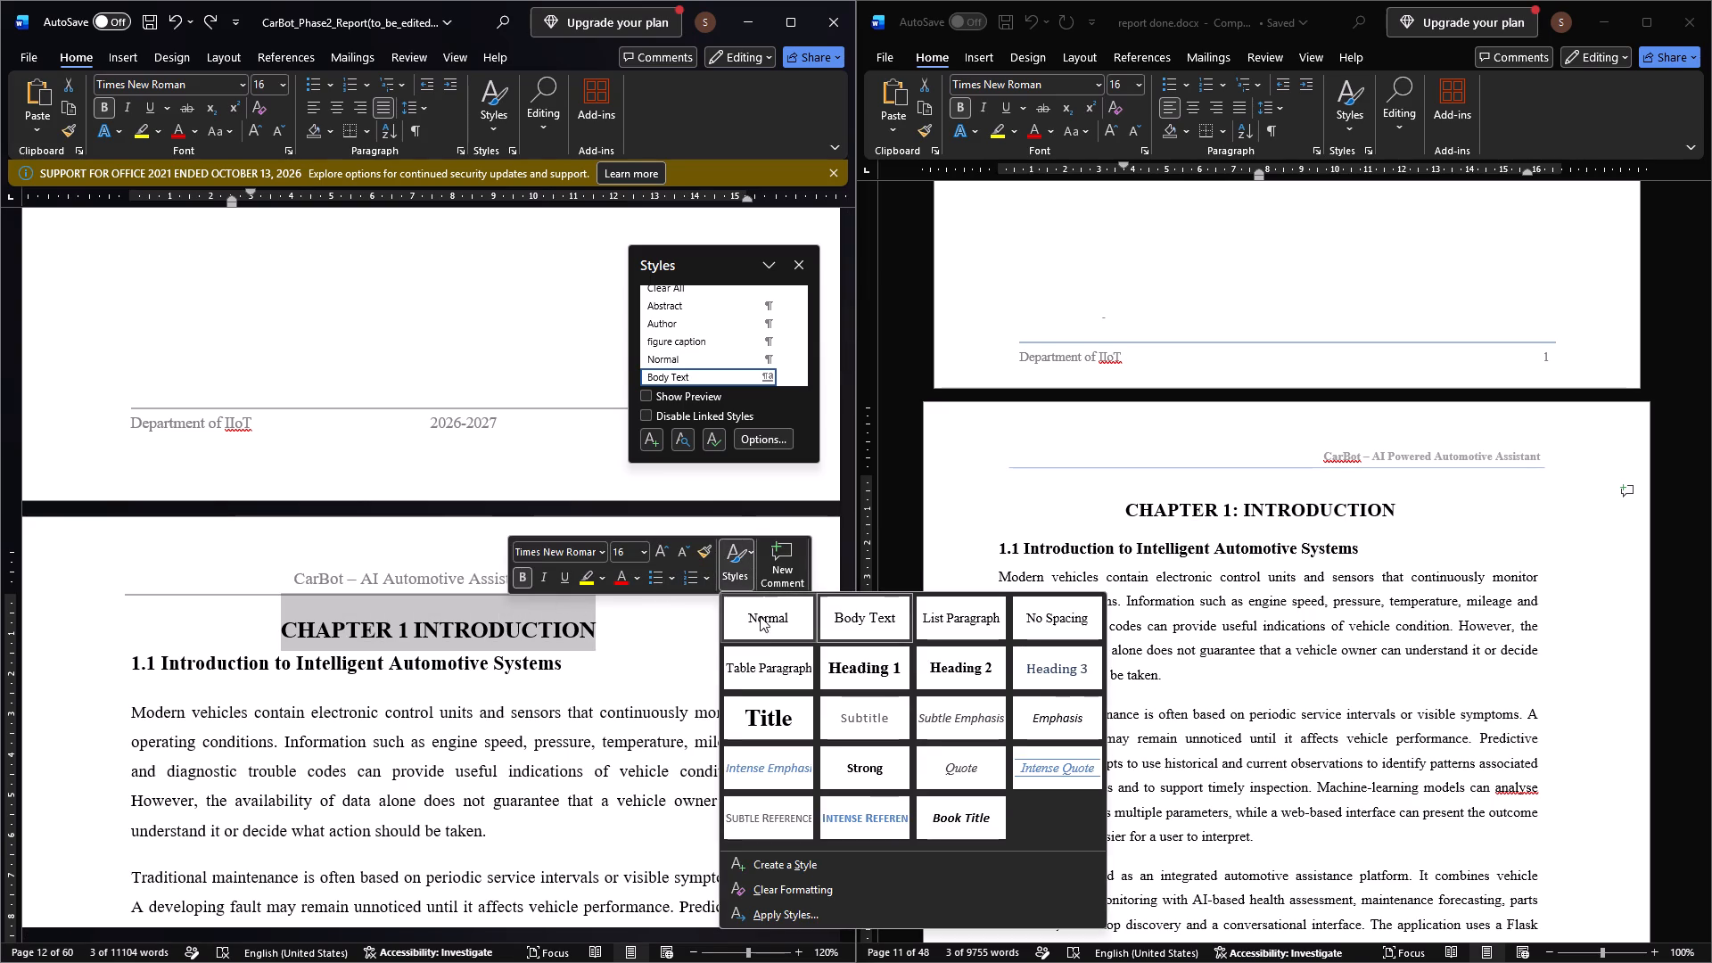
pyautogui.rightClick(865, 671)
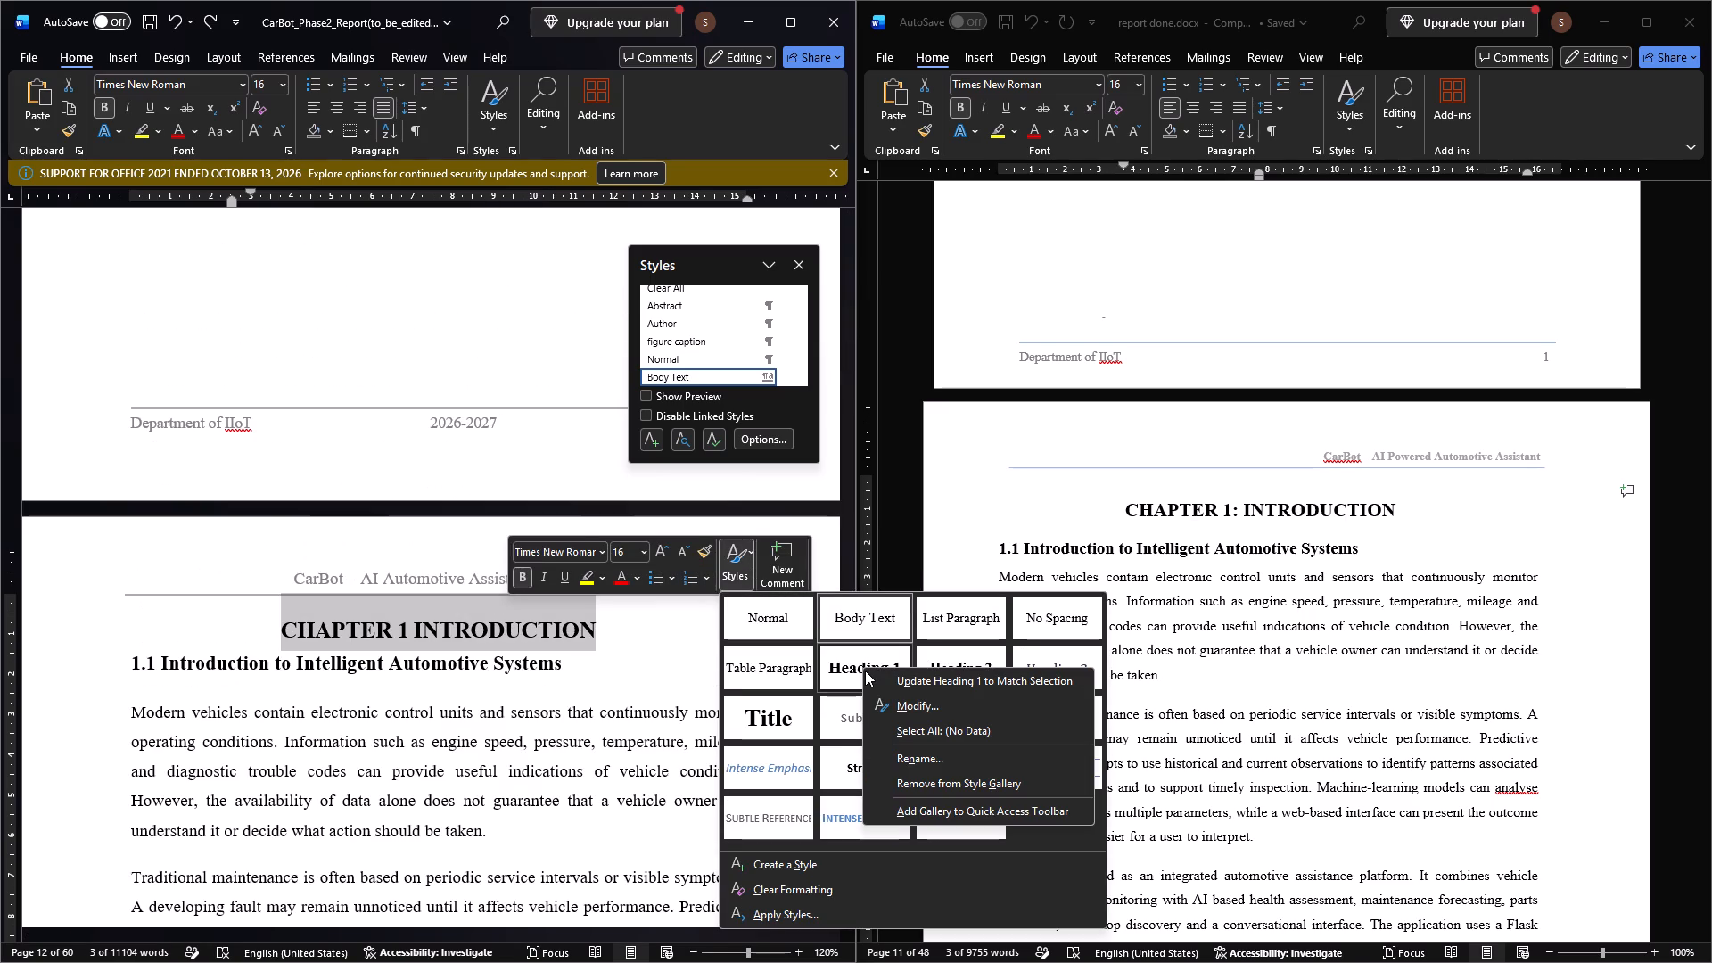
pyautogui.click(910, 699)
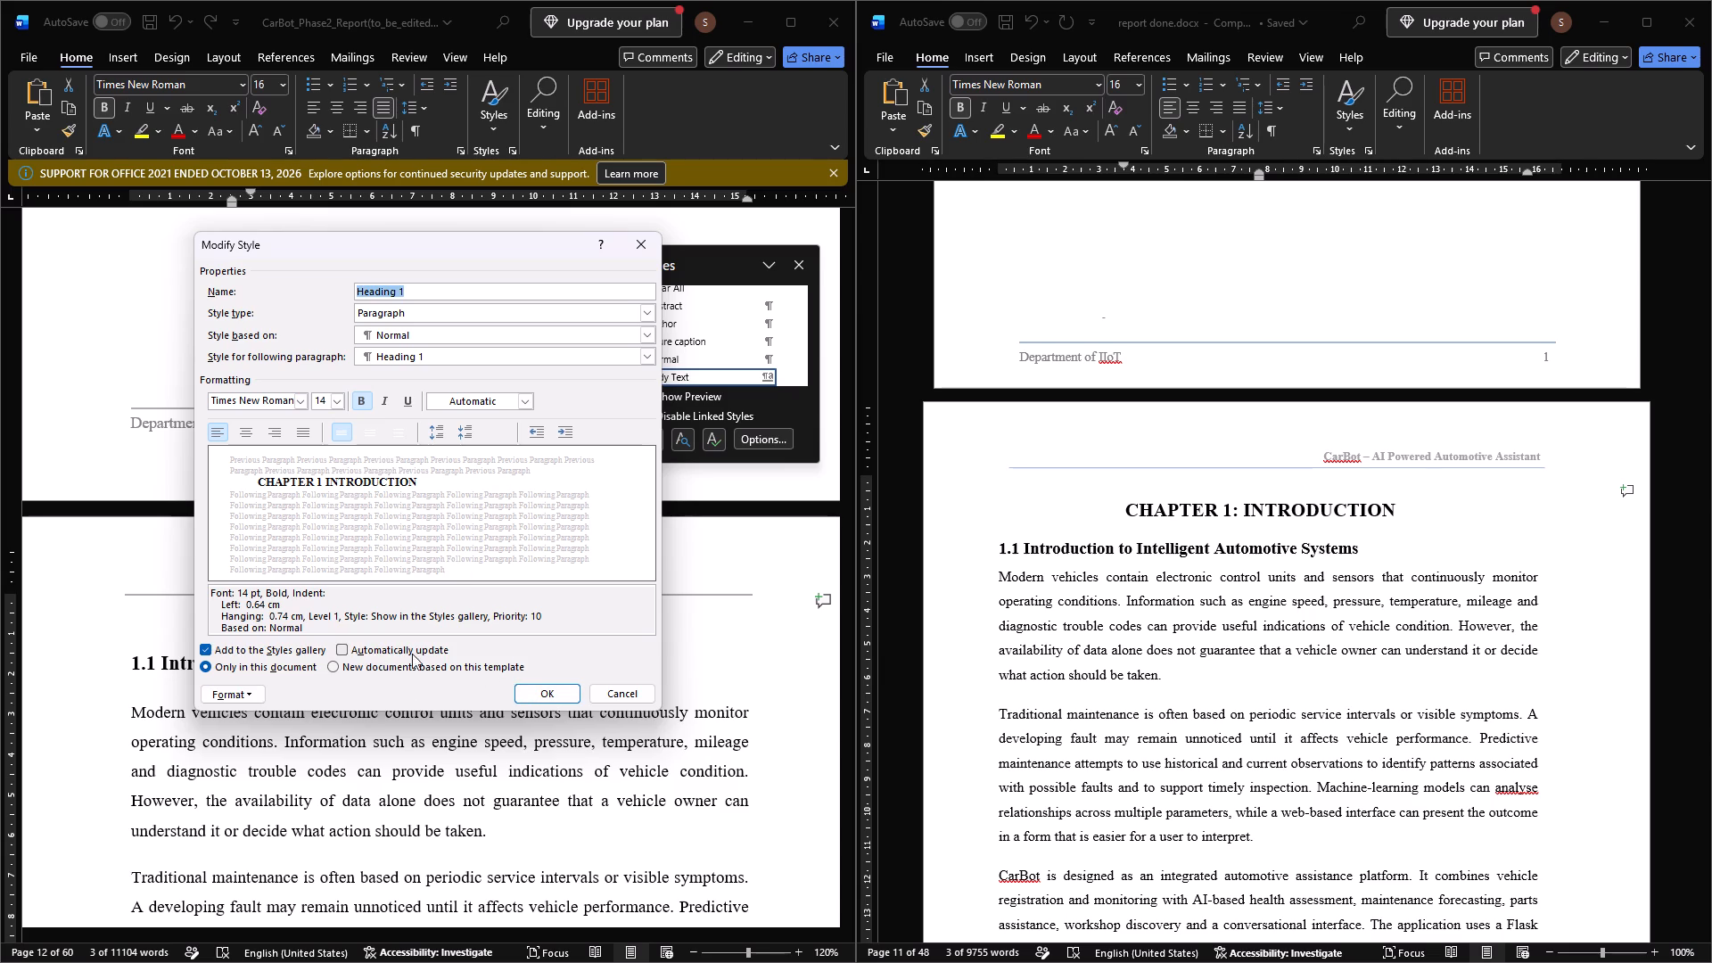
pyautogui.click(539, 687)
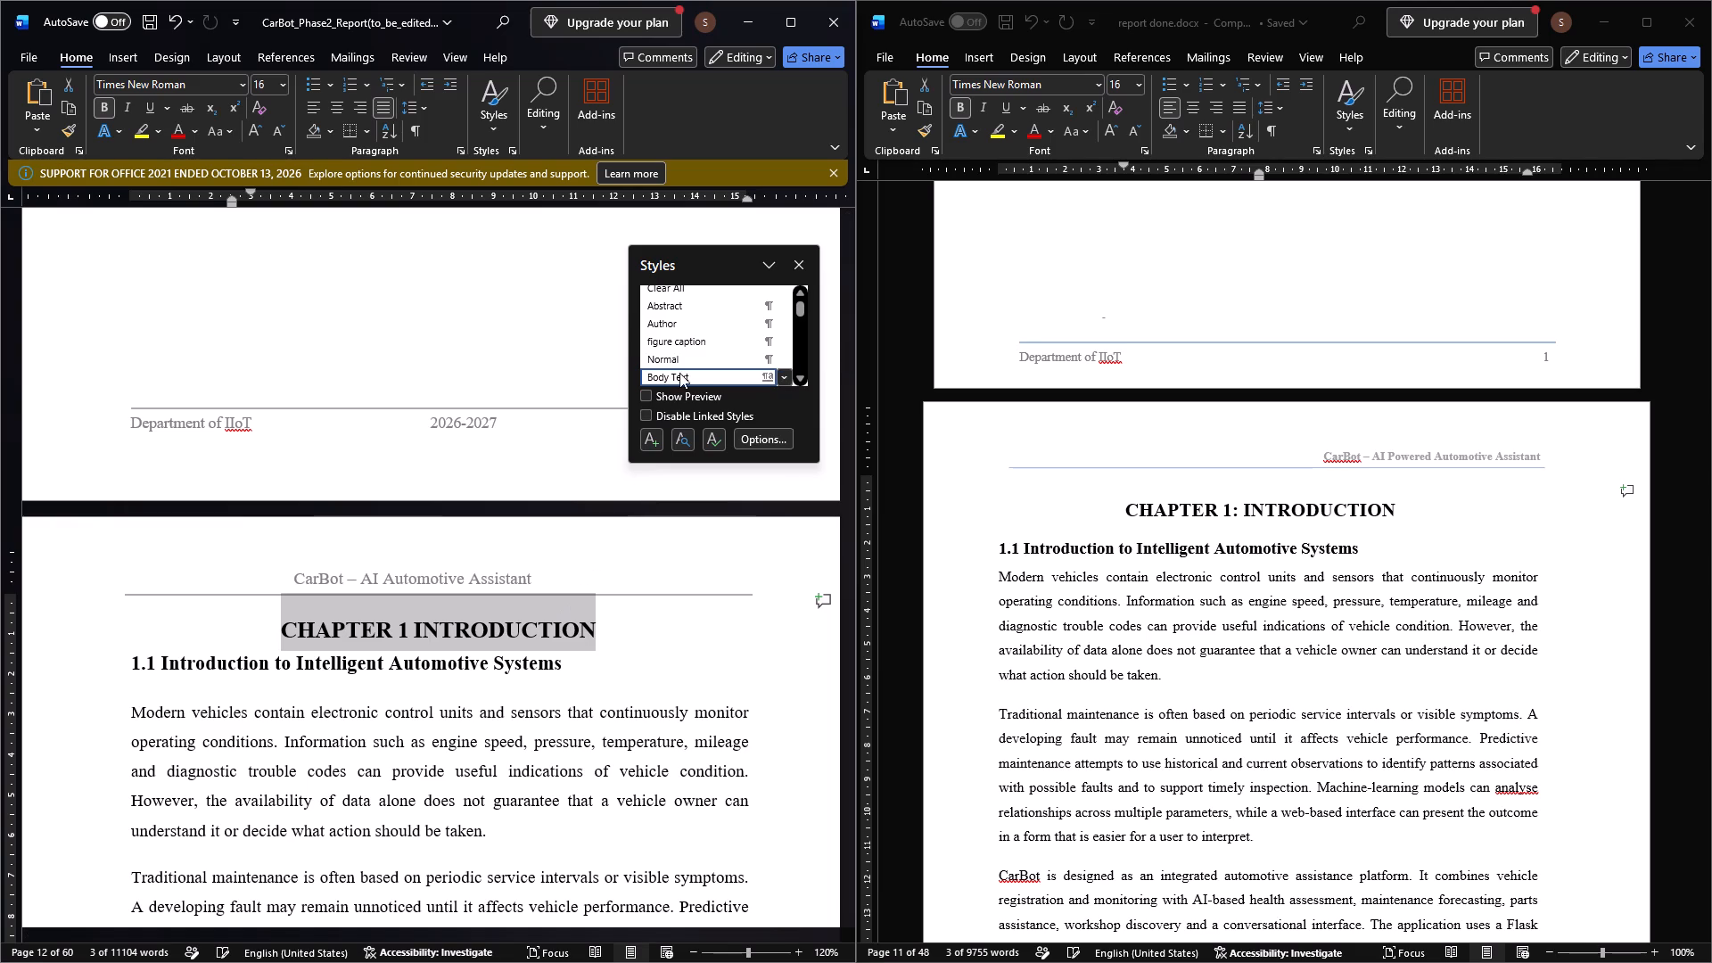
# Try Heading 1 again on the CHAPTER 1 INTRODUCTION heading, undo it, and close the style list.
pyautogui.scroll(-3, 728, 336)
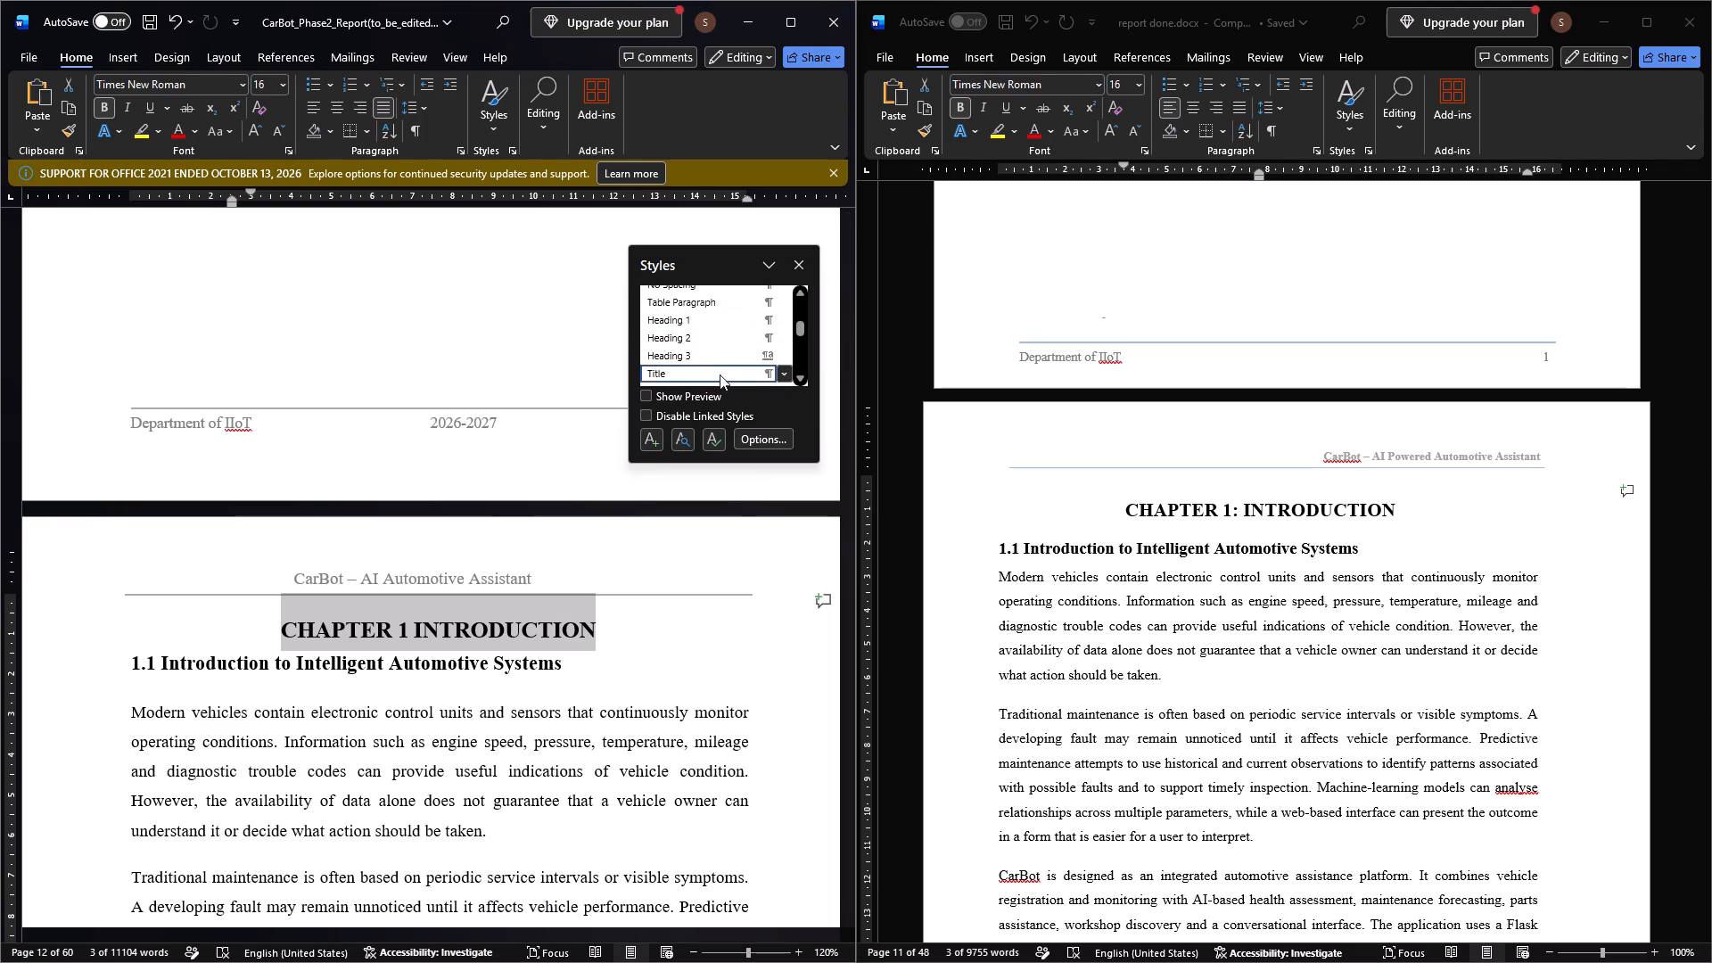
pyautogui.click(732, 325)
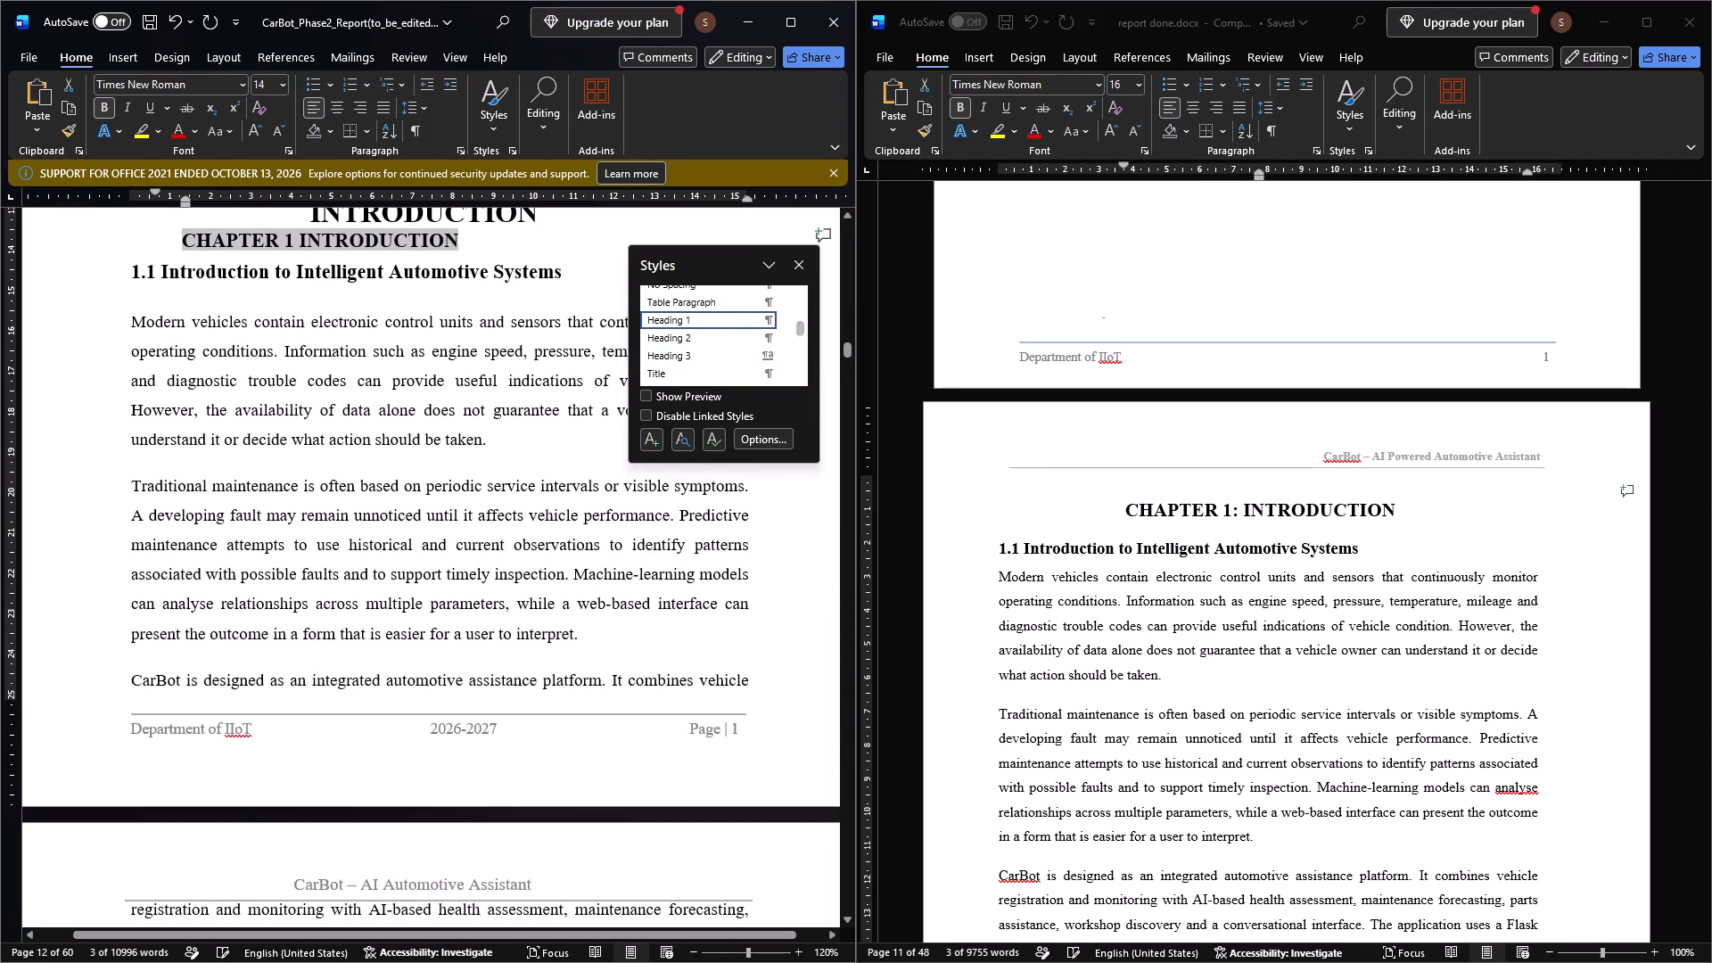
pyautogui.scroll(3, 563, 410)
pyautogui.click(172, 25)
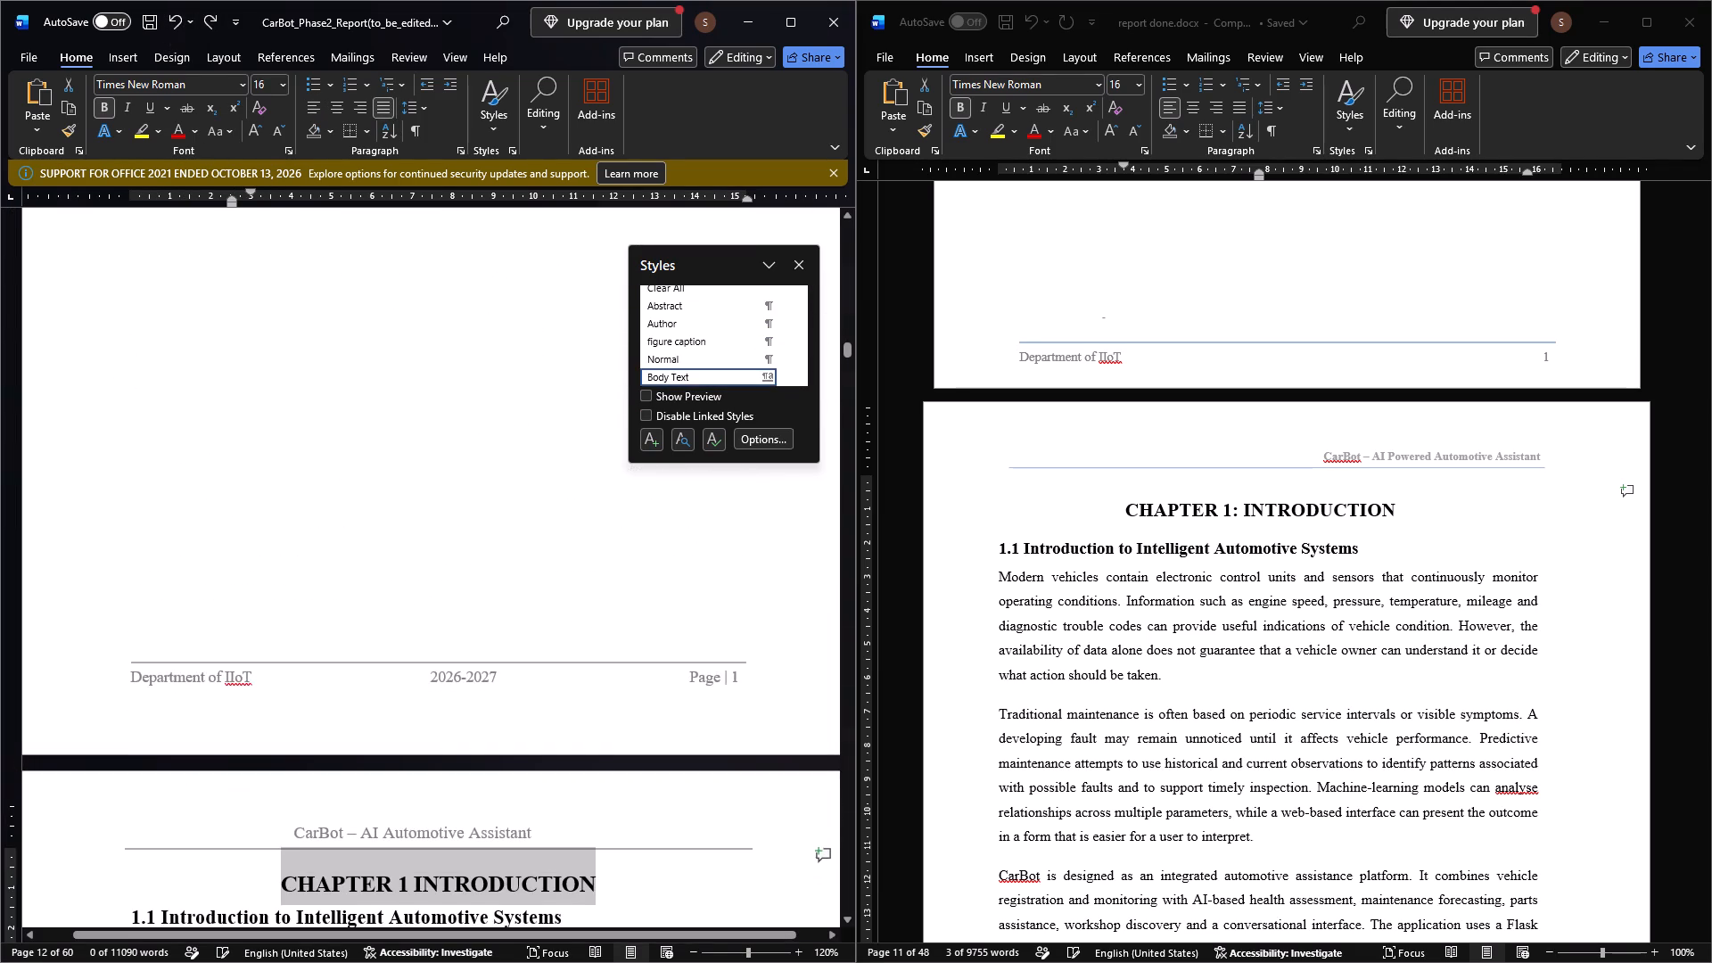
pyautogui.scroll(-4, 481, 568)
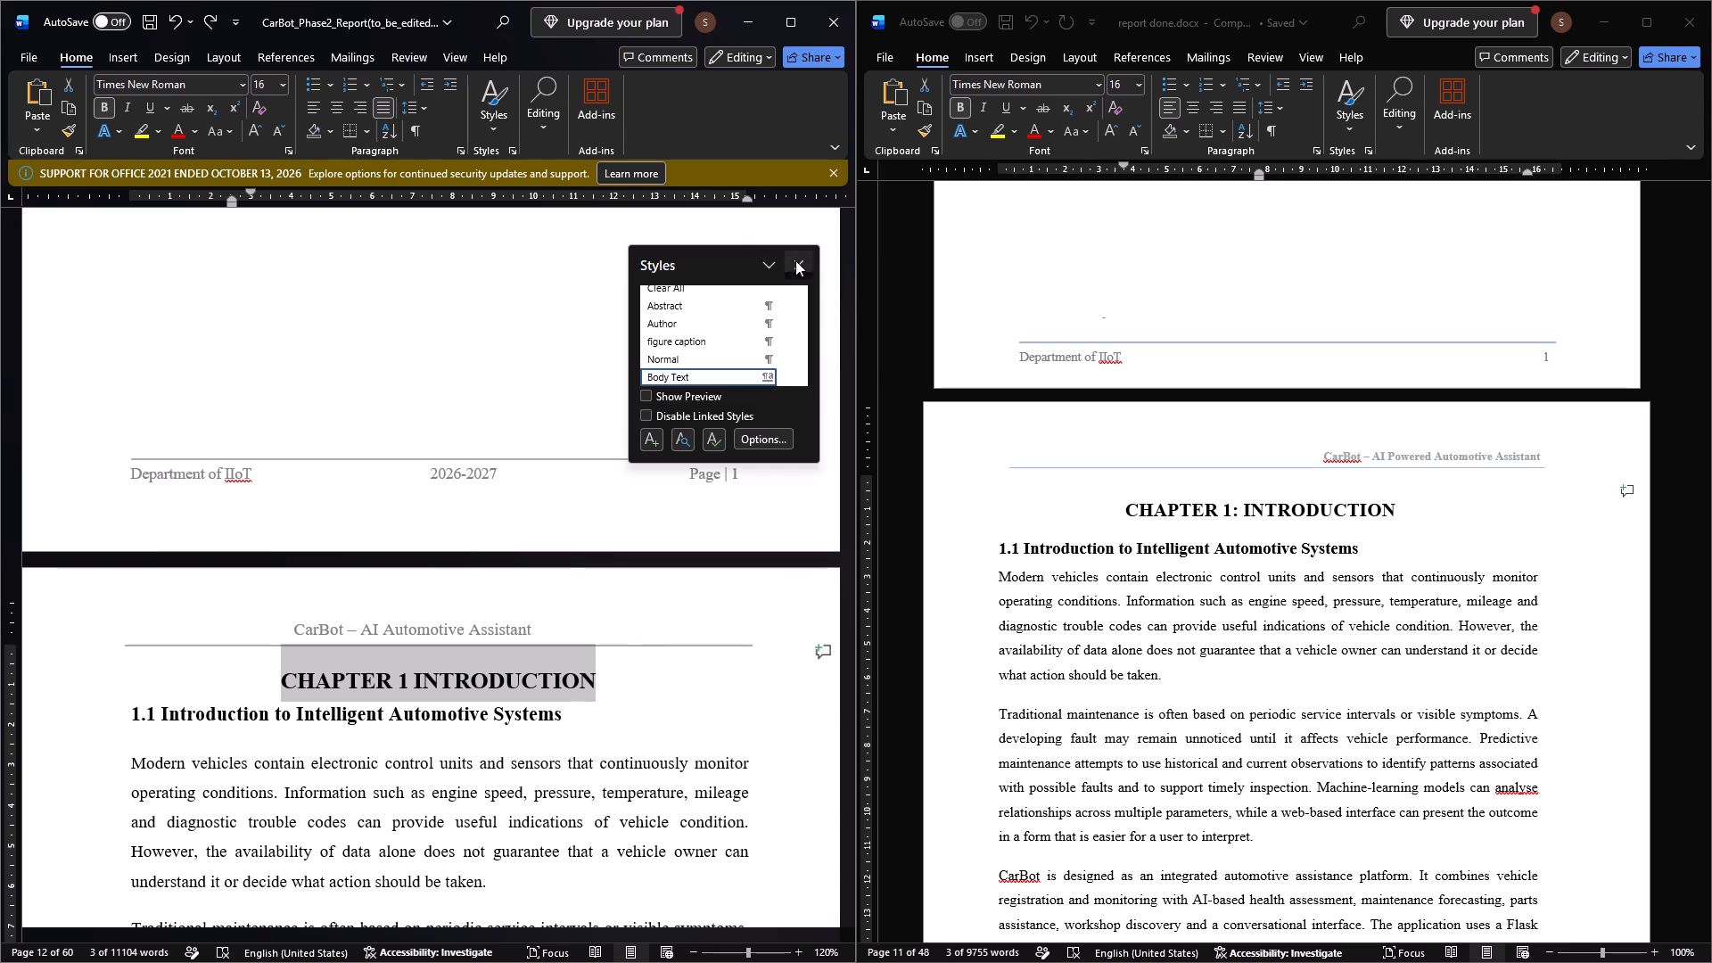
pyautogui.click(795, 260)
# Compare the Chapter 1 headings in both reports and check the section 1.1 heading's paragraph settings in report done.docx.
pyautogui.scroll(-4, 581, 457)
pyautogui.click(1270, 509)
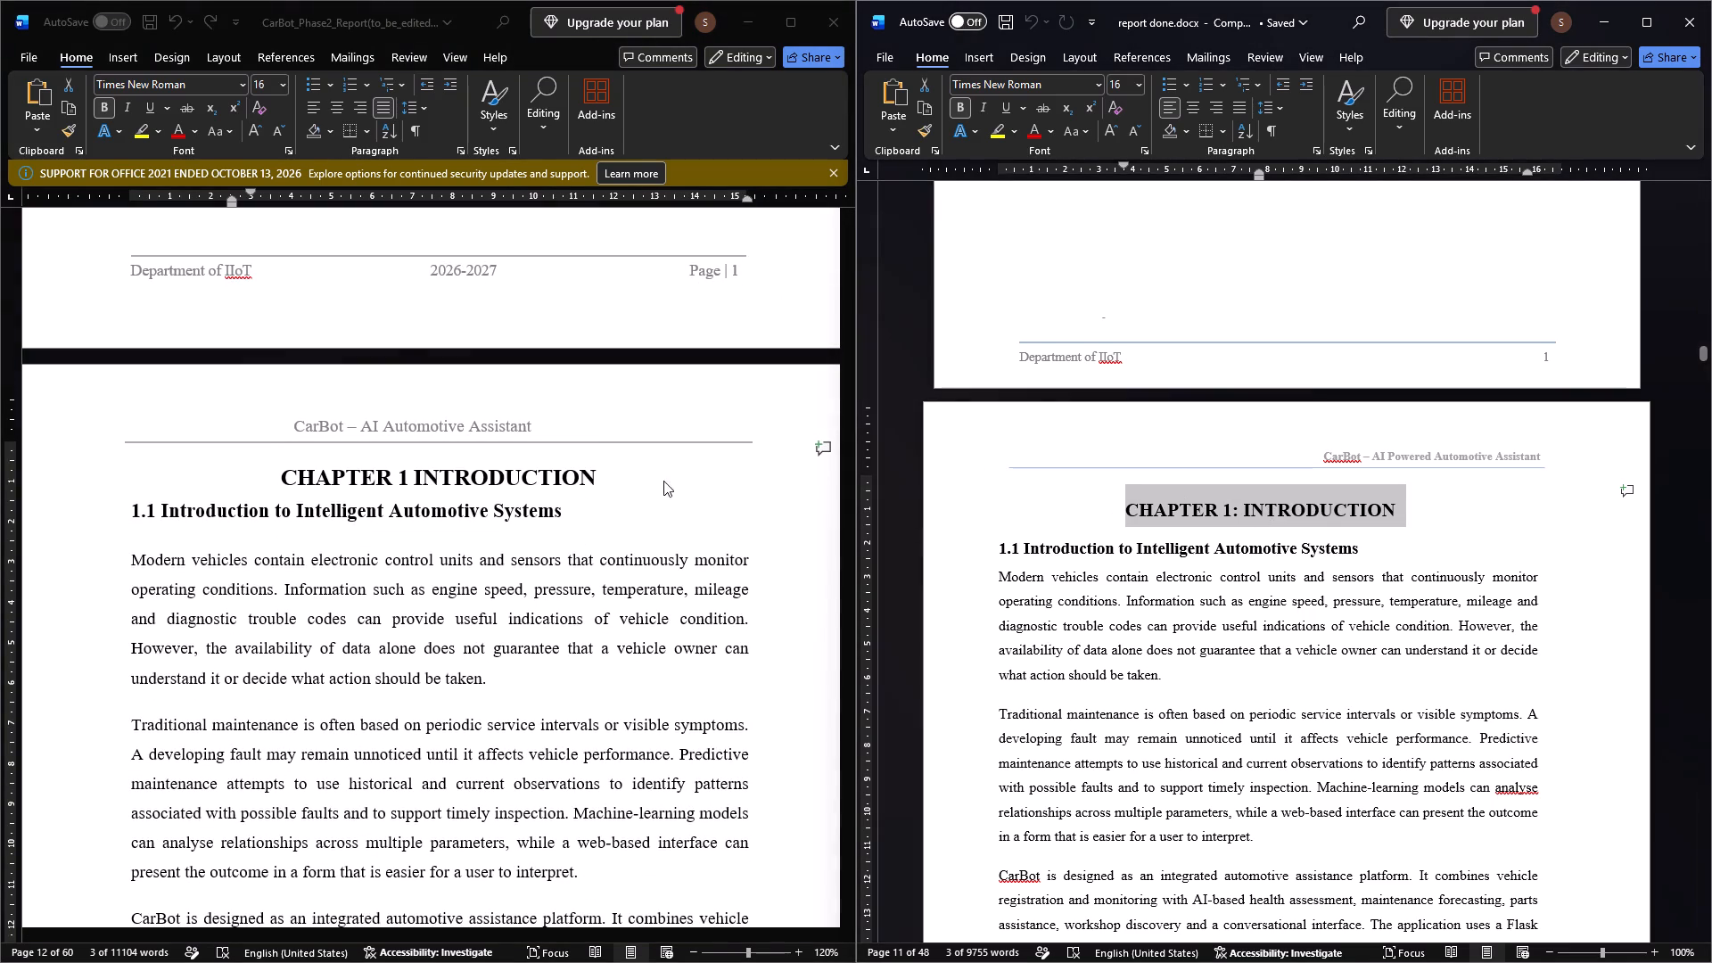
pyautogui.click(501, 478)
pyautogui.click(501, 475)
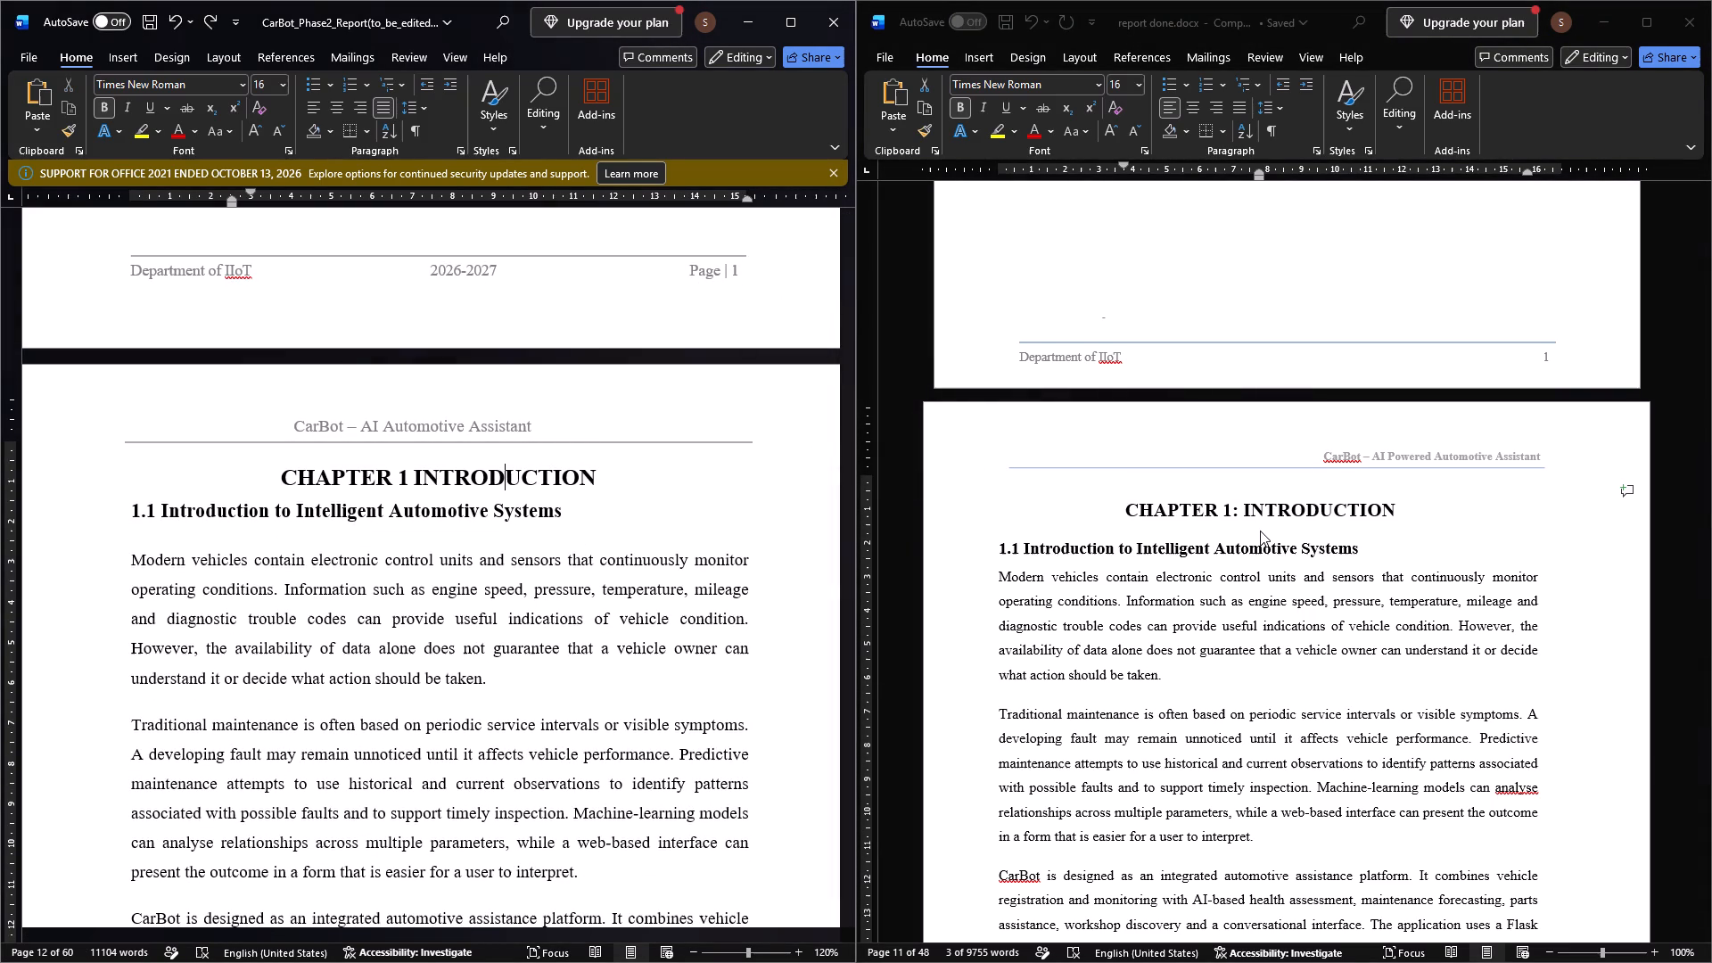
pyautogui.click(1251, 558)
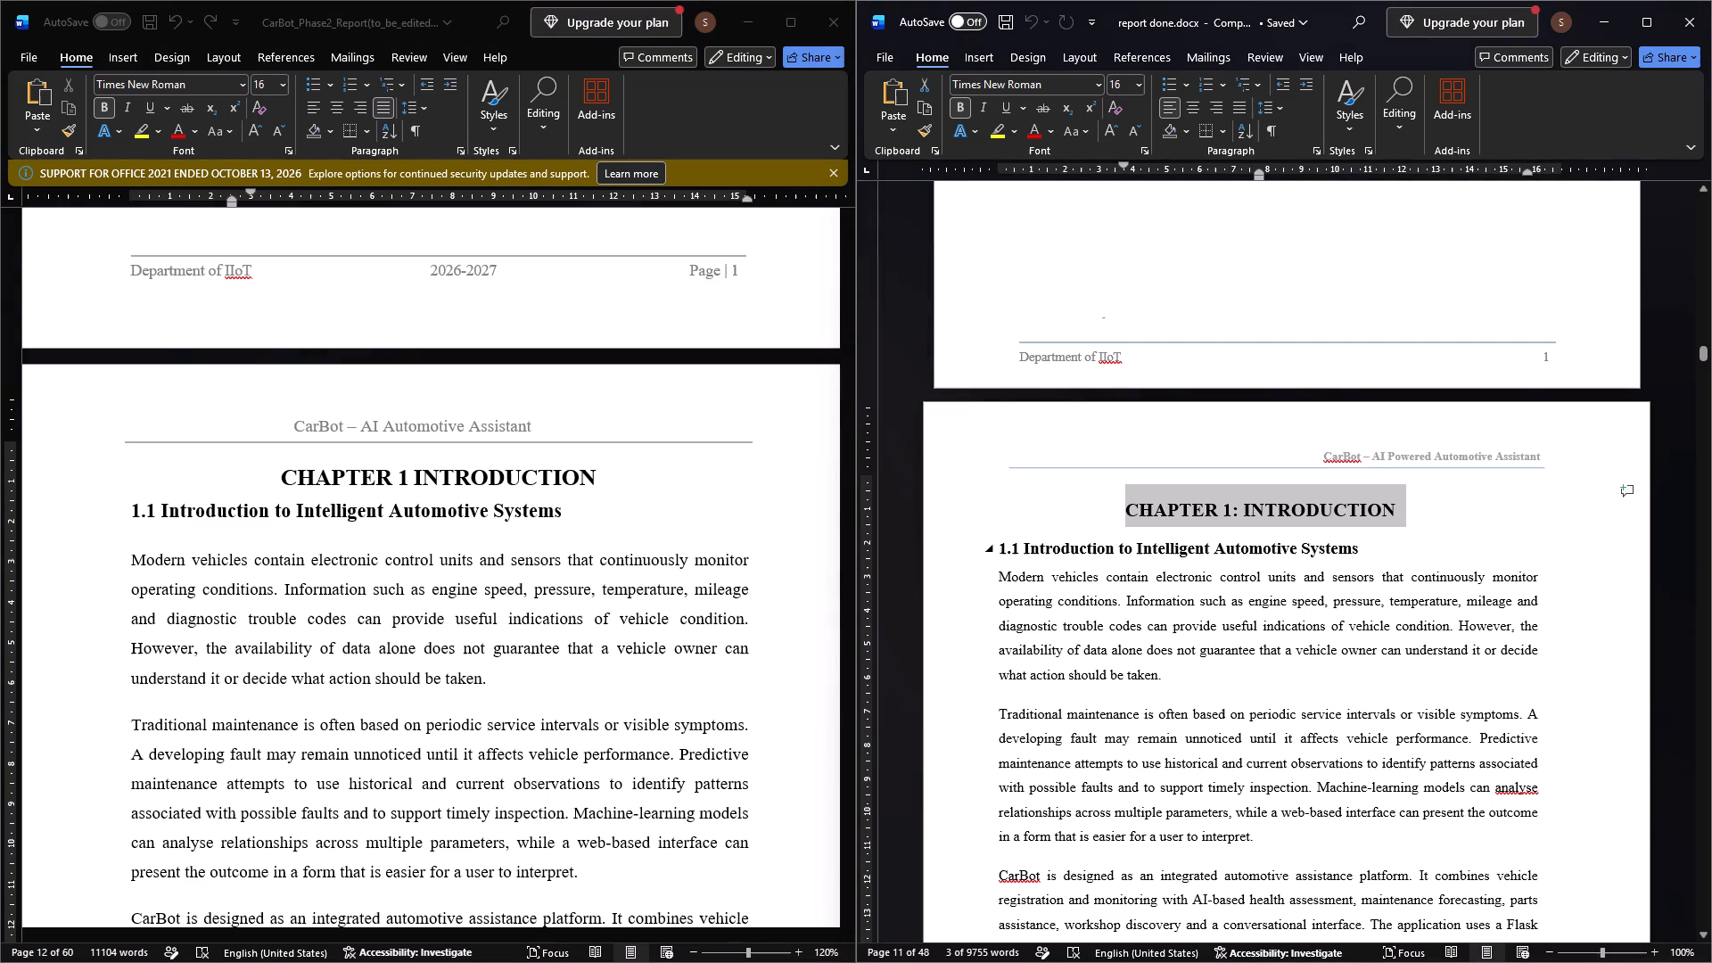
pyautogui.keyDown('ctrl'); pyautogui.scroll(2, 1241, 560); pyautogui.keyUp('ctrl')
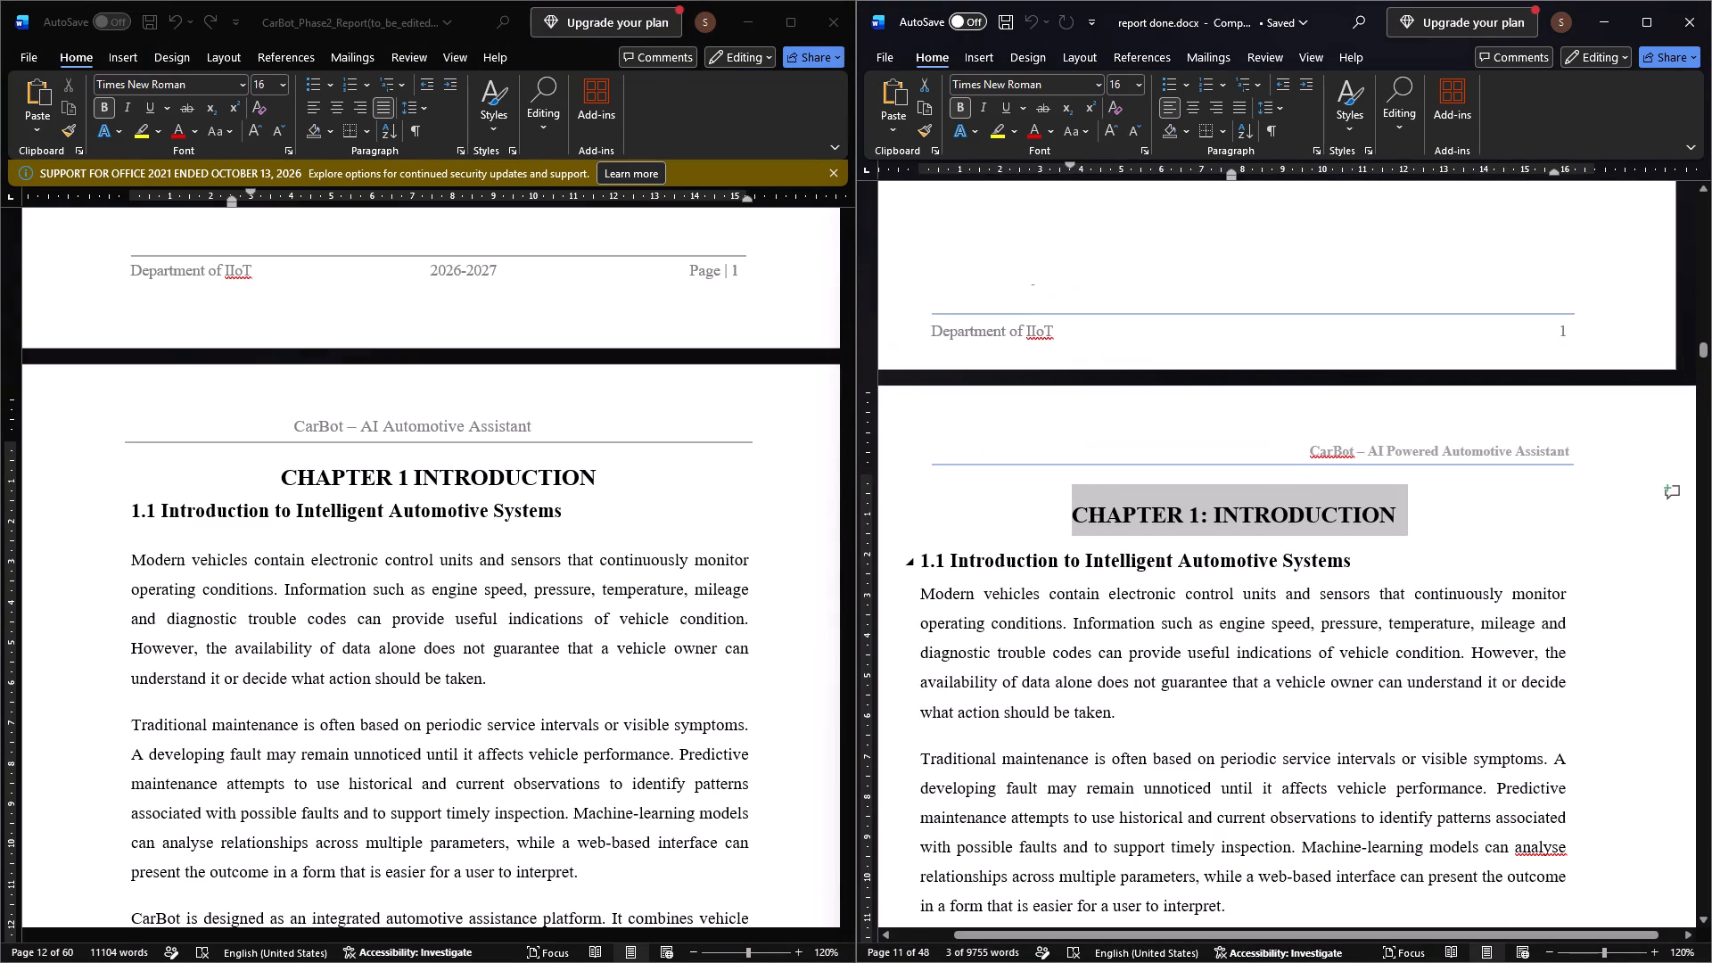
pyautogui.tripleClick(1236, 560)
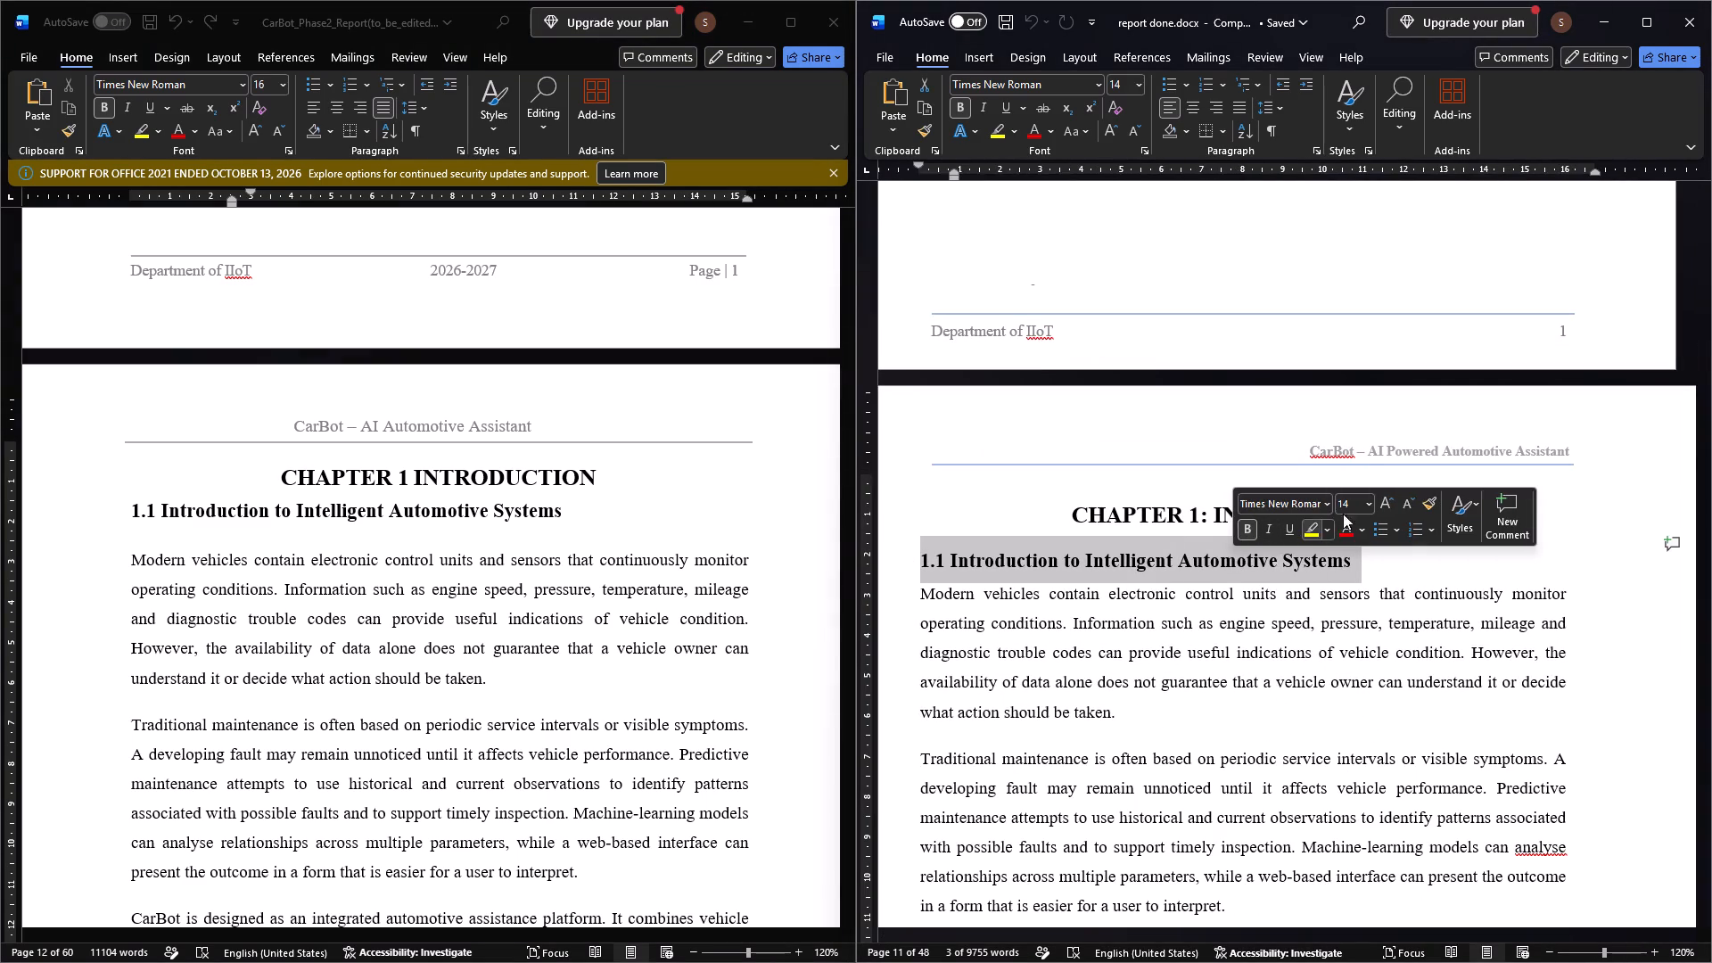
pyautogui.click(1308, 146)
pyautogui.click(1316, 151)
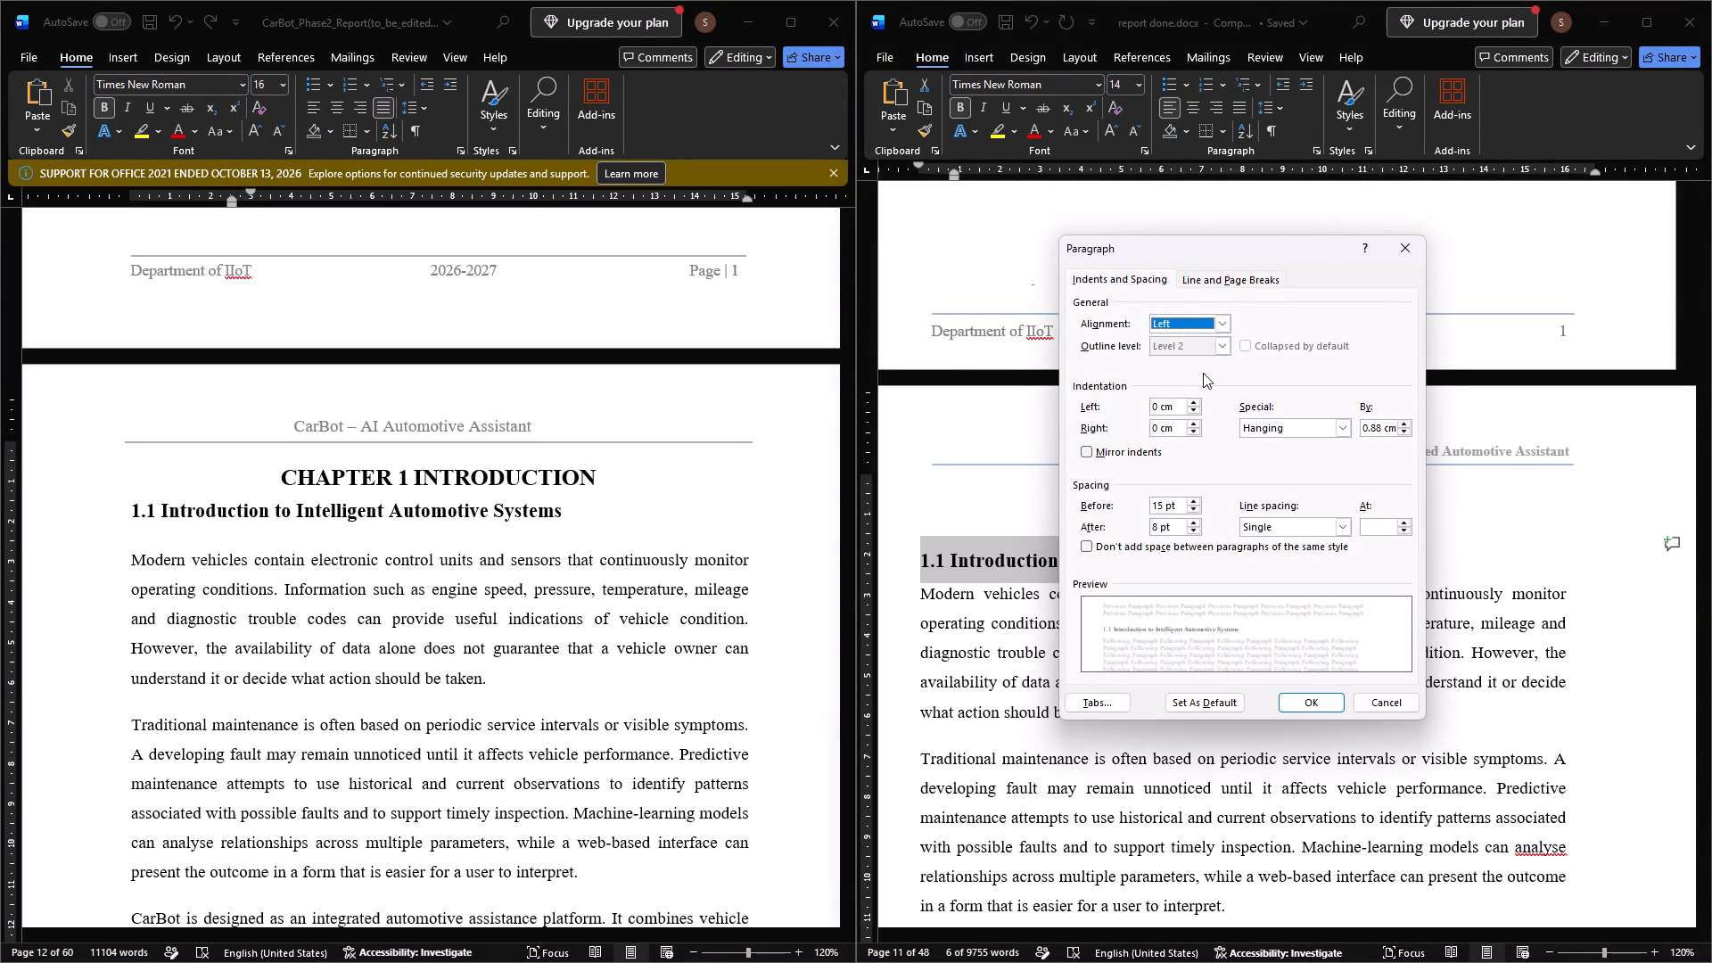
pyautogui.click(1397, 251)
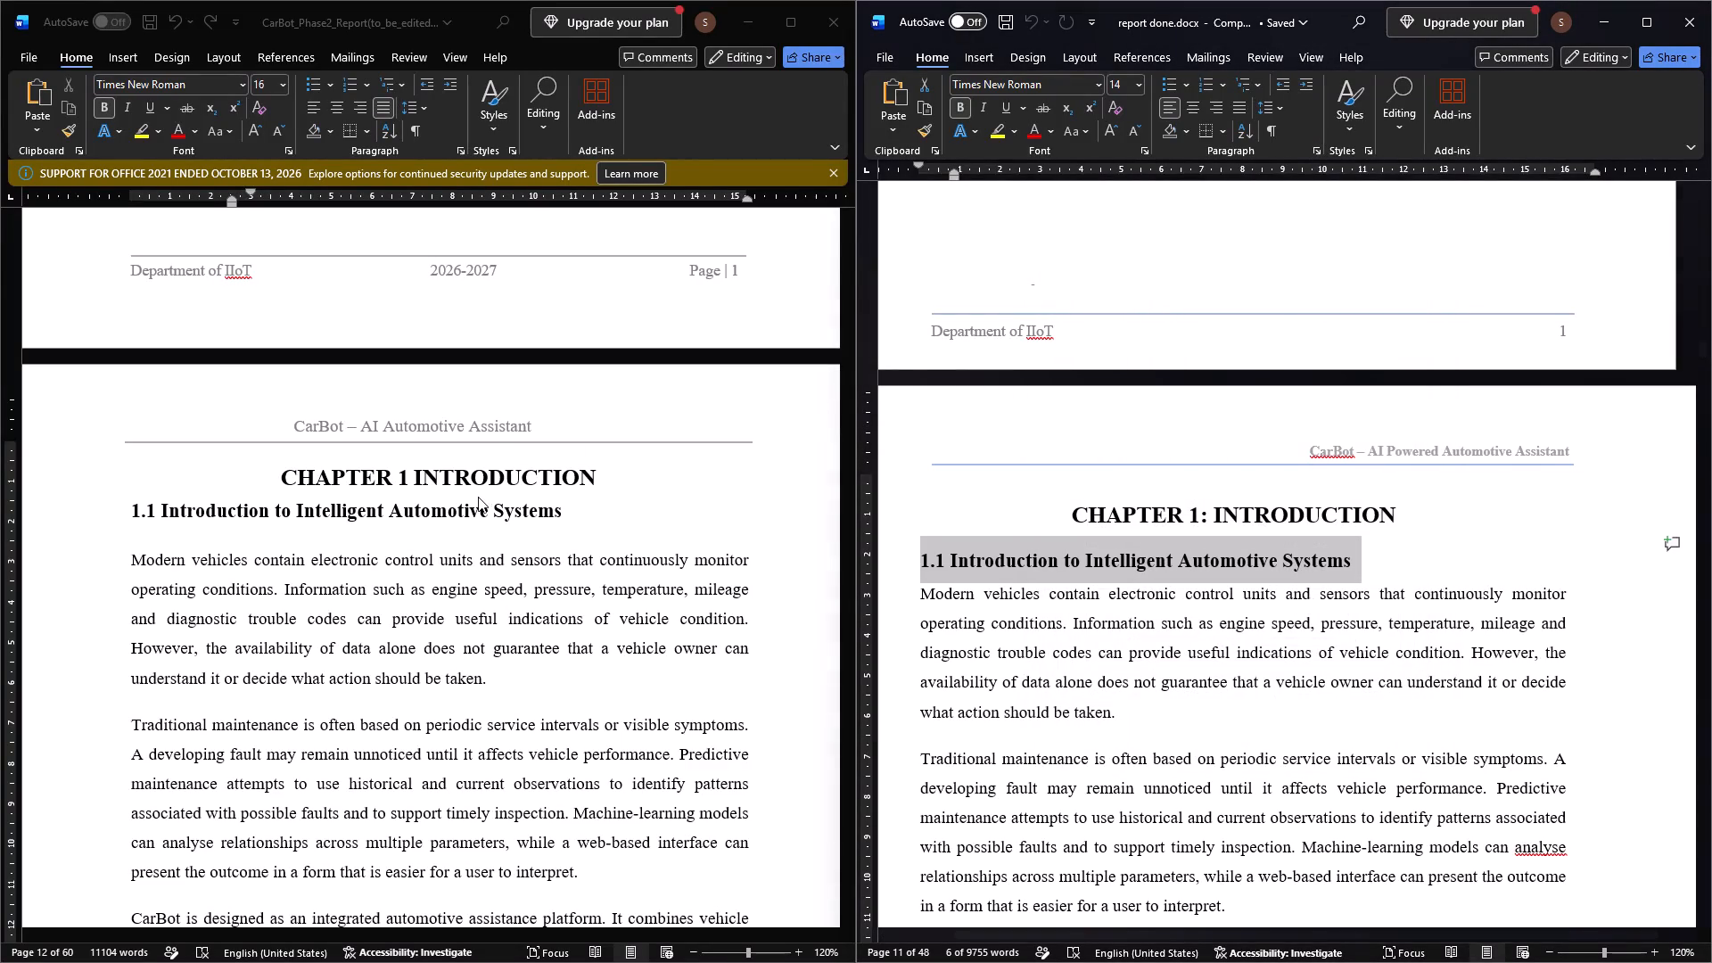
# Set the 1.1 Introduction to Intelligent Automotive Systems heading's spacing in the CarBot report to 15 pt before and 8 pt after.
pyautogui.click(521, 508)
pyautogui.tripleClick(520, 512)
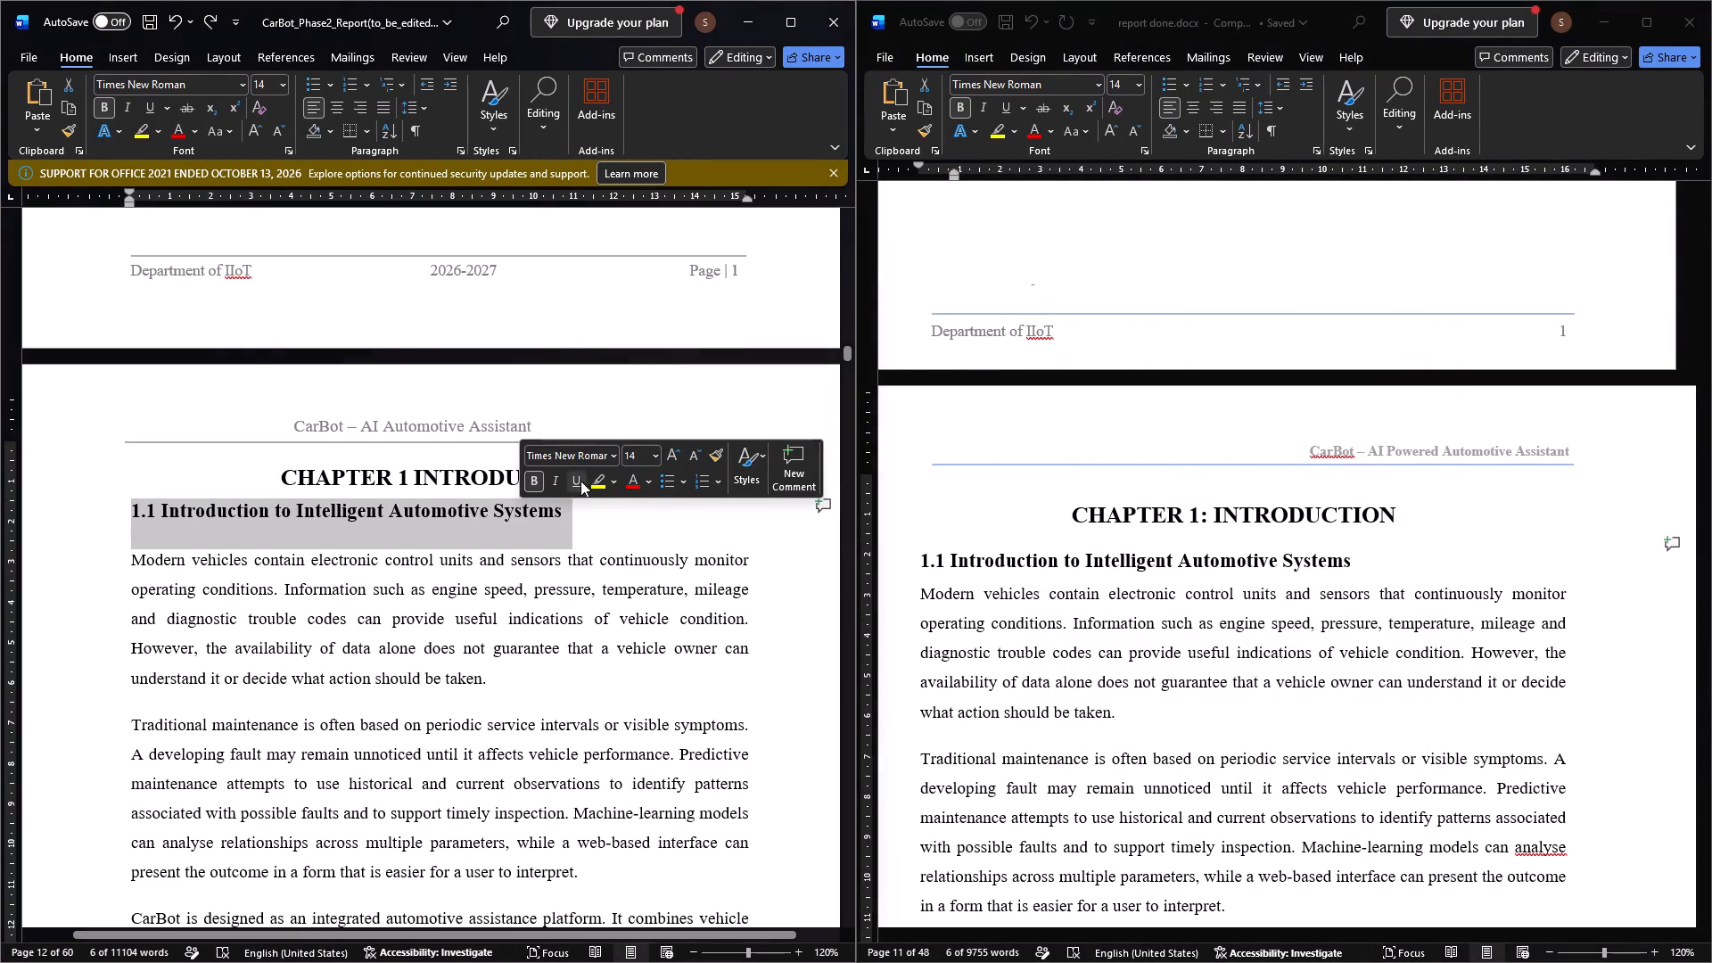
pyautogui.click(462, 150)
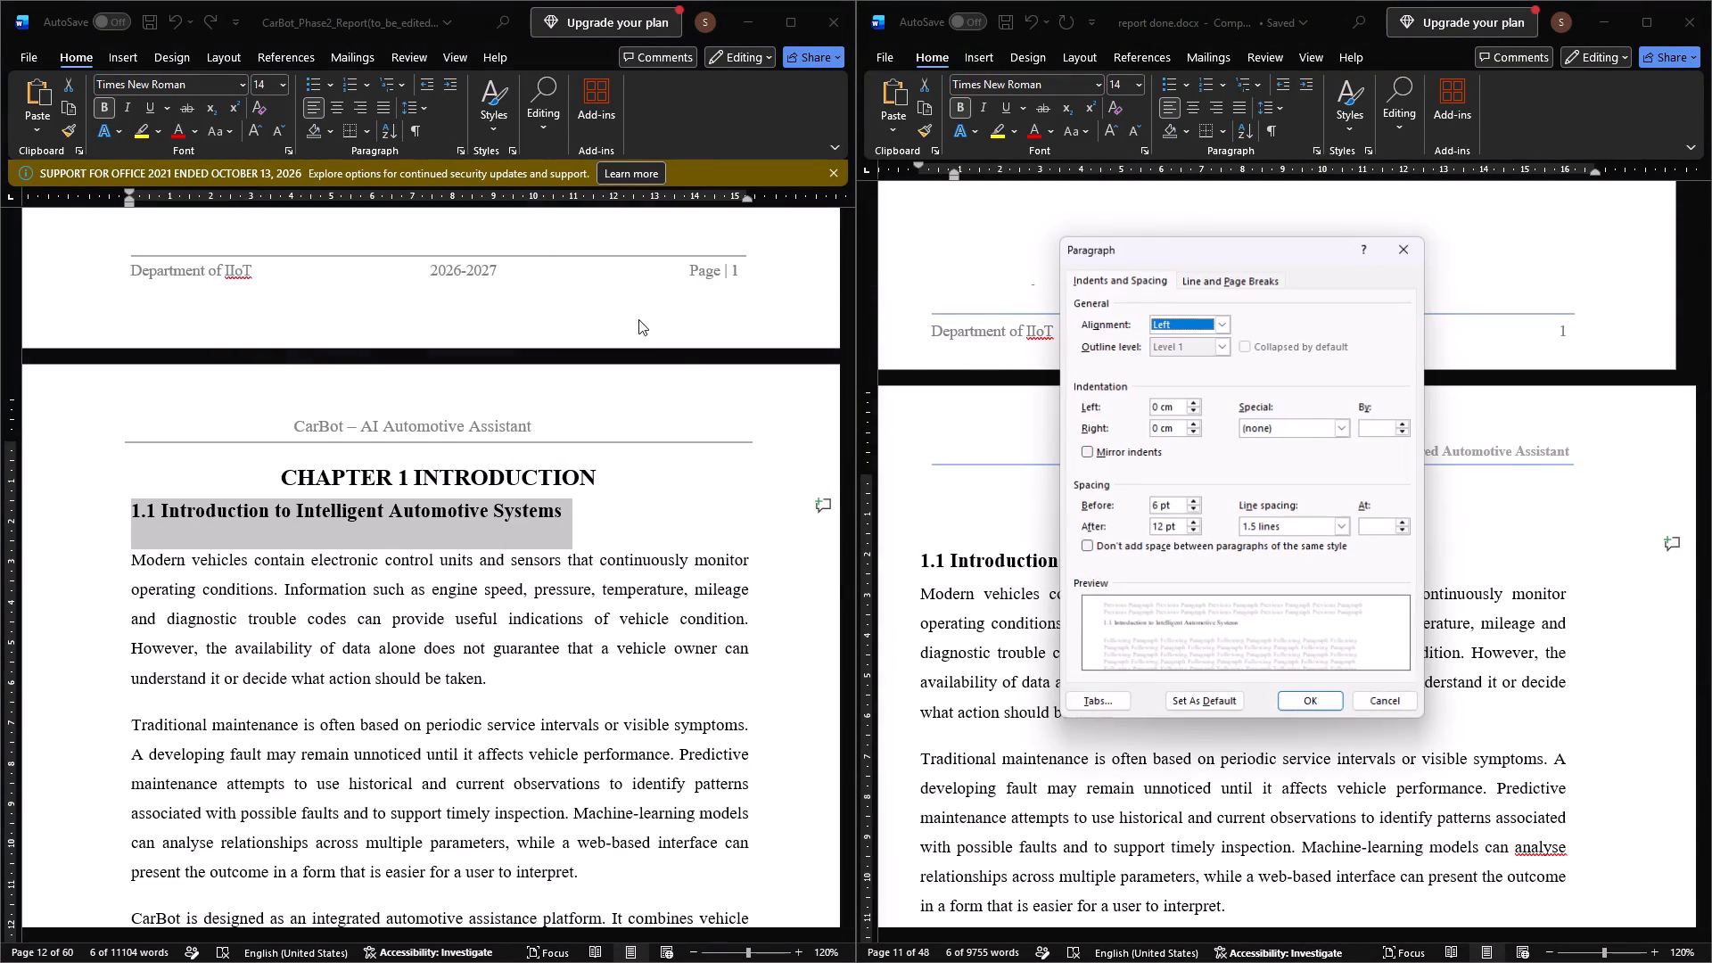
pyautogui.click(1158, 502)
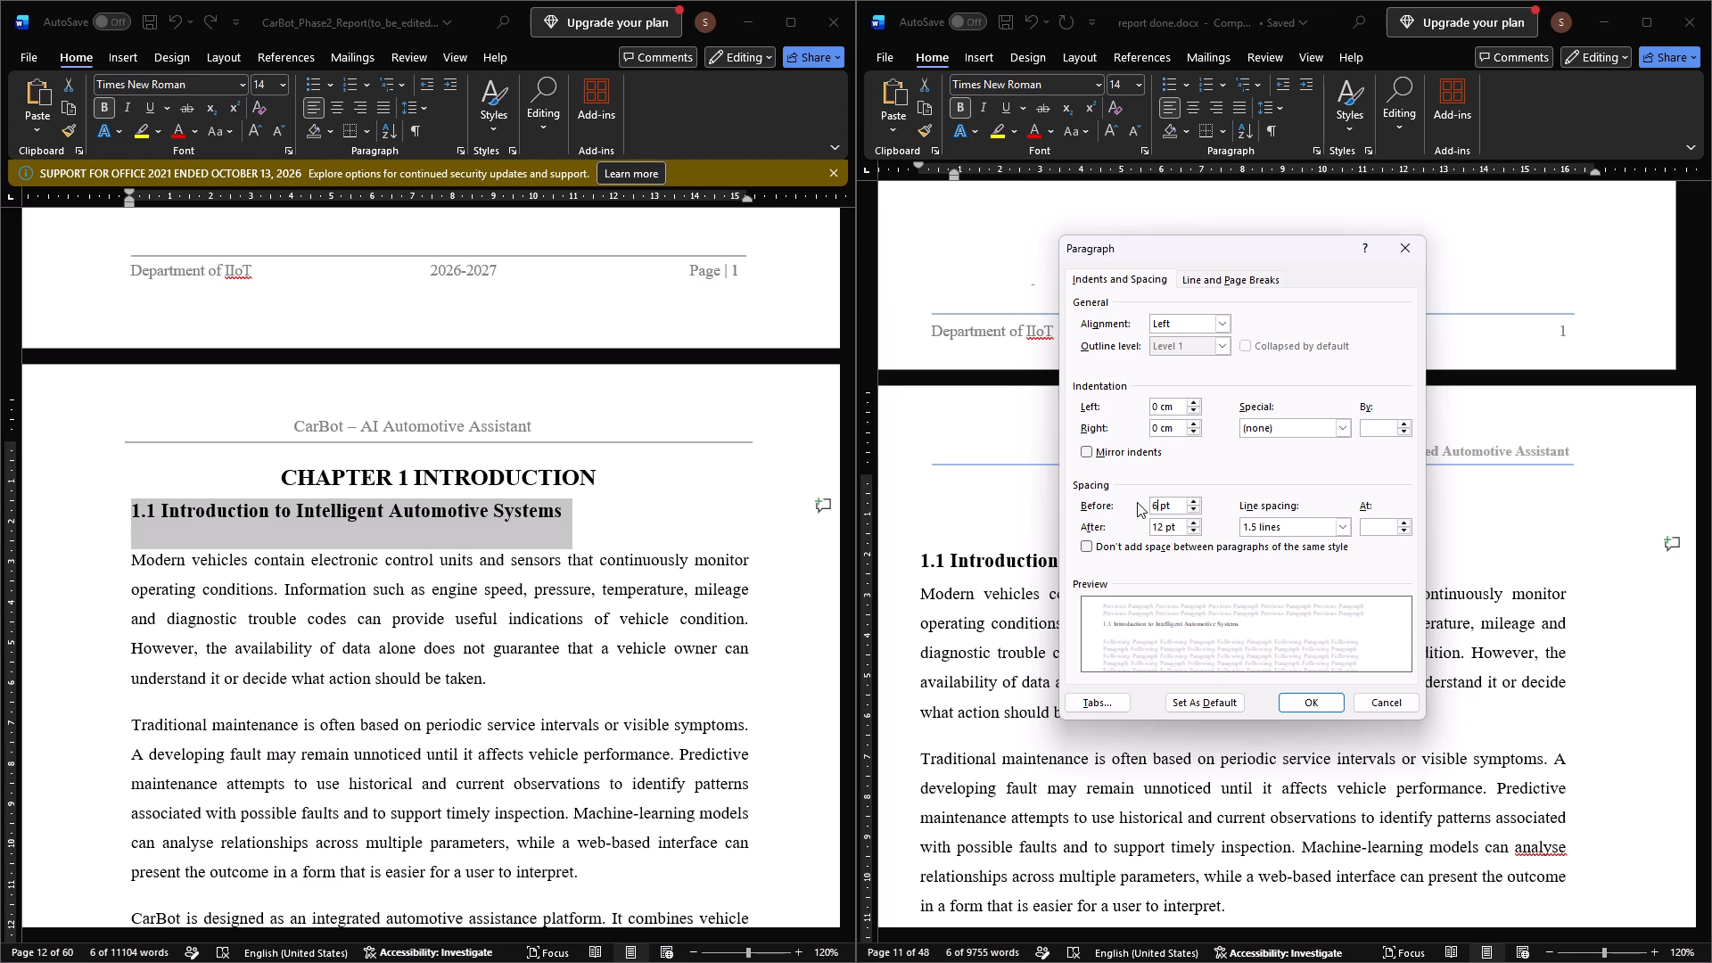
pyautogui.press('BackSpace')
pyautogui.press('1')
pyautogui.press('5')
pyautogui.click(1162, 526)
pyautogui.press('BackSpace')
pyautogui.press('BackSpace')
pyautogui.press('BackSpace')
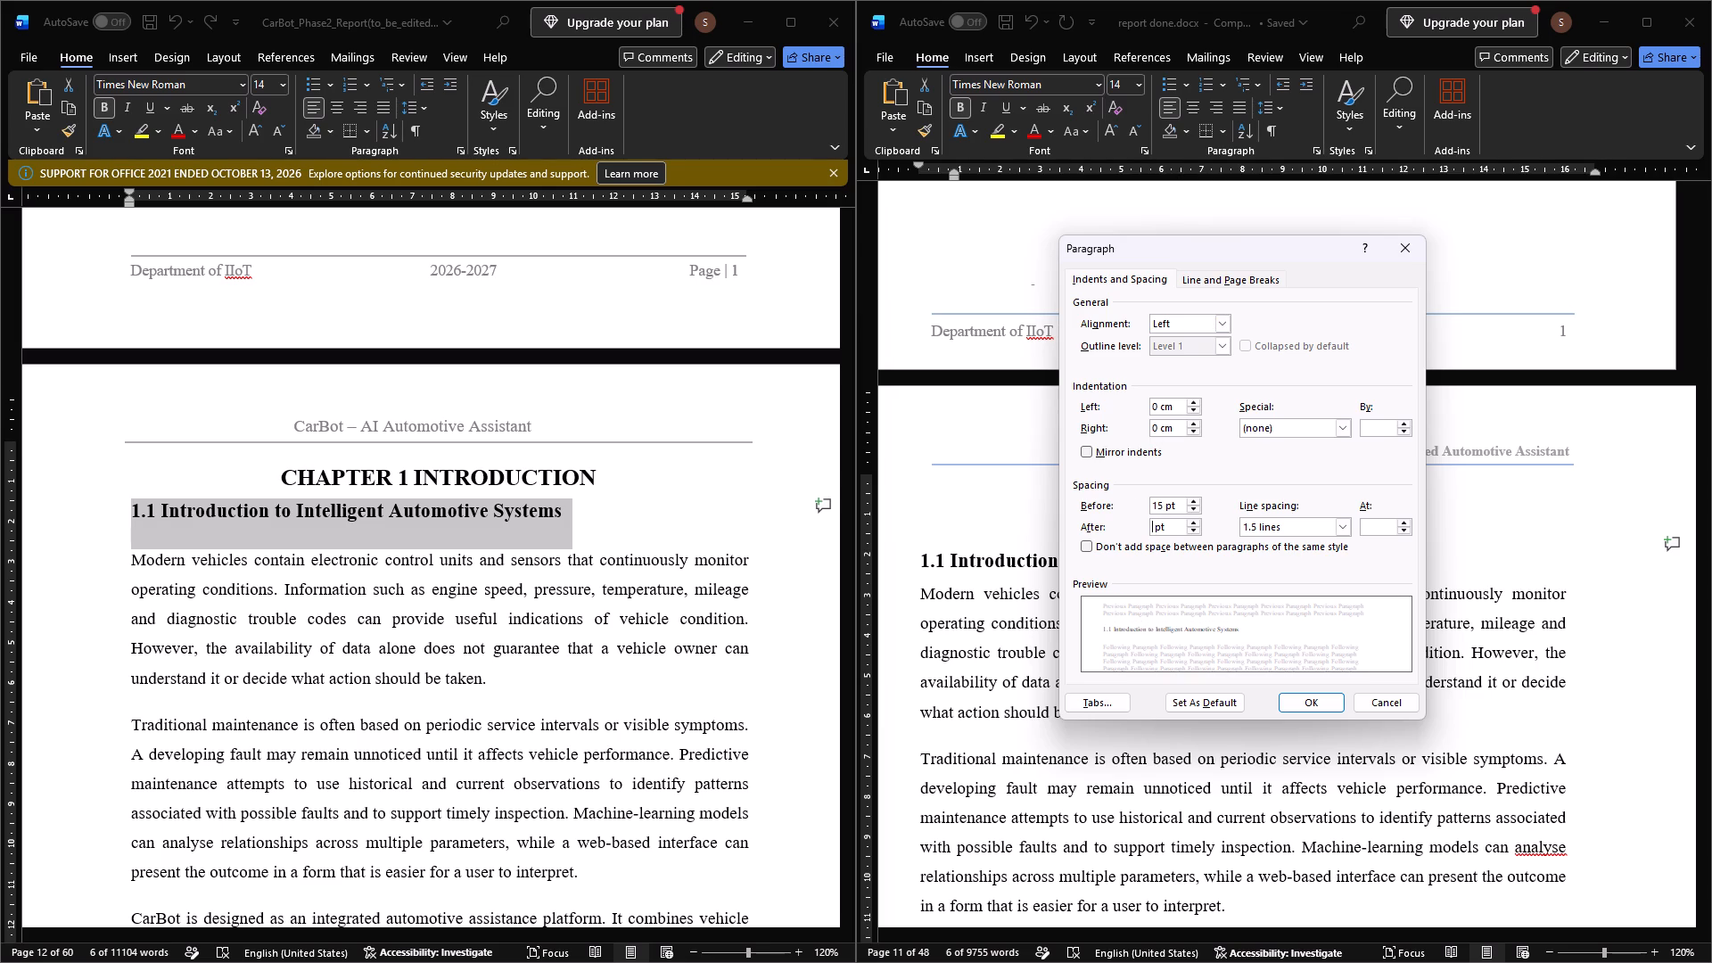
pyautogui.press('8')
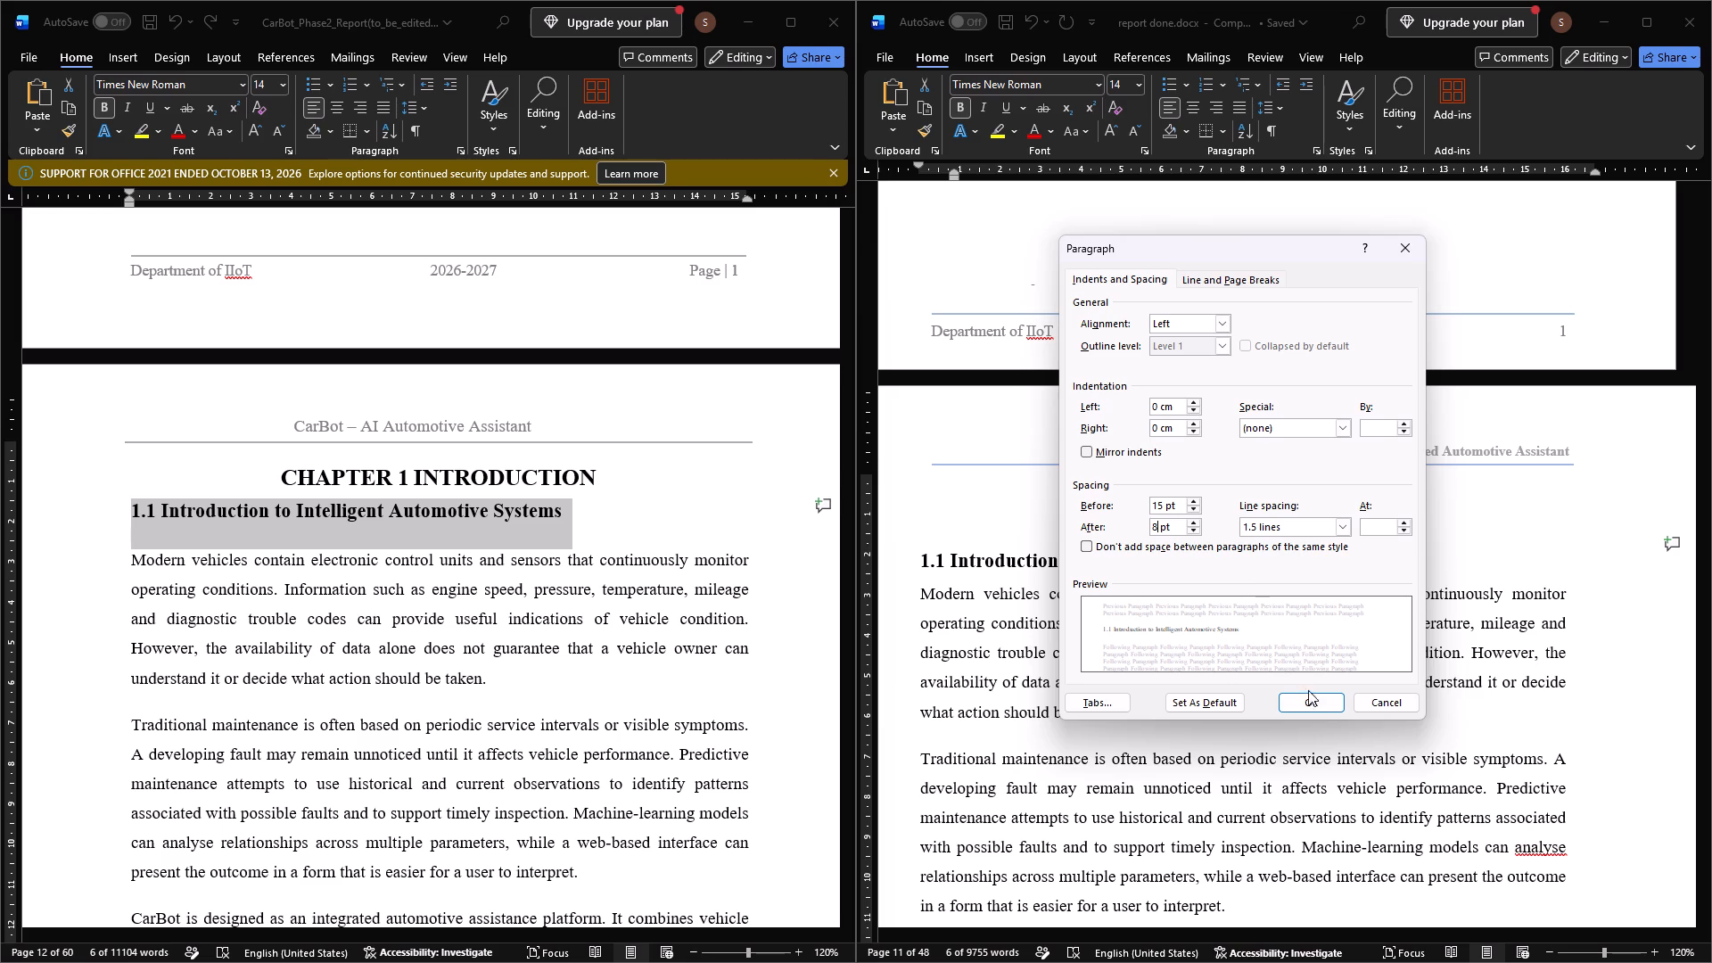
pyautogui.click(1318, 699)
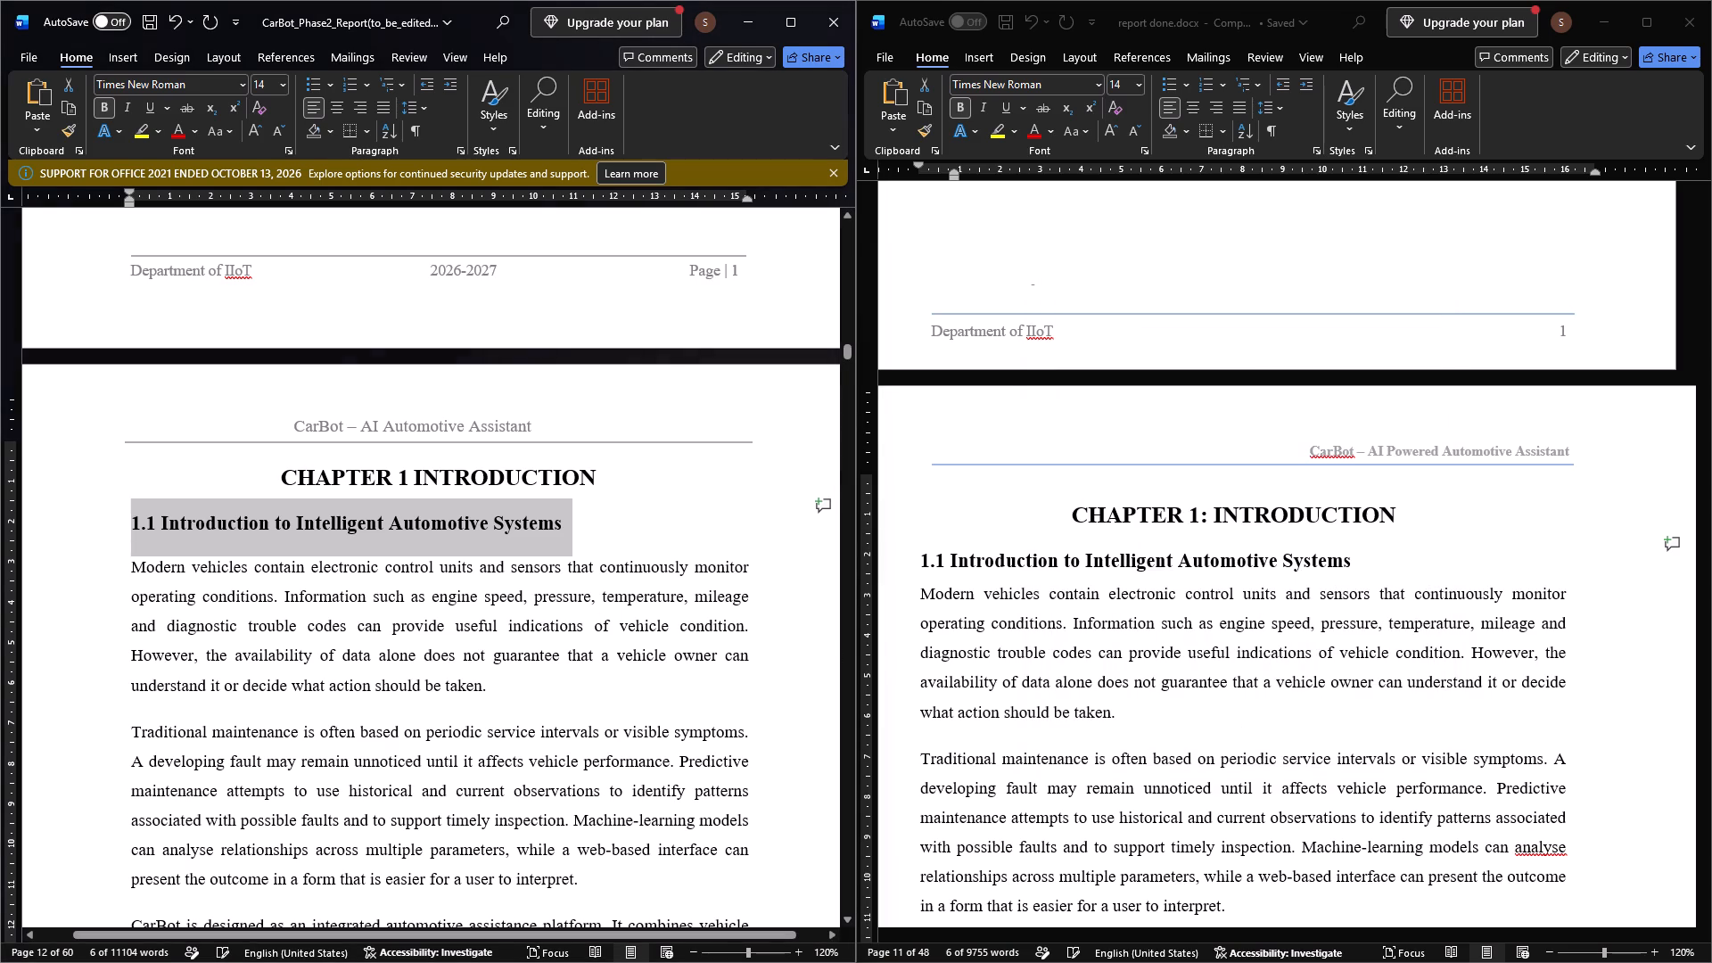
pyautogui.click(514, 633)
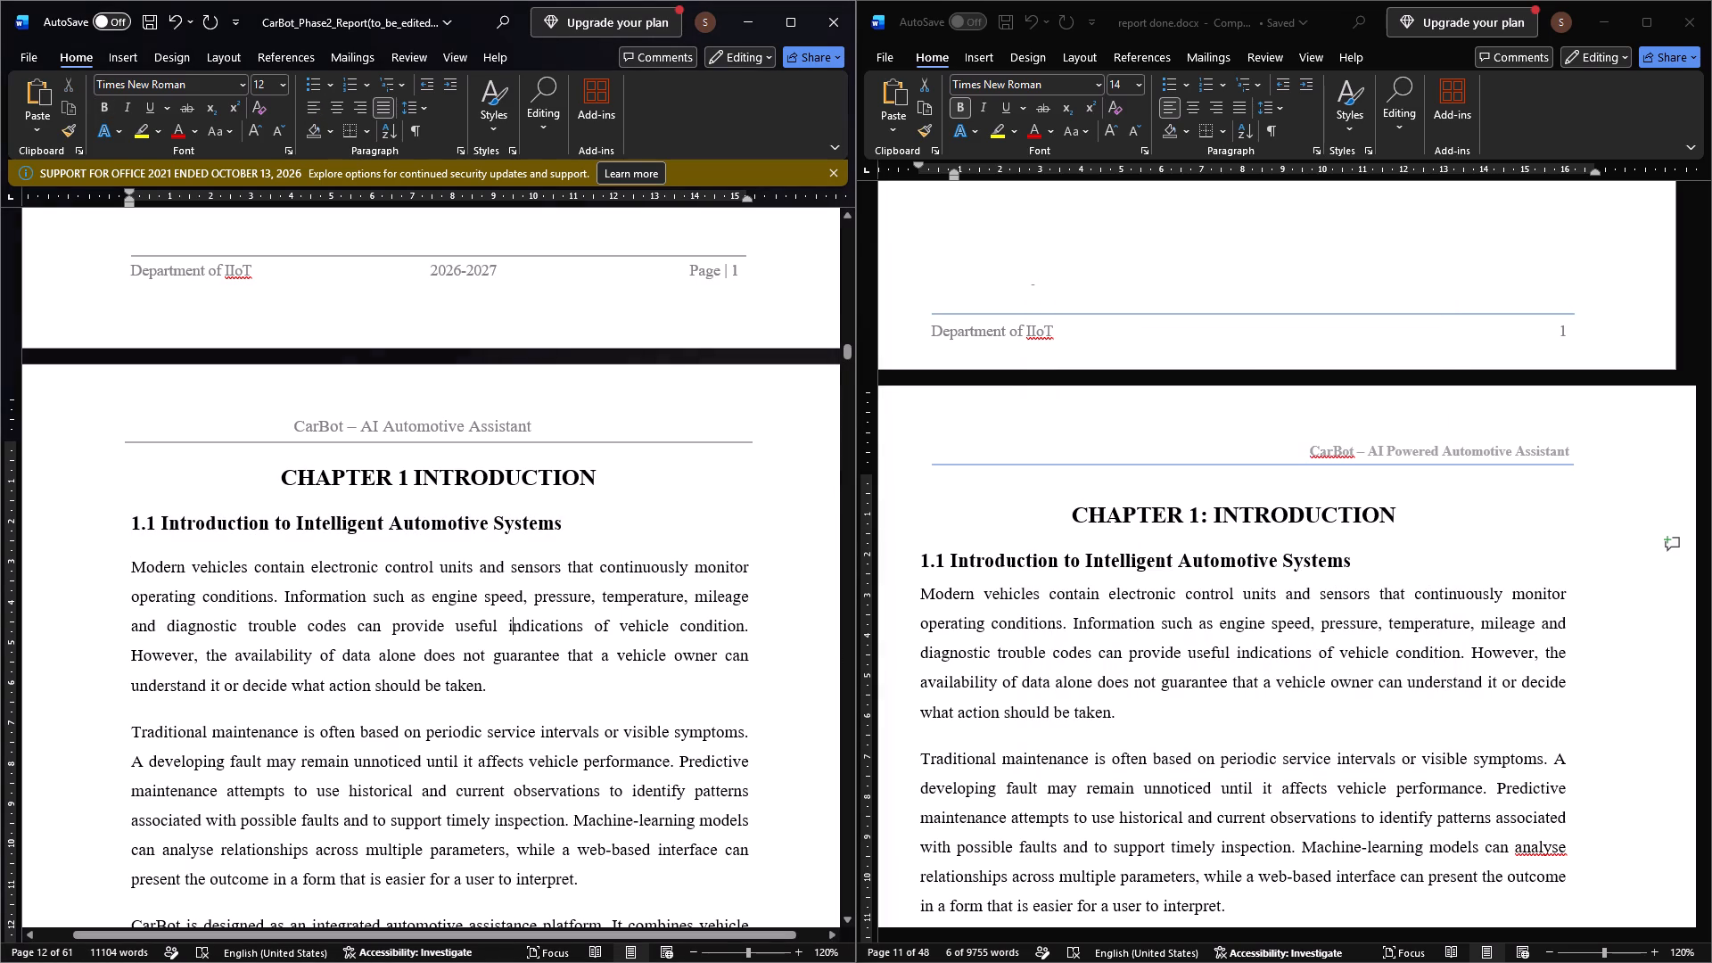
pyautogui.scroll(-1, 477, 631)
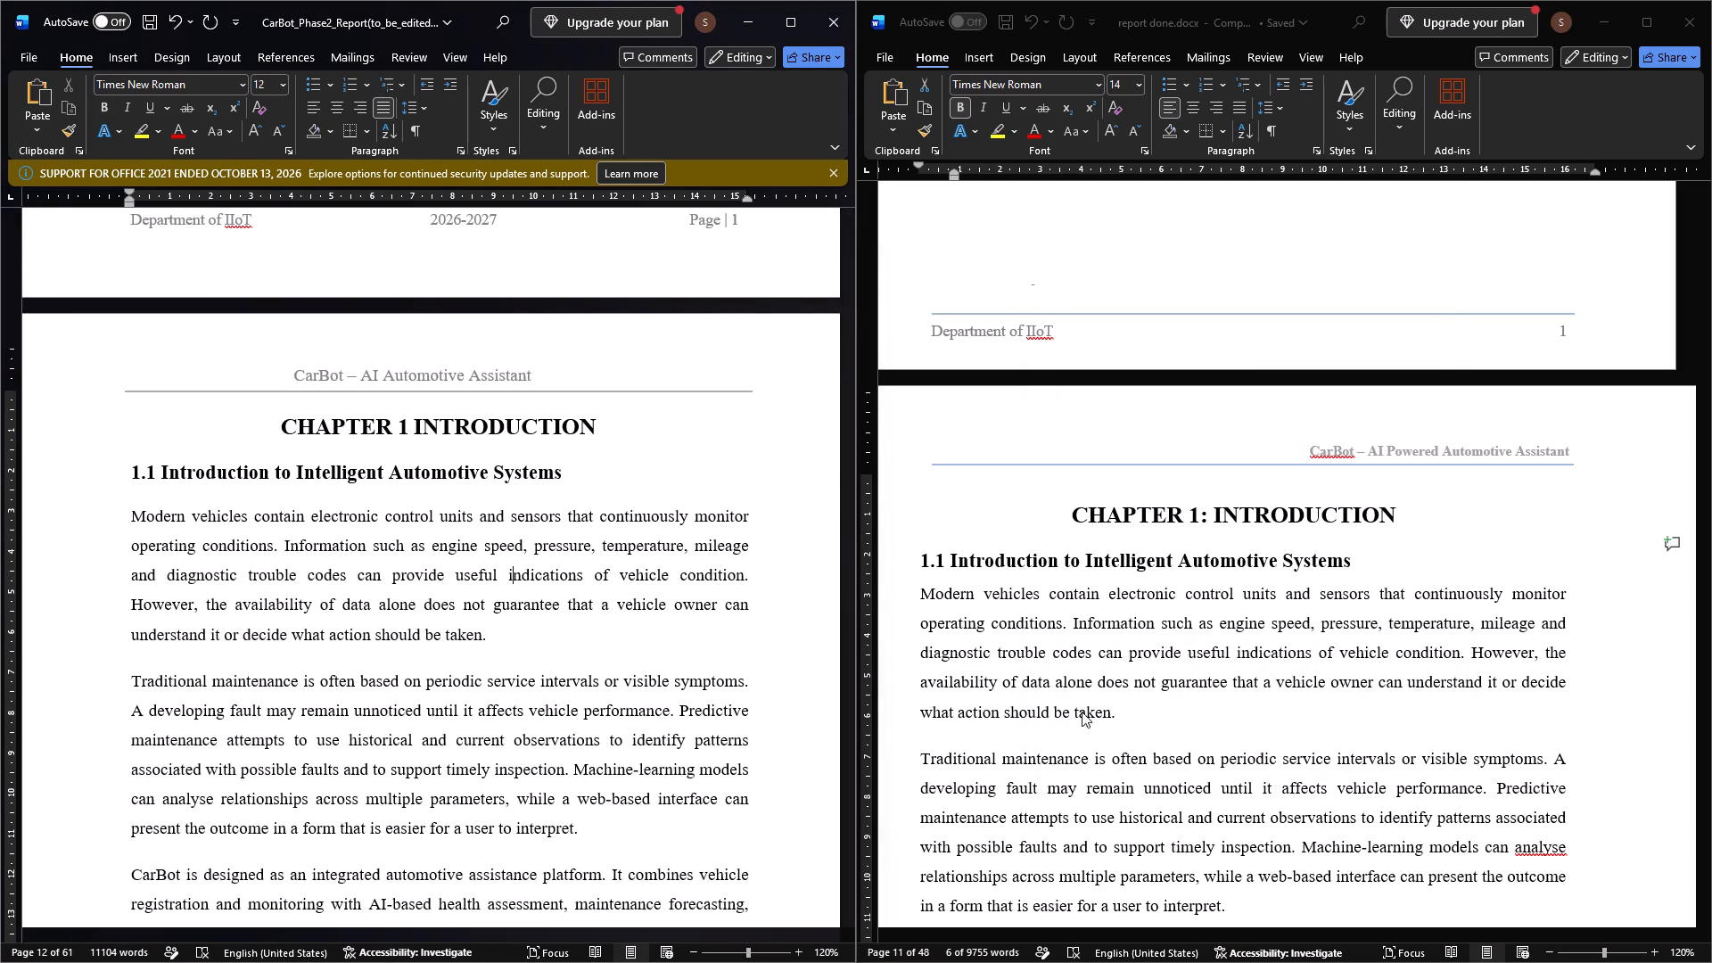
# Check the font and paragraph settings of the first body paragraph under section 1.1 in report done.docx.
pyautogui.click(1112, 708)
pyautogui.moveTo(1117, 713); pyautogui.dragTo(907, 584)
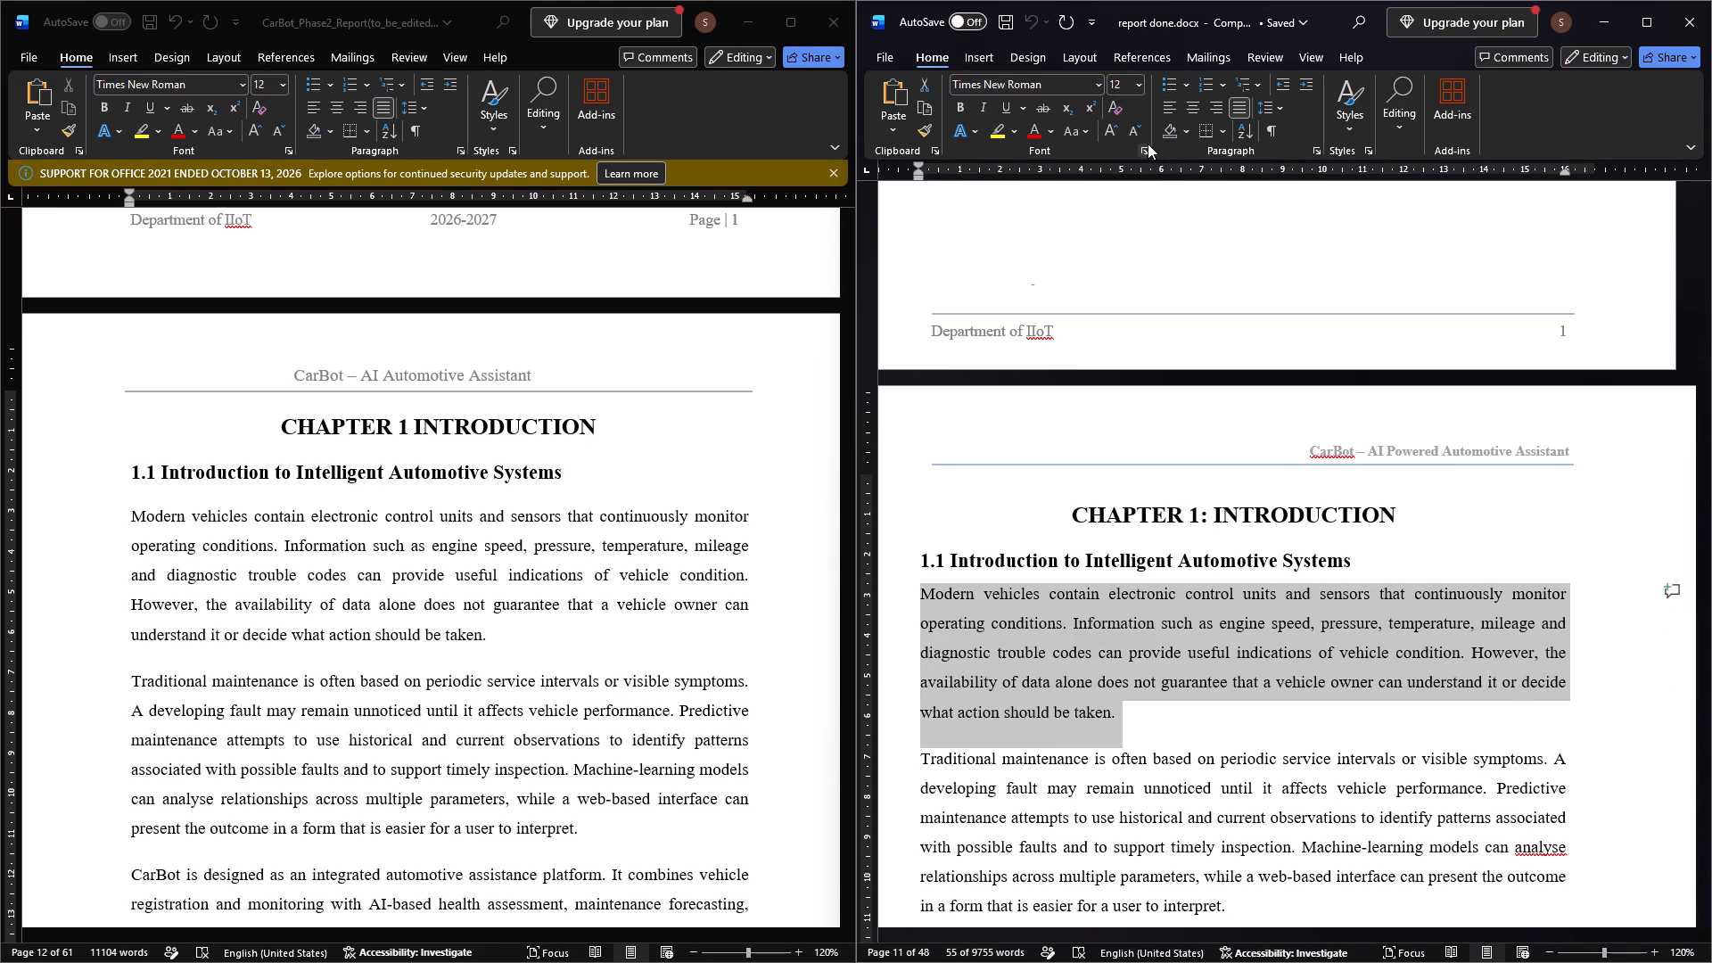
pyautogui.click(1148, 144)
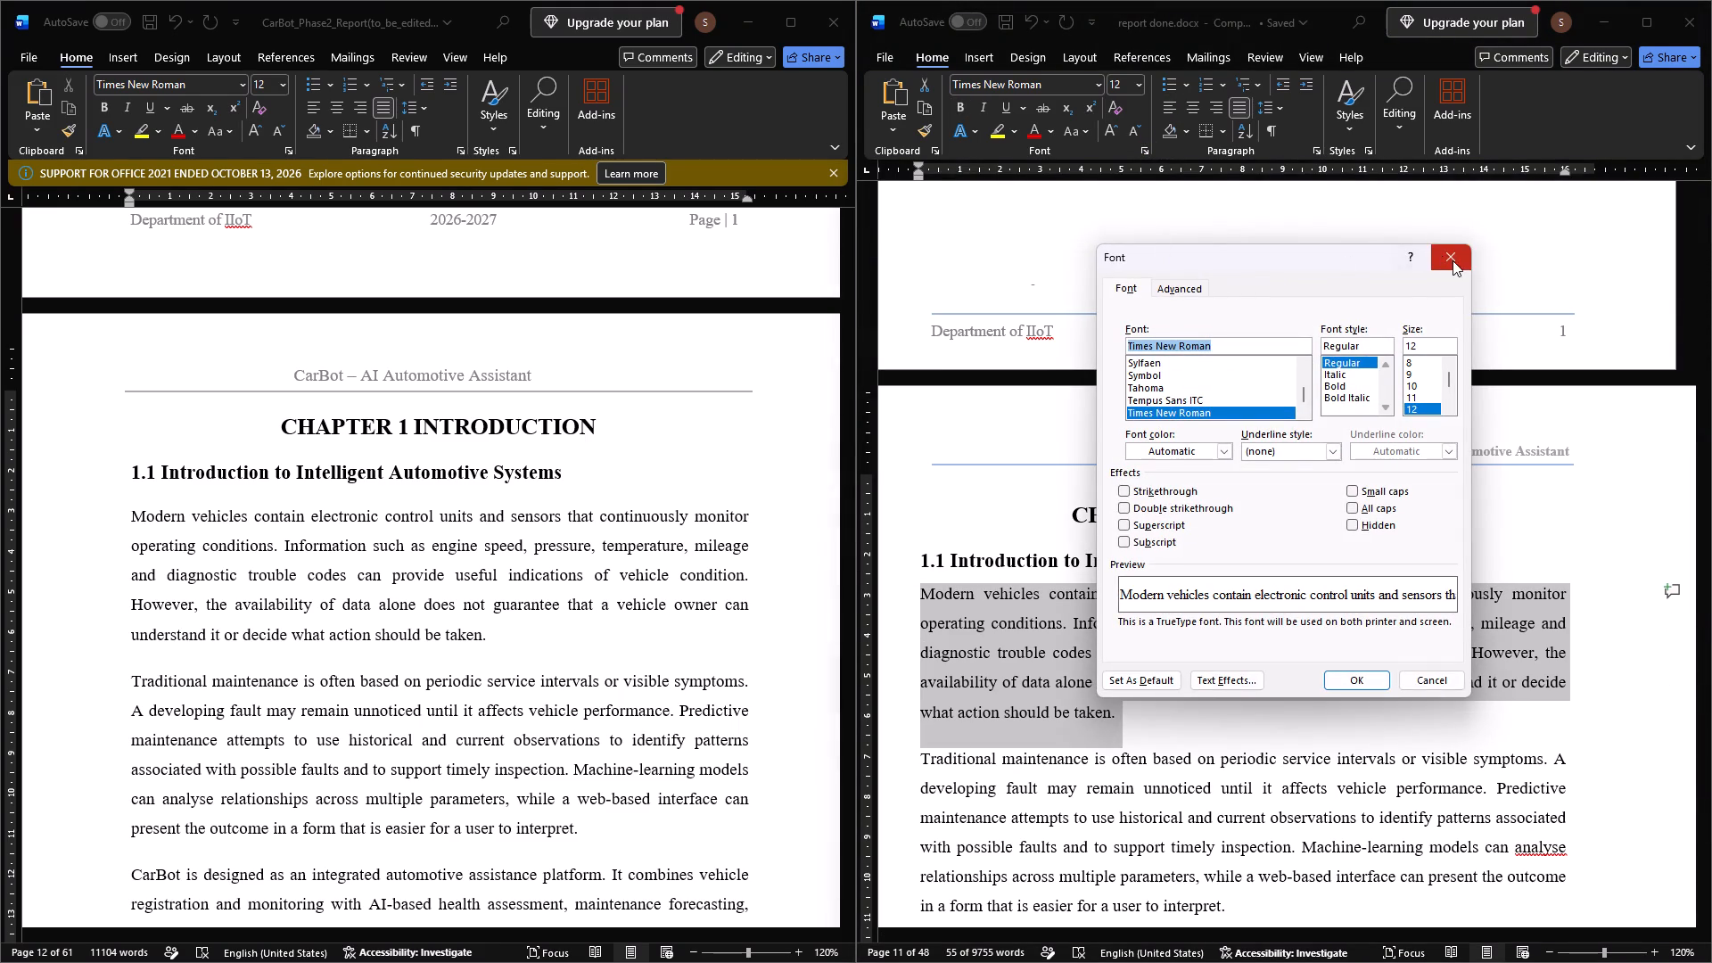
pyautogui.click(1453, 260)
pyautogui.click(1315, 150)
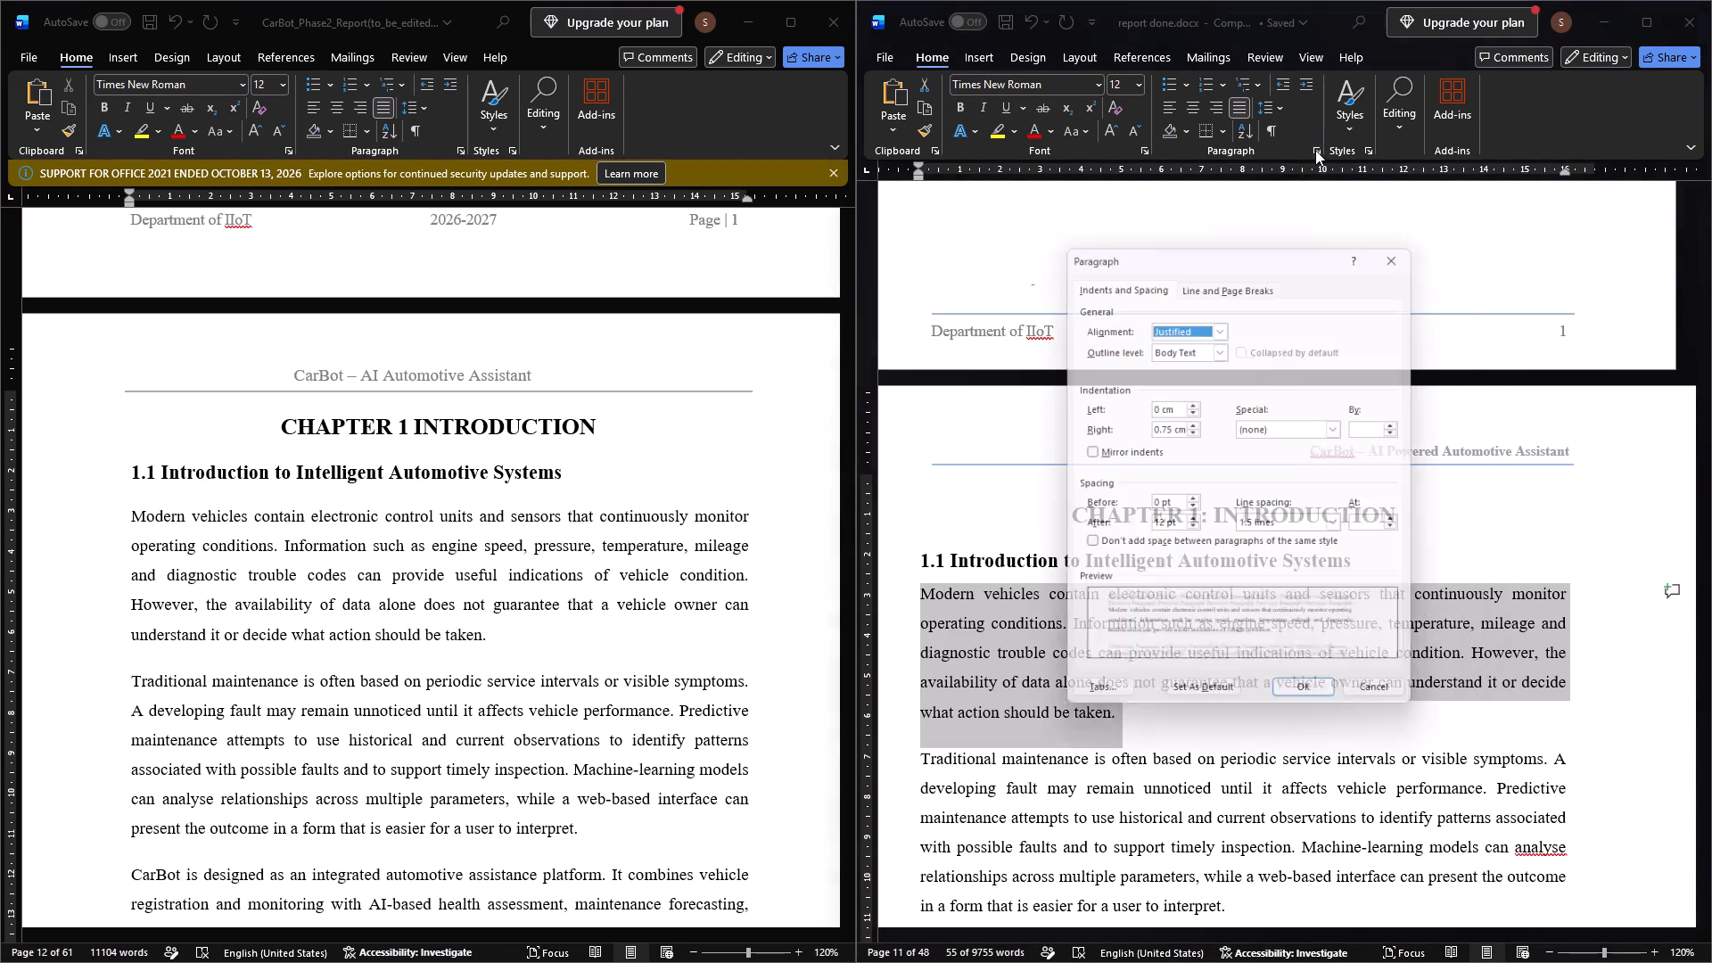
pyautogui.click(1398, 259)
# Decrease the spacing after the three body paragraphs under section 1.1 in the CarBot report by one increment.
pyautogui.scroll(-12, 177, 542)
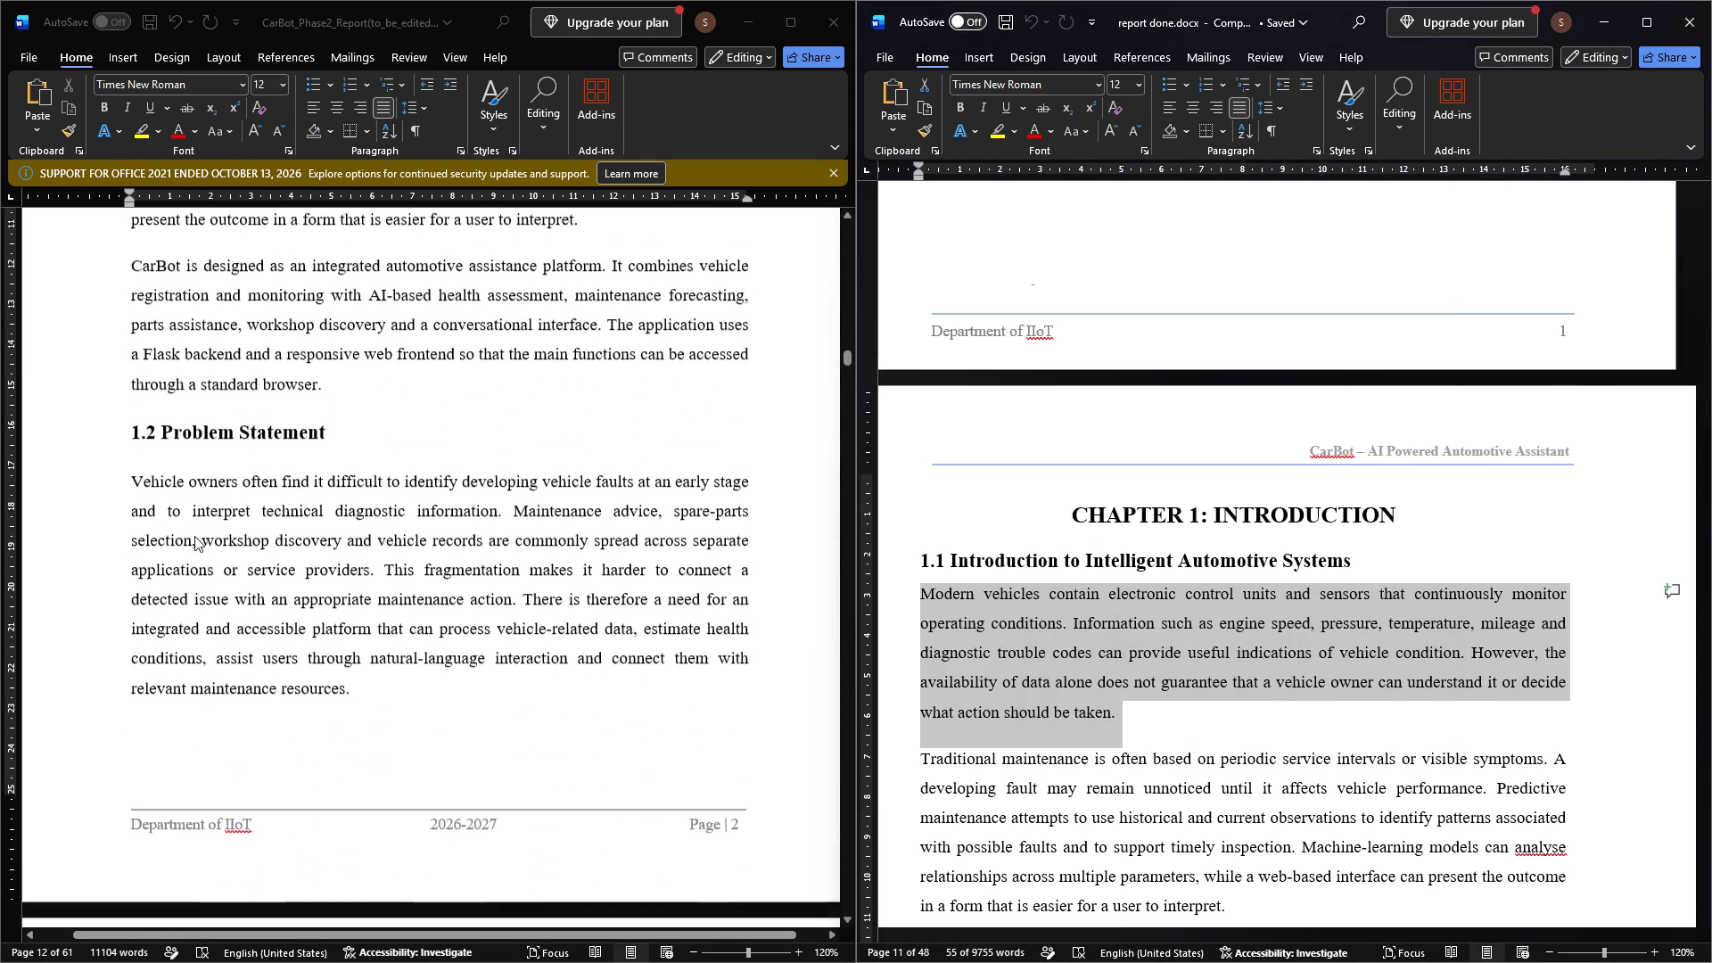
pyautogui.scroll(8, 195, 535)
pyautogui.click(334, 783)
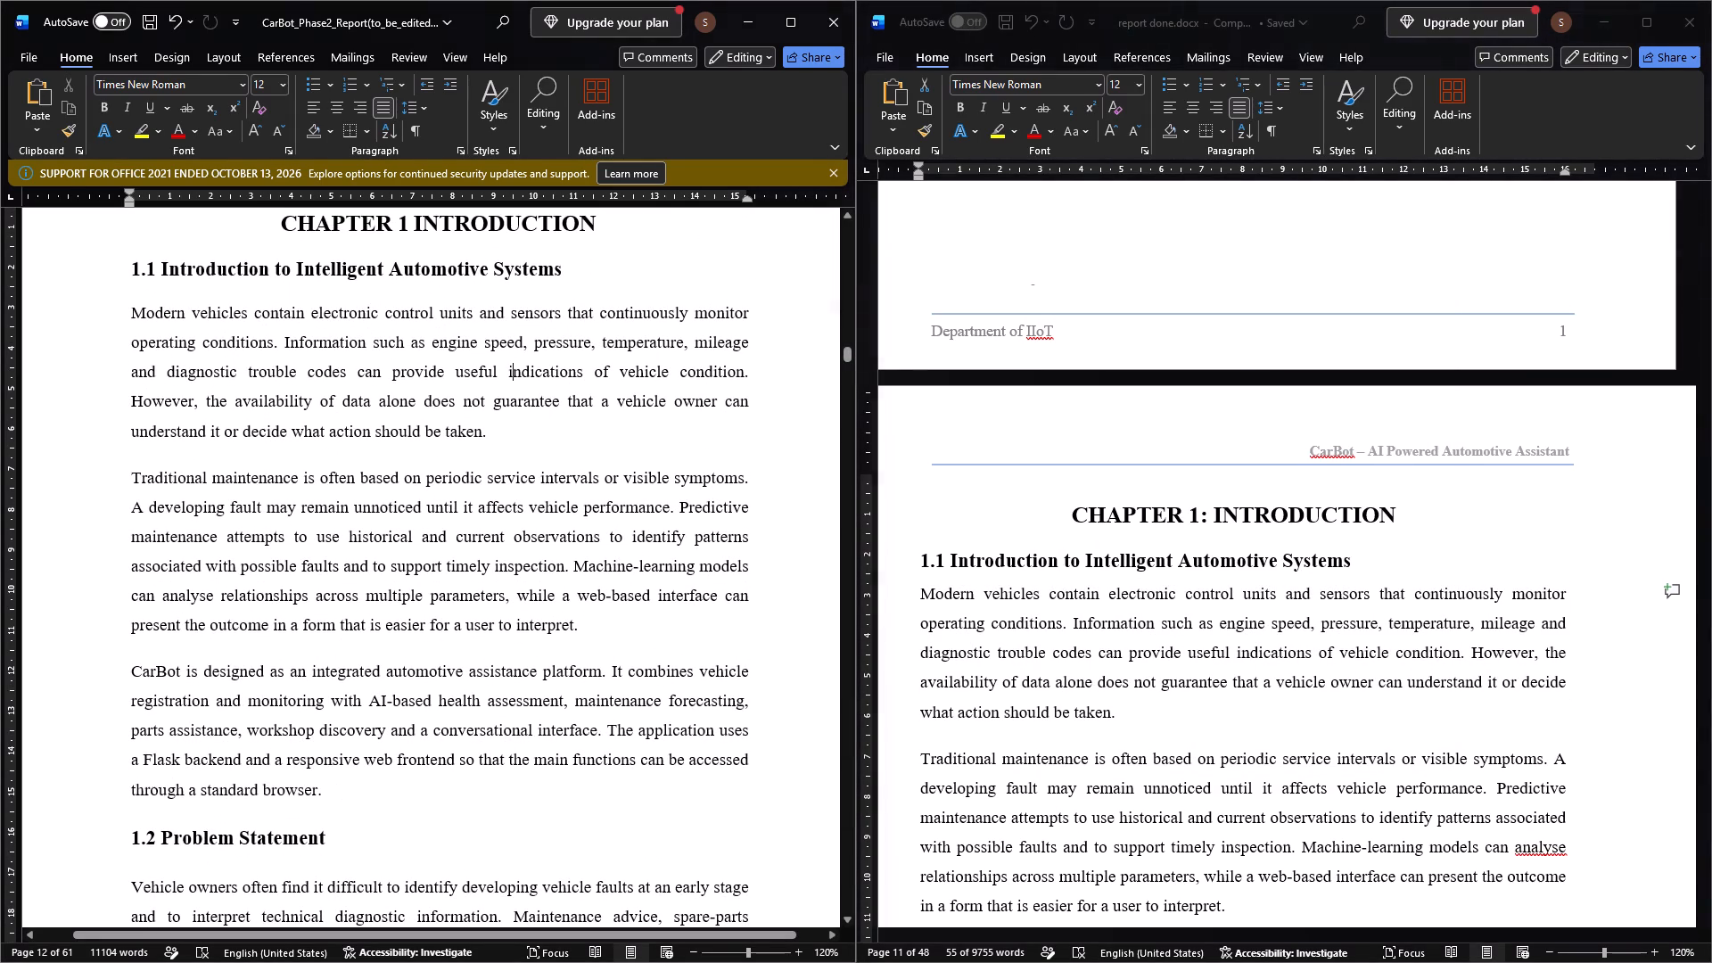
pyautogui.moveTo(327, 787); pyautogui.dragTo(120, 315)
pyautogui.click(457, 151)
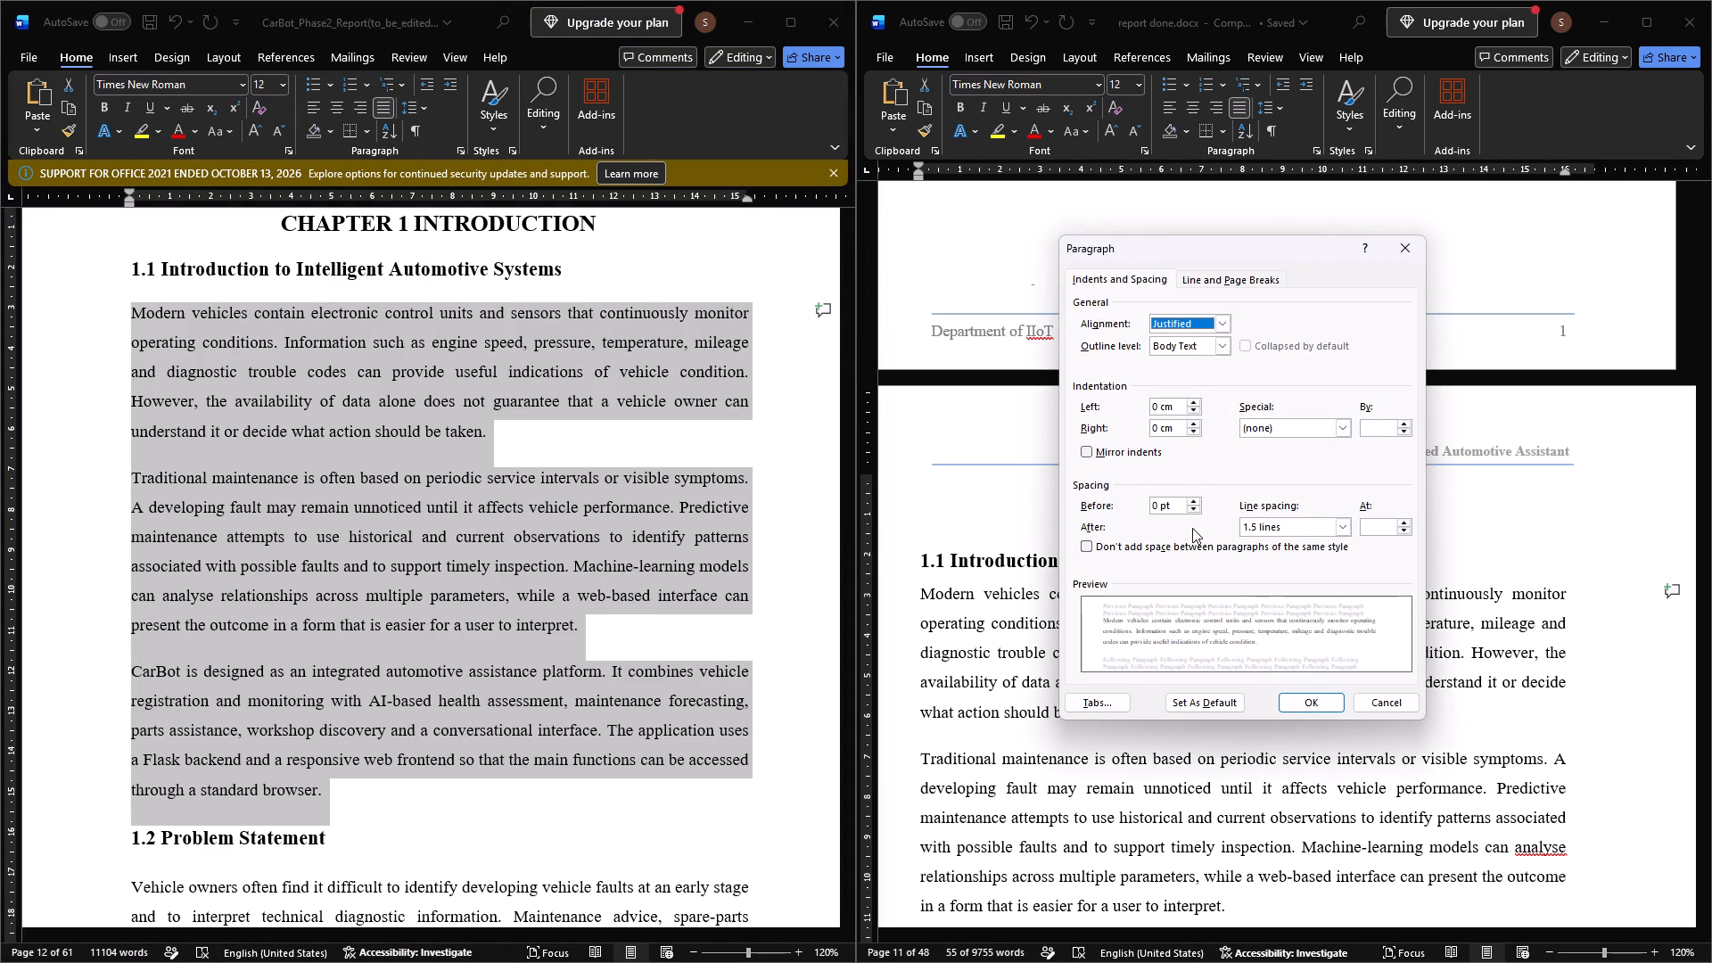
pyautogui.click(1192, 528)
pyautogui.click(1321, 698)
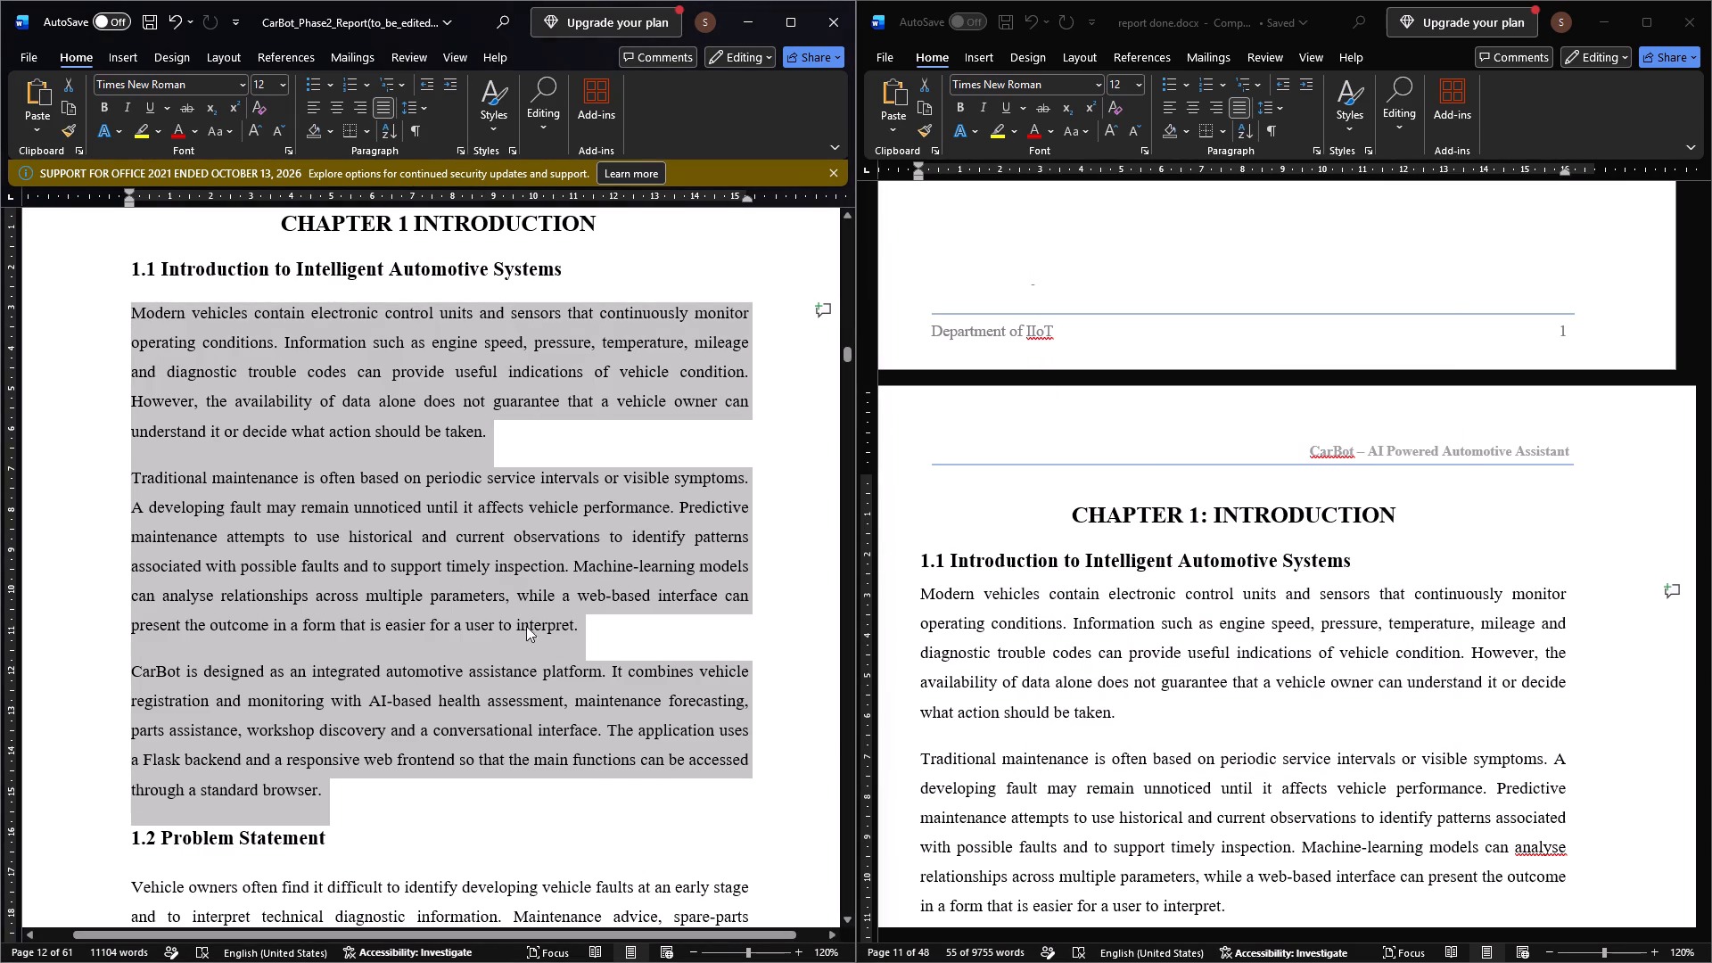
pyautogui.click(514, 618)
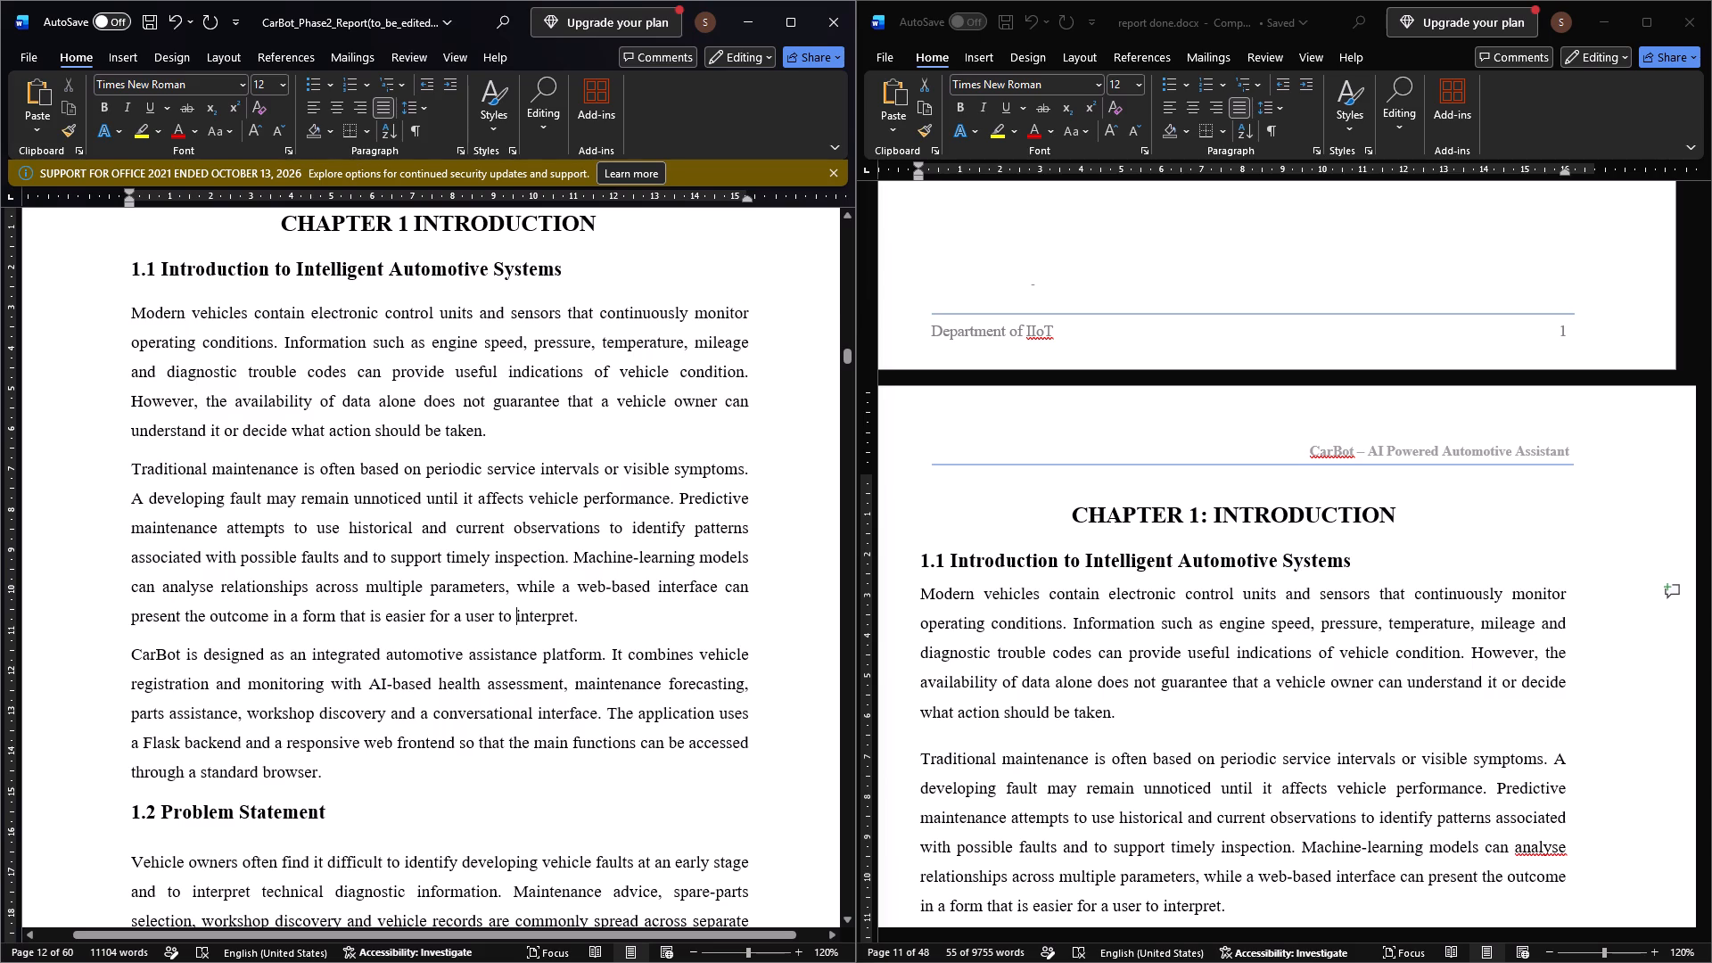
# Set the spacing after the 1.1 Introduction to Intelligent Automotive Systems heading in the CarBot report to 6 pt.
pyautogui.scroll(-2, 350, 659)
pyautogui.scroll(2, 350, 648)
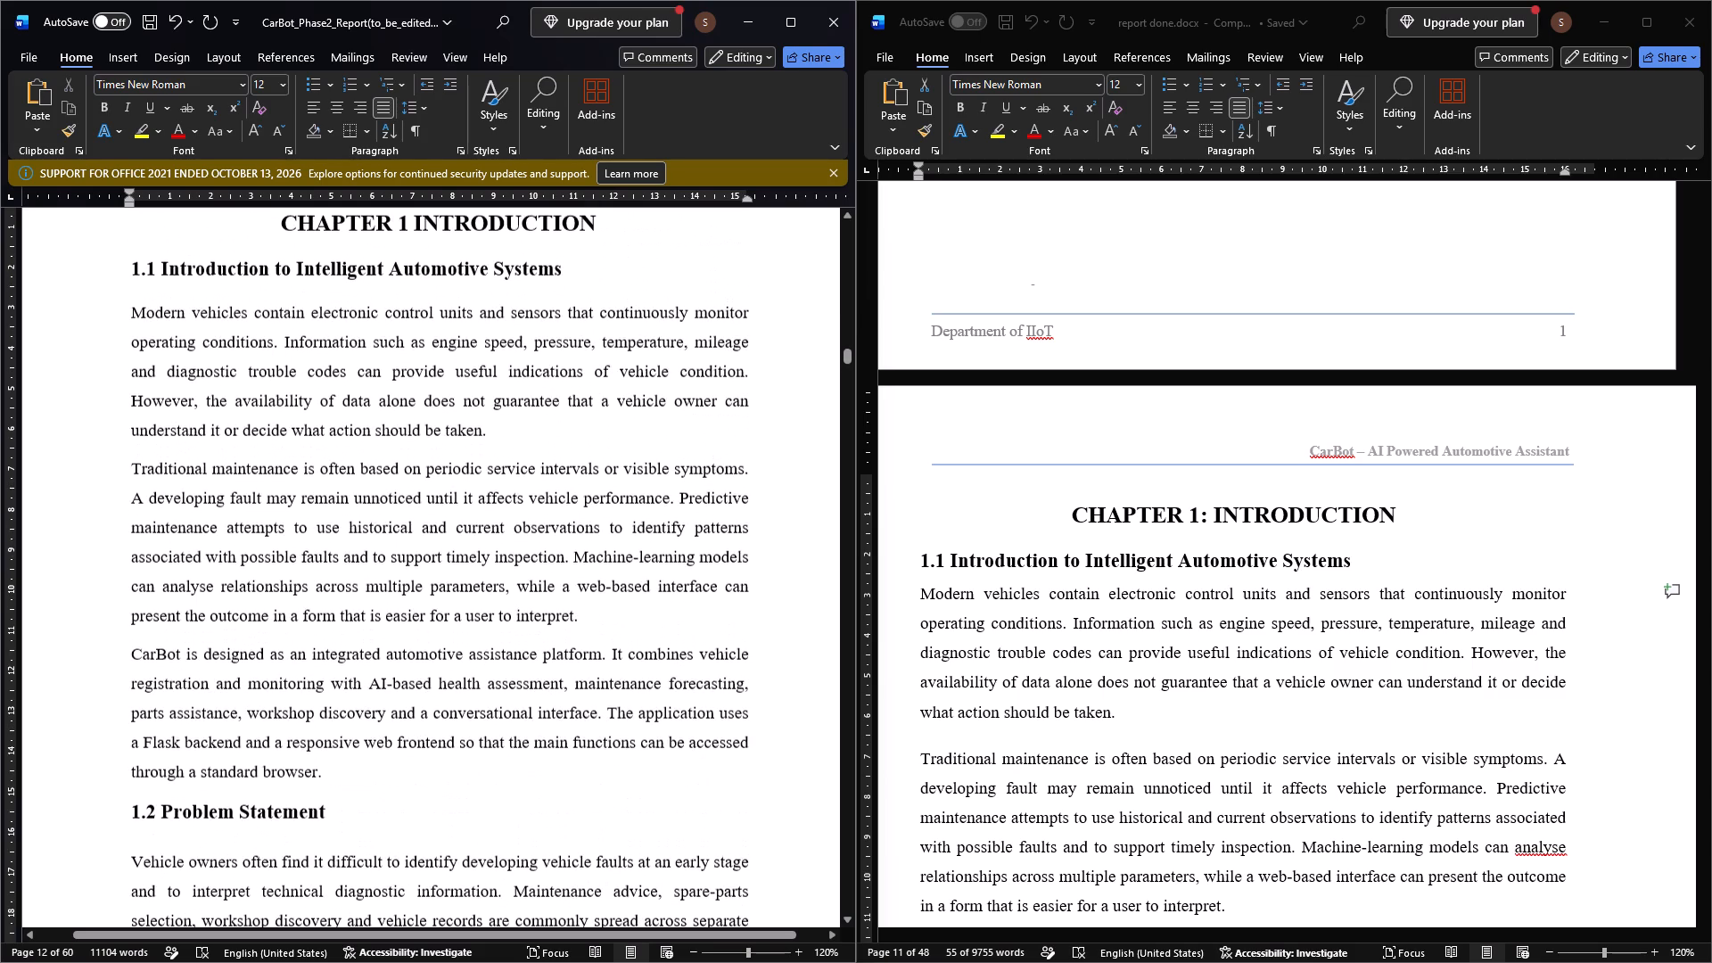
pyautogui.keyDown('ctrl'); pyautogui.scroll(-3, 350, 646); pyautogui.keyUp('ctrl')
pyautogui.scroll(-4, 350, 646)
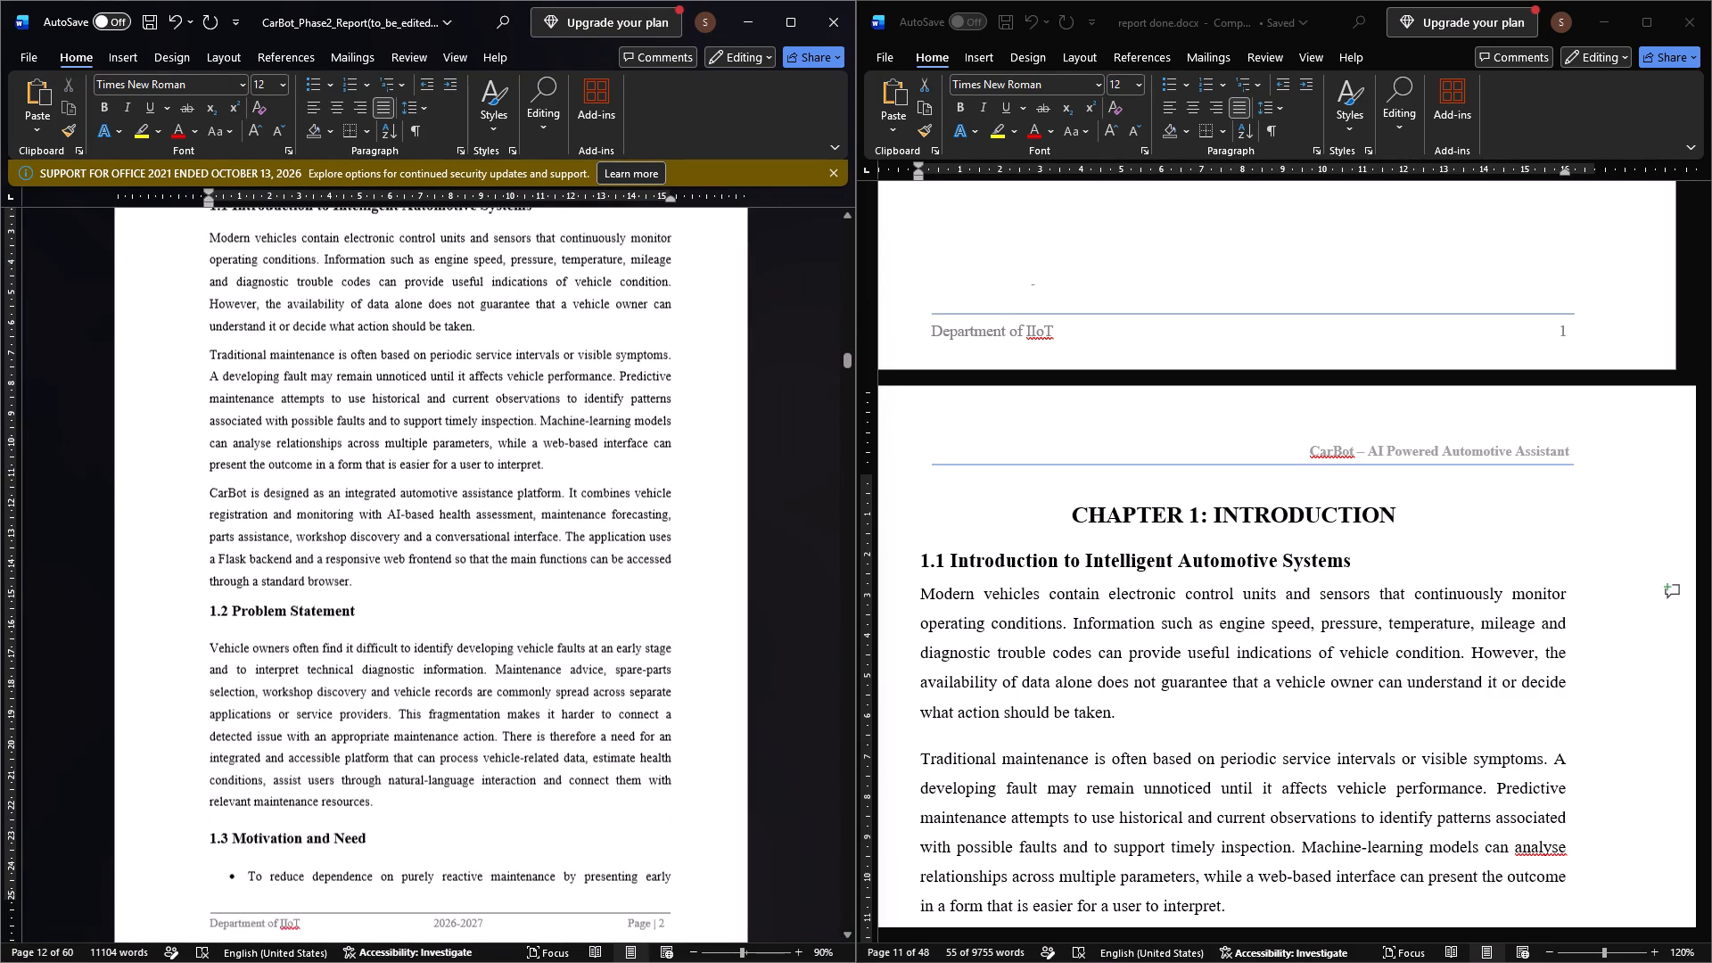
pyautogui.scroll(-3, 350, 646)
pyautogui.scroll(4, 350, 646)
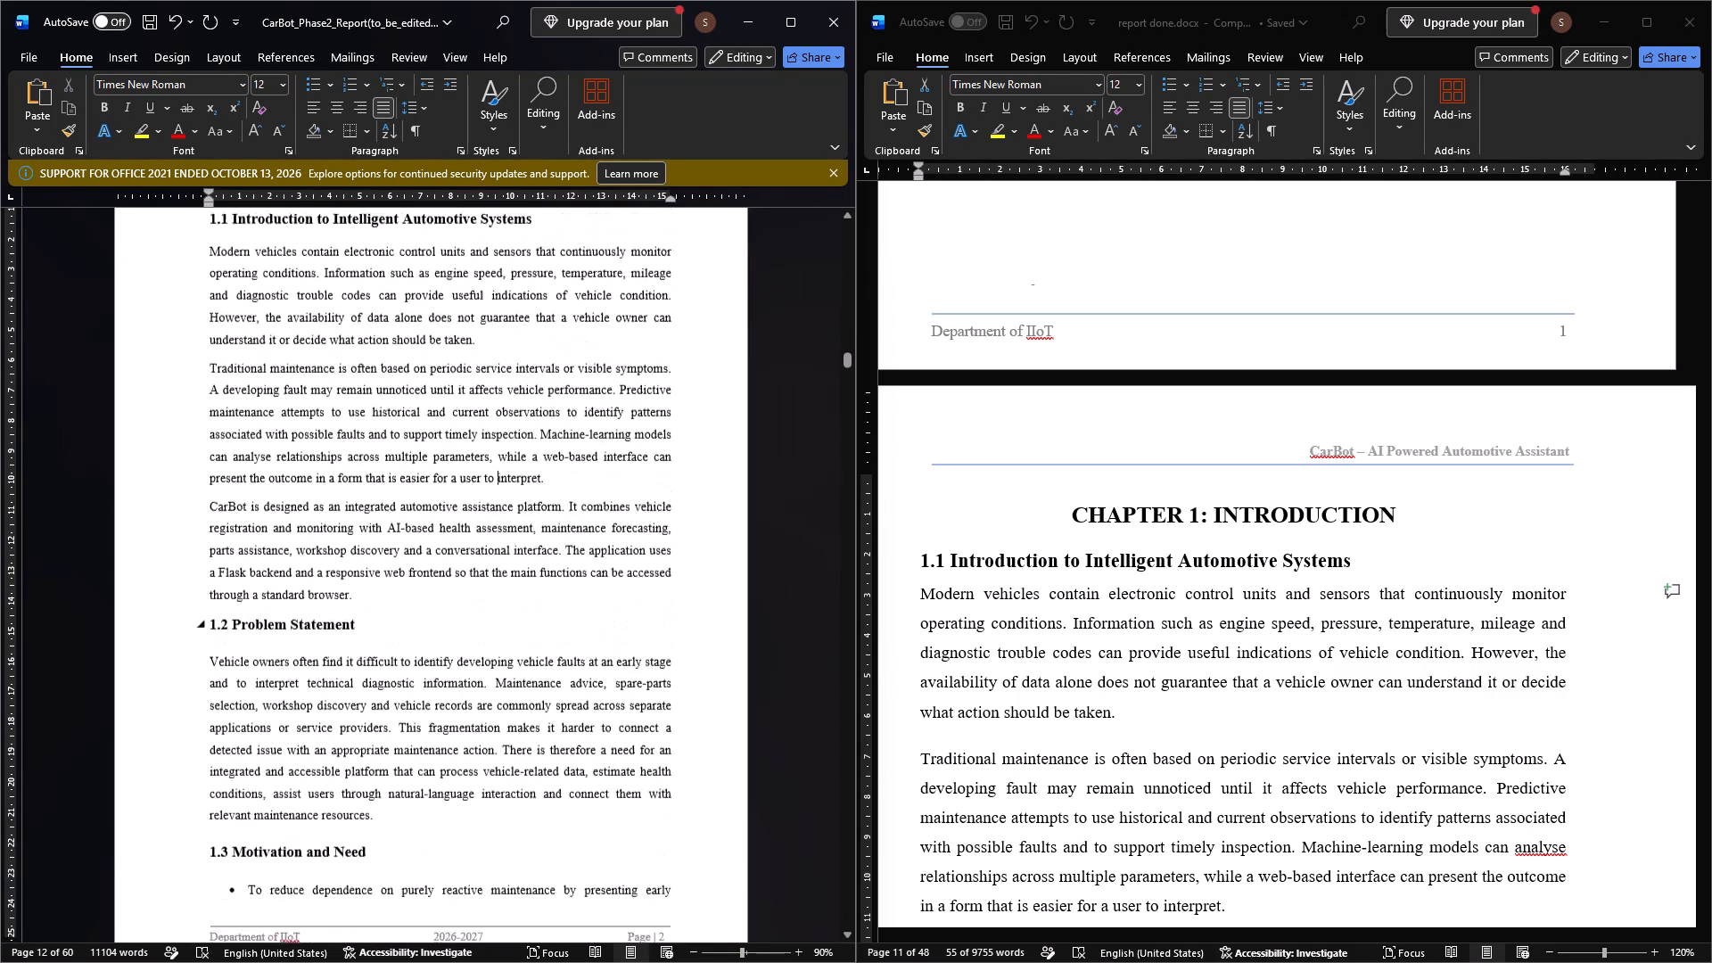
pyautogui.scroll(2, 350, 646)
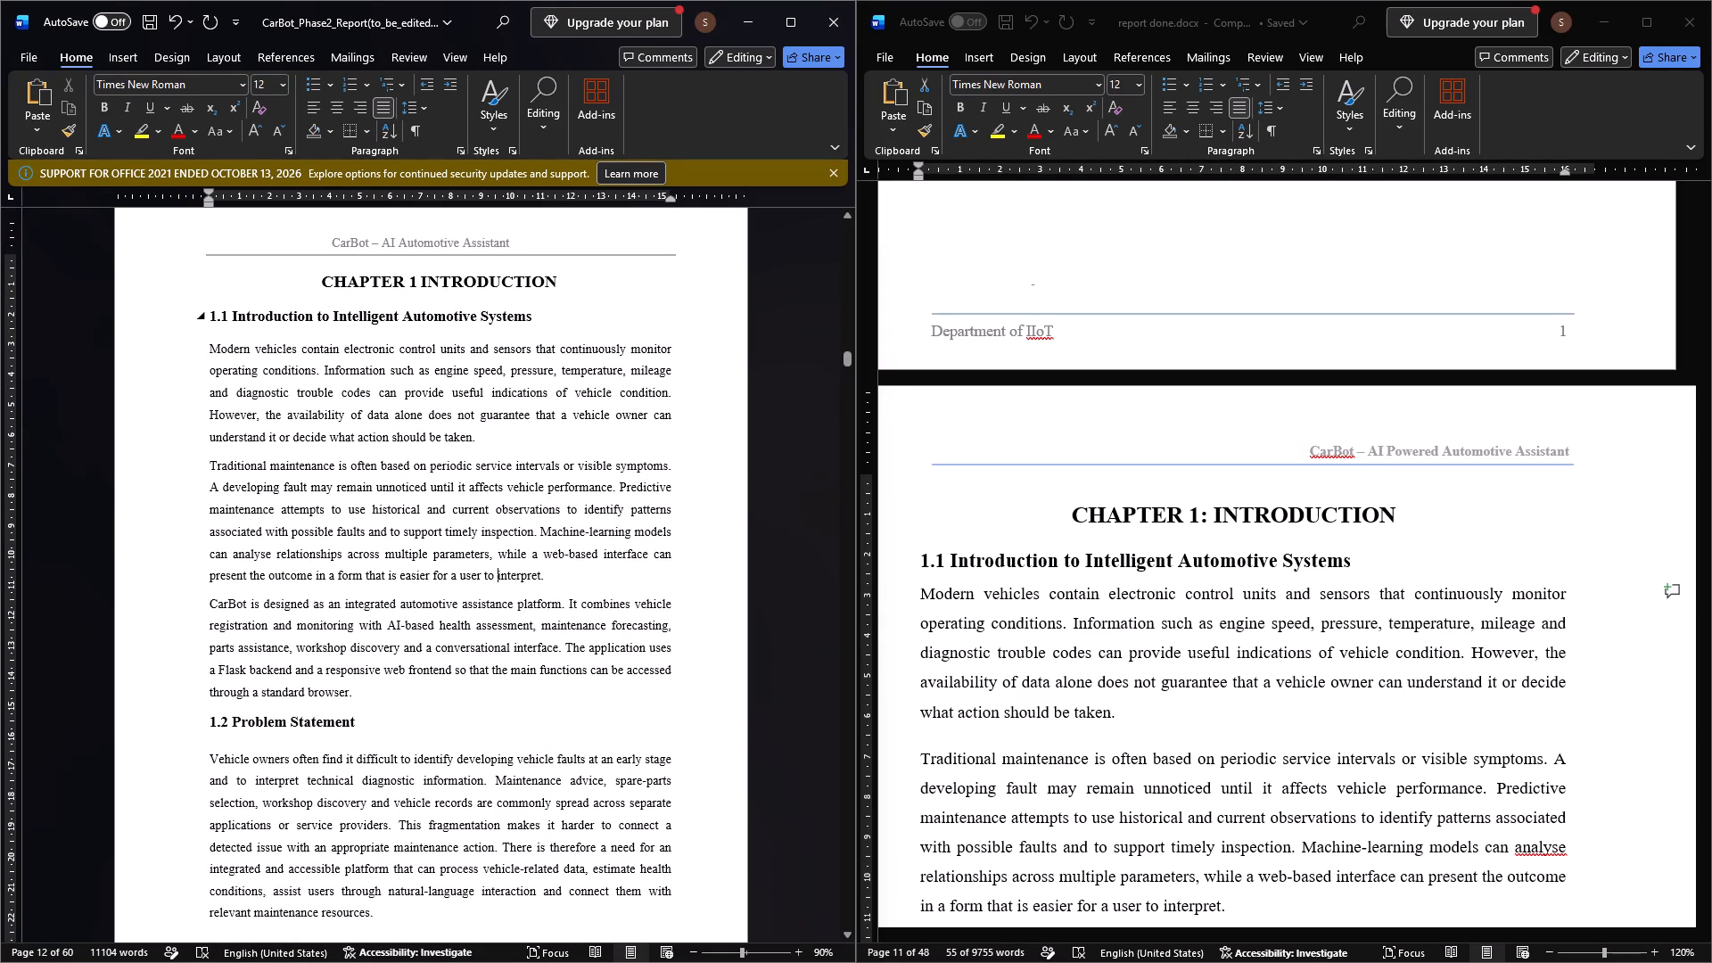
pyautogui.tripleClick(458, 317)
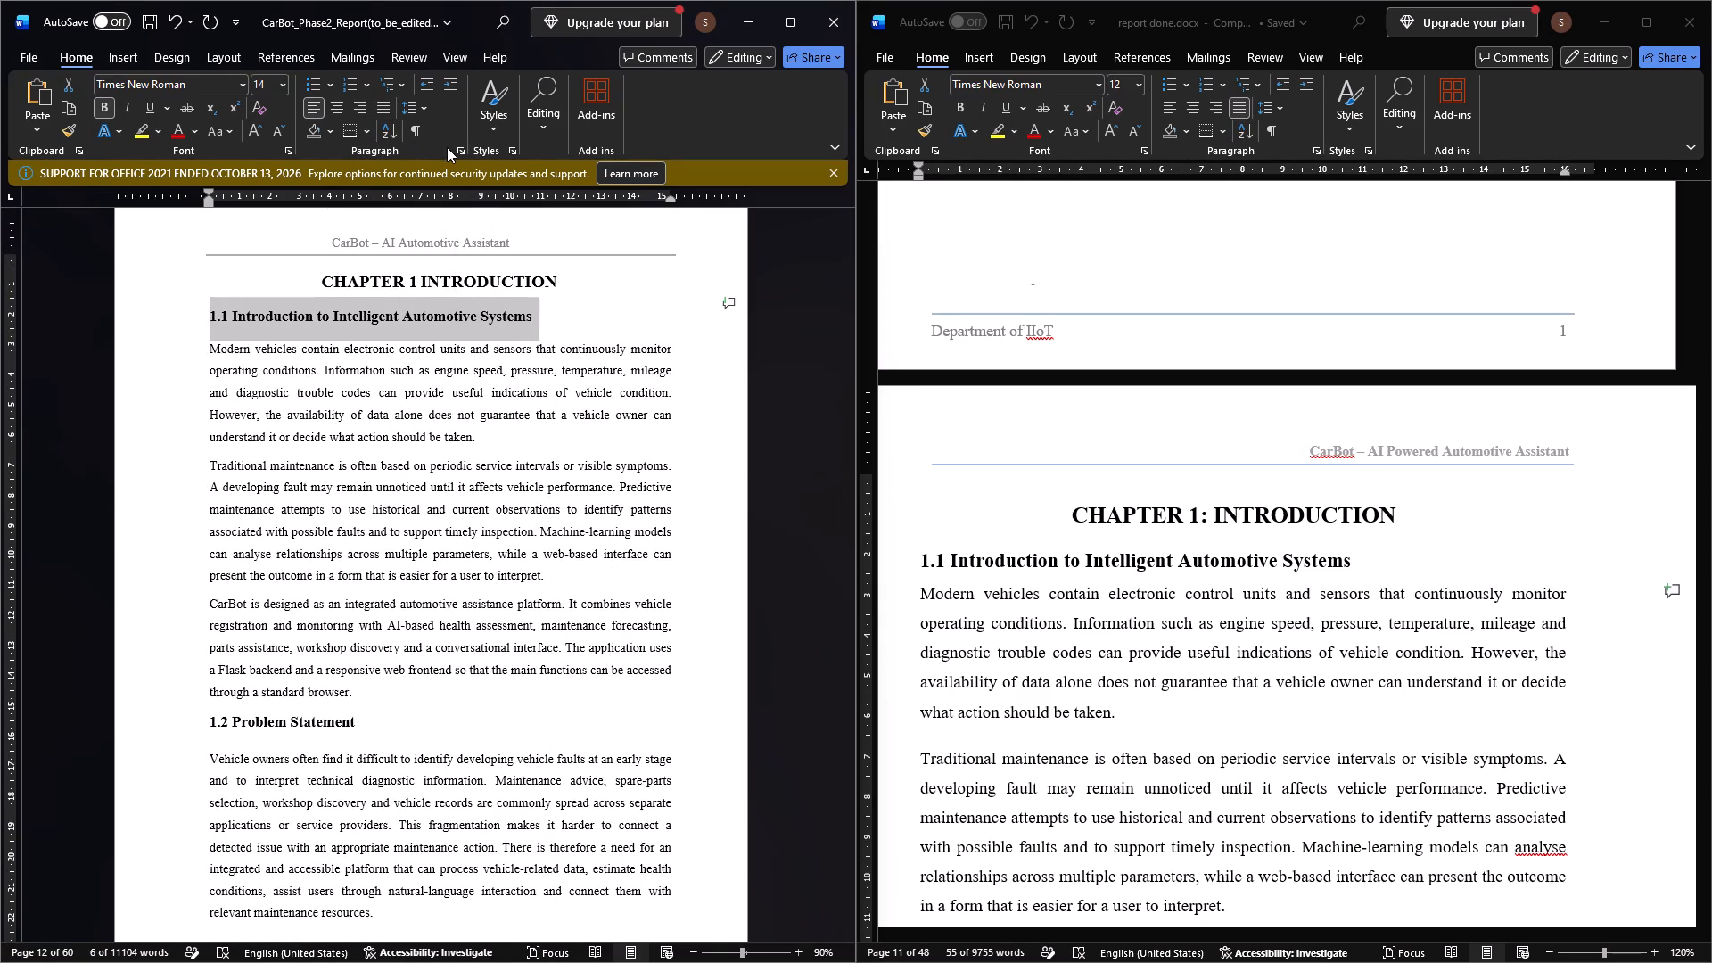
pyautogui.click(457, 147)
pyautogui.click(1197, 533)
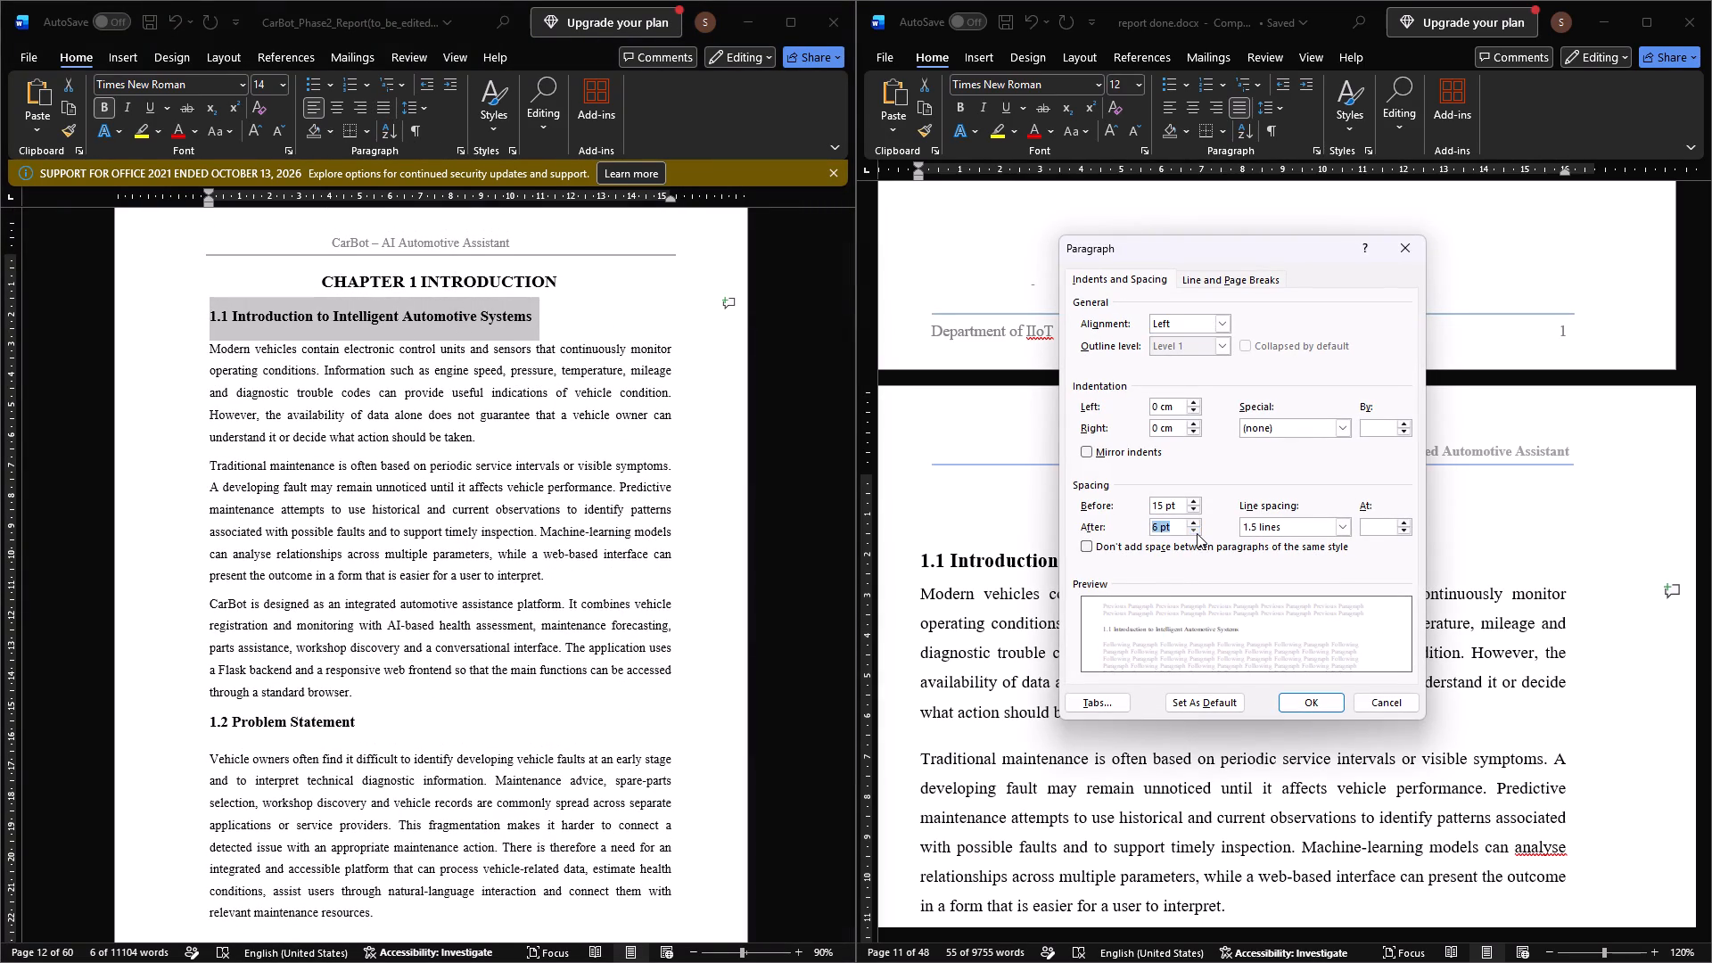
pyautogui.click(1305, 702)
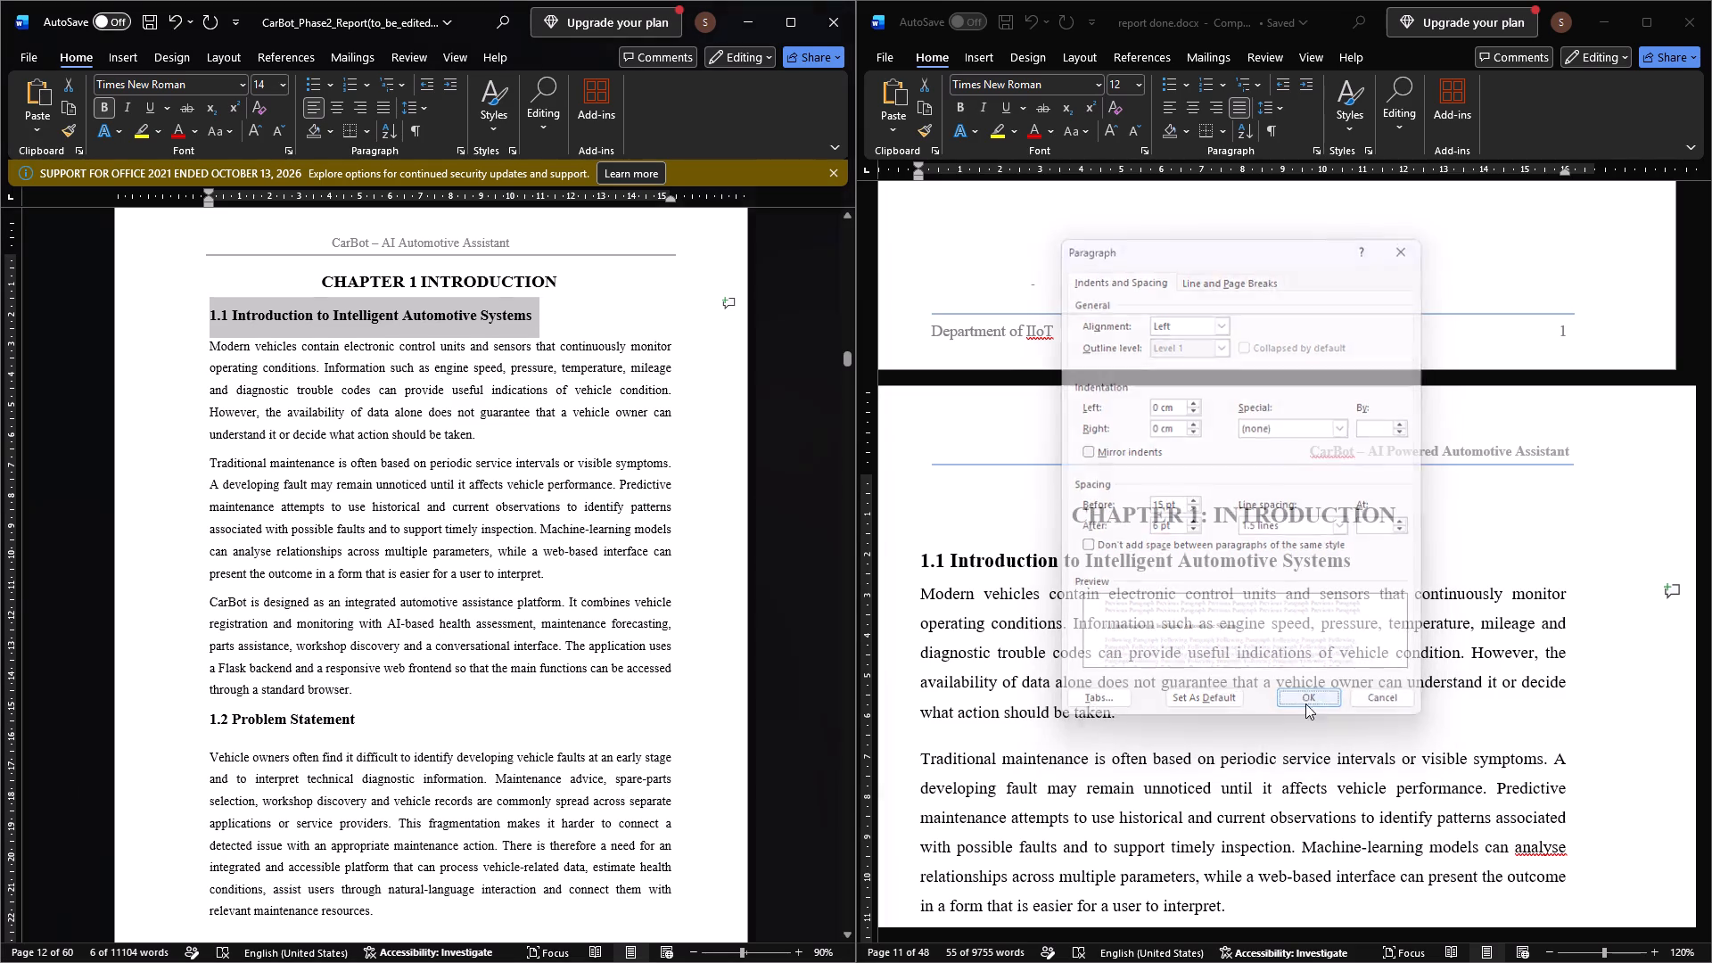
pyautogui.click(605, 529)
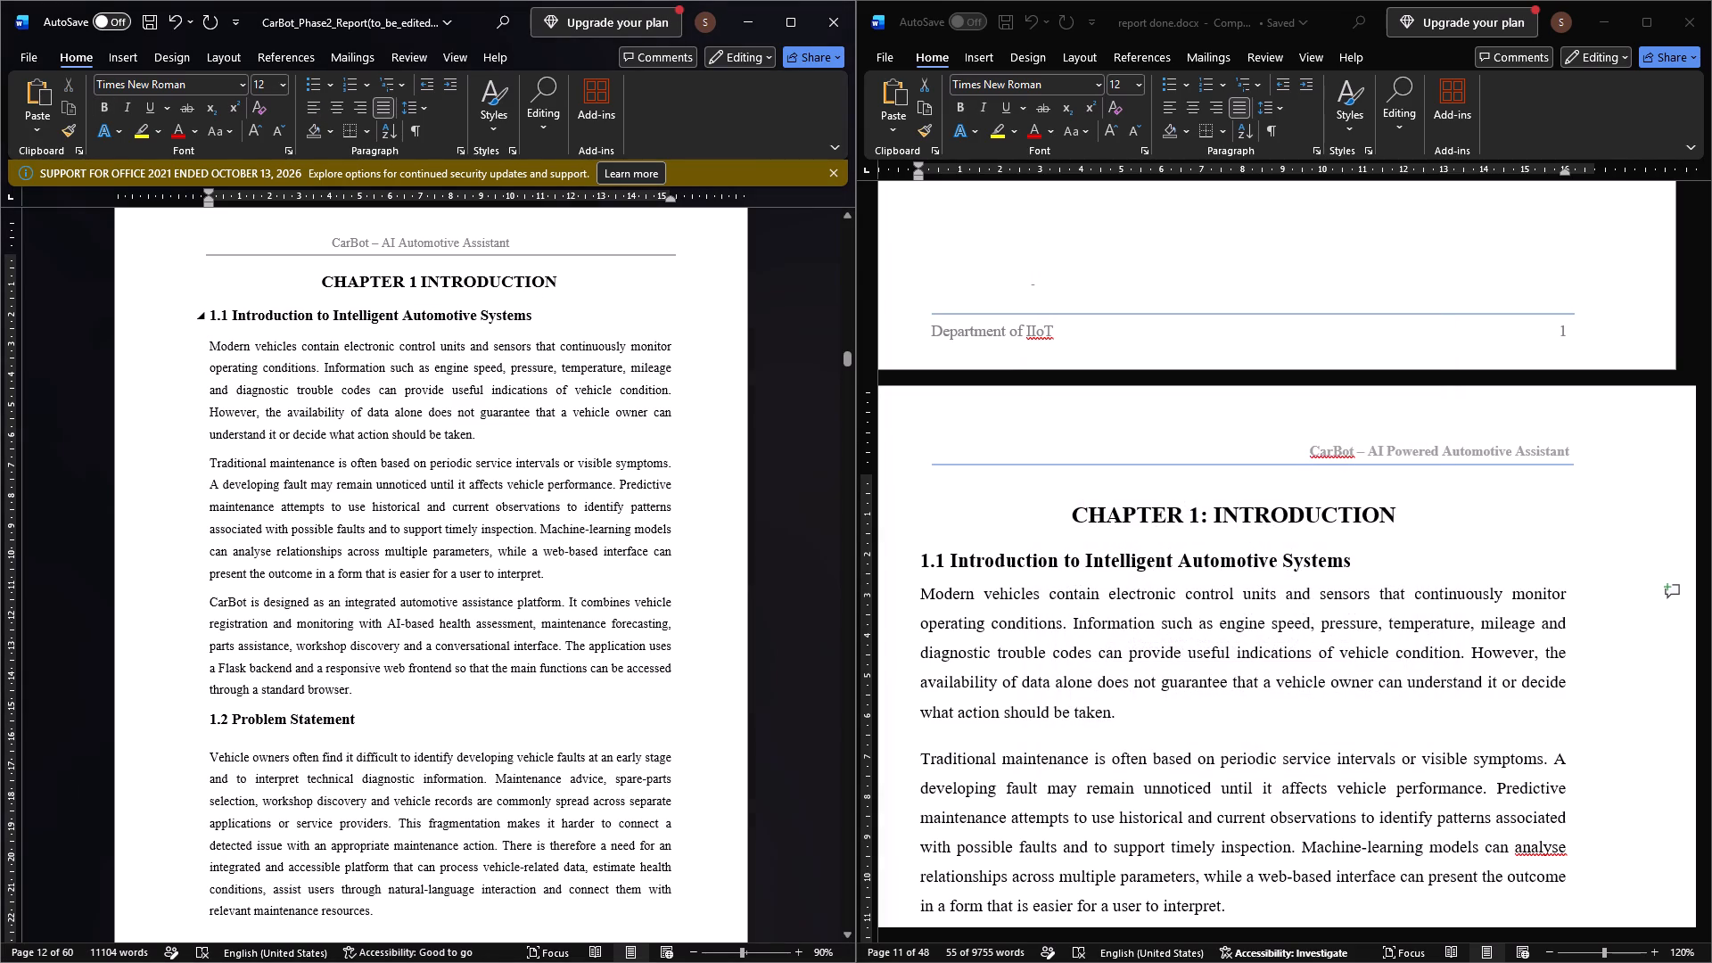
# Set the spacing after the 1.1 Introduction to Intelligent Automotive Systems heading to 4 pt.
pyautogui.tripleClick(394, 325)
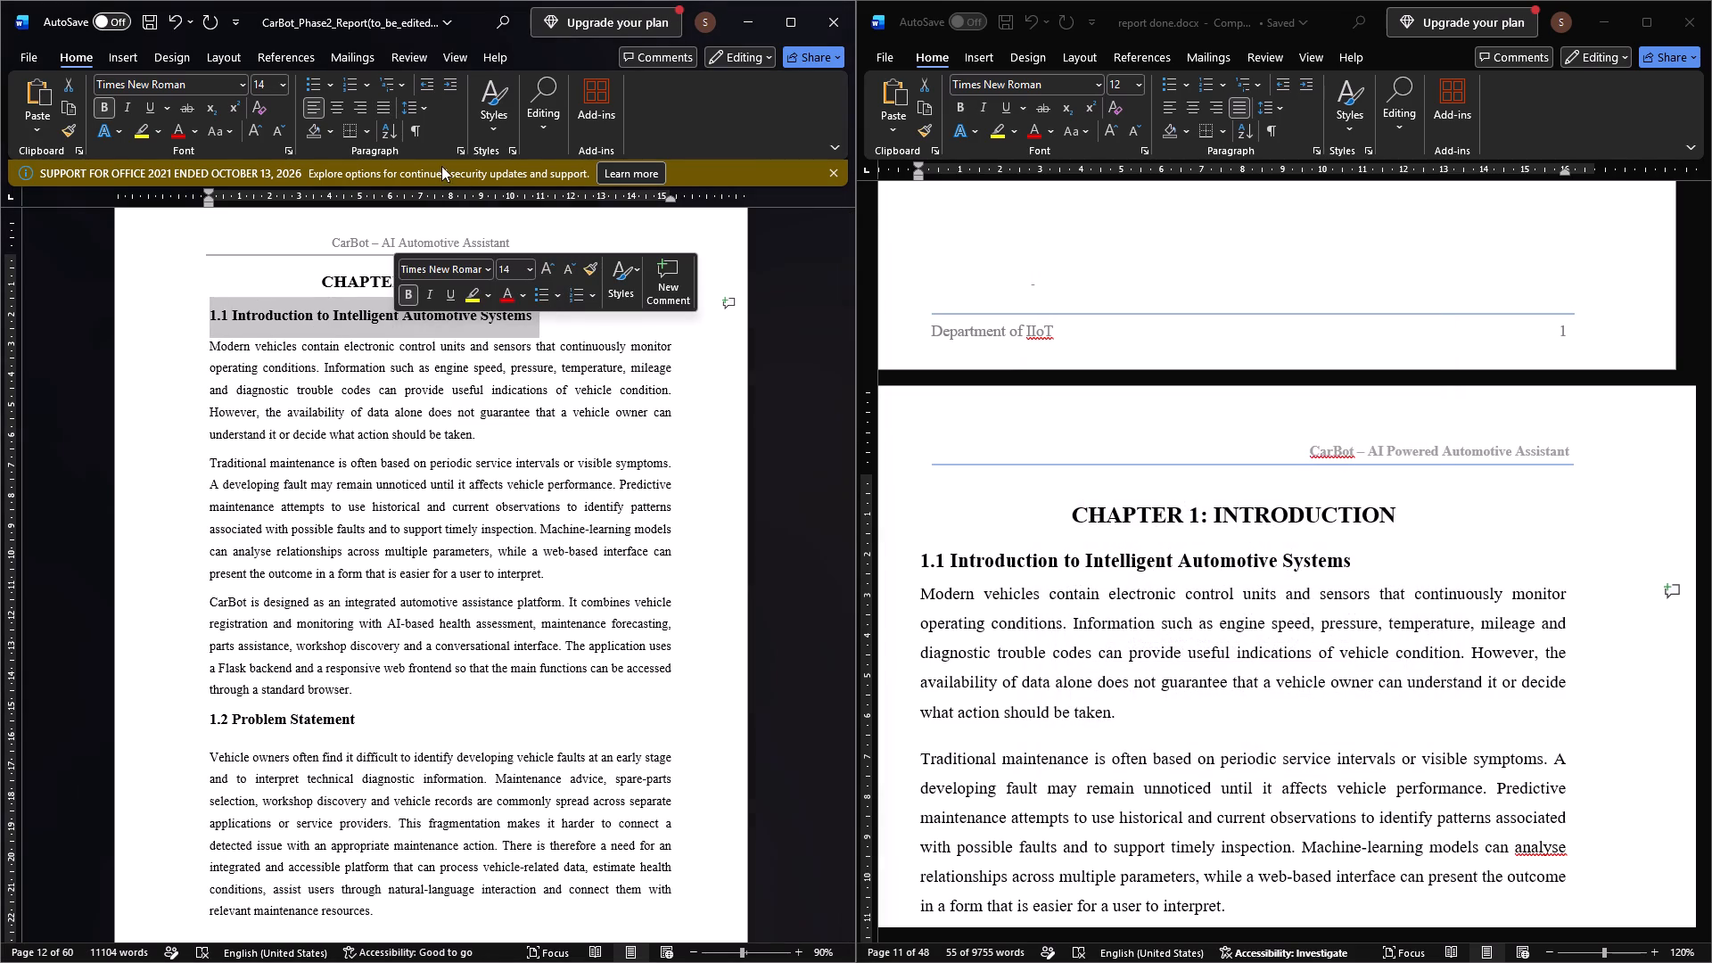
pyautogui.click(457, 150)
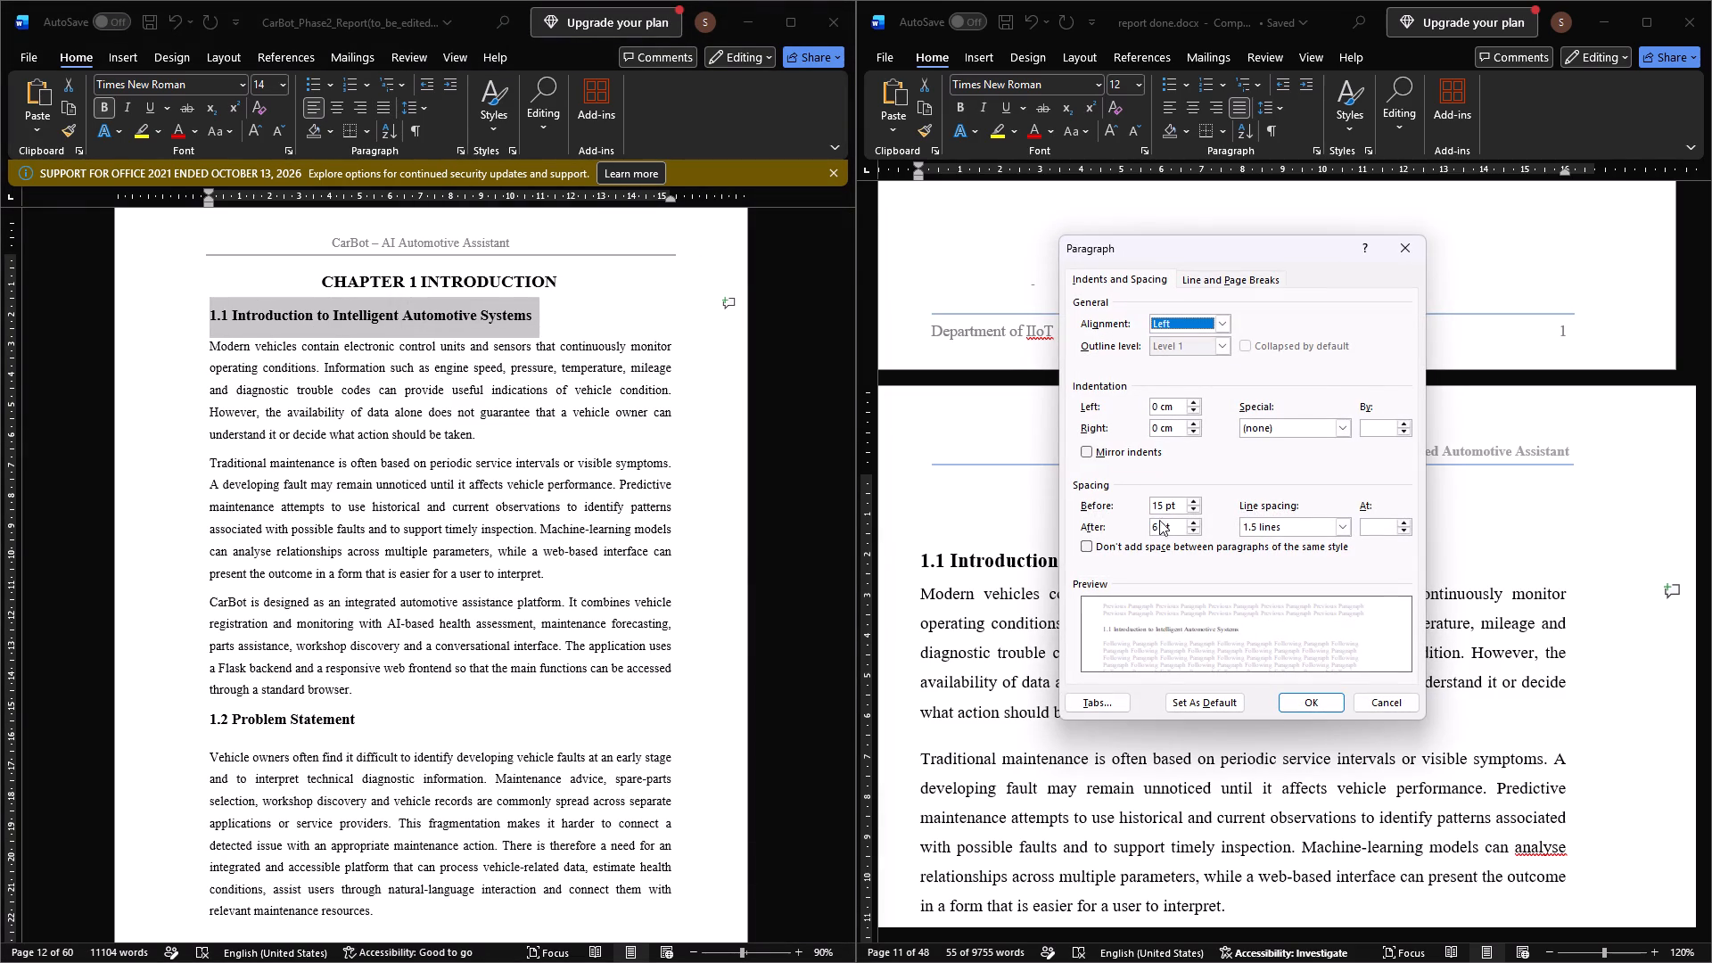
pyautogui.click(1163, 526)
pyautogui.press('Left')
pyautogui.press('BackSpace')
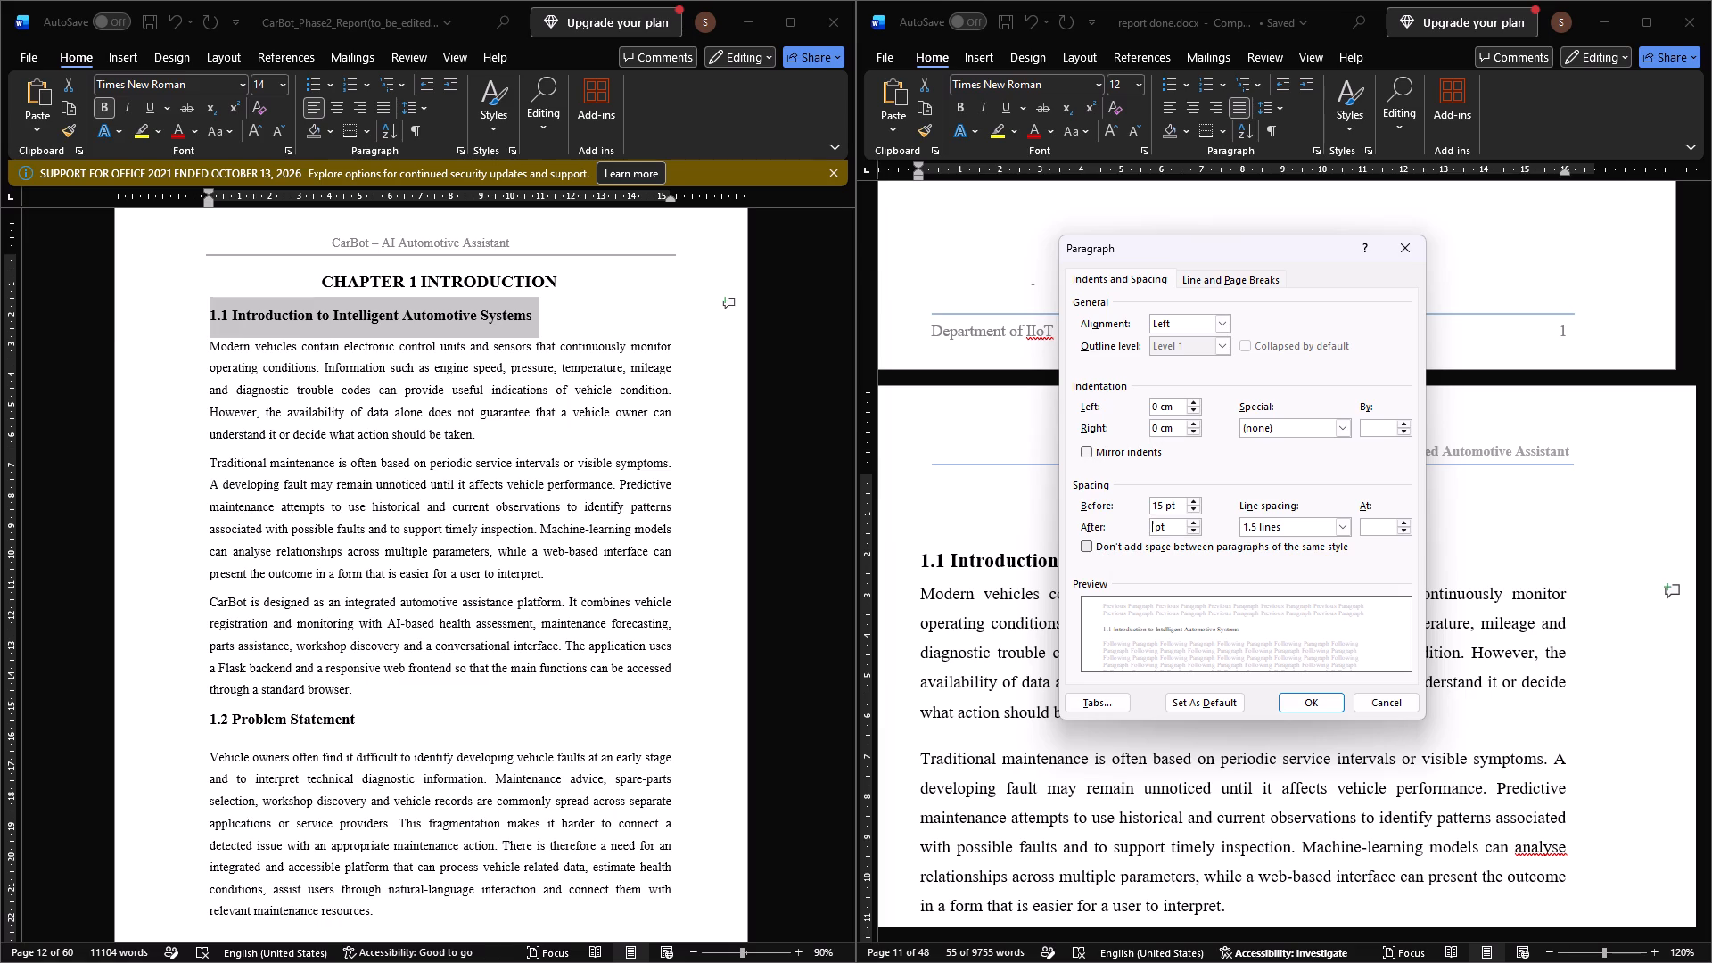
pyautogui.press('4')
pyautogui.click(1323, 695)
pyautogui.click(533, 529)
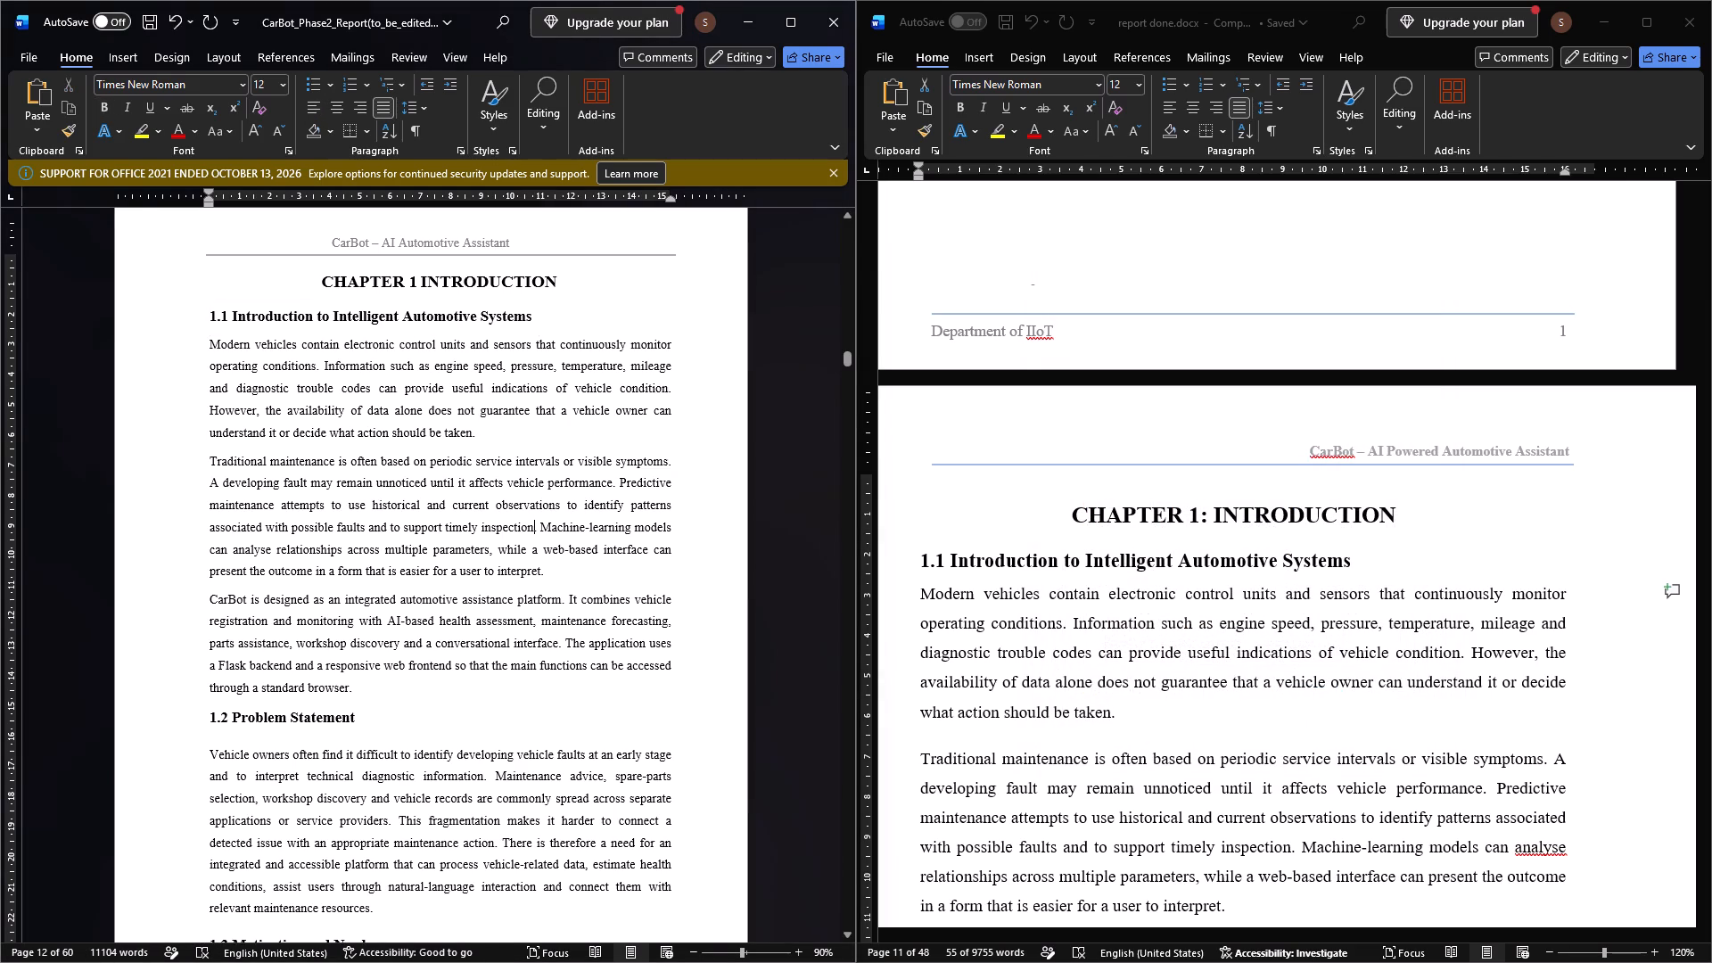
# Set the spacing after the 1.1 Introduction to Intelligent Automotive Systems heading in the CarBot report to 2 pt.
pyautogui.scroll(4, 553, 473)
pyautogui.keyDown('ctrl'); pyautogui.scroll(7, 535, 471); pyautogui.keyUp('ctrl')
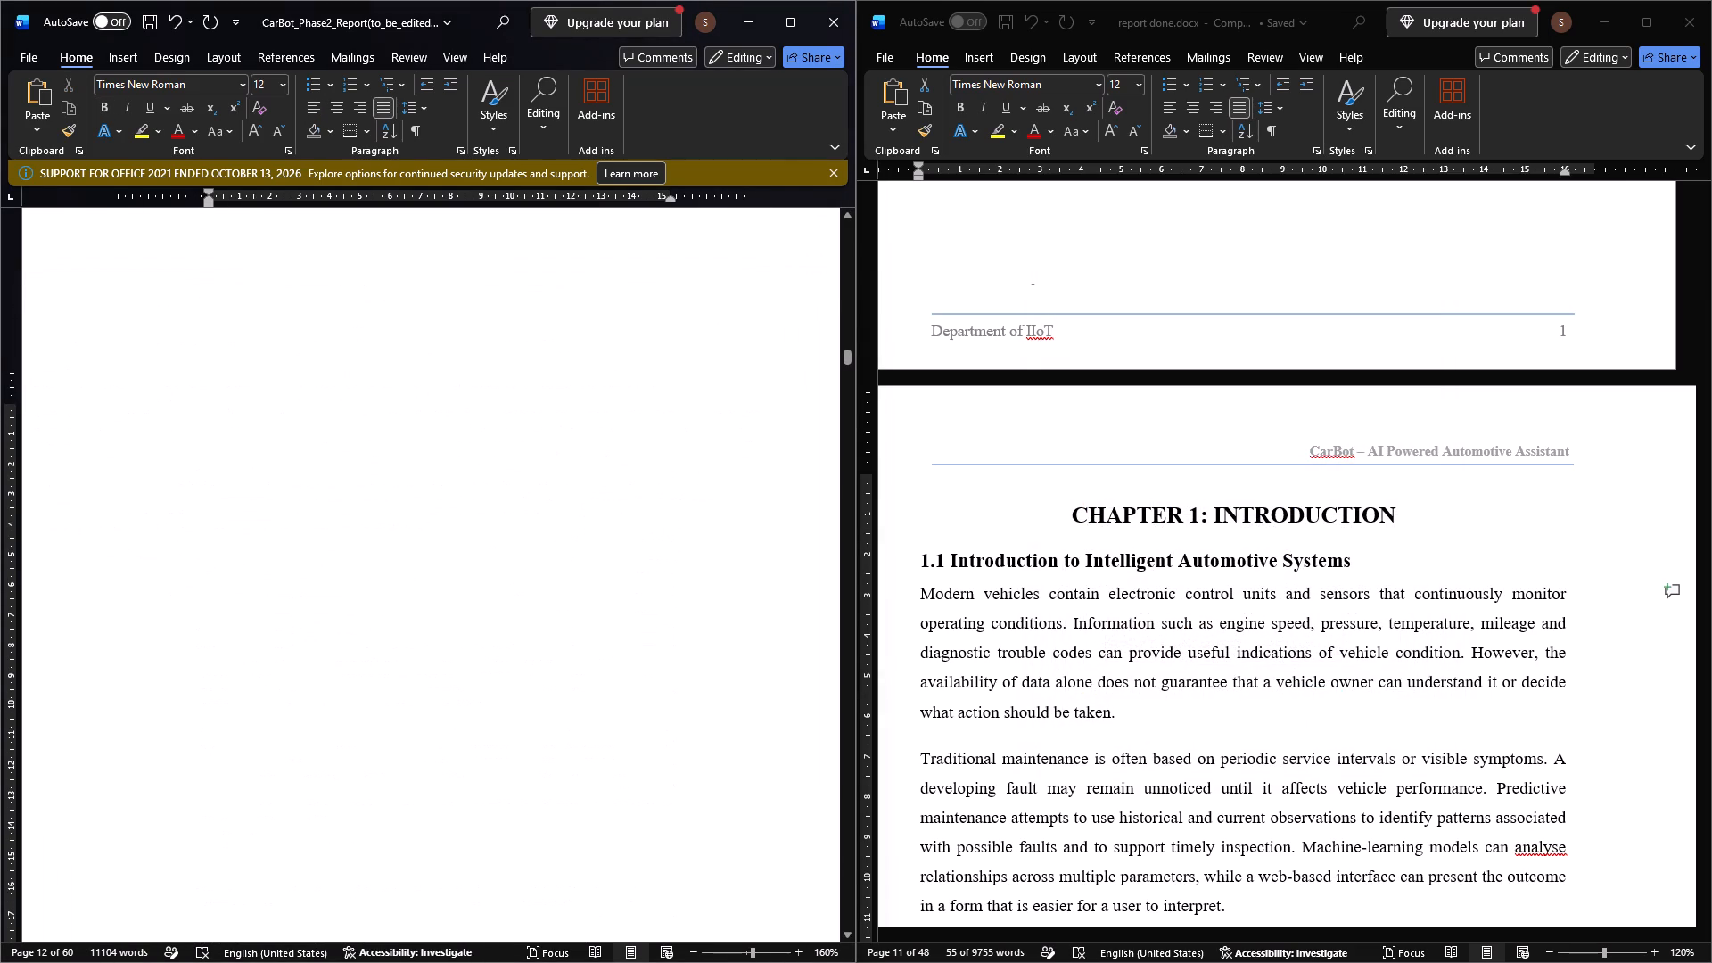
pyautogui.hscroll(2, 415, 428)
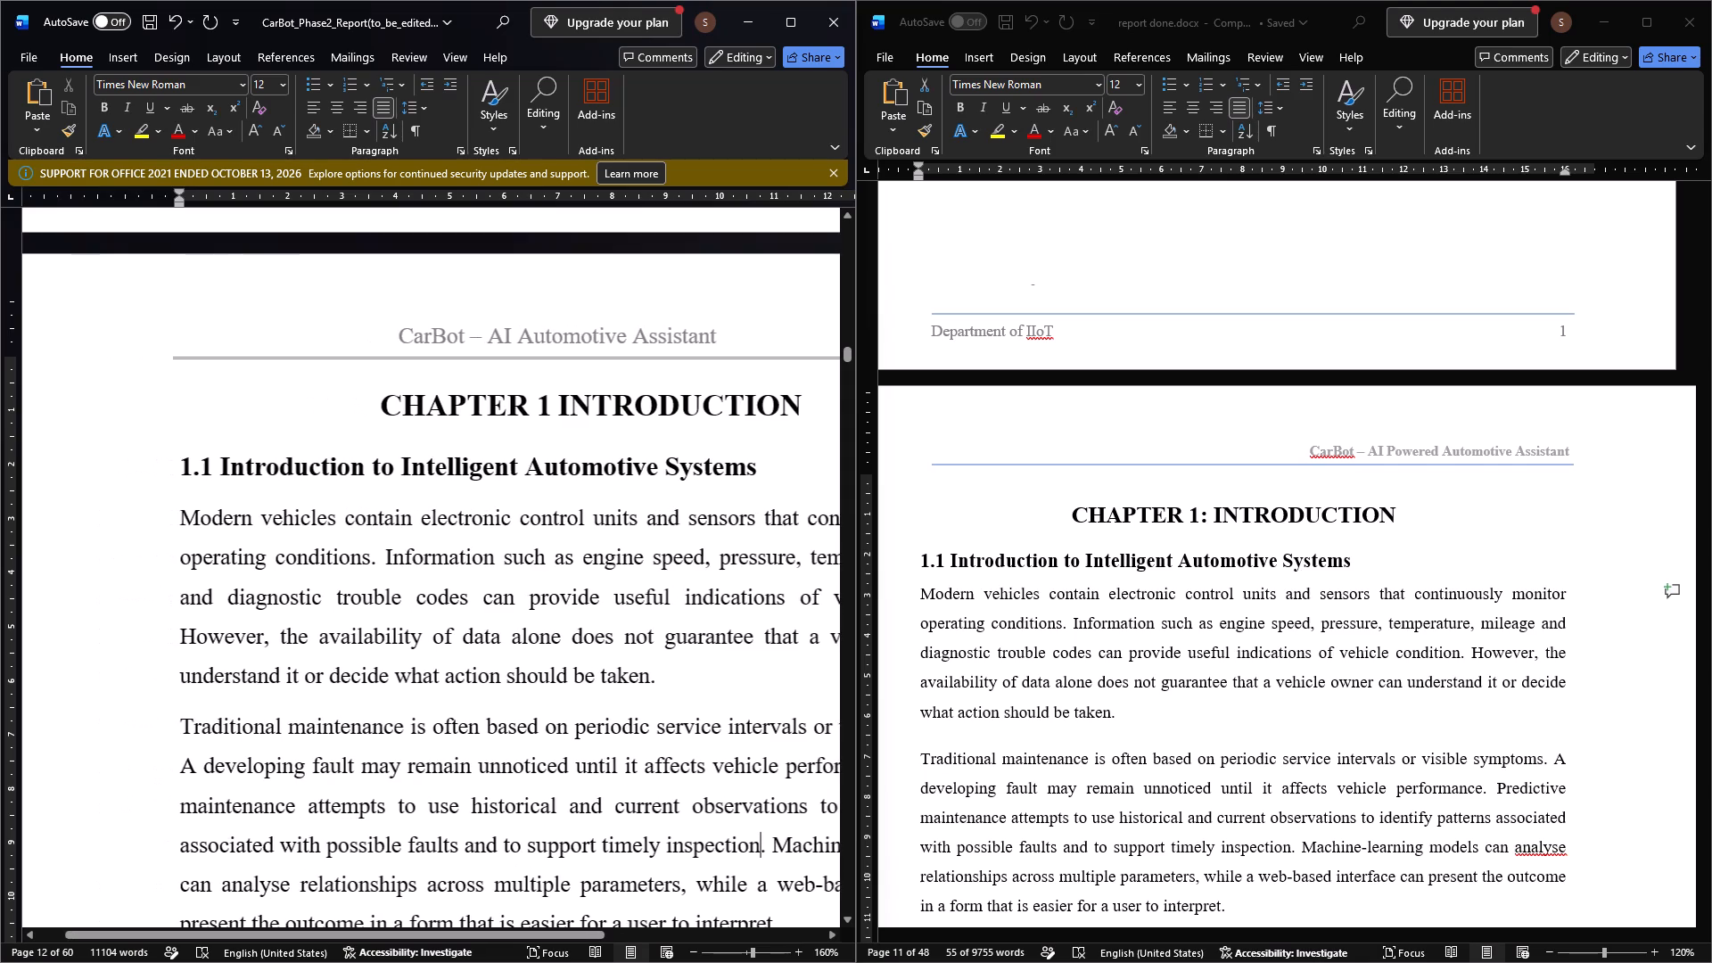
pyautogui.hscroll(1, 415, 428)
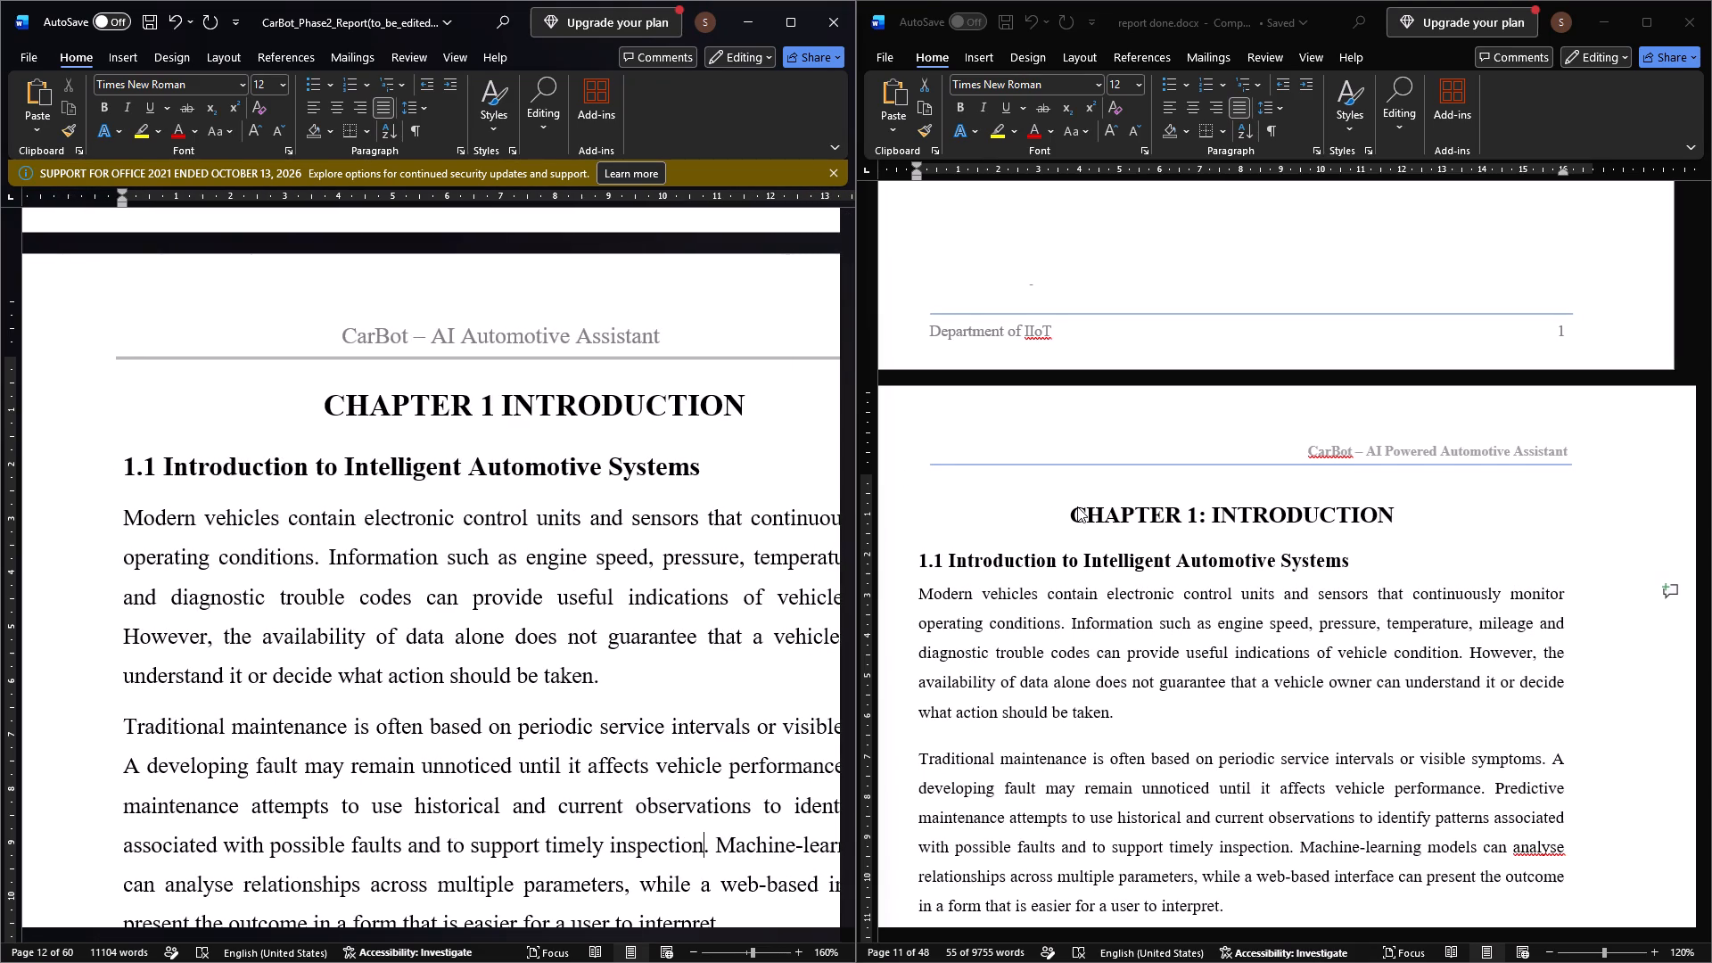
pyautogui.tripleClick(512, 404)
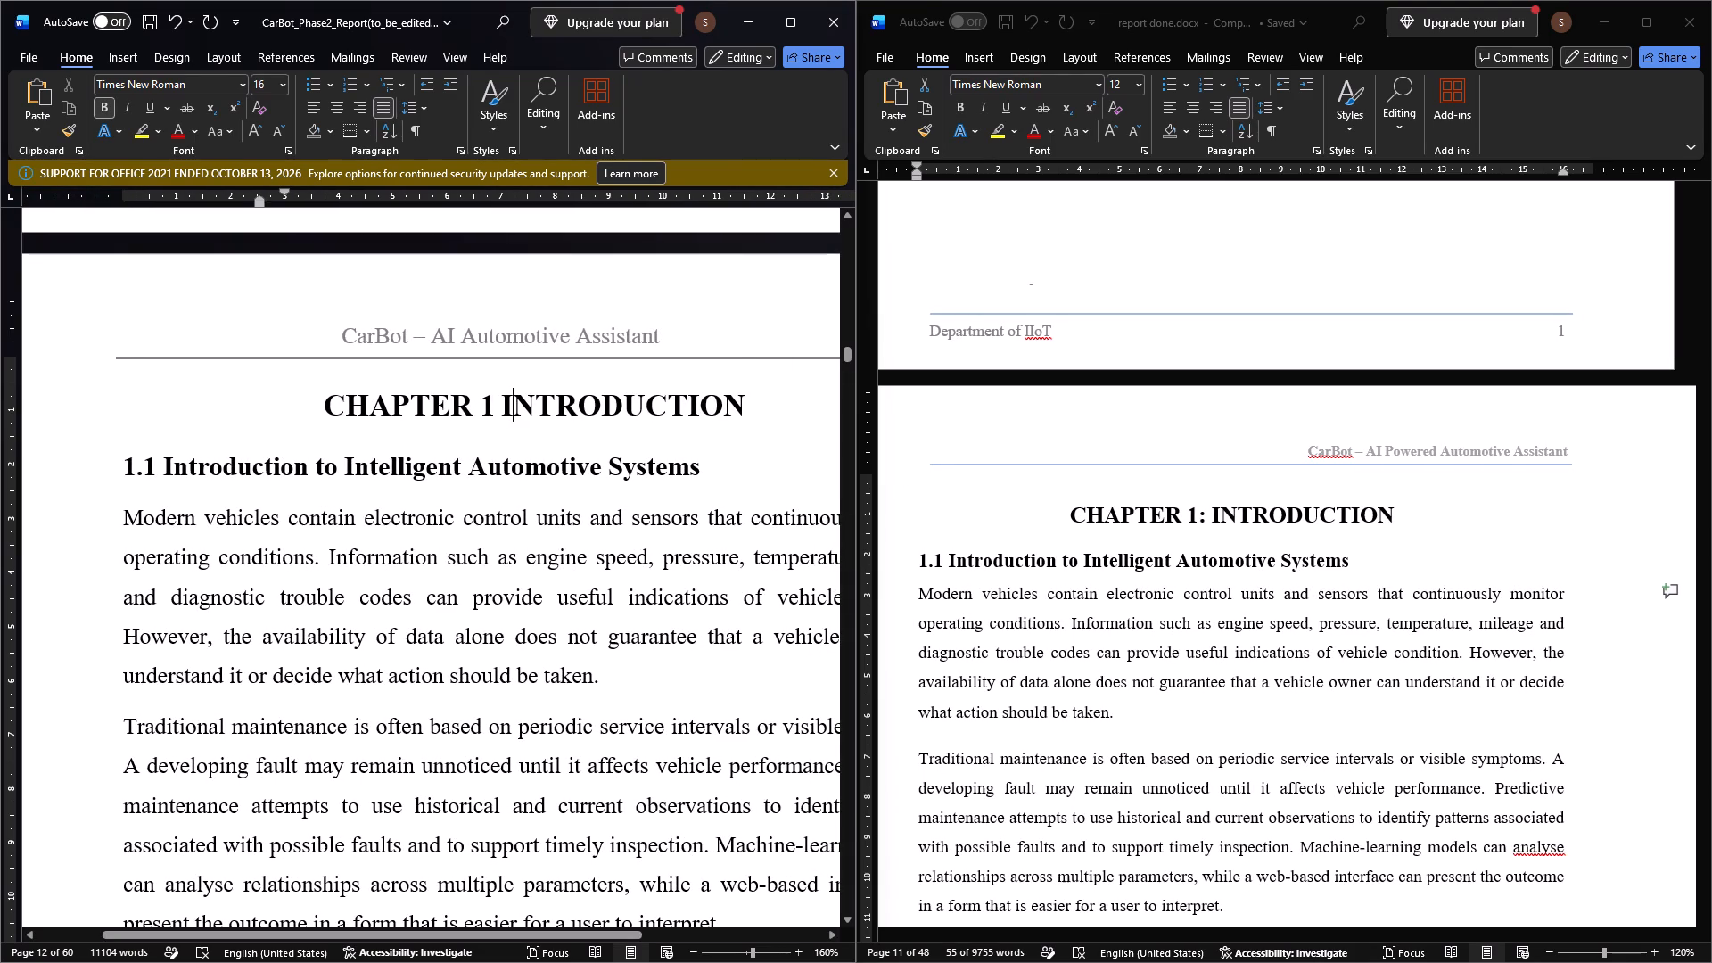
pyautogui.click(474, 465)
pyautogui.doubleClick(474, 465)
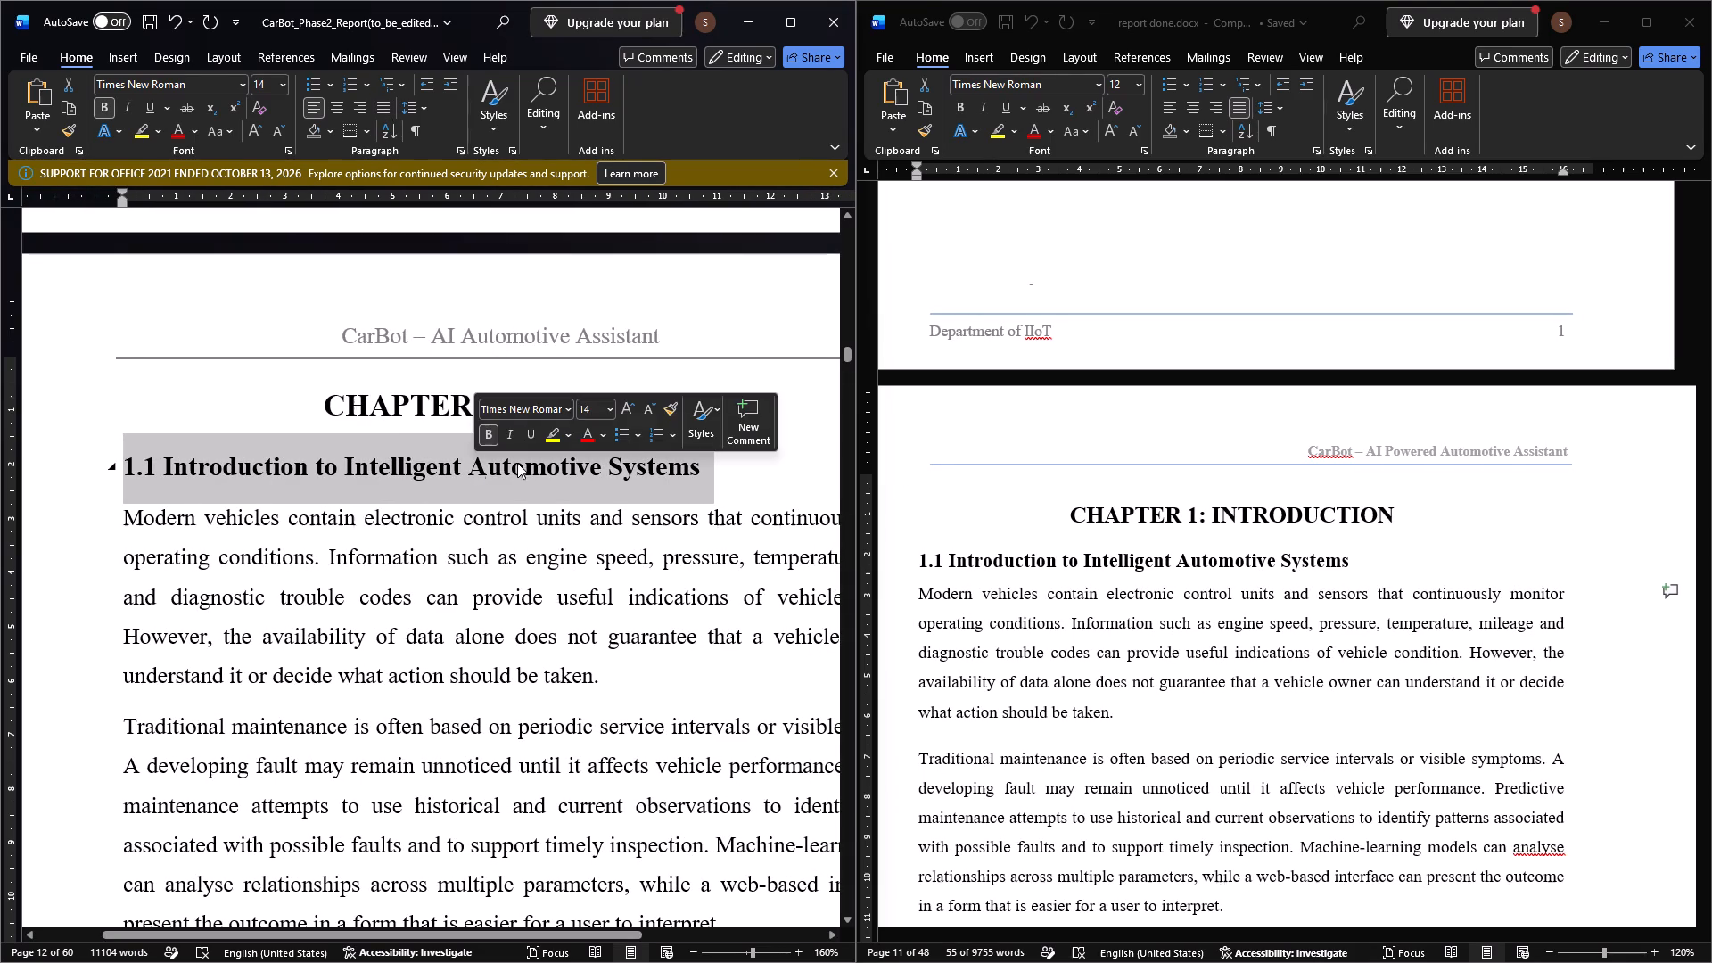
pyautogui.click(457, 150)
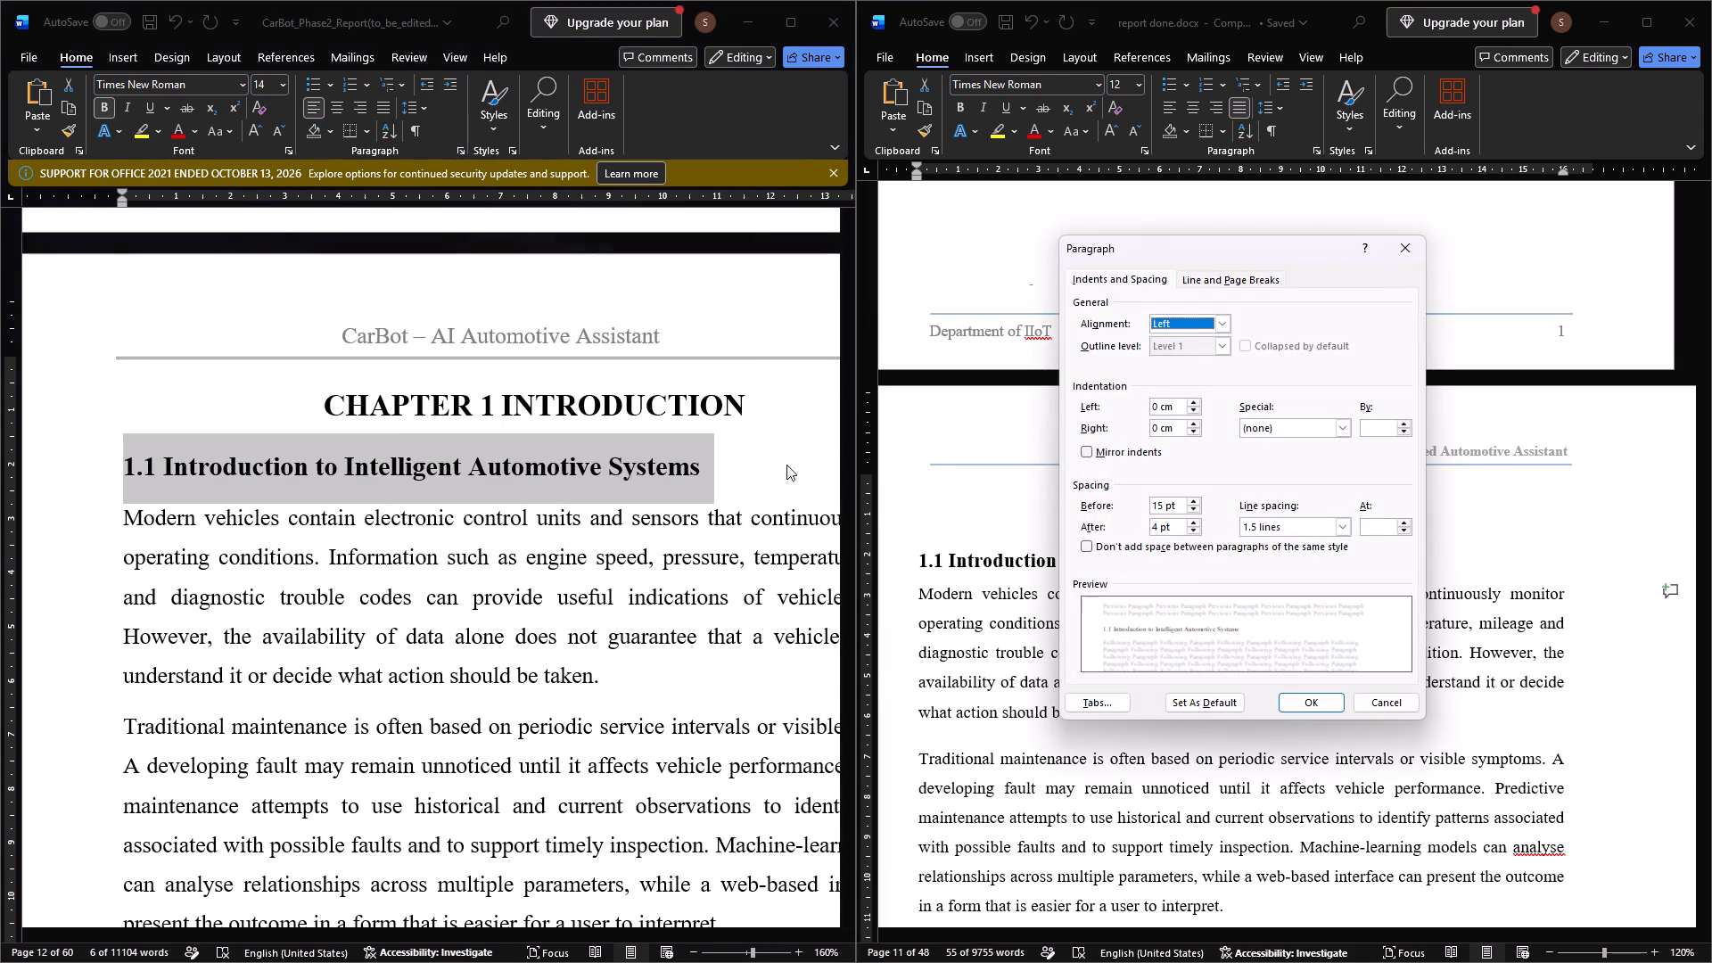
pyautogui.click(1160, 521)
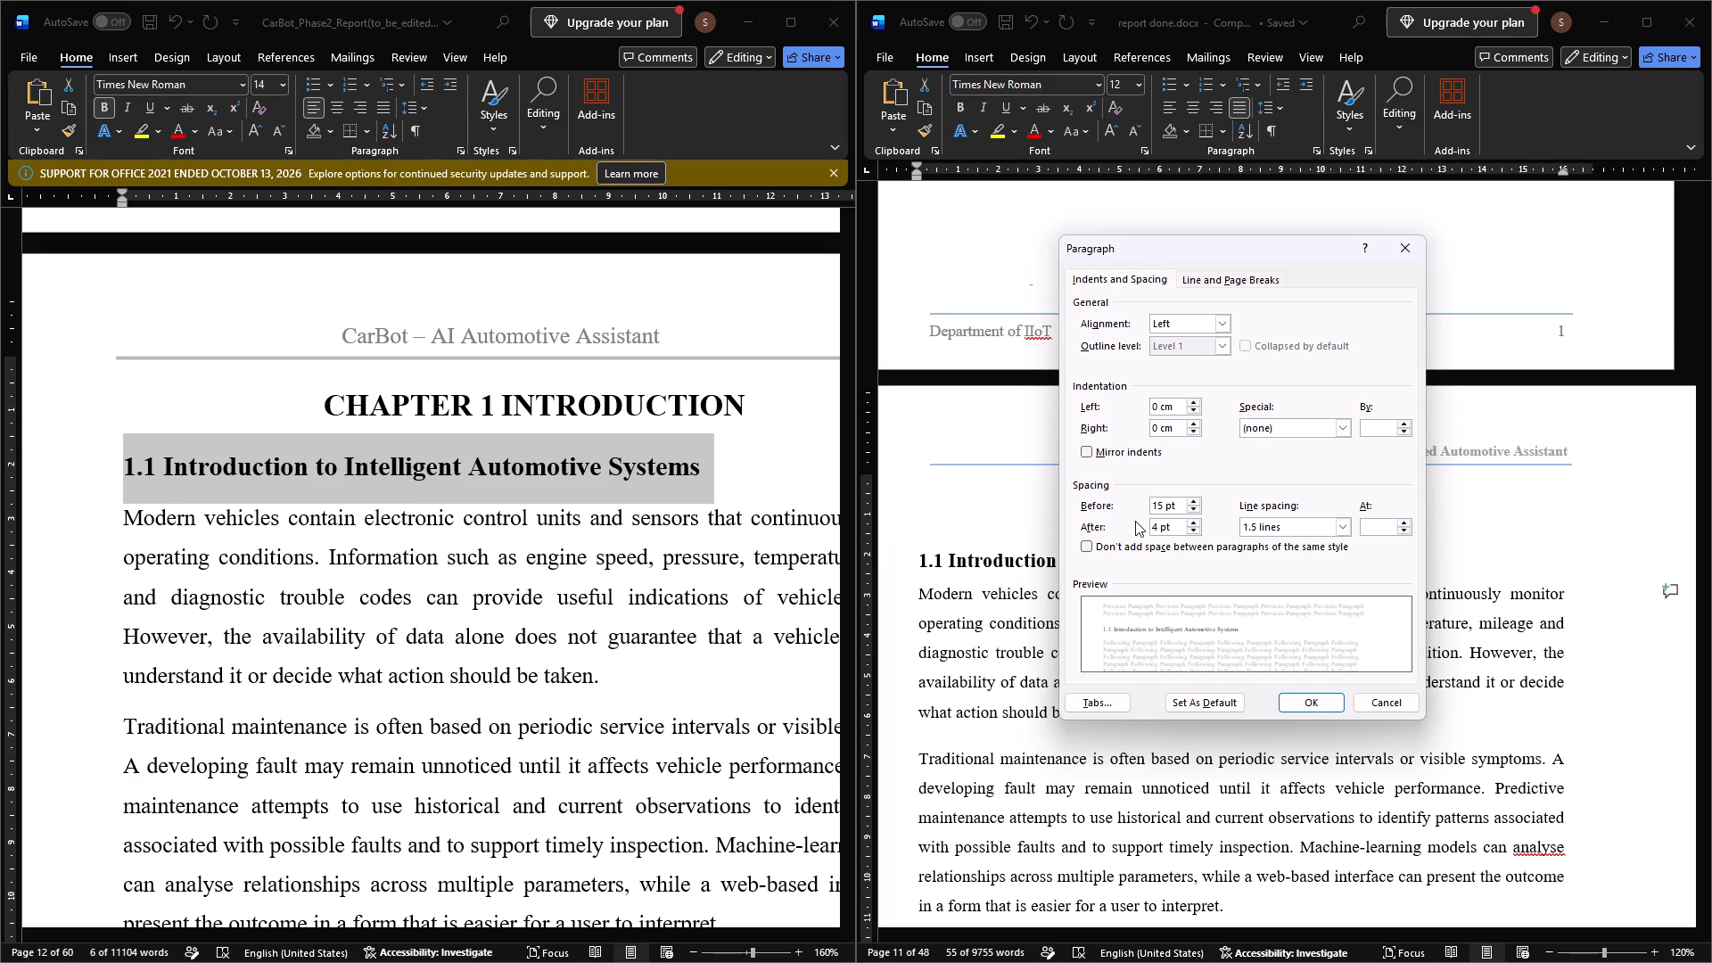
pyautogui.press('Left')
pyautogui.press('BackSpace')
pyautogui.press('2')
pyautogui.click(1313, 695)
pyautogui.click(609, 677)
# Reduce the CHAPTER 1 INTRODUCTION heading's indents in the CarBot report to 2.25 cm left and 0.25 cm first line.
pyautogui.scroll(-4, 600, 666)
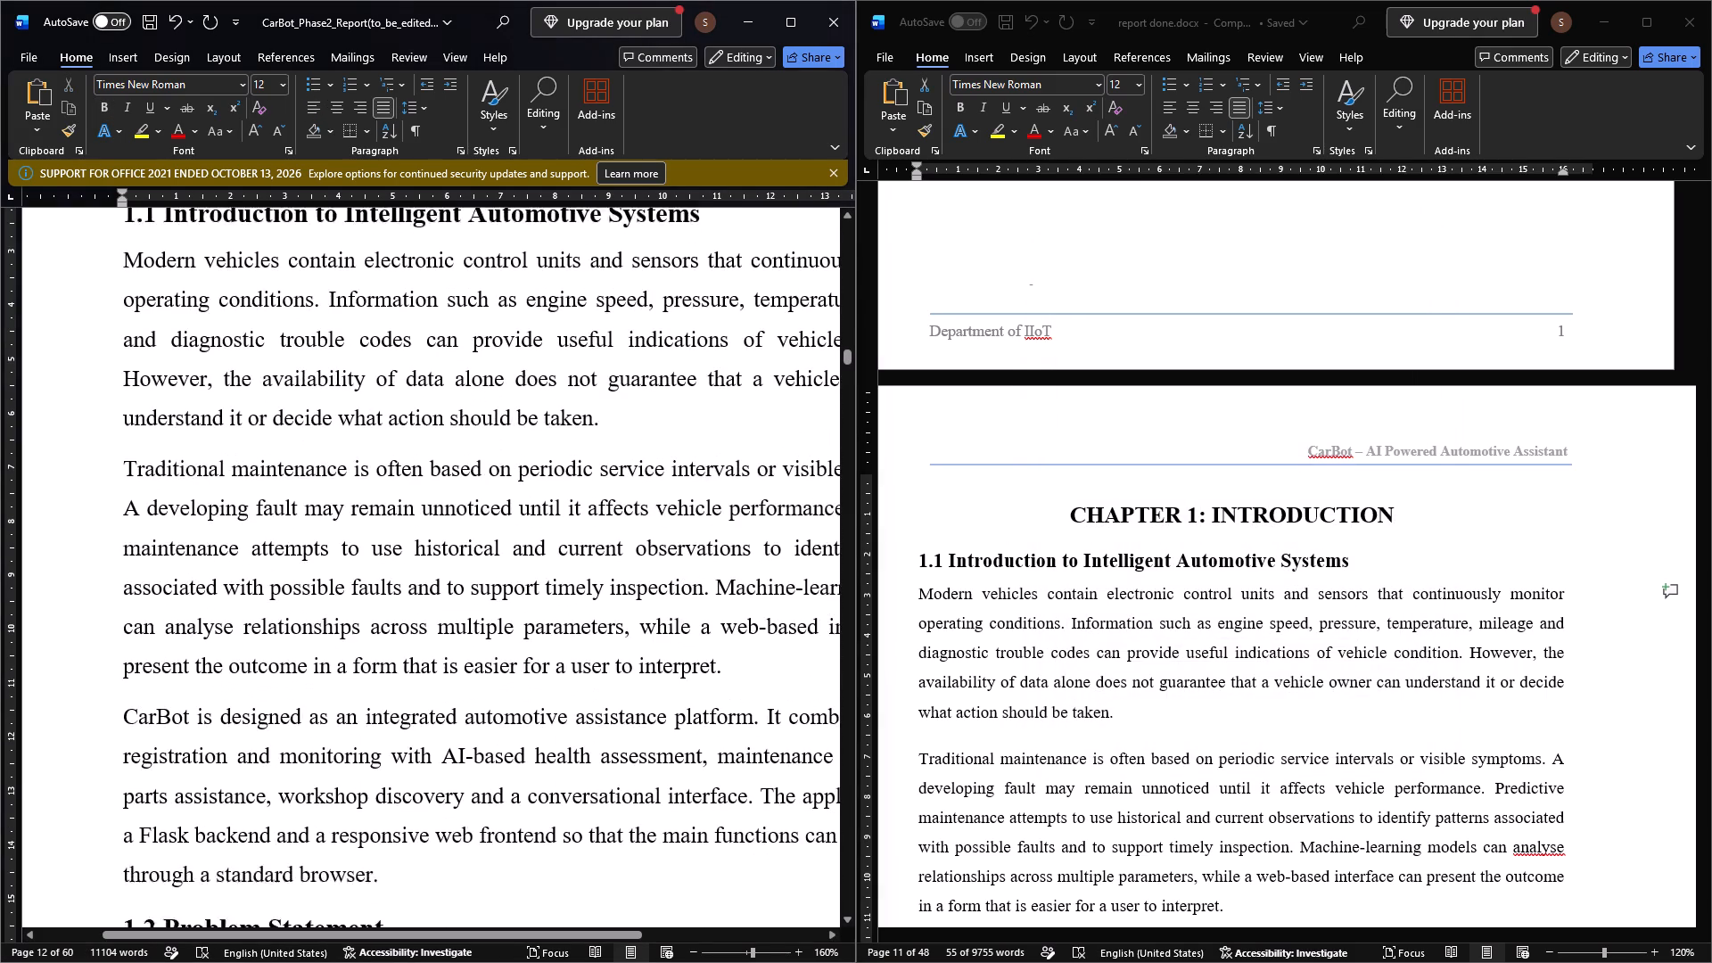
pyautogui.scroll(3, 590, 621)
pyautogui.keyDown('ctrl'); pyautogui.scroll(-2, 590, 621); pyautogui.keyUp('ctrl')
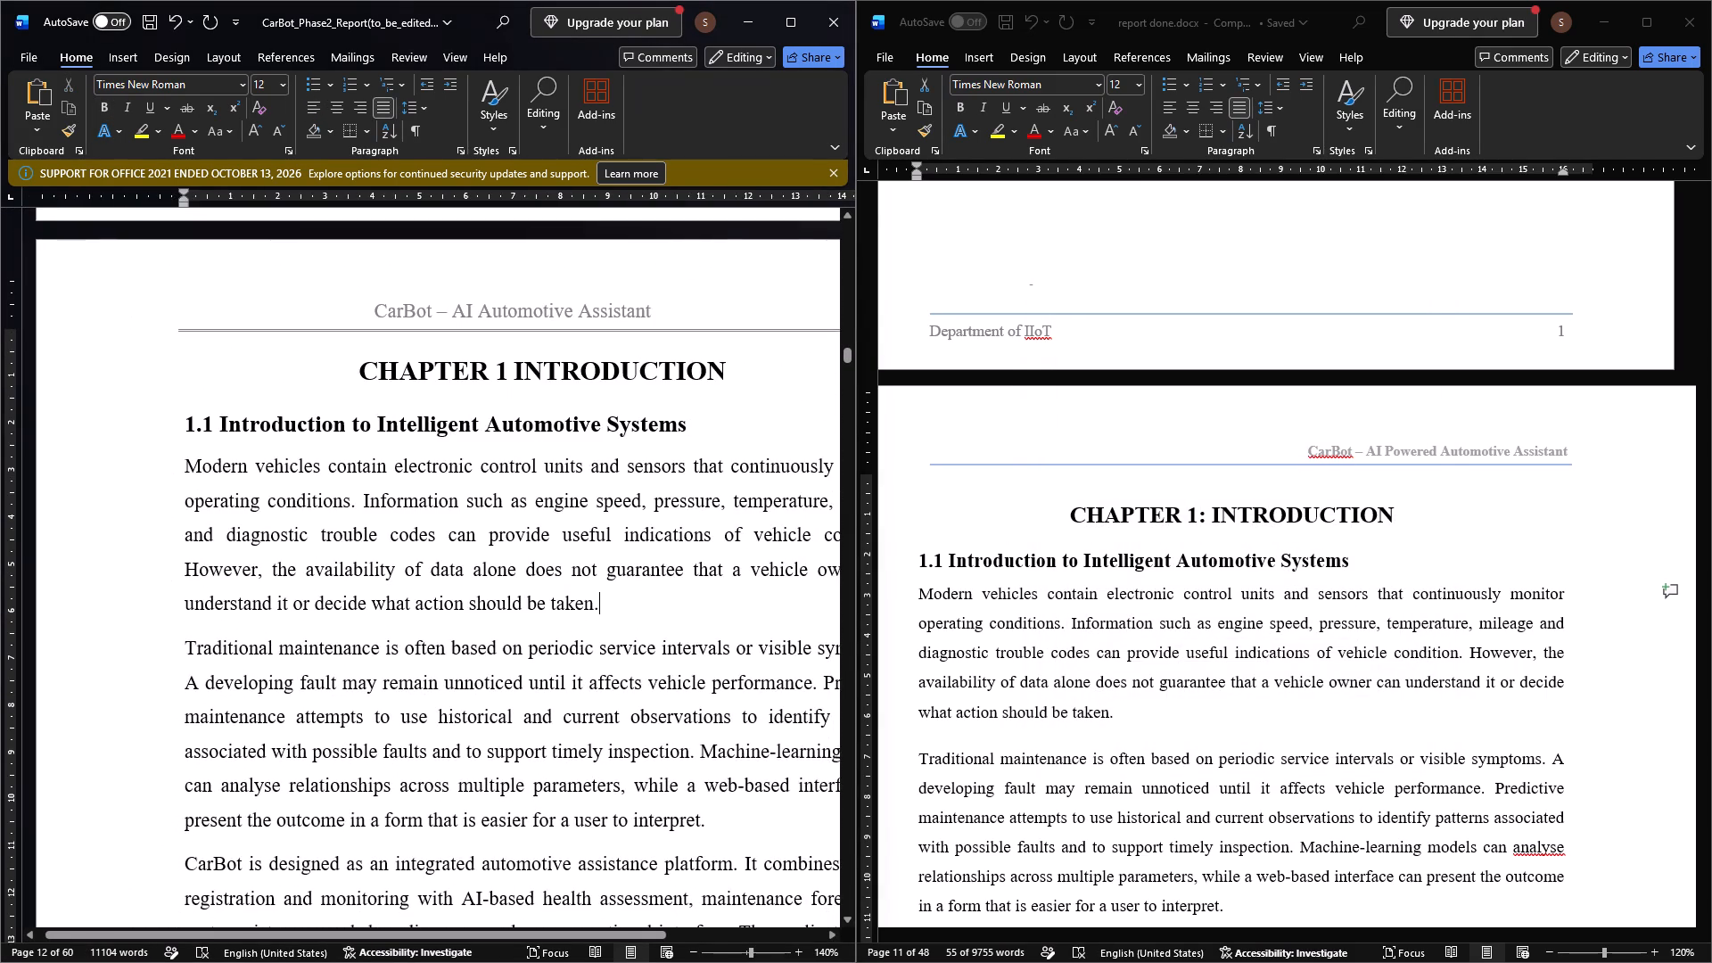
pyautogui.hscroll(-2, 585, 621)
pyautogui.keyDown('ctrl'); pyautogui.scroll(-3, 585, 621); pyautogui.keyUp('ctrl')
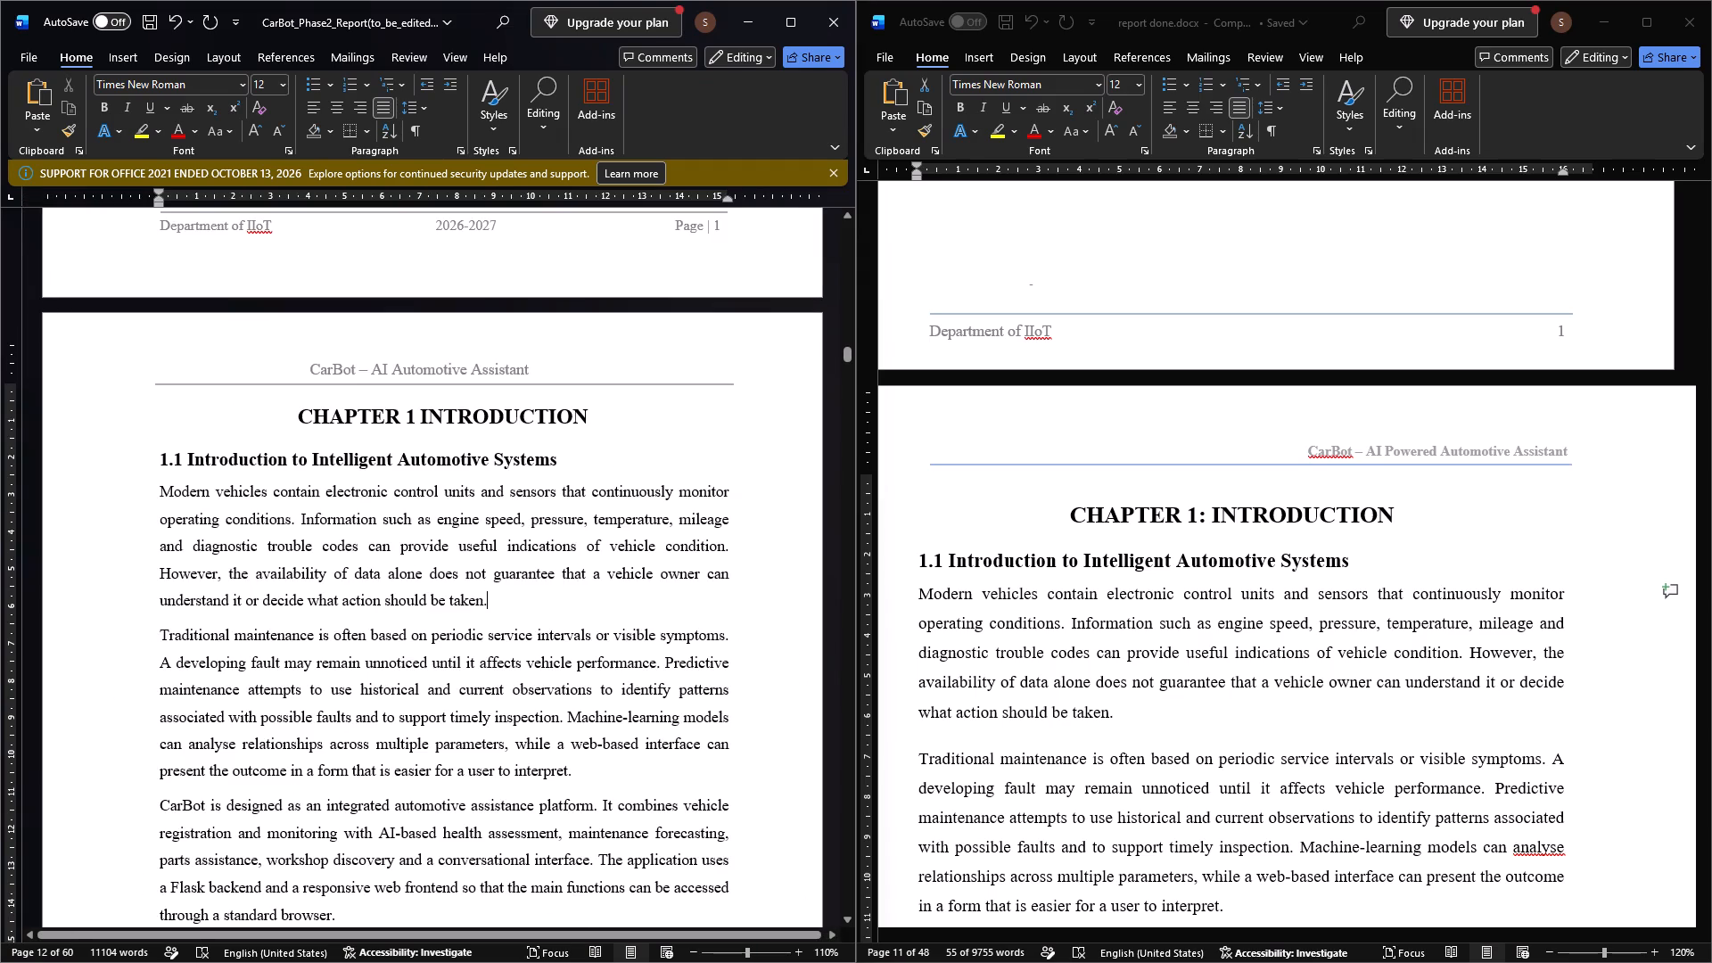
pyautogui.keyDown('ctrl'); pyautogui.scroll(-2, 585, 621); pyautogui.keyUp('ctrl')
pyautogui.scroll(-1, 584, 620)
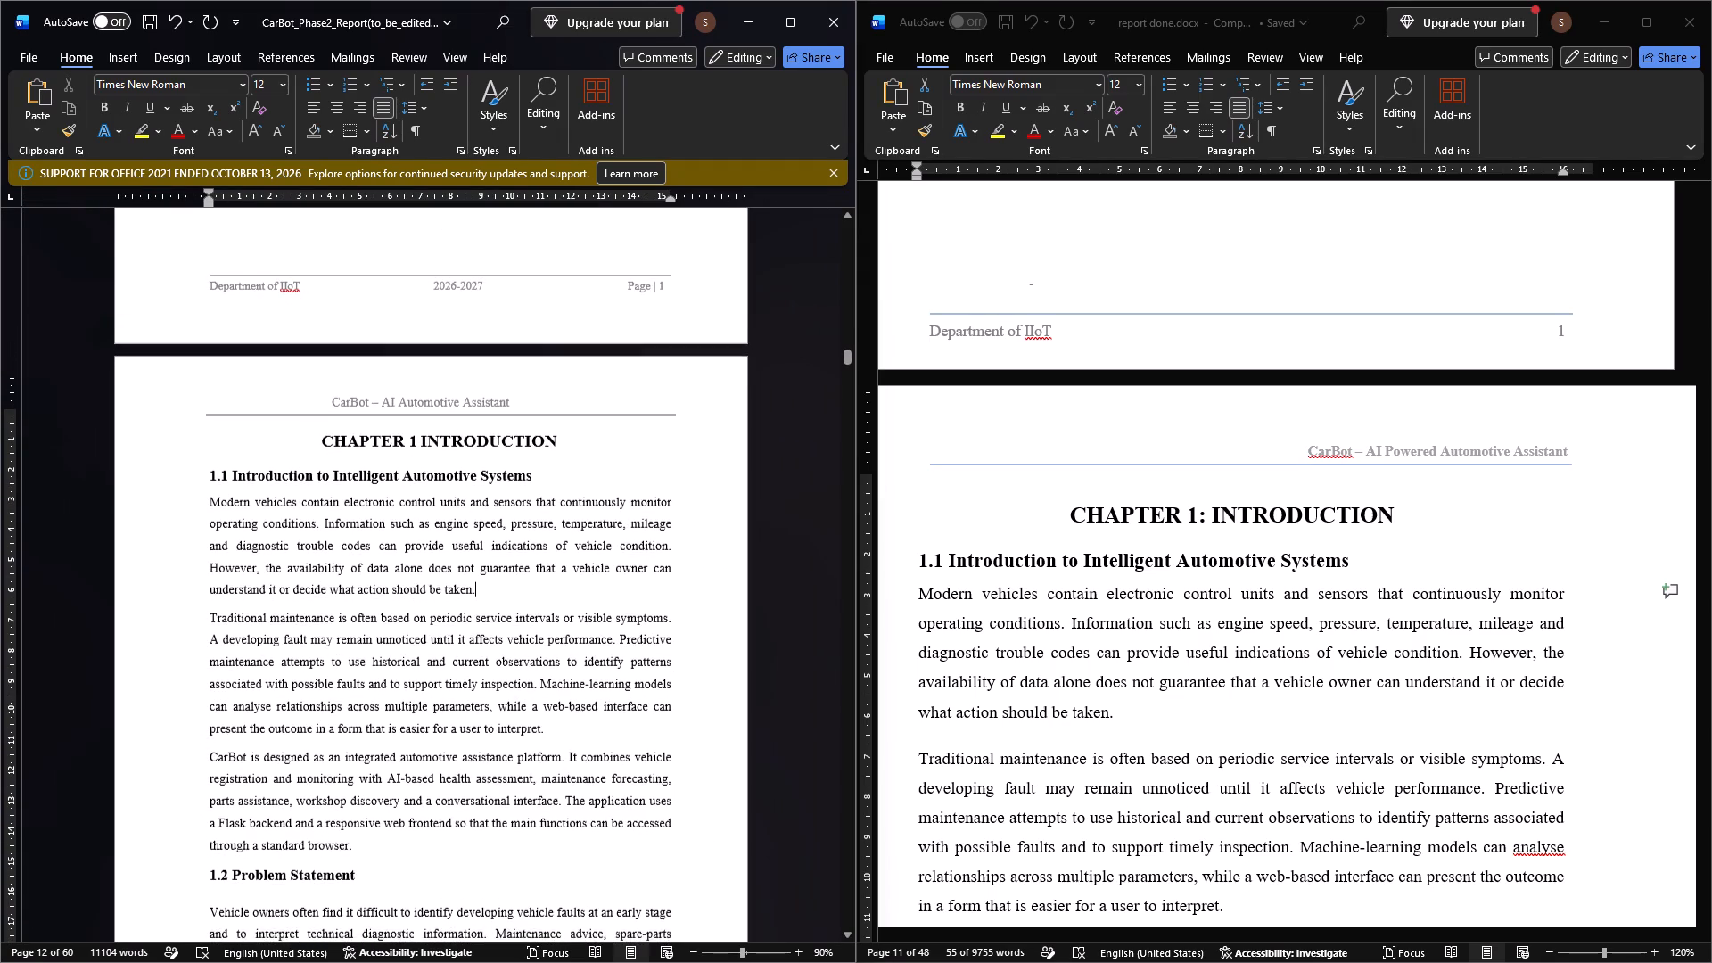
pyautogui.scroll(-1, 548, 588)
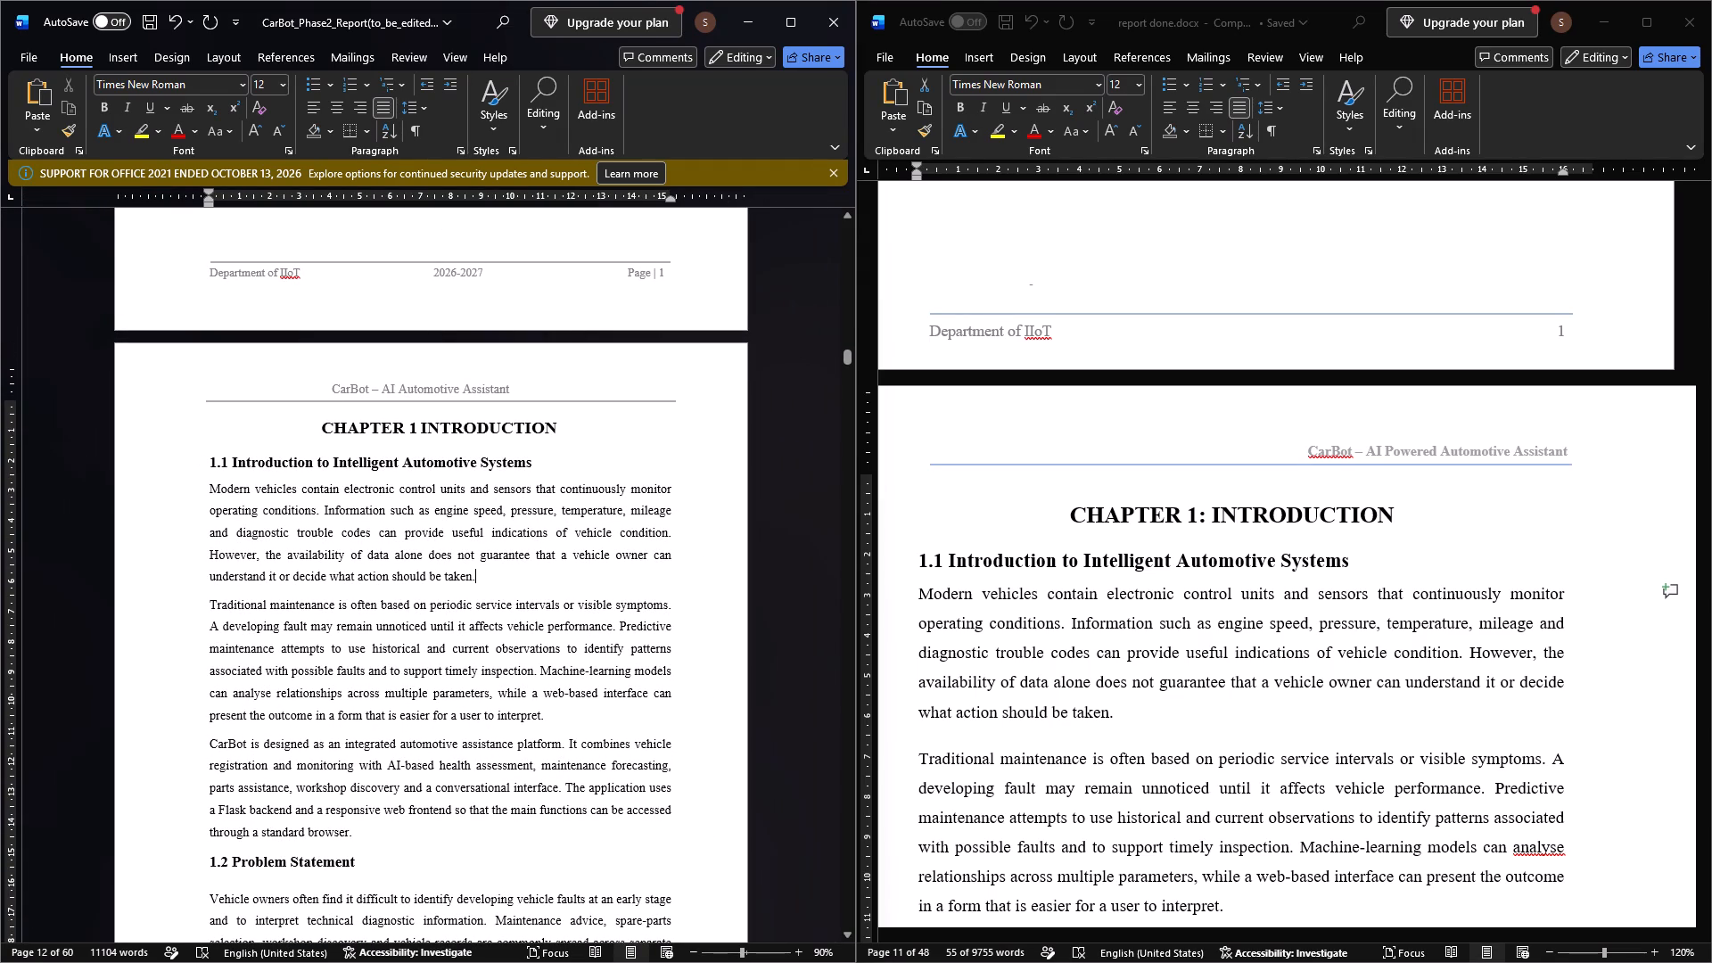
pyautogui.click(323, 426)
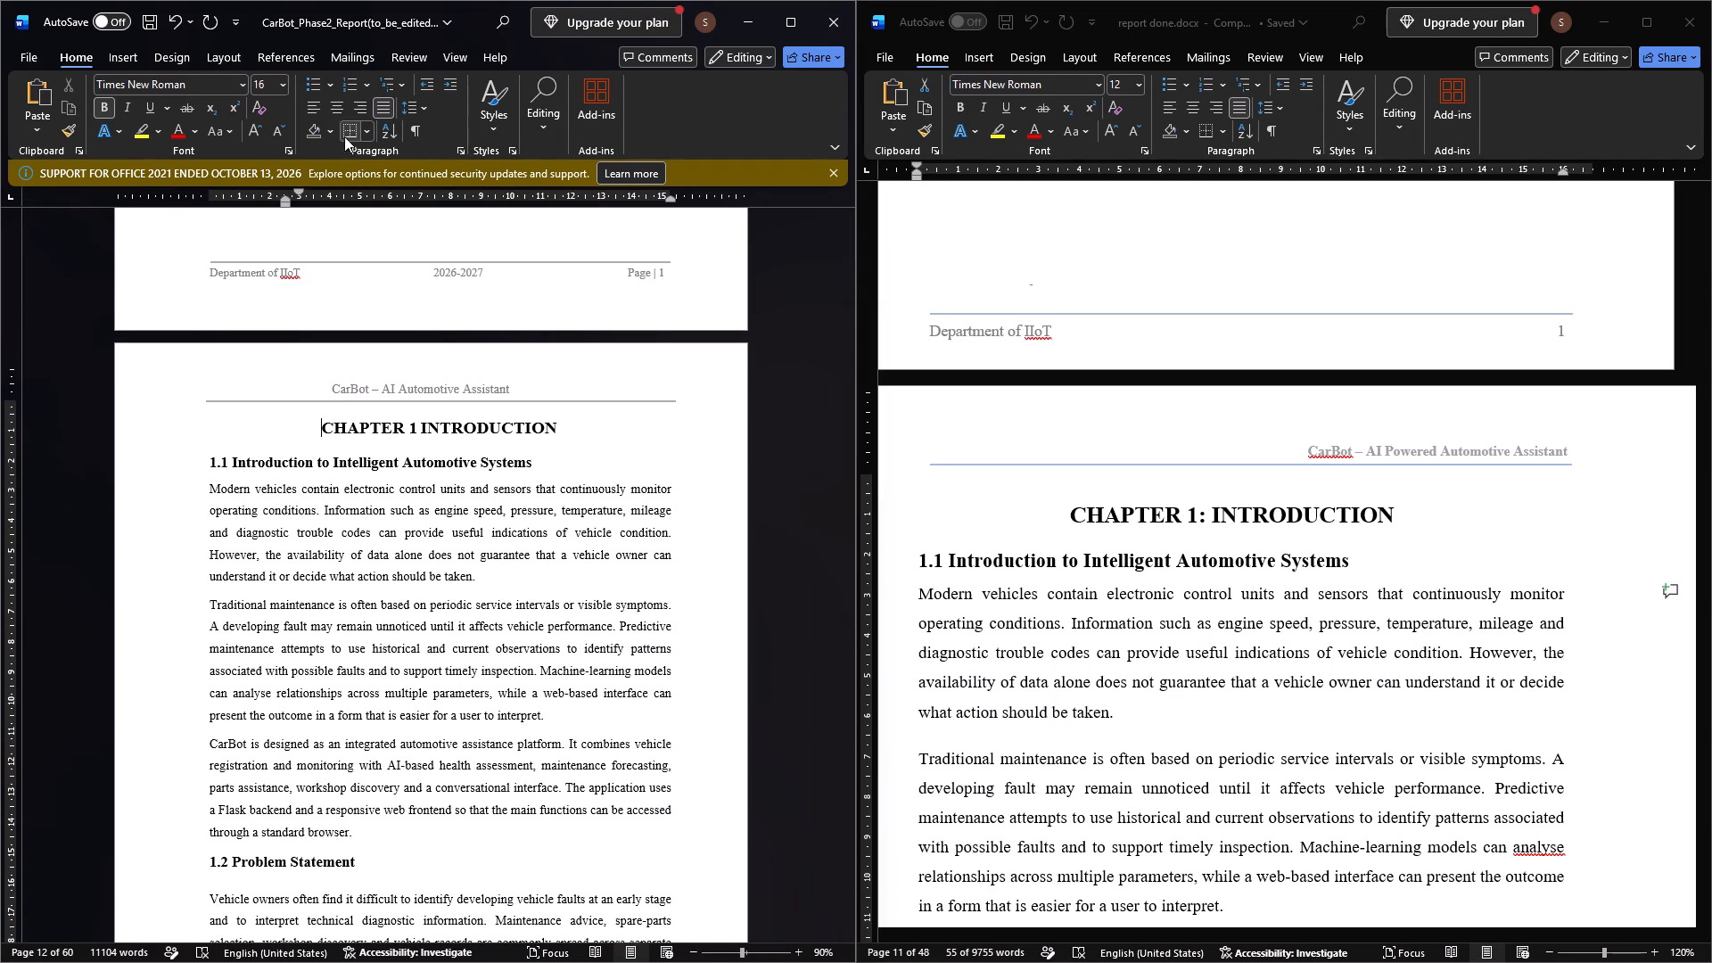
pyautogui.click(286, 199)
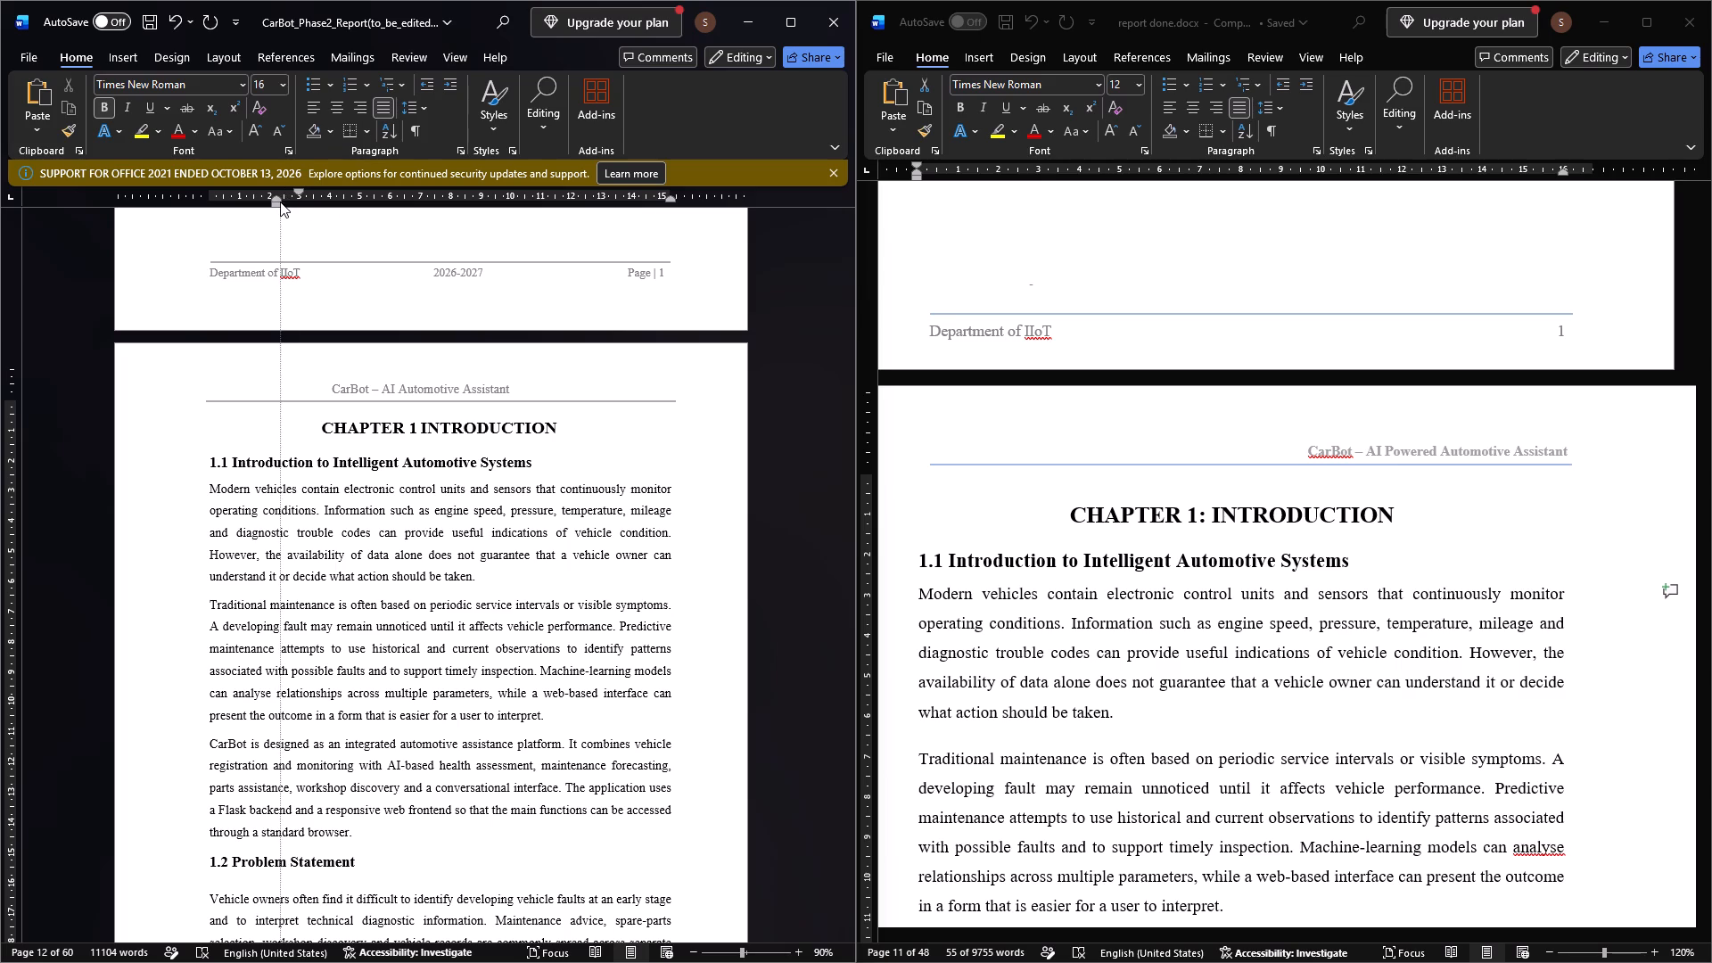
pyautogui.click(296, 190)
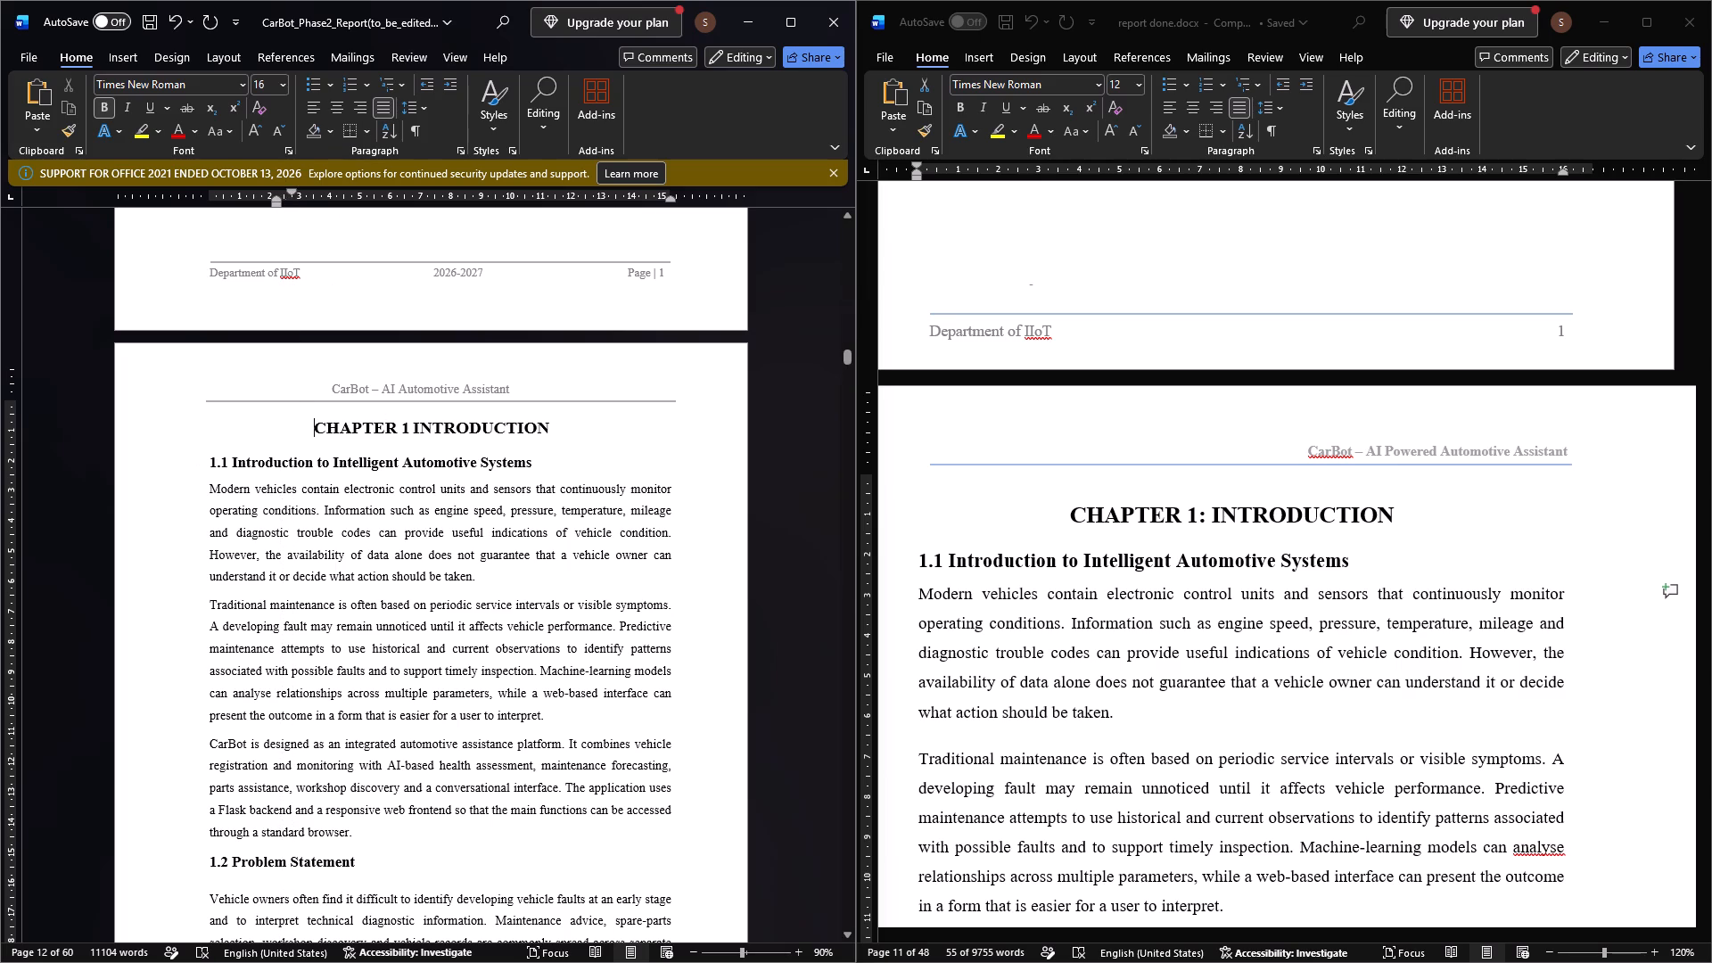
pyautogui.moveTo(292, 191); pyautogui.dragTo(282, 188)
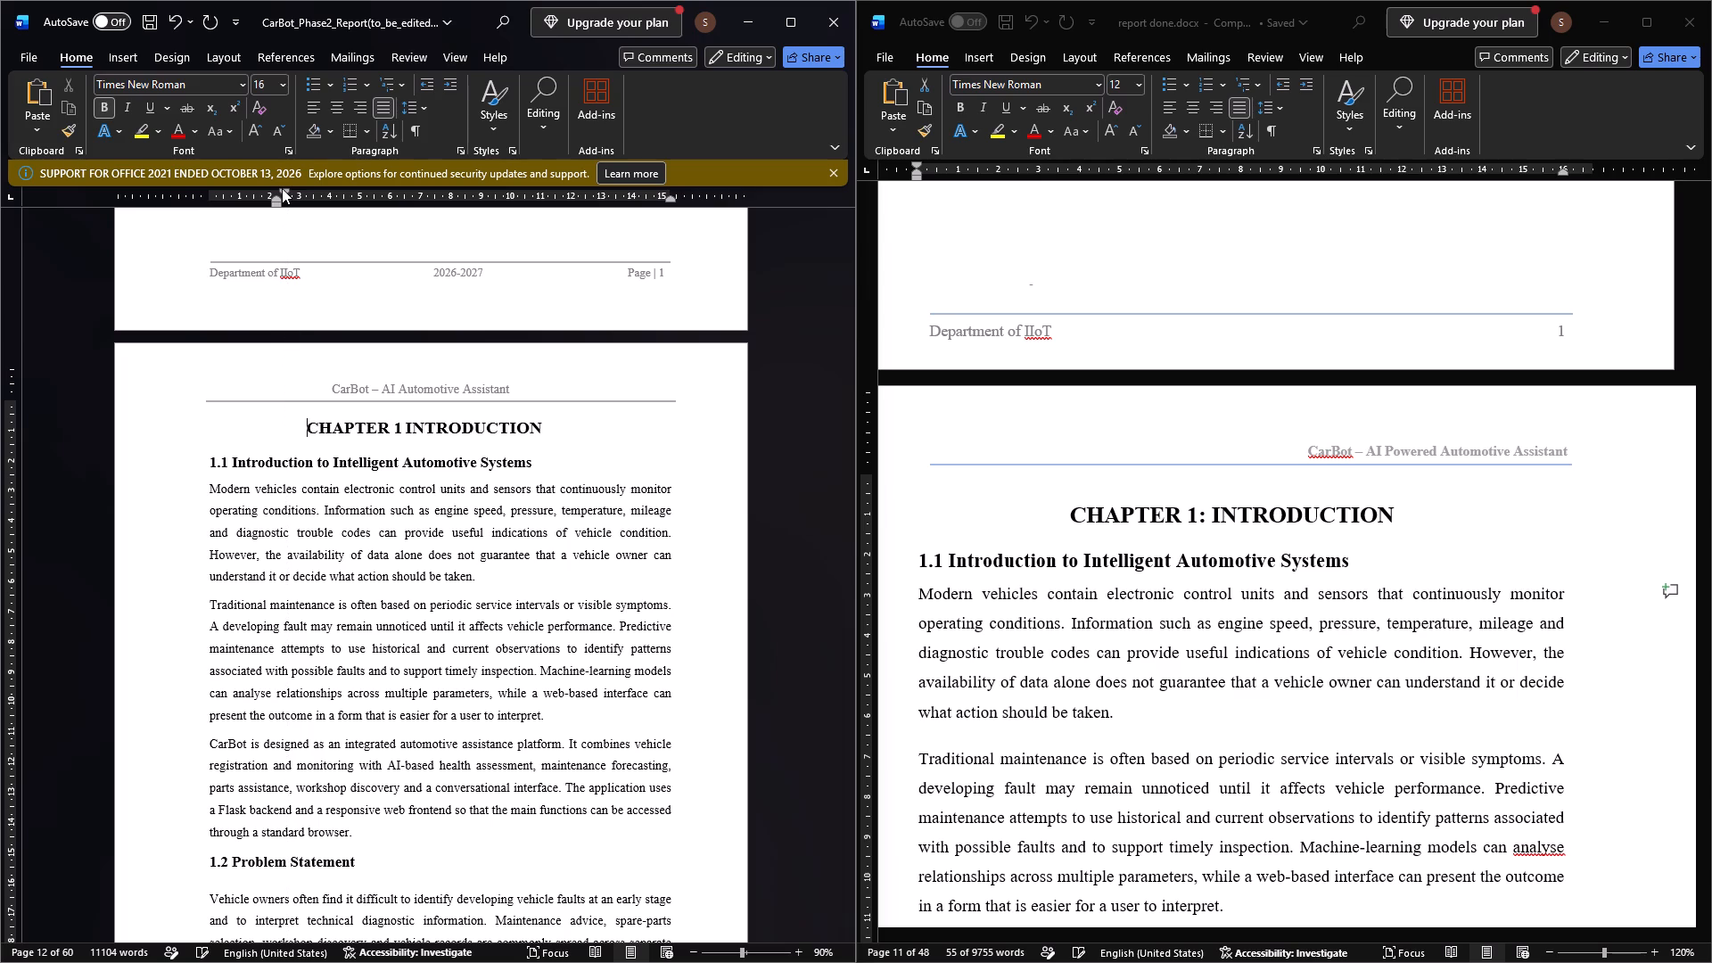
# Set the spacing after the CHAPTER 1 INTRODUCTION heading in the CarBot report to 0 pt.
pyautogui.click(461, 152)
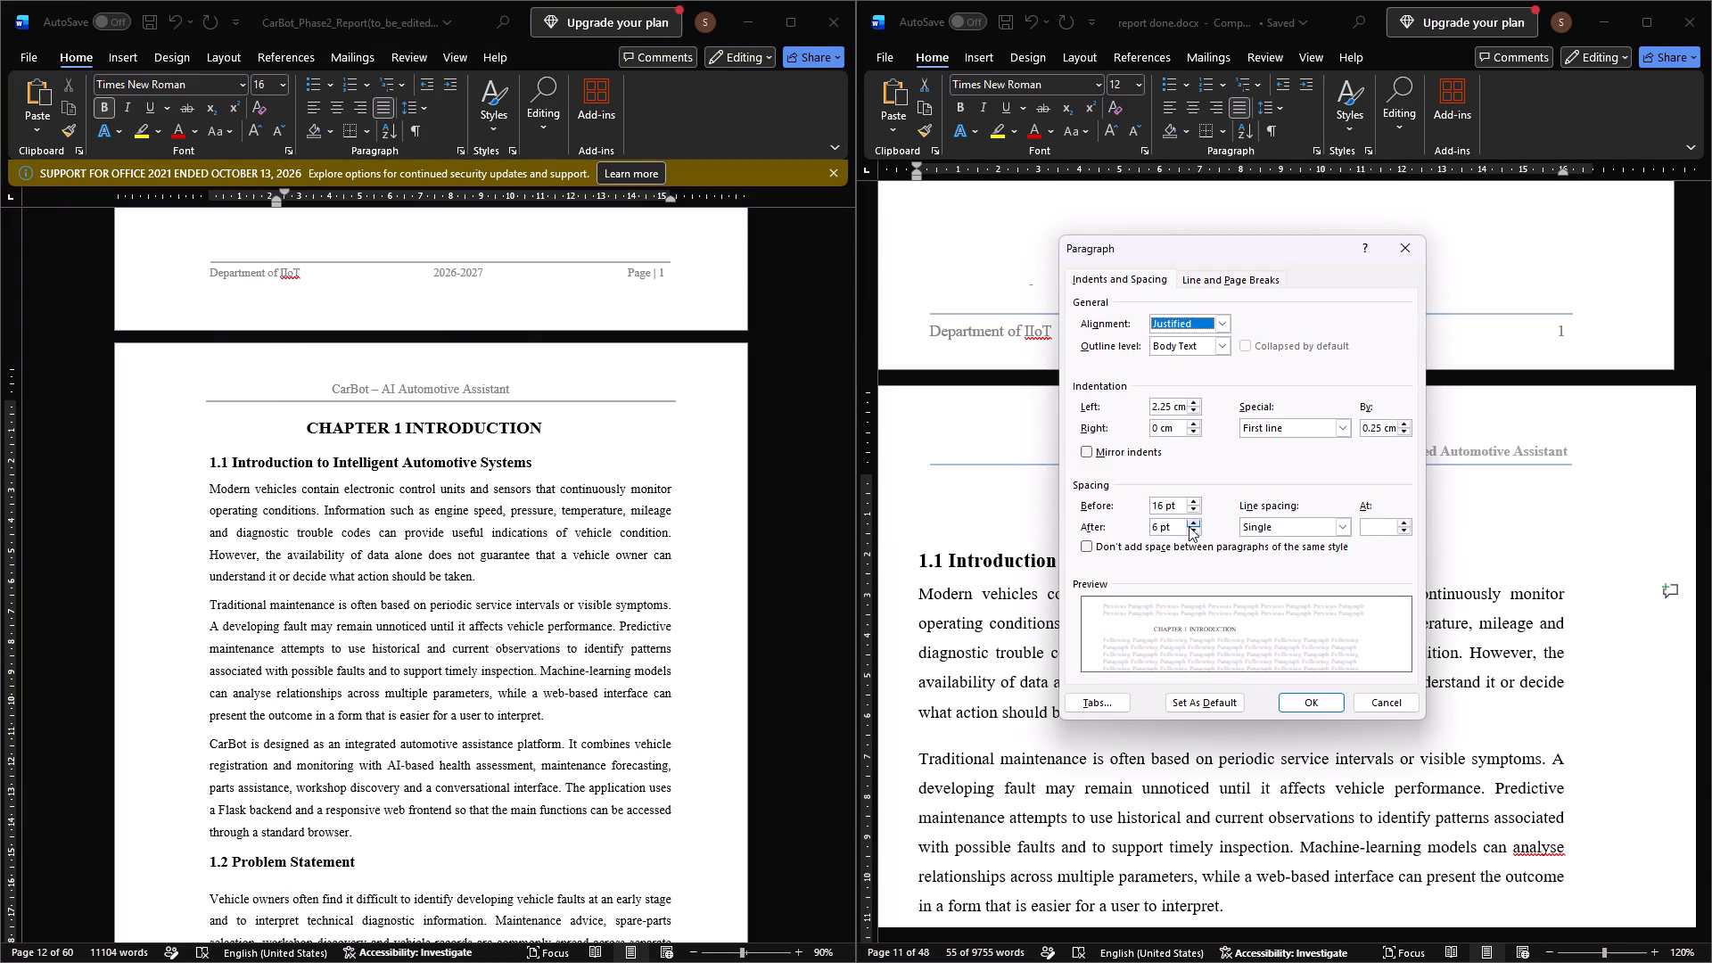
pyautogui.click(1189, 528)
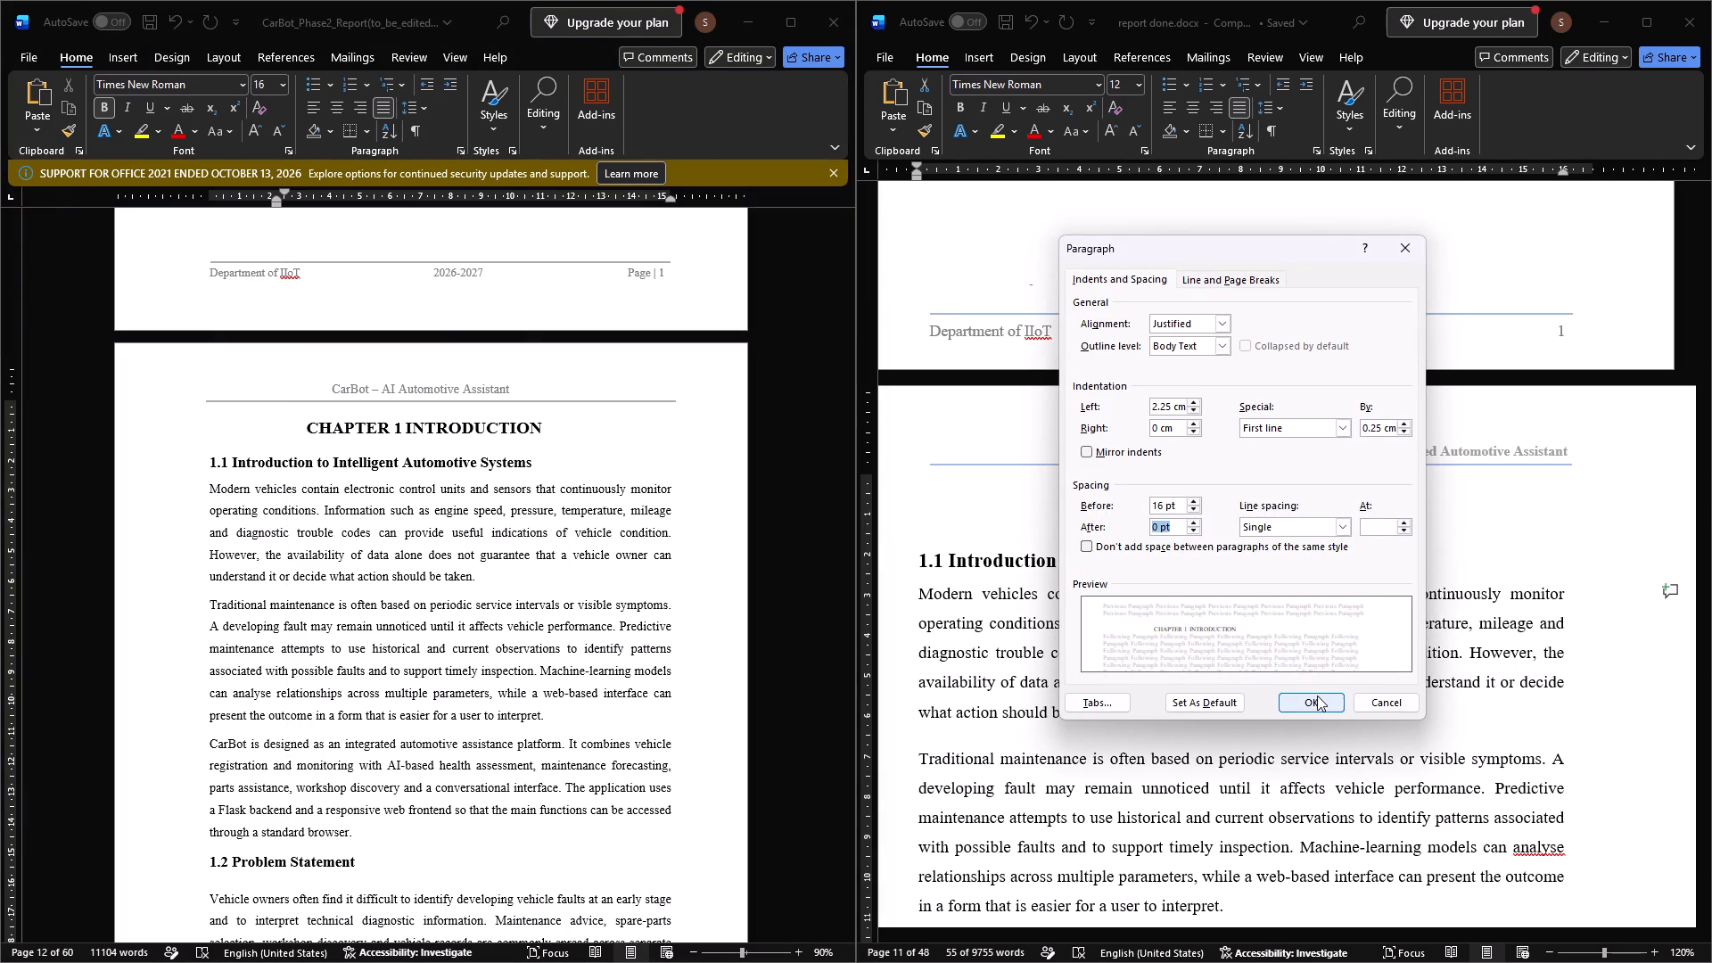
pyautogui.click(1319, 703)
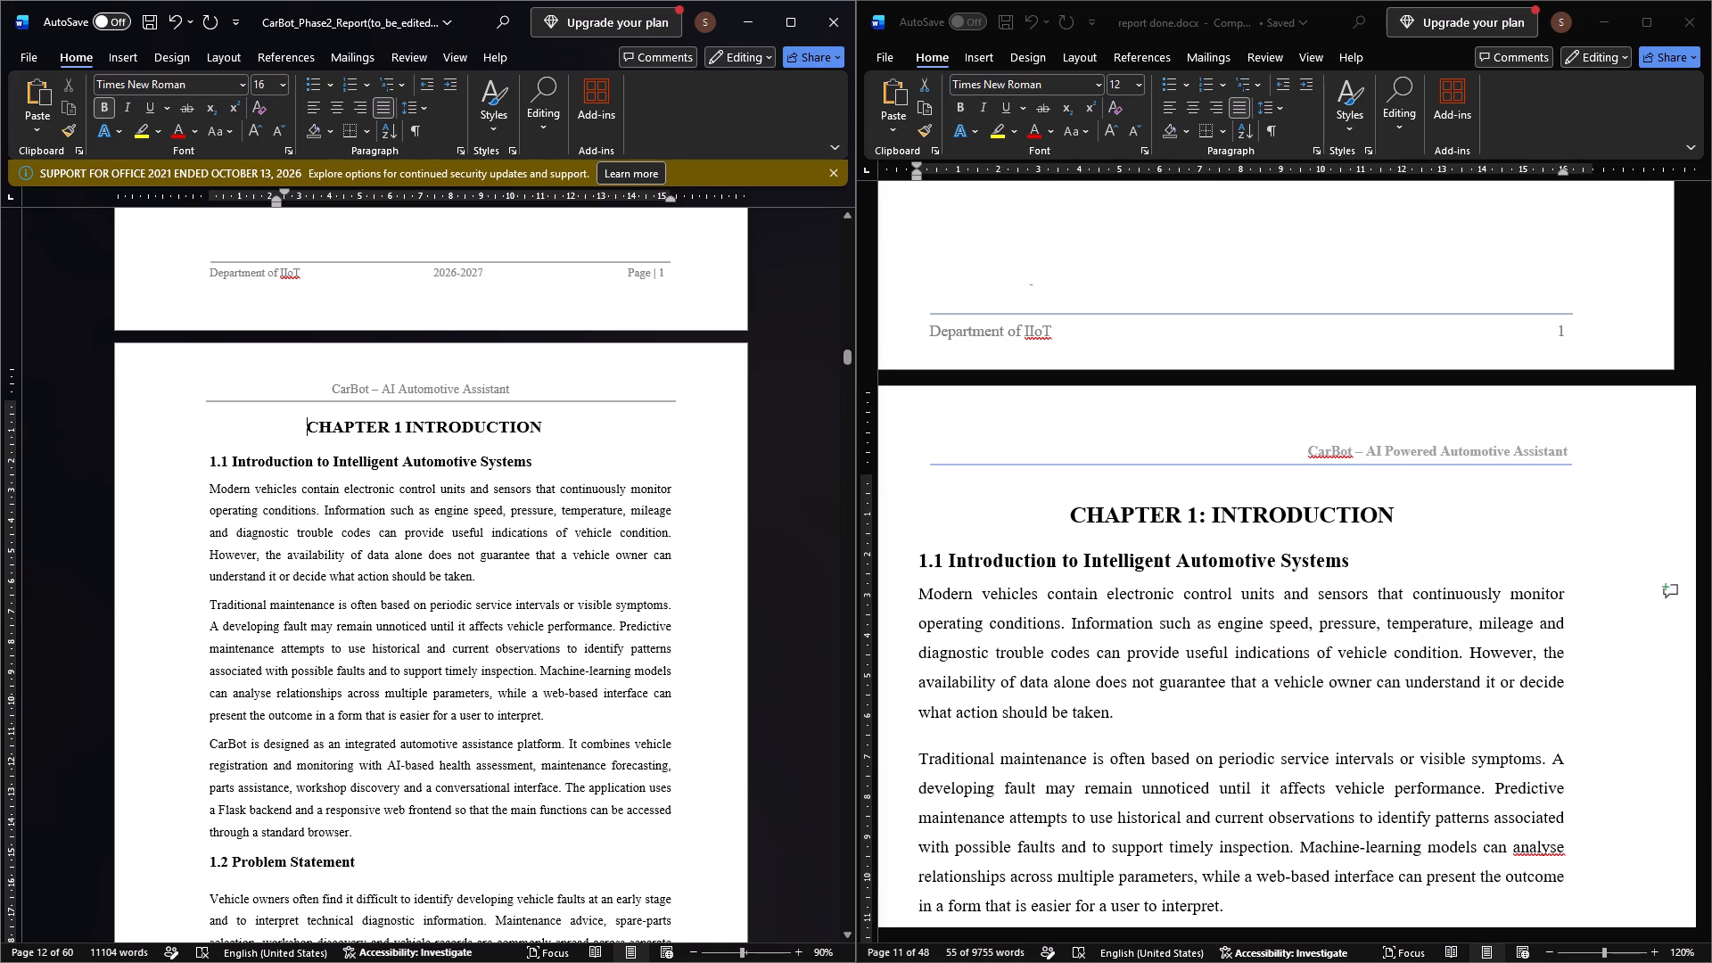
# Check the paragraph spacing settings of the 1.1 Introduction to Intelligent Automotive Systems heading in the CarBot report.
pyautogui.click(210, 457)
pyautogui.click(457, 148)
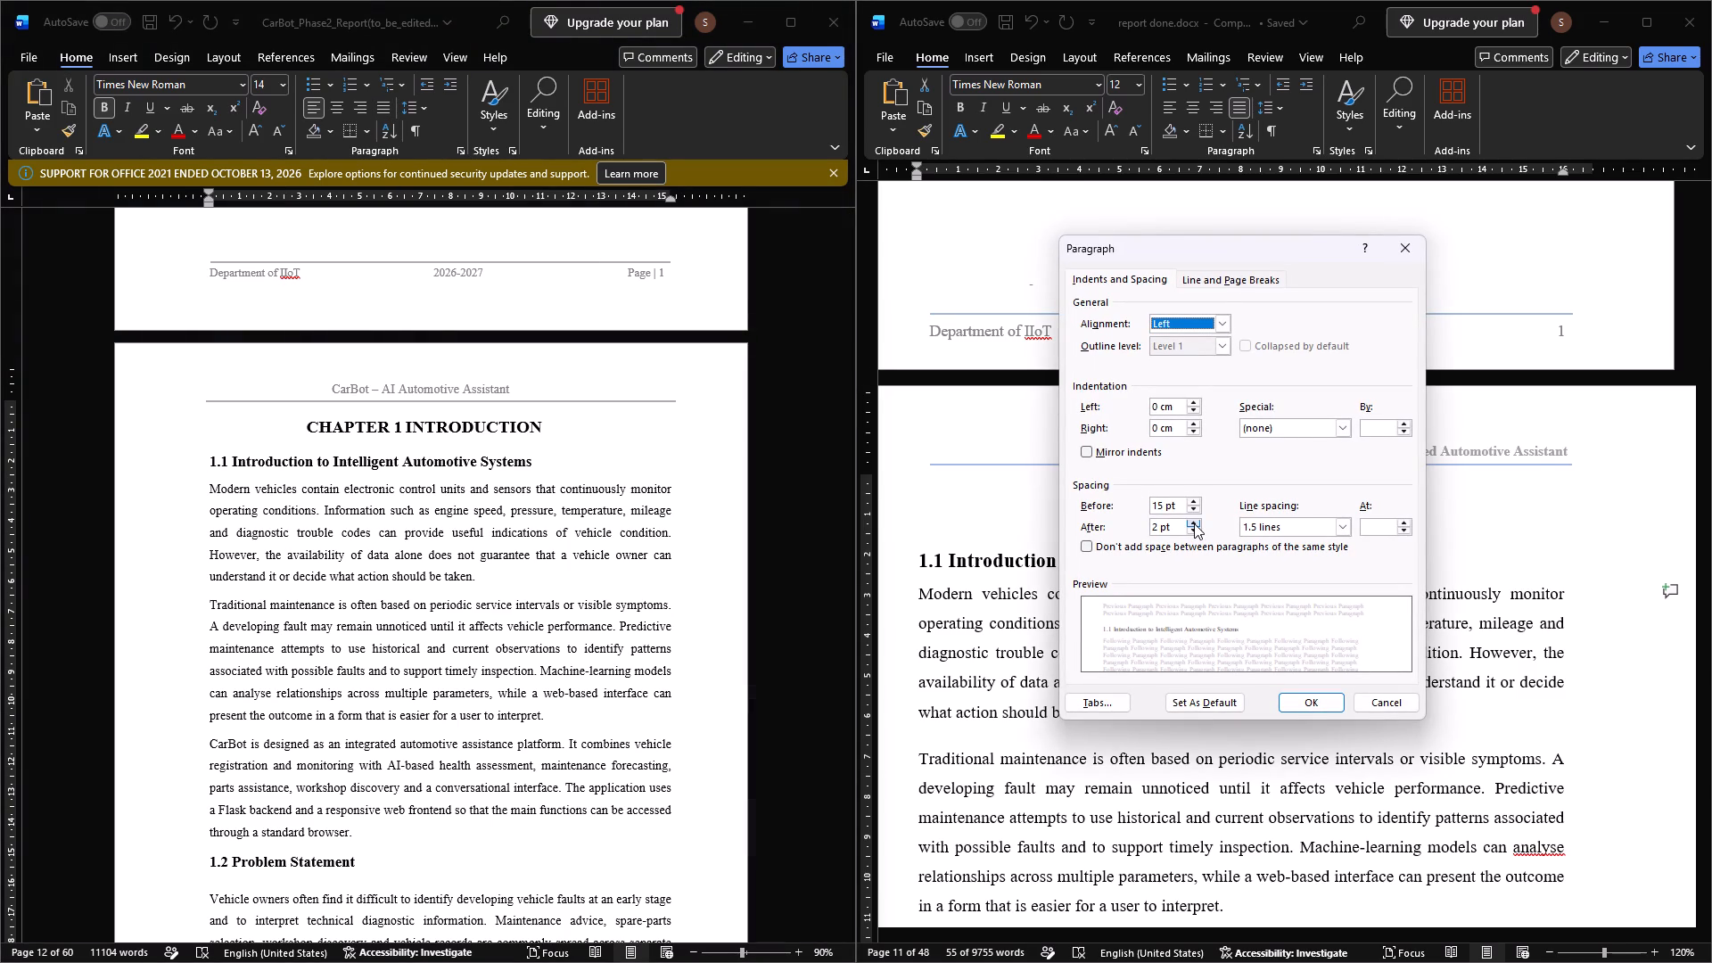
pyautogui.click(1317, 712)
pyautogui.scroll(-2, 506, 698)
pyautogui.click(493, 724)
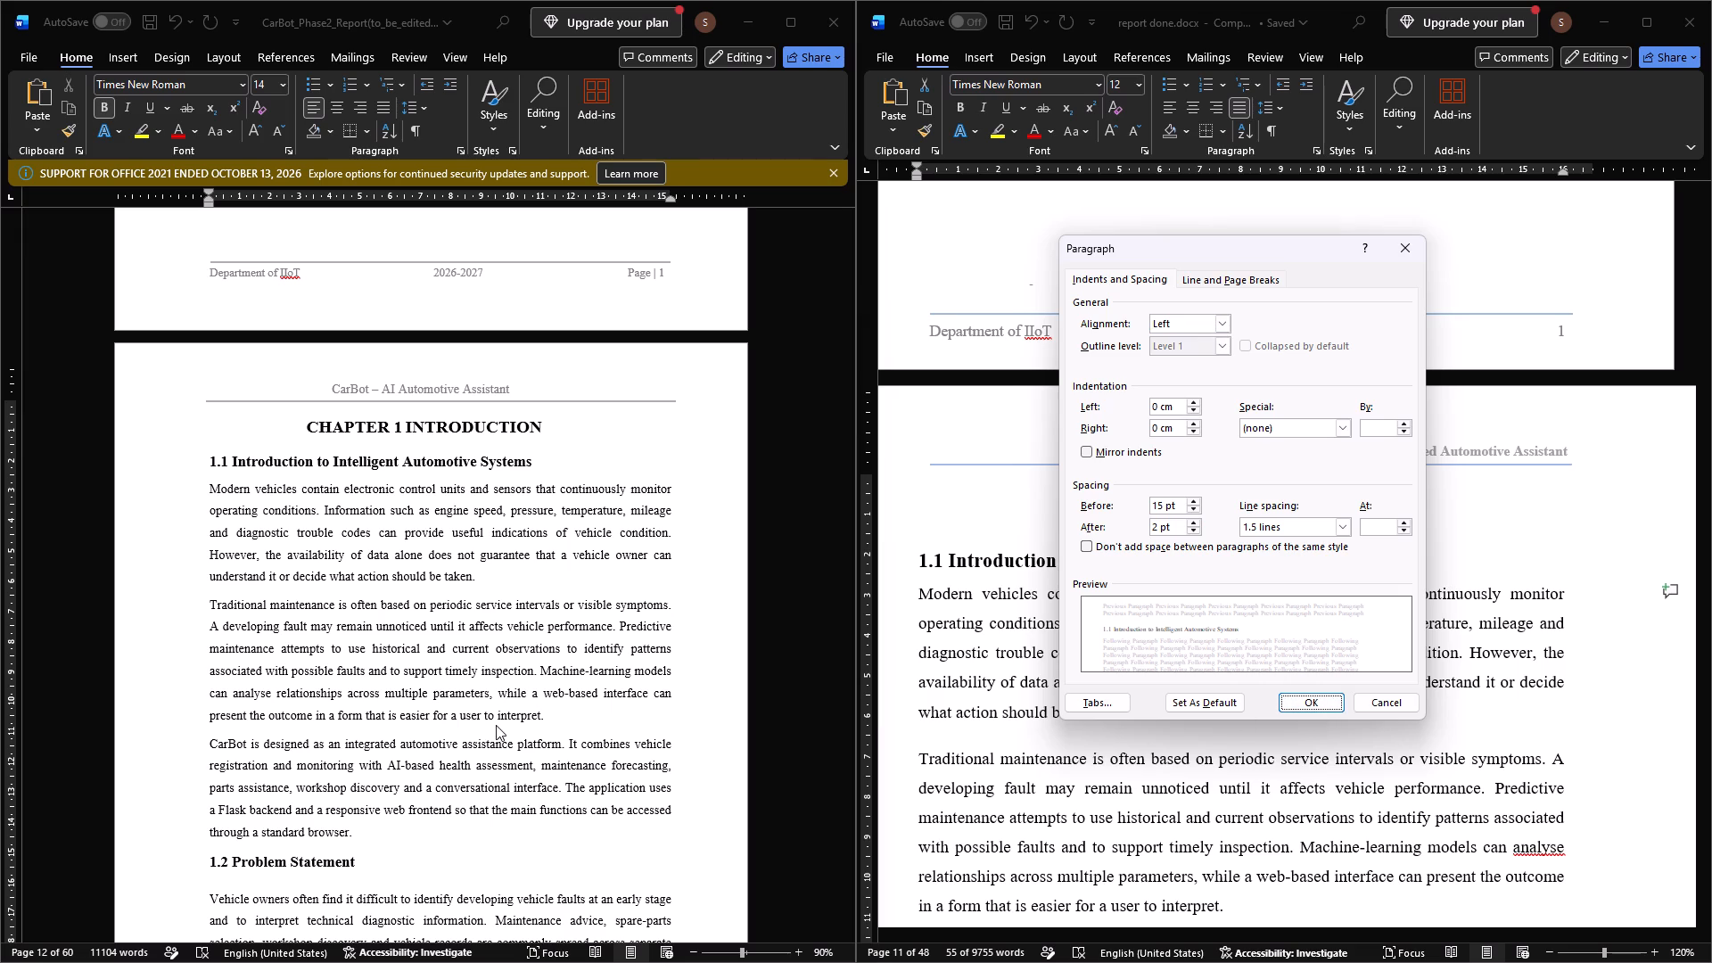
pyautogui.click(1324, 708)
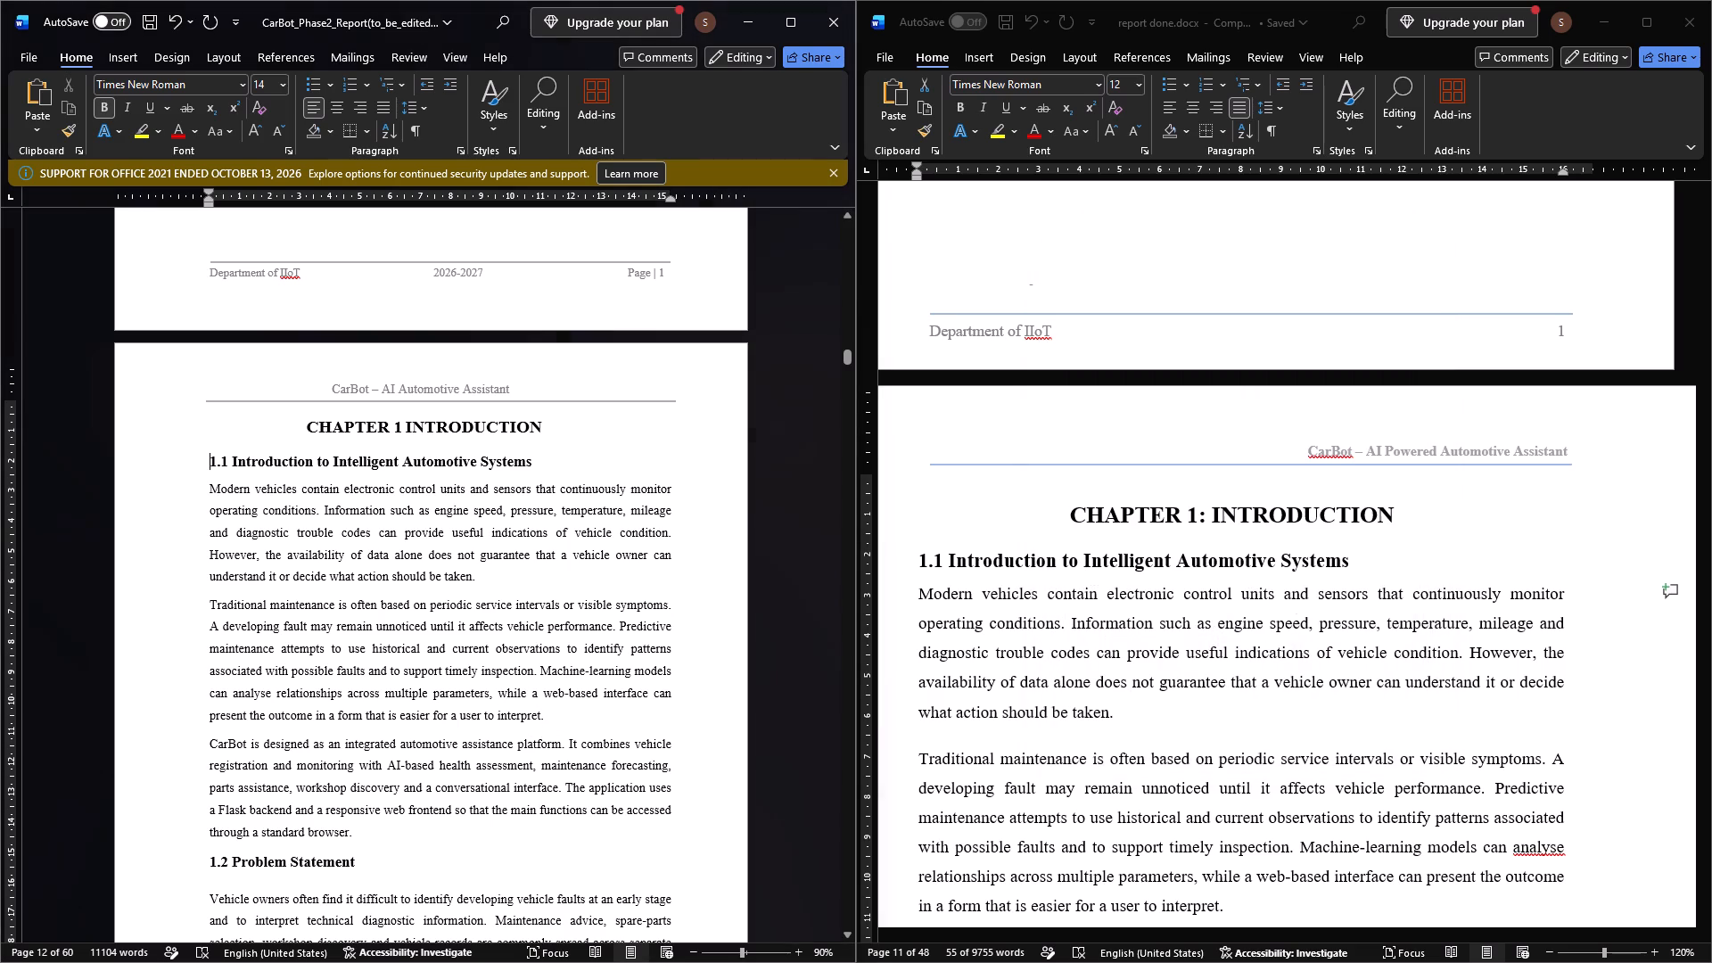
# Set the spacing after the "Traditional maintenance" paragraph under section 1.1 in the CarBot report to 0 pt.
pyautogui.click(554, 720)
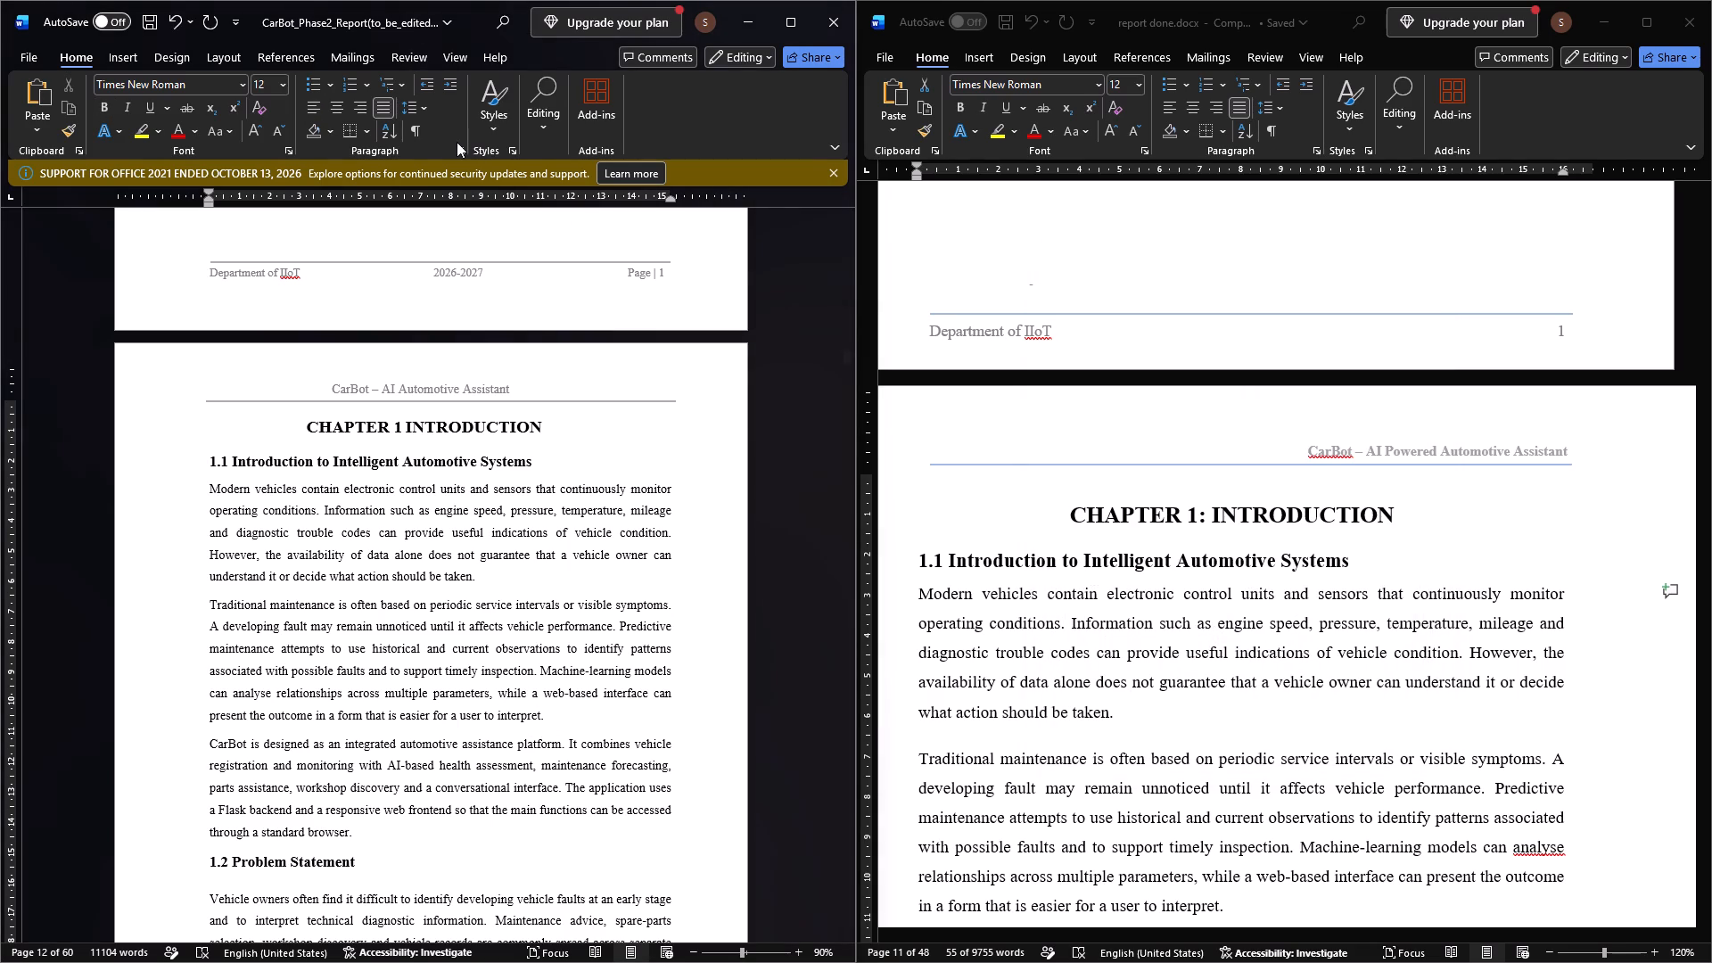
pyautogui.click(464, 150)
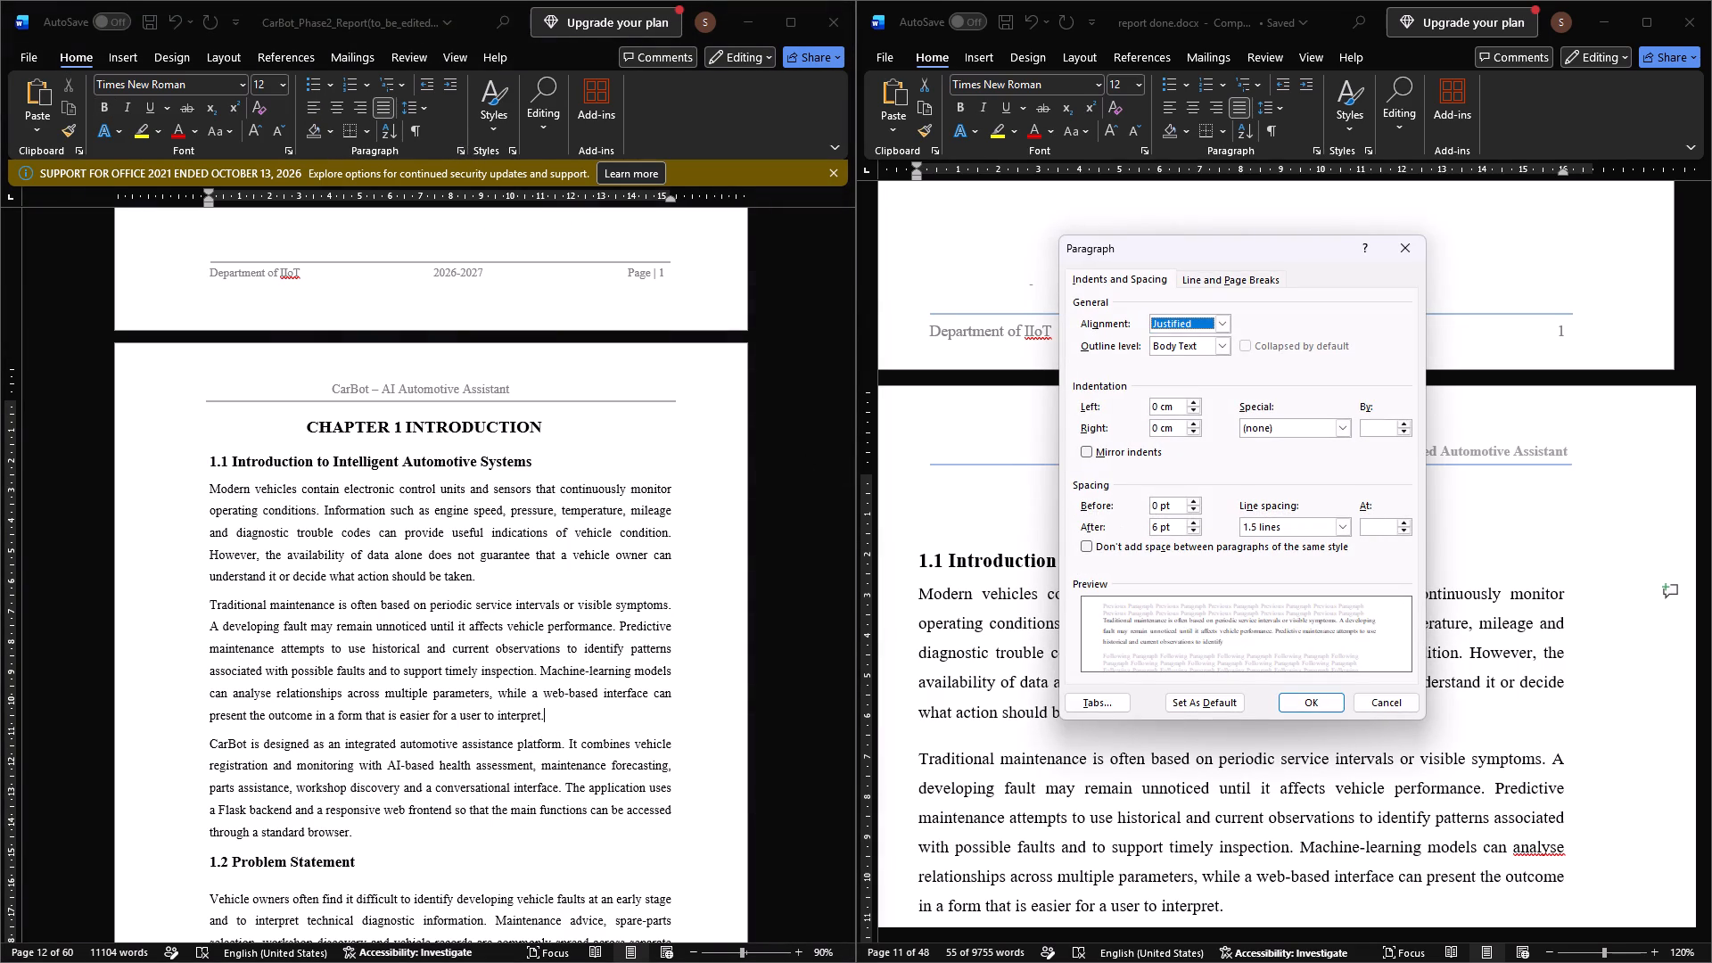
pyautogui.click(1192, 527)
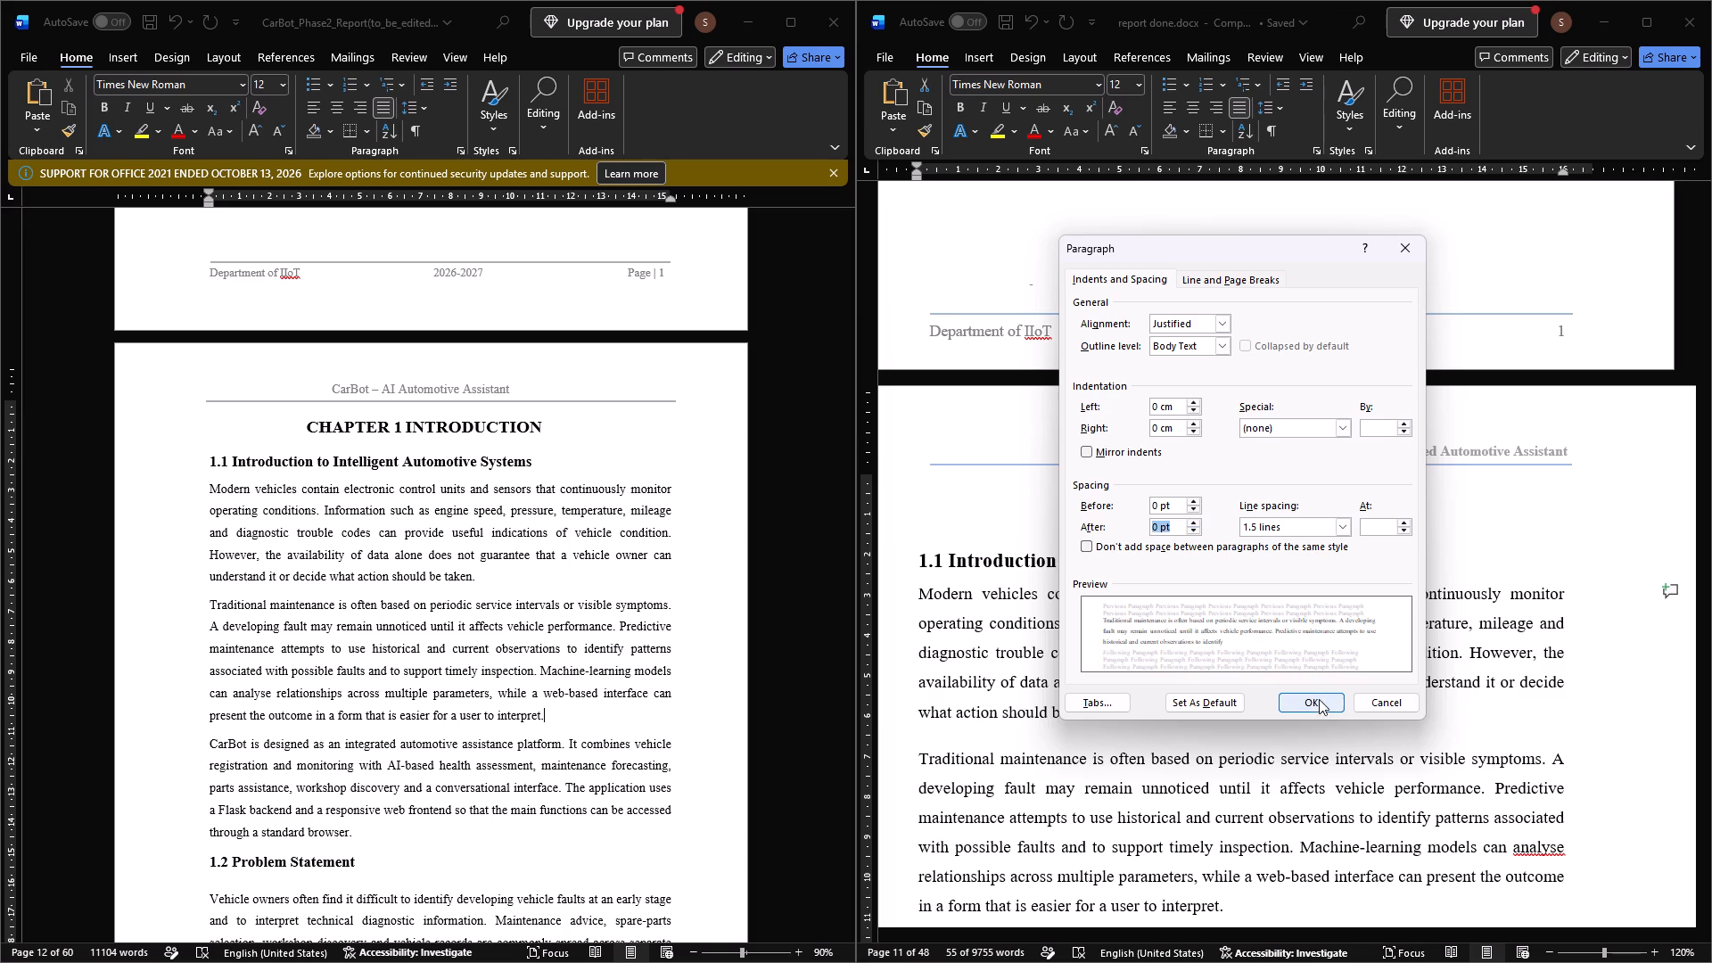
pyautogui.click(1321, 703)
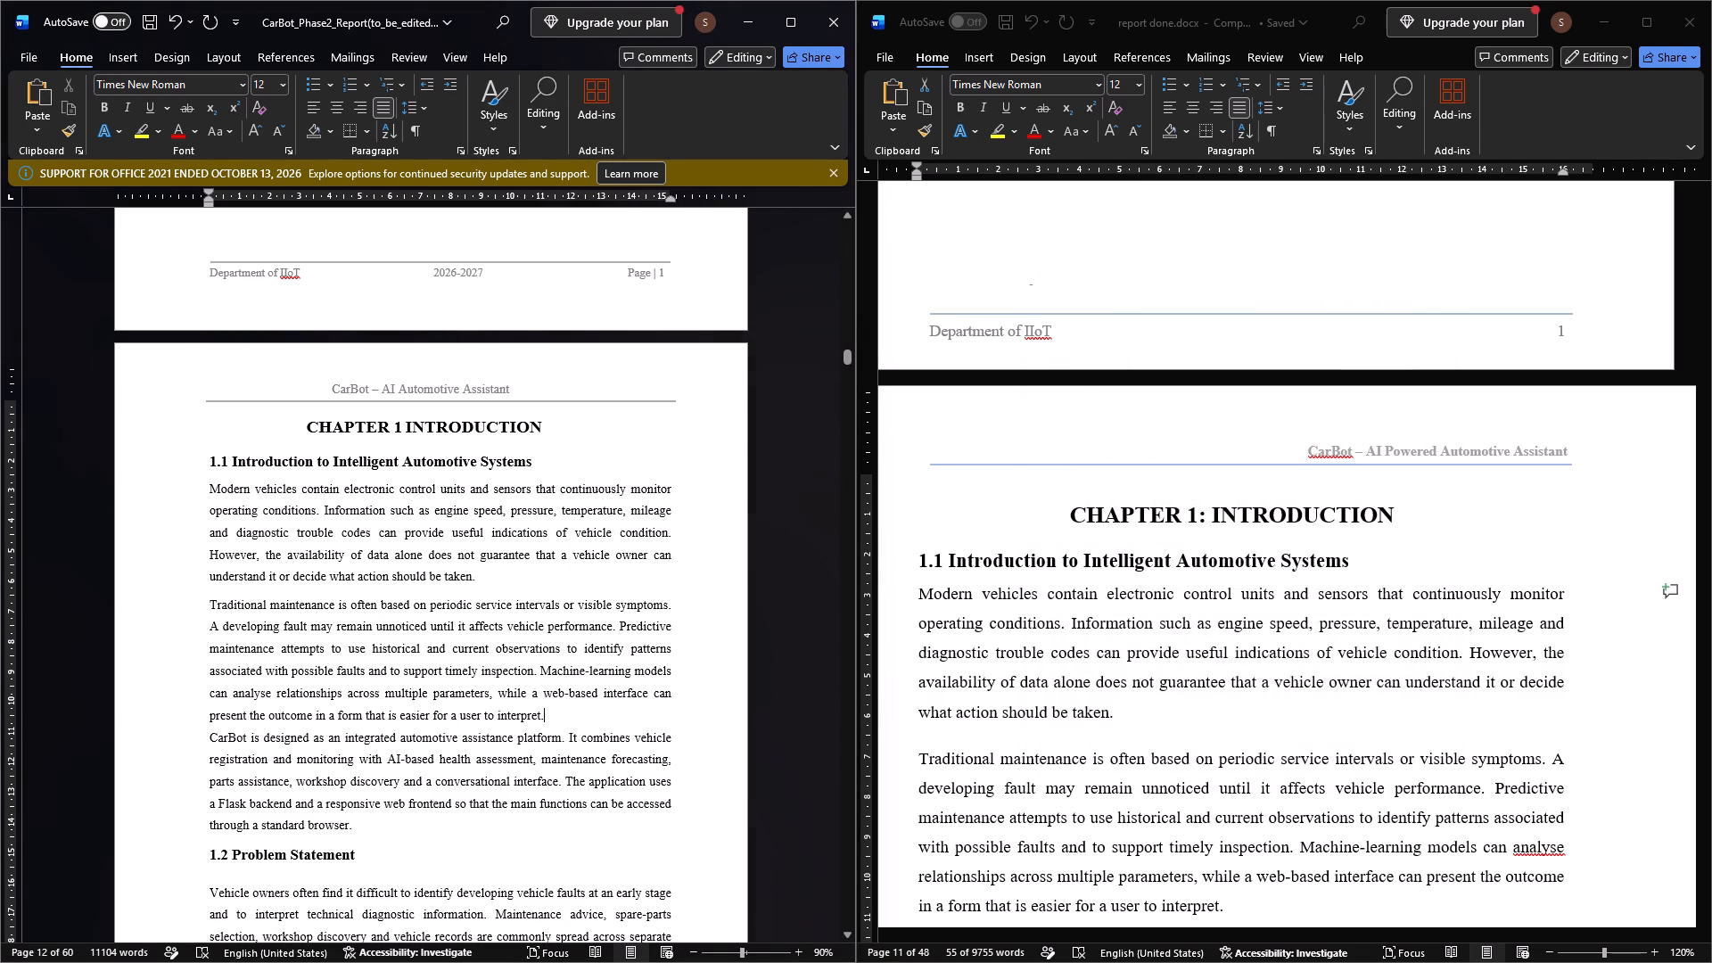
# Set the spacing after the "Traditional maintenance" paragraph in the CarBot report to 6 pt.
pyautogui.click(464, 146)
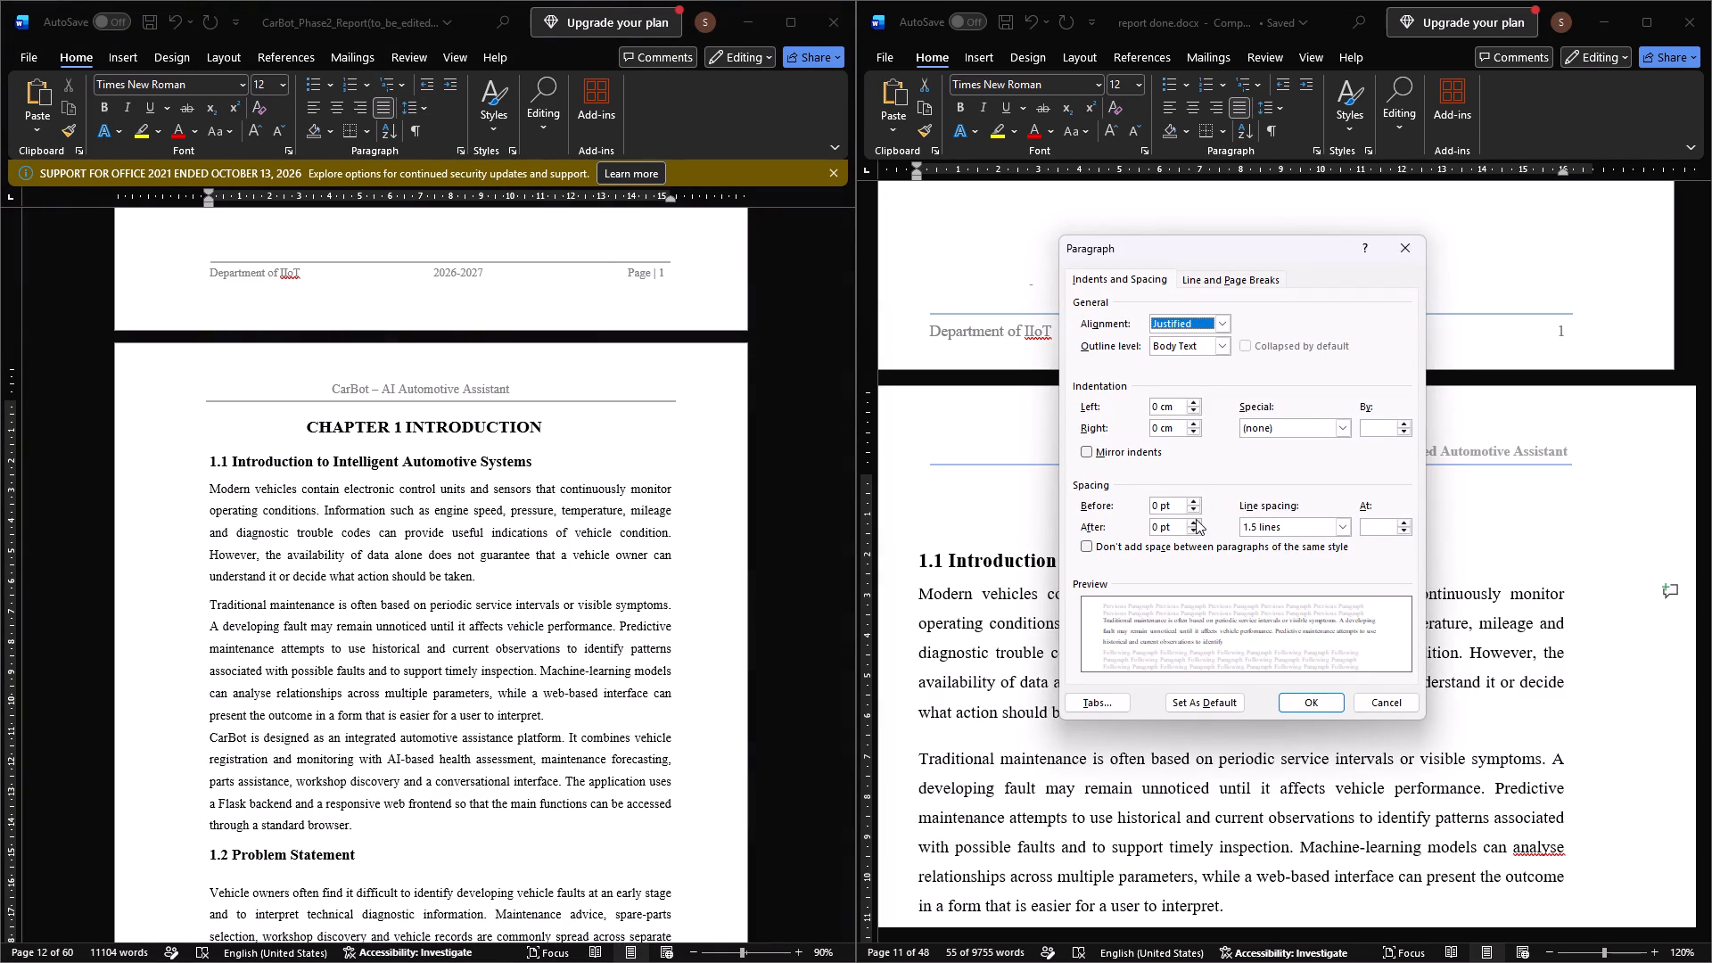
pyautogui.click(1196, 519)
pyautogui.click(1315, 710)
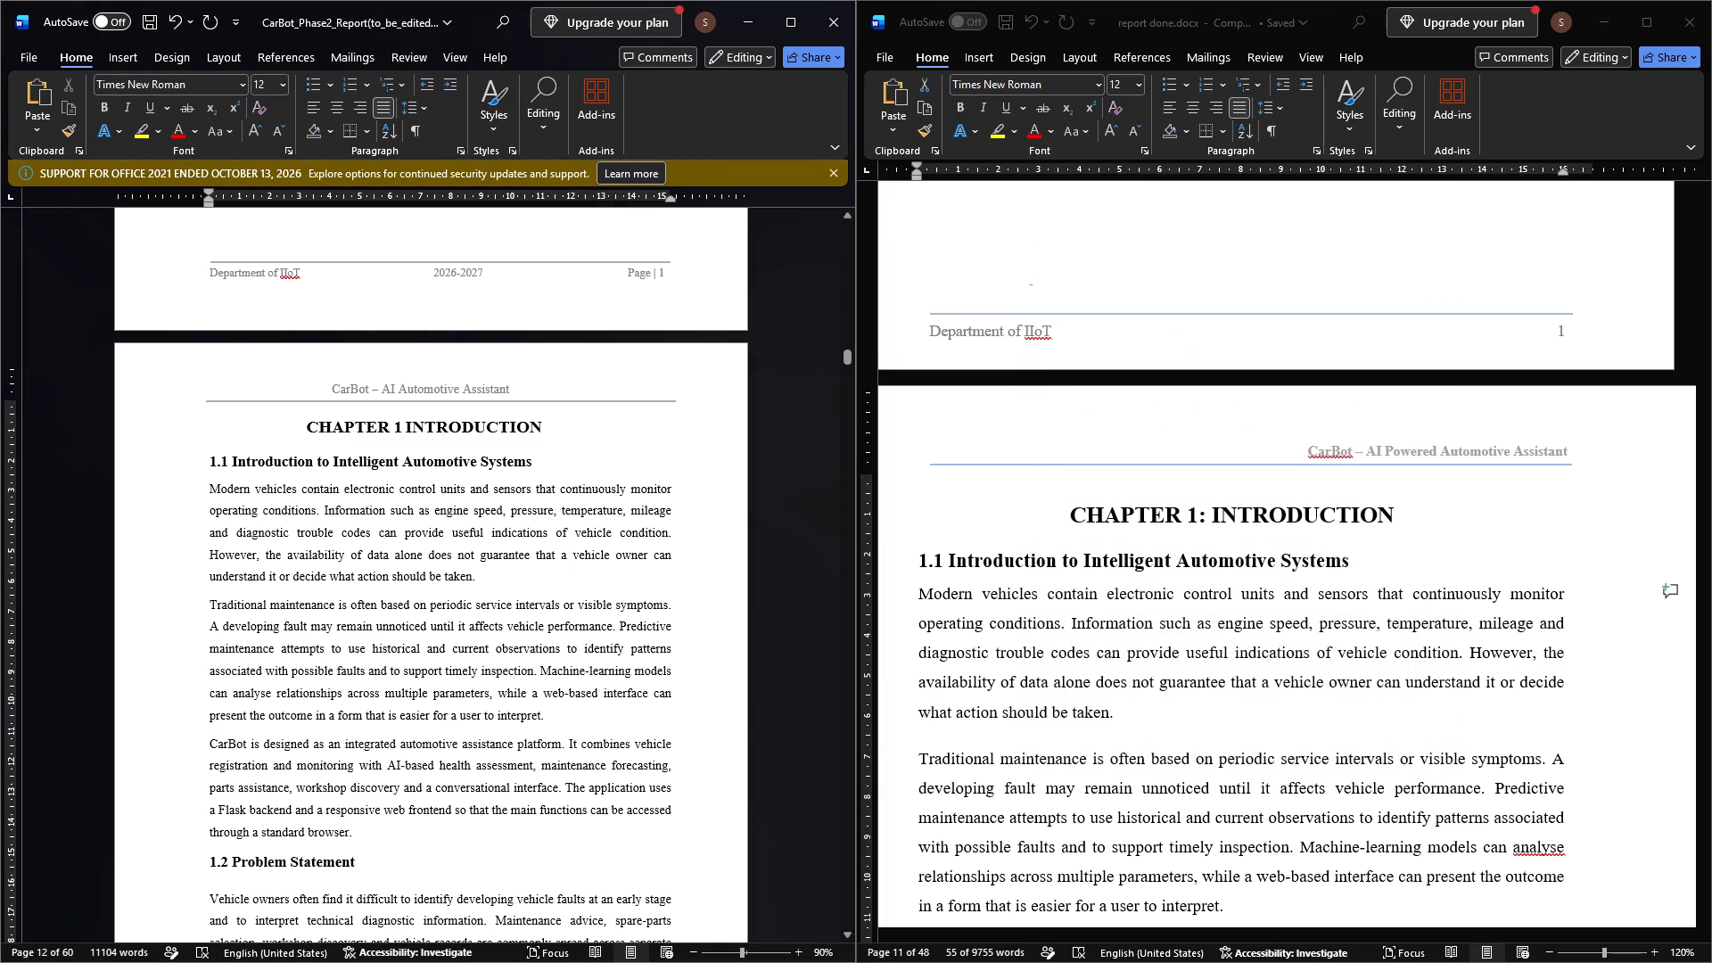
# Compare section 1.1 with report done.docx and set the spacing after the CarBot report's "Traditional maintenance" paragraph to 12 pt.
pyautogui.keyDown('ctrl'); pyautogui.scroll(2, 484, 657); pyautogui.keyUp('ctrl')
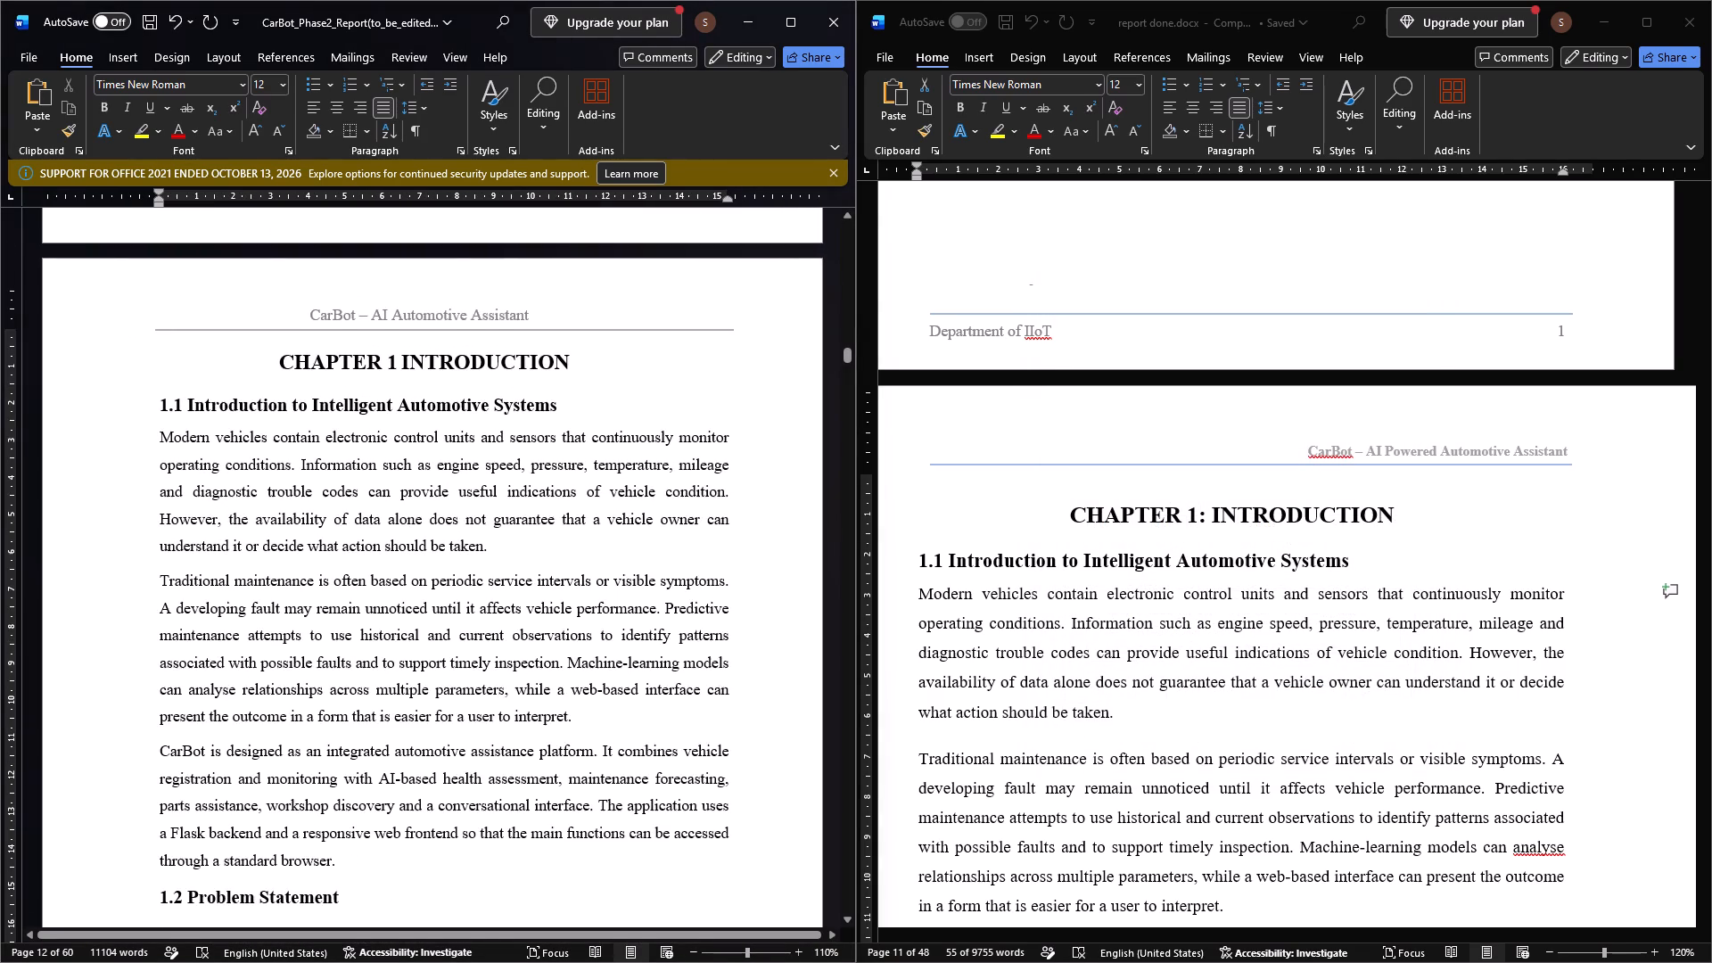
pyautogui.scroll(-1, 479, 643)
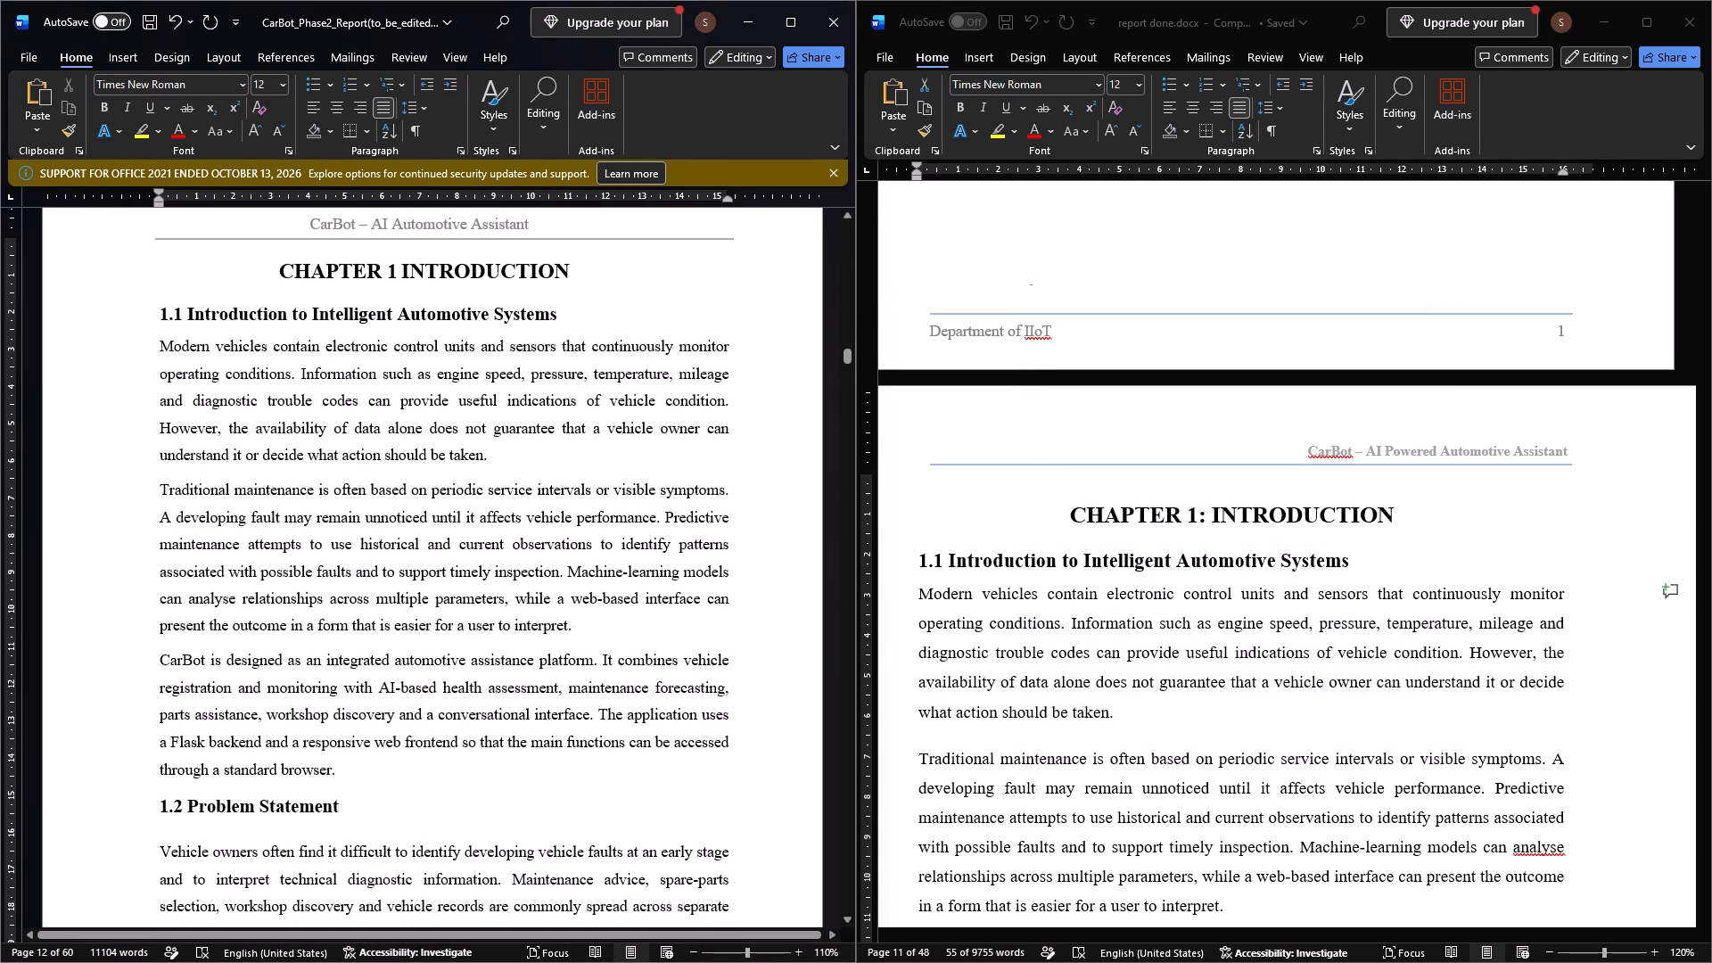
pyautogui.scroll(-4, 1100, 654)
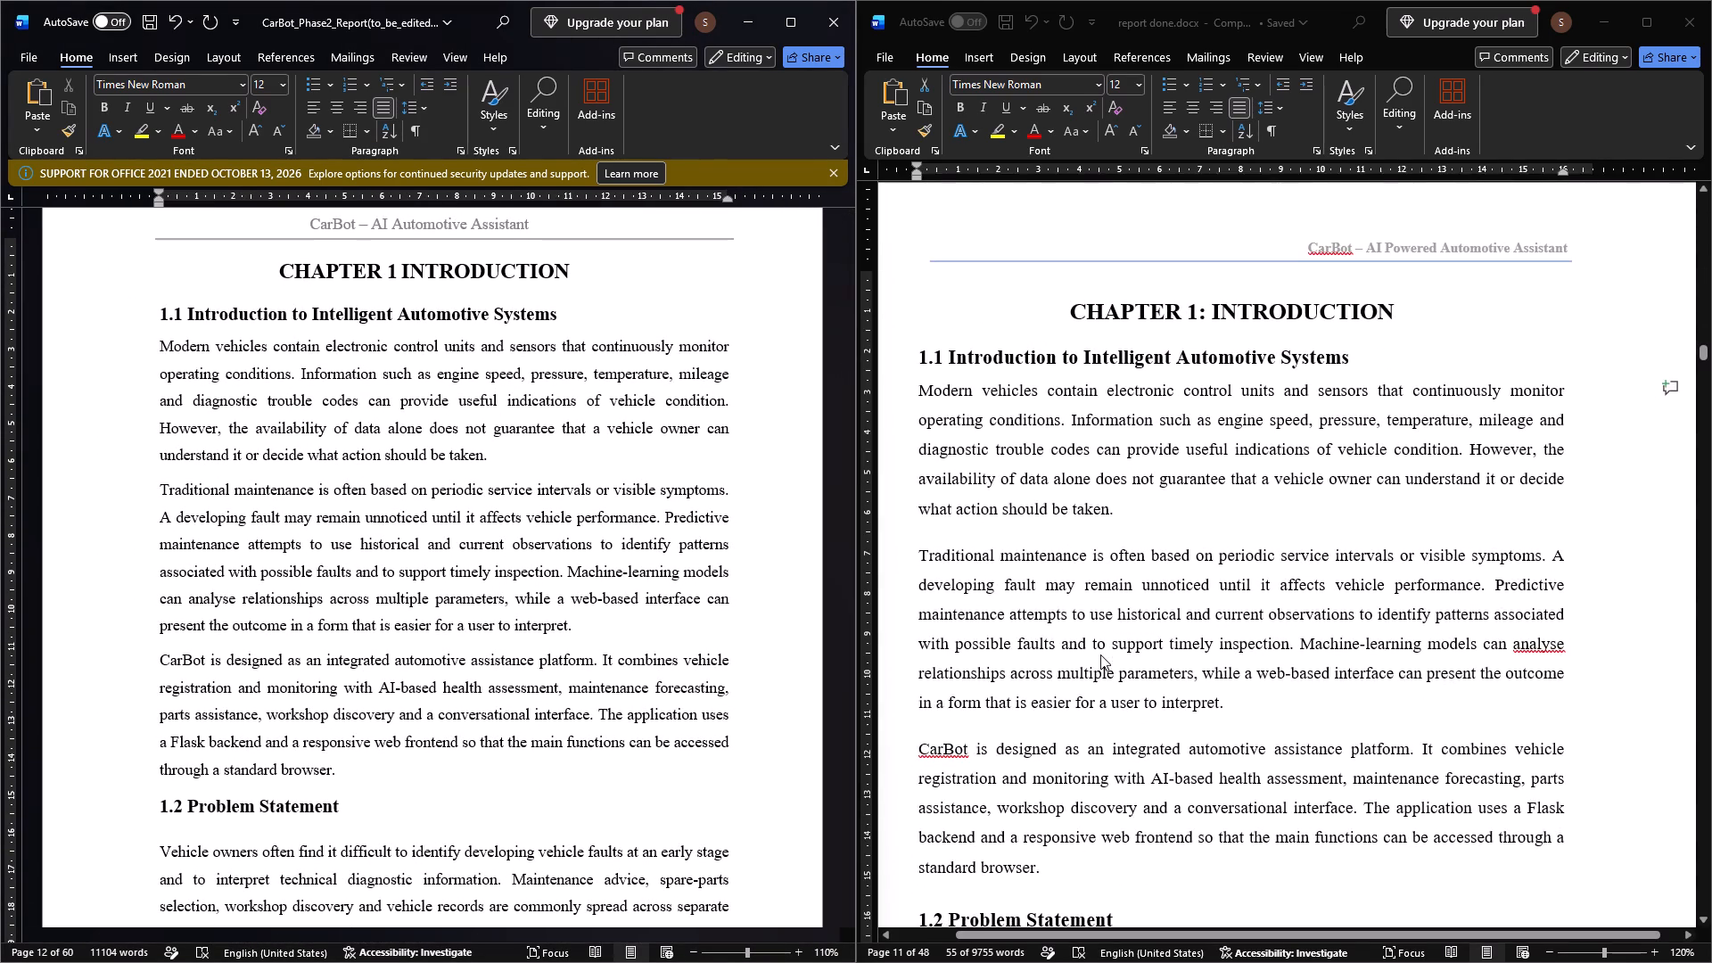
pyautogui.scroll(-1, 1100, 654)
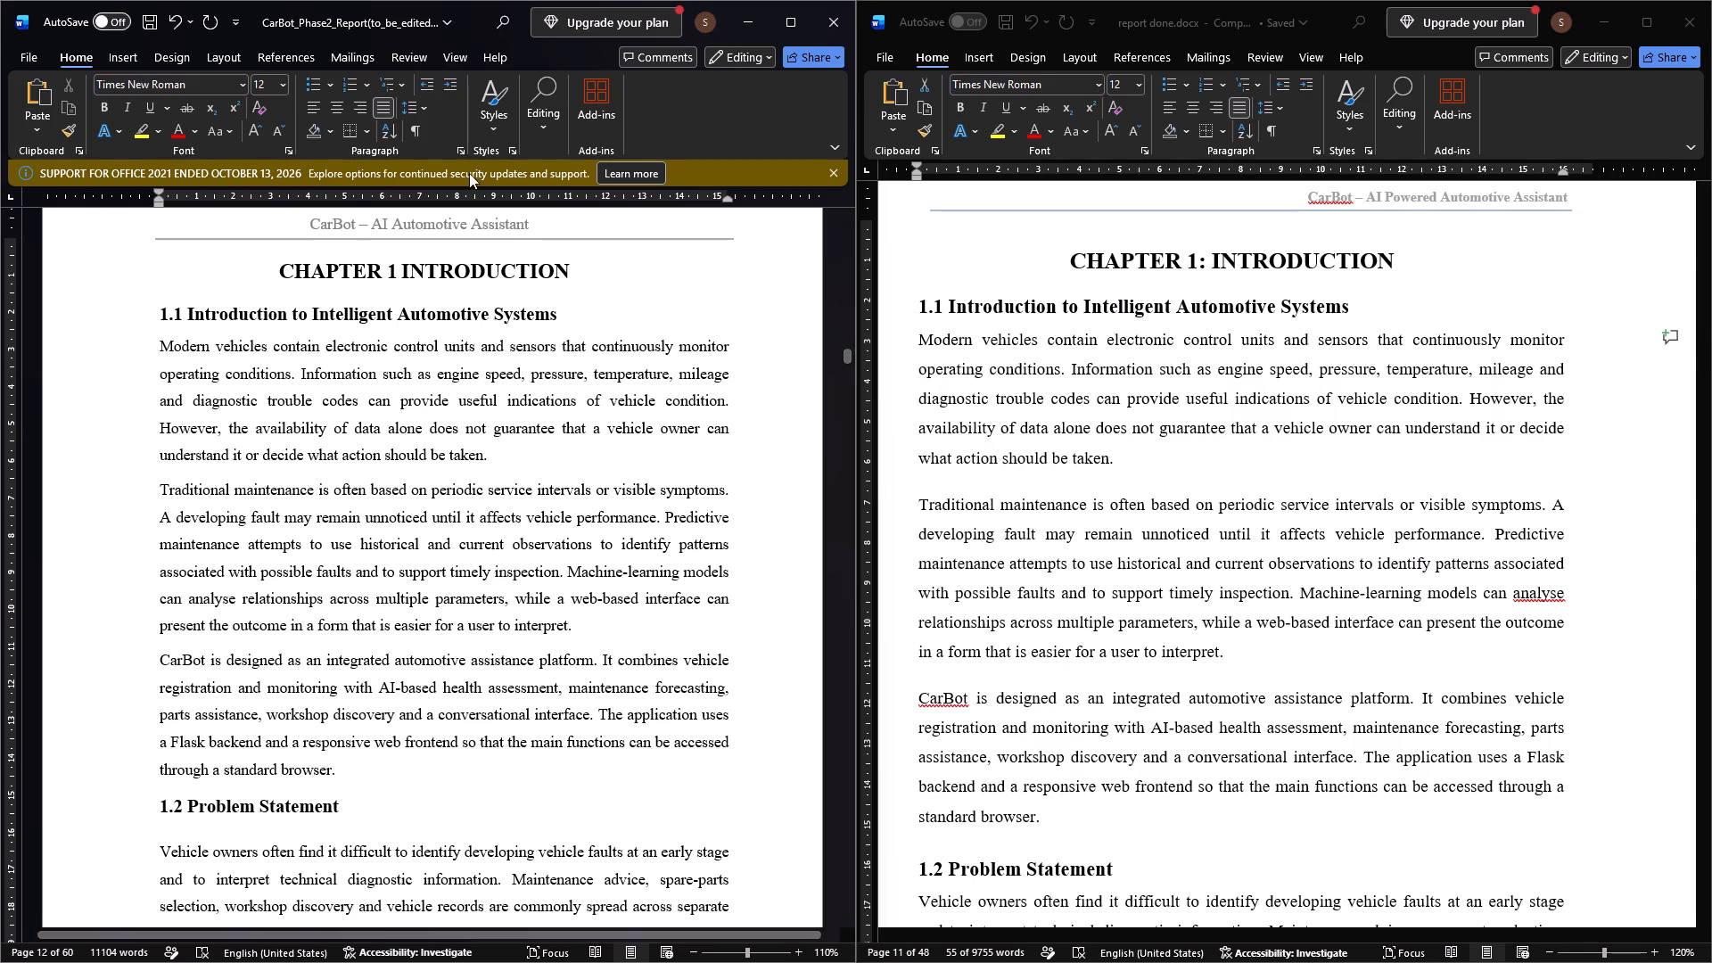
pyautogui.click(461, 151)
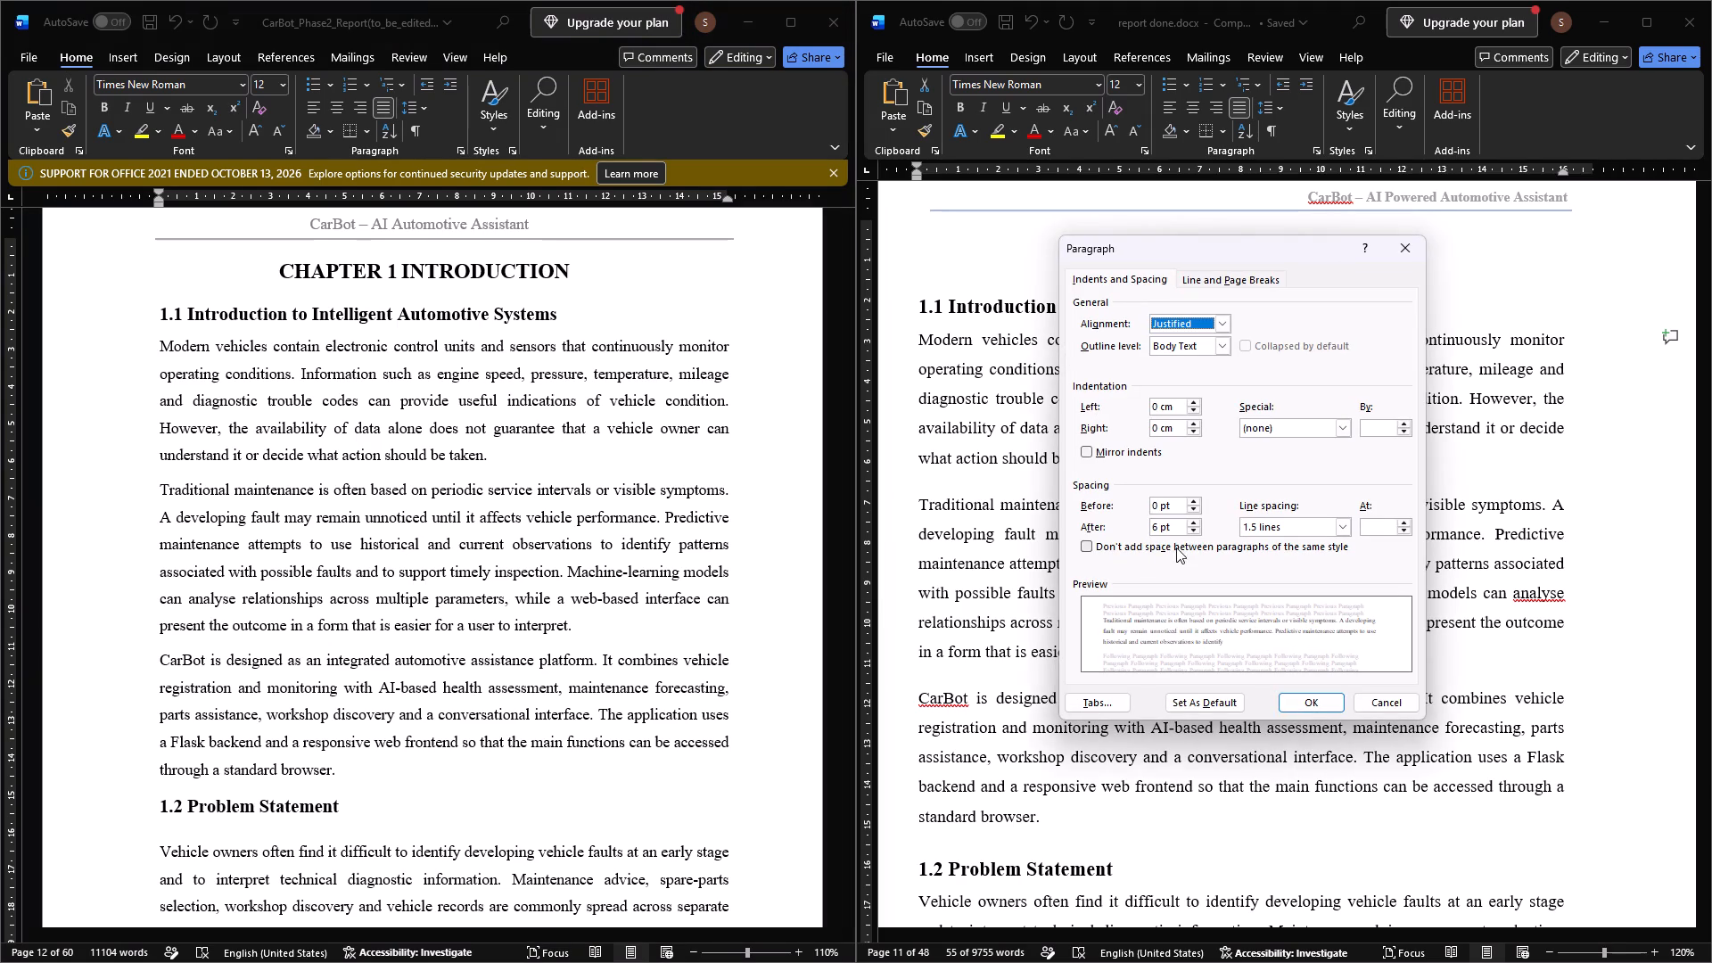
pyautogui.click(1195, 522)
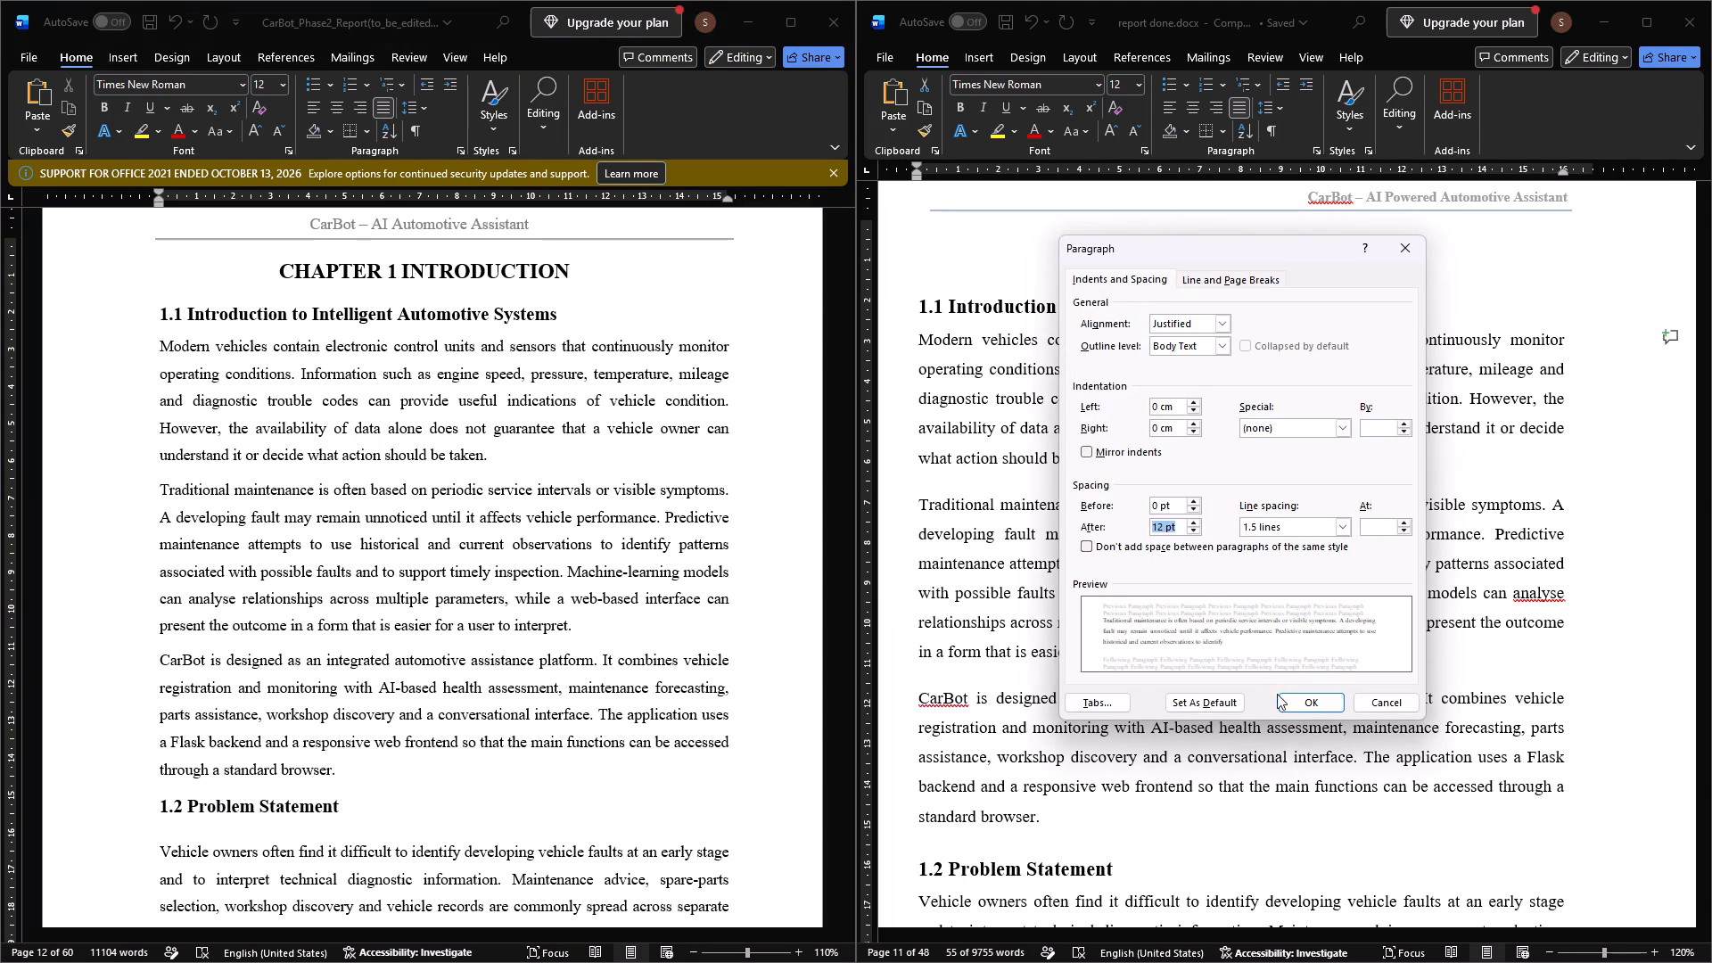
pyautogui.click(1287, 704)
pyautogui.click(630, 589)
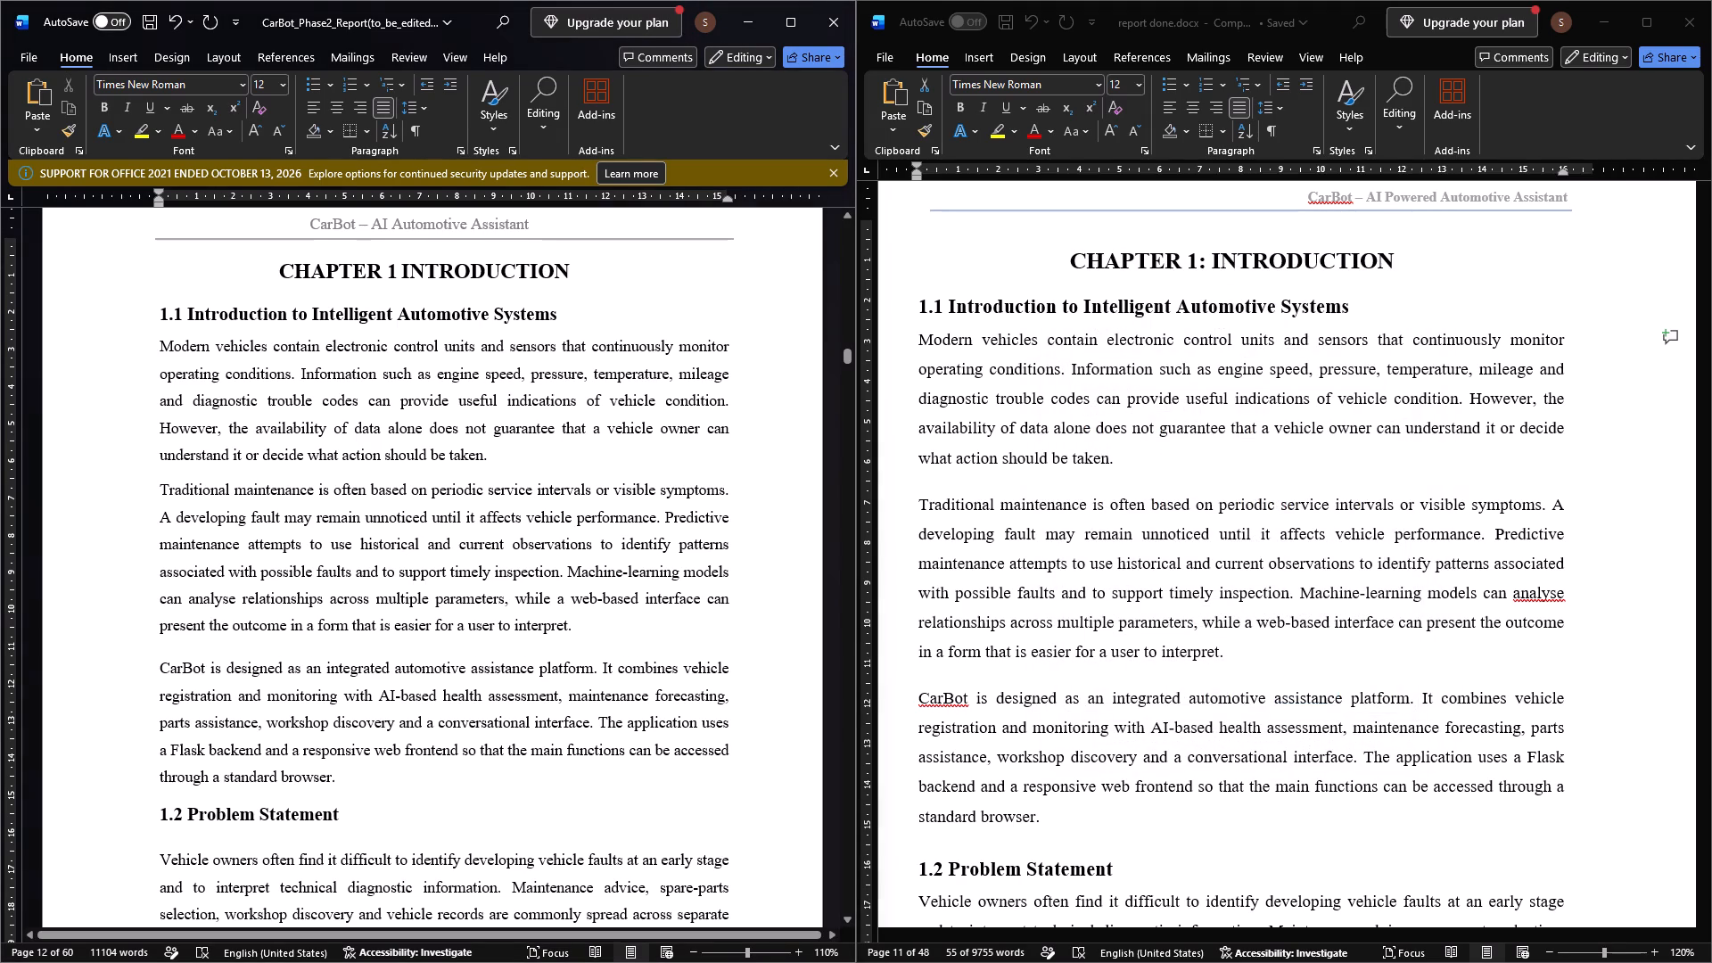
# Review the 1.1 Introduction to Intelligent Automotive Systems heading's paragraph settings again in the CarBot report, leaving them as they are.
pyautogui.scroll(-5, 460, 633)
pyautogui.scroll(3, 354, 617)
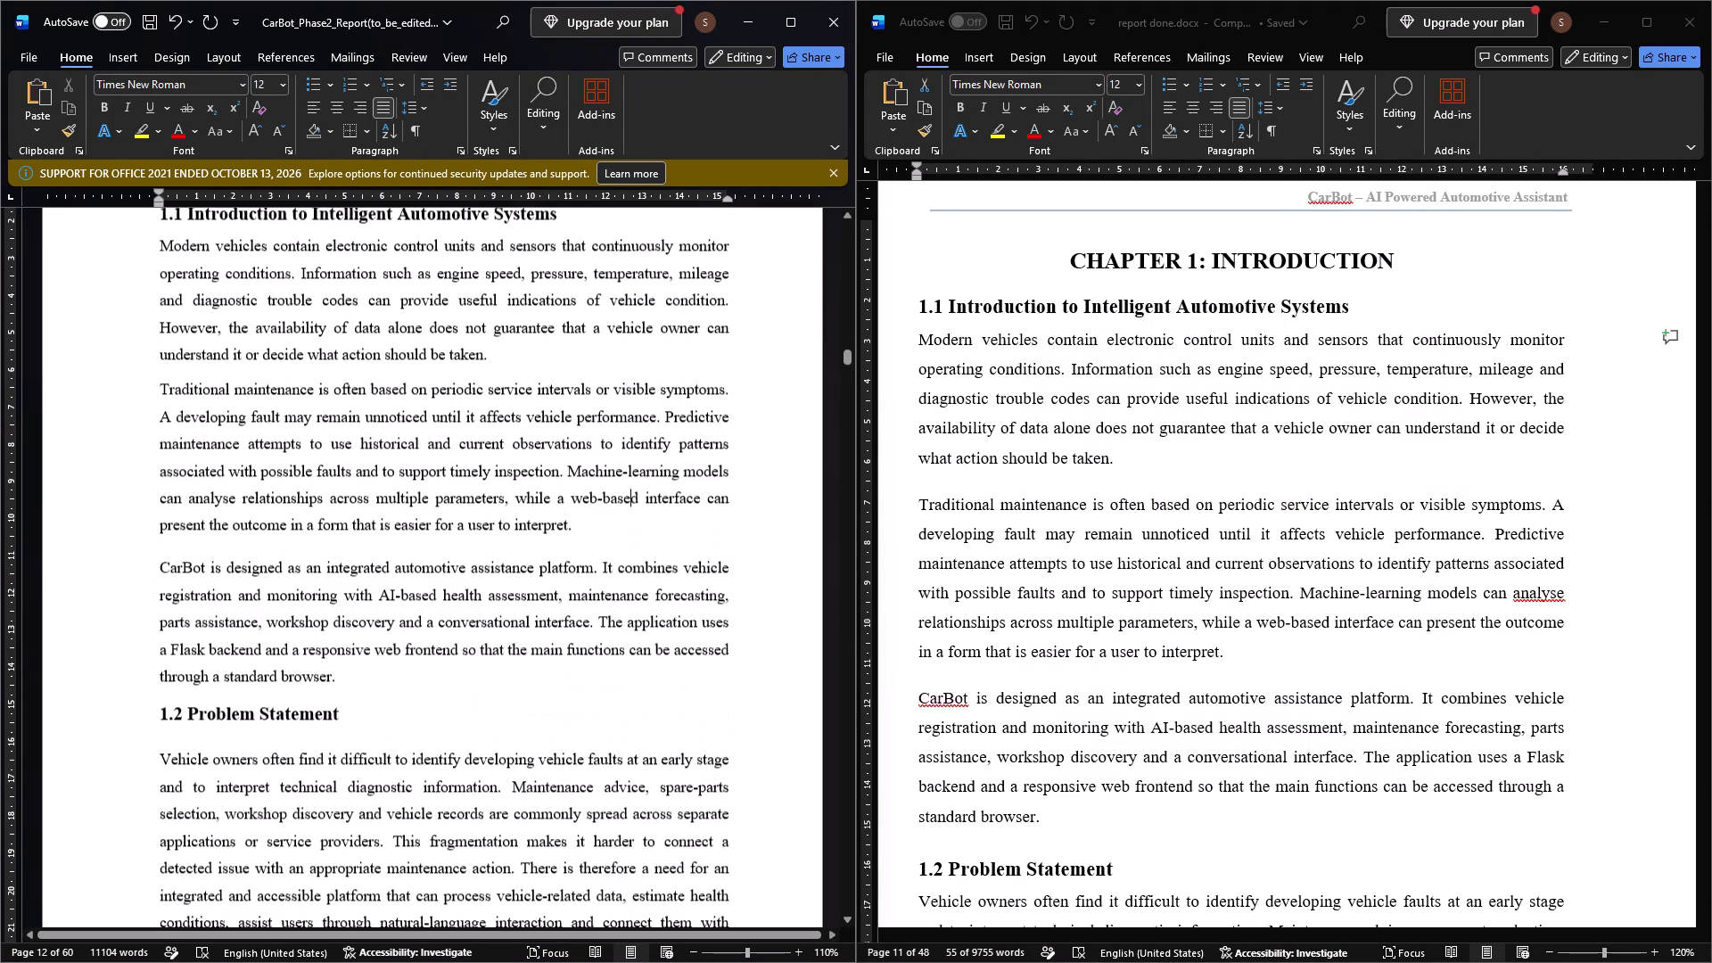
pyautogui.scroll(2, 354, 617)
pyautogui.moveTo(561, 317); pyautogui.dragTo(377, 316)
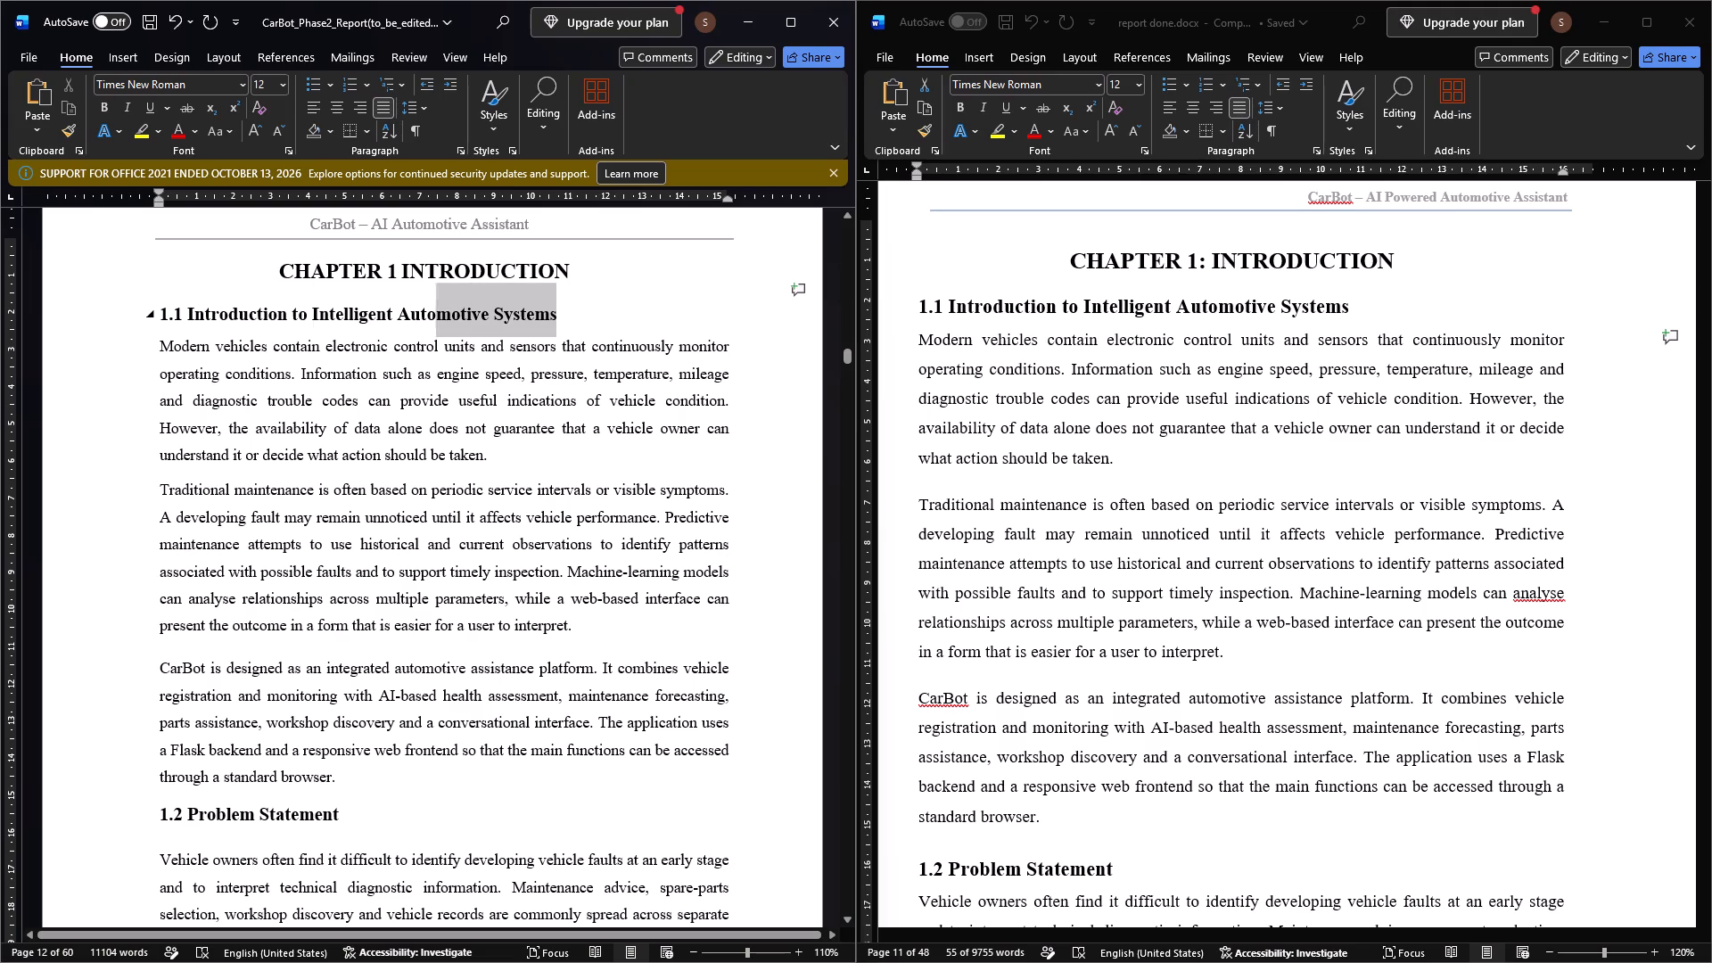
pyautogui.moveTo(377, 316); pyautogui.dragTo(161, 316)
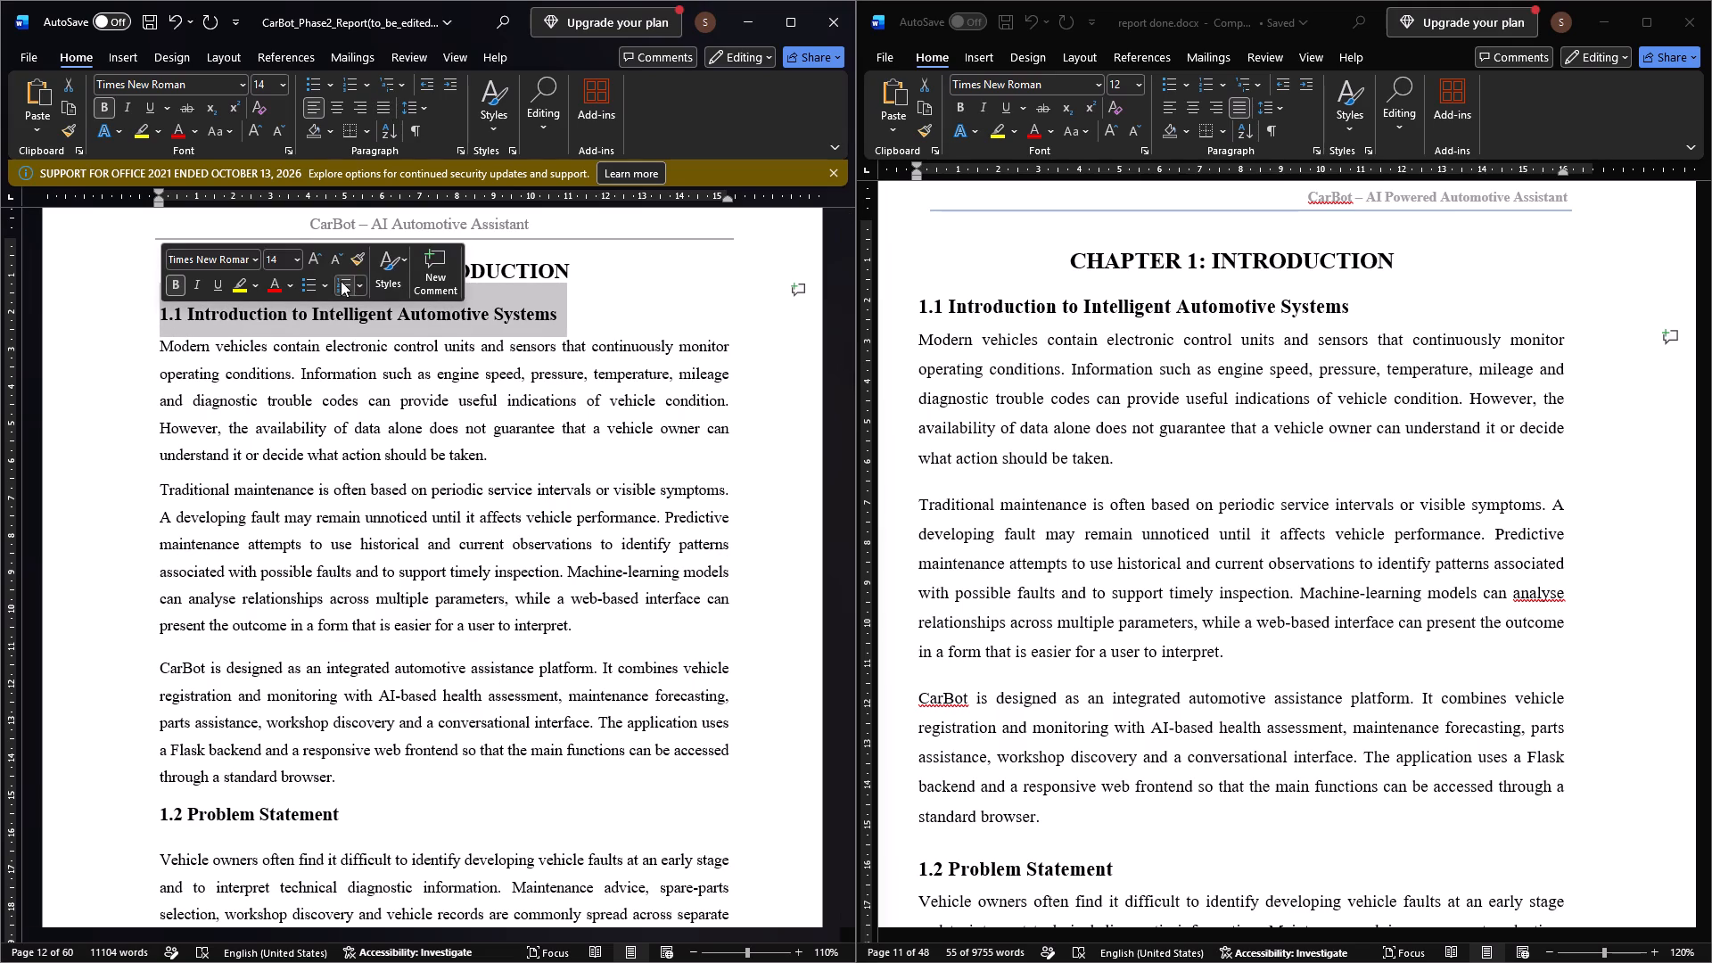
pyautogui.click(460, 152)
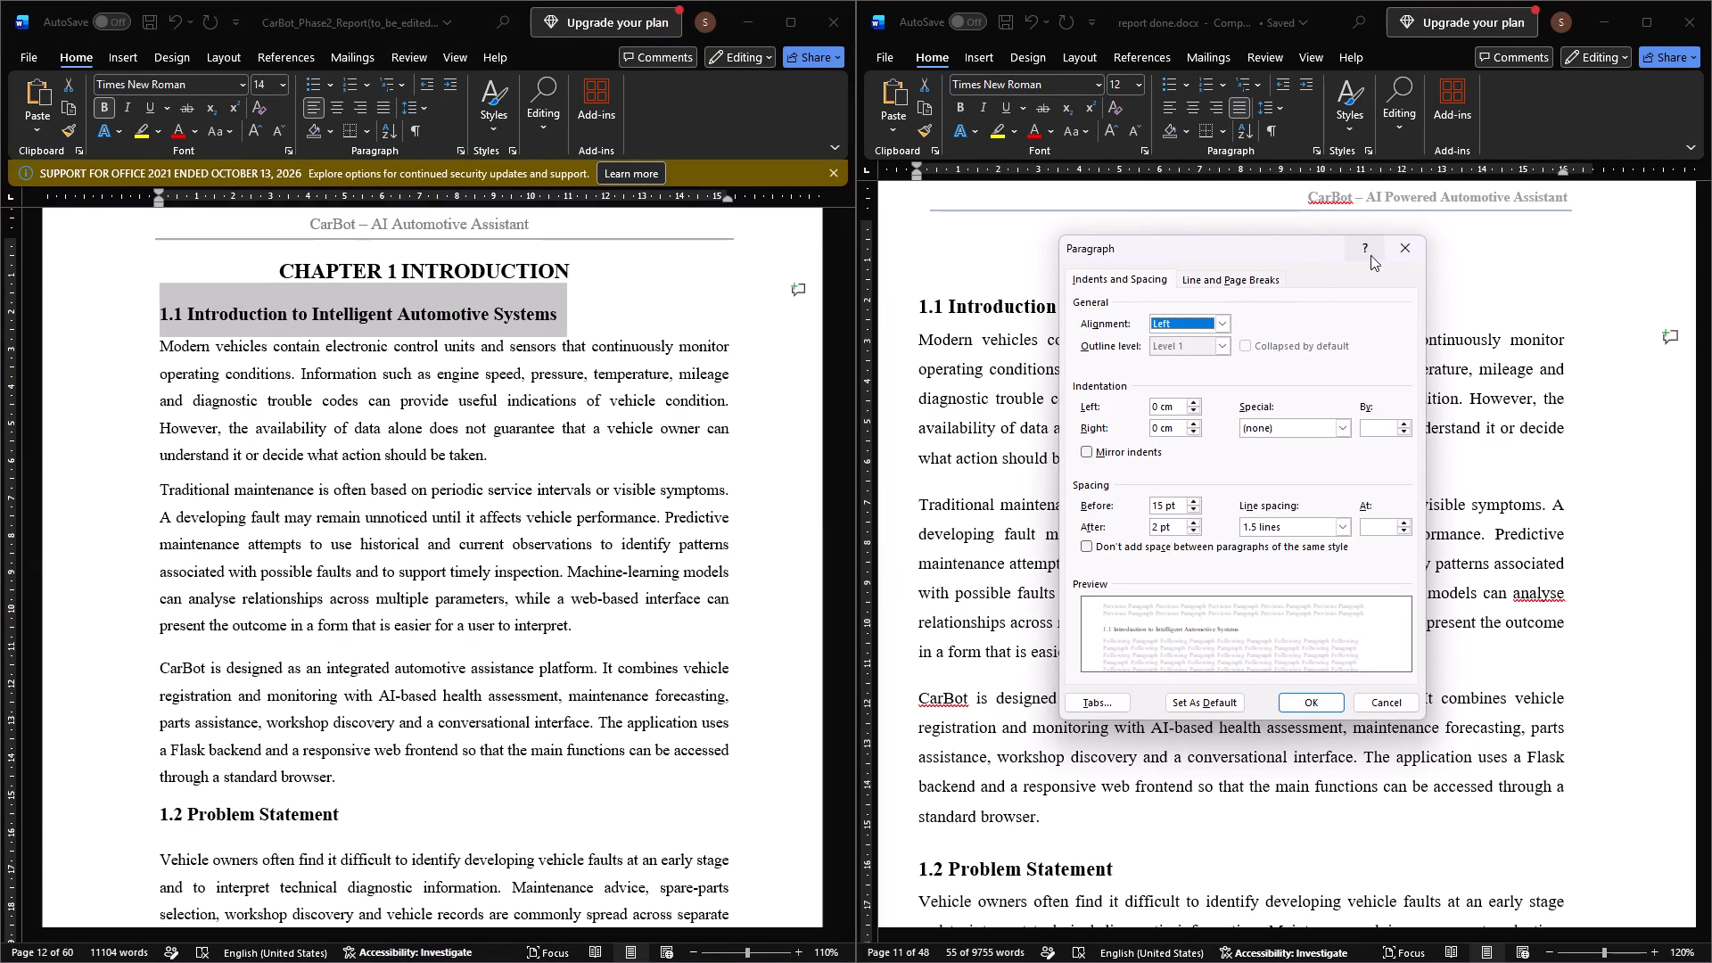
pyautogui.click(1403, 251)
# Check the font and paragraph settings of the 1.2 Problem Statement heading in report done.docx.
pyautogui.scroll(-2, 1100, 661)
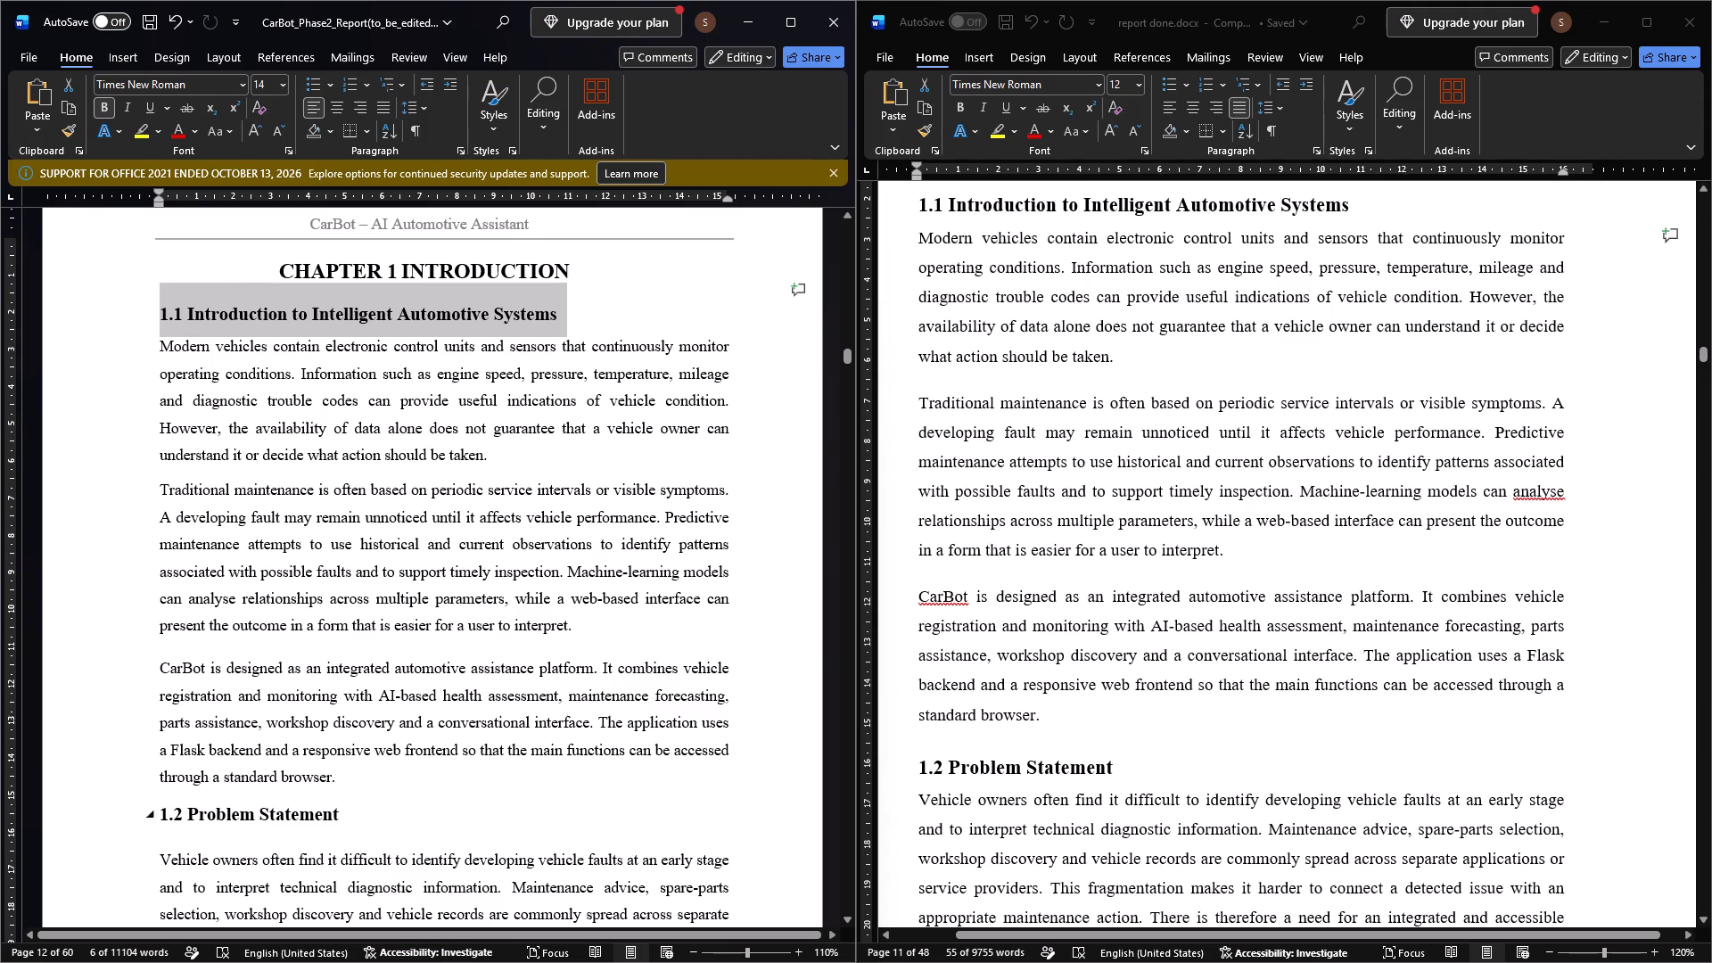
pyautogui.scroll(-2, 473, 762)
pyautogui.click(1116, 768)
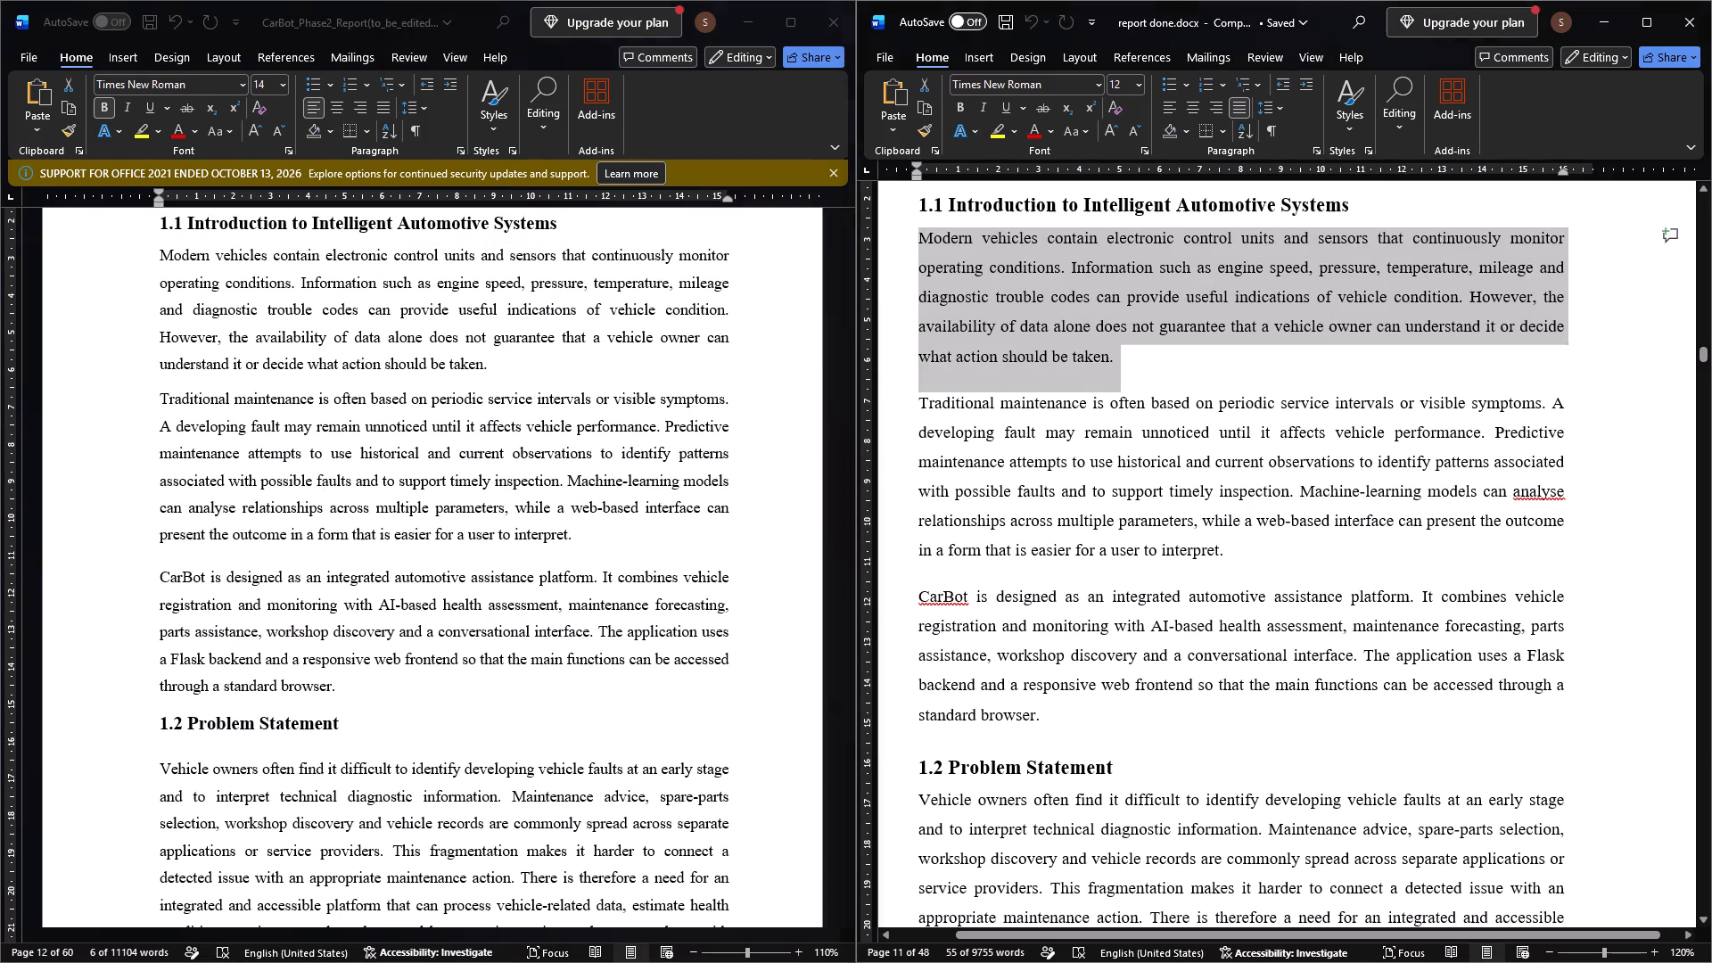
pyautogui.moveTo(1113, 768); pyautogui.dragTo(905, 765)
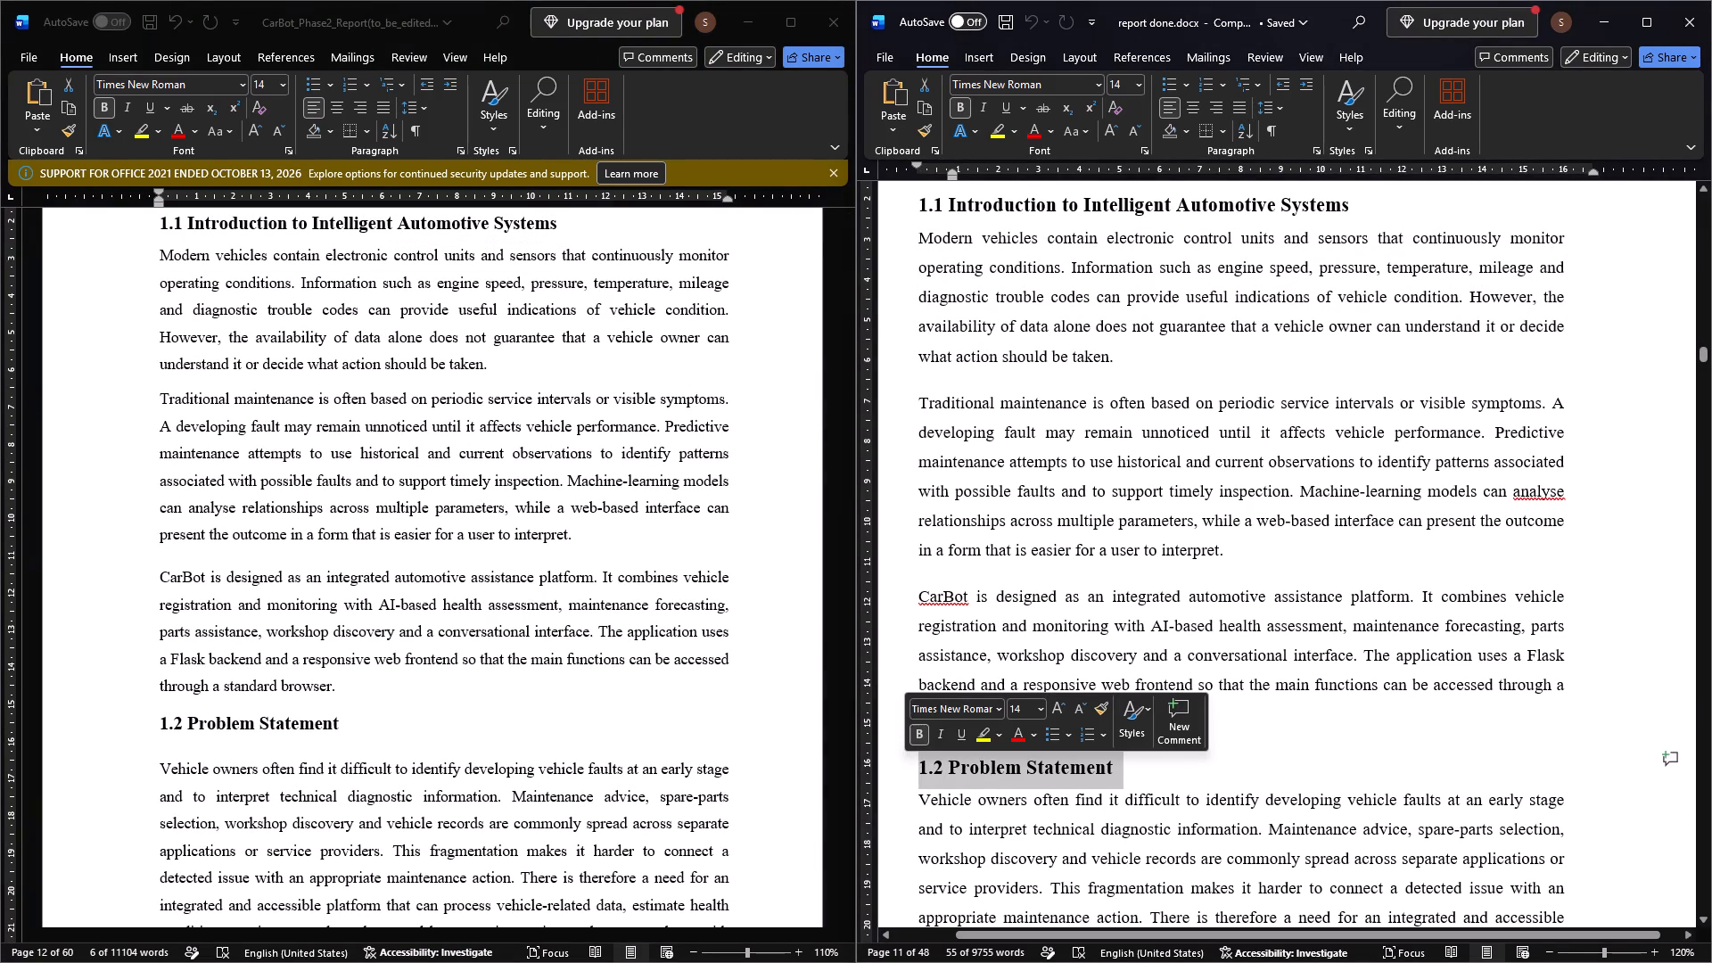
pyautogui.click(1143, 150)
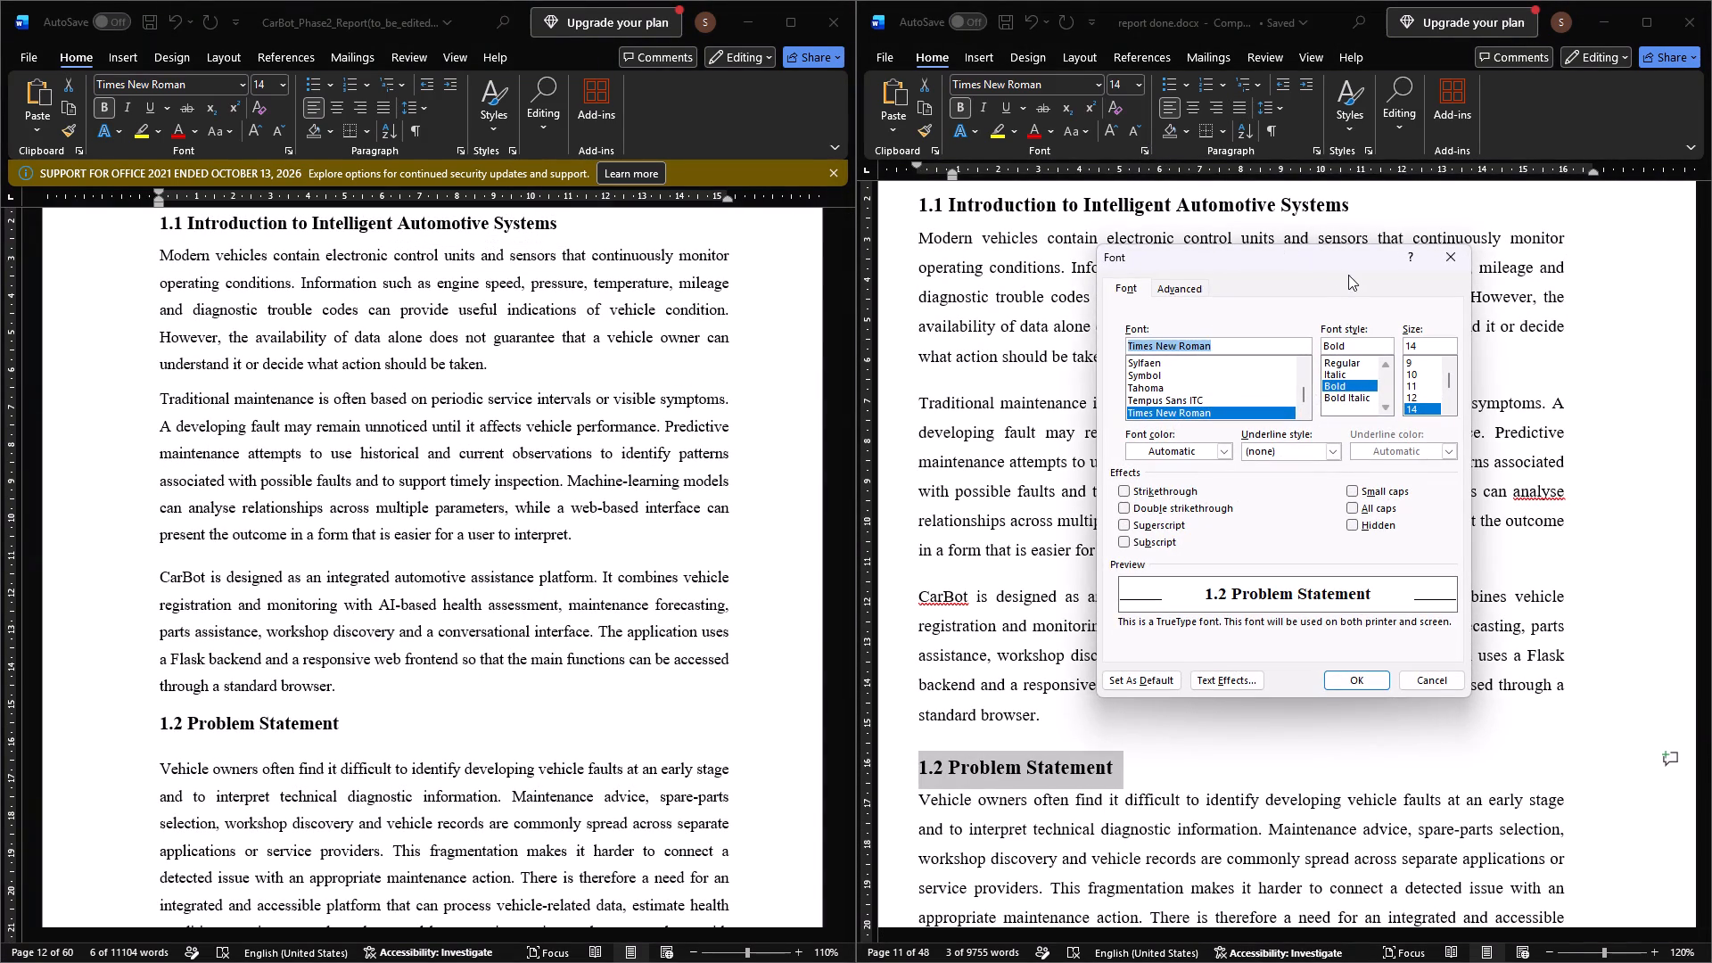
pyautogui.click(1451, 259)
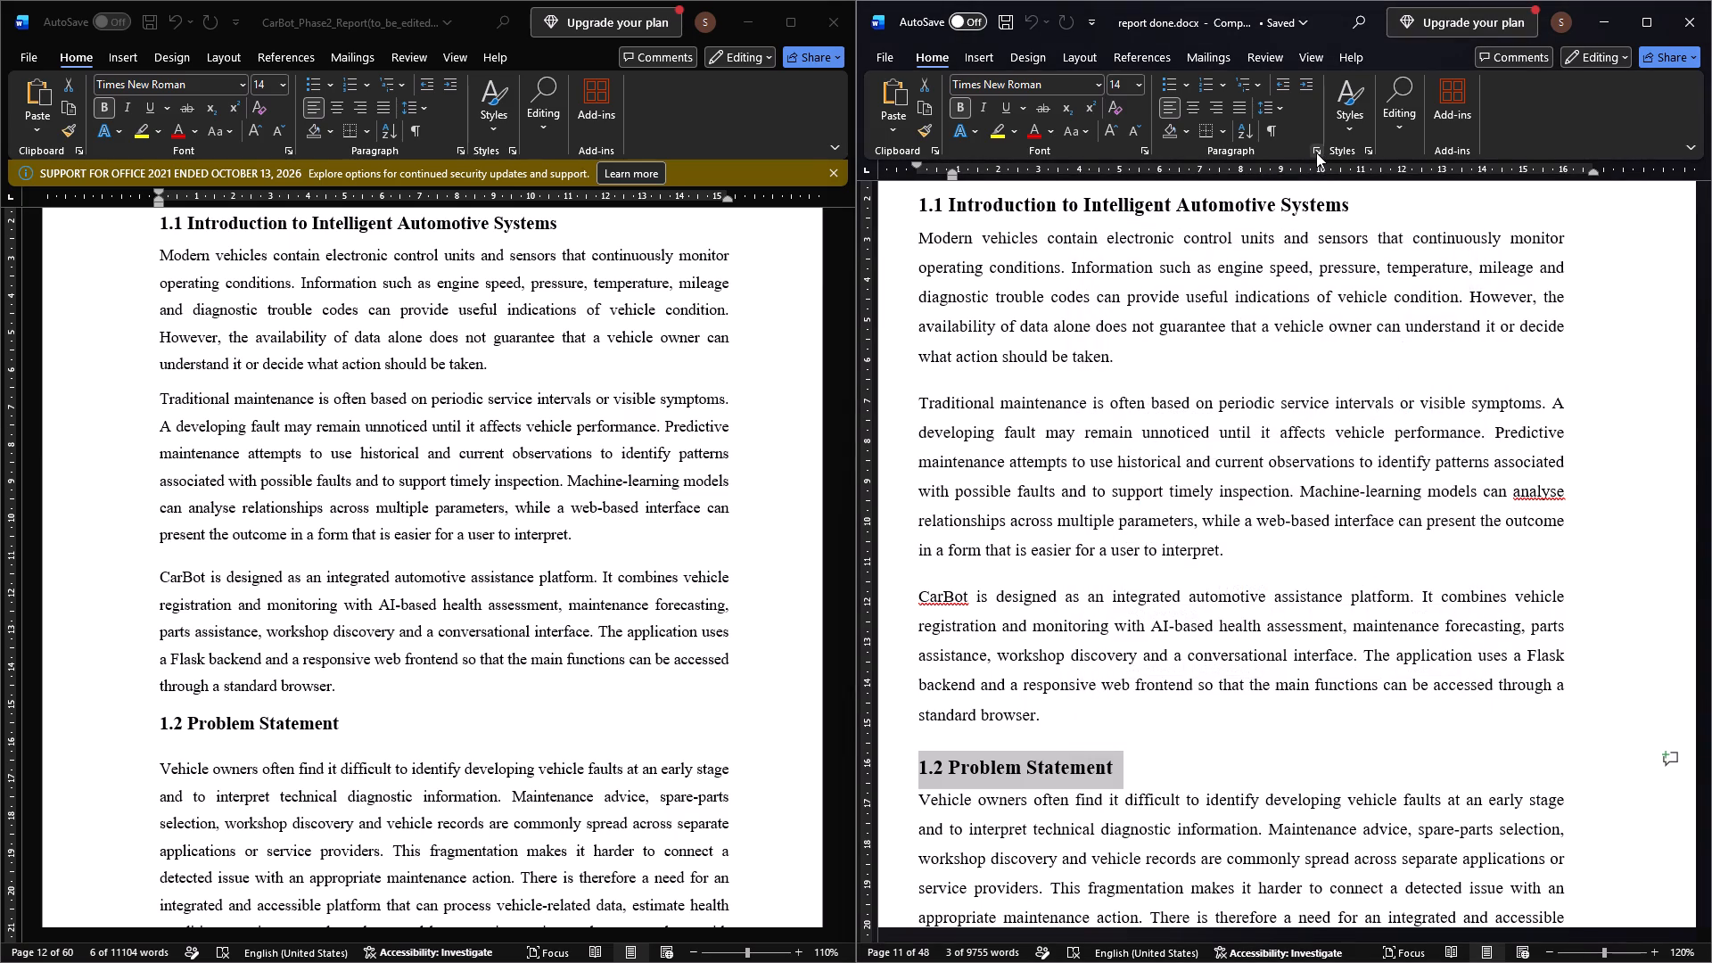
pyautogui.click(1316, 152)
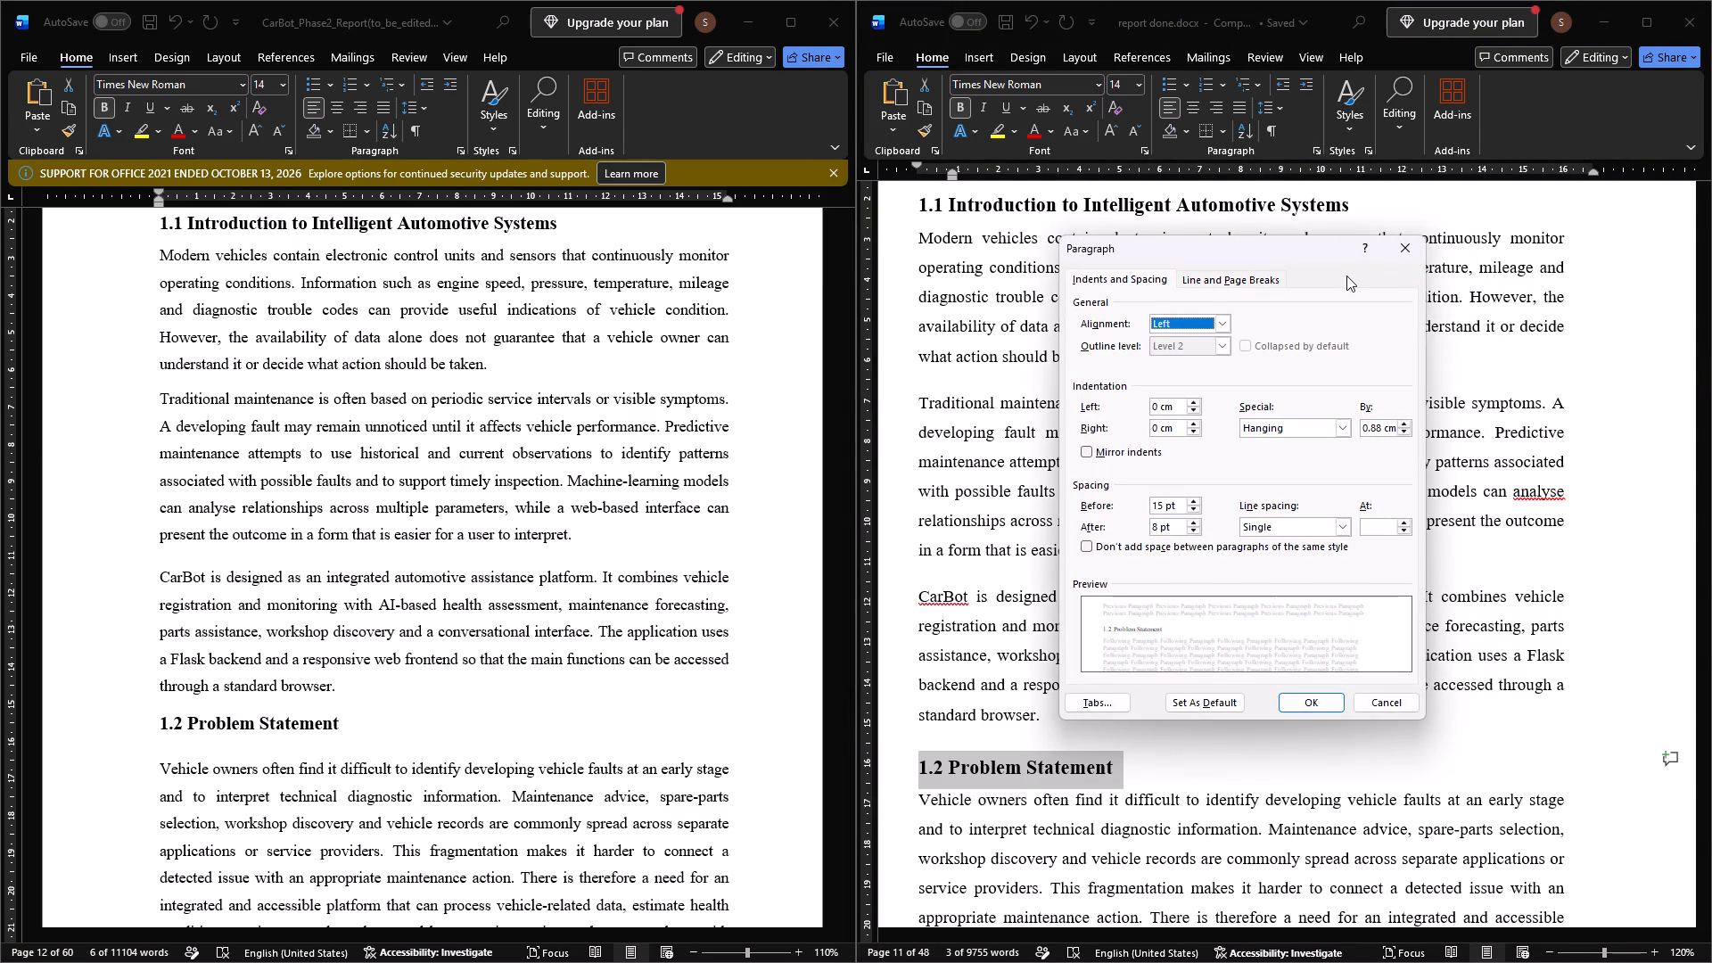
pyautogui.click(1409, 242)
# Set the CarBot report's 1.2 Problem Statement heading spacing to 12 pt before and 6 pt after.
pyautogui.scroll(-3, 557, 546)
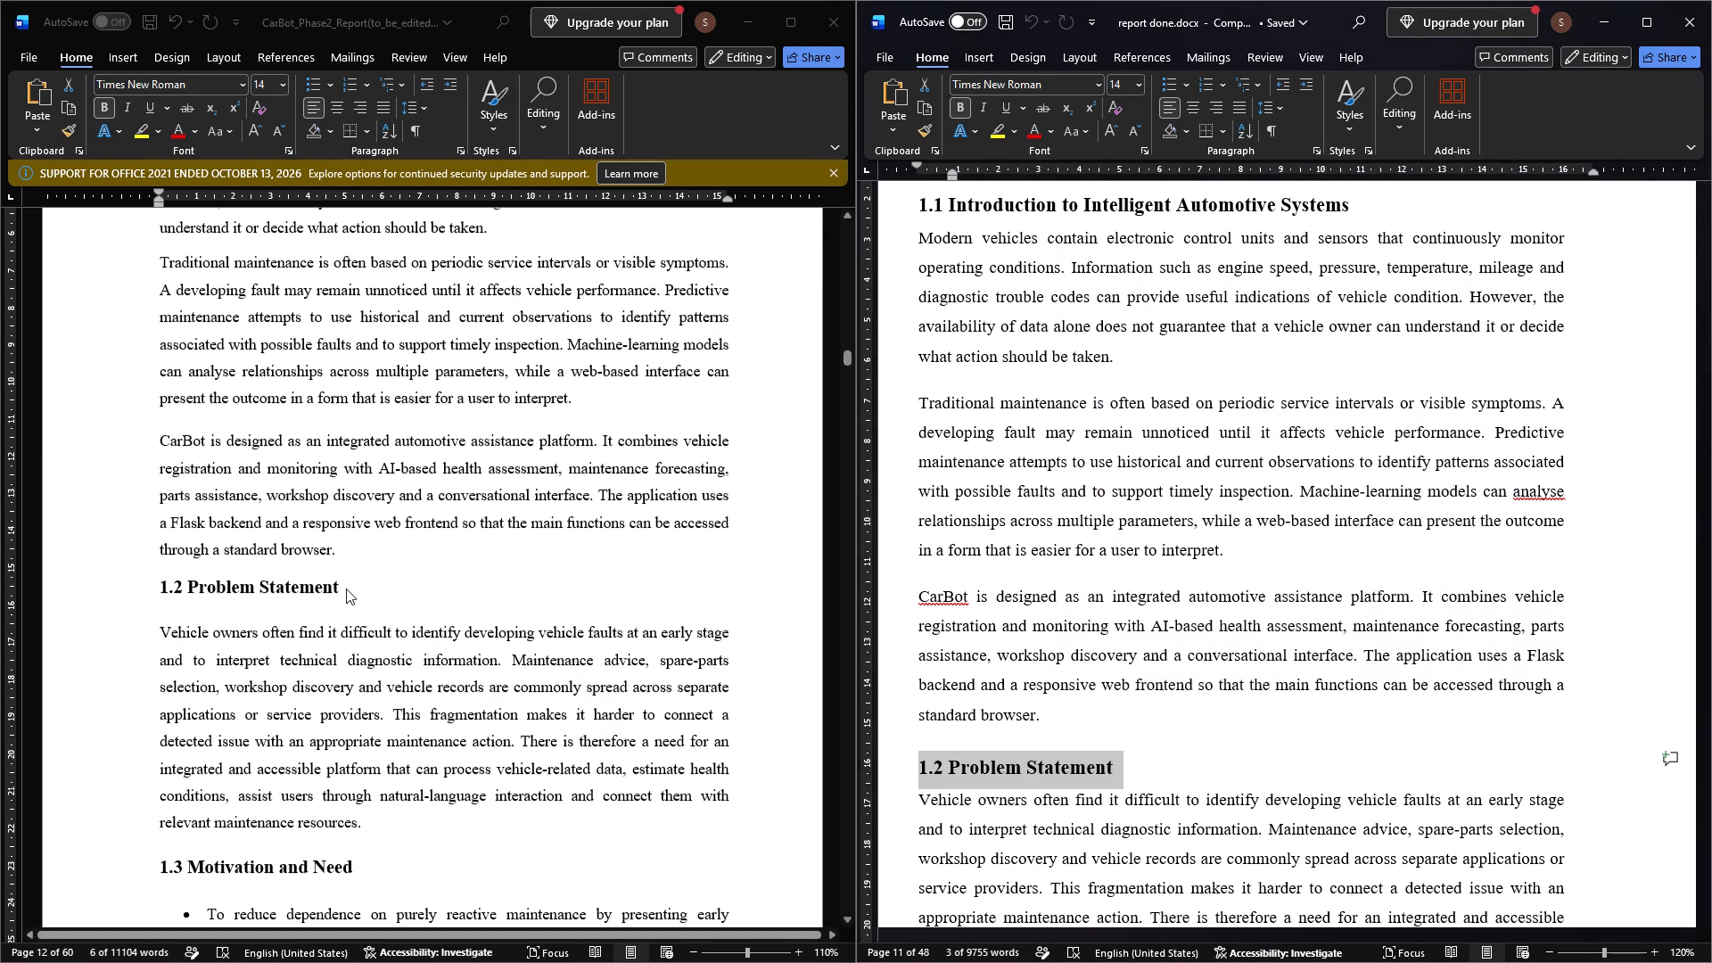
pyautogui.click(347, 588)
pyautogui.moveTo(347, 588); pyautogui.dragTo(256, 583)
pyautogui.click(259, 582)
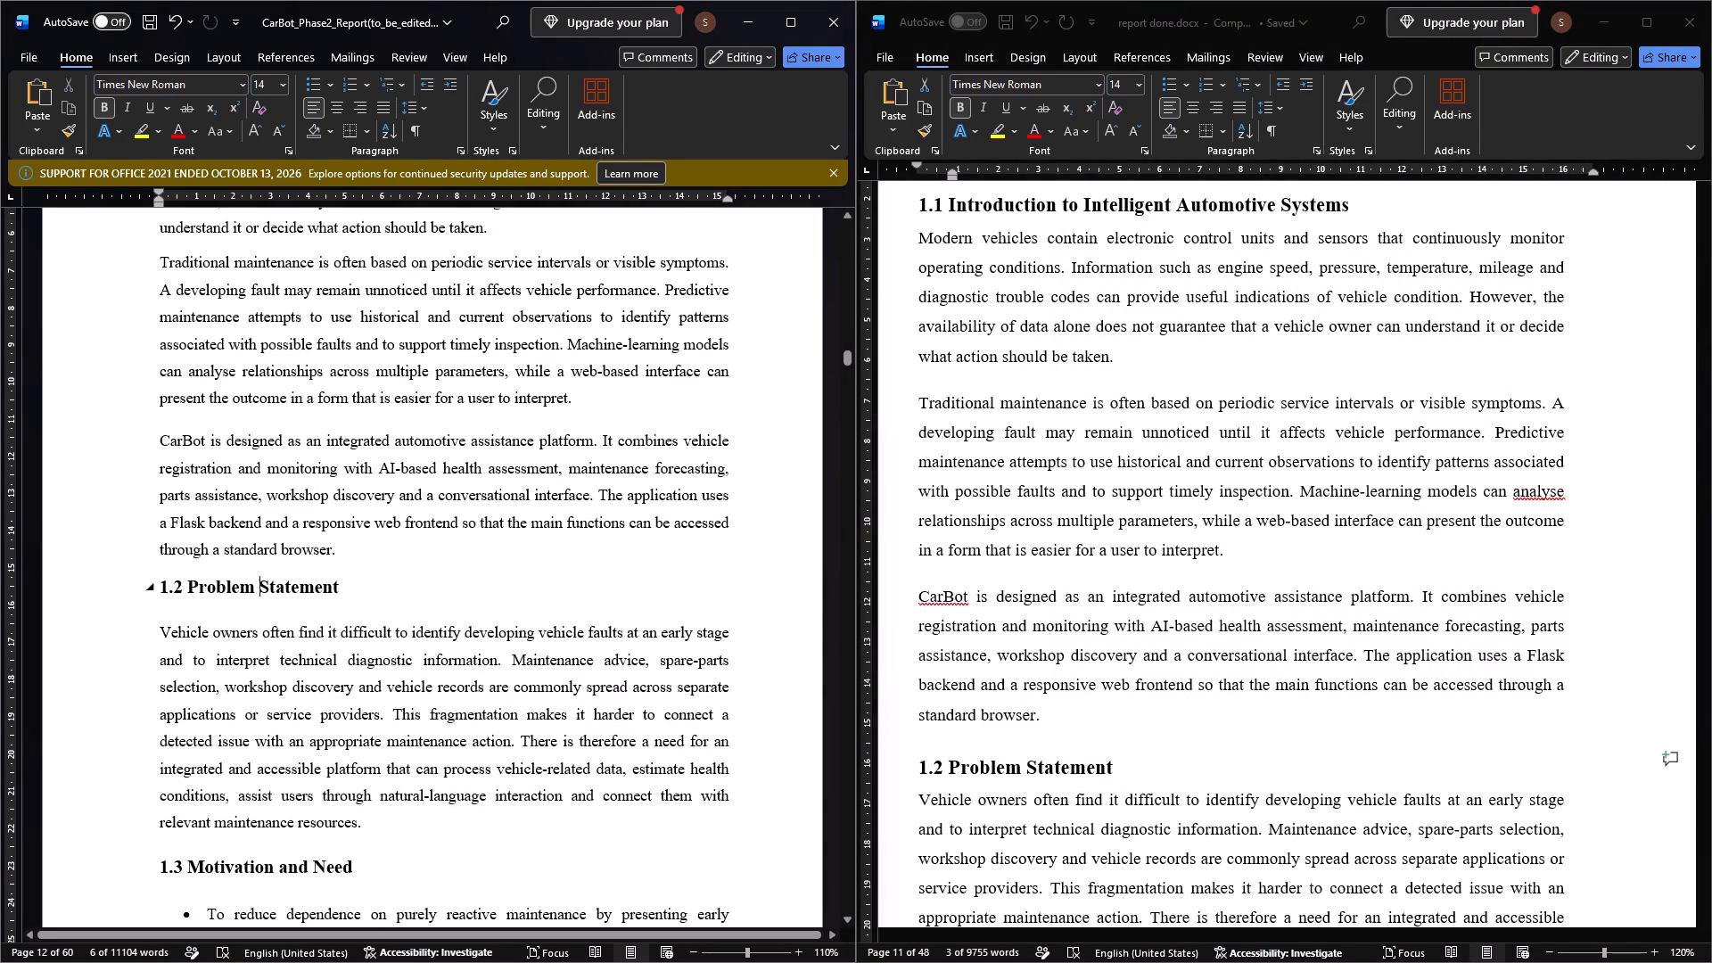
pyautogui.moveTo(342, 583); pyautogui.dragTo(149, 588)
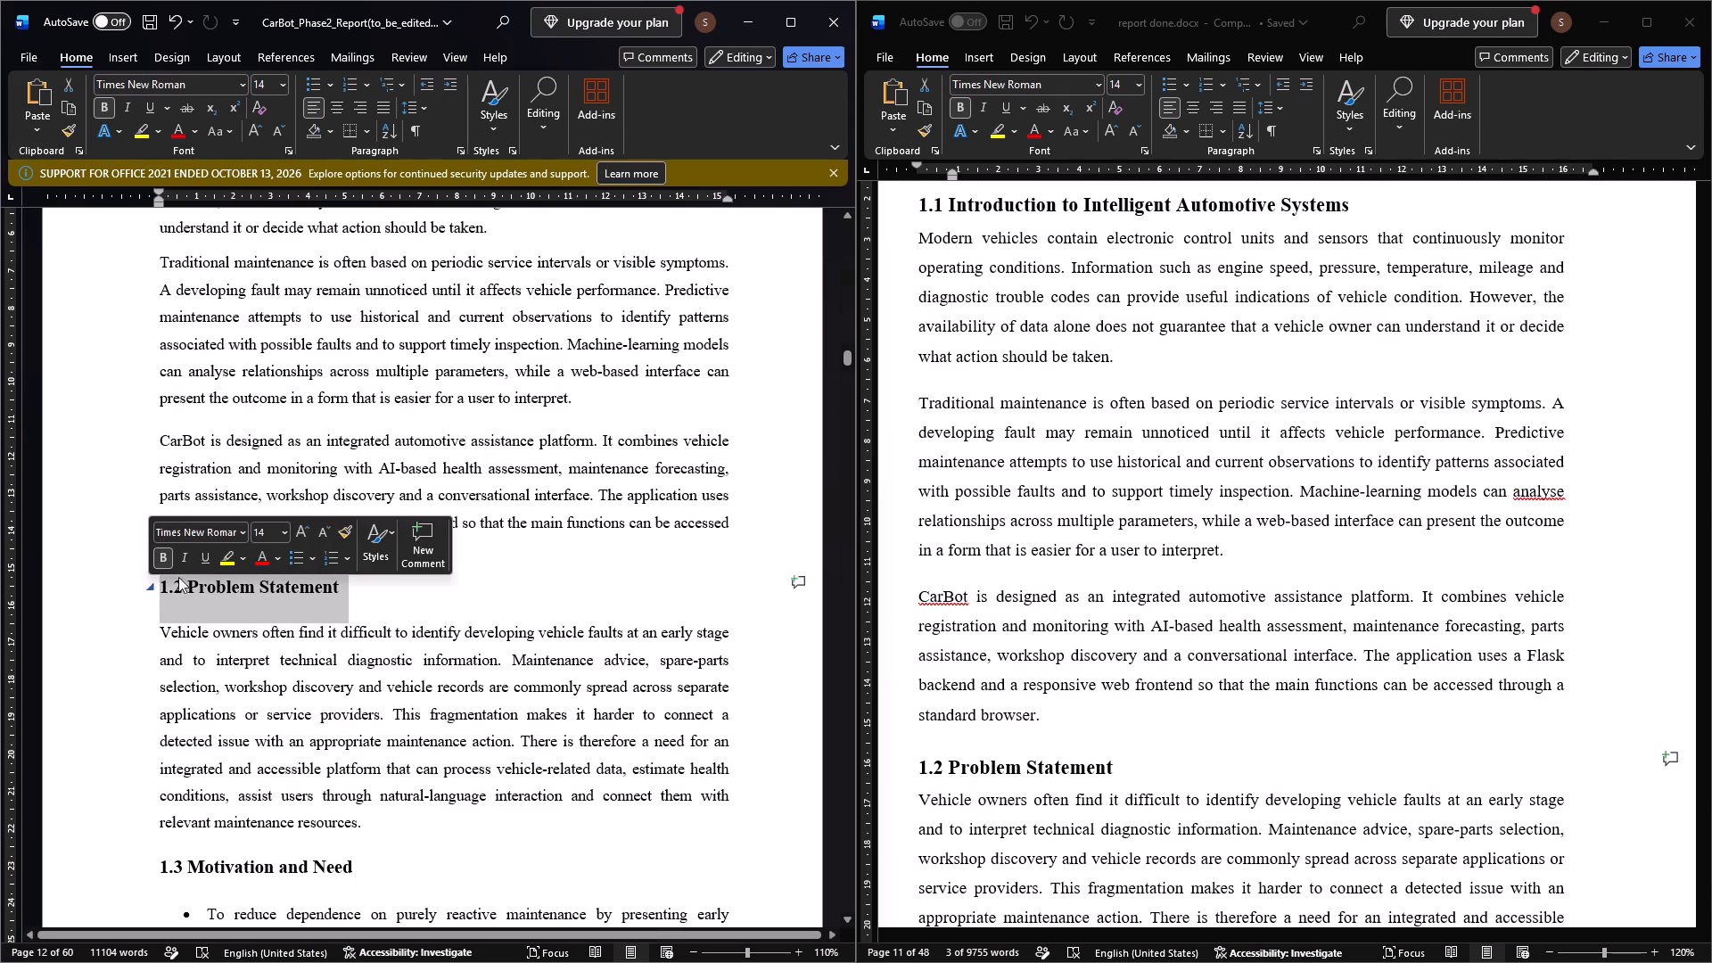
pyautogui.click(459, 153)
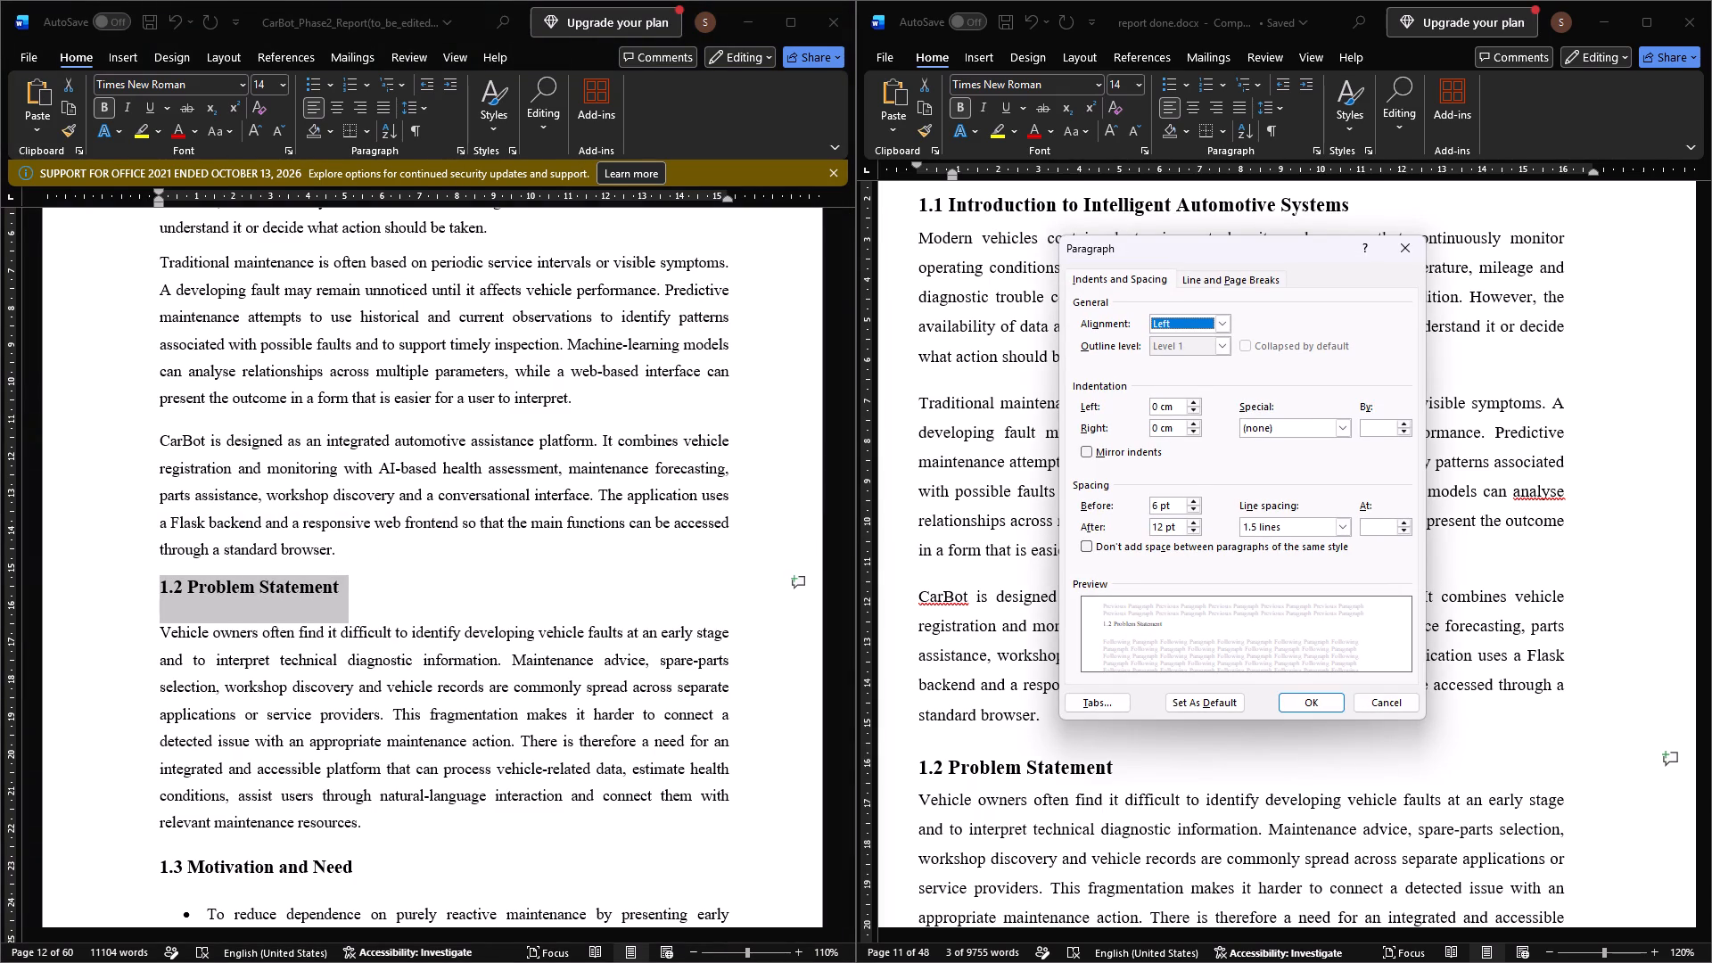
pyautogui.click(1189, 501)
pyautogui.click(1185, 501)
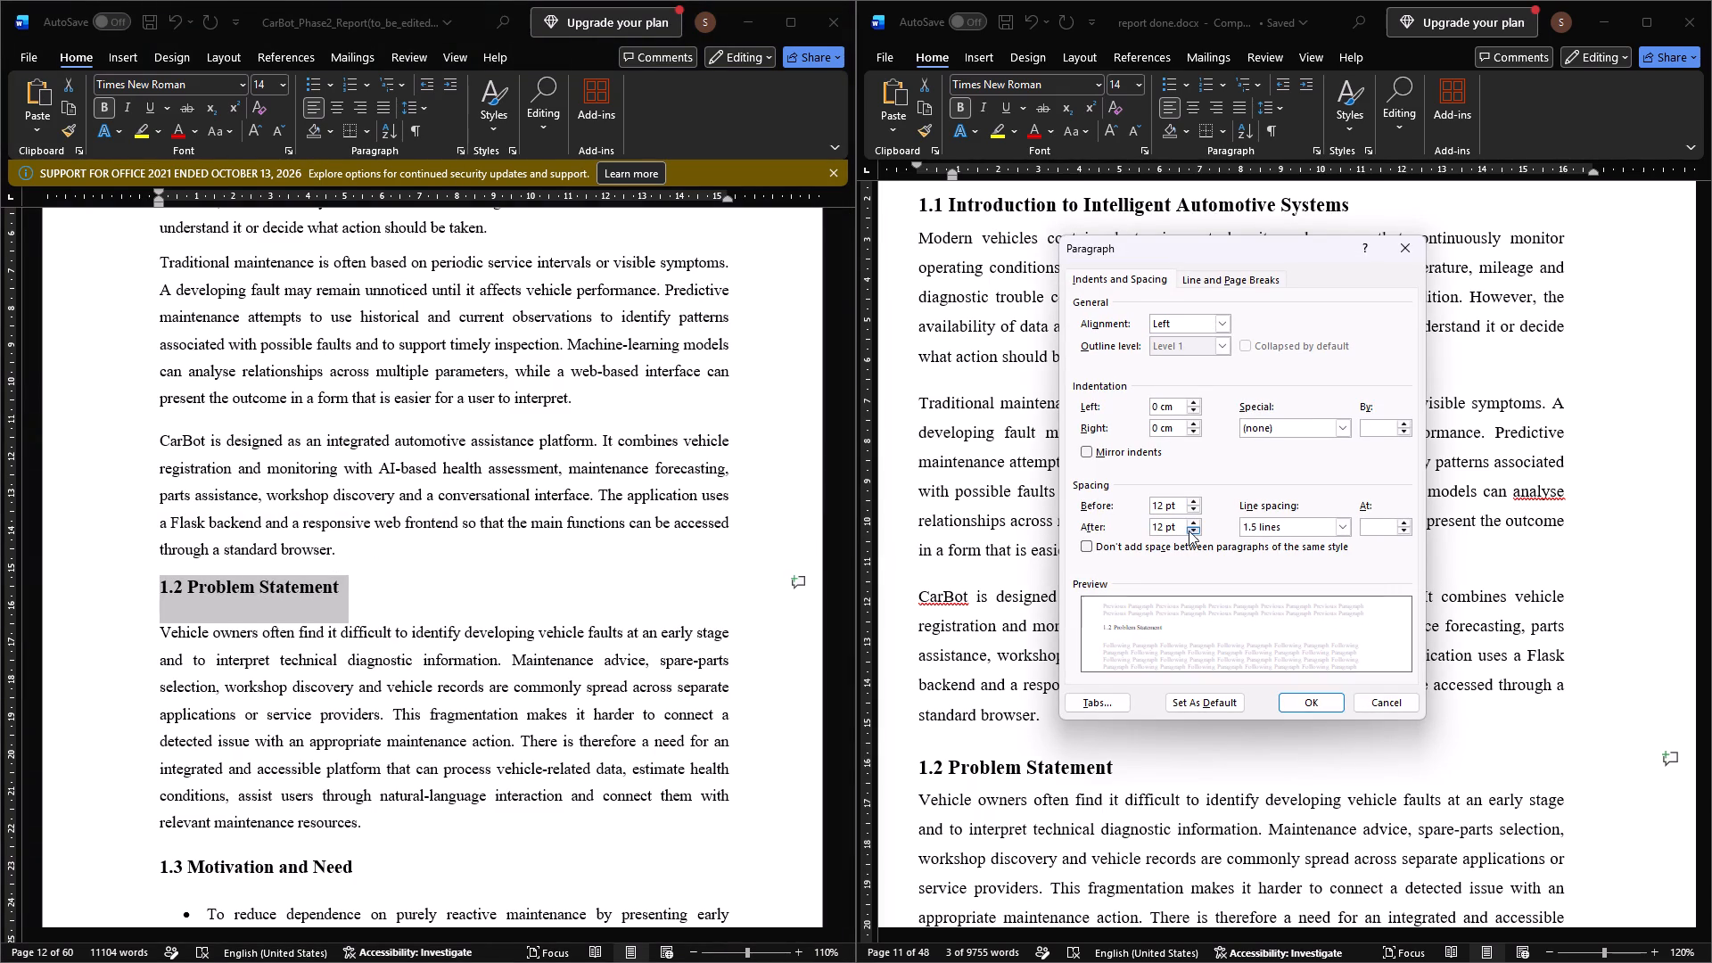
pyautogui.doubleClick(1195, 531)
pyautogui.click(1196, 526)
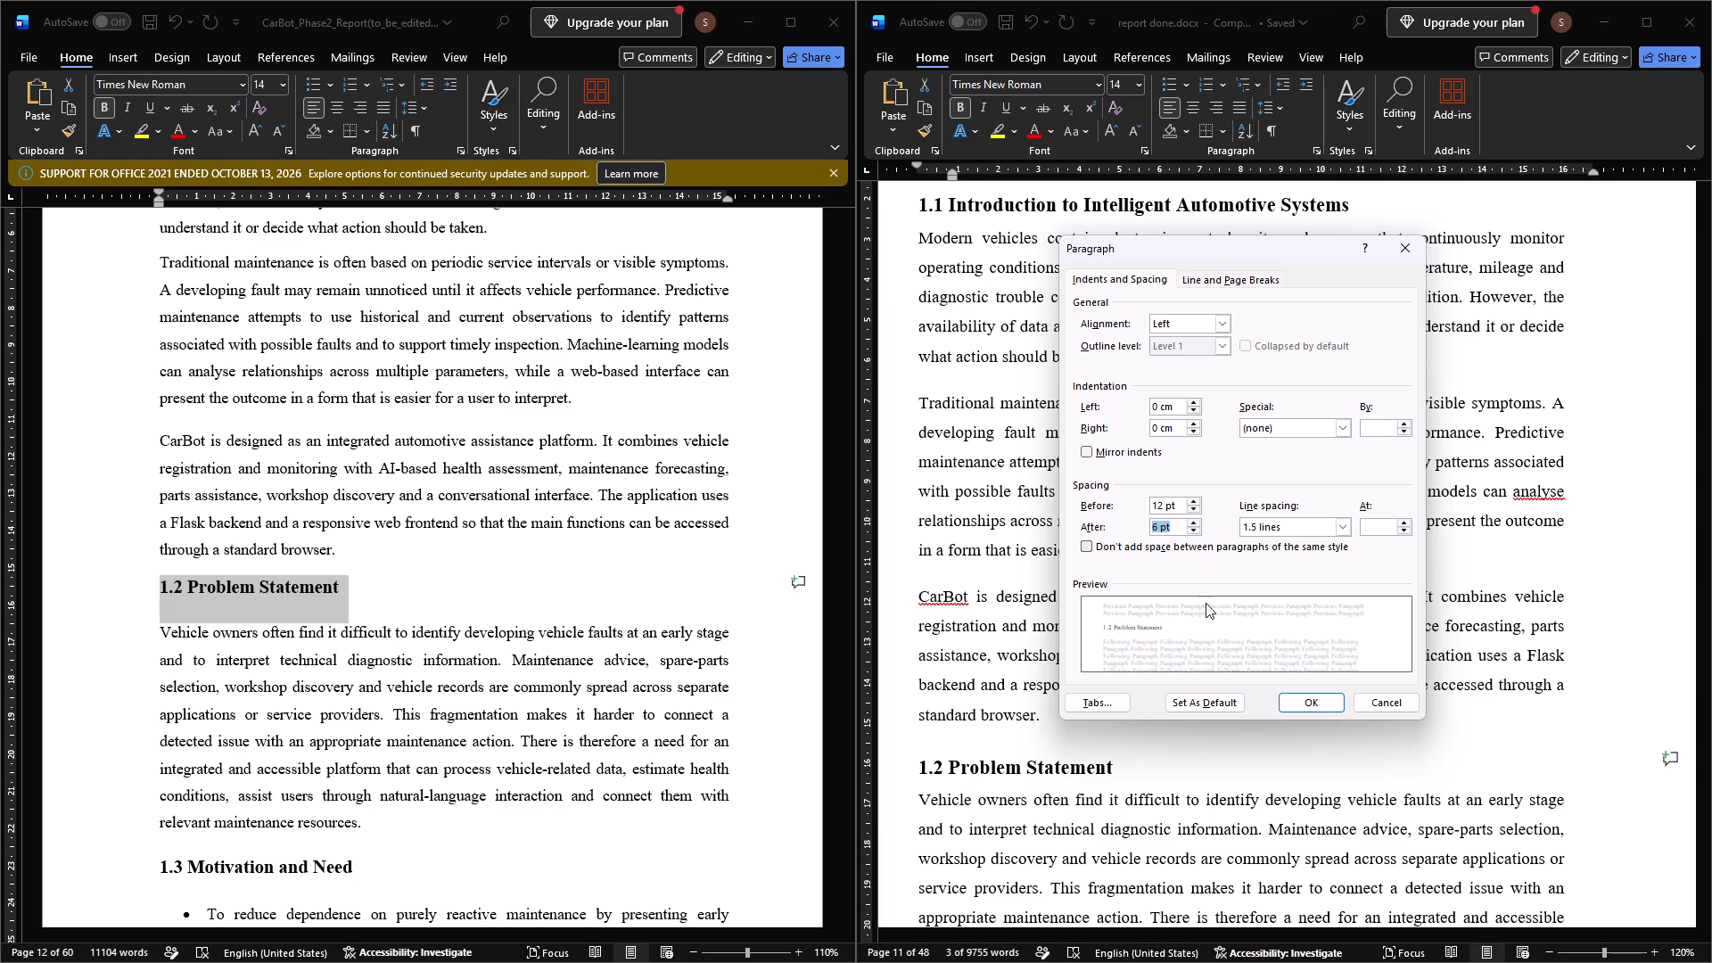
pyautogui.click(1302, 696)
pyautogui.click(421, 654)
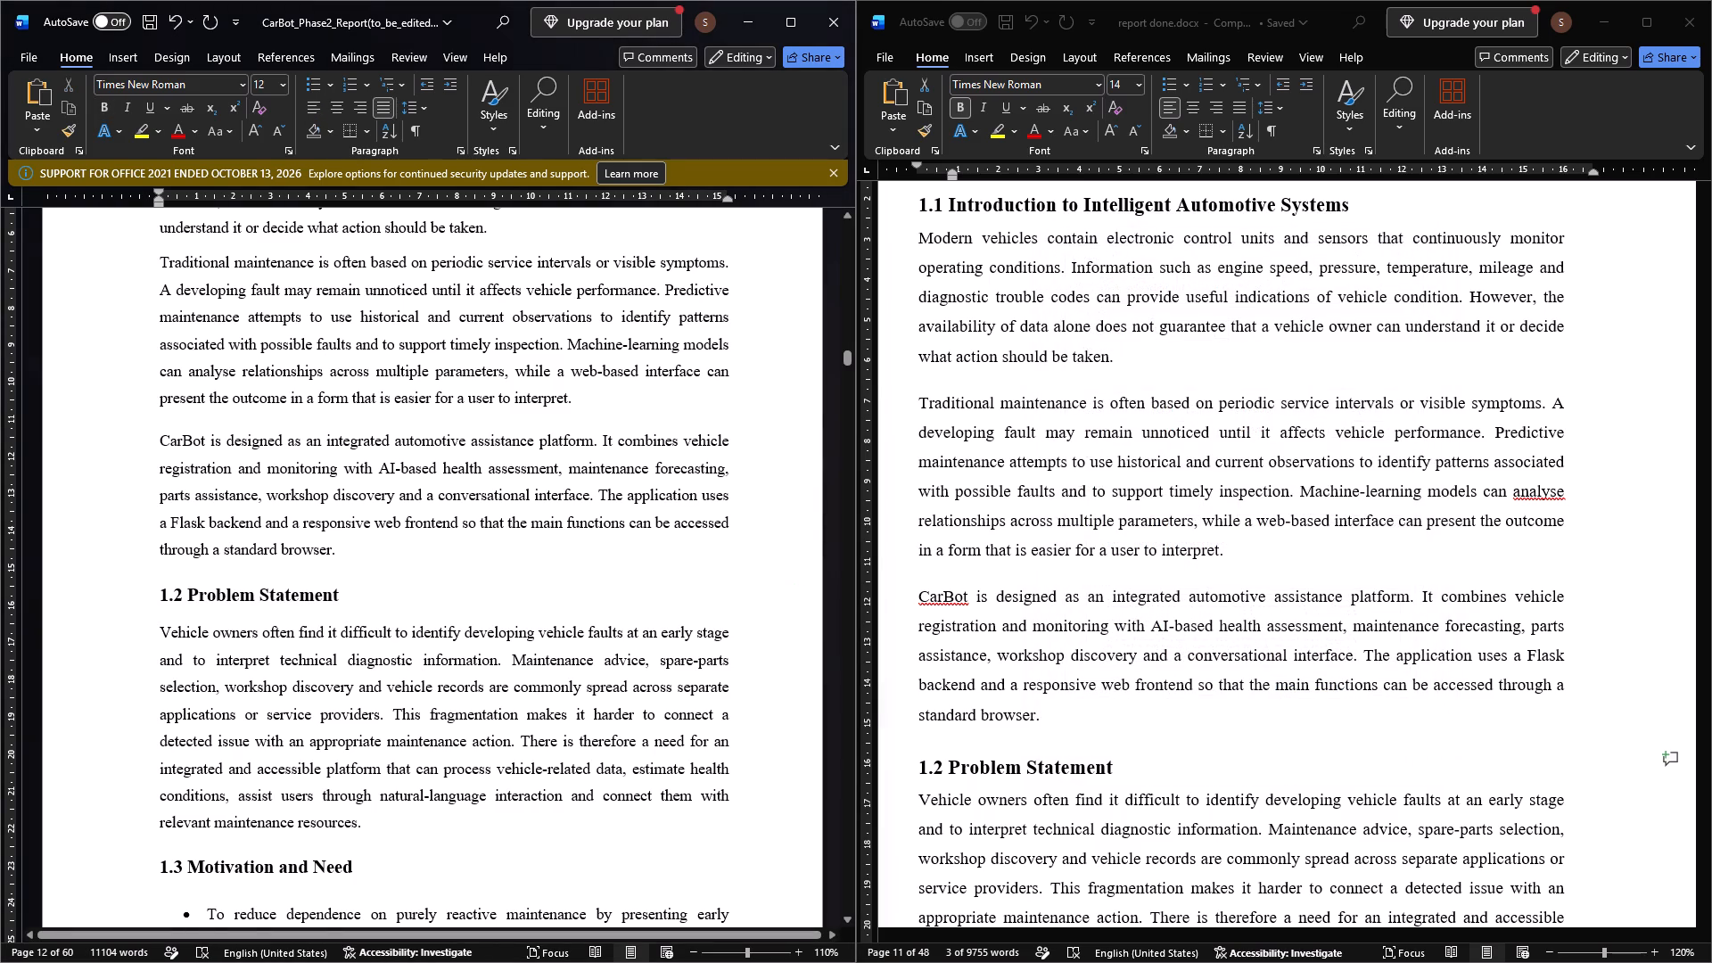
# Set the CarBot report's 1.2 Problem Statement heading spacing to 15 pt before and 2 pt after.
pyautogui.scroll(1, 358, 623)
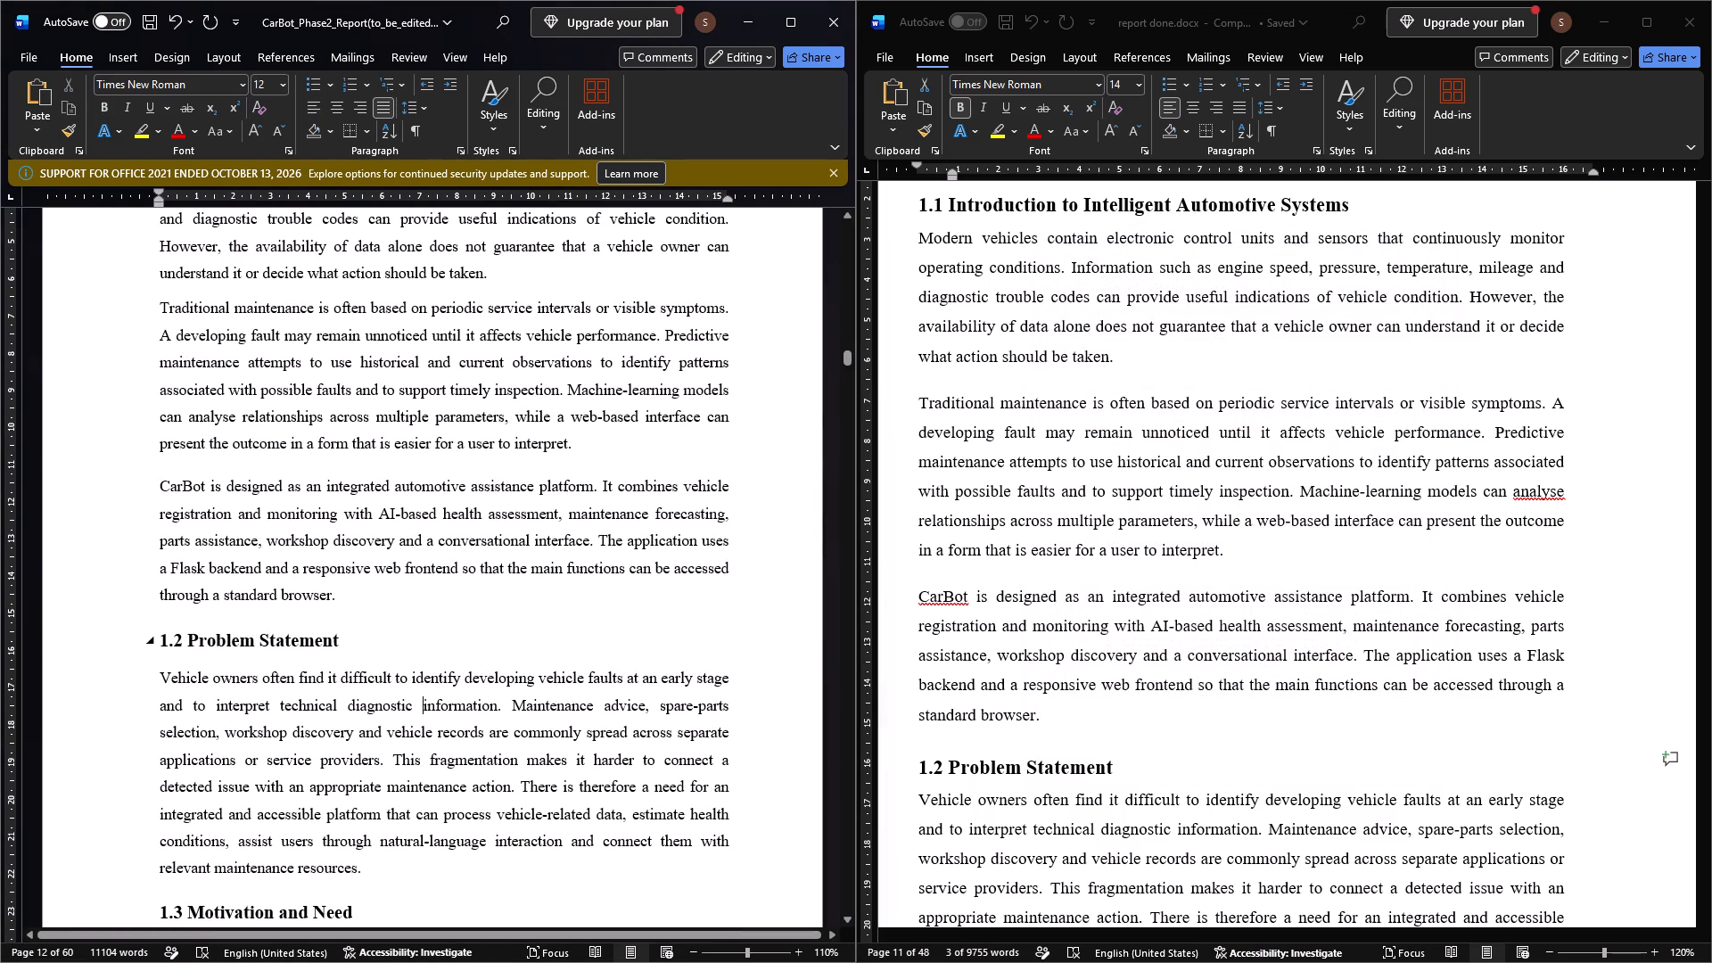
pyautogui.moveTo(341, 637); pyautogui.dragTo(168, 639)
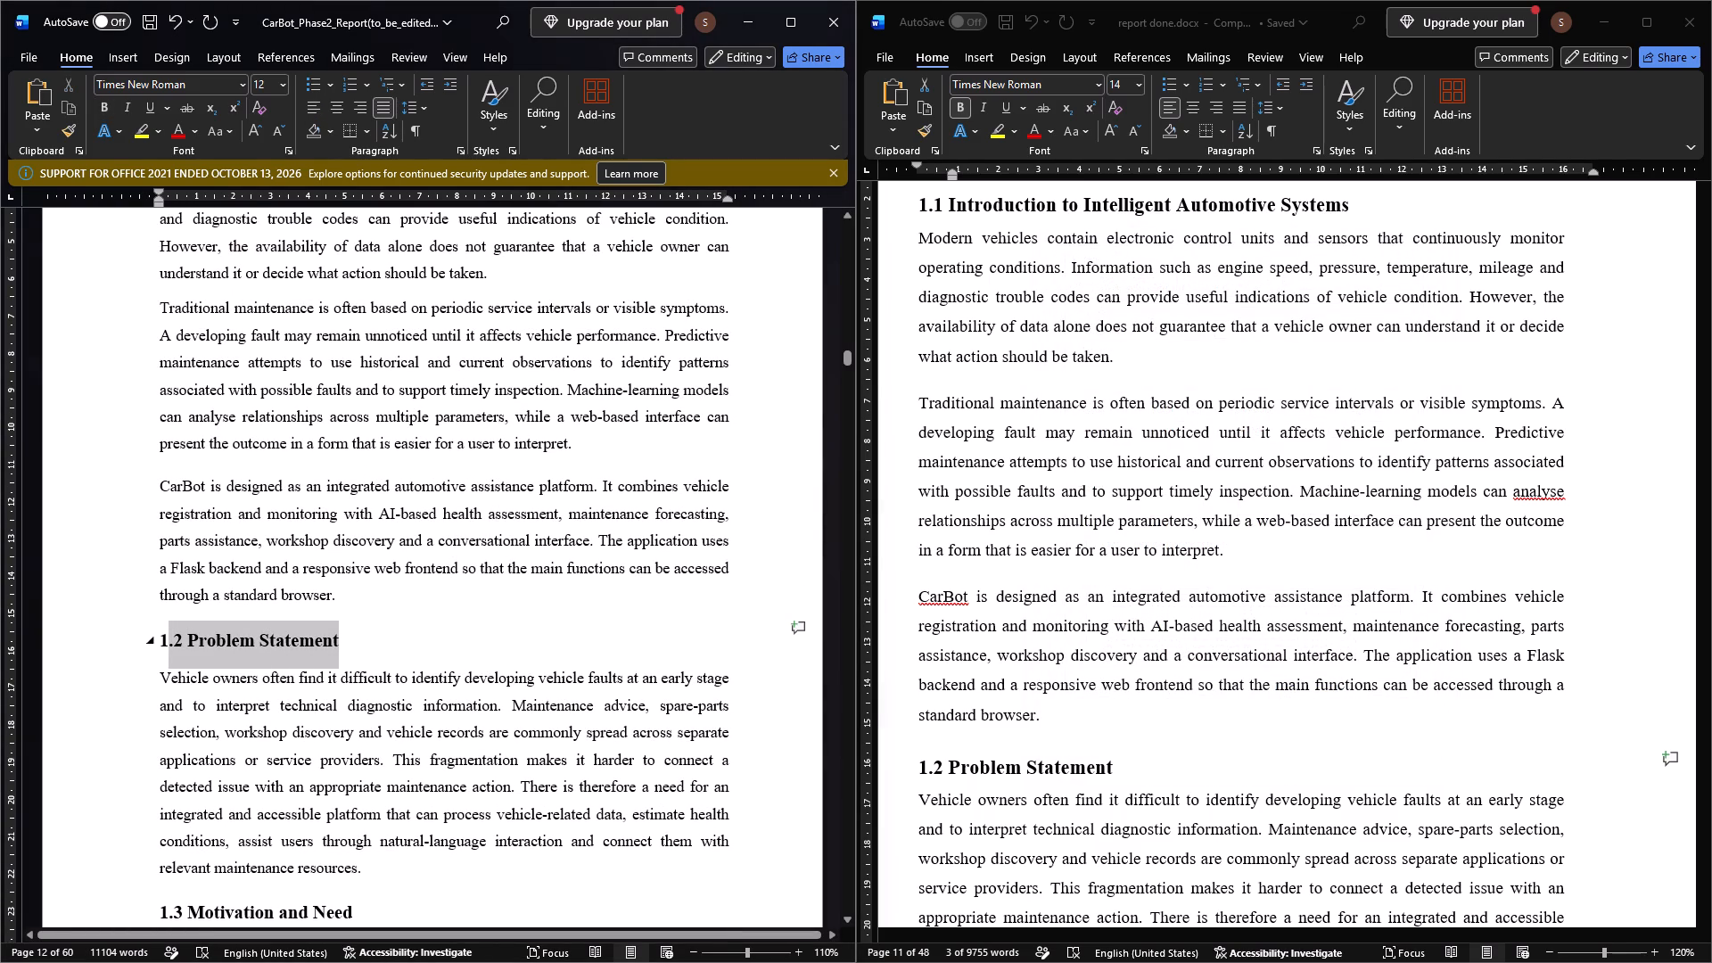
pyautogui.moveTo(168, 639); pyautogui.dragTo(159, 639)
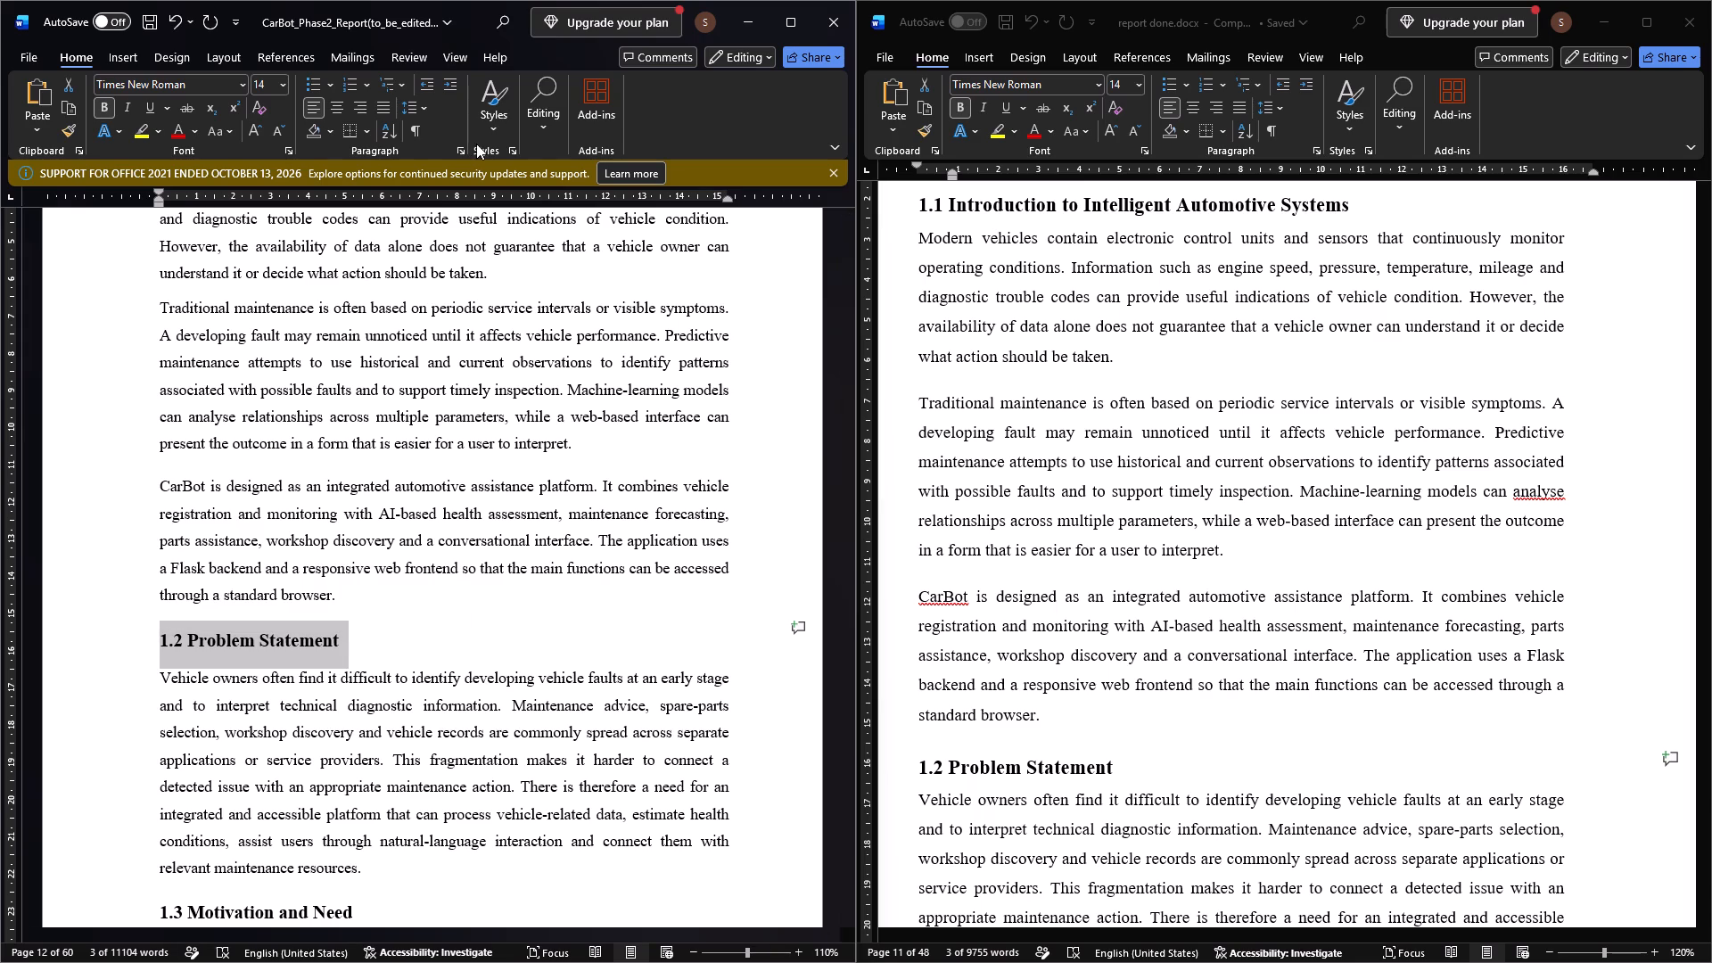
pyautogui.click(463, 152)
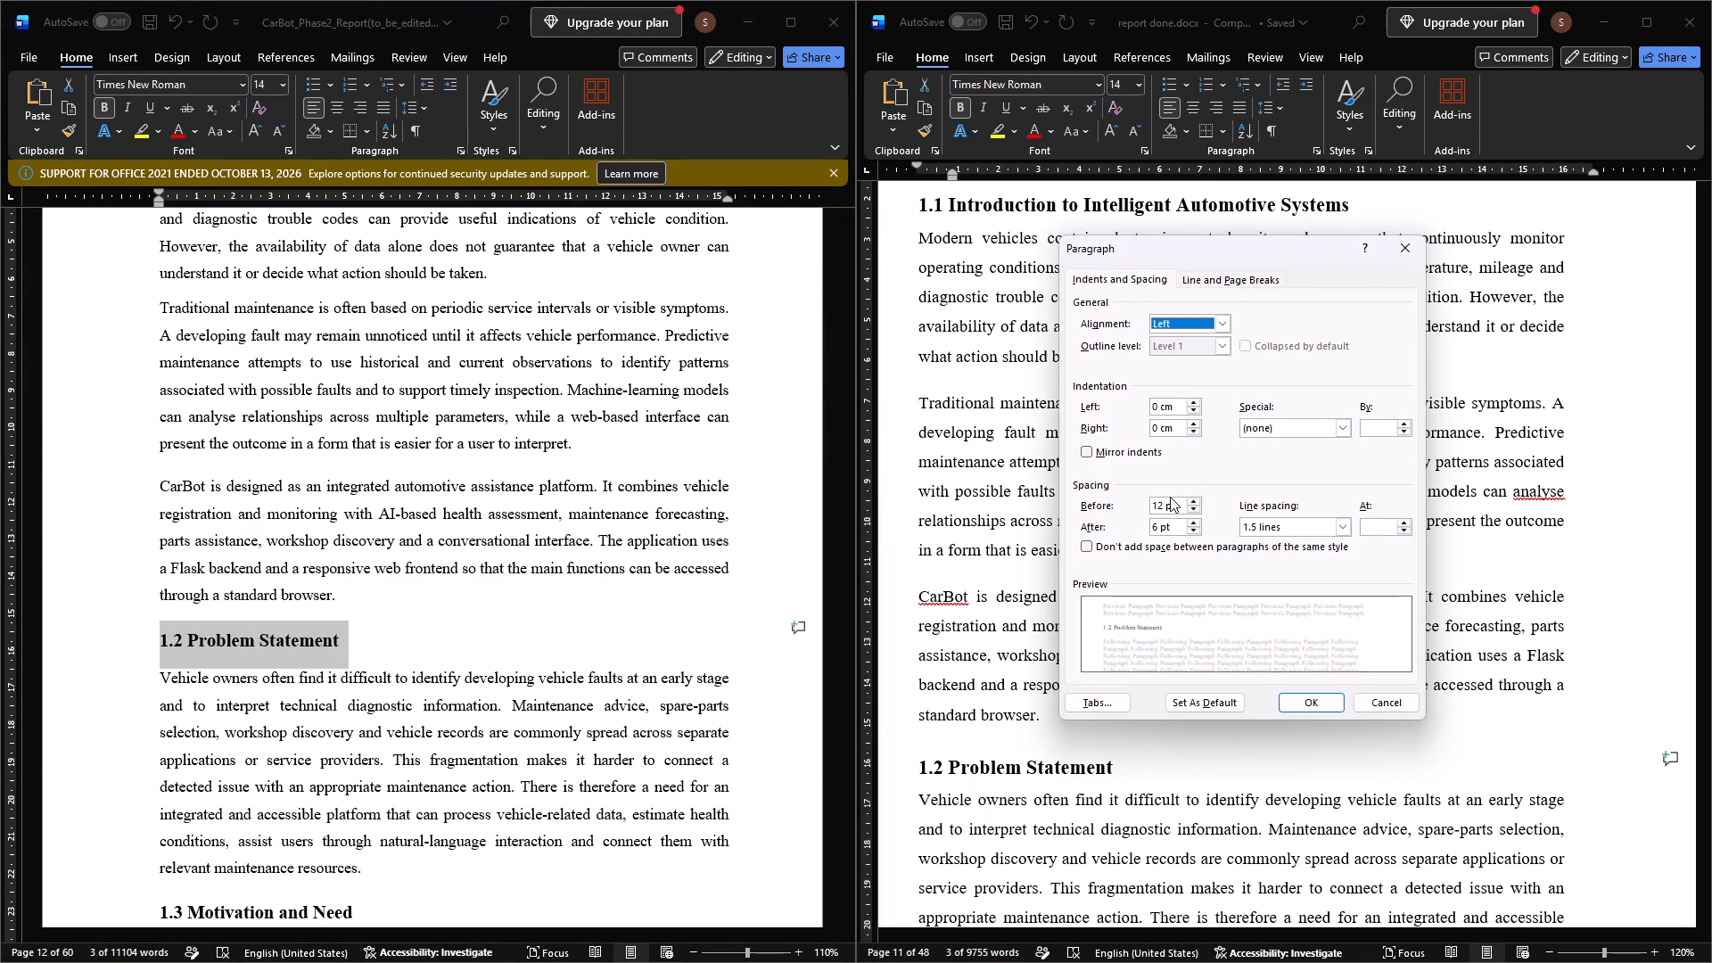
pyautogui.click(1163, 500)
pyautogui.press('BackSpace')
pyautogui.press('5')
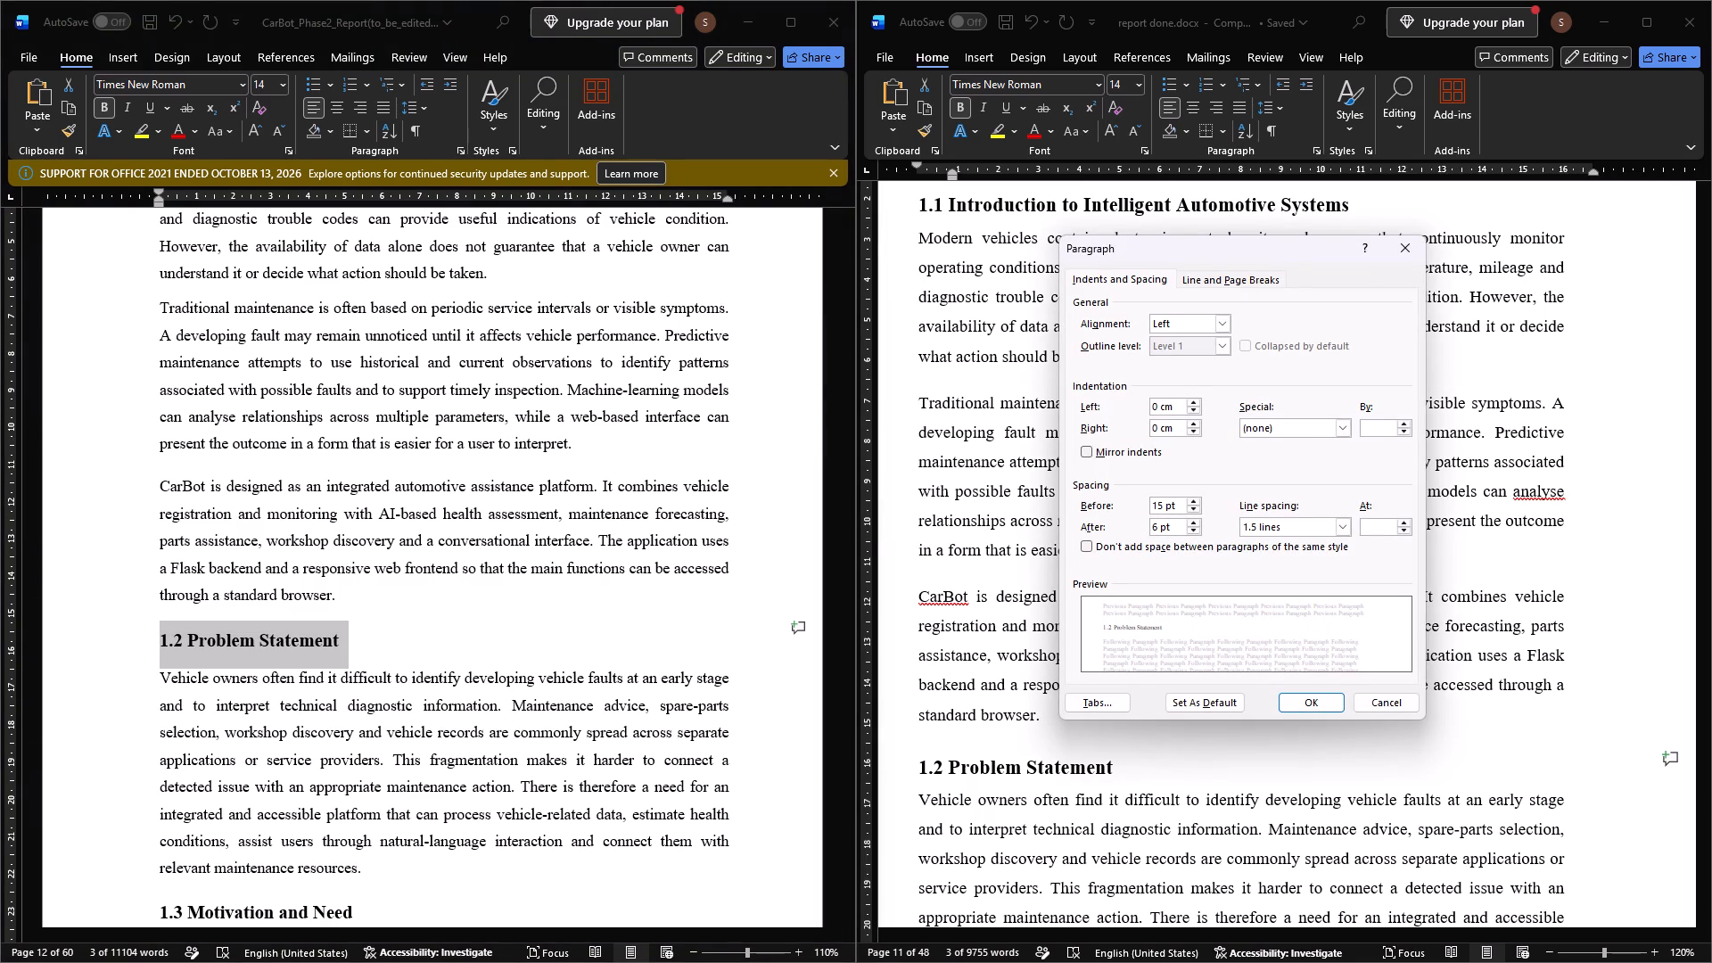
pyautogui.click(1157, 526)
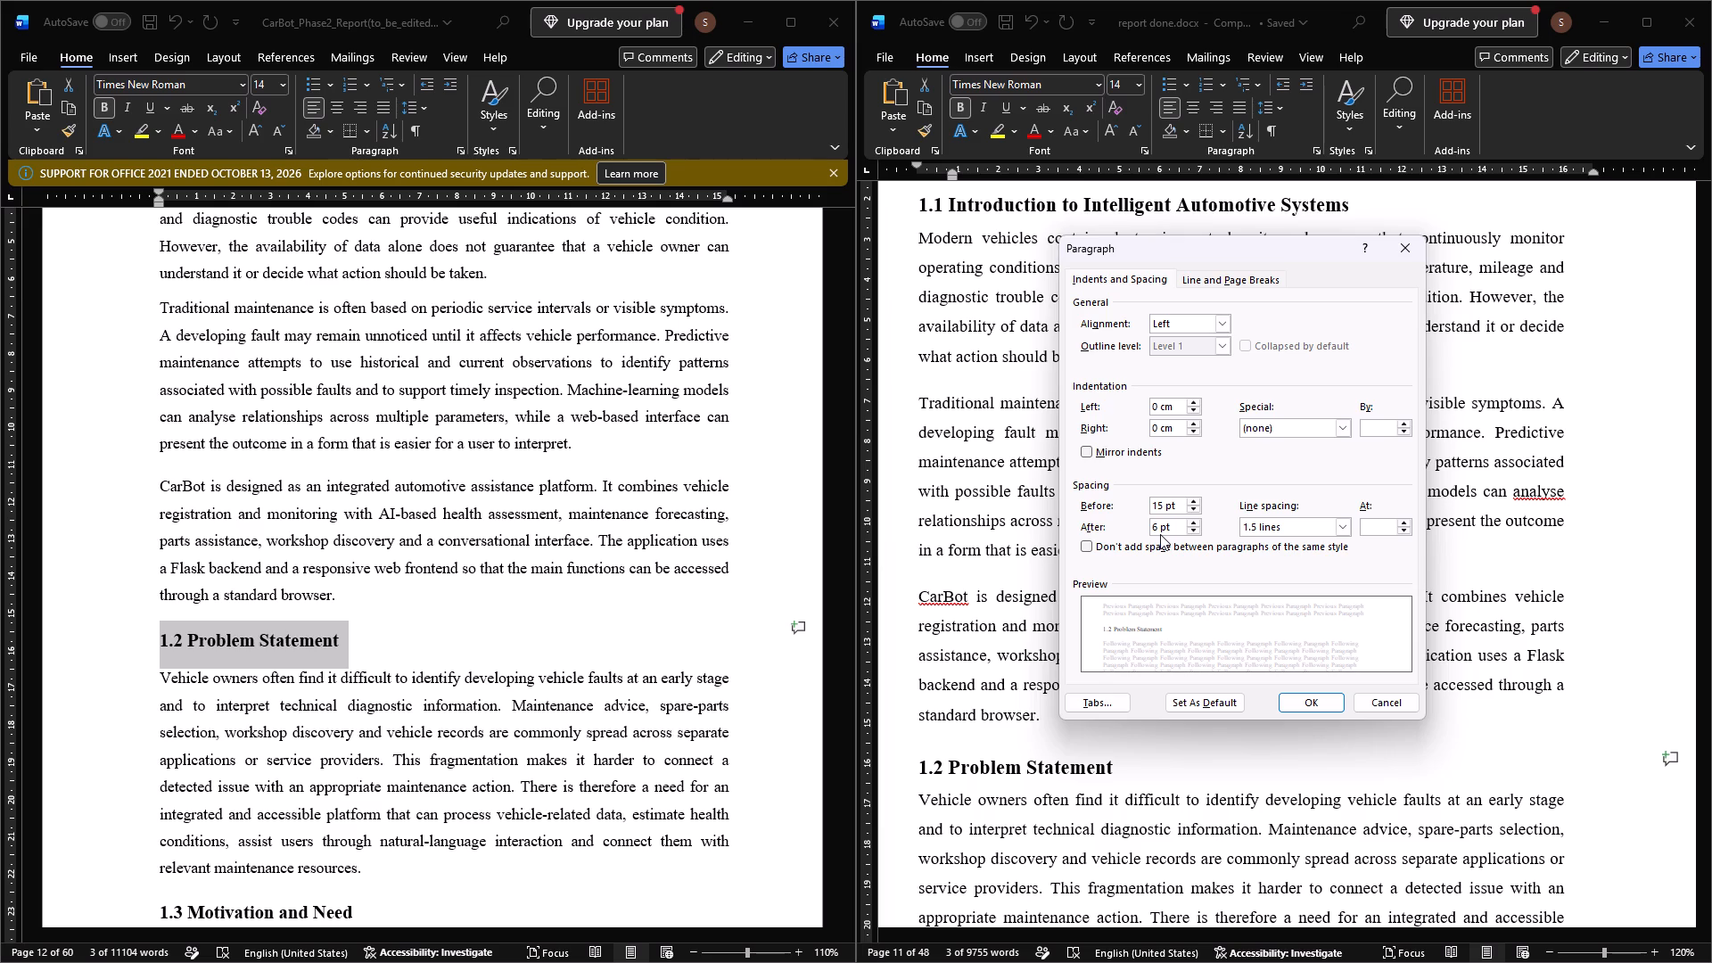
pyautogui.press('BackSpace')
pyautogui.press('2')
pyautogui.click(1299, 695)
pyautogui.click(325, 688)
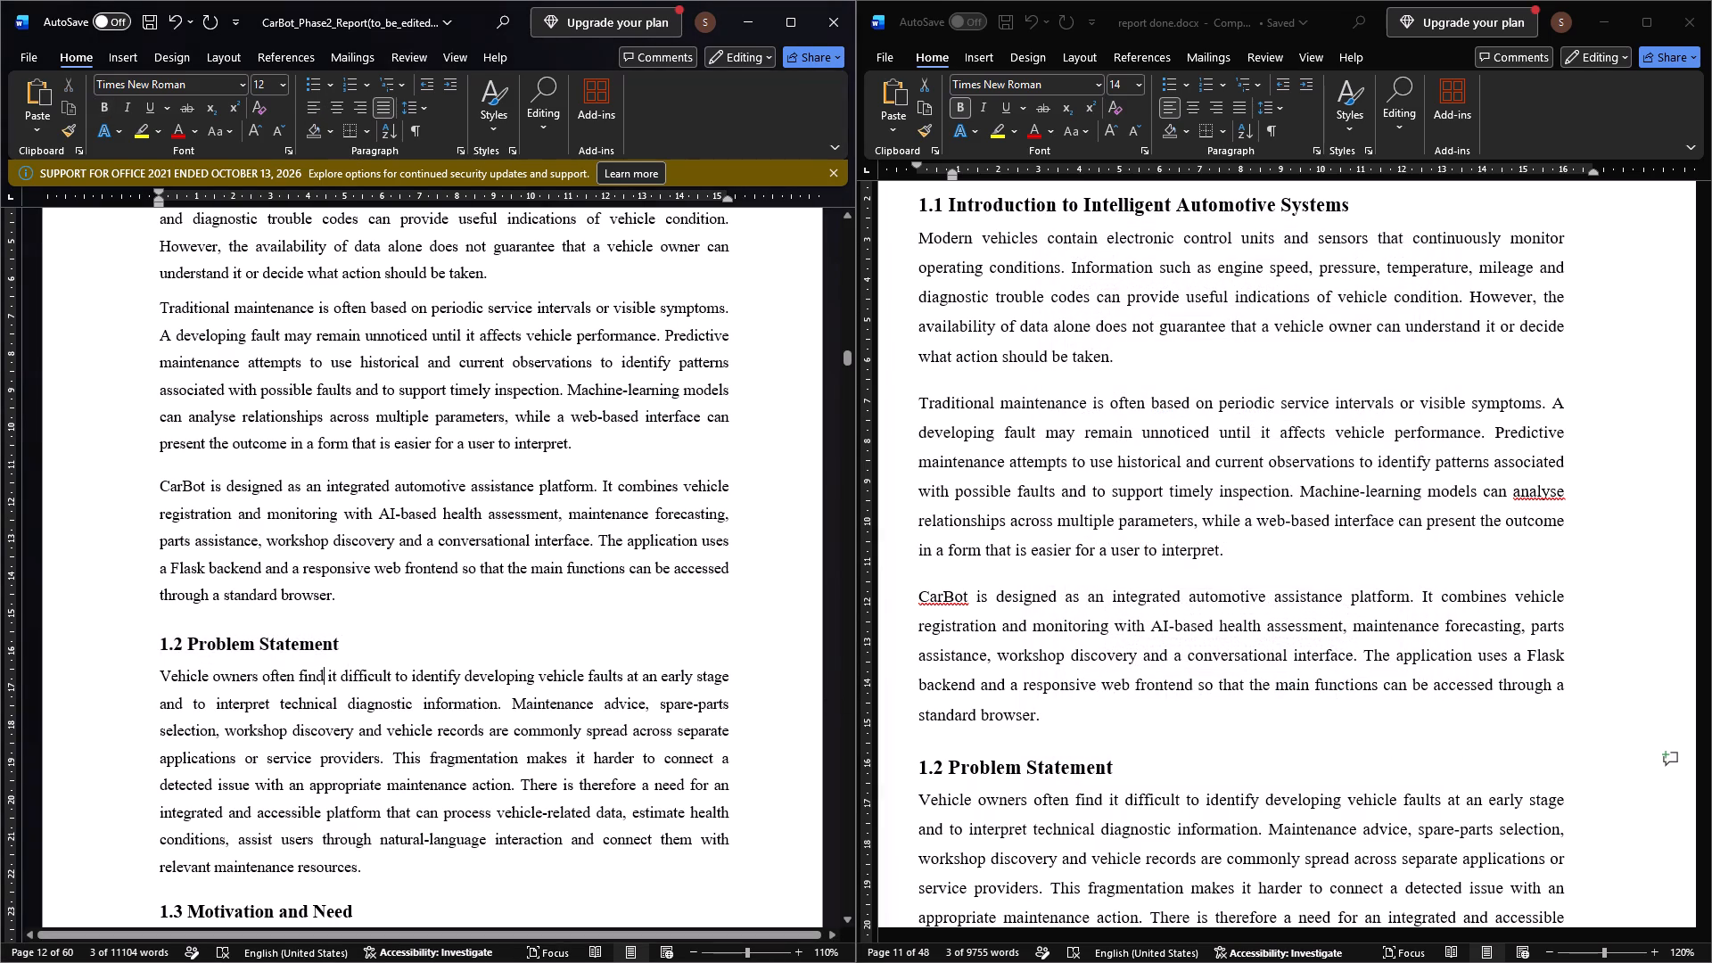
# Examine the Chapter 1 layout in the CarBot report from the chapter title through section 1.3 at 100% zoom.
pyautogui.scroll(-4, 326, 683)
pyautogui.scroll(6, 326, 679)
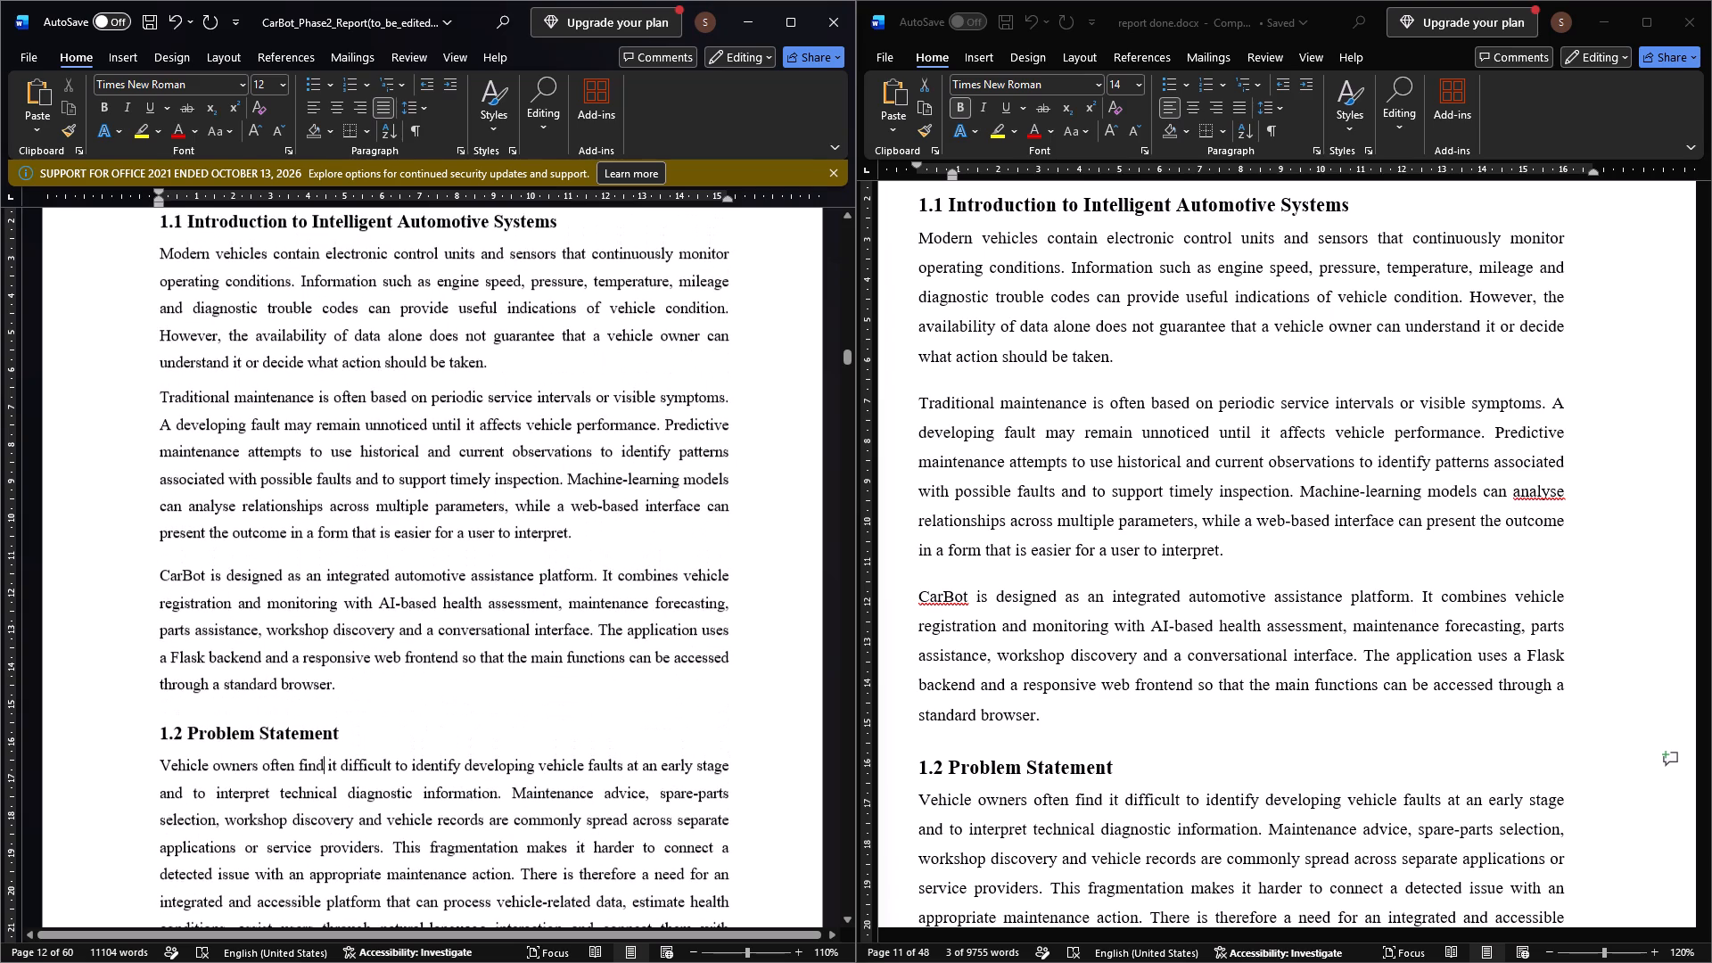
pyautogui.keyDown('ctrl'); pyautogui.scroll(-1, 330, 672); pyautogui.keyUp('ctrl')
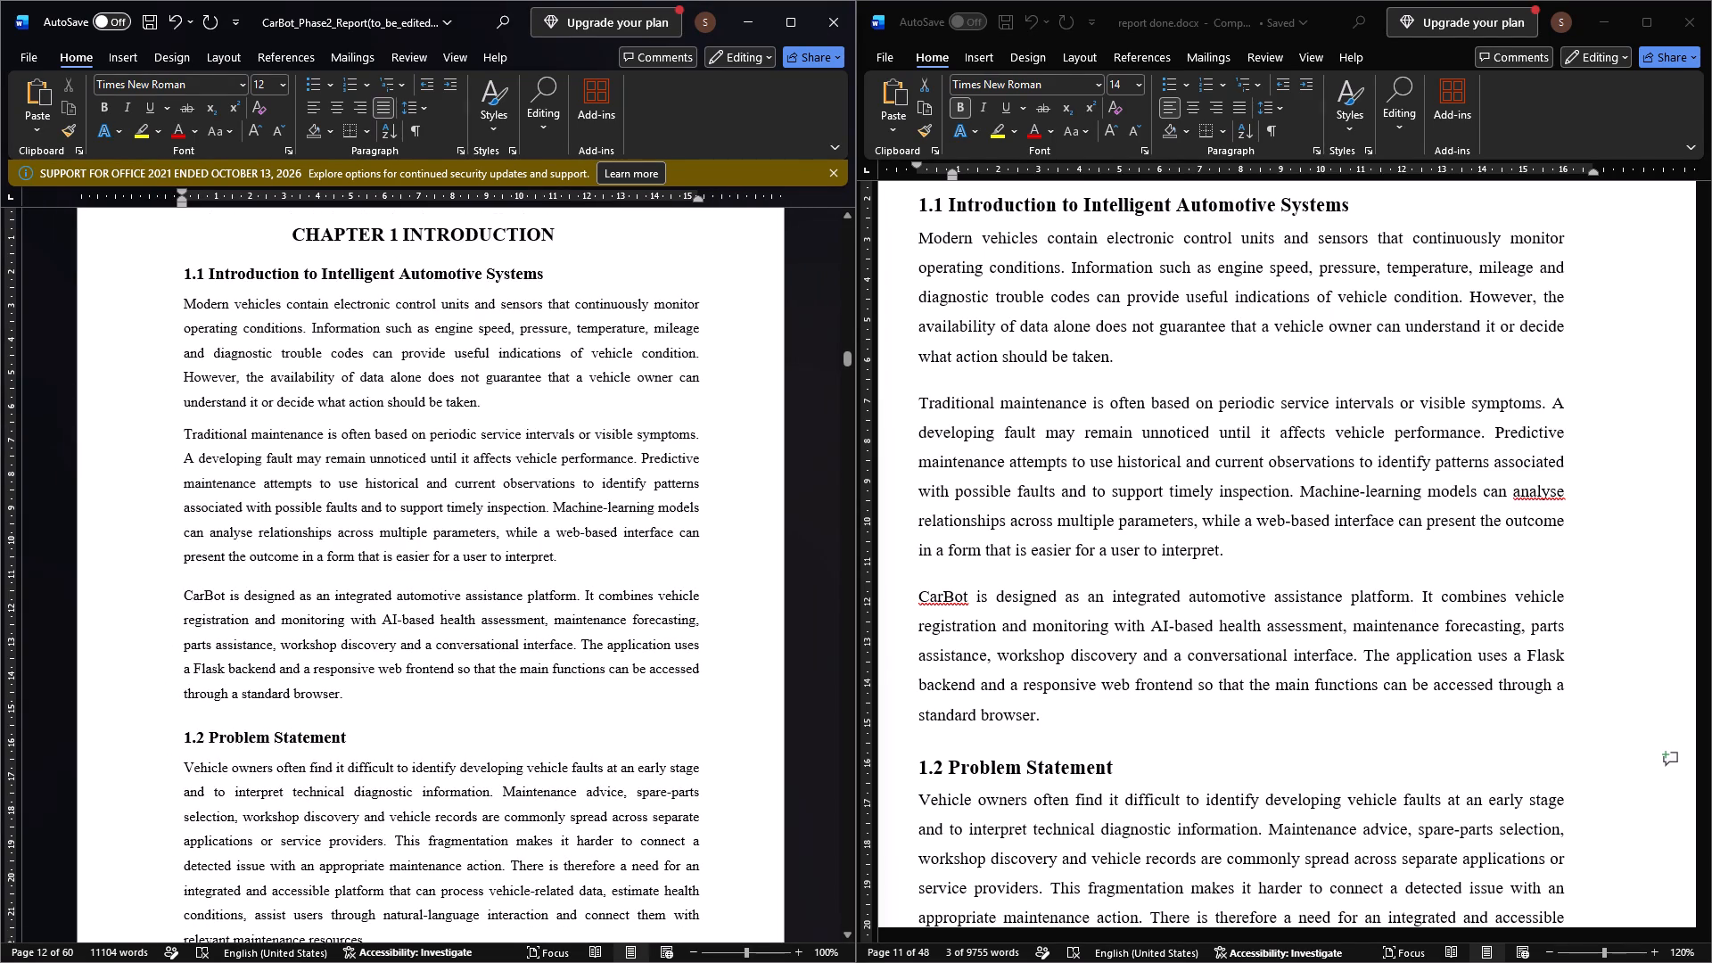
pyautogui.hscroll(-1, 366, 652)
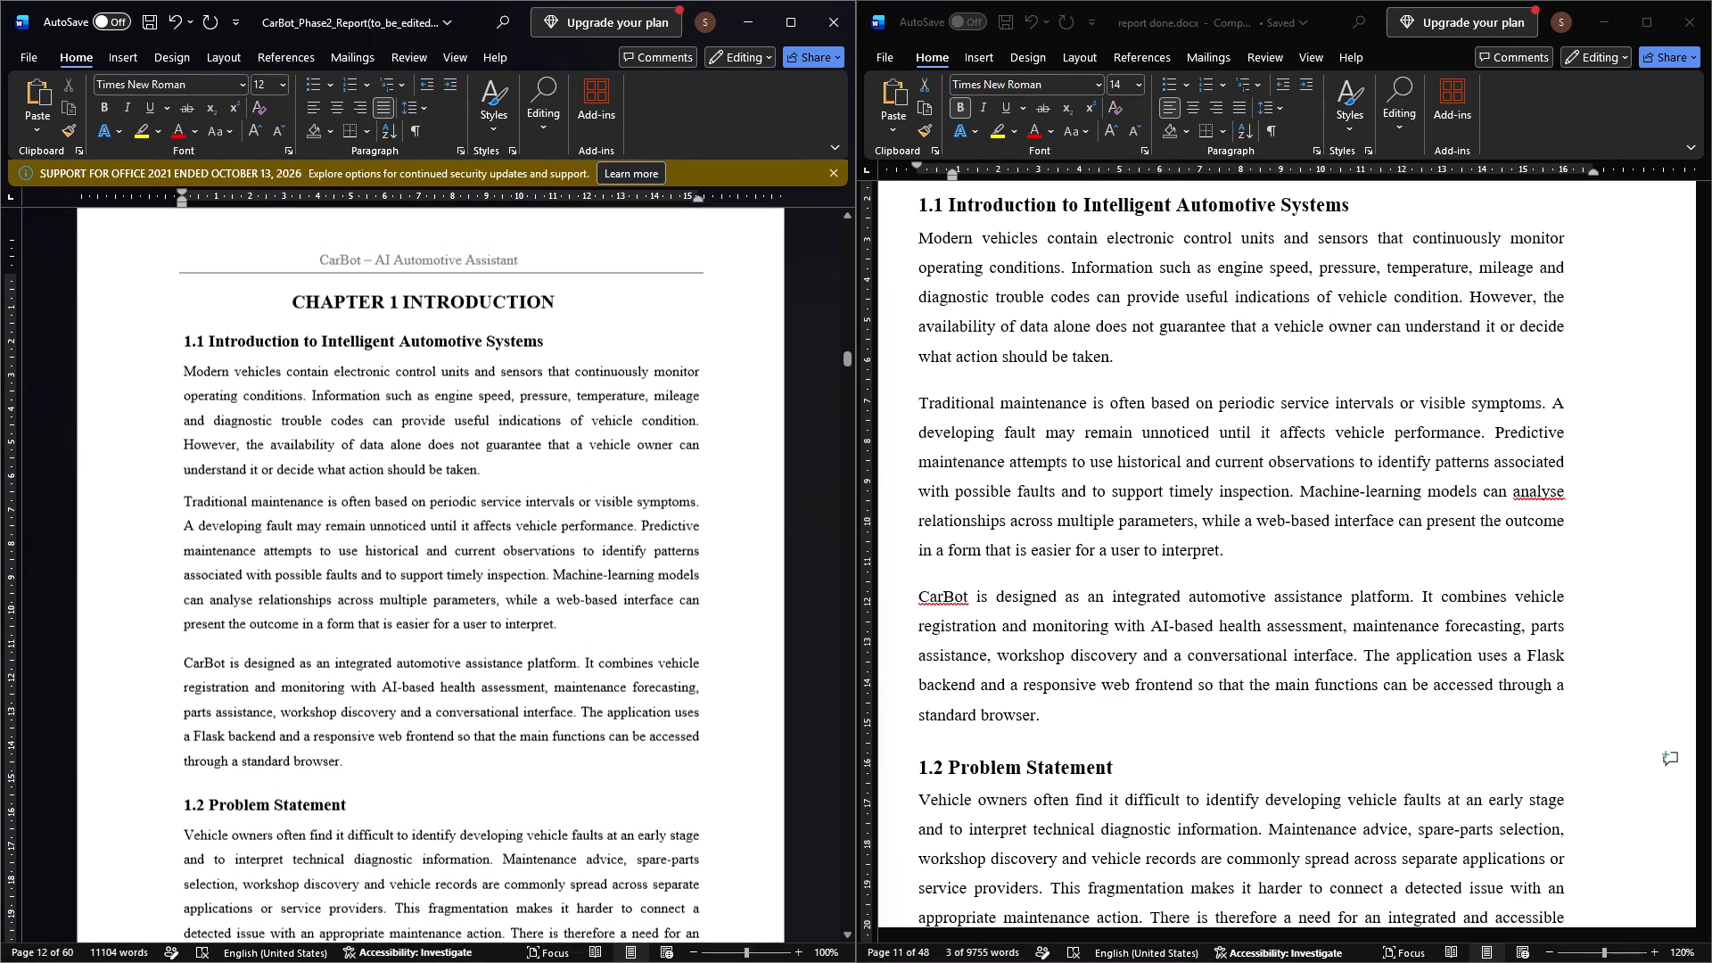
pyautogui.hscroll(-1, 420, 592)
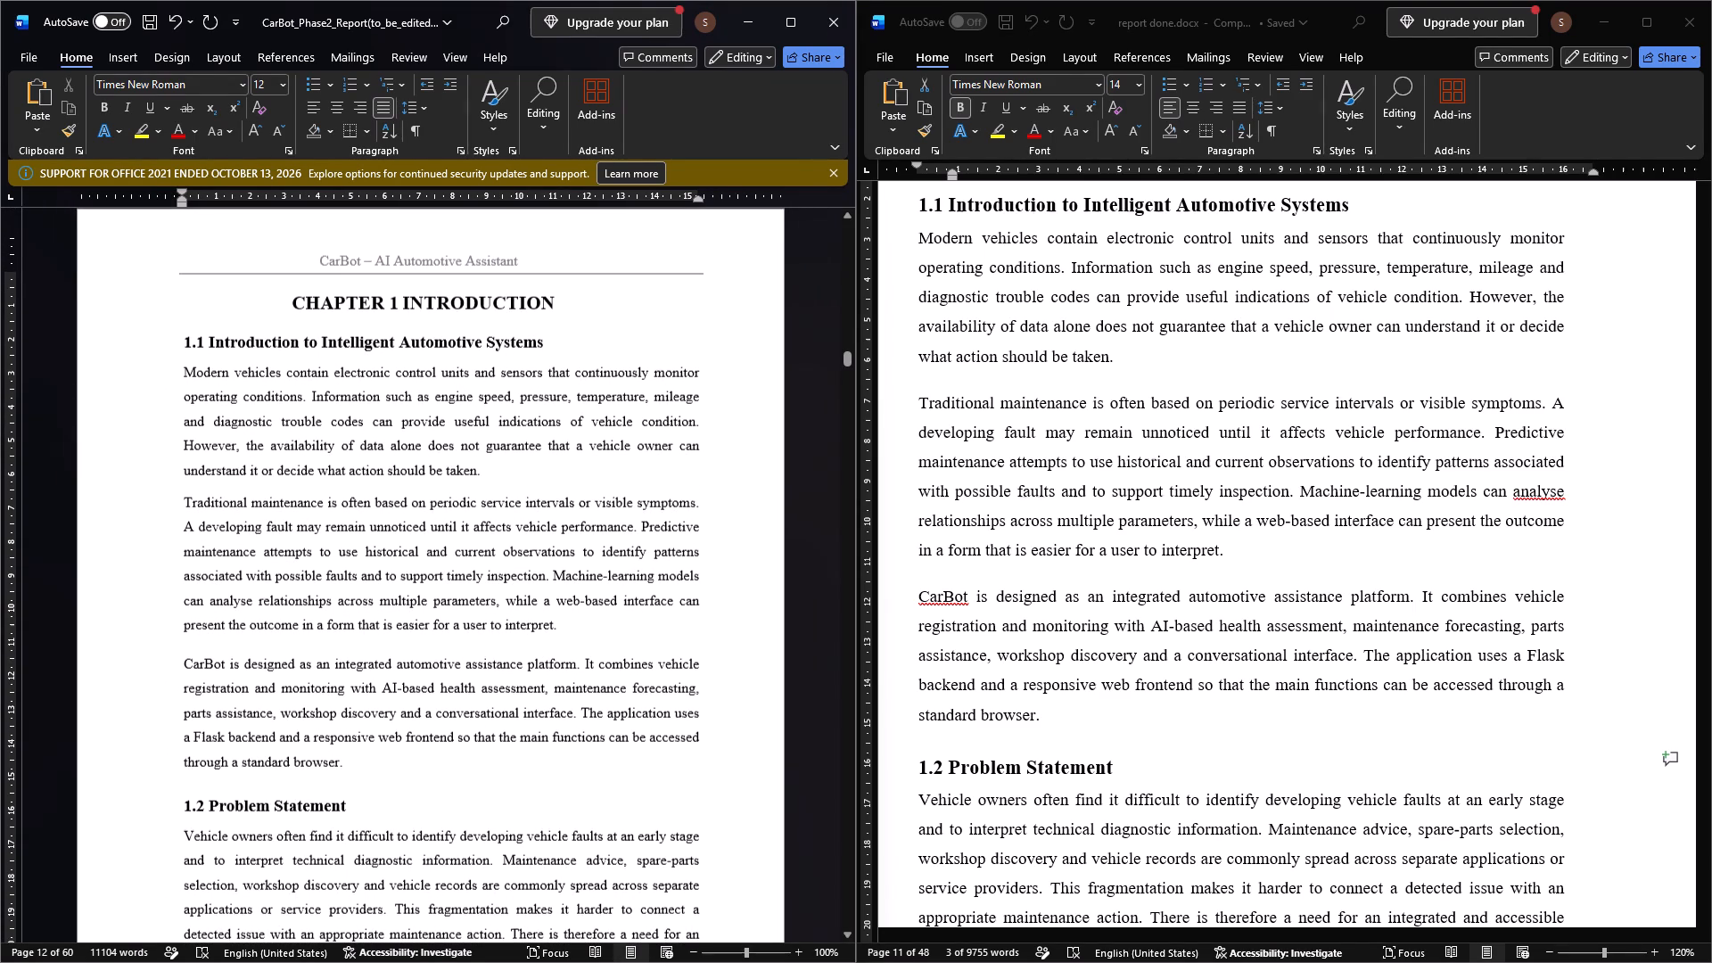
pyautogui.hscroll(-1, 420, 592)
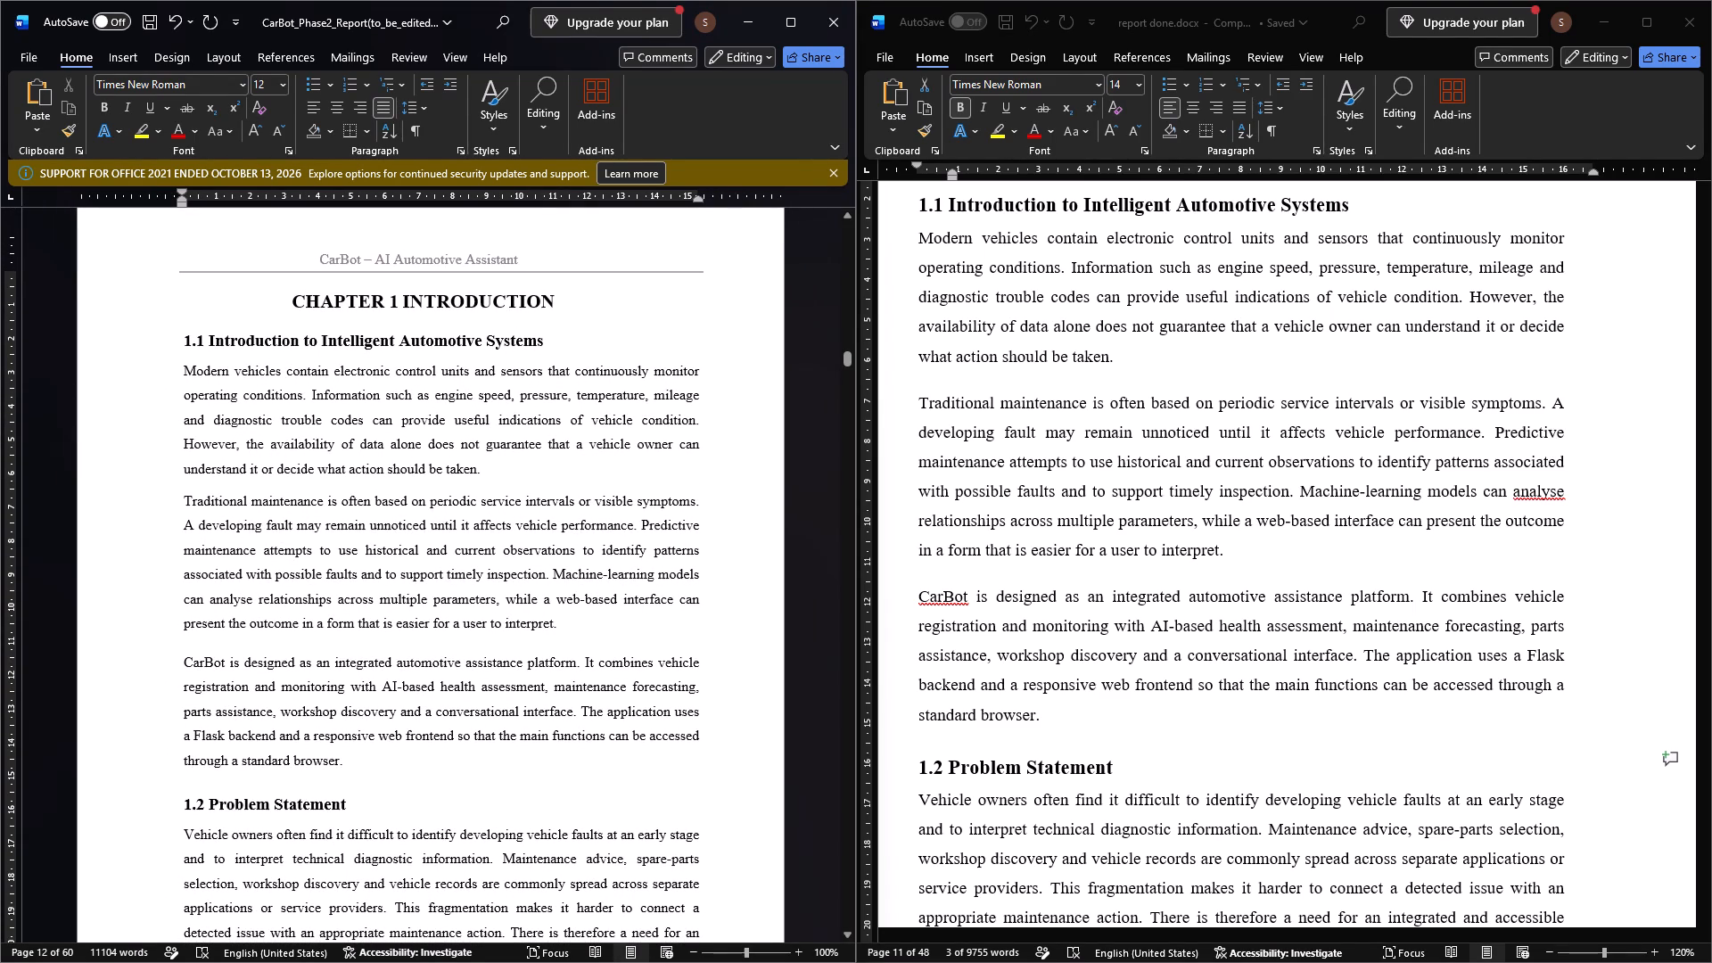
pyautogui.hscroll(-1, 420, 592)
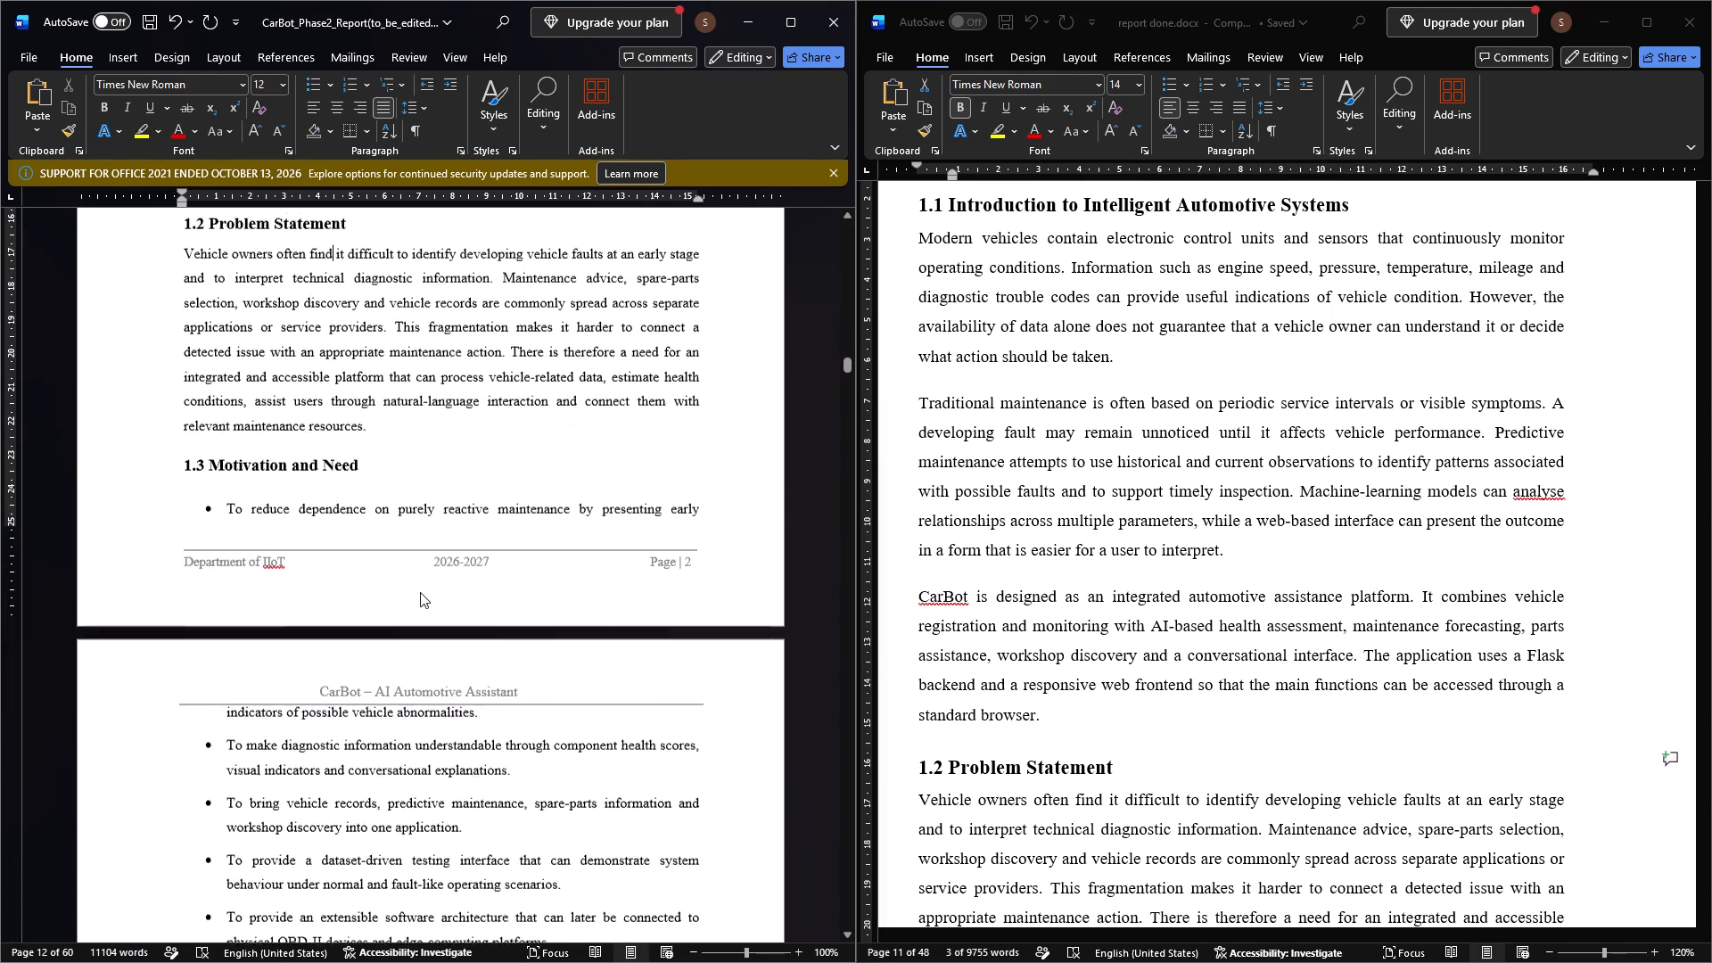
pyautogui.hscroll(-1, 420, 592)
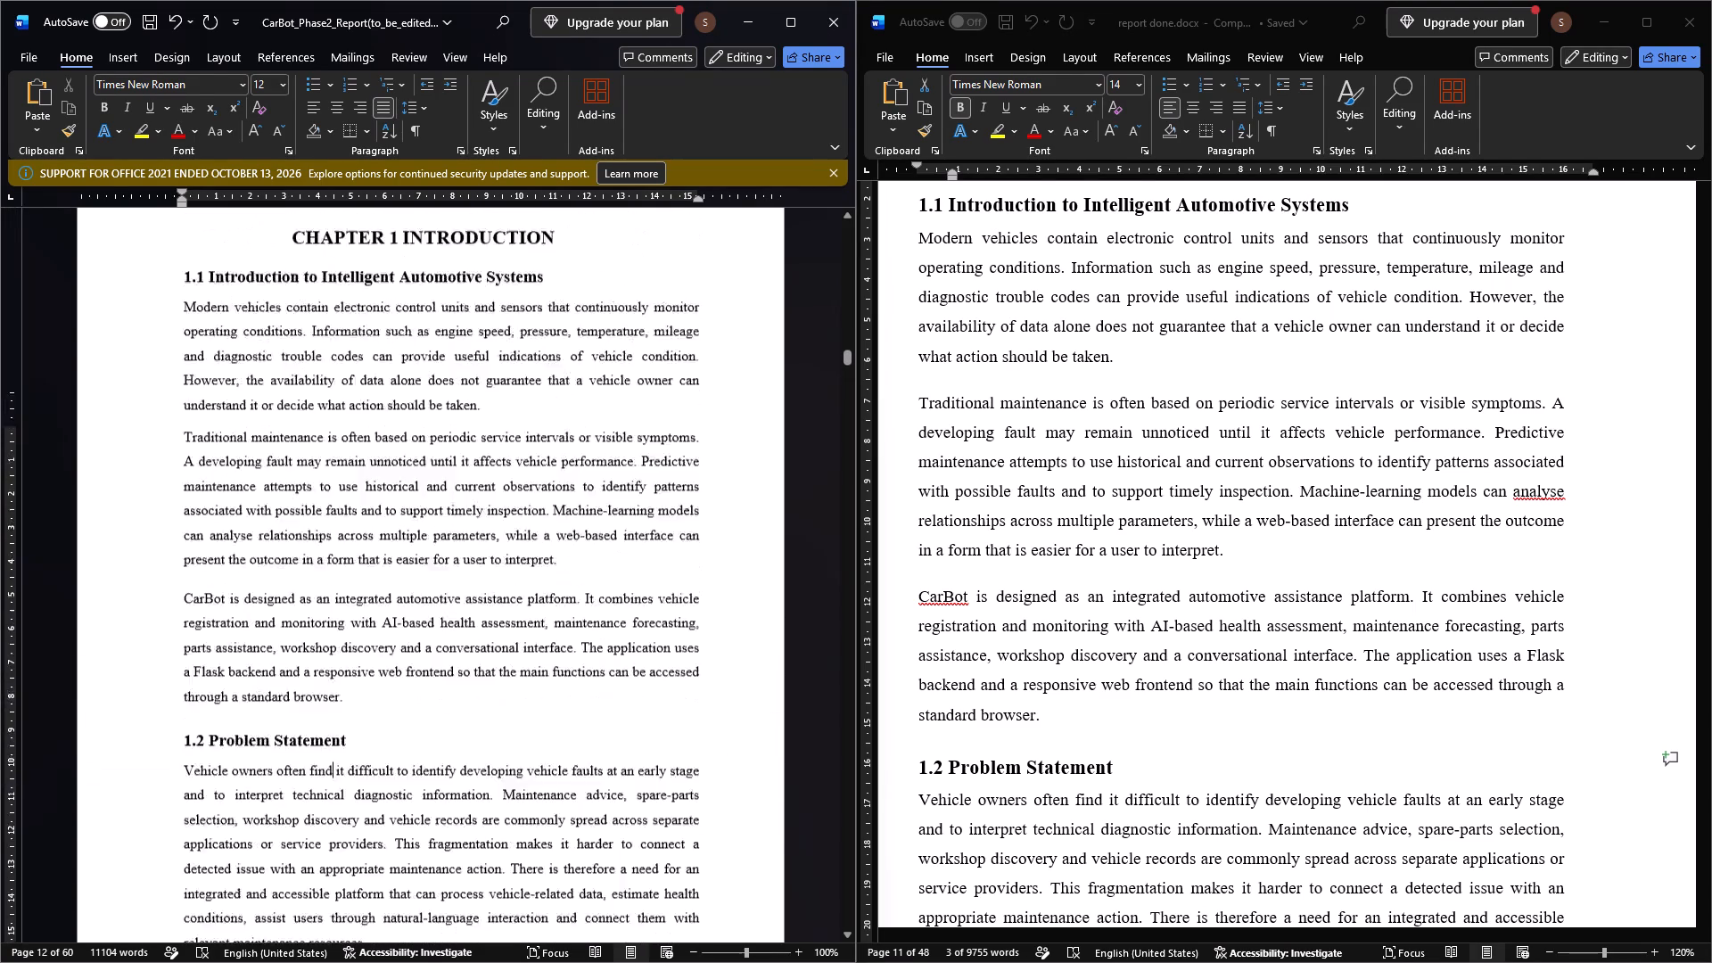
pyautogui.hscroll(-1, 420, 592)
pyautogui.scroll(-3, 420, 592)
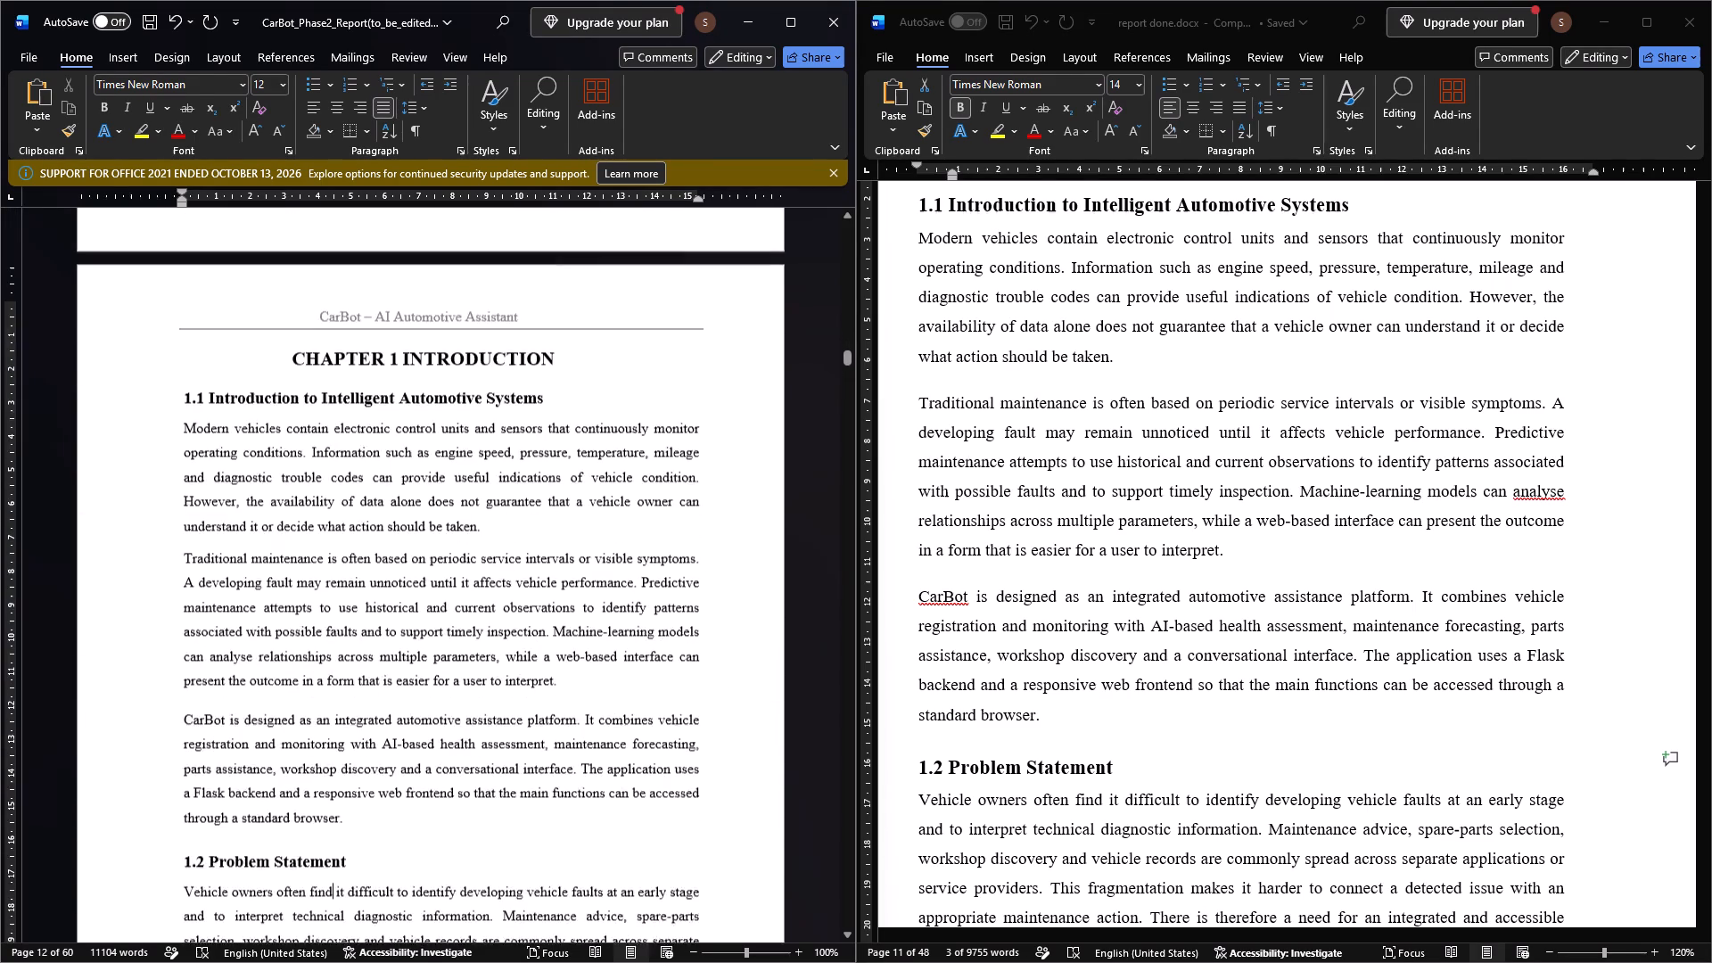
pyautogui.hscroll(-1, 411, 595)
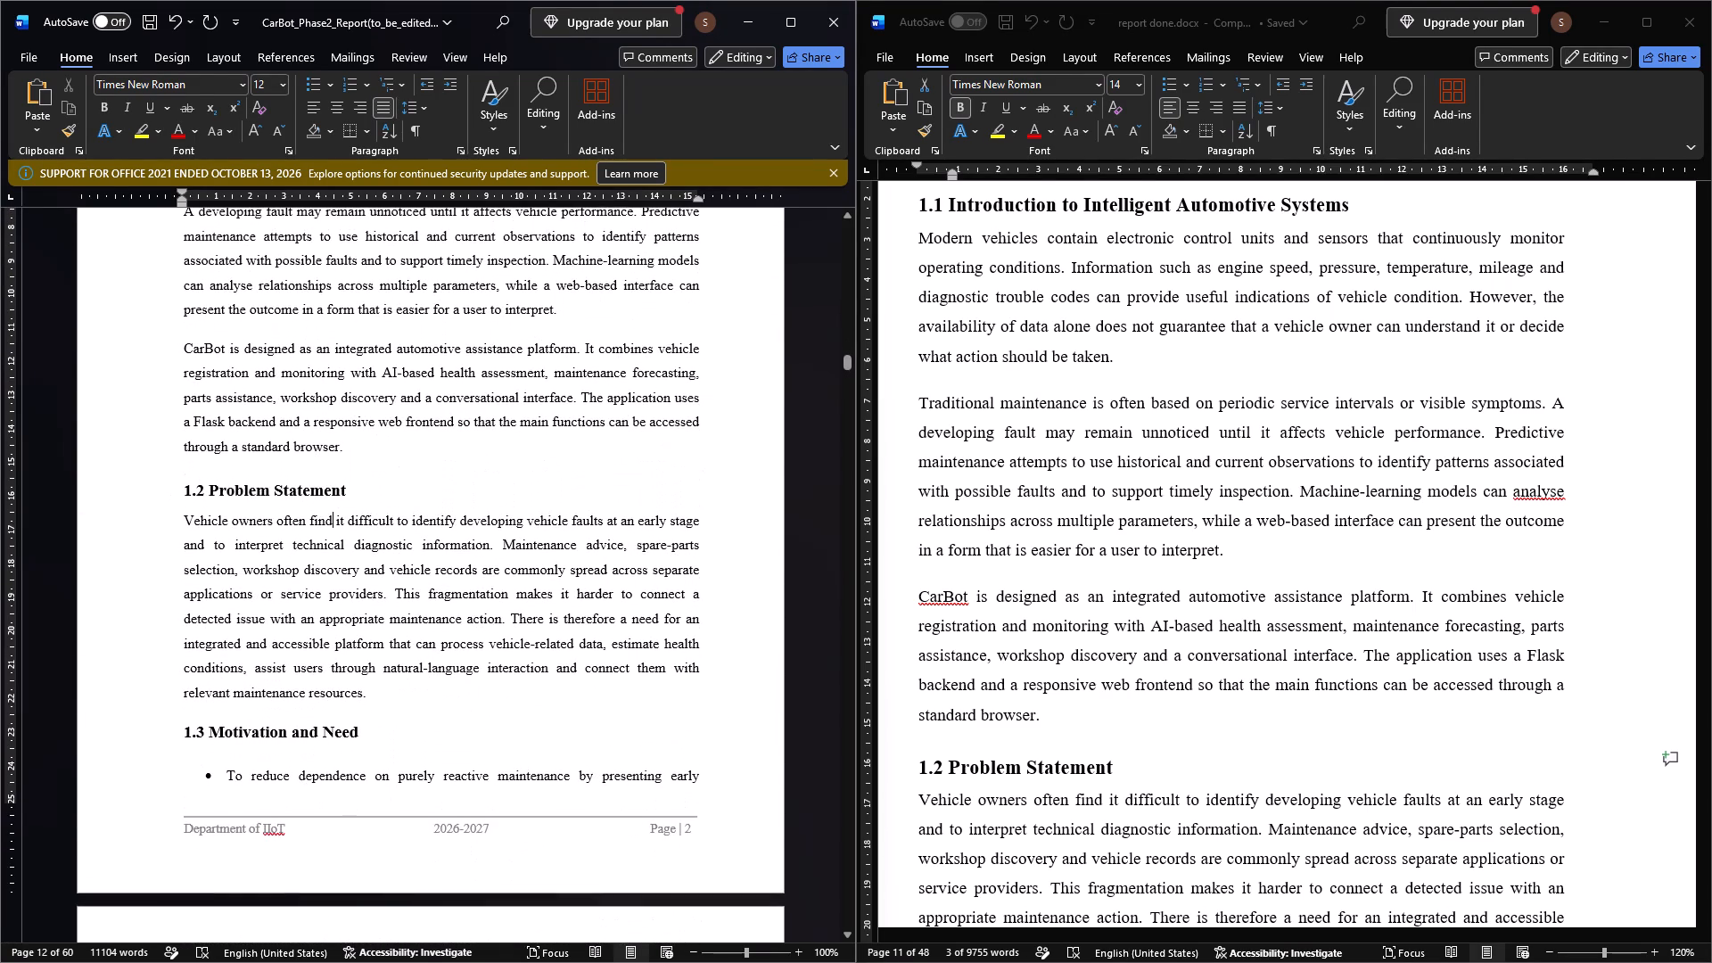
# Review the paragraph settings of the body text under 1.2 Problem Statement in the CarBot report, leaving them as they are.
pyautogui.moveTo(368, 692); pyautogui.dragTo(165, 542)
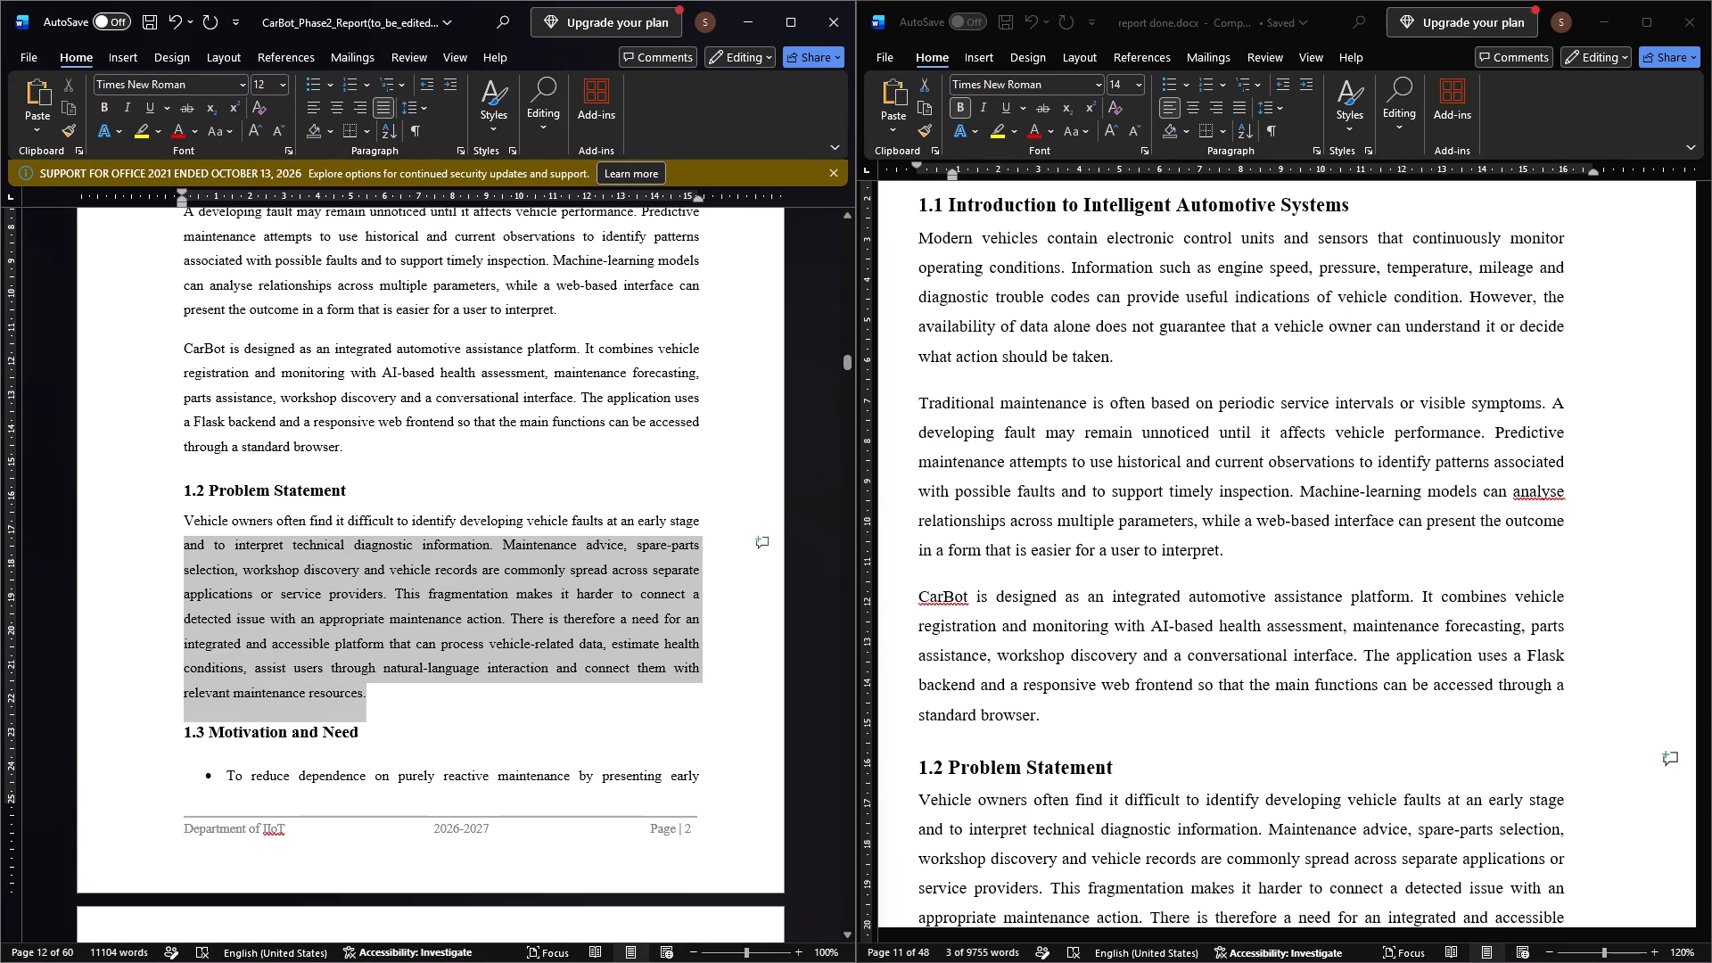
pyautogui.moveTo(165, 542); pyautogui.dragTo(165, 531)
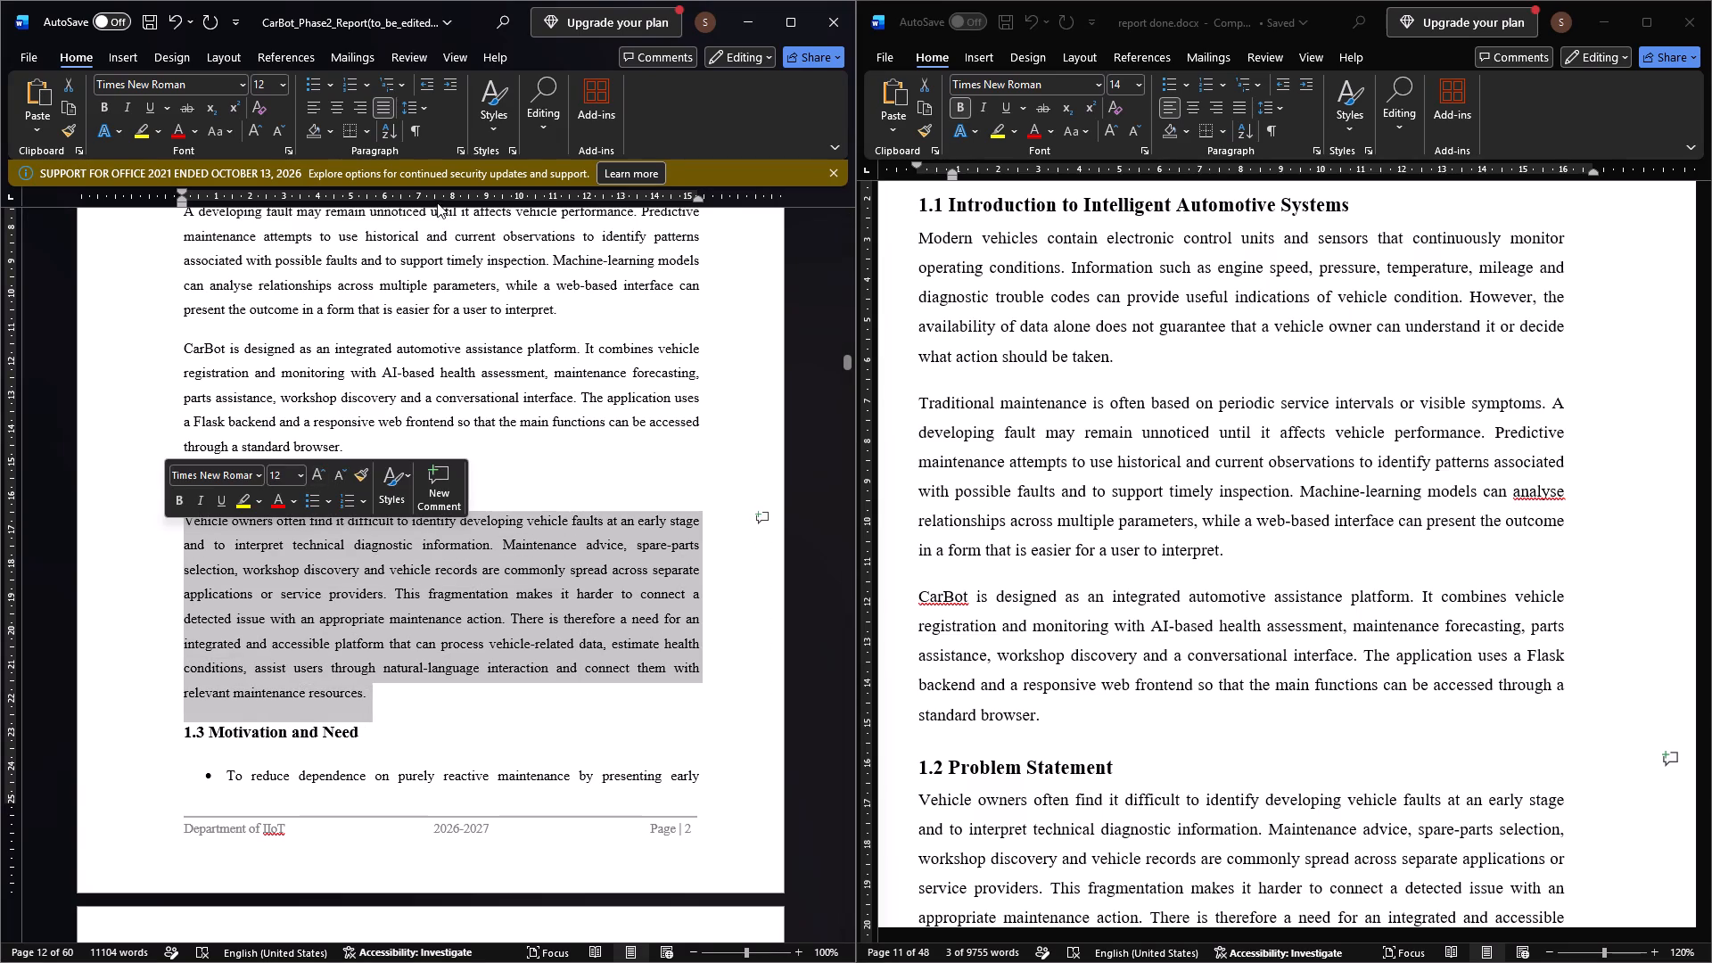
pyautogui.click(458, 151)
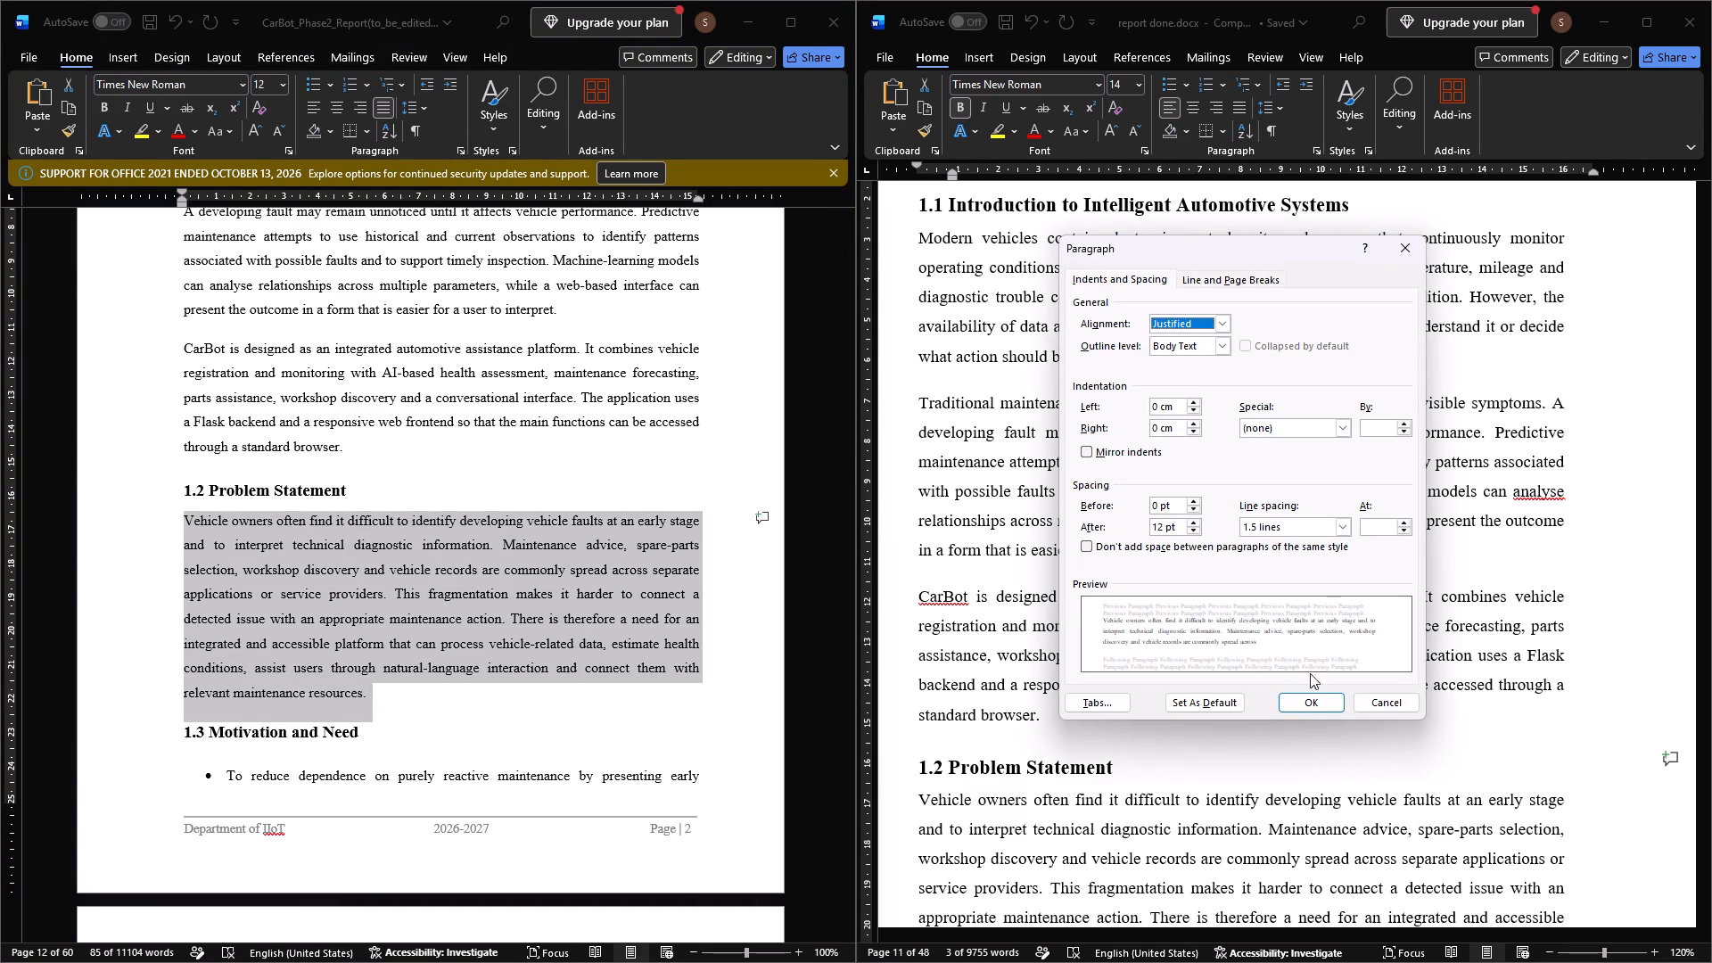
pyautogui.click(1303, 702)
# Justify the 1.3 Motivation and Need heading in the CarBot report.
pyautogui.moveTo(362, 726); pyautogui.dragTo(276, 724)
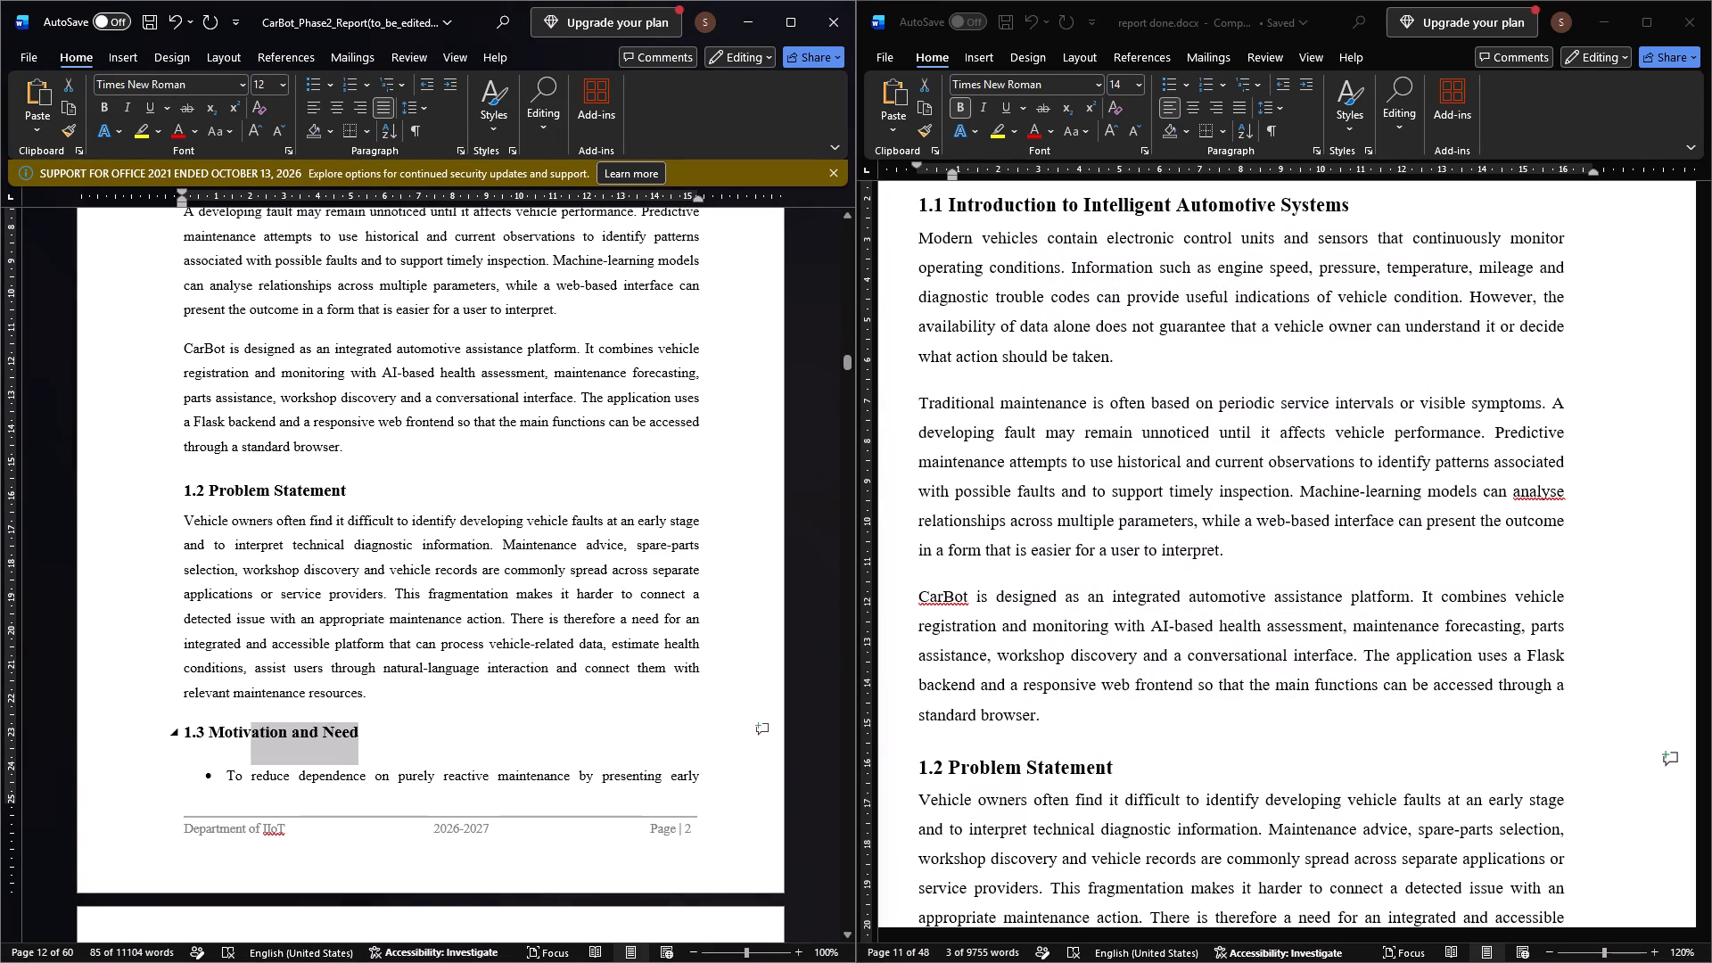
pyautogui.moveTo(276, 724); pyautogui.dragTo(180, 726)
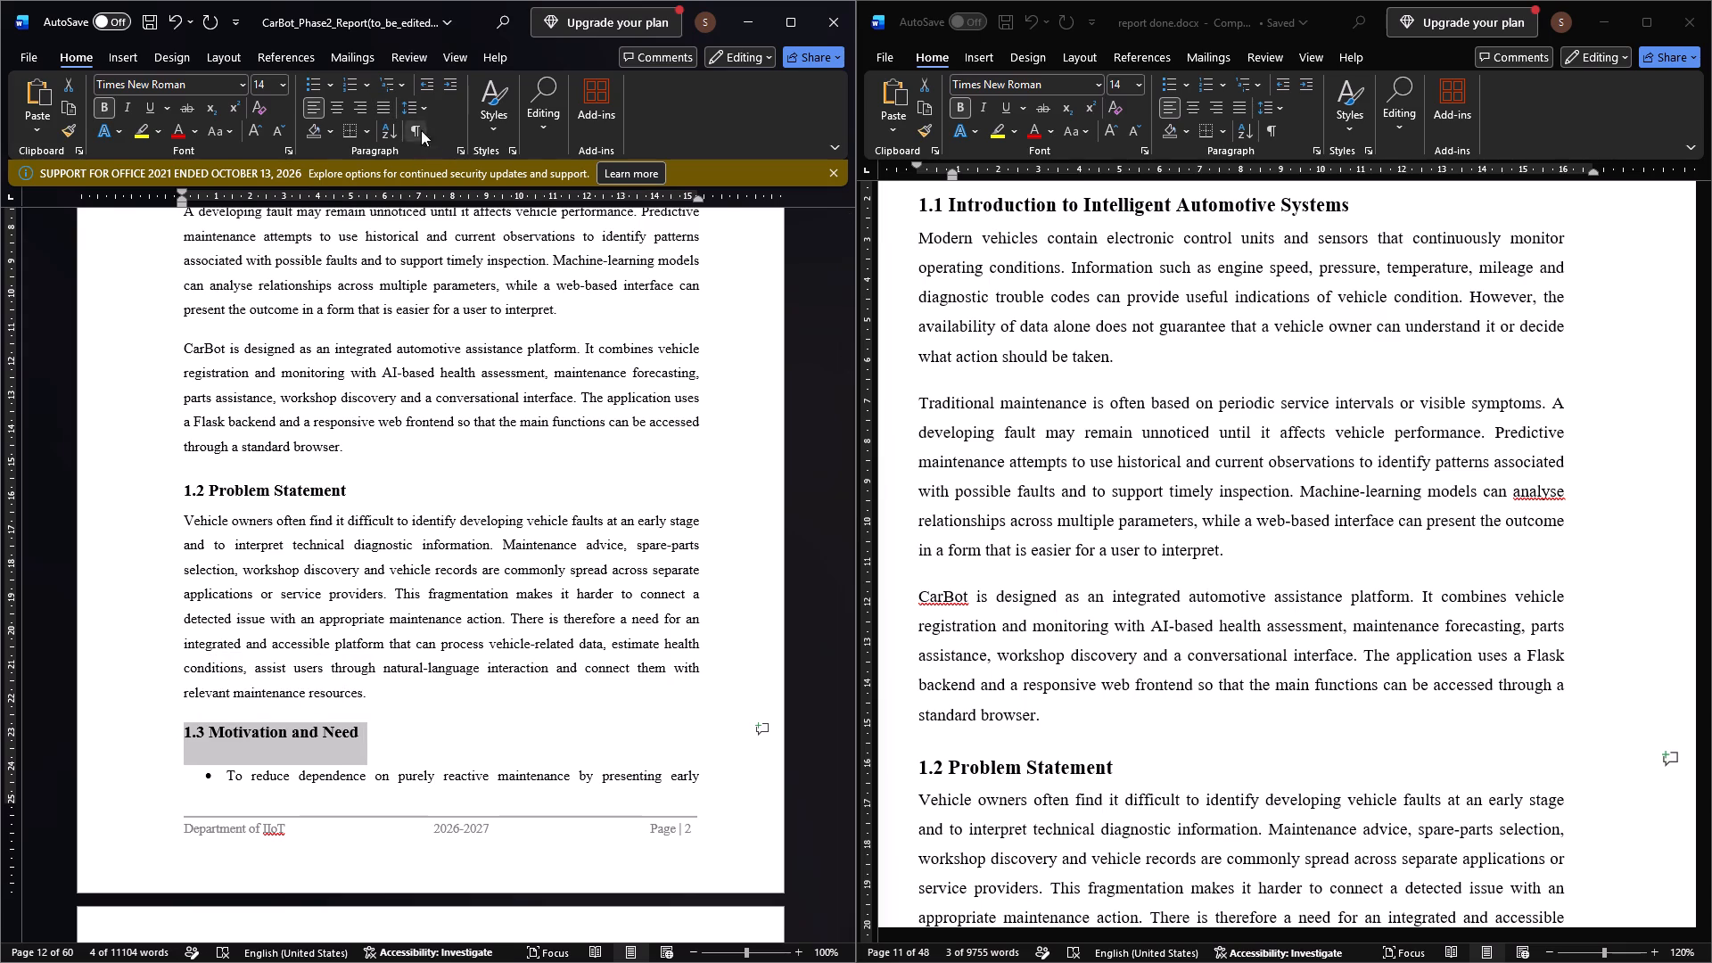
pyautogui.click(381, 103)
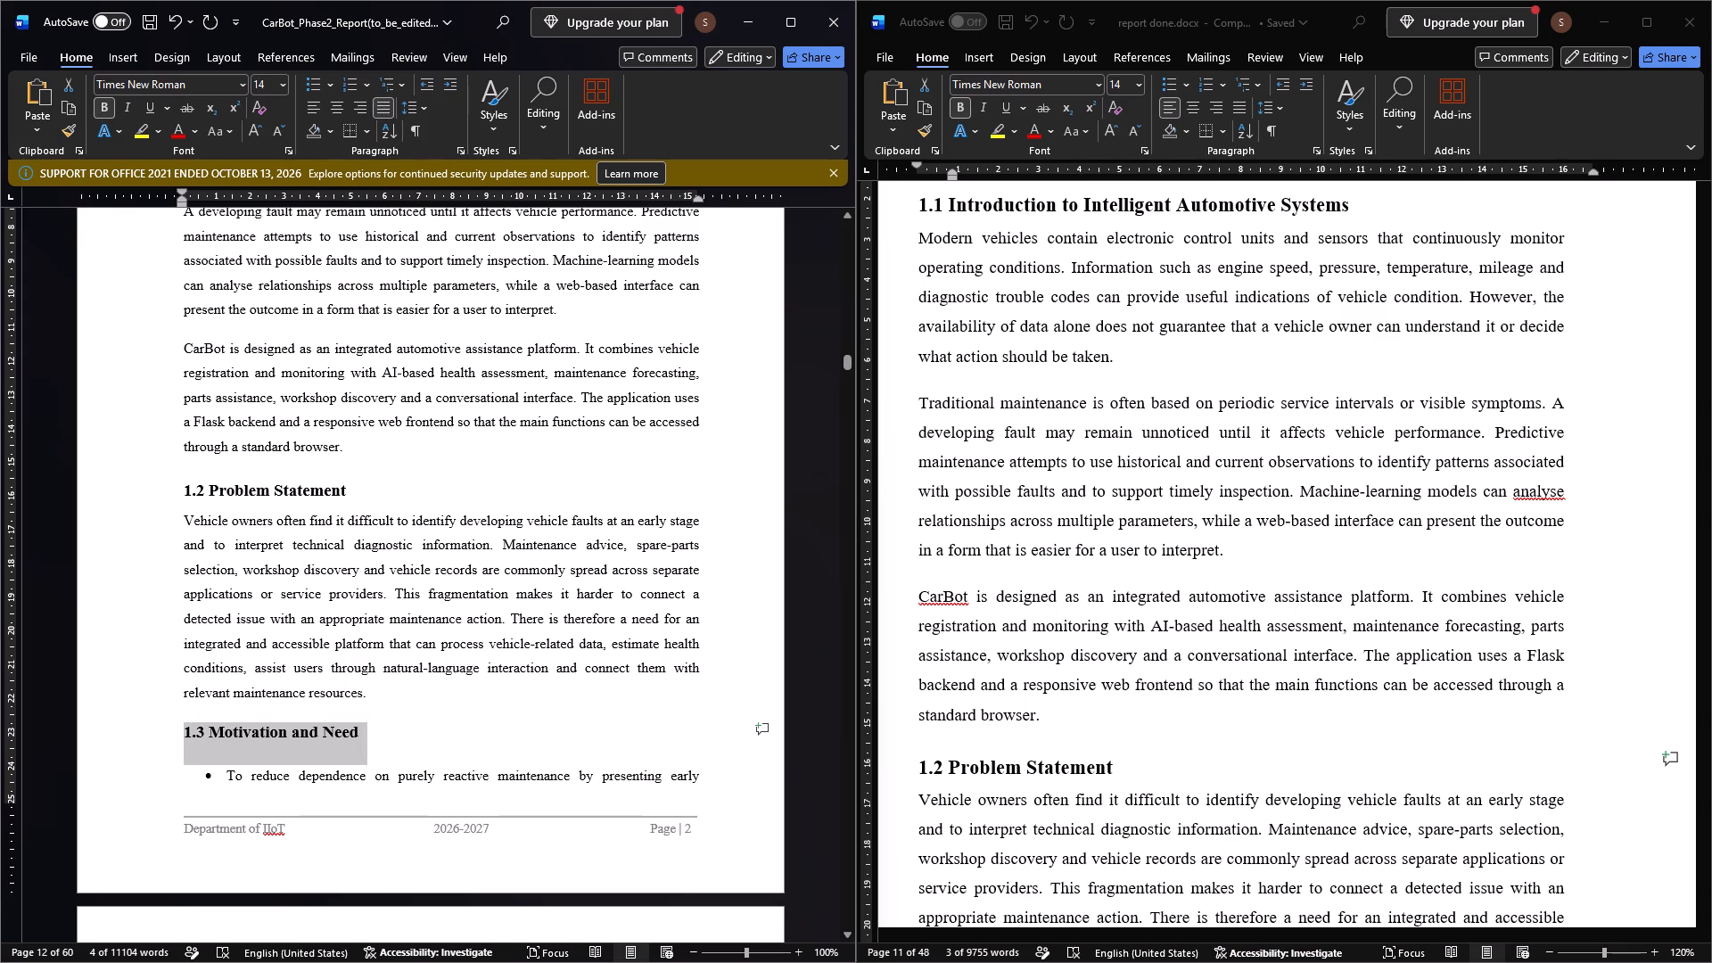
# Justify the 1.2 Problem Statement heading together with its body paragraph in the CarBot report.
pyautogui.click(374, 685)
pyautogui.moveTo(369, 688); pyautogui.dragTo(187, 486)
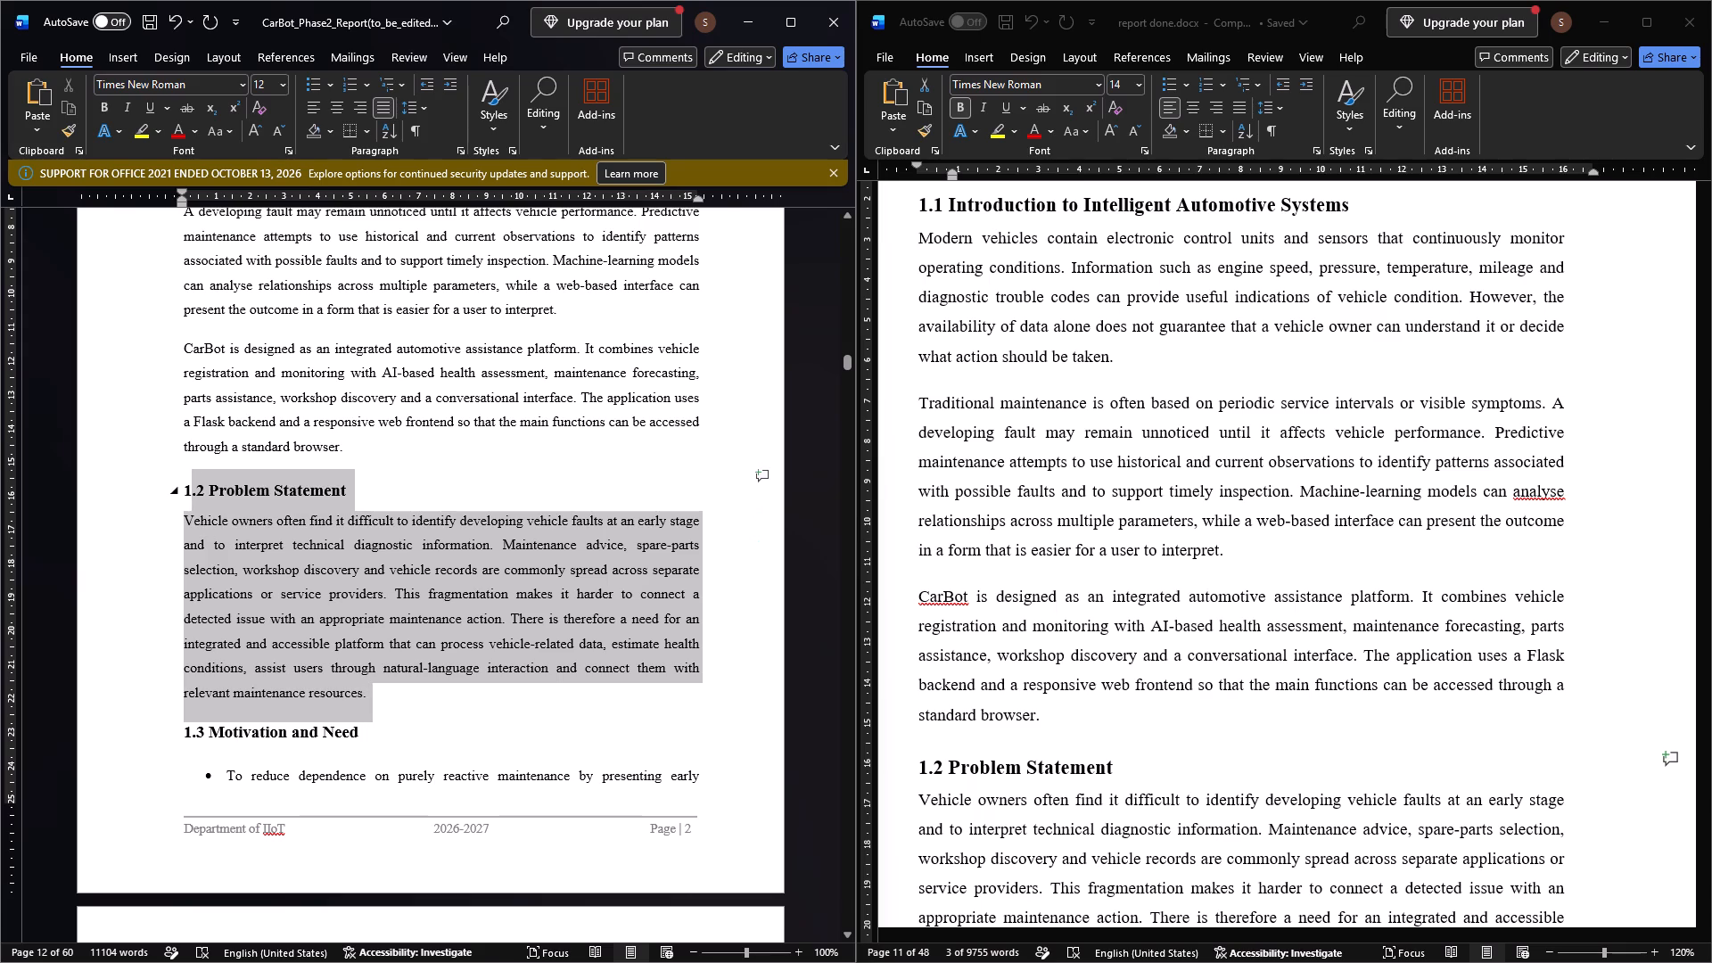
pyautogui.moveTo(187, 486); pyautogui.dragTo(186, 486)
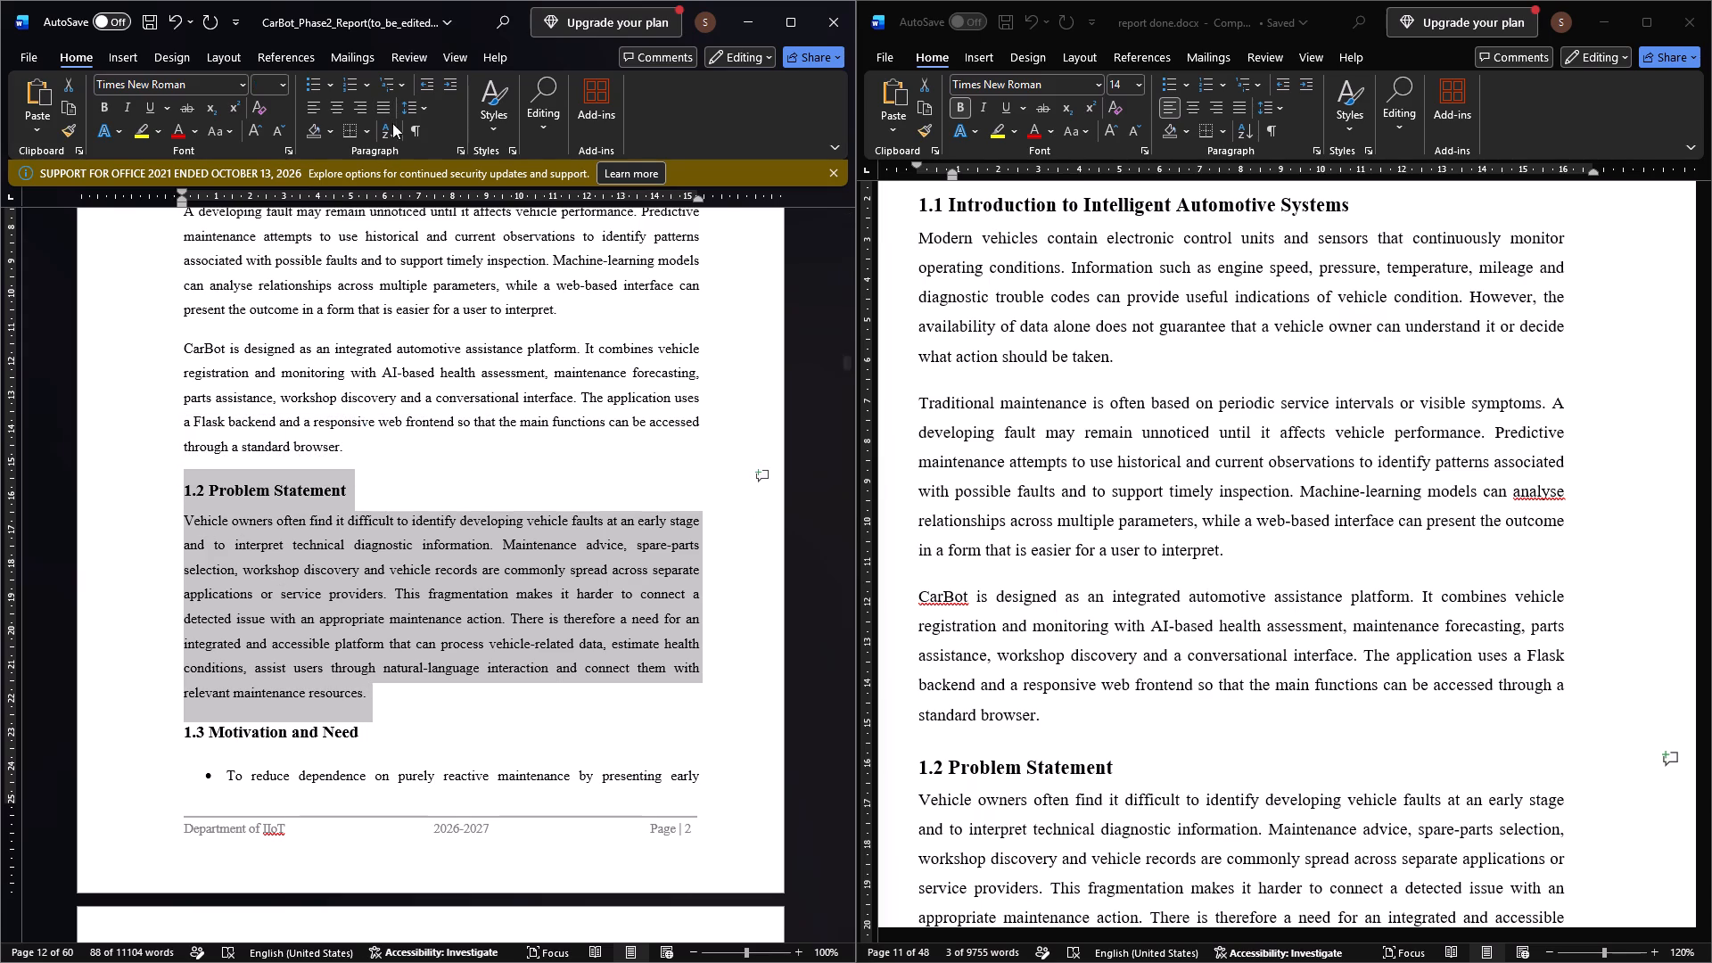
pyautogui.click(387, 104)
pyautogui.click(367, 484)
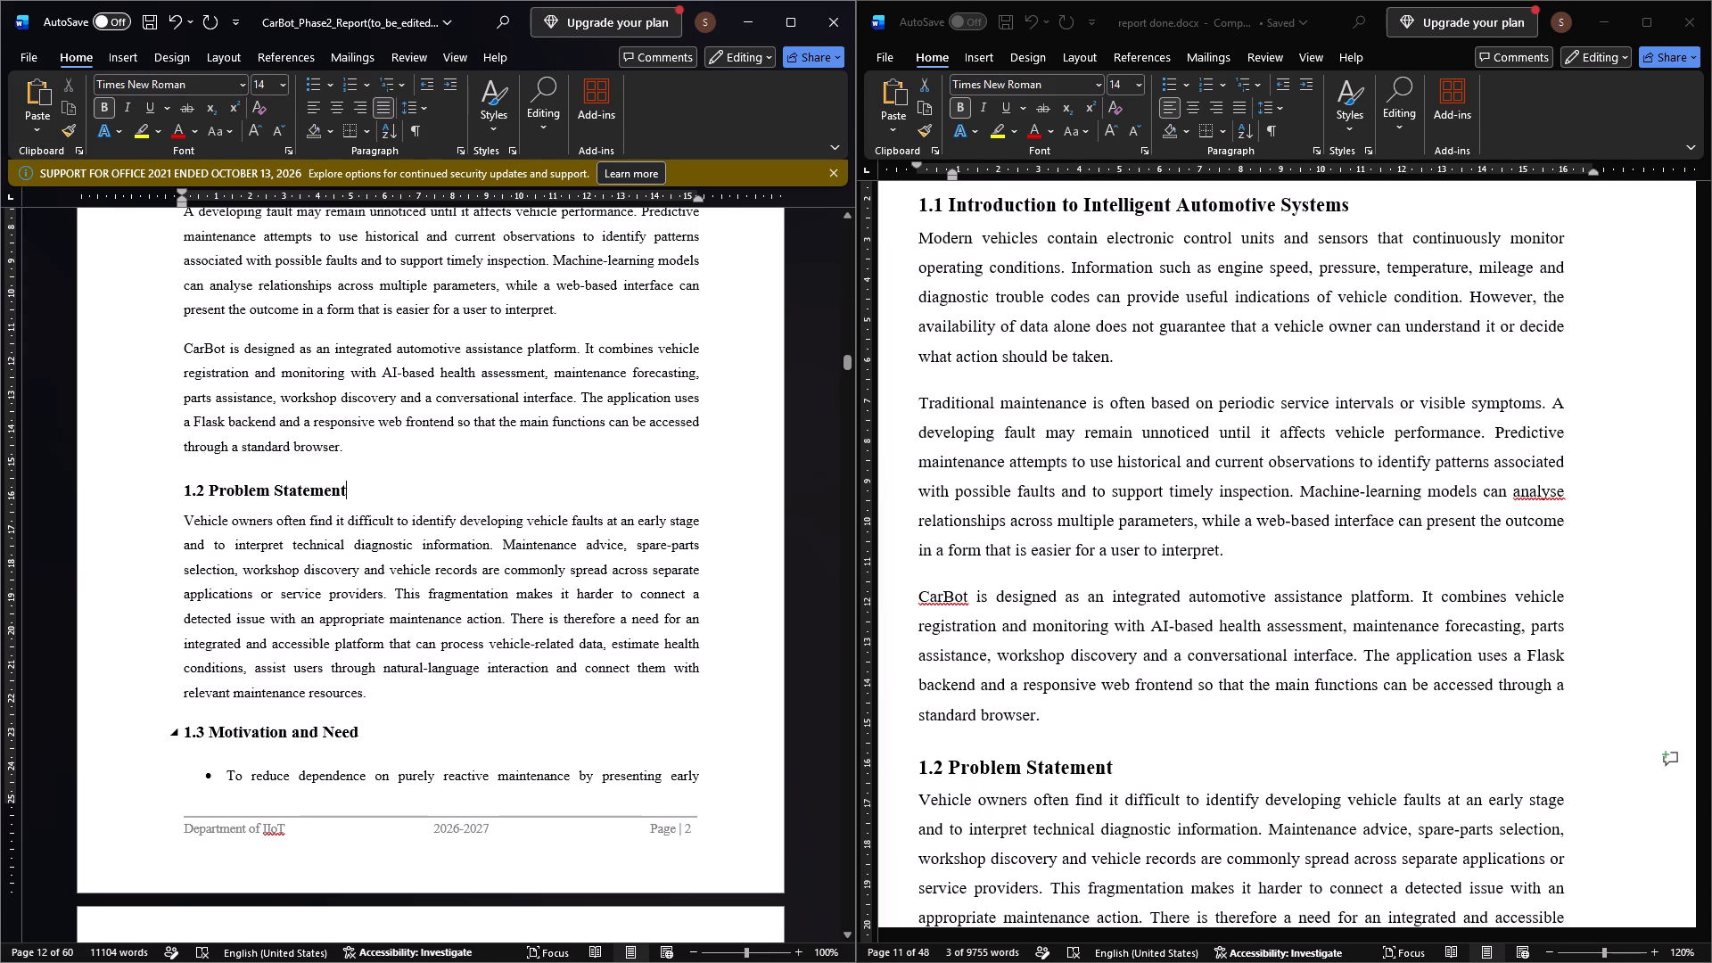
# Set the CarBot report's 1.3 Motivation and Need heading spacing to 15 pt before and 2 pt after.
pyautogui.moveTo(364, 731); pyautogui.dragTo(186, 729)
pyautogui.click(455, 150)
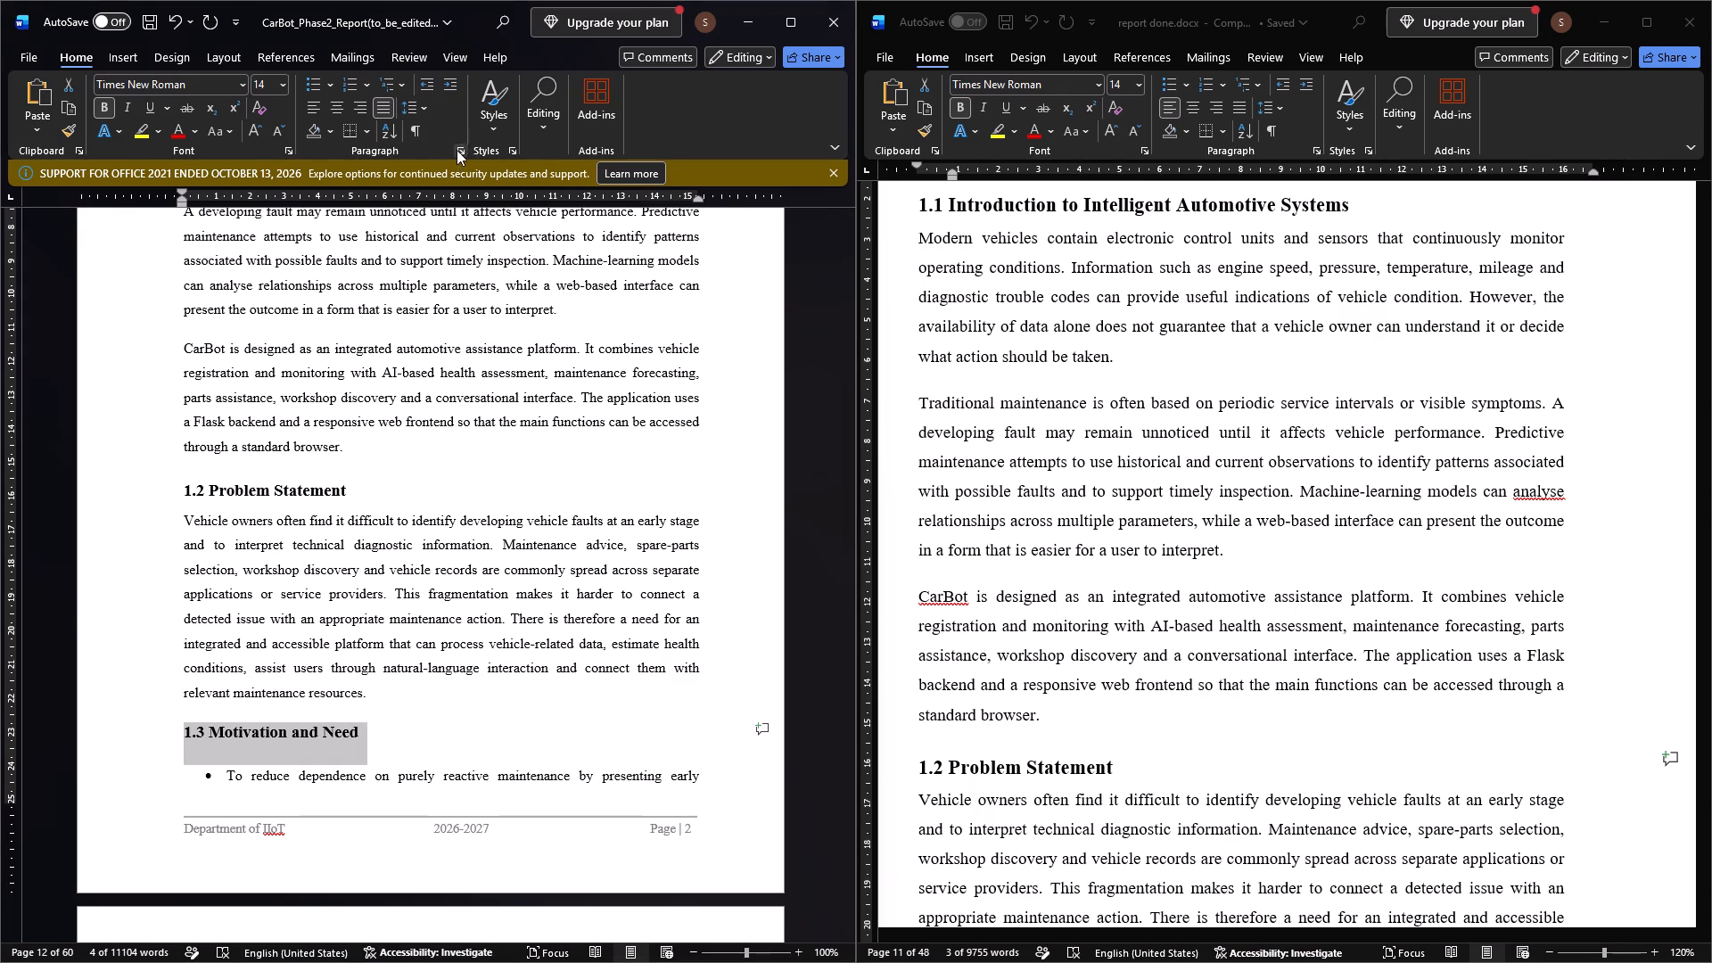
pyautogui.click(1159, 507)
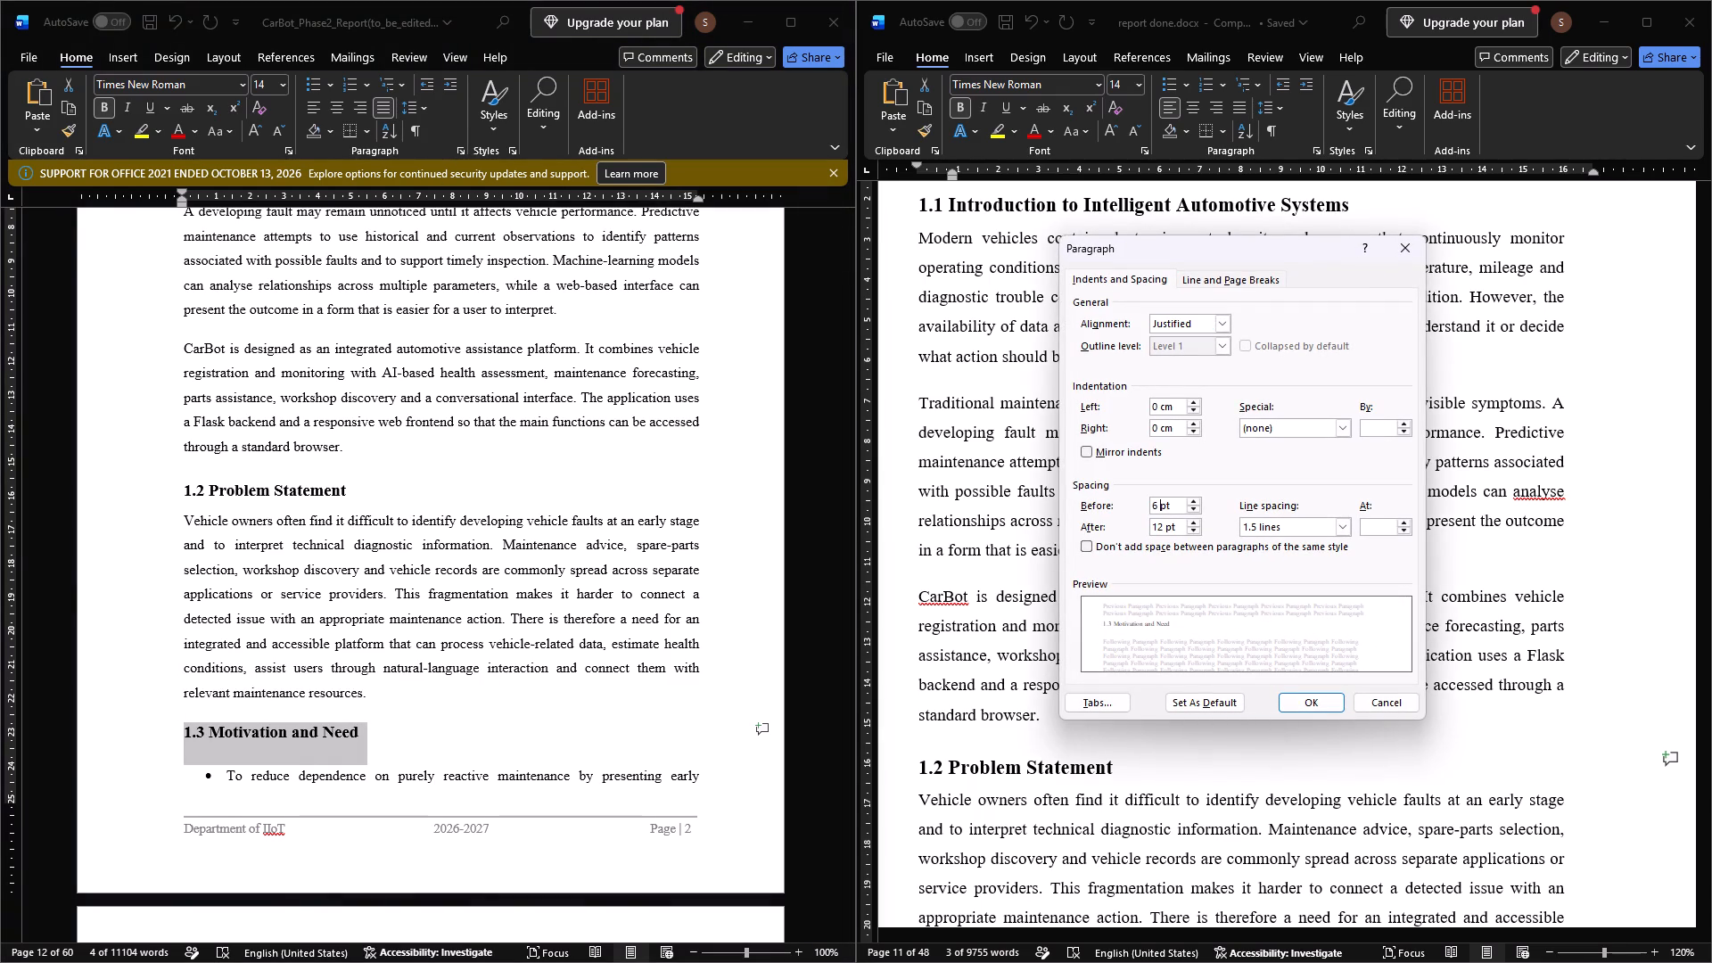
pyautogui.press('BackSpace')
pyautogui.press('BackSpace')
pyautogui.press('BackSpace')
pyautogui.write('15')
pyautogui.press('space')
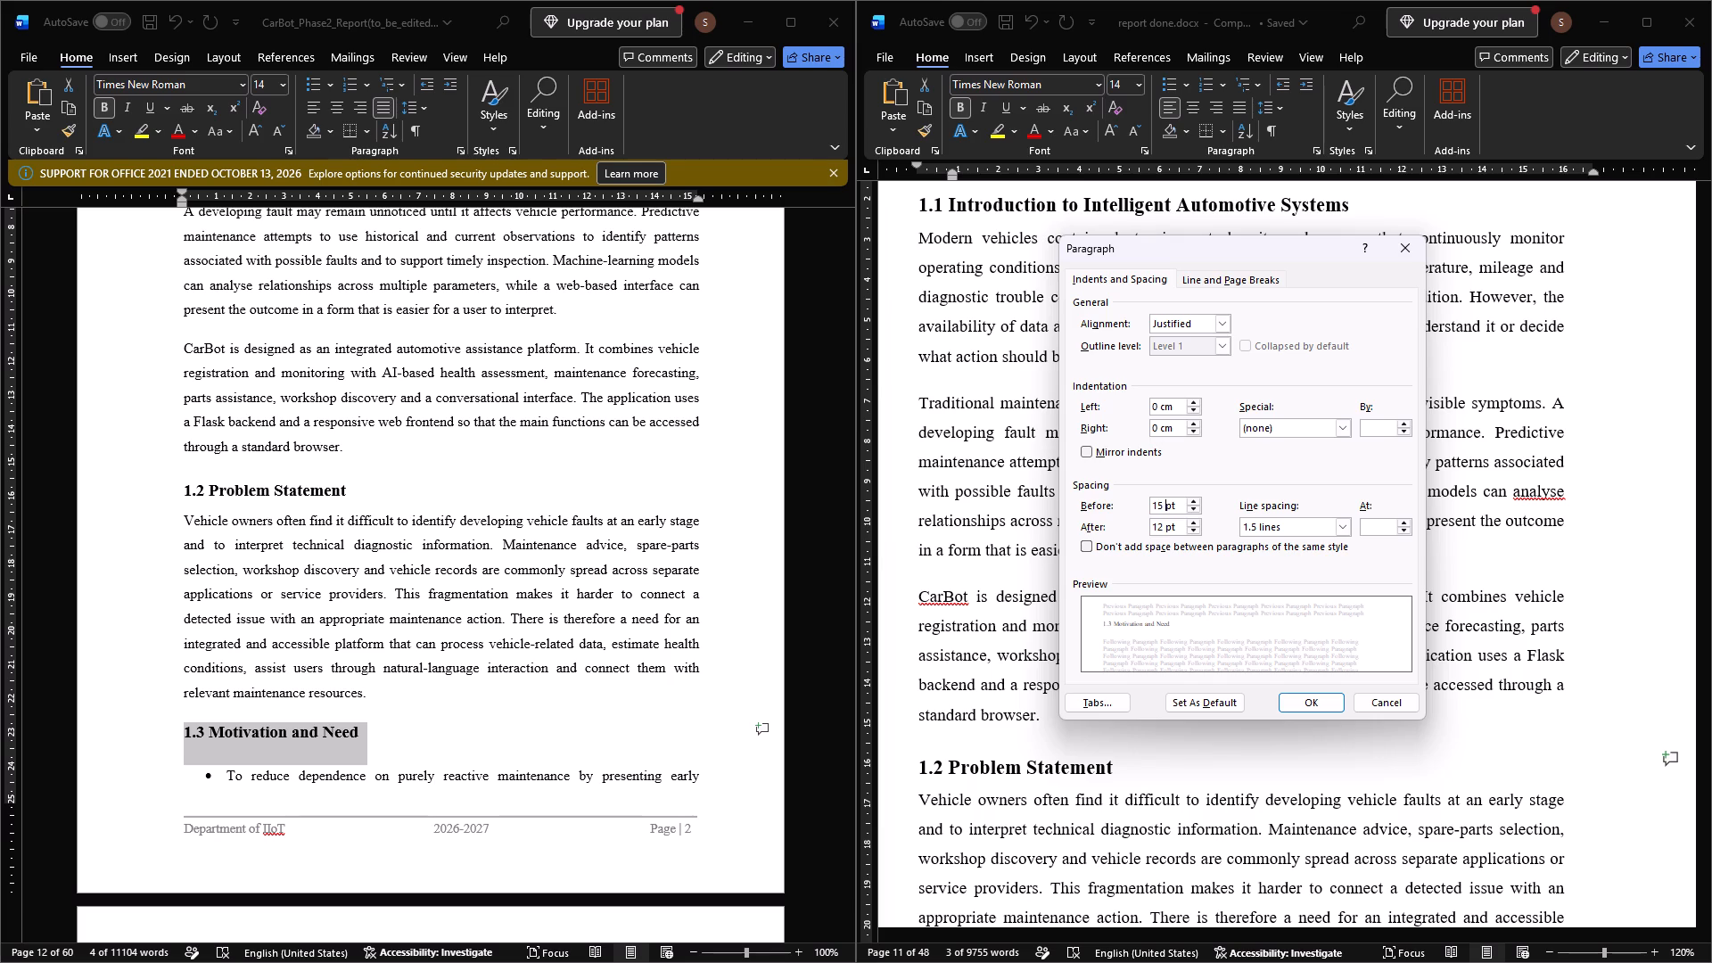
pyautogui.click(1157, 527)
pyautogui.press('BackSpace')
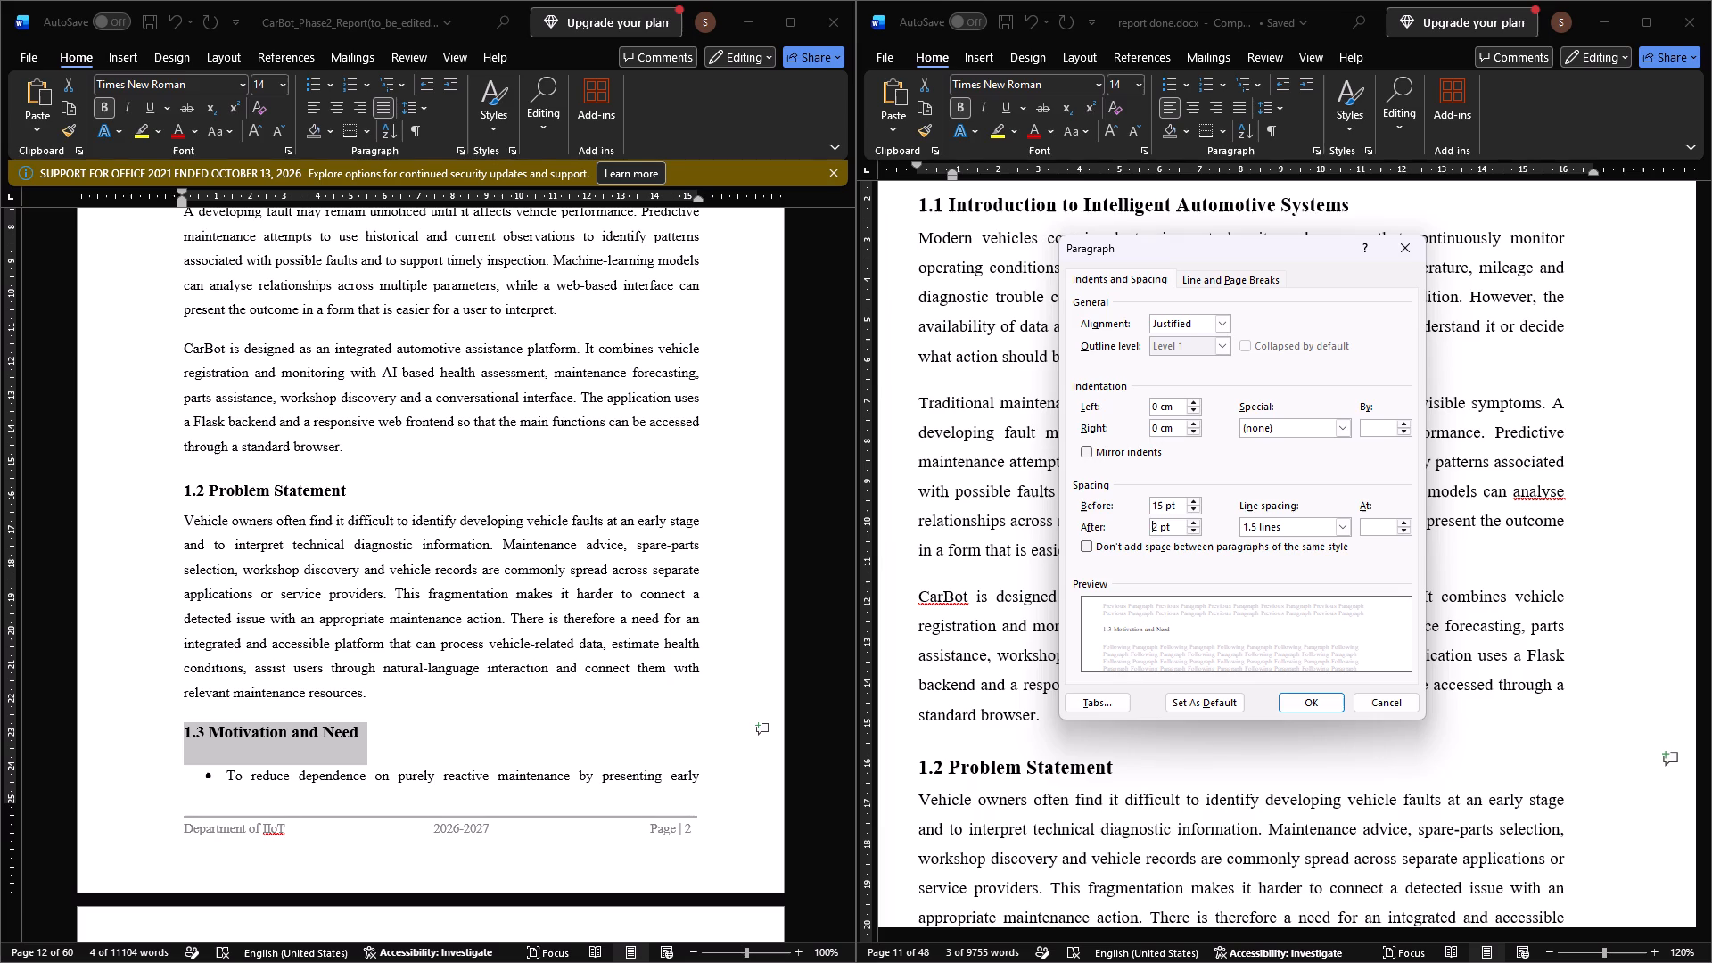
pyautogui.click(1304, 710)
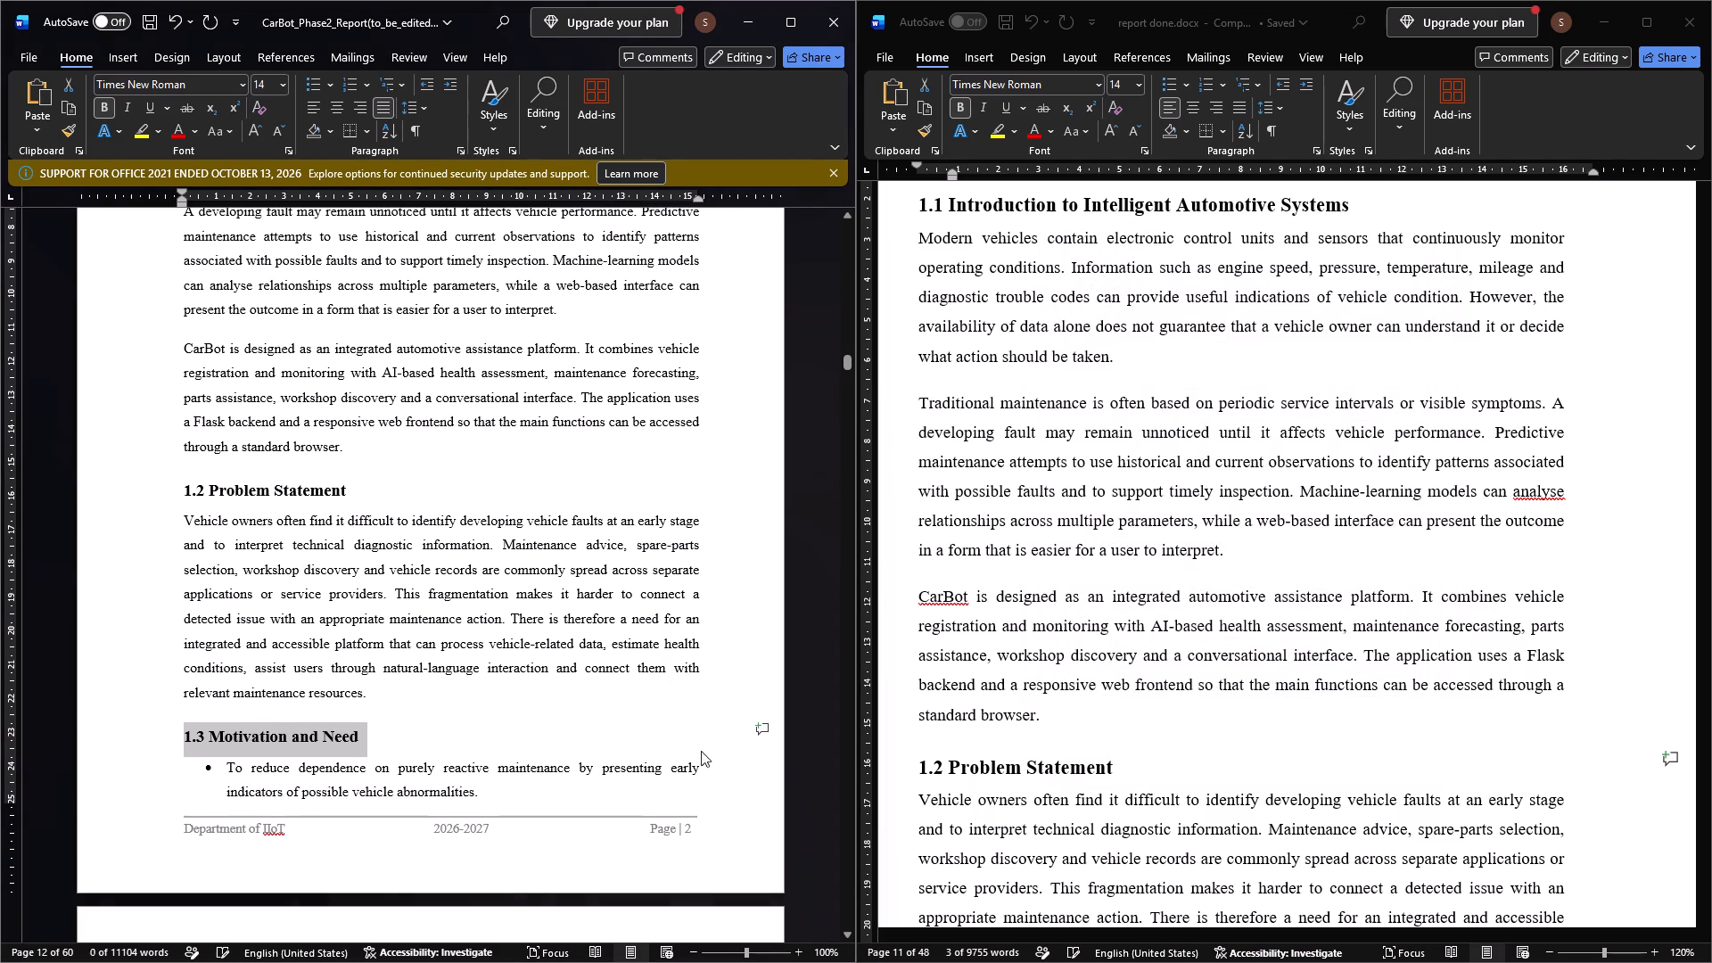
pyautogui.click(429, 738)
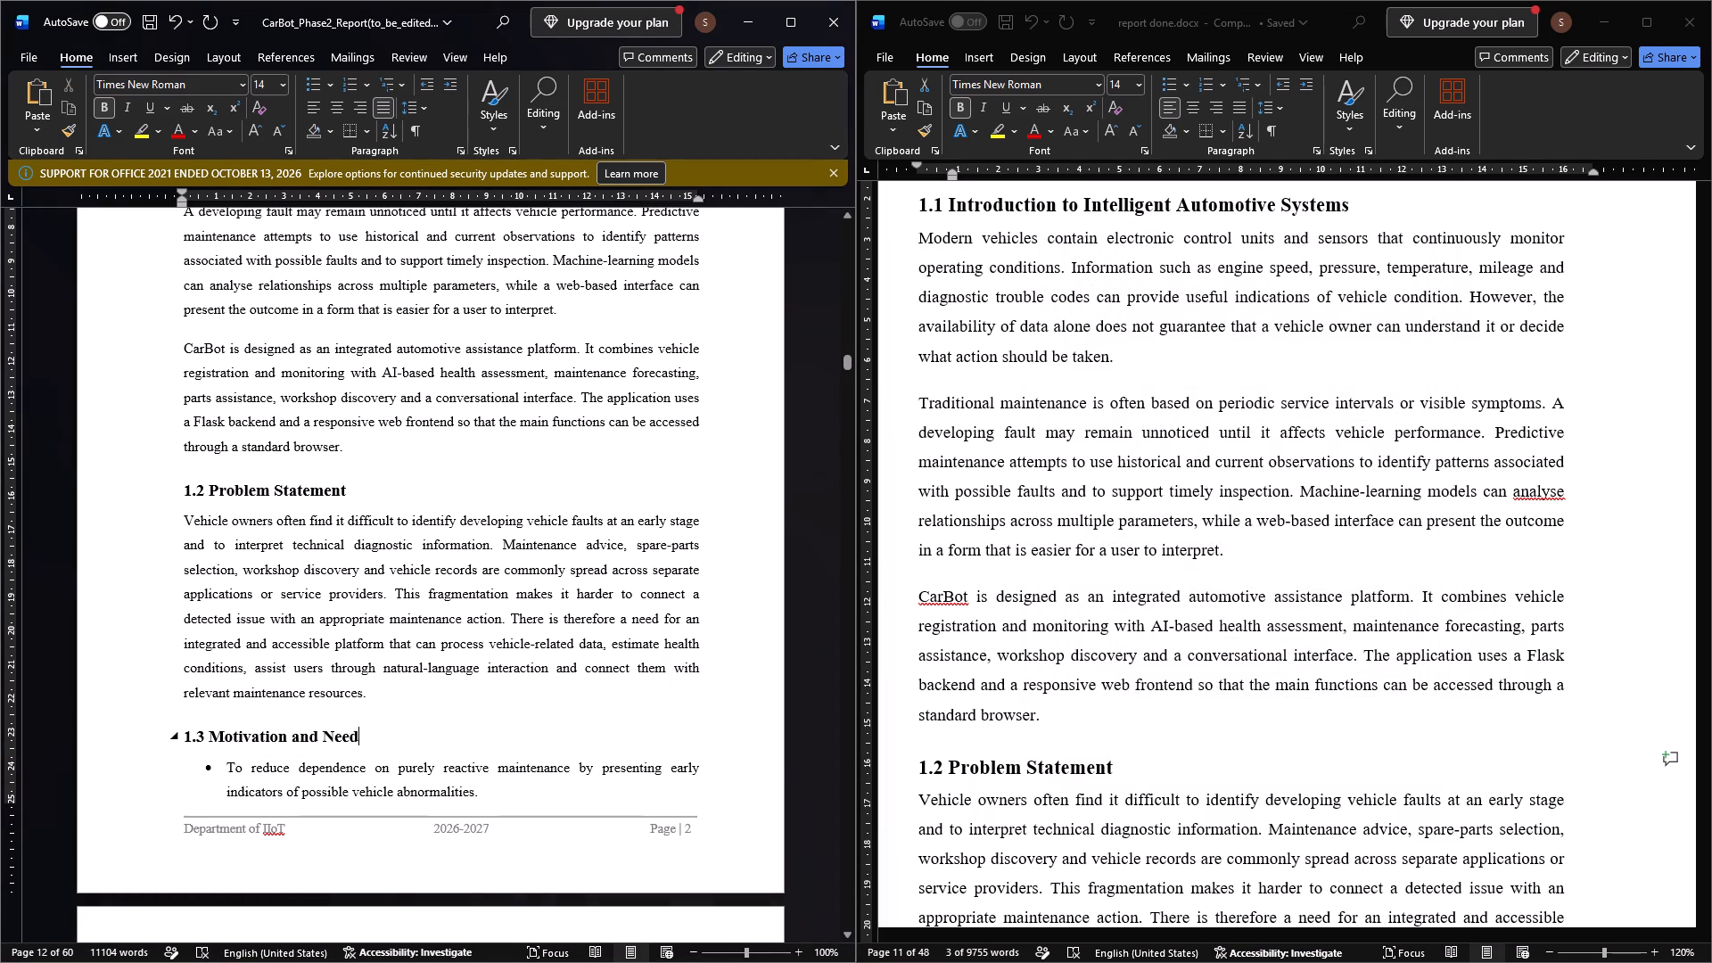
# Set the spacing after all five bullet points under 1.3 Motivation and Need in the CarBot report to 2 pt.
pyautogui.scroll(4, 398, 725)
pyautogui.scroll(-10, 403, 721)
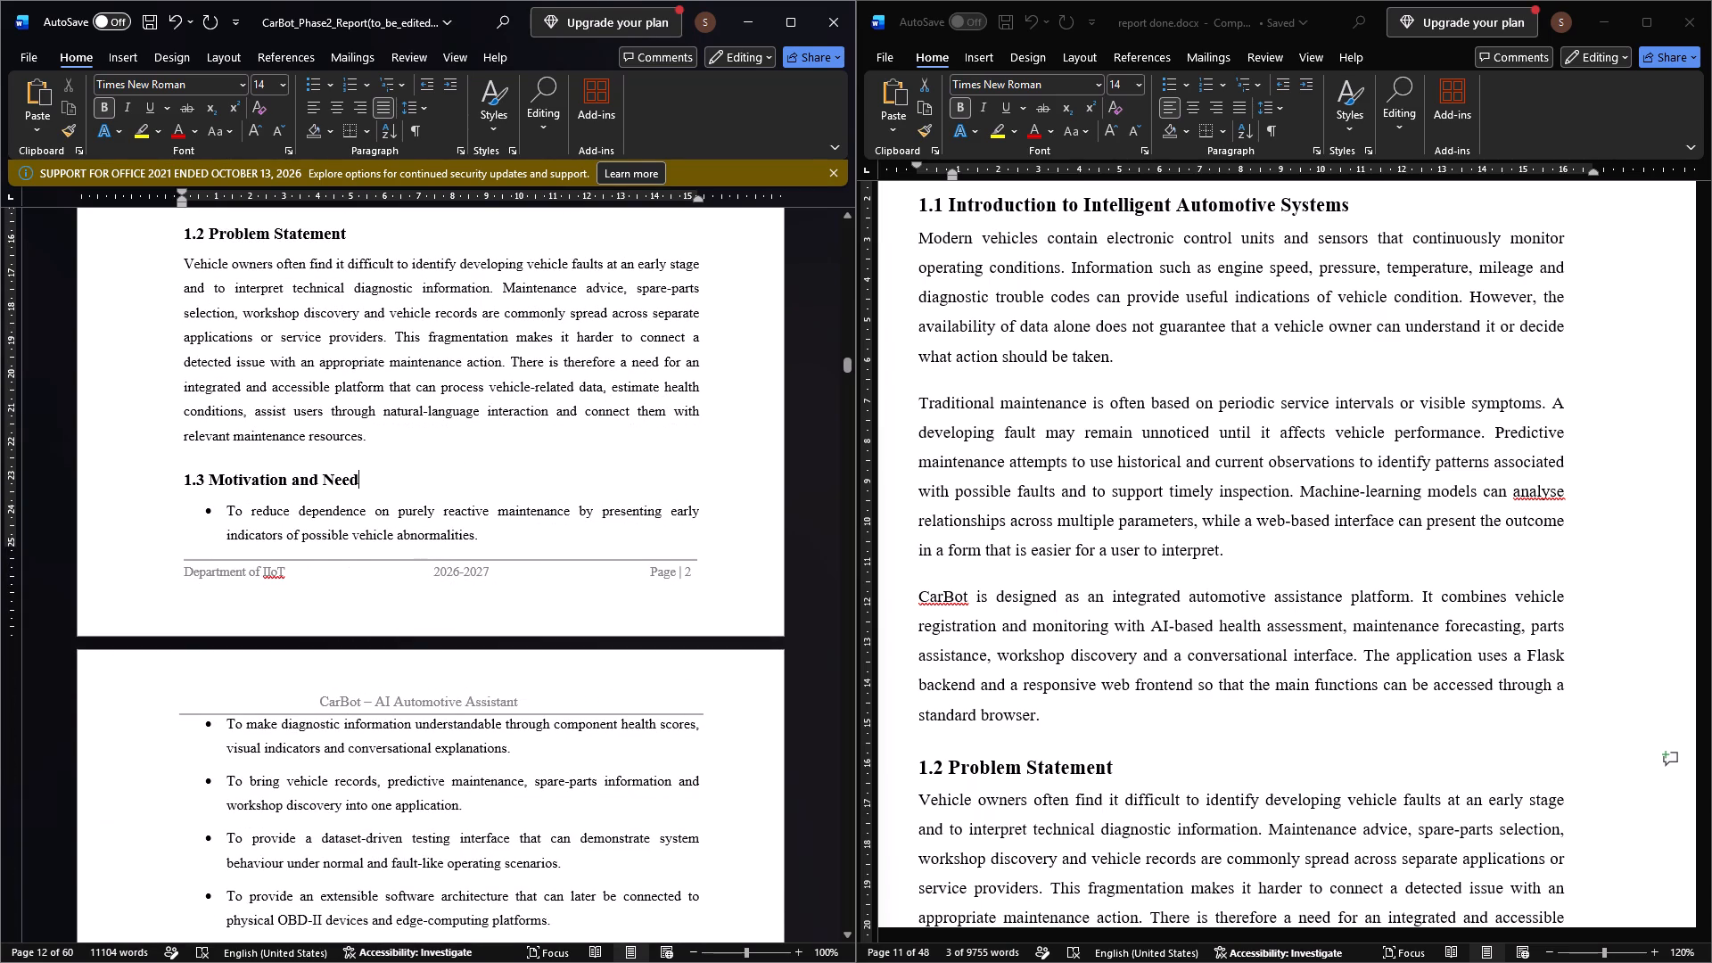
pyautogui.moveTo(362, 474); pyautogui.dragTo(176, 483)
pyautogui.click(317, 523)
pyautogui.moveTo(478, 538); pyautogui.dragTo(467, 524)
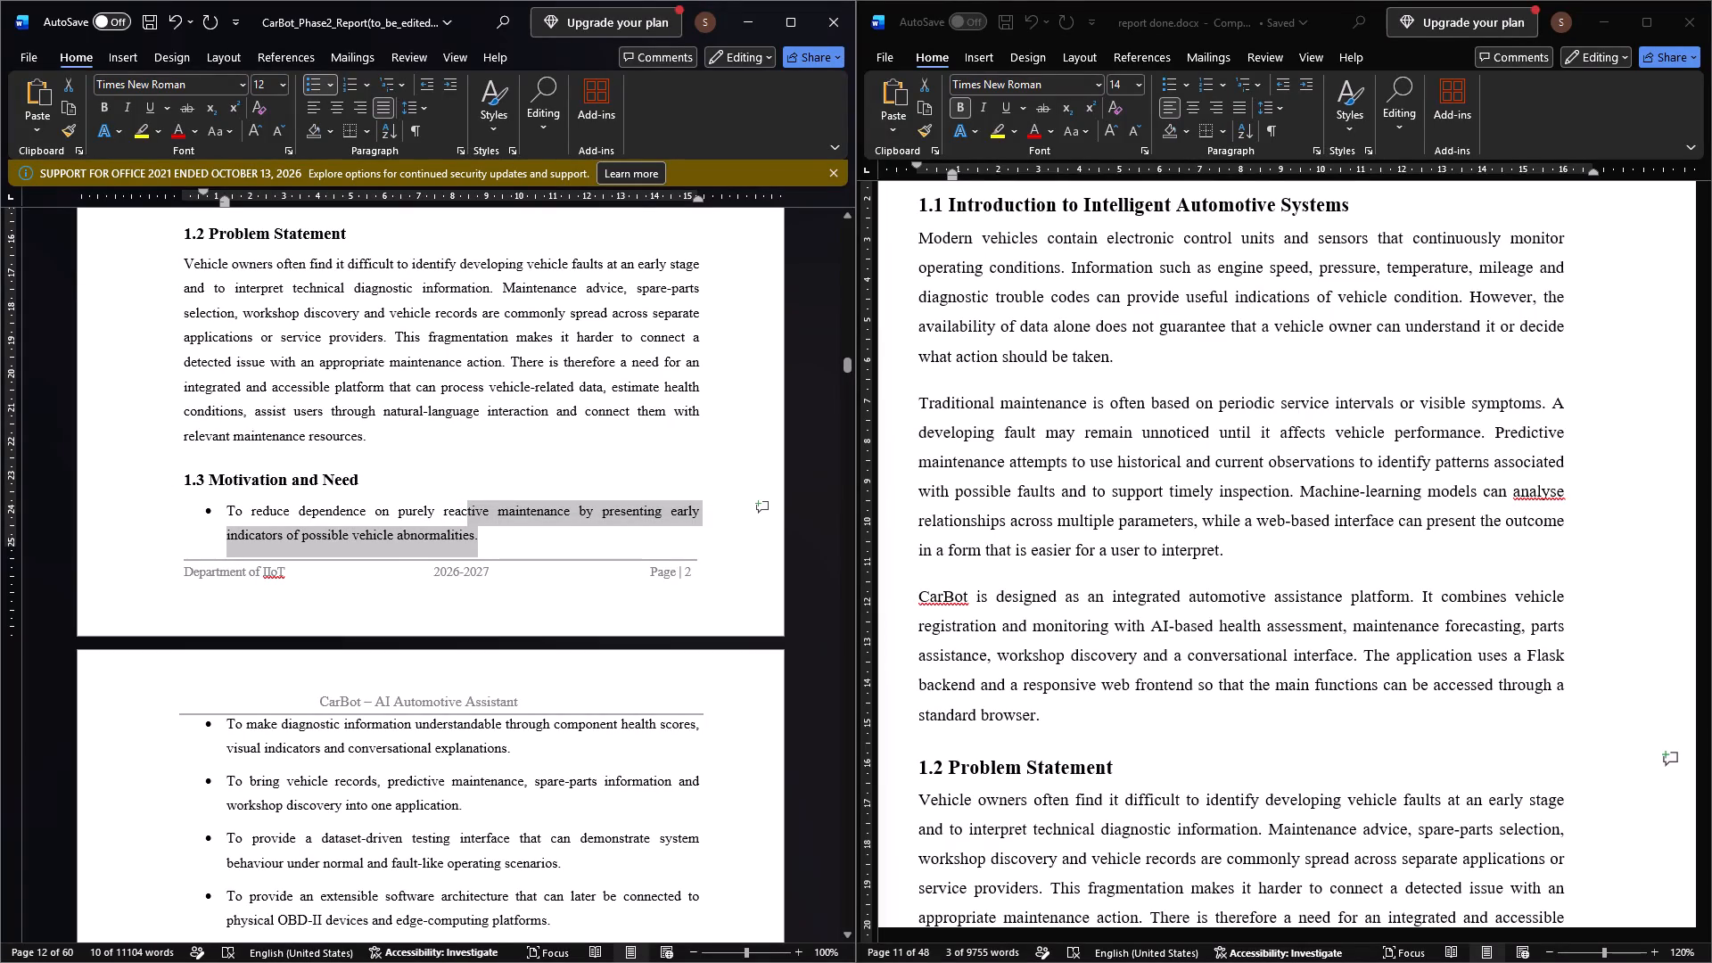
pyautogui.click(226, 516)
pyautogui.moveTo(226, 509); pyautogui.dragTo(438, 875)
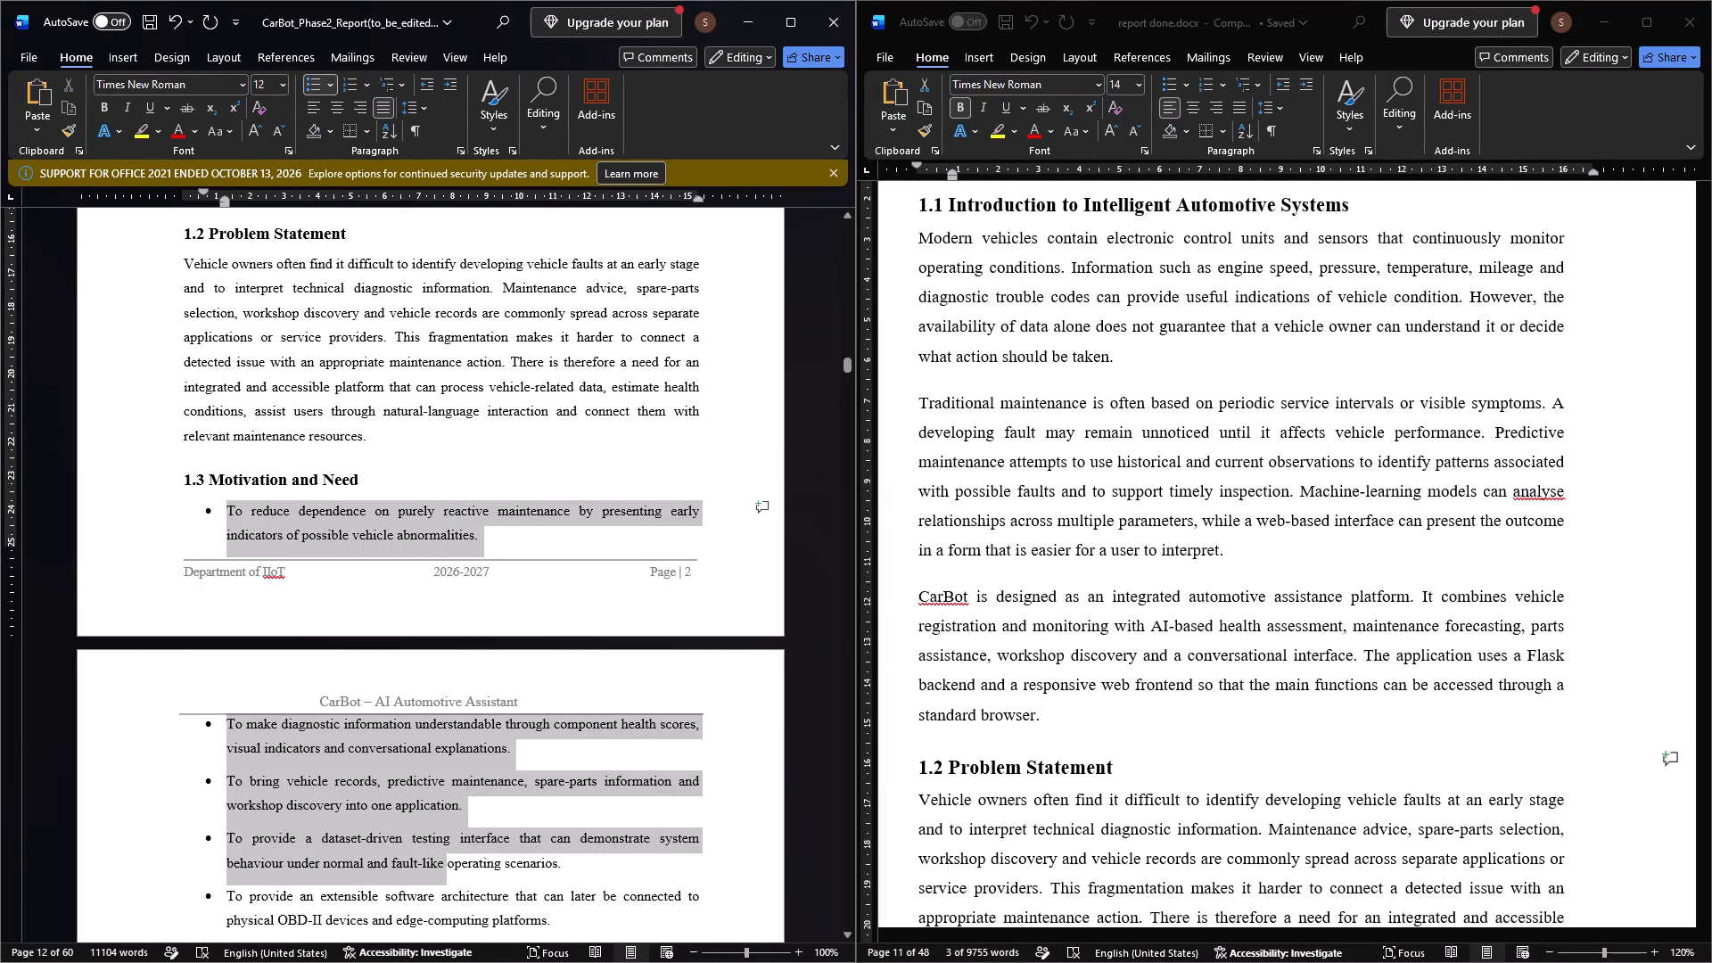
pyautogui.scroll(-5, 438, 875)
pyautogui.moveTo(438, 875); pyautogui.dragTo(552, 706)
pyautogui.click(463, 147)
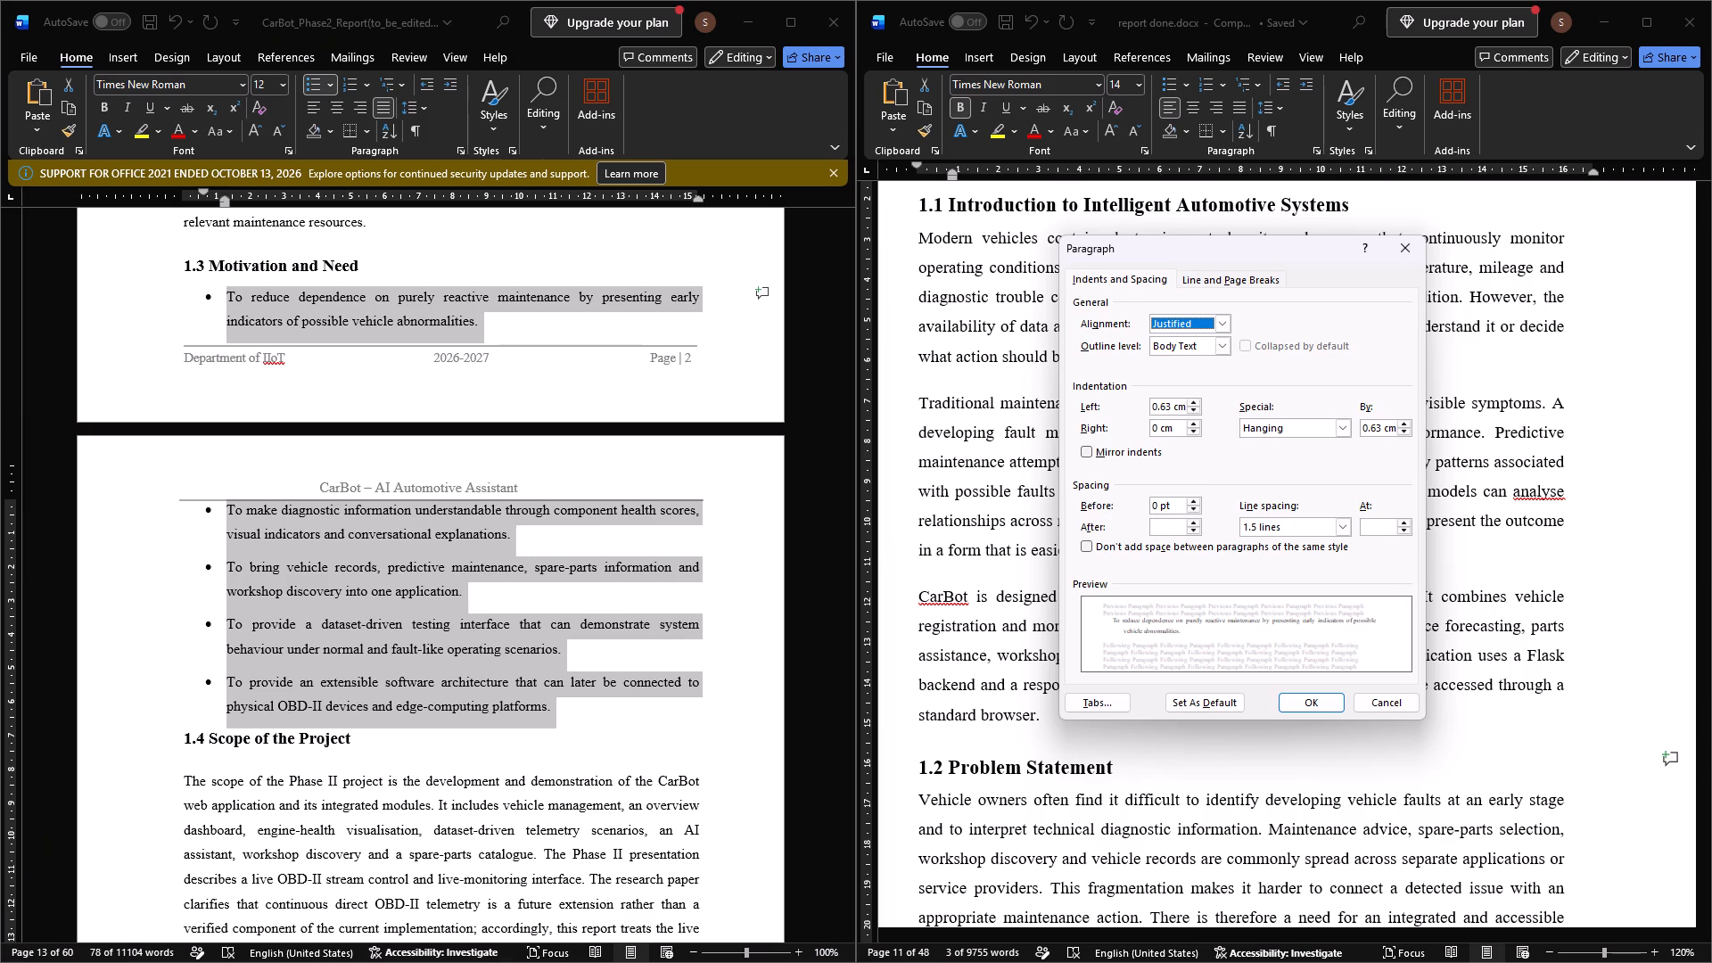
pyautogui.click(1160, 530)
pyautogui.press('BackSpace')
pyautogui.press('BackSpace')
pyautogui.press('BackSpace')
pyautogui.press('2')
pyautogui.press('Return')
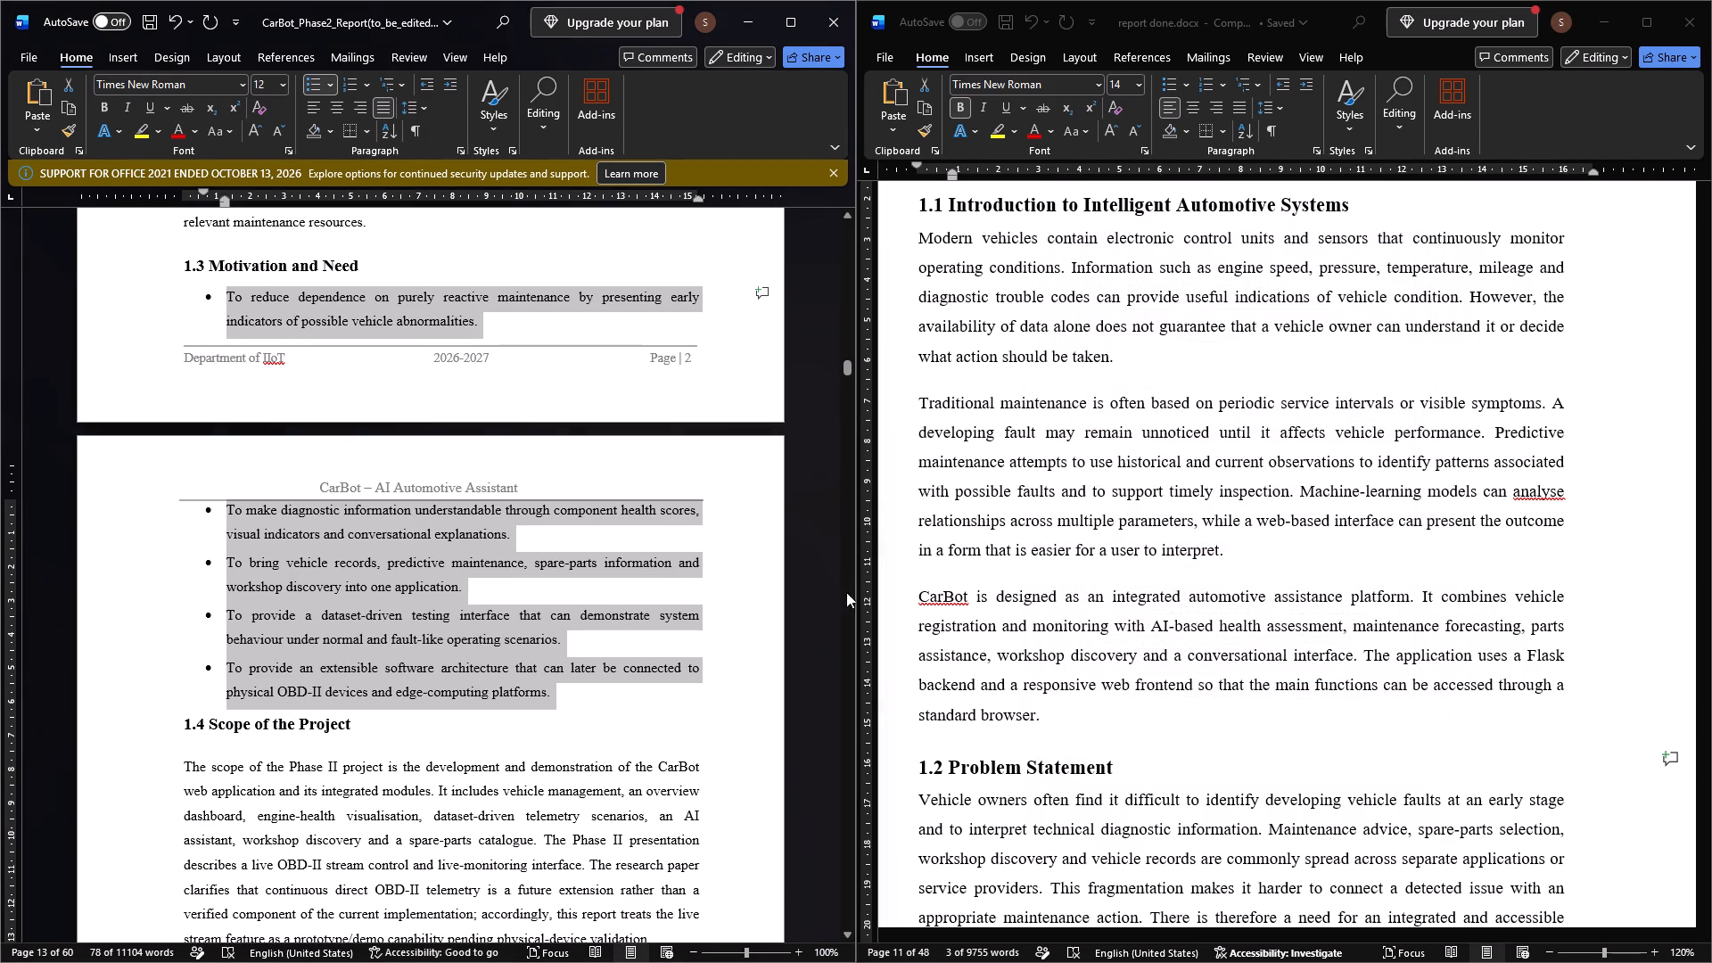
pyautogui.click(500, 613)
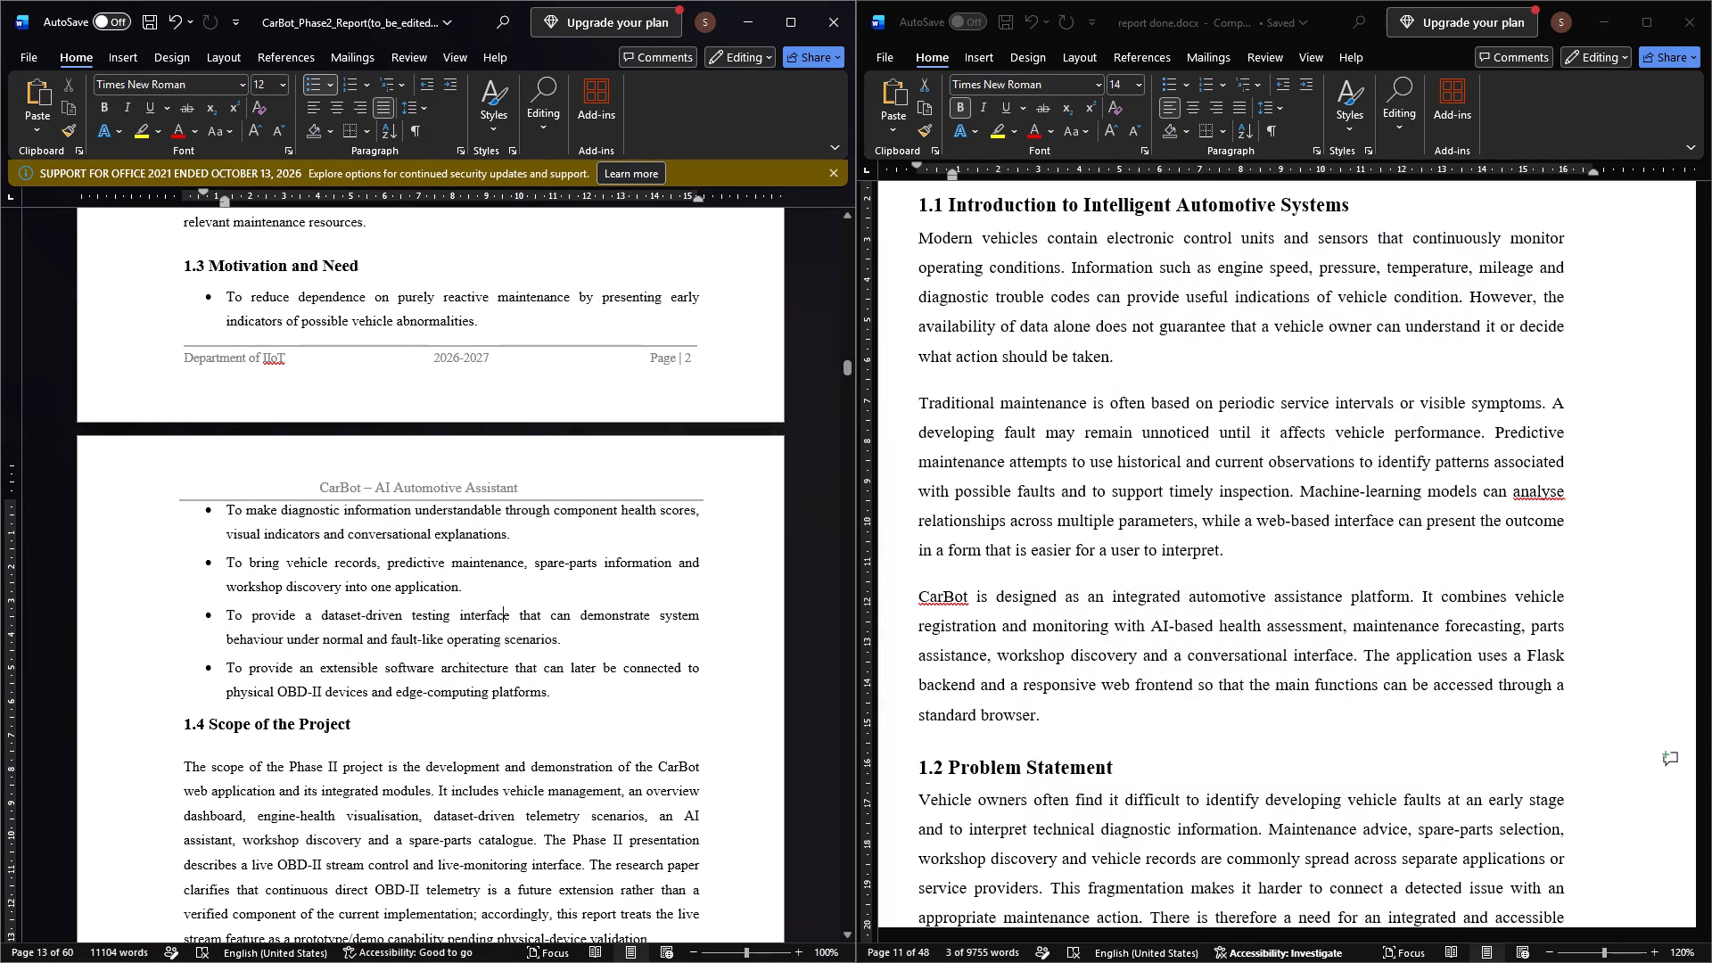
# Set the CarBot report's 1.4 Scope of the Project heading spacing to 15 pt before and 2 pt after.
pyautogui.scroll(4, 383, 641)
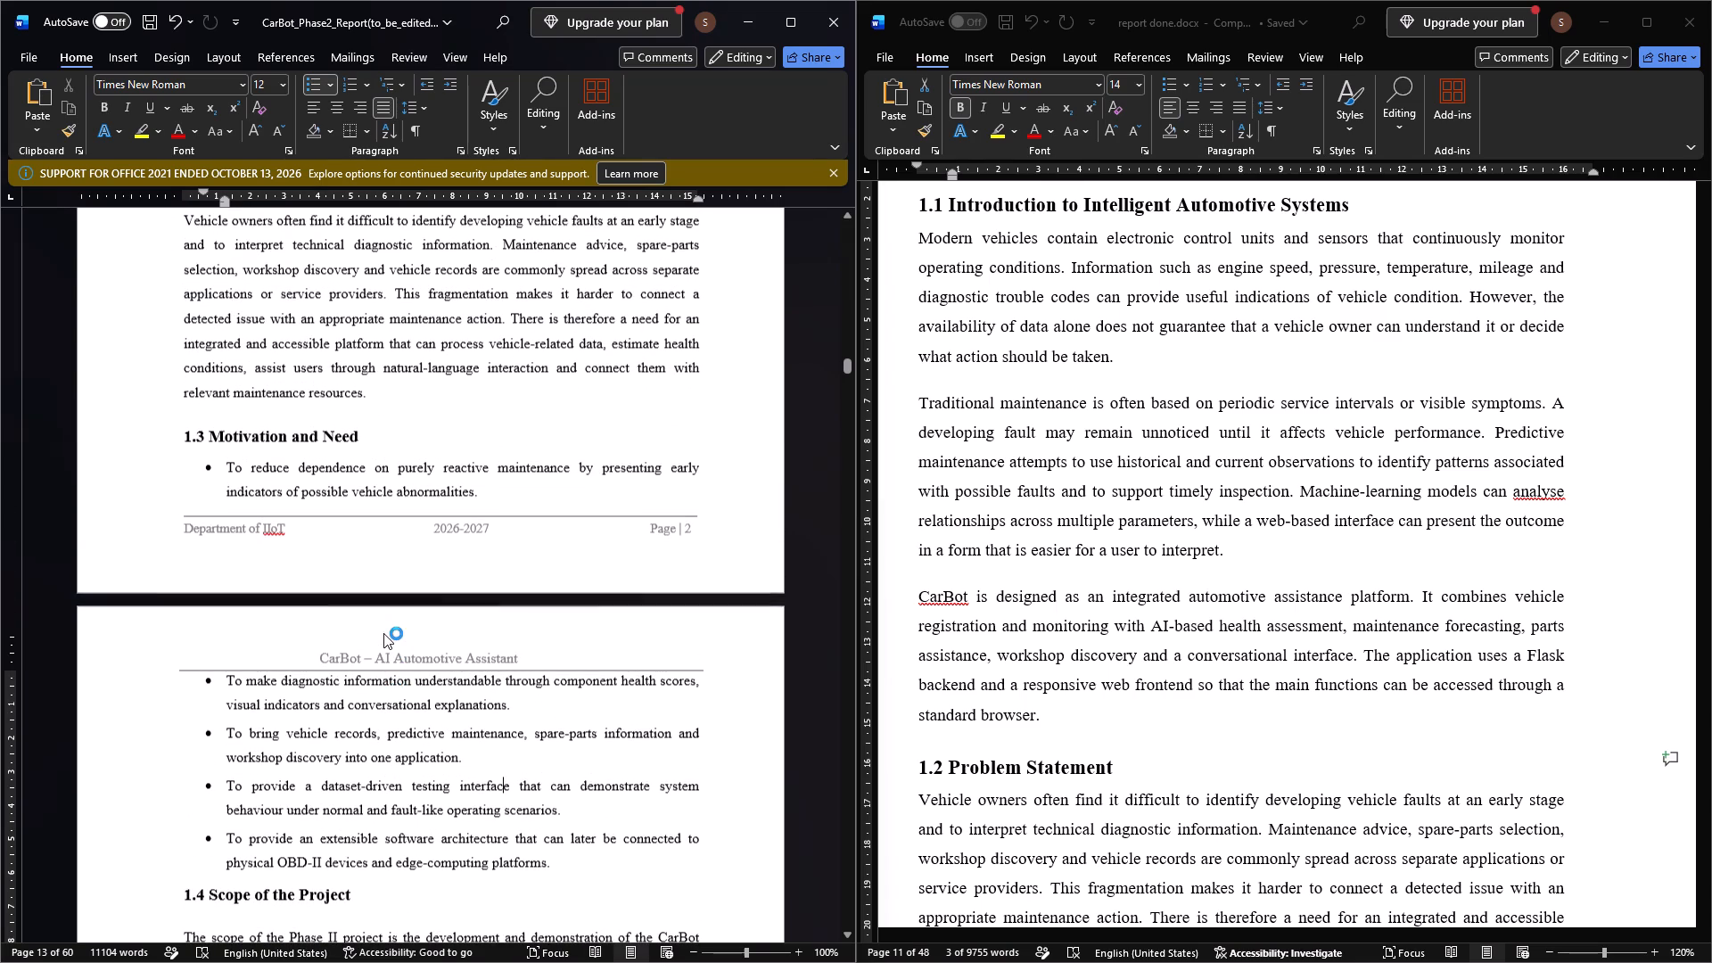
pyautogui.scroll(-1, 383, 632)
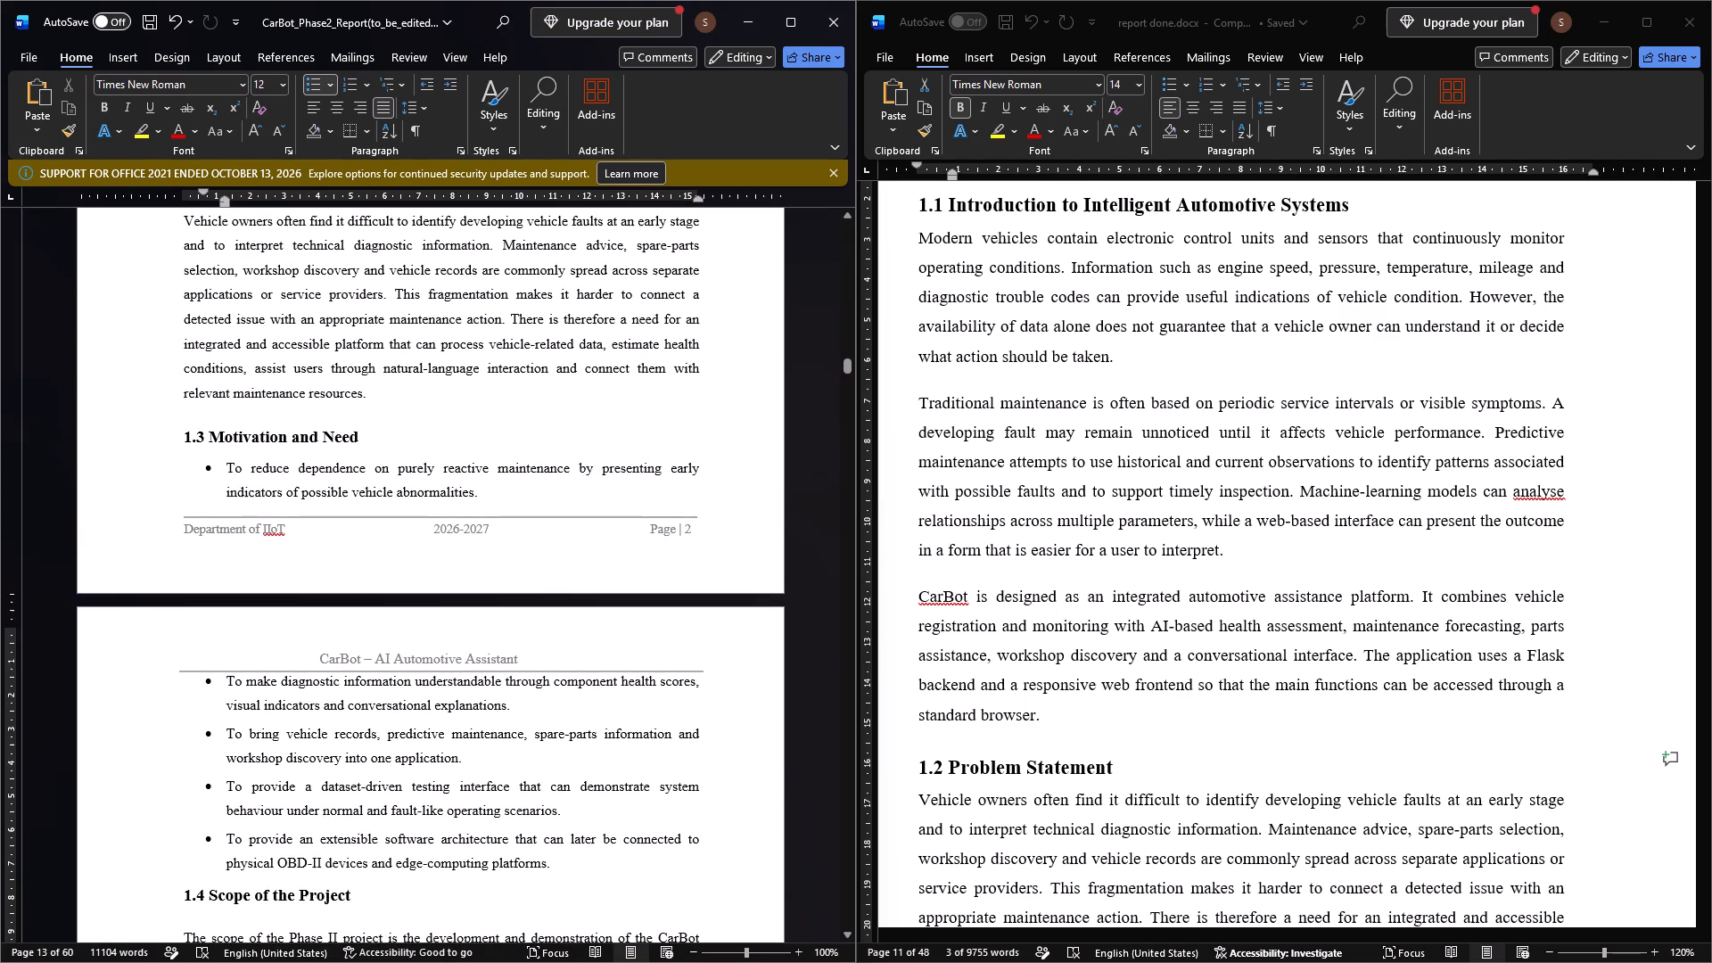
pyautogui.scroll(-3, 383, 632)
pyautogui.moveTo(355, 722); pyautogui.dragTo(175, 716)
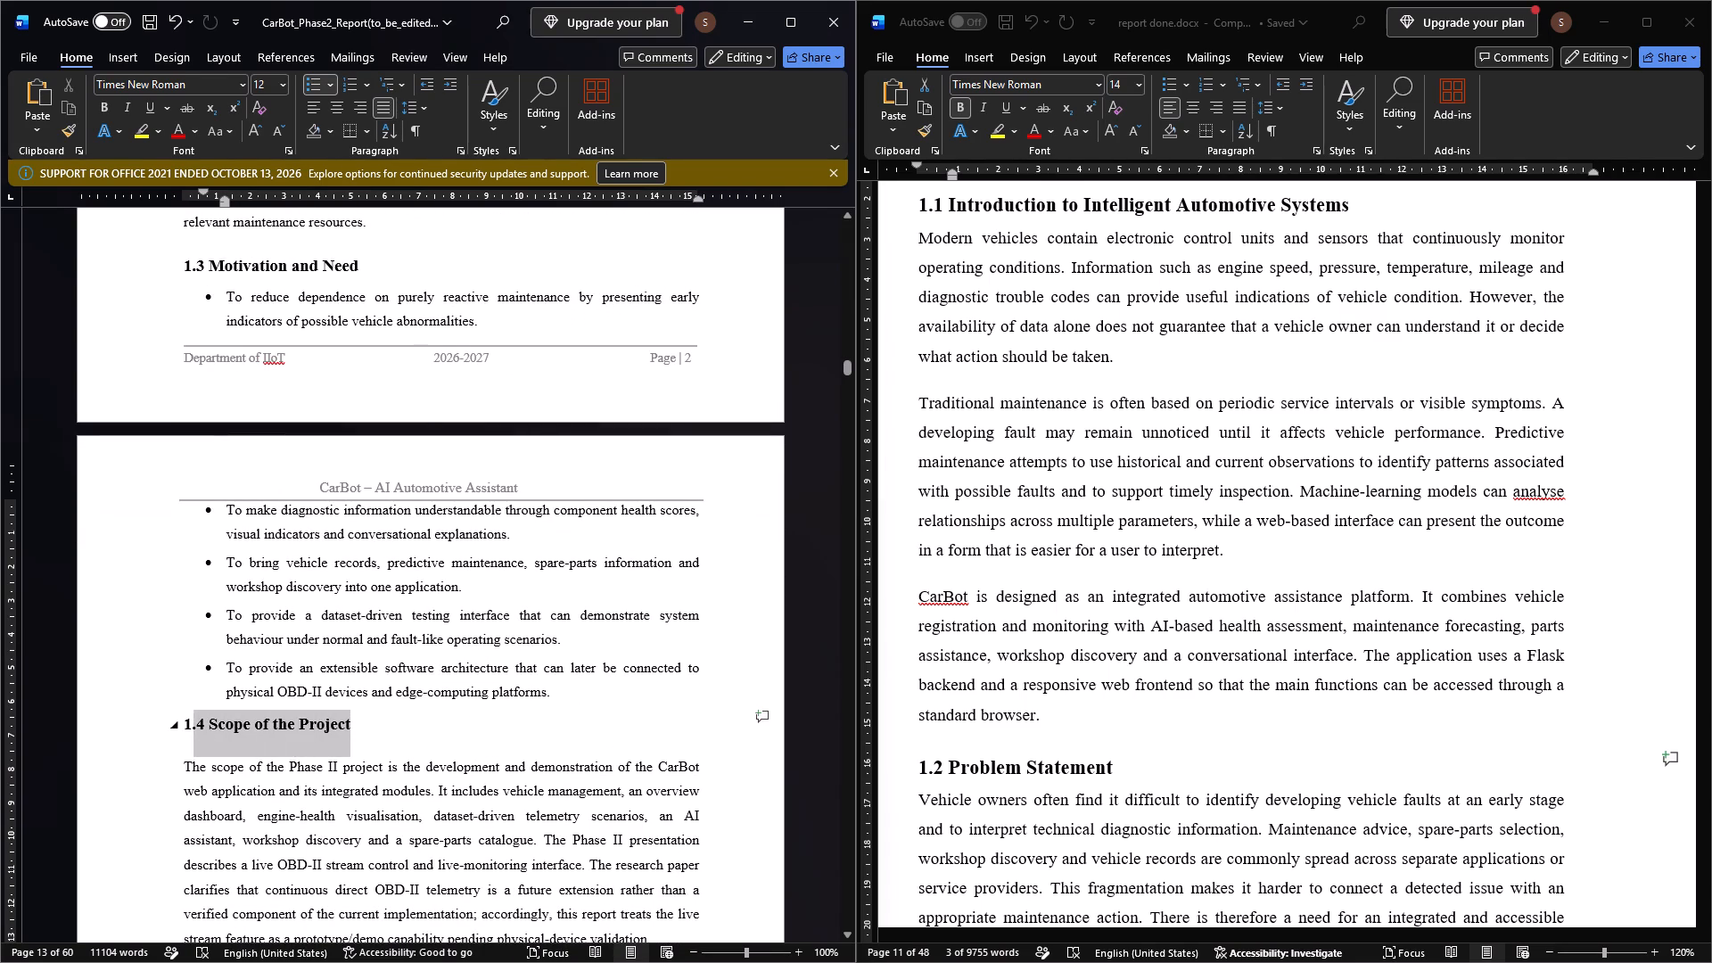
pyautogui.moveTo(175, 716); pyautogui.dragTo(174, 716)
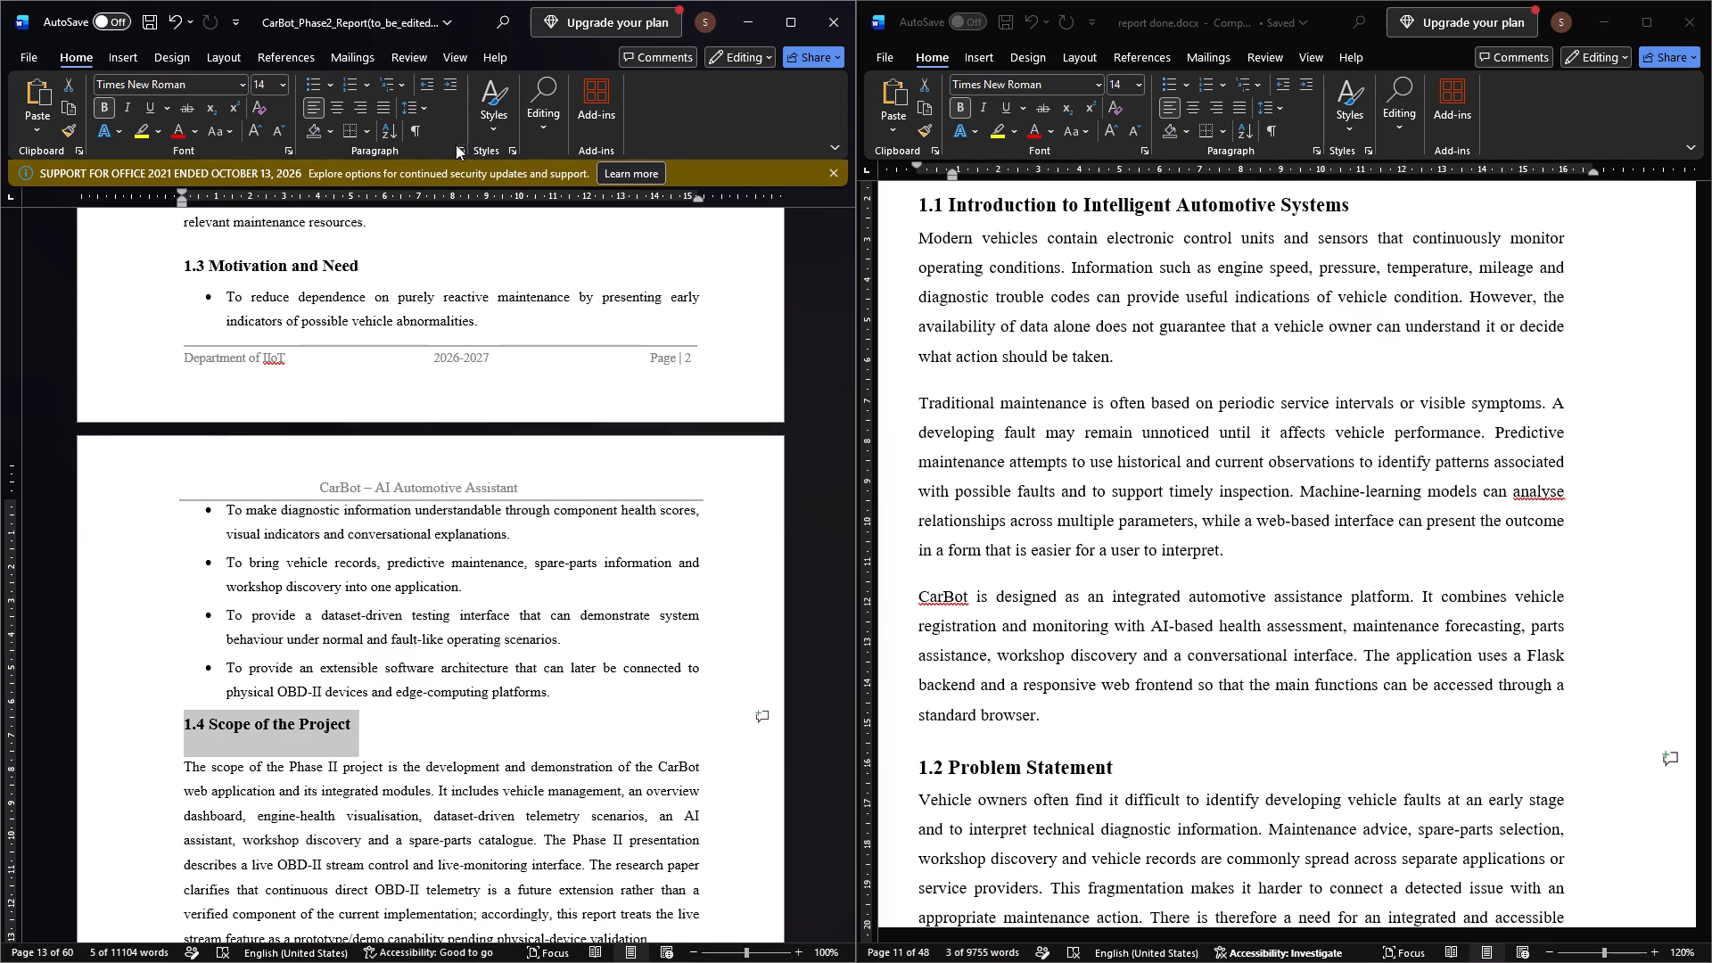
pyautogui.click(455, 151)
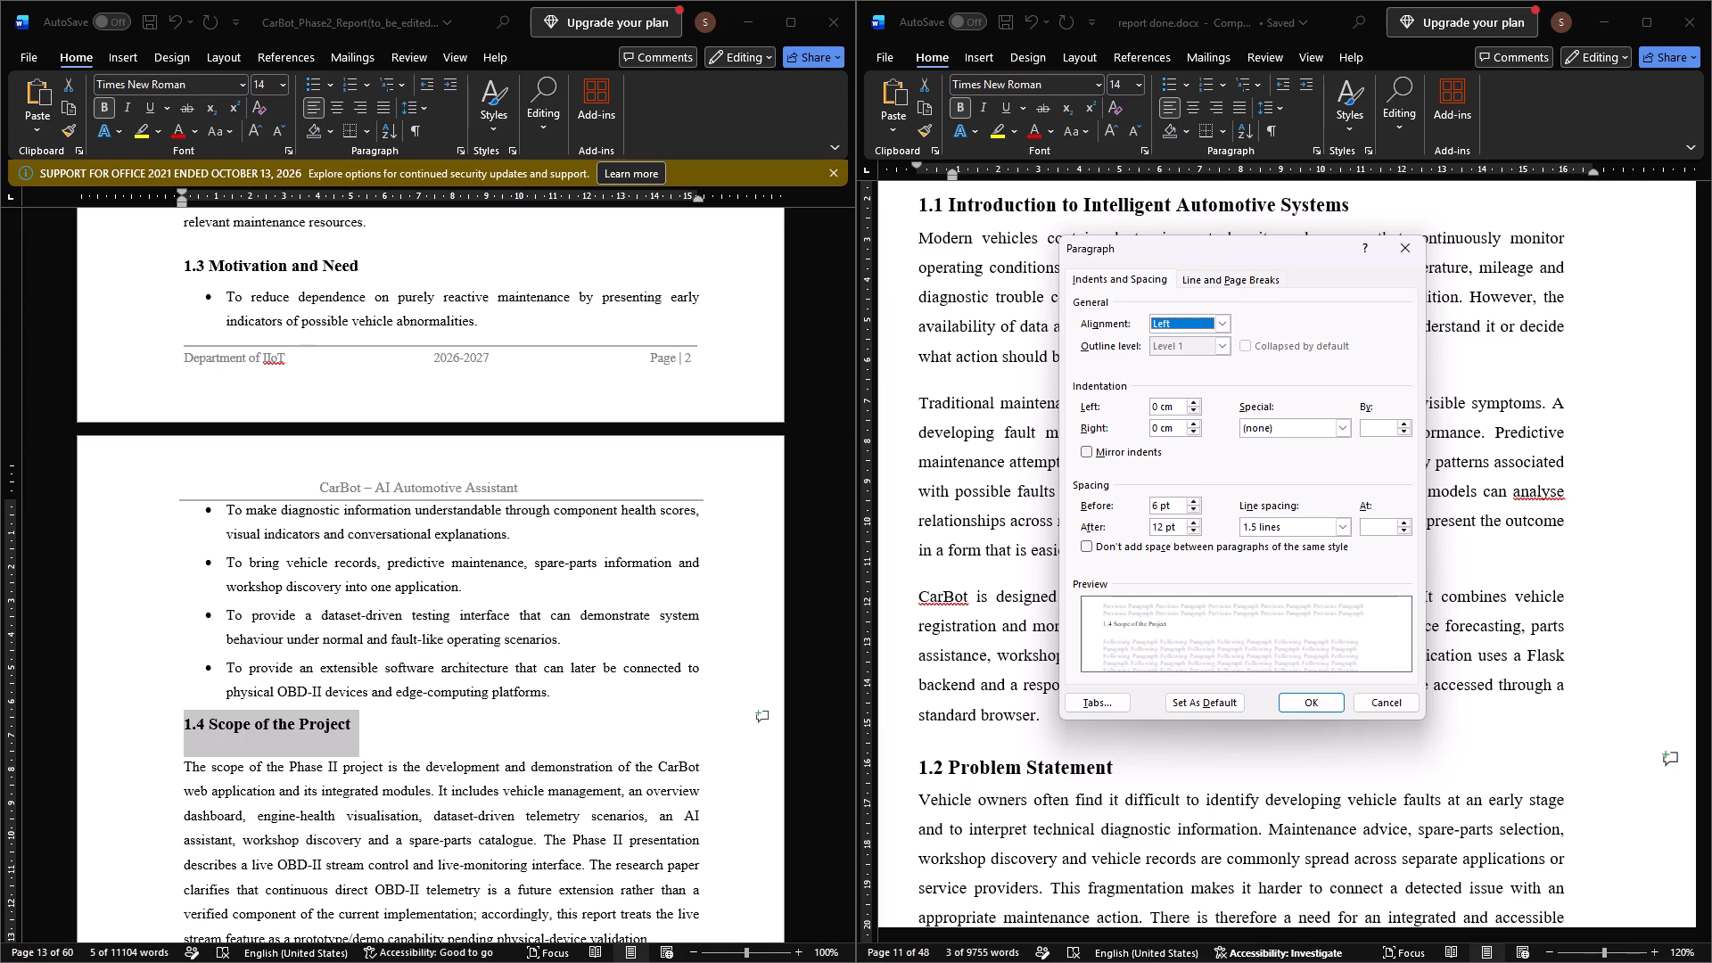
pyautogui.click(1156, 506)
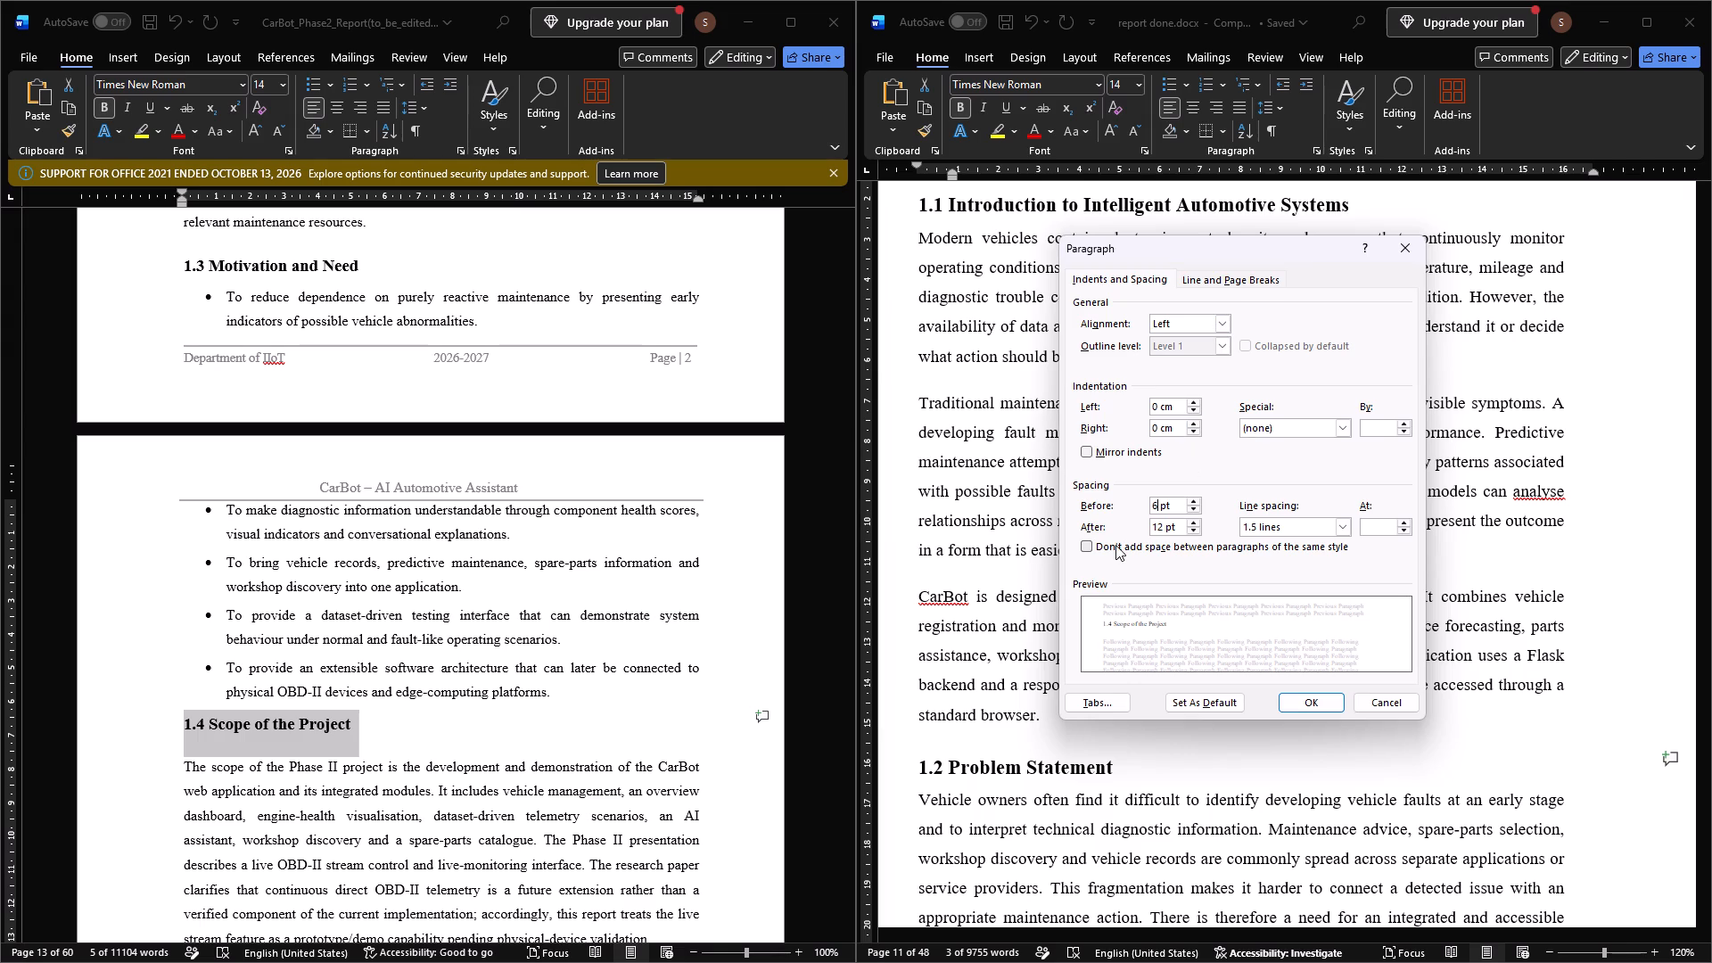
pyautogui.press('BackSpace')
pyautogui.write('15')
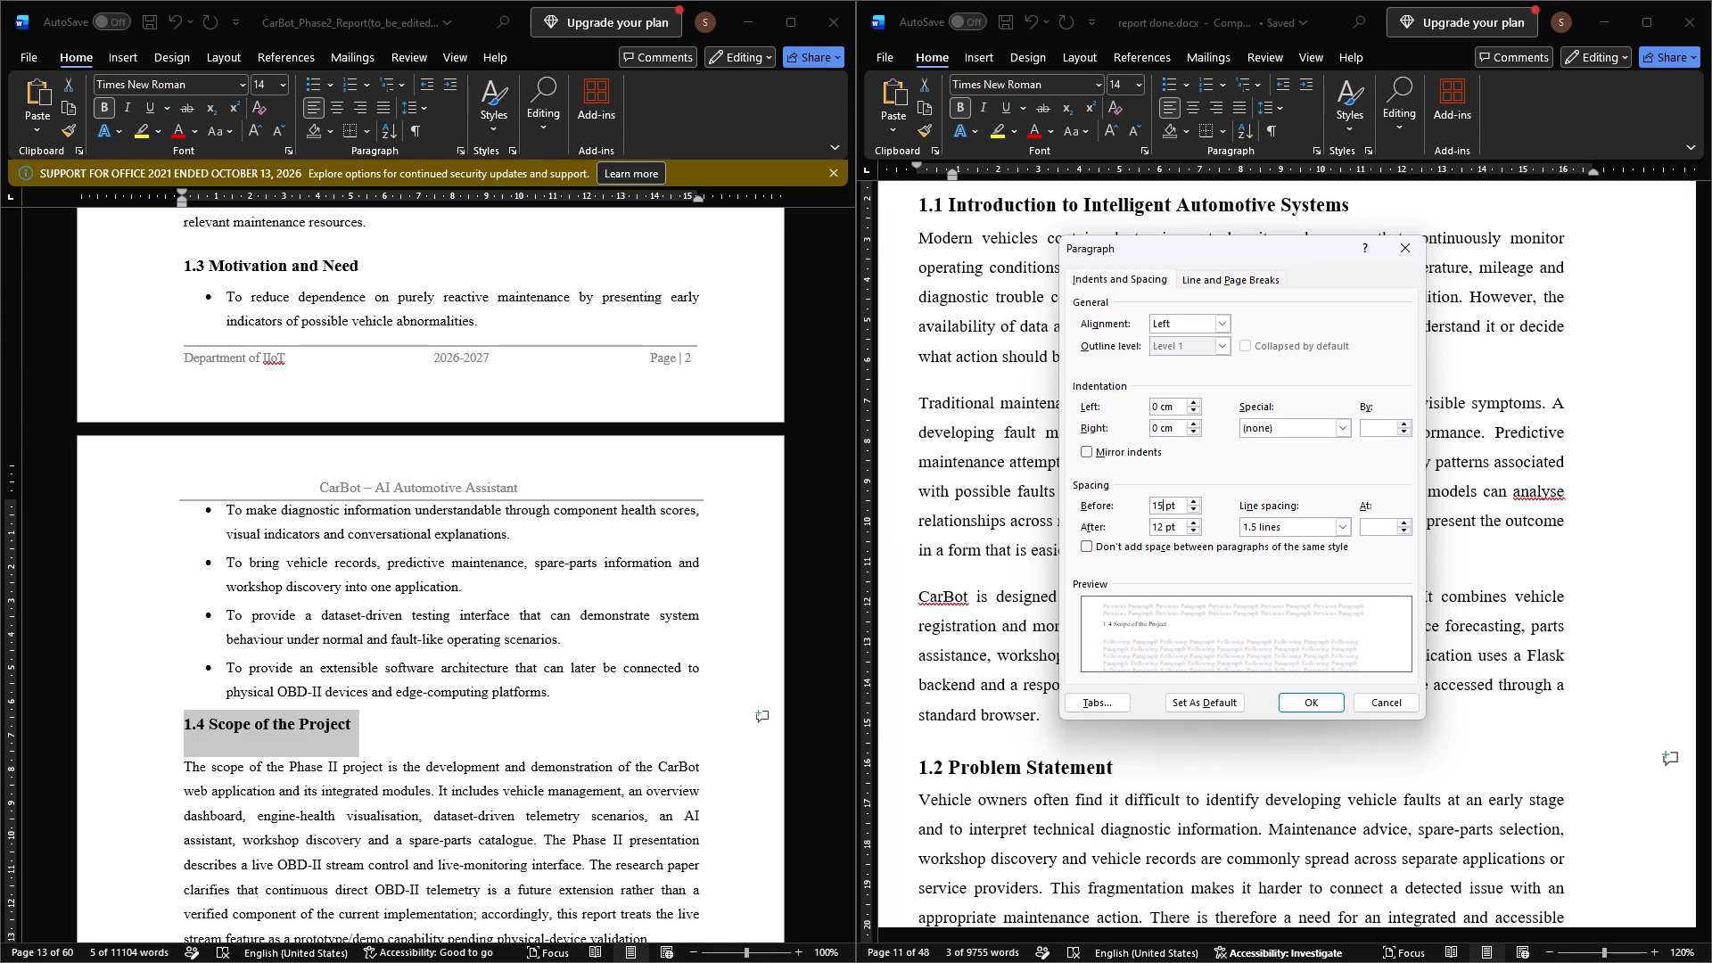
pyautogui.click(1158, 528)
pyautogui.press('BackSpace')
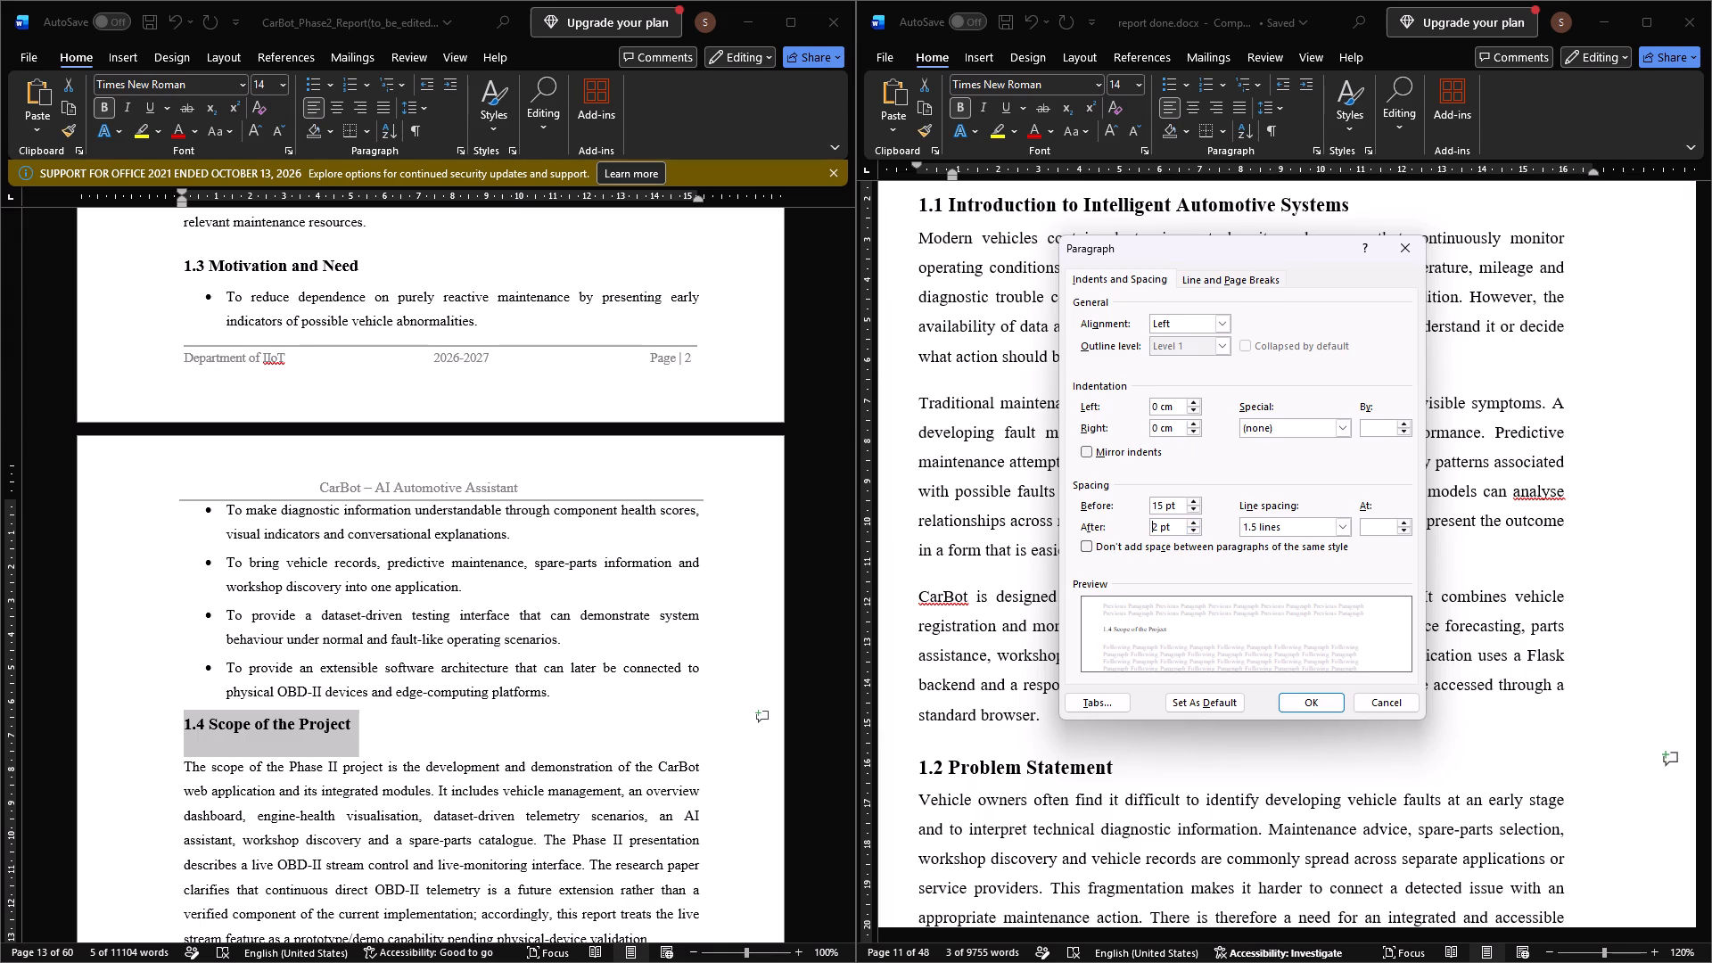
pyautogui.click(1293, 692)
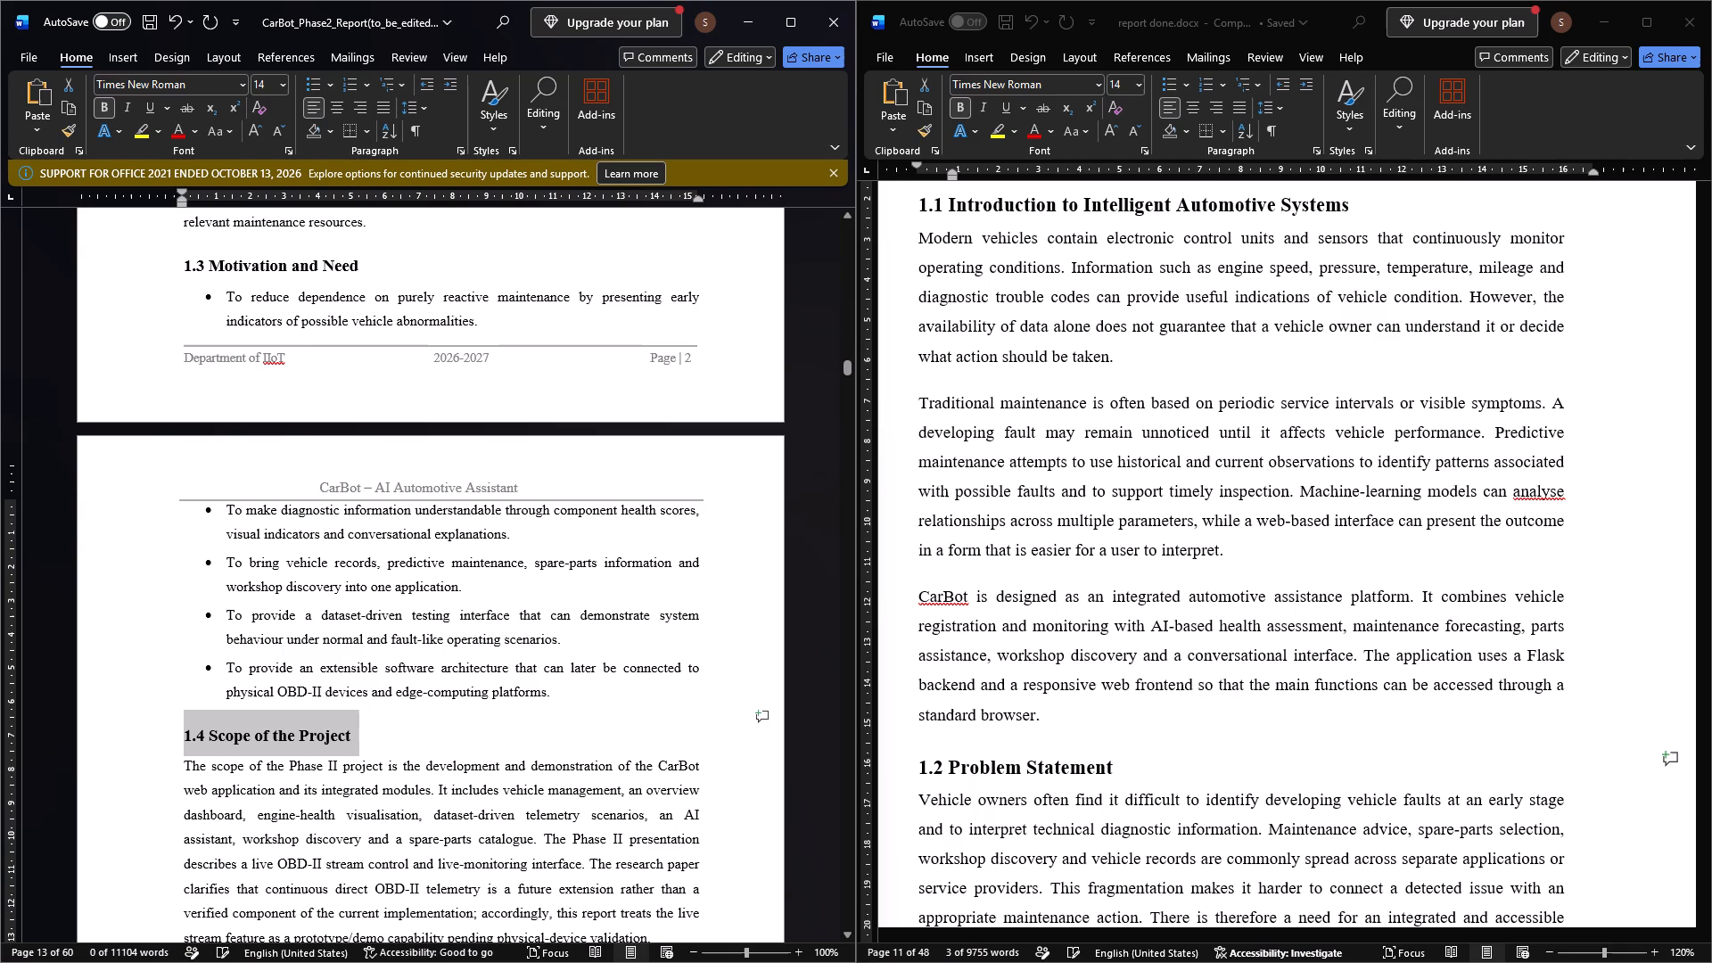
pyautogui.click(547, 764)
# Examine the heading, paragraph and bullet spacing across Chapter 1 of the CarBot report, from the chapter title through section 1.5.
pyautogui.scroll(-4, 528, 754)
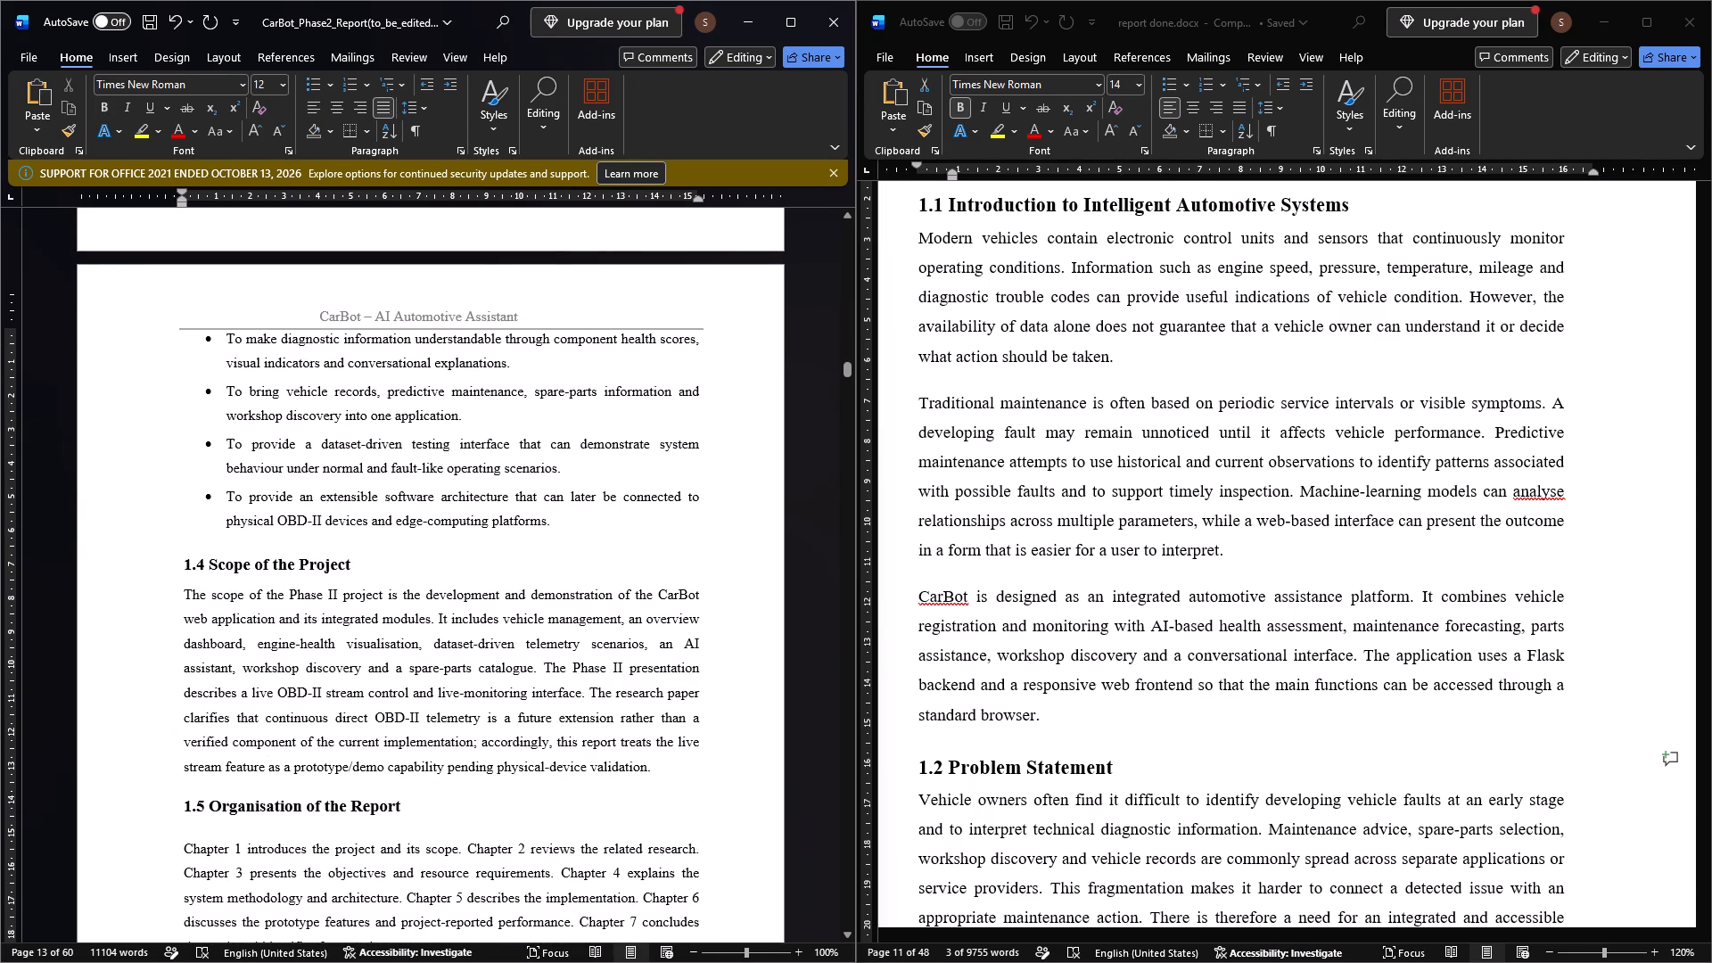
pyautogui.scroll(8, 332, 596)
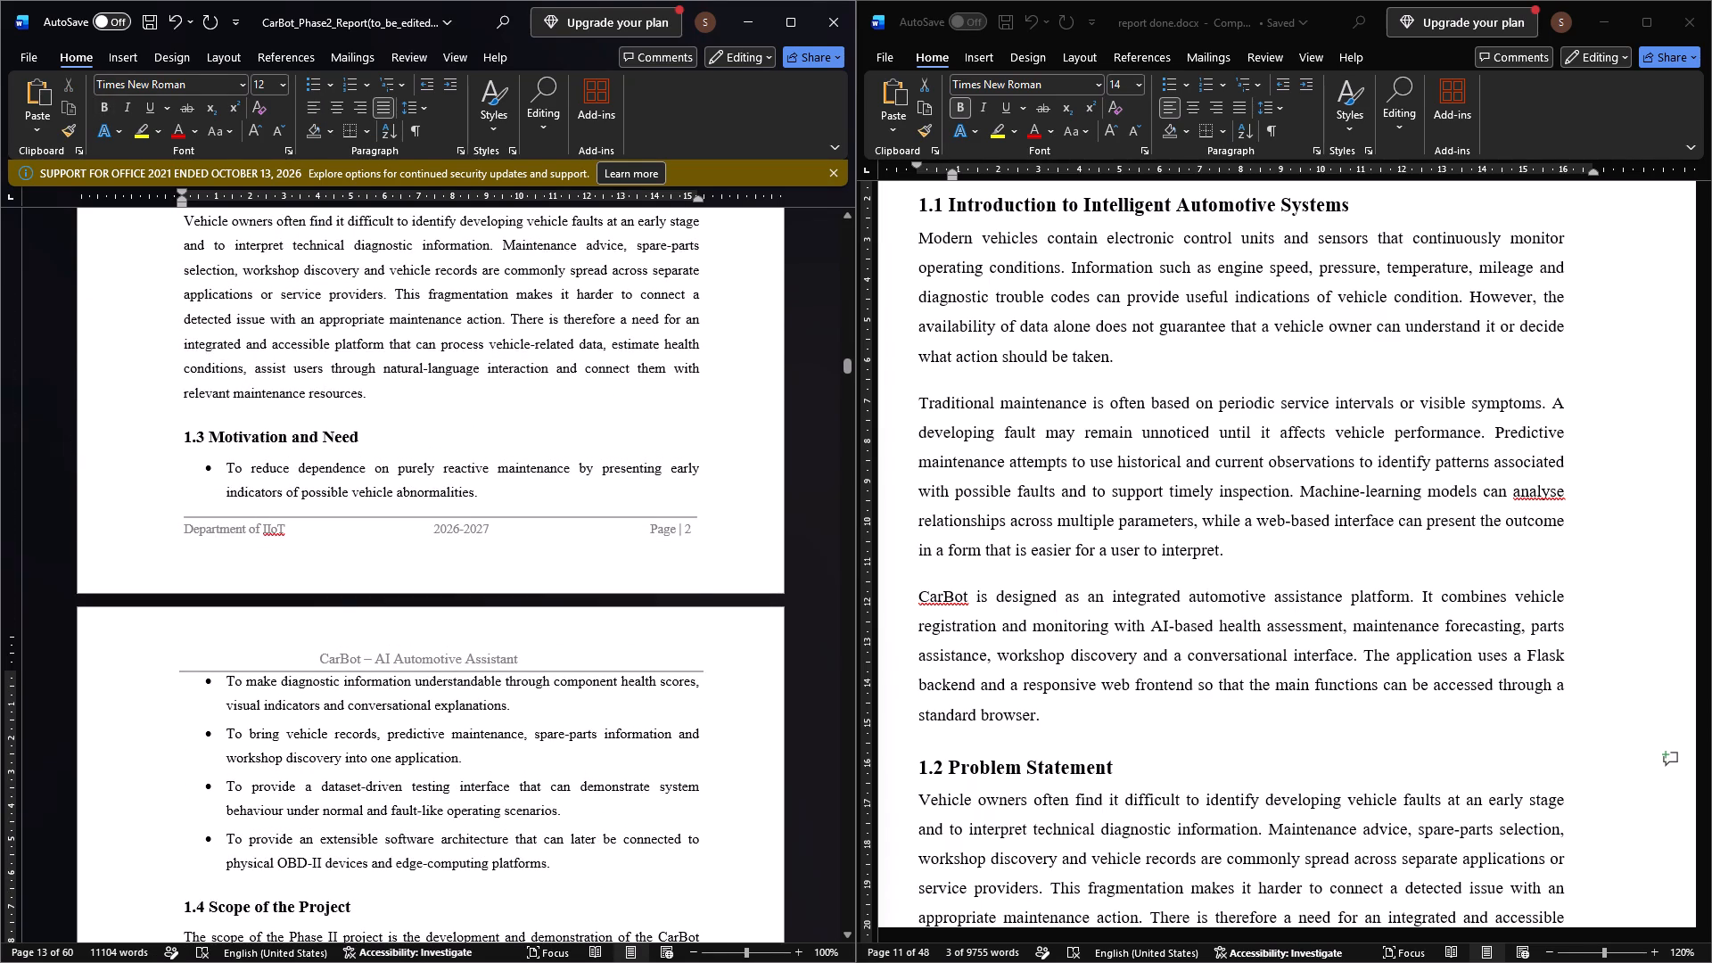
pyautogui.scroll(-10, 332, 596)
pyautogui.scroll(12, 332, 596)
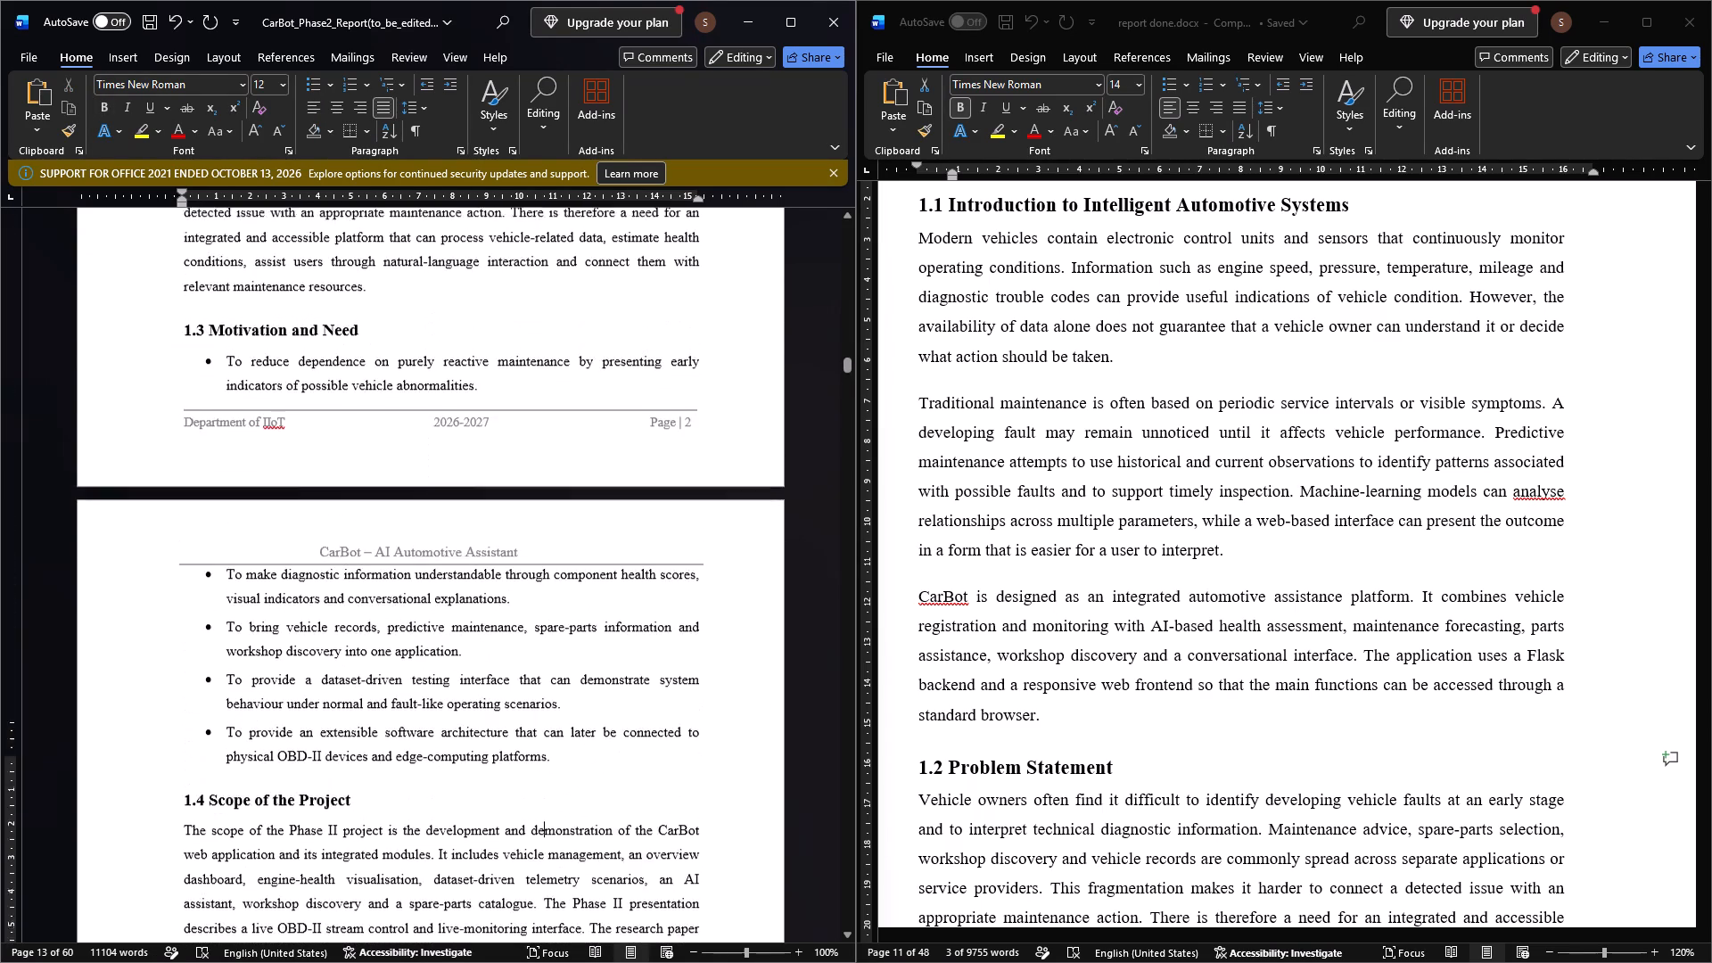
pyautogui.scroll(14, 332, 596)
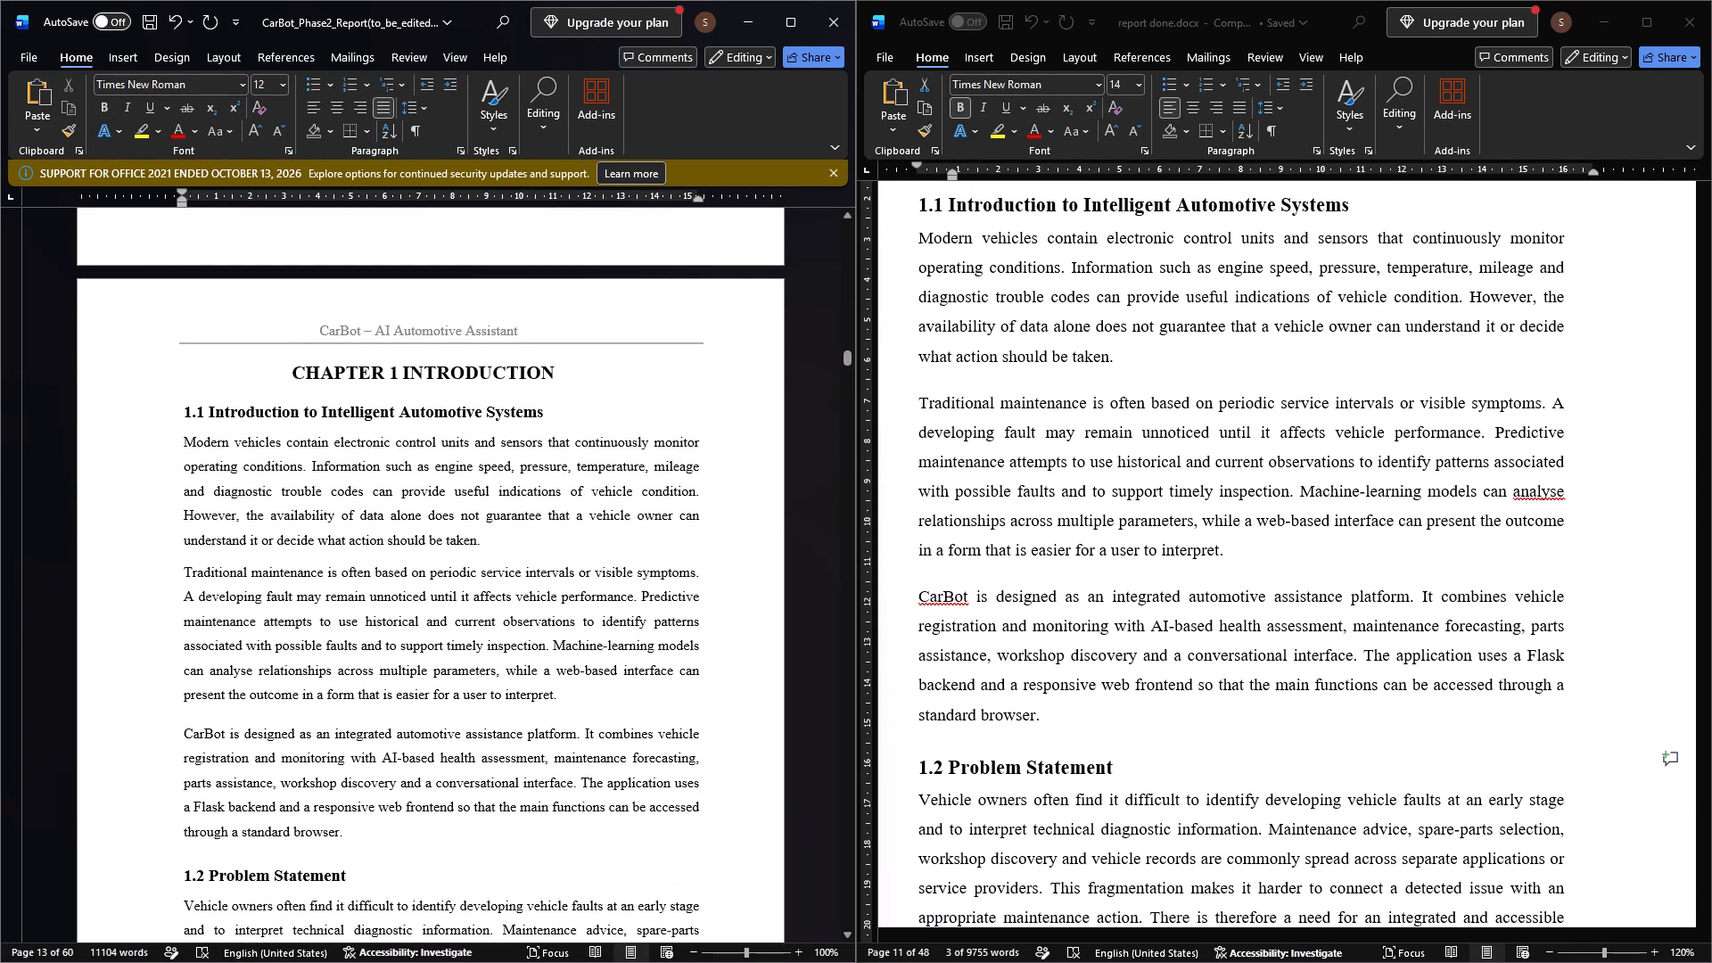
pyautogui.scroll(-2, 333, 595)
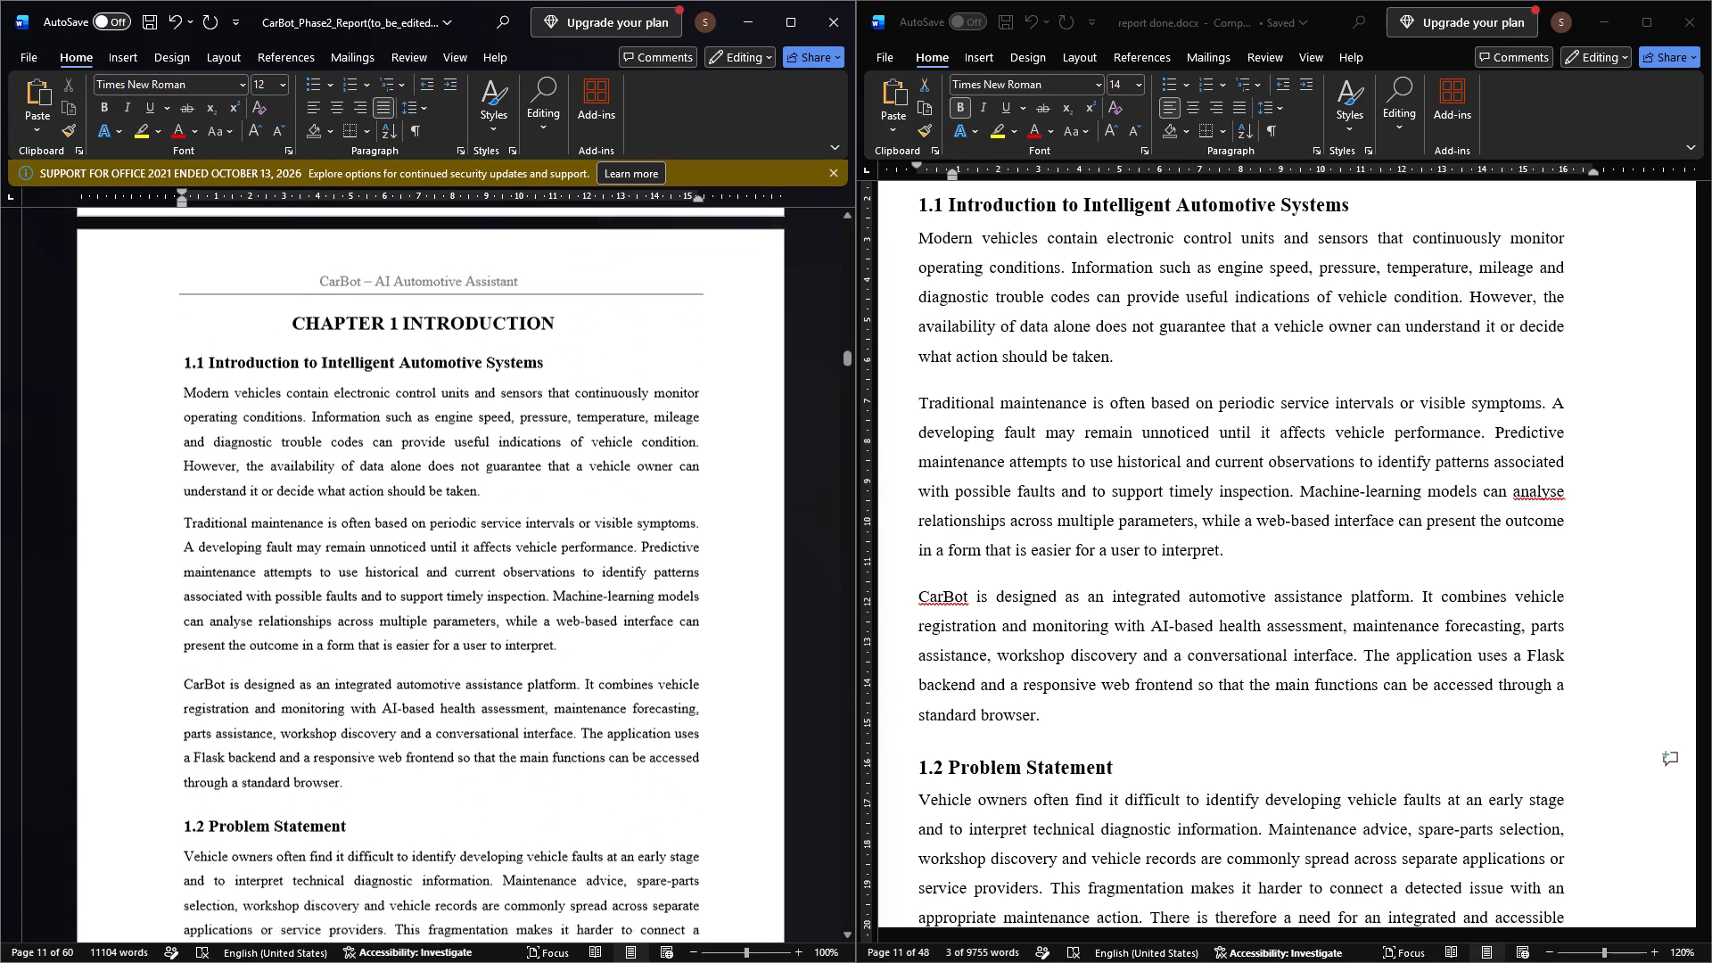
# Justify the 1.4 Scope of the Project heading together with its body paragraph in the CarBot report.
pyautogui.scroll(-11, 333, 595)
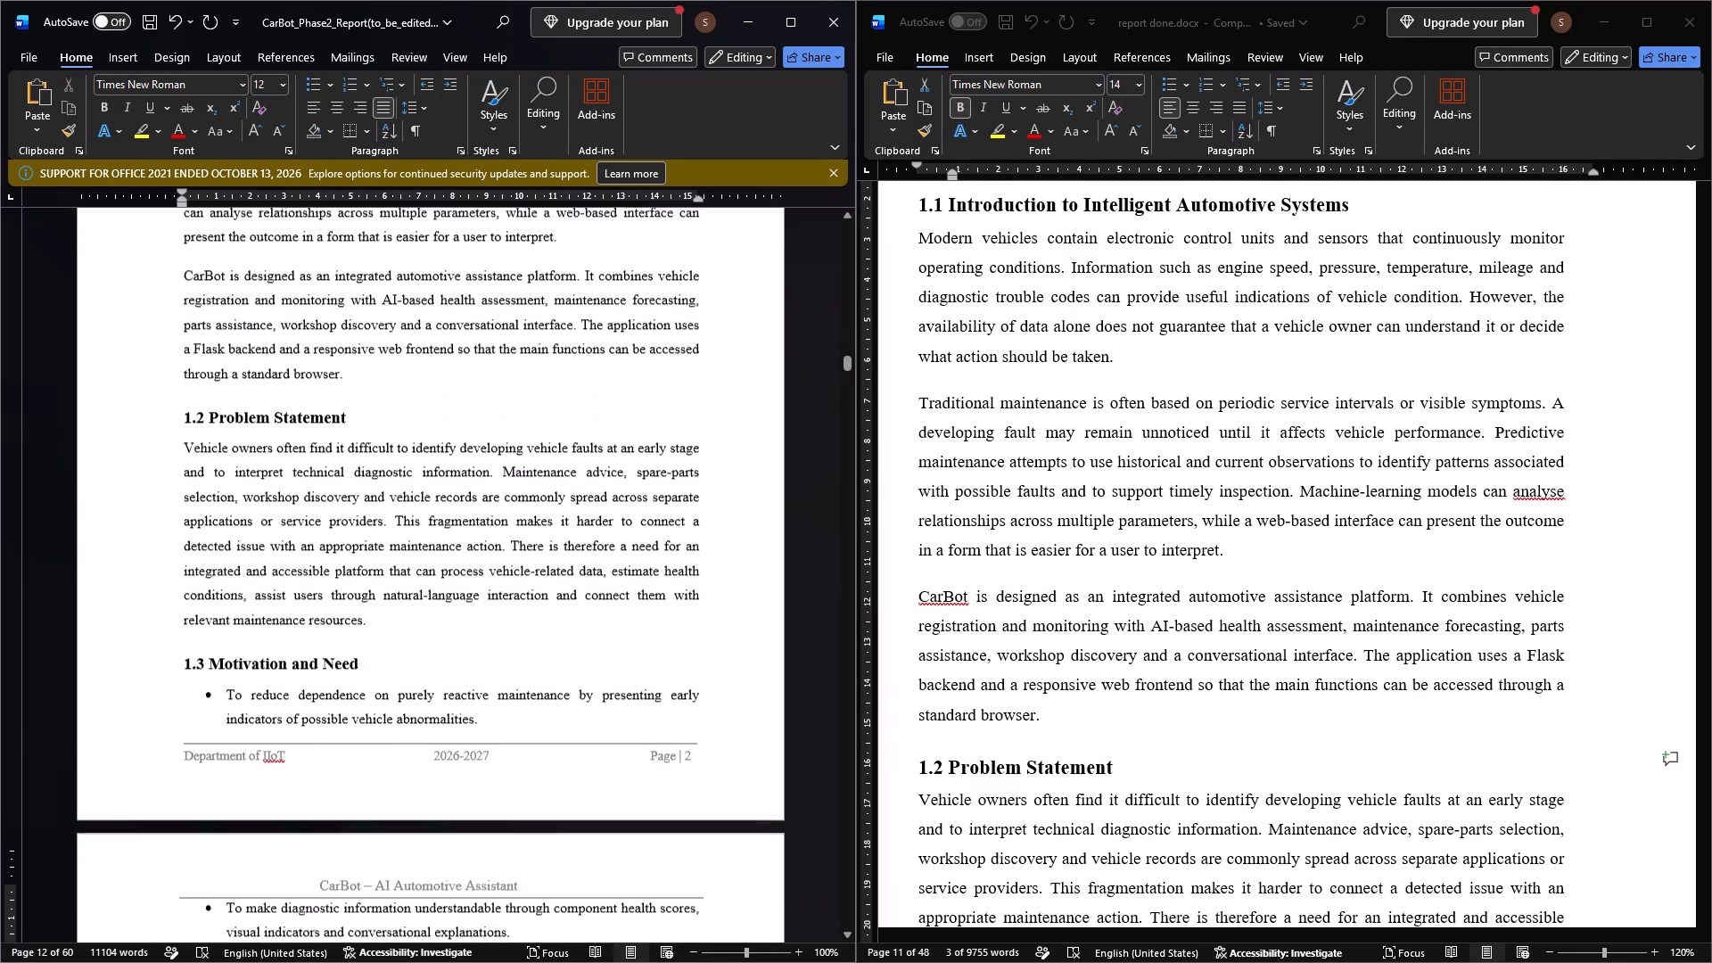
pyautogui.scroll(-12, 333, 595)
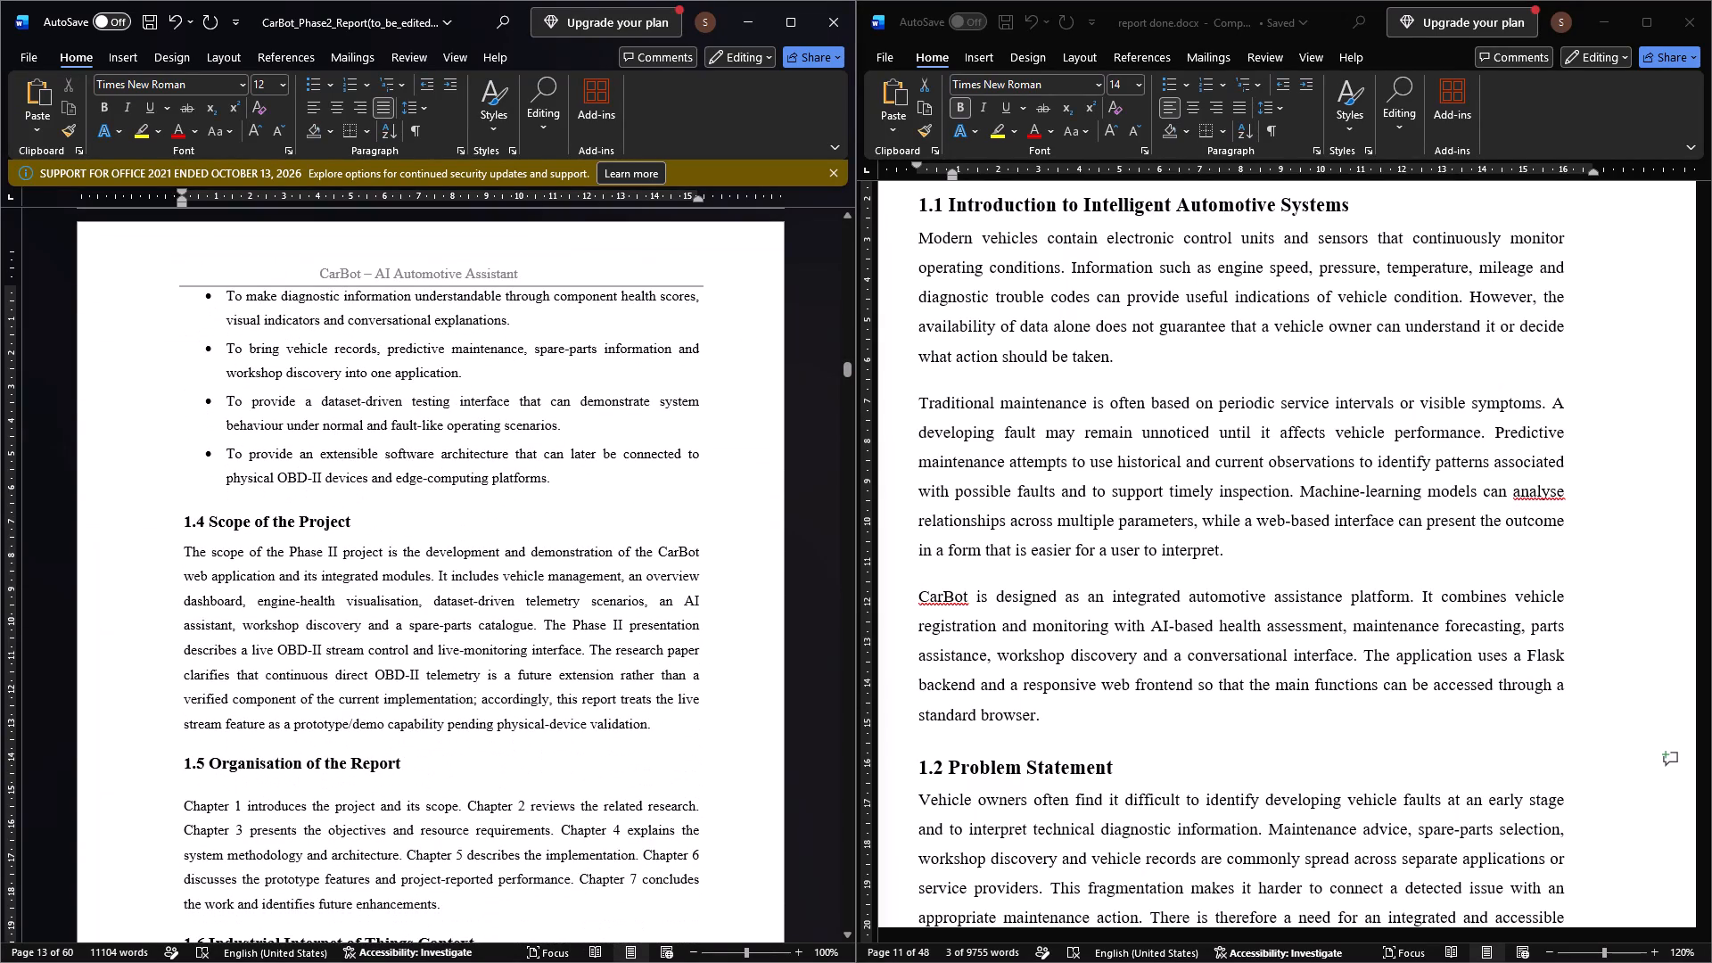
pyautogui.moveTo(656, 723); pyautogui.dragTo(183, 532)
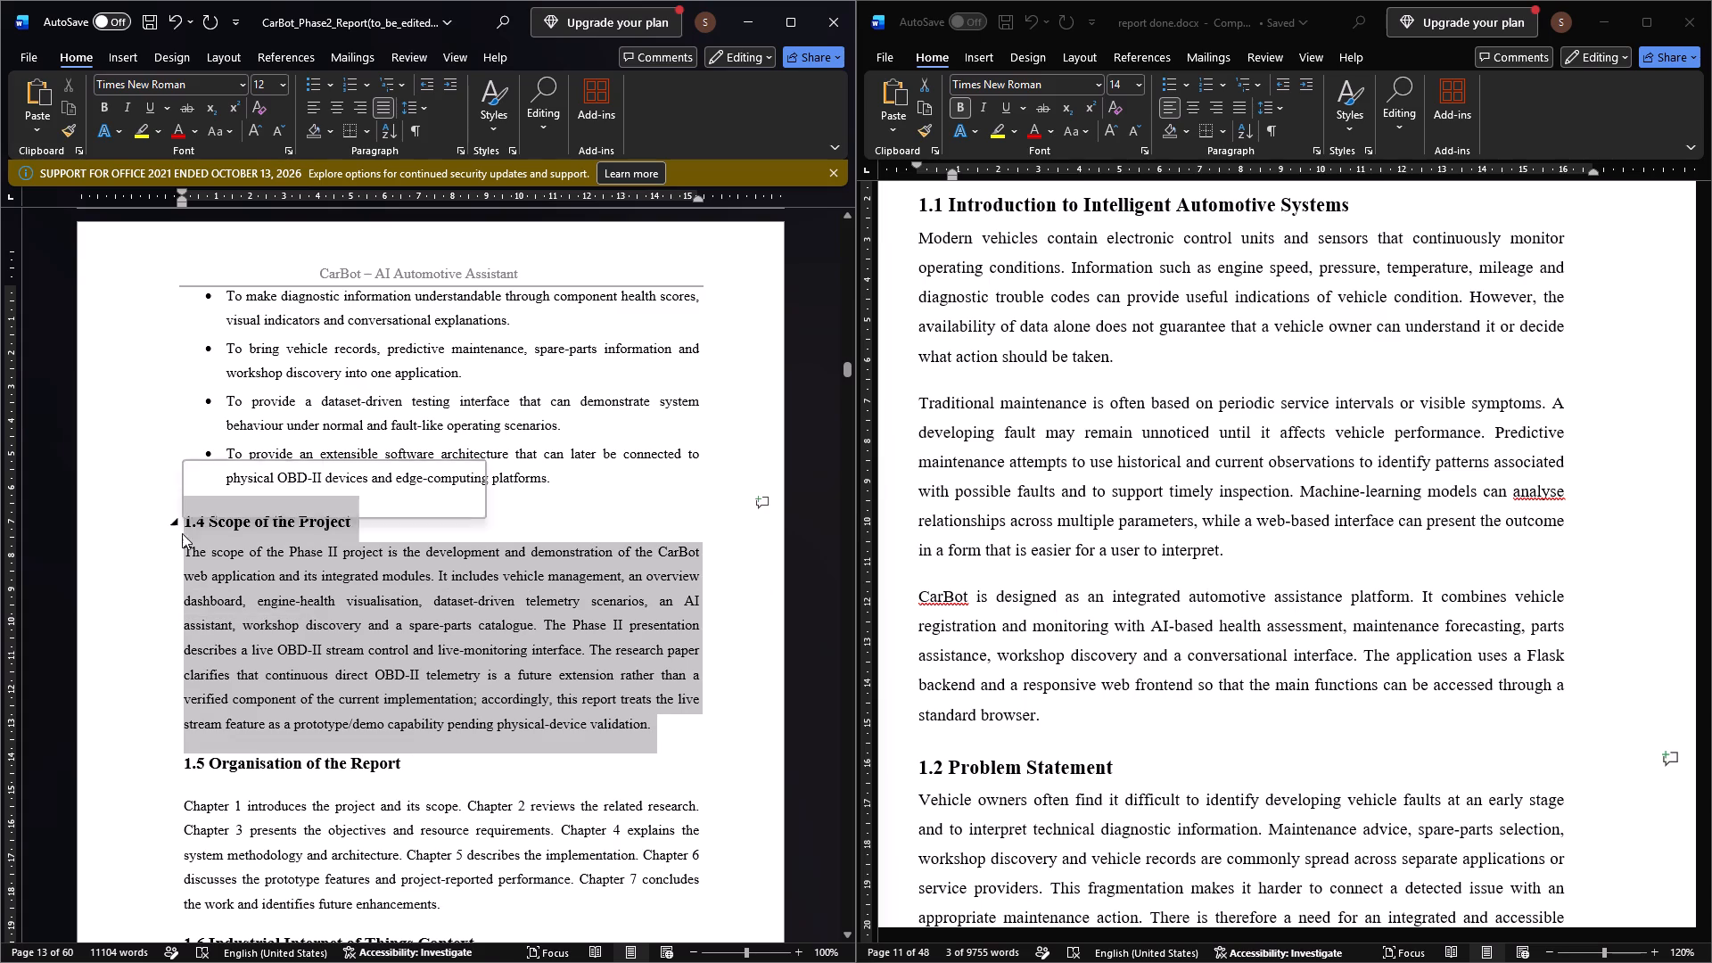
pyautogui.click(378, 104)
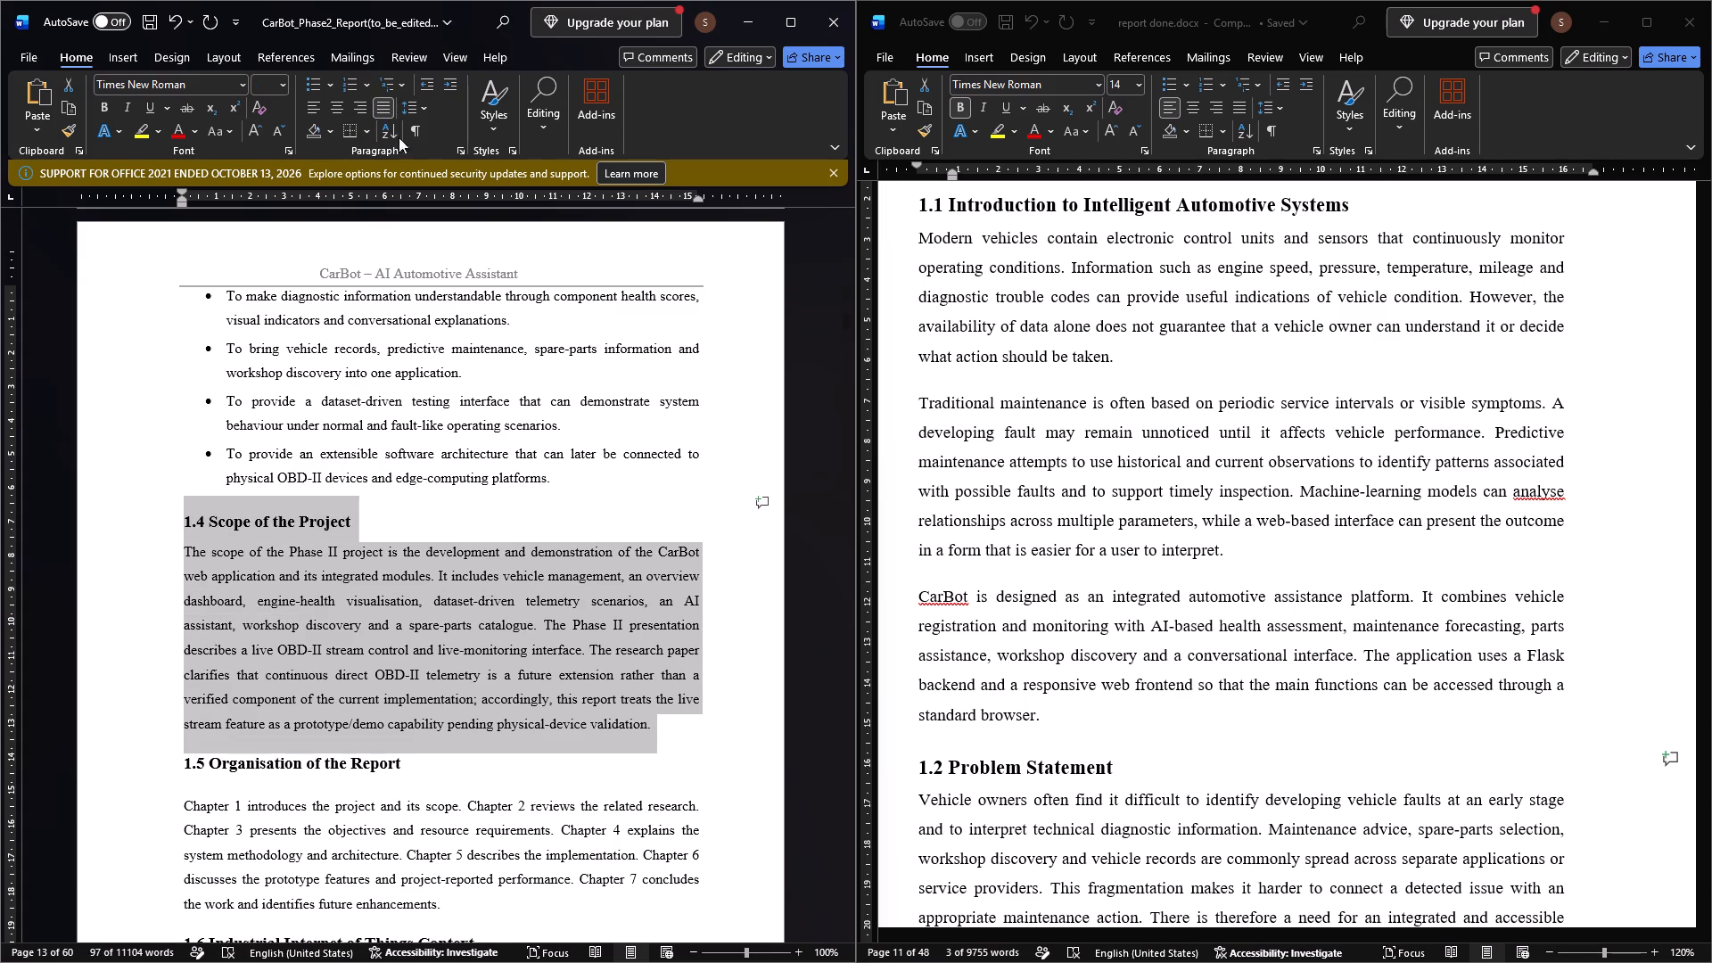
# Check the paragraph spacing settings of the body text under 1.4 Scope of the Project in the CarBot report.
pyautogui.click(457, 151)
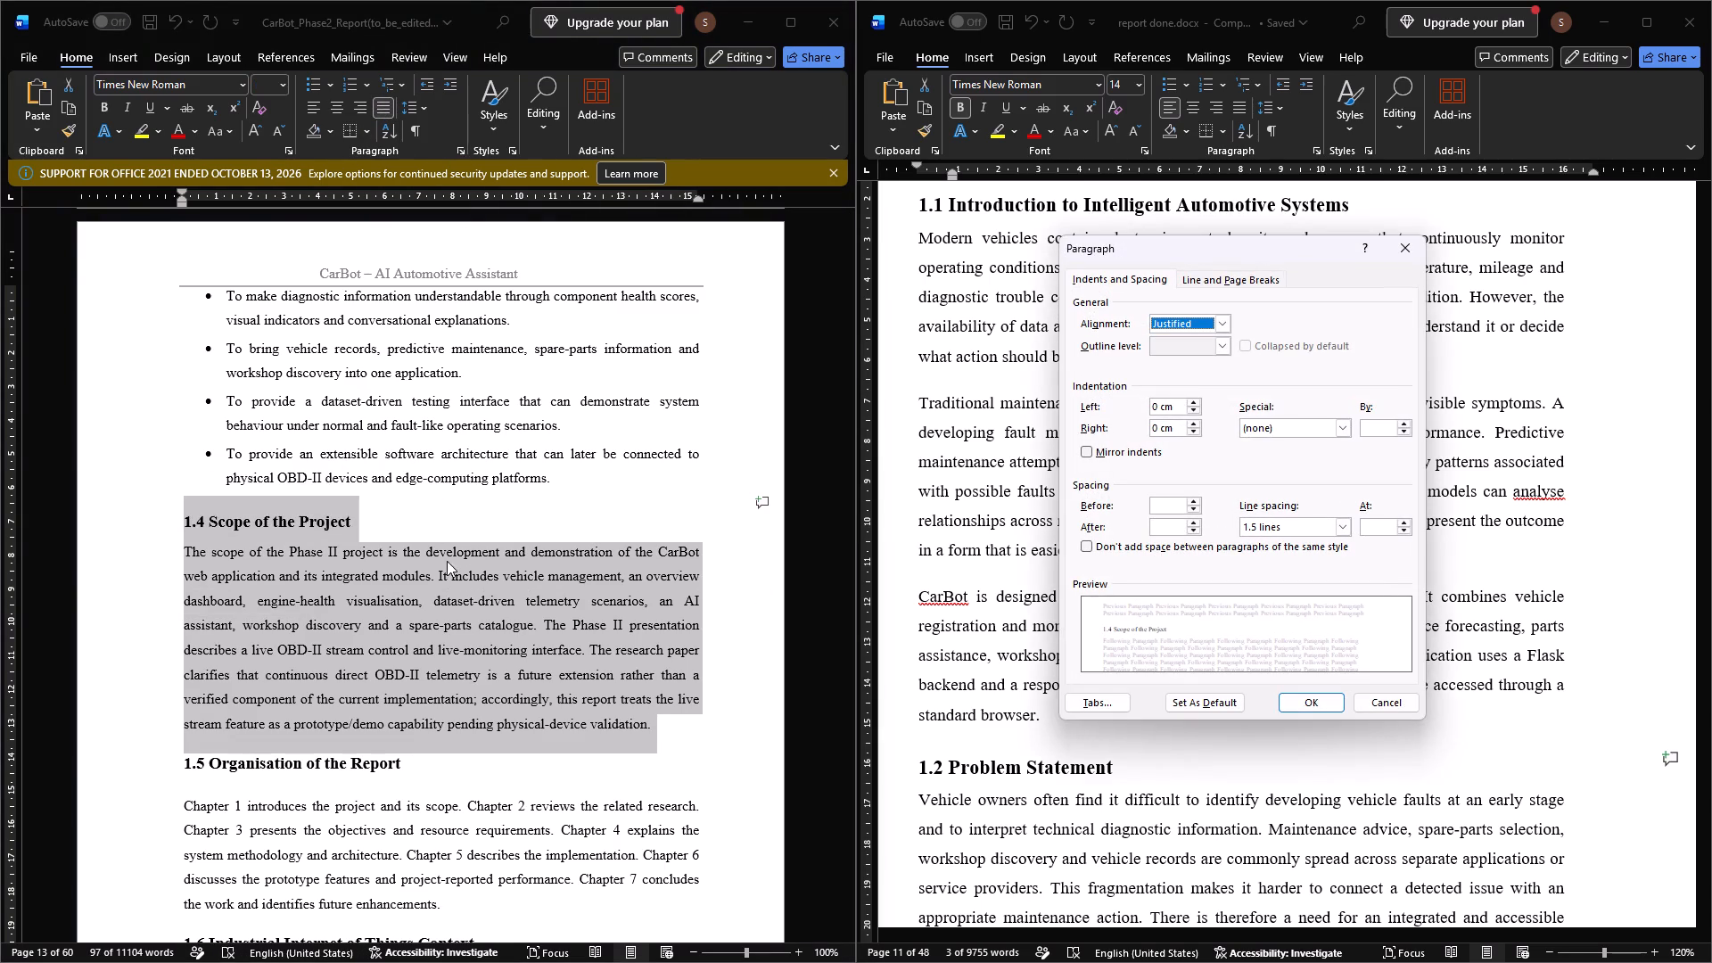
pyautogui.click(447, 604)
pyautogui.click(530, 684)
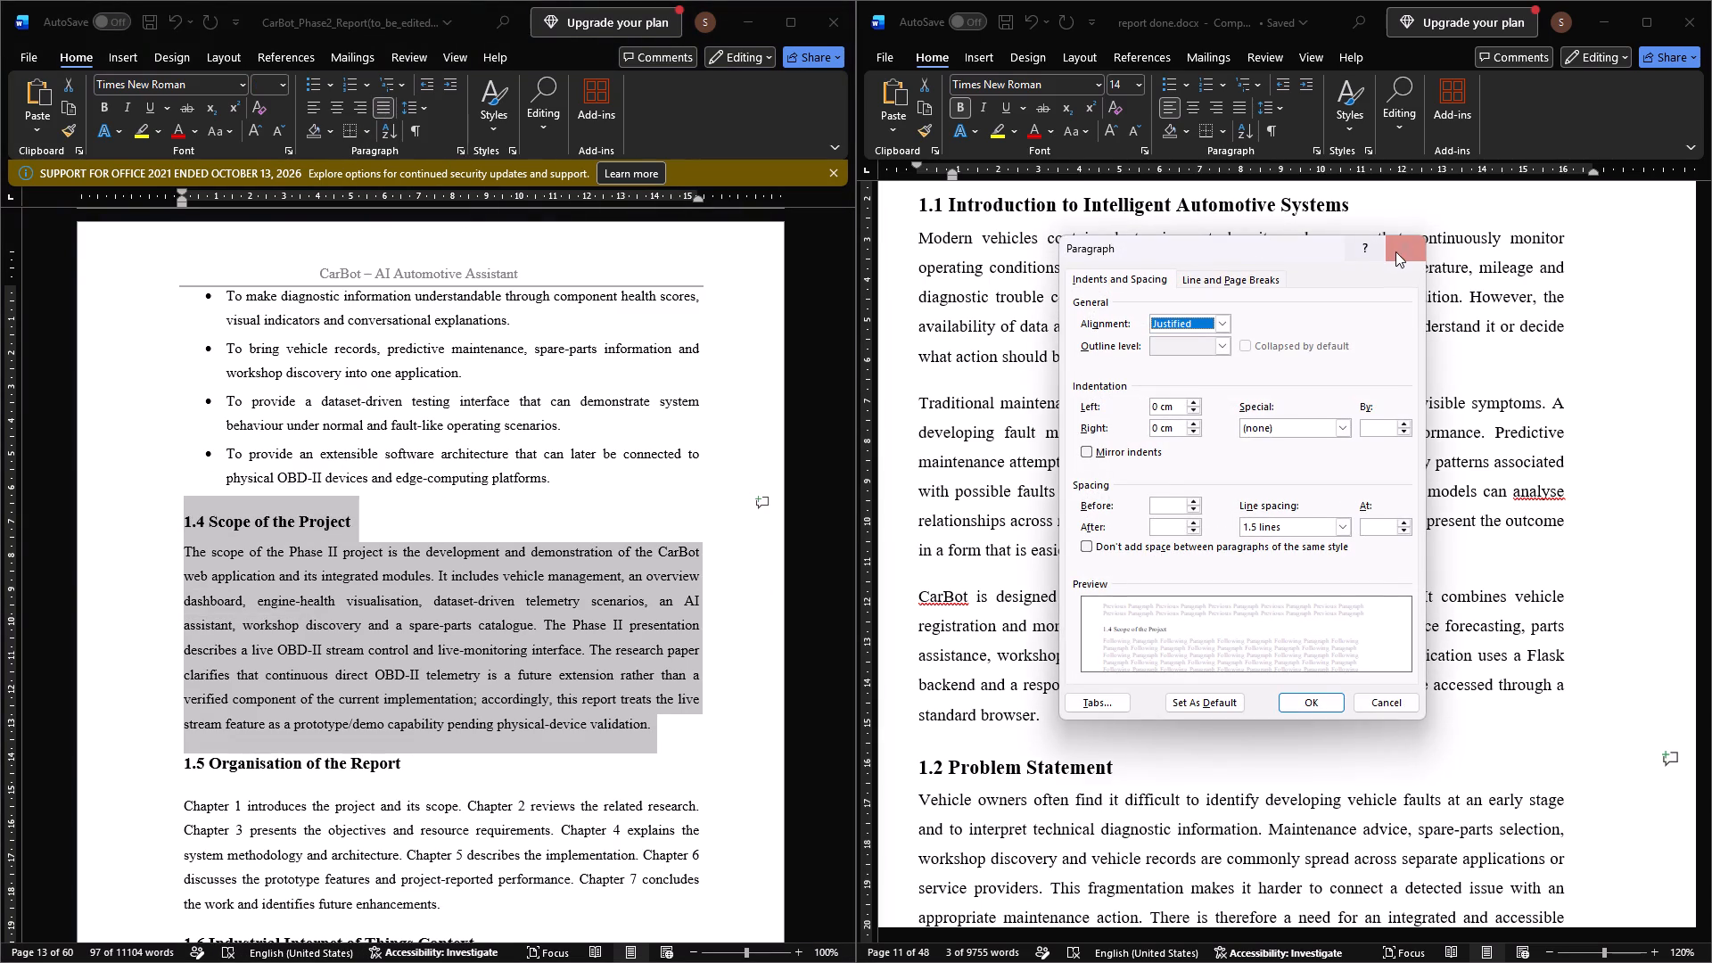
pyautogui.click(1397, 251)
pyautogui.click(662, 677)
pyautogui.moveTo(654, 724); pyautogui.dragTo(635, 724)
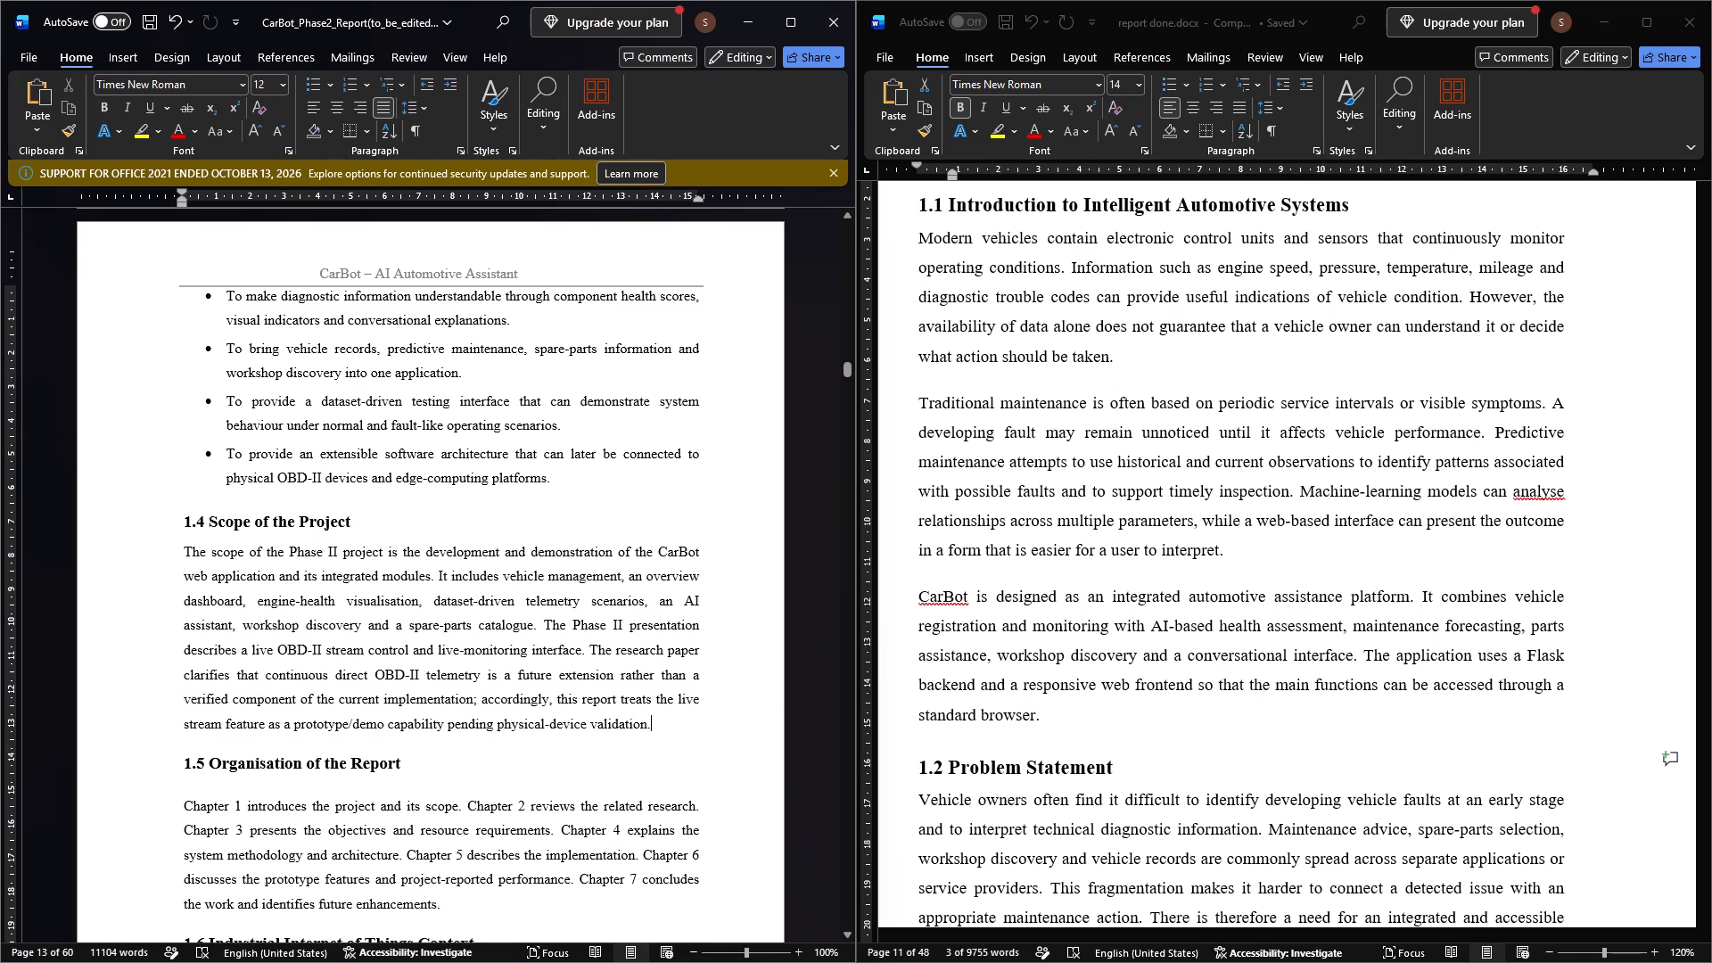
pyautogui.moveTo(635, 724); pyautogui.dragTo(186, 562)
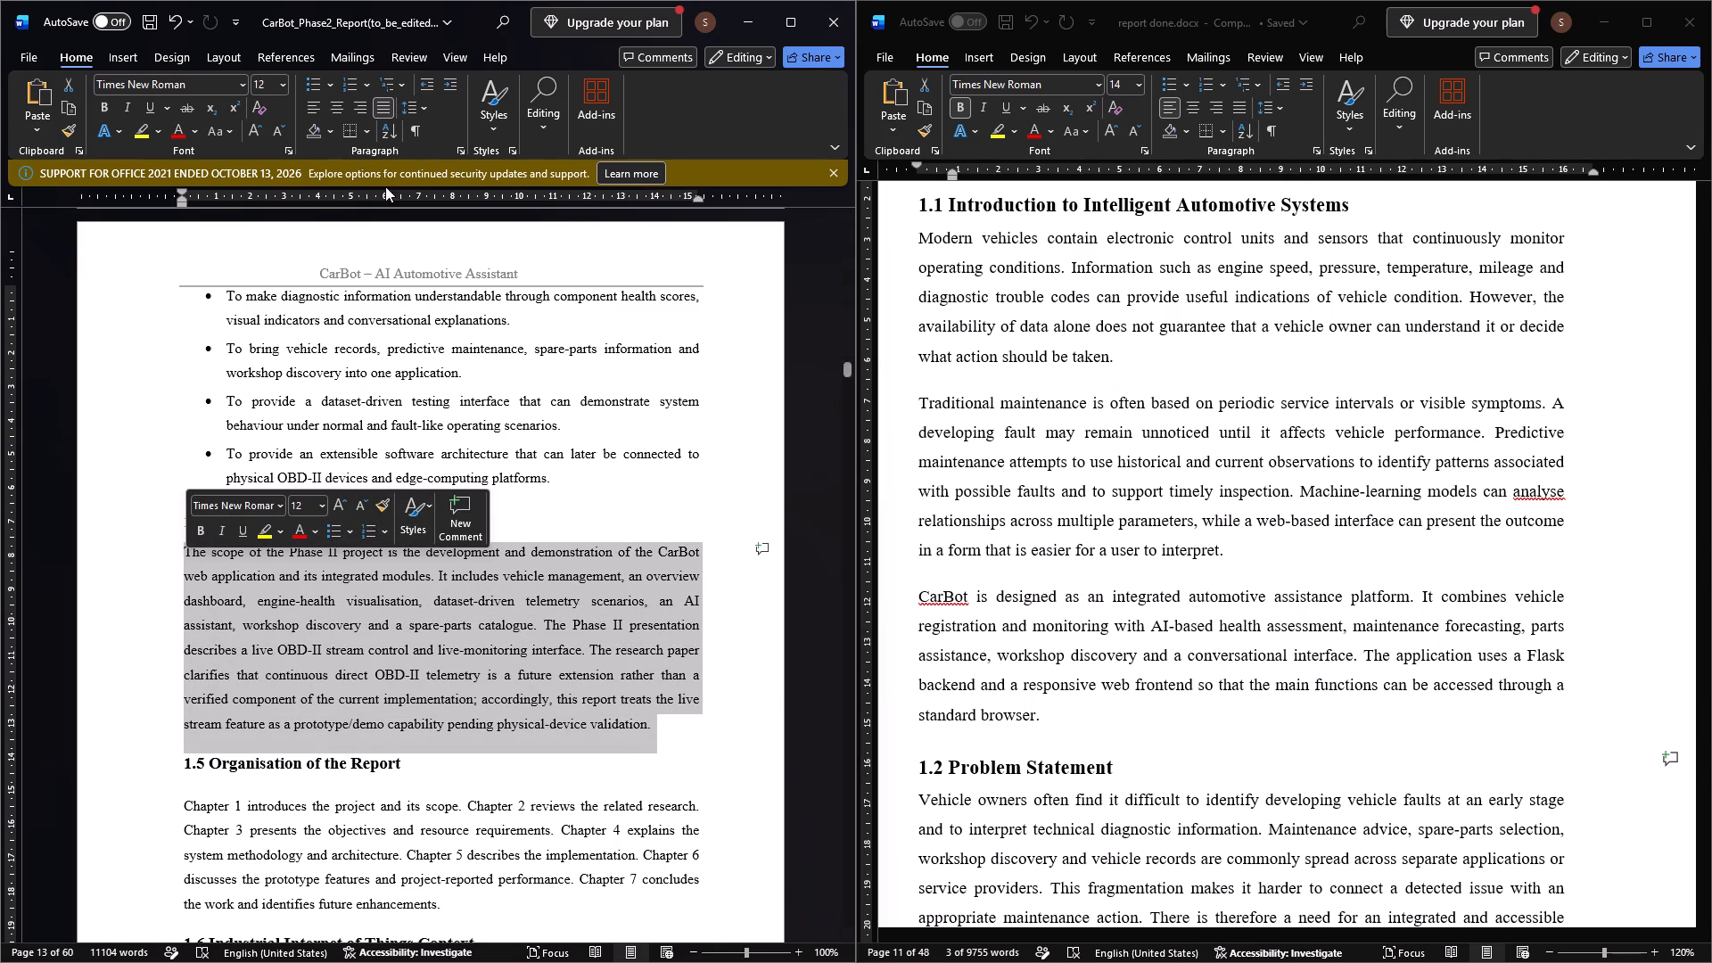
pyautogui.click(457, 145)
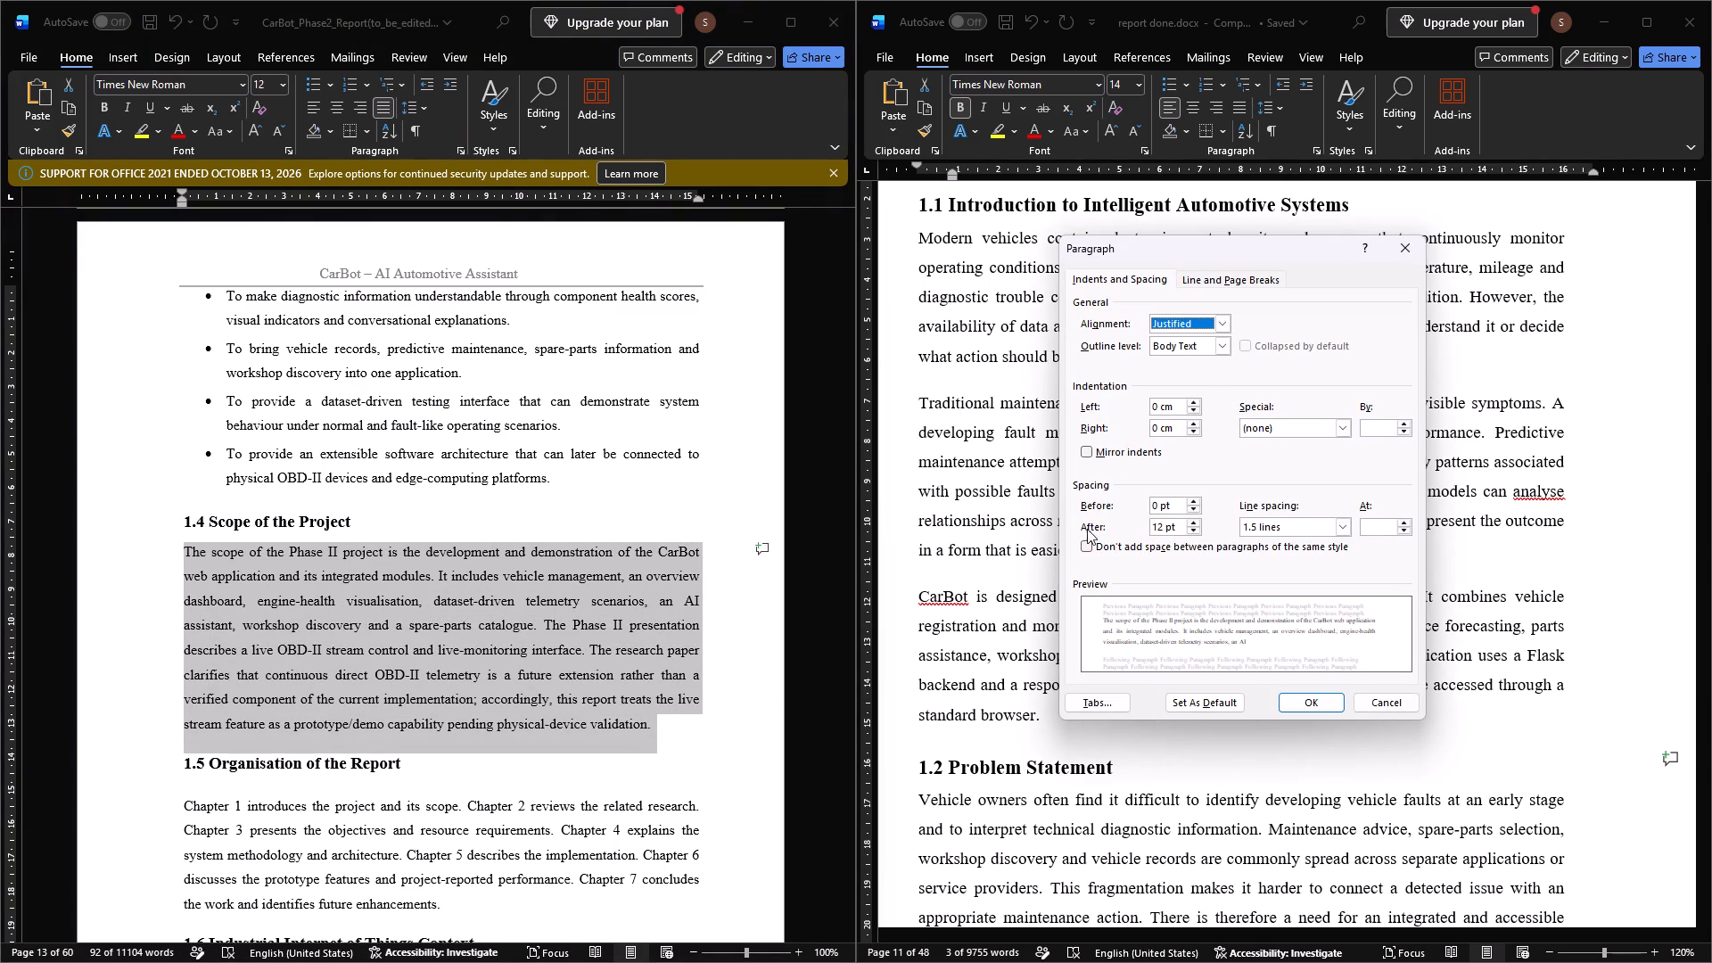
pyautogui.click(724, 622)
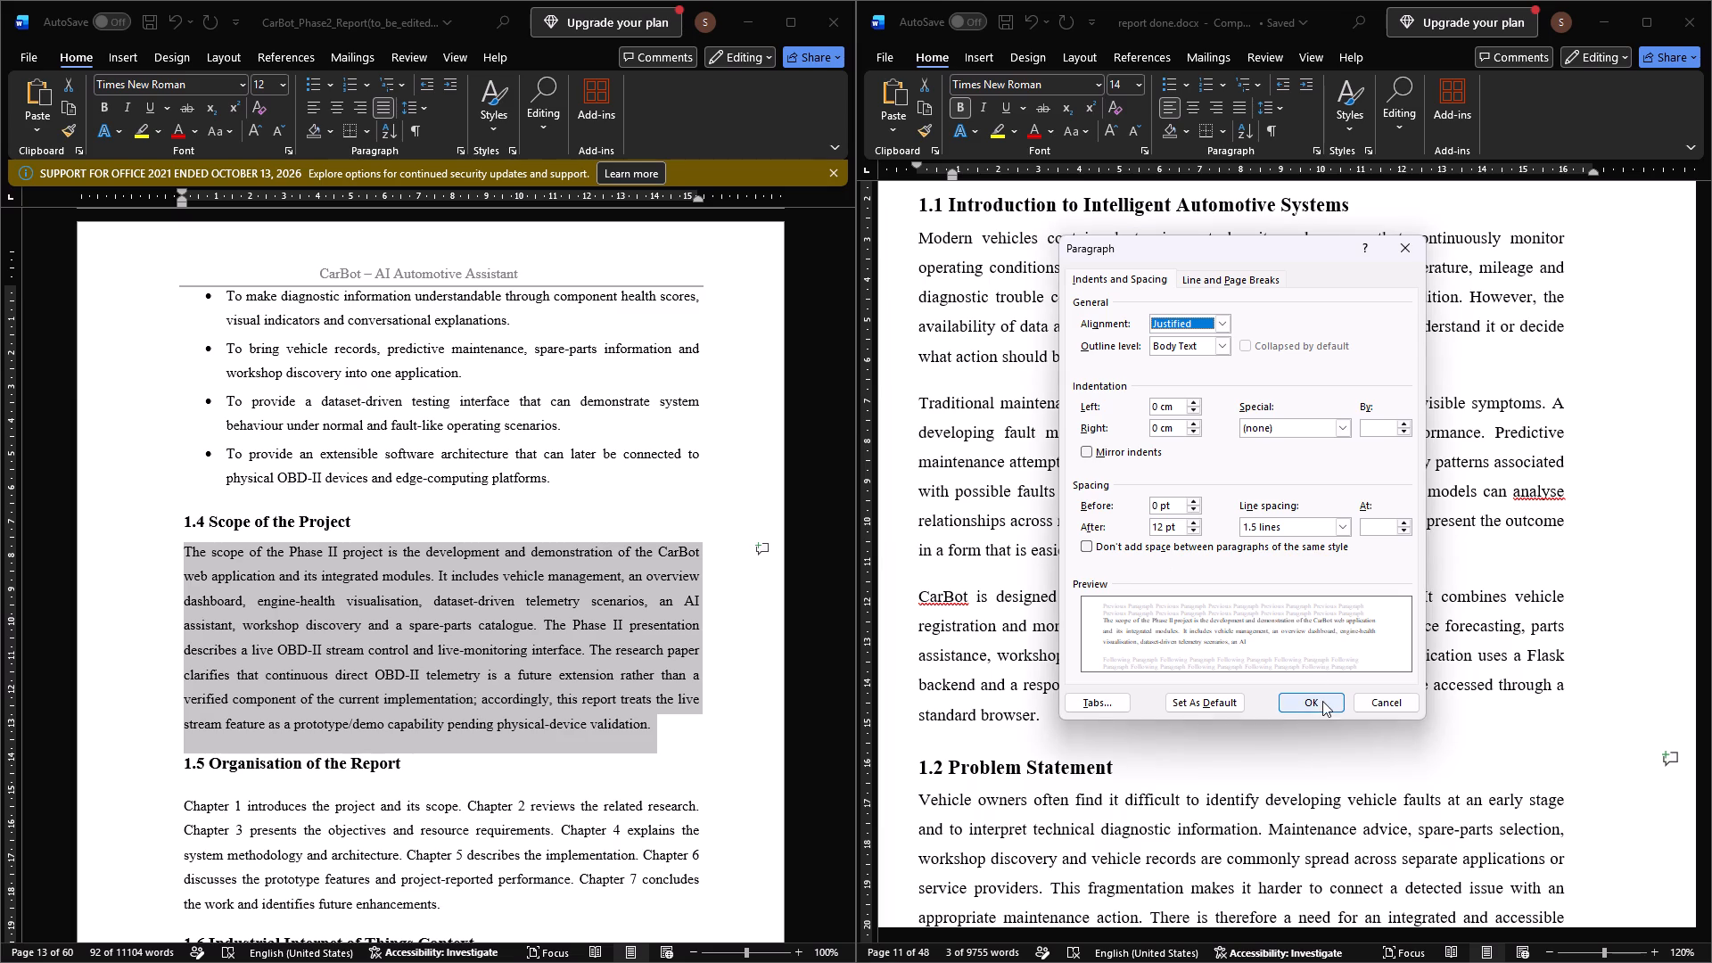
pyautogui.click(1322, 701)
# Set the CarBot report's 1.5 Organisation of the Report heading spacing to 15 pt before and 2 pt after.
pyautogui.click(389, 790)
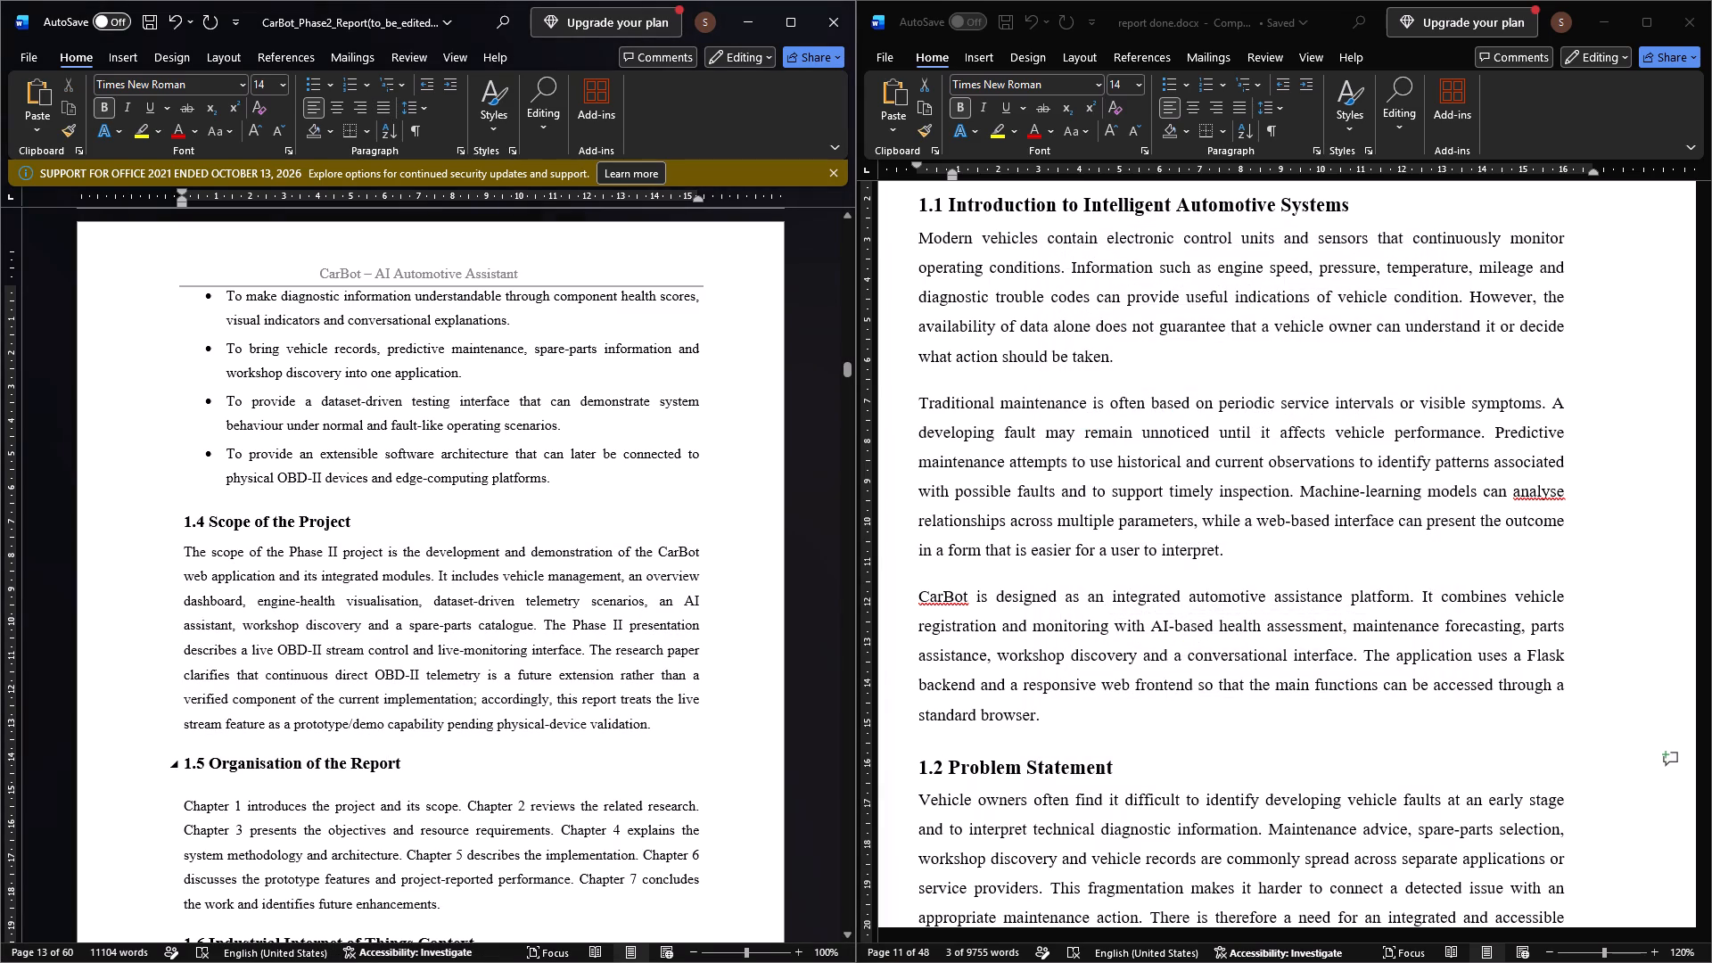
pyautogui.moveTo(399, 762); pyautogui.dragTo(173, 762)
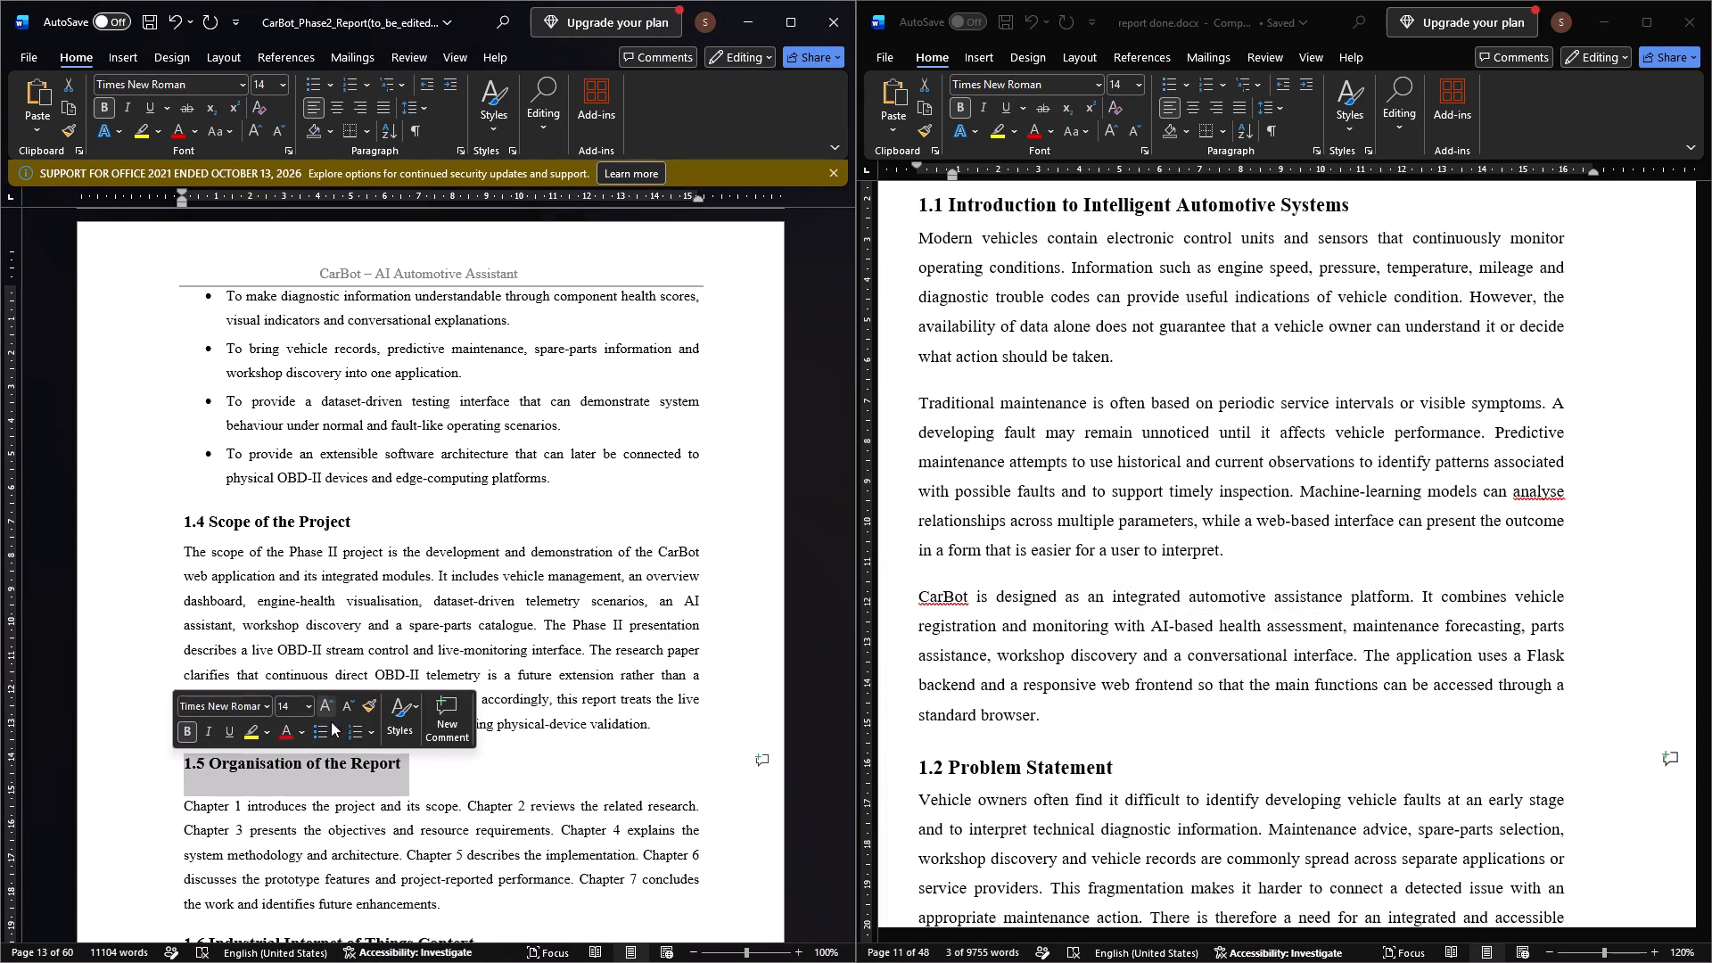
pyautogui.click(457, 152)
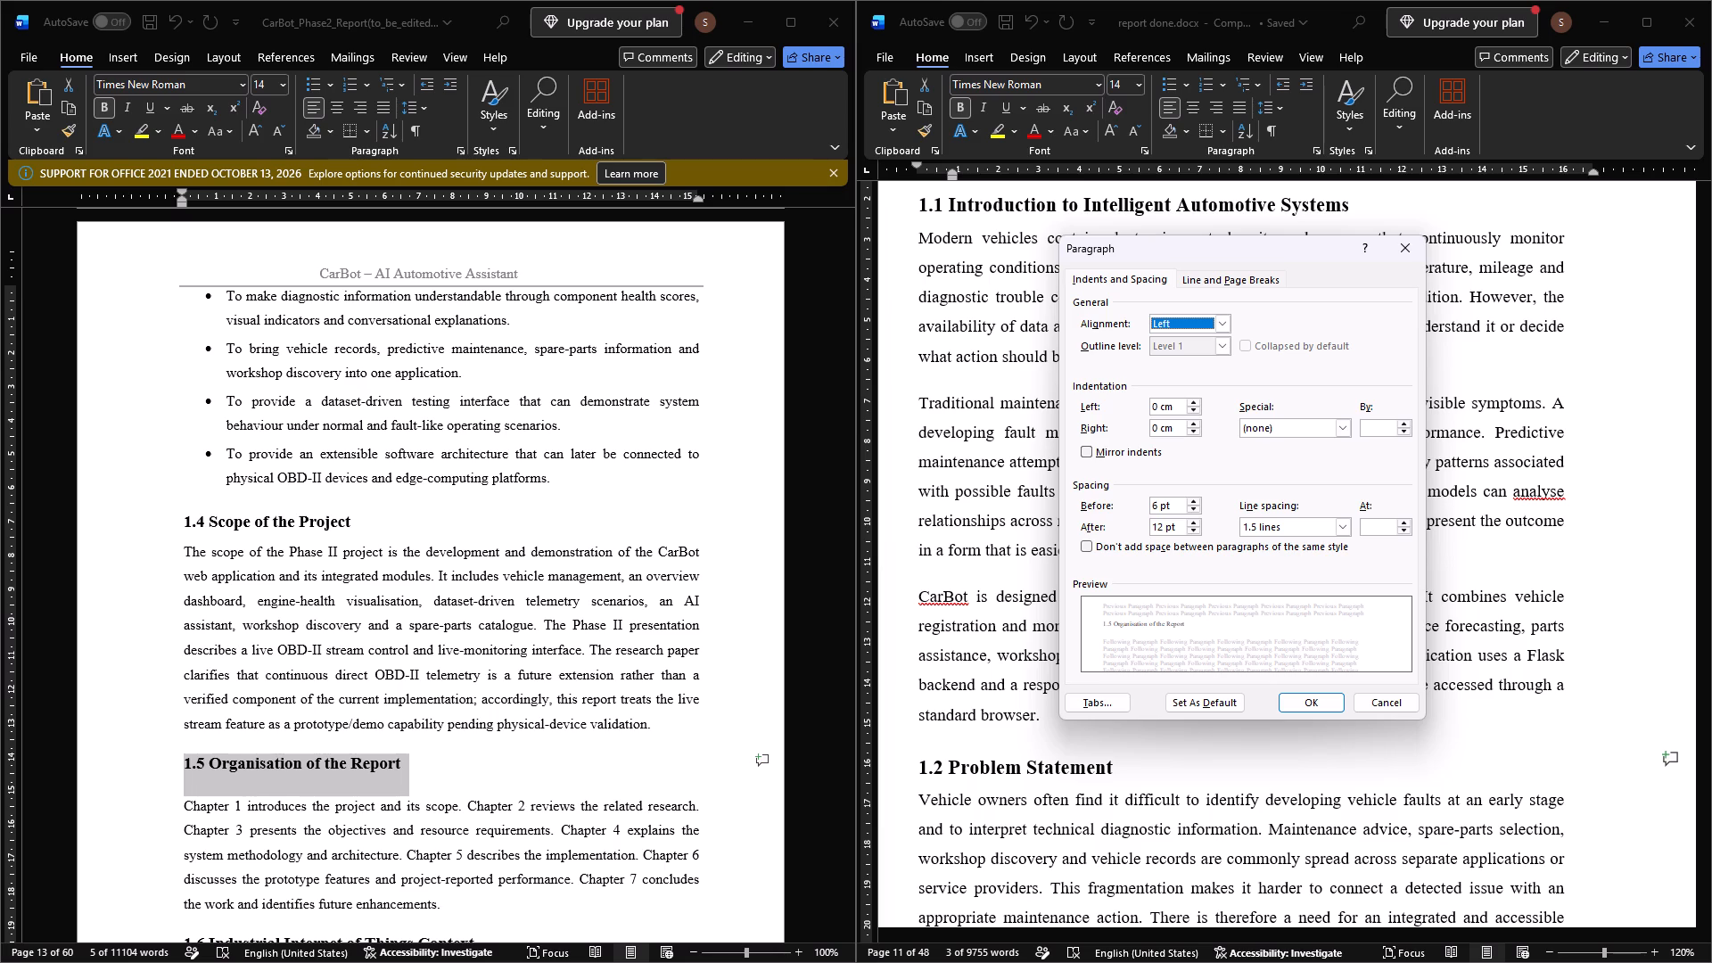
pyautogui.click(1156, 504)
pyautogui.press('BackSpace')
pyautogui.write('15')
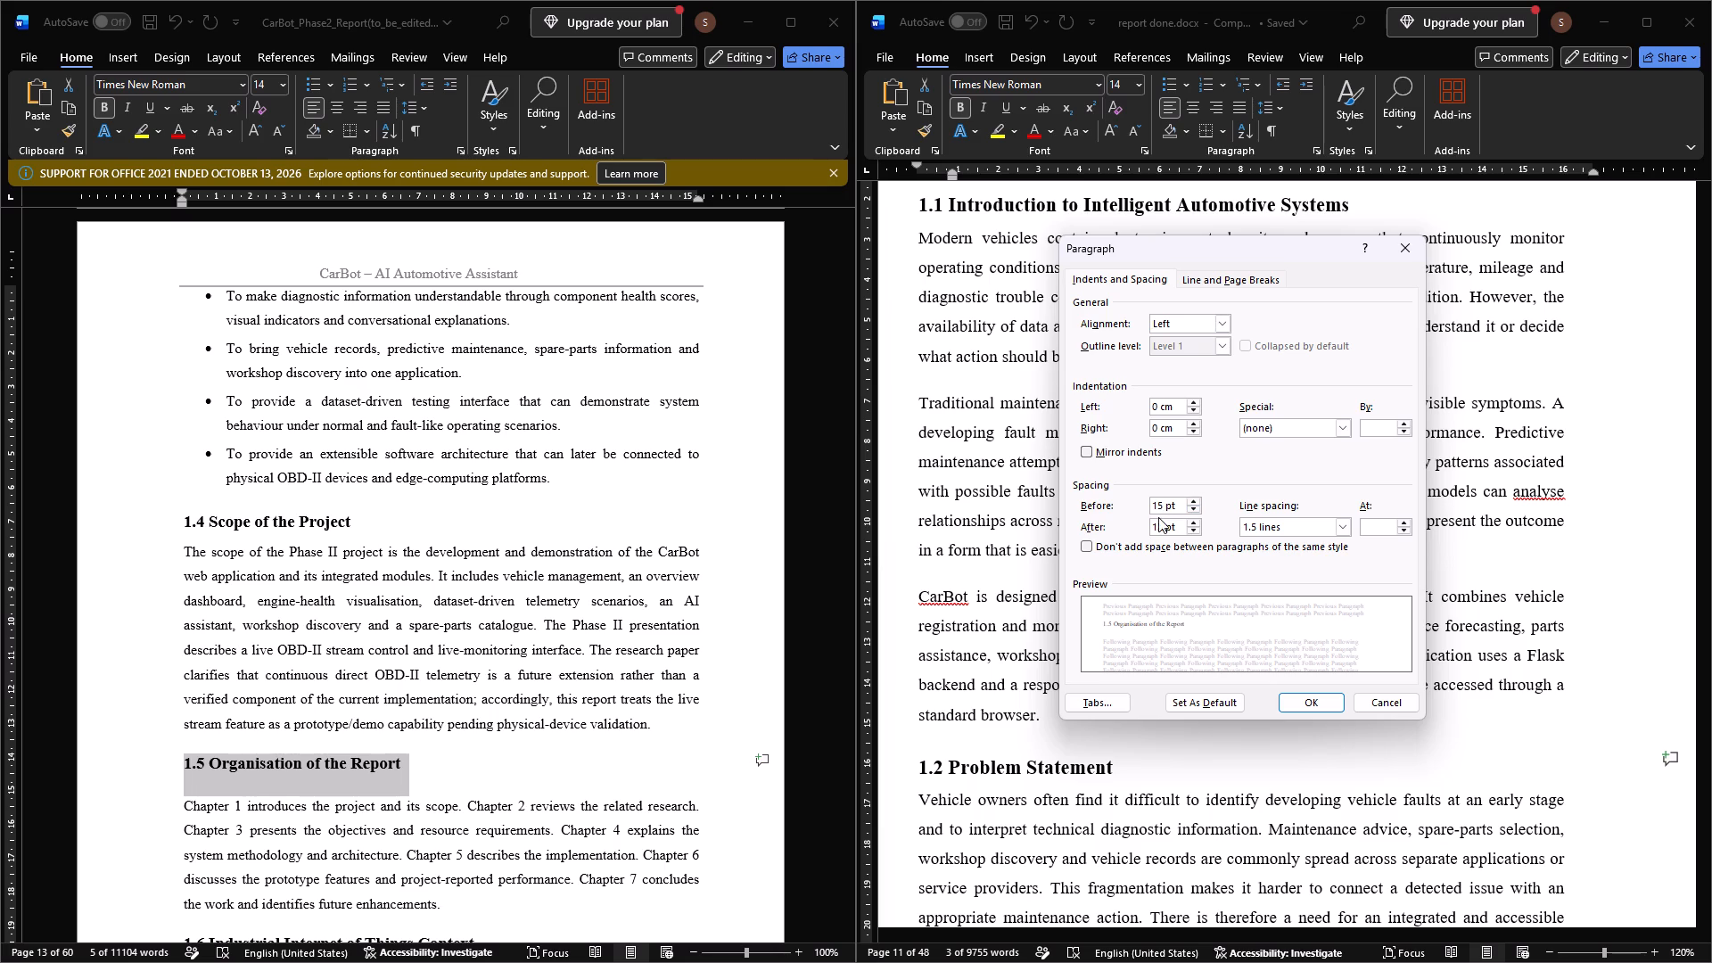
pyautogui.click(1156, 527)
pyautogui.press('BackSpace')
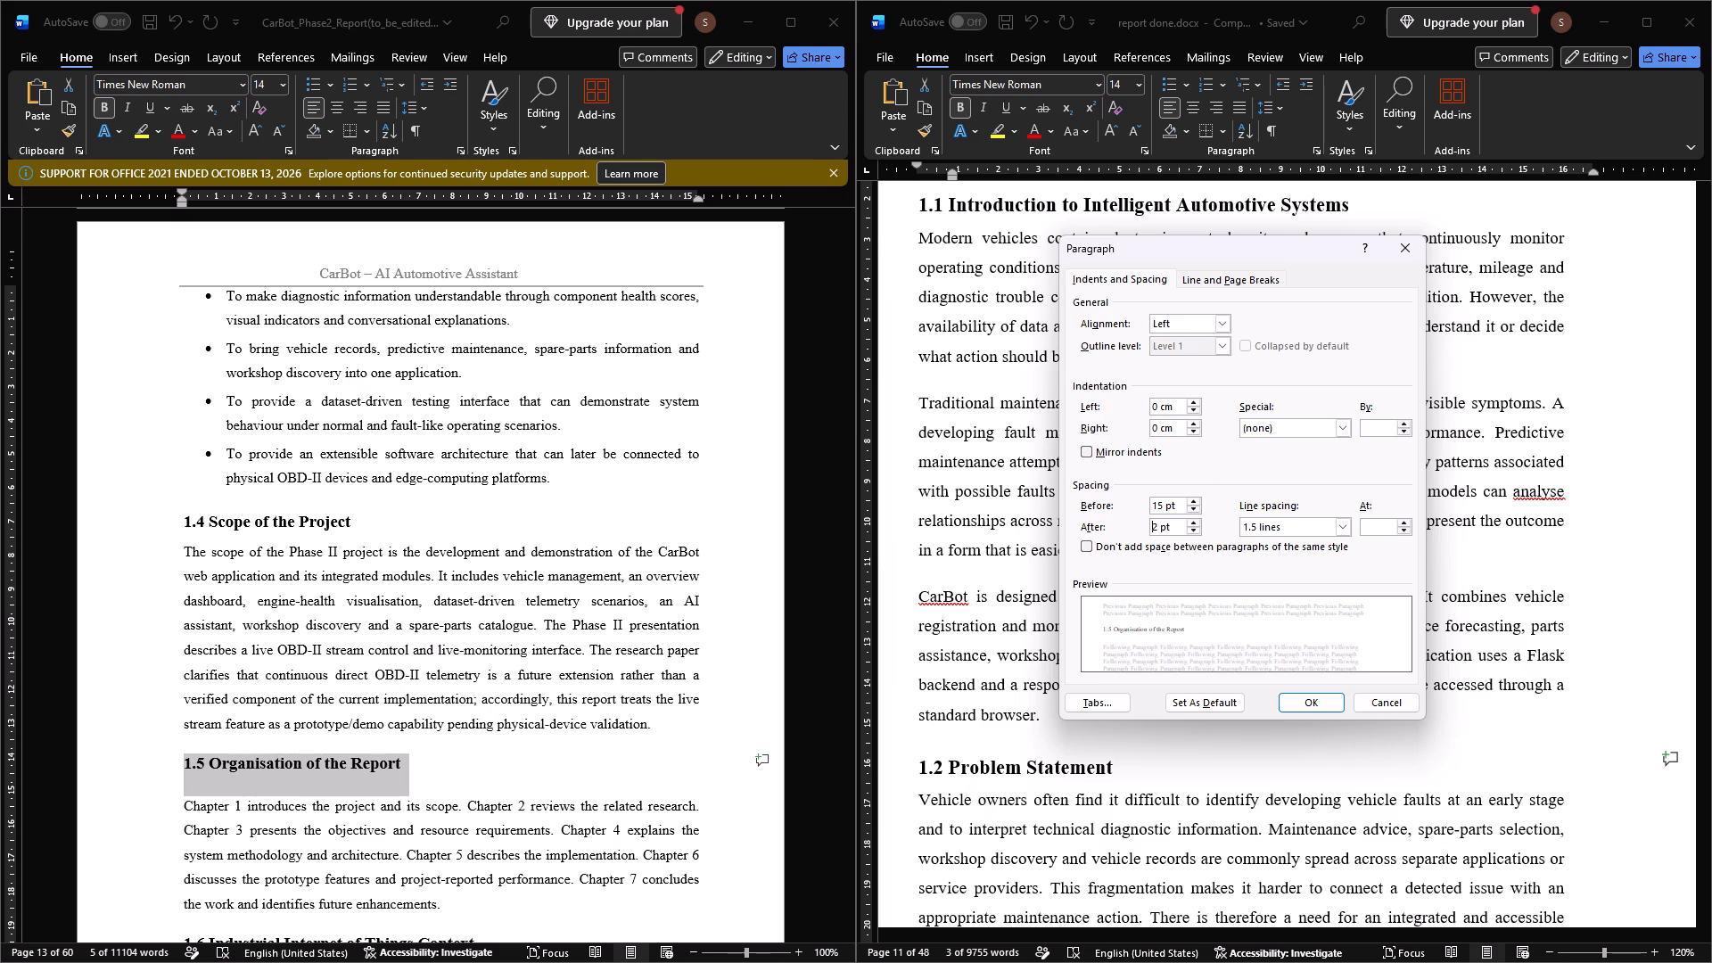
pyautogui.click(1303, 706)
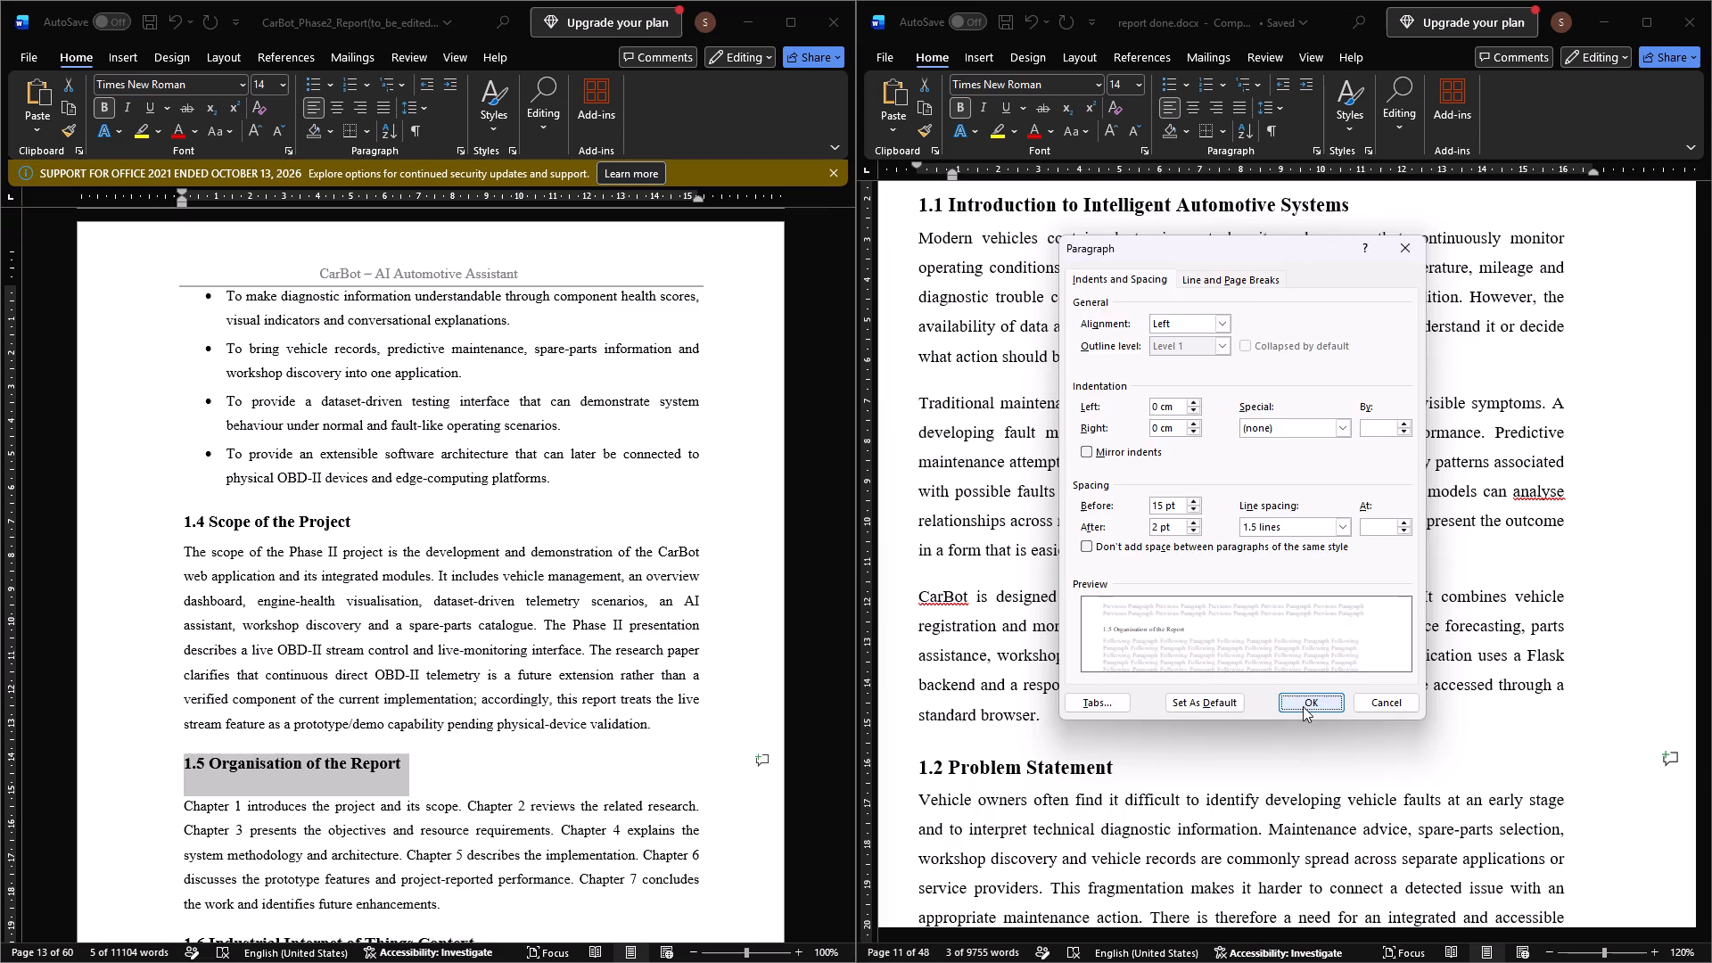
pyautogui.click(505, 728)
# Justify the 1.5 Organisation of the Report heading in the CarBot report.
pyautogui.scroll(-3, 499, 712)
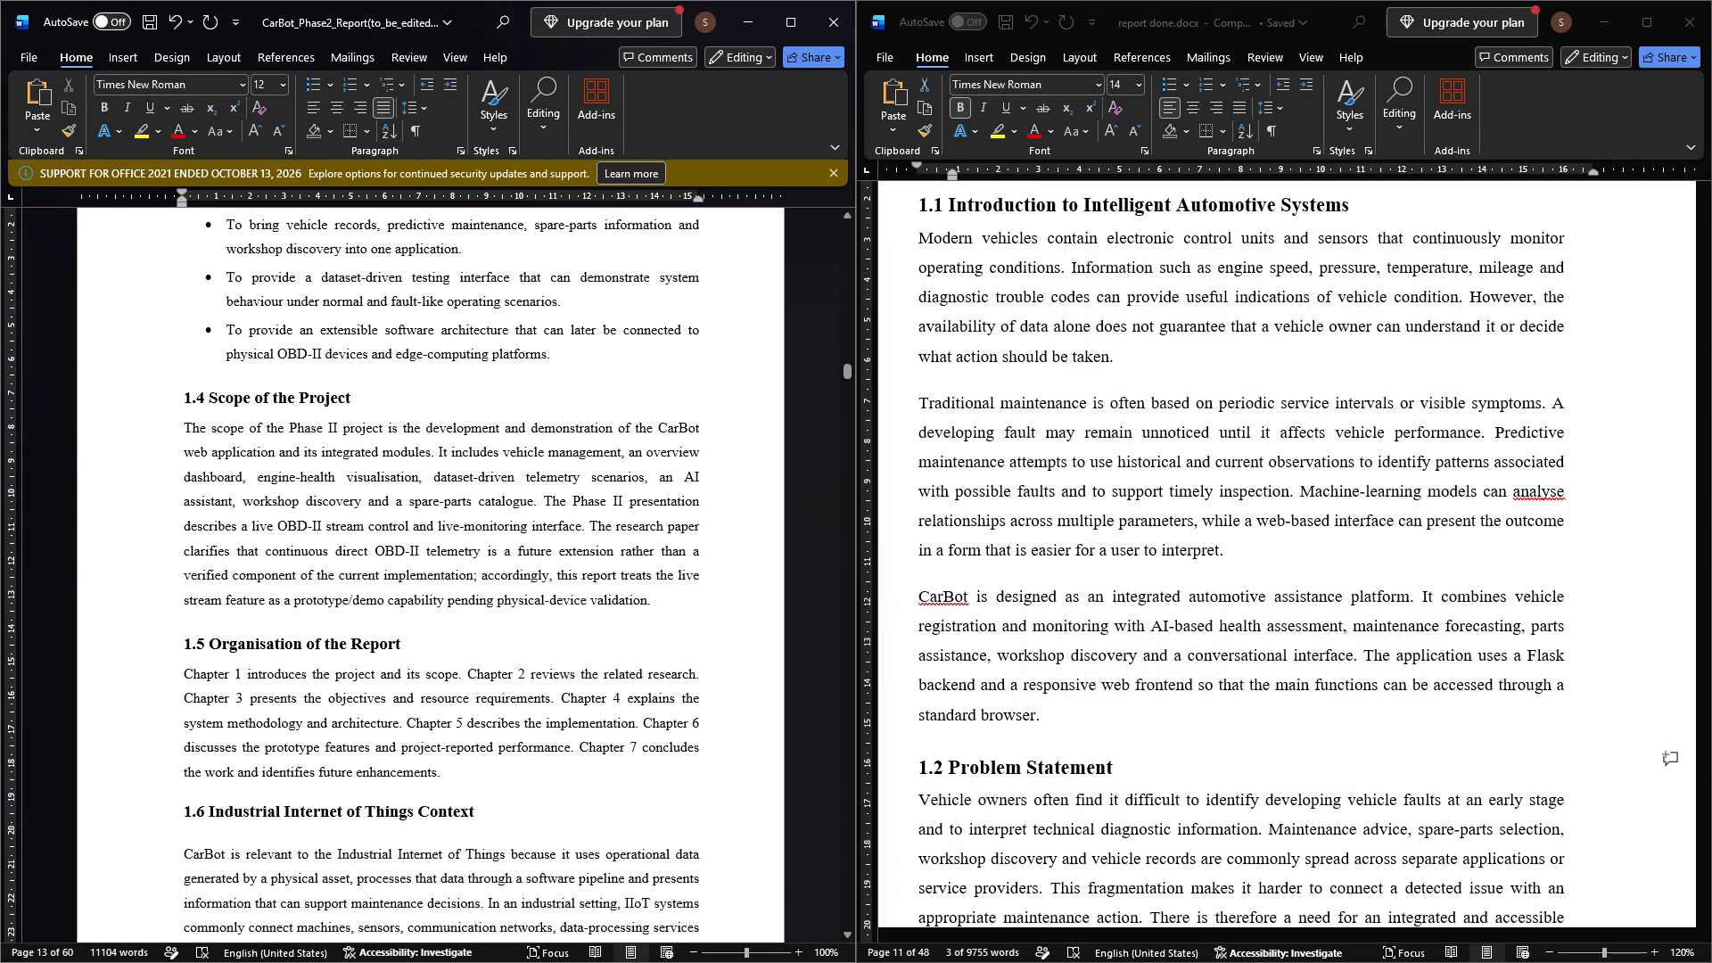
pyautogui.moveTo(407, 641); pyautogui.dragTo(209, 623)
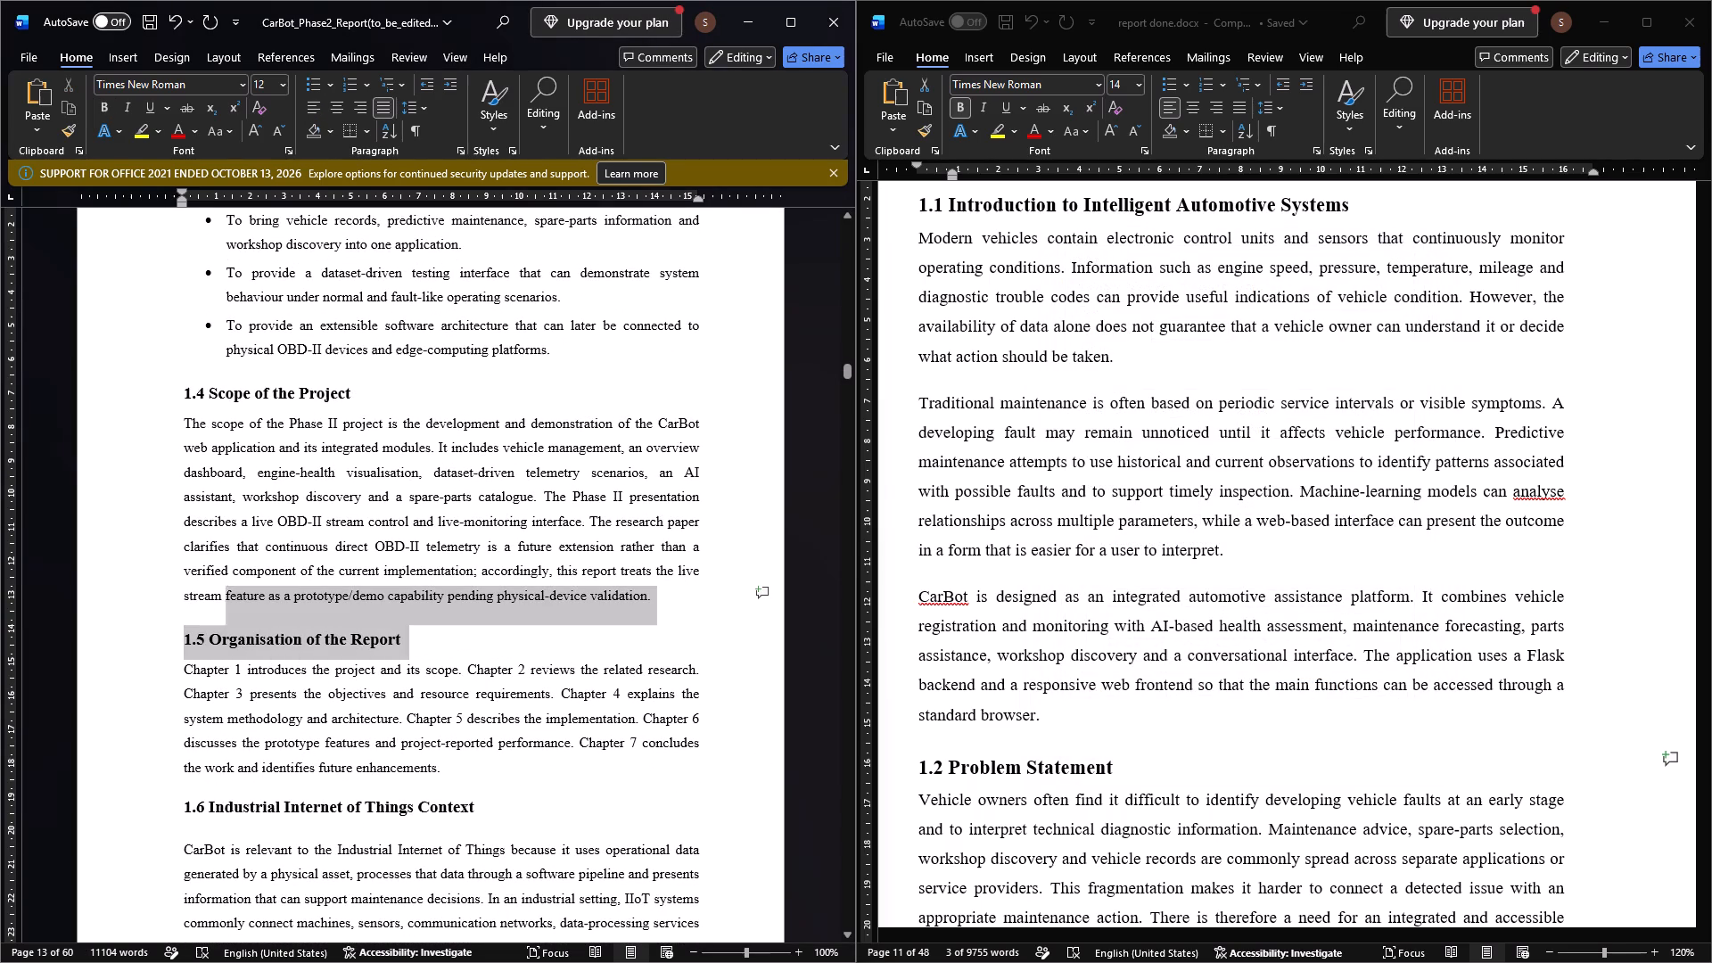
pyautogui.moveTo(209, 623); pyautogui.dragTo(183, 646)
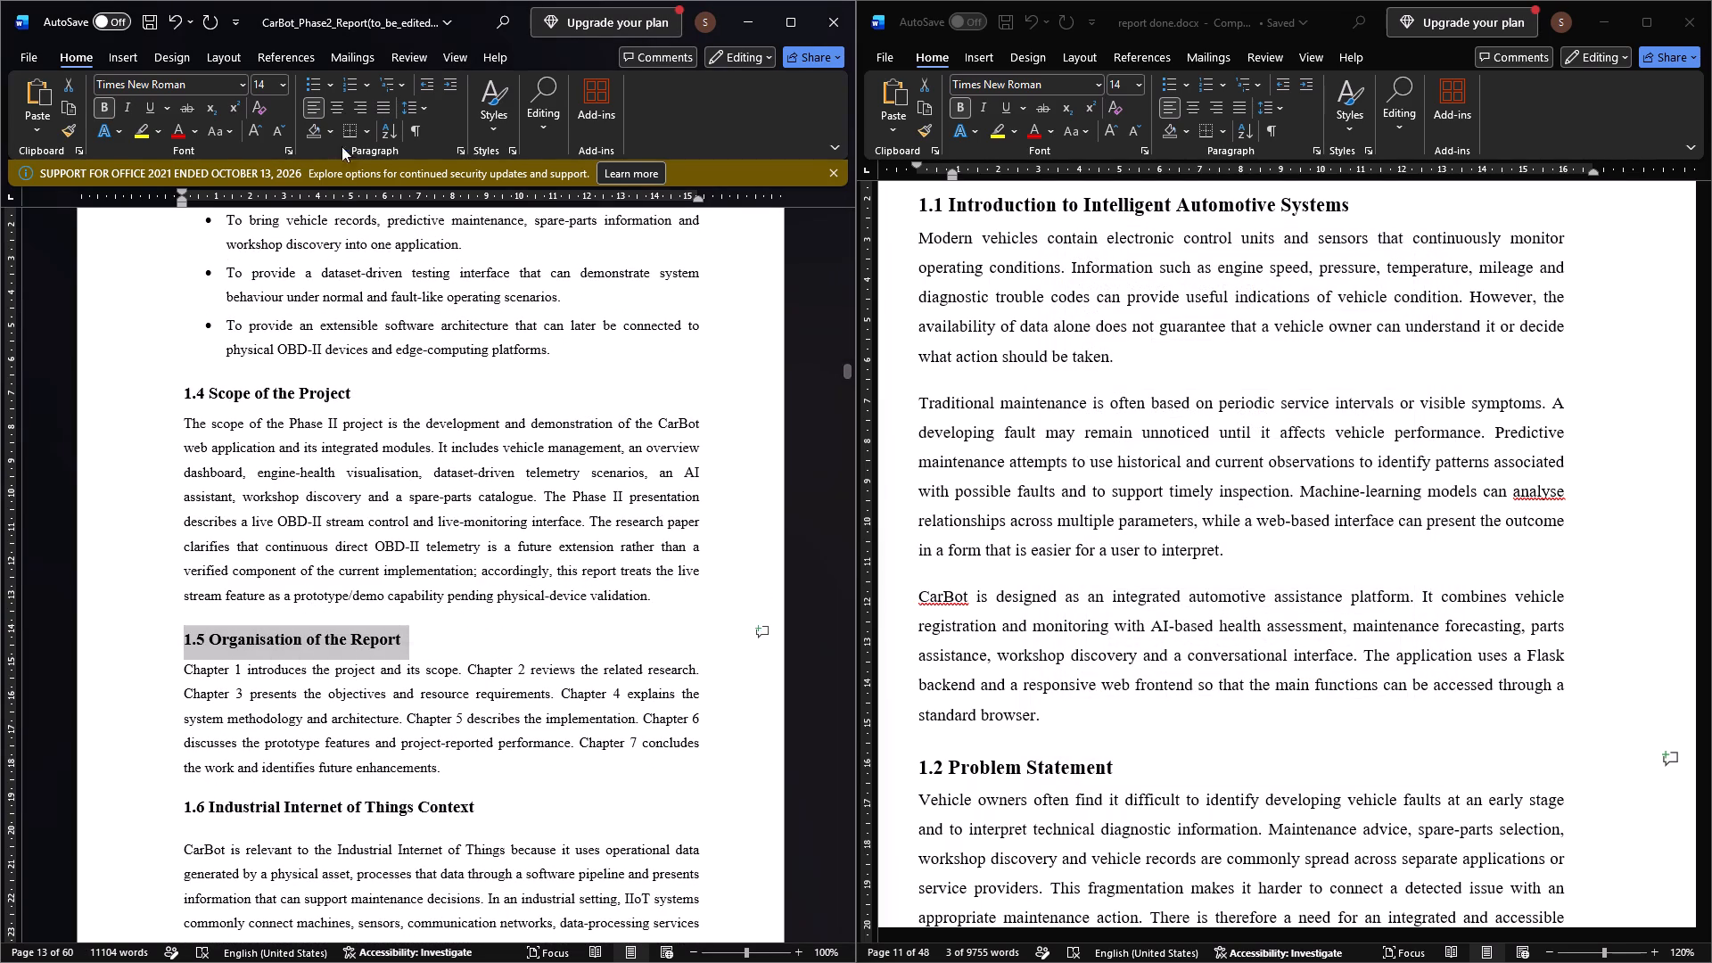
pyautogui.click(380, 105)
pyautogui.click(419, 712)
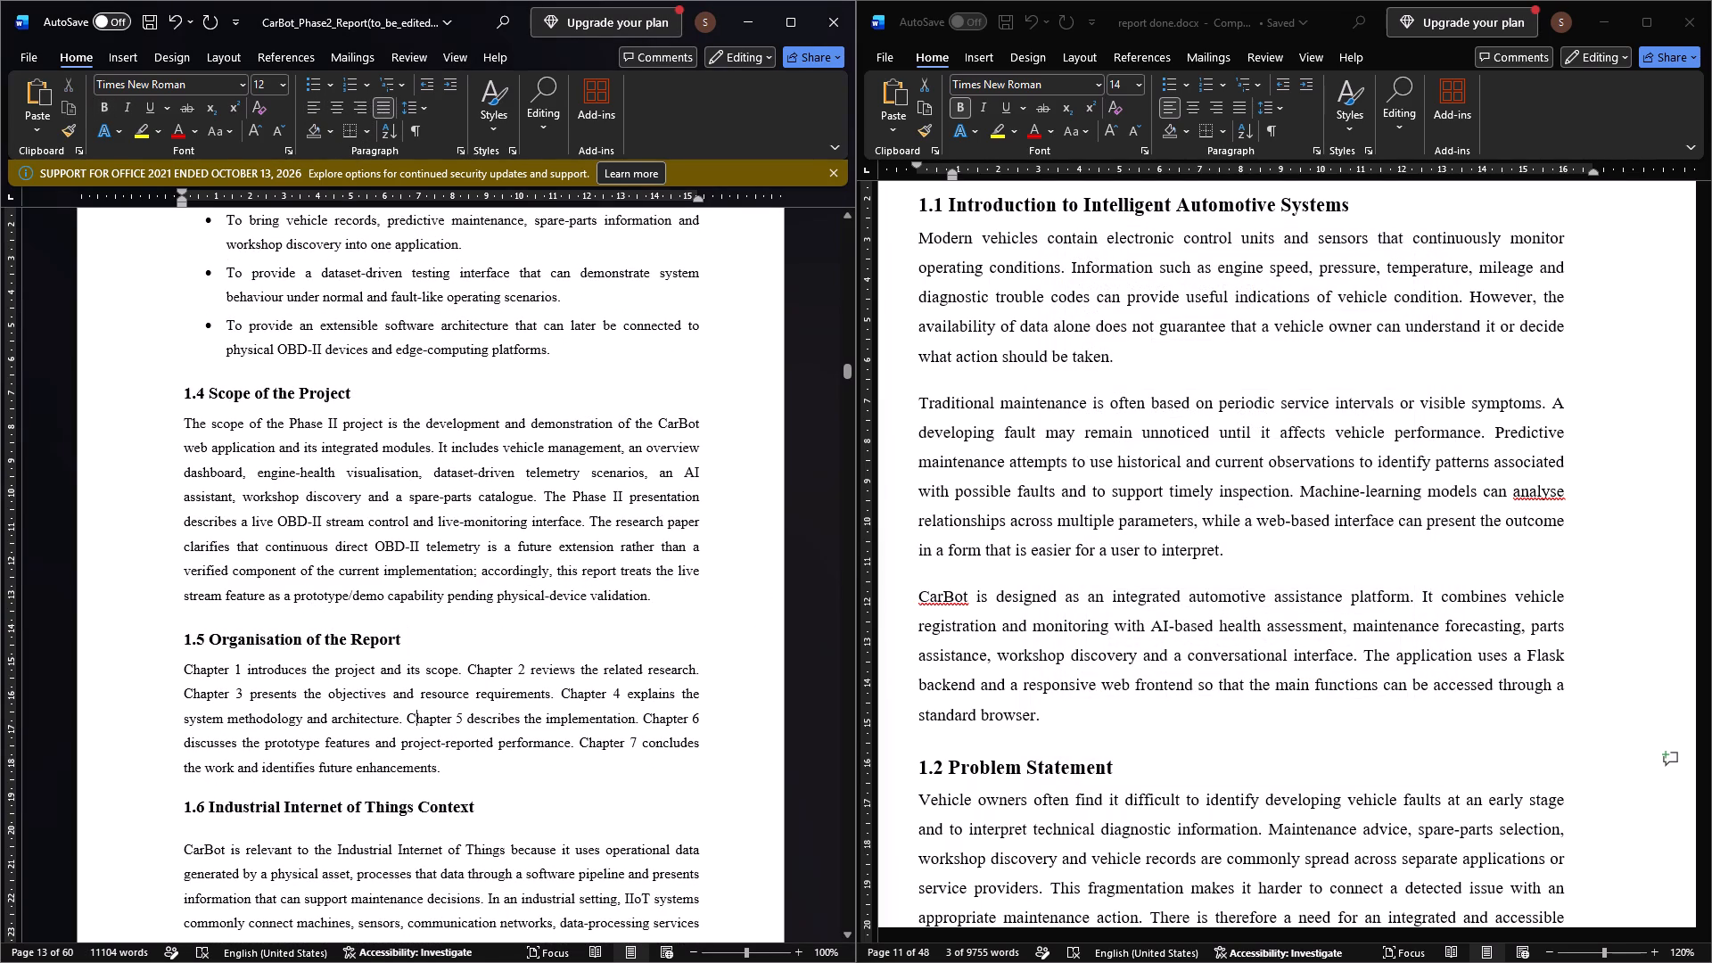
# Check the paragraph spacing settings of the body text under 1.5 Organisation of the Report in the CarBot report.
pyautogui.moveTo(442, 768); pyautogui.dragTo(194, 678)
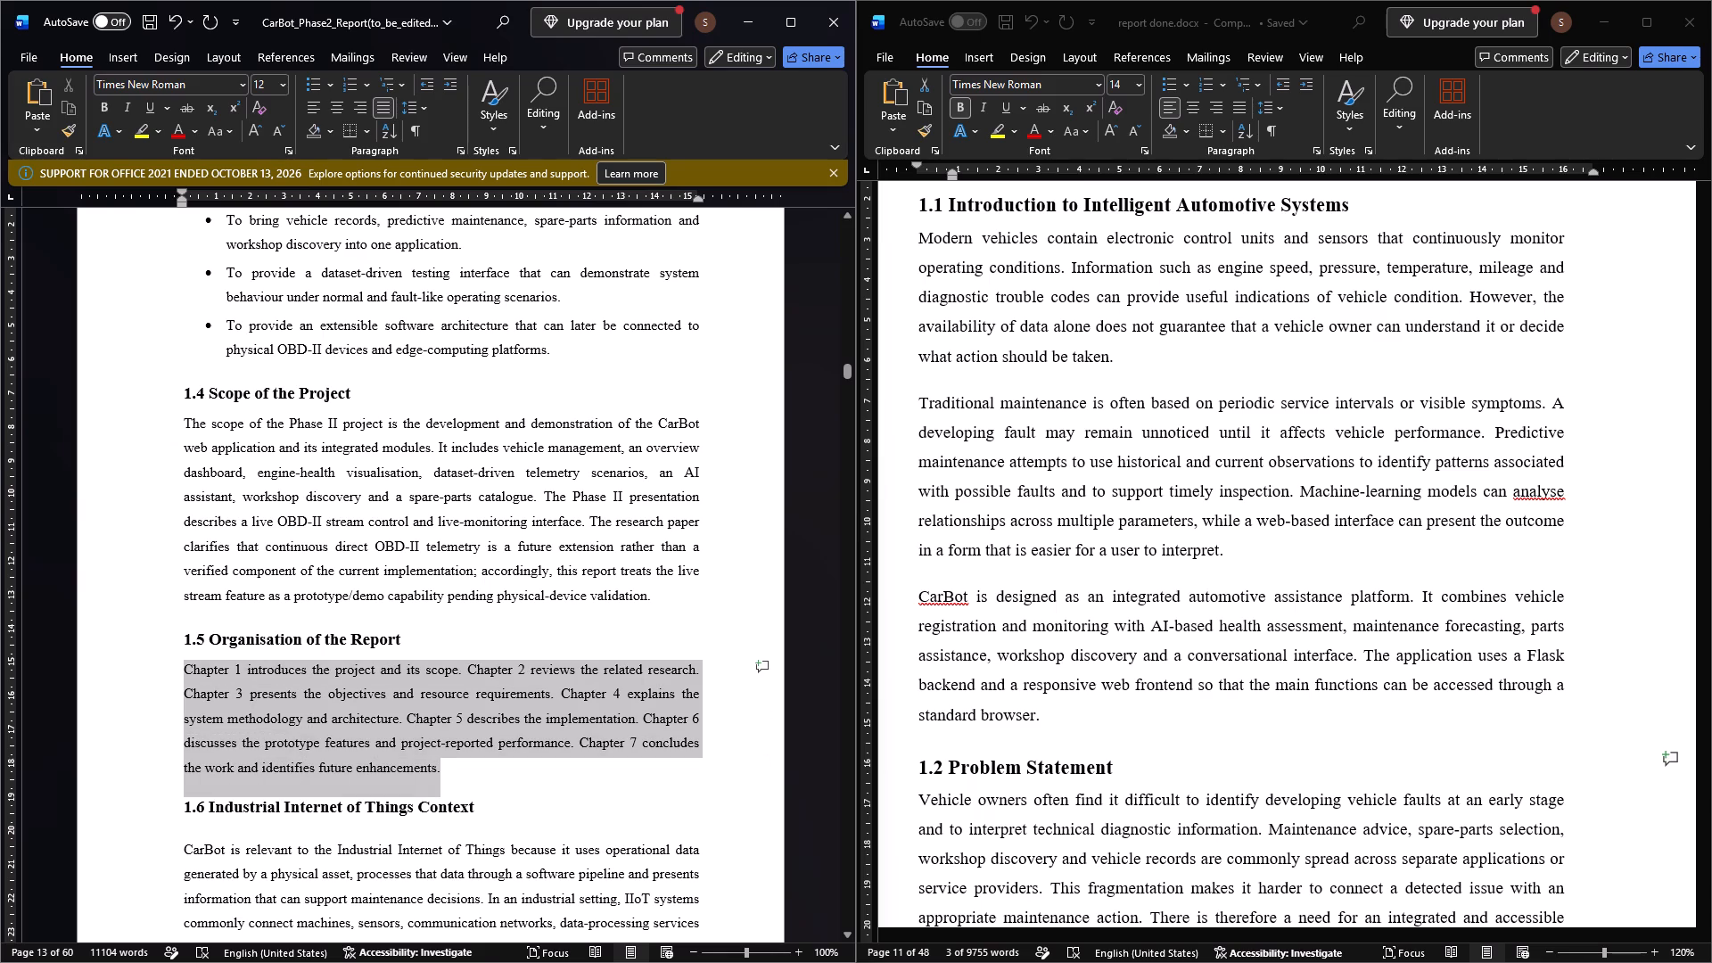
pyautogui.moveTo(194, 678); pyautogui.dragTo(186, 677)
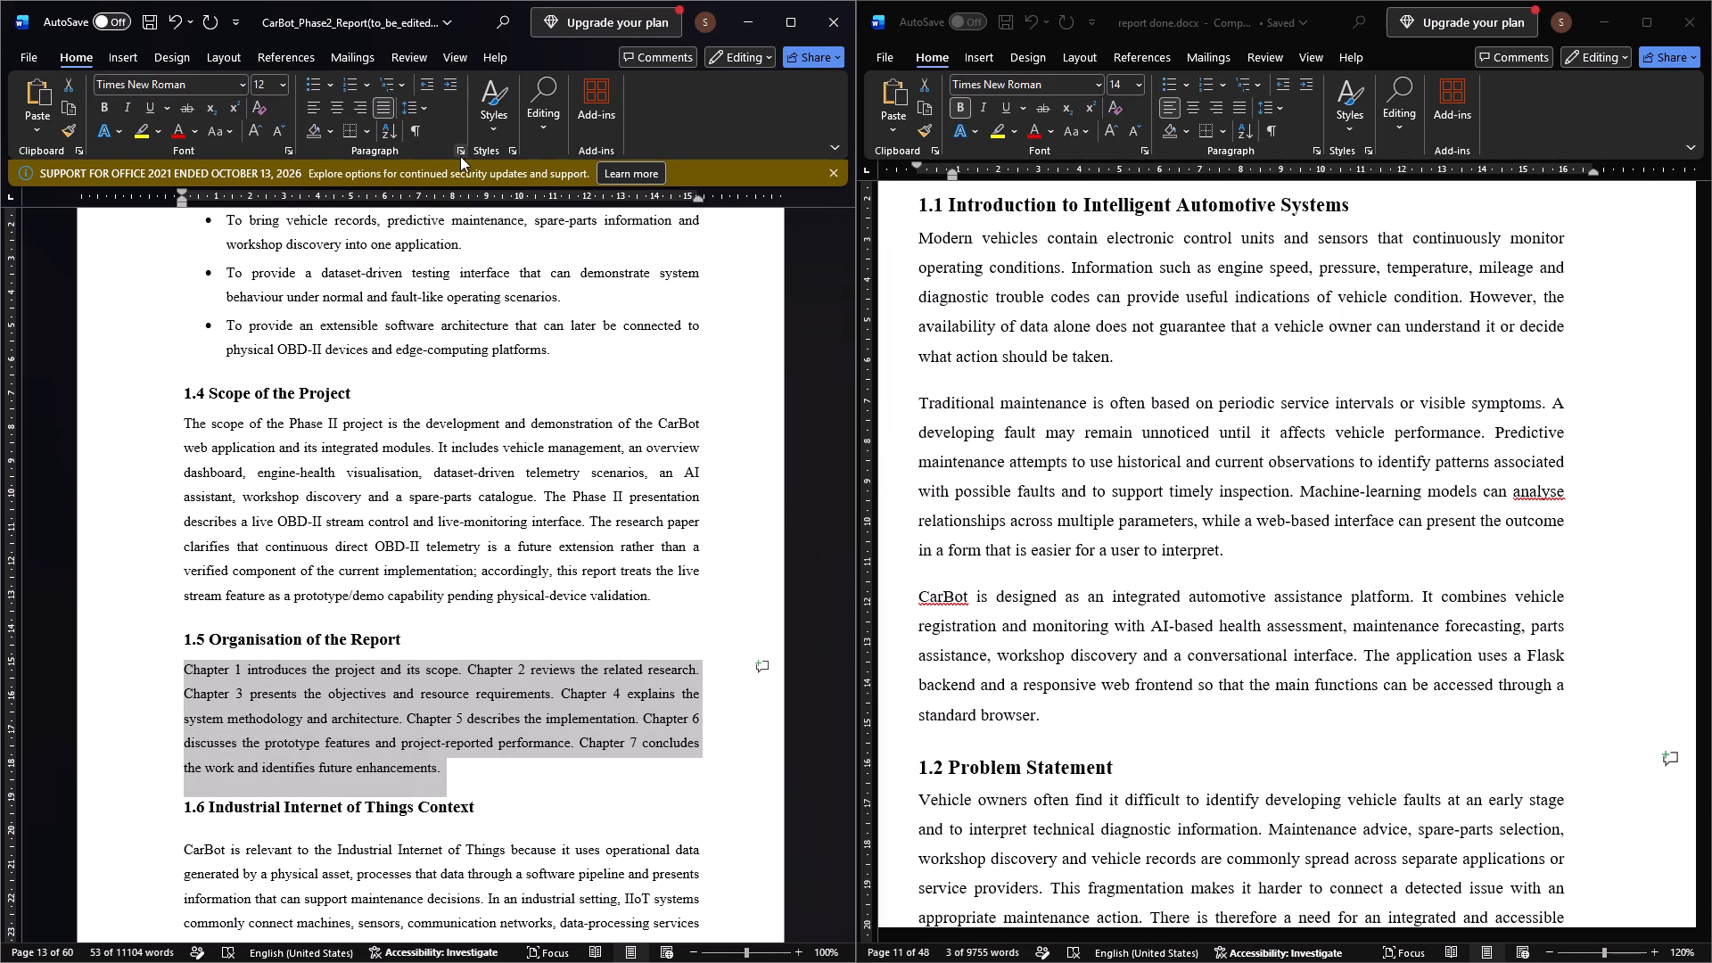
pyautogui.click(460, 154)
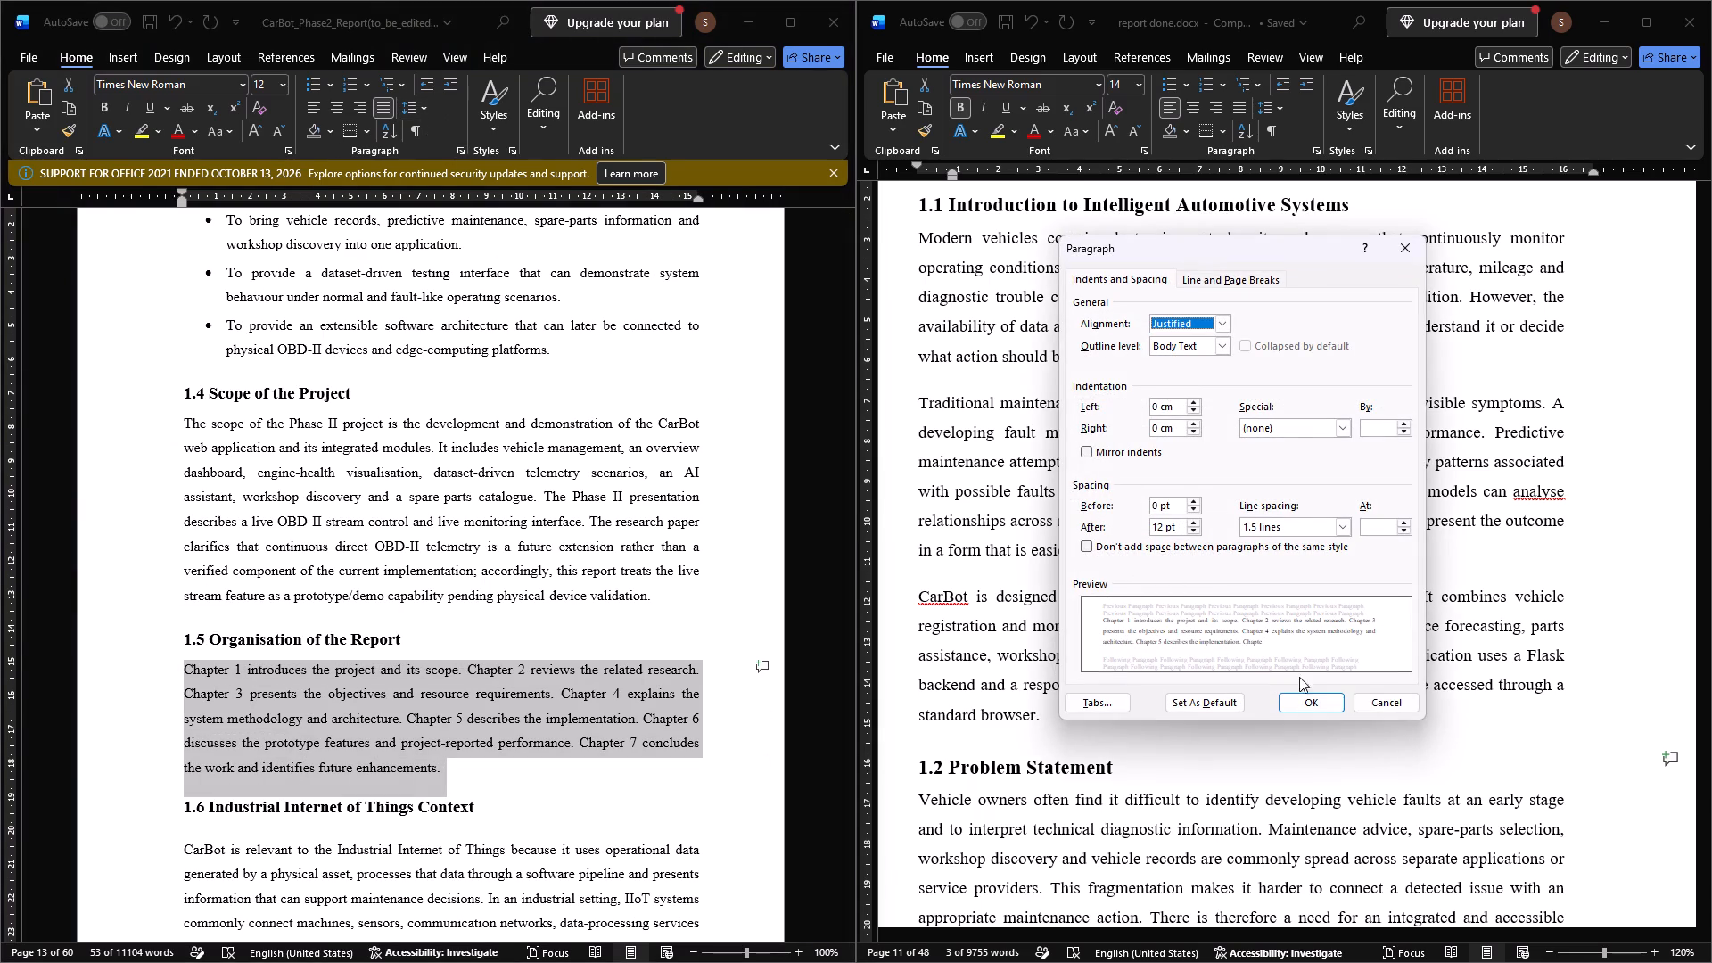
pyautogui.click(1321, 705)
pyautogui.click(557, 789)
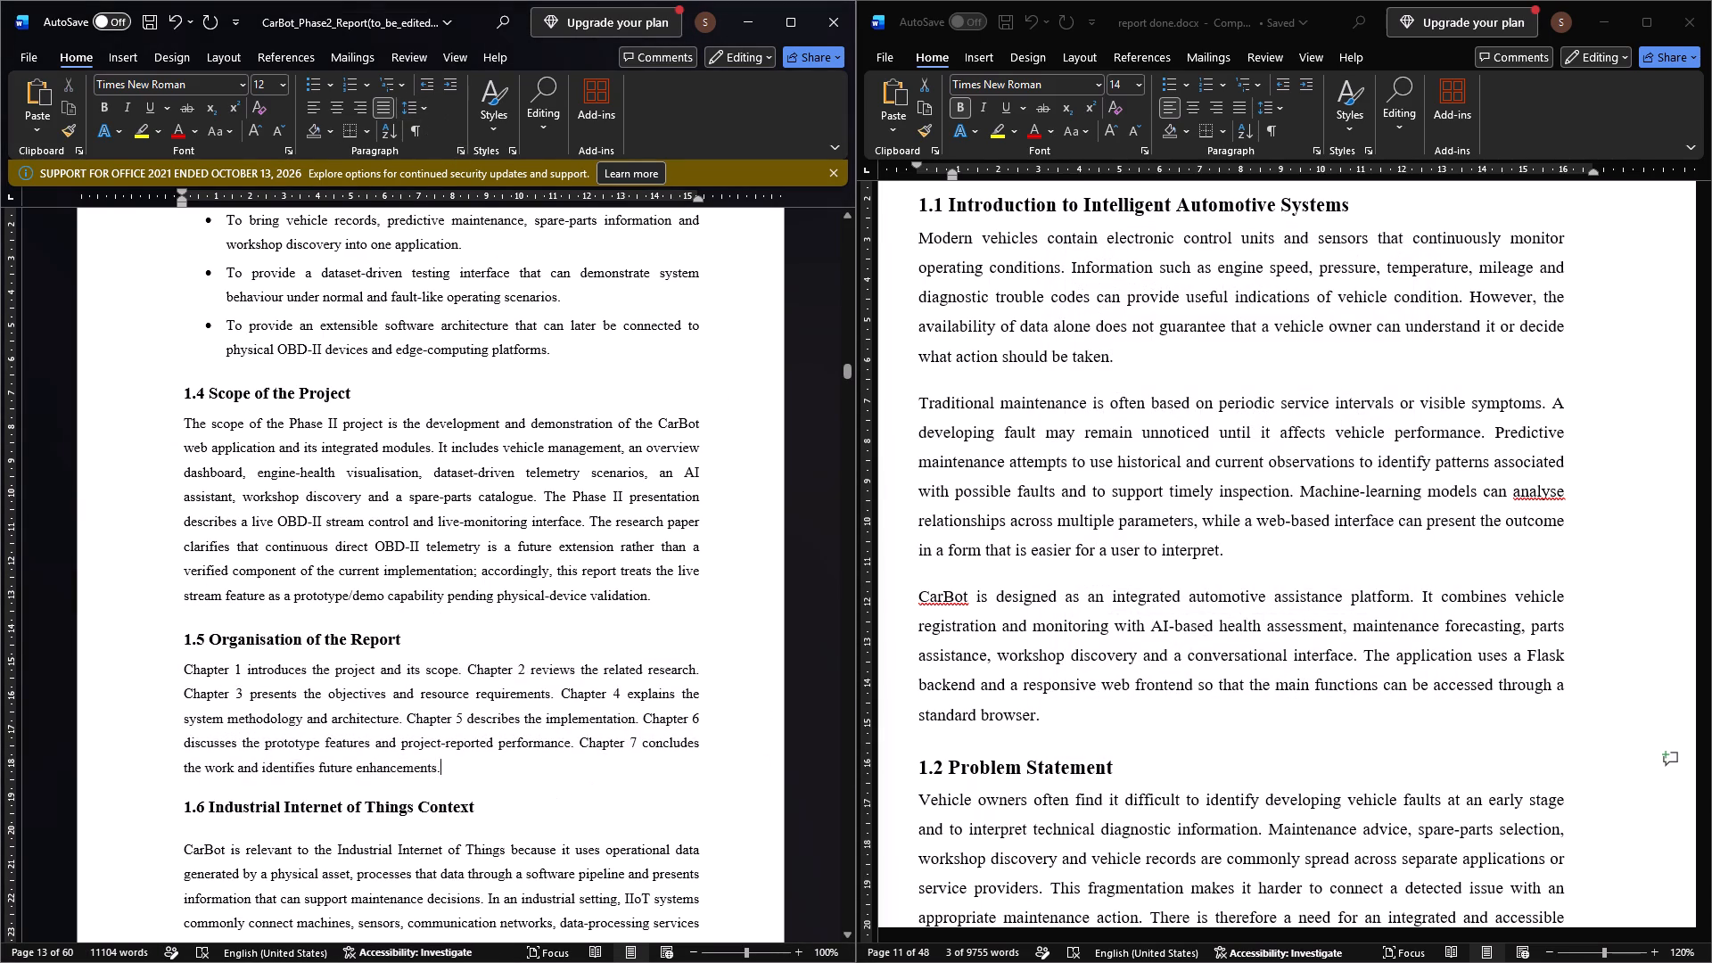
# Examine the heading and paragraph spacing of the CarBot report's sections 1.1 through 1.6.
pyautogui.scroll(17, 482, 683)
pyautogui.scroll(7, 482, 683)
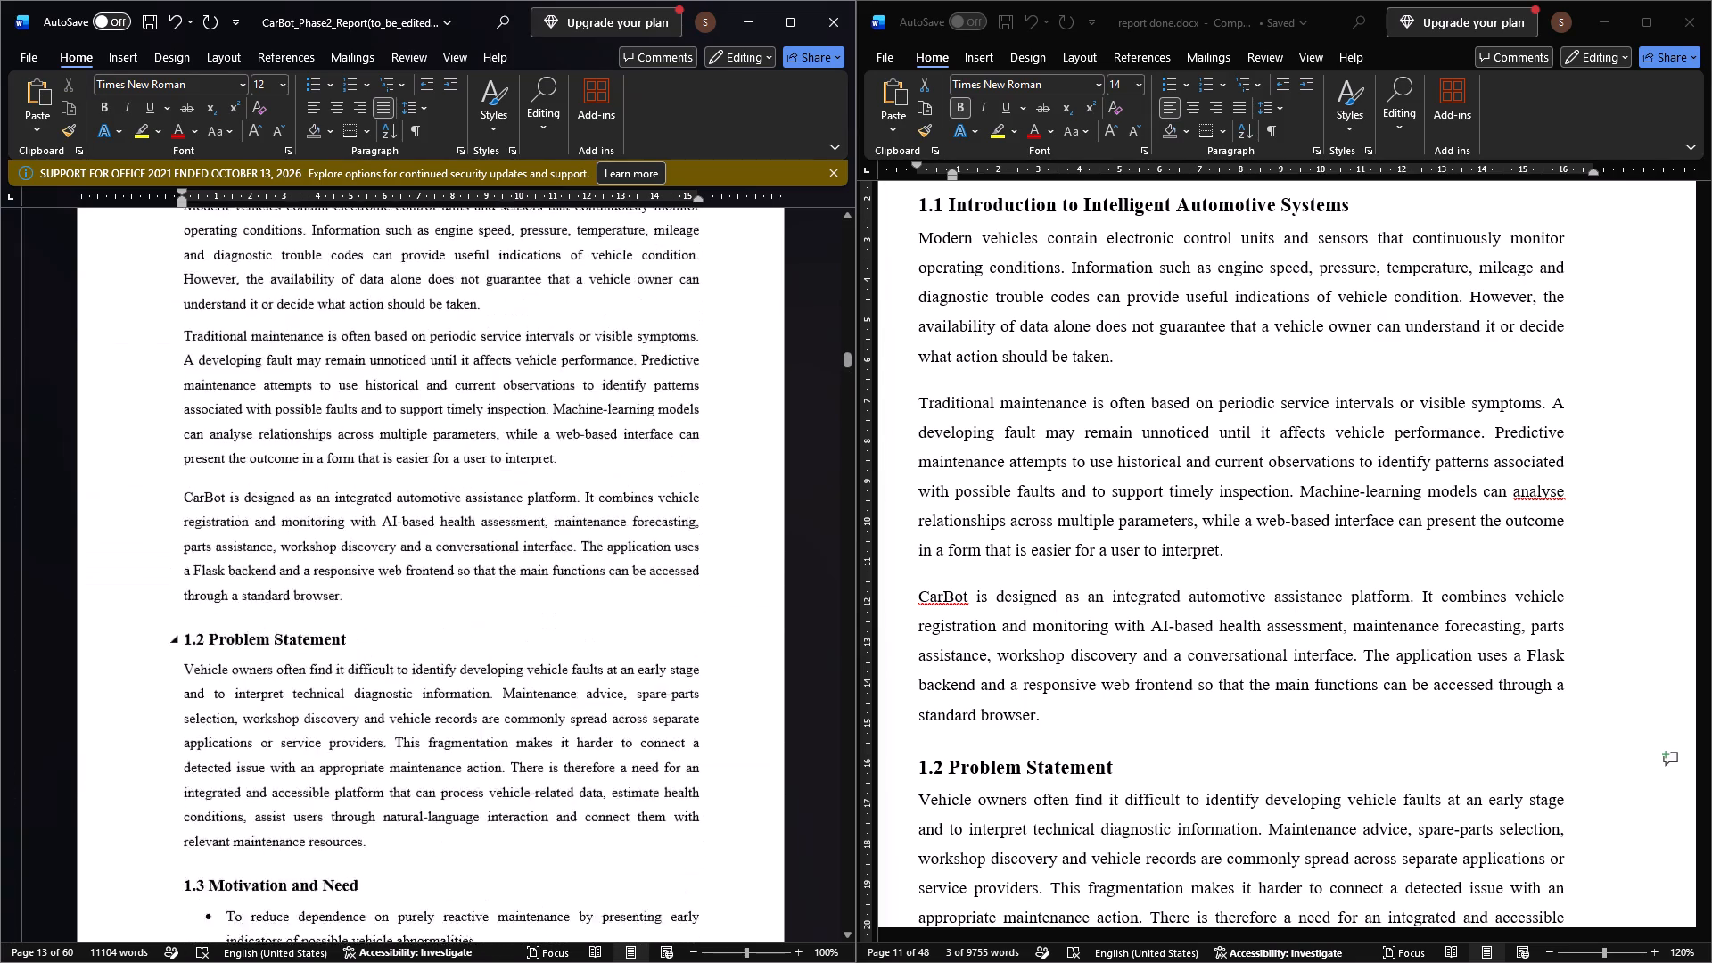
pyautogui.scroll(6, 482, 683)
pyautogui.scroll(-5, 482, 682)
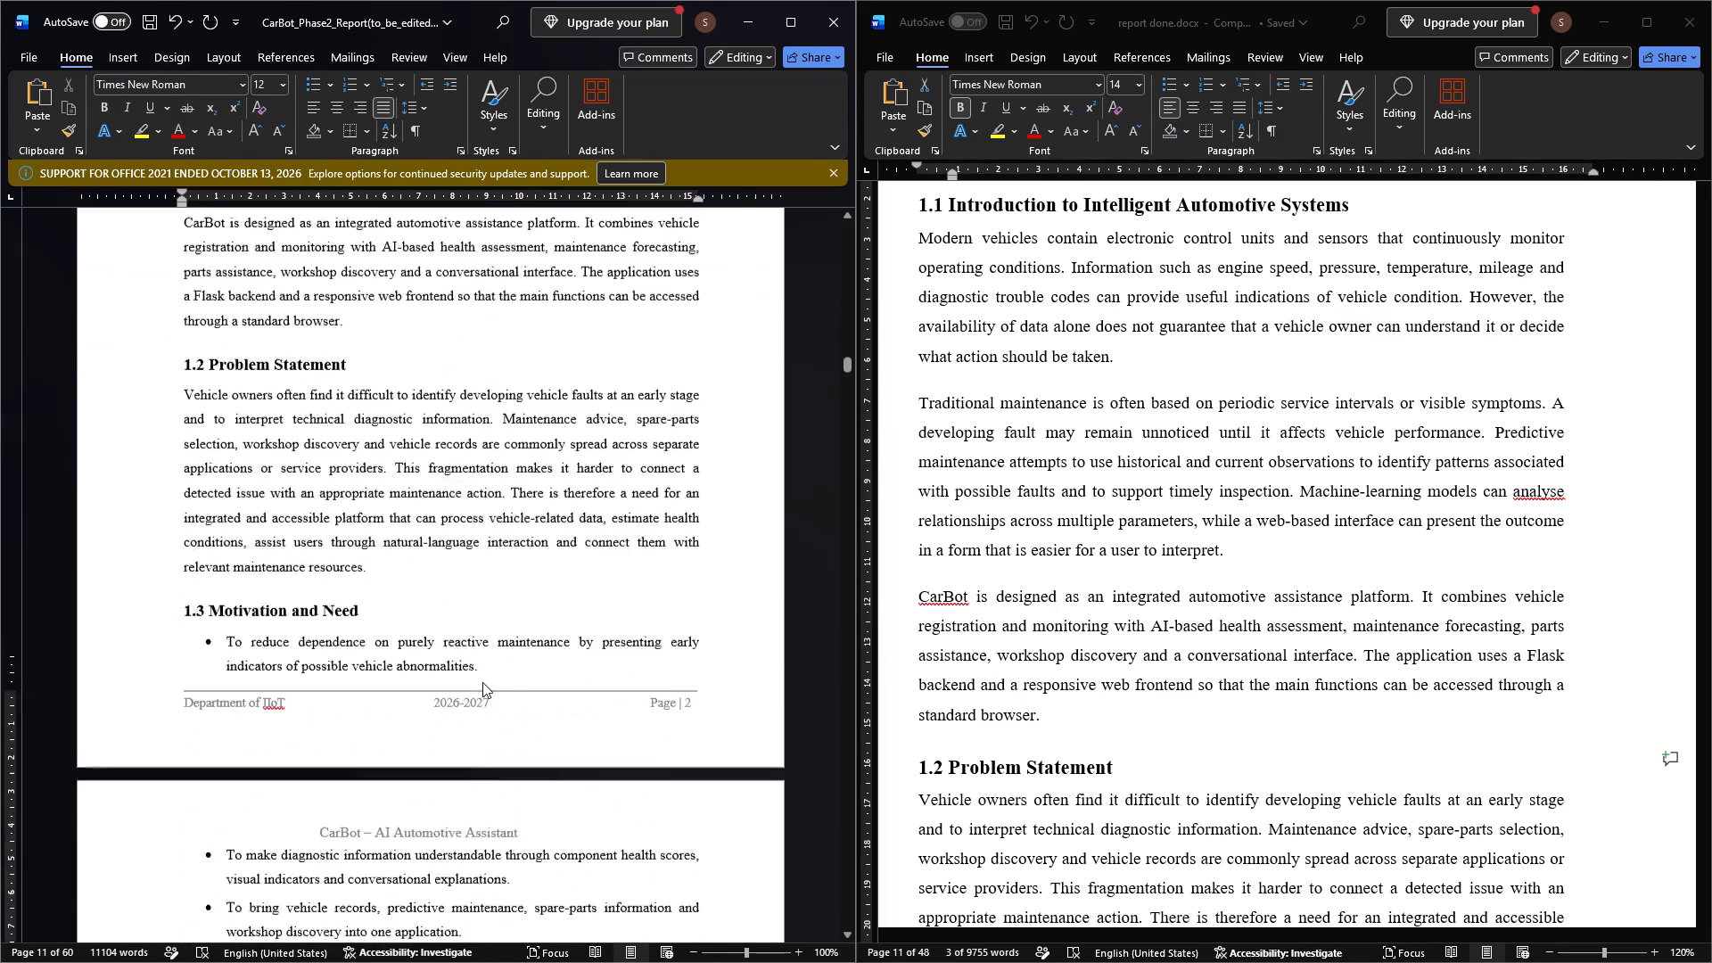
pyautogui.scroll(-4, 482, 682)
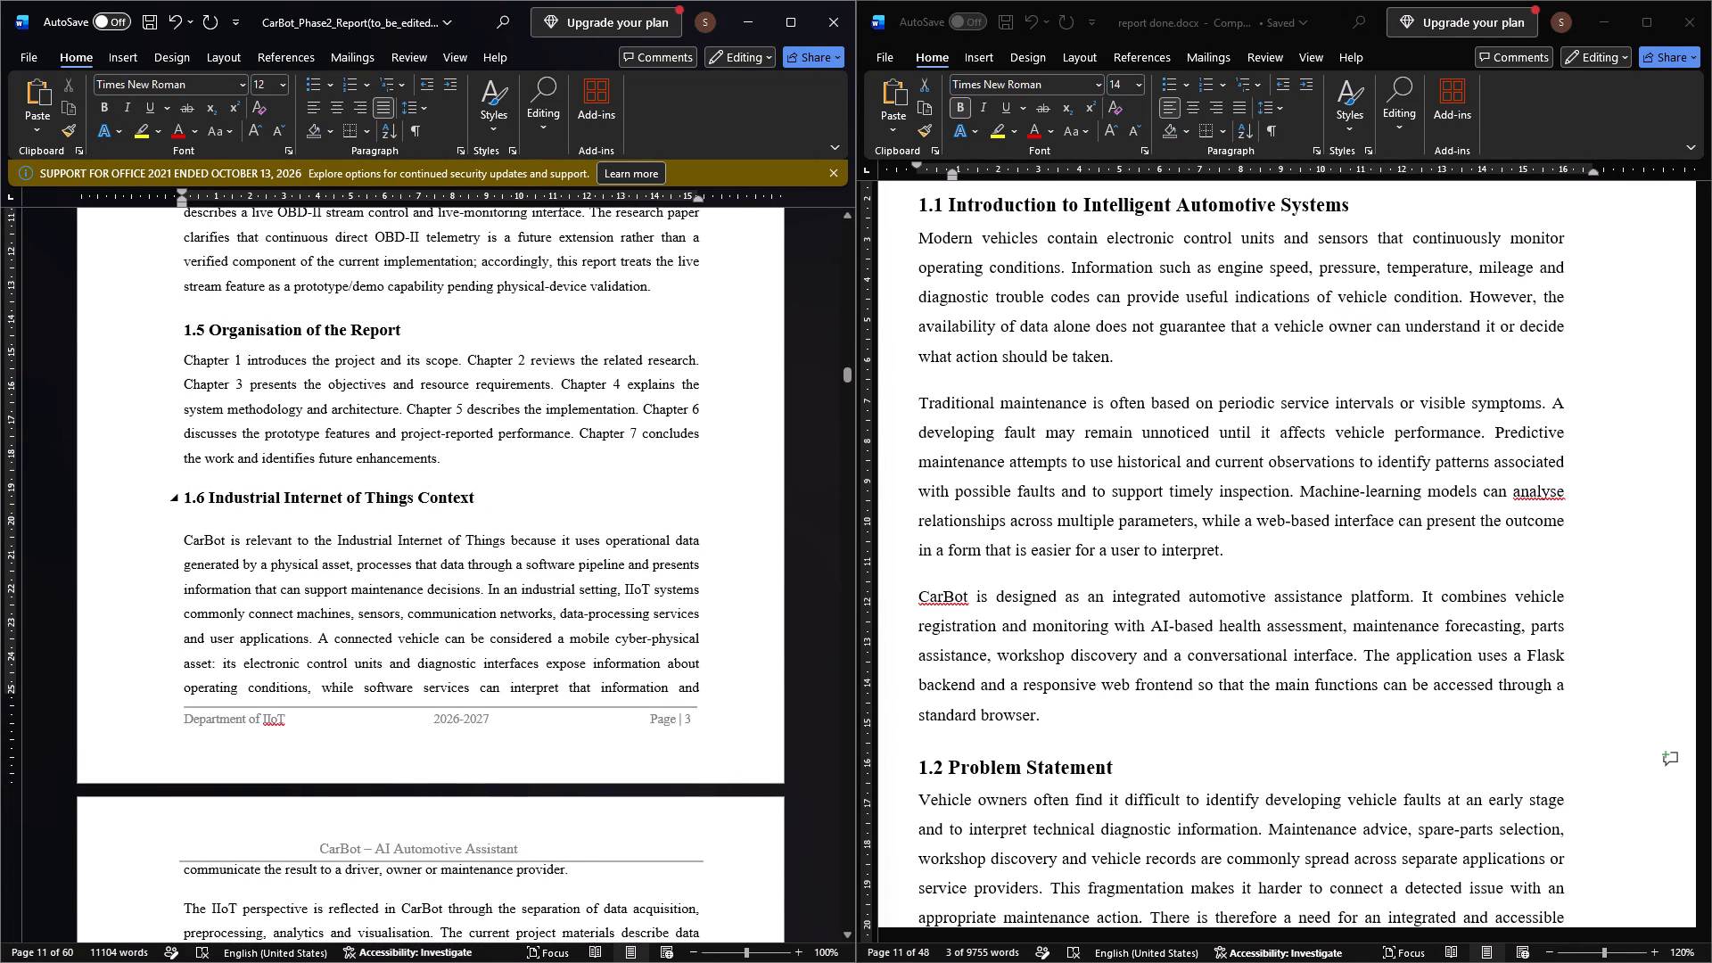
# Justify the CarBot report's 1.6 Industrial Internet of Things Context heading and set its spacing to 15 pt before and 2 pt after.
pyautogui.moveTo(480, 494); pyautogui.dragTo(180, 496)
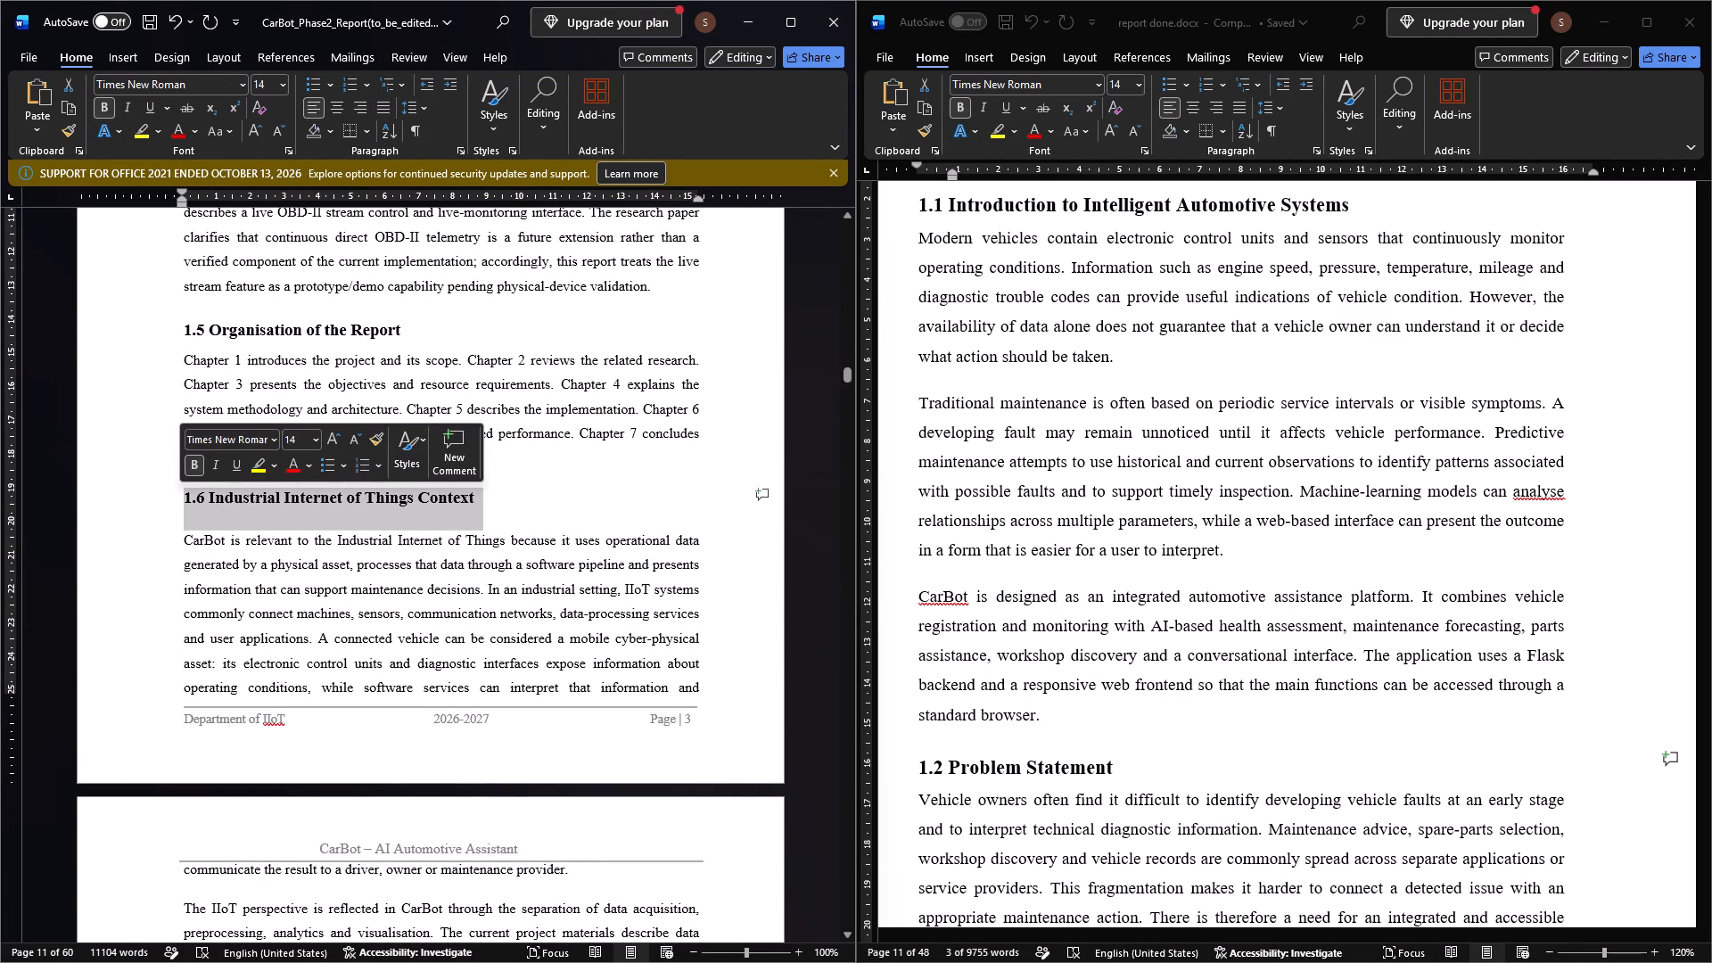
pyautogui.click(383, 111)
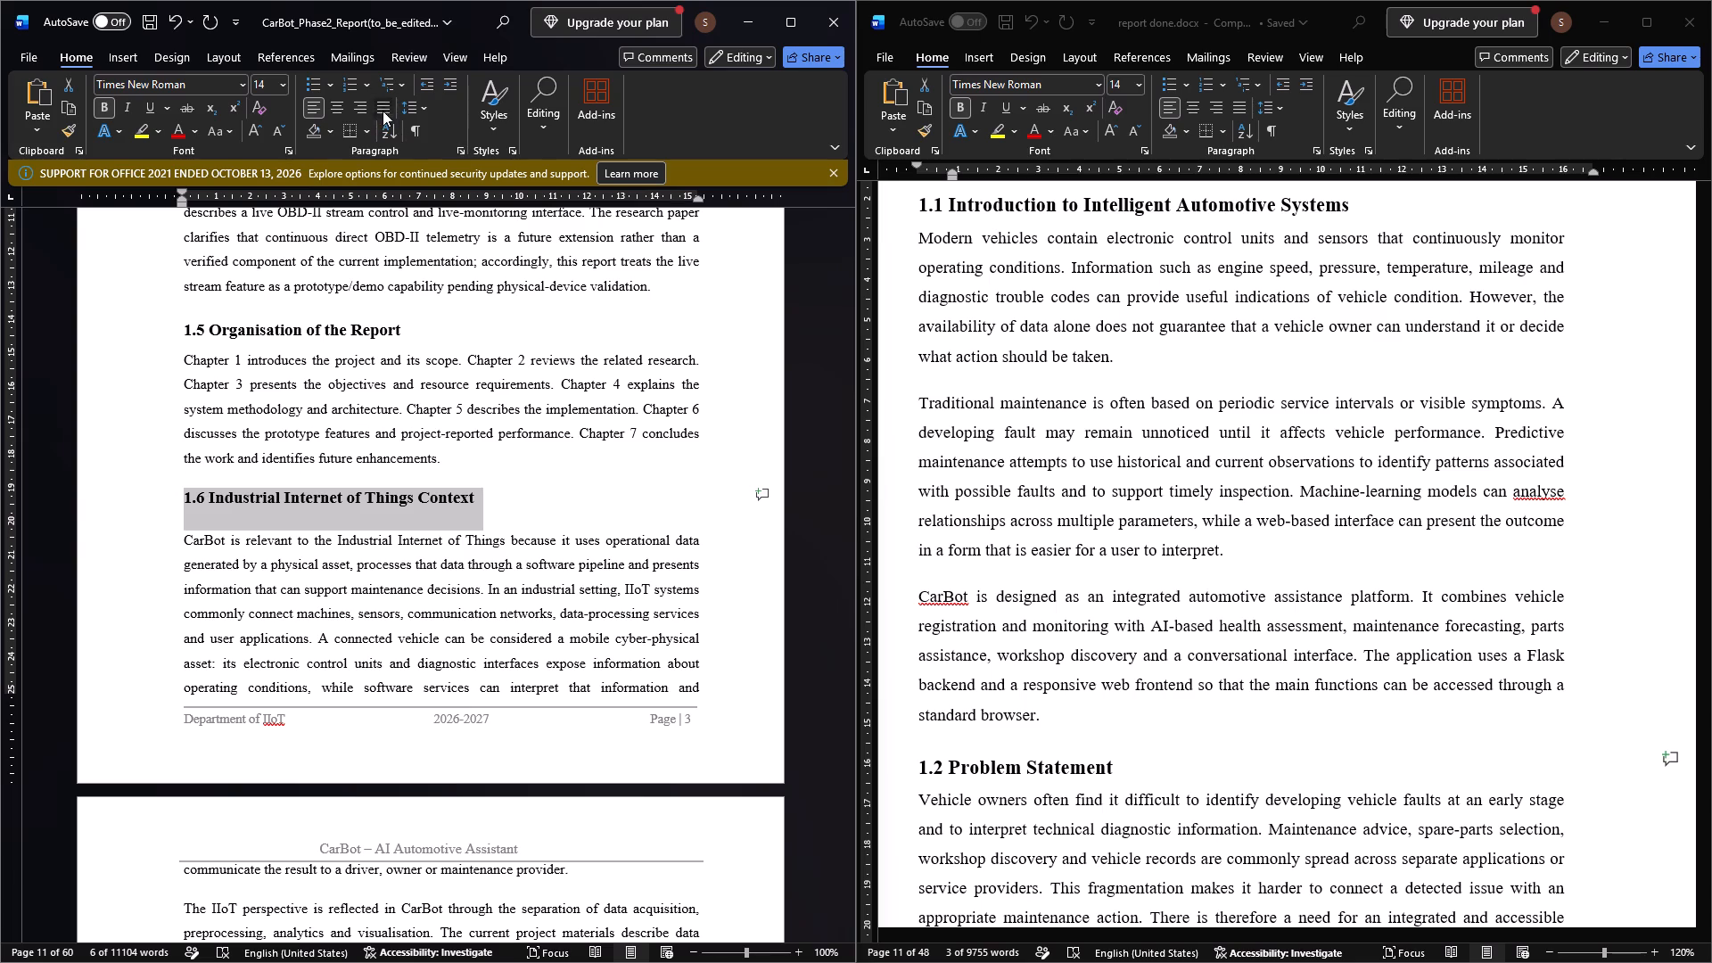
pyautogui.click(463, 152)
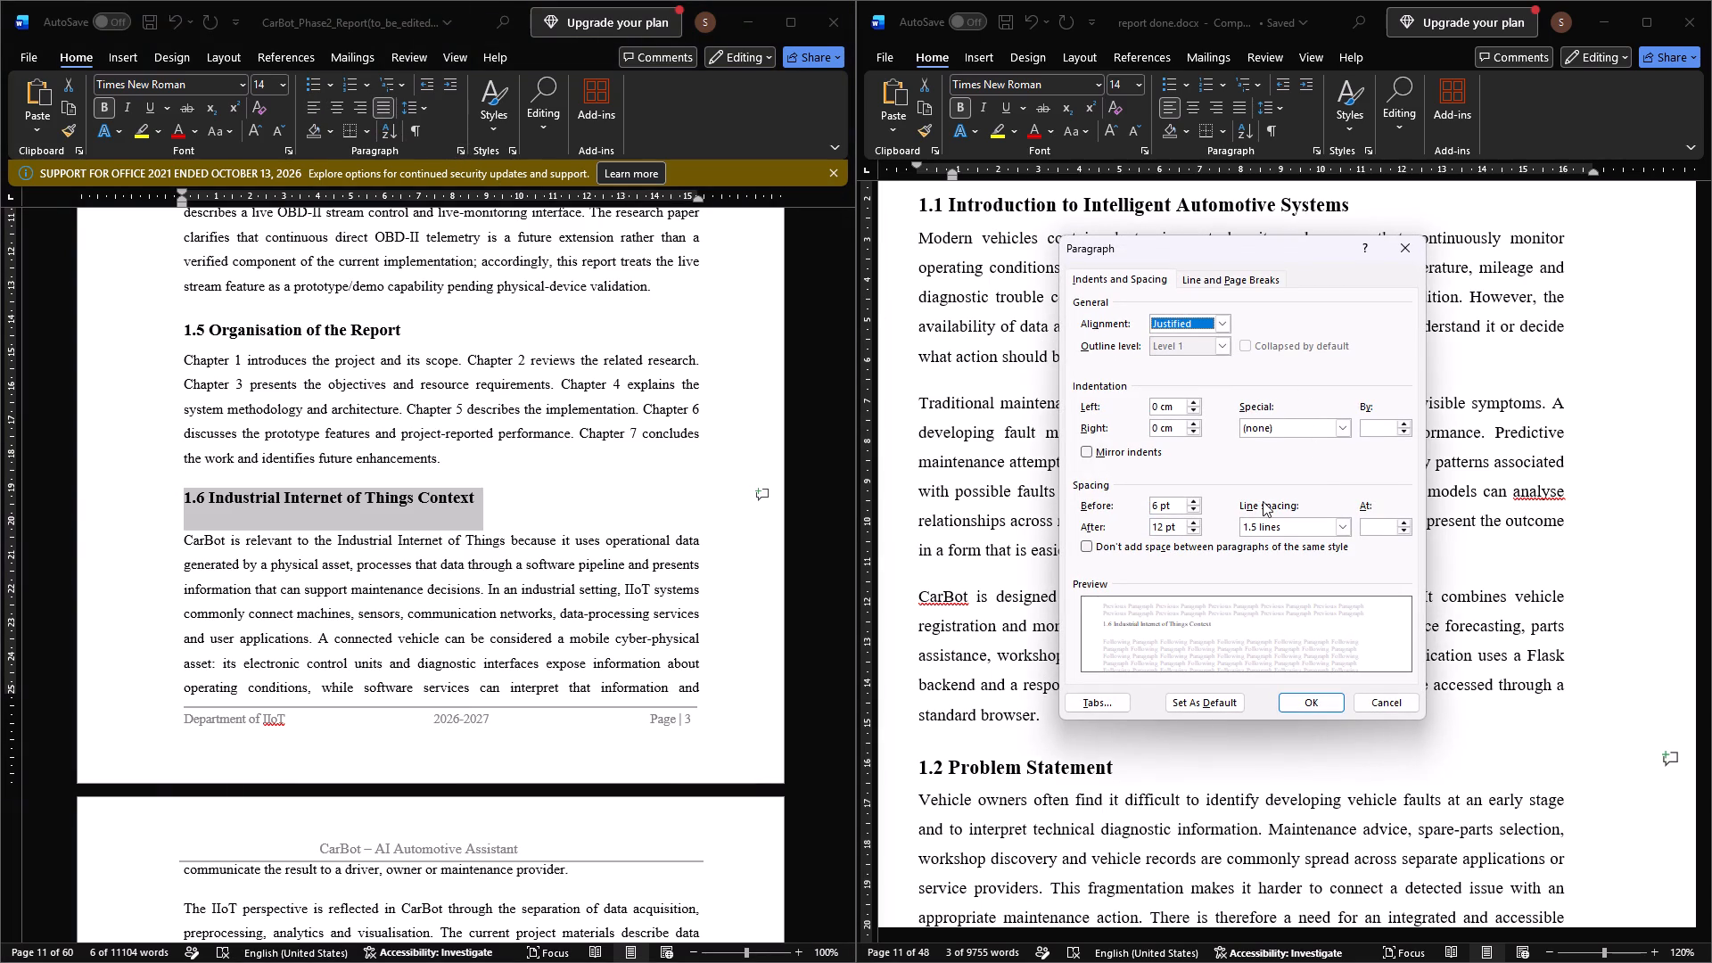
pyautogui.click(1156, 505)
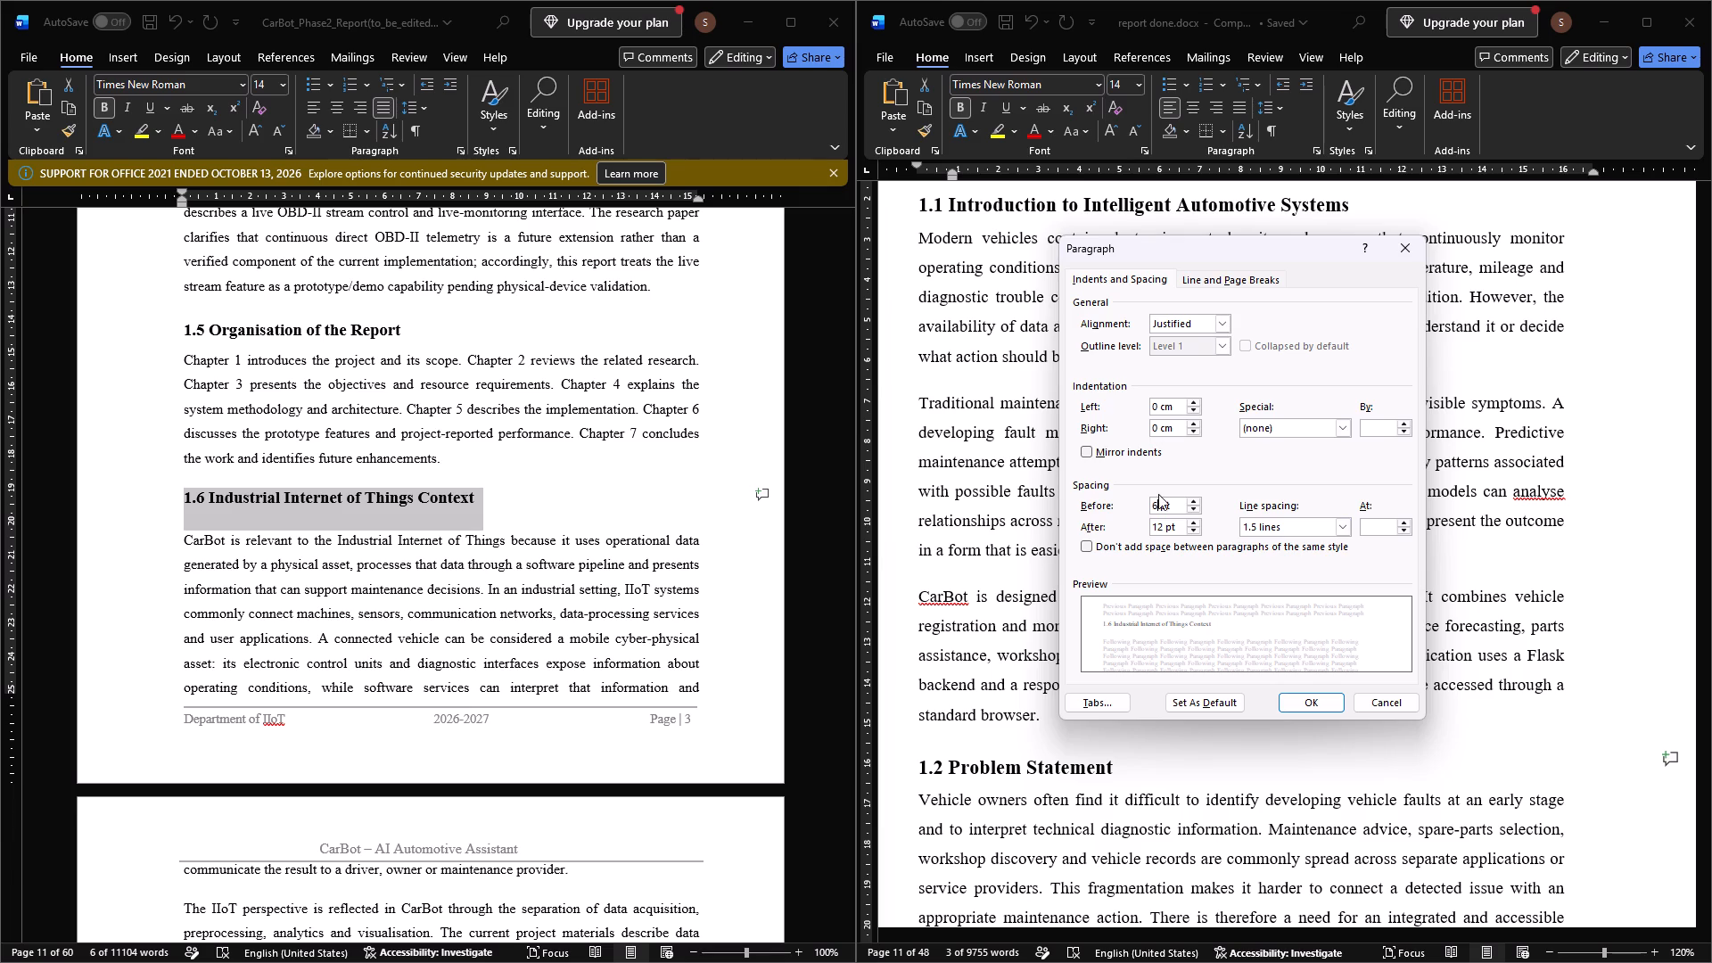
pyautogui.press('BackSpace')
pyautogui.write('15')
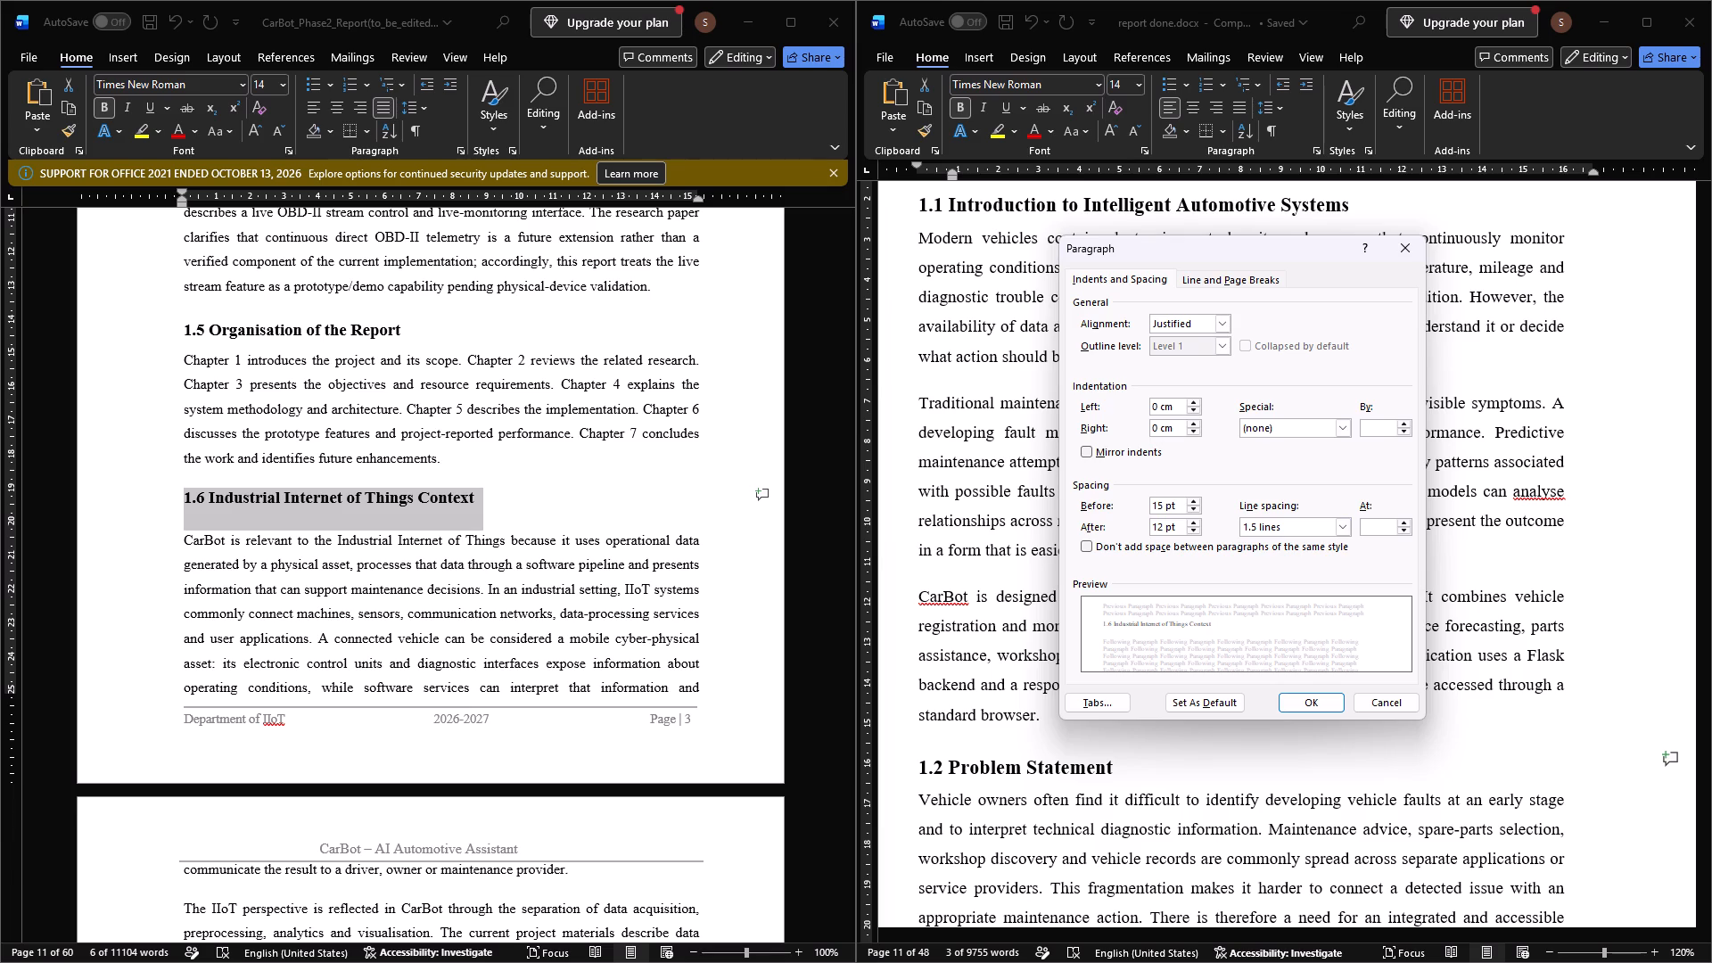
pyautogui.click(1160, 524)
pyautogui.press('BackSpace')
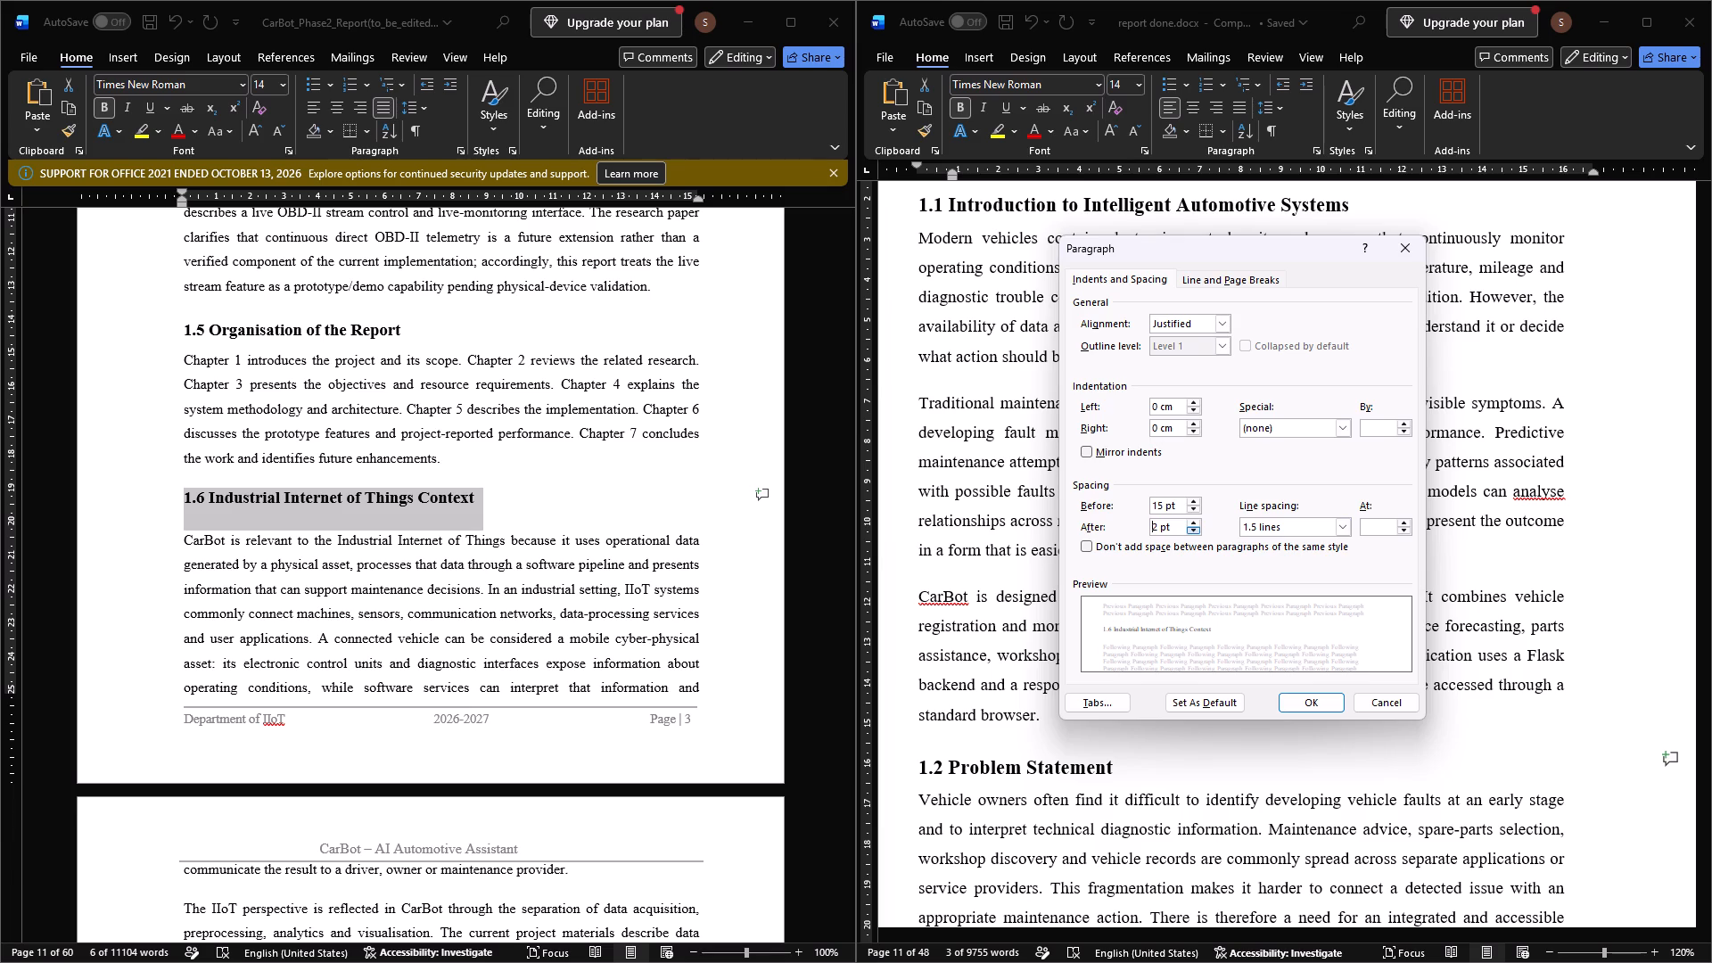
pyautogui.click(1316, 699)
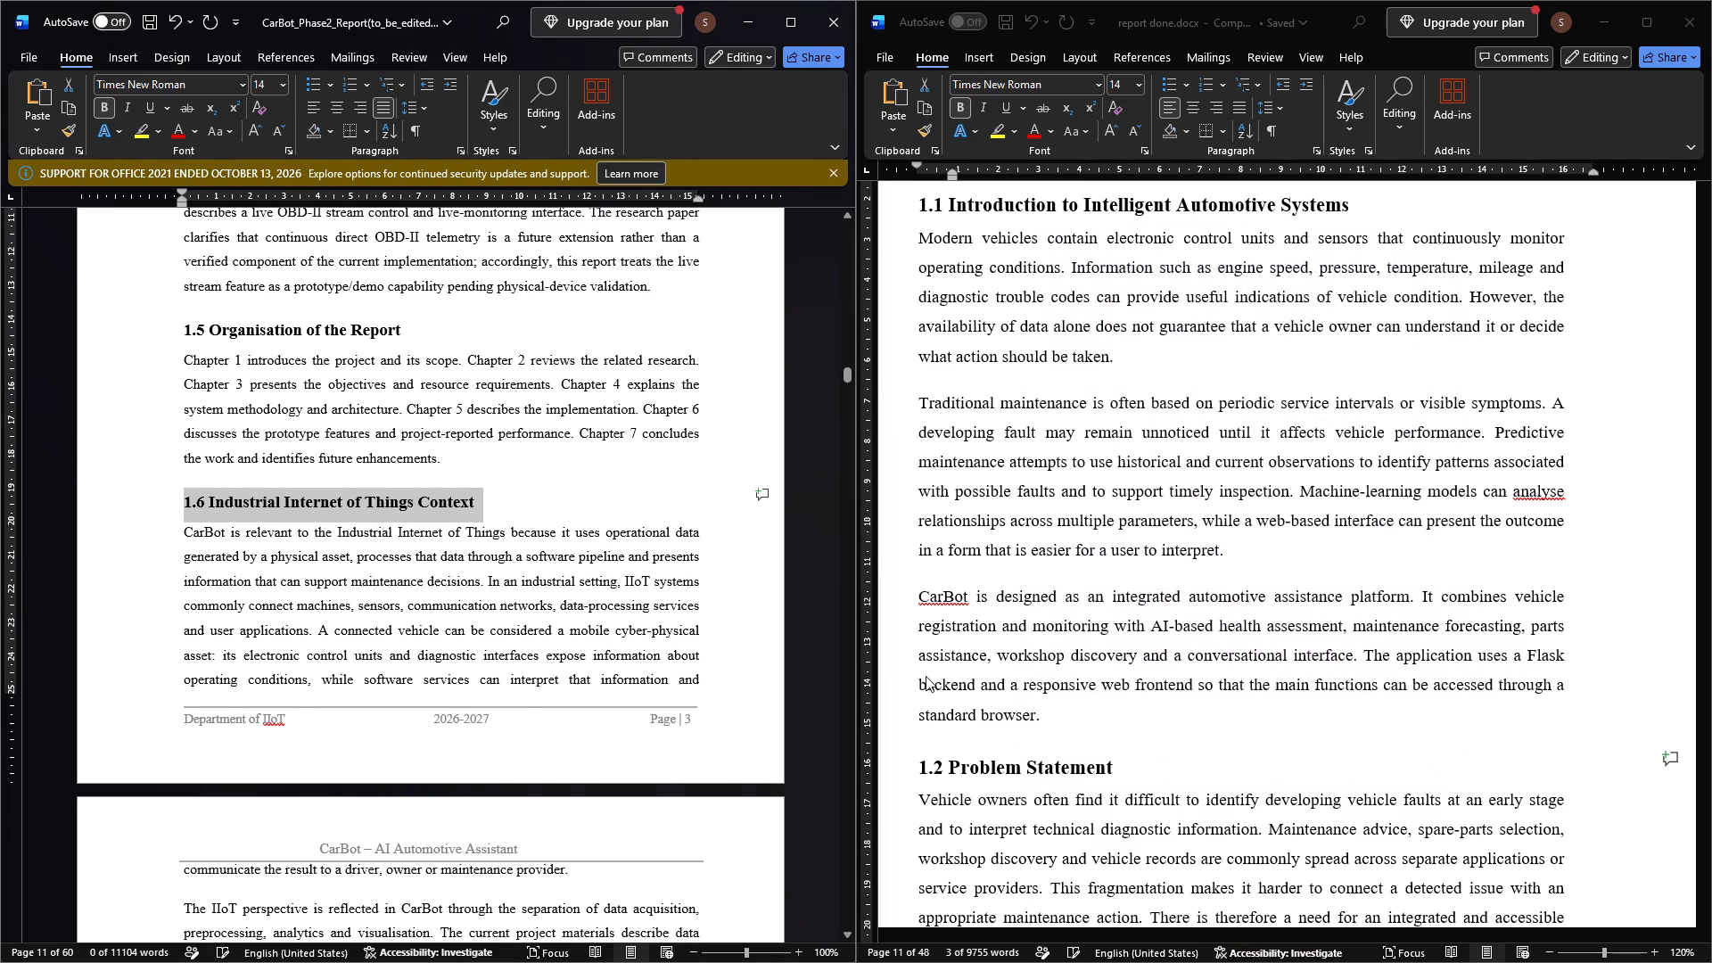
pyautogui.click(517, 609)
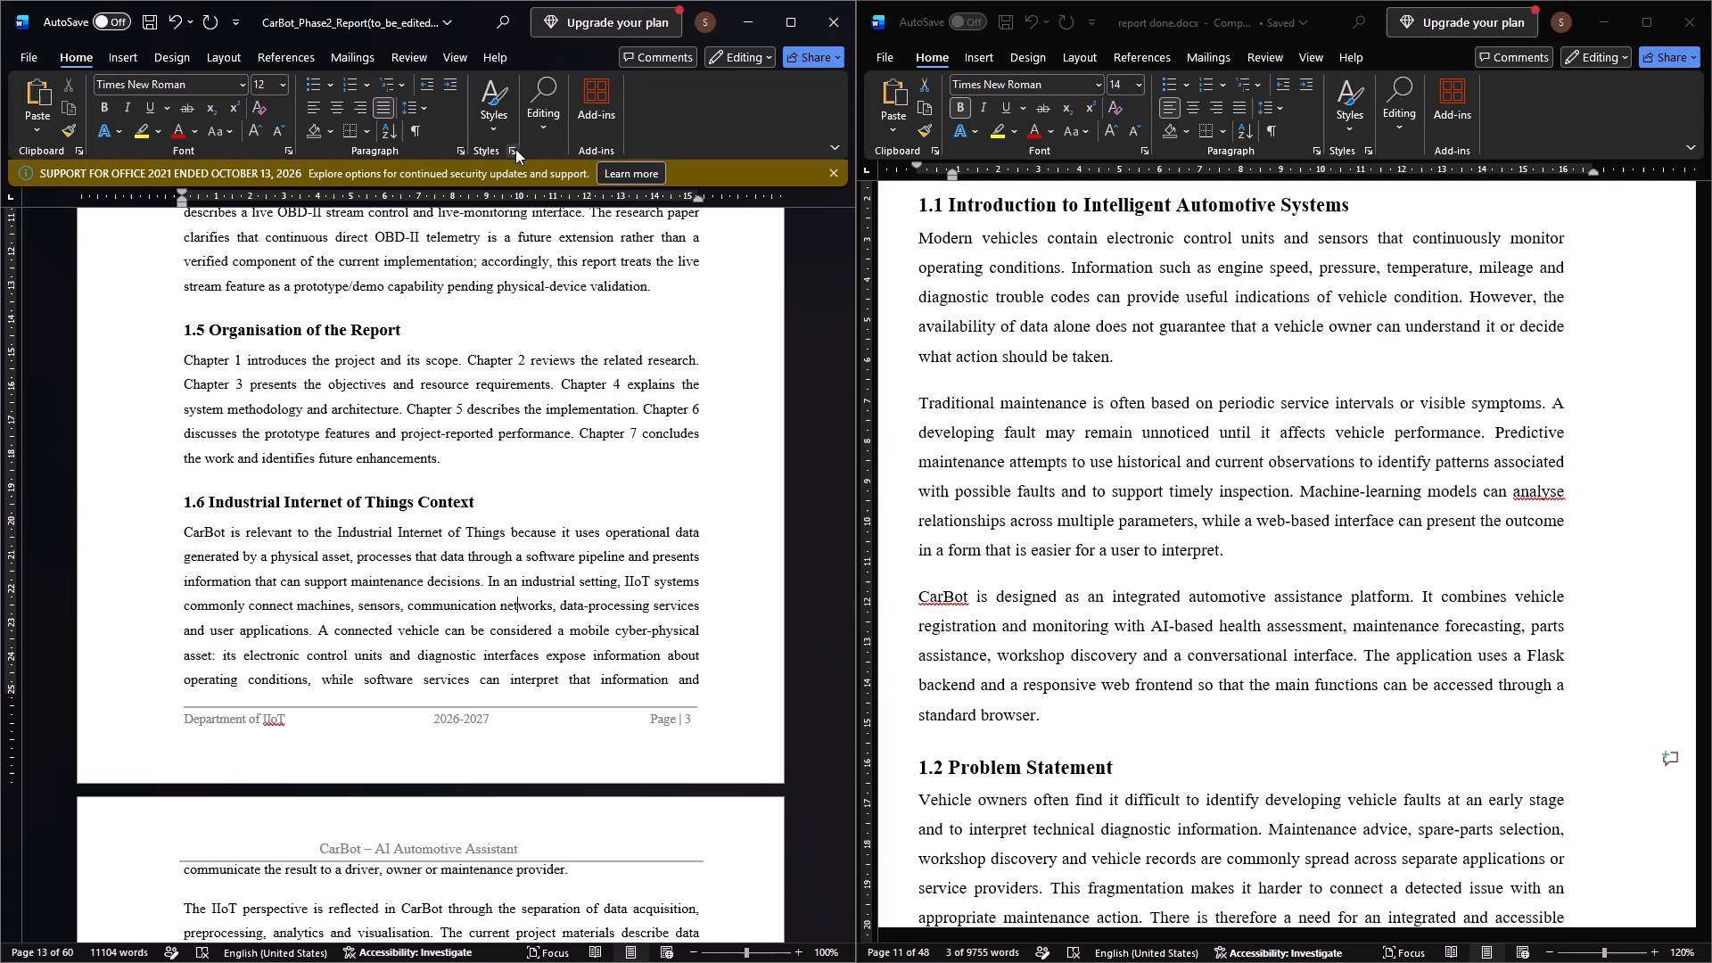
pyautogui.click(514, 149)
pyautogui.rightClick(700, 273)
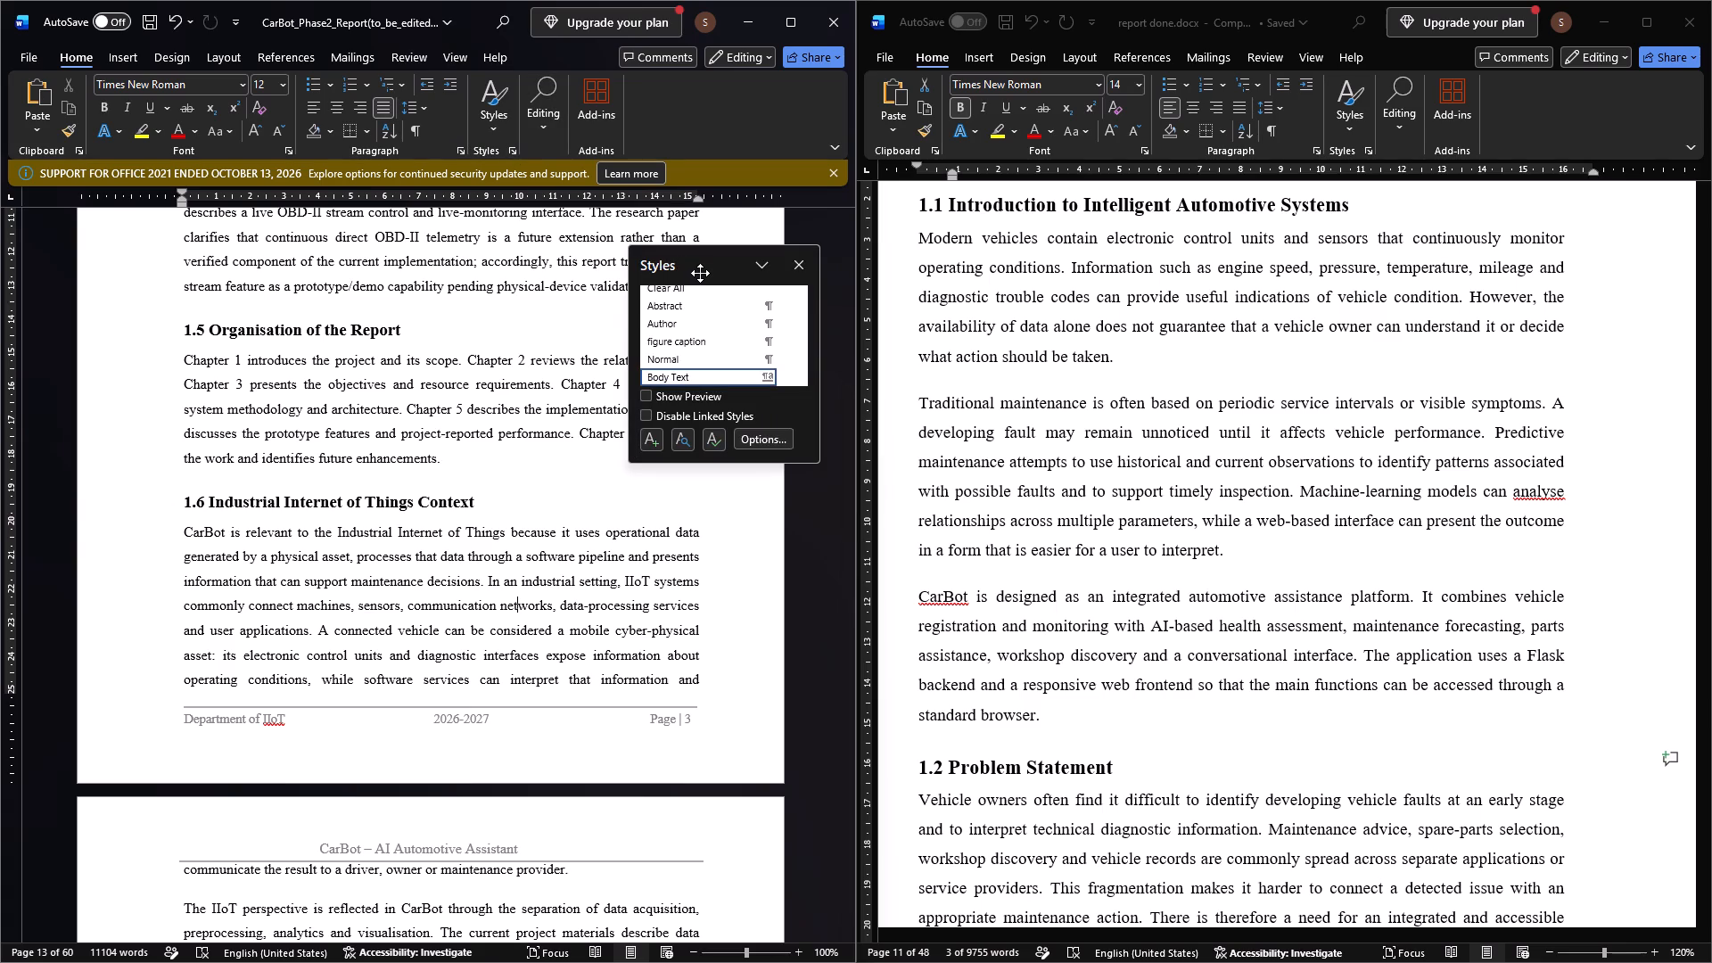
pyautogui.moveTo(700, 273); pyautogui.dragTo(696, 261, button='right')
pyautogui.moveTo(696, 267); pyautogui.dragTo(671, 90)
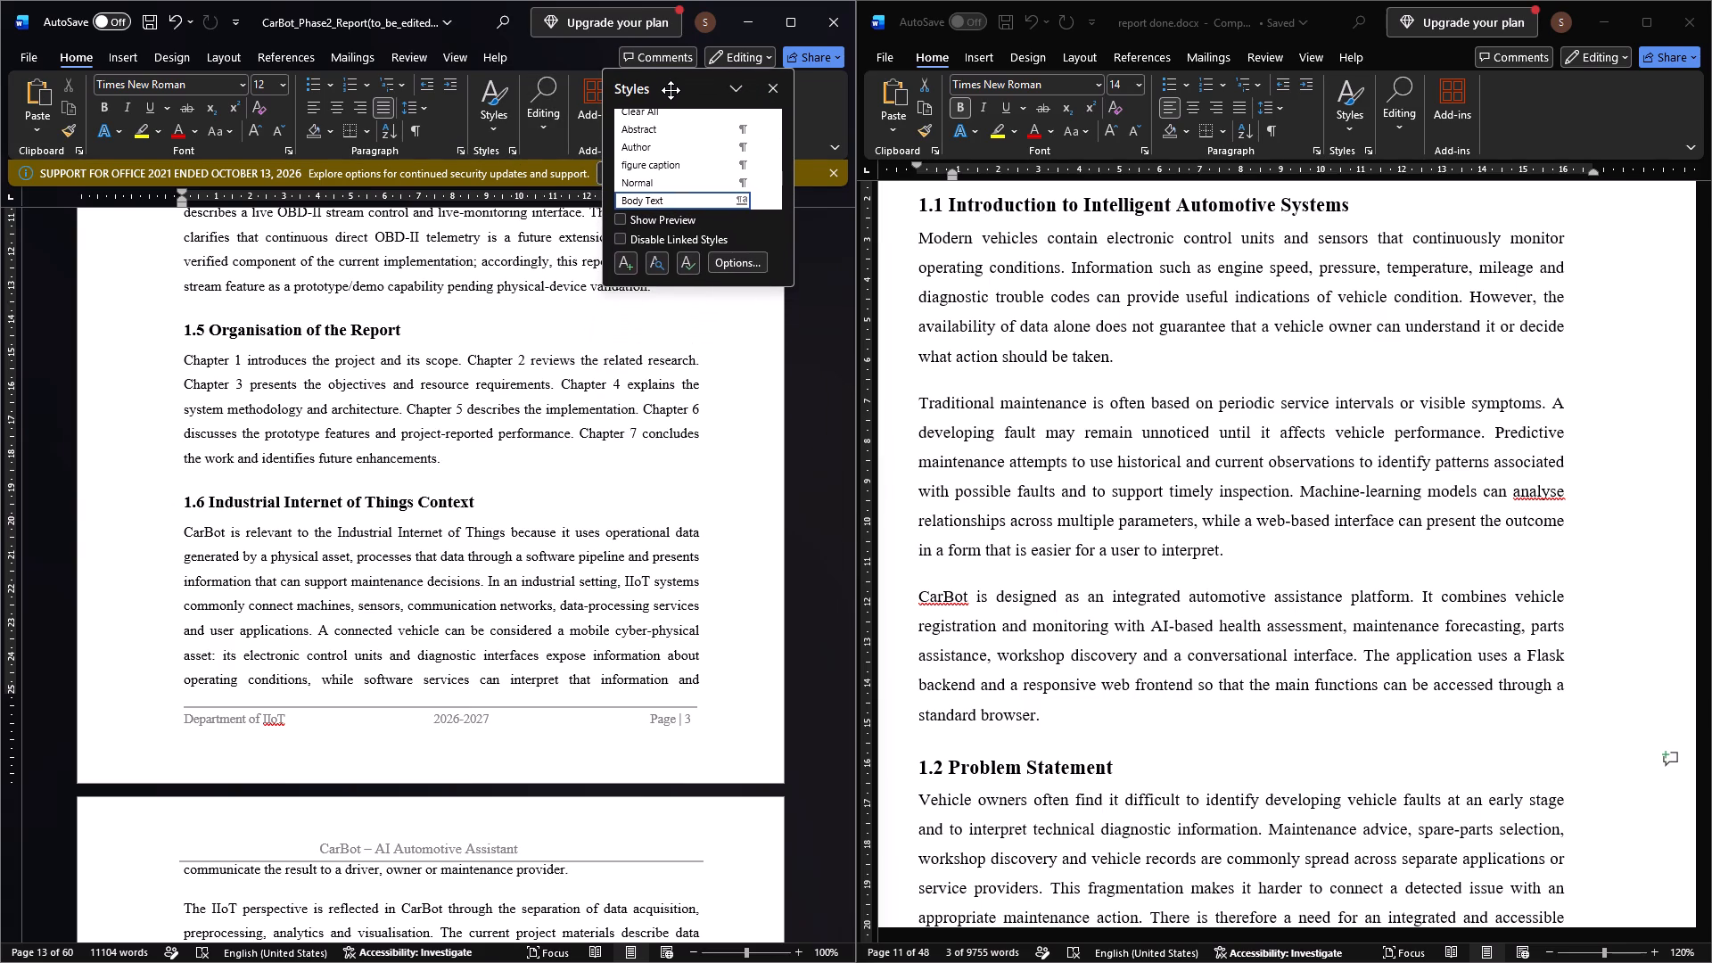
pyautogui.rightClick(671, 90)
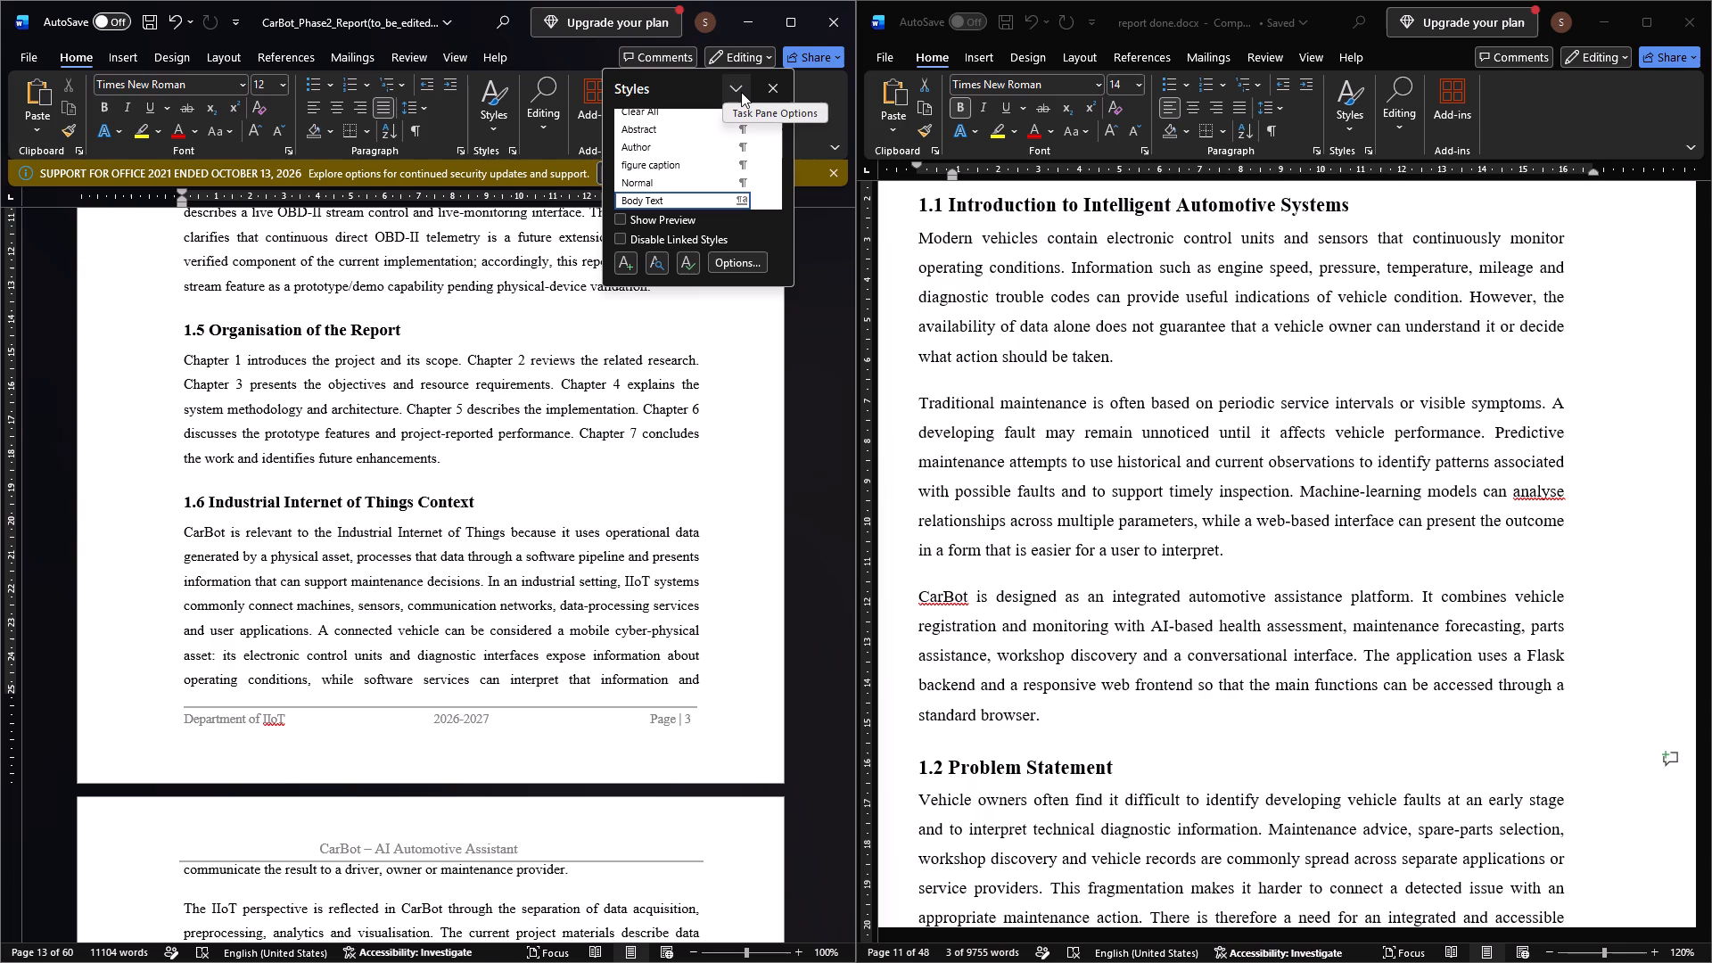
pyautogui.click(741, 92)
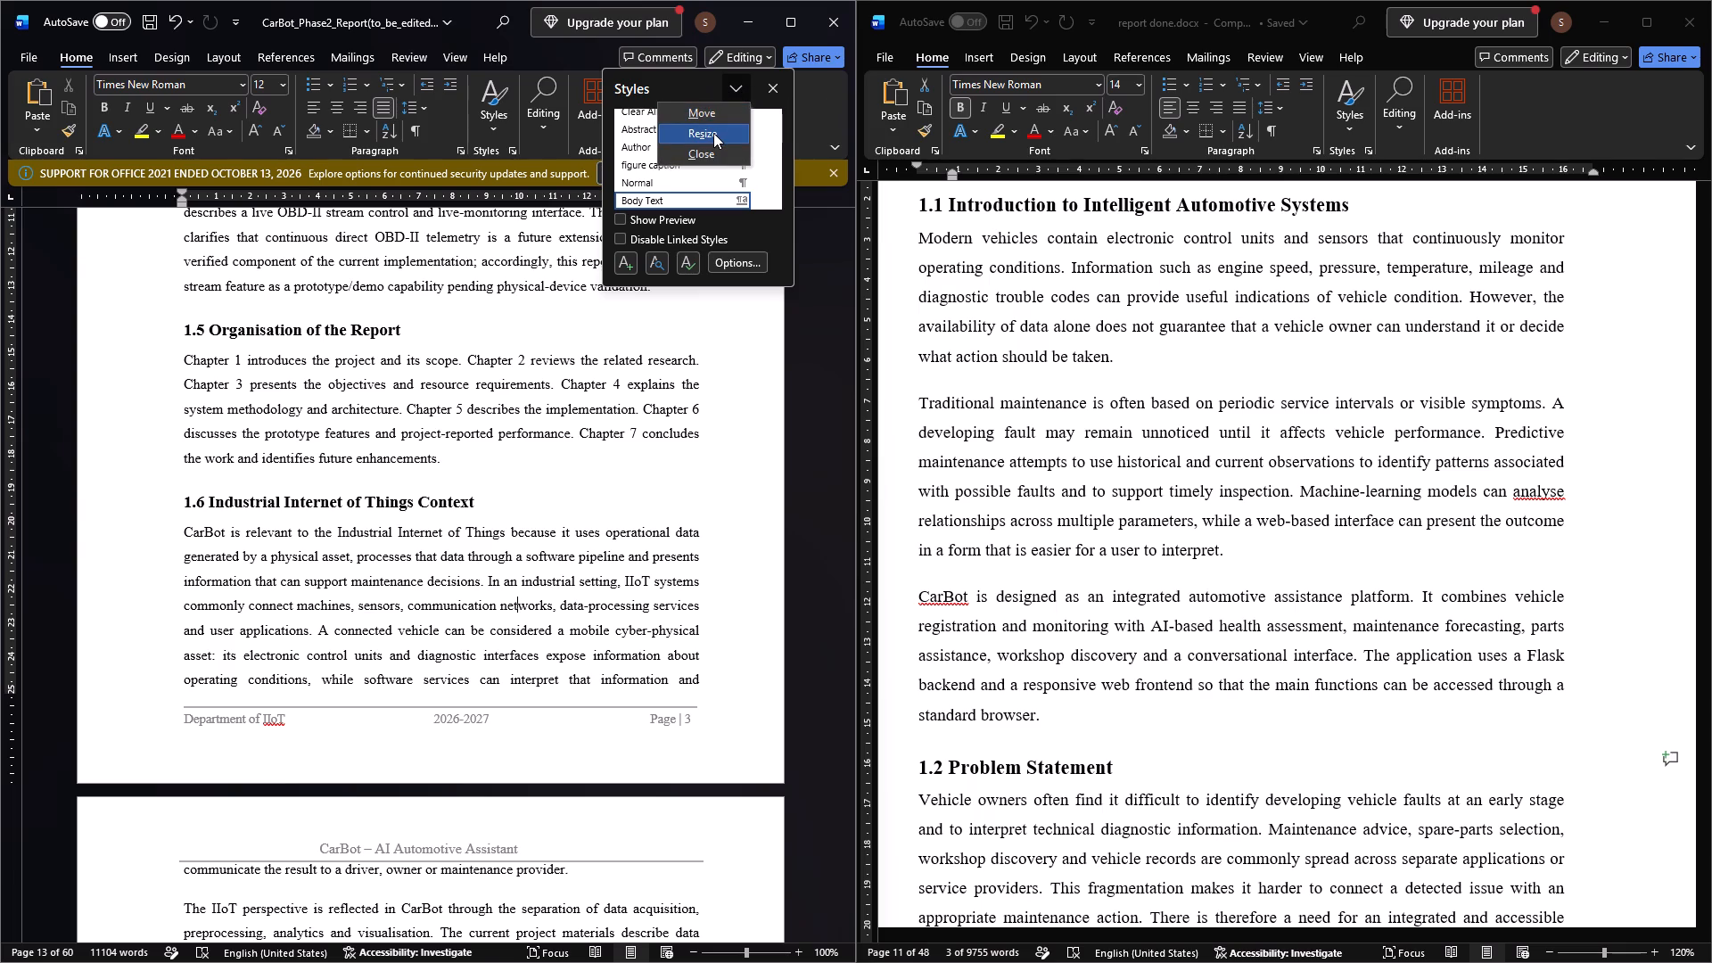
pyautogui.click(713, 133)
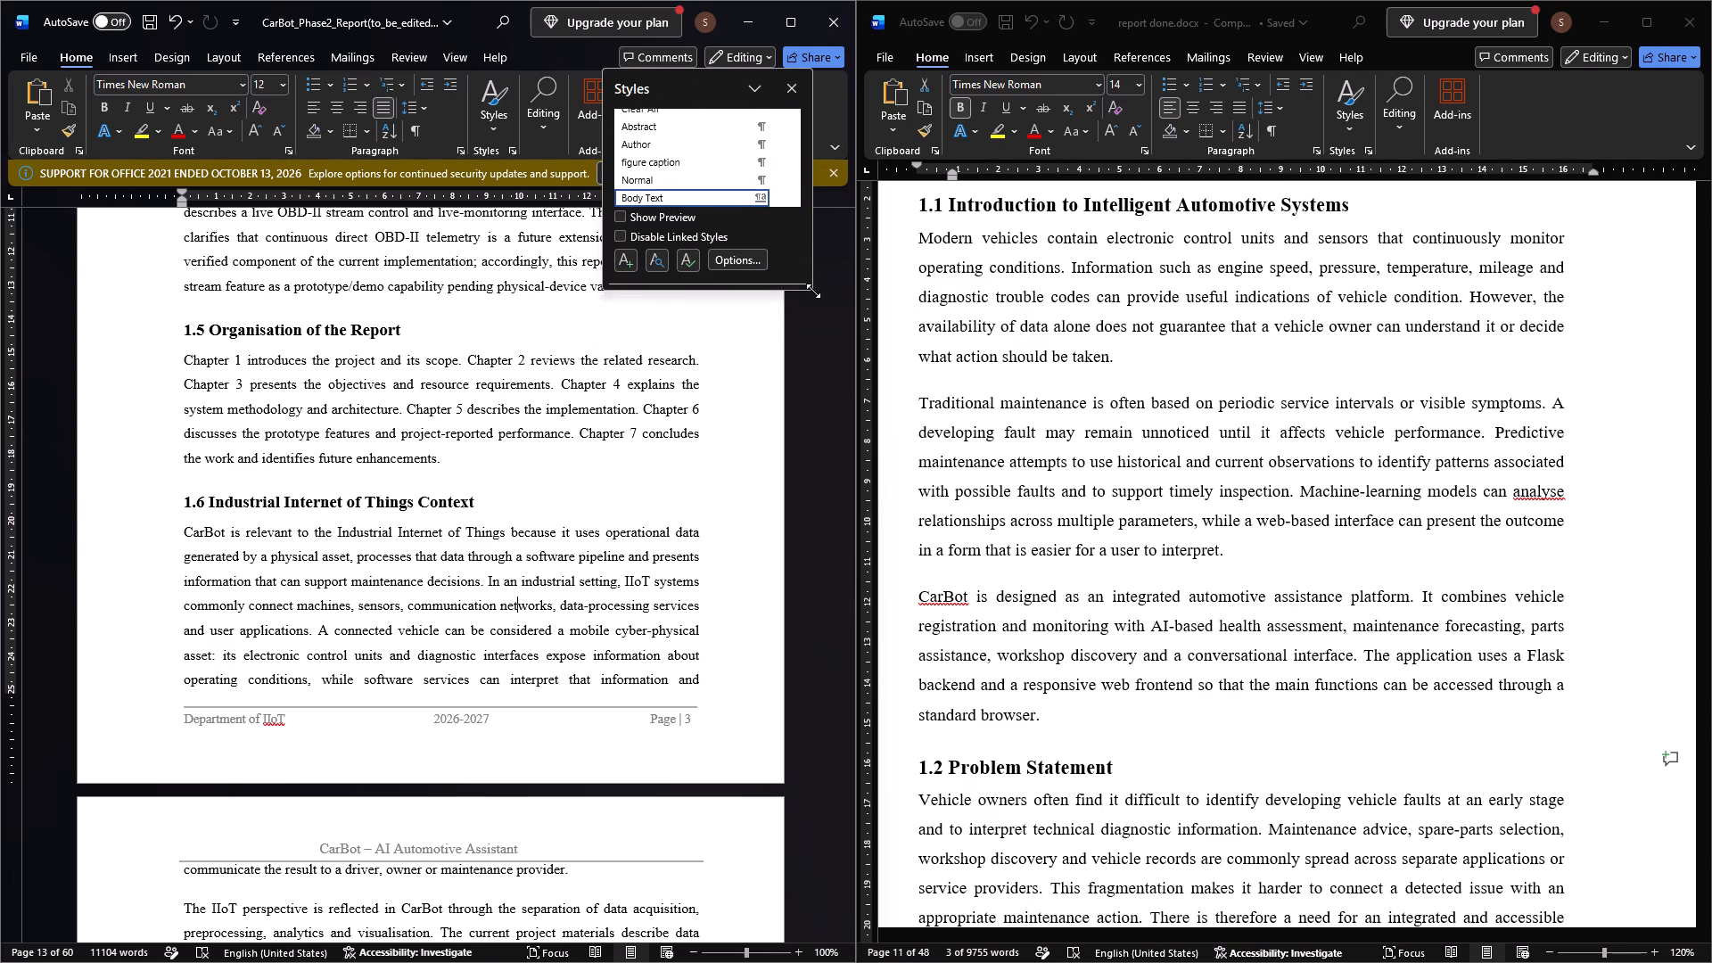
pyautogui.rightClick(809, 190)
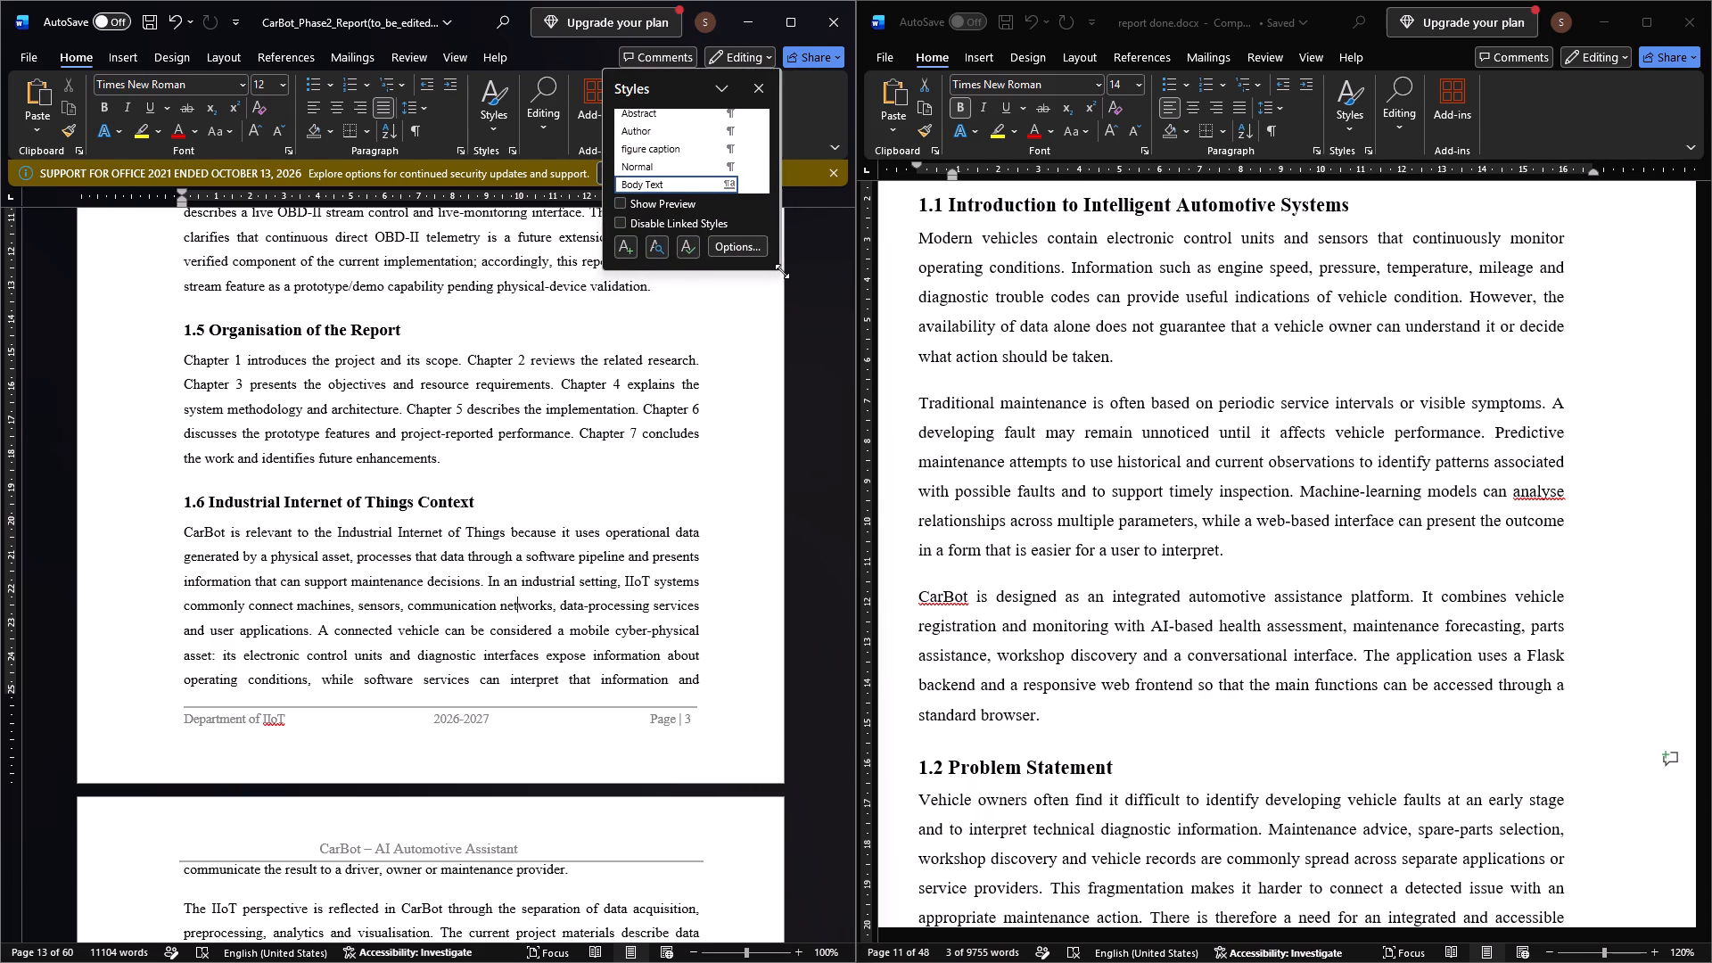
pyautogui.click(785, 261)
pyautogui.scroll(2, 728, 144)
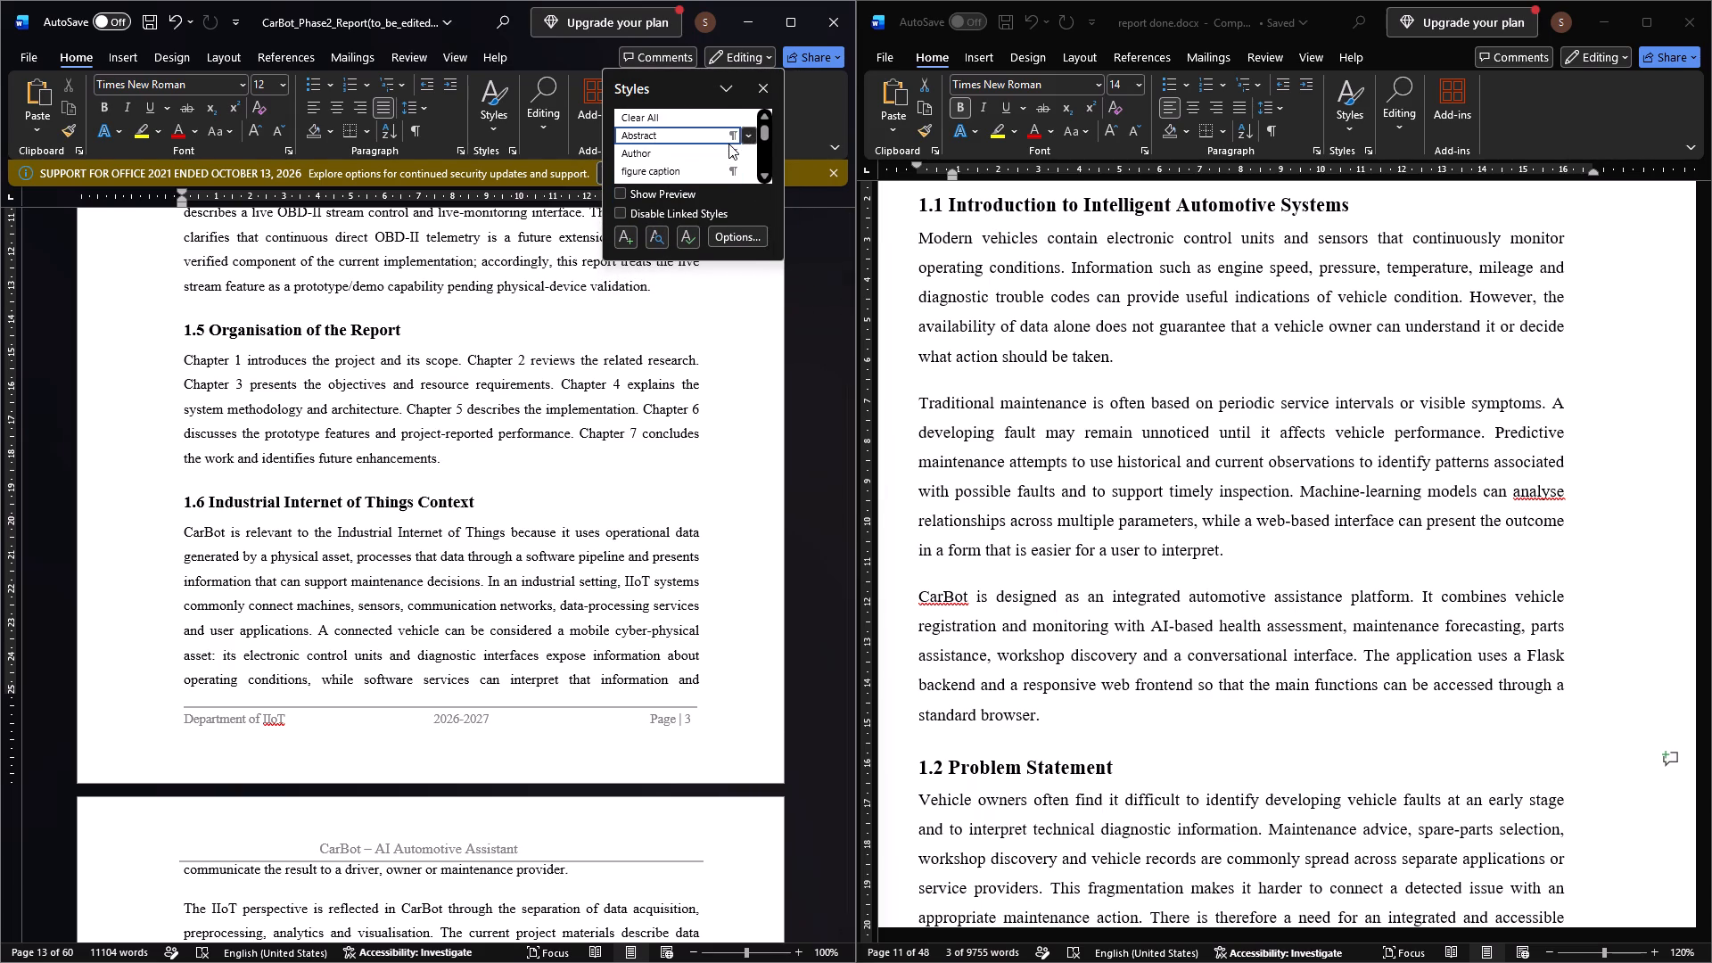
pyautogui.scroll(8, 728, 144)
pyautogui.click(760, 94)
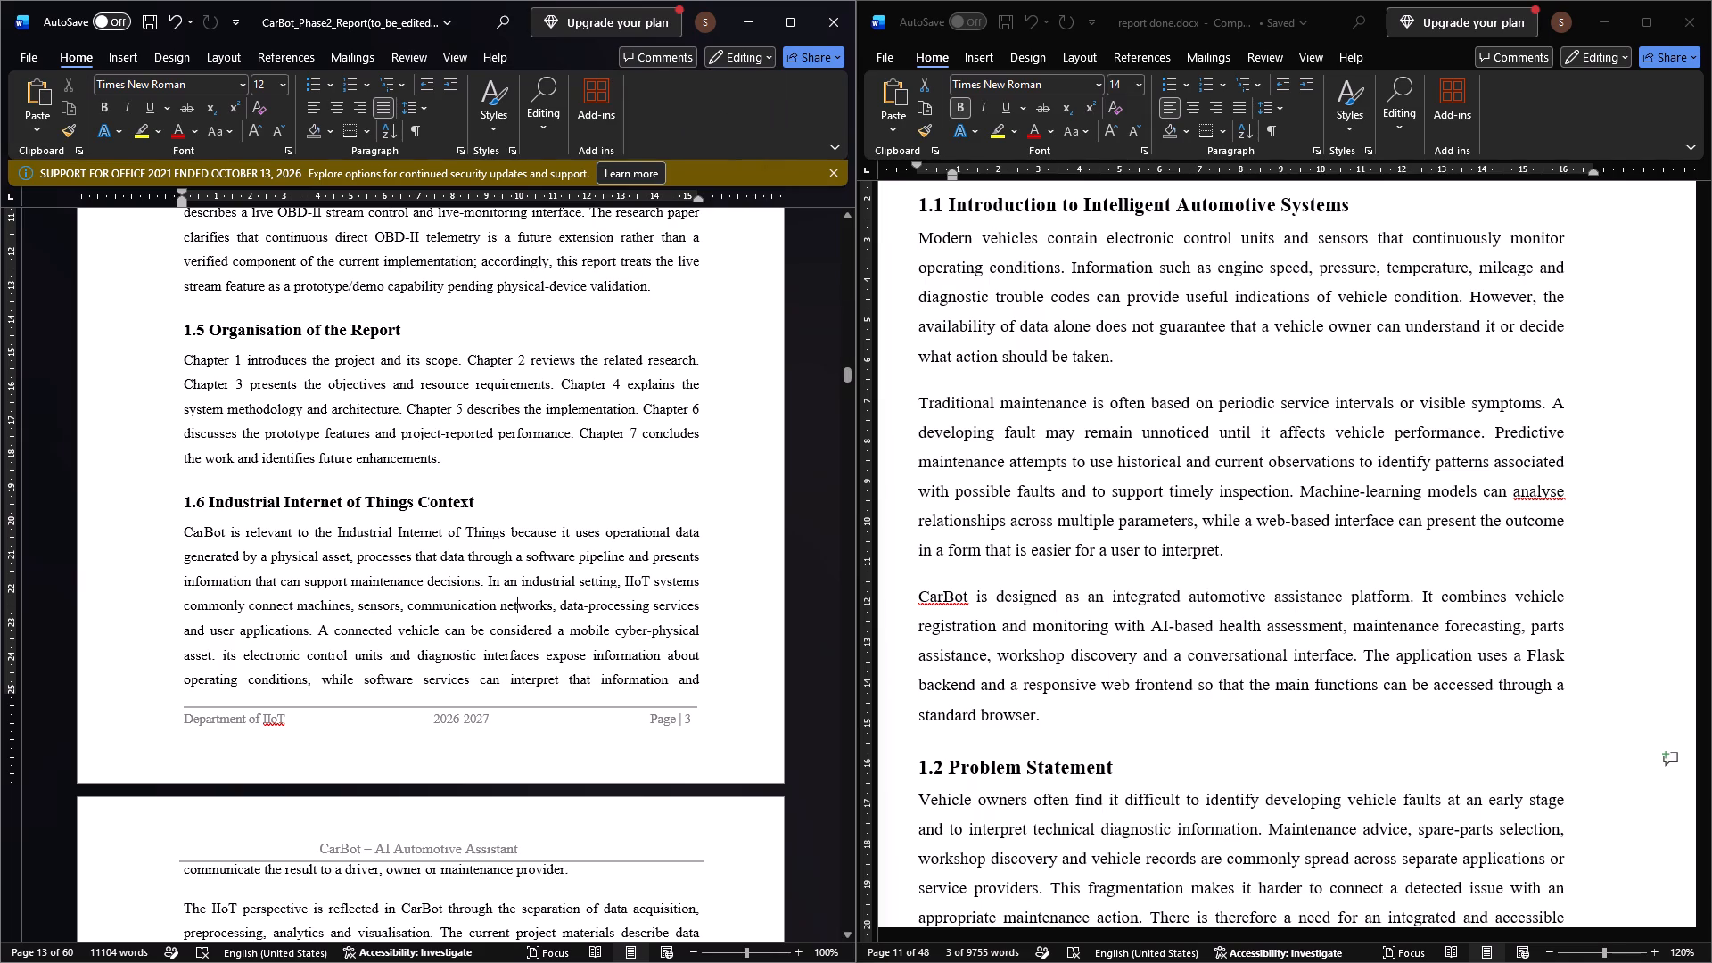
# Check the paragraph settings of the CarBot report's 1.5 Organisation of the Report heading and its body text.
pyautogui.click(389, 460)
pyautogui.moveTo(410, 327); pyautogui.dragTo(216, 302)
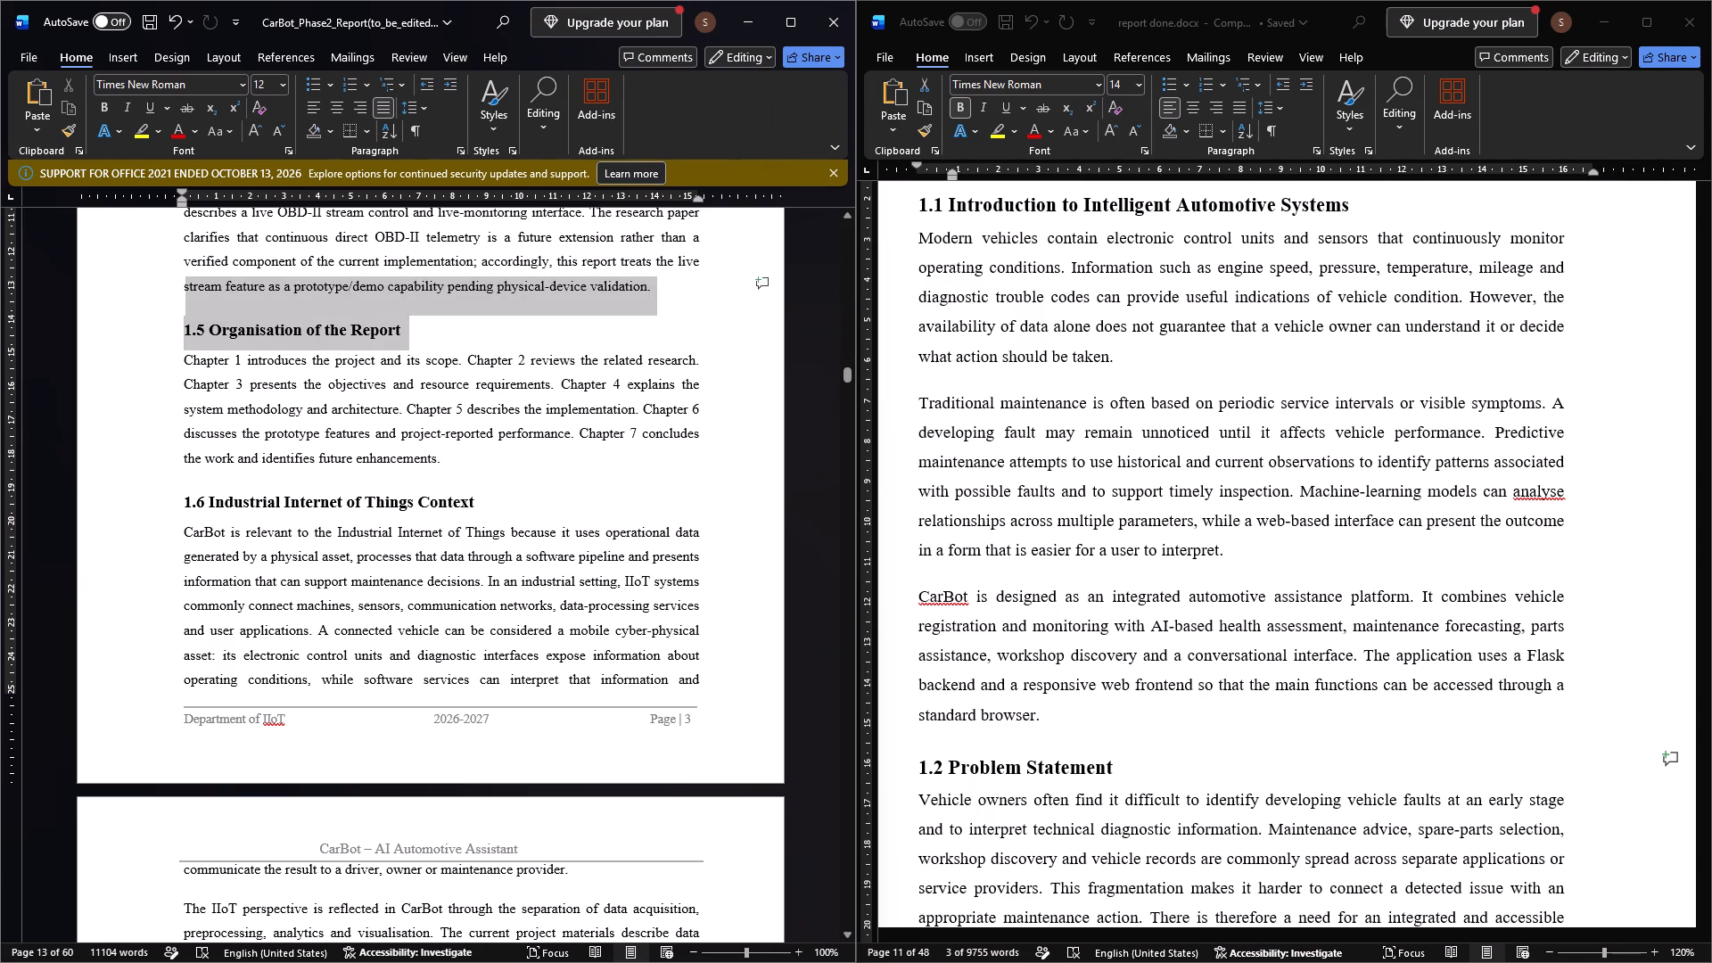
pyautogui.moveTo(216, 302); pyautogui.dragTo(185, 328)
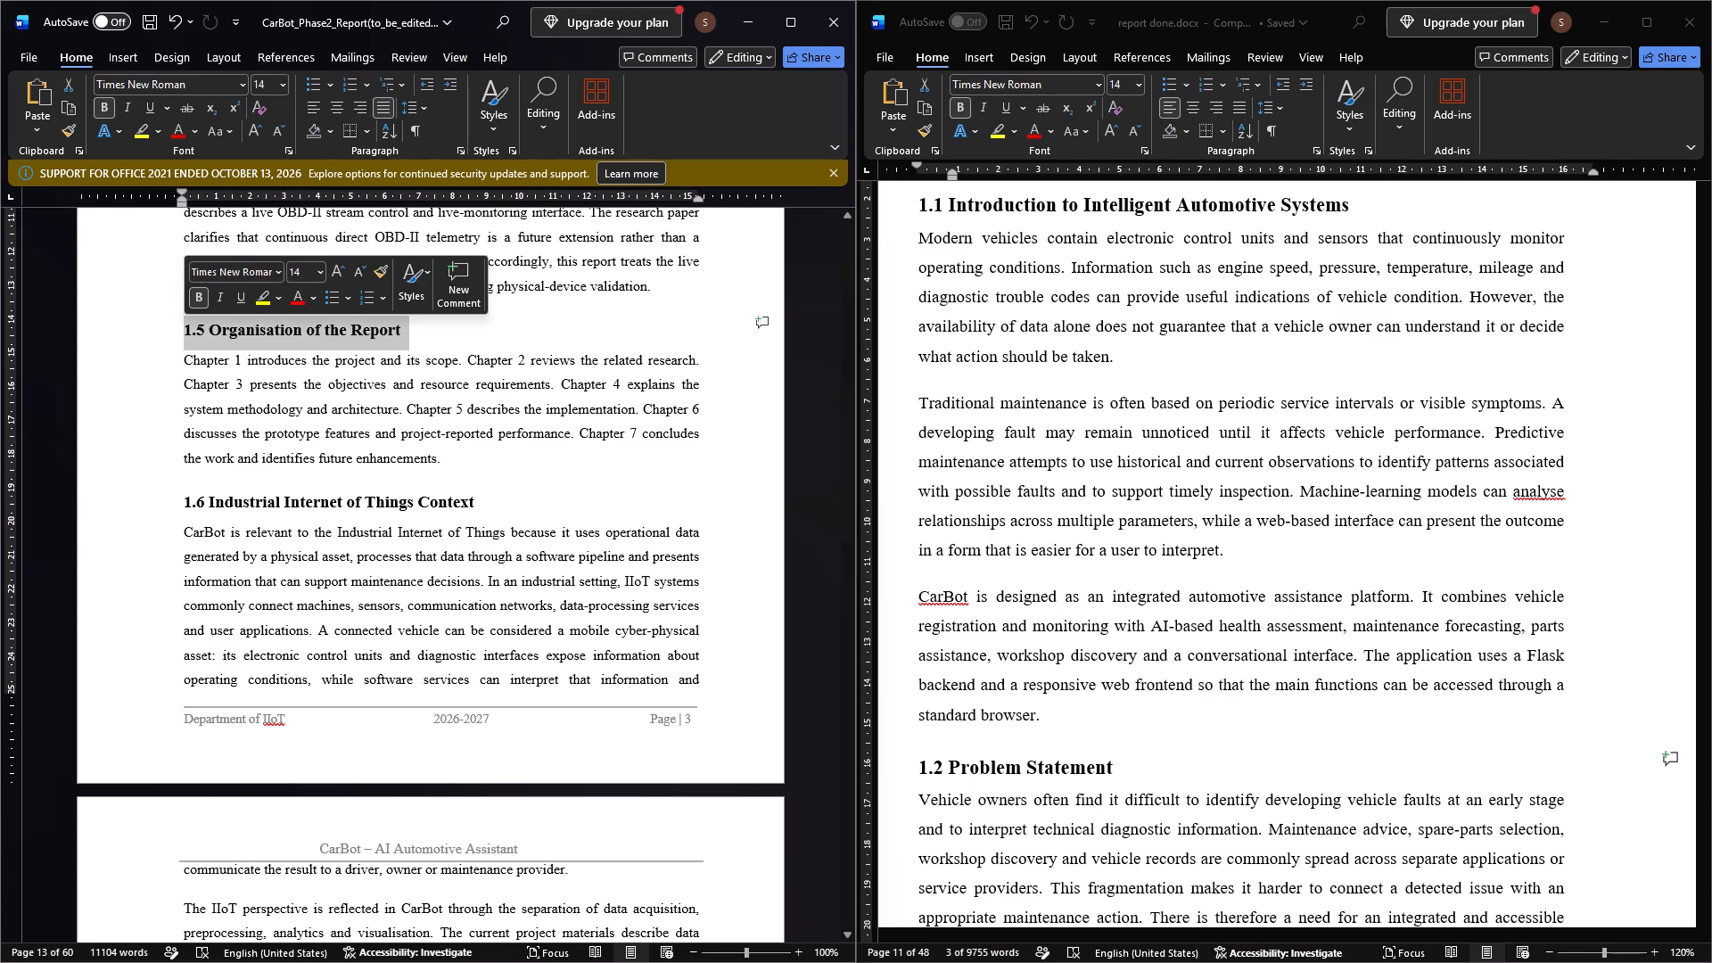
pyautogui.click(458, 148)
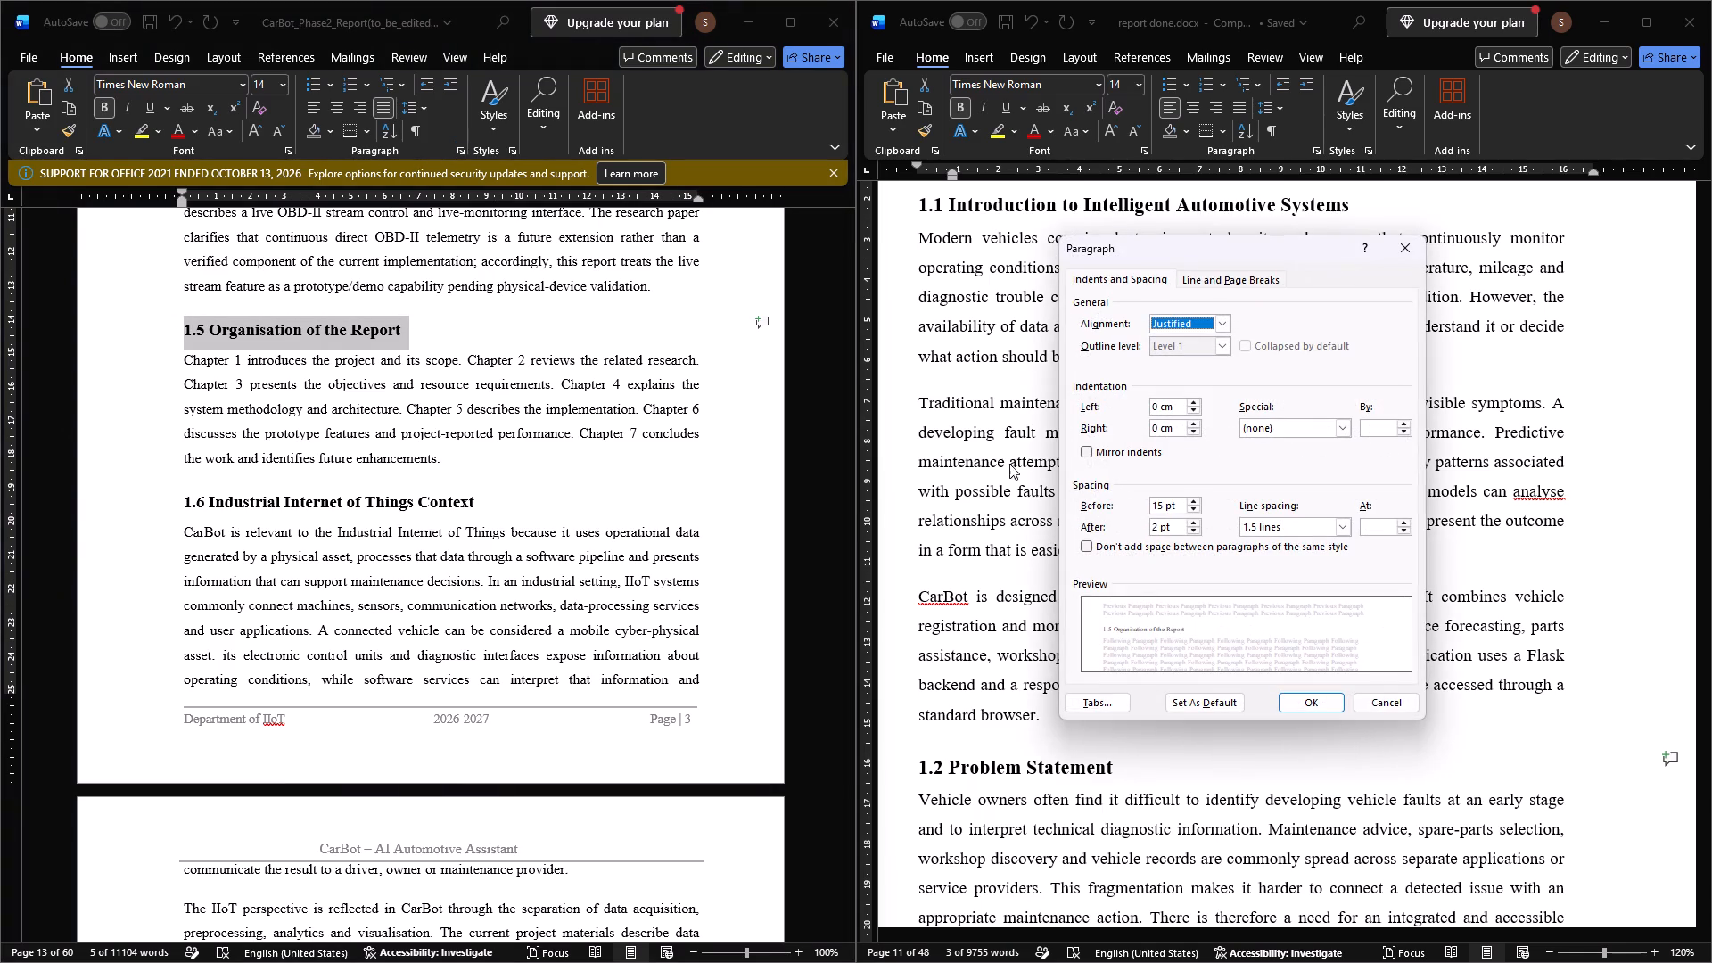
pyautogui.click(1313, 709)
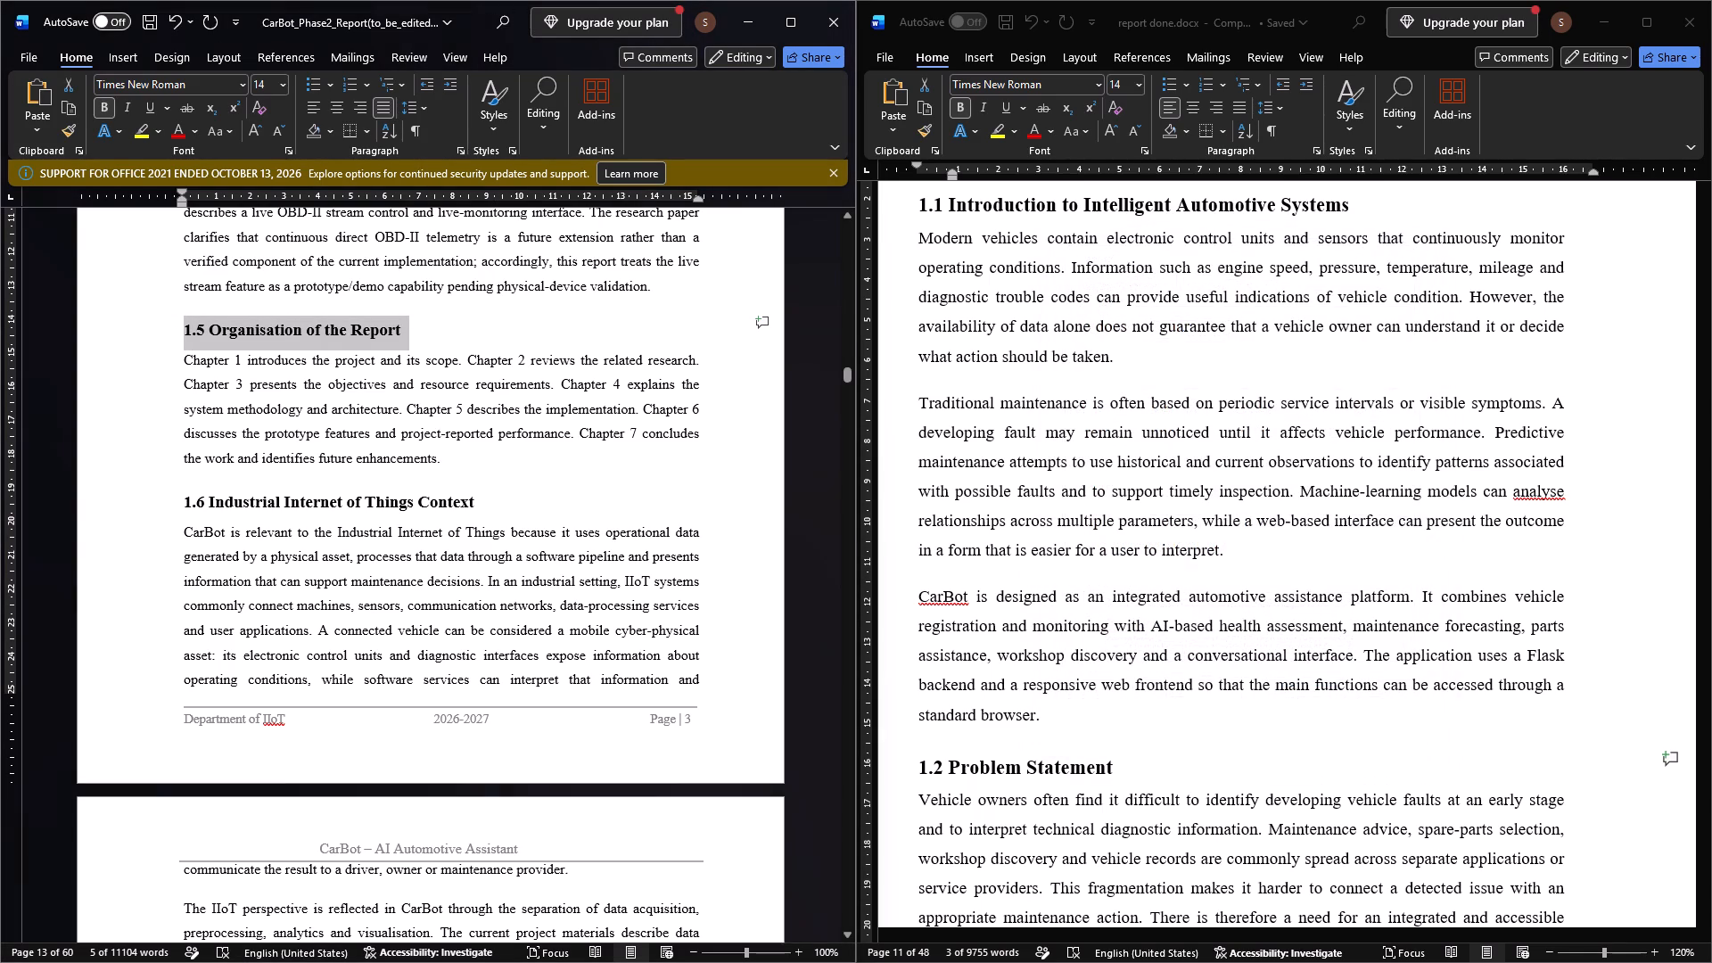
pyautogui.moveTo(448, 458); pyautogui.dragTo(197, 346)
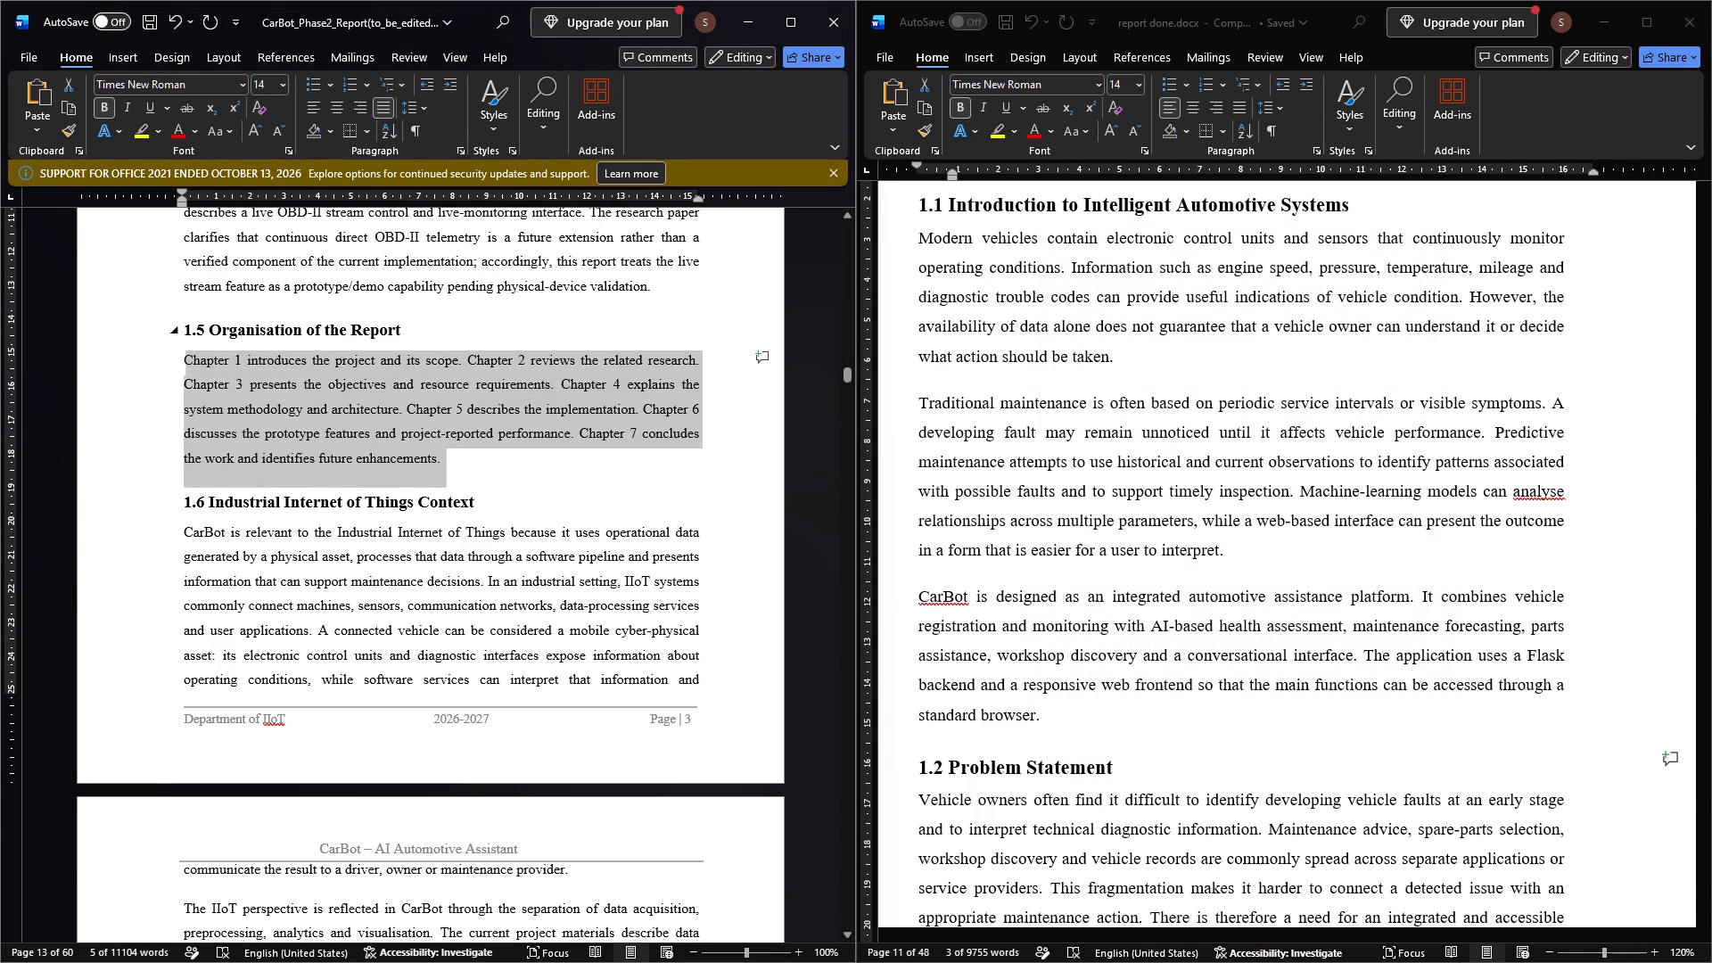
pyautogui.moveTo(197, 346); pyautogui.dragTo(181, 357)
pyautogui.click(457, 147)
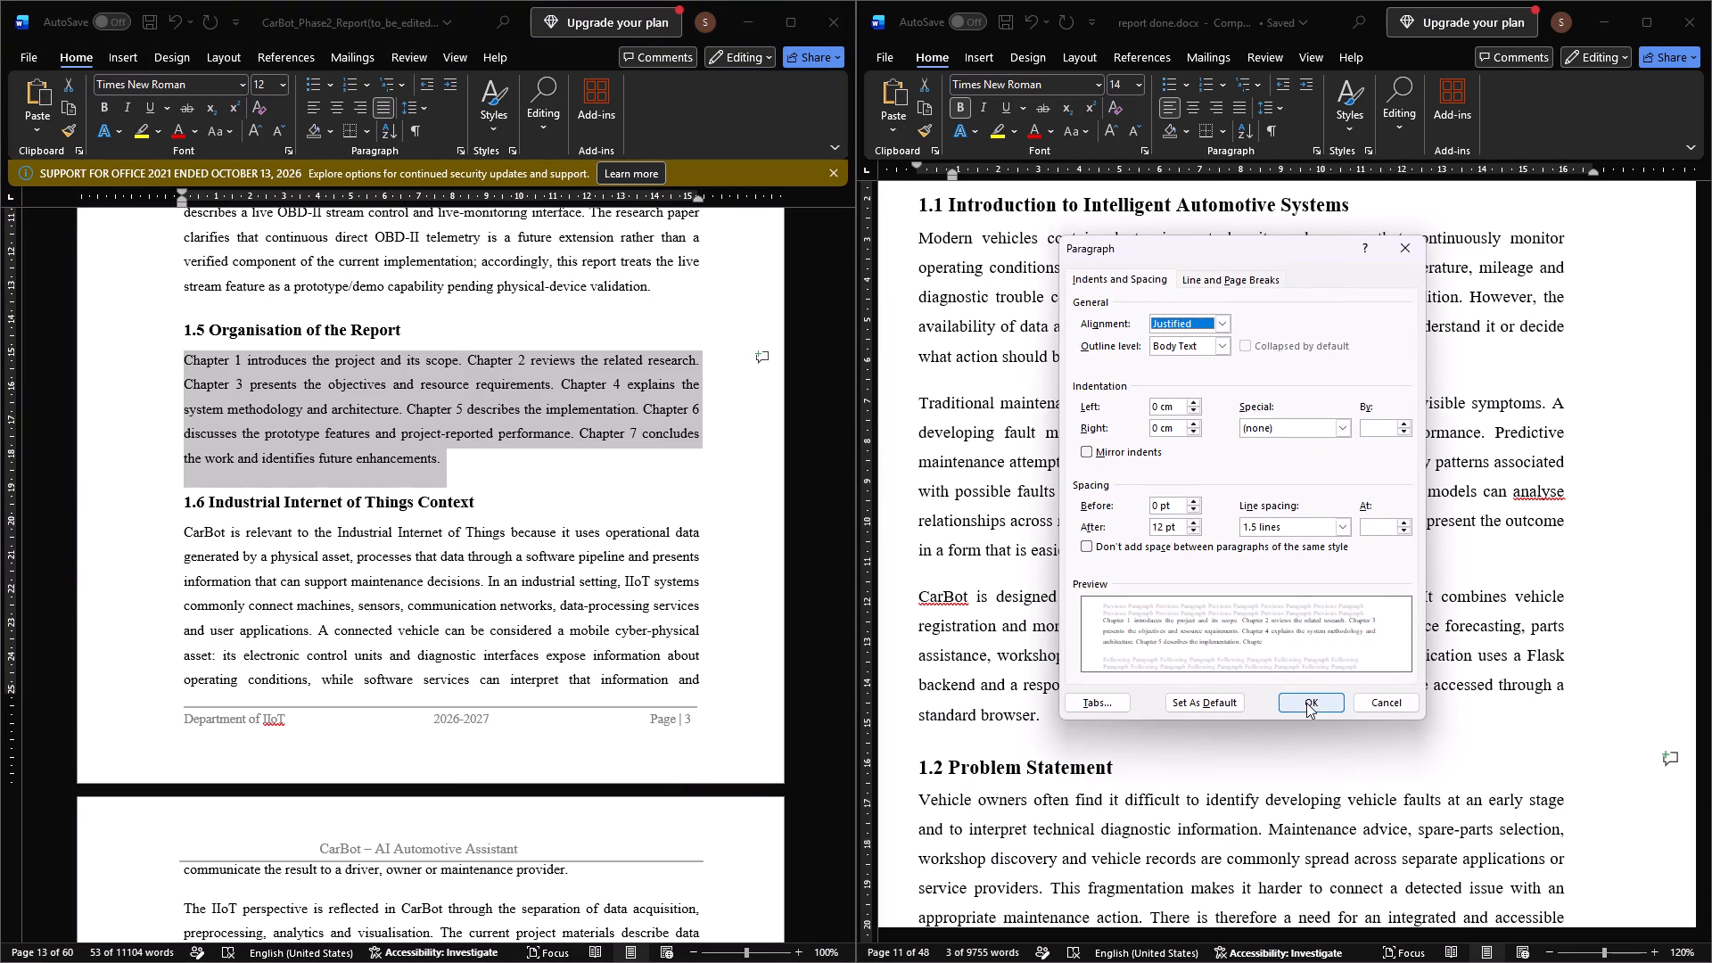
pyautogui.click(1306, 703)
# Check the paragraph settings of the CarBot report's 1.6 Industrial Internet of Things Context heading and all its body paragraphs.
pyautogui.click(481, 486)
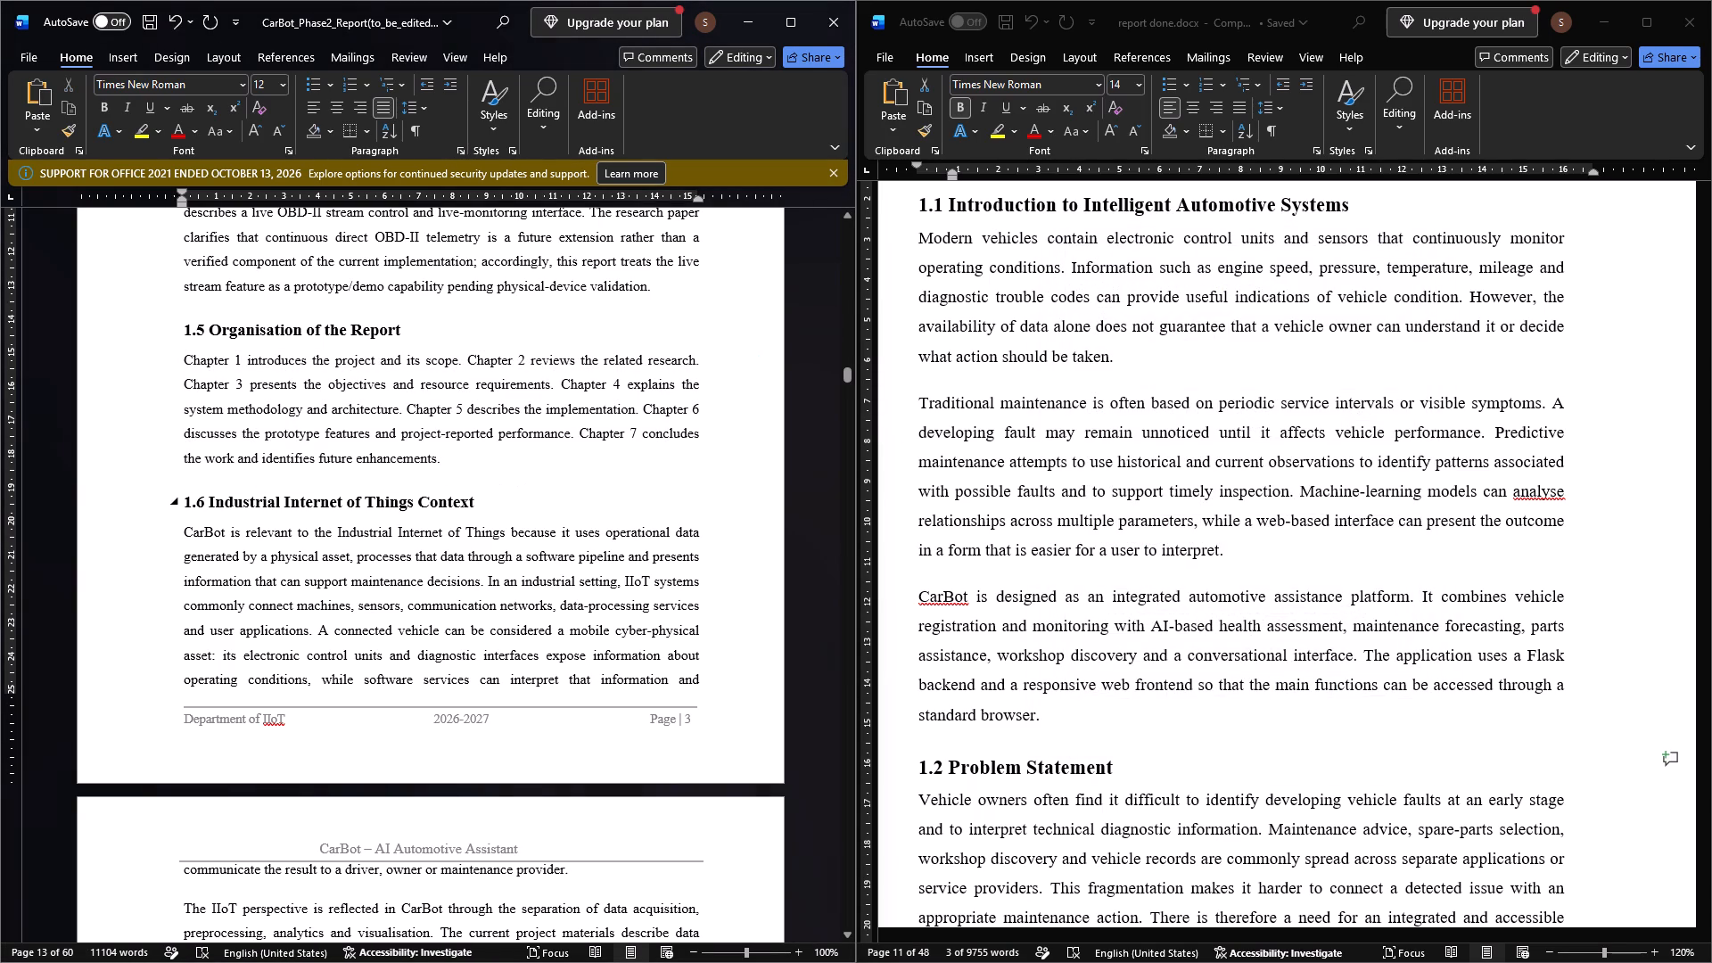
pyautogui.moveTo(477, 500); pyautogui.dragTo(180, 511)
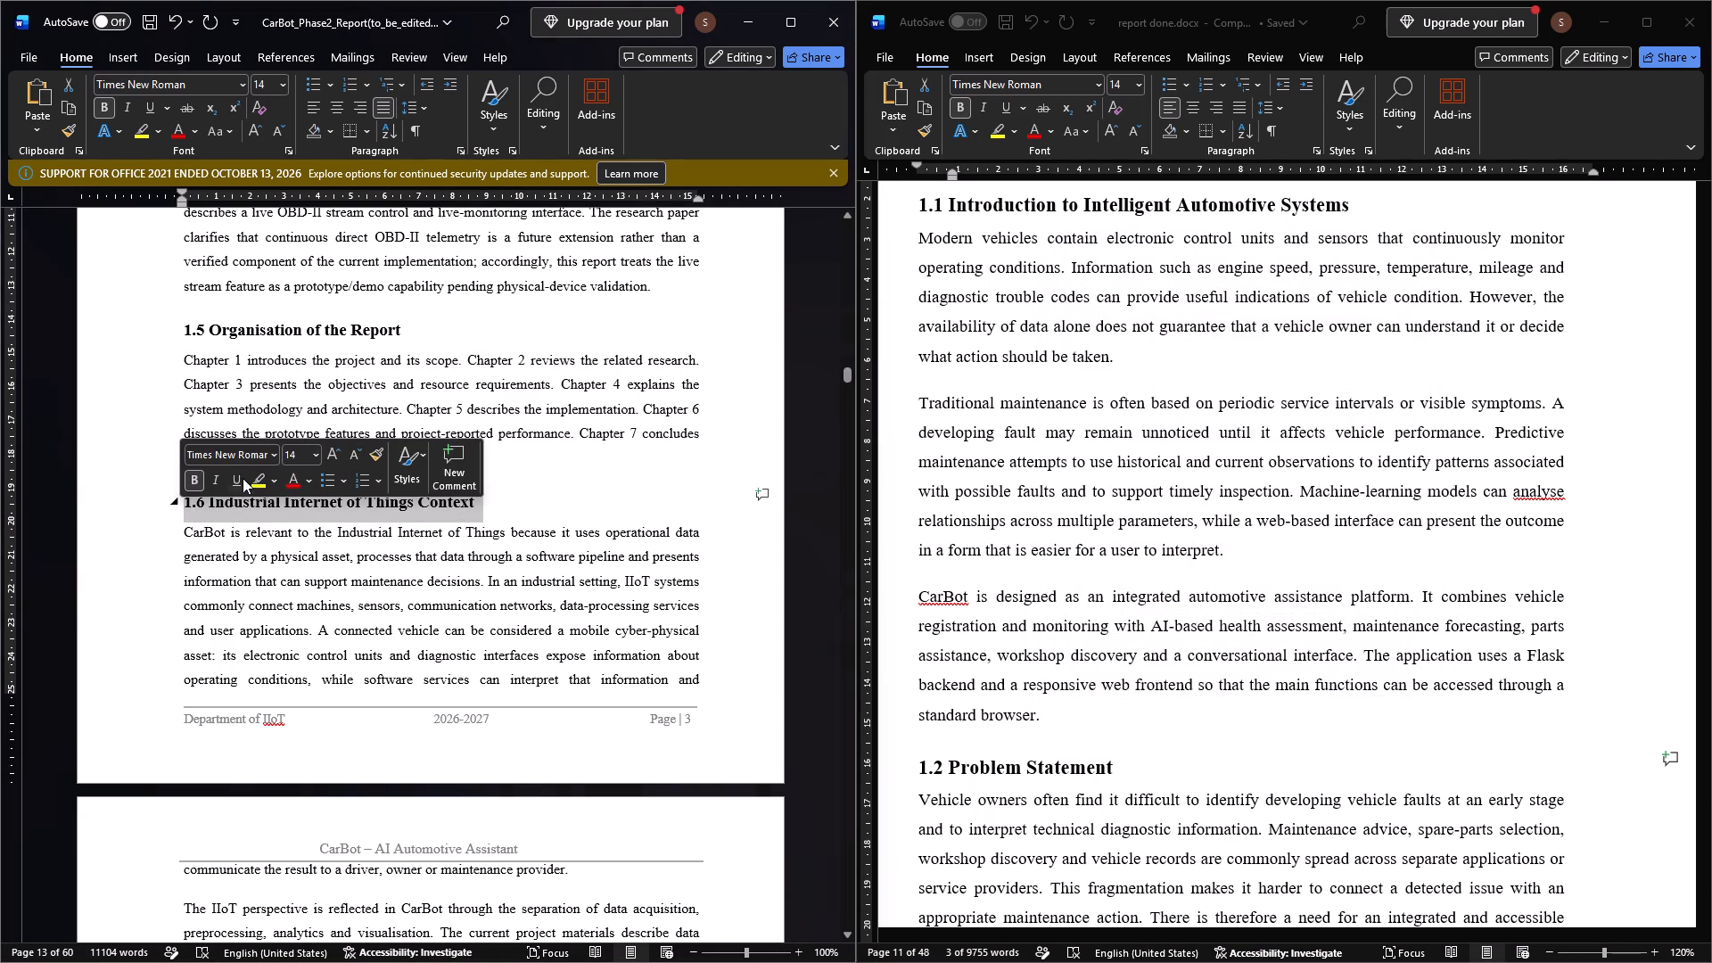
pyautogui.click(457, 144)
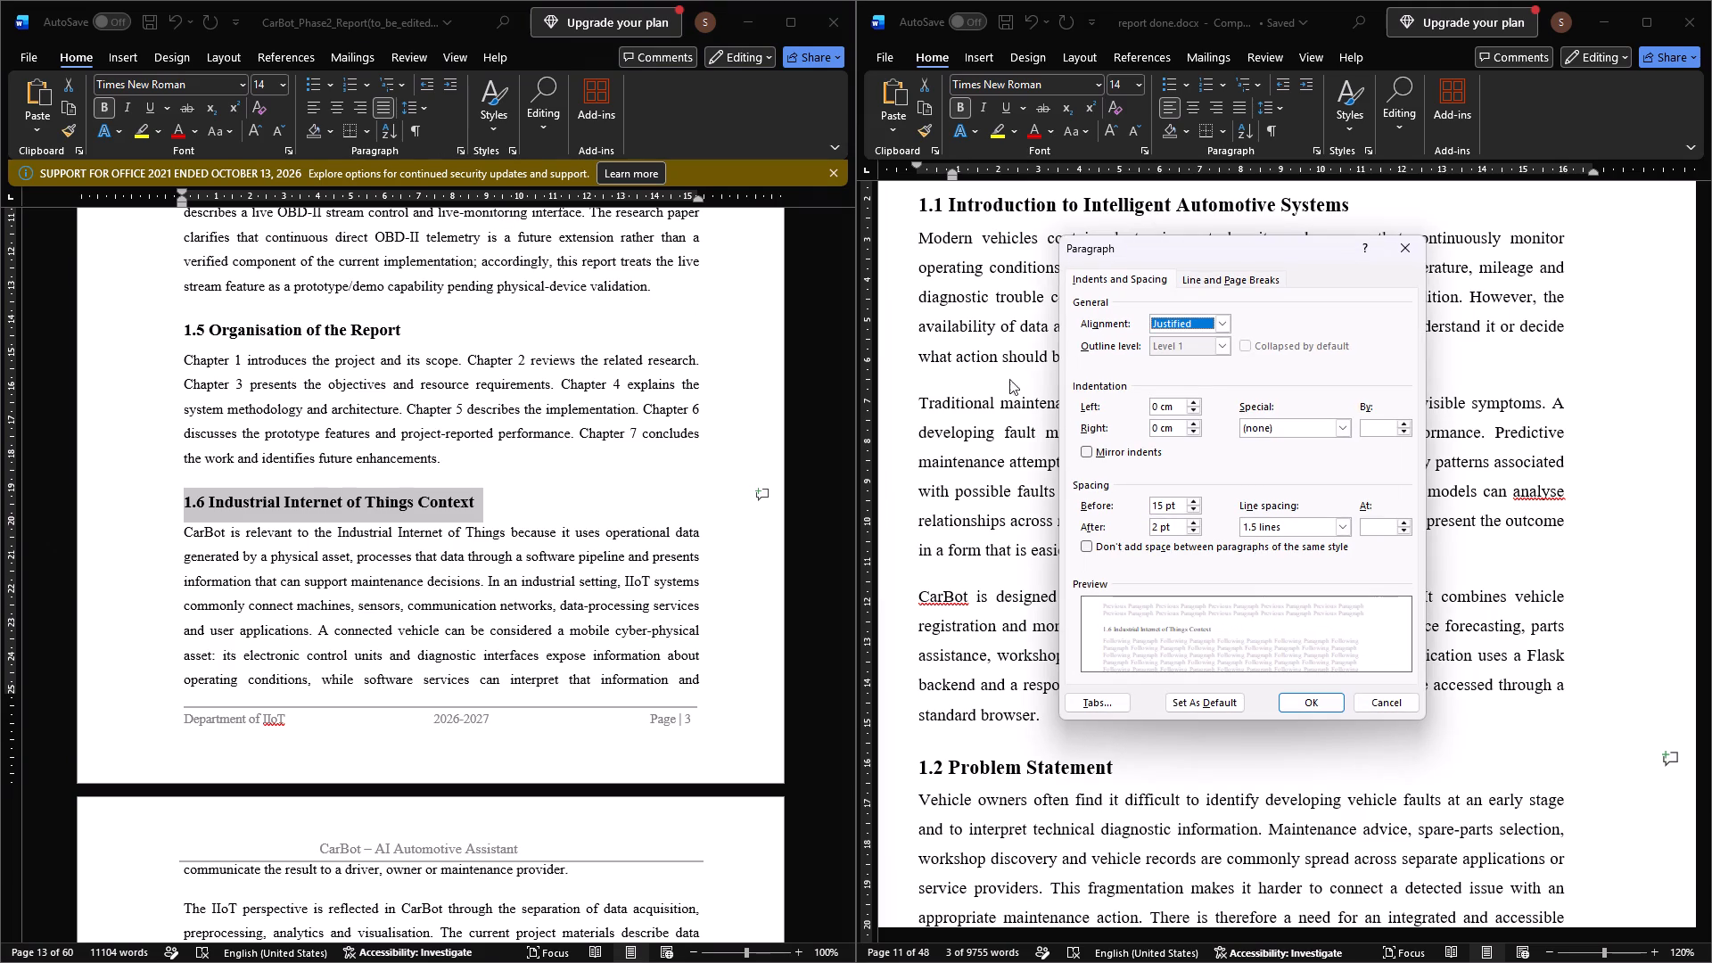
pyautogui.click(1317, 705)
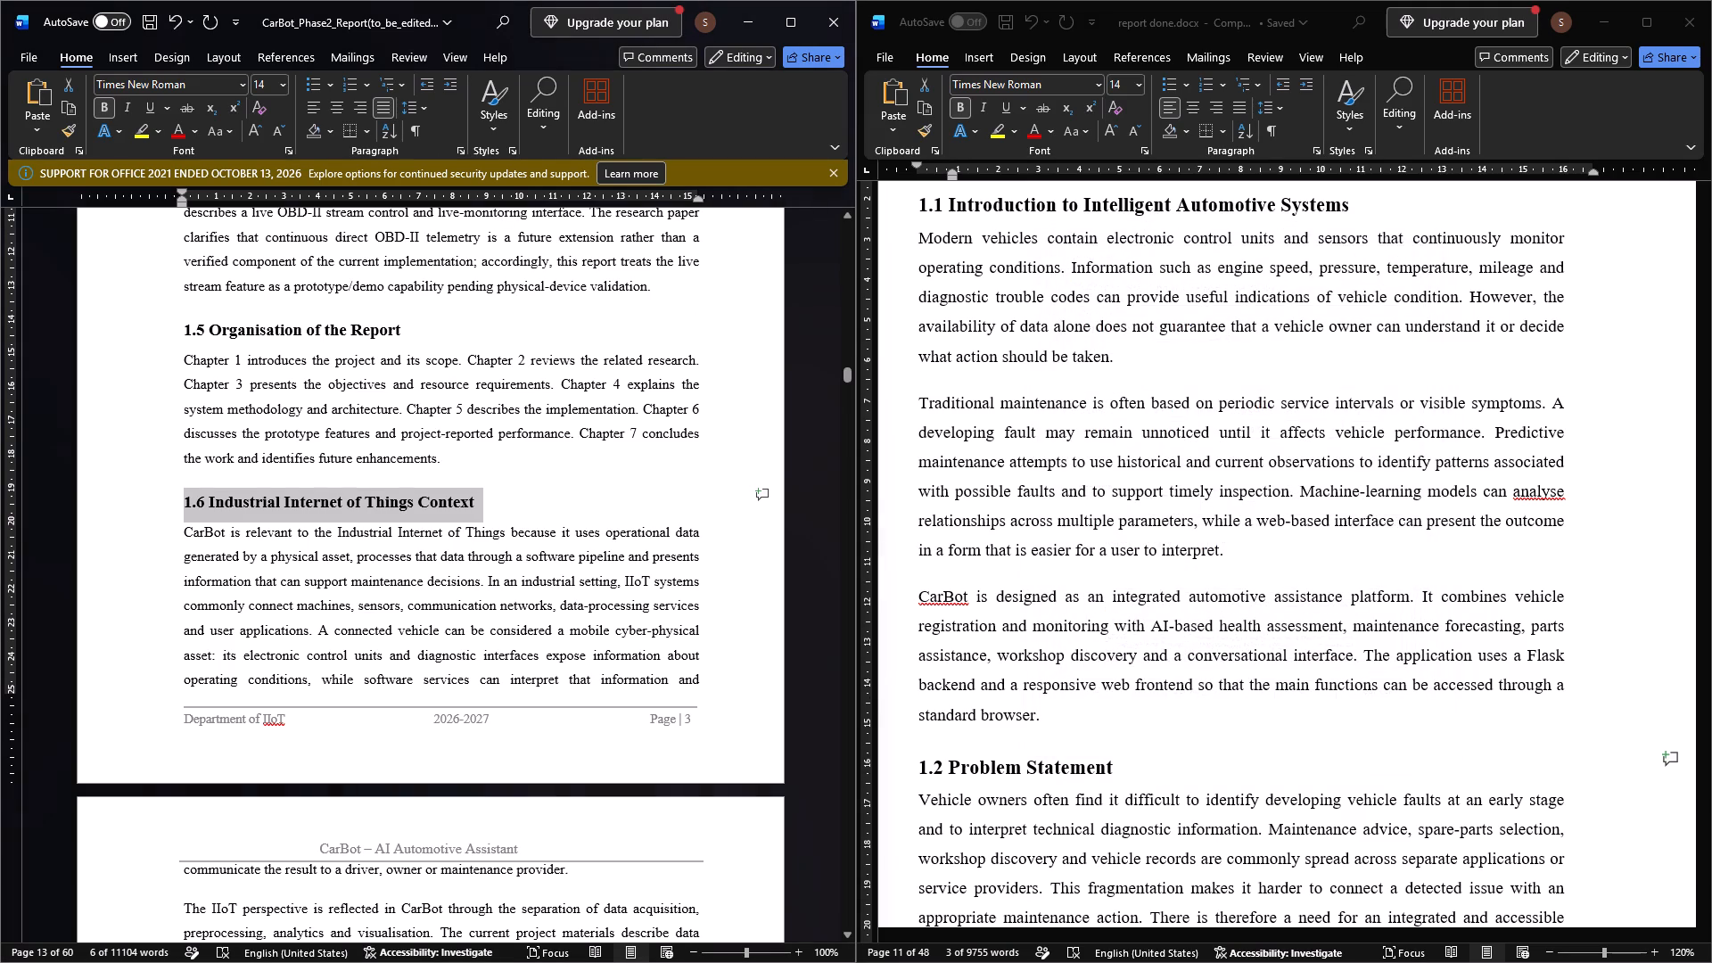
pyautogui.scroll(-11, 573, 712)
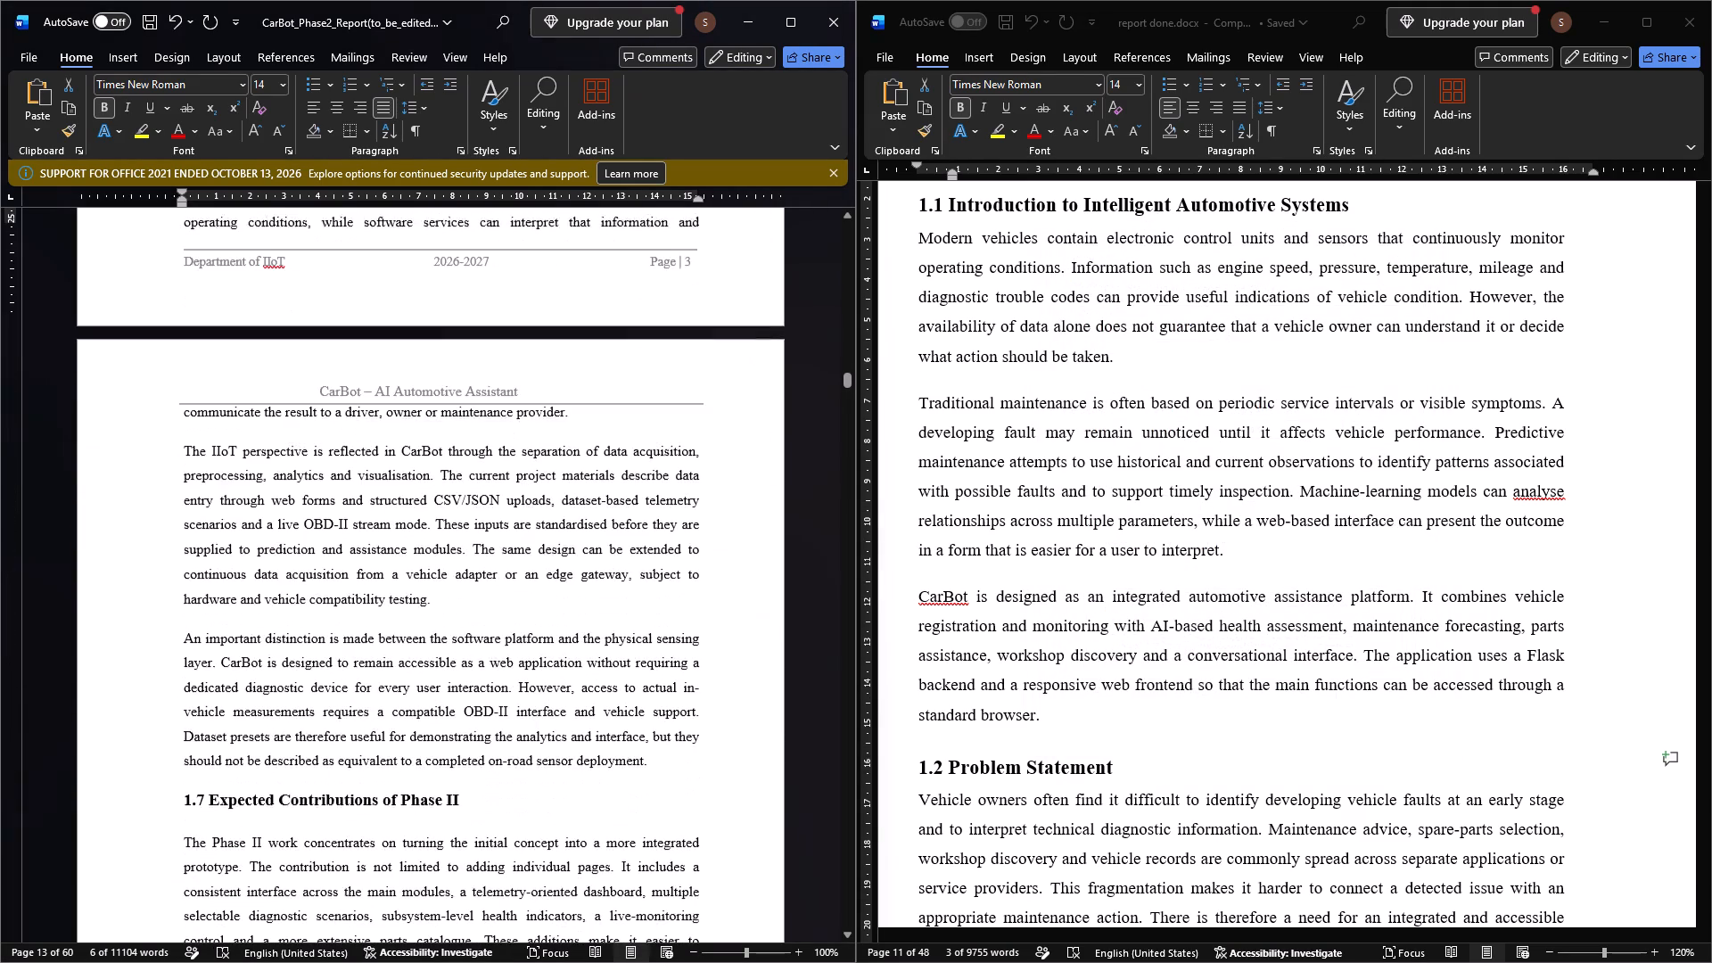
pyautogui.moveTo(650, 749); pyautogui.dragTo(131, 313)
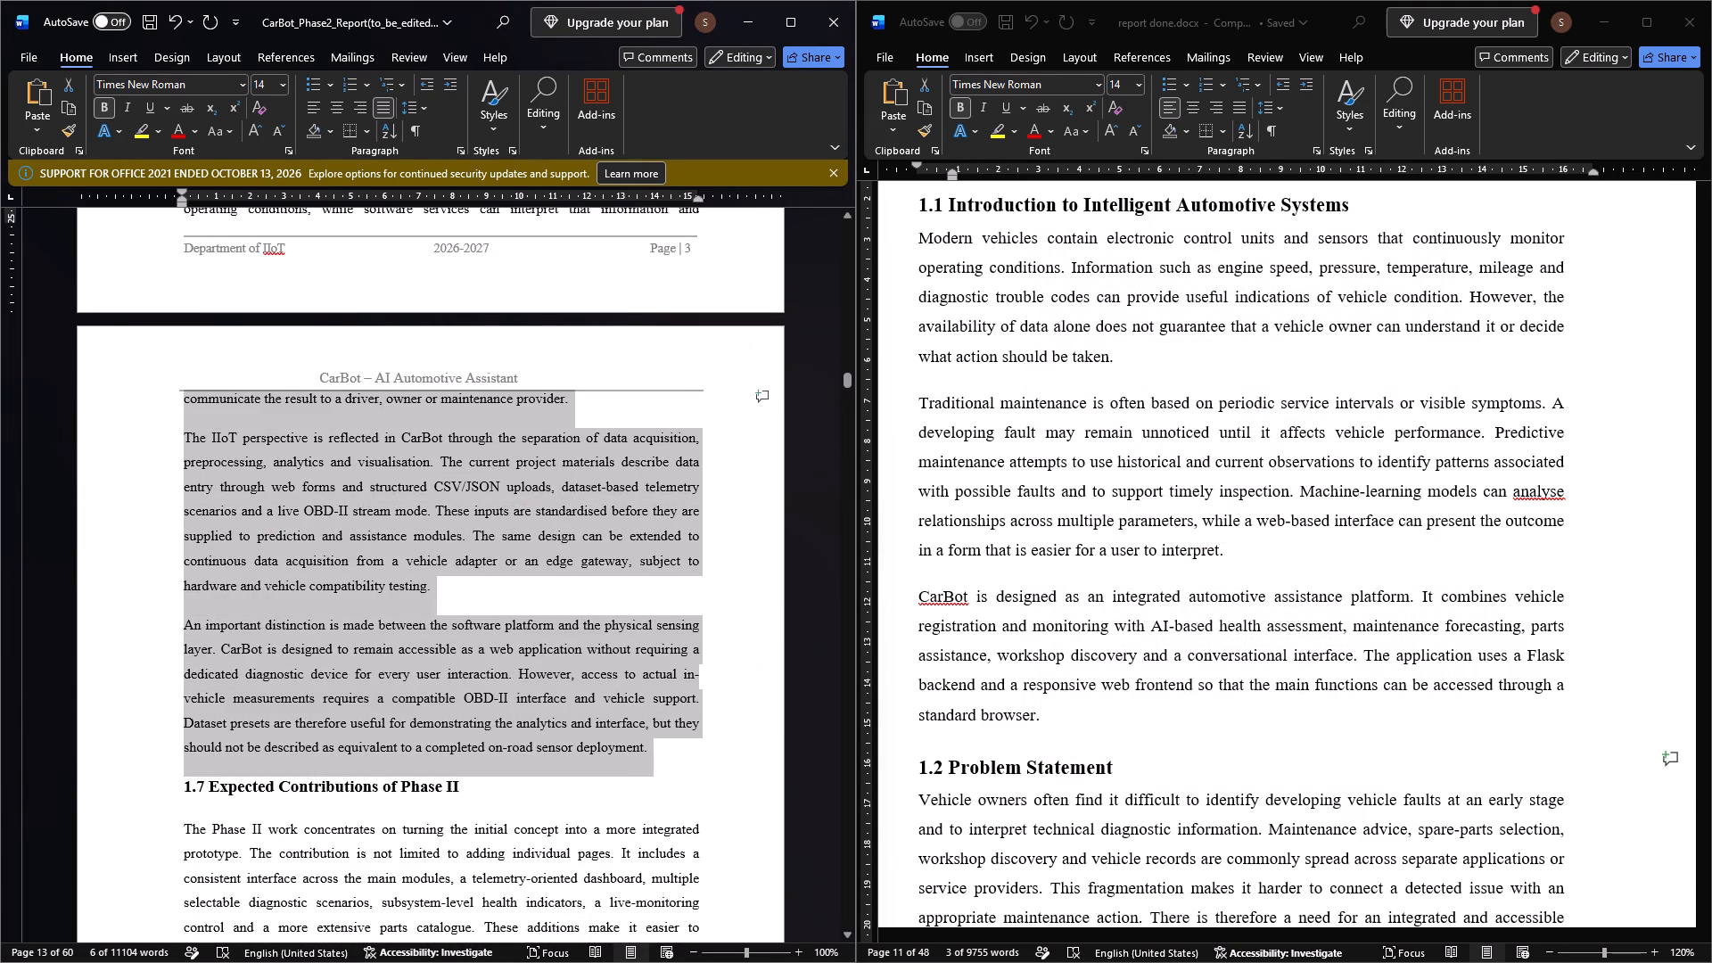
pyautogui.moveTo(131, 313); pyautogui.dragTo(280, 354)
pyautogui.scroll(3, 280, 360)
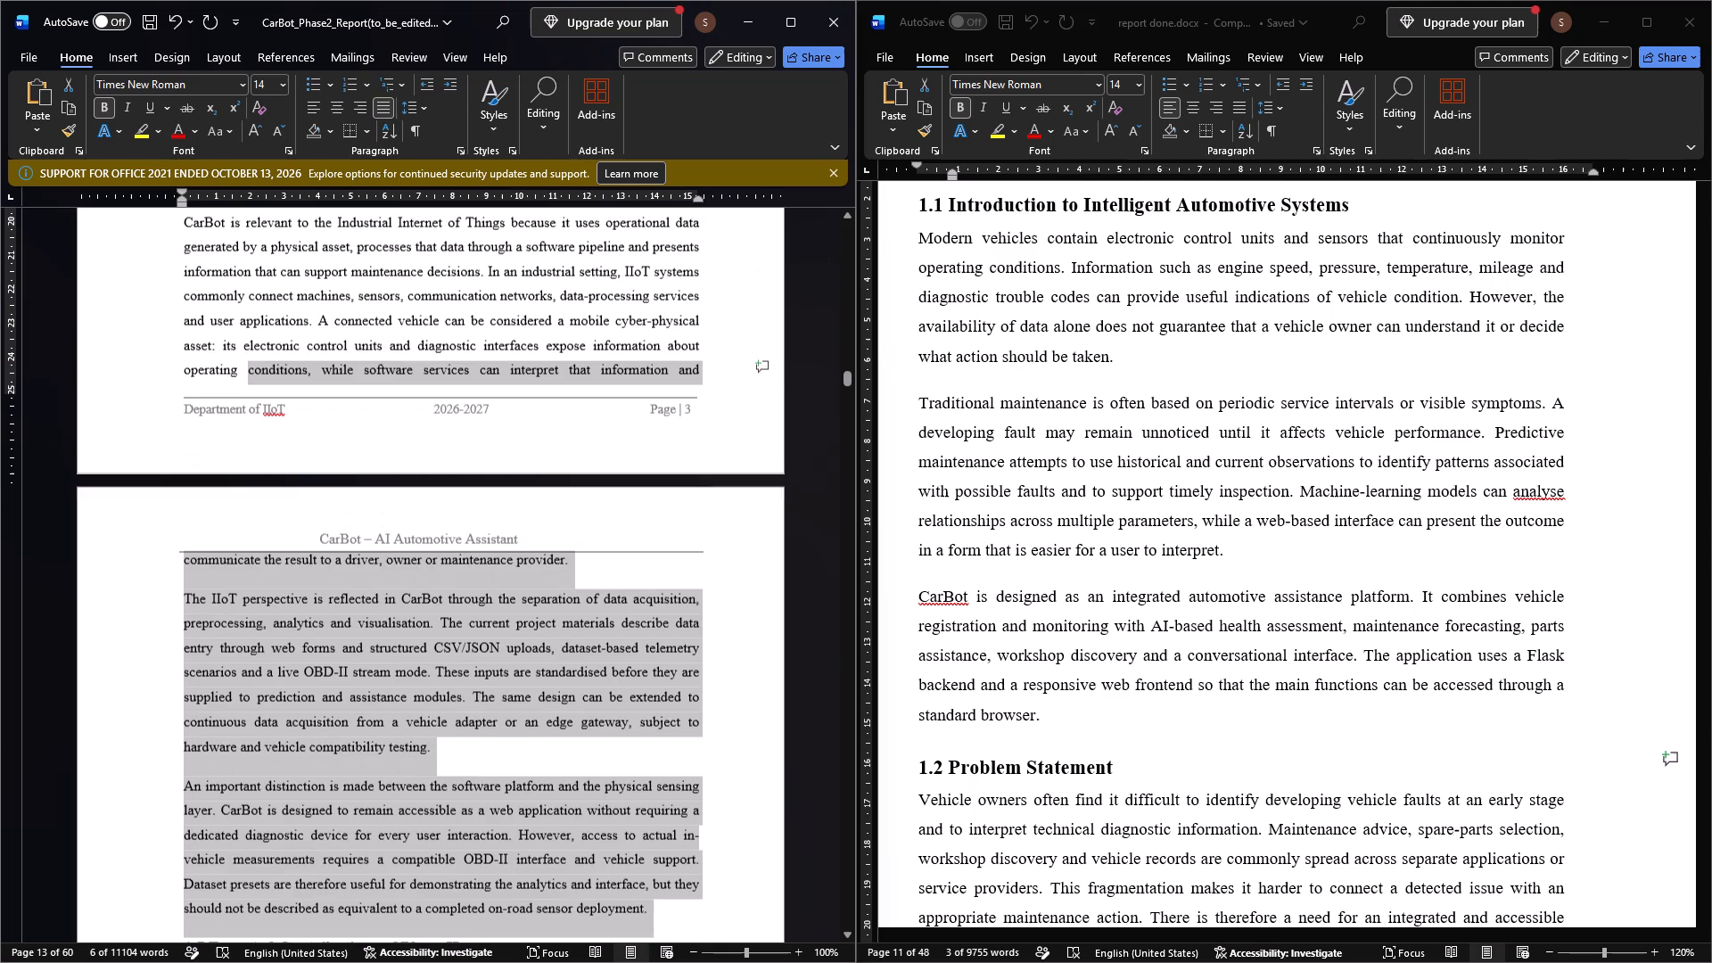
pyautogui.moveTo(280, 354); pyautogui.dragTo(179, 358)
pyautogui.scroll(3, 278, 352)
pyautogui.click(455, 149)
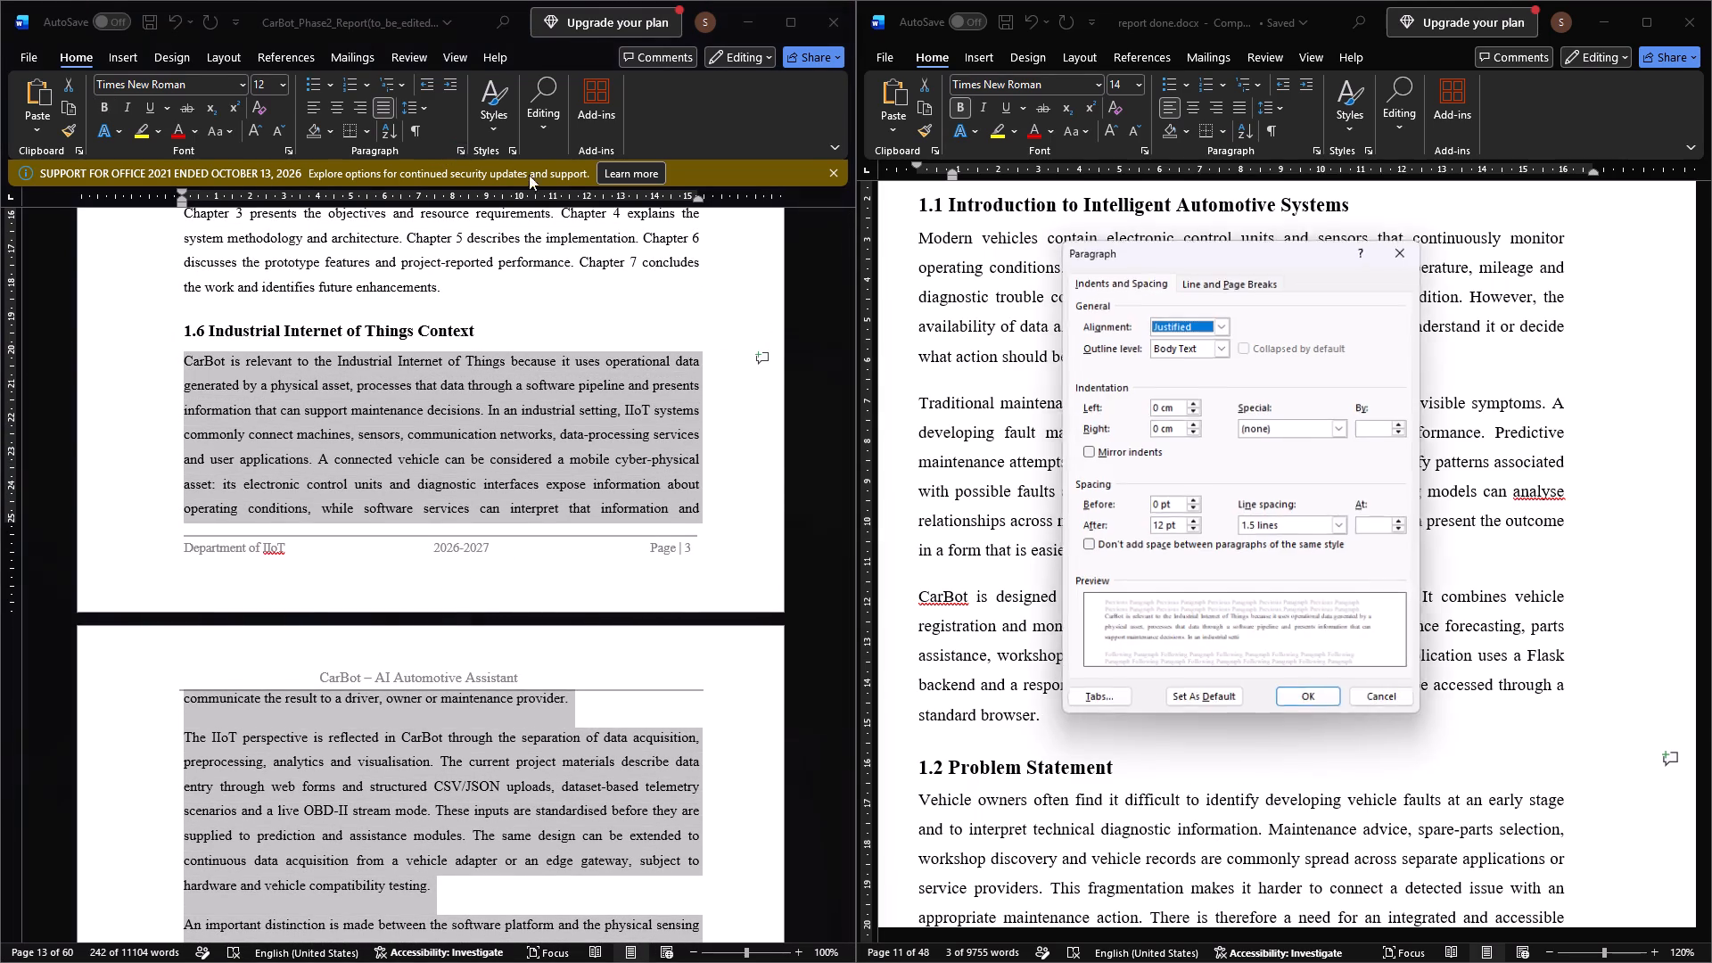
pyautogui.click(1319, 701)
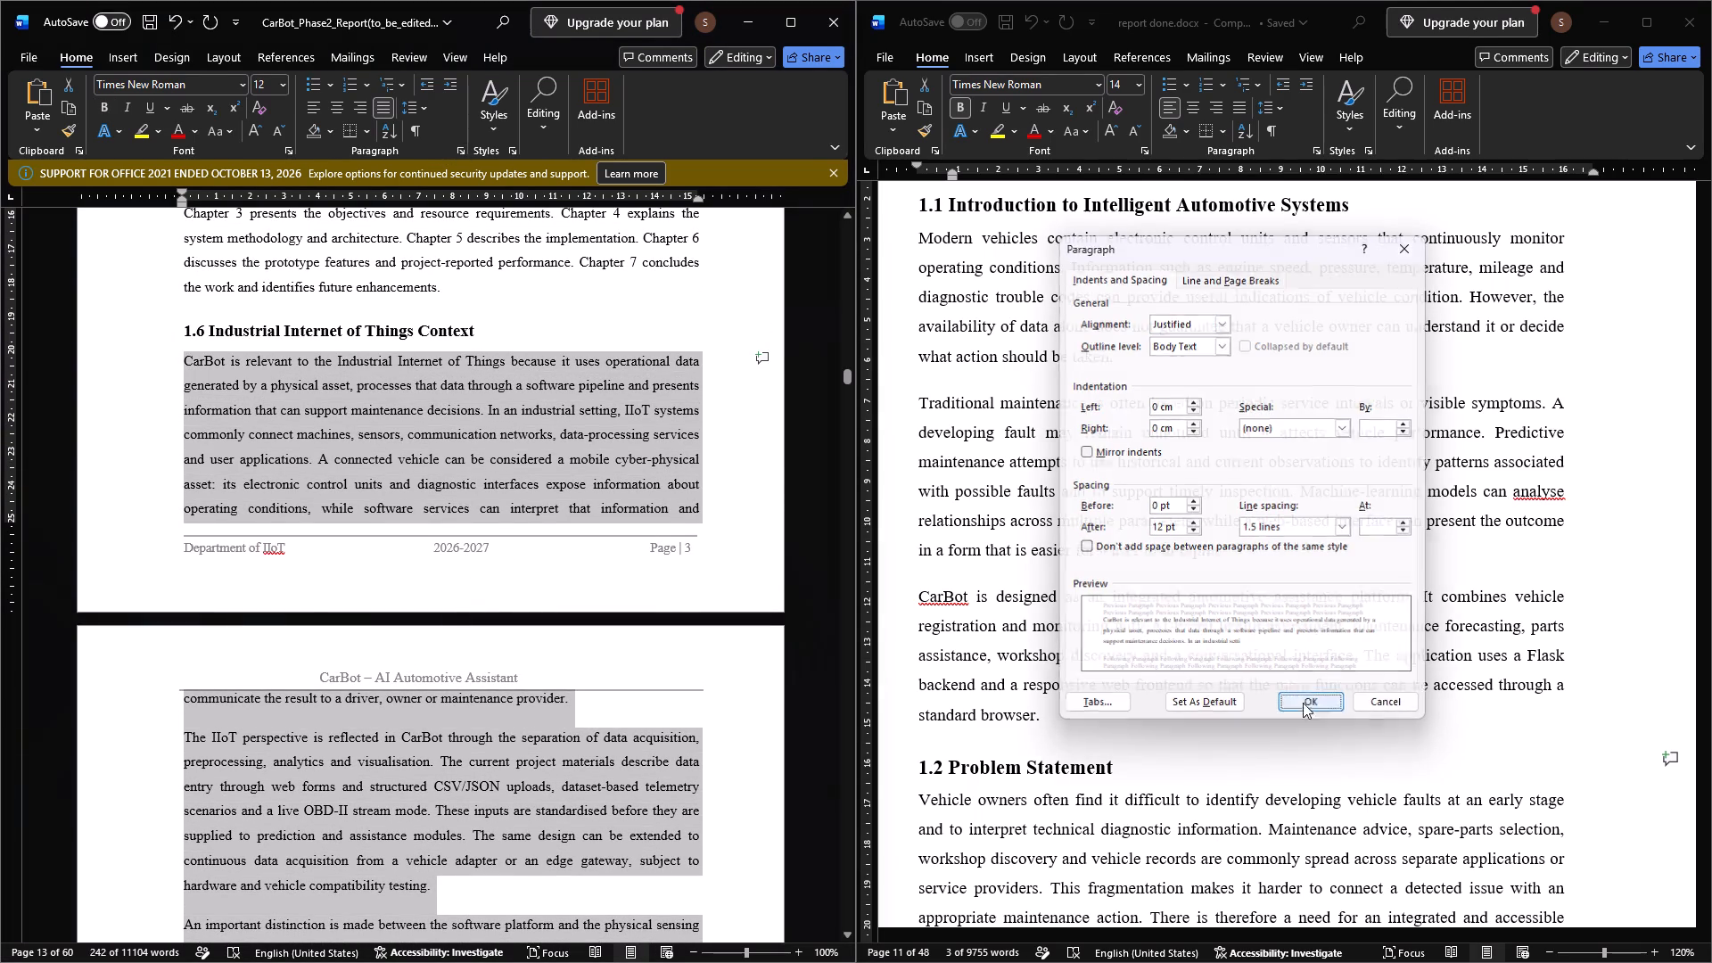
# Set the CarBot report's 1.7 Expected Contributions of Phase II heading to 15 pt before and 2 pt after, and justify it.
pyautogui.click(495, 515)
pyautogui.scroll(-11, 495, 515)
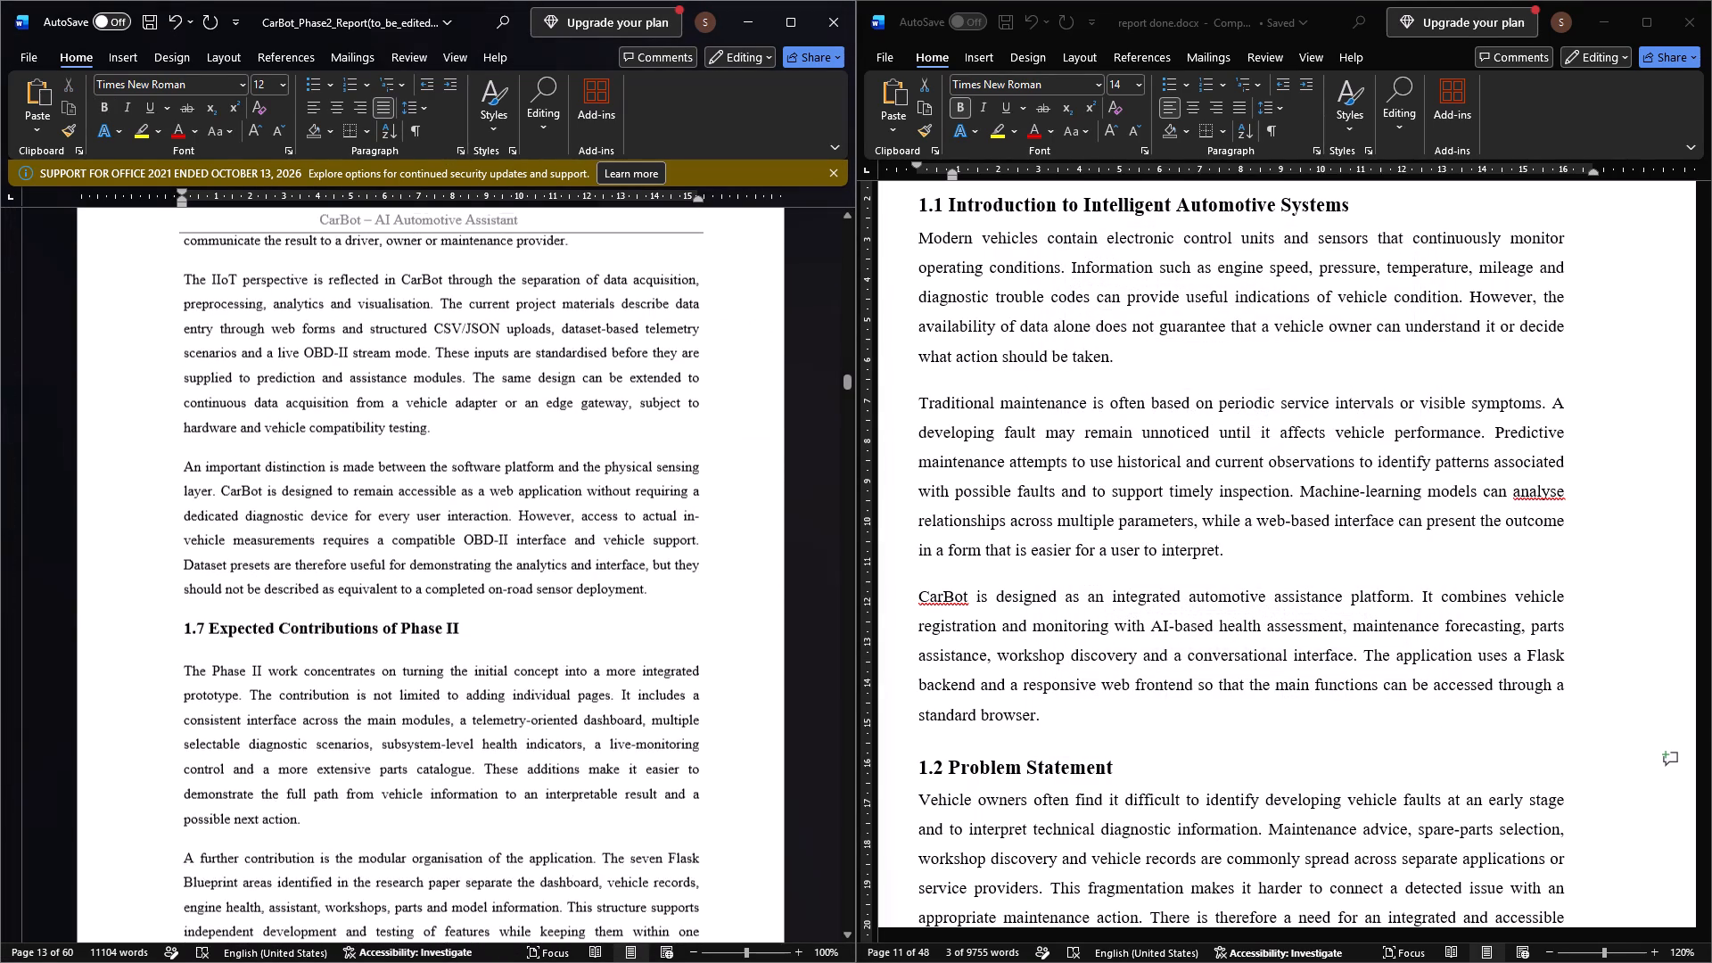
pyautogui.moveTo(463, 615); pyautogui.dragTo(221, 618)
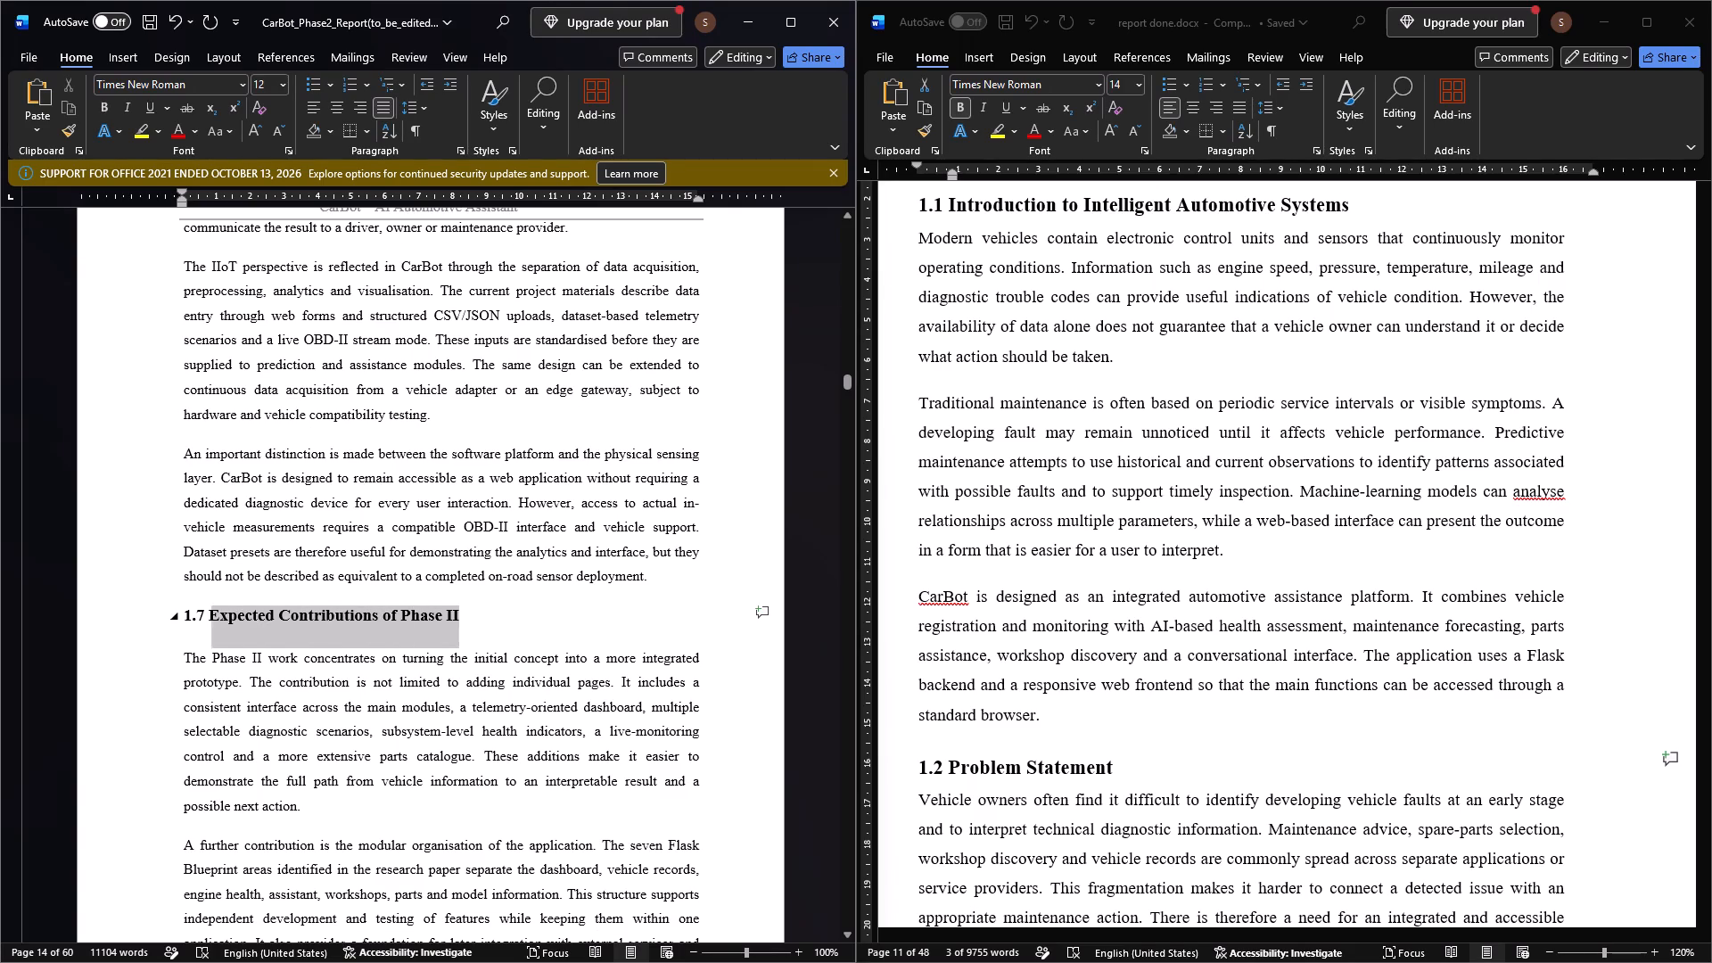
pyautogui.moveTo(221, 618); pyautogui.dragTo(167, 618)
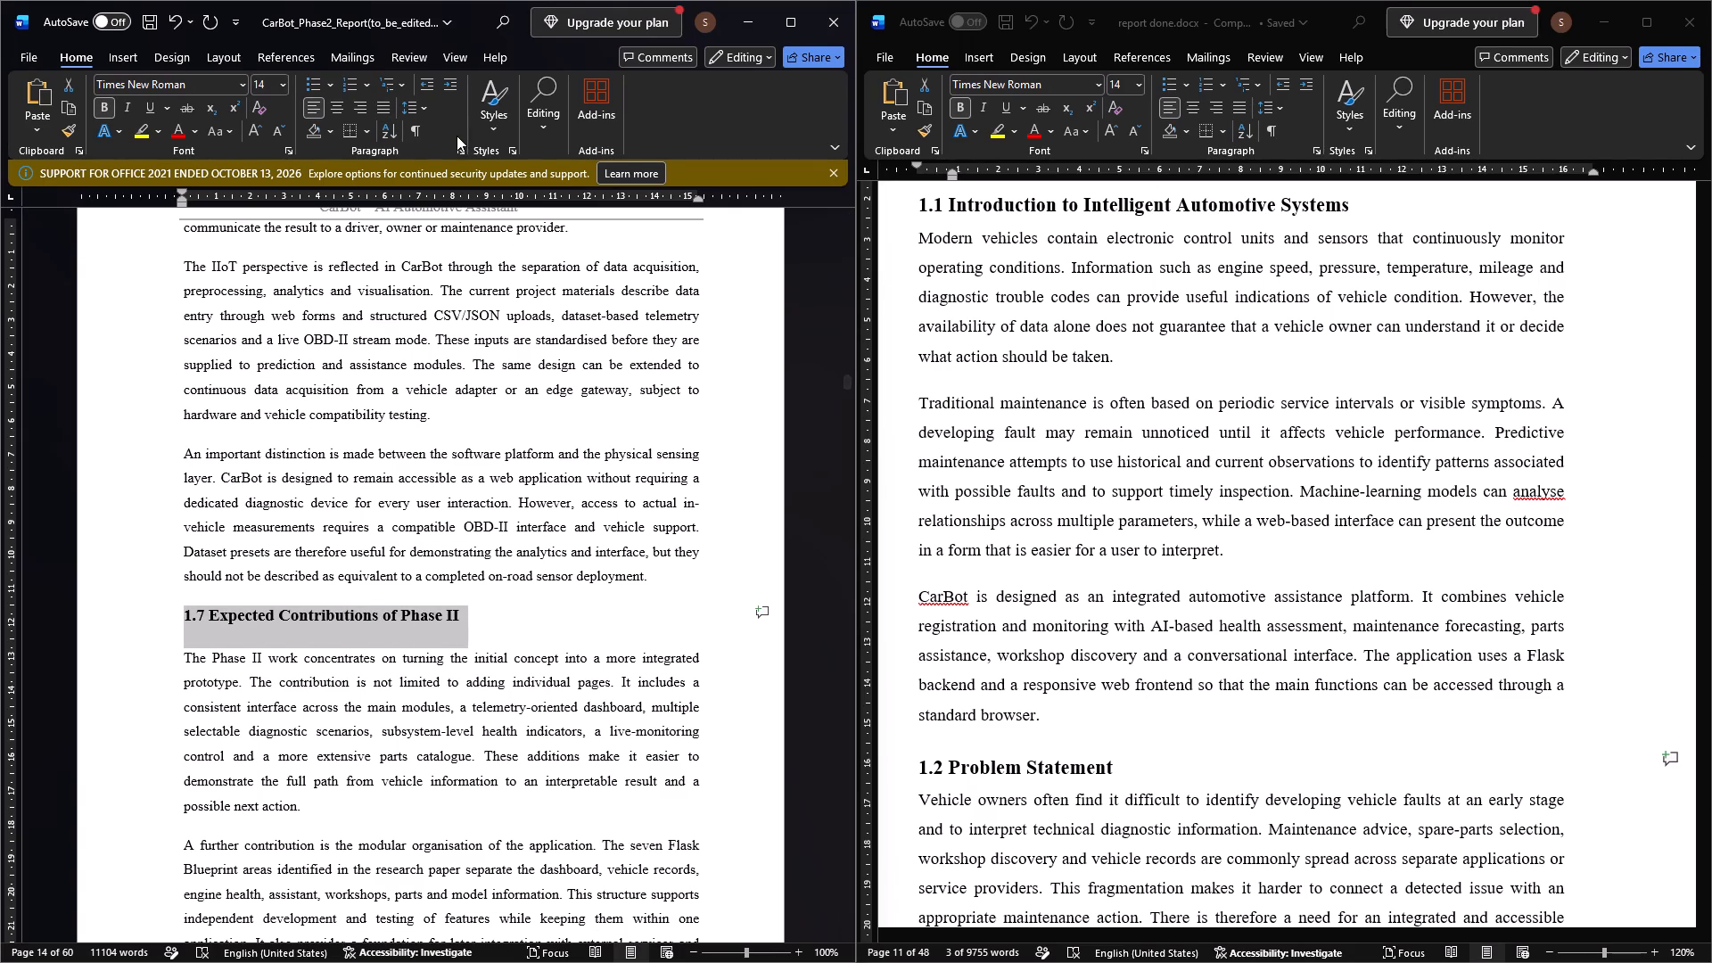
pyautogui.click(458, 151)
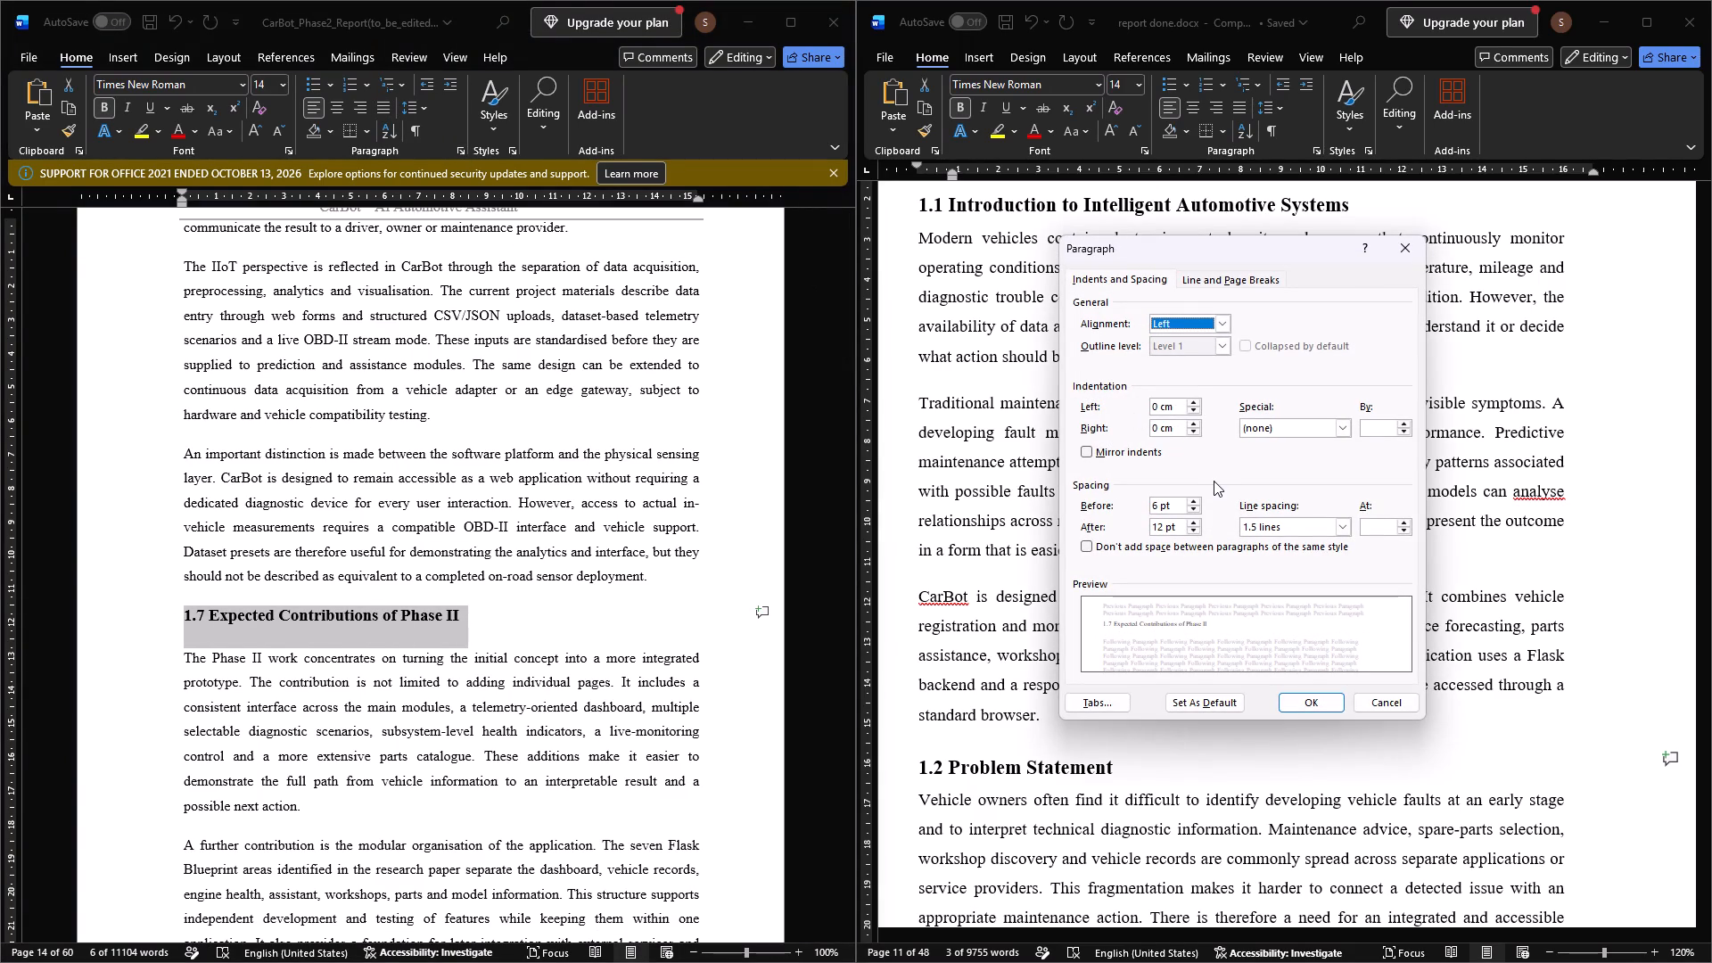
pyautogui.click(1159, 507)
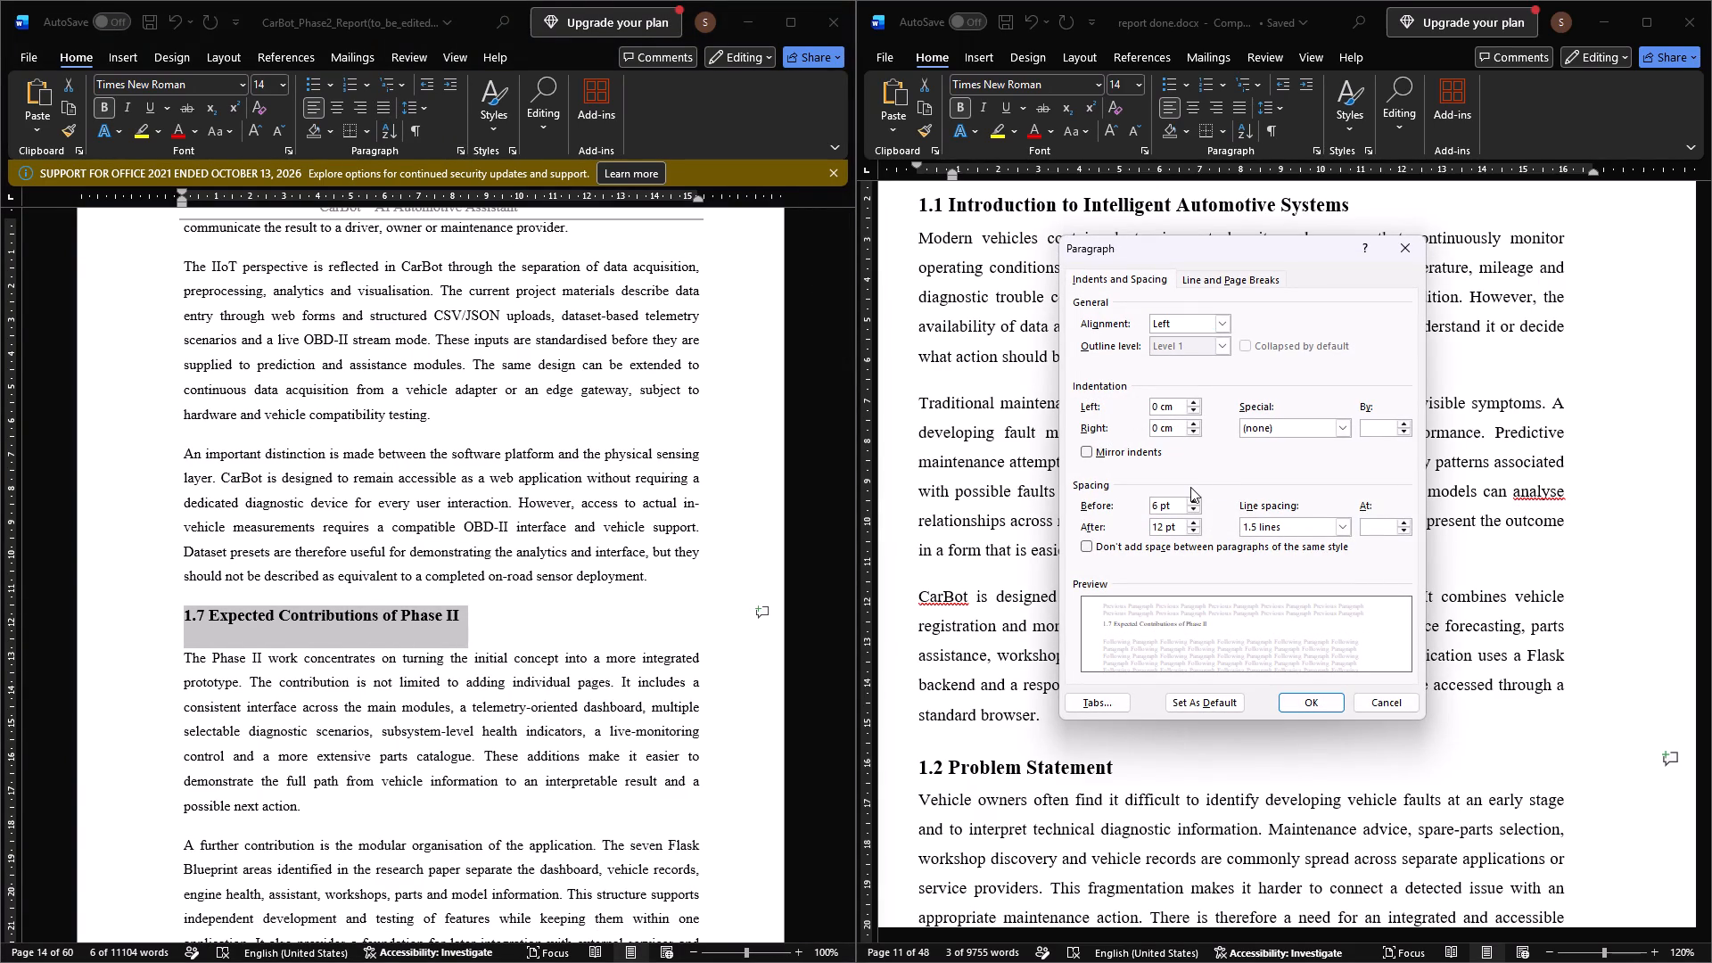
pyautogui.press('BackSpace')
pyautogui.press('BackSpace')
pyautogui.press('BackSpace')
pyautogui.write('15')
pyautogui.press('space')
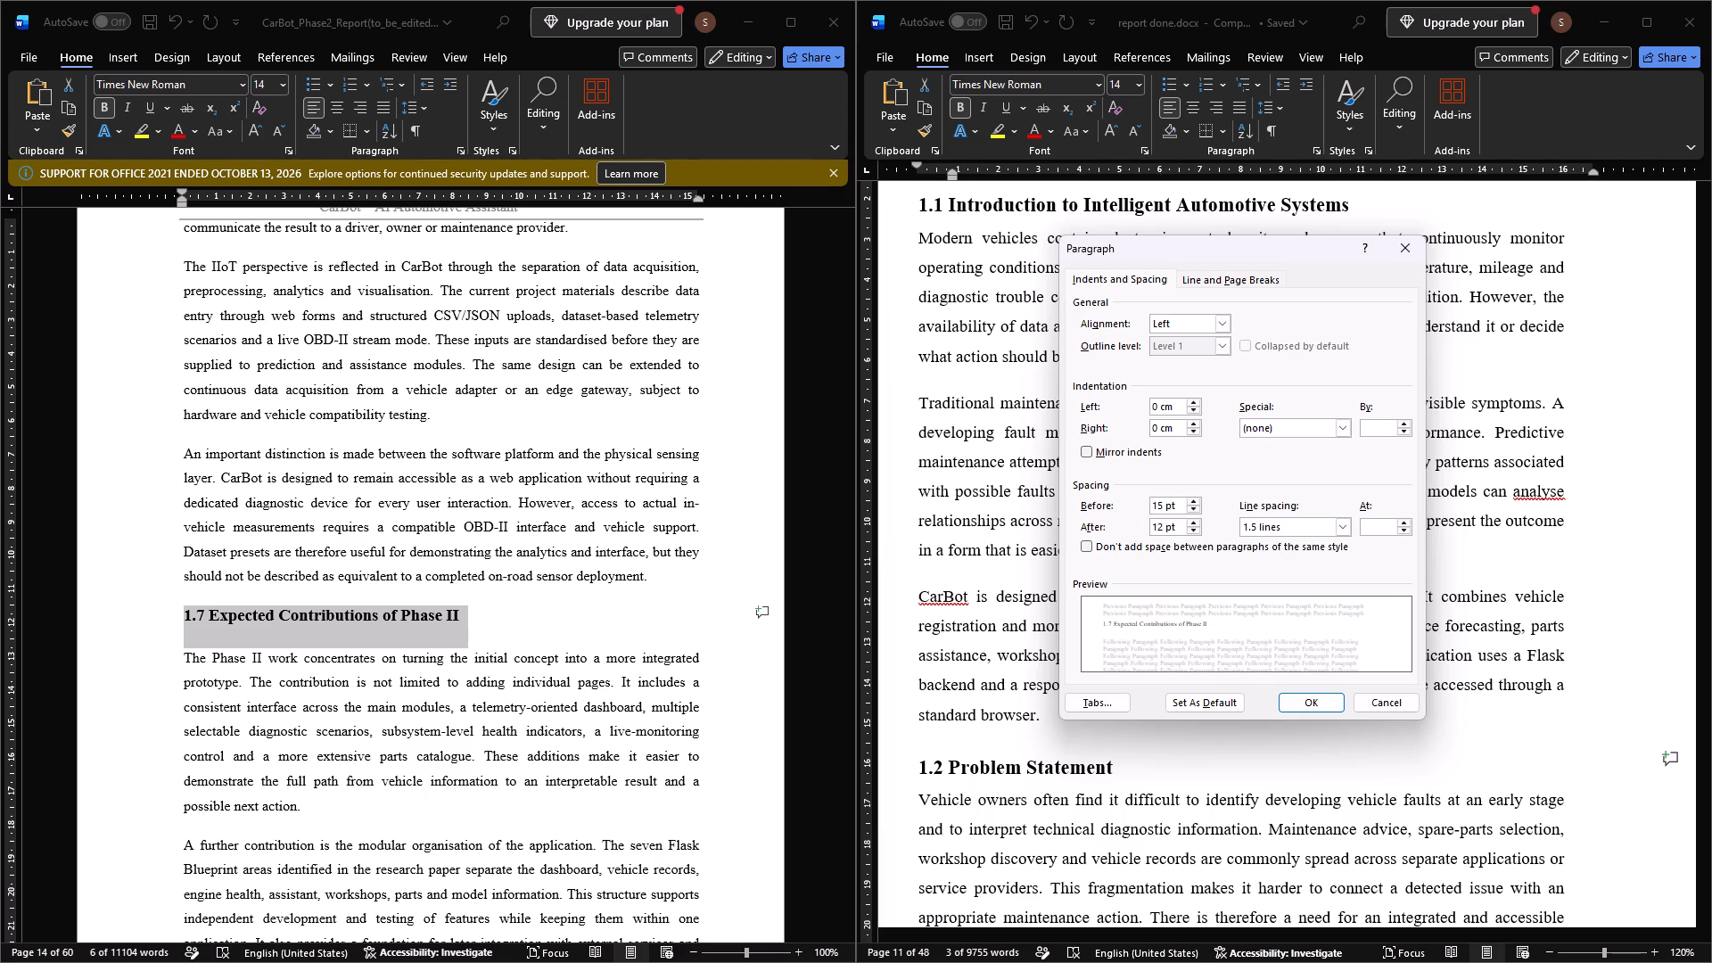
pyautogui.click(1155, 522)
pyautogui.press('Right')
pyautogui.press('BackSpace')
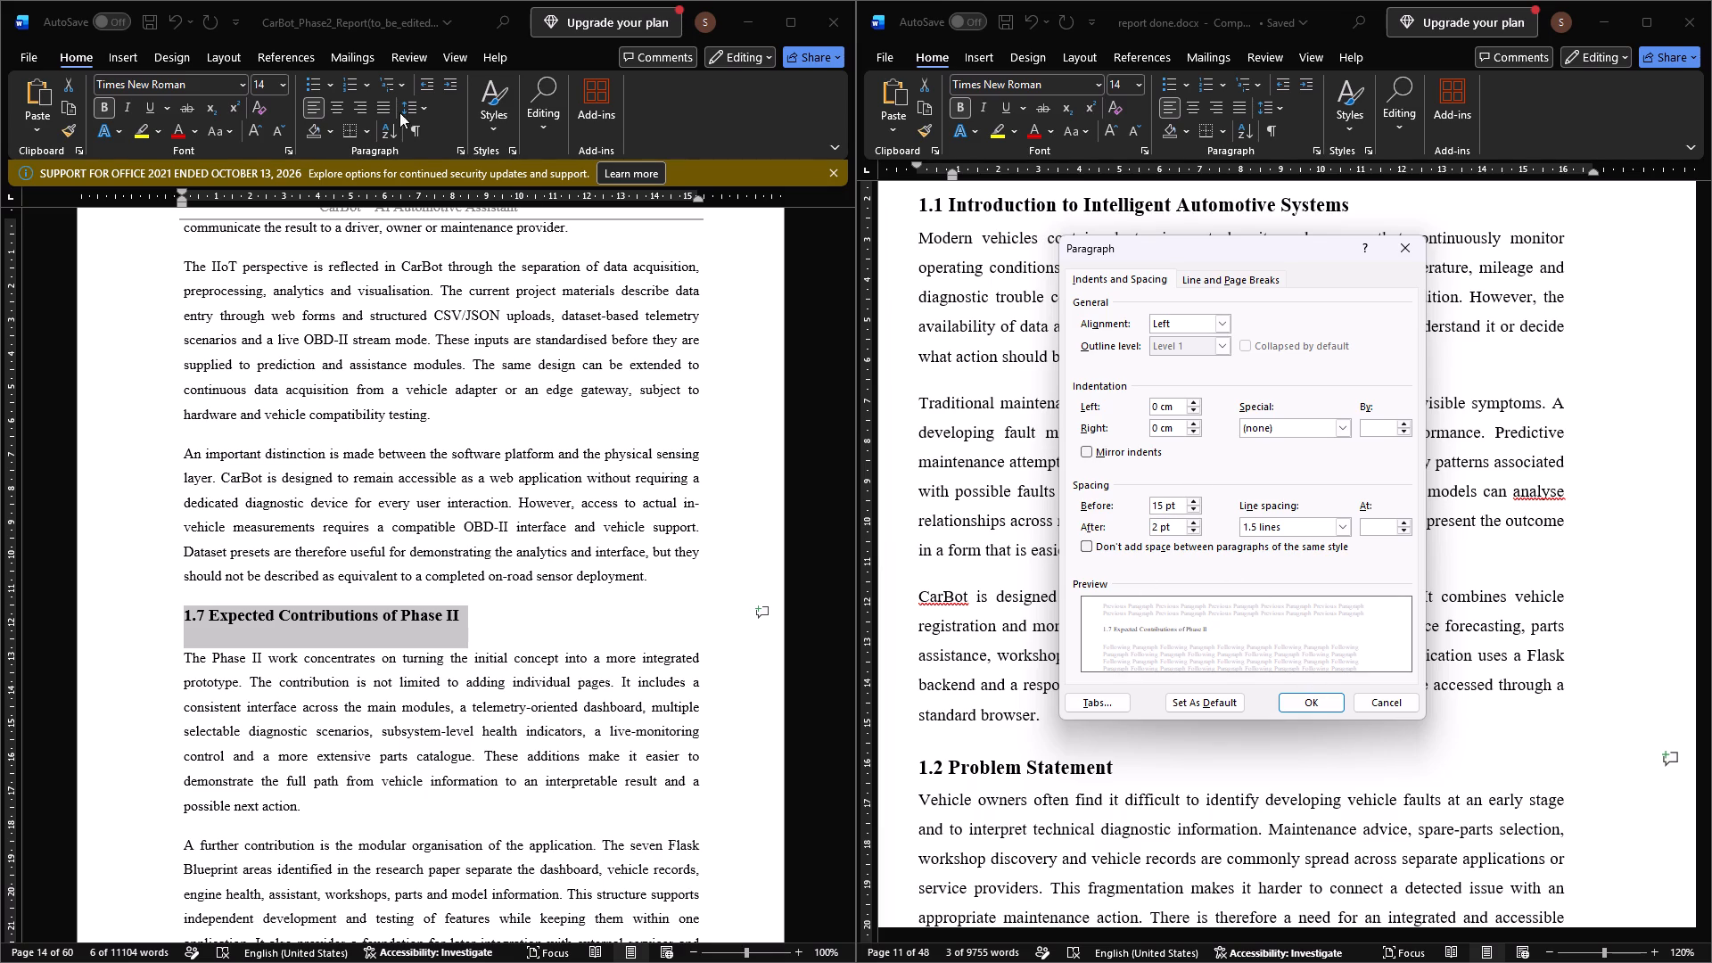
pyautogui.click(1300, 706)
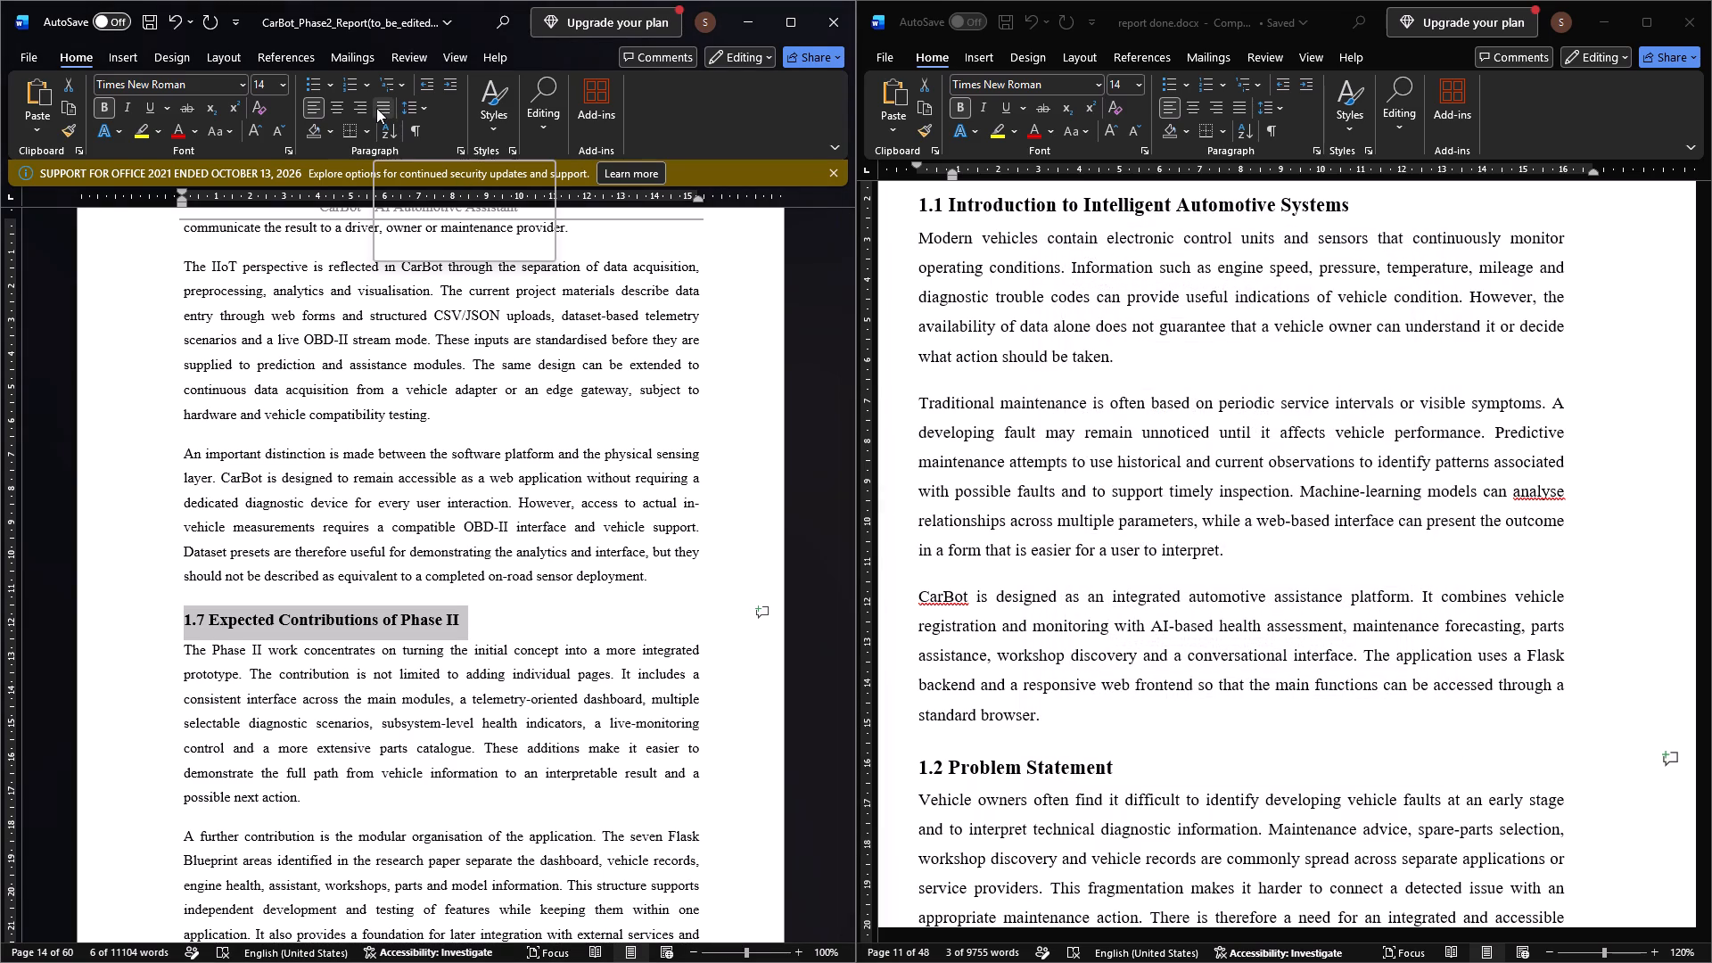
pyautogui.click(376, 108)
pyautogui.click(344, 739)
# Check the paragraph settings of both body paragraphs under the CarBot report's 1.7 Expected Contributions of Phase II heading.
pyautogui.scroll(-3, 344, 739)
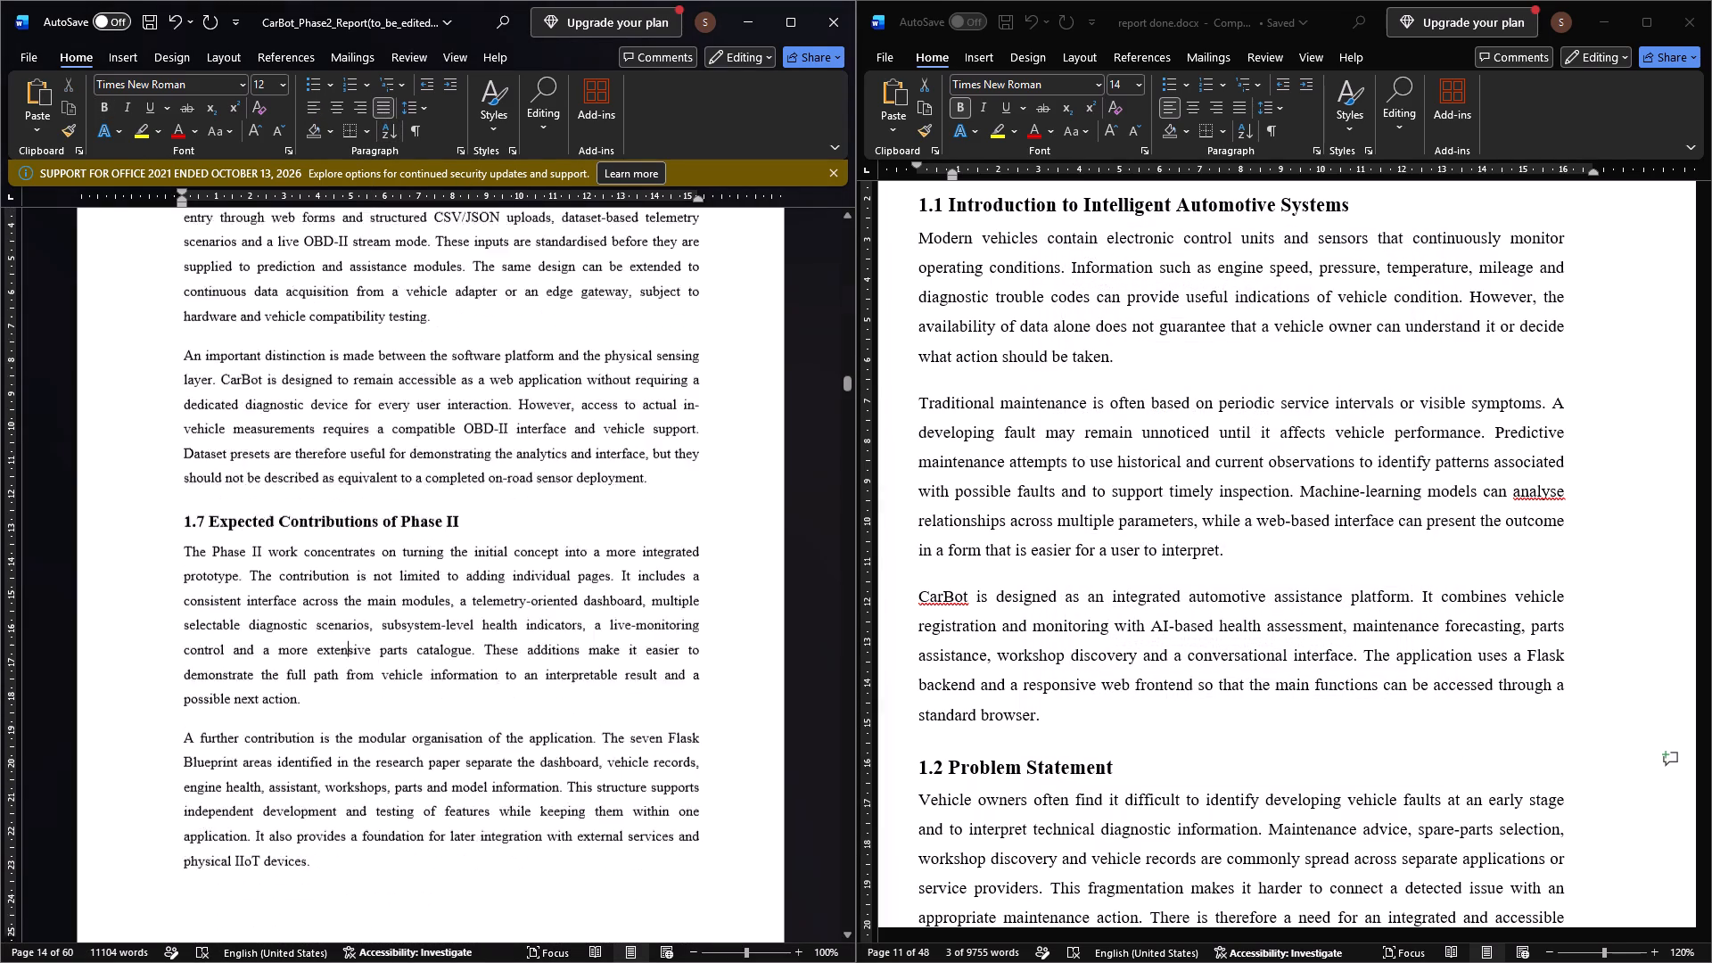
pyautogui.scroll(-19, 344, 739)
pyautogui.scroll(-4, 344, 738)
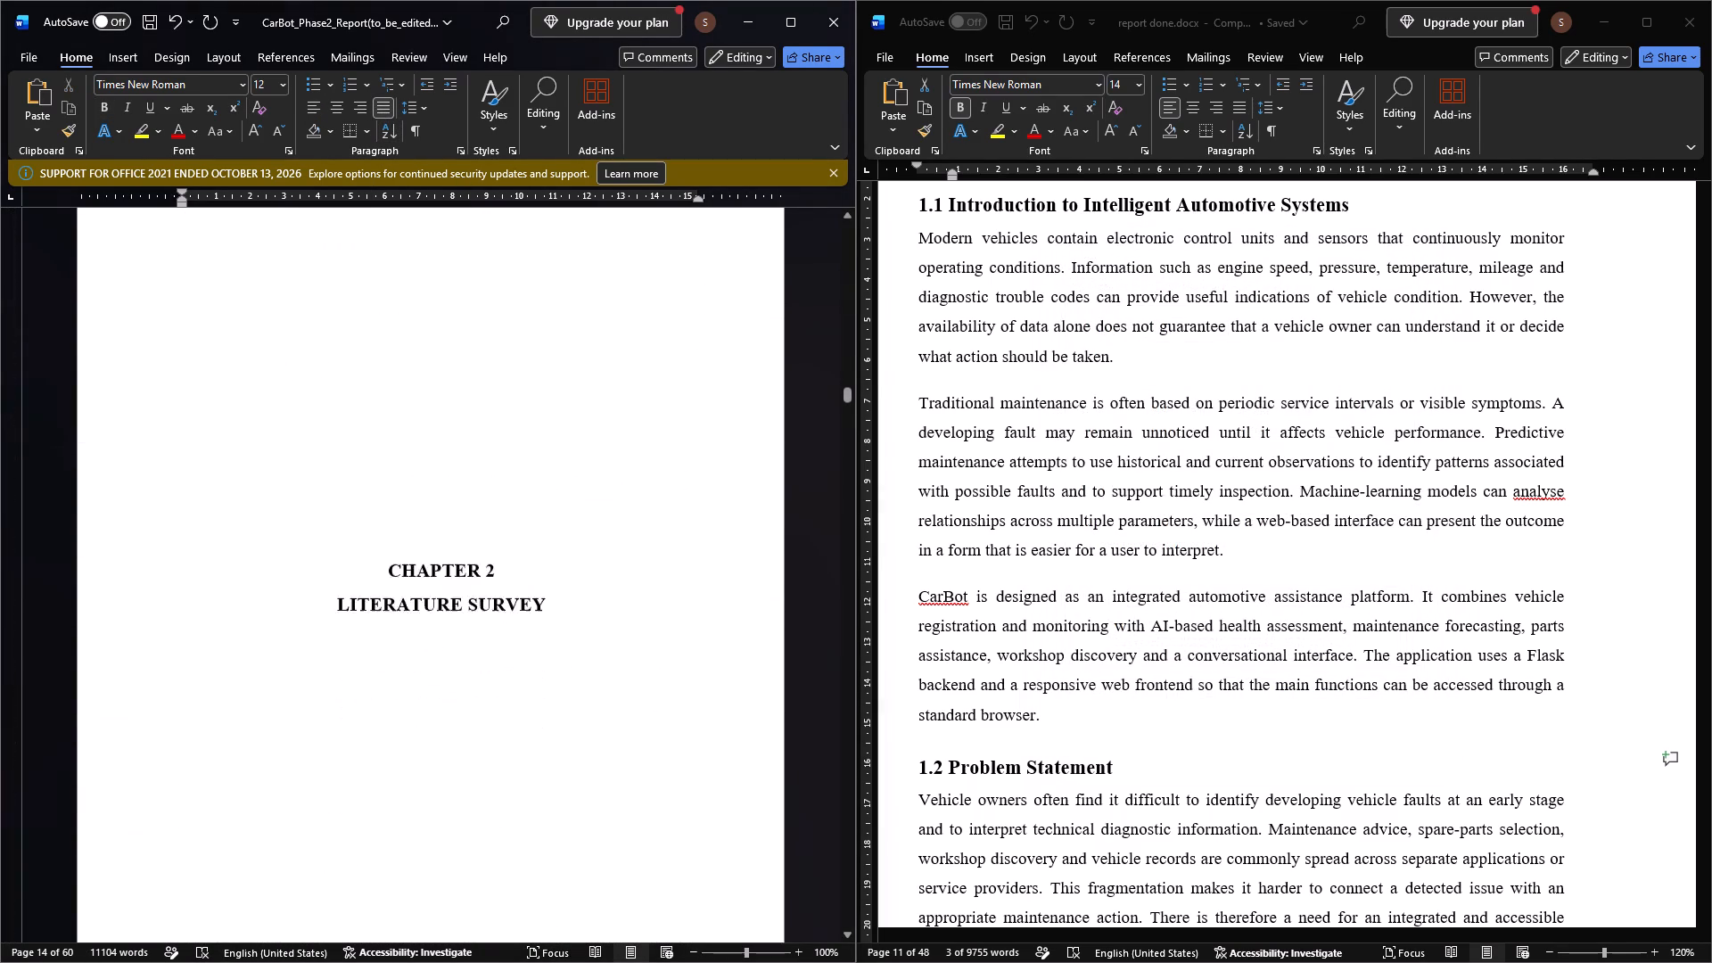
pyautogui.scroll(20, 344, 738)
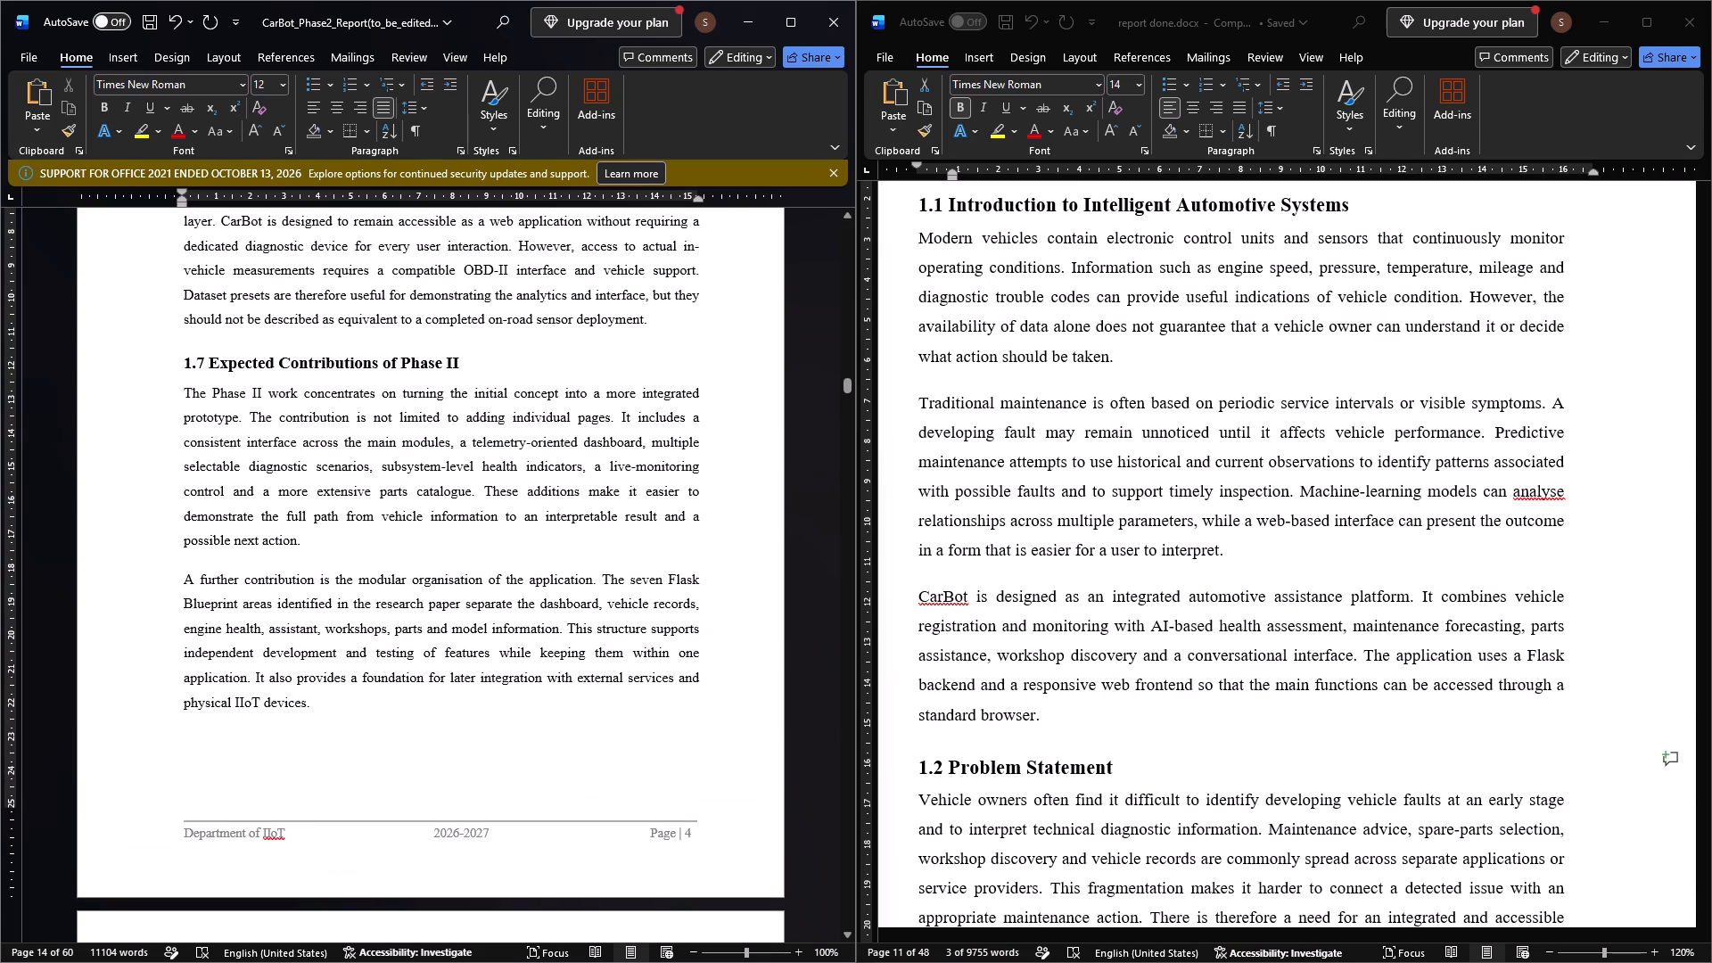
pyautogui.moveTo(314, 703); pyautogui.dragTo(180, 407)
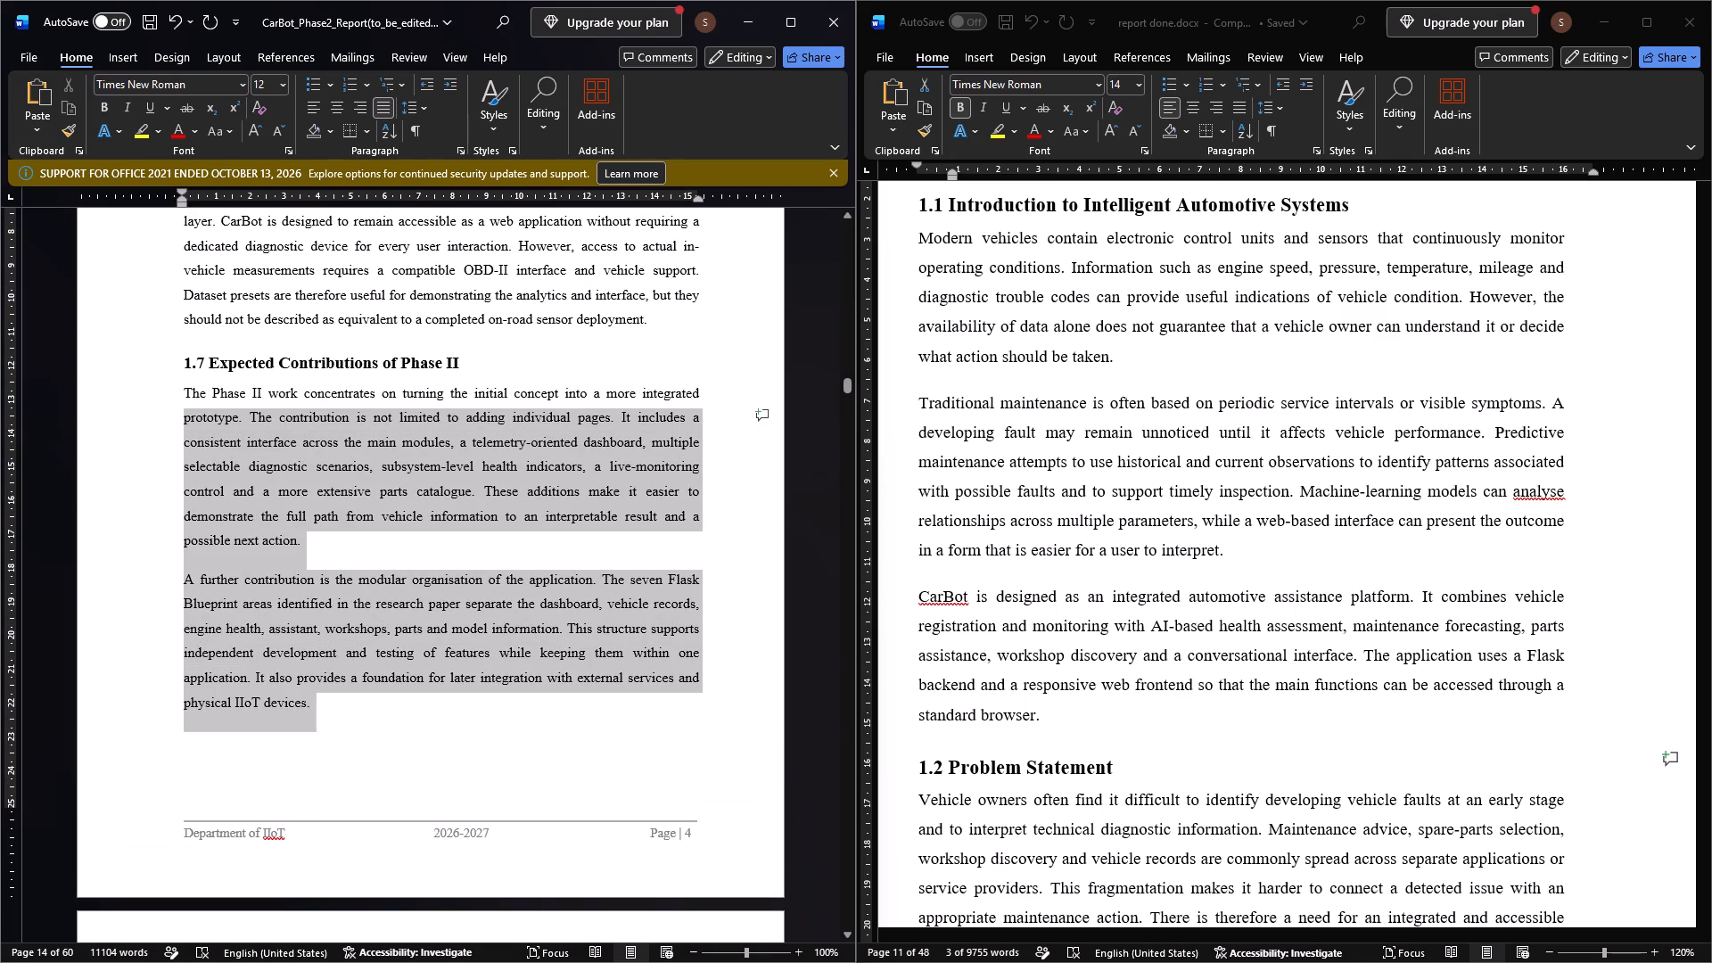
pyautogui.moveTo(180, 407); pyautogui.dragTo(179, 399)
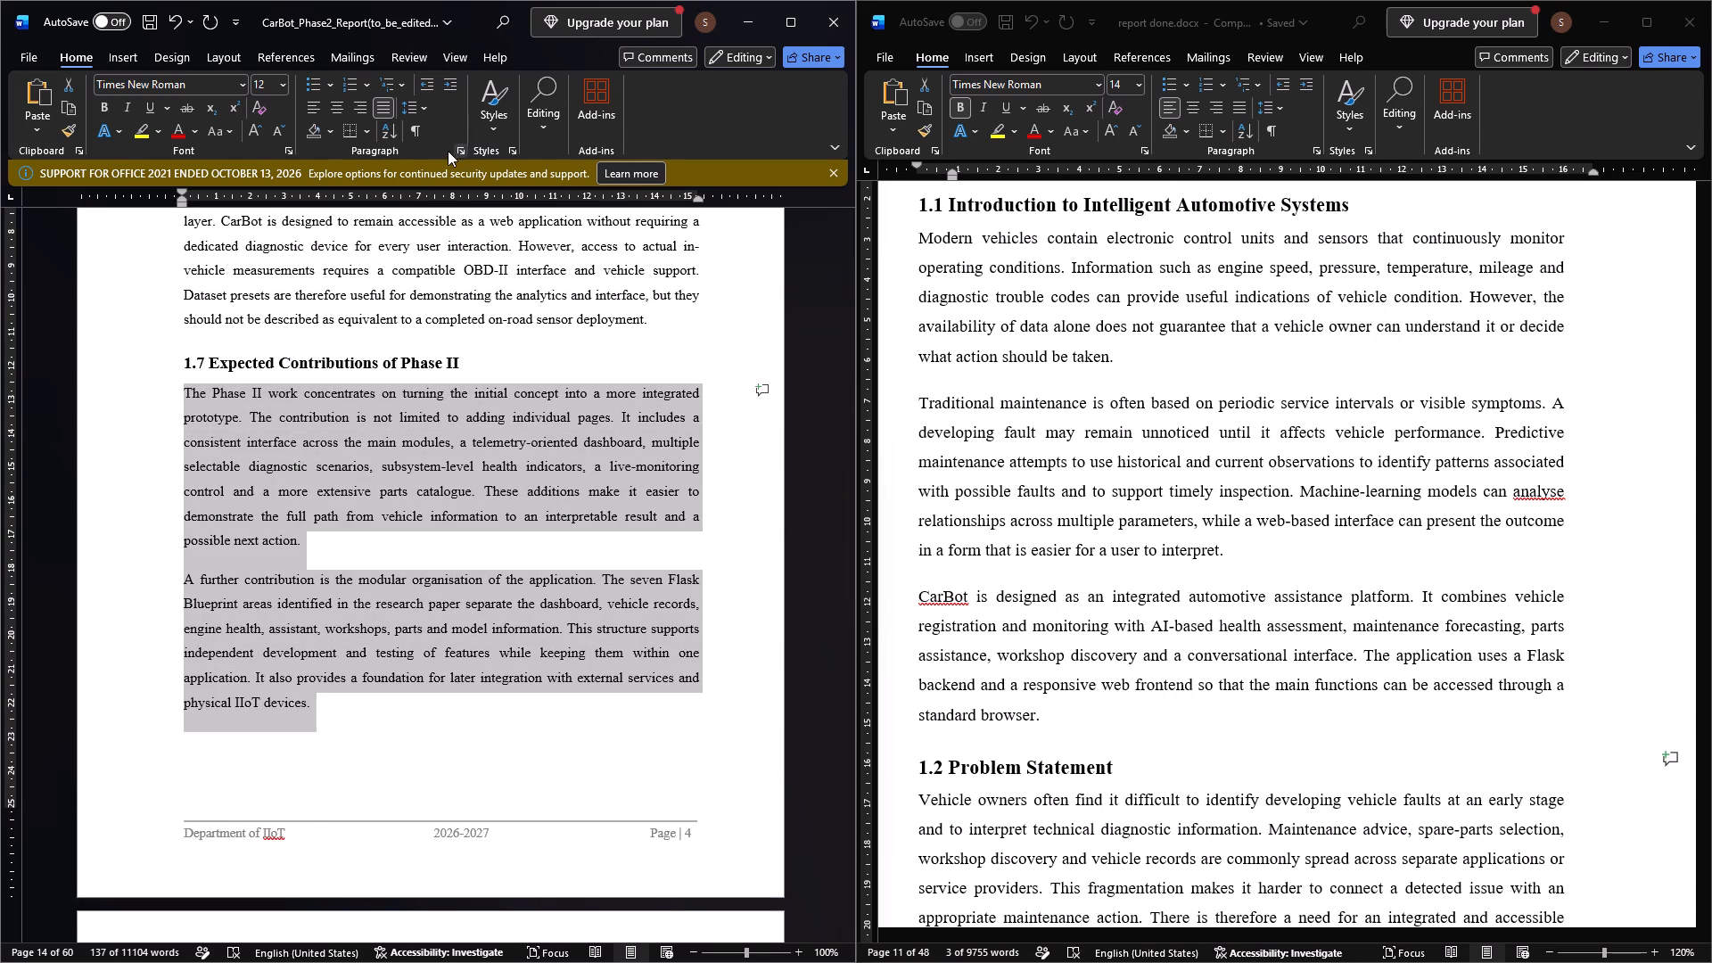
pyautogui.click(455, 149)
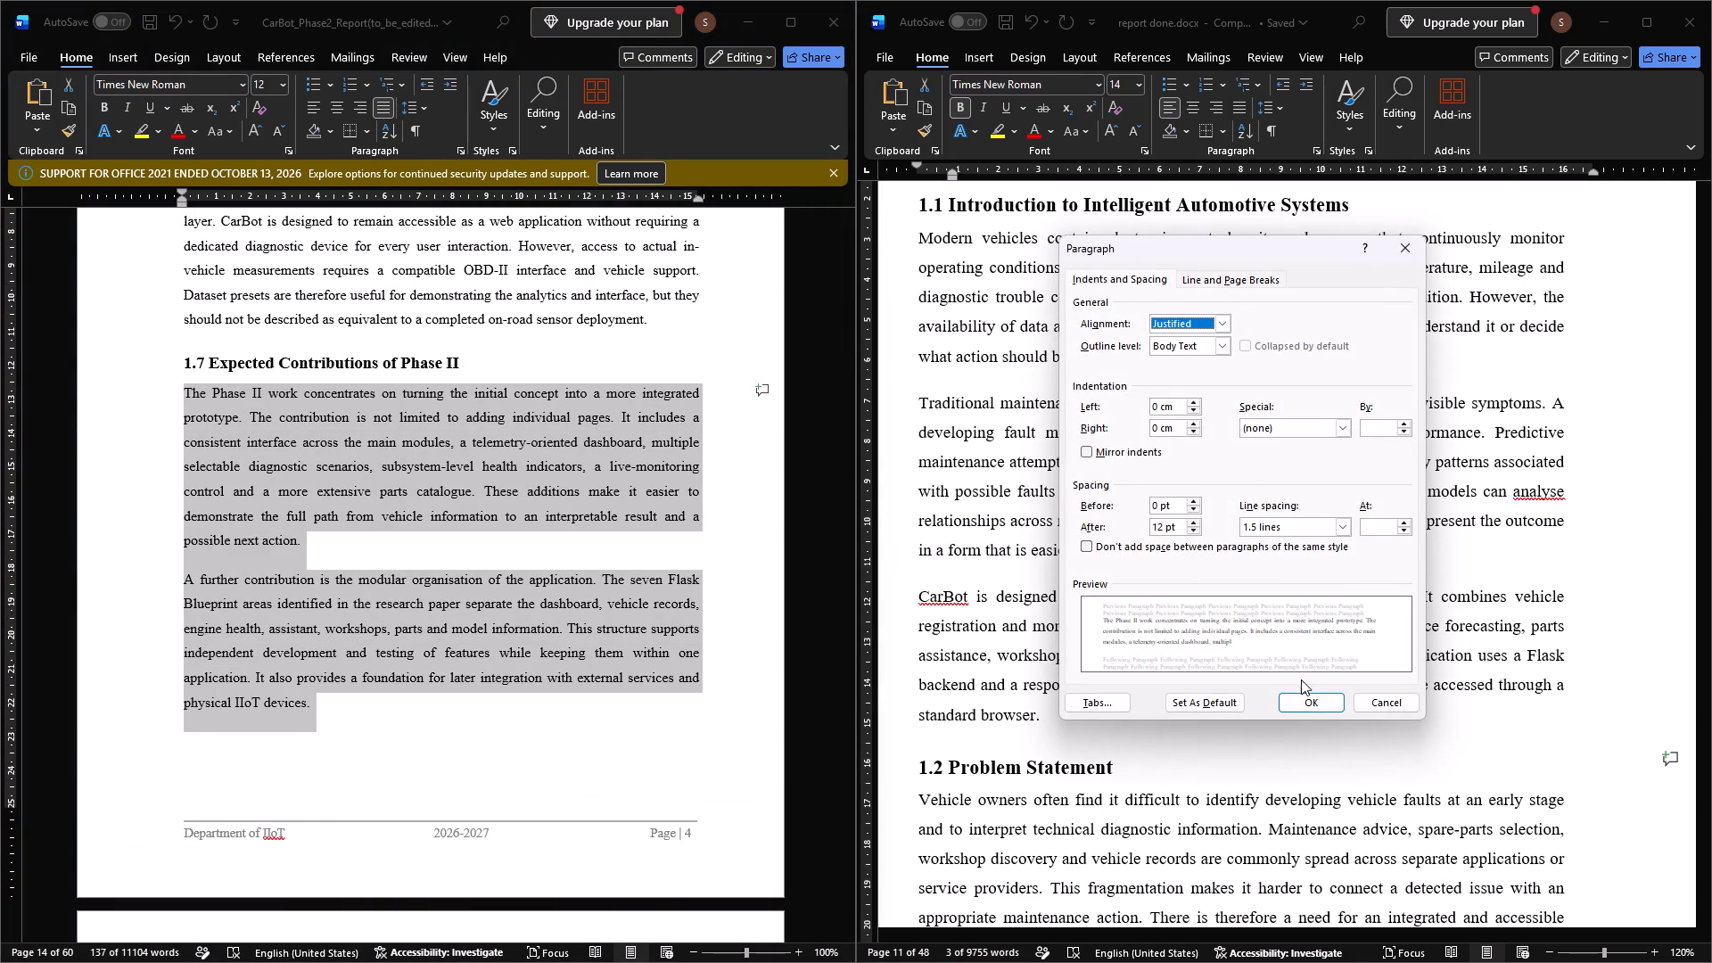
pyautogui.click(1313, 700)
pyautogui.click(588, 589)
# Review the formatting of the CarBot report's Chapter 1 from section 1.1 through 1.7 and on to the Chapter 2 title page.
pyautogui.scroll(6, 588, 589)
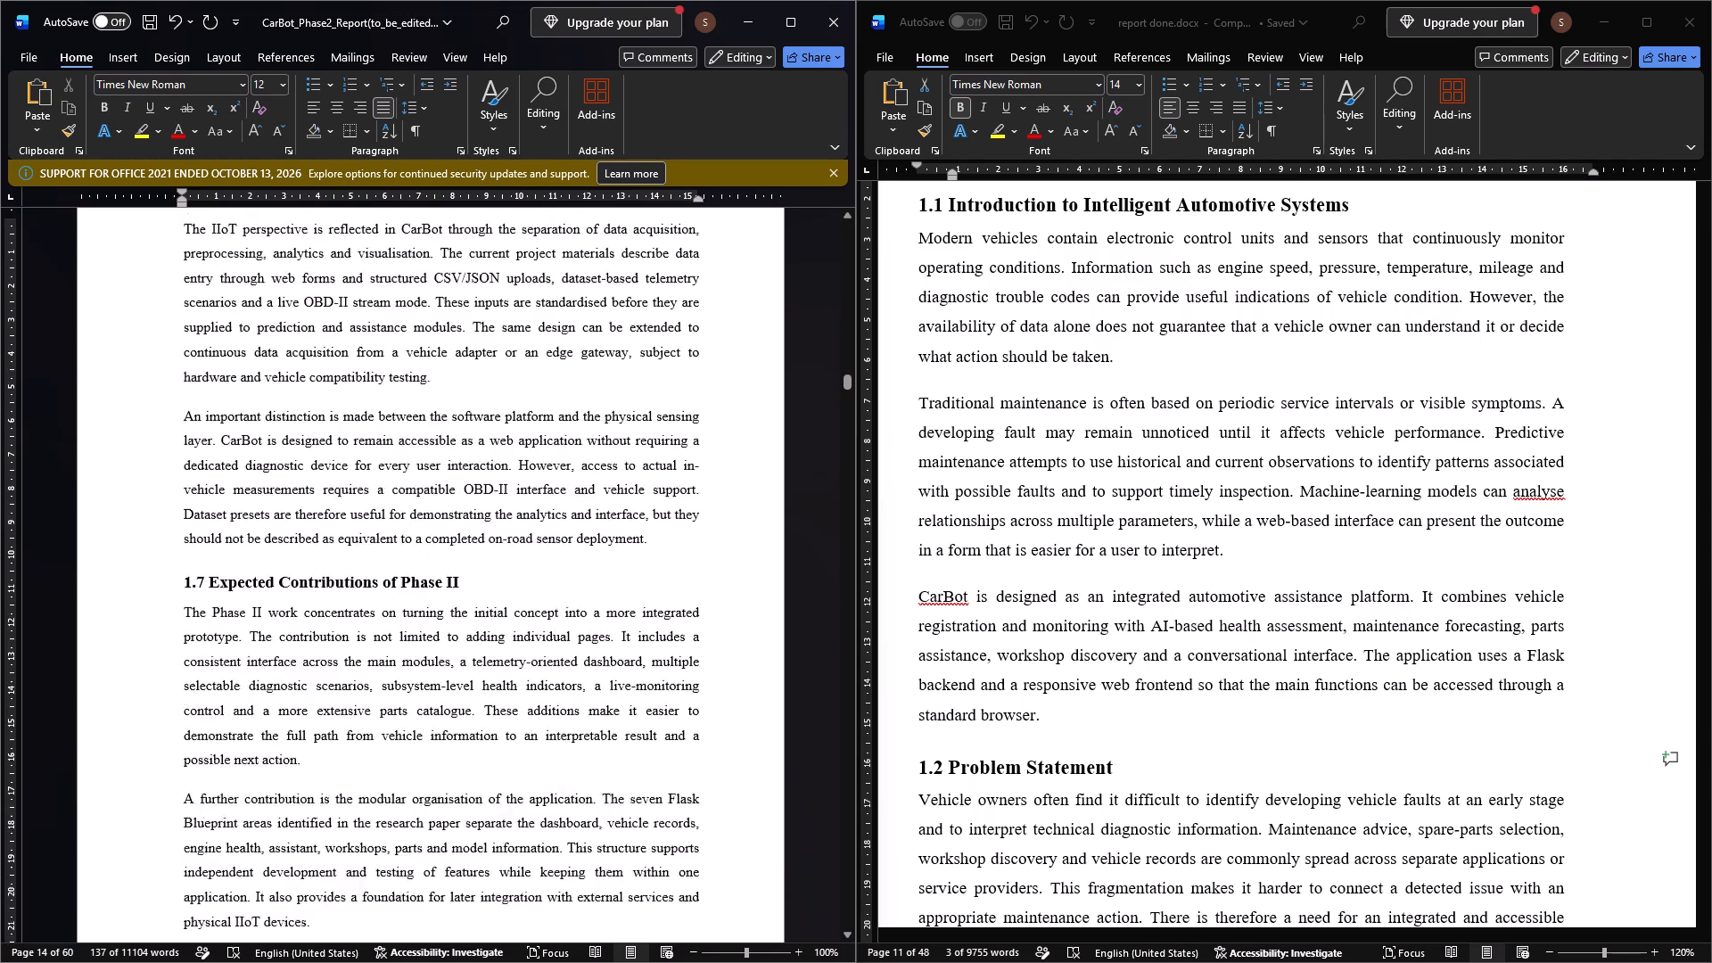
pyautogui.scroll(20, 598, 586)
pyautogui.scroll(7, 603, 580)
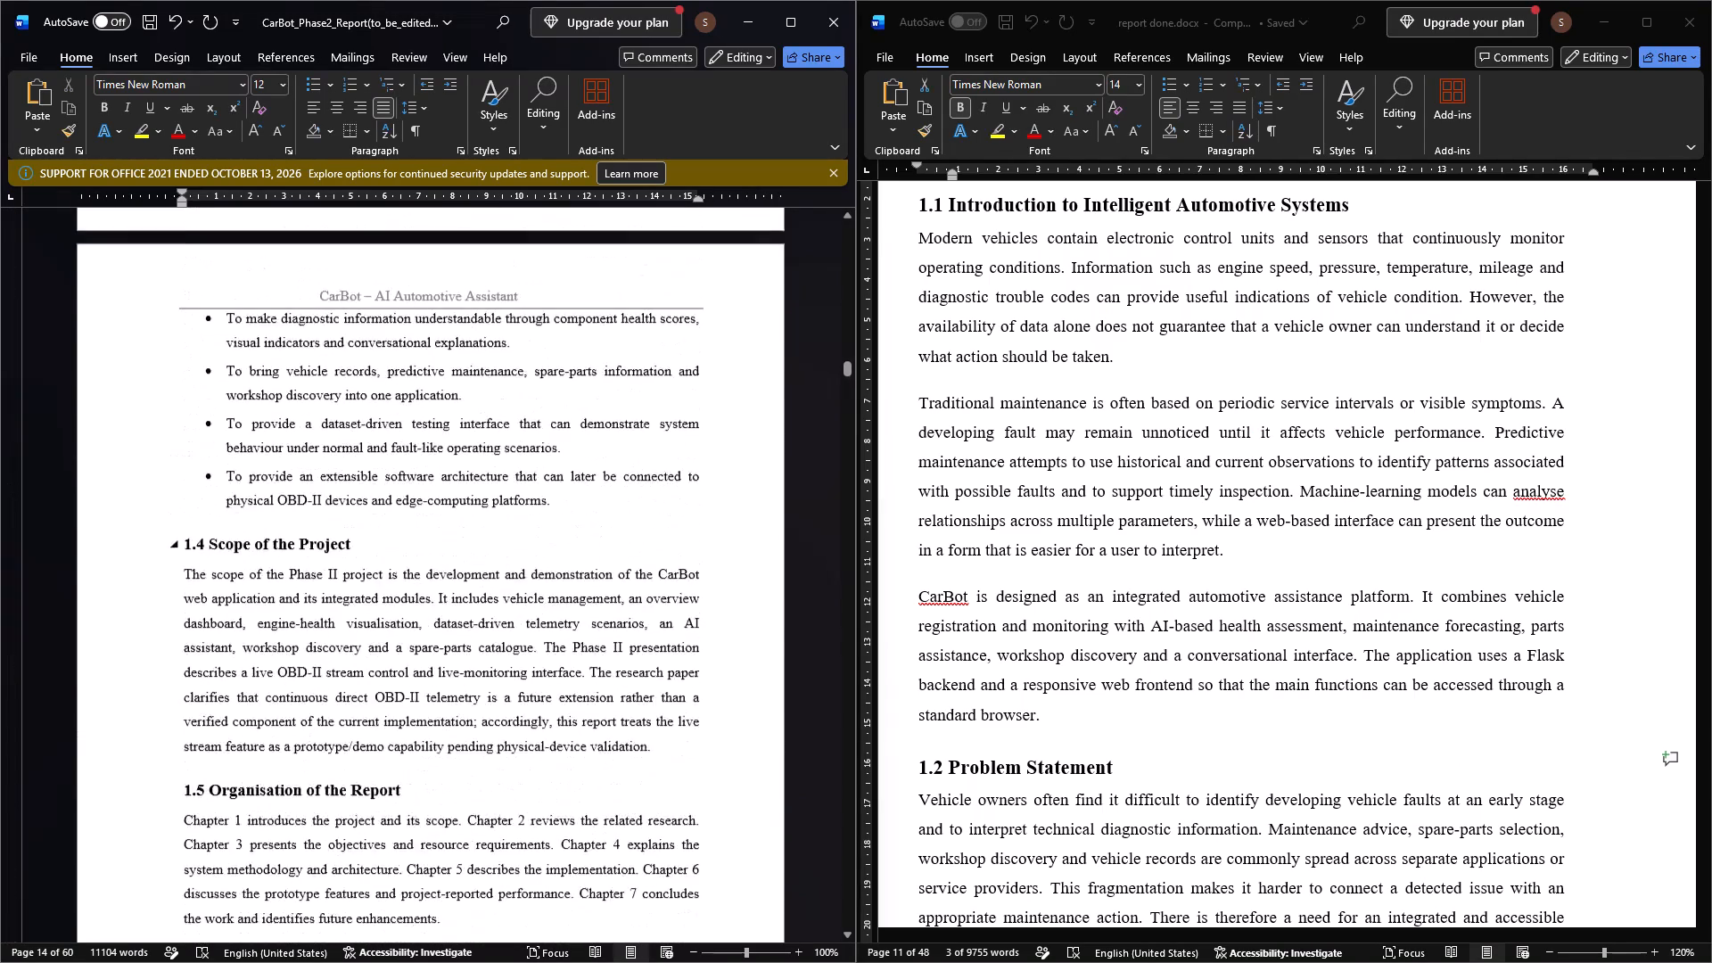
pyautogui.scroll(15, 603, 579)
pyautogui.scroll(8, 603, 573)
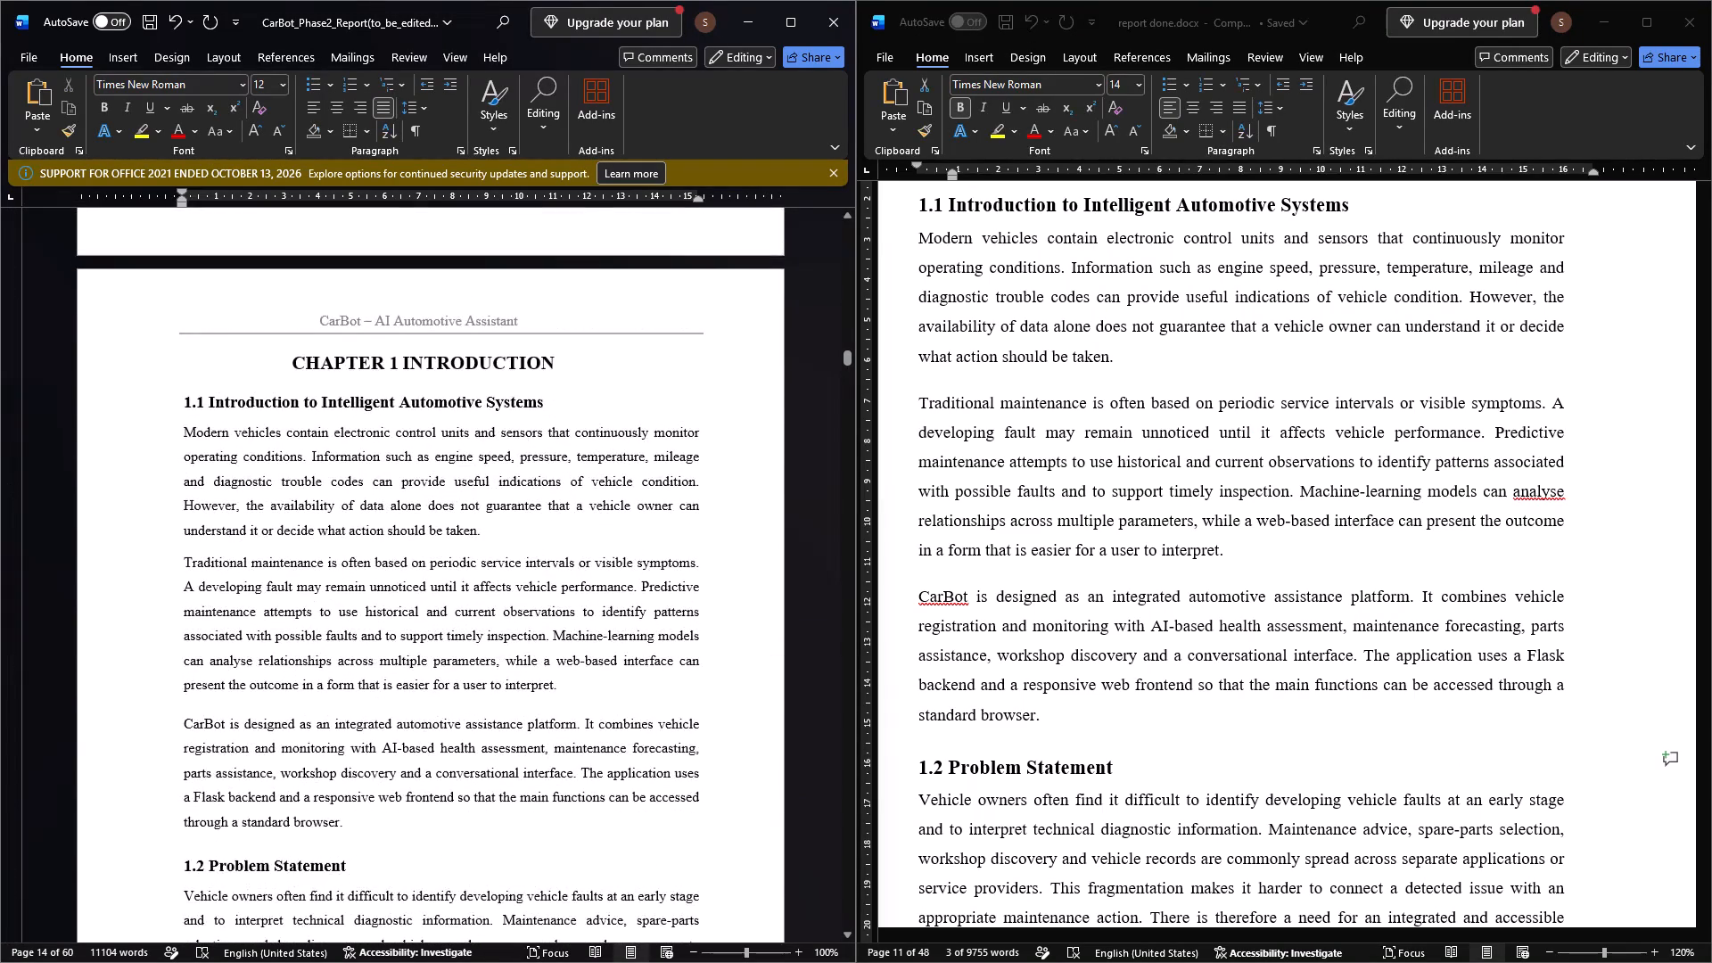
pyautogui.scroll(-15, 603, 573)
pyautogui.scroll(-12, 603, 573)
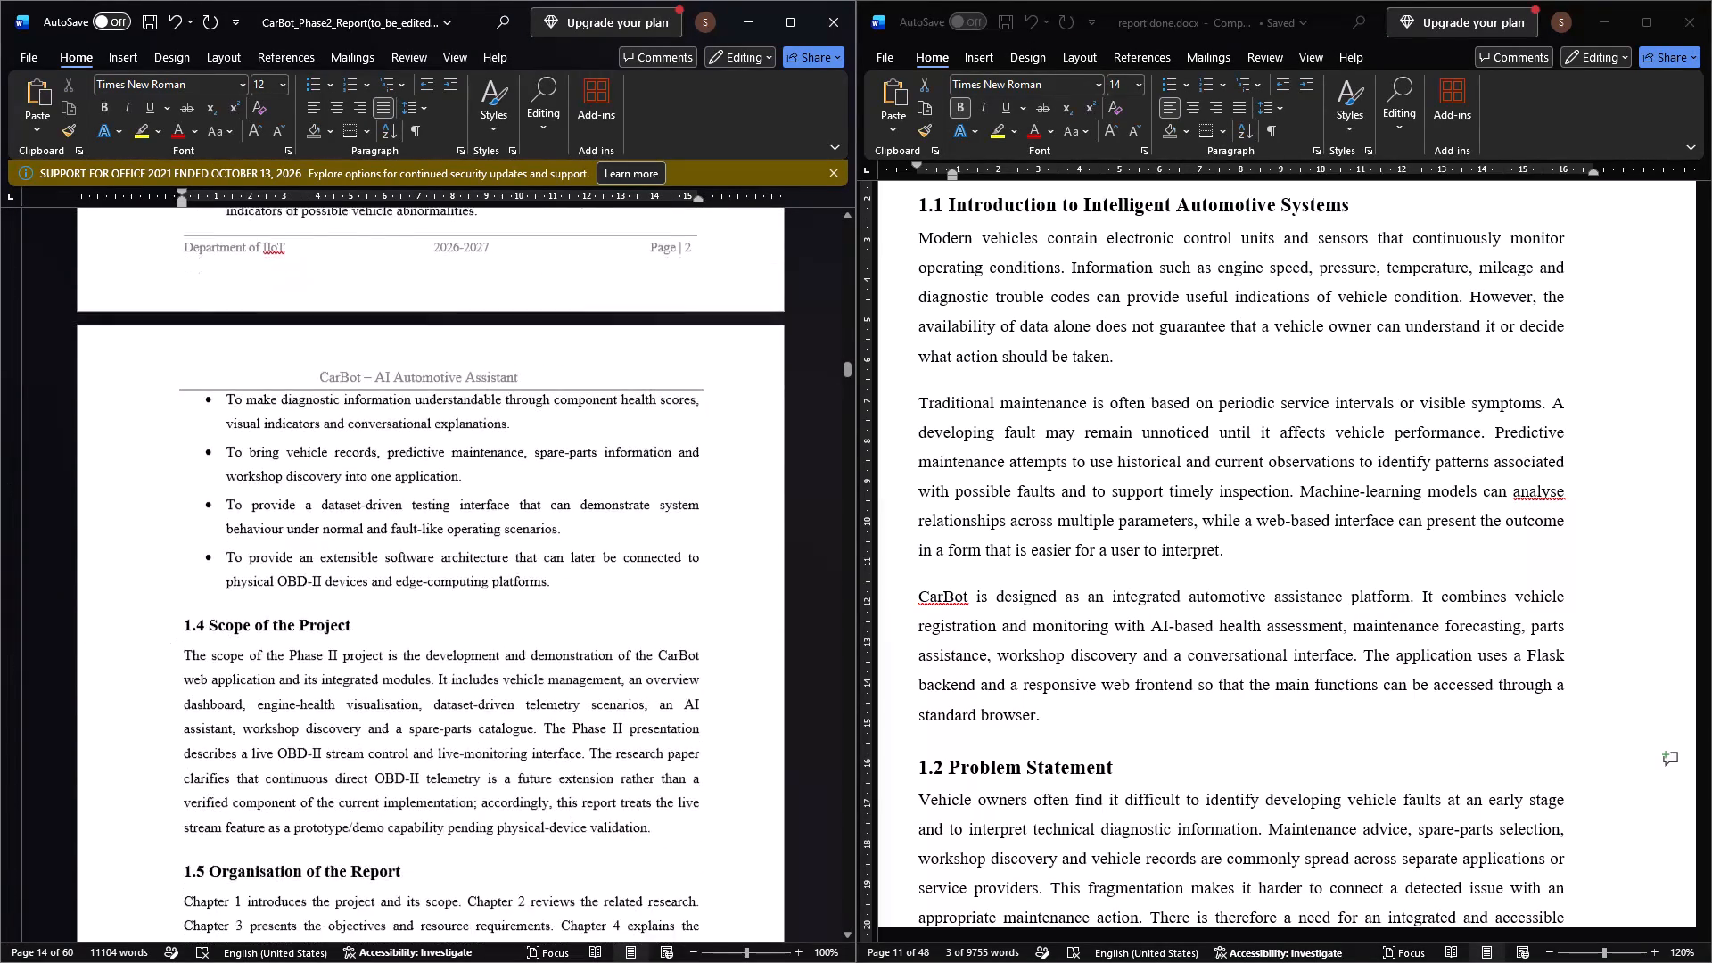
pyautogui.scroll(-11, 603, 573)
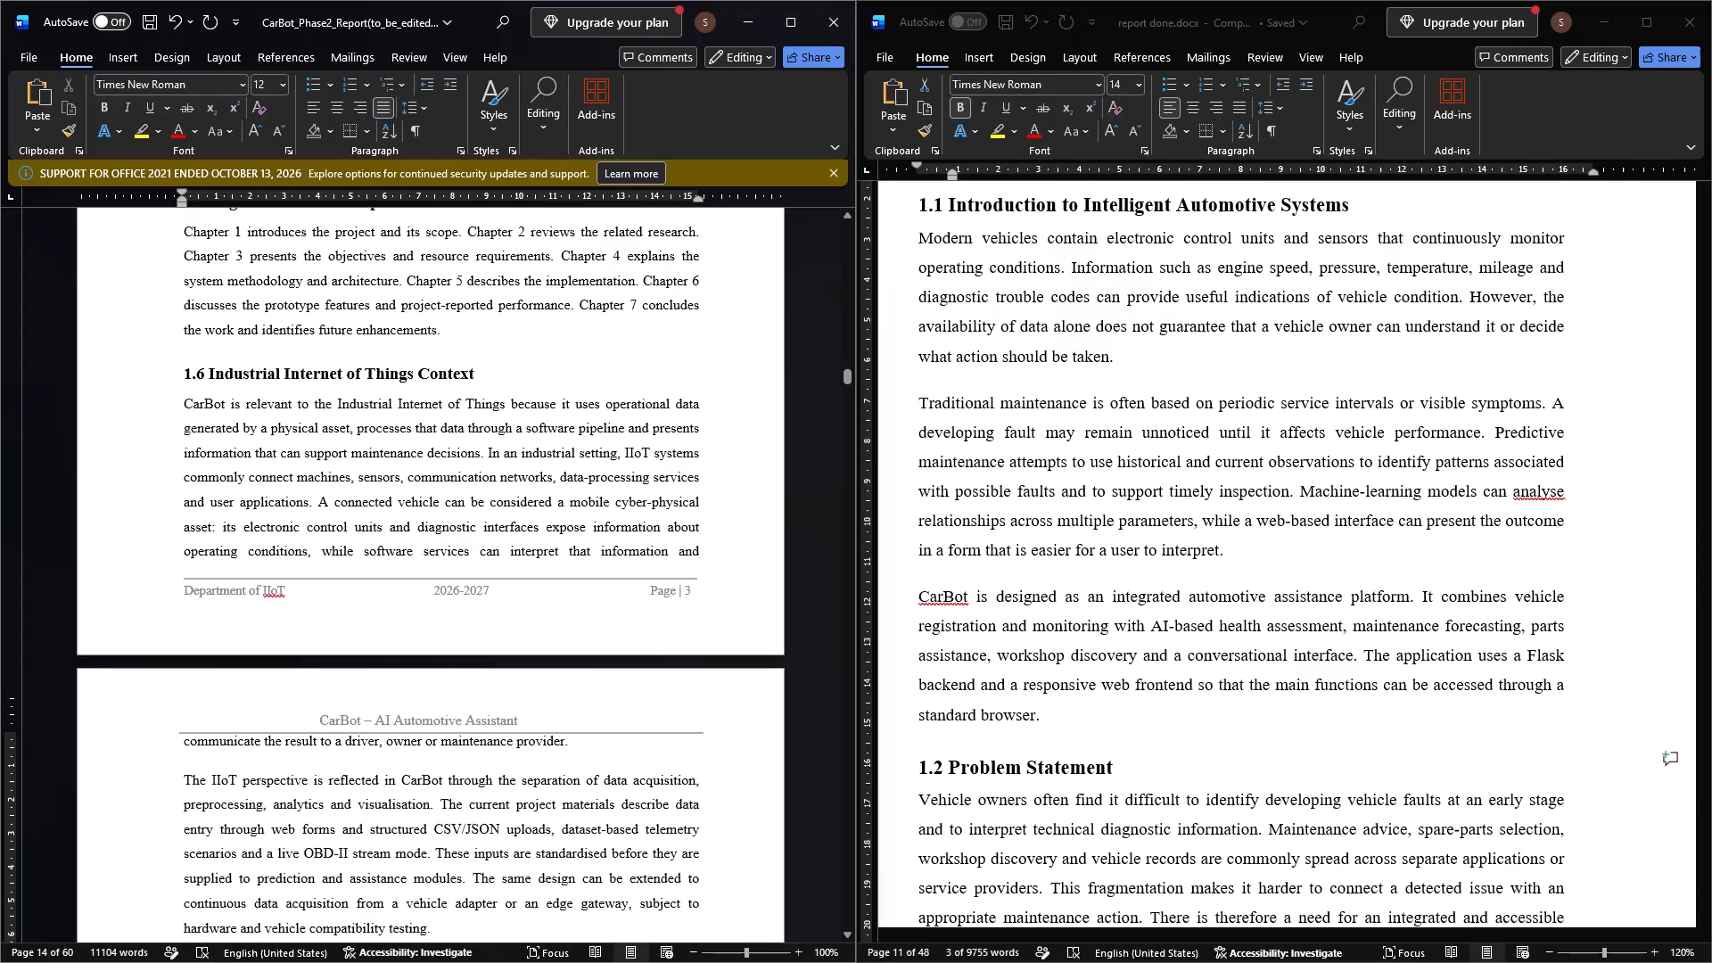
pyautogui.scroll(-18, 603, 573)
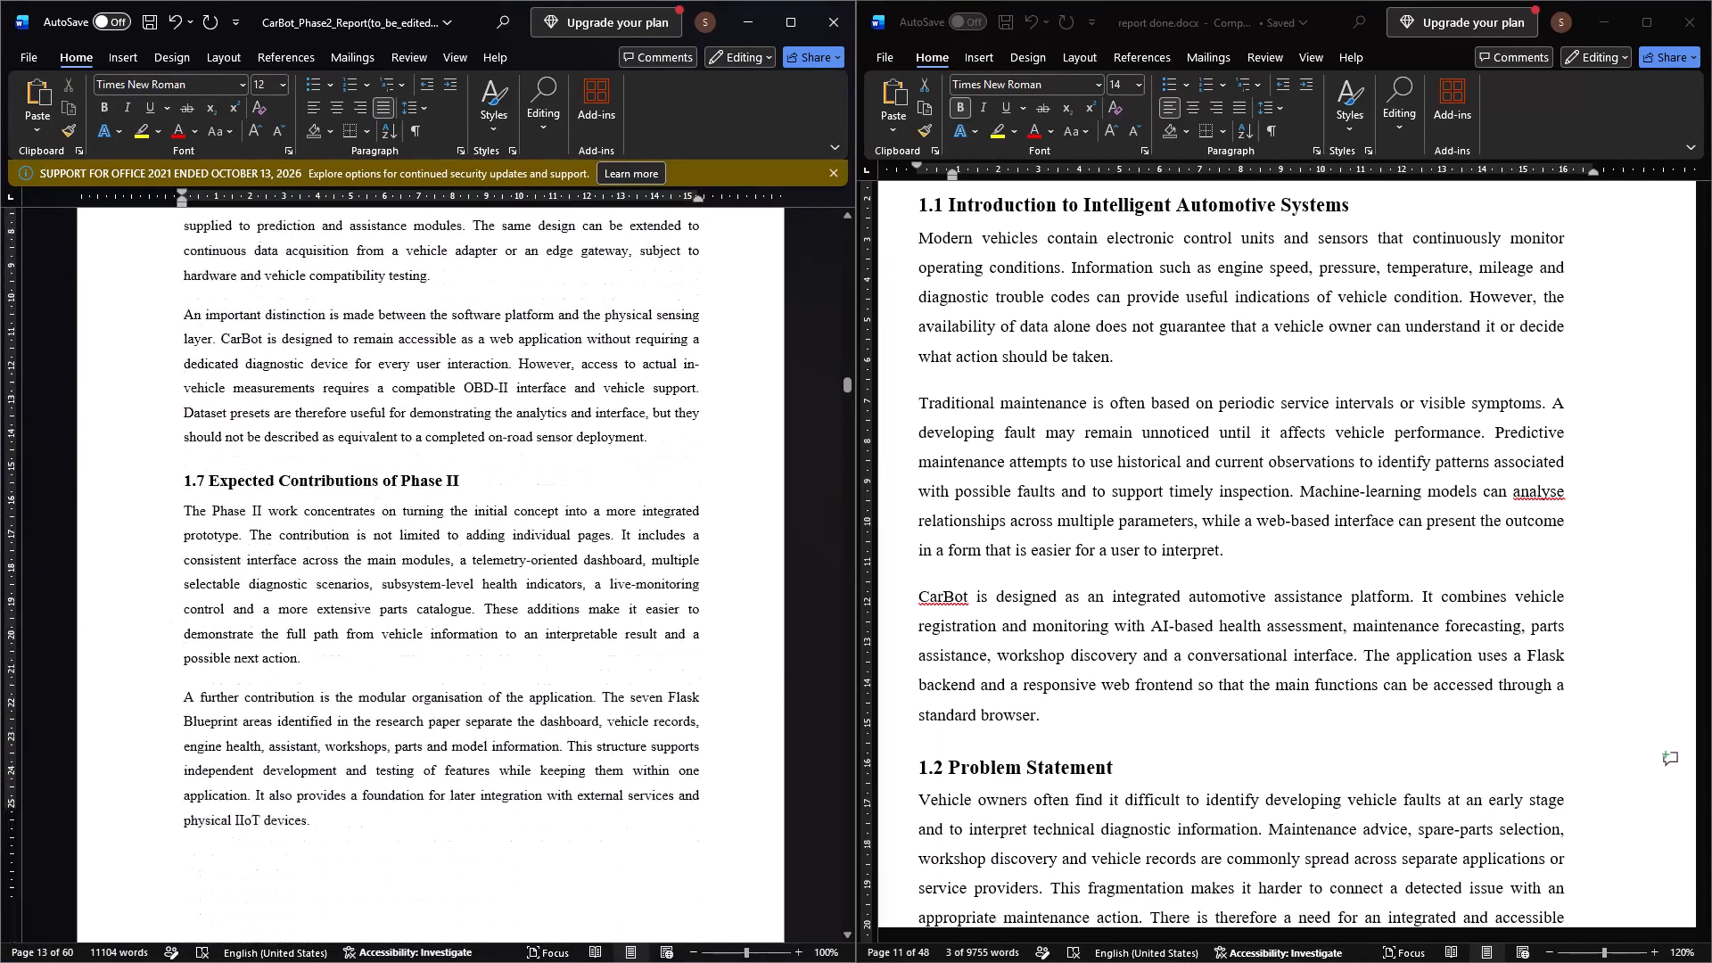
pyautogui.scroll(-19, 603, 573)
pyautogui.scroll(-4, 603, 573)
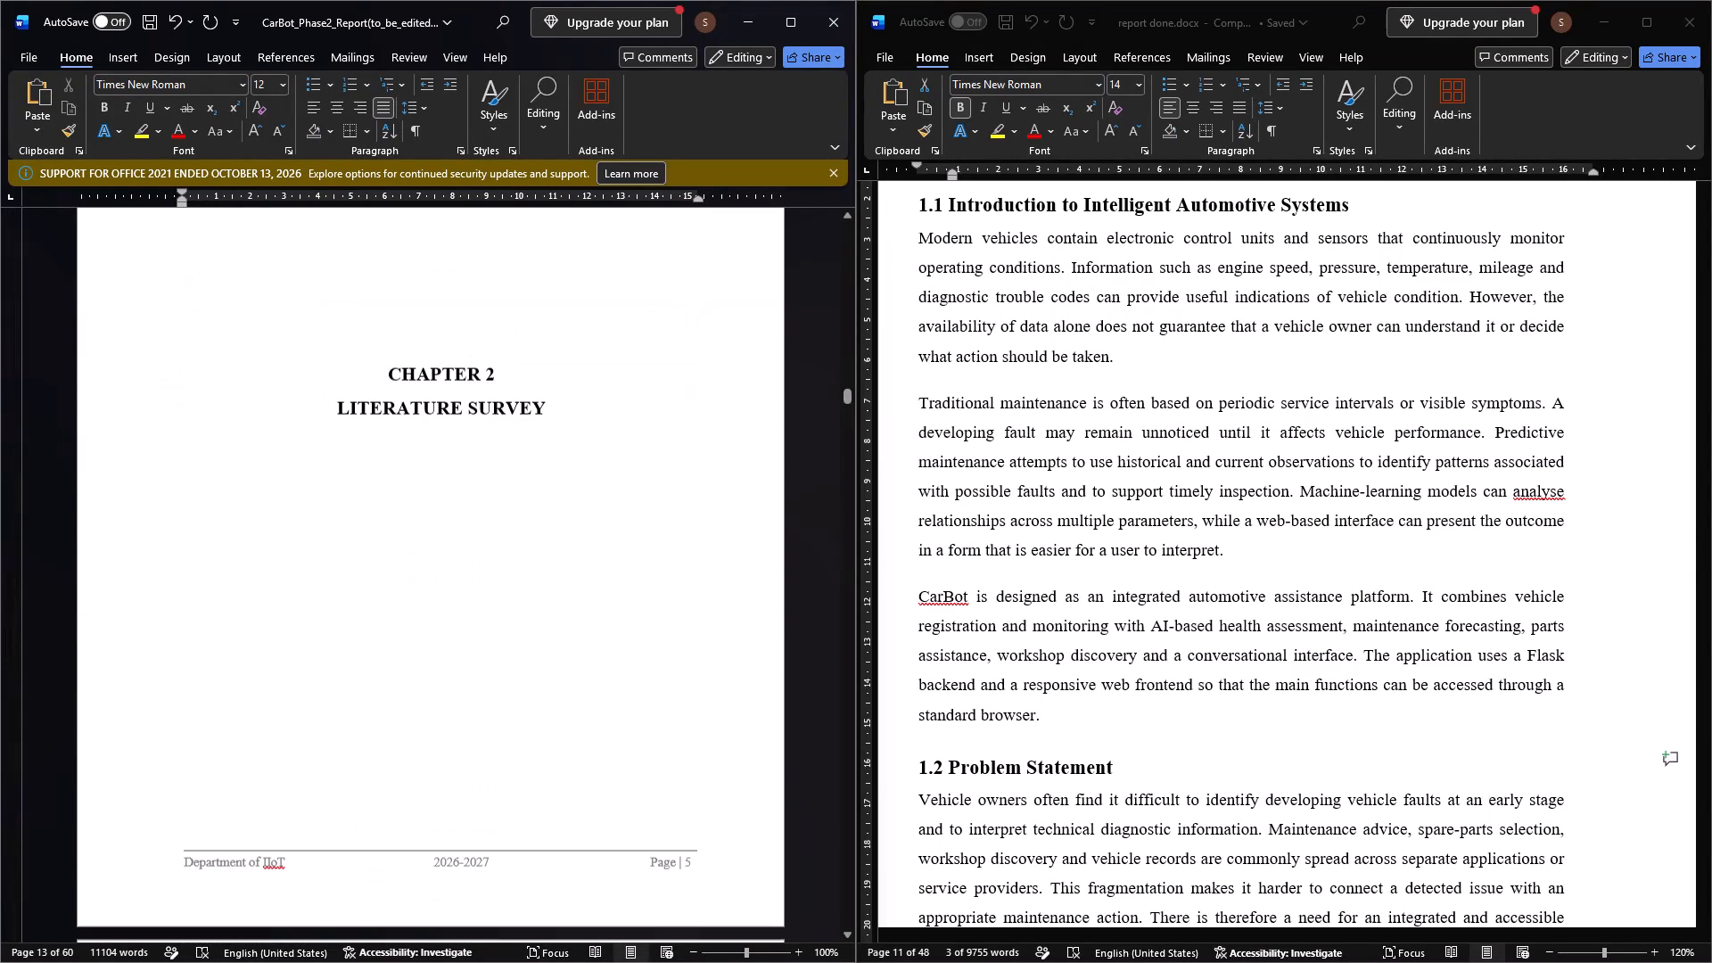
pyautogui.scroll(5, 598, 575)
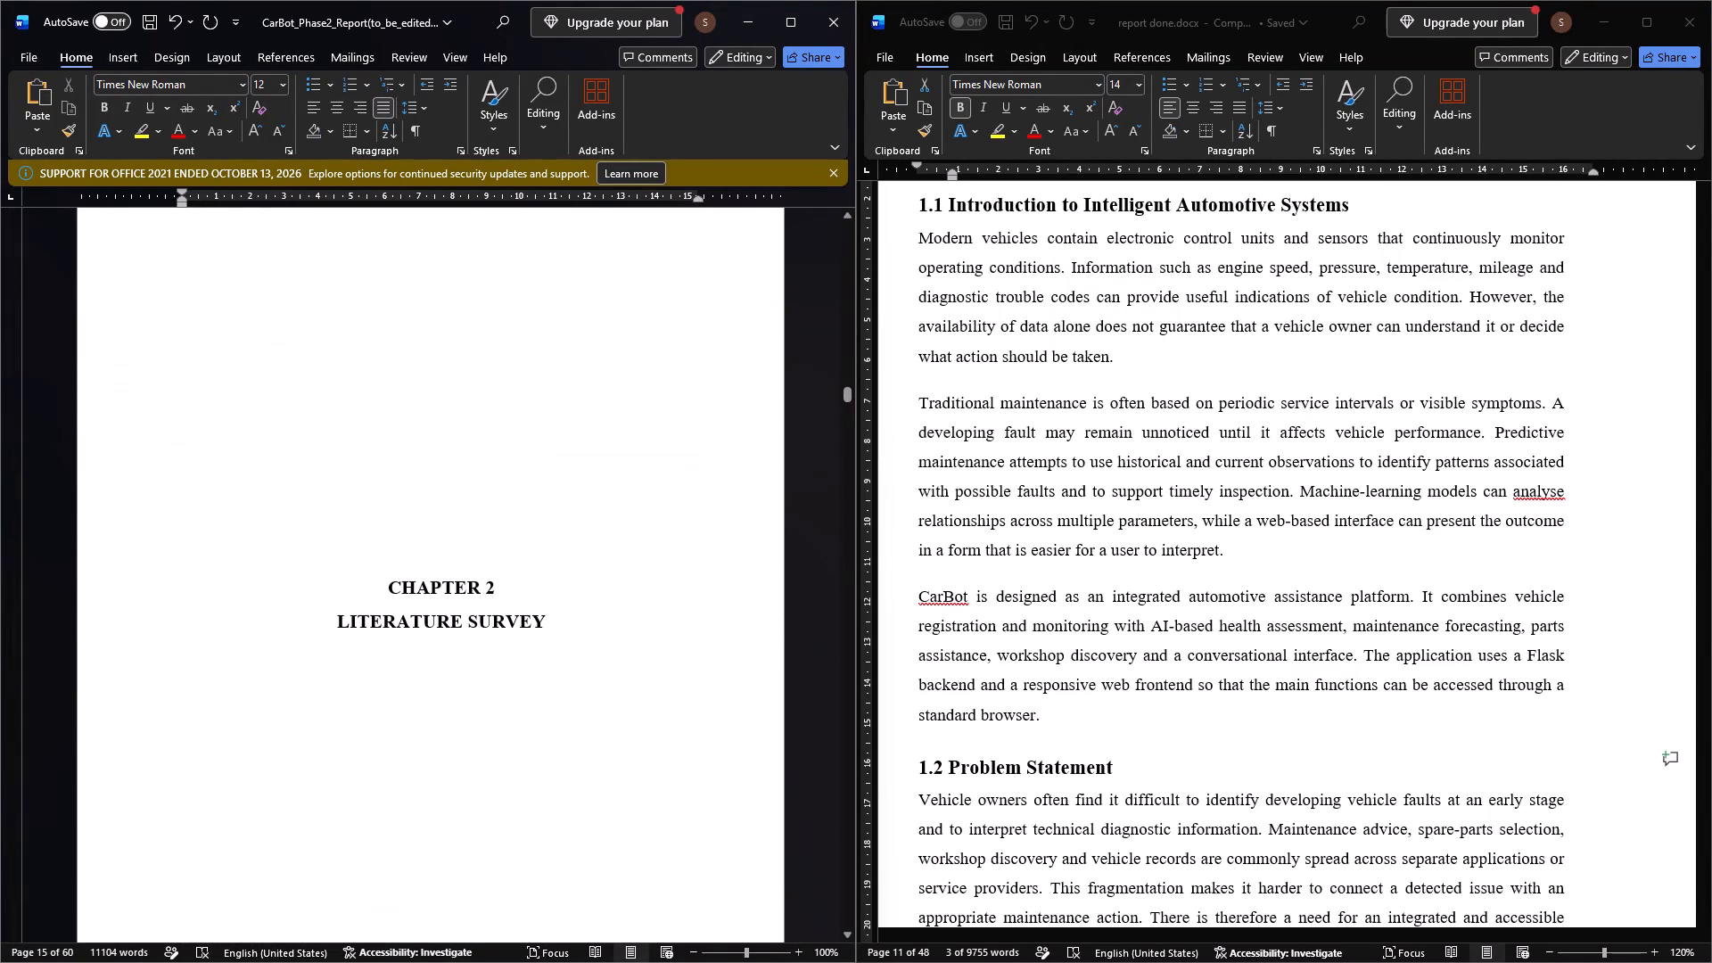
# Find the Chapter 2 title page in report done.docx and check the font size of its LITERATURE SURVEY line.
pyautogui.keyDown('ctrl'); pyautogui.scroll(-1, 589, 579); pyautogui.keyUp('ctrl')
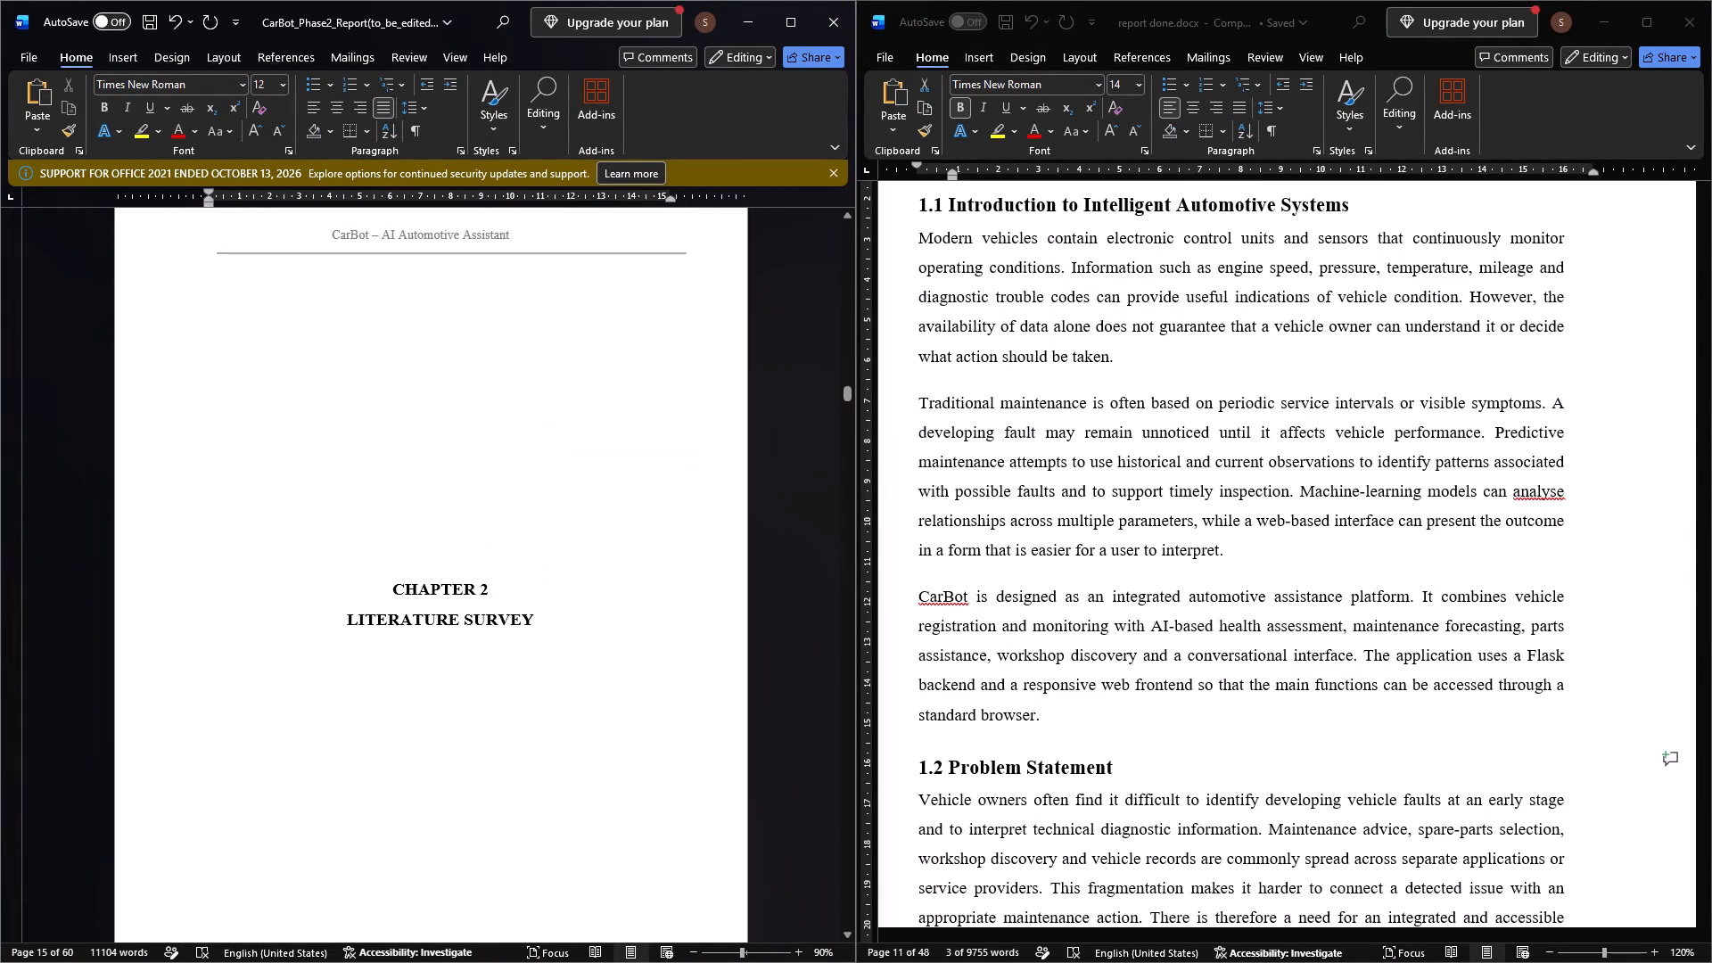
pyautogui.scroll(-1, 588, 580)
pyautogui.keyDown('ctrl'); pyautogui.scroll(-2, 588, 581); pyautogui.keyUp('ctrl')
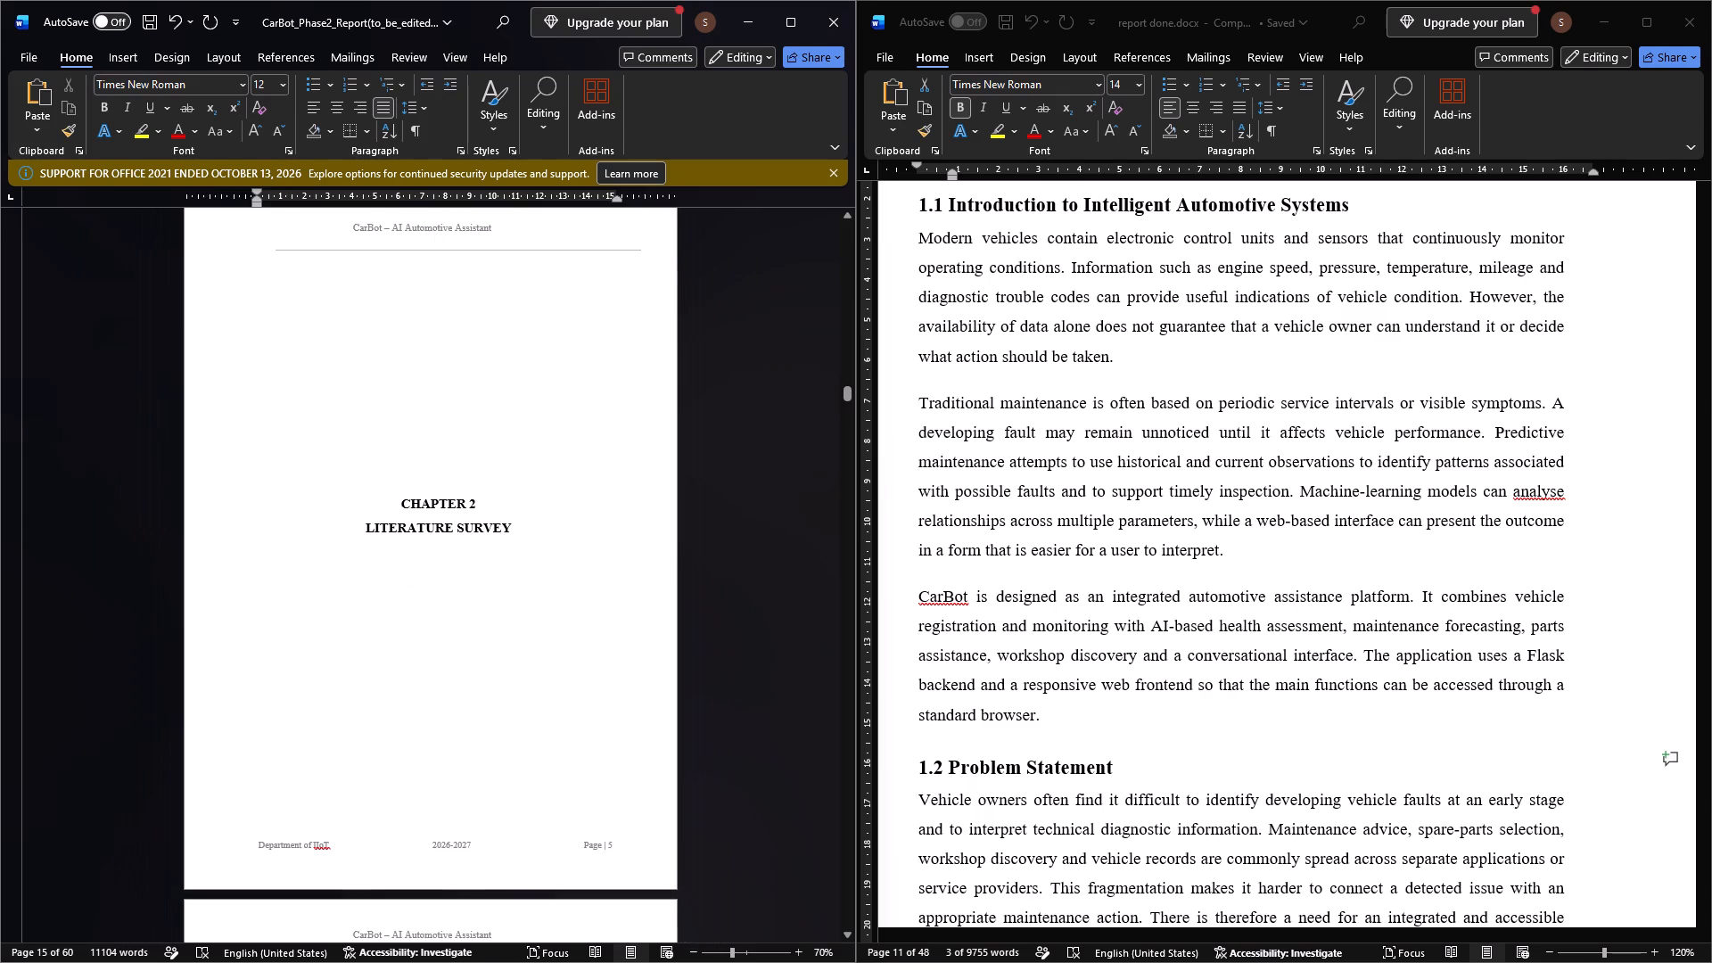
pyautogui.scroll(-14, 1093, 567)
pyautogui.scroll(1, 1093, 571)
pyautogui.scroll(-7, 1093, 571)
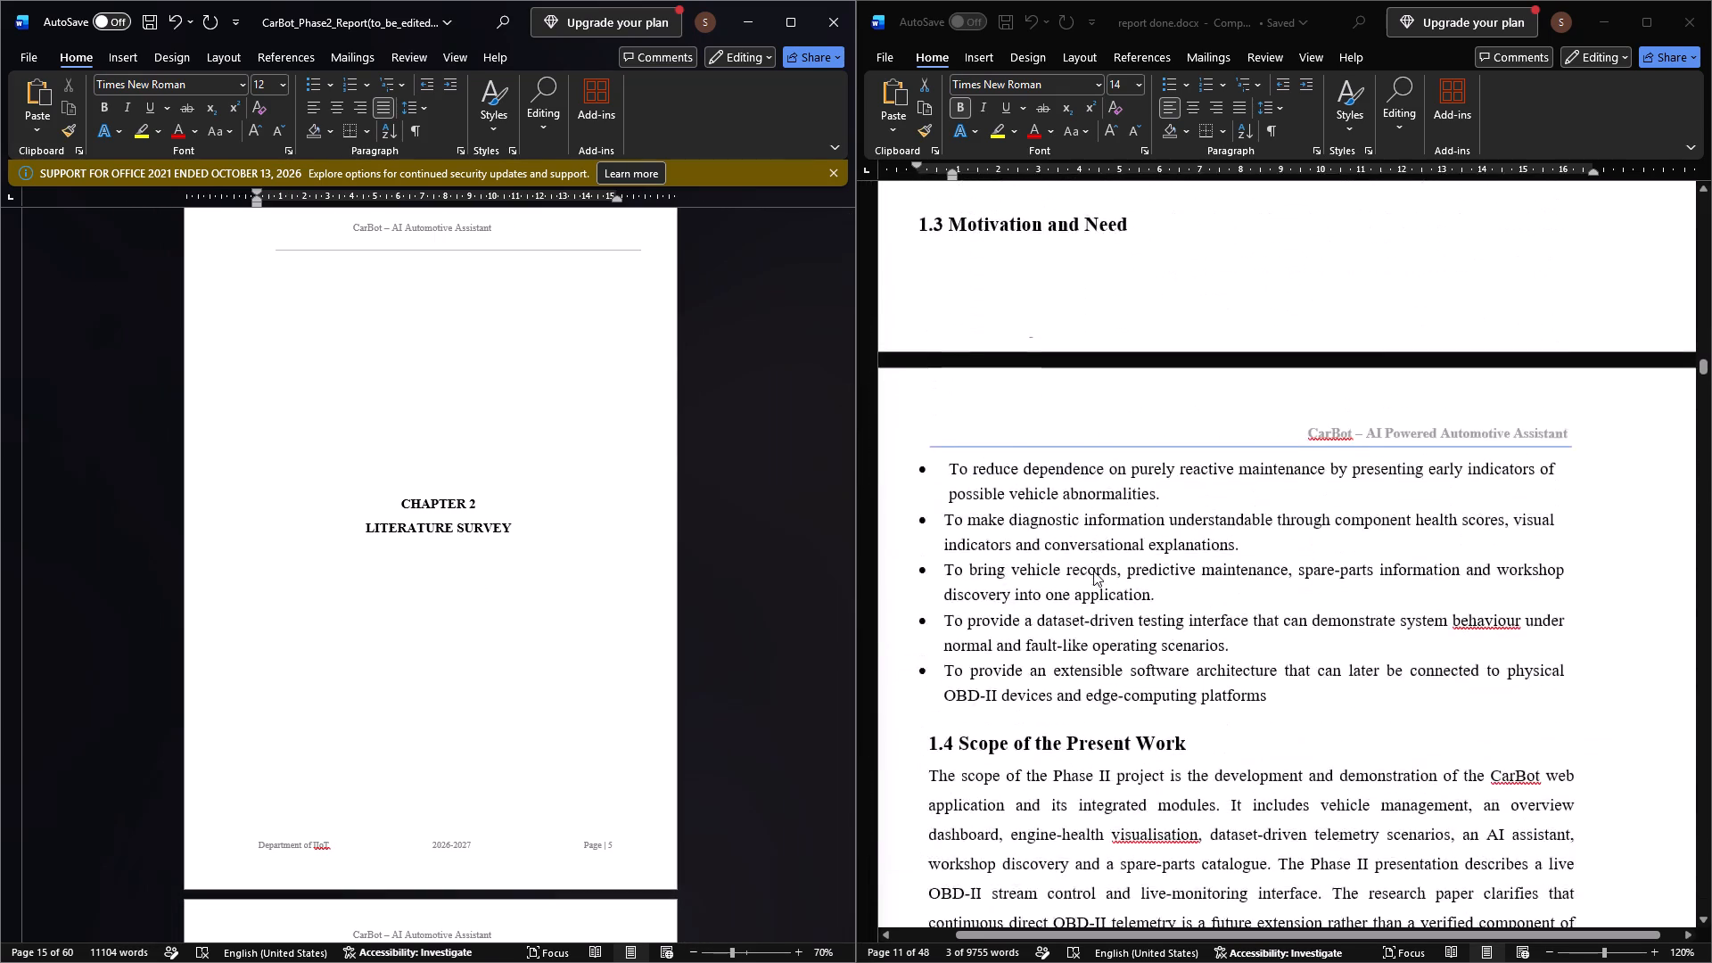
pyautogui.scroll(-14, 1093, 571)
pyautogui.hscroll(-1, 1093, 570)
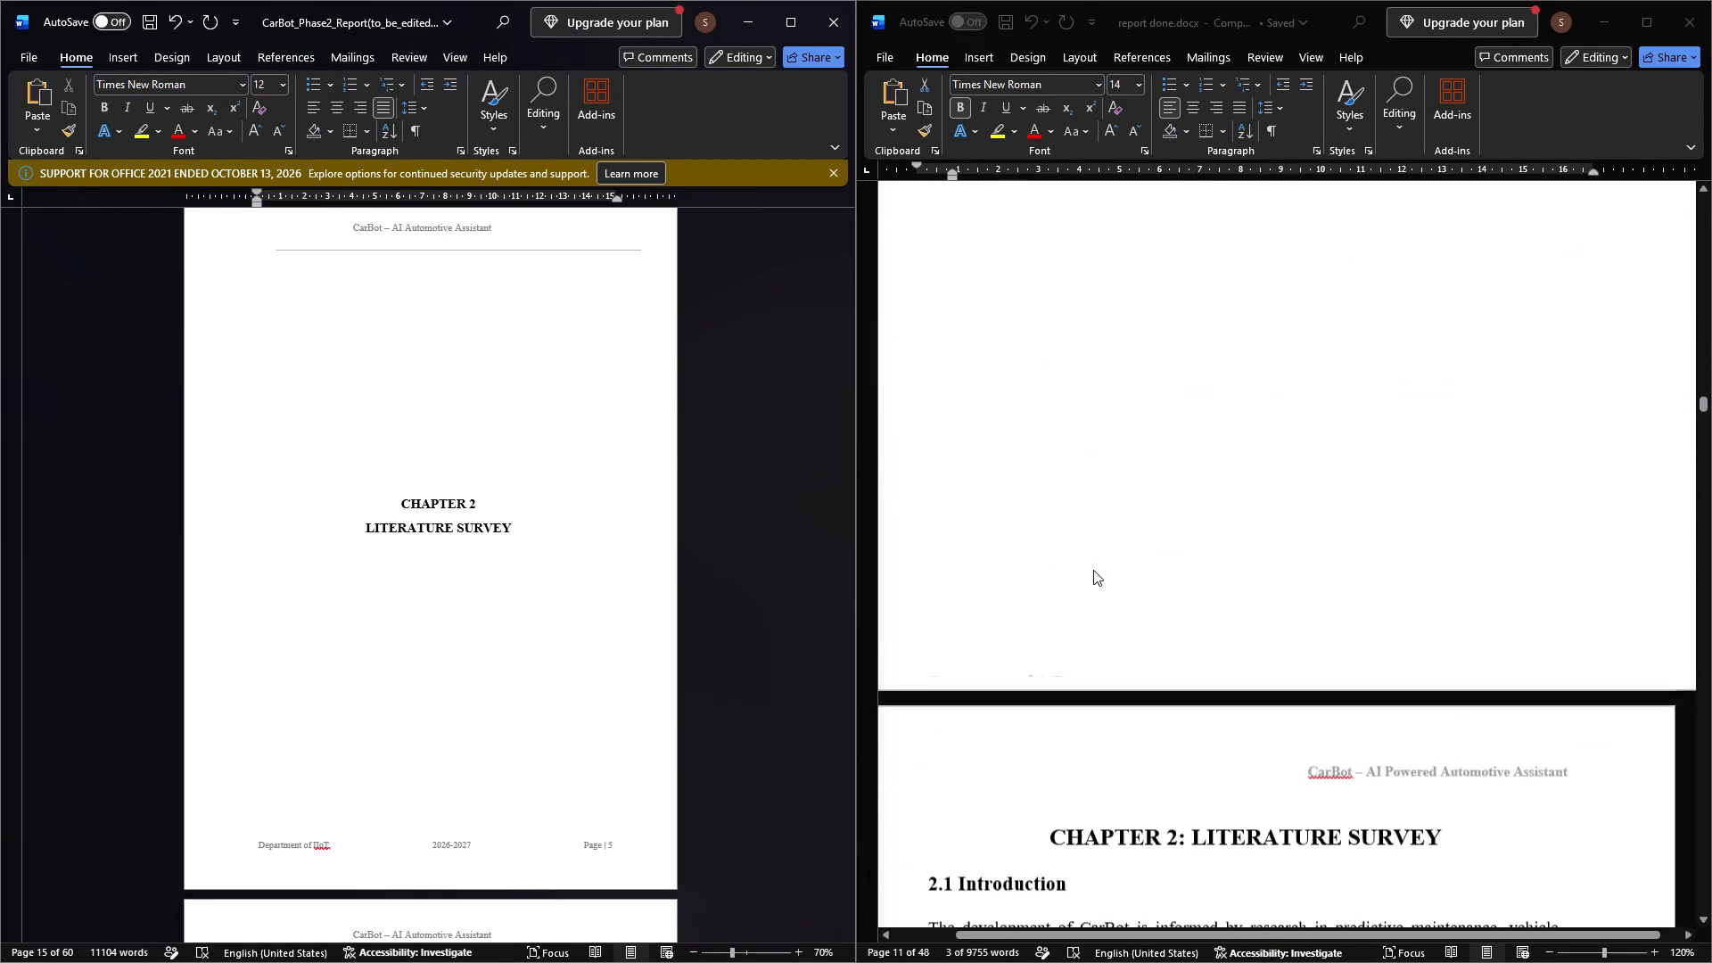
pyautogui.hscroll(-1, 1093, 570)
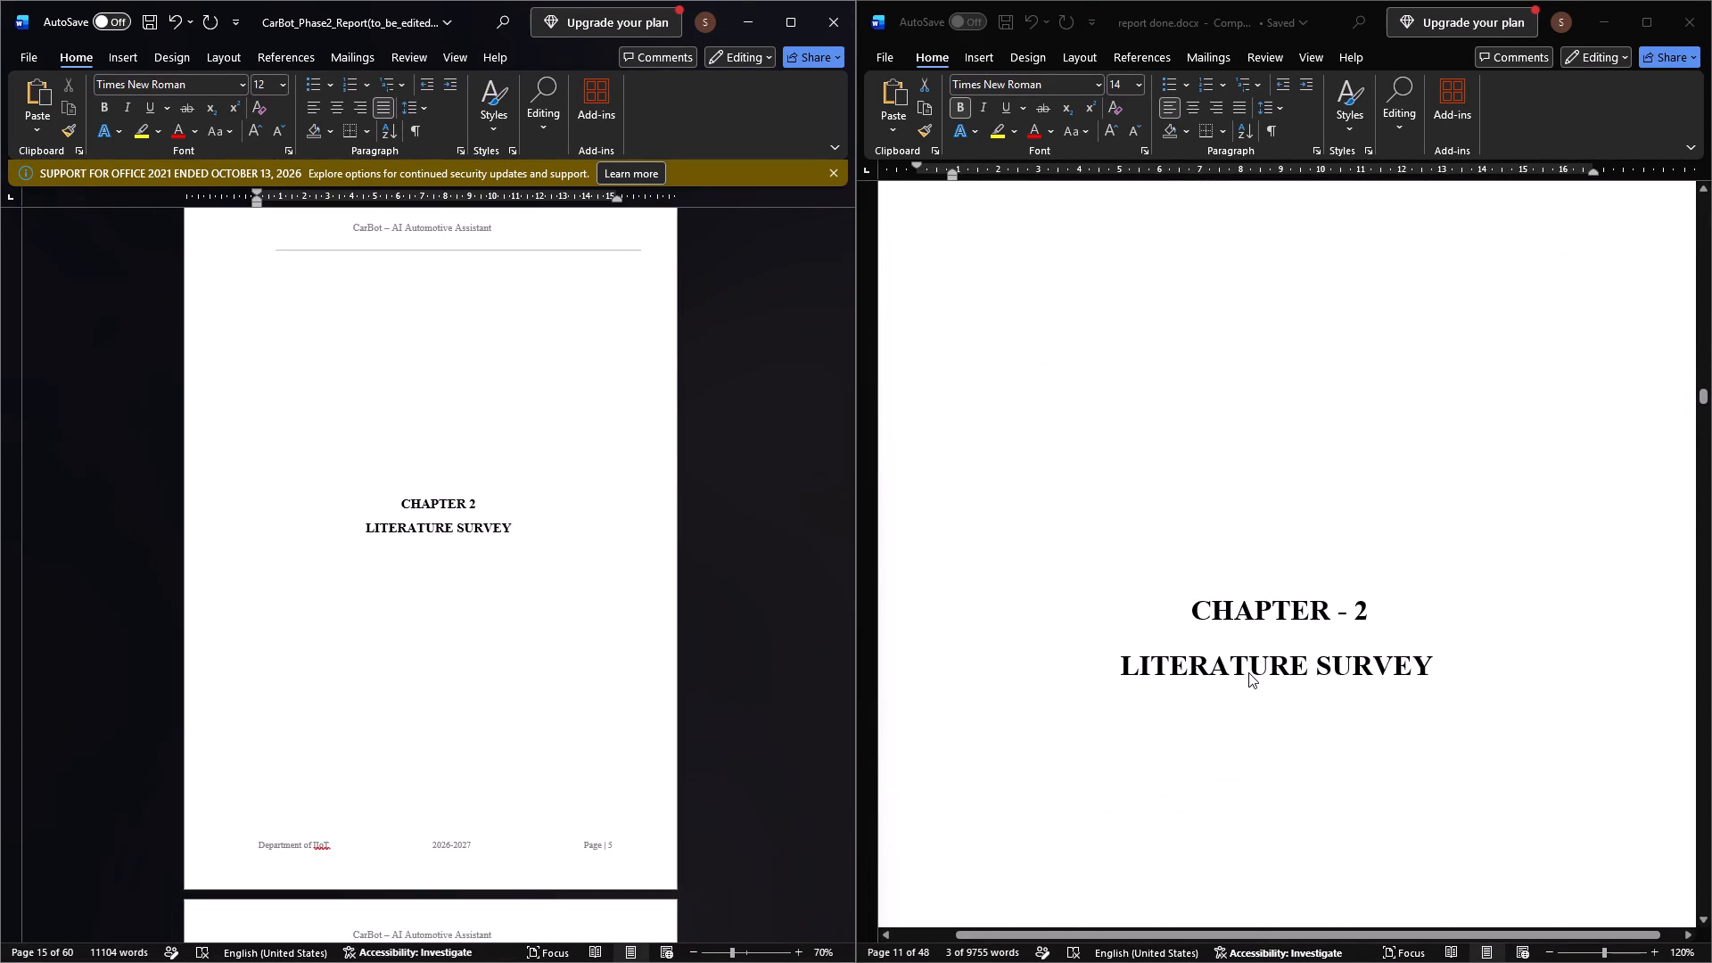
pyautogui.click(1256, 663)
pyautogui.tripleClick(1256, 663)
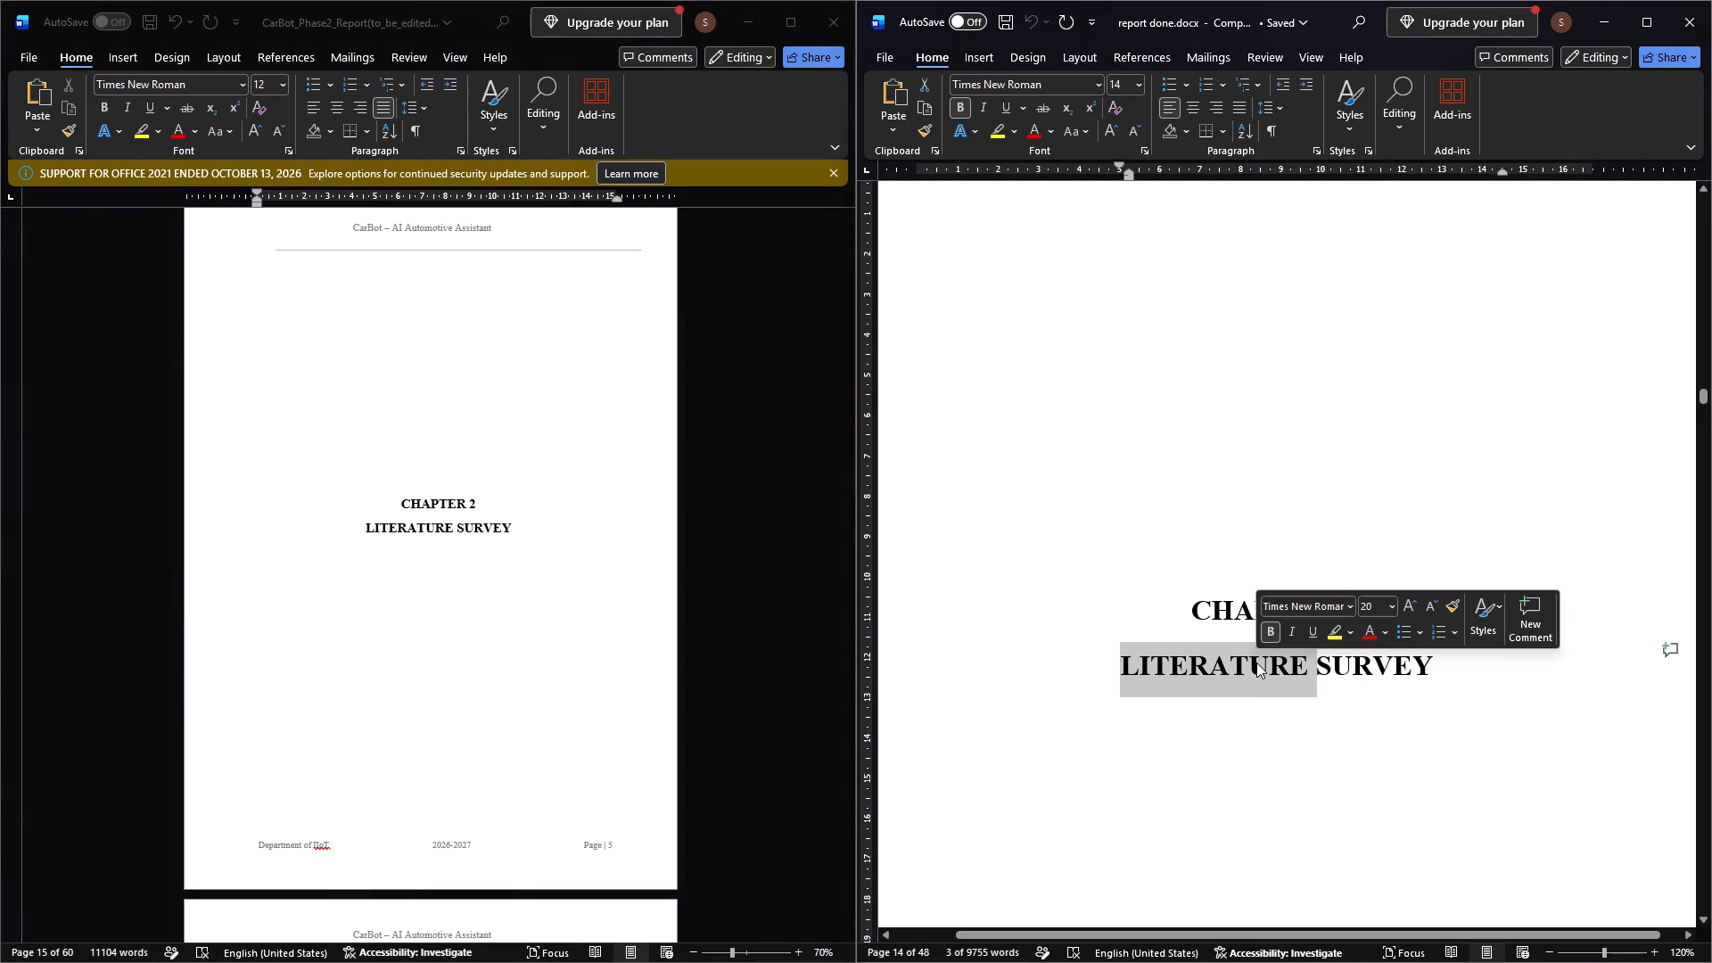
pyautogui.click(1256, 662)
# Set the CHAPTER 2 and LITERATURE SURVEY lines on the CarBot report's Chapter 2 title page to 20 pt.
pyautogui.click(516, 519)
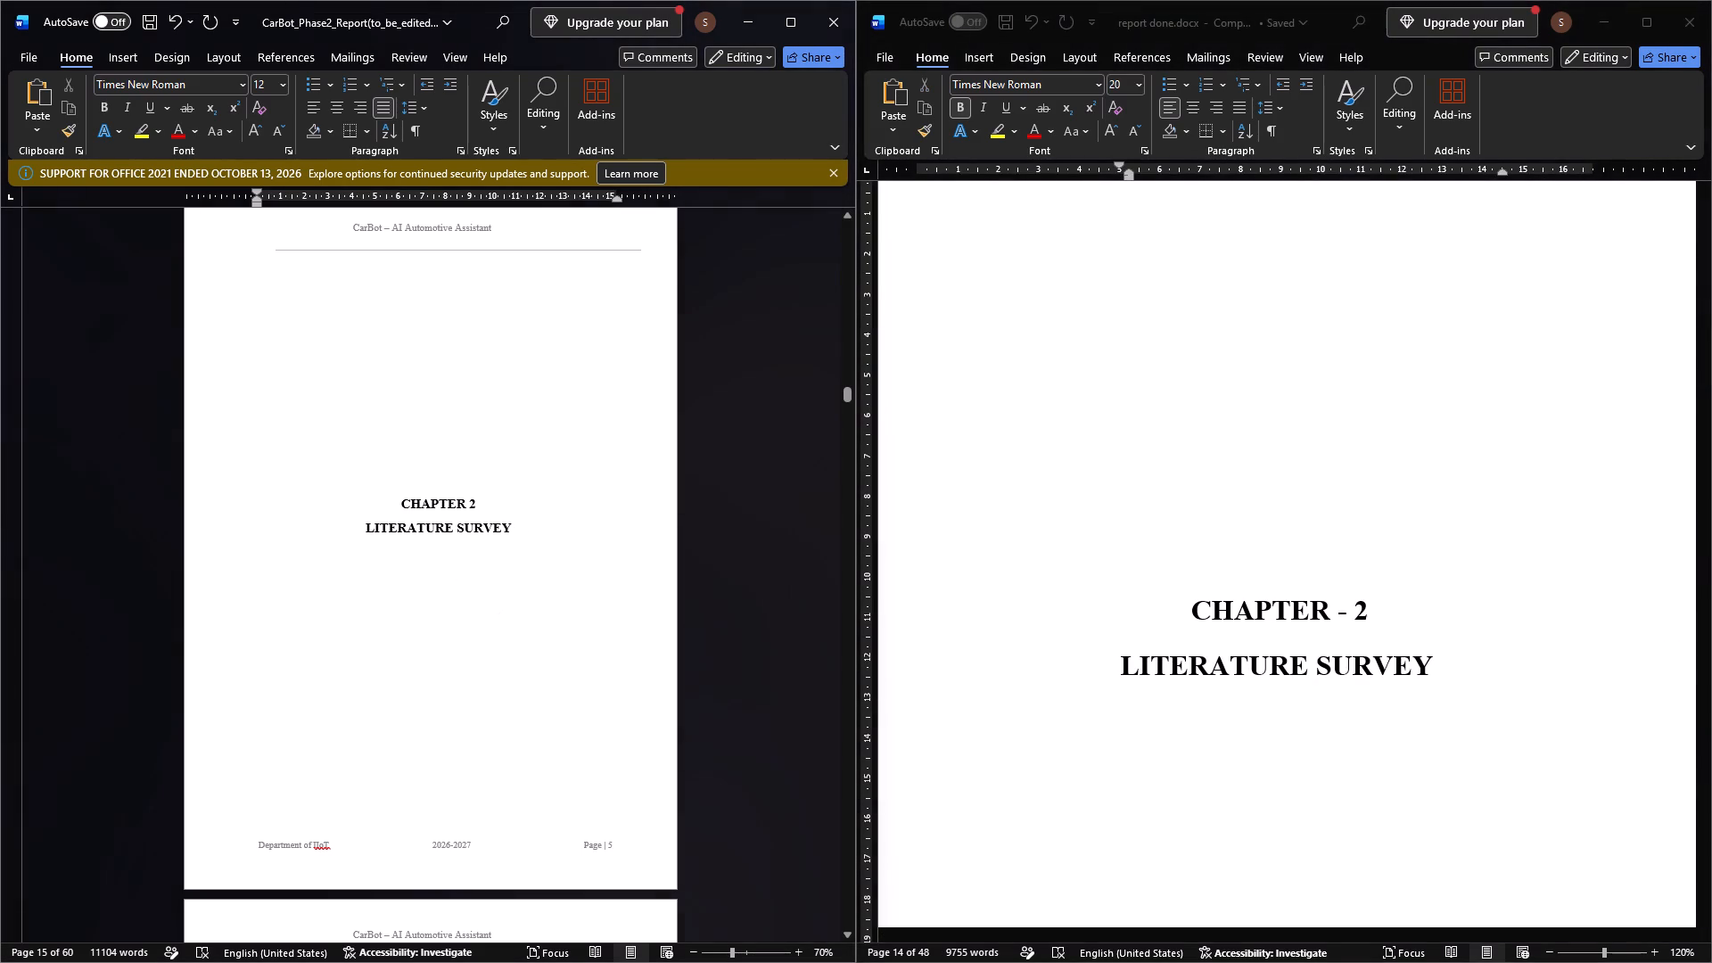
pyautogui.moveTo(514, 522); pyautogui.dragTo(407, 504)
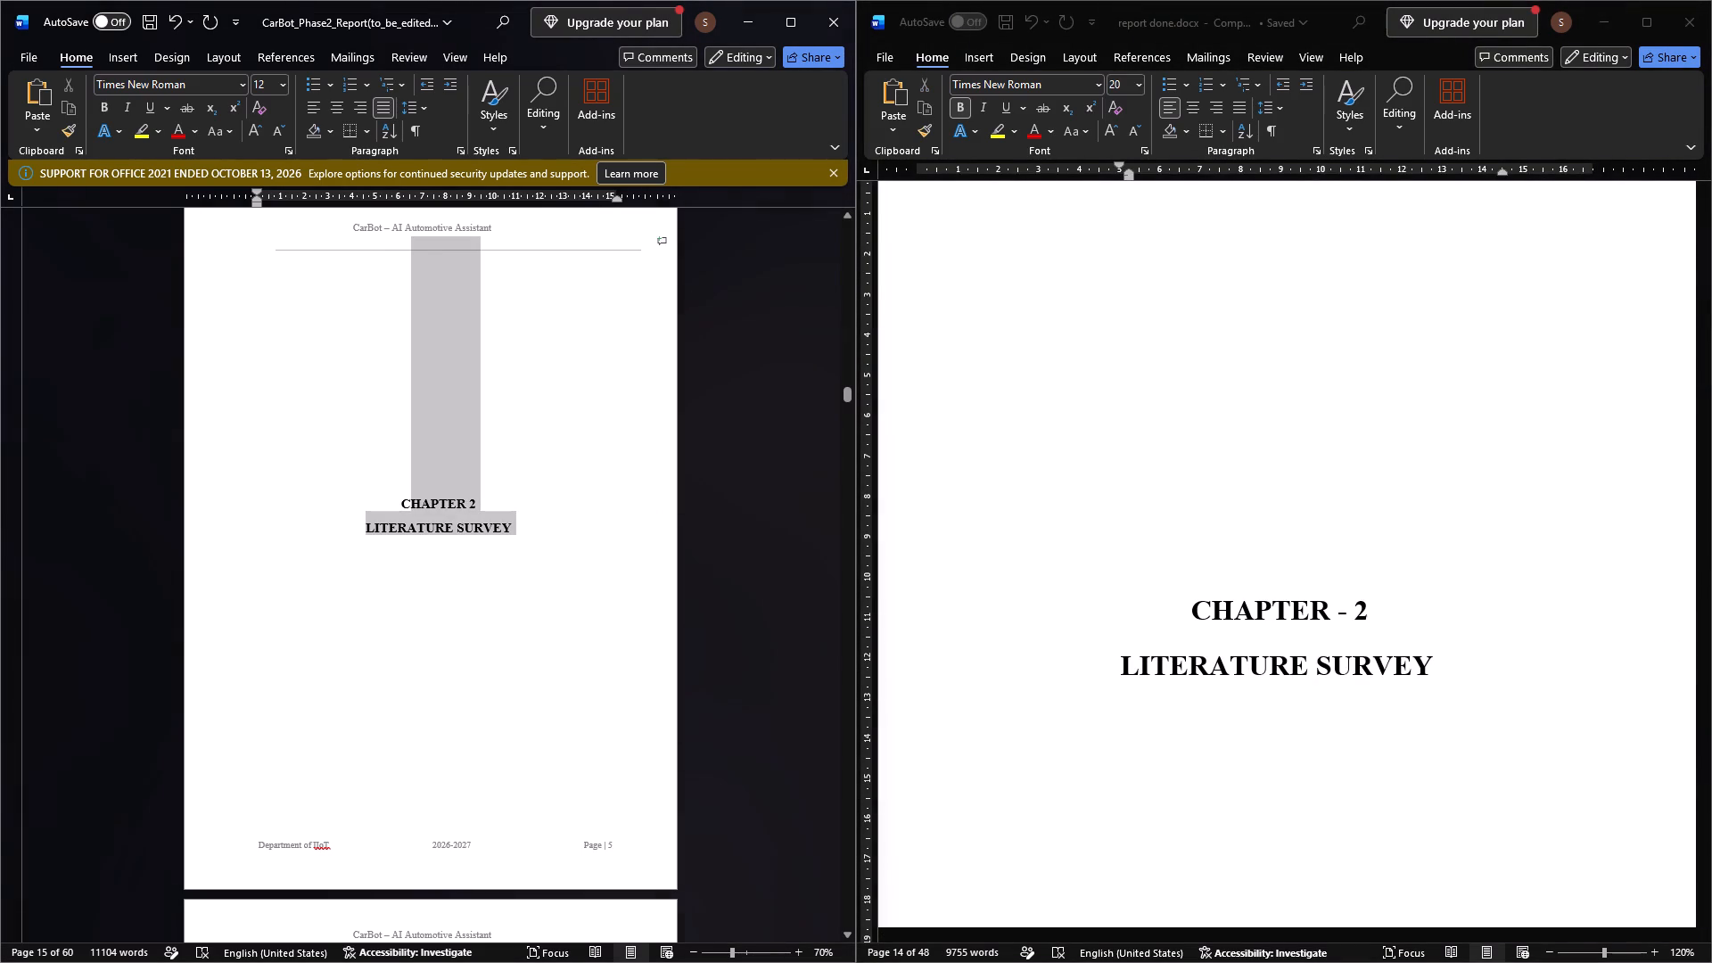
pyautogui.click(408, 505)
pyautogui.moveTo(398, 506); pyautogui.dragTo(503, 528)
pyautogui.click(270, 88)
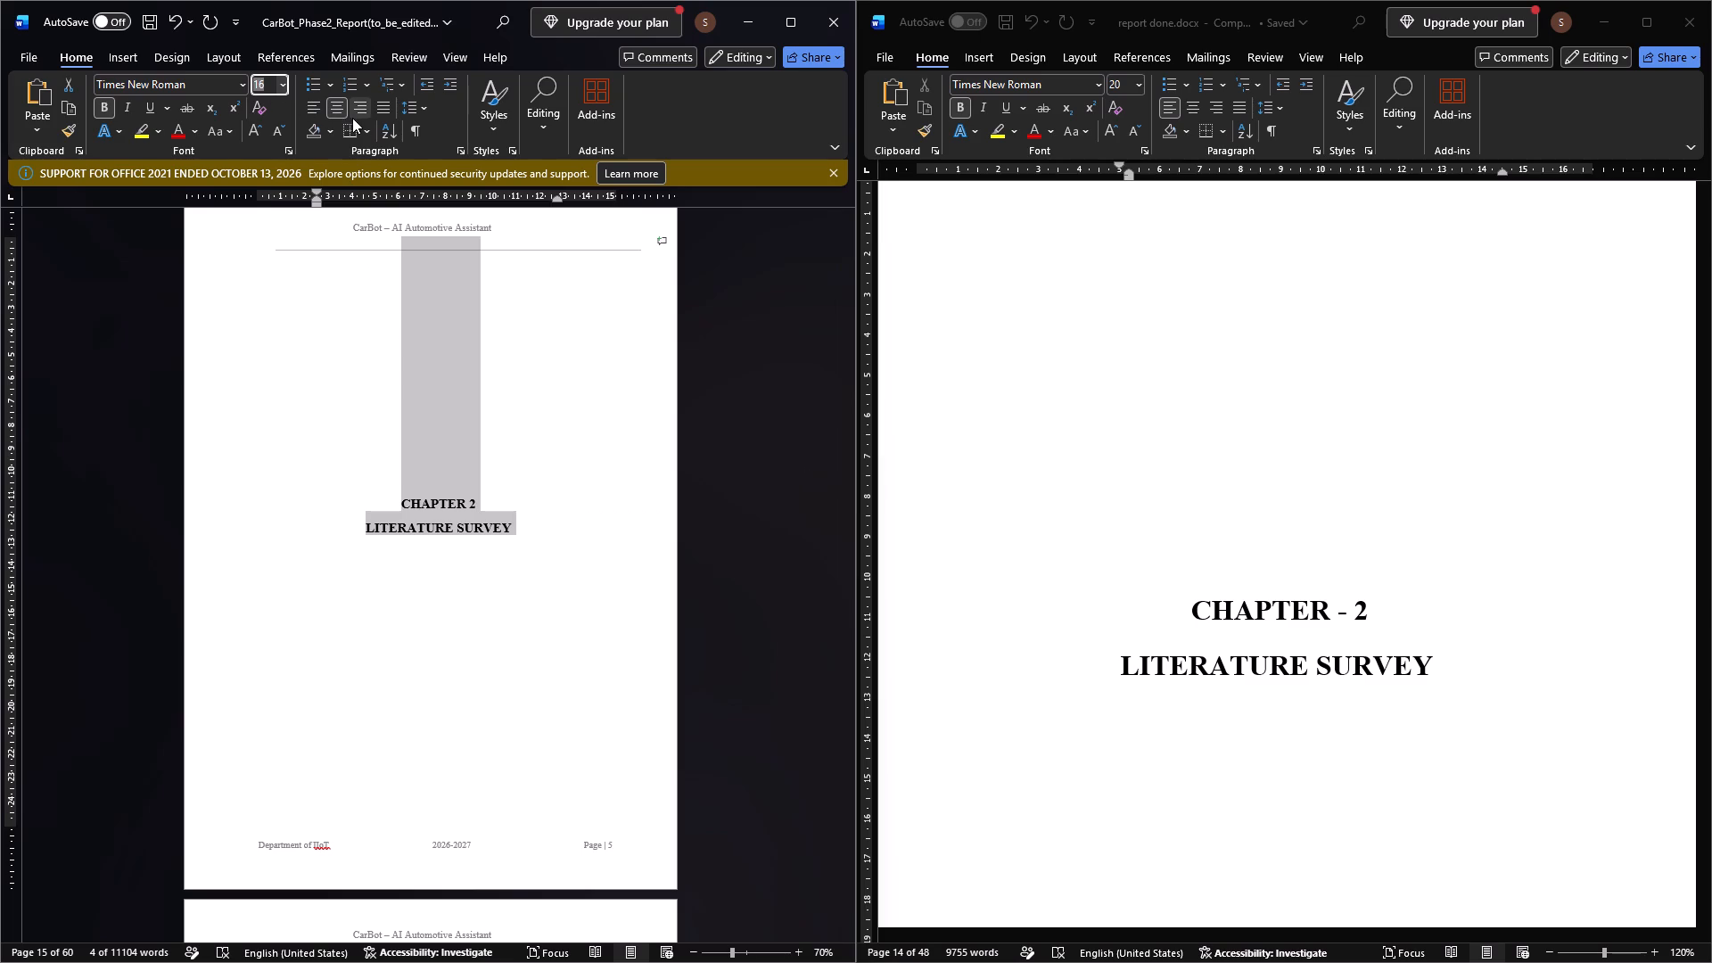
pyautogui.press('BackSpace')
pyautogui.write('20')
pyautogui.press('Return')
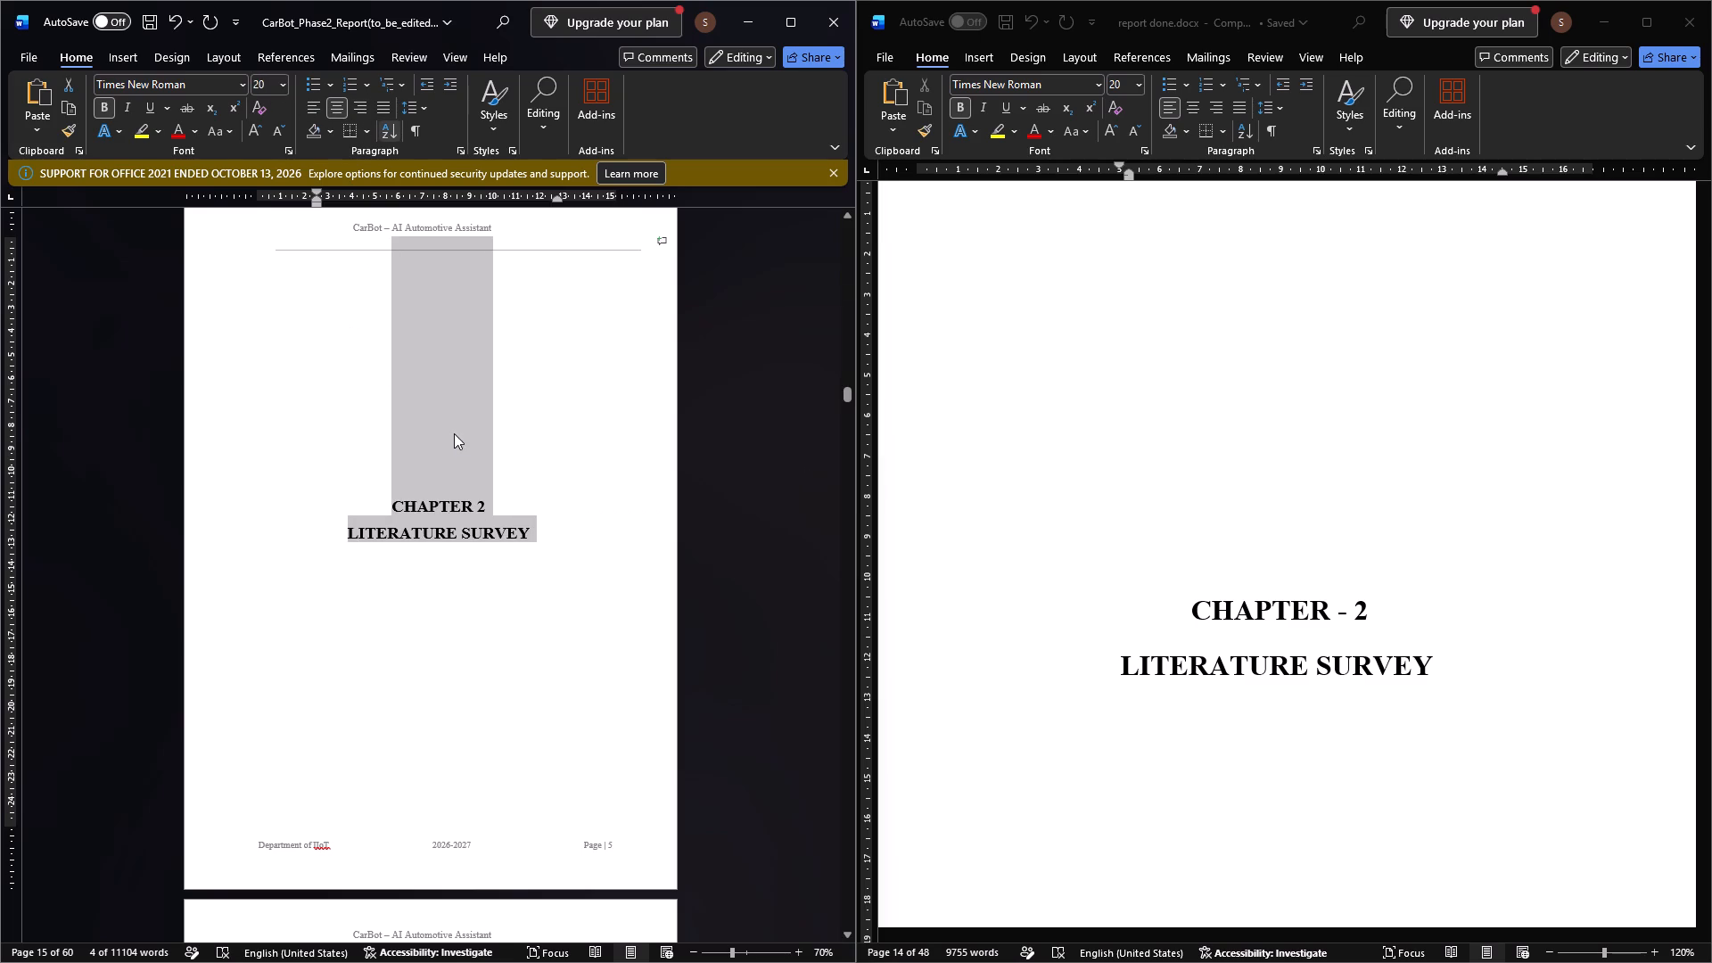
pyautogui.click(456, 434)
# Reduce the left indent of the CHAPTER 2 and LITERATURE SURVEY lines slightly on the CarBot report's title page.
pyautogui.scroll(-1, 460, 541)
pyautogui.scroll(1, 460, 541)
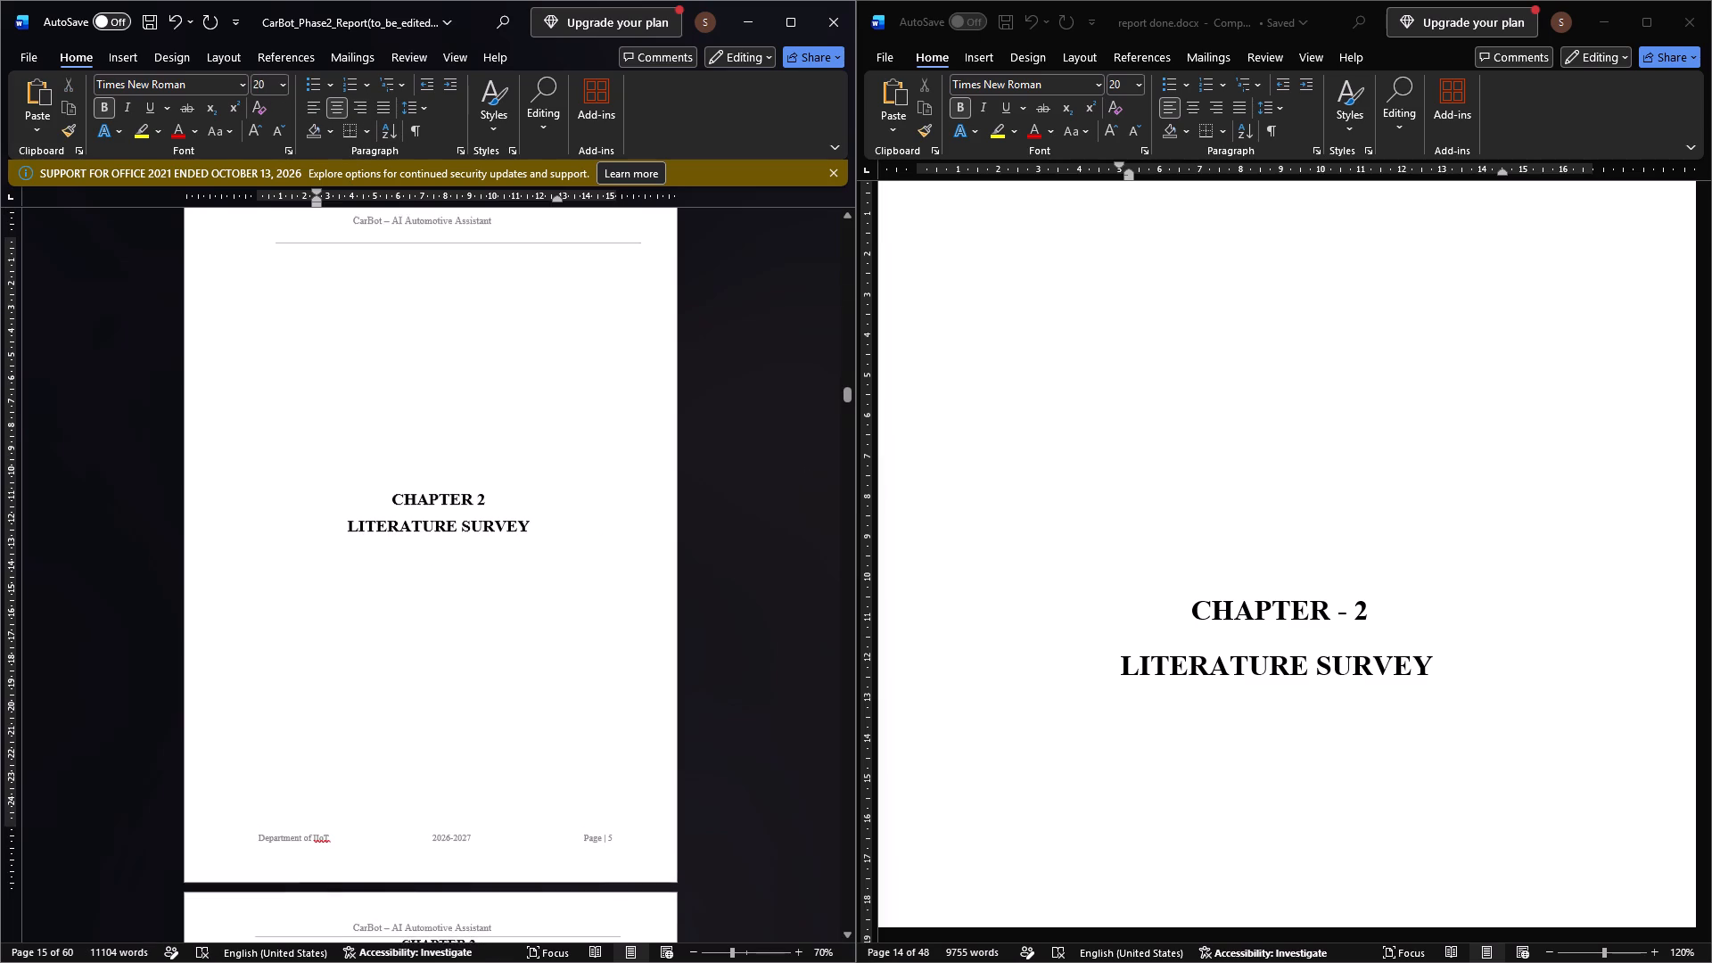
pyautogui.scroll(2, 435, 538)
pyautogui.click(390, 564)
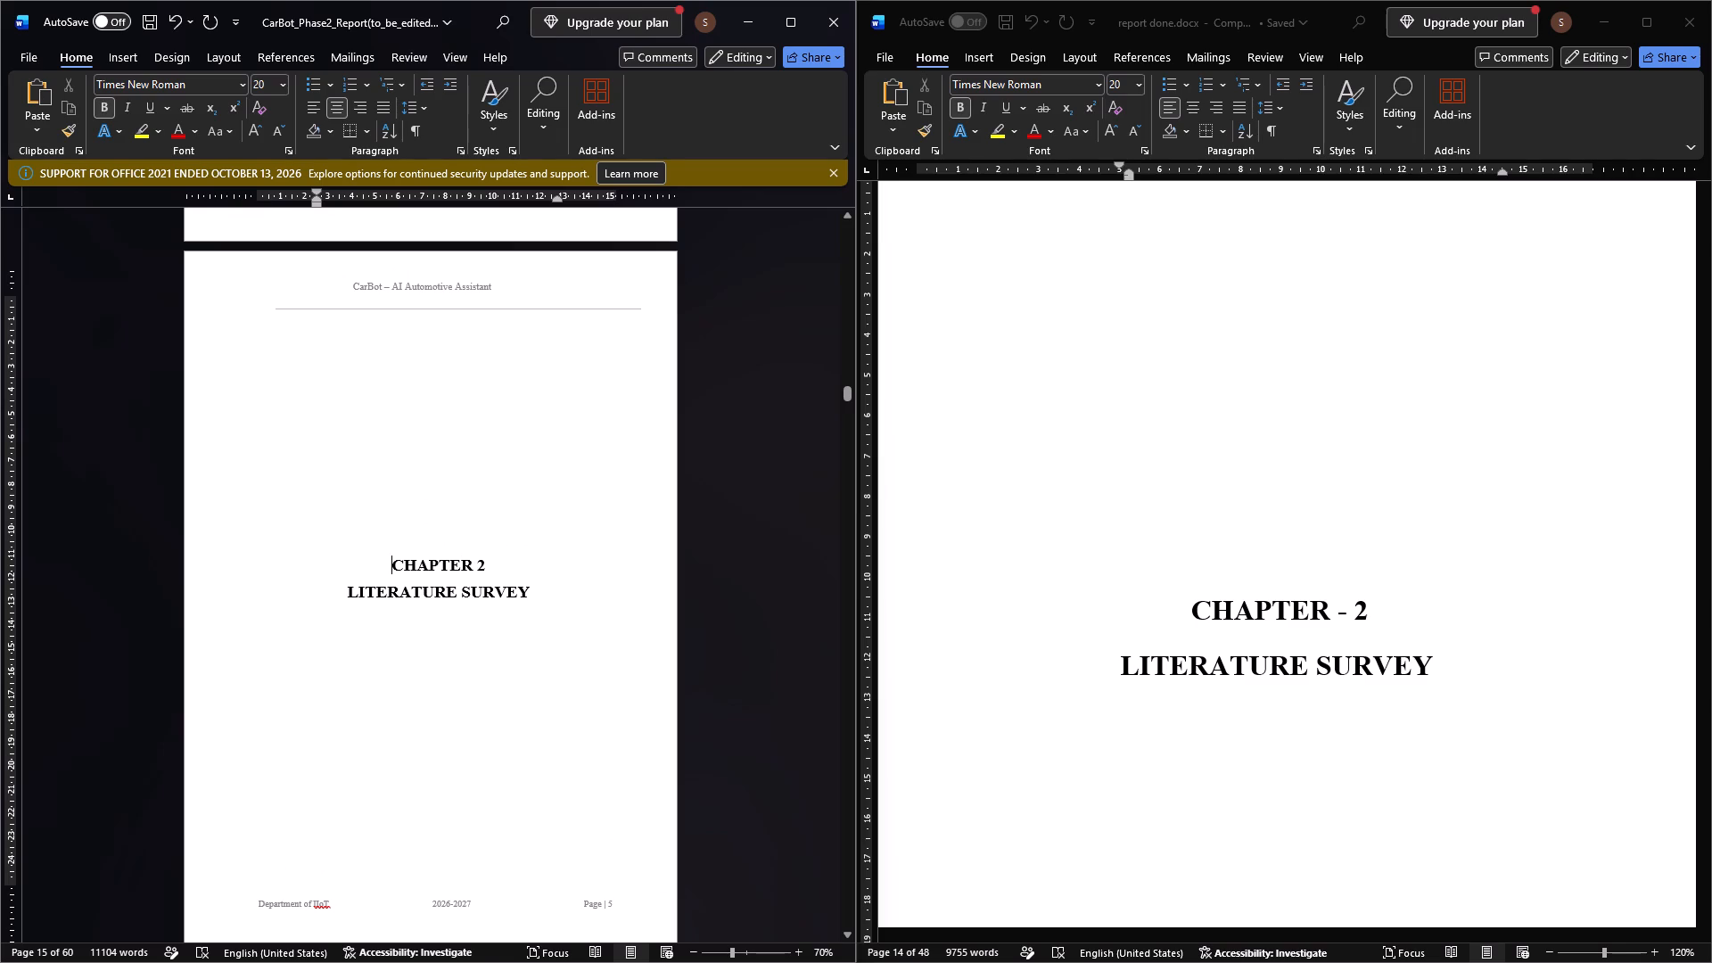
pyautogui.click(316, 189)
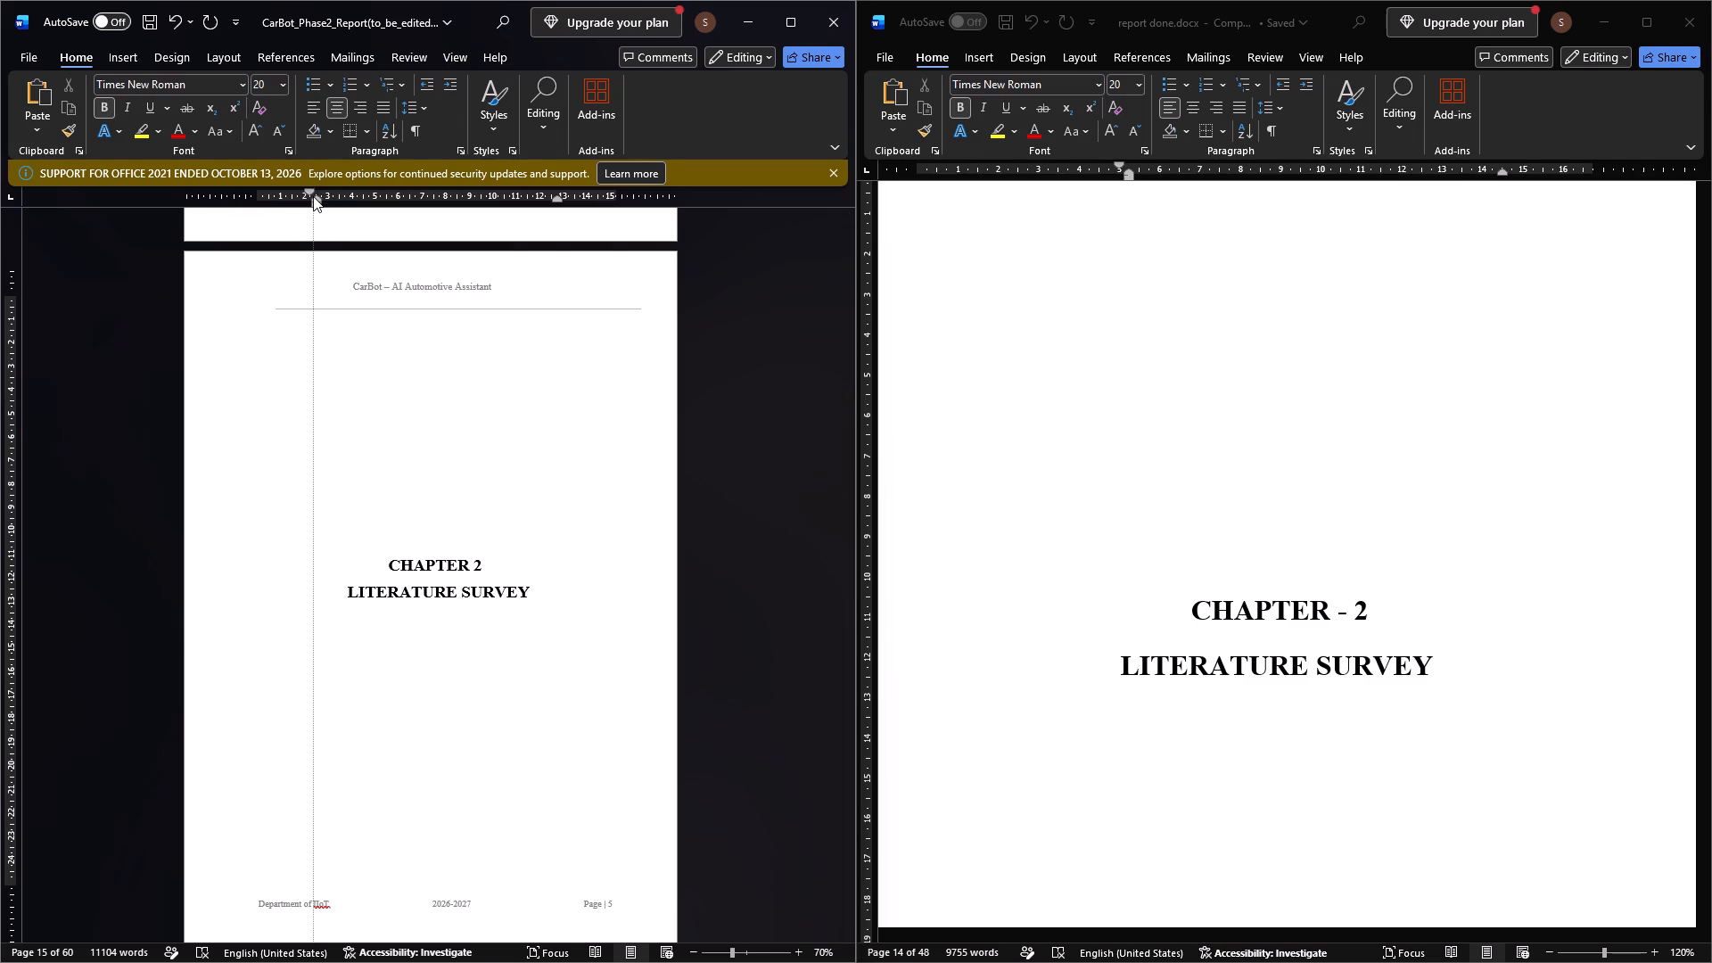
pyautogui.click(349, 583)
pyautogui.click(317, 202)
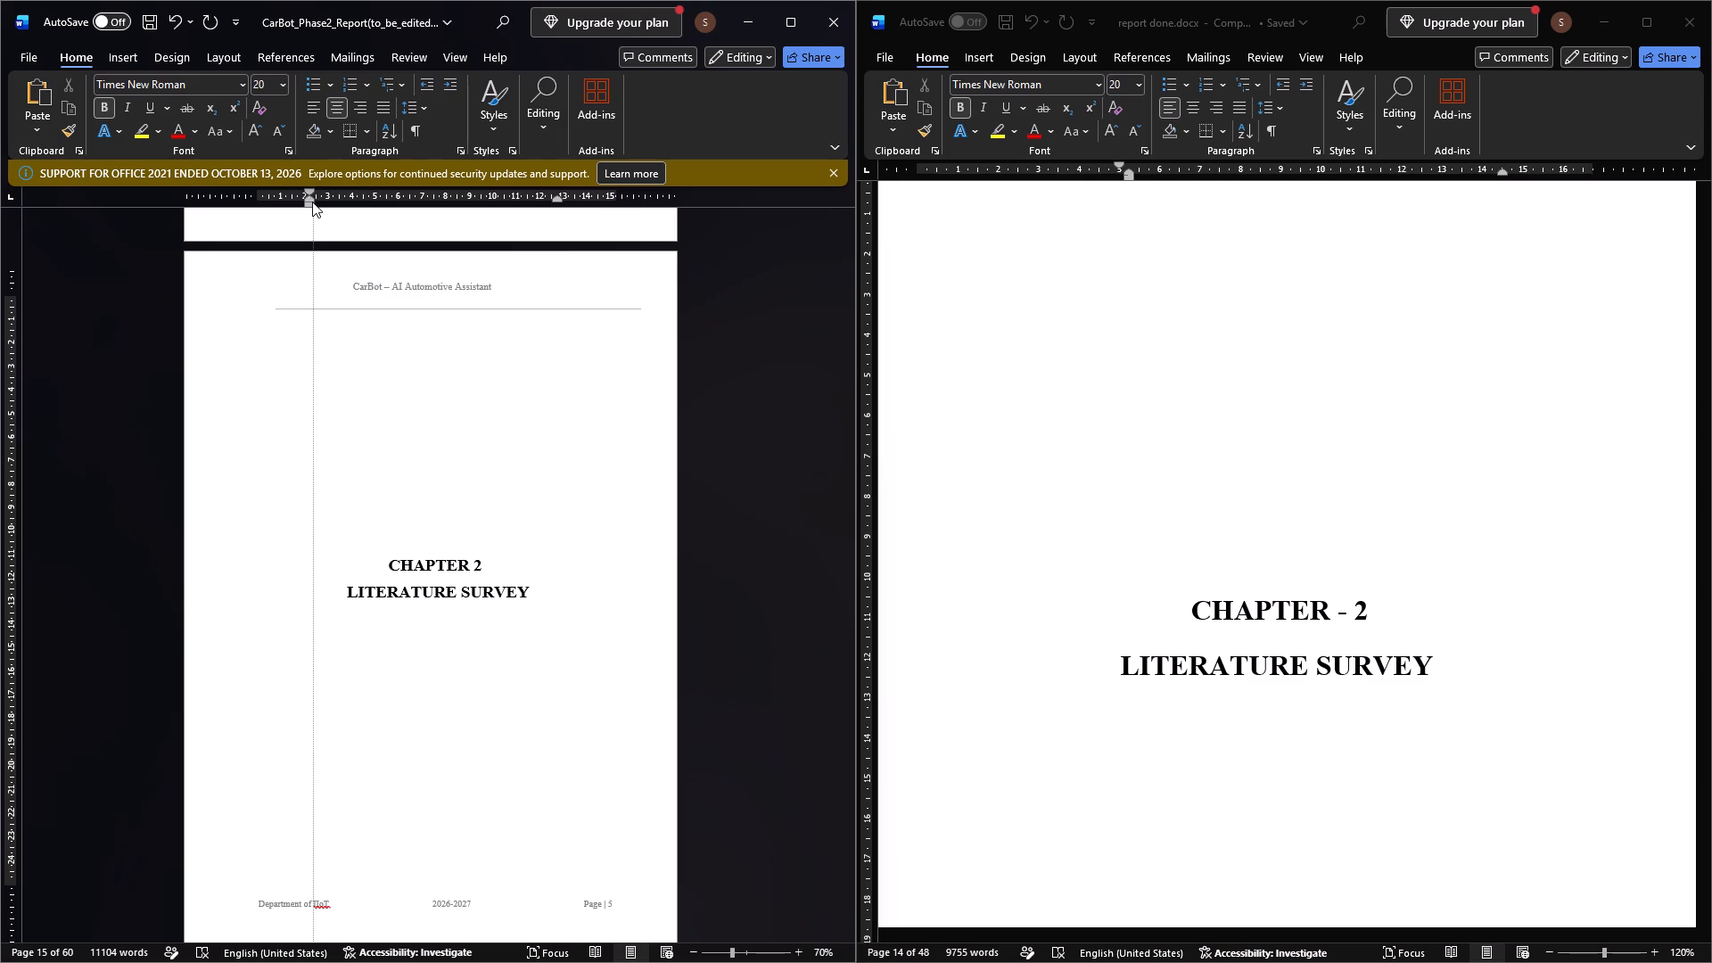
# Justify the two-line CHAPTER 2 LITERATURE SURVEY heading above section 2.1 in the CarBot report.
pyautogui.scroll(-11, 434, 463)
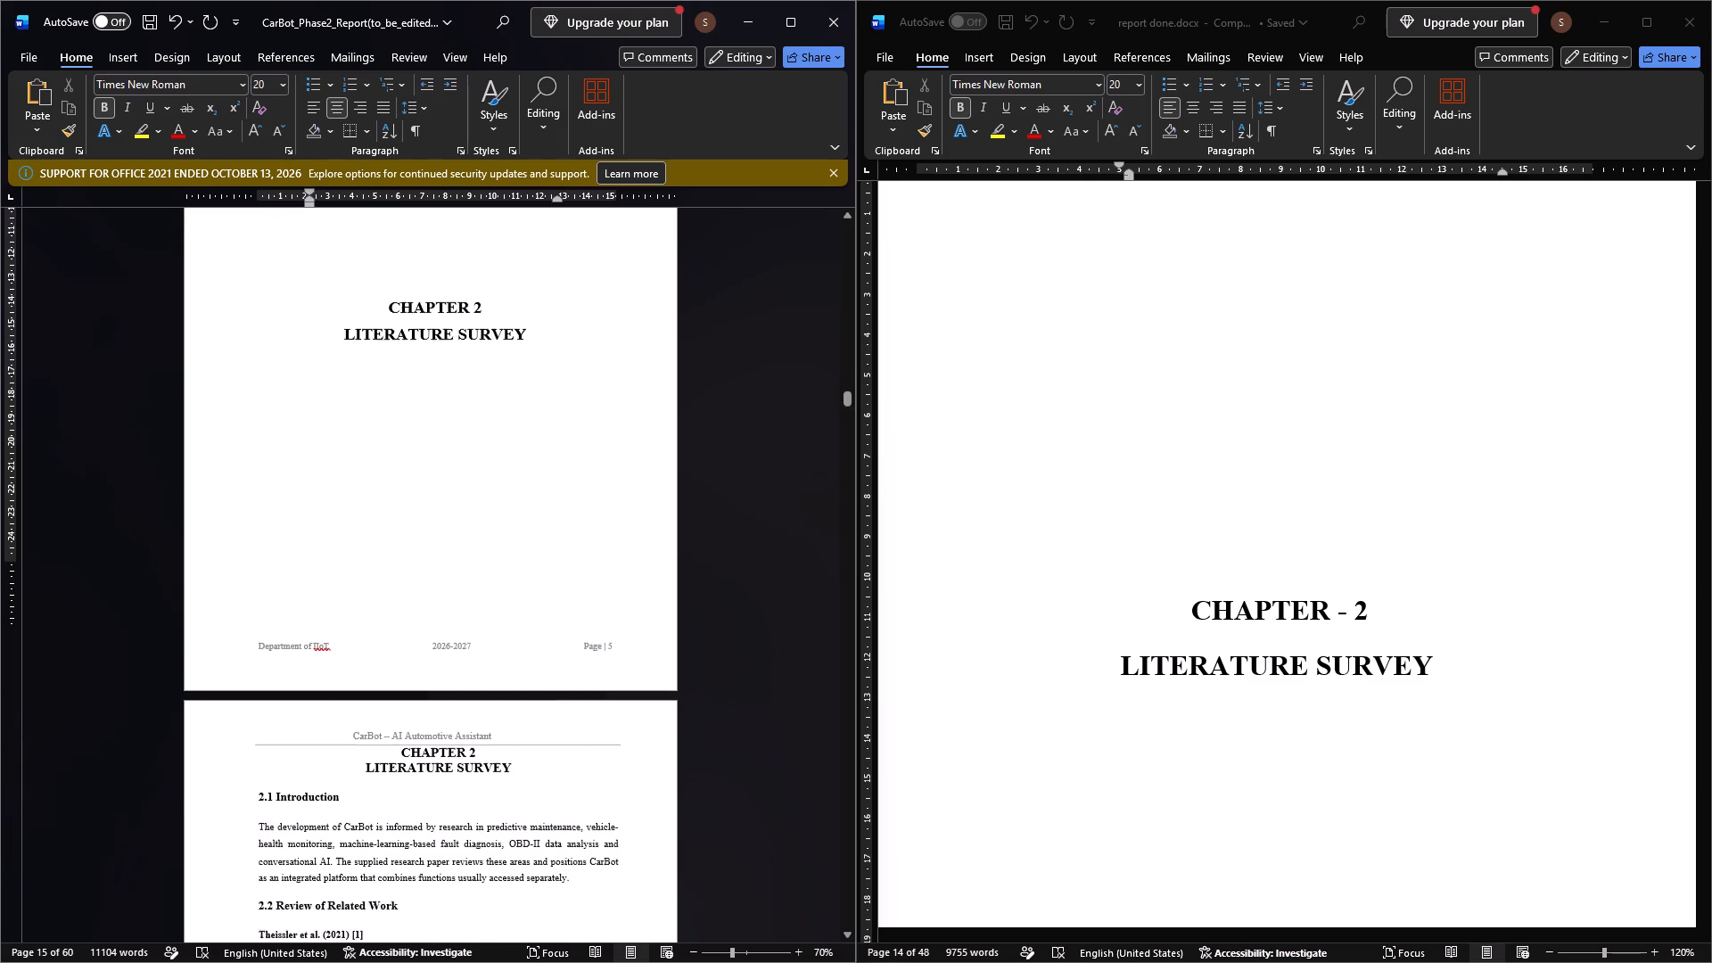
pyautogui.scroll(-5, 434, 463)
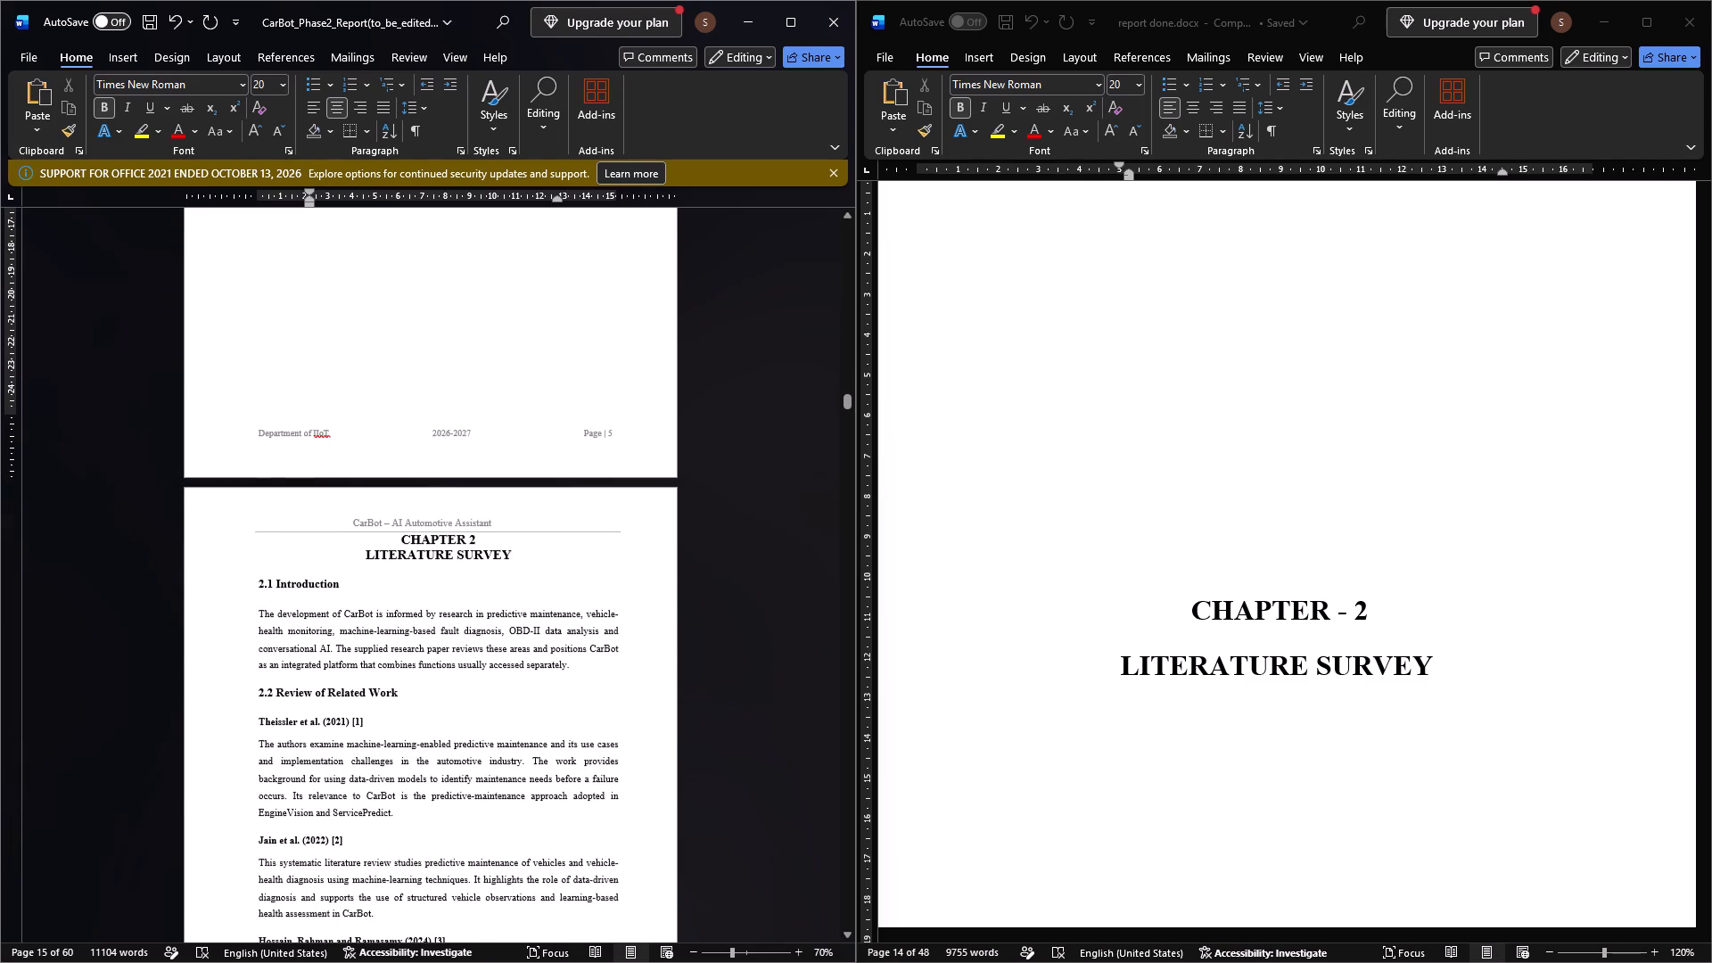
pyautogui.moveTo(511, 557); pyautogui.dragTo(406, 538)
pyautogui.scroll(-6, 1326, 708)
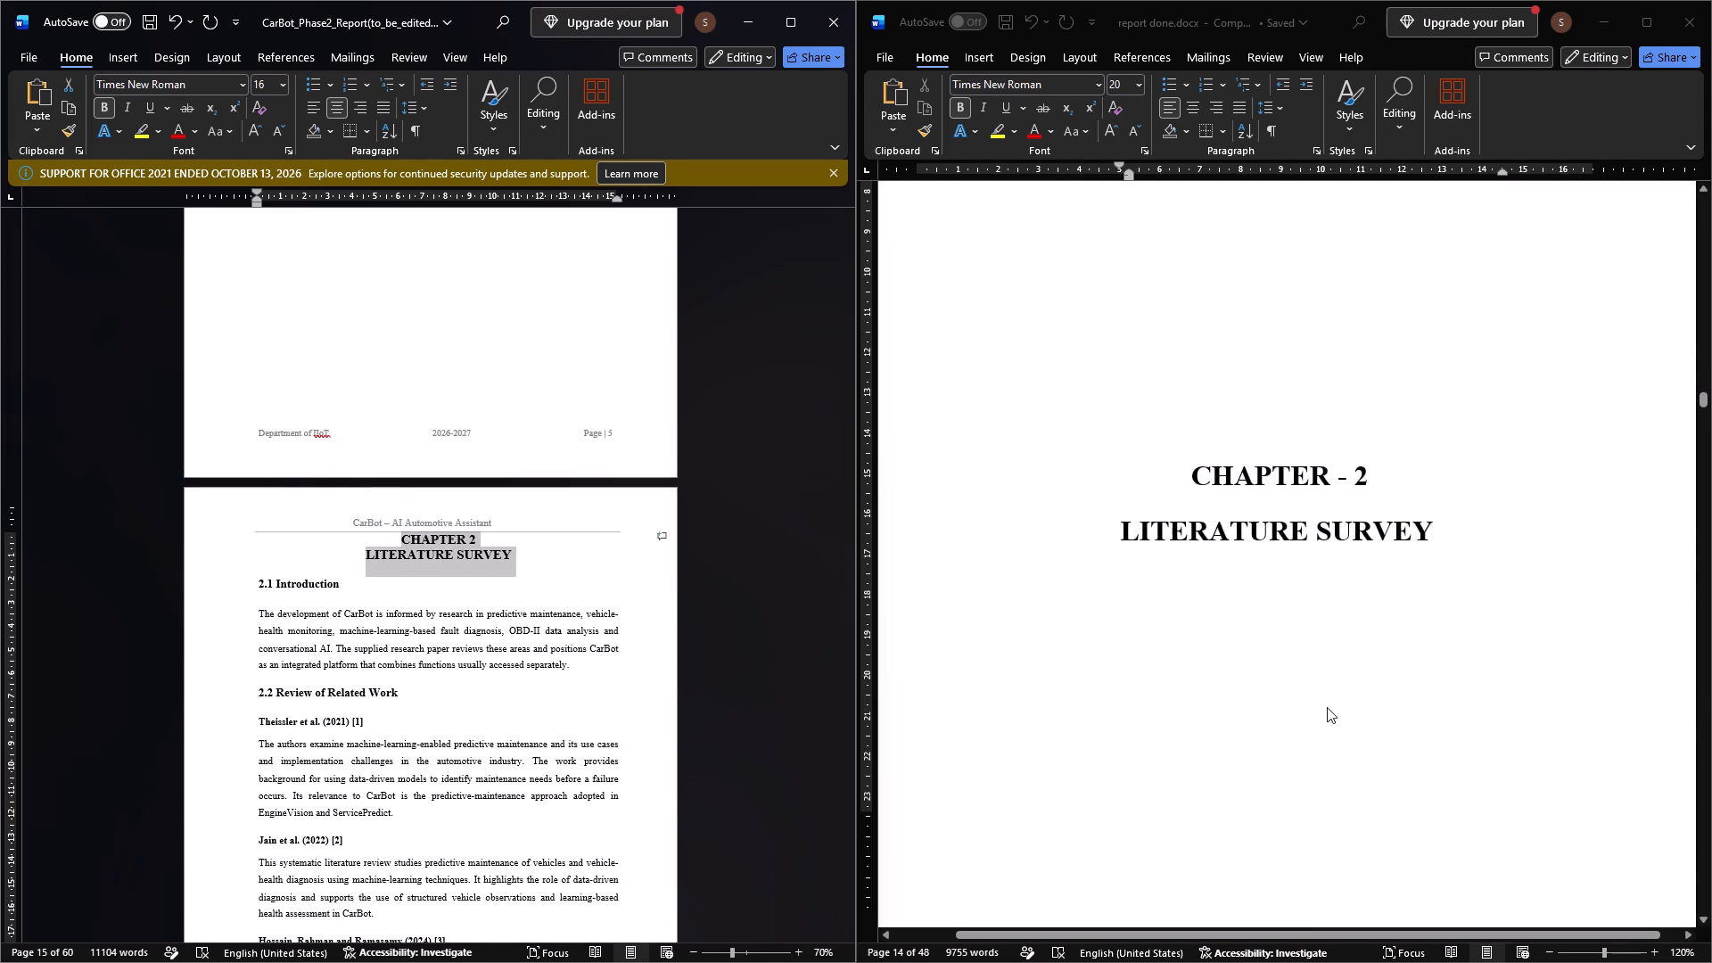
pyautogui.scroll(-13, 1327, 704)
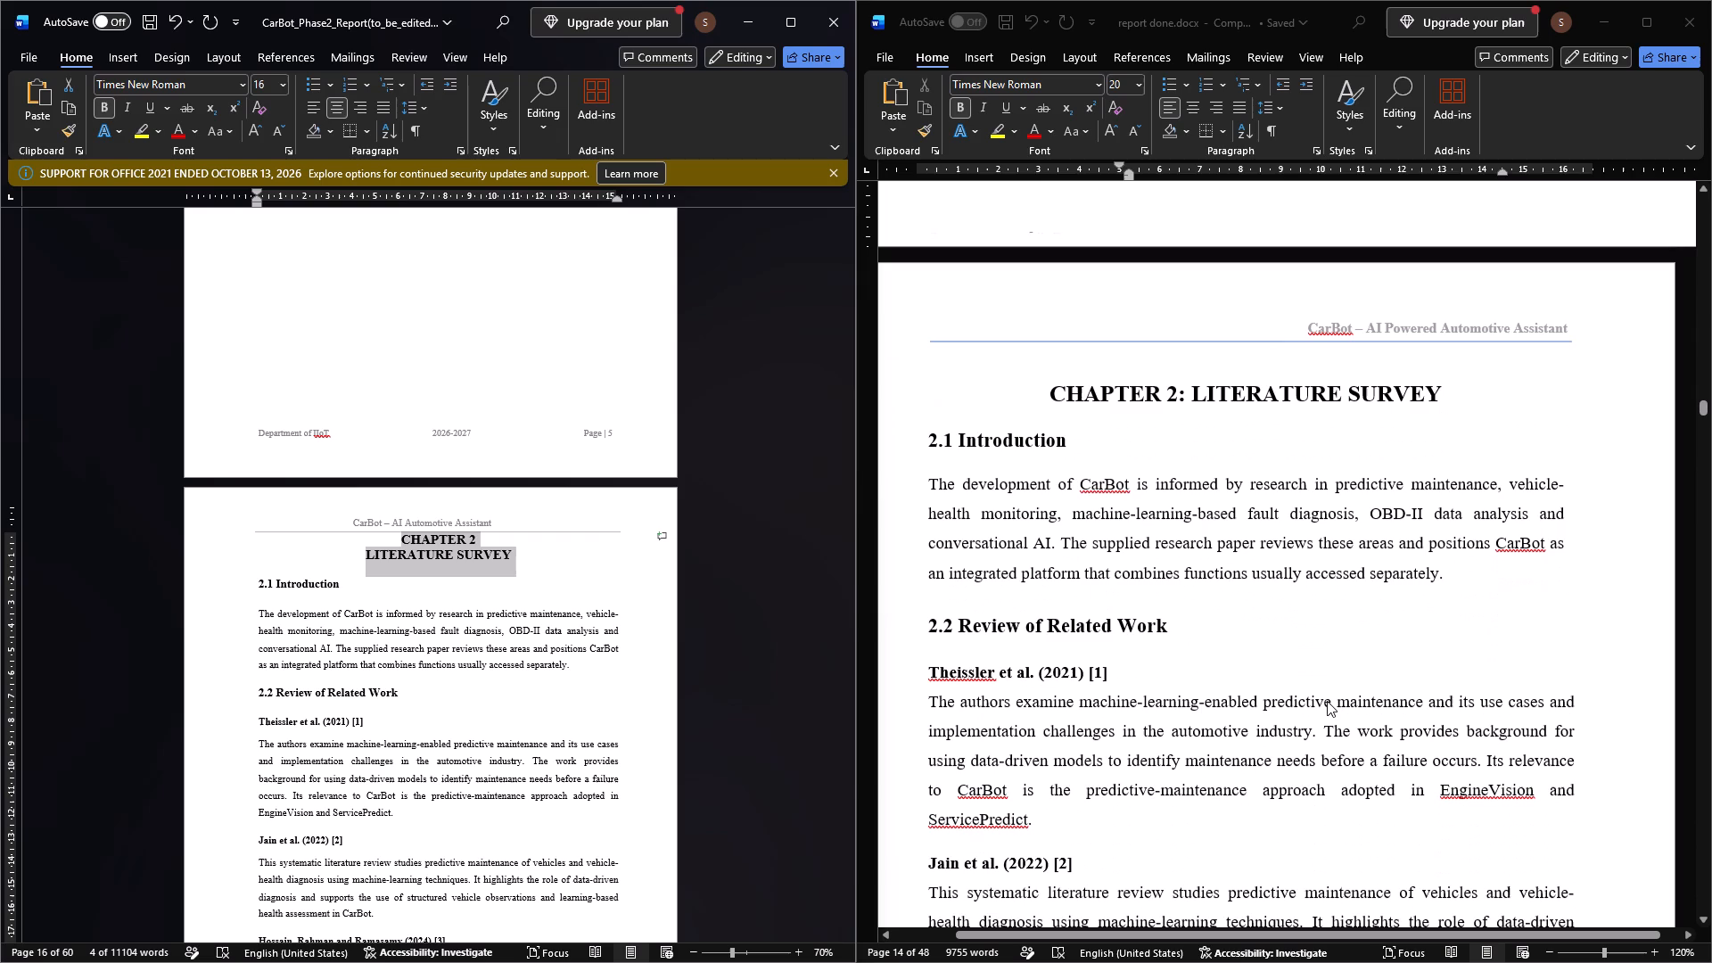
pyautogui.click(316, 98)
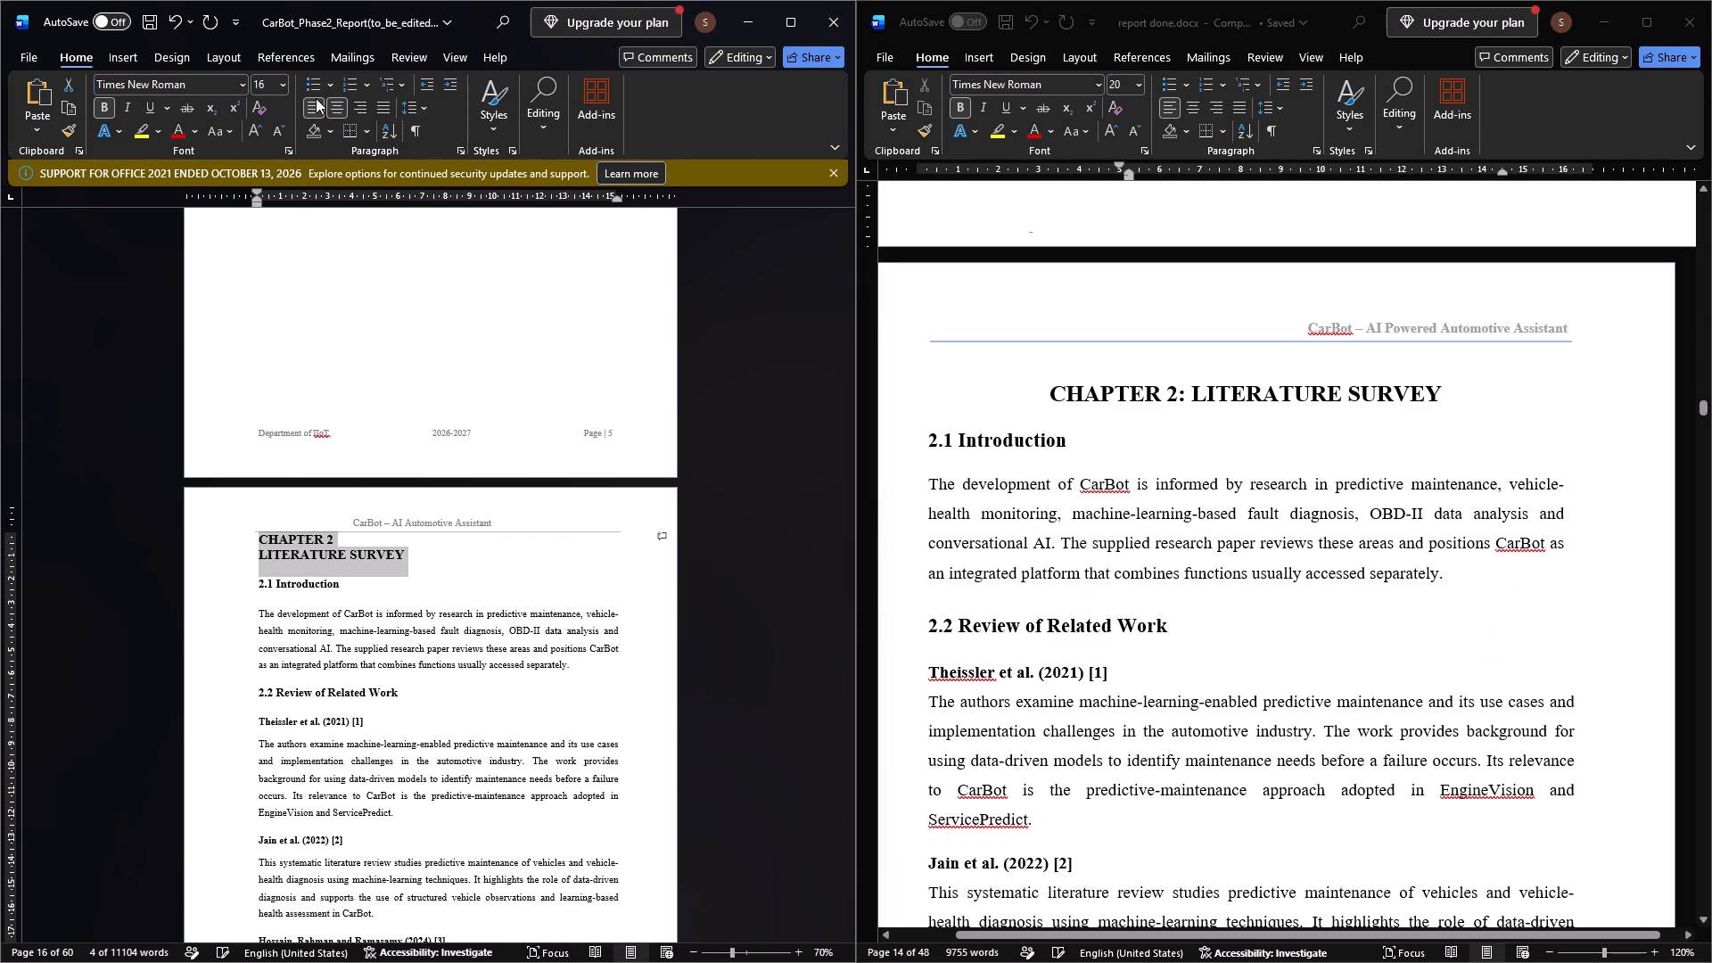
pyautogui.click(388, 103)
# Join LITERATURE SURVEY onto the CHAPTER 2 line above section 2.1 so the heading is one line.
pyautogui.click(269, 550)
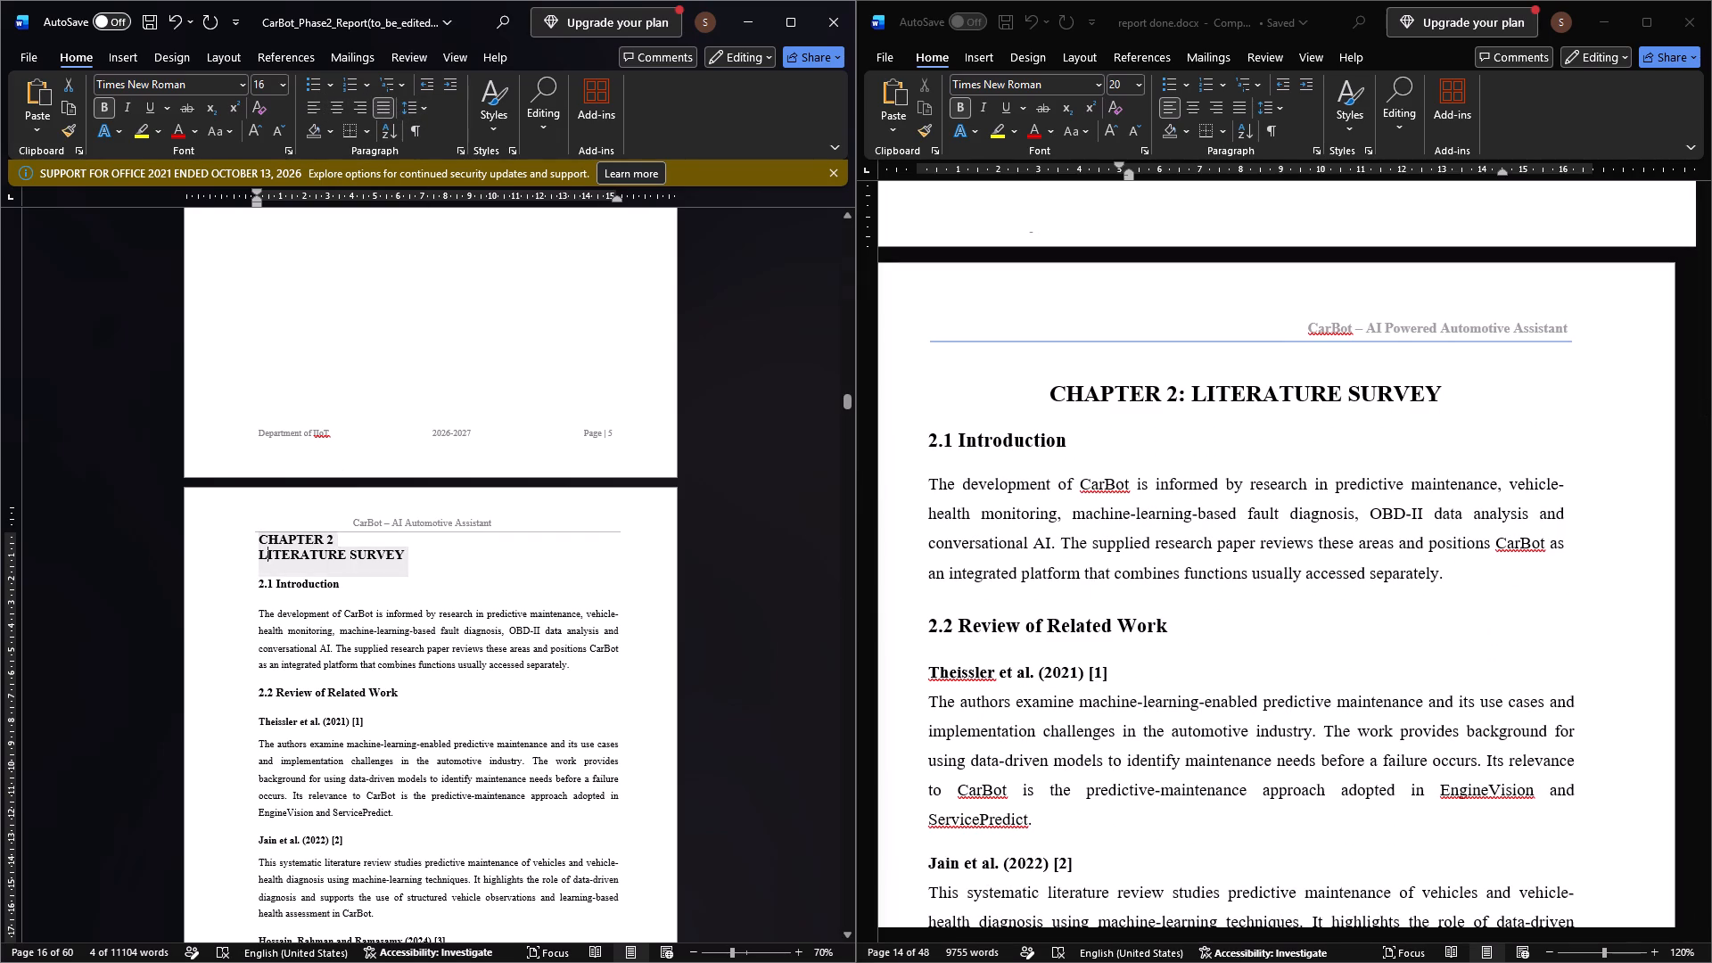
pyautogui.click(259, 554)
pyautogui.press('BackSpace')
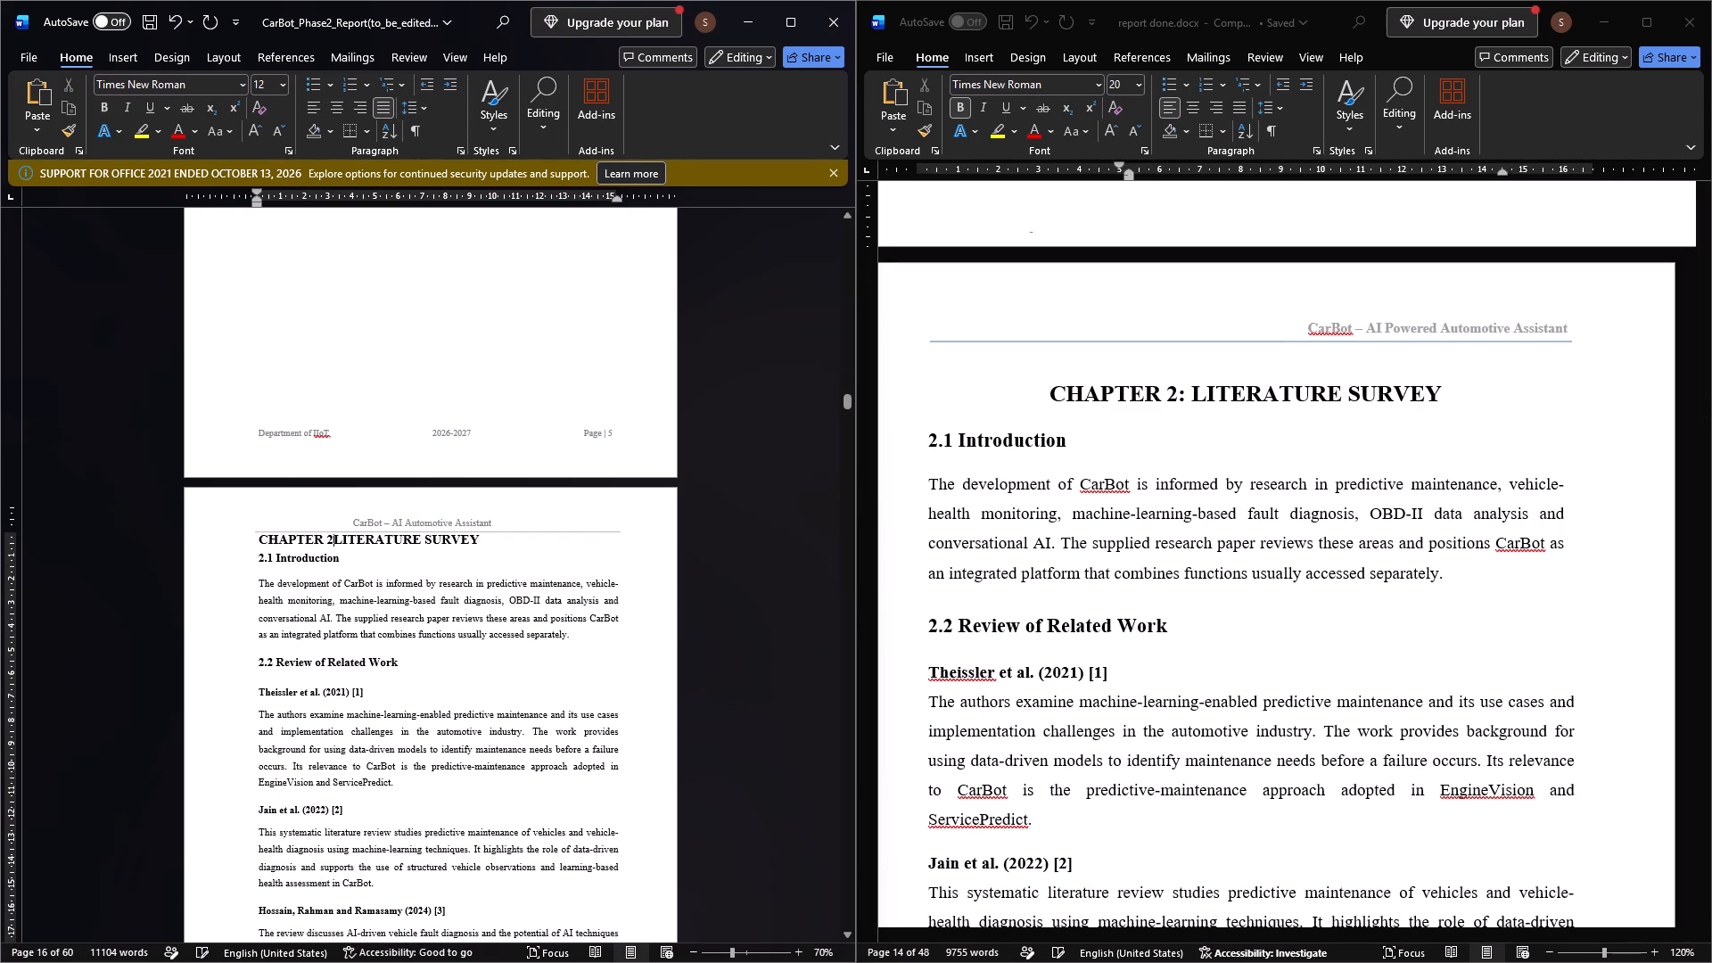
# Insert a colon and a space after CHAPTER 1 in the heading above section 1.1 of the CarBot report.
pyautogui.scroll(18, 356, 485)
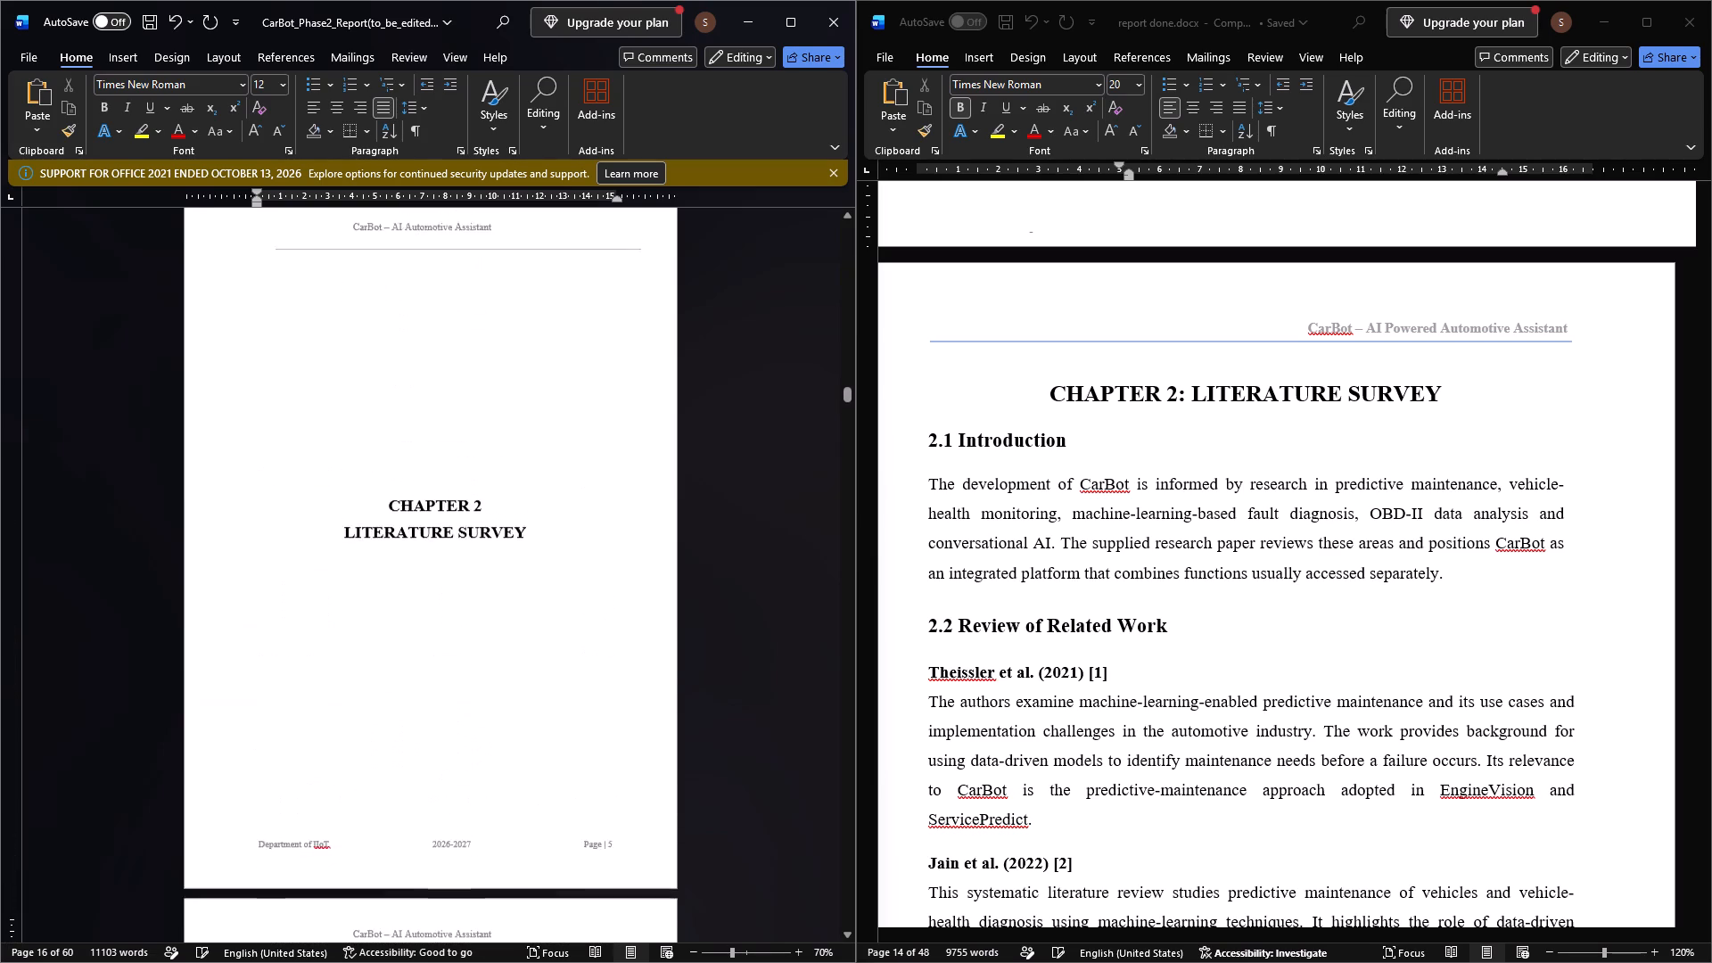
pyautogui.scroll(14, 357, 488)
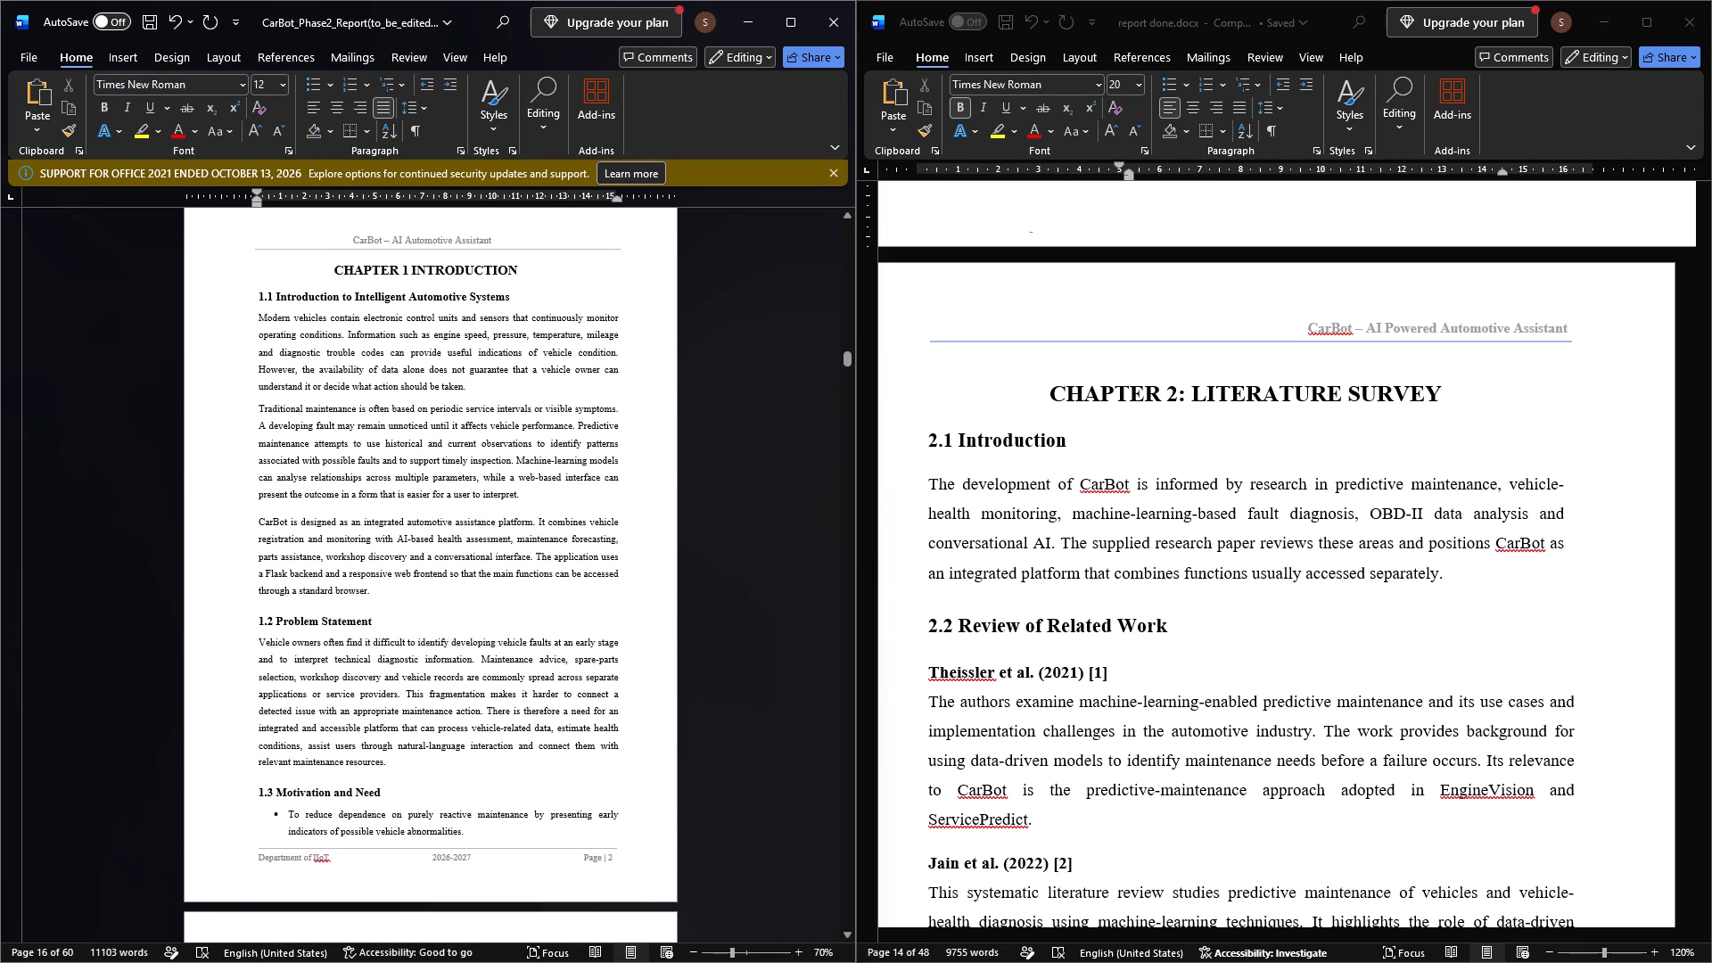
pyautogui.tripleClick(463, 273)
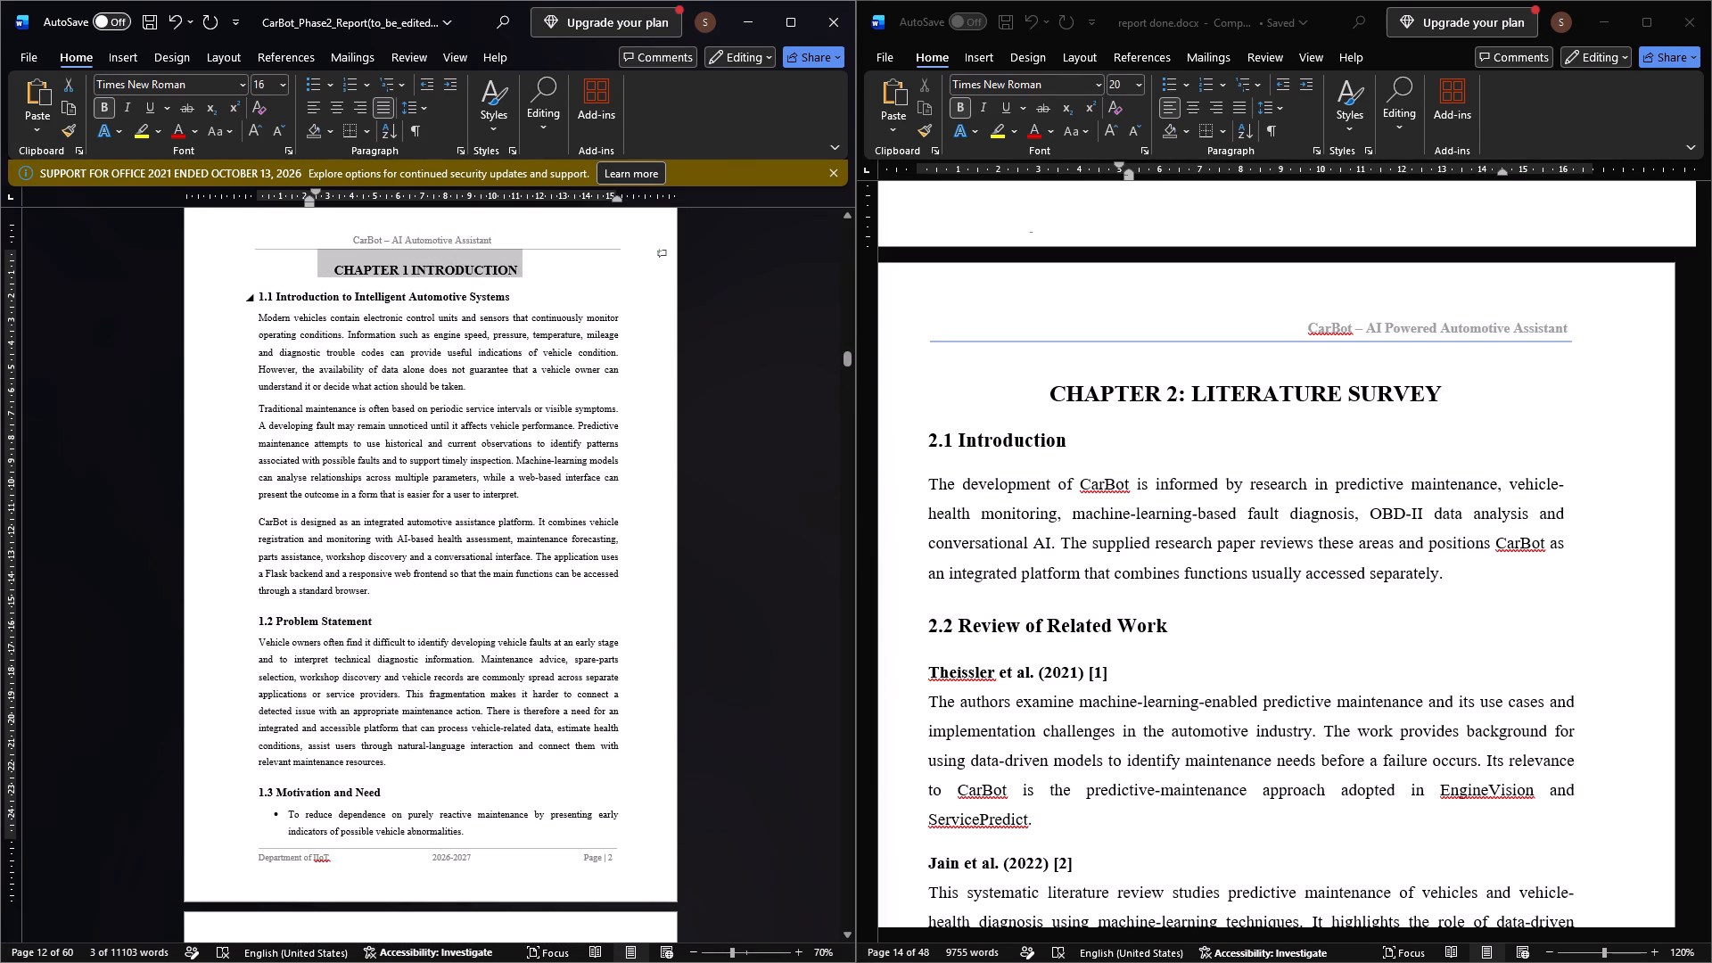
pyautogui.click(407, 274)
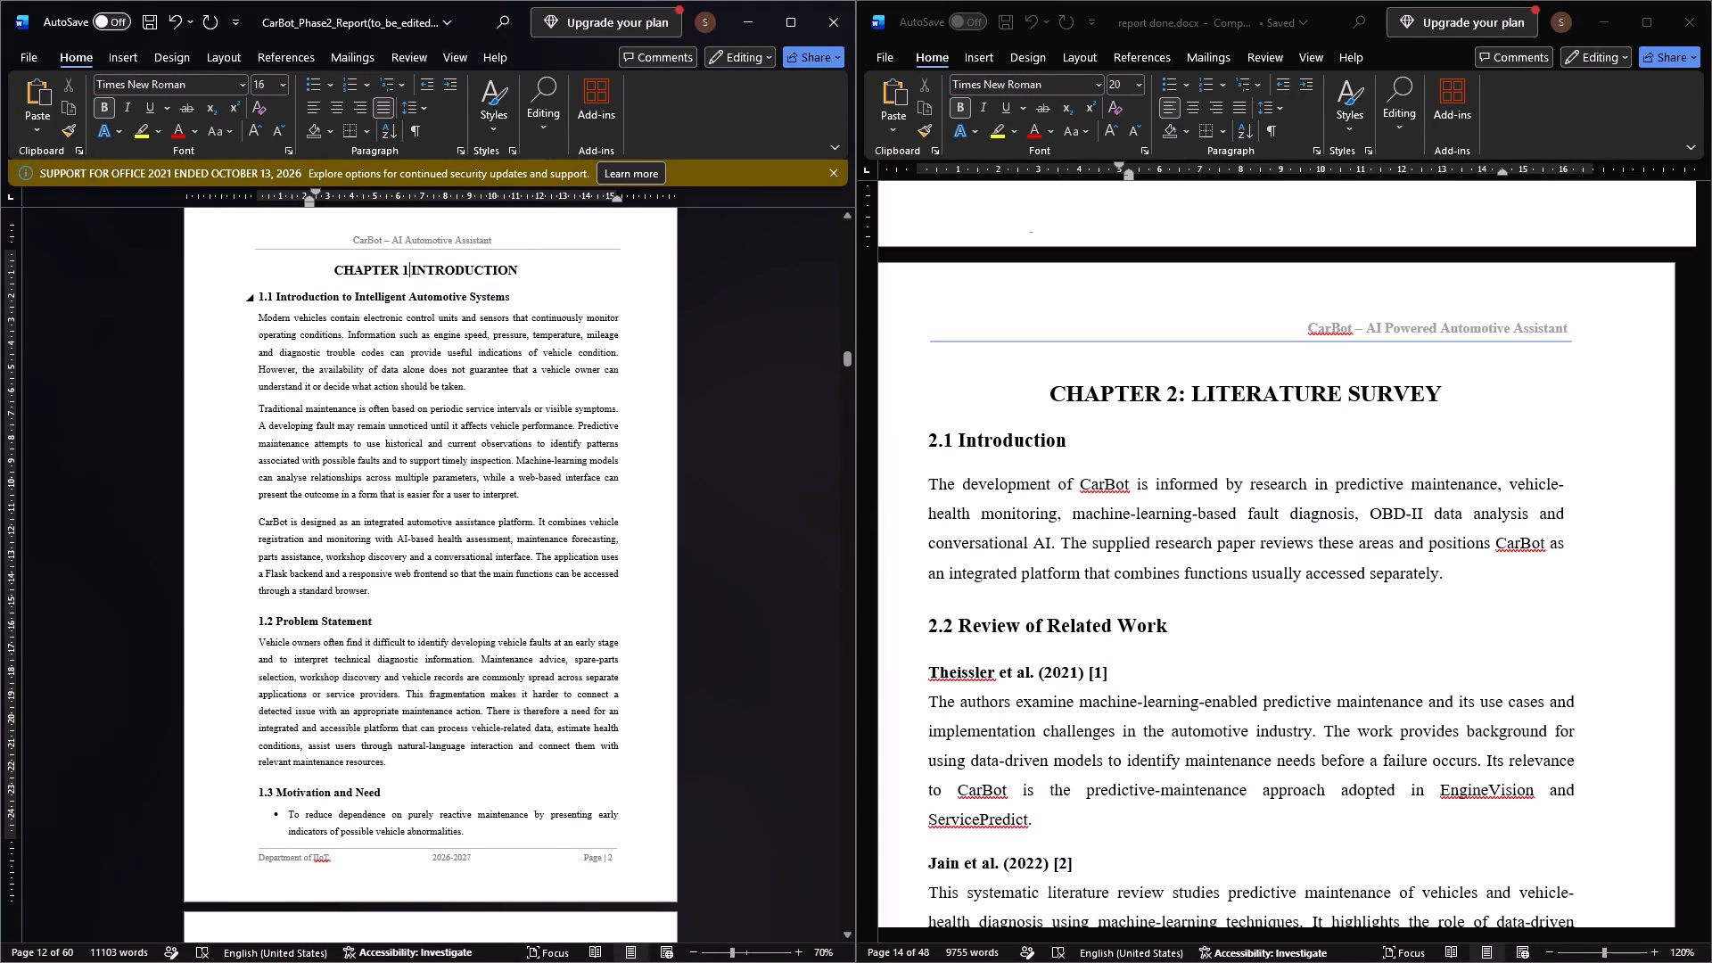
pyautogui.press('Left')
pyautogui.hotkey('shift', ':')
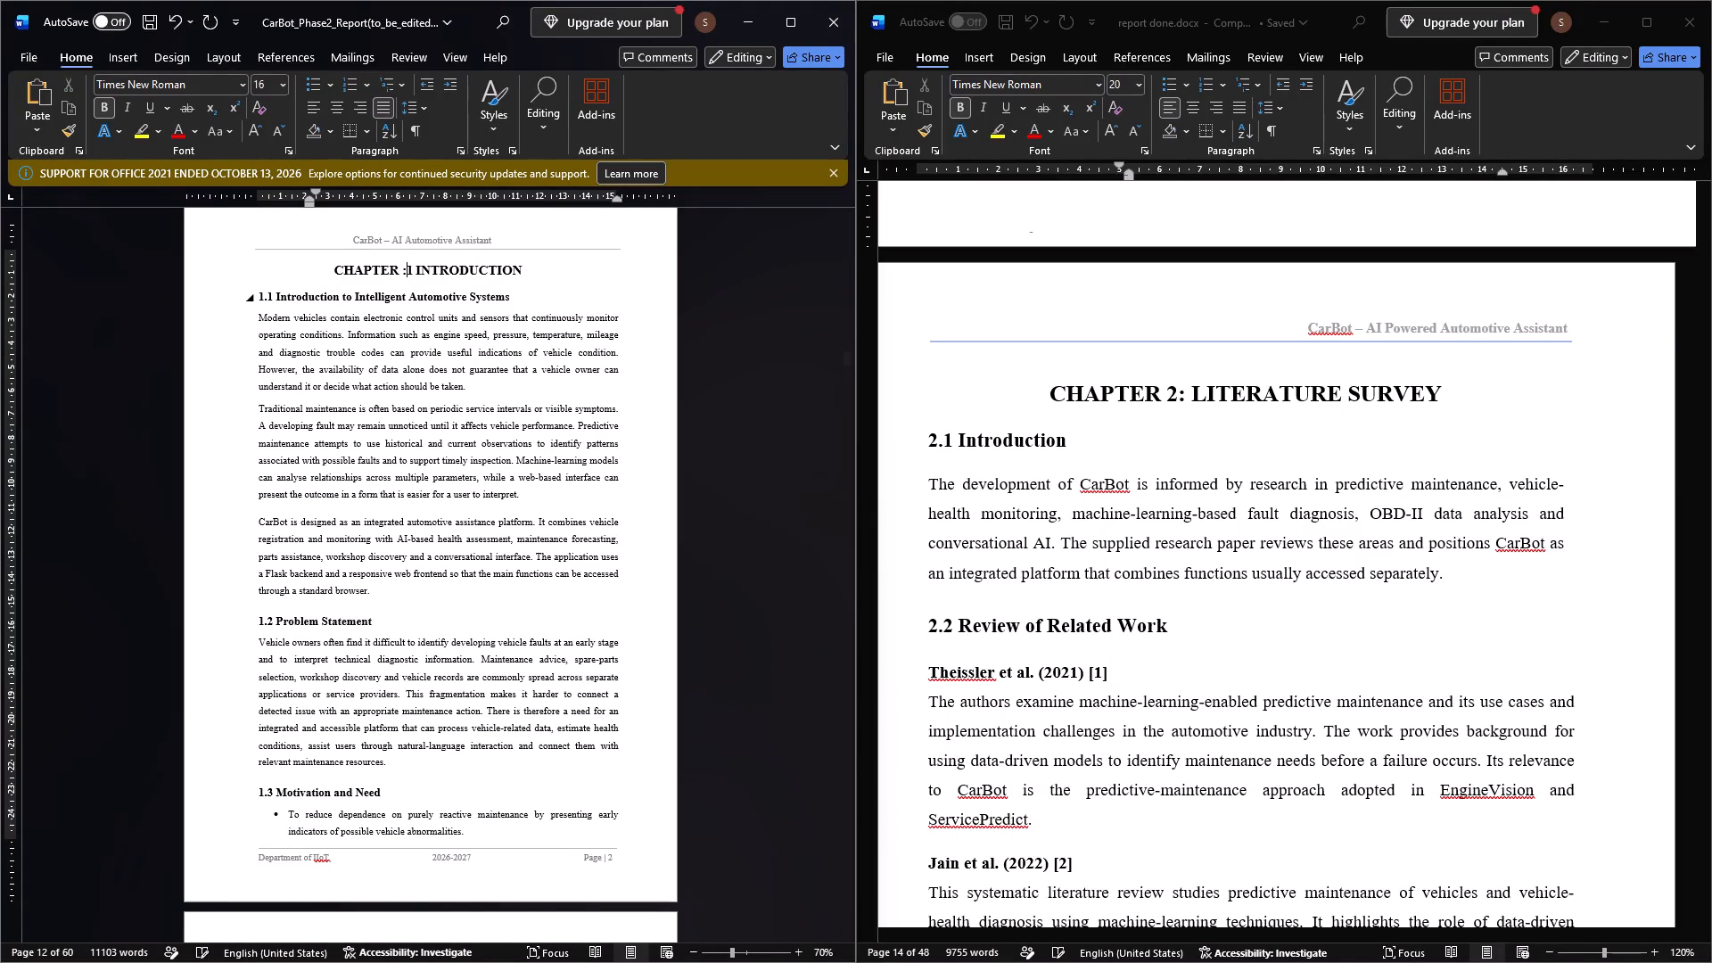
pyautogui.press('BackSpace')
pyautogui.press('Right')
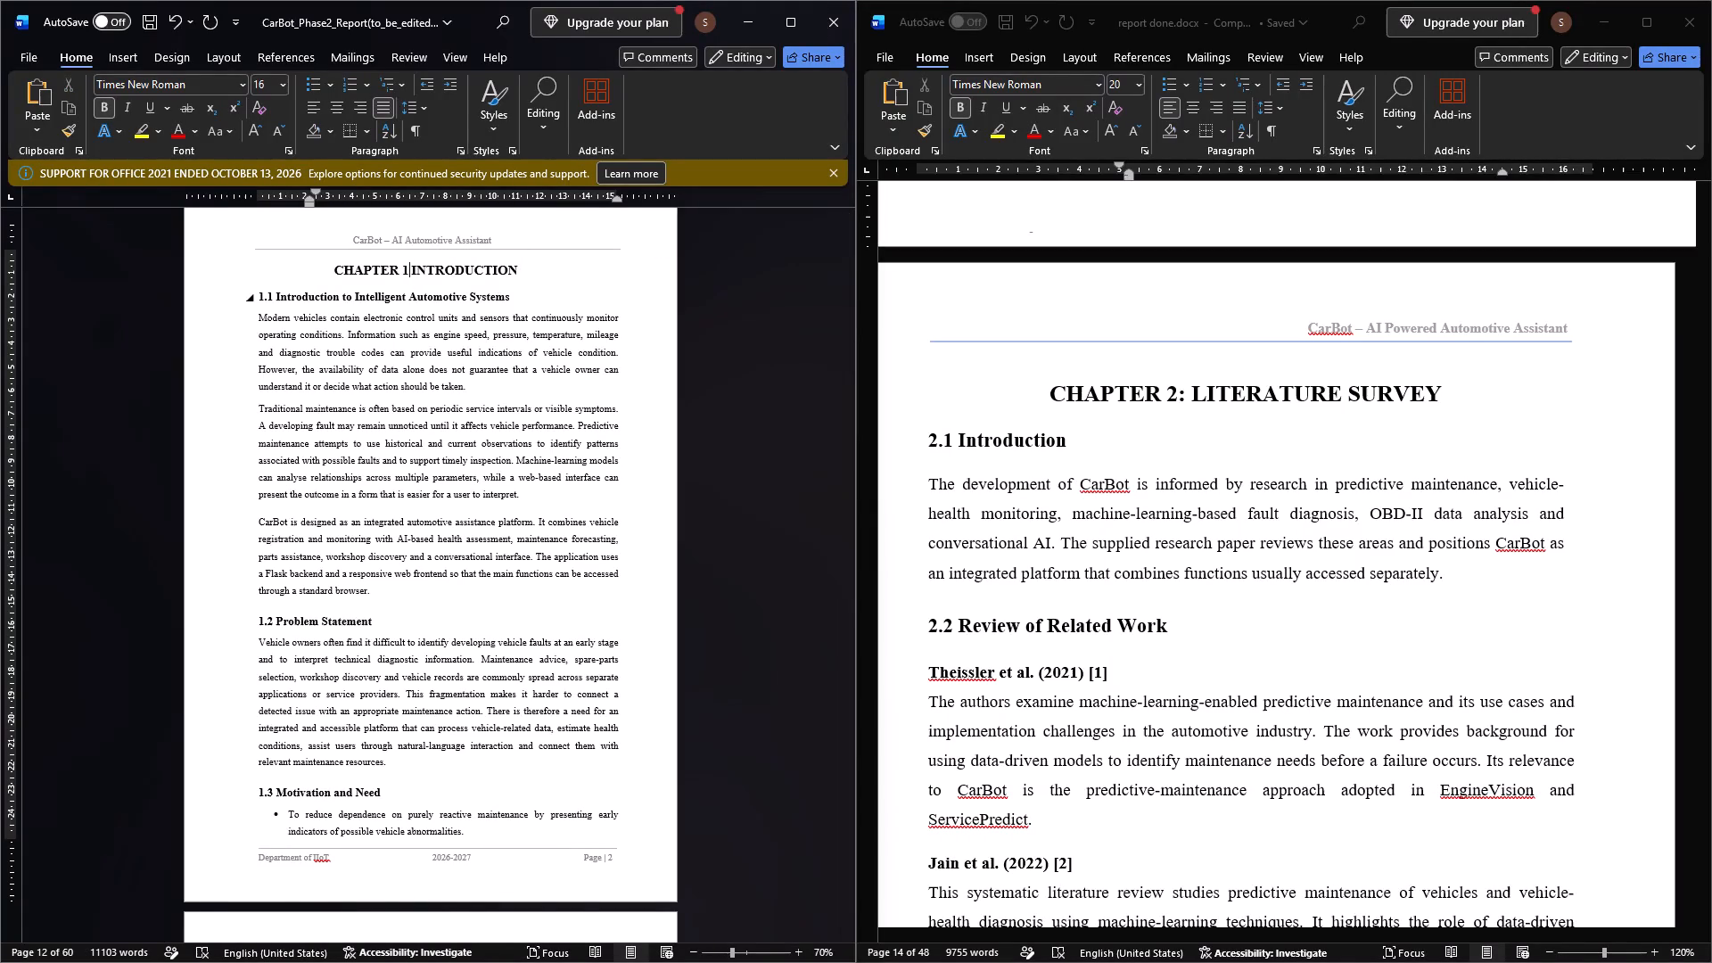
pyautogui.hotkey('shift', ':')
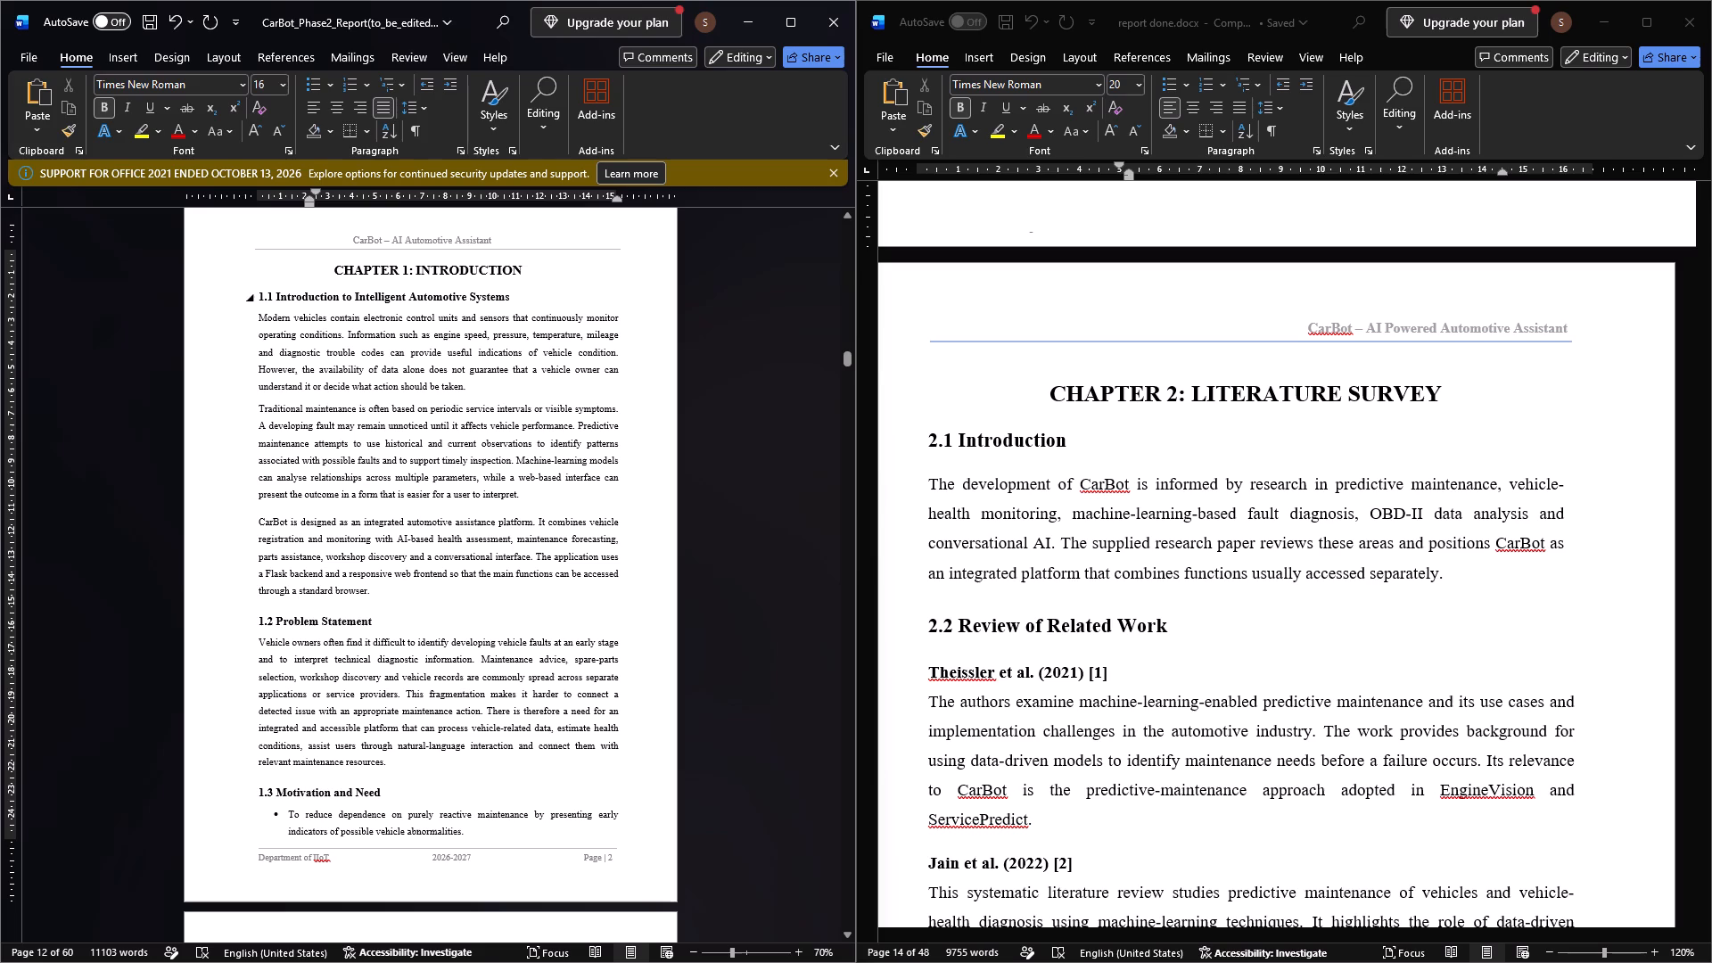
pyautogui.press('space')
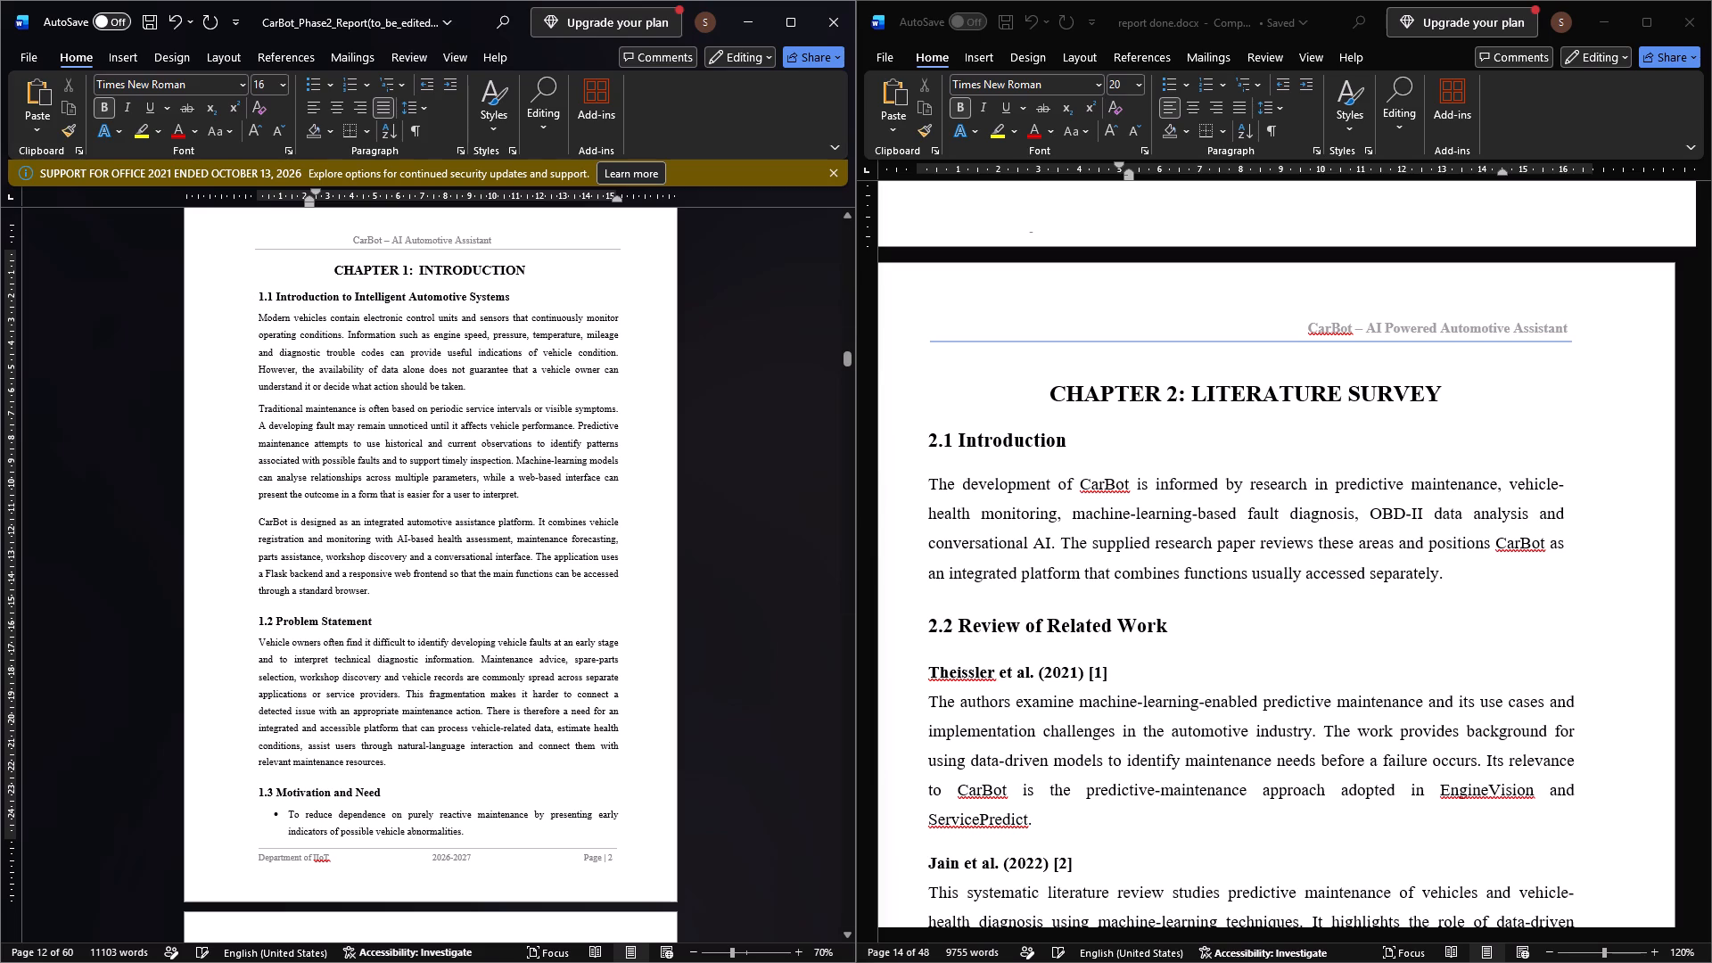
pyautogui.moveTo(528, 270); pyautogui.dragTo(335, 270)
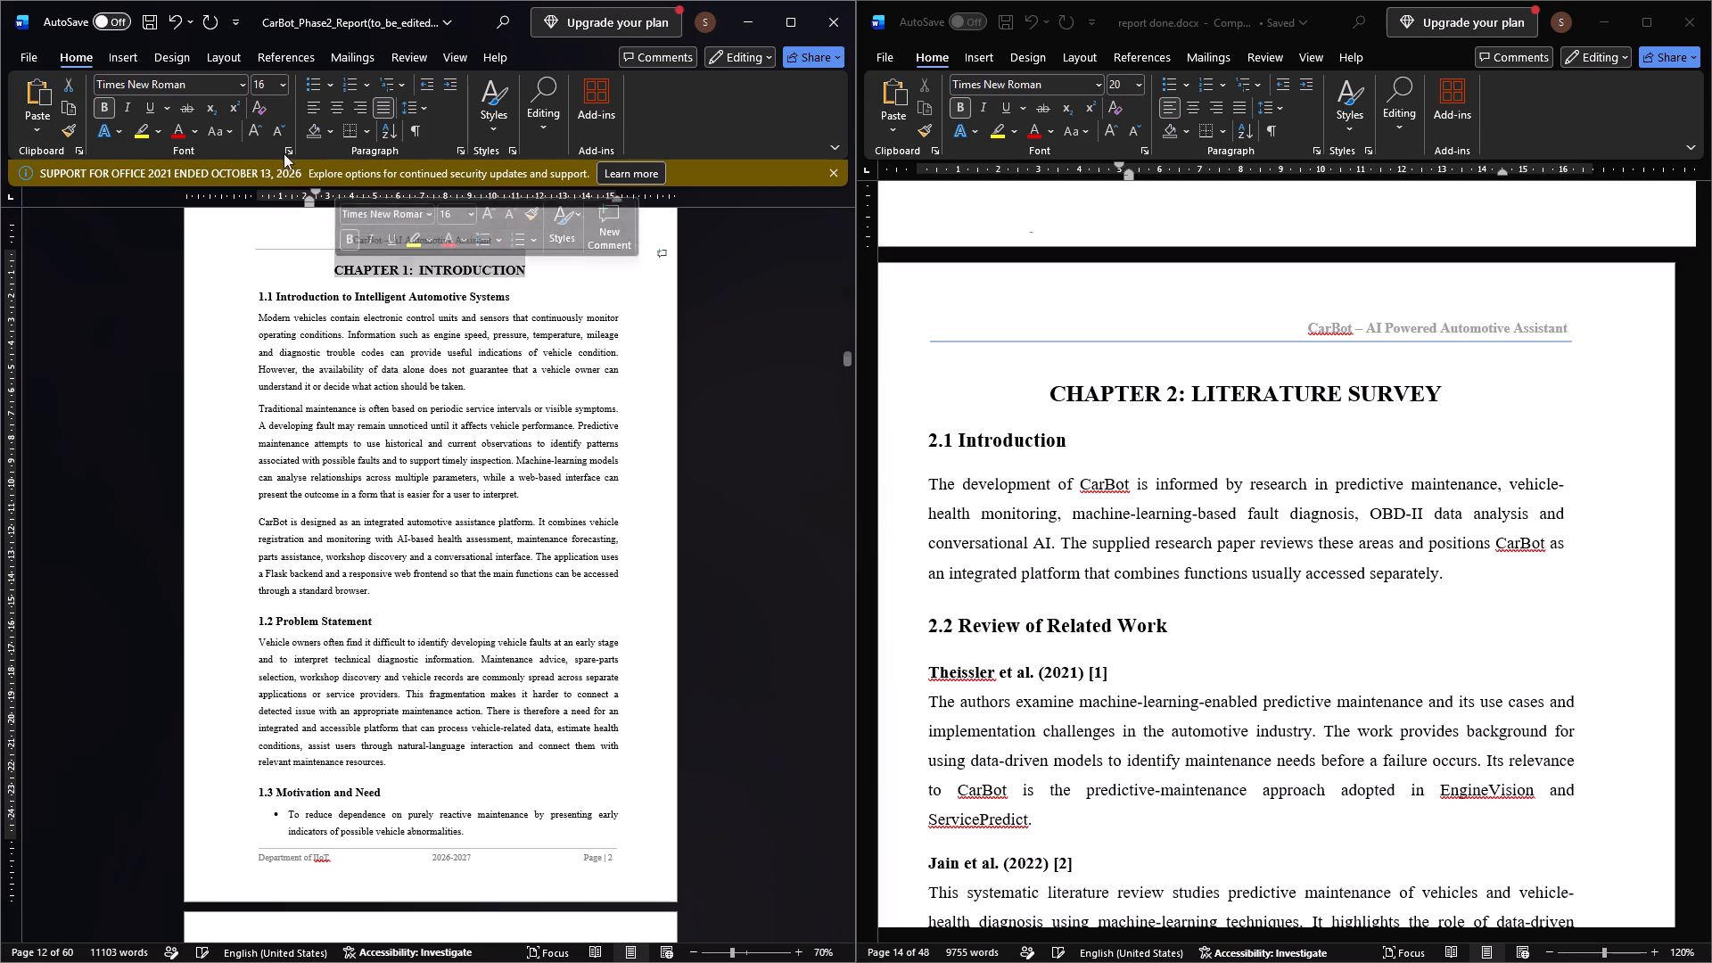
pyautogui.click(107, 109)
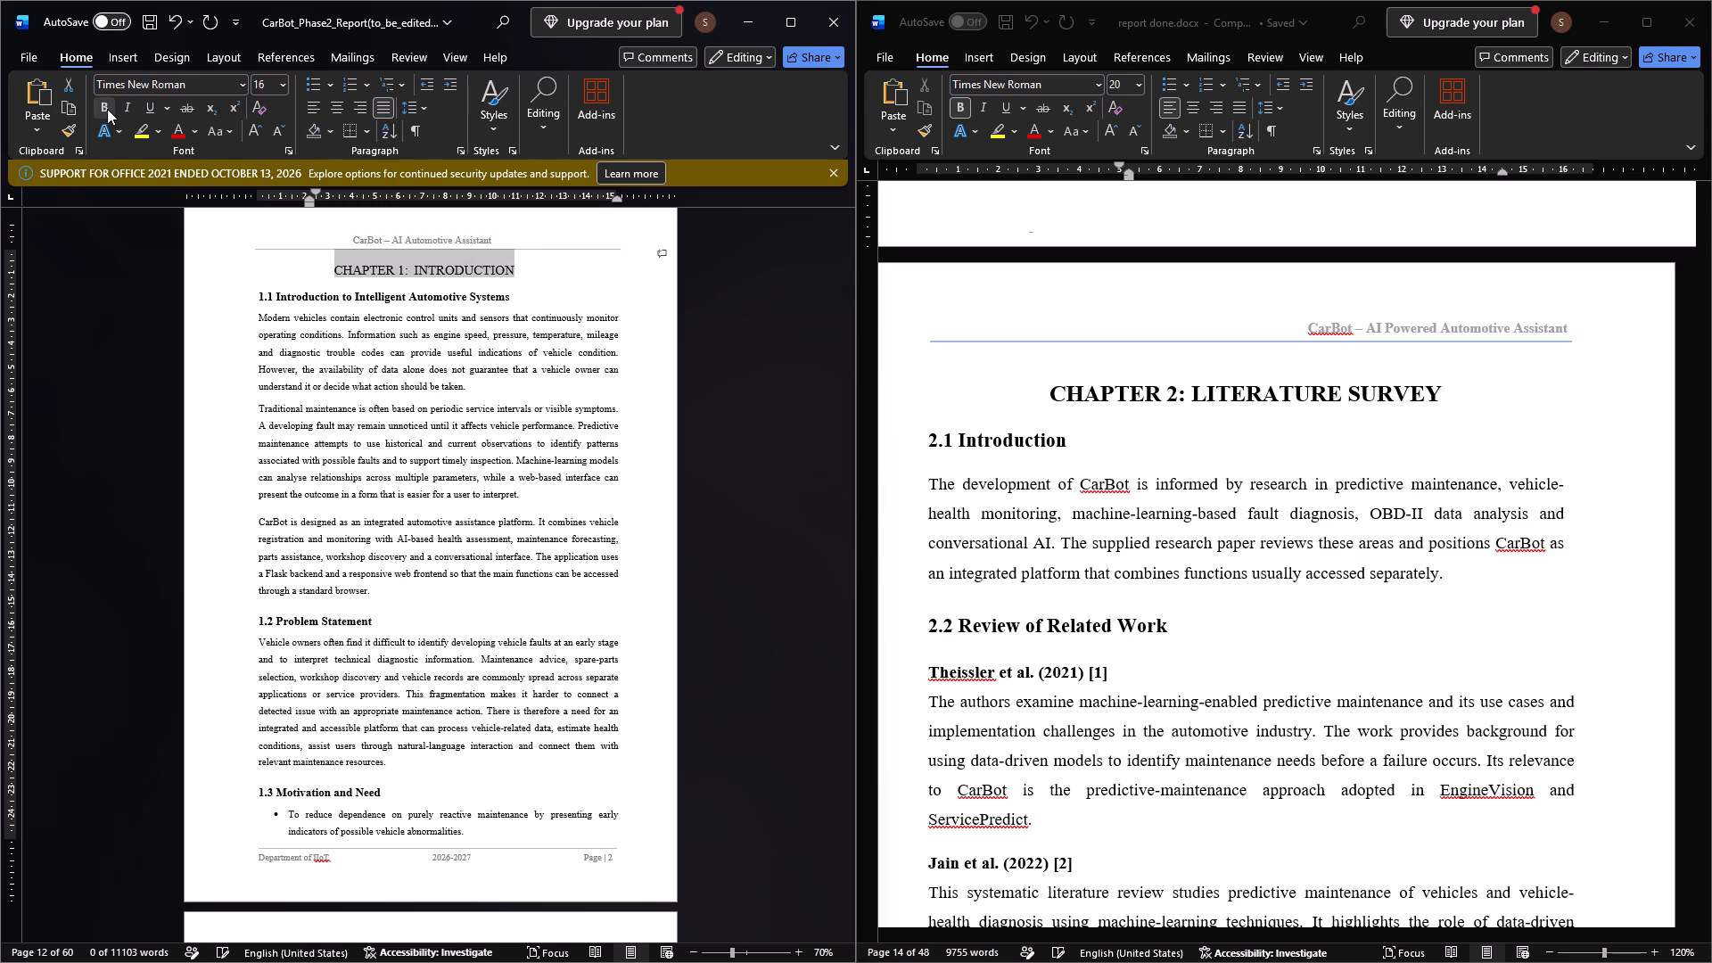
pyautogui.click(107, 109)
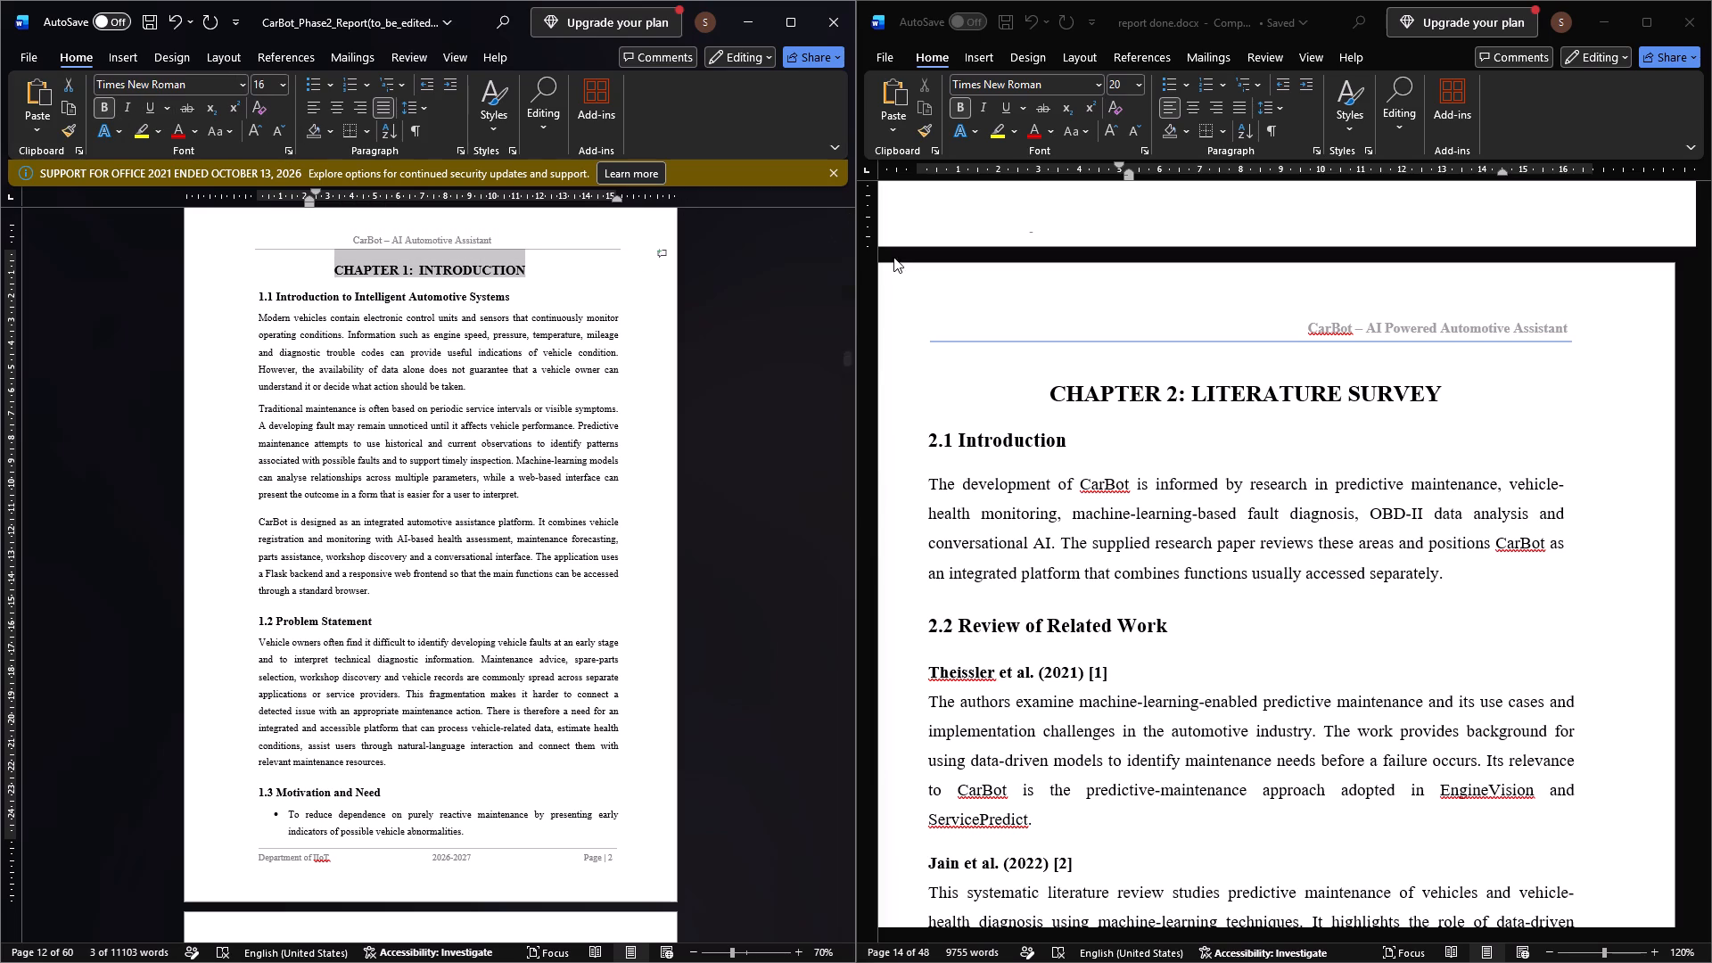
# Enlarge the CarBot report's view to 120% and check the paragraph indents and spacing of the CHAPTER 1: INTRODUCTION heading.
pyautogui.scroll(-1, 452, 259)
pyautogui.scroll(1, 451, 259)
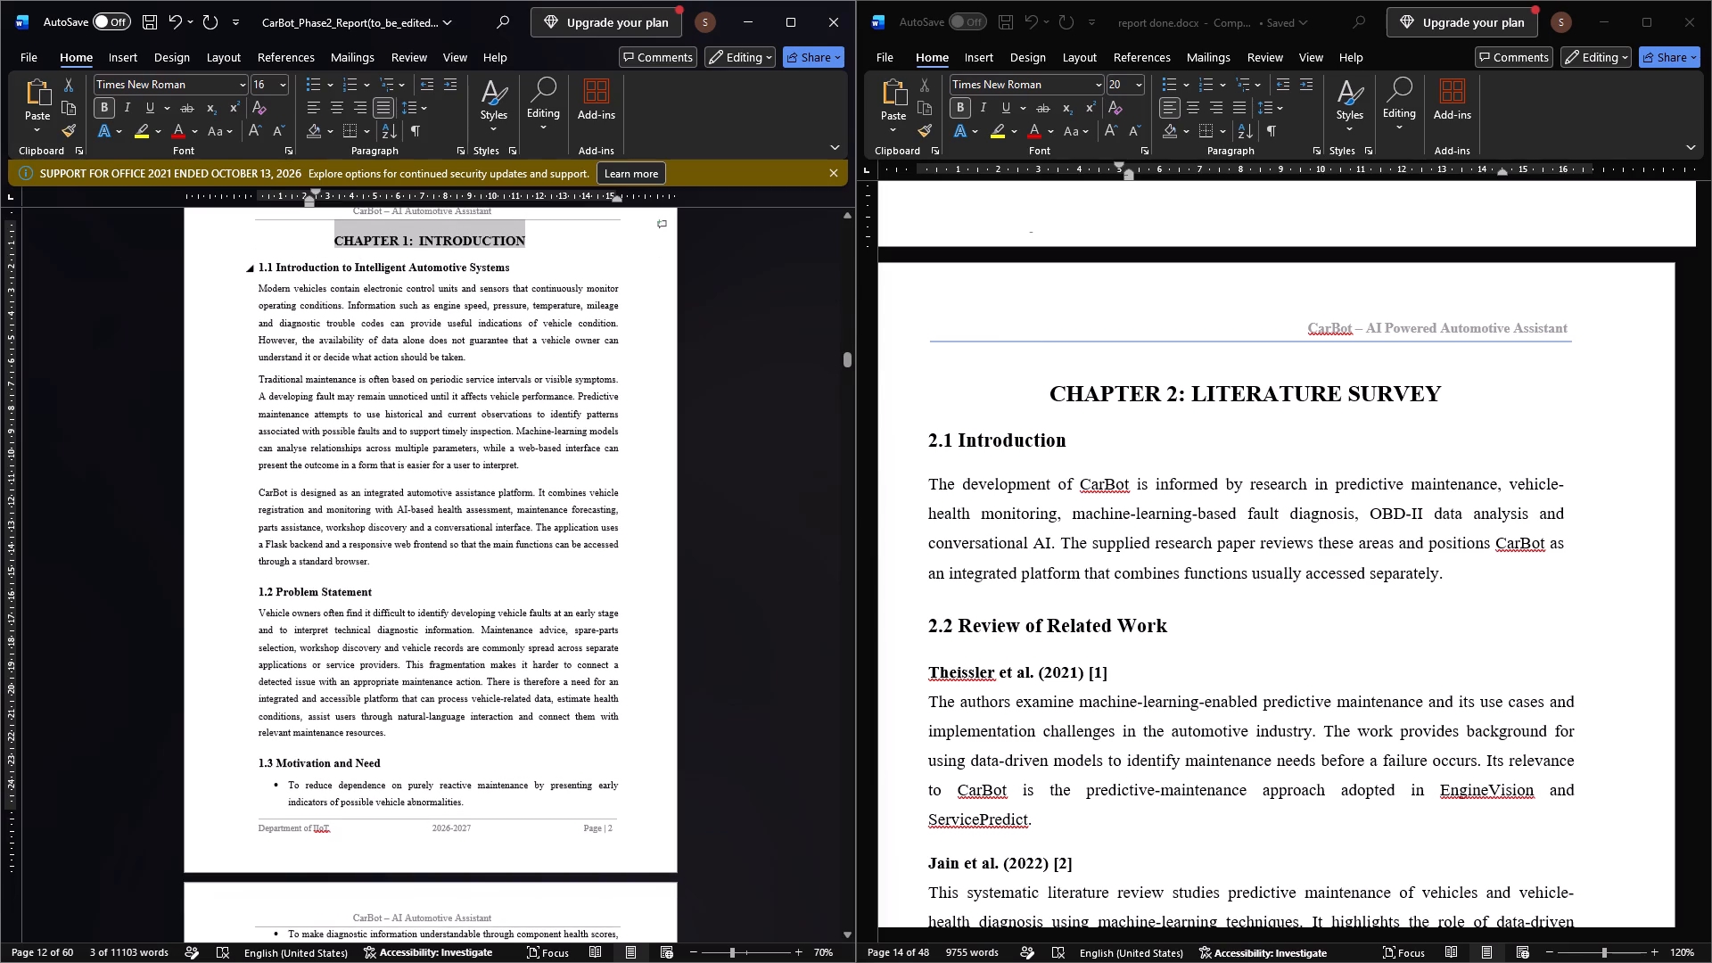
pyautogui.scroll(5, 451, 259)
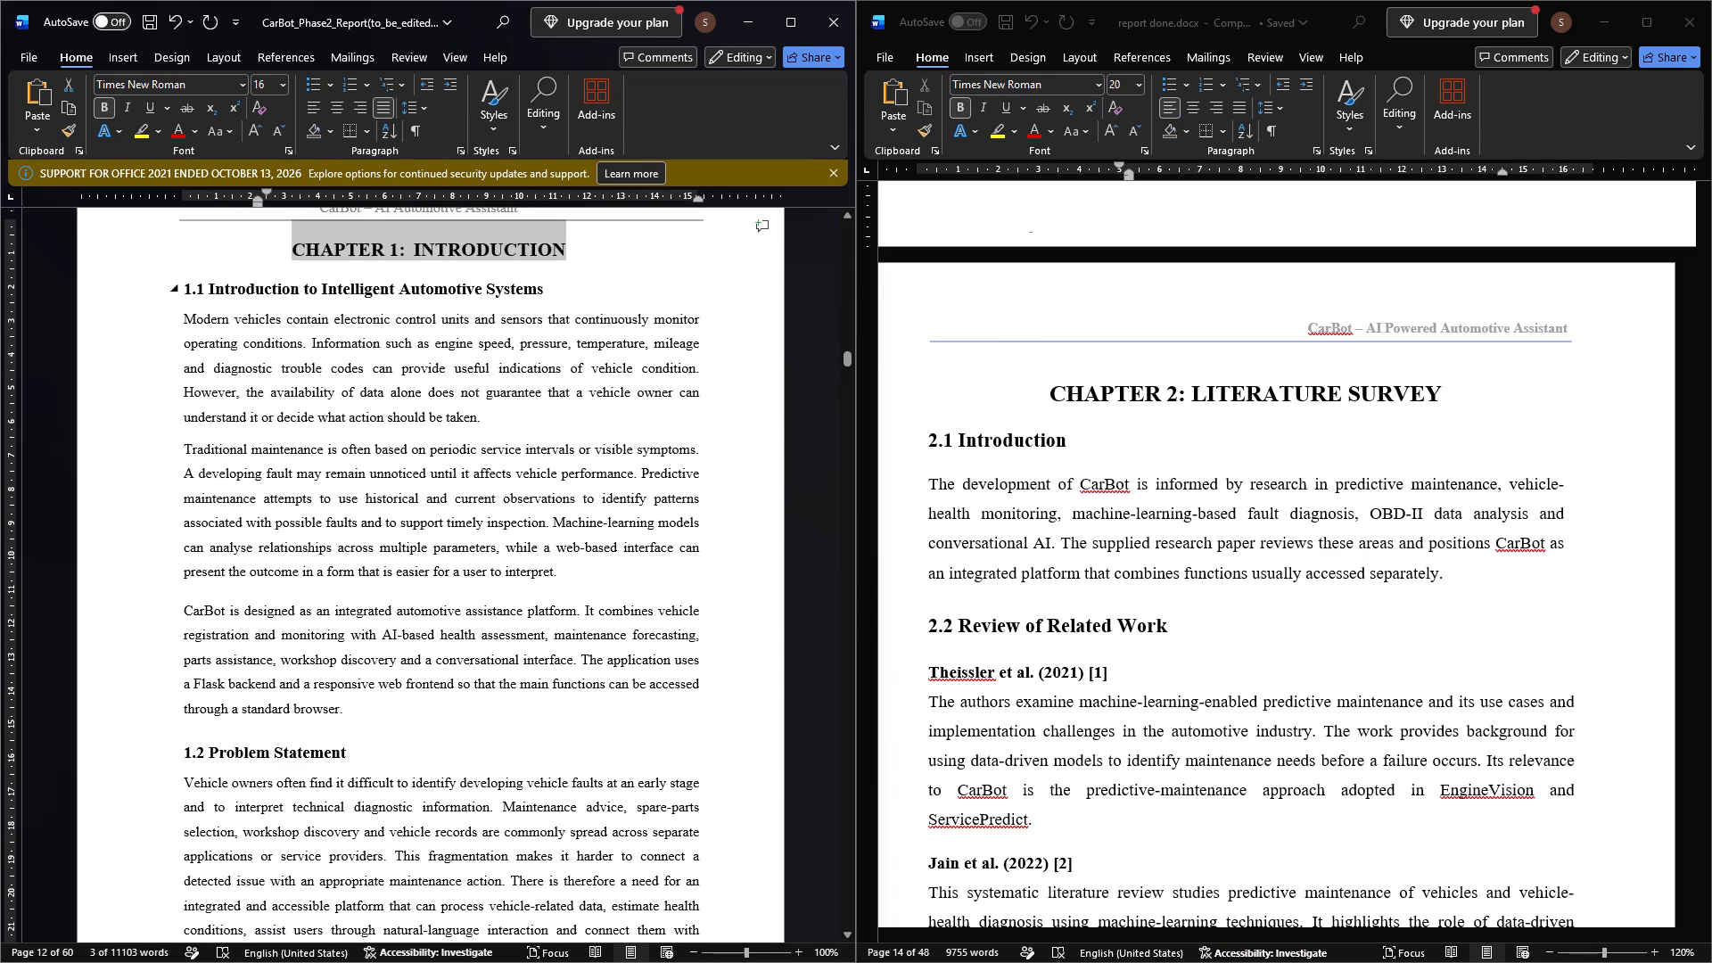
pyautogui.scroll(1, 449, 286)
pyautogui.keyDown('ctrl'); pyautogui.scroll(1, 453, 338); pyautogui.keyUp('ctrl')
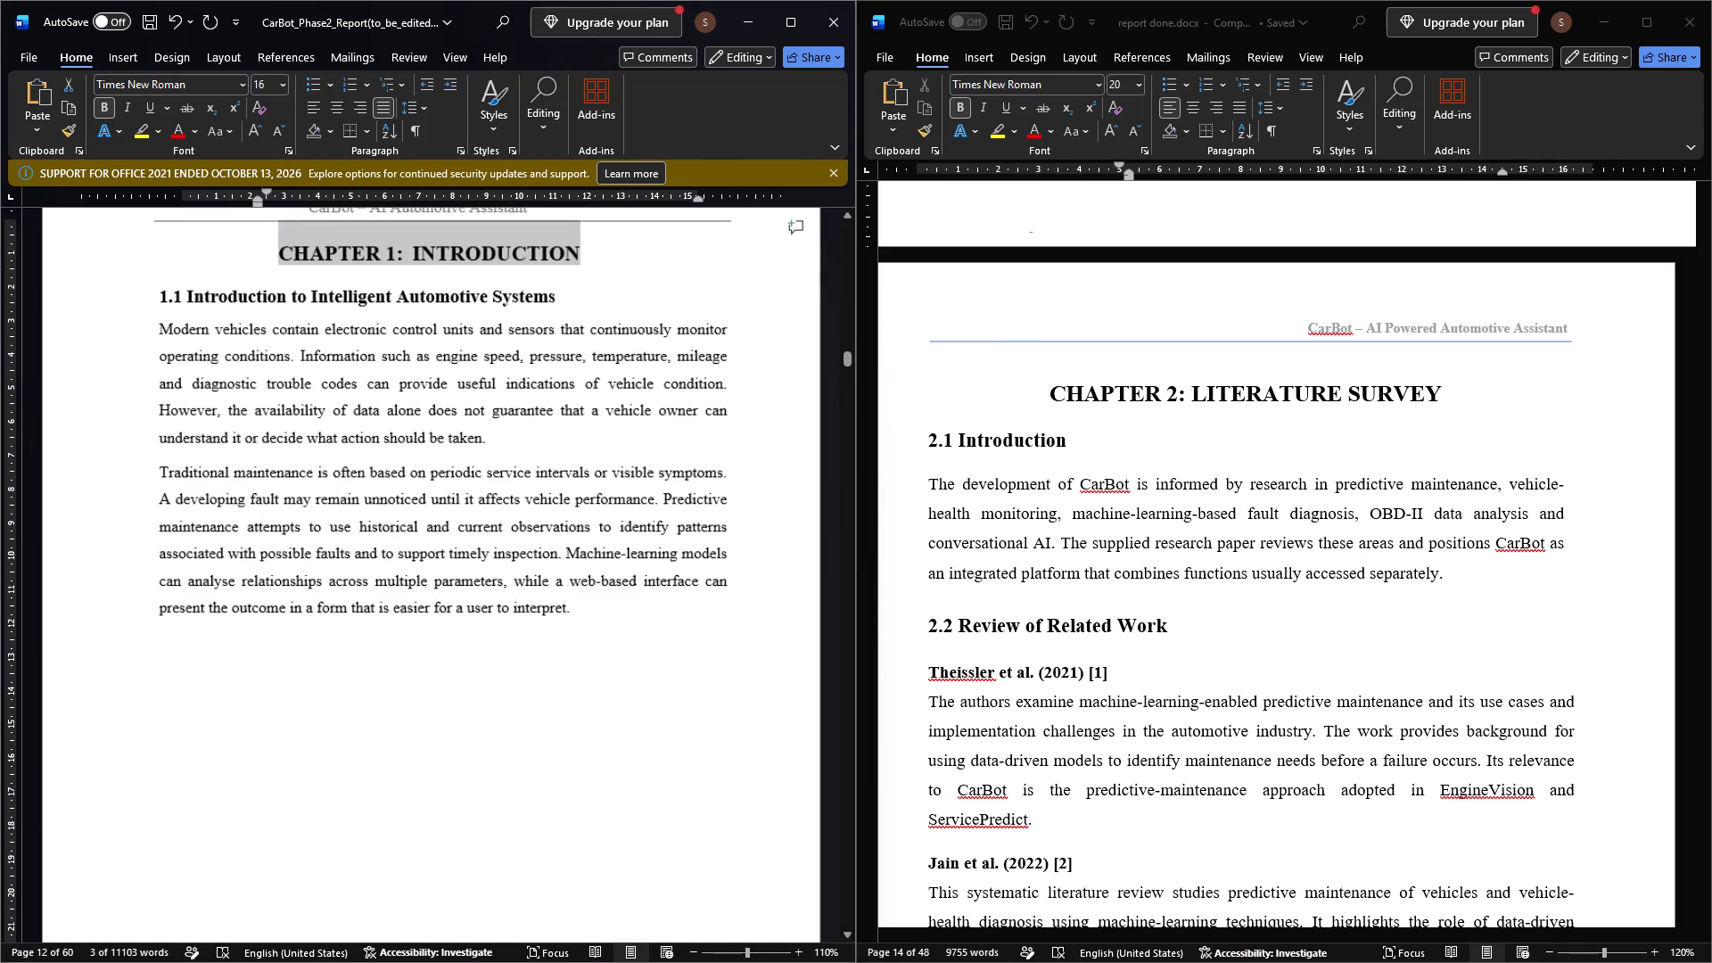
pyautogui.keyDown('ctrl'); pyautogui.scroll(1, 453, 338); pyautogui.keyUp('ctrl')
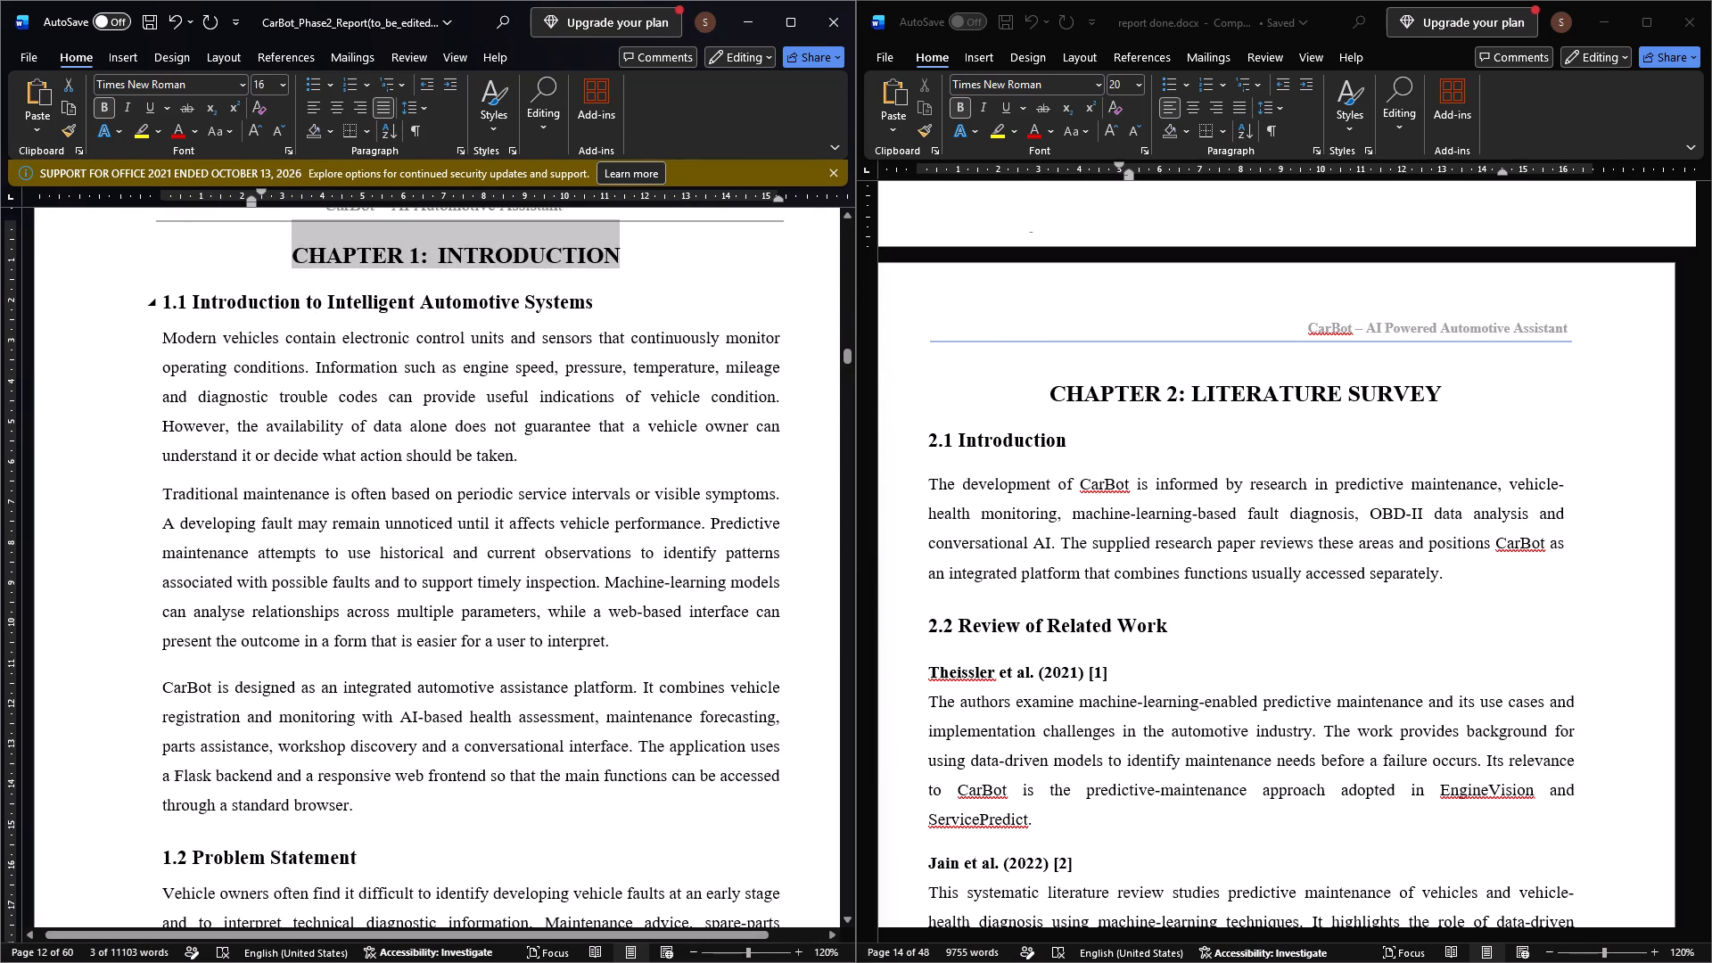
pyautogui.scroll(1, 572, 322)
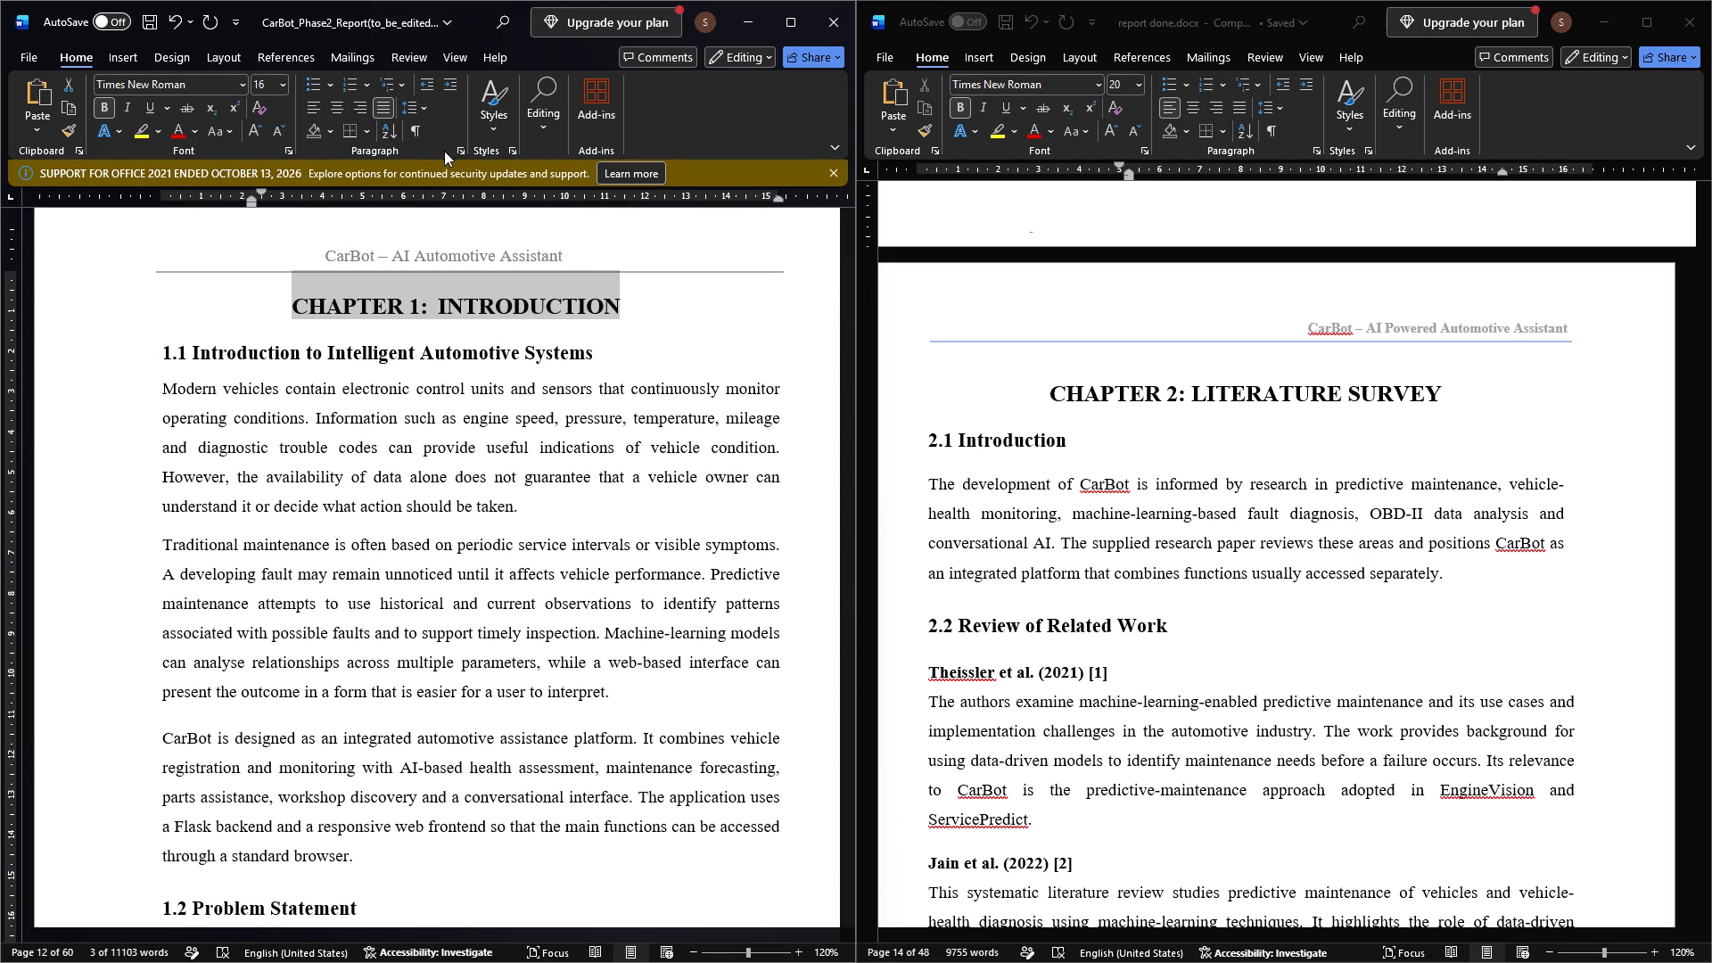
pyautogui.click(522, 358)
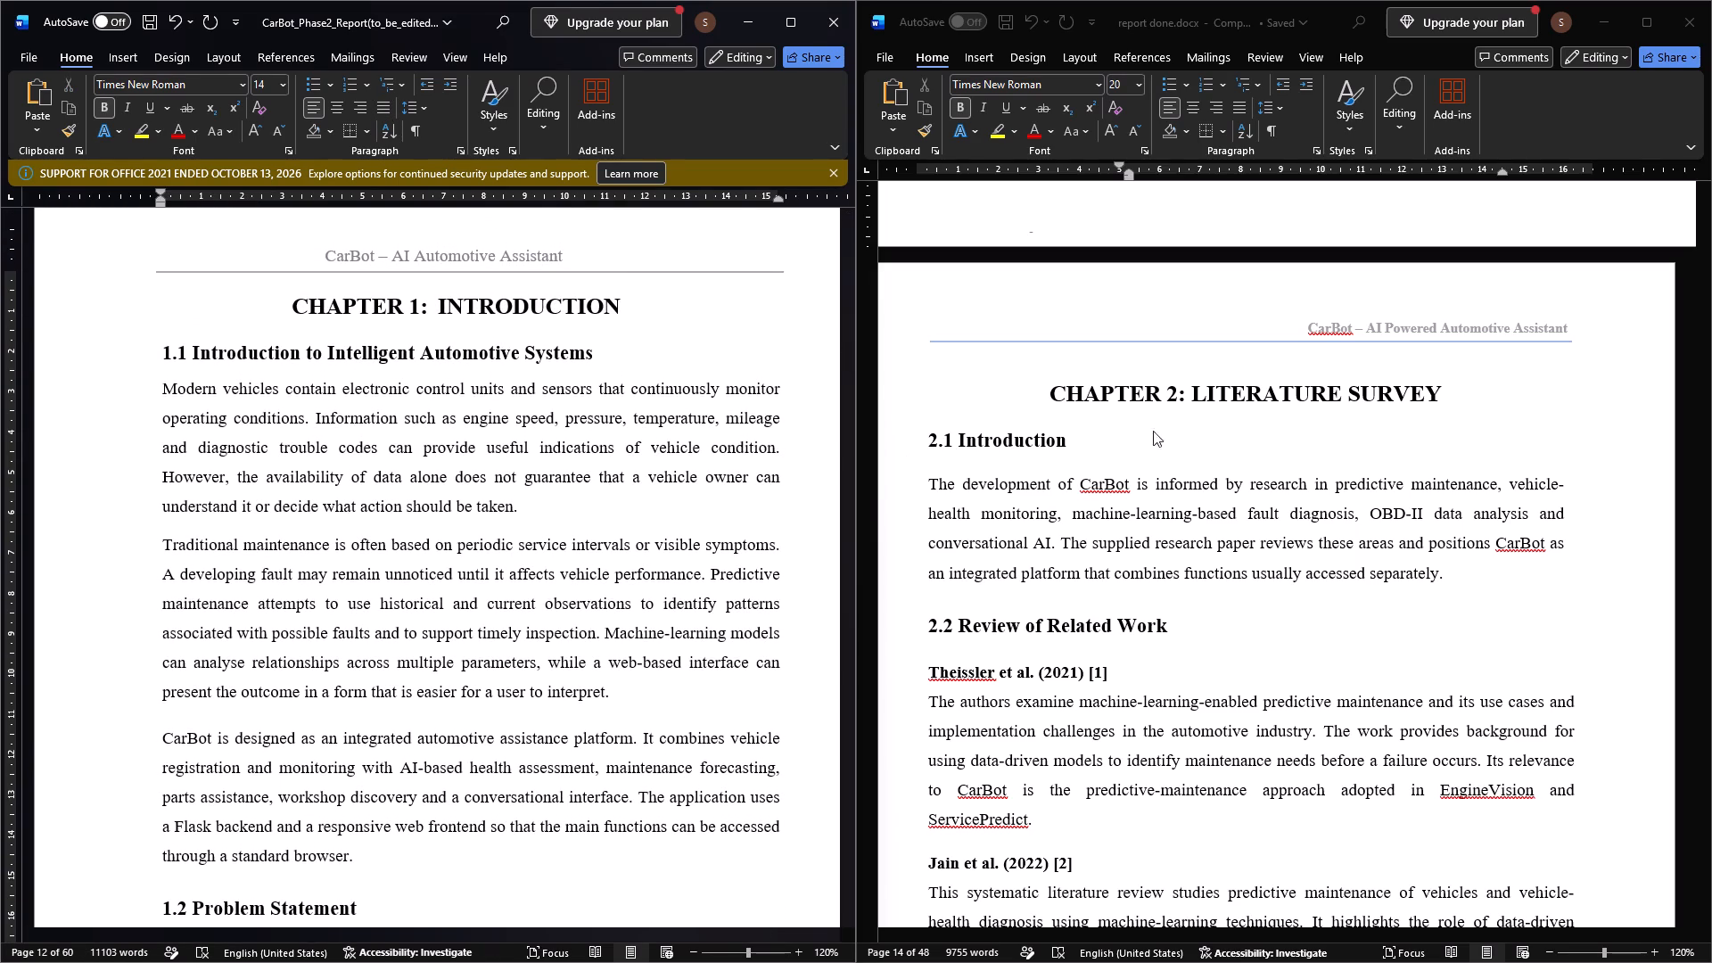
pyautogui.click(629, 308)
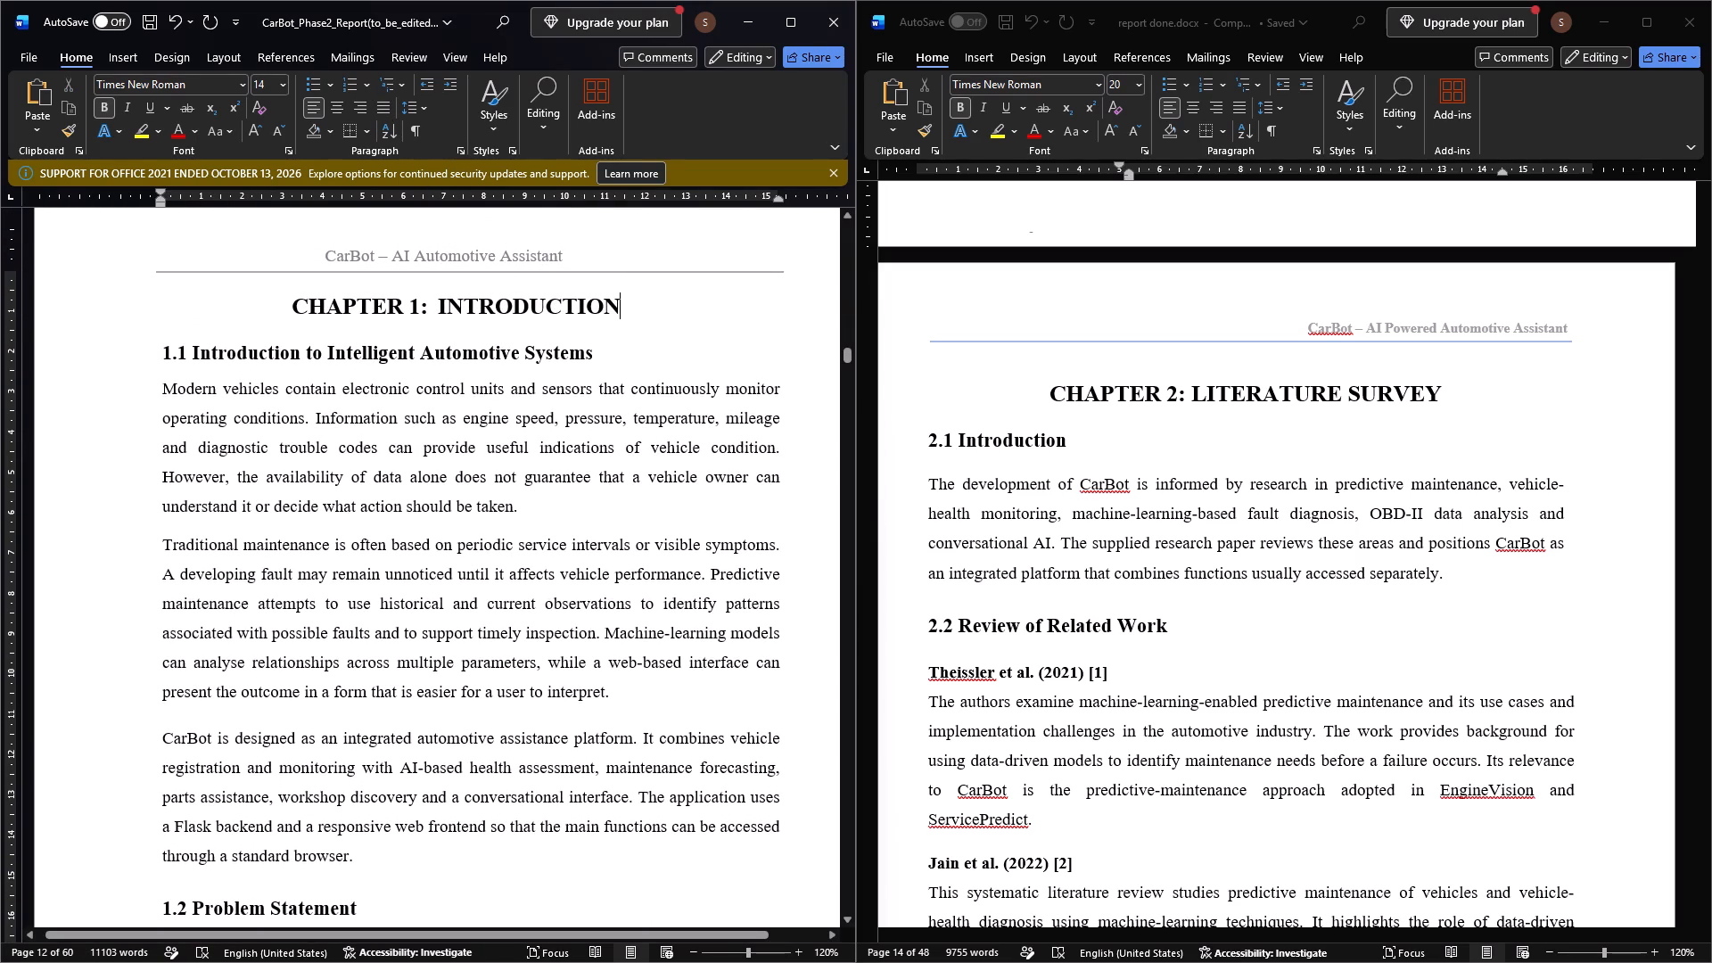
pyautogui.click(463, 150)
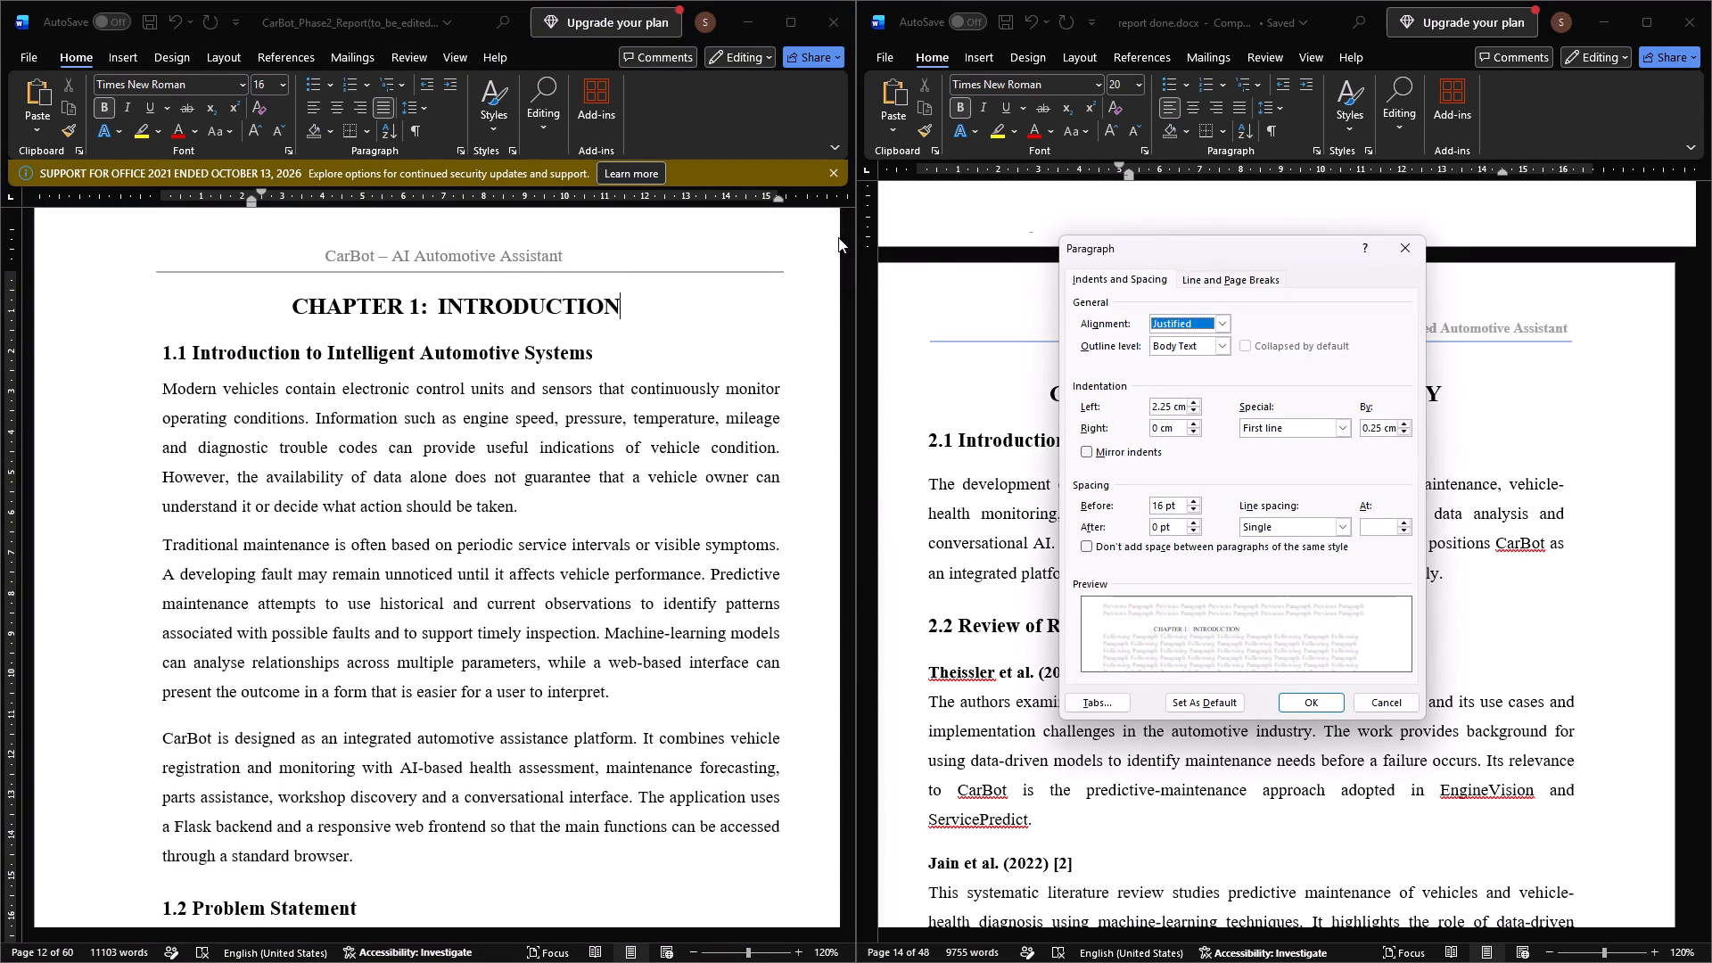
pyautogui.click(1408, 248)
# Insert a colon and a space between CHAPTER 2 and LITERATURE SURVEY in the heading above section 2.1.
pyautogui.scroll(-20, 509, 465)
pyautogui.scroll(-19, 509, 465)
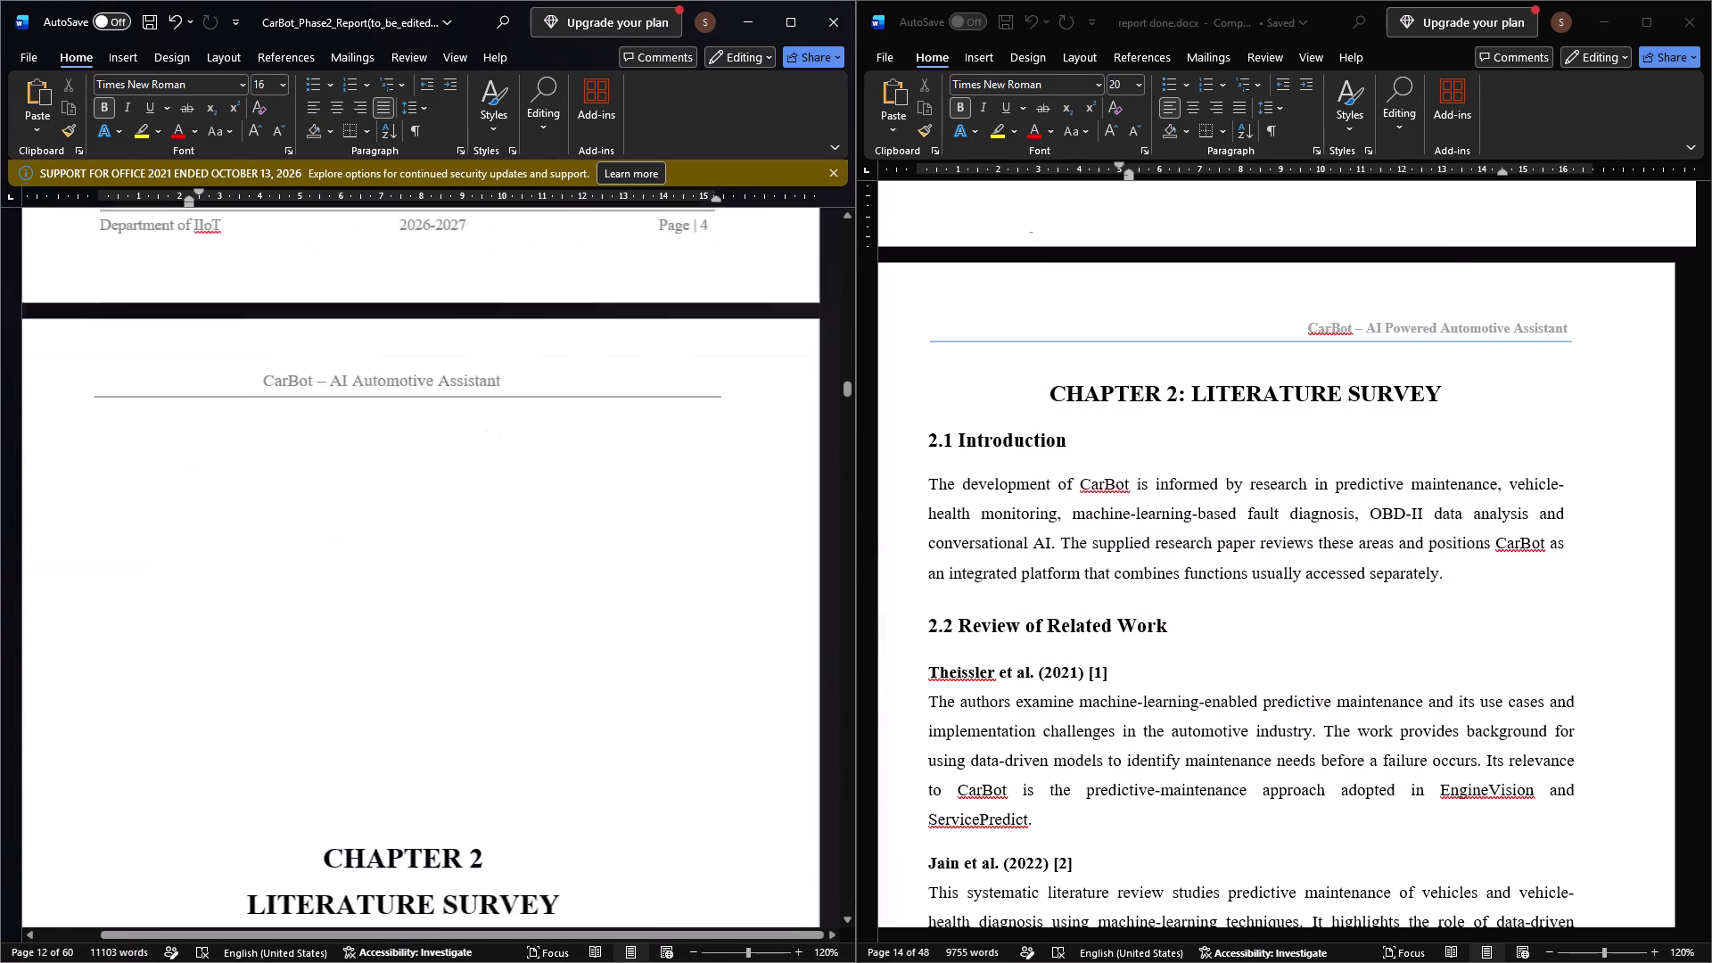
pyautogui.keyDown('ctrl'); pyautogui.scroll(-2, 509, 465); pyautogui.keyUp('ctrl')
pyautogui.scroll(-8, 509, 465)
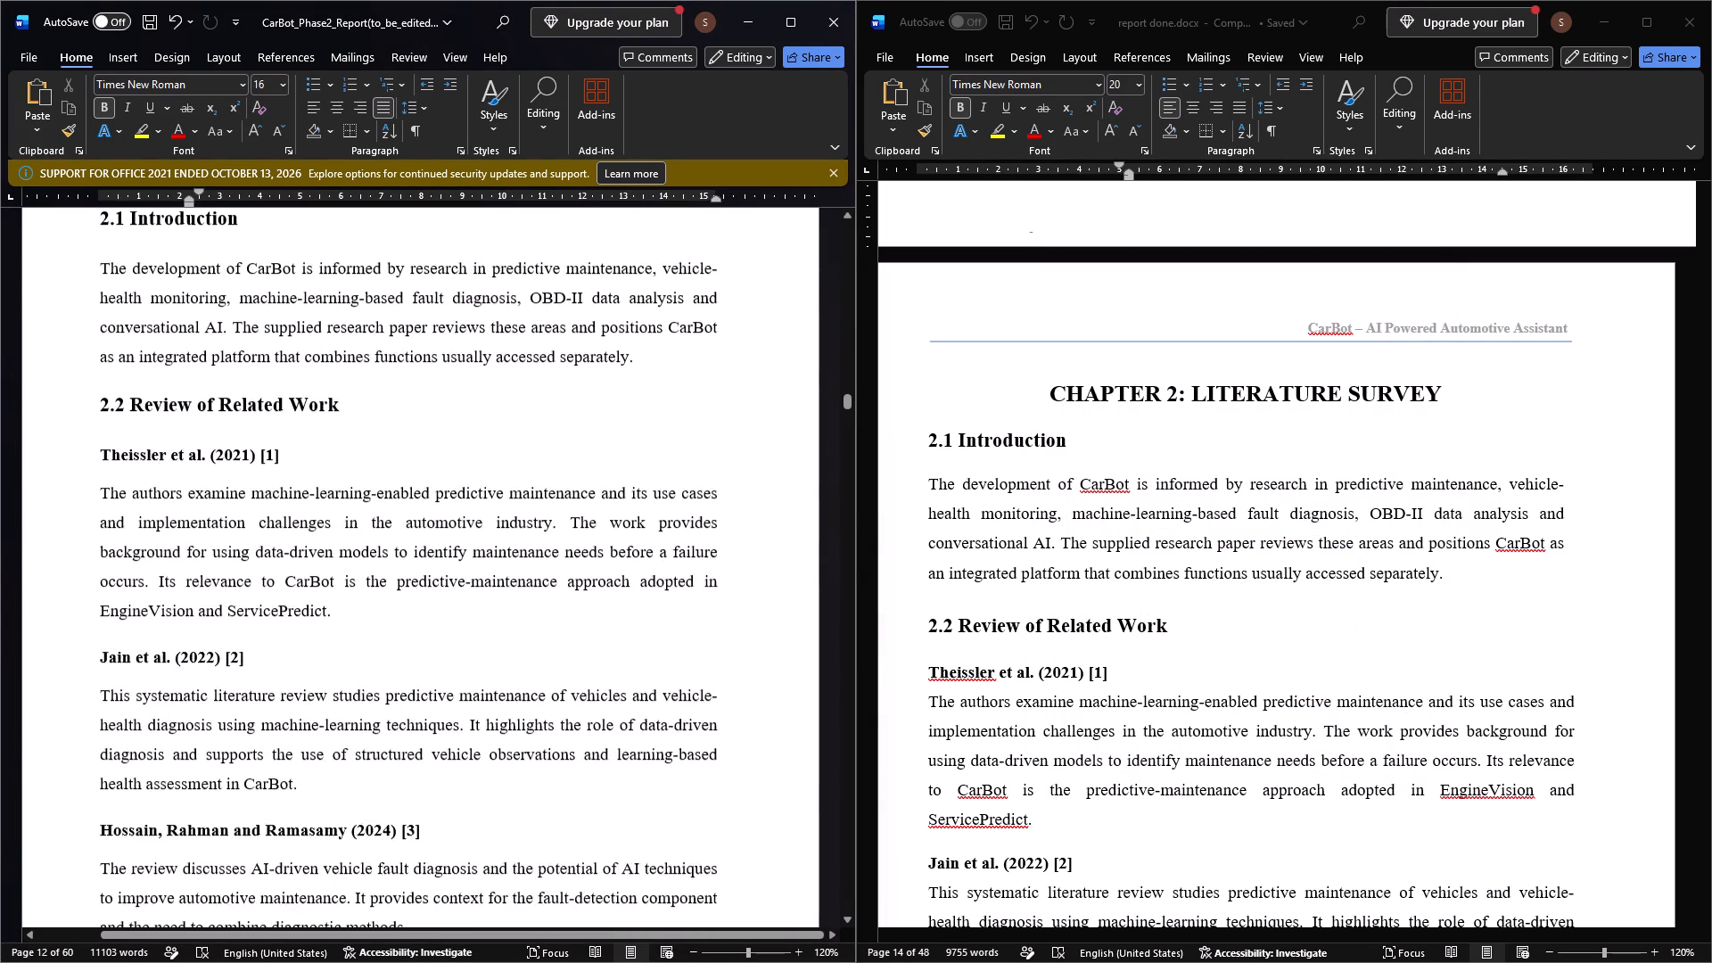
pyautogui.scroll(1, 509, 465)
pyautogui.hscroll(1, 513, 359)
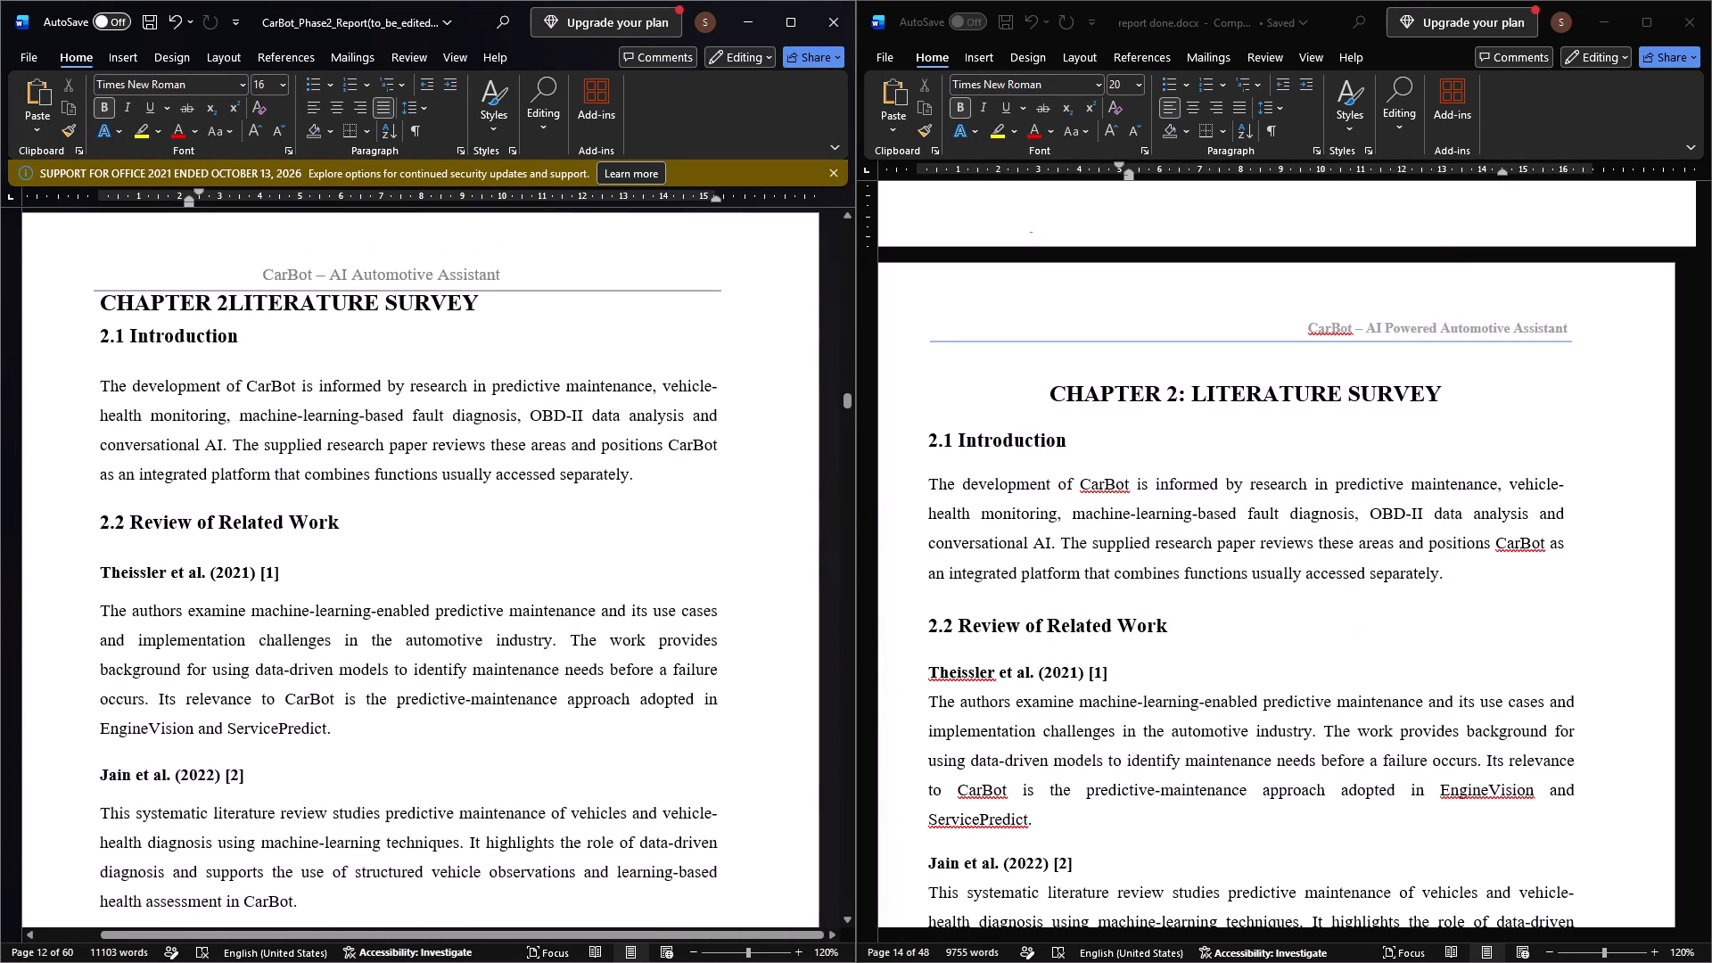
pyautogui.click(230, 296)
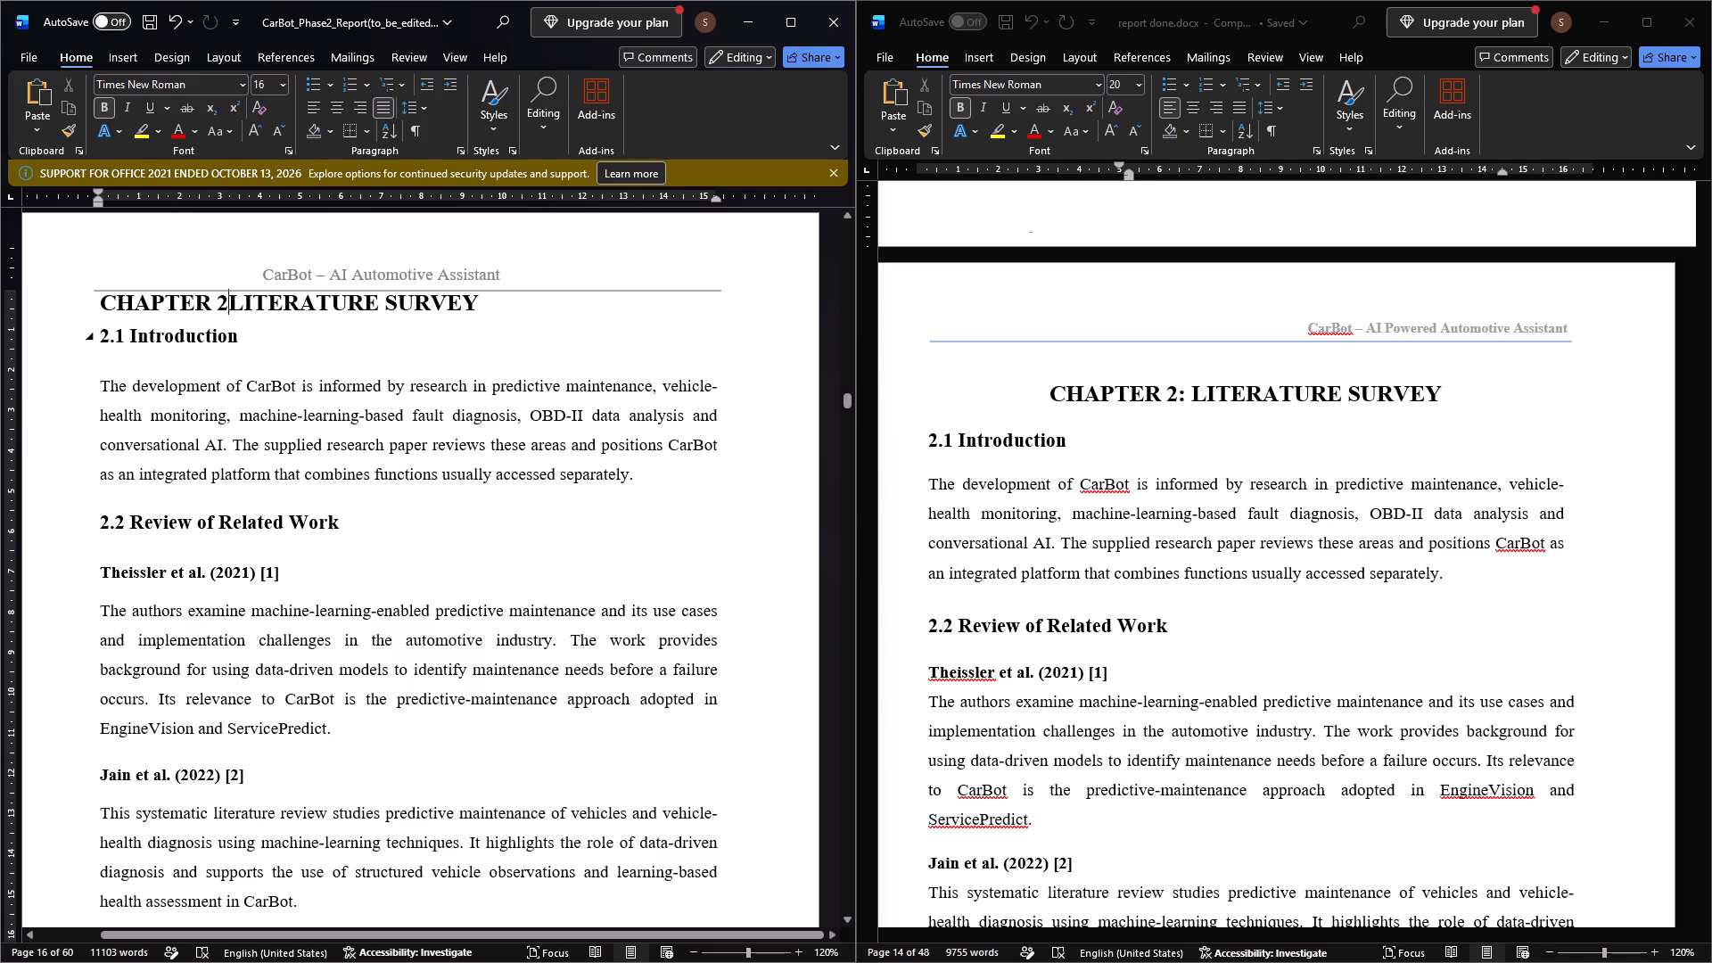
pyautogui.write(':')
pyautogui.press('space')
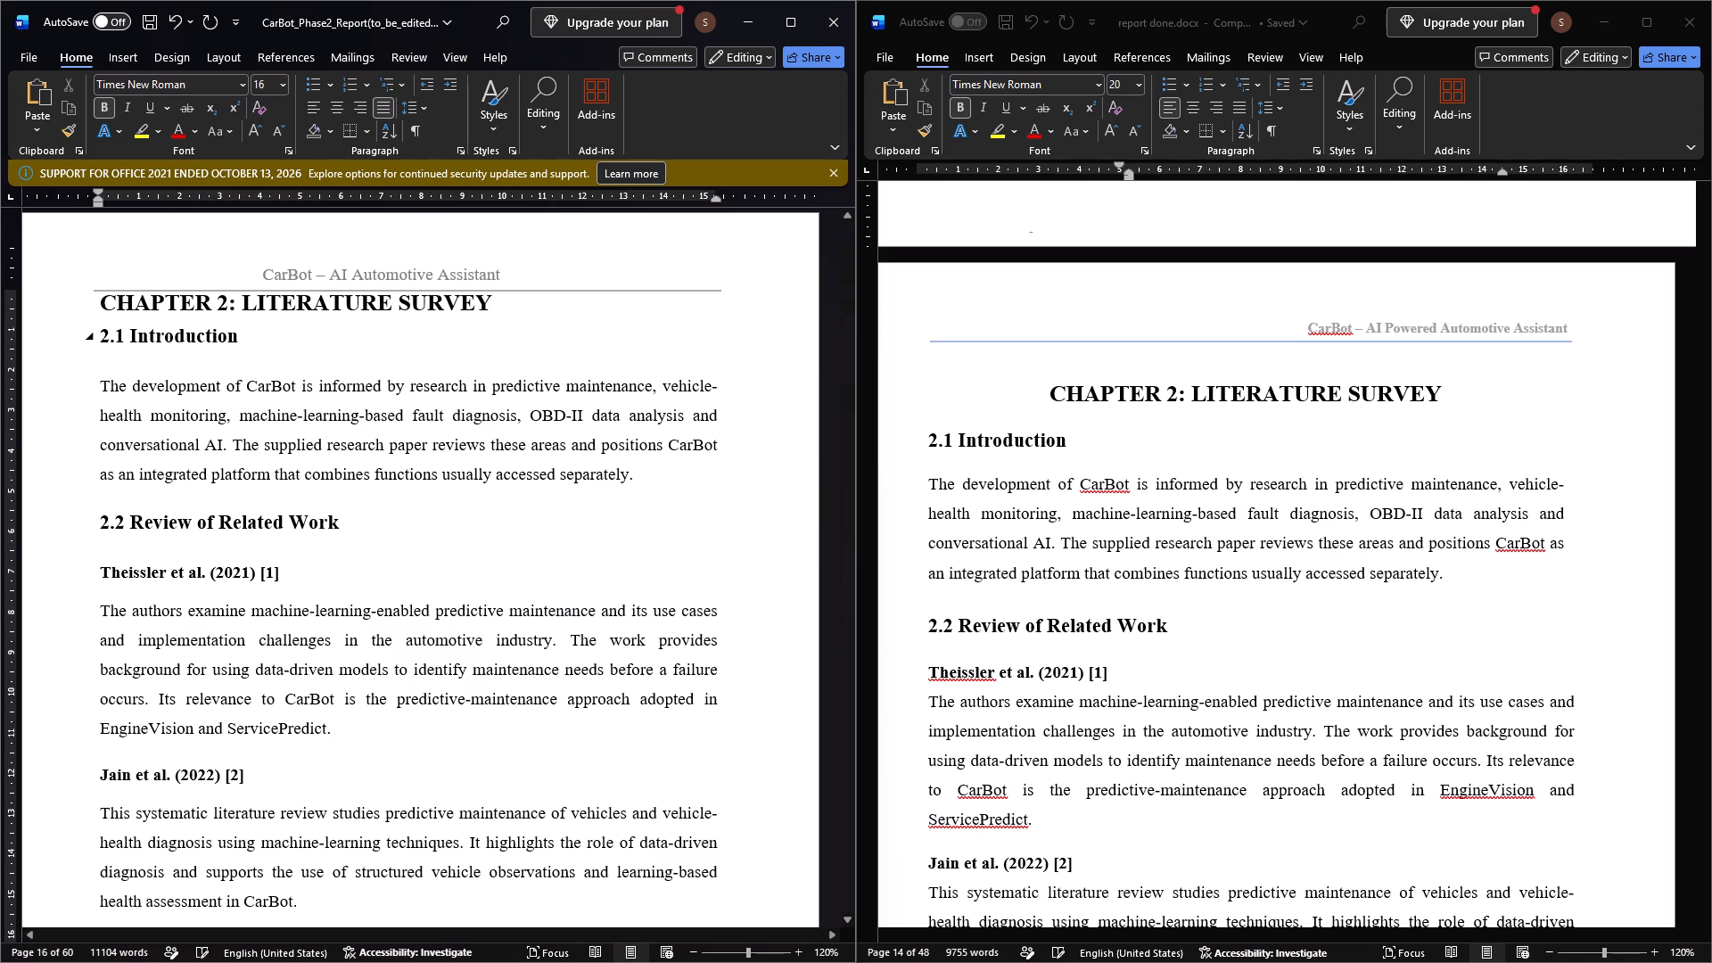
# Set the CHAPTER 2: LITERATURE SURVEY heading above section 2.1 to 16 pt spacing before and 1.5 line spacing.
pyautogui.moveTo(498, 311); pyautogui.dragTo(140, 296)
pyautogui.click(454, 144)
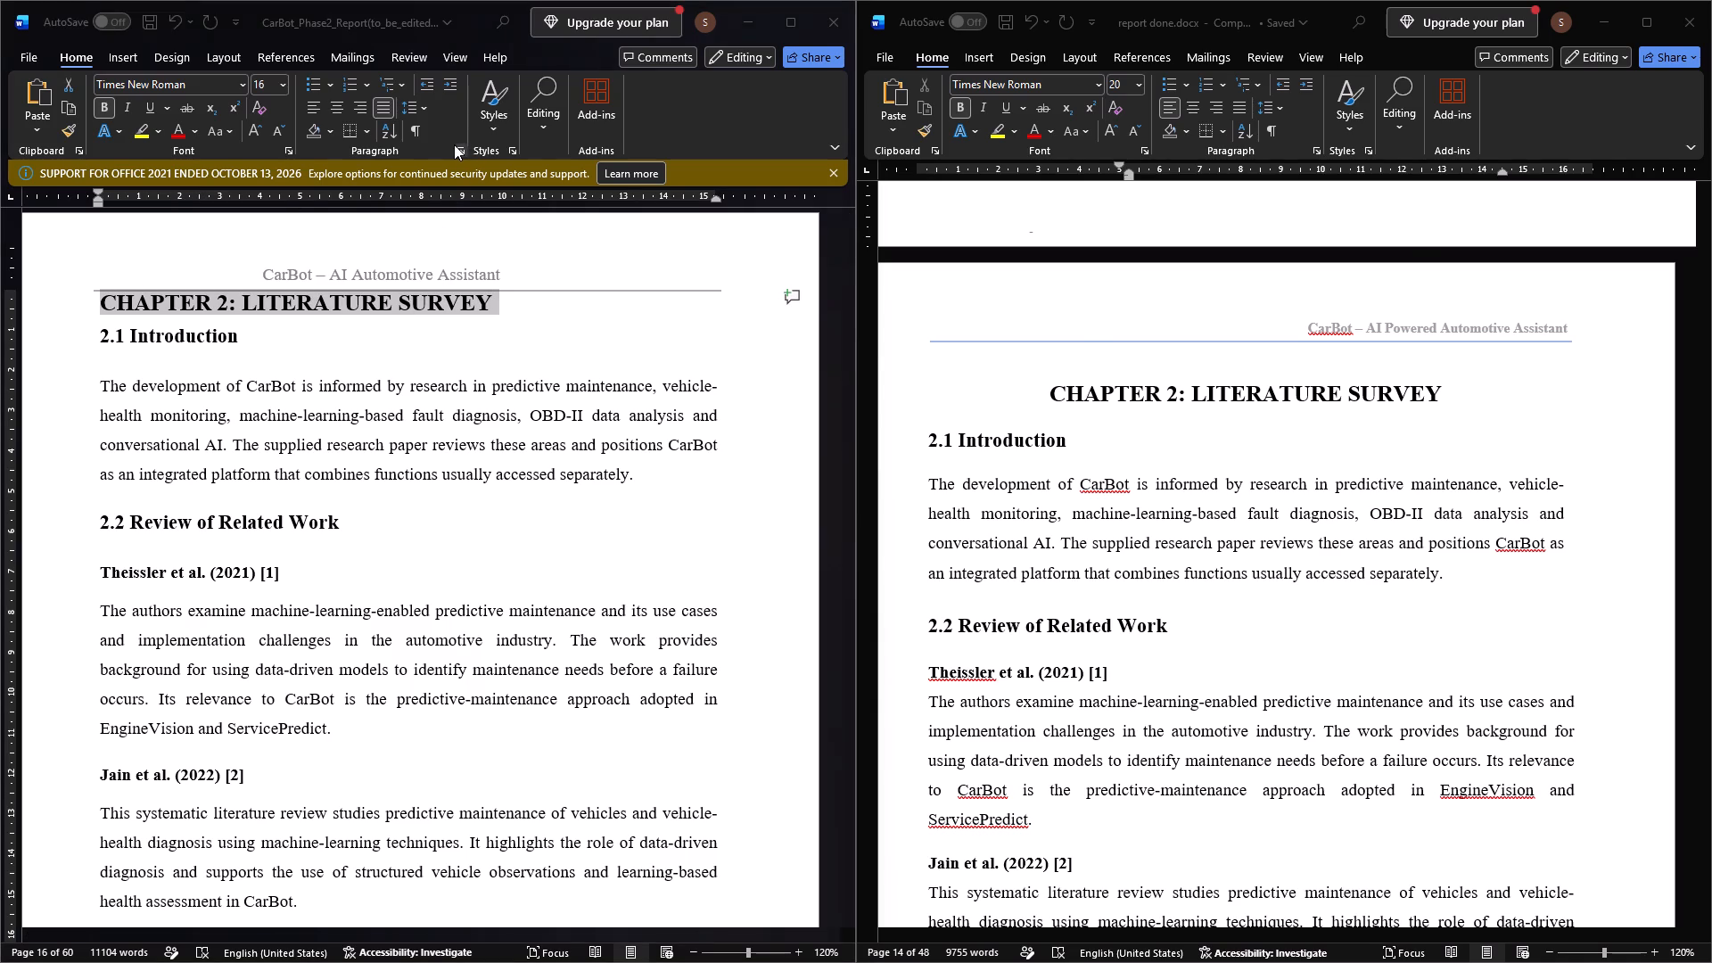
pyautogui.click(1156, 406)
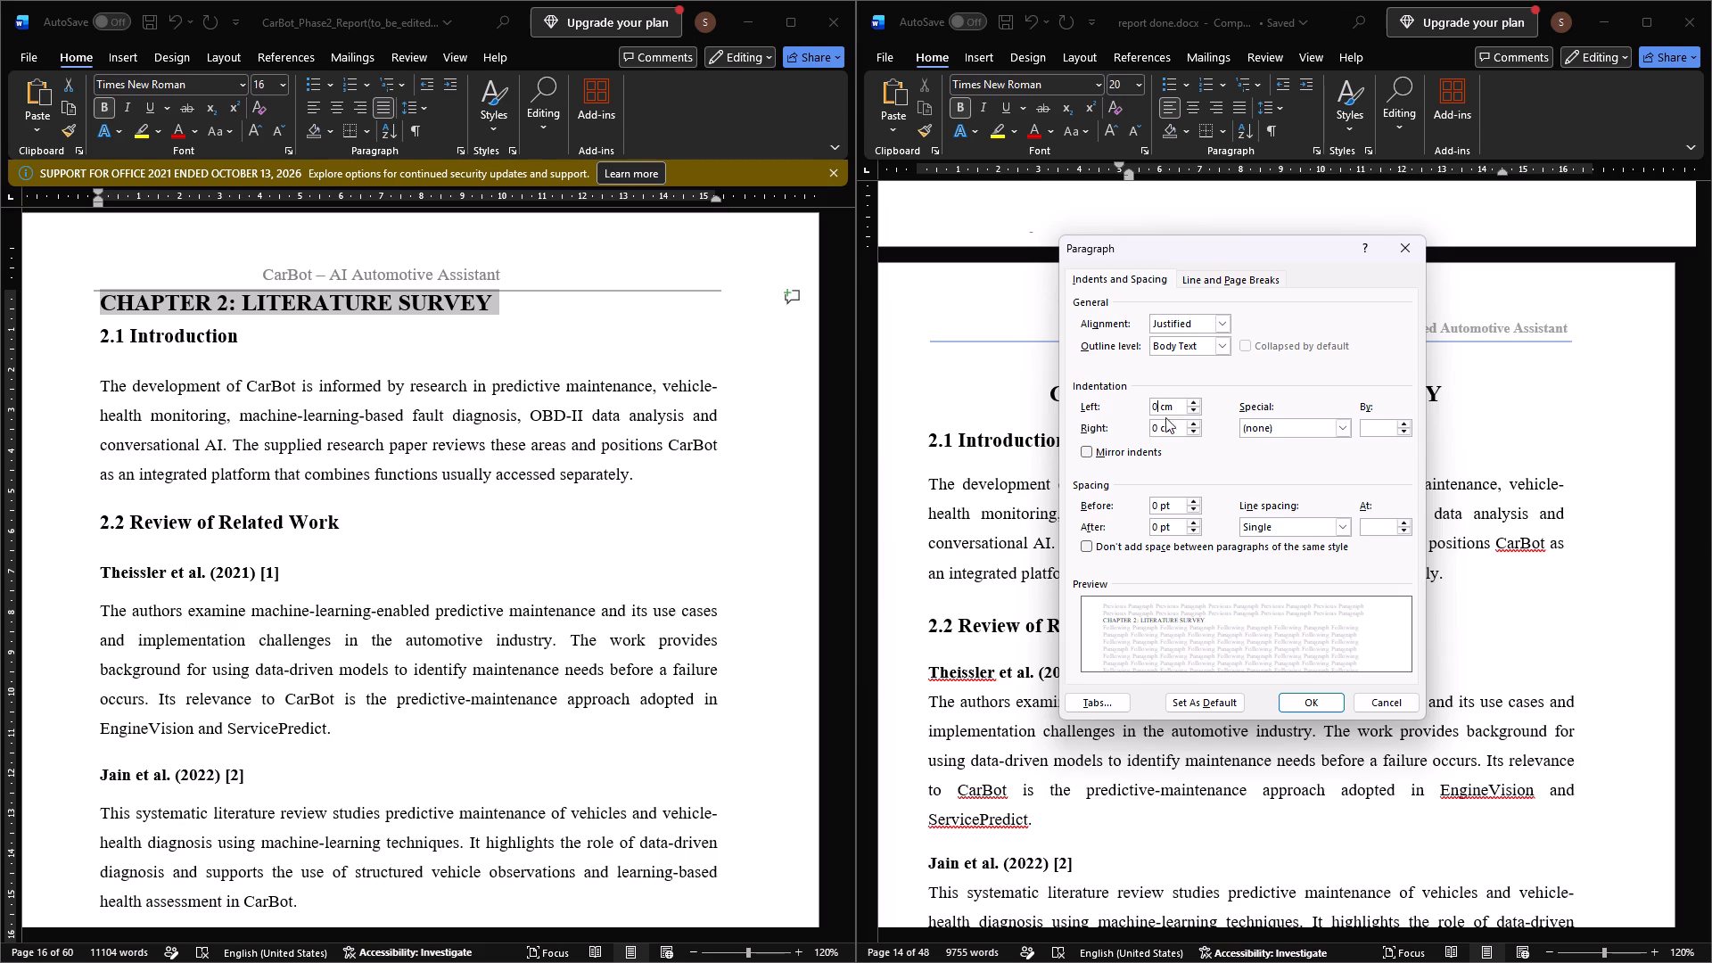
pyautogui.click(1156, 506)
pyautogui.press('BackSpace')
pyautogui.write('15')
pyautogui.press('BackSpace')
pyautogui.press('6')
pyautogui.click(1310, 534)
pyautogui.click(1267, 556)
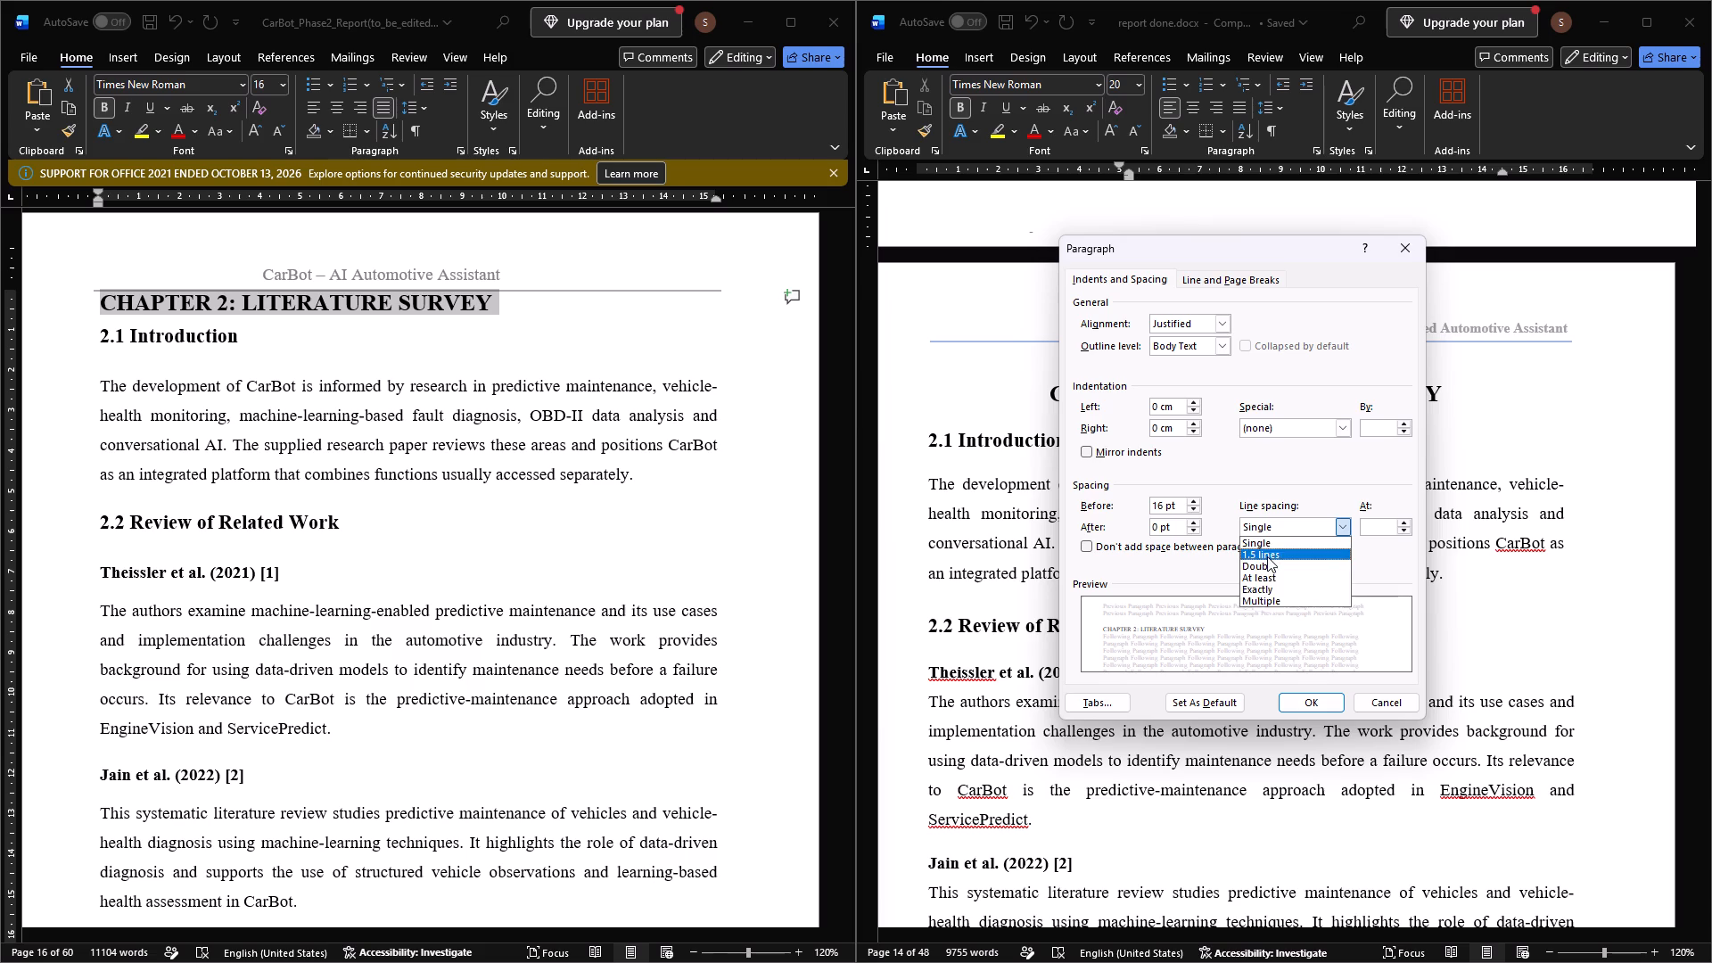
pyautogui.click(1307, 694)
pyautogui.click(498, 359)
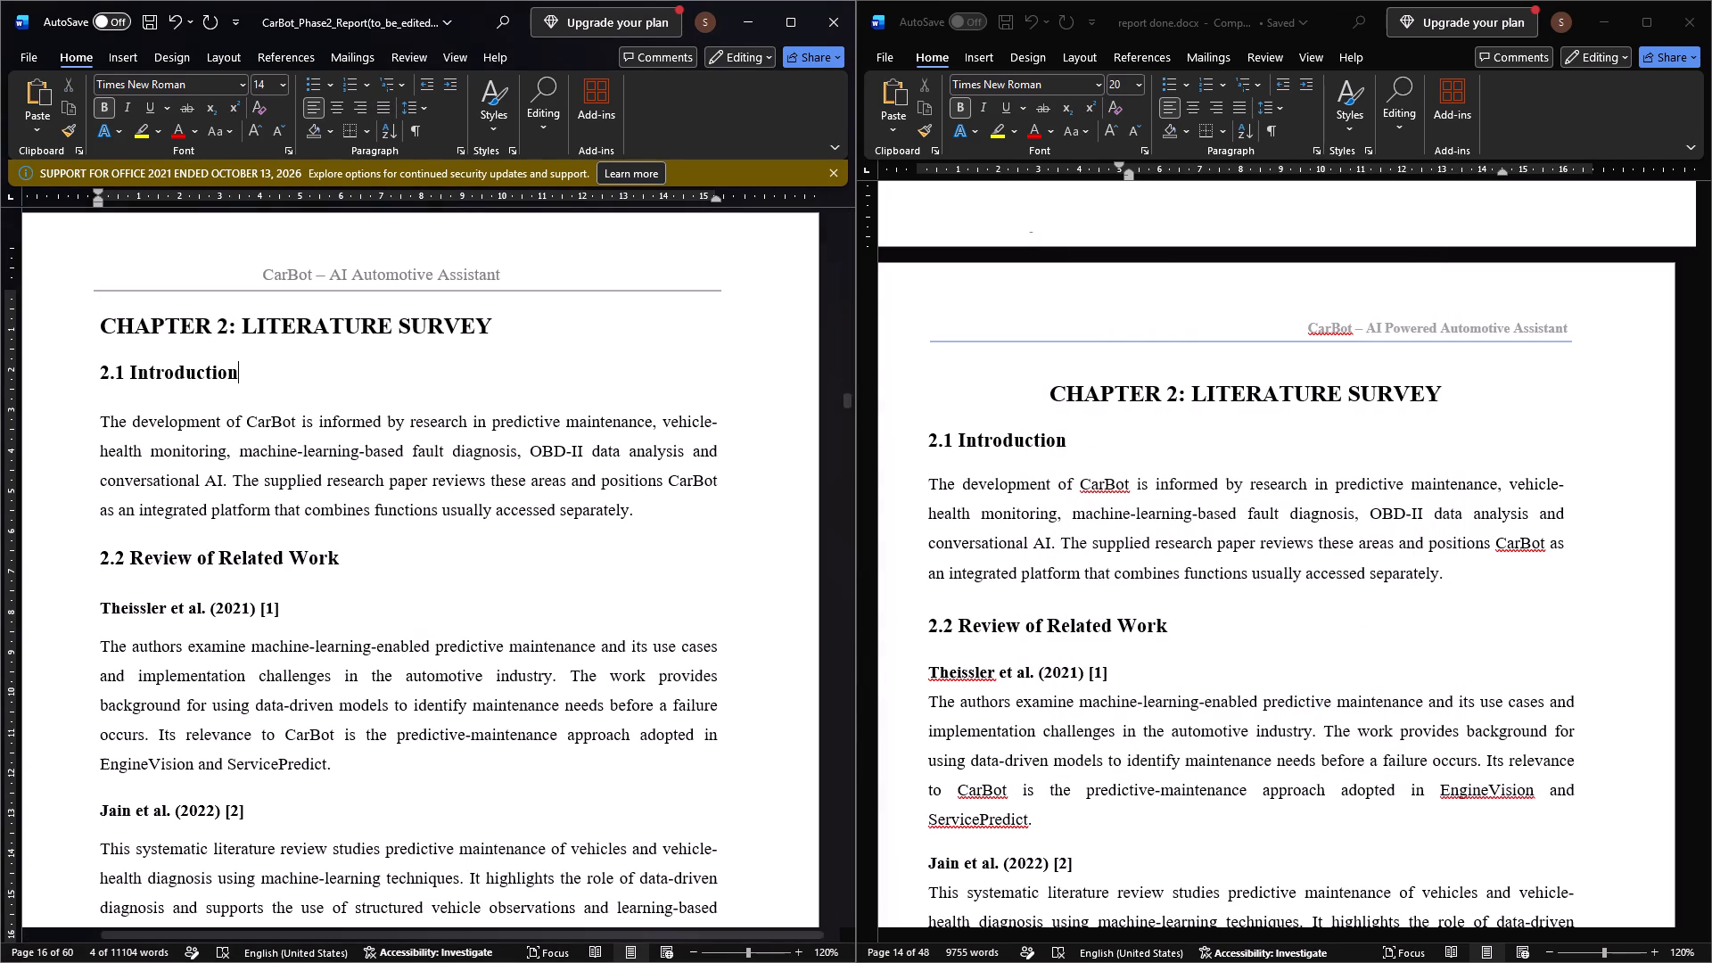
# Indent the first line of the CHAPTER 2: LITERATURE SURVEY heading by about 2.75 cm so it sits near the page's centre.
pyautogui.click(102, 326)
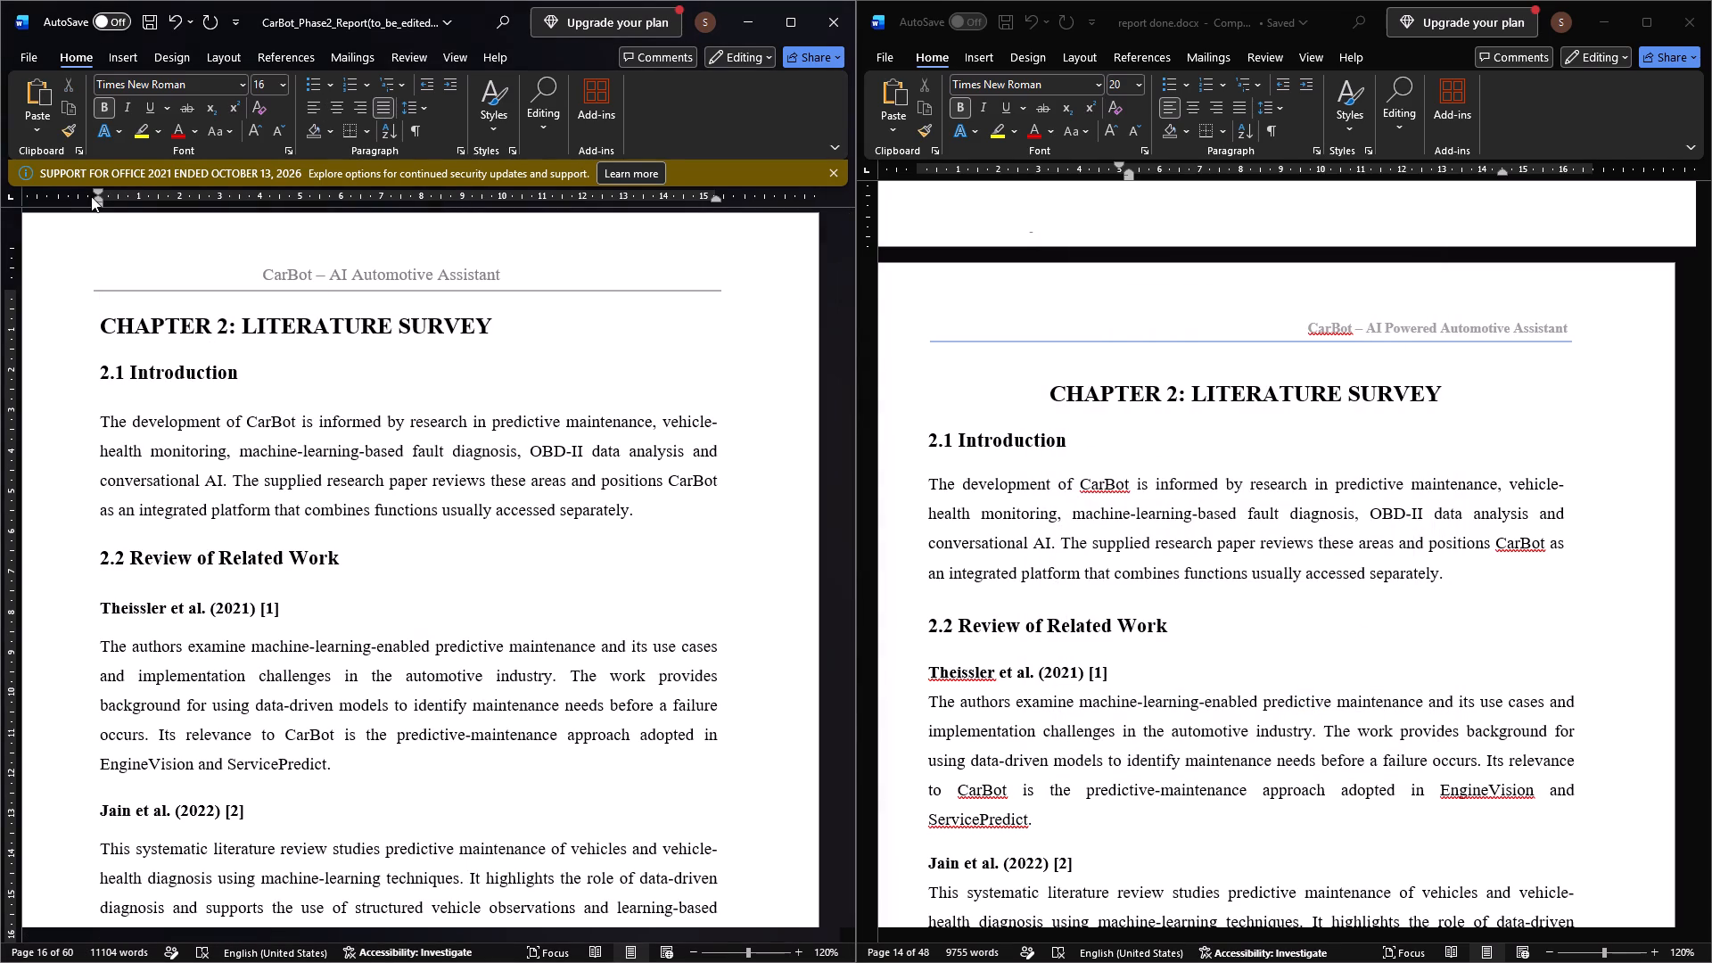
pyautogui.moveTo(98, 191); pyautogui.dragTo(175, 204)
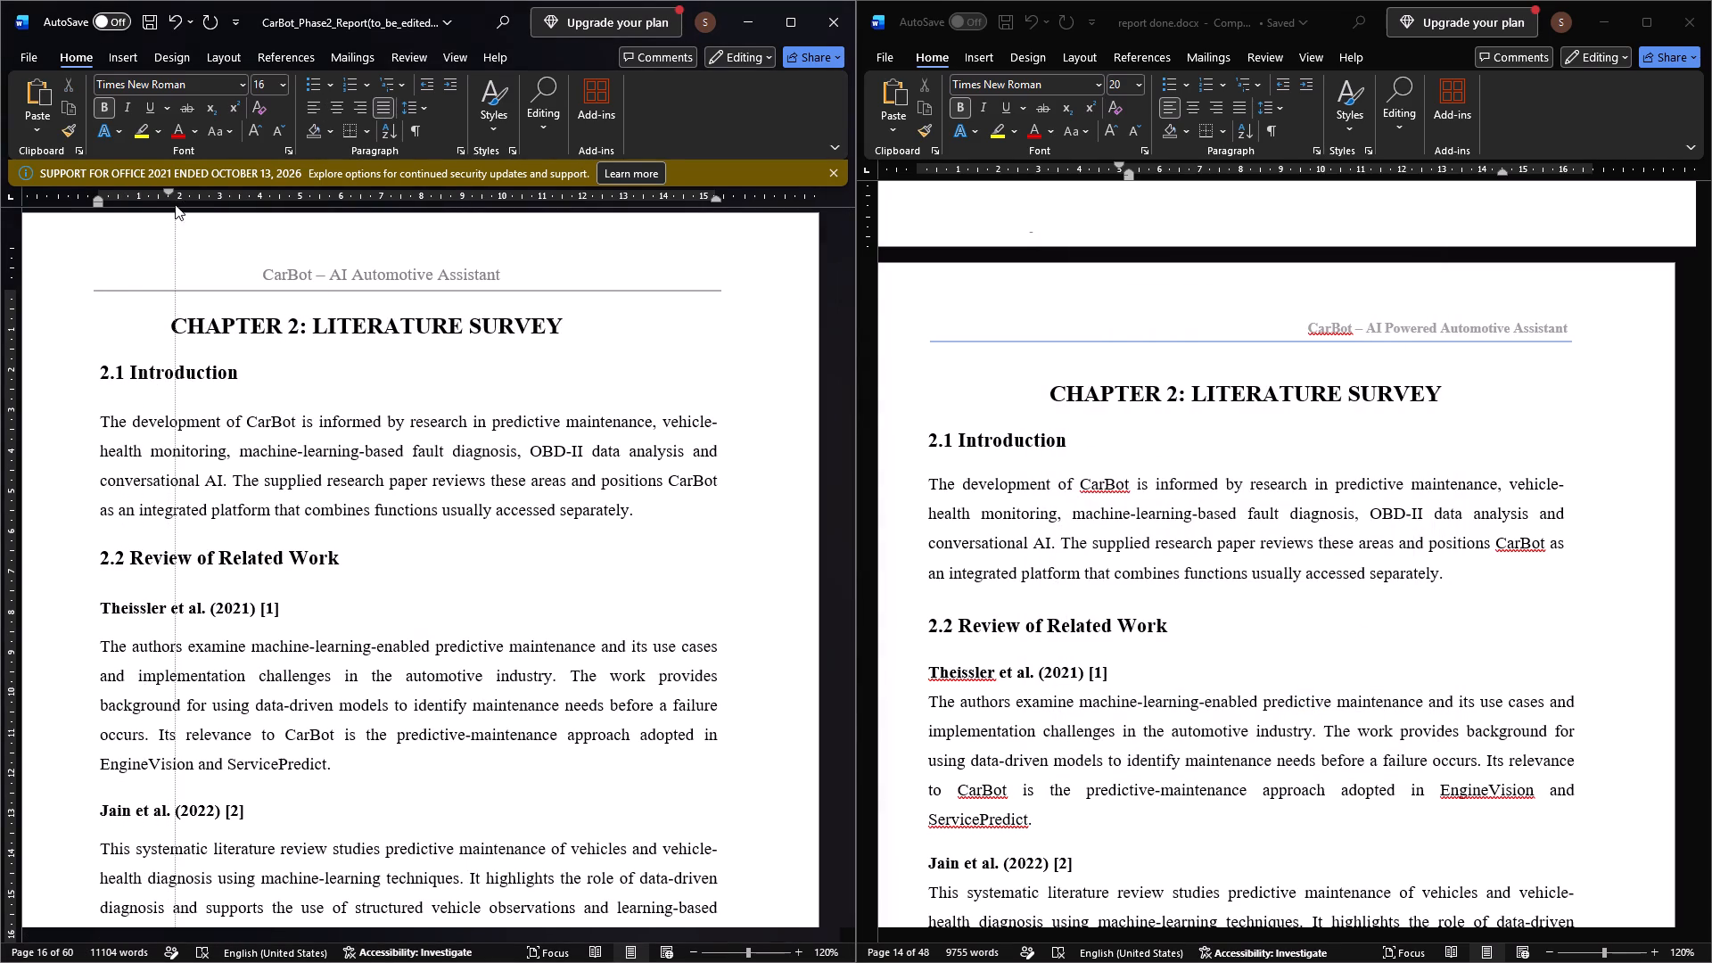
pyautogui.moveTo(175, 204); pyautogui.dragTo(209, 215)
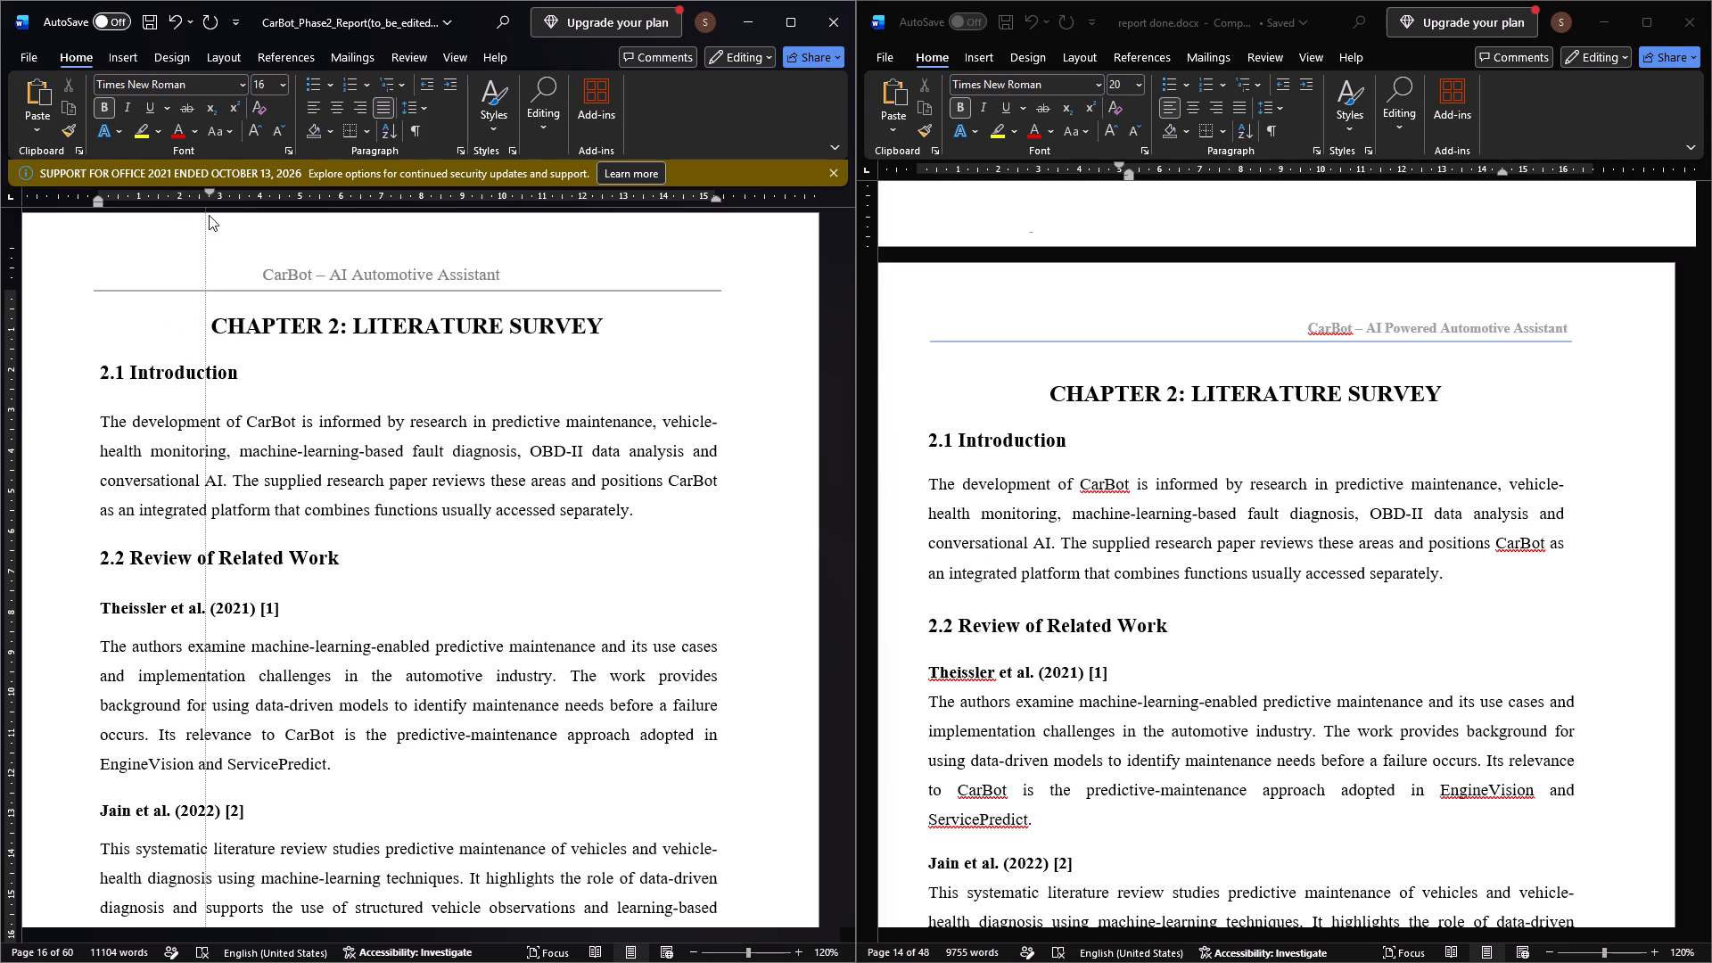
pyautogui.moveTo(209, 215); pyautogui.dragTo(218, 218)
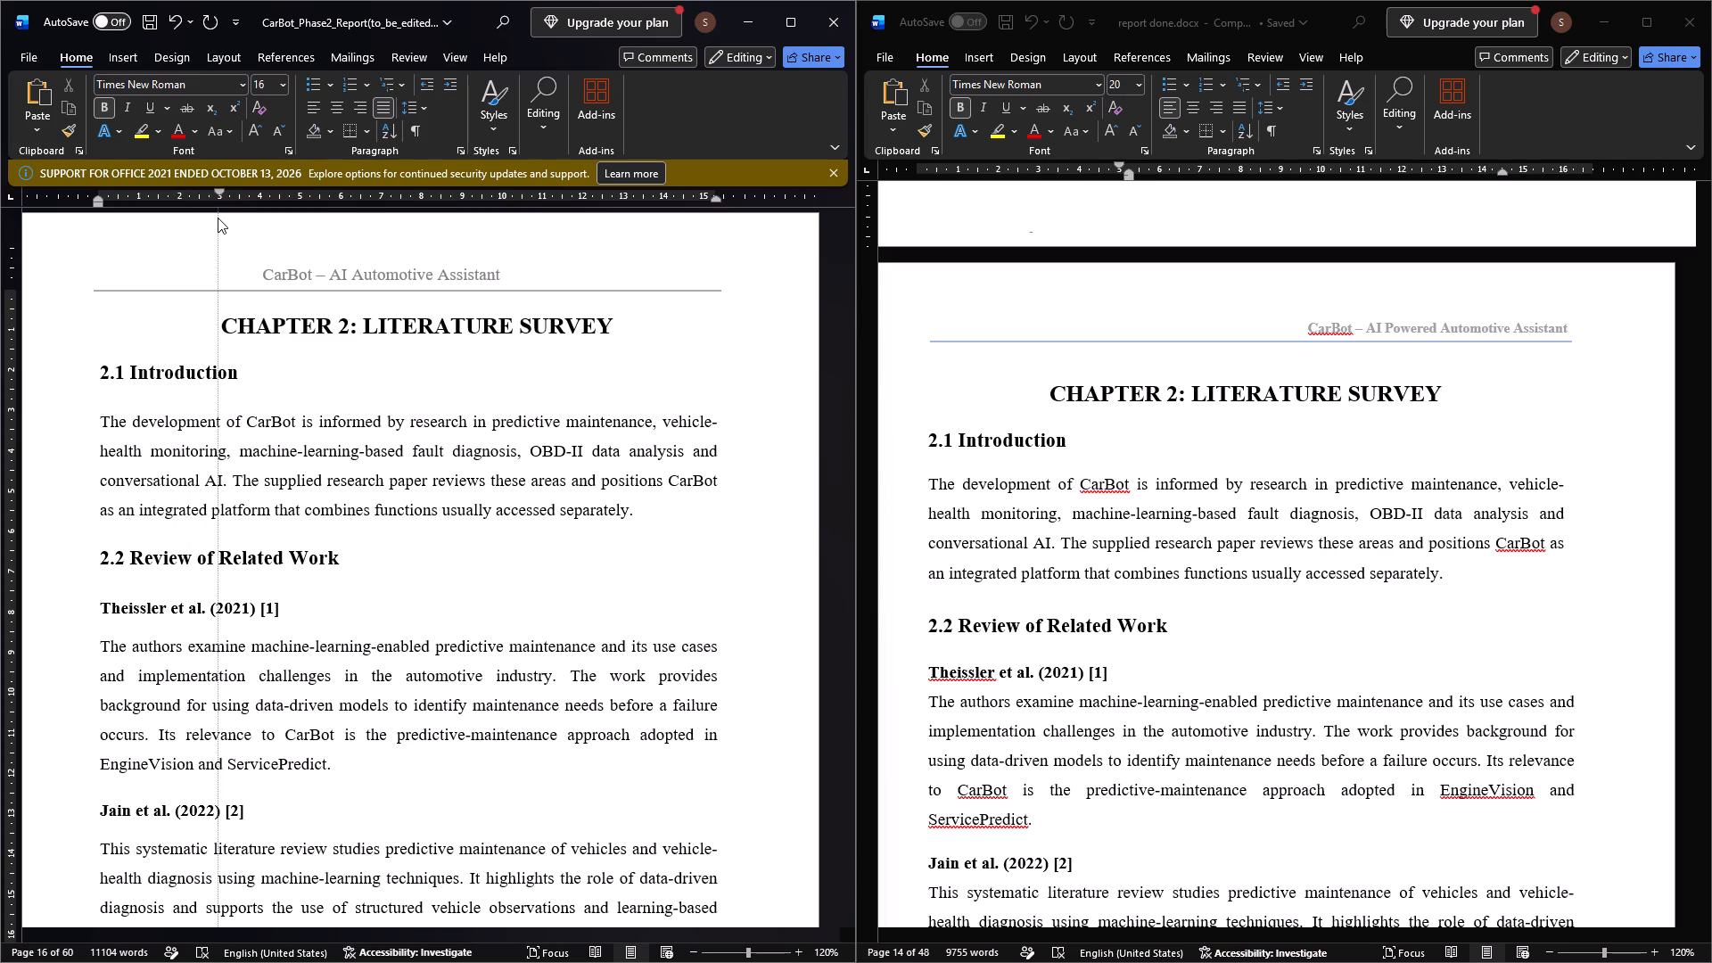
pyautogui.moveTo(218, 218); pyautogui.dragTo(211, 220)
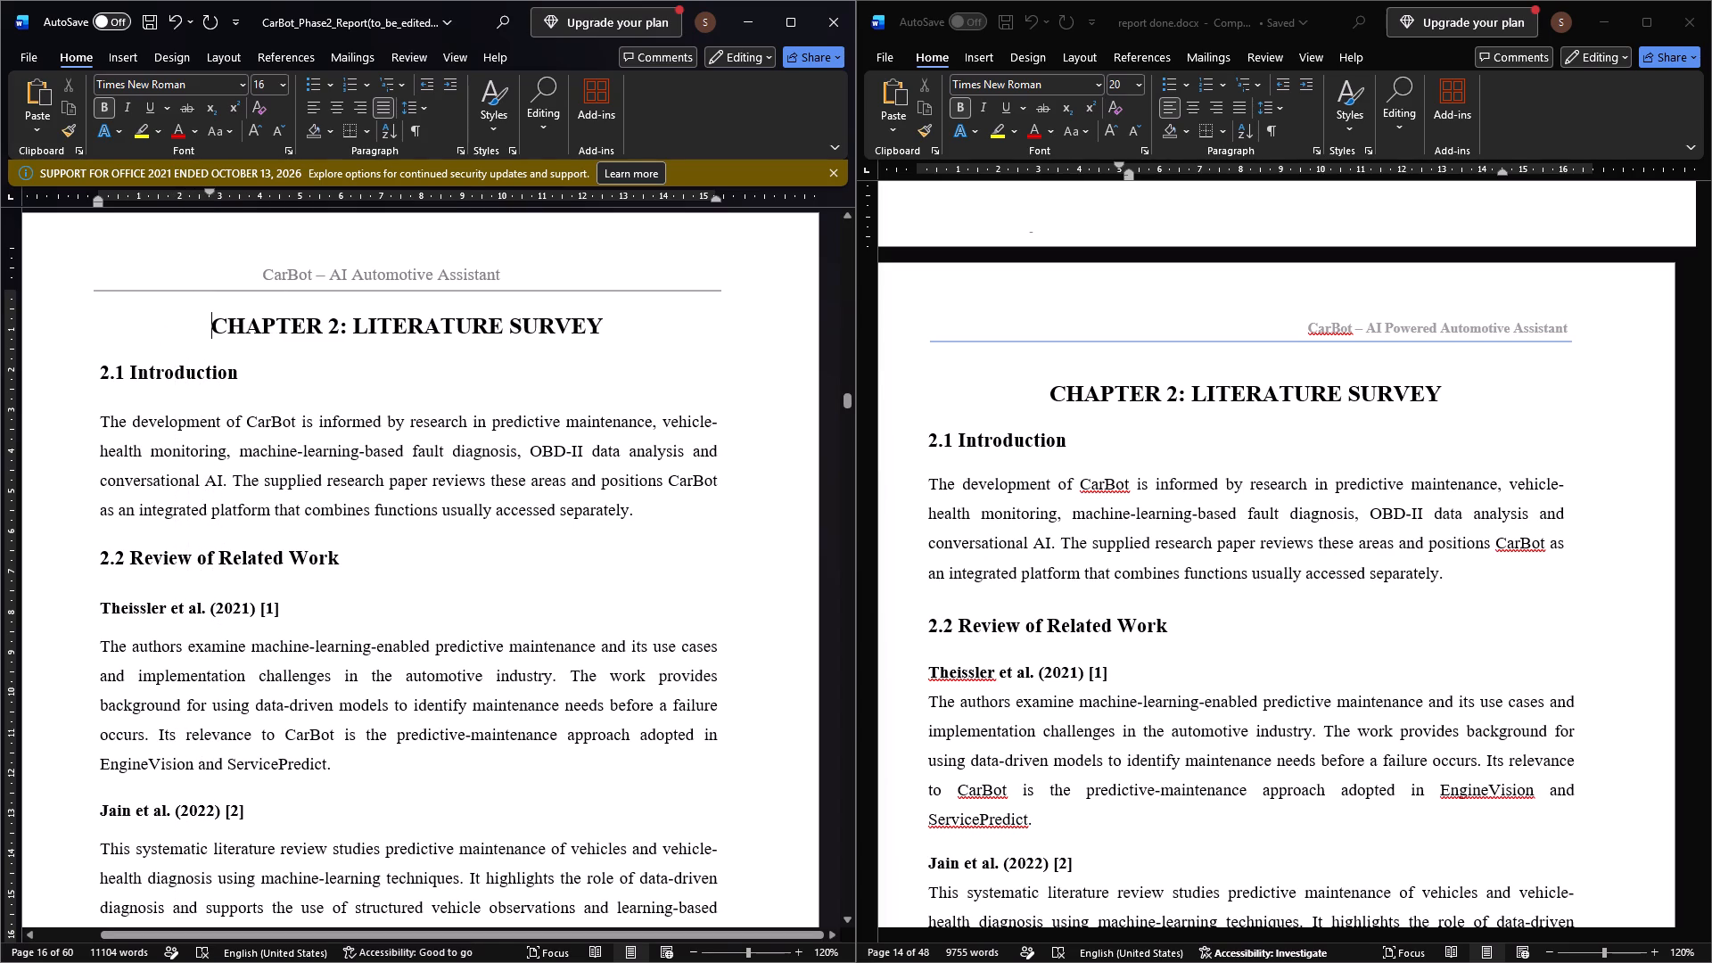
pyautogui.click(206, 190)
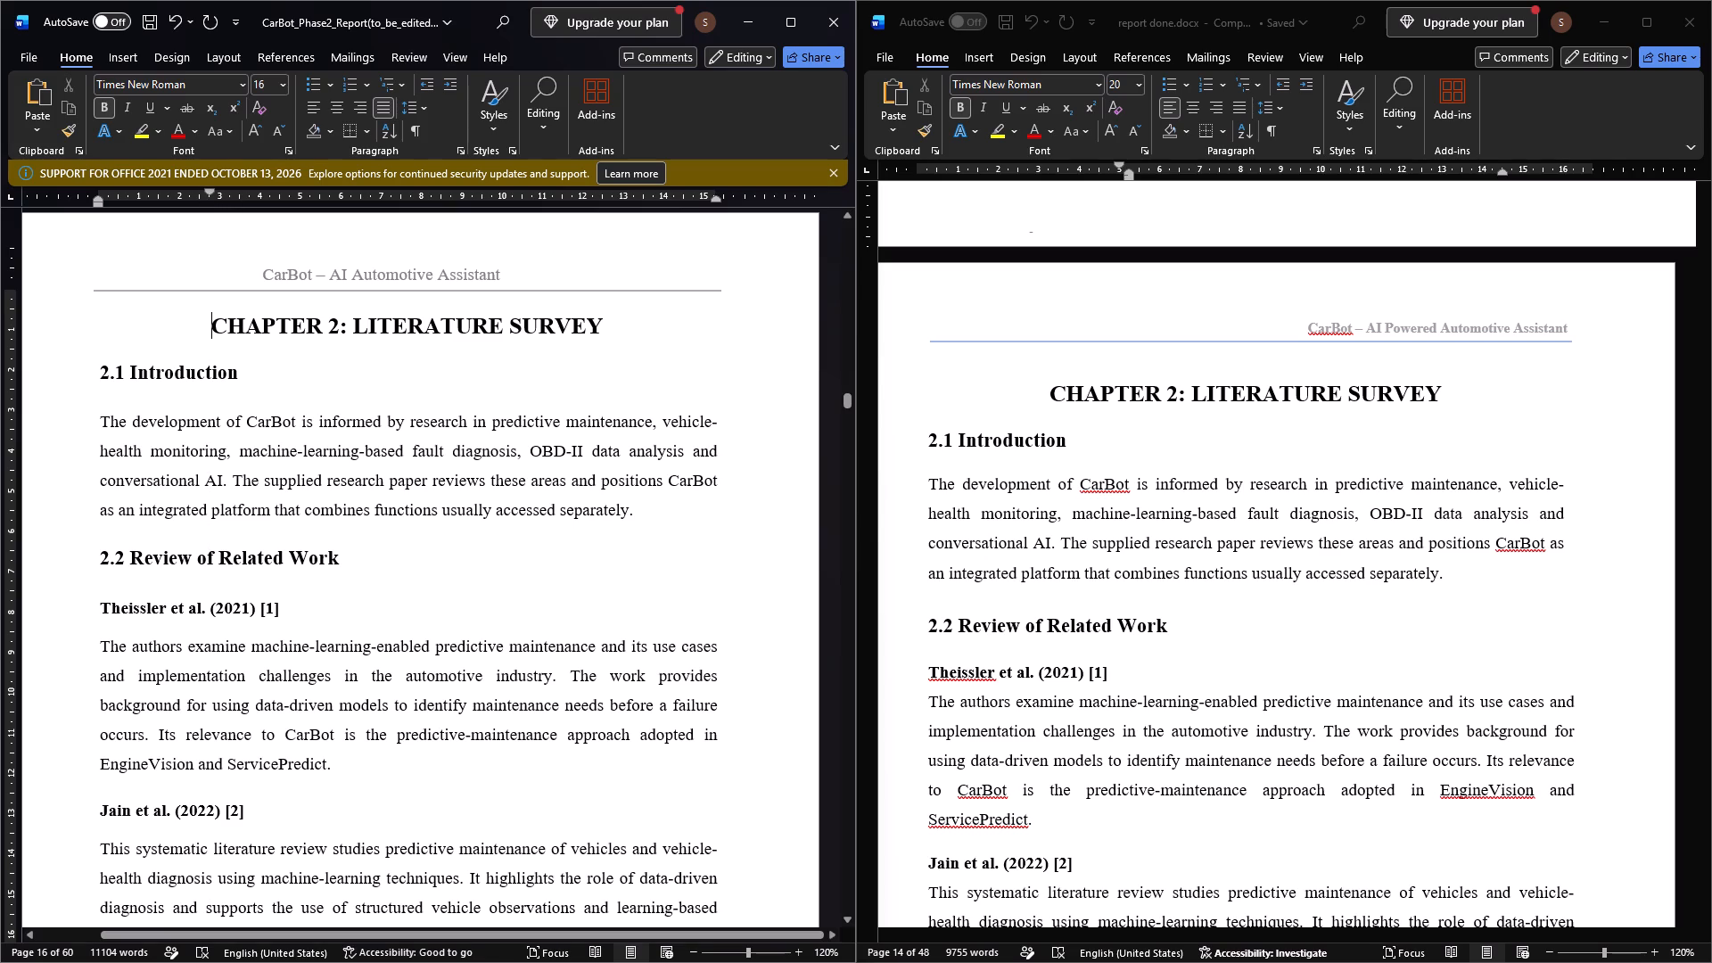
# Set the 2.1 Introduction heading's paragraph spacing to 15 pt before and 2 pt after.
pyautogui.click(235, 381)
pyautogui.moveTo(237, 379); pyautogui.dragTo(113, 390)
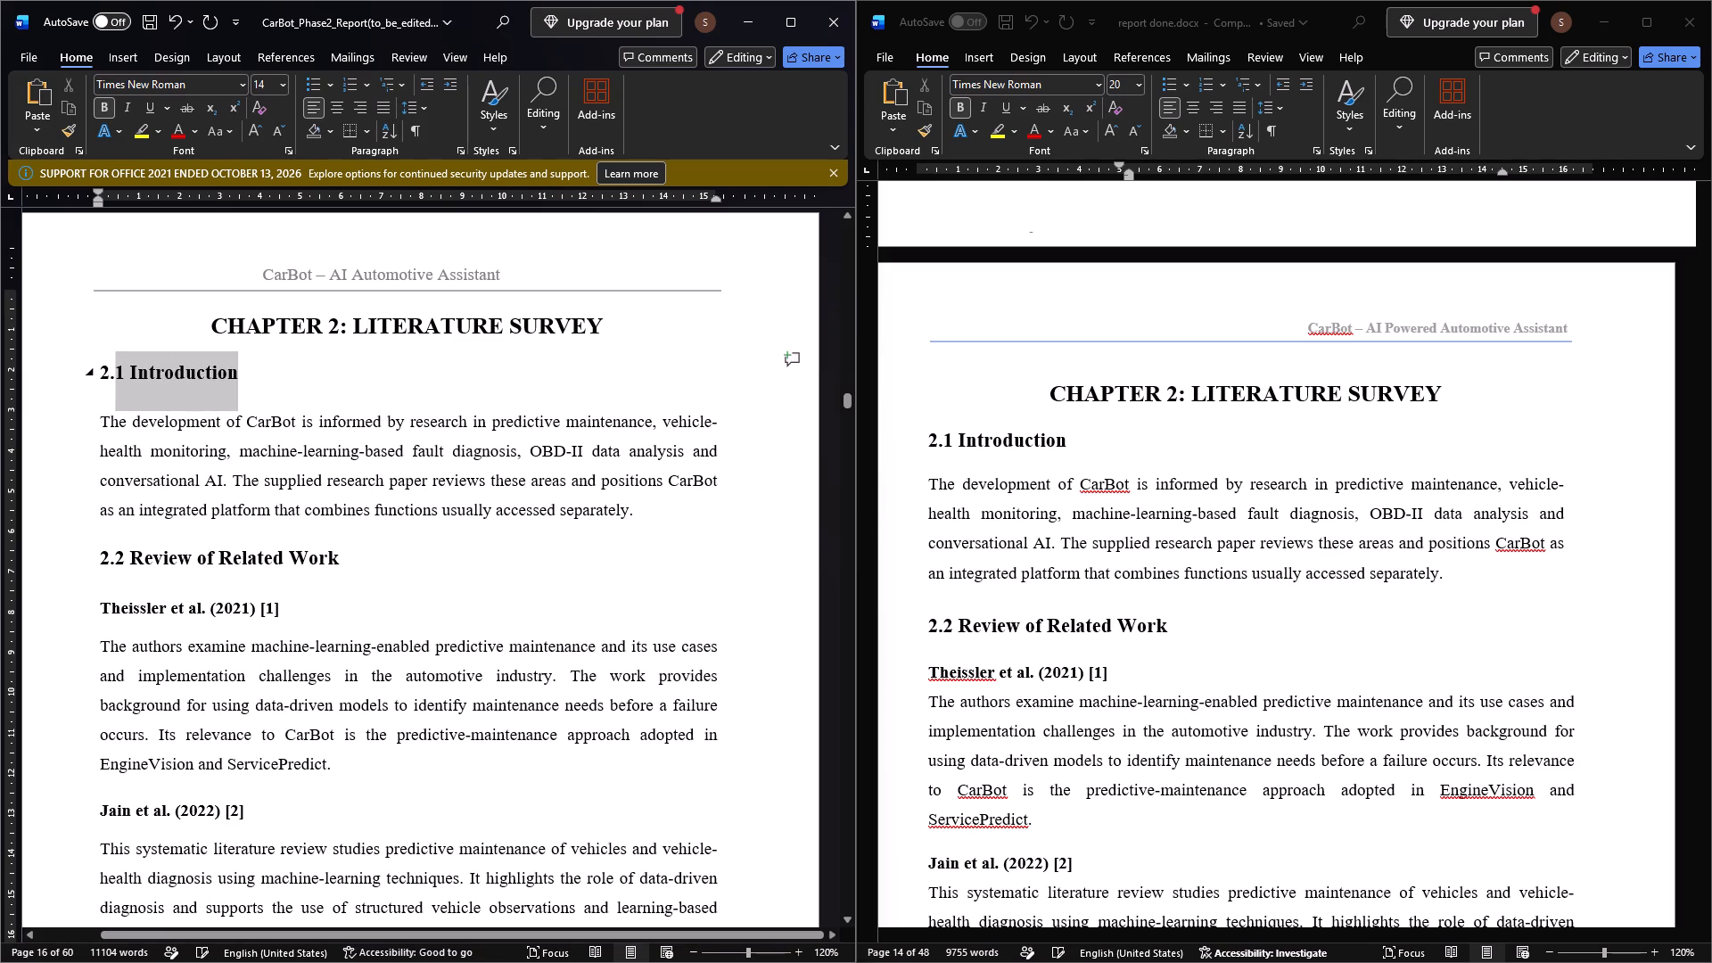
pyautogui.moveTo(113, 390); pyautogui.dragTo(97, 390)
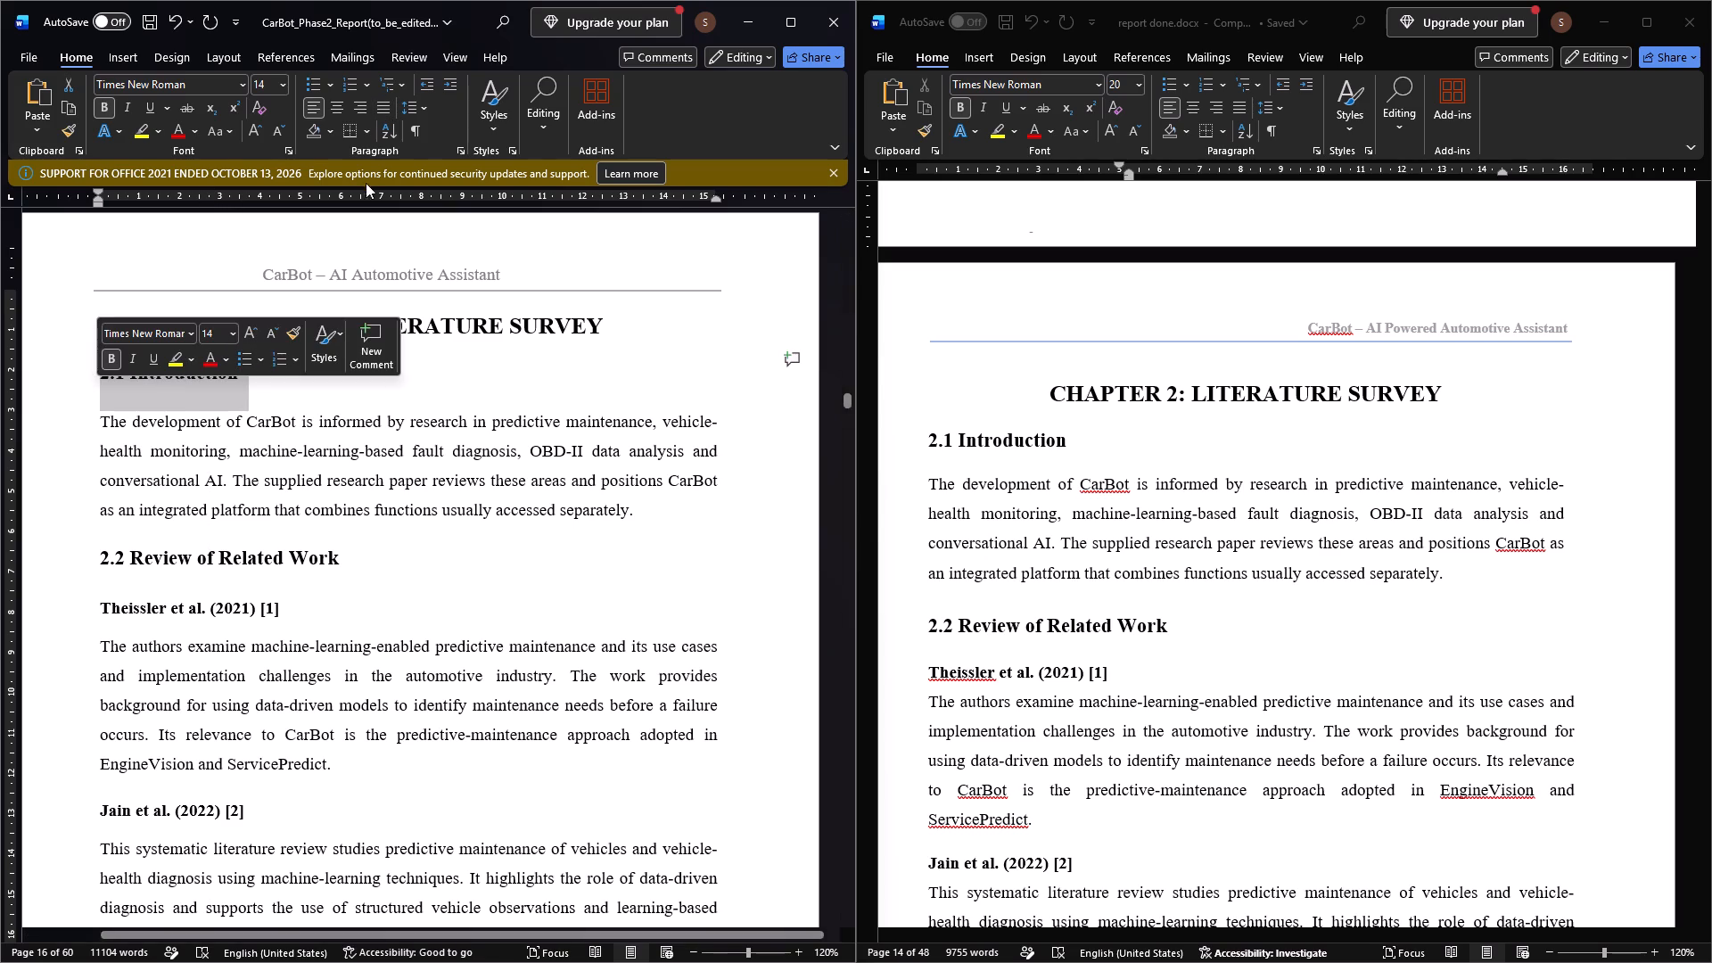
pyautogui.click(454, 147)
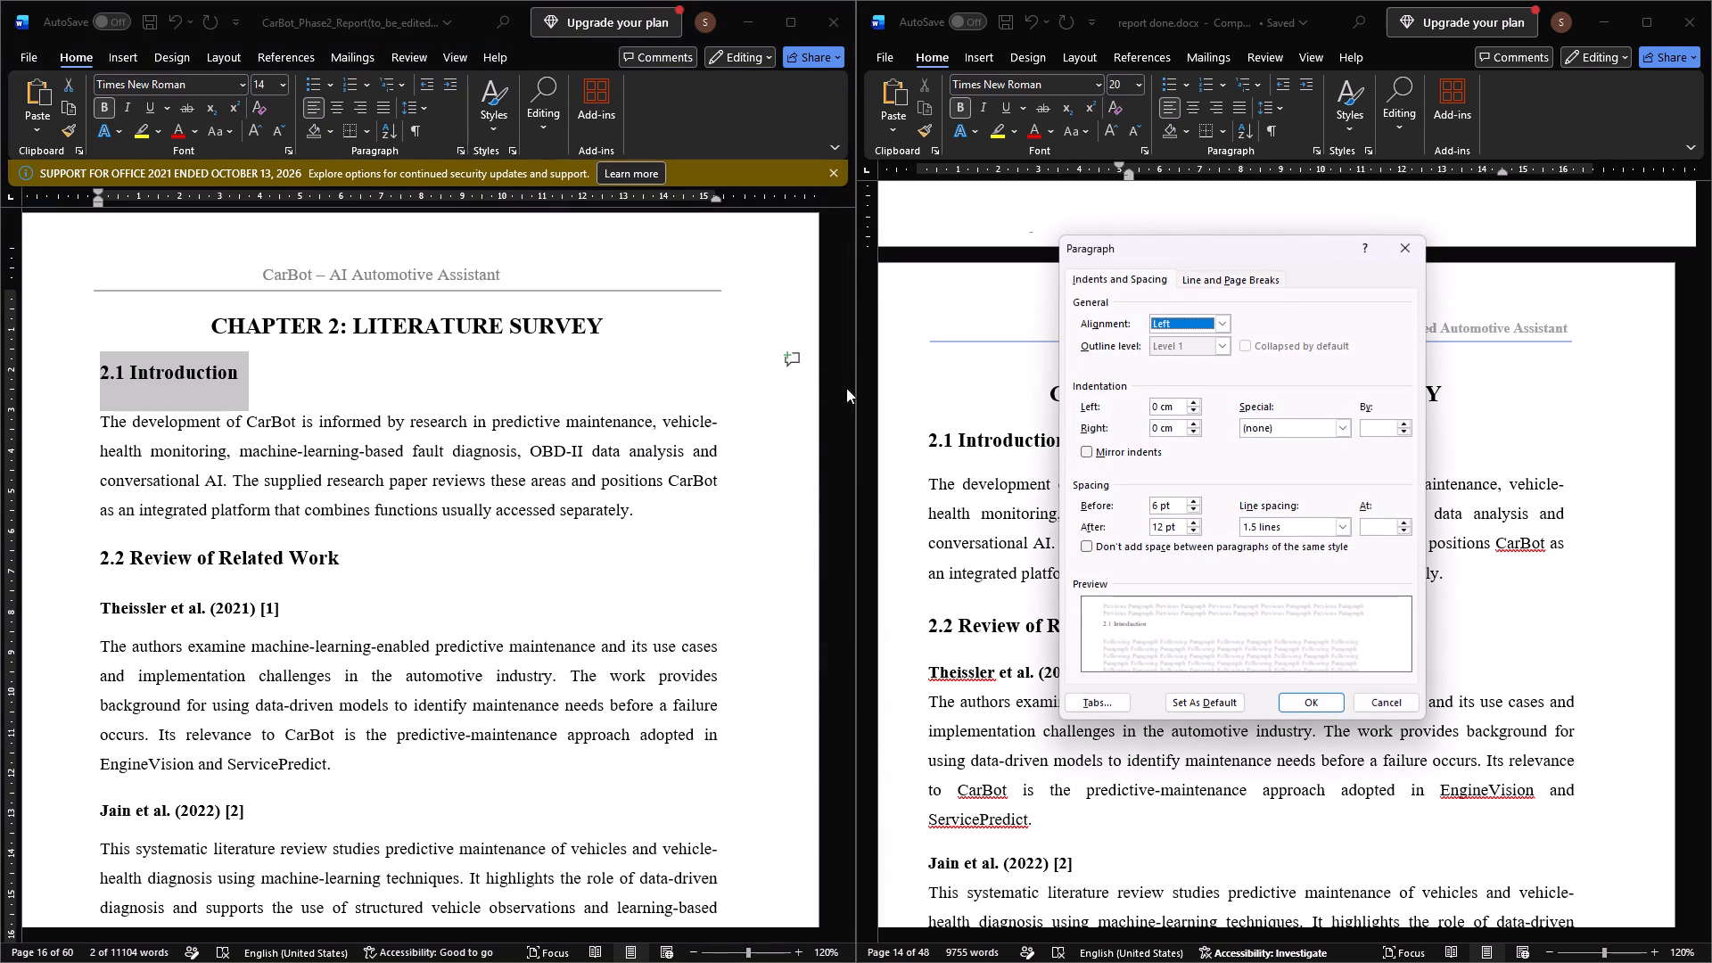
pyautogui.click(1158, 506)
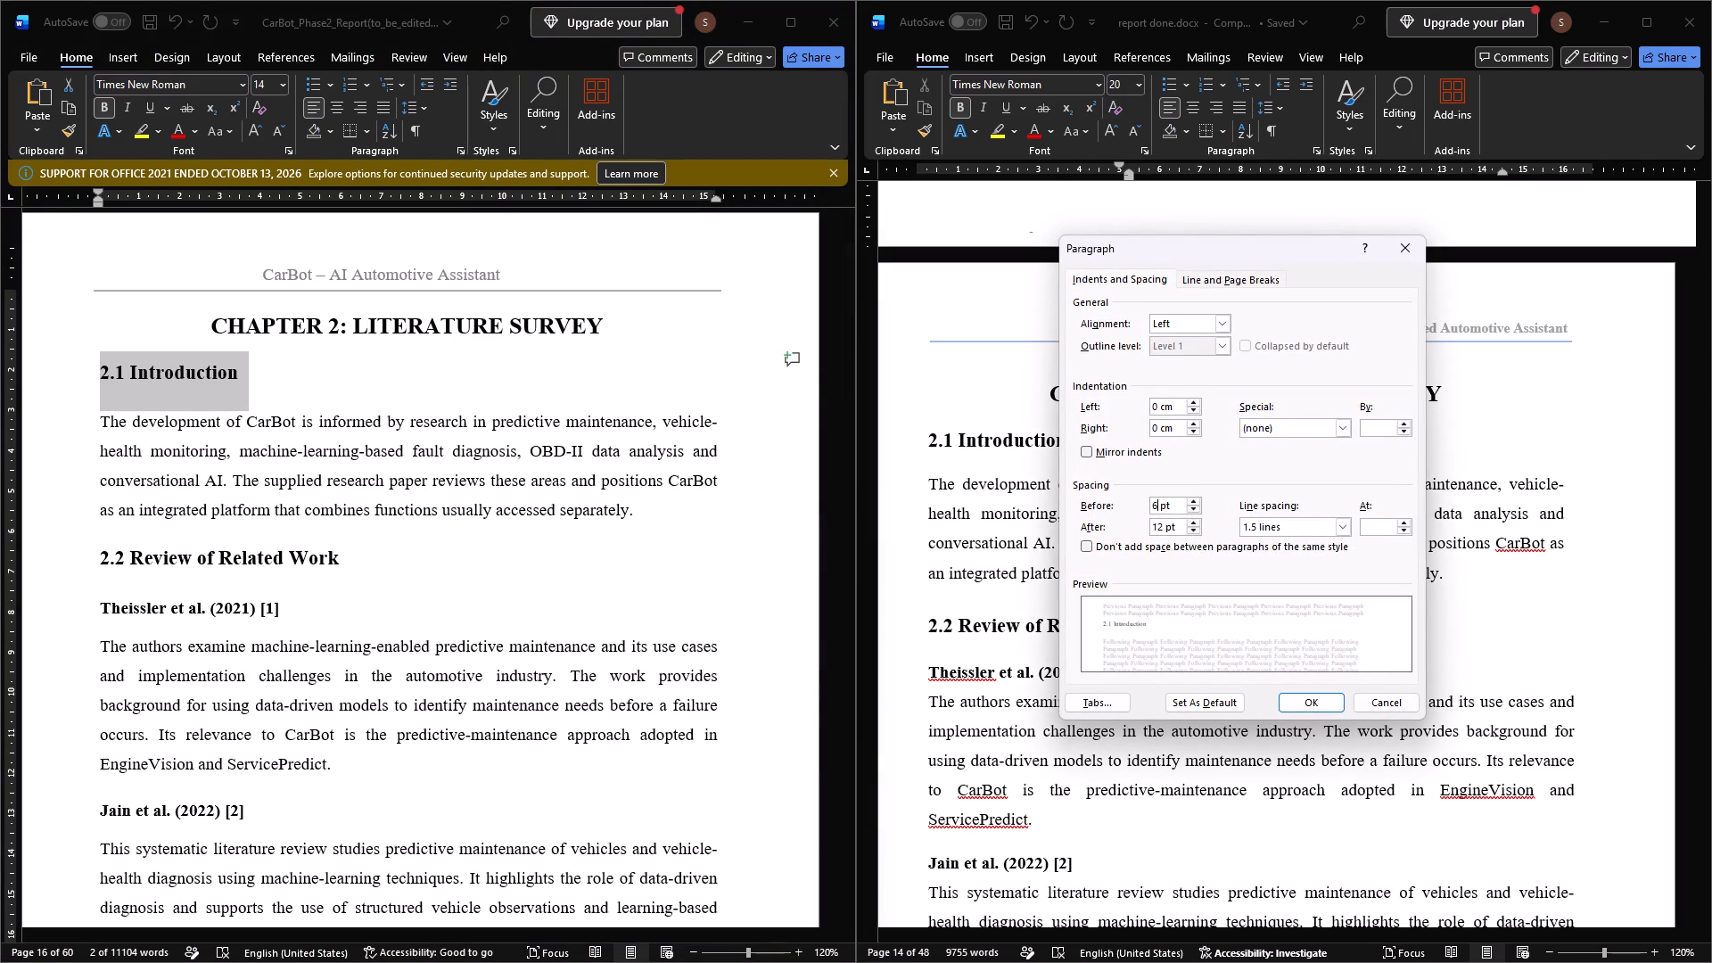
pyautogui.press('BackSpace')
pyautogui.write('15')
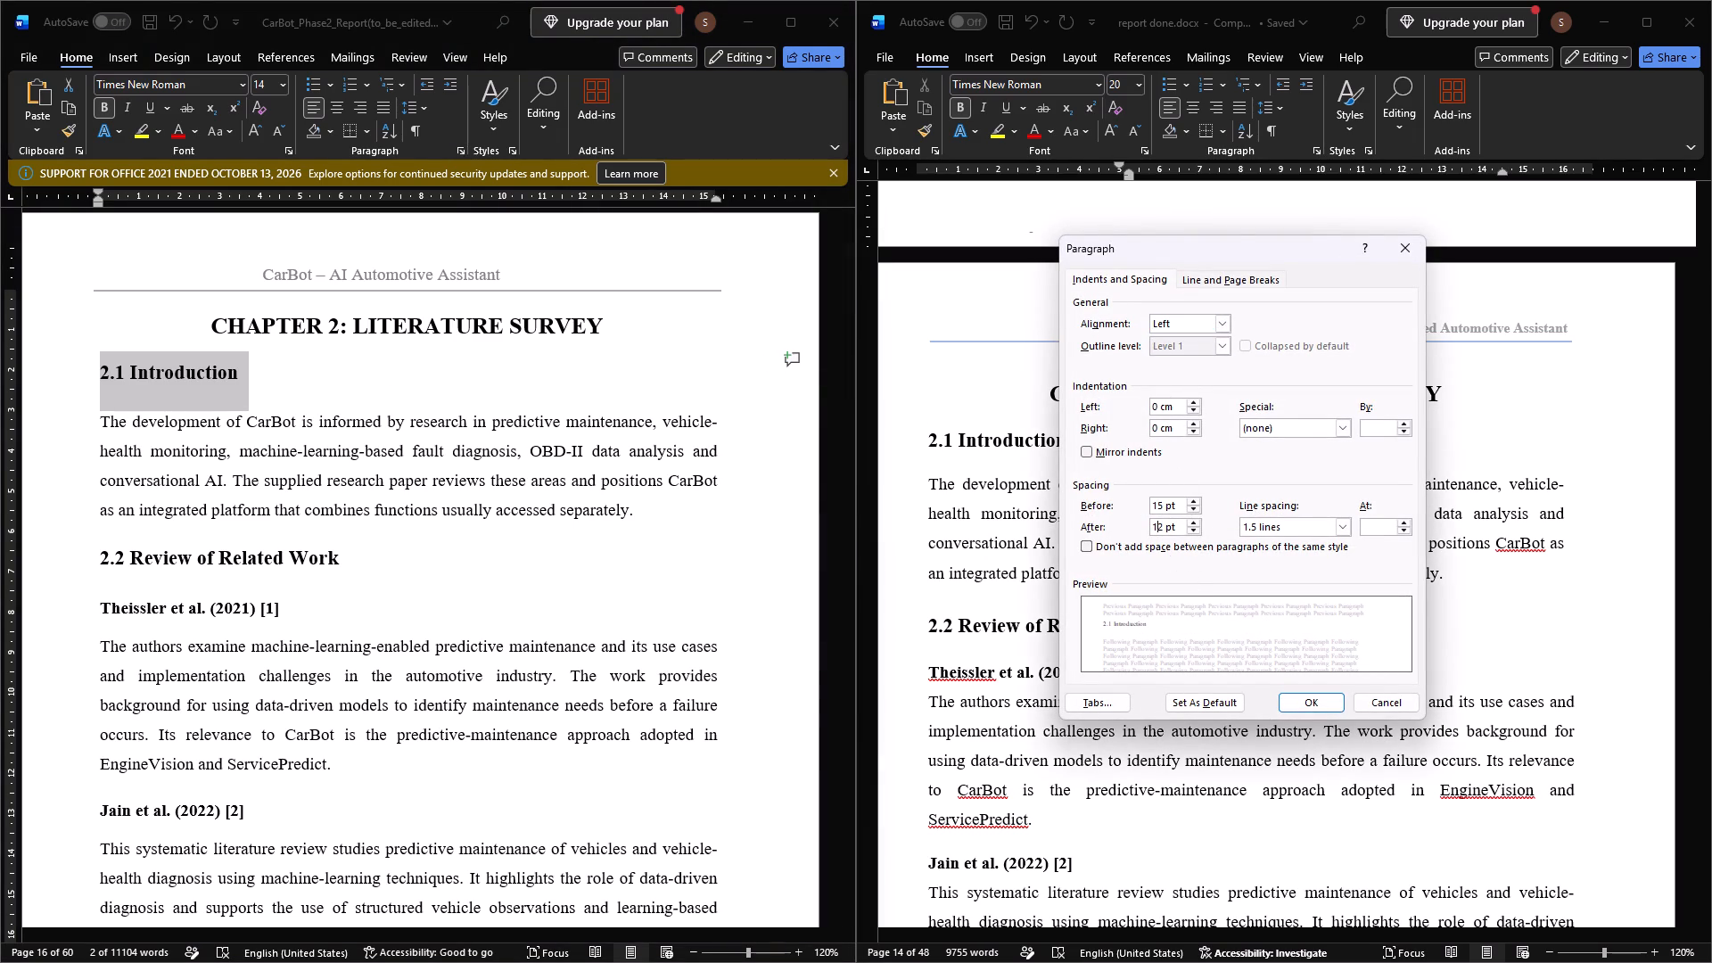
pyautogui.click(1158, 530)
pyautogui.press('BackSpace')
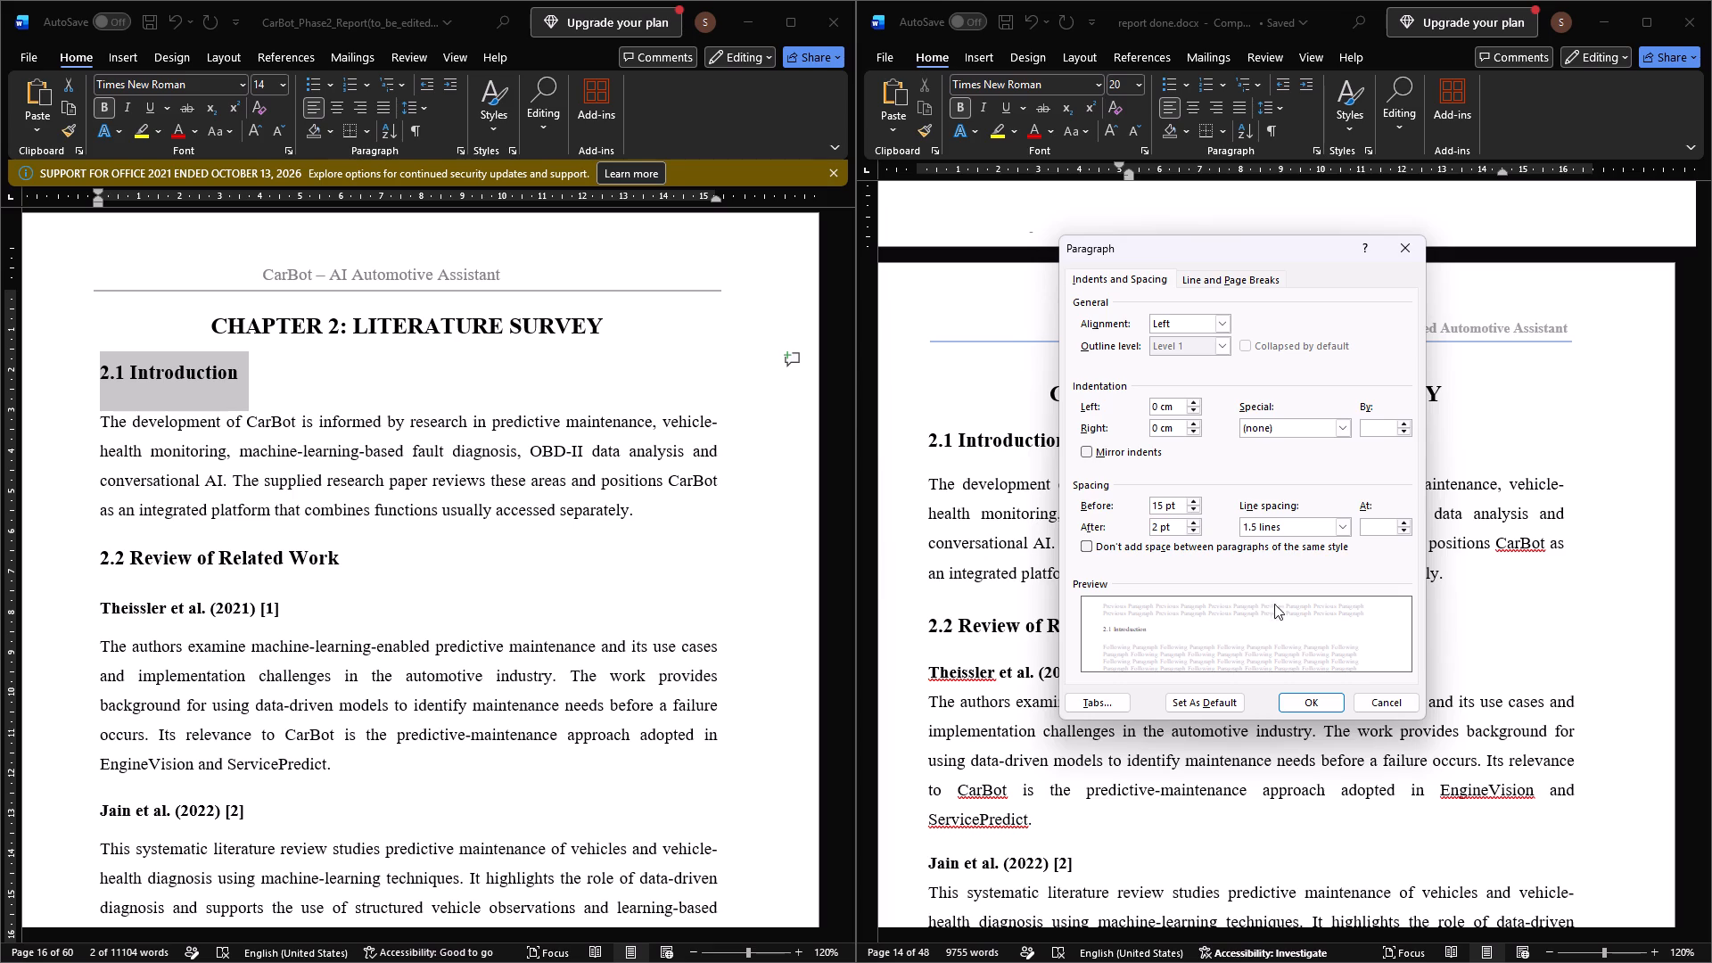
pyautogui.click(1313, 702)
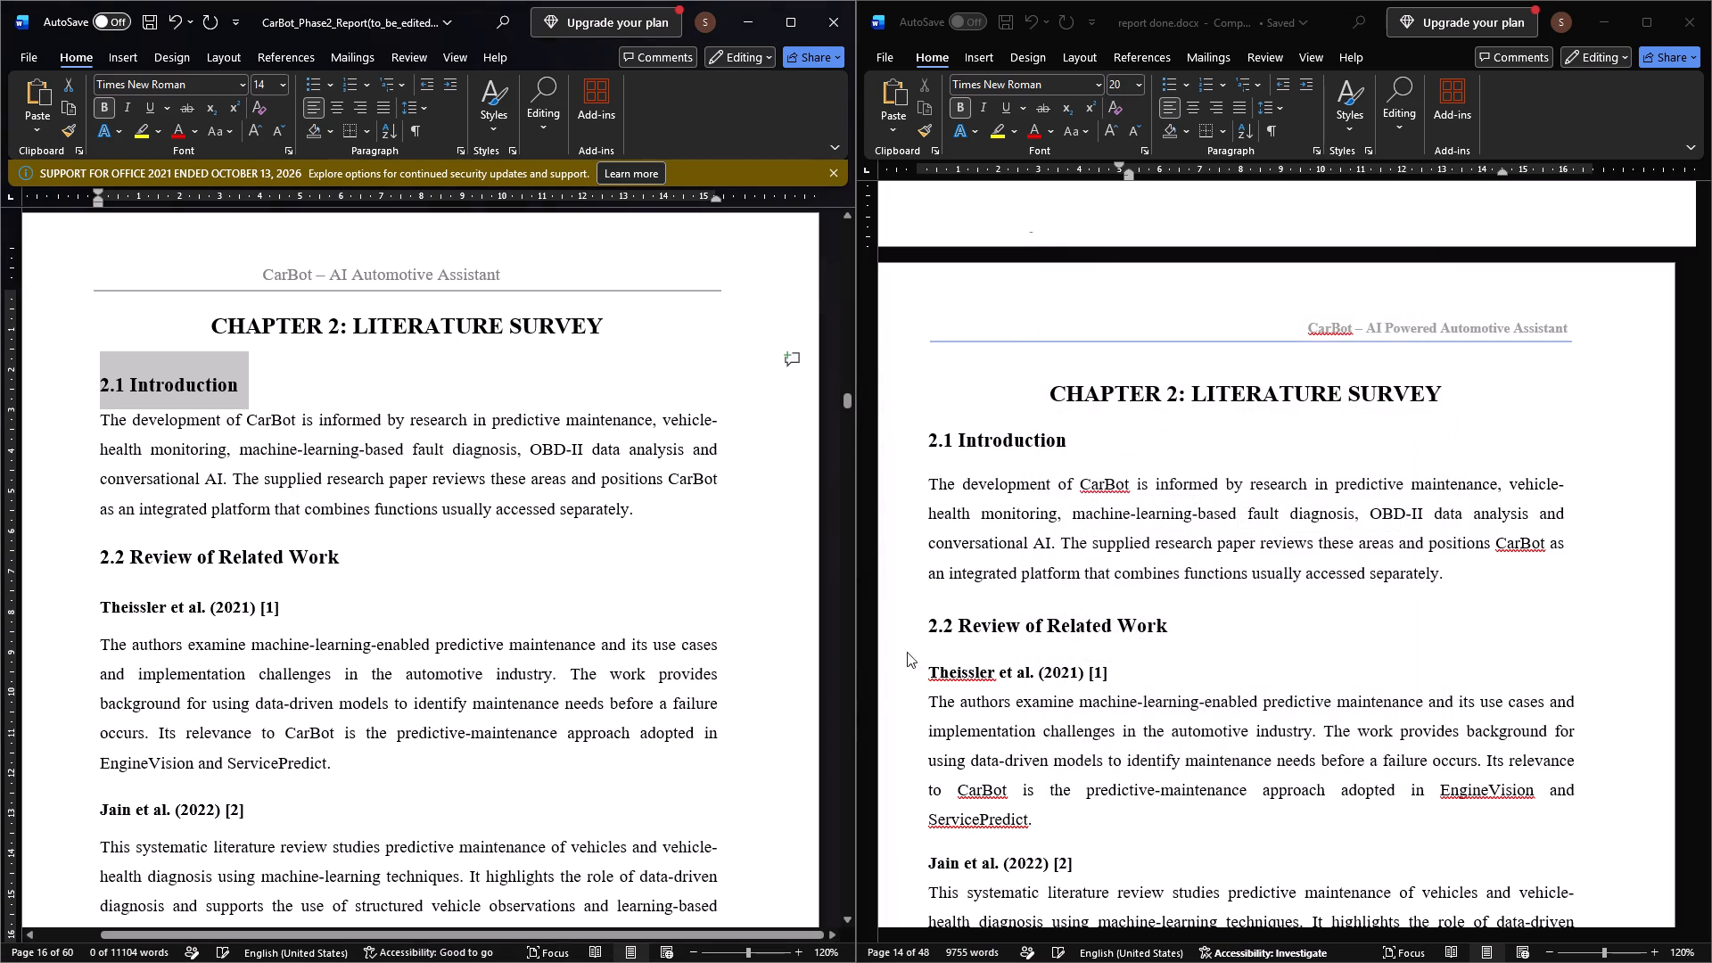
pyautogui.click(450, 479)
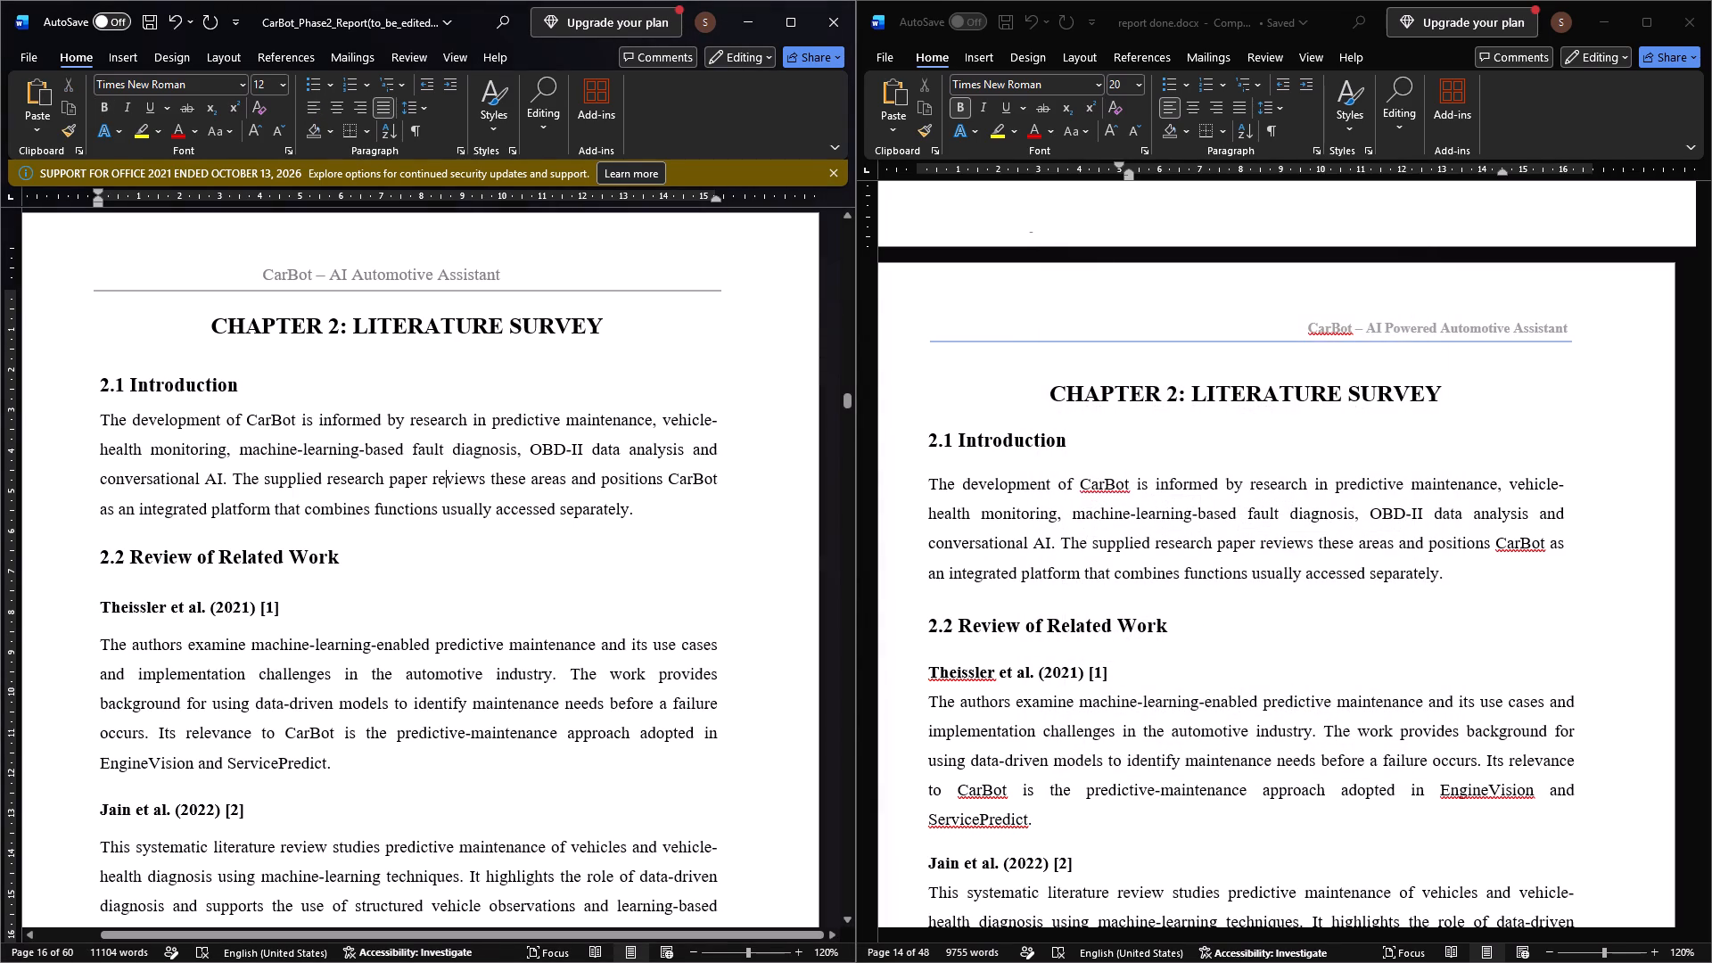
# Check the paragraph alignment, indents and spacing of the 1.7 Expected Contributions of Phase II heading.
pyautogui.scroll(14, 394, 610)
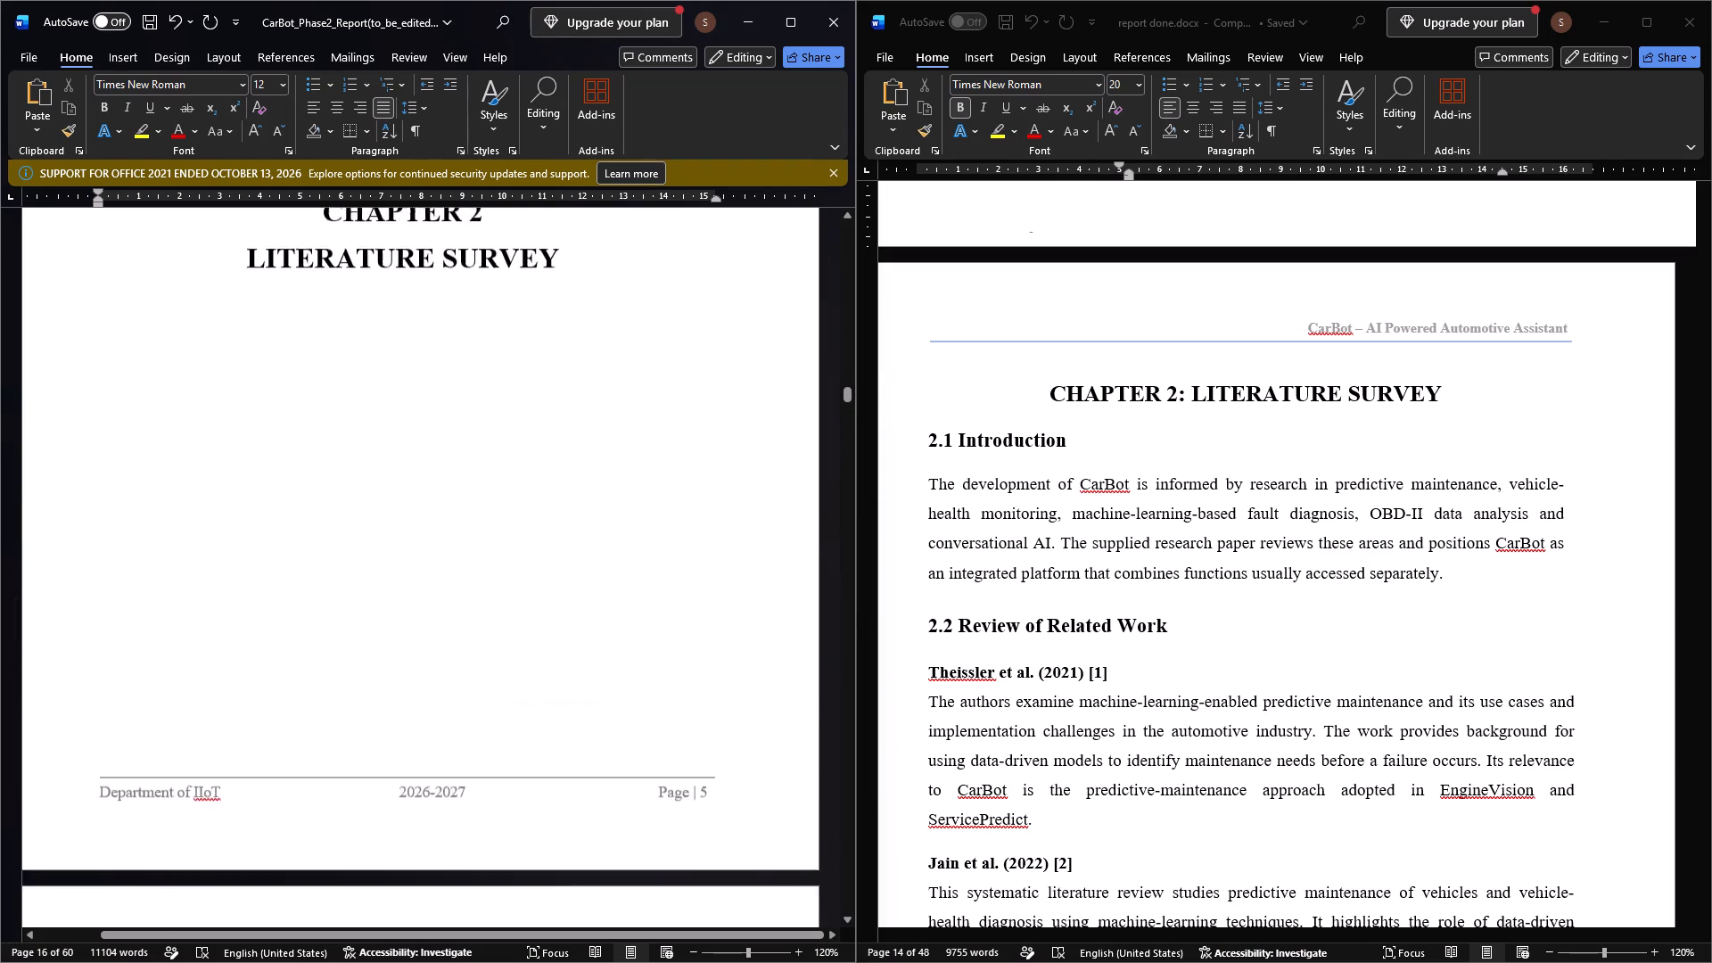
pyautogui.scroll(14, 401, 594)
pyautogui.scroll(14, 396, 578)
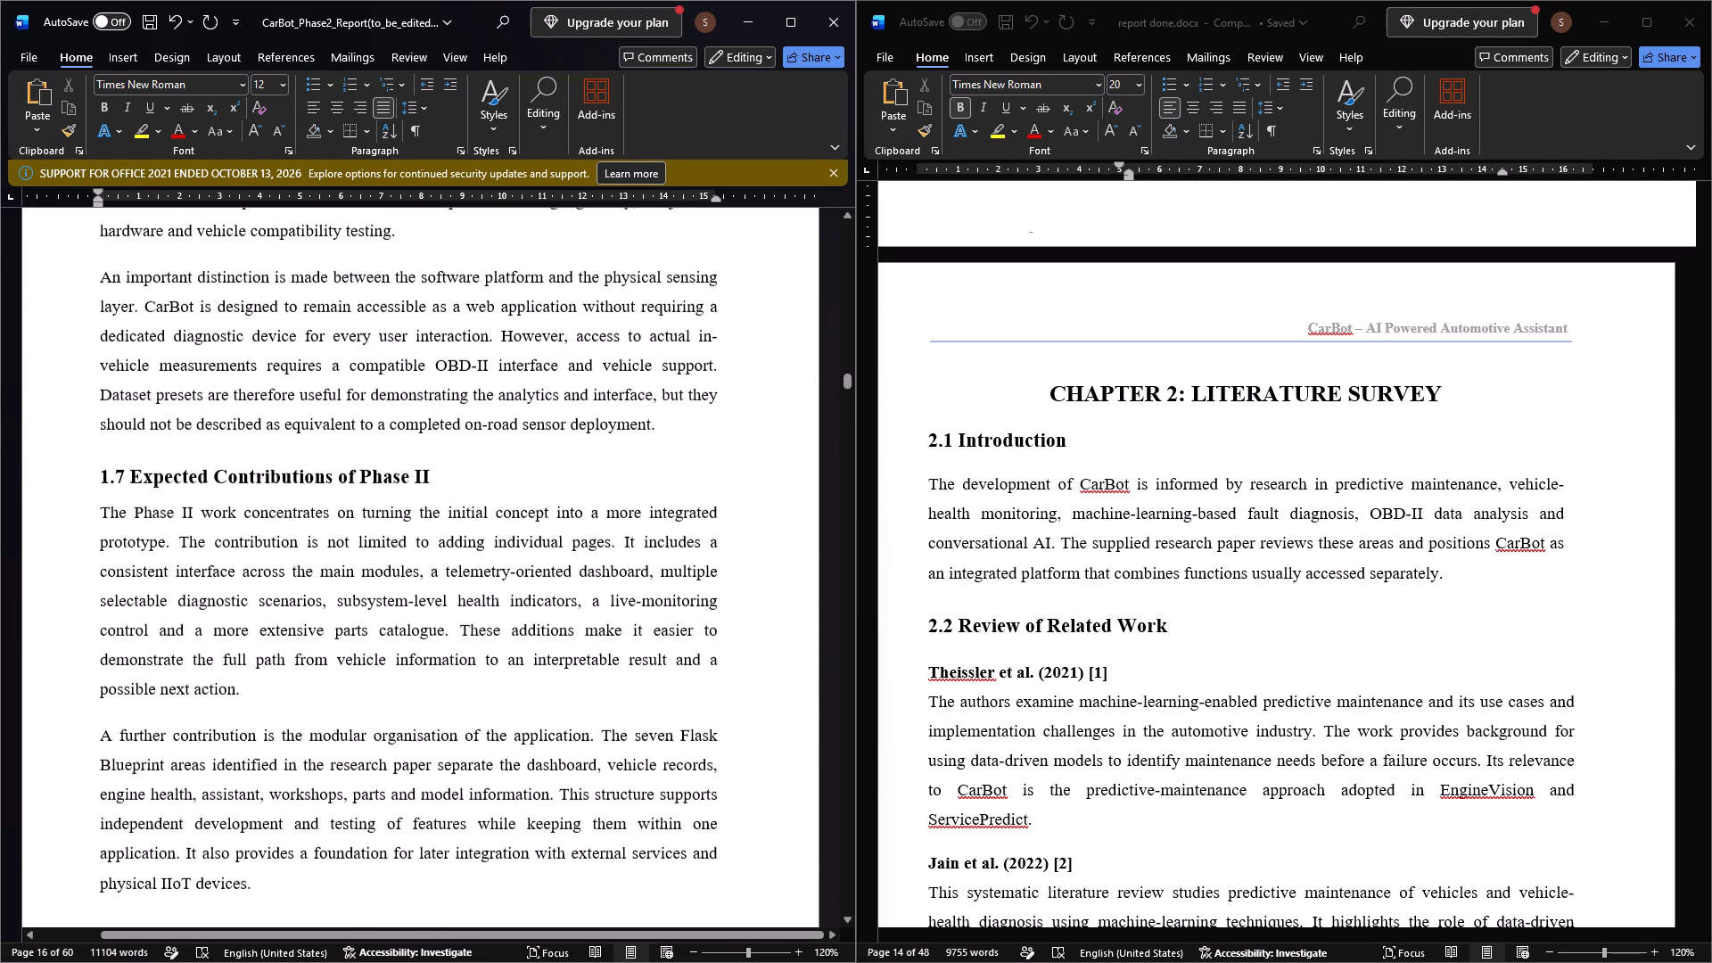
pyautogui.moveTo(432, 474); pyautogui.dragTo(119, 445)
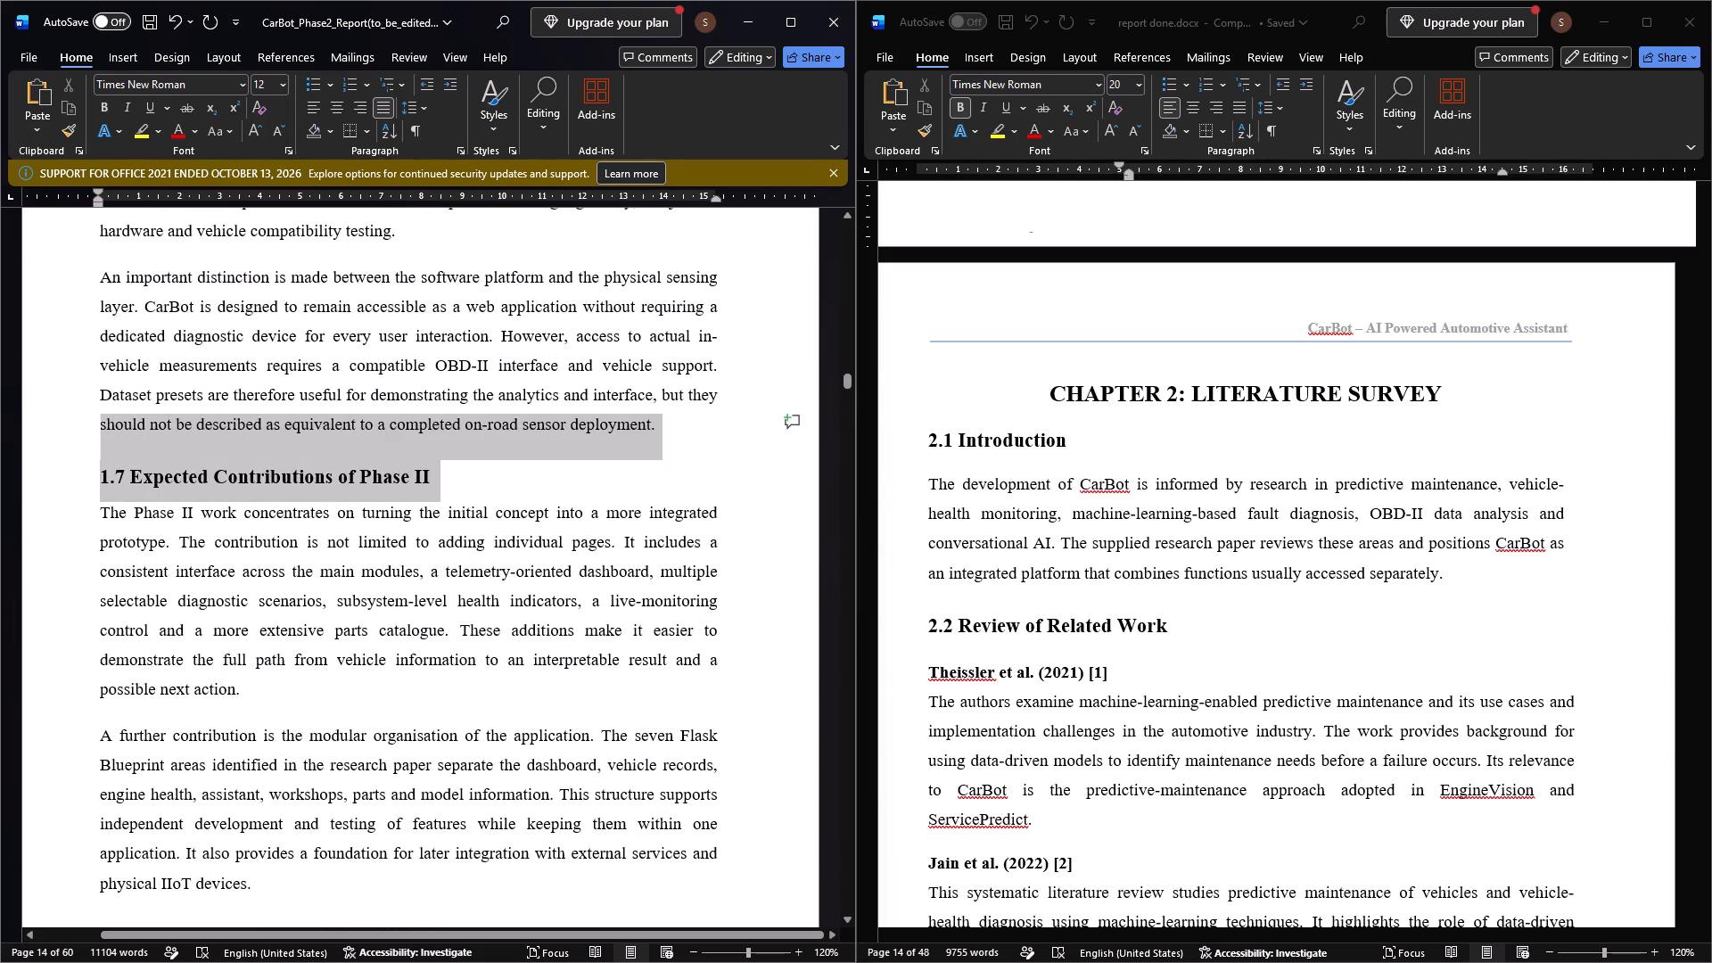
pyautogui.moveTo(119, 445); pyautogui.dragTo(100, 481)
pyautogui.click(461, 146)
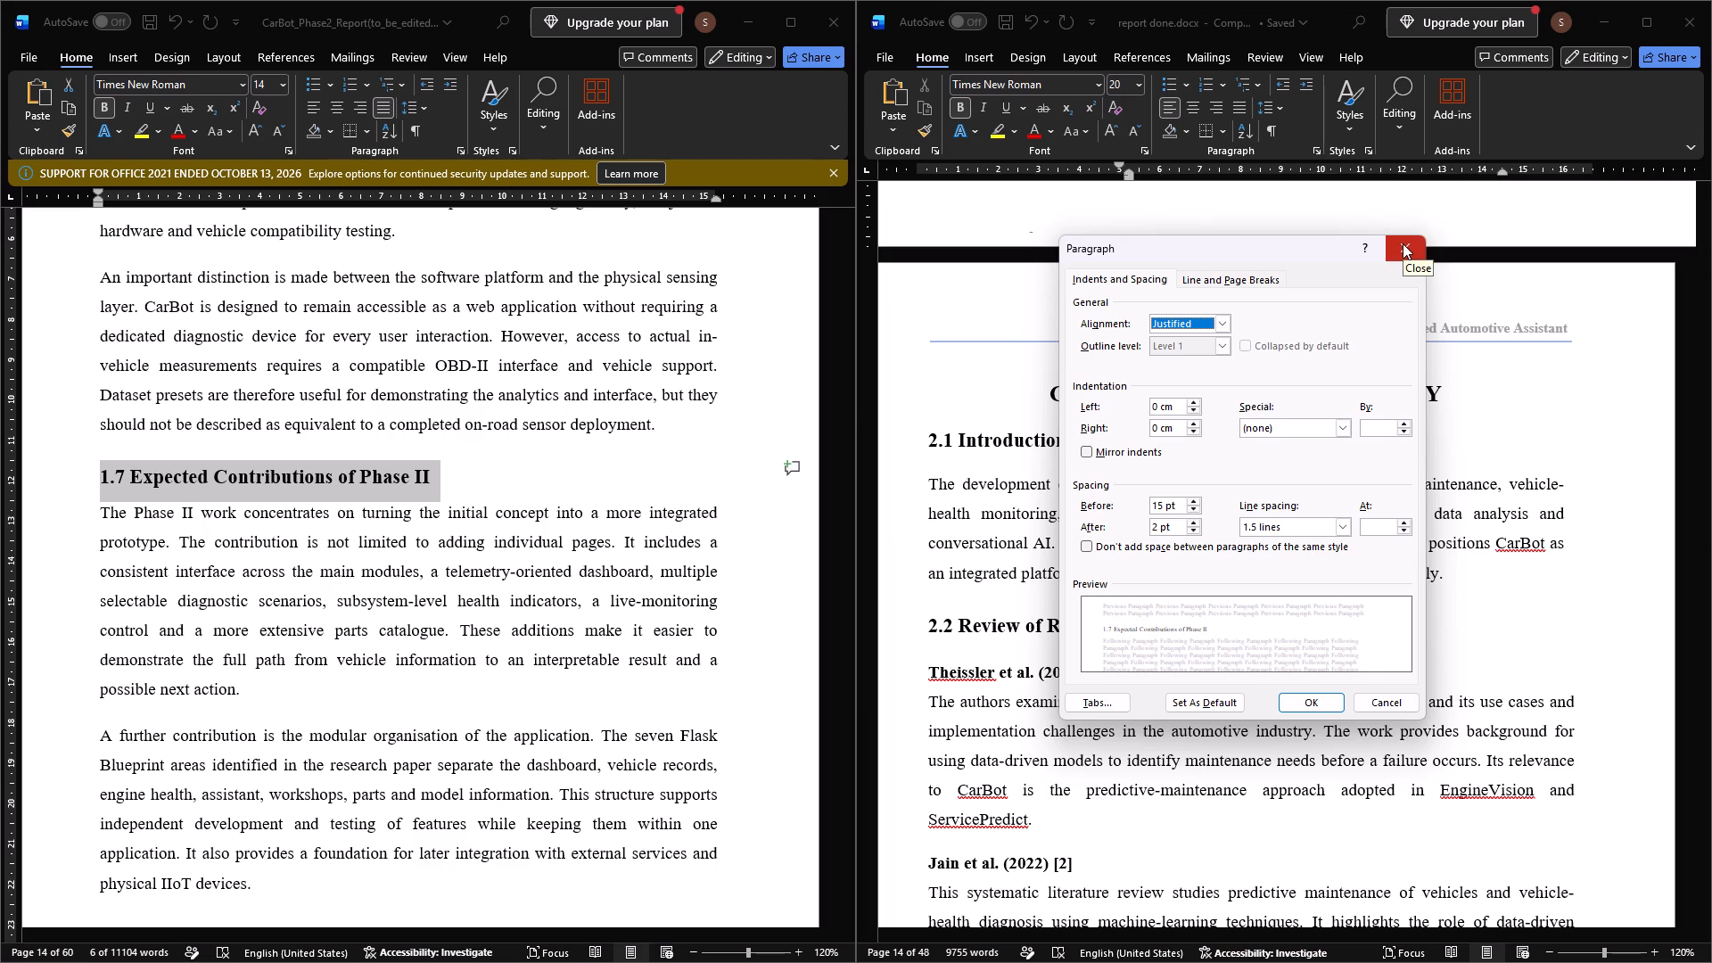
pyautogui.click(1403, 243)
# Justify the 2.1 Introduction heading together with the body paragraph below it.
pyautogui.scroll(-12, 492, 479)
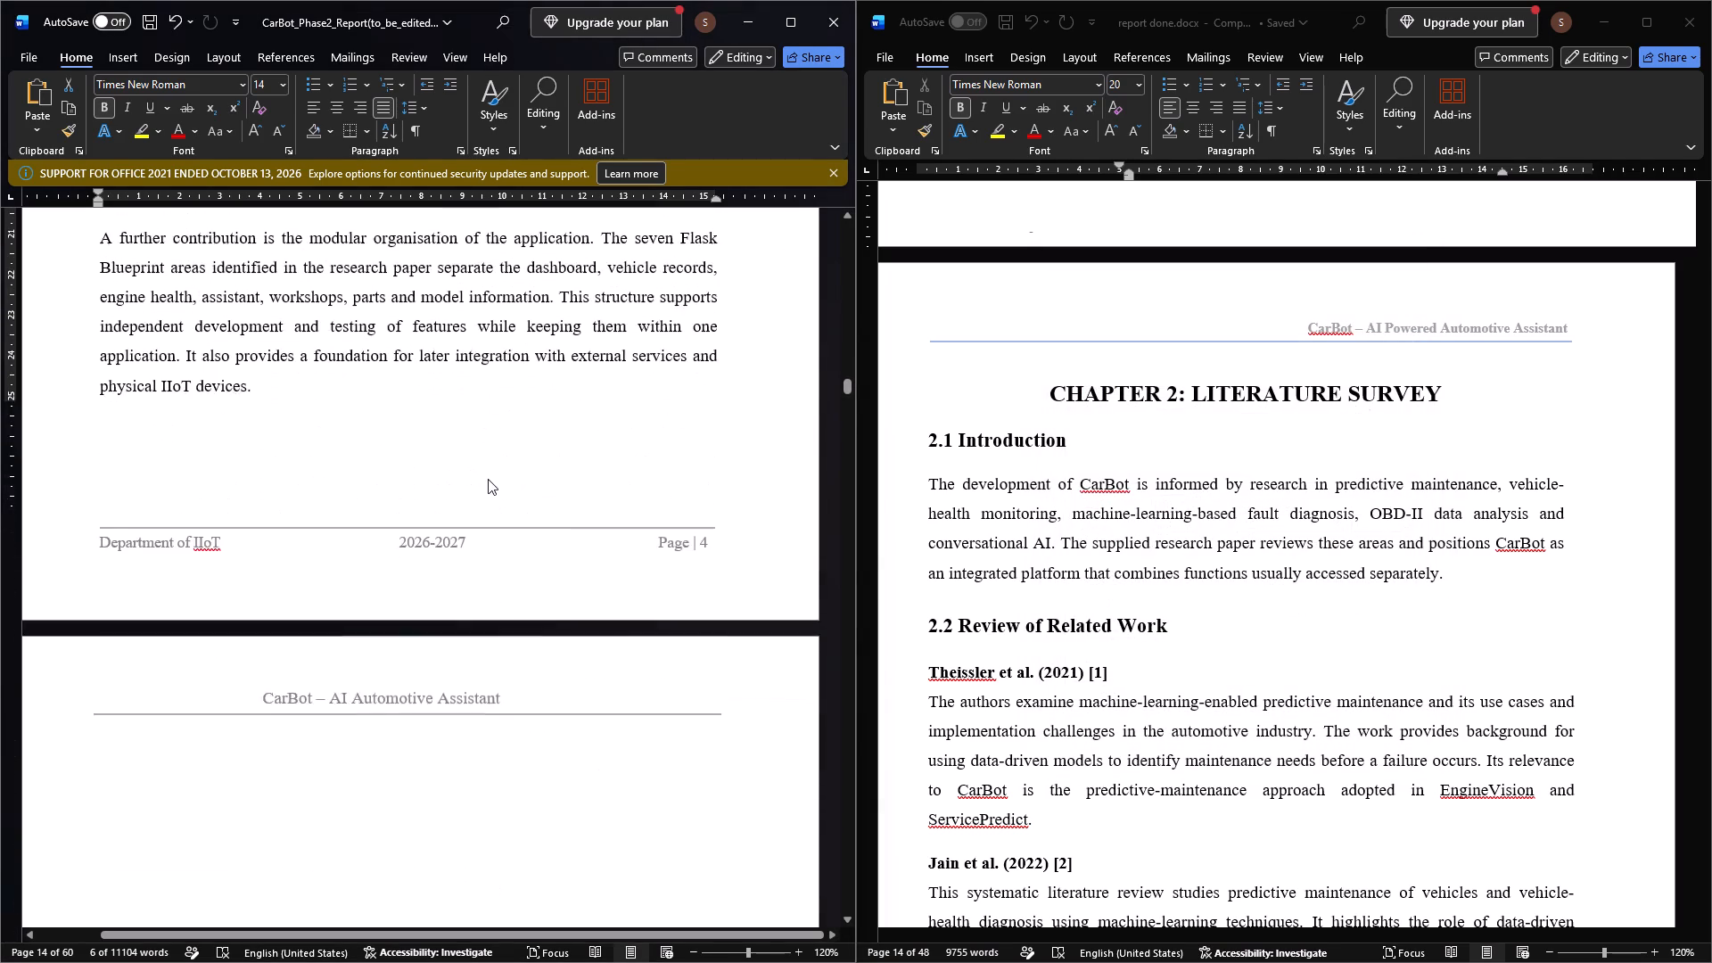
pyautogui.scroll(-20, 488, 479)
pyautogui.scroll(-7, 488, 478)
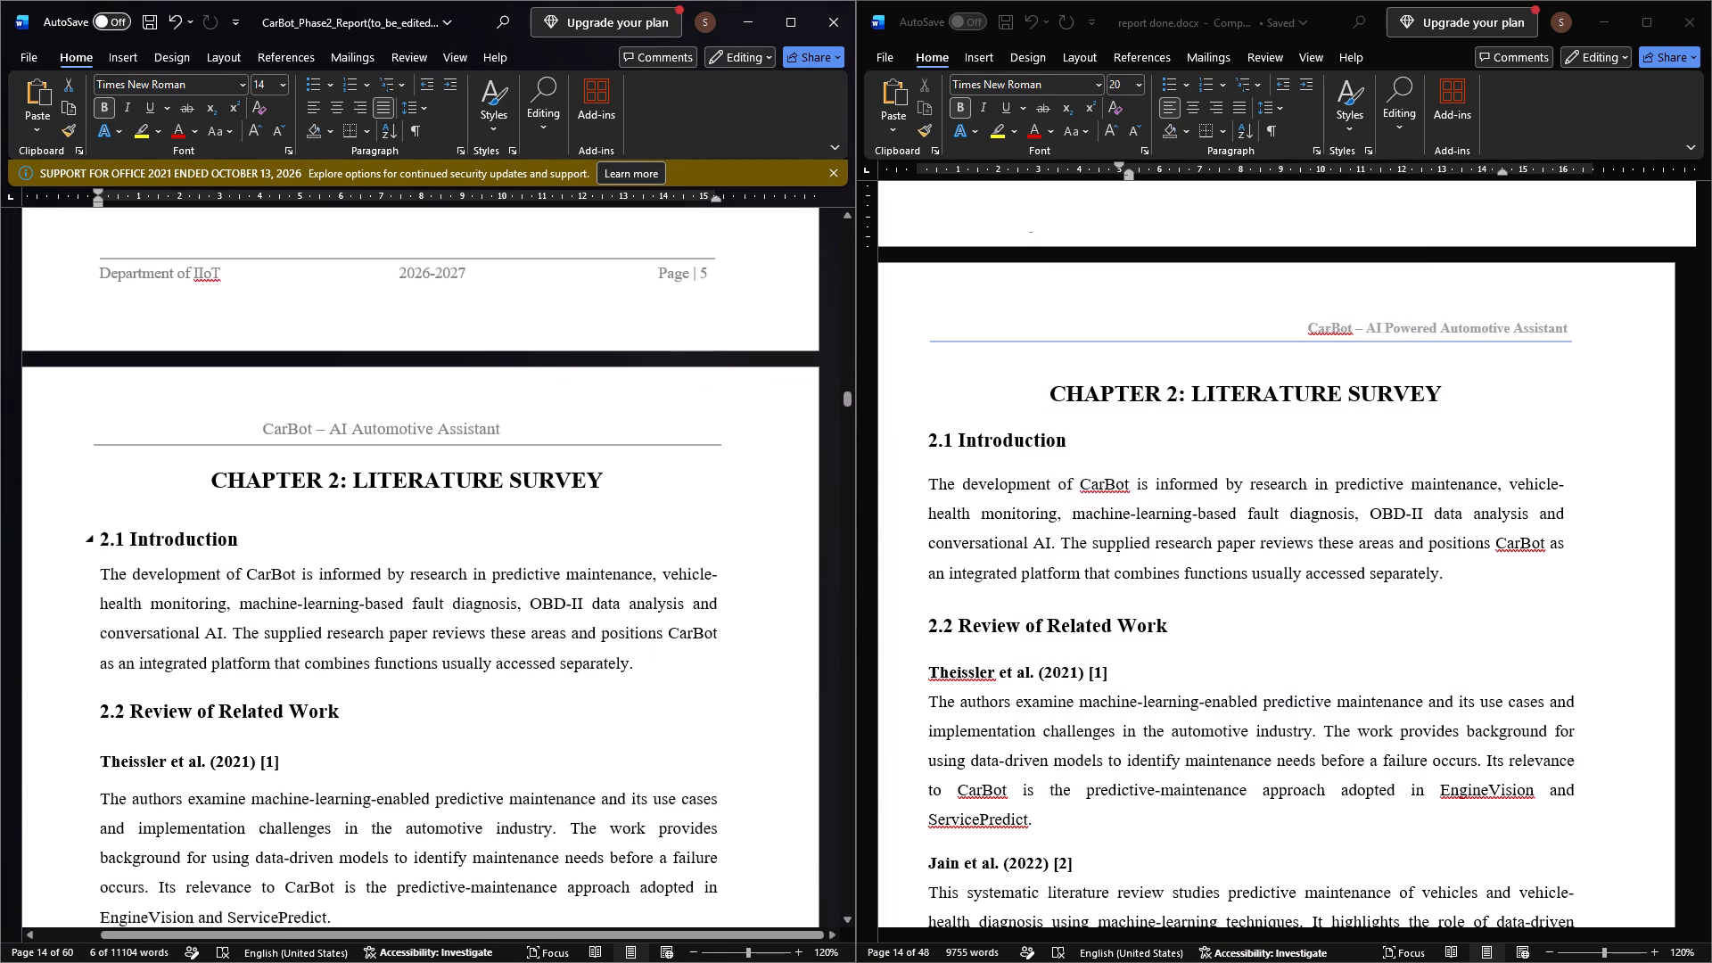
pyautogui.moveTo(637, 660); pyautogui.dragTo(56, 557)
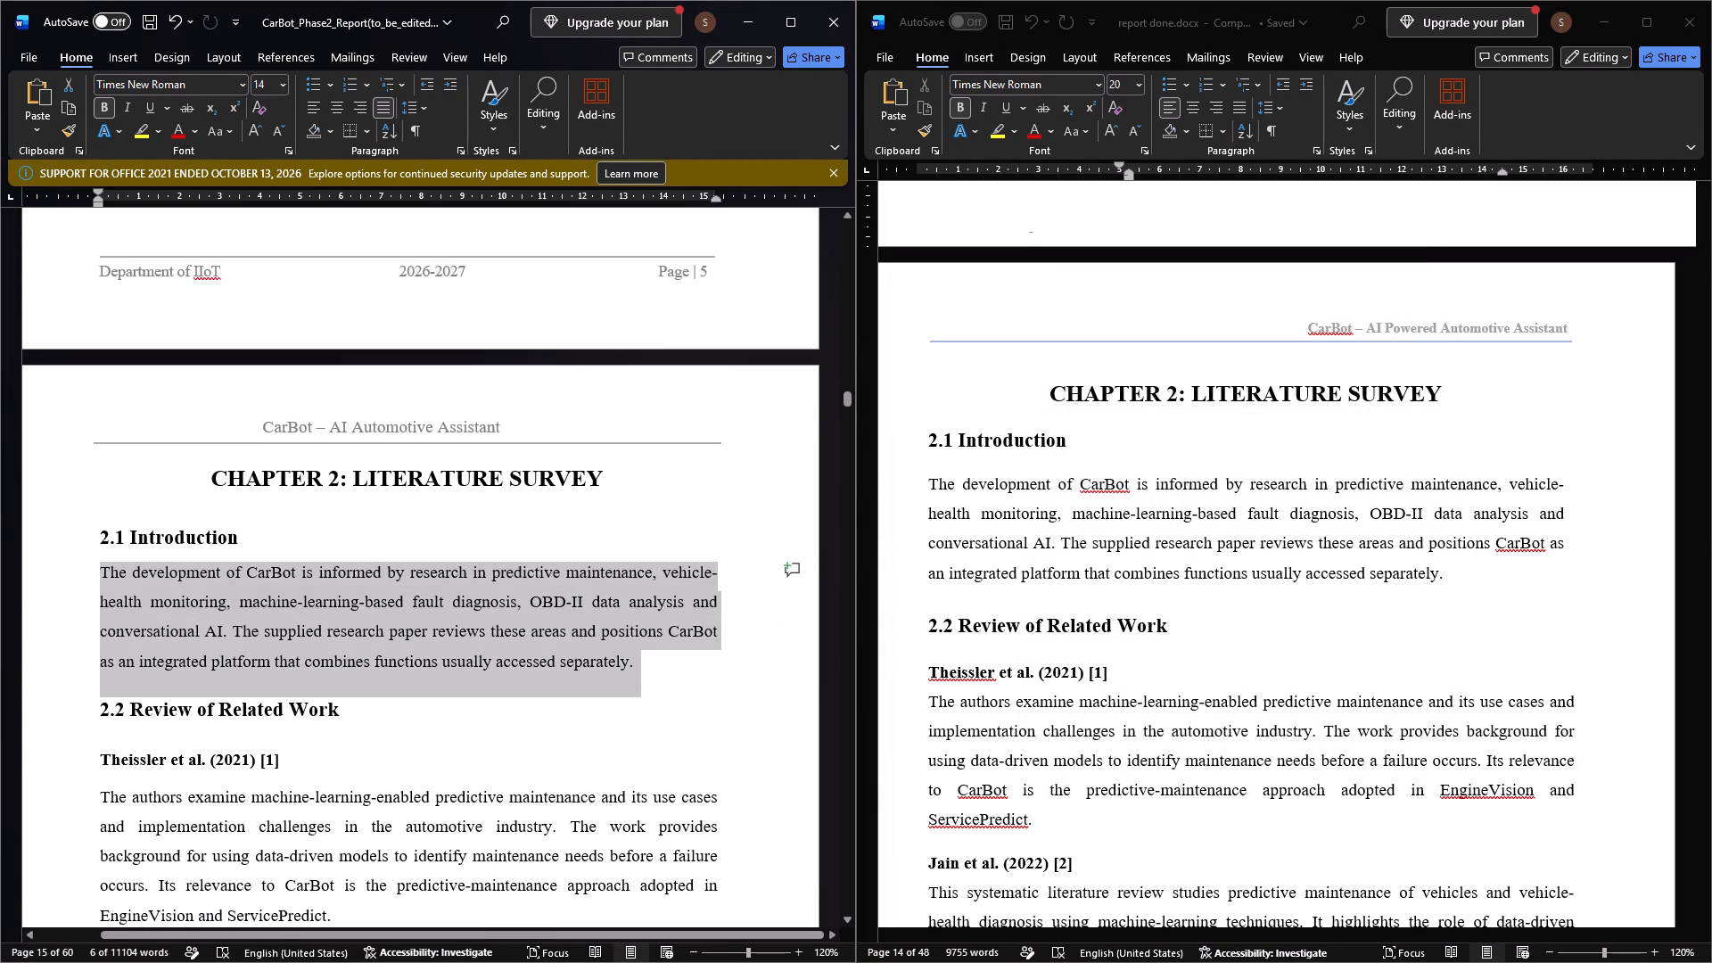
pyautogui.moveTo(56, 557); pyautogui.dragTo(76, 540)
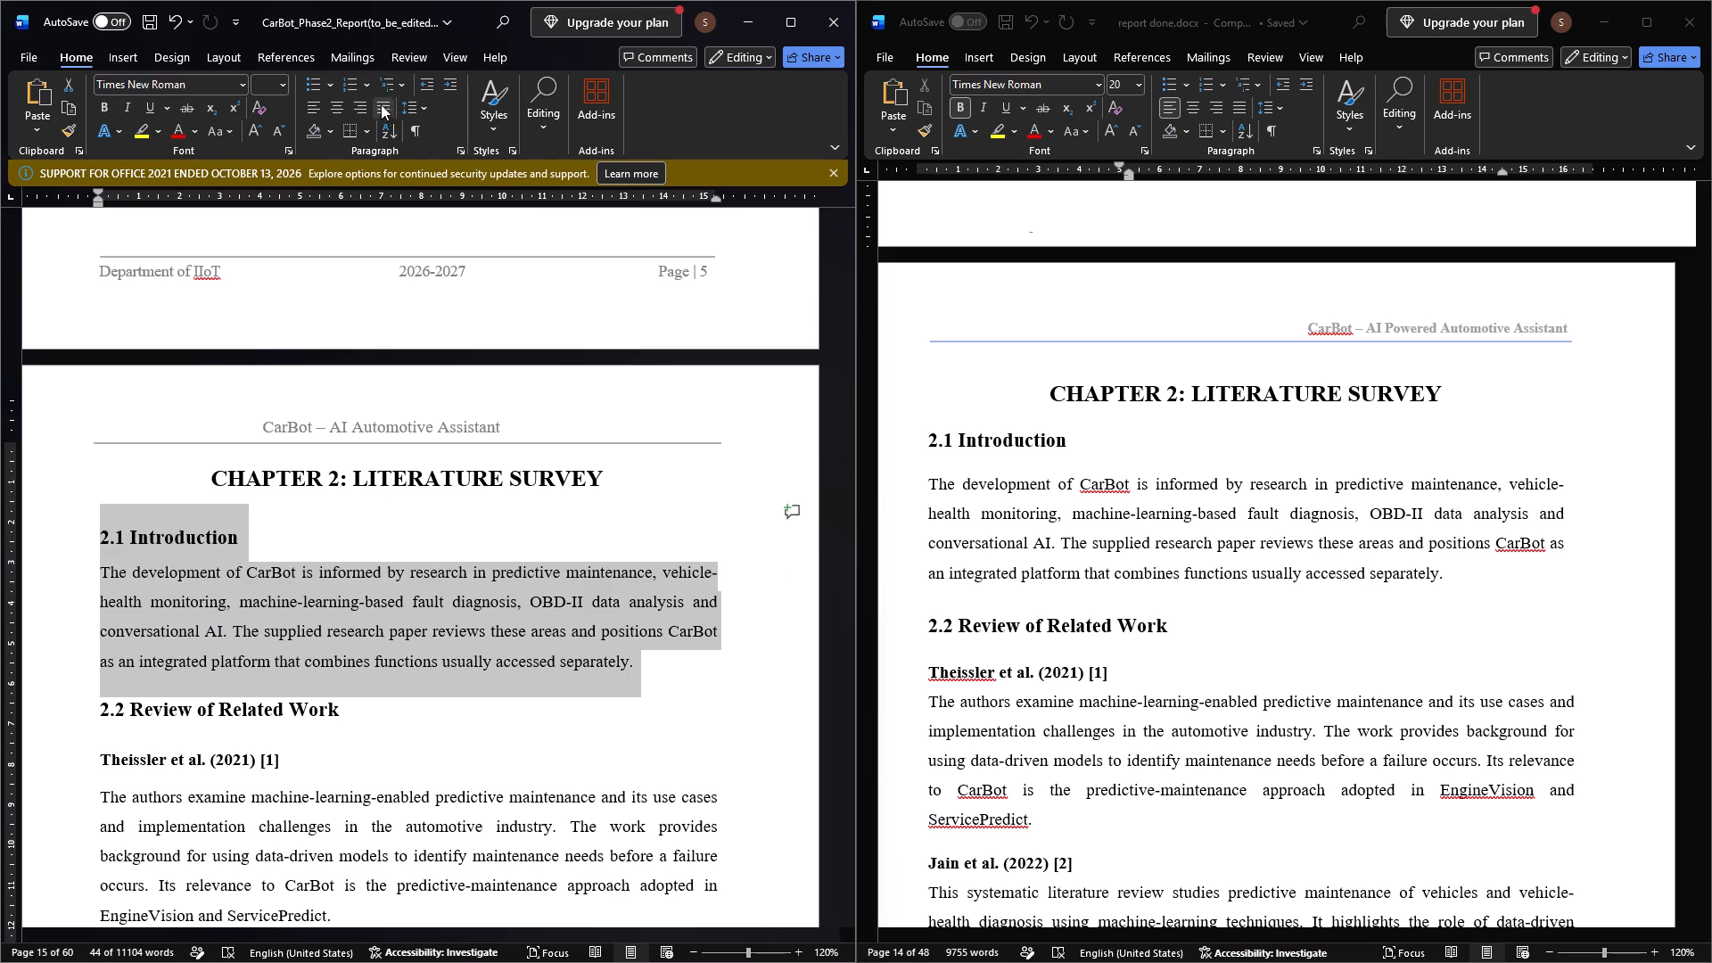
pyautogui.click(377, 106)
pyautogui.click(461, 151)
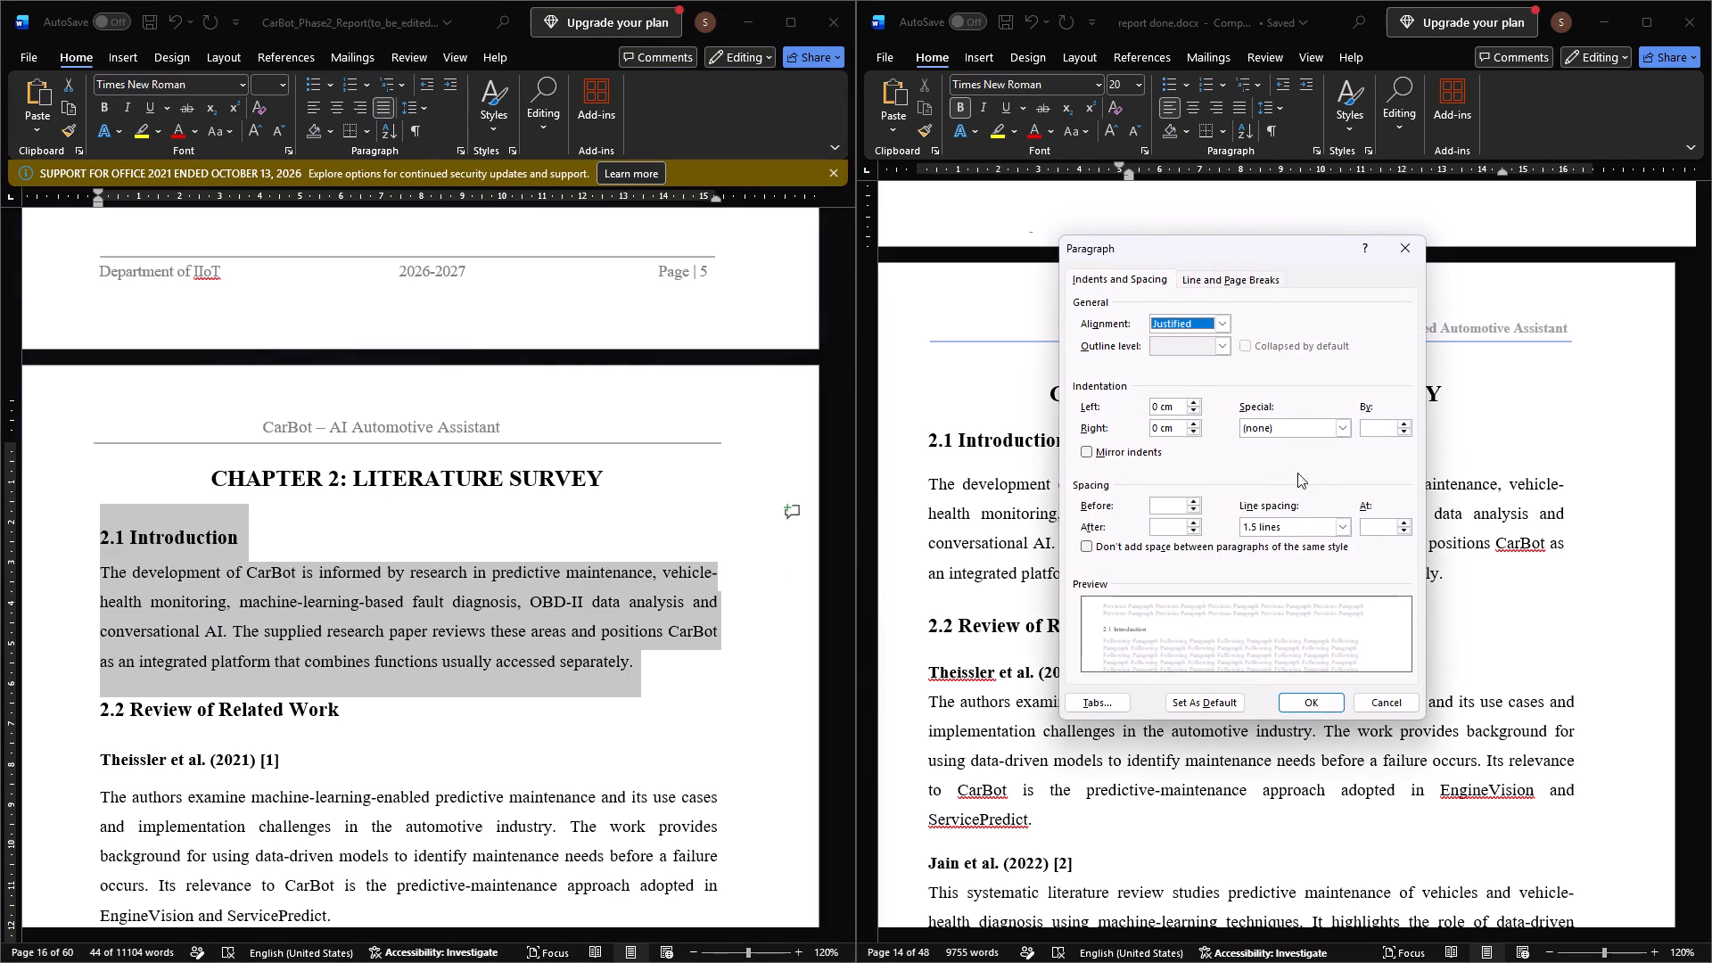
pyautogui.click(1395, 251)
# Check the paragraph alignment, indents and spacing of the body paragraph under 2.1 Introduction.
pyautogui.click(630, 645)
pyautogui.moveTo(641, 671); pyautogui.dragTo(547, 646)
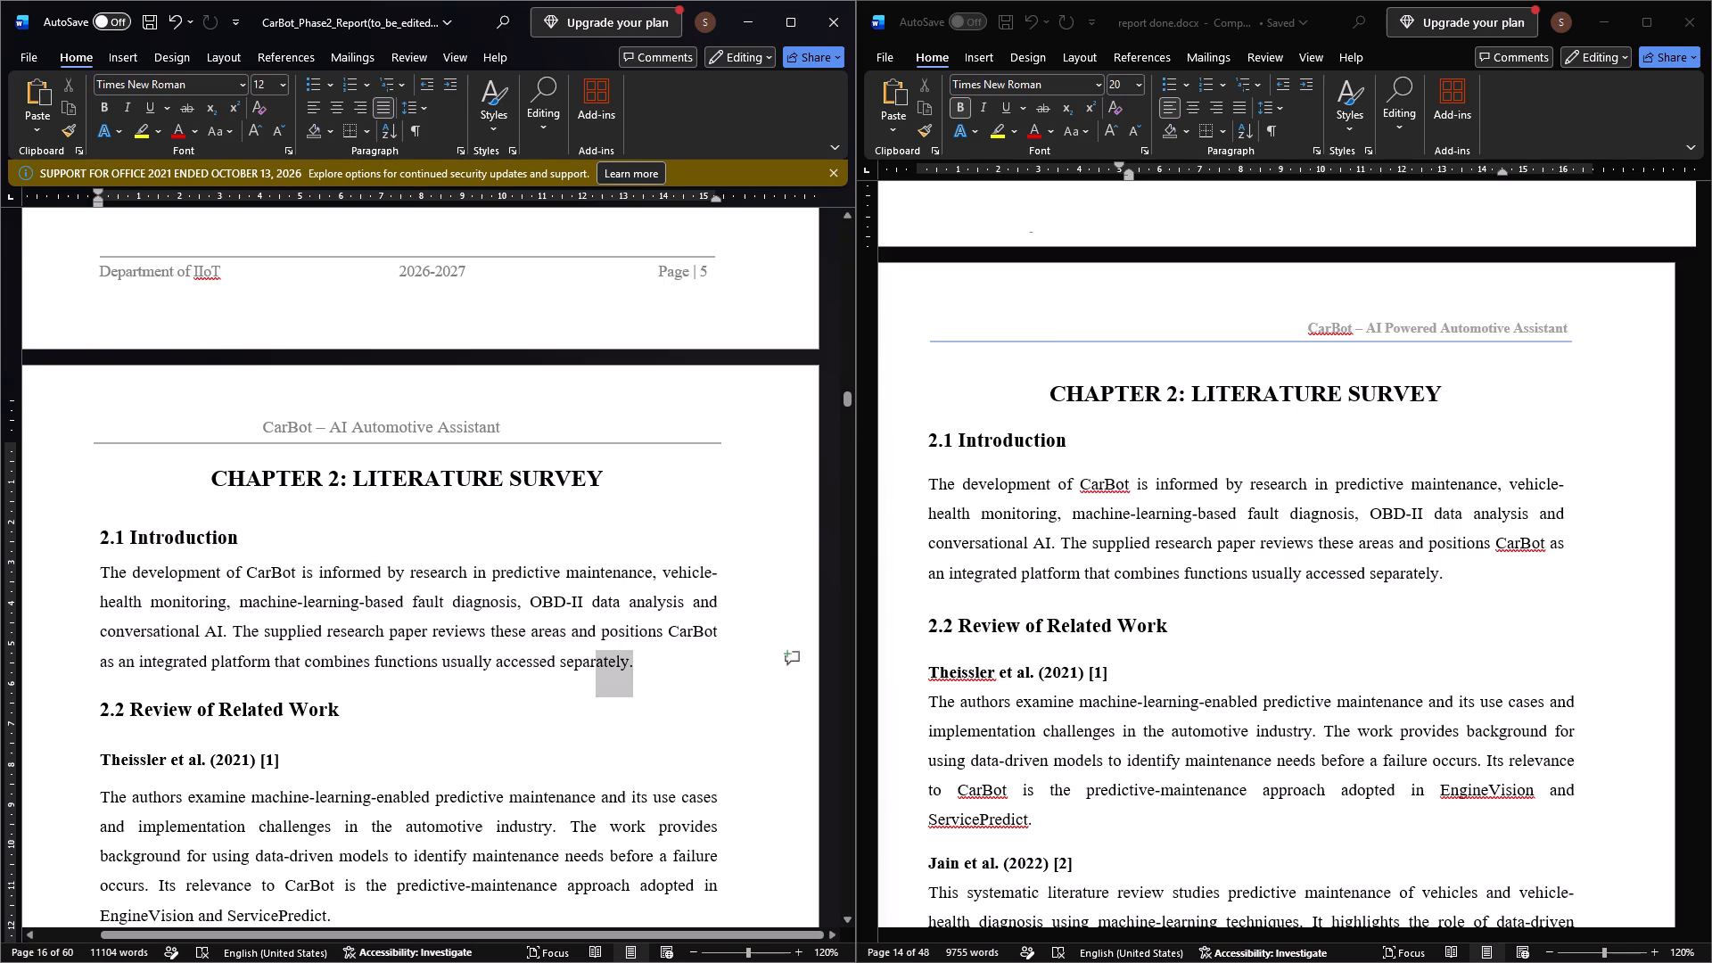
pyautogui.moveTo(547, 646); pyautogui.dragTo(75, 563)
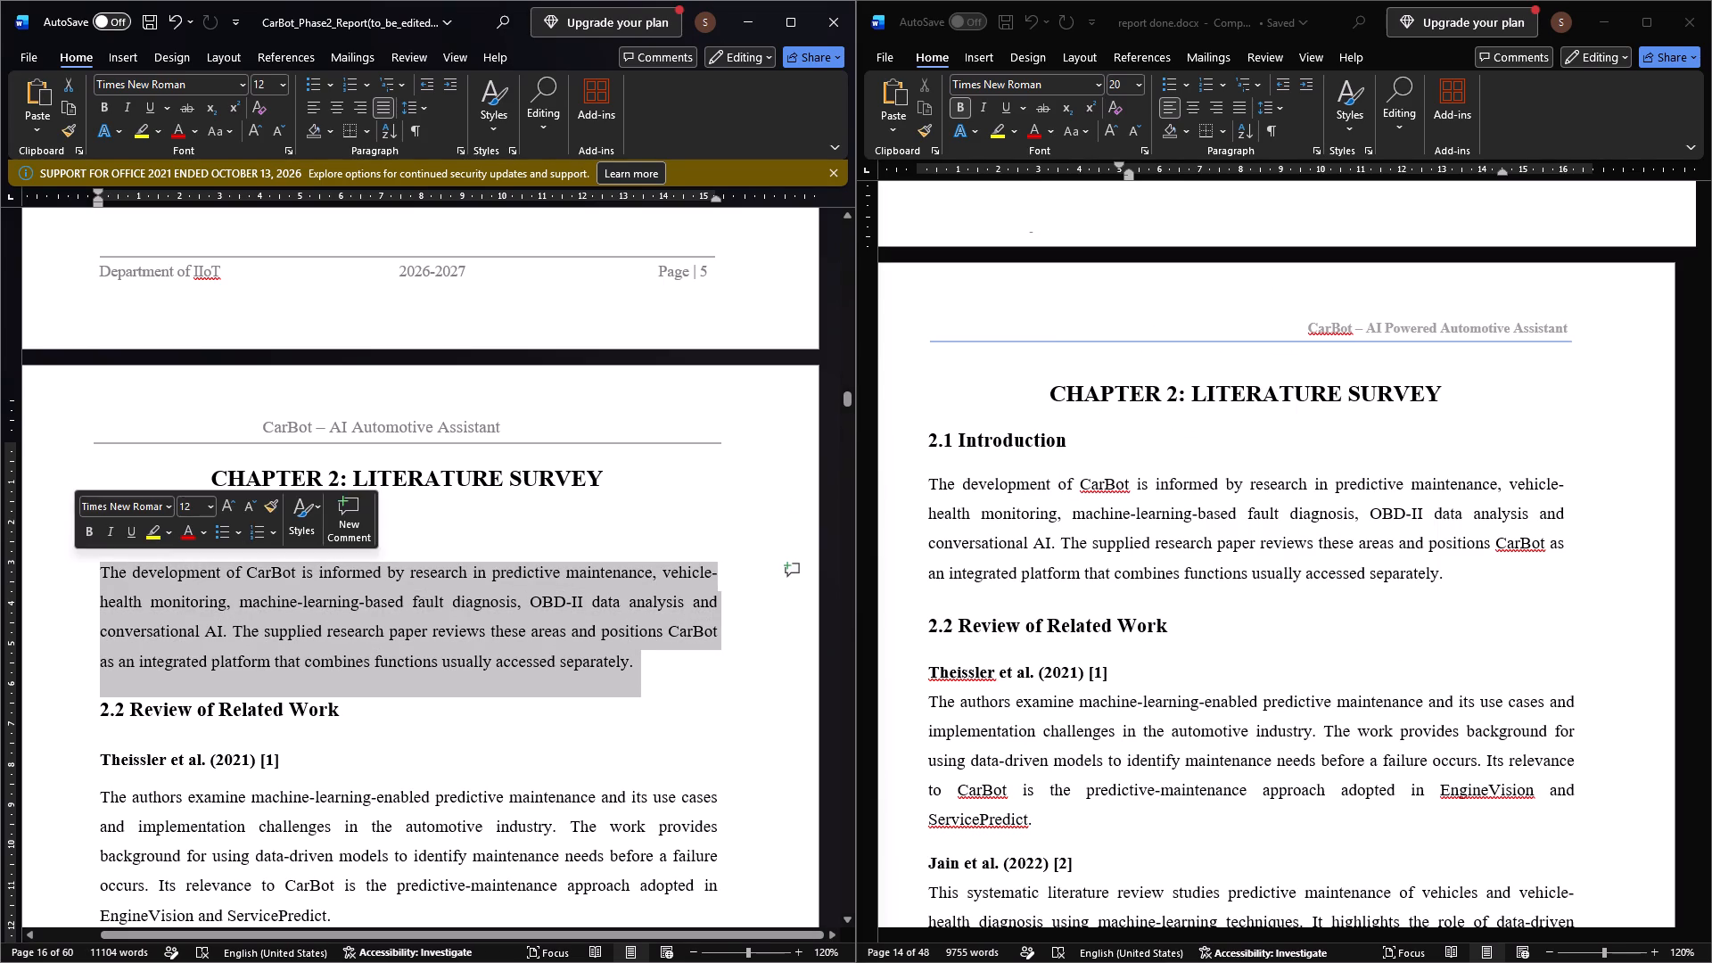
pyautogui.click(457, 144)
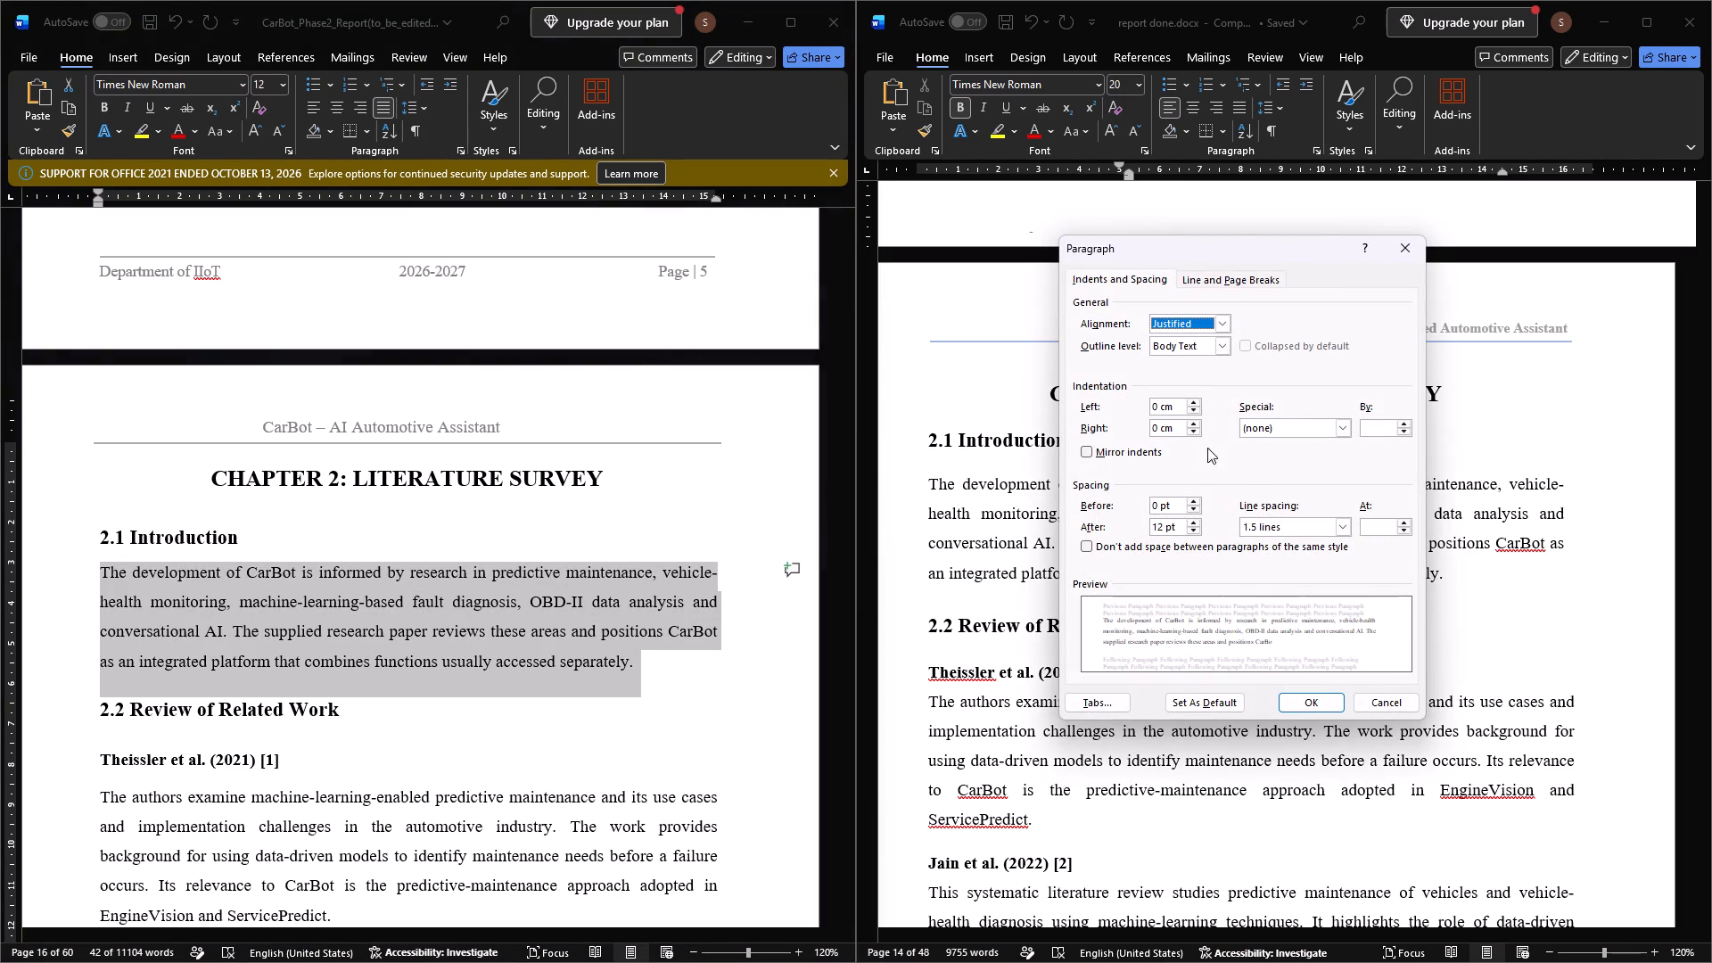
pyautogui.click(1304, 703)
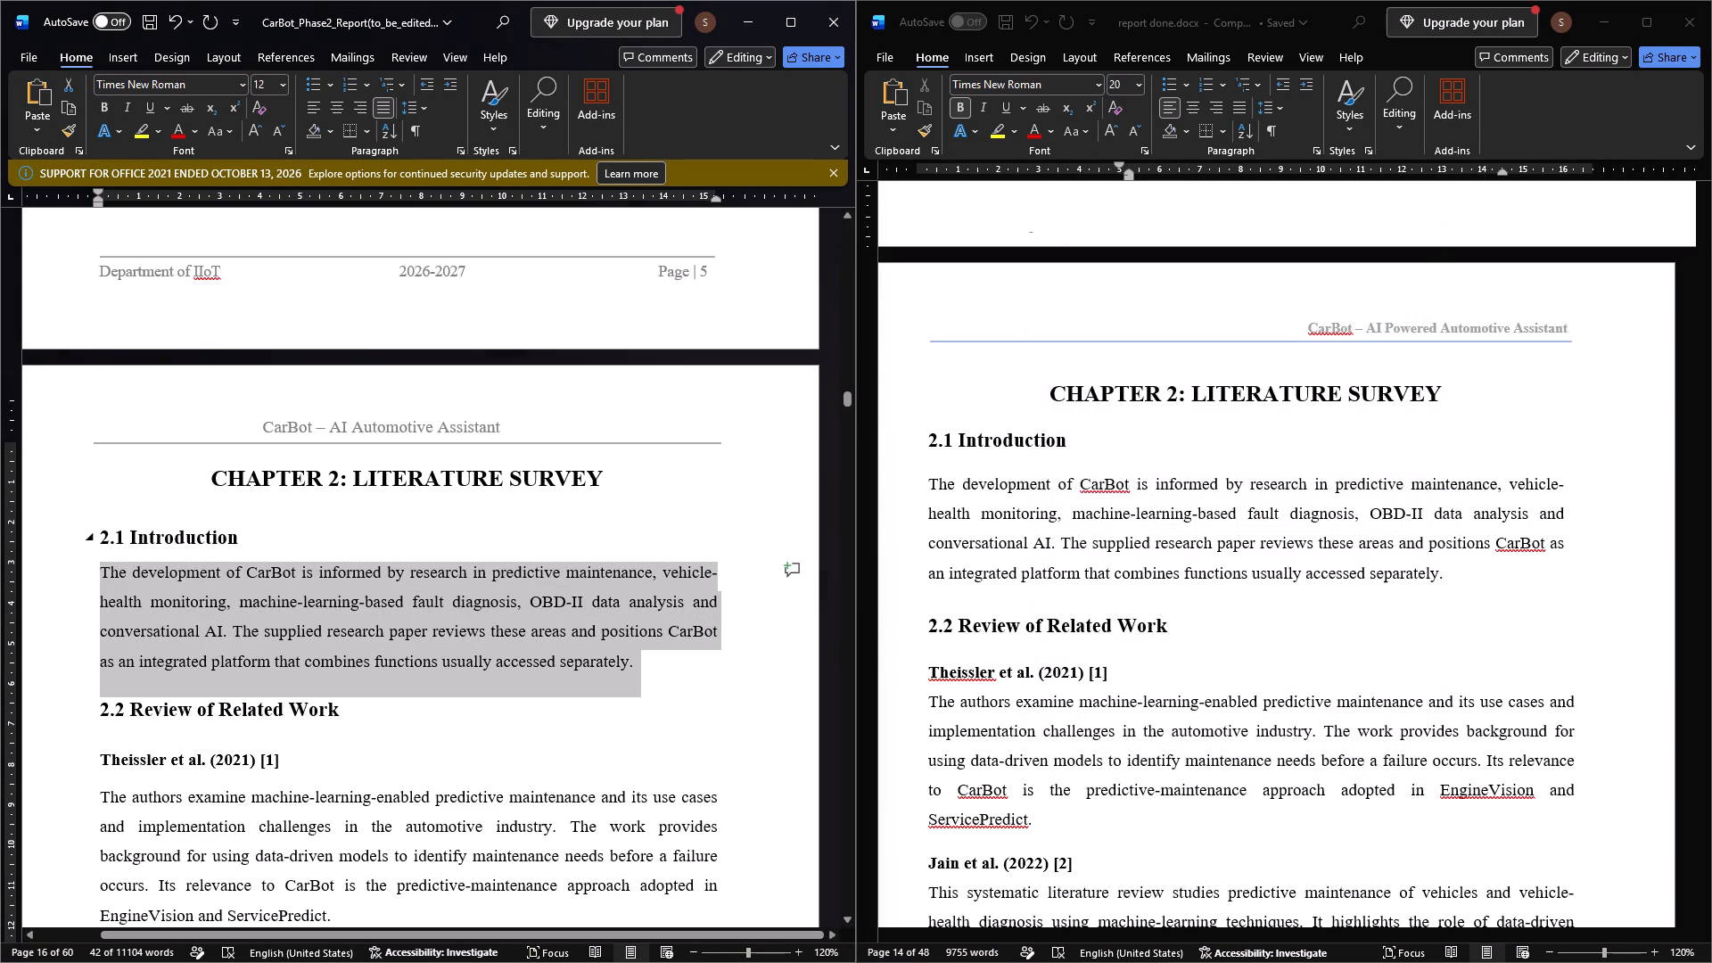
# Set the 2.2 Review of Related Work heading's paragraph spacing to 15 pt before and 2 pt after, and justify the heading.
pyautogui.click(219, 543)
pyautogui.scroll(-2, 313, 688)
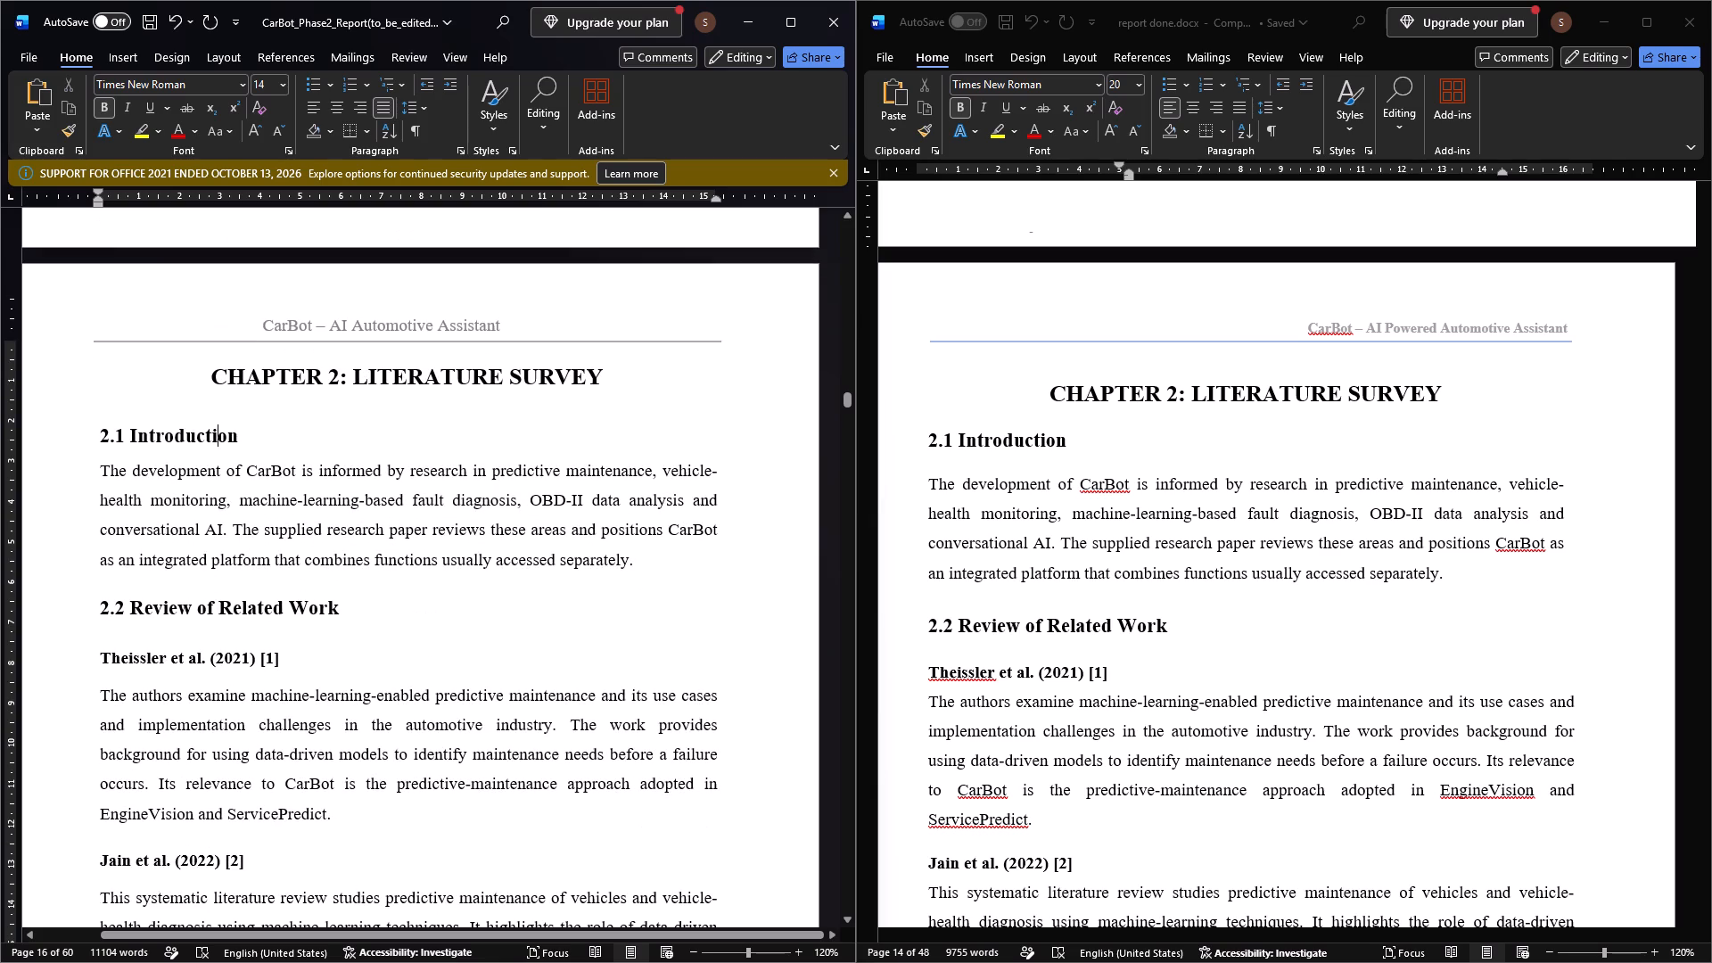
pyautogui.moveTo(342, 607); pyautogui.dragTo(109, 619)
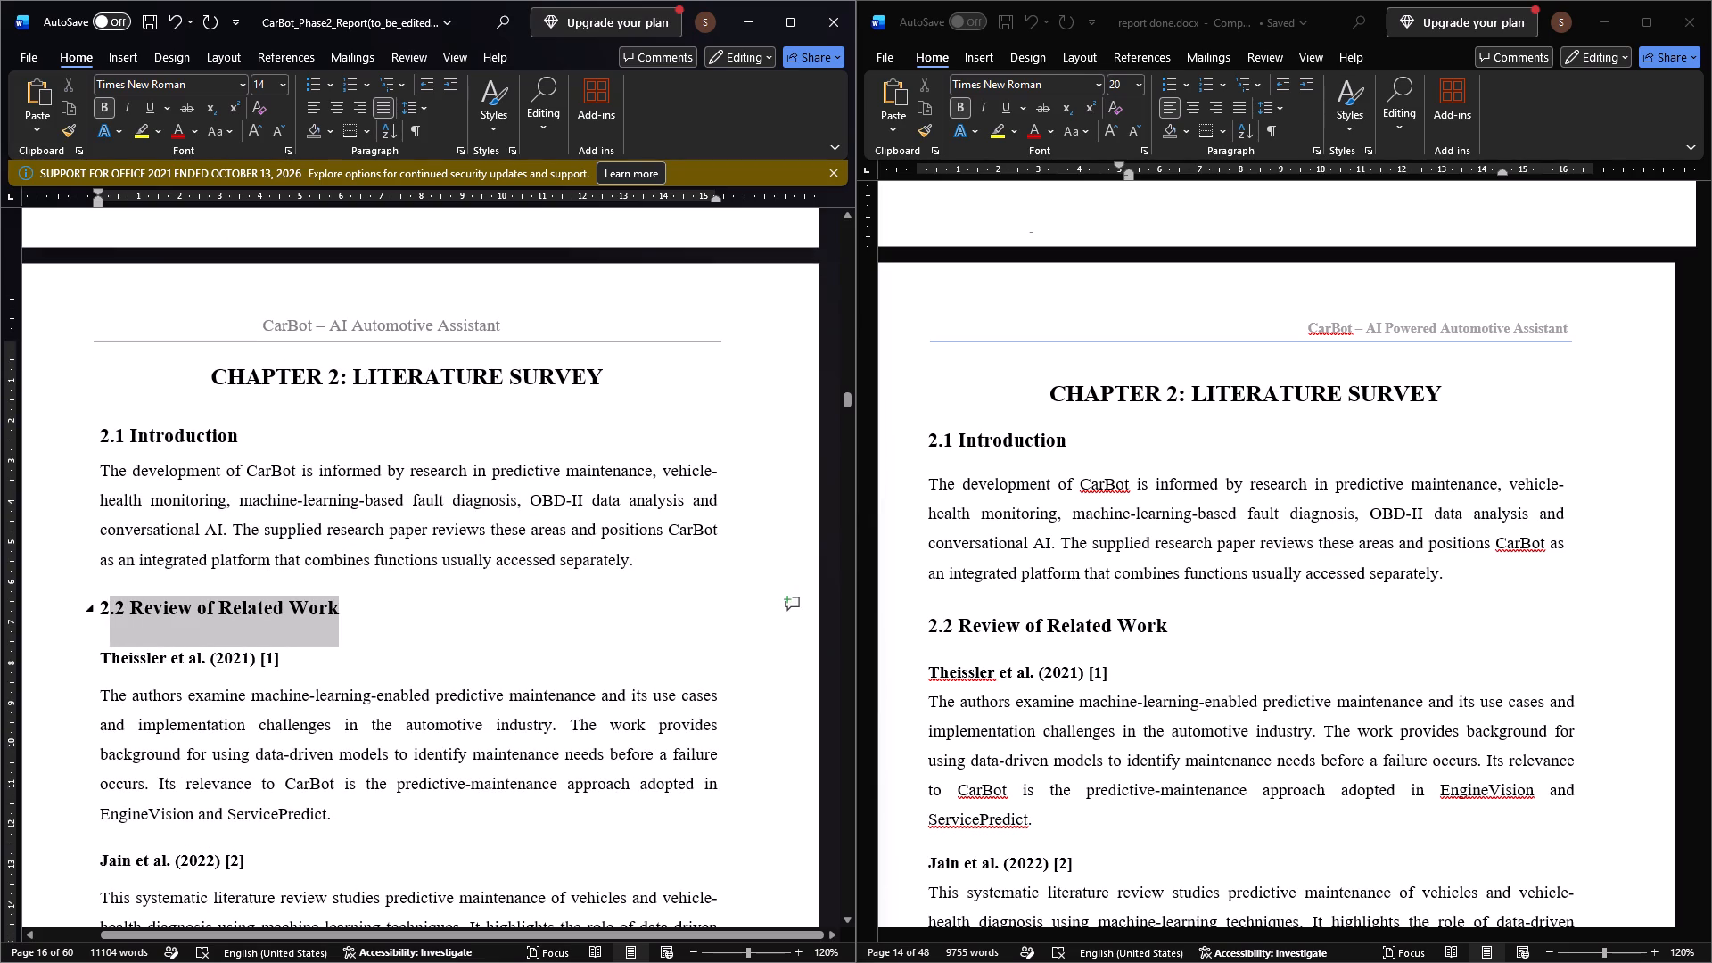
pyautogui.moveTo(109, 619); pyautogui.dragTo(95, 616)
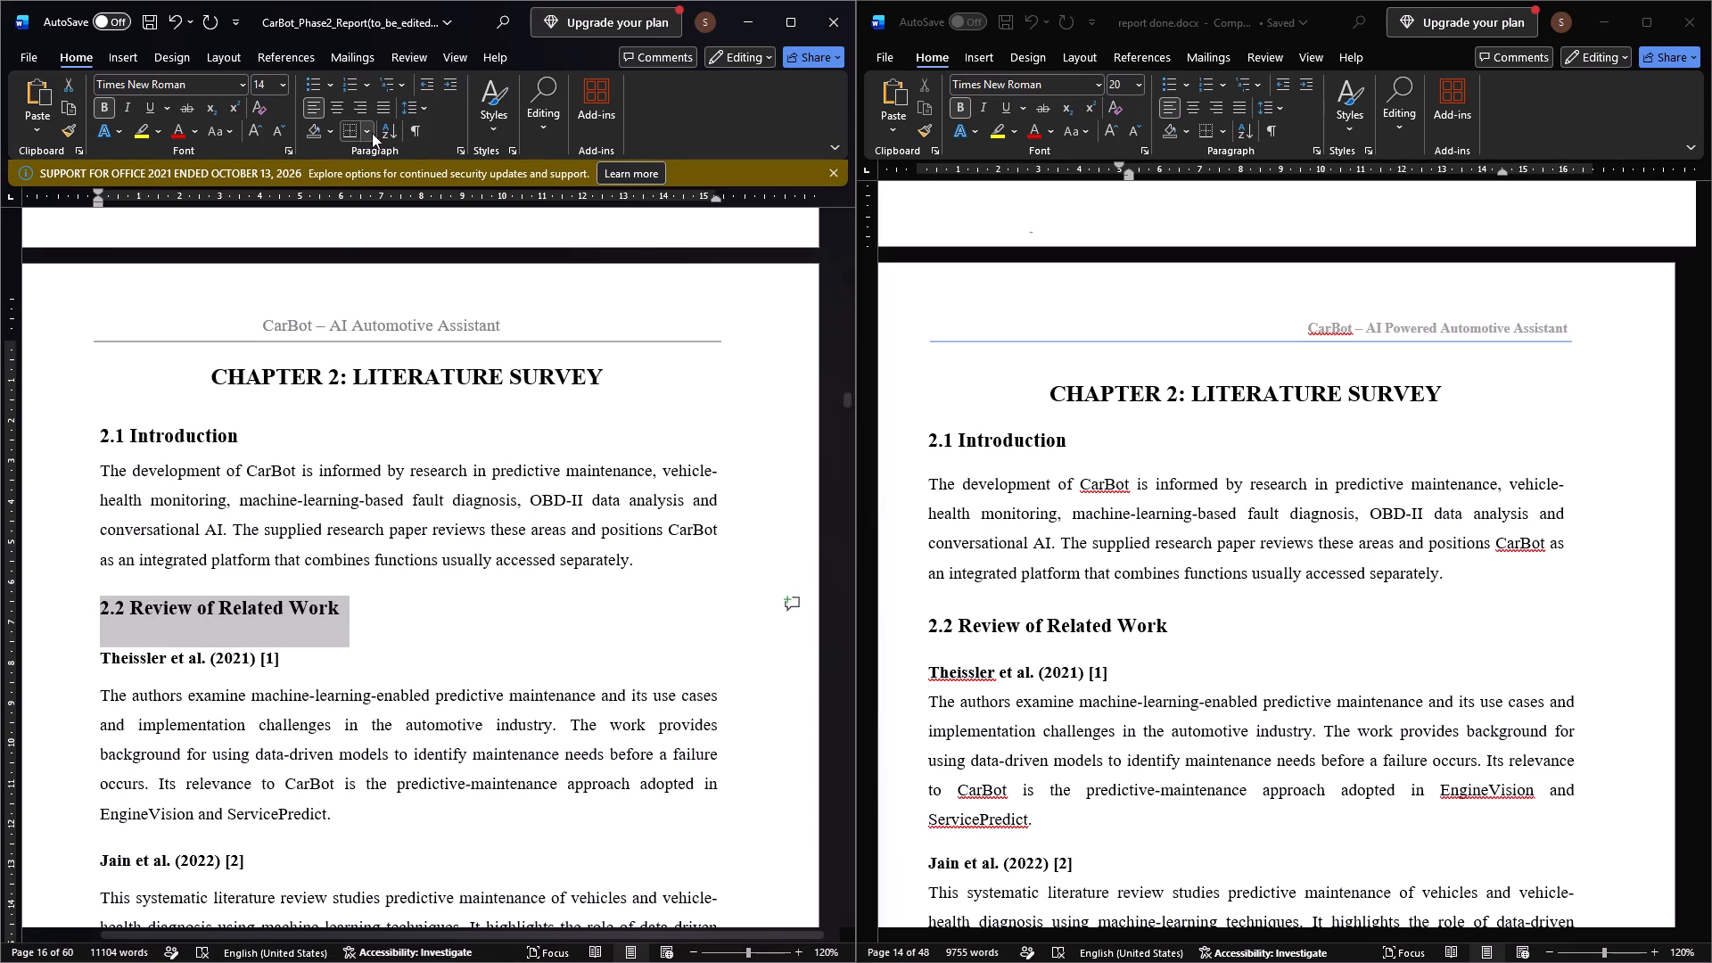
pyautogui.click(462, 152)
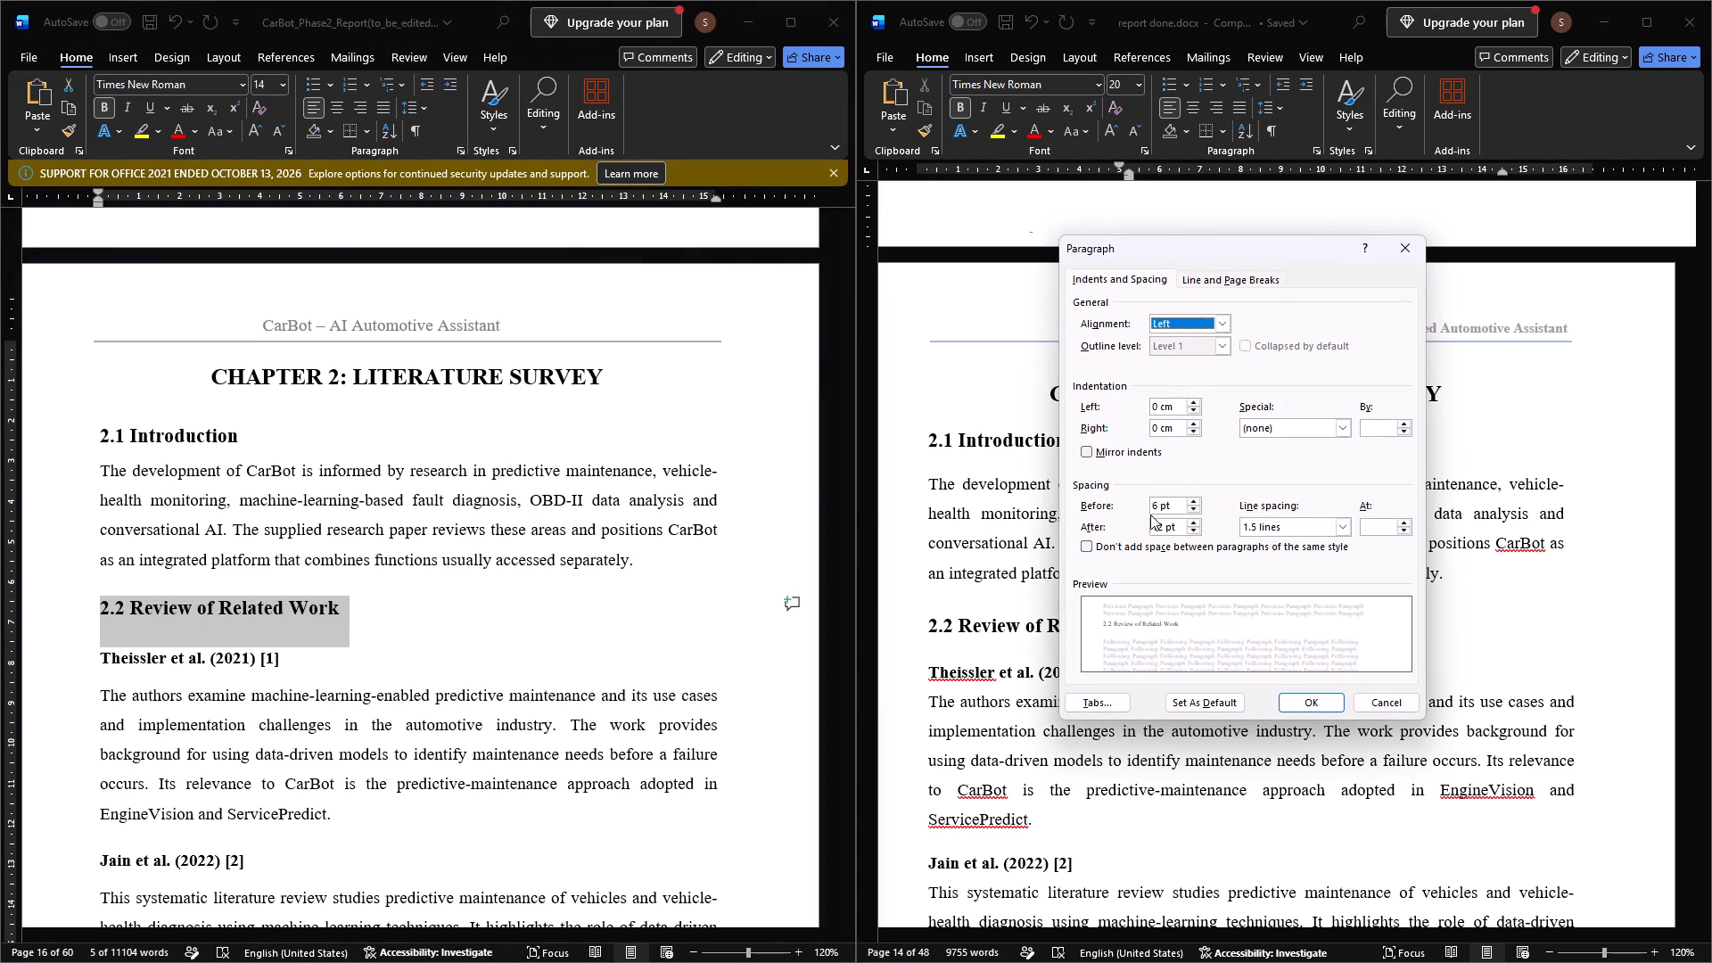
pyautogui.click(1158, 508)
pyautogui.press('BackSpace')
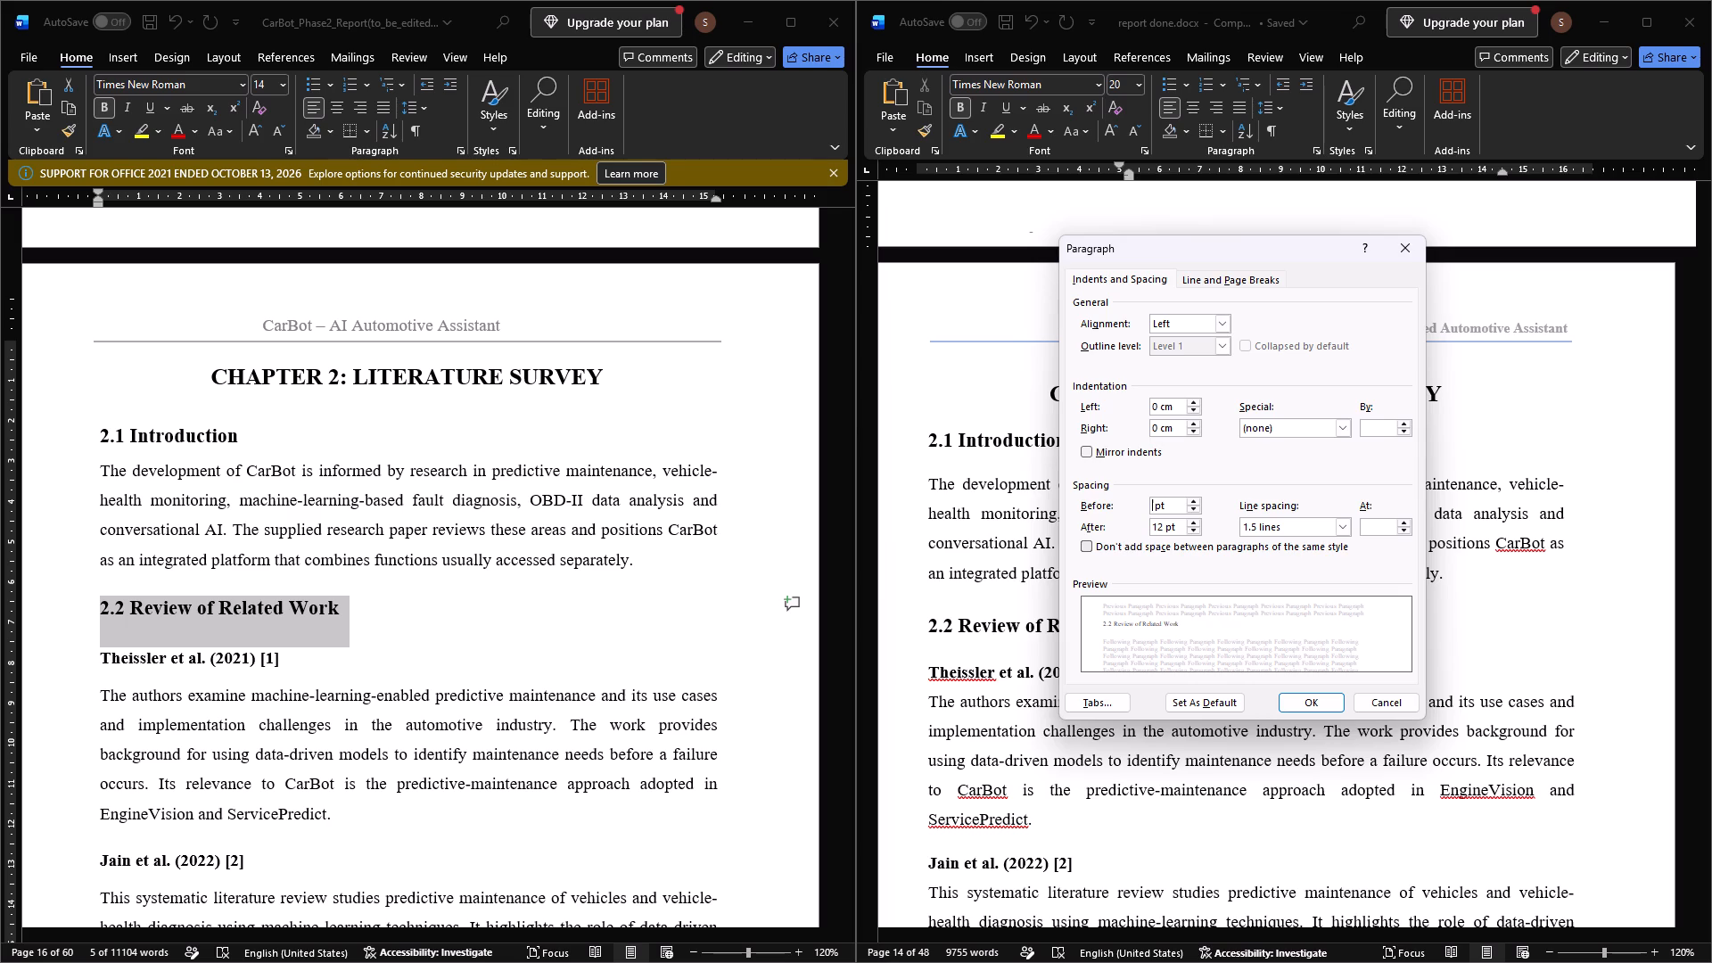
pyautogui.write('15')
pyautogui.click(1159, 523)
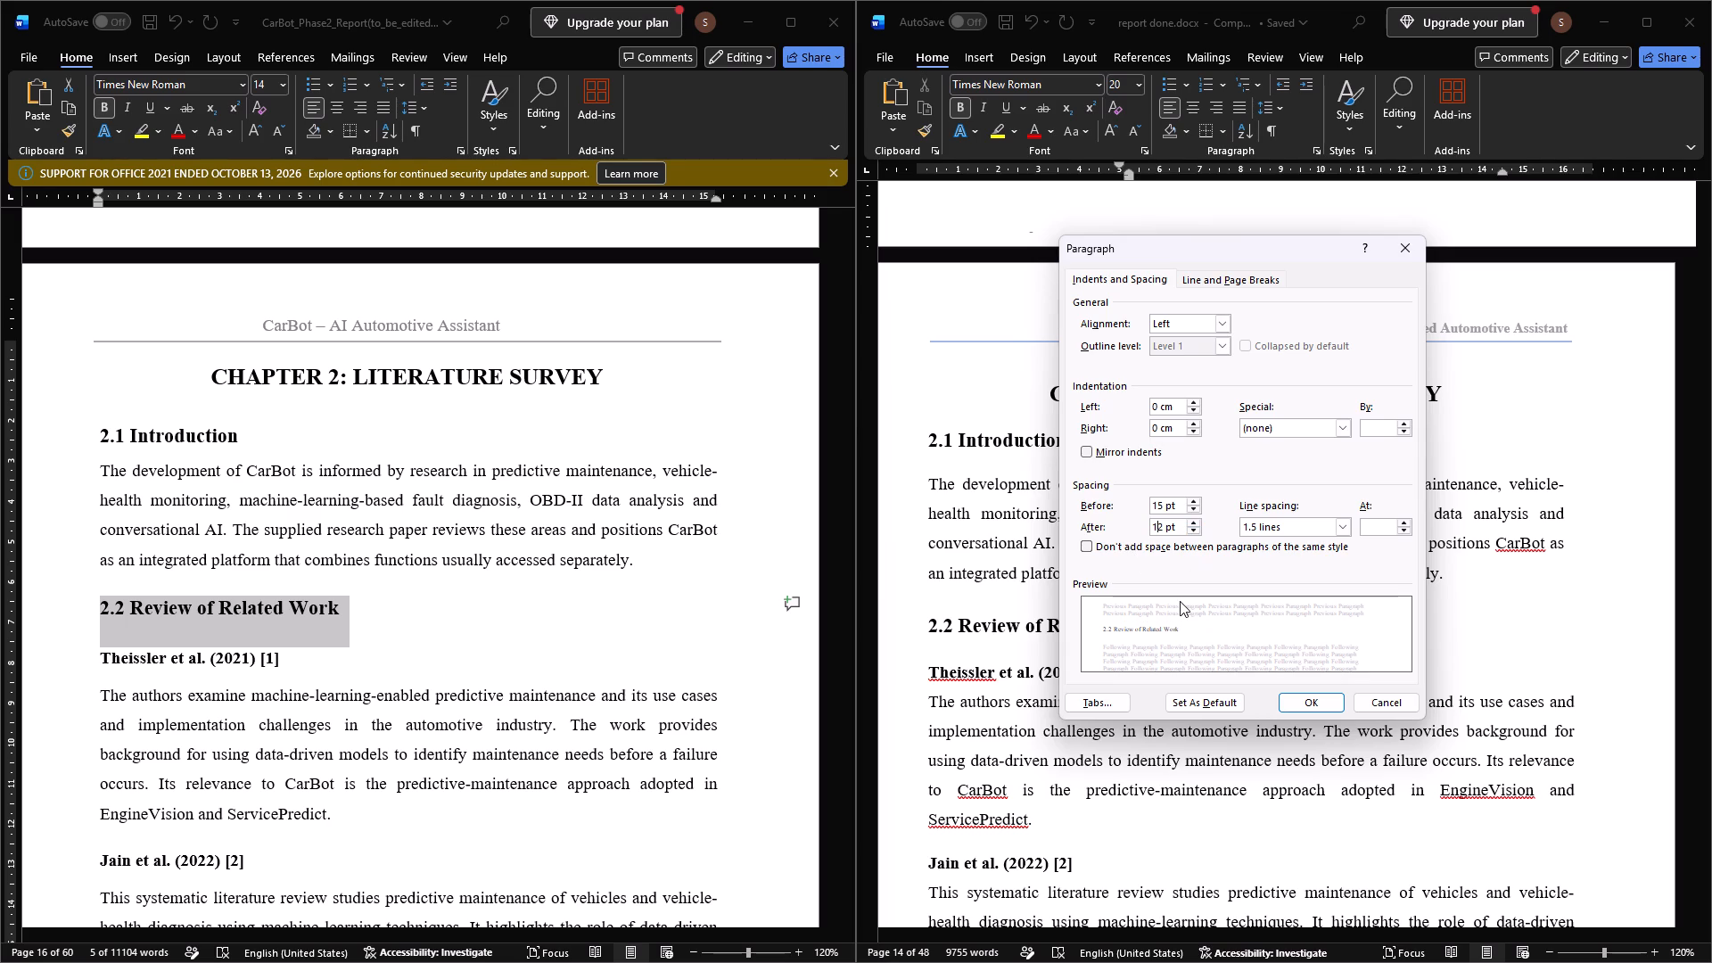
pyautogui.press('BackSpace')
pyautogui.click(1305, 698)
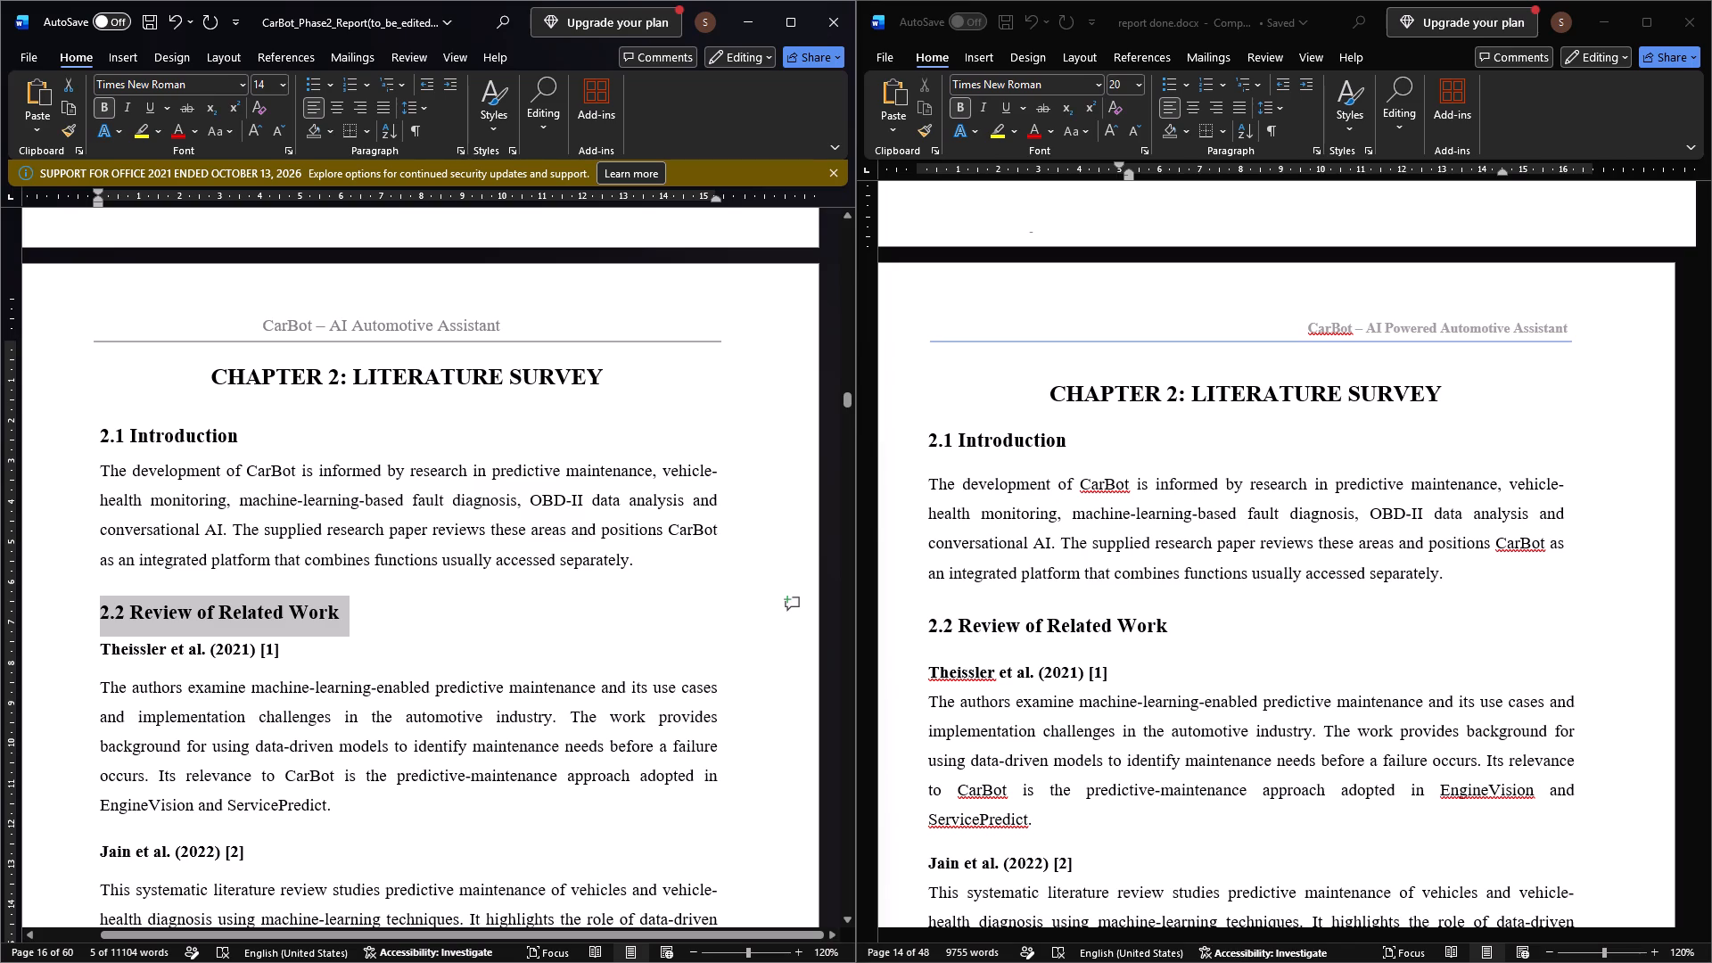
pyautogui.click(390, 106)
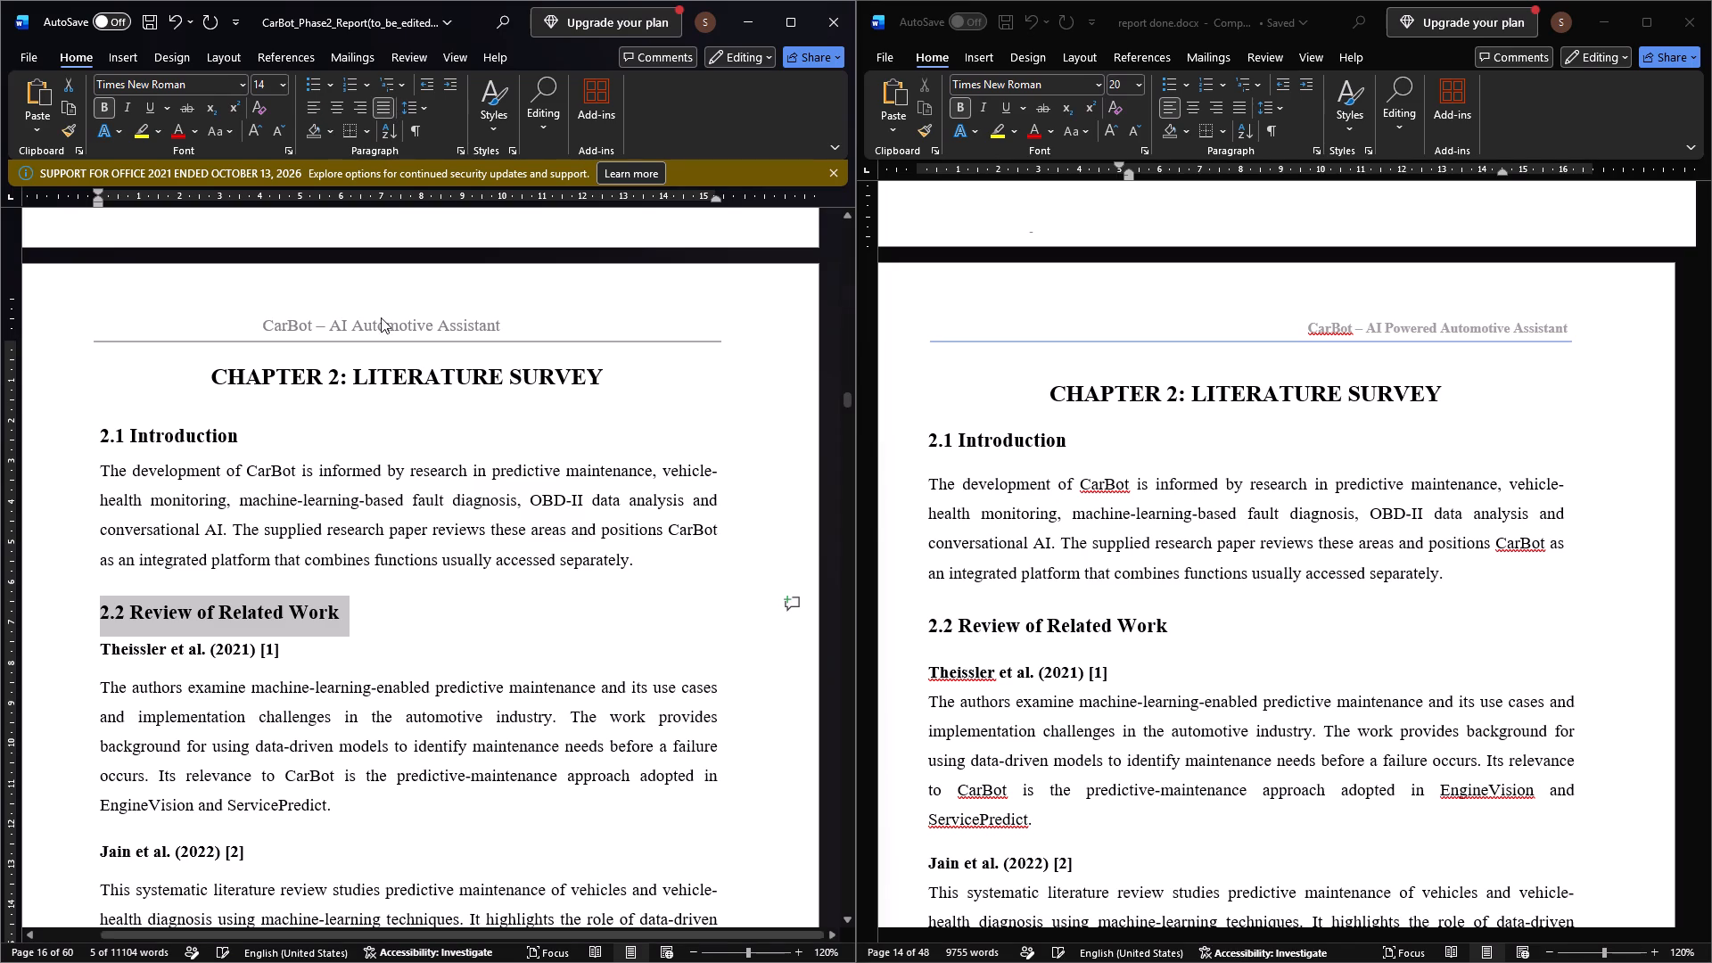
pyautogui.click(330, 572)
# Set the spacing after the Theissler et al. (2021) [1] subheading to 0 pt.
pyautogui.scroll(-3, 317, 625)
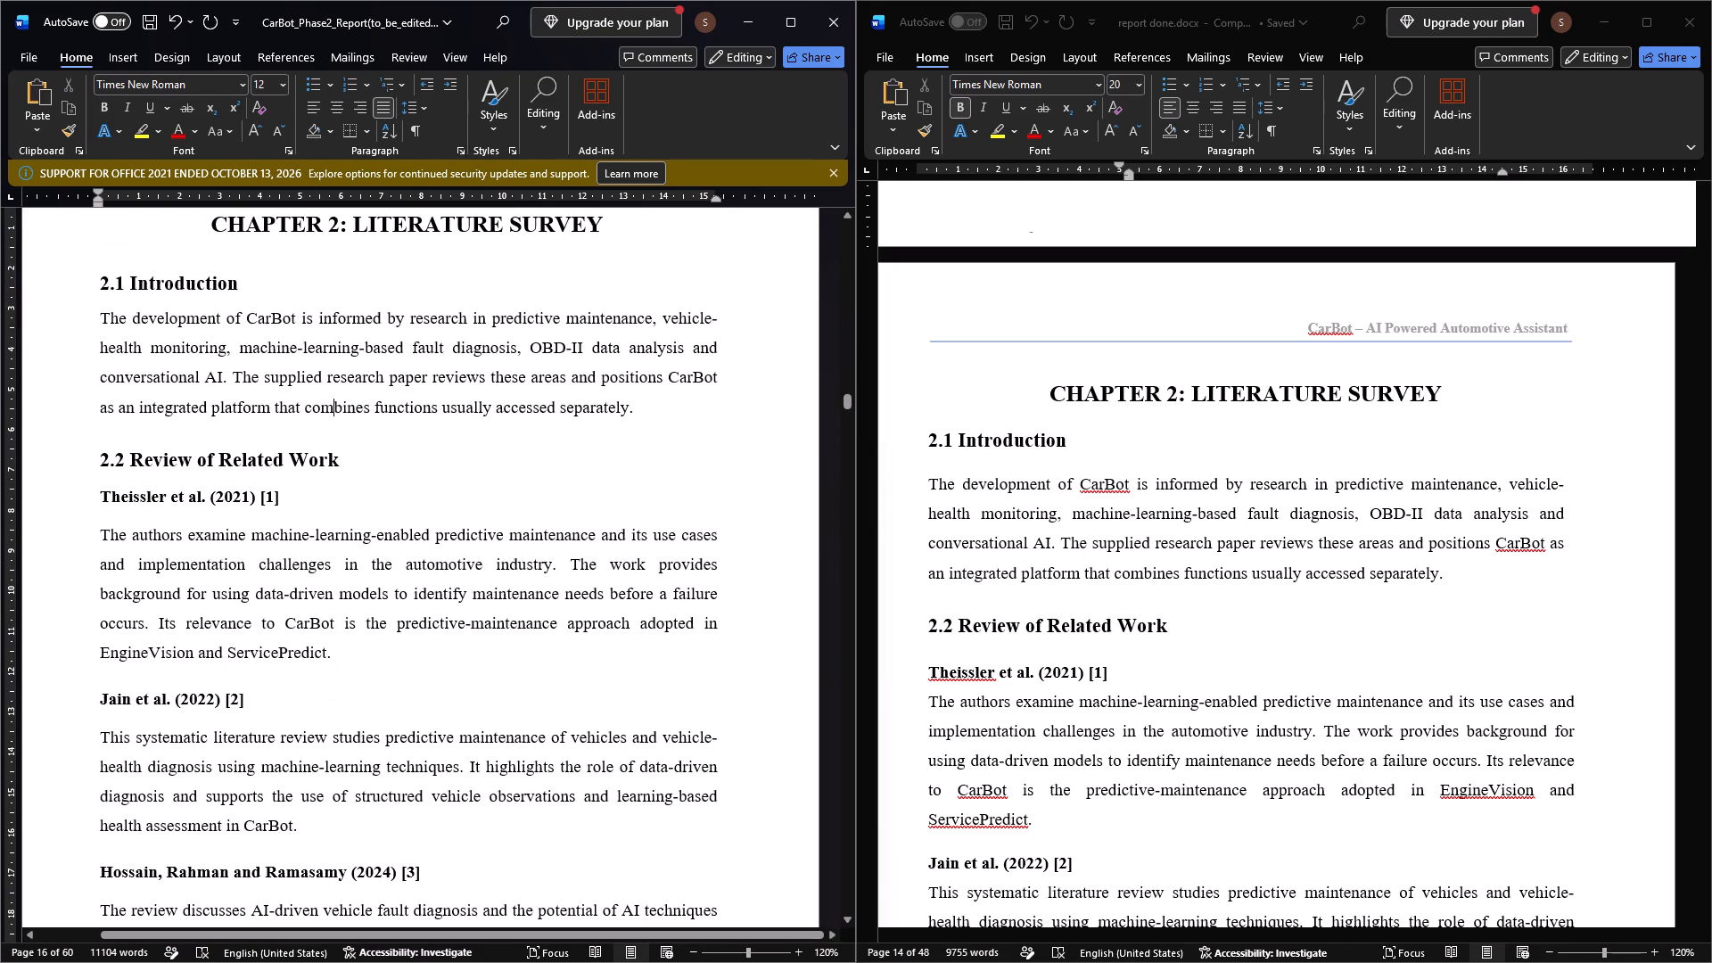
pyautogui.moveTo(284, 500); pyautogui.dragTo(93, 487)
pyautogui.click(463, 146)
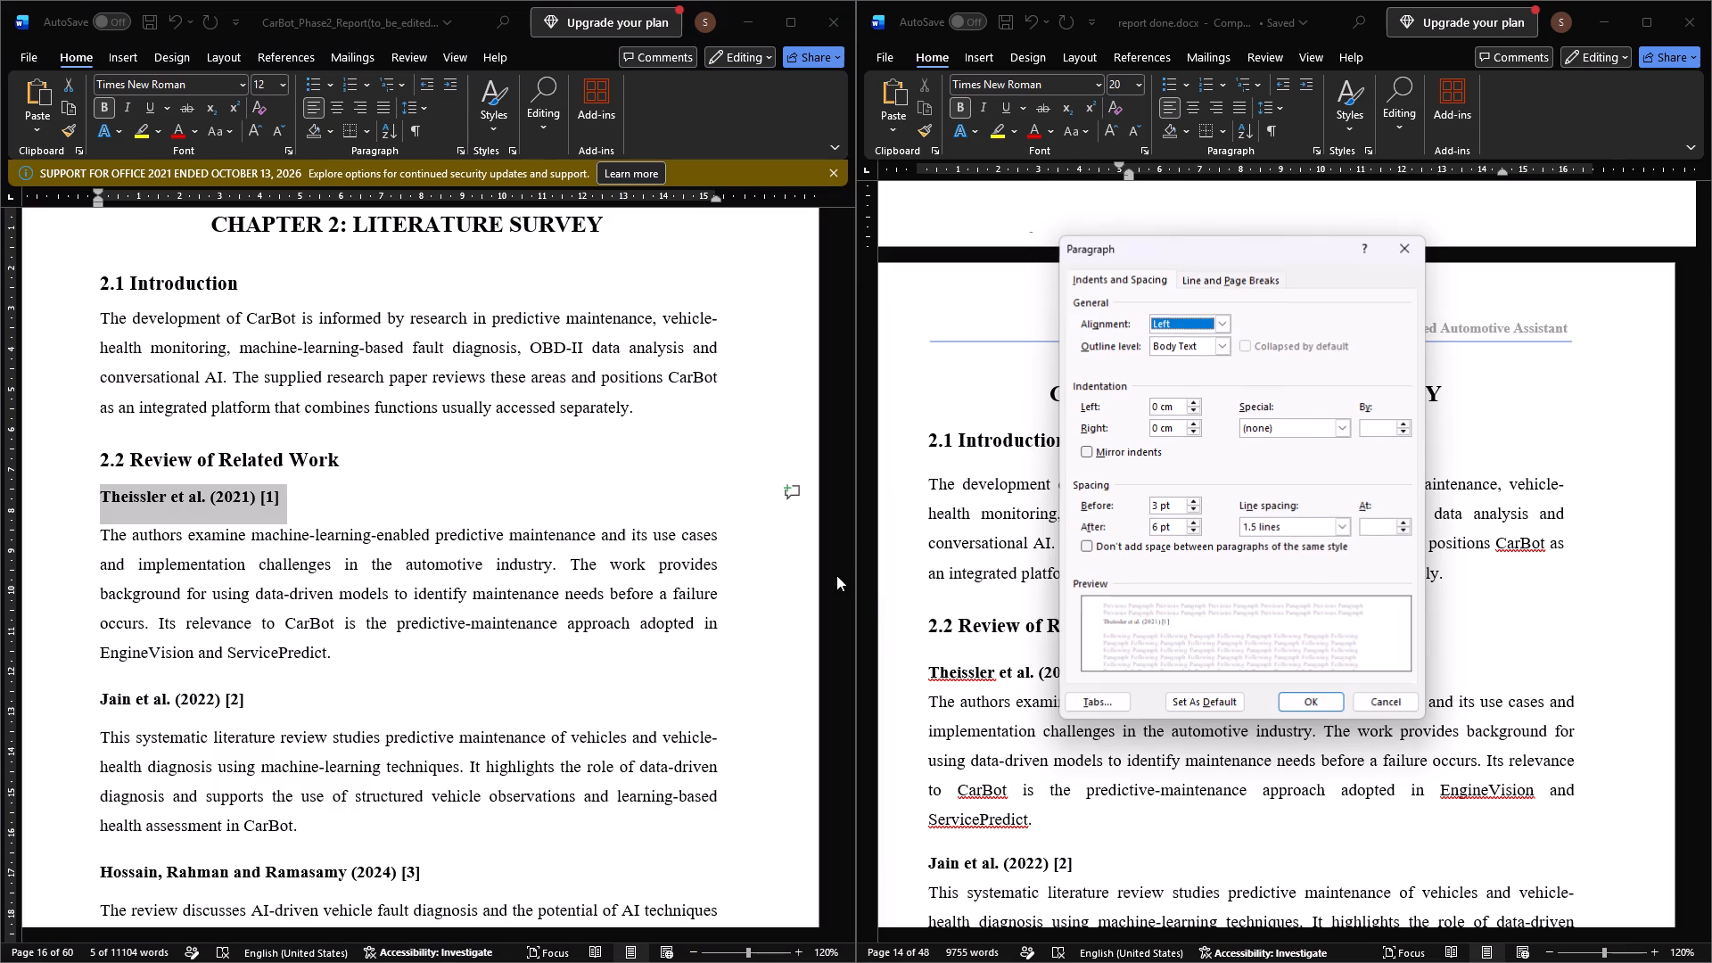
pyautogui.click(1160, 523)
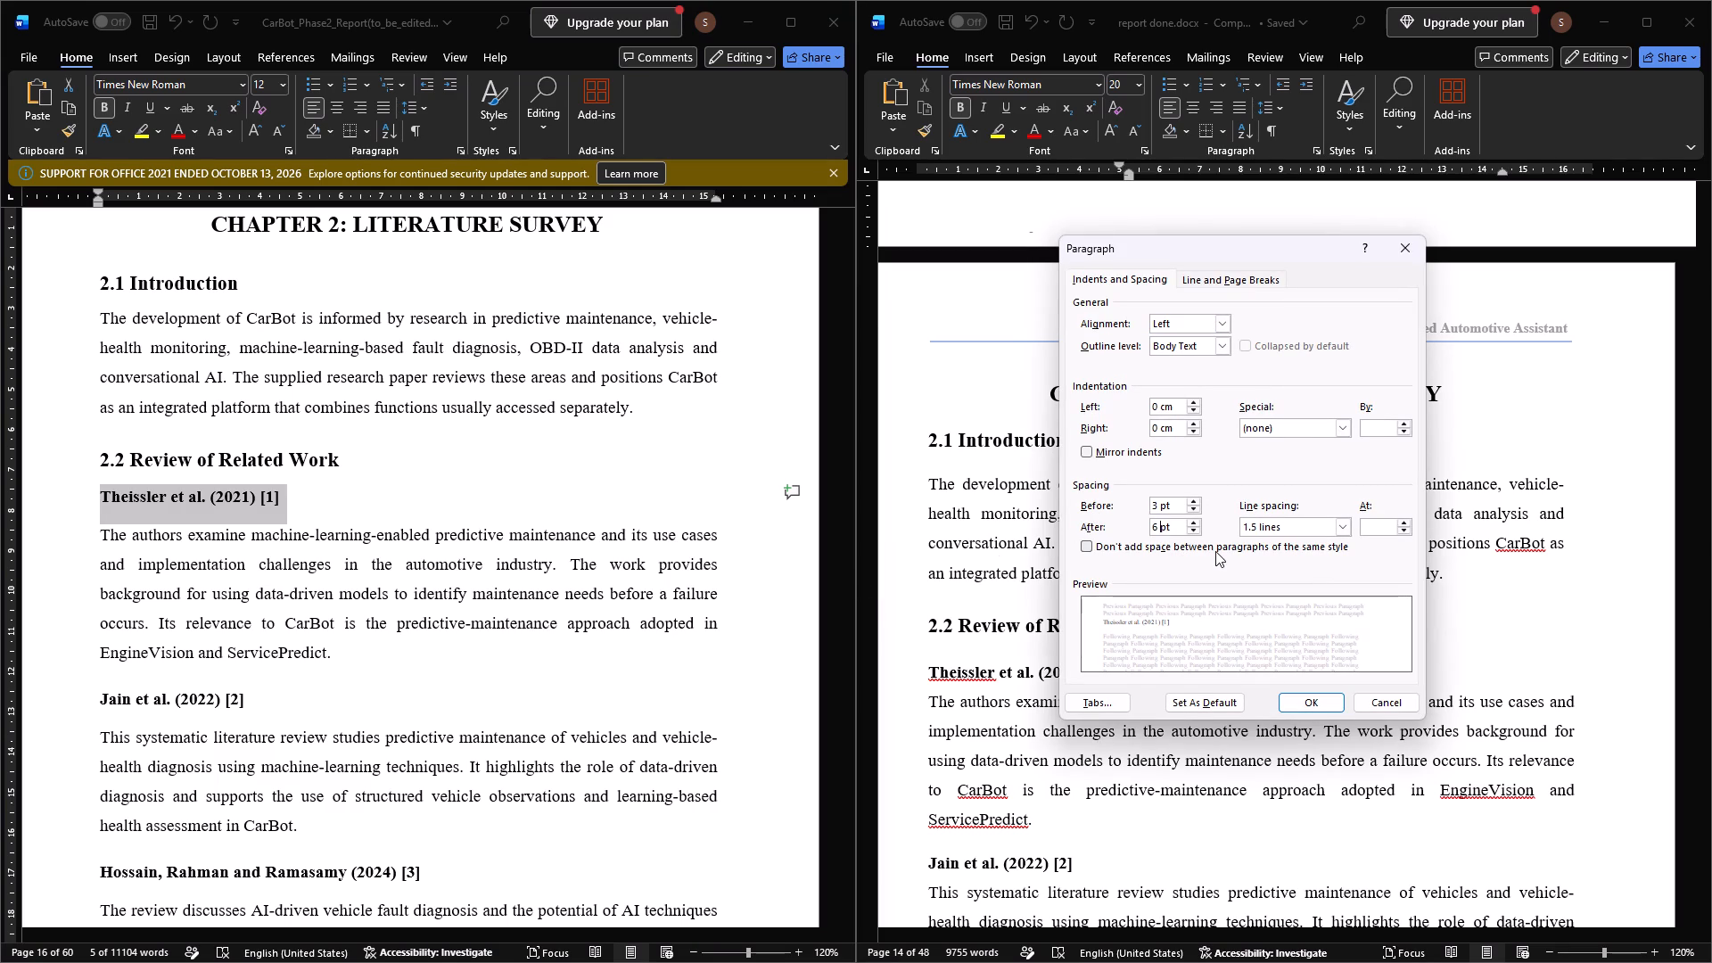
pyautogui.press('BackSpace')
pyautogui.press('BackSpace')
pyautogui.press('0')
pyautogui.click(1290, 698)
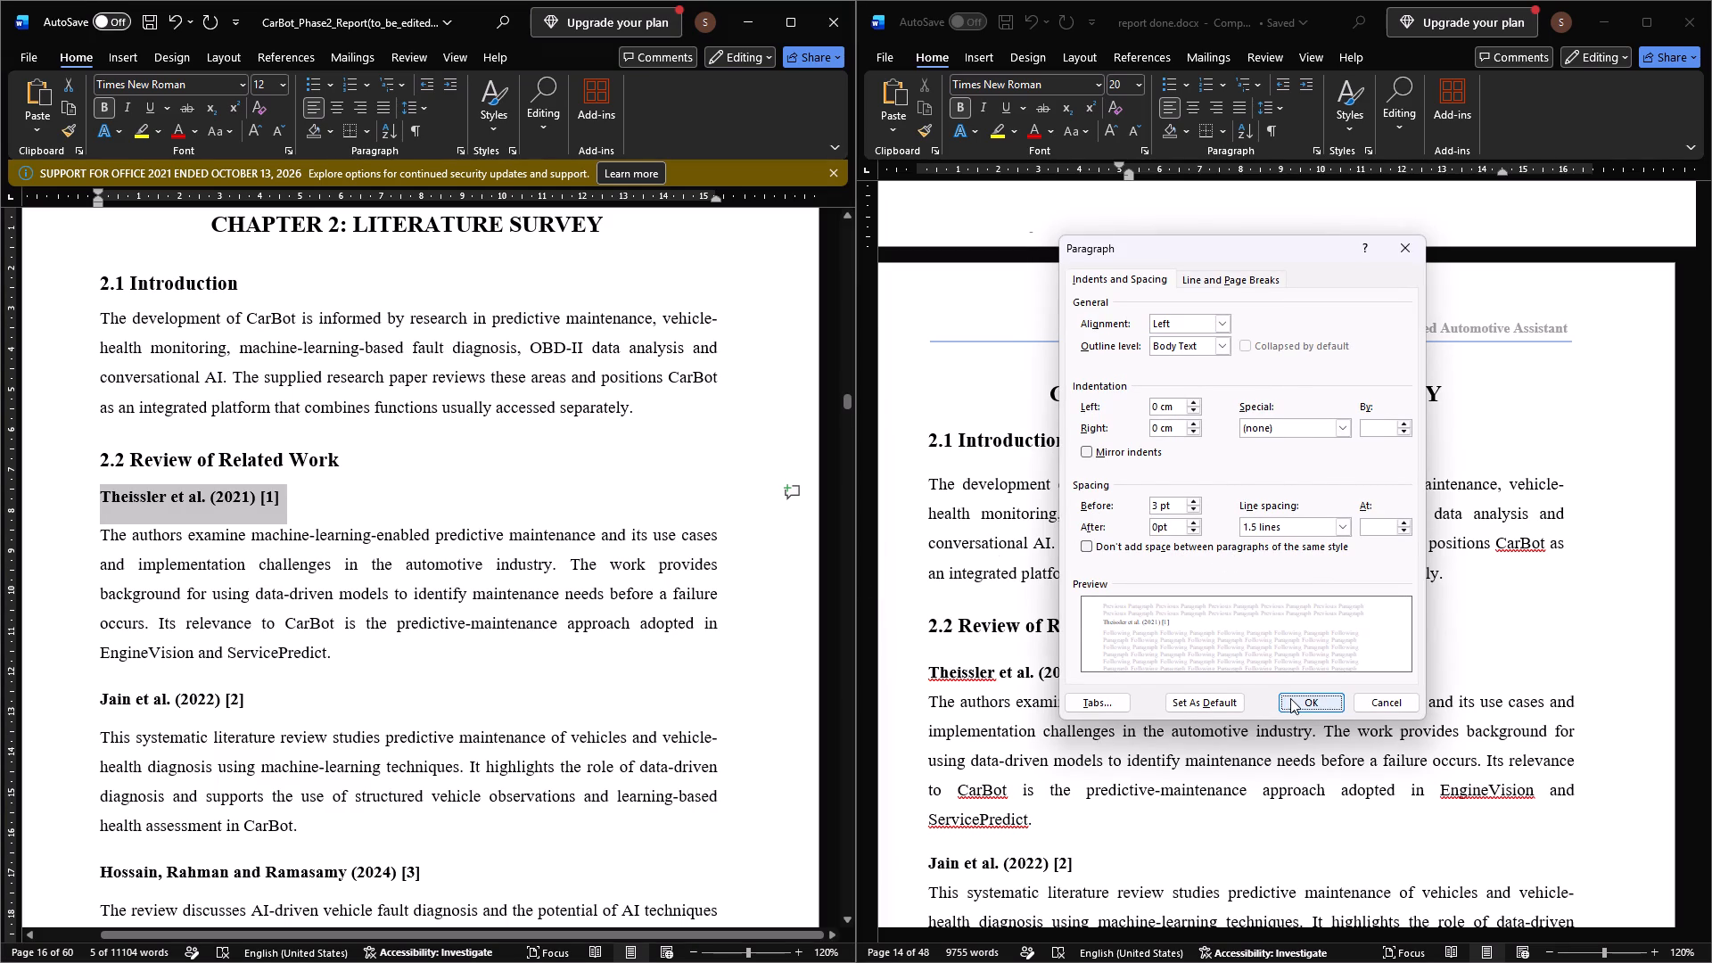
pyautogui.click(422, 613)
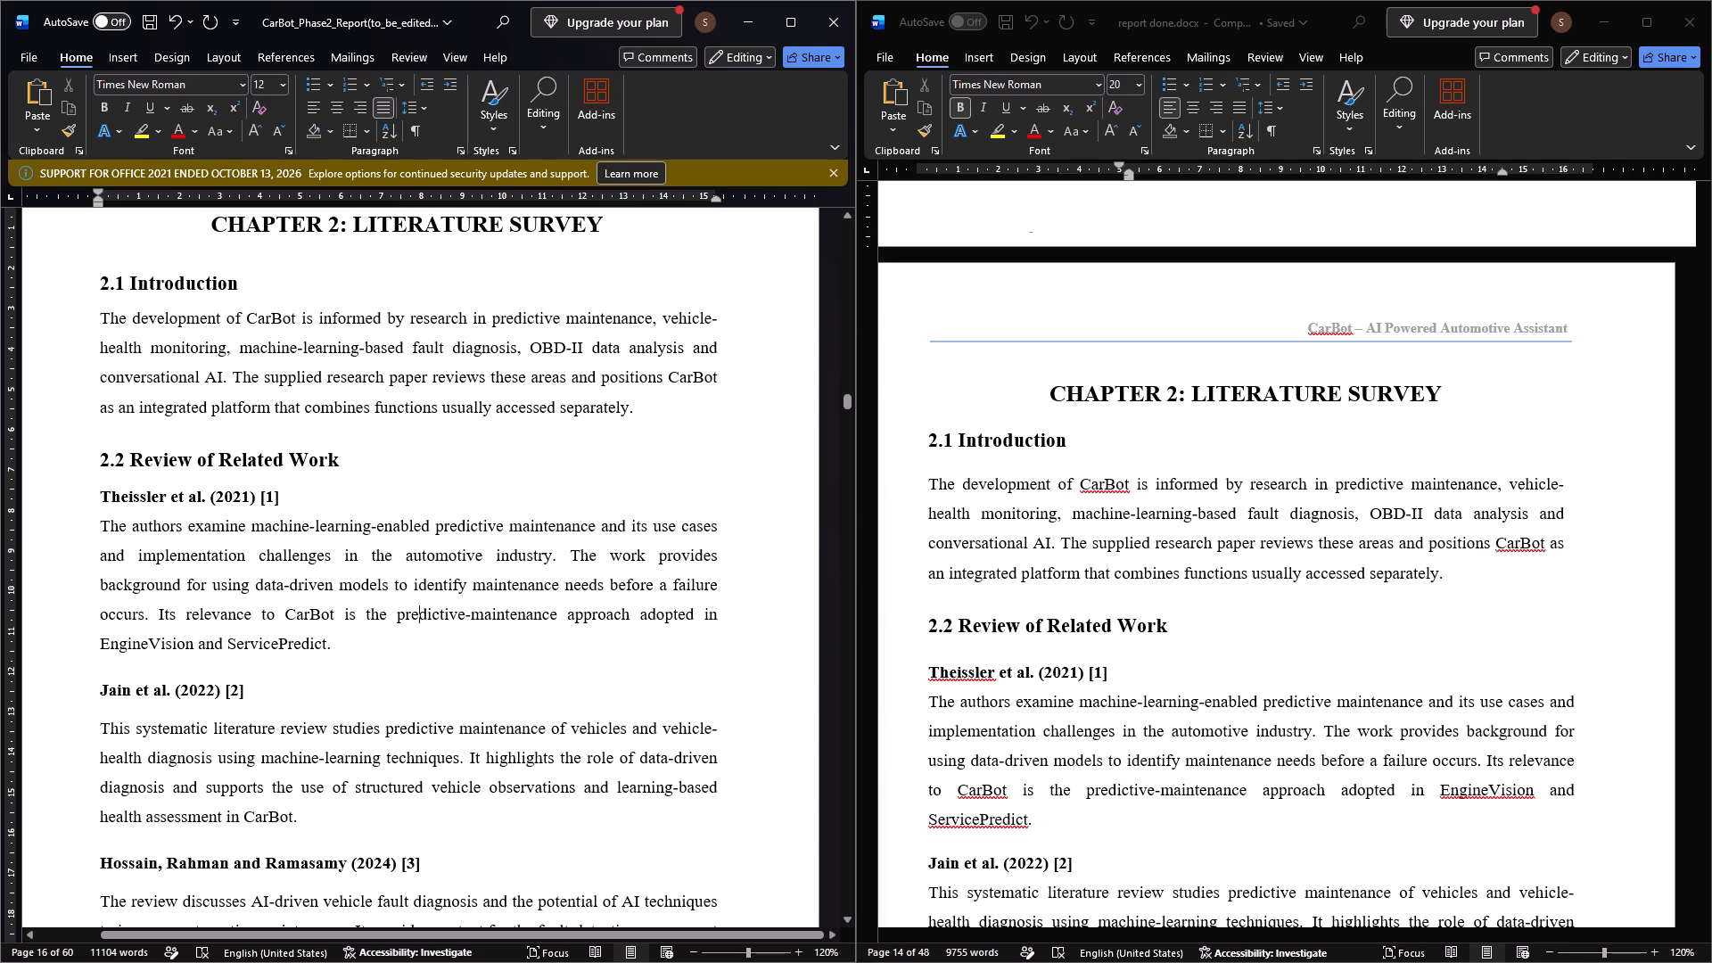
# Justify the Theissler et al. (2021) [1] subheading together with the body paragraph below it.
pyautogui.moveTo(337, 643); pyautogui.dragTo(101, 496)
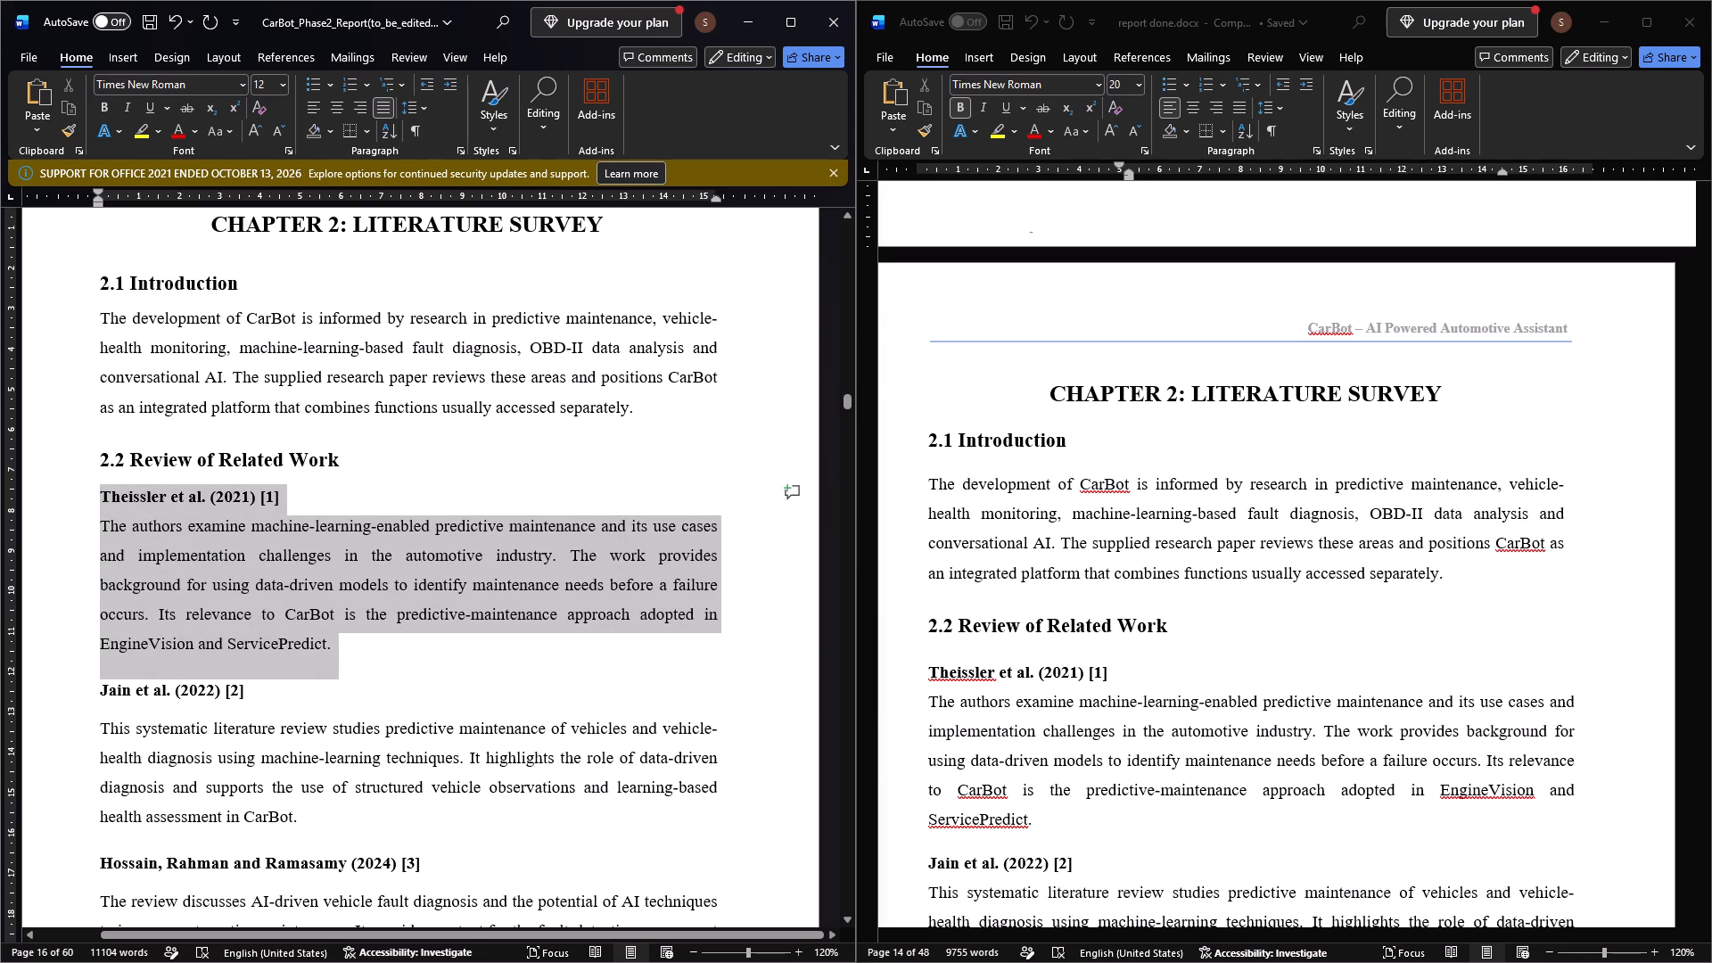
pyautogui.click(378, 110)
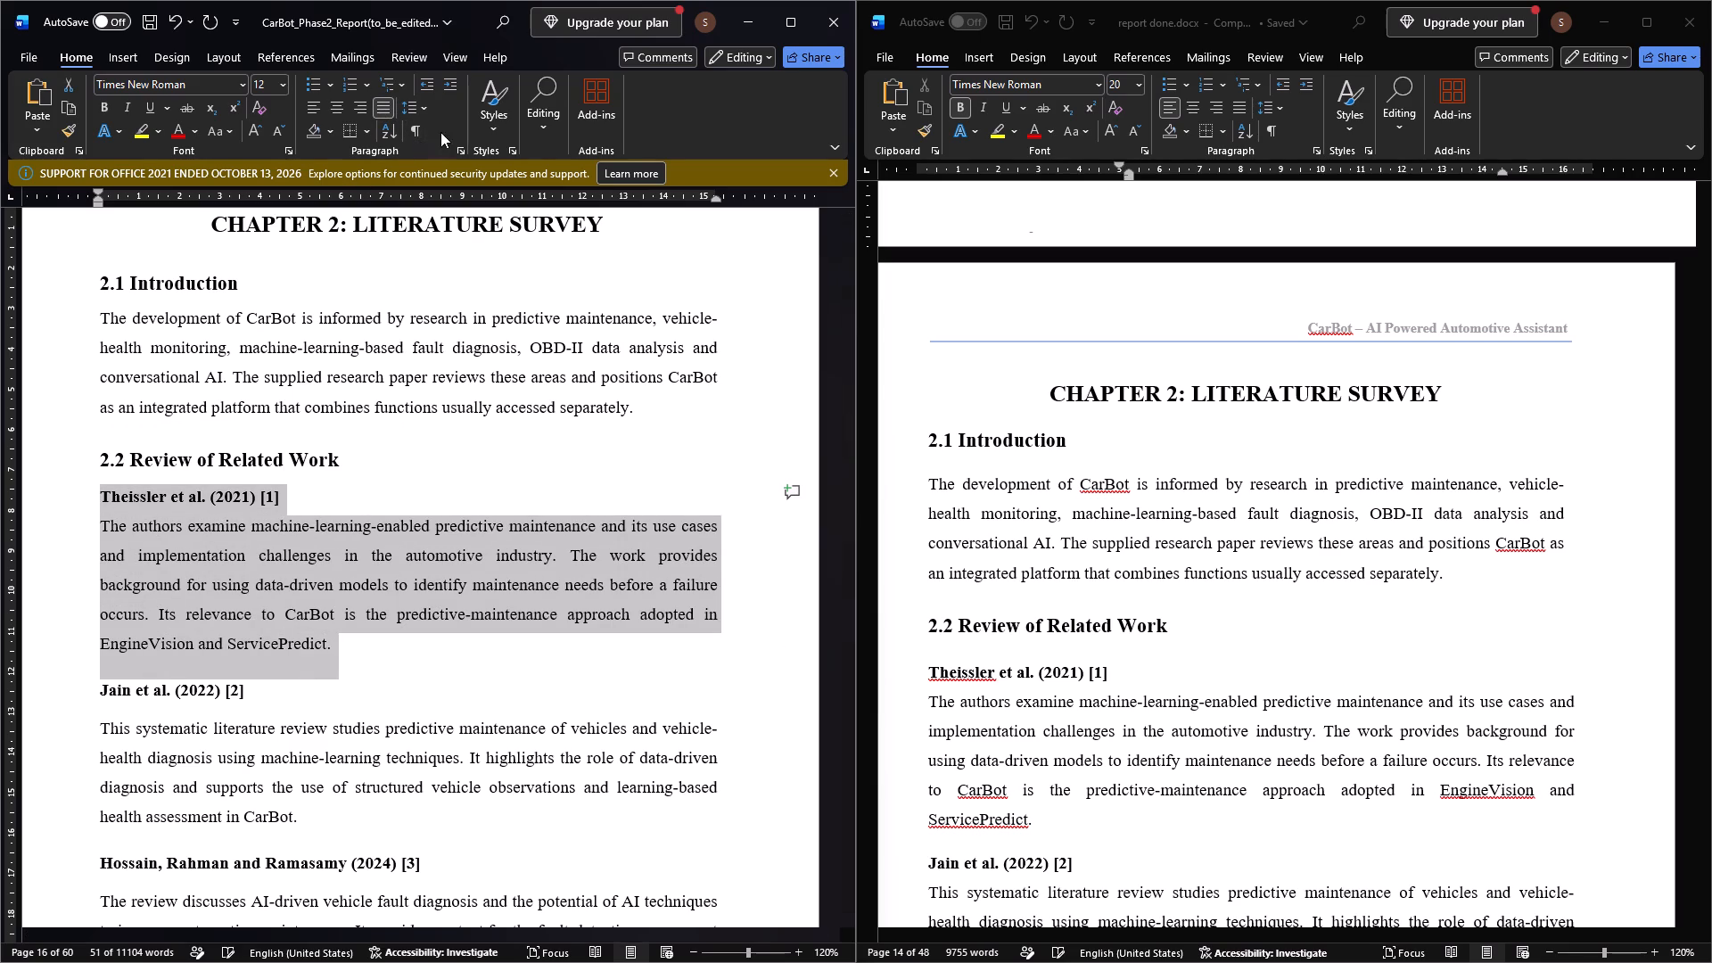
pyautogui.click(461, 152)
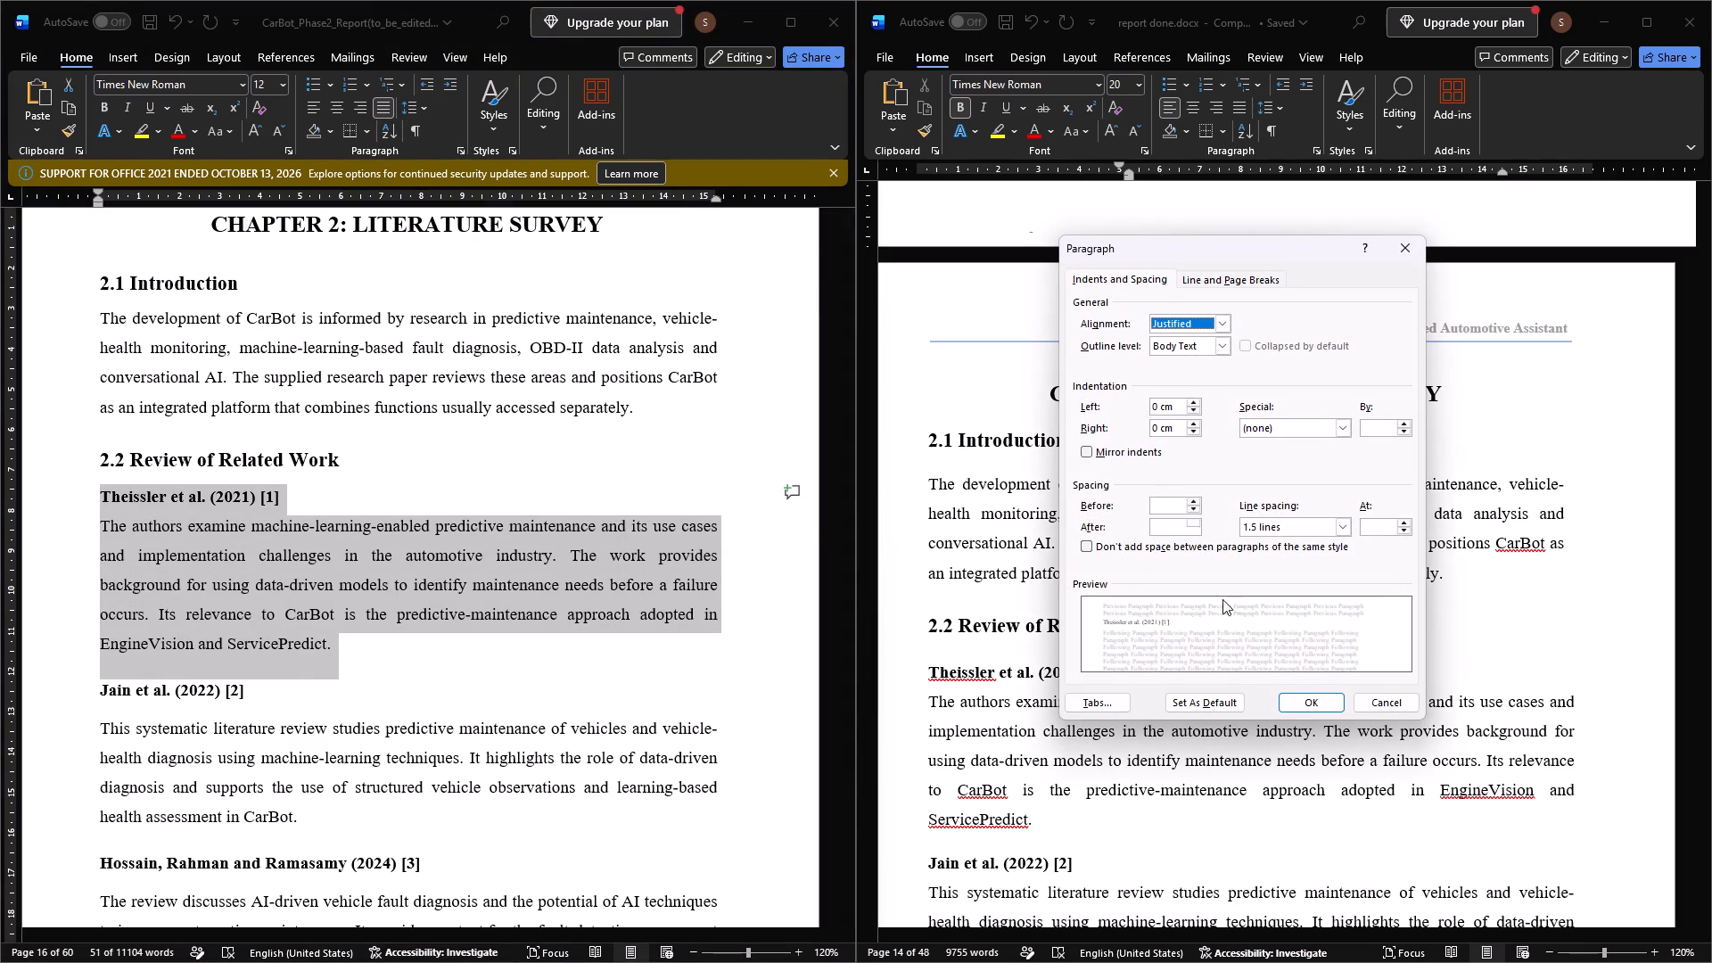
pyautogui.click(1300, 695)
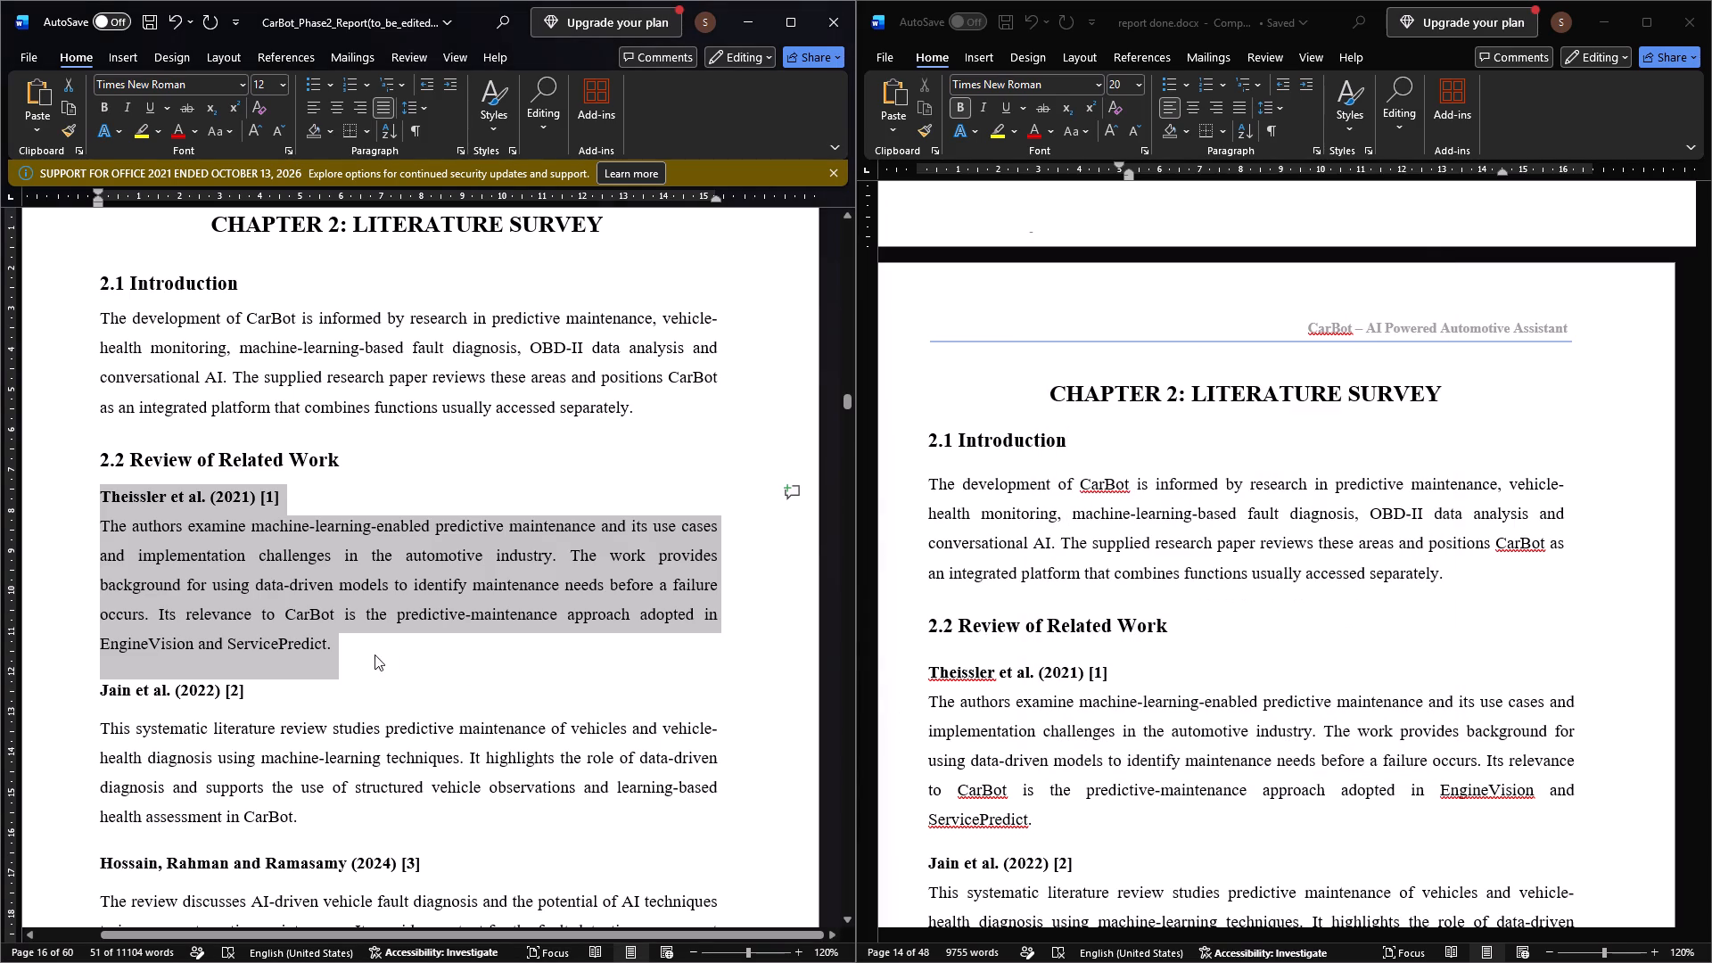
# Check the paragraph alignment, indents and spacing of the 2.2 Review of Related Work heading and the Theissler et al. subheading.
pyautogui.click(374, 654)
pyautogui.moveTo(334, 644); pyautogui.dragTo(162, 564)
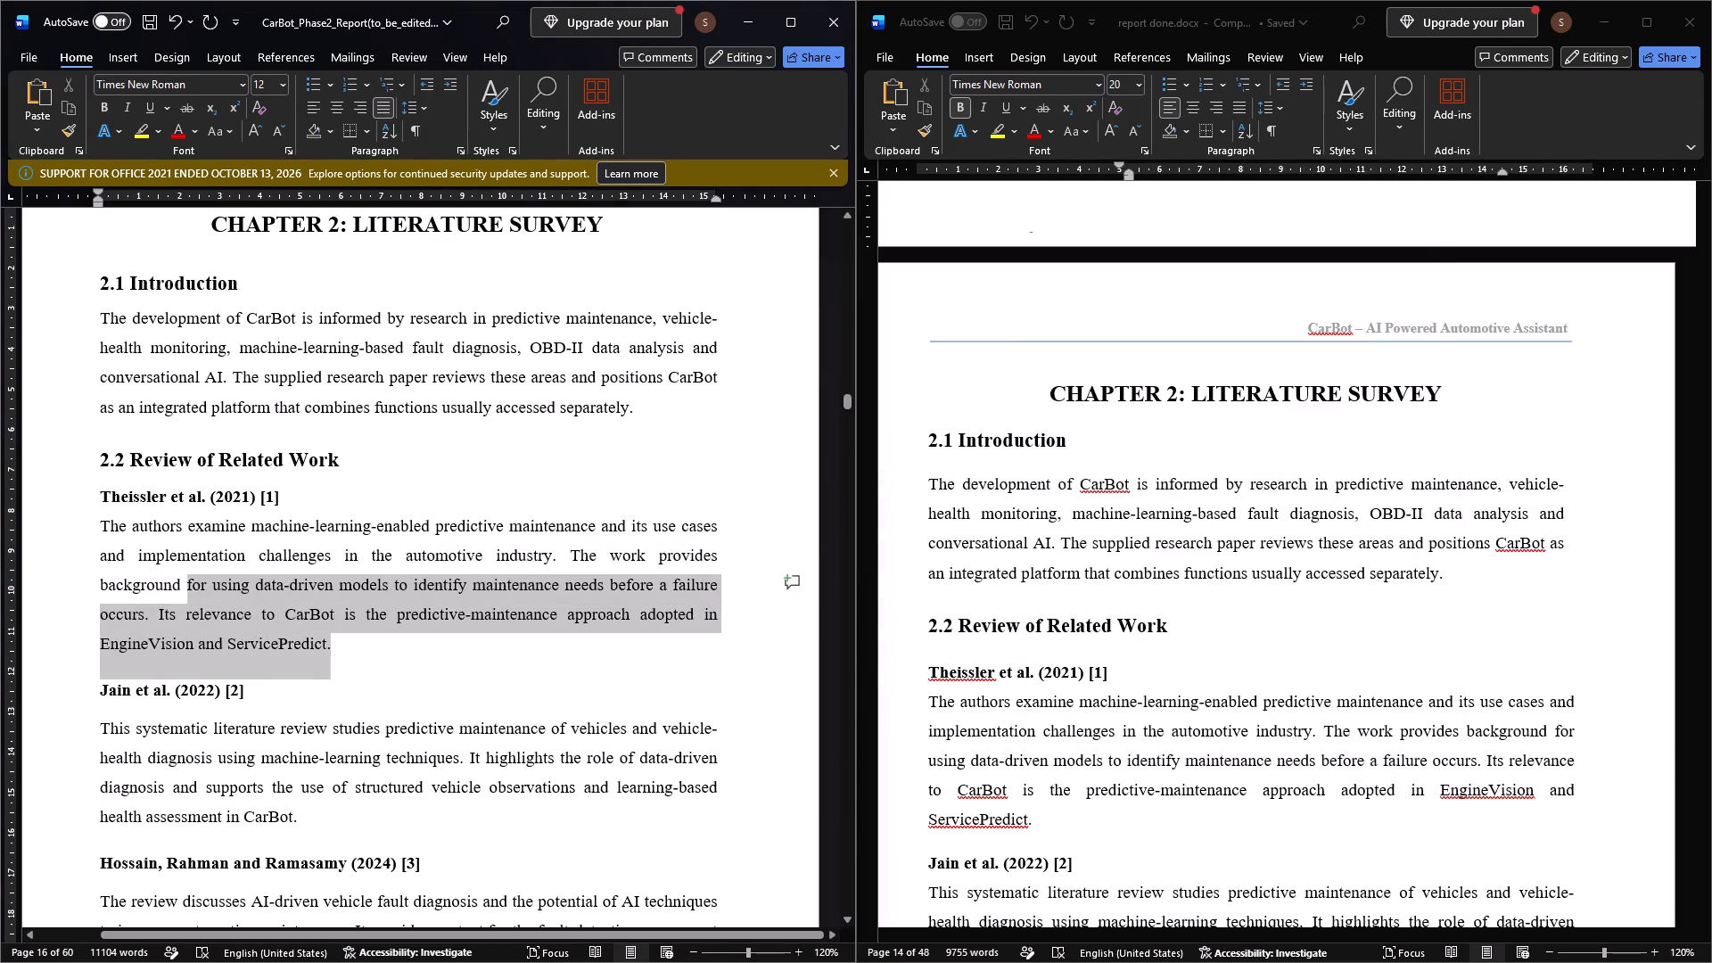
pyautogui.moveTo(162, 564); pyautogui.dragTo(117, 531)
pyautogui.click(302, 405)
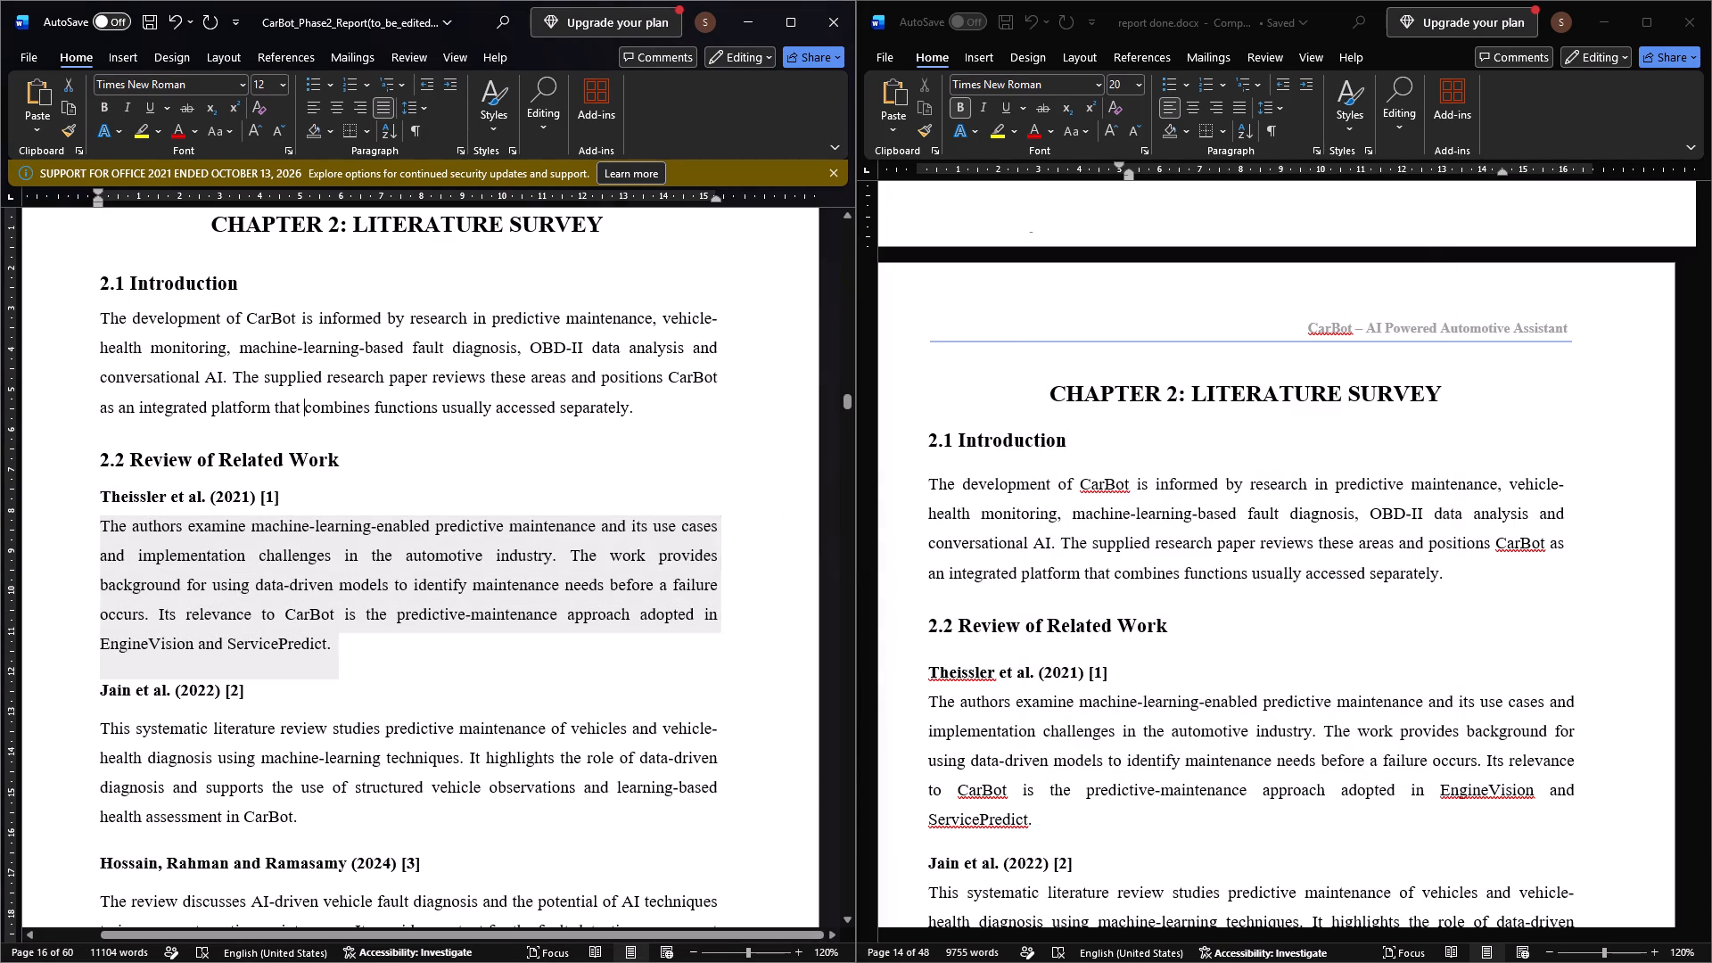
pyautogui.moveTo(346, 460); pyautogui.dragTo(106, 460)
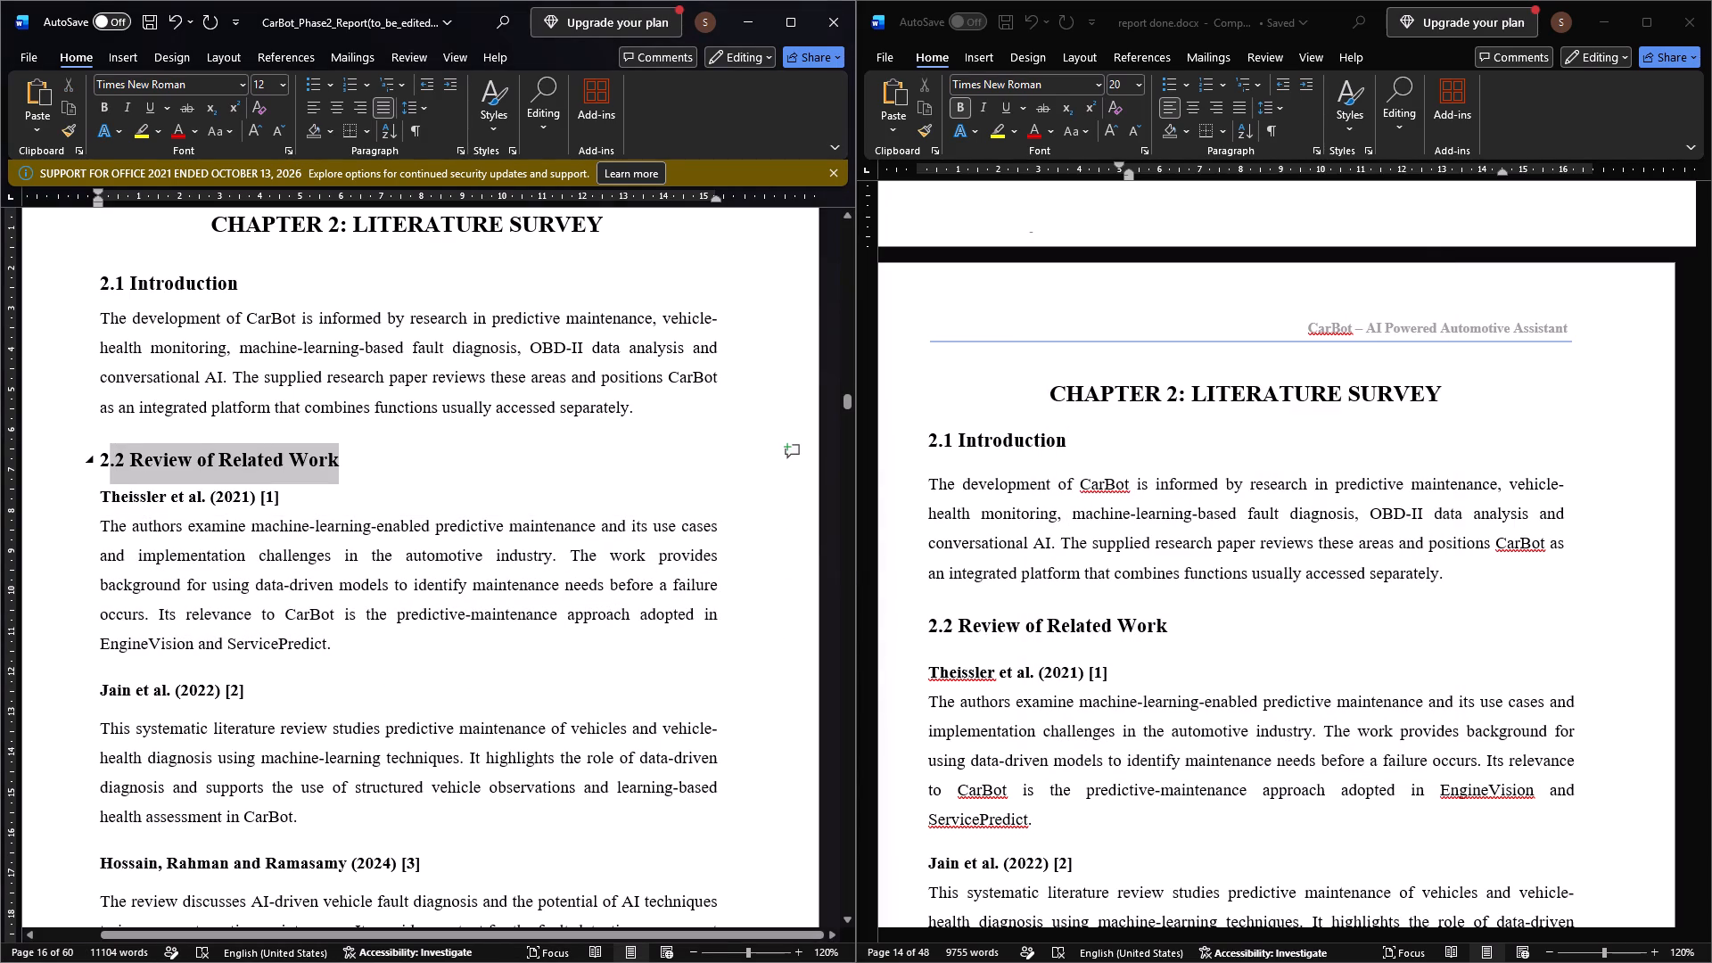
pyautogui.moveTo(106, 460); pyautogui.dragTo(95, 457)
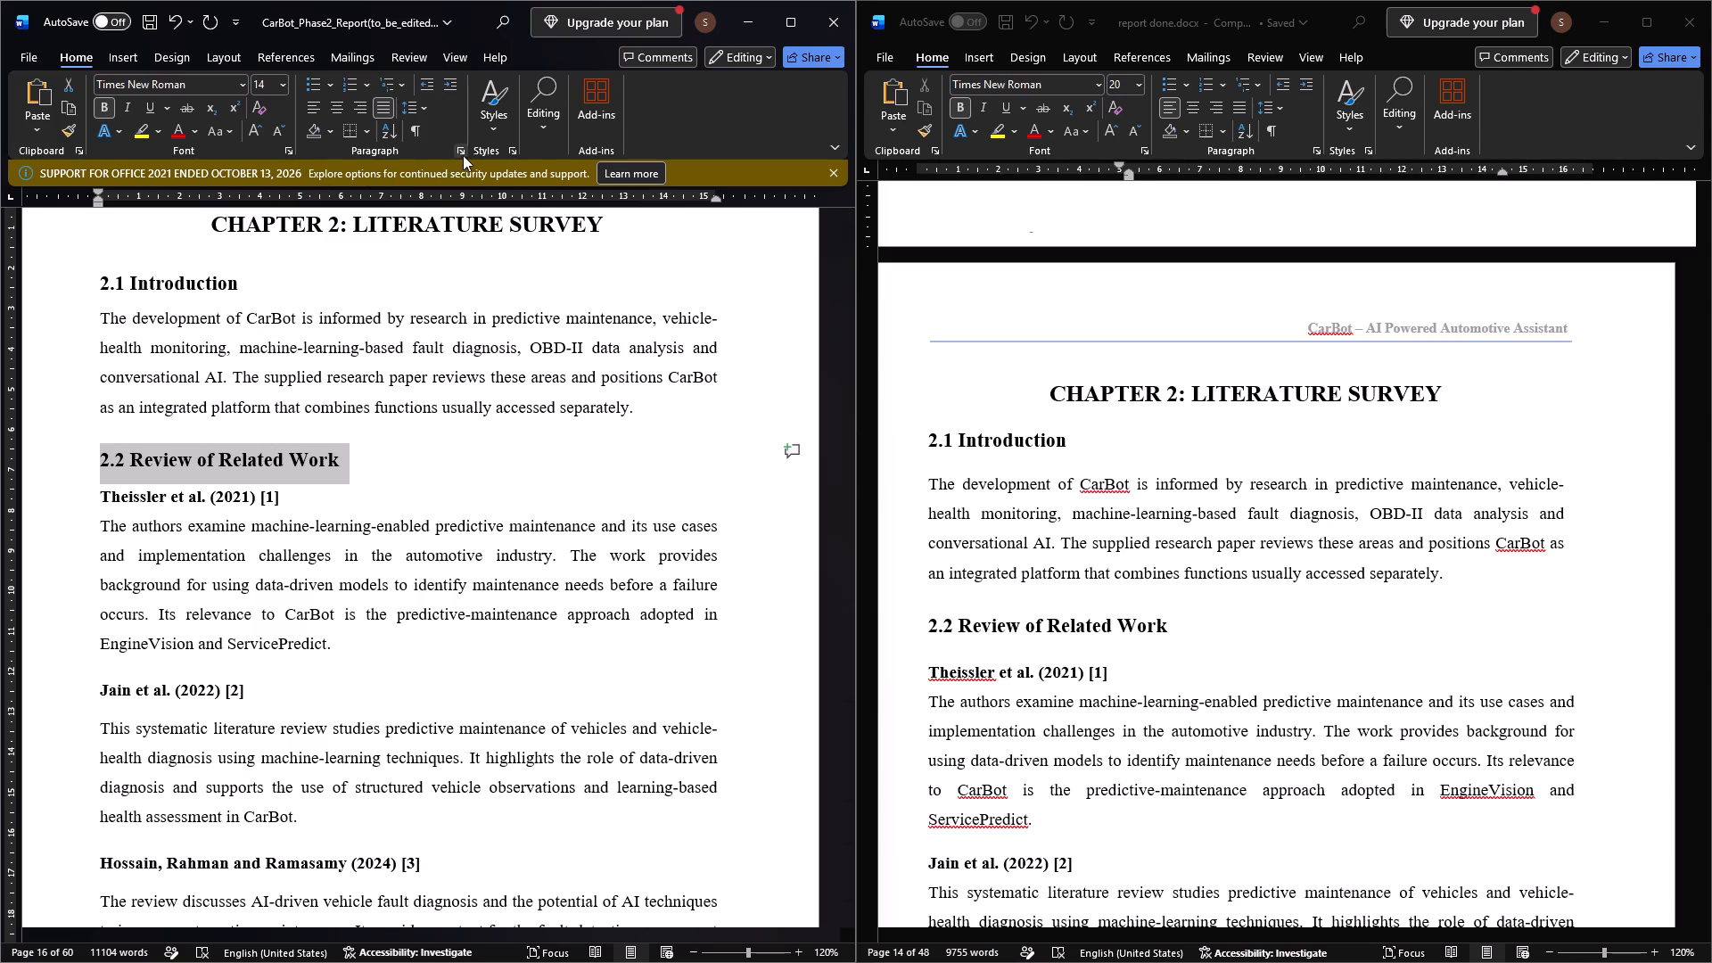
pyautogui.click(463, 155)
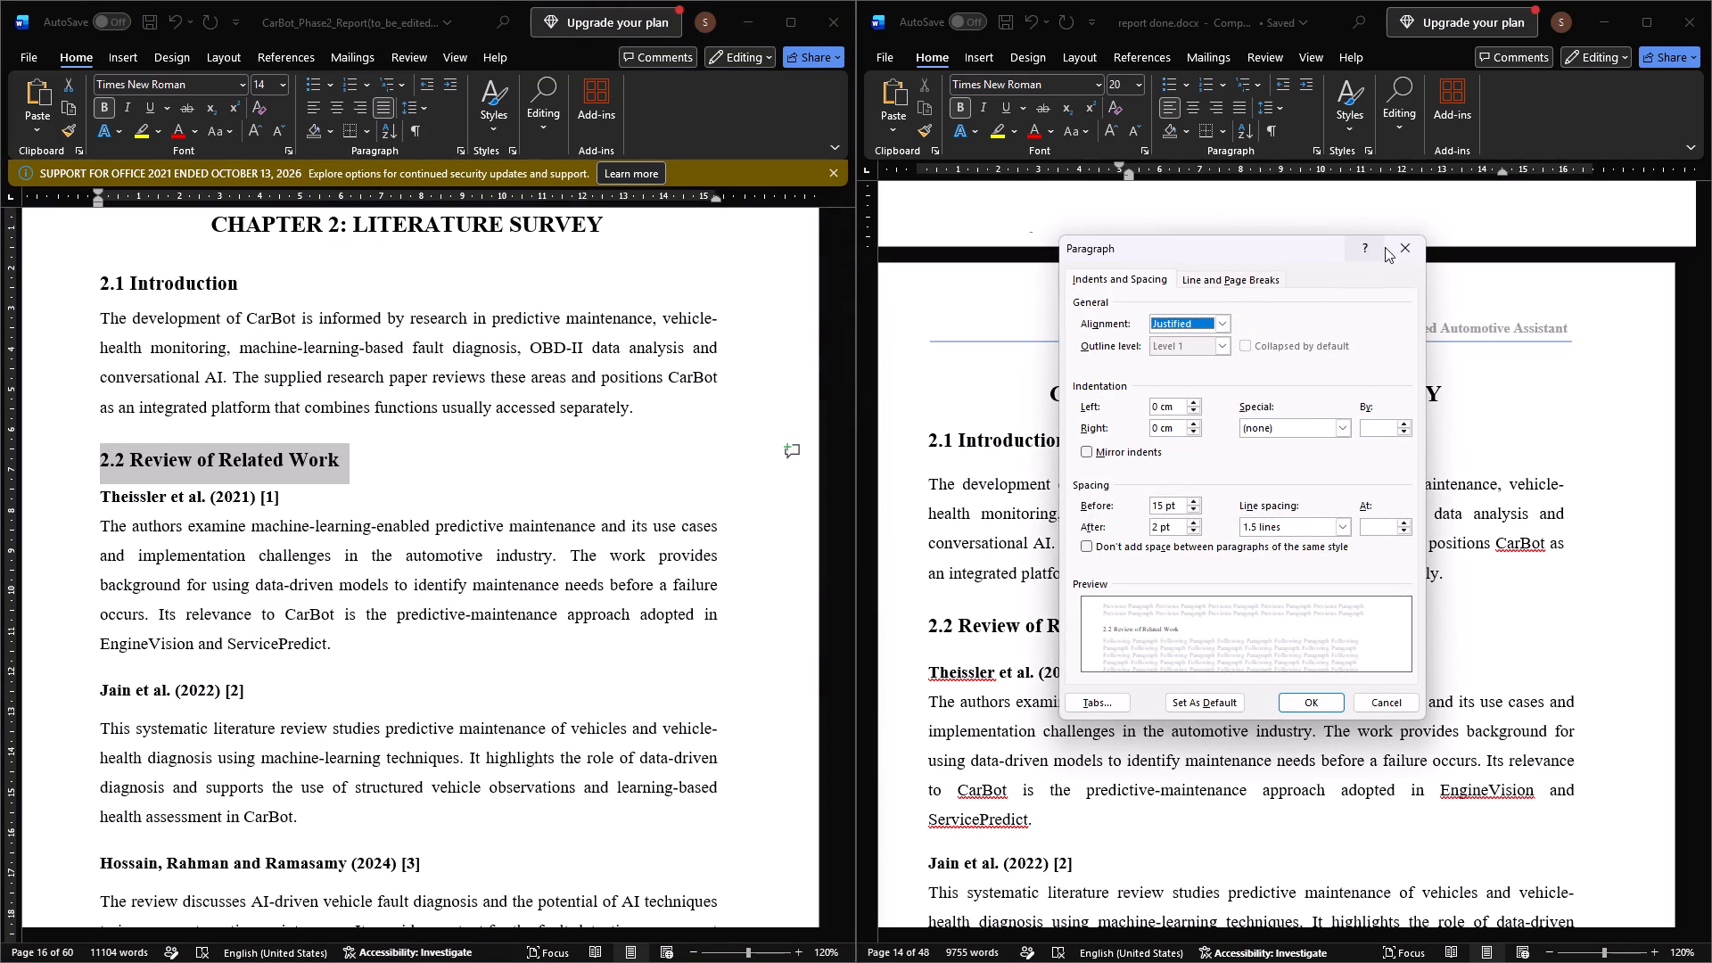
pyautogui.click(1397, 248)
pyautogui.tripleClick(243, 498)
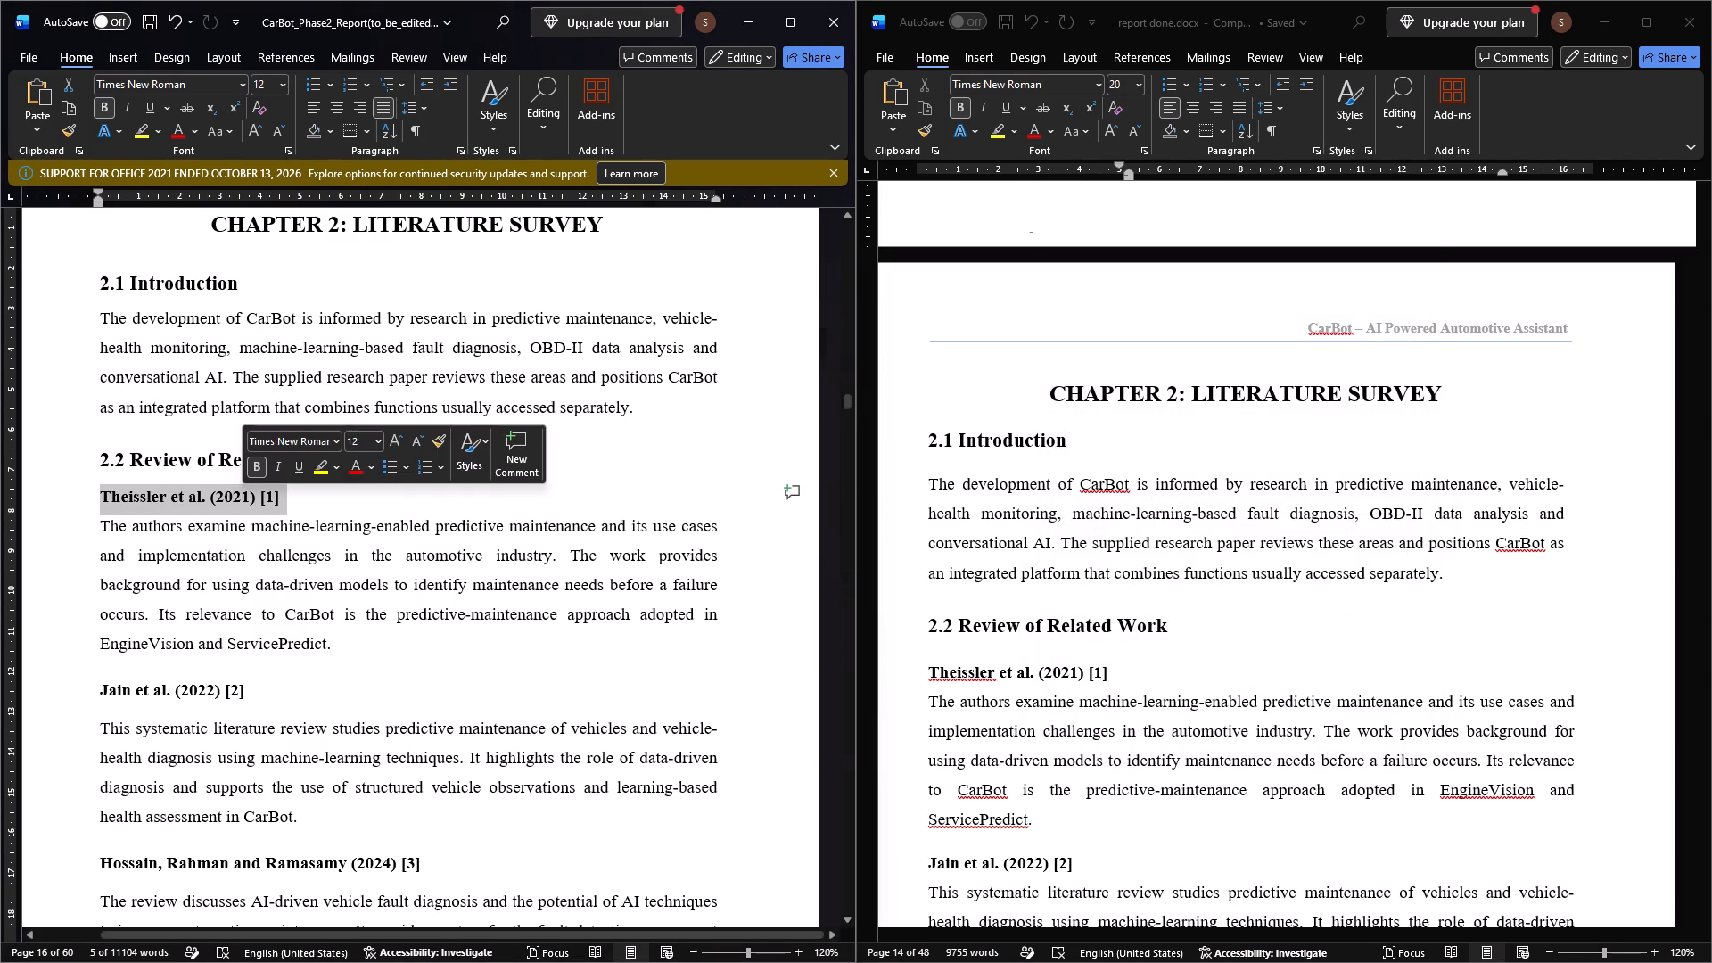
pyautogui.click(457, 152)
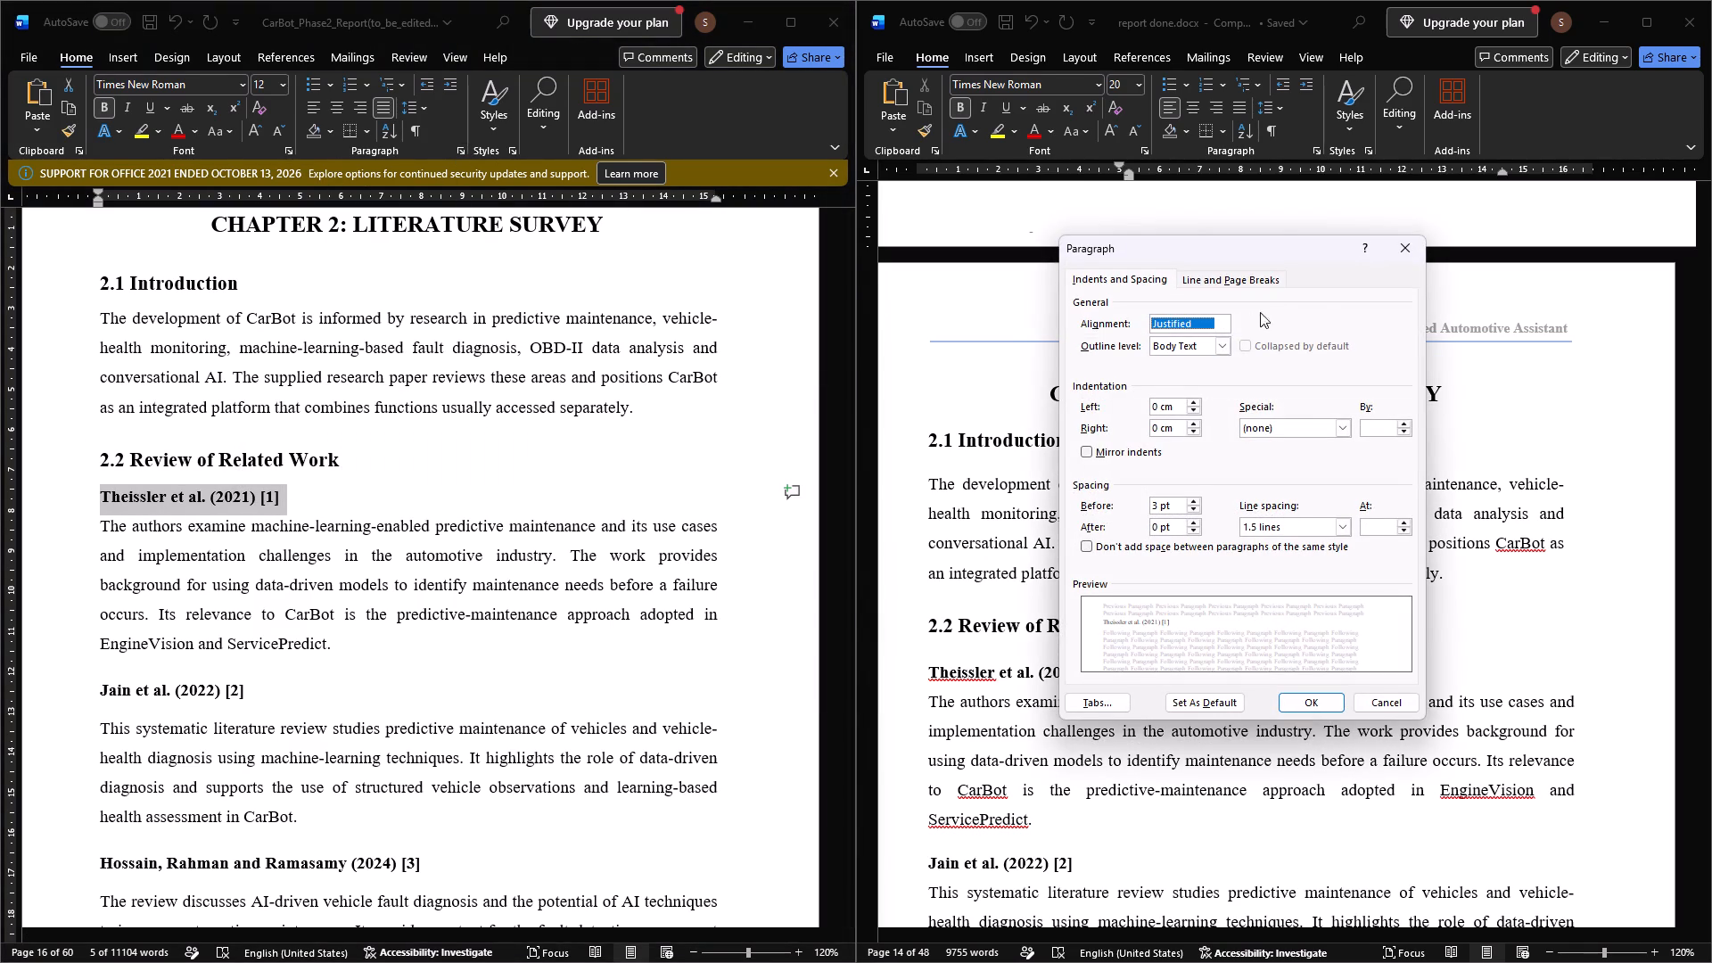
pyautogui.click(1390, 243)
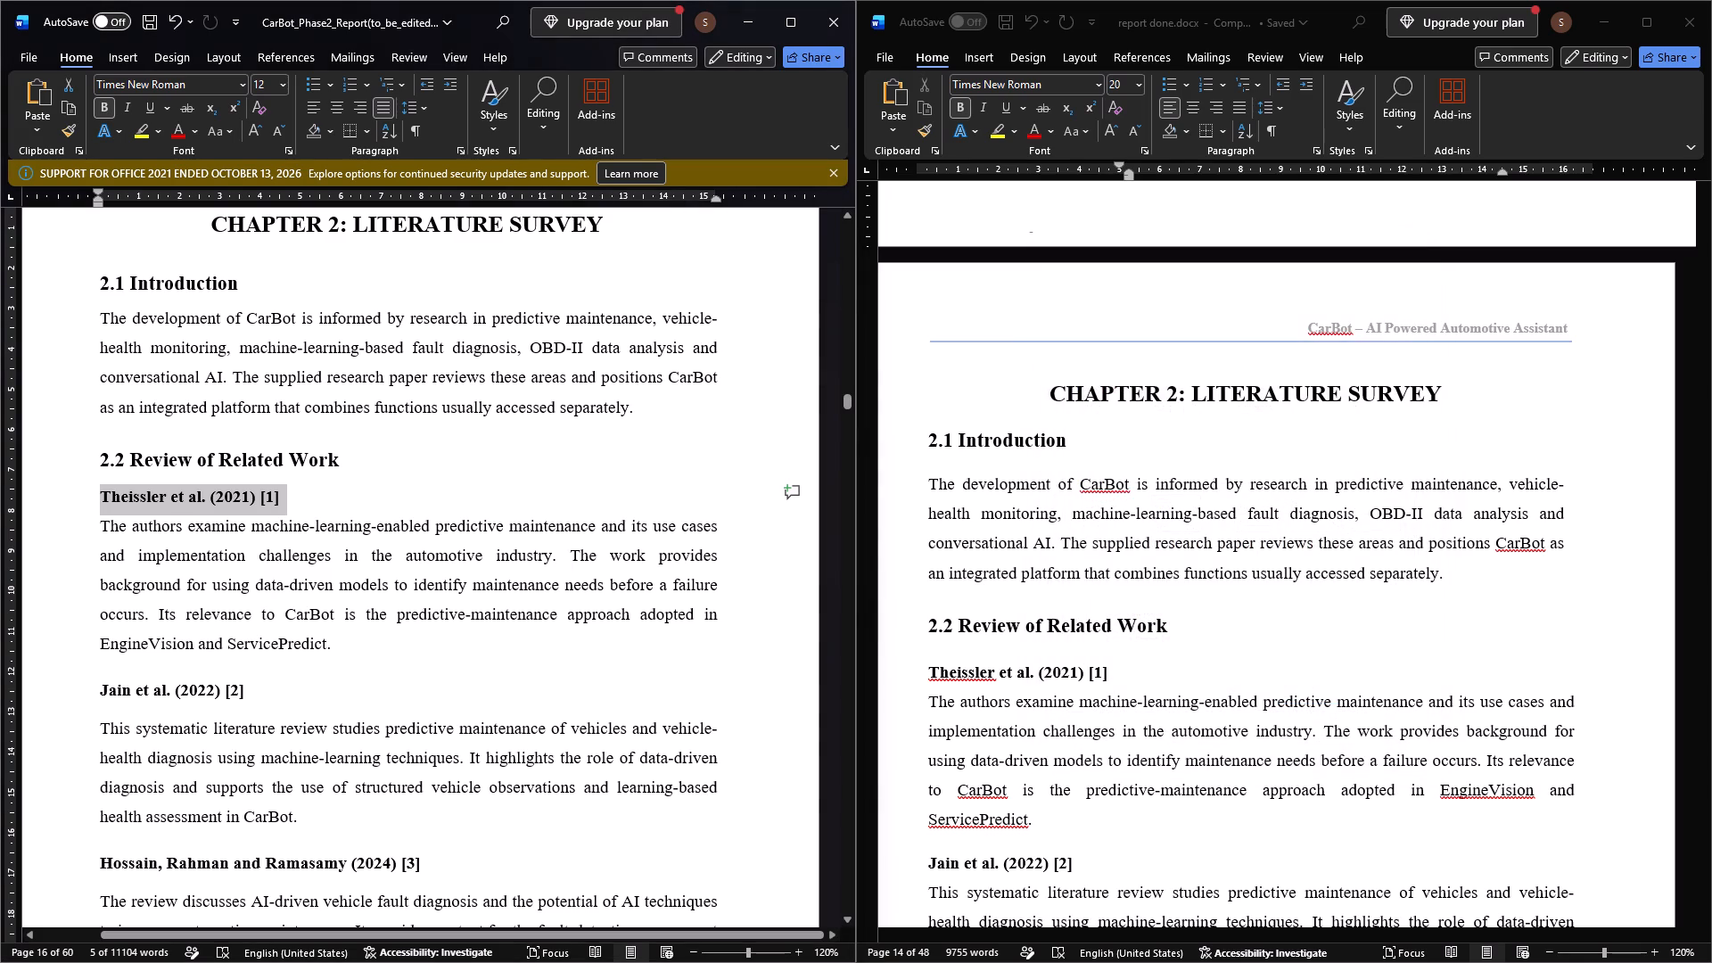
# Set the spacing after the body paragraph under Theissler et al. (2021) [1] to 2 pt.
pyautogui.click(327, 652)
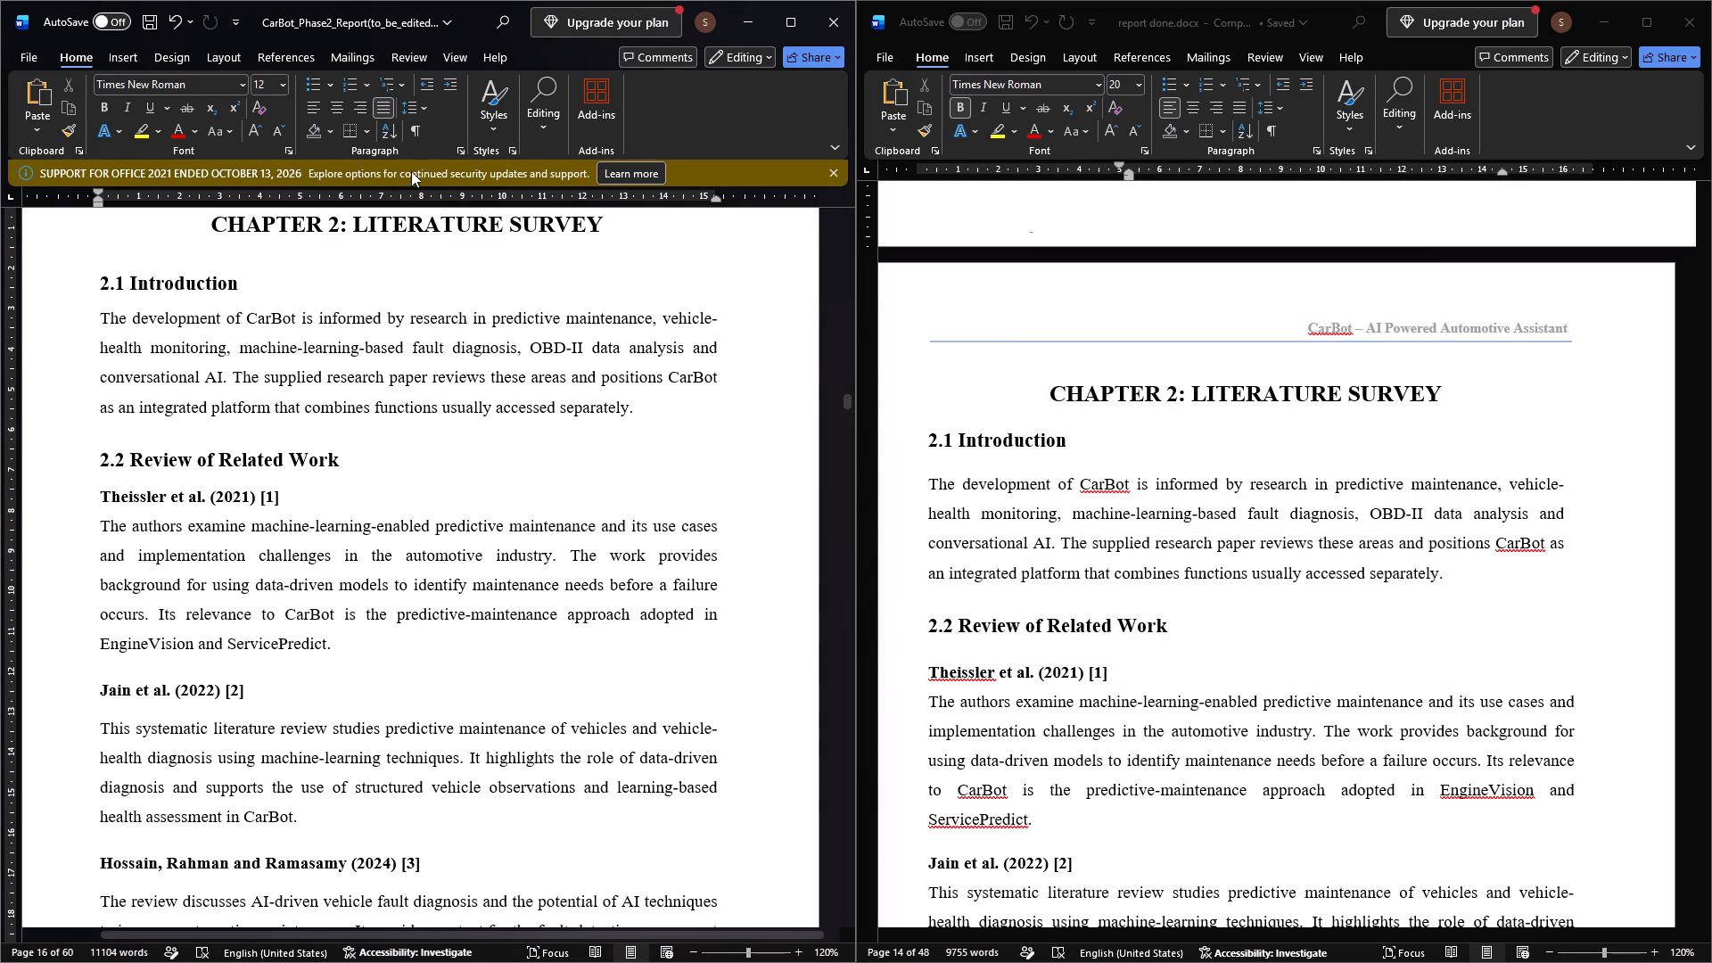
pyautogui.click(460, 151)
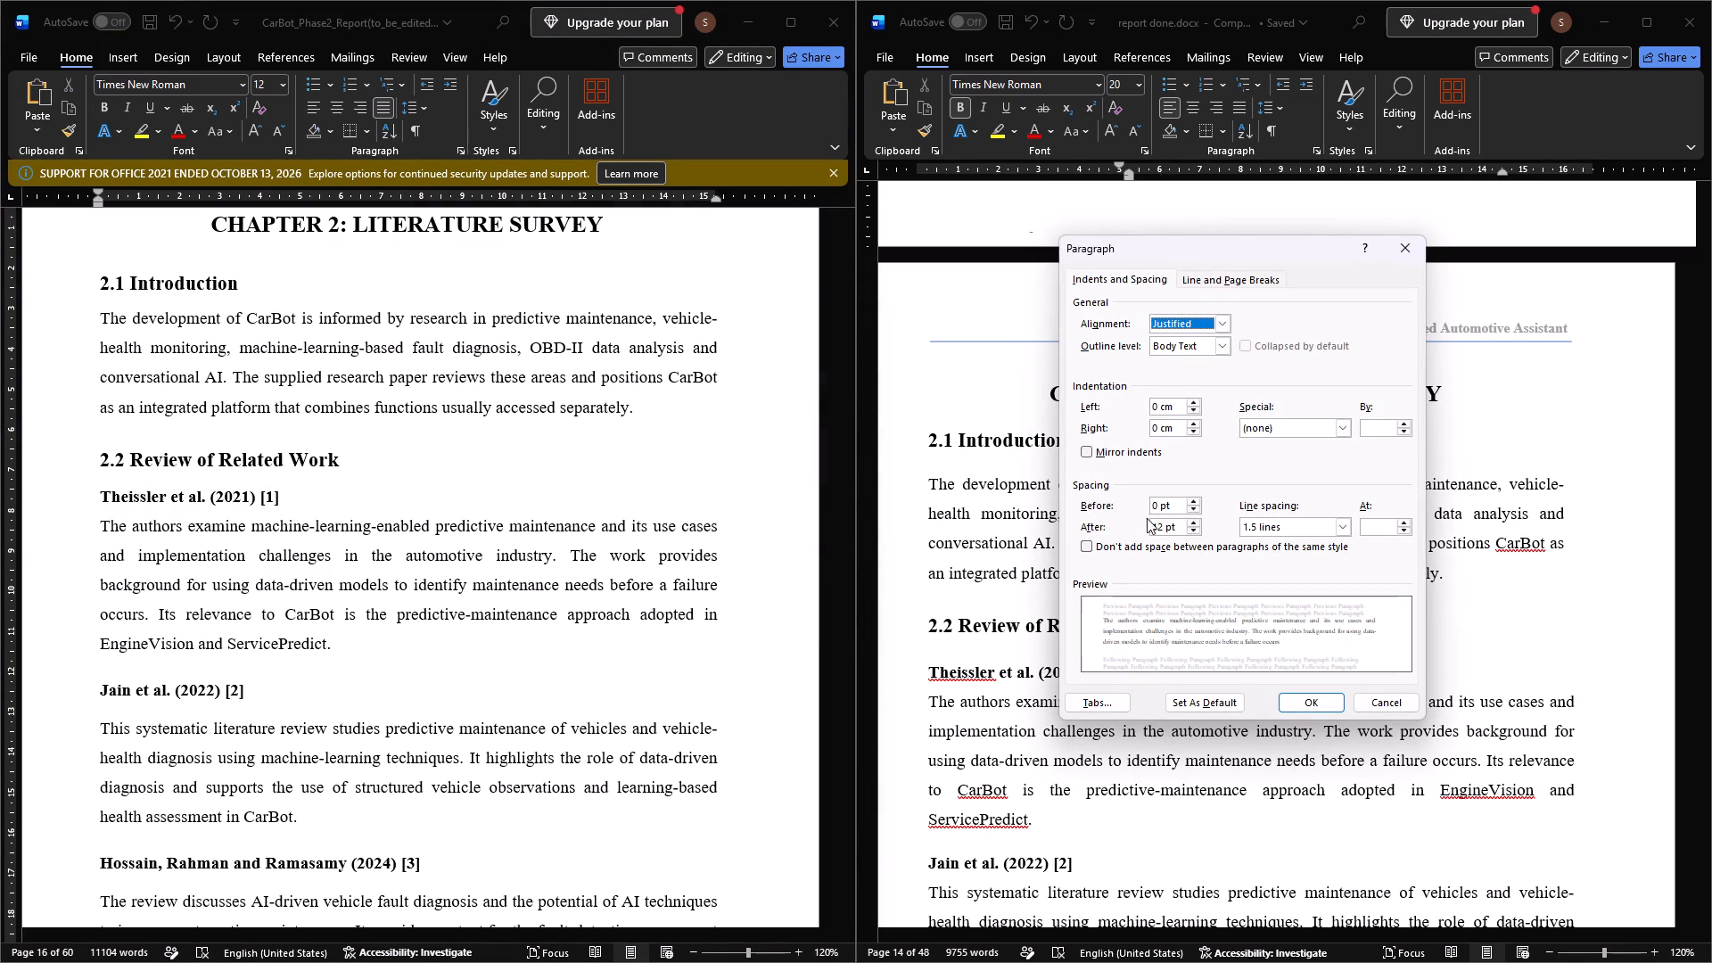
pyautogui.click(1157, 527)
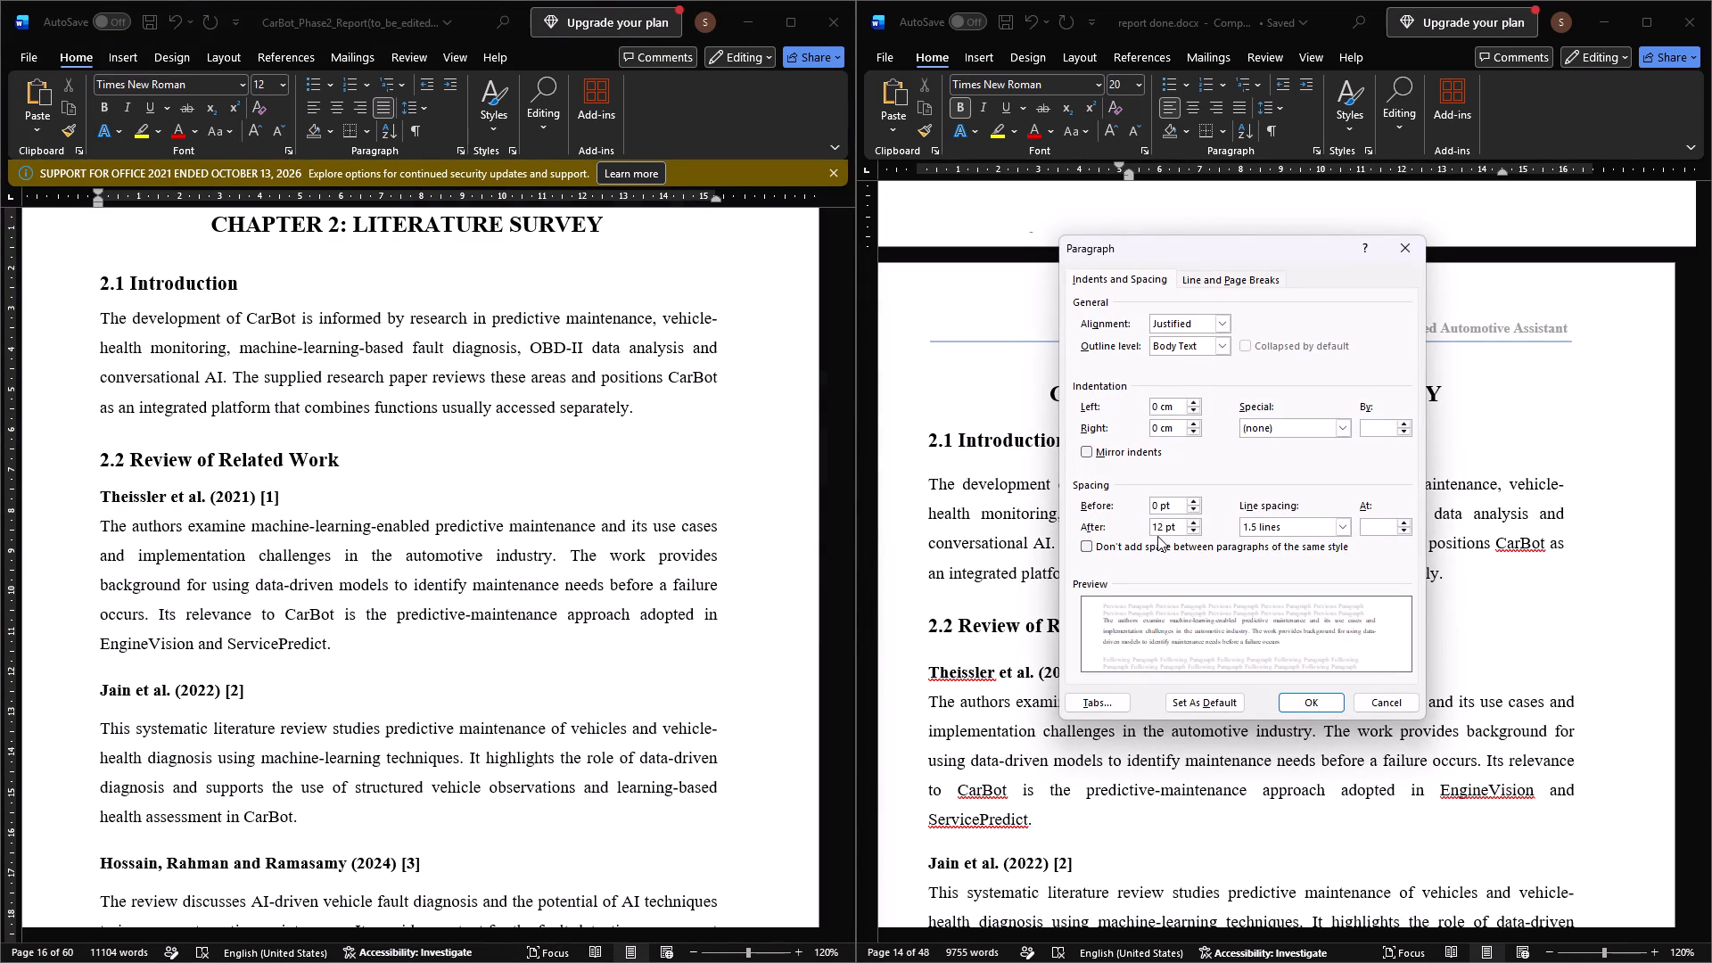
pyautogui.press('BackSpace')
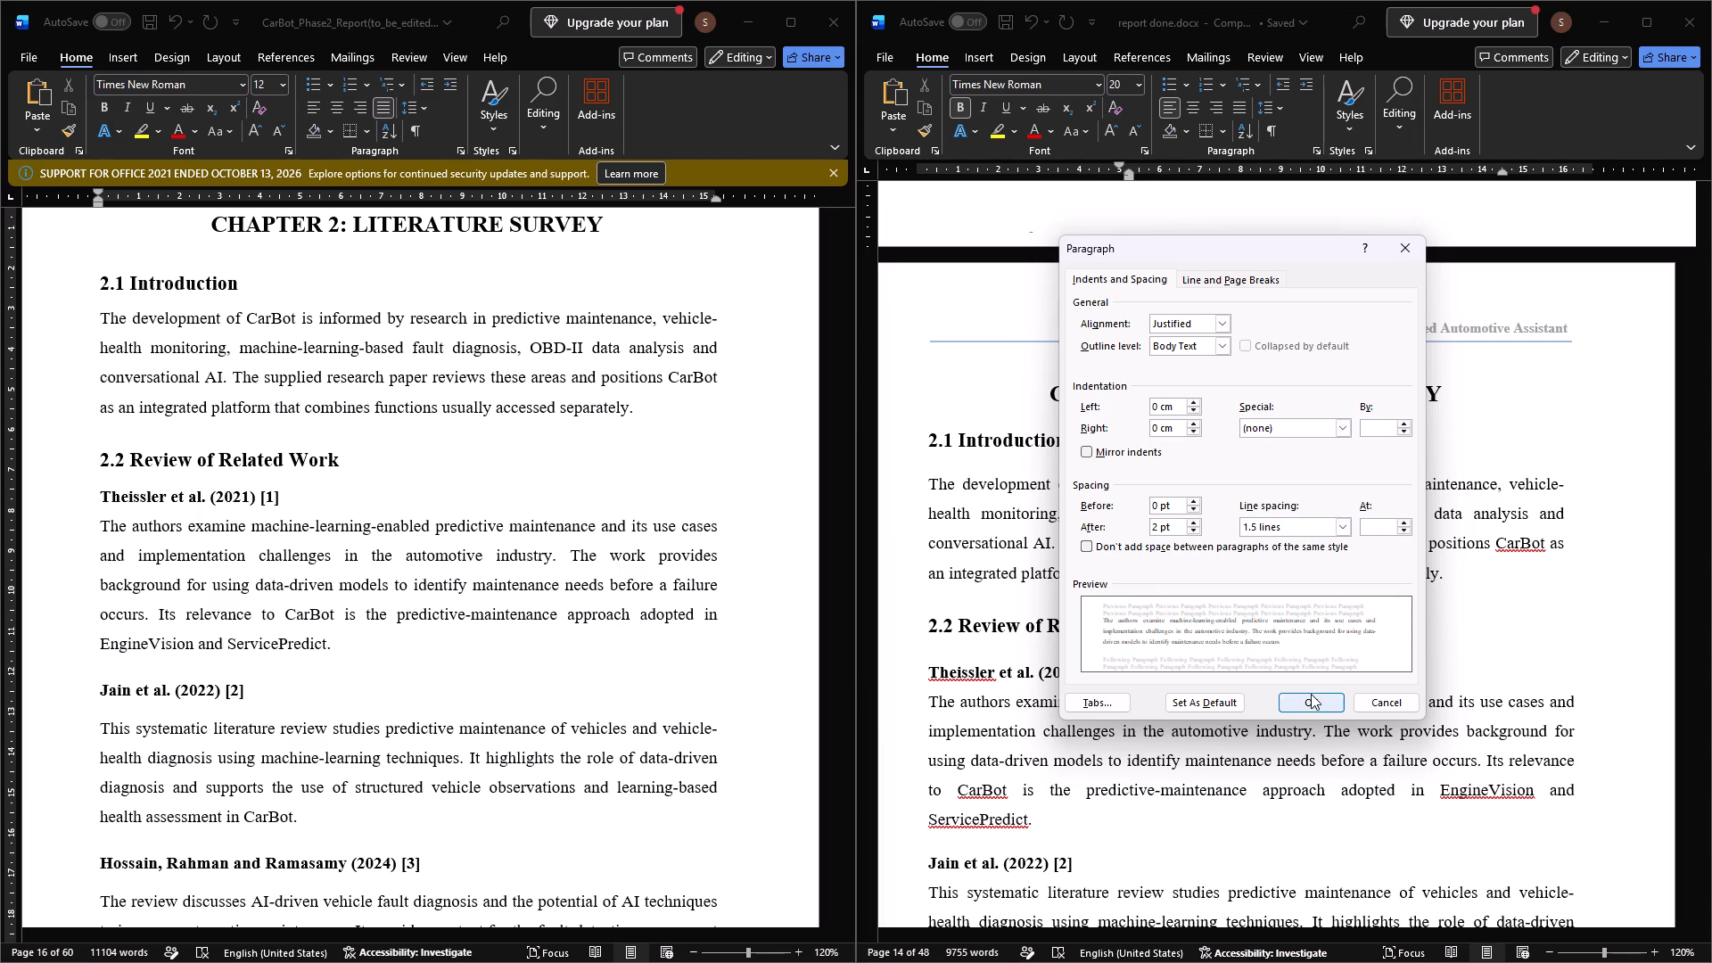
pyautogui.click(1311, 699)
pyautogui.click(272, 661)
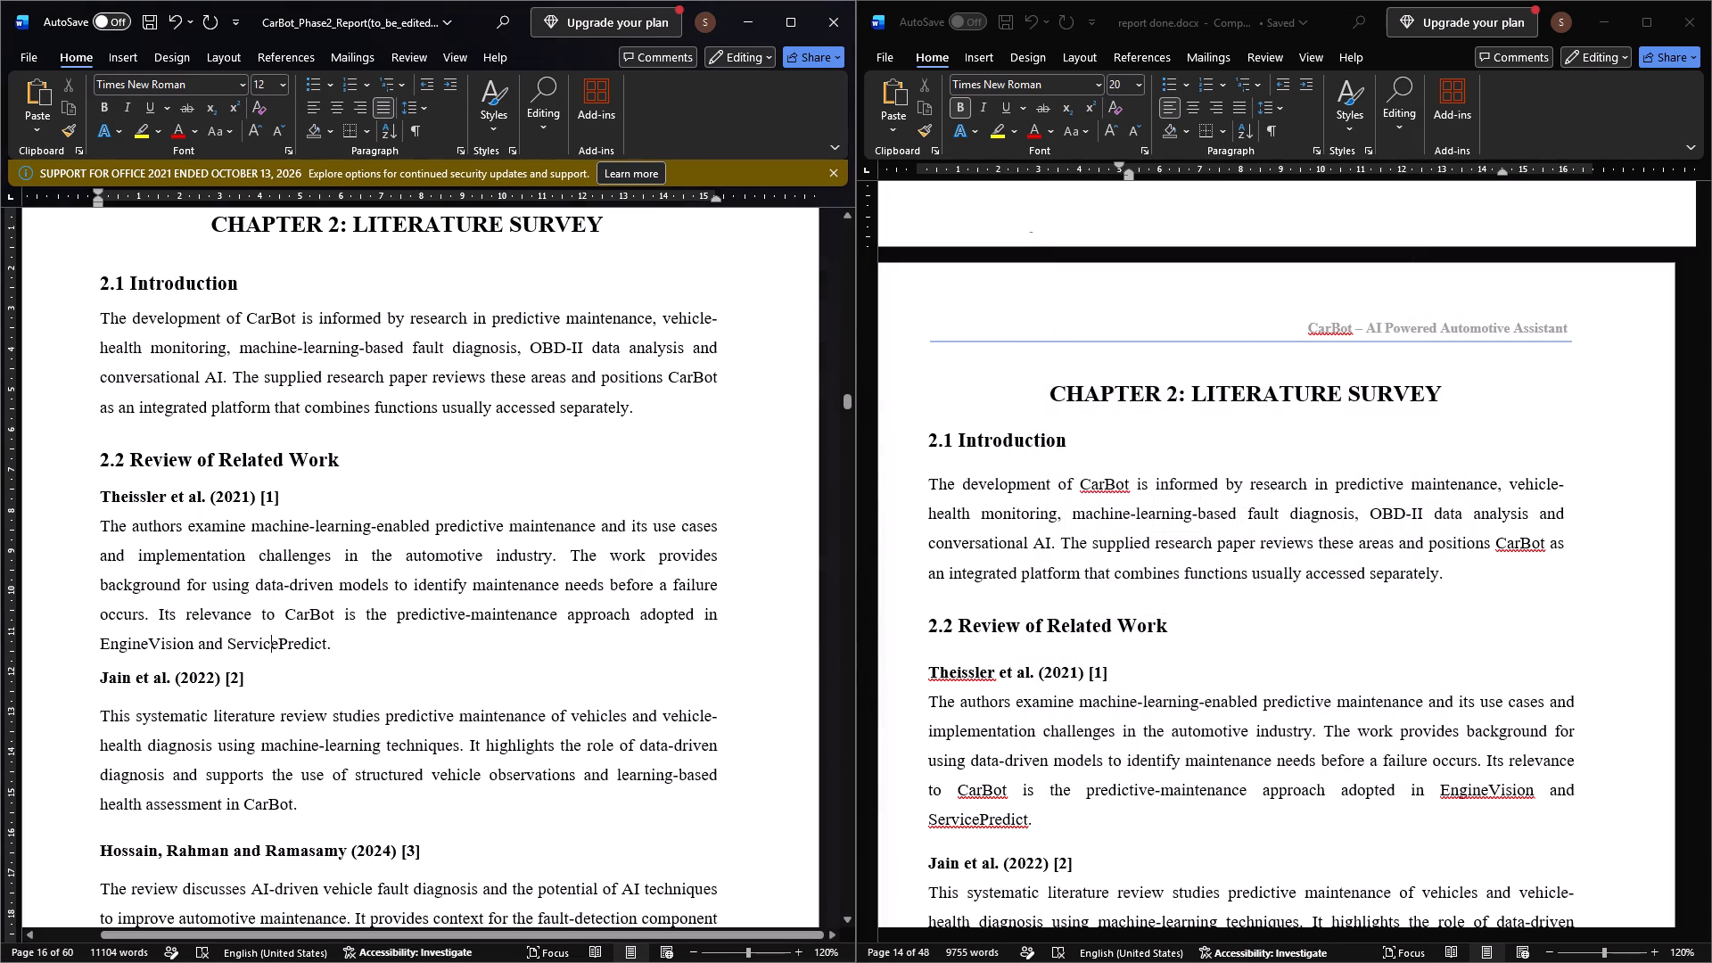
# Set the spacing after the Jain et al. (2022) [2] subheading to 0 pt.
pyautogui.moveTo(259, 676); pyautogui.dragTo(94, 668)
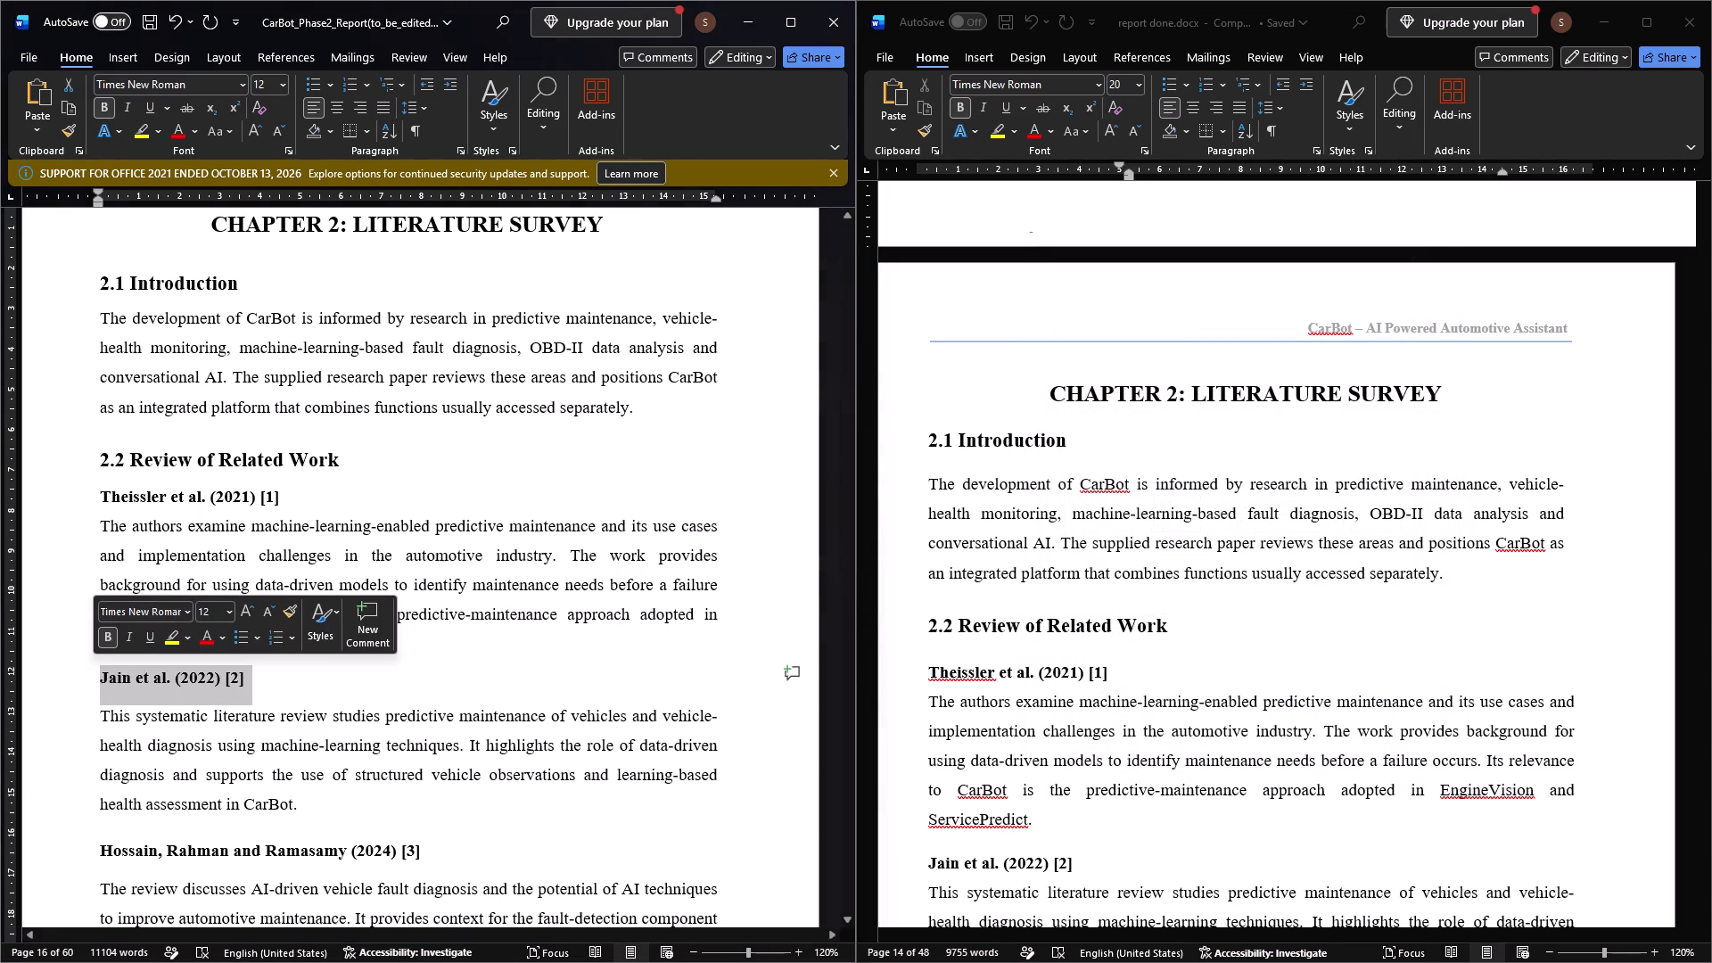
pyautogui.click(465, 145)
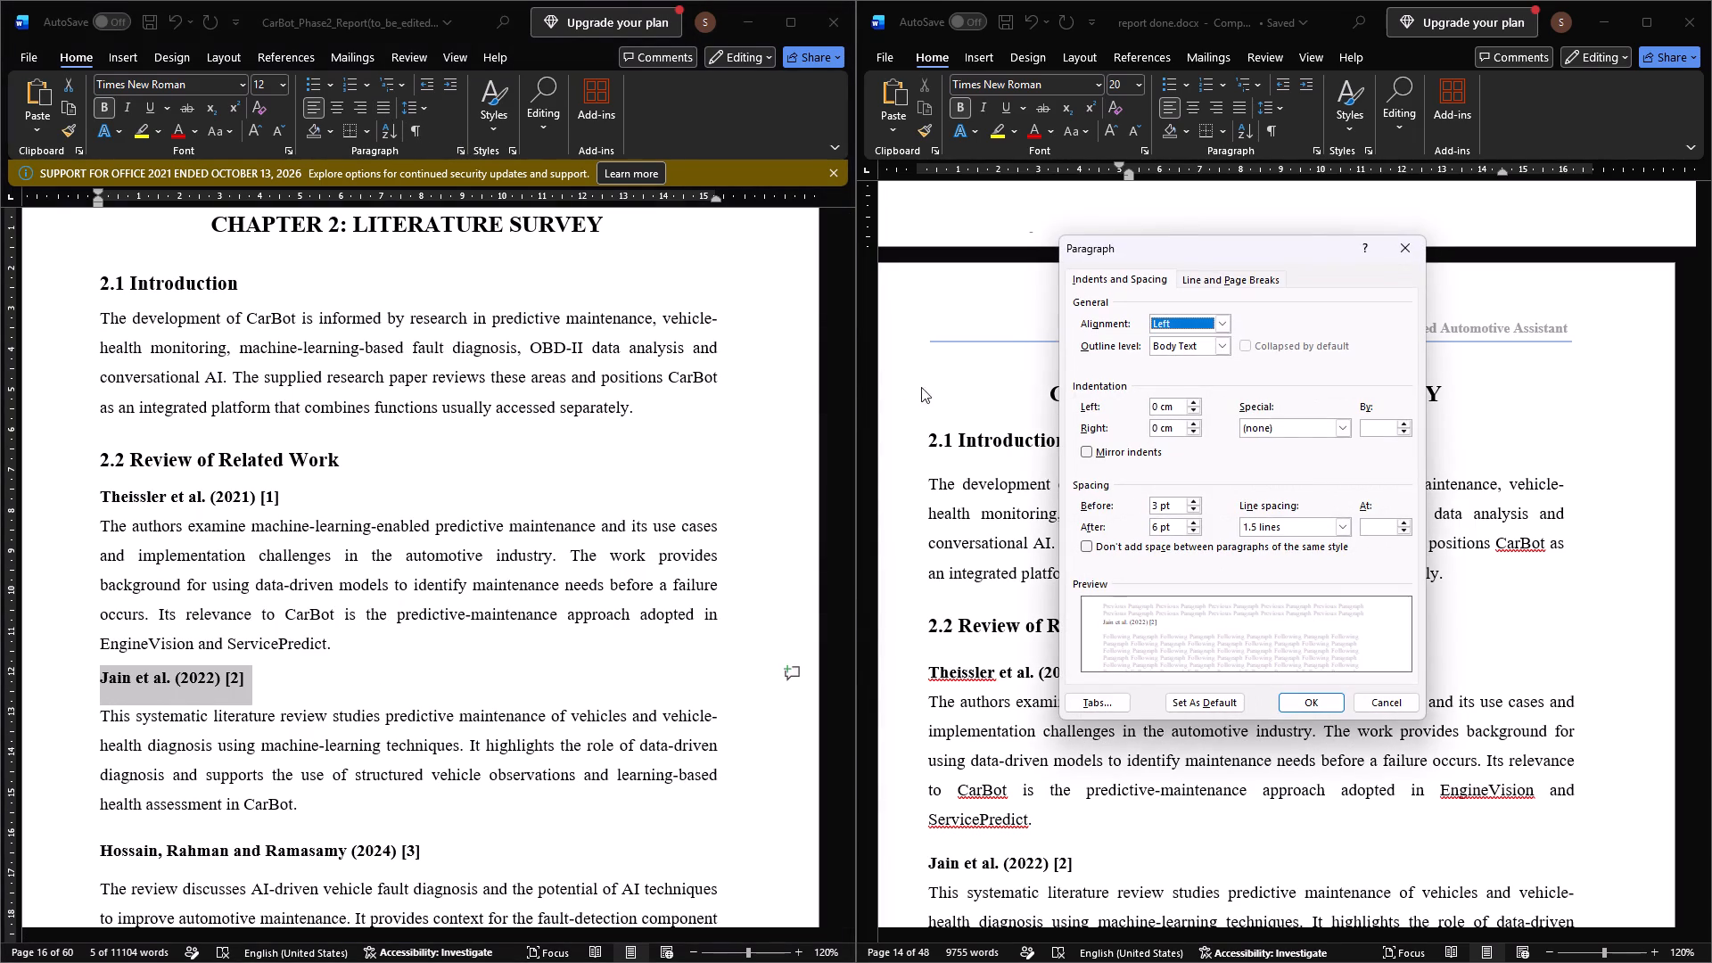
pyautogui.click(1190, 533)
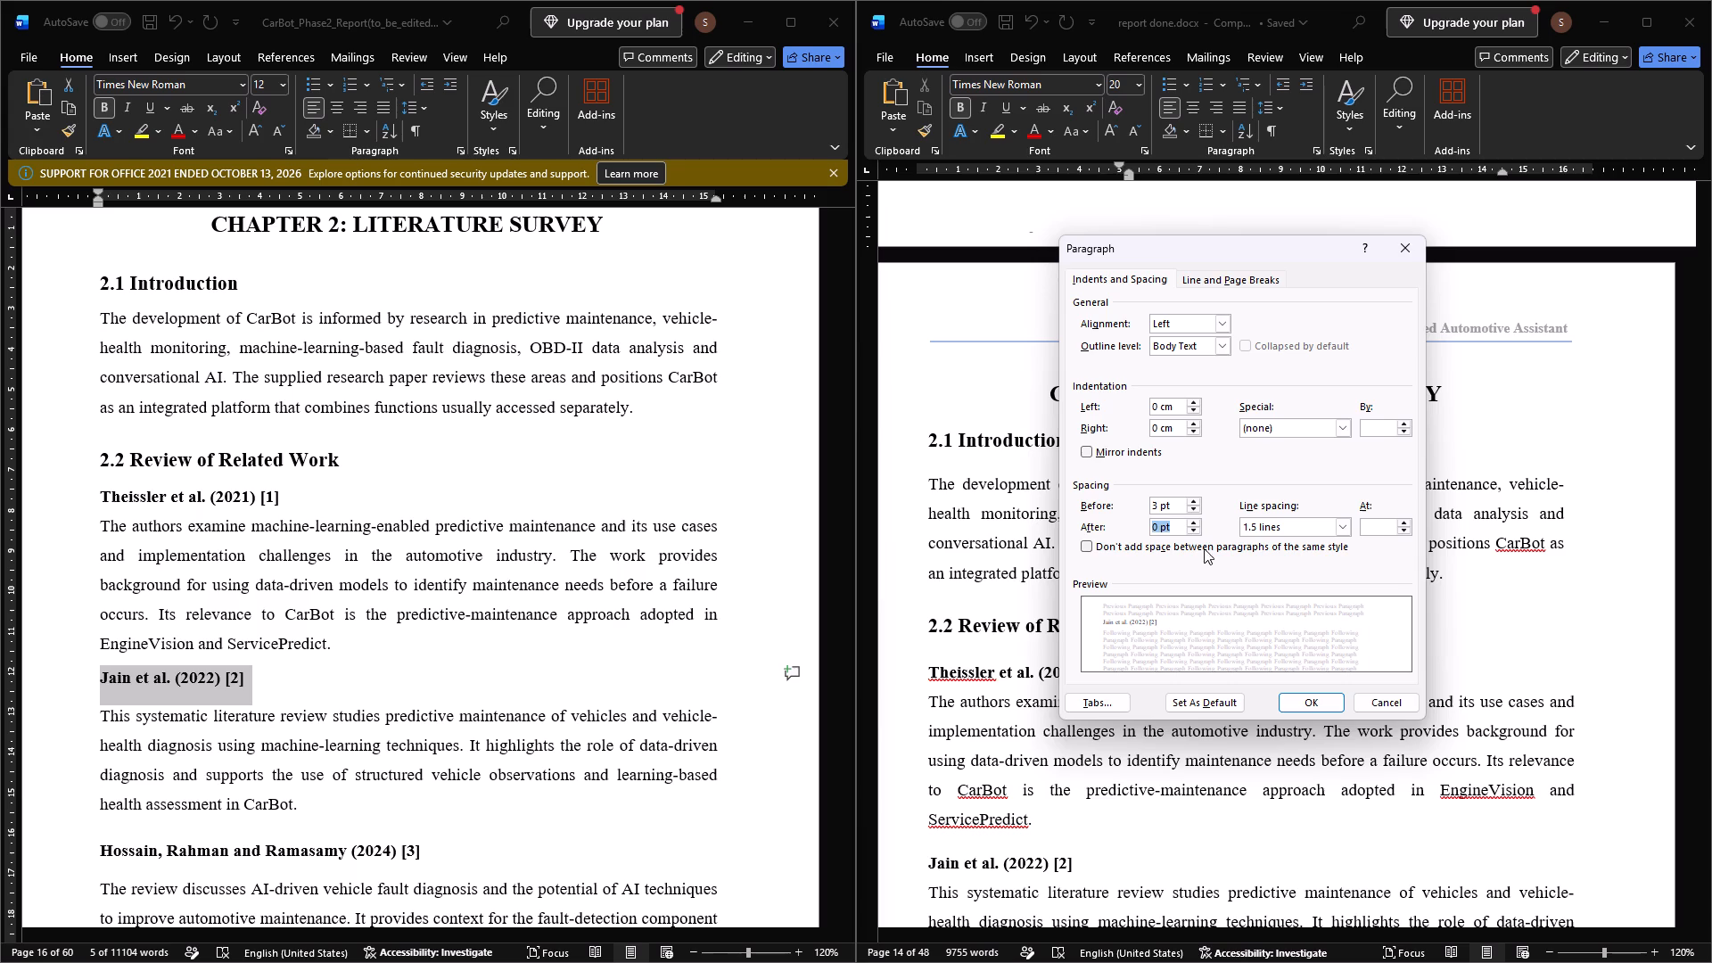
pyautogui.click(1301, 701)
pyautogui.click(263, 741)
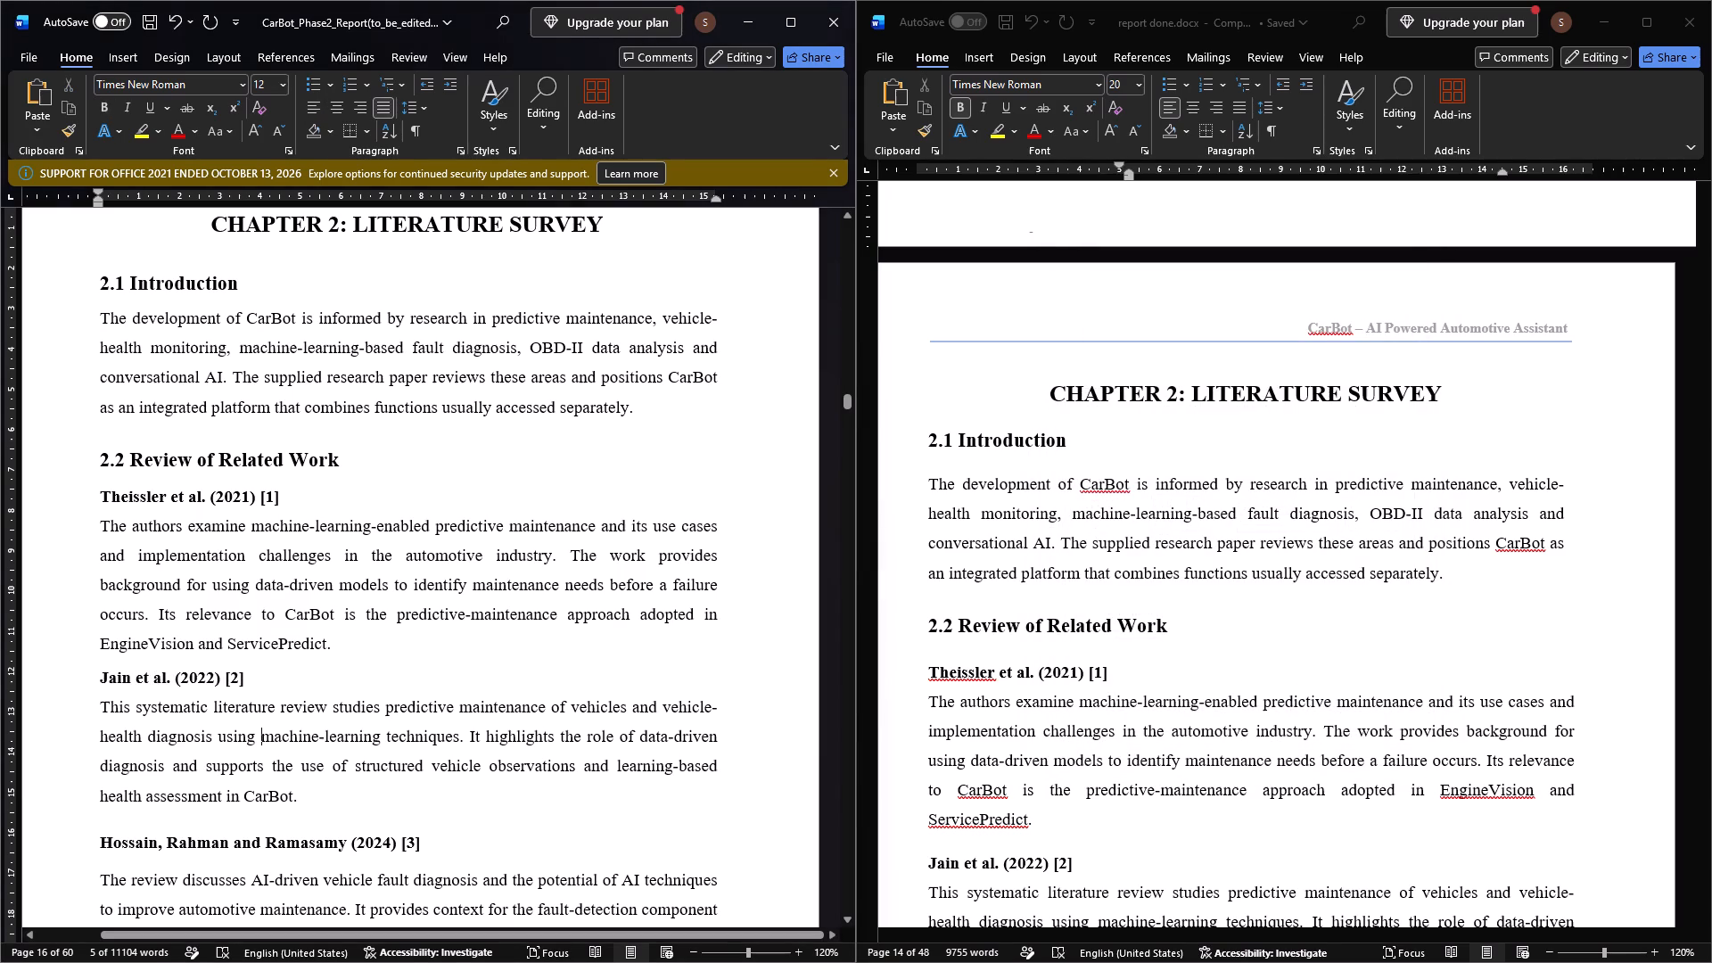
# Set the spacing before the Jain et al. (2022) [2] subheading to 6 pt.
pyautogui.scroll(-1, 238, 684)
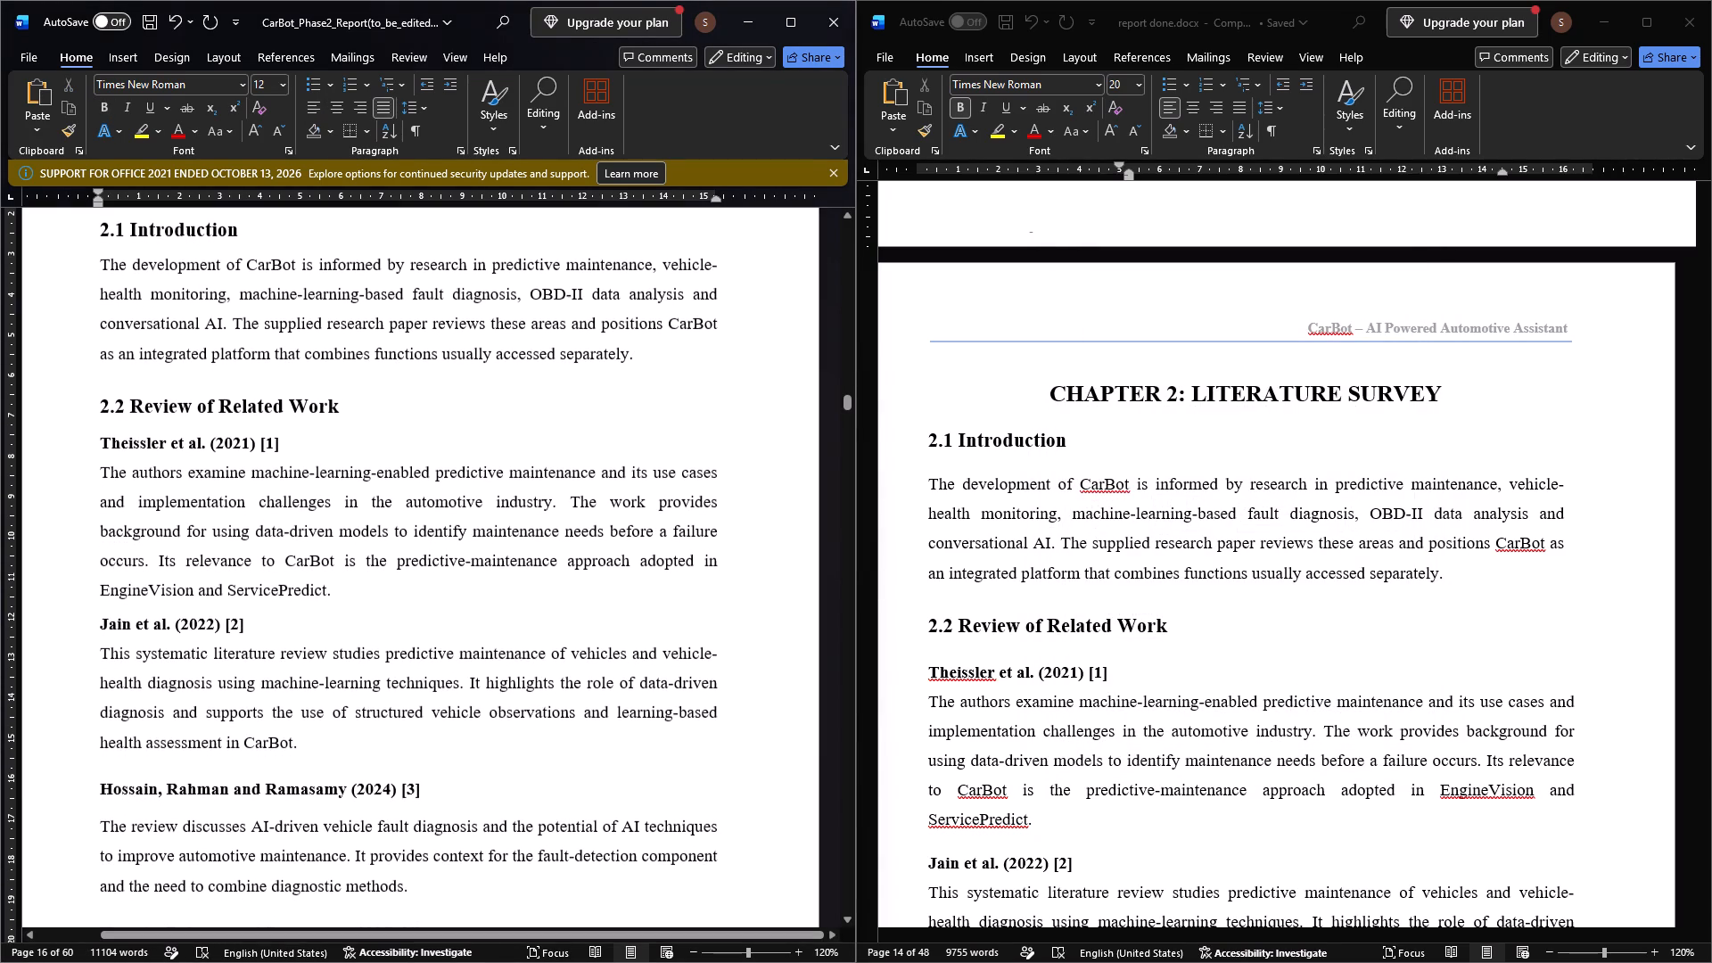
pyautogui.scroll(-1, 235, 682)
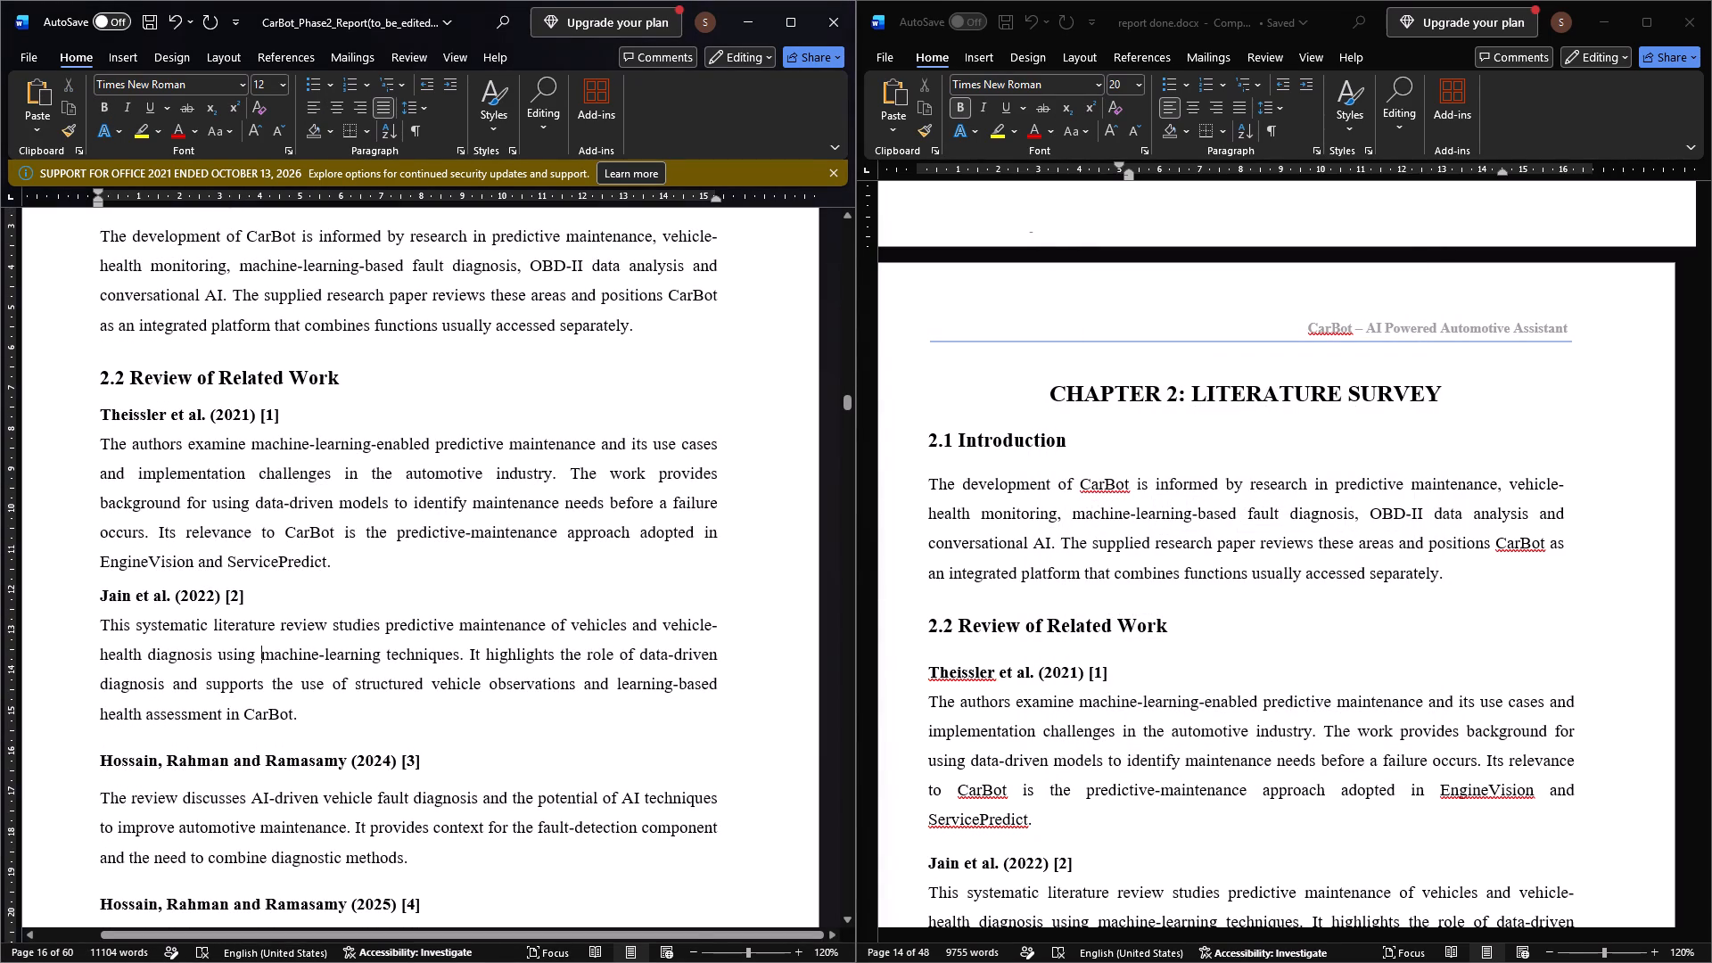
pyautogui.click(243, 599)
pyautogui.click(460, 145)
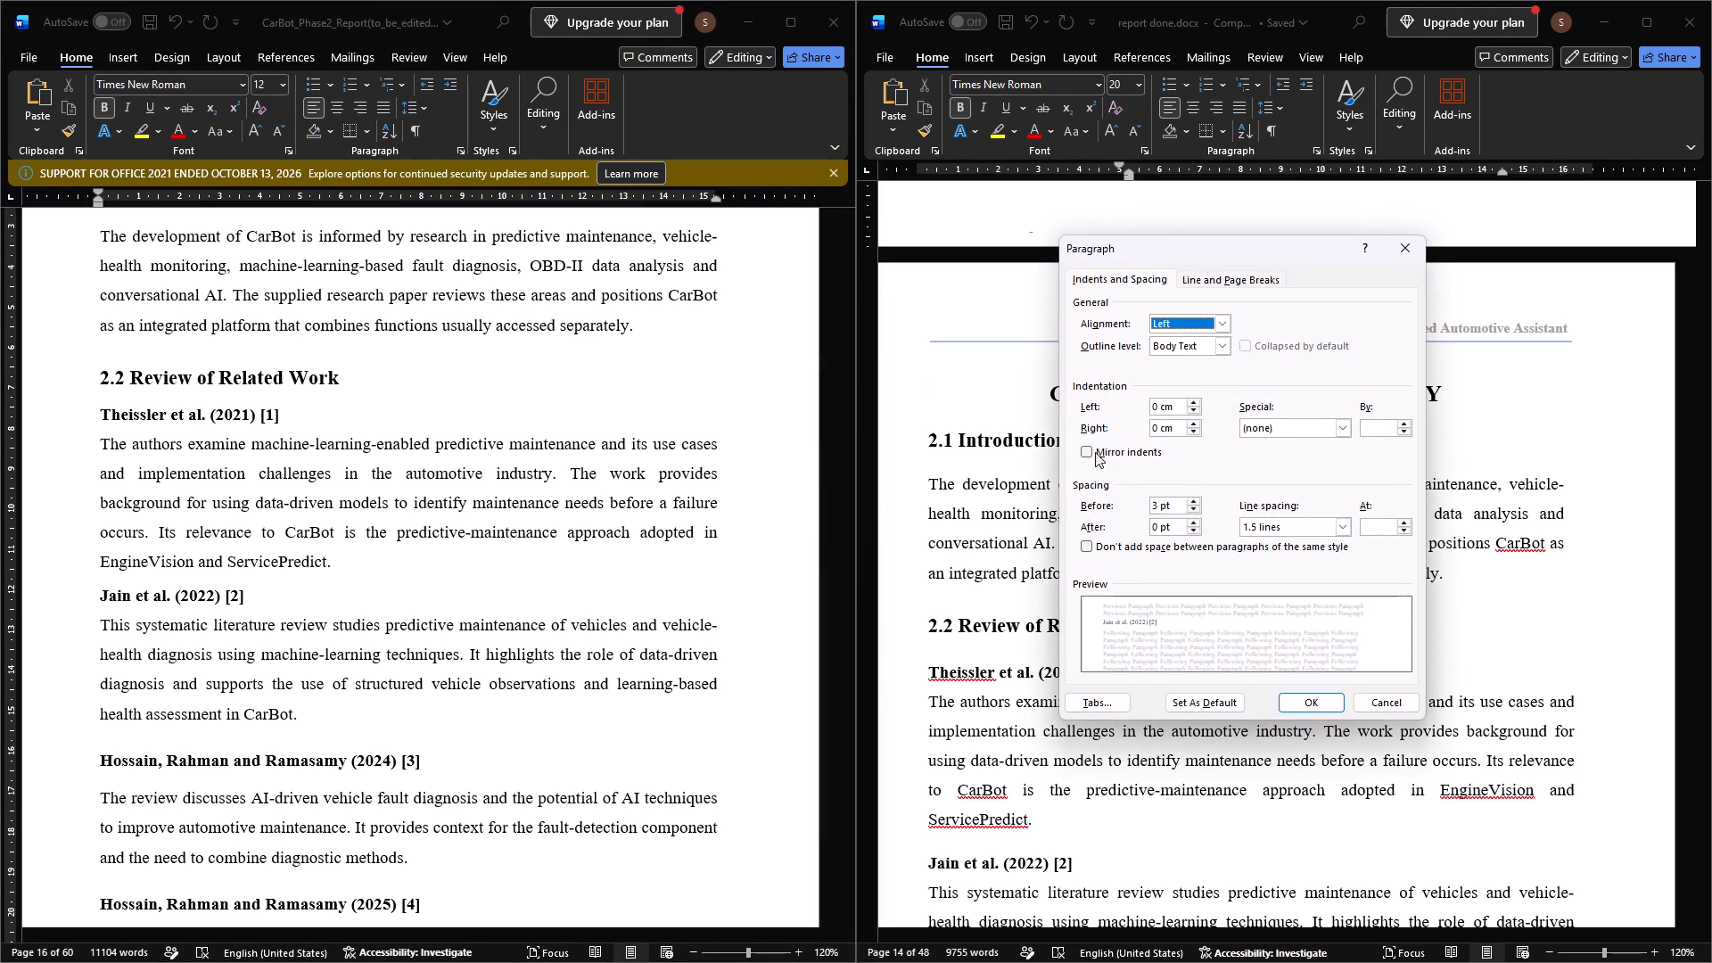
pyautogui.click(1194, 502)
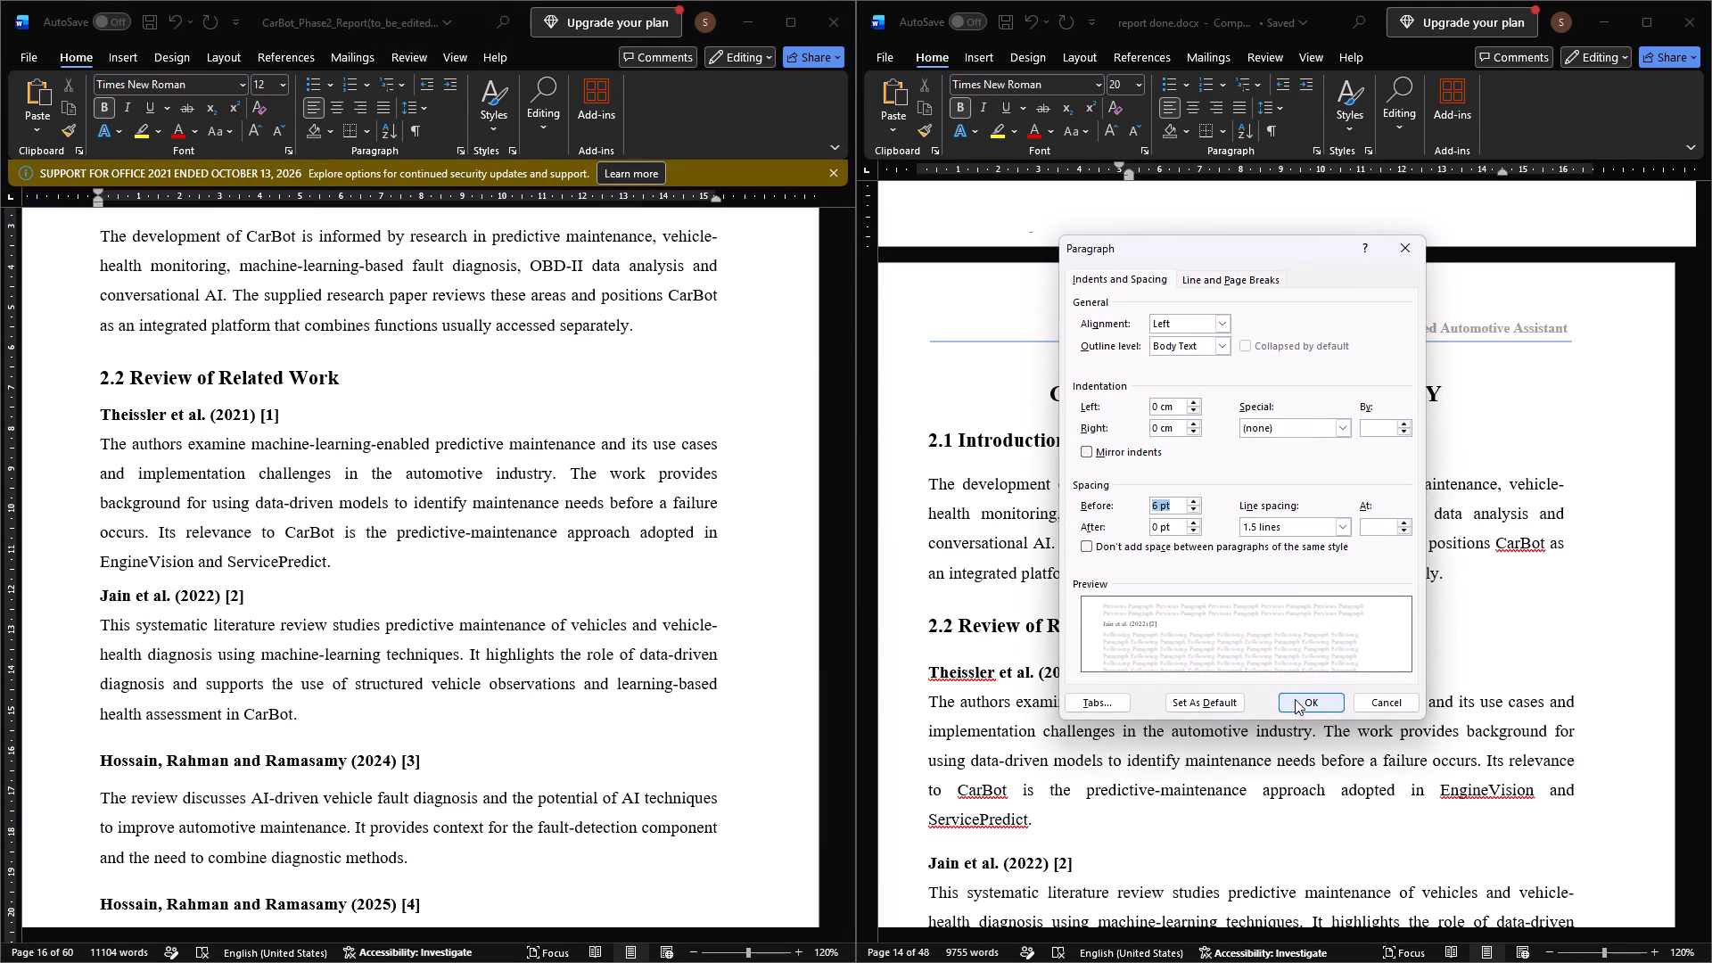
pyautogui.click(1295, 699)
pyautogui.click(234, 592)
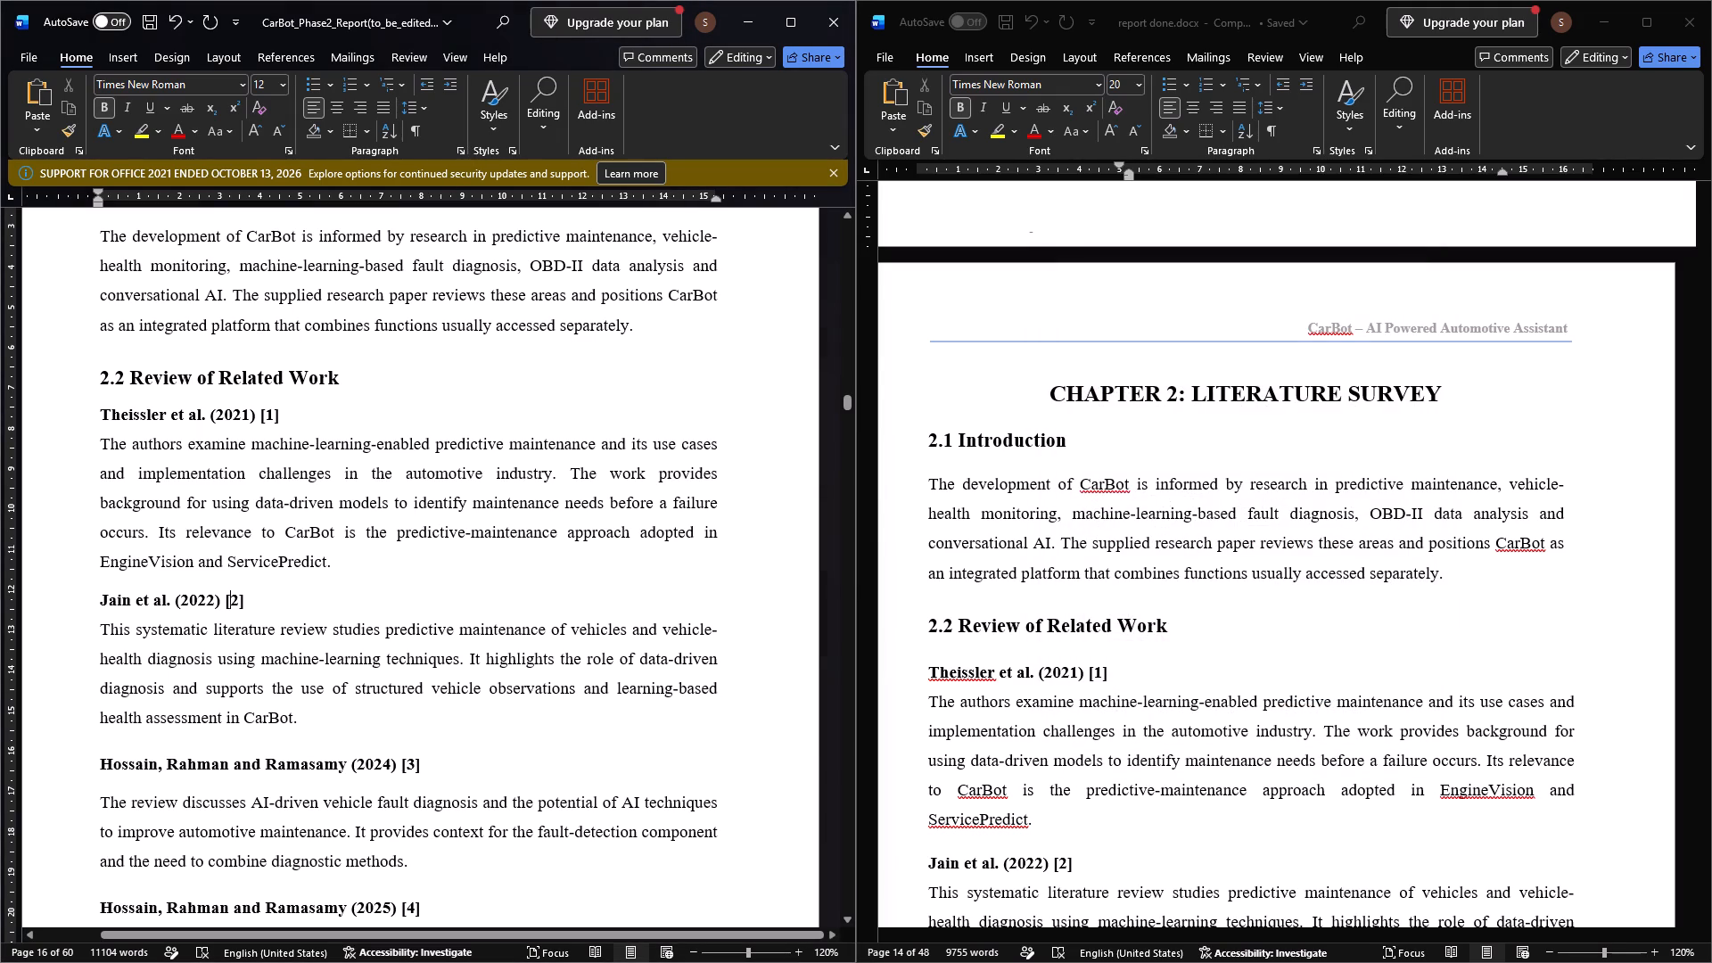
# Justify the Jain et al. (2022) [2] subheading together with the body paragraph below it.
pyautogui.scroll(-1, 271, 621)
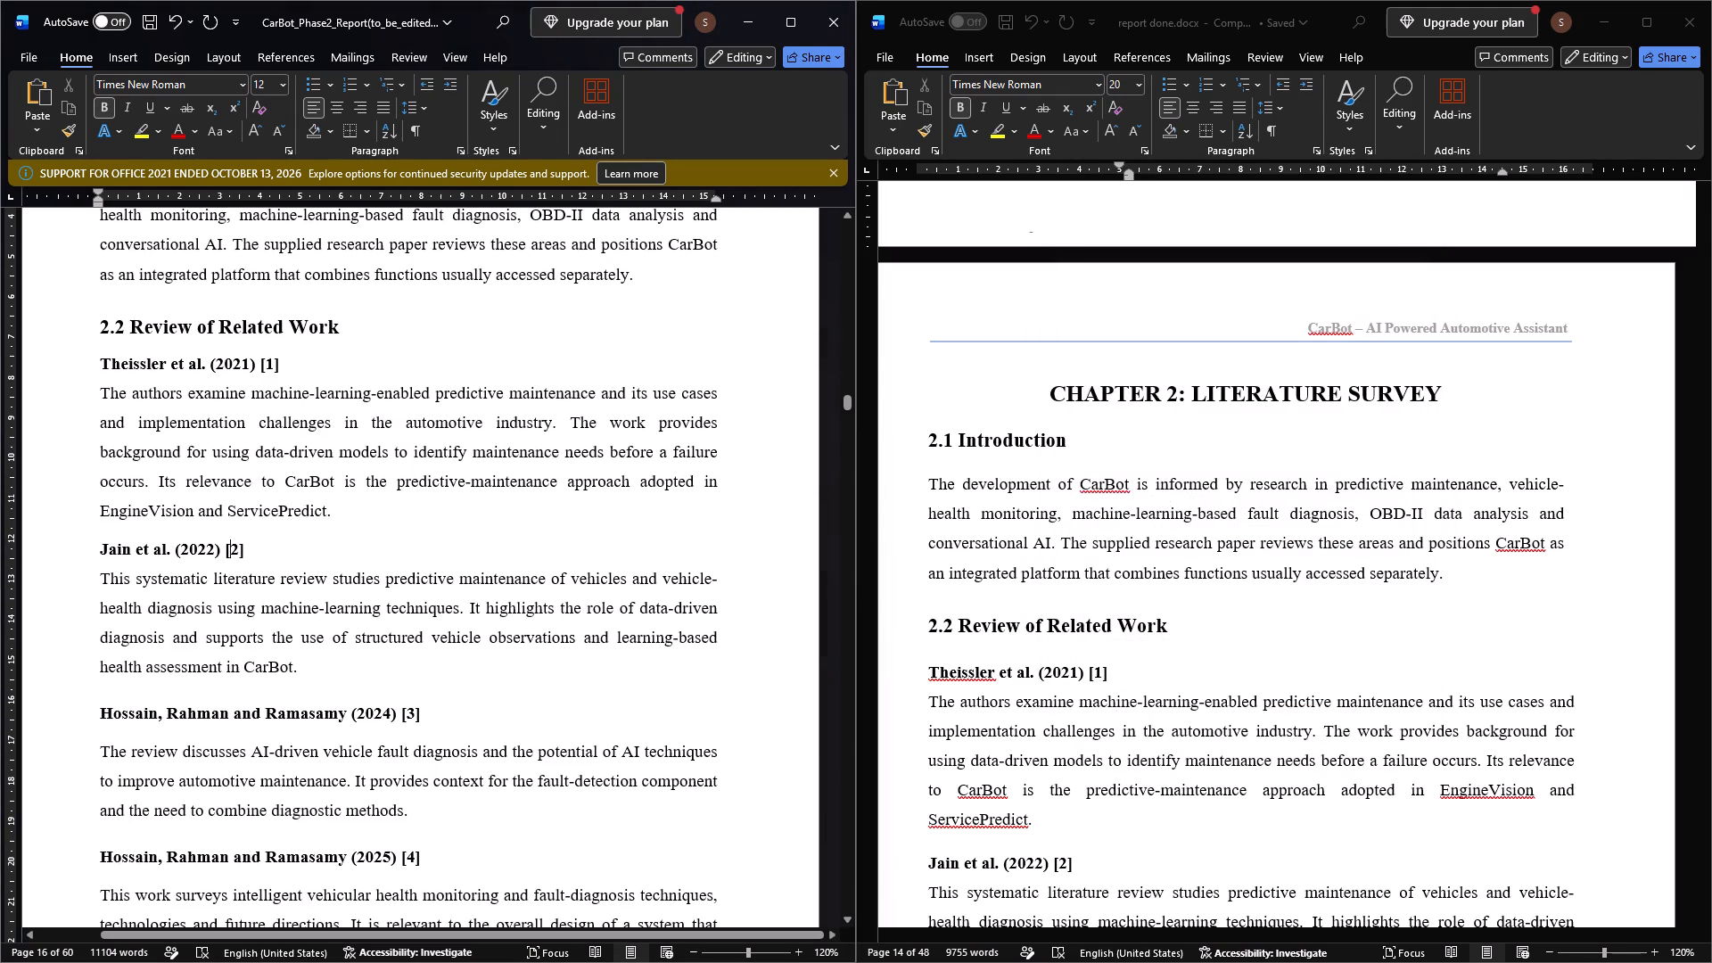
pyautogui.moveTo(299, 672); pyautogui.dragTo(111, 547)
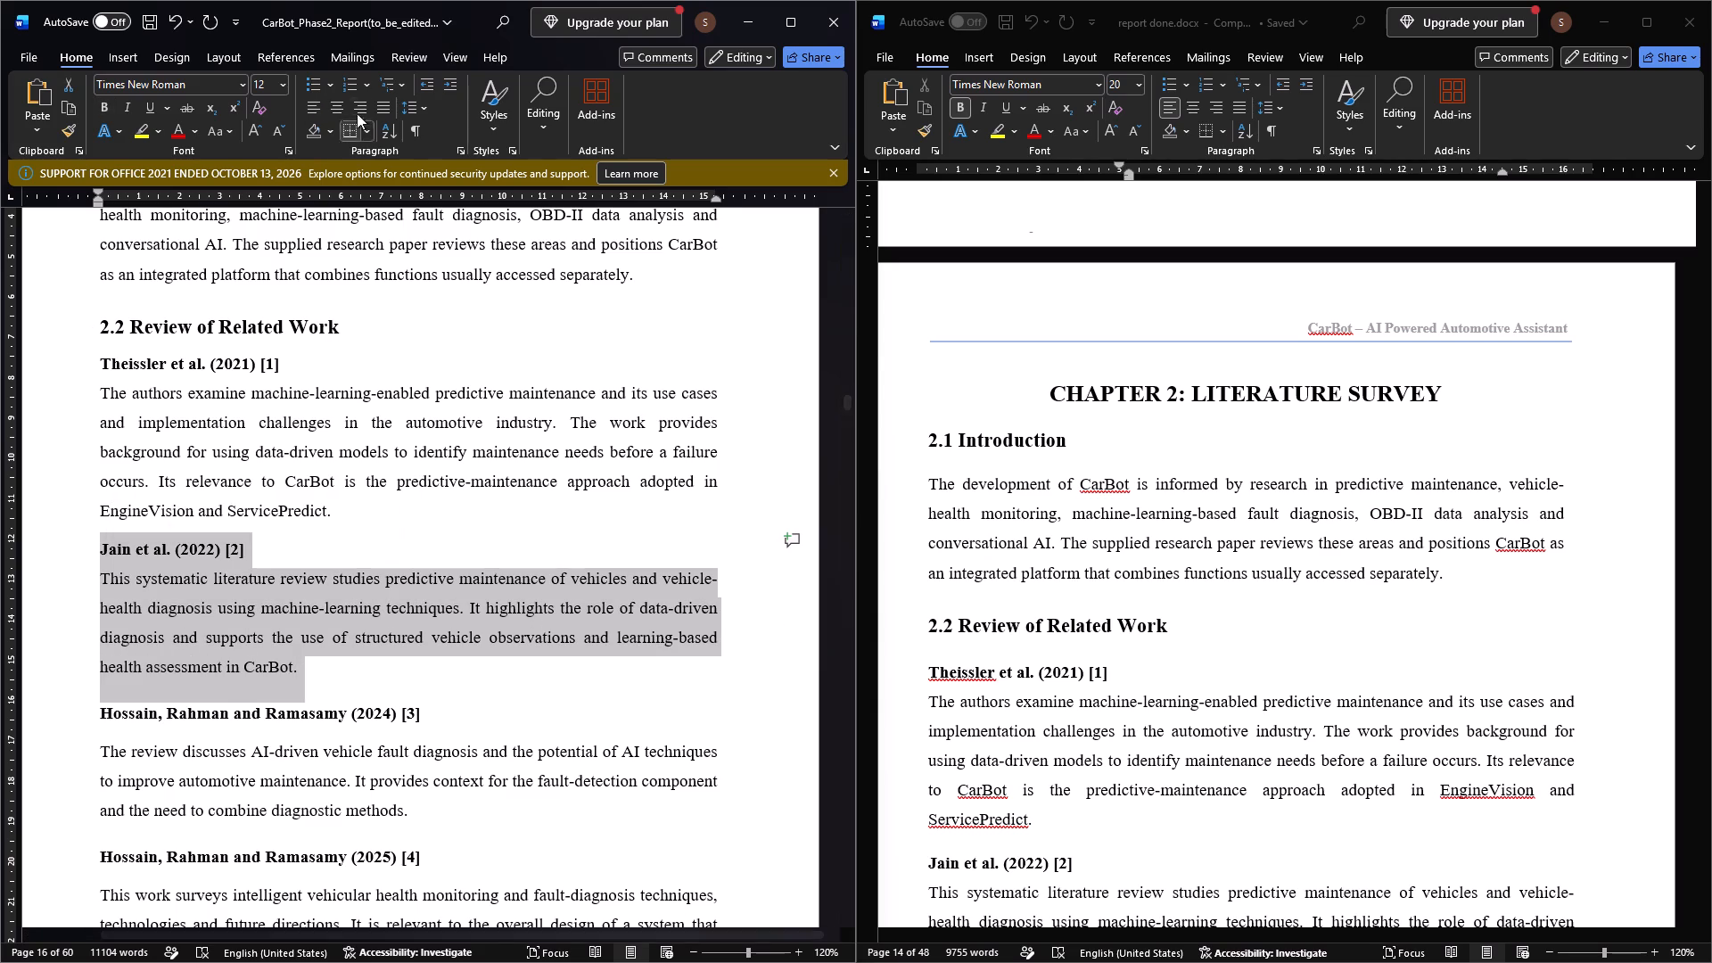
pyautogui.click(377, 103)
# Check the paragraph alignment and spacing of the Jain et al. (2022) [2] subheading and its body text.
pyautogui.click(459, 154)
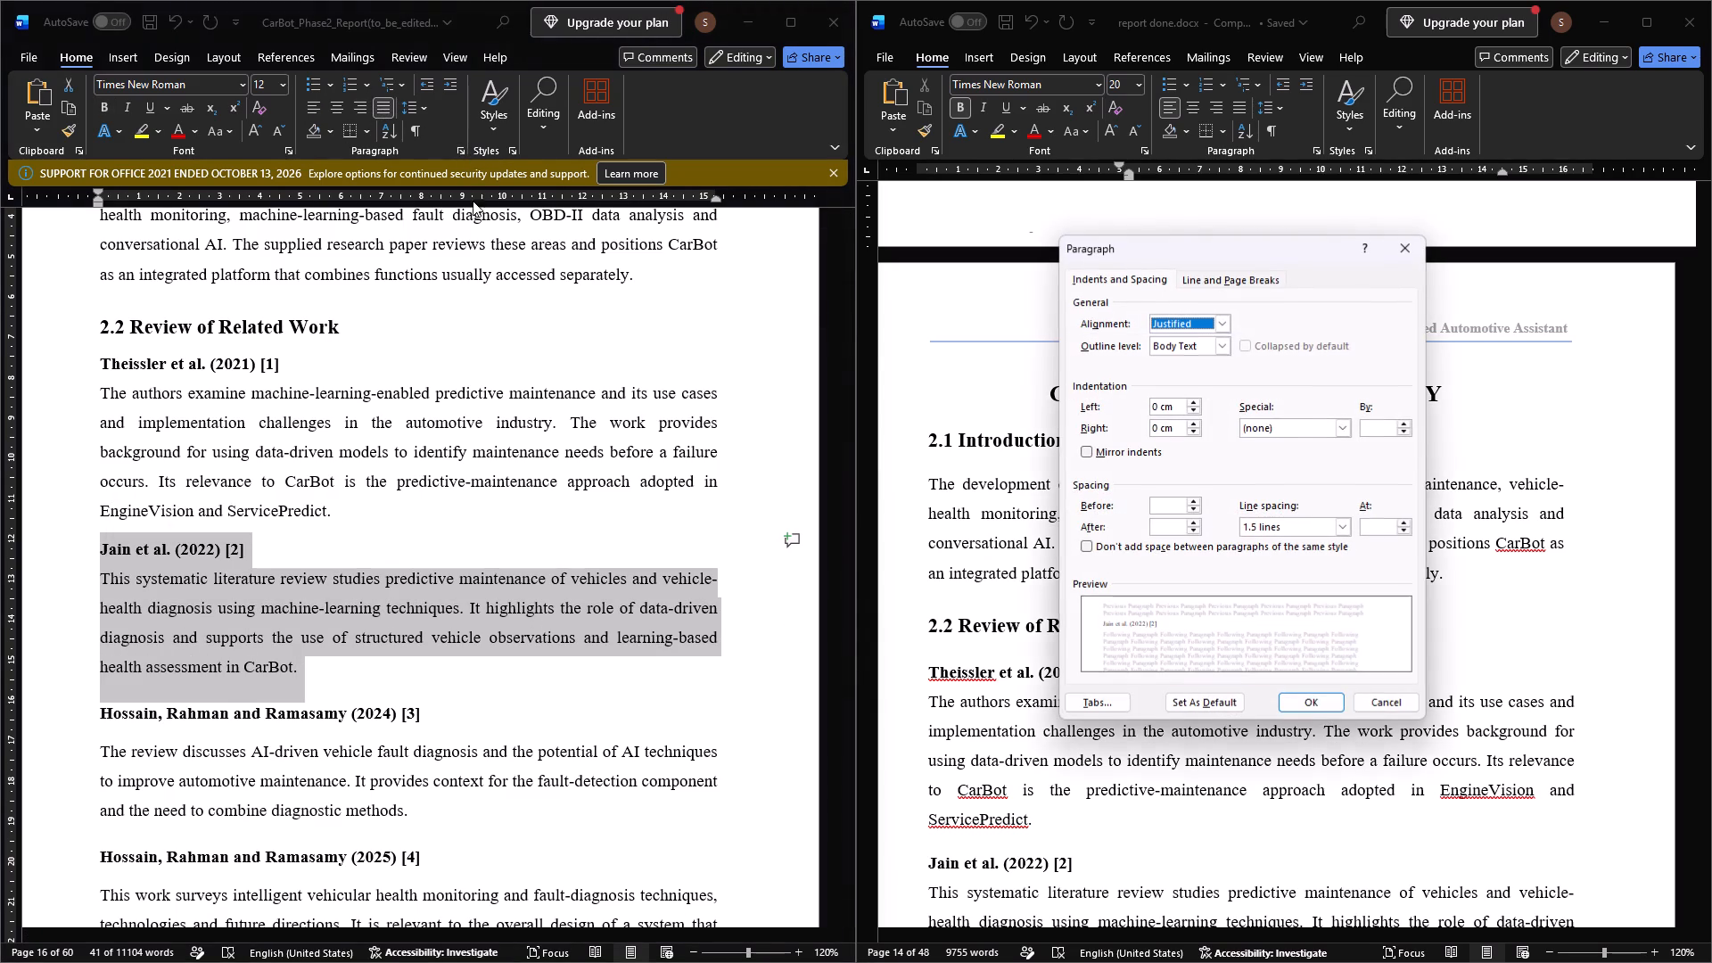
pyautogui.click(1396, 248)
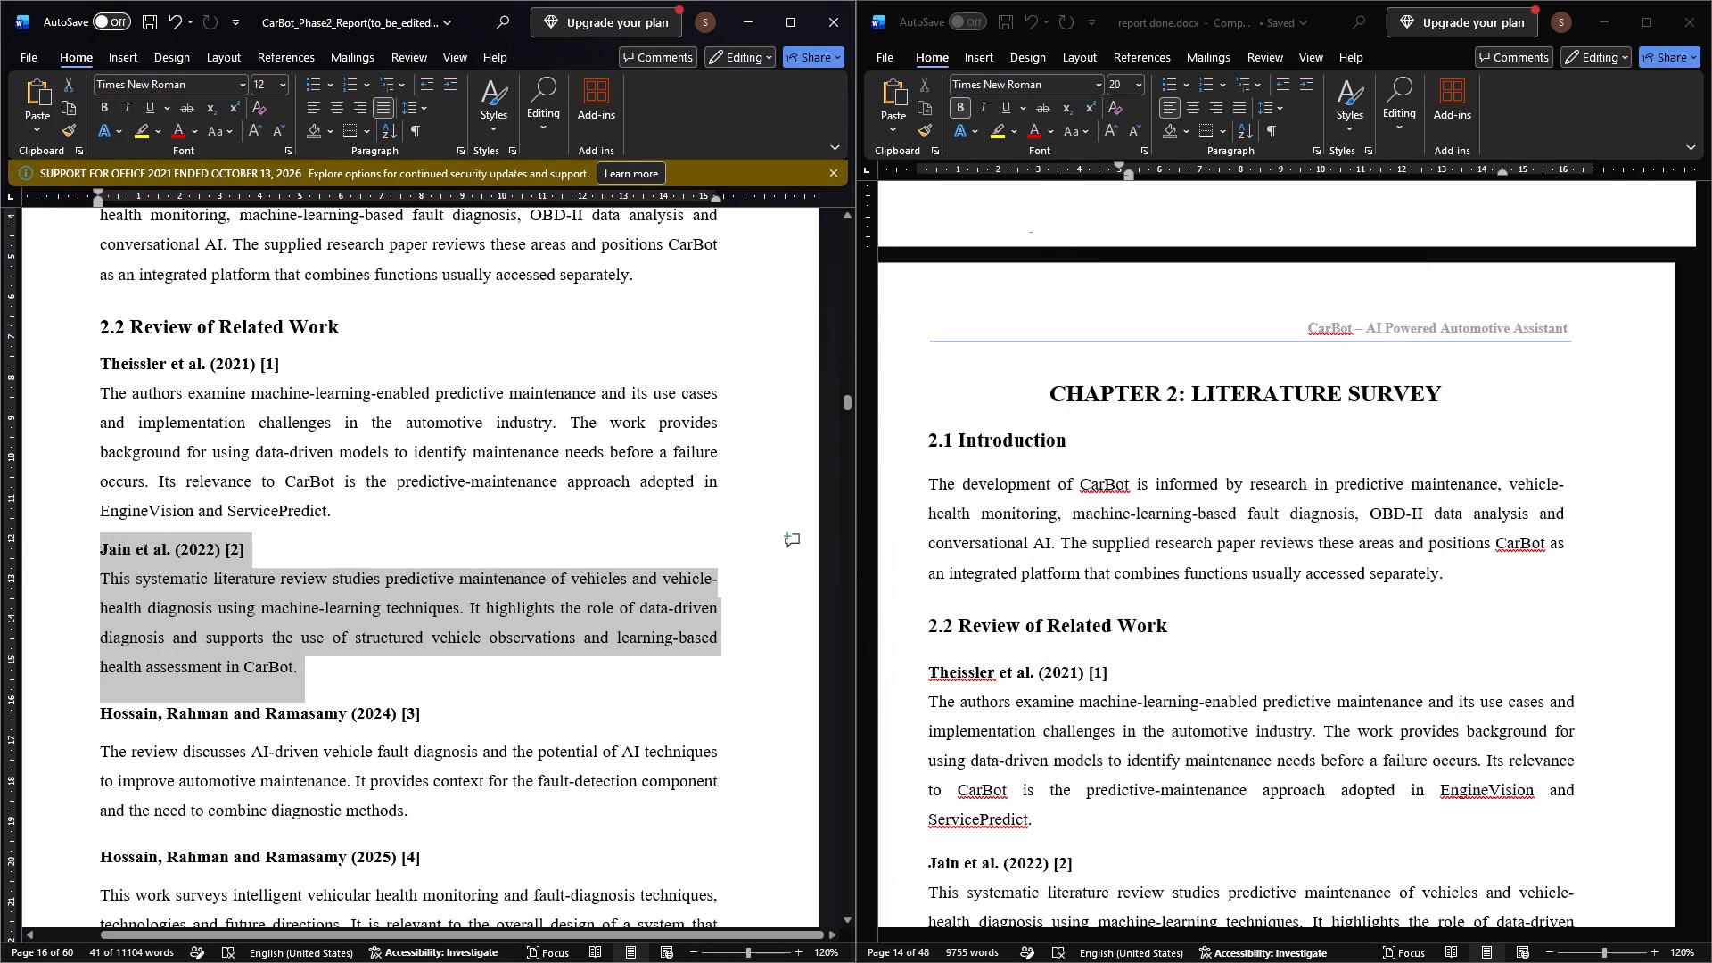
pyautogui.click(330, 424)
pyautogui.click(252, 549)
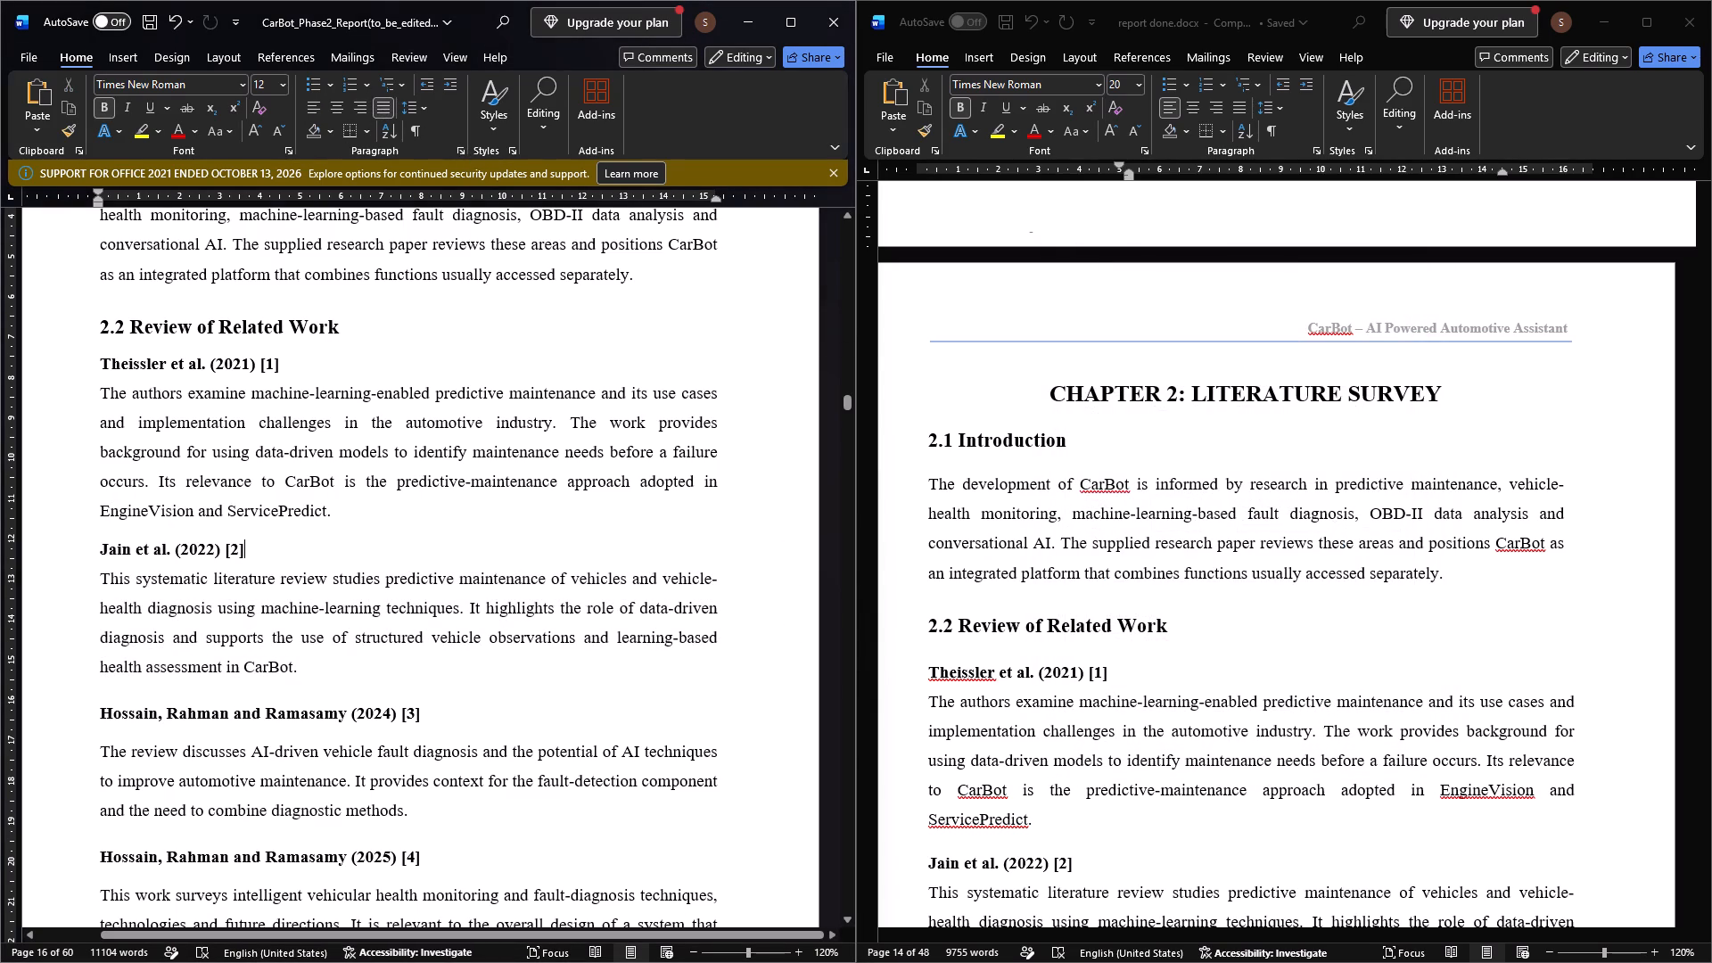
pyautogui.click(459, 152)
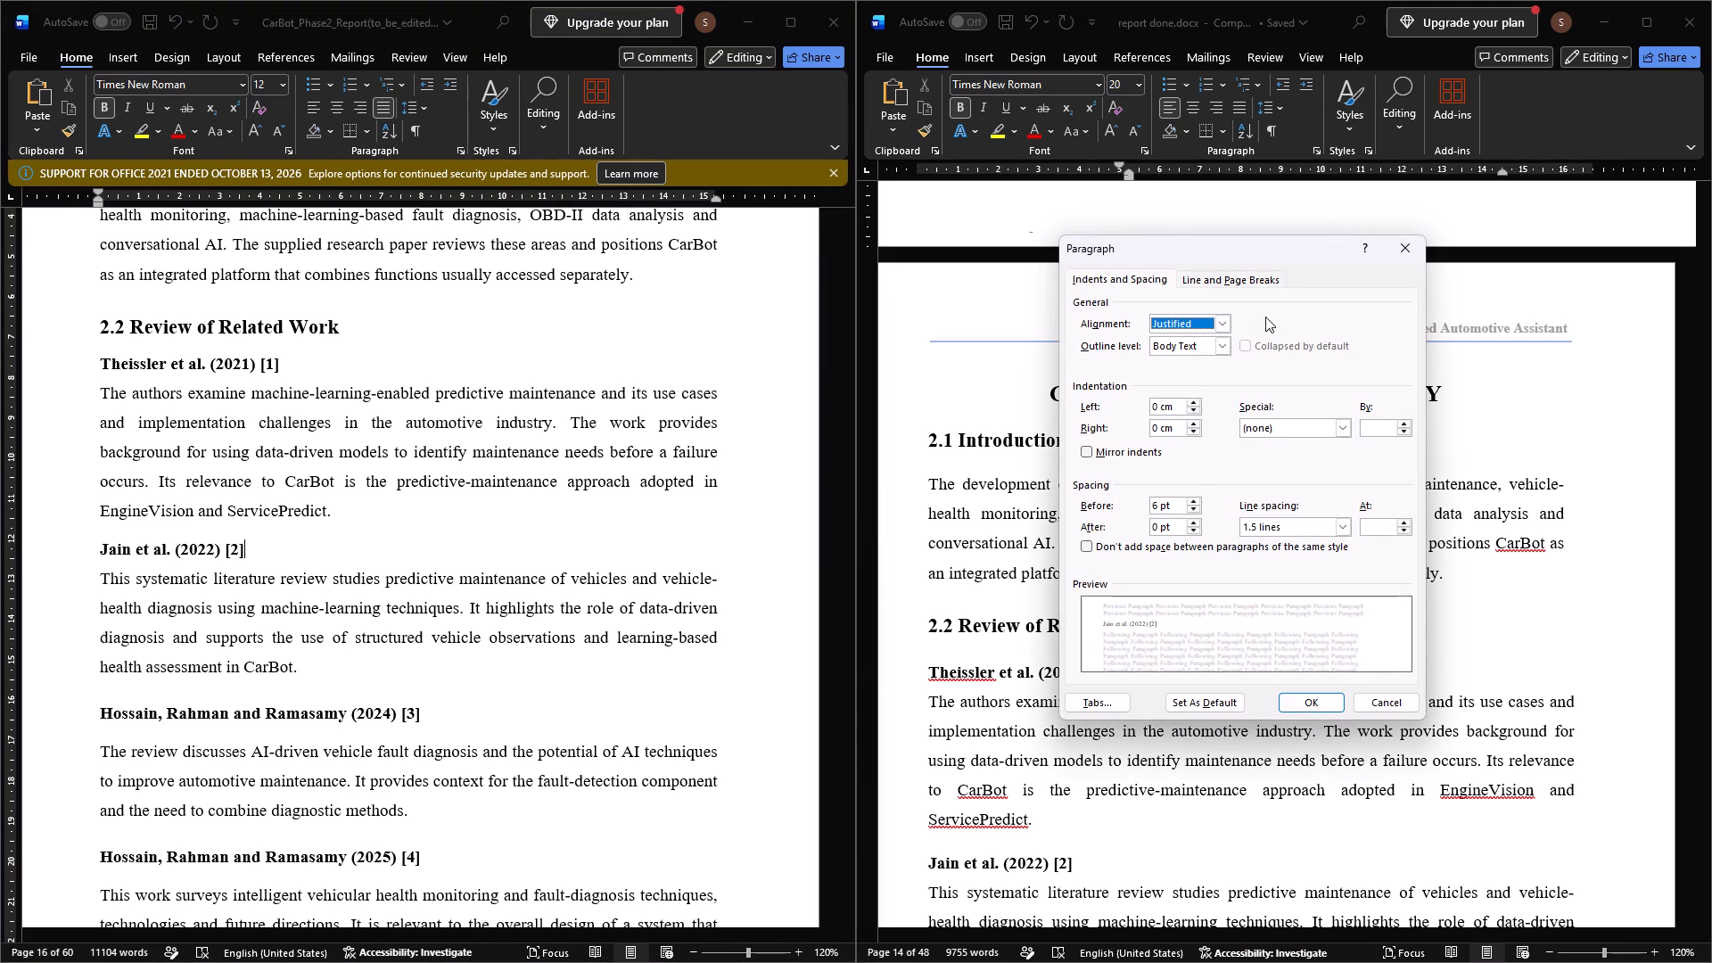
pyautogui.click(1395, 251)
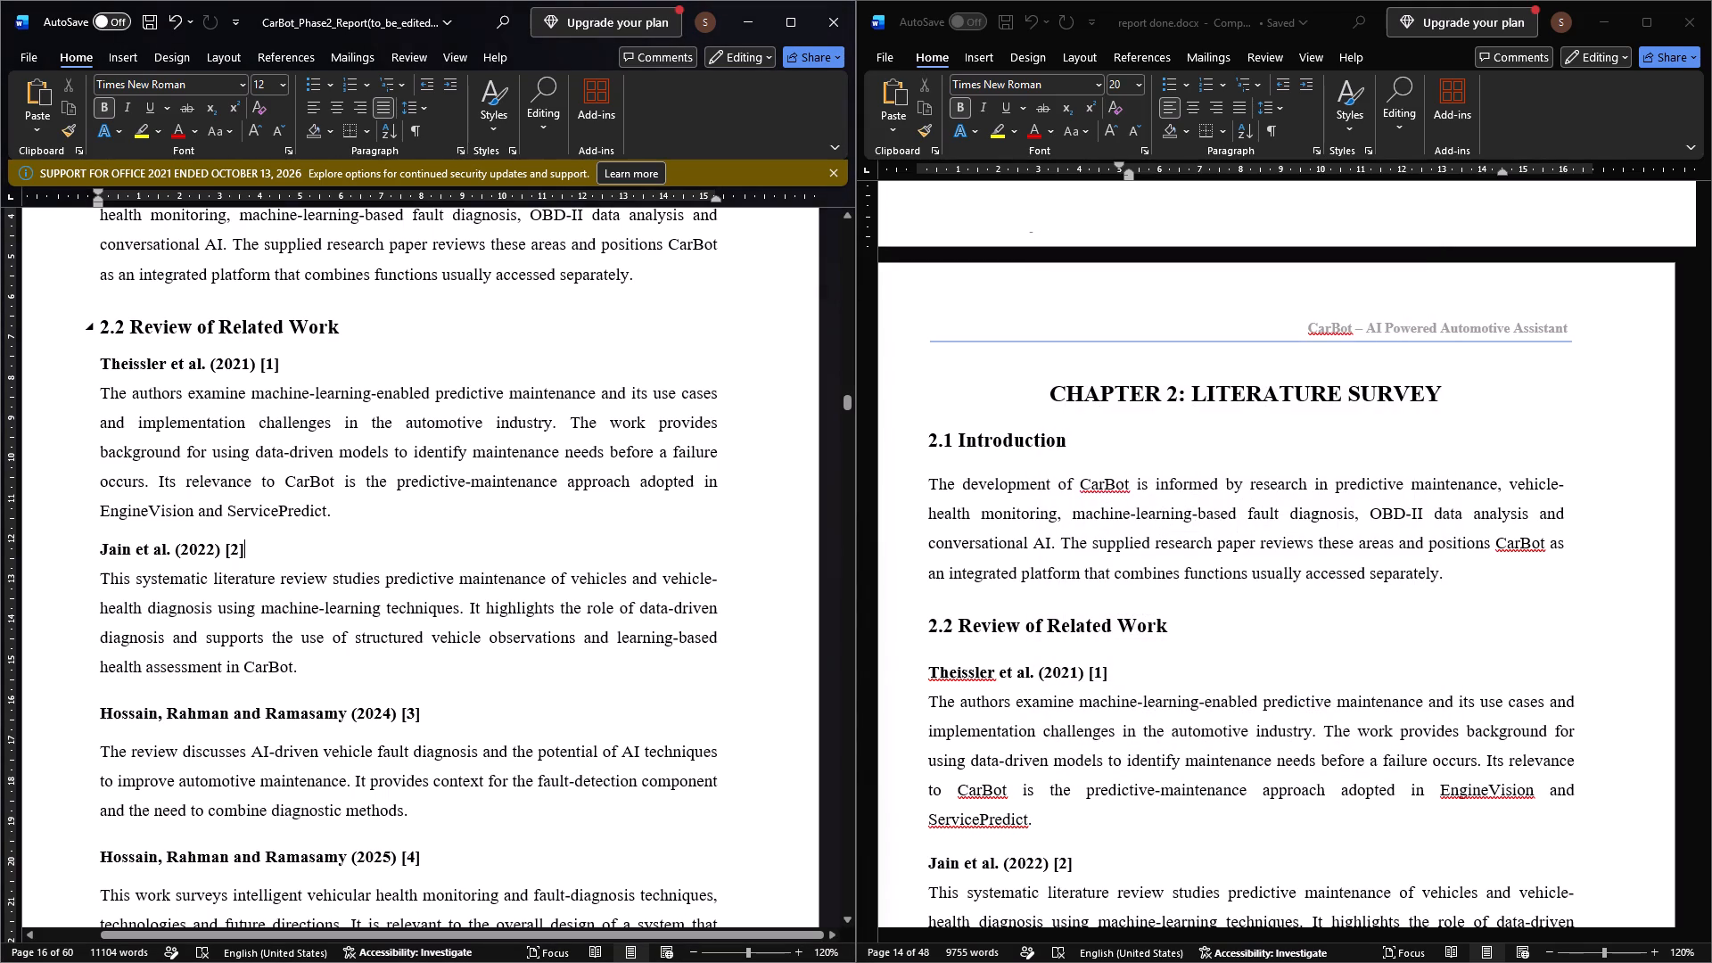
# Set the spacing before the Theissler et al. (2021) [1] subheading to 6 pt.
pyautogui.click(288, 367)
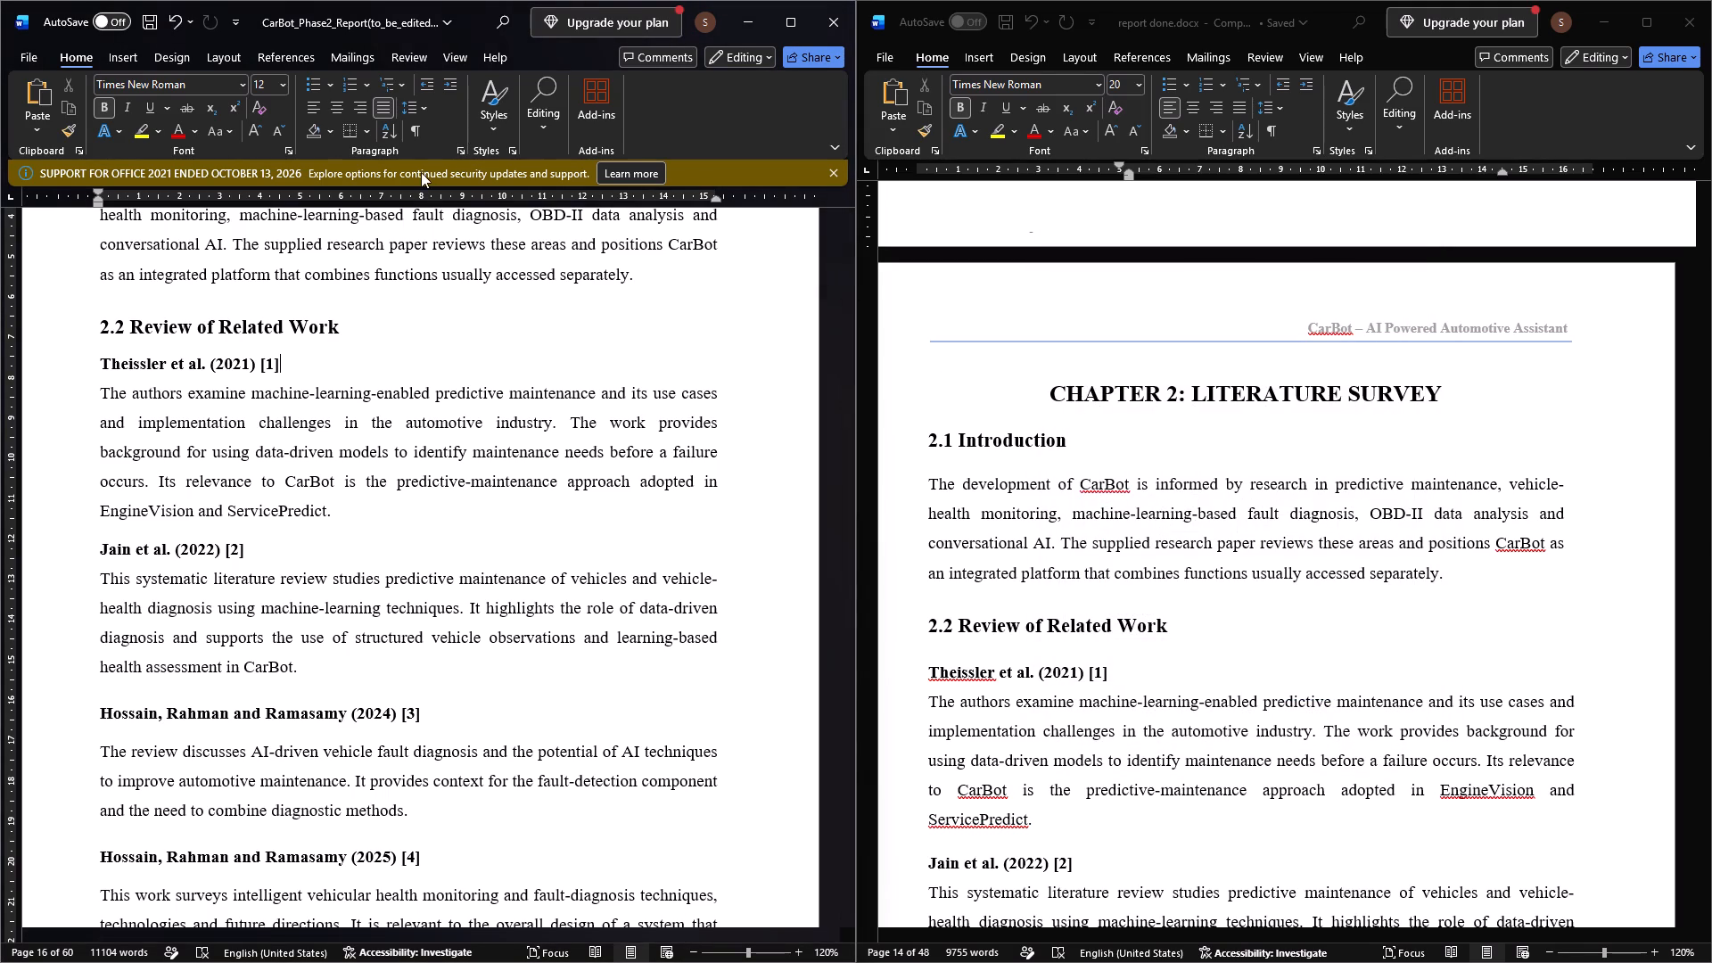
pyautogui.click(458, 151)
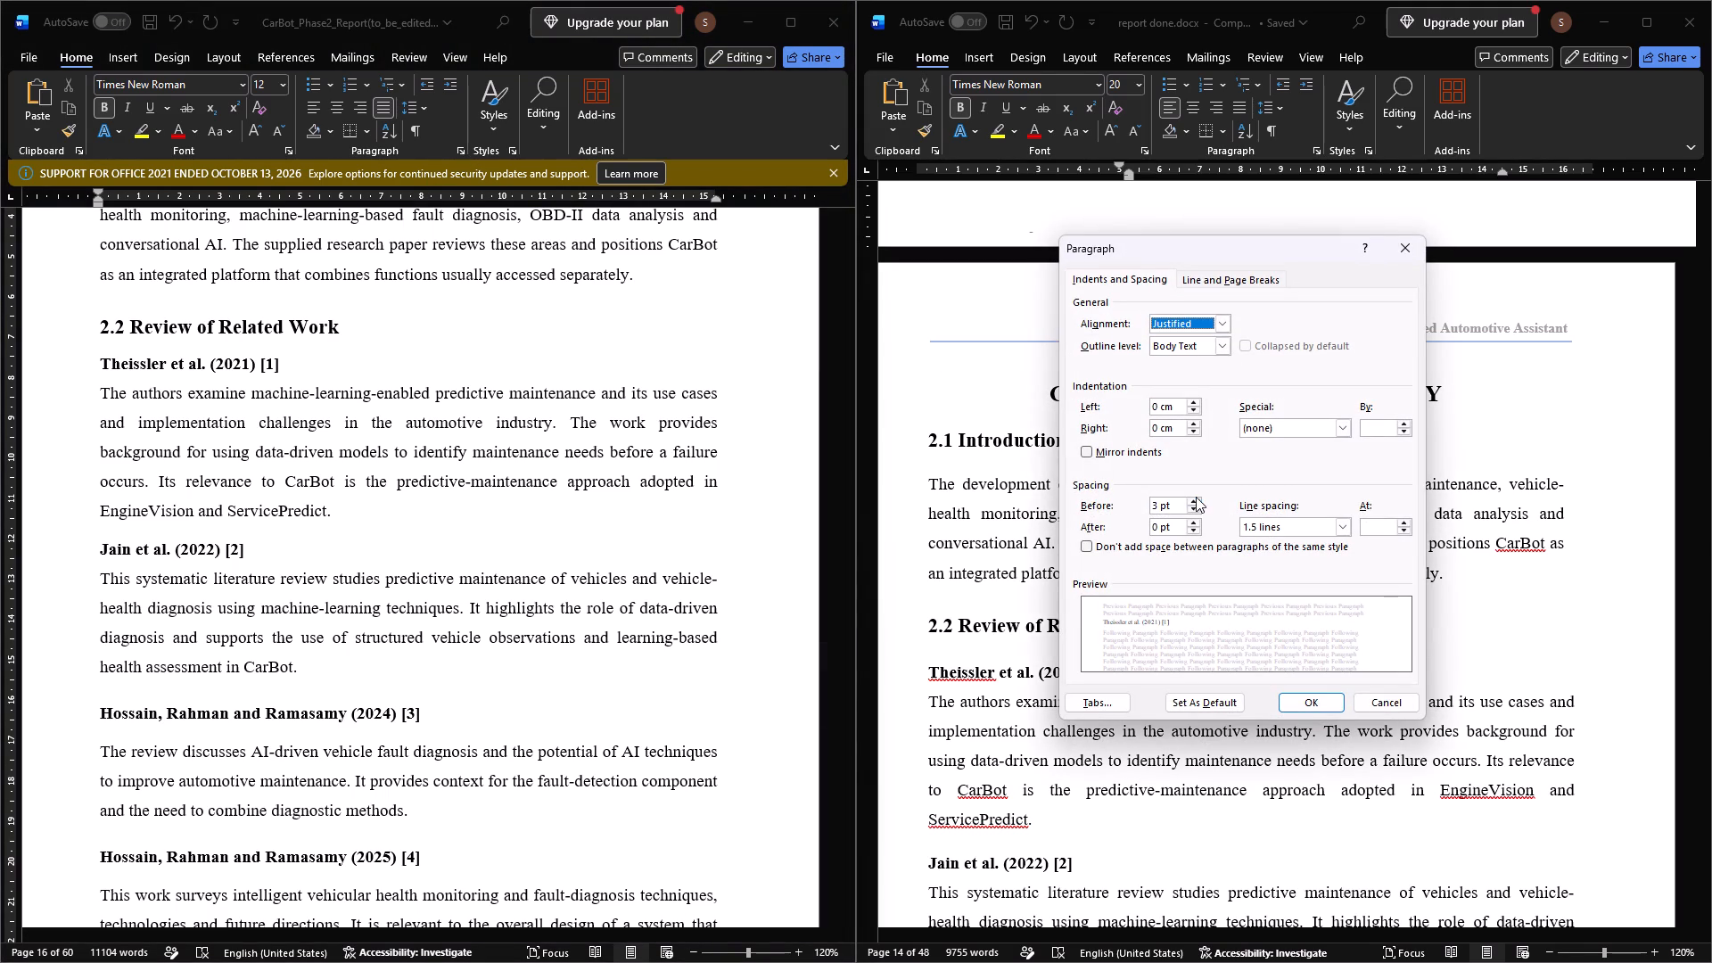
pyautogui.click(1196, 497)
pyautogui.click(1189, 500)
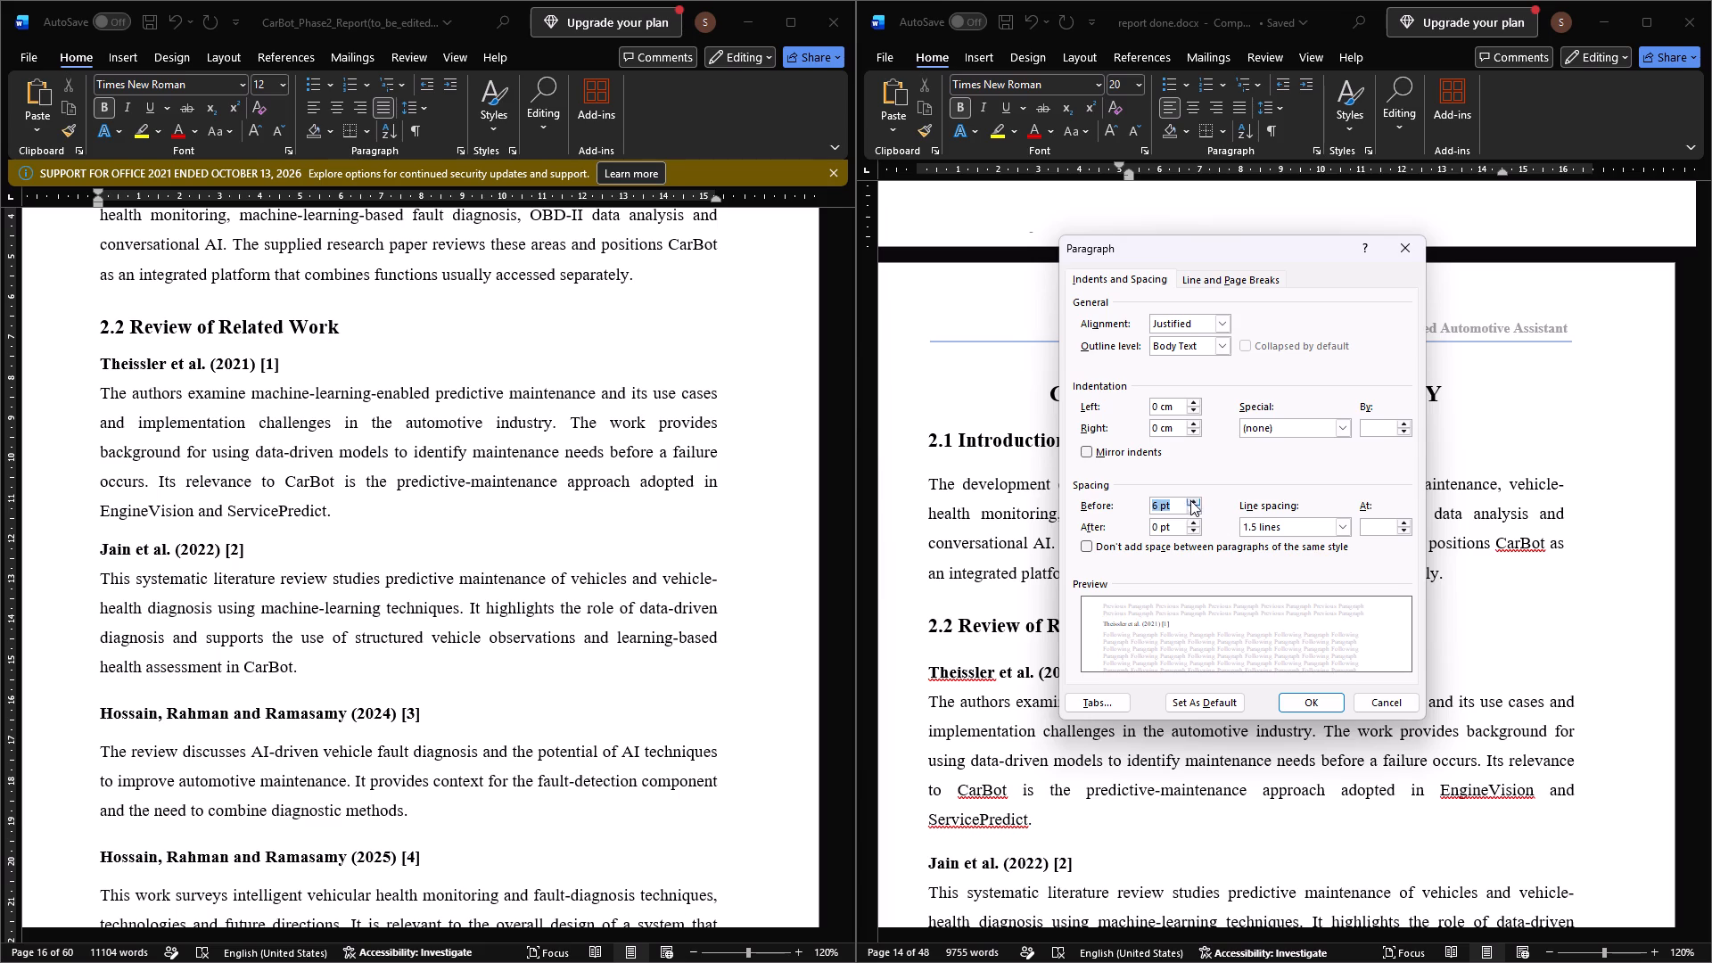
pyautogui.click(1312, 701)
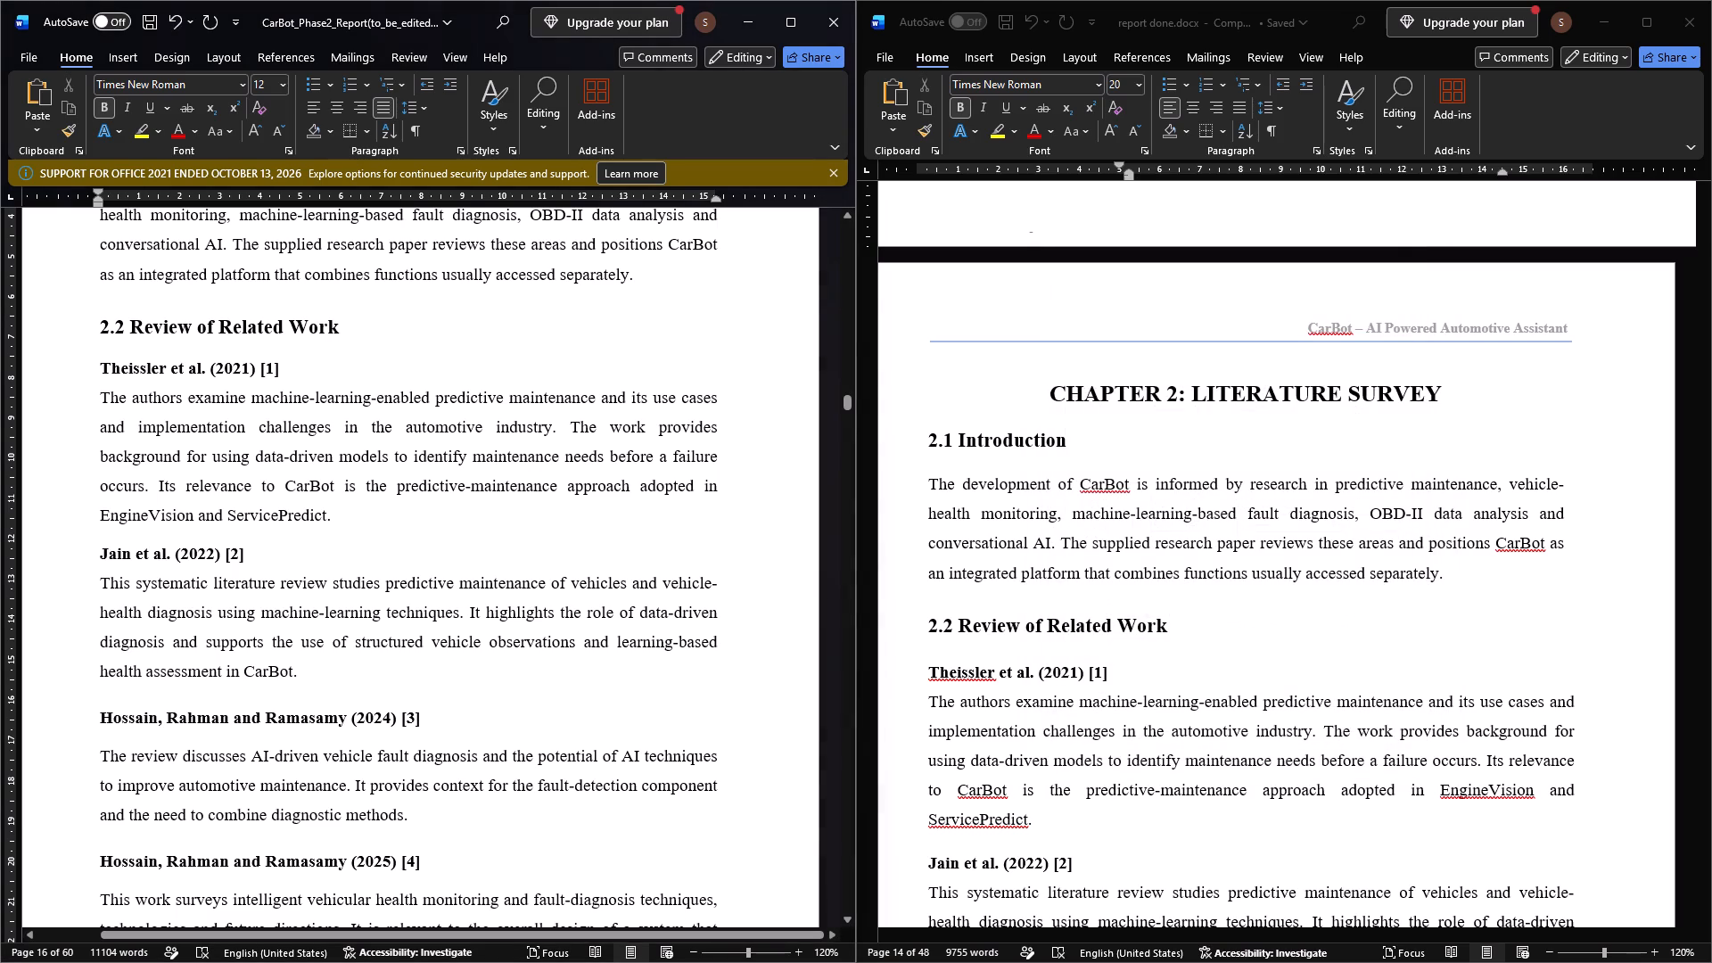
pyautogui.click(359, 516)
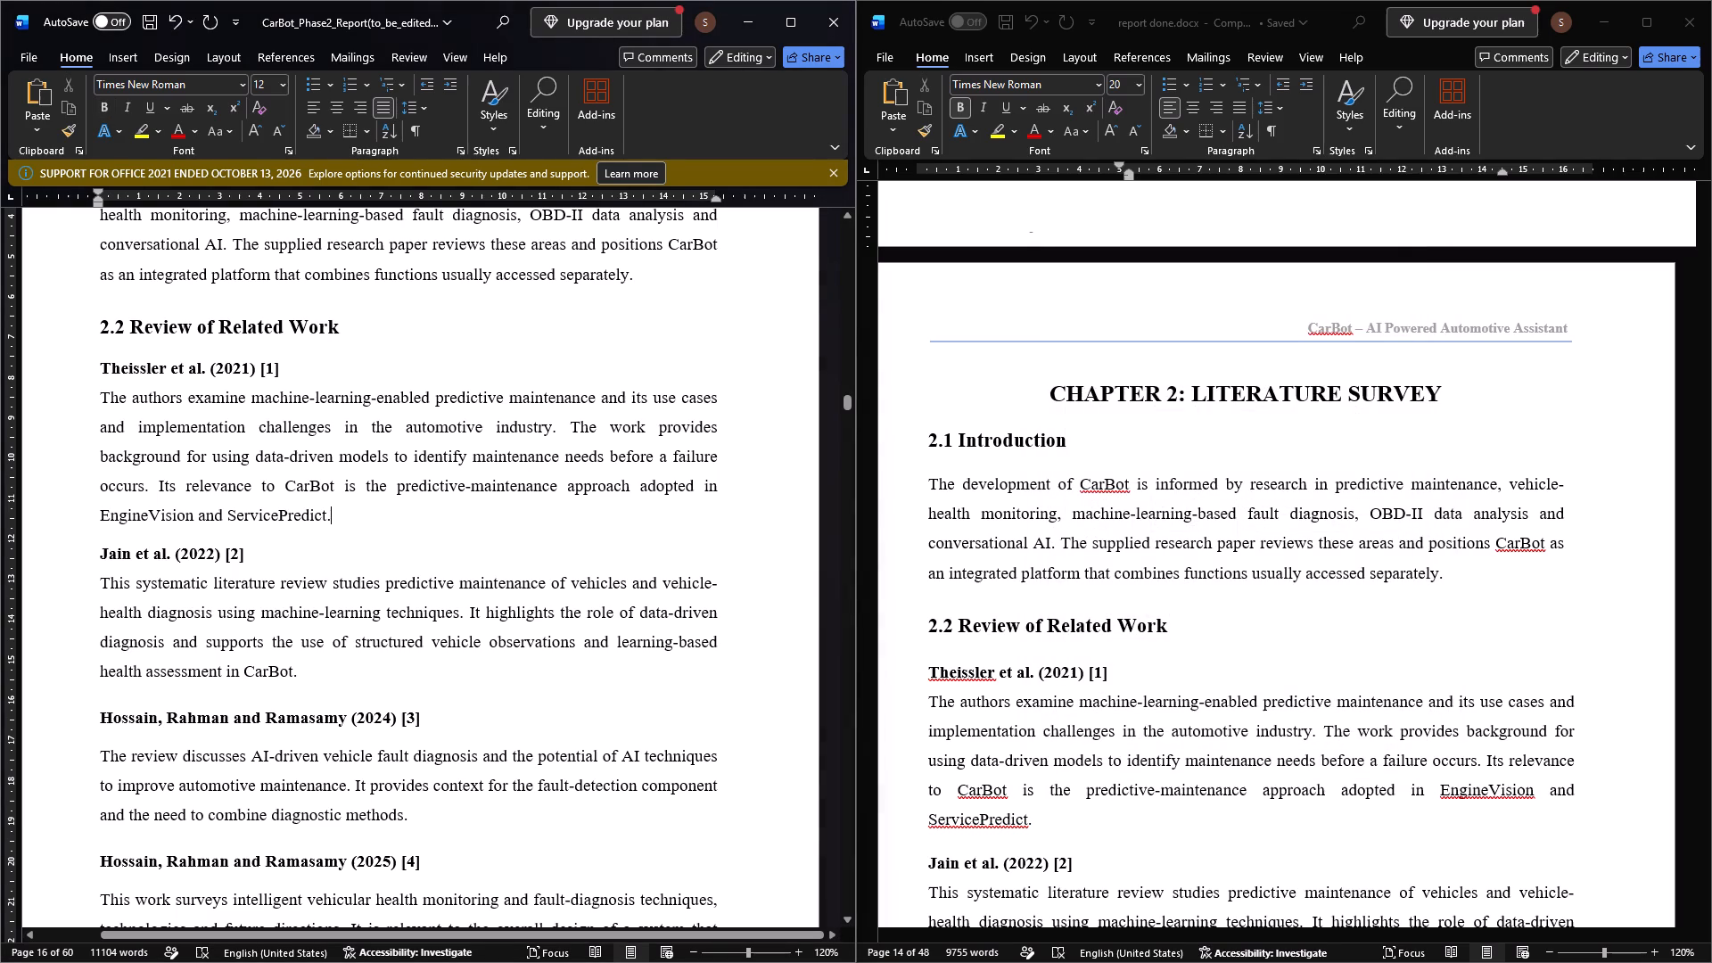
pyautogui.click(288, 361)
# Compare with section 2.2 in report done.docx and check the paragraph spacing of the body paragraphs under Jain et al. and Theissler et al.
pyautogui.scroll(-1, 1122, 803)
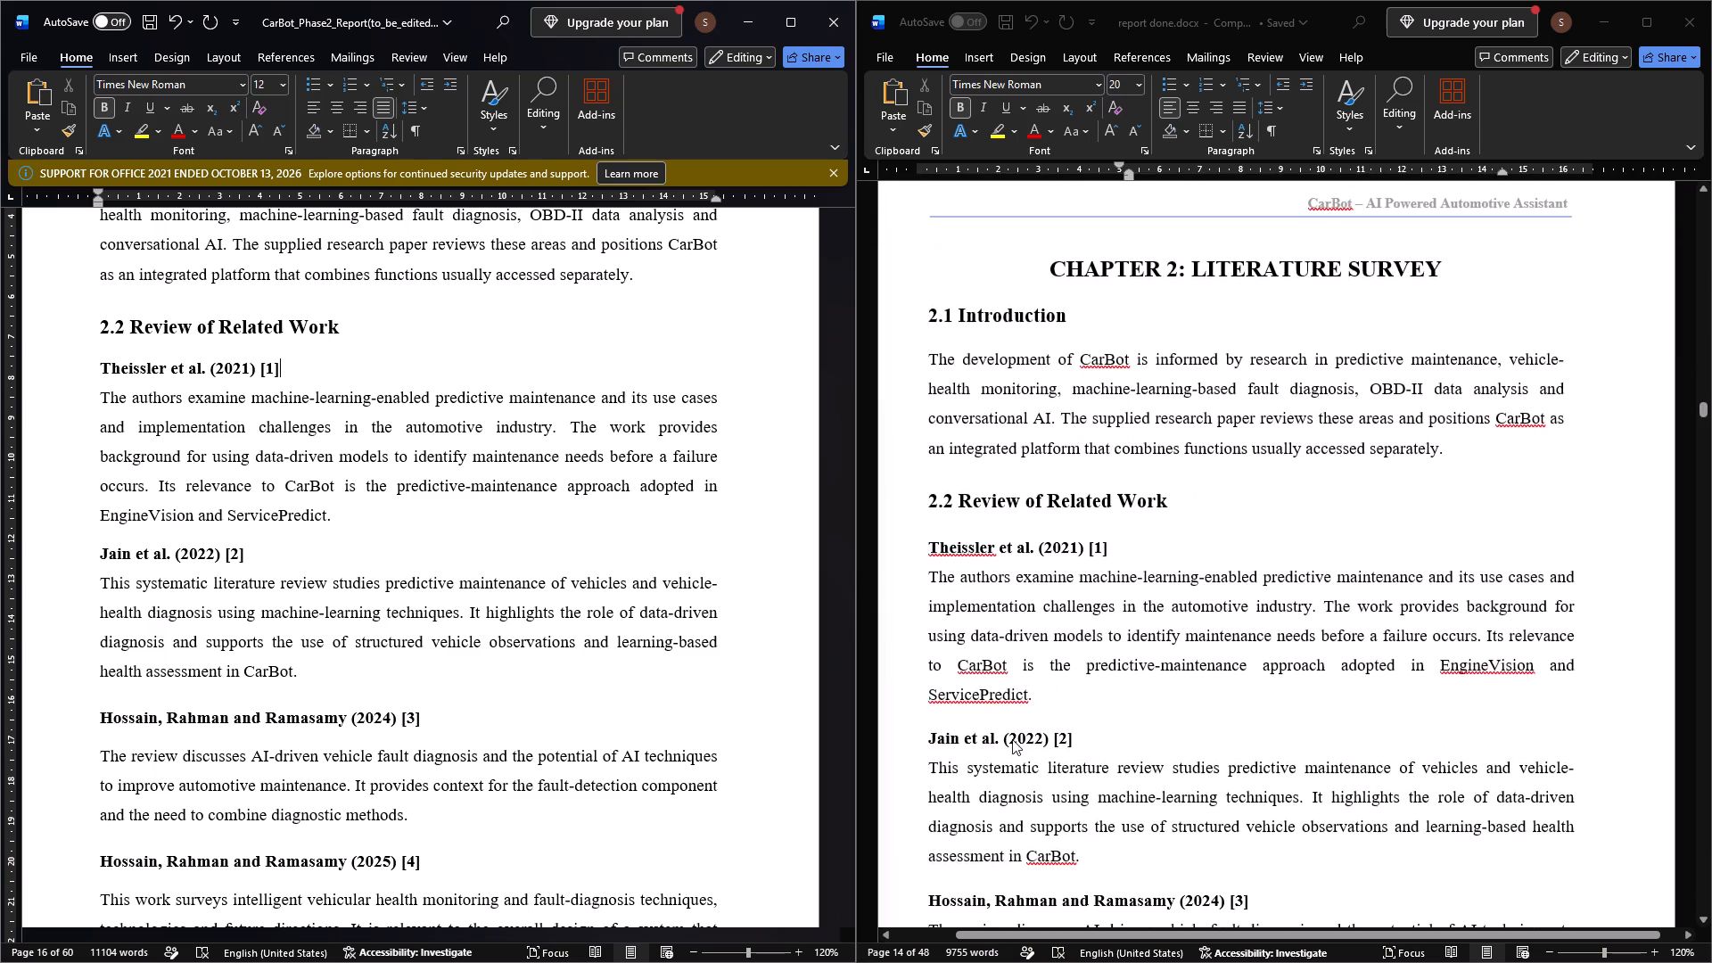
pyautogui.scroll(-1, 1012, 739)
pyautogui.click(1032, 687)
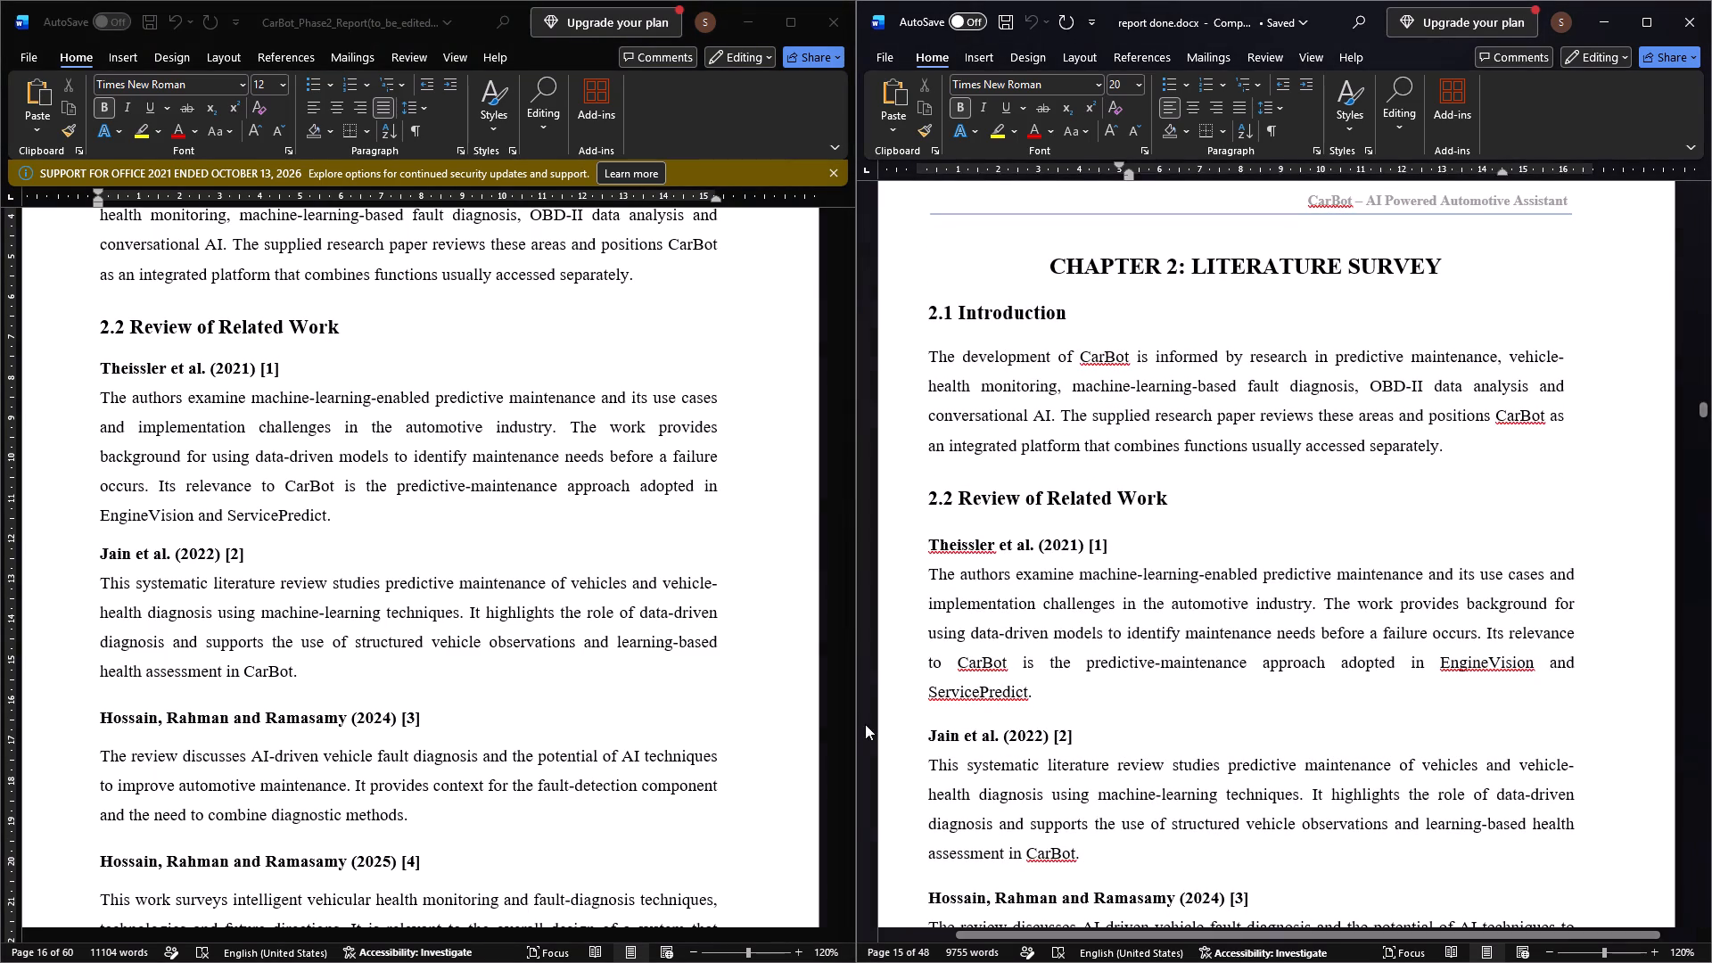
pyautogui.click(303, 667)
pyautogui.click(303, 667)
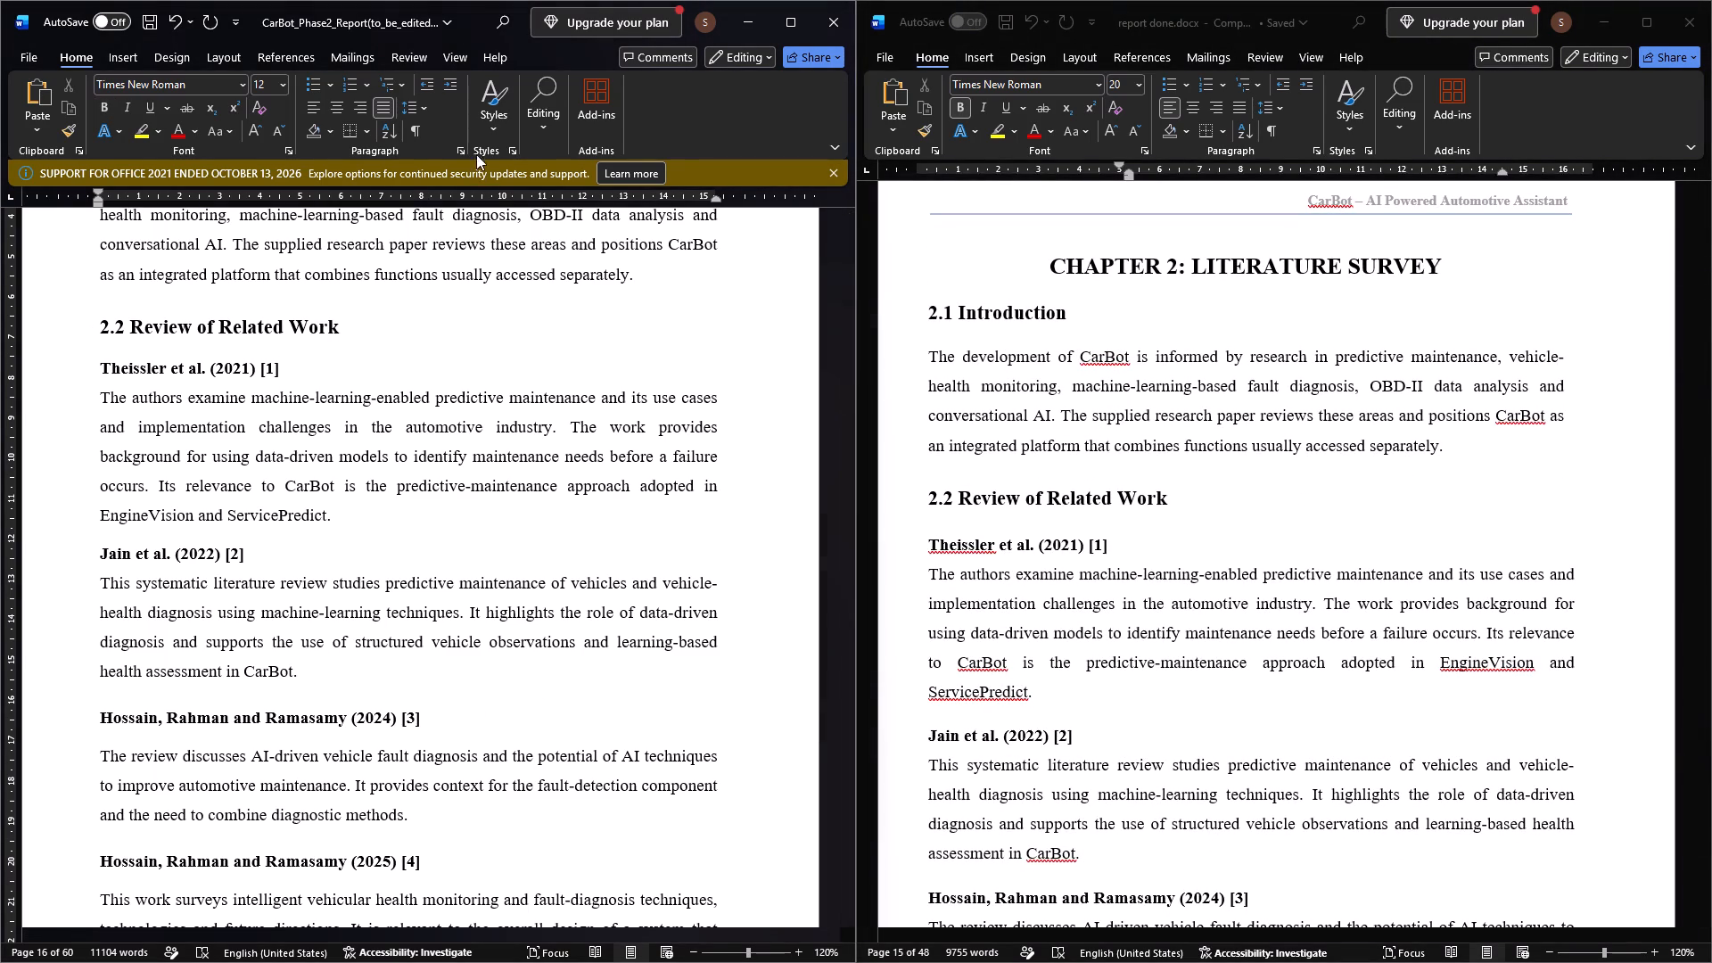
pyautogui.click(463, 147)
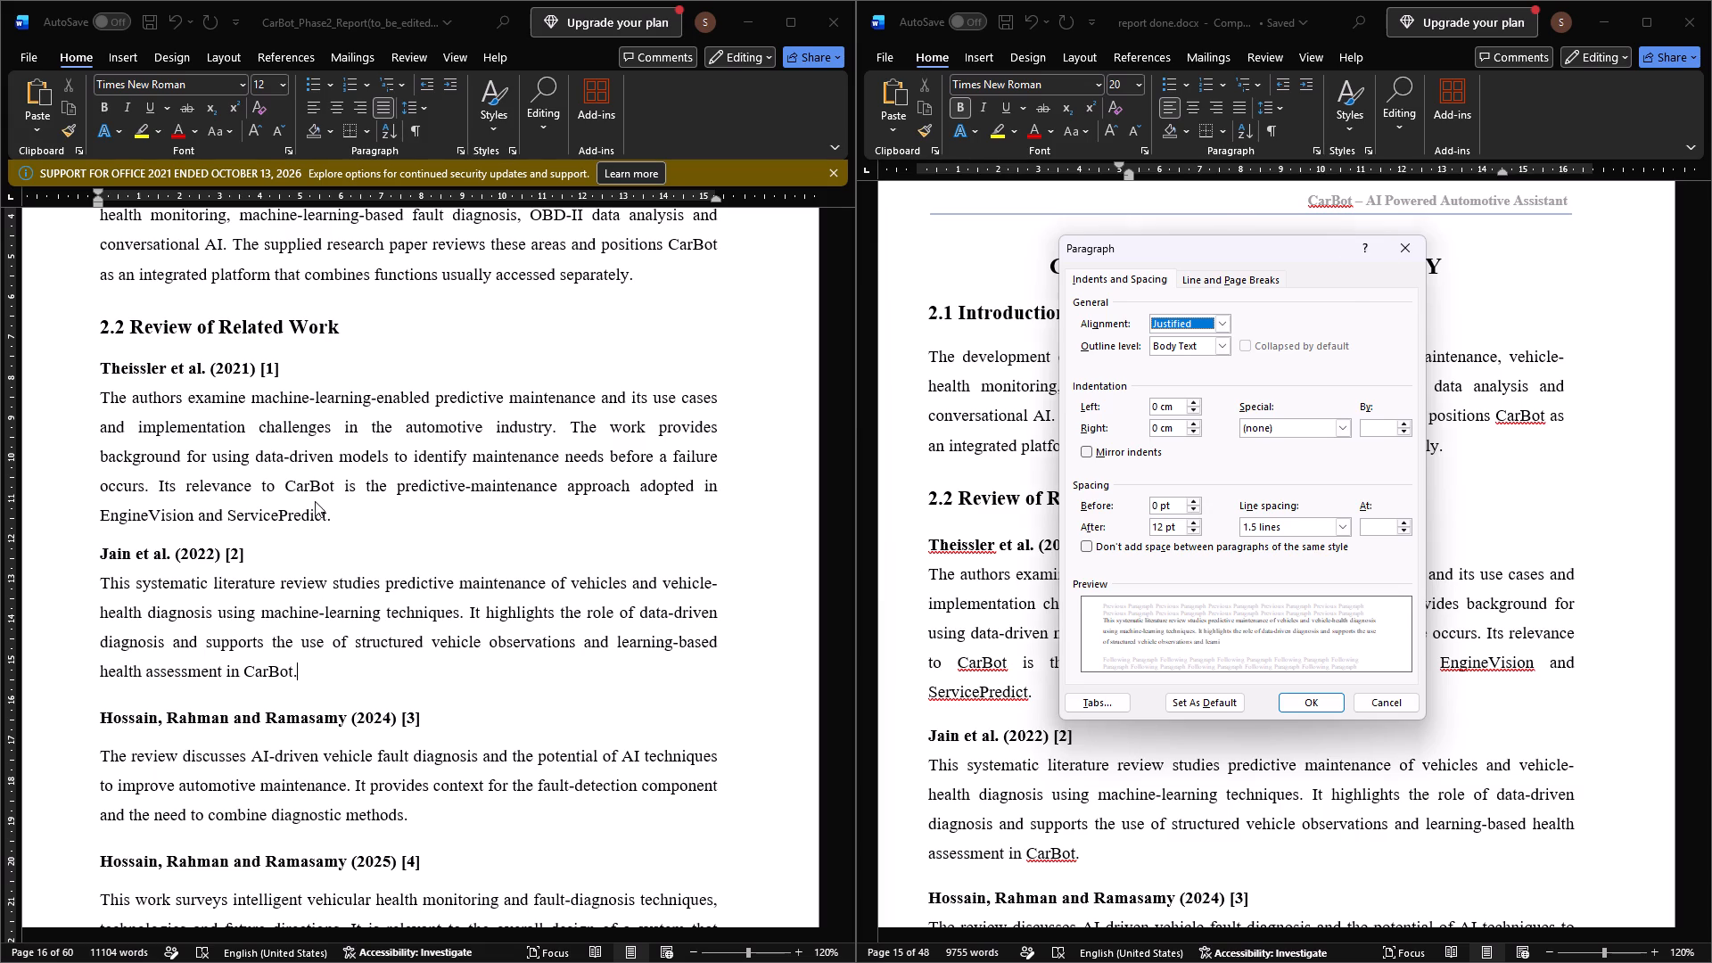
pyautogui.moveTo(315, 501); pyautogui.dragTo(323, 500)
pyautogui.click(1319, 698)
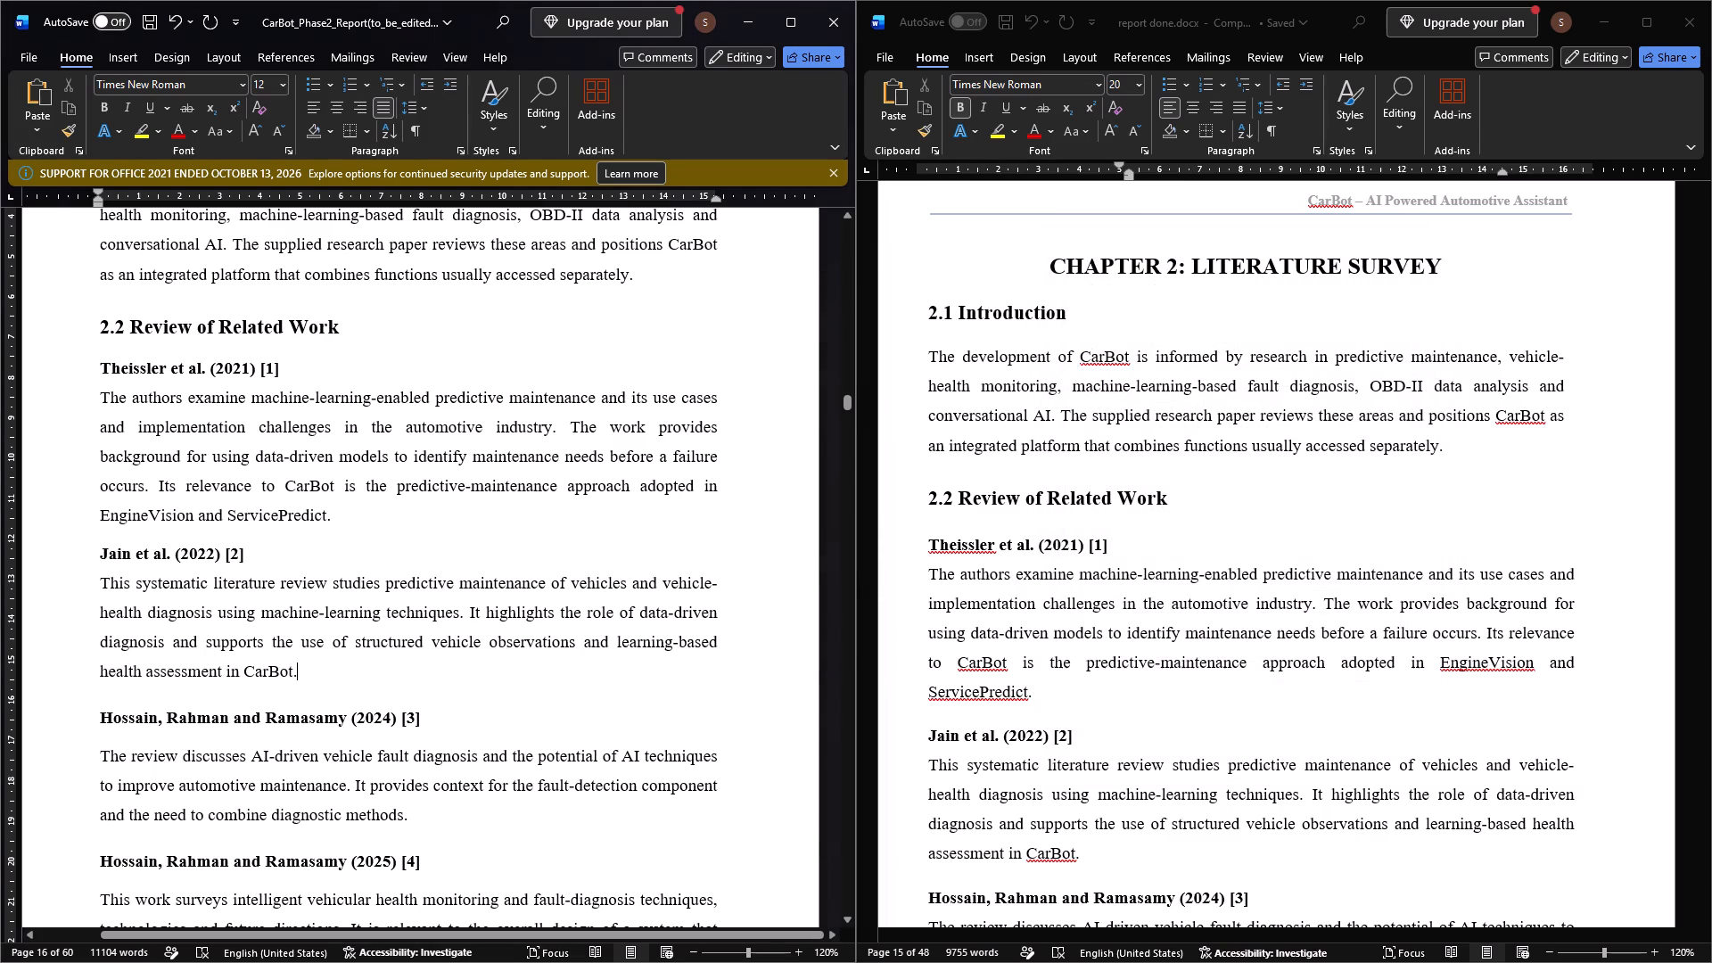
pyautogui.click(335, 517)
pyautogui.click(465, 151)
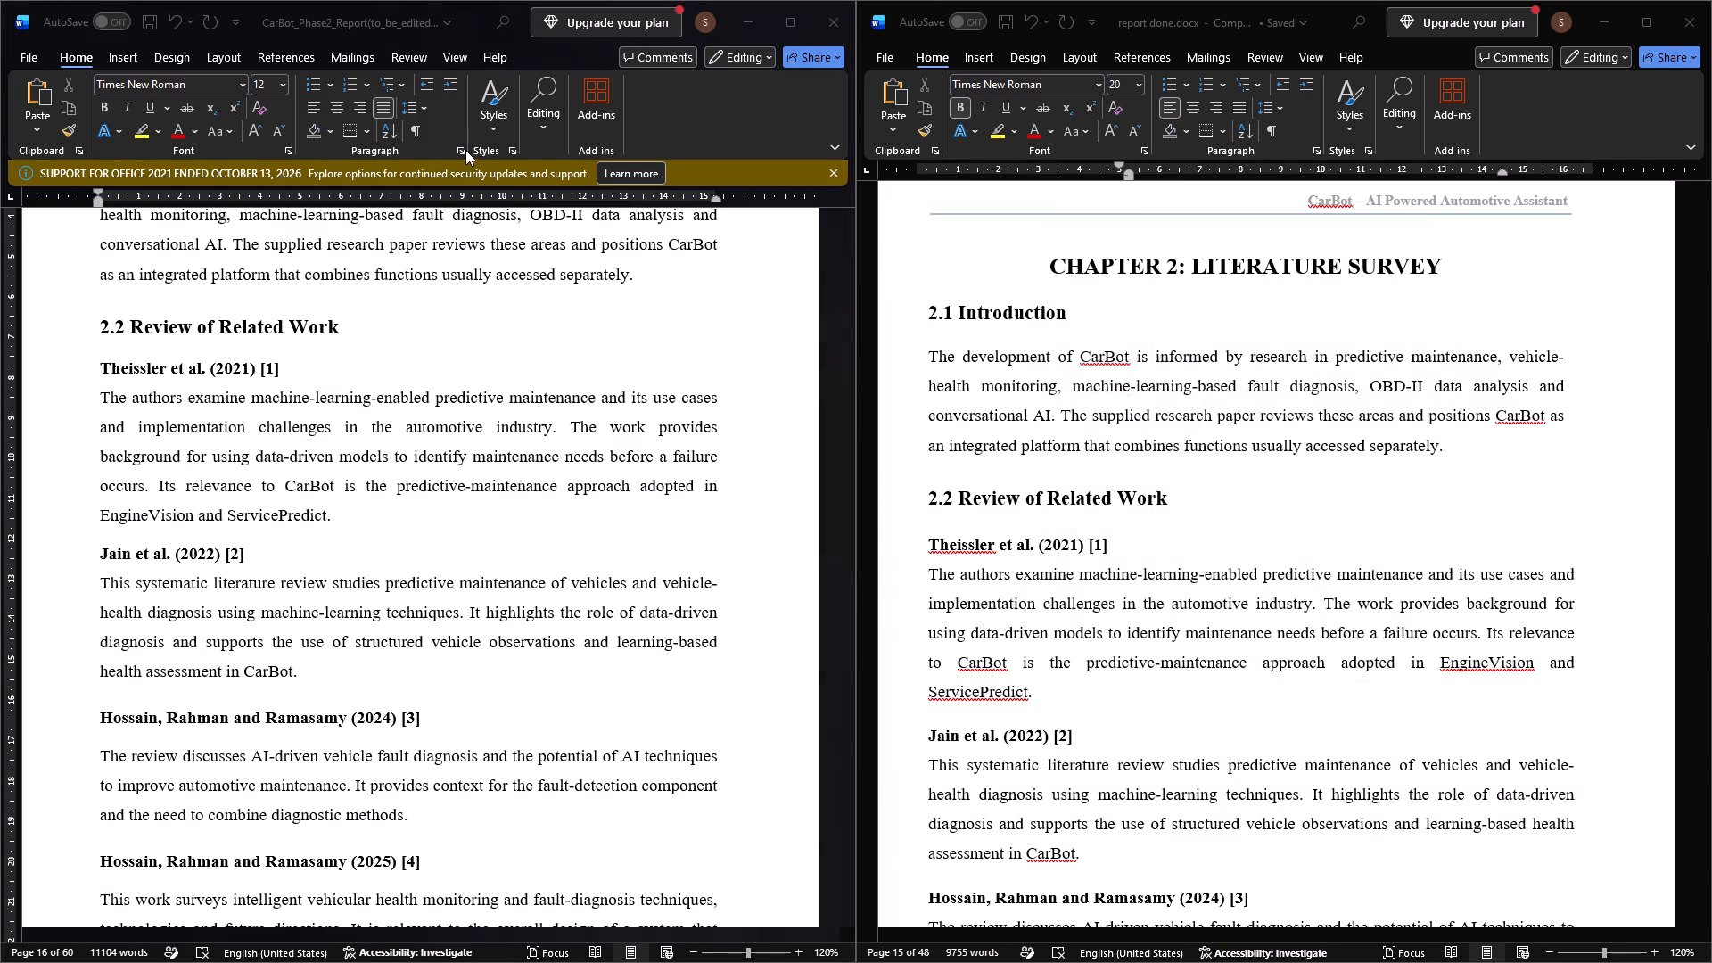
# Set the spacing after the body paragraph under Jain et al. (2022) [2] to 2 pt, matching the Theissler et al. paragraph.
pyautogui.click(1398, 248)
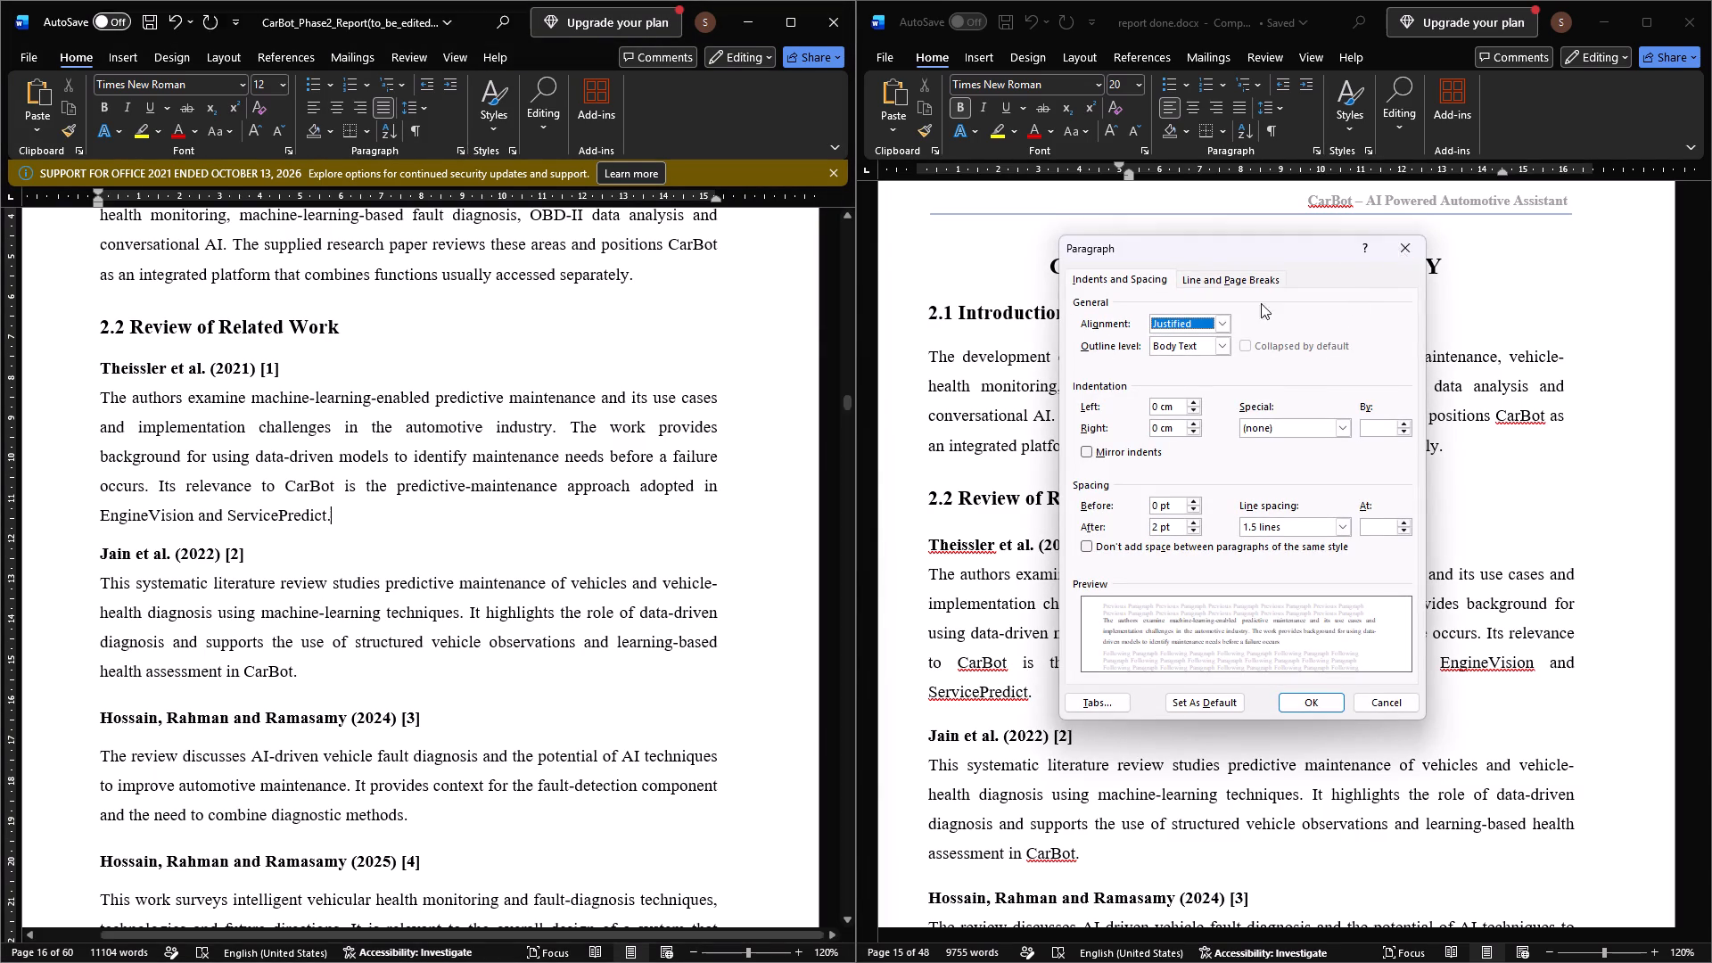
pyautogui.click(255, 556)
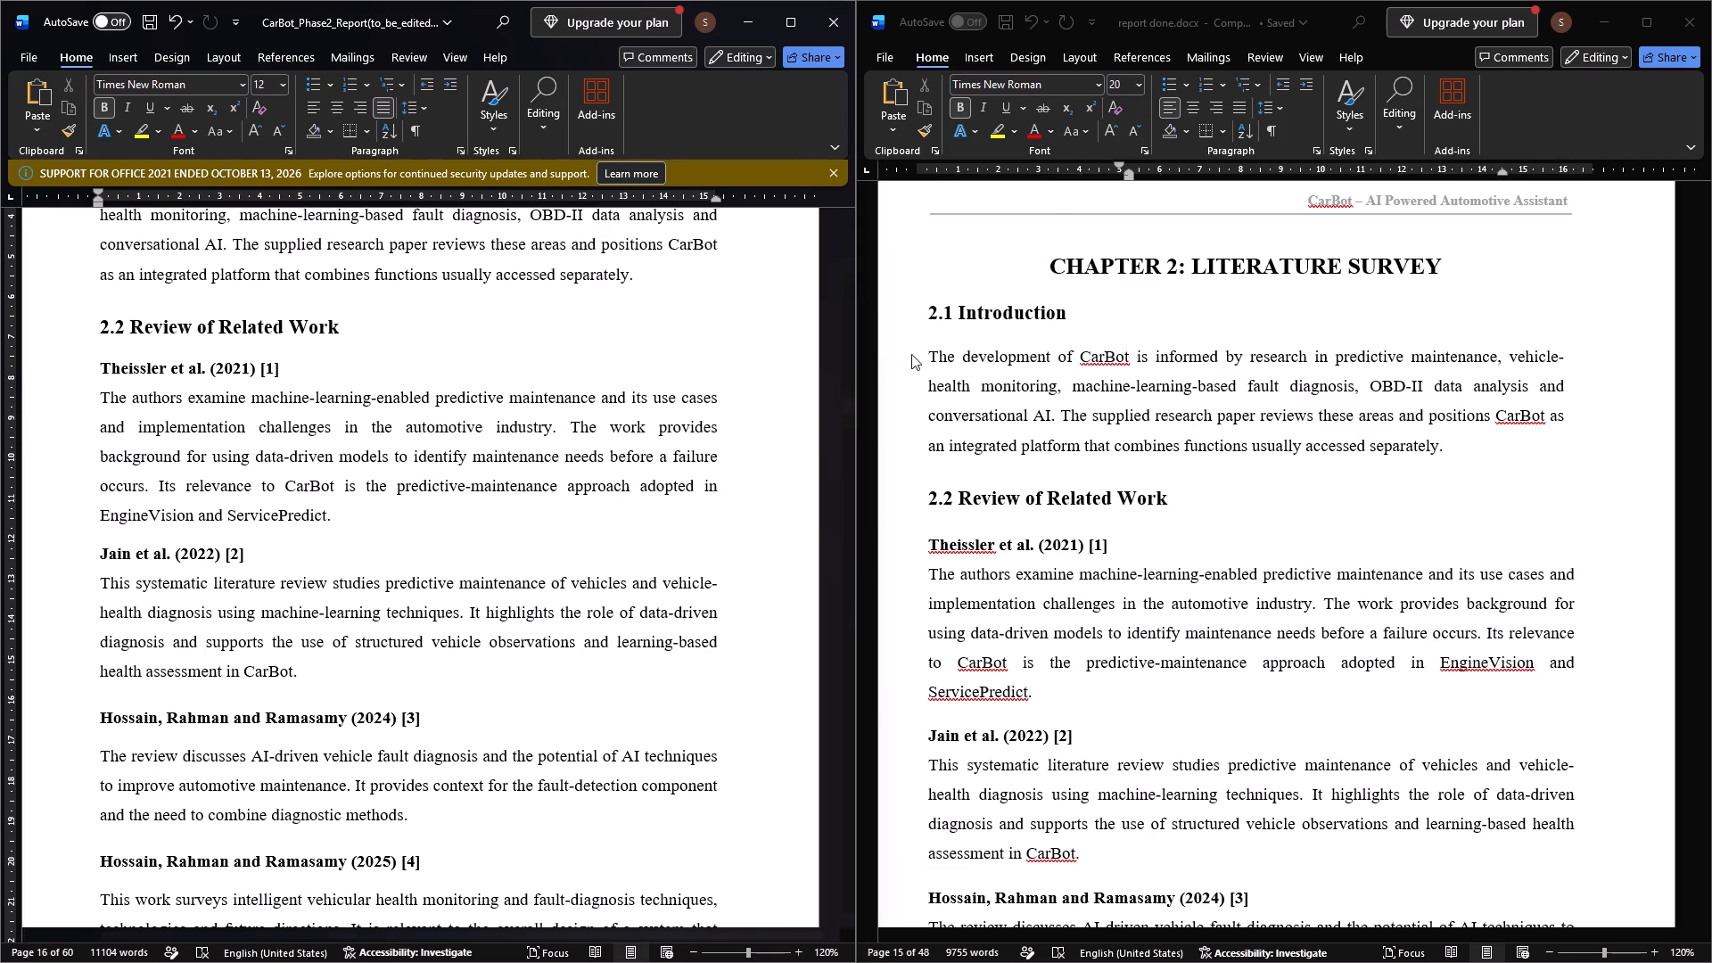
pyautogui.click(465, 149)
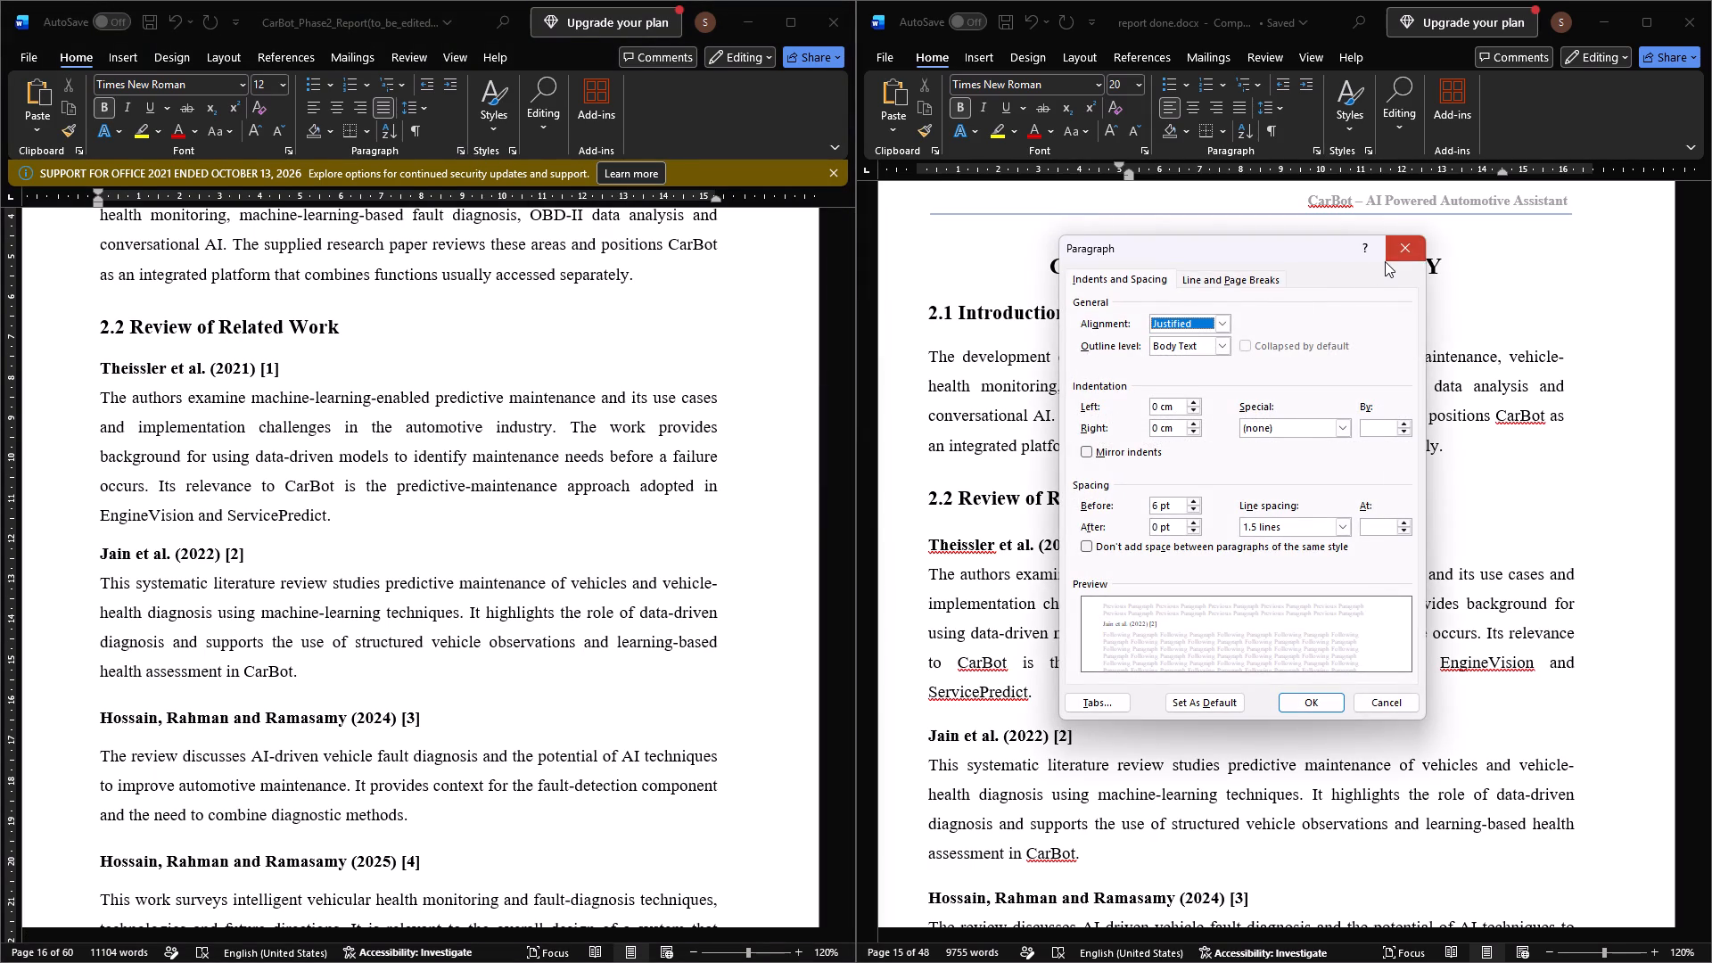
pyautogui.click(1385, 261)
pyautogui.click(299, 679)
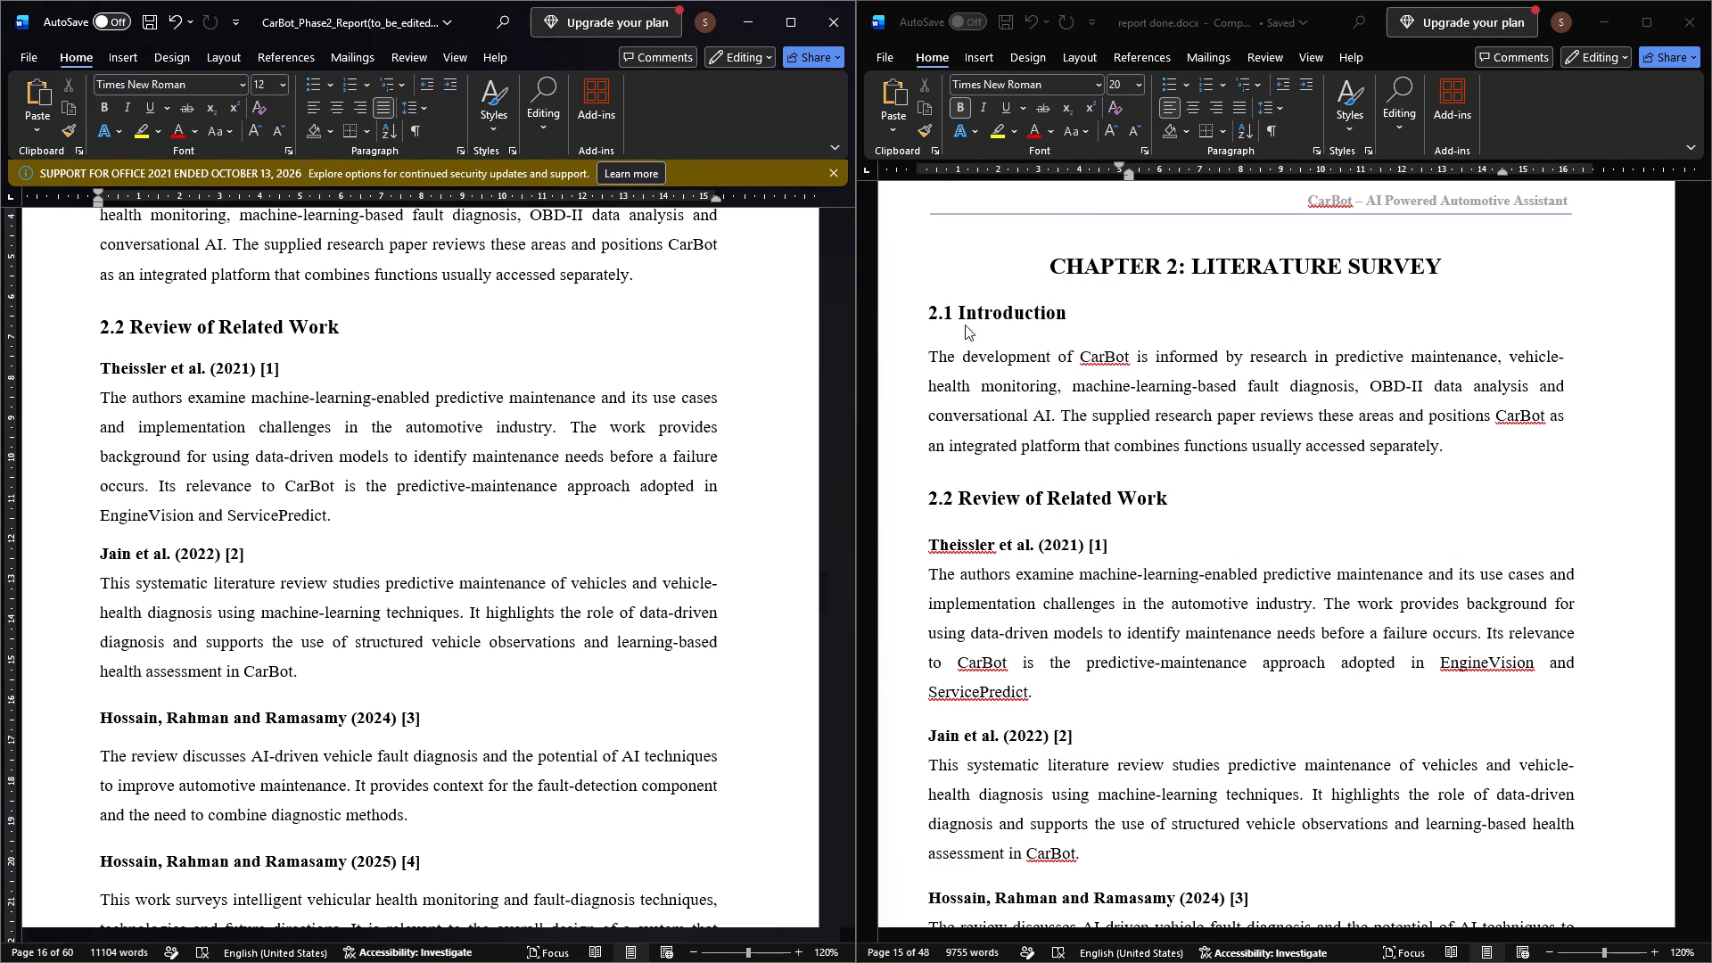
pyautogui.click(455, 153)
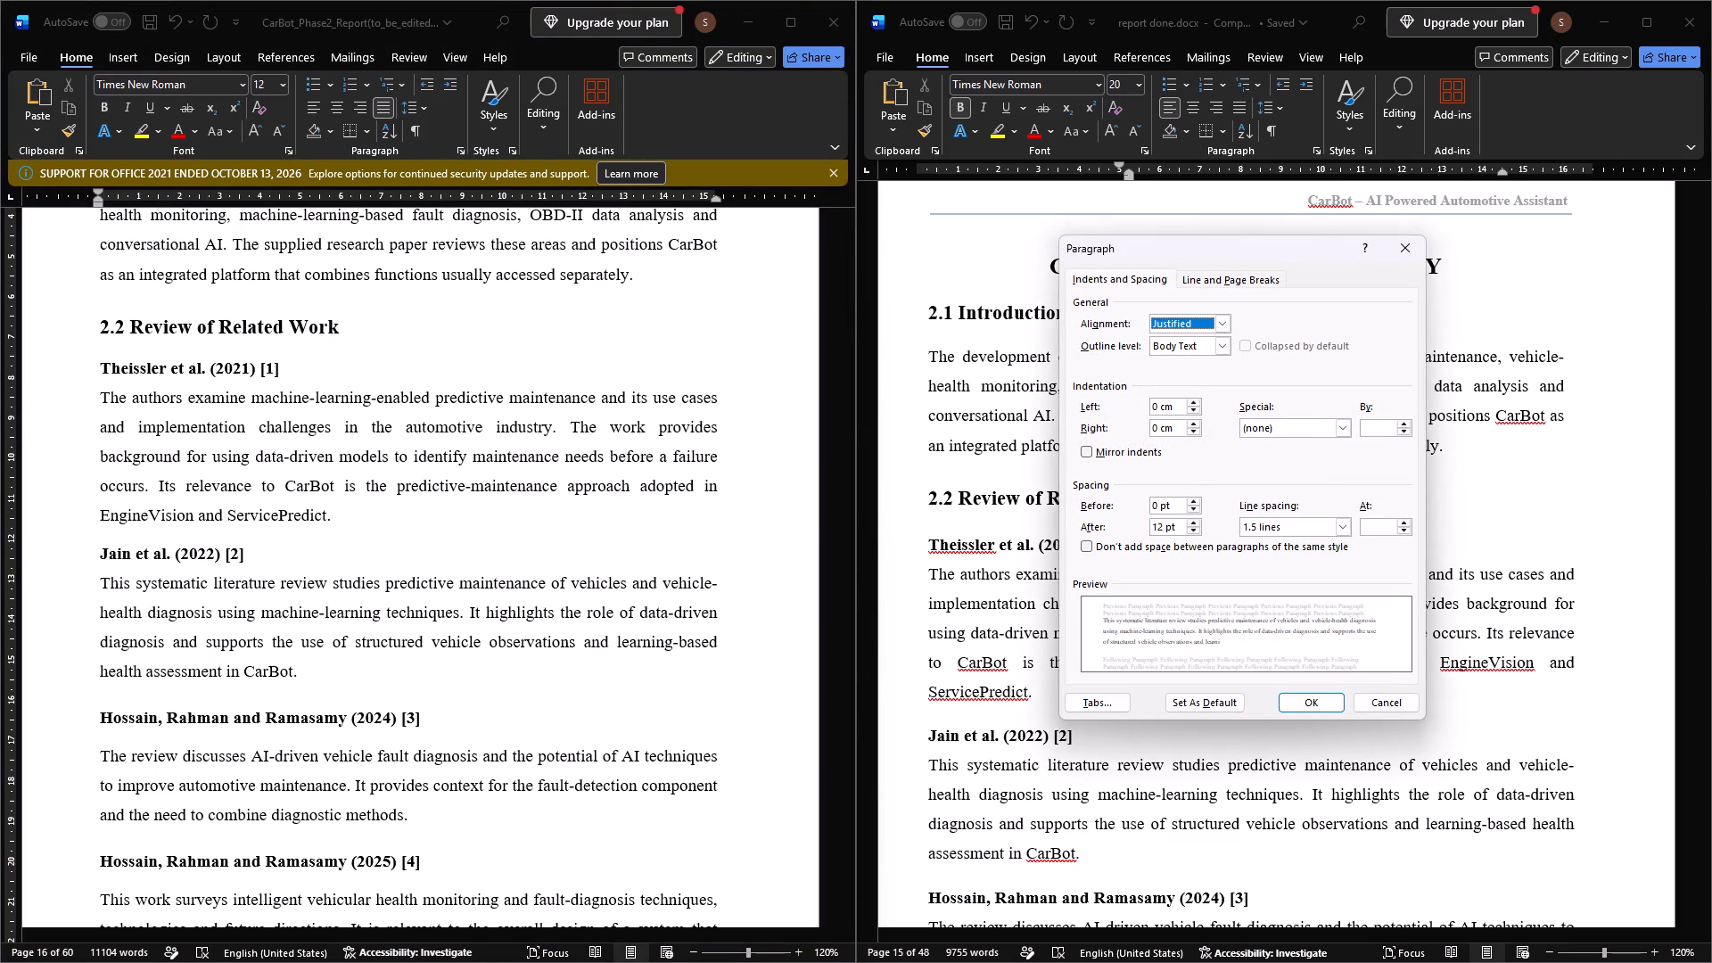
pyautogui.click(1159, 525)
pyautogui.press('BackSpace')
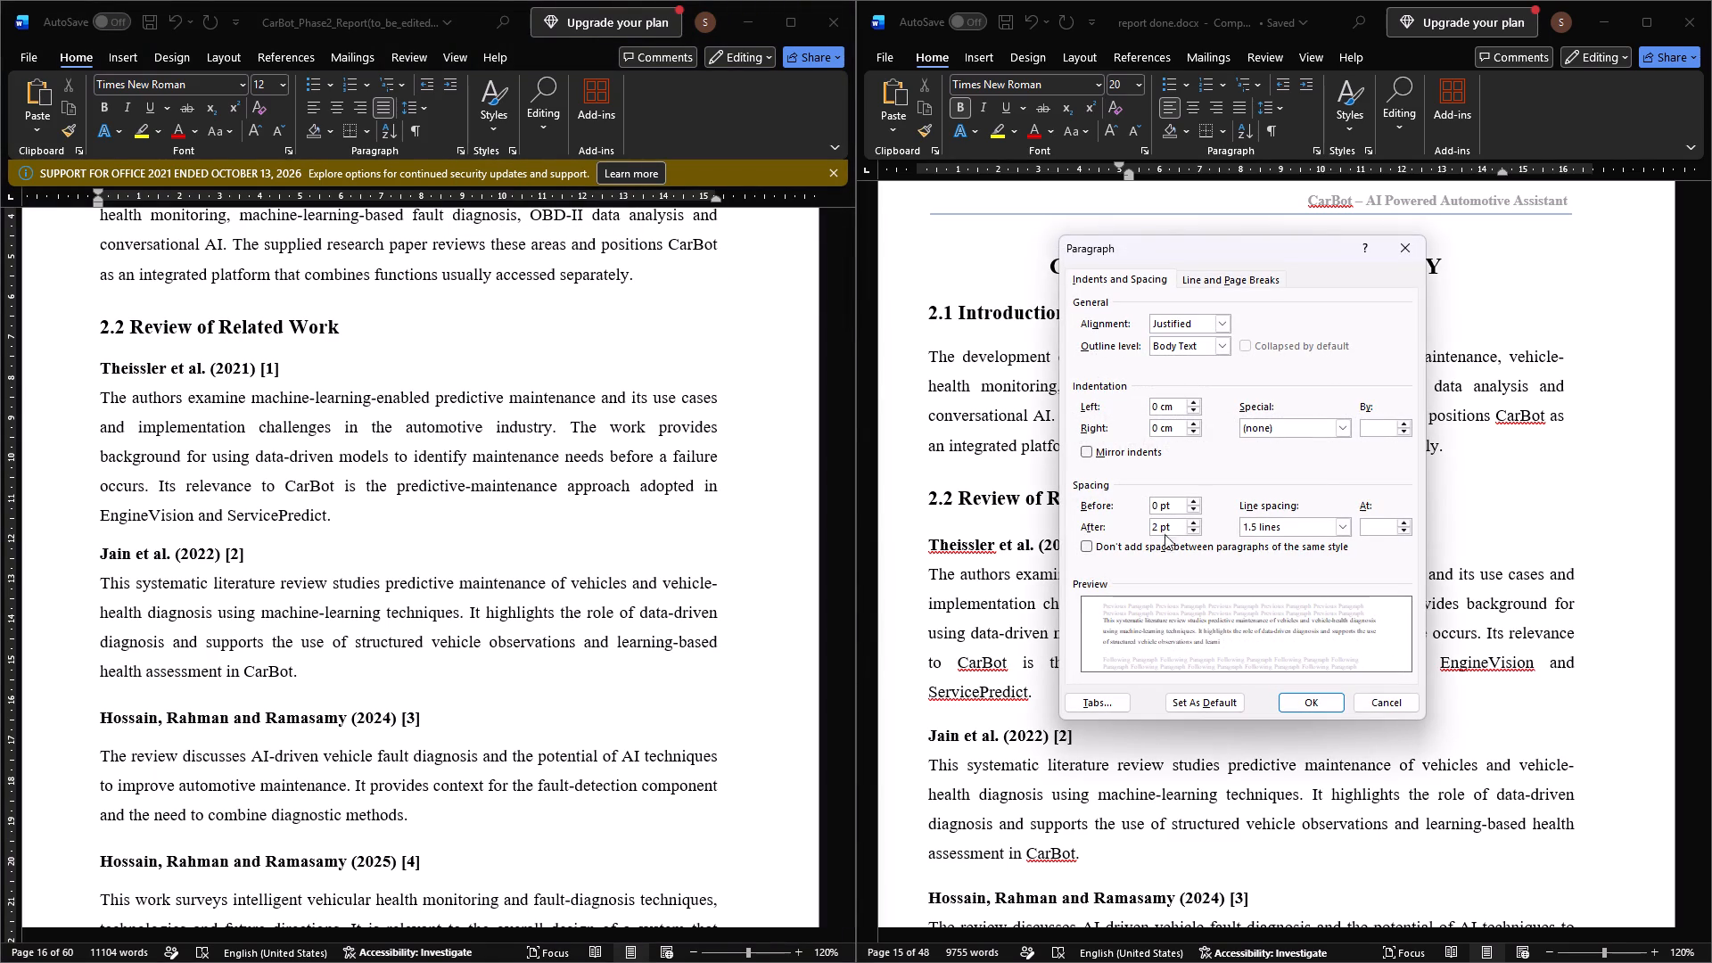
pyautogui.click(1315, 701)
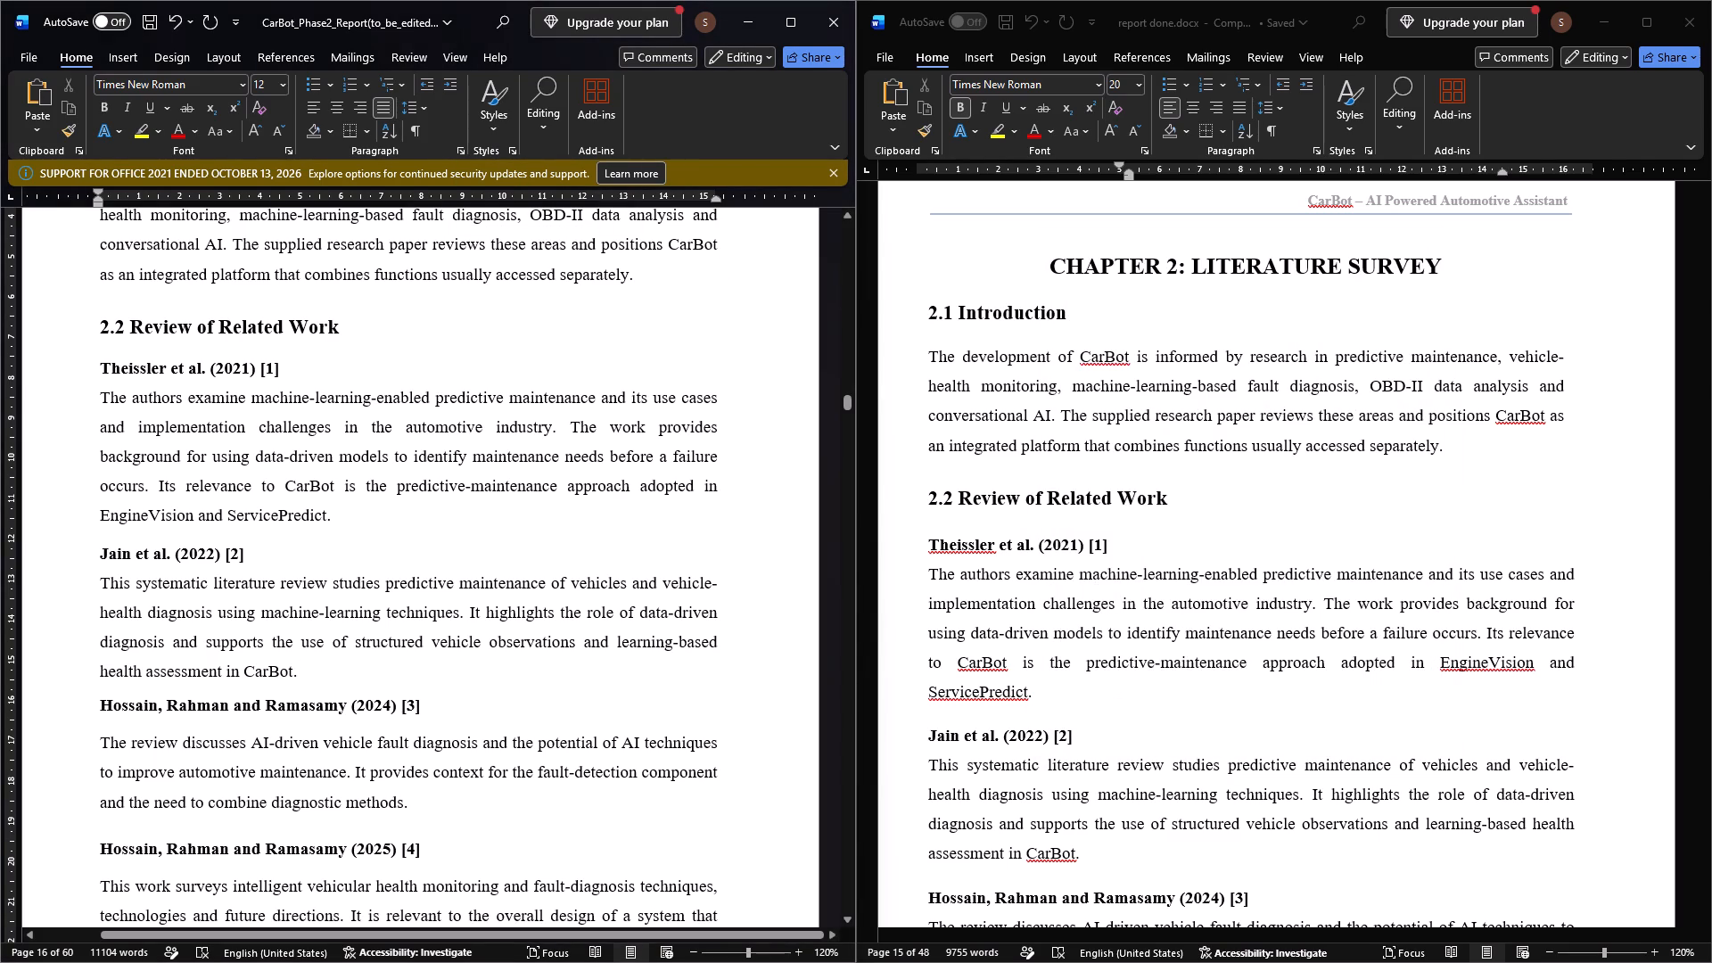
# Justify the Hossain, Rahman and Ramasamy (2024) [3] subheading and set its spacing after to 0 pt.
pyautogui.click(311, 749)
pyautogui.click(422, 700)
pyautogui.moveTo(427, 706); pyautogui.dragTo(102, 699)
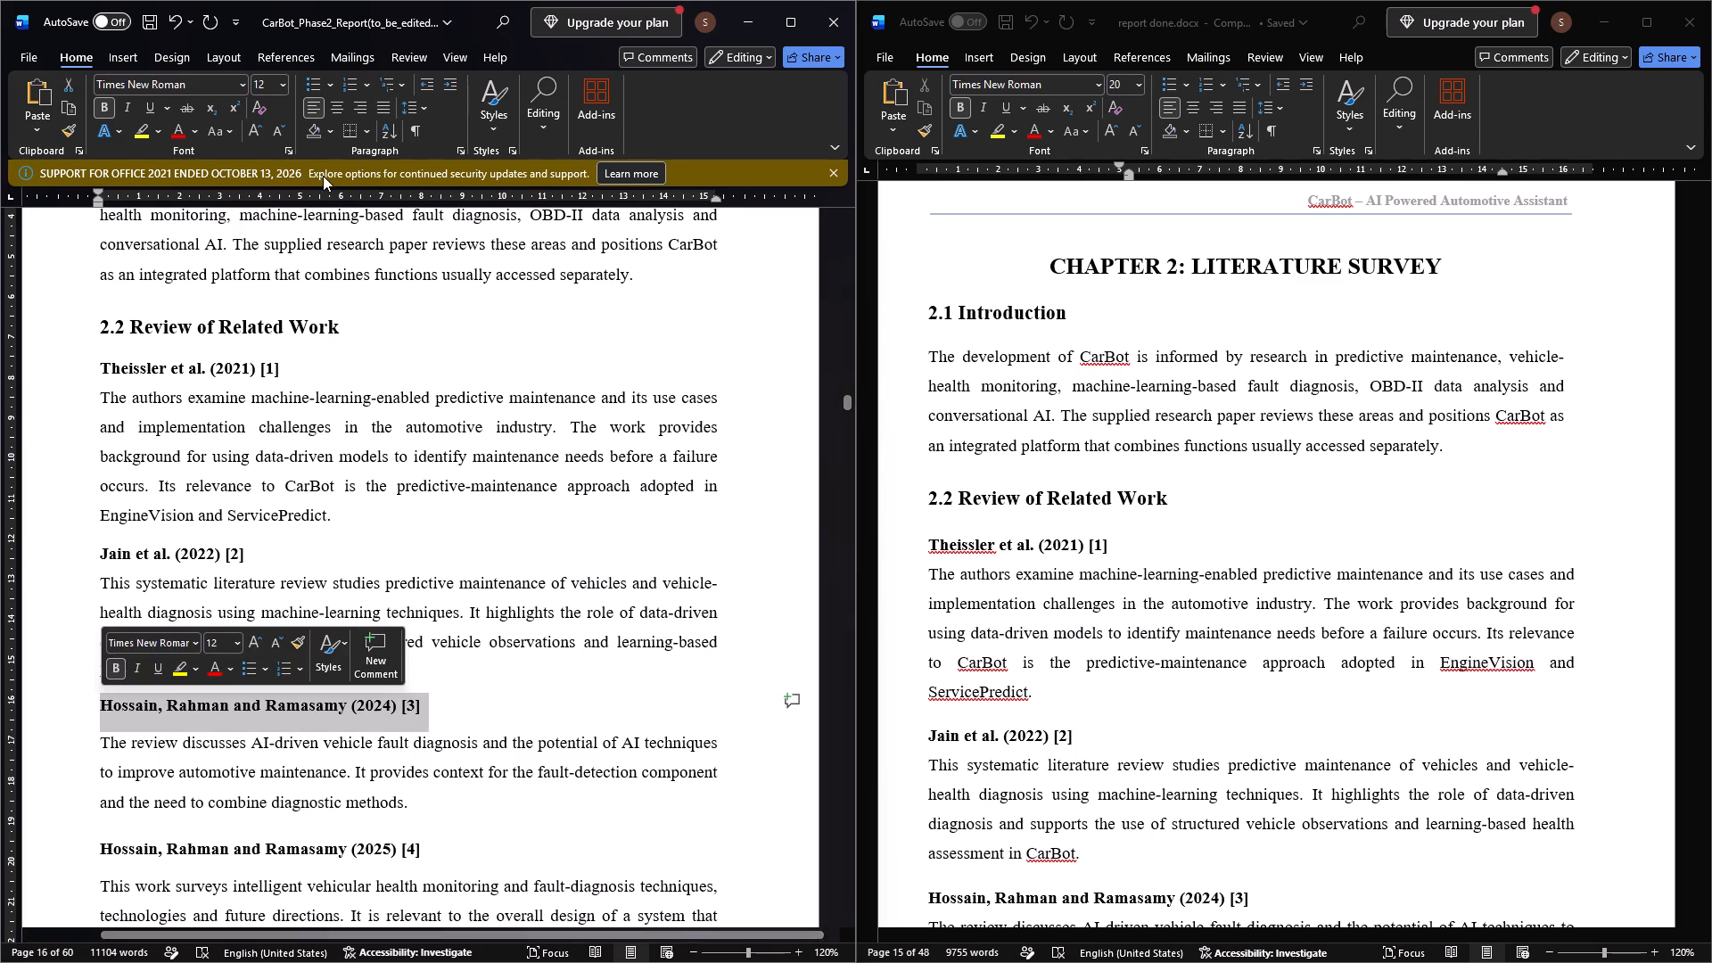
pyautogui.click(380, 103)
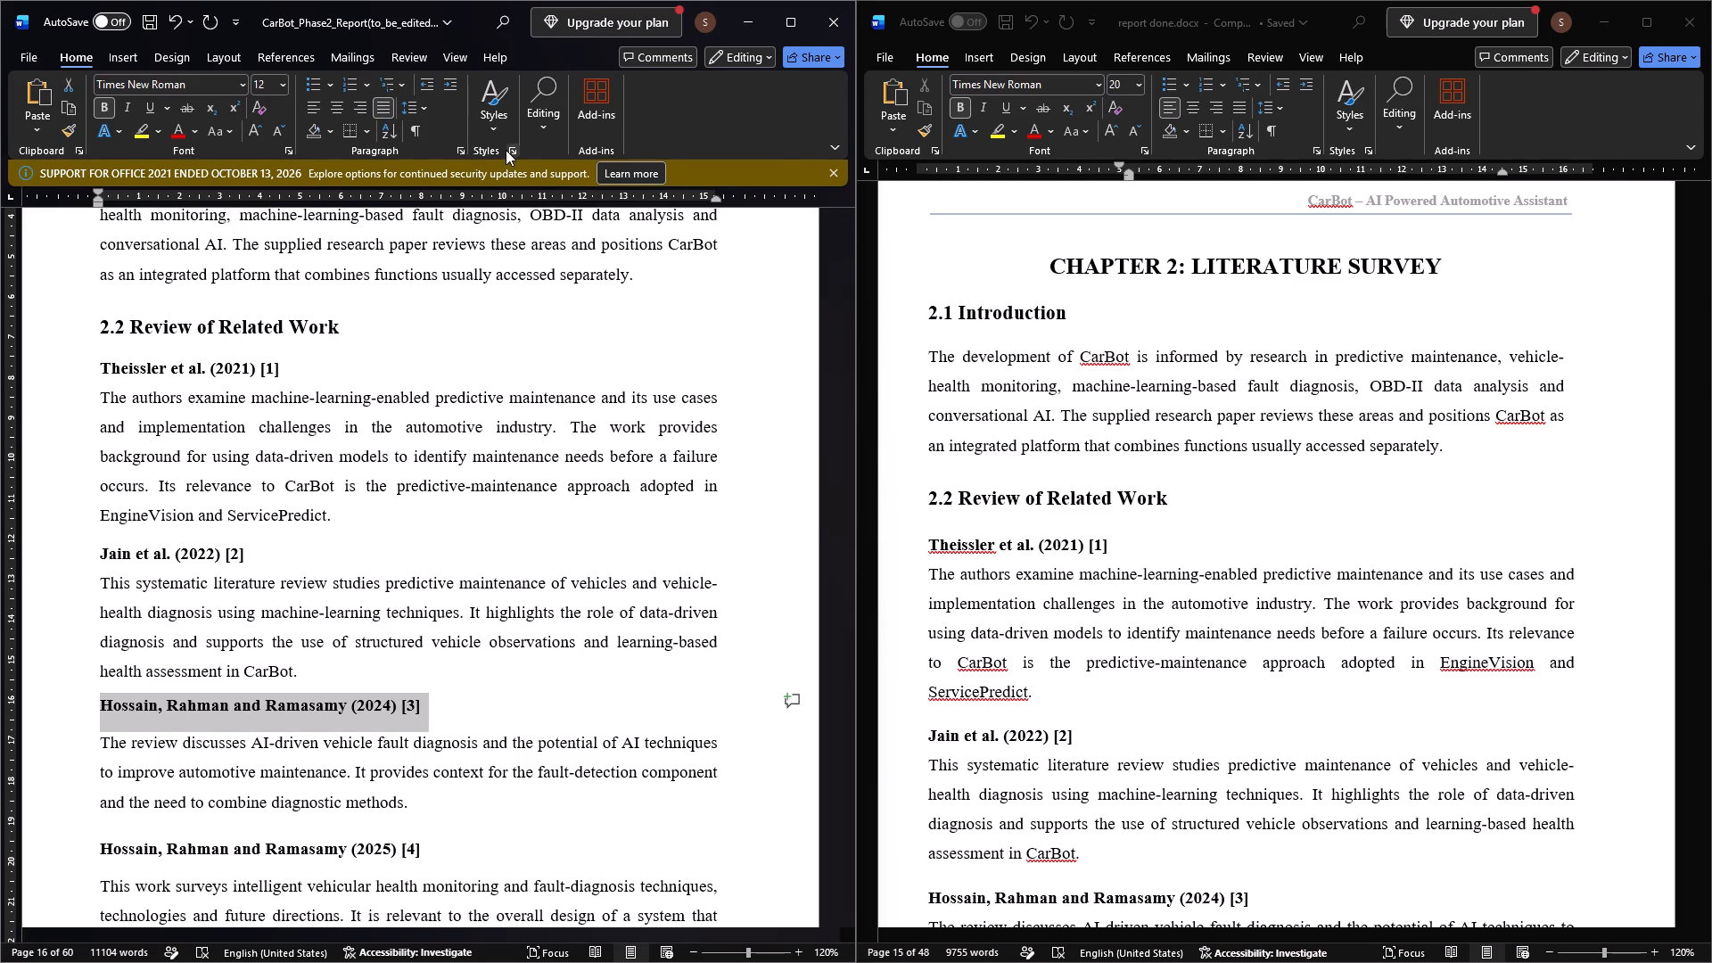
pyautogui.click(509, 150)
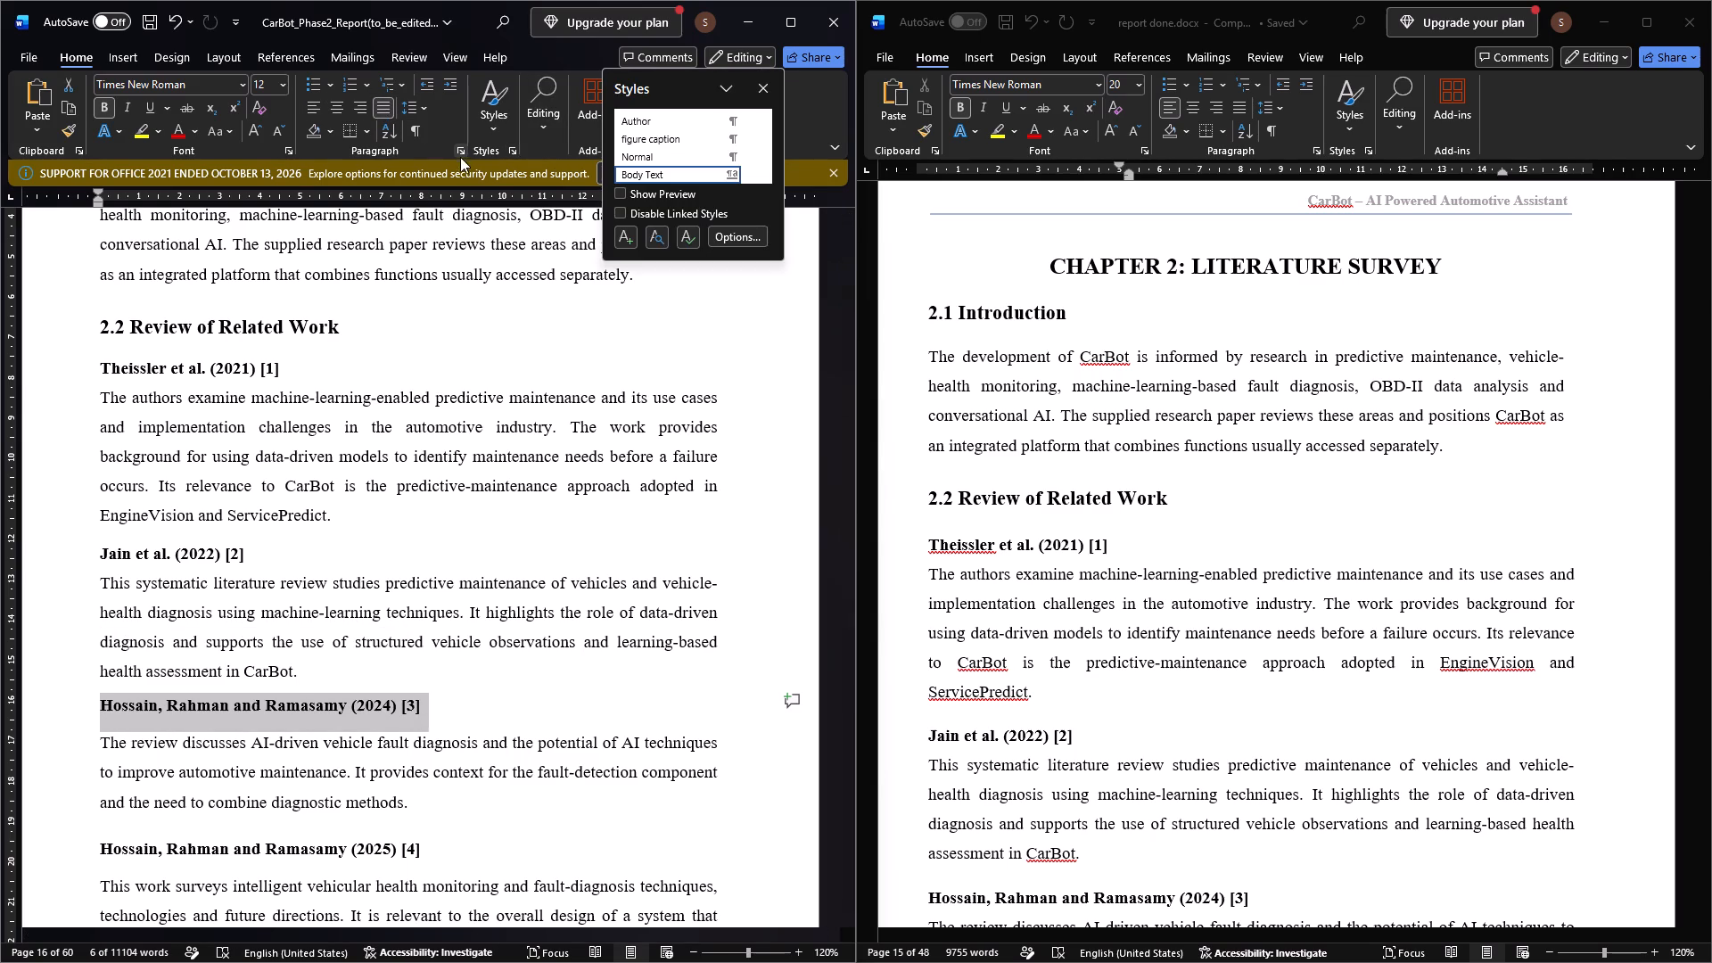
pyautogui.click(460, 149)
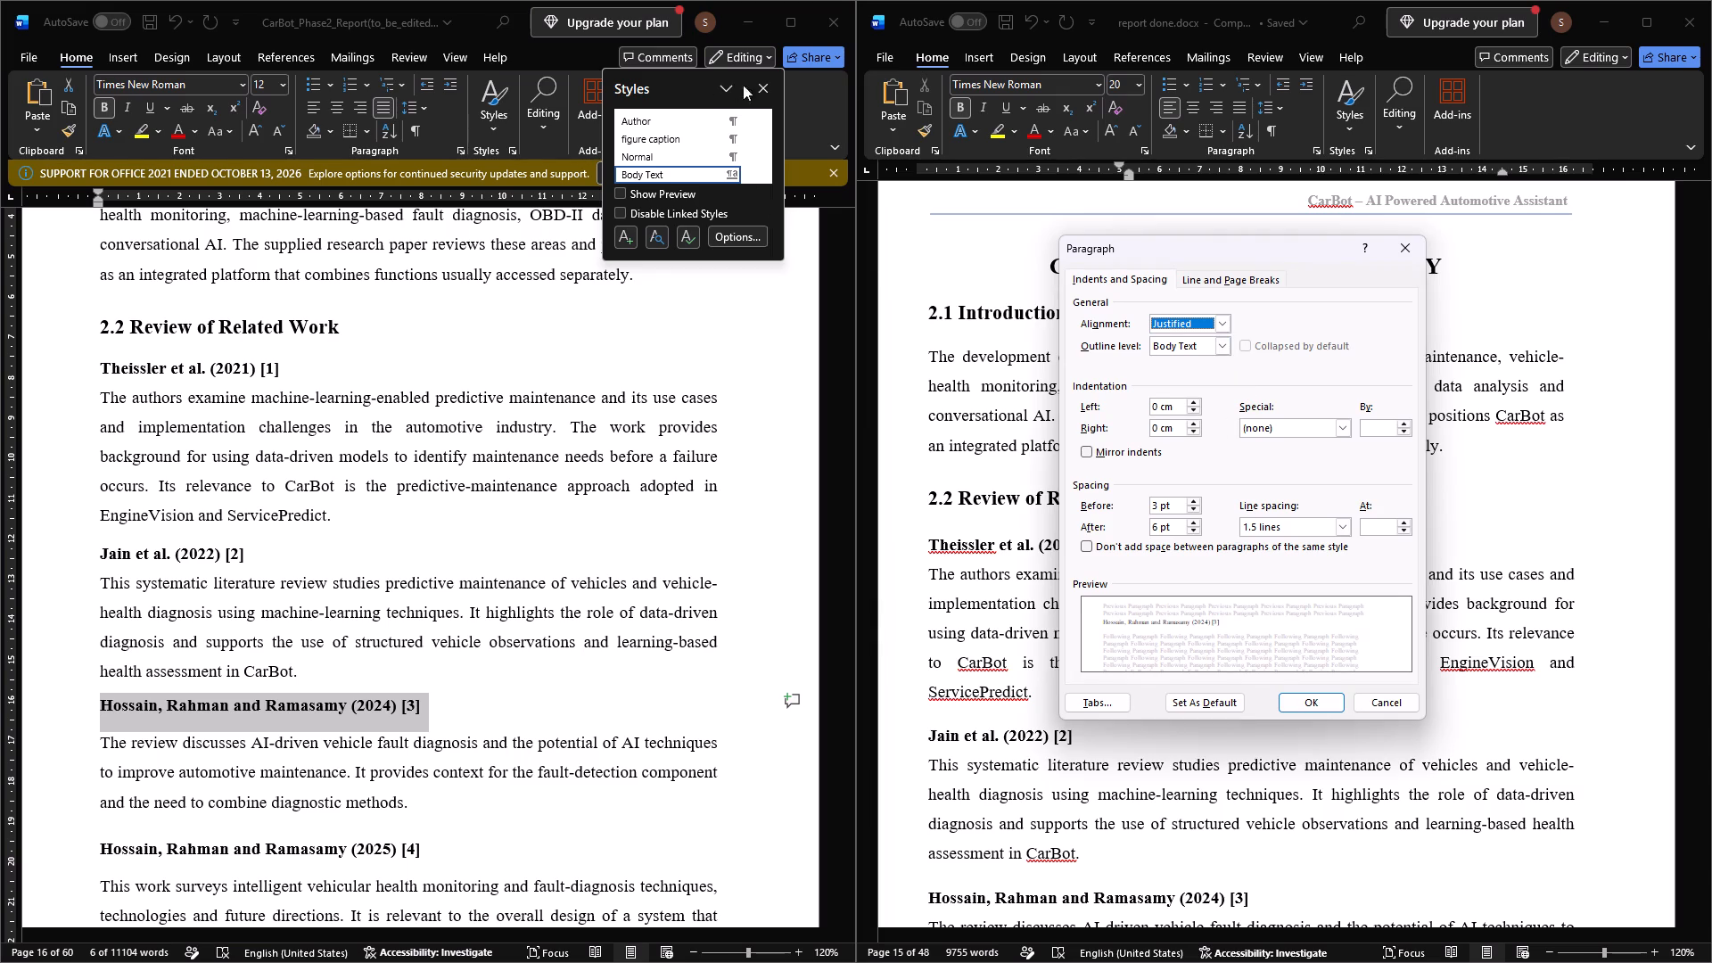
pyautogui.click(759, 85)
pyautogui.click(767, 87)
pyautogui.click(1197, 531)
pyautogui.click(1158, 499)
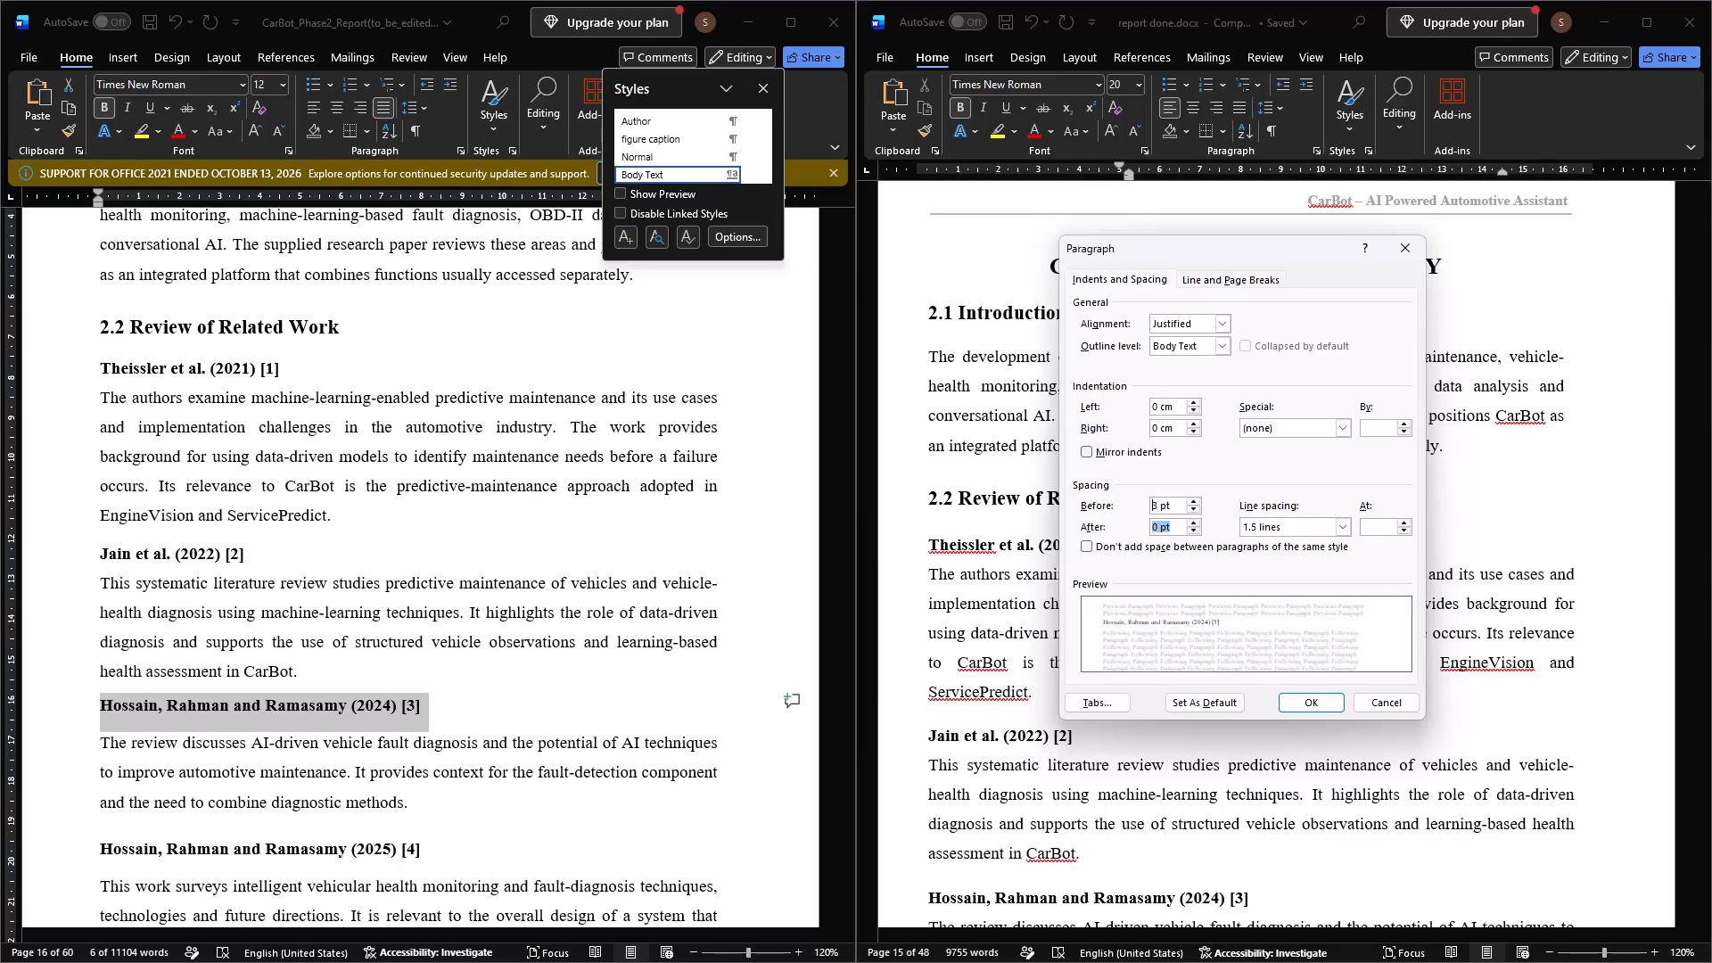
pyautogui.click(1313, 697)
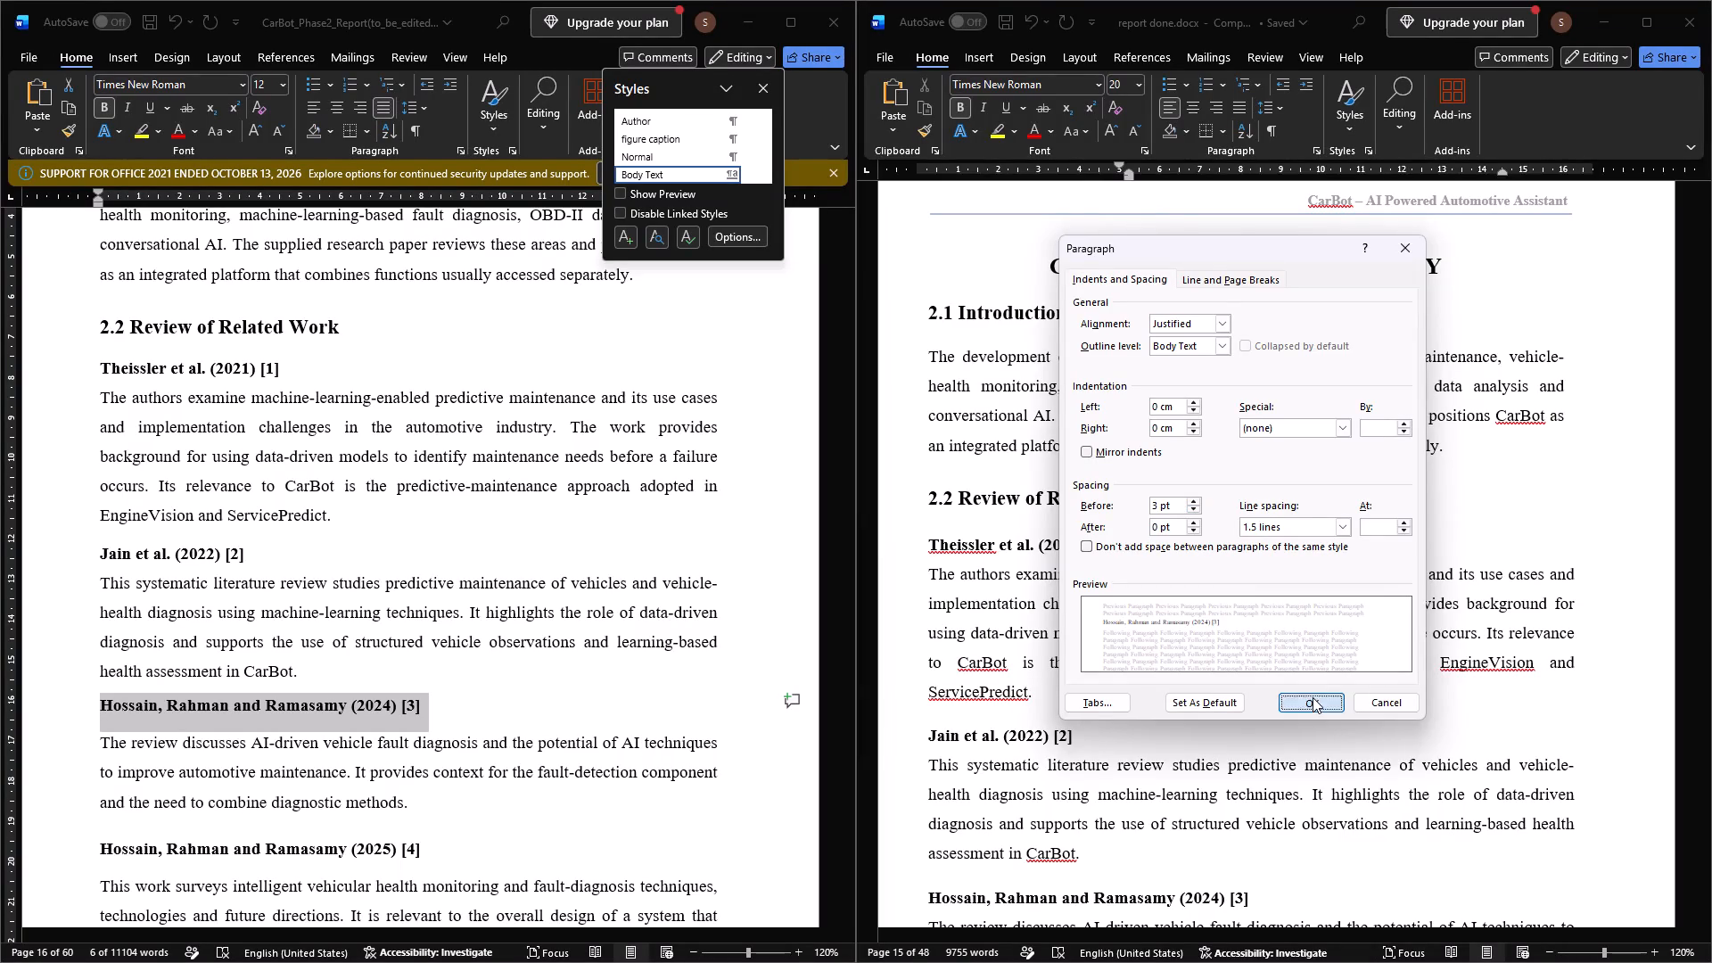
pyautogui.click(605, 730)
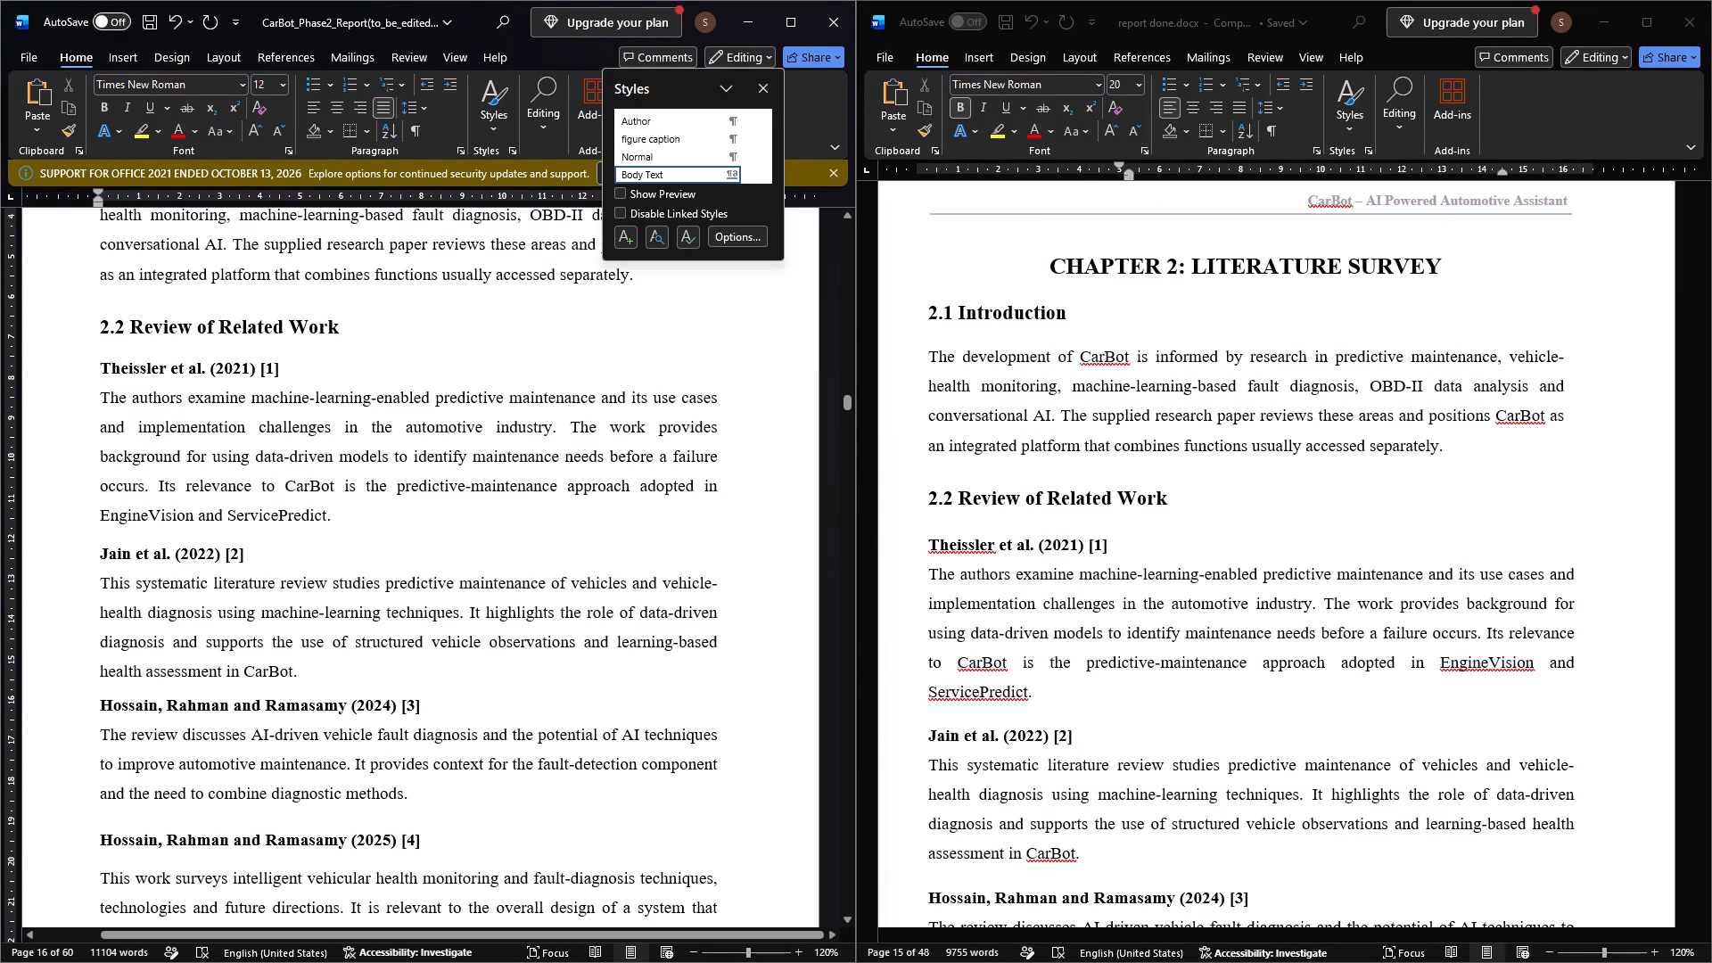
# Set the spacing before the Hossain, Rahman and Ramasamy (2024) [3] subheading to 6 pt, using the Jain et al. subheading as reference.
pyautogui.click(251, 547)
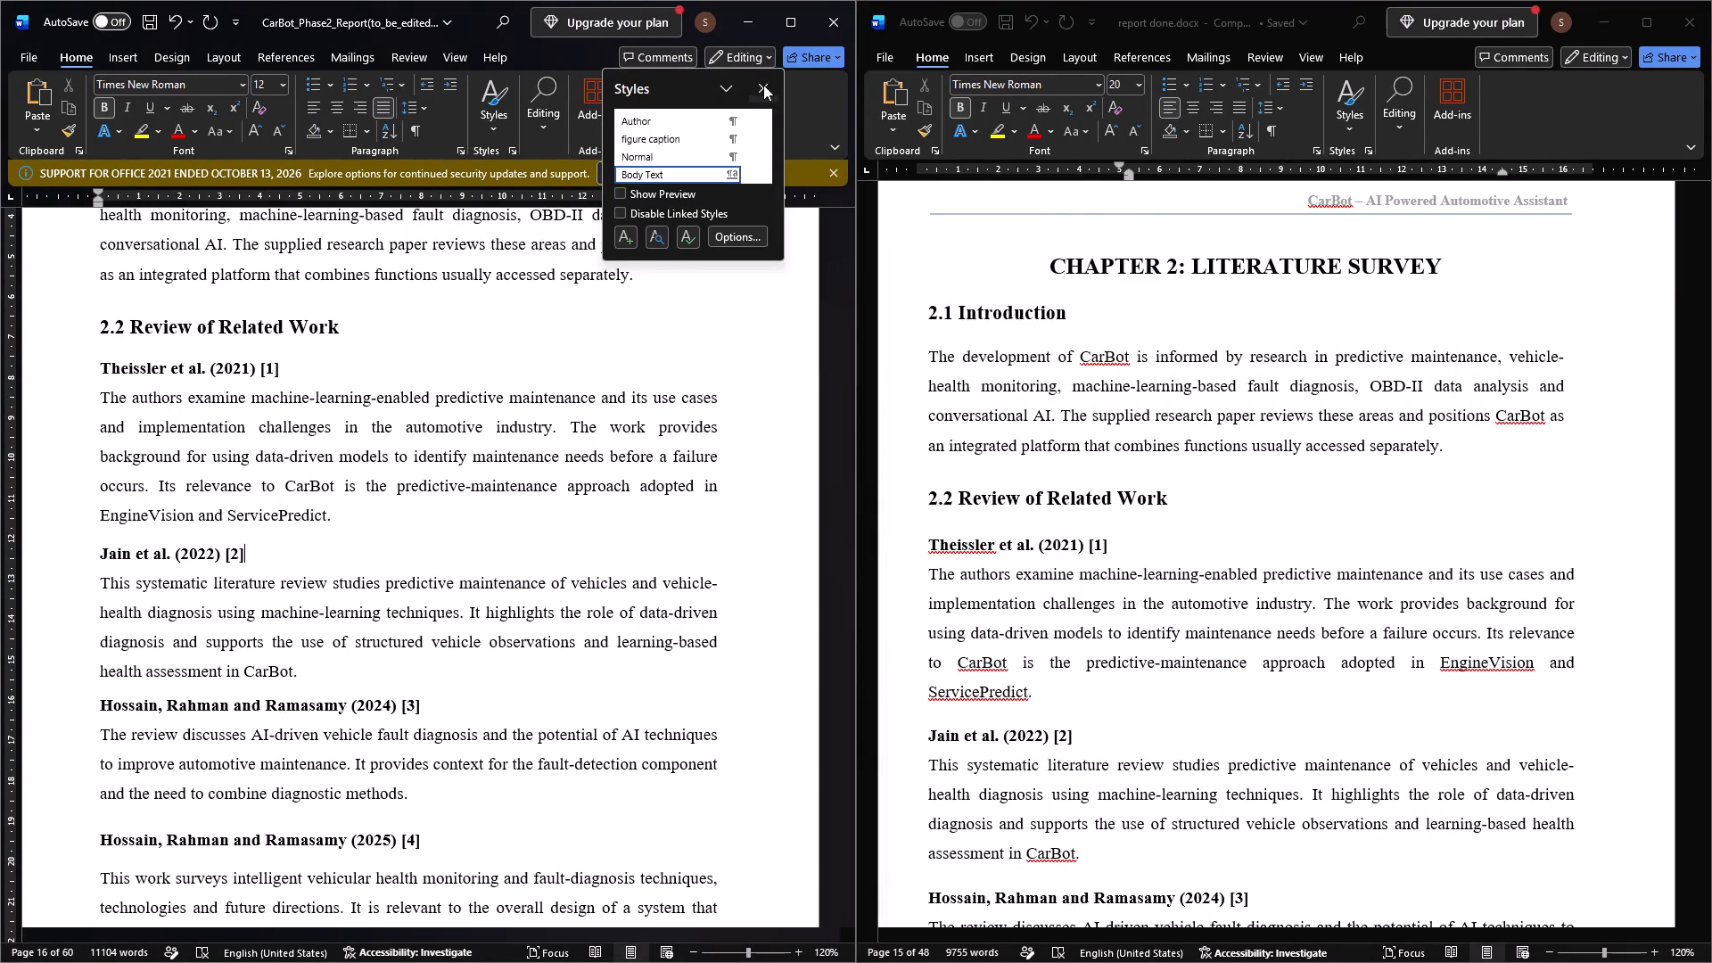
pyautogui.click(763, 85)
pyautogui.click(515, 145)
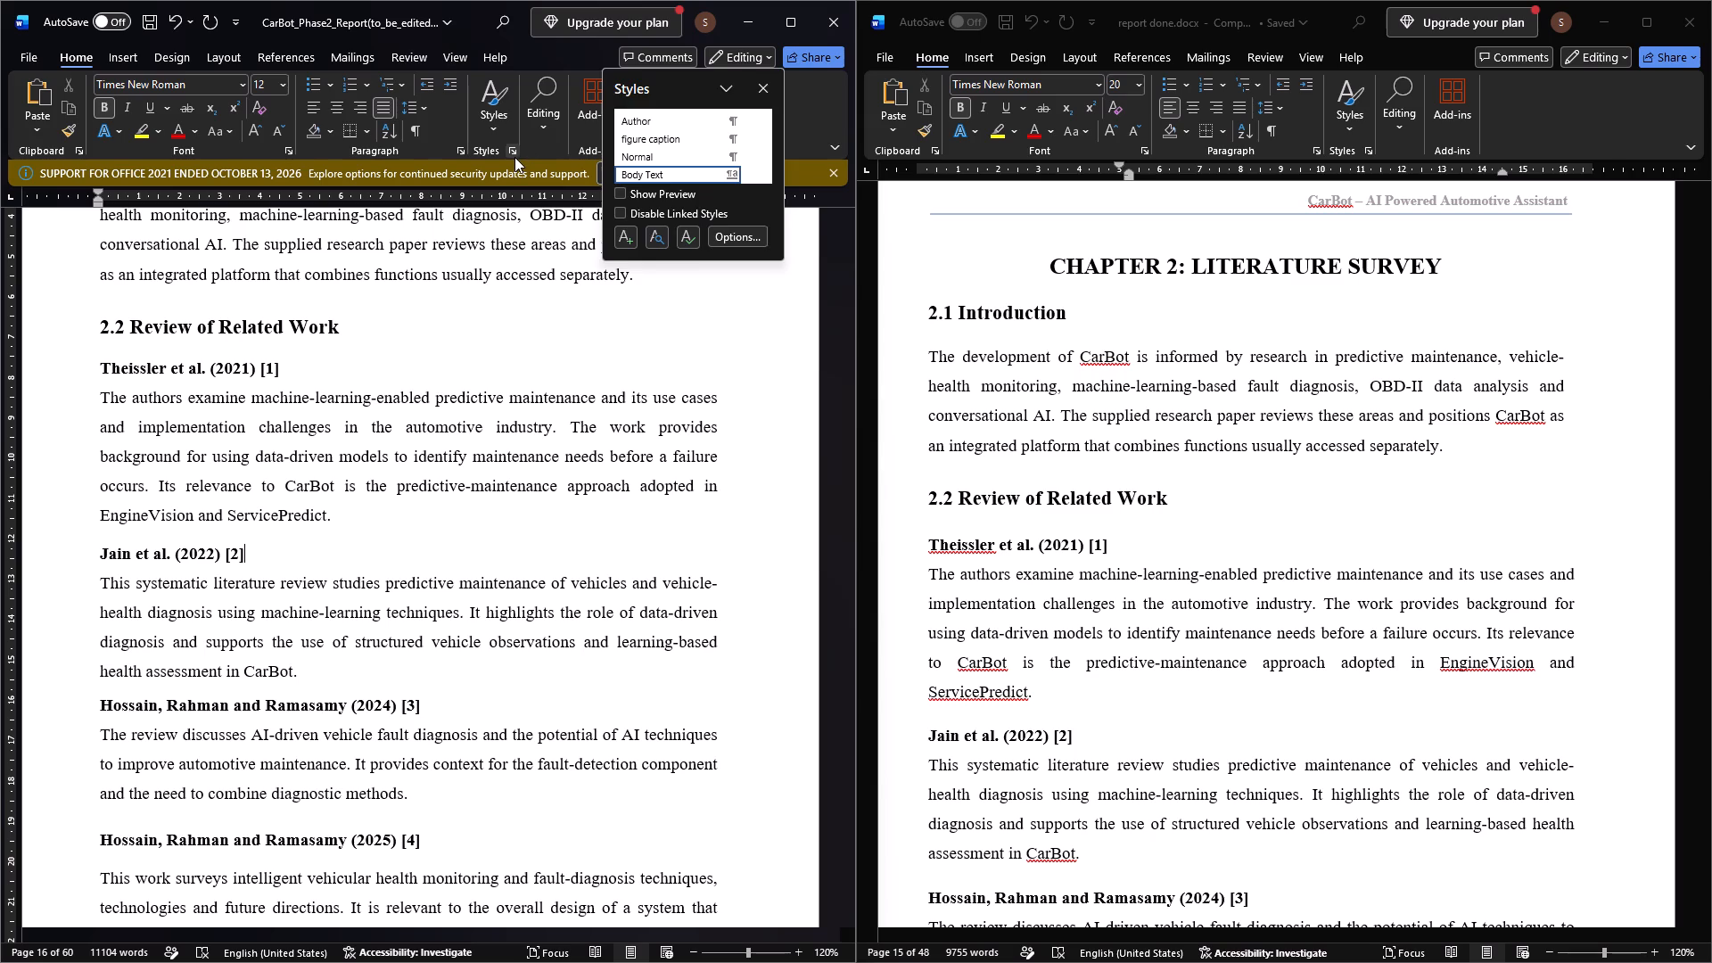
pyautogui.click(514, 157)
pyautogui.click(457, 149)
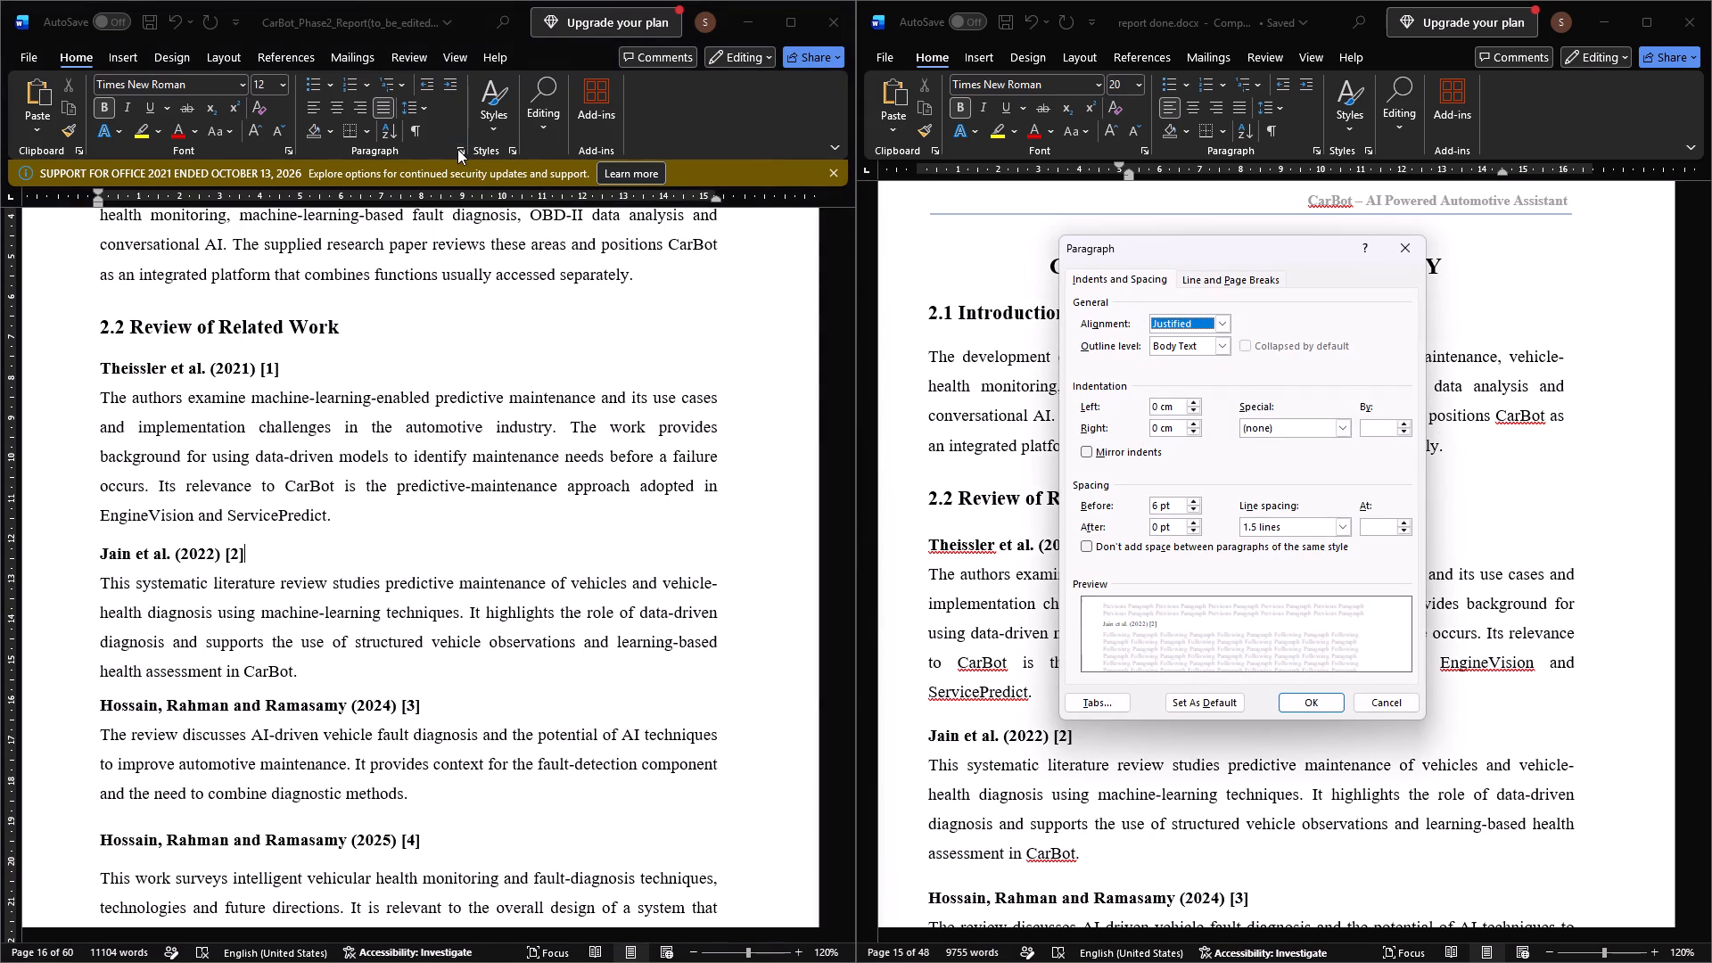
pyautogui.click(1388, 238)
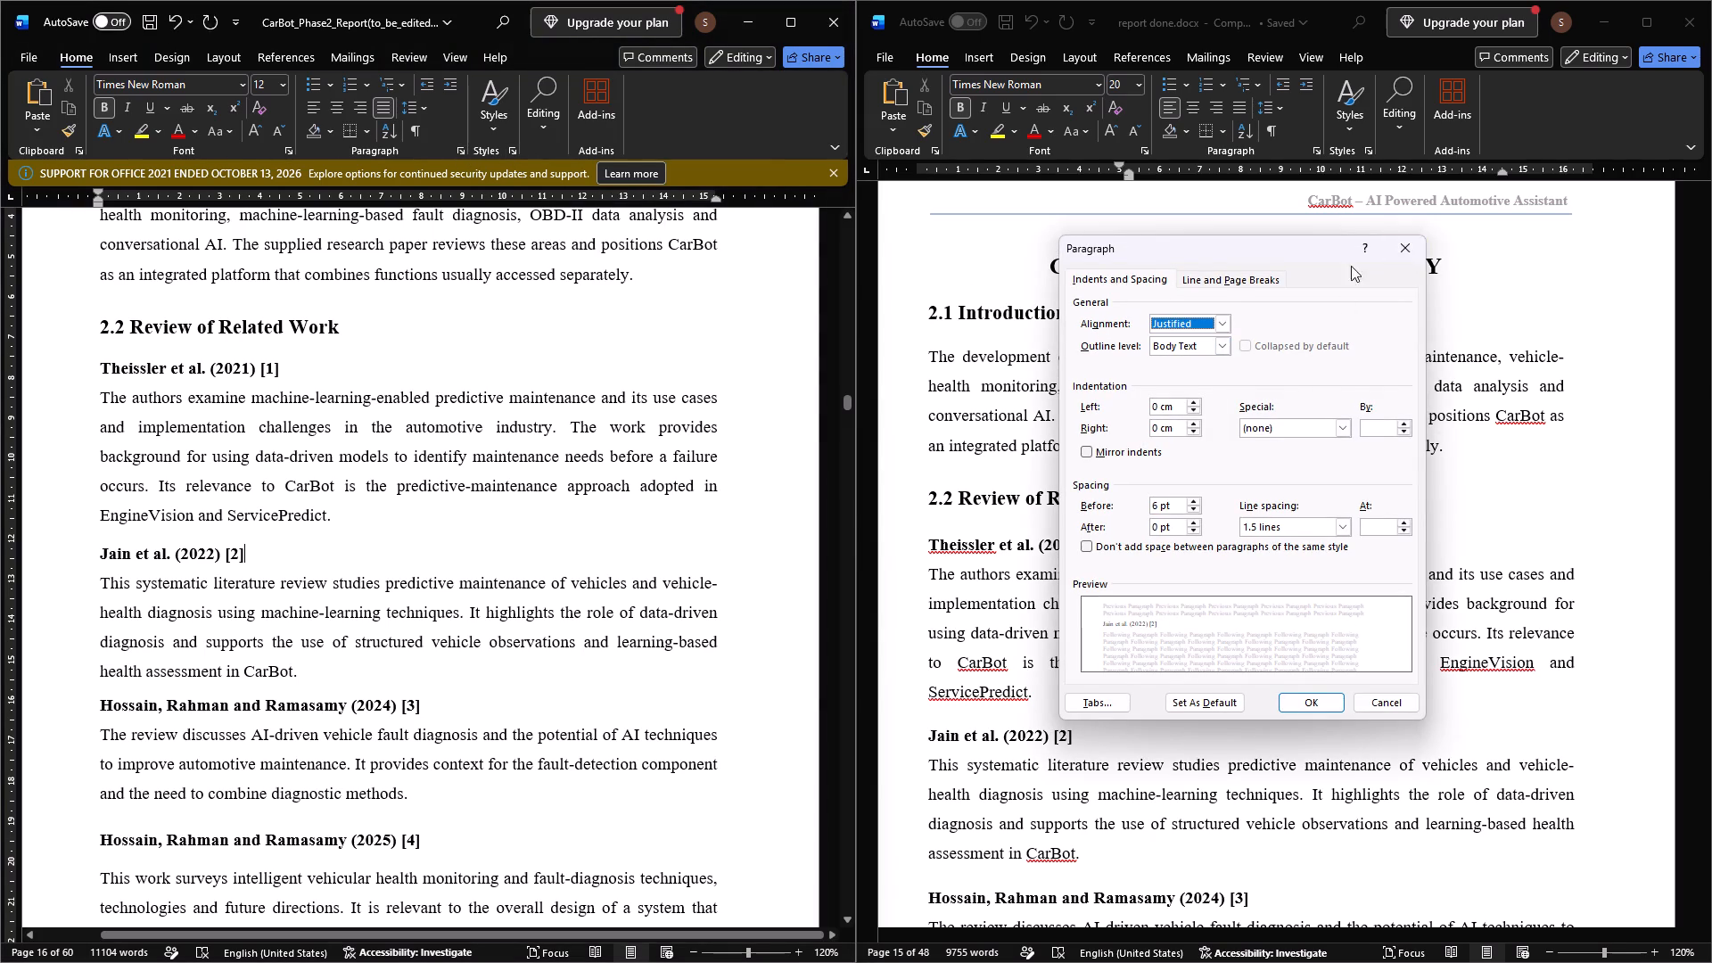
pyautogui.click(427, 708)
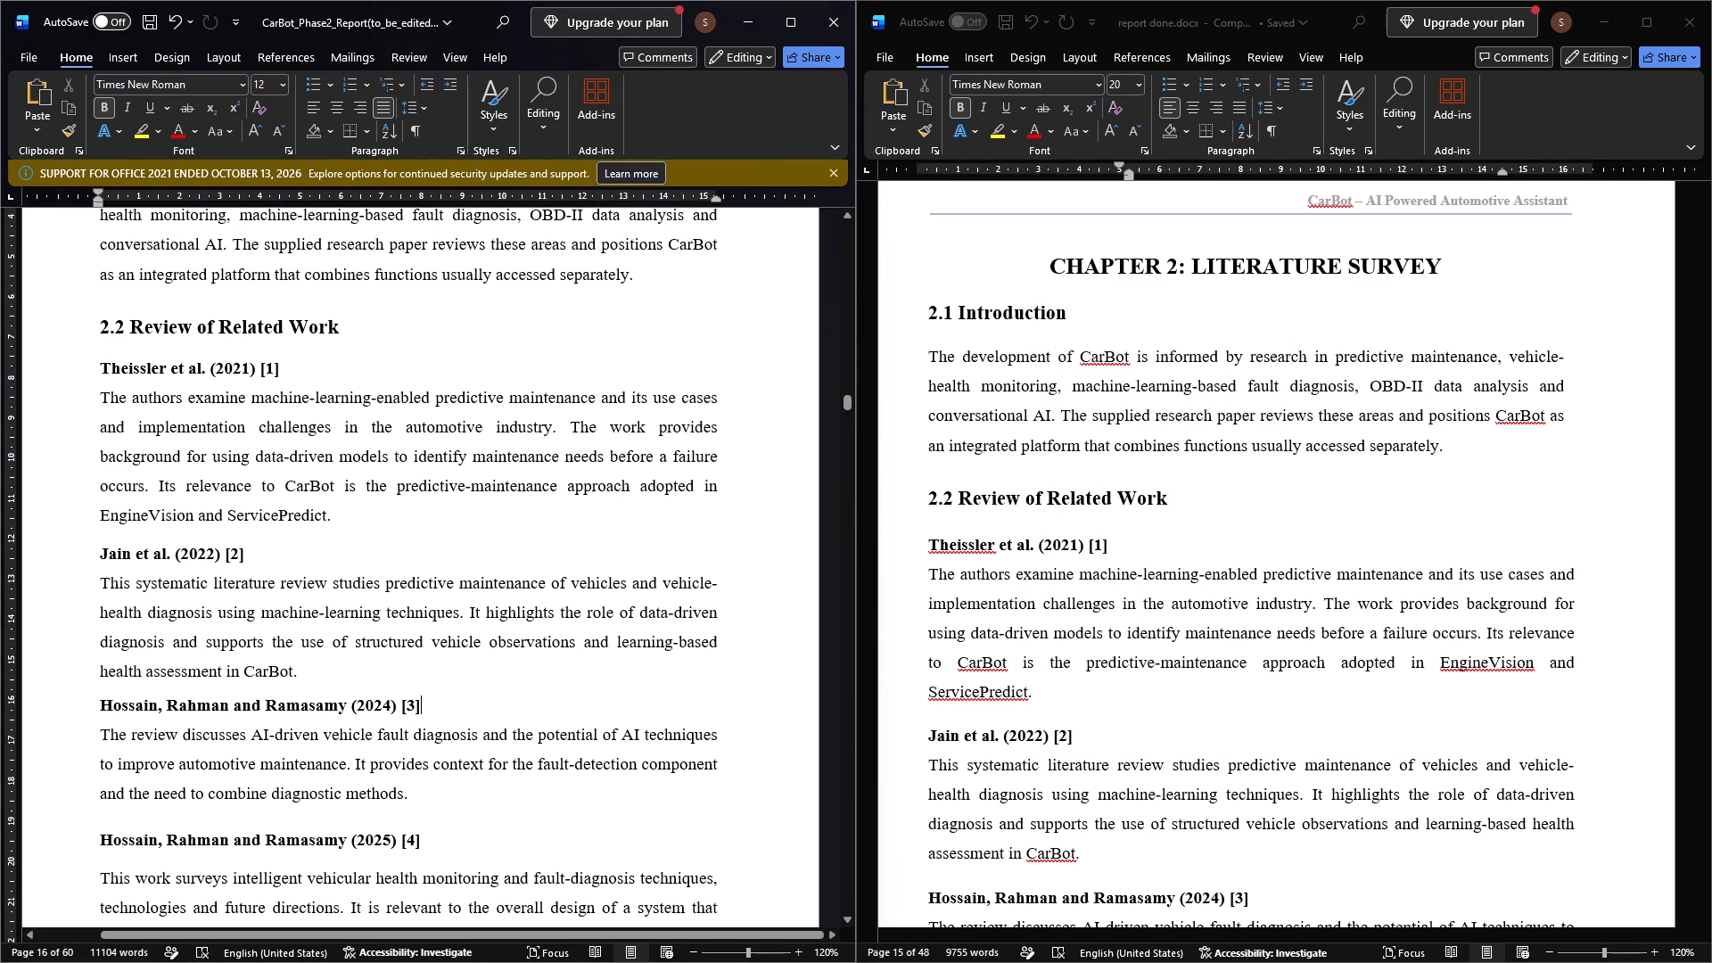
pyautogui.click(507, 151)
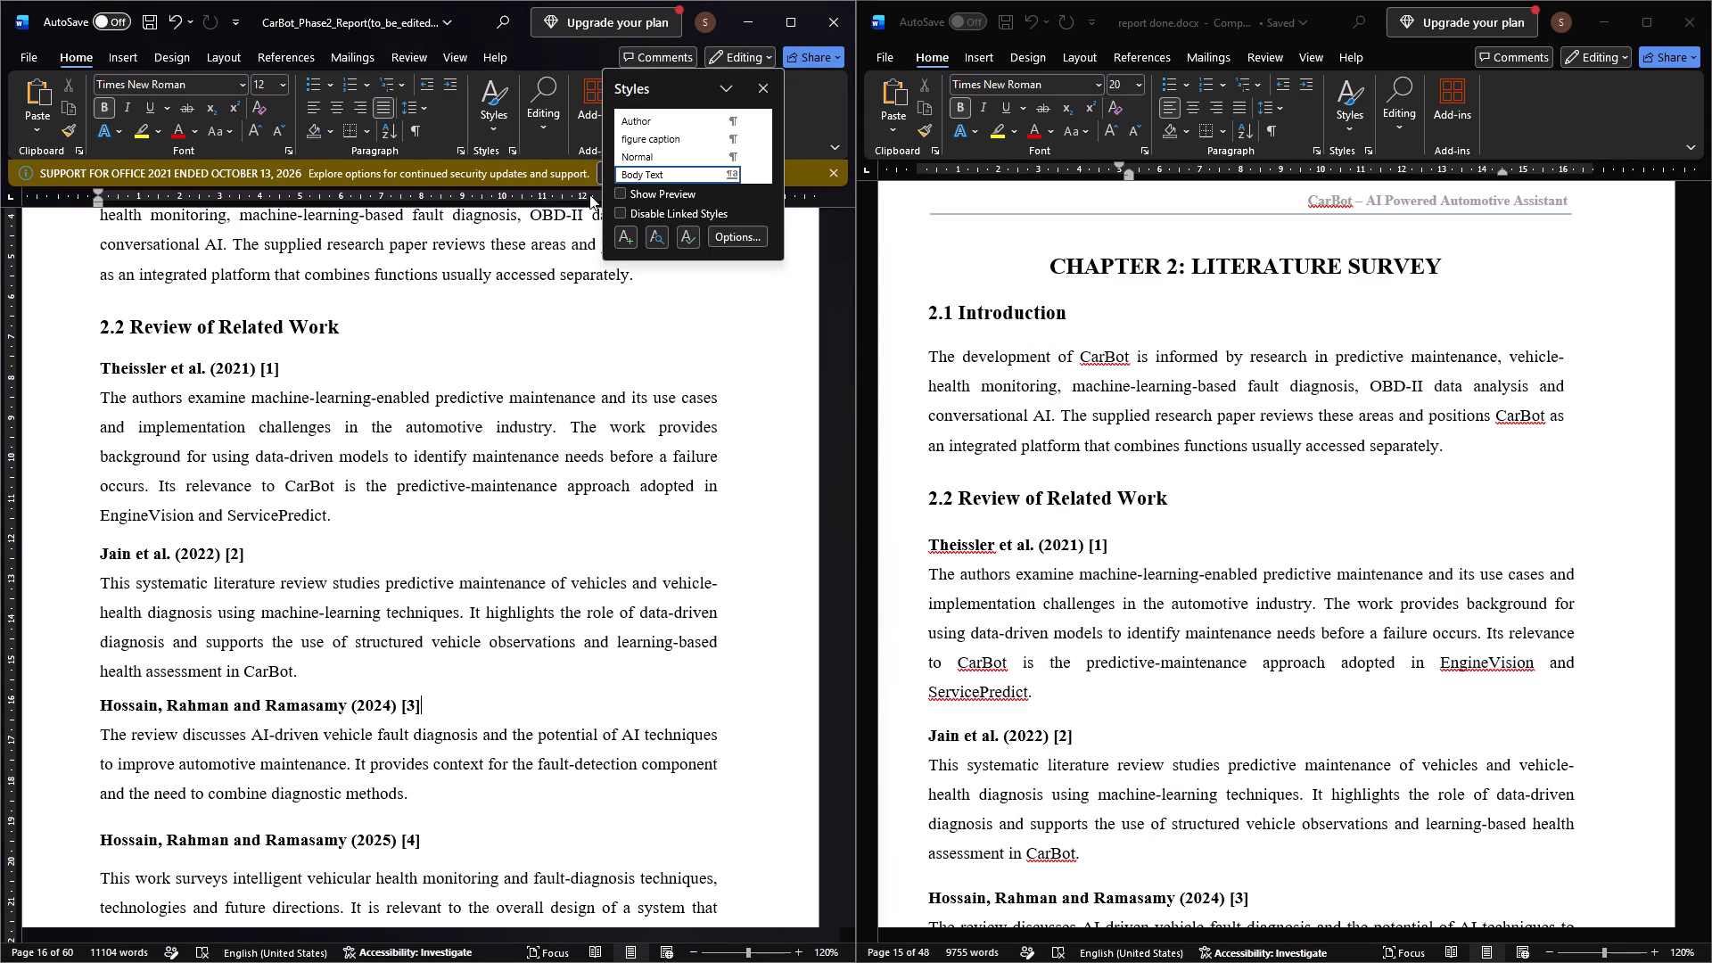
pyautogui.click(513, 148)
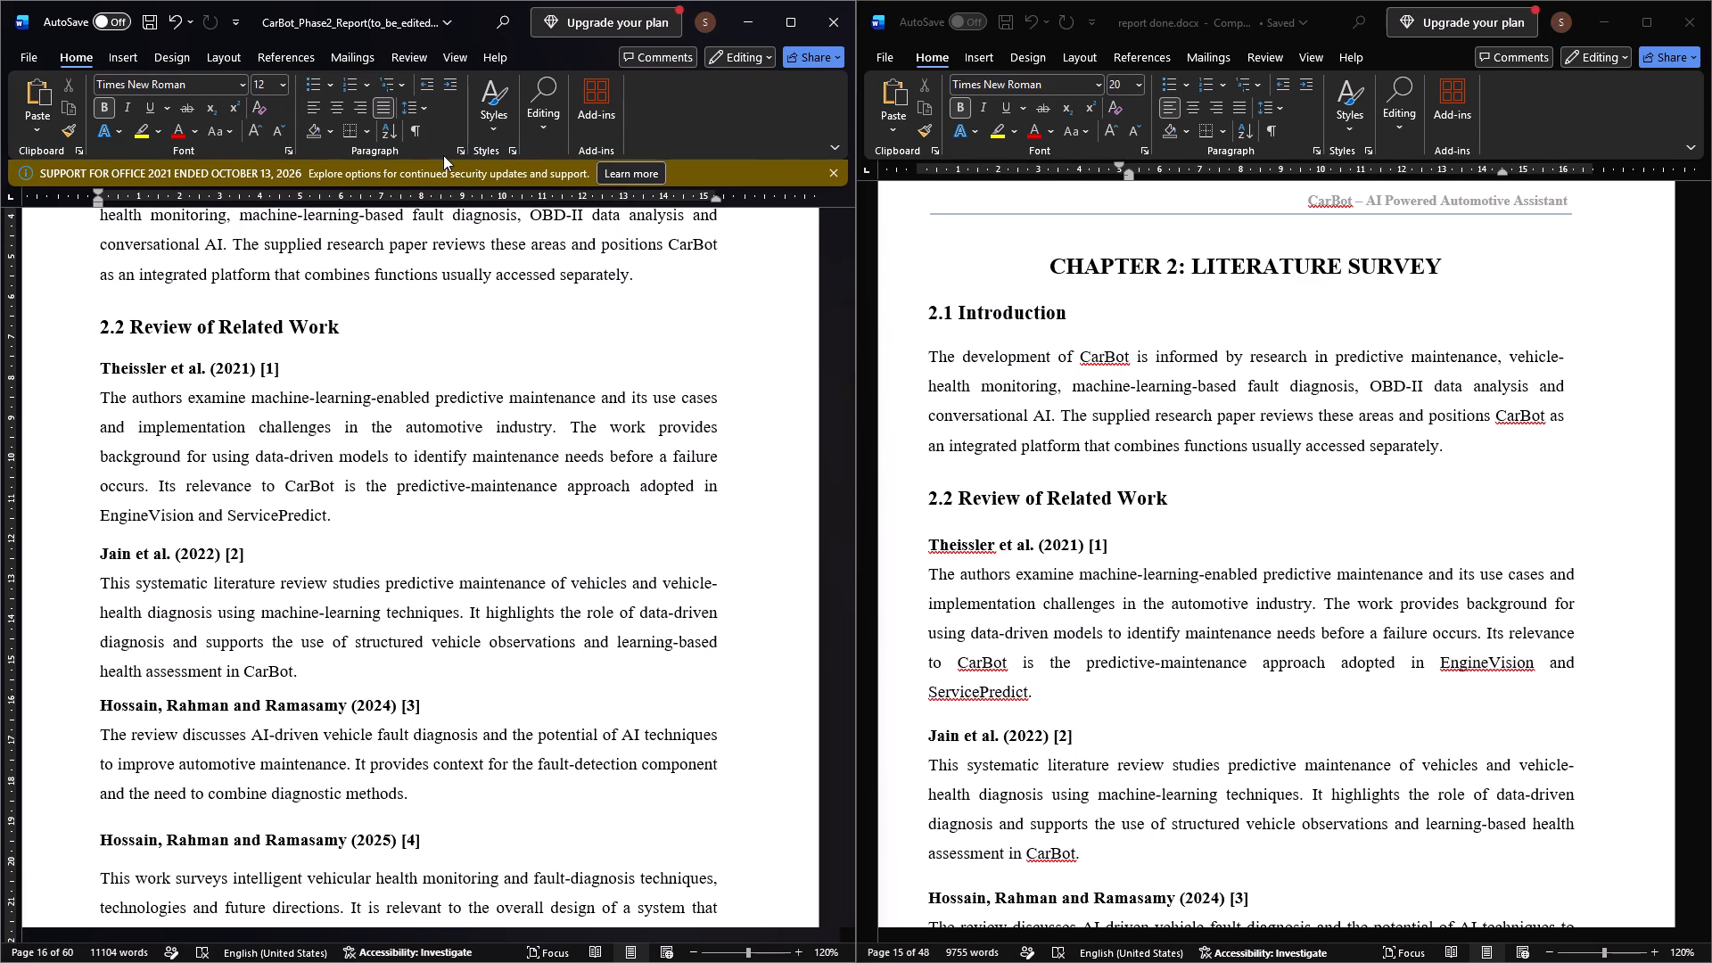
pyautogui.click(458, 153)
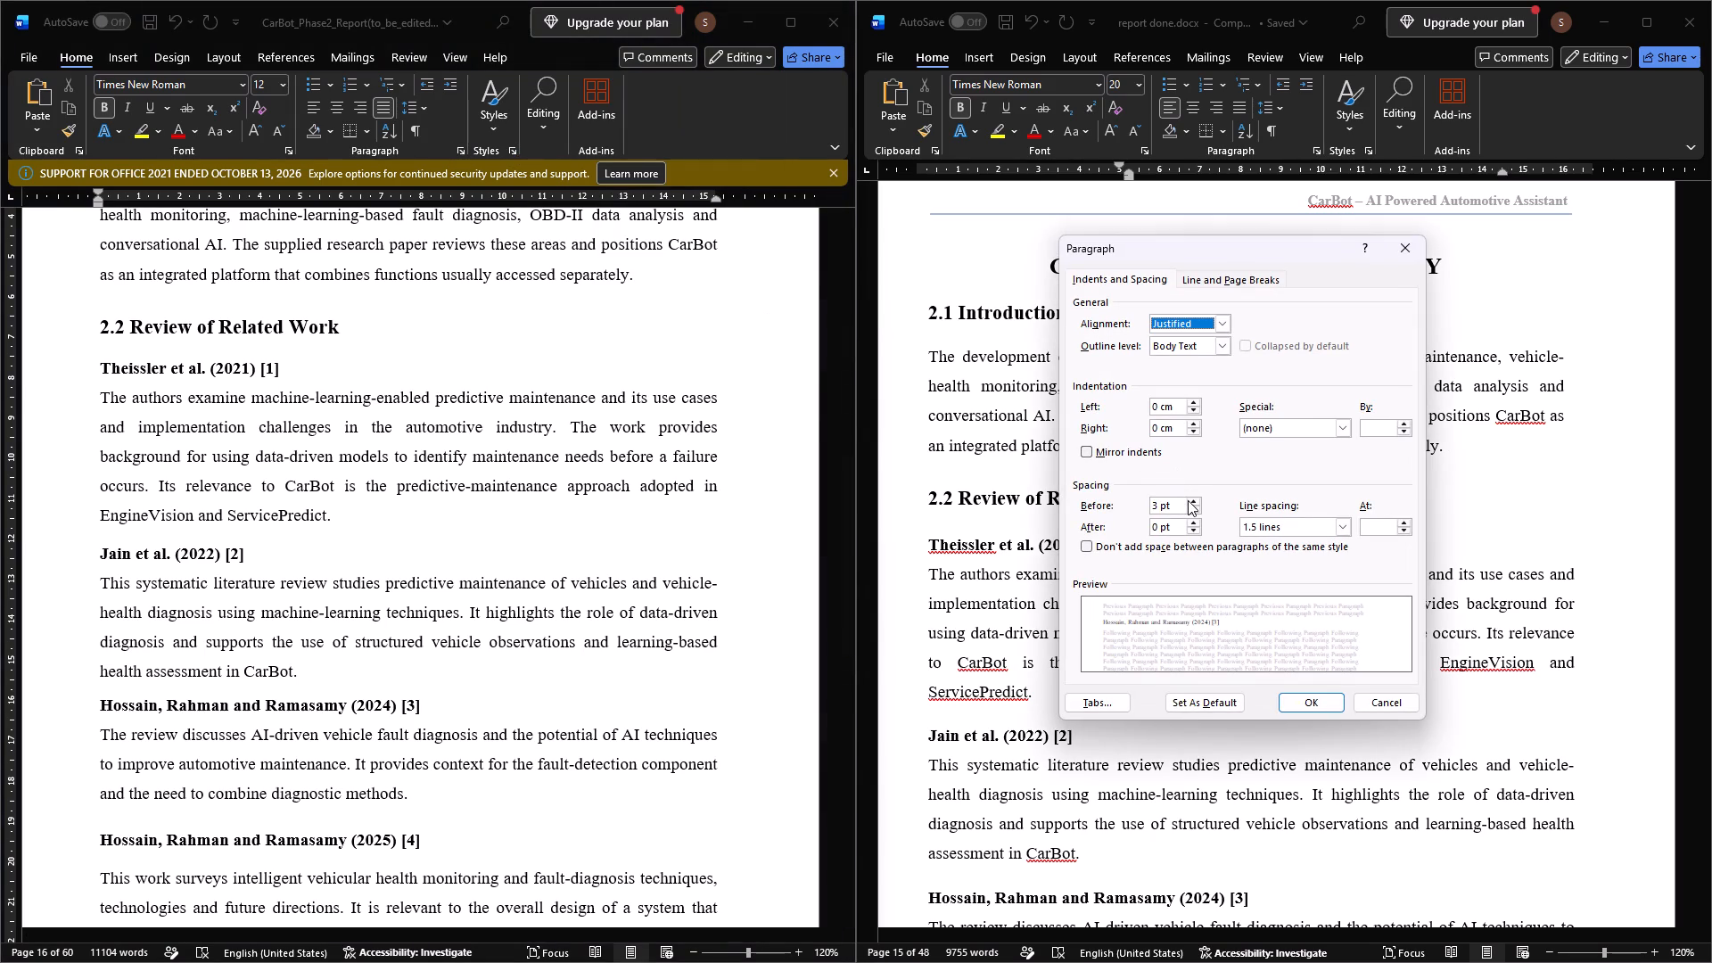
pyautogui.click(1188, 500)
pyautogui.click(1315, 699)
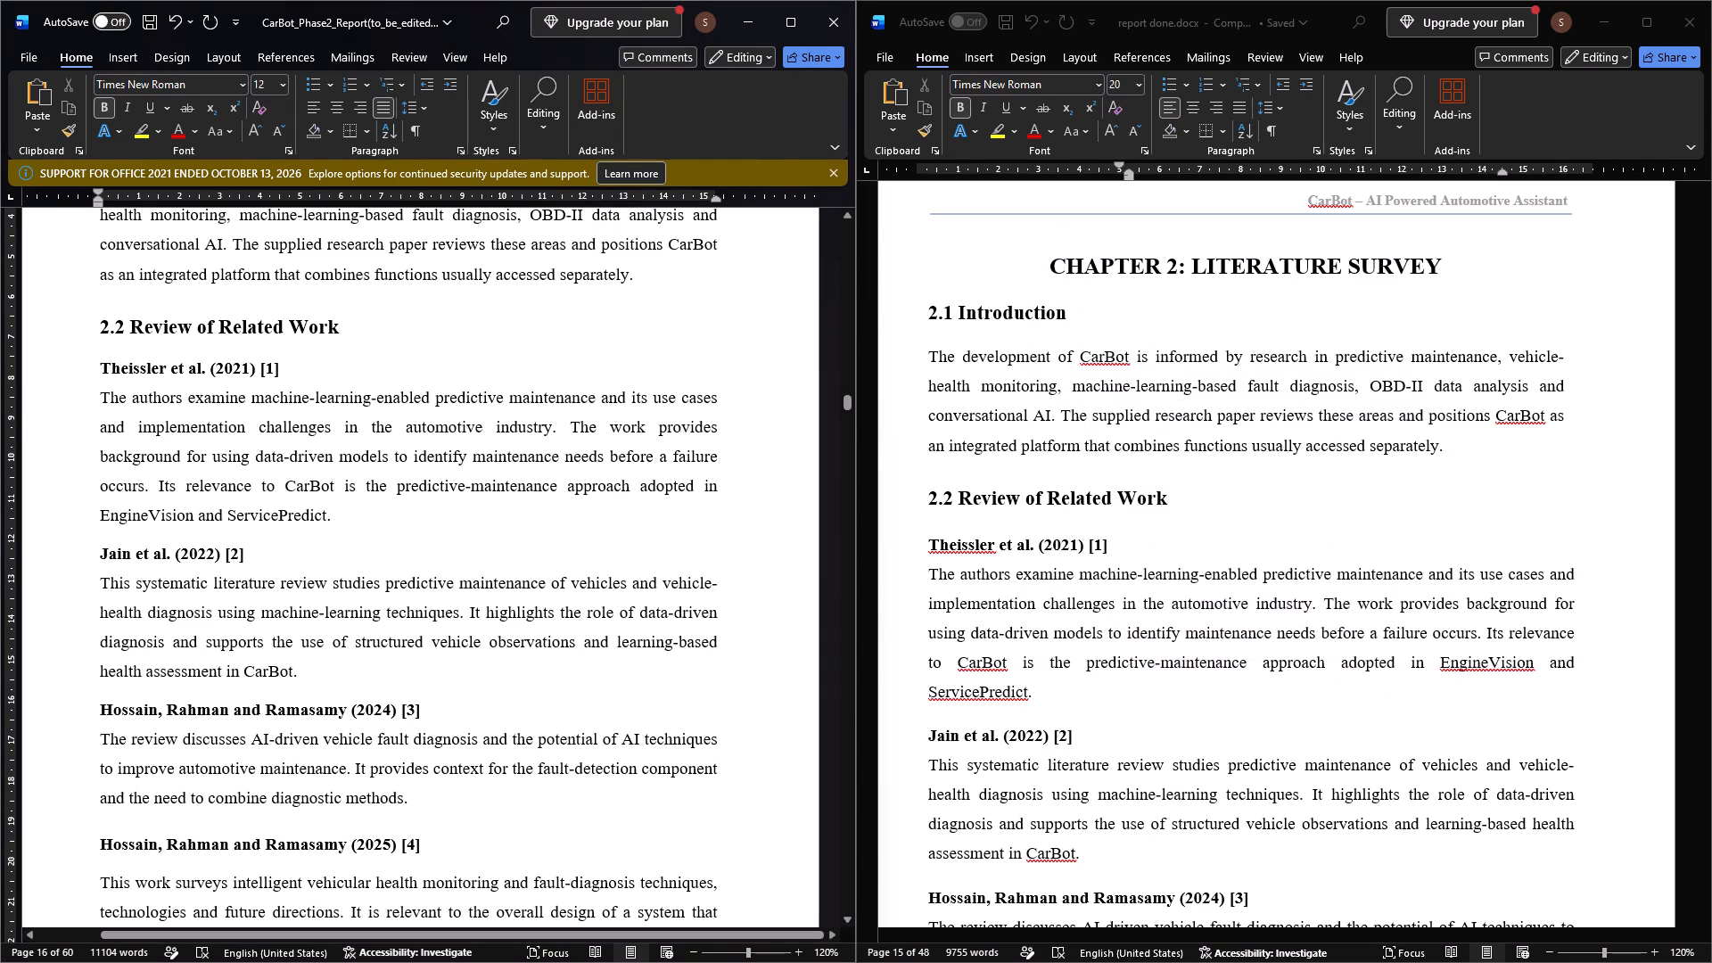
pyautogui.click(547, 698)
# Set the spacing after the body paragraph under Hossain, Rahman and Ramasamy (2024) [3] to 2 pt, matching the Jain et al. paragraph.
pyautogui.click(292, 676)
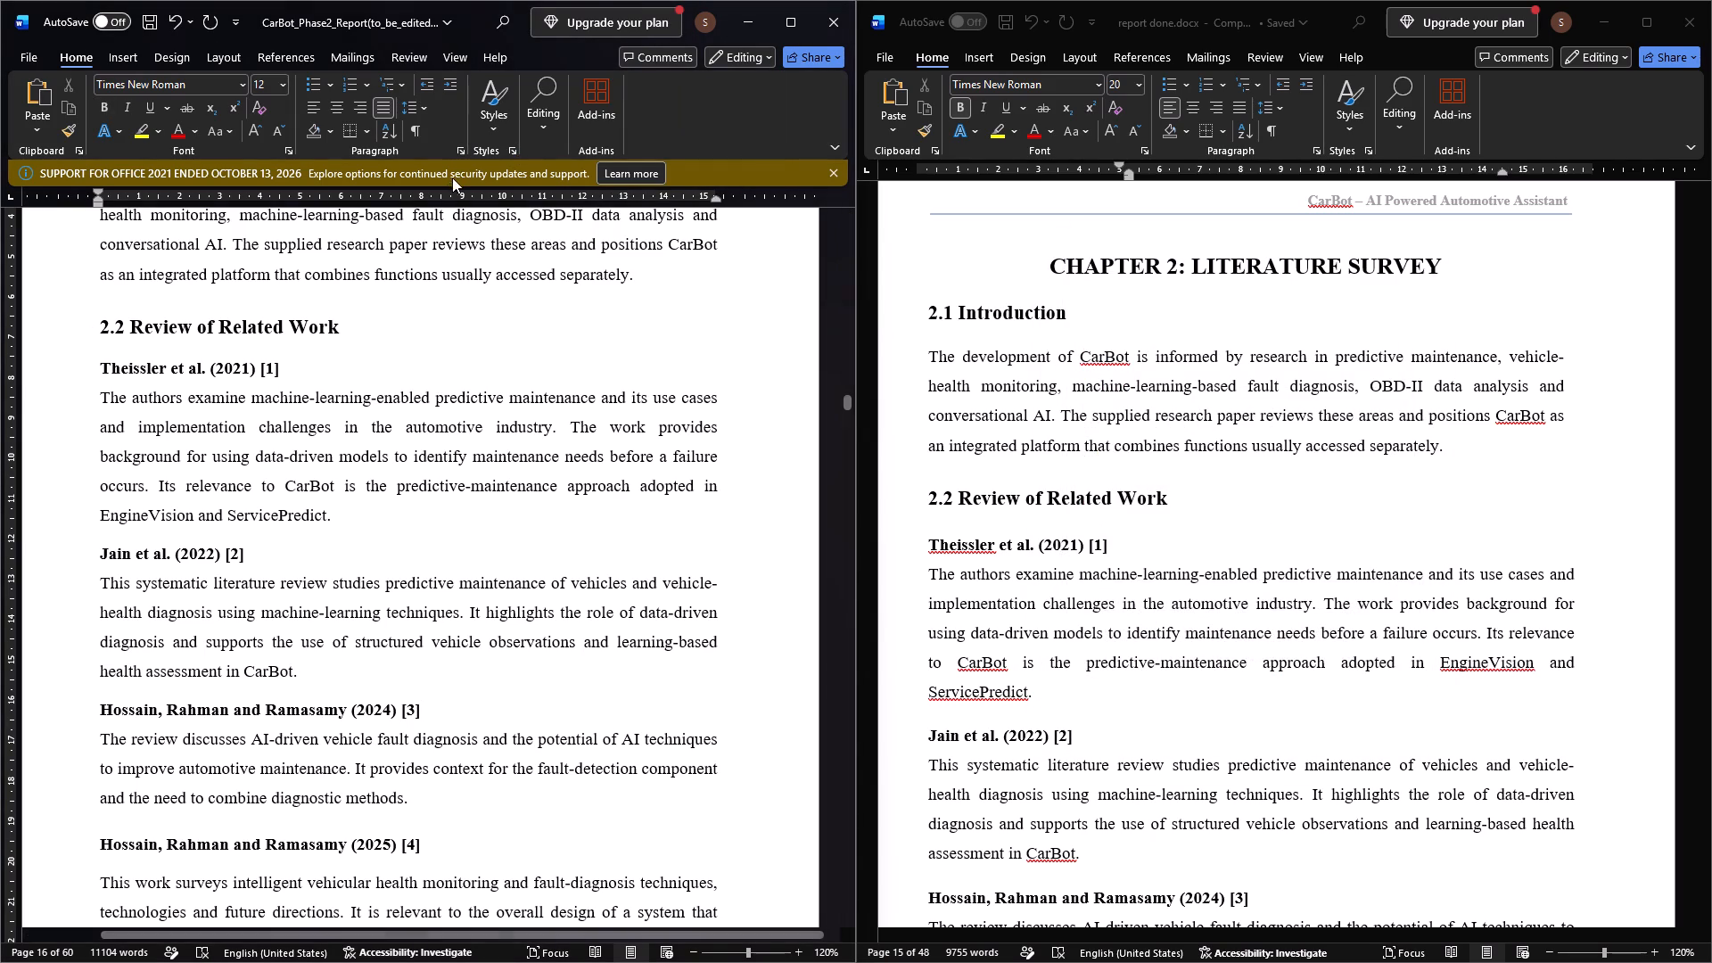
pyautogui.click(465, 150)
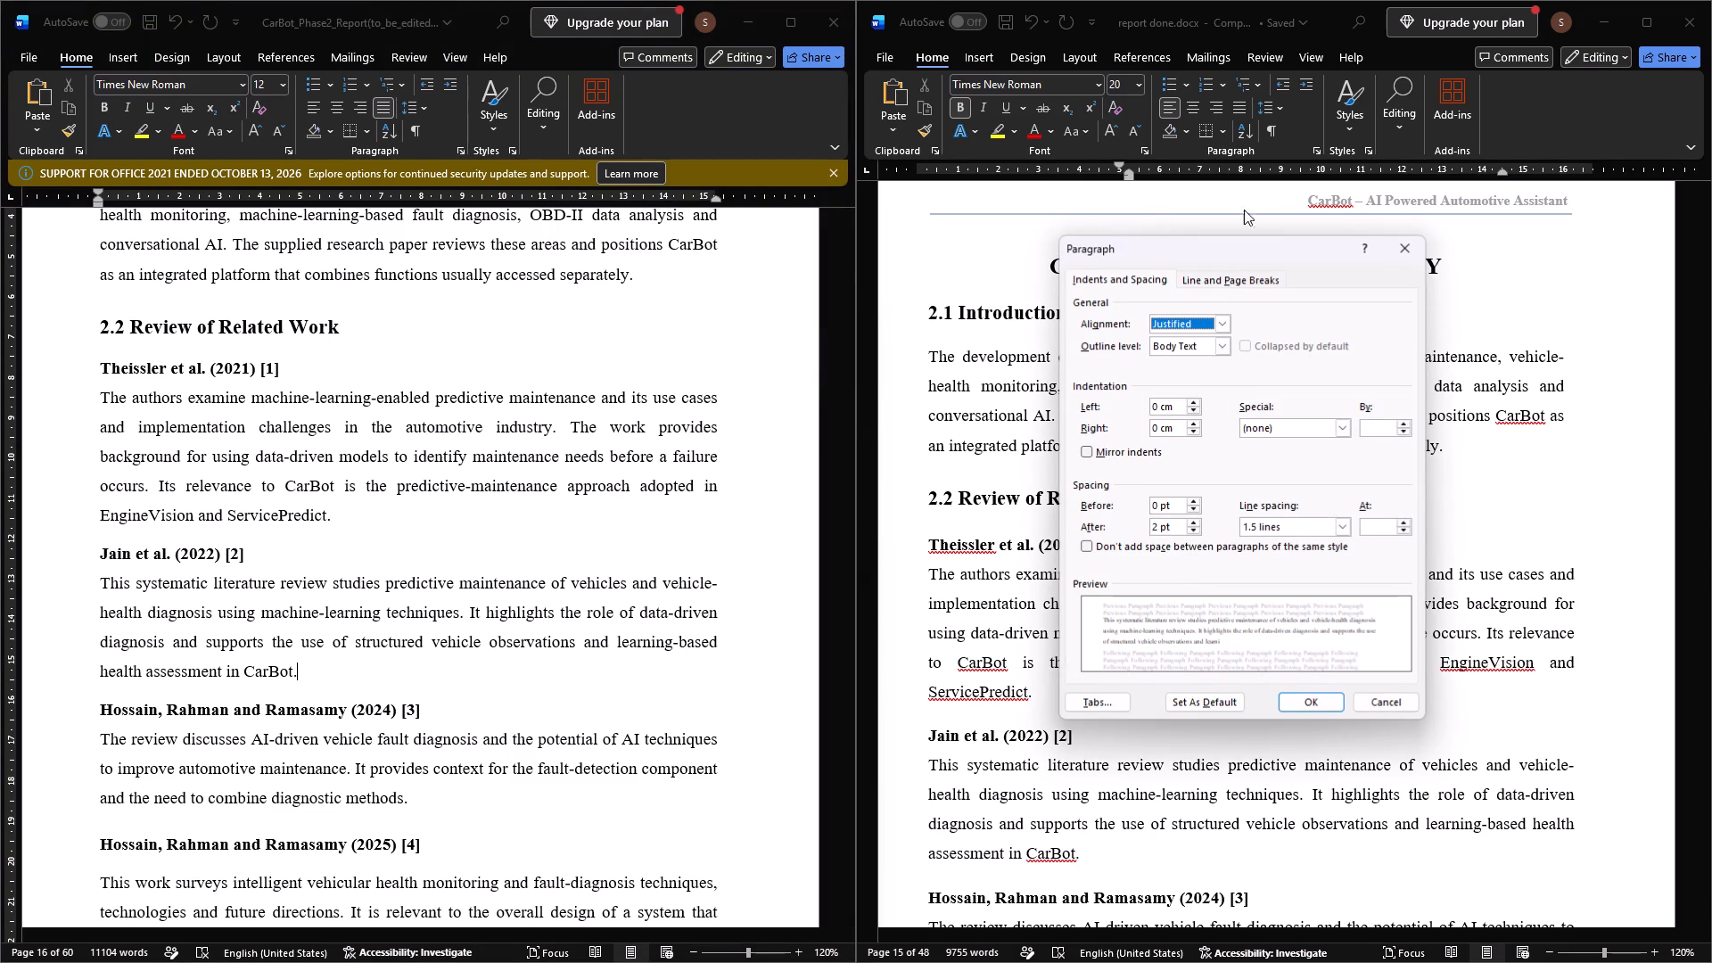
pyautogui.click(1400, 245)
pyautogui.scroll(-2, 421, 544)
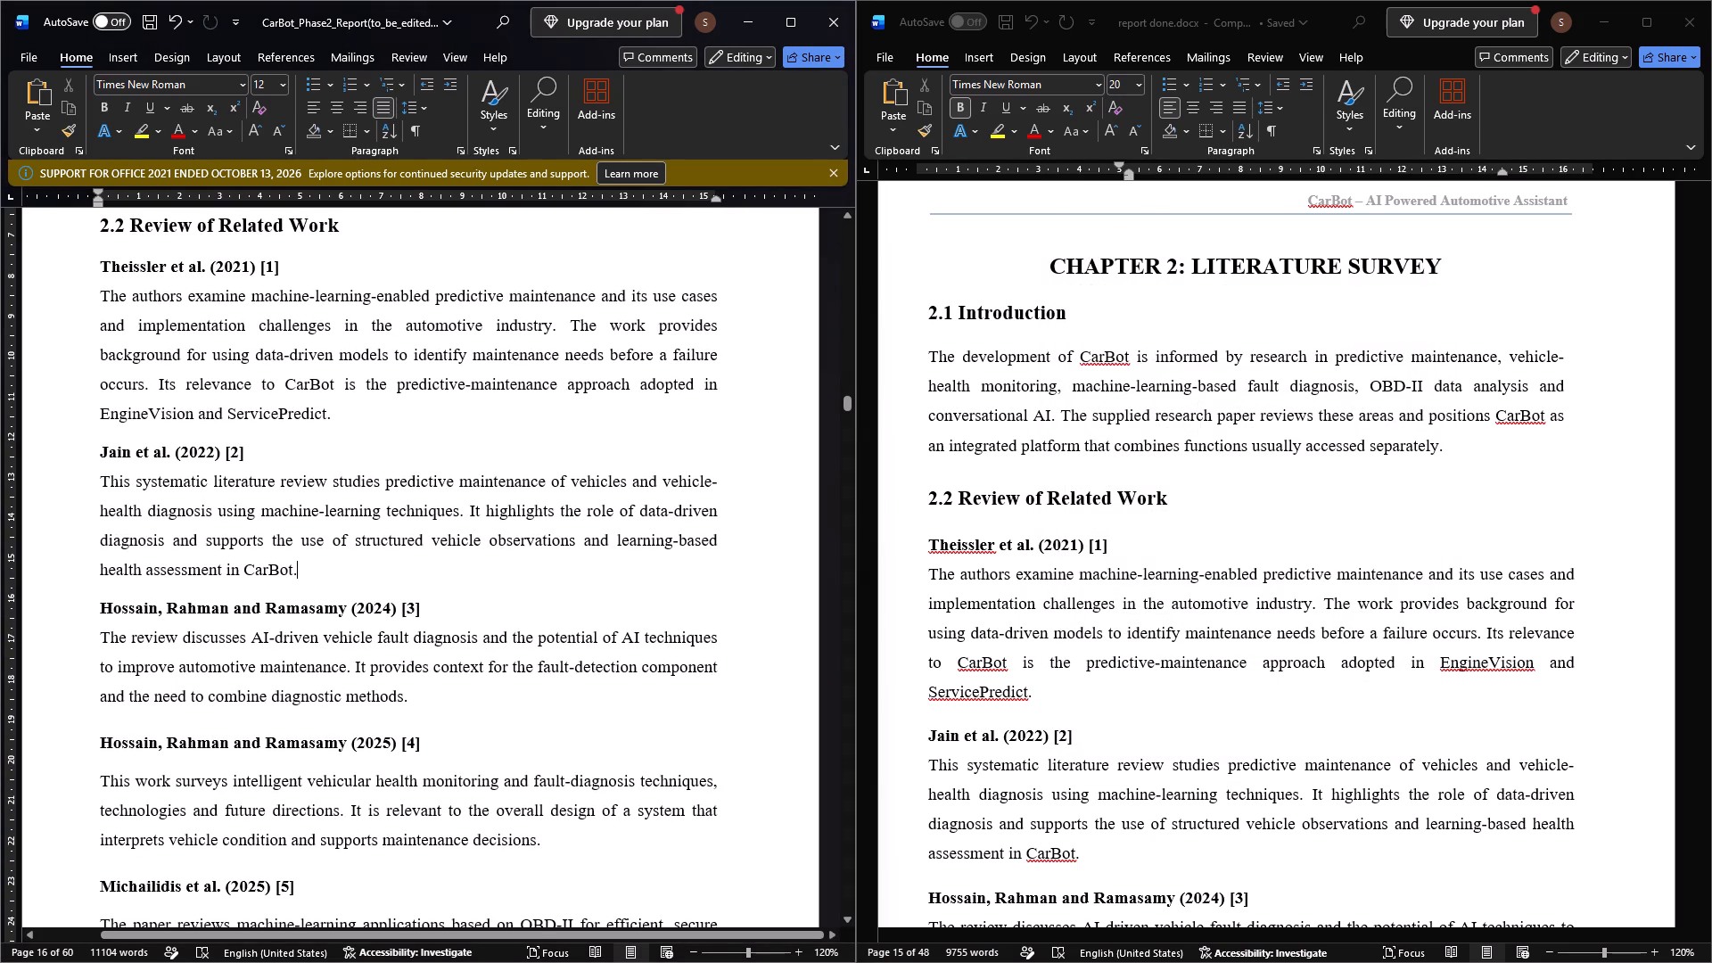
pyautogui.moveTo(413, 698); pyautogui.dragTo(122, 621)
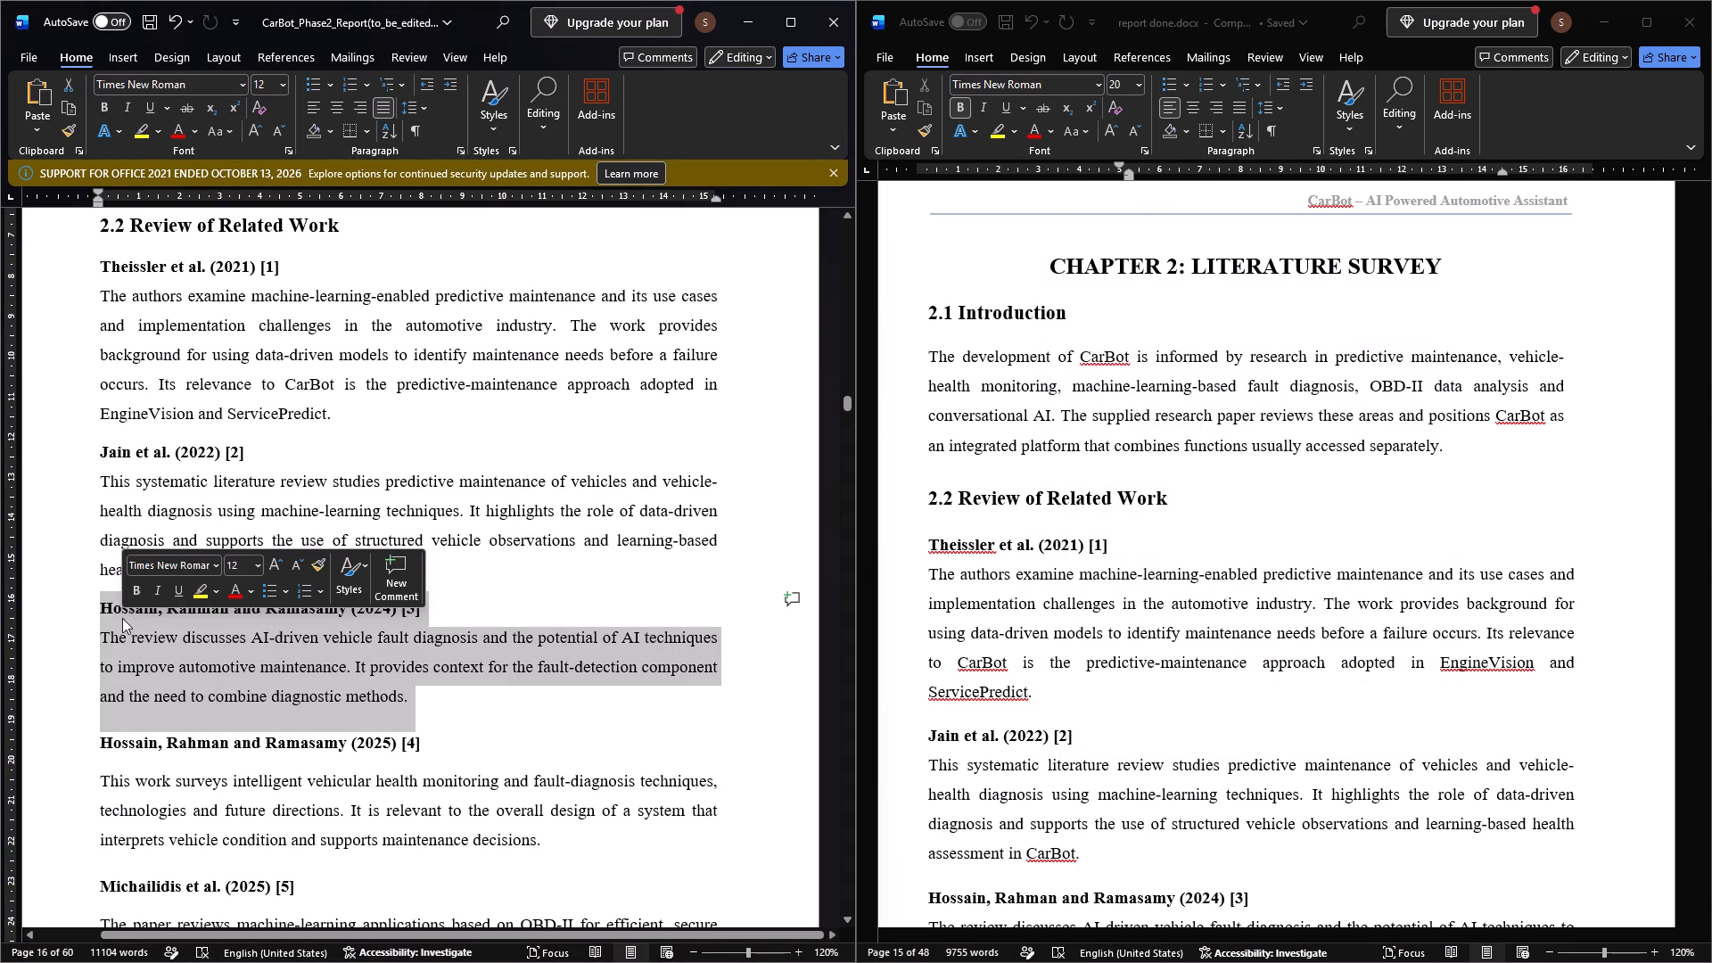
pyautogui.click(256, 675)
pyautogui.moveTo(407, 695); pyautogui.dragTo(103, 631)
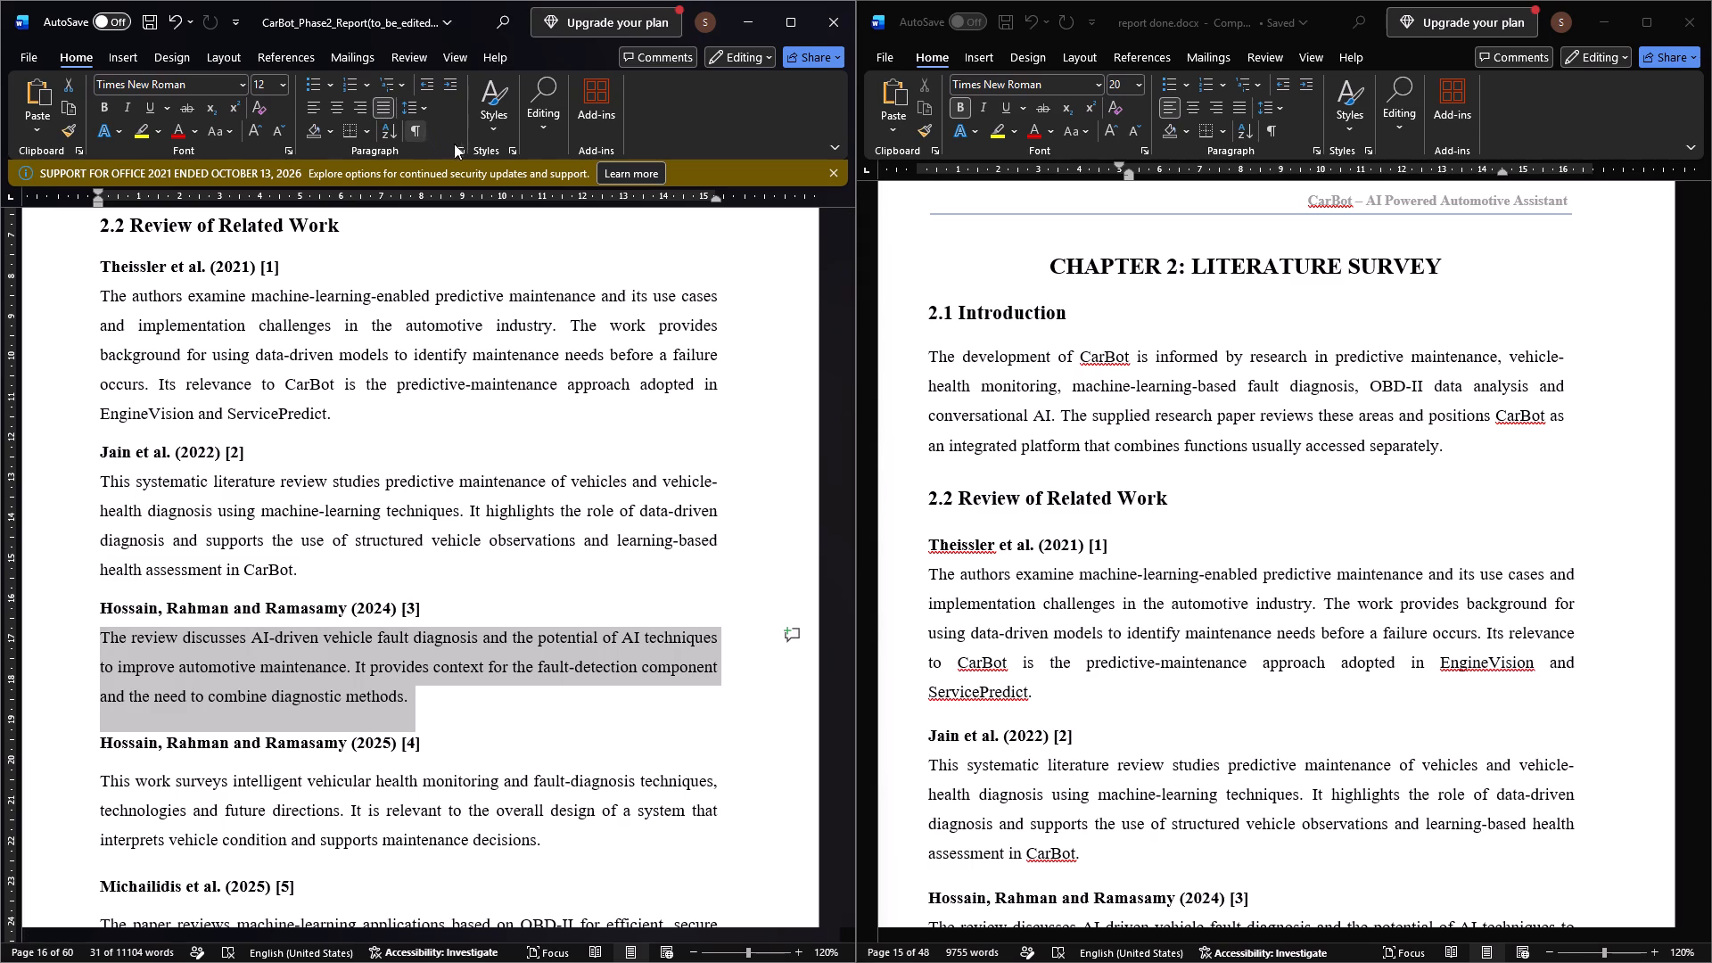
pyautogui.click(460, 144)
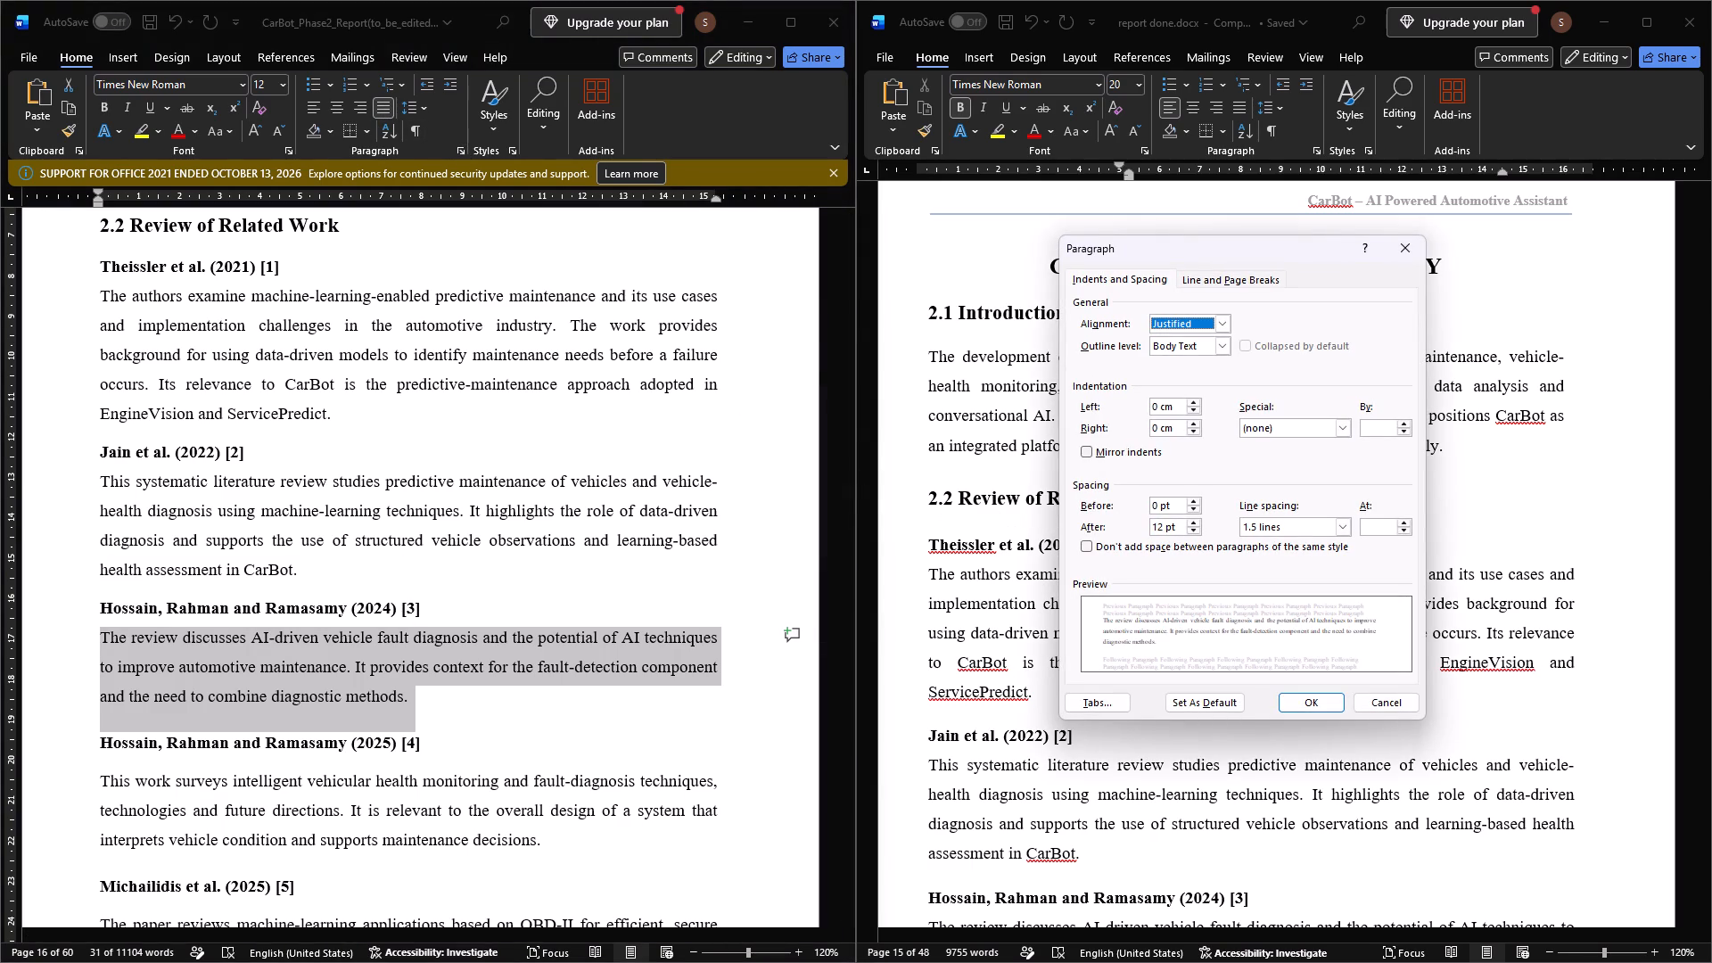
pyautogui.click(1155, 526)
pyautogui.press('Right')
pyautogui.press('BackSpace')
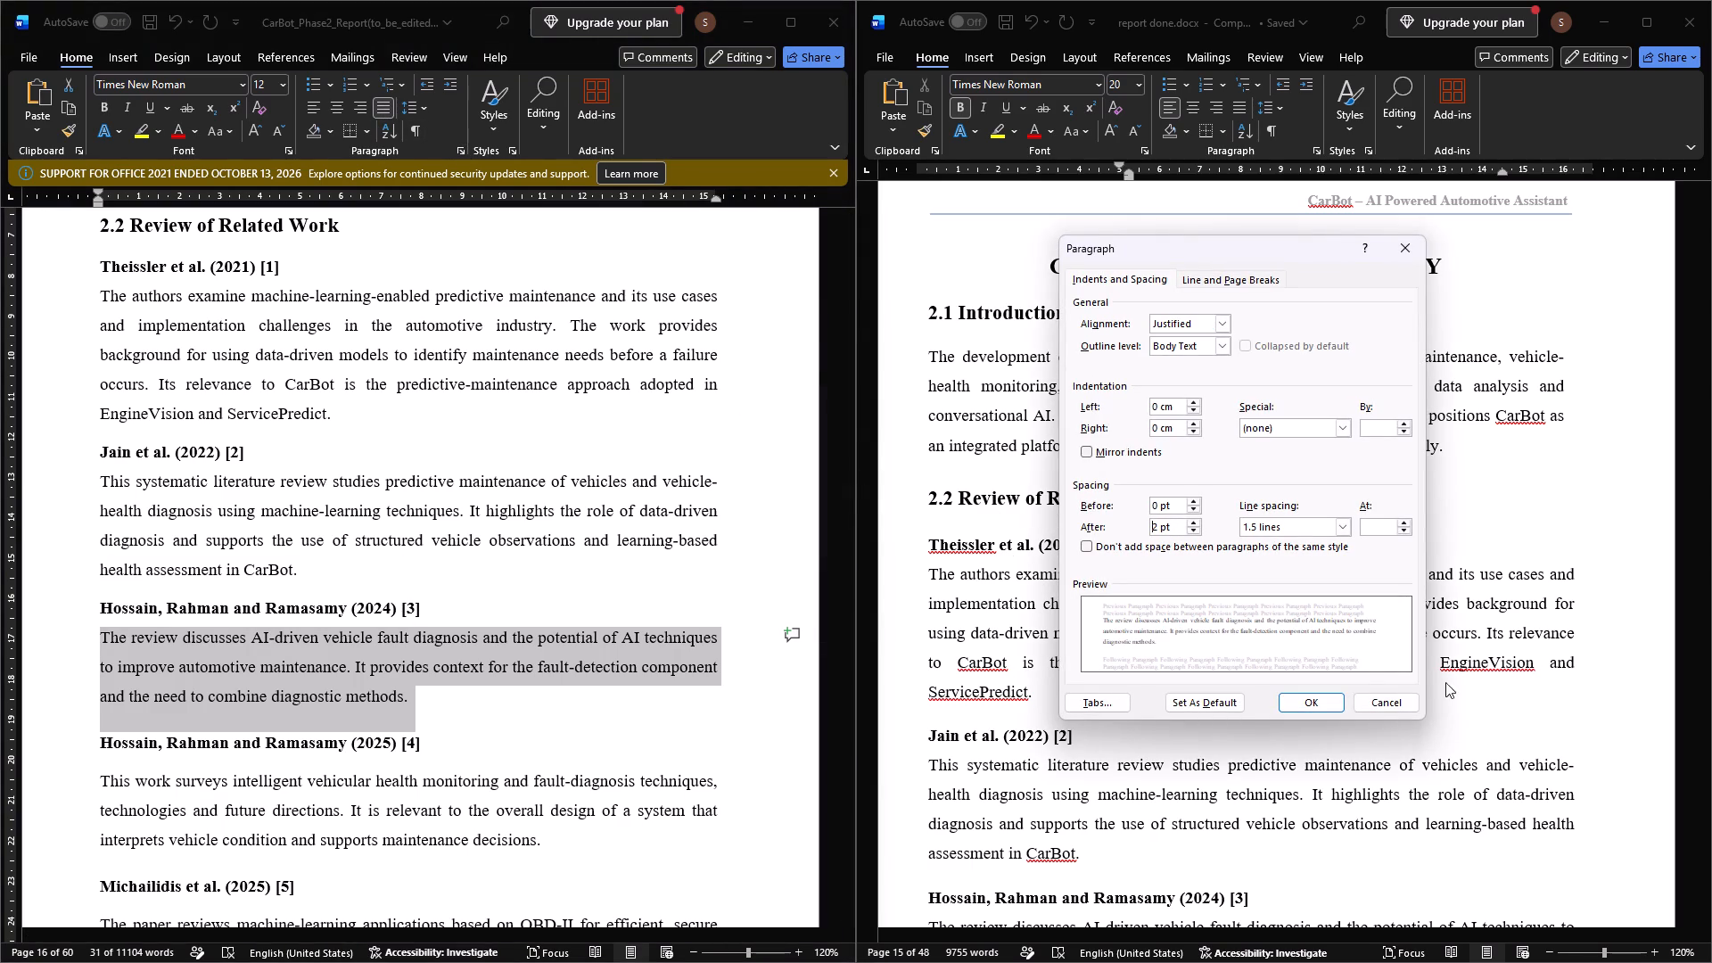
pyautogui.click(1313, 692)
pyautogui.click(410, 787)
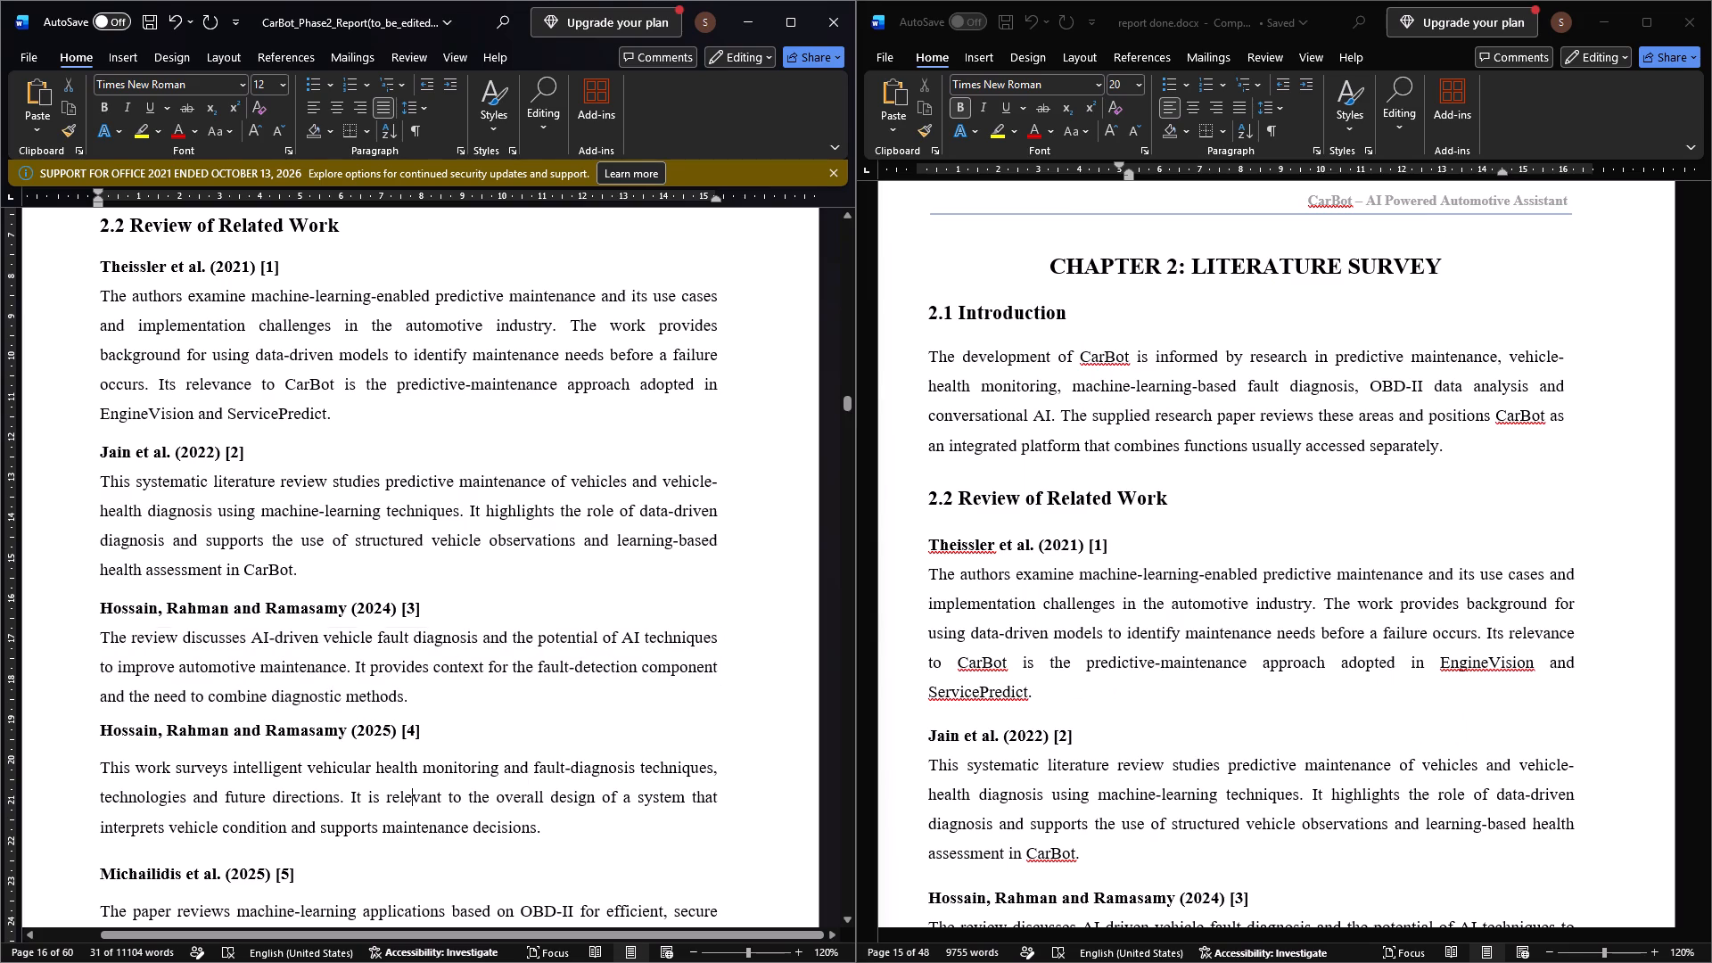
# Justify the Hossain, Rahman and Ramasamy (2025) [4] subheading and set its spacing to 6 pt before and 0 pt after.
pyautogui.moveTo(432, 734); pyautogui.dragTo(242, 714)
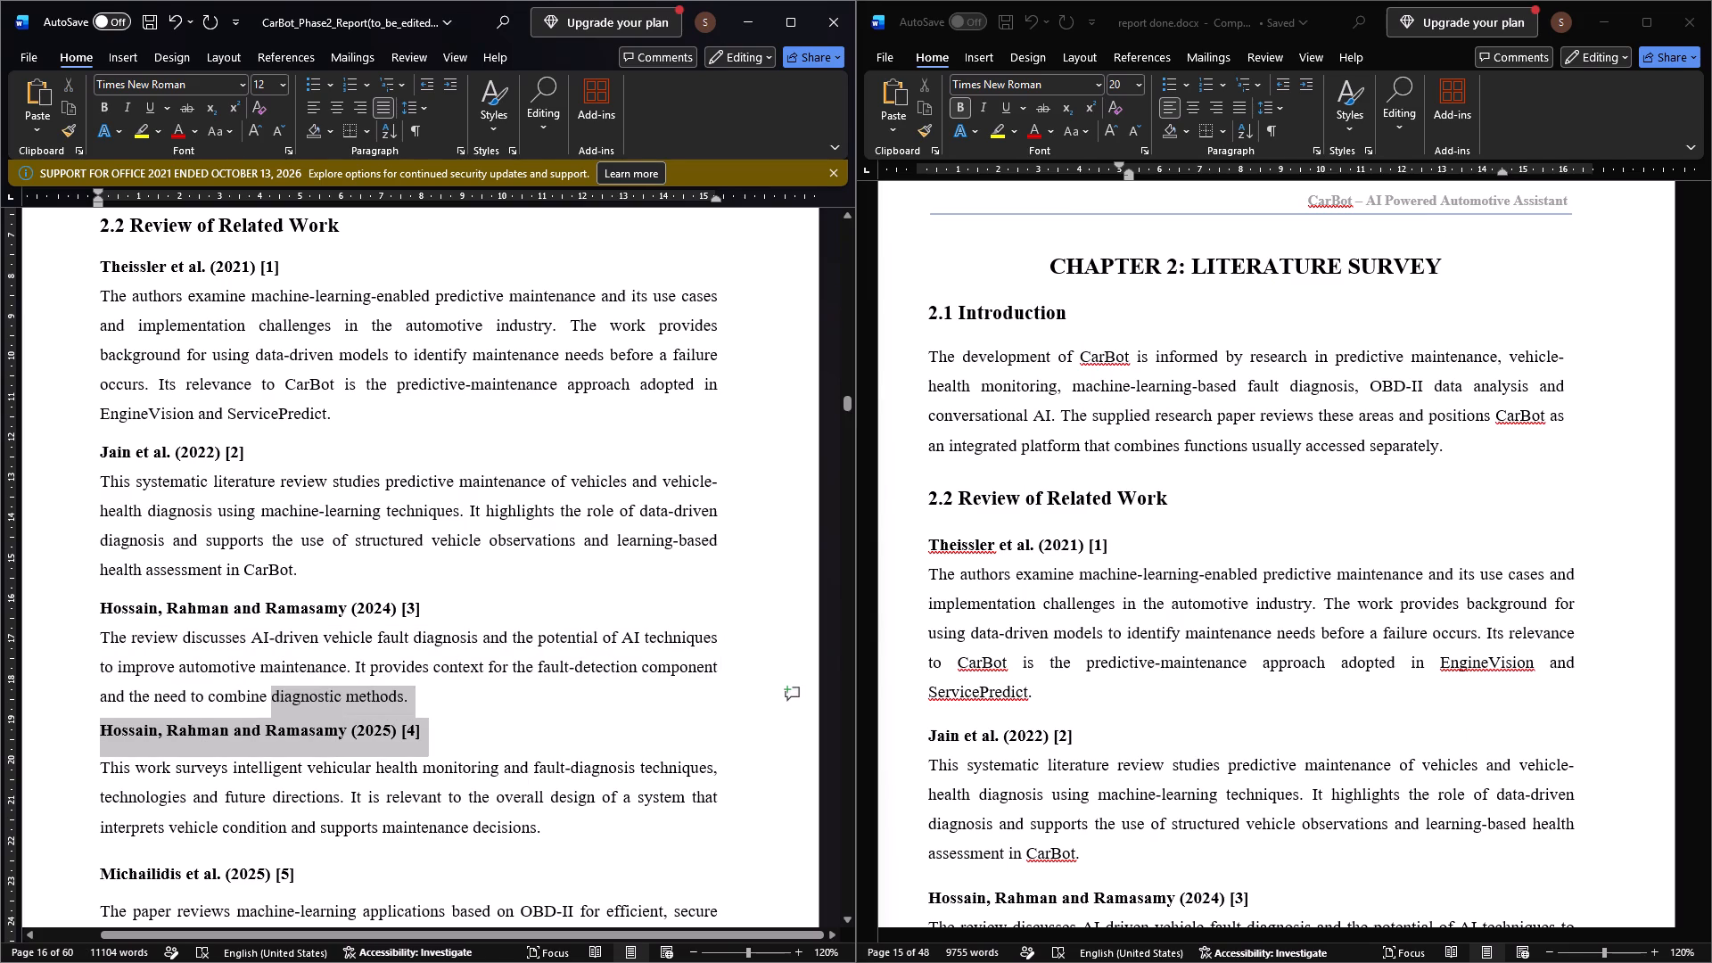
pyautogui.moveTo(242, 714); pyautogui.dragTo(114, 733)
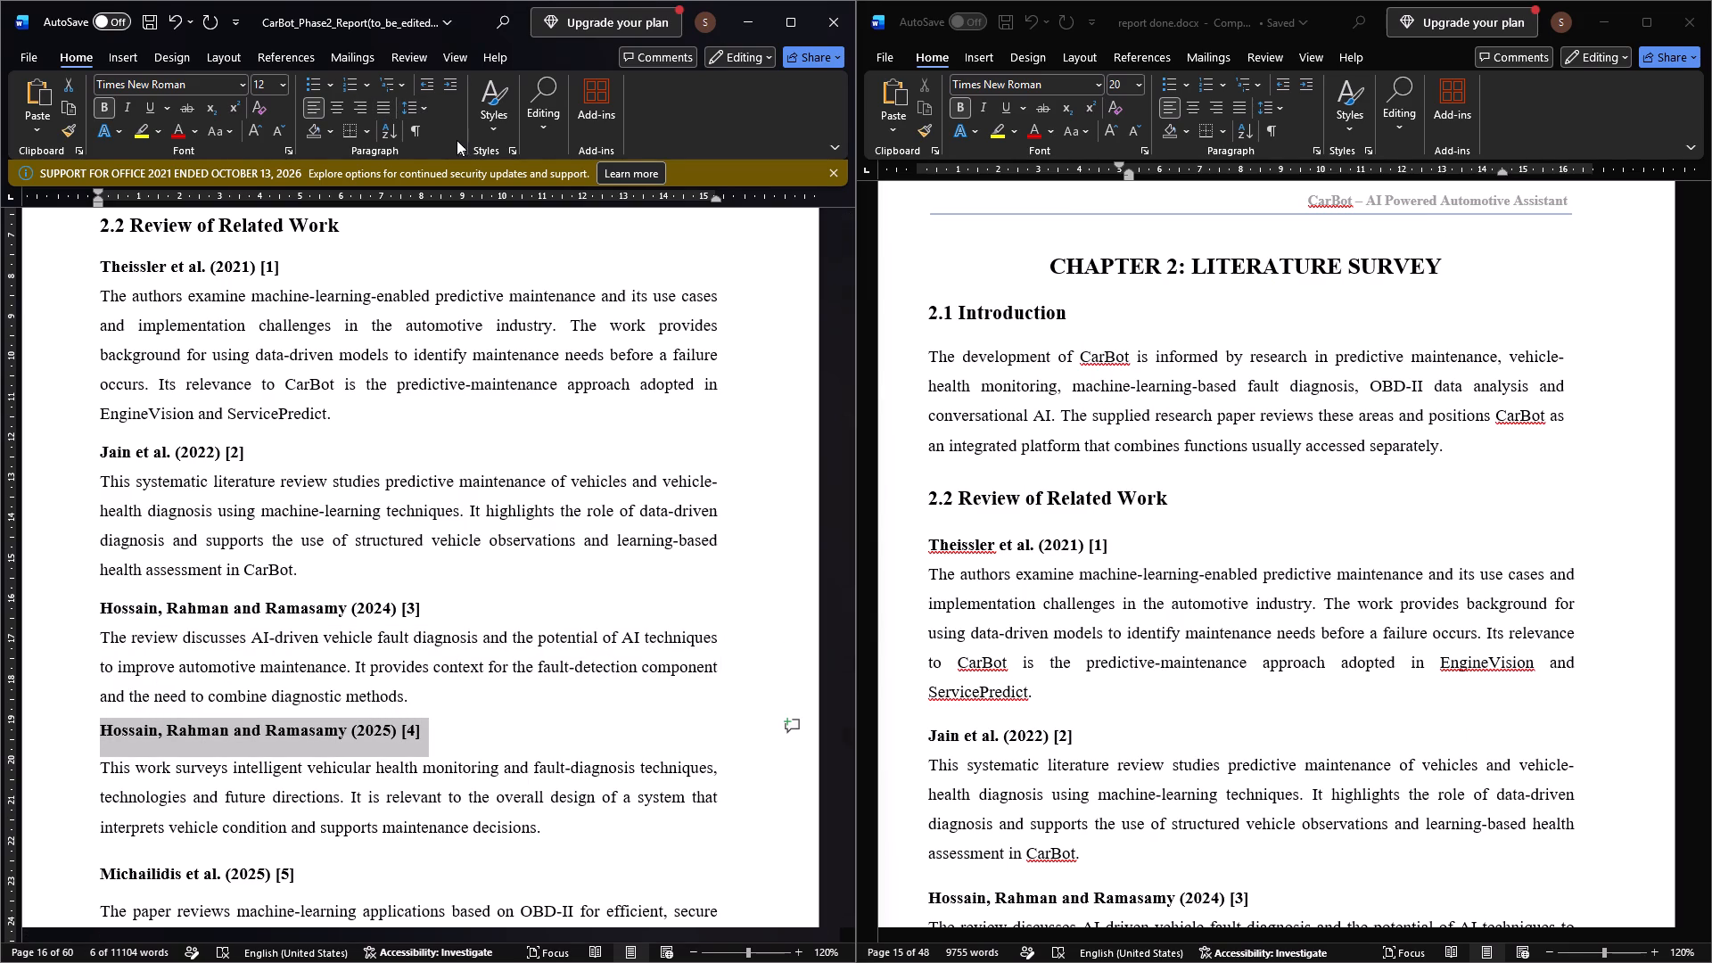
pyautogui.click(383, 107)
pyautogui.click(459, 151)
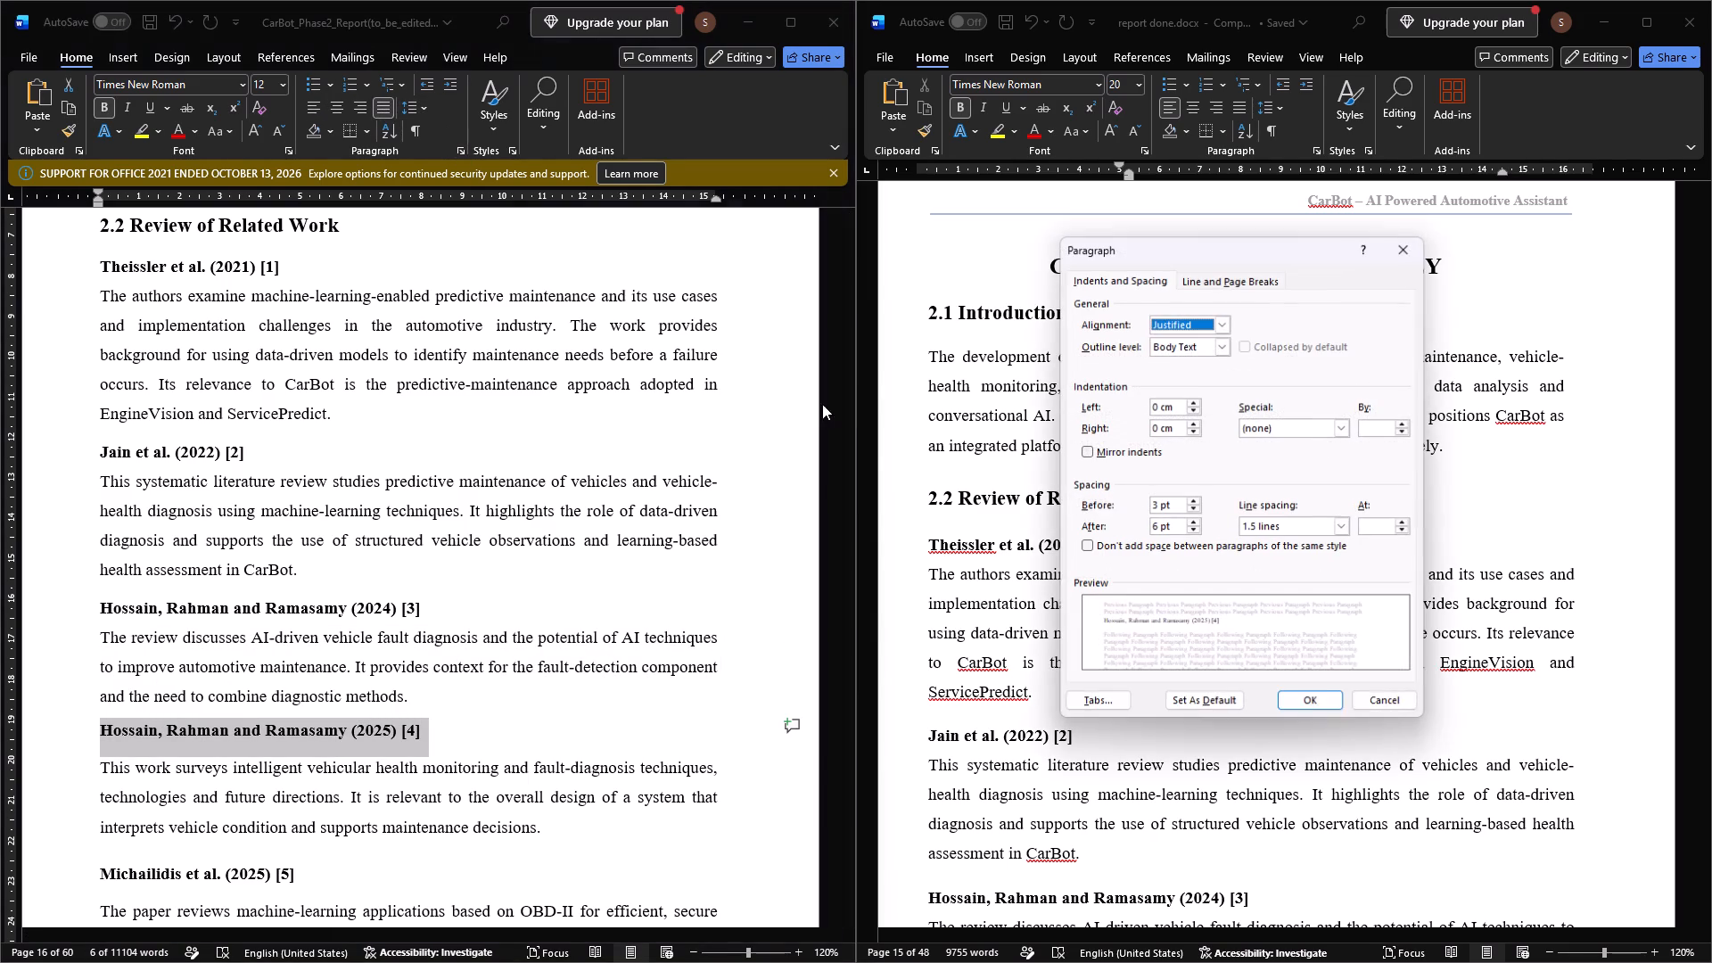
pyautogui.click(1191, 500)
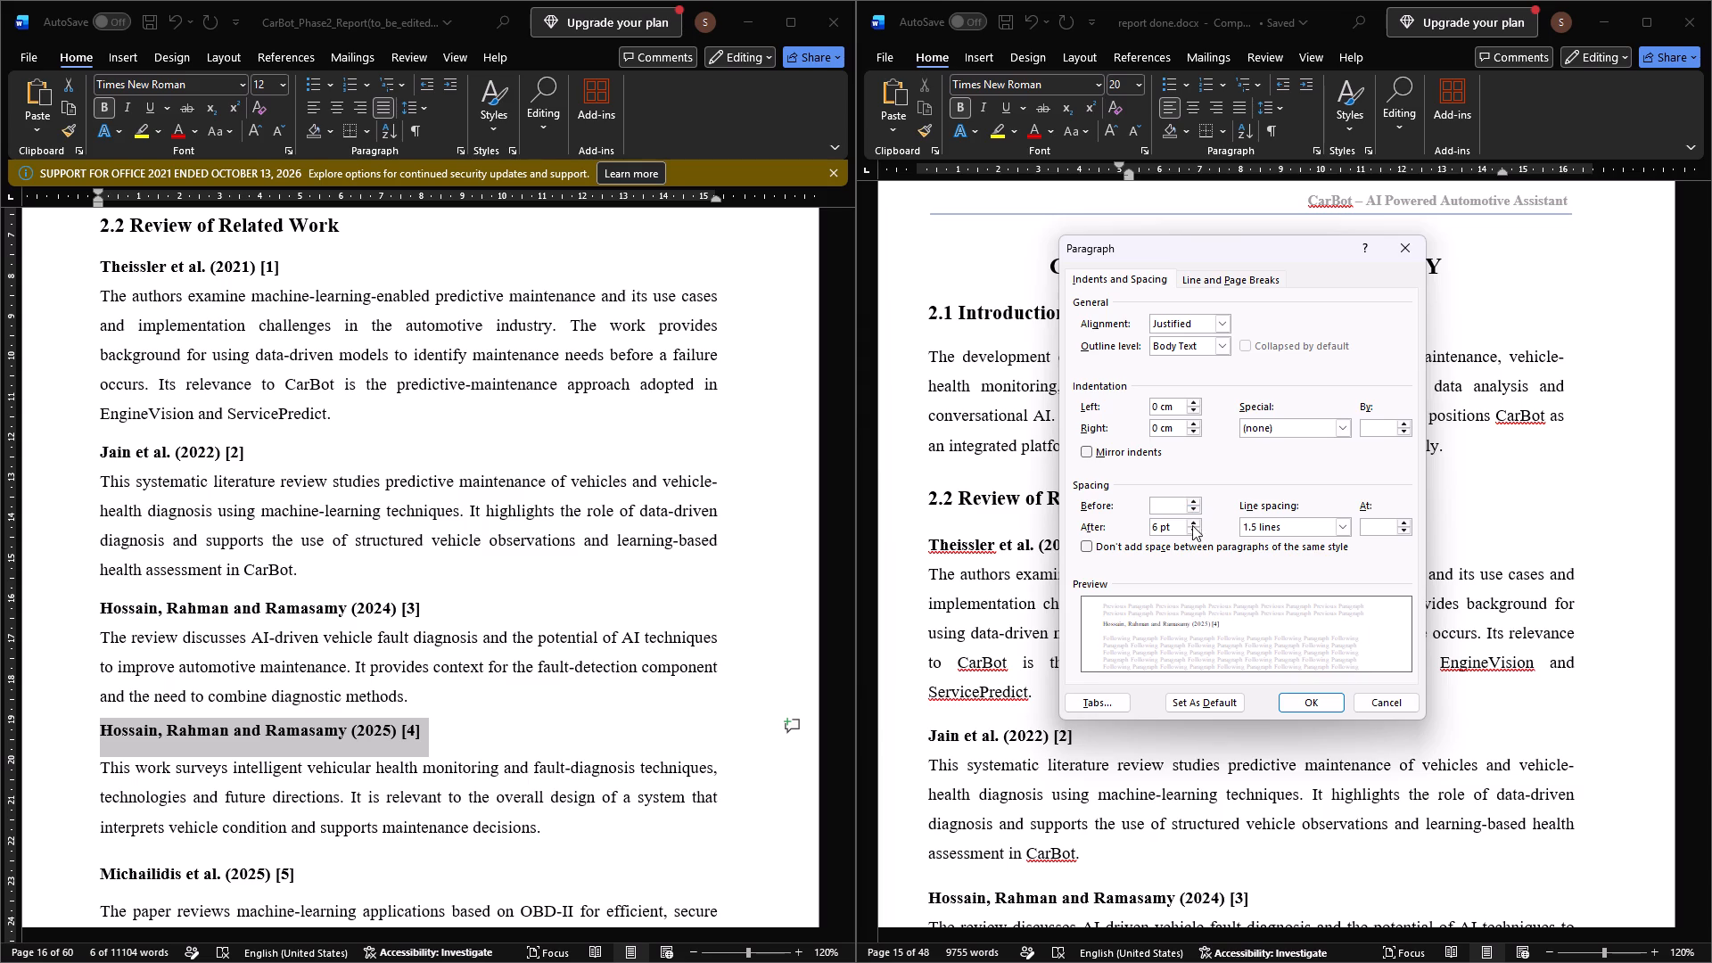
pyautogui.click(1192, 528)
pyautogui.click(1322, 708)
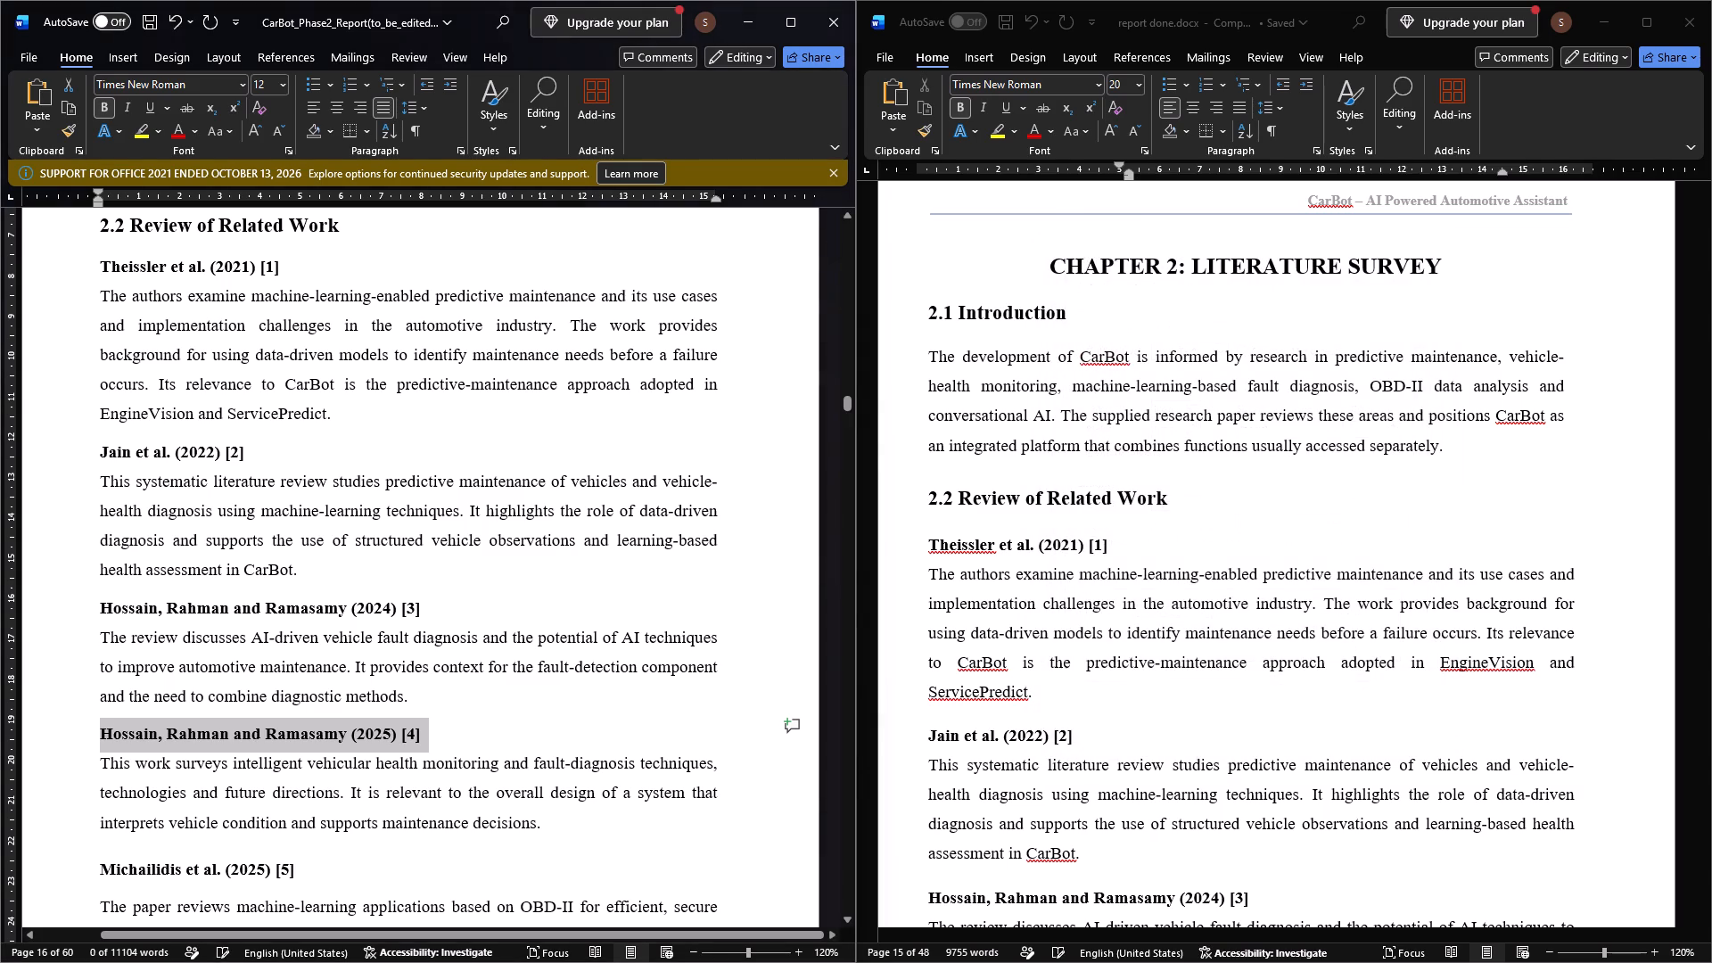
# Set the spacing after the body paragraph under Hossain, Rahman and Ramasamy (2025) [4] to 2 pt.
pyautogui.click(537, 831)
pyautogui.moveTo(548, 822); pyautogui.dragTo(94, 754)
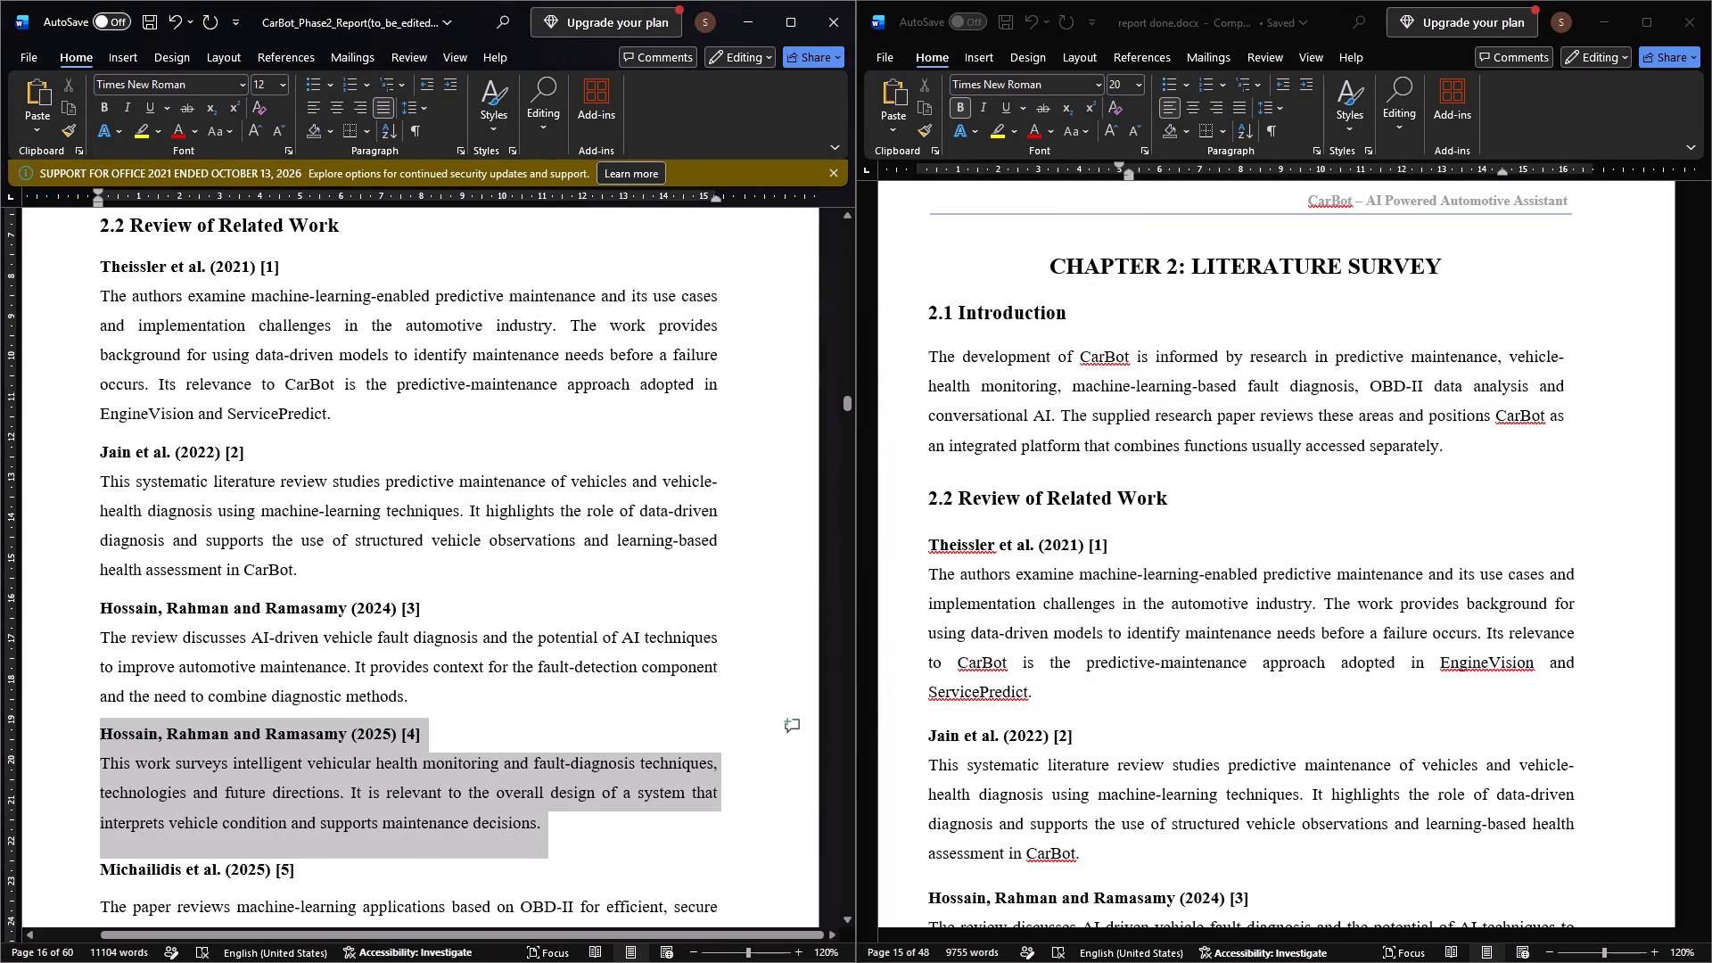
pyautogui.moveTo(94, 754); pyautogui.dragTo(95, 759)
pyautogui.click(457, 150)
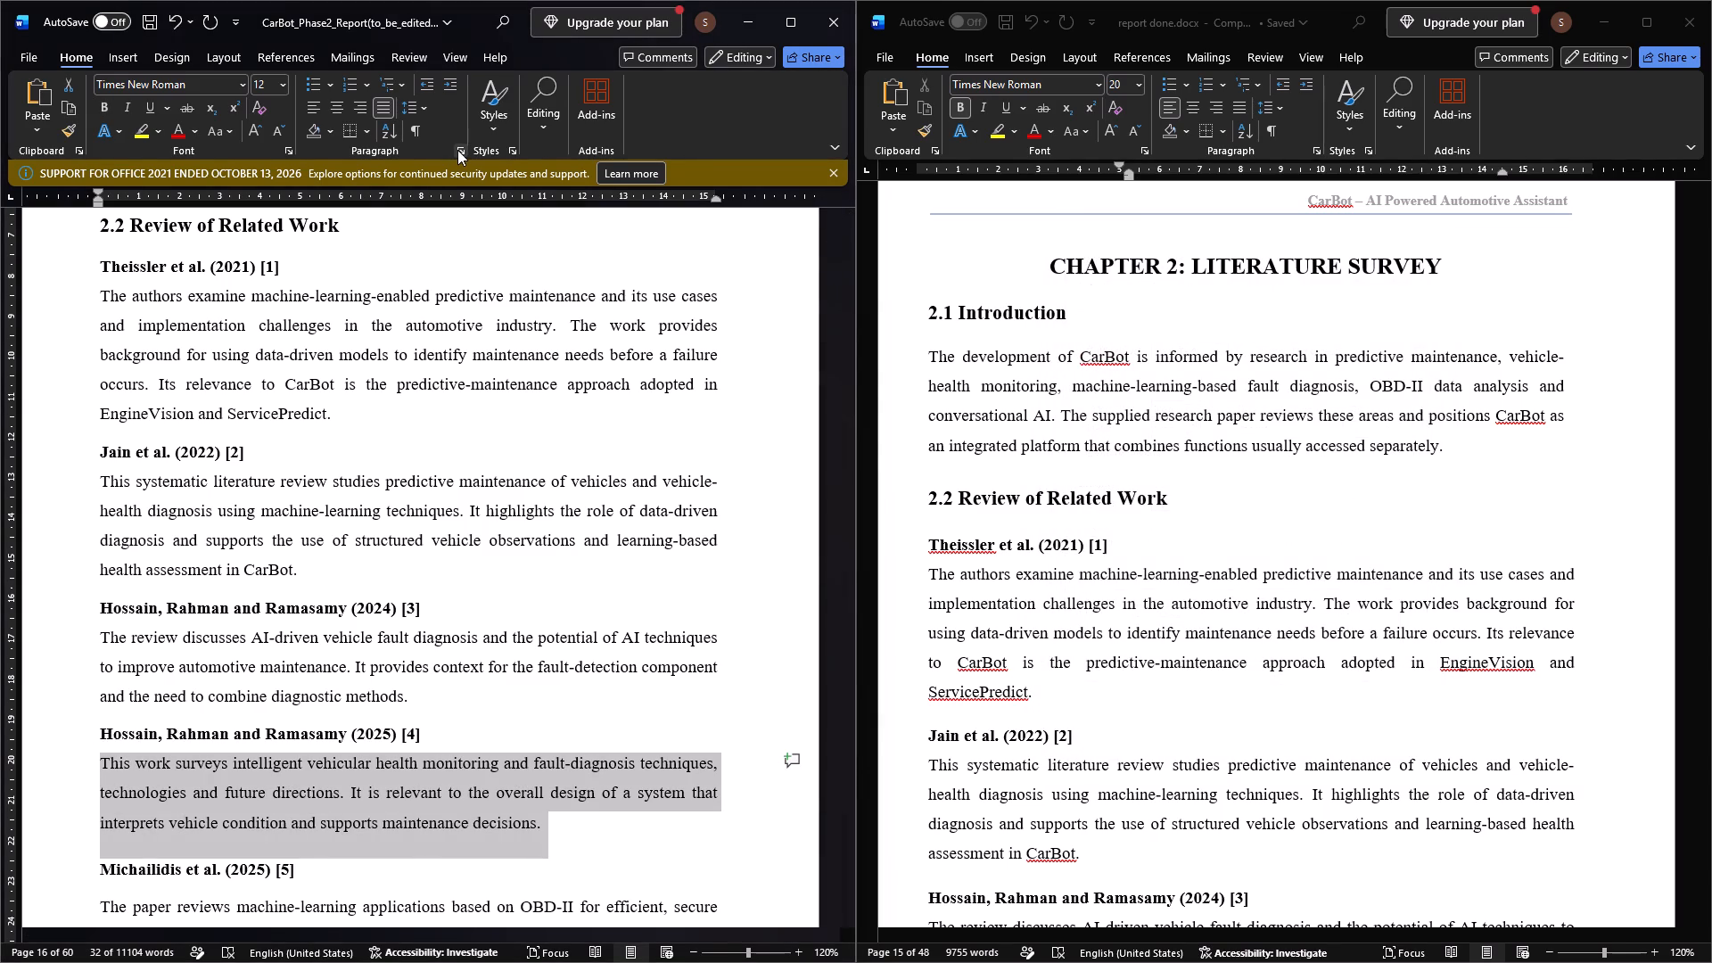
pyautogui.click(1156, 527)
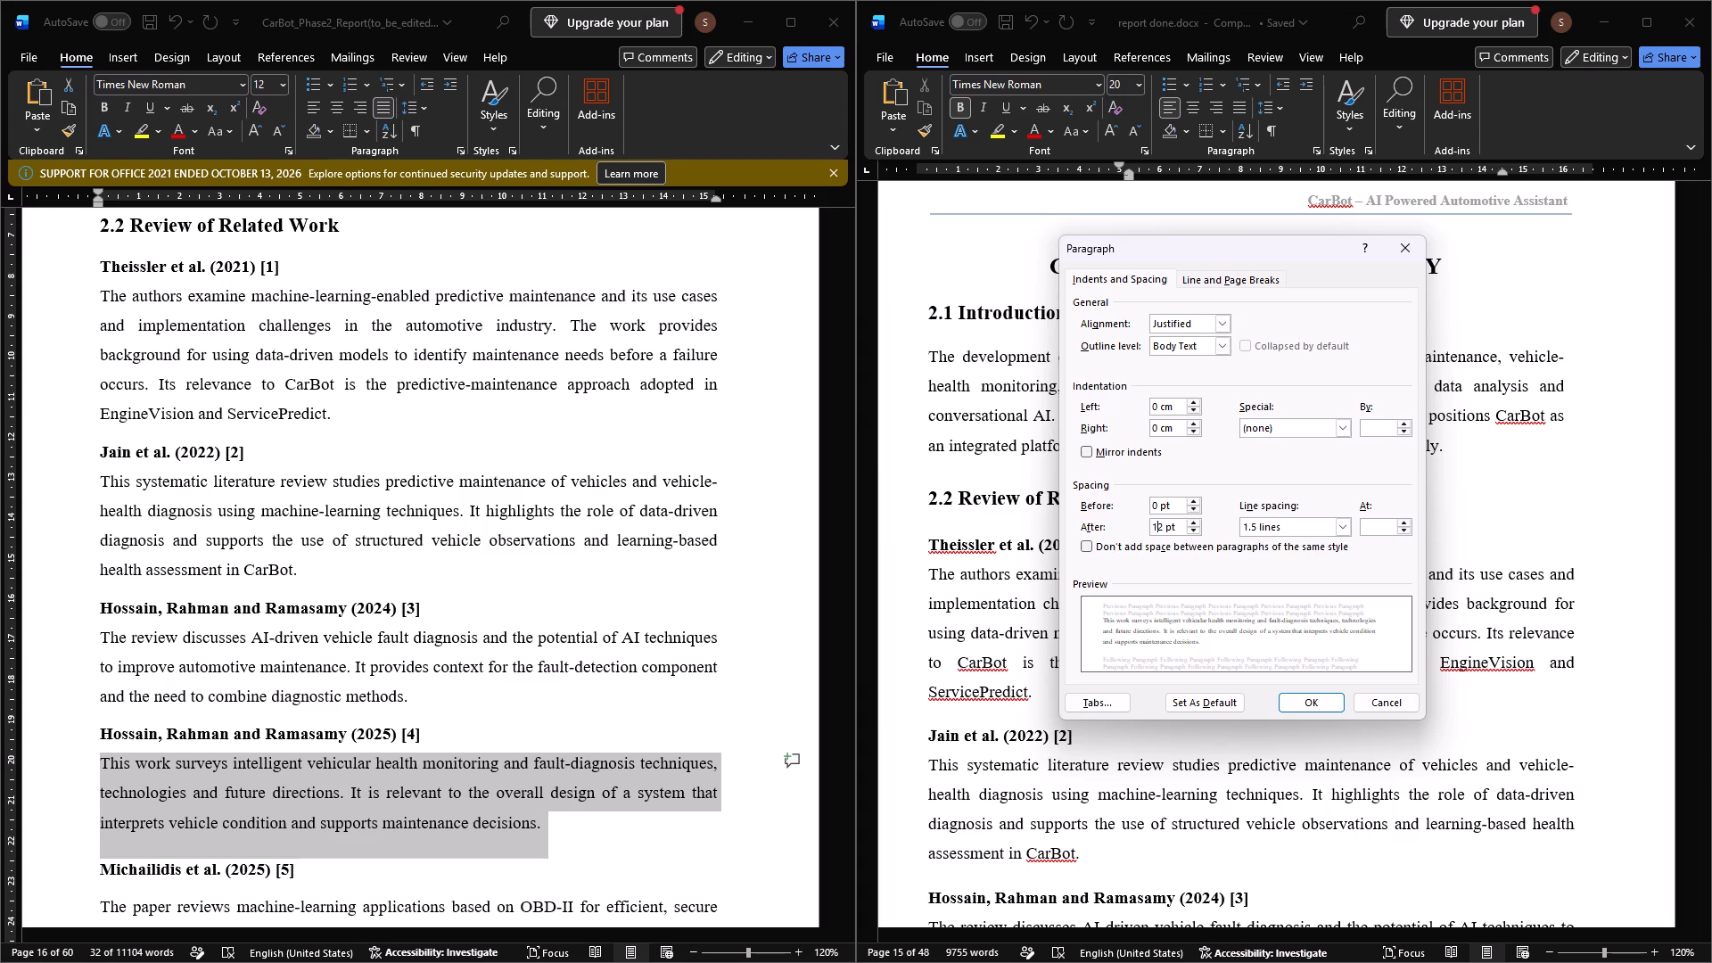
pyautogui.press('BackSpace')
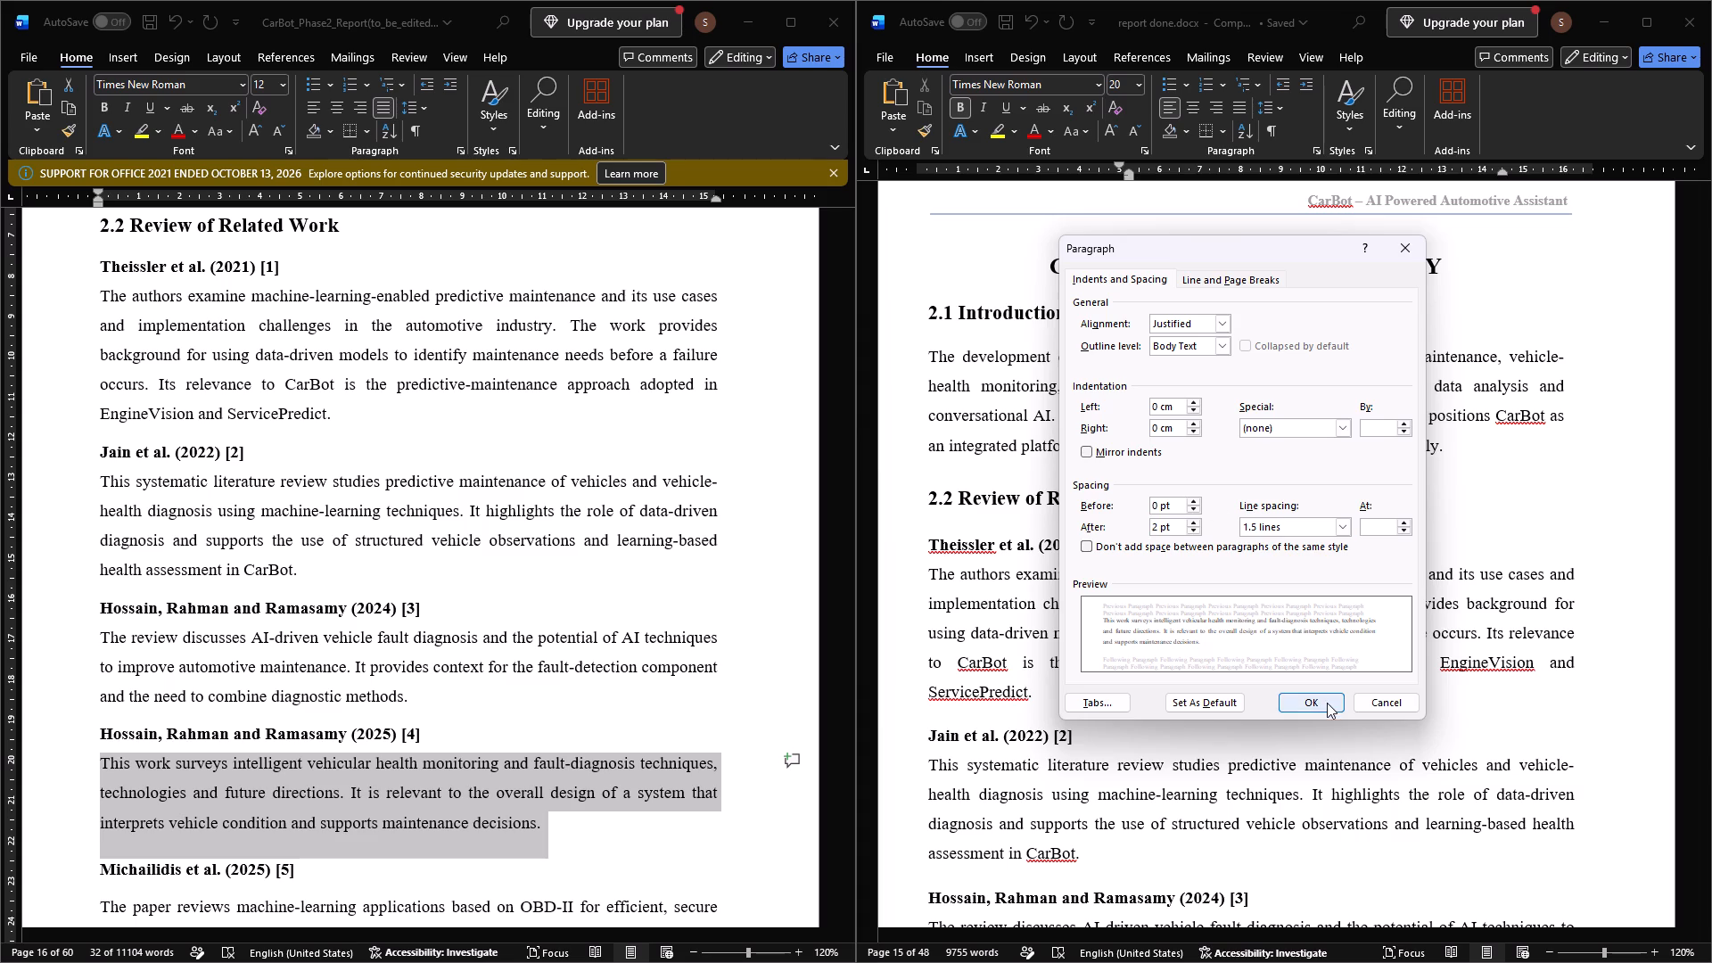
pyautogui.click(1327, 703)
pyautogui.click(510, 720)
# Set the Michailidis et al. (2025) [5] subheading's spacing to 6 pt before and 0 pt after.
pyautogui.scroll(-3, 506, 717)
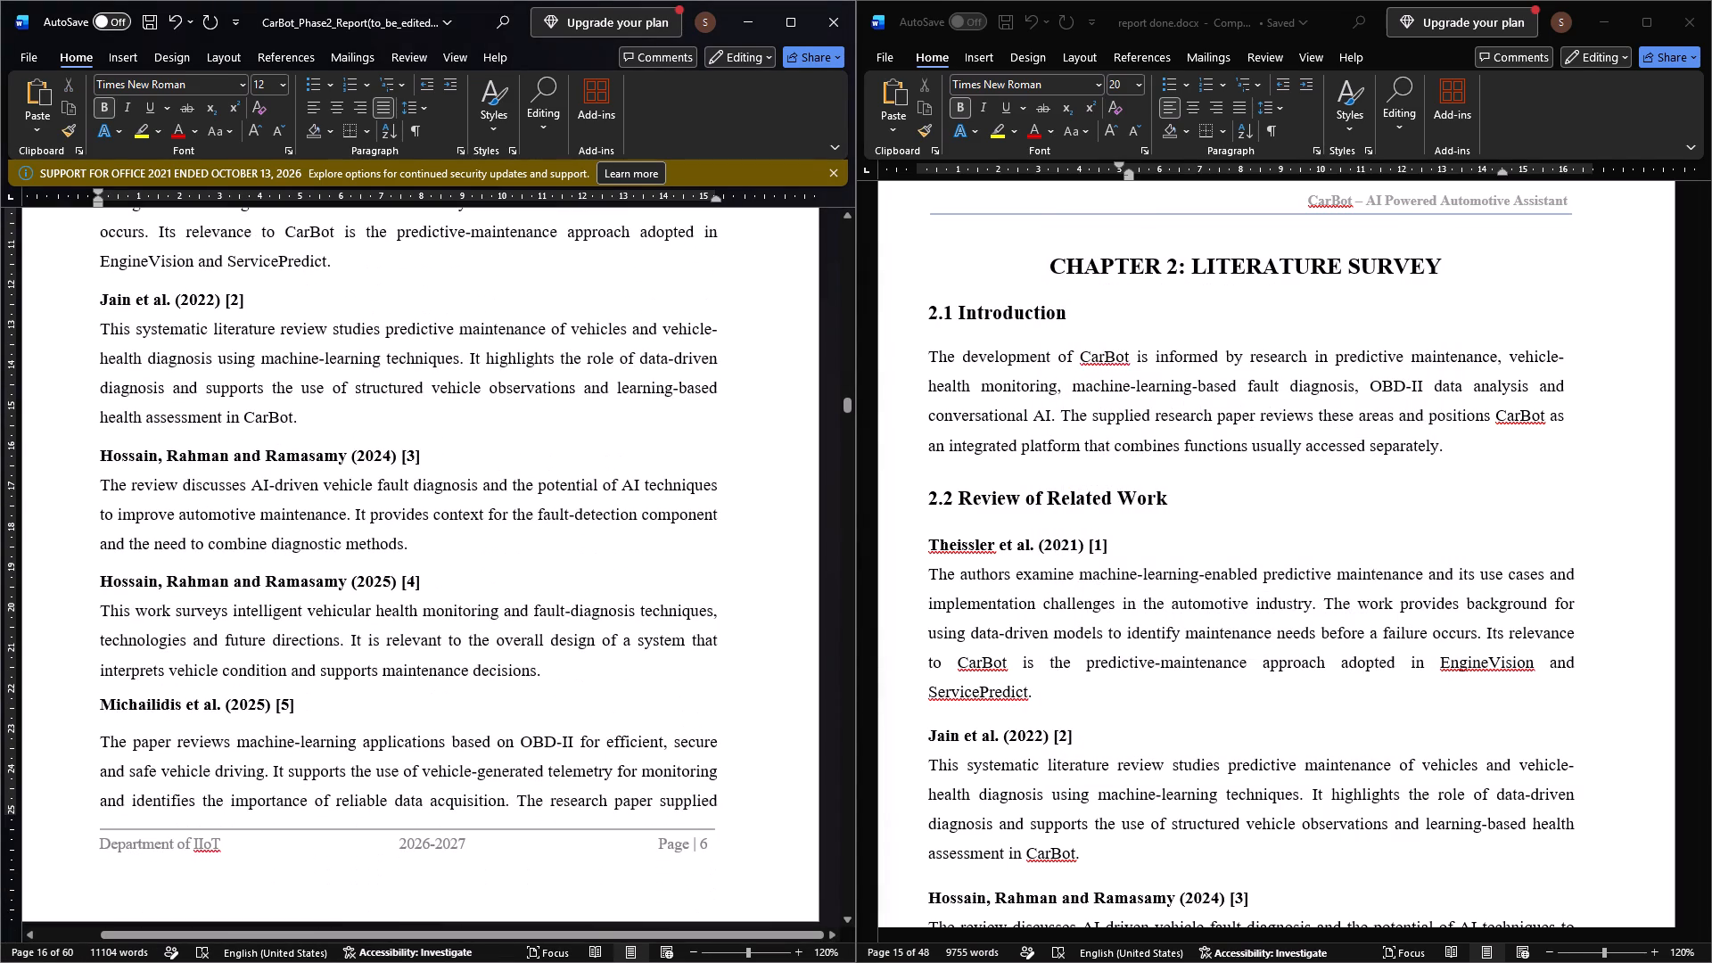
pyautogui.moveTo(294, 705); pyautogui.dragTo(66, 699)
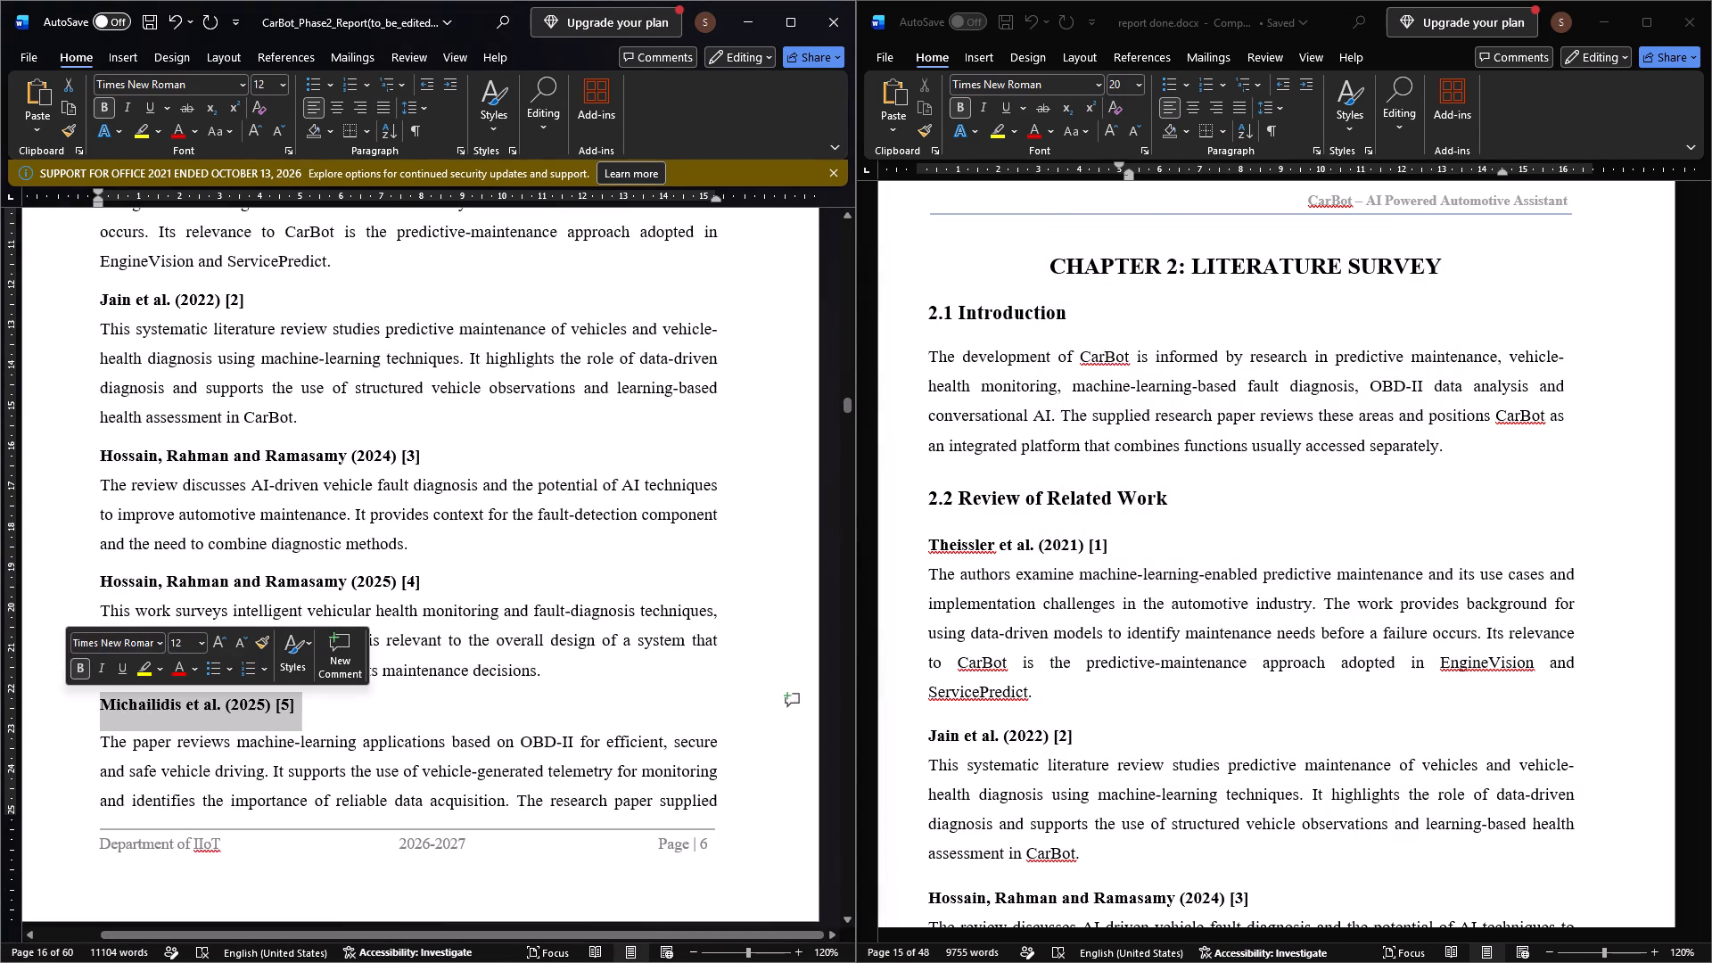
pyautogui.click(463, 148)
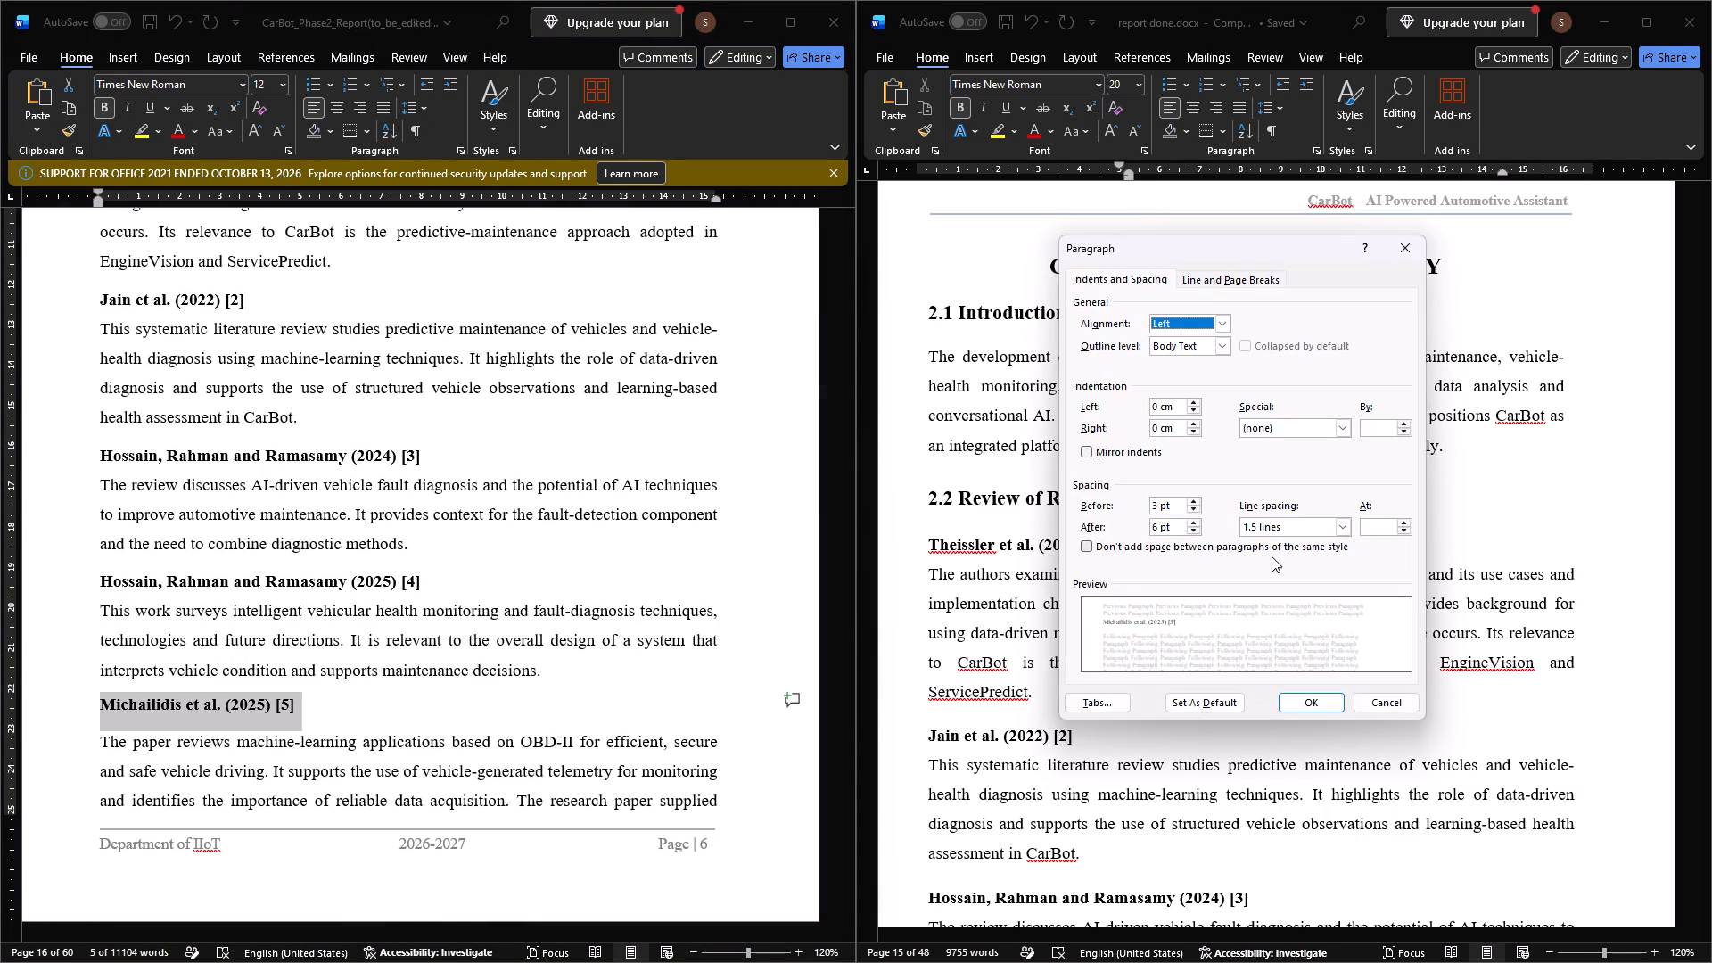
pyautogui.click(1188, 504)
pyautogui.click(1198, 538)
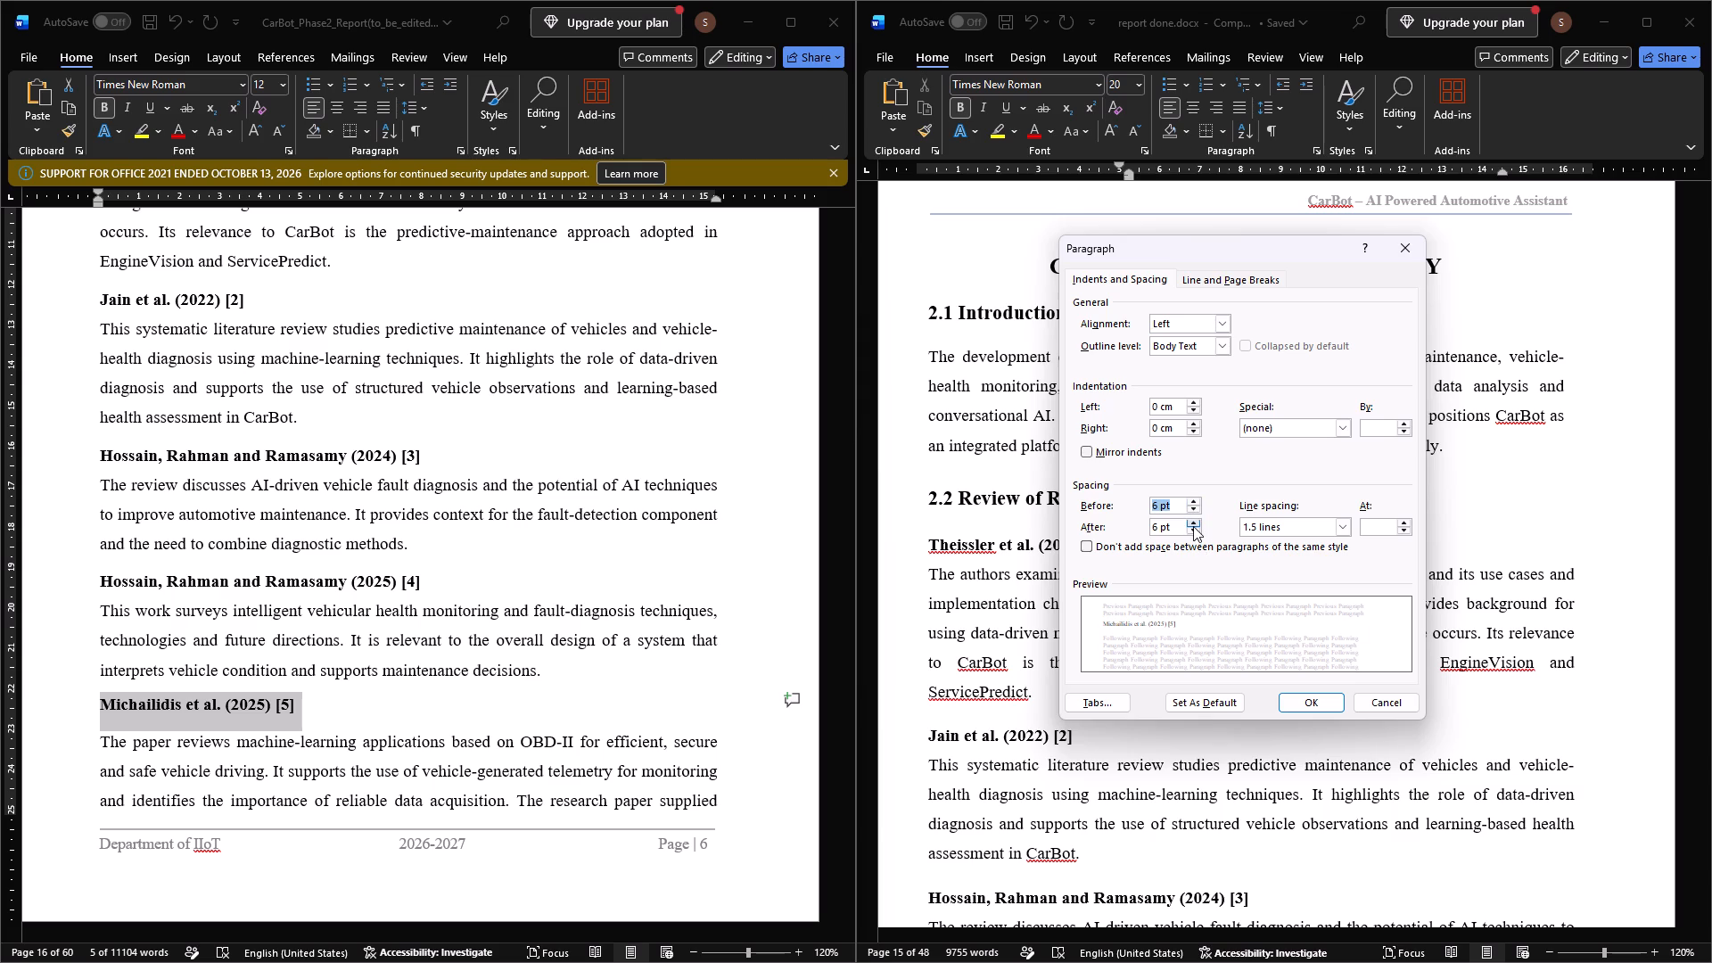
pyautogui.click(1193, 530)
pyautogui.click(1312, 705)
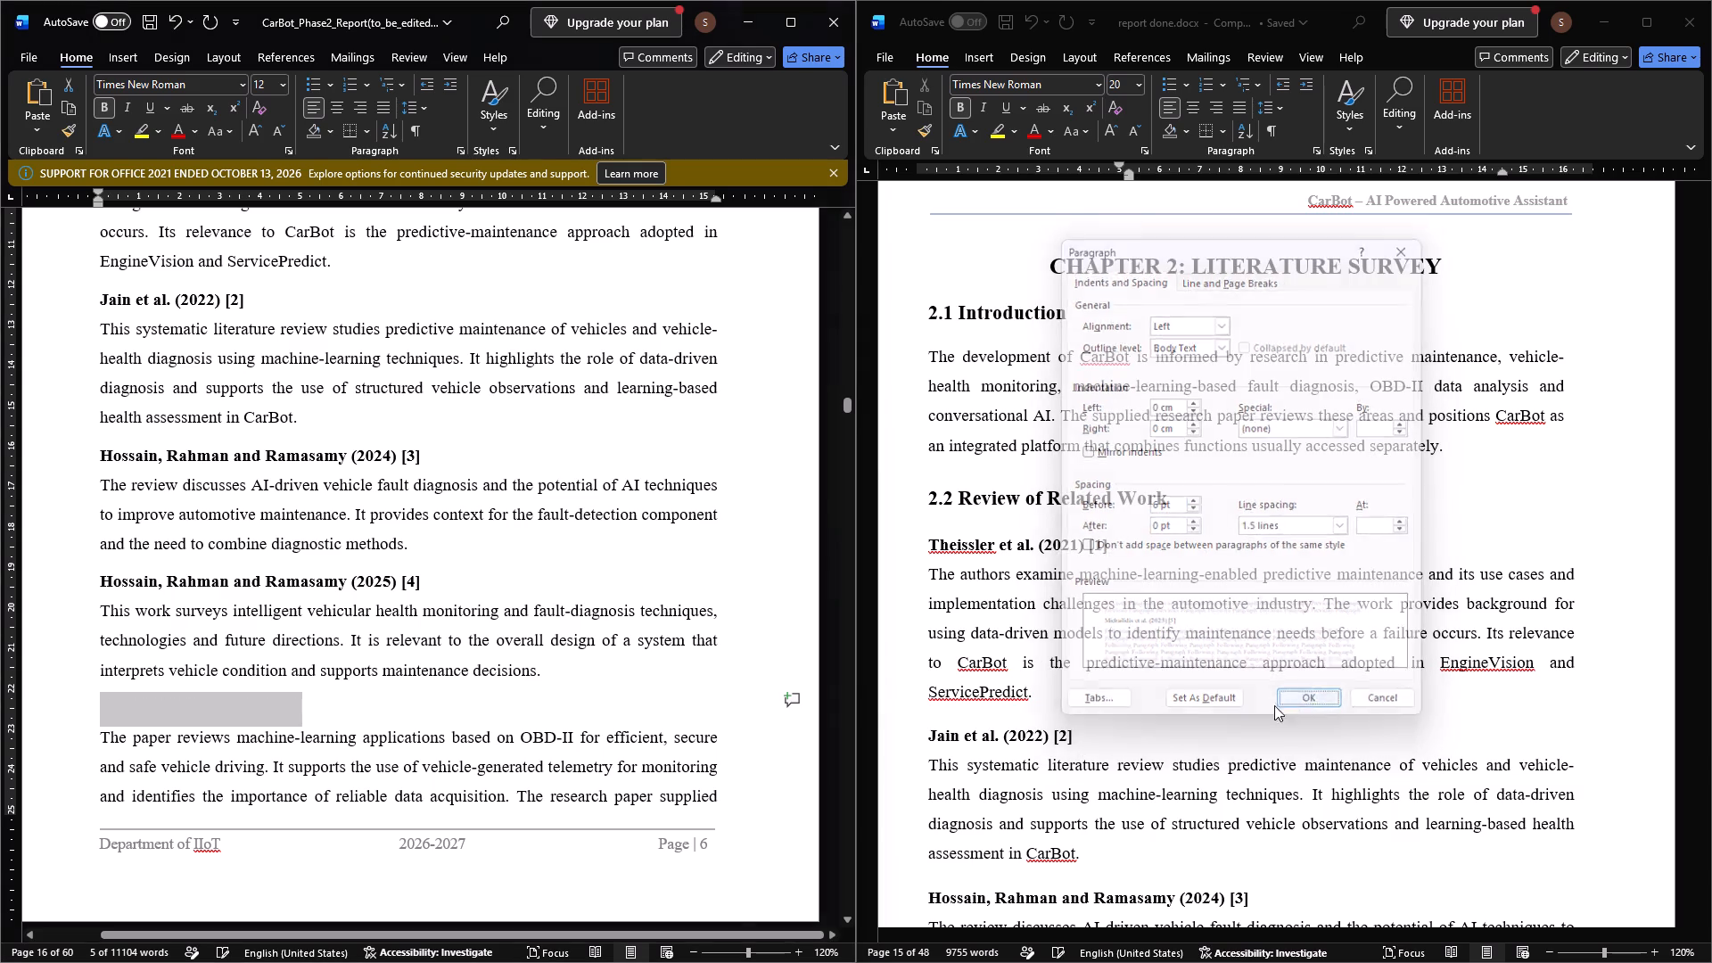
# Set the spacing after the body paragraph under Michailidis et al. (2025) [5], which runs across the page break, to 2 pt.
pyautogui.scroll(-7, 440, 725)
pyautogui.scroll(4, 440, 717)
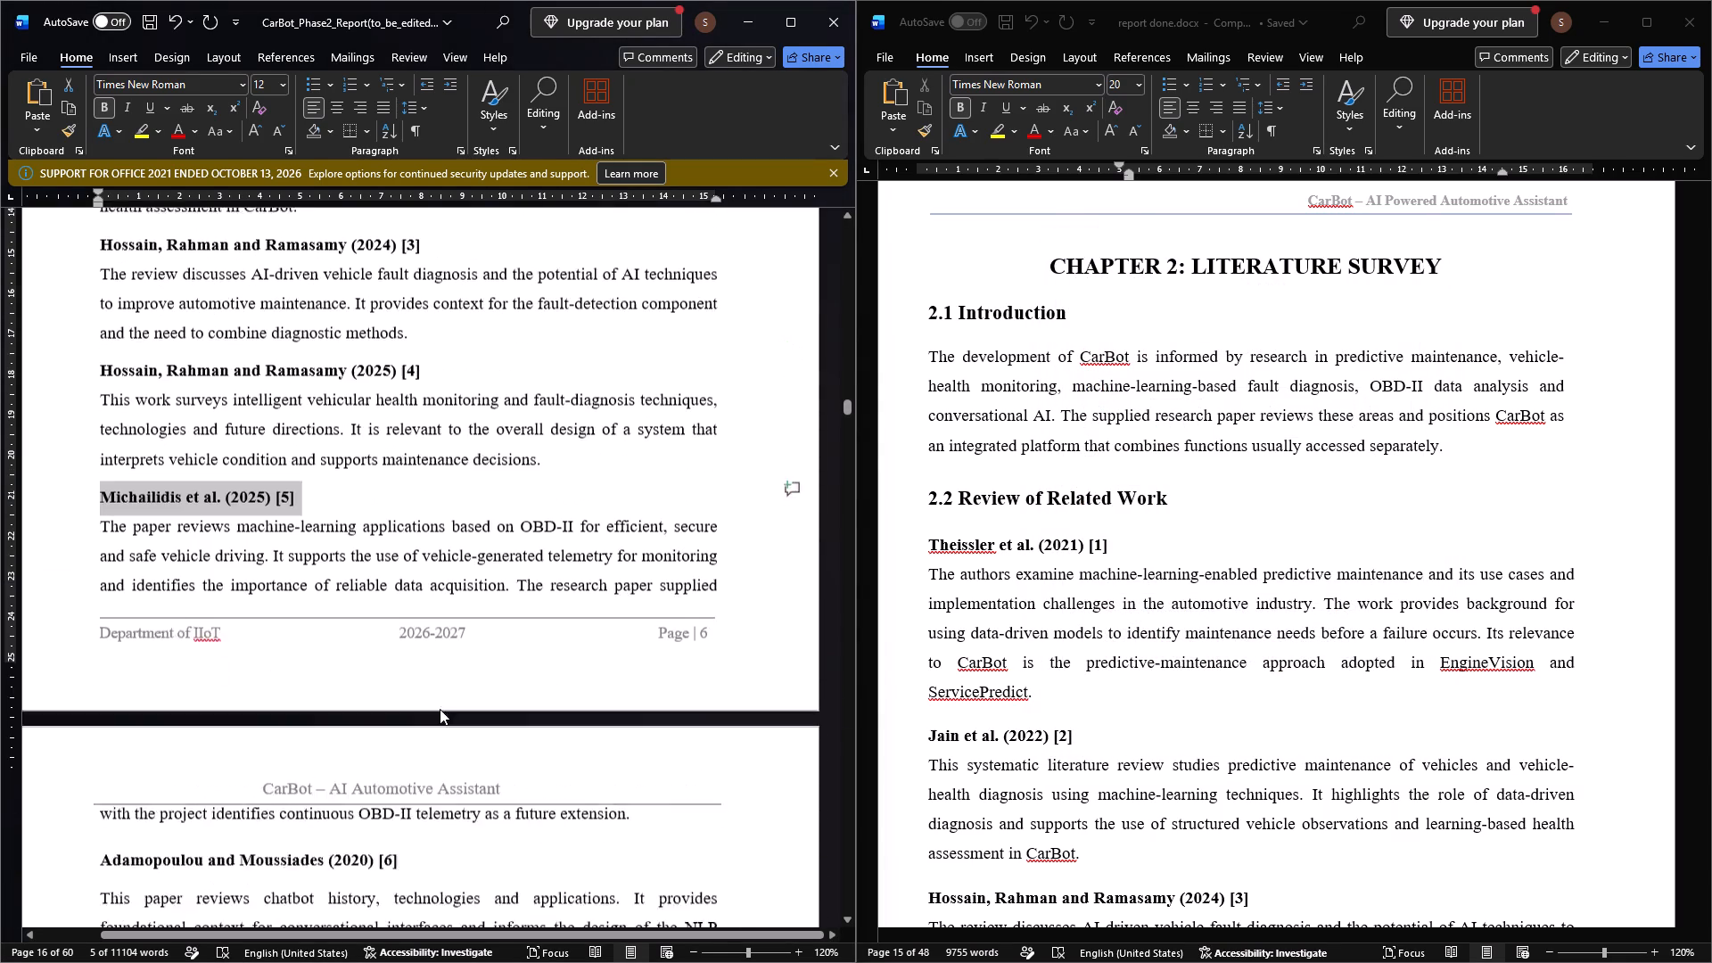
pyautogui.scroll(1, 440, 602)
pyautogui.scroll(-1, 515, 613)
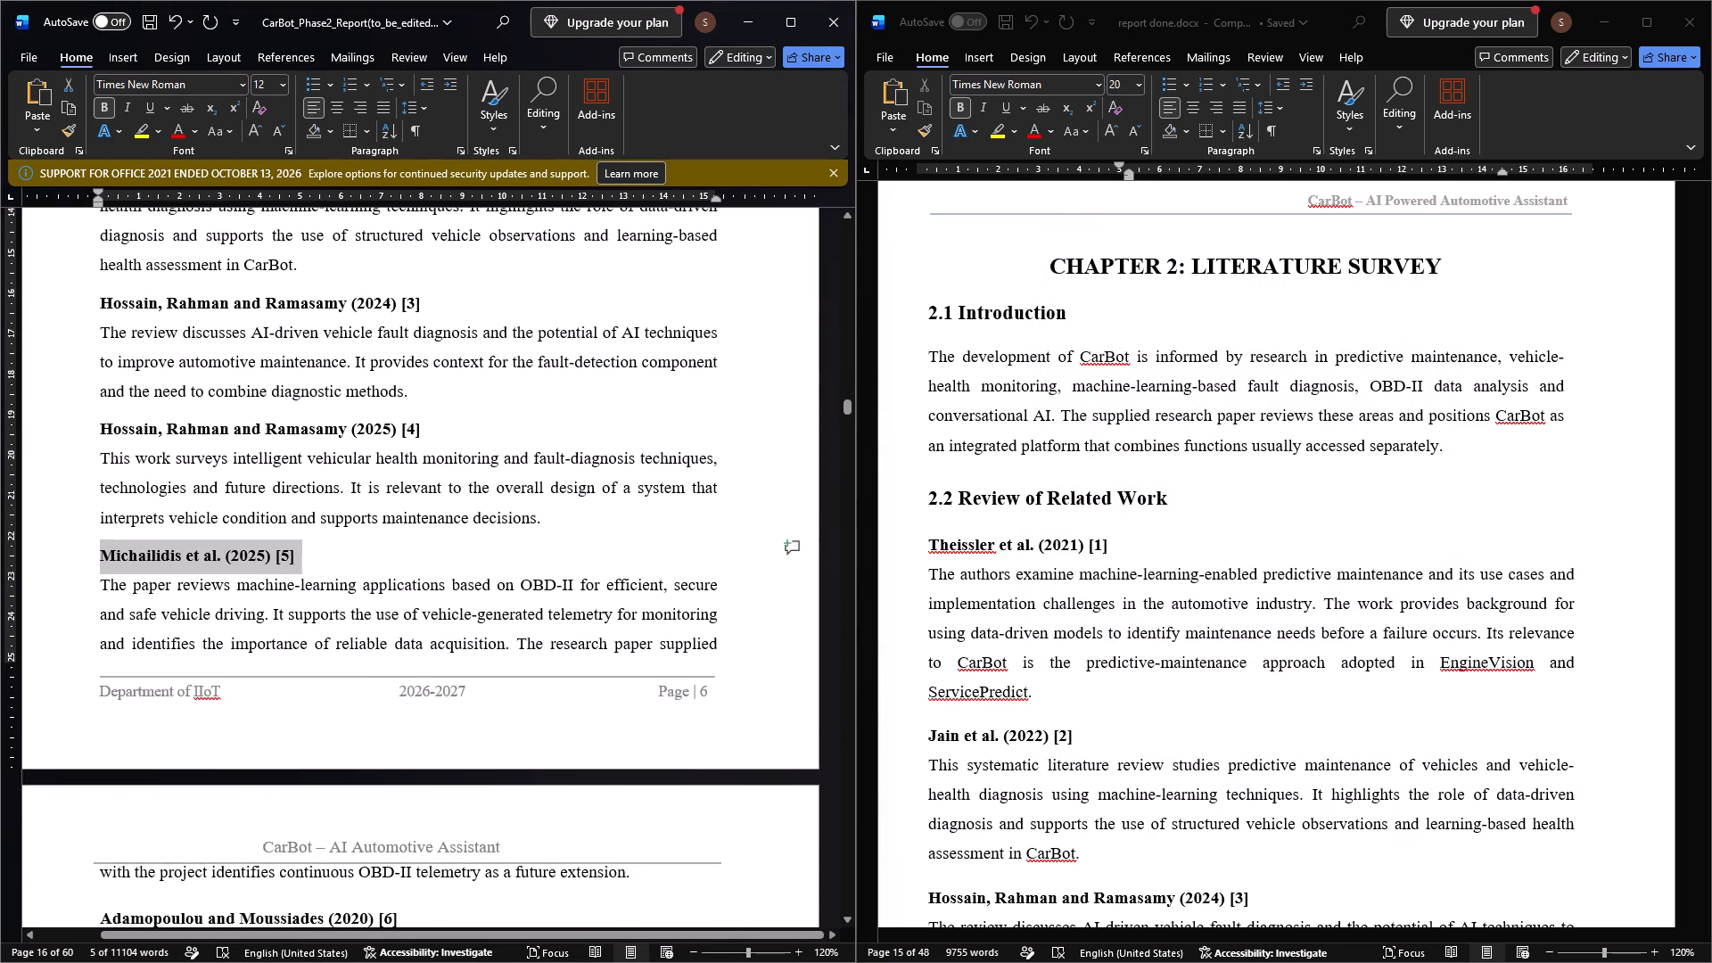
pyautogui.scroll(-4, 481, 656)
pyautogui.moveTo(638, 672); pyautogui.dragTo(236, 465)
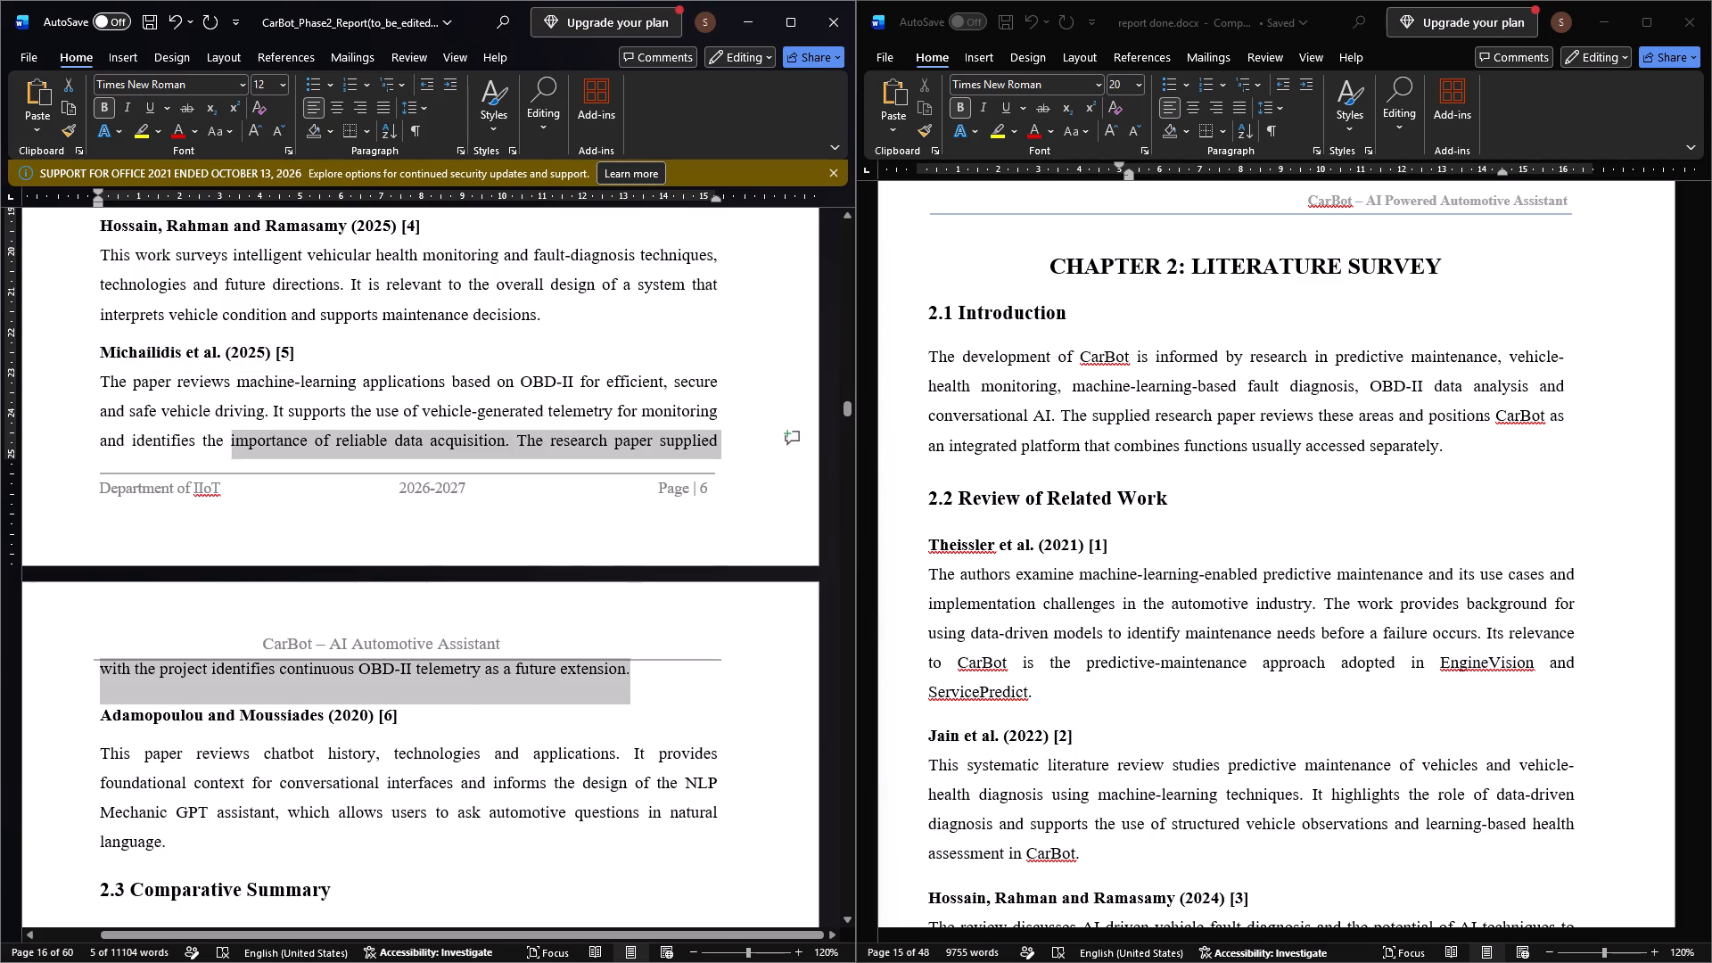
pyautogui.moveTo(236, 465); pyautogui.dragTo(103, 391)
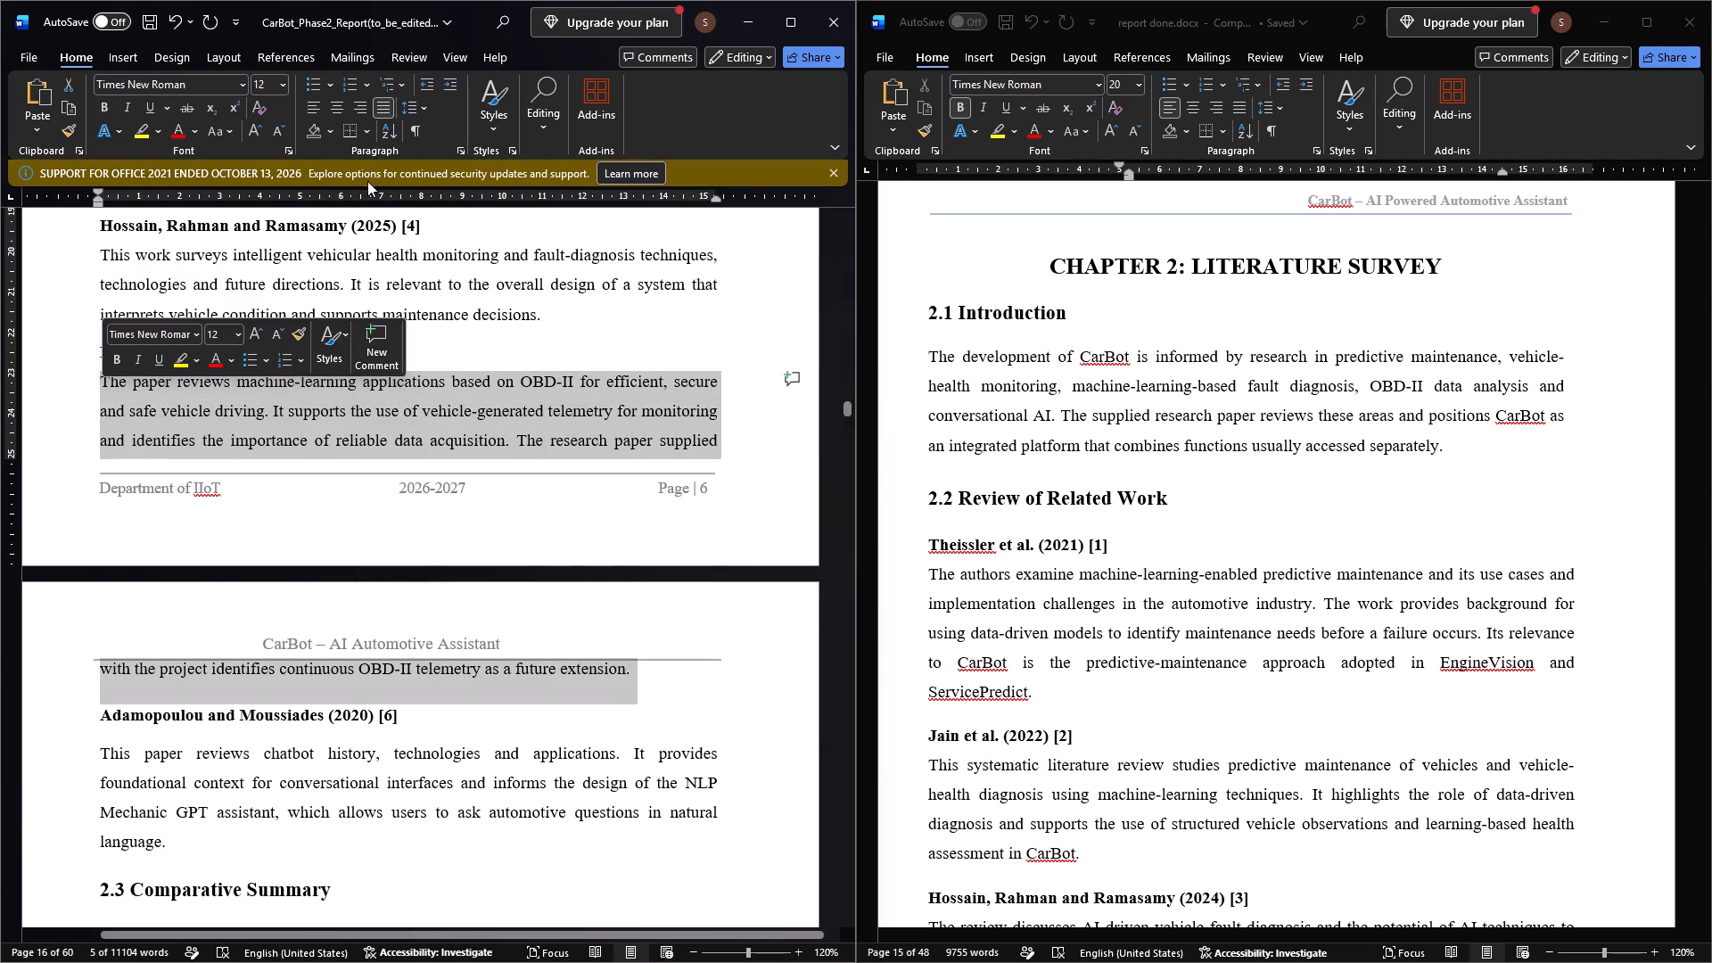
pyautogui.click(464, 153)
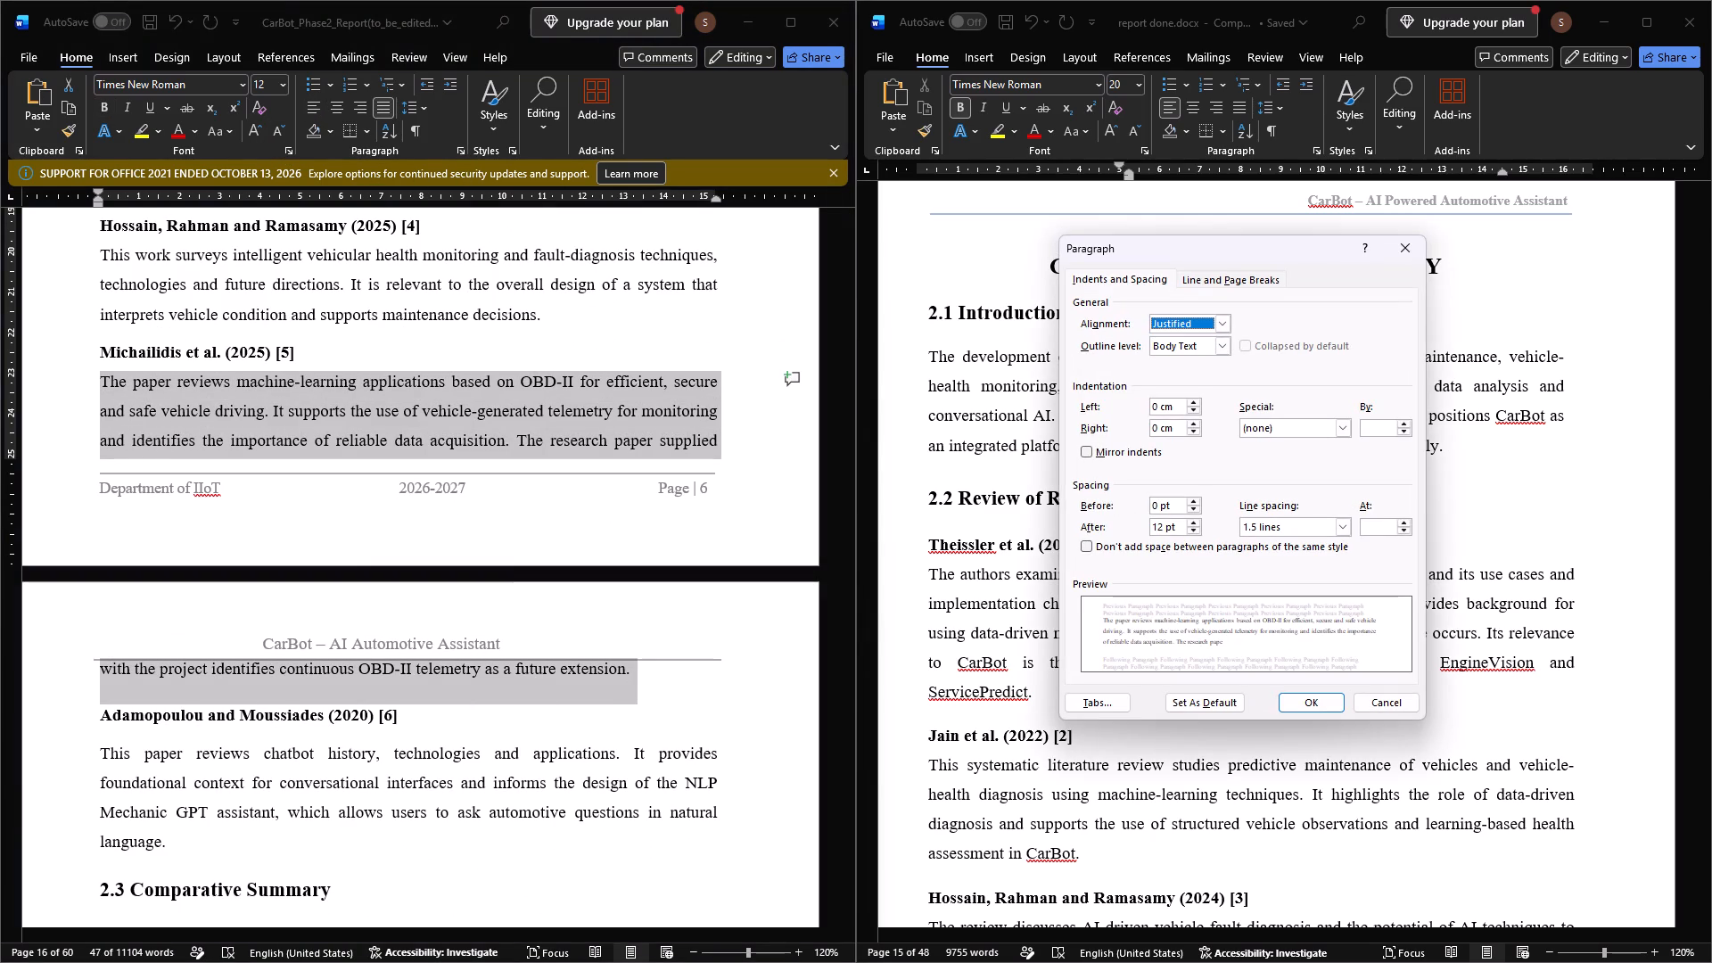
pyautogui.click(1156, 522)
pyautogui.press('BackSpace')
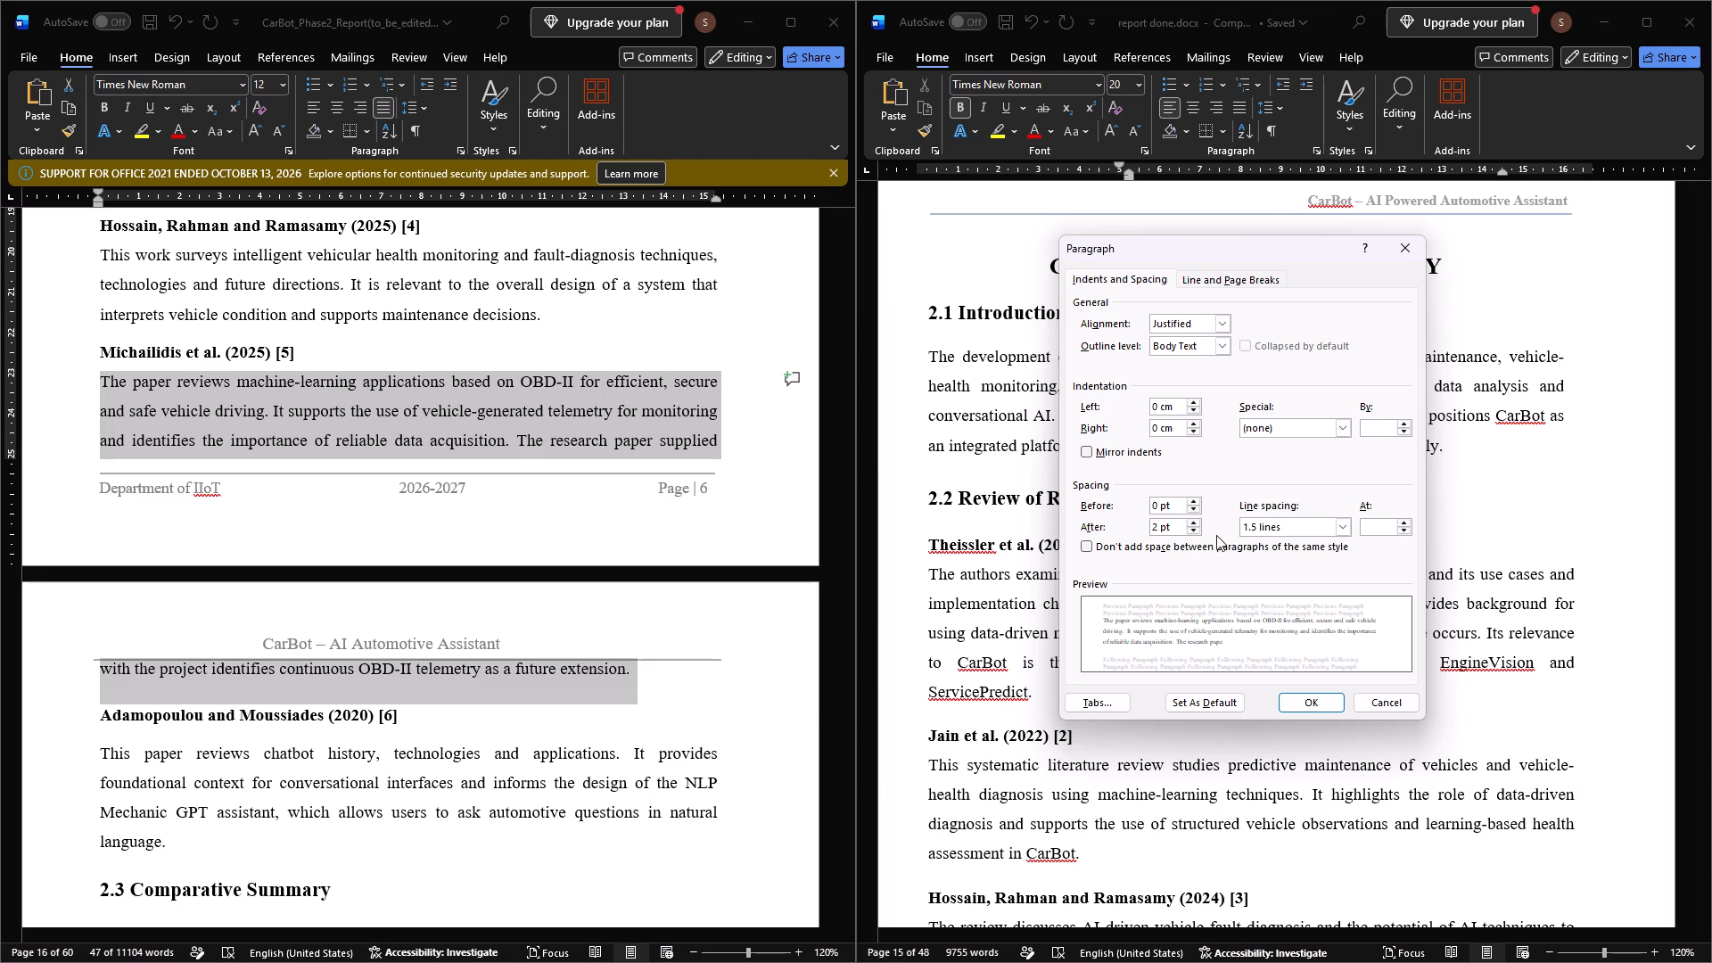
pyautogui.click(1330, 701)
# Set the Adamopoulou and Moussiades (2020) [6] subheading's spacing to 6 pt before and 0 pt after.
pyautogui.scroll(-3, 720, 707)
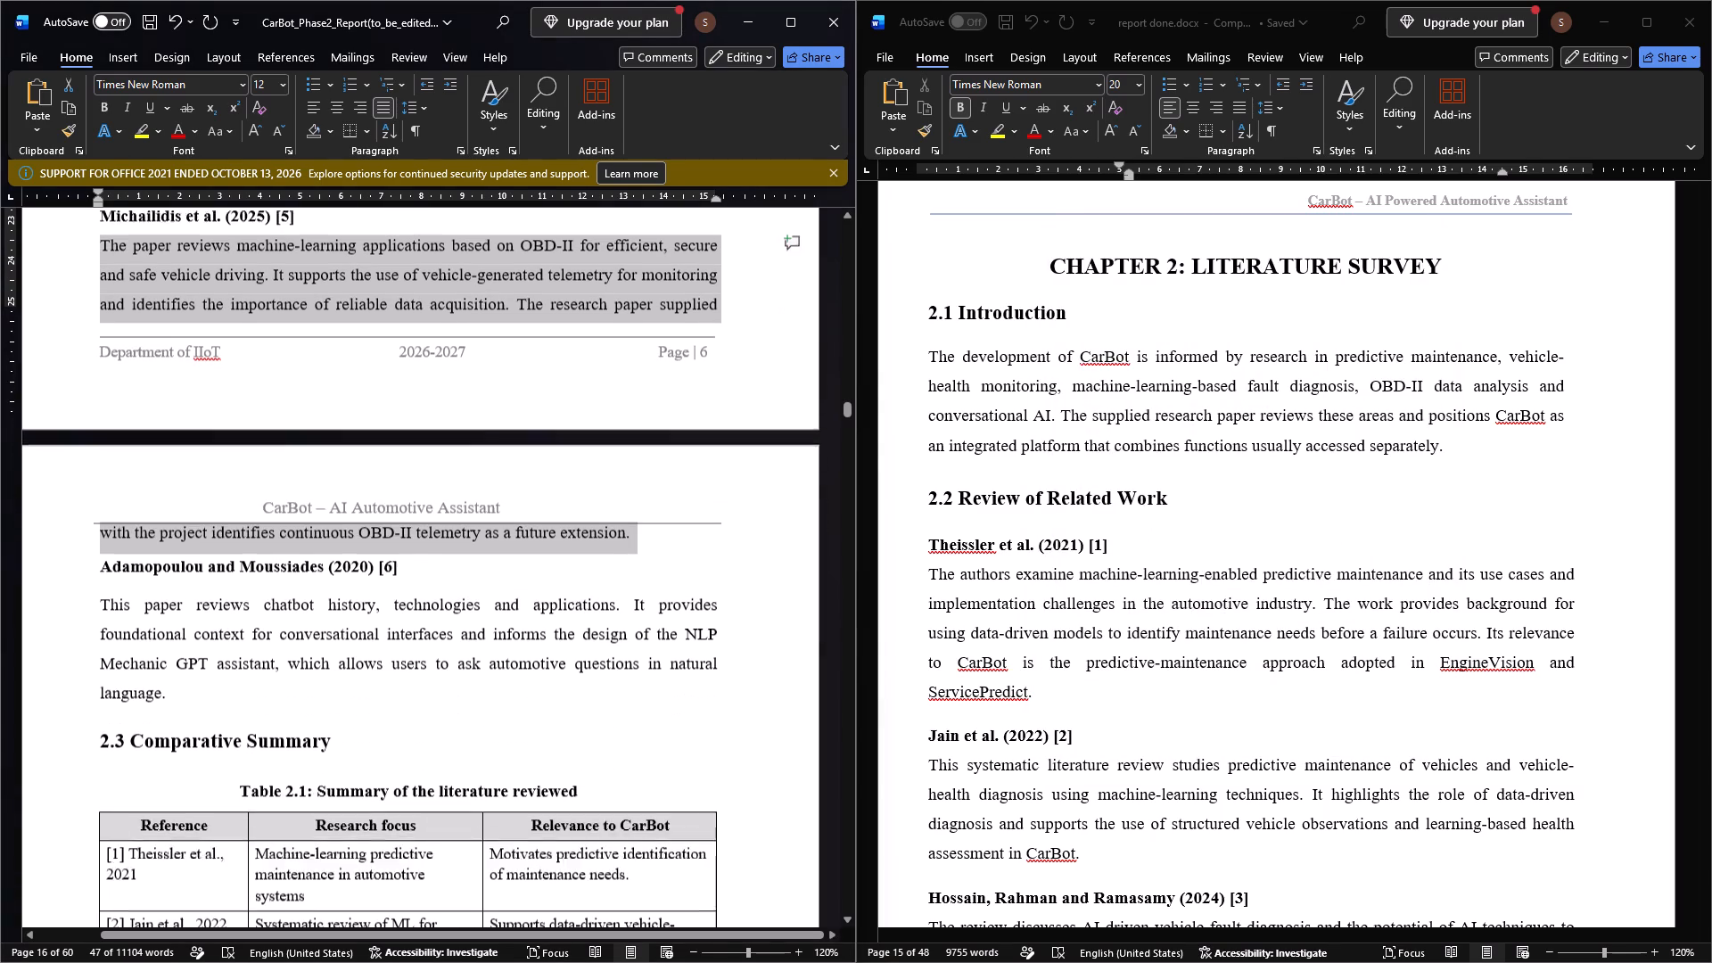
pyautogui.moveTo(403, 555); pyautogui.dragTo(113, 547)
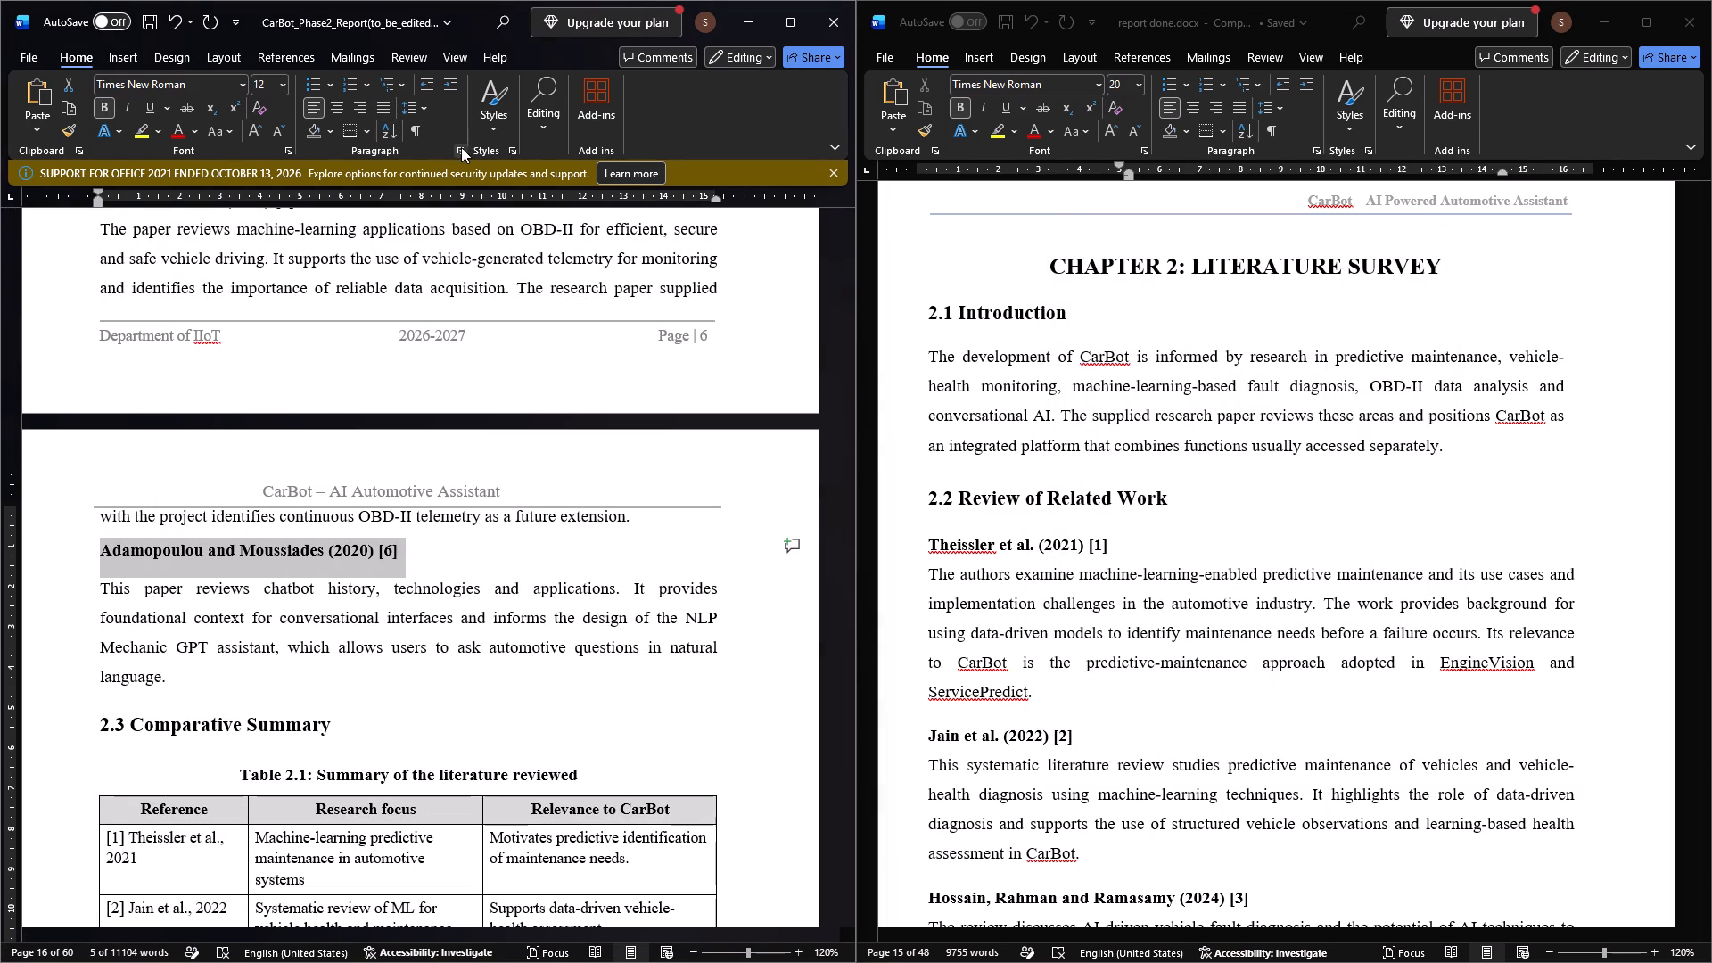
pyautogui.click(461, 147)
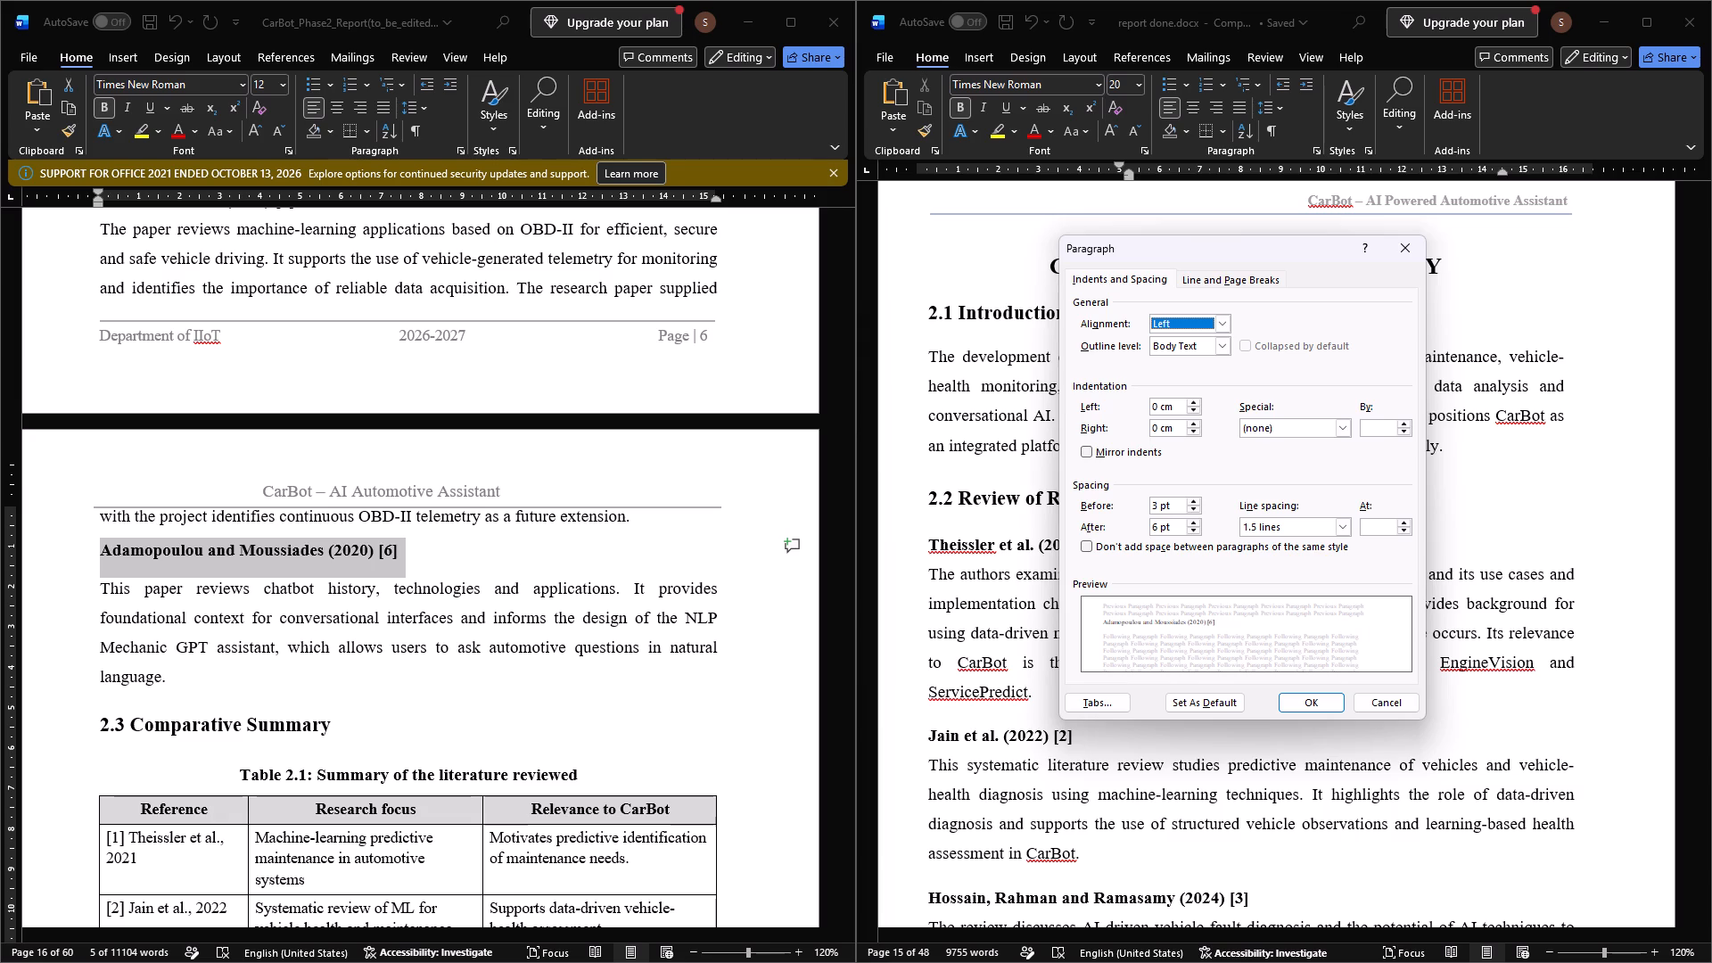
pyautogui.click(1154, 503)
pyautogui.press('Right')
pyautogui.press('BackSpace')
pyautogui.press('6')
pyautogui.click(1192, 530)
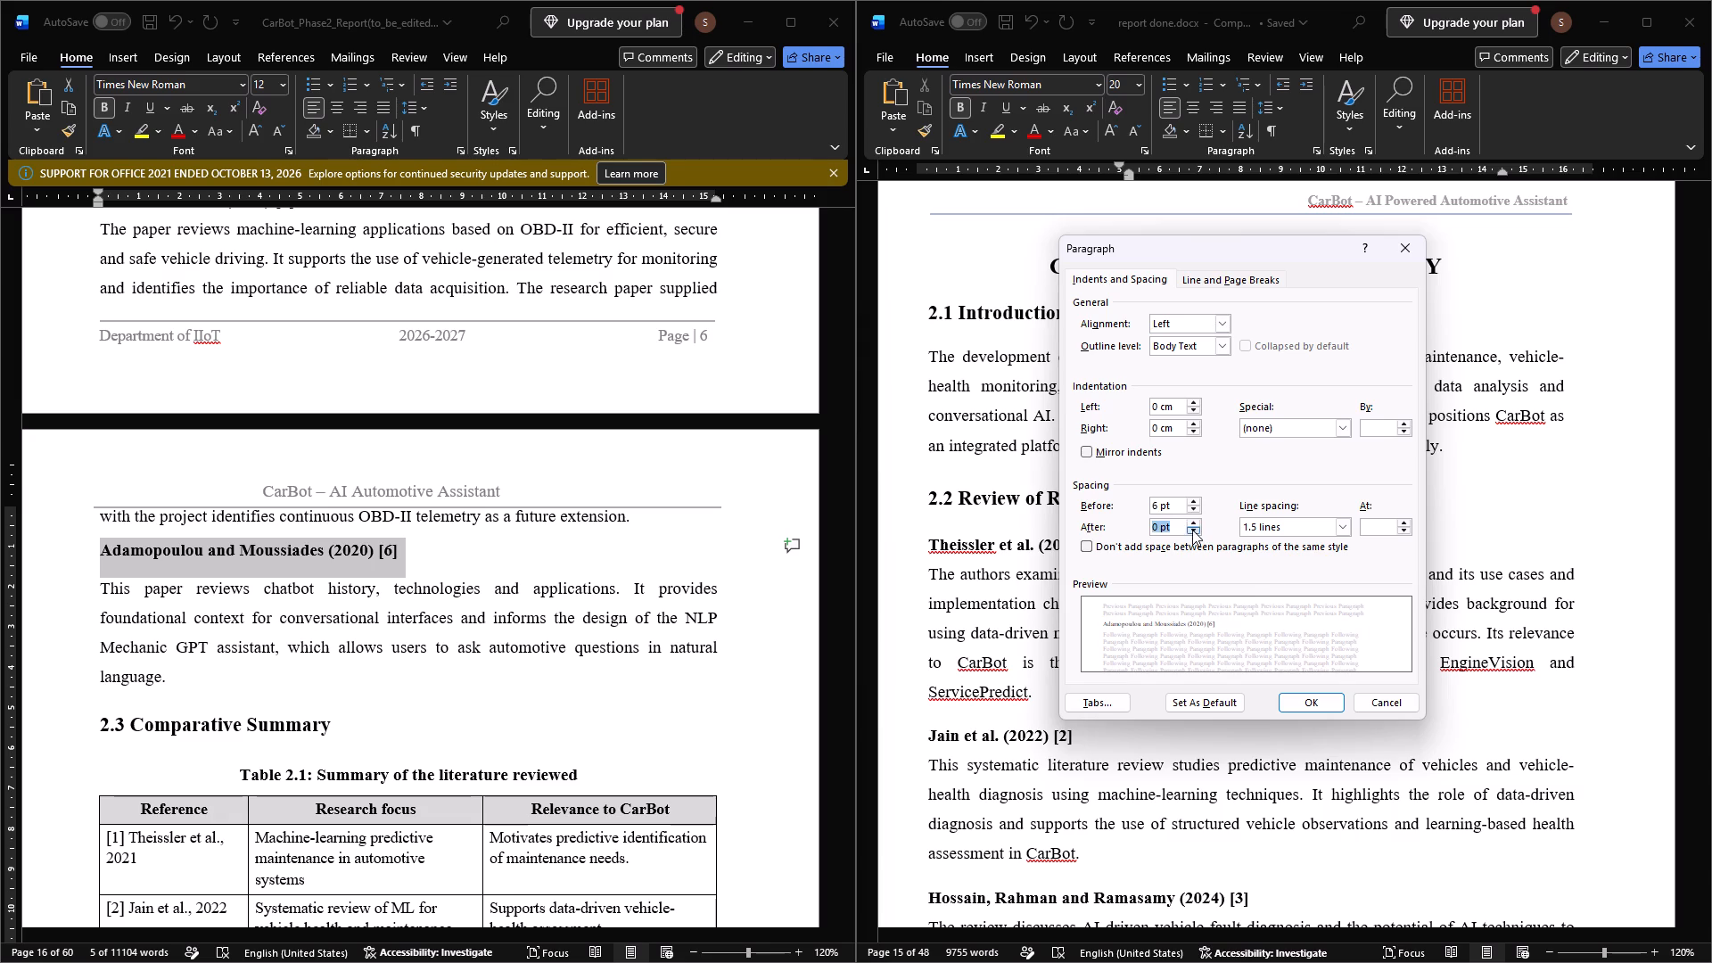
pyautogui.click(1314, 701)
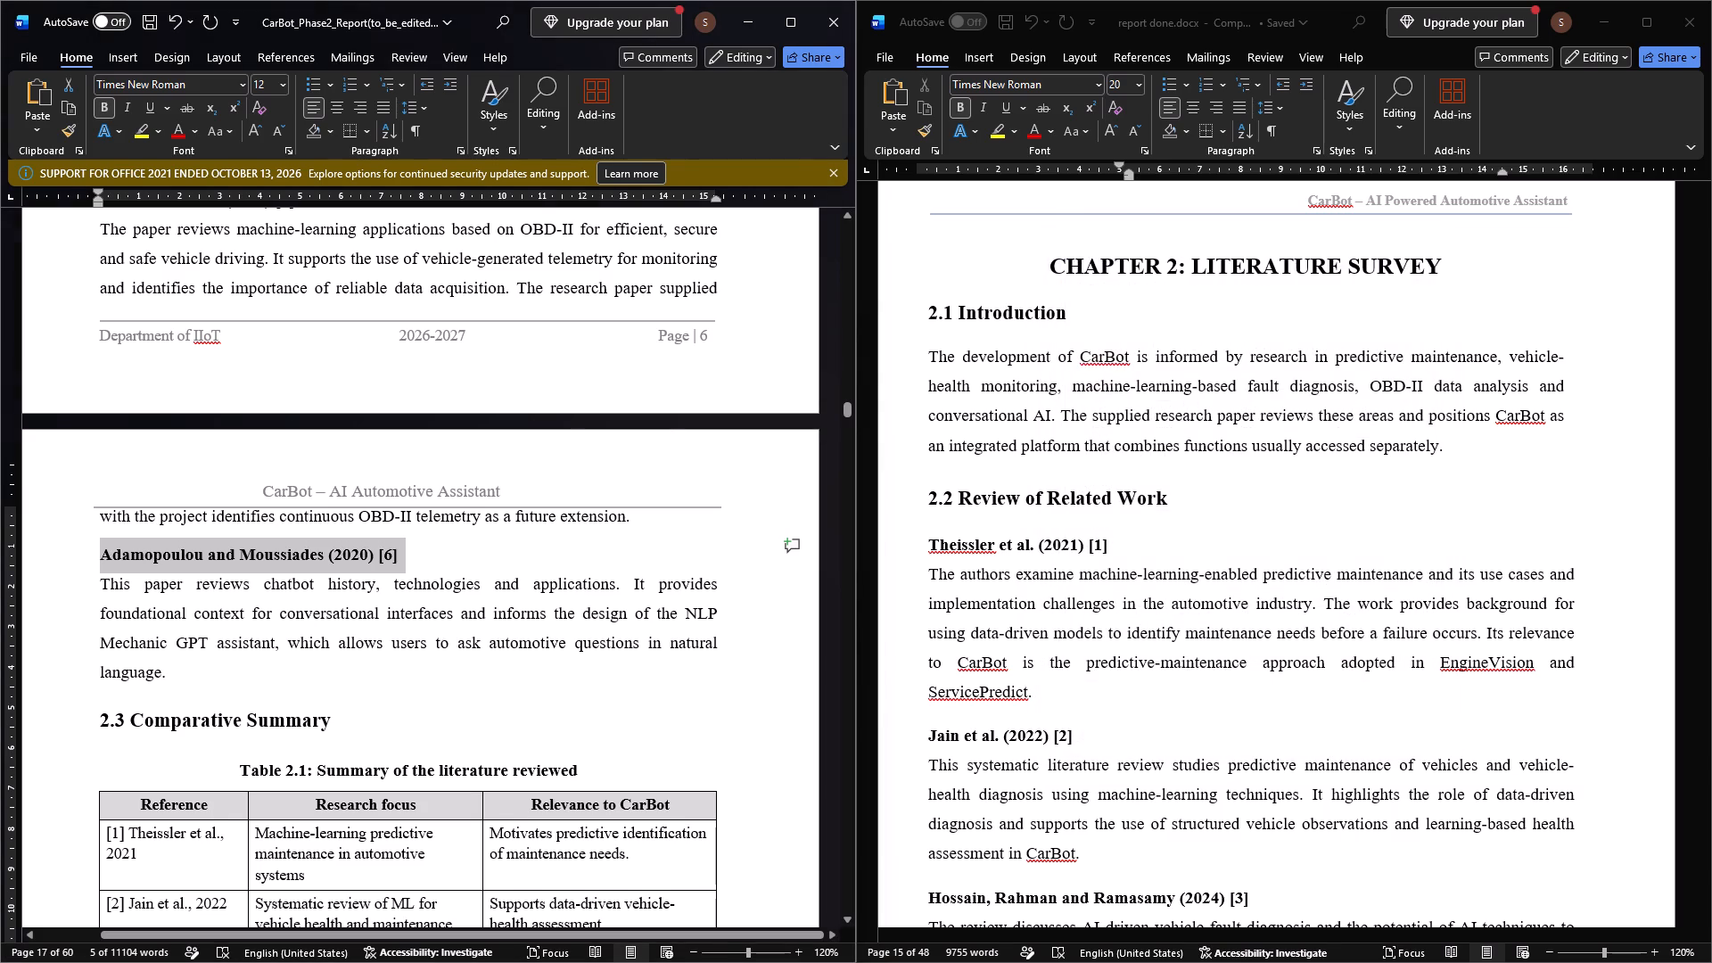
# Check the paragraph spacing settings of the body paragraph under Adamopoulou and Moussiades (2020) [6].
pyautogui.moveTo(175, 678); pyautogui.dragTo(103, 593)
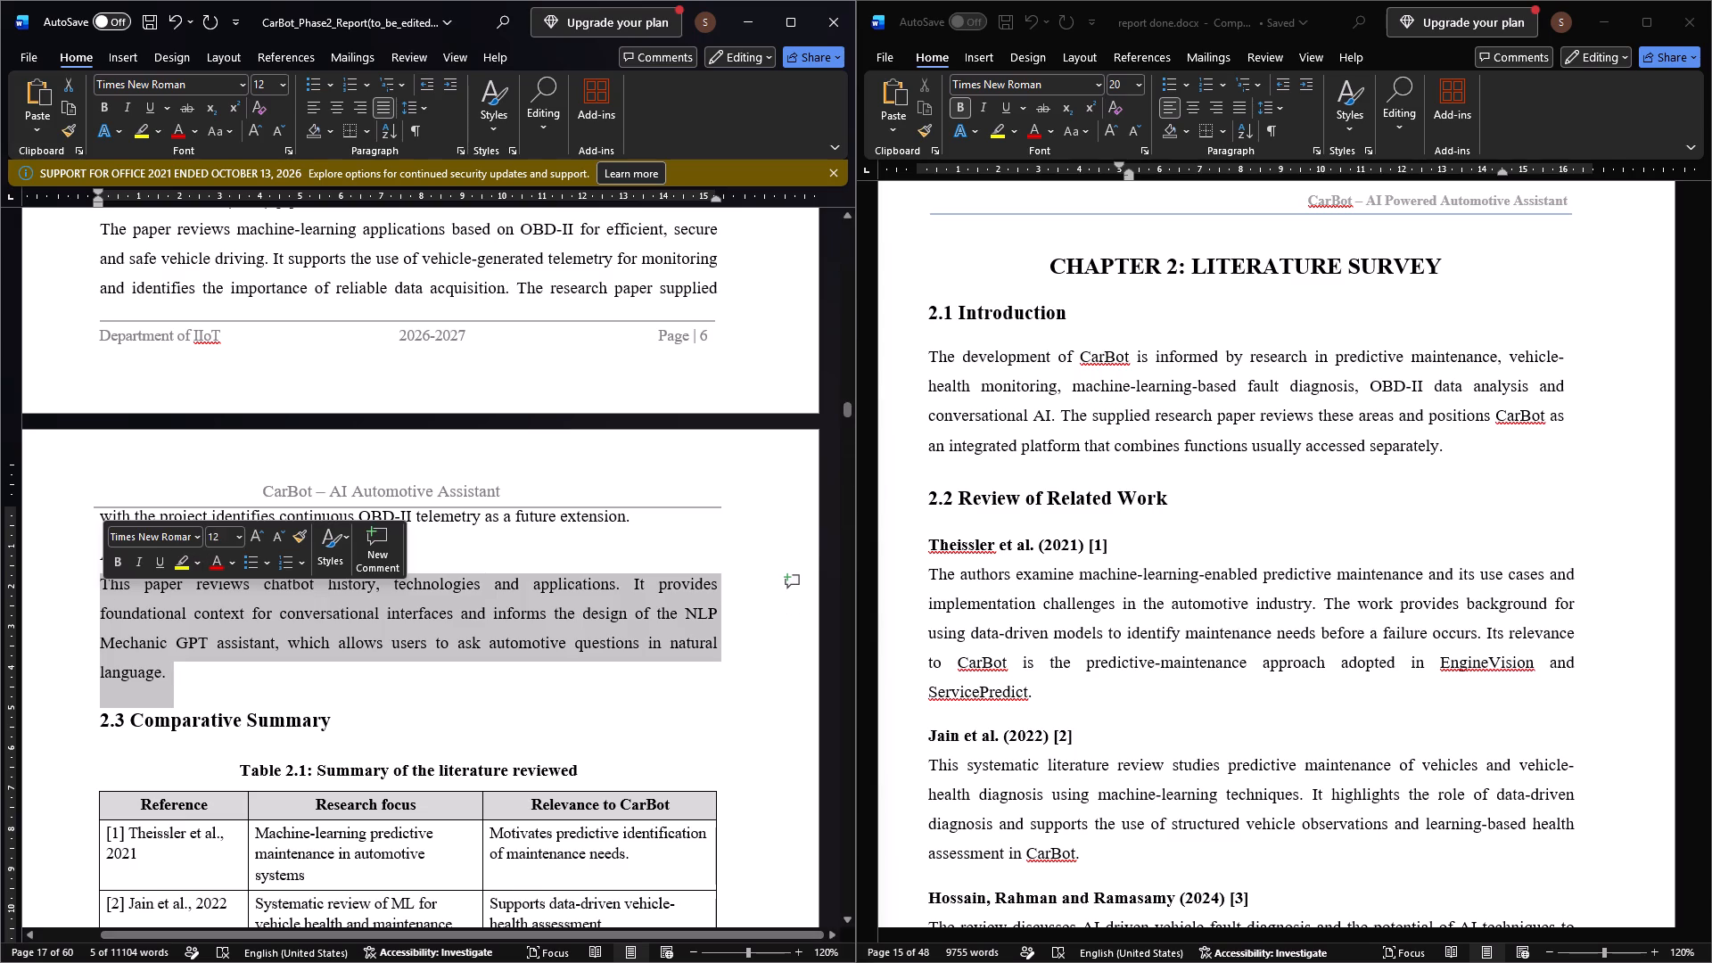
pyautogui.scroll(2, 369, 405)
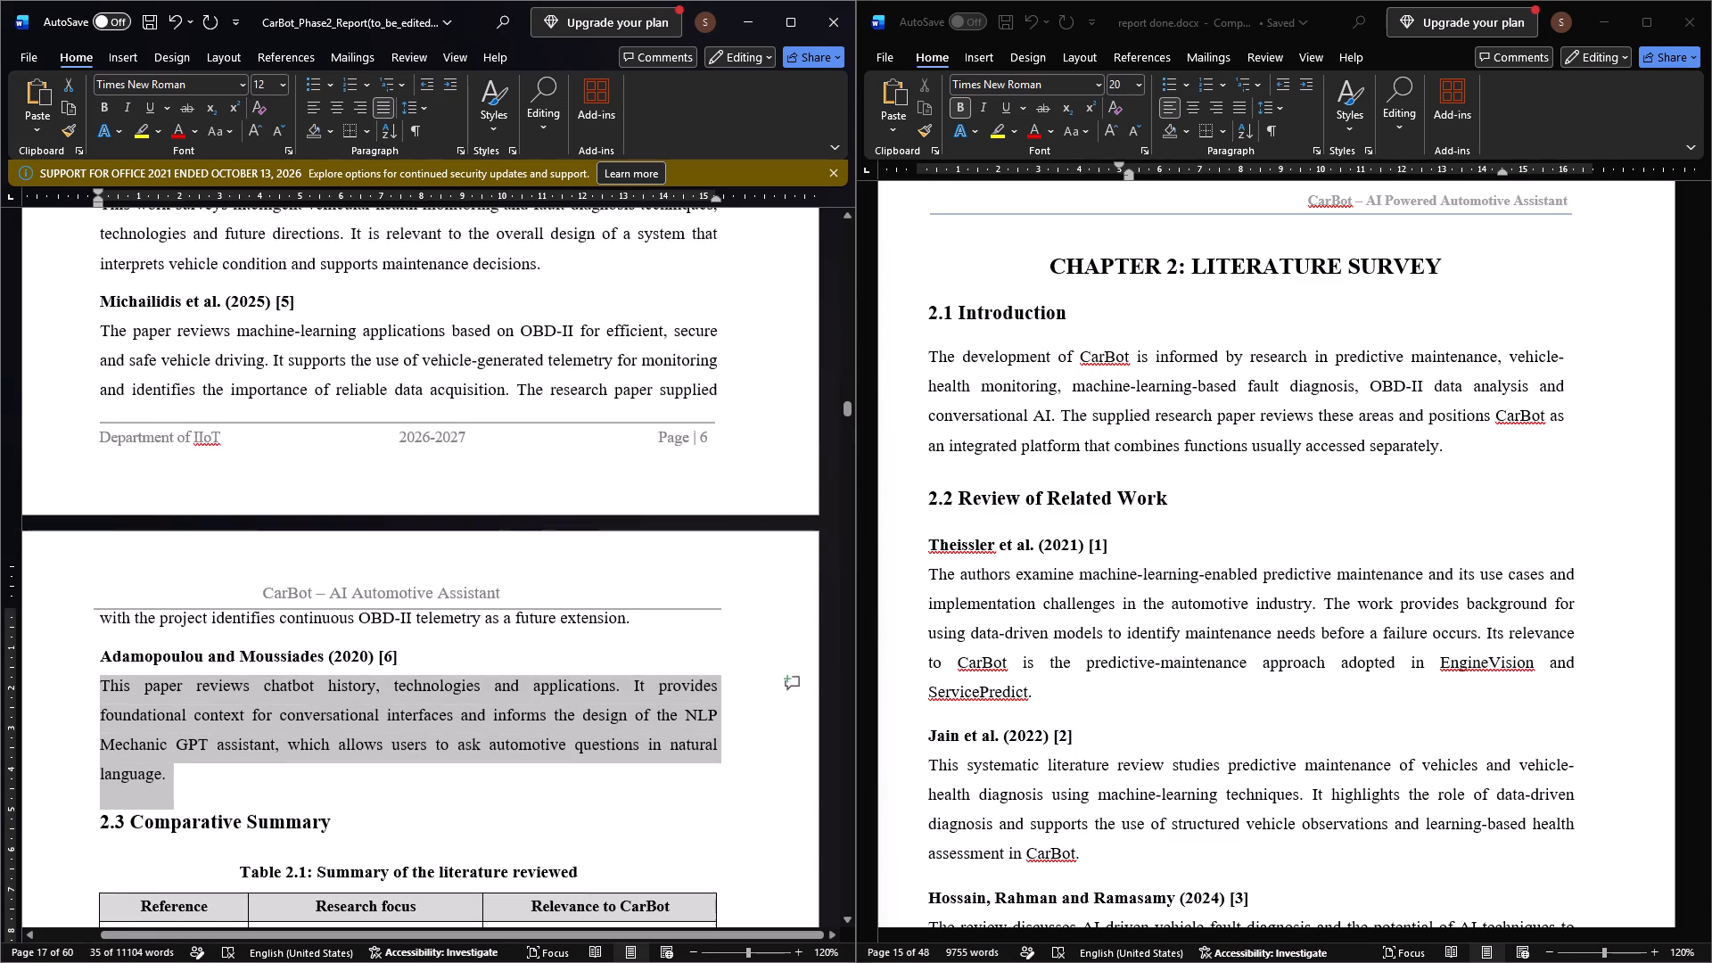
pyautogui.scroll(-1, 368, 414)
pyautogui.click(462, 147)
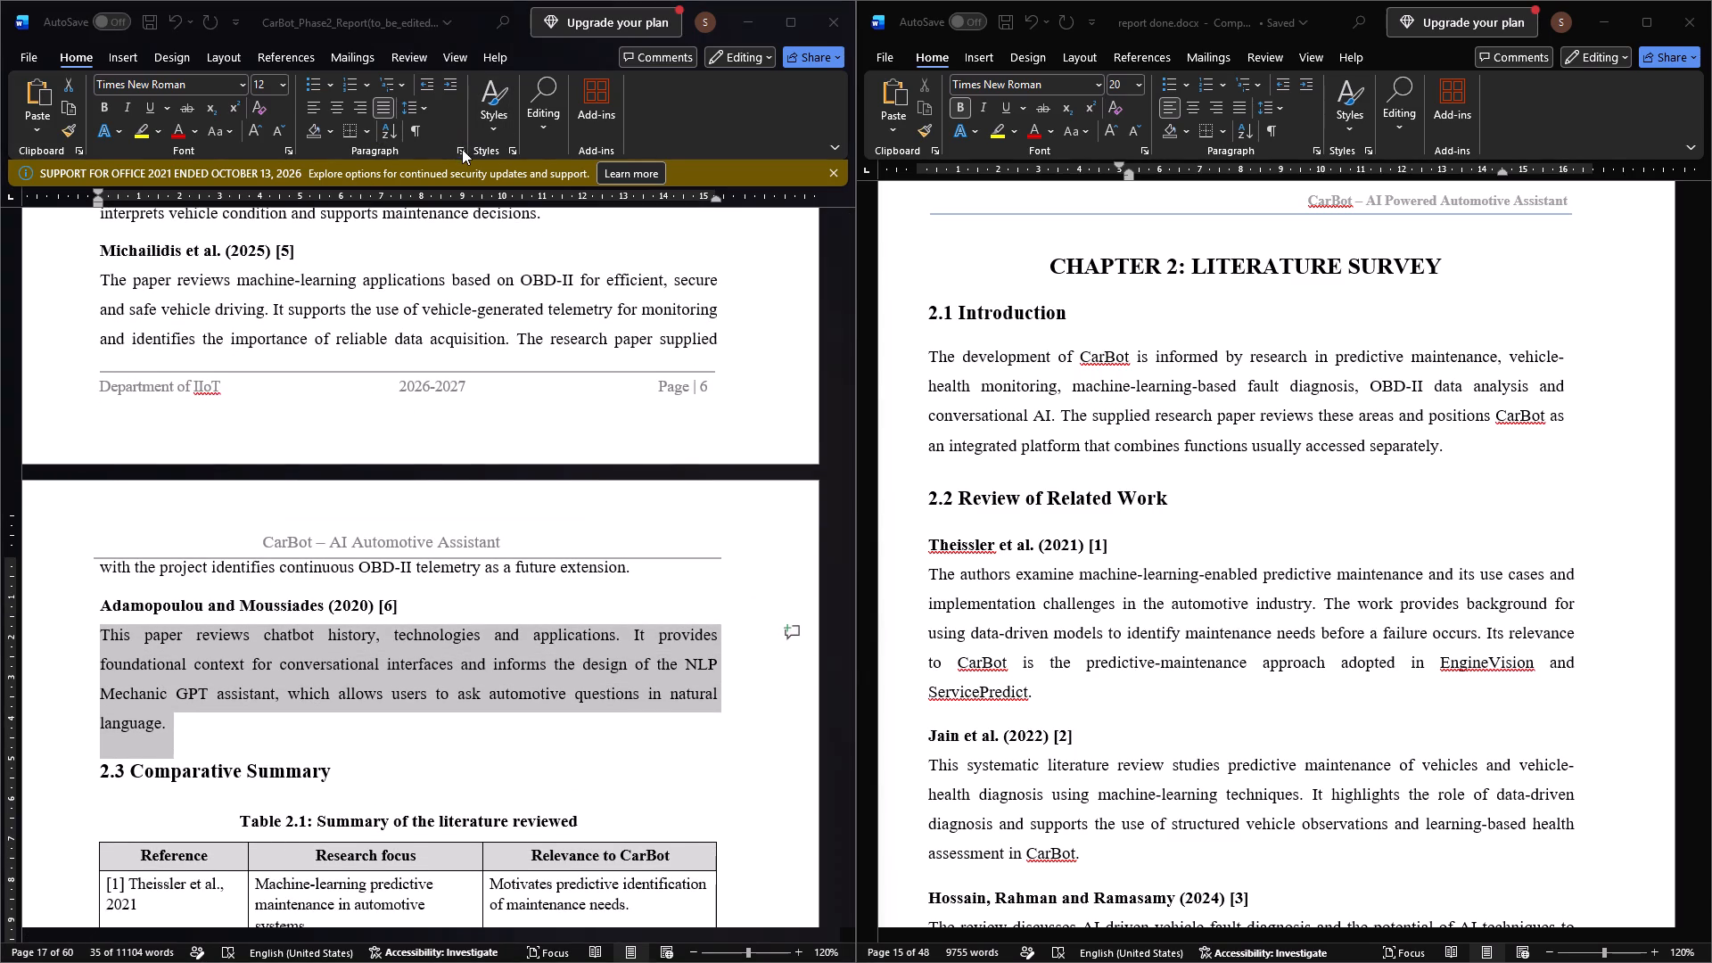
pyautogui.click(1306, 695)
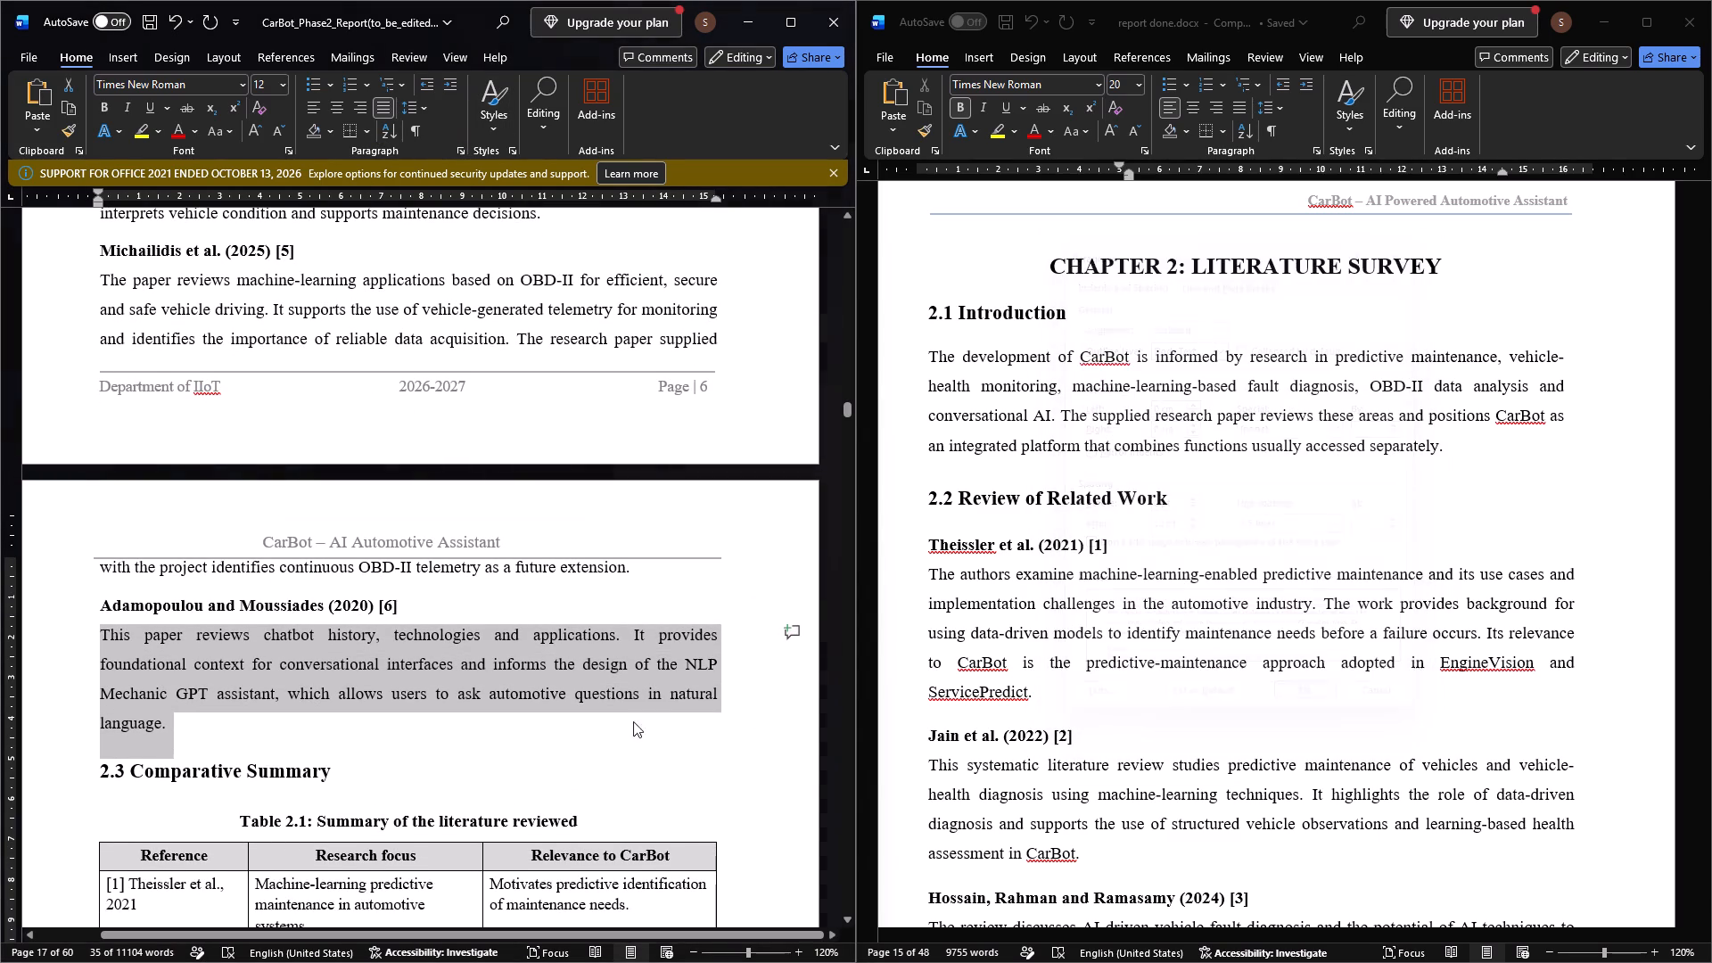
pyautogui.click(264, 770)
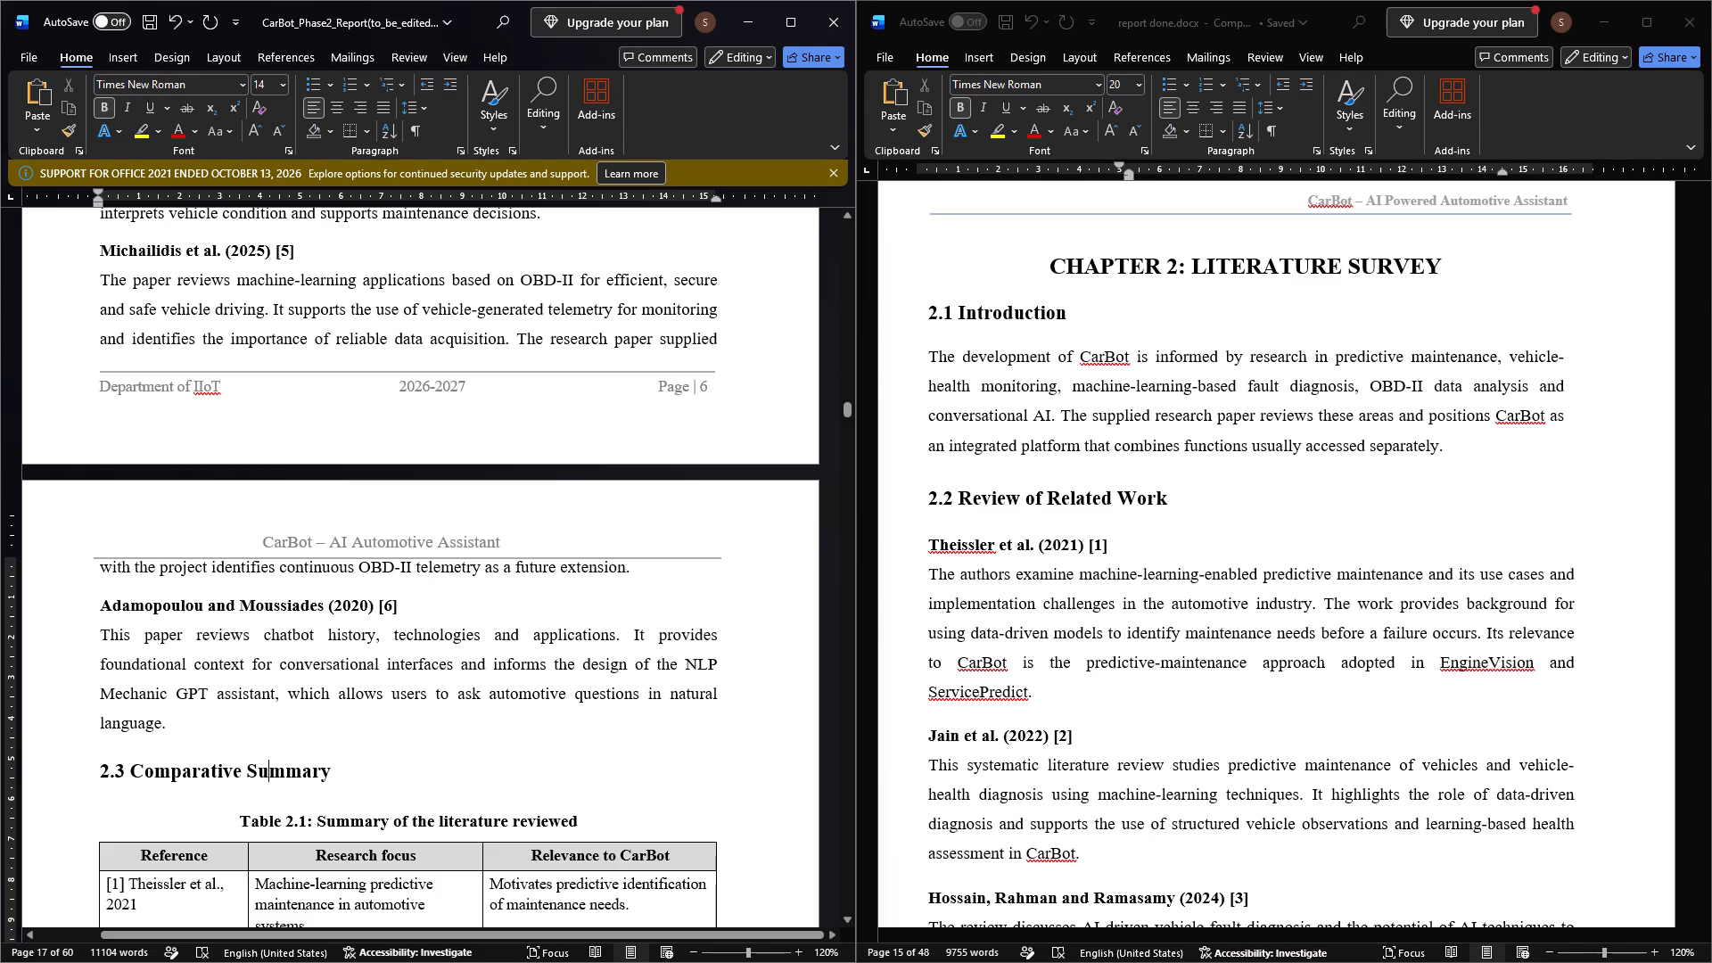
# Justify the text from the 2.2 Review of Related Work heading through the body paragraph under Adamopoulou and Moussiades (2020) [6].
pyautogui.scroll(-1, 173, 737)
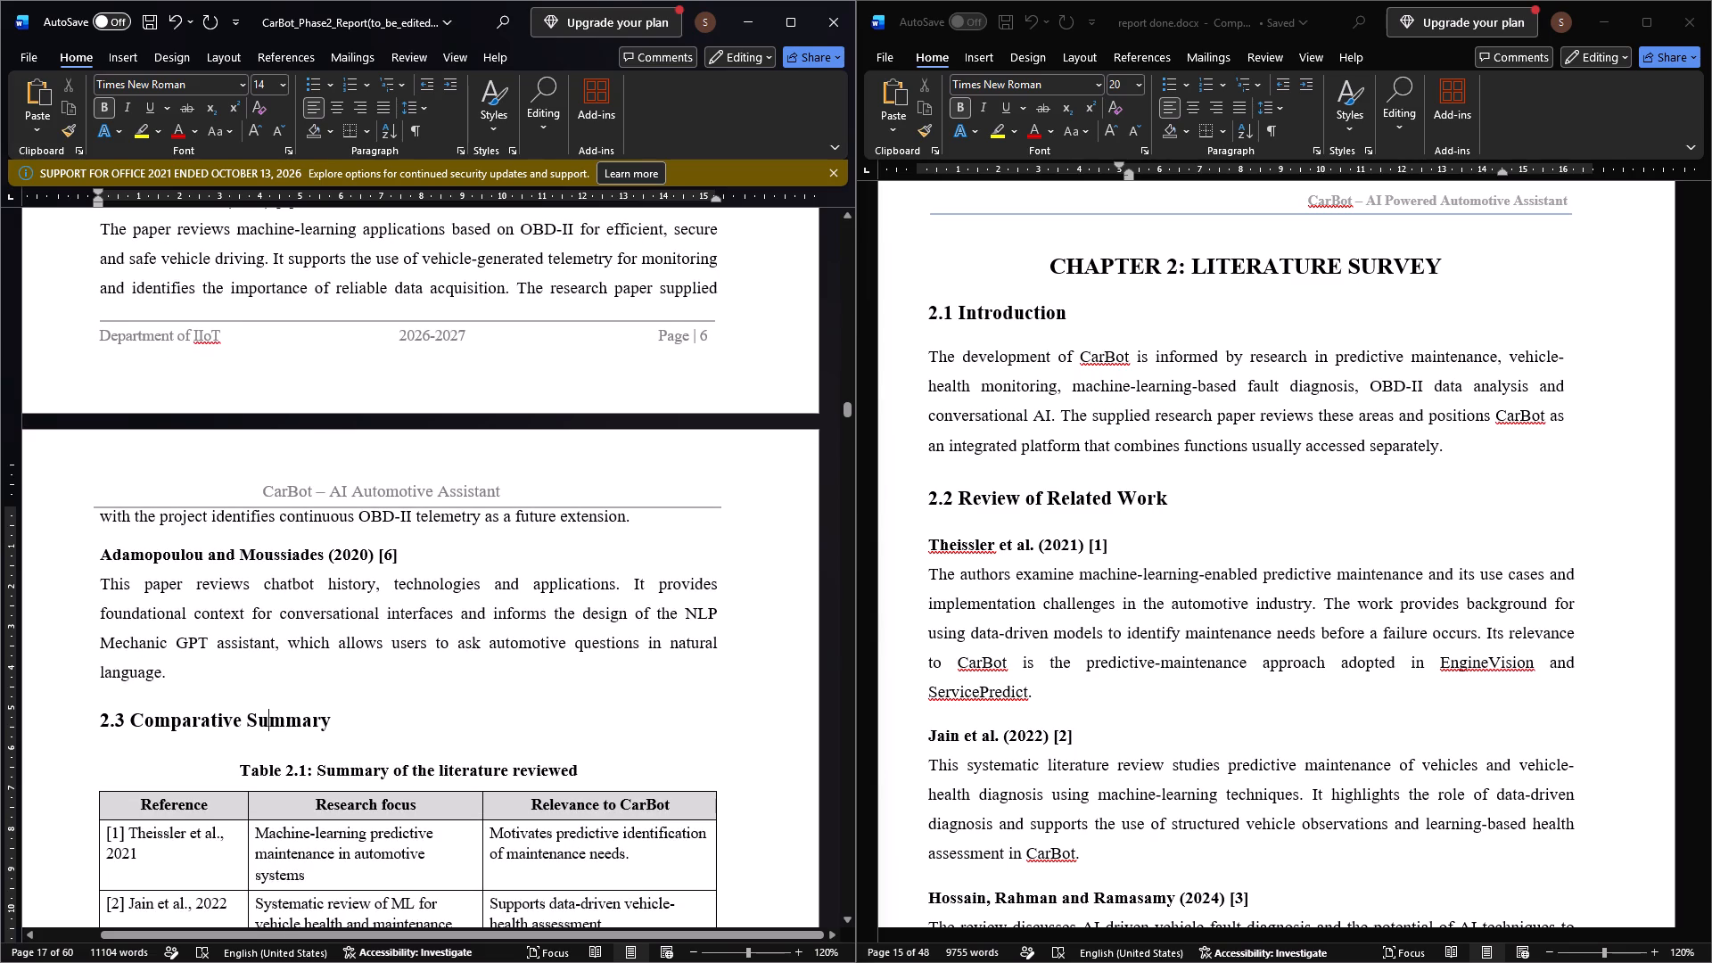
pyautogui.moveTo(169, 673); pyautogui.dragTo(73, 161)
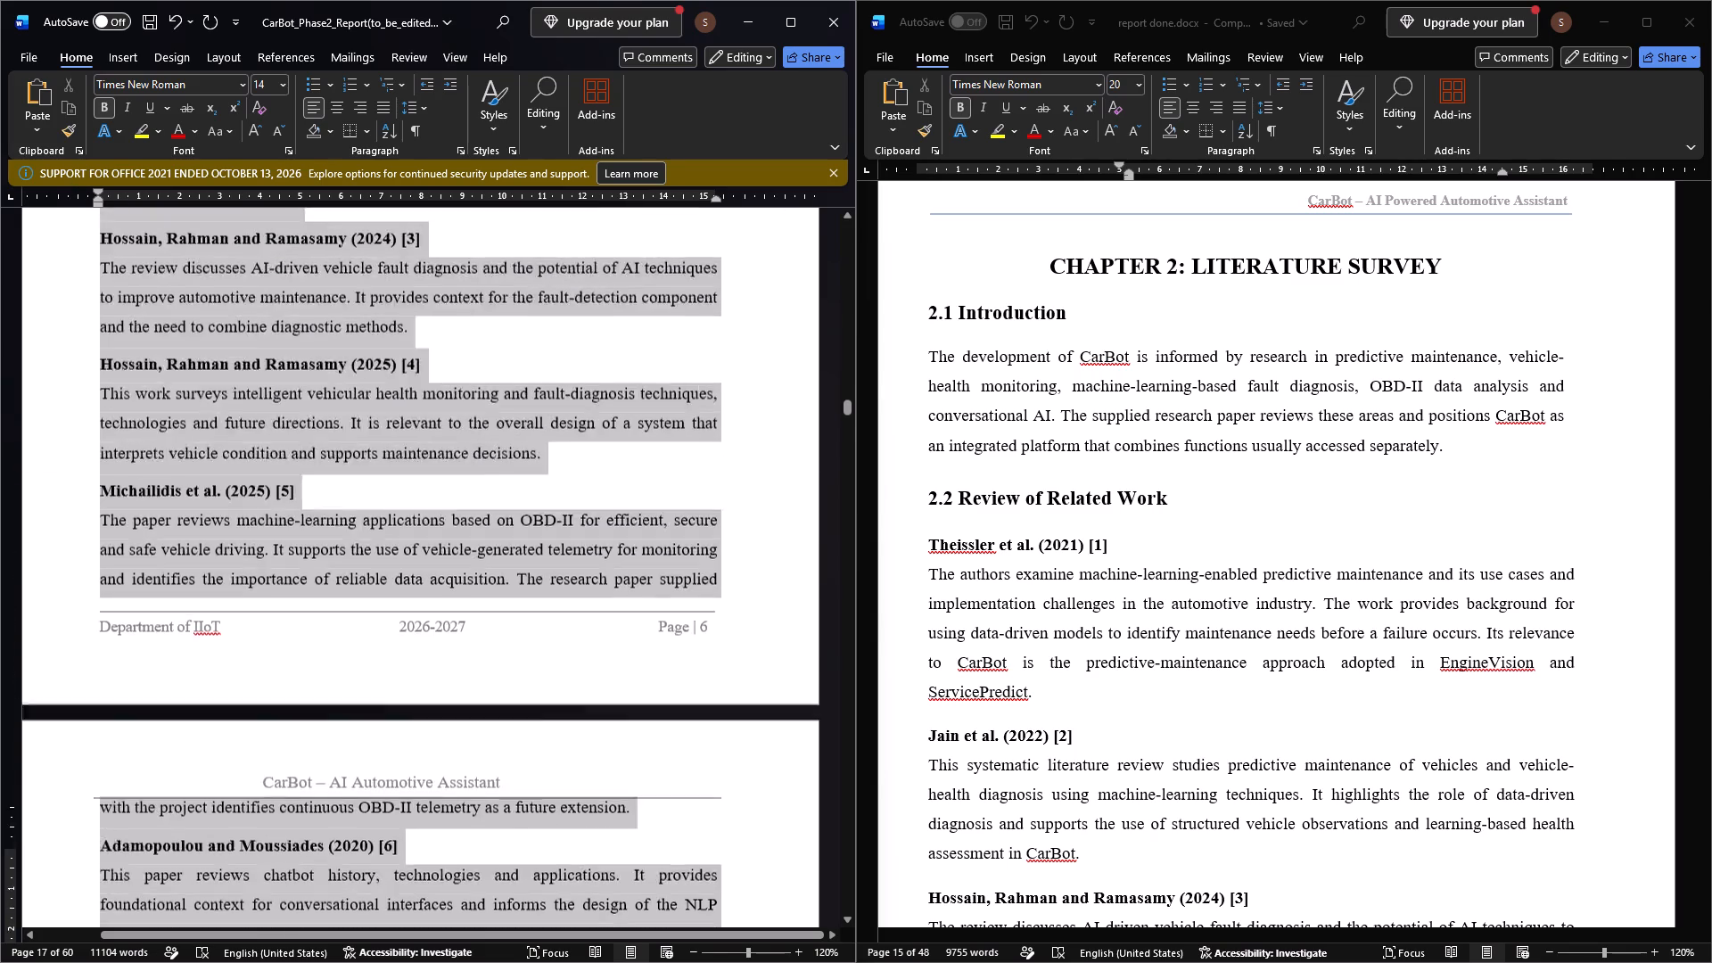
pyautogui.moveTo(73, 161); pyautogui.dragTo(119, 745)
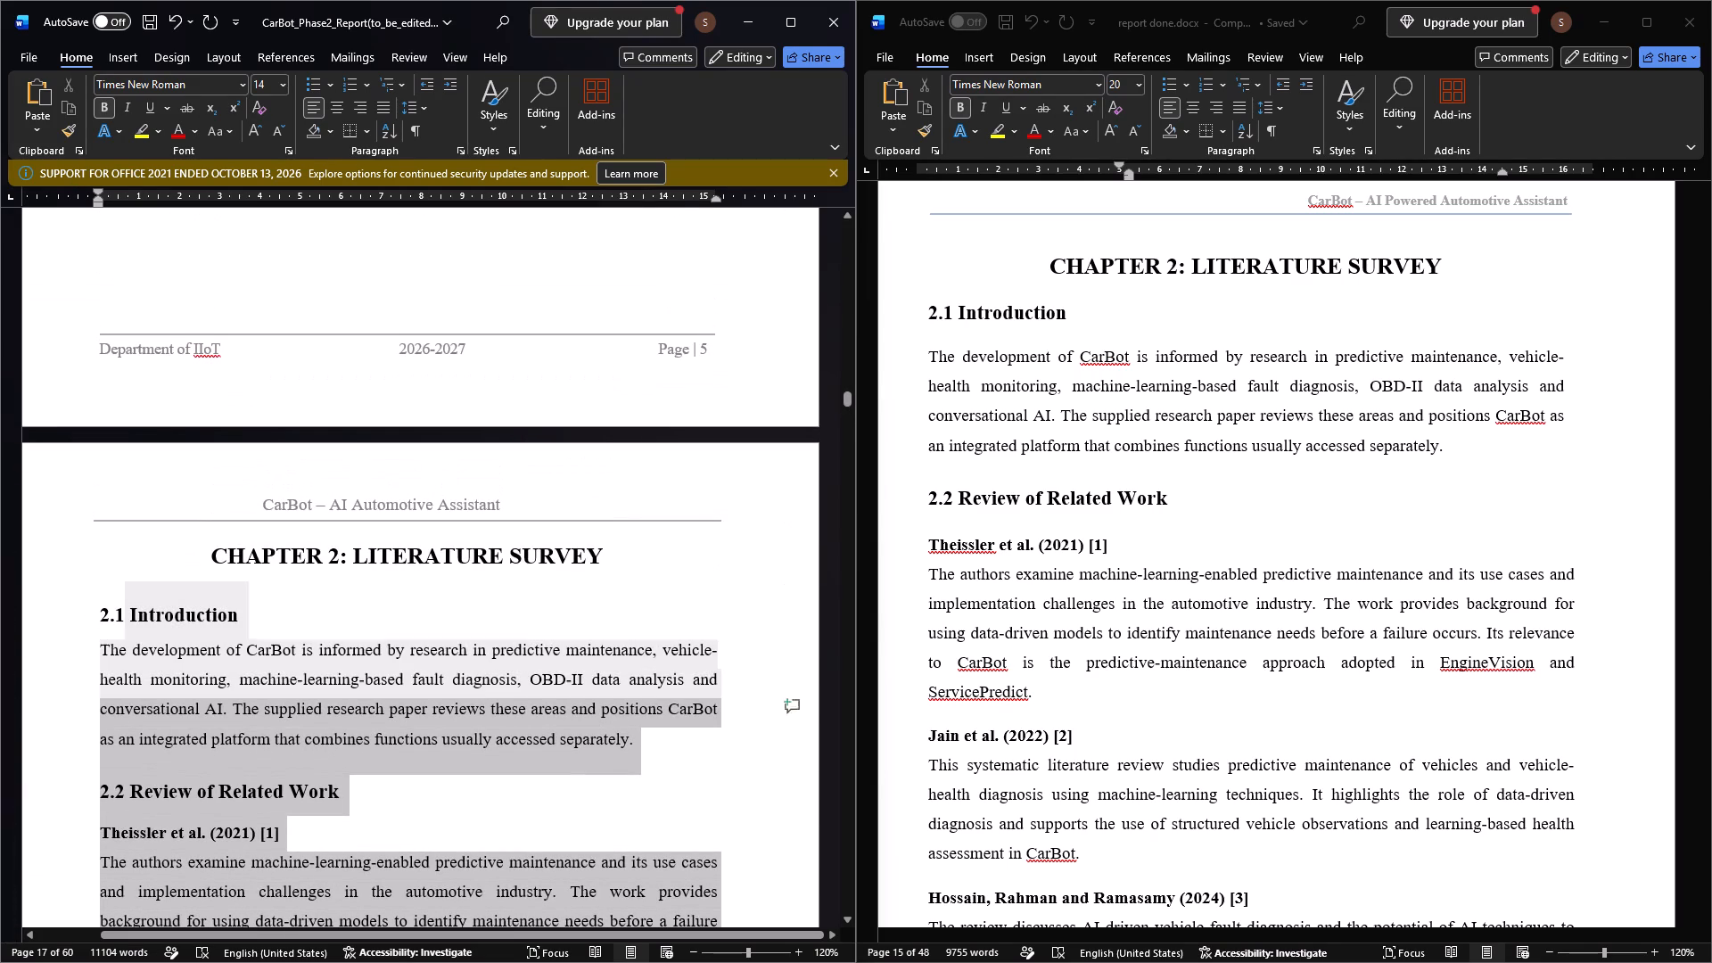
pyautogui.moveTo(119, 745); pyautogui.dragTo(97, 803)
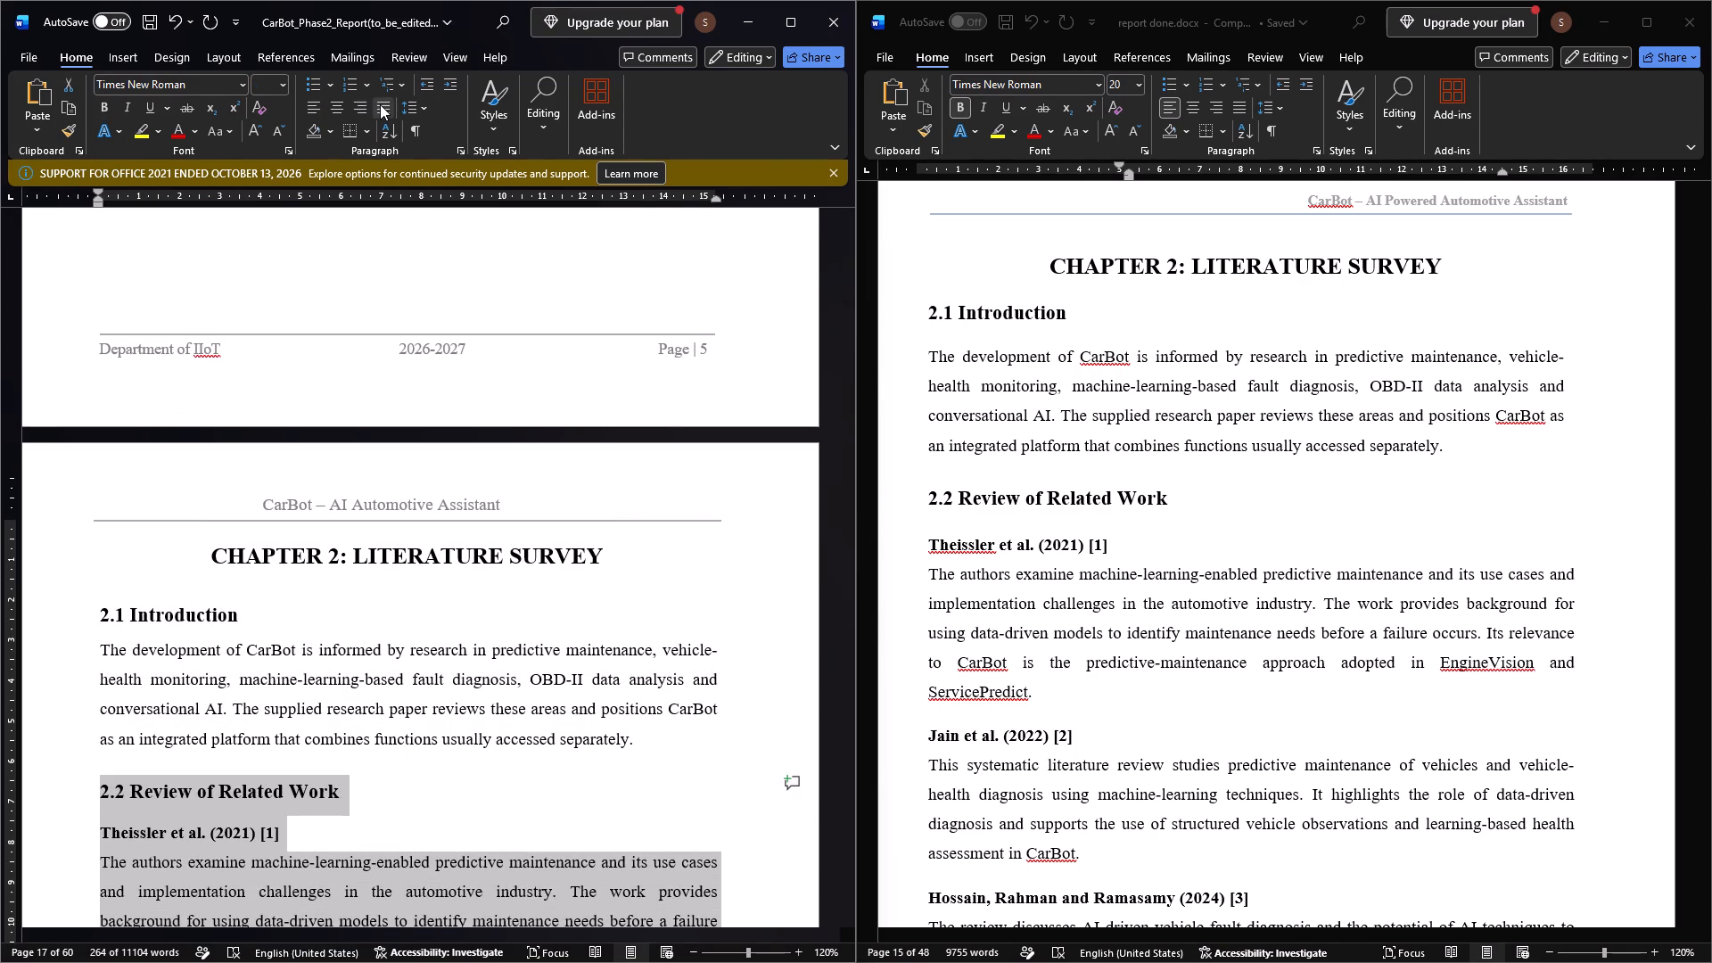
pyautogui.click(380, 104)
pyautogui.click(285, 801)
pyautogui.scroll(-2, 285, 796)
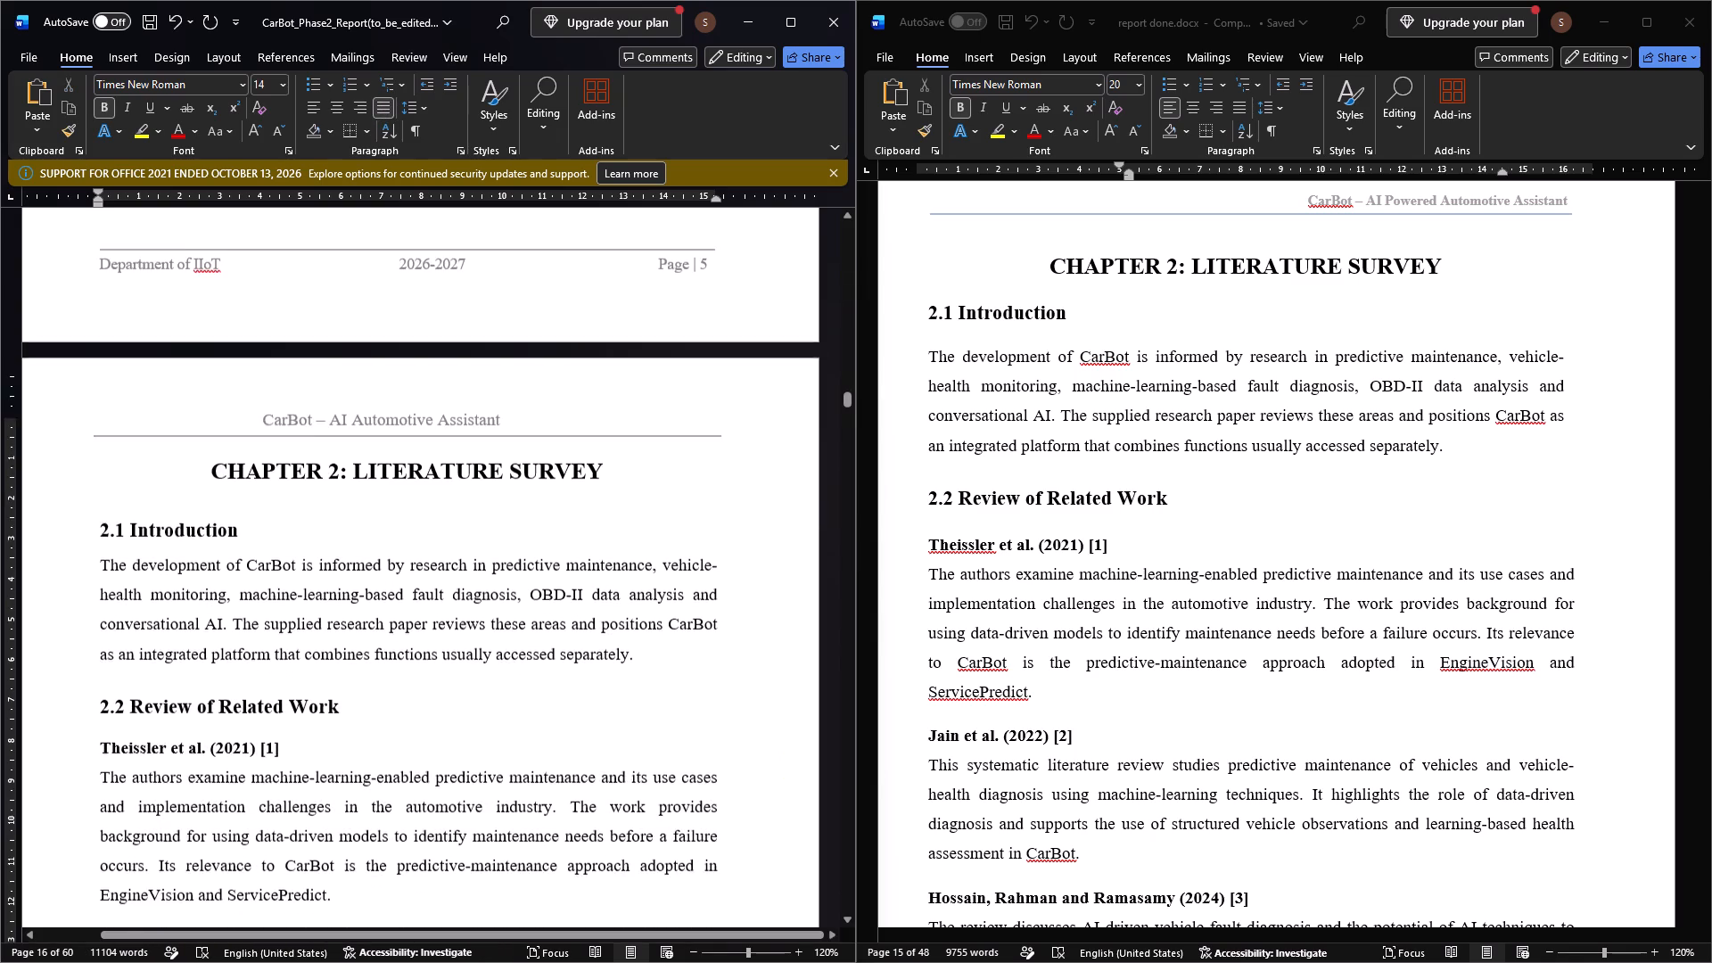
# Check the paragraph spacing settings of the 1.7 Expected Contributions of Phase II heading and of the body paragraph above it.
pyautogui.scroll(6, 285, 788)
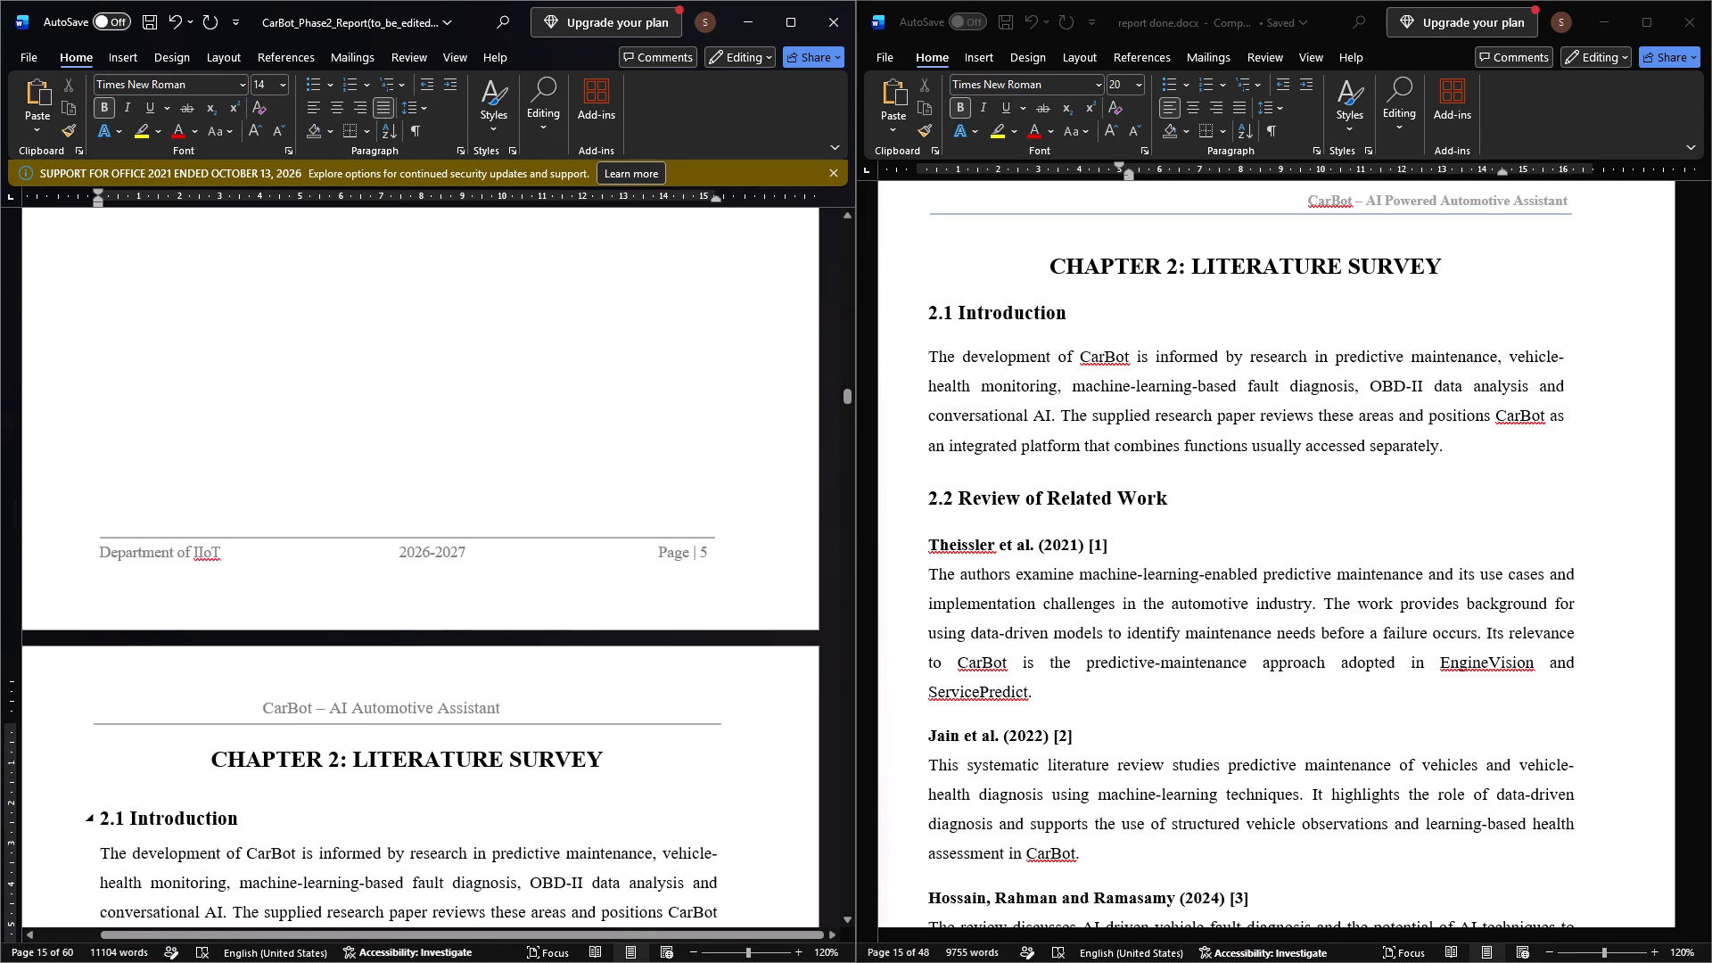
pyautogui.moveTo(243, 824); pyautogui.dragTo(223, 816)
pyautogui.scroll(6, 239, 761)
pyautogui.scroll(3, 228, 663)
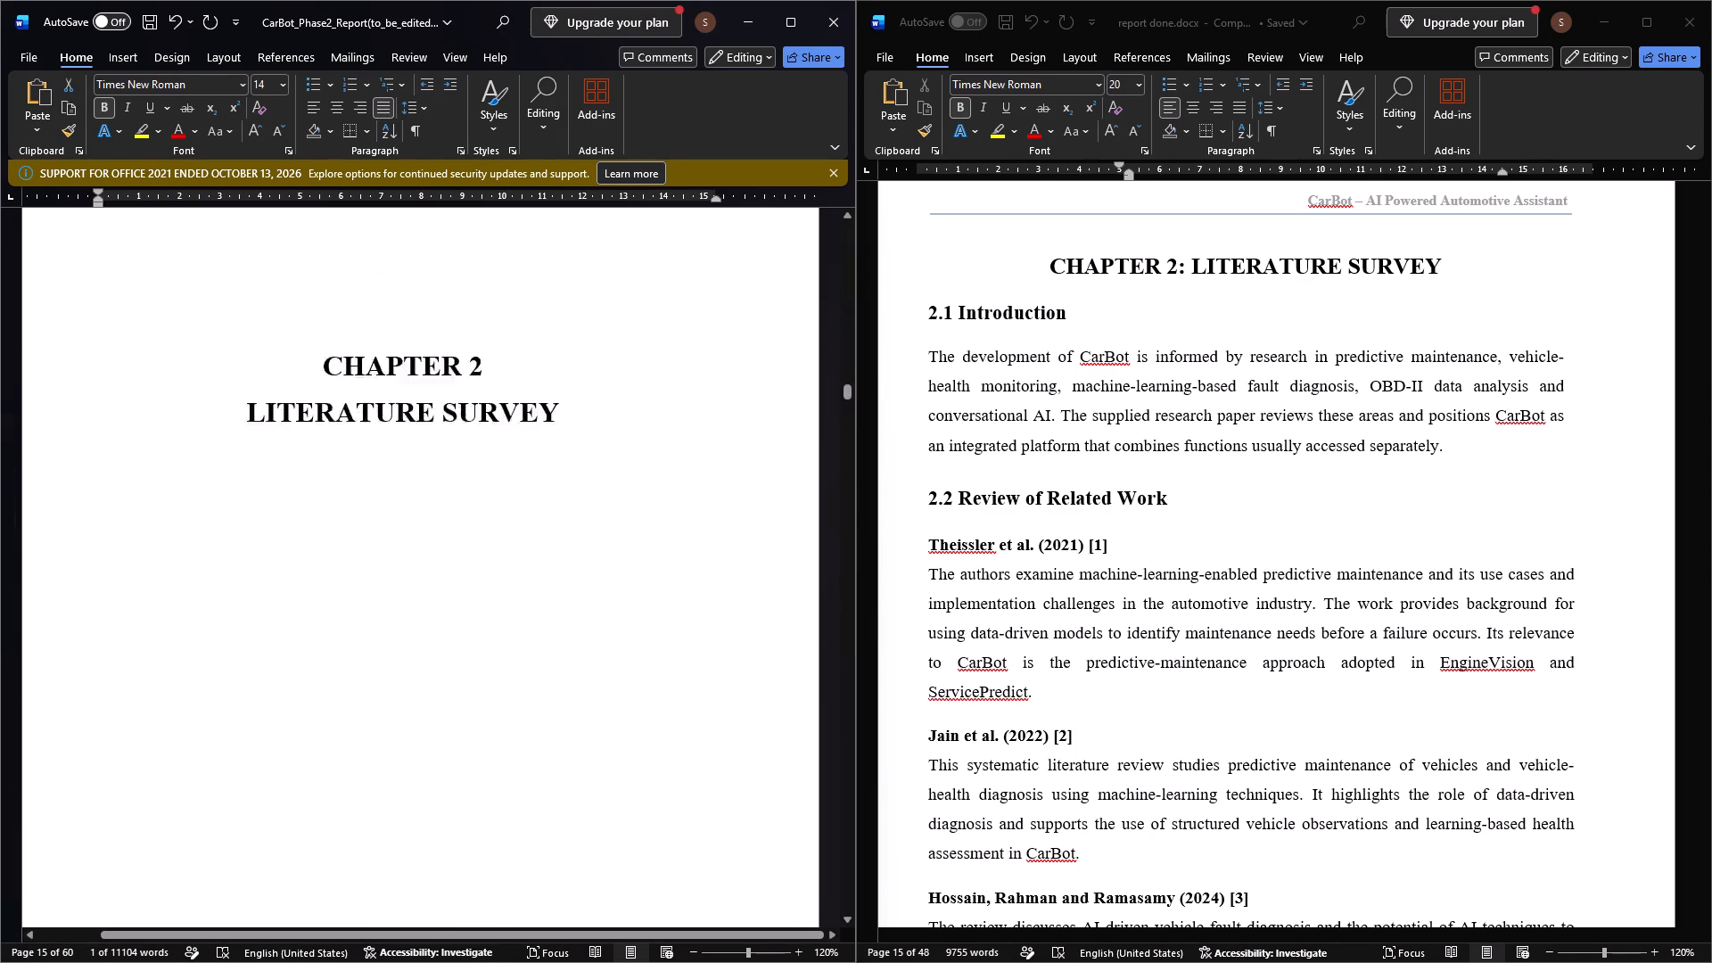
pyautogui.scroll(17, 228, 660)
pyautogui.scroll(7, 228, 657)
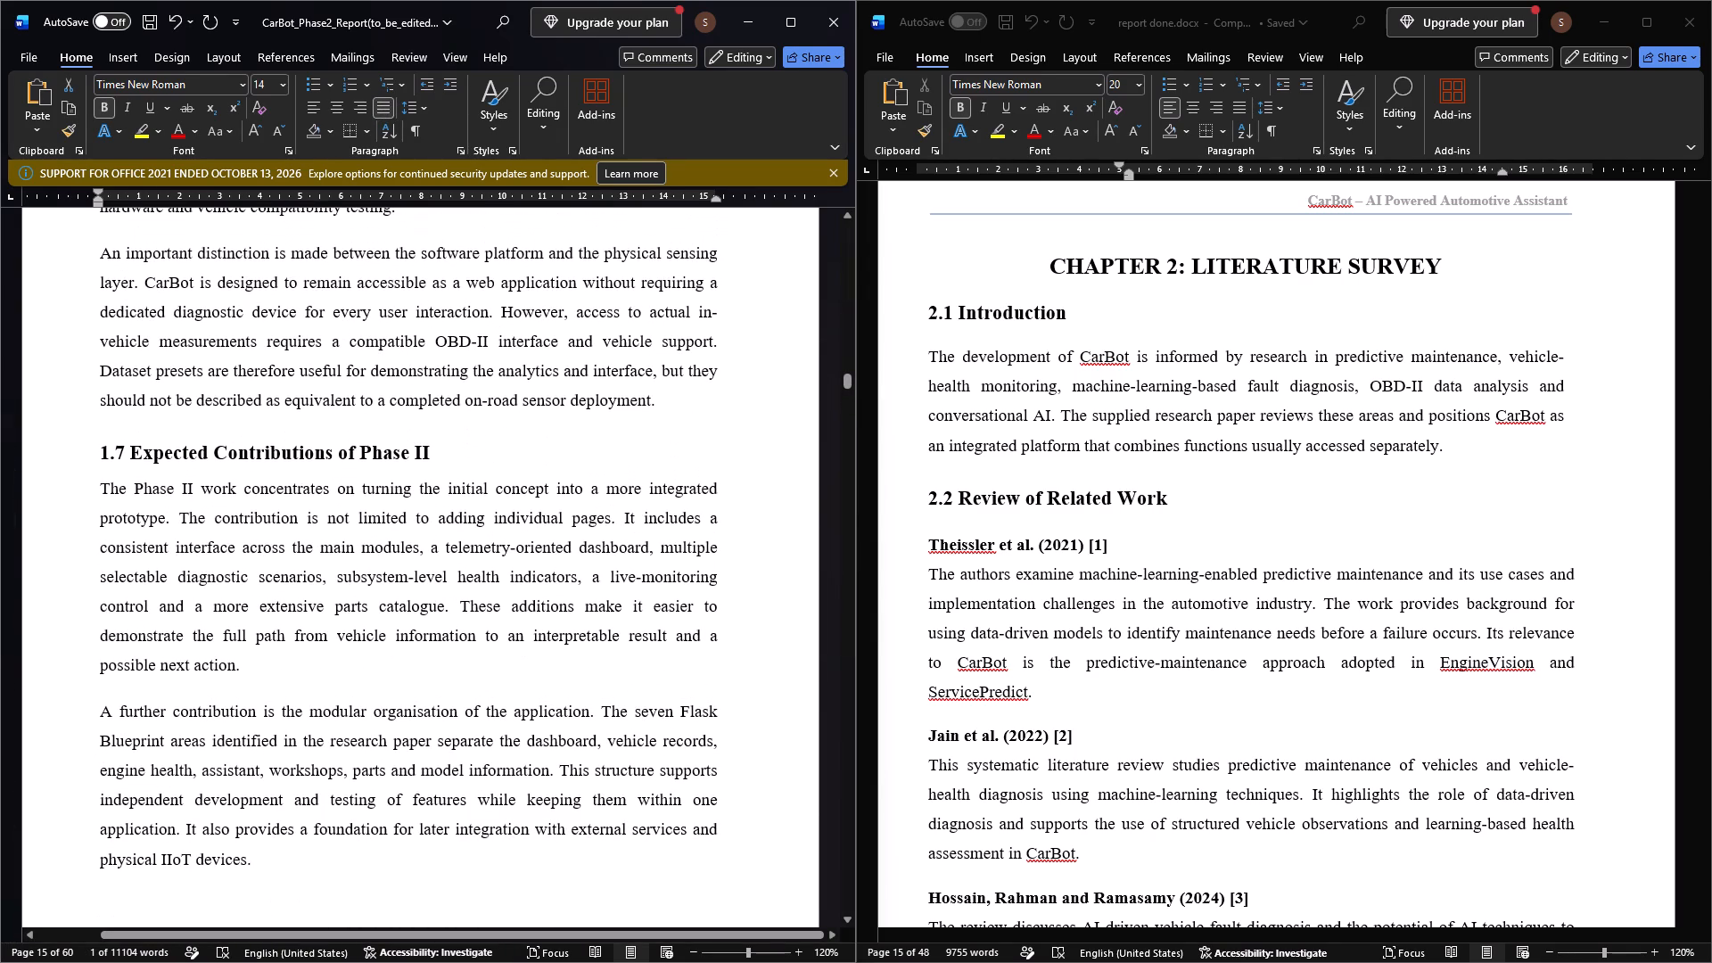
pyautogui.moveTo(437, 459); pyautogui.dragTo(109, 448)
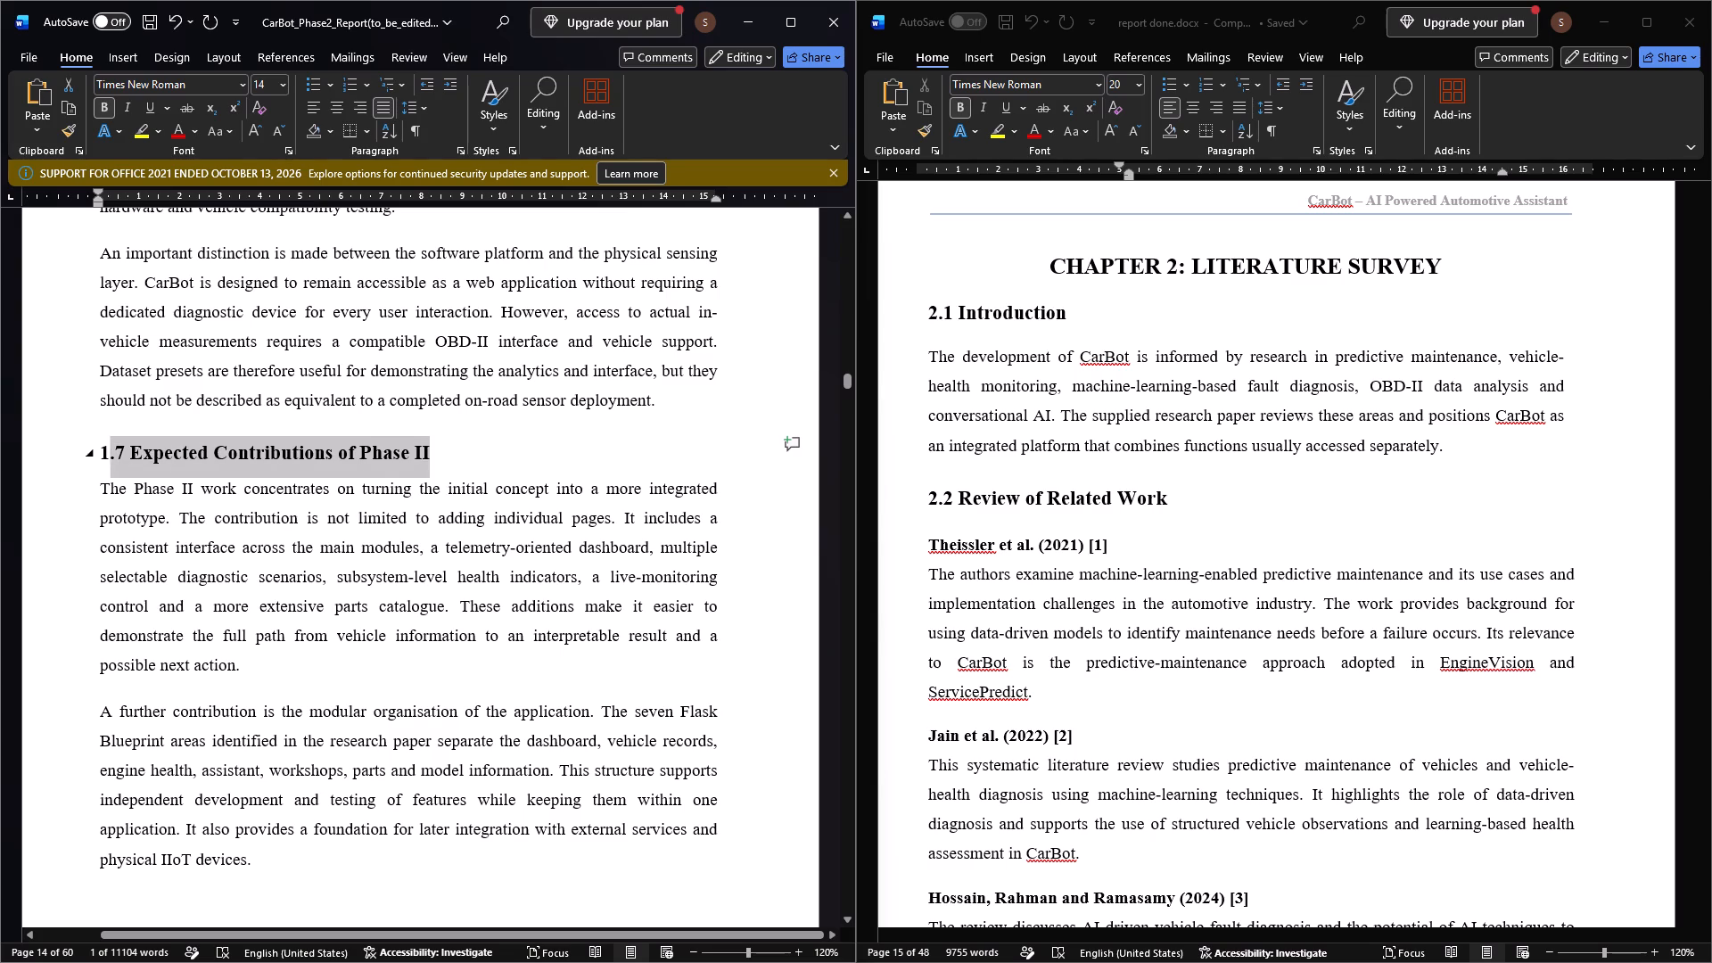
pyautogui.moveTo(109, 448); pyautogui.dragTo(103, 448)
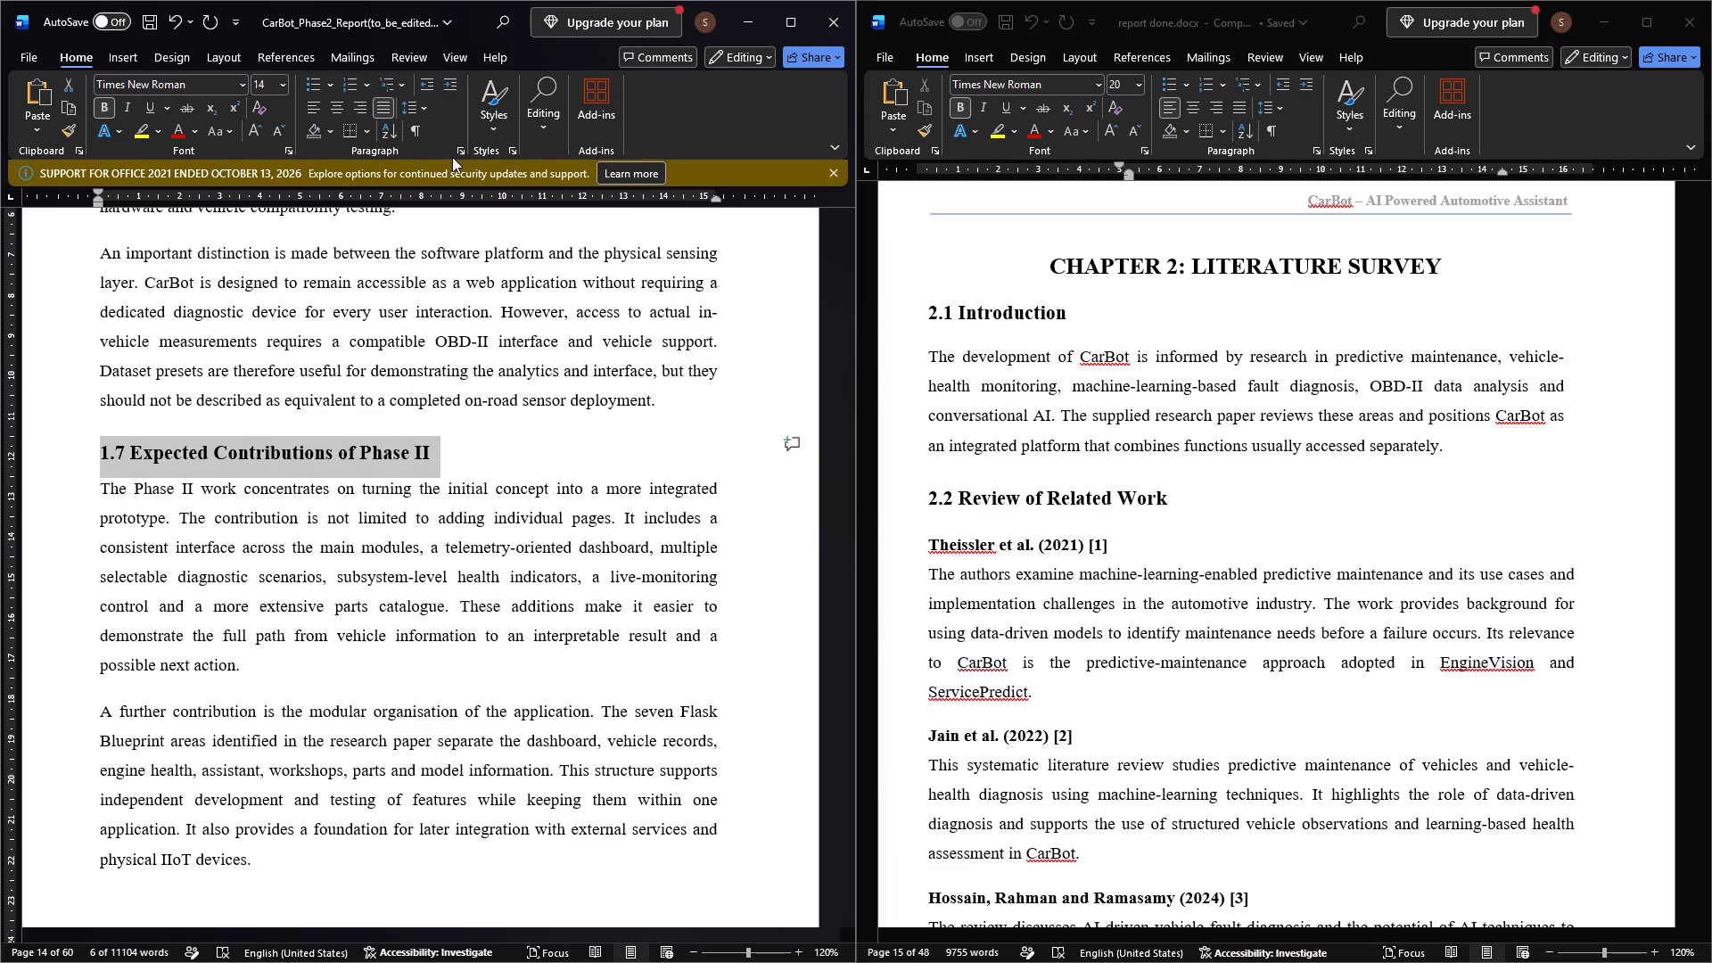
pyautogui.click(456, 152)
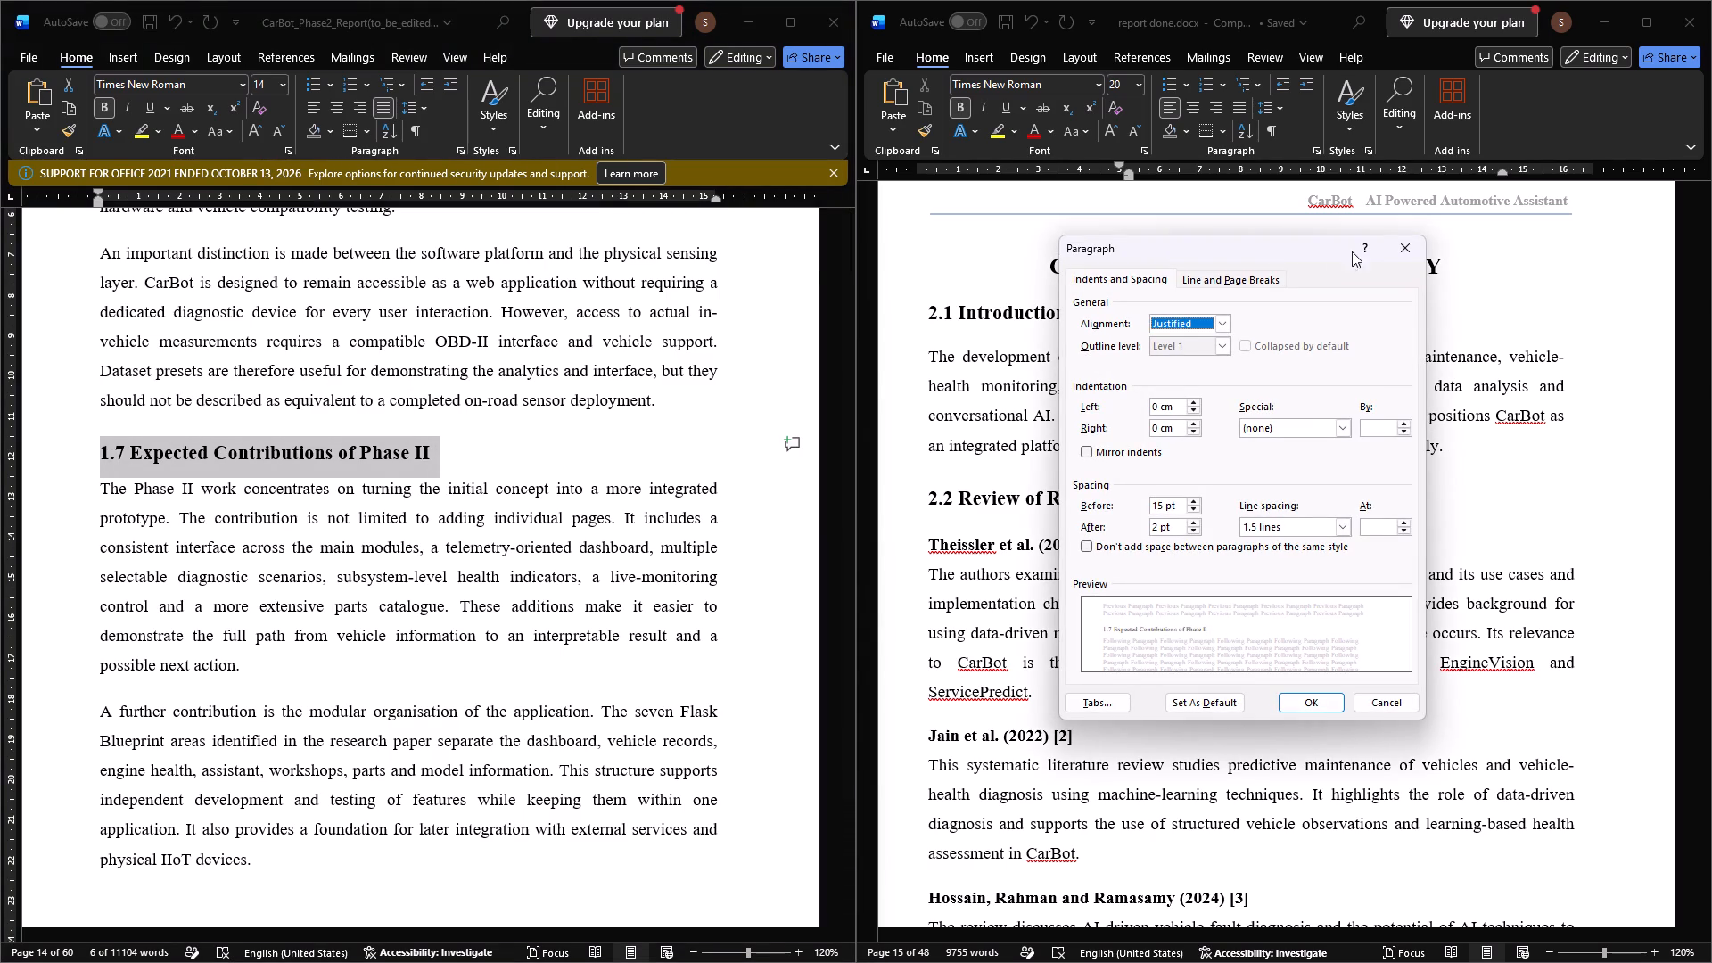
pyautogui.click(1395, 250)
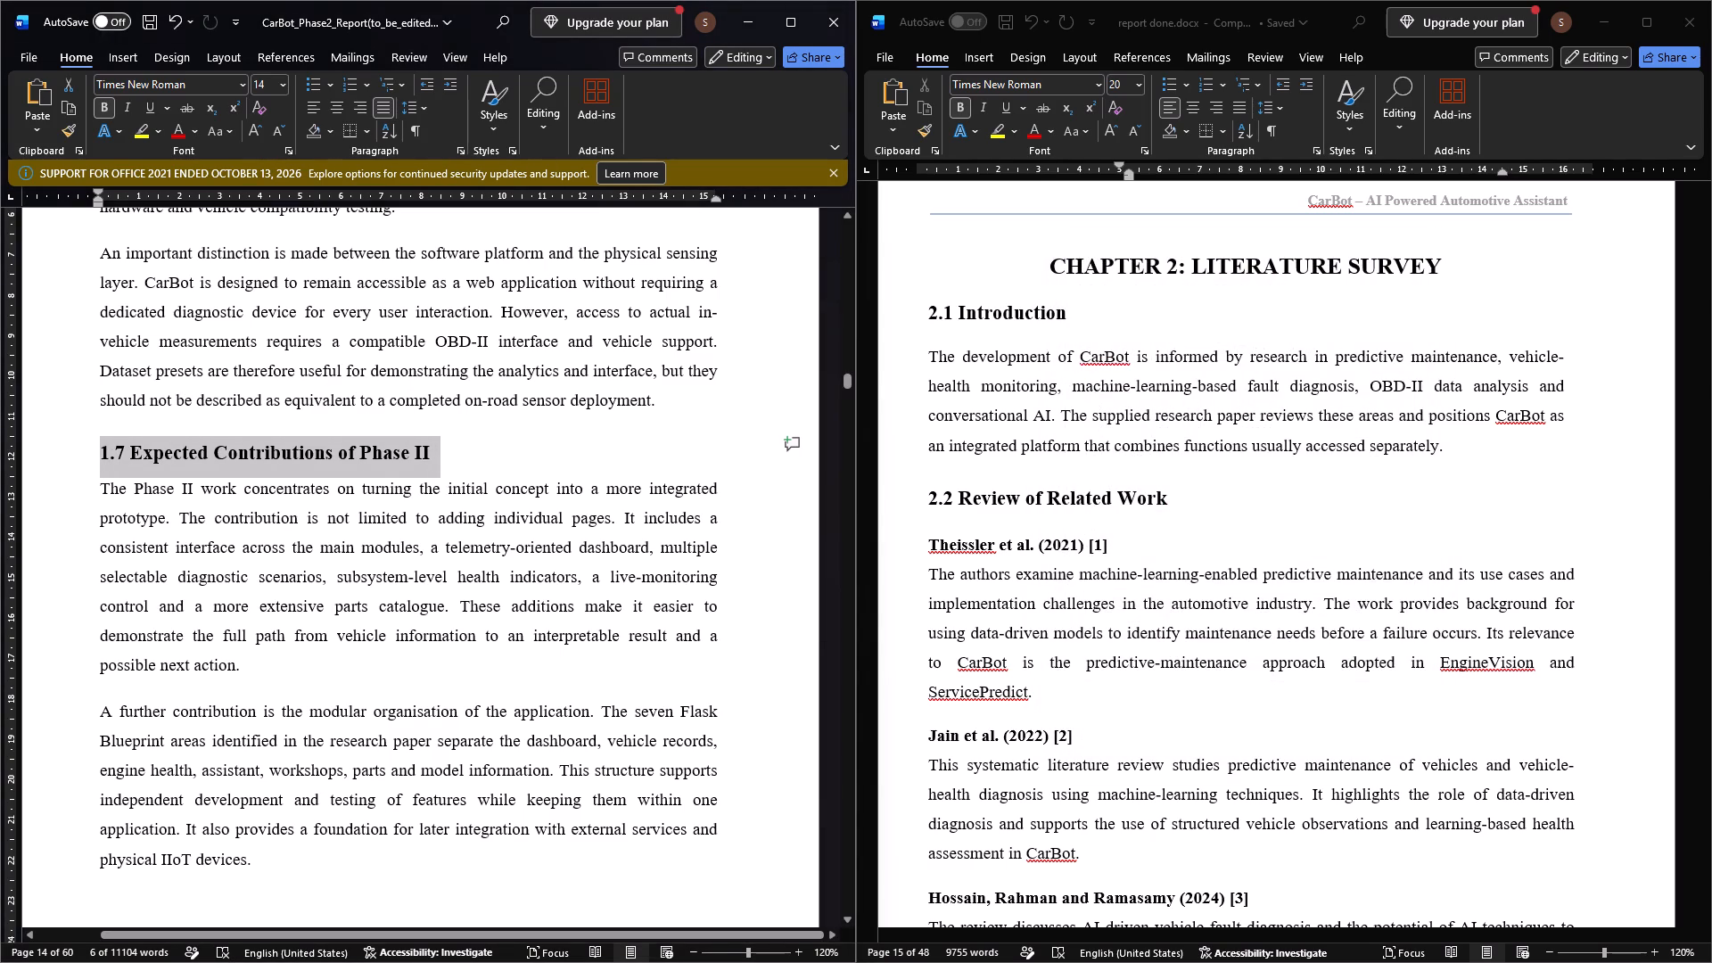
pyautogui.click(666, 399)
pyautogui.click(463, 152)
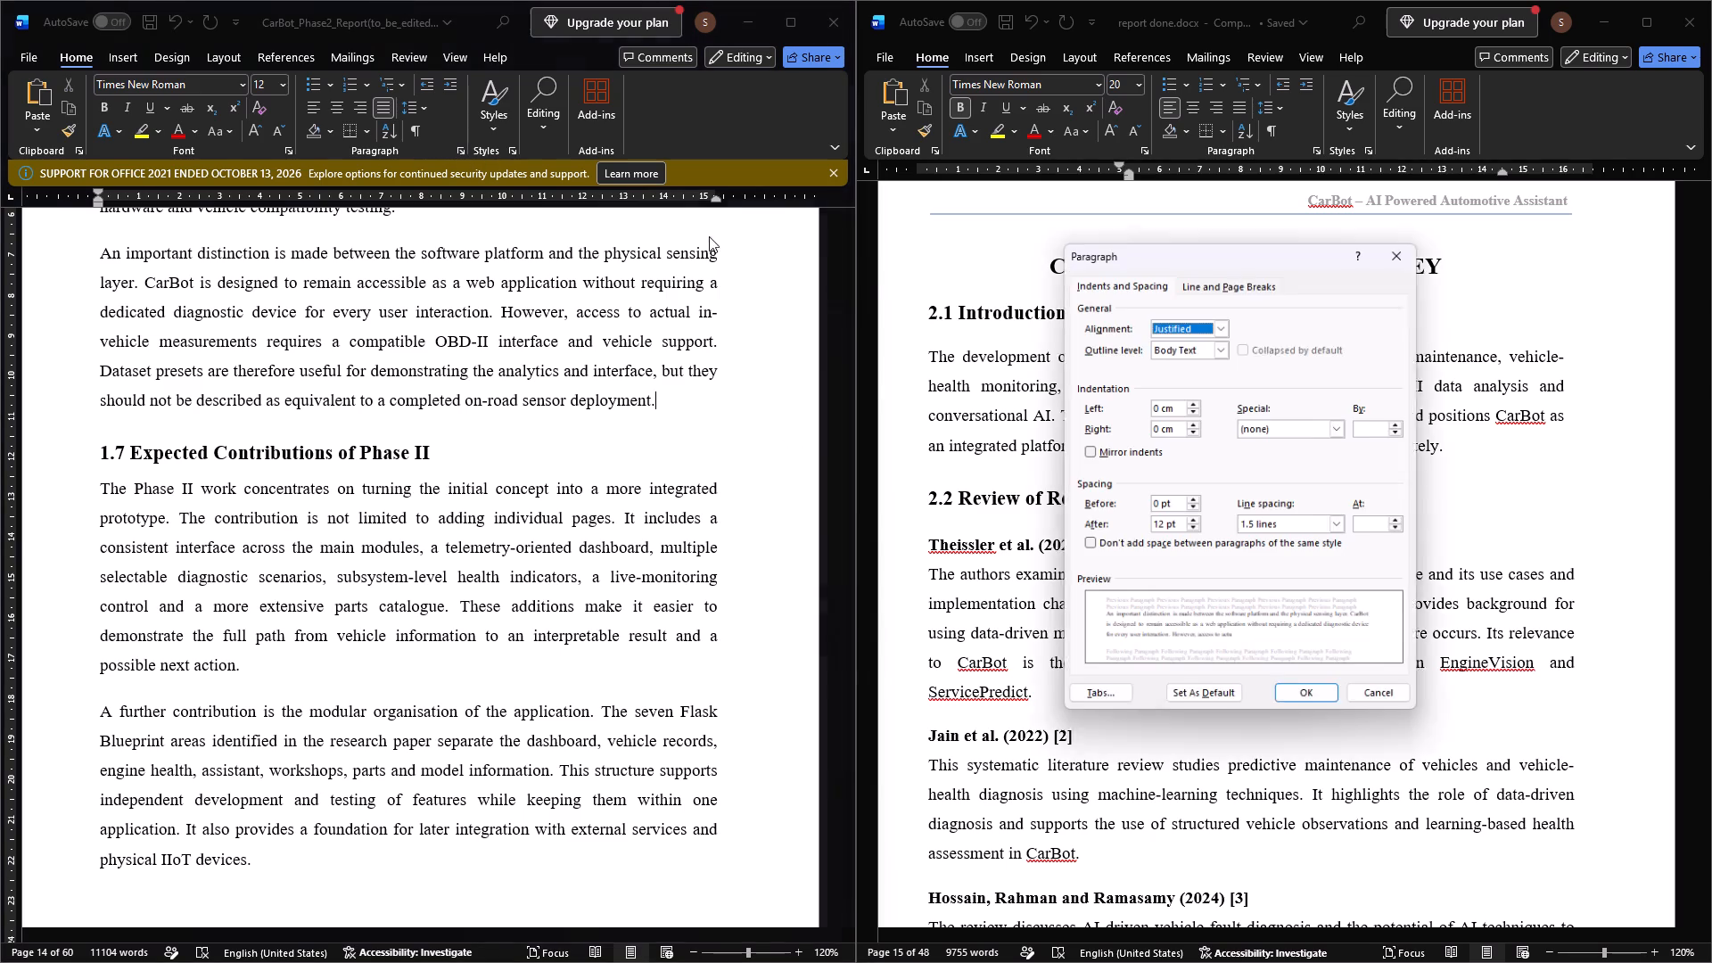
pyautogui.click(1403, 251)
# Set the 2.3 Comparative Summary heading's spacing to 15 pt before and 2 pt after.
pyautogui.scroll(-8, 375, 508)
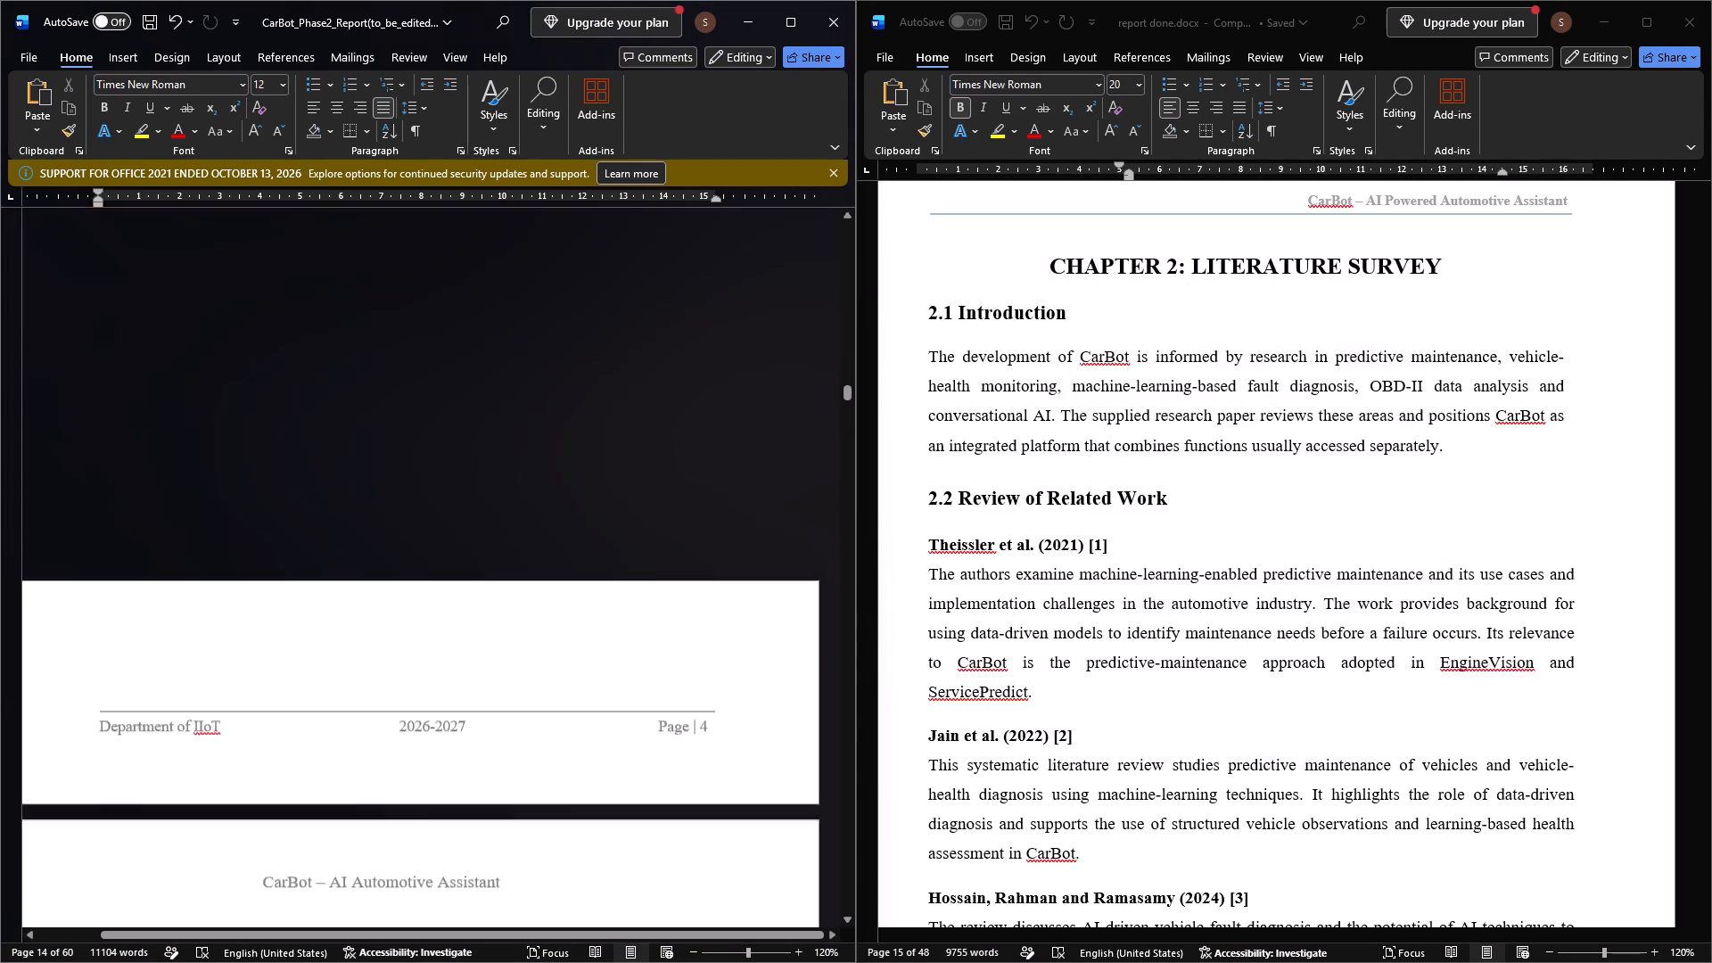
pyautogui.scroll(-2, 376, 508)
pyautogui.hscroll(-1, 376, 508)
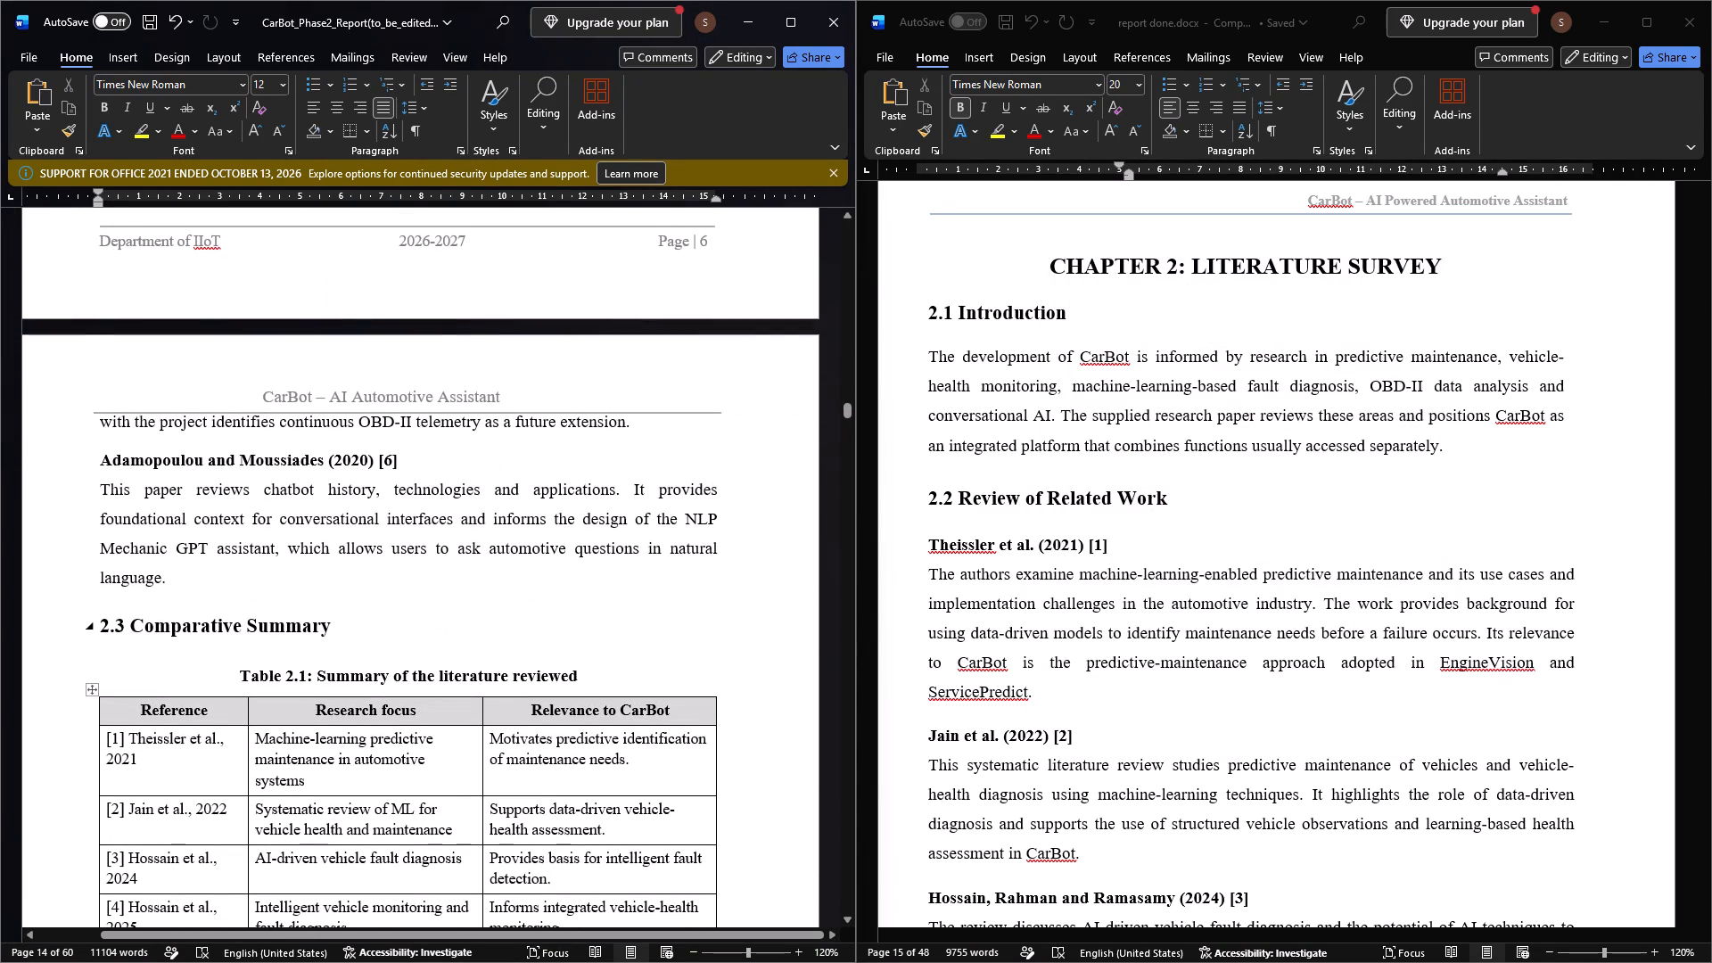
pyautogui.moveTo(336, 619); pyautogui.dragTo(101, 632)
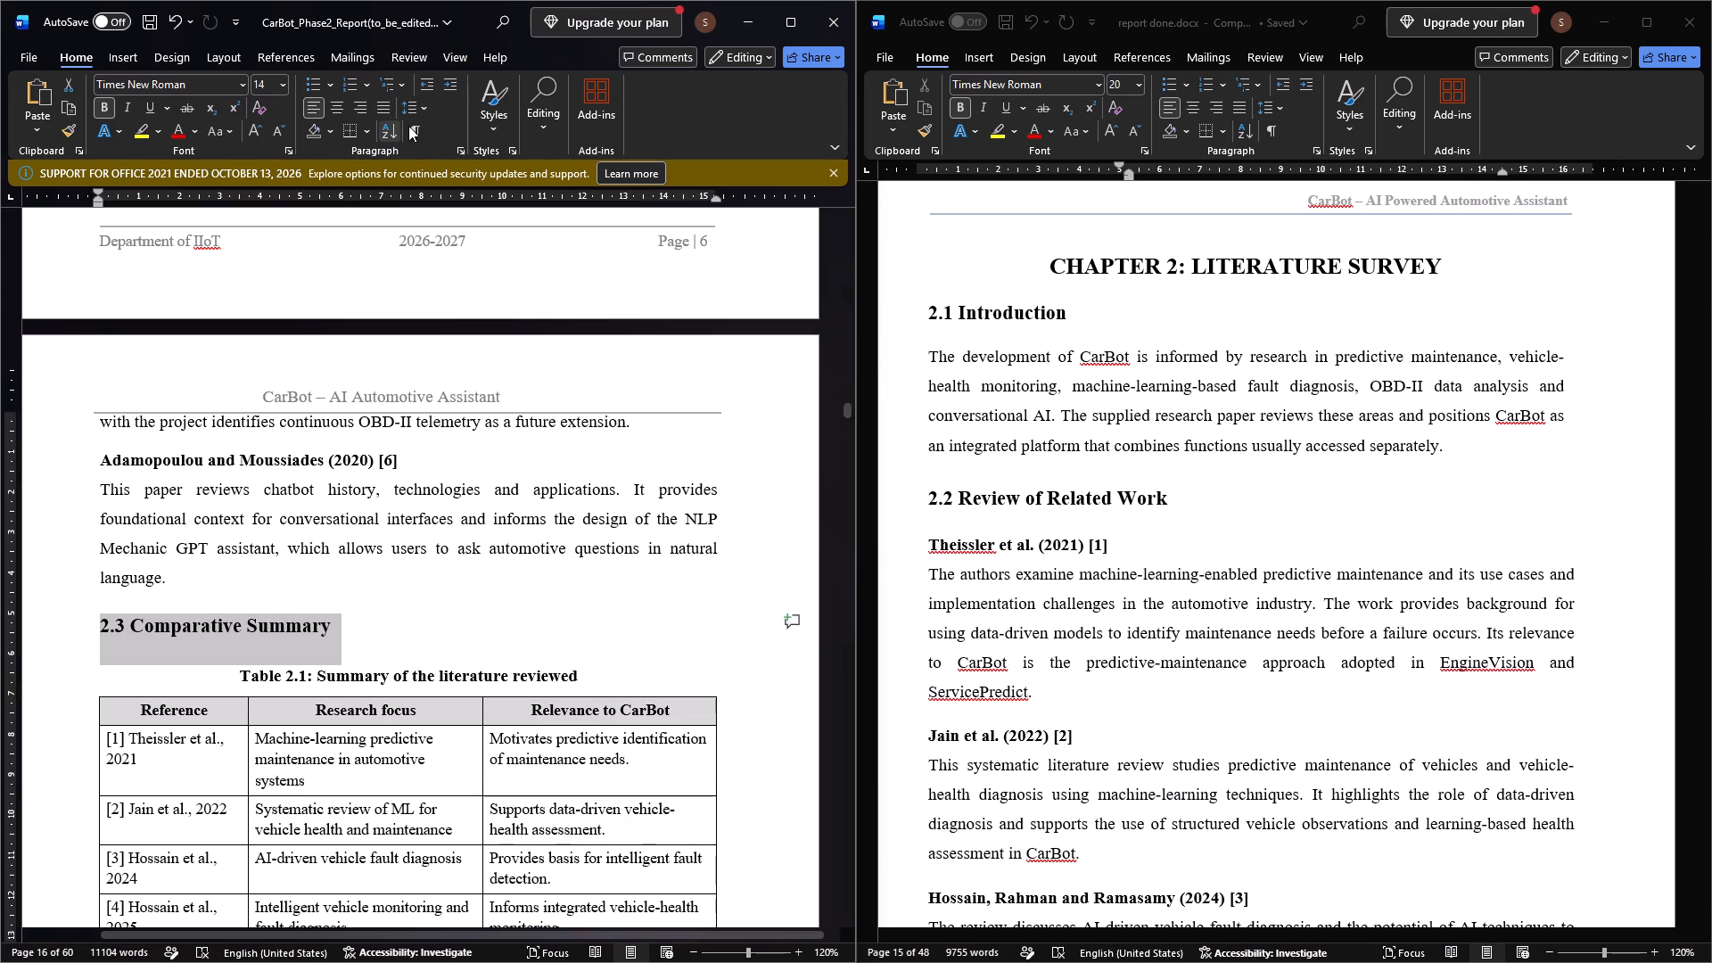
pyautogui.click(462, 148)
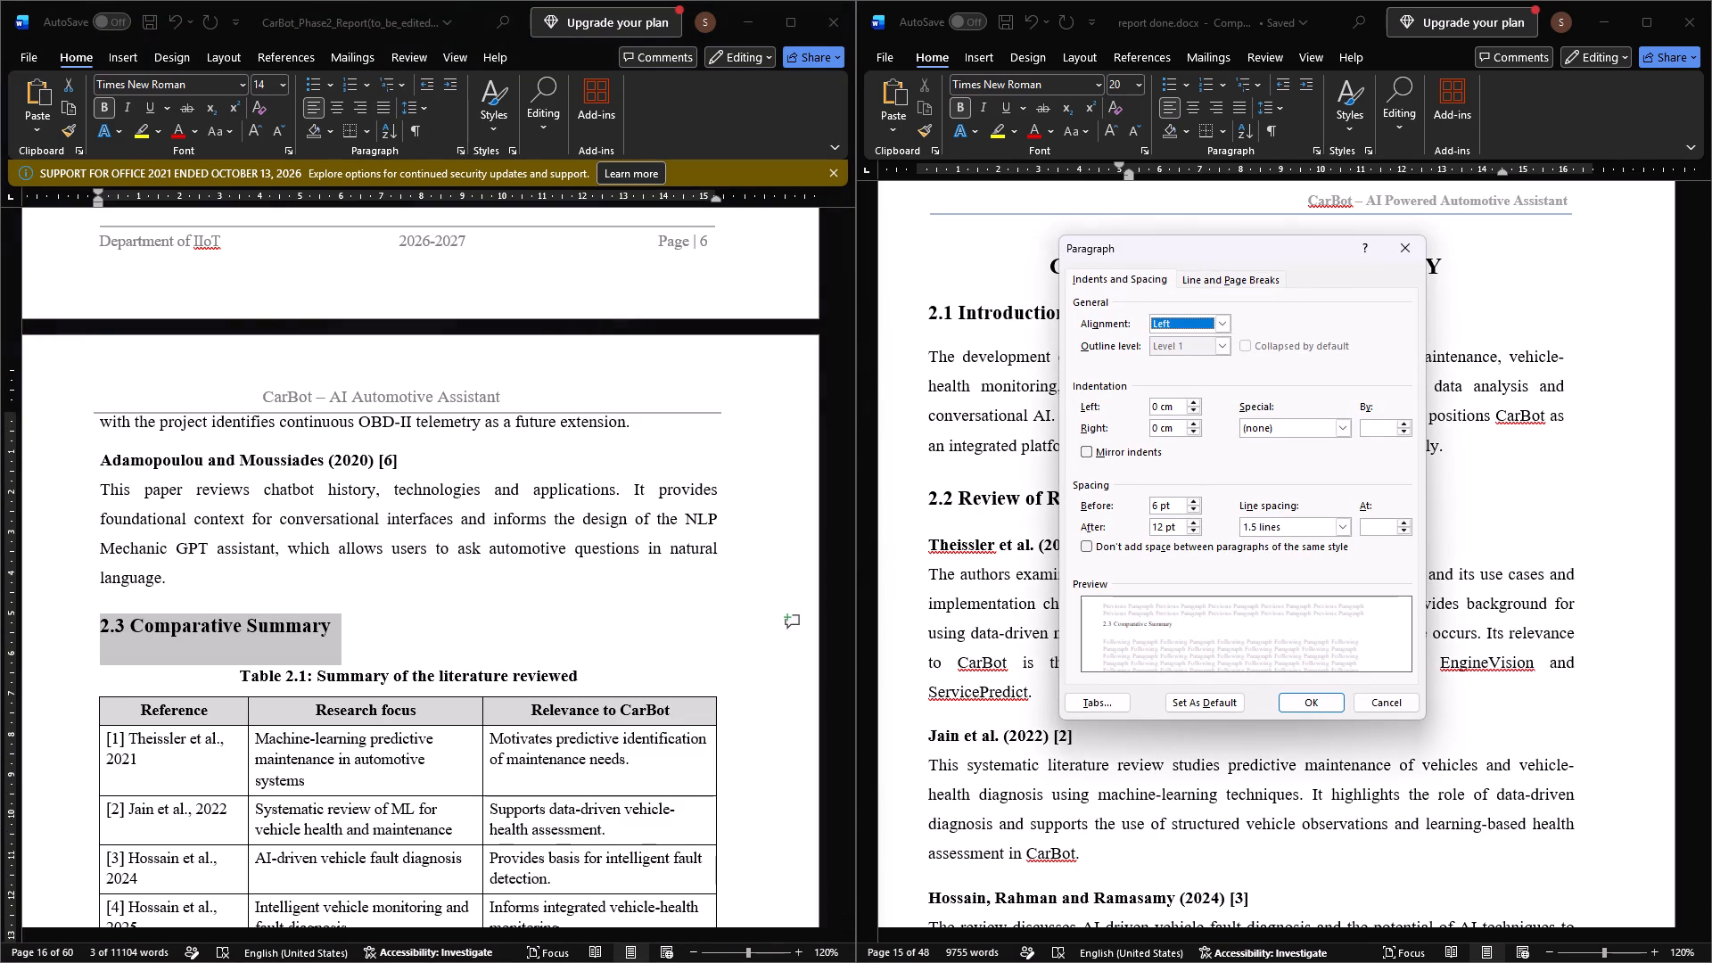
pyautogui.click(1156, 509)
pyautogui.press('BackSpace')
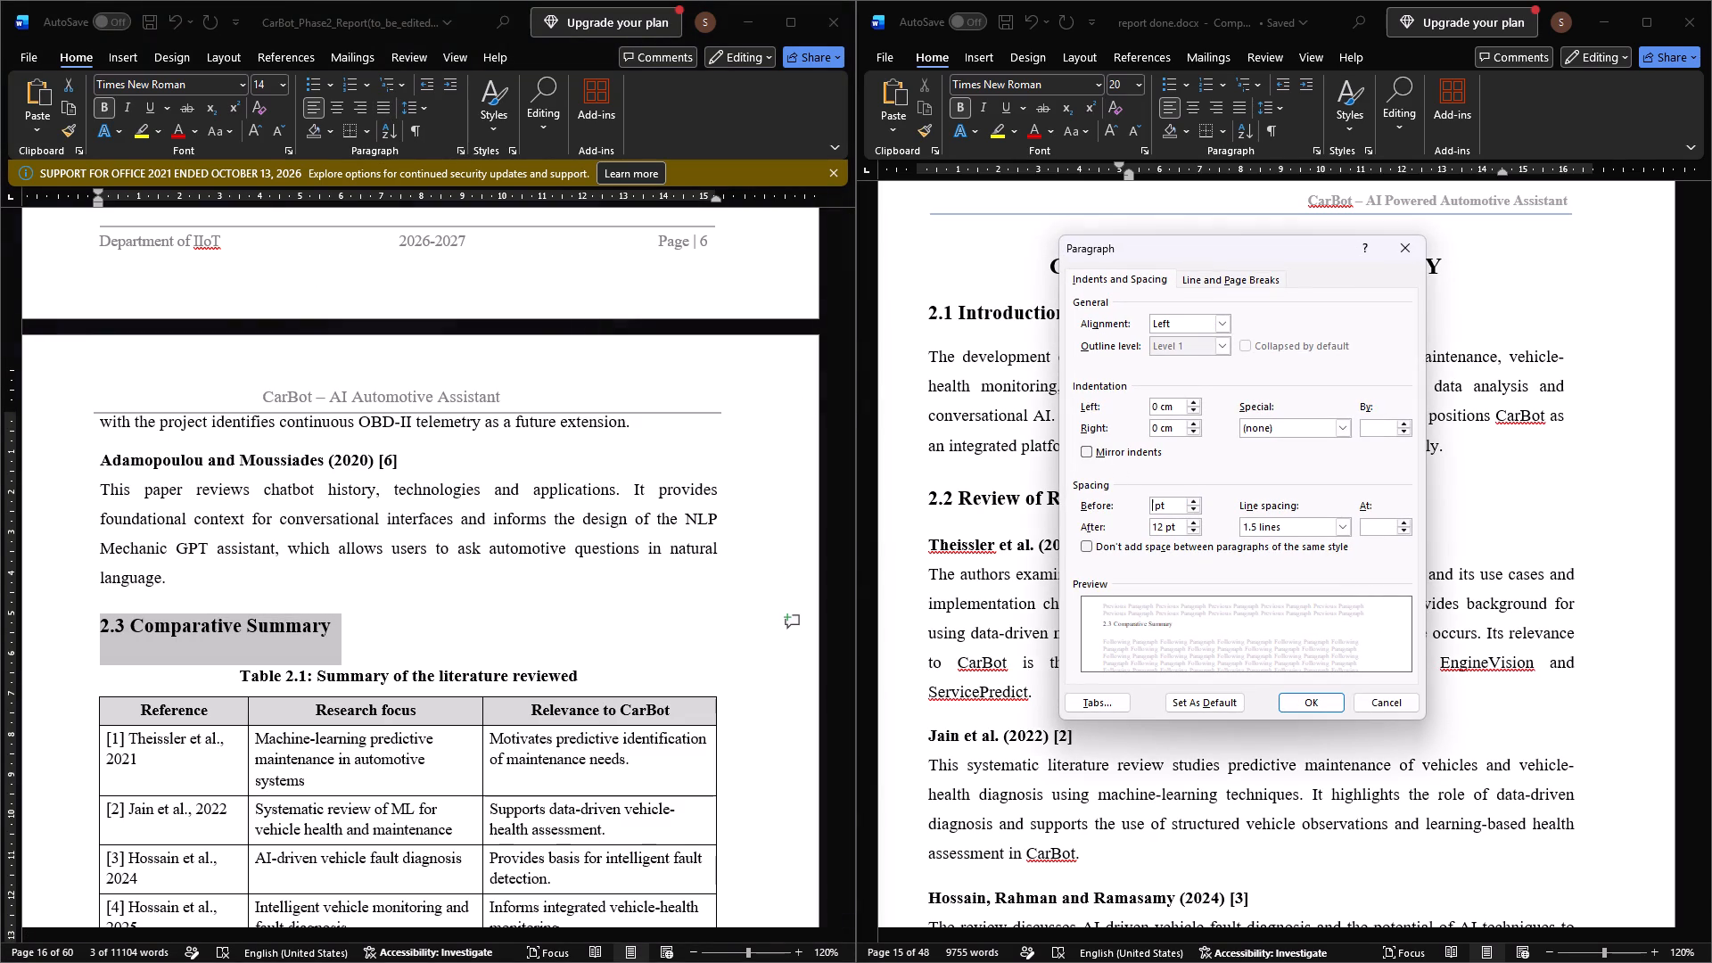
pyautogui.write('15')
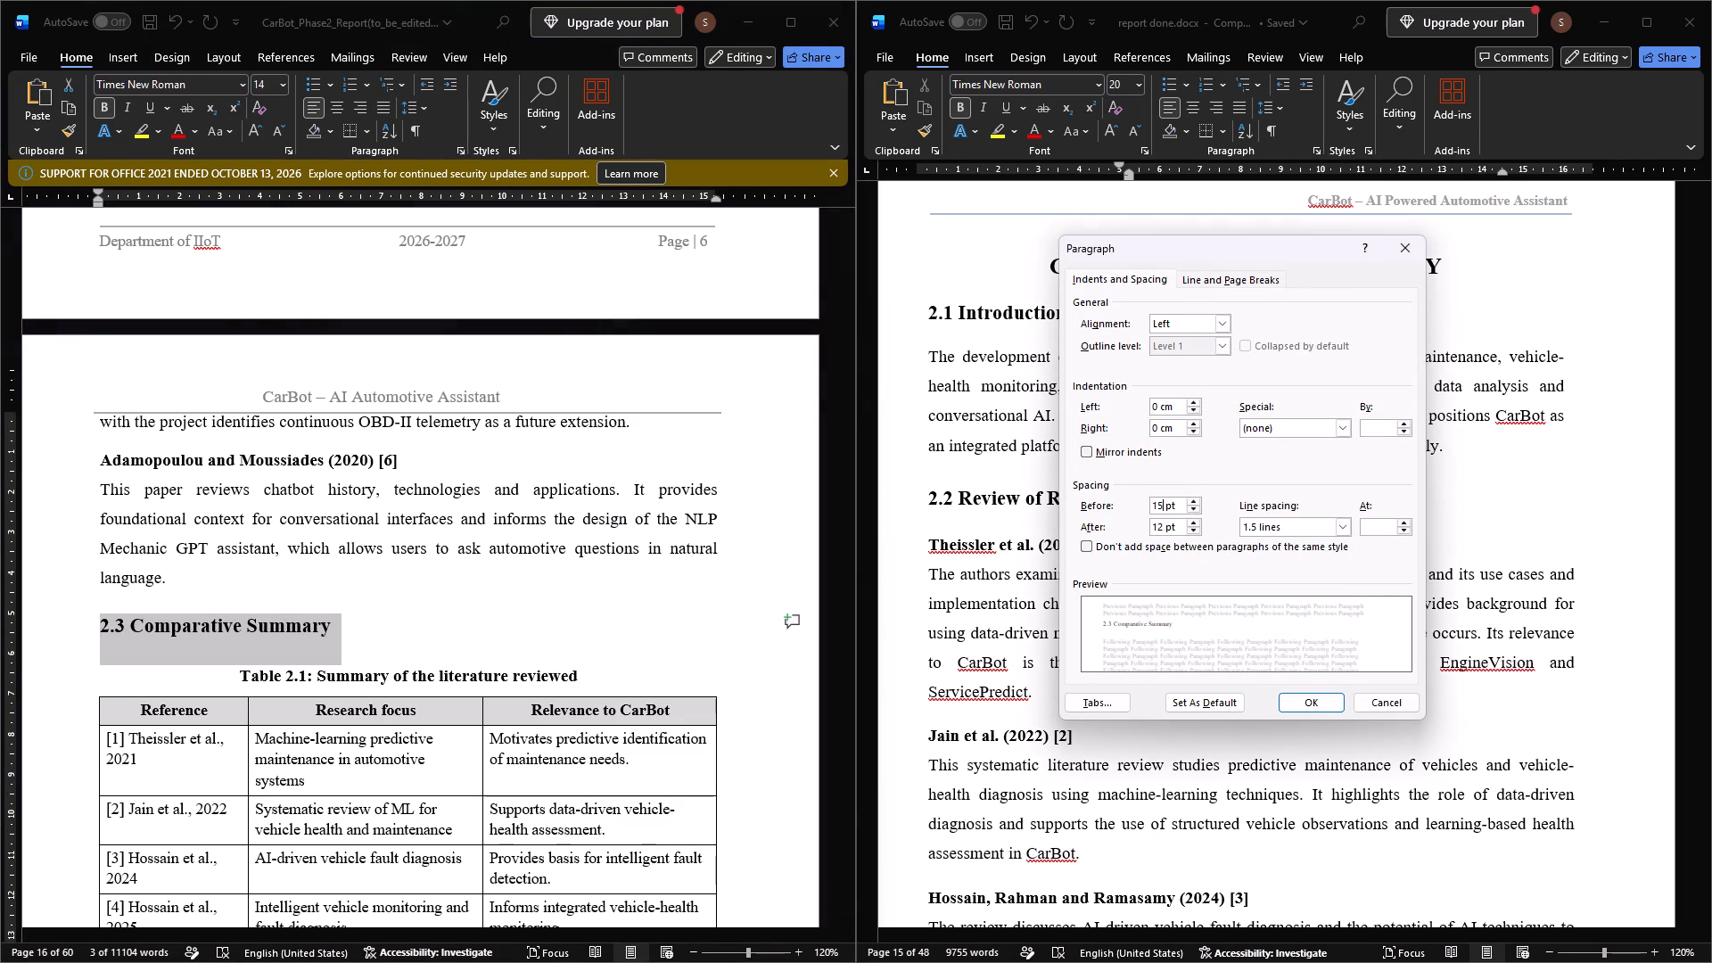
pyautogui.click(1157, 526)
pyautogui.press('BackSpace')
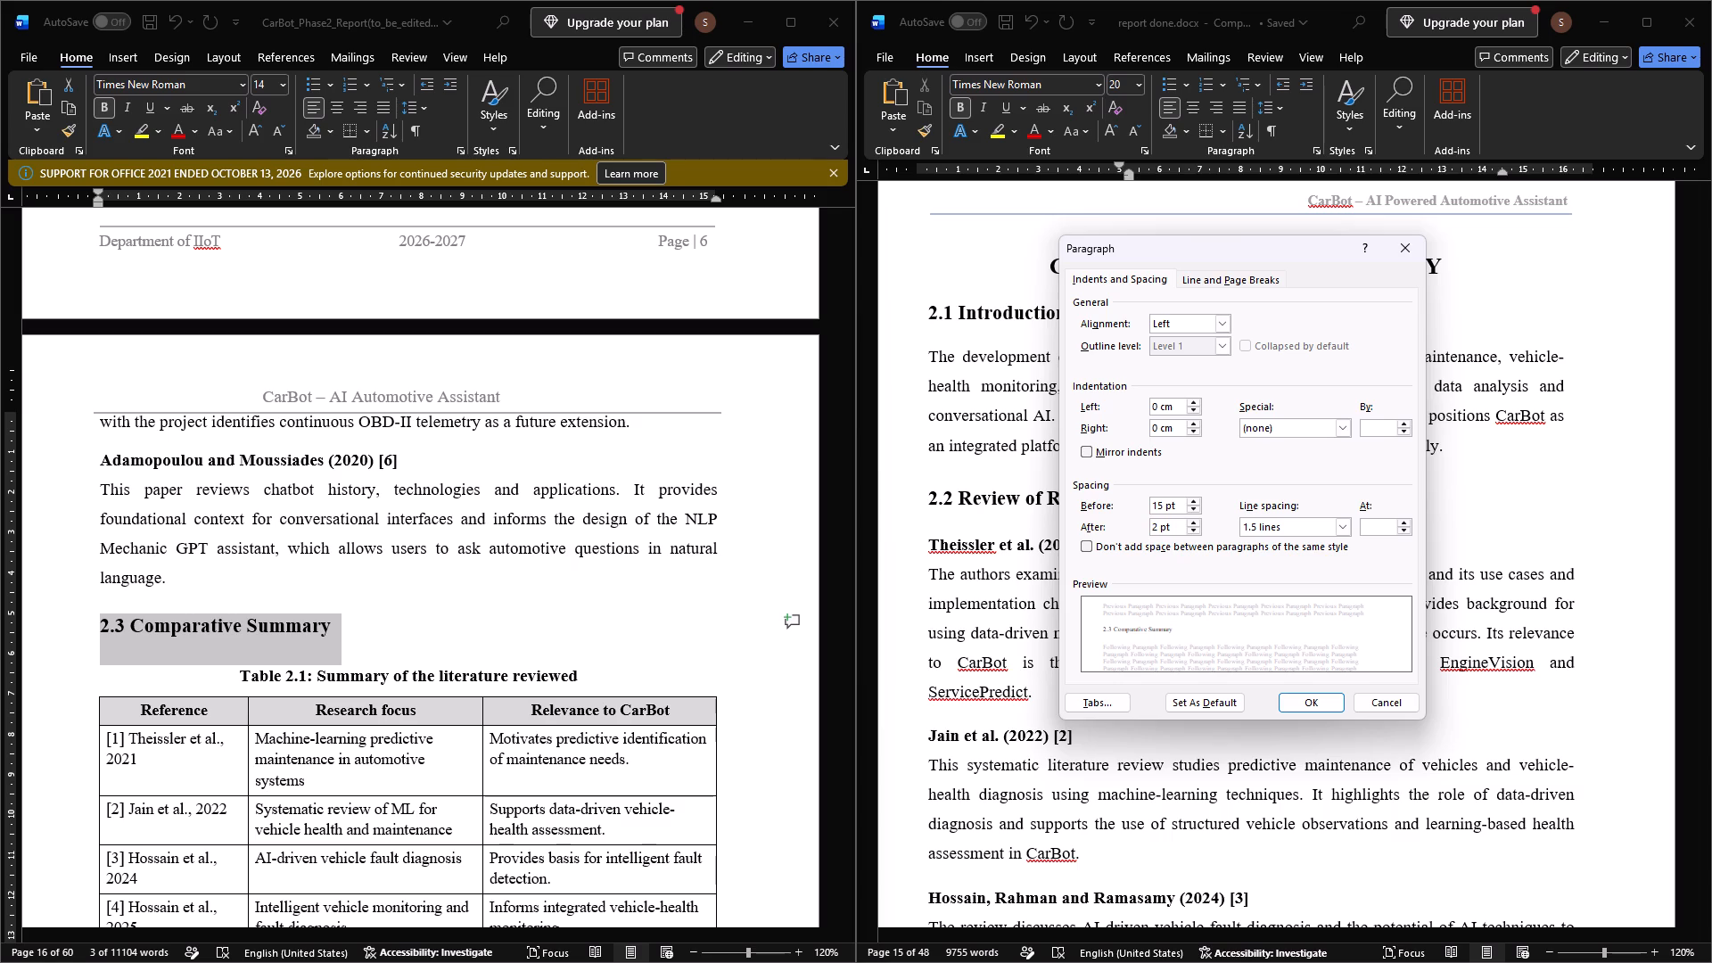
pyautogui.click(1315, 695)
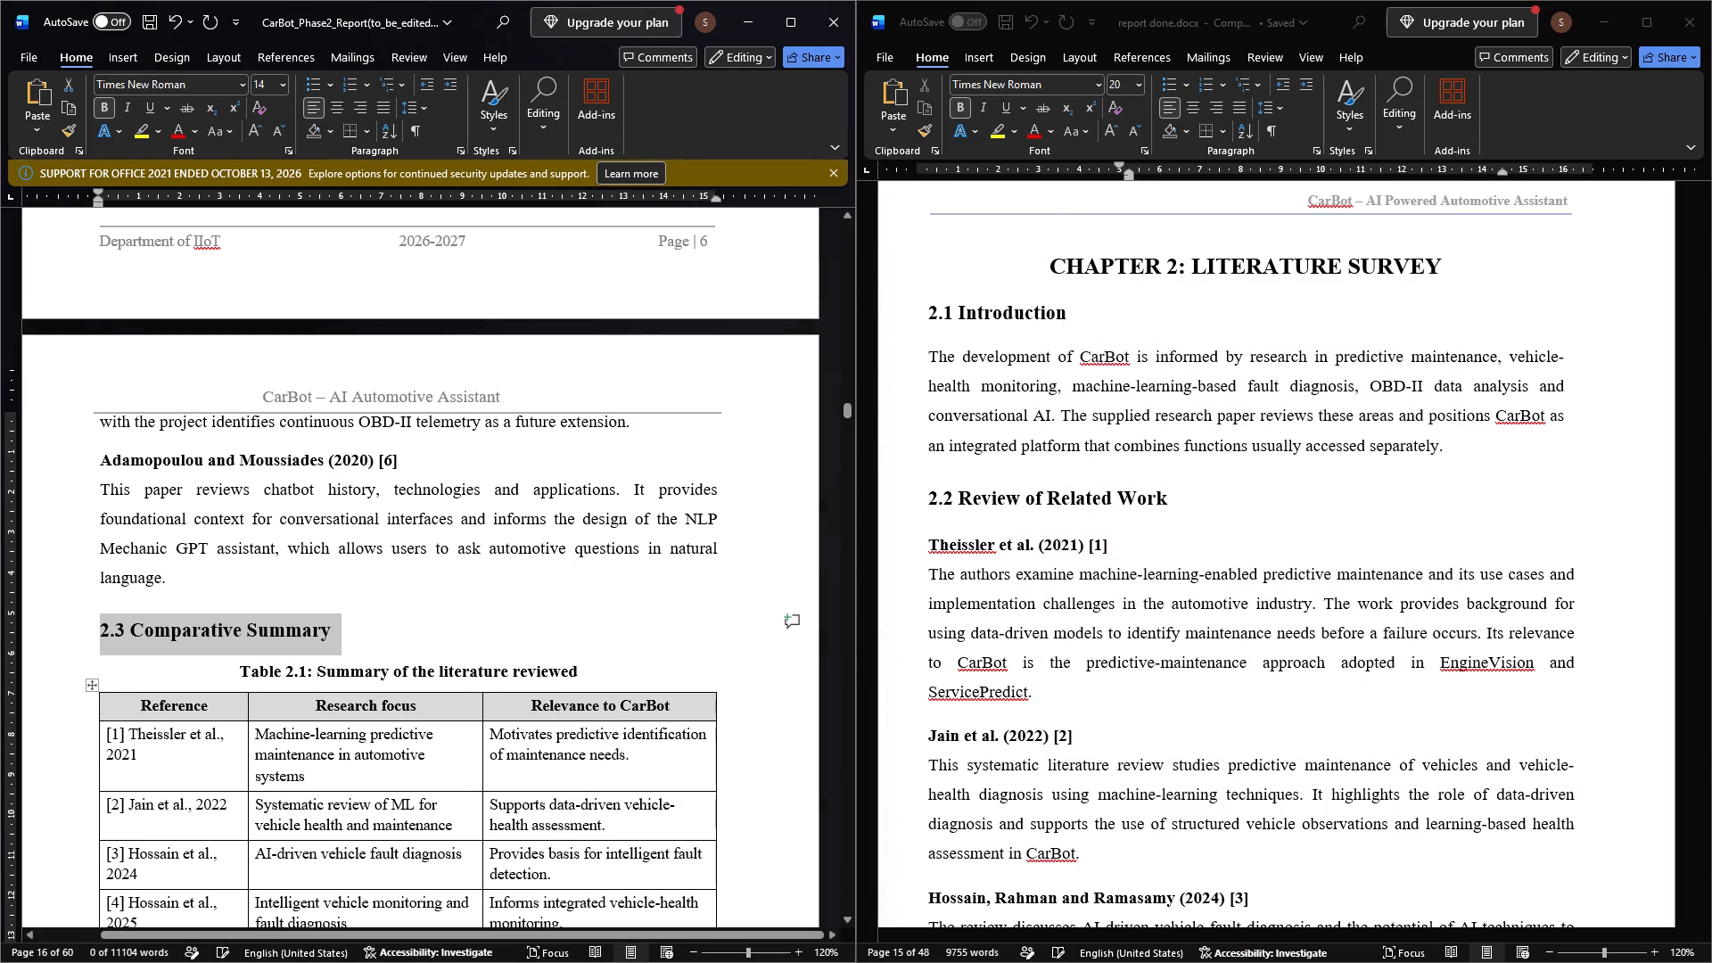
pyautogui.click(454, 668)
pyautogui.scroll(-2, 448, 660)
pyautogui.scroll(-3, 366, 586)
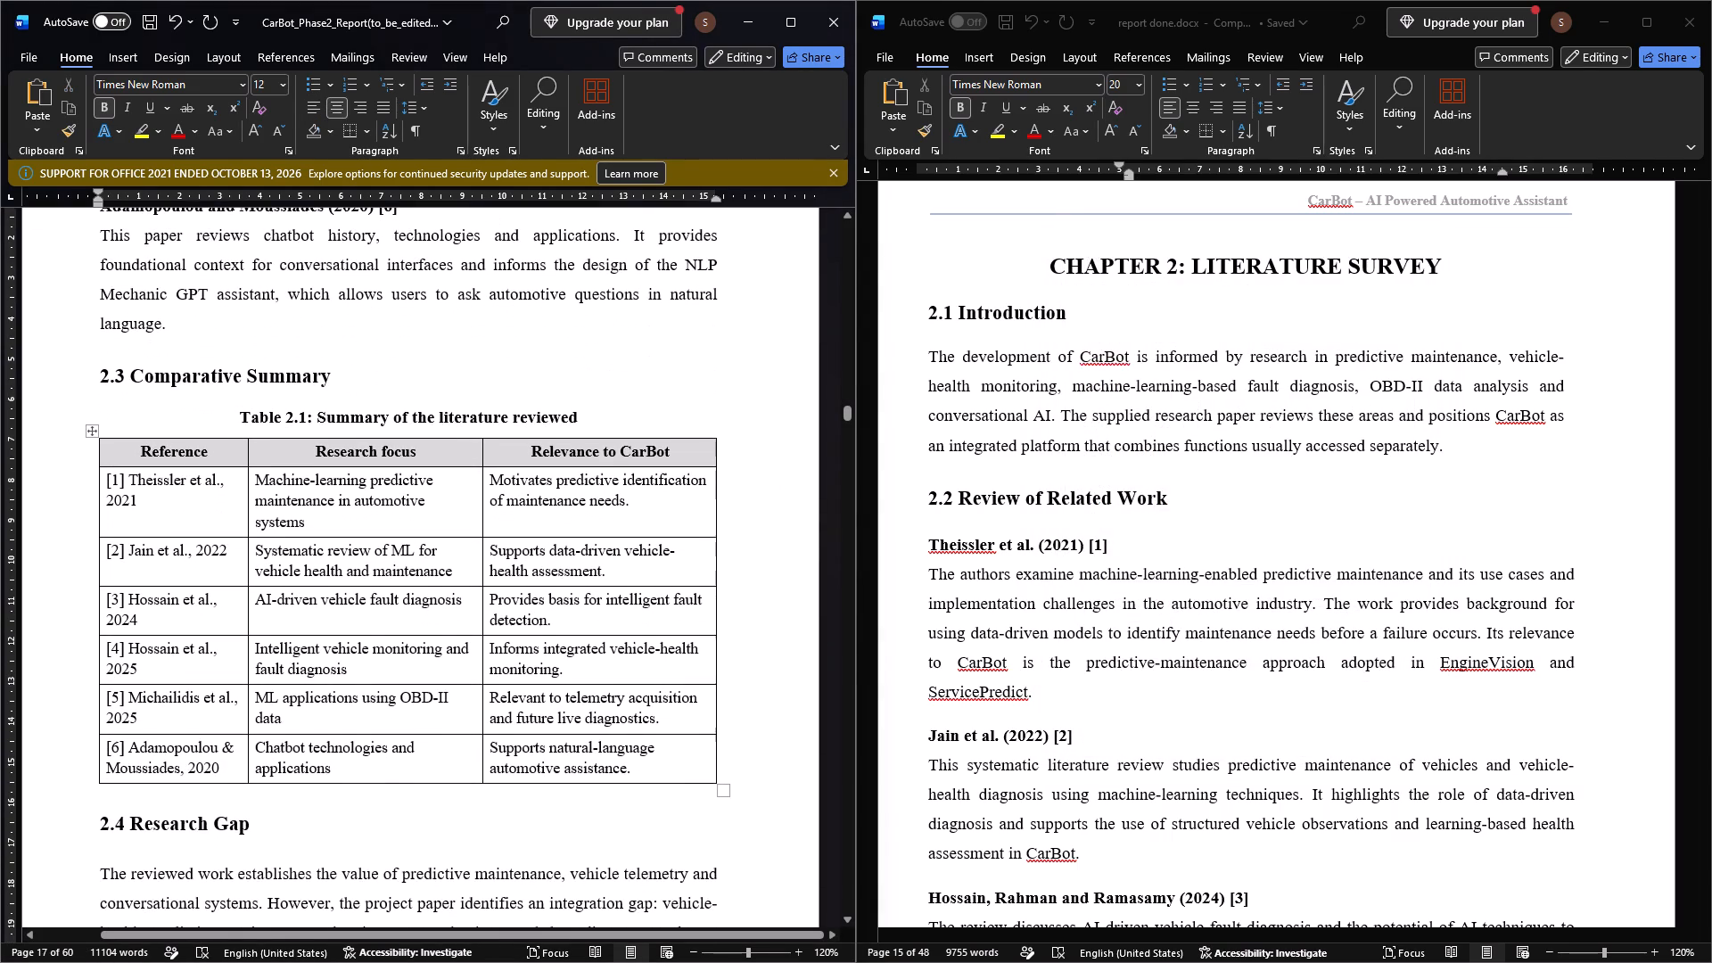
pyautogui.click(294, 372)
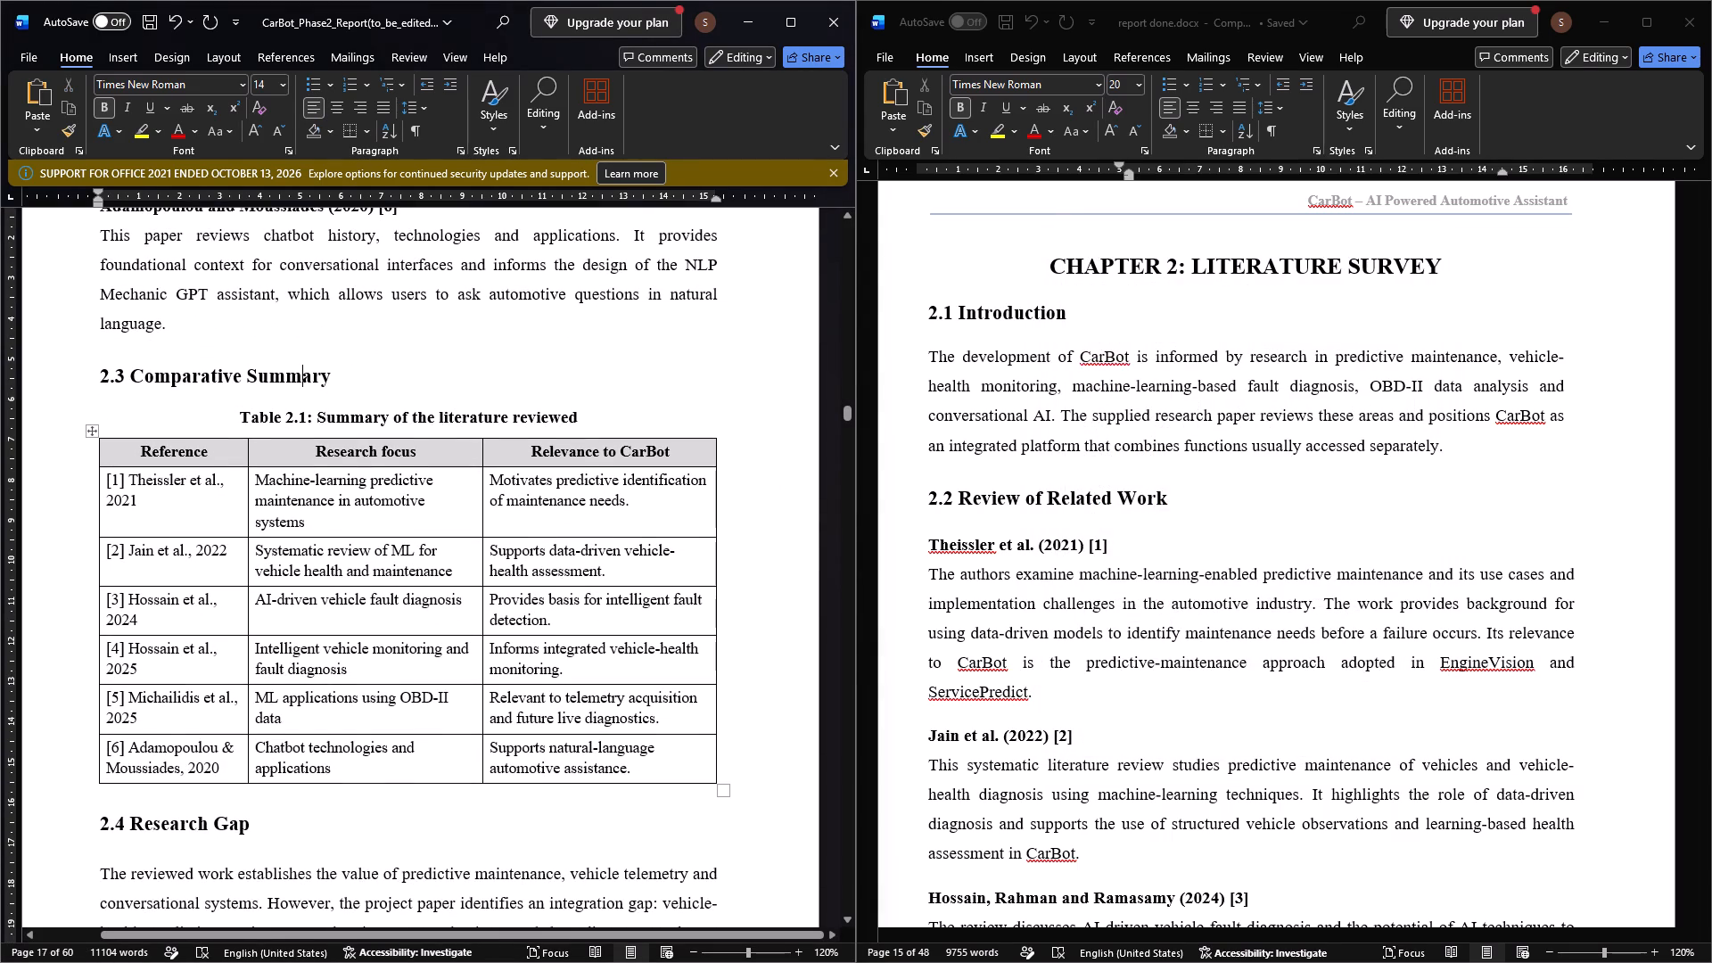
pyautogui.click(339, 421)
# Set the 2.4 Research Gap heading's spacing to 15 pt before and 2 pt after.
pyautogui.scroll(-1, 219, 489)
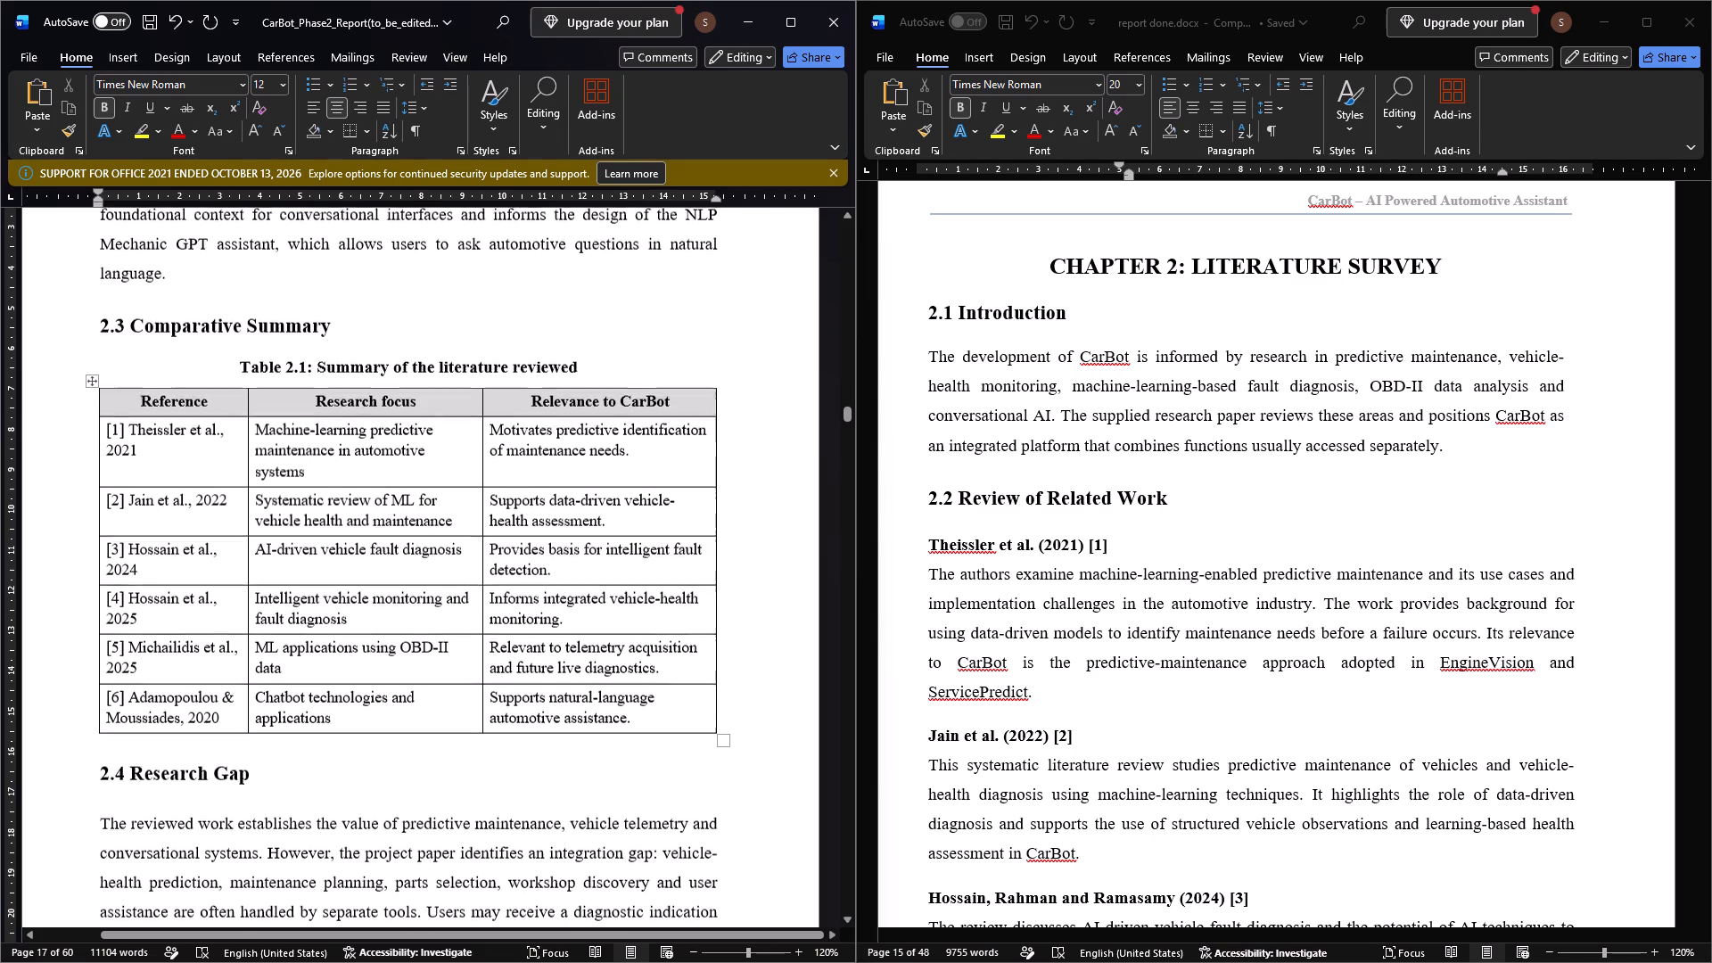
pyautogui.scroll(-3, 379, 443)
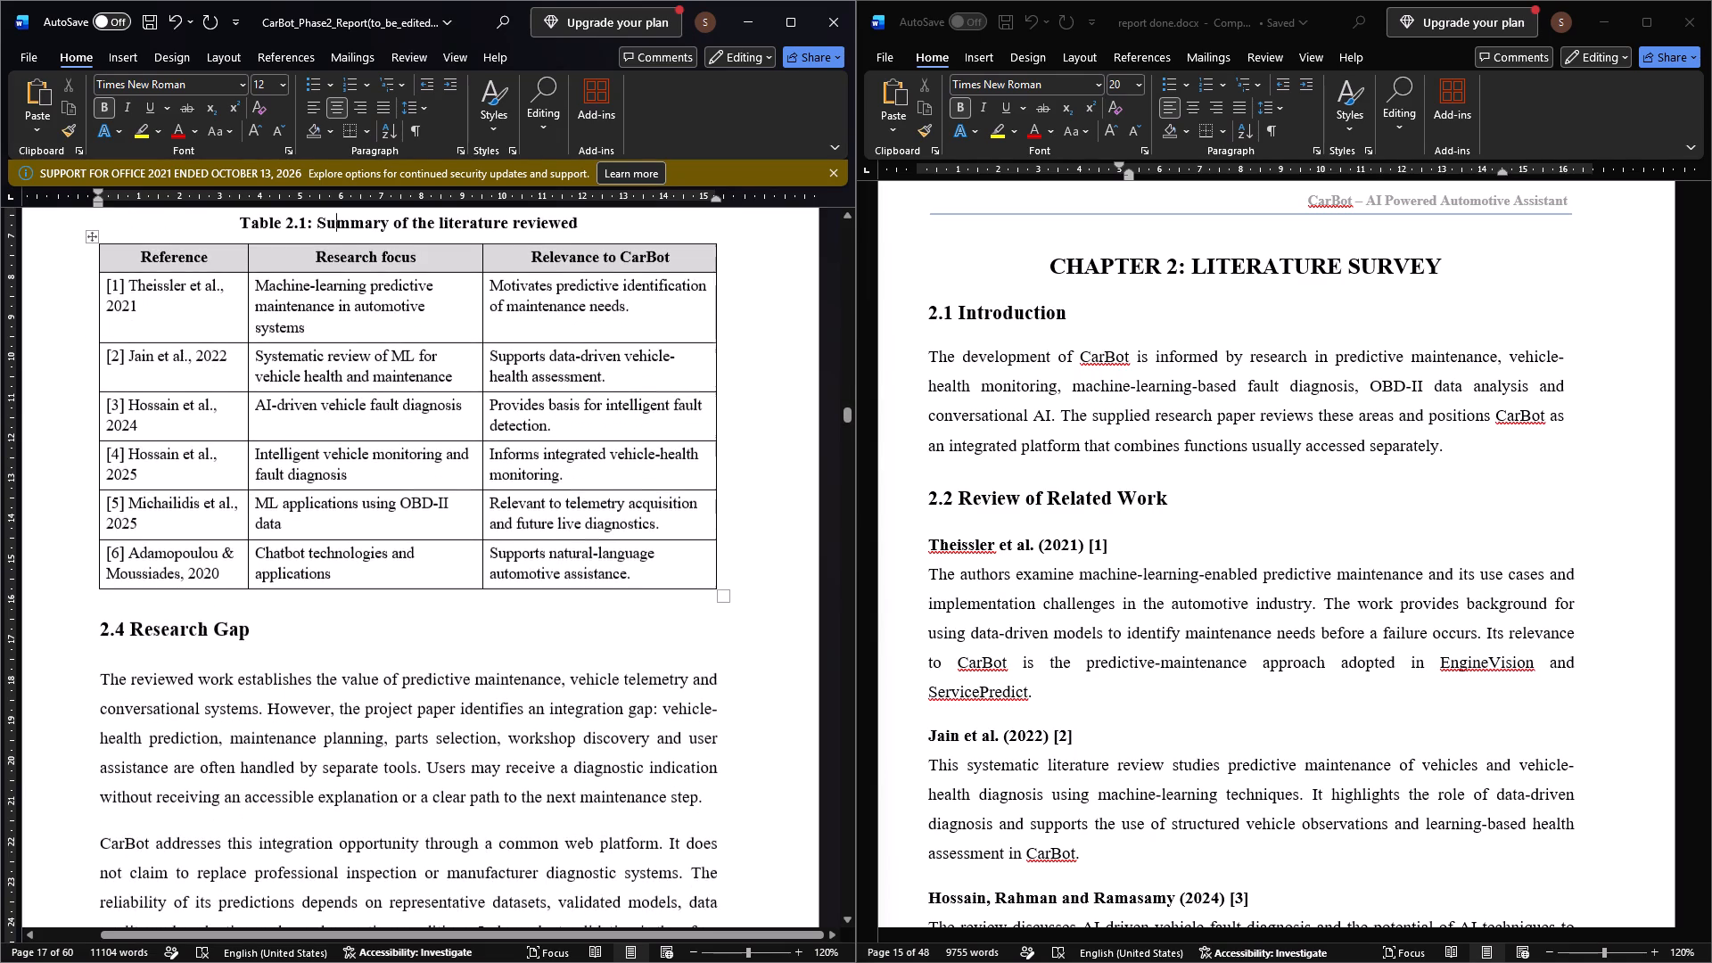
pyautogui.moveTo(252, 628); pyautogui.dragTo(202, 618)
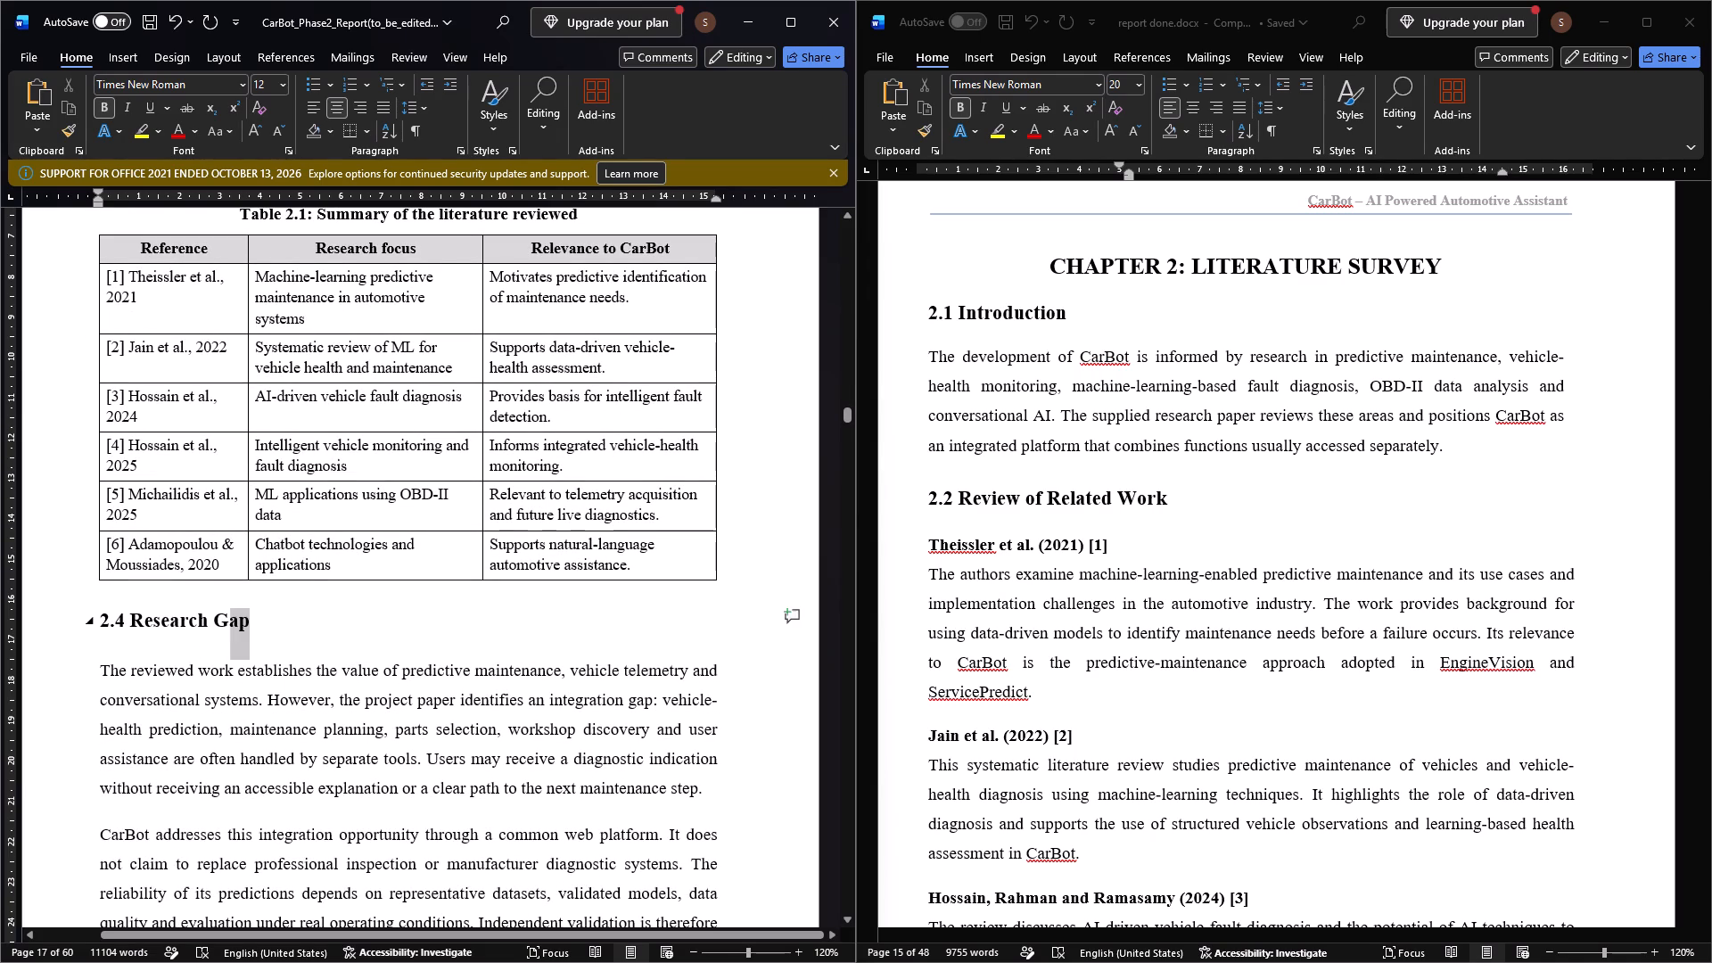
pyautogui.moveTo(202, 618); pyautogui.dragTo(98, 626)
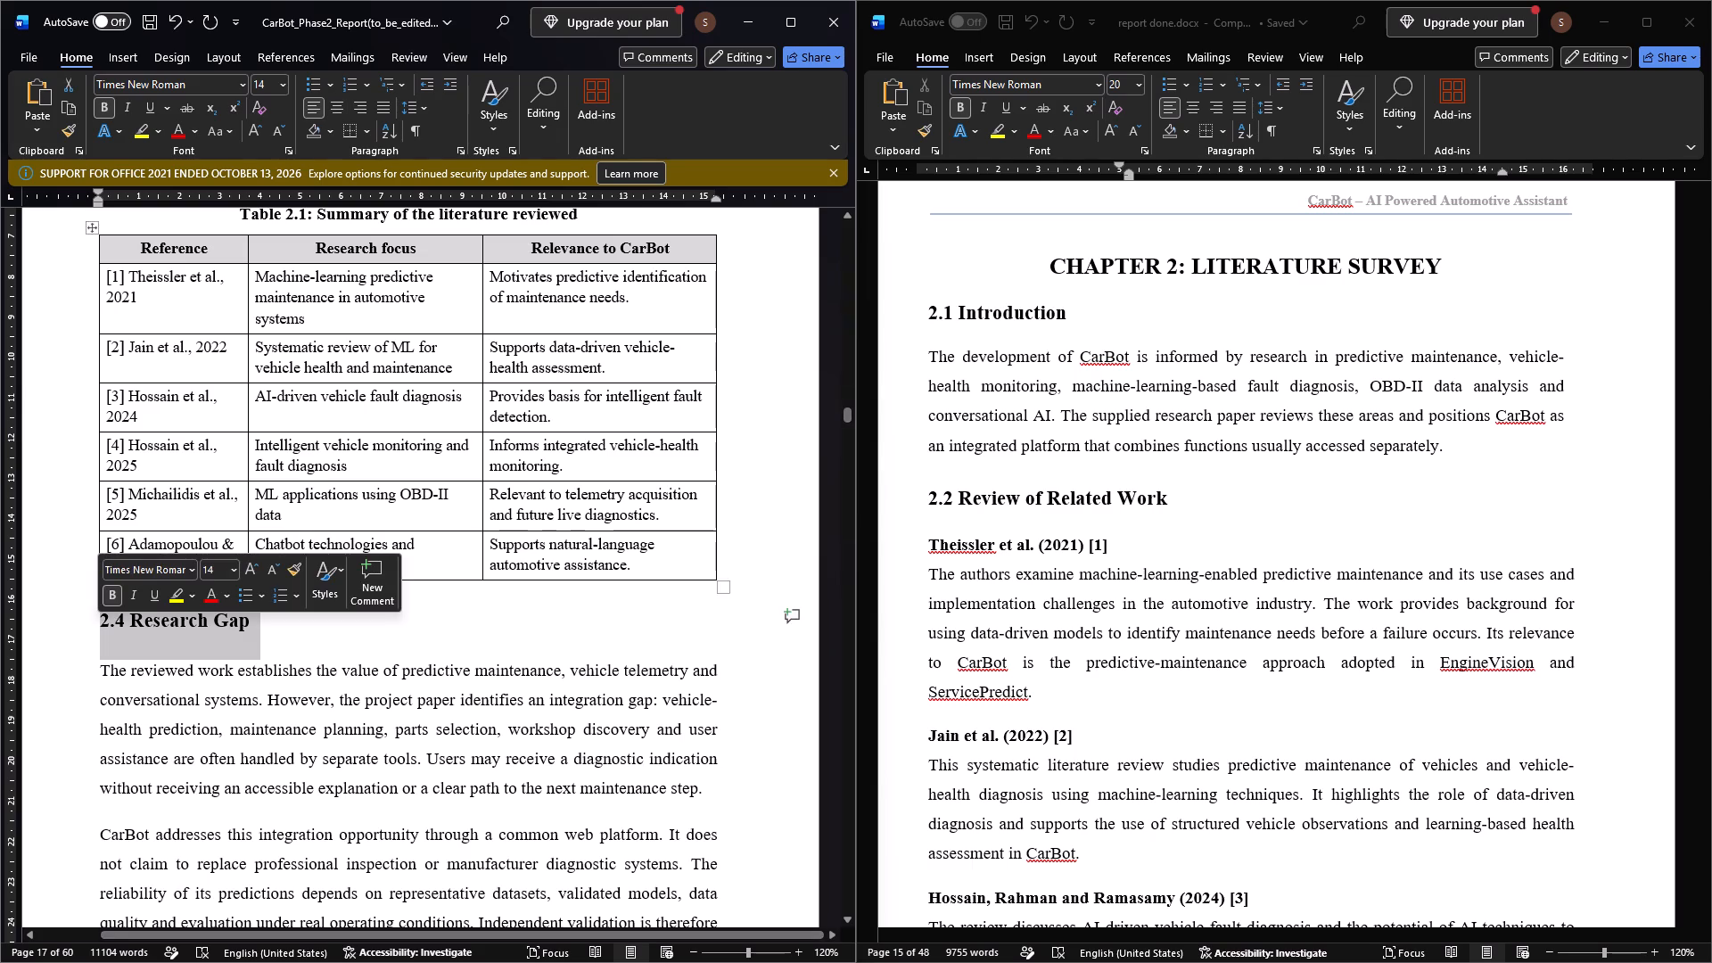
pyautogui.click(462, 144)
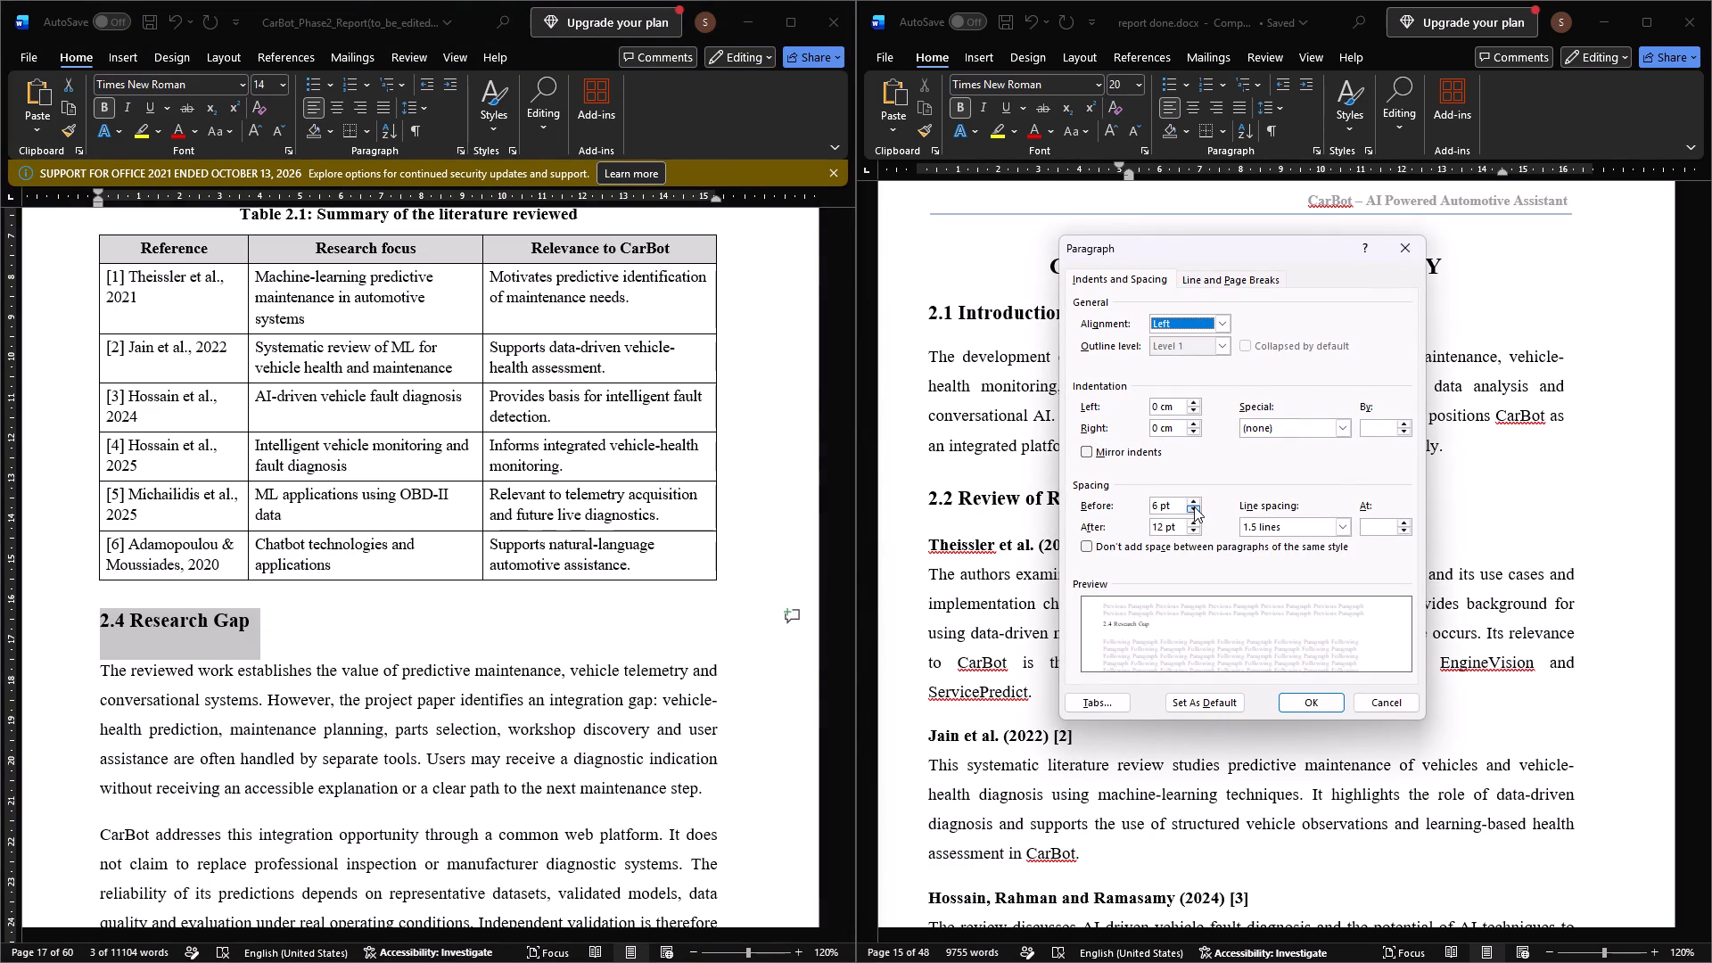
pyautogui.click(1157, 509)
pyautogui.press('BackSpace')
pyautogui.write('15')
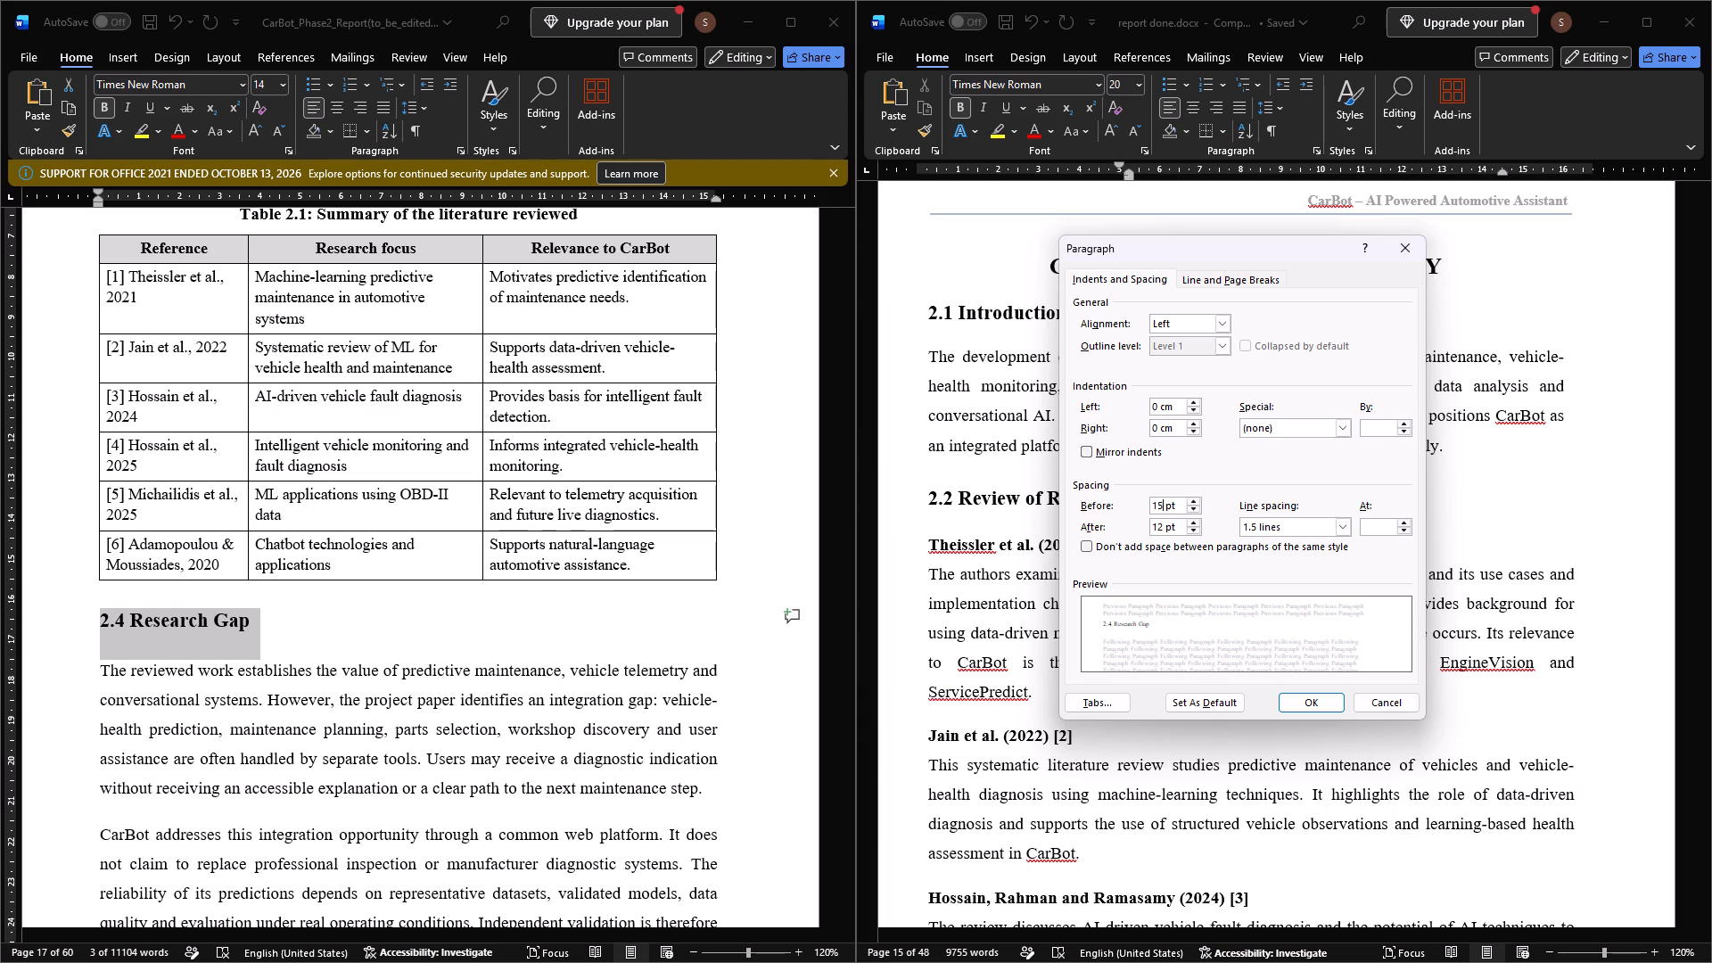
pyautogui.click(1156, 527)
pyautogui.press('BackSpace')
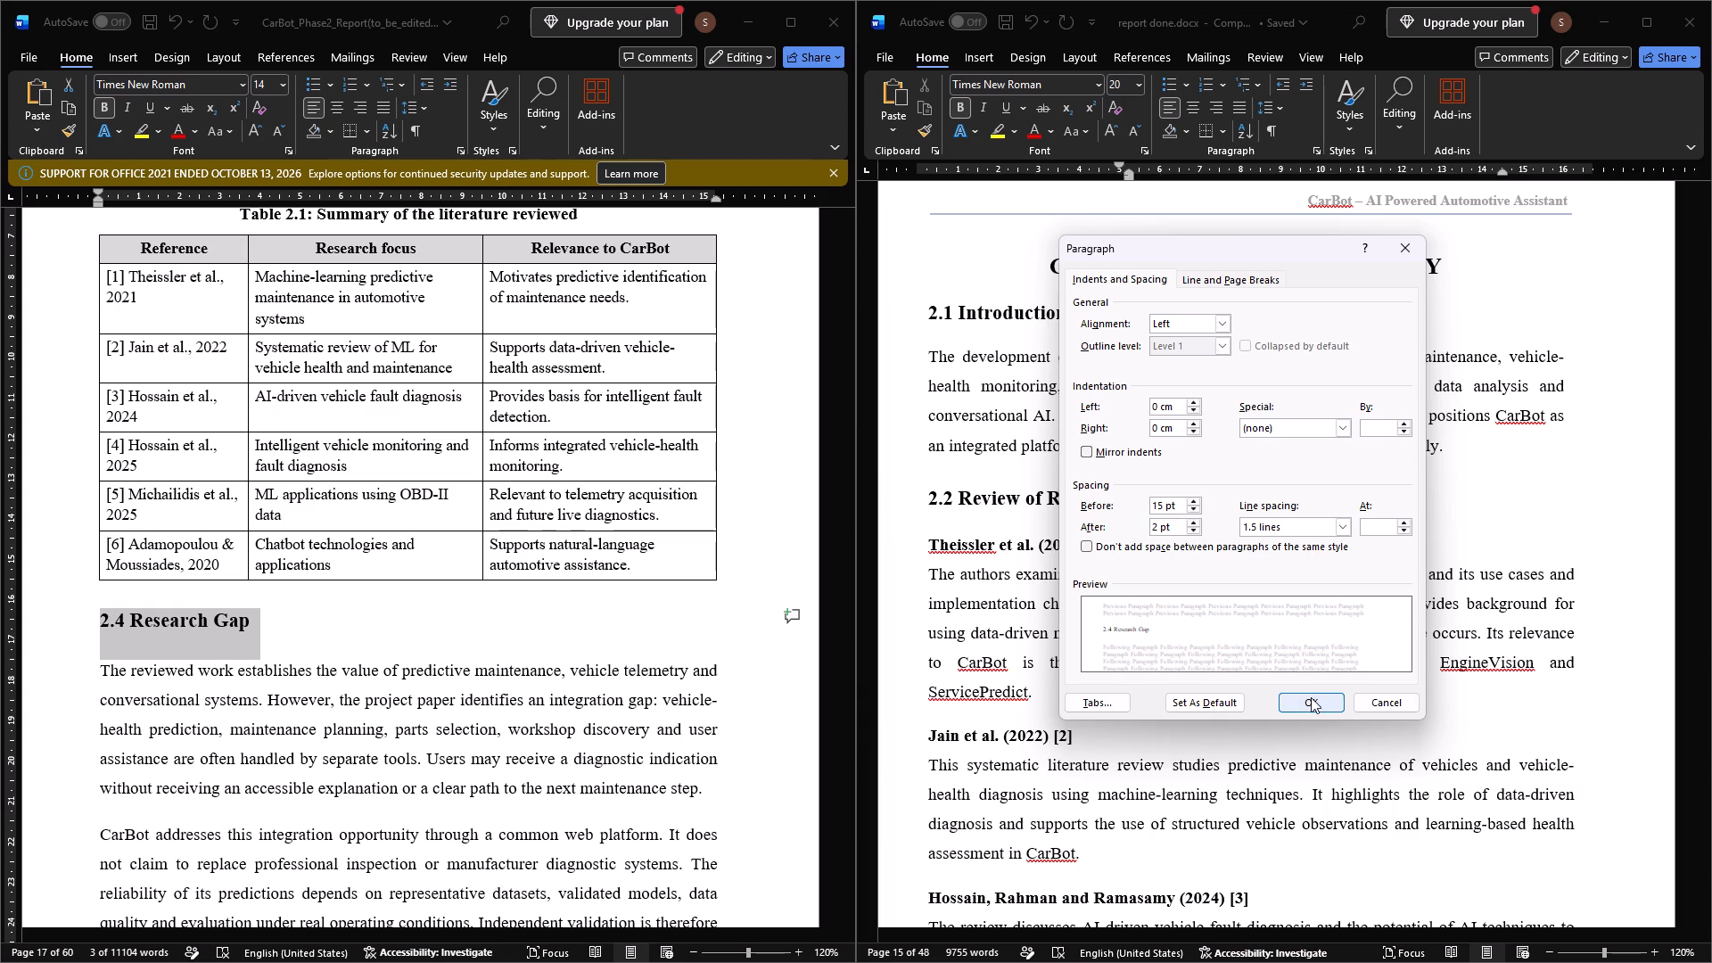
pyautogui.click(1311, 697)
pyautogui.click(314, 663)
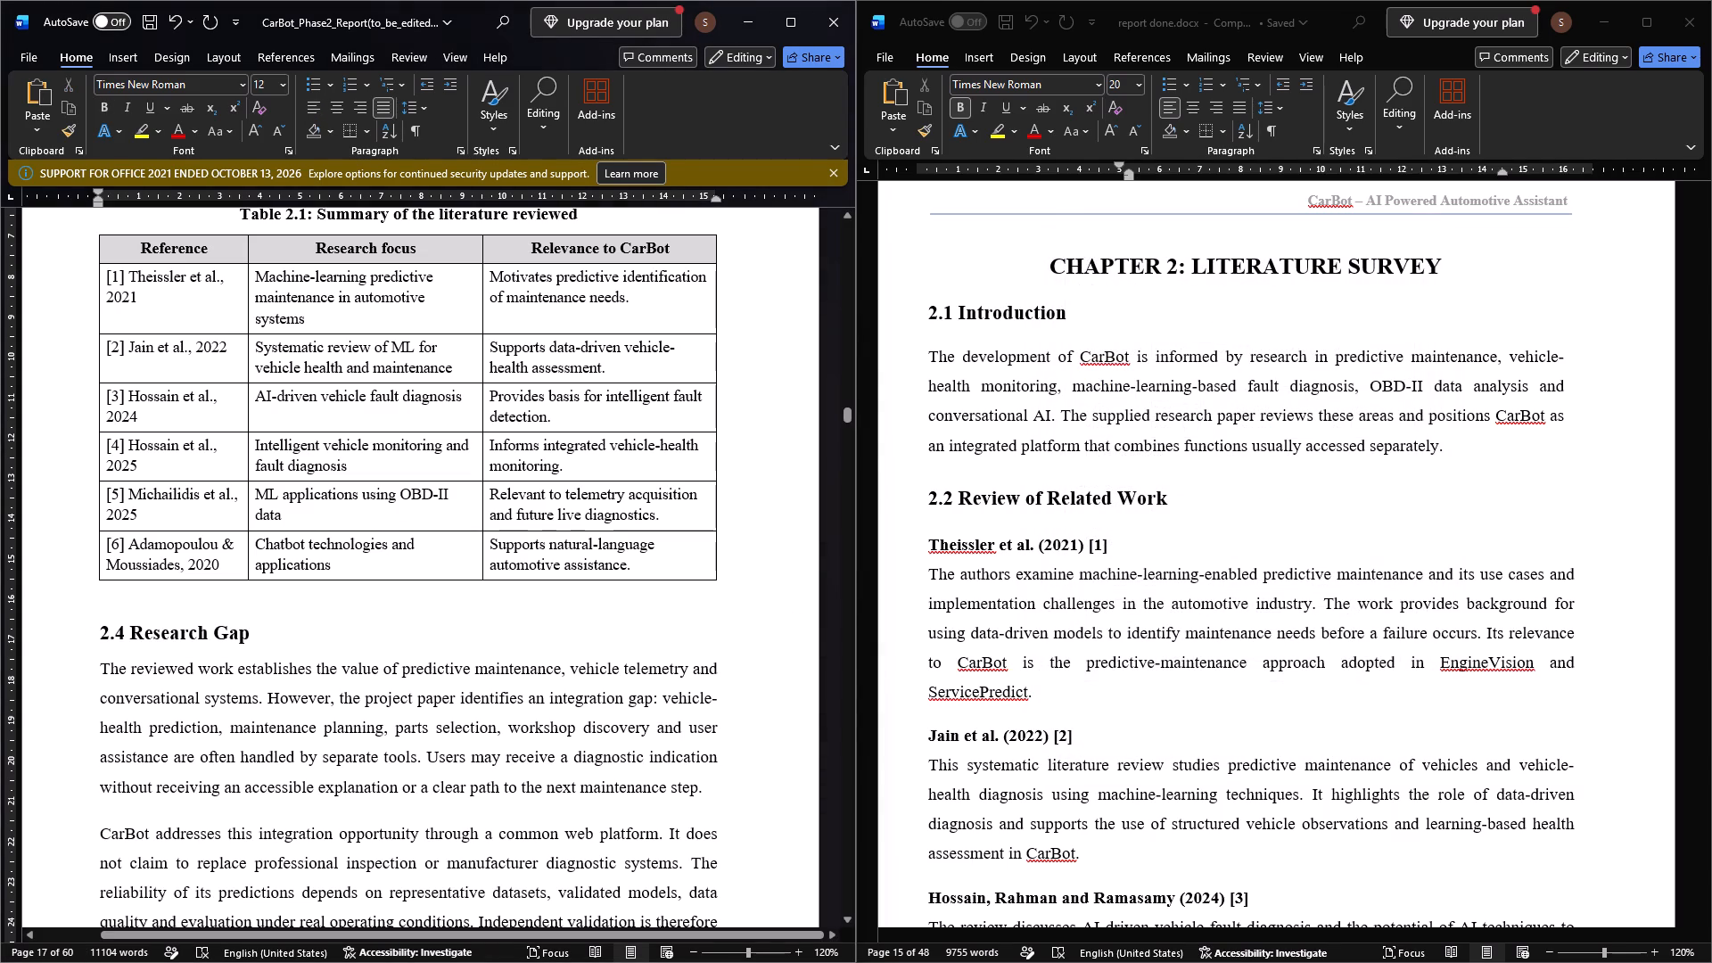
pyautogui.click(727, 571)
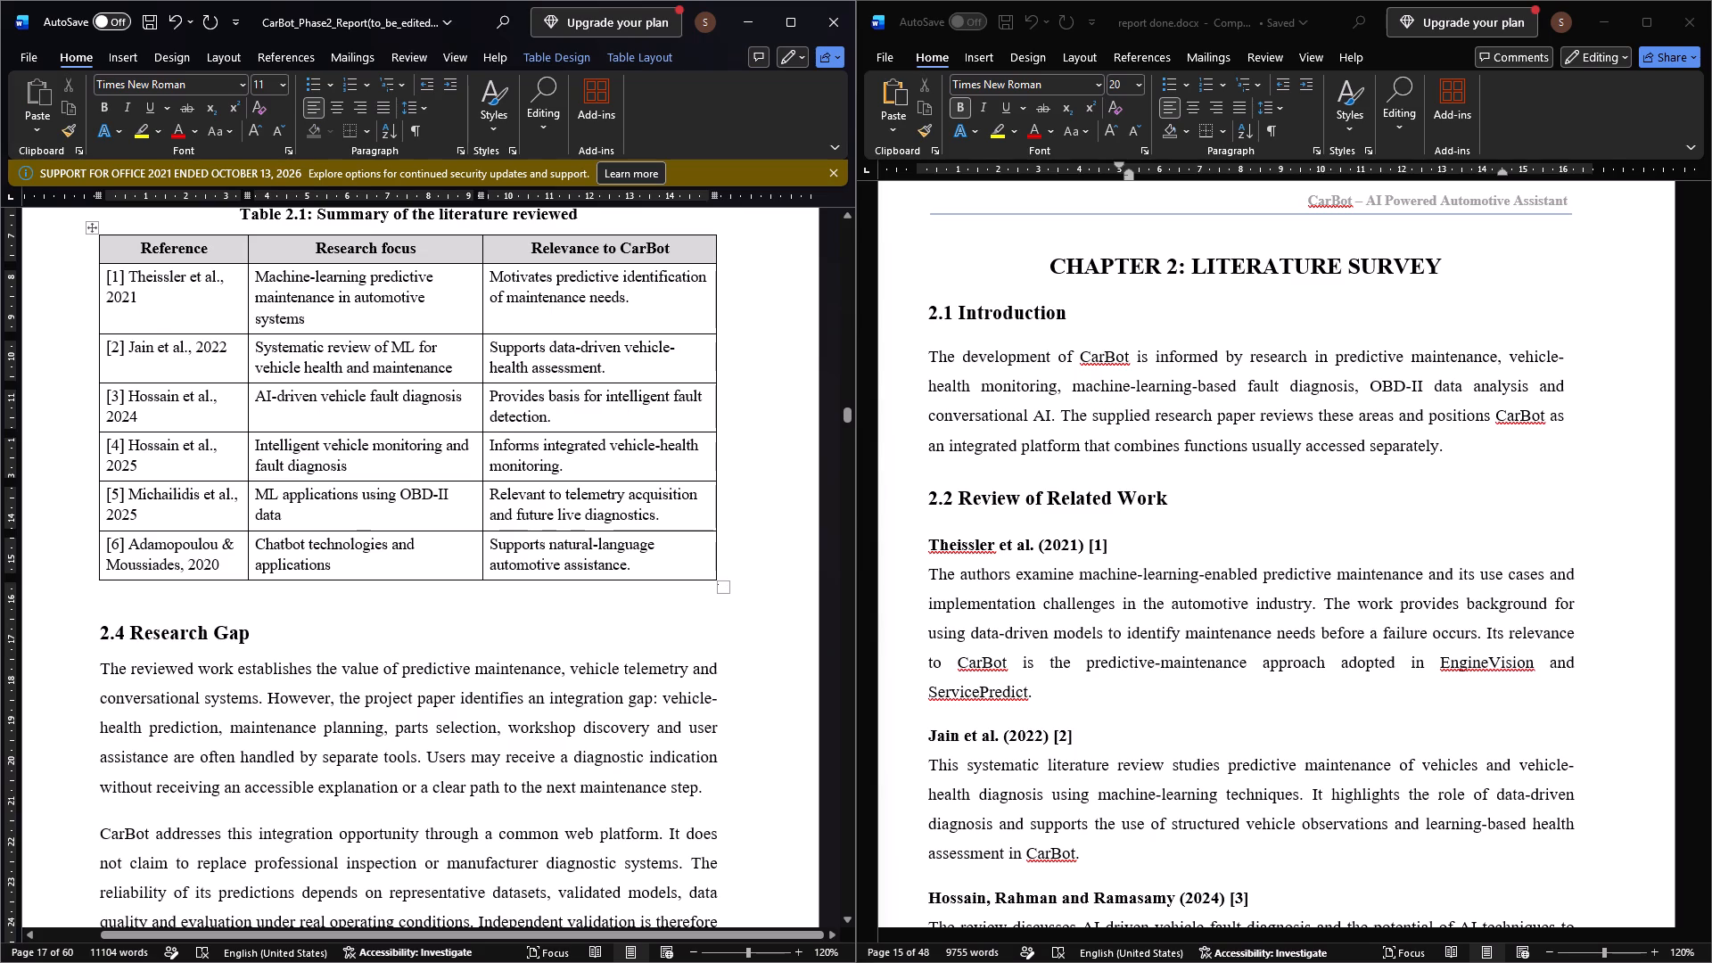
# Check the paragraph spacing settings of the last cell in Table 2.1's Relevance to CarBot column.
pyautogui.click(683, 567)
pyautogui.click(462, 152)
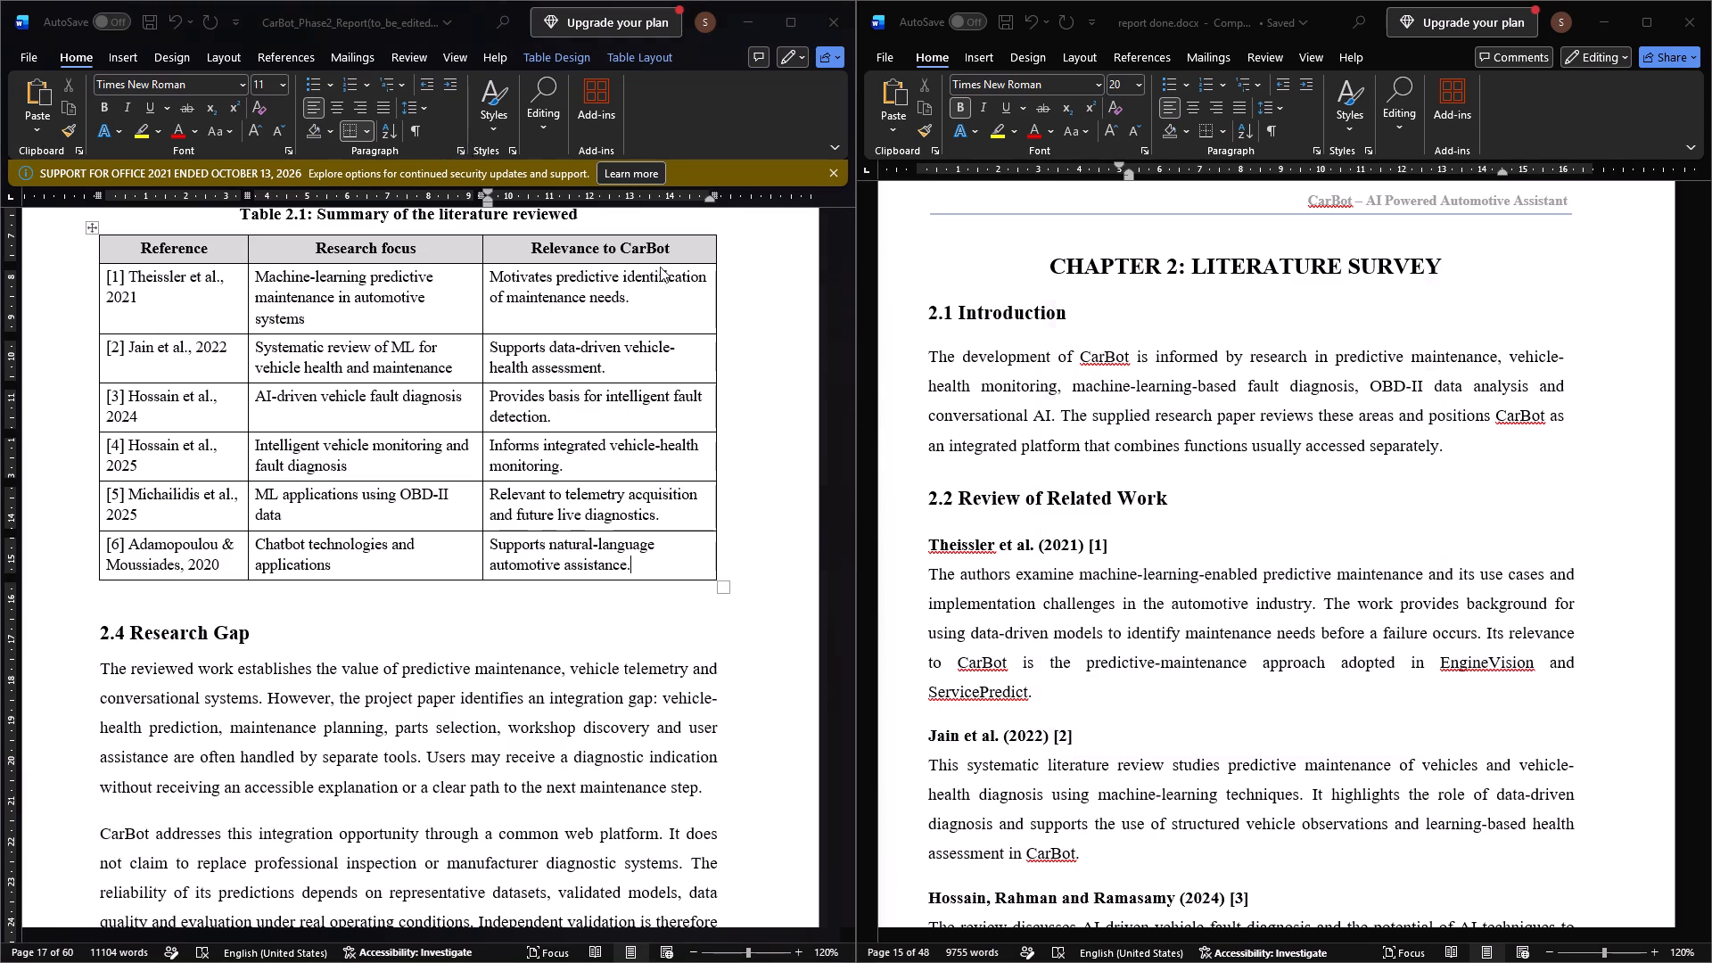
pyautogui.click(1410, 243)
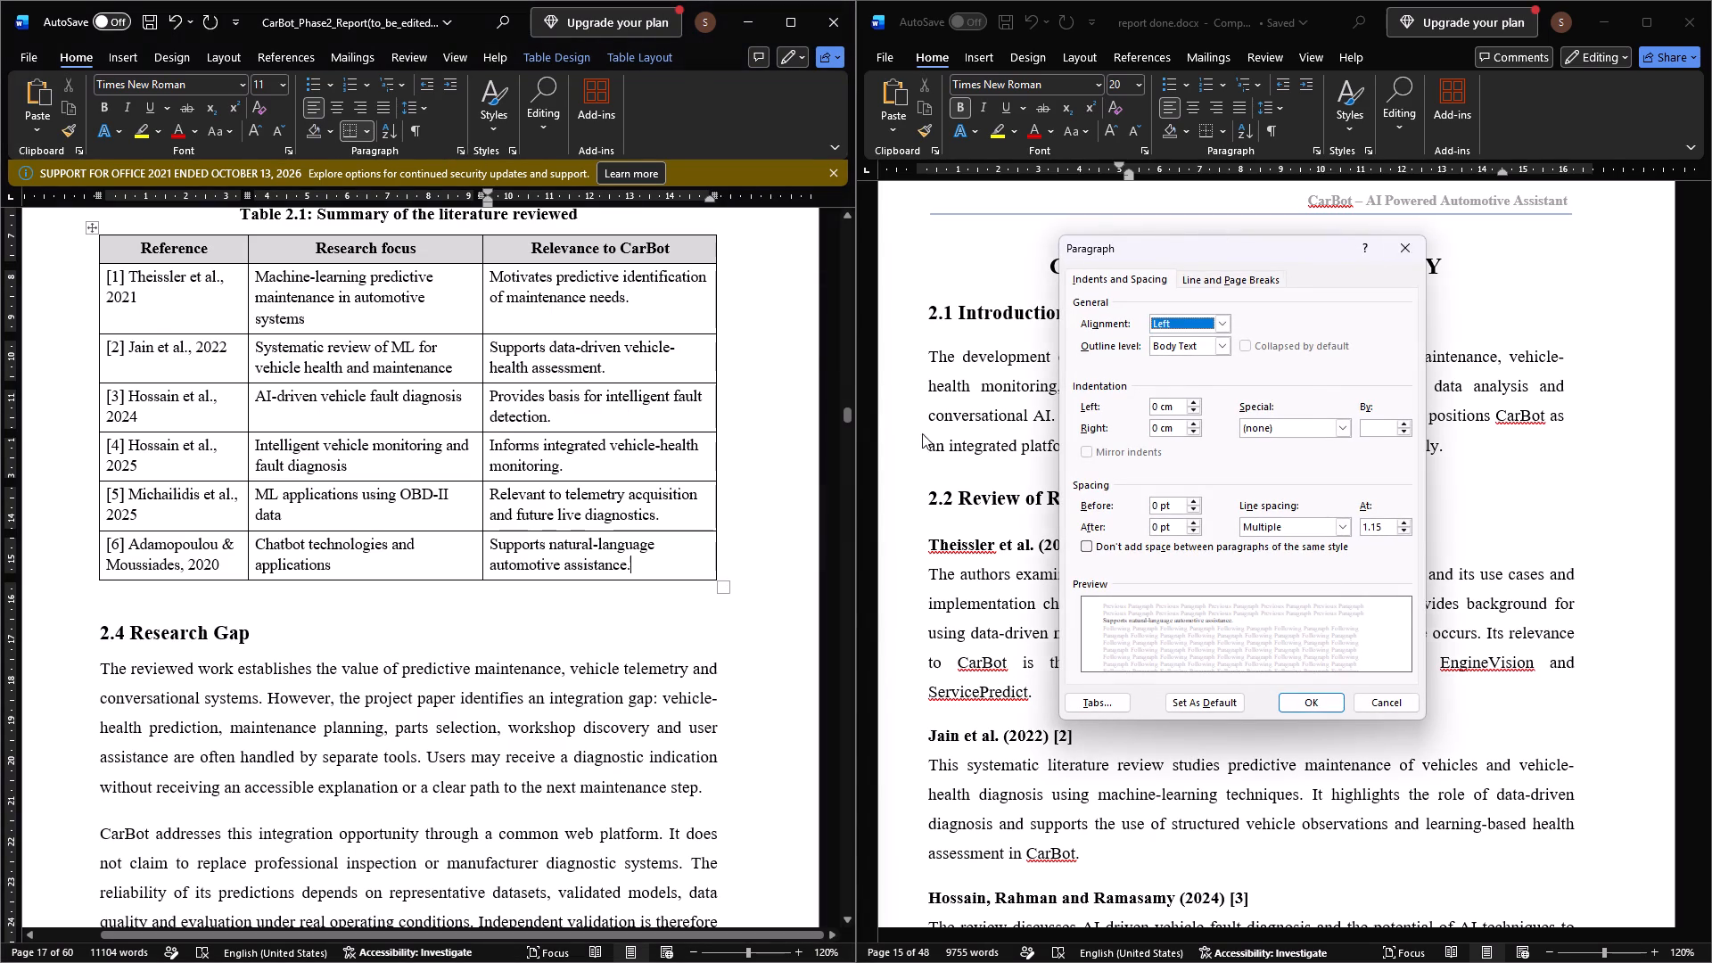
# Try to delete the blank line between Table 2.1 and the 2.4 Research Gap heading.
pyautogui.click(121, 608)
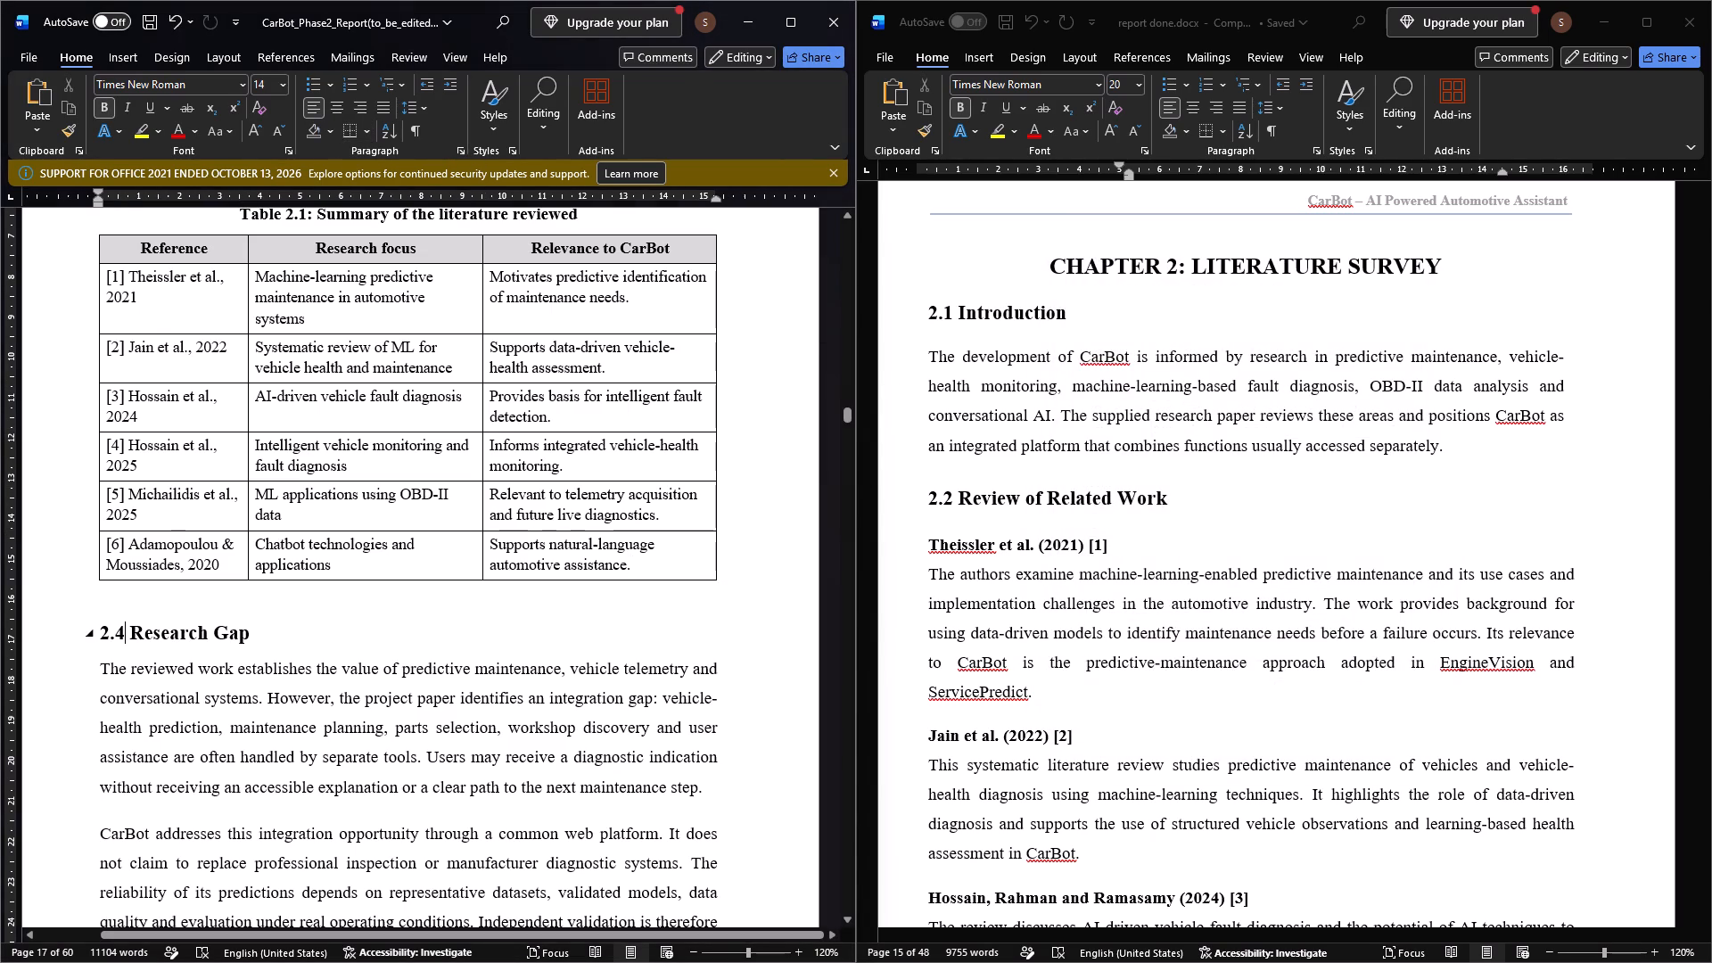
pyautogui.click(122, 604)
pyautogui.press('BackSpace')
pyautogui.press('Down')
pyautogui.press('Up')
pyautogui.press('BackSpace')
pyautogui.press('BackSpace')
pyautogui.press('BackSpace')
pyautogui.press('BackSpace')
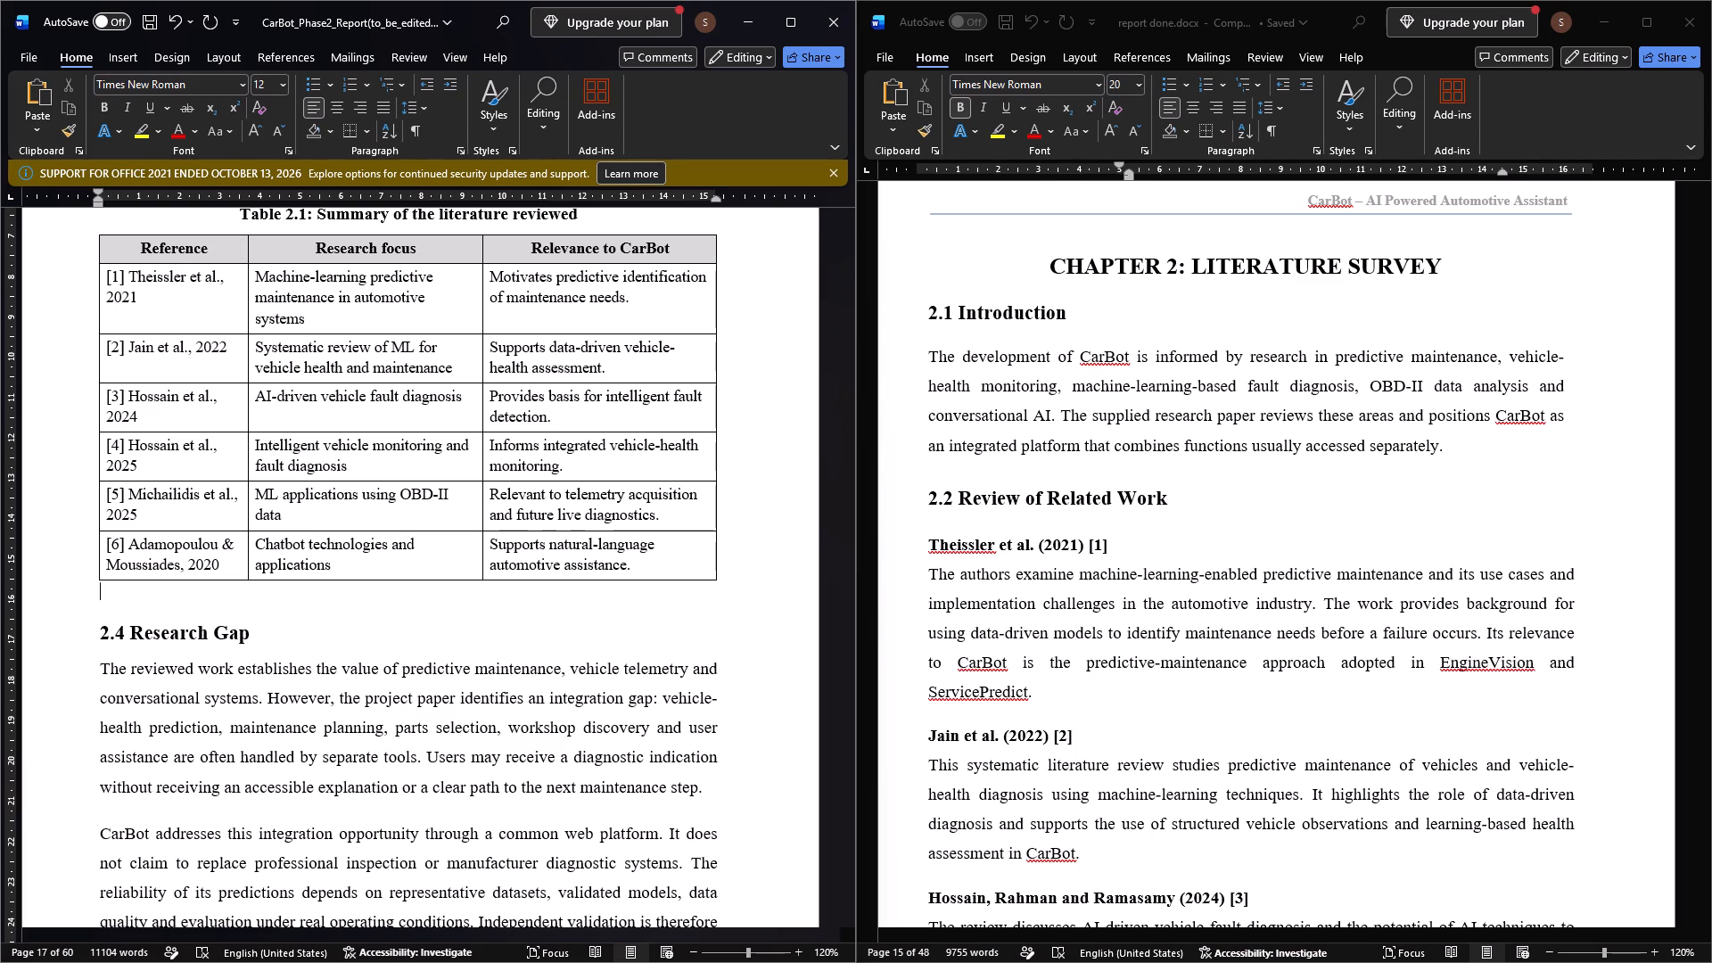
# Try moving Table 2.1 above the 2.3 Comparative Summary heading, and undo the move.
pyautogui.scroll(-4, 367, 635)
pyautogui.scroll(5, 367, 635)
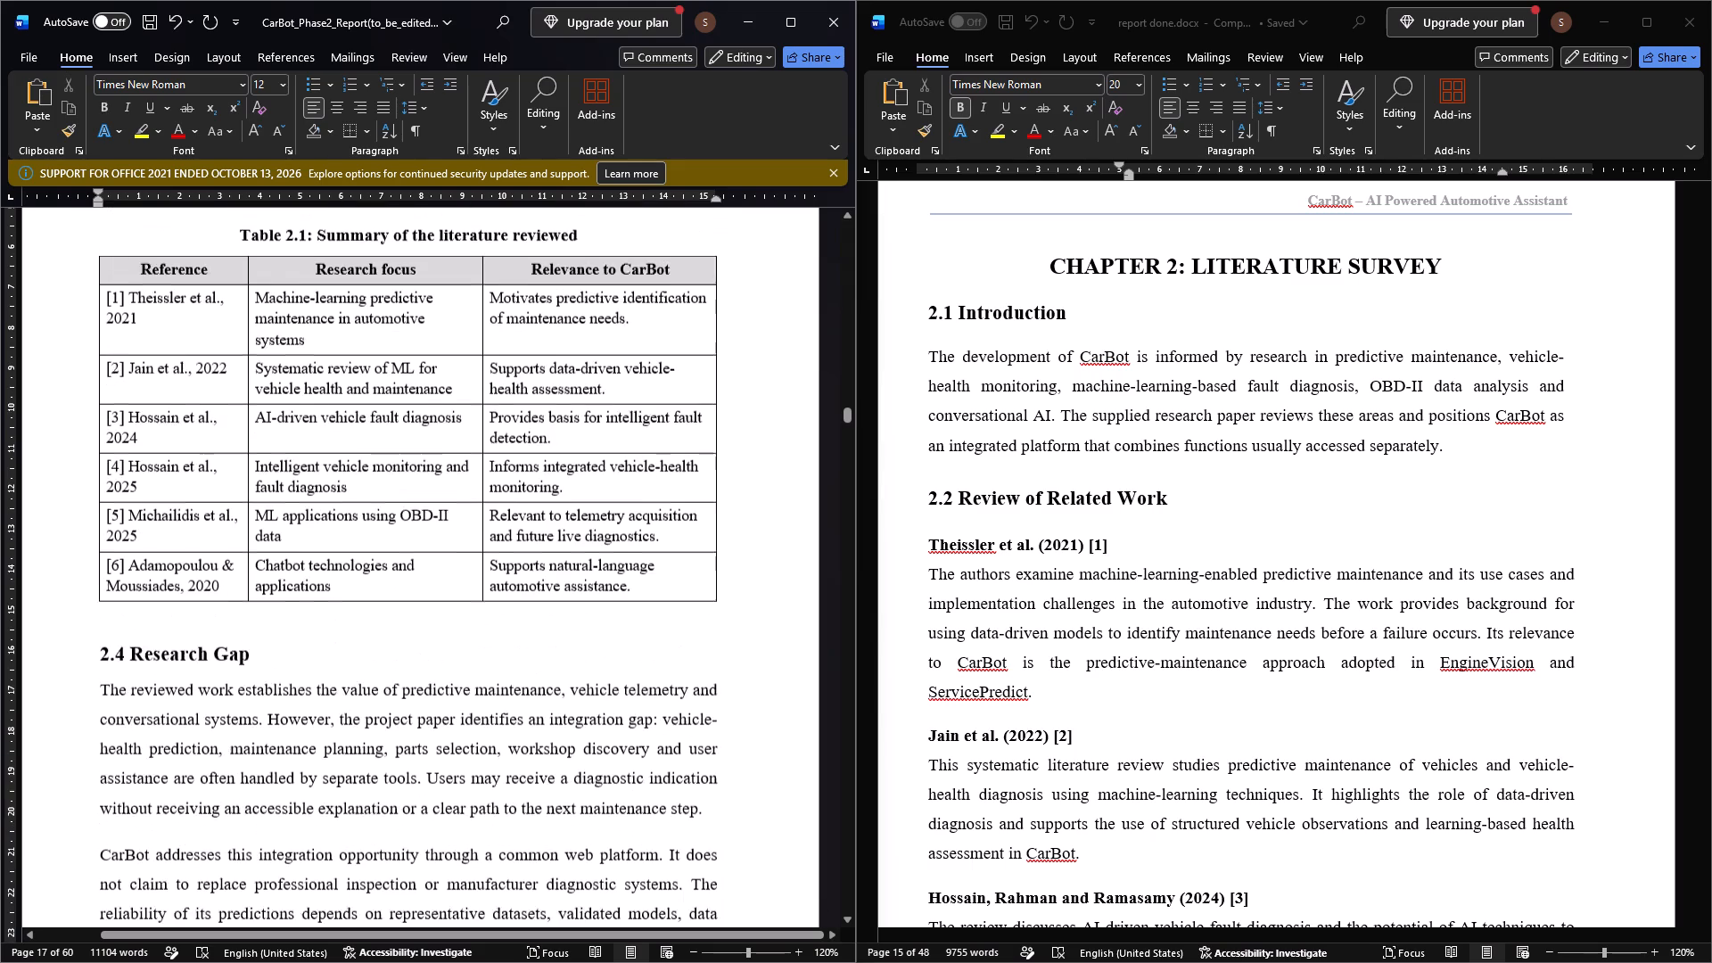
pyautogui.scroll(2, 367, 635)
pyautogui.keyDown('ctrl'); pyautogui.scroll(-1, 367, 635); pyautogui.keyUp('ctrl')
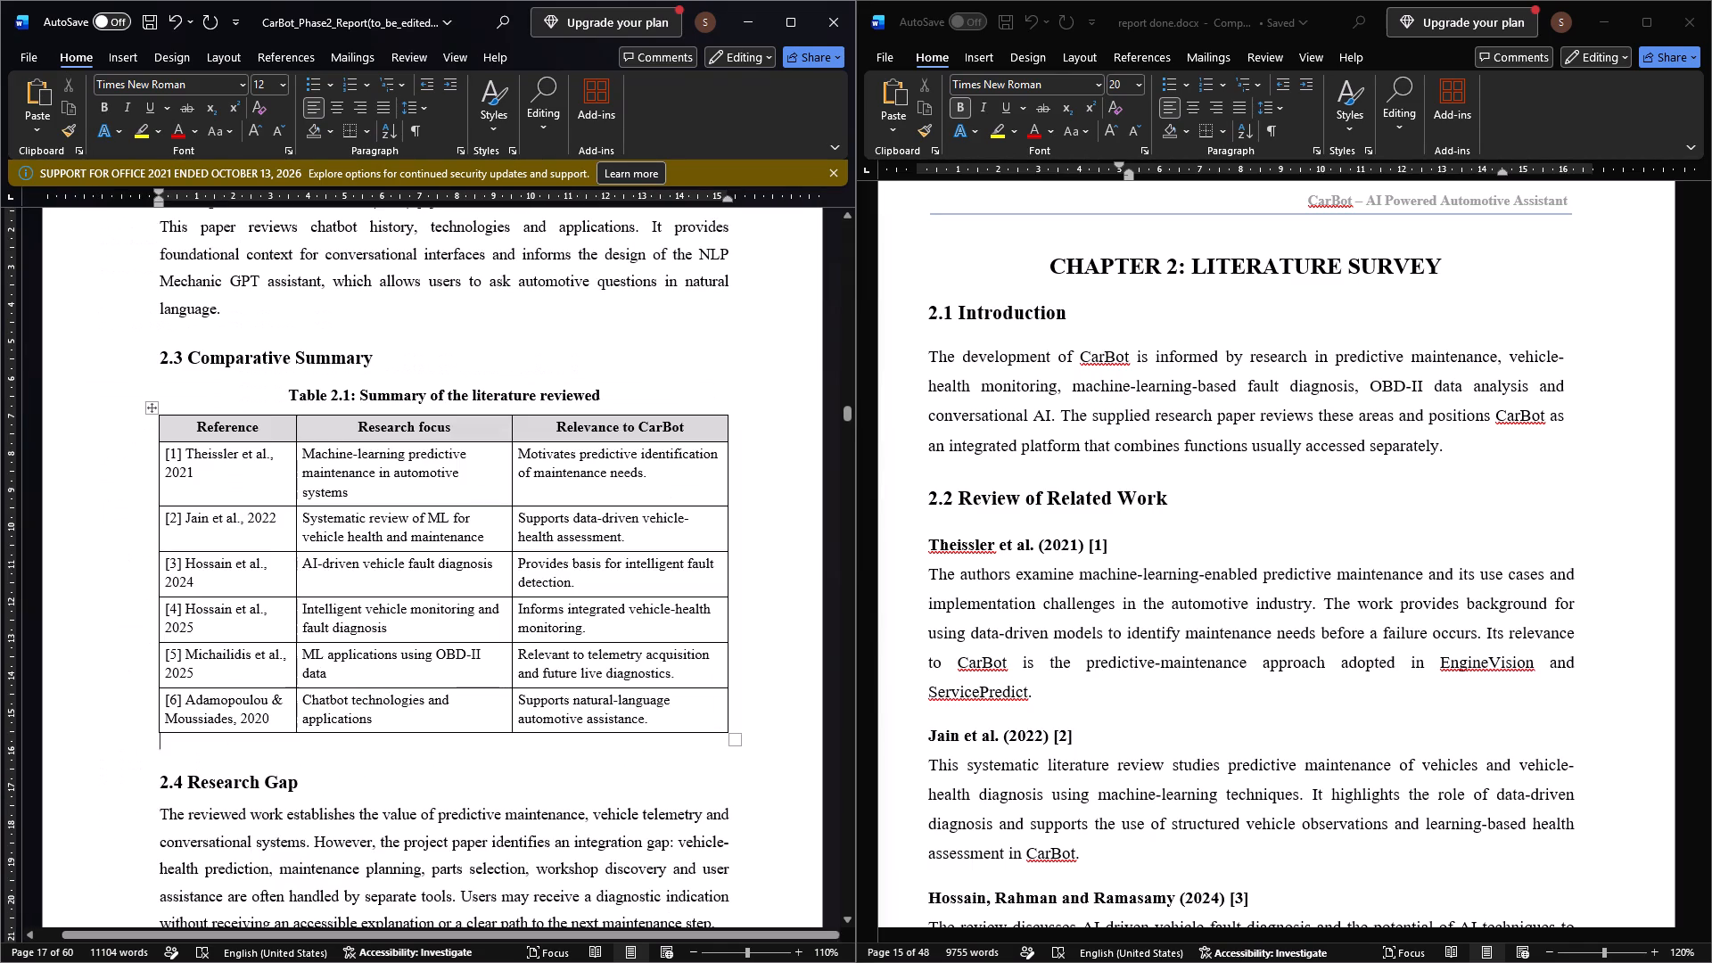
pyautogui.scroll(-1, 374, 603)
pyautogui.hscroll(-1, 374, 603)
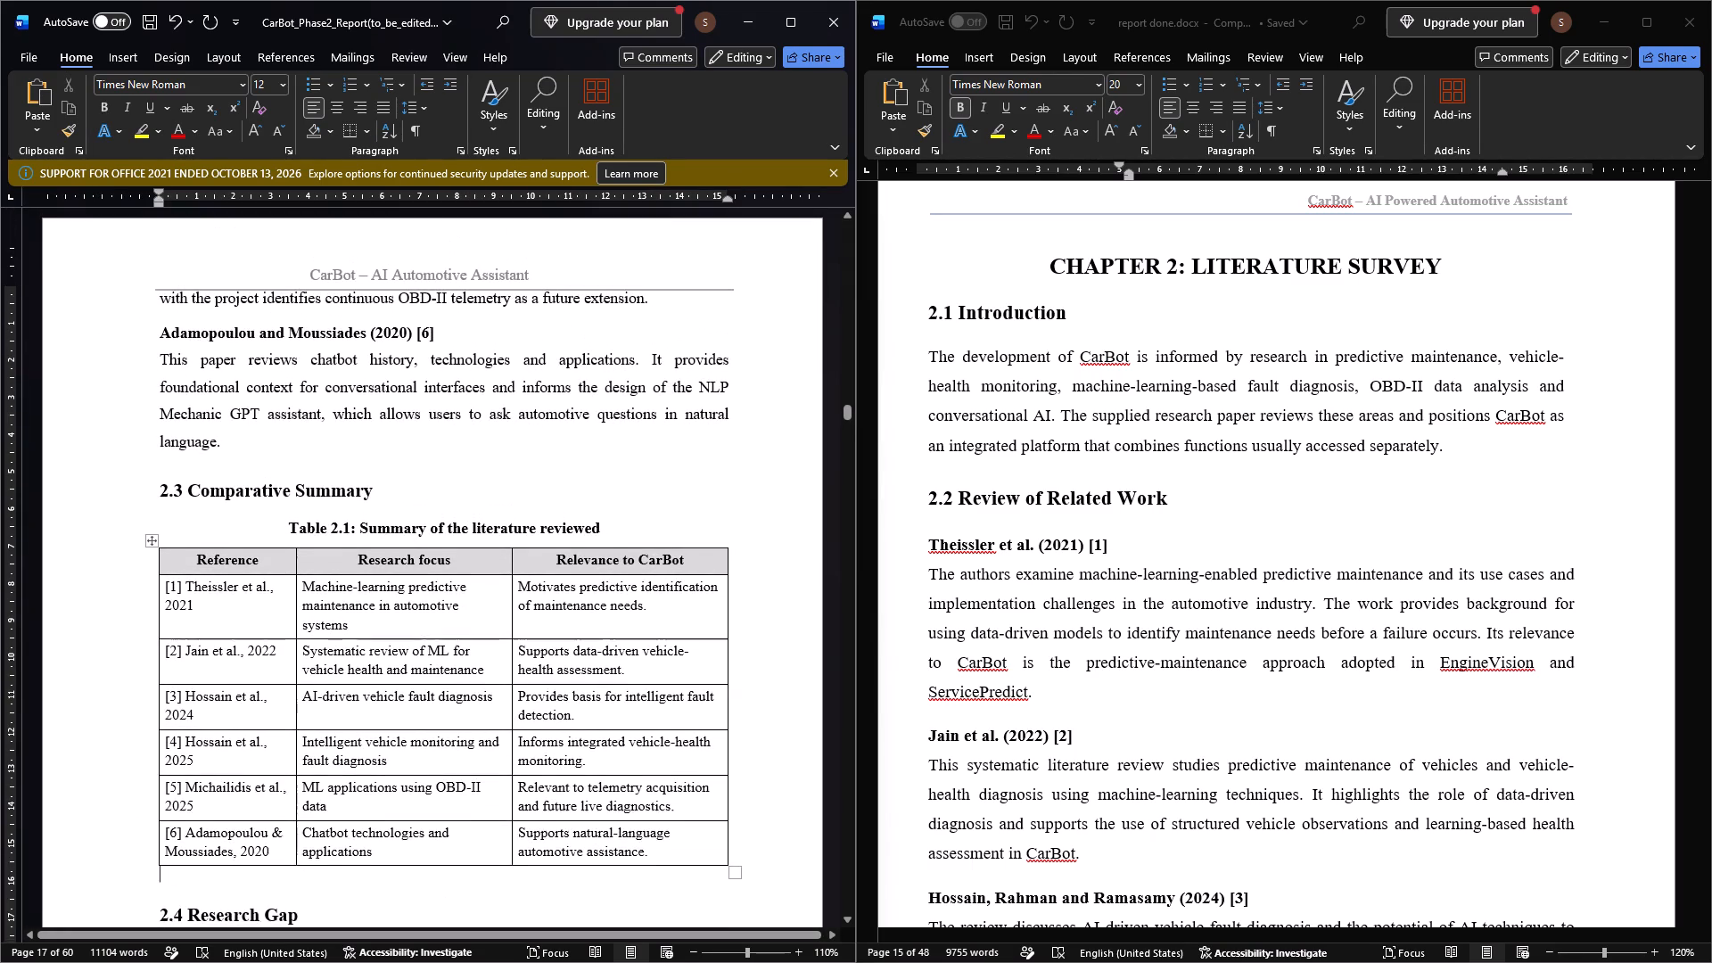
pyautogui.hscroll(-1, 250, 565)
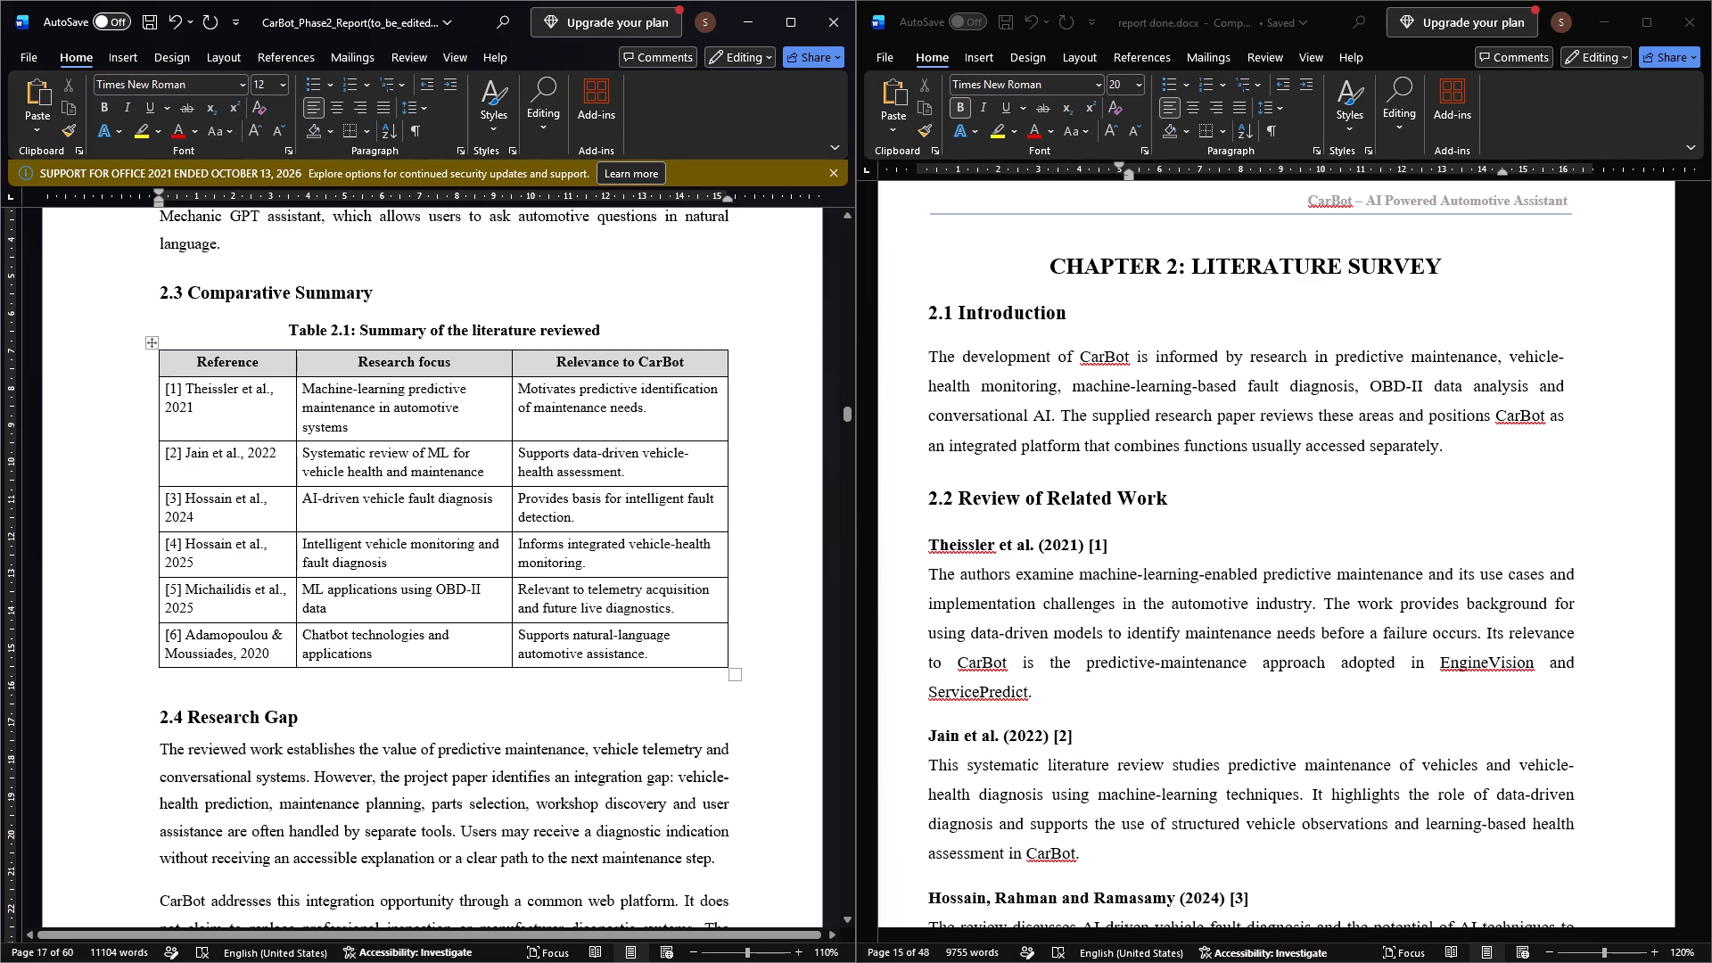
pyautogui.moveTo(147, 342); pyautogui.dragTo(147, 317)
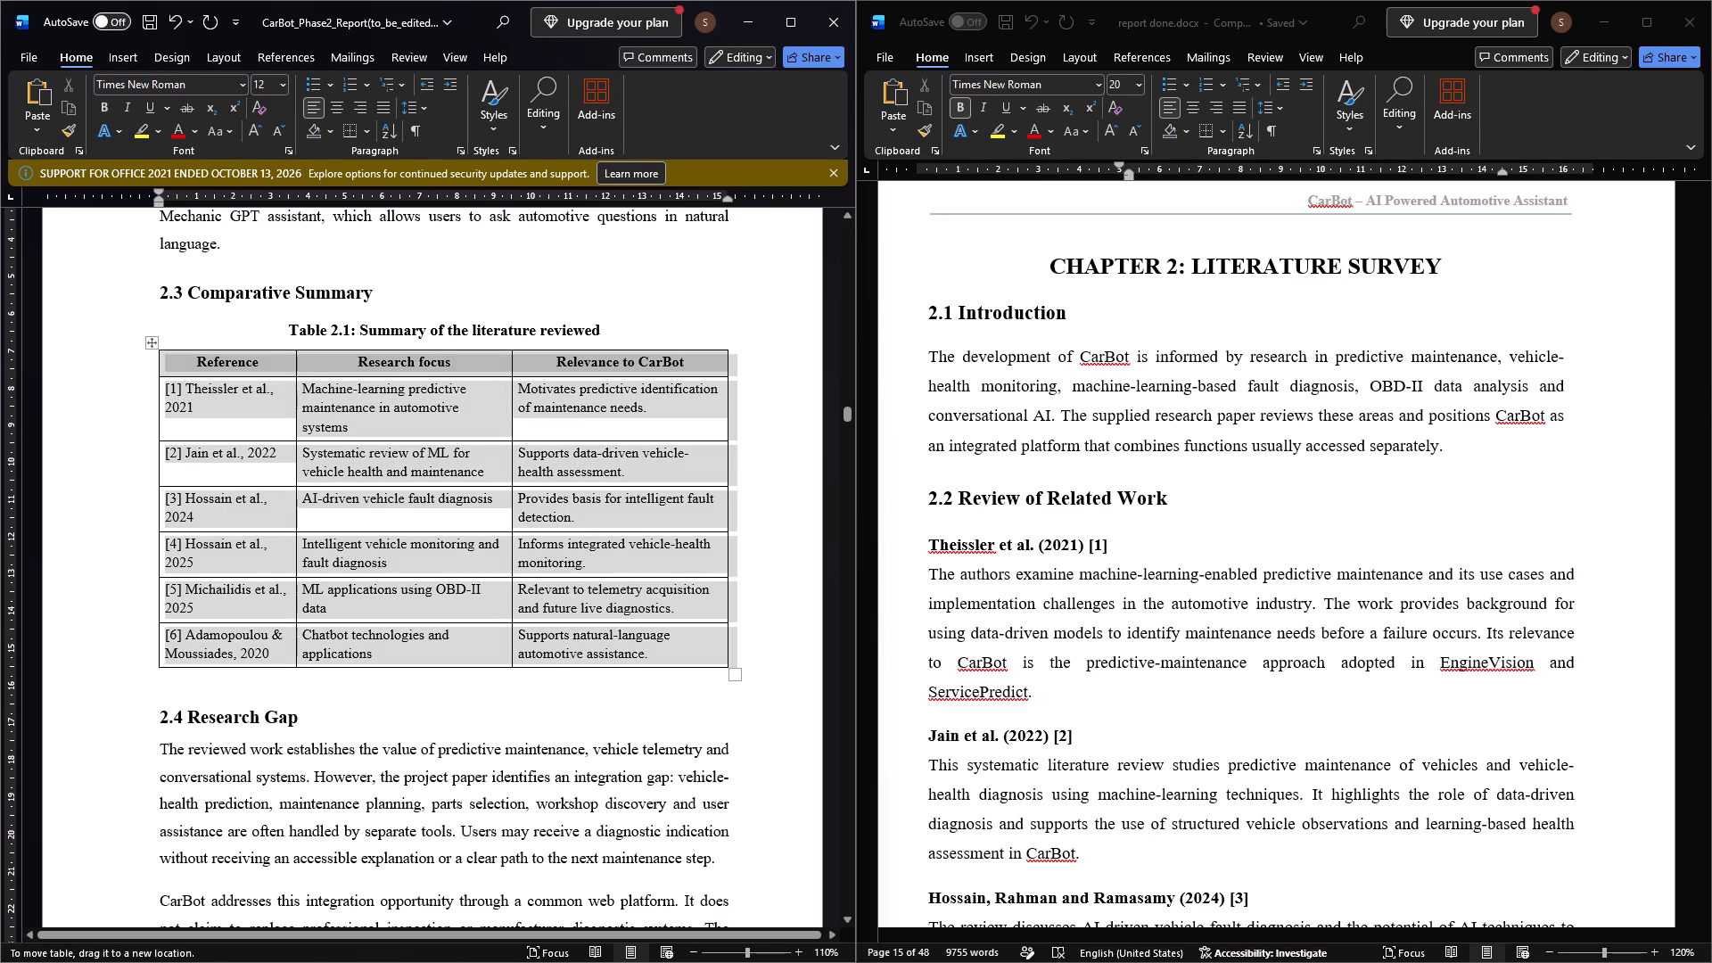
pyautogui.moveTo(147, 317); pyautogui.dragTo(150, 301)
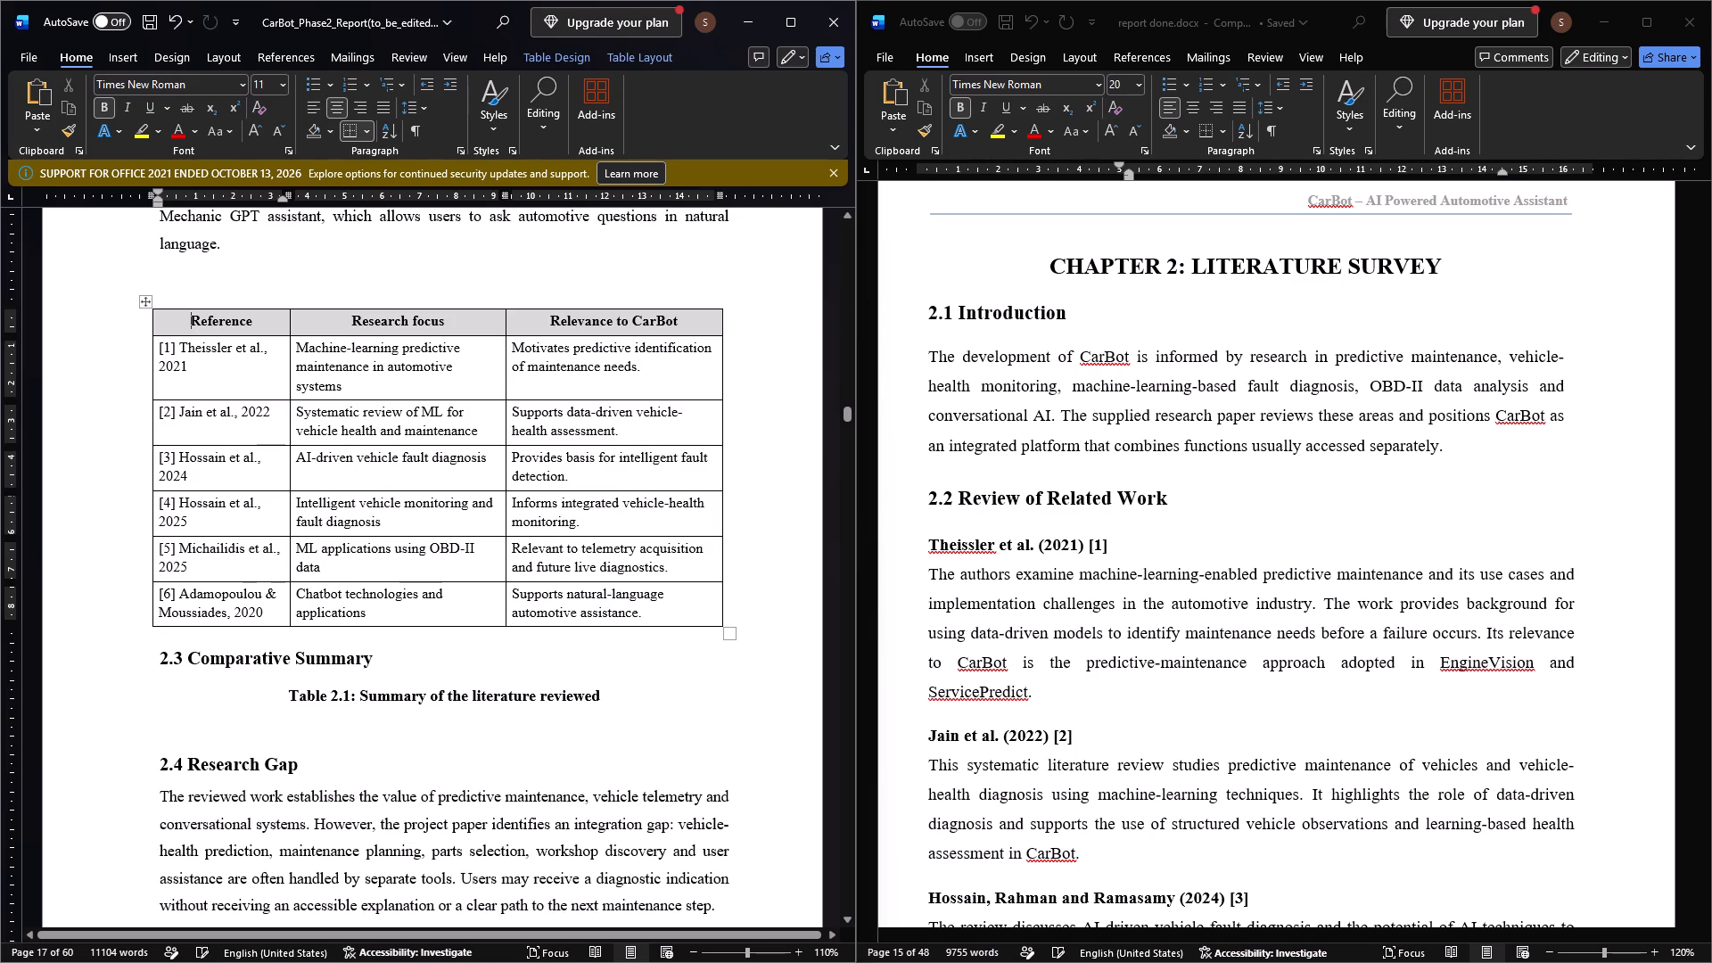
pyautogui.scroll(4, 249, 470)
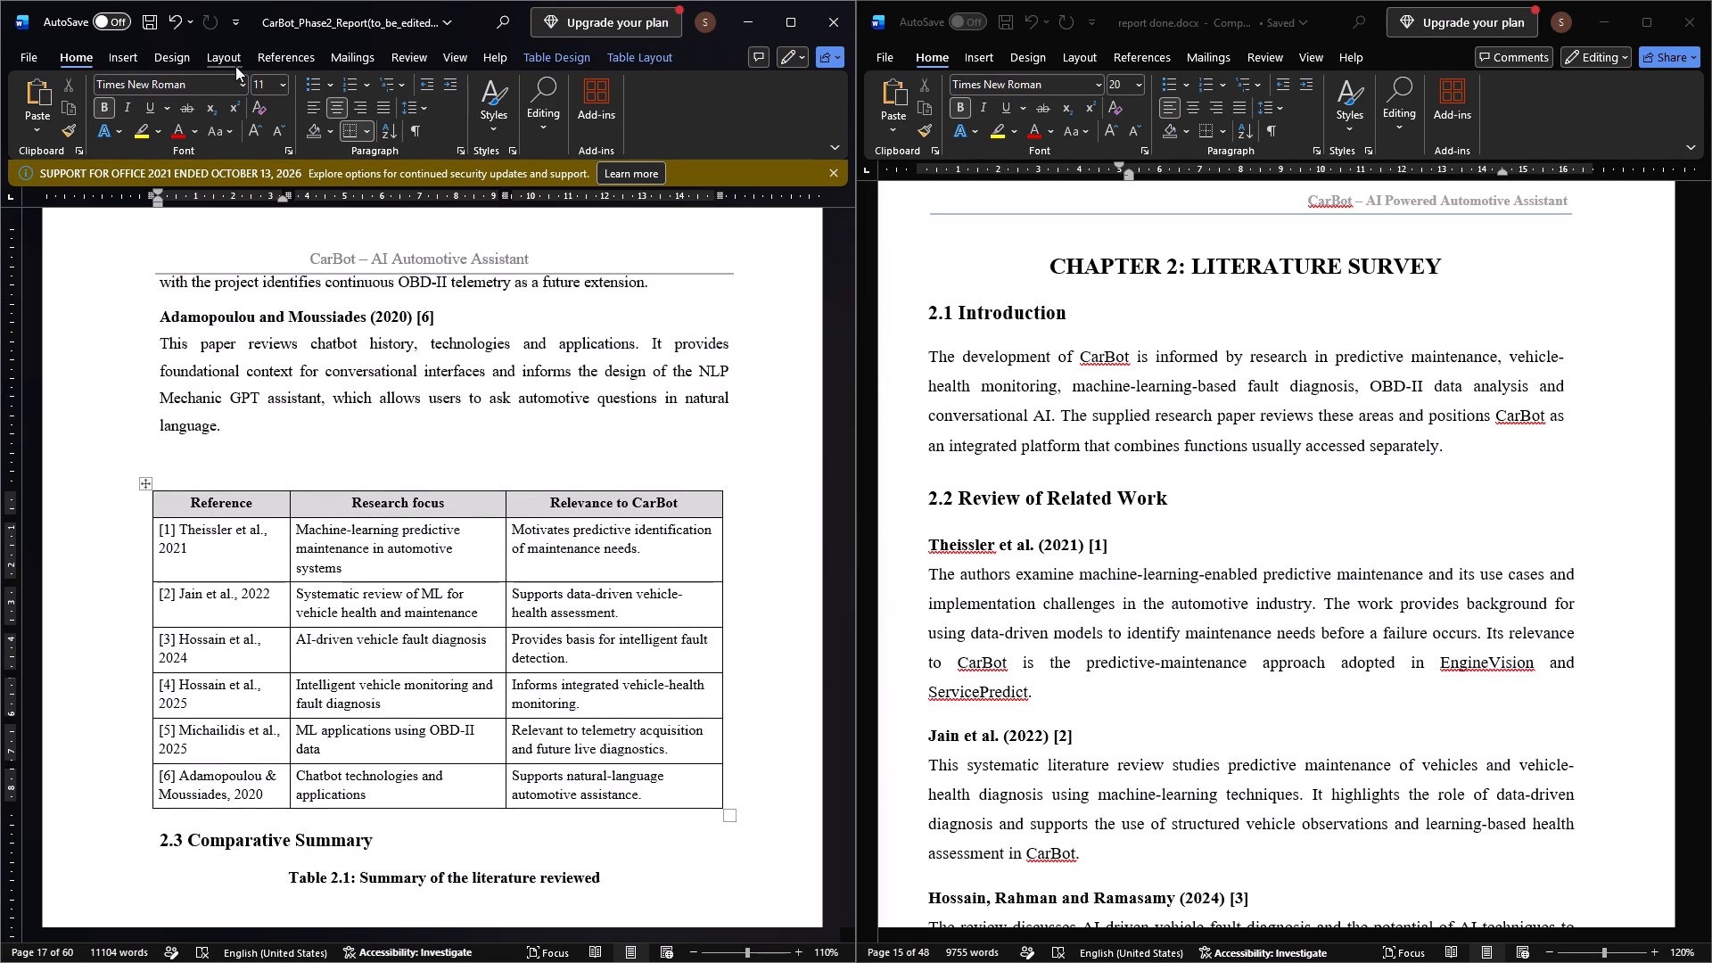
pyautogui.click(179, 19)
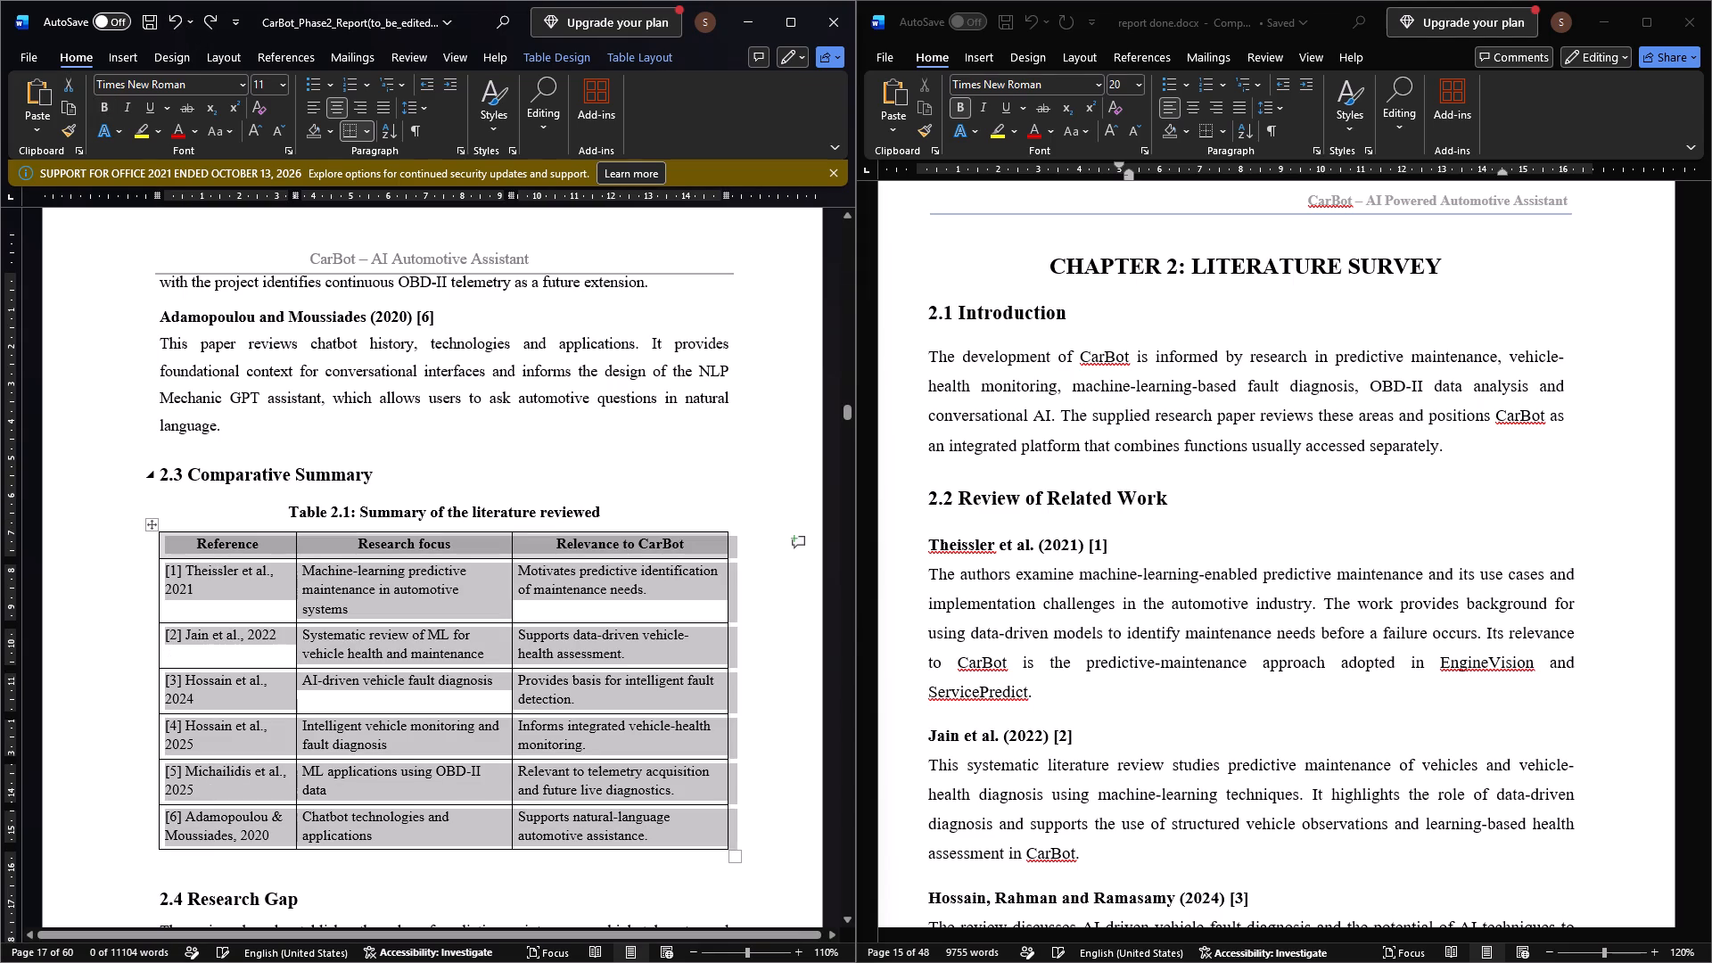
# Move Table 2.1 up to sit directly under the 2.3 Comparative Summary heading, with its caption below the table.
pyautogui.moveTo(149, 521); pyautogui.dragTo(147, 499)
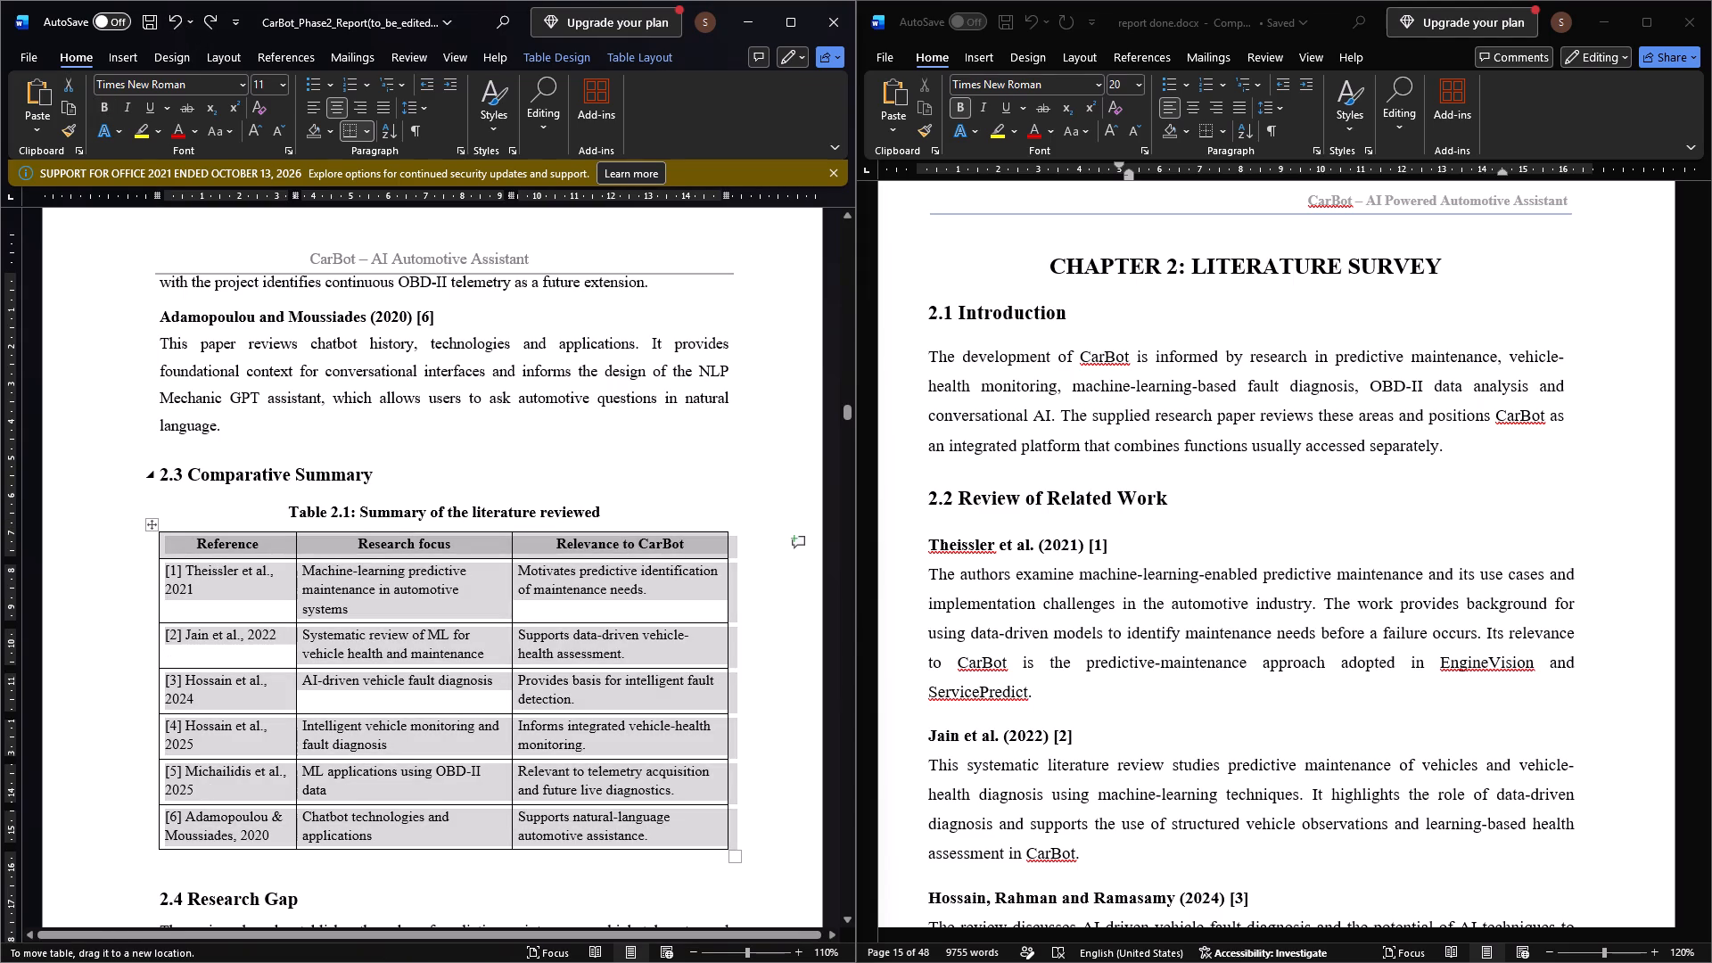
pyautogui.moveTo(147, 499); pyautogui.dragTo(152, 508)
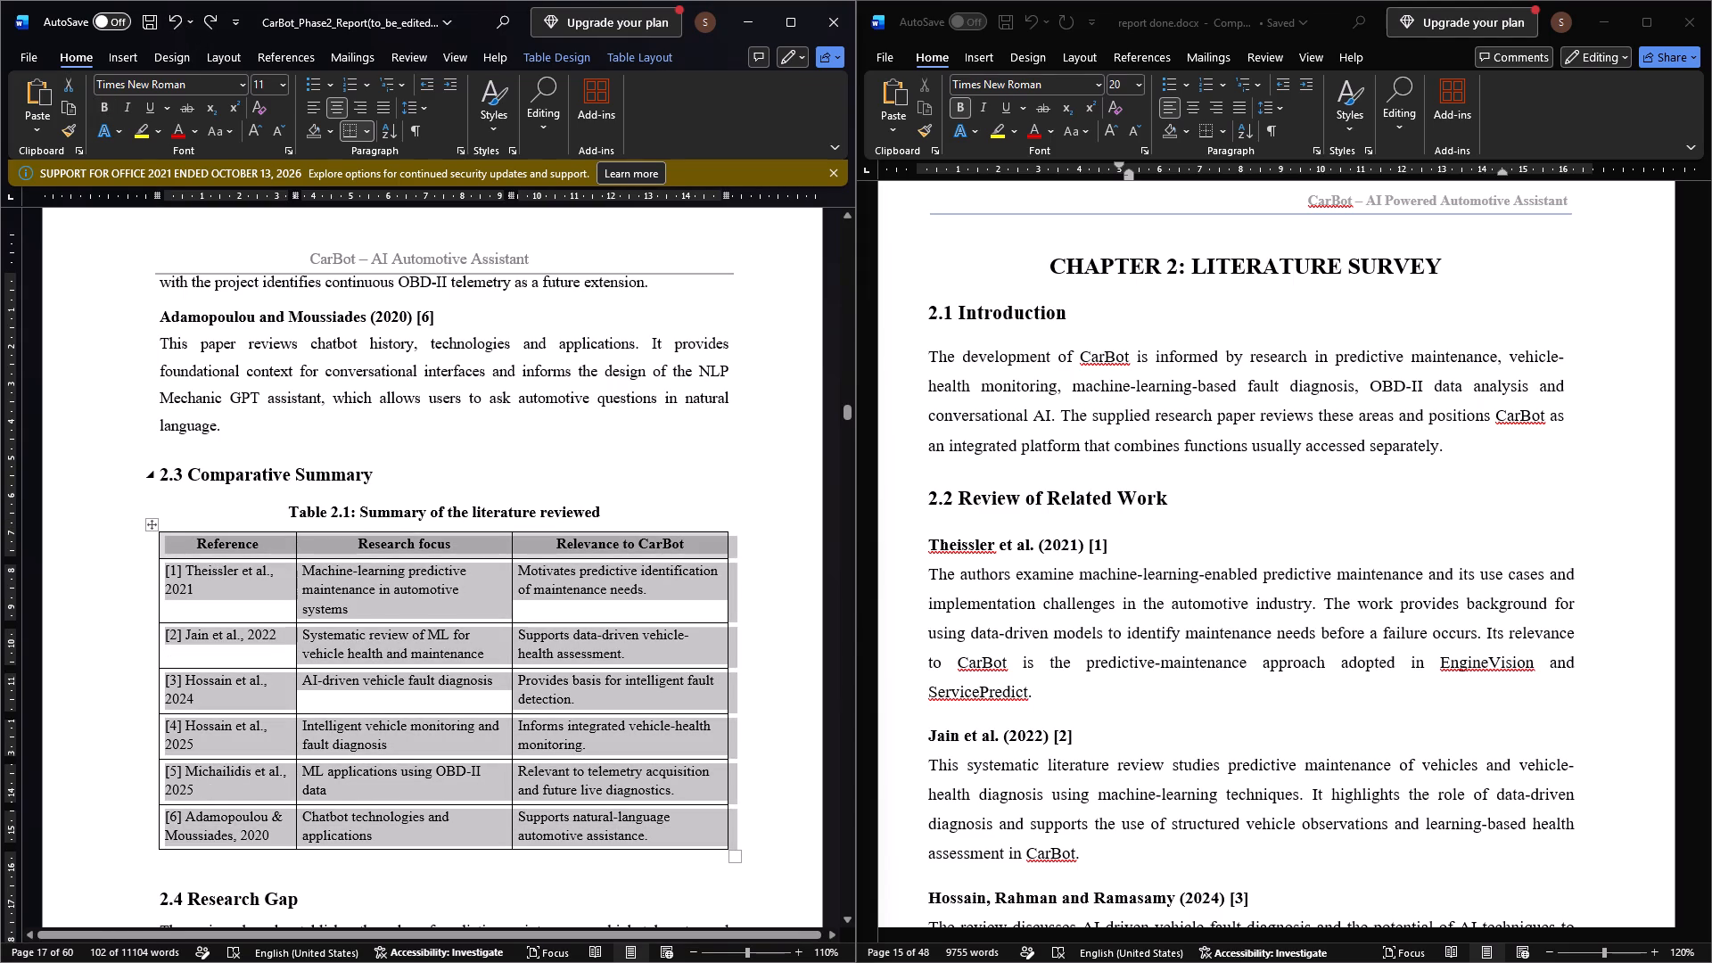
pyautogui.moveTo(152, 523); pyautogui.dragTo(151, 504)
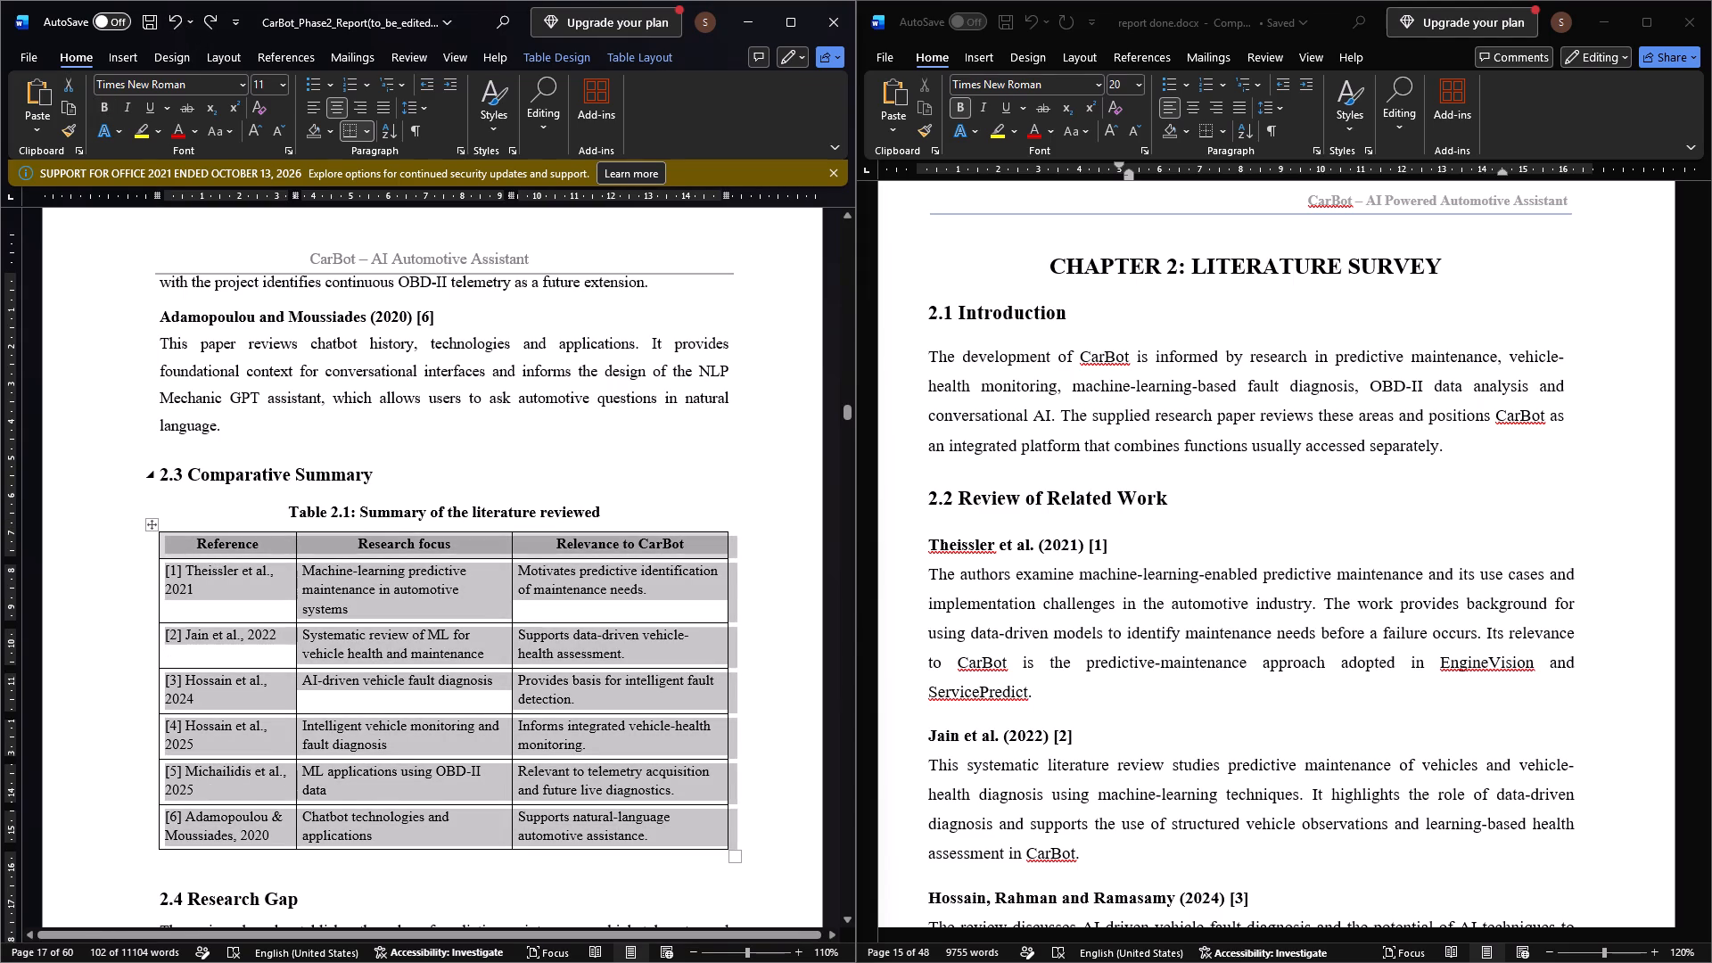
pyautogui.click(146, 571)
pyautogui.click(136, 571)
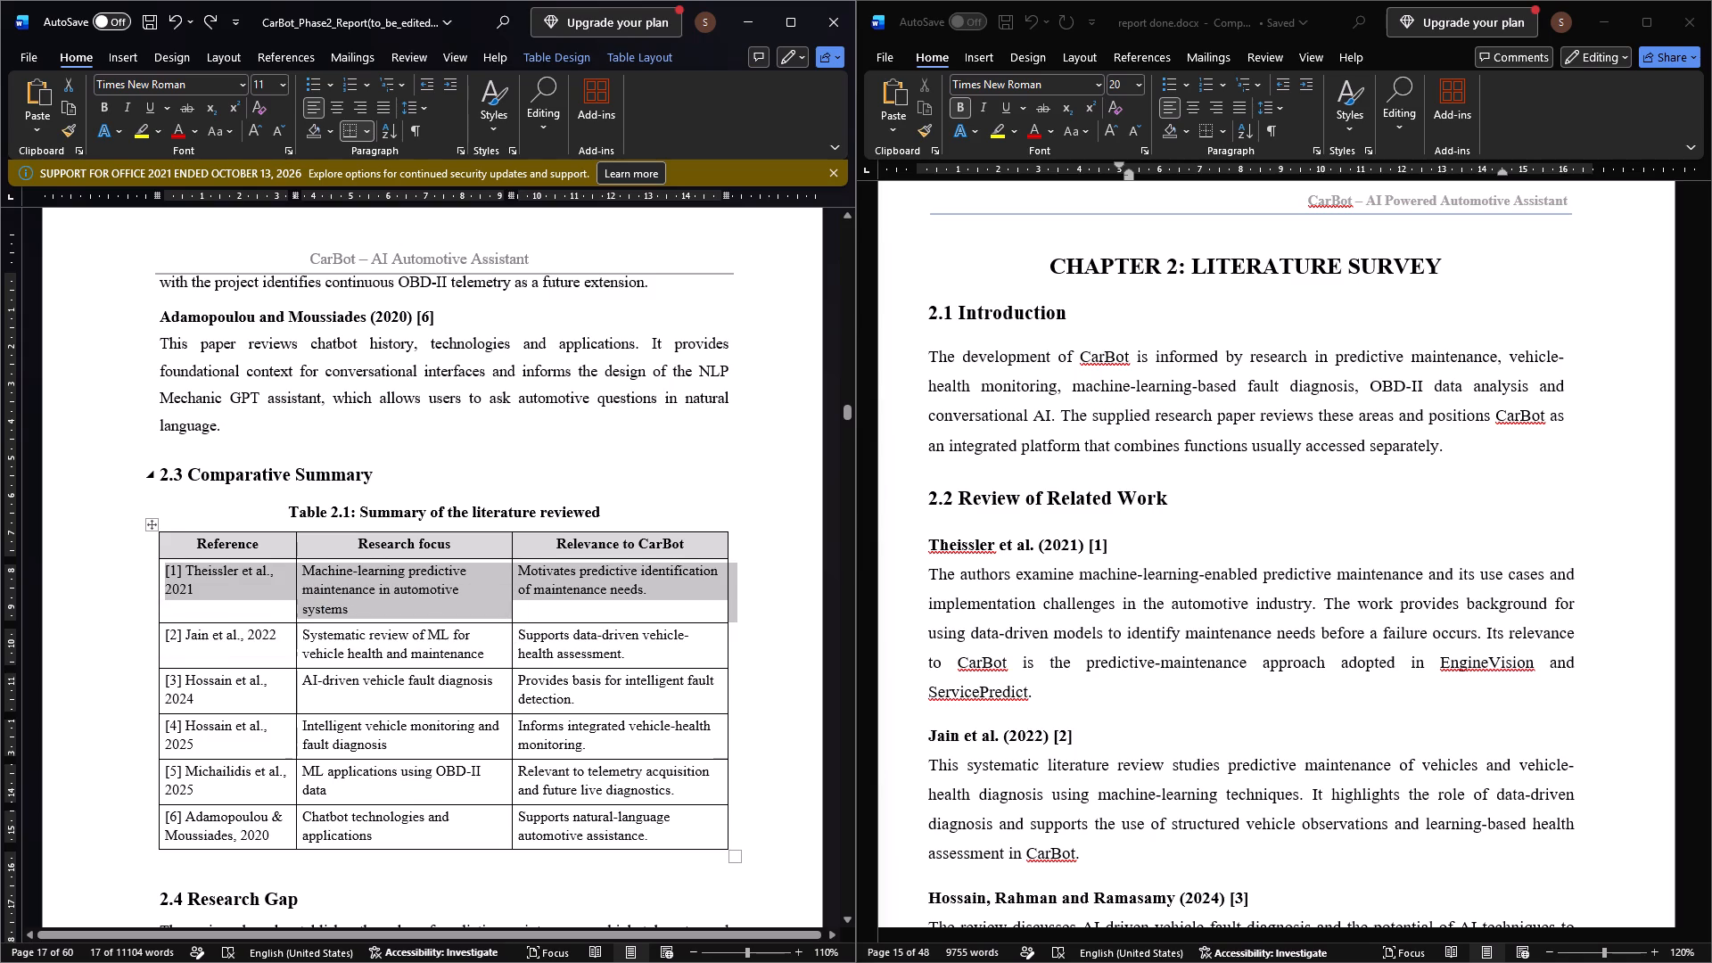
pyautogui.click(116, 567)
pyautogui.click(111, 685)
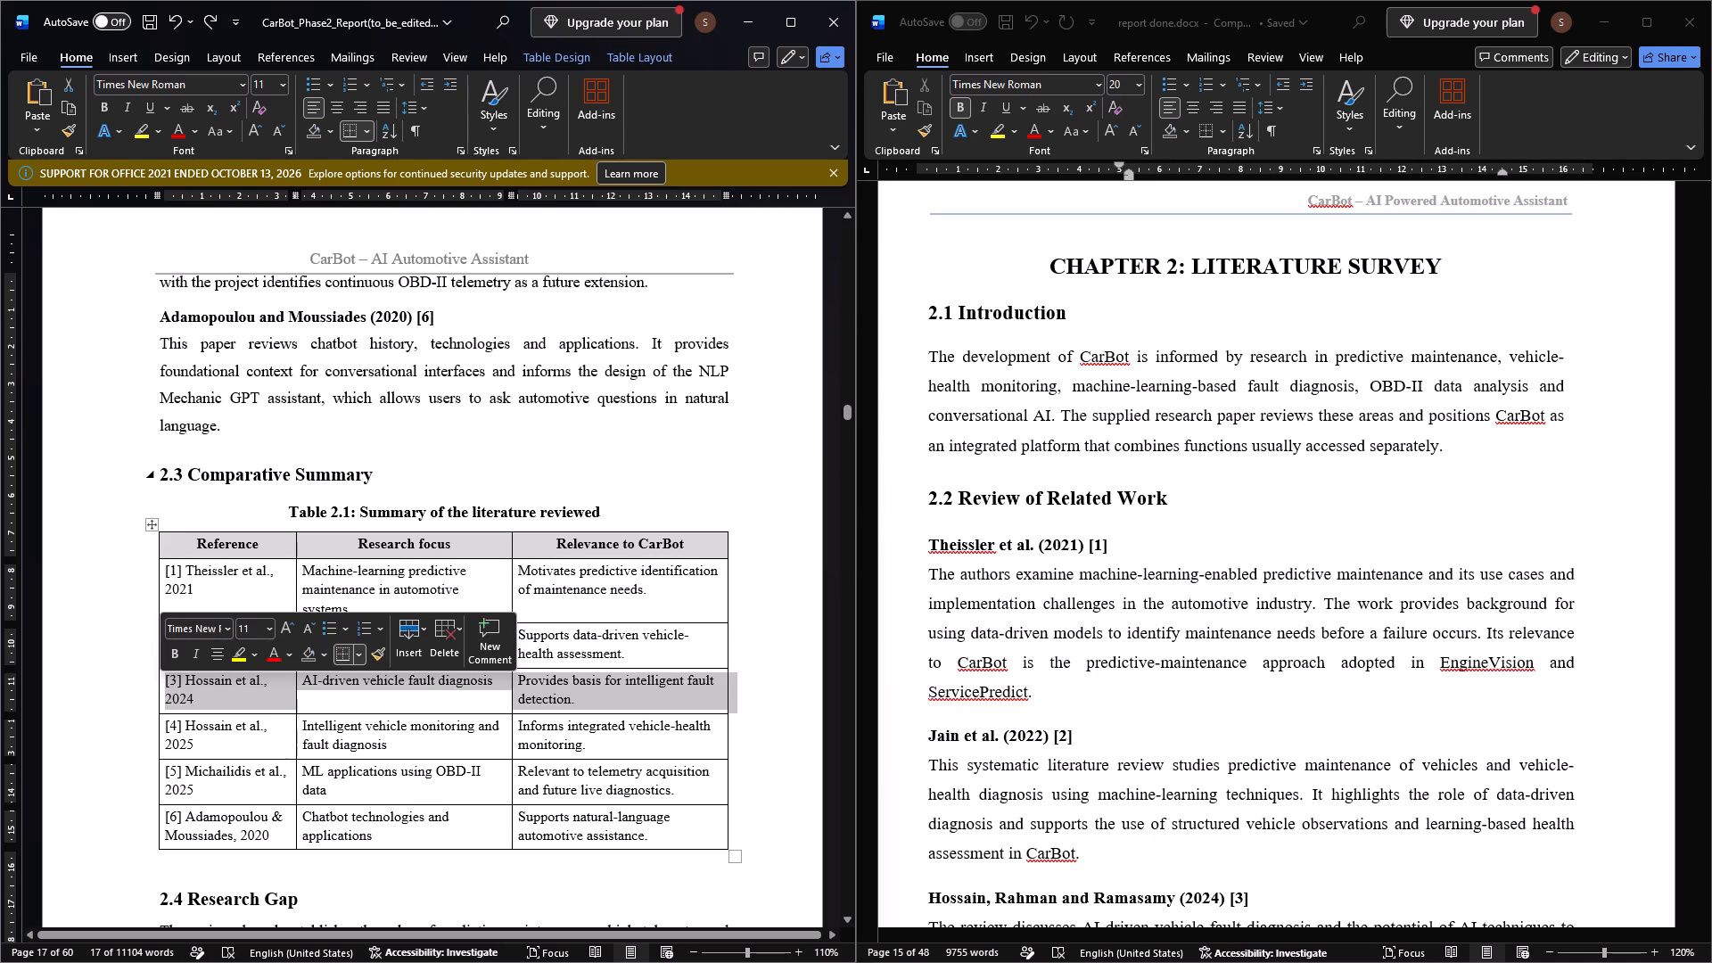
pyautogui.click(749, 440)
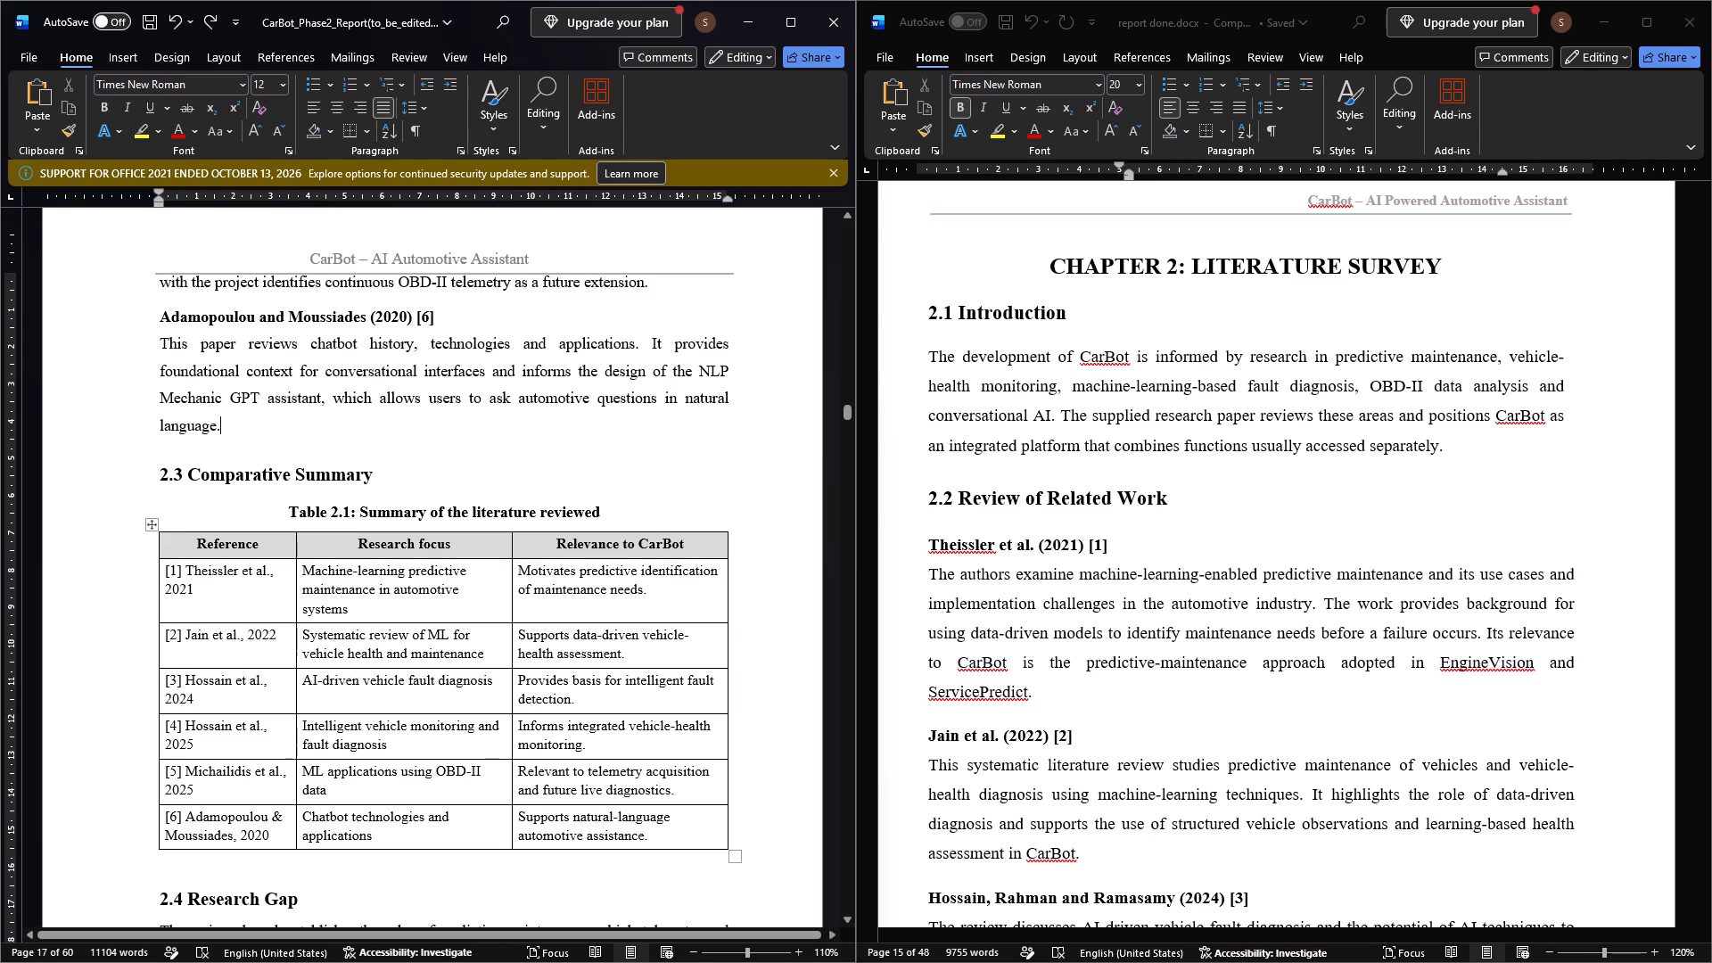
pyautogui.moveTo(148, 526); pyautogui.dragTo(149, 498)
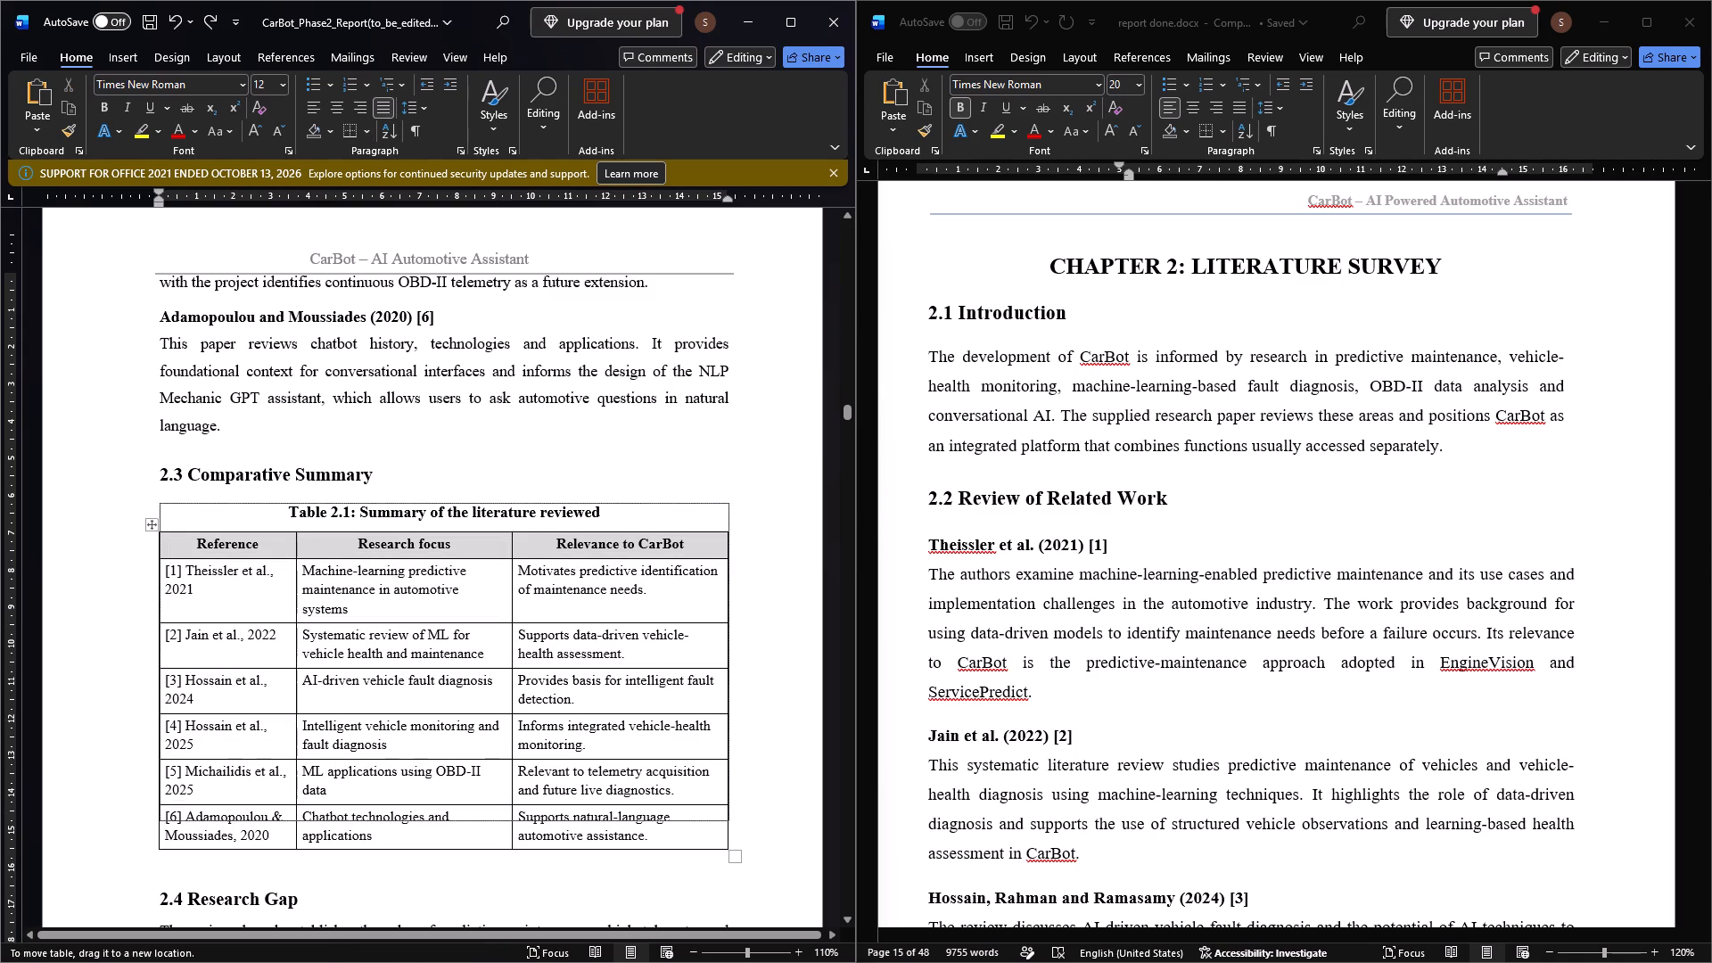
pyautogui.moveTo(149, 498); pyautogui.dragTo(149, 493)
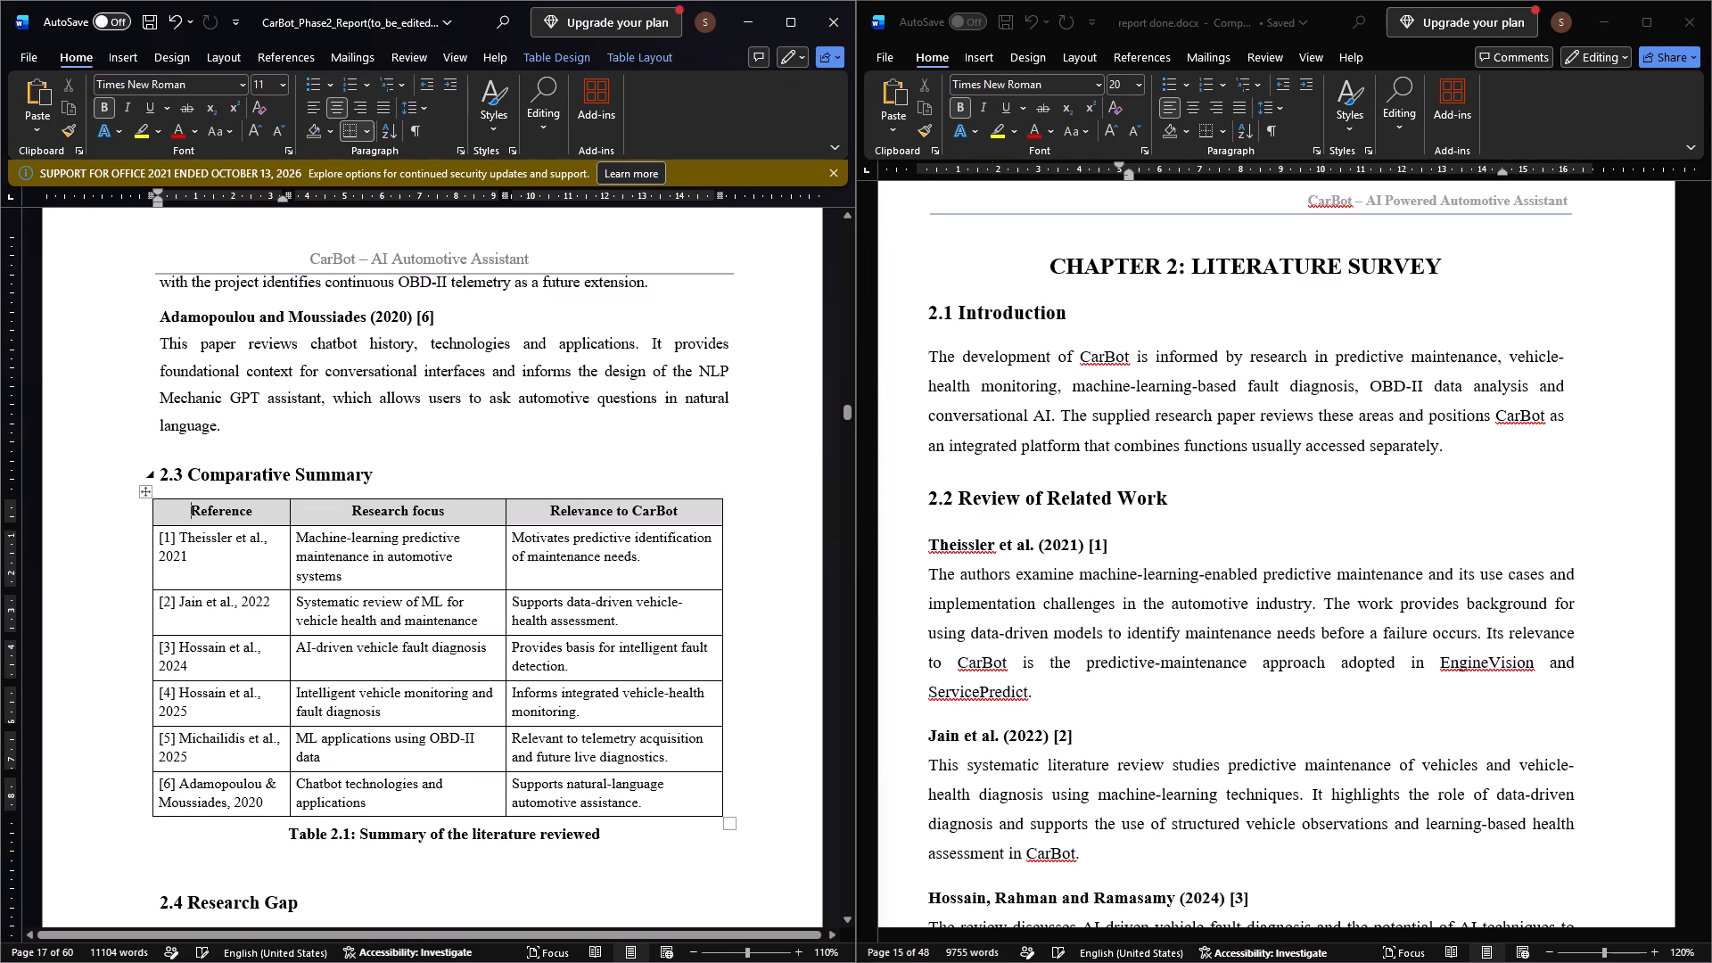
# Delete the blank line between the Table 2.1 caption and the 2.4 Research Gap heading.
pyautogui.scroll(-2, 233, 597)
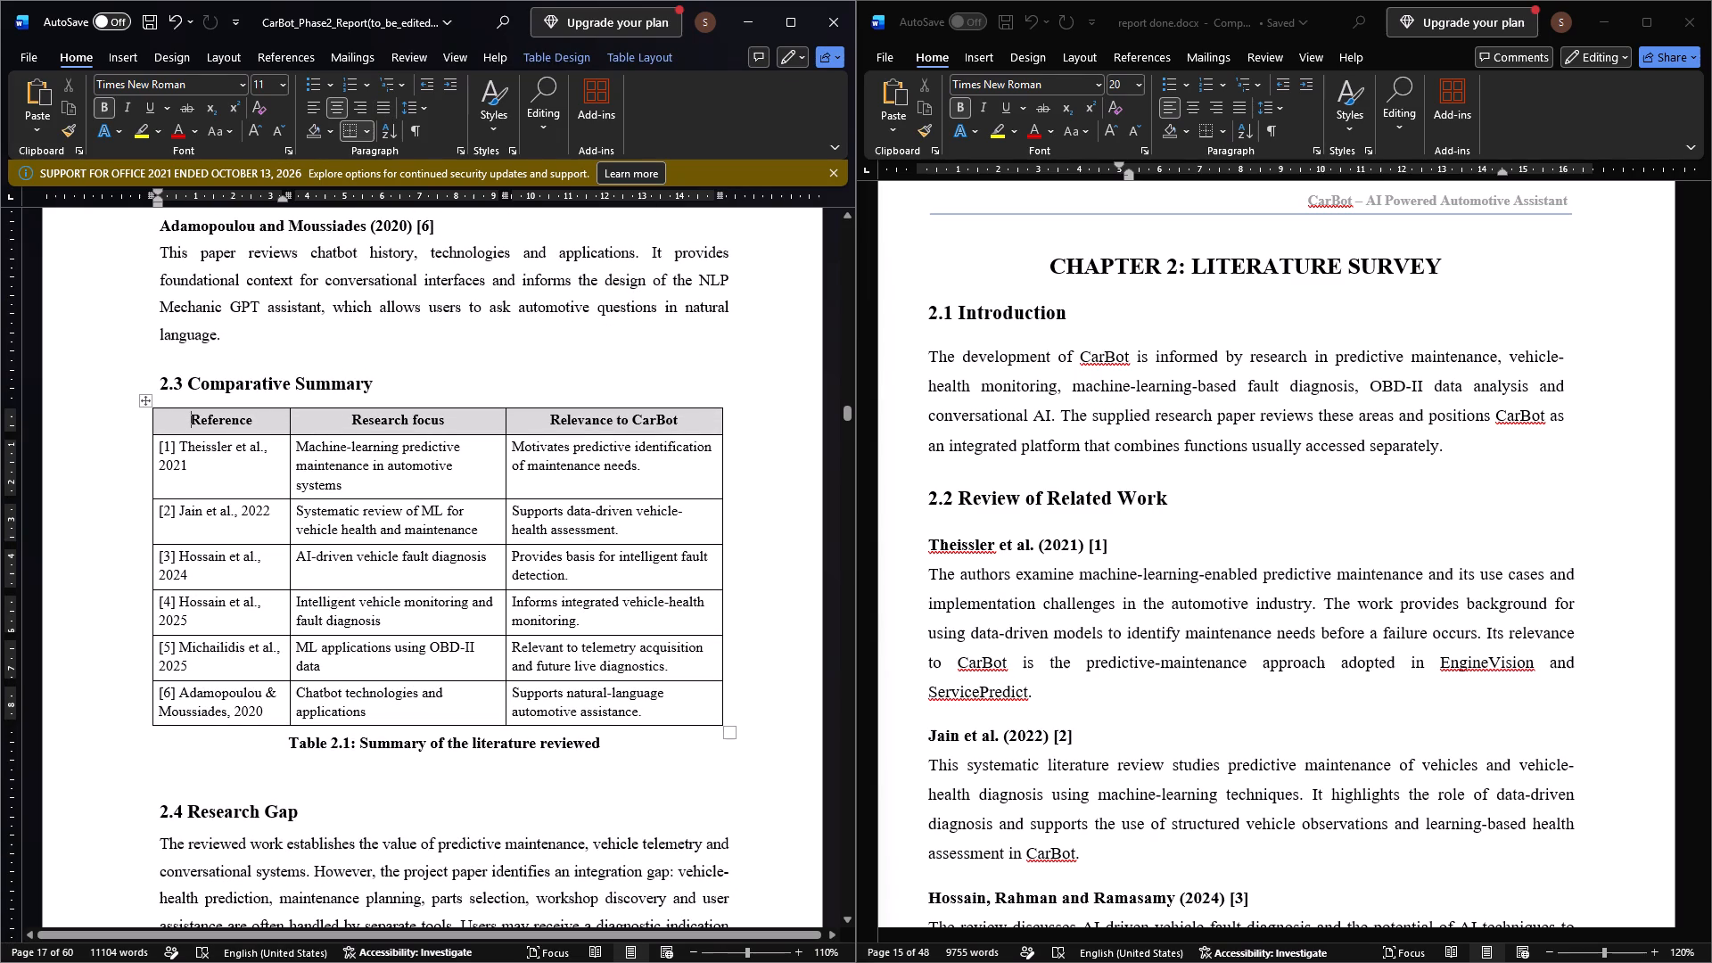
pyautogui.click(284, 736)
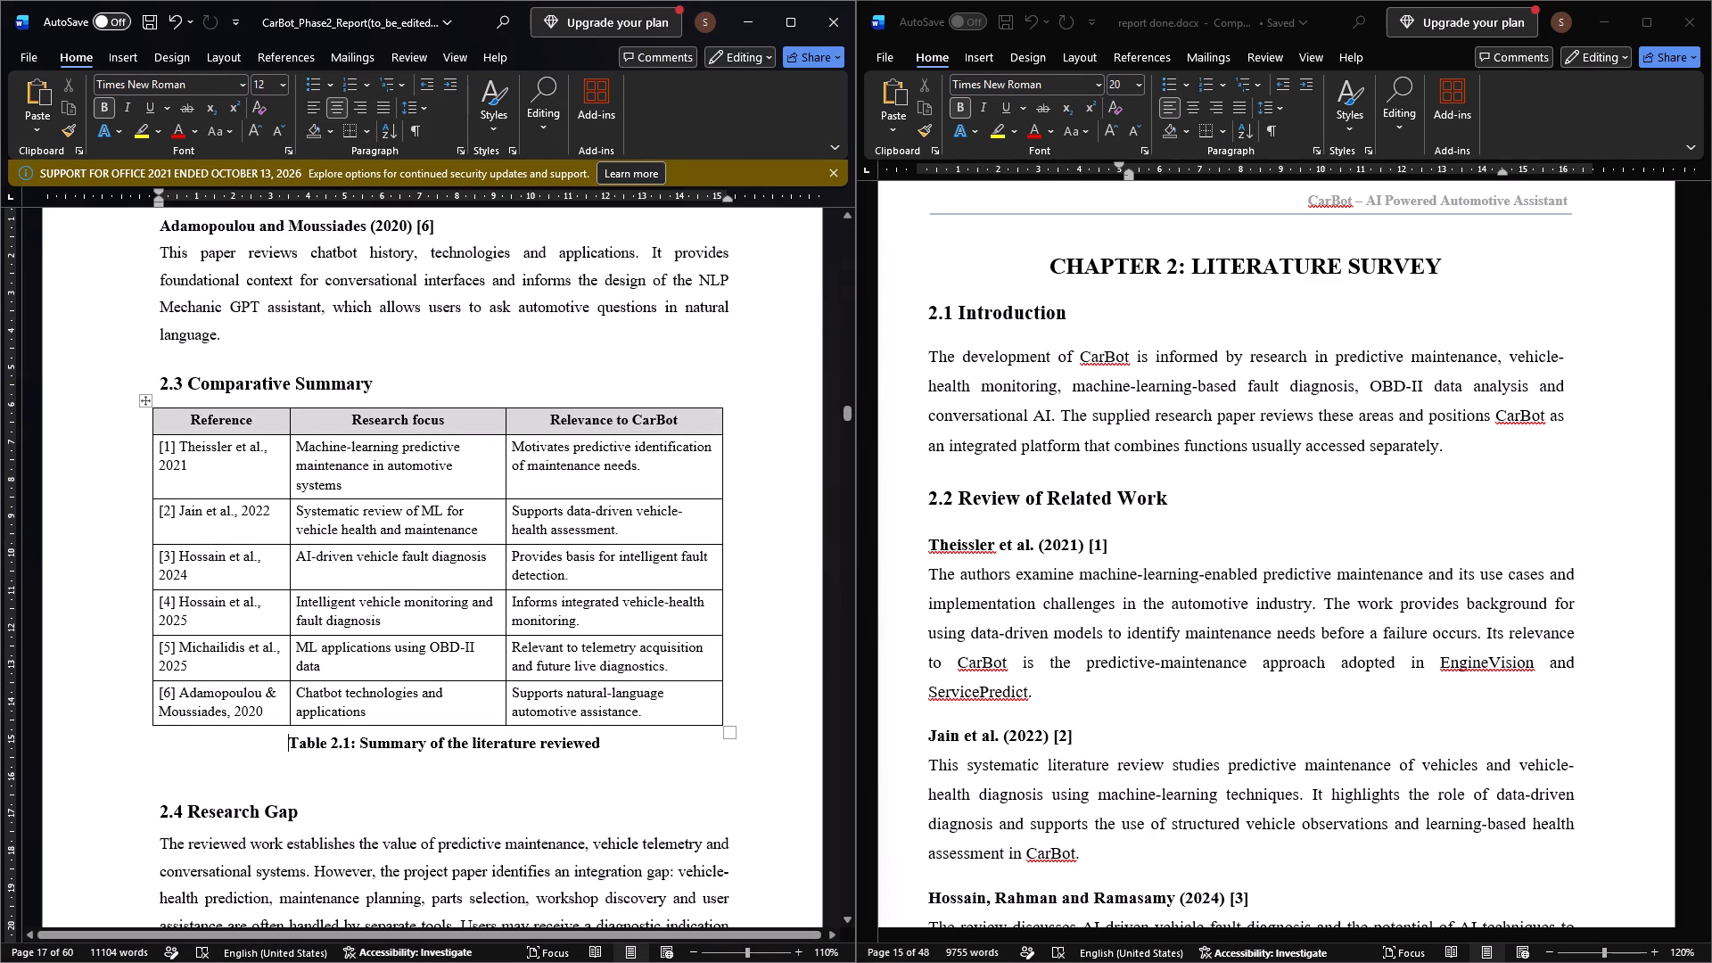
pyautogui.click(307, 785)
pyautogui.press('BackSpace')
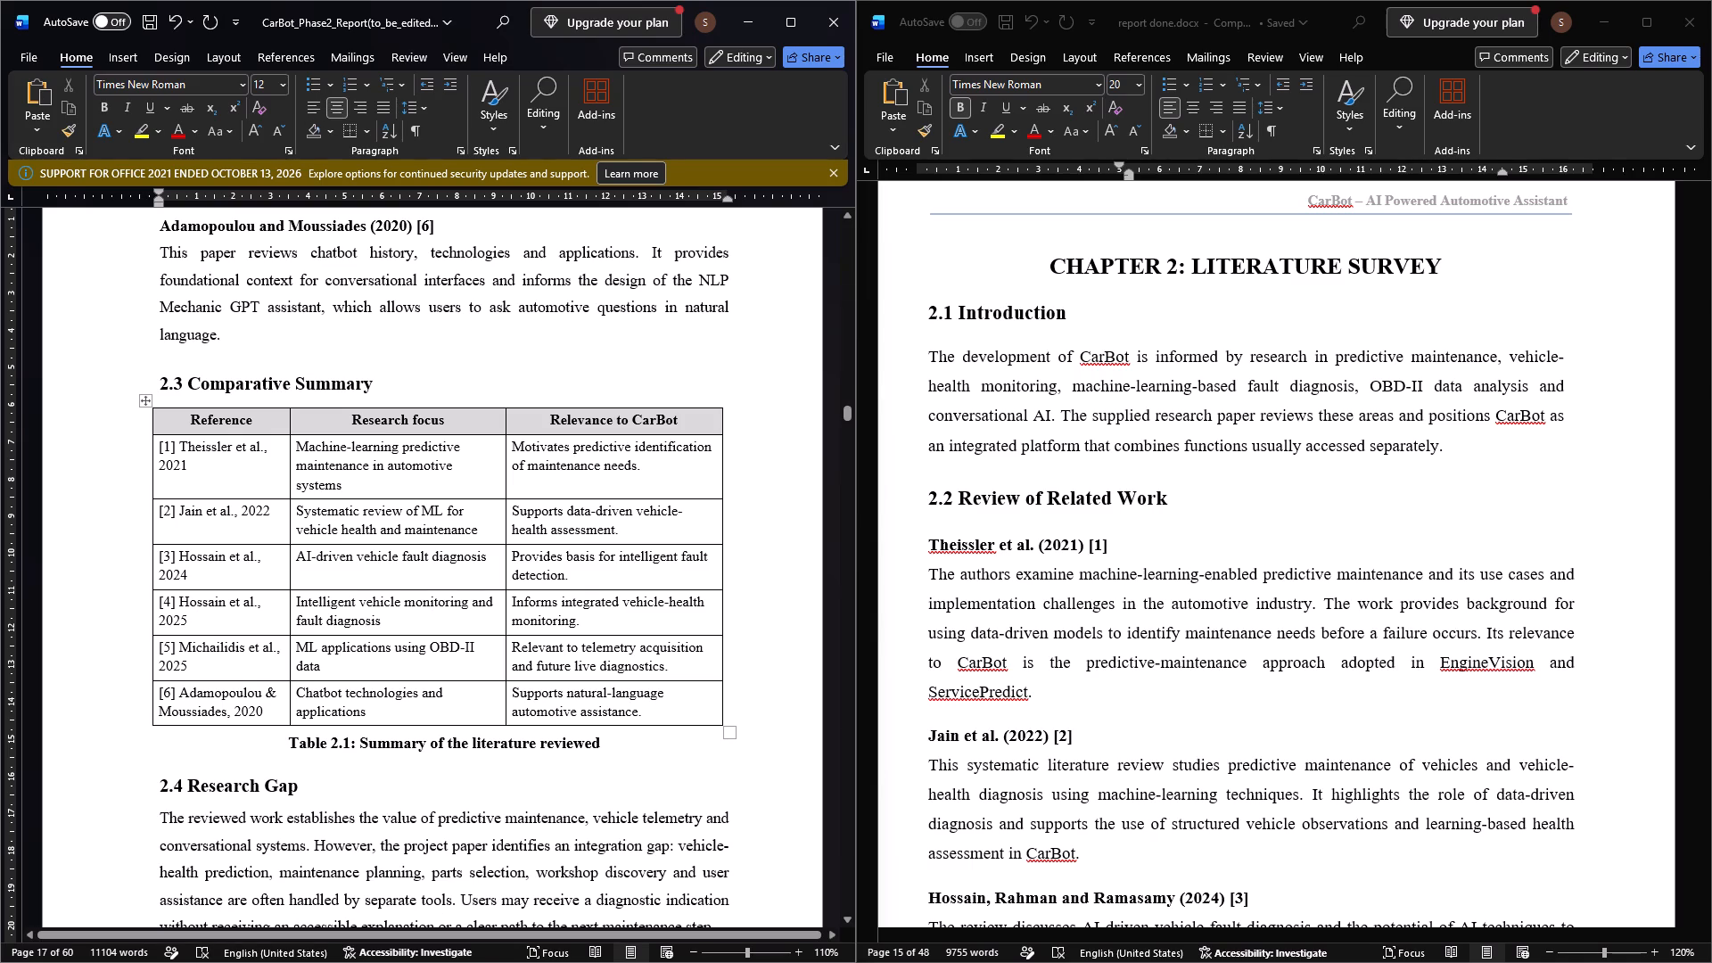
# Set the Table 2.1 caption's paragraph spacing to 12 pt after.
pyautogui.click(525, 745)
pyautogui.click(603, 748)
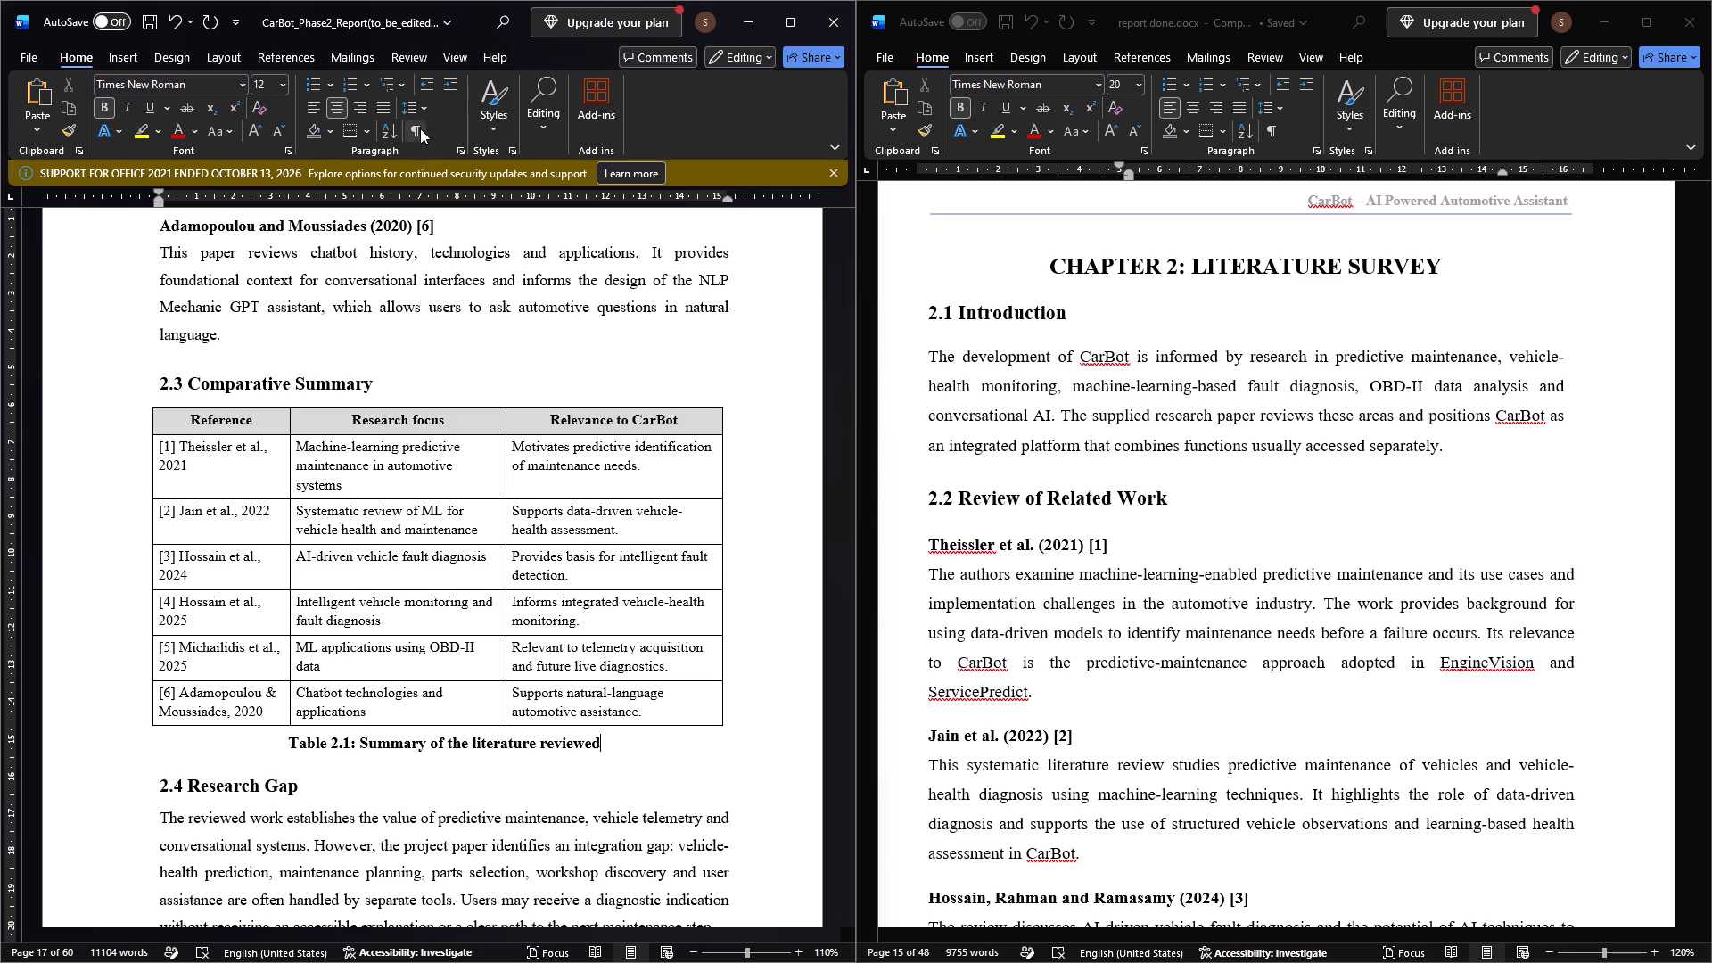
pyautogui.click(465, 152)
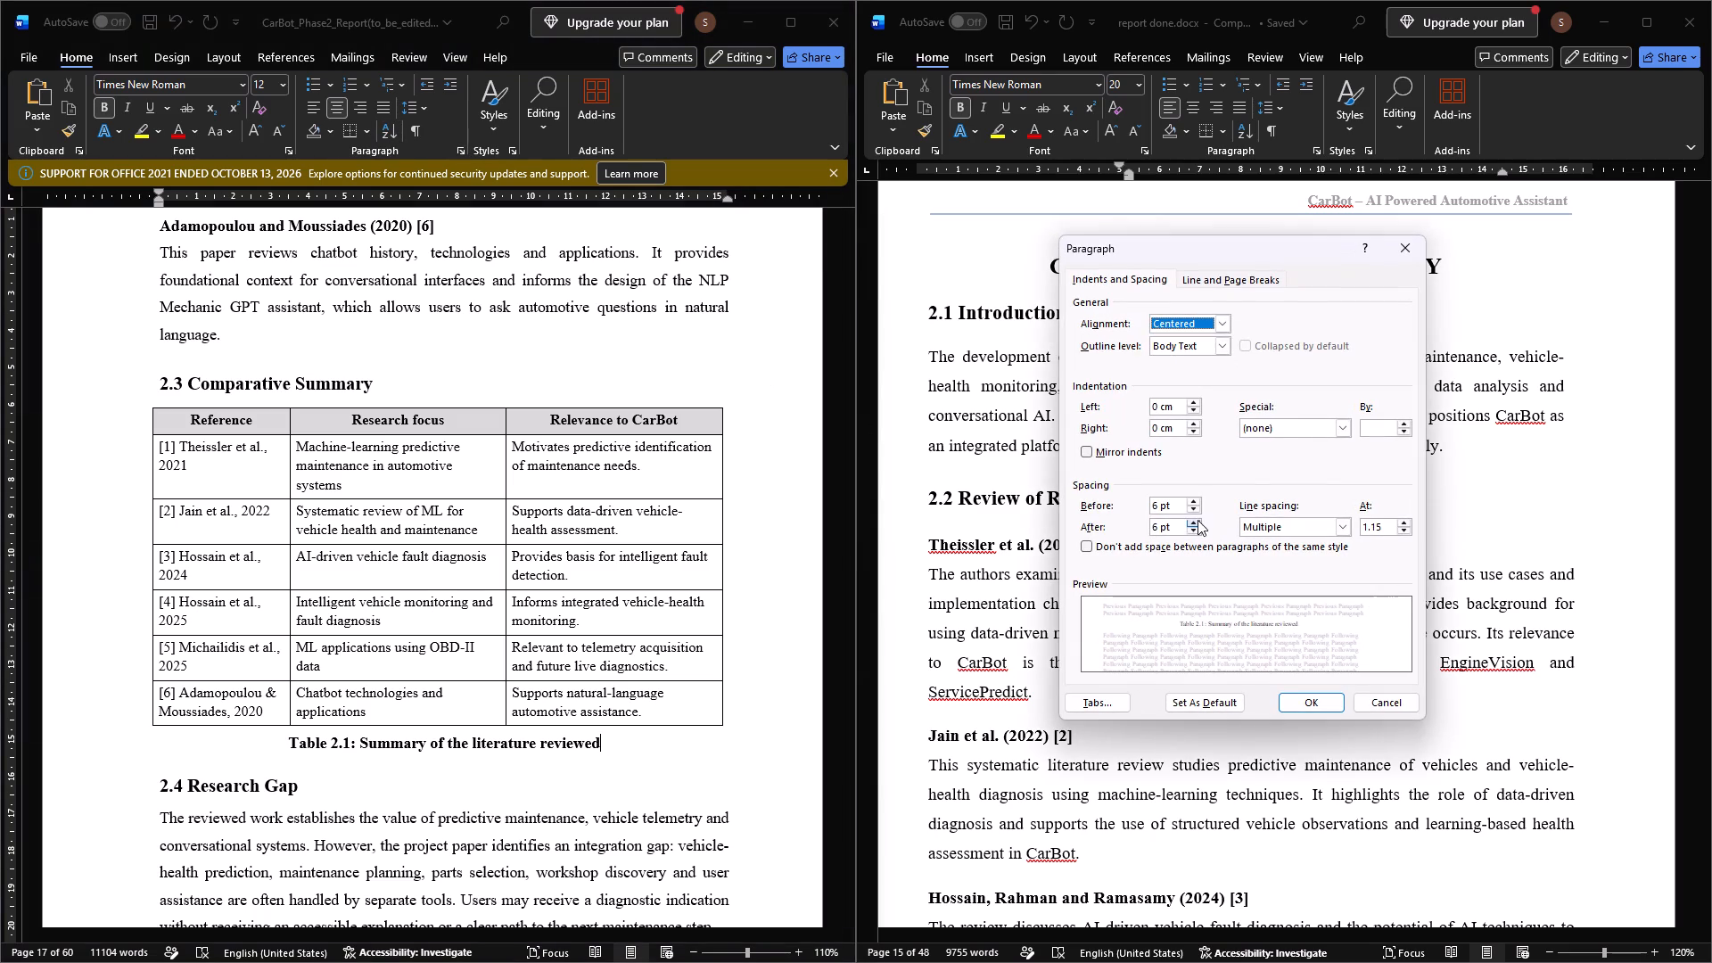
pyautogui.click(1198, 519)
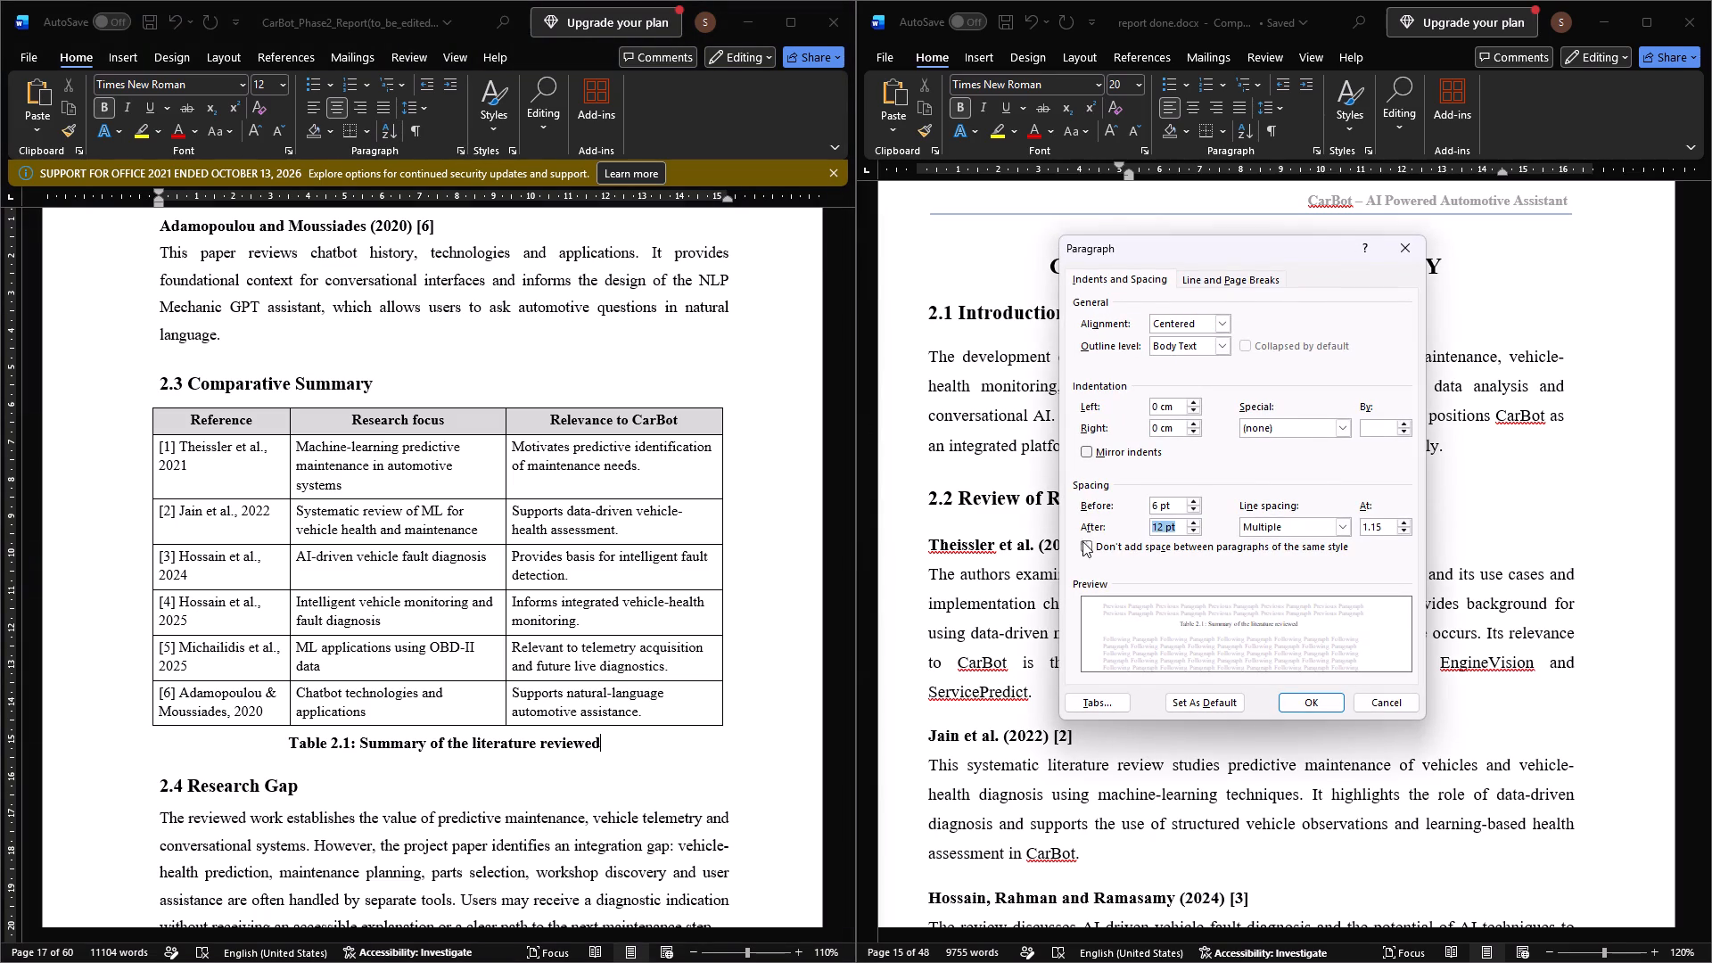
pyautogui.click(1296, 696)
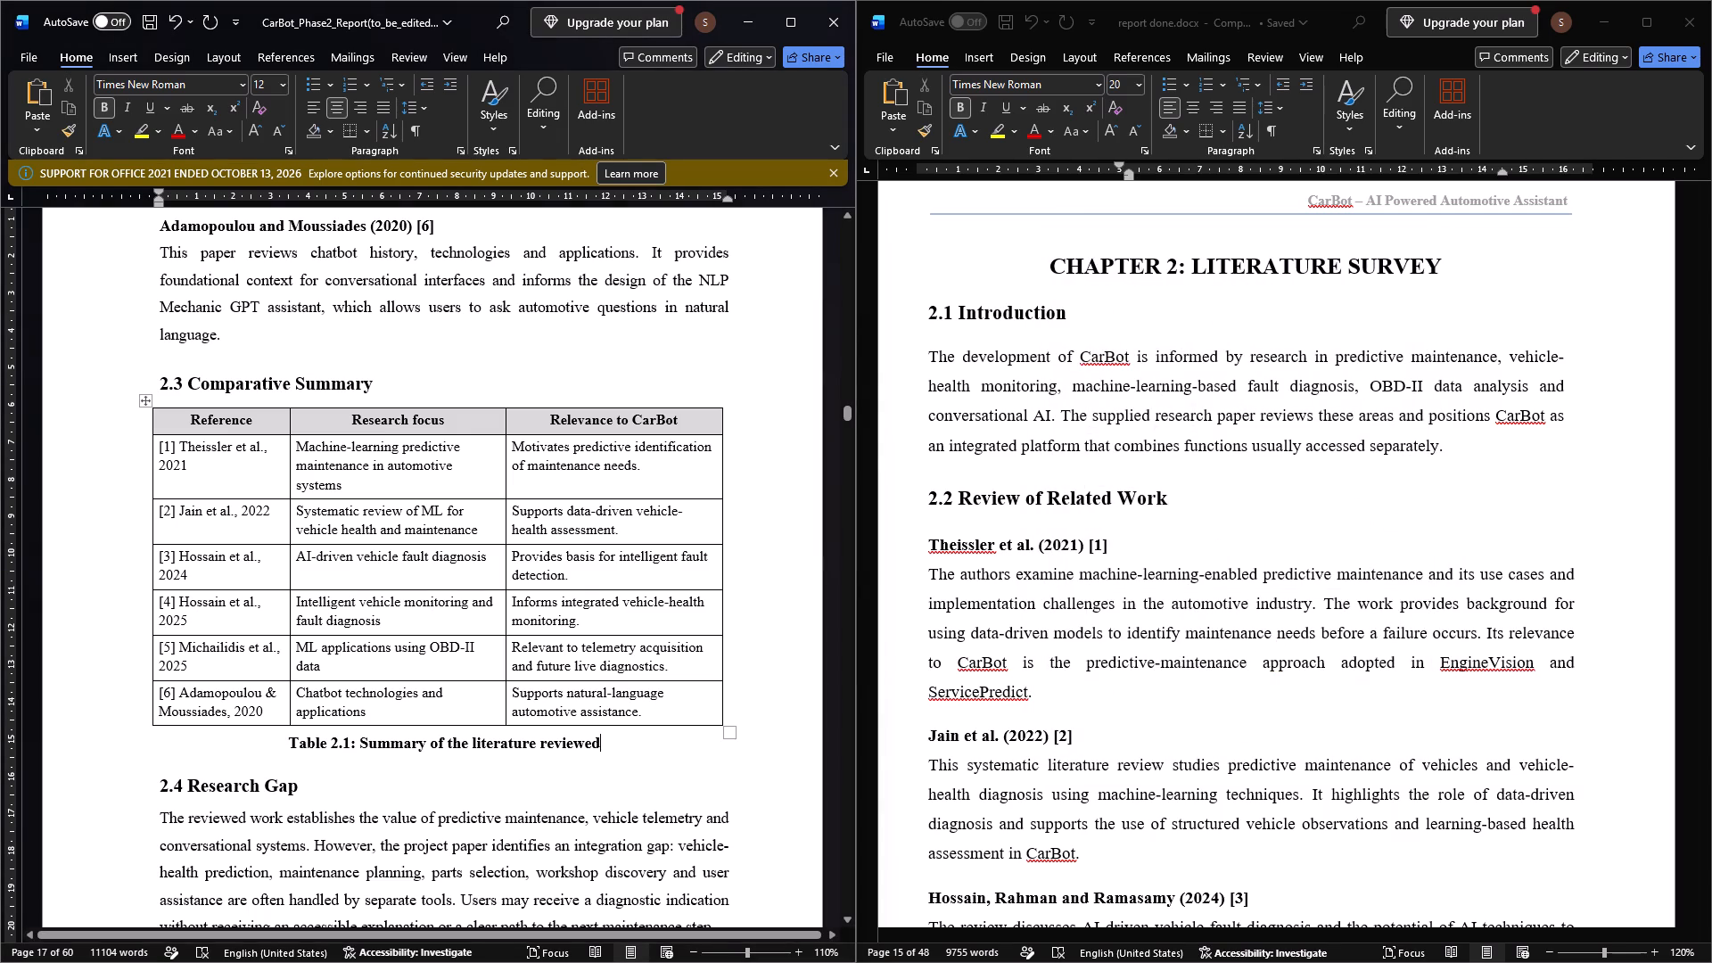
# Justify everything from the 2.3 Comparative Summary heading through the Table 2.1 caption, including the table's cells.
pyautogui.moveTo(621, 738); pyautogui.dragTo(162, 377)
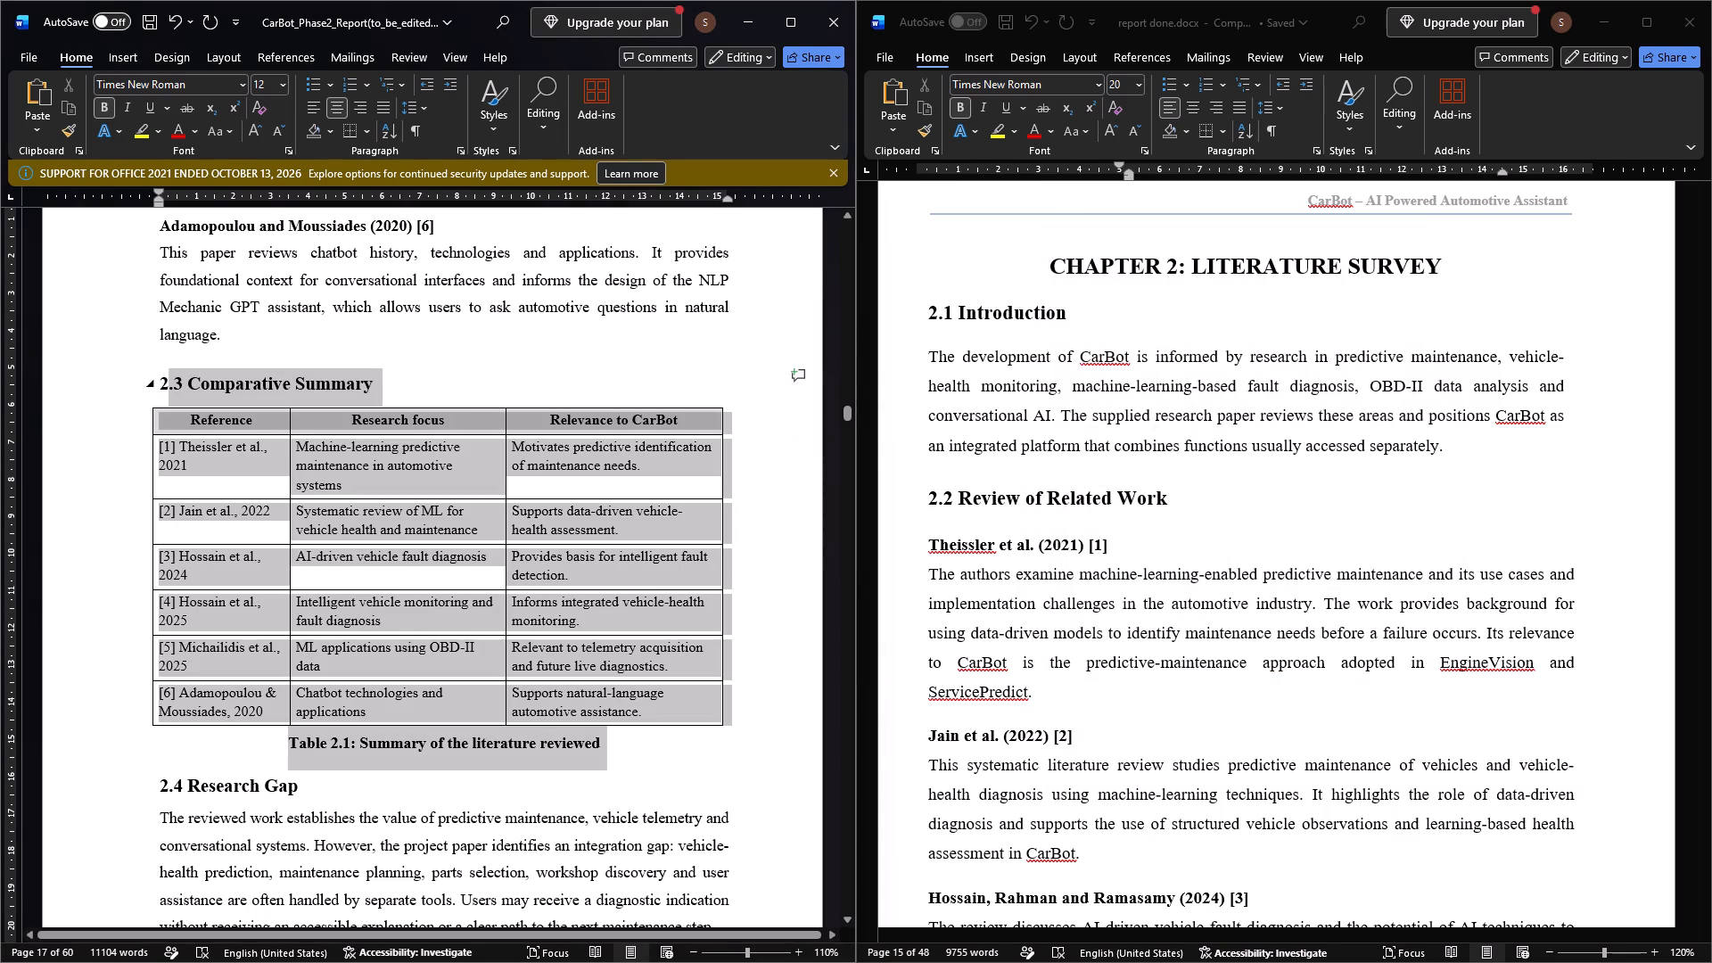
pyautogui.moveTo(162, 377); pyautogui.dragTo(152, 370)
pyautogui.click(384, 112)
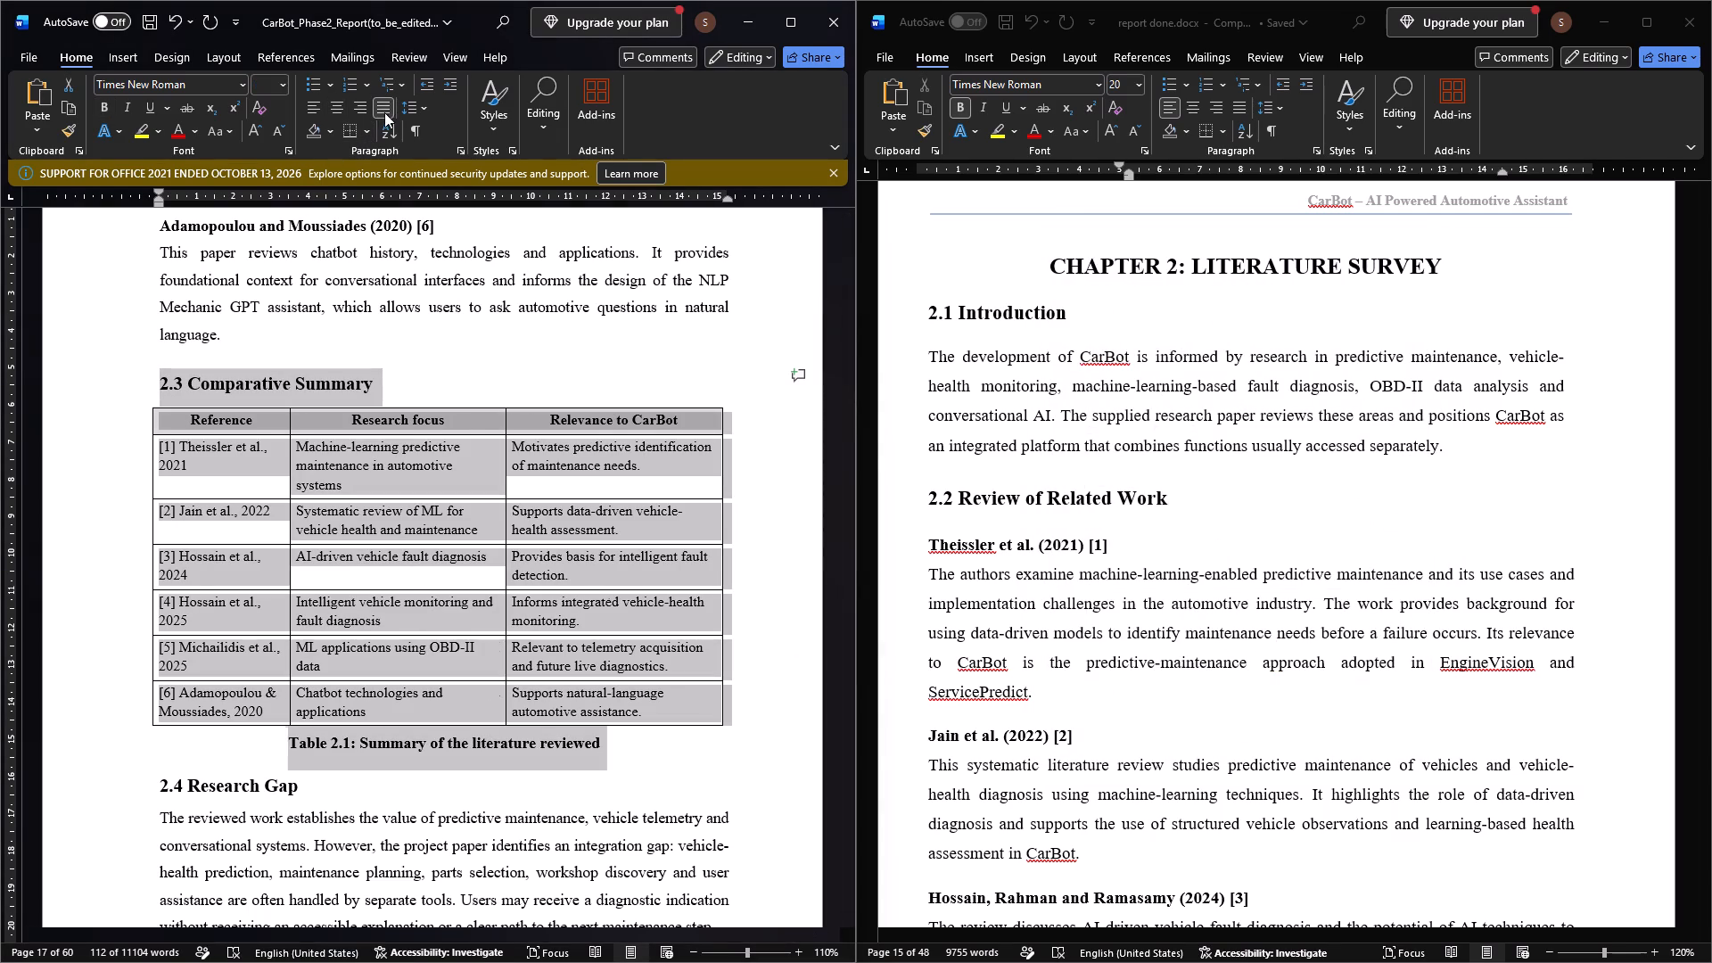
pyautogui.click(379, 449)
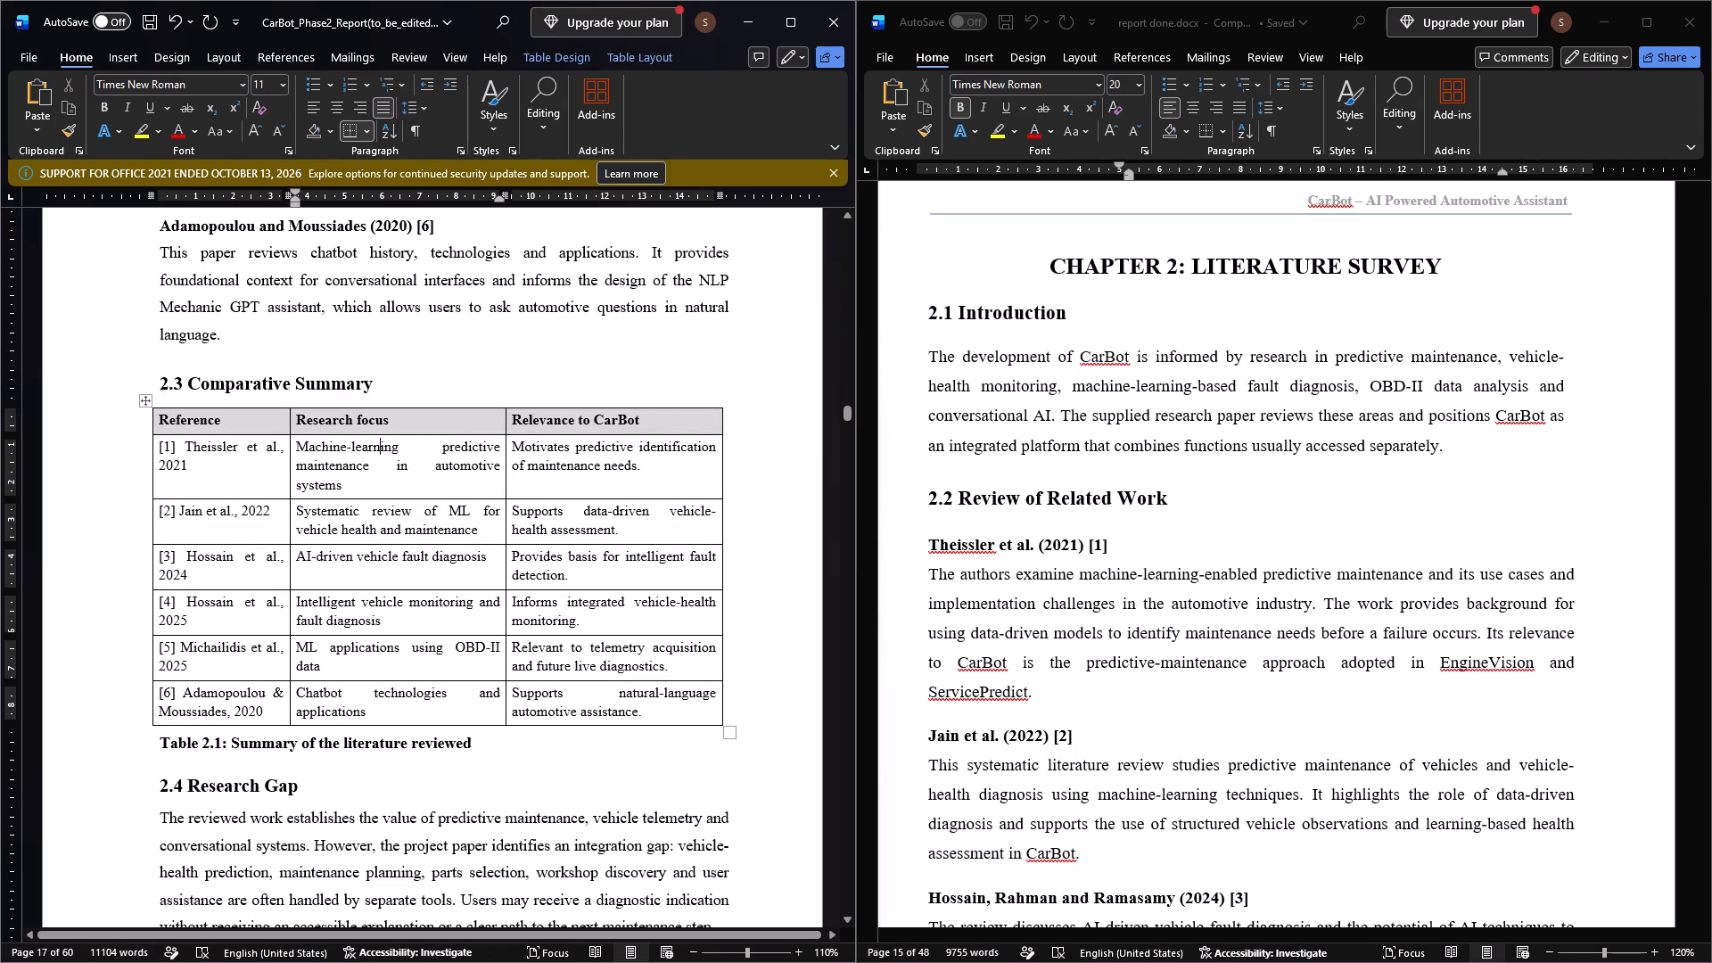
pyautogui.click(588, 696)
# Undo the justification applied from the 2.3 Comparative Summary heading through the Table 2.1 caption.
pyautogui.click(176, 17)
pyautogui.click(528, 655)
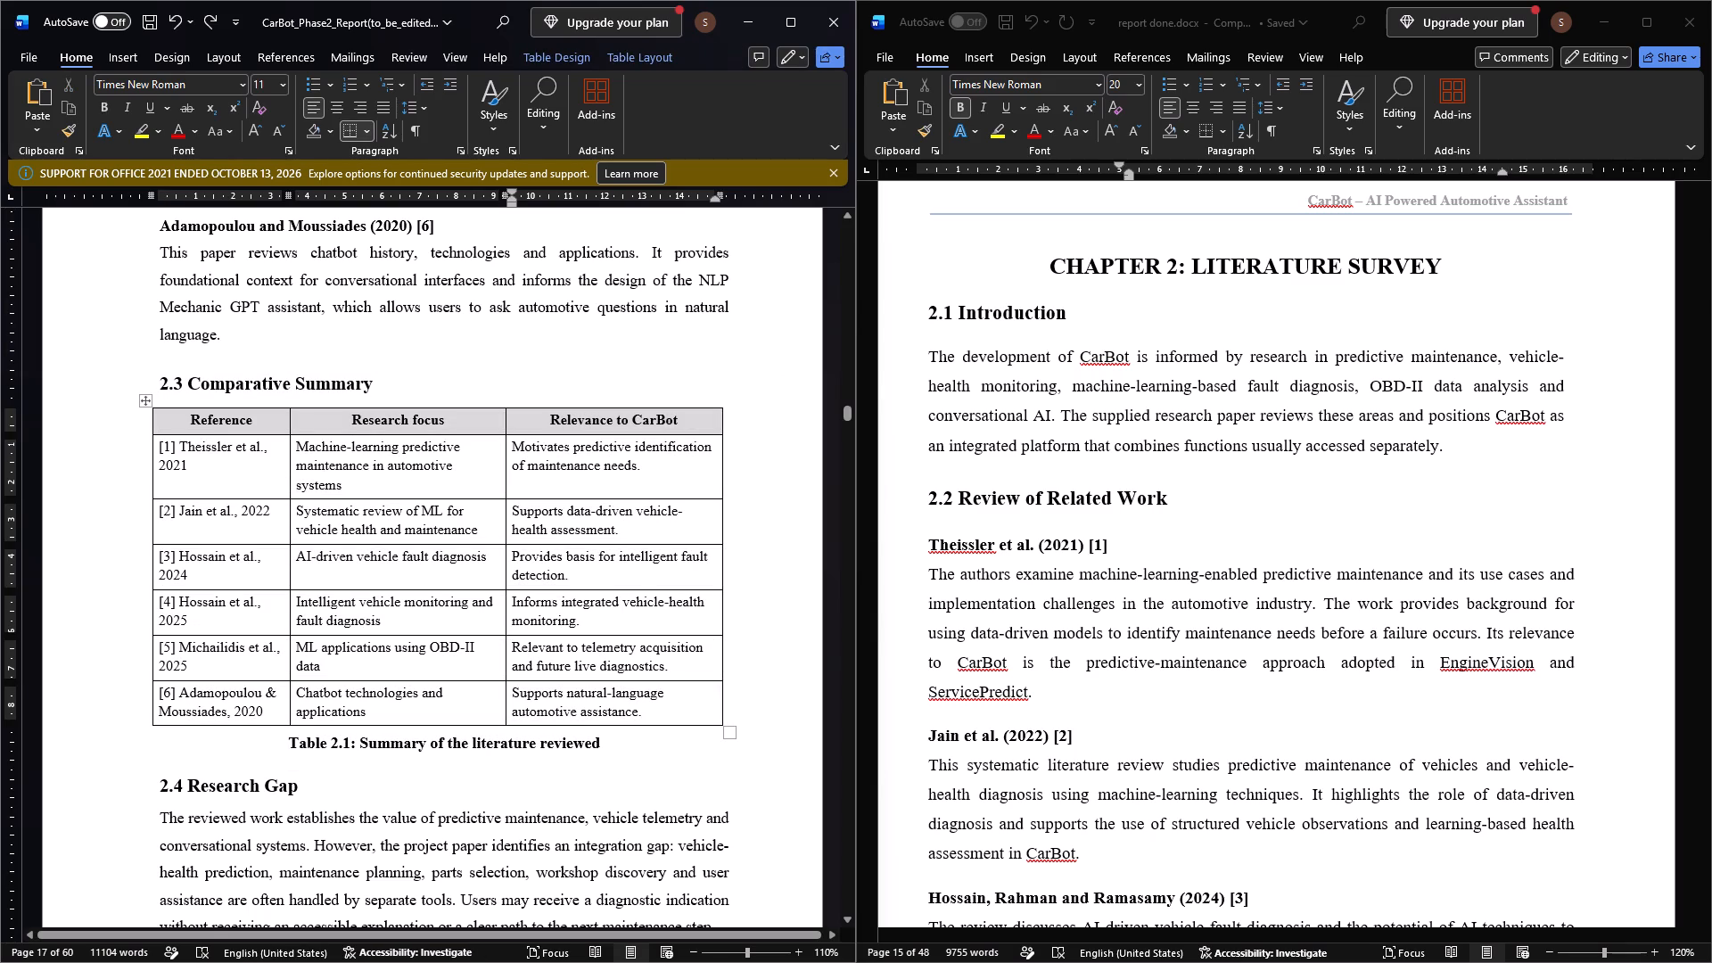
# Justify only the Table 2.1 caption and give it a first-line indent of about 3.2 cm, placing it near the table's centre.
pyautogui.moveTo(610, 739); pyautogui.dragTo(249, 738)
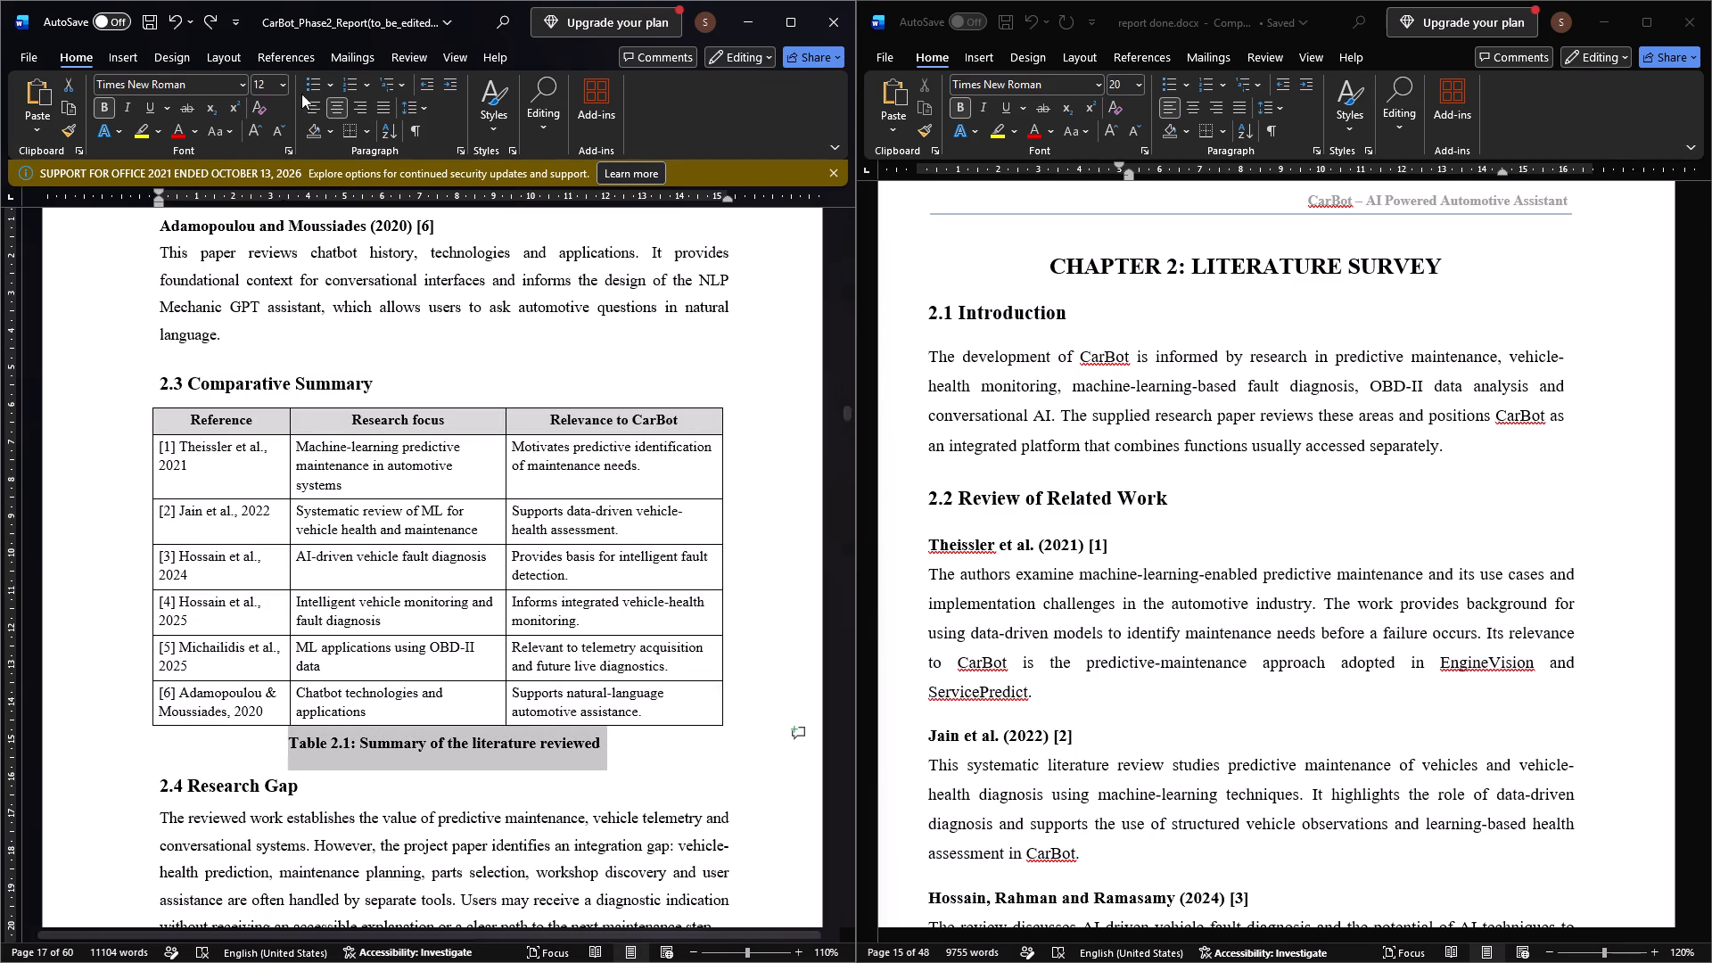
pyautogui.click(376, 116)
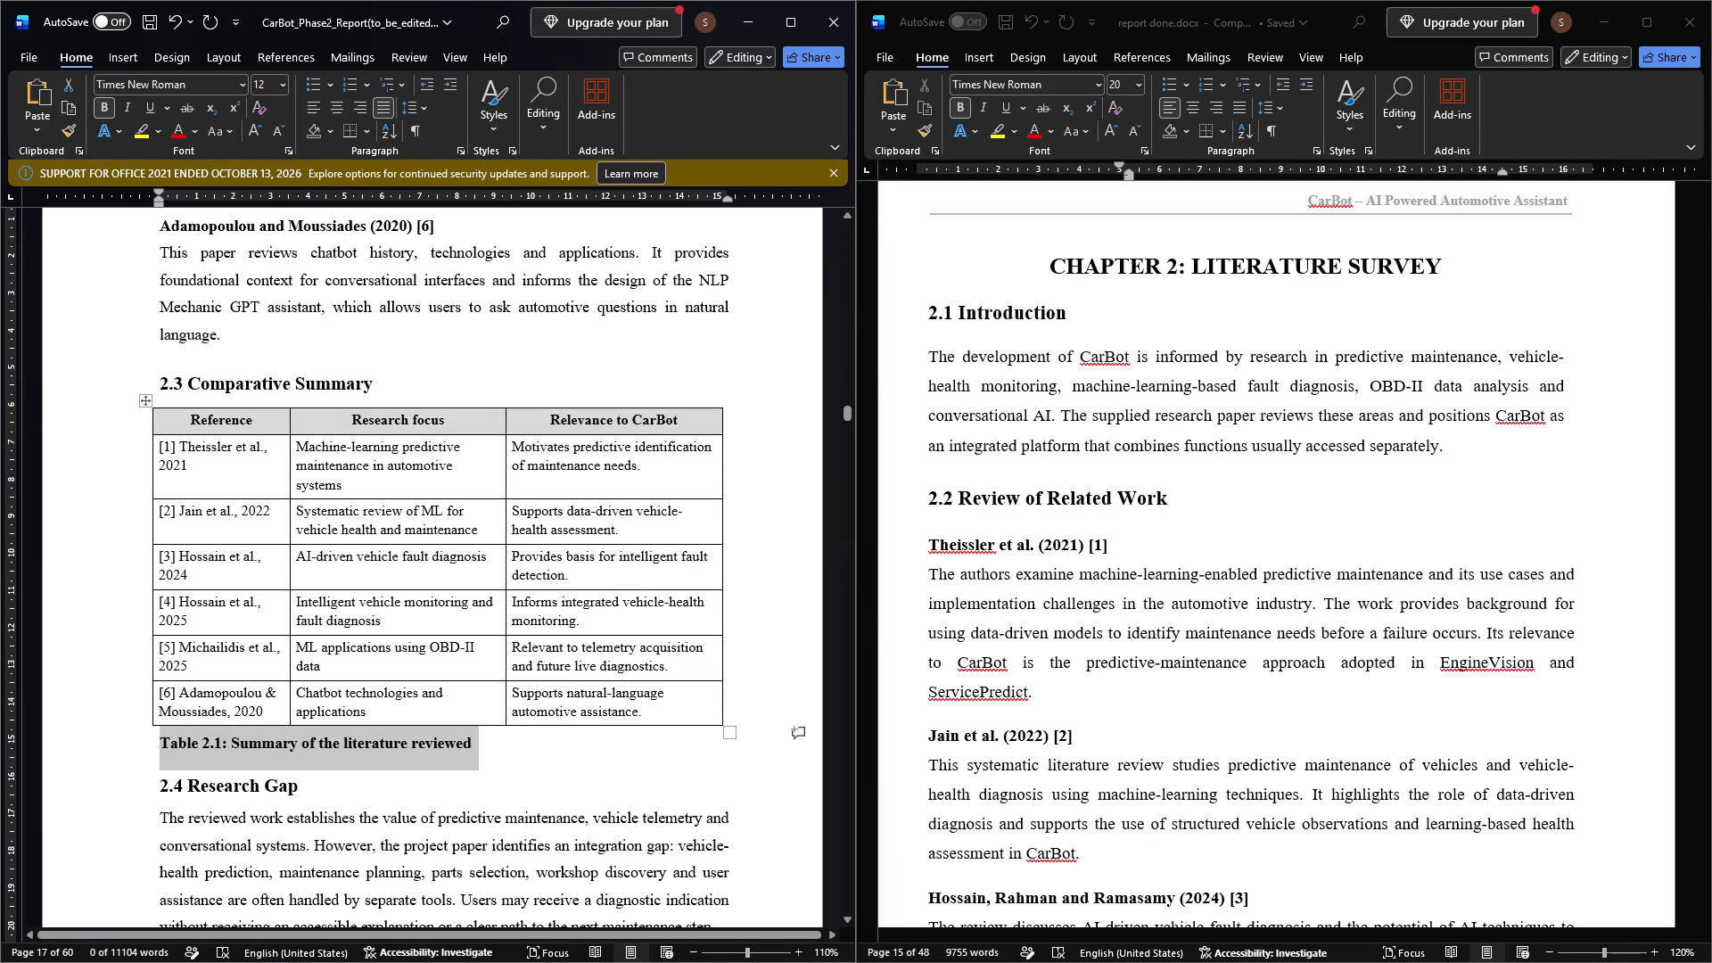
pyautogui.click(167, 739)
pyautogui.click(159, 746)
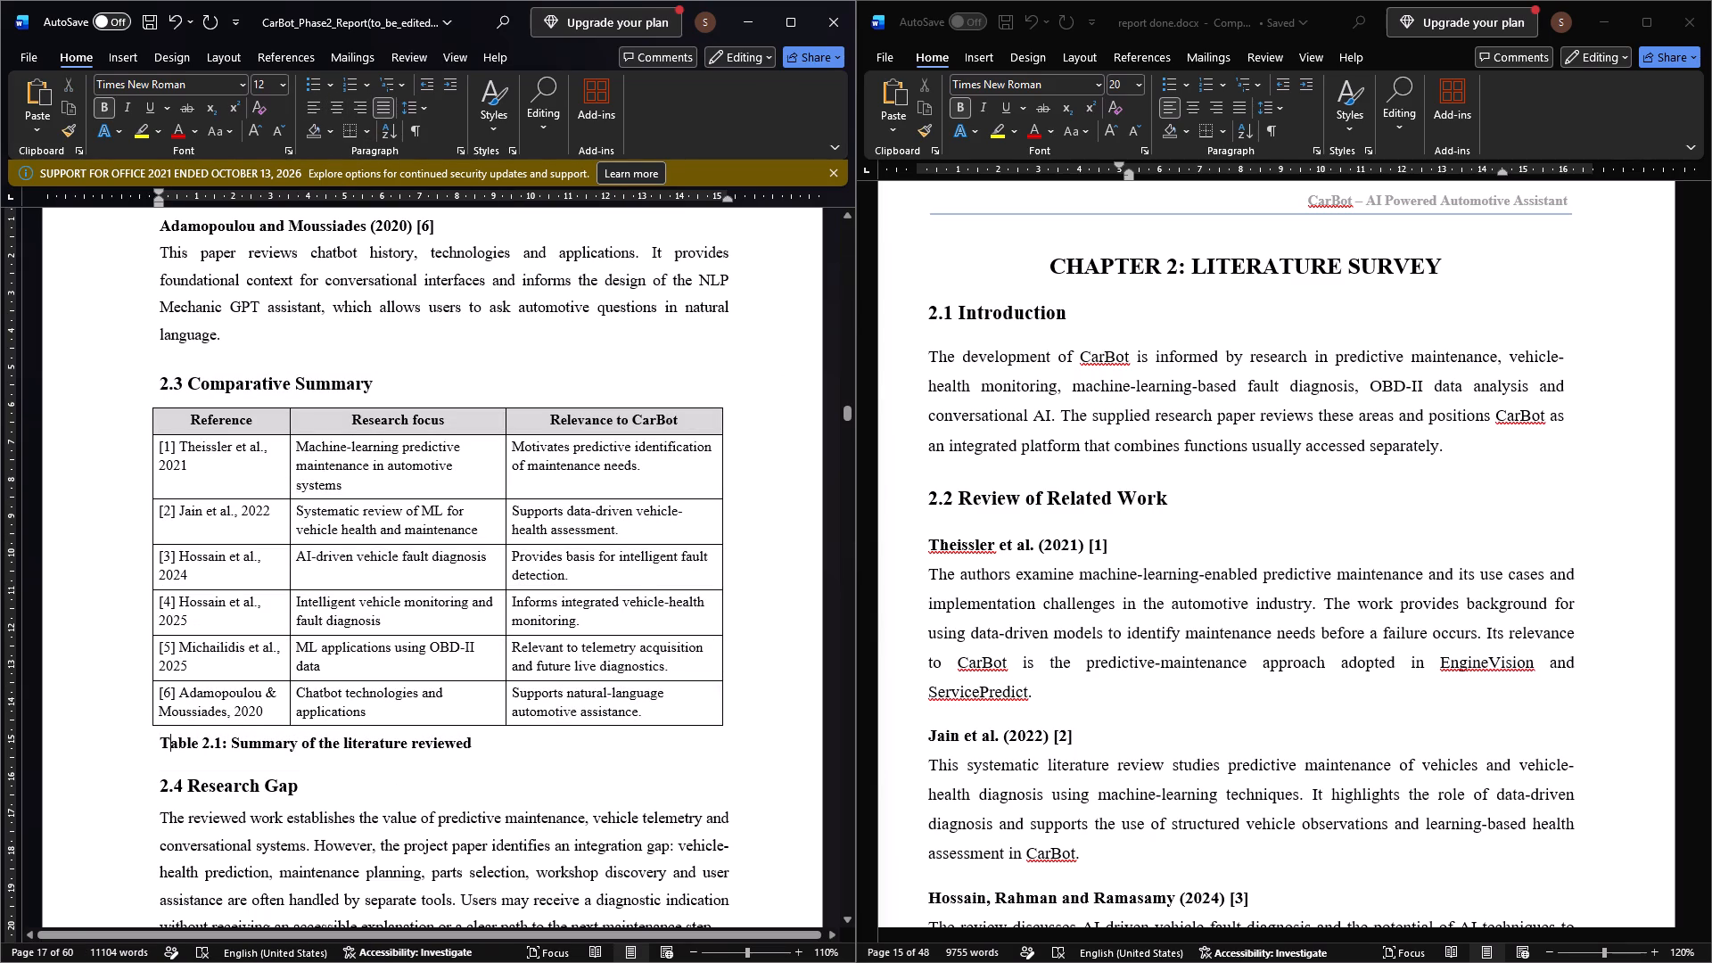
pyautogui.moveTo(155, 192); pyautogui.dragTo(194, 205)
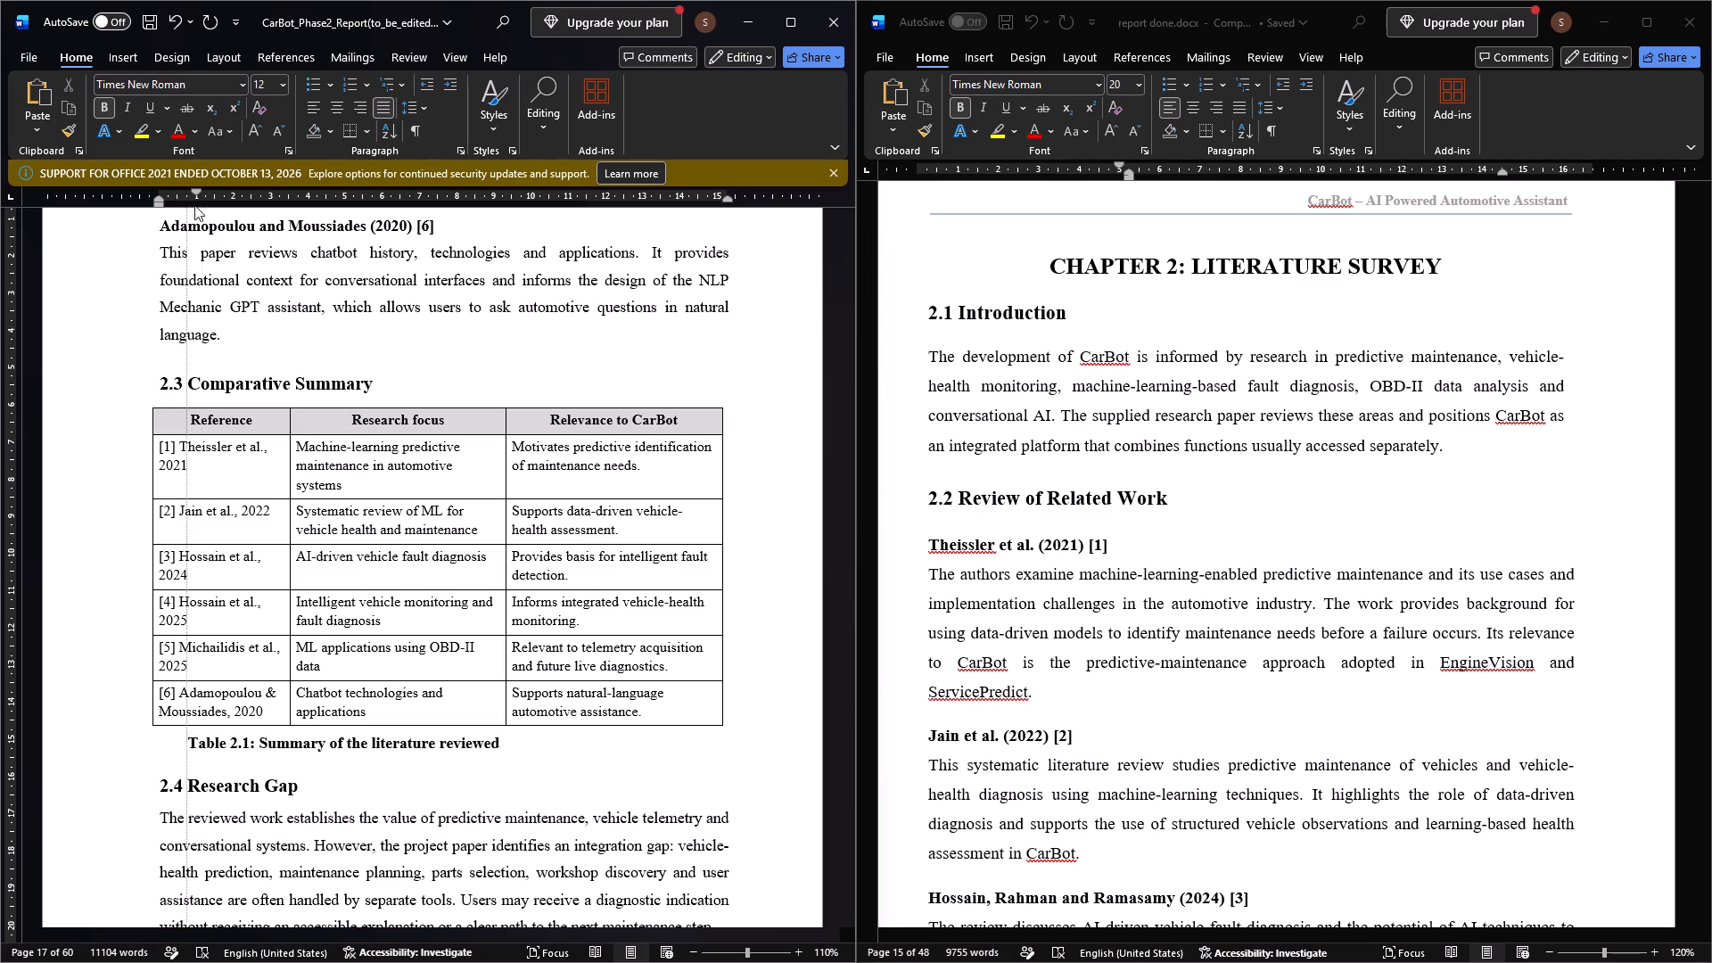
pyautogui.moveTo(194, 205); pyautogui.dragTo(258, 218)
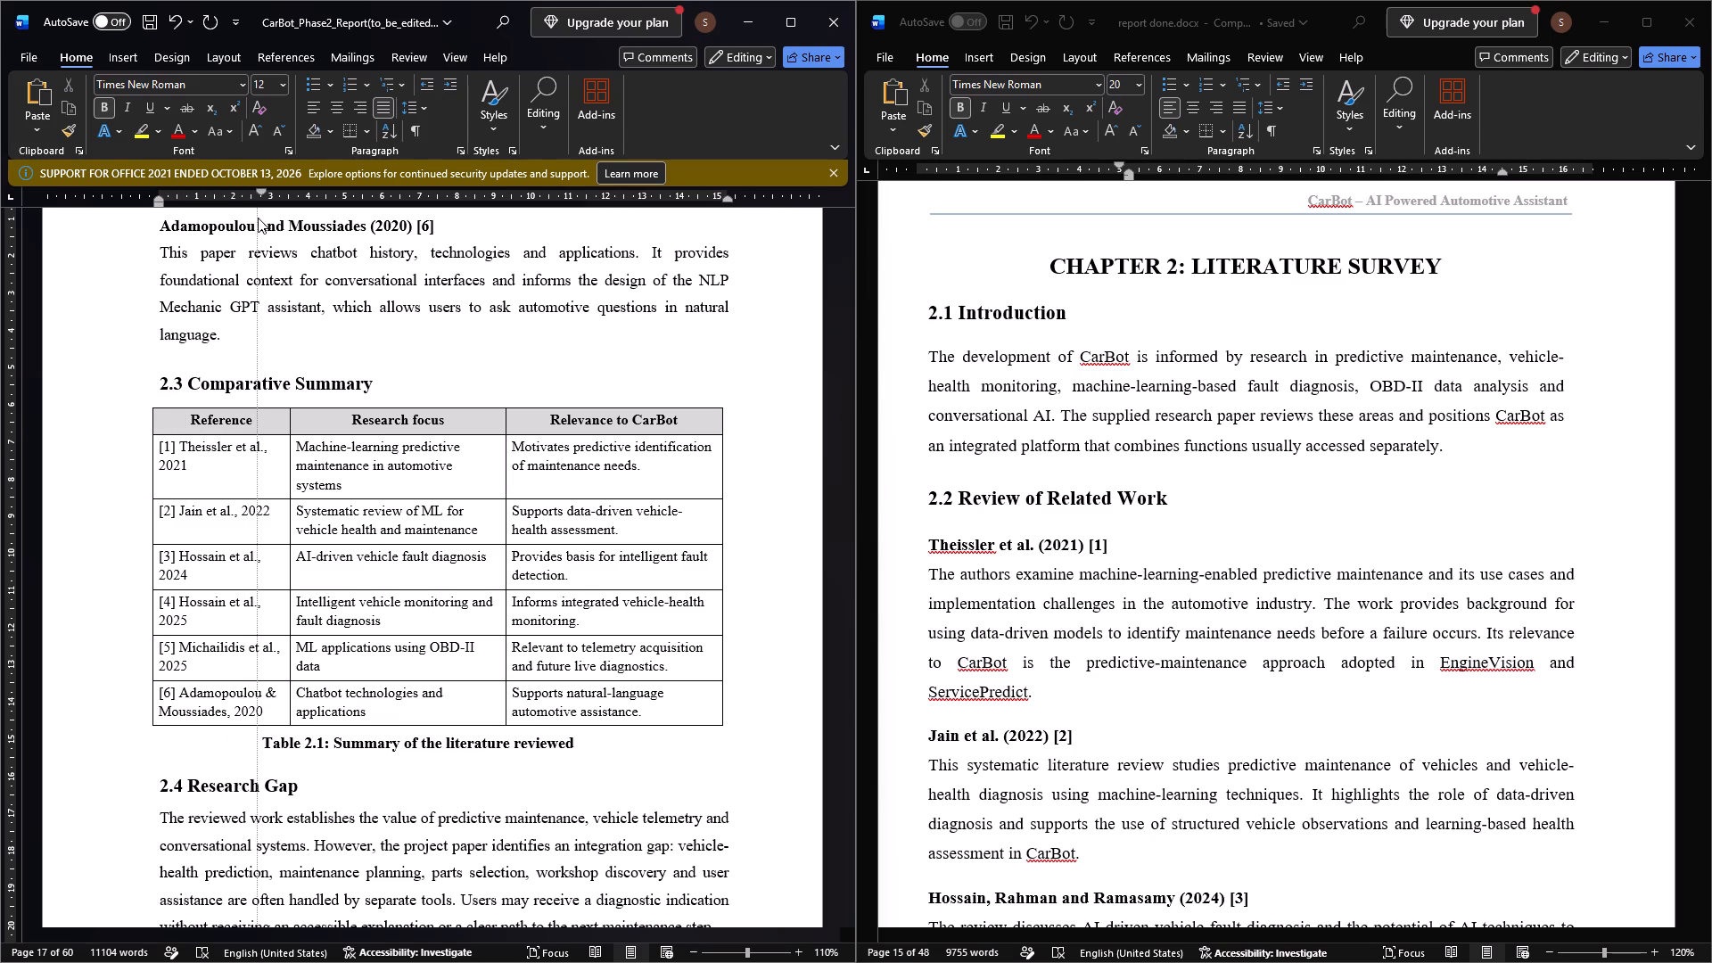
pyautogui.moveTo(258, 218); pyautogui.dragTo(276, 232)
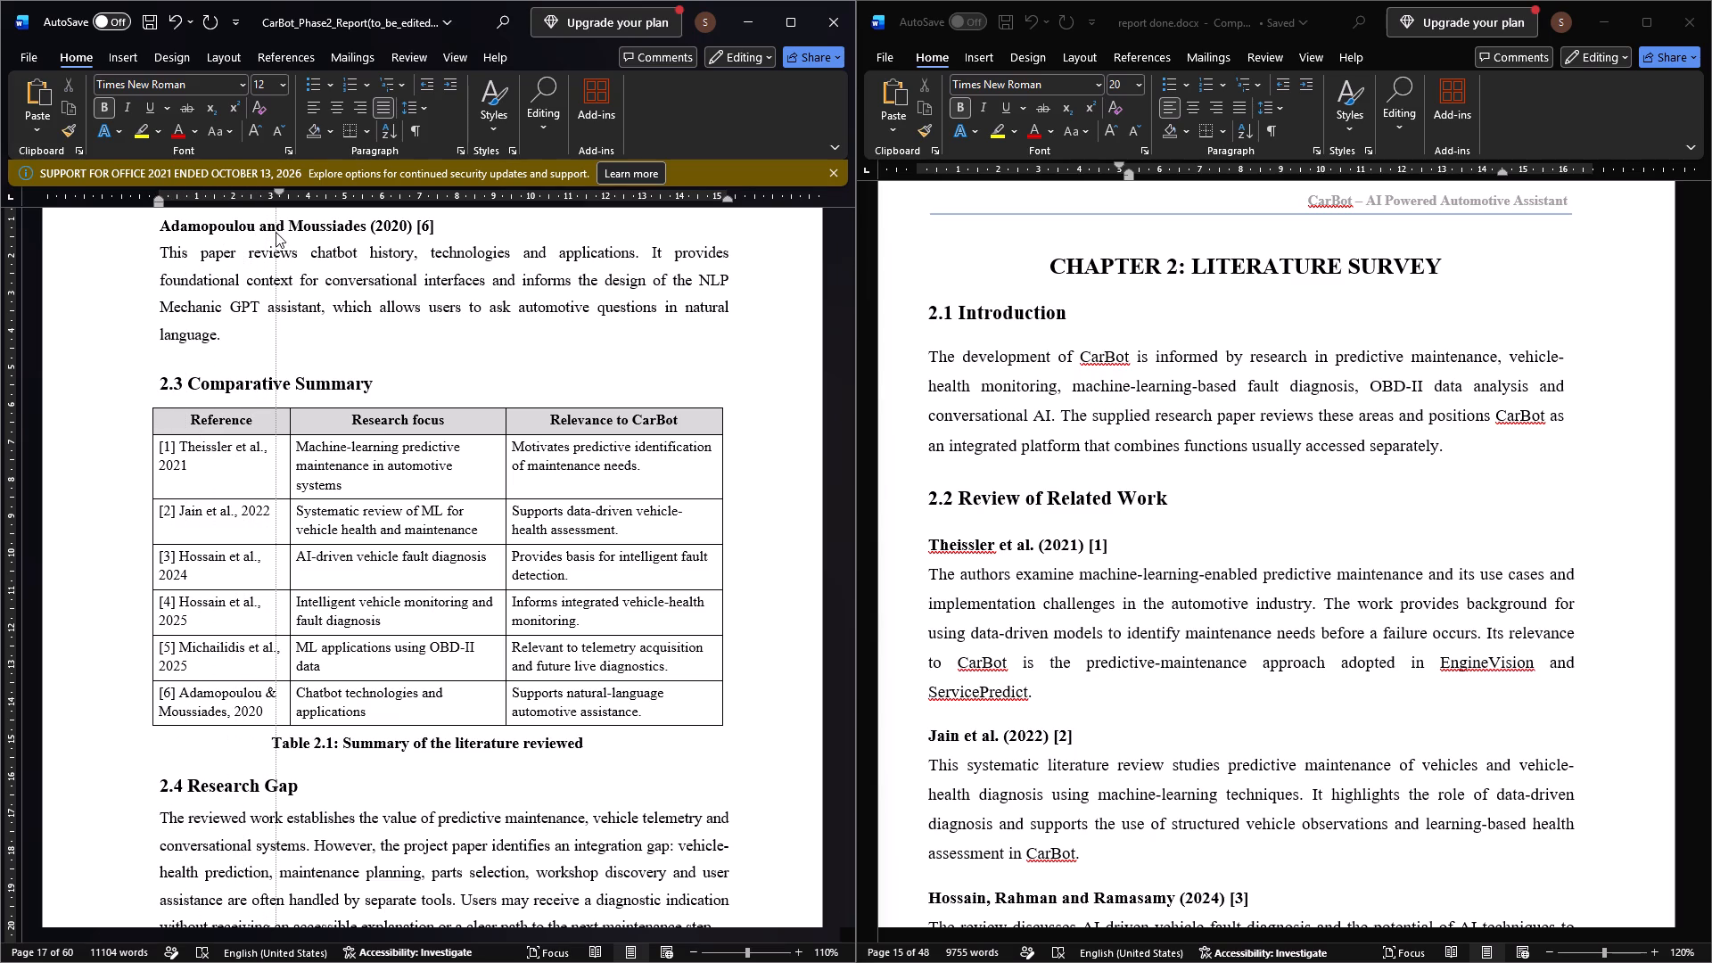
pyautogui.moveTo(276, 232); pyautogui.dragTo(277, 234)
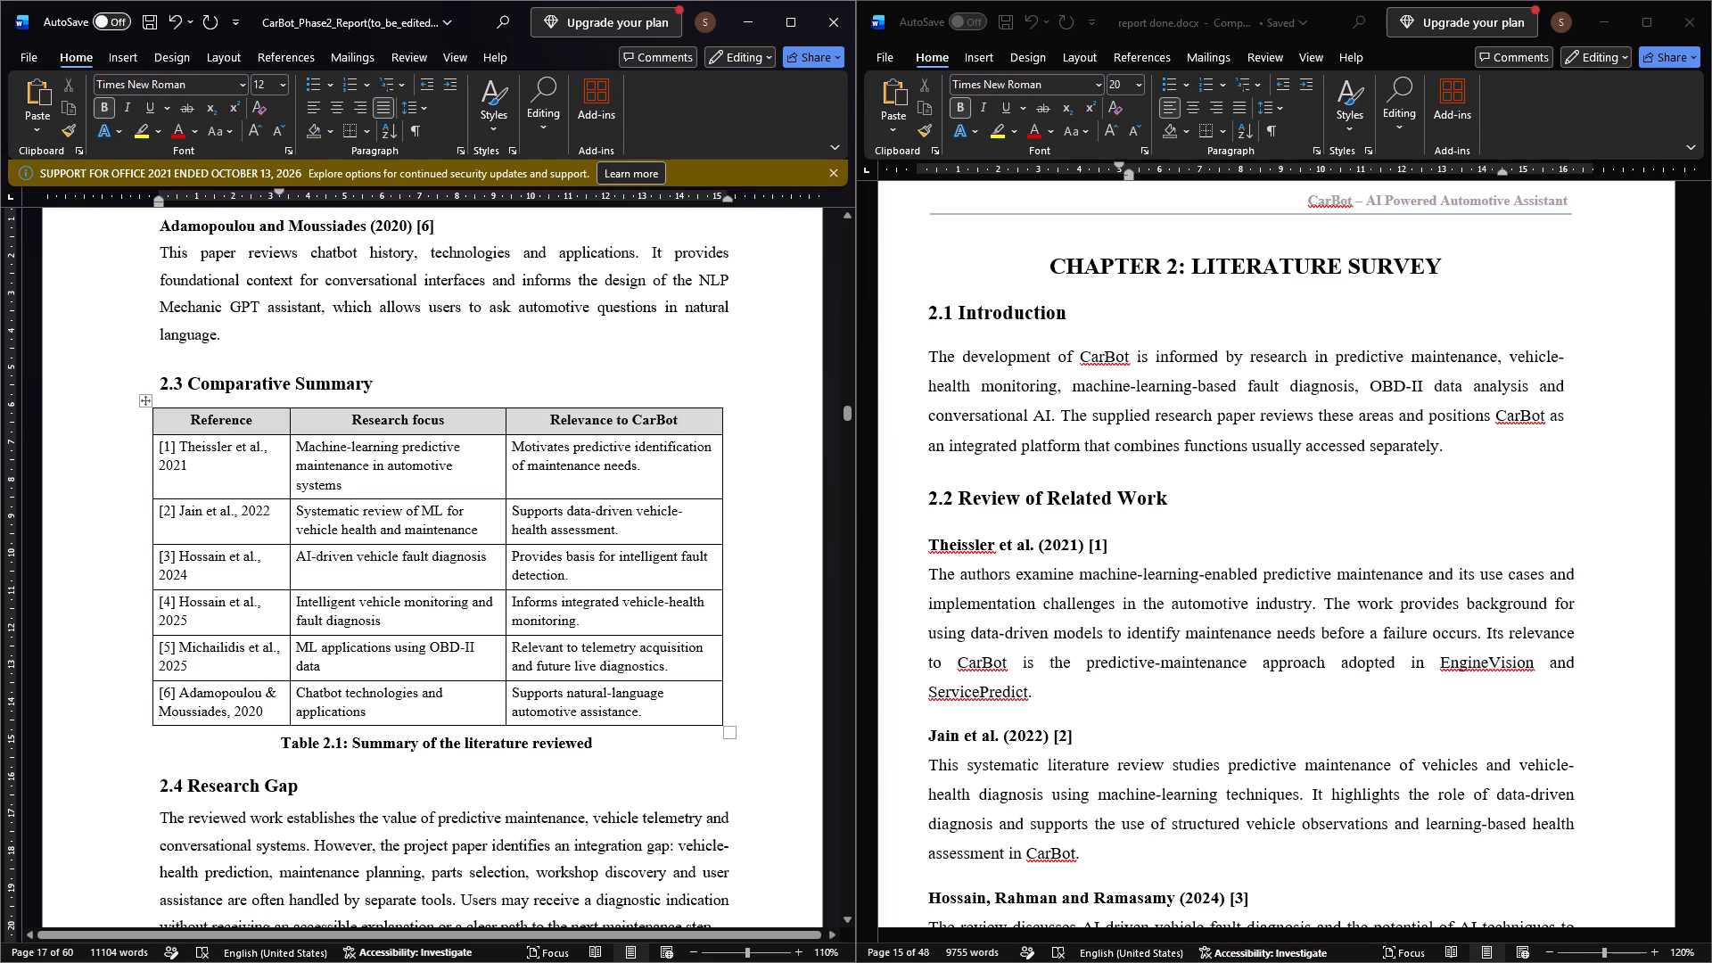
# Justify the 2.3 Comparative Summary heading and check its paragraph spacing.
pyautogui.scroll(-2, 356, 496)
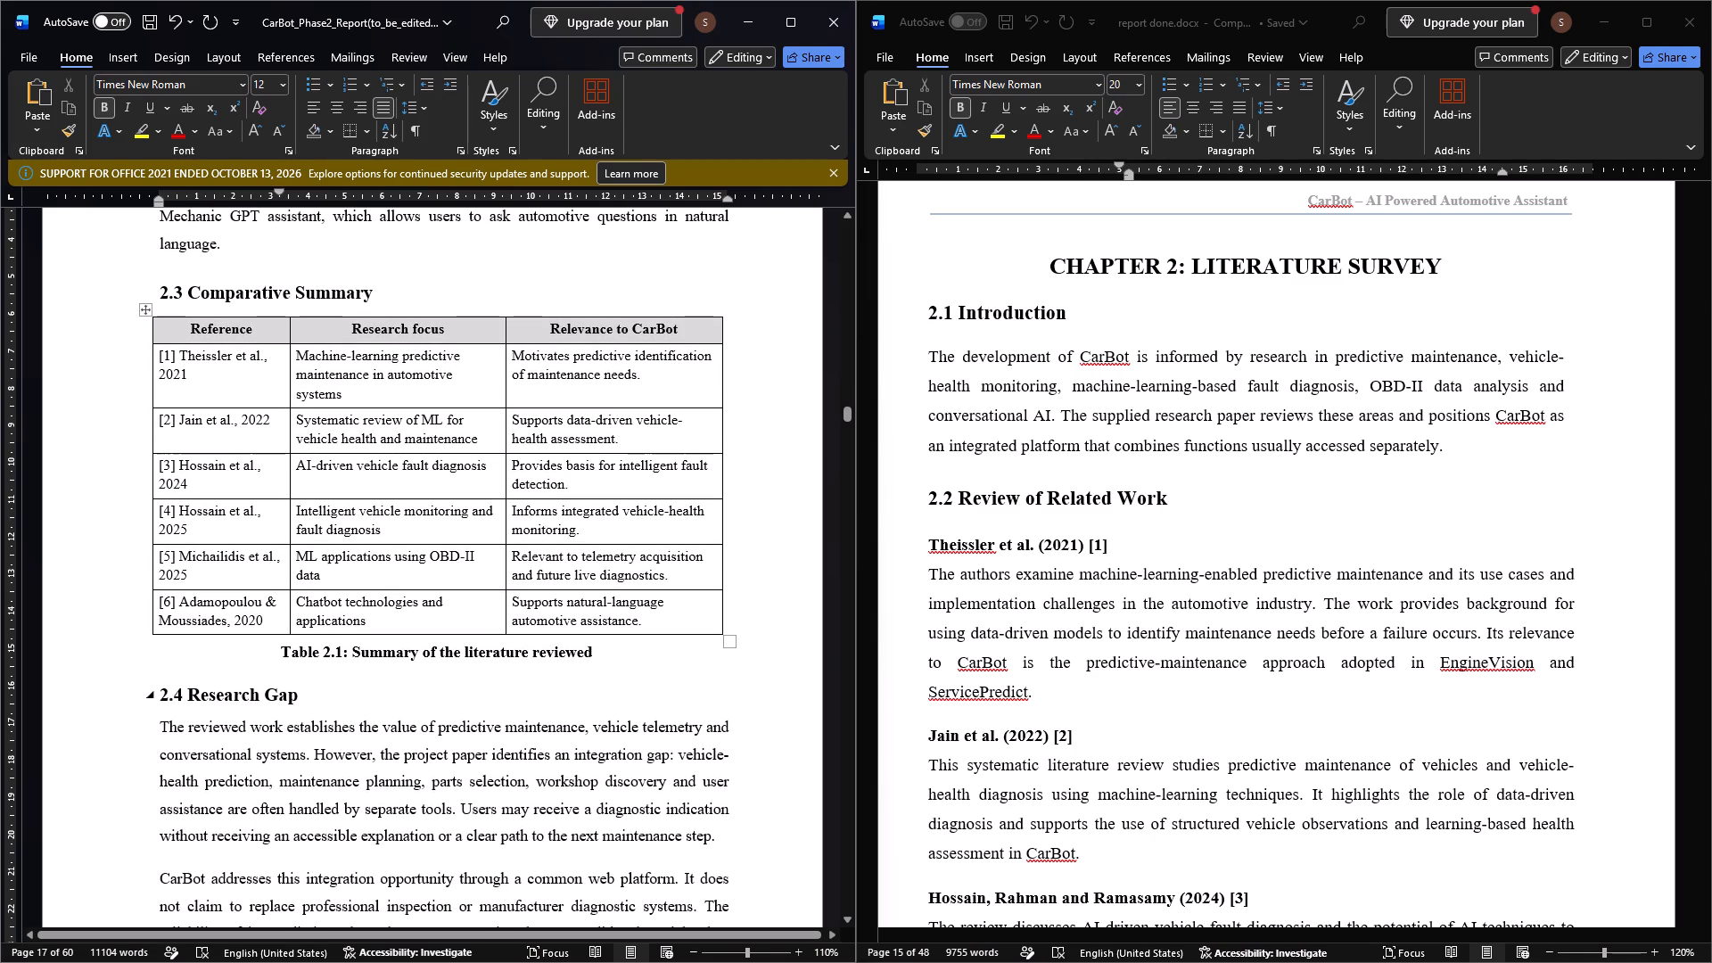
pyautogui.scroll(-1, 302, 687)
pyautogui.scroll(5, 302, 687)
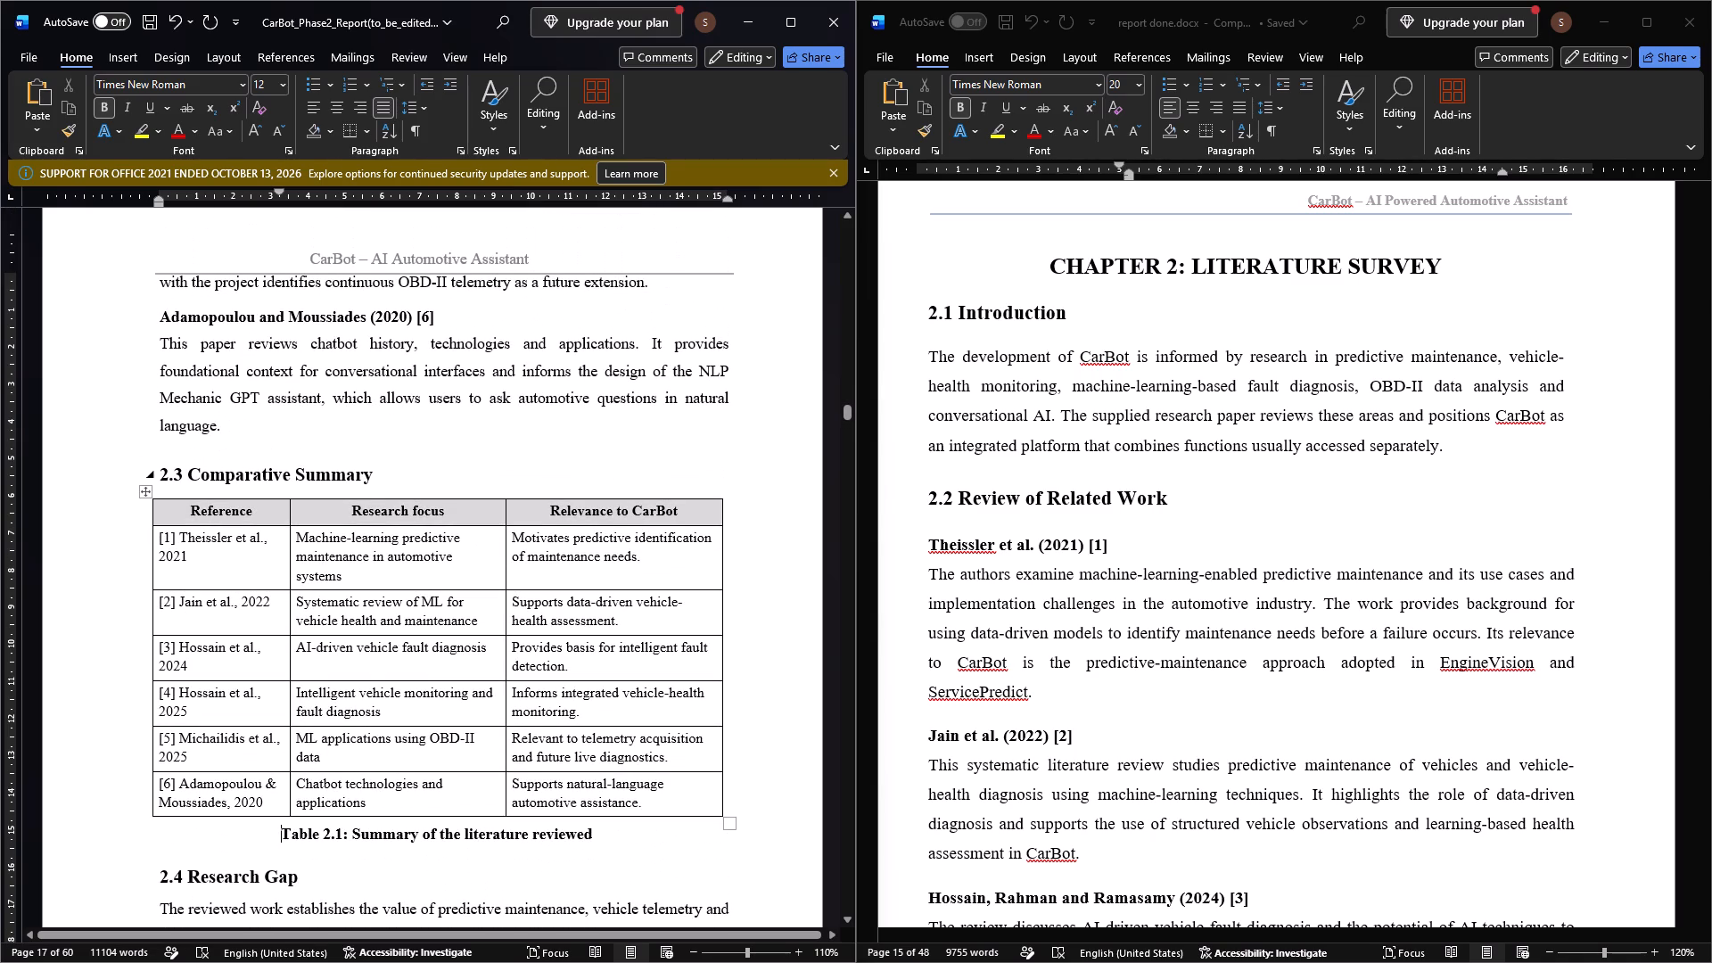
pyautogui.moveTo(374, 473); pyautogui.dragTo(153, 463)
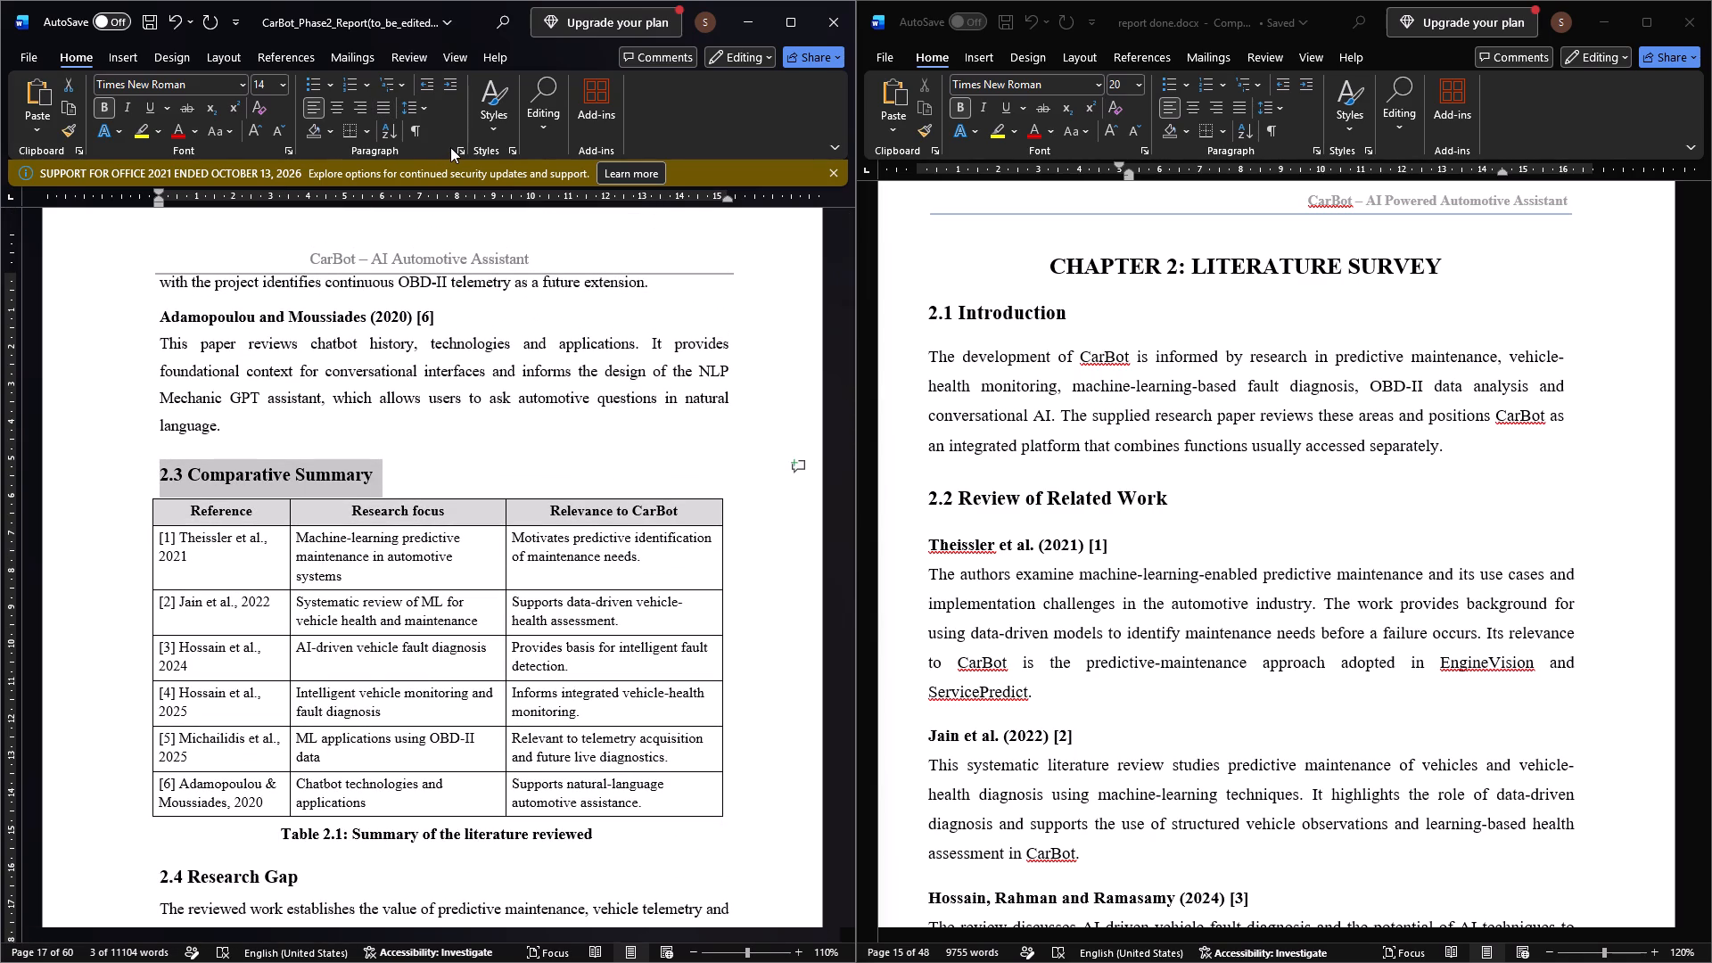
pyautogui.click(383, 109)
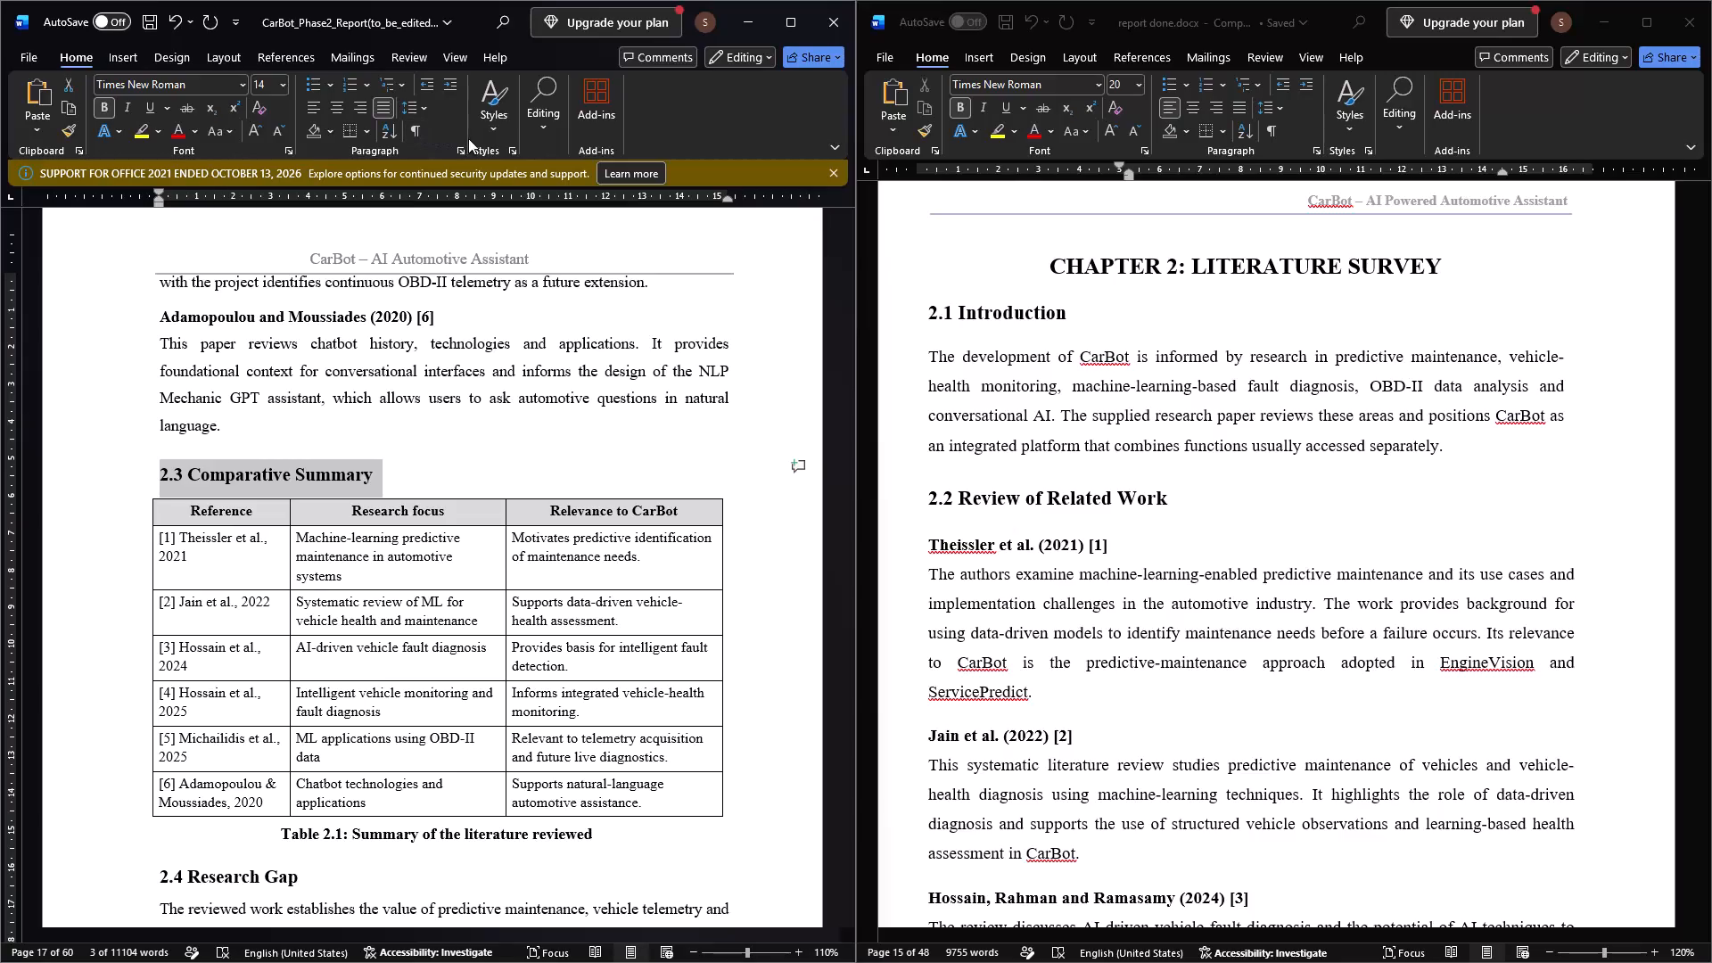
pyautogui.click(457, 152)
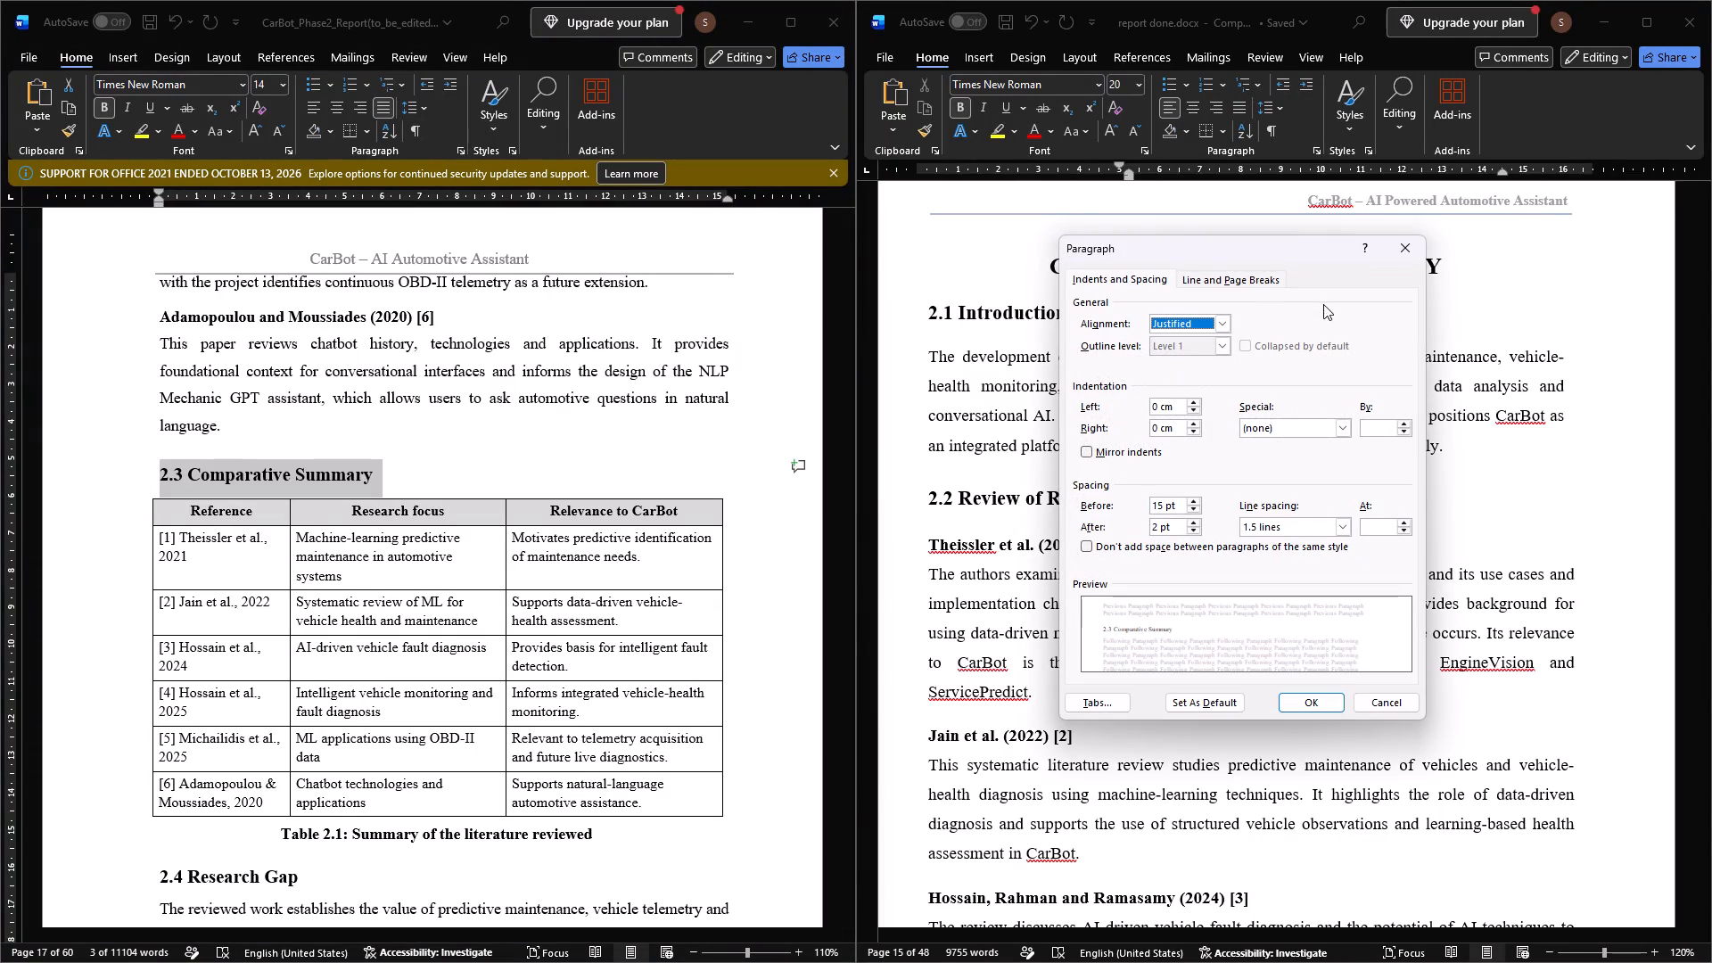
pyautogui.click(1395, 242)
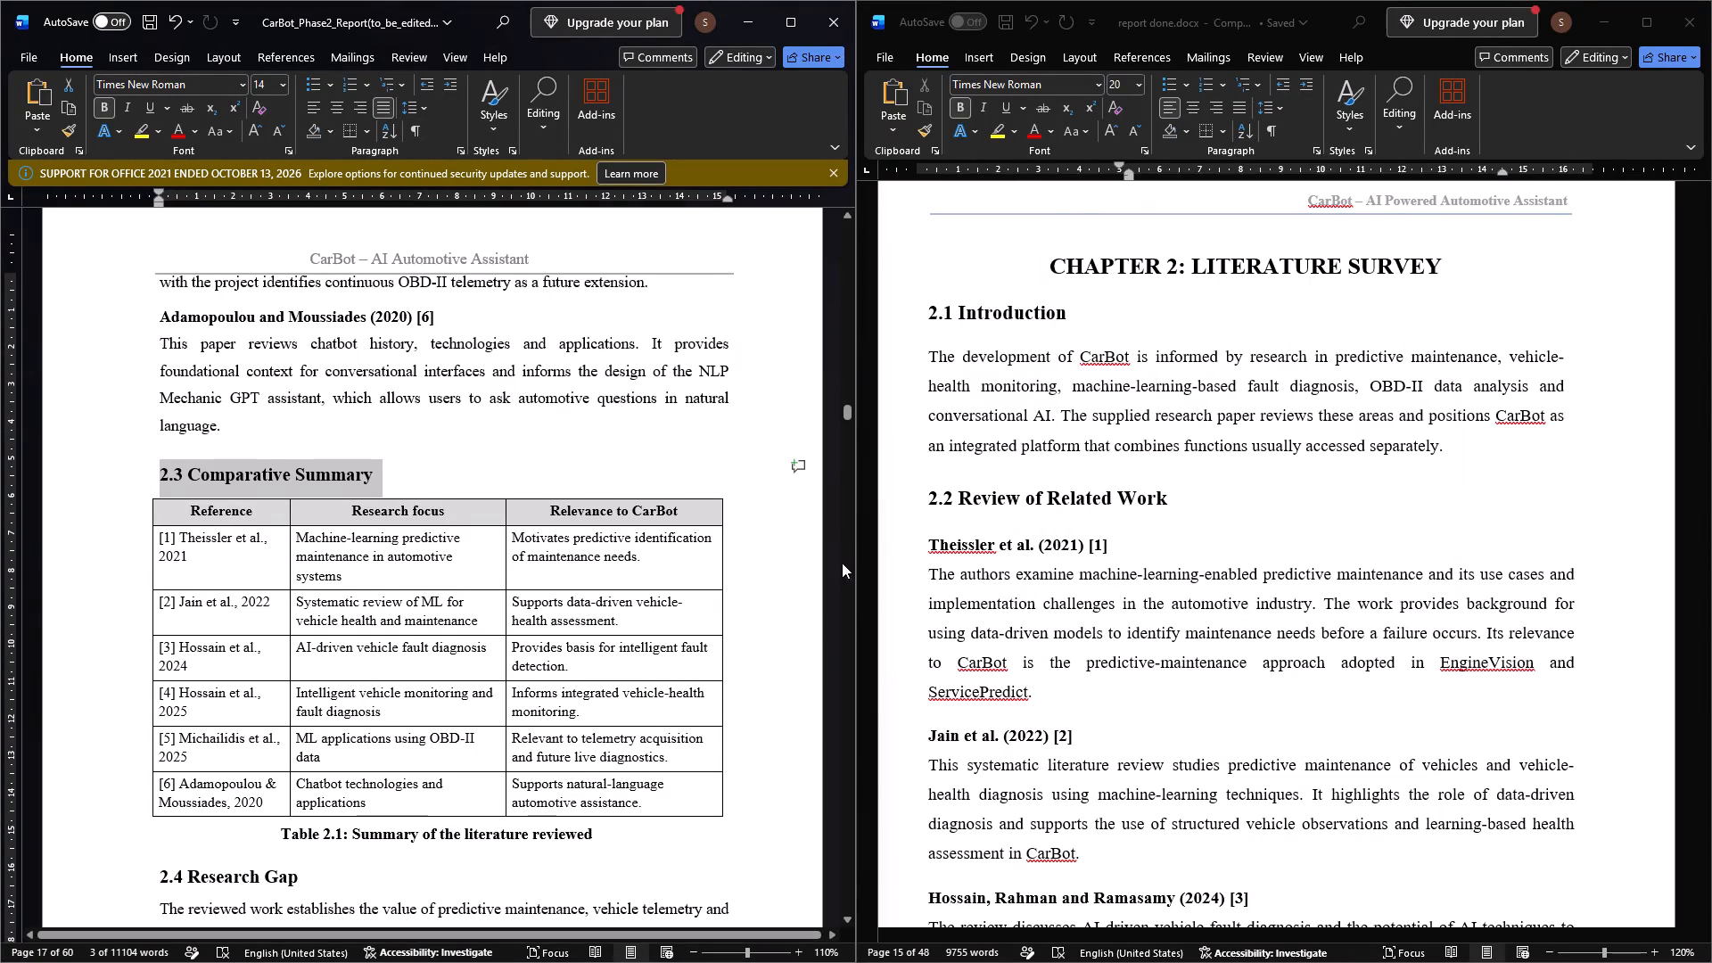
# Justify the 2.4 Research Gap heading and check its paragraph spacing.
pyautogui.scroll(-5, 738, 688)
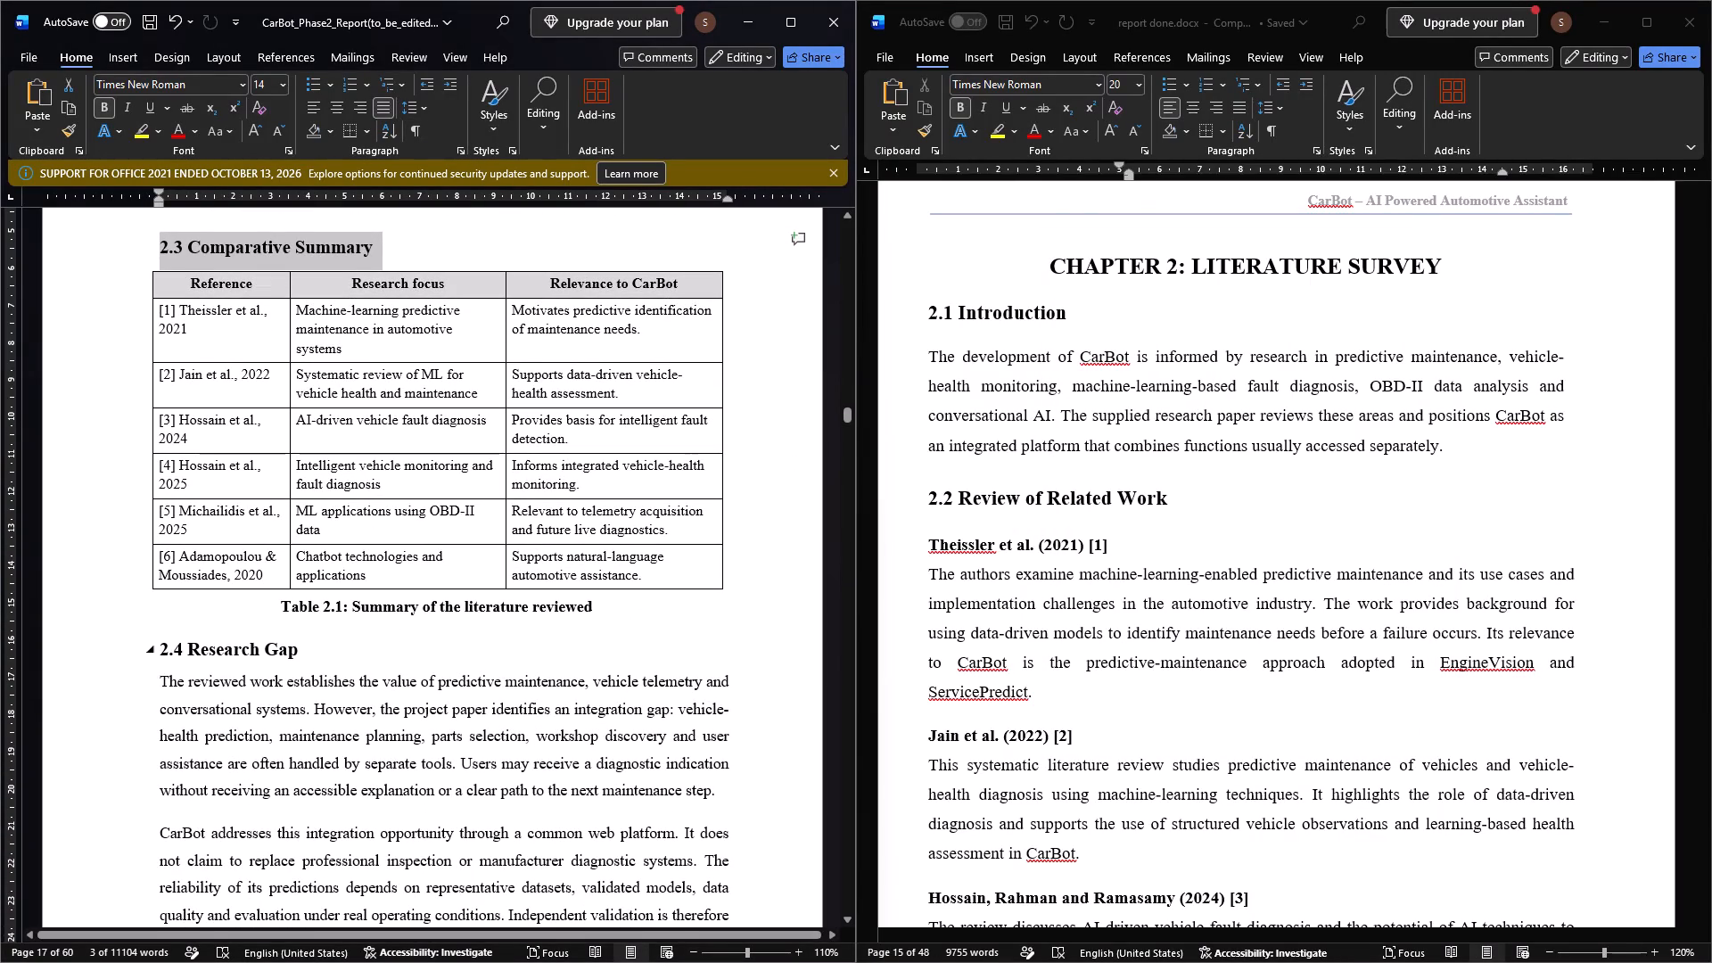
pyautogui.moveTo(300, 646); pyautogui.dragTo(157, 654)
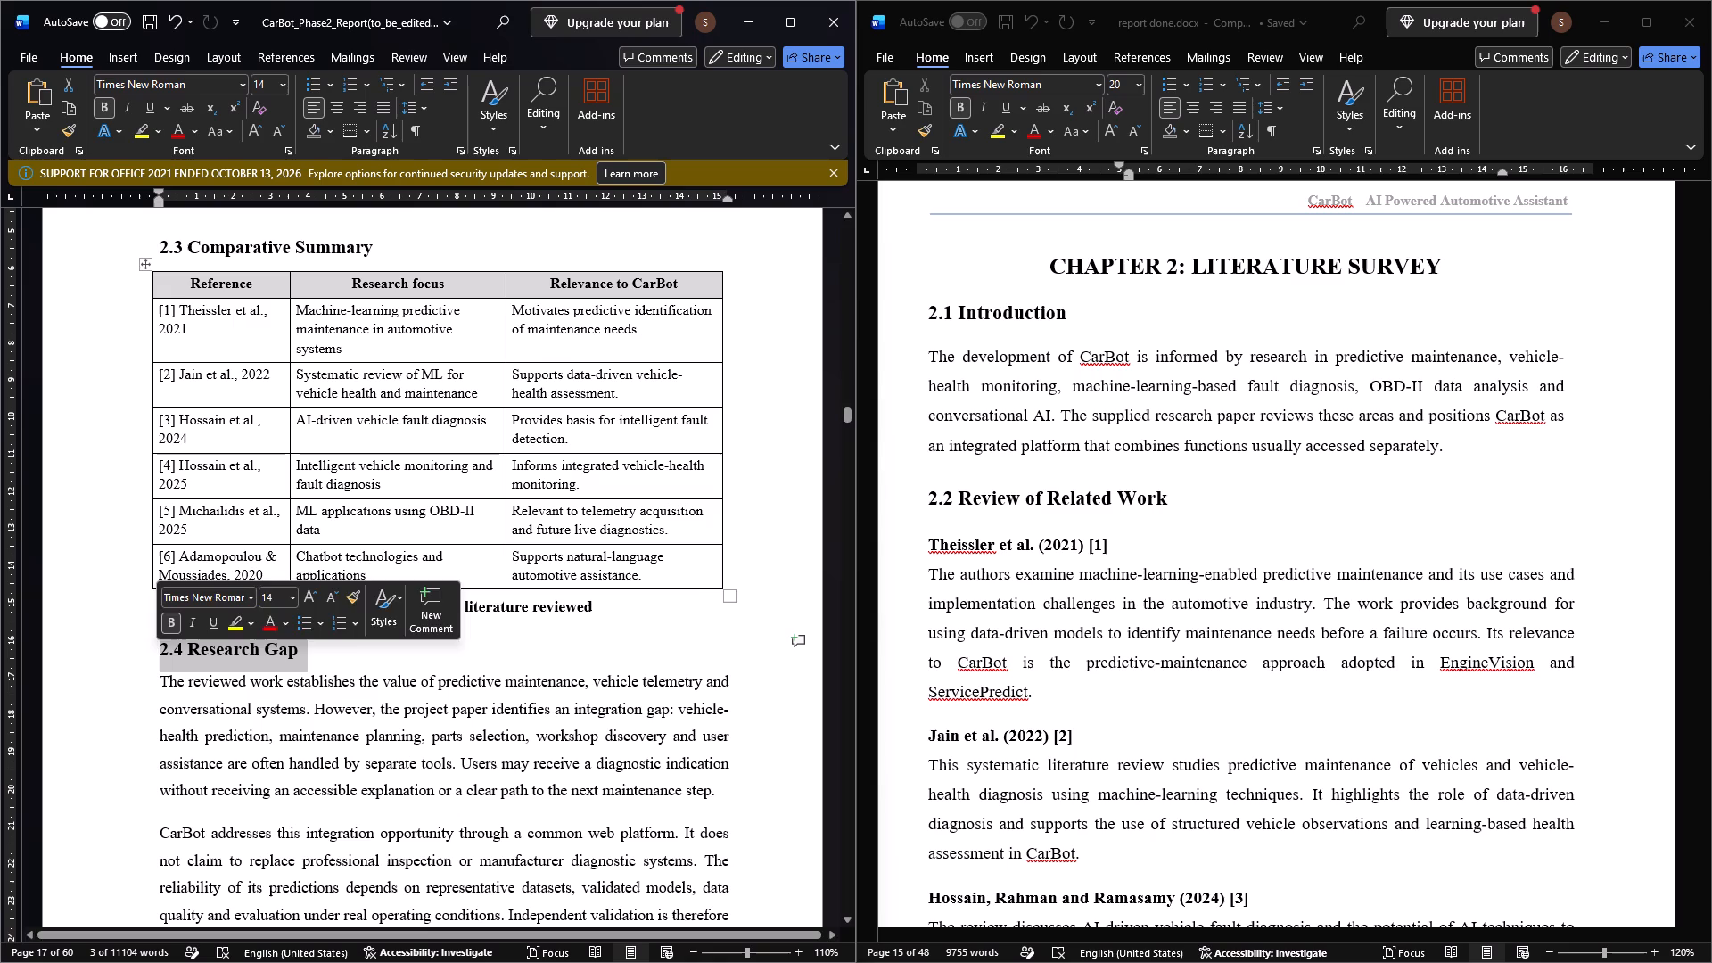
pyautogui.click(379, 109)
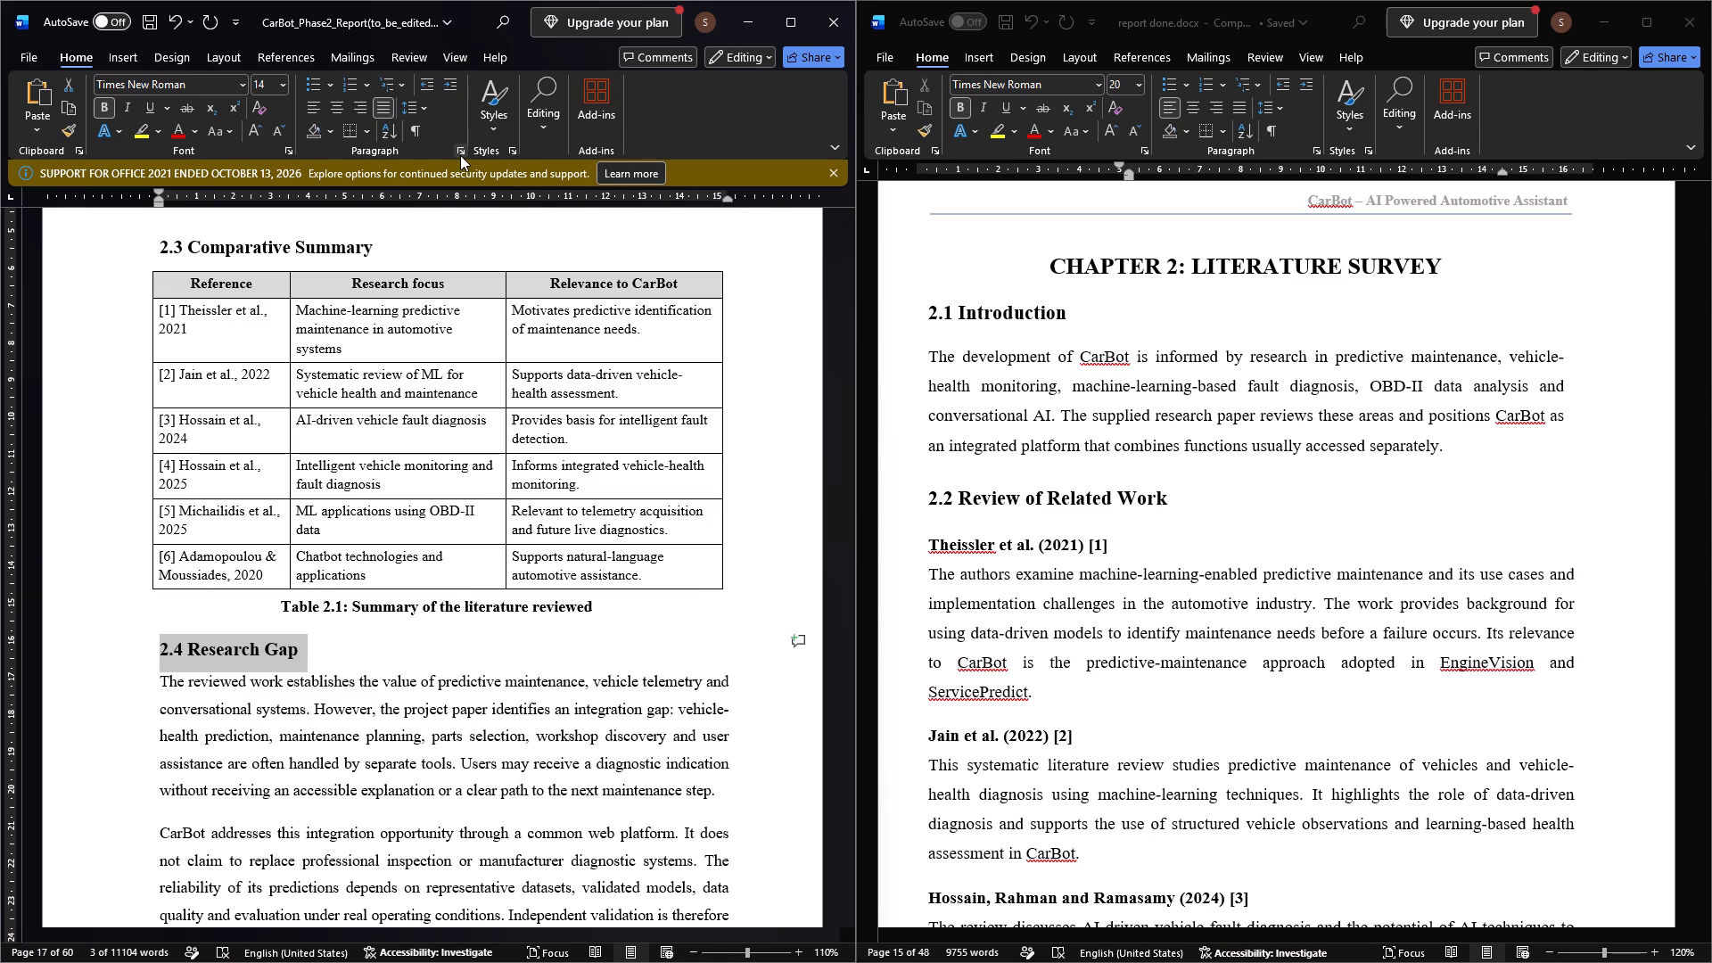
pyautogui.click(460, 155)
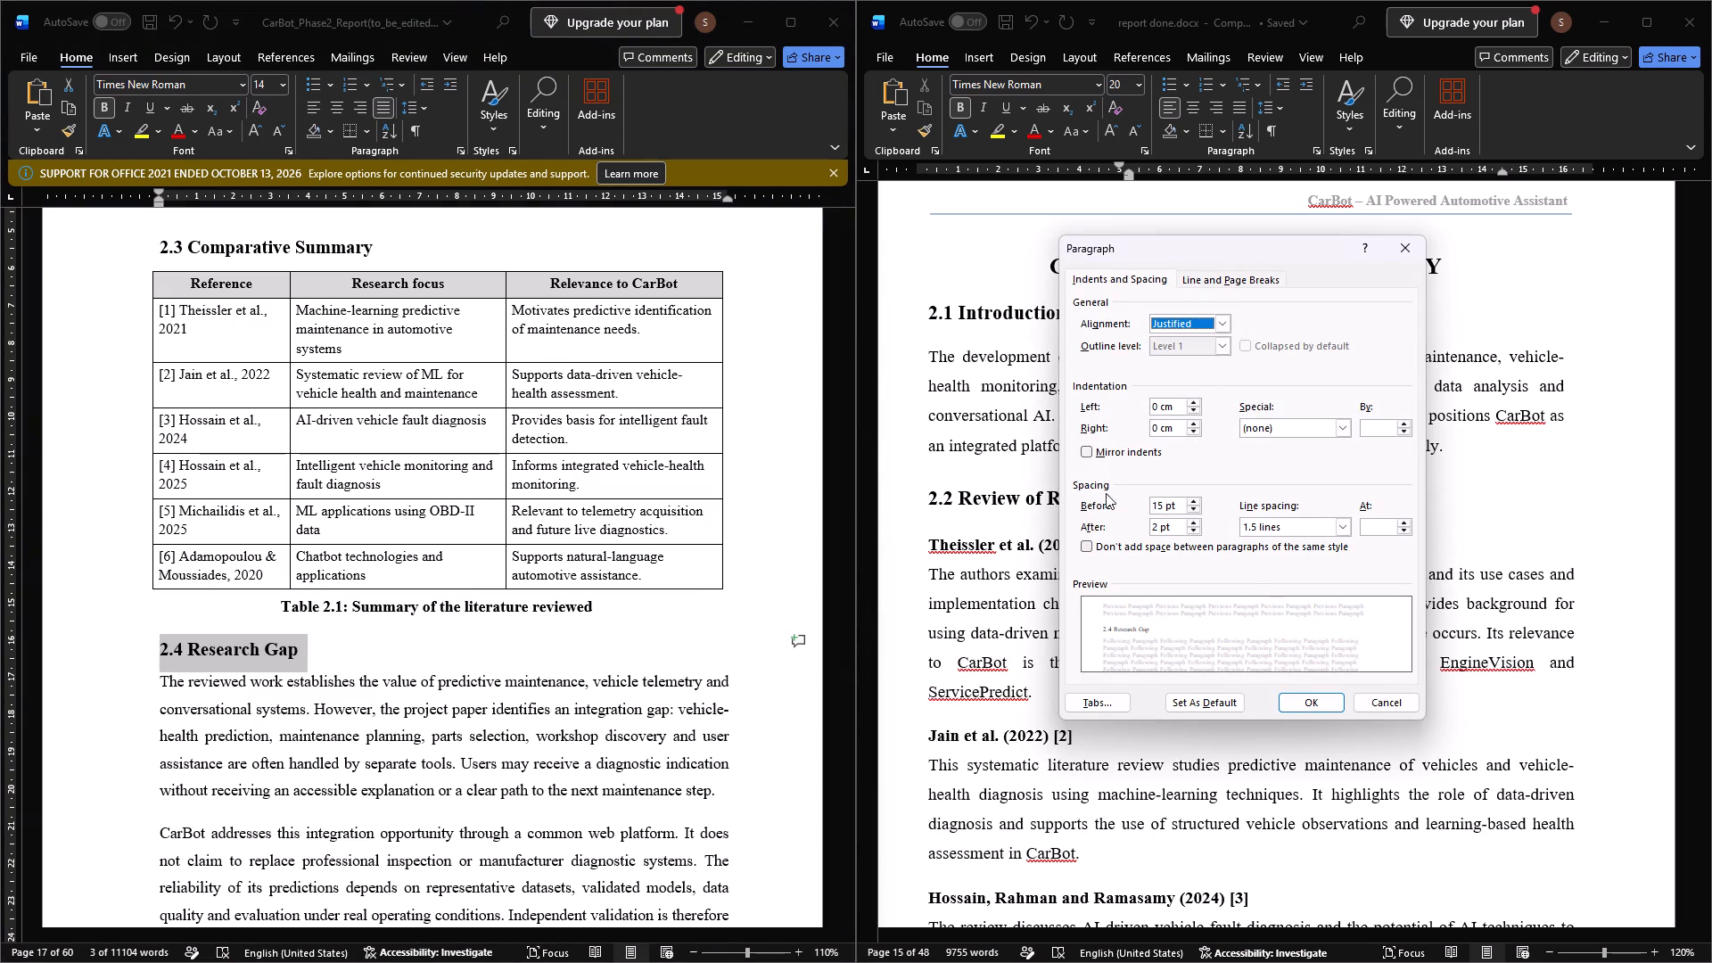
pyautogui.click(1301, 705)
pyautogui.click(440, 738)
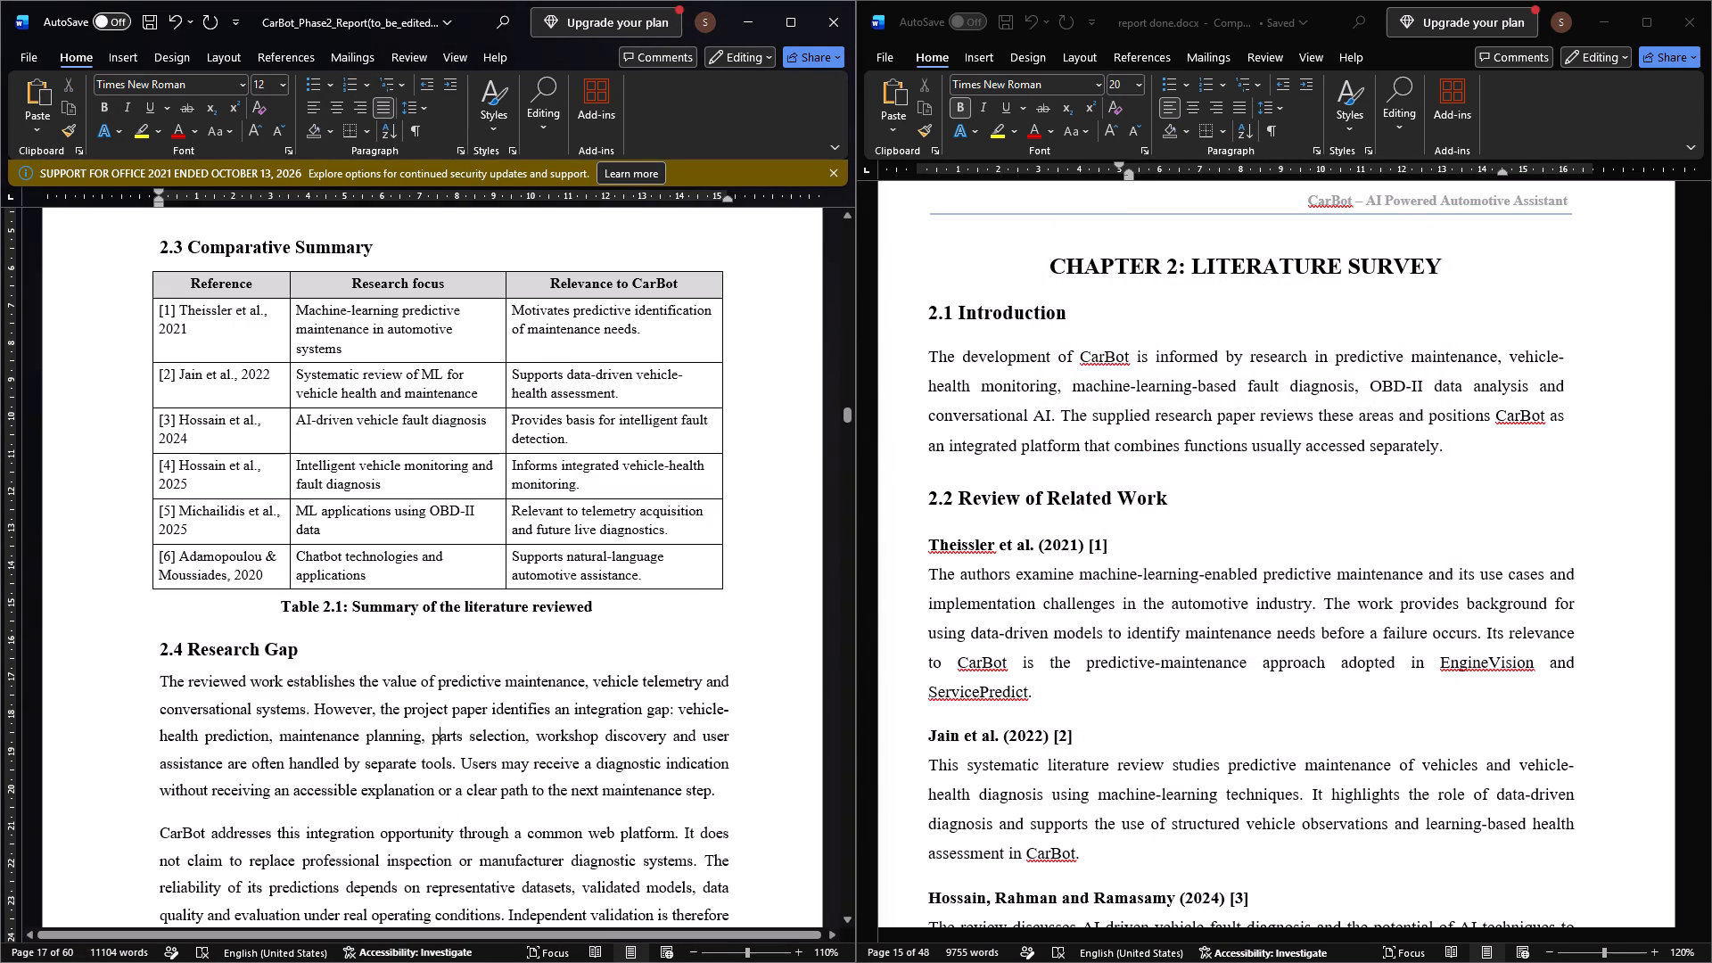
# Check the alignment and paragraph spacing of the two body paragraphs under 2.4 Research Gap.
pyautogui.scroll(-10, 381, 739)
pyautogui.scroll(5, 379, 728)
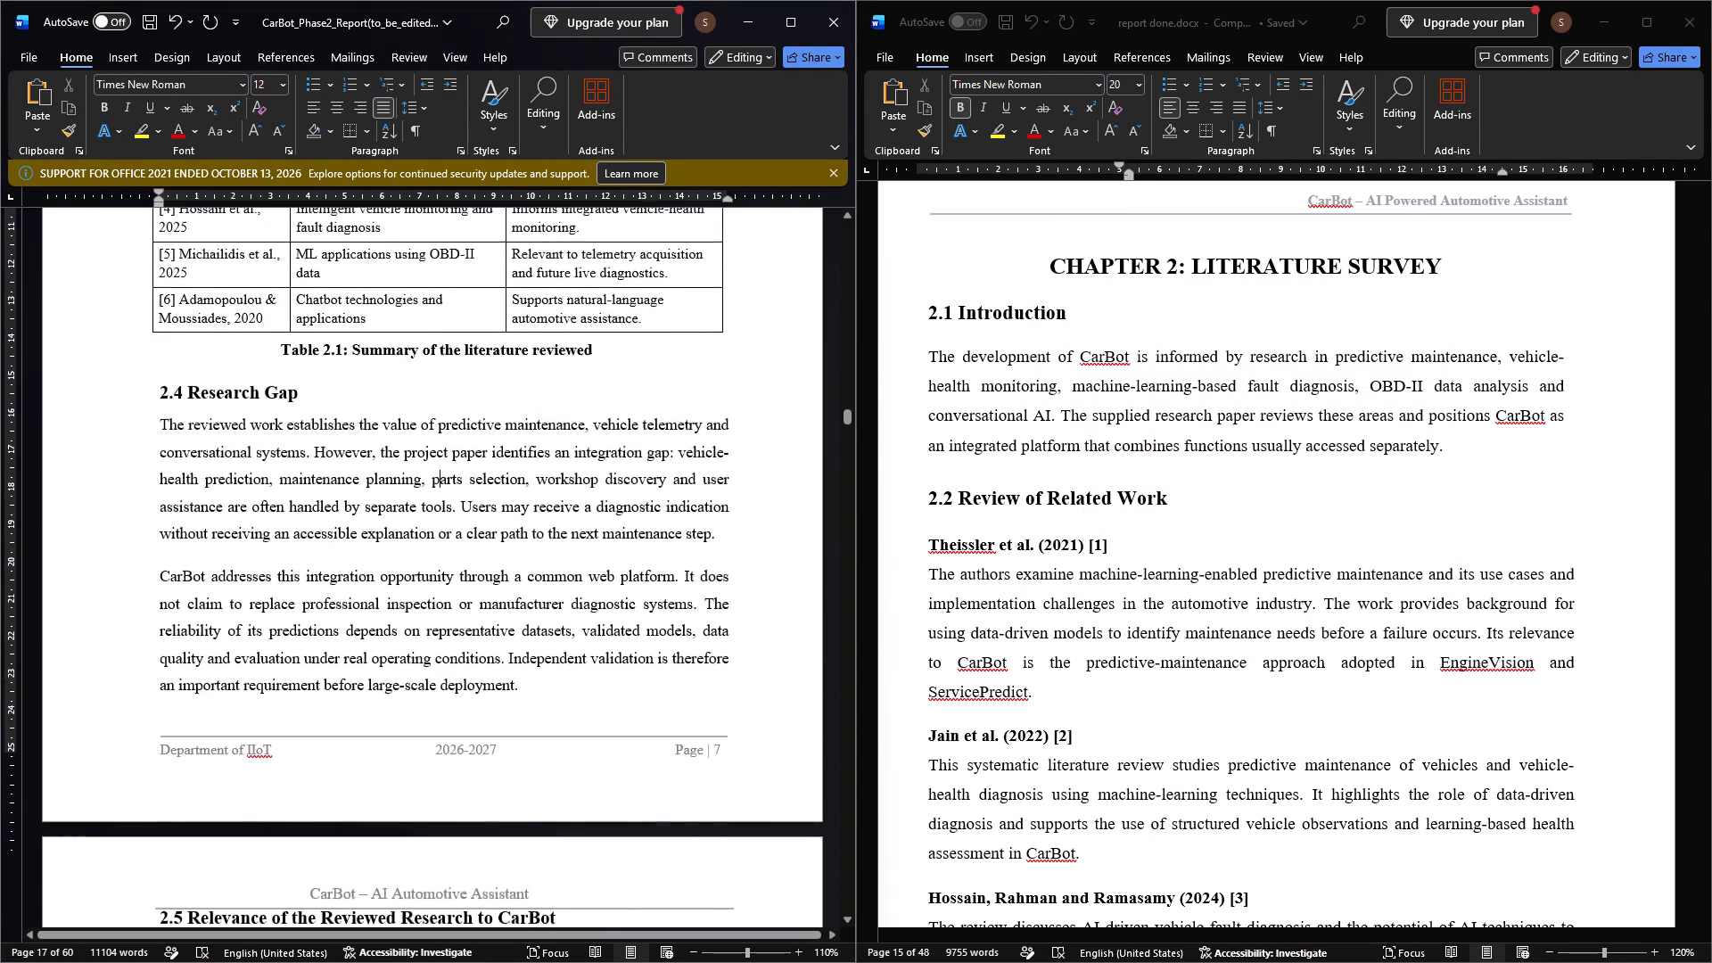
pyautogui.scroll(6, 507, 667)
pyautogui.scroll(-11, 544, 630)
pyautogui.scroll(1, 516, 642)
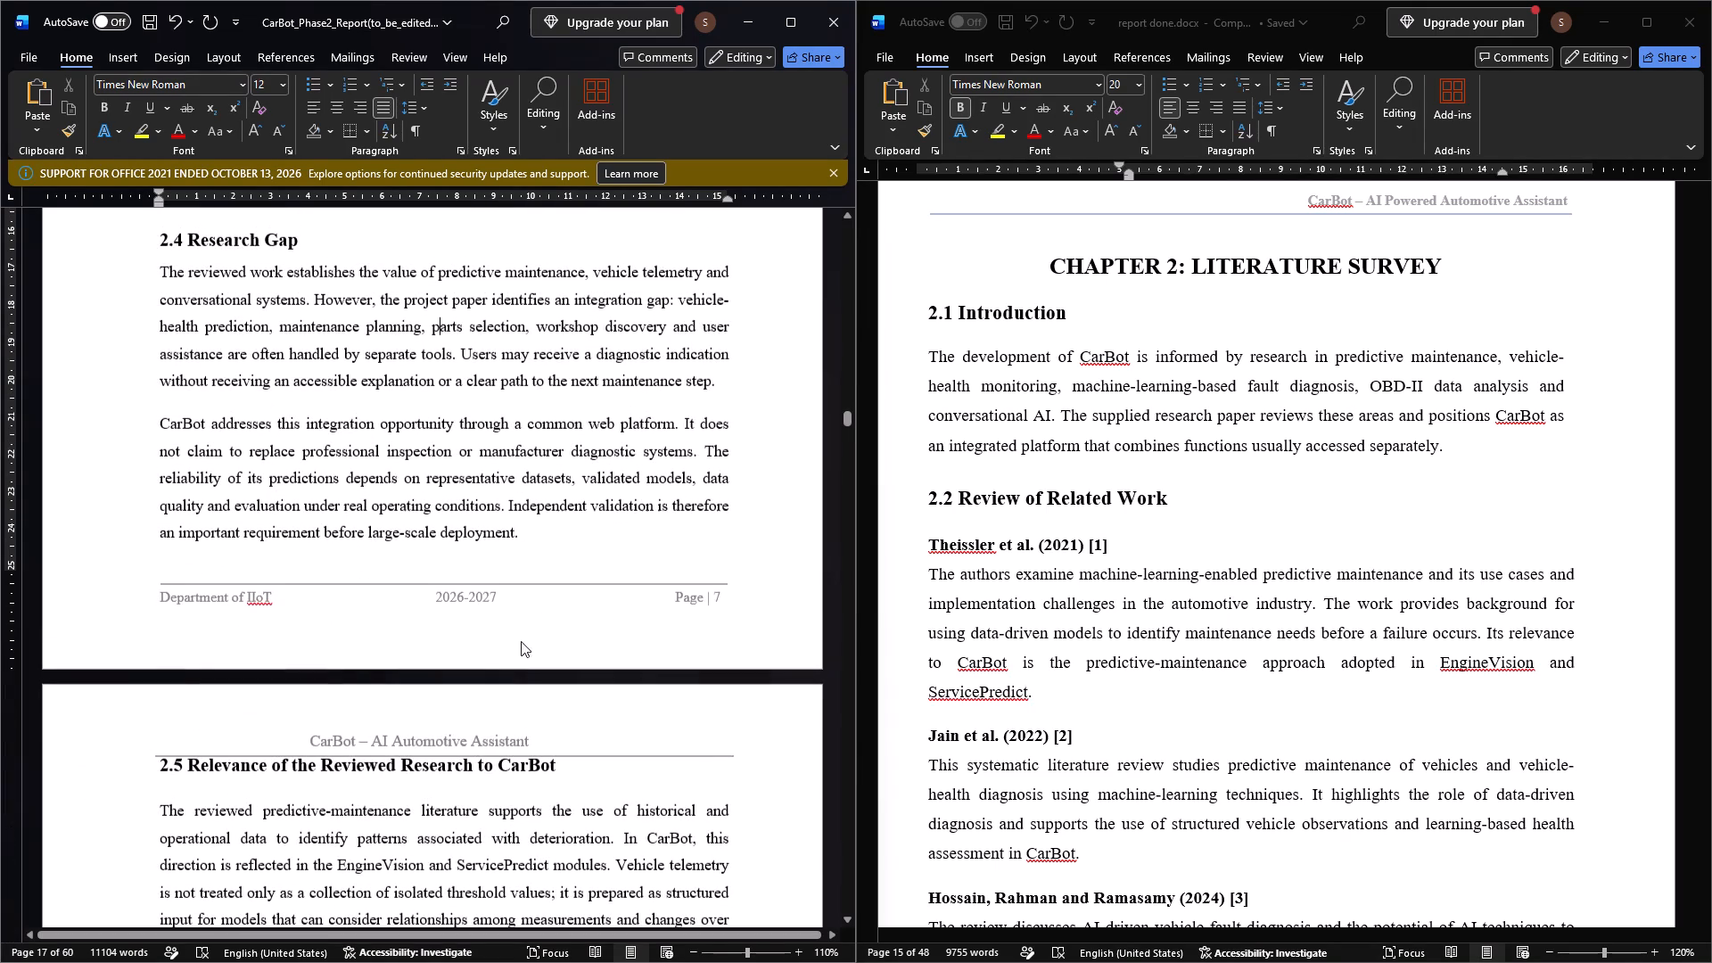
pyautogui.scroll(1, 537, 532)
pyautogui.moveTo(524, 573); pyautogui.dragTo(325, 534)
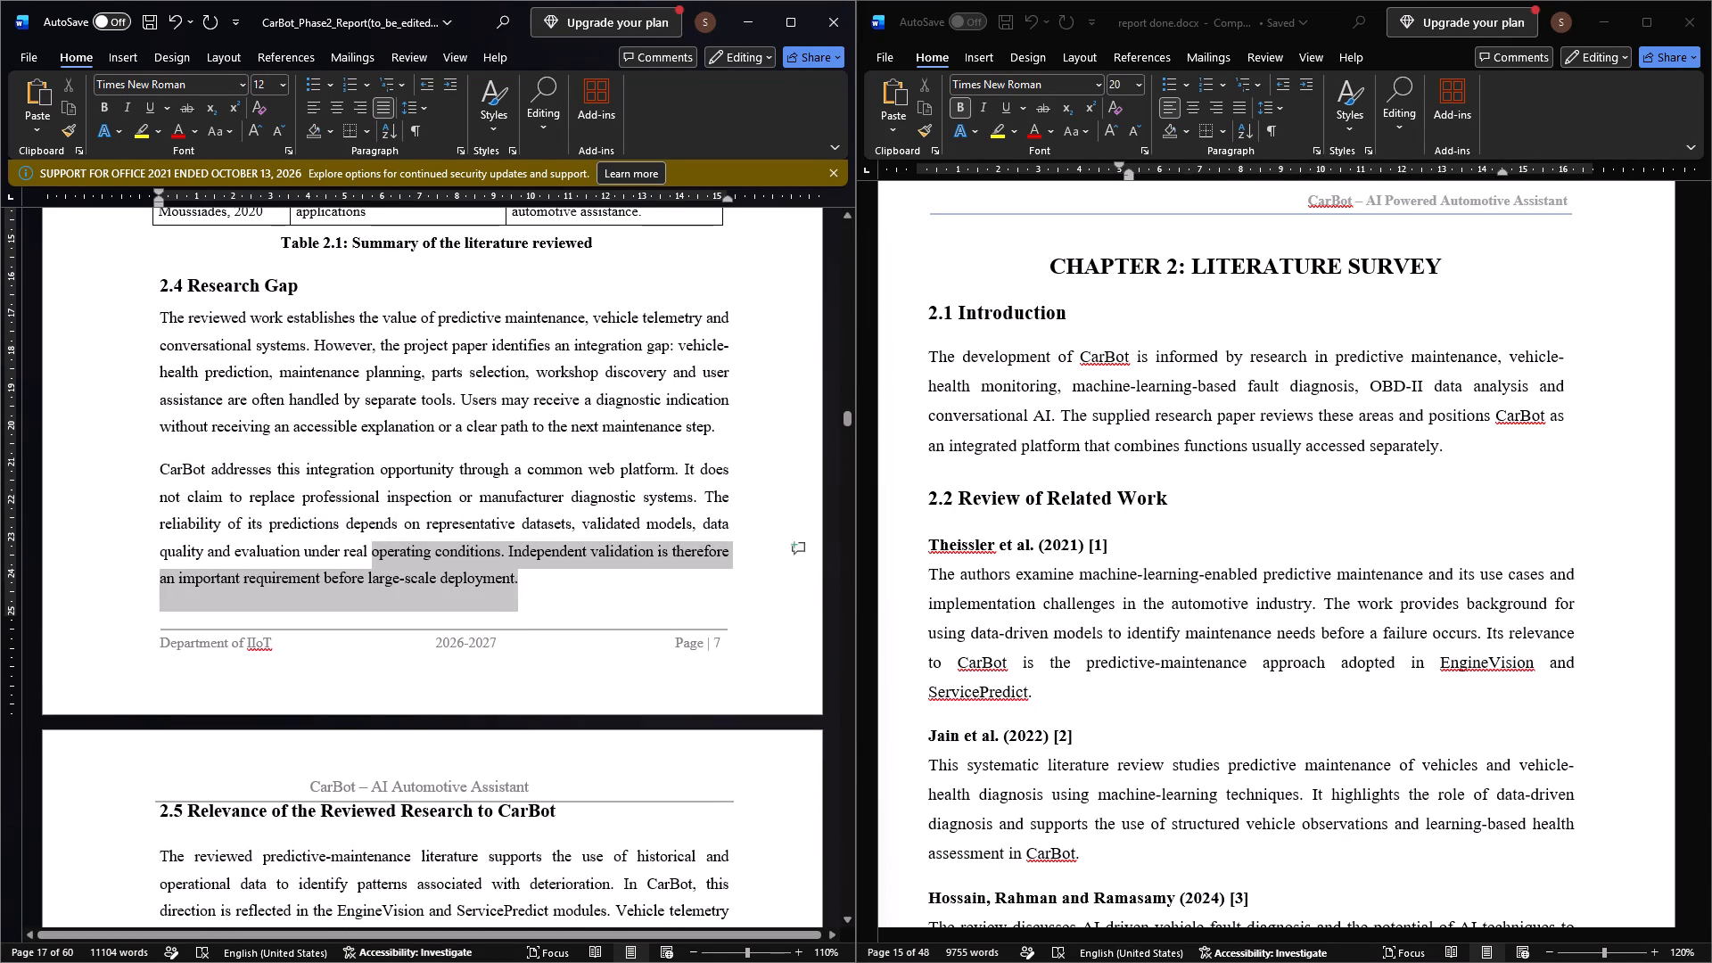
pyautogui.moveTo(325, 534); pyautogui.dragTo(121, 319)
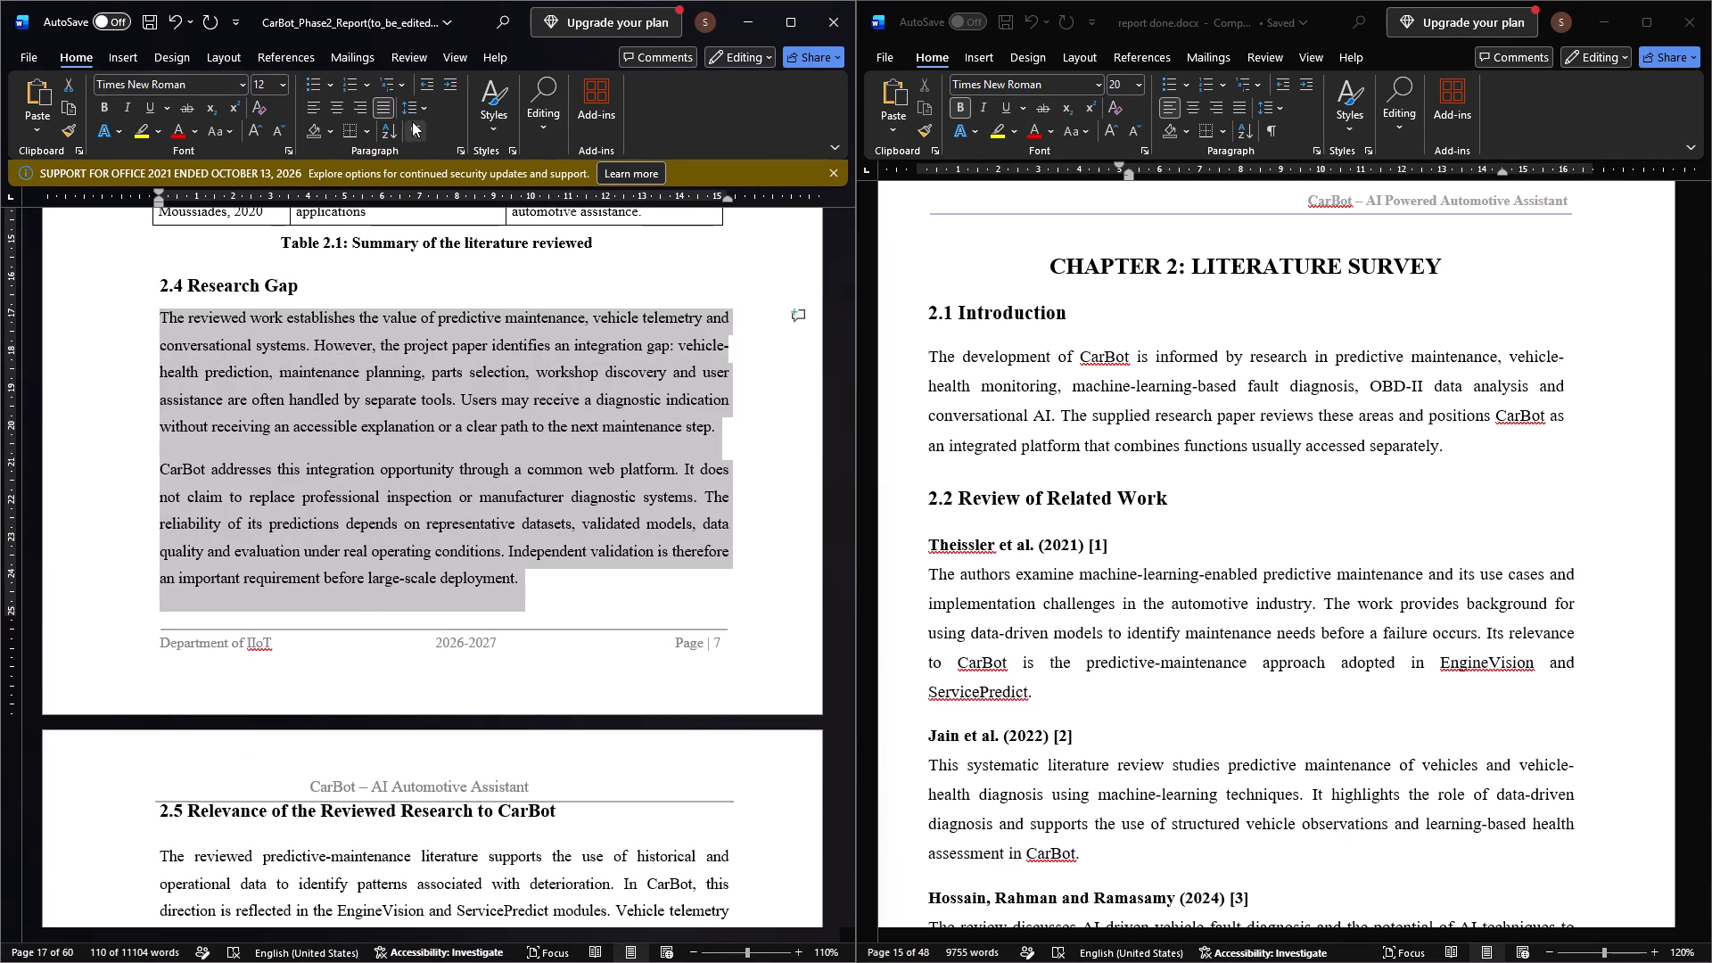
pyautogui.click(461, 153)
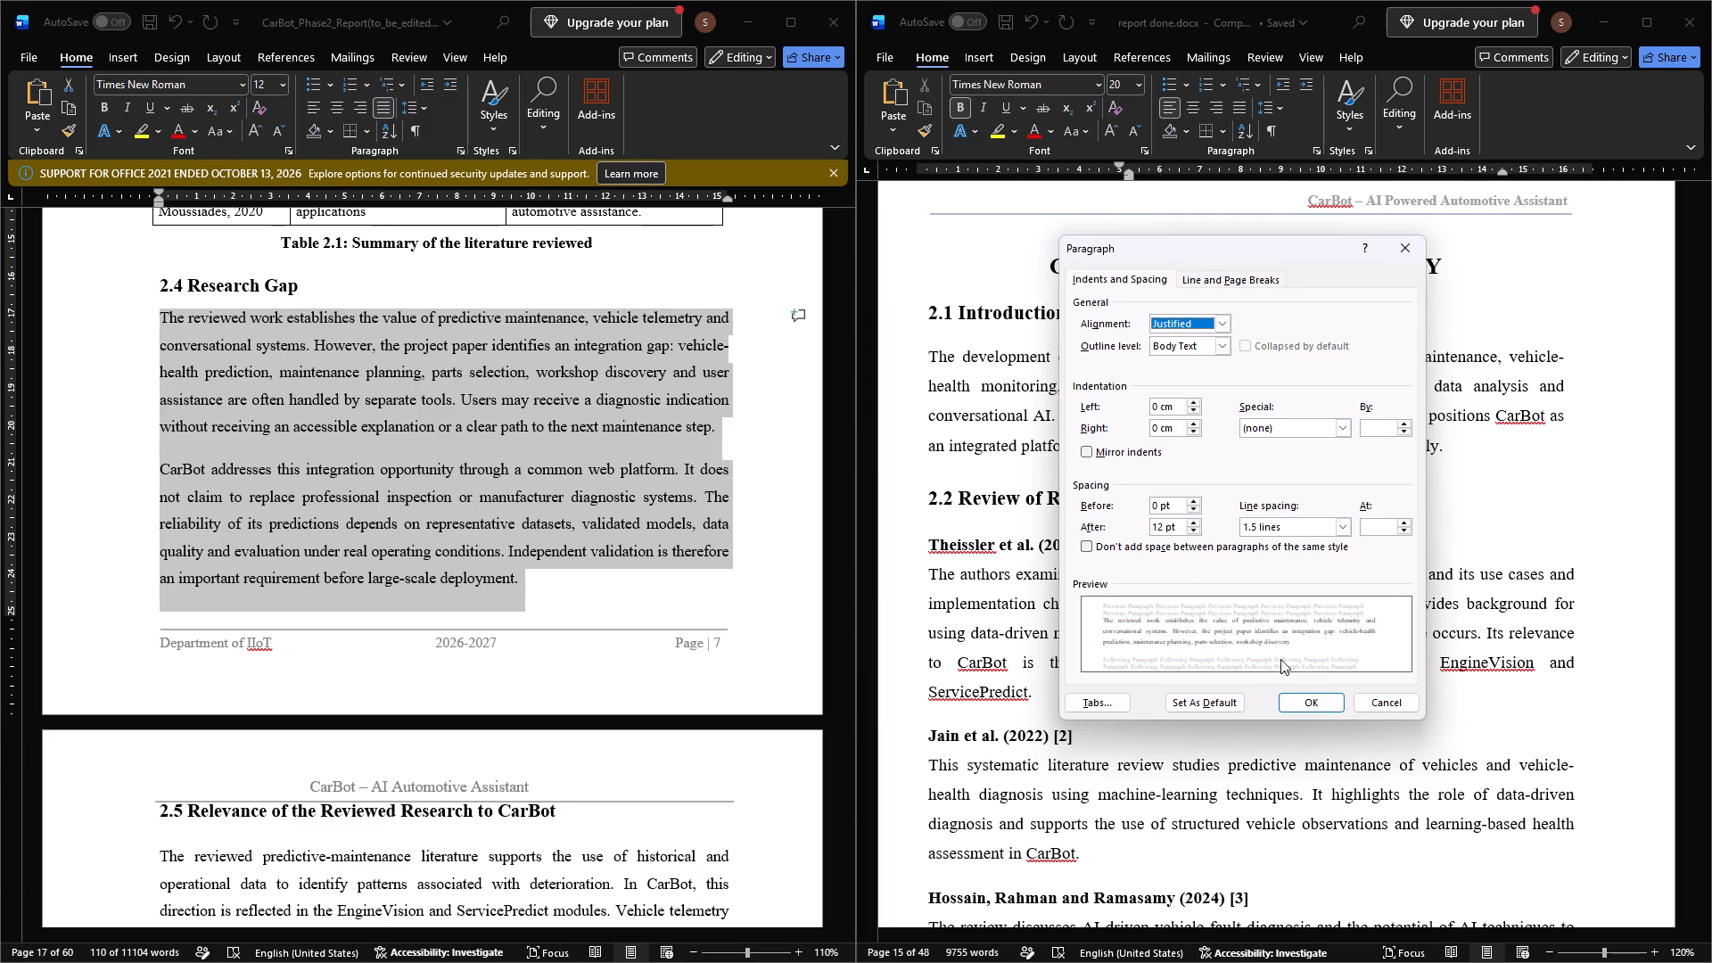
pyautogui.click(1311, 697)
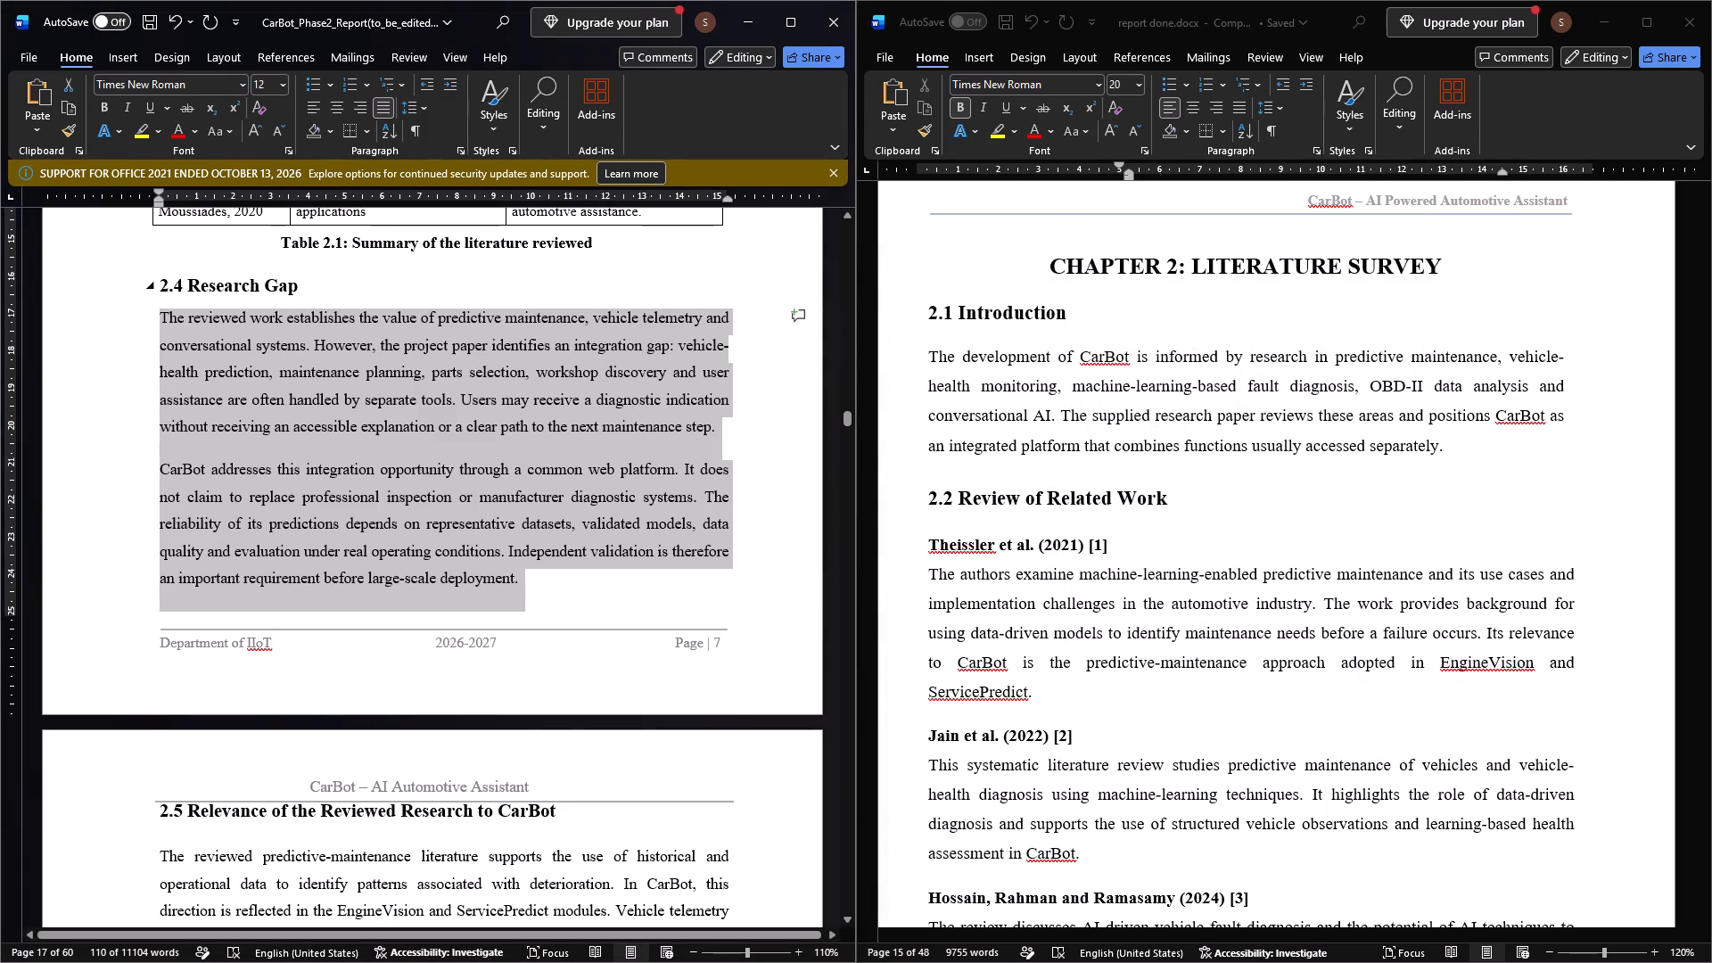
pyautogui.click(244, 277)
pyautogui.doubleClick(244, 277)
pyautogui.click(319, 472)
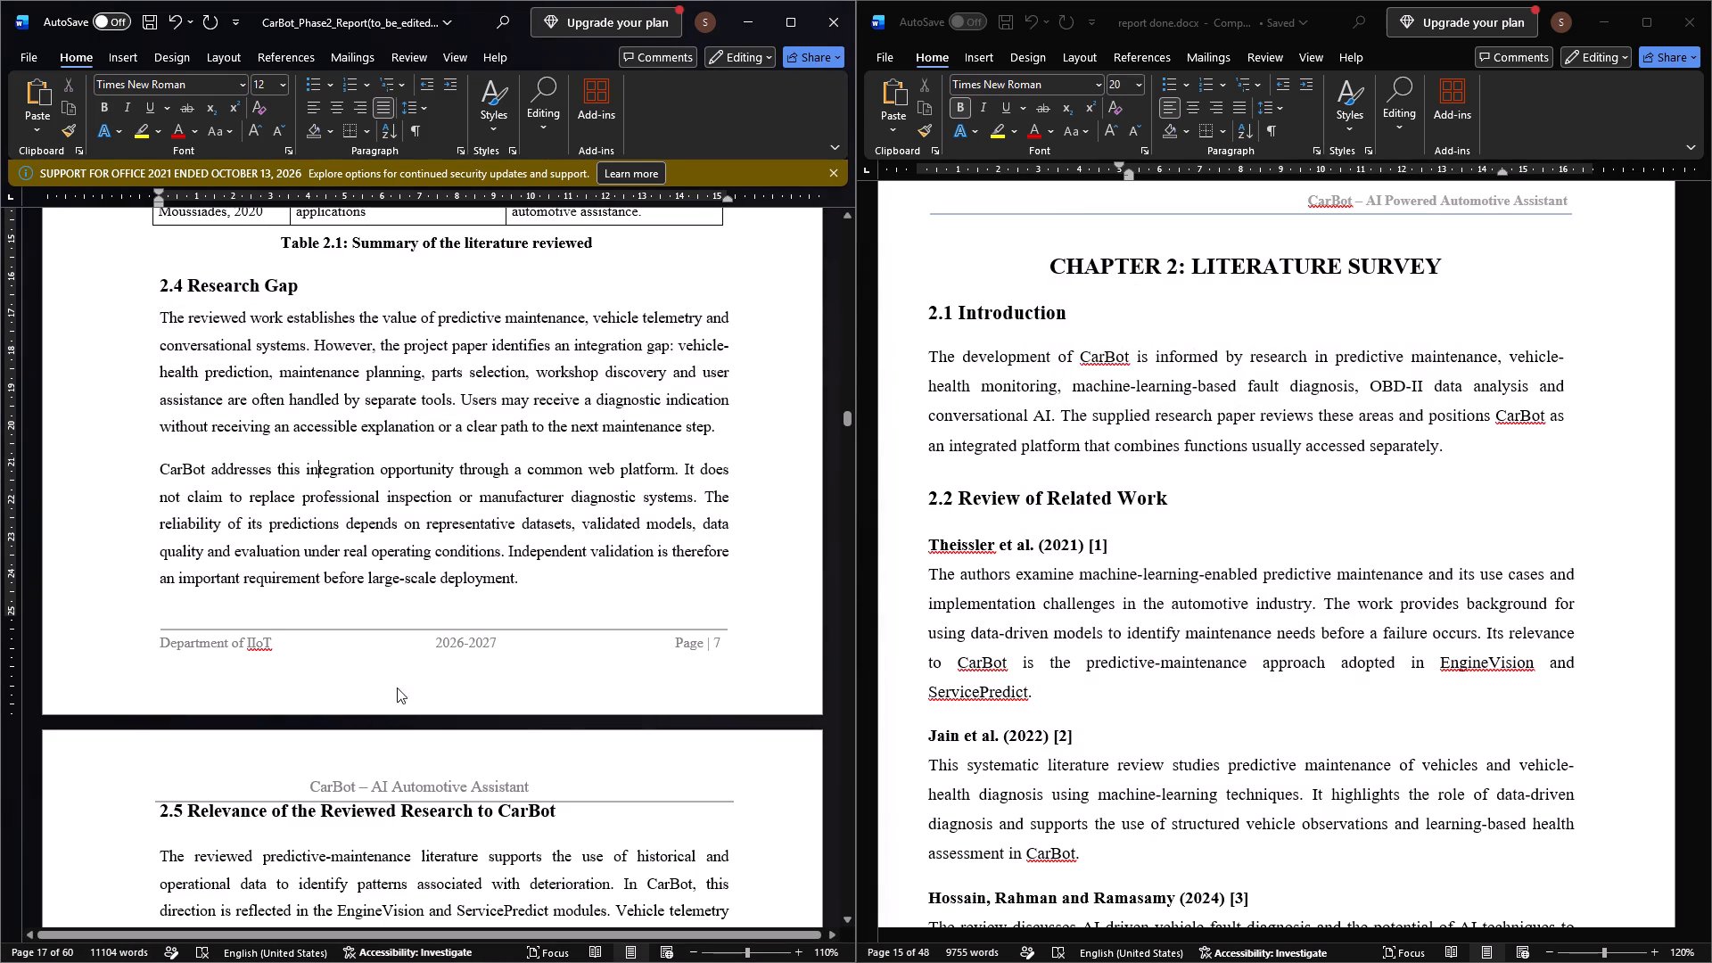
# Set the 2.5 Relevance of the Reviewed Research to CarBot heading's paragraph spacing to 15 pt before and 2 pt after.
pyautogui.scroll(-3, 401, 705)
pyautogui.moveTo(560, 673); pyautogui.dragTo(161, 659)
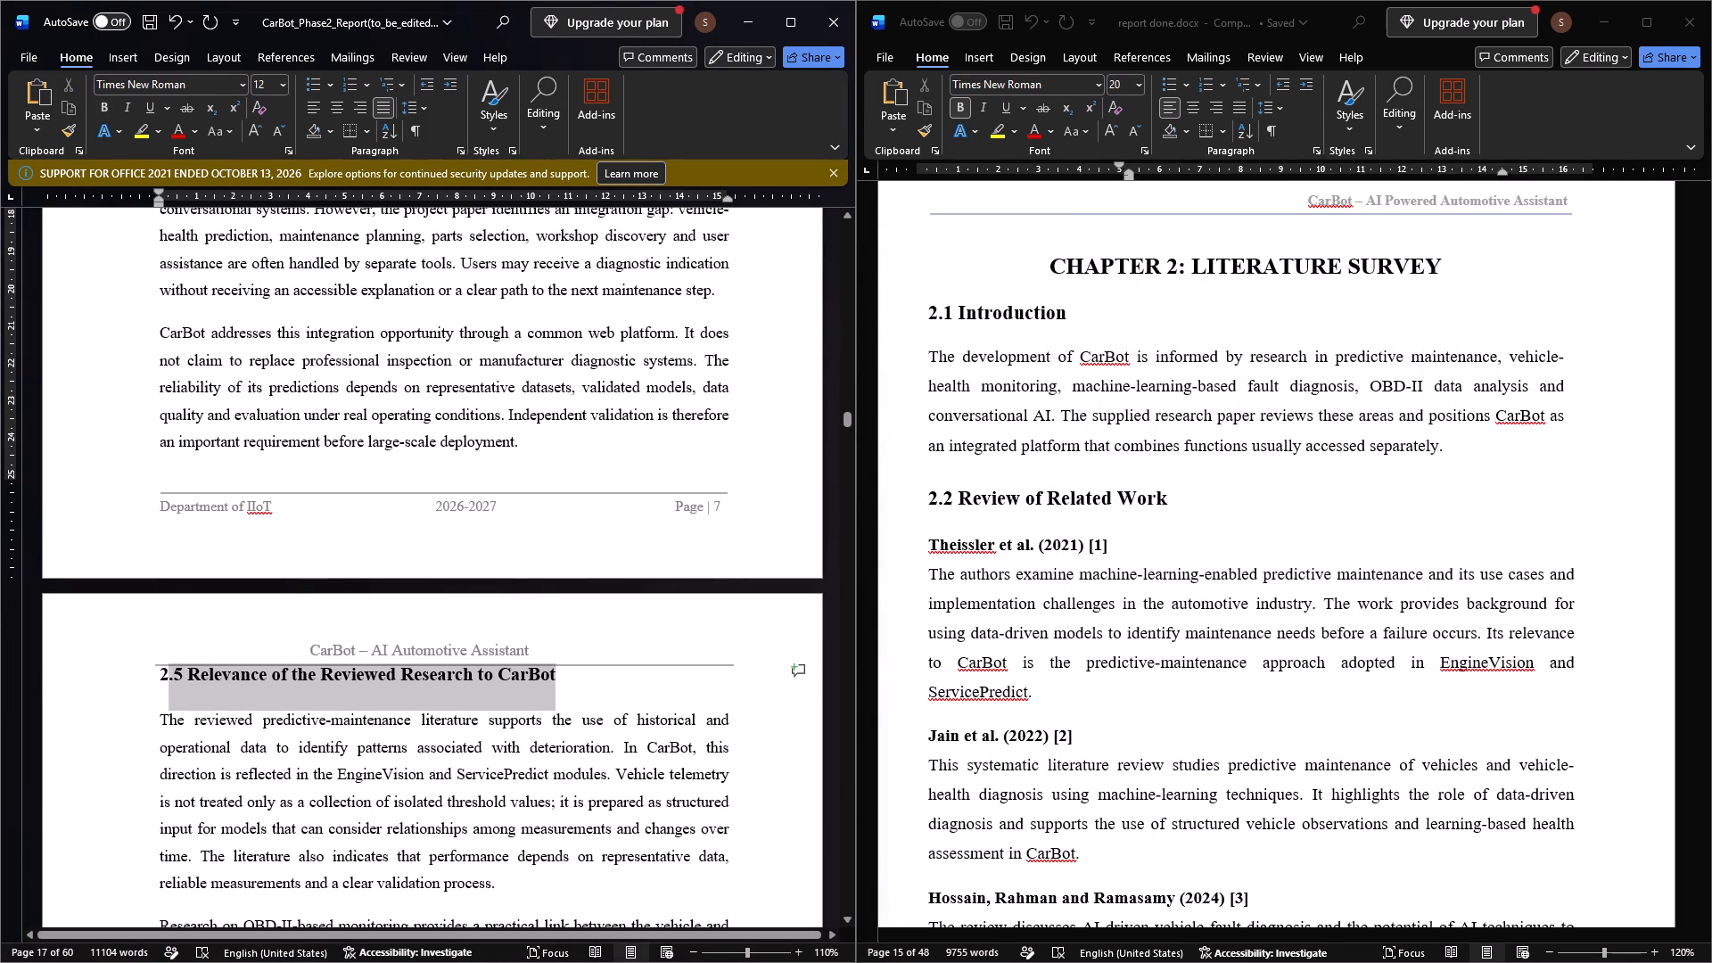
pyautogui.moveTo(161, 659); pyautogui.dragTo(151, 660)
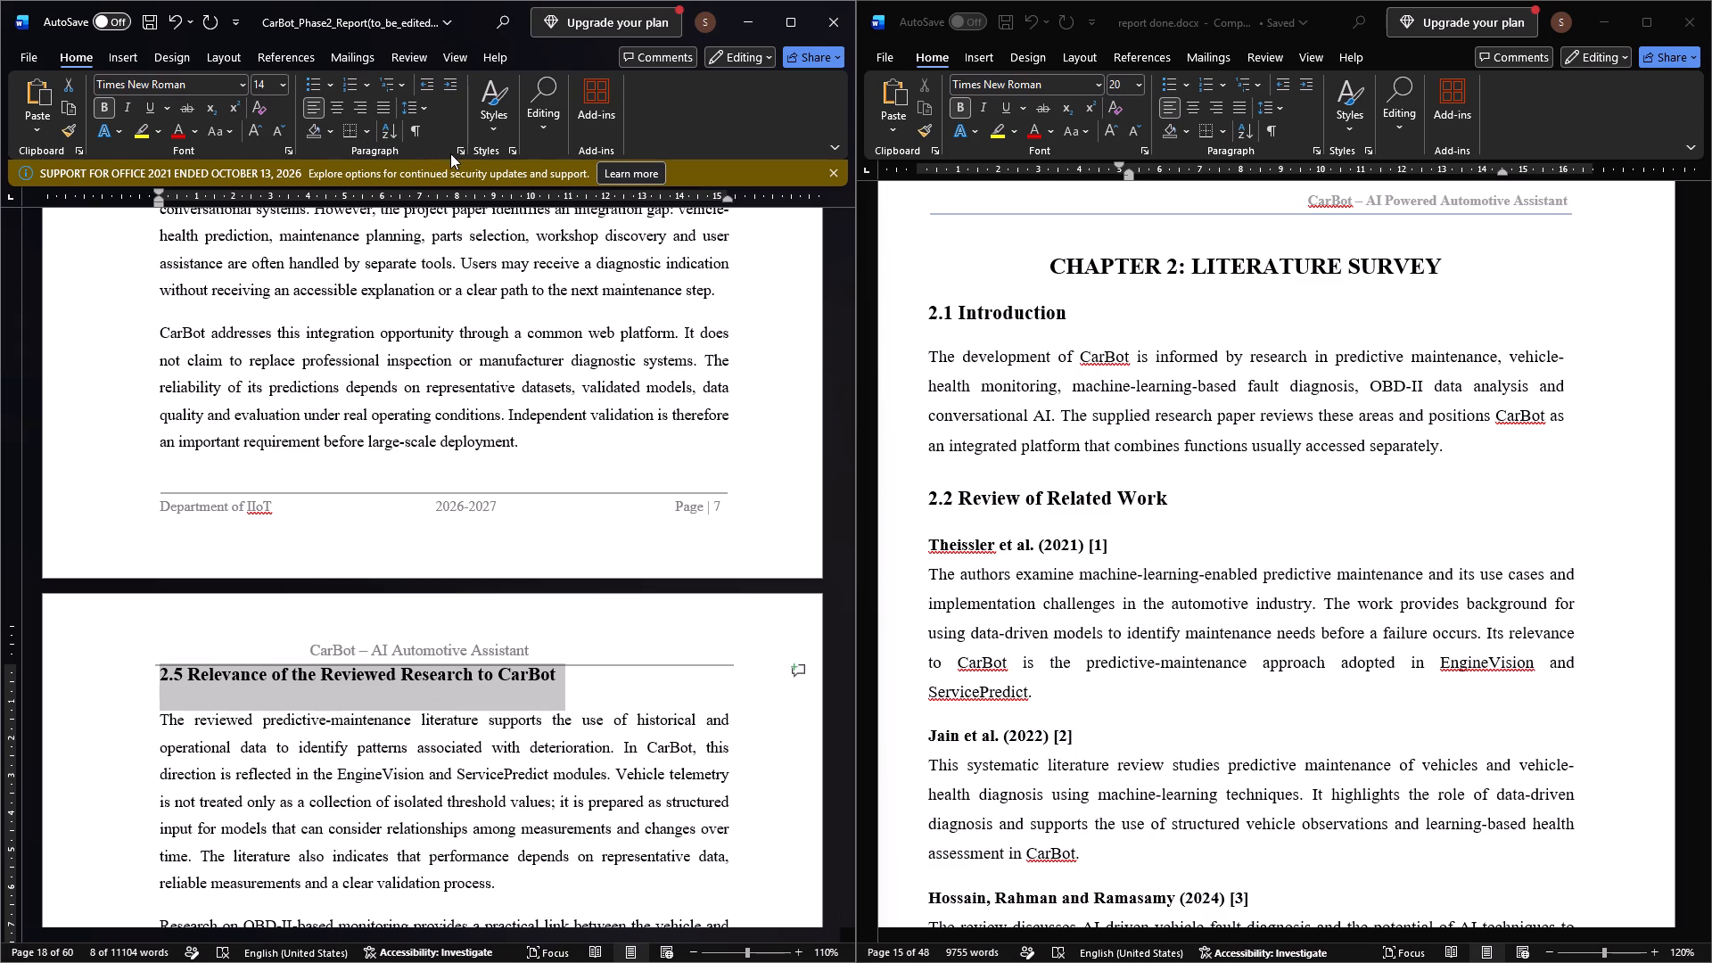
pyautogui.click(458, 153)
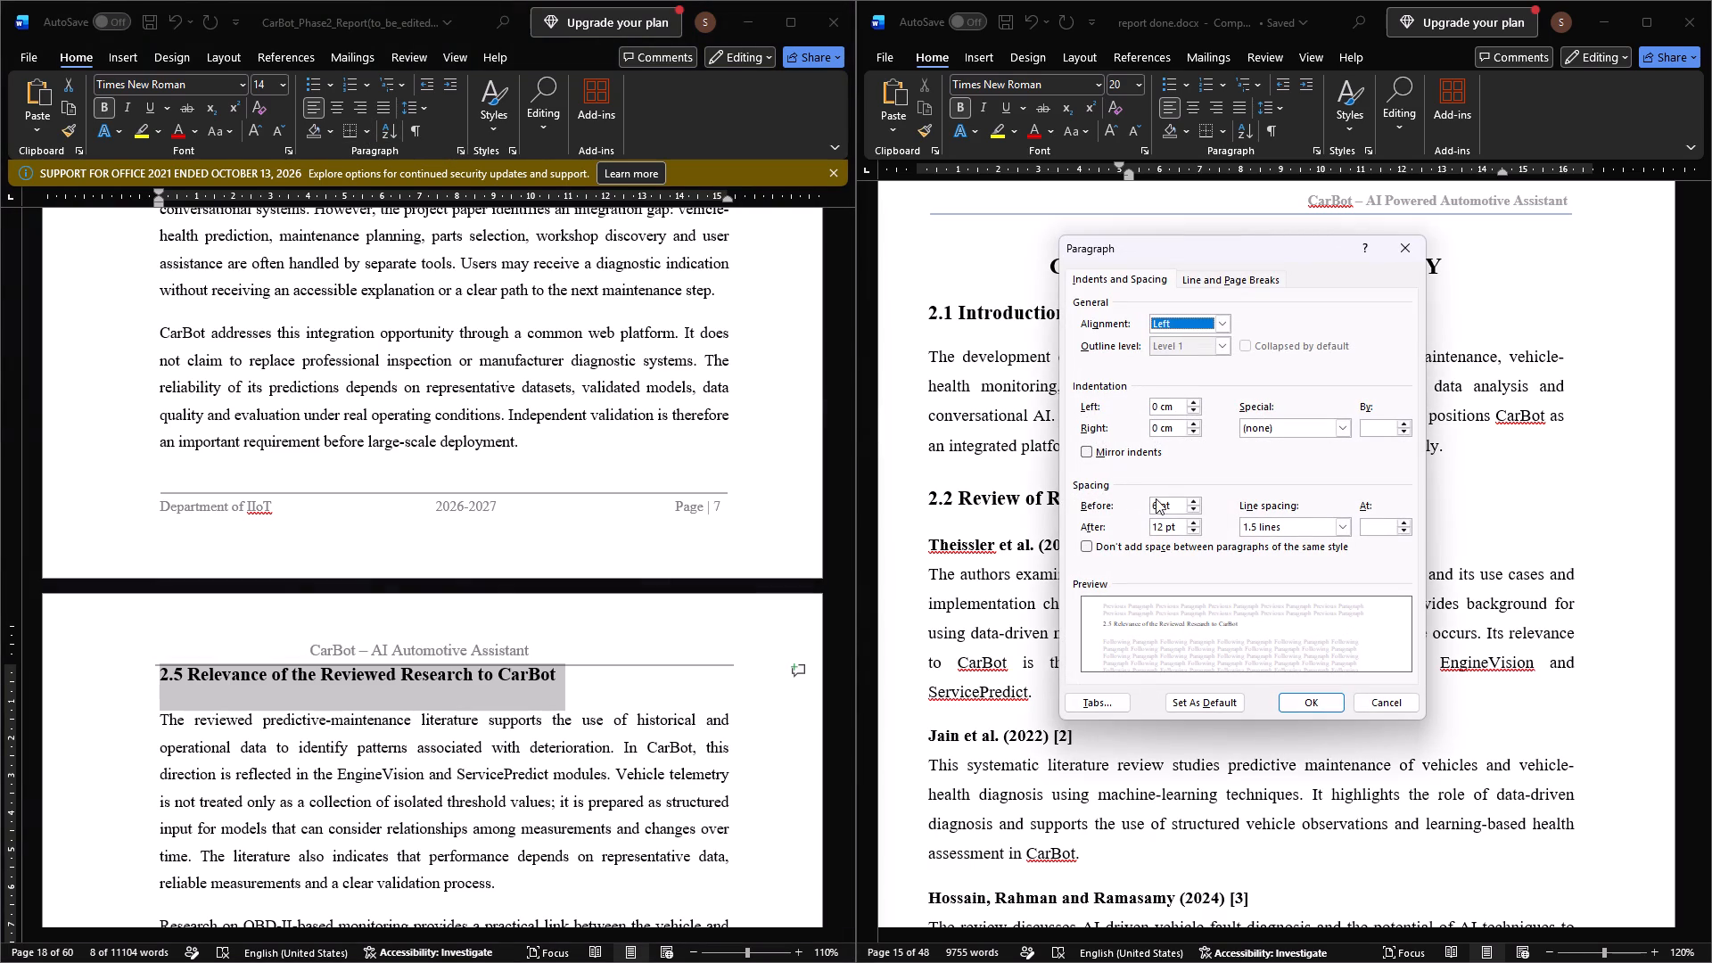
pyautogui.click(1163, 501)
pyautogui.press('BackSpace')
pyautogui.press('BackSpace')
pyautogui.write('15')
pyautogui.press('space')
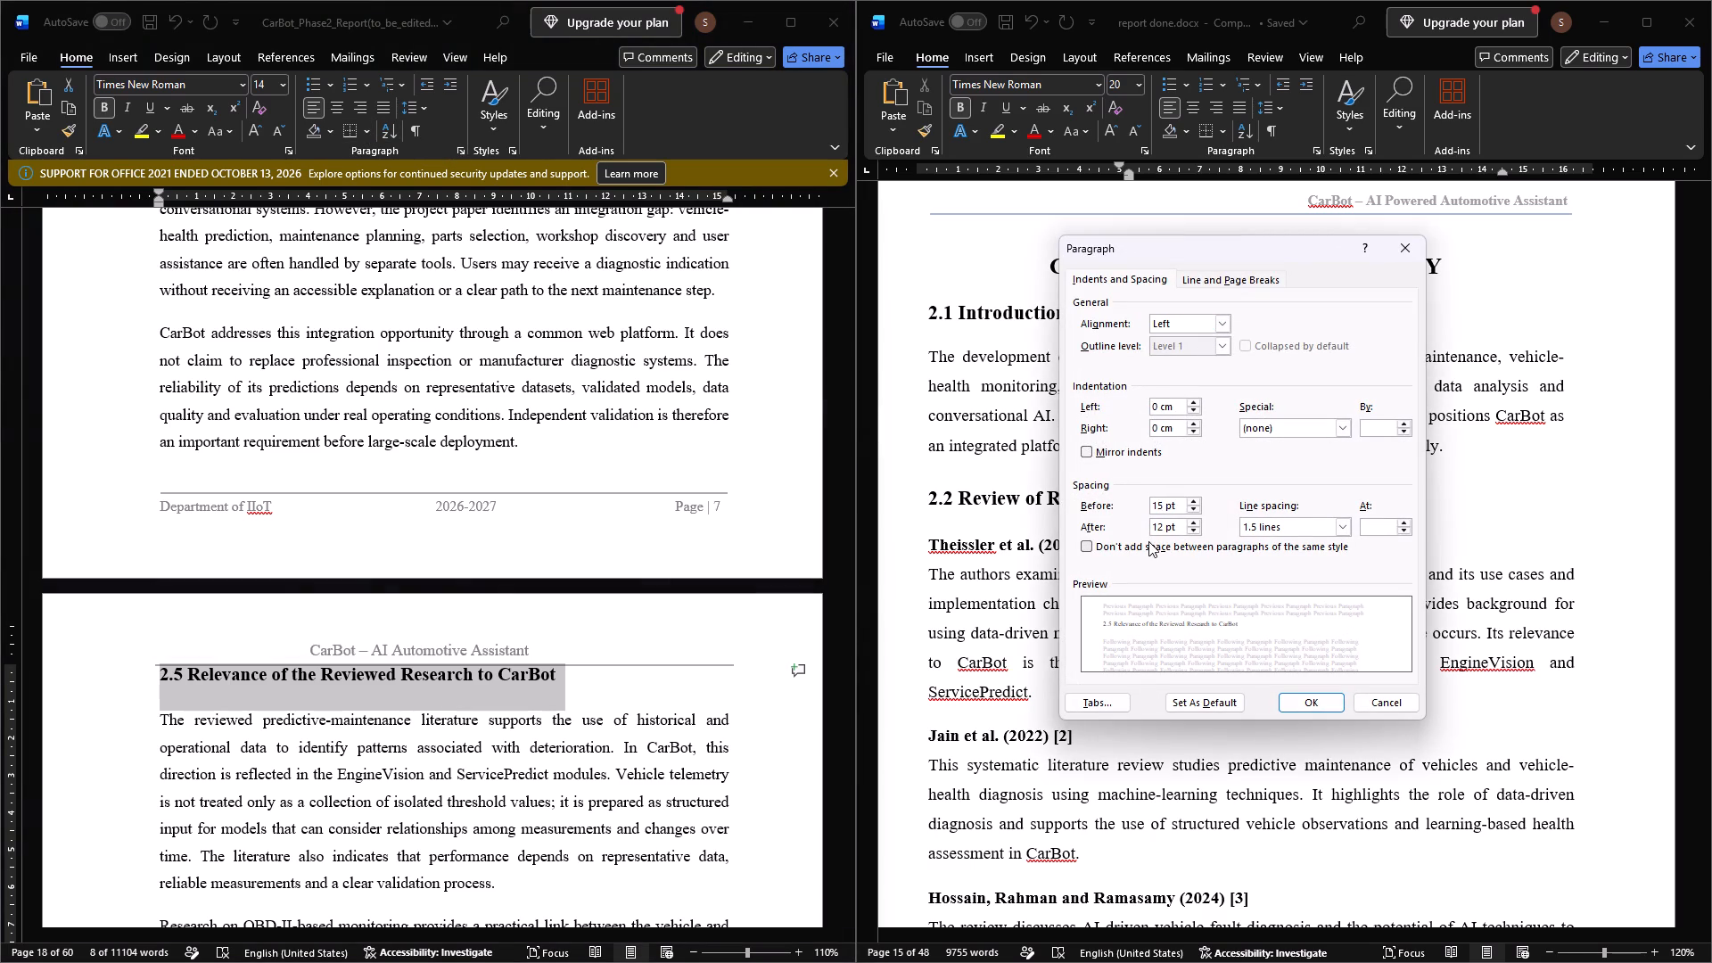
pyautogui.click(1158, 524)
pyautogui.press('BackSpace')
pyautogui.click(1309, 706)
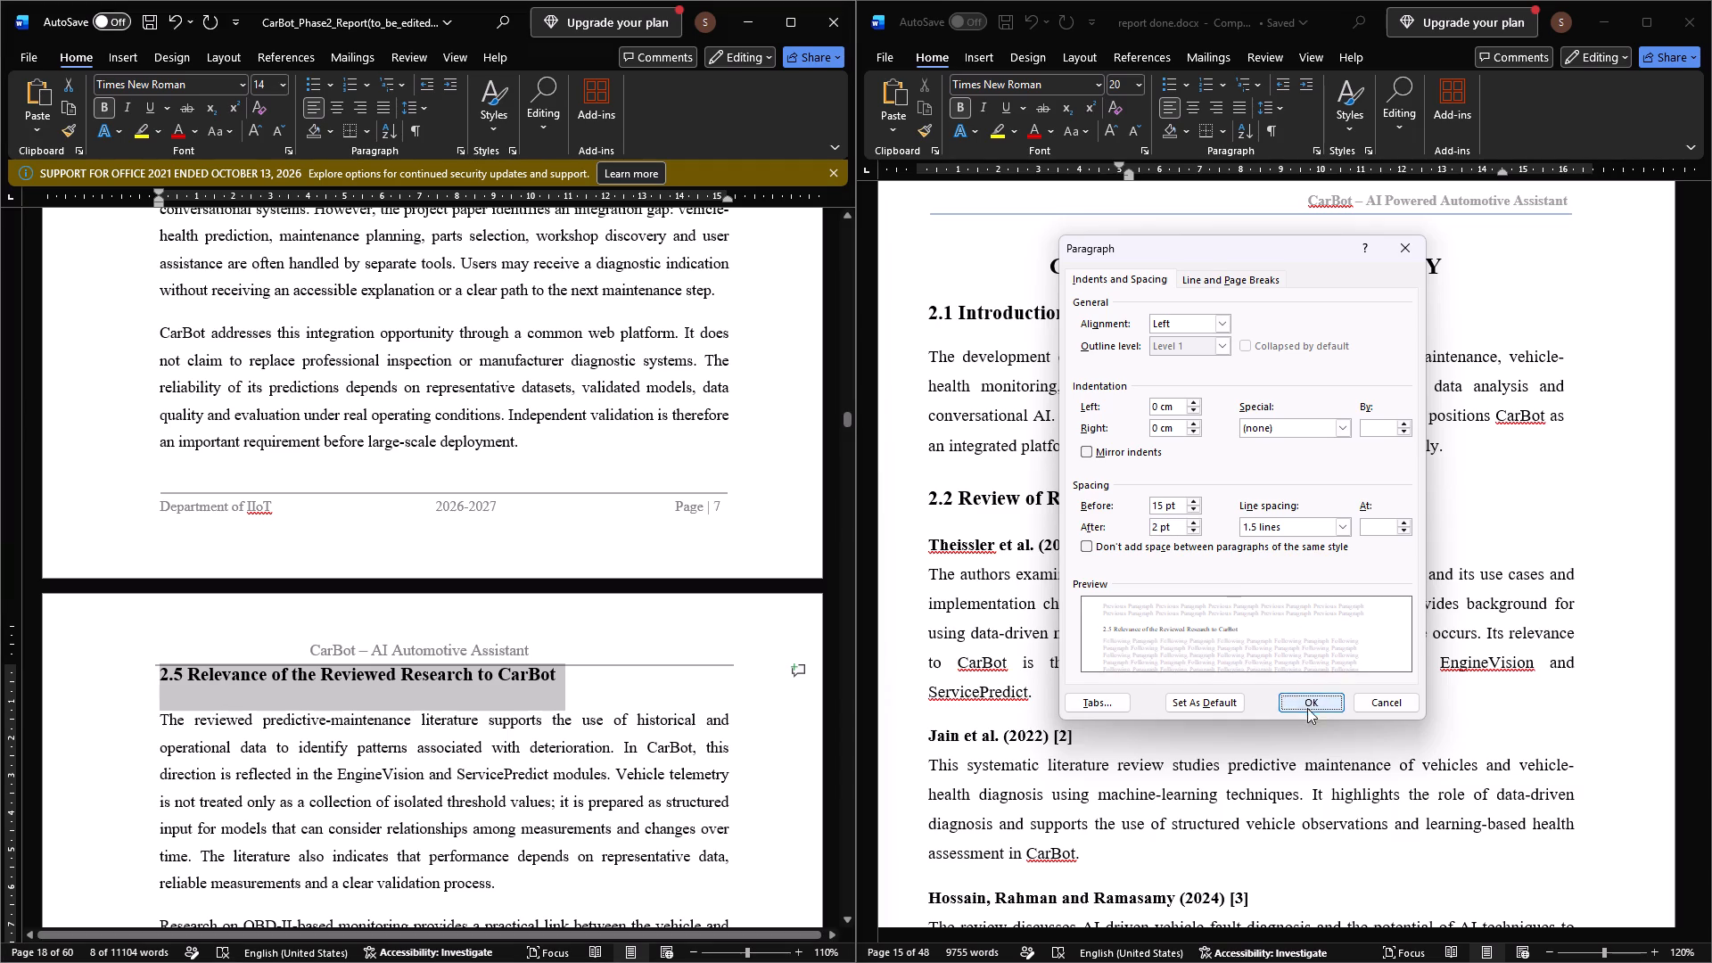
pyautogui.click(463, 717)
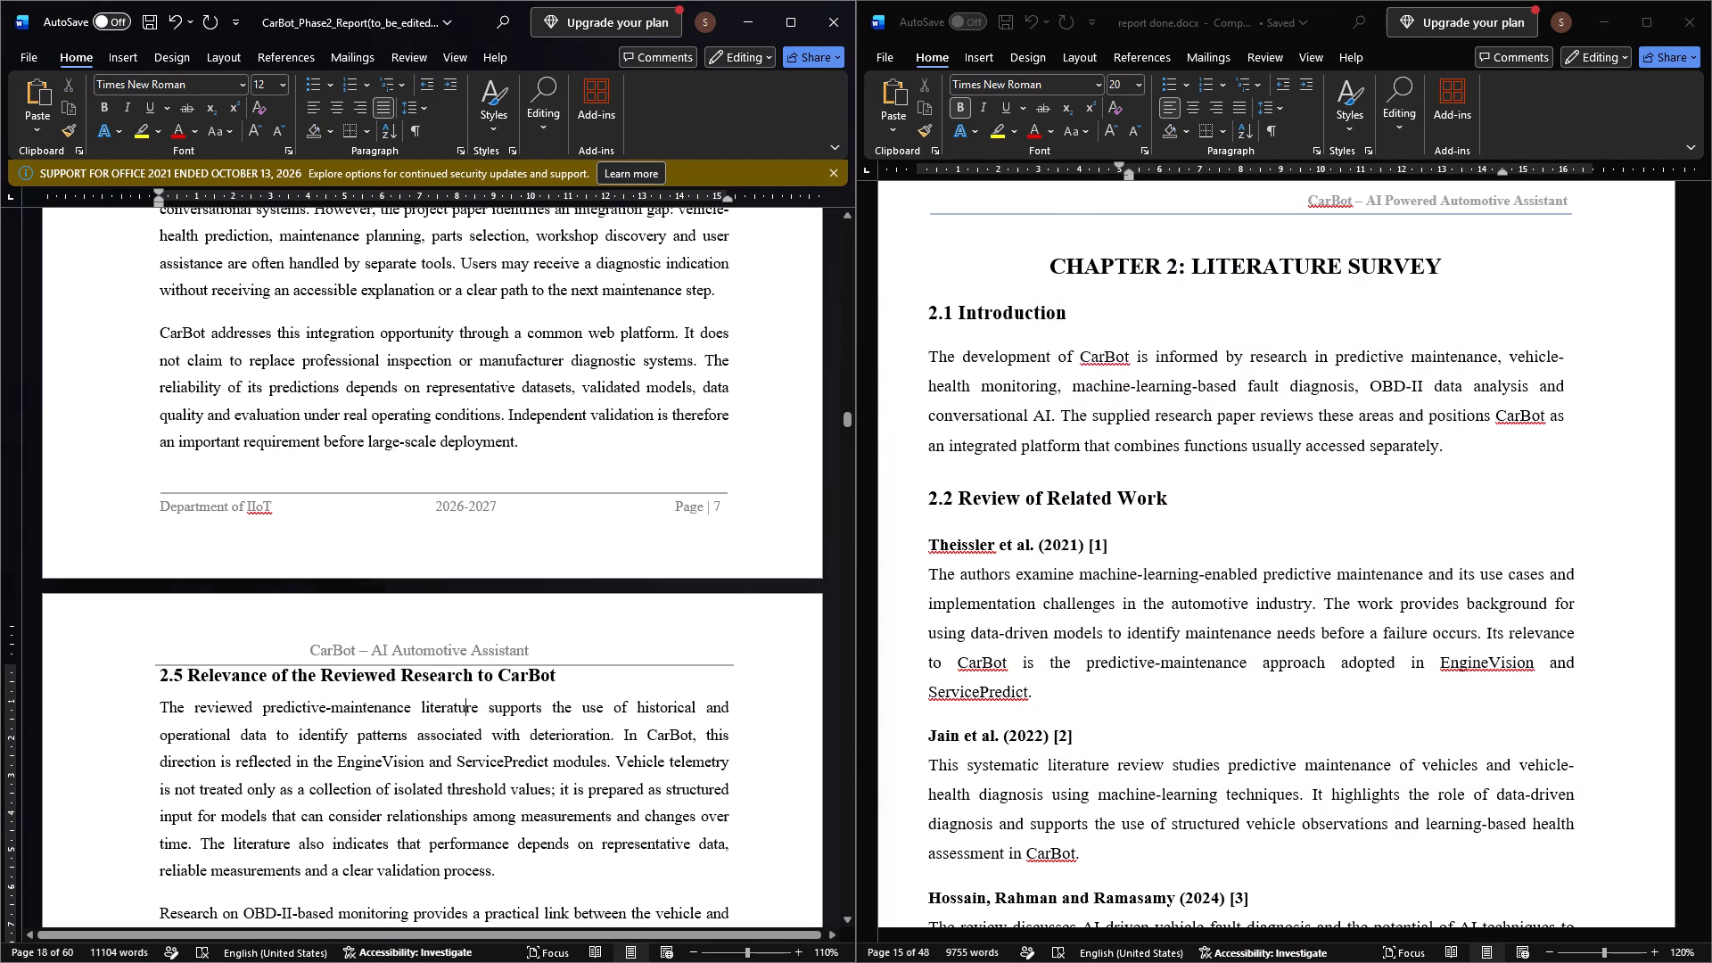
pyautogui.click(160, 675)
pyautogui.scroll(3, 226, 668)
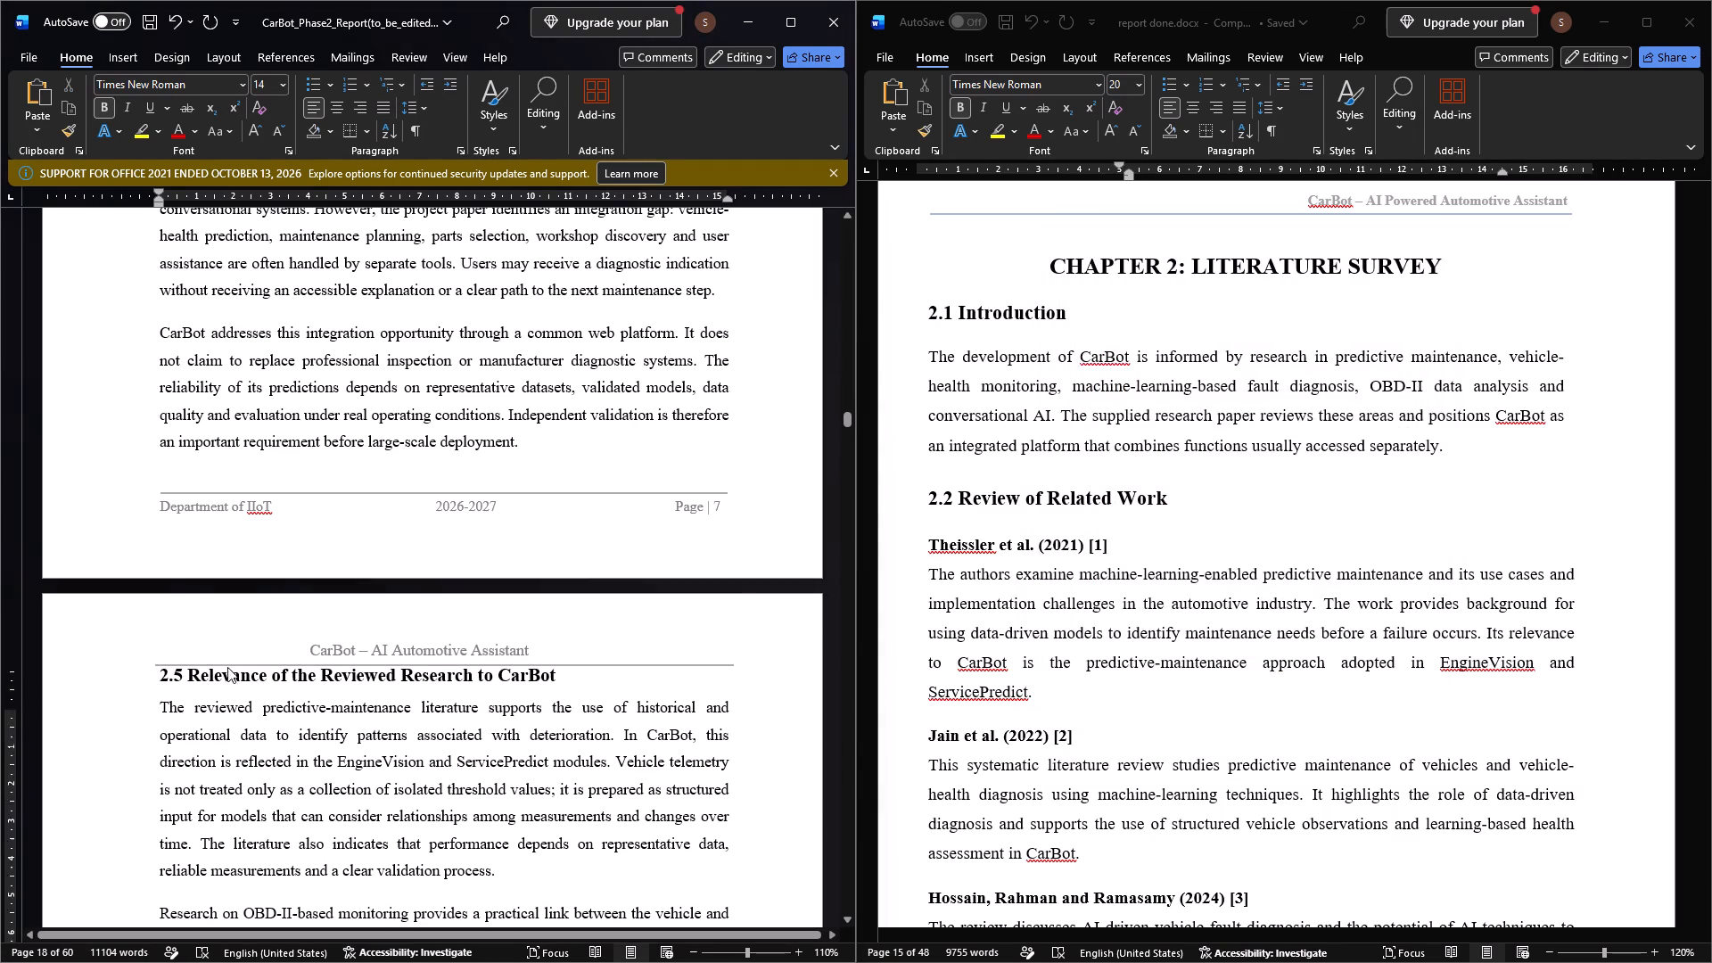
# Examine how the text starts beneath the page header on page 7, where the Michailidis et al. paragraph continues.
pyautogui.scroll(17, 227, 667)
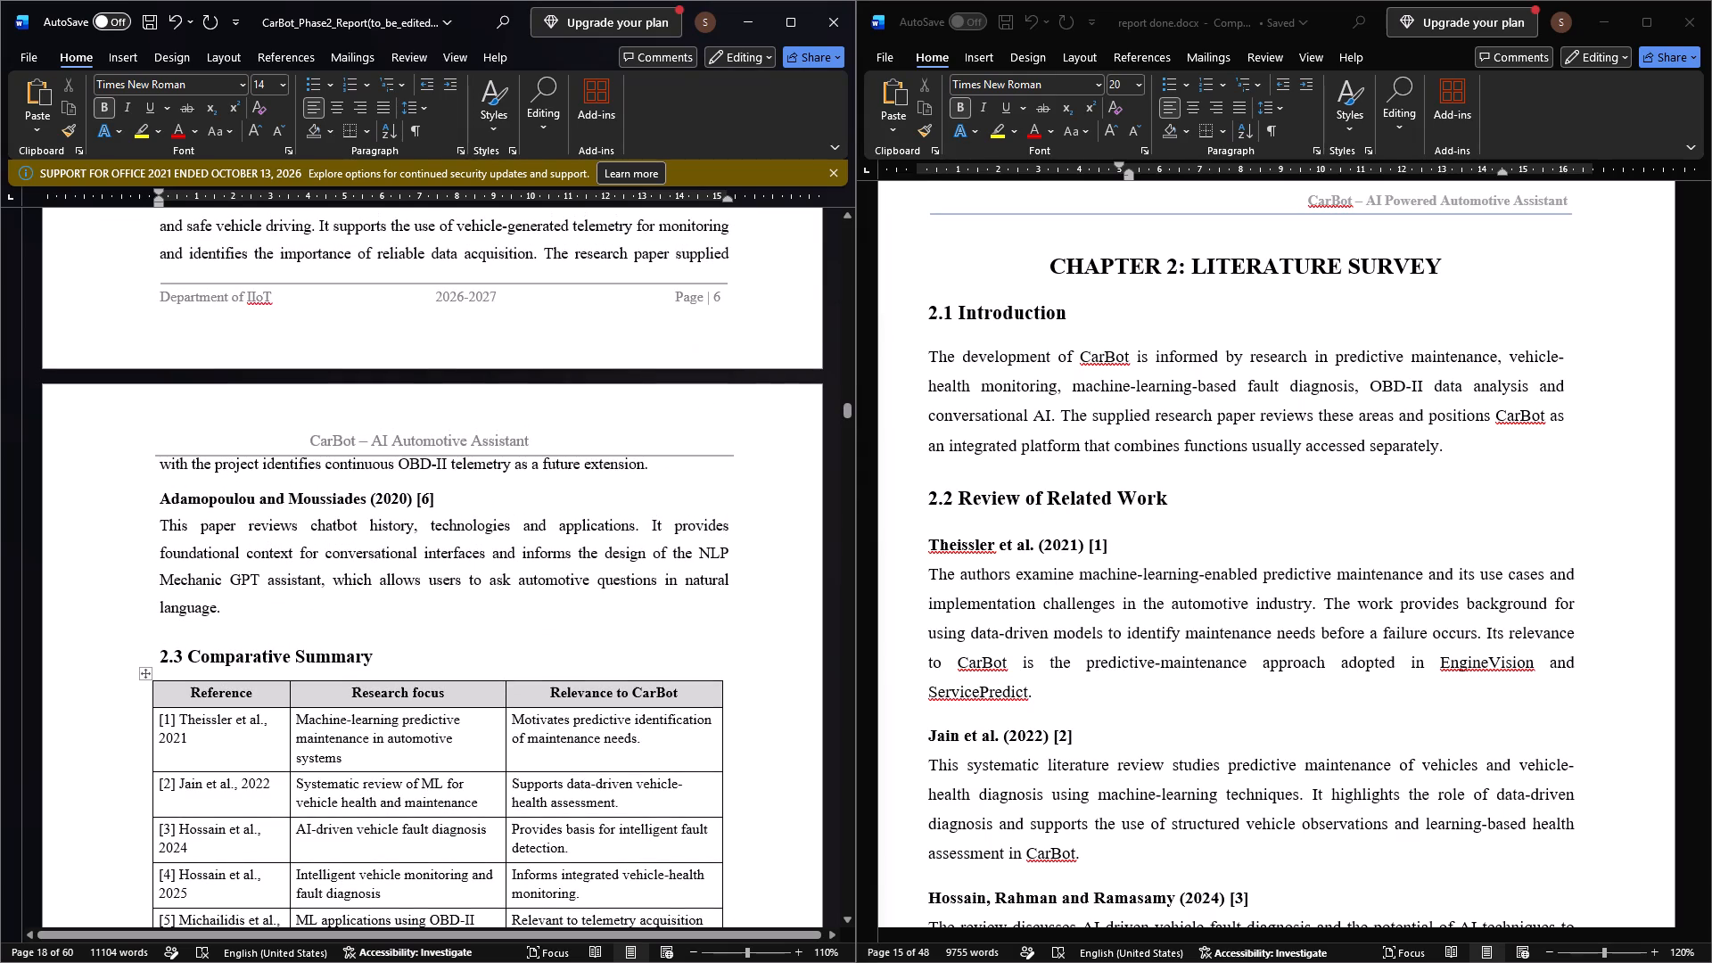
pyautogui.scroll(2, 306, 548)
pyautogui.scroll(-13, 1180, 577)
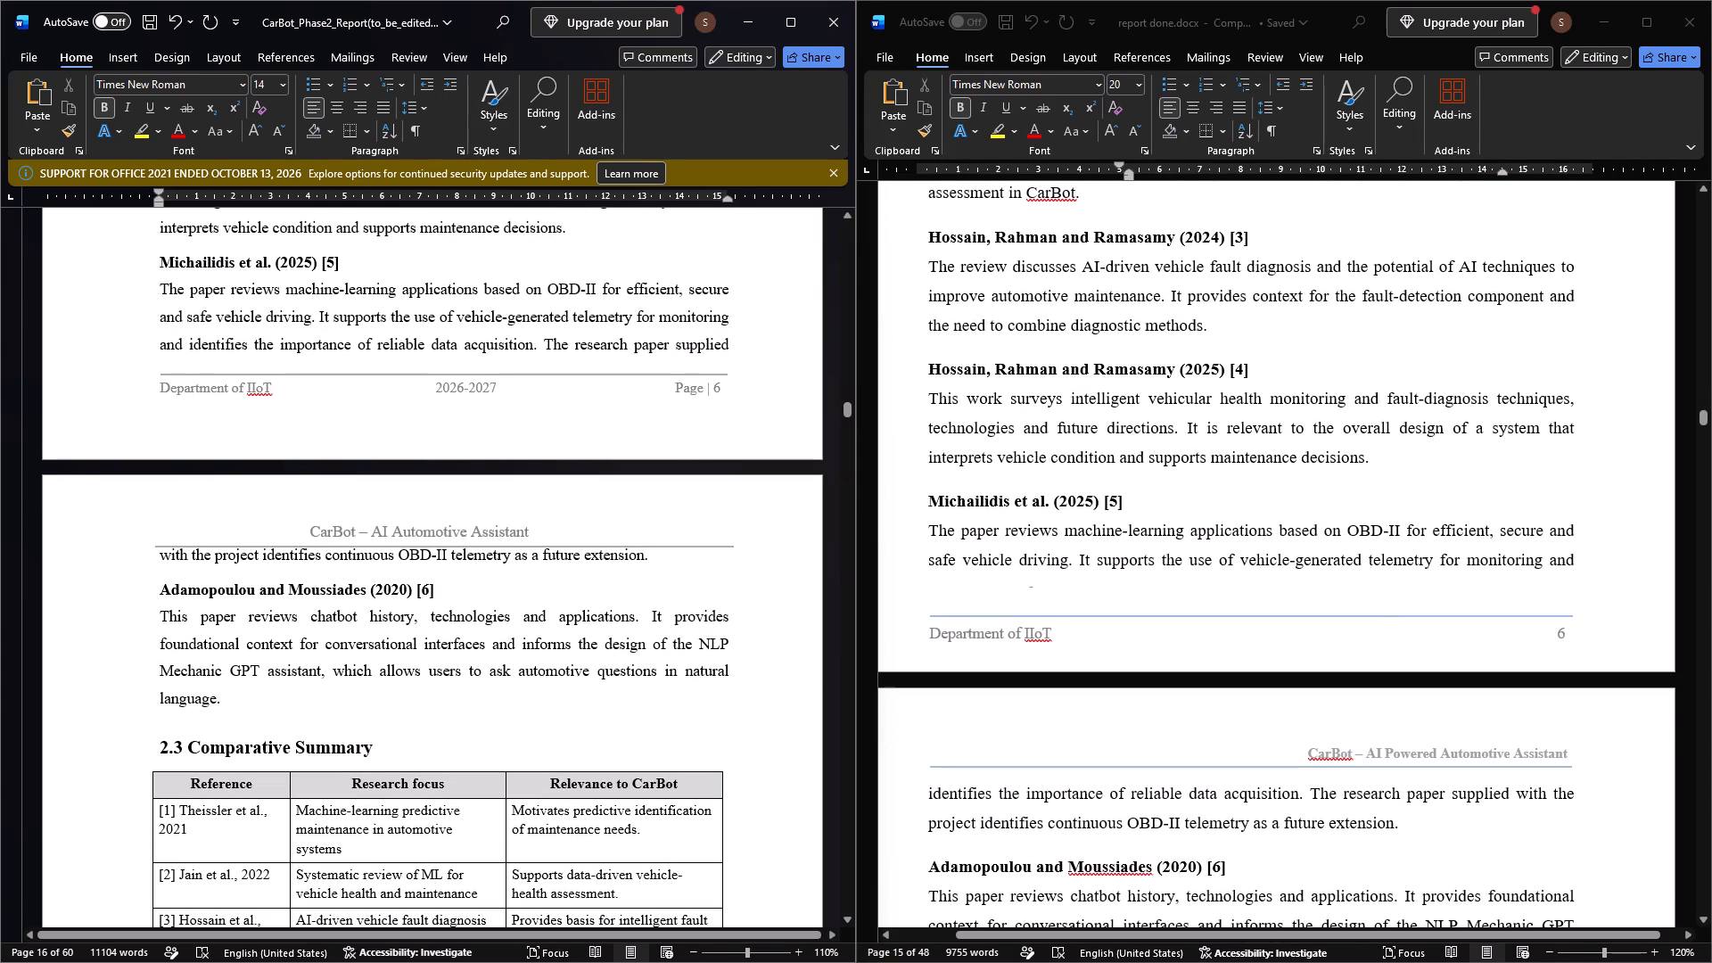
pyautogui.click(162, 557)
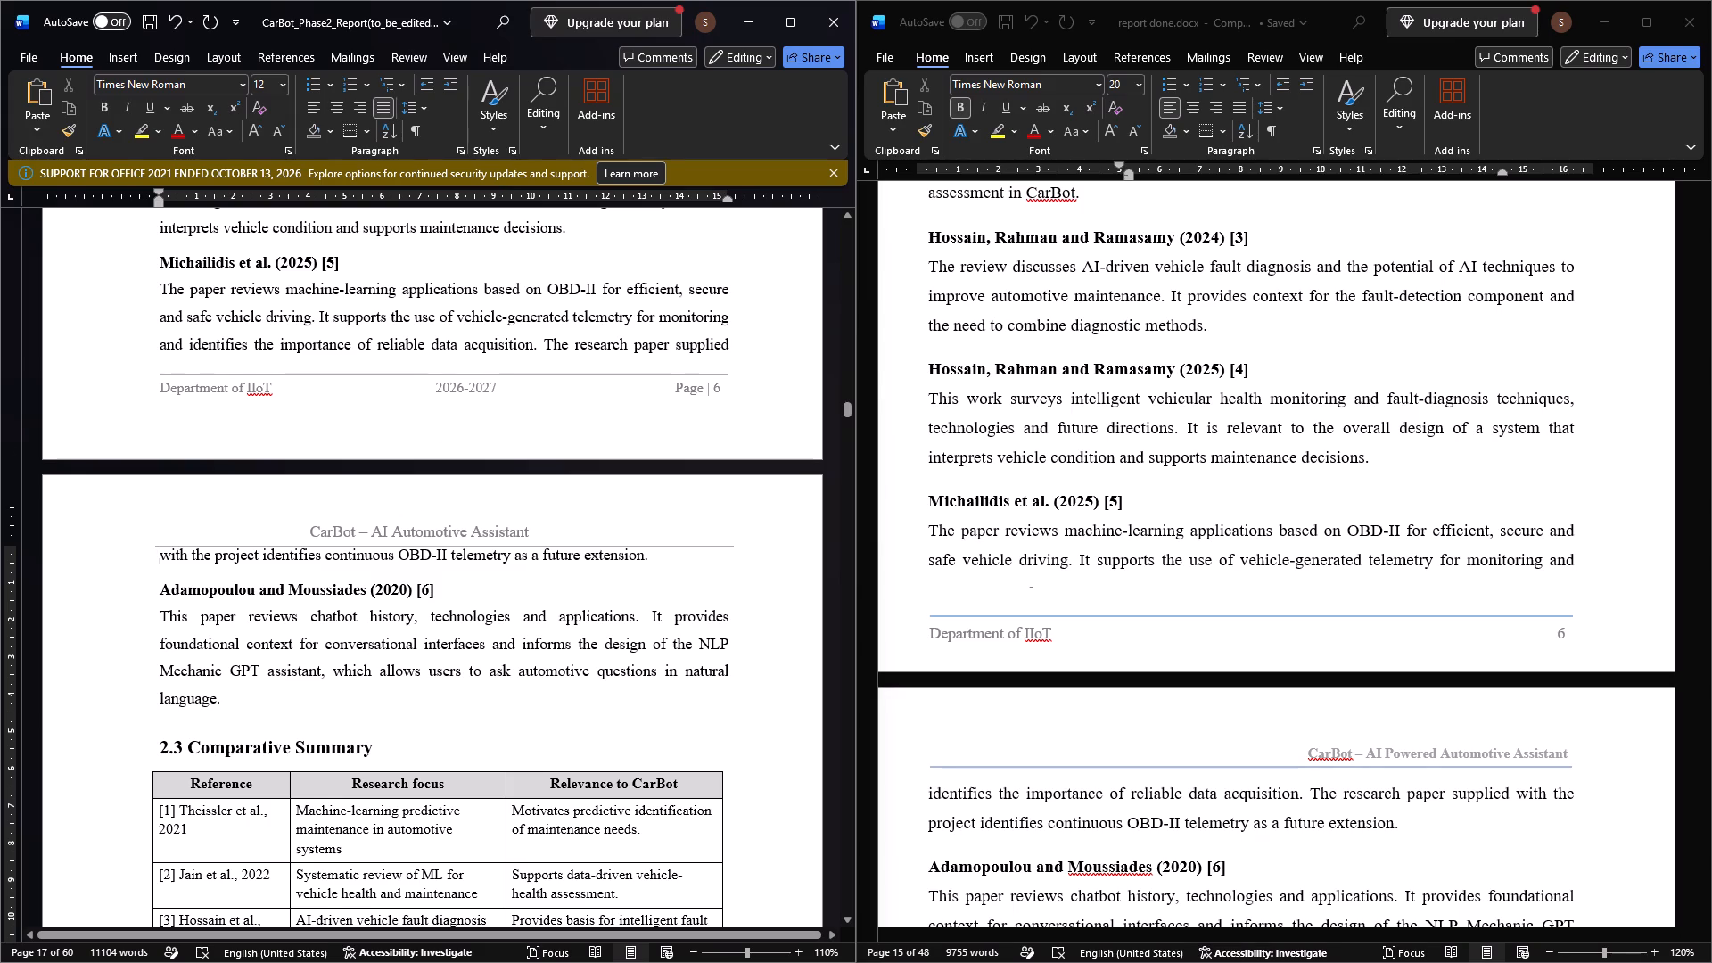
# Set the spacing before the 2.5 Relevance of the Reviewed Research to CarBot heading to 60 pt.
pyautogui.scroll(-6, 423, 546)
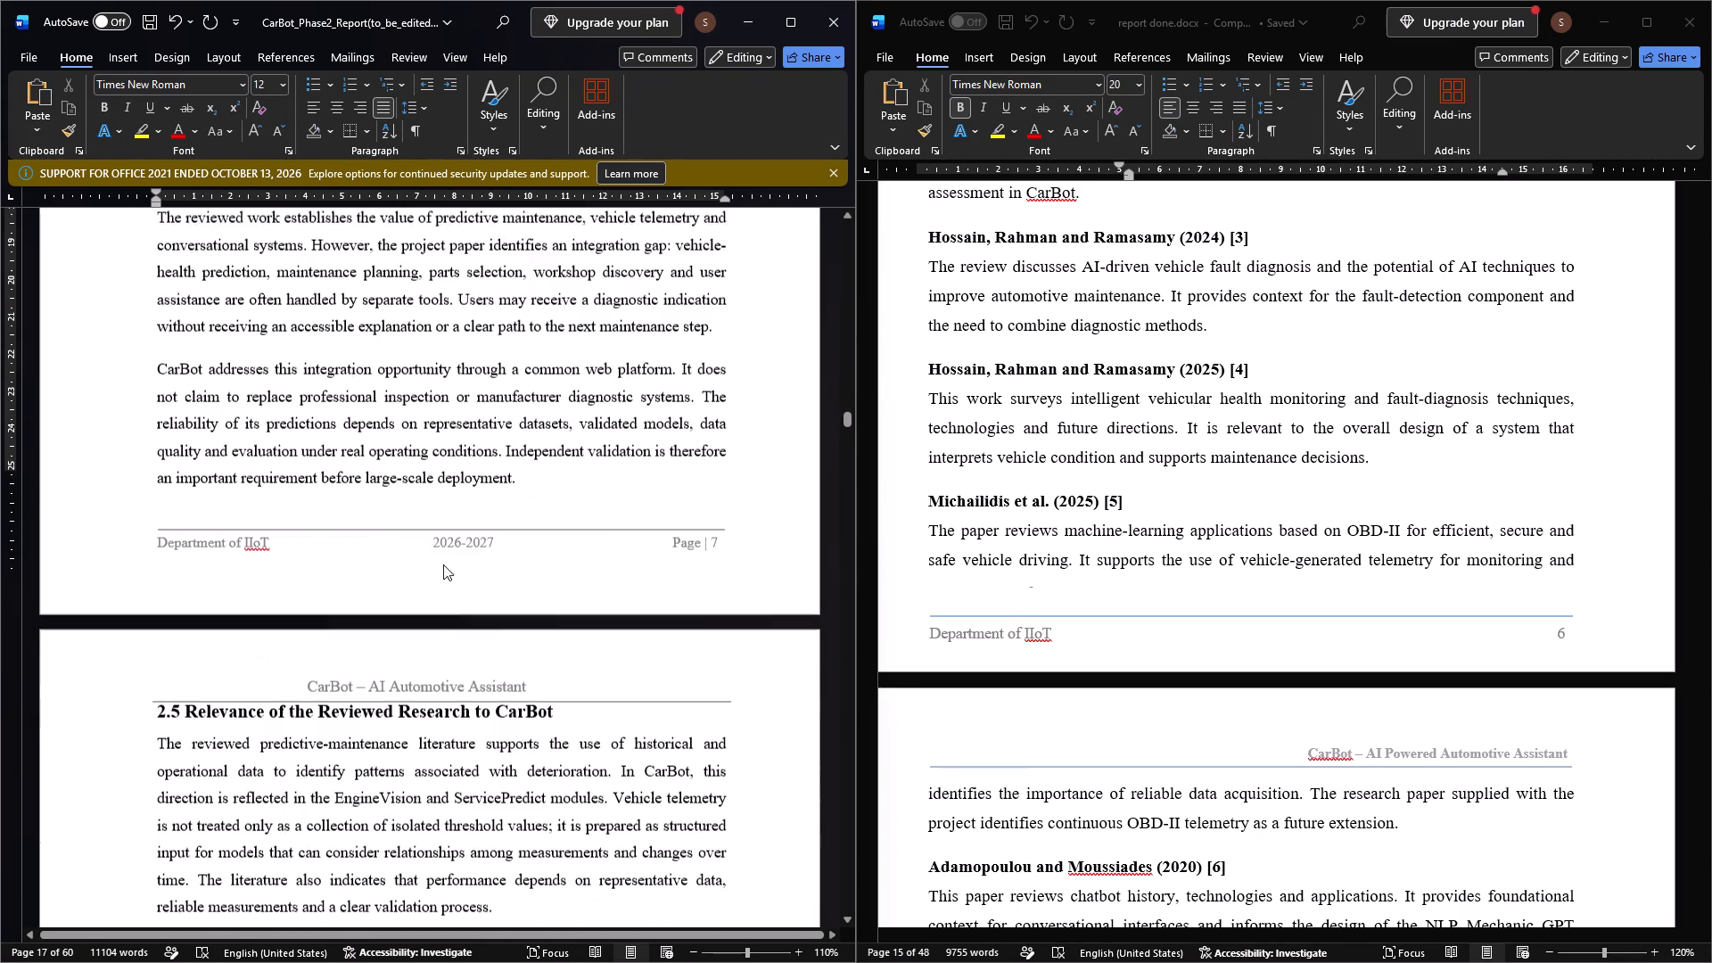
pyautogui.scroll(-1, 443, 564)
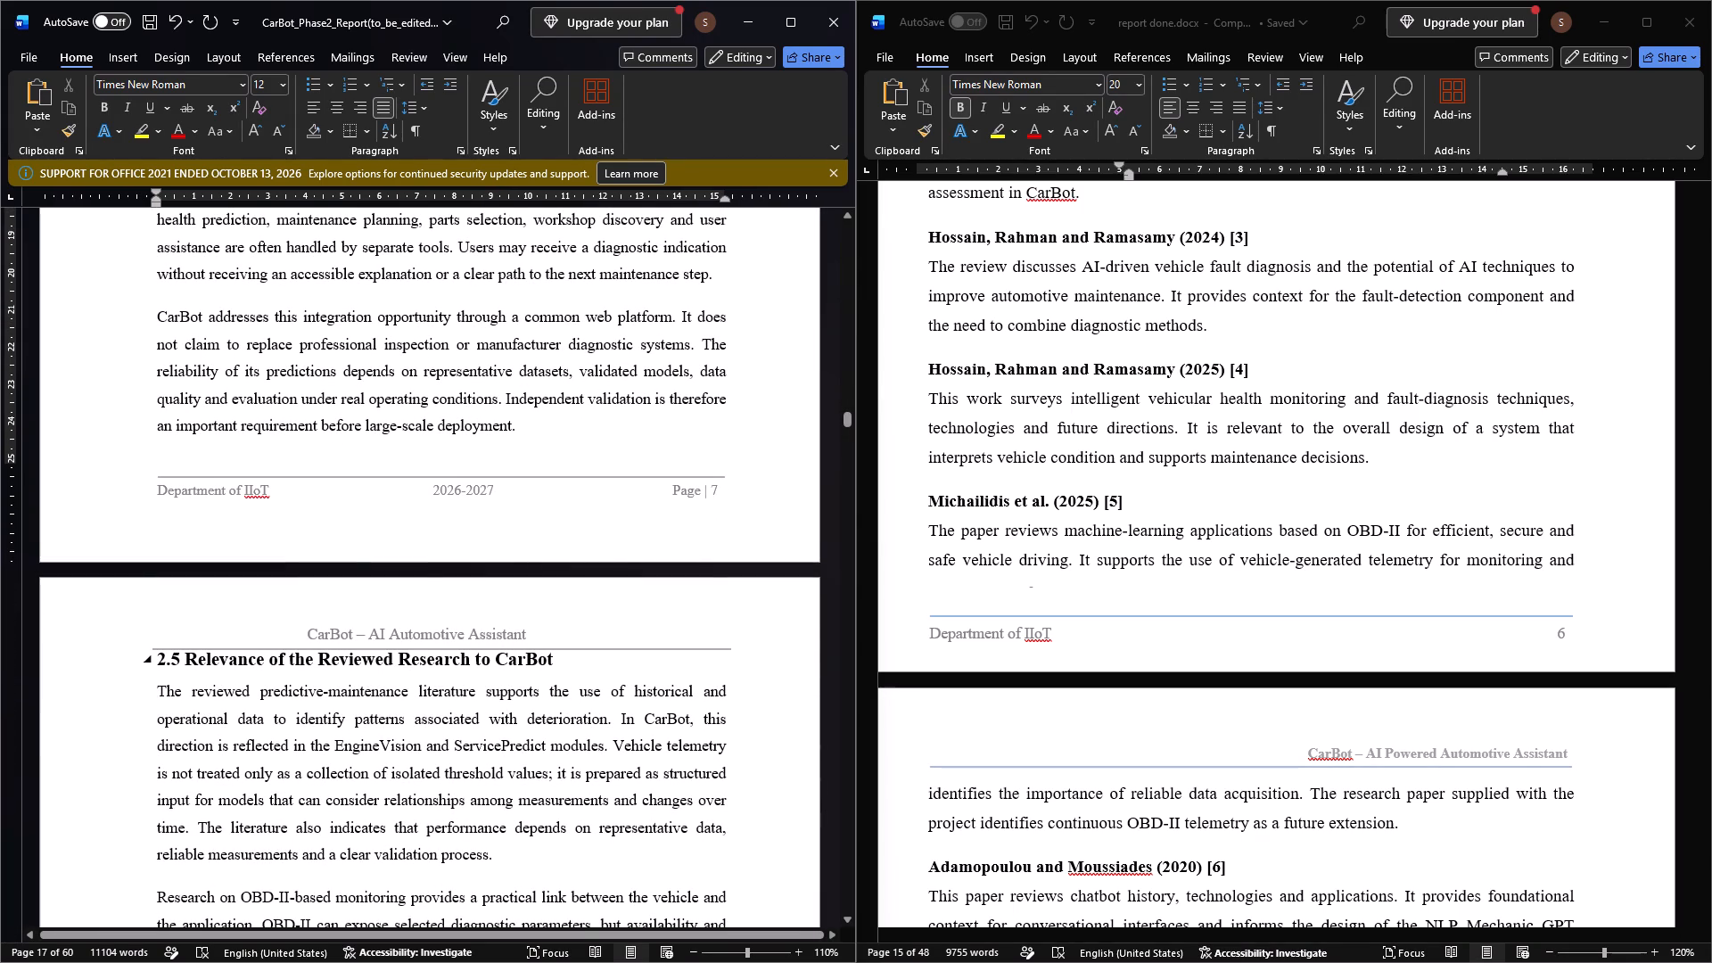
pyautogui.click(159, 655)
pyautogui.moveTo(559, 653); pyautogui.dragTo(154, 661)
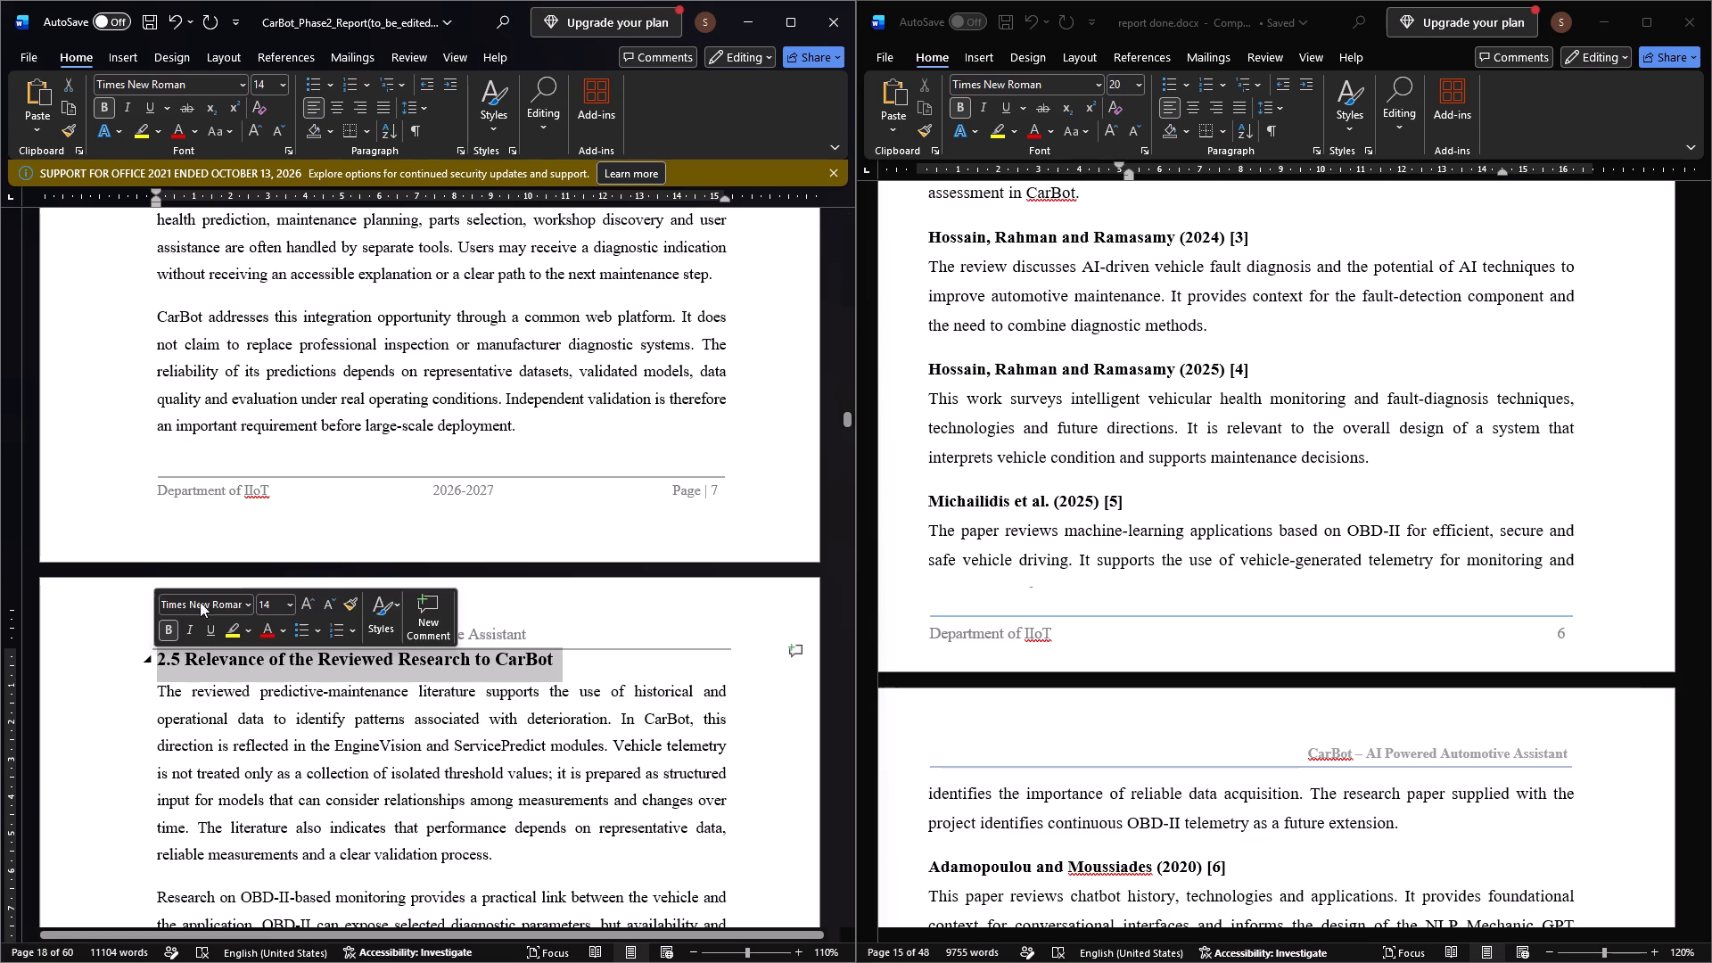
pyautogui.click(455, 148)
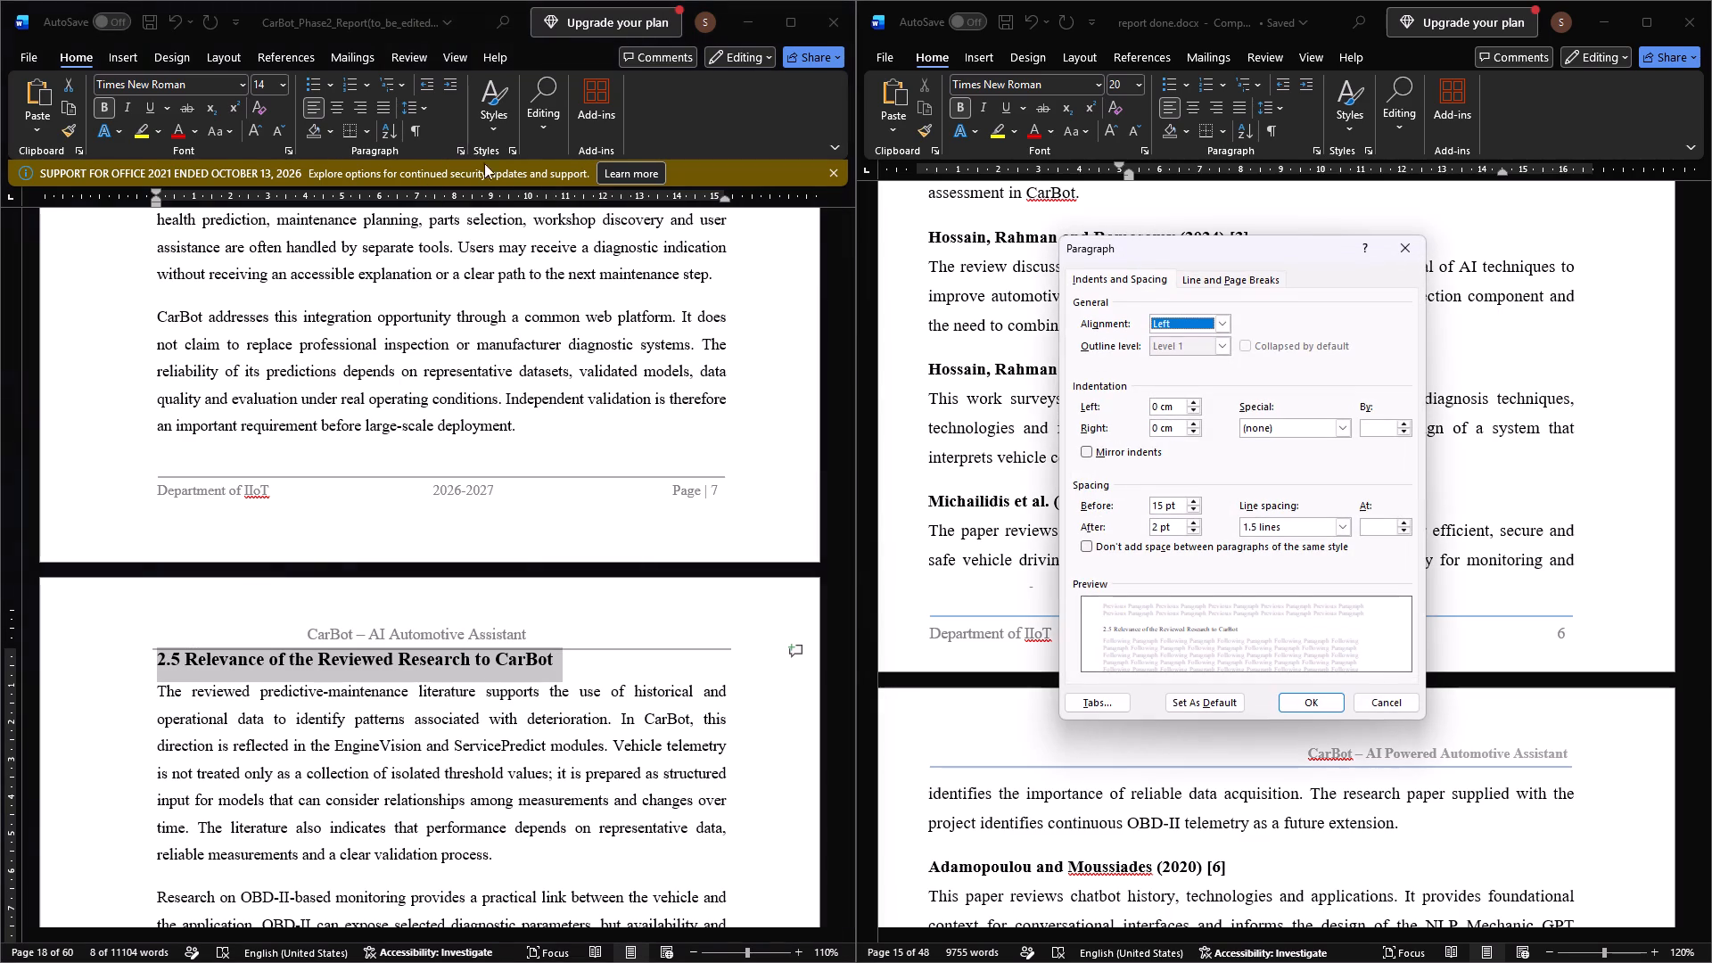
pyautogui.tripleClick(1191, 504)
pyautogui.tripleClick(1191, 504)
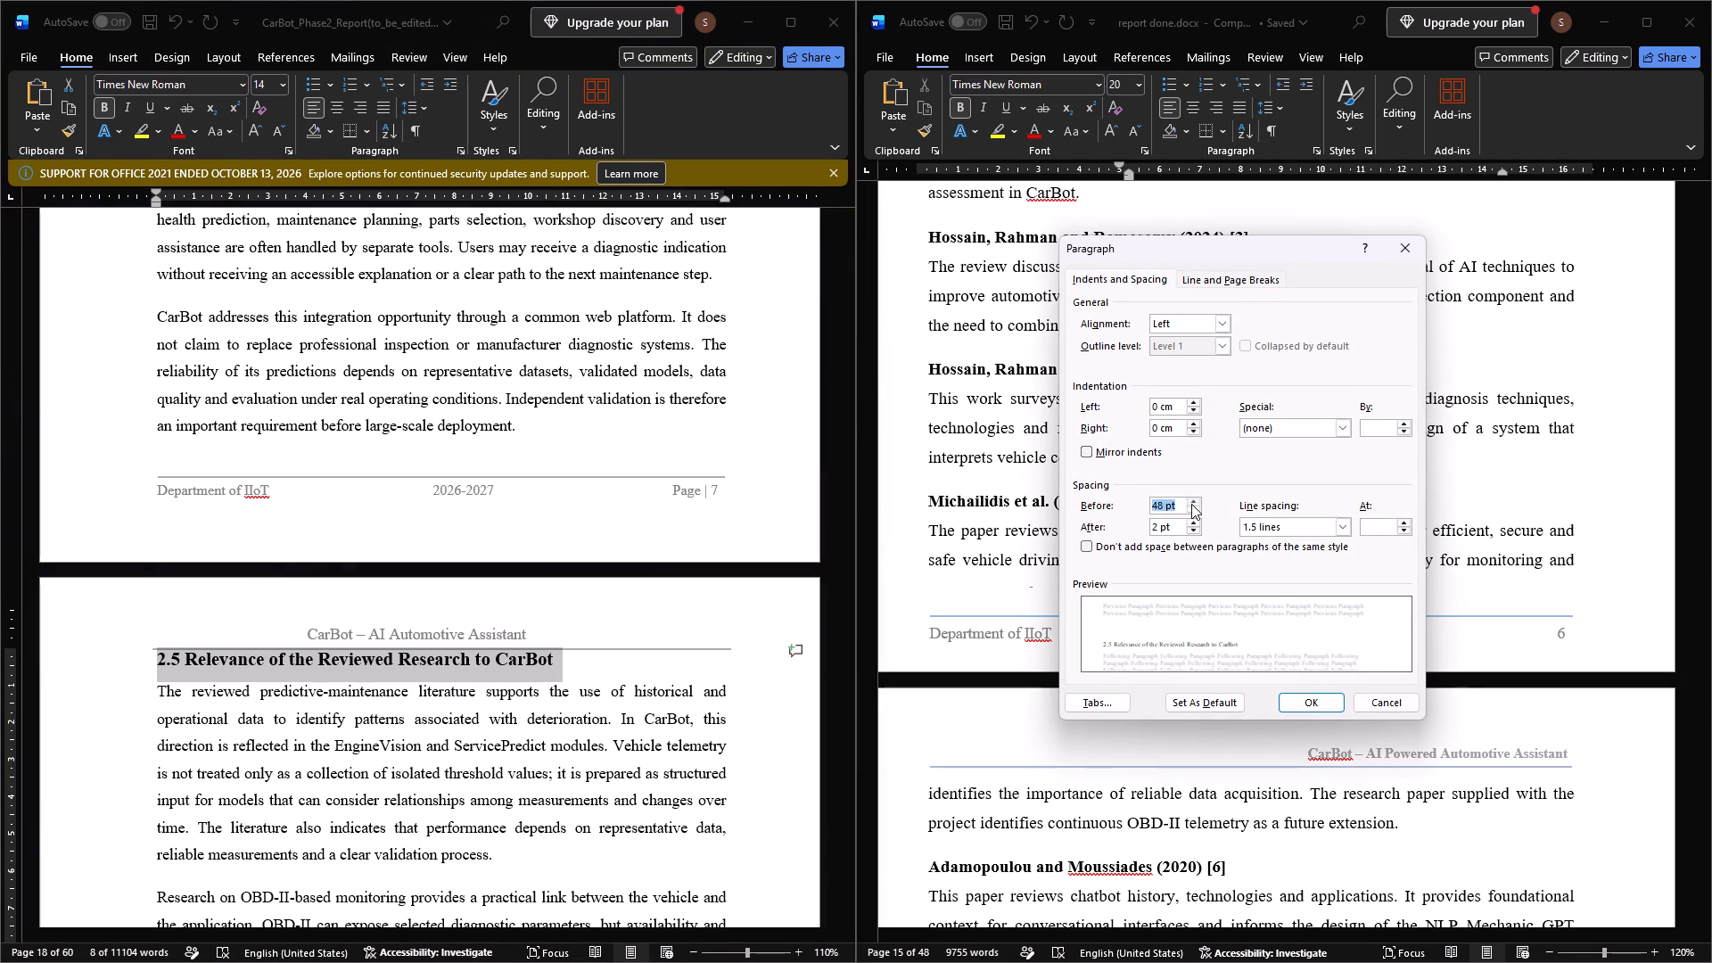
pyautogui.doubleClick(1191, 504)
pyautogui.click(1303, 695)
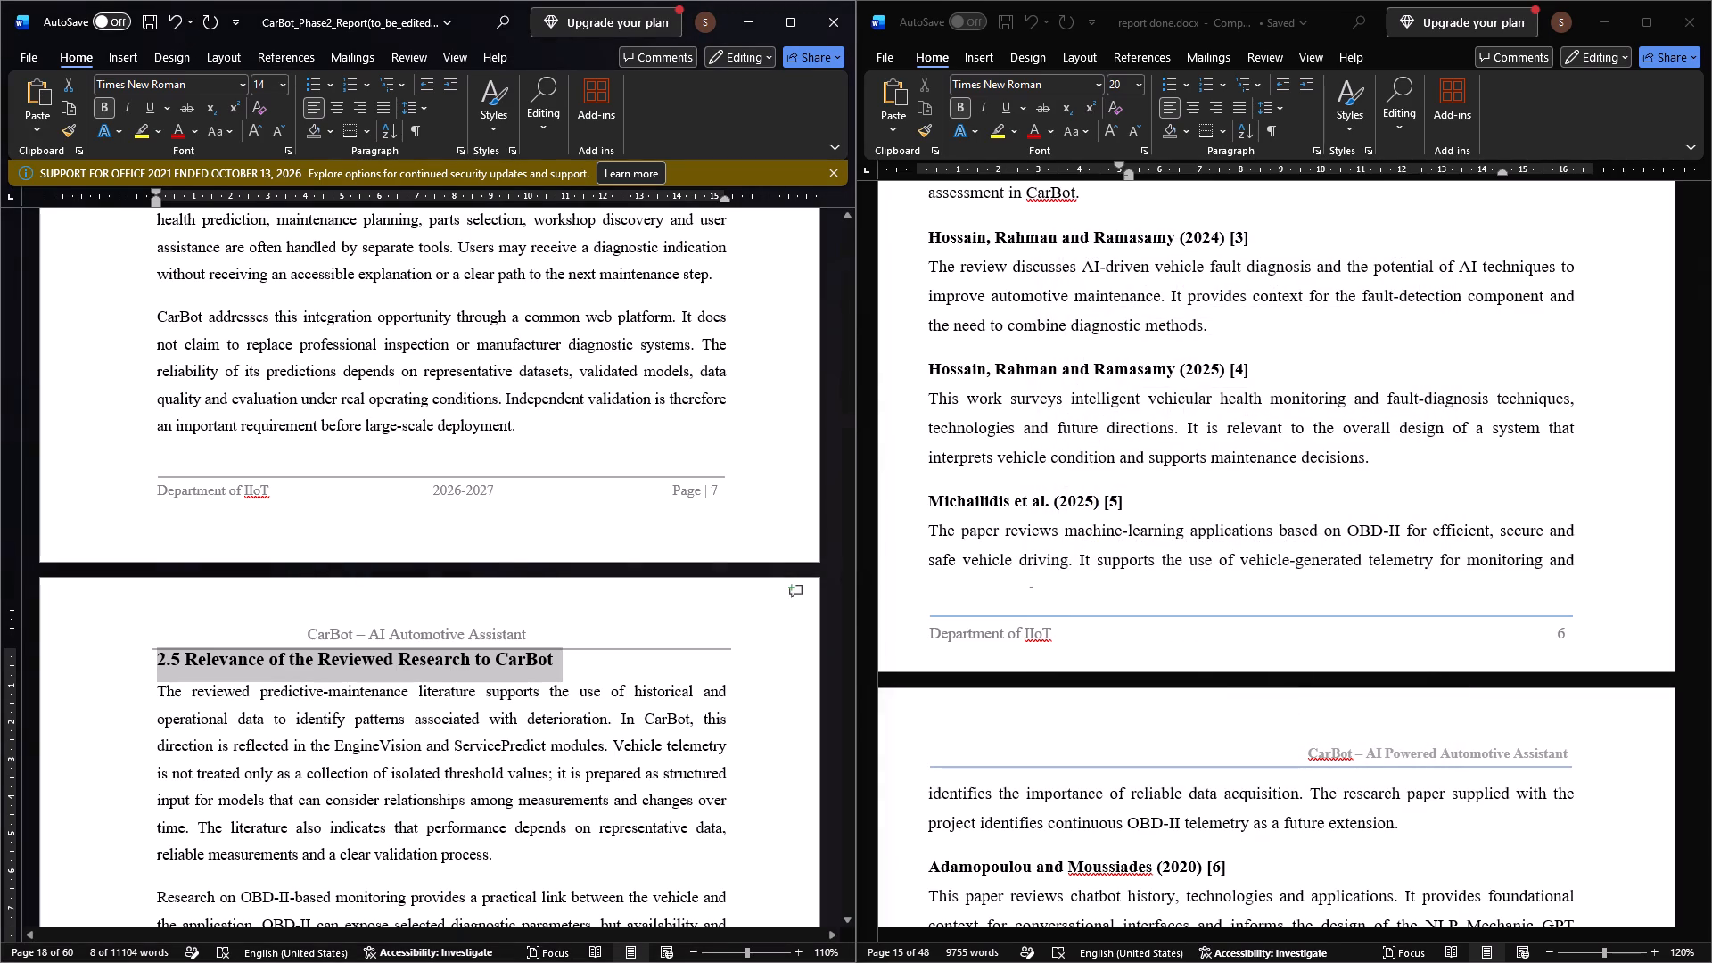
# Set the spacing before the 2.5 Relevance of the Reviewed Research to CarBot heading to 12 pt and justify the heading.
pyautogui.click(560, 654)
pyautogui.moveTo(558, 654); pyautogui.dragTo(157, 614)
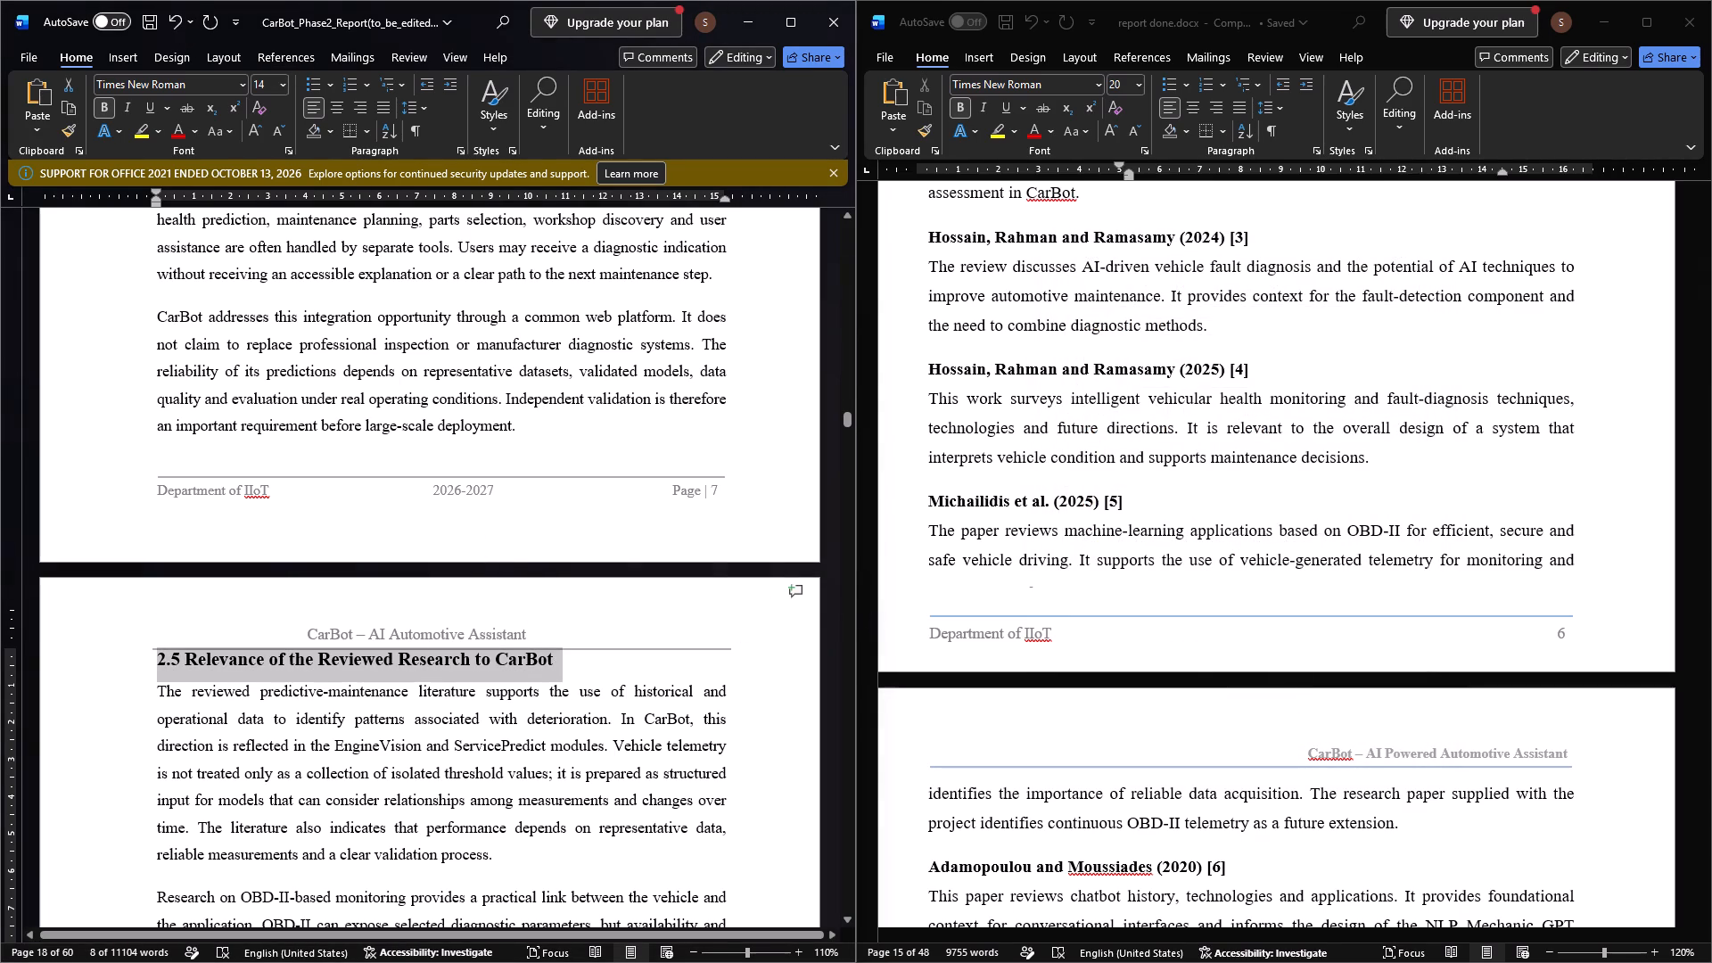
pyautogui.click(448, 650)
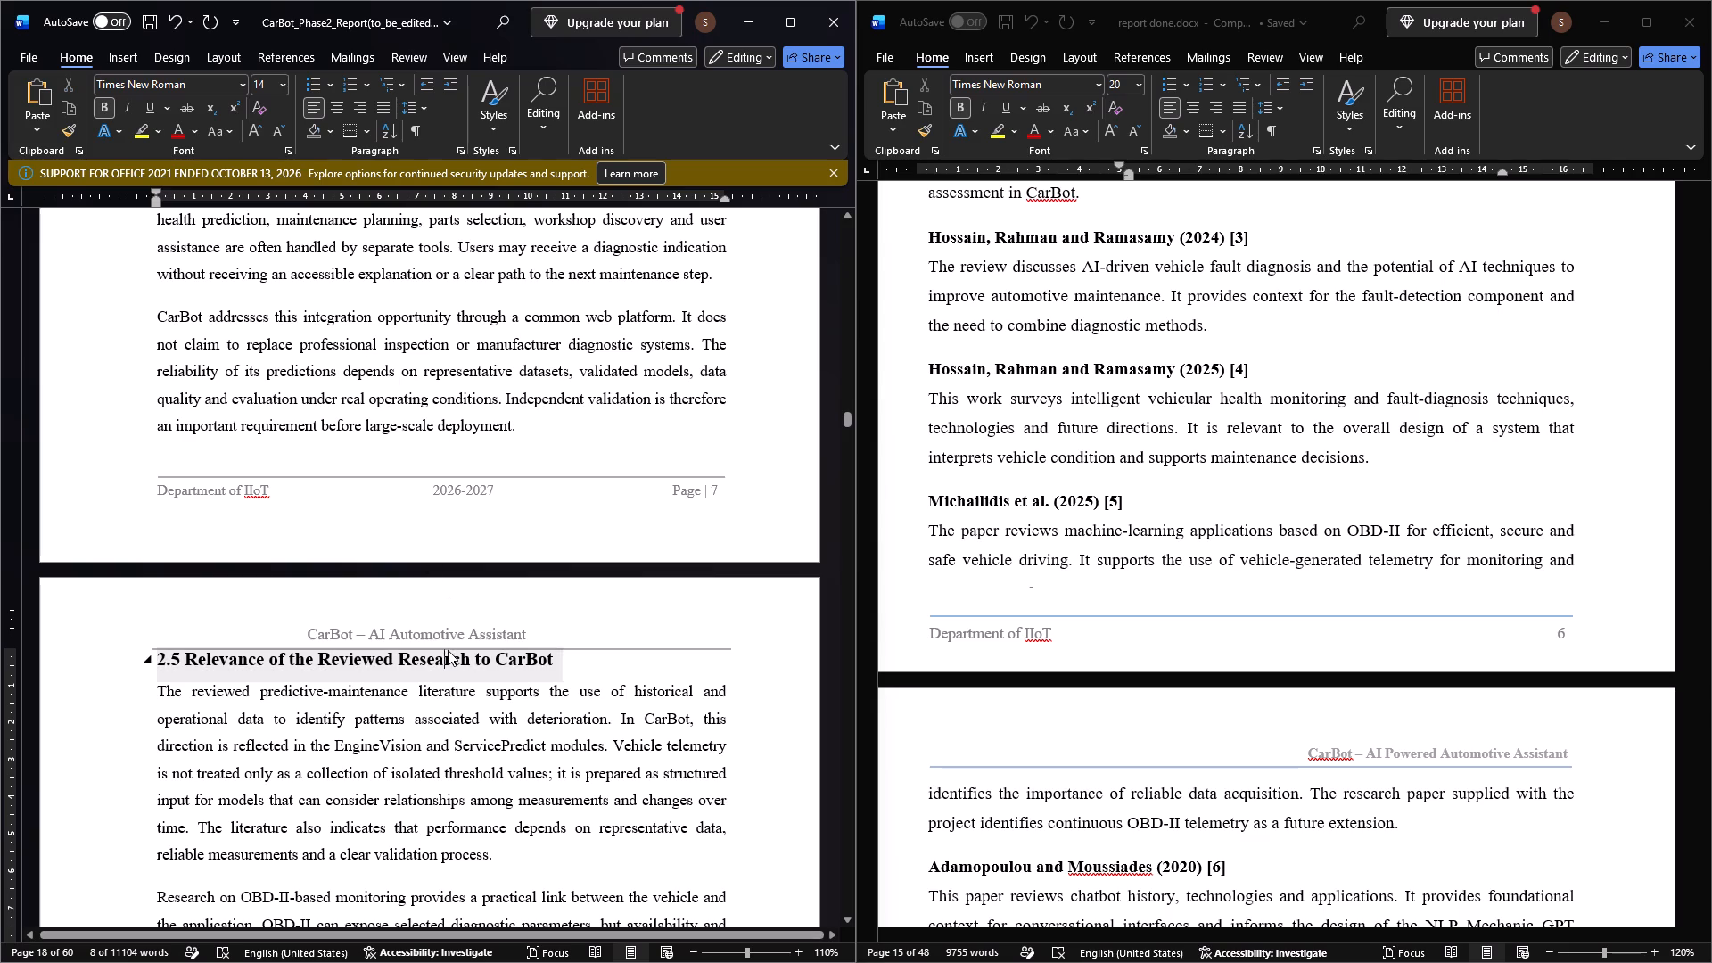
pyautogui.moveTo(554, 661); pyautogui.dragTo(552, 661)
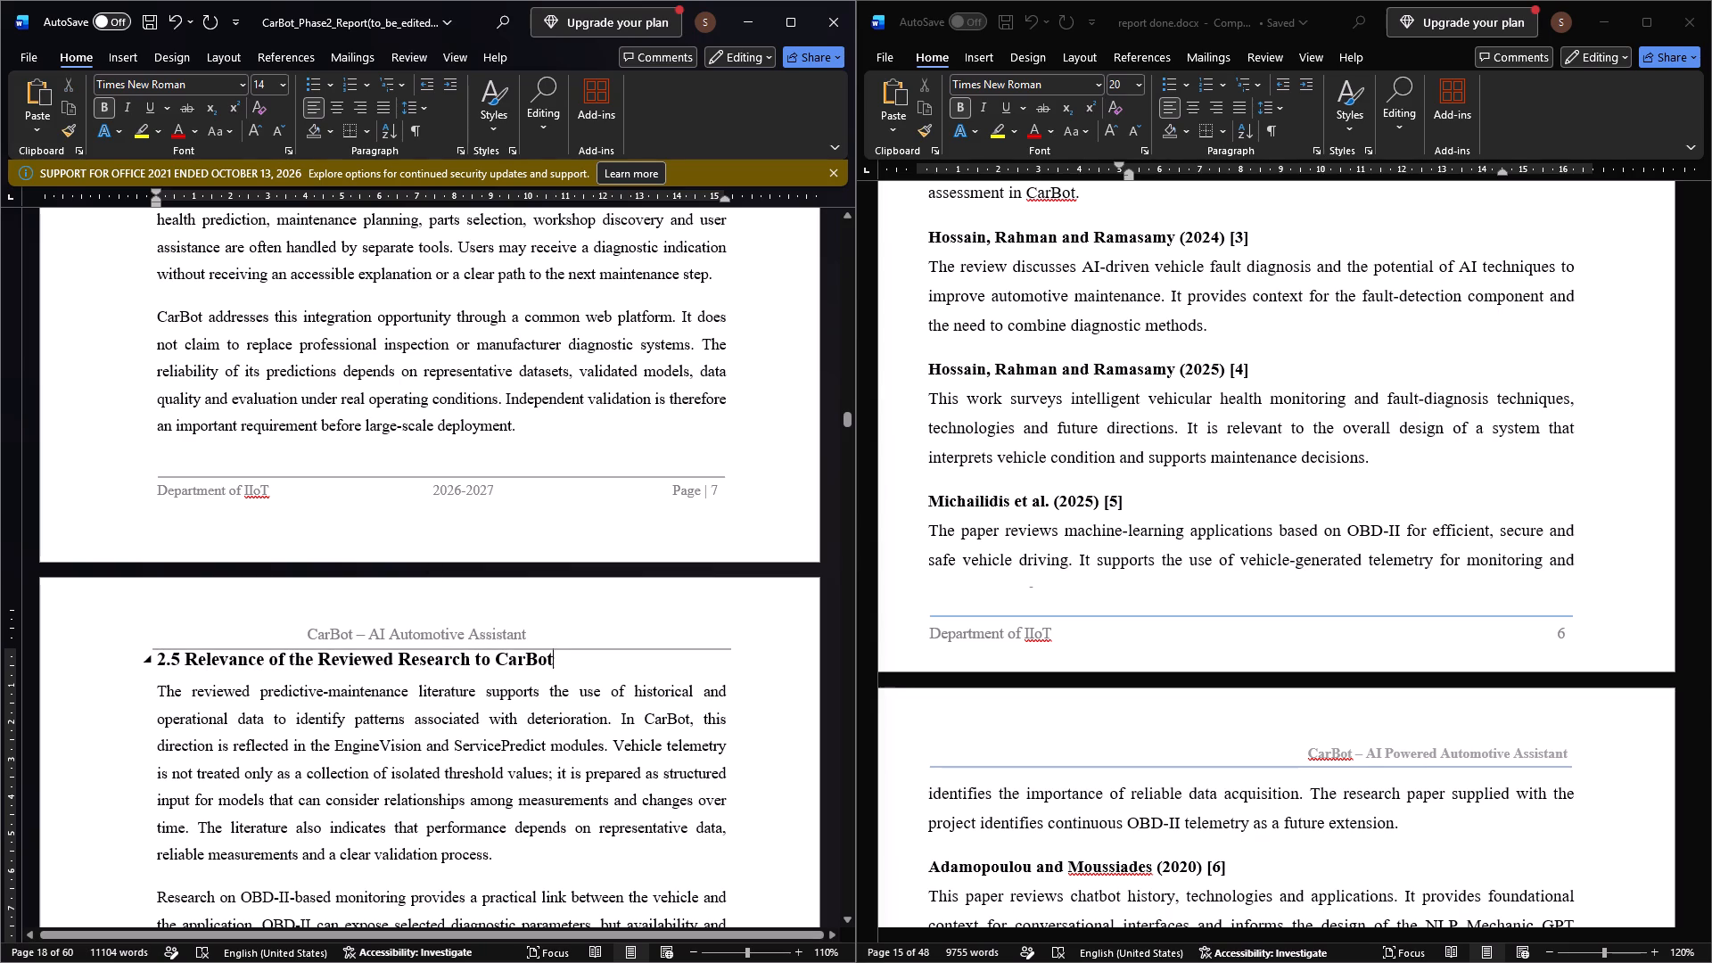
pyautogui.moveTo(552, 661); pyautogui.dragTo(157, 649)
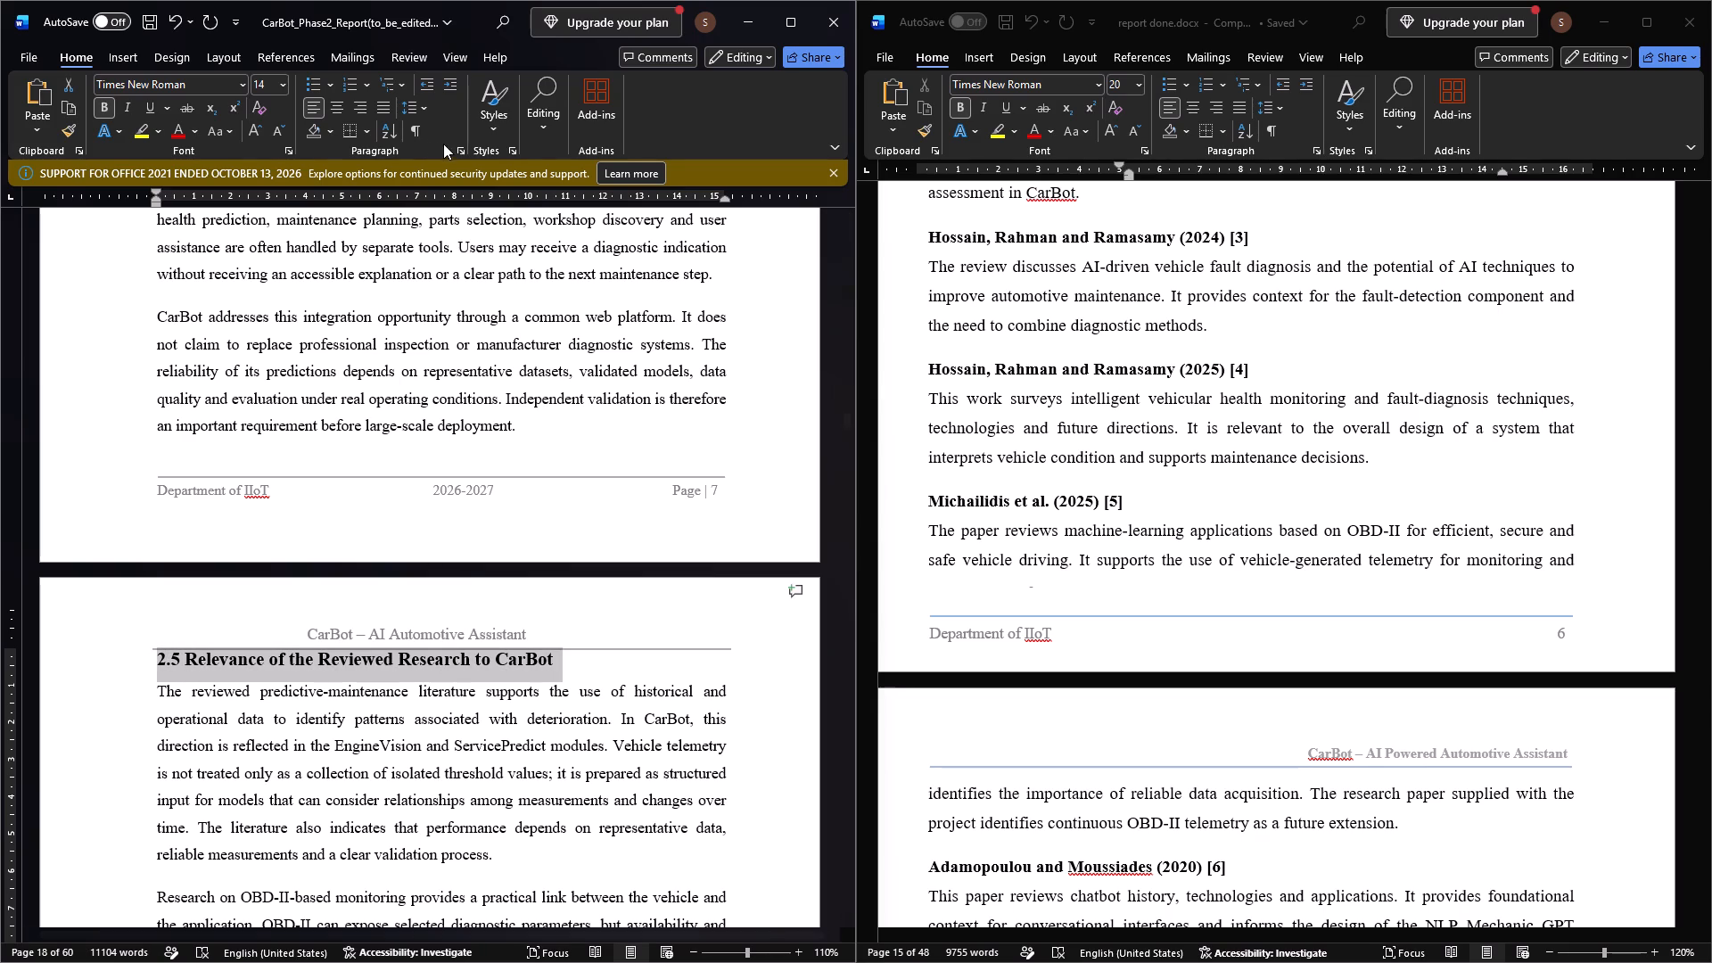
pyautogui.click(457, 148)
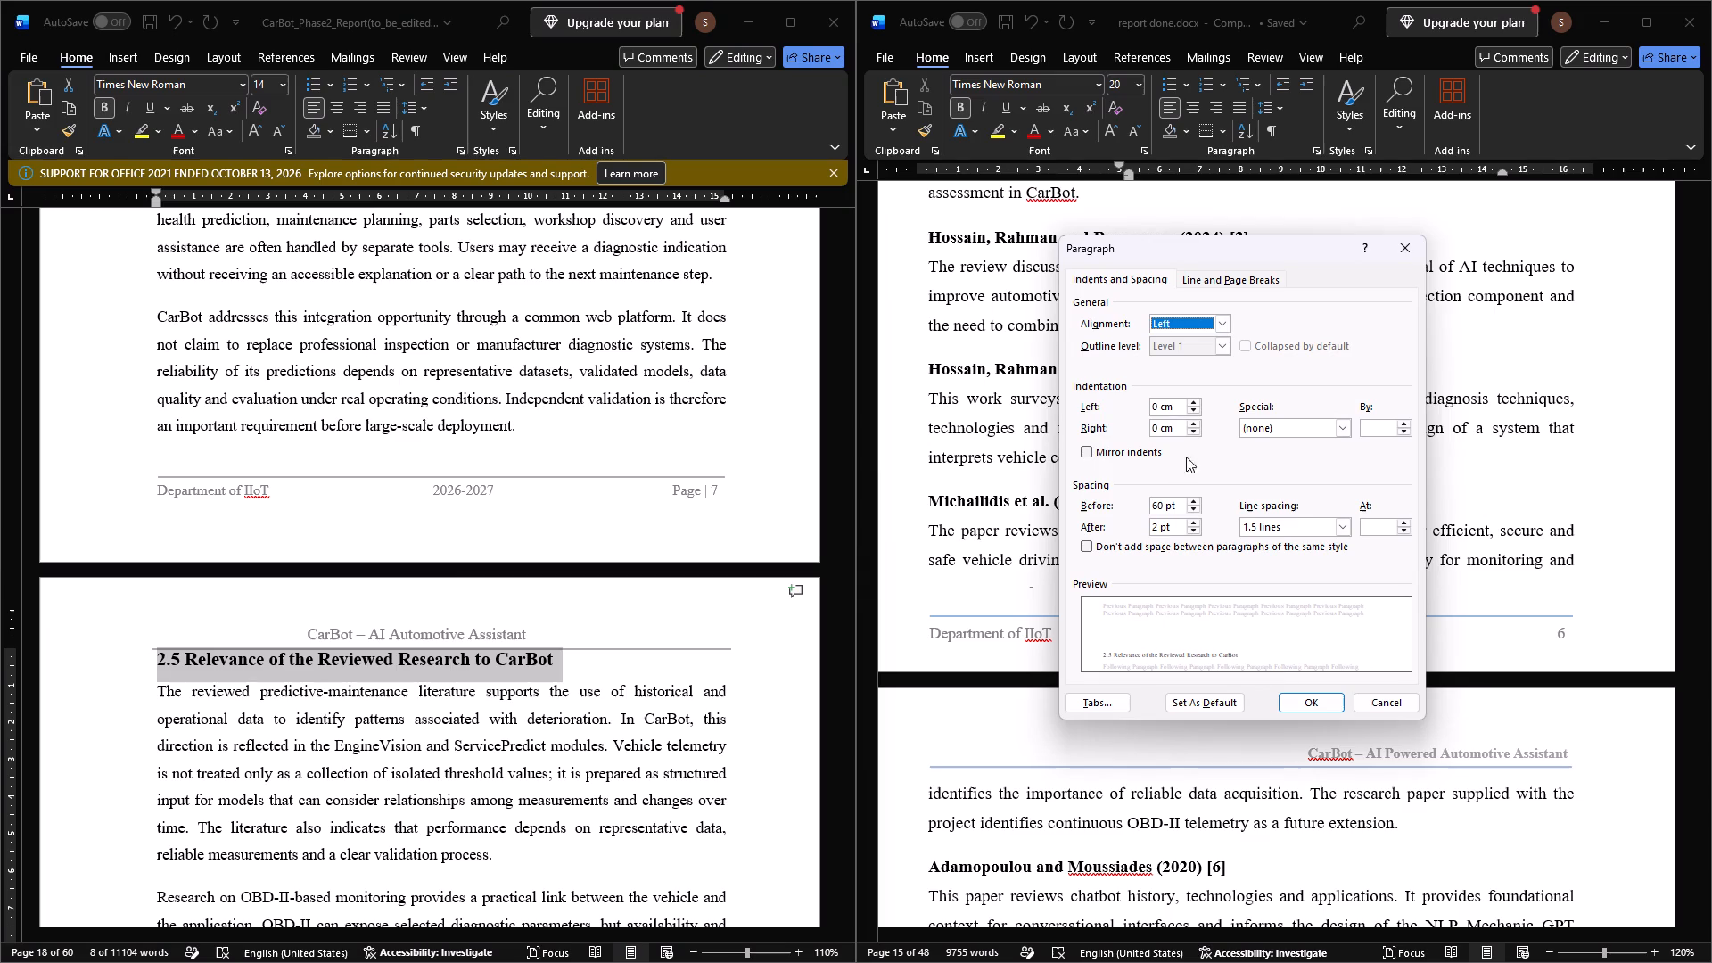
pyautogui.tripleClick(1189, 506)
pyautogui.tripleClick(1189, 506)
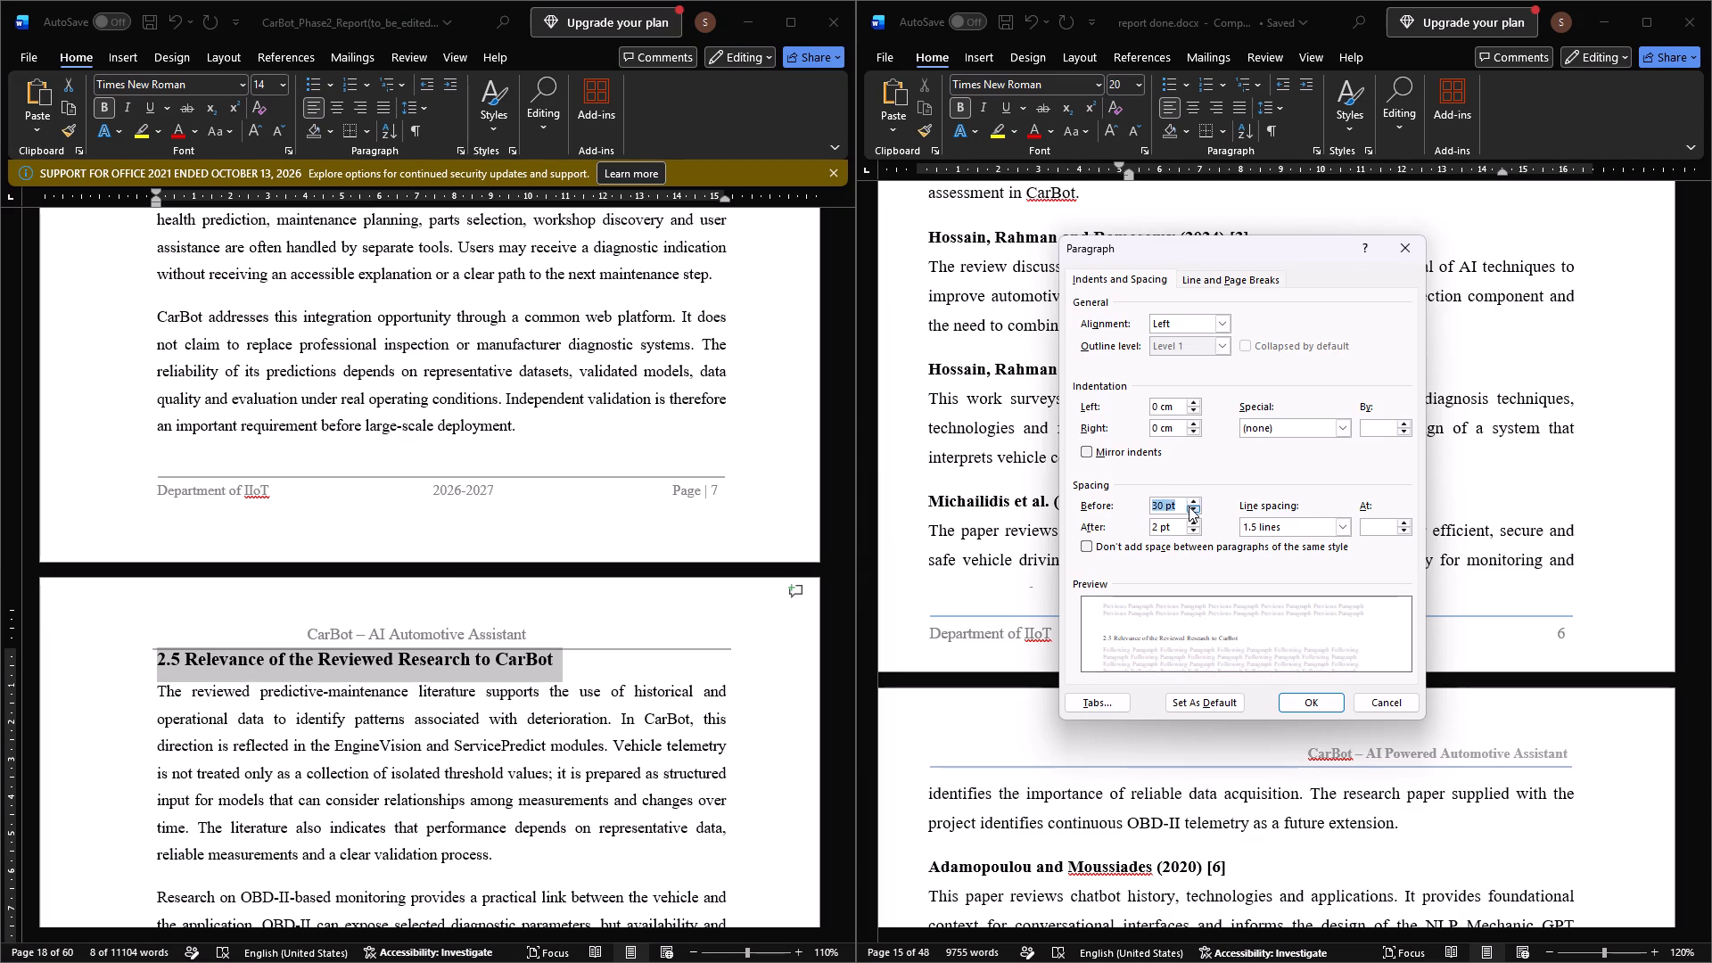
pyautogui.doubleClick(1189, 506)
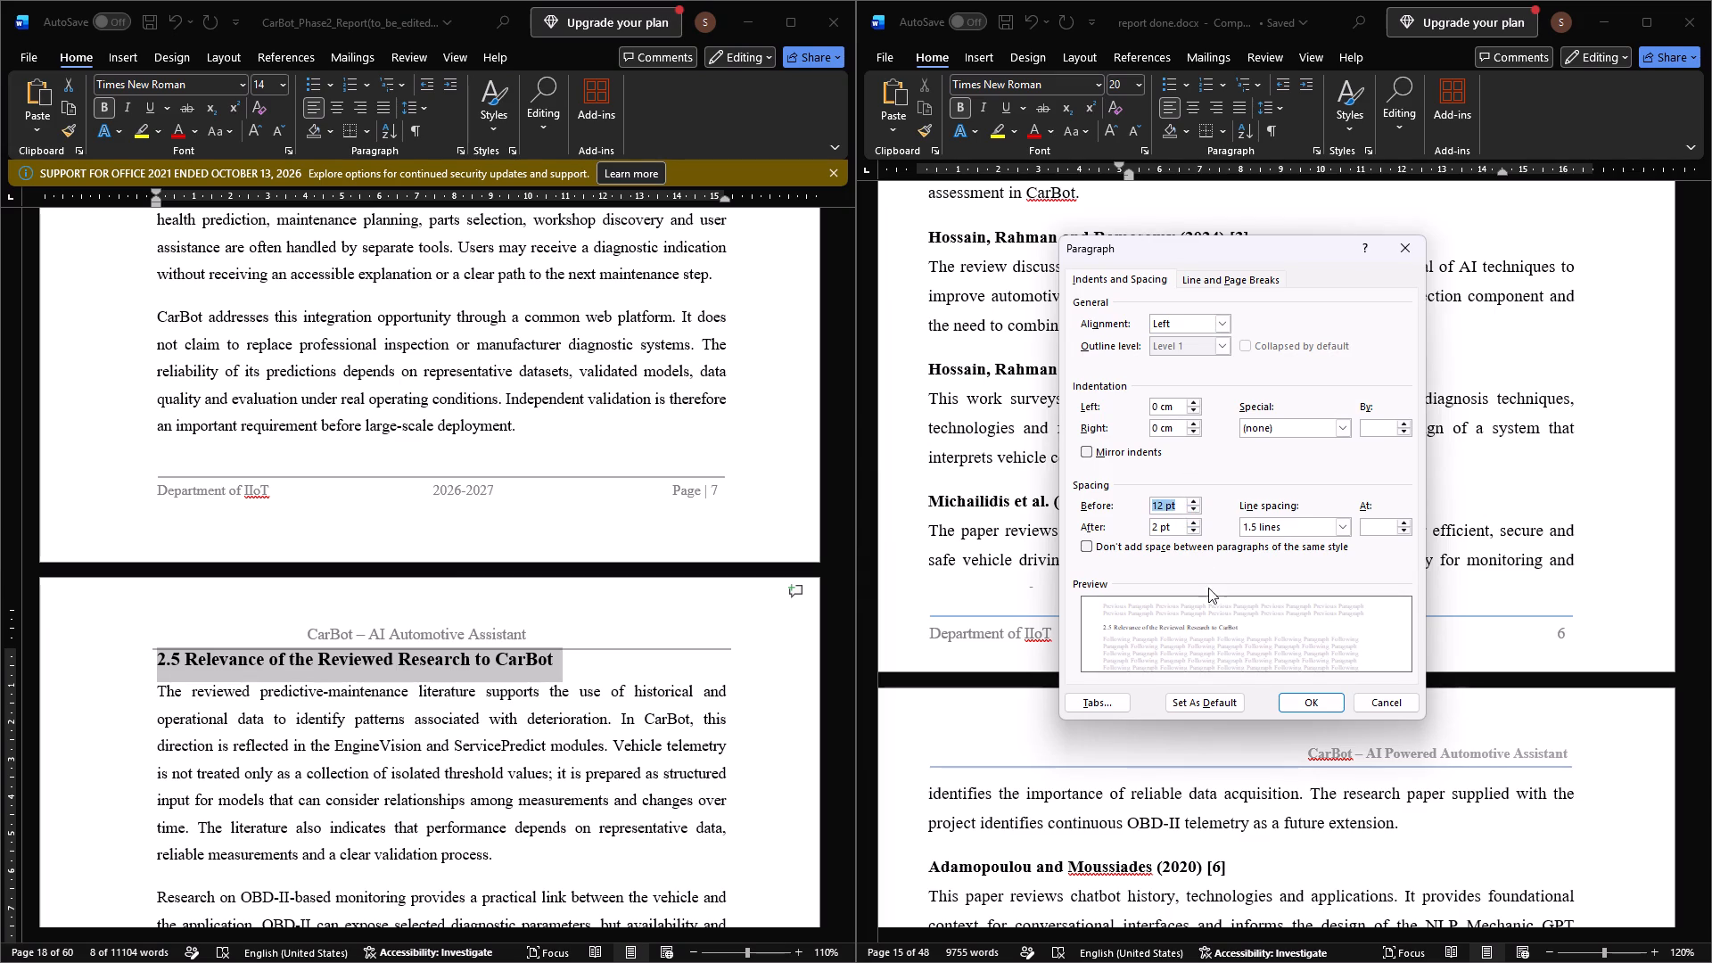
pyautogui.click(1296, 704)
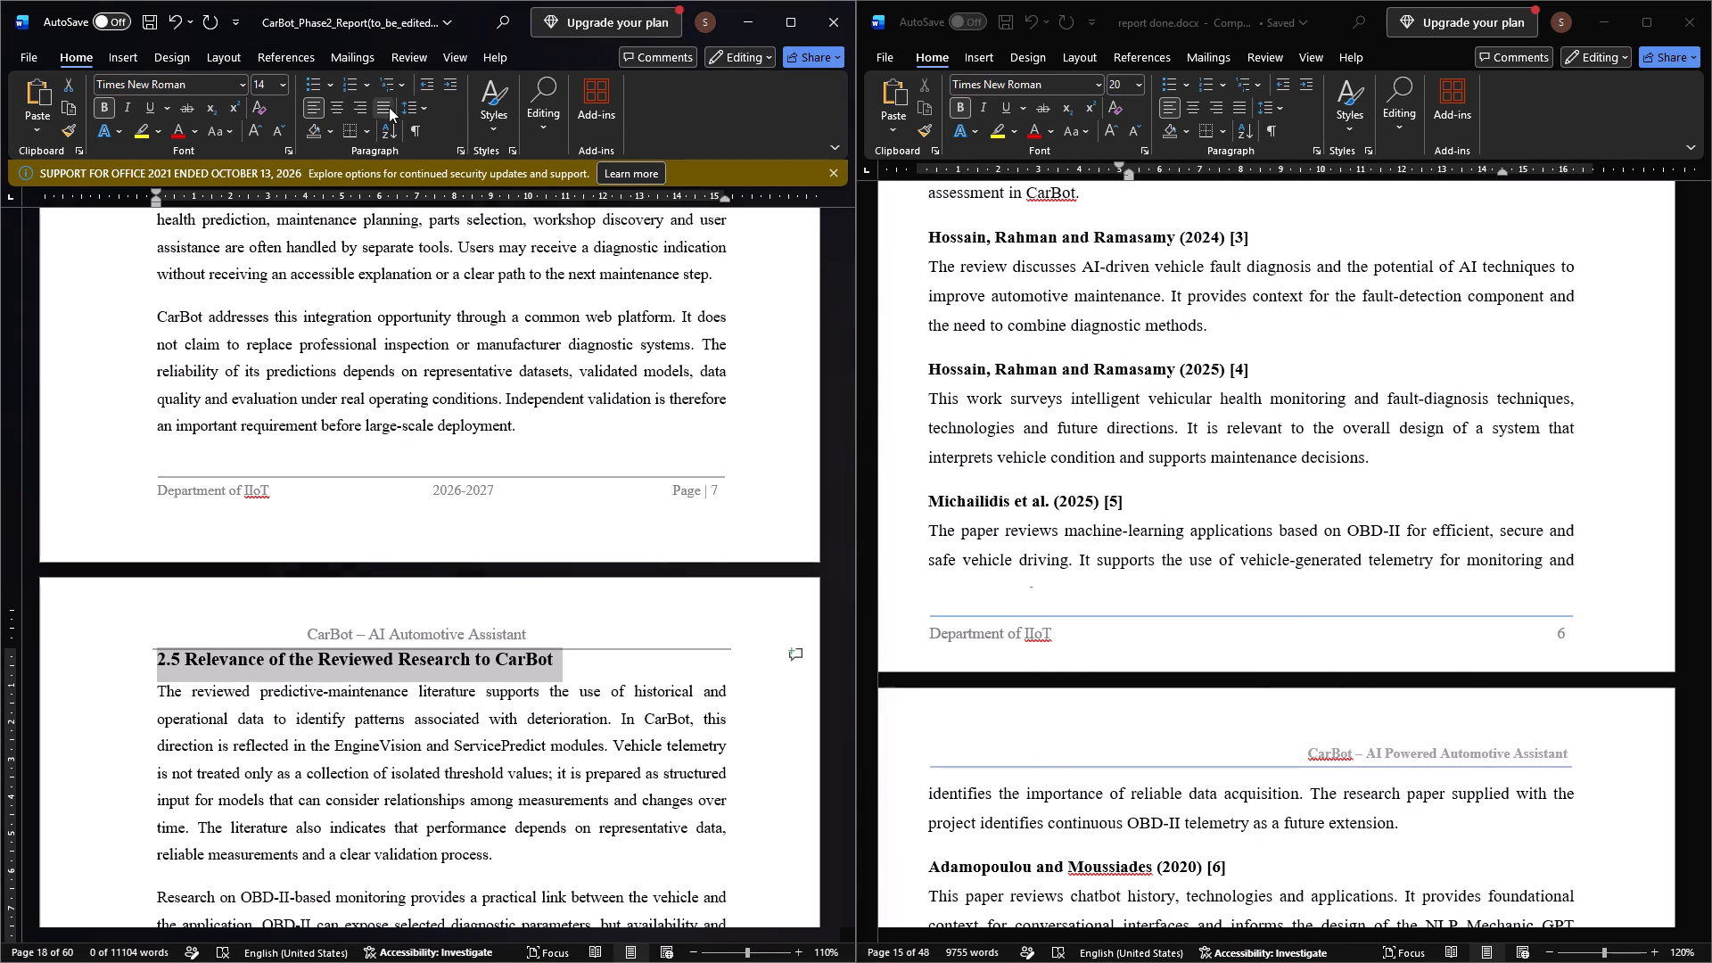
pyautogui.click(389, 108)
pyautogui.click(491, 674)
# Check the alignment and paragraph spacing of the first body paragraph under heading 2.5.
pyautogui.scroll(-2, 506, 806)
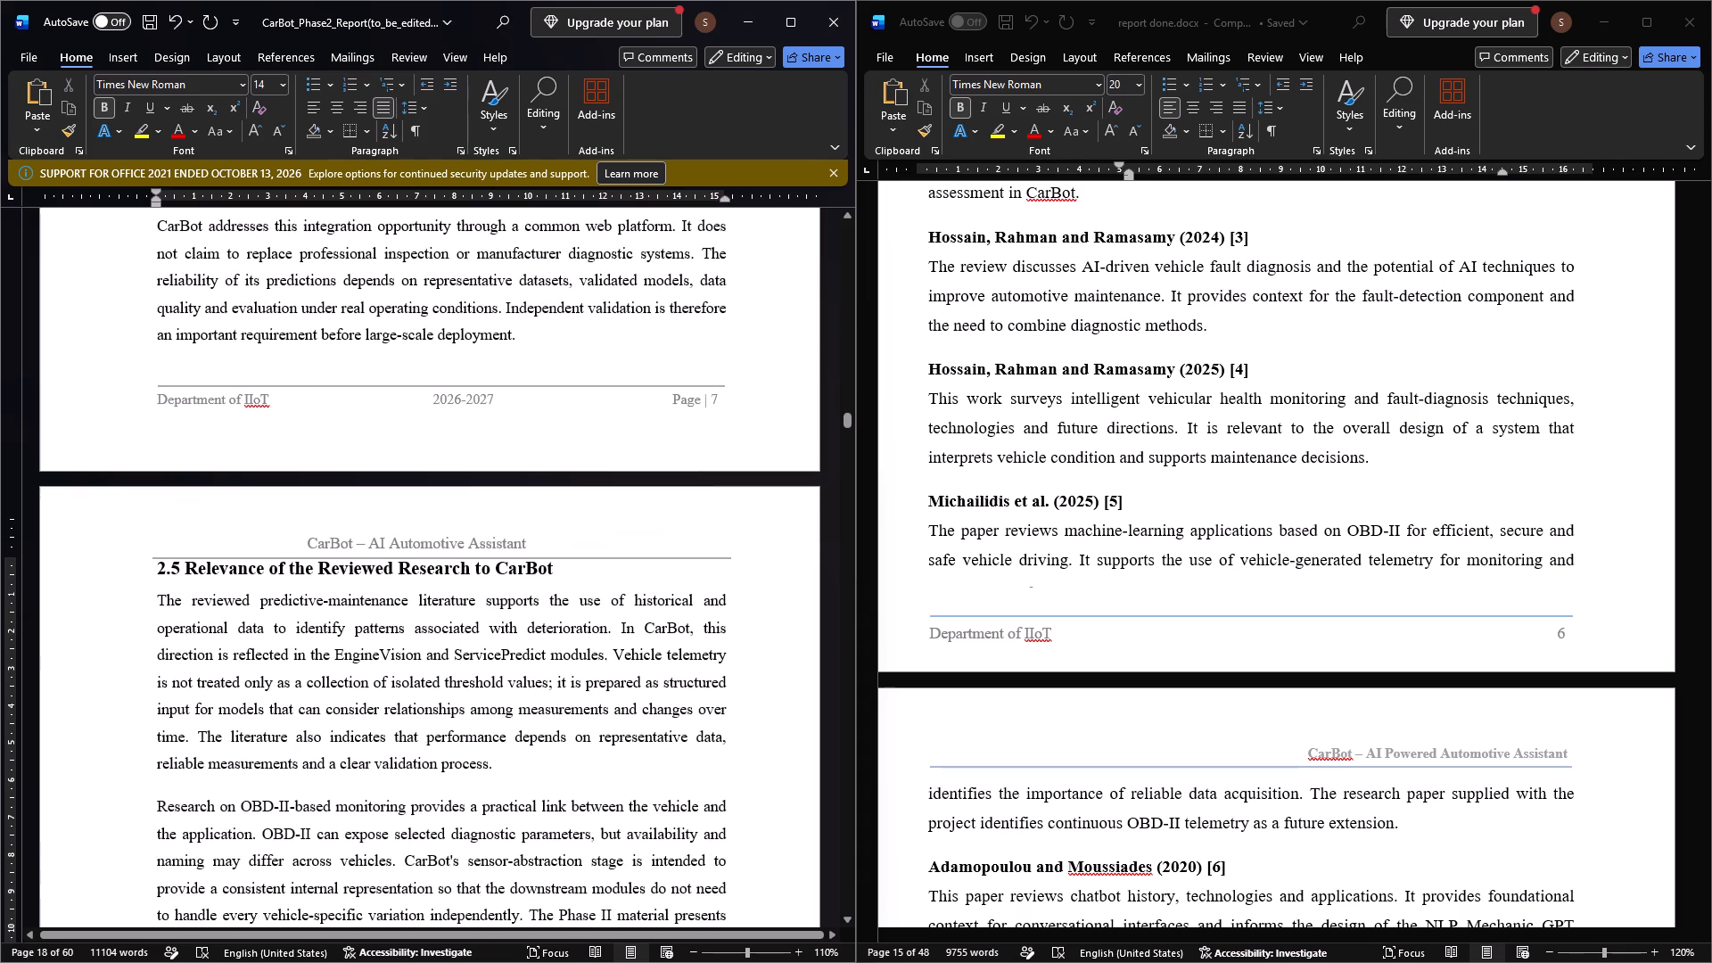
pyautogui.moveTo(497, 766); pyautogui.dragTo(160, 600)
pyautogui.click(461, 148)
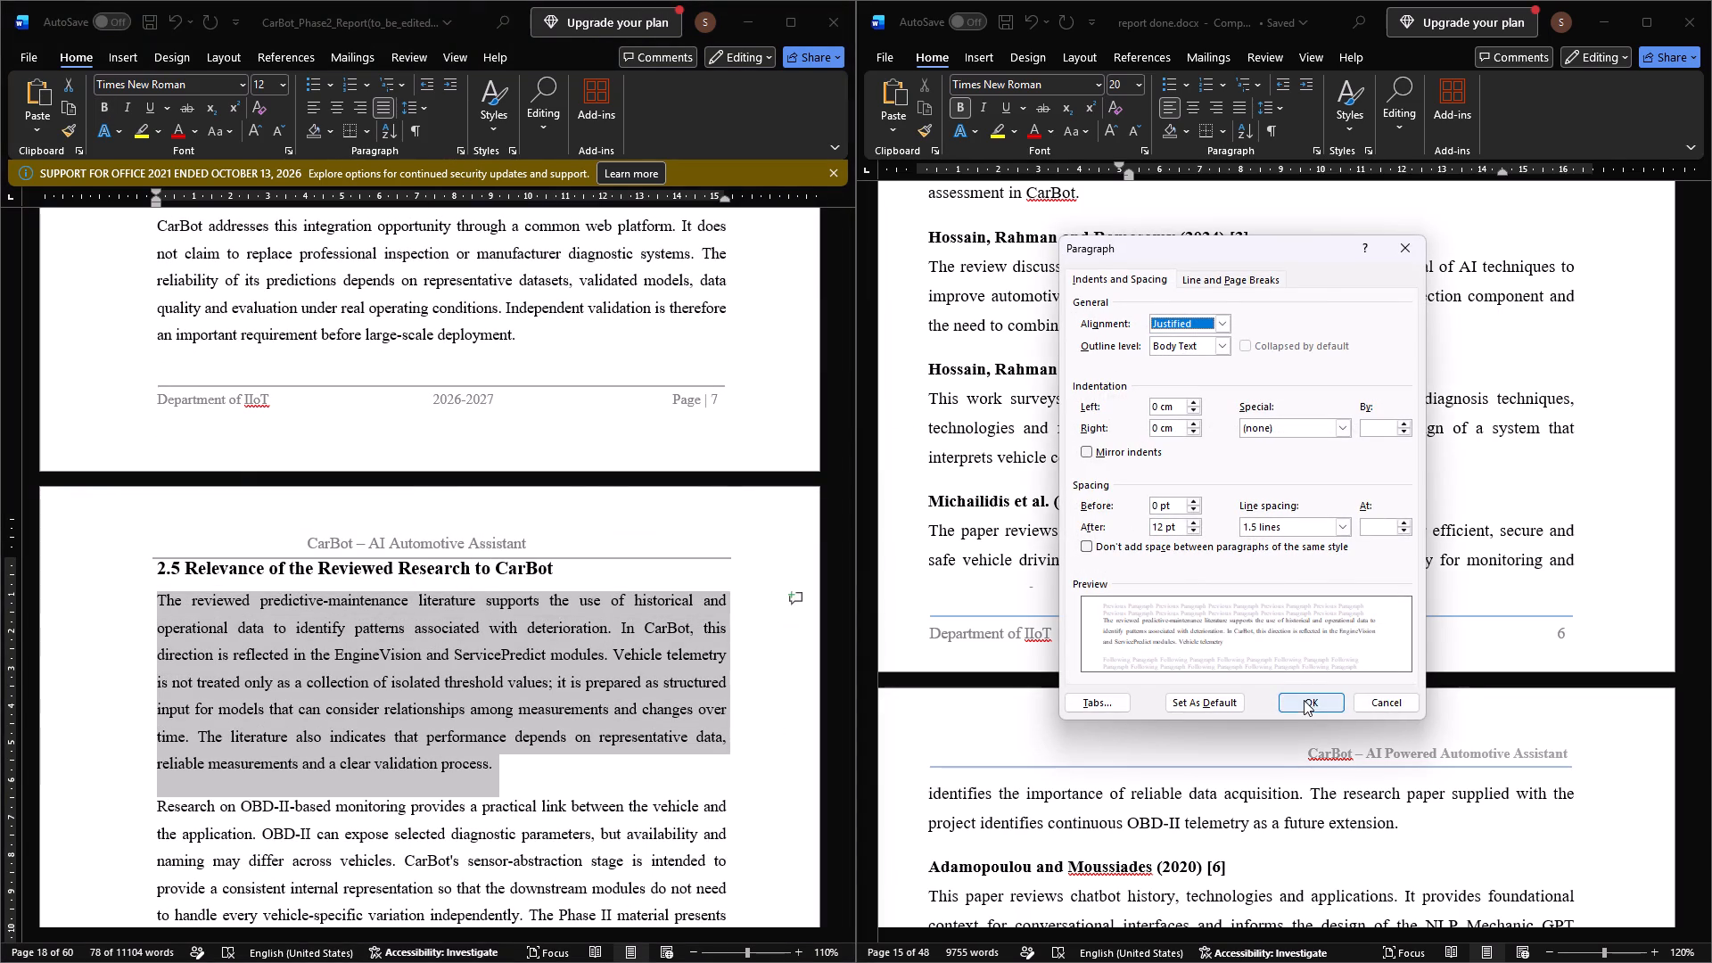
pyautogui.click(1304, 700)
# Check the paragraph settings of the 2.5 Relevance of the Reviewed Research to CarBot heading.
pyautogui.click(567, 572)
pyautogui.moveTo(565, 572); pyautogui.dragTo(173, 522)
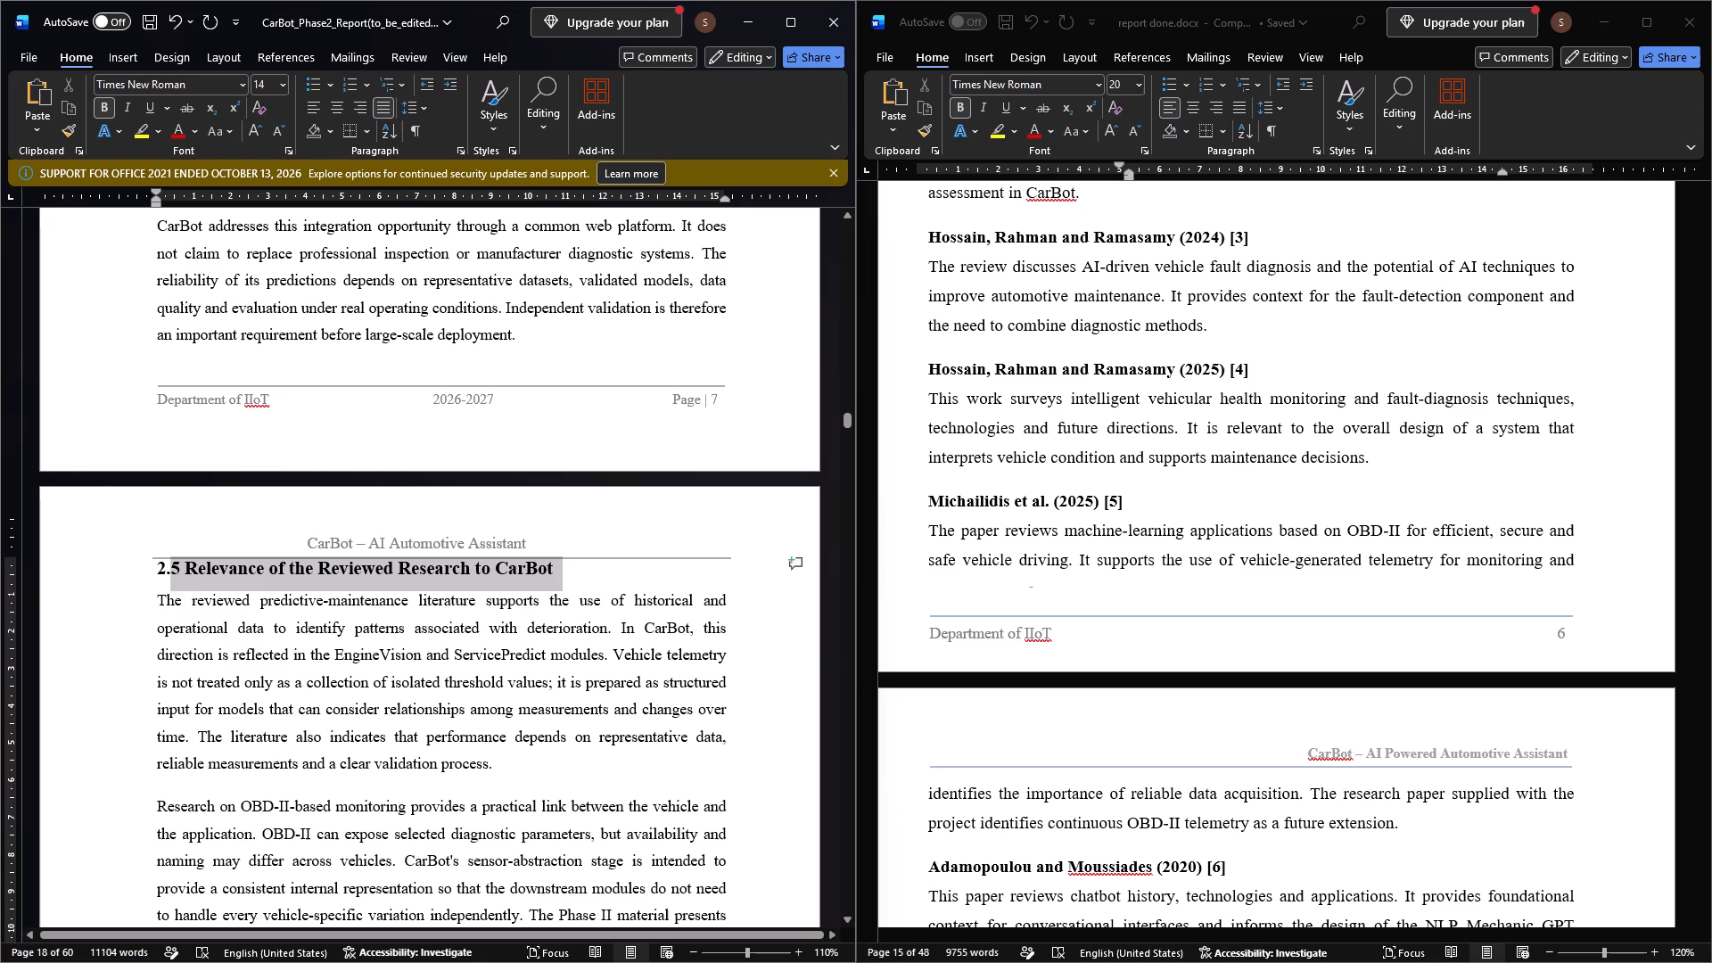
pyautogui.moveTo(173, 522); pyautogui.dragTo(150, 531)
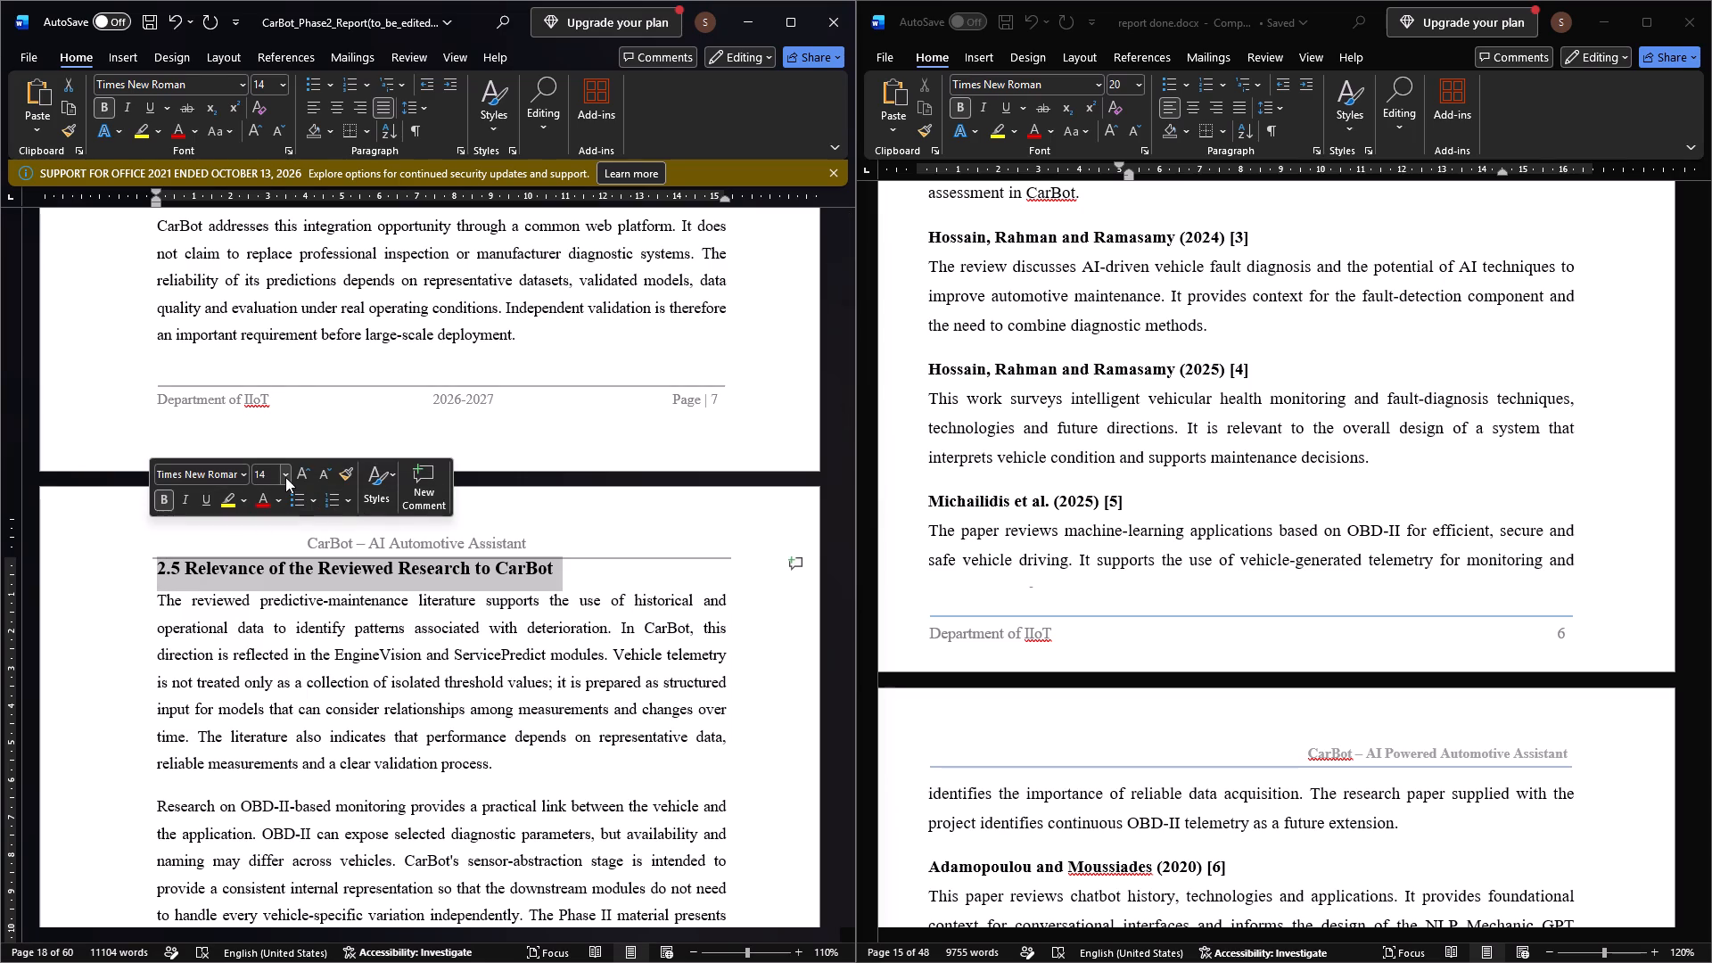
pyautogui.click(457, 152)
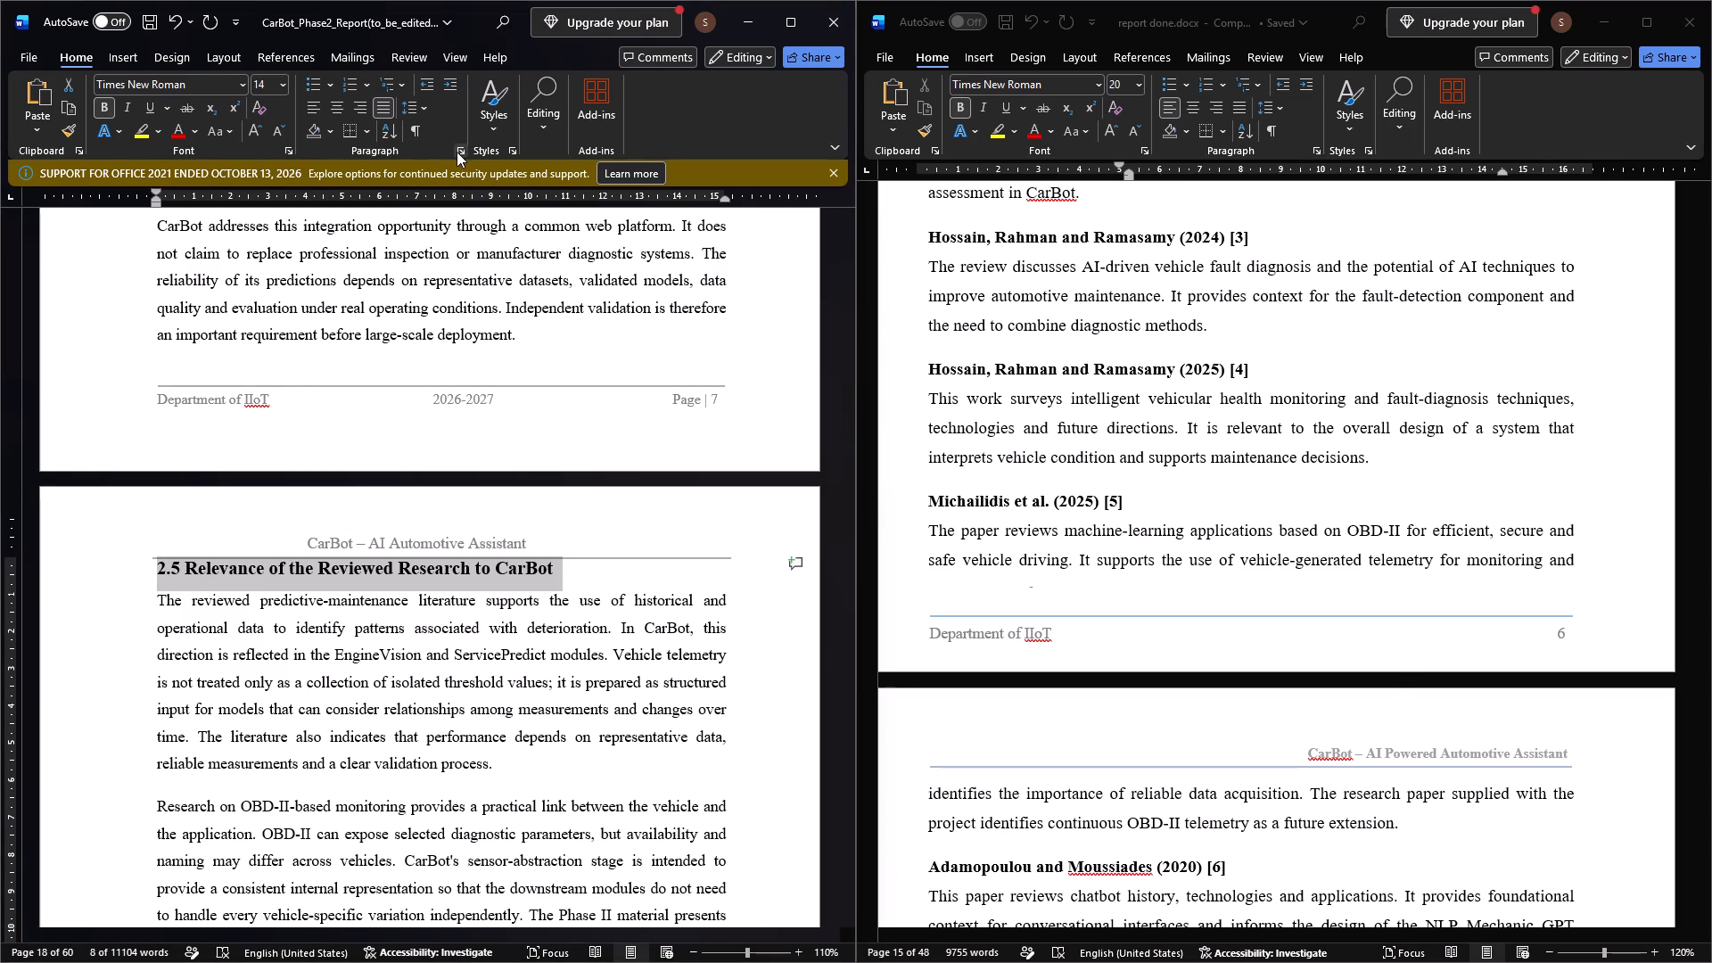
pyautogui.click(1305, 700)
# Check the alignment and paragraph spacing of the second and third body paragraphs under heading 2.5.
pyautogui.scroll(-2, 343, 700)
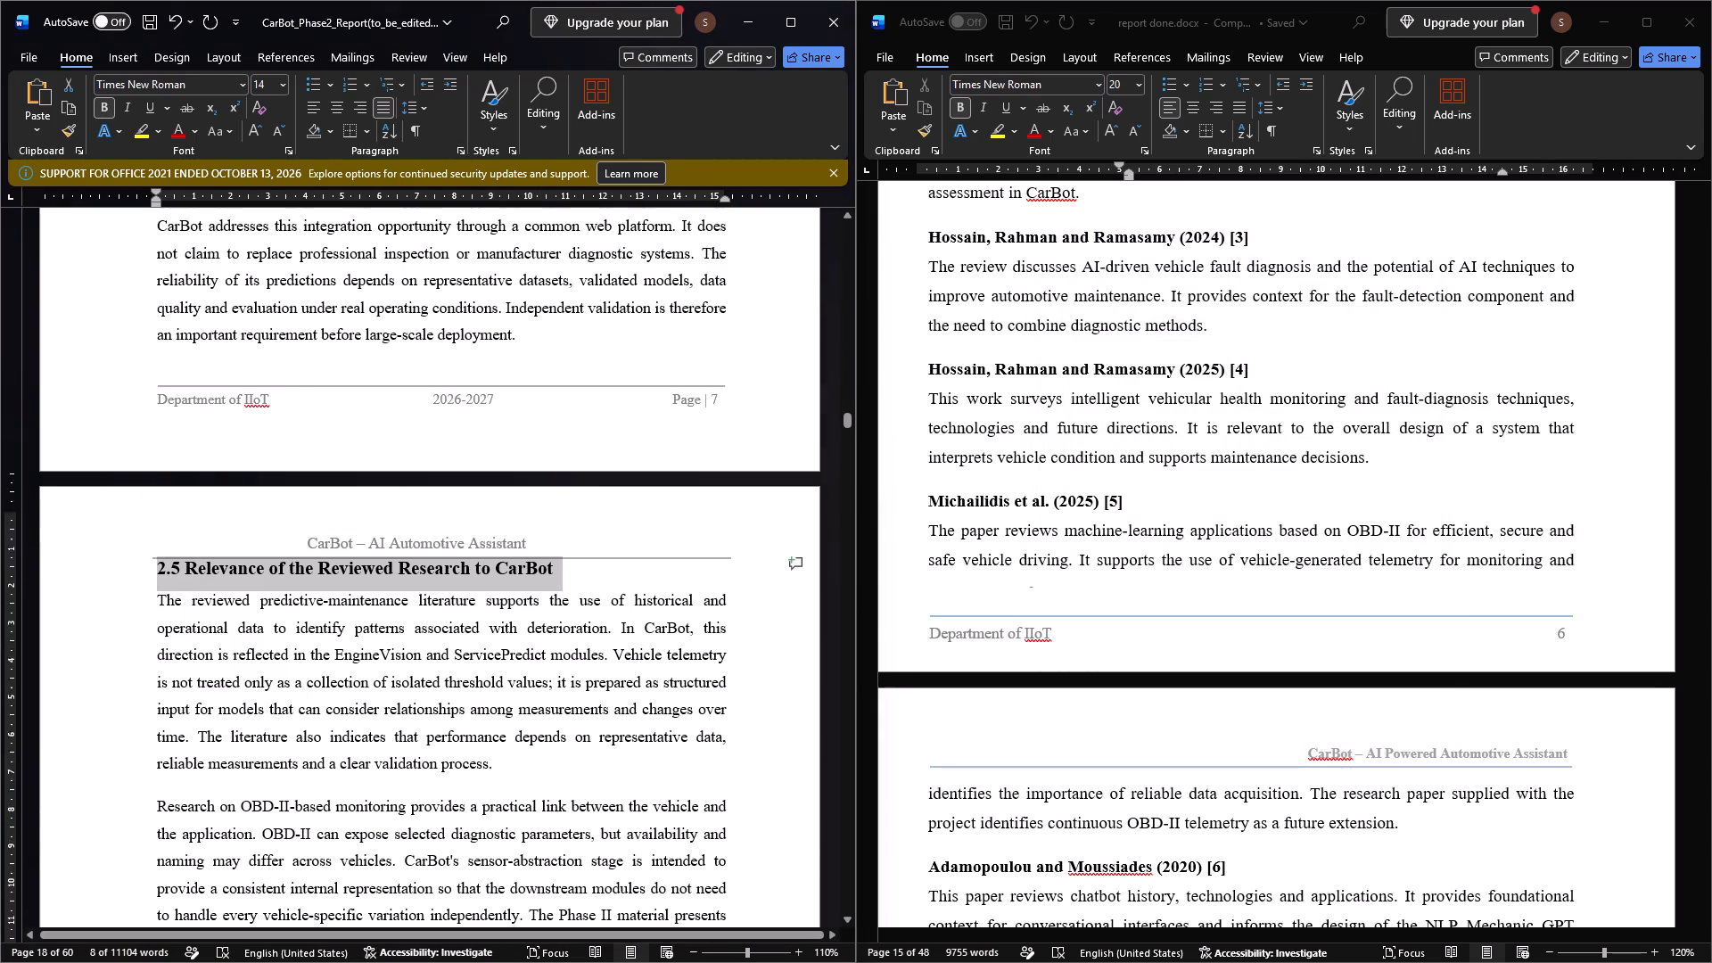
pyautogui.scroll(-7, 343, 700)
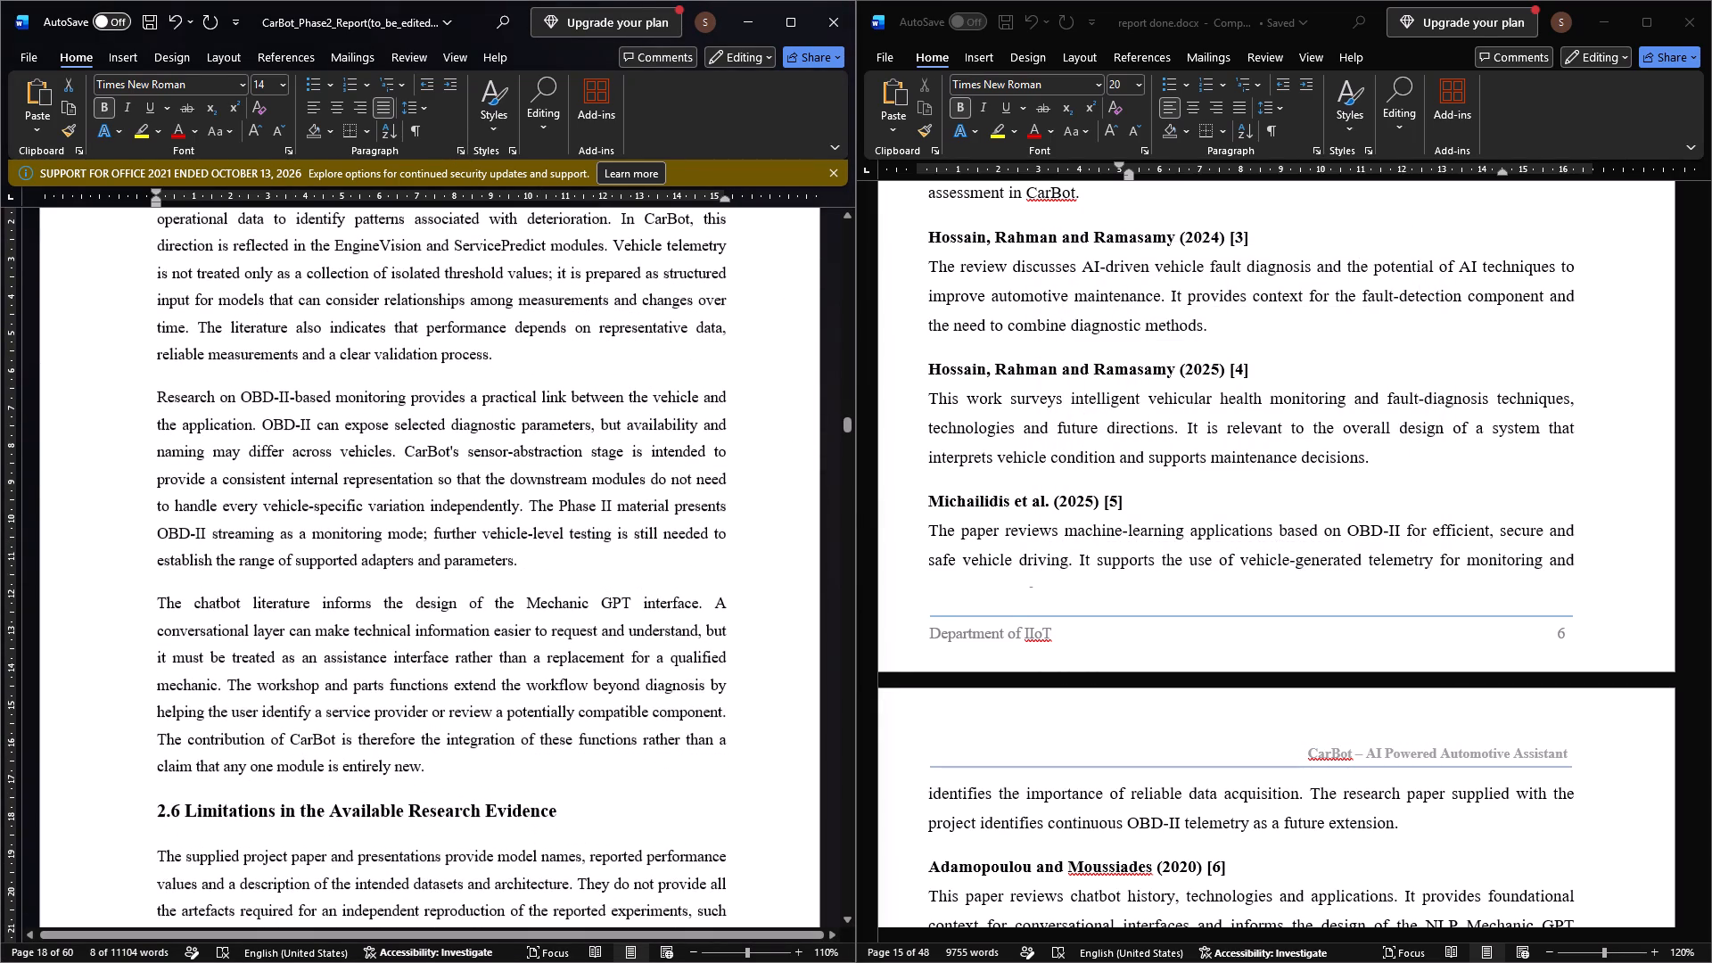
pyautogui.moveTo(440, 770); pyautogui.dragTo(142, 411)
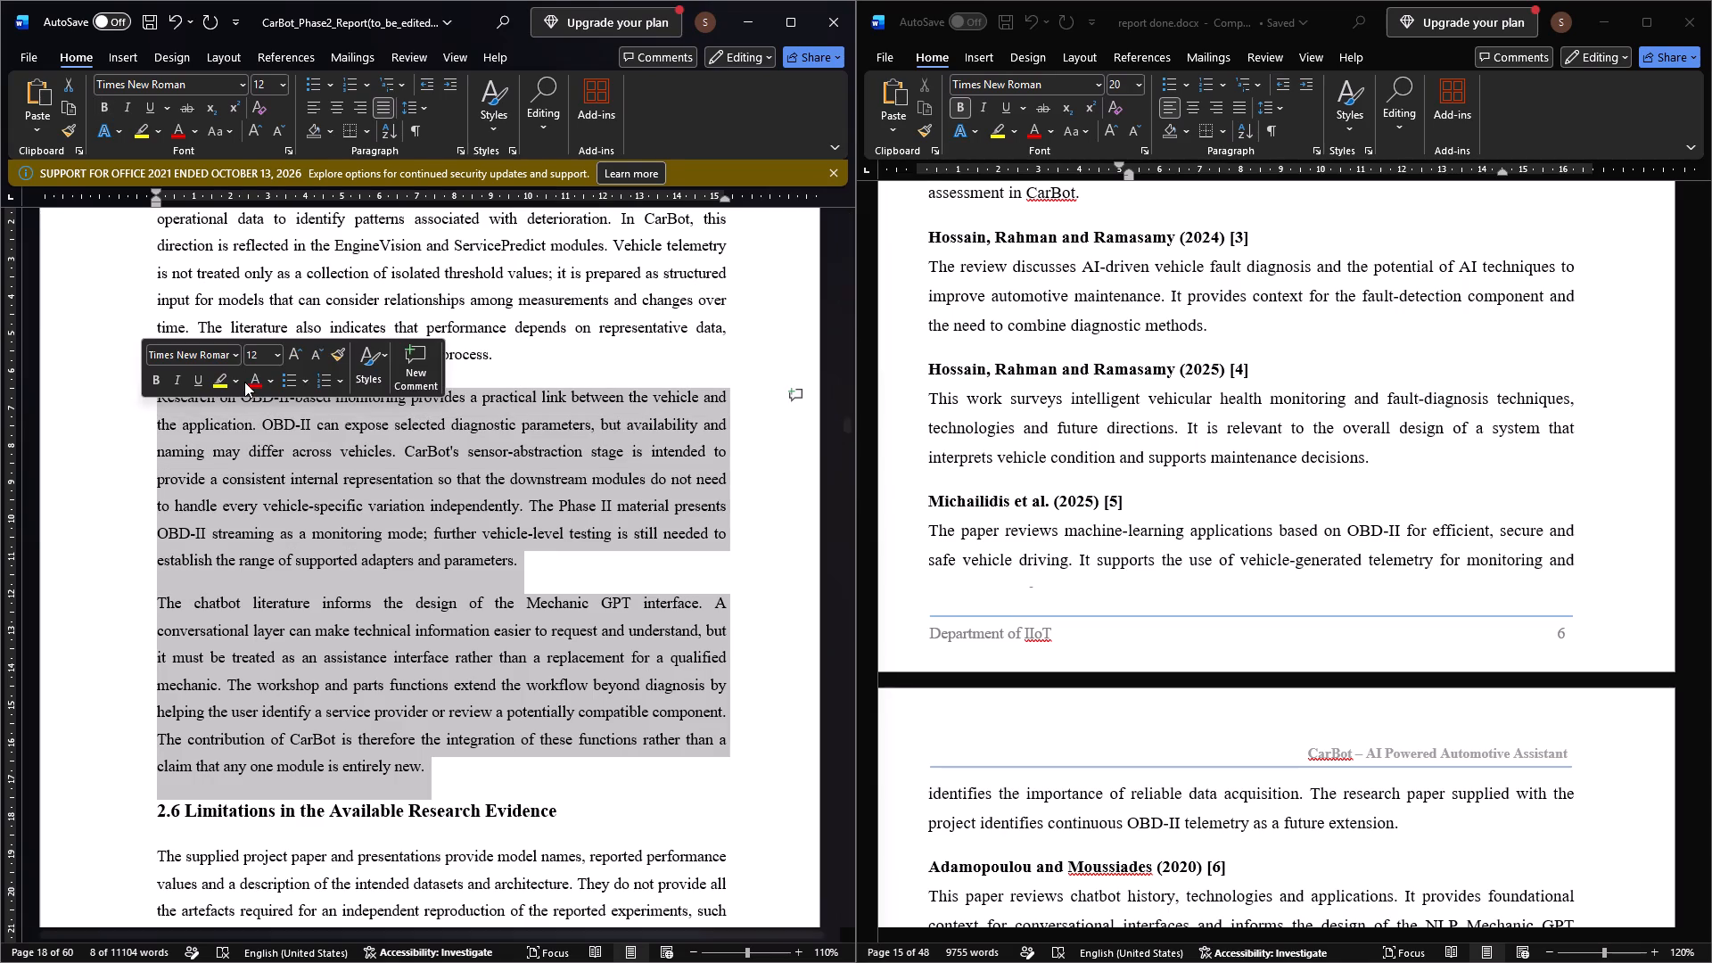
pyautogui.click(457, 145)
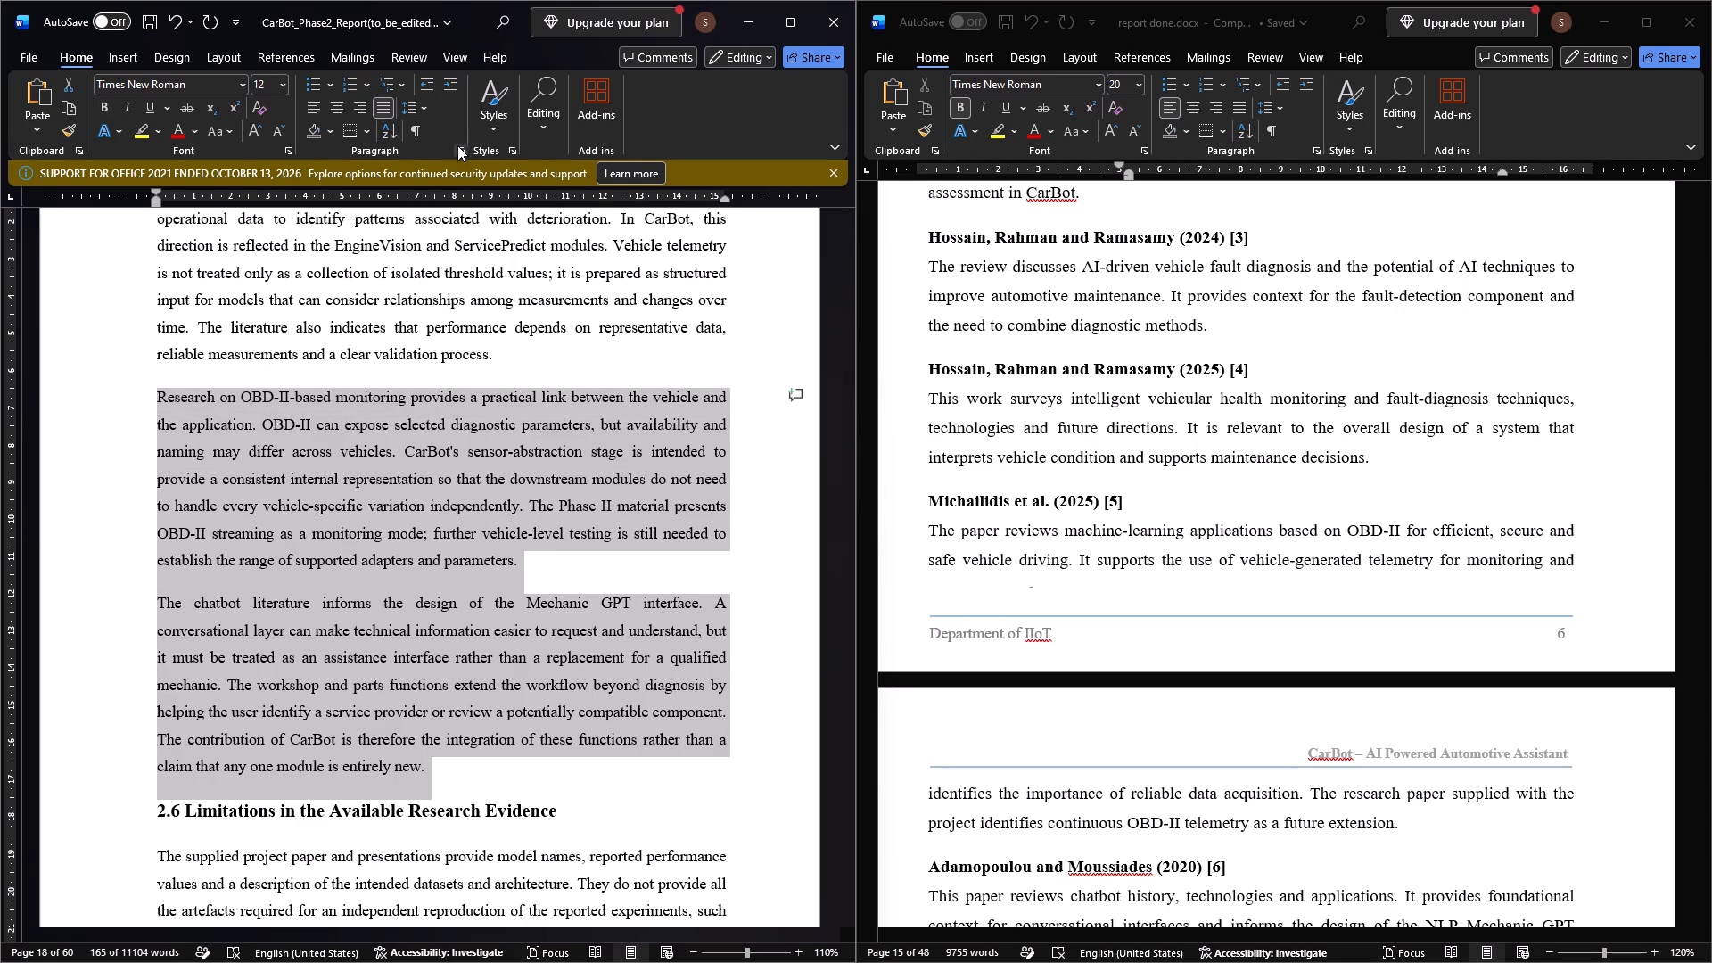
pyautogui.click(1310, 700)
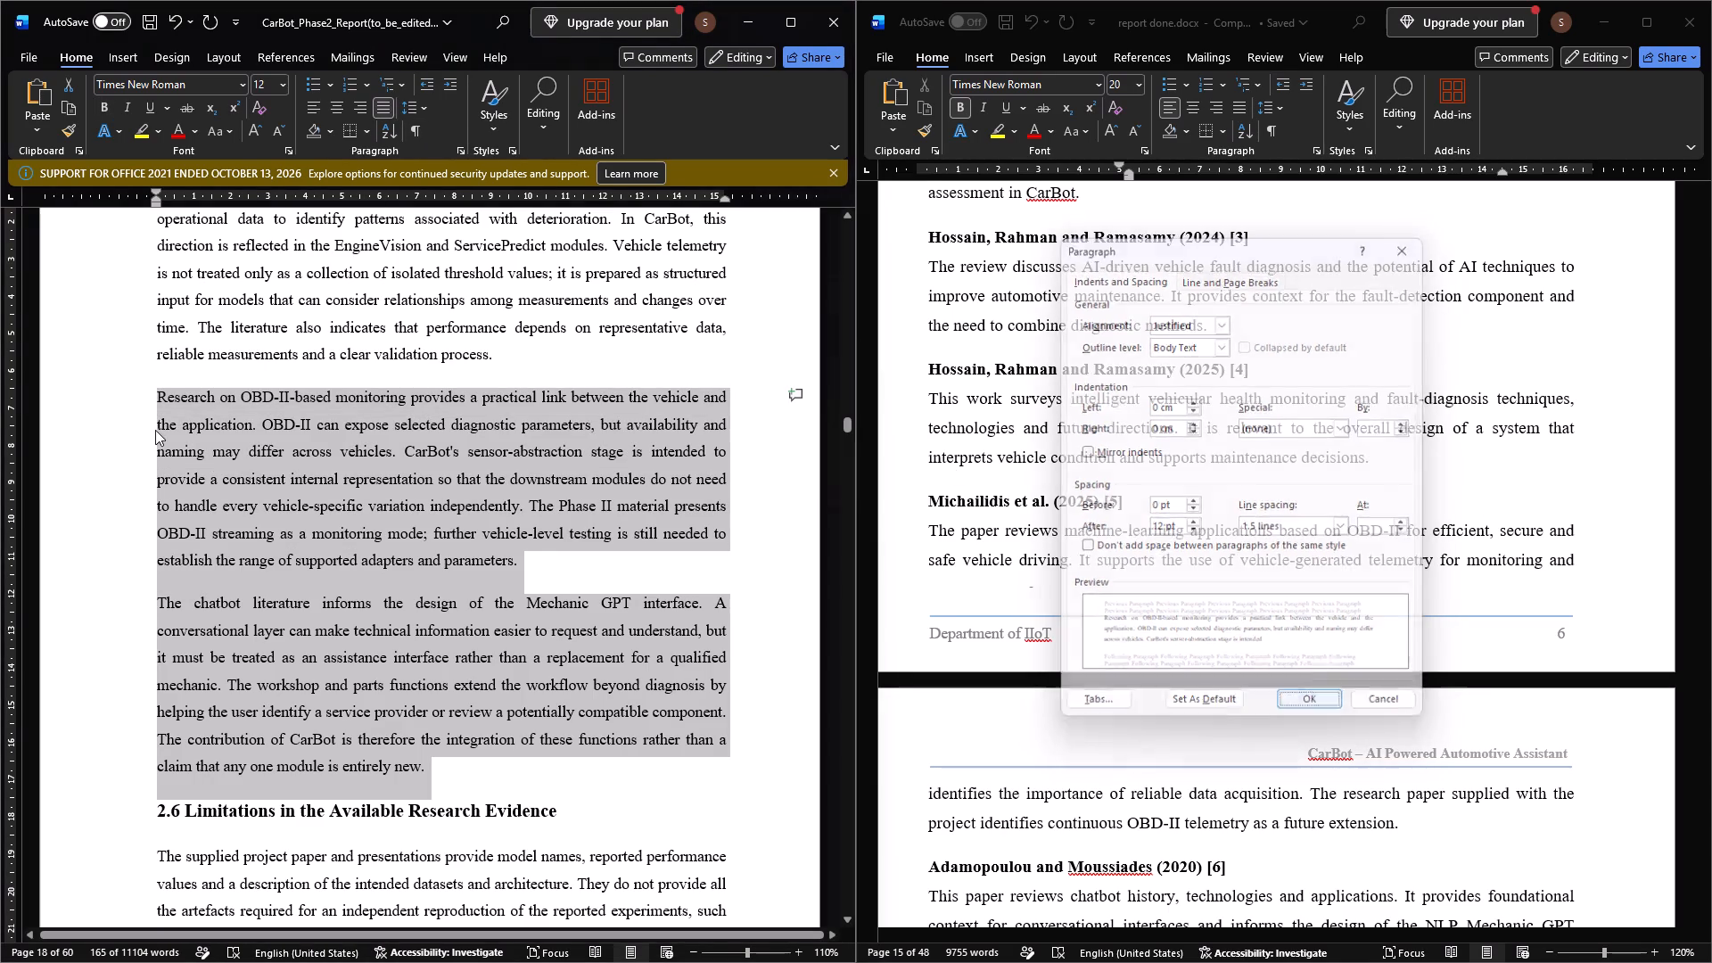
# Check the paragraph spacing of the first body paragraph under 1.1 Introduction to Intelligent Automotive Systems in Chapter 1.
pyautogui.scroll(5, 155, 430)
pyautogui.scroll(13, 276, 407)
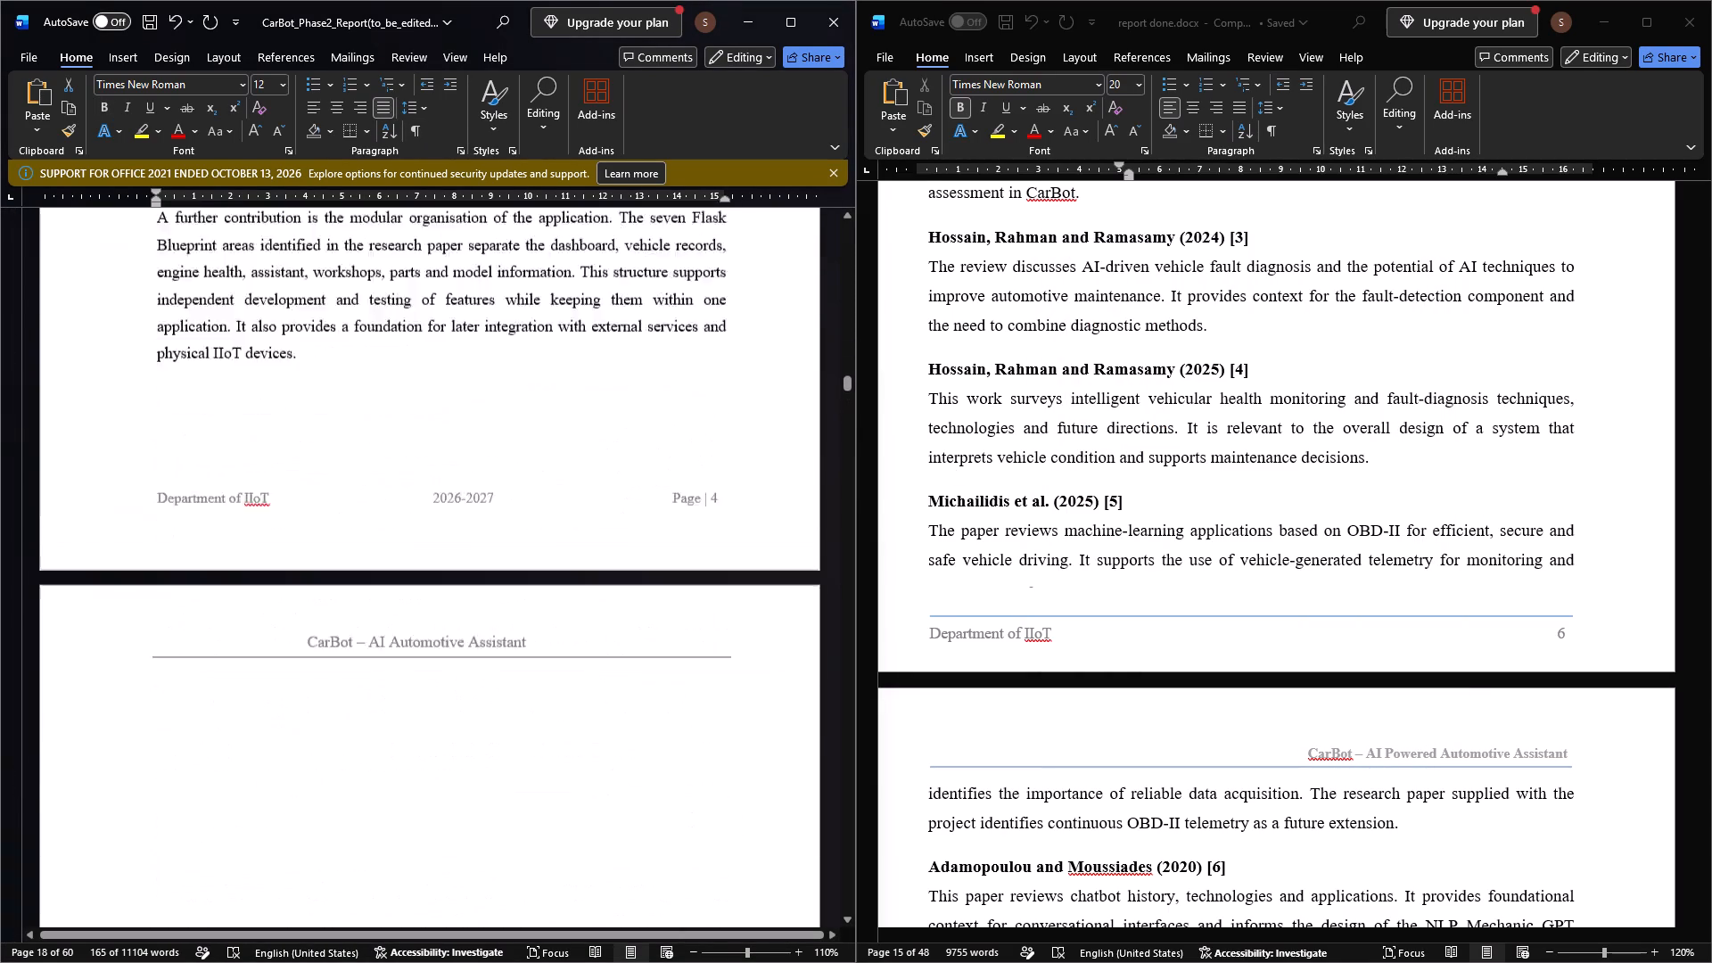
pyautogui.scroll(9, 276, 407)
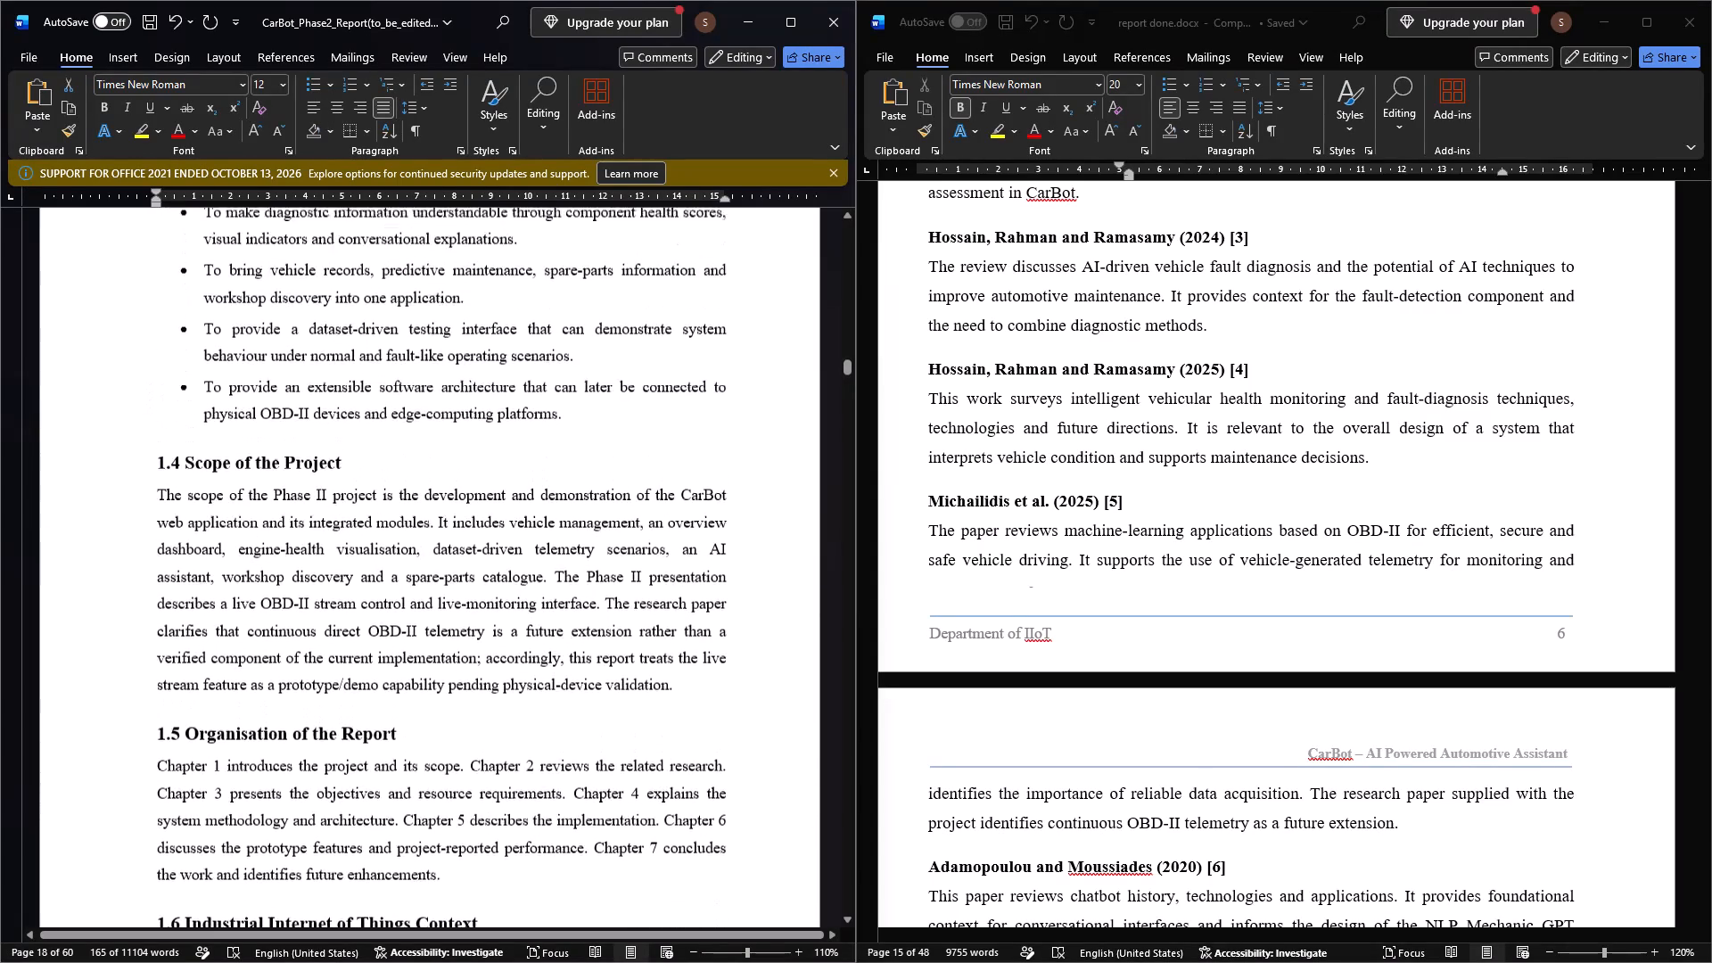
pyautogui.scroll(4, 276, 407)
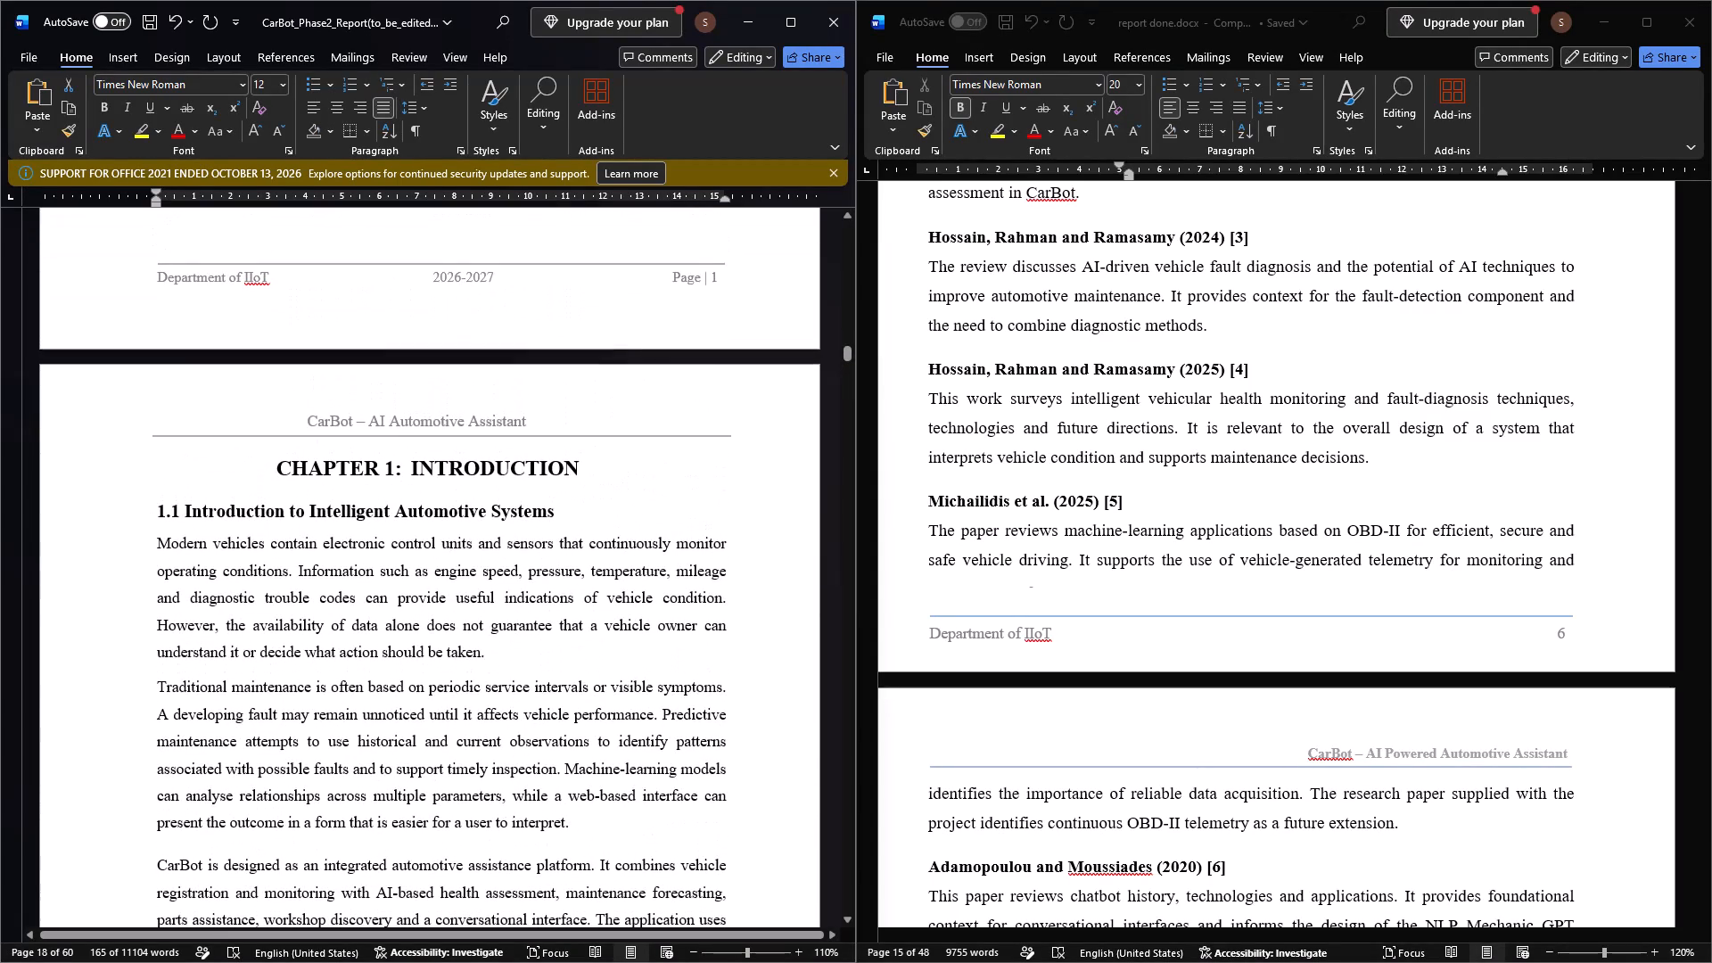
pyautogui.click(493, 651)
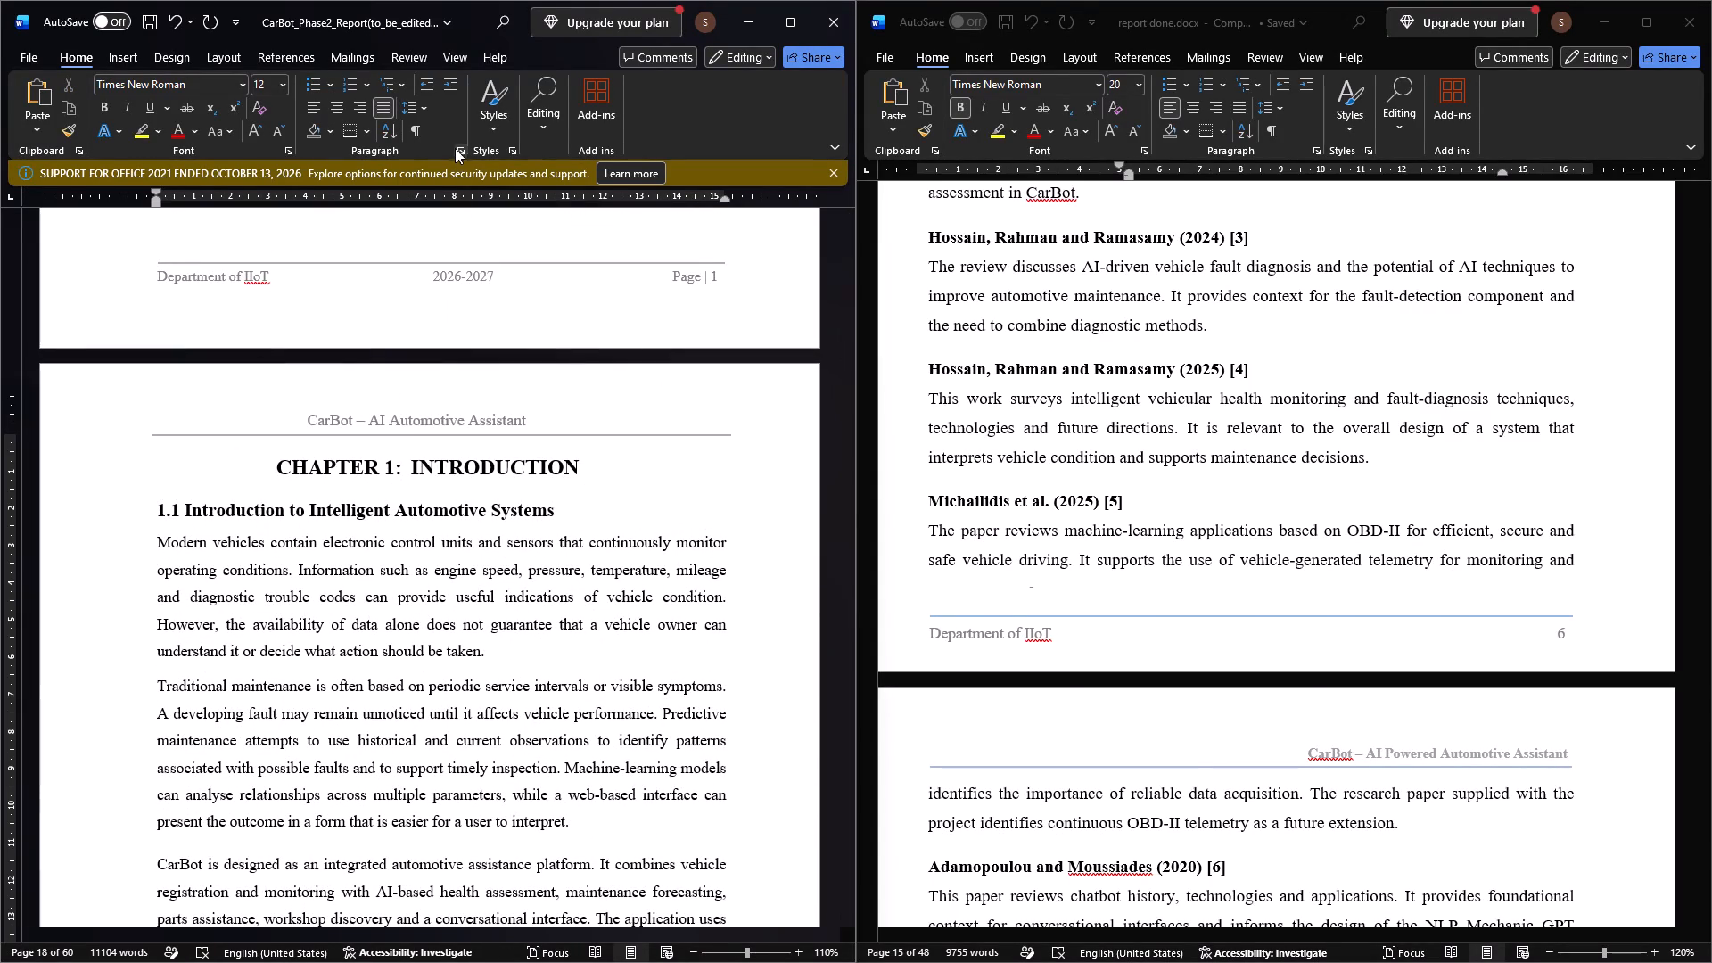
pyautogui.click(455, 147)
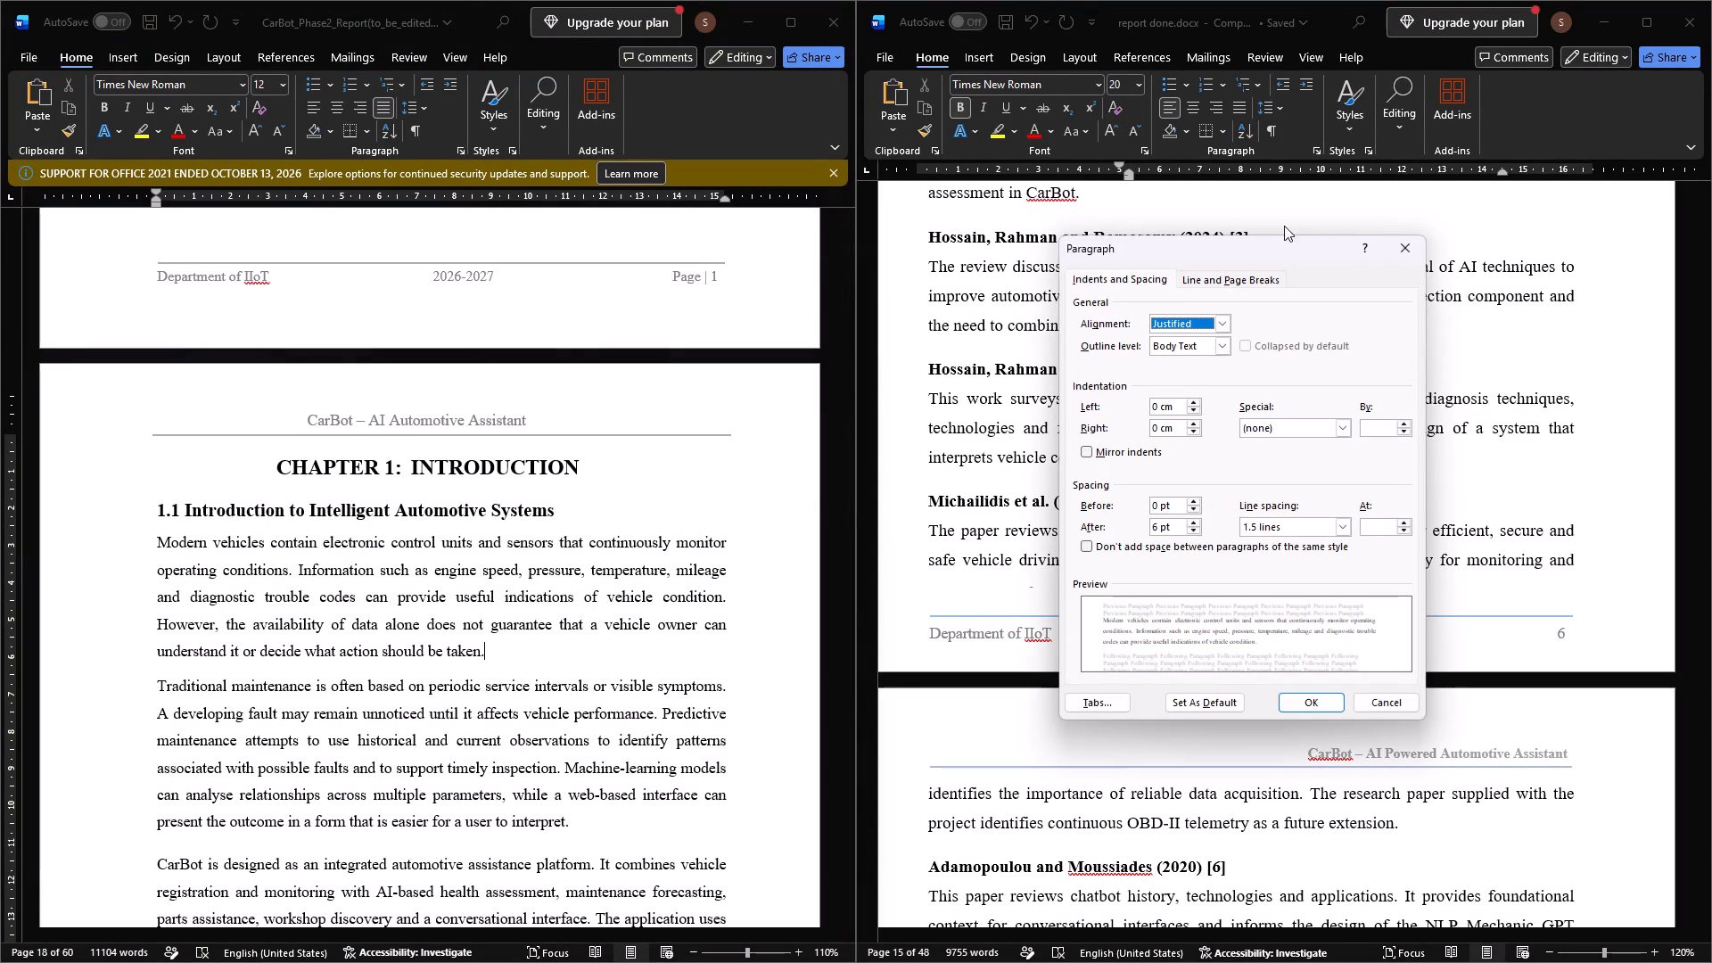
pyautogui.click(1400, 251)
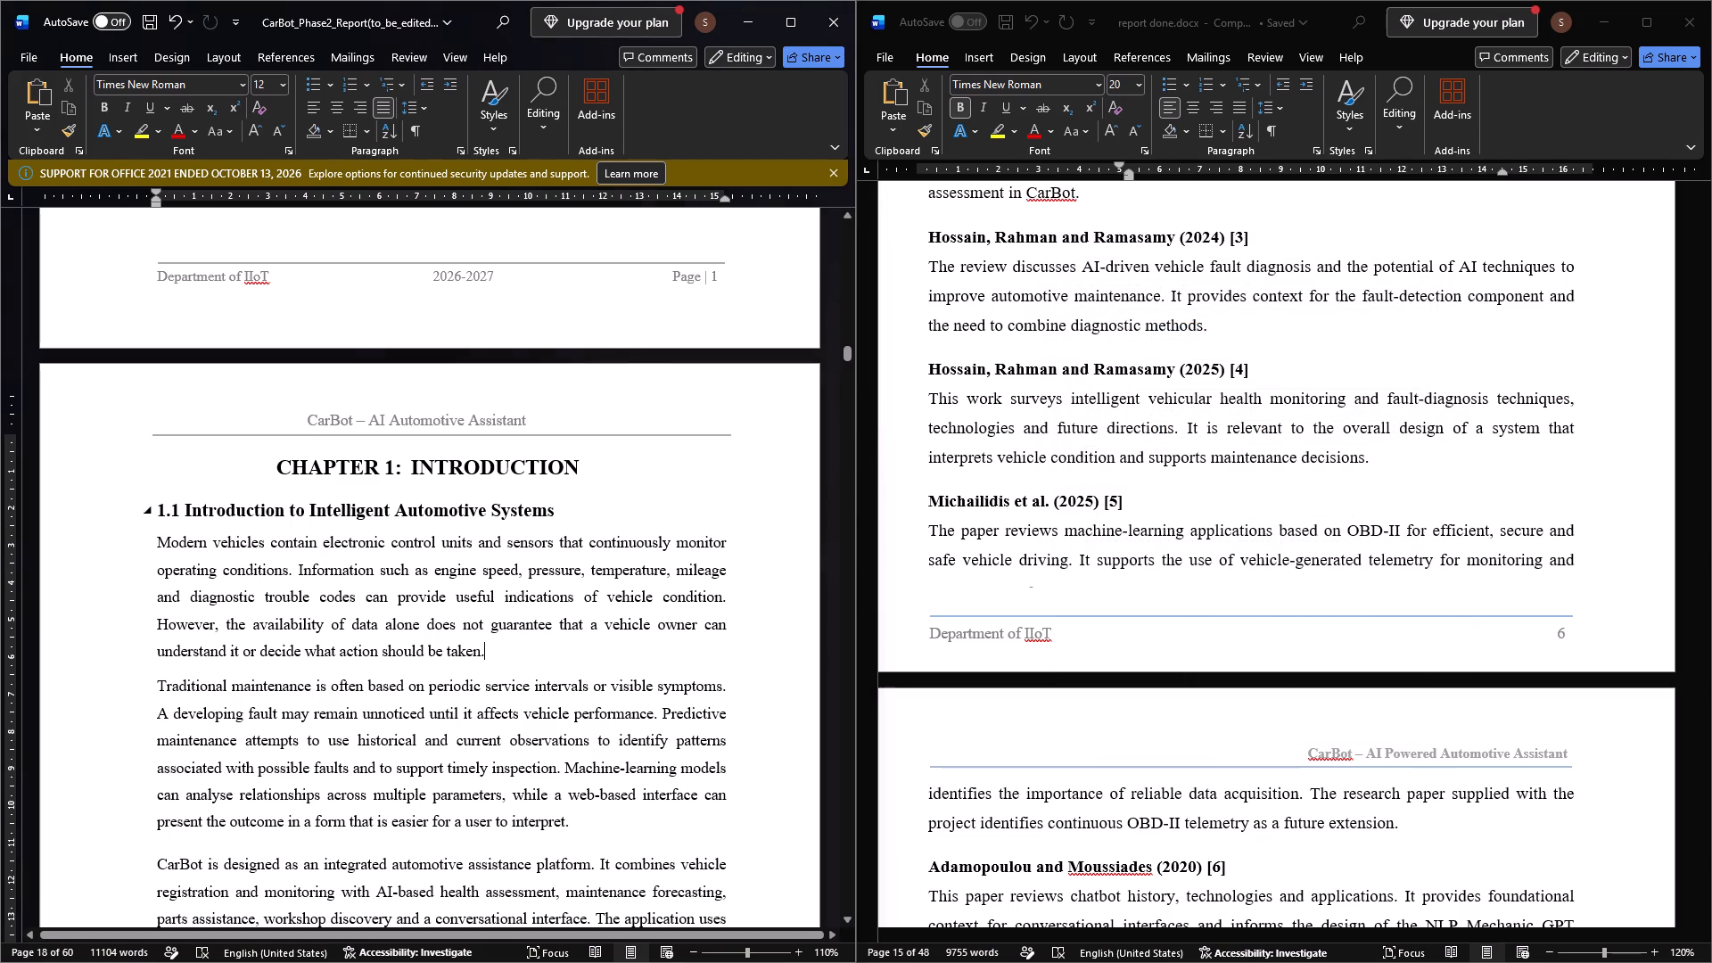
# Check the alignment and paragraph spacing of the third body paragraph under heading 1.1 in Chapter 1.
pyautogui.scroll(-2, 523, 607)
pyautogui.keyDown('ctrl'); pyautogui.scroll(-1, 522, 597); pyautogui.keyUp('ctrl')
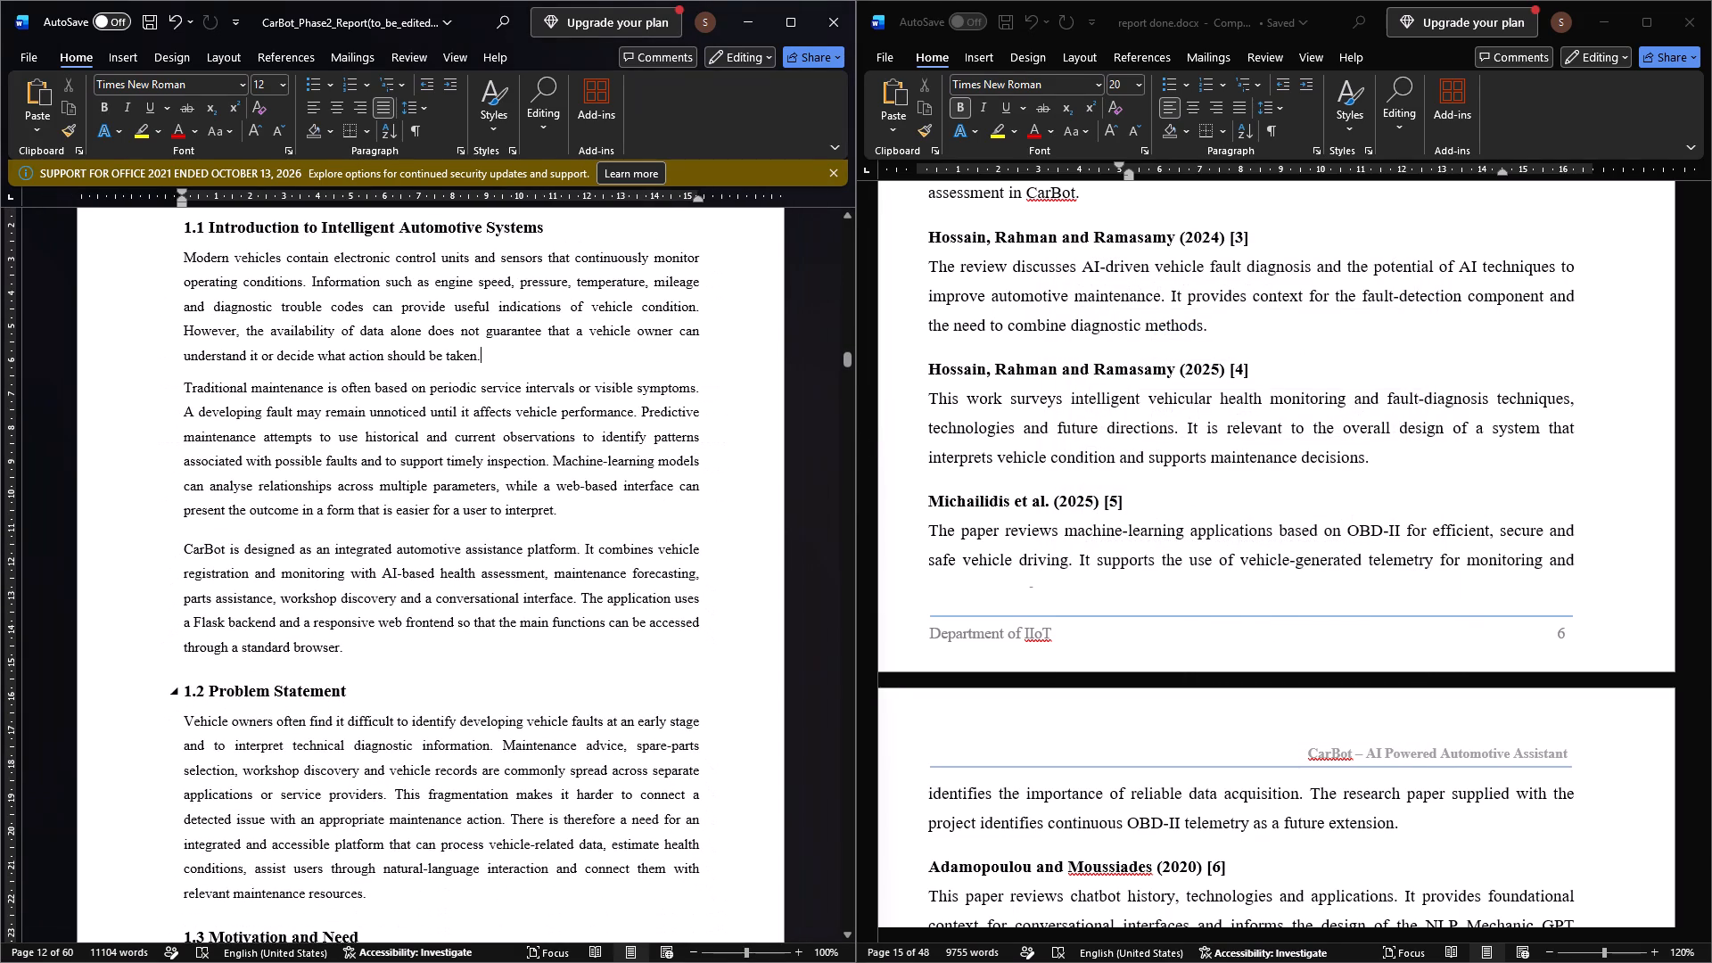
pyautogui.keyDown('ctrl'); pyautogui.scroll(-1, 349, 679); pyautogui.keyUp('ctrl')
pyautogui.scroll(-1, 359, 703)
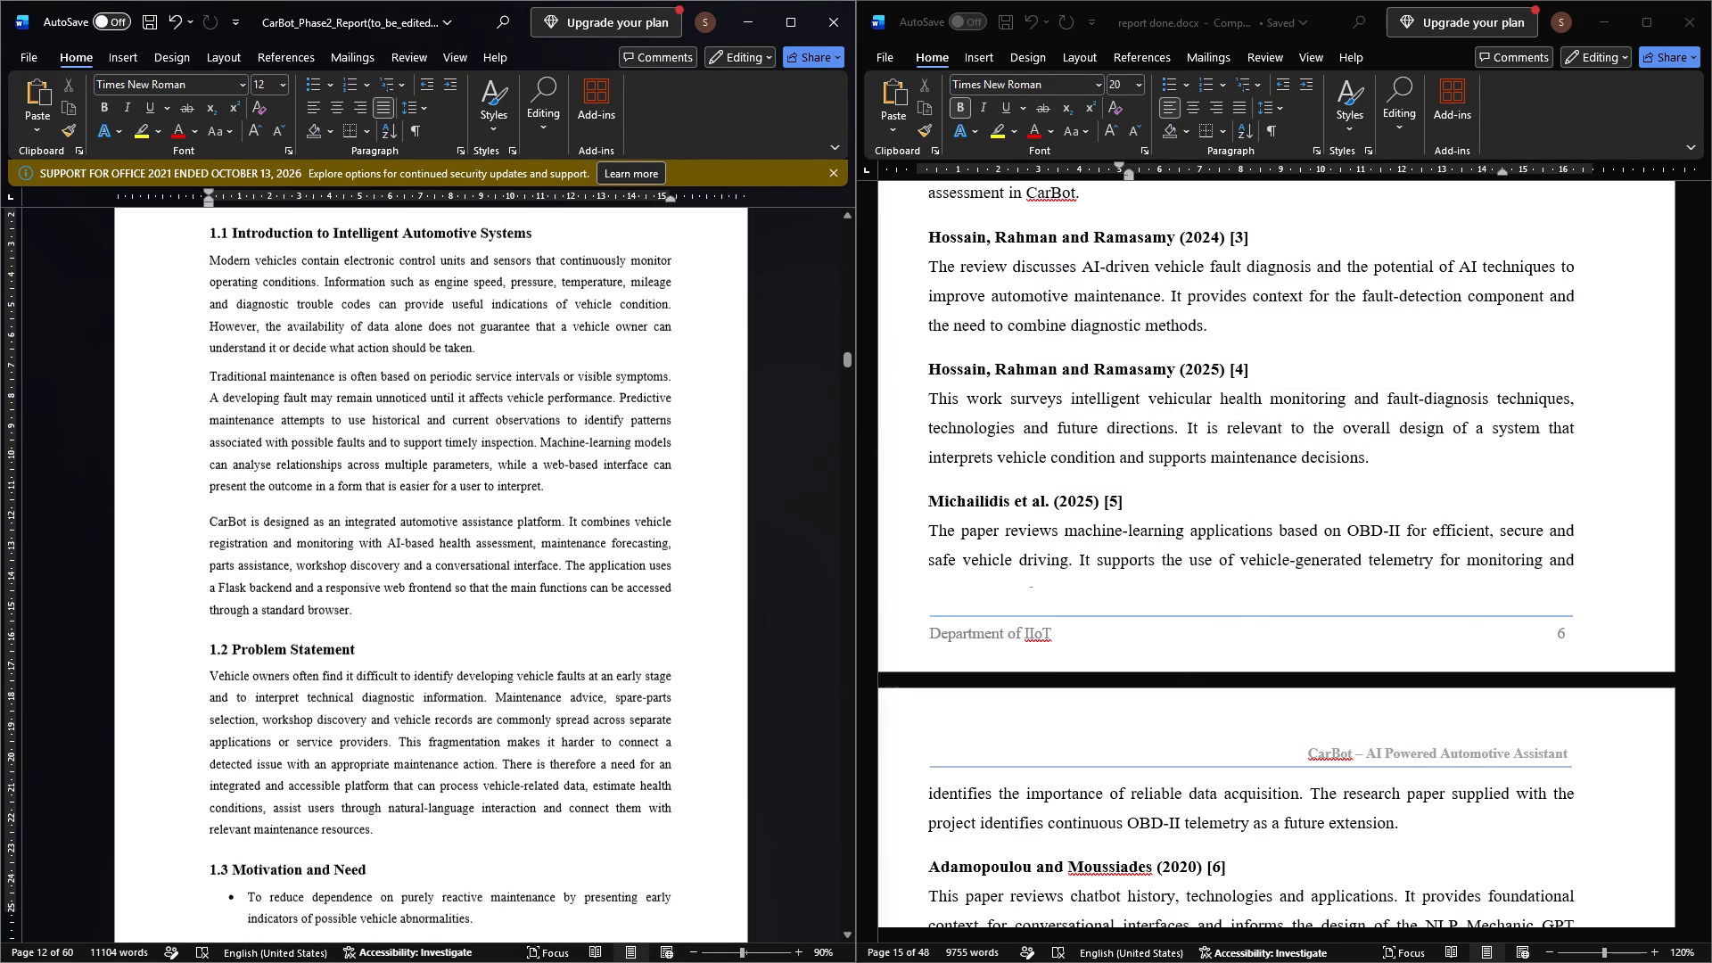
pyautogui.scroll(-1, 357, 701)
pyautogui.click(358, 565)
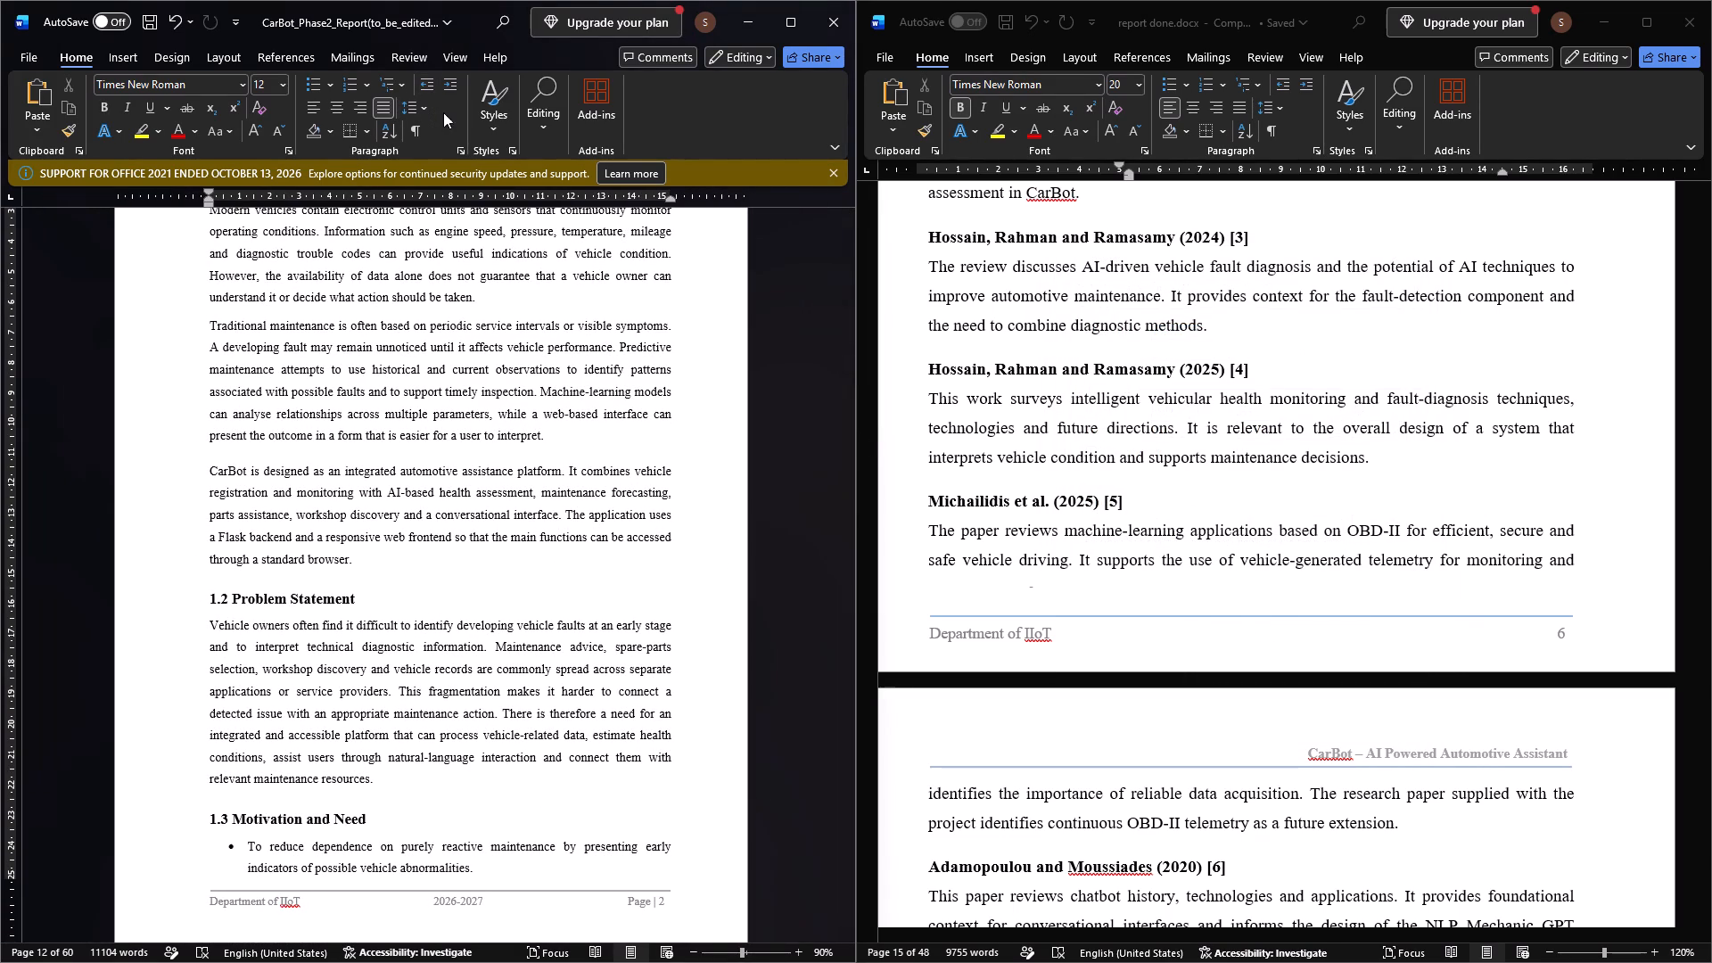
pyautogui.click(457, 146)
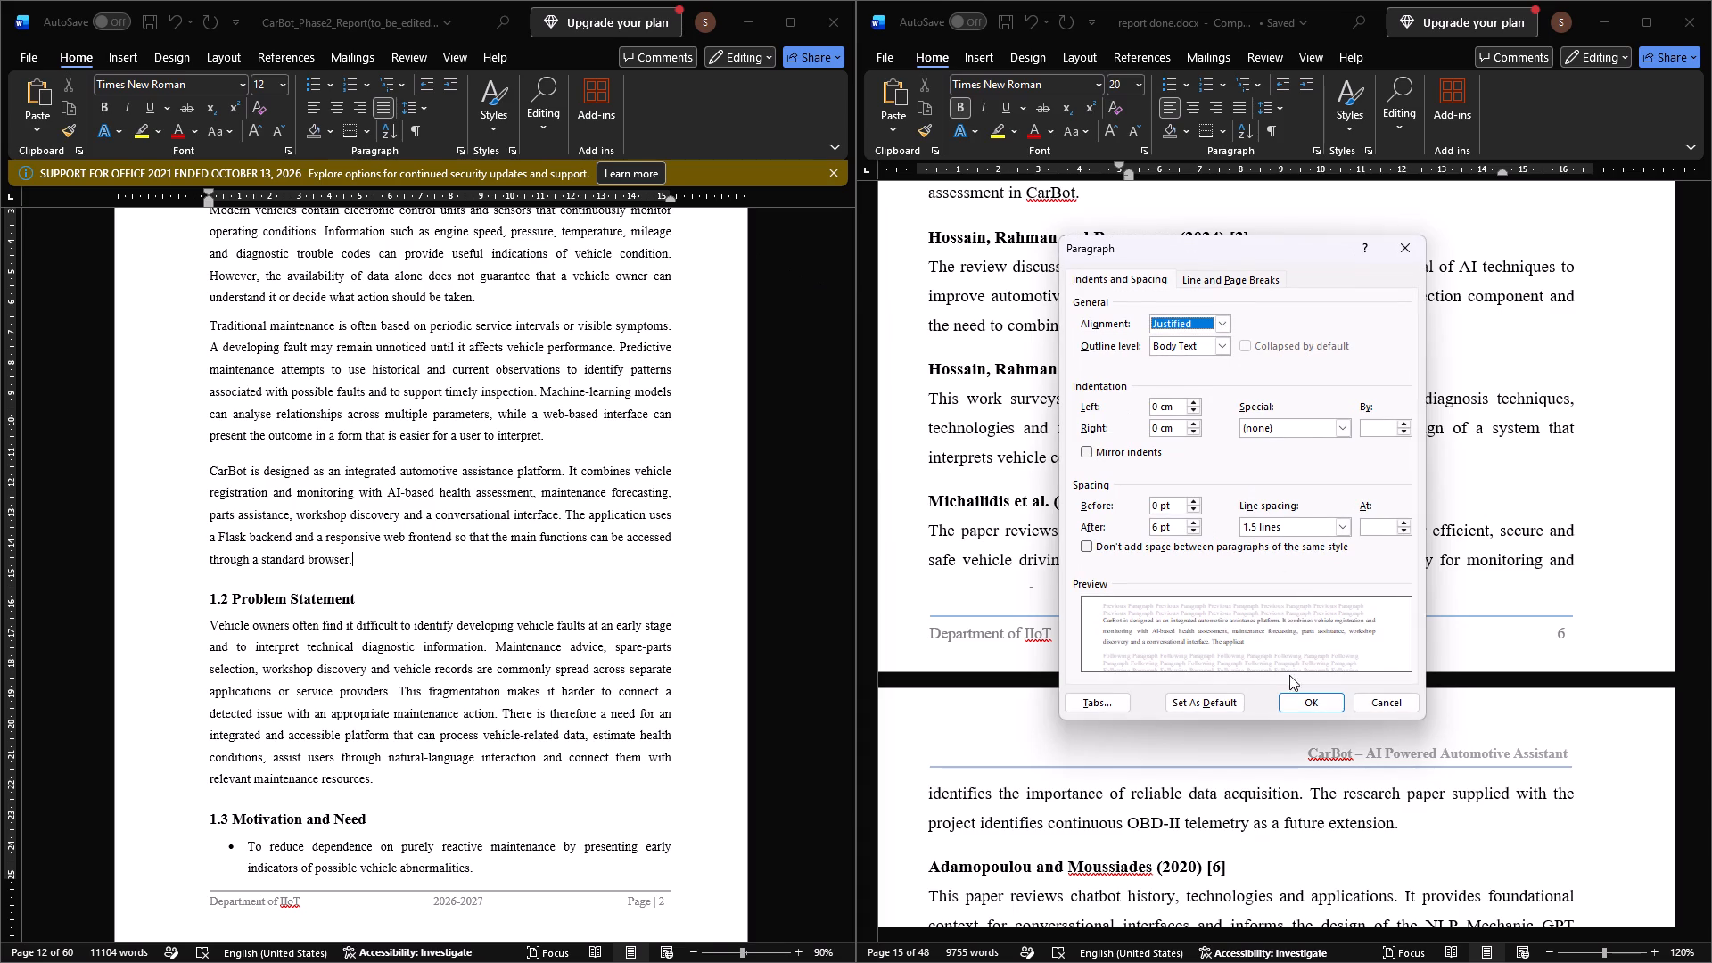
pyautogui.click(1300, 697)
# Check the alignment and paragraph spacing of the body paragraph under heading 1.2 Problem Statement.
pyautogui.click(388, 785)
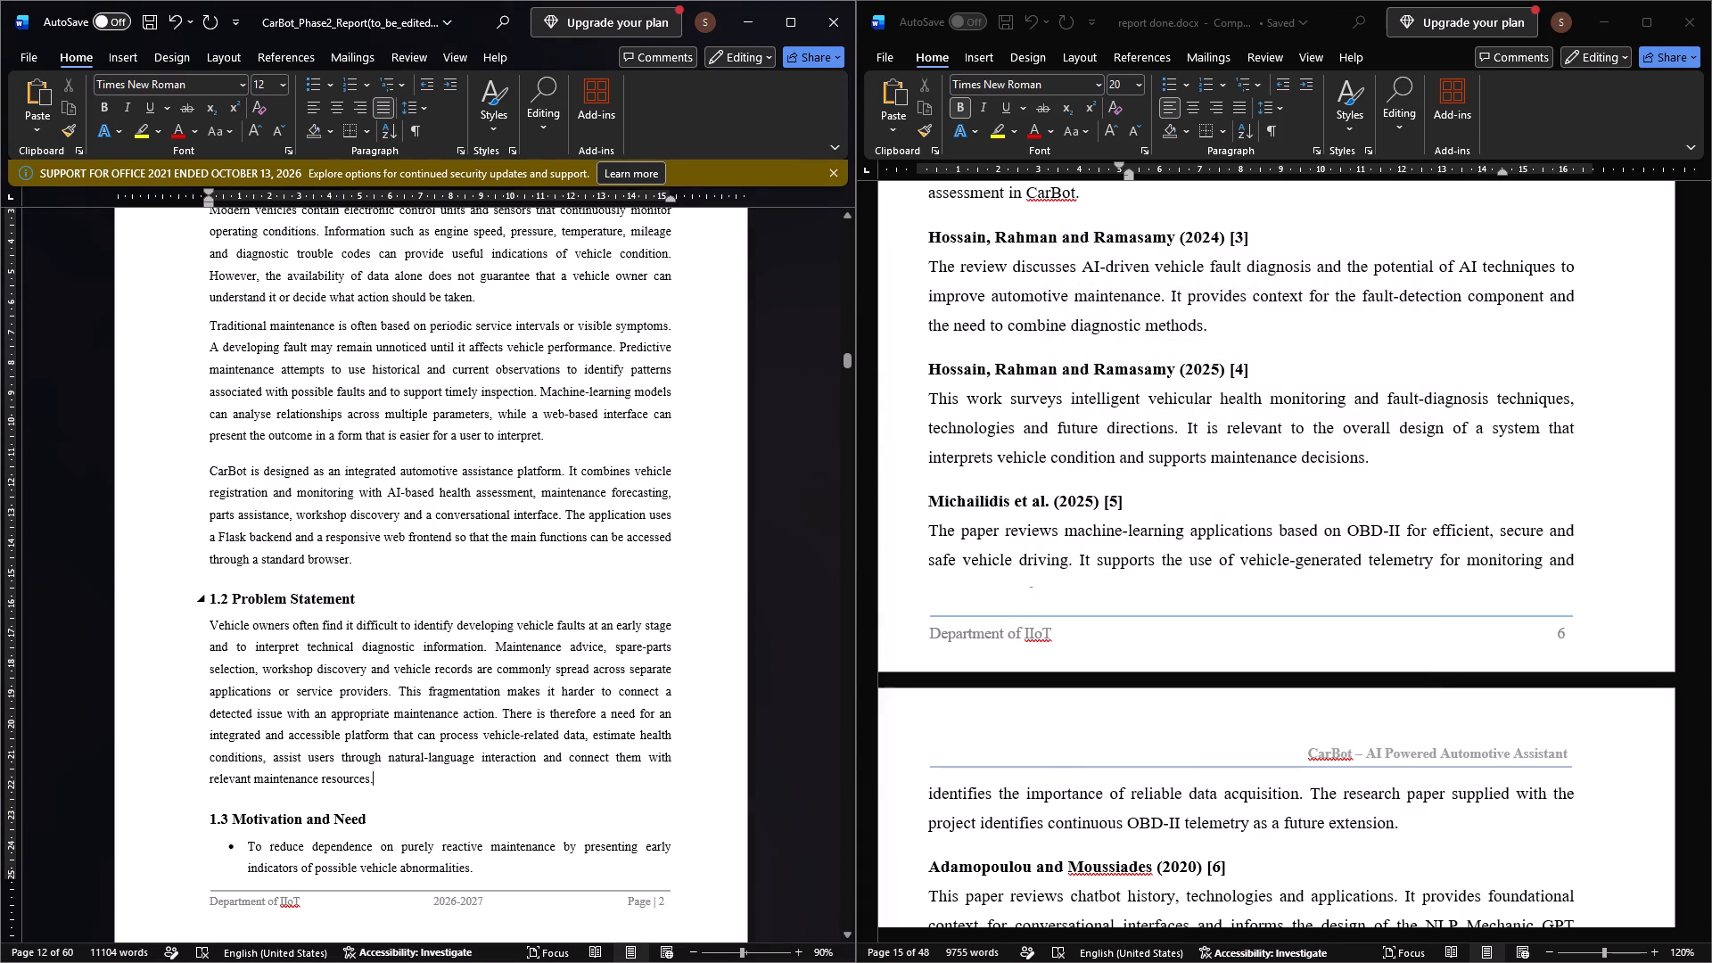
pyautogui.click(465, 149)
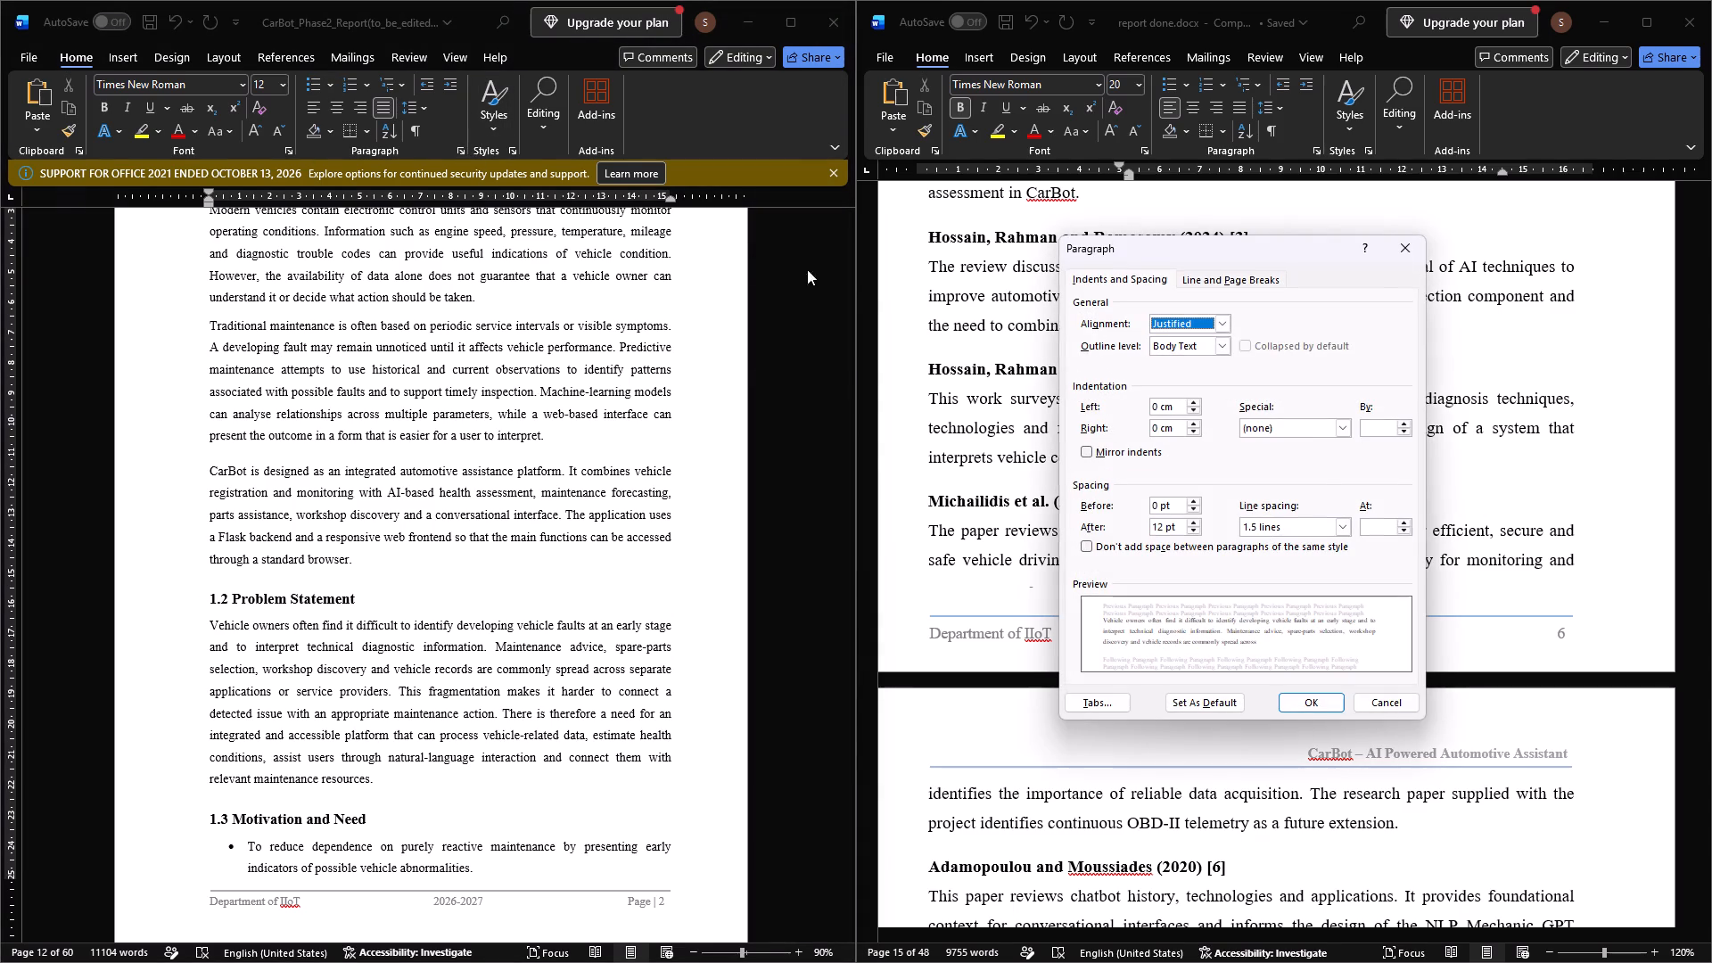
pyautogui.click(1400, 254)
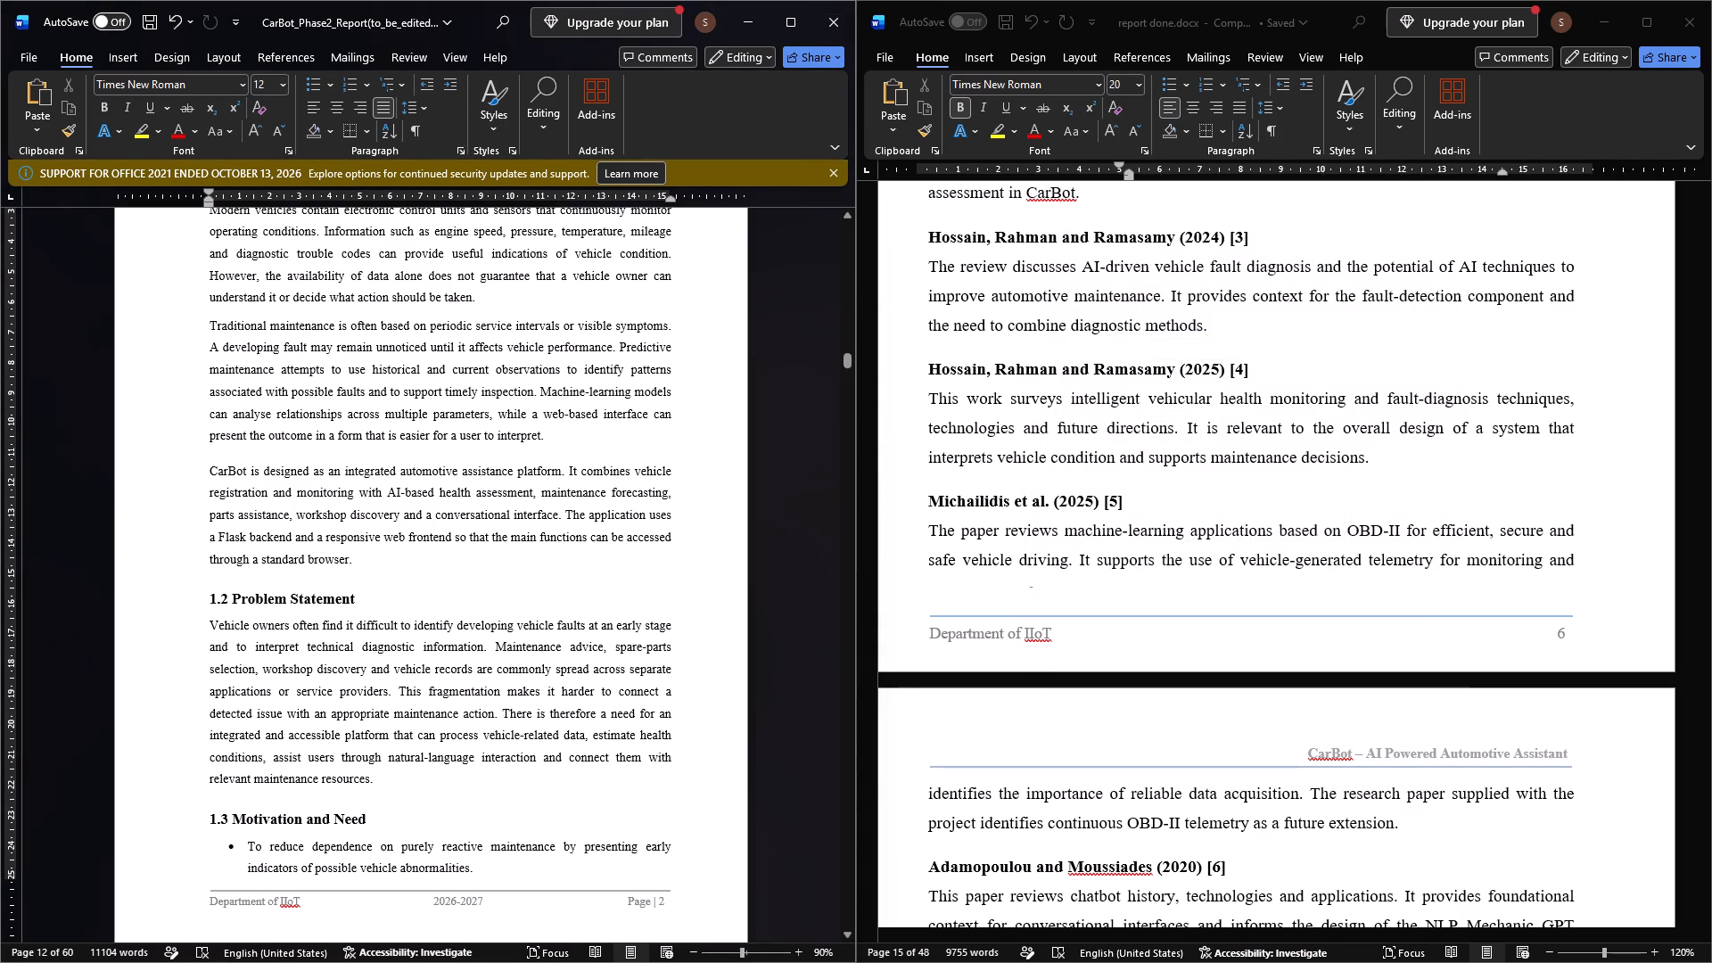
# Set the spacing after the second body paragraph under 1.6 Industrial Internet of Things Context to 6 pt.
pyautogui.scroll(-1, 511, 602)
pyautogui.scroll(-2, 395, 715)
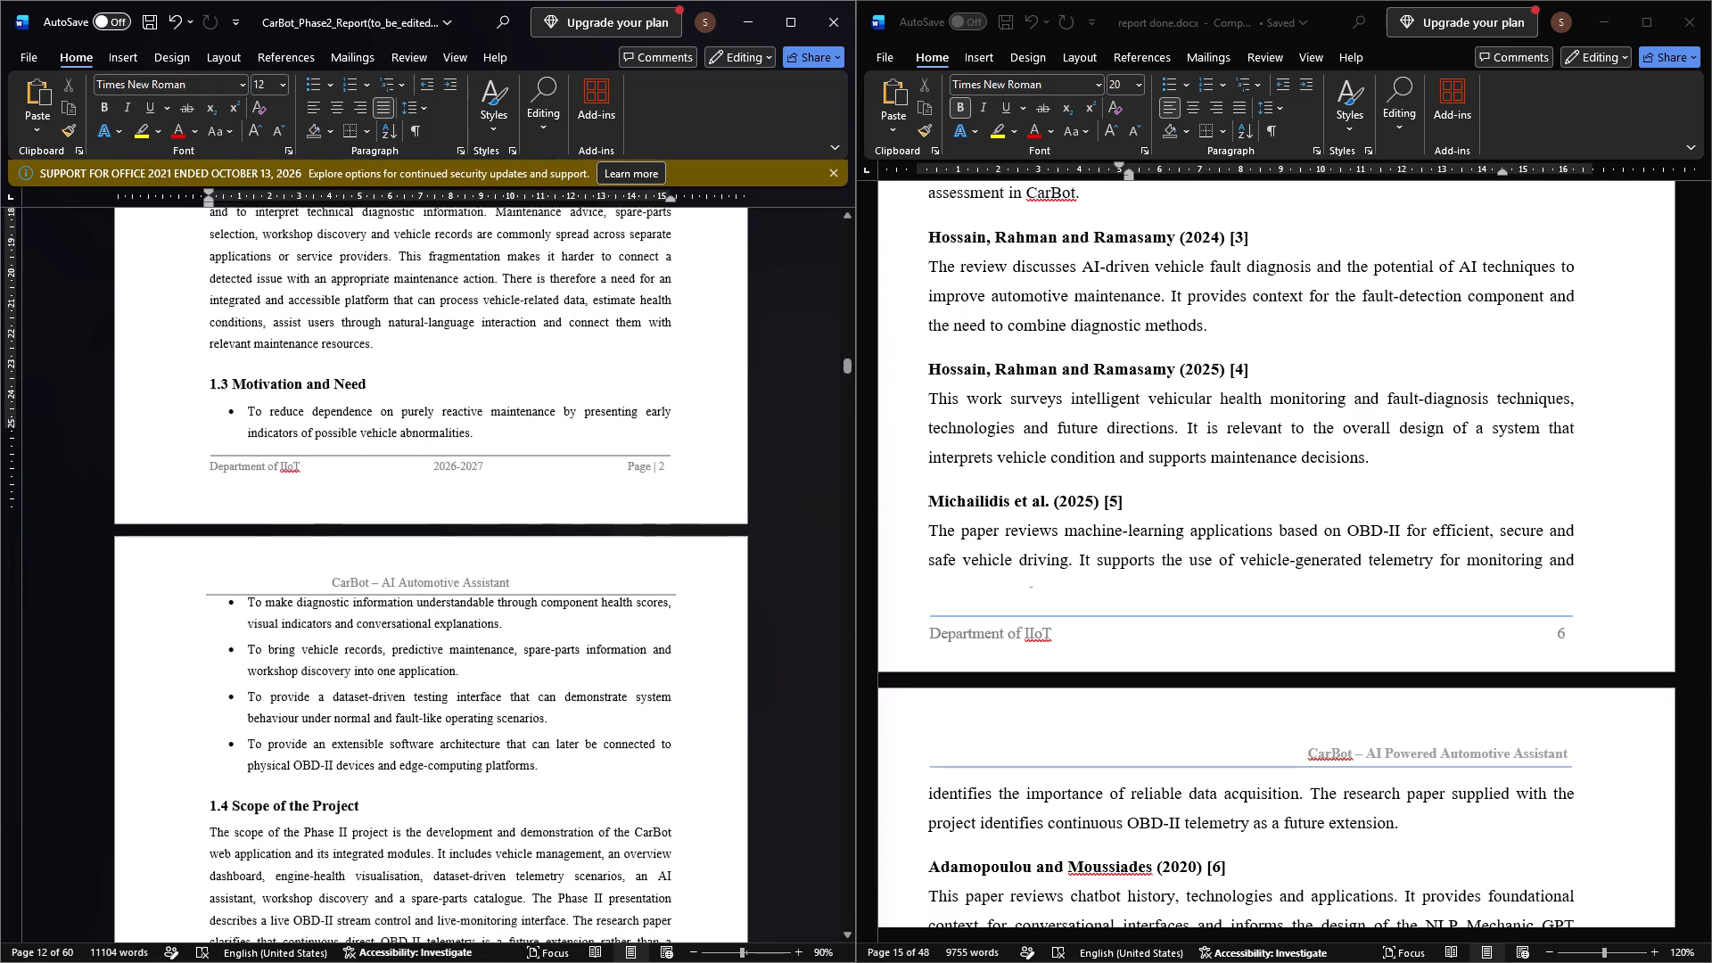
pyautogui.scroll(-1, 393, 806)
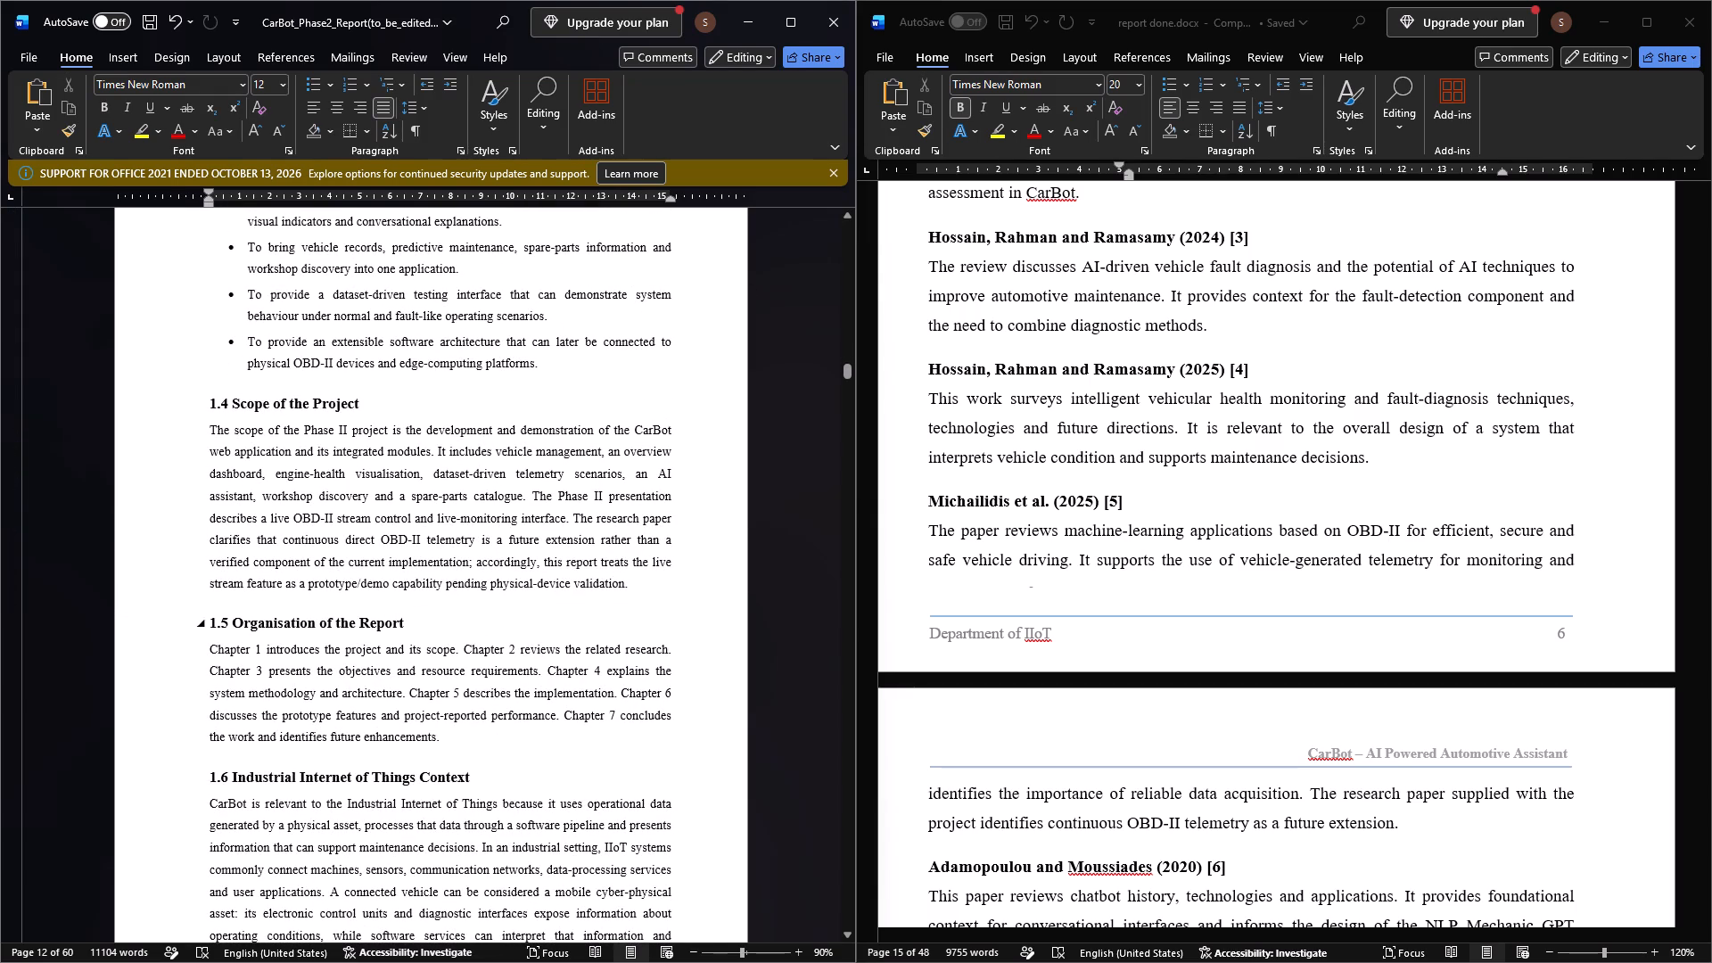
pyautogui.scroll(-1, 479, 650)
pyautogui.scroll(-1, 415, 696)
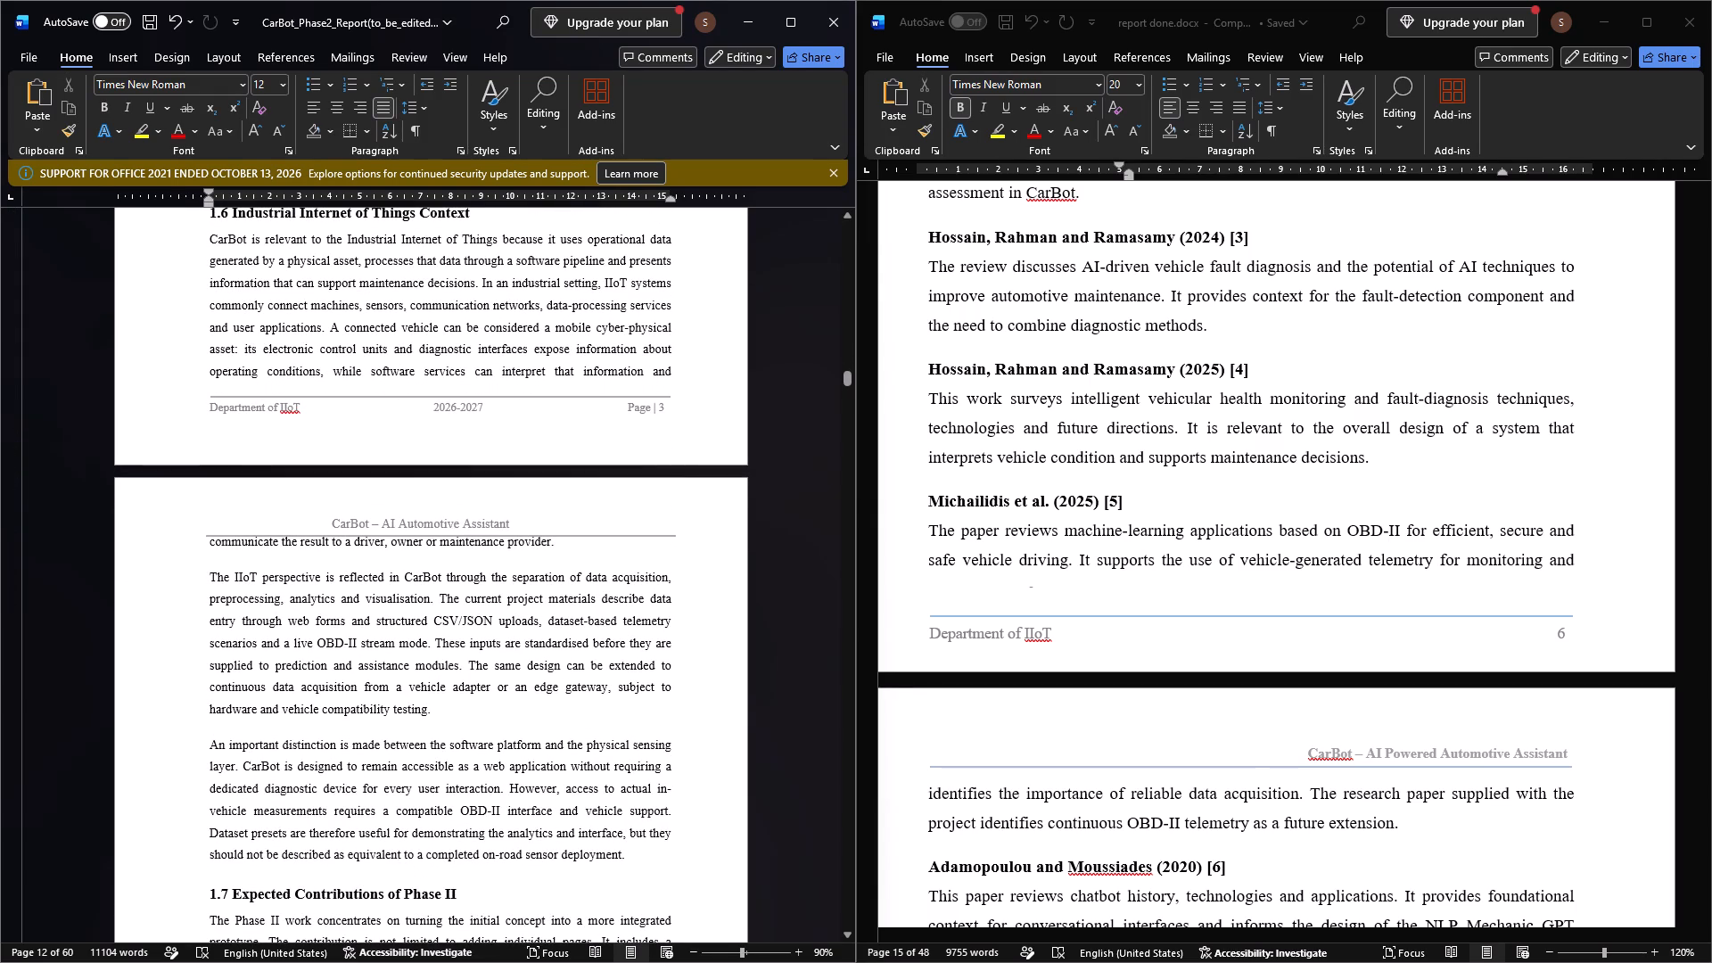
pyautogui.click(440, 706)
pyautogui.click(457, 142)
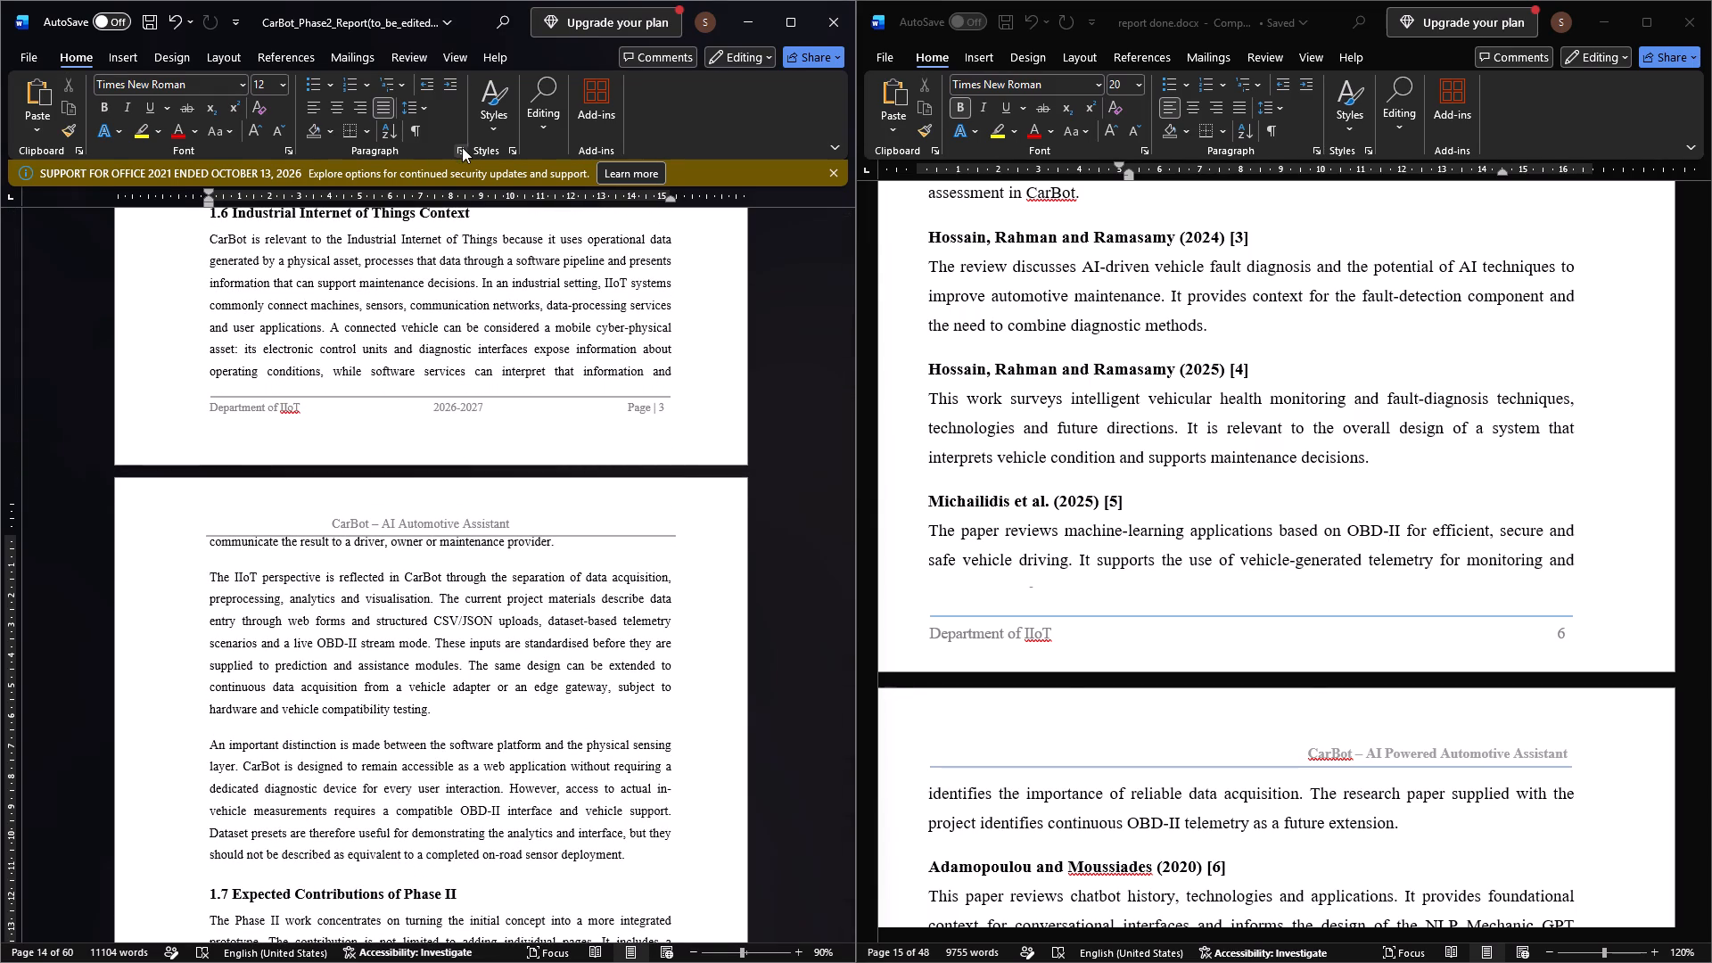
pyautogui.click(462, 147)
pyautogui.click(1197, 532)
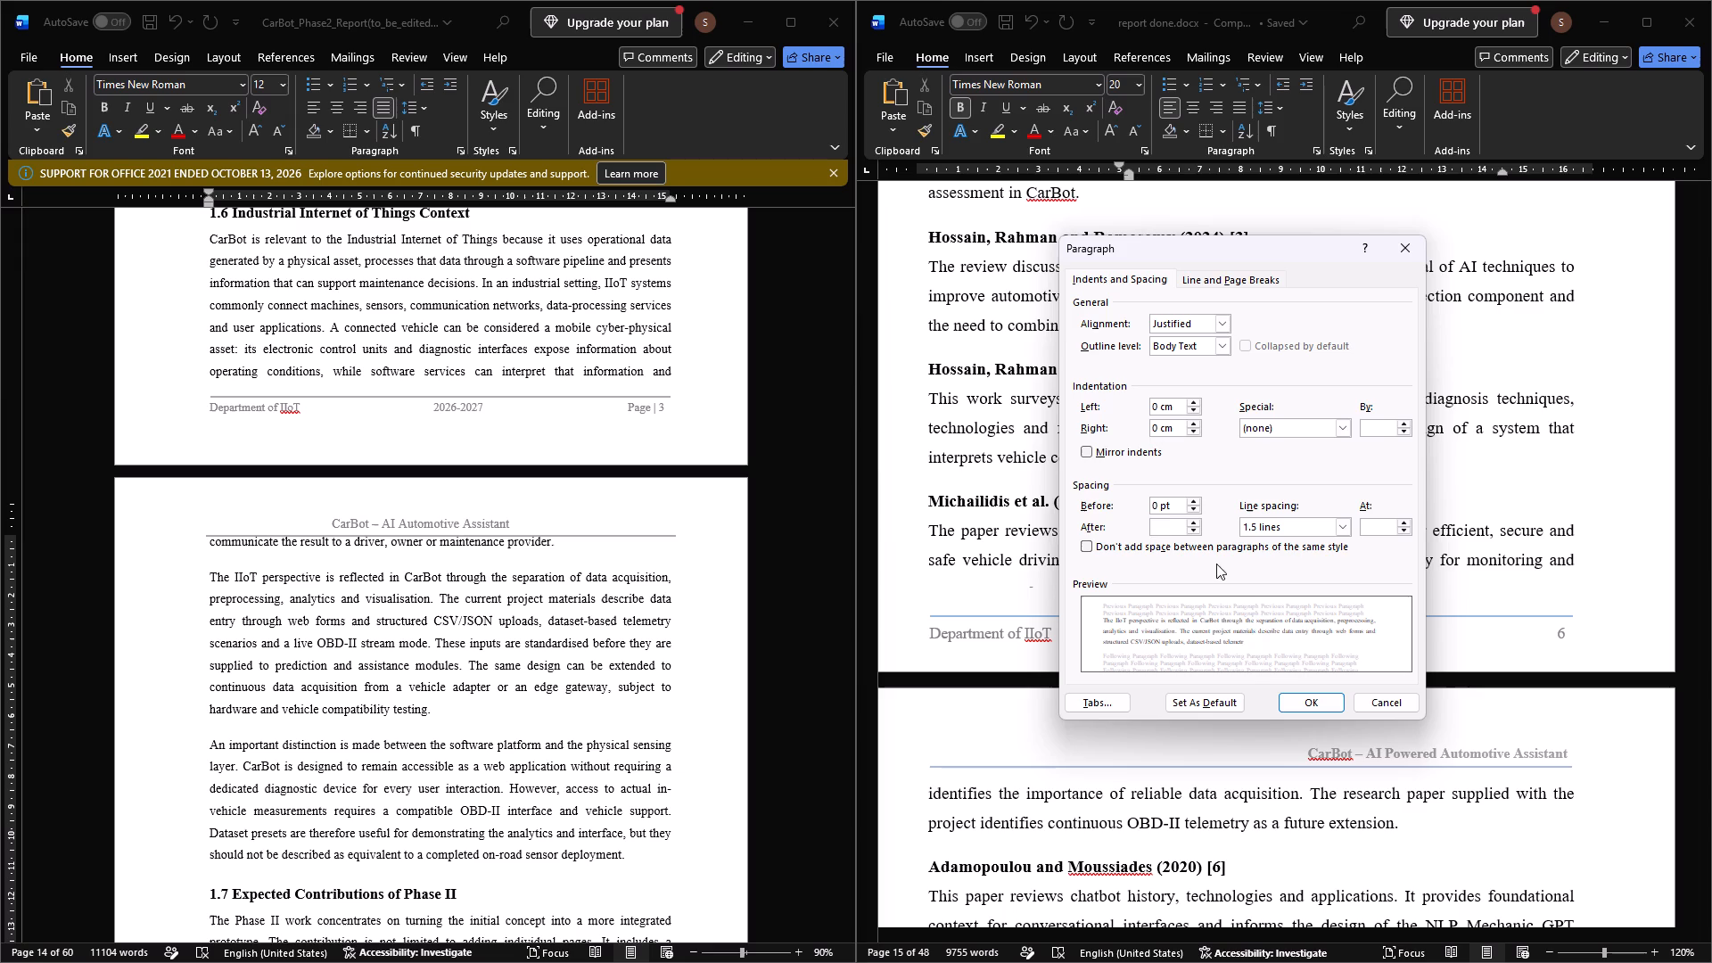
pyautogui.click(1292, 695)
pyautogui.click(537, 709)
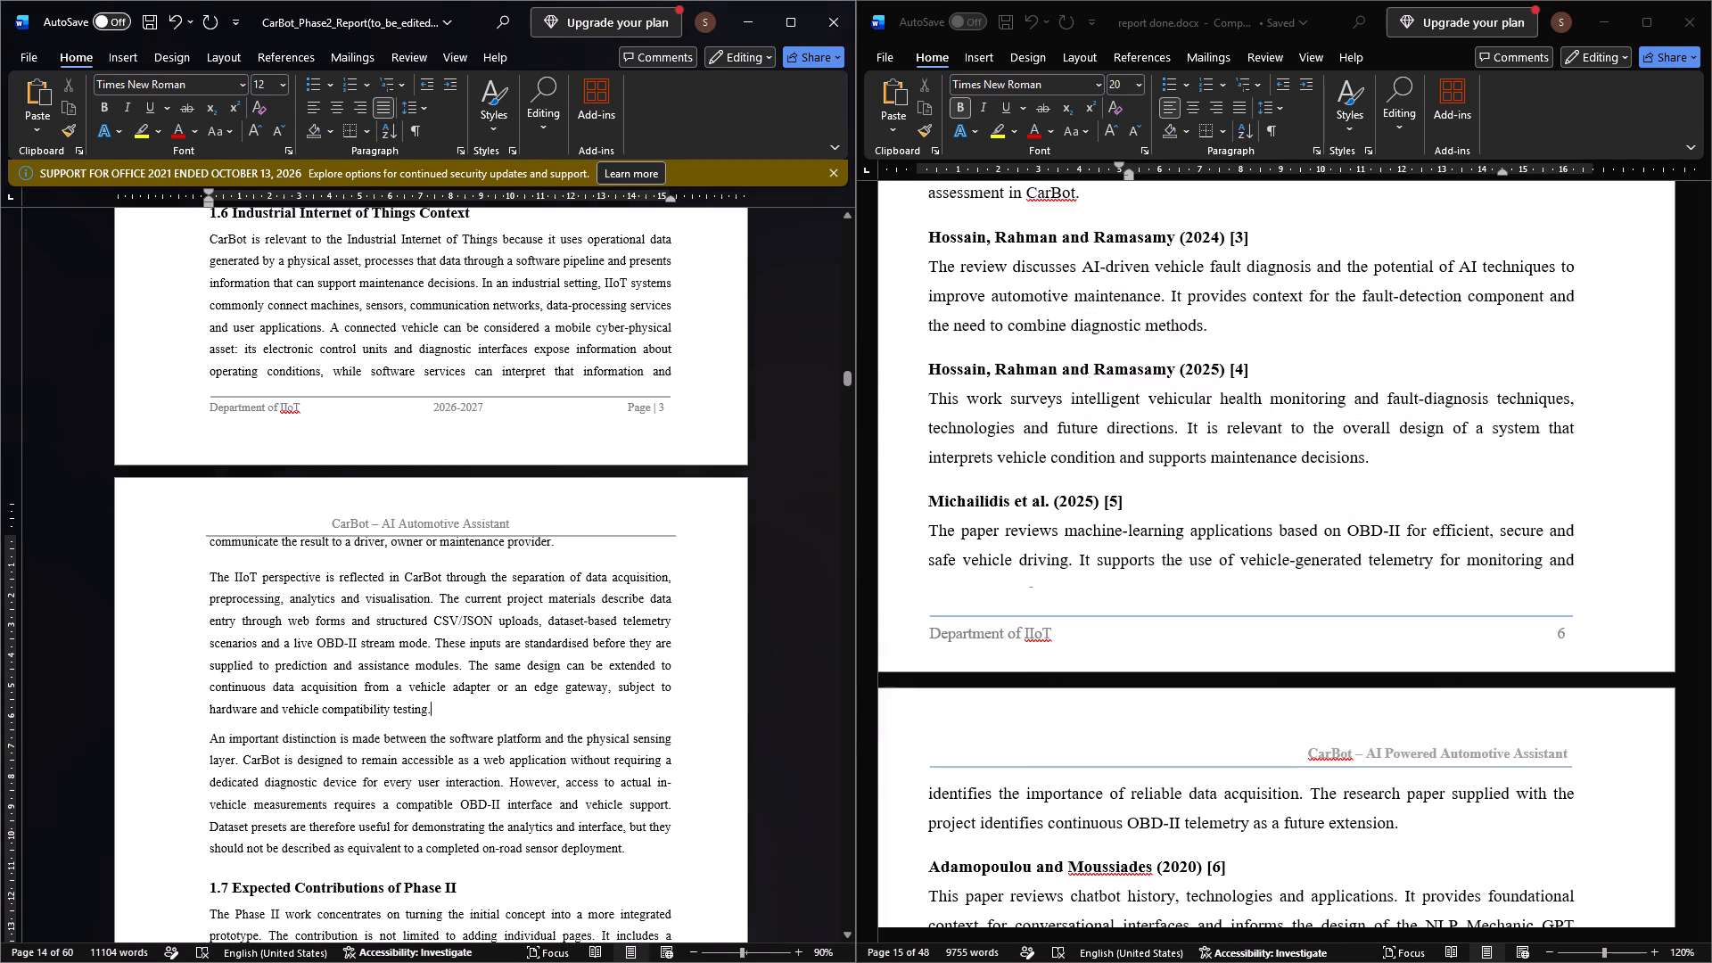
# Set the spacing after the first body paragraph under 1.7 Expected Contributions of Phase II to 6 pt.
pyautogui.scroll(-2, 515, 706)
pyautogui.scroll(-1, 437, 716)
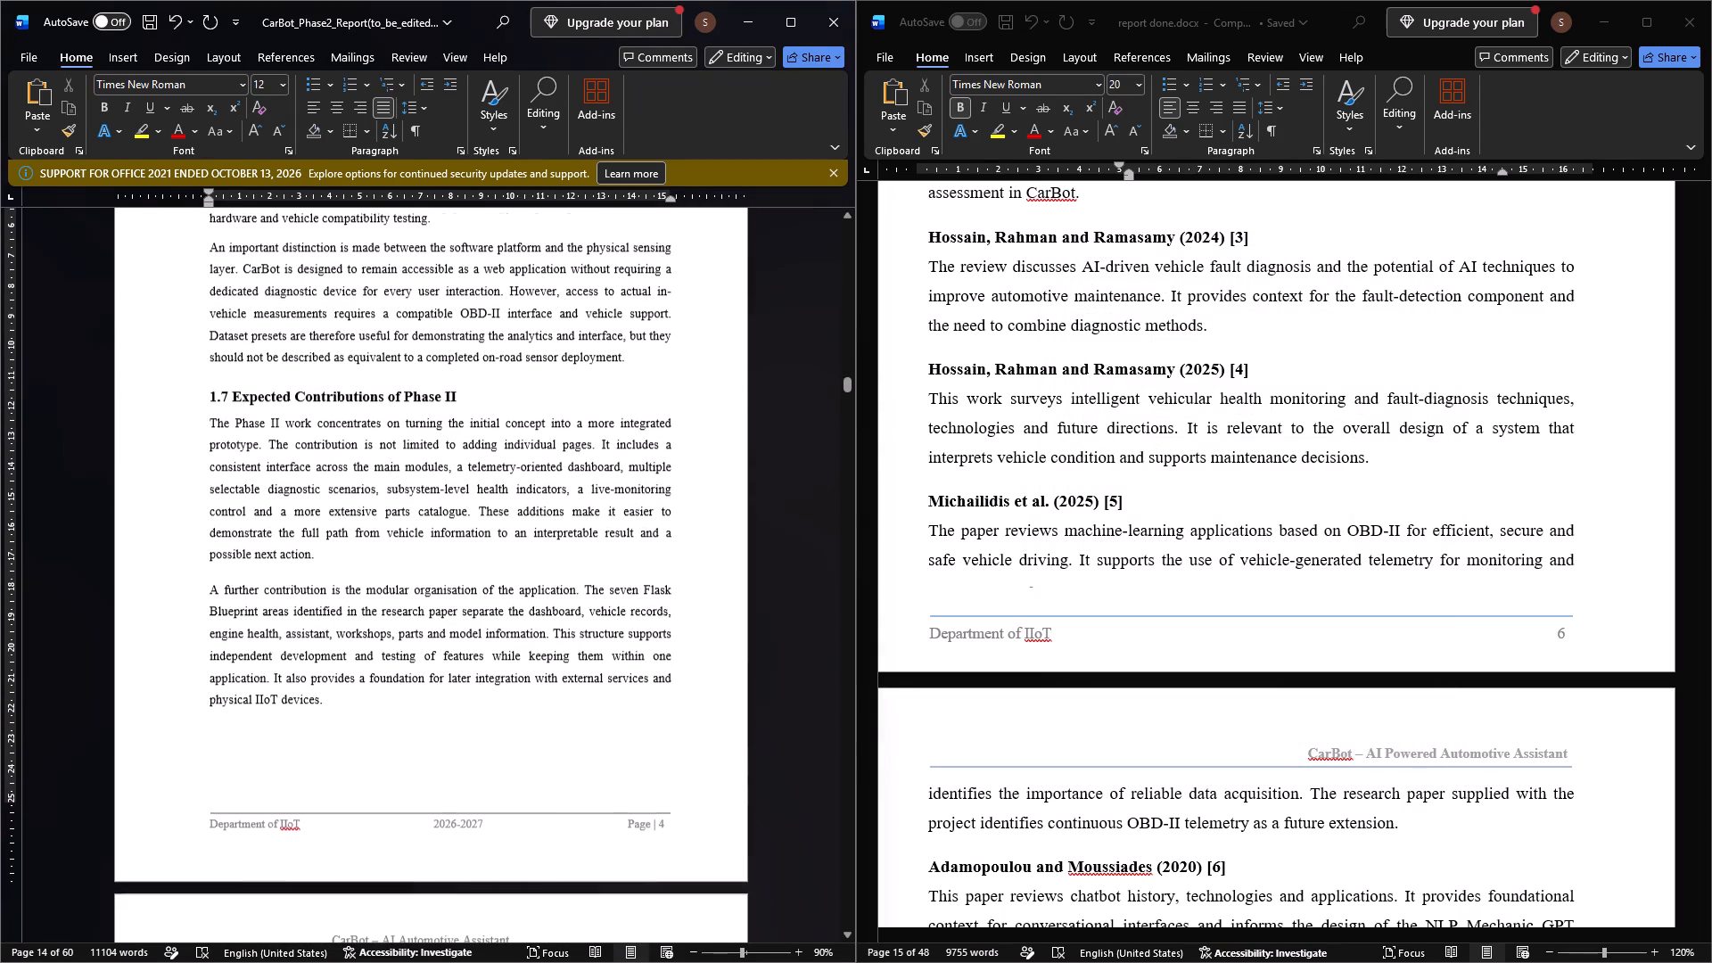
pyautogui.click(321, 559)
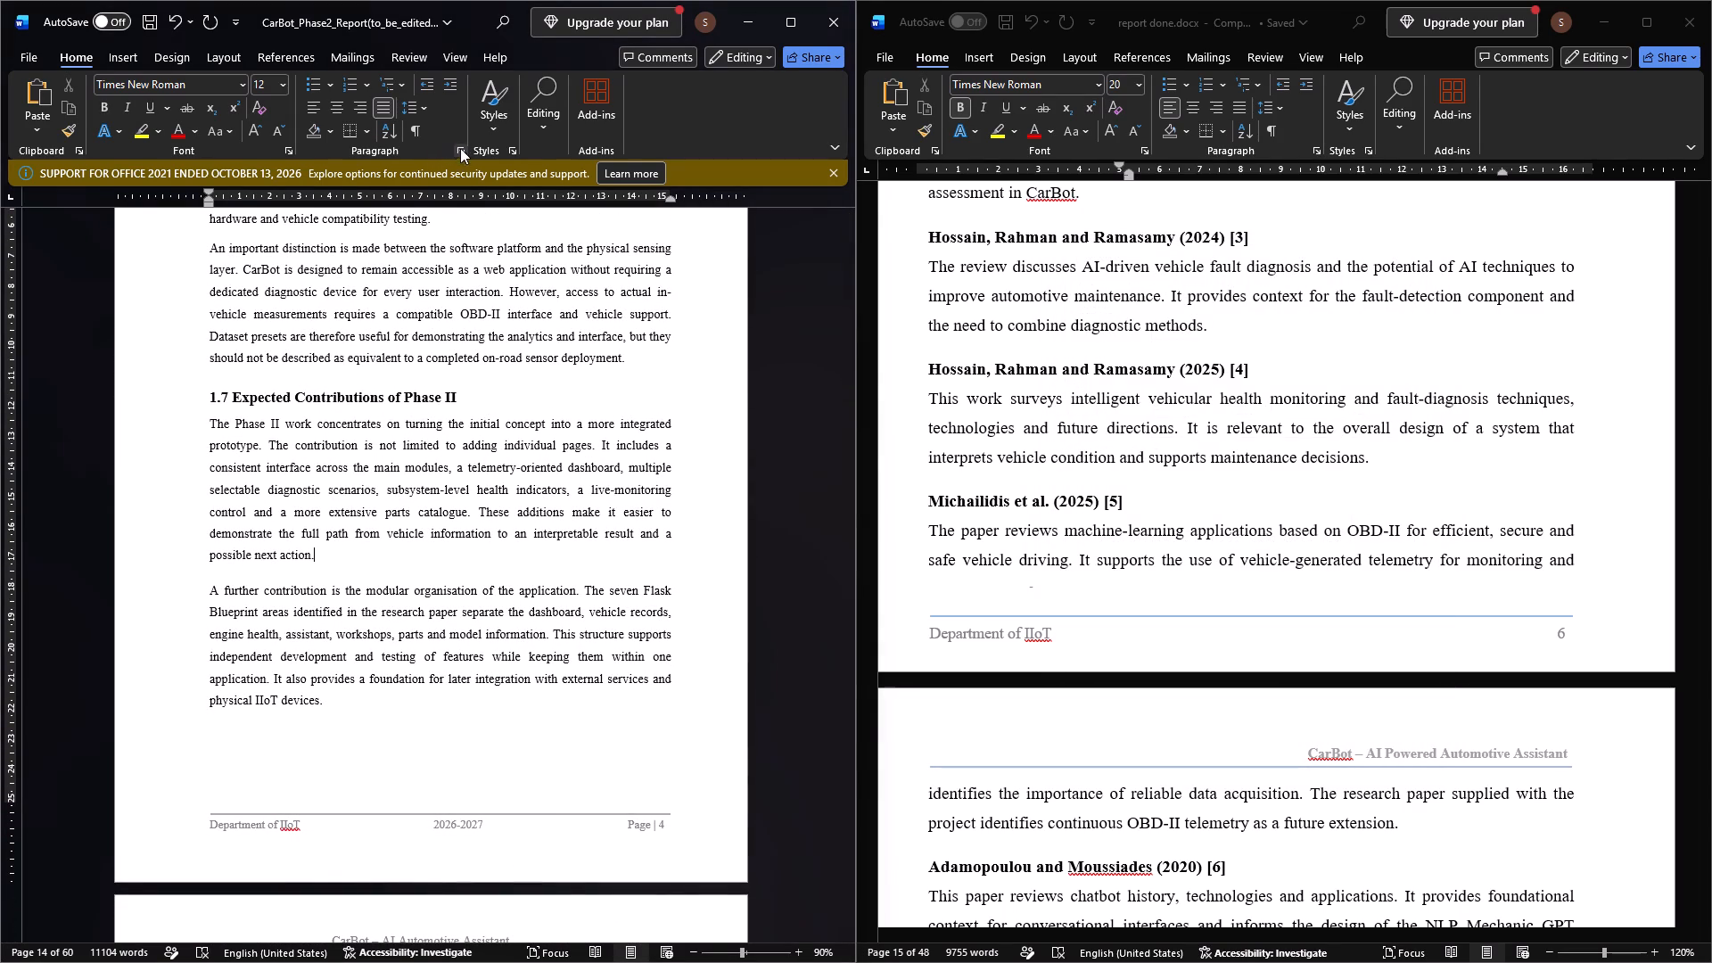
pyautogui.click(460, 149)
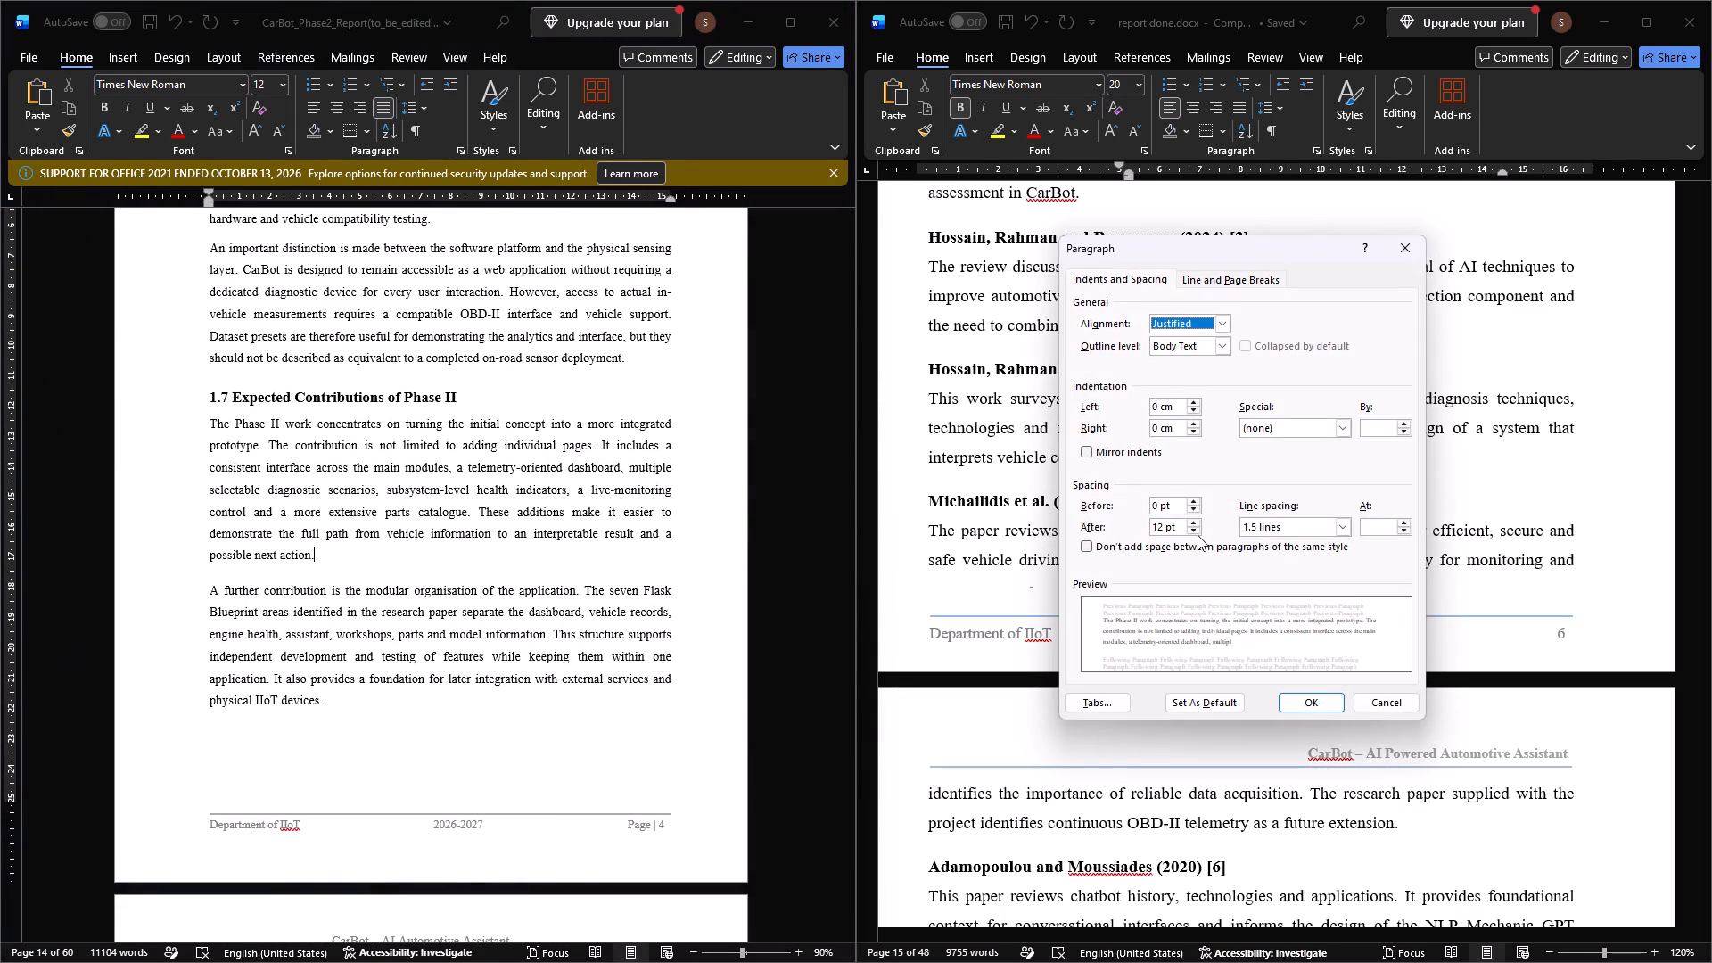
pyautogui.click(1195, 532)
pyautogui.click(1289, 704)
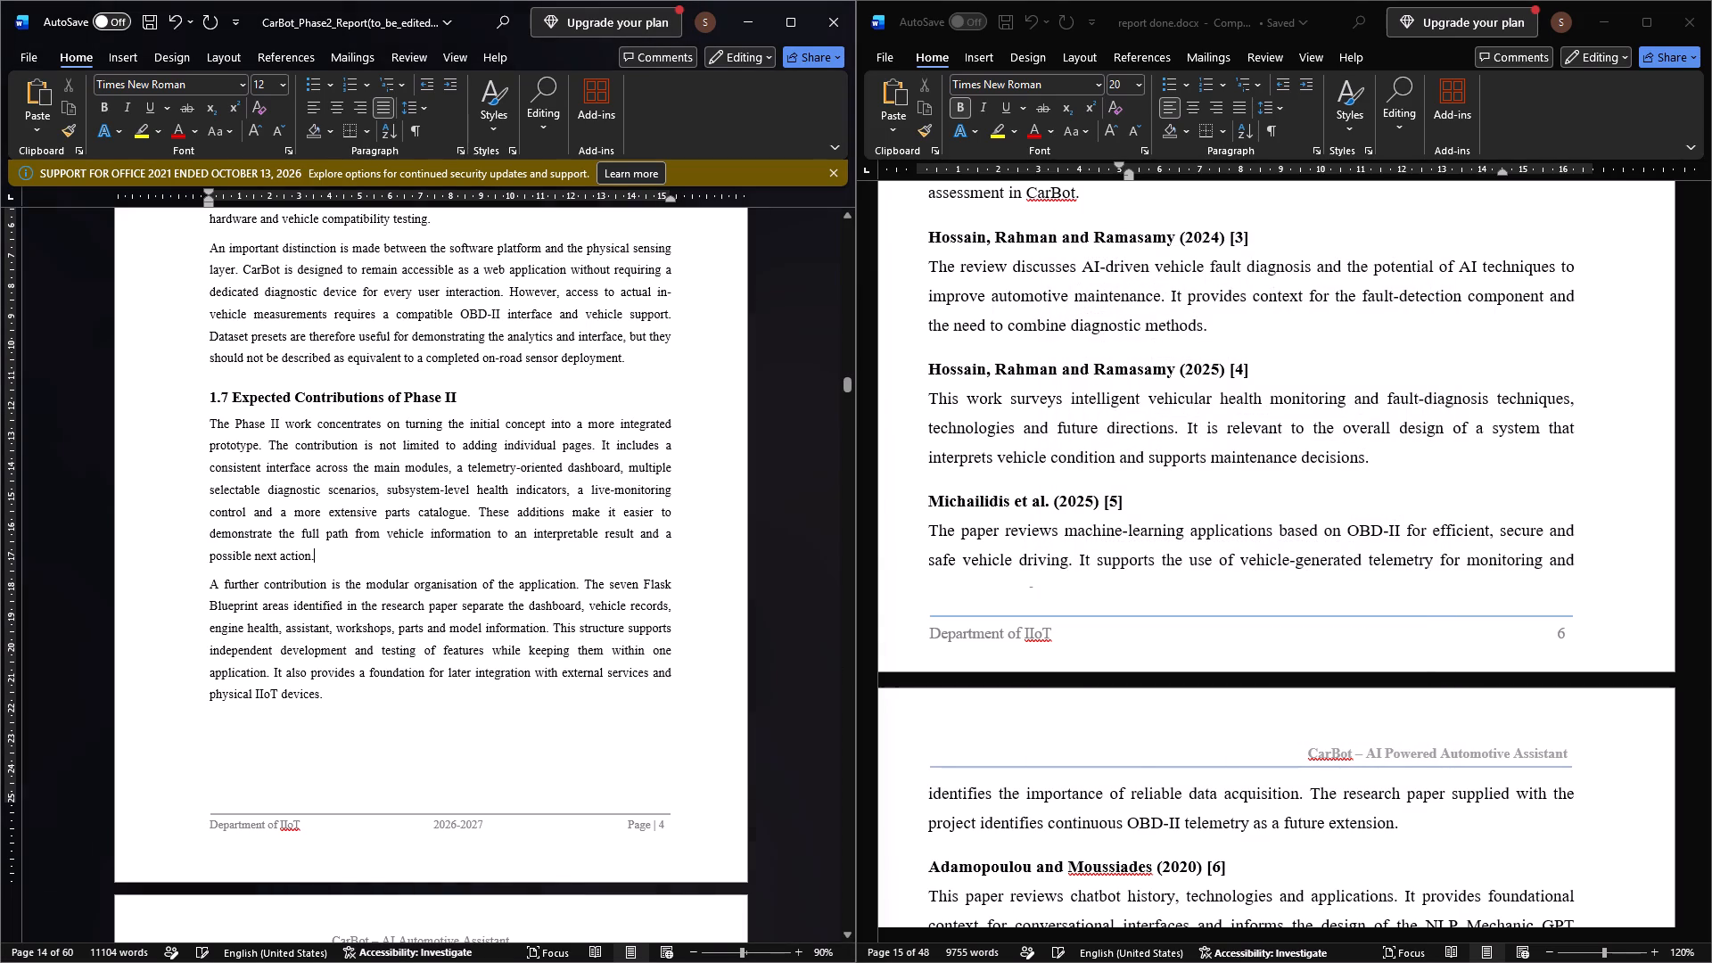
# Check the alignment and spacing of the body paragraph under Michailidis et al. (2025) [5] in section 2.2.
pyautogui.click(425, 628)
pyautogui.scroll(-7, 425, 628)
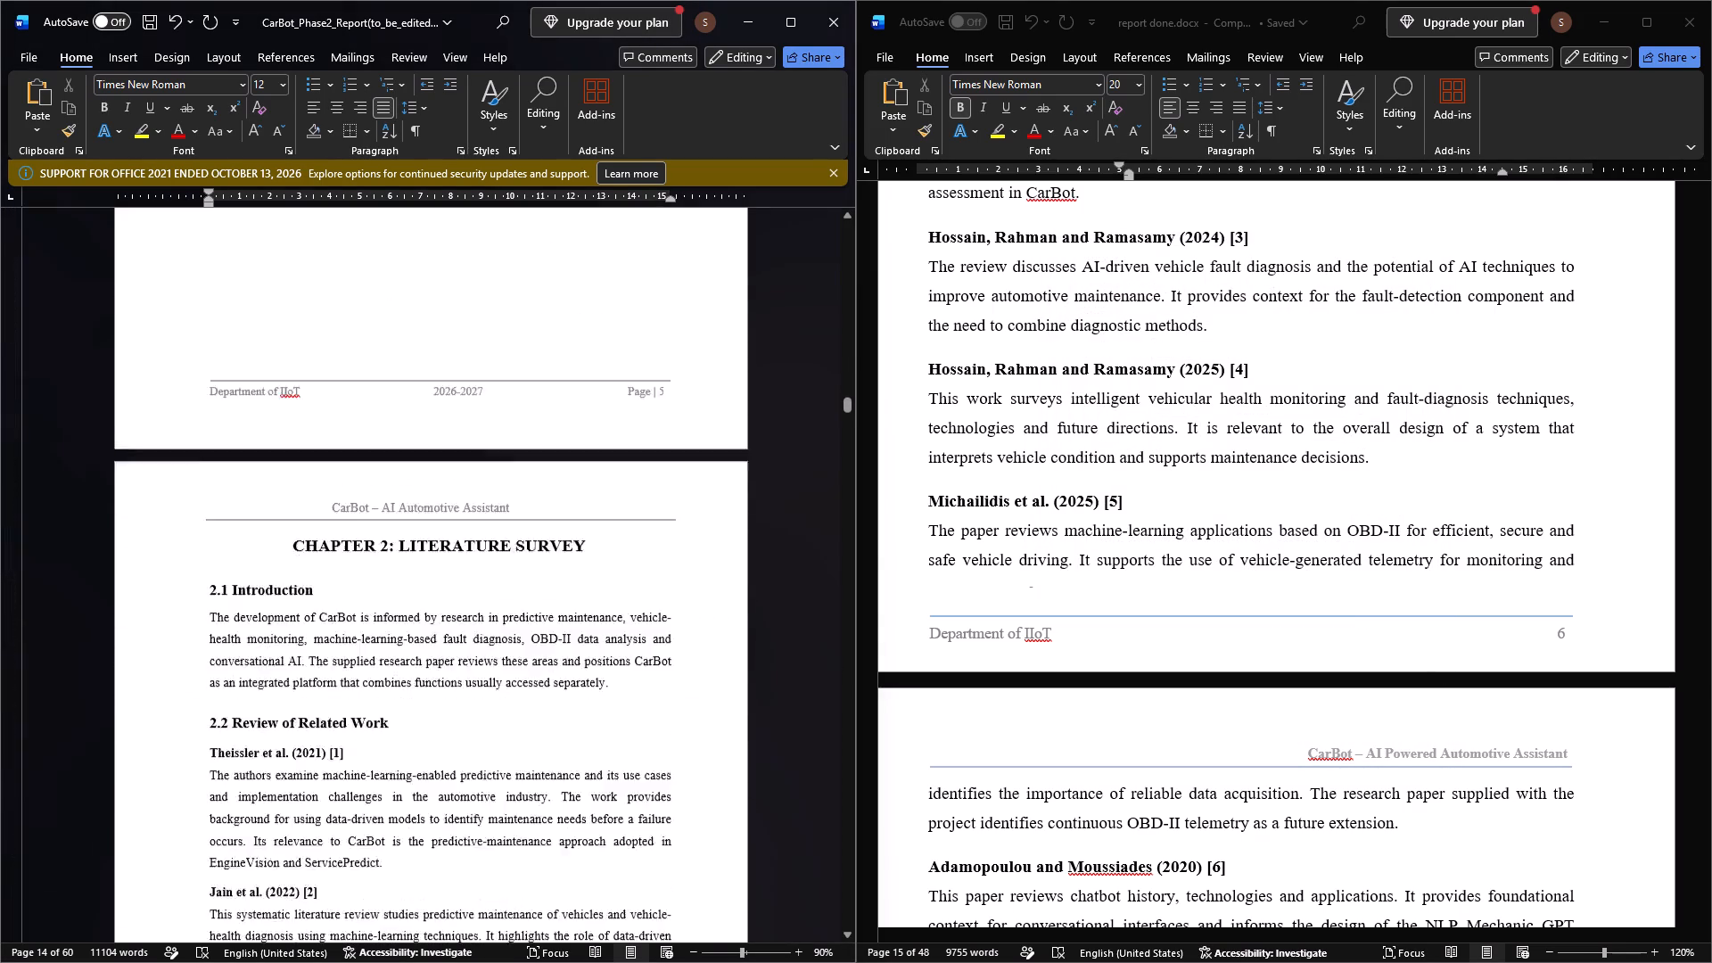
pyautogui.scroll(-1, 414, 638)
pyautogui.scroll(1, 402, 627)
pyautogui.scroll(1, 361, 378)
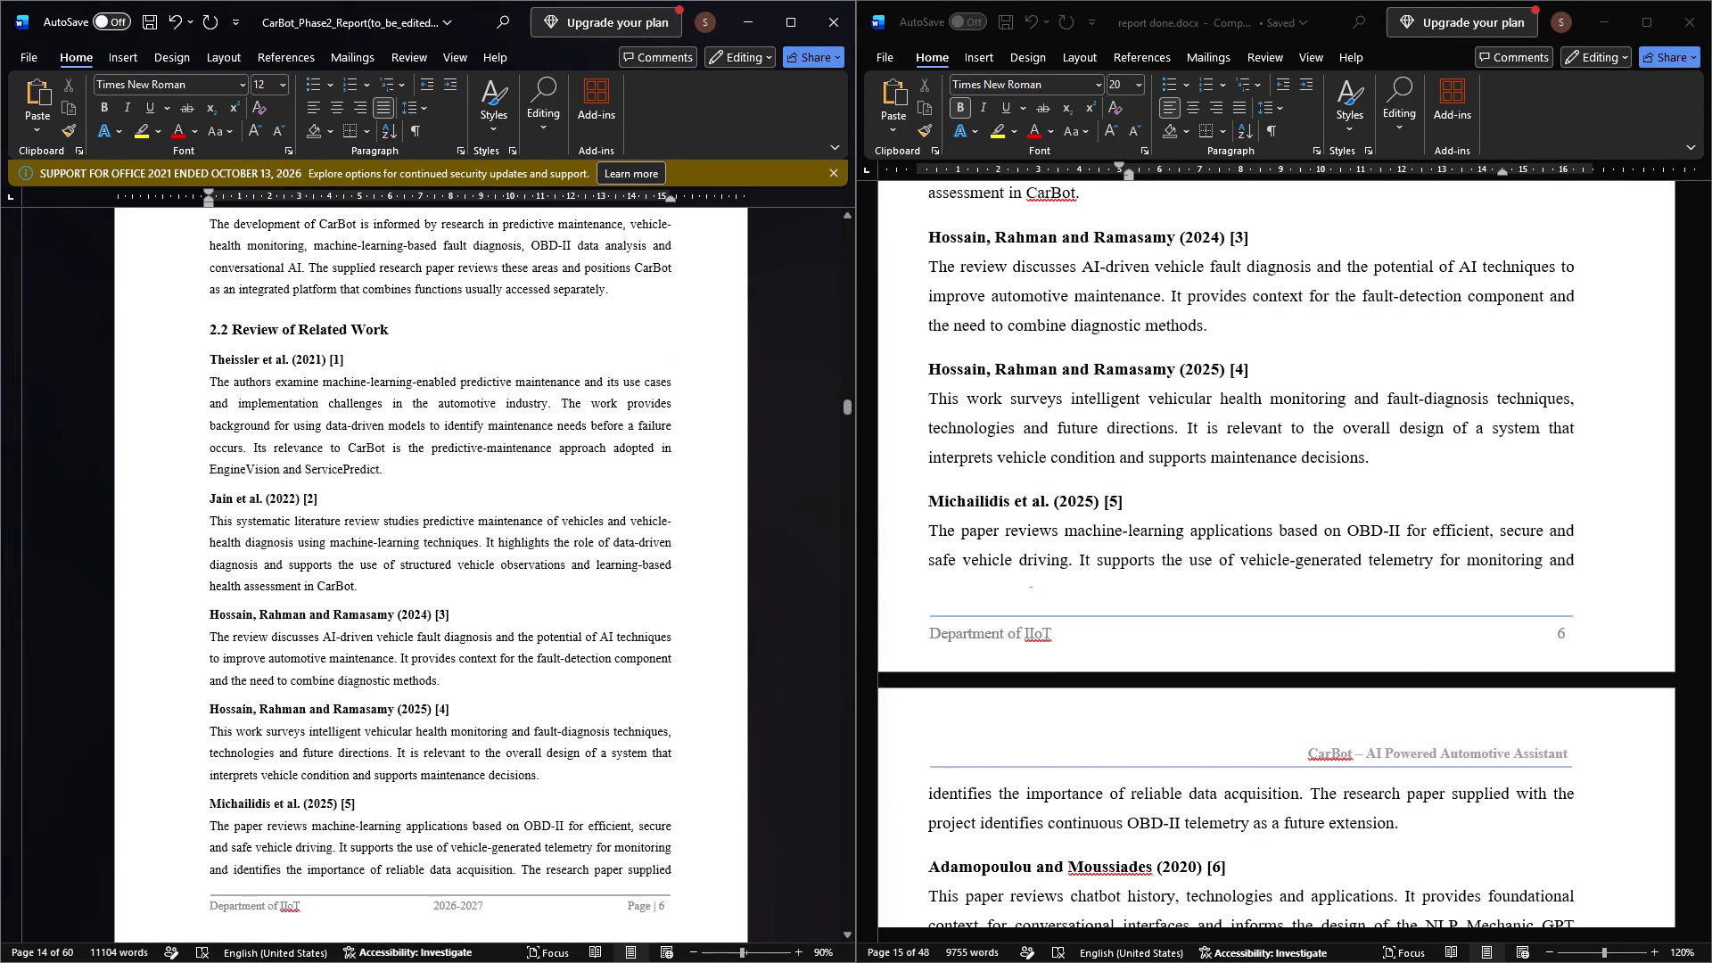
pyautogui.hscroll(-1, 374, 409)
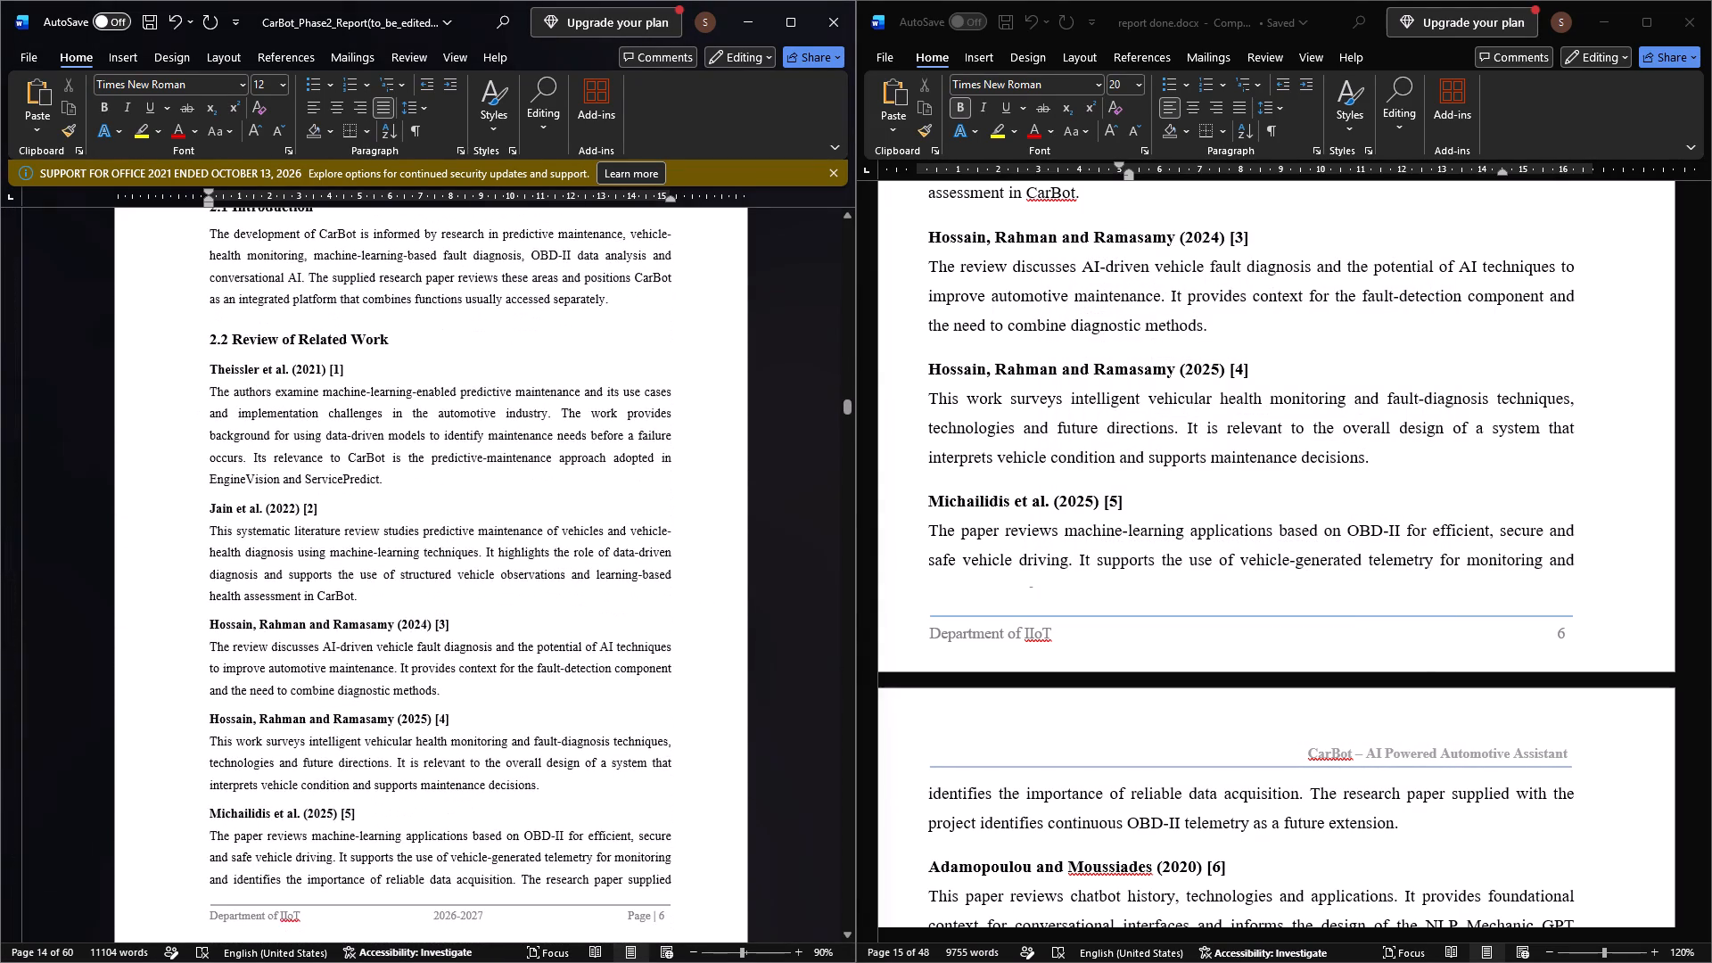
pyautogui.scroll(-4, 378, 482)
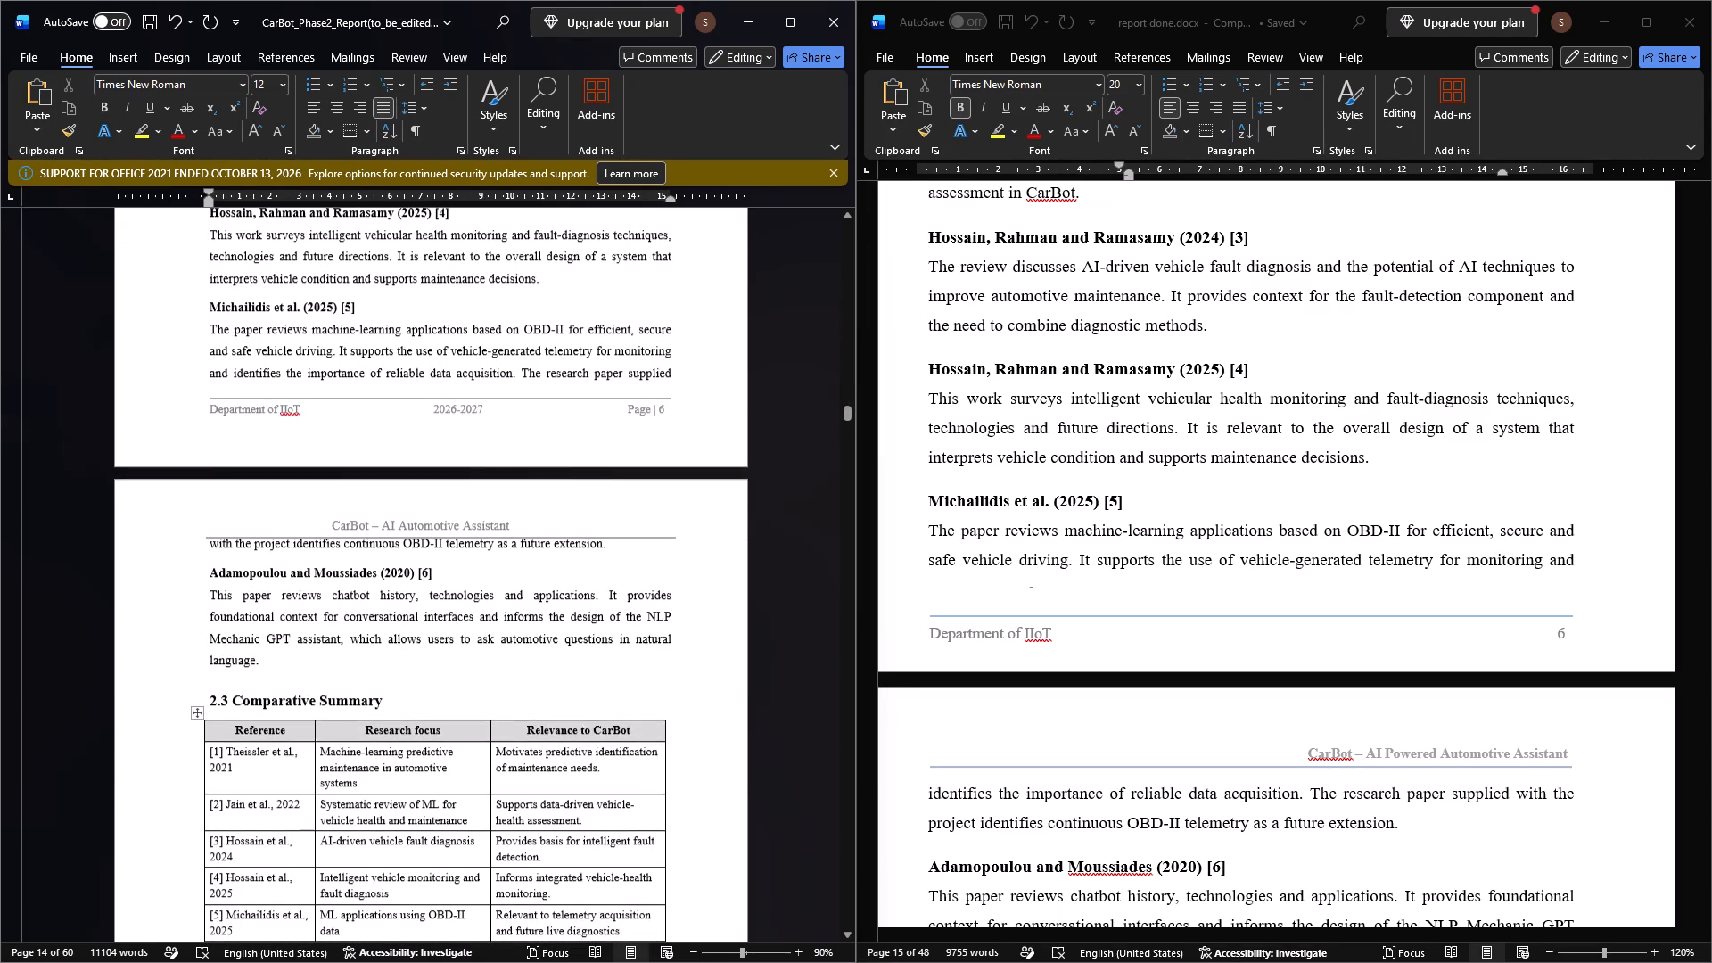
pyautogui.click(617, 545)
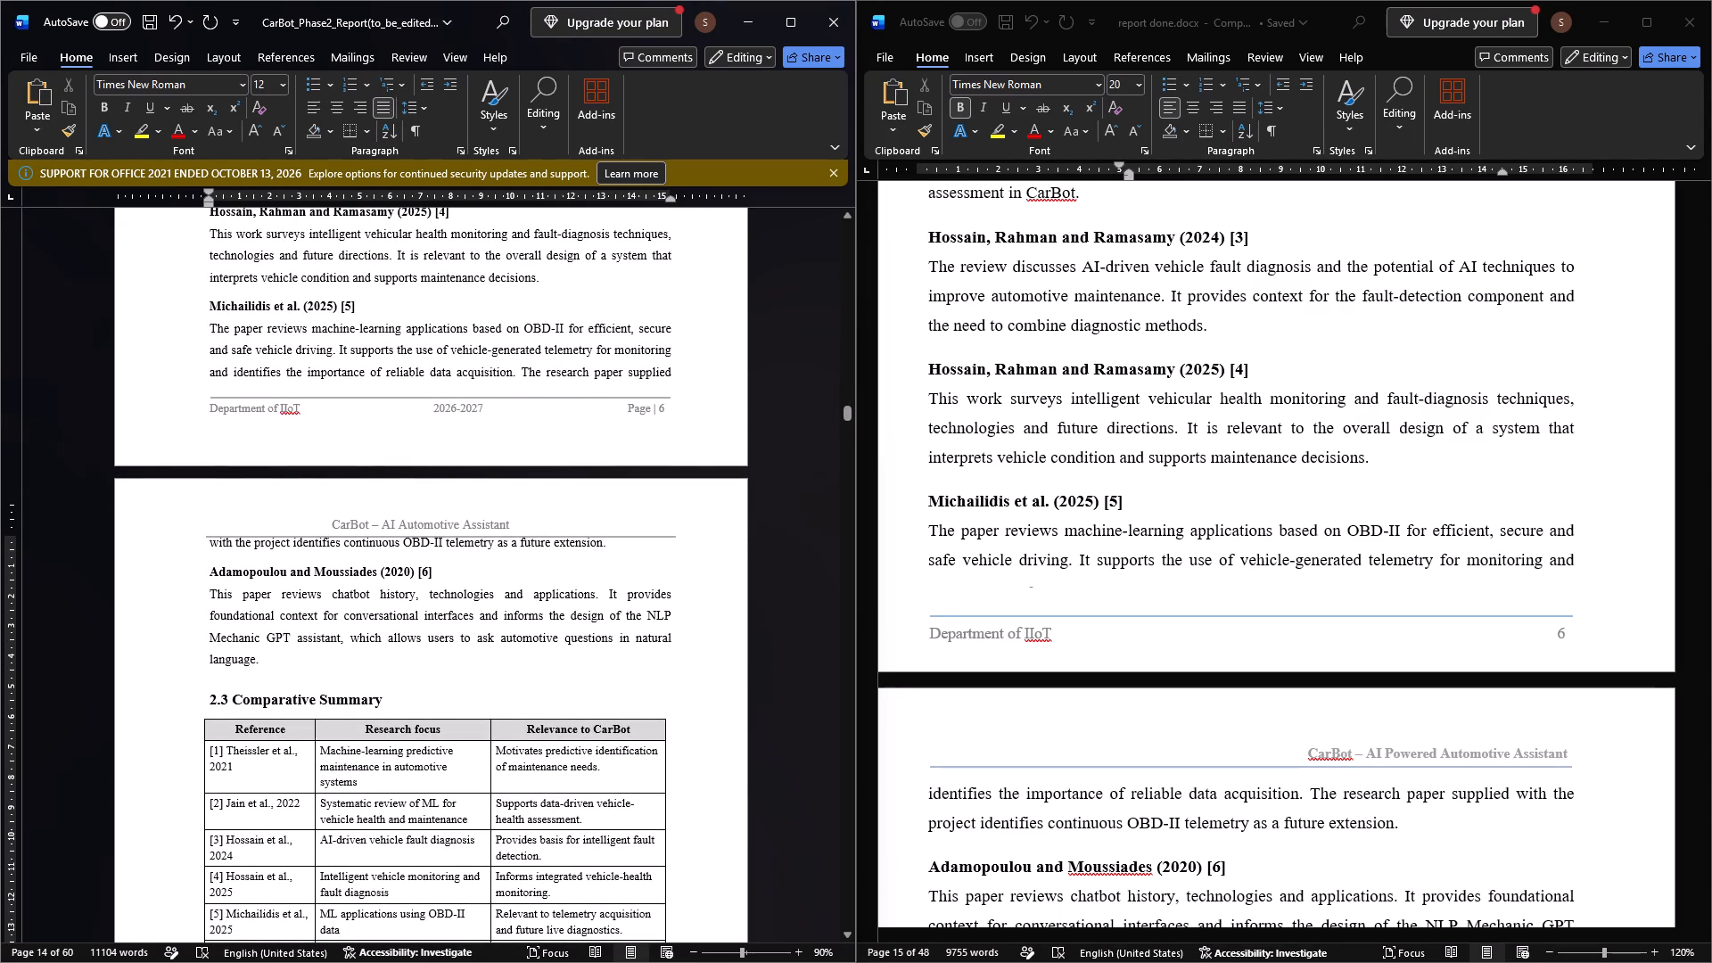
pyautogui.click(456, 152)
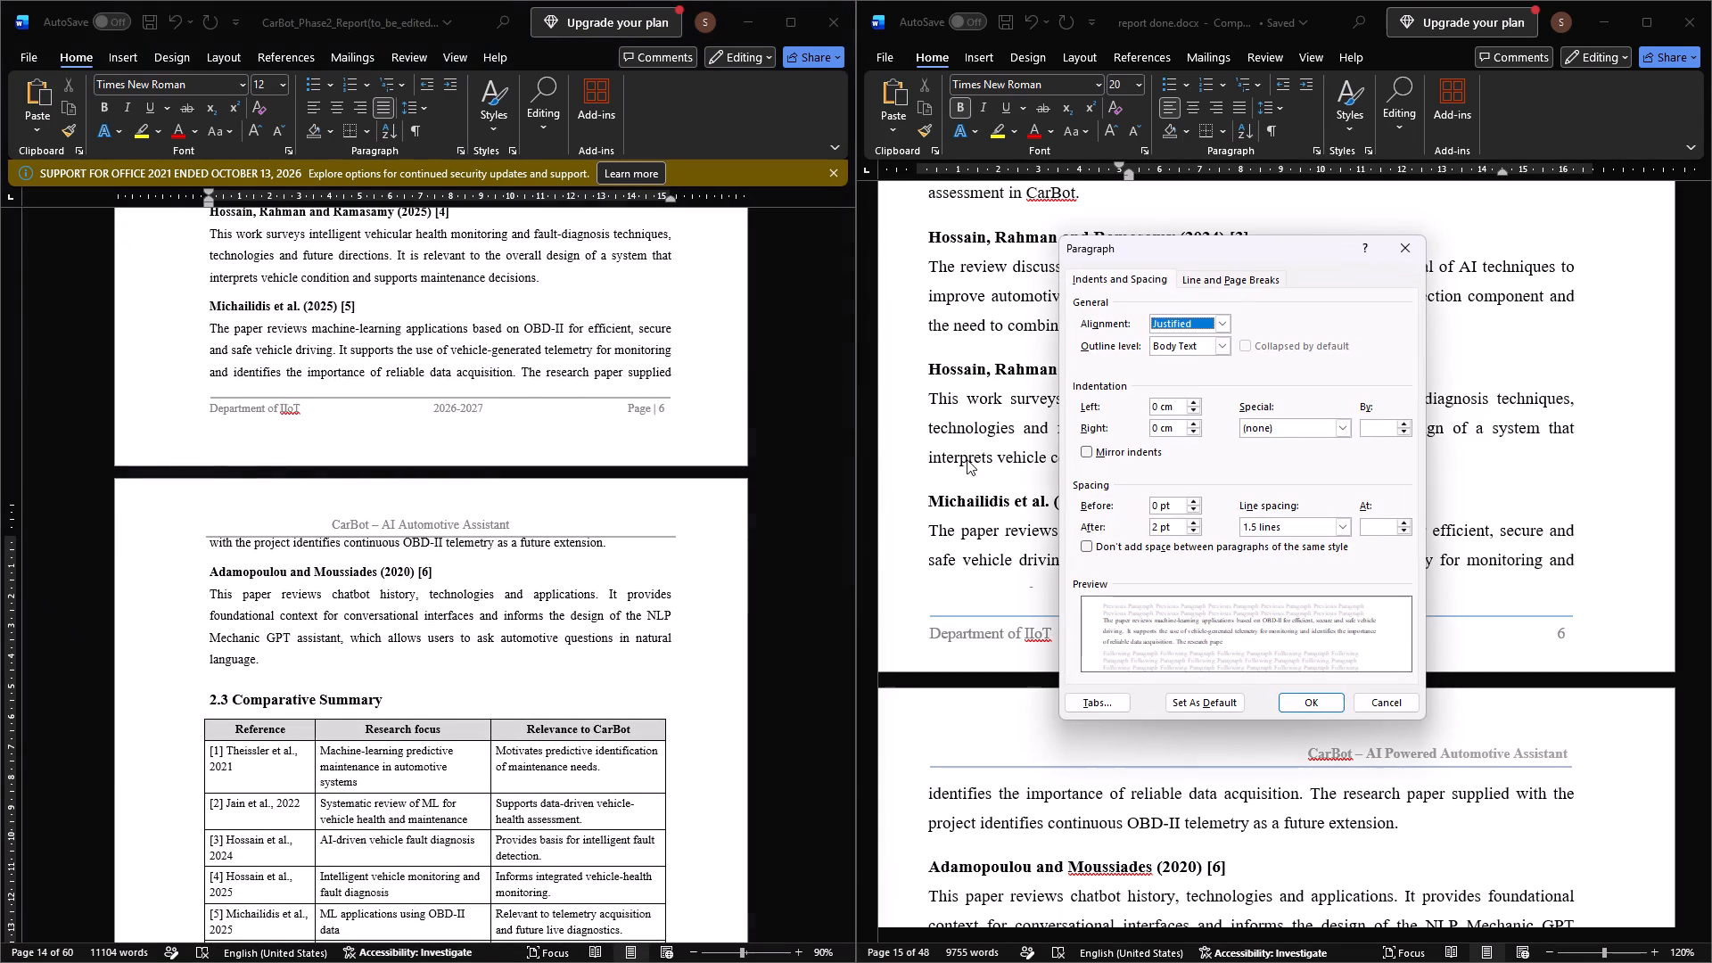
pyautogui.click(1317, 700)
# Check the paragraph spacing of the Adamopoulou and Moussiades (2020) [6] and Michailidis et al. (2025) [5] subheadings.
pyautogui.click(429, 579)
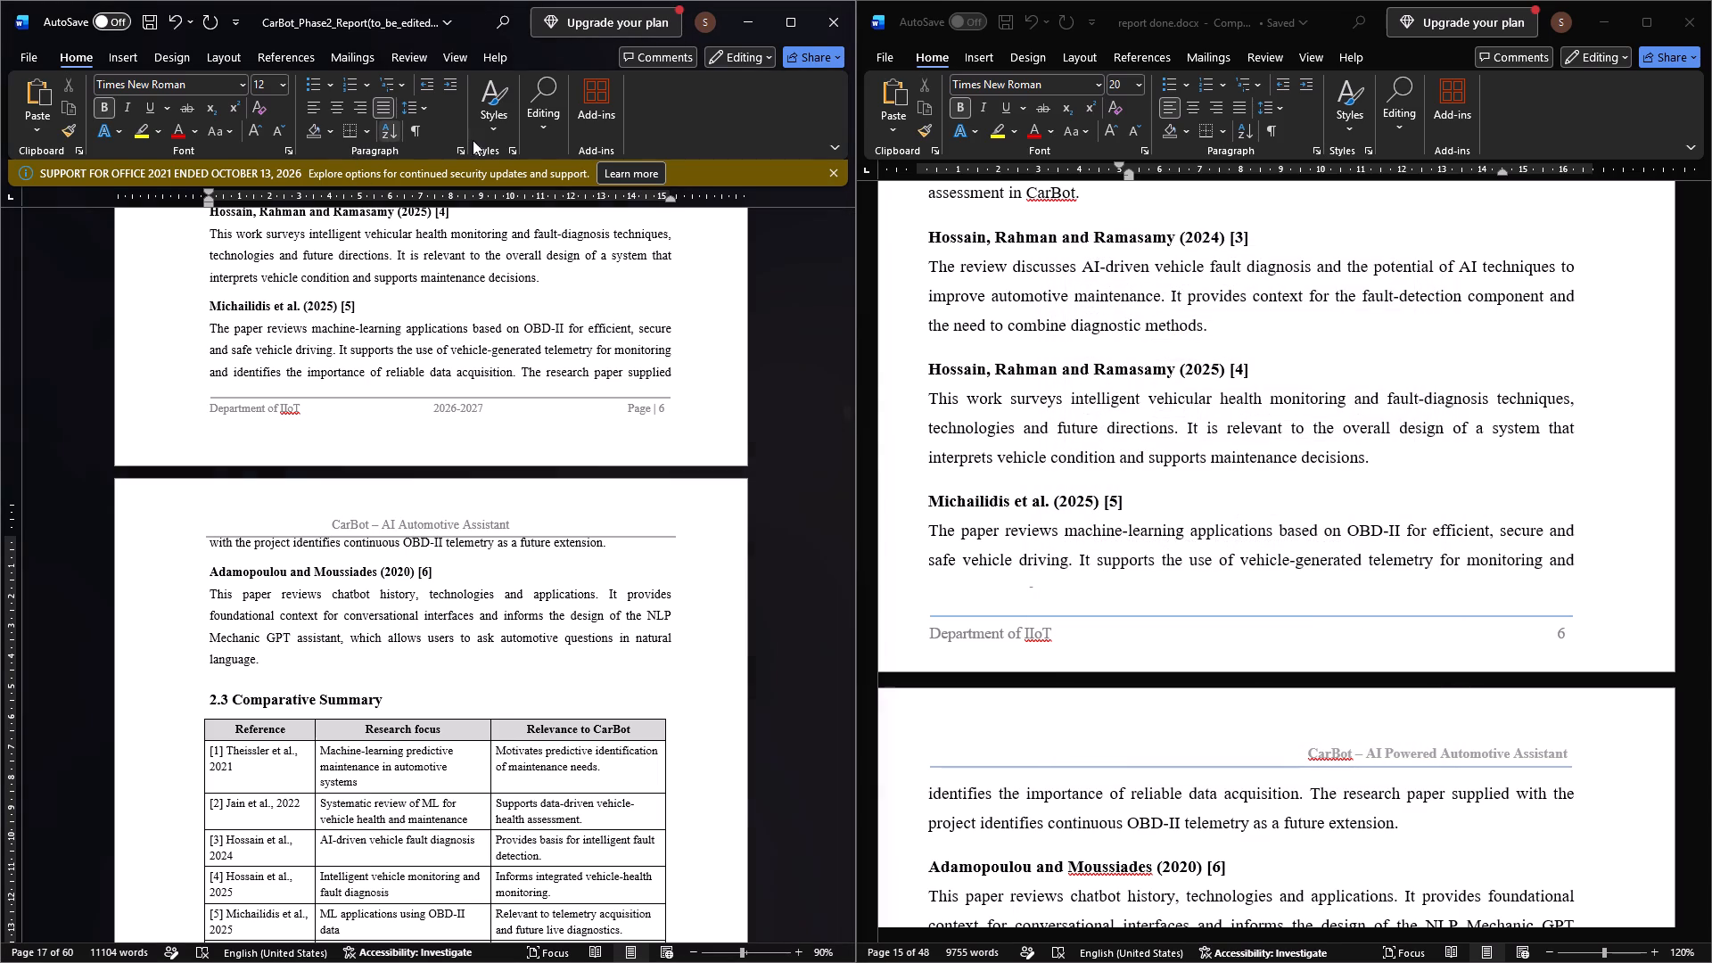
pyautogui.click(462, 151)
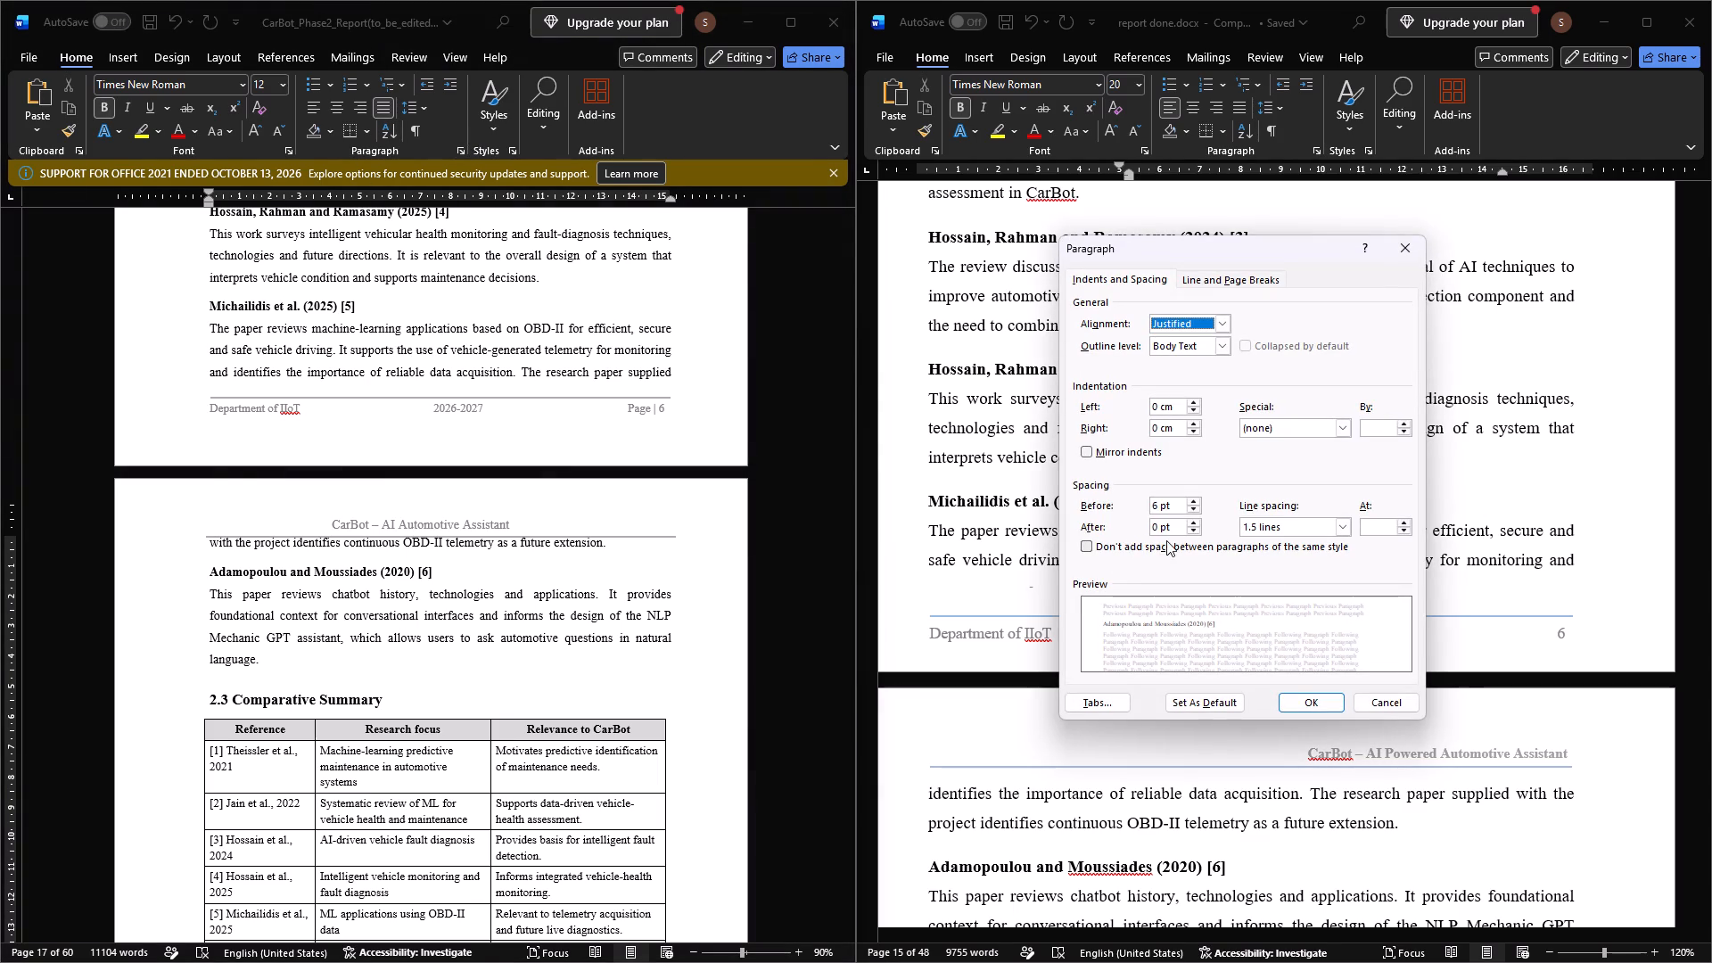
pyautogui.click(1292, 702)
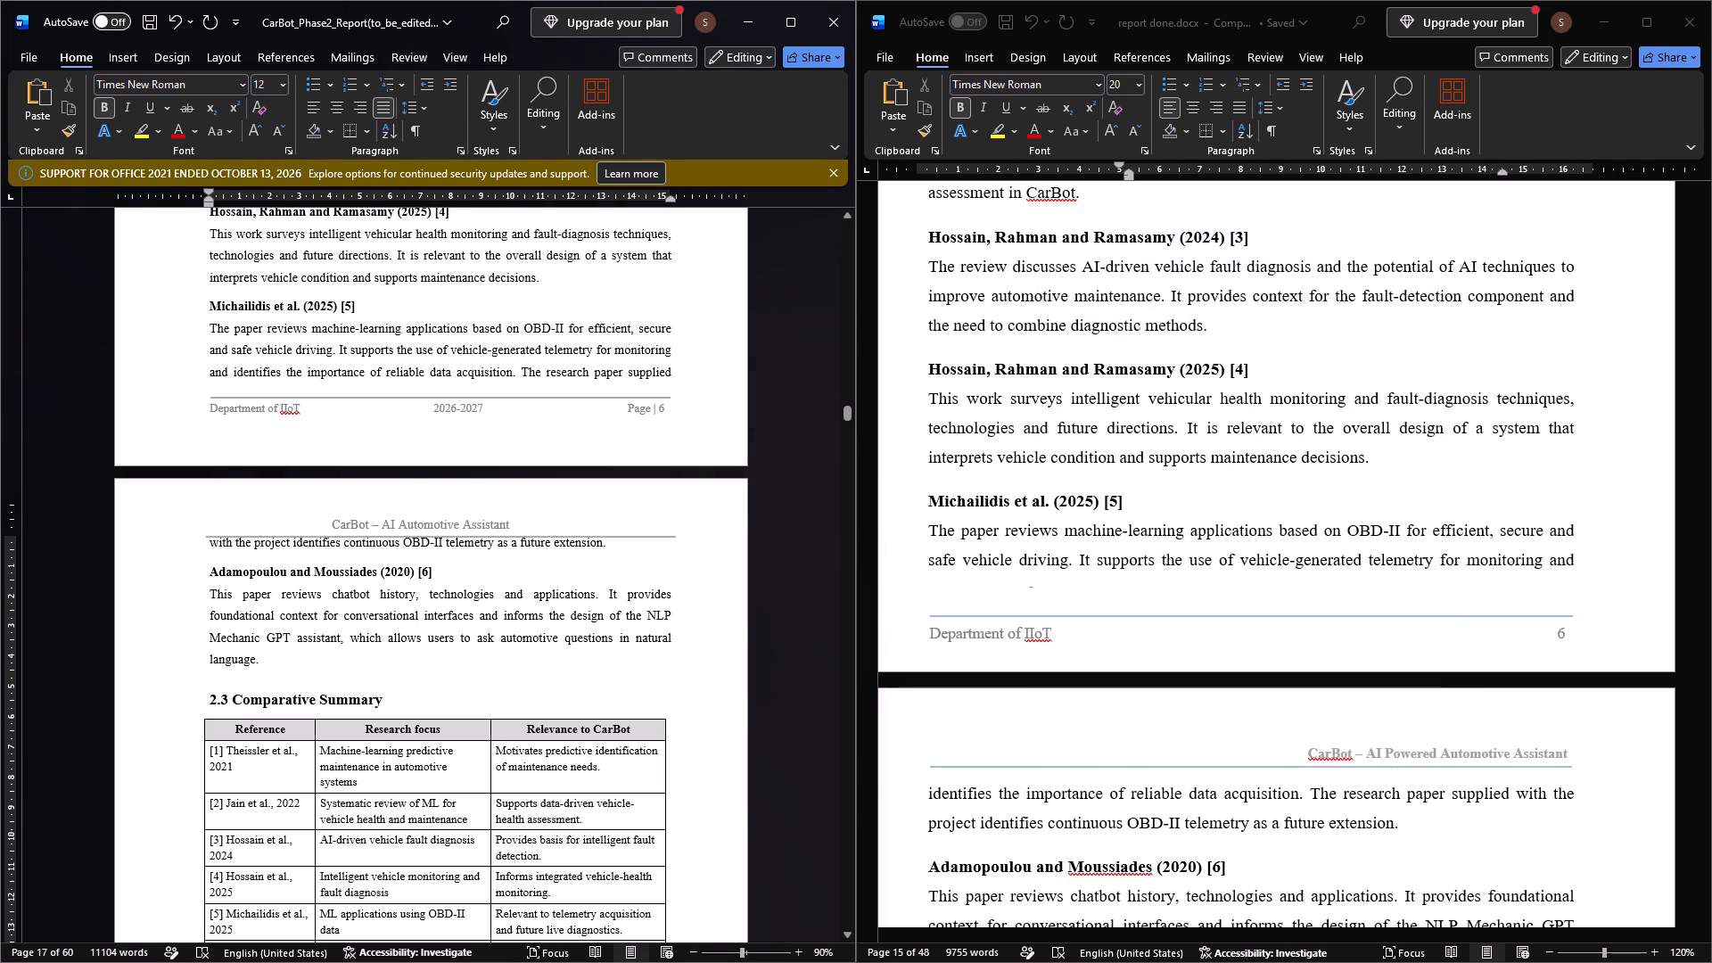
pyautogui.click(360, 299)
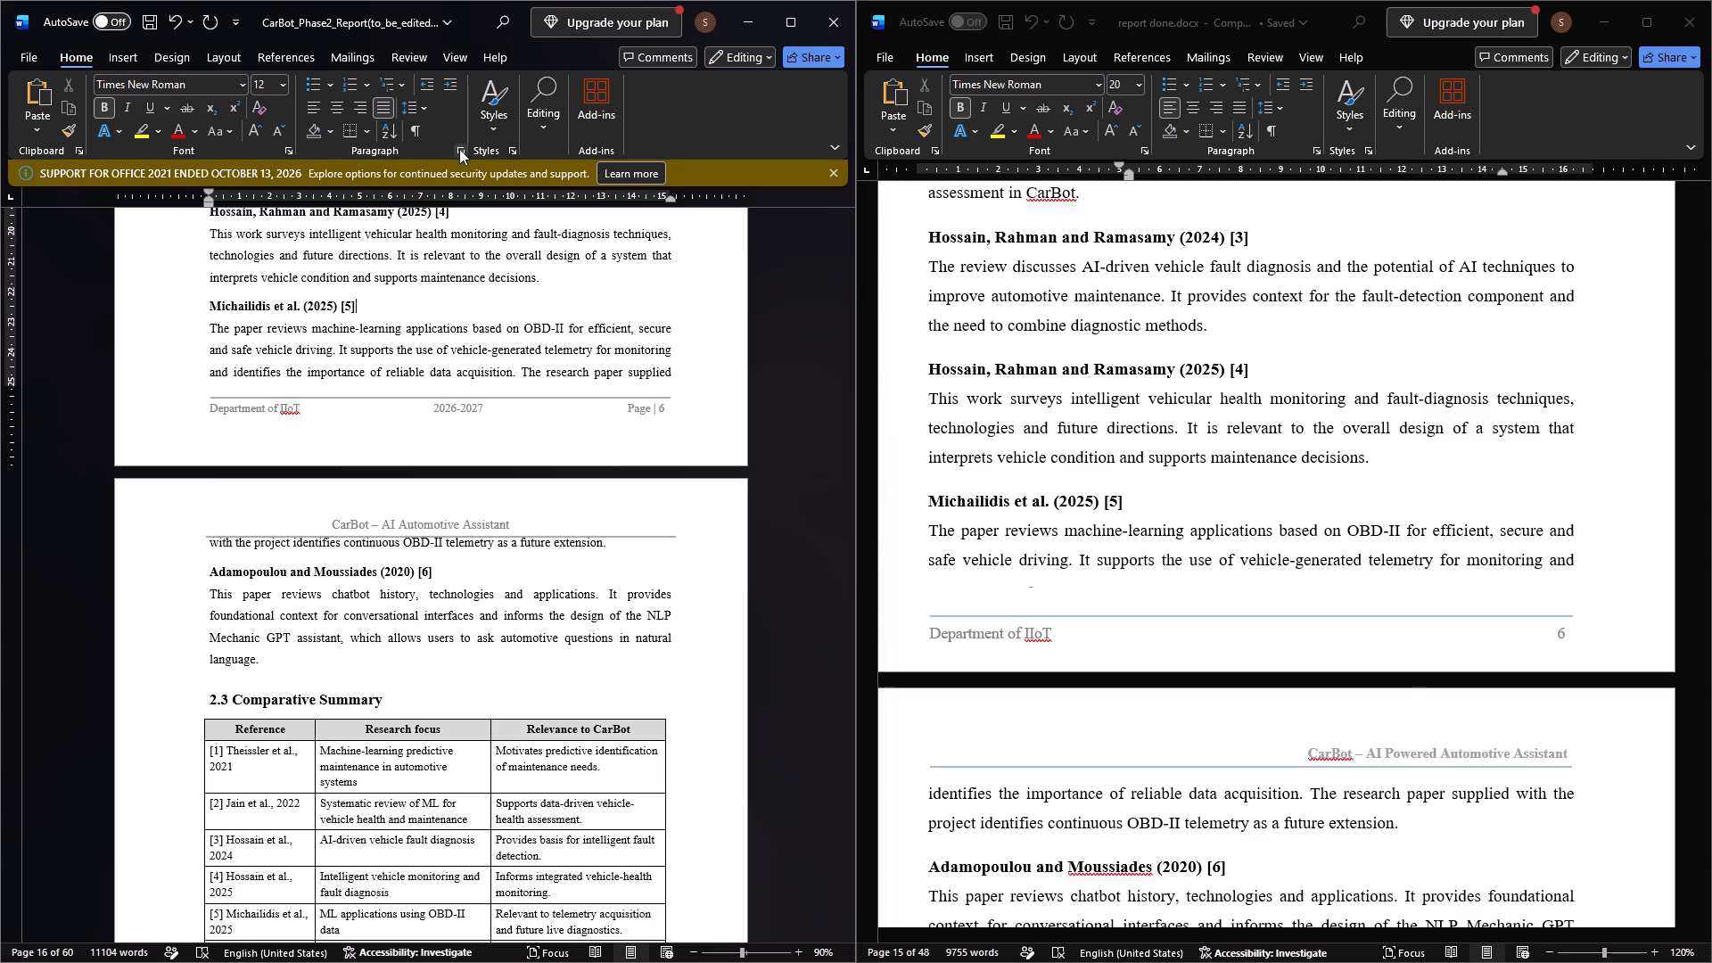
pyautogui.click(459, 149)
pyautogui.click(1387, 255)
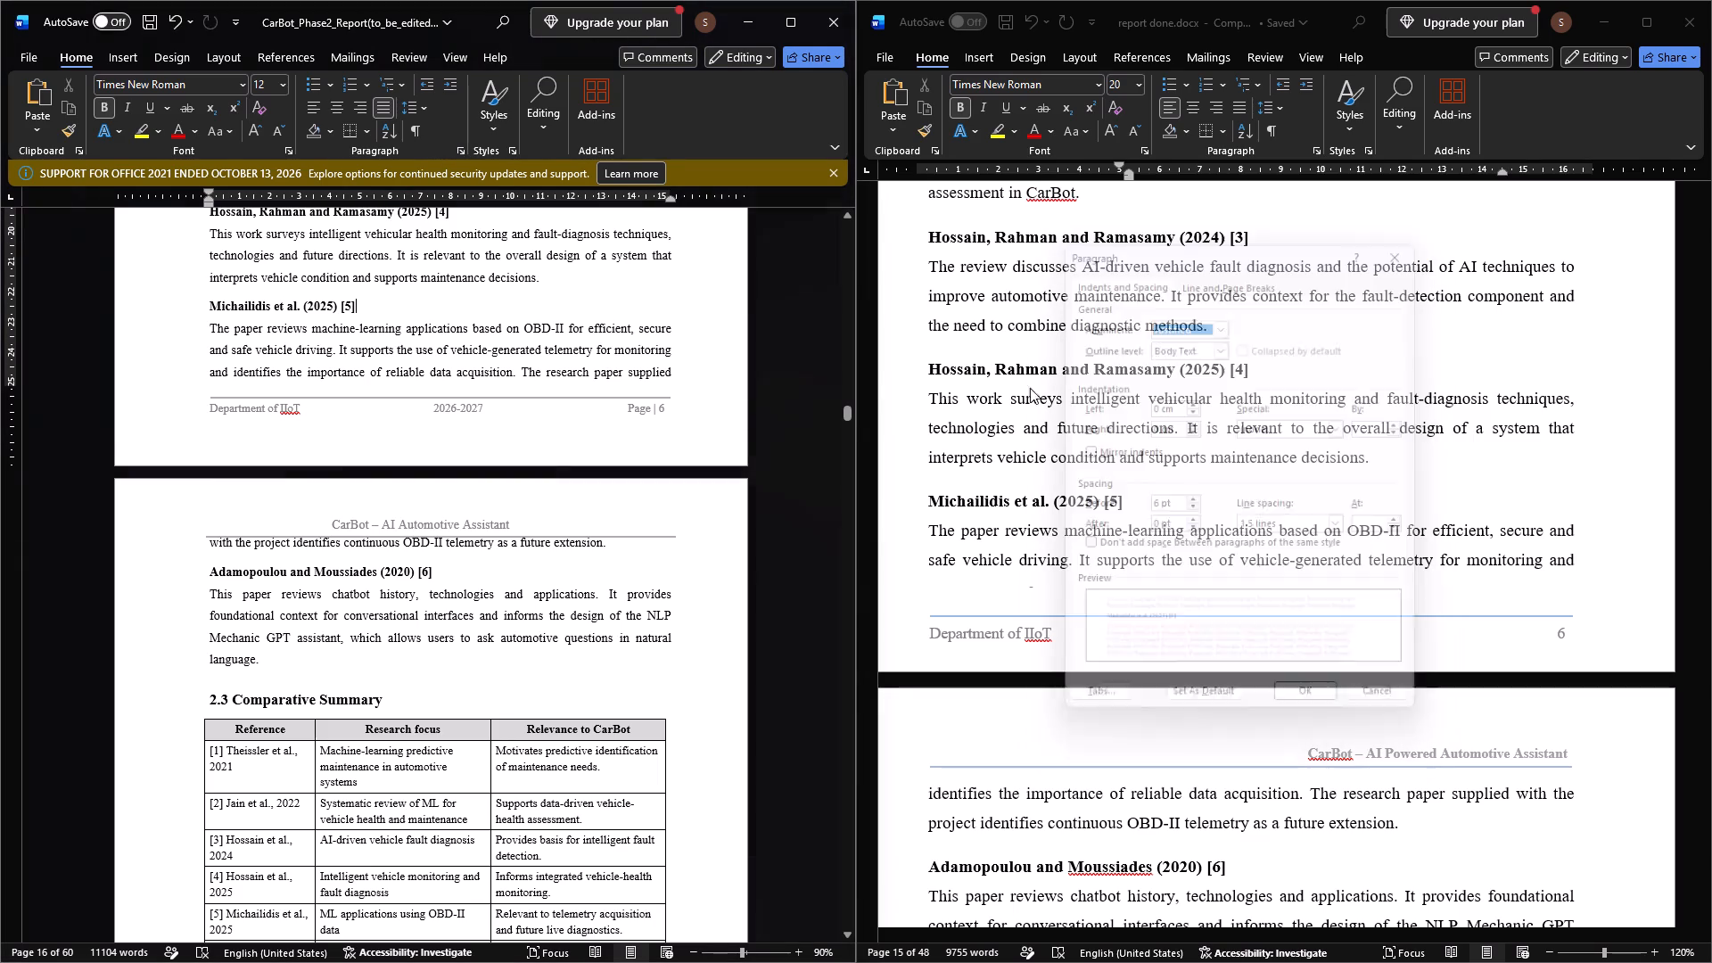
# Set the spacing after the first body paragraph under 2.4 Research Gap to 6 pt.
pyautogui.scroll(-3, 405, 536)
pyautogui.scroll(-2, 343, 764)
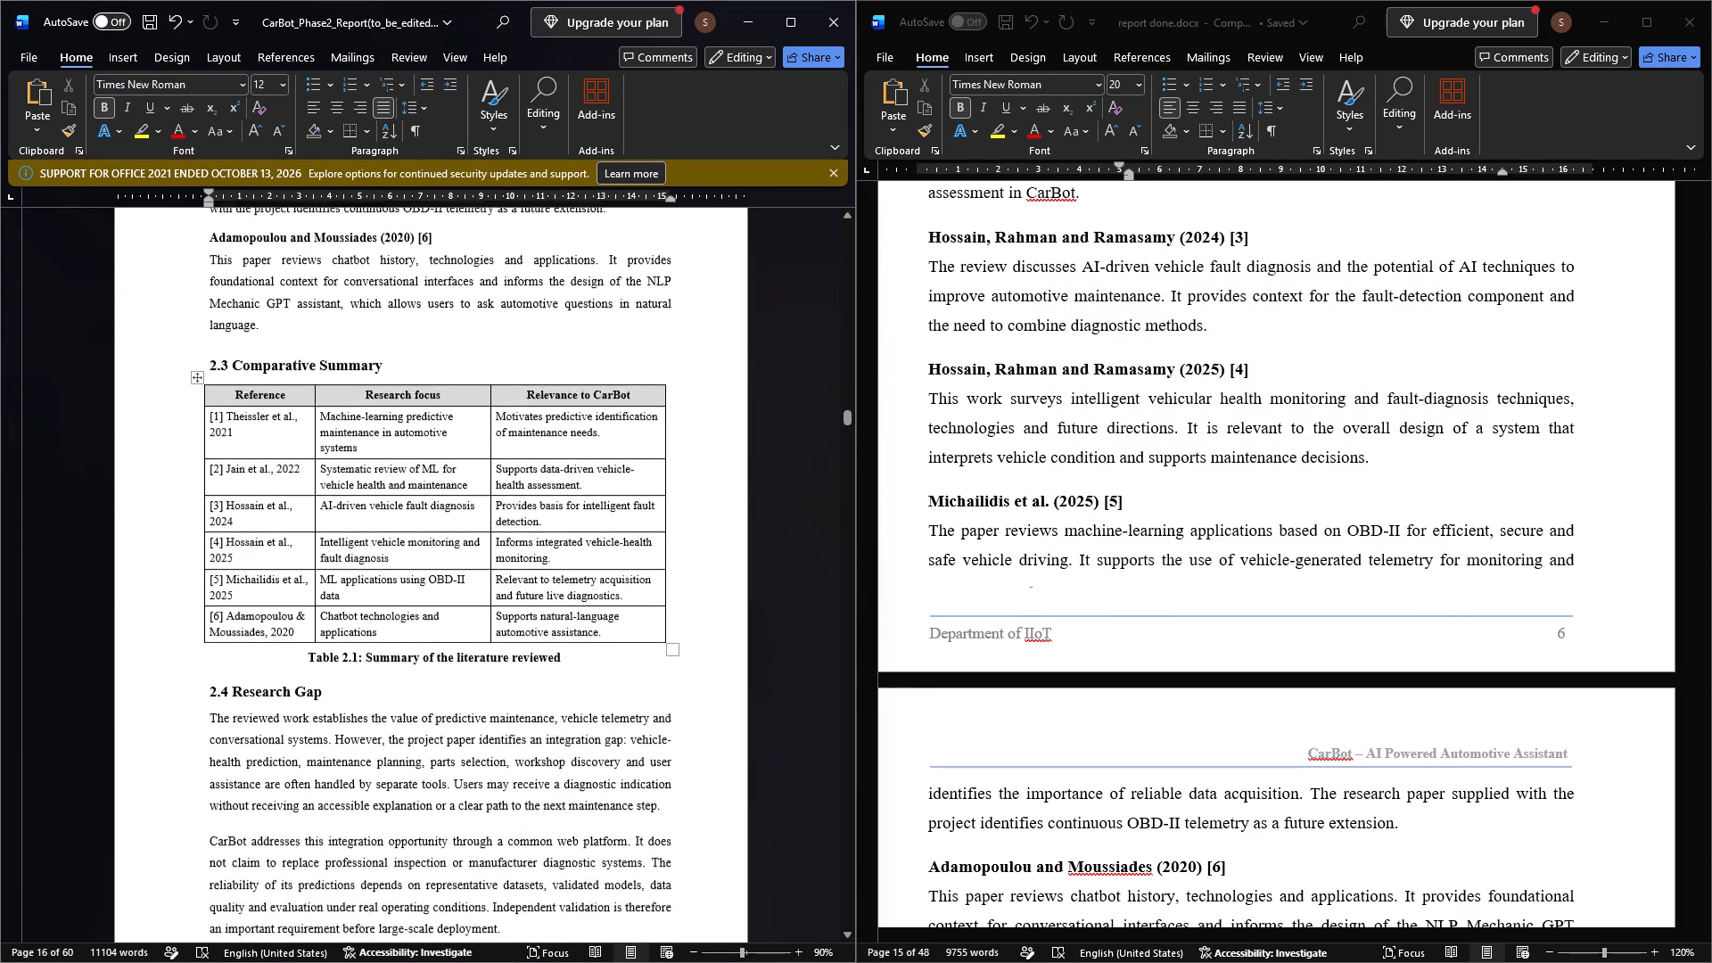
pyautogui.scroll(-1, 445, 777)
pyautogui.click(660, 700)
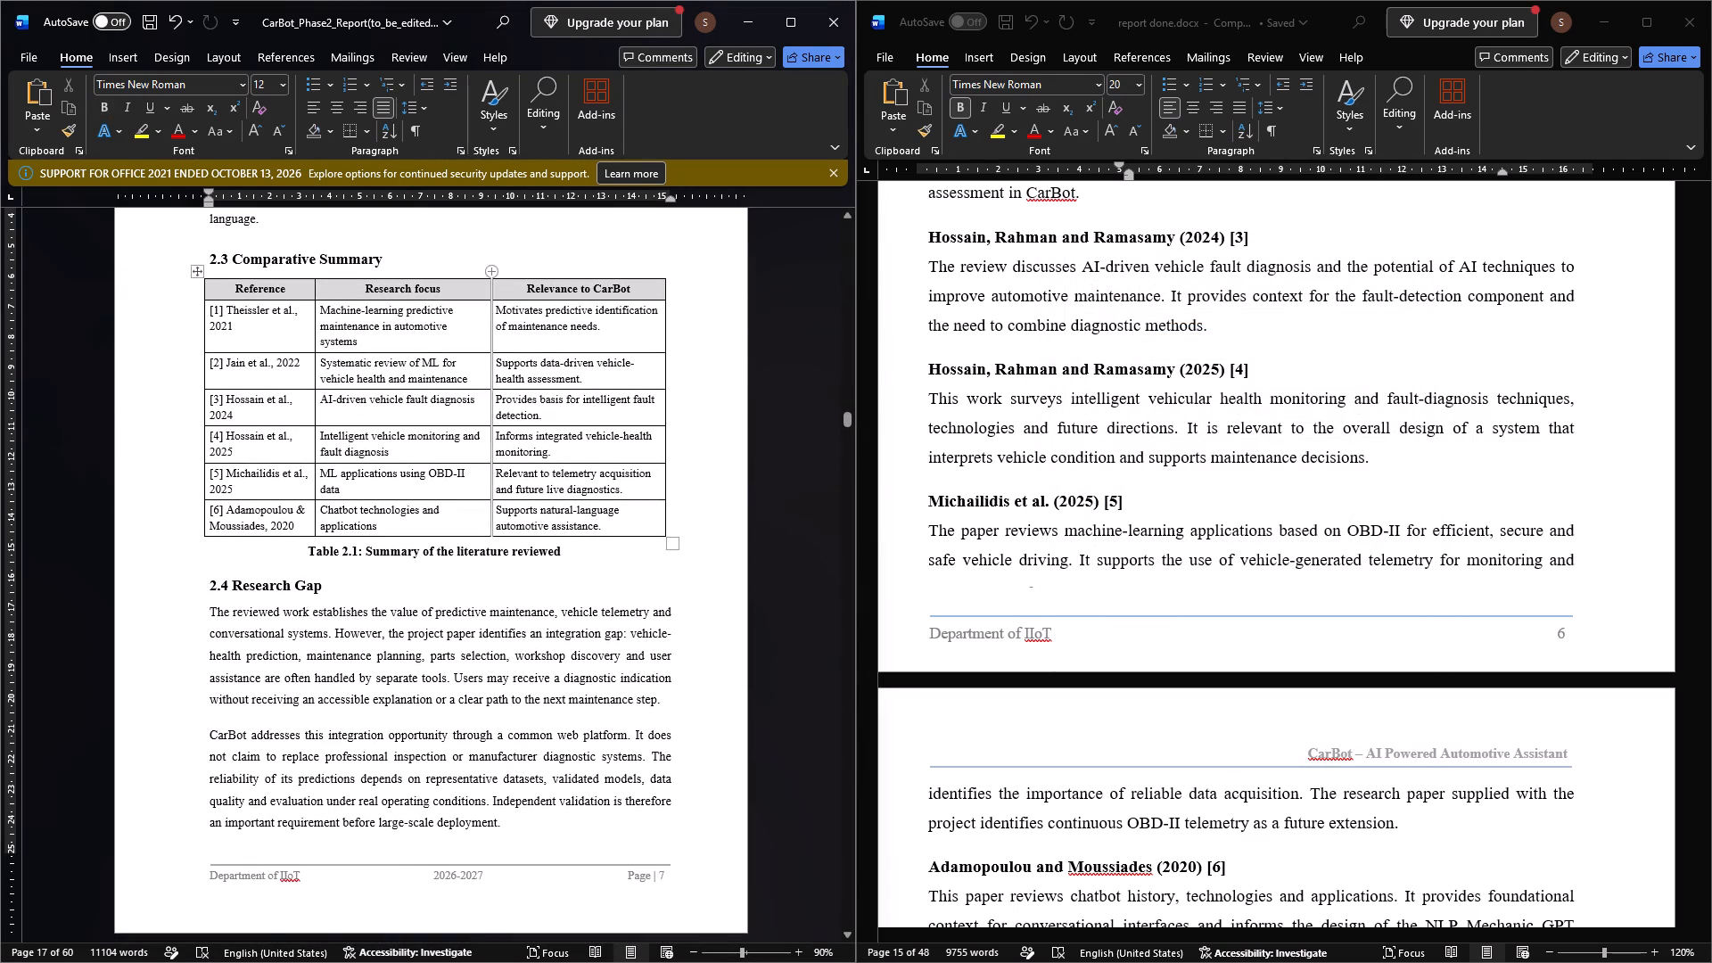
pyautogui.click(465, 149)
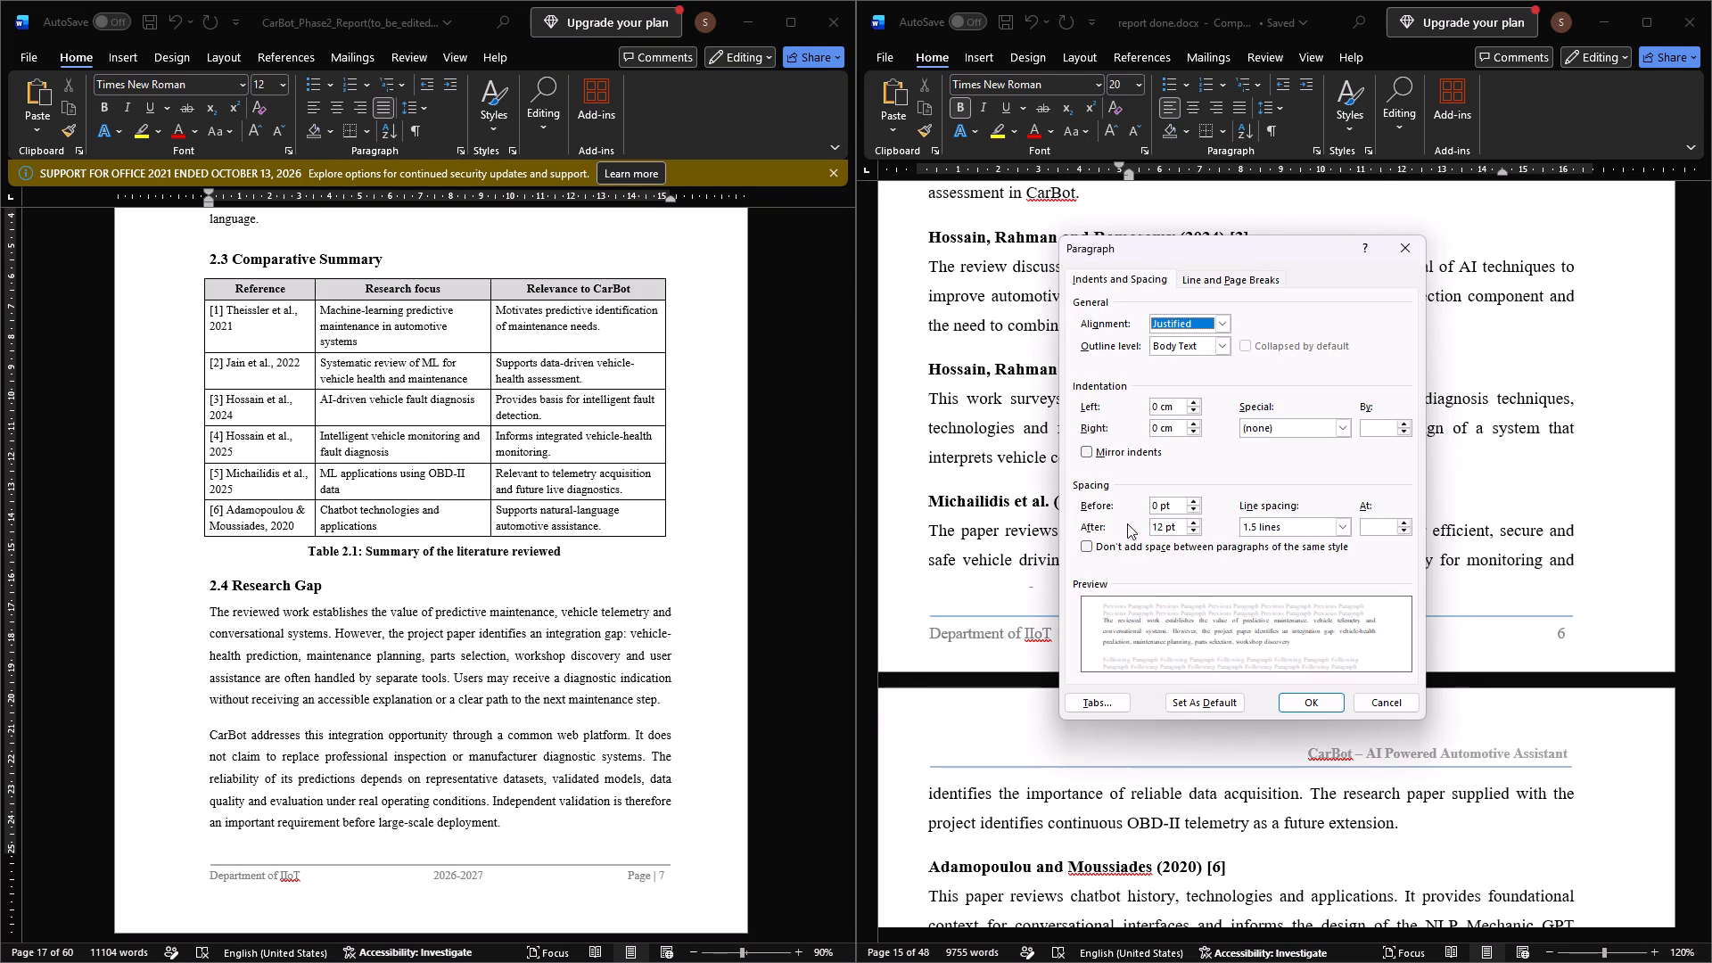
pyautogui.click(1190, 533)
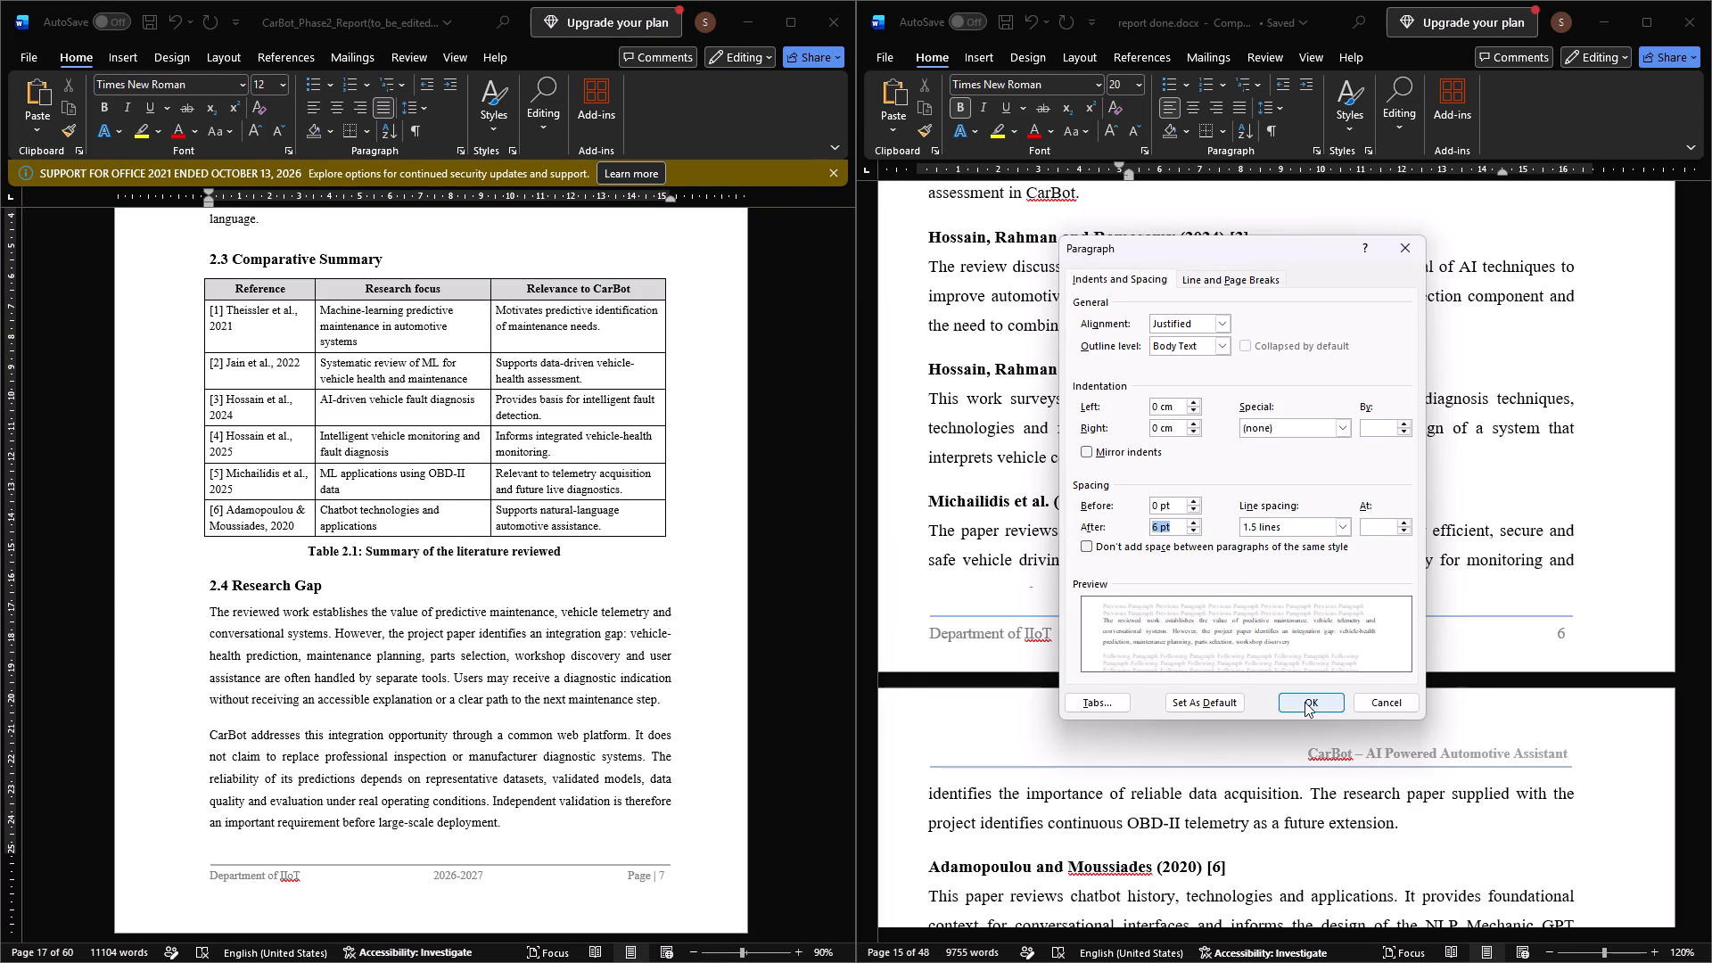
pyautogui.click(1305, 702)
# Set the spacing after the second body paragraph under 2.4 Research Gap to 6 pt.
pyautogui.click(508, 815)
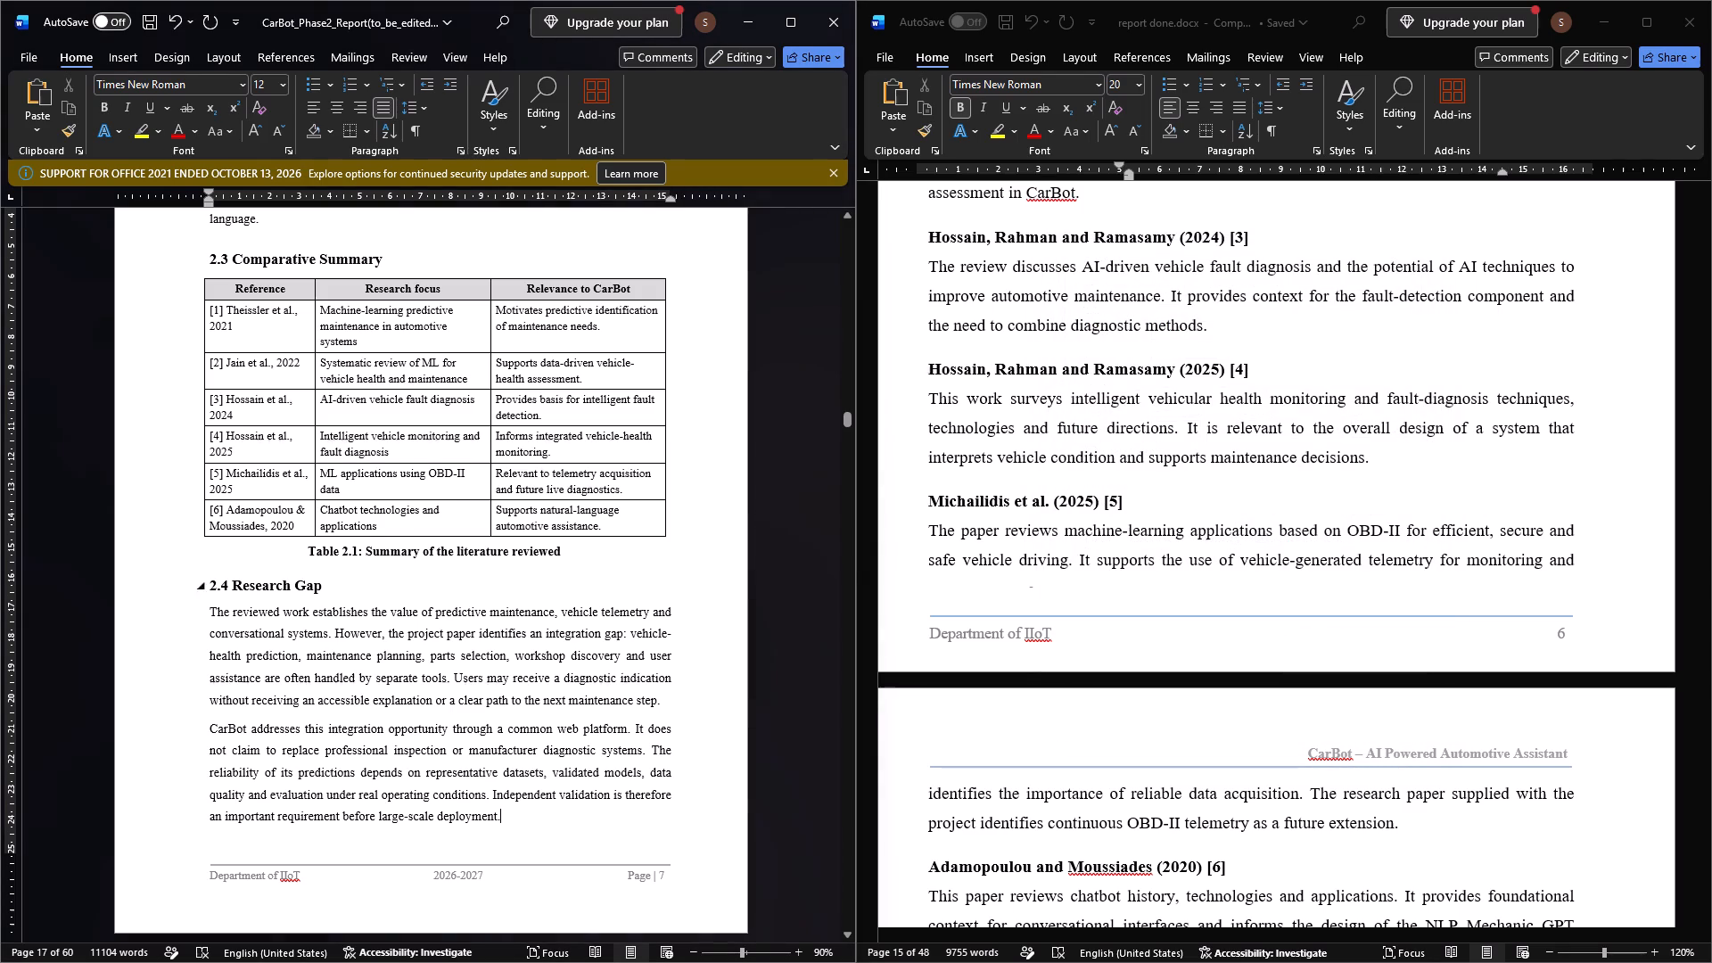
pyautogui.click(463, 145)
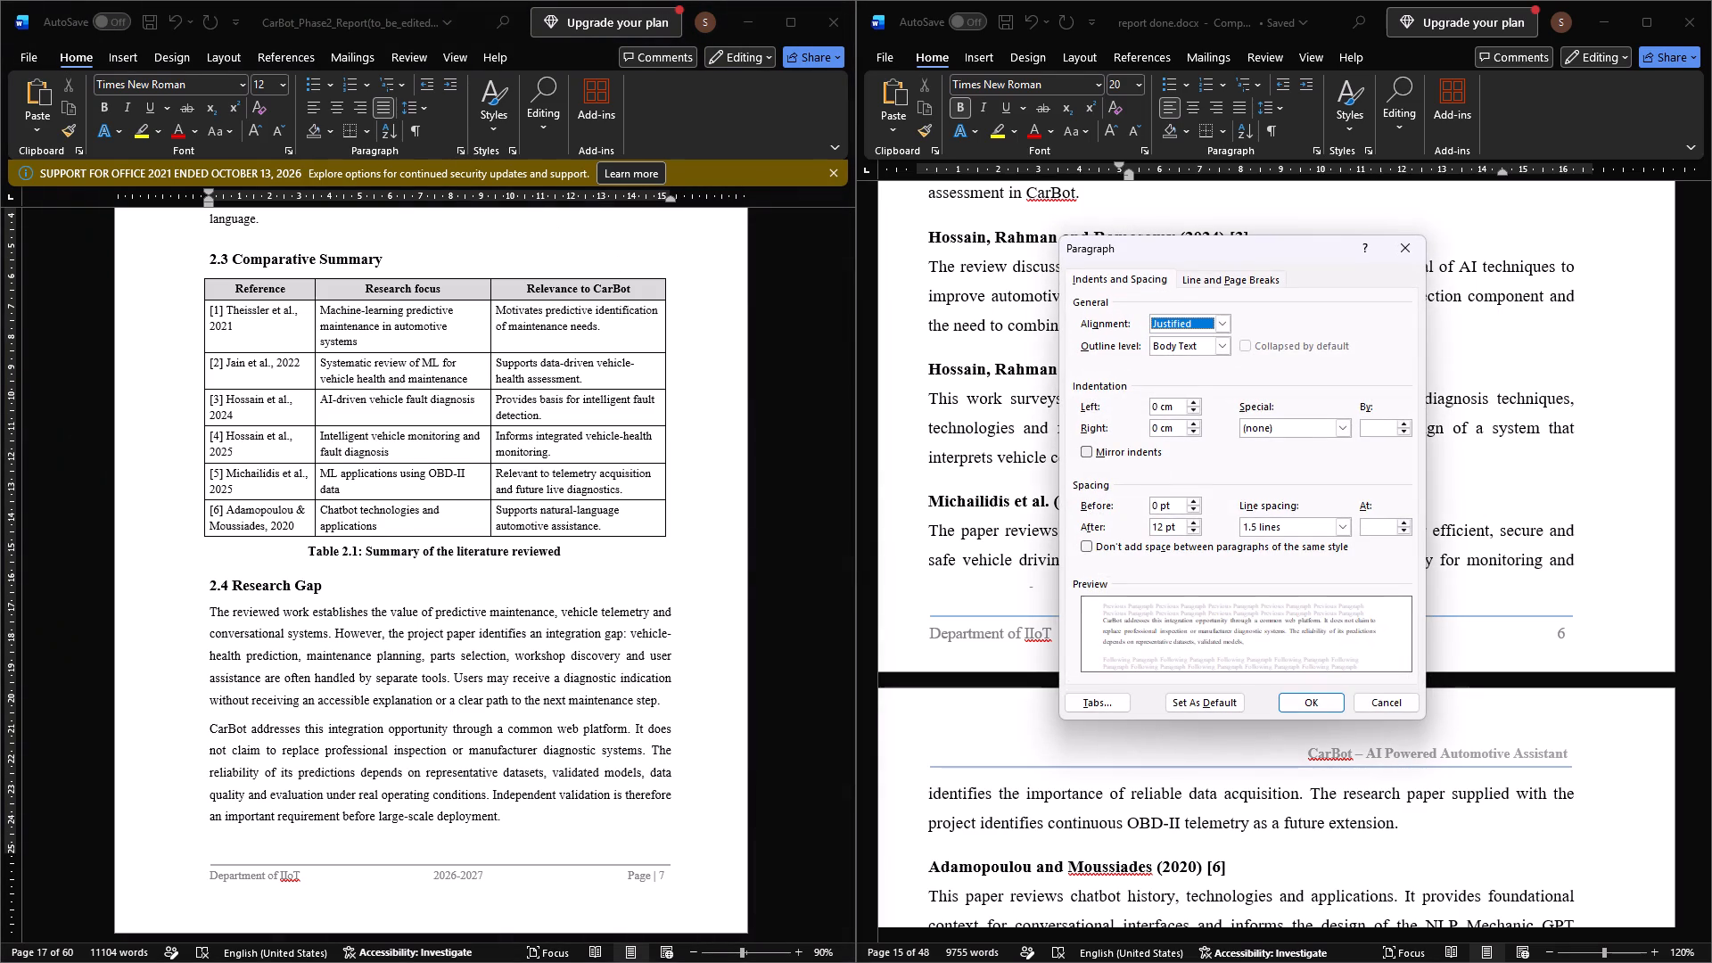
pyautogui.click(1198, 529)
pyautogui.click(1298, 700)
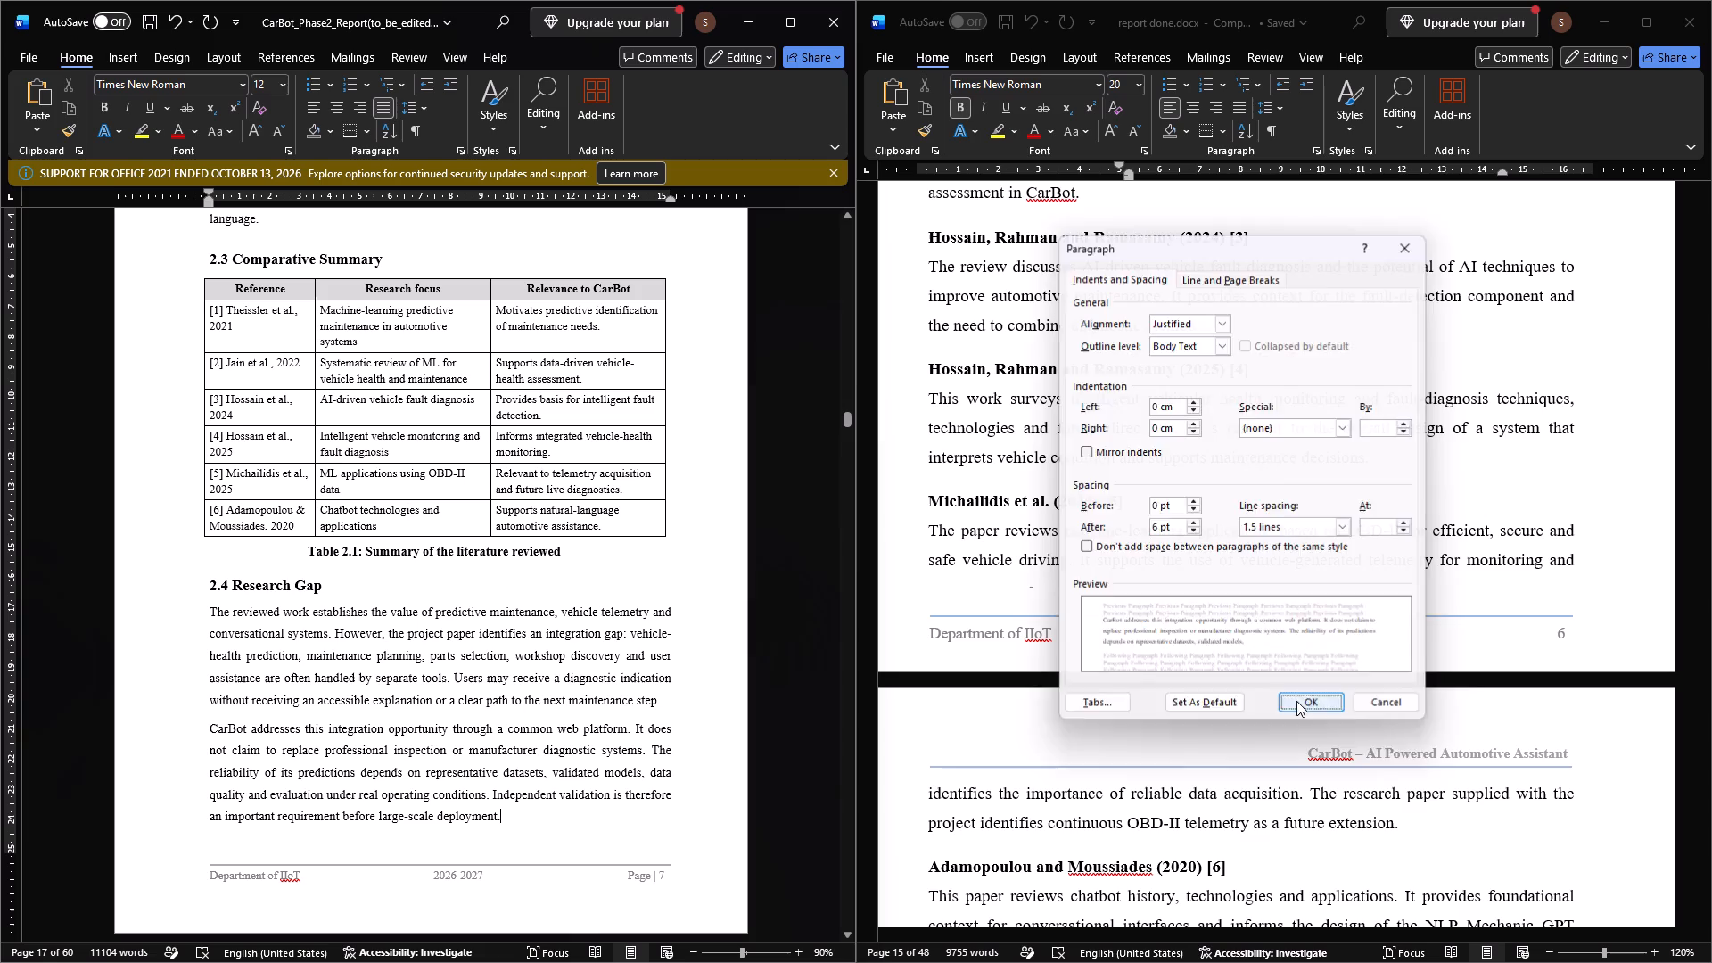
# Set the spacing before the heading 2.5 Relevance of the Reviewed Research to CarBot to 15 pt.
pyautogui.click(494, 794)
pyautogui.scroll(-3, 497, 776)
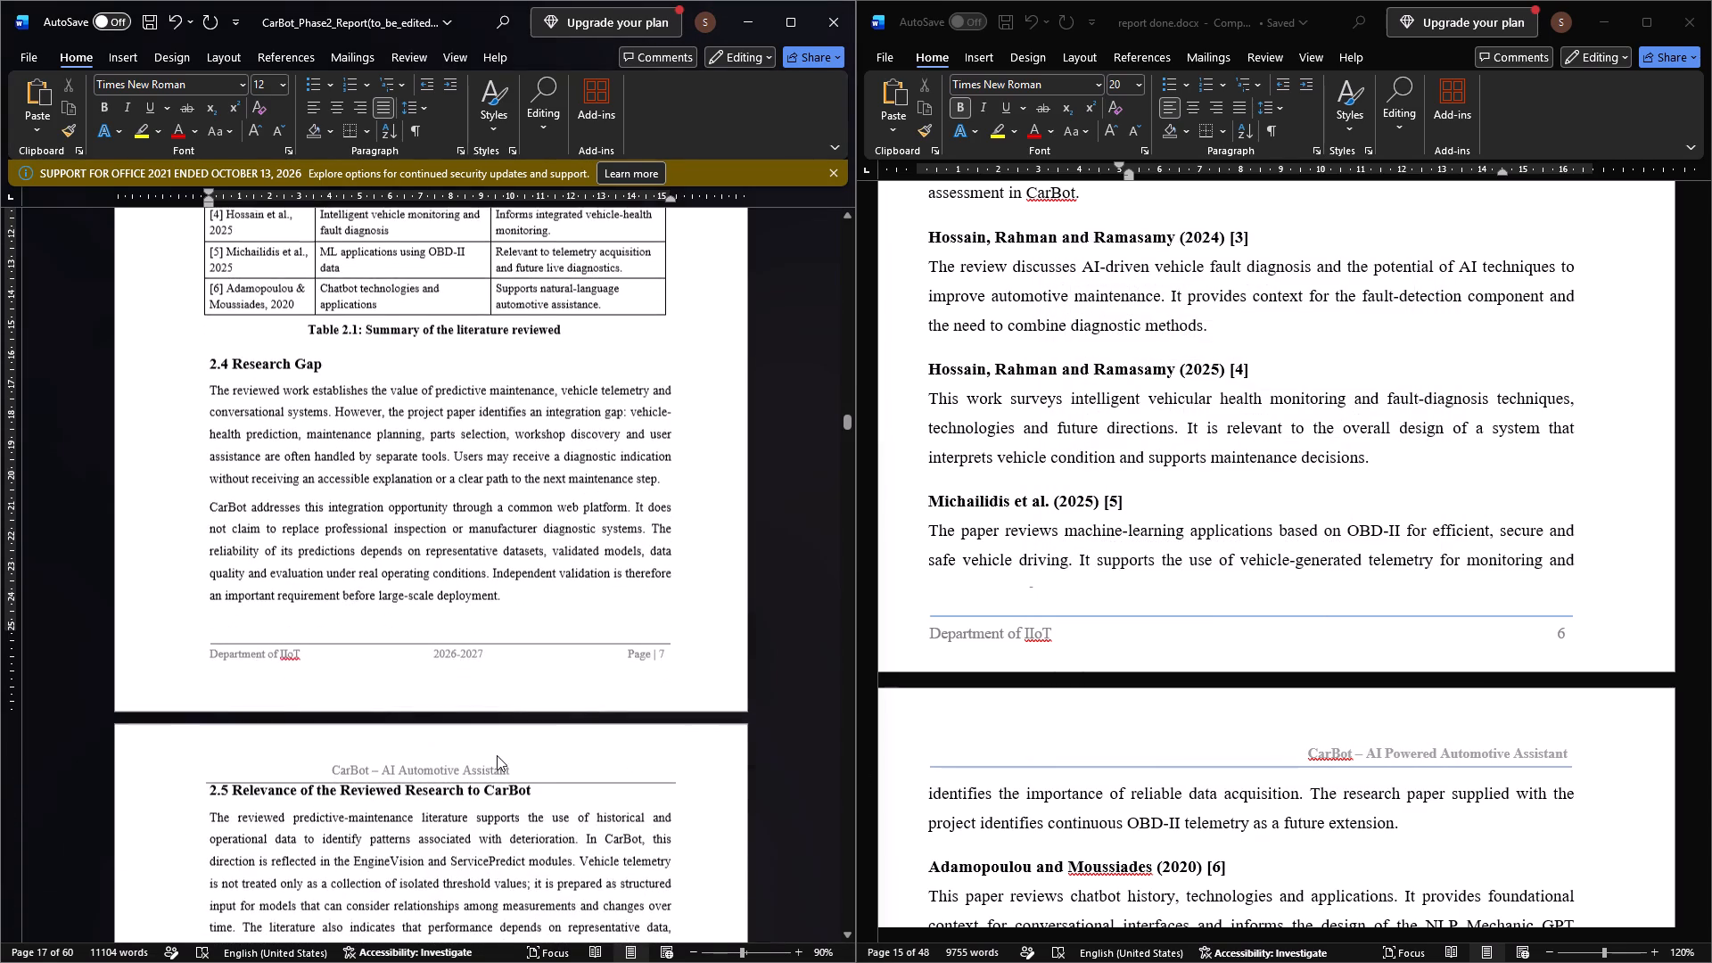
pyautogui.scroll(-1, 494, 751)
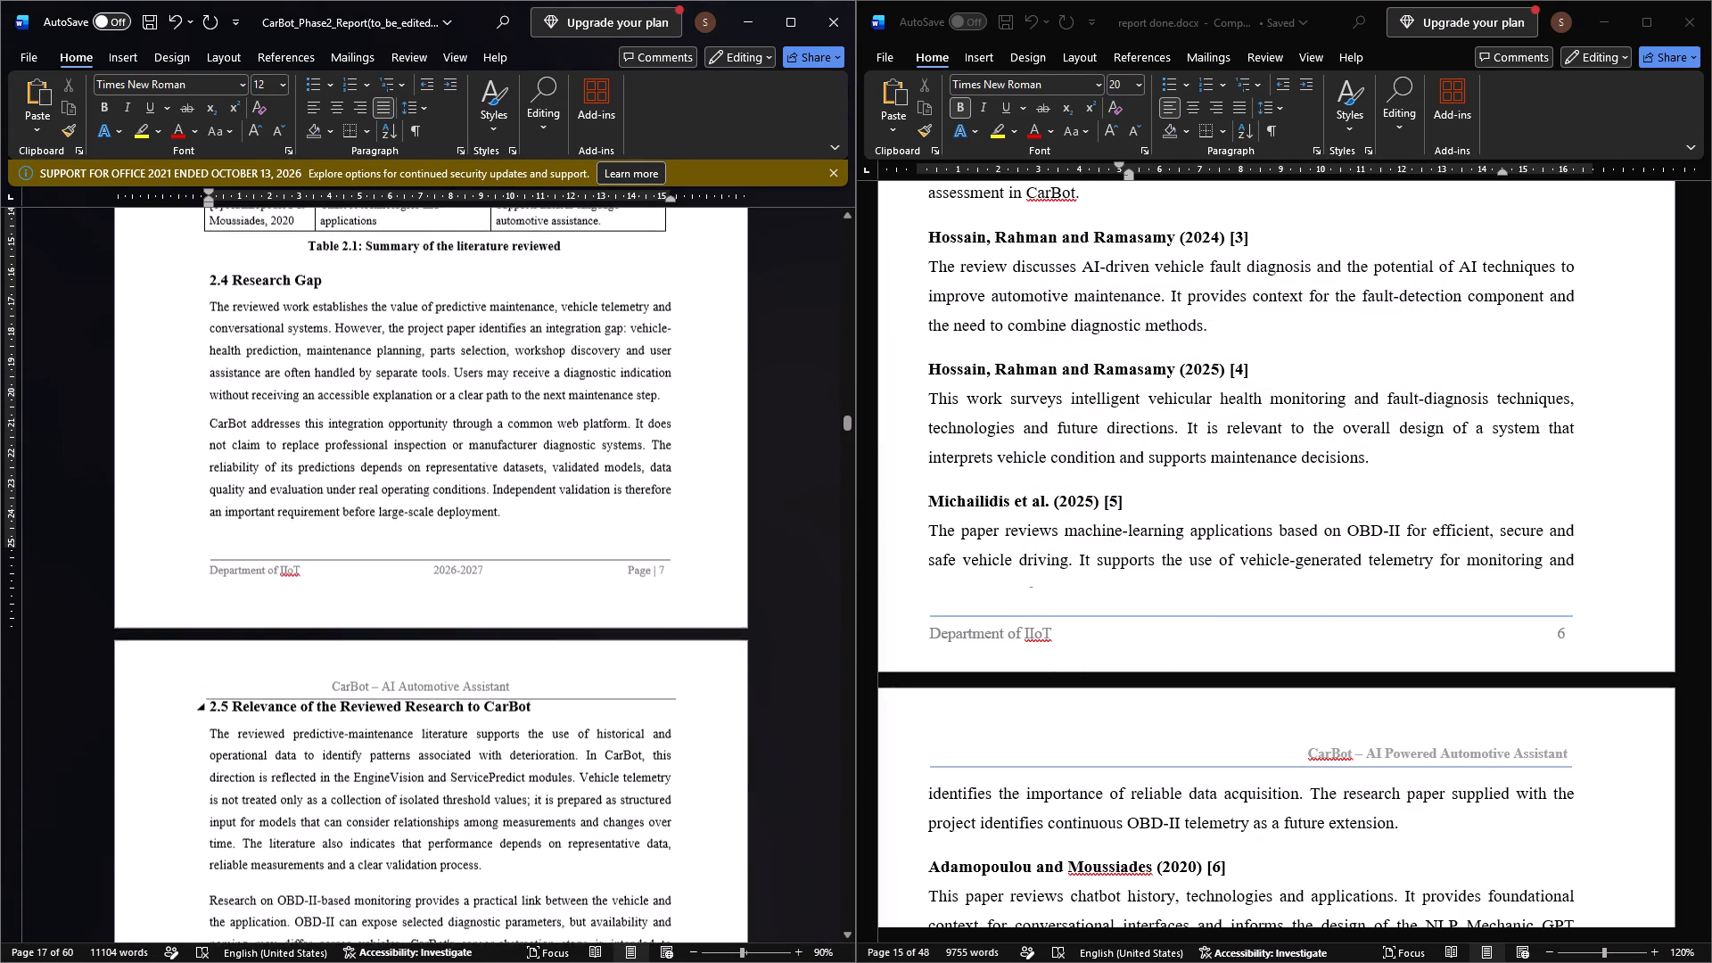
pyautogui.scroll(-1, 488, 721)
pyautogui.click(536, 709)
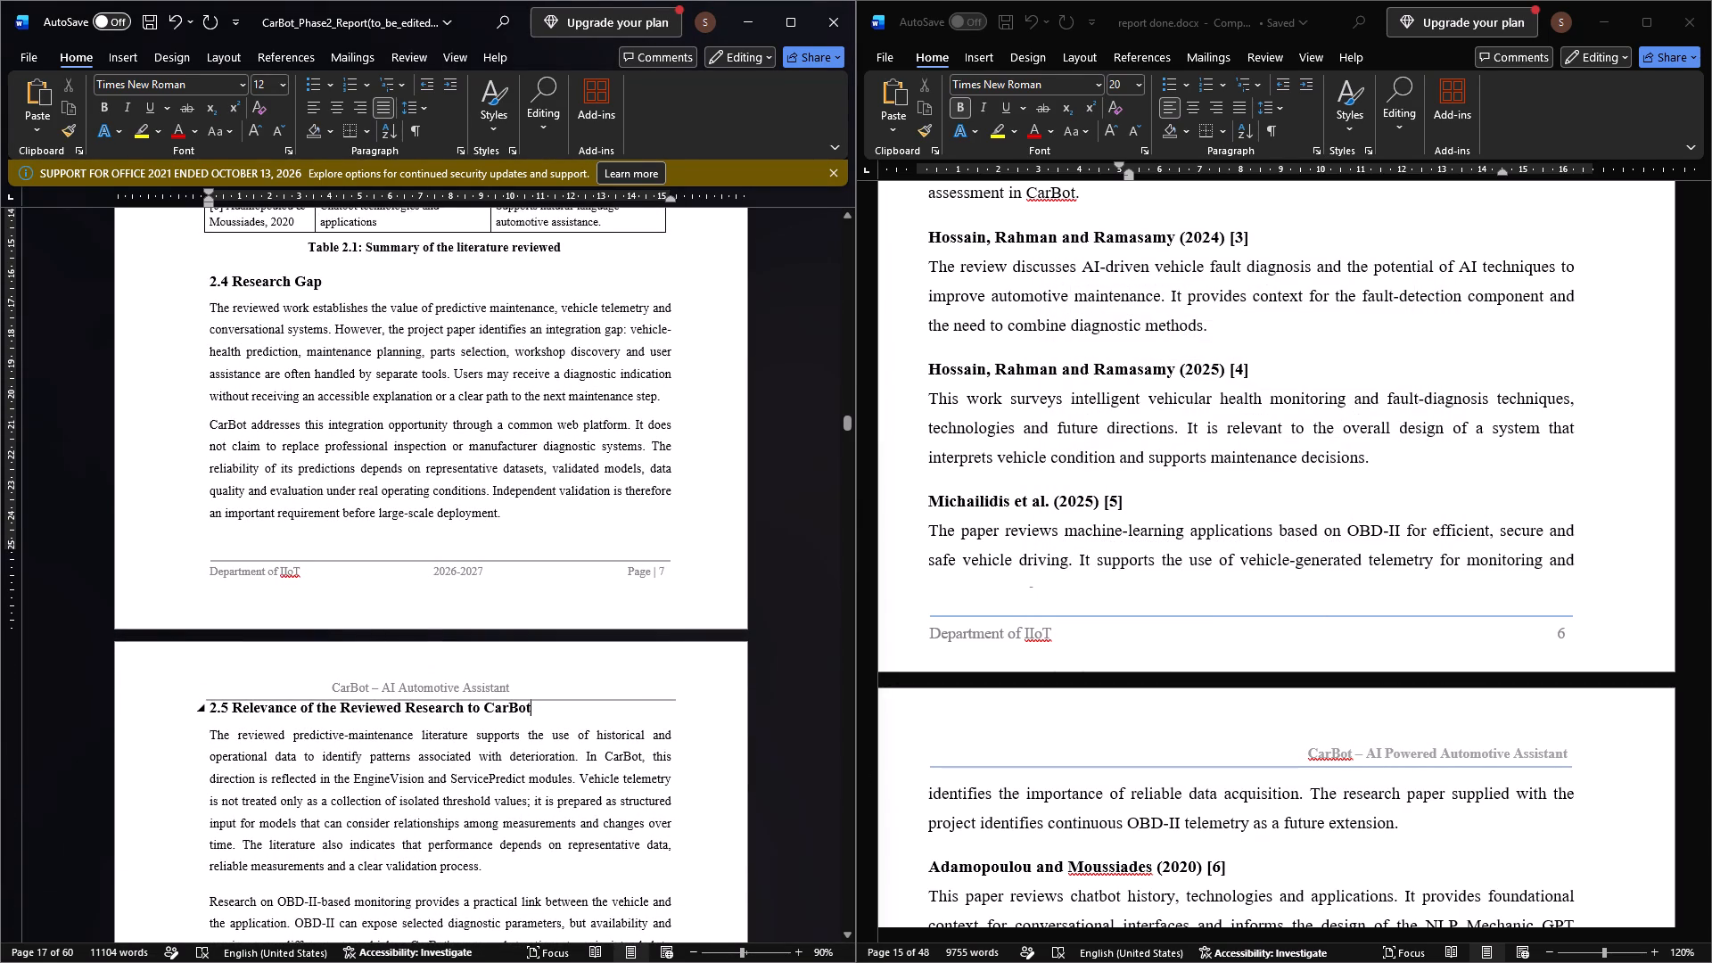
pyautogui.click(461, 152)
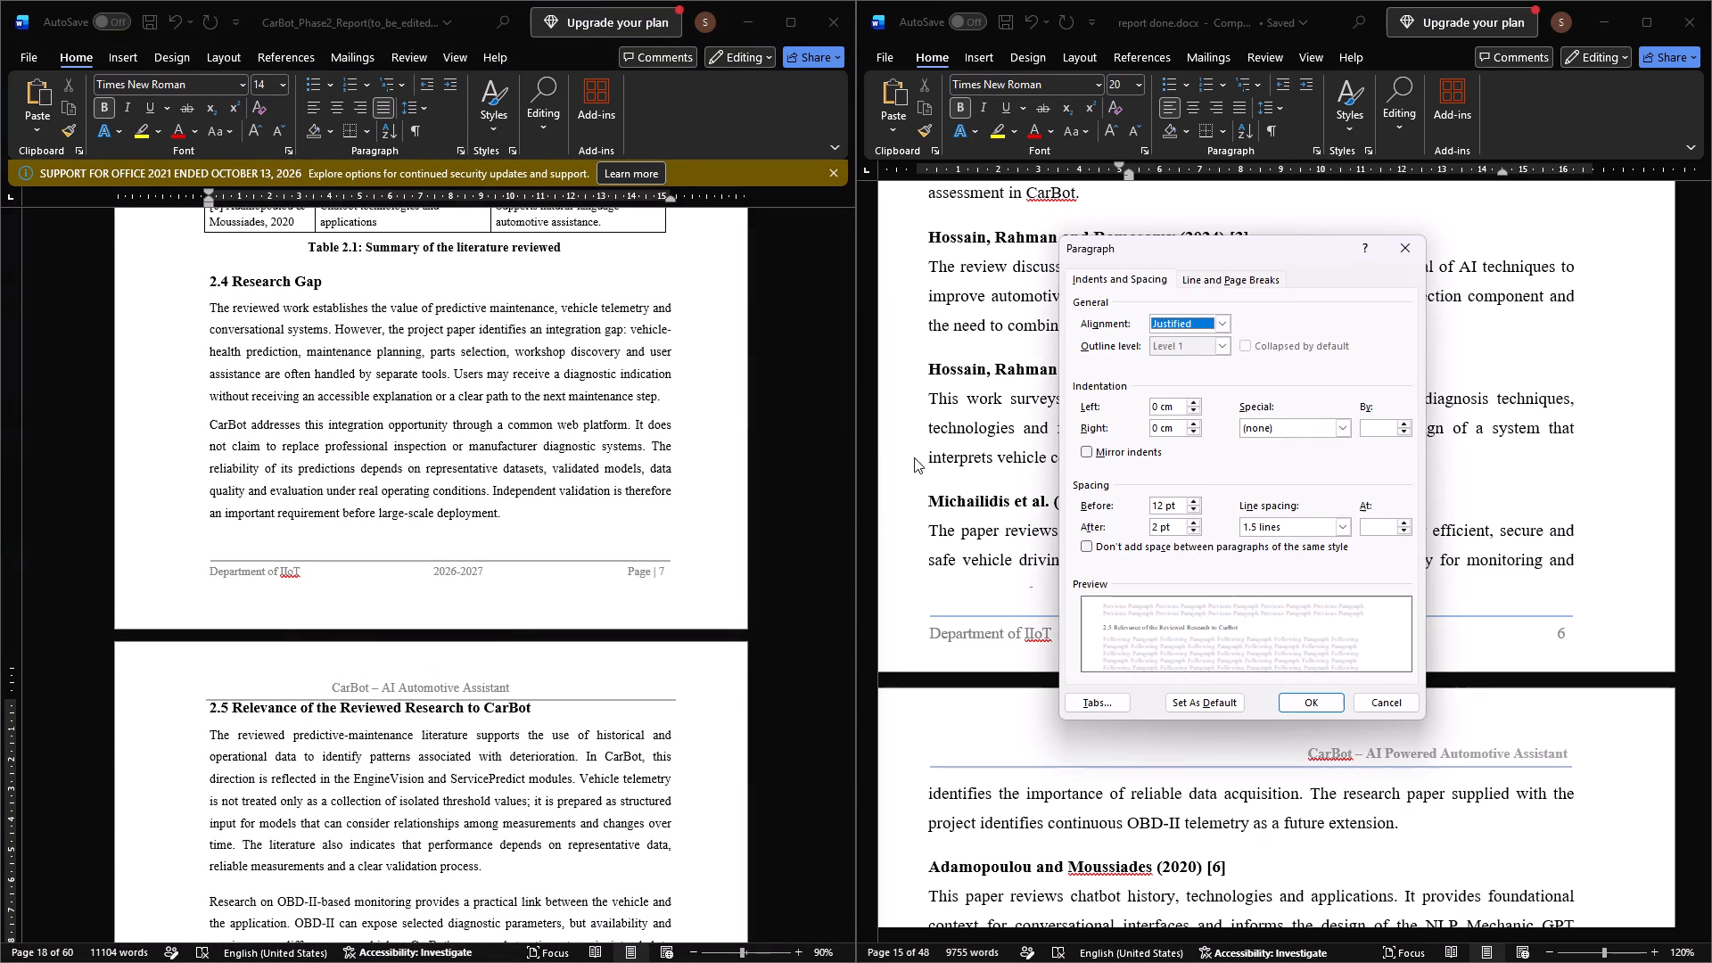
pyautogui.click(1160, 504)
pyautogui.press('Right')
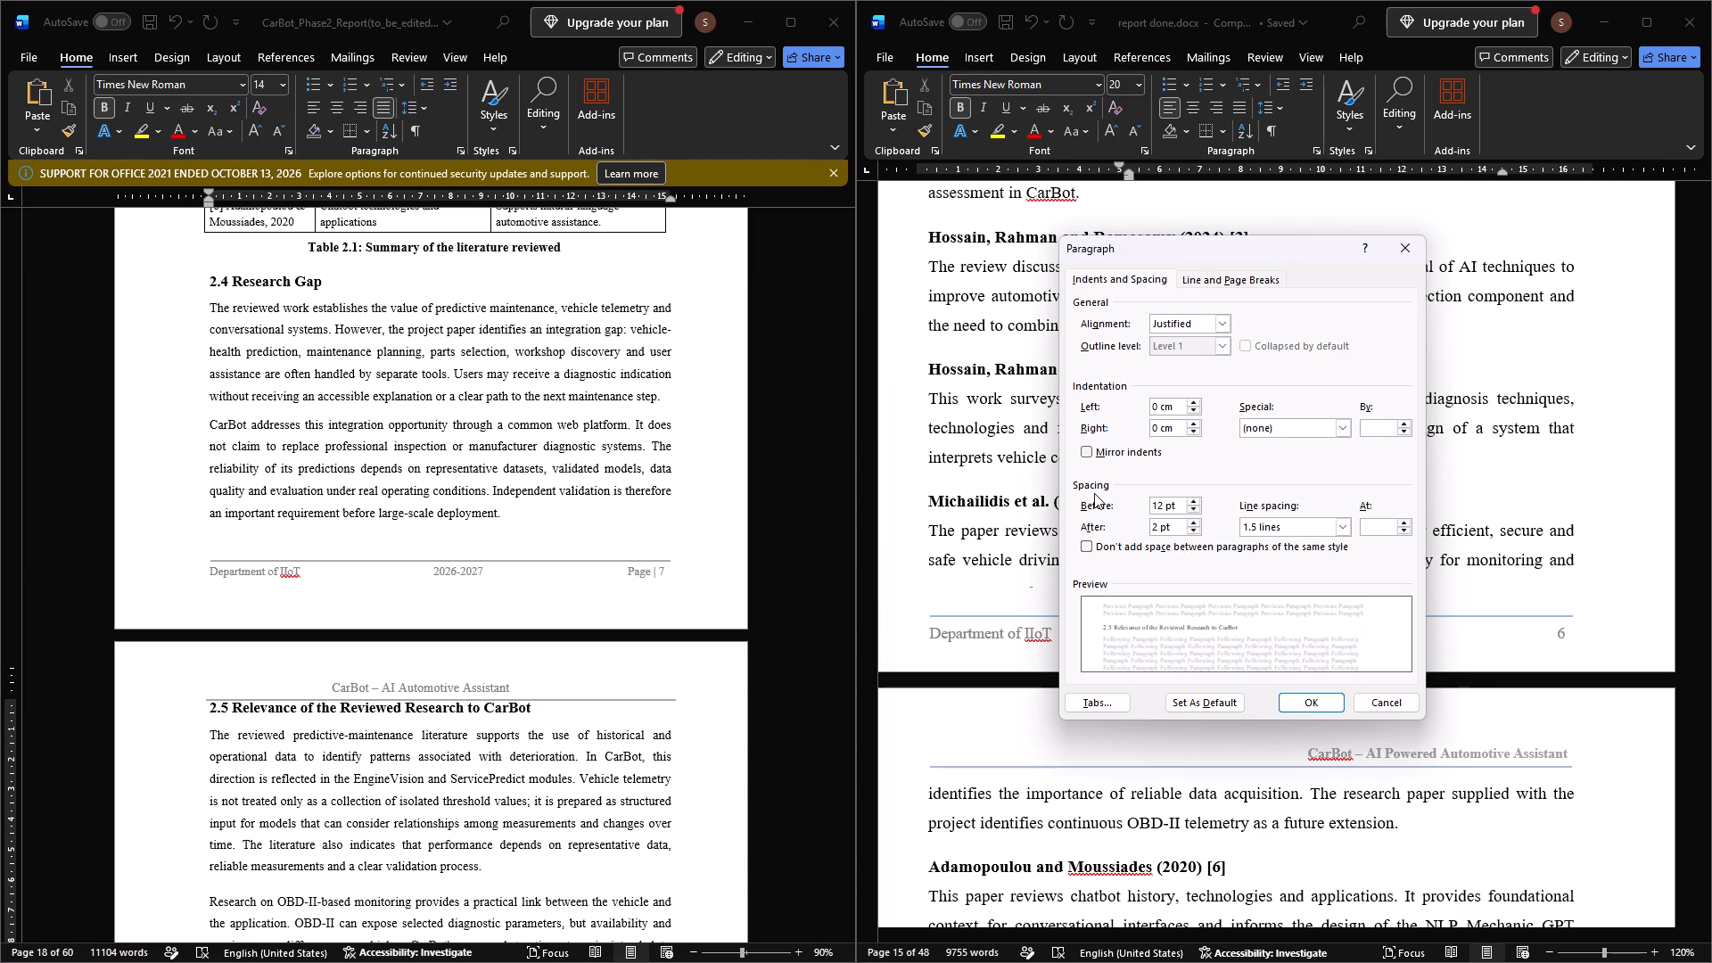
pyautogui.press('BackSpace')
pyautogui.press('5')
pyautogui.click(1305, 697)
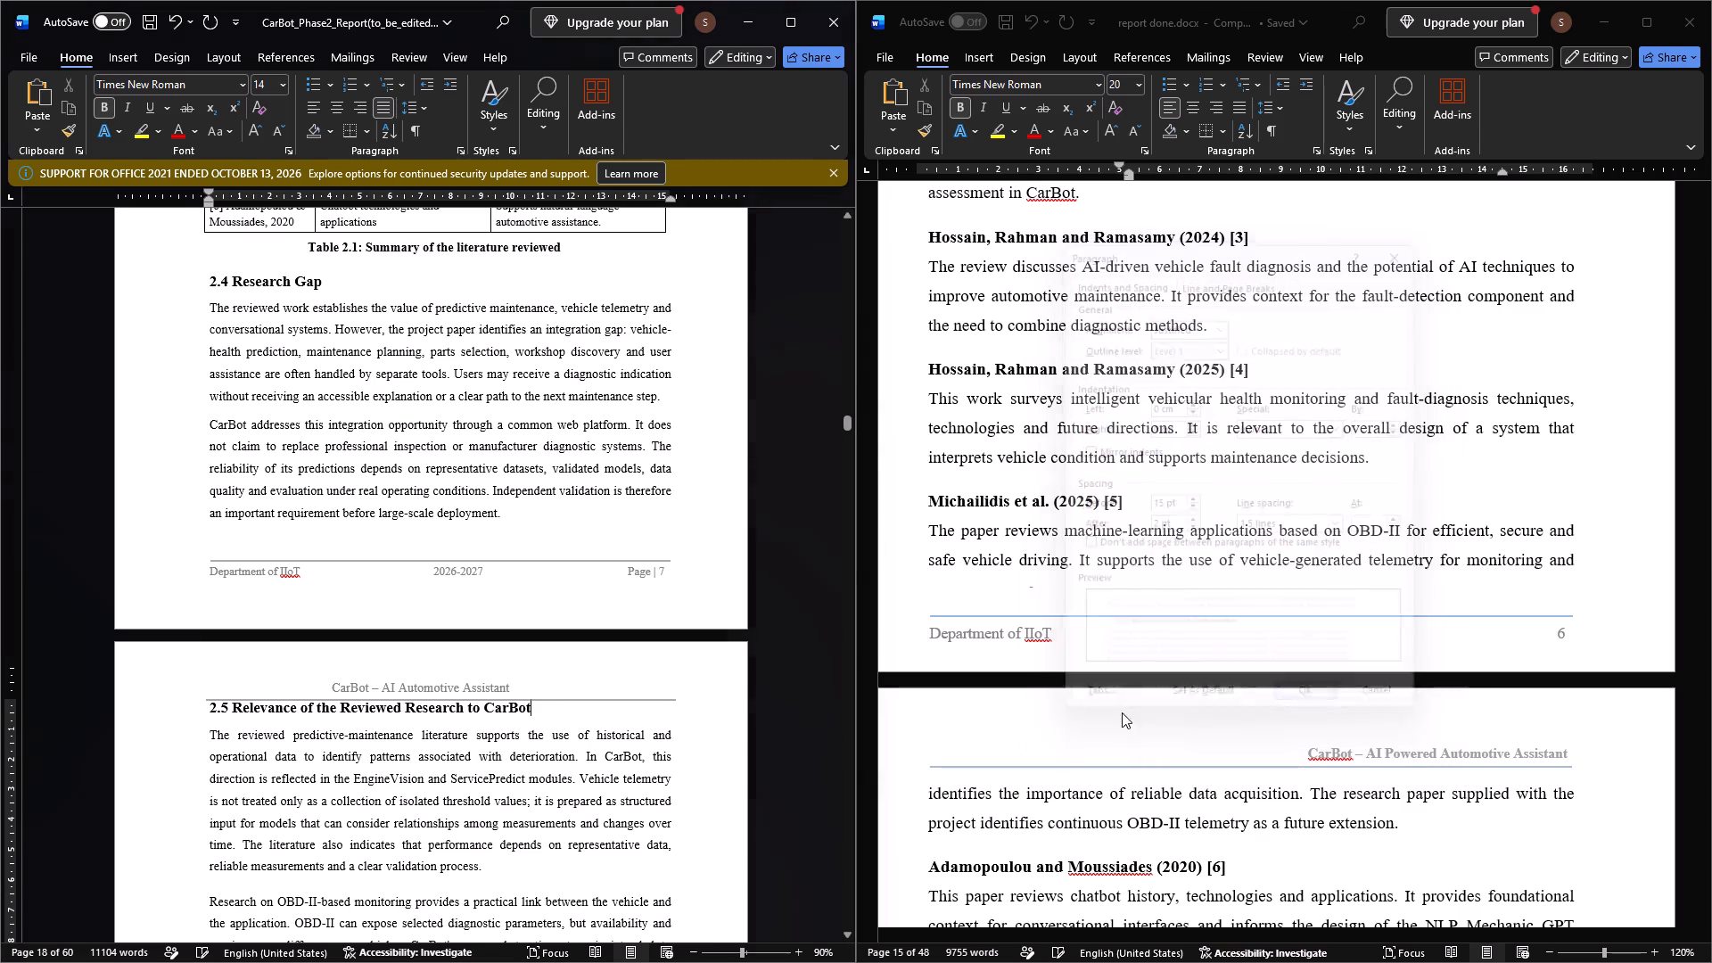
# Set the spacing after the first body paragraph under 2.5 Relevance of the Reviewed Research to CarBot to 6 pt.
pyautogui.click(486, 794)
pyautogui.scroll(-1, 486, 794)
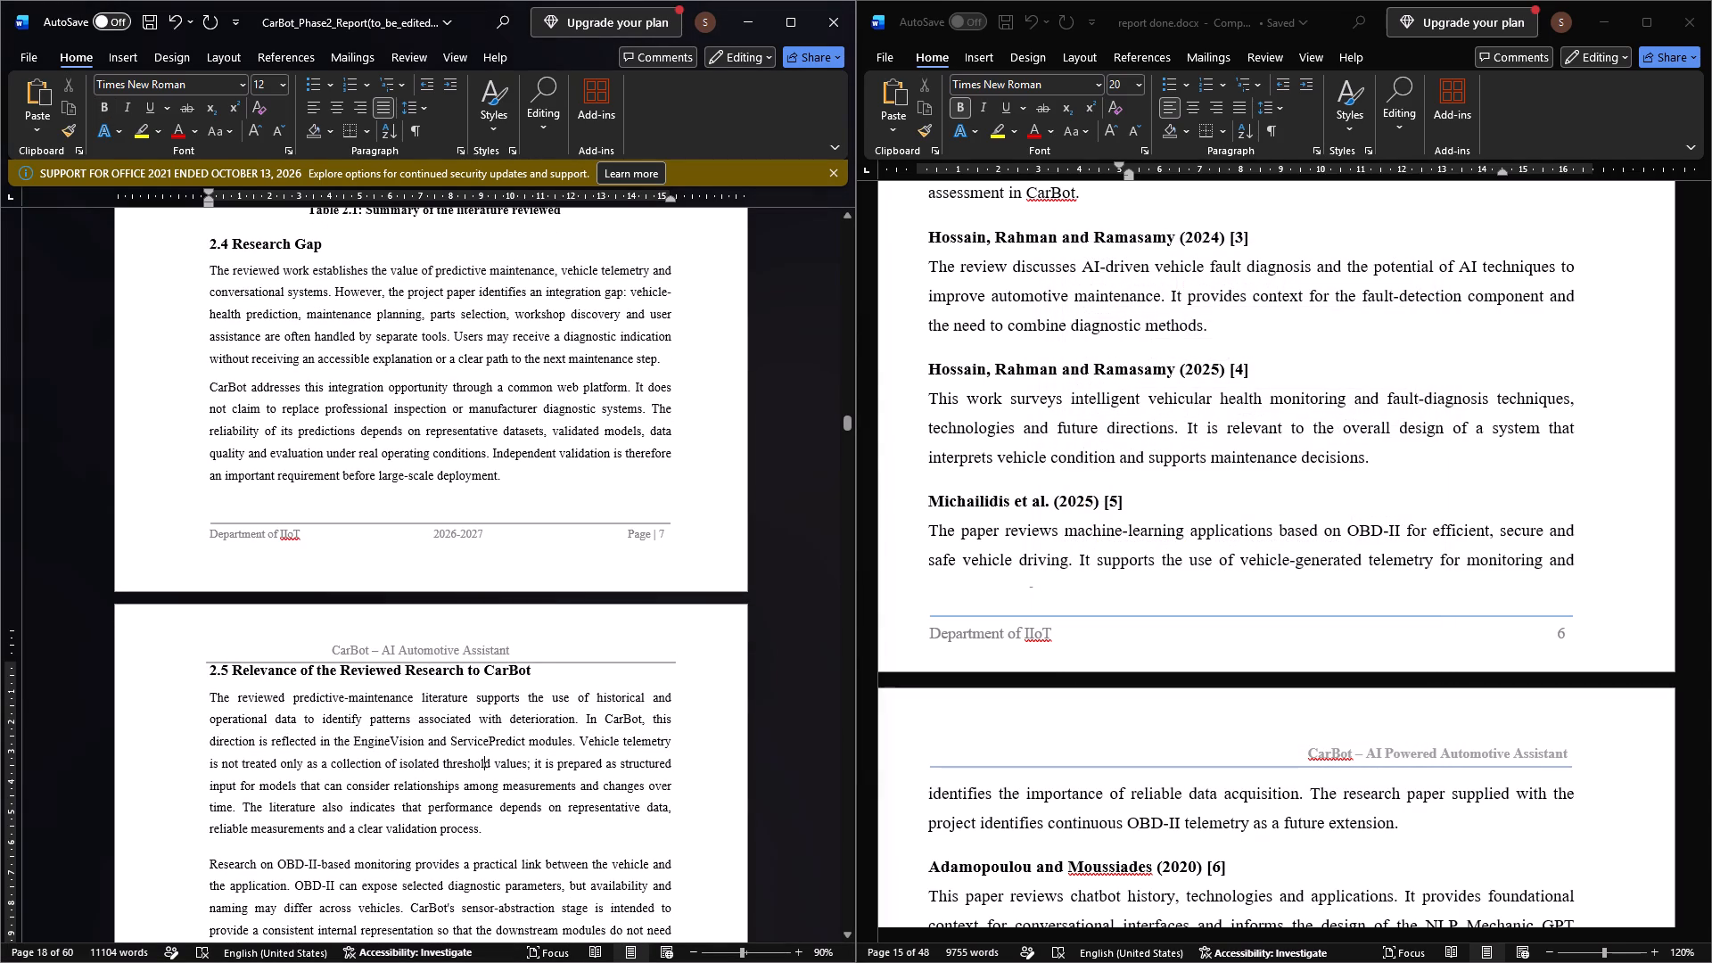
pyautogui.moveTo(485, 835); pyautogui.dragTo(193, 706)
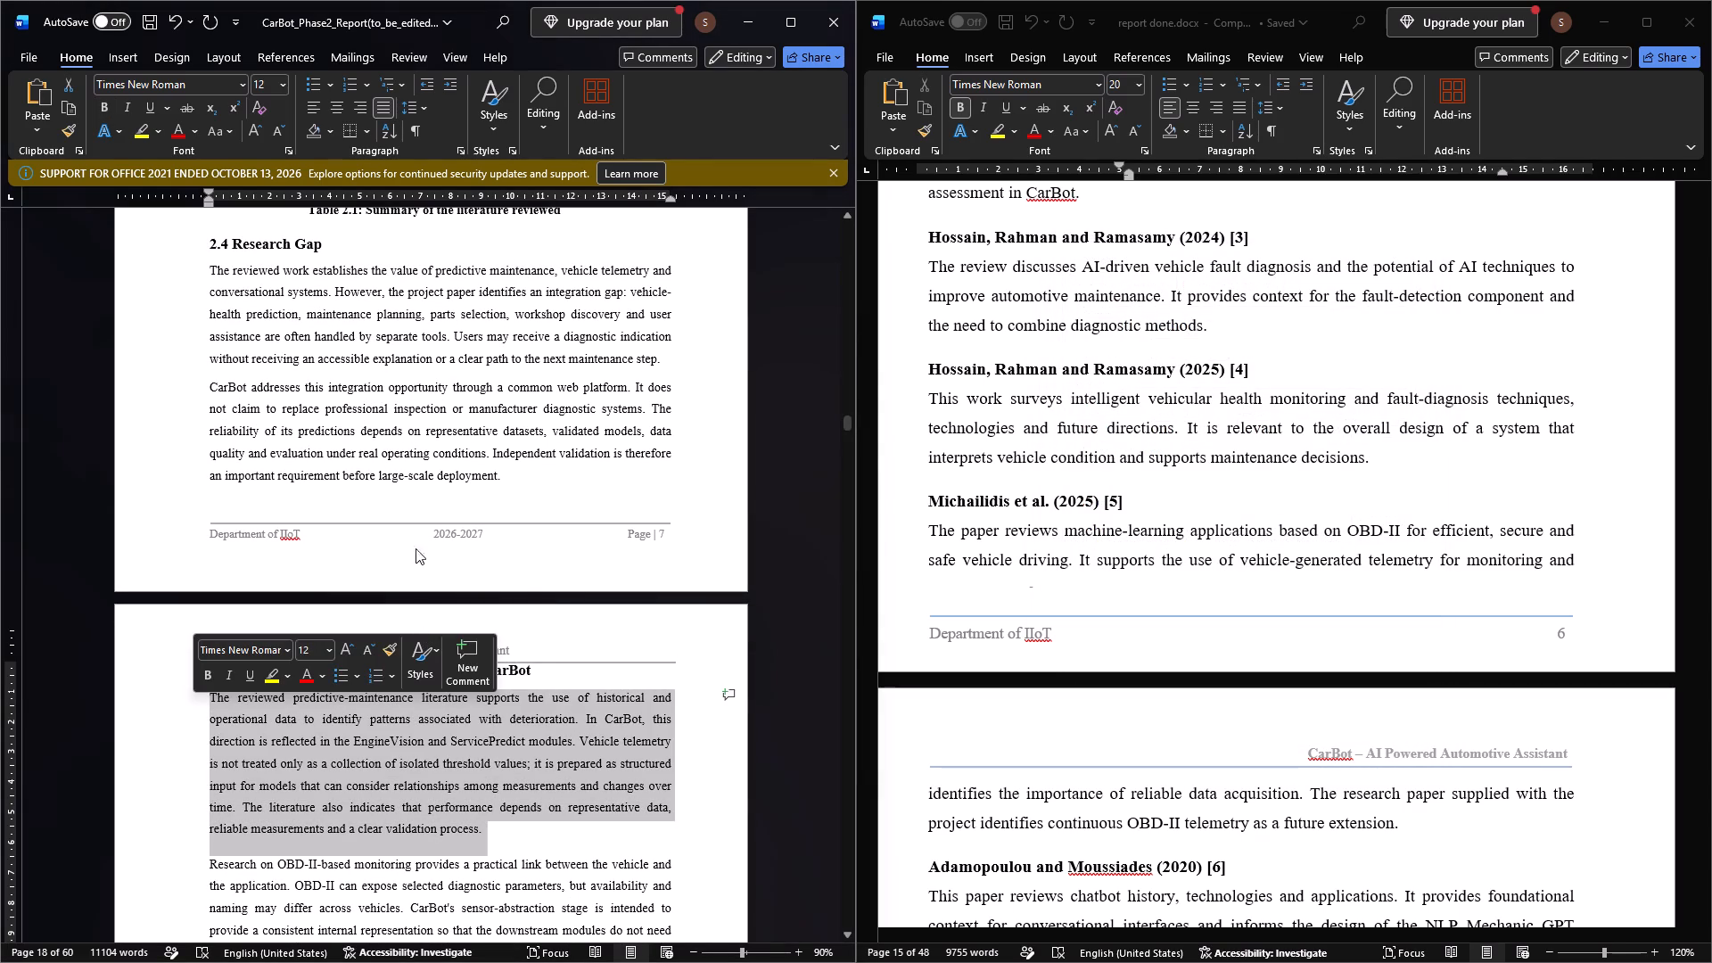
pyautogui.click(454, 144)
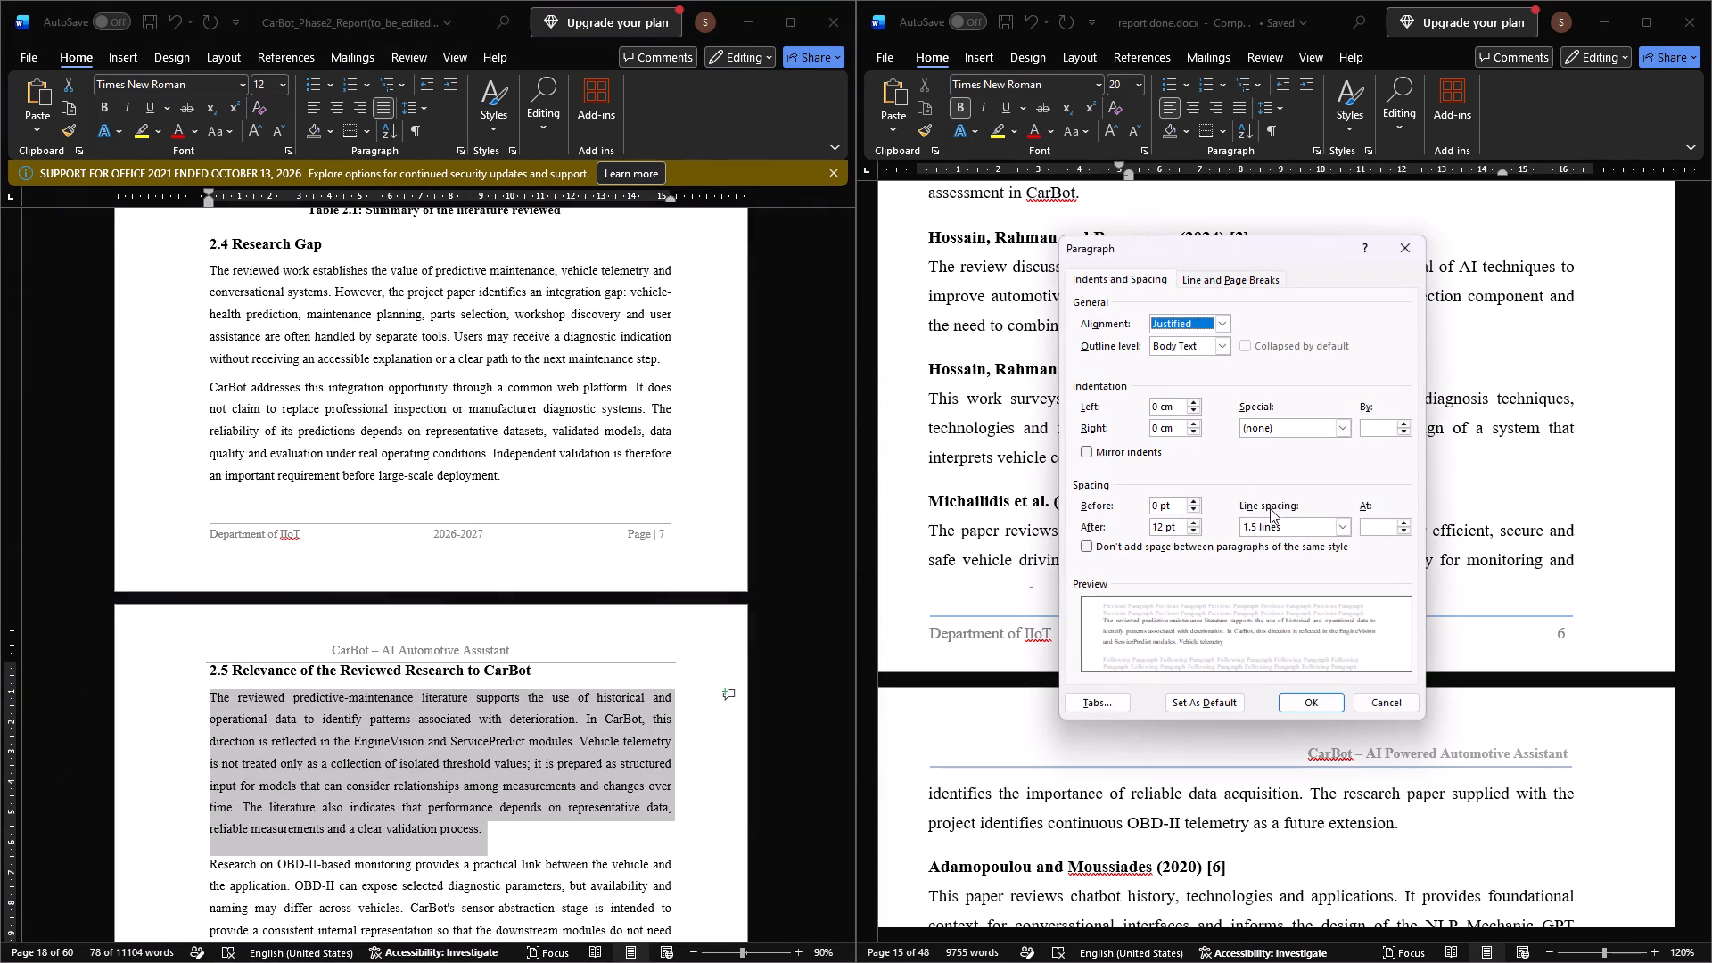
pyautogui.click(1189, 525)
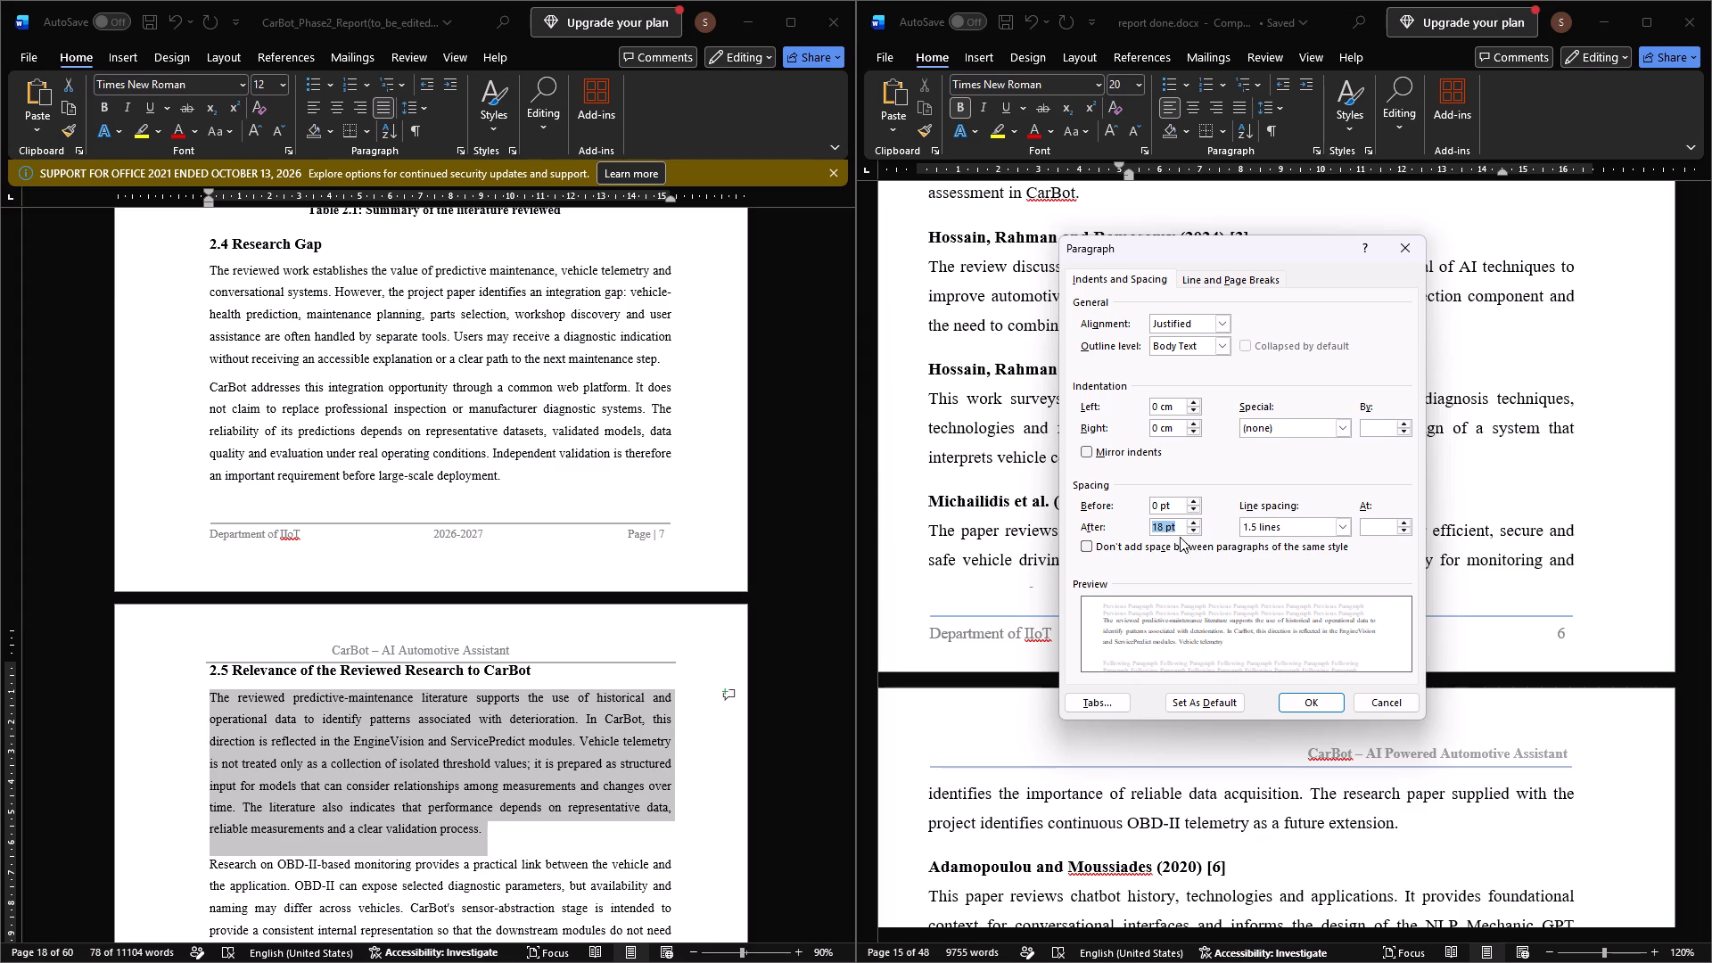
pyautogui.doubleClick(1188, 530)
pyautogui.click(1296, 695)
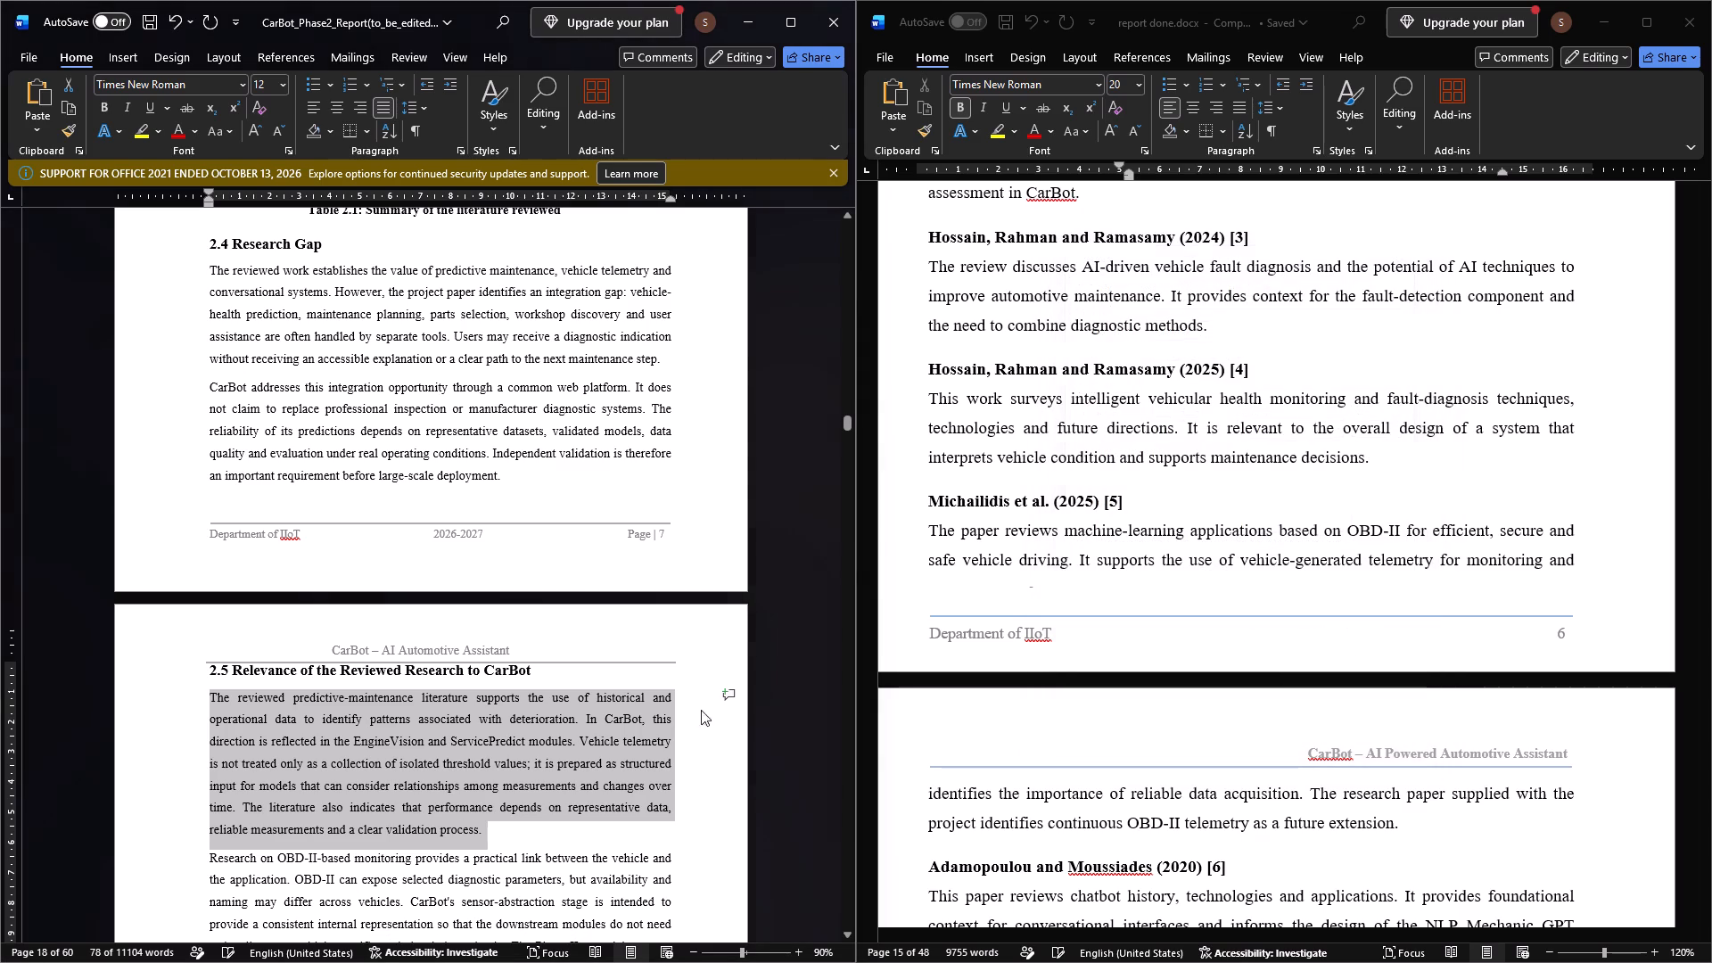
# Set the spacing after the second body paragraph under section 2.5, about OBD-II-based monitoring, to 6 pt.
pyautogui.click(599, 729)
pyautogui.scroll(-7, 584, 752)
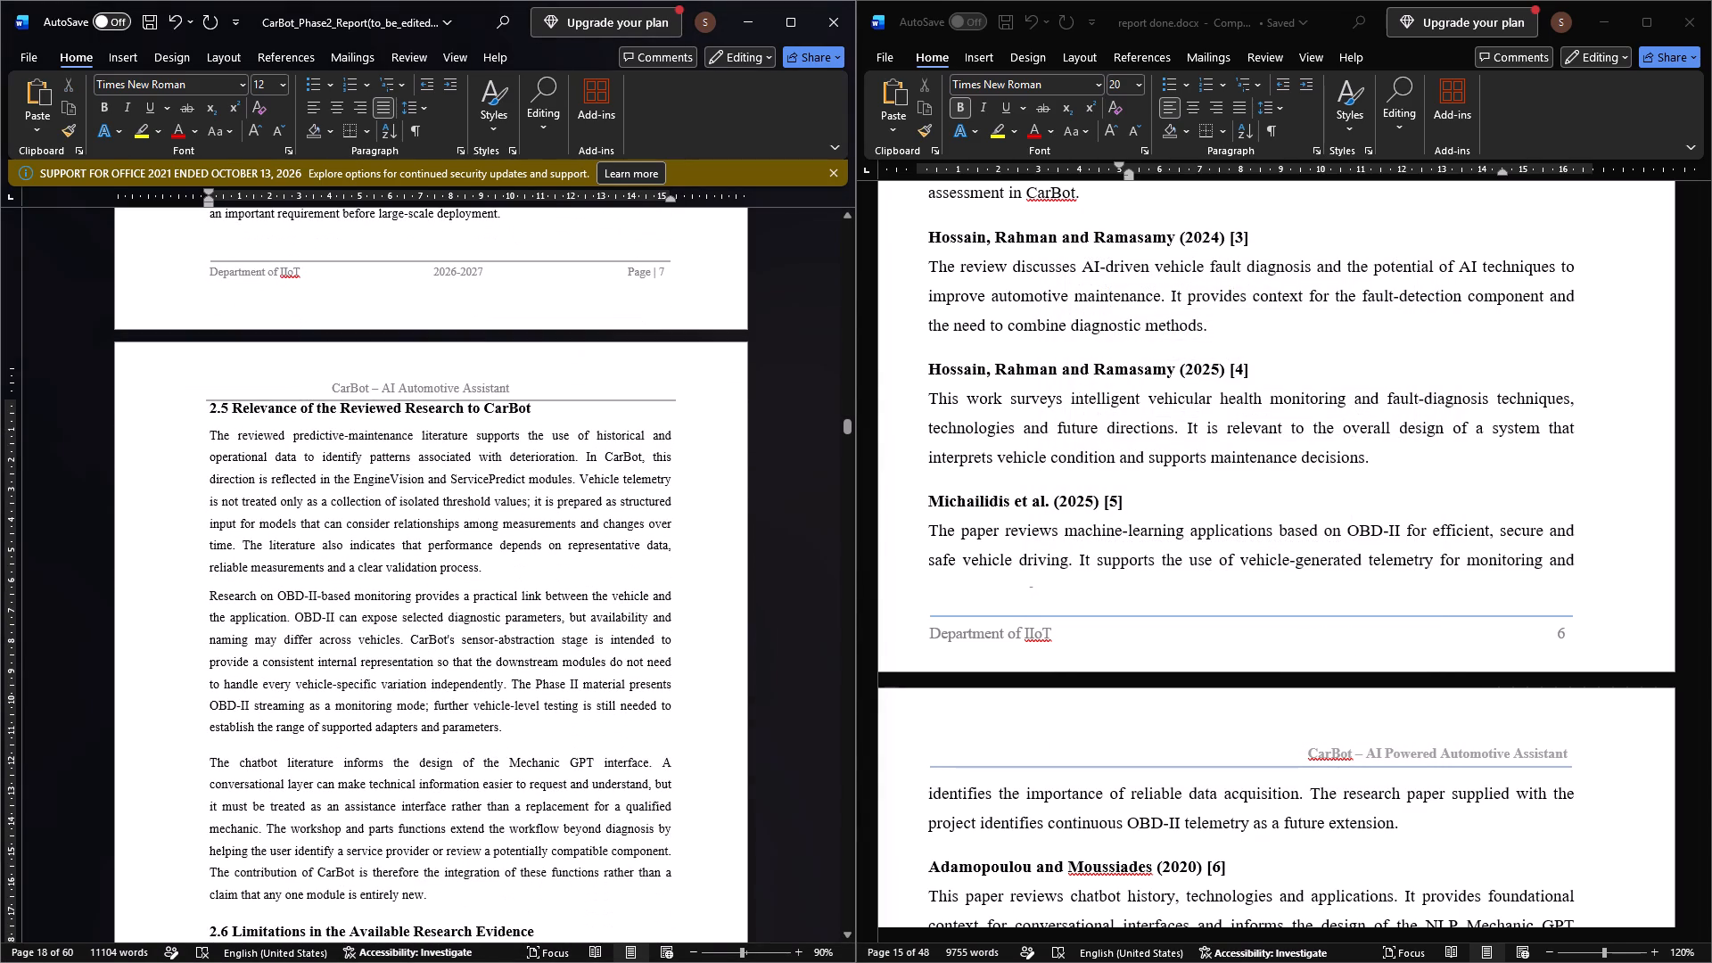
pyautogui.click(509, 728)
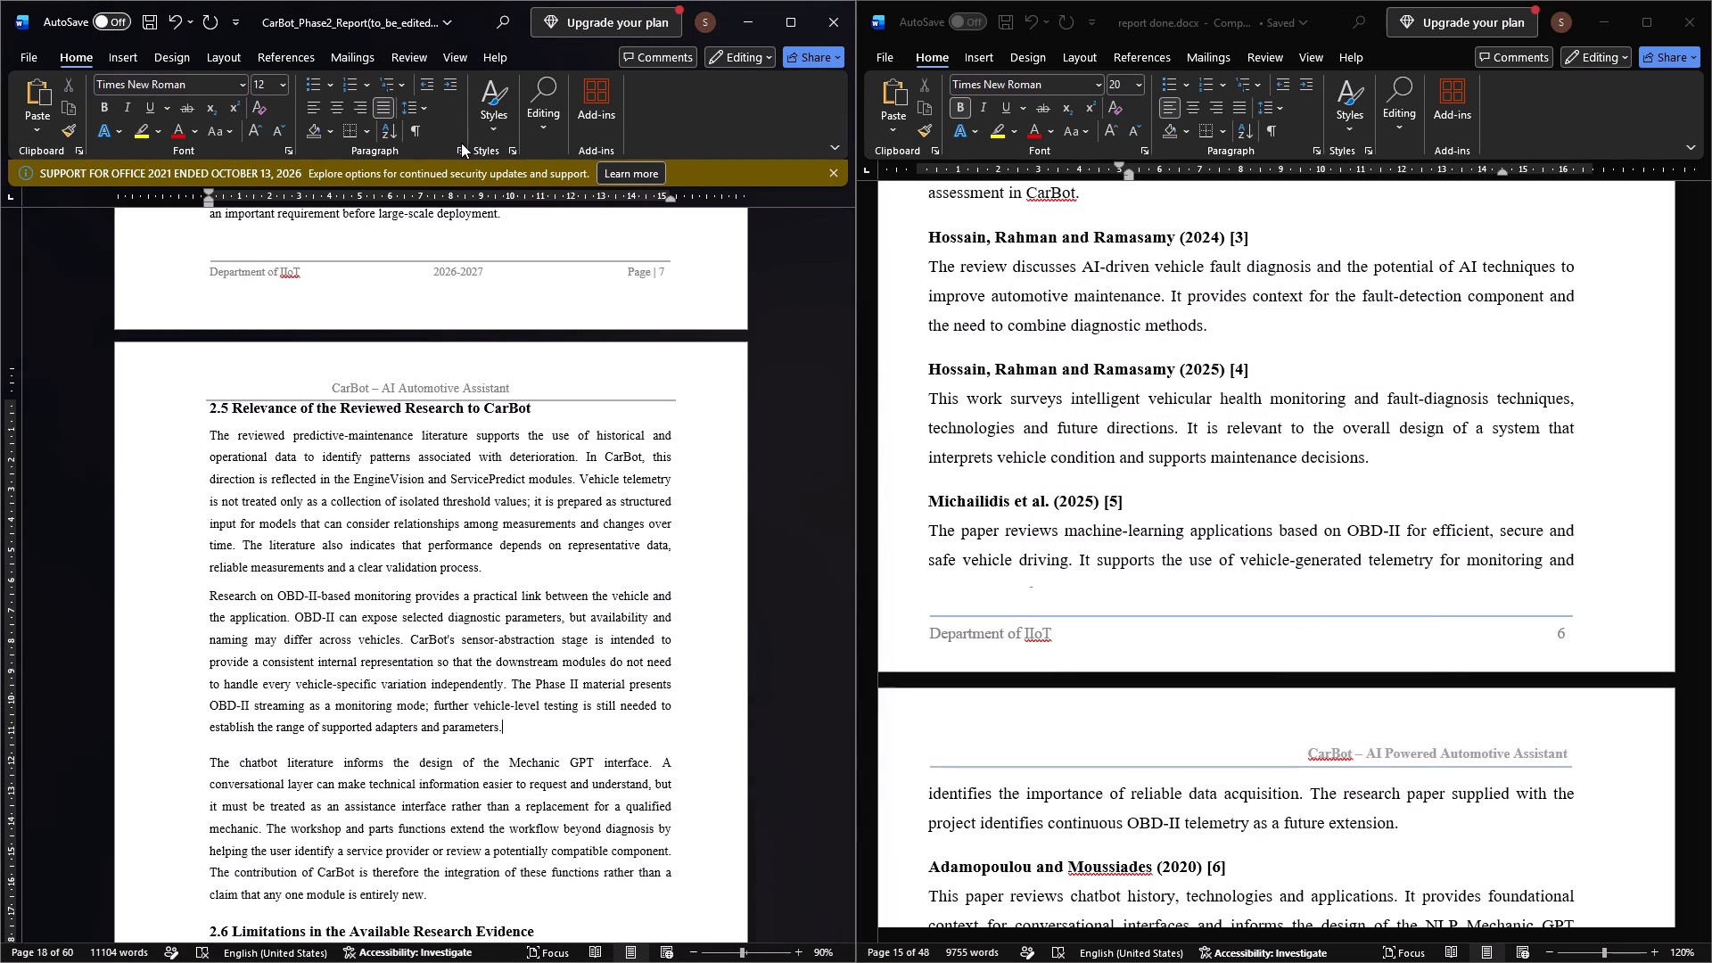
pyautogui.click(461, 143)
pyautogui.click(461, 152)
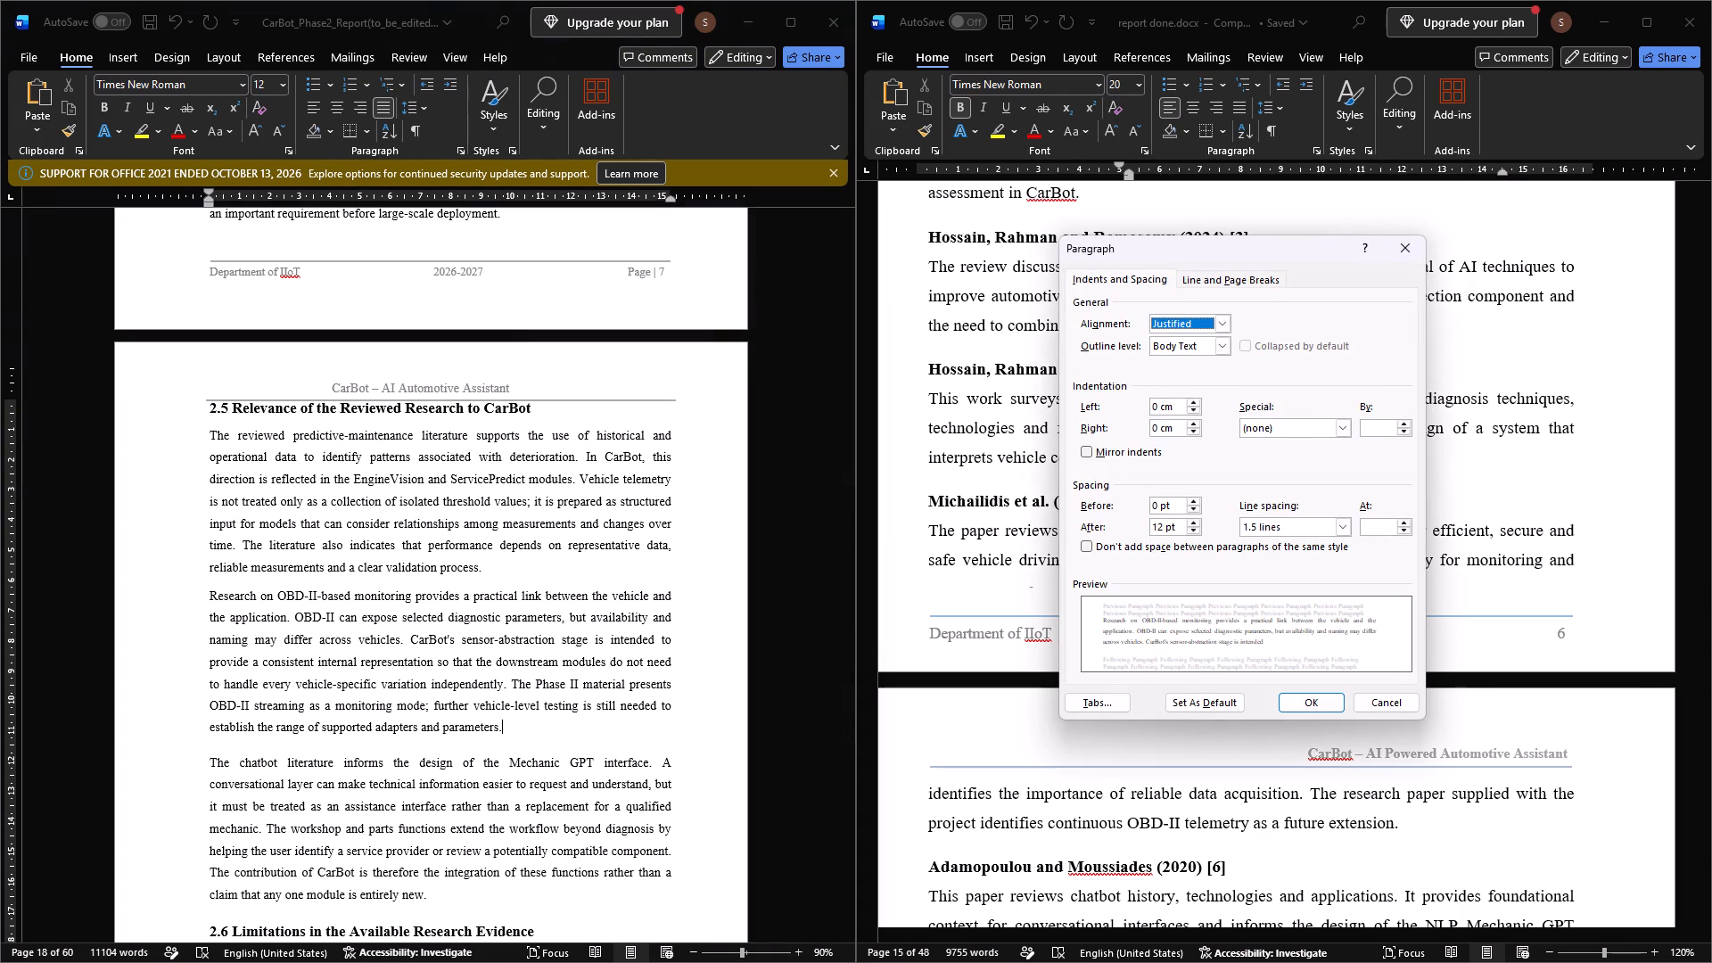
pyautogui.click(1189, 530)
pyautogui.click(1296, 695)
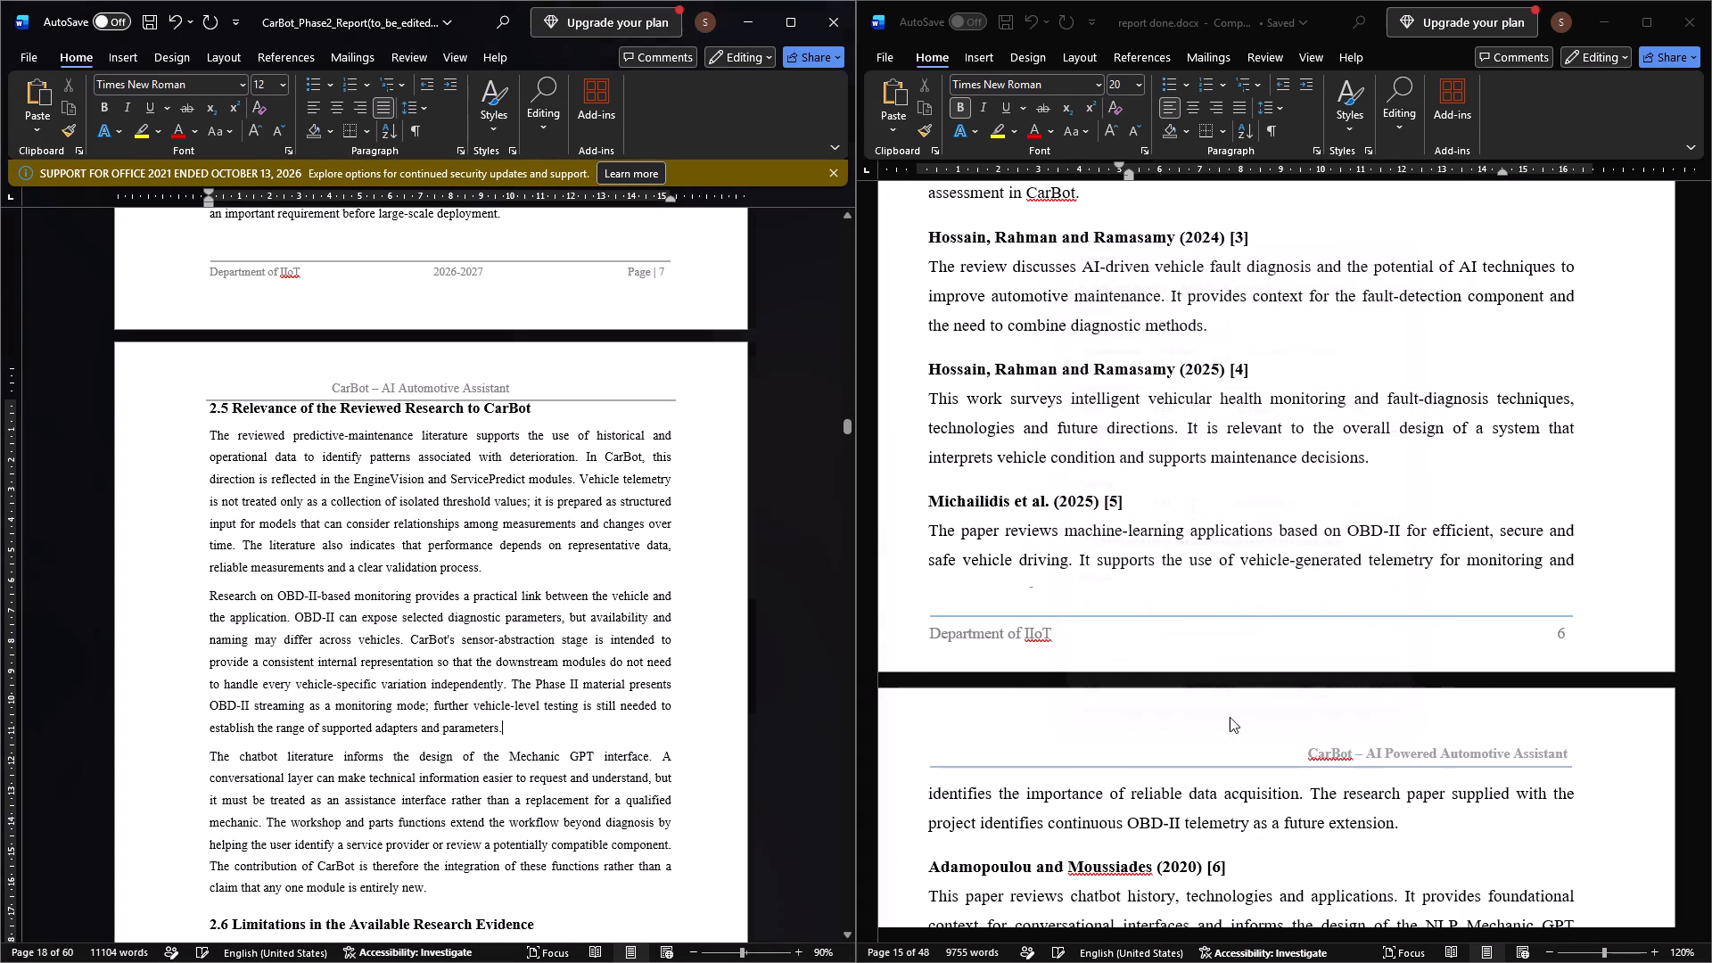
# Check the paragraph spacing of the third body paragraph under section 2.5, about the chatbot literature.
pyautogui.scroll(-3, 426, 642)
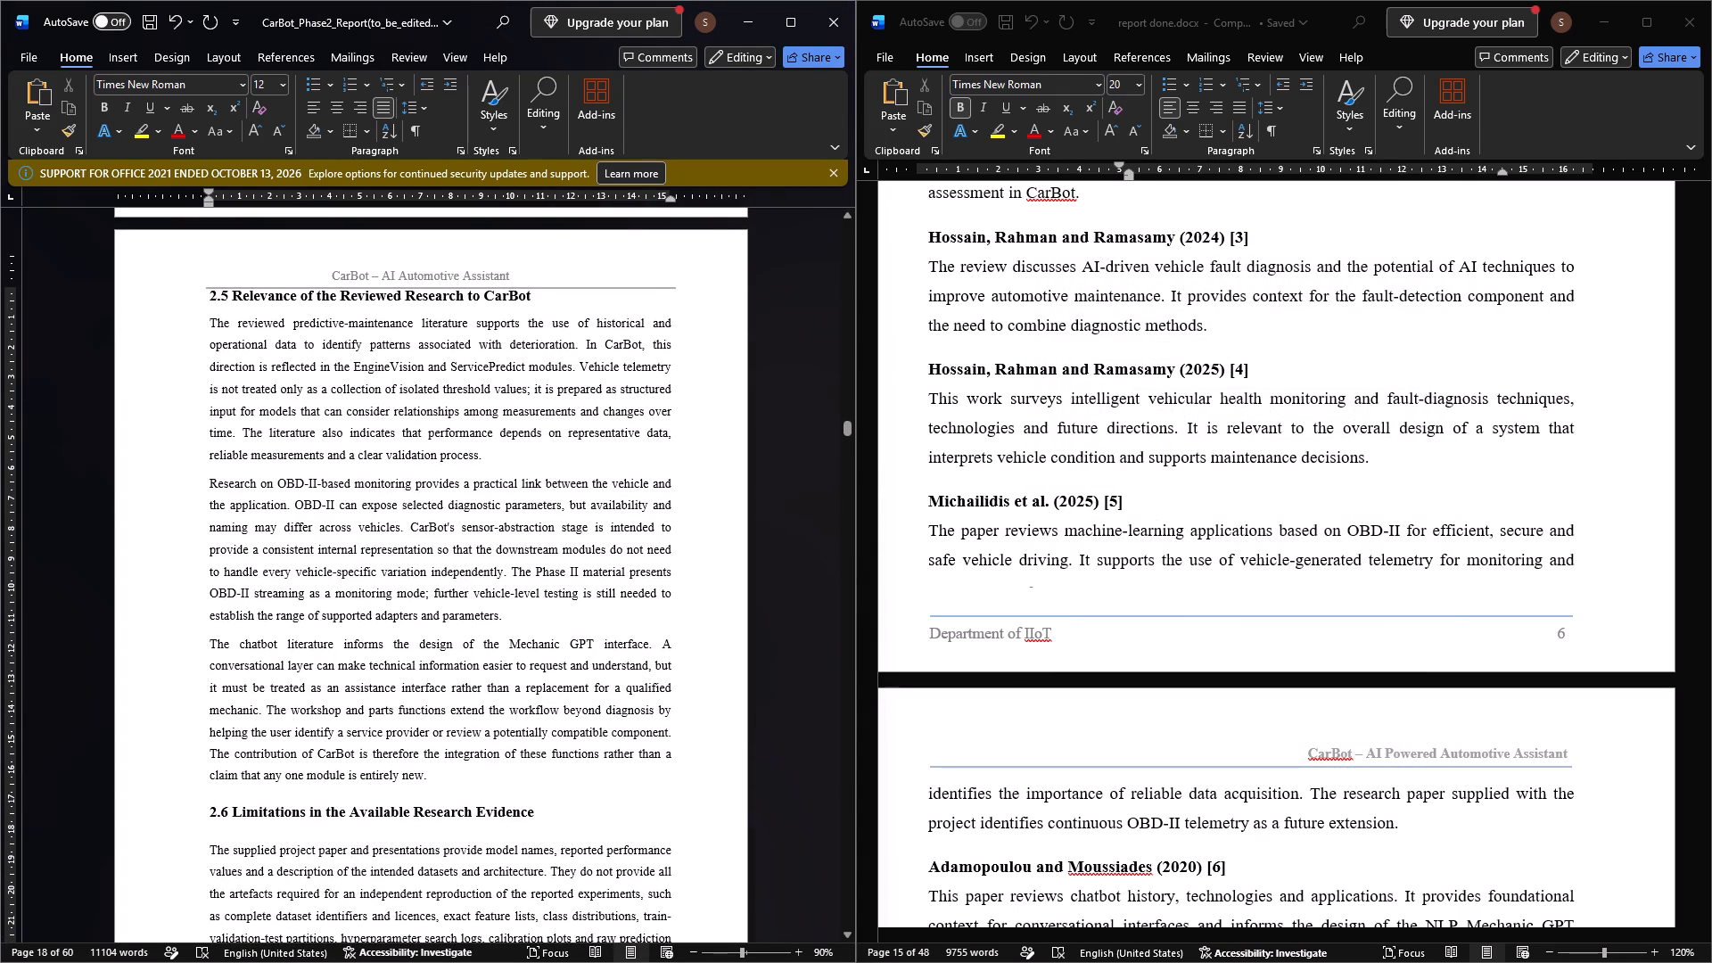
pyautogui.click(433, 776)
pyautogui.click(461, 150)
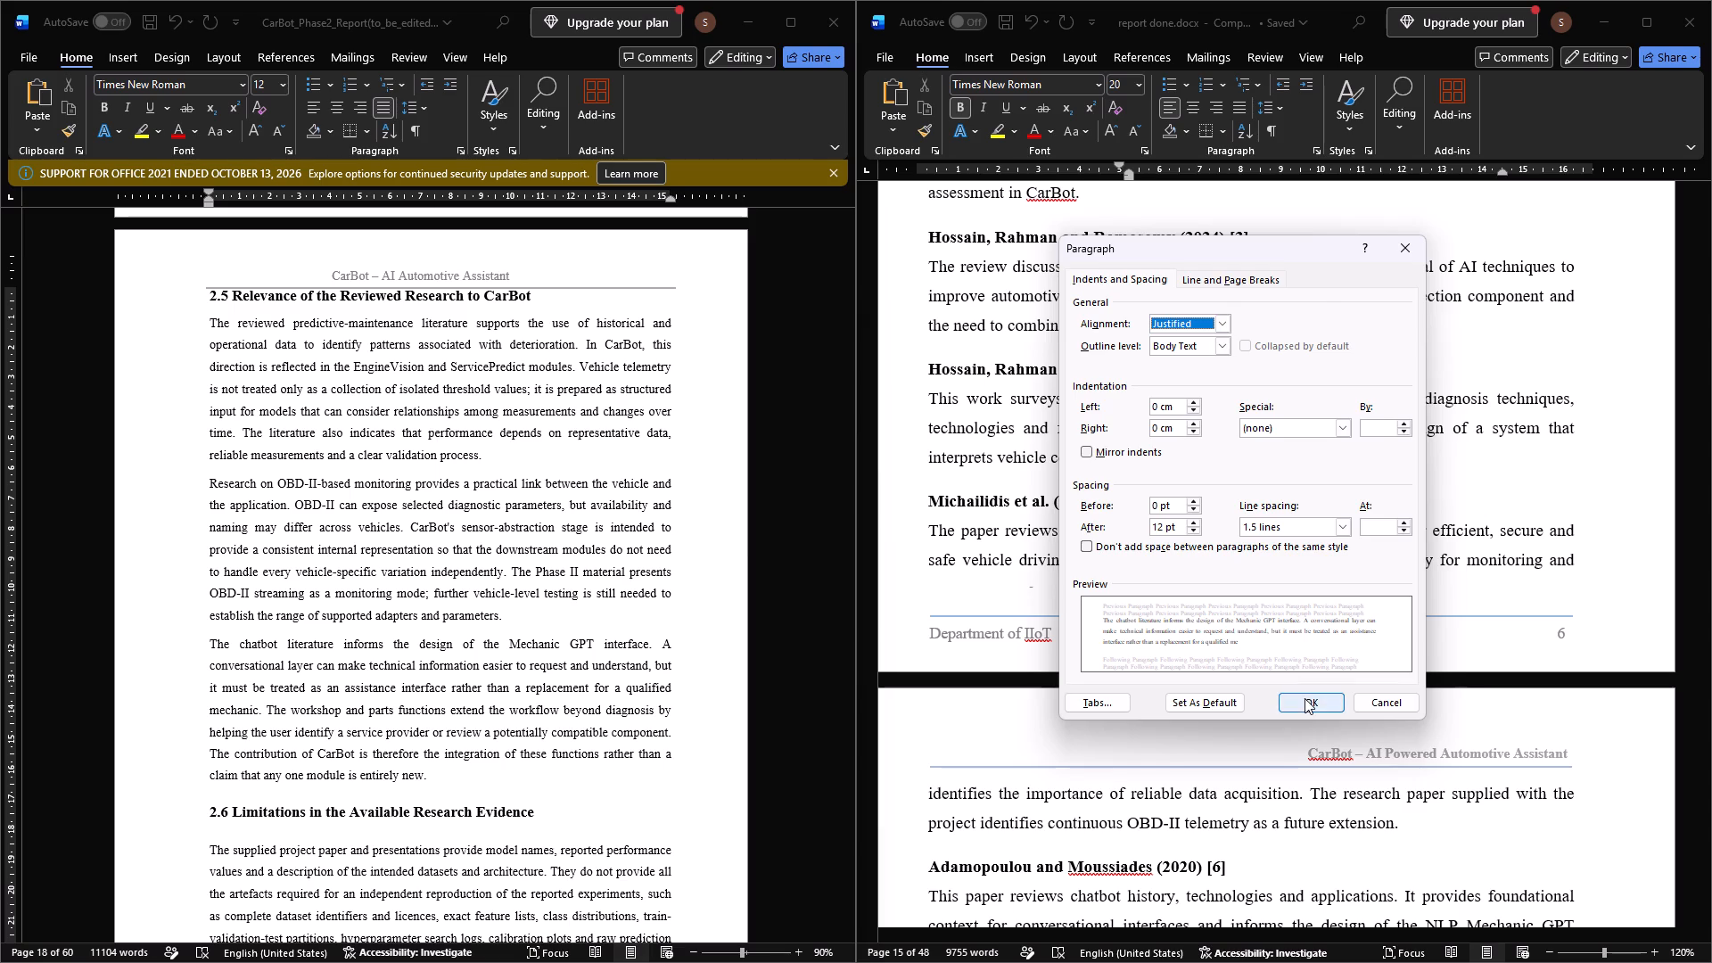
pyautogui.click(1305, 698)
# Set the heading 2.6 Limitations in the Available Research Evidence to 15 pt spacing before and 2 pt after.
pyautogui.scroll(-3, 698, 772)
pyautogui.moveTo(539, 700); pyautogui.dragTo(528, 703)
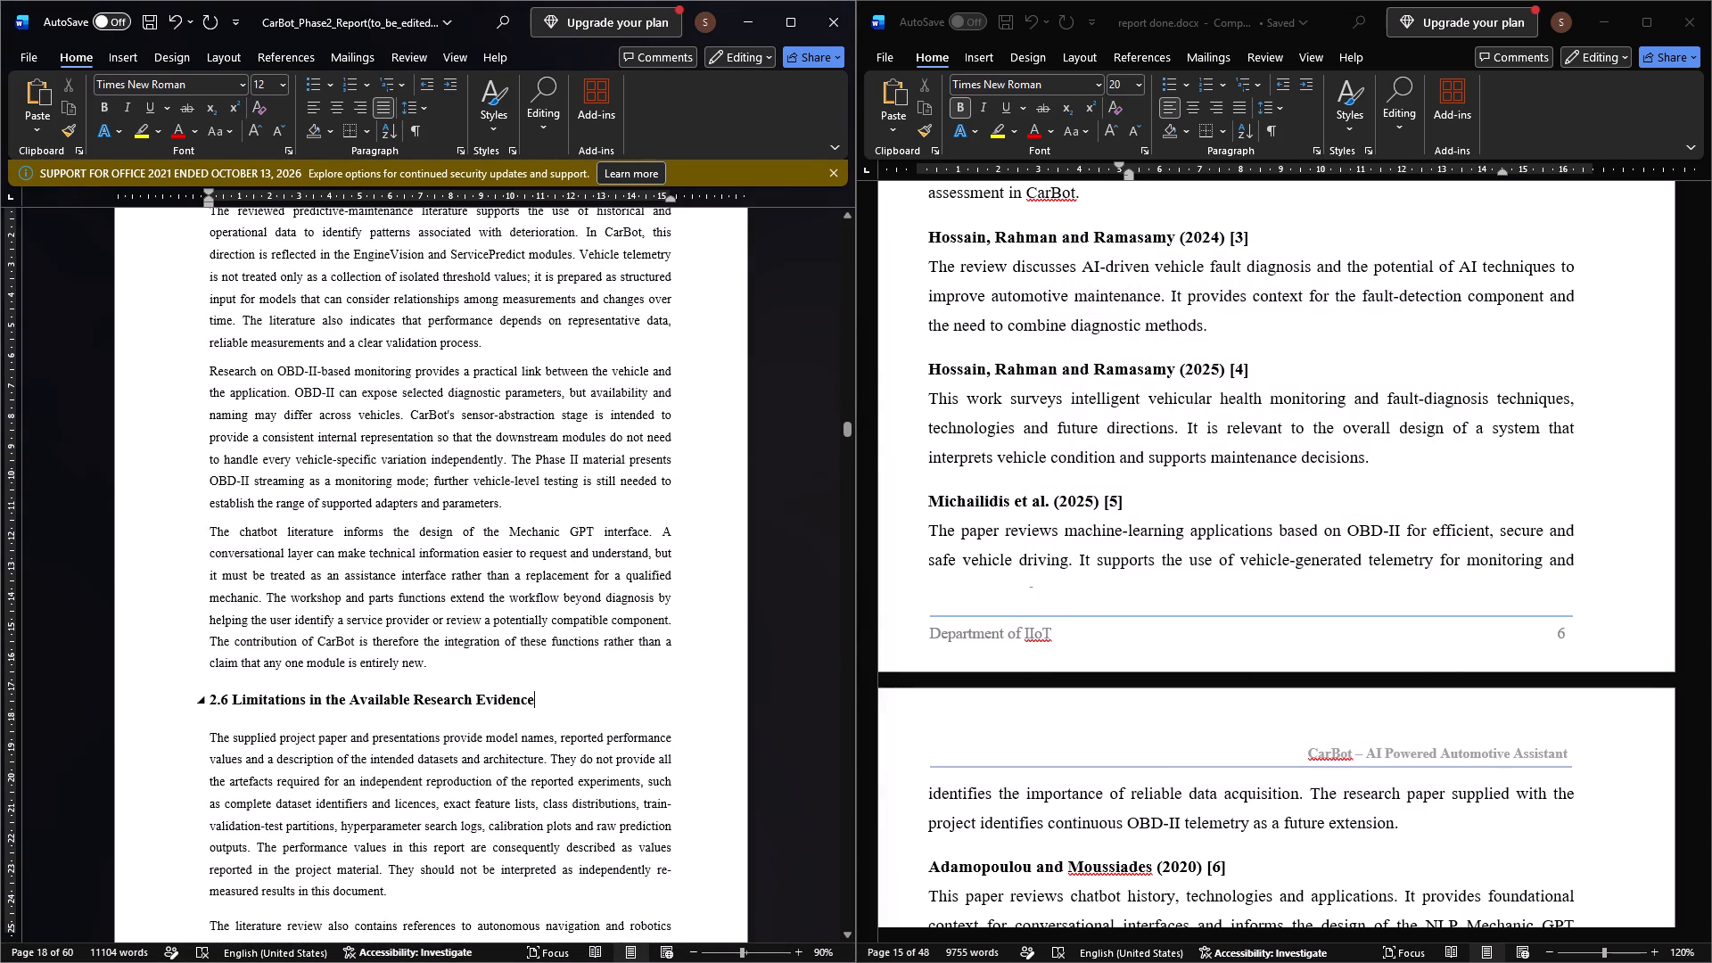
pyautogui.moveTo(528, 703); pyautogui.dragTo(204, 704)
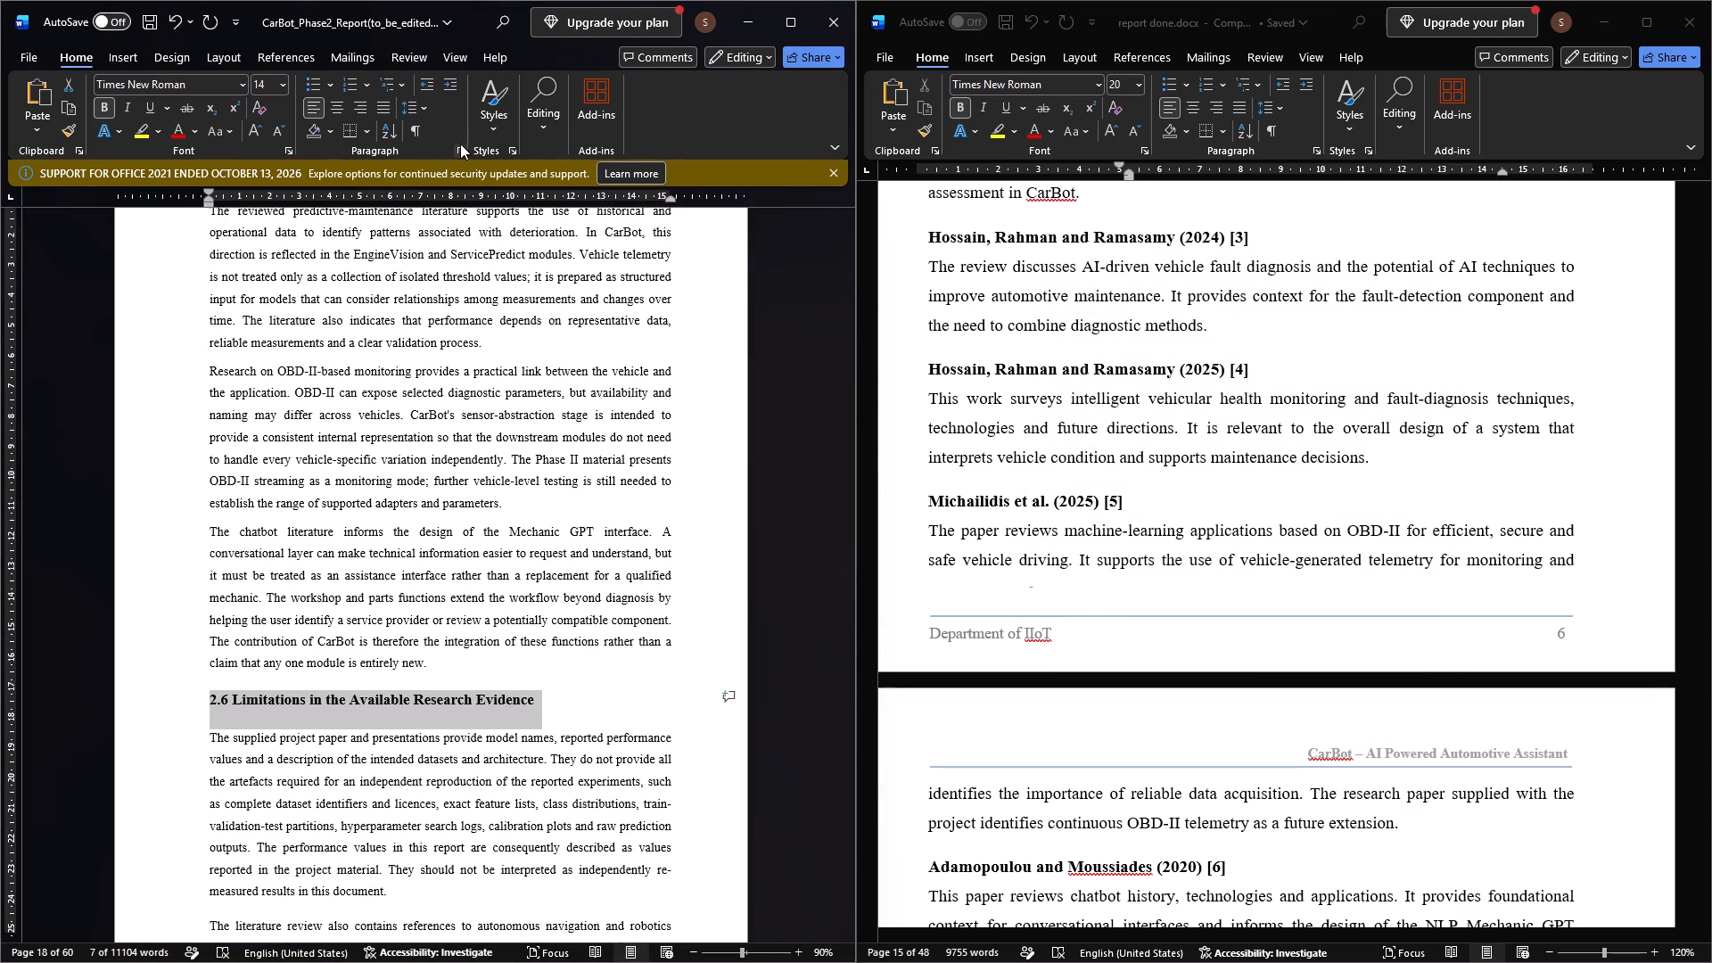
pyautogui.click(460, 144)
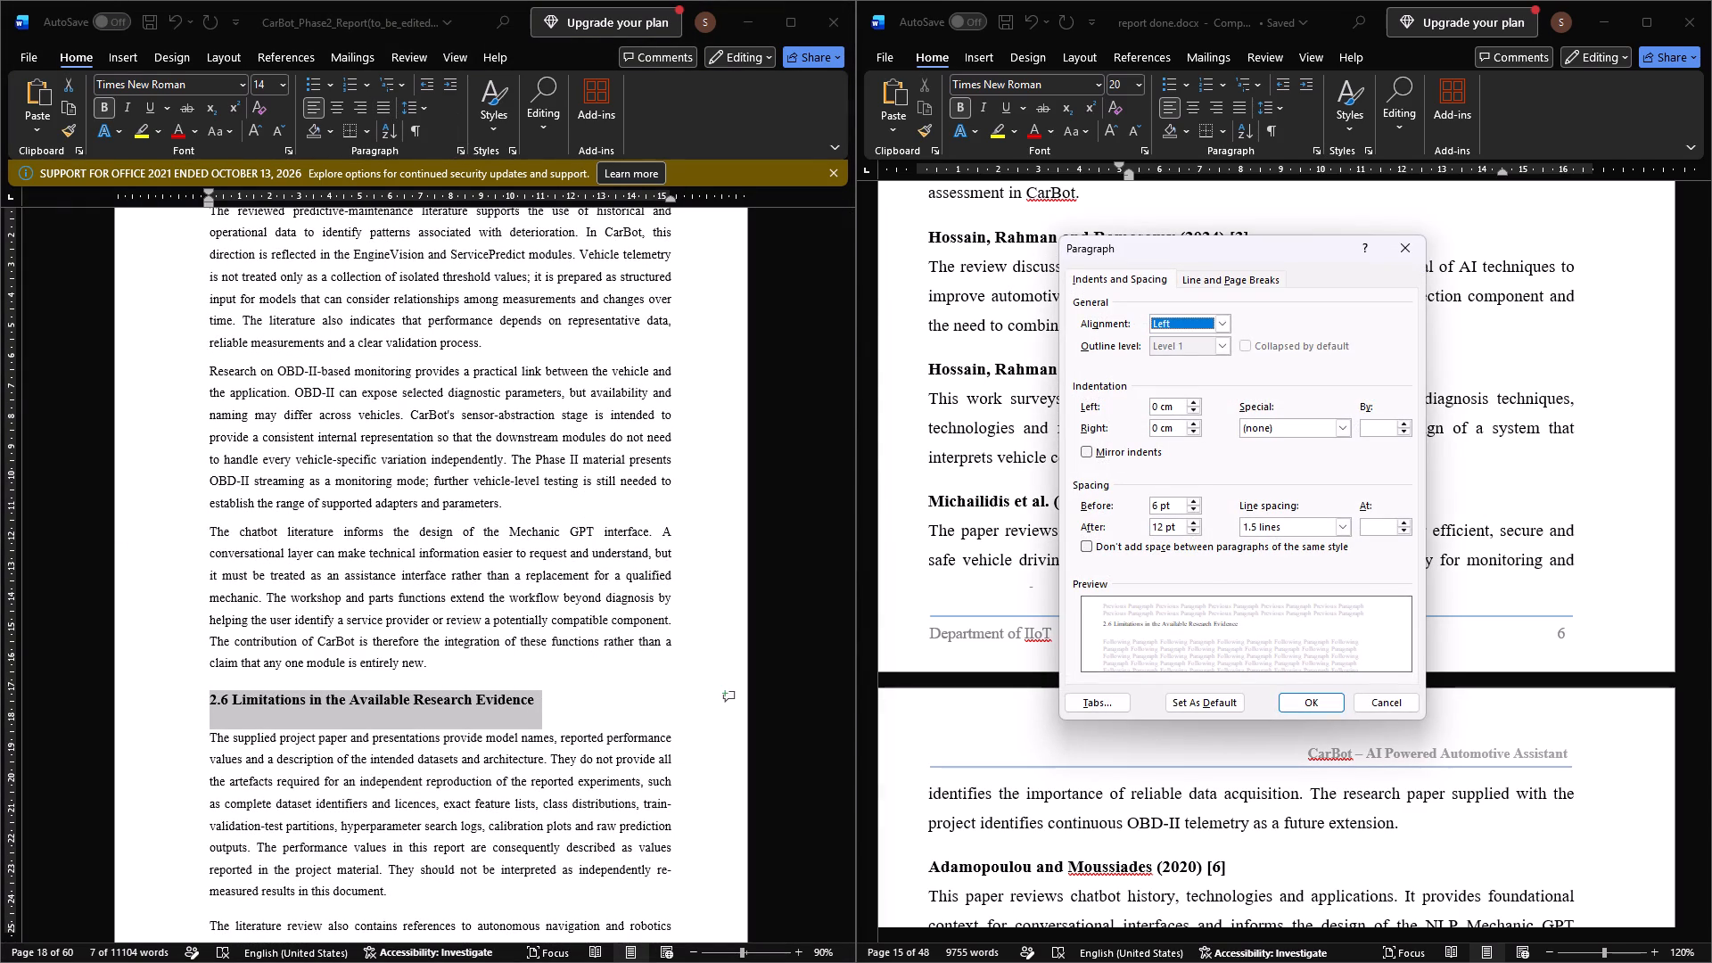
pyautogui.click(1157, 502)
pyautogui.press('BackSpace')
pyautogui.write('15')
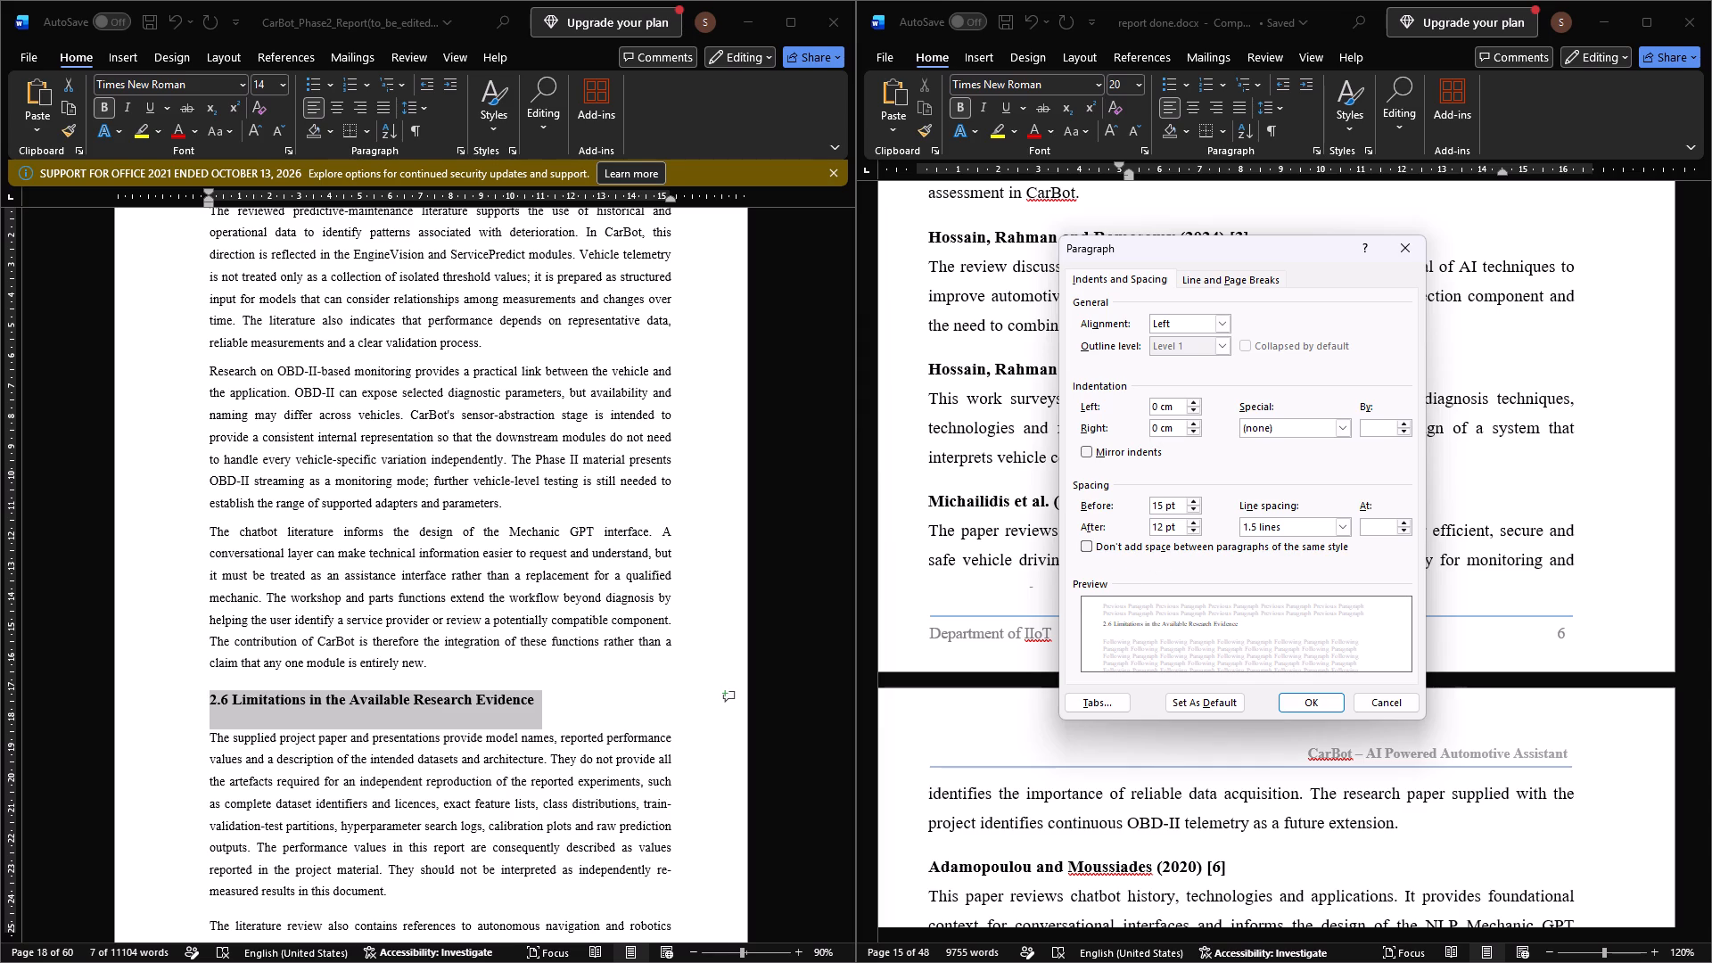
pyautogui.click(1157, 525)
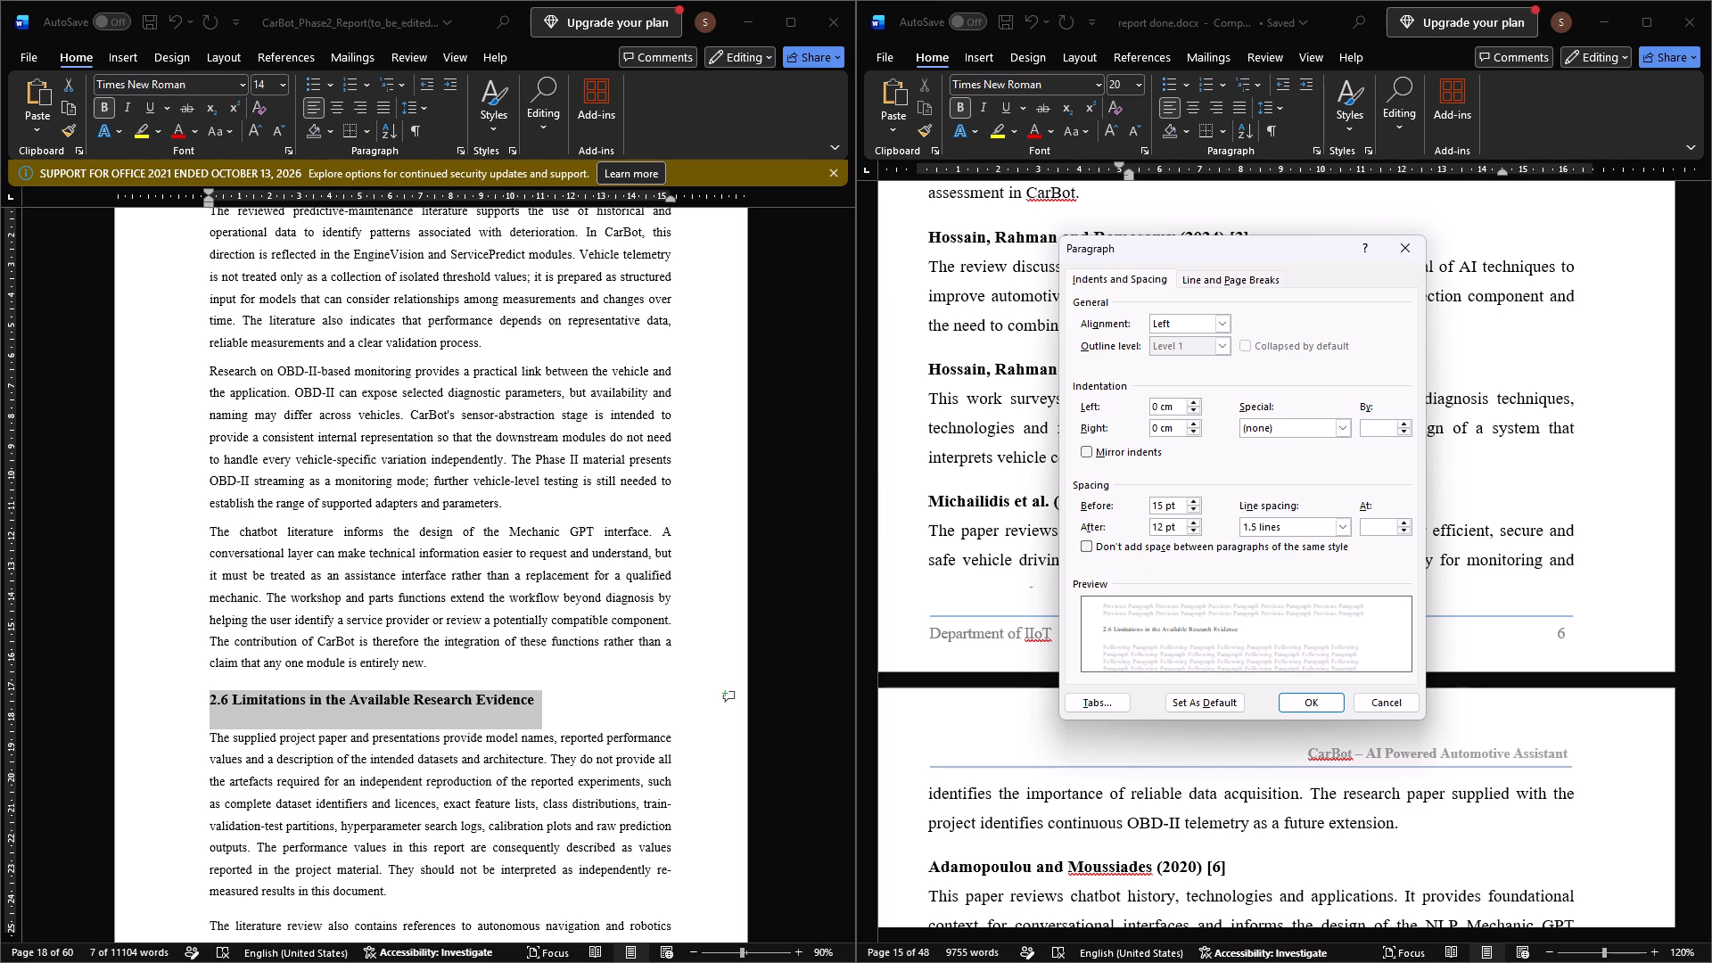
pyautogui.press('BackSpace')
pyautogui.click(1321, 699)
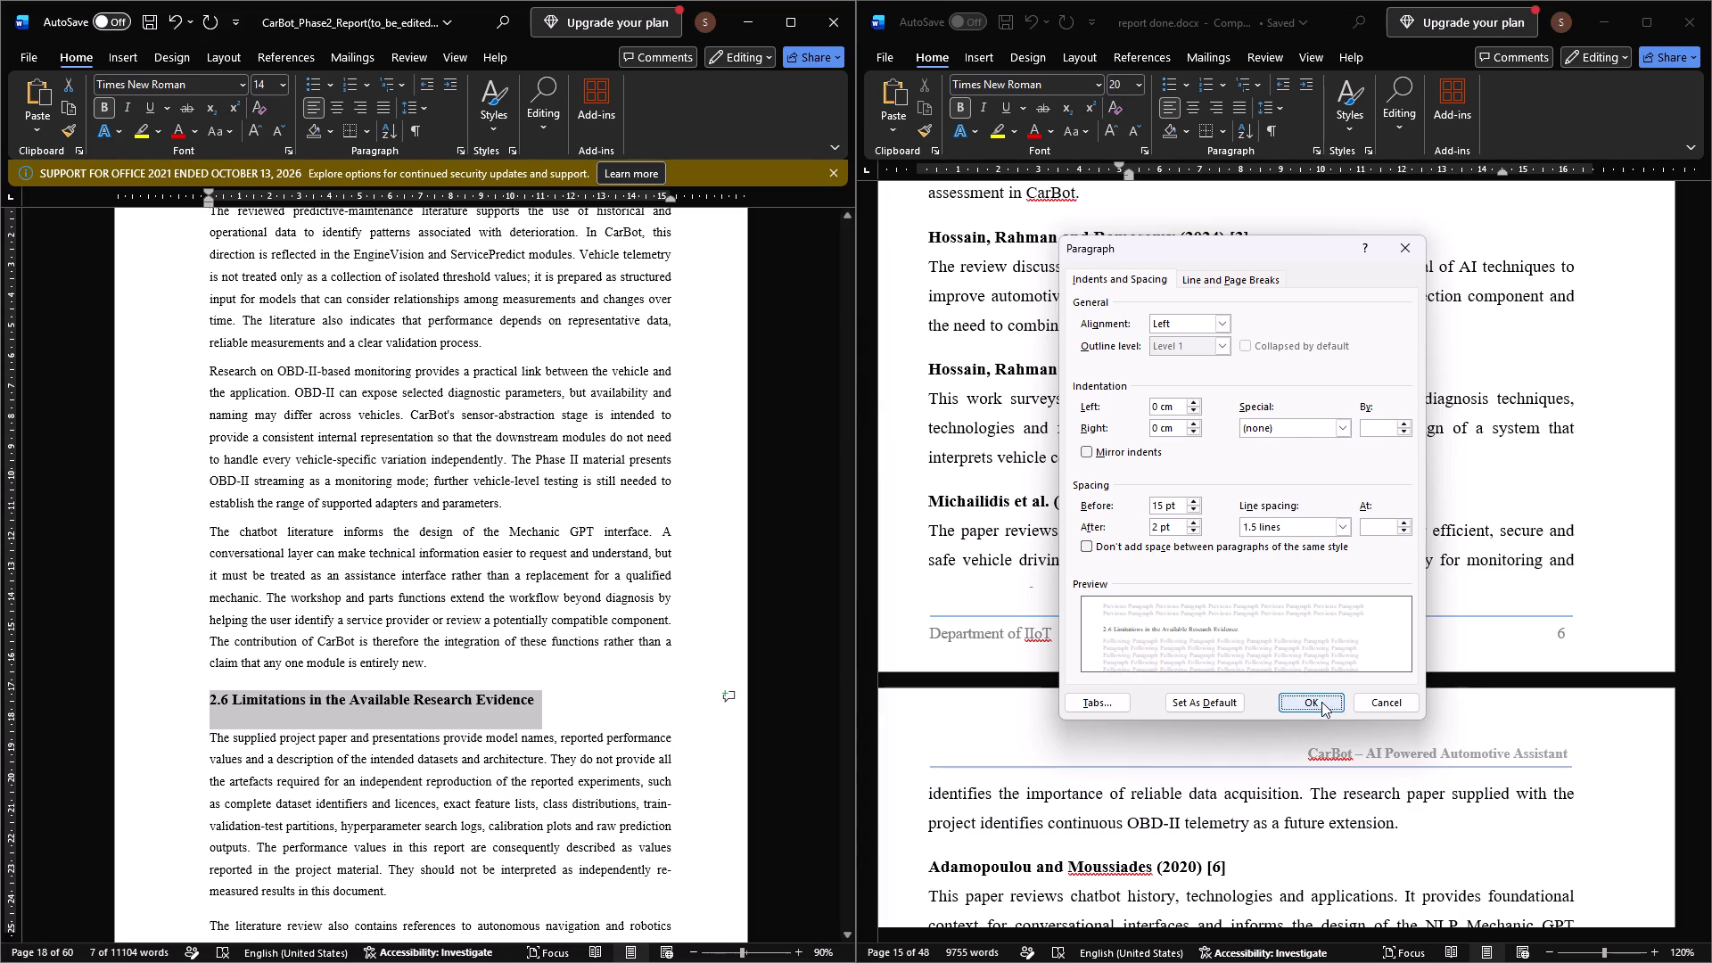
# Examine the heading and body layout of sections 2.3 to 2.5 in report done.docx against section 2.5 of the CarBot report.
pyautogui.click(477, 824)
pyautogui.scroll(-4, 951, 790)
pyautogui.scroll(-4, 1026, 722)
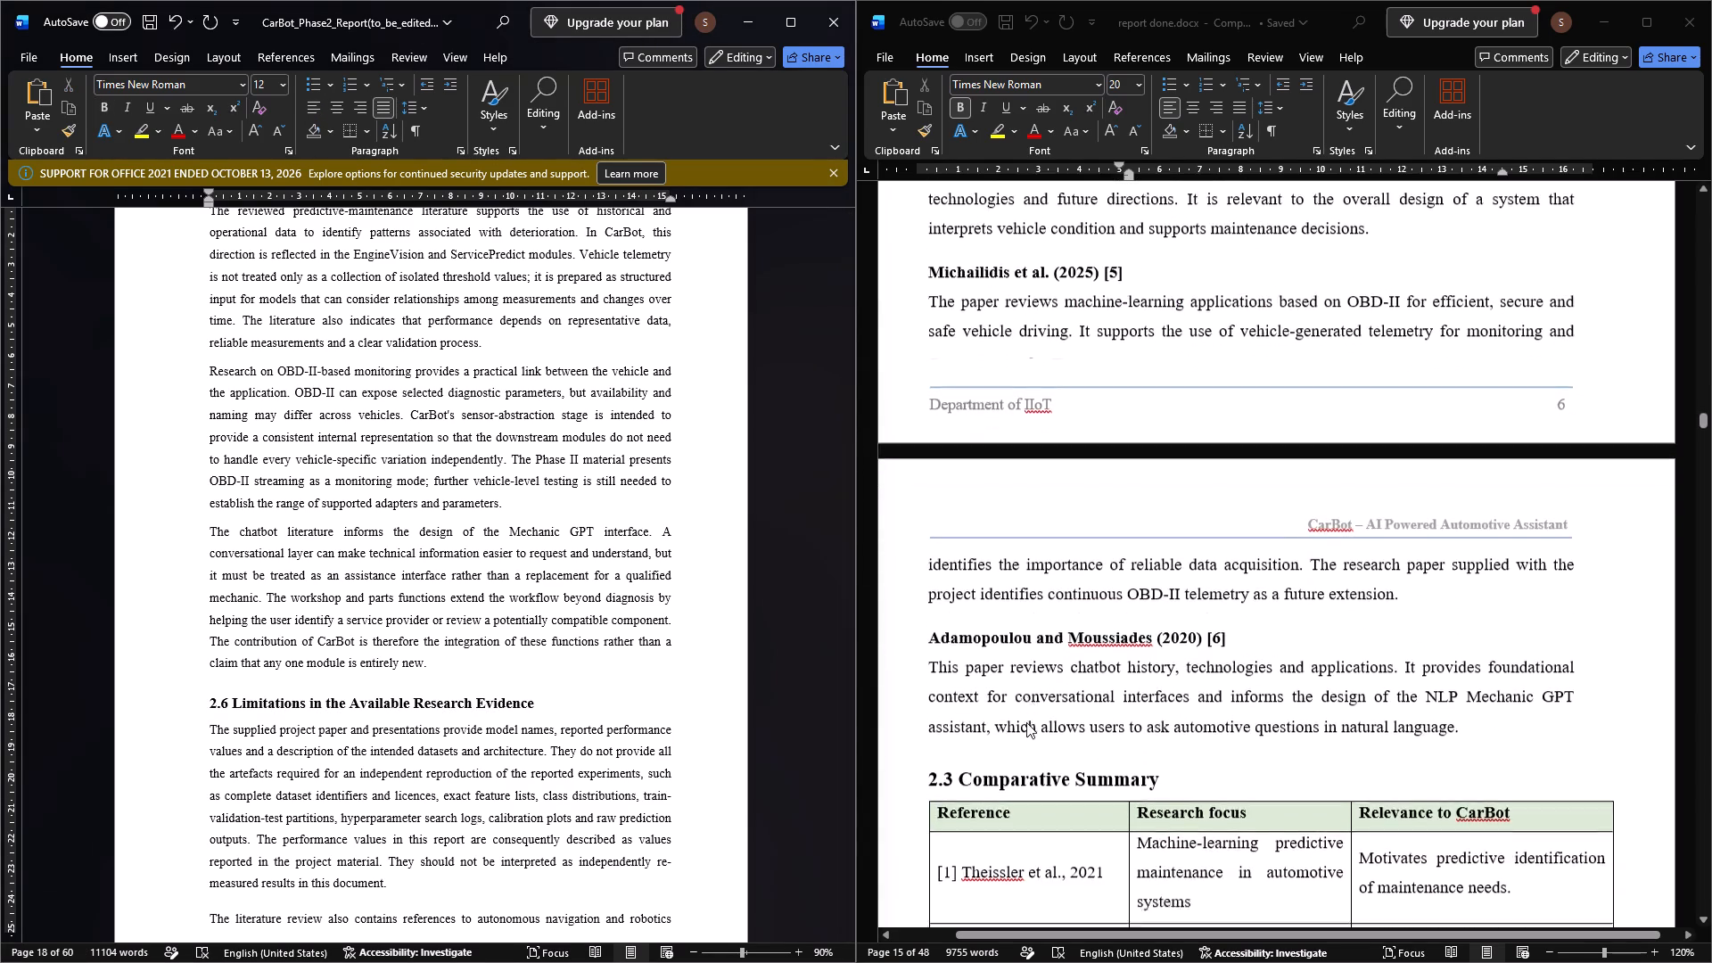
pyautogui.click(1040, 600)
pyautogui.tripleClick(1040, 600)
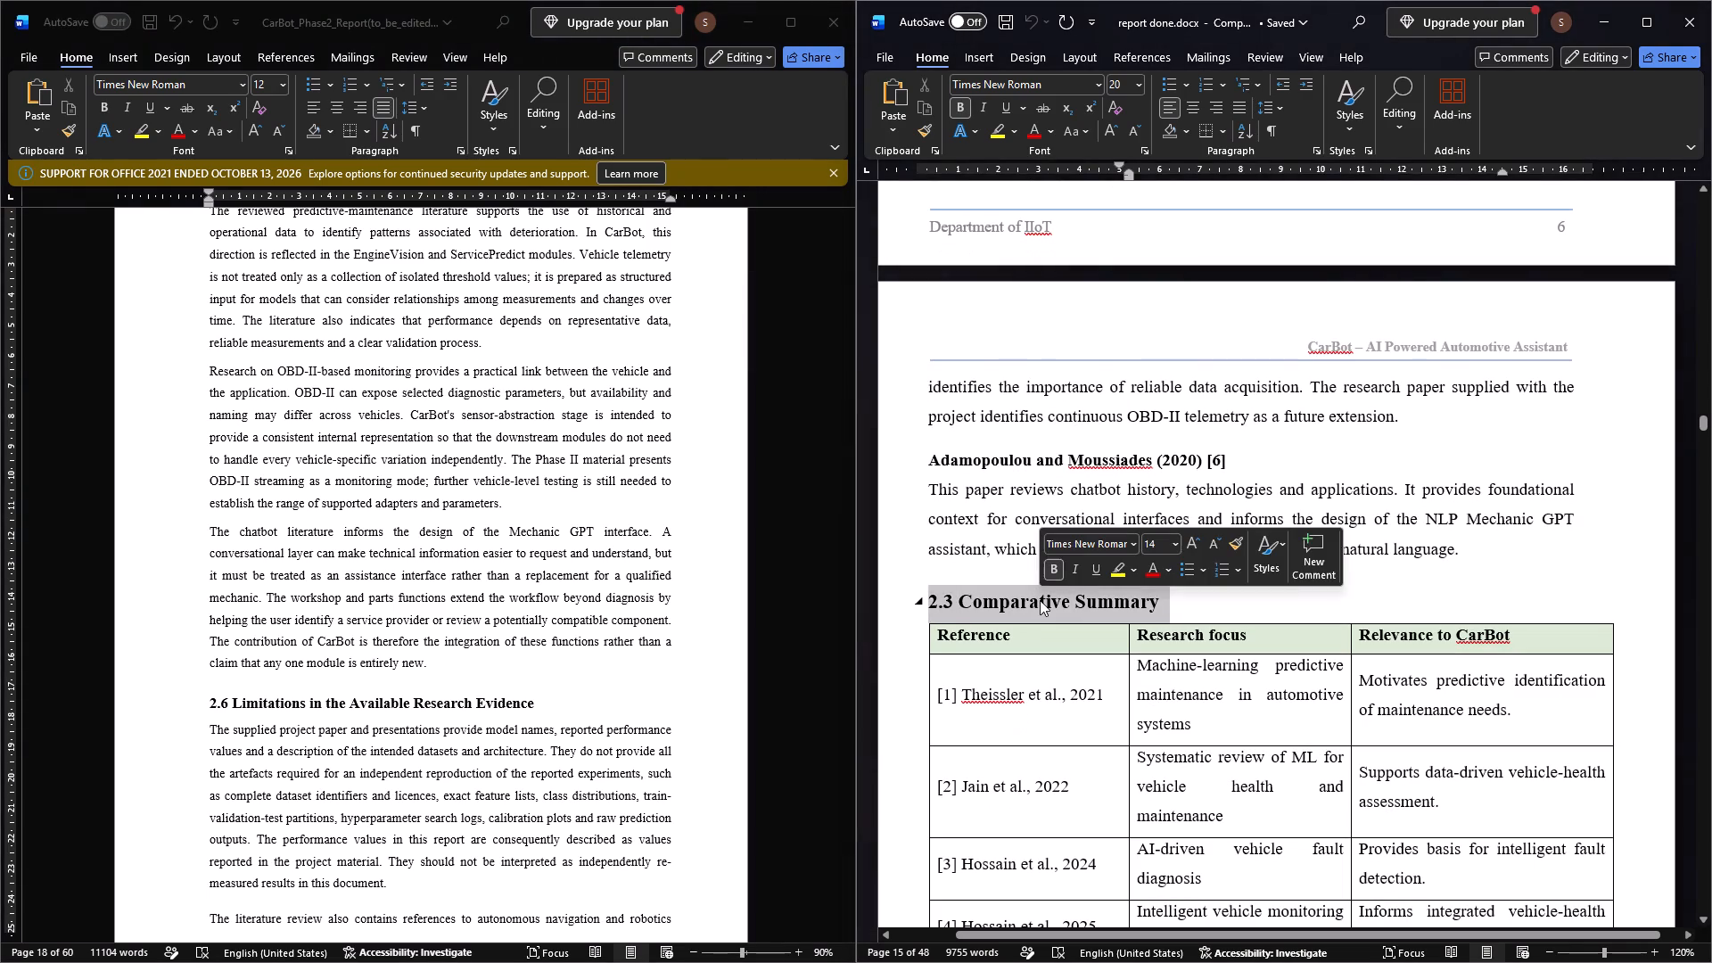
pyautogui.scroll(-1, 558, 610)
pyautogui.scroll(6, 558, 610)
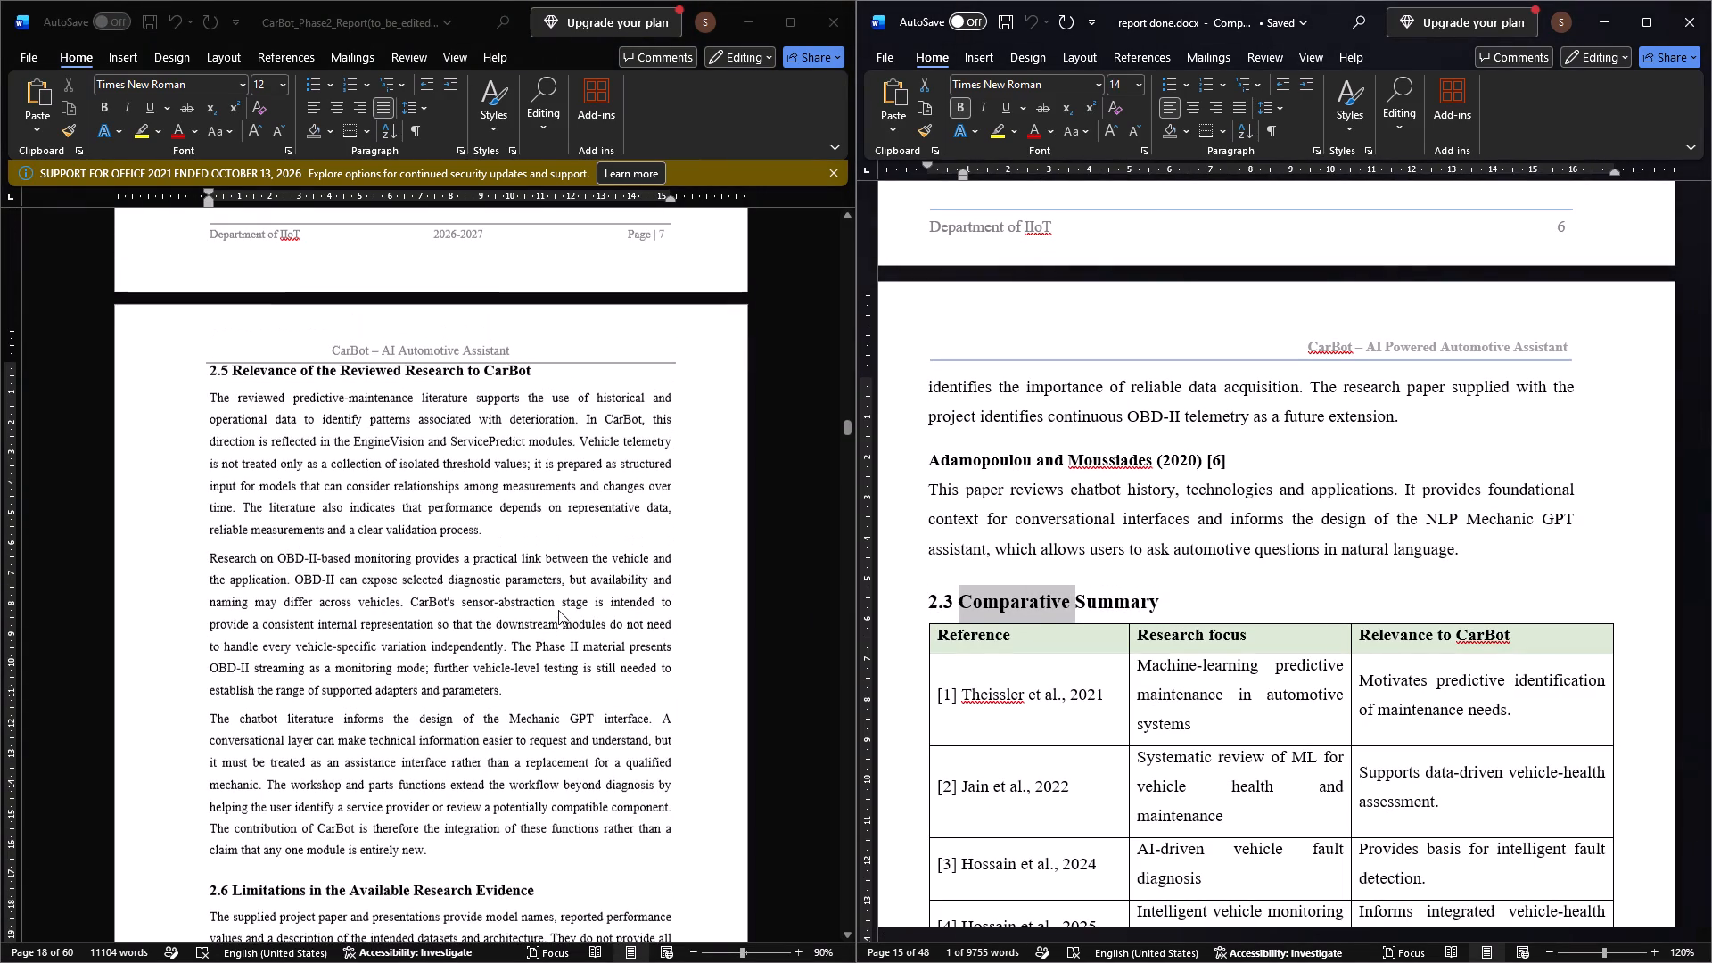
pyautogui.scroll(-11, 1001, 618)
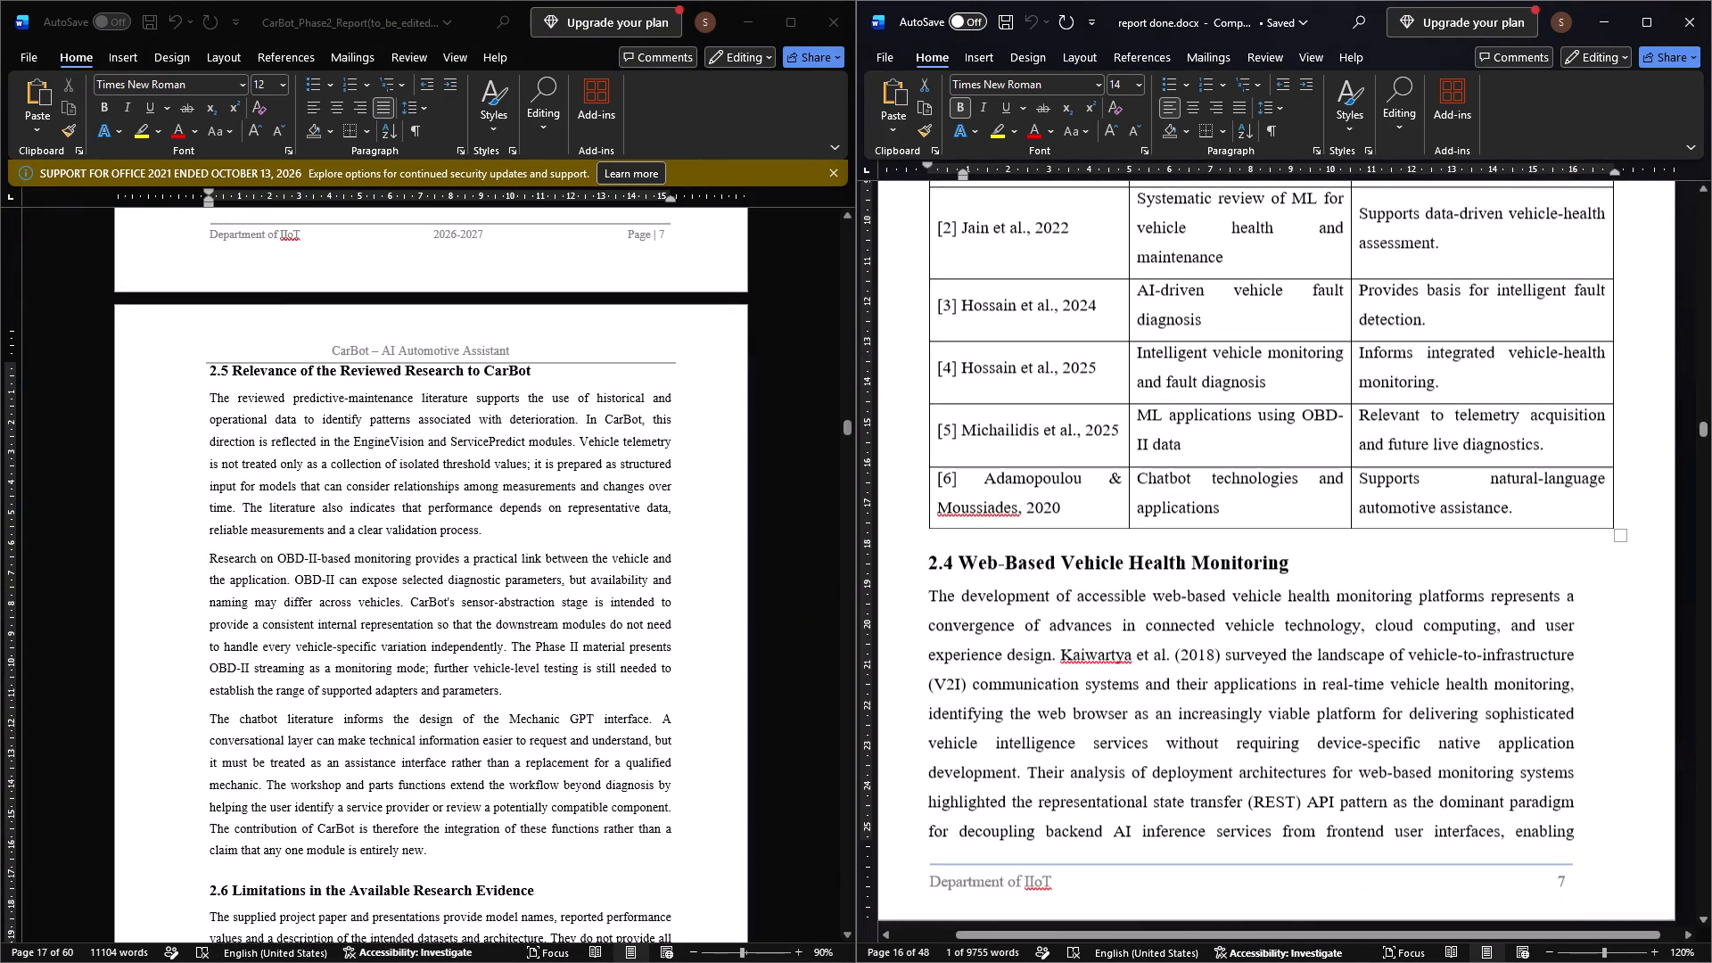
pyautogui.scroll(-18, 1002, 618)
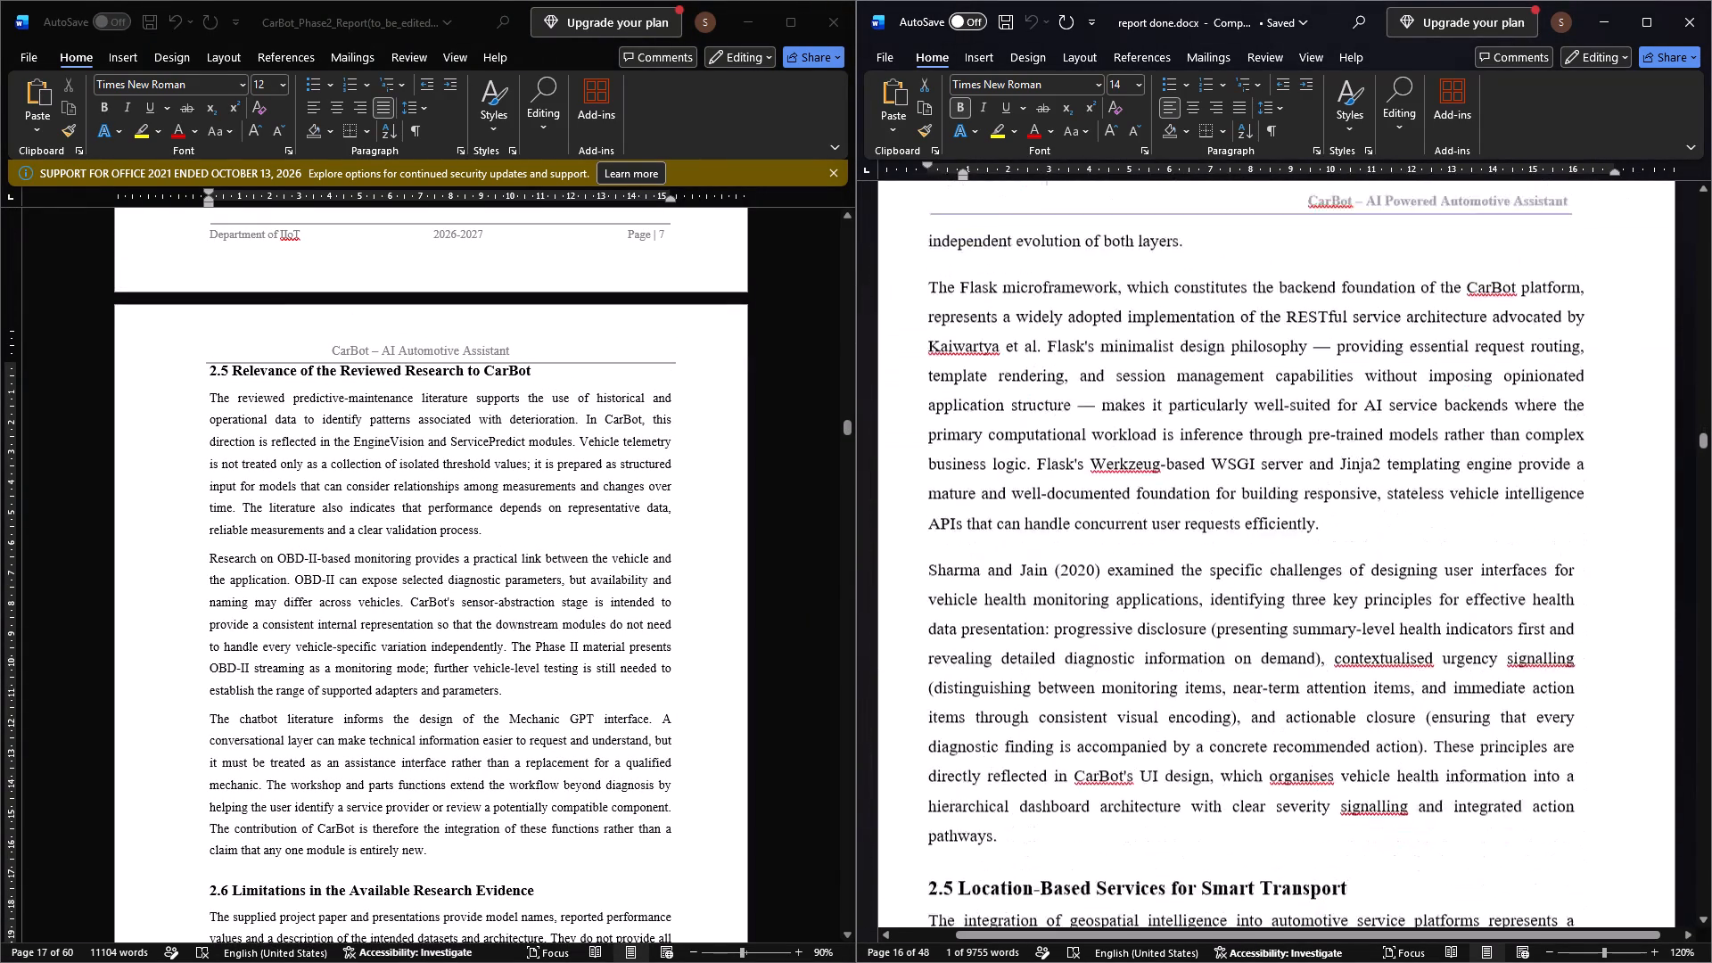
pyautogui.scroll(-4, 1003, 611)
pyautogui.scroll(-4, 452, 672)
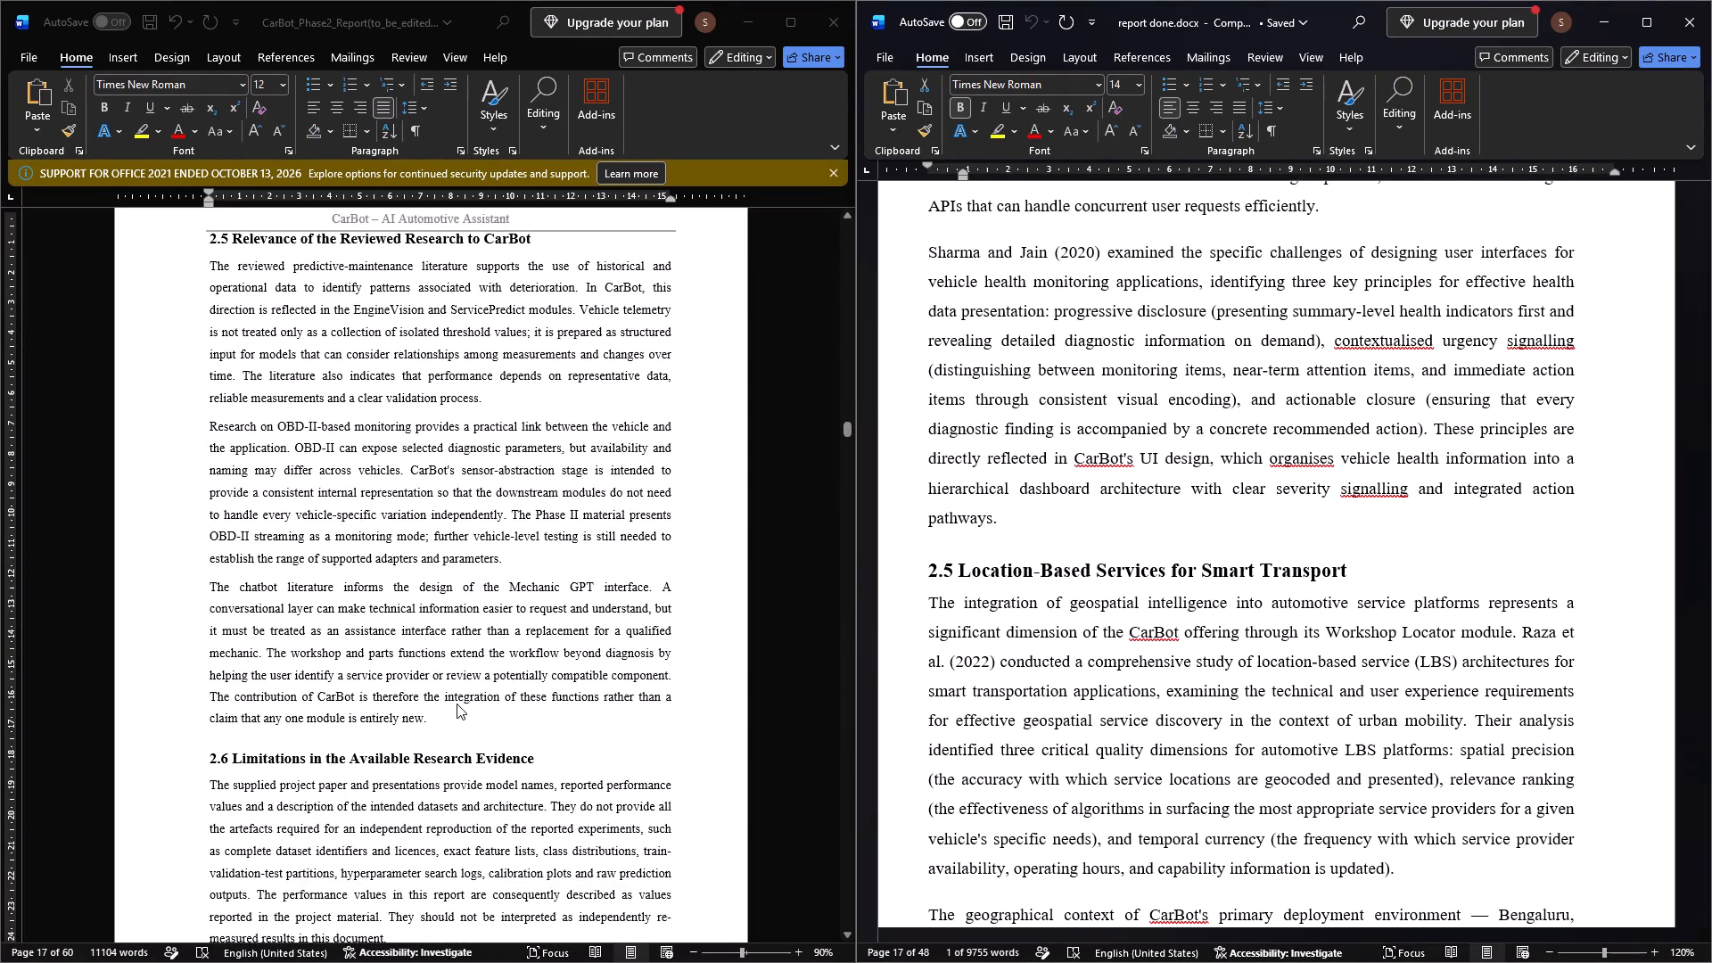
# Check the alignment and paragraph spacing of the whole of section 2.5, heading and three body paragraphs together, in the CarBot report.
pyautogui.click(541, 737)
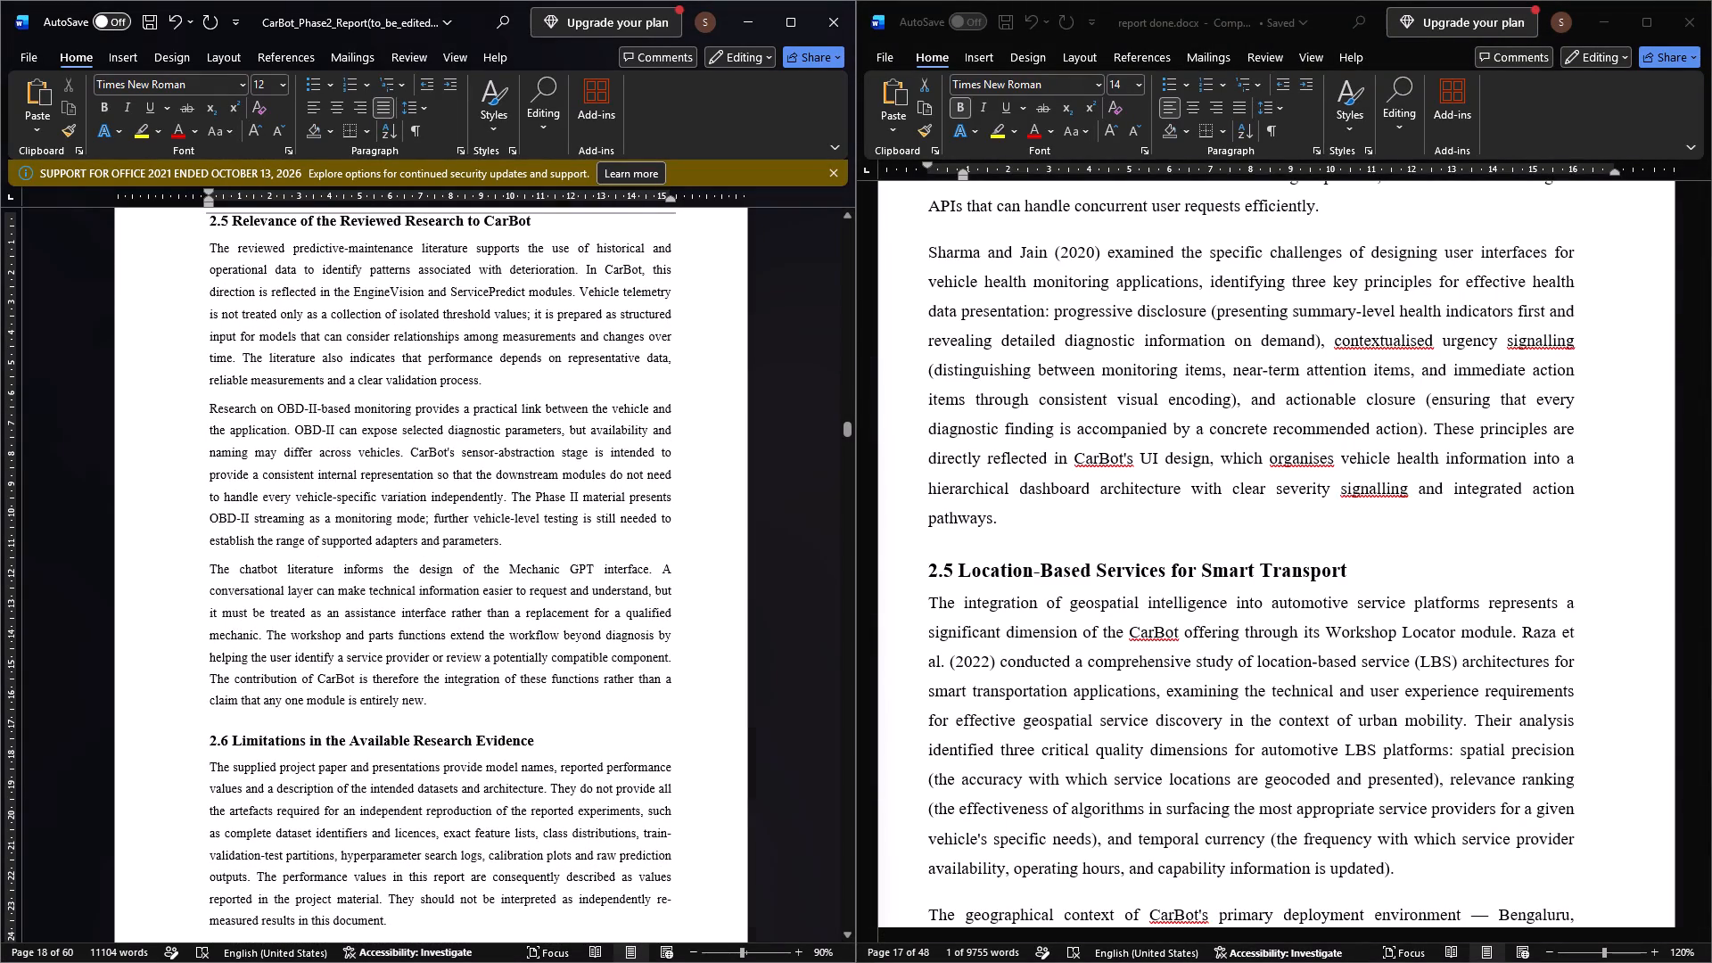
pyautogui.scroll(1, 467, 707)
pyautogui.moveTo(438, 746); pyautogui.dragTo(195, 333)
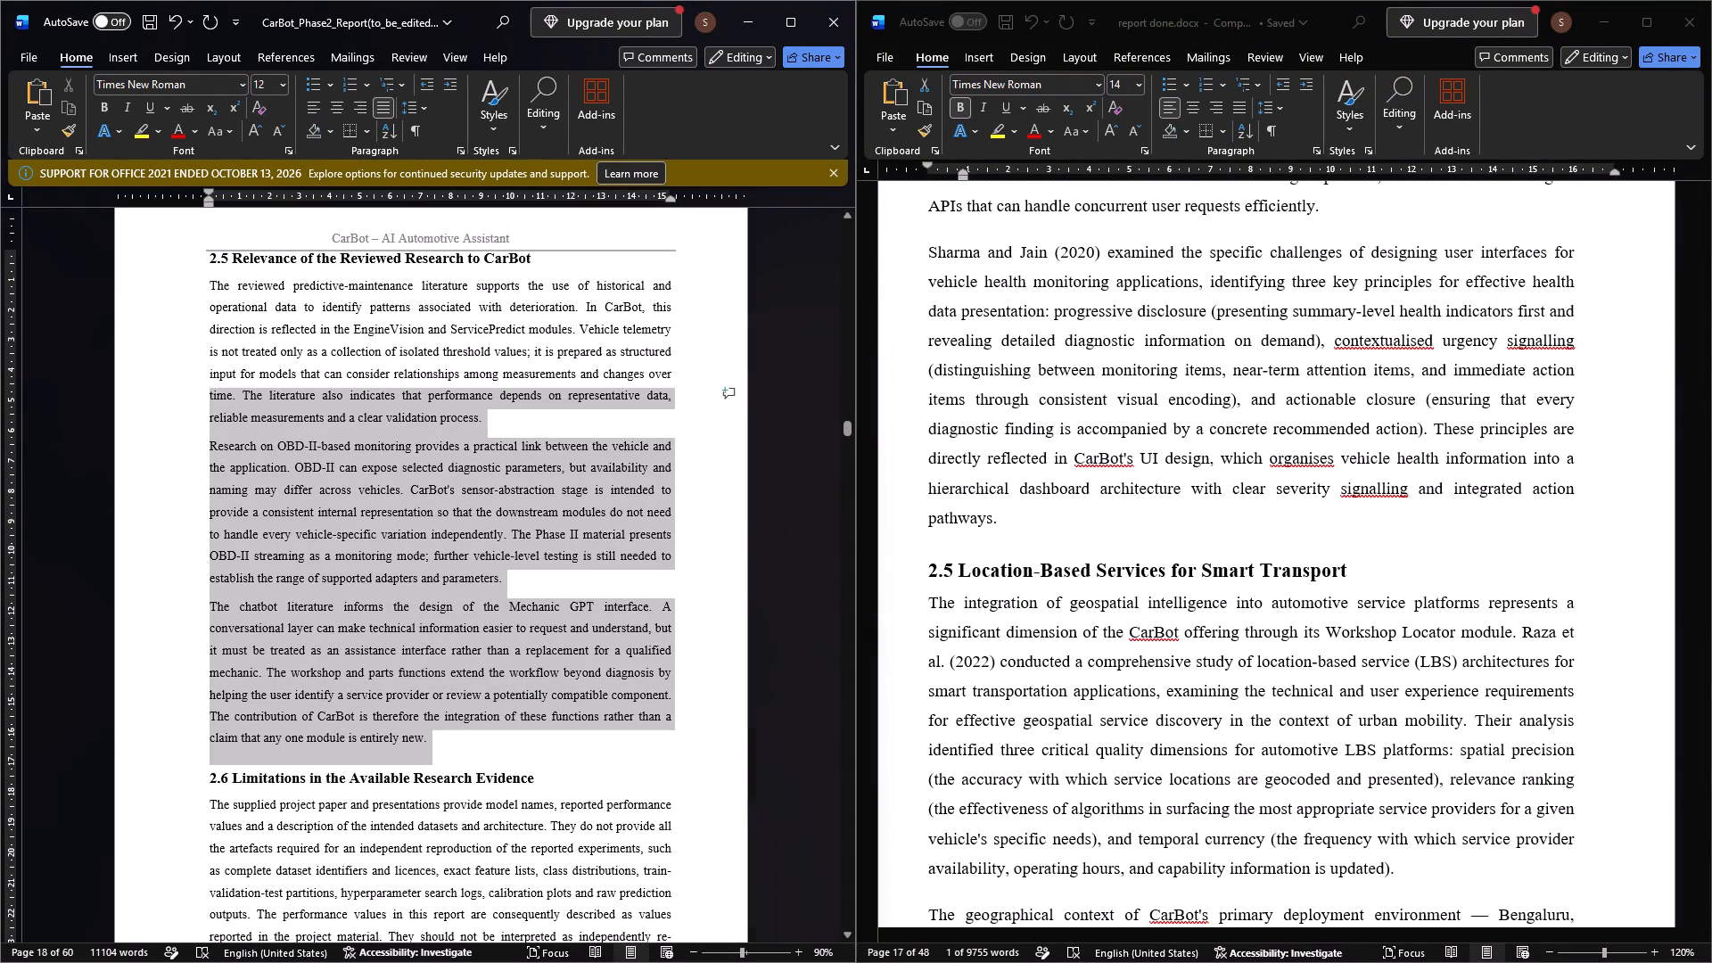
pyautogui.moveTo(195, 333); pyautogui.dragTo(183, 275)
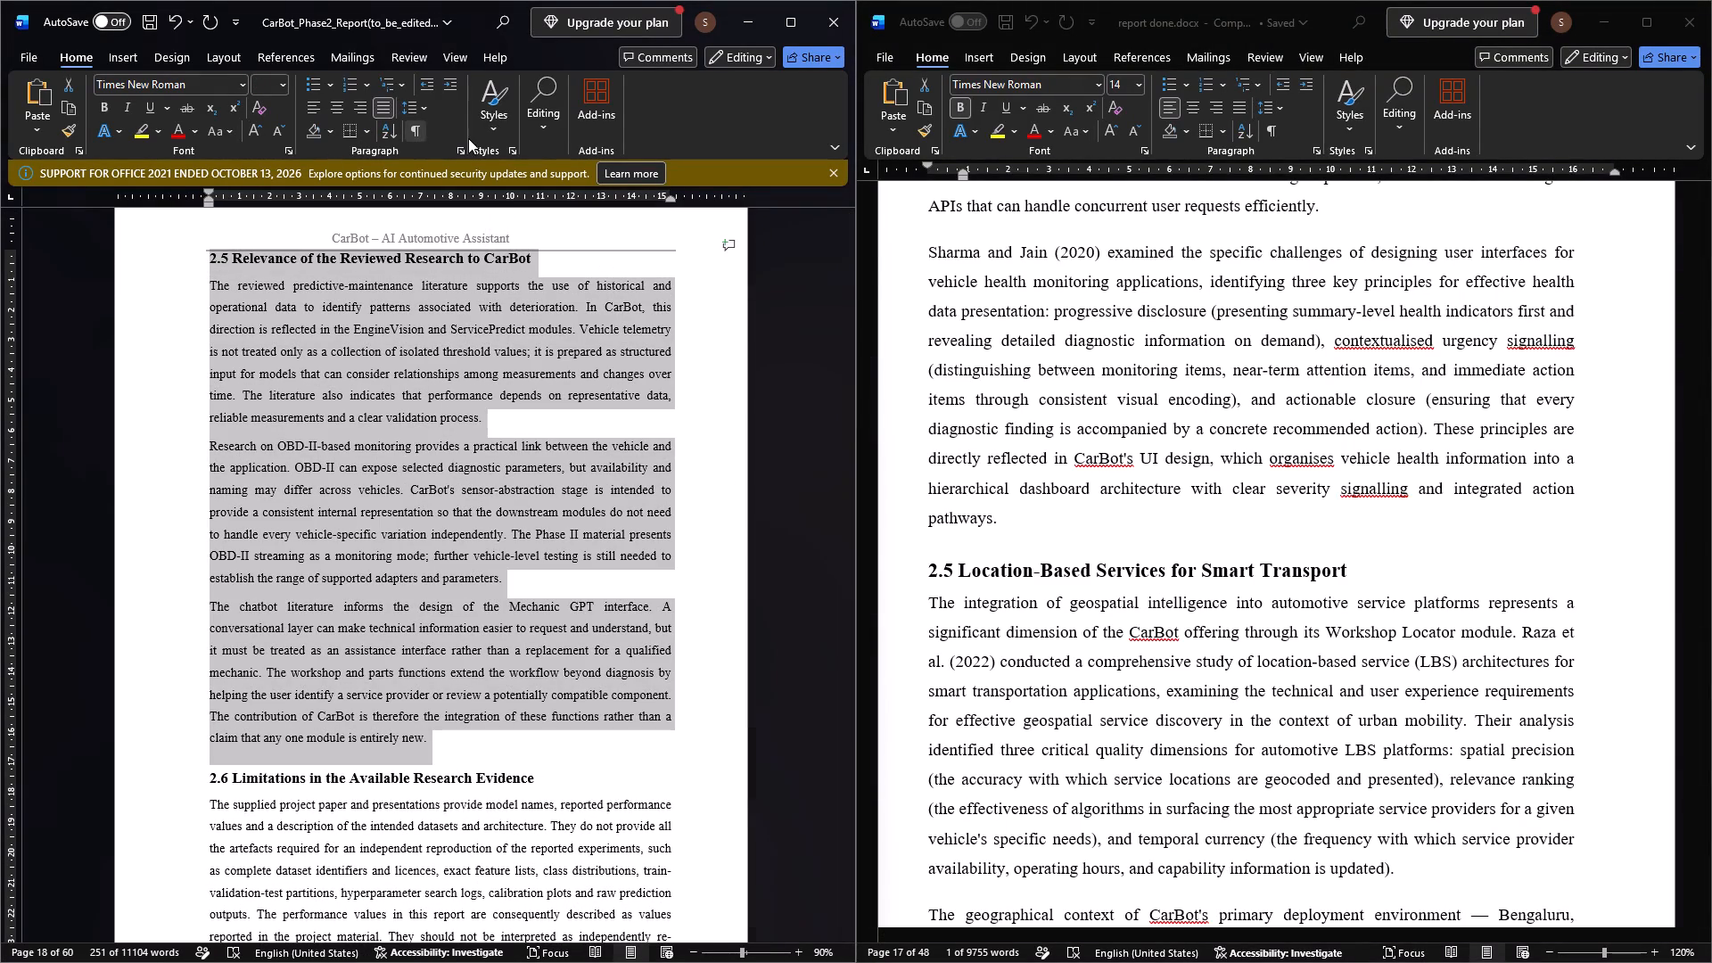
pyautogui.click(463, 144)
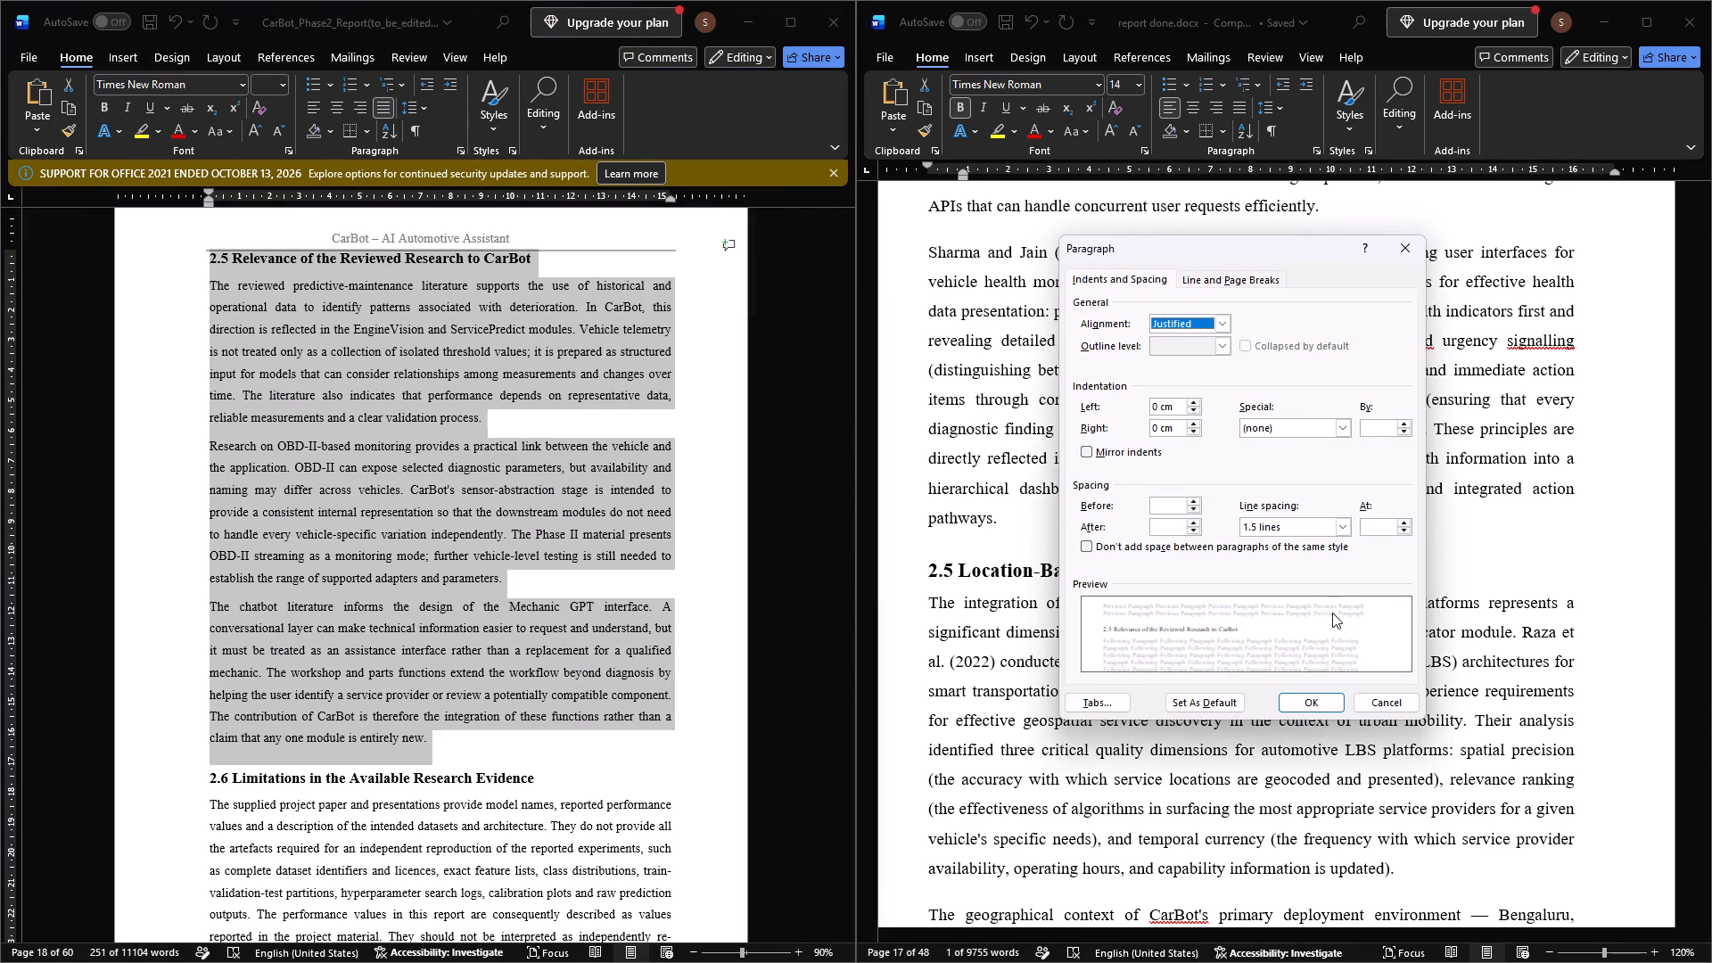
pyautogui.click(1296, 702)
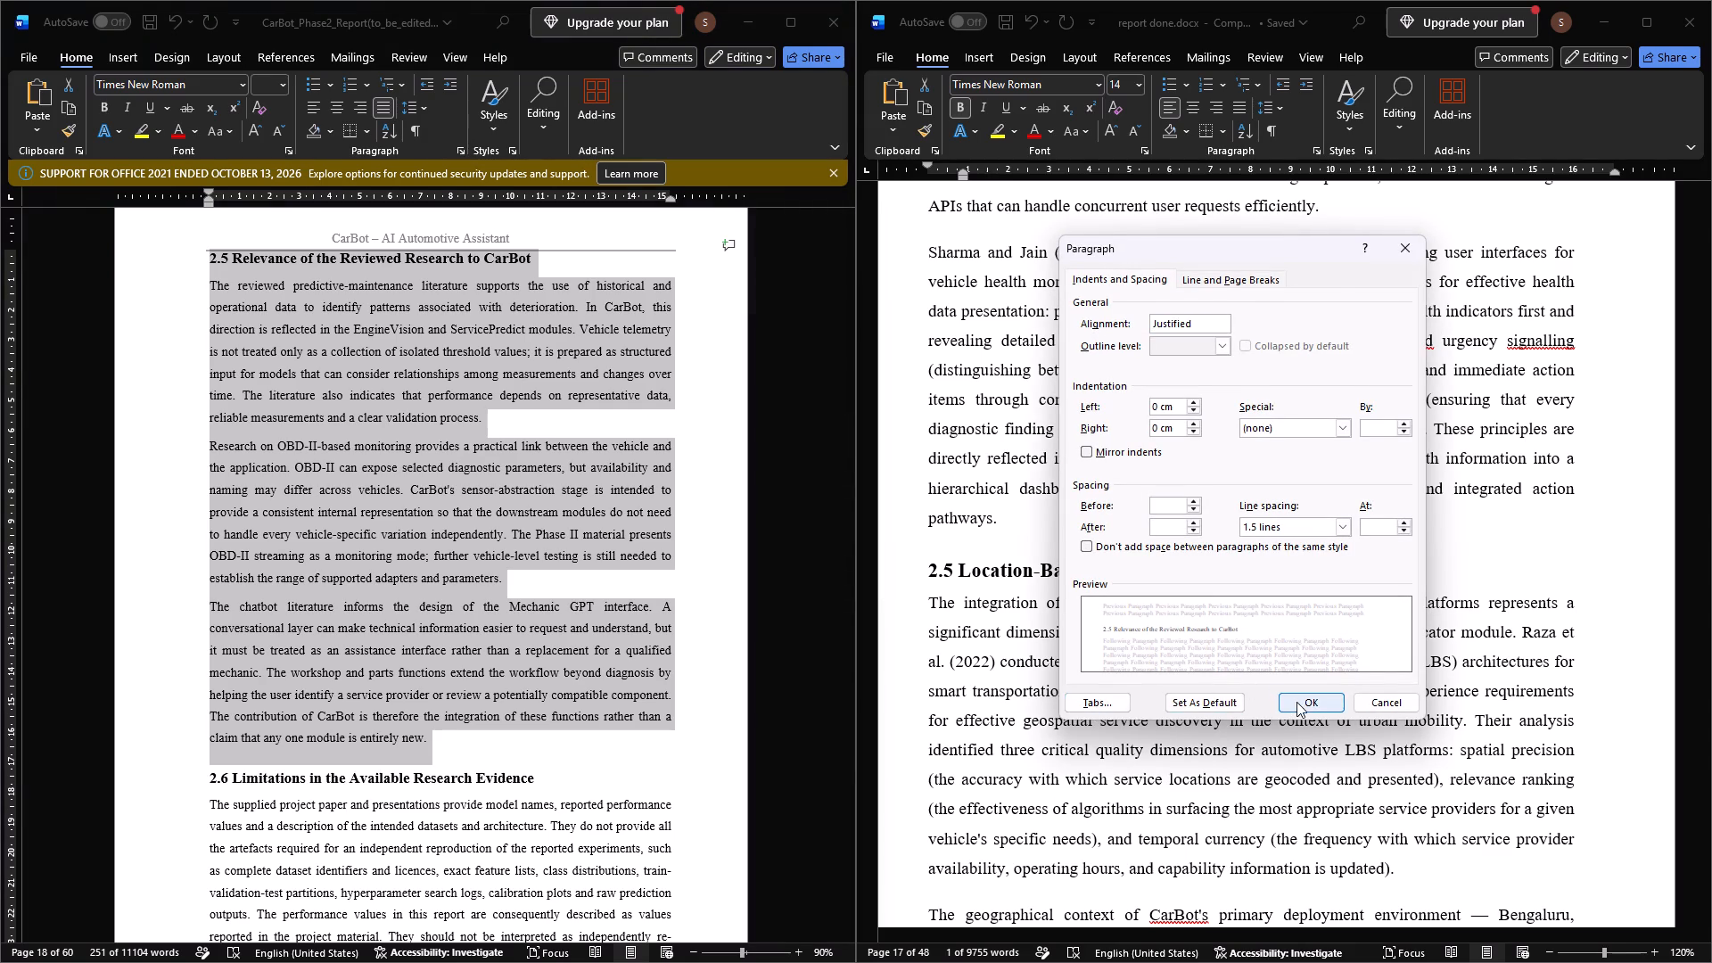
# Justify the heading 2.6 Limitations in the Available Research Evidence in the CarBot report.
pyautogui.click(547, 779)
pyautogui.moveTo(544, 779); pyautogui.dragTo(158, 779)
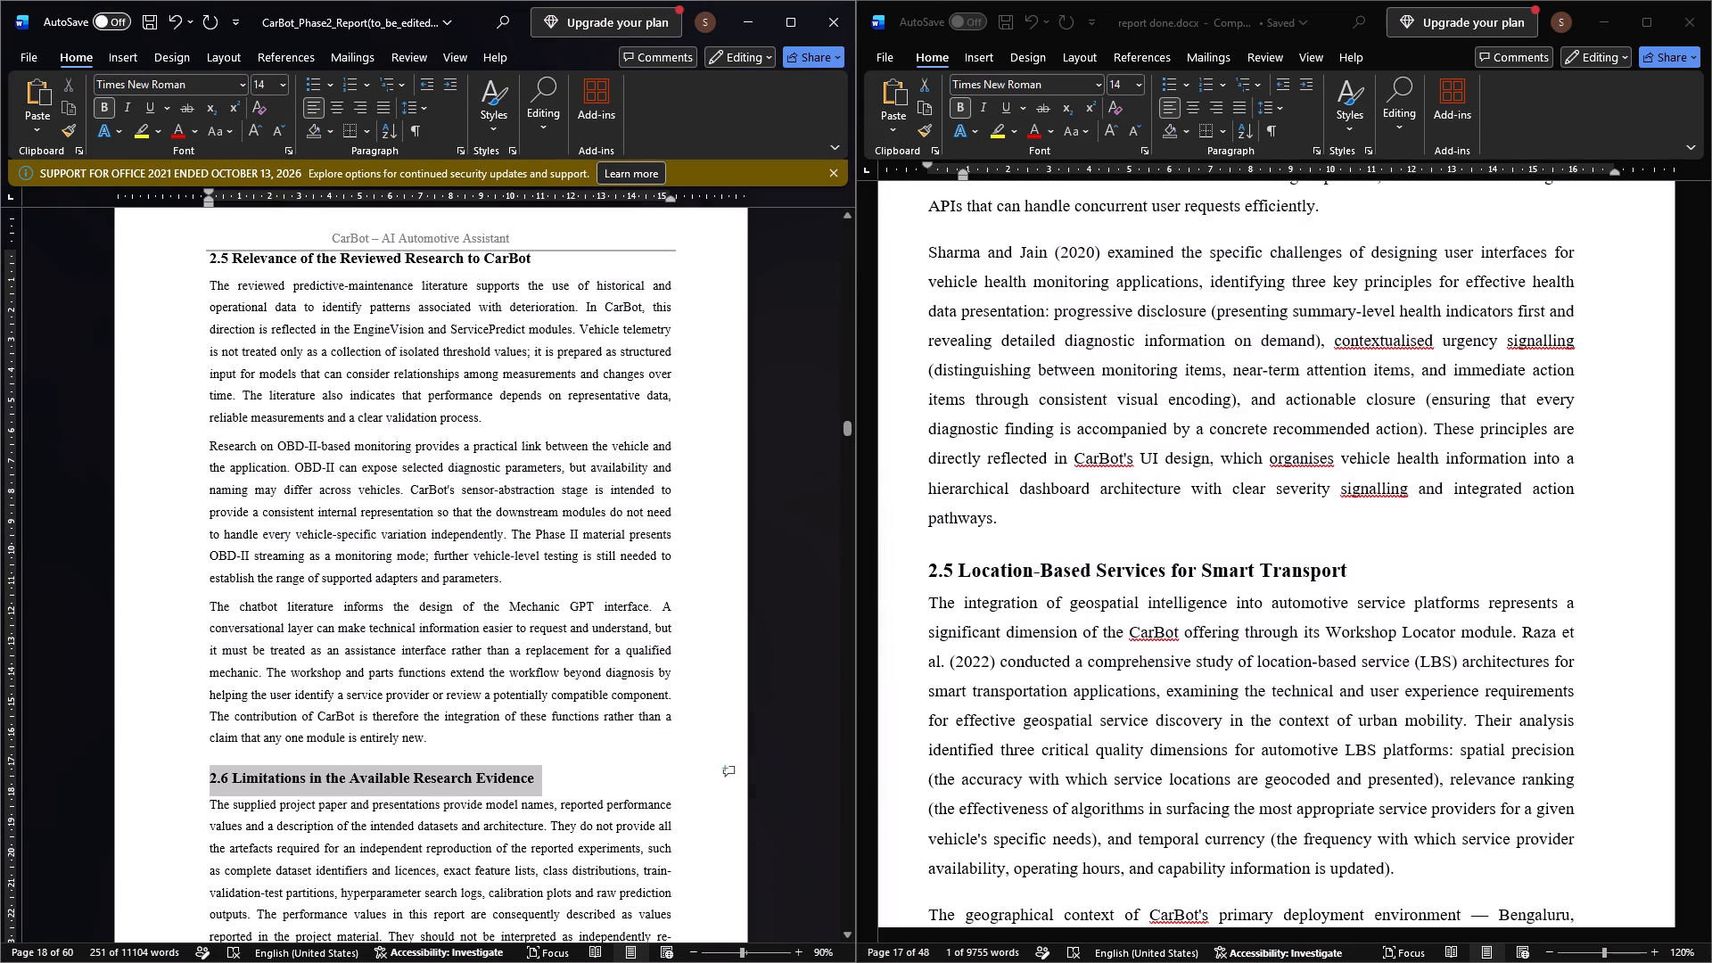
pyautogui.moveTo(158, 779); pyautogui.dragTo(159, 777)
pyautogui.click(387, 104)
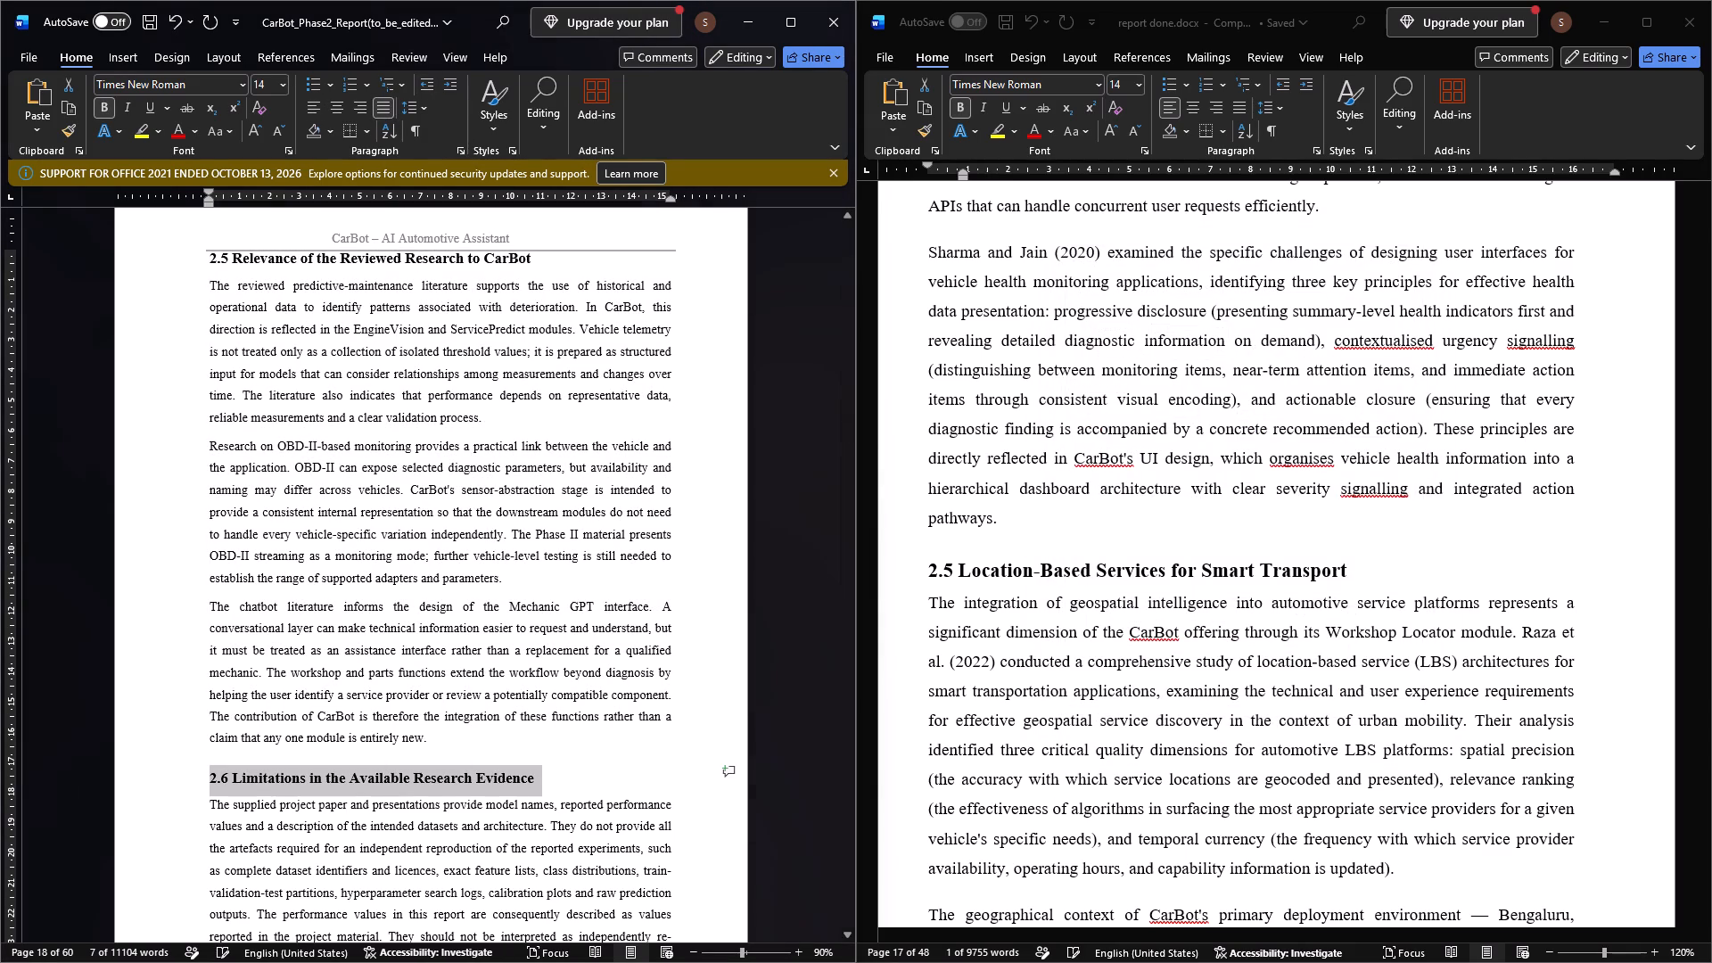
# Set the spacing after the first body paragraph of section 2.6 to 6 pt.
pyautogui.click(403, 718)
pyautogui.scroll(-5, 520, 819)
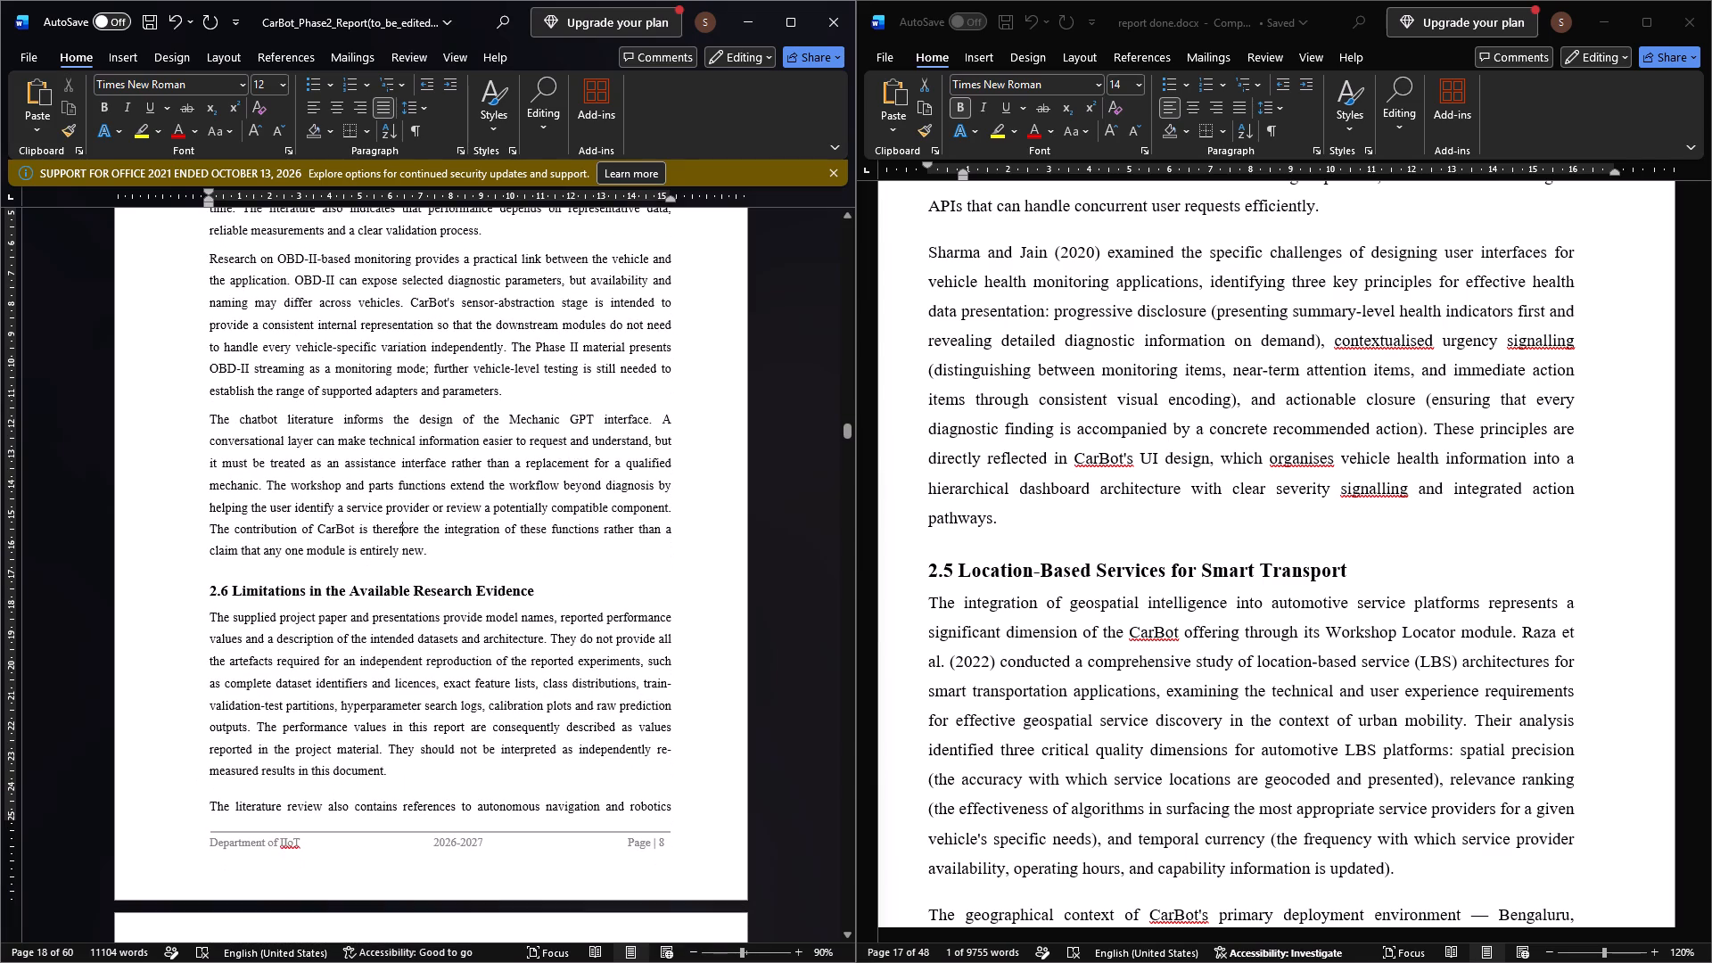
pyautogui.click(391, 774)
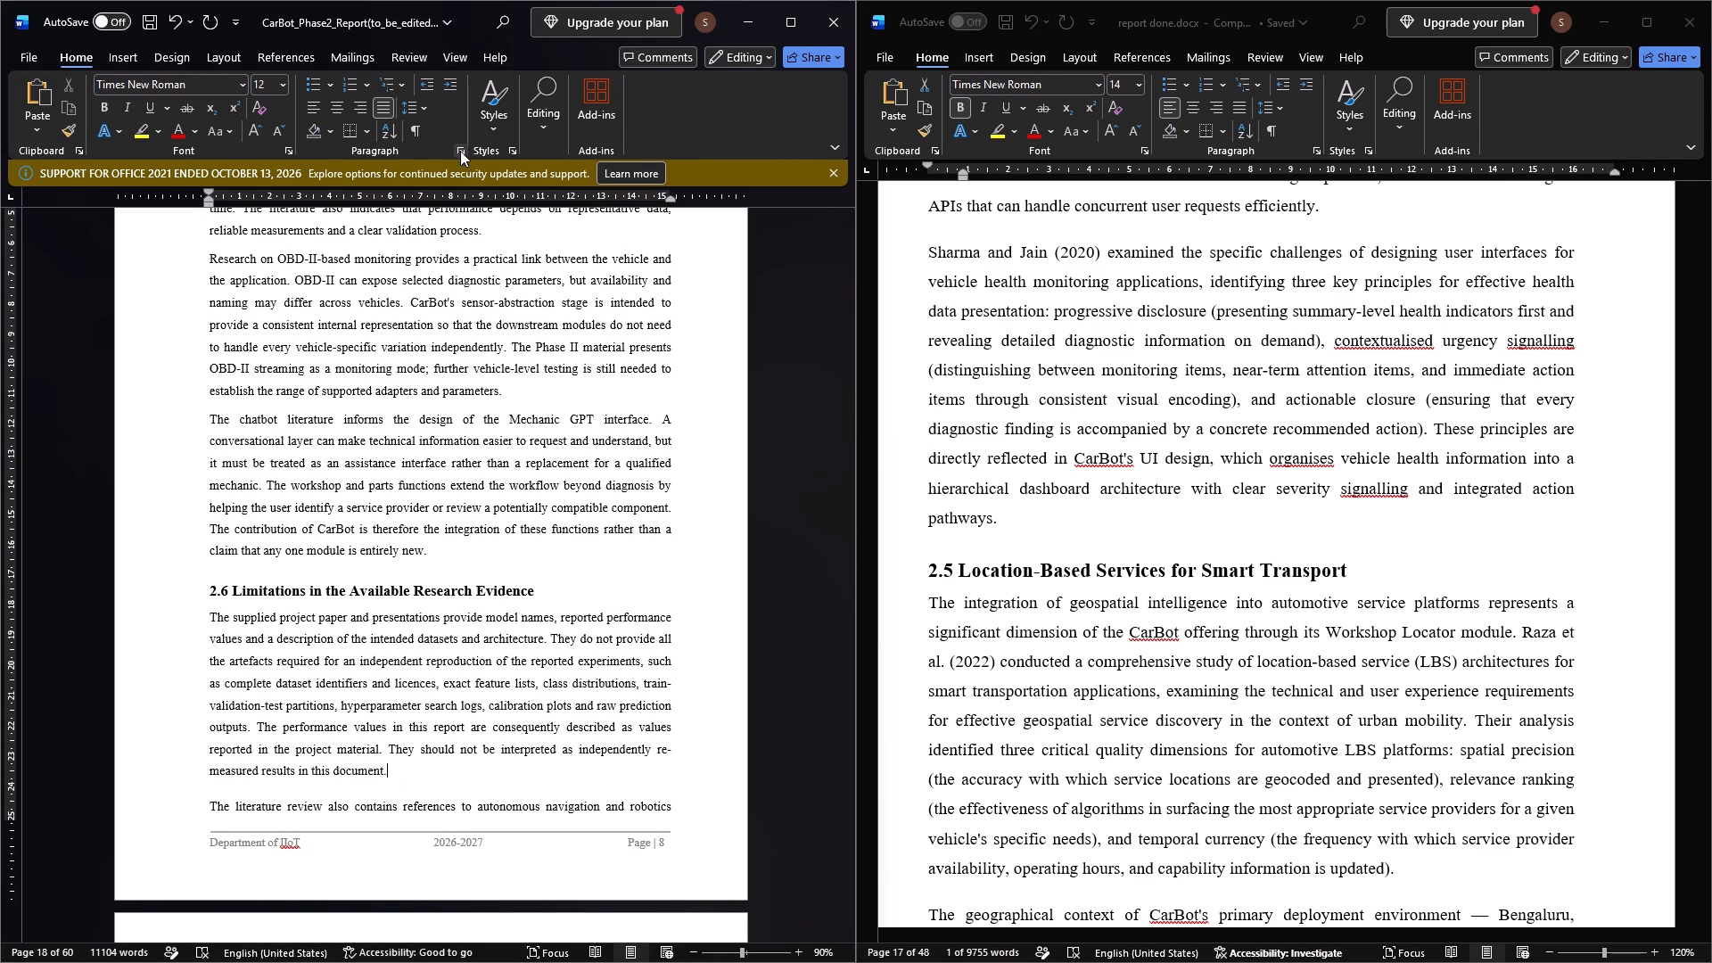
pyautogui.click(460, 151)
pyautogui.click(1192, 531)
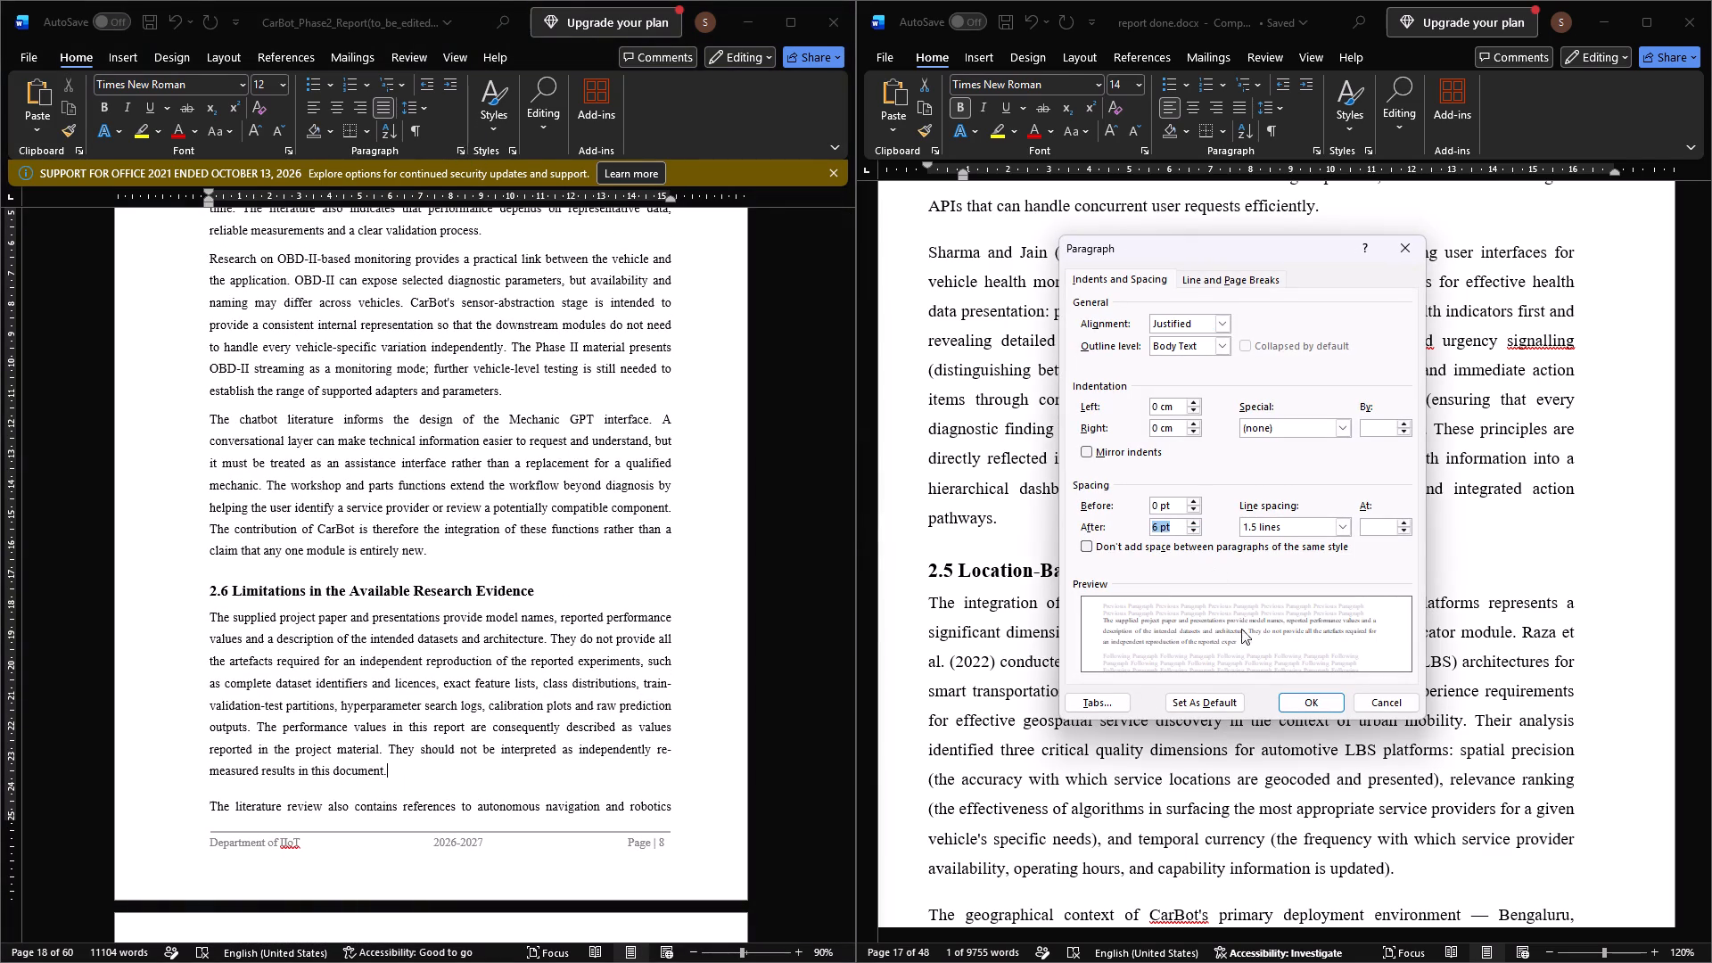
pyautogui.click(1298, 704)
# Delete the second body paragraph of section 2.6, about autonomous navigation and robotics research, which runs onto the following page.
pyautogui.scroll(-4, 457, 827)
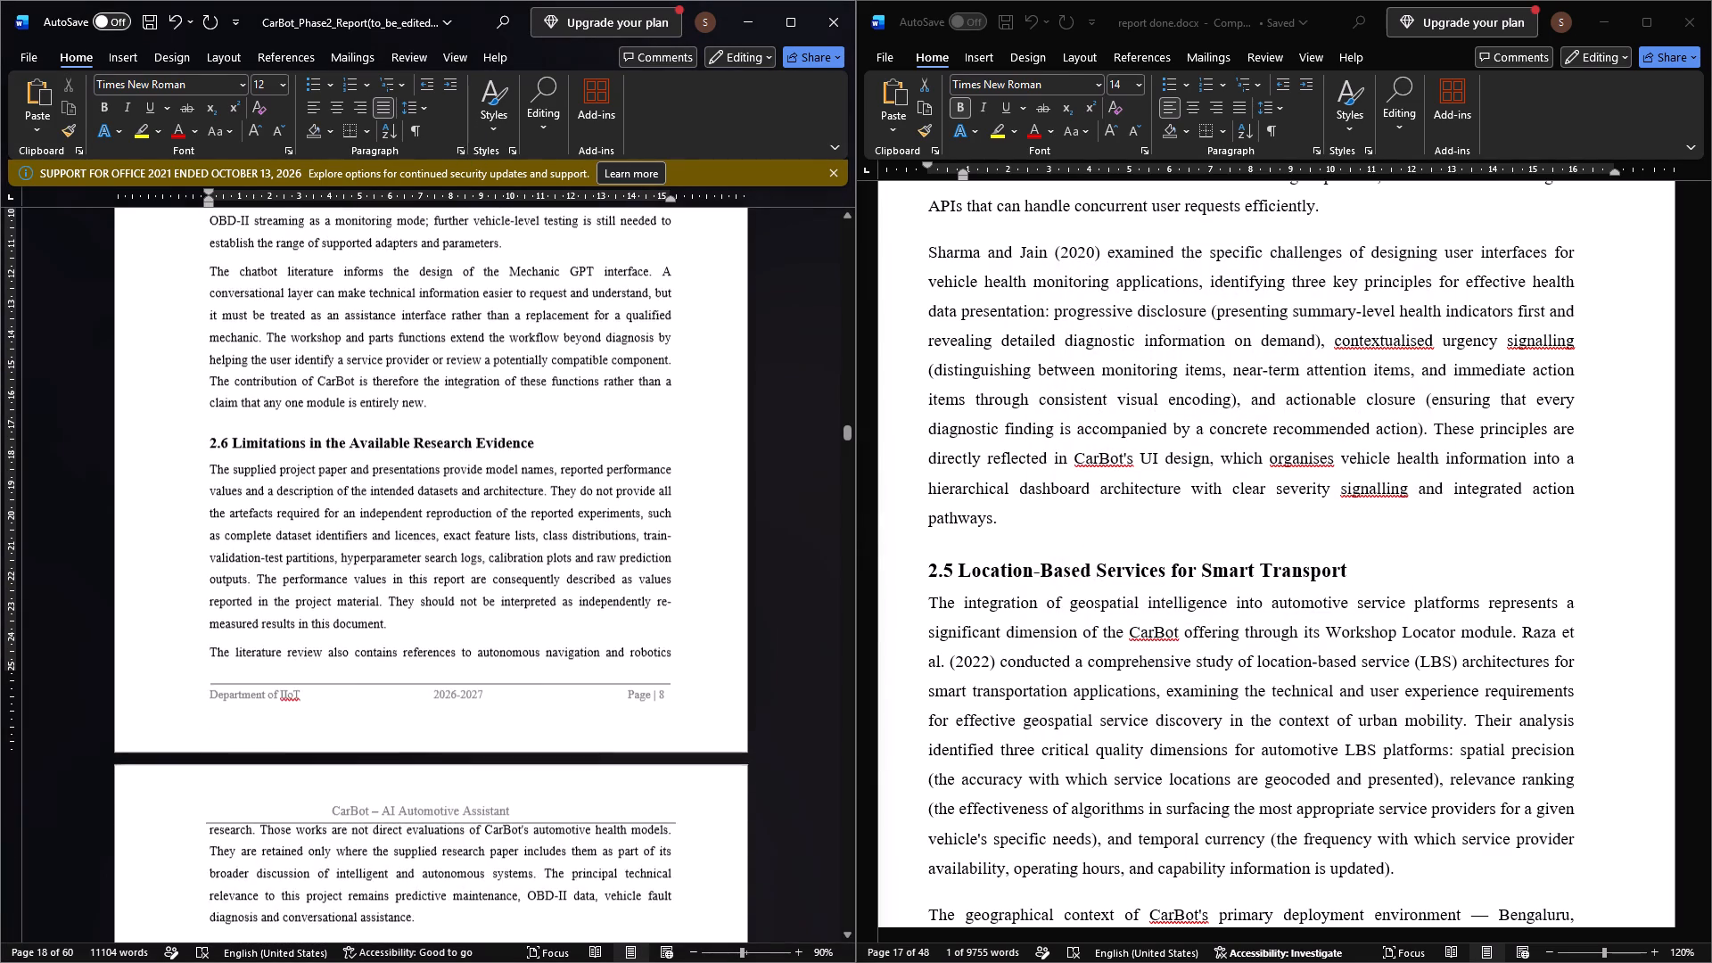
pyautogui.scroll(-2, 414, 751)
pyautogui.moveTo(431, 839); pyautogui.dragTo(263, 656)
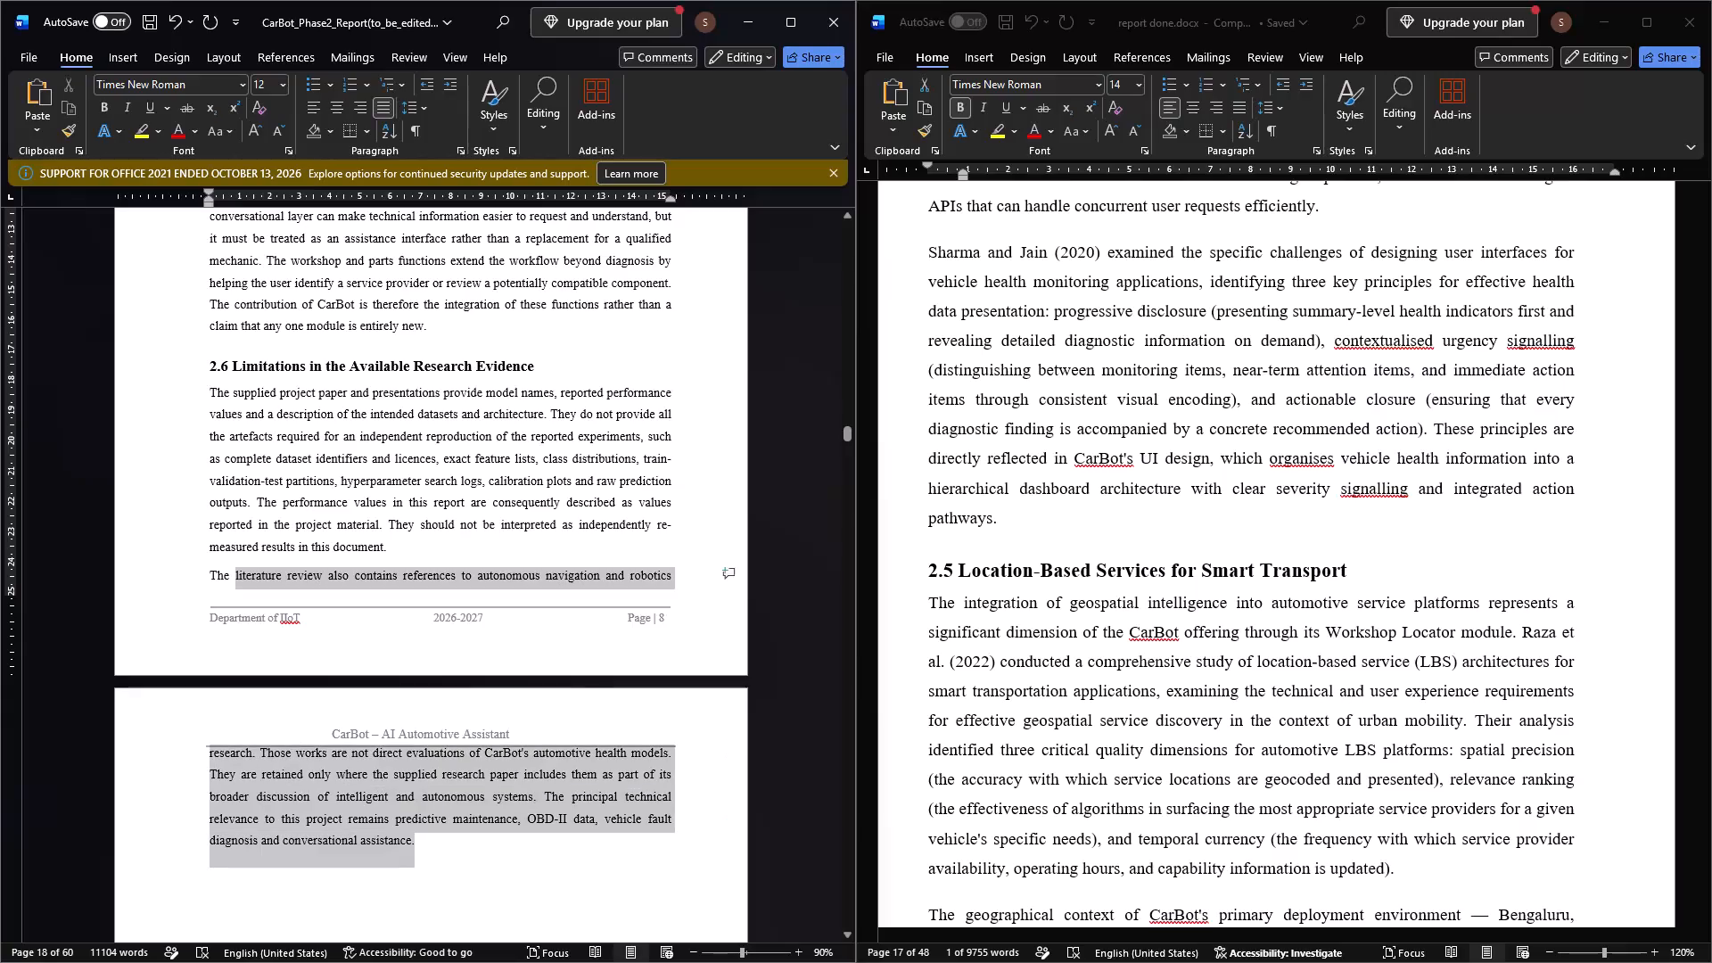
pyautogui.moveTo(263, 656); pyautogui.dragTo(215, 588)
pyautogui.scroll(-18, 323, 745)
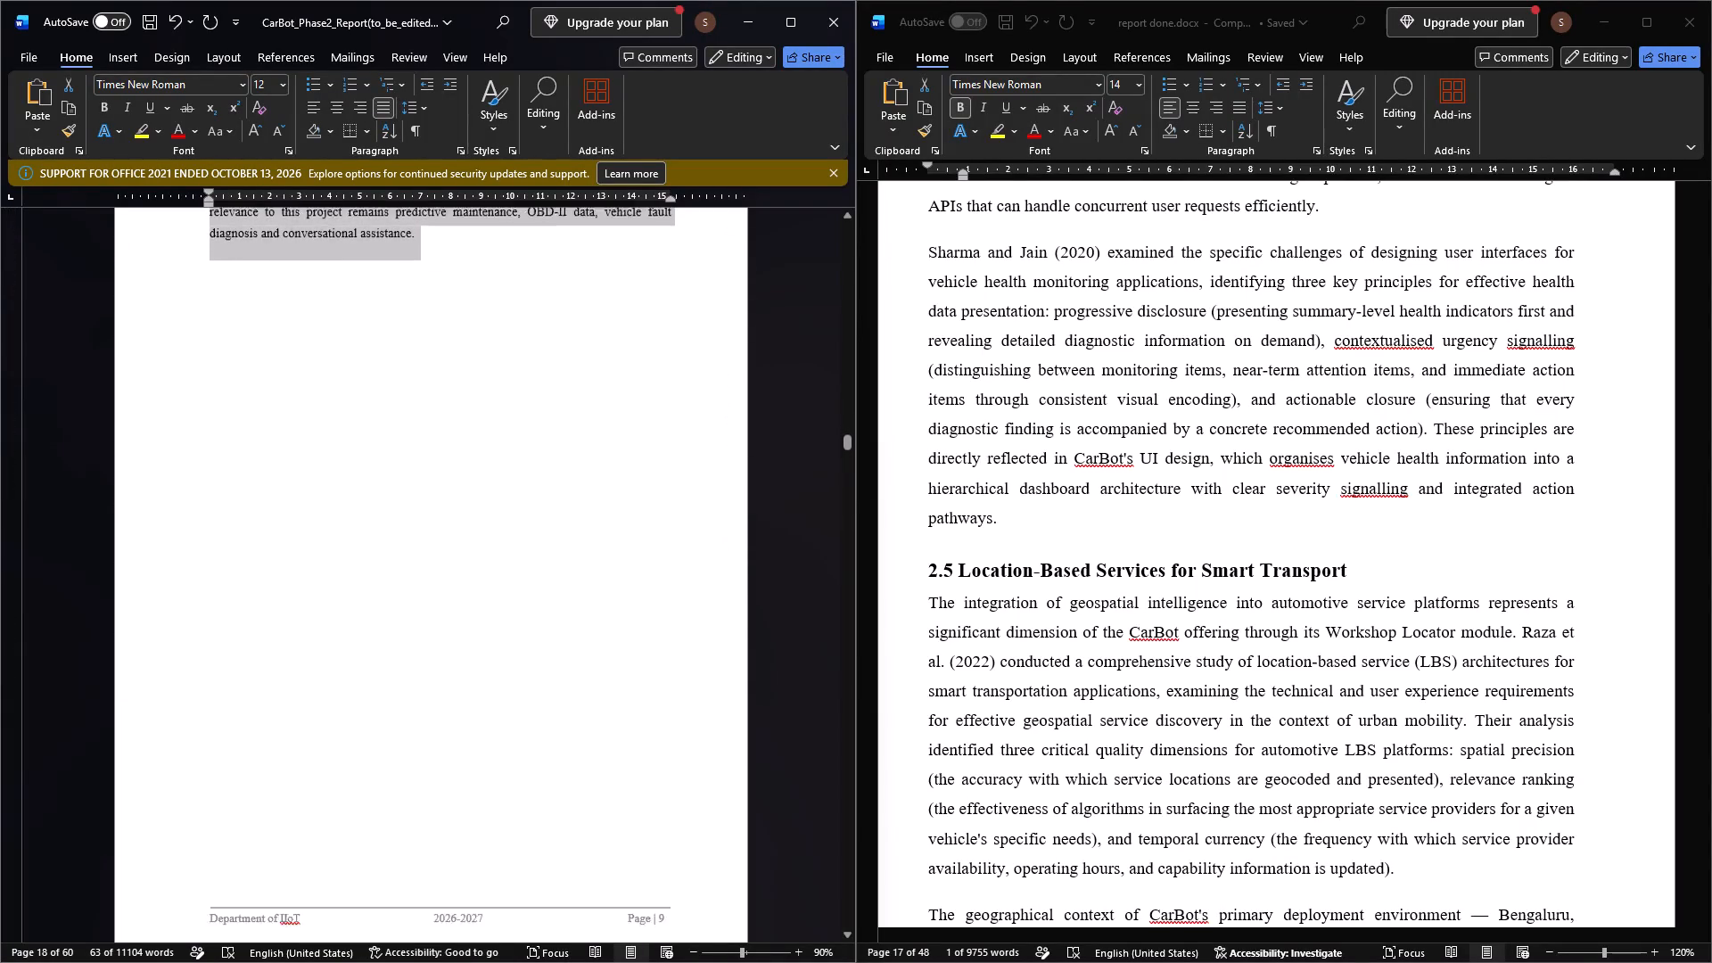
pyautogui.scroll(16, 329, 726)
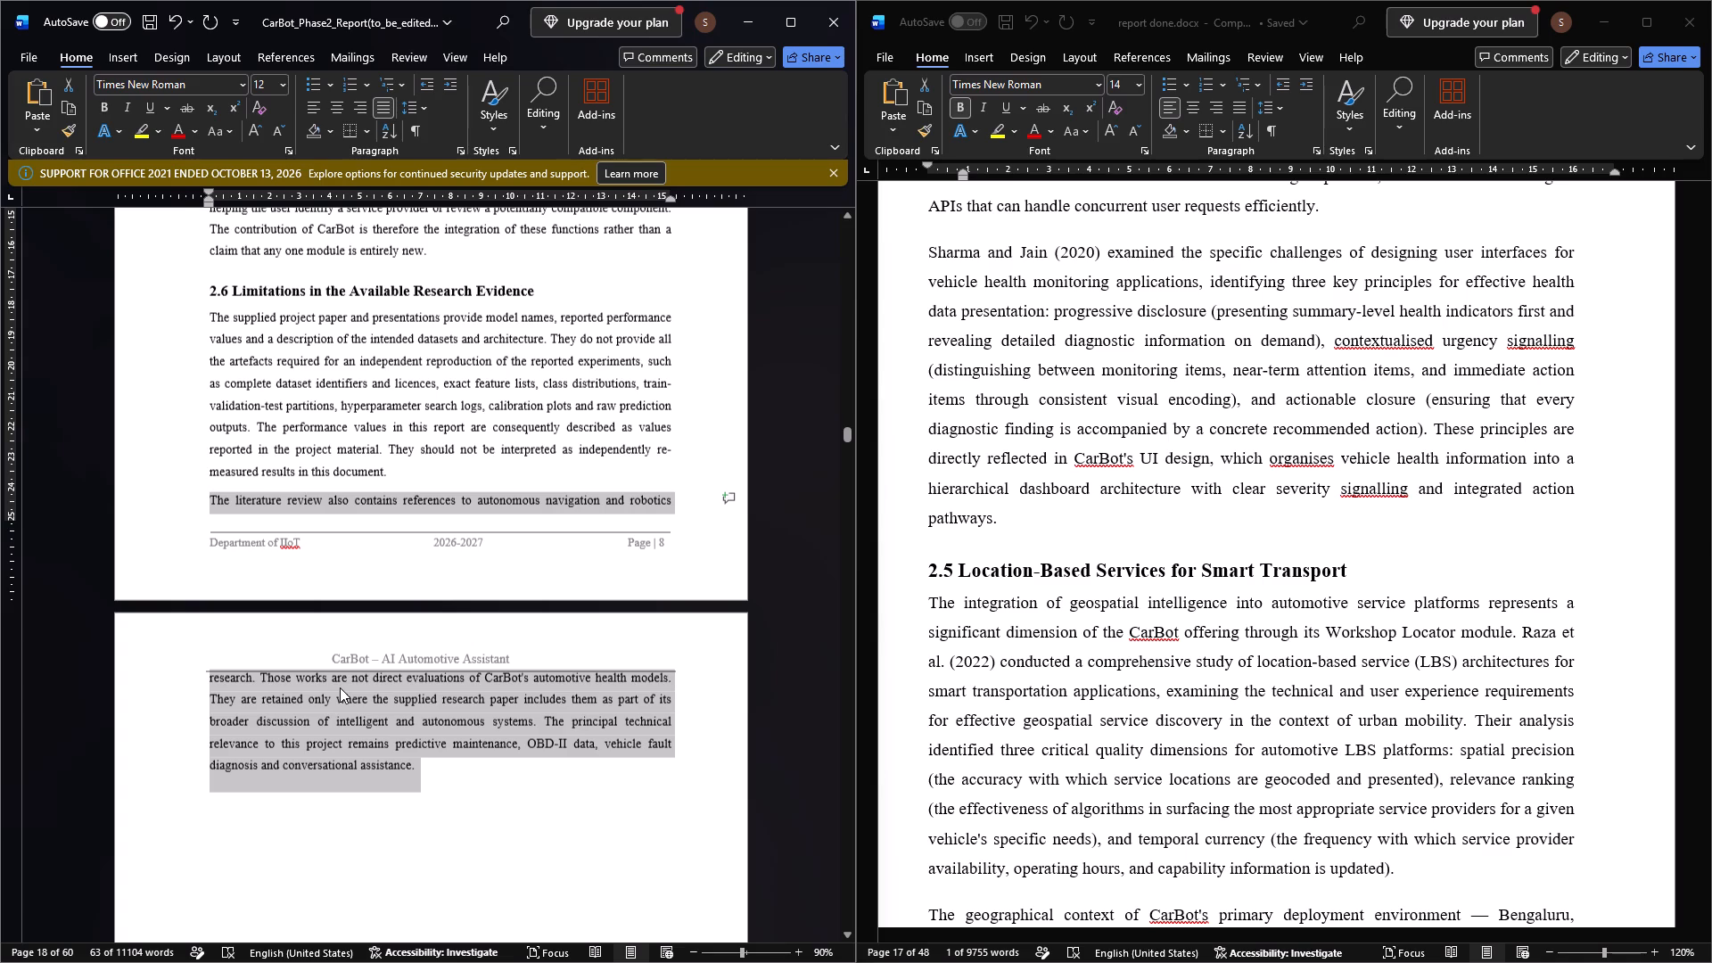
pyautogui.press('BackSpace')
# Examine the Chapter 3 cover page and the formatting of its title, Objectives and Resource Description.
pyautogui.scroll(-7, 376, 684)
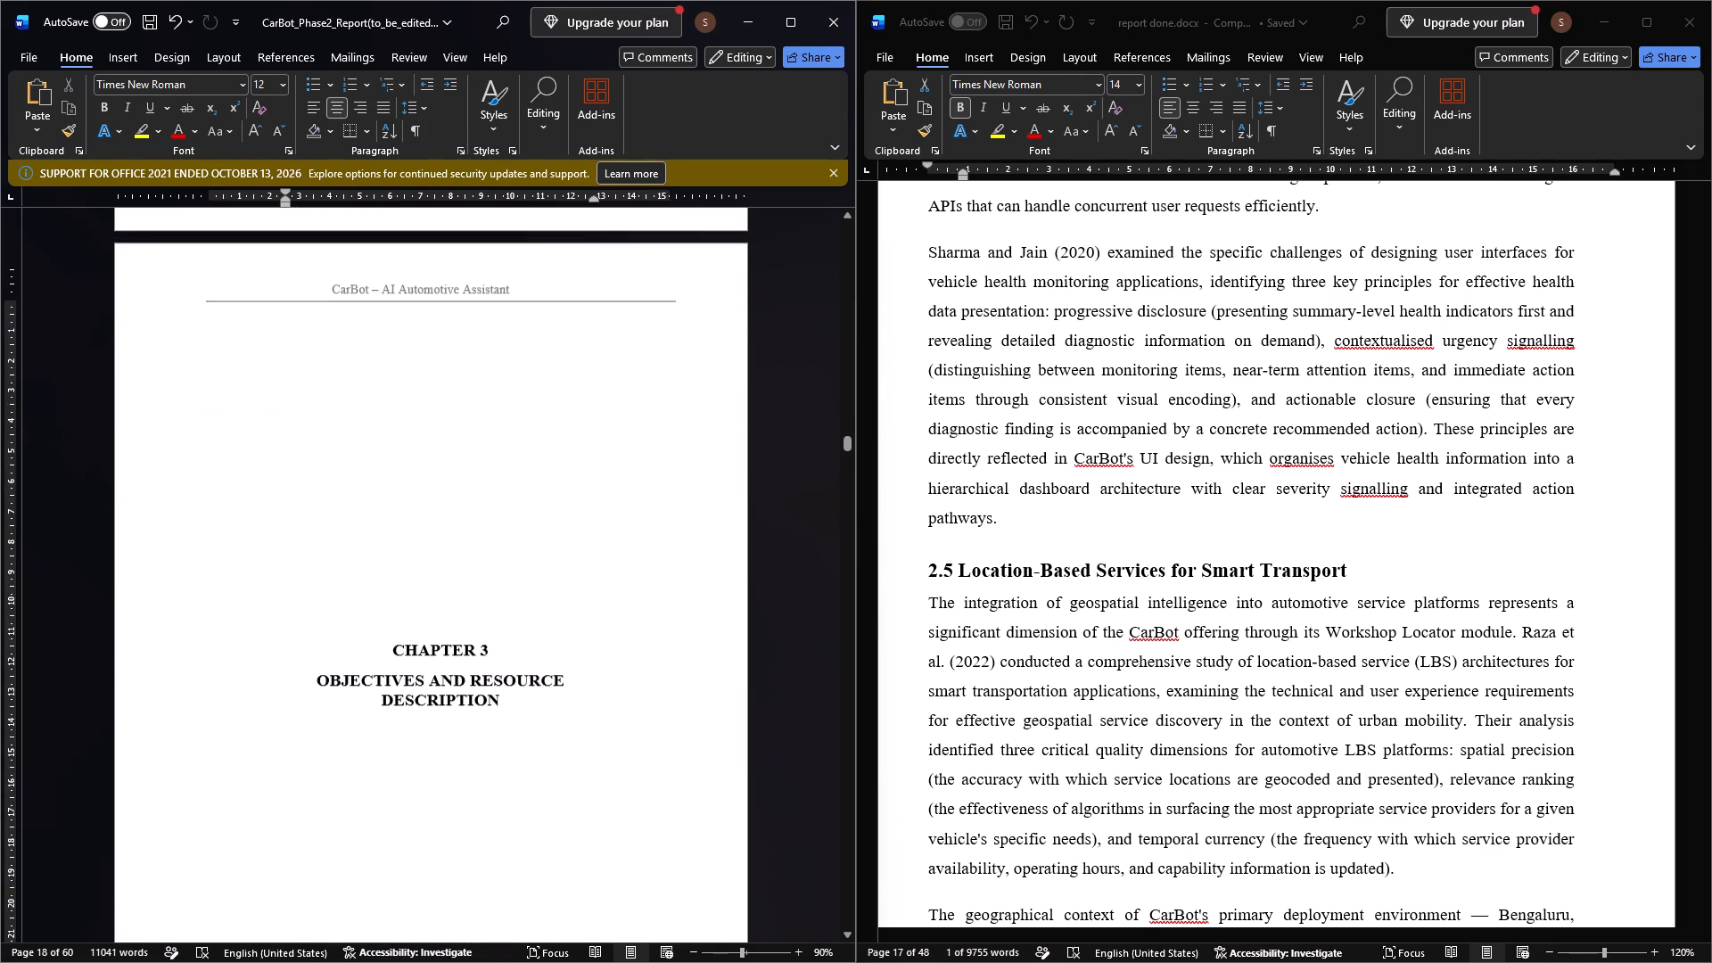
pyautogui.scroll(-12, 376, 684)
pyautogui.scroll(5, 376, 684)
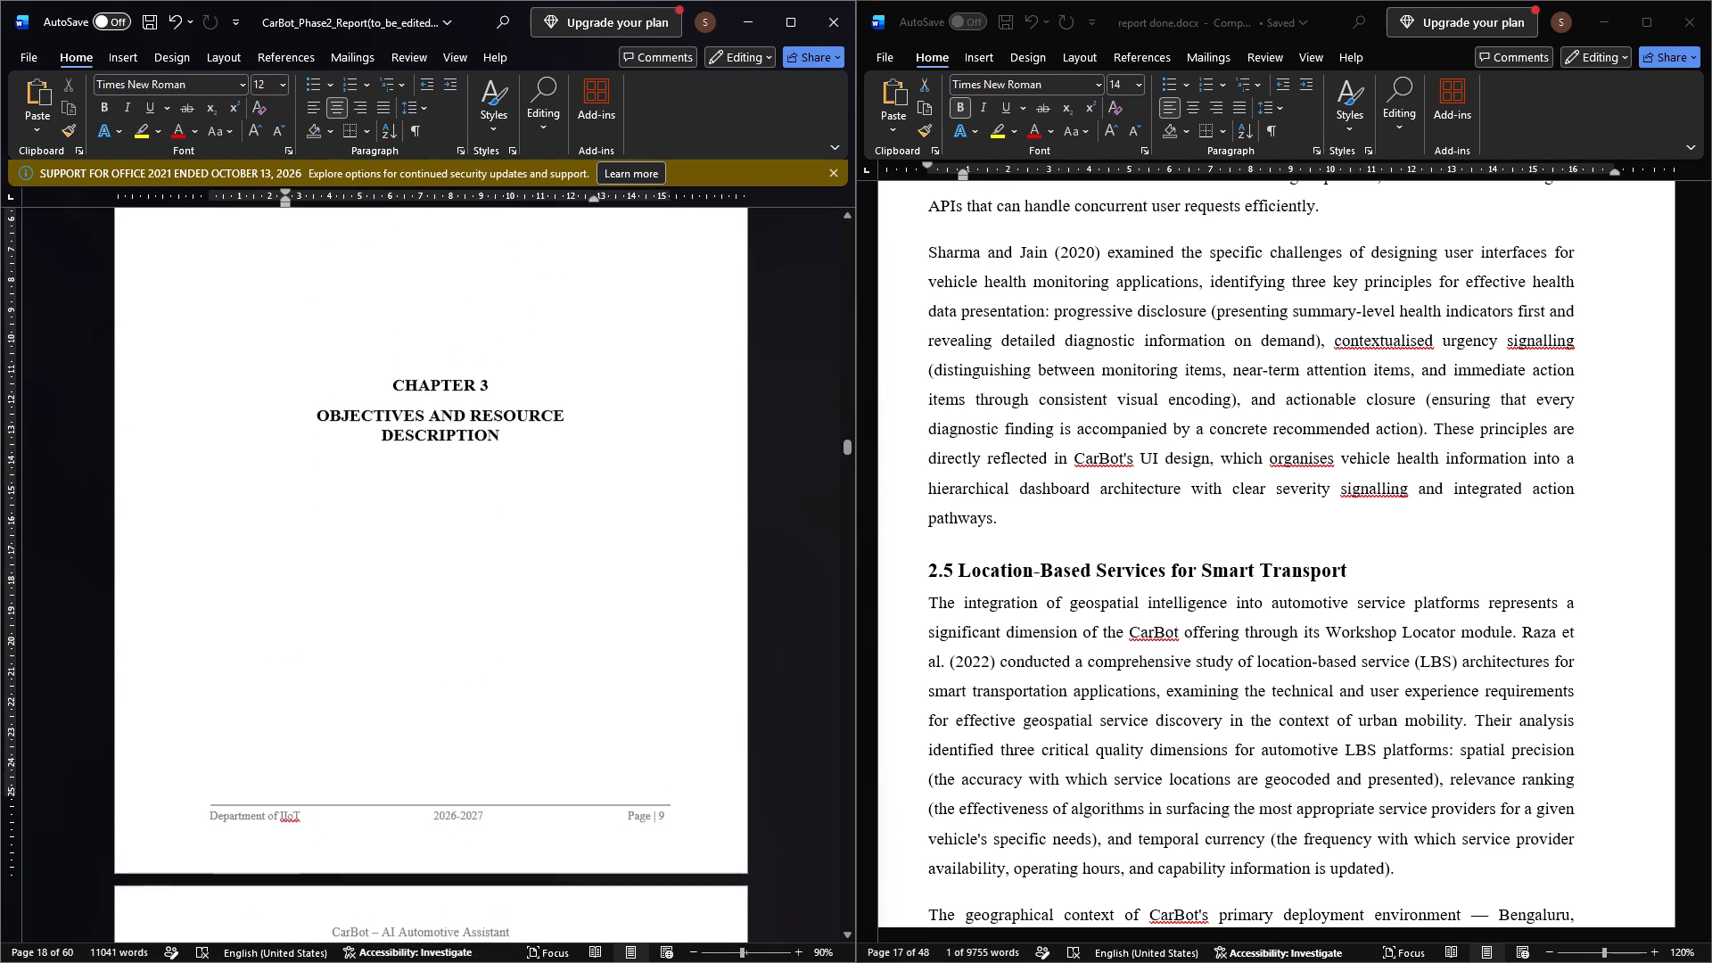
pyautogui.scroll(4, 376, 684)
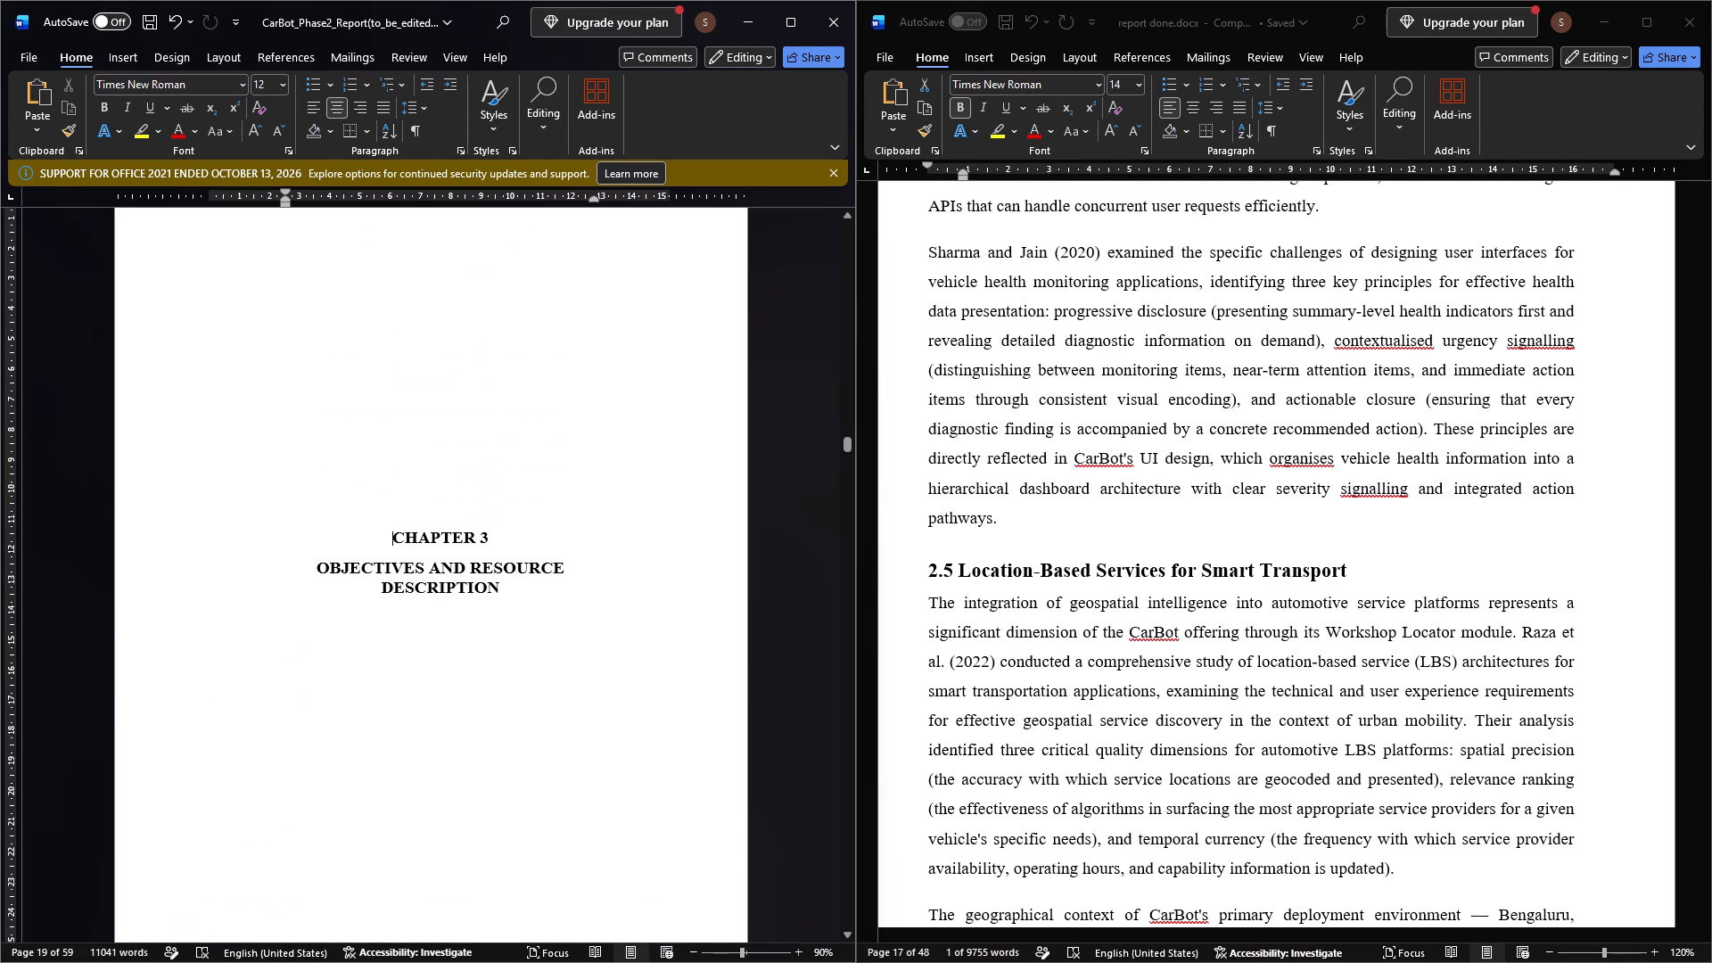
pyautogui.scroll(1, 376, 684)
pyautogui.moveTo(504, 629); pyautogui.dragTo(386, 583)
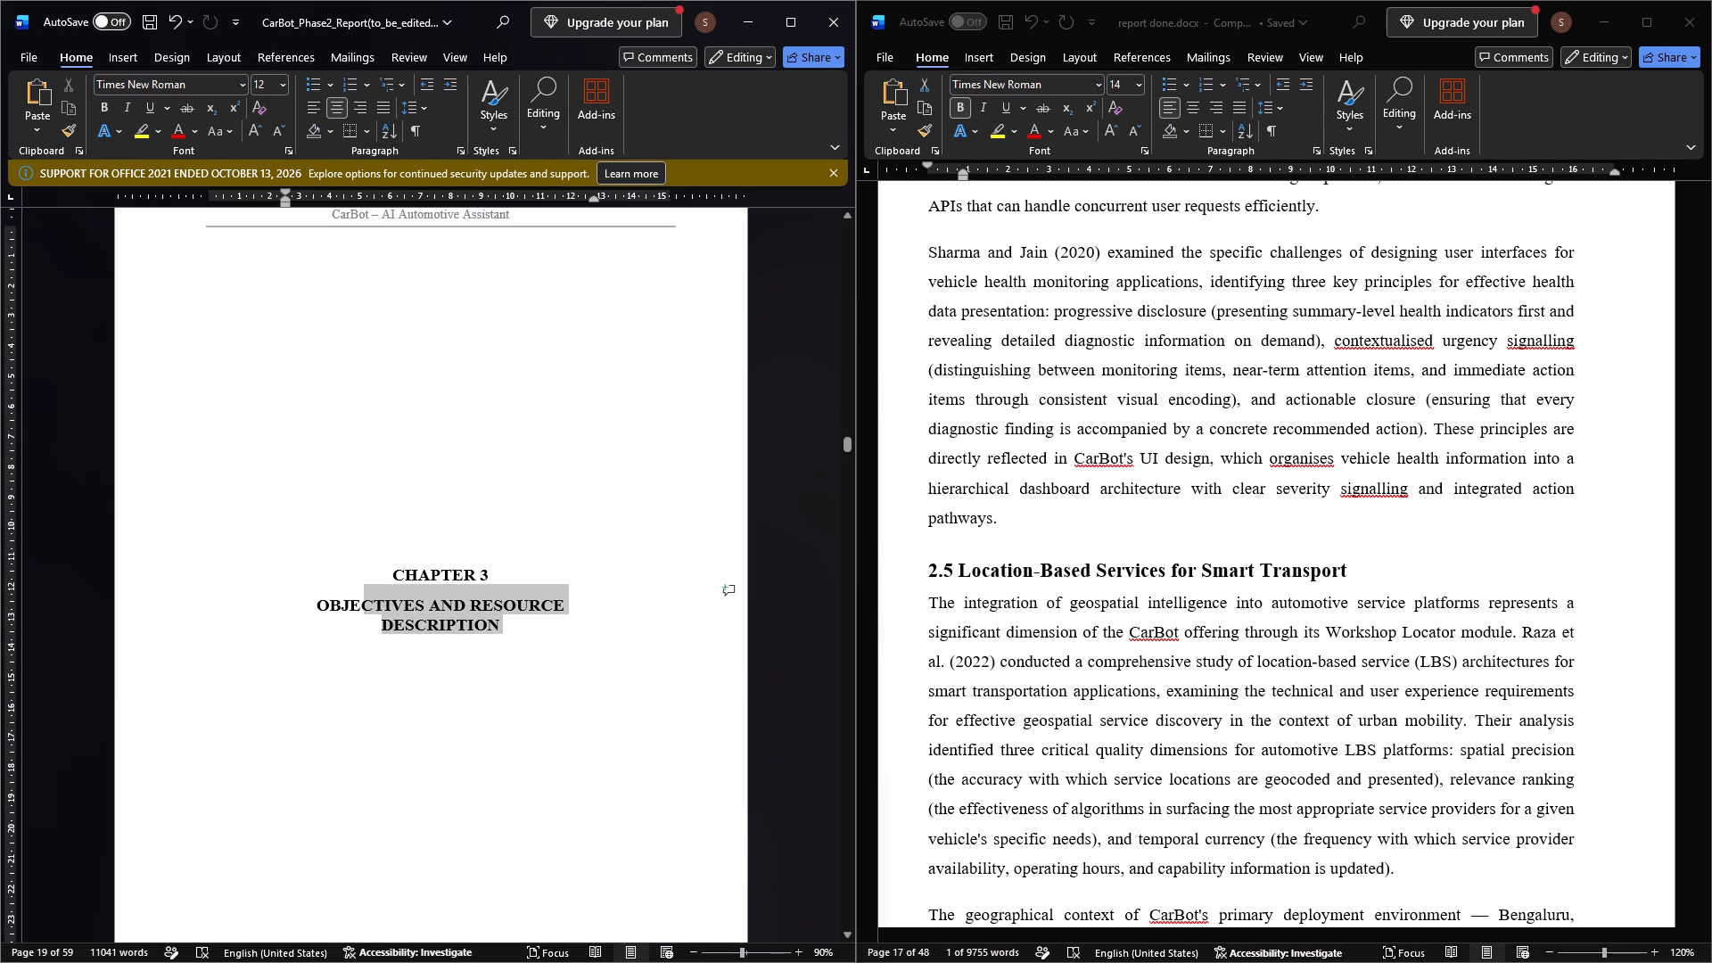
pyautogui.moveTo(386, 583); pyautogui.dragTo(355, 573)
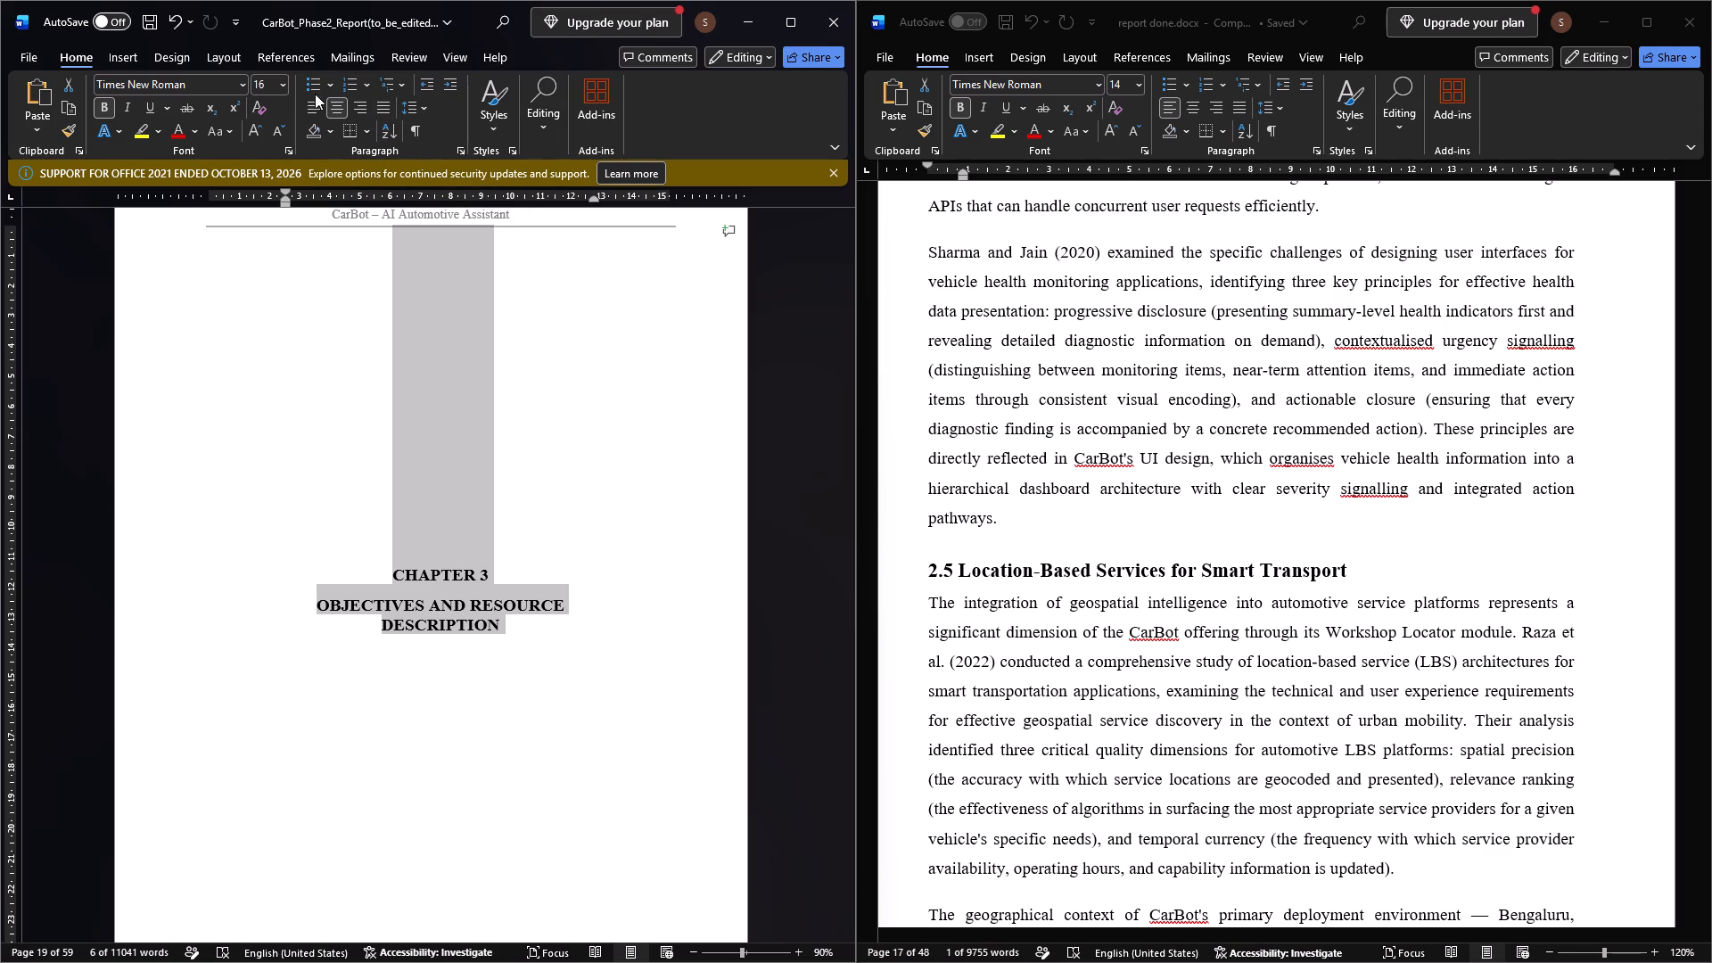
pyautogui.click(440, 533)
# Check the alignment and paragraph spacing of the heading 1.7 Expected Contributions of Phase II.
pyautogui.scroll(13, 442, 533)
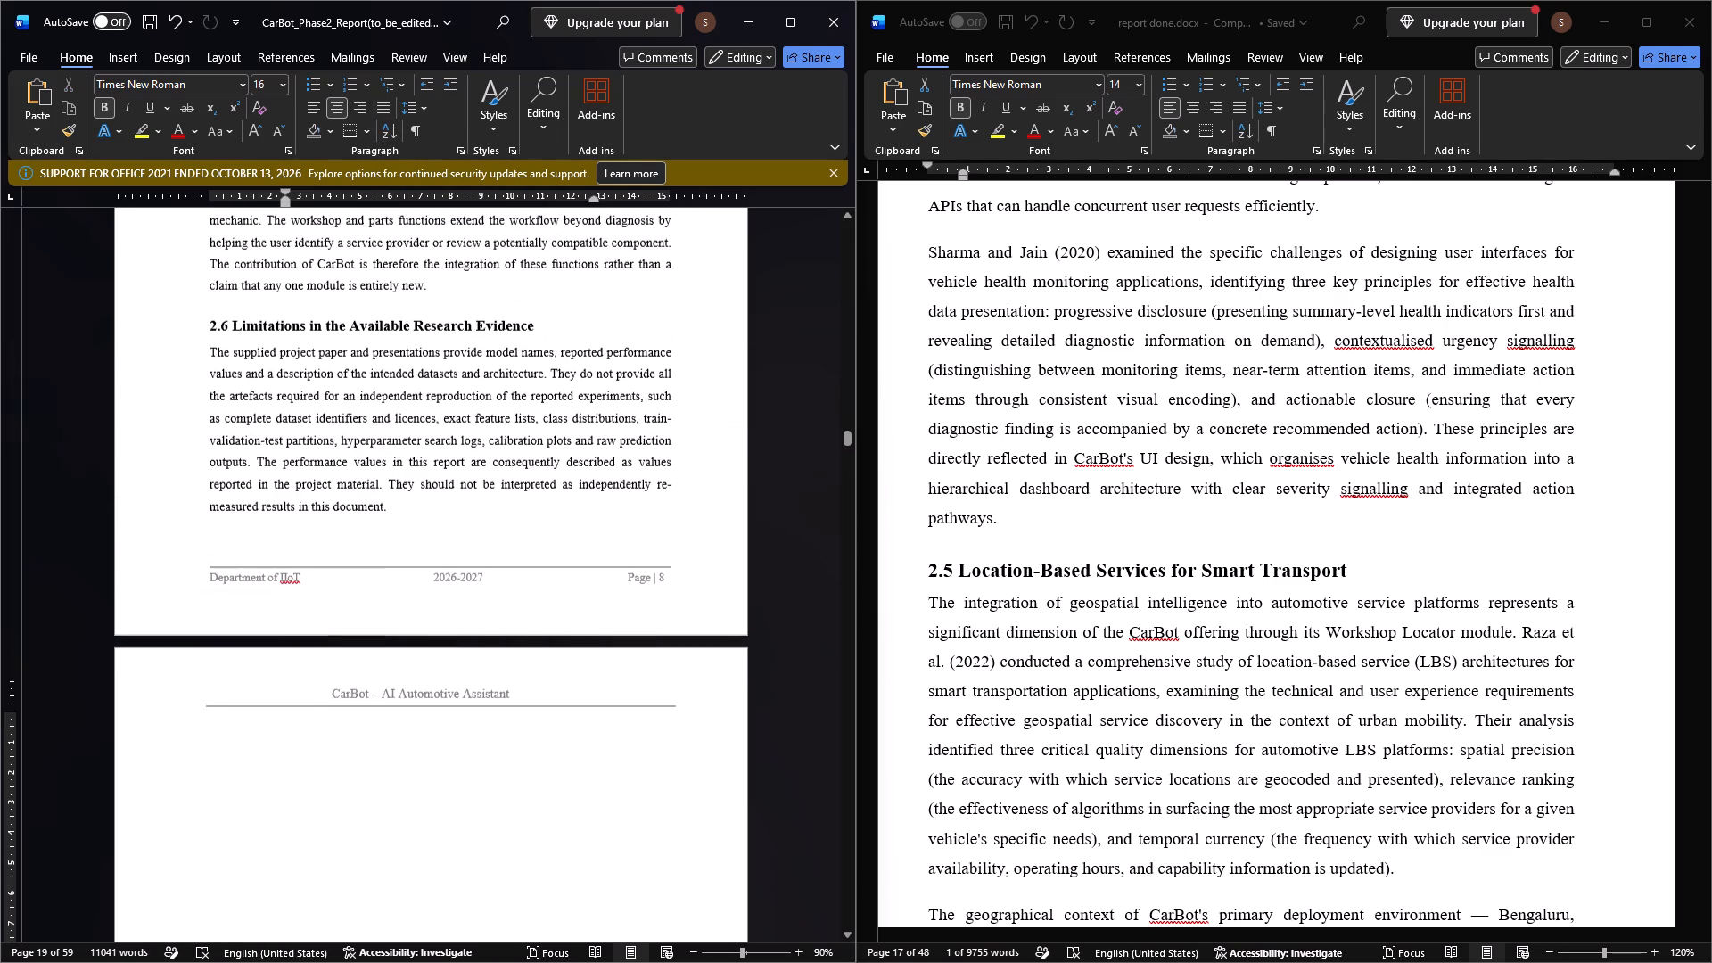
pyautogui.scroll(20, 443, 525)
pyautogui.scroll(20, 443, 525)
pyautogui.scroll(10, 443, 525)
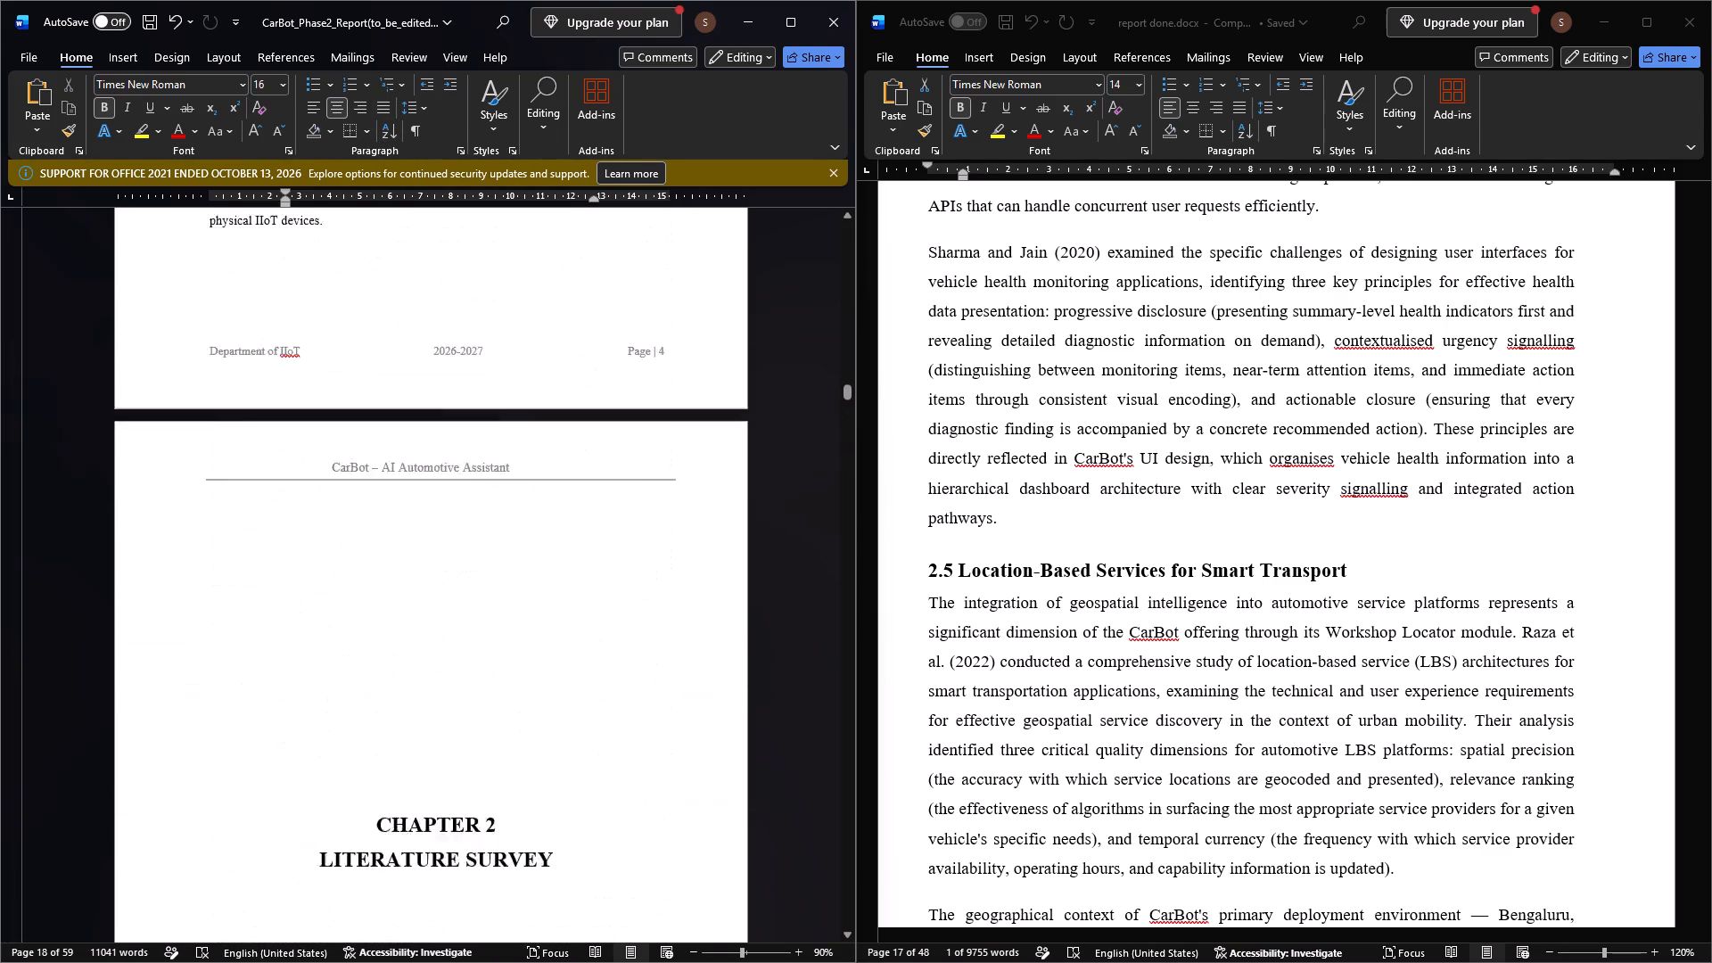
pyautogui.scroll(6, 443, 525)
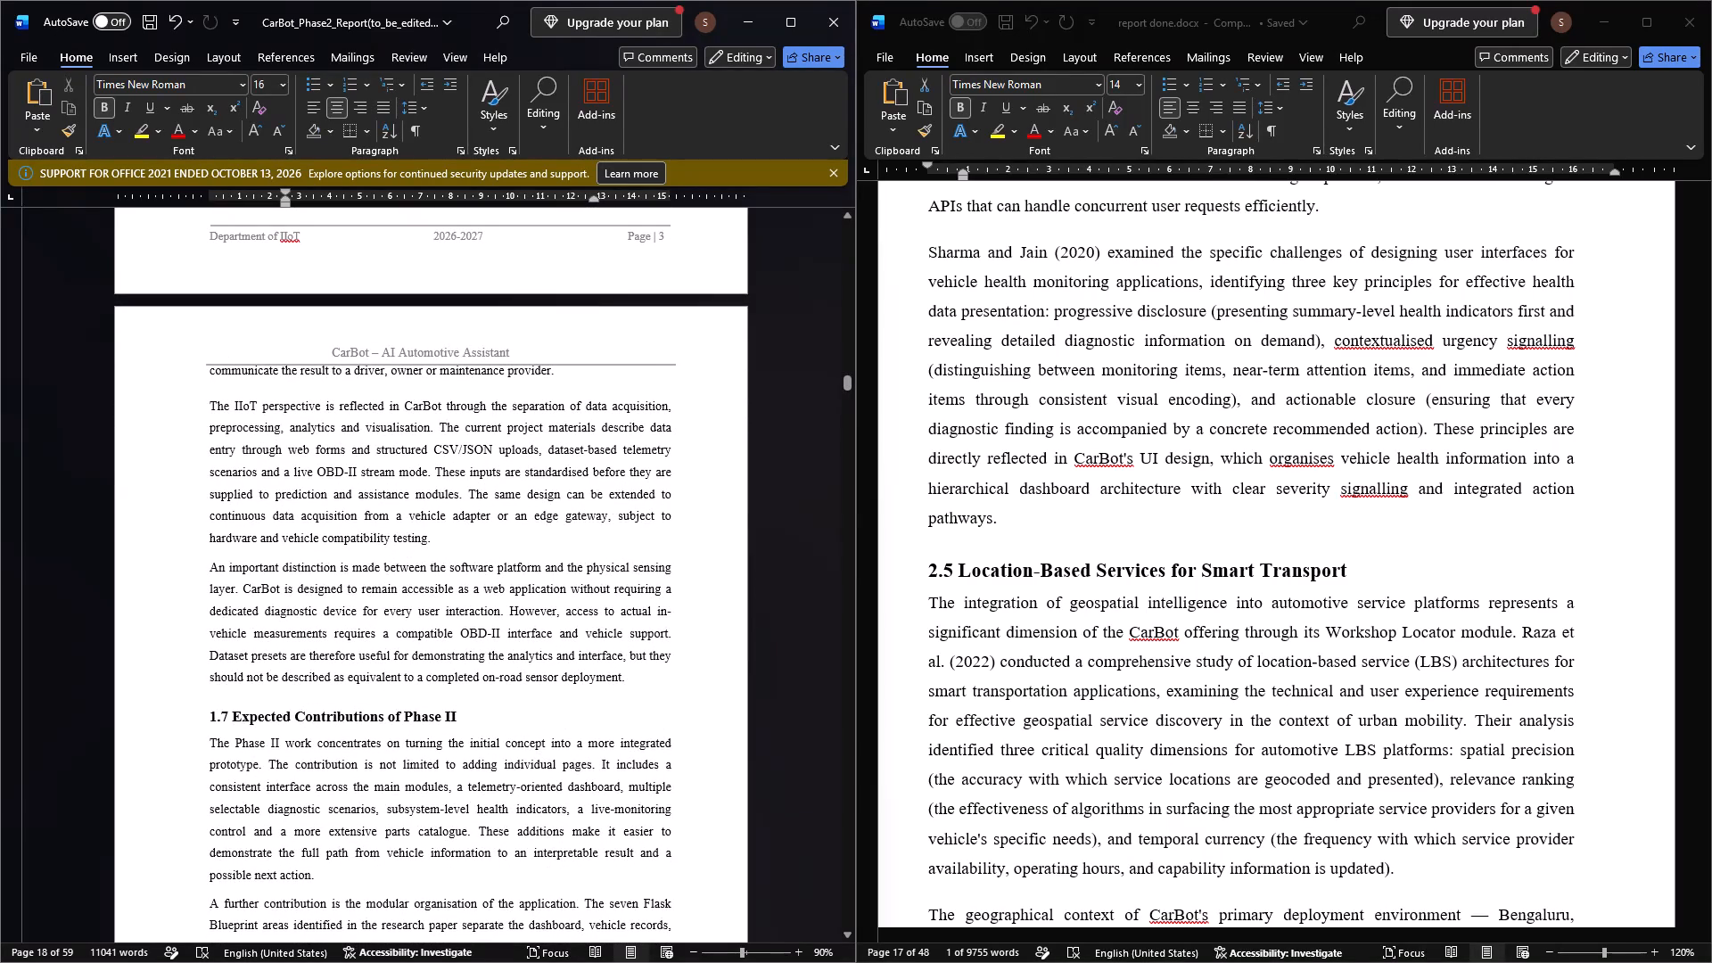
pyautogui.click(465, 725)
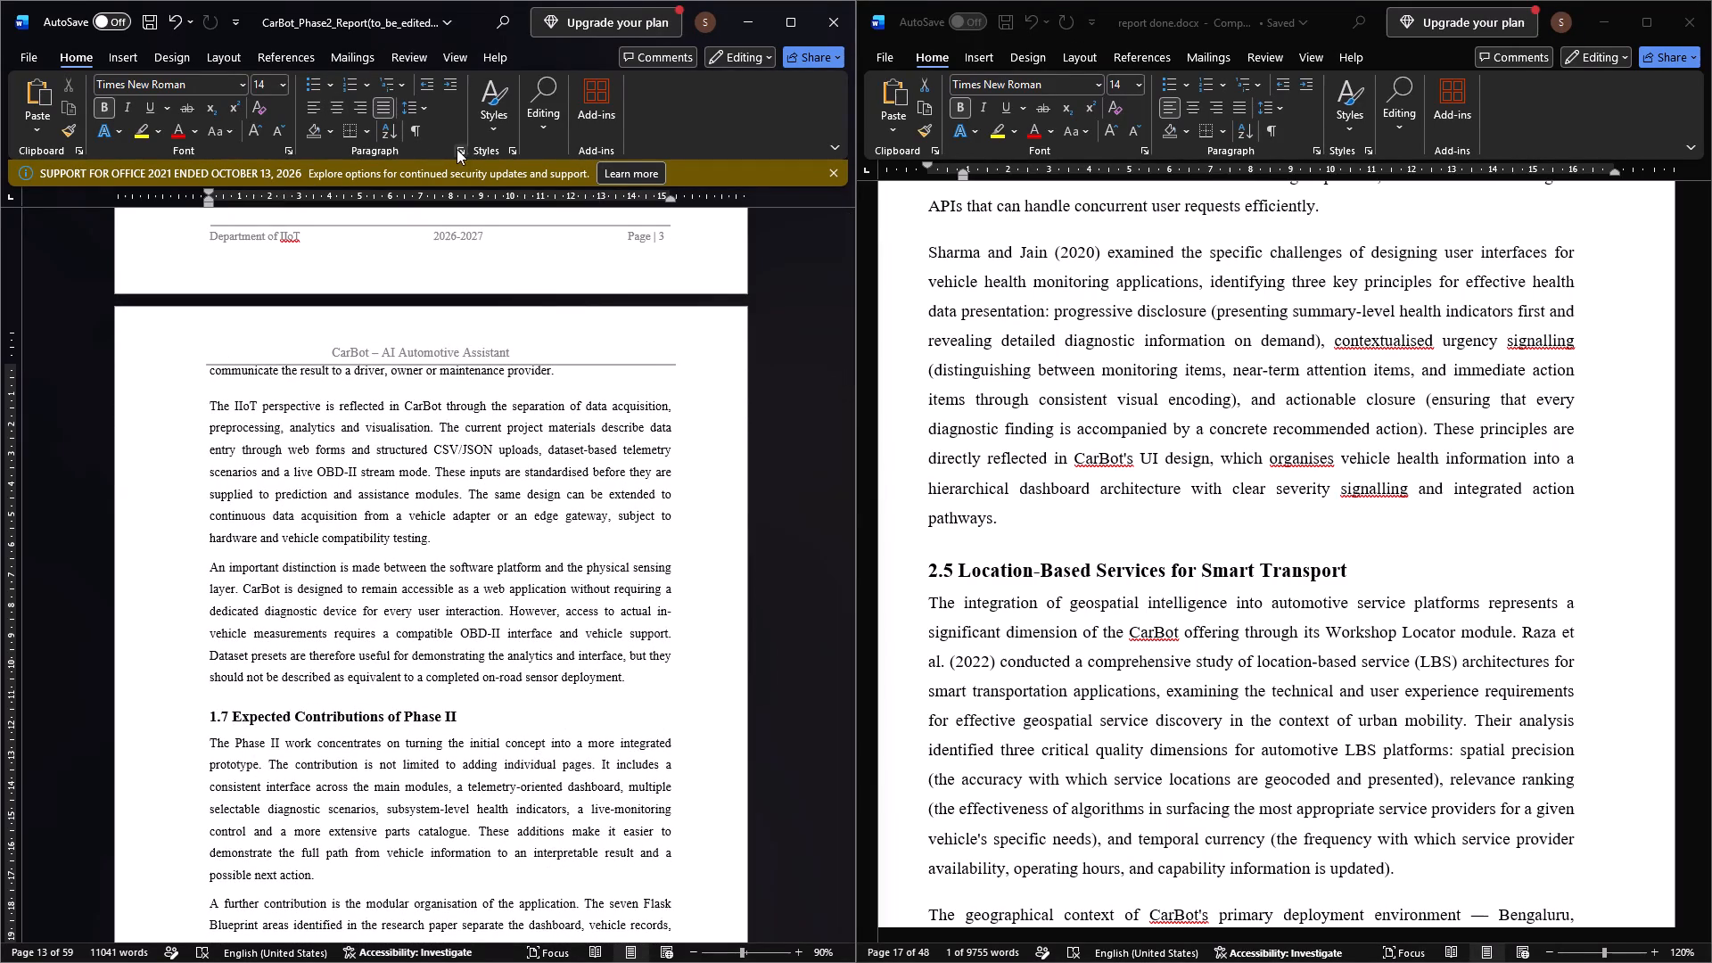
pyautogui.click(462, 146)
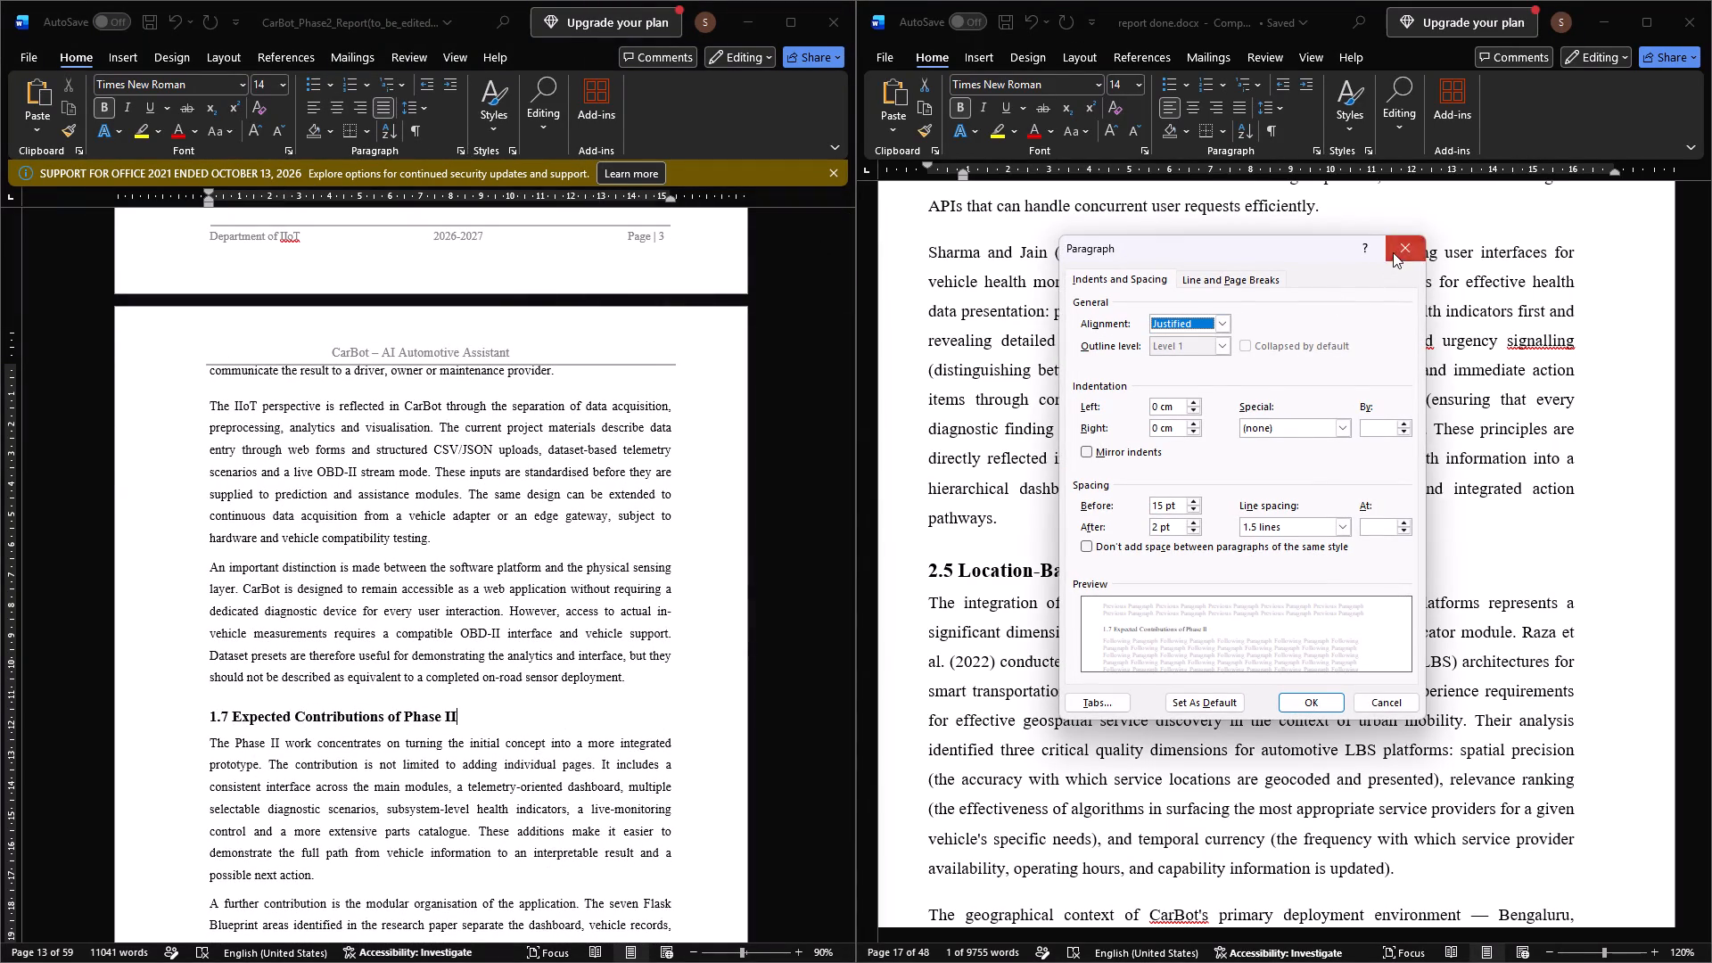
pyautogui.click(1393, 252)
# Examine Chapter 1 back to its cover page and check the font formatting of the INTRODUCTION title there.
pyautogui.scroll(18, 540, 469)
pyautogui.scroll(7, 533, 451)
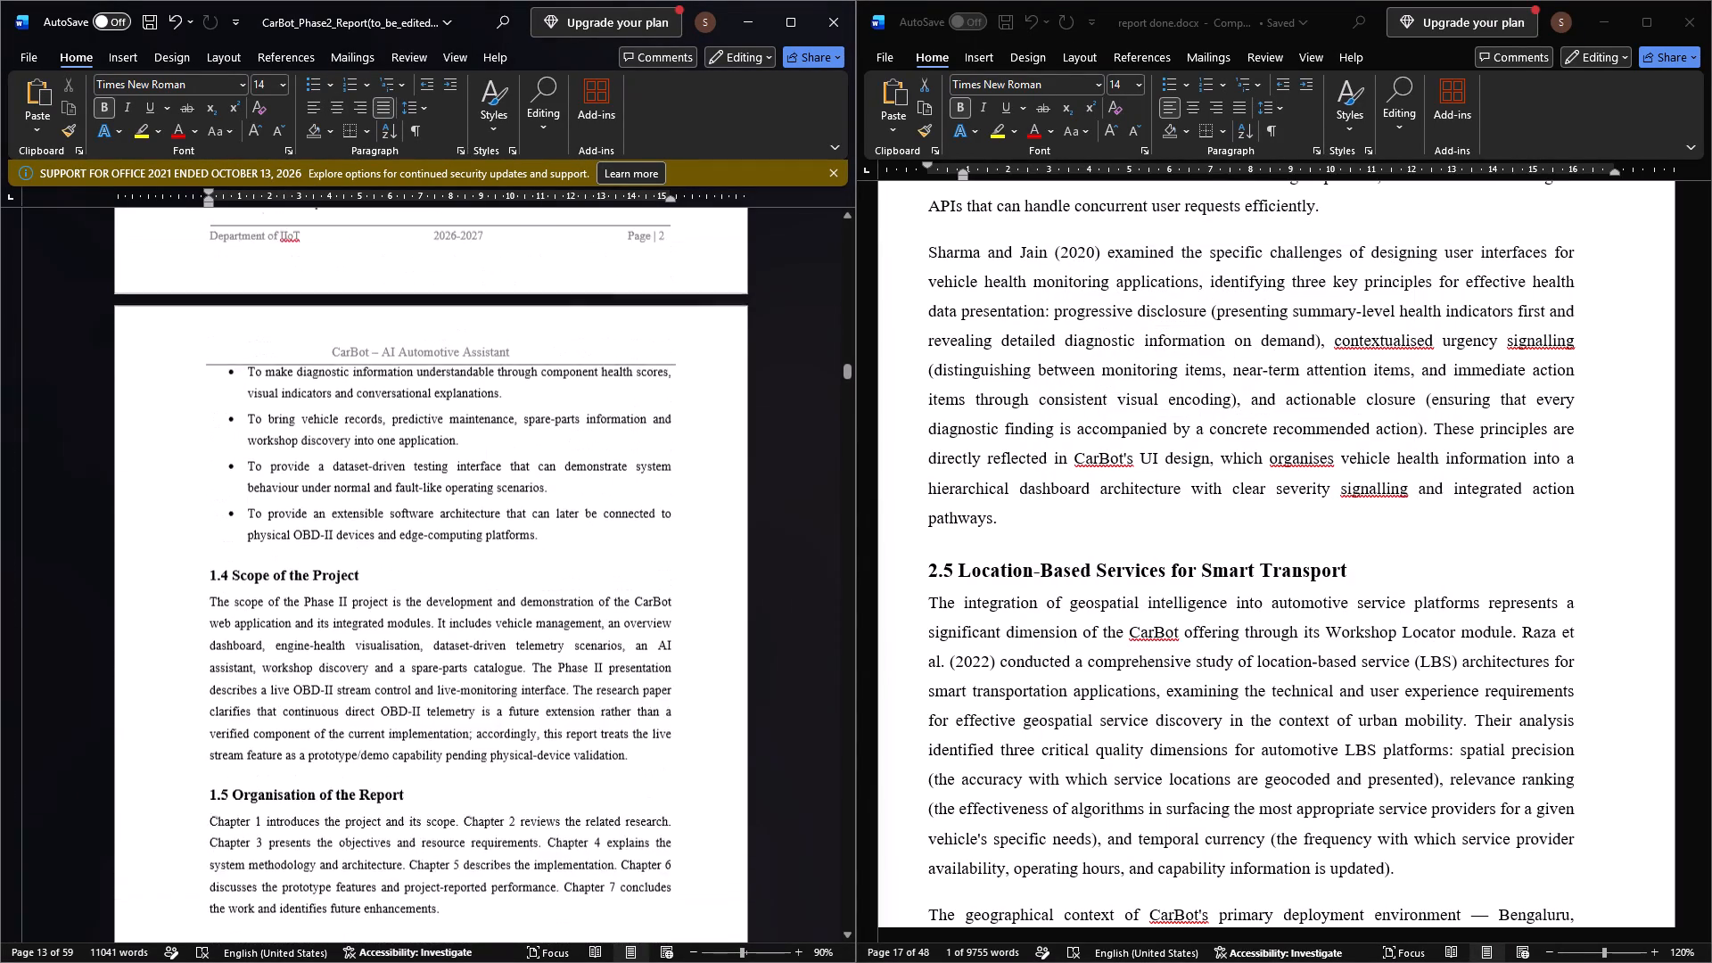
pyautogui.scroll(18, 530, 443)
pyautogui.scroll(6, 527, 430)
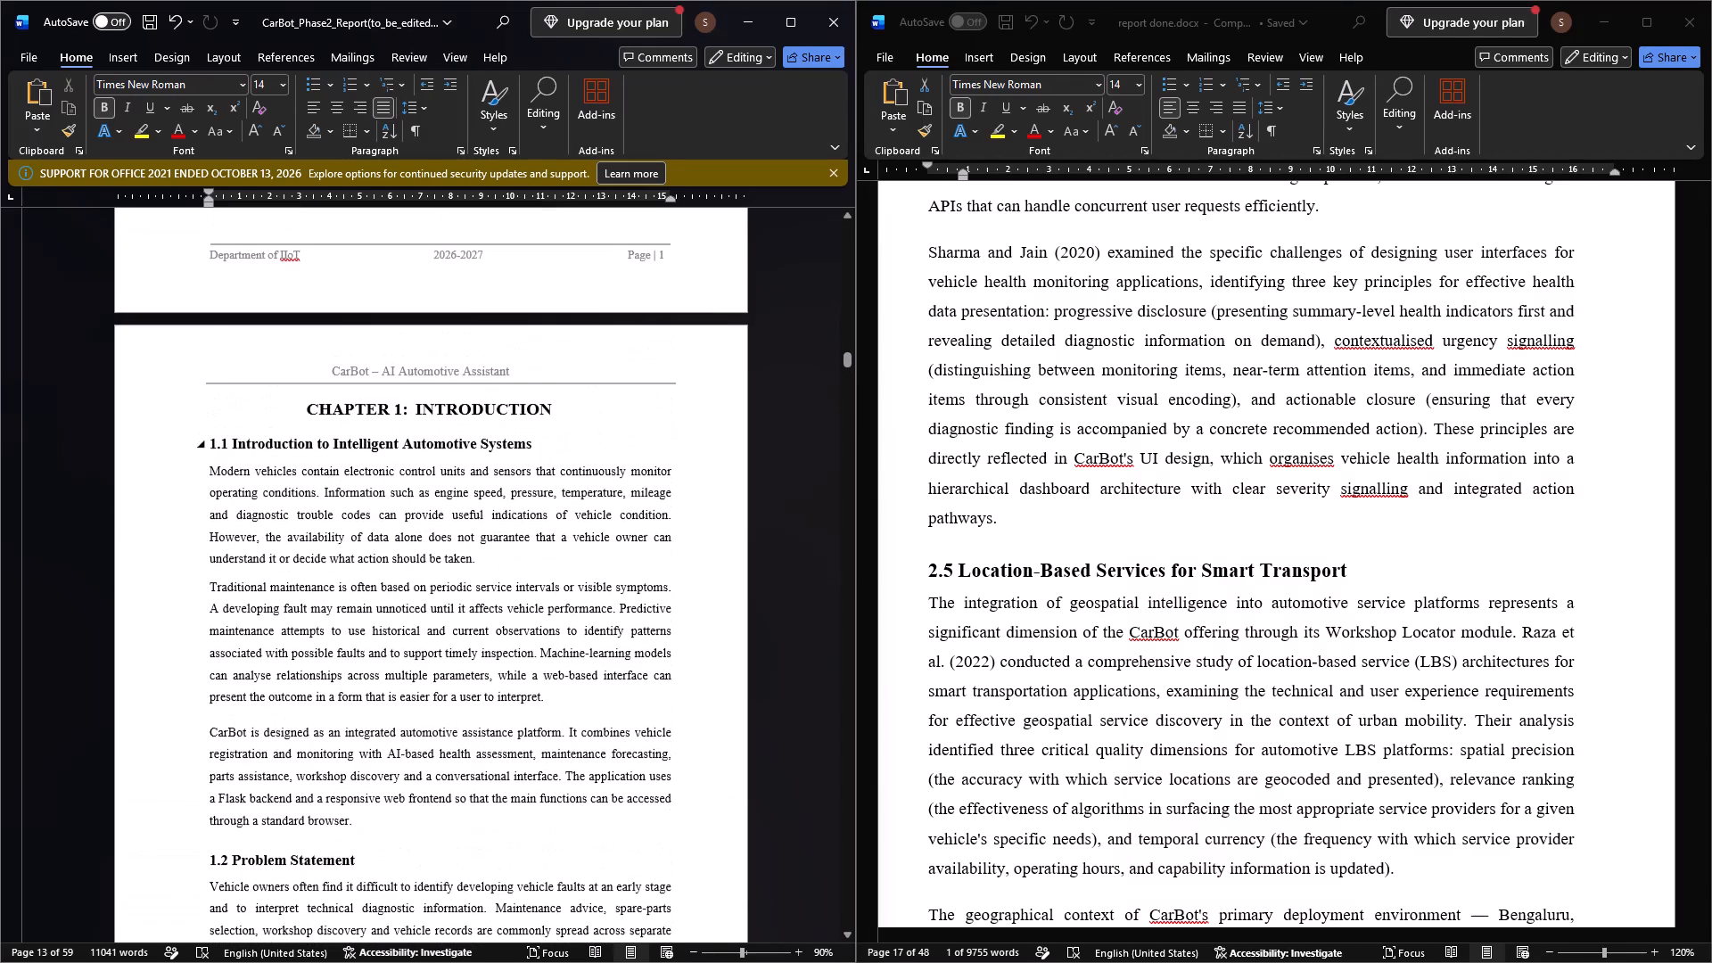
pyautogui.scroll(15, 531, 404)
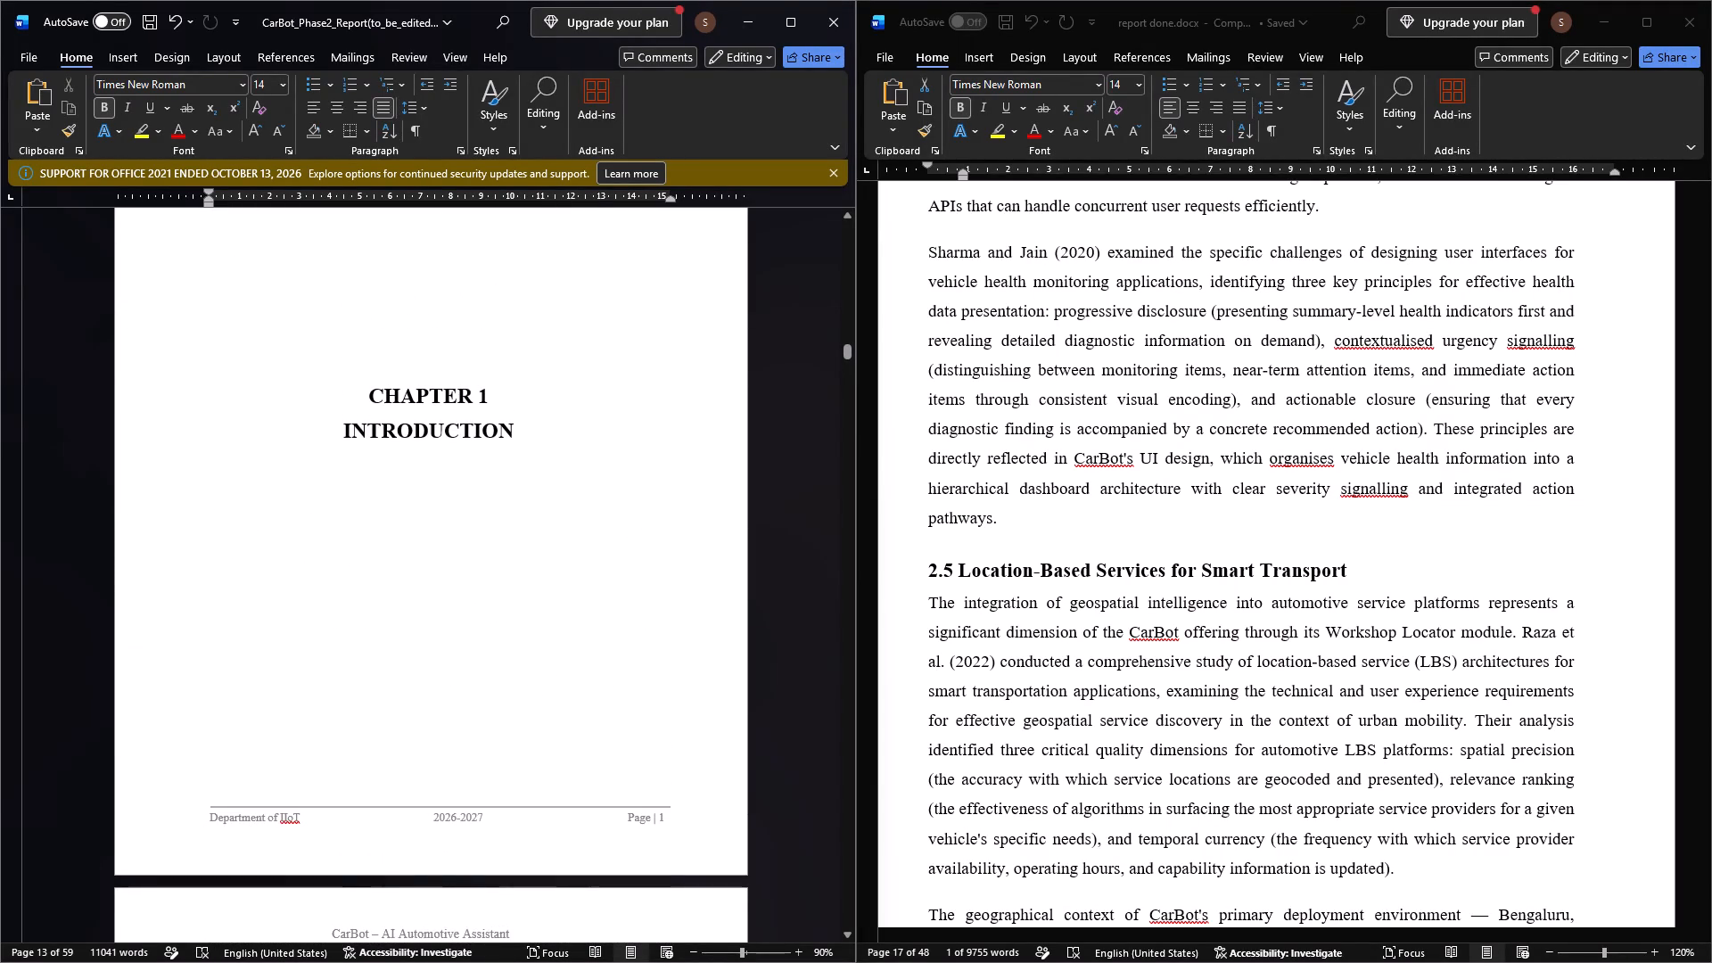
pyautogui.tripleClick(459, 438)
pyautogui.click(440, 444)
# Check the indentation and paragraph spacing of the CHAPTER 1: INTRODUCTION heading above section 1.1.
pyautogui.scroll(-6, 425, 568)
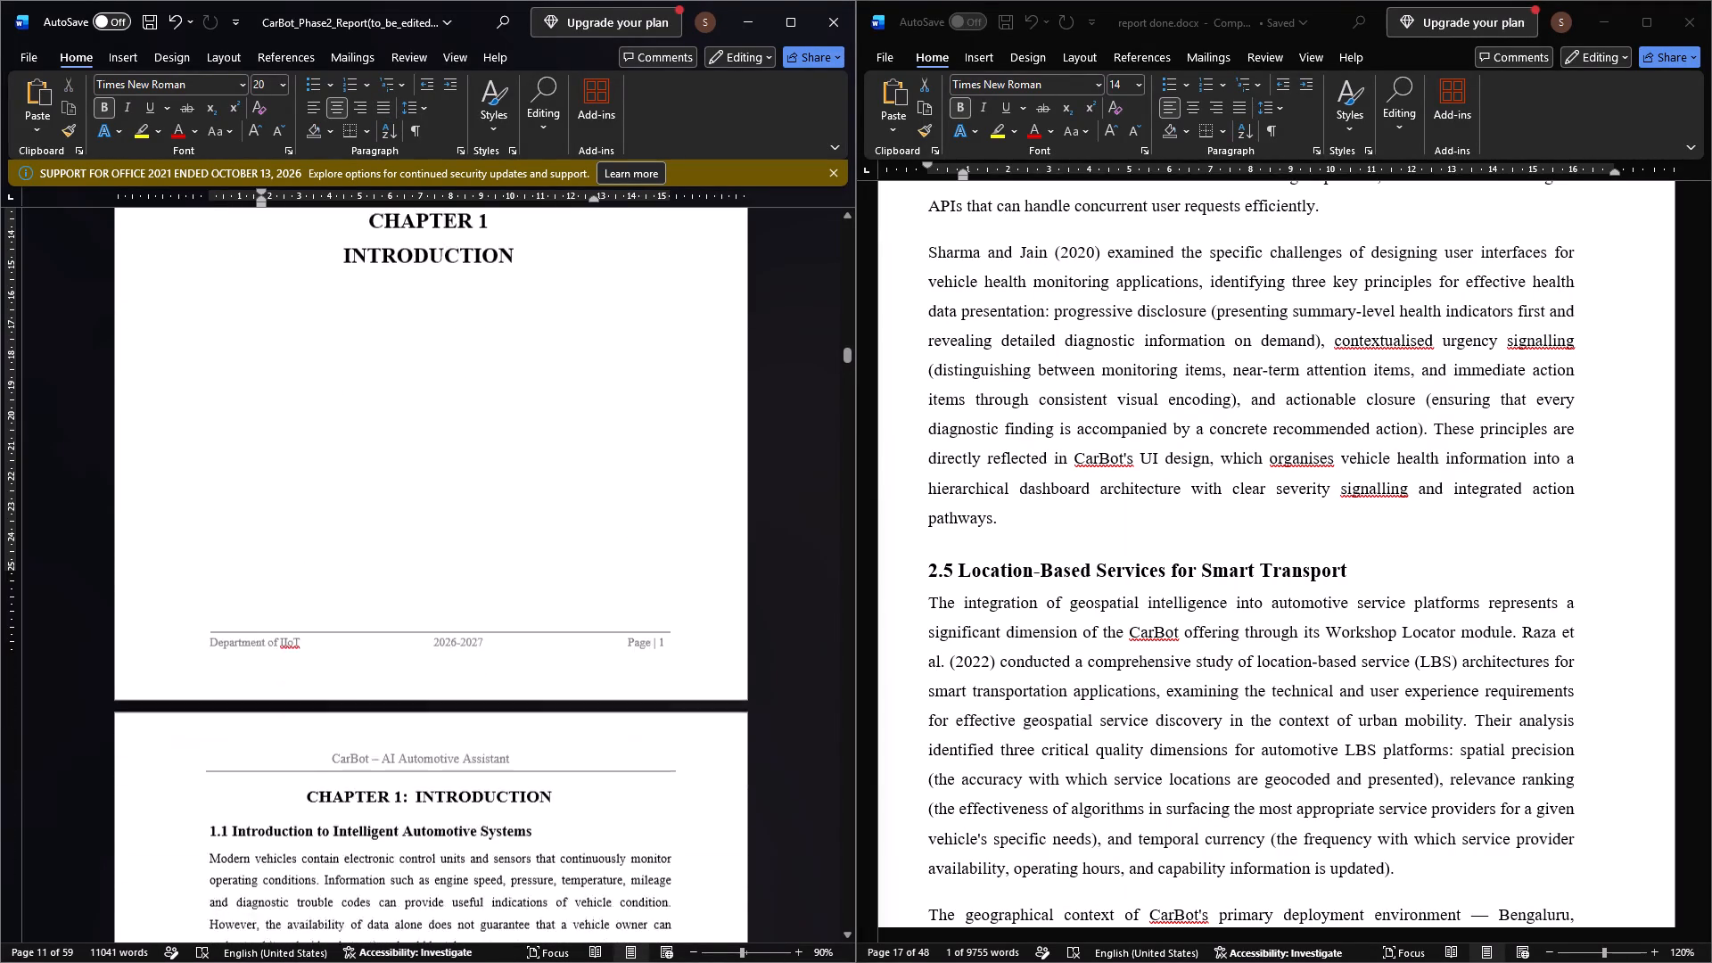
pyautogui.scroll(-4, 446, 609)
pyautogui.click(569, 602)
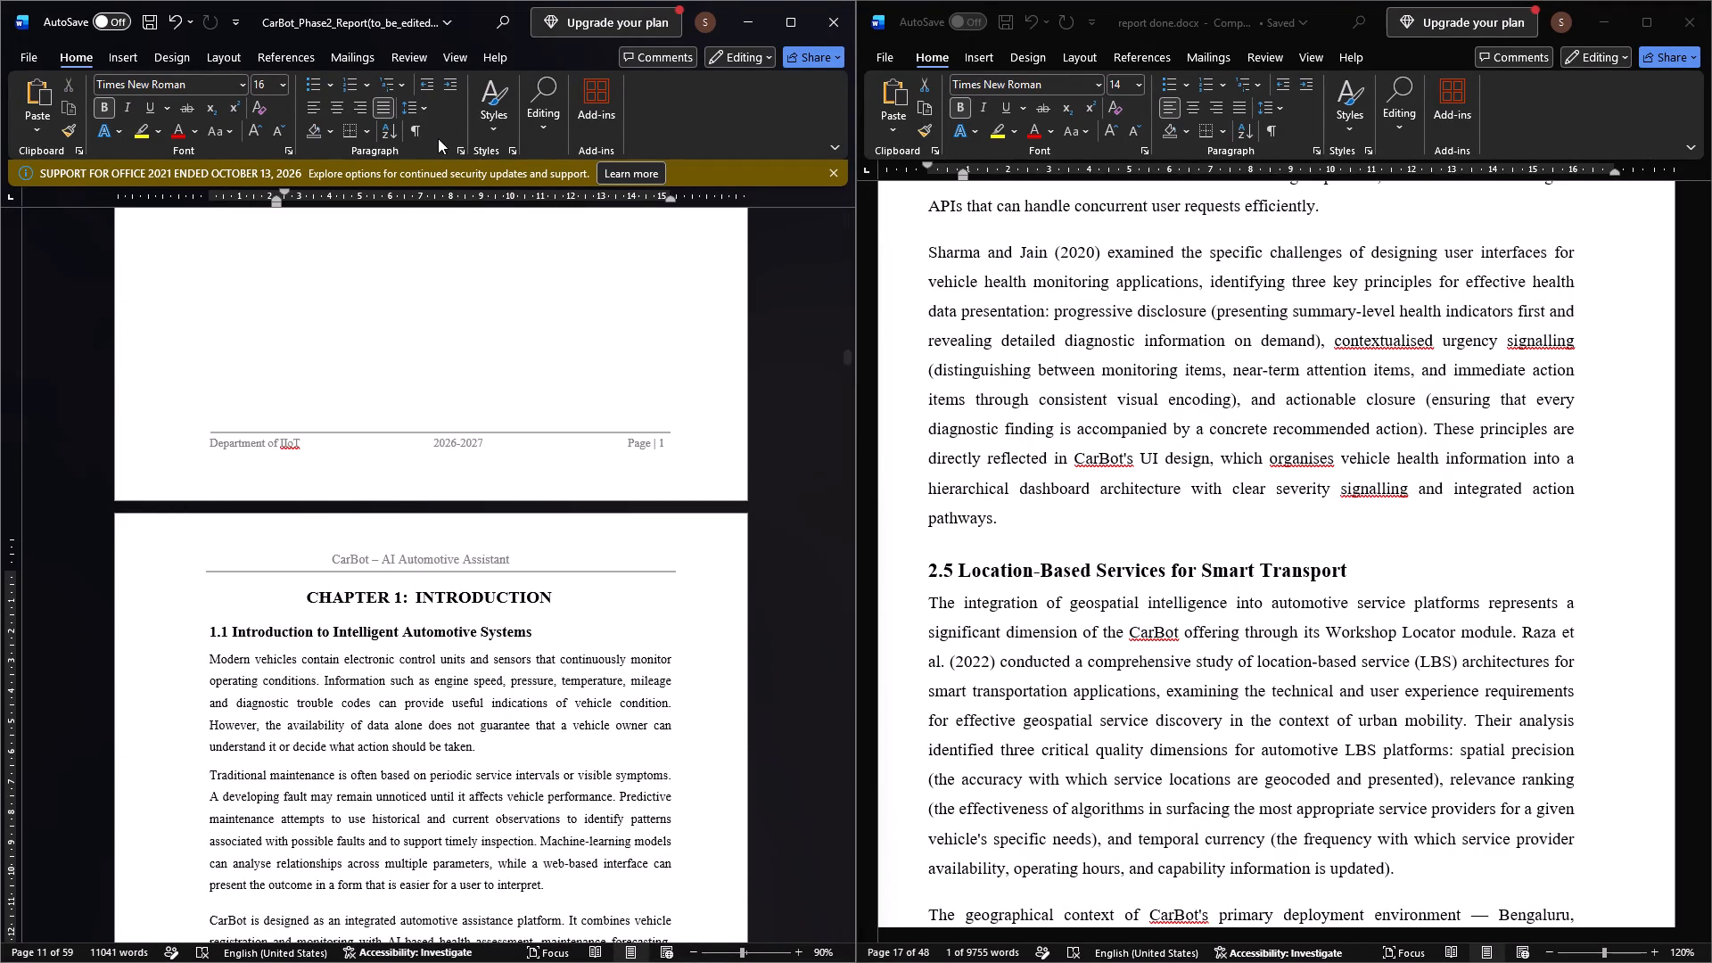
pyautogui.click(449, 143)
pyautogui.click(455, 146)
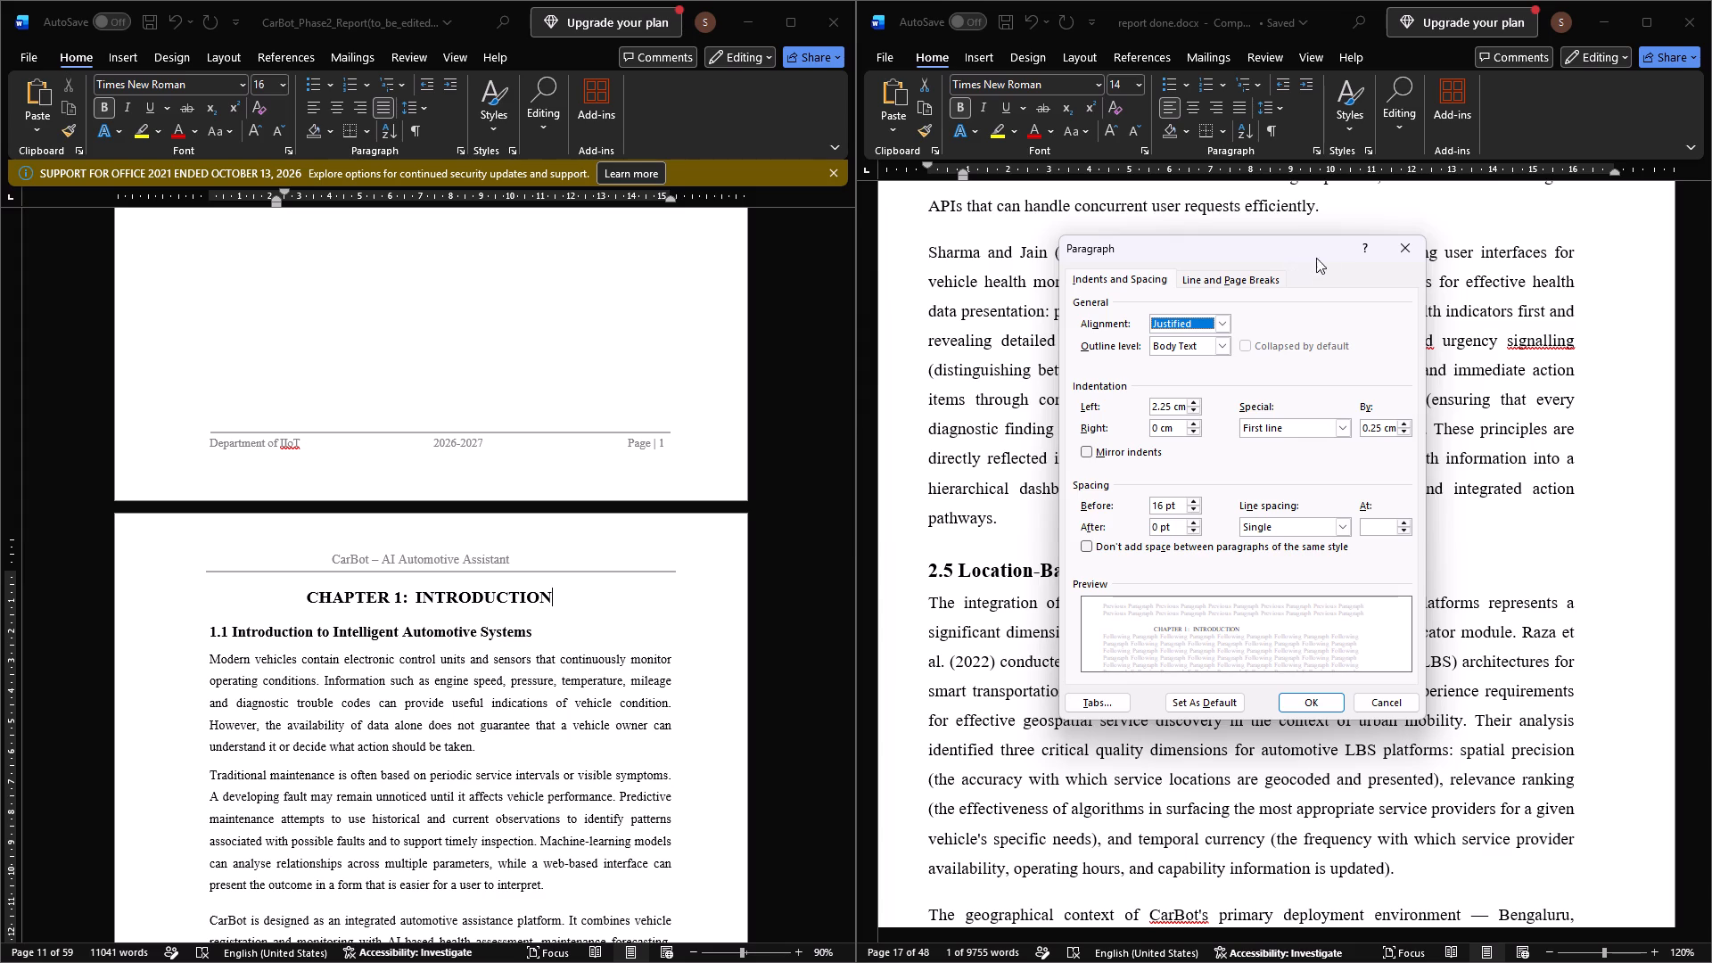
pyautogui.click(1393, 256)
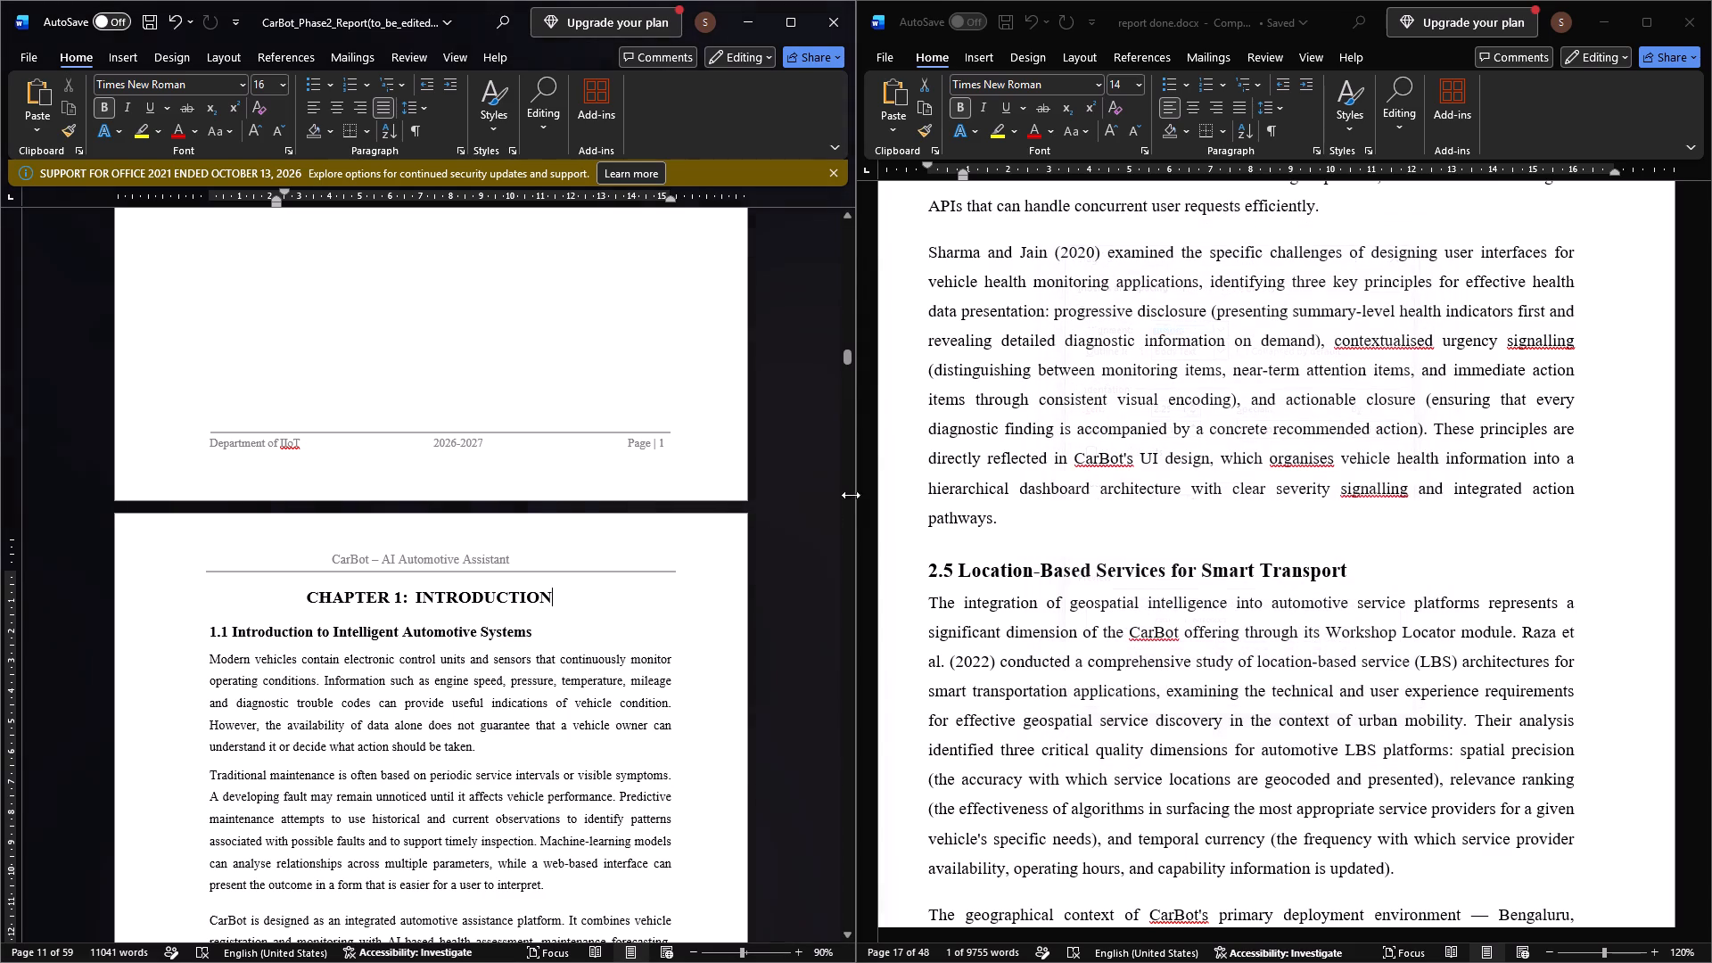
# Check the alignment and paragraph spacing of the heading 1.1 Introduction to Intelligent Automotive Systems.
pyautogui.click(531, 631)
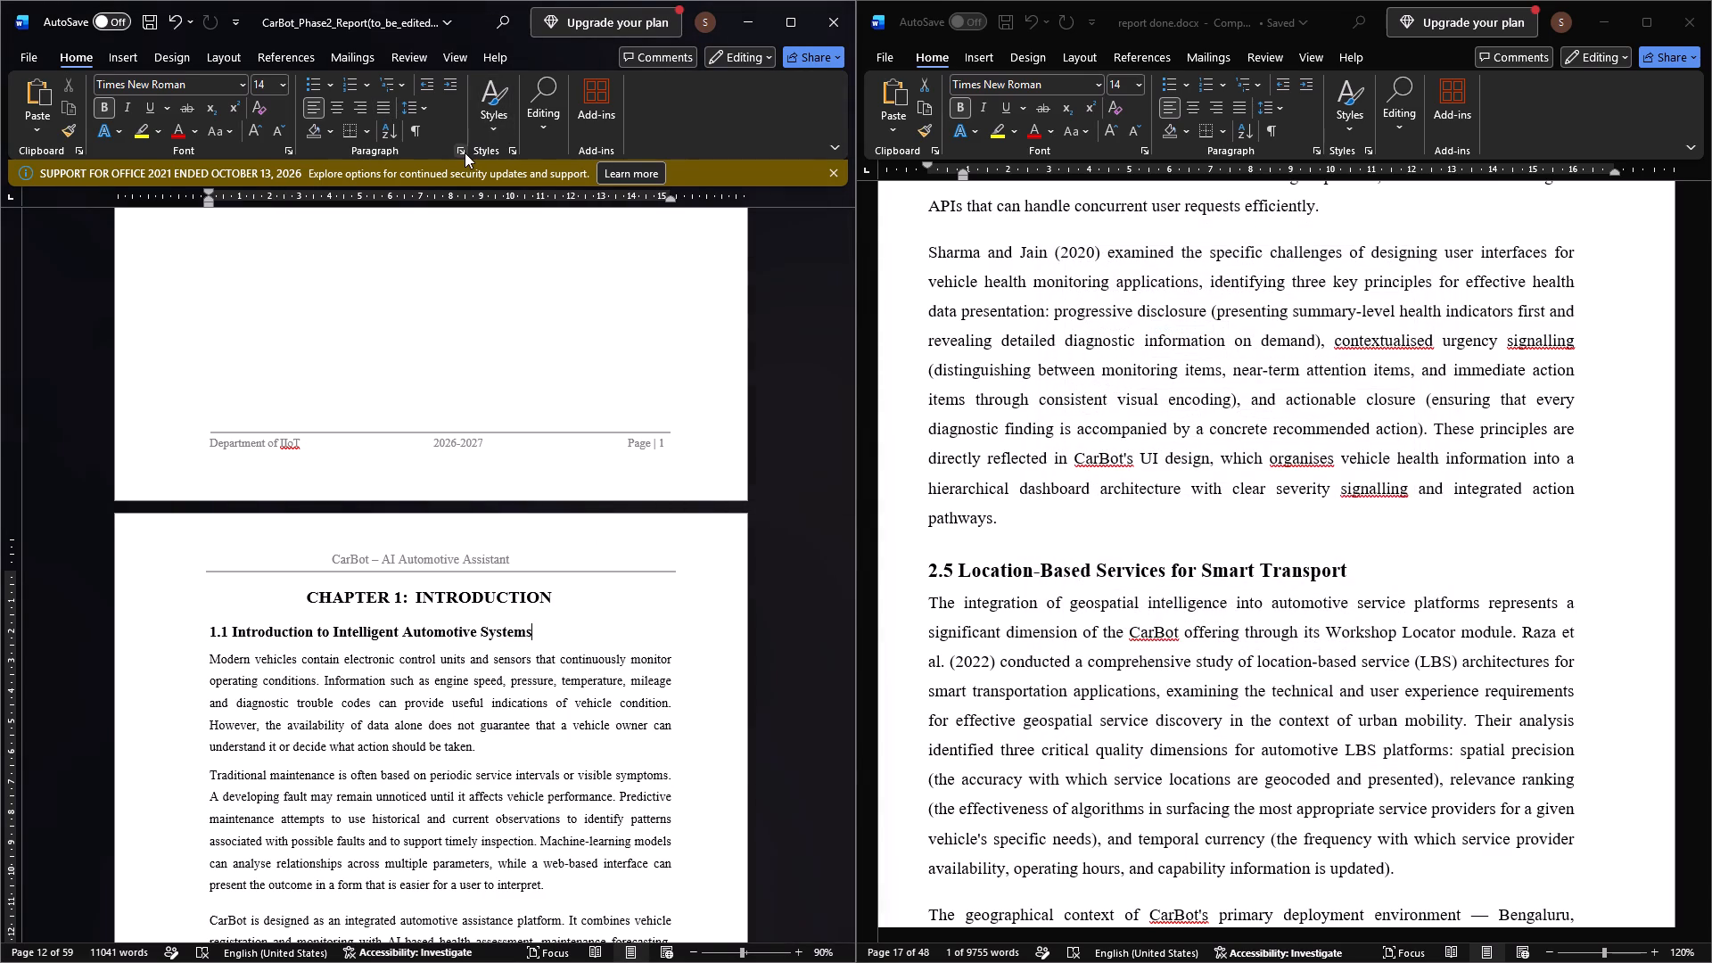
pyautogui.click(461, 152)
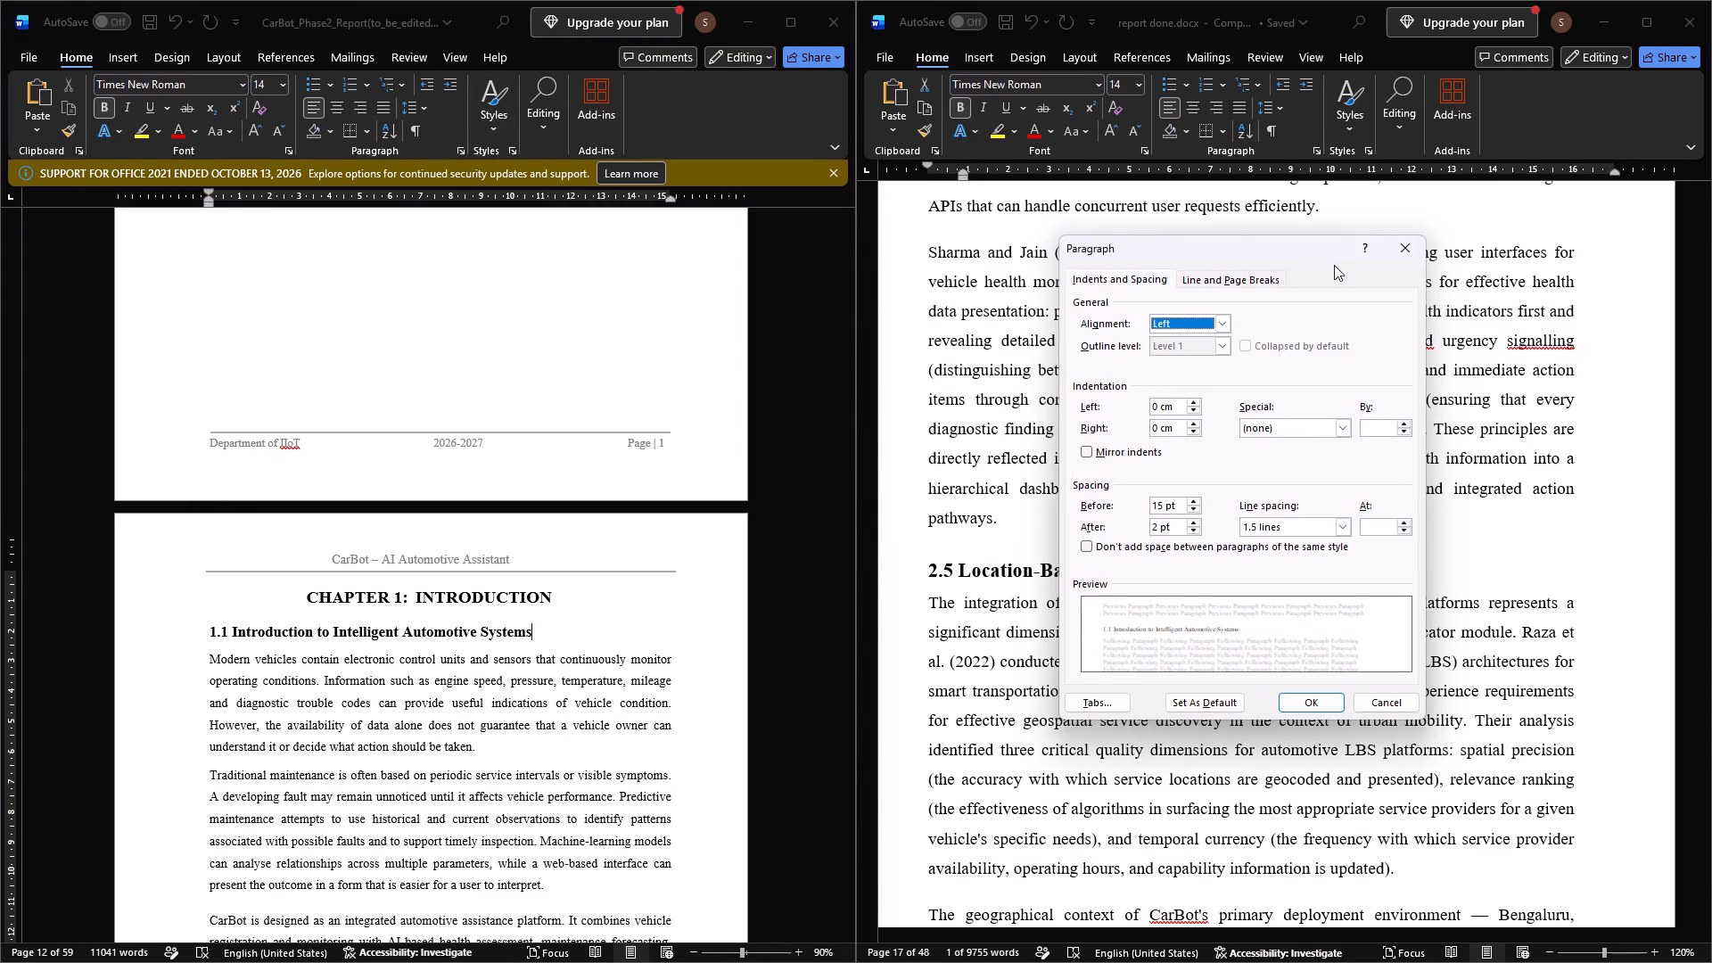
pyautogui.click(1404, 252)
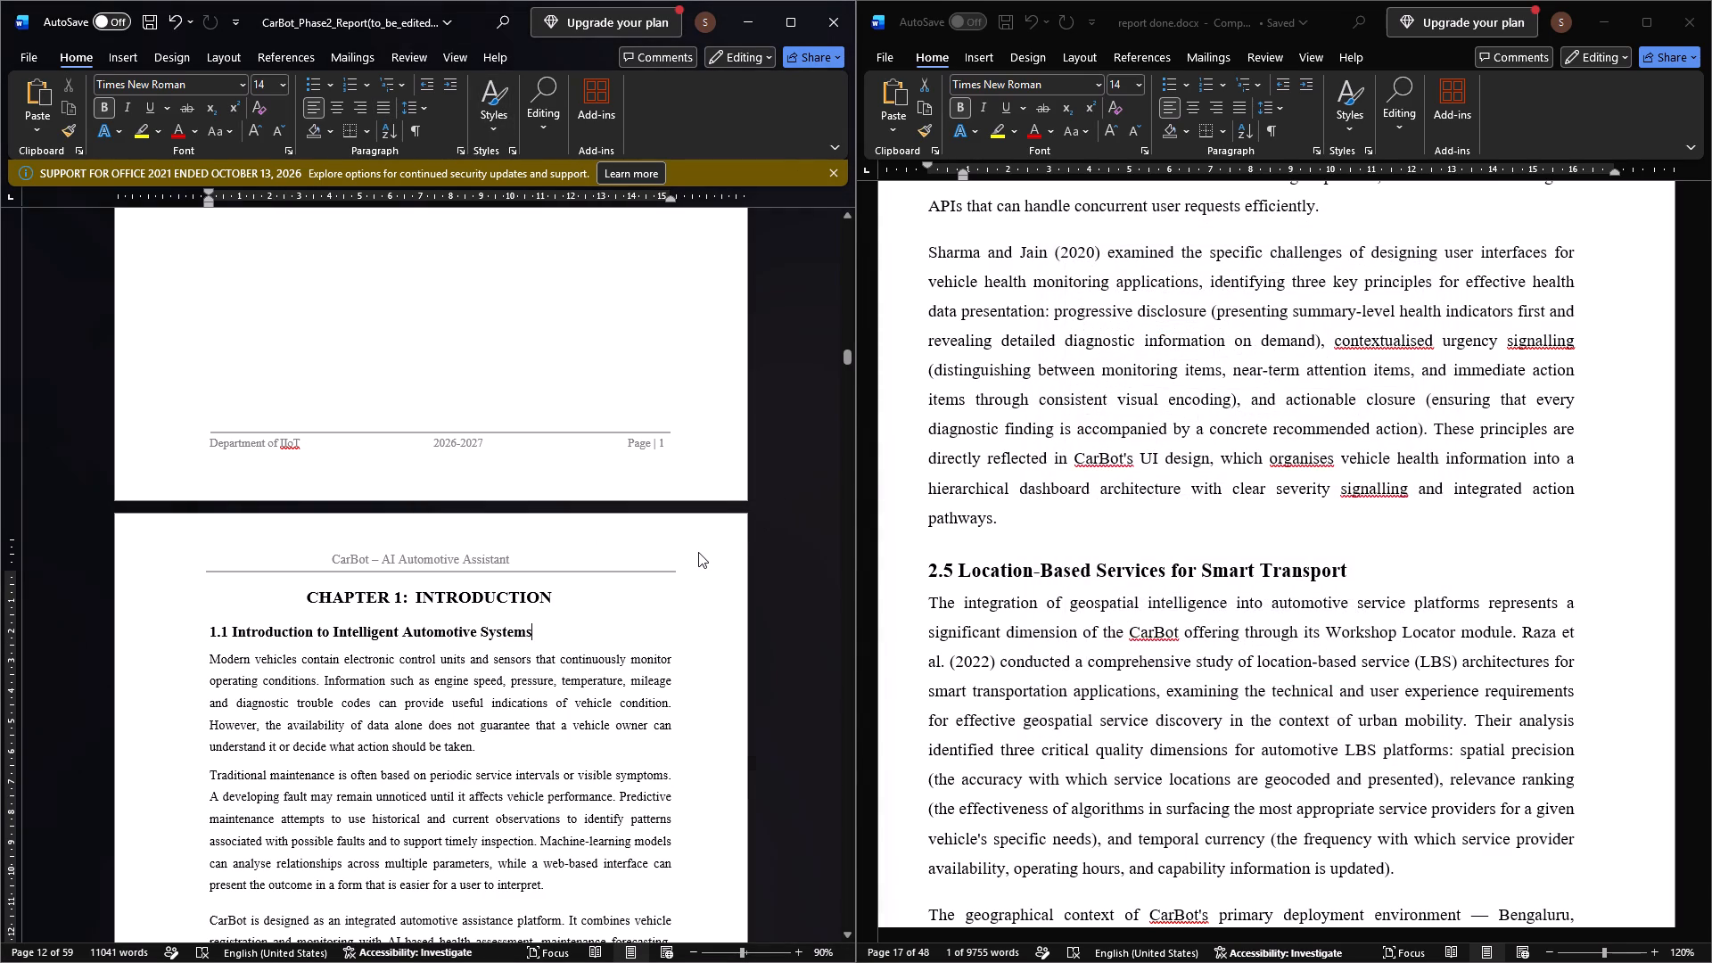
# Recheck the indentation, spacing and line spacing of the CHAPTER 1: INTRODUCTION heading.
pyautogui.scroll(-1, 698, 552)
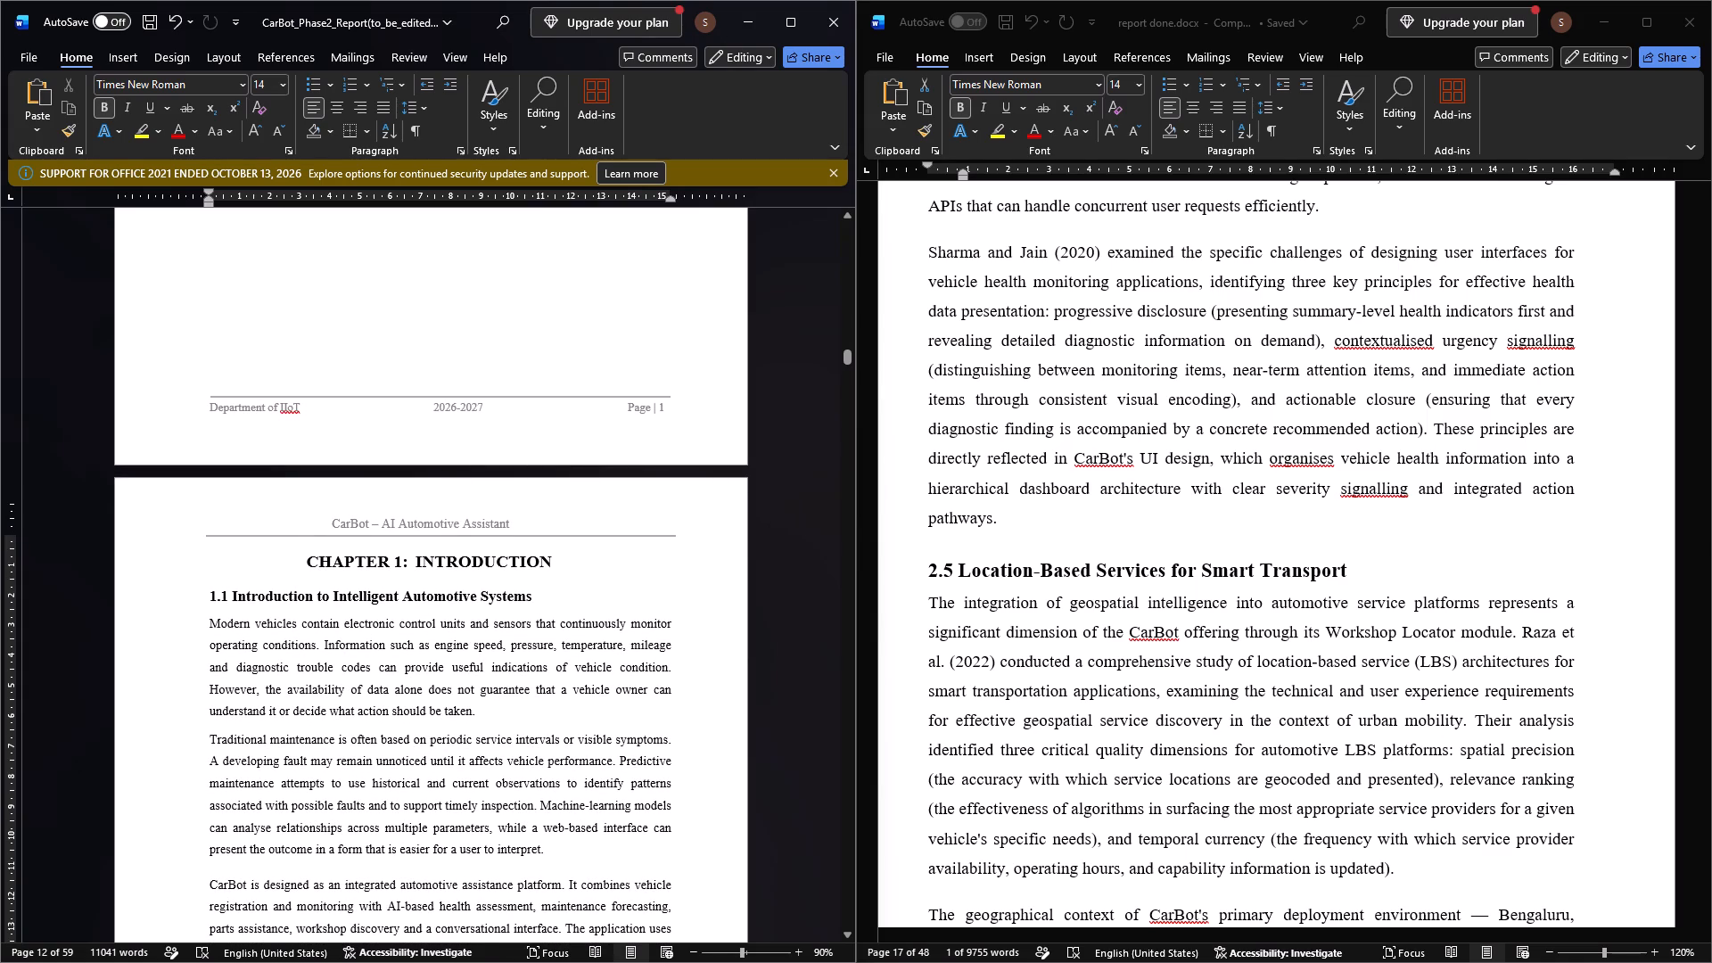
pyautogui.click(554, 565)
pyautogui.click(460, 153)
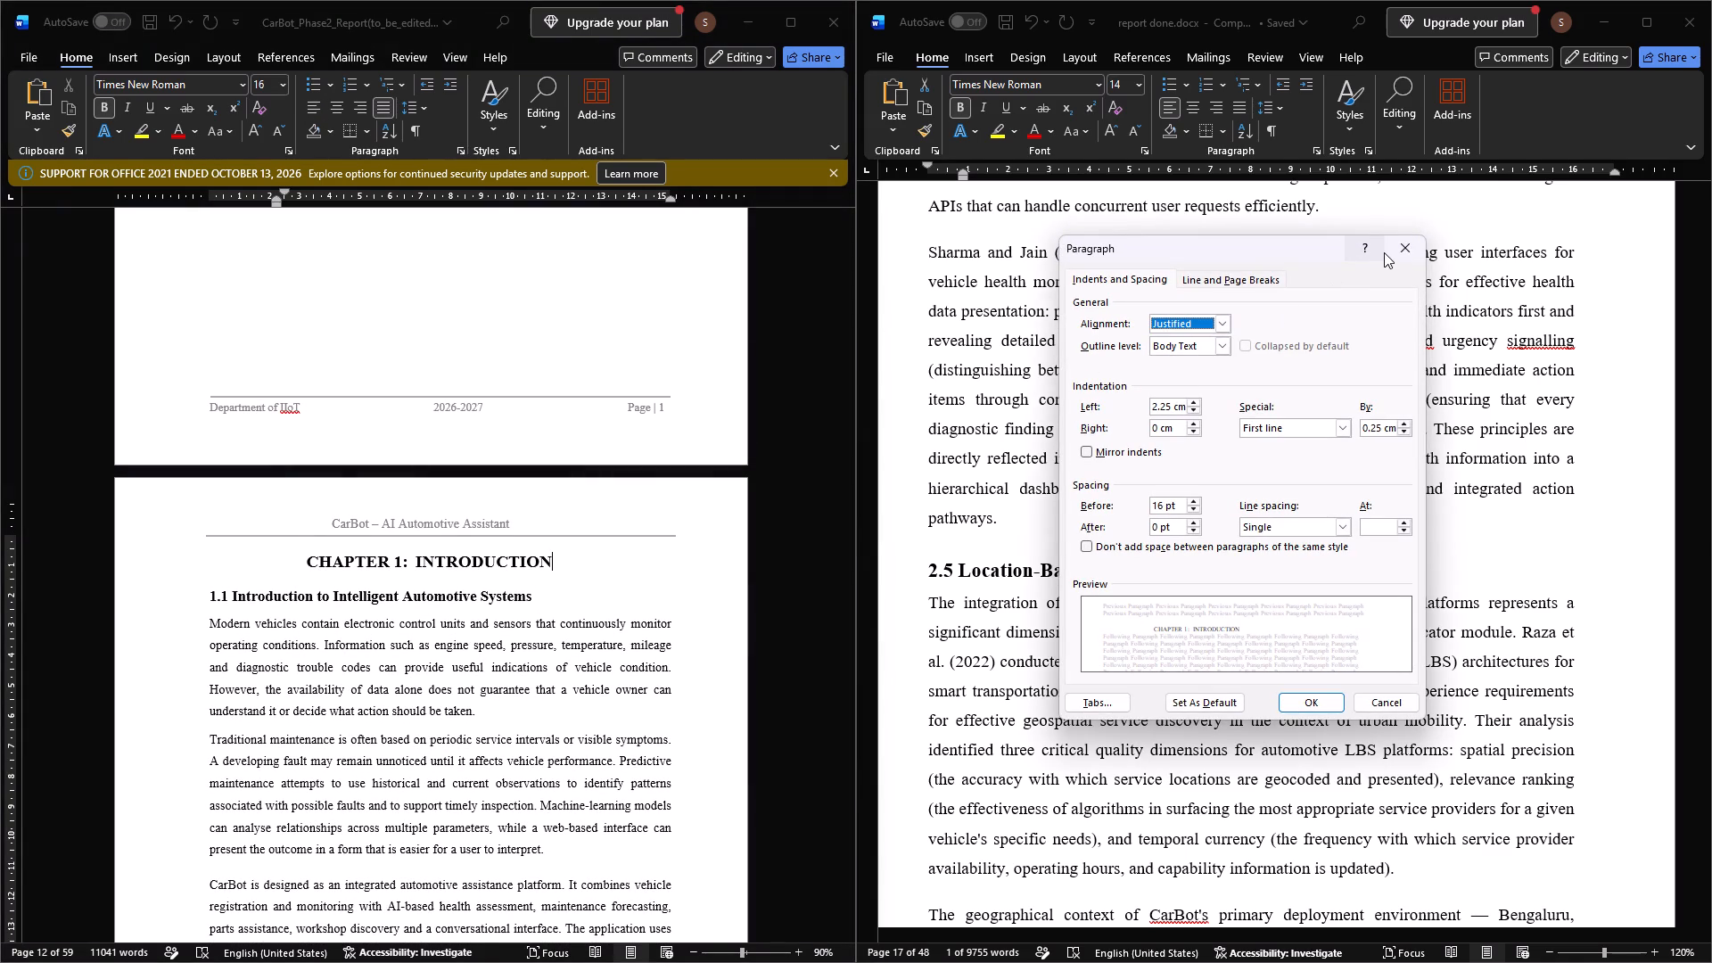
pyautogui.click(1392, 246)
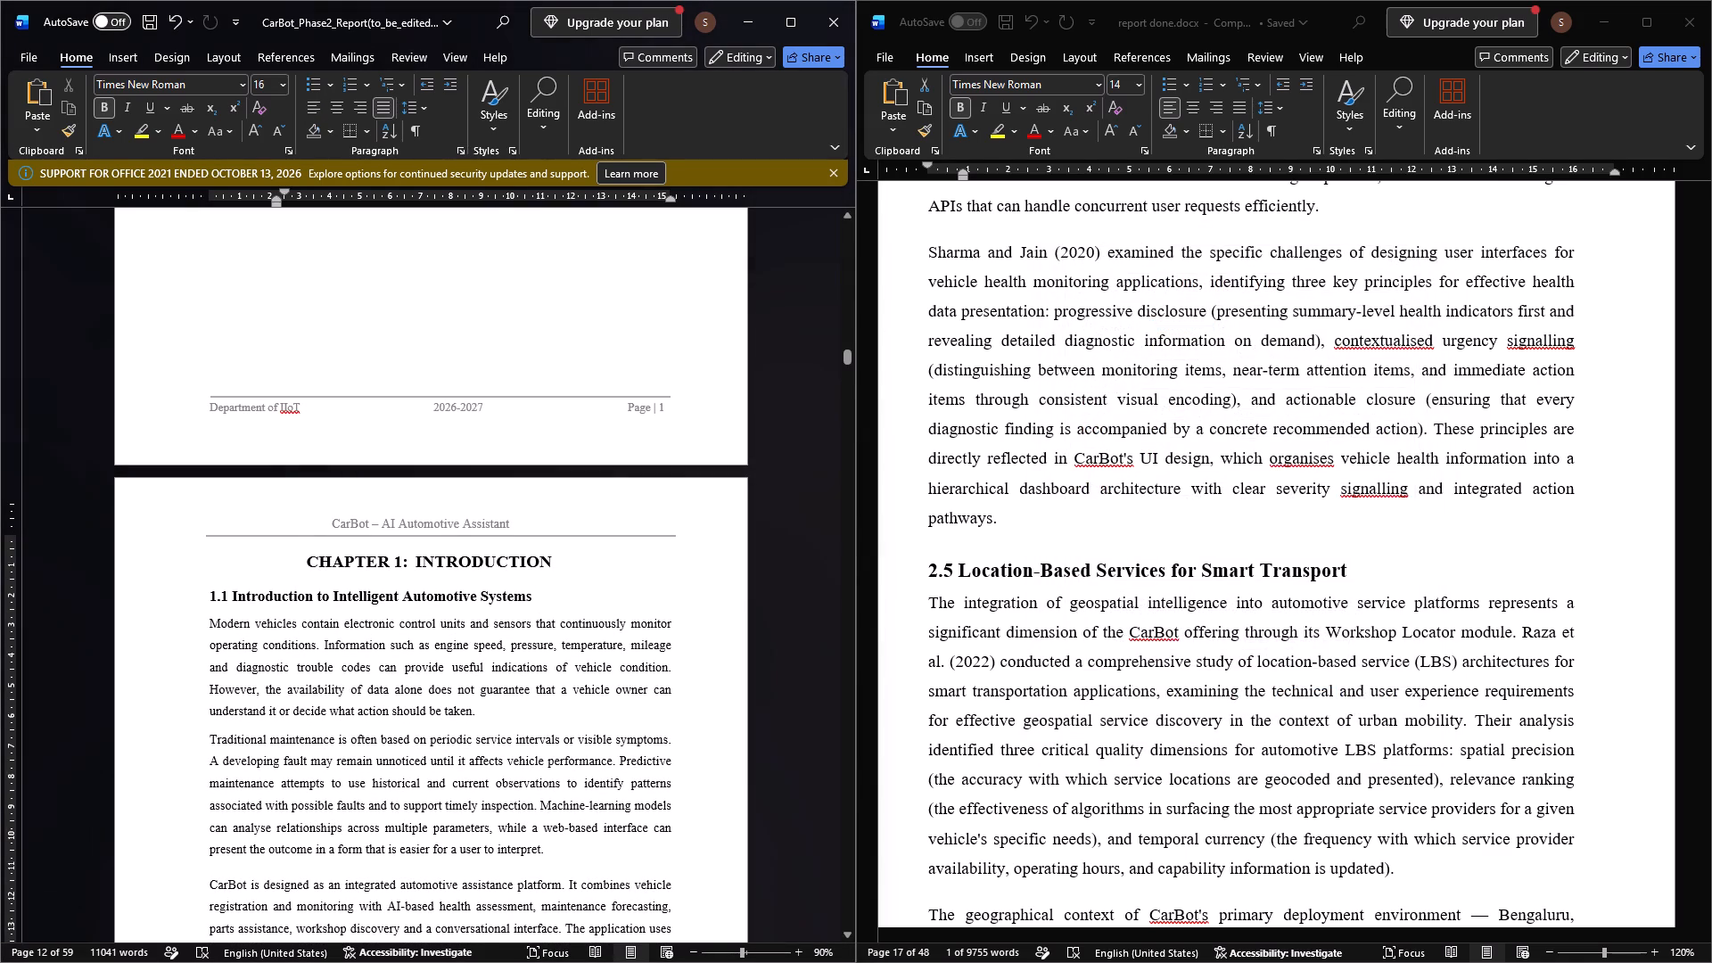
# Set the line spacing of both title paragraphs on the Chapter 3 cover page to 1.5 lines.
pyautogui.scroll(-13, 354, 625)
pyautogui.scroll(3, 354, 625)
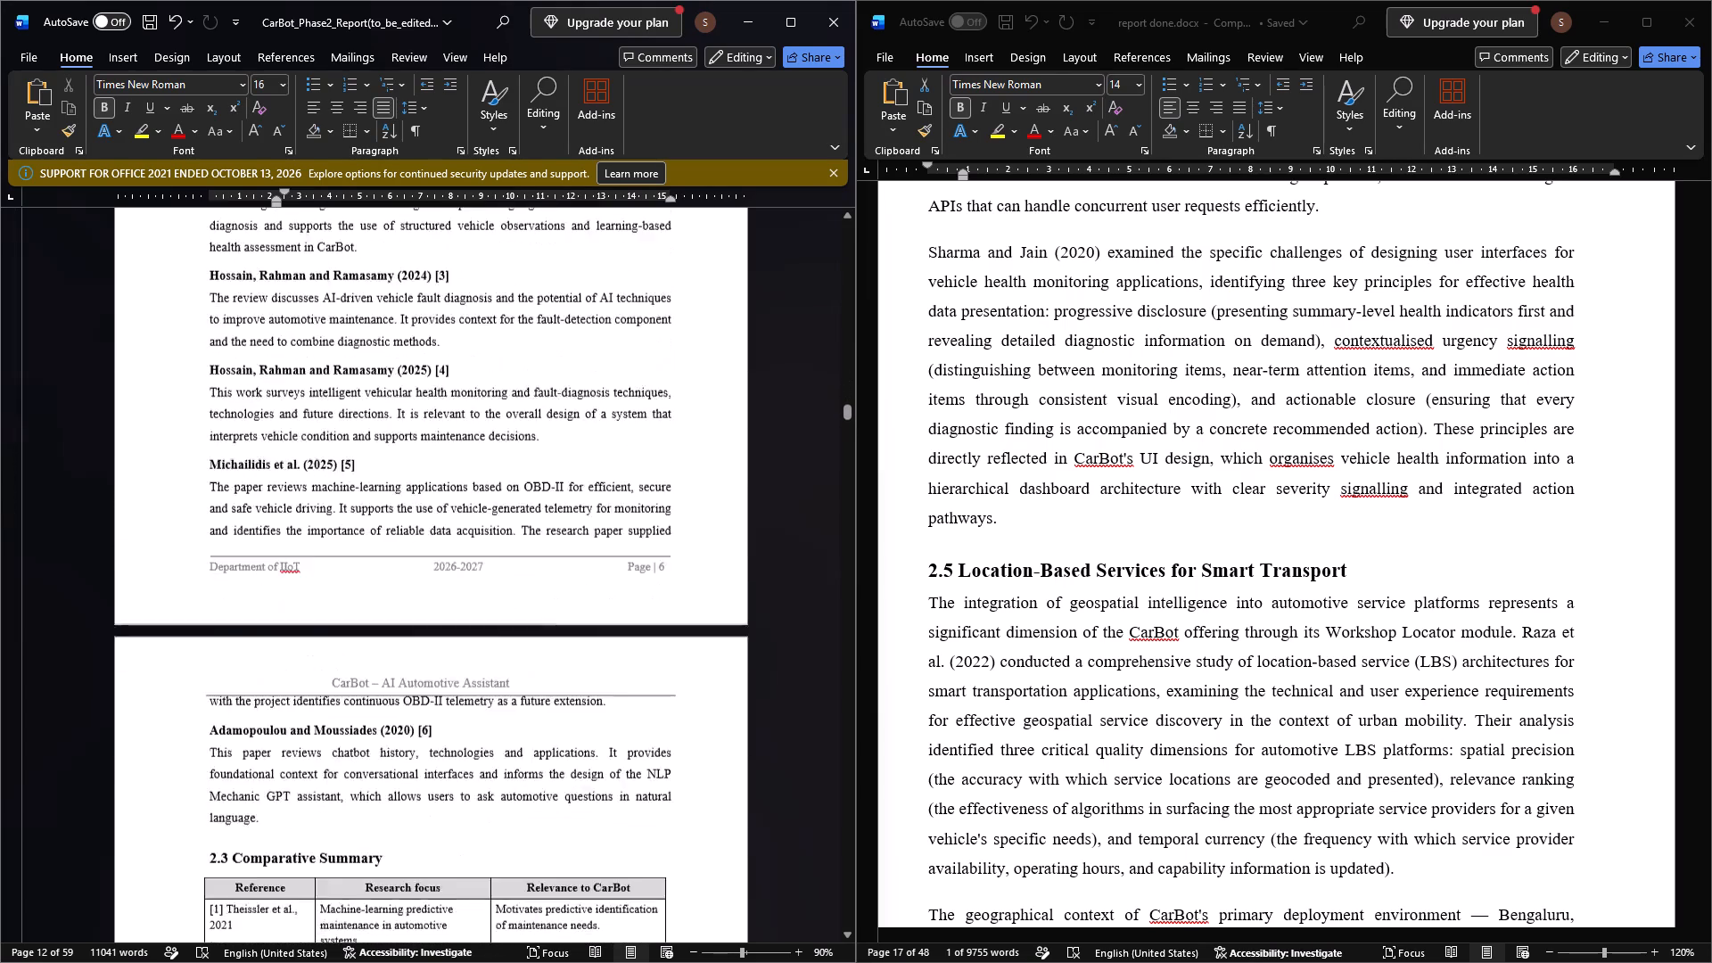
pyautogui.scroll(-9, 354, 625)
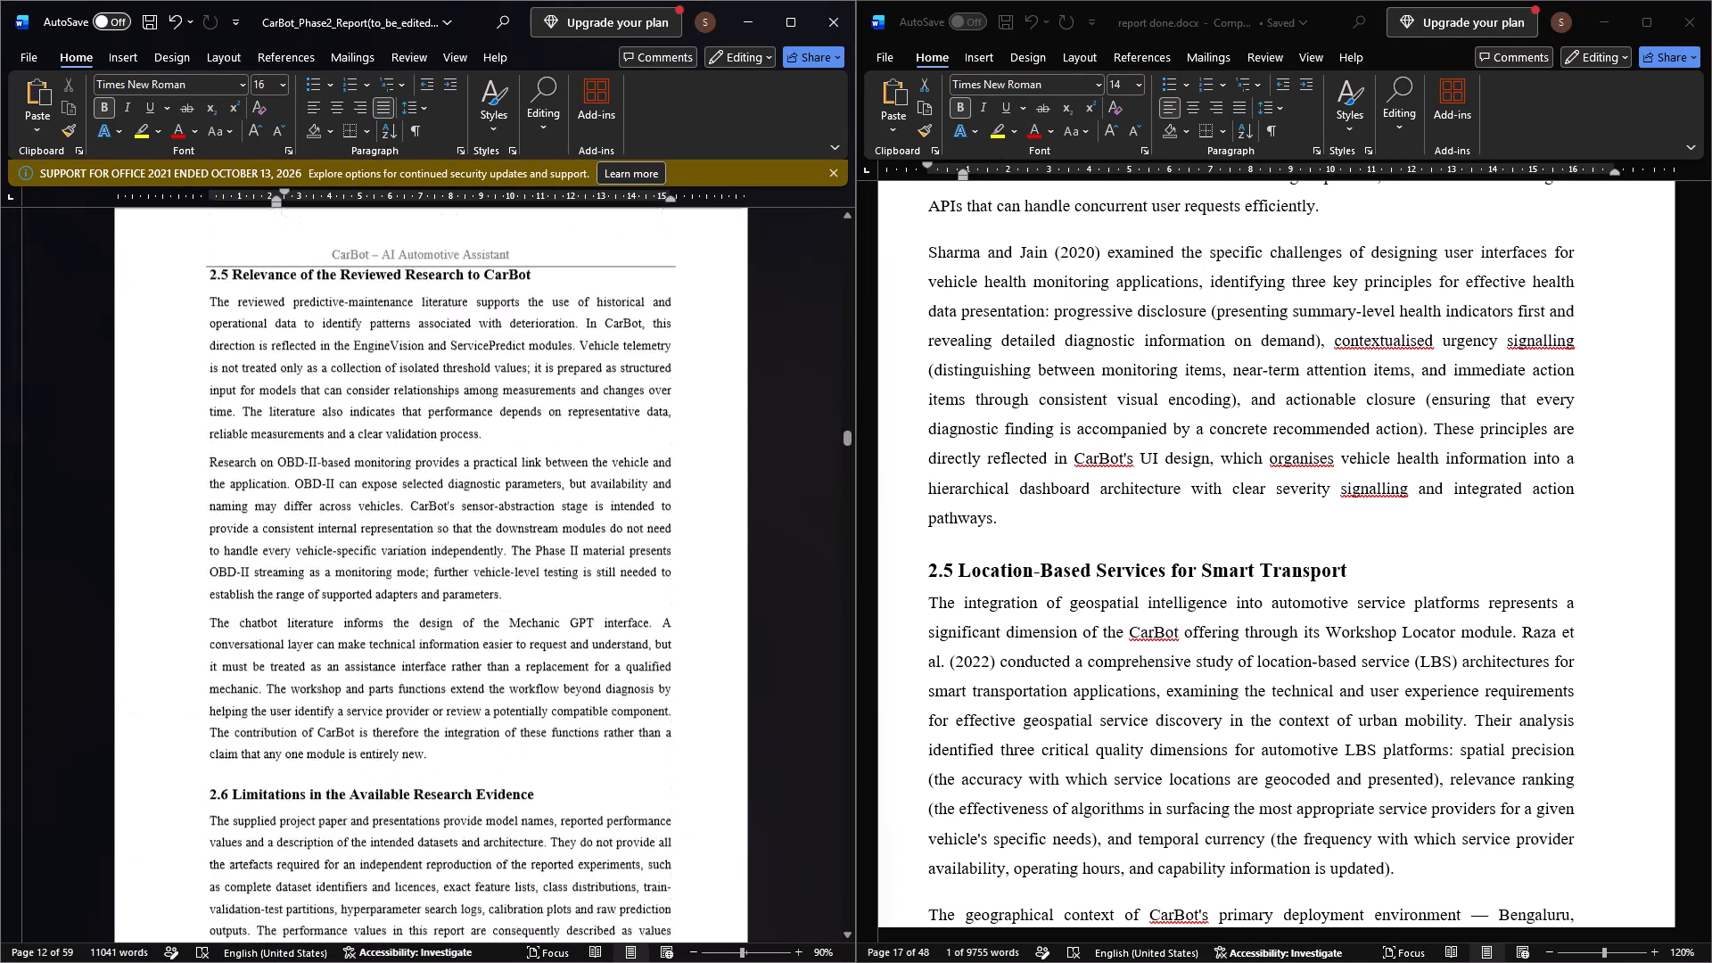
pyautogui.scroll(-1, 354, 625)
pyautogui.scroll(1, 354, 625)
pyautogui.scroll(-2, 354, 625)
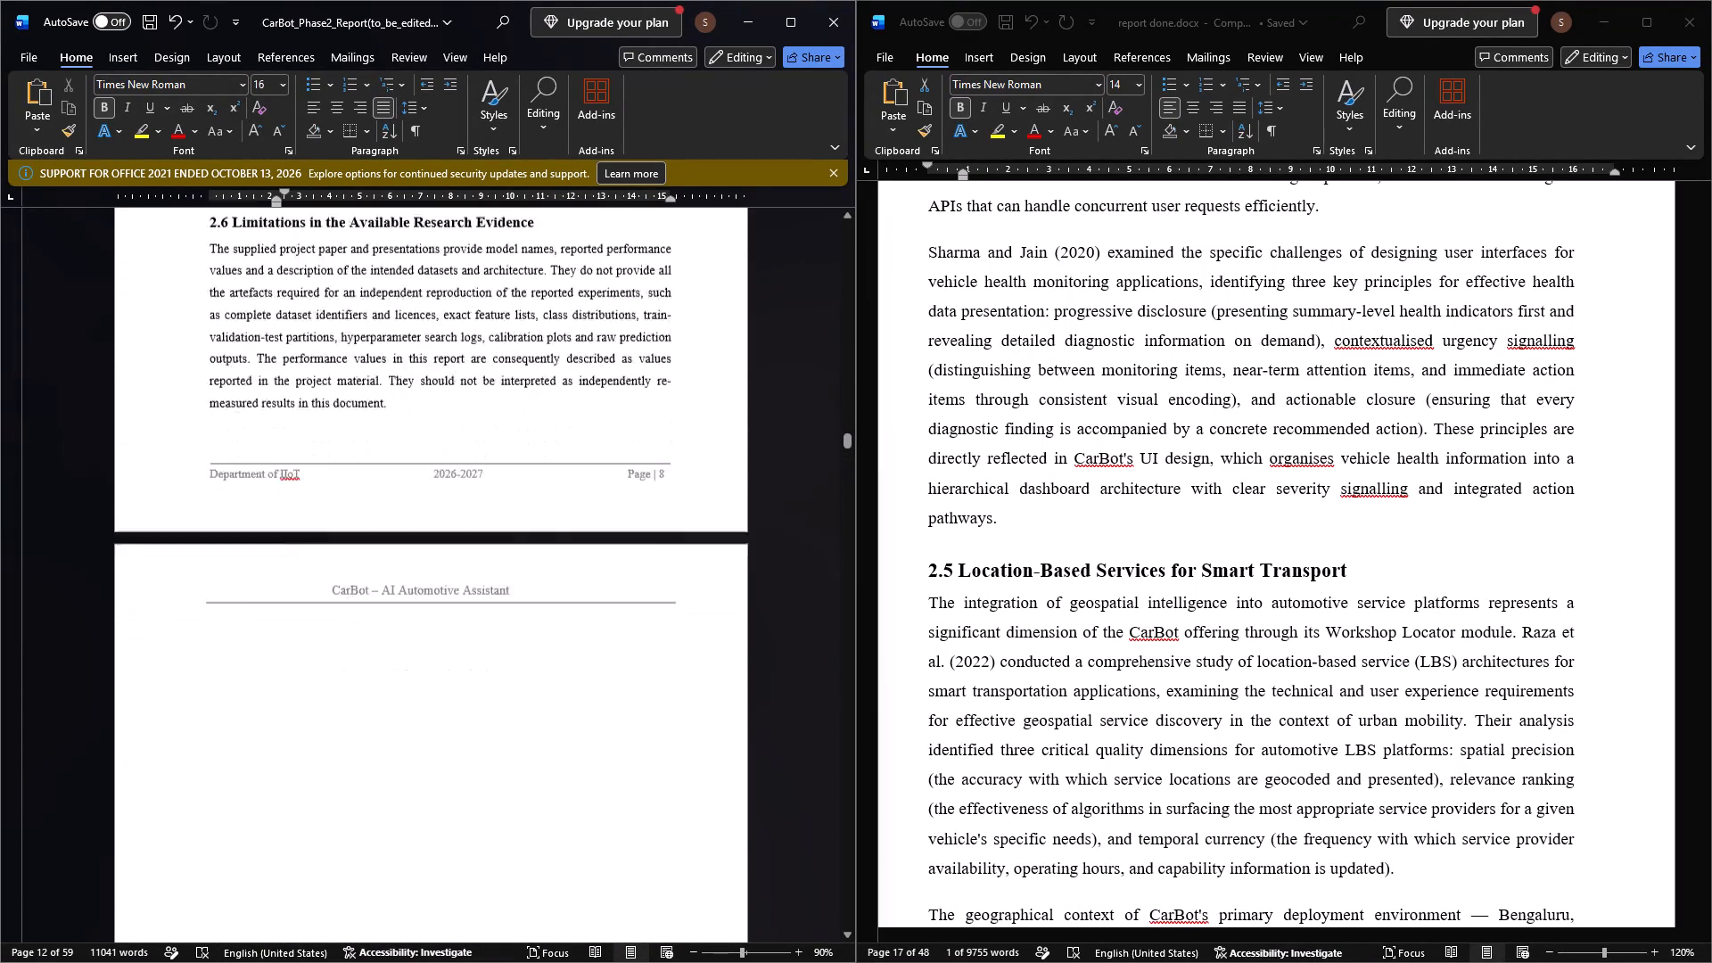
pyautogui.scroll(-1, 354, 625)
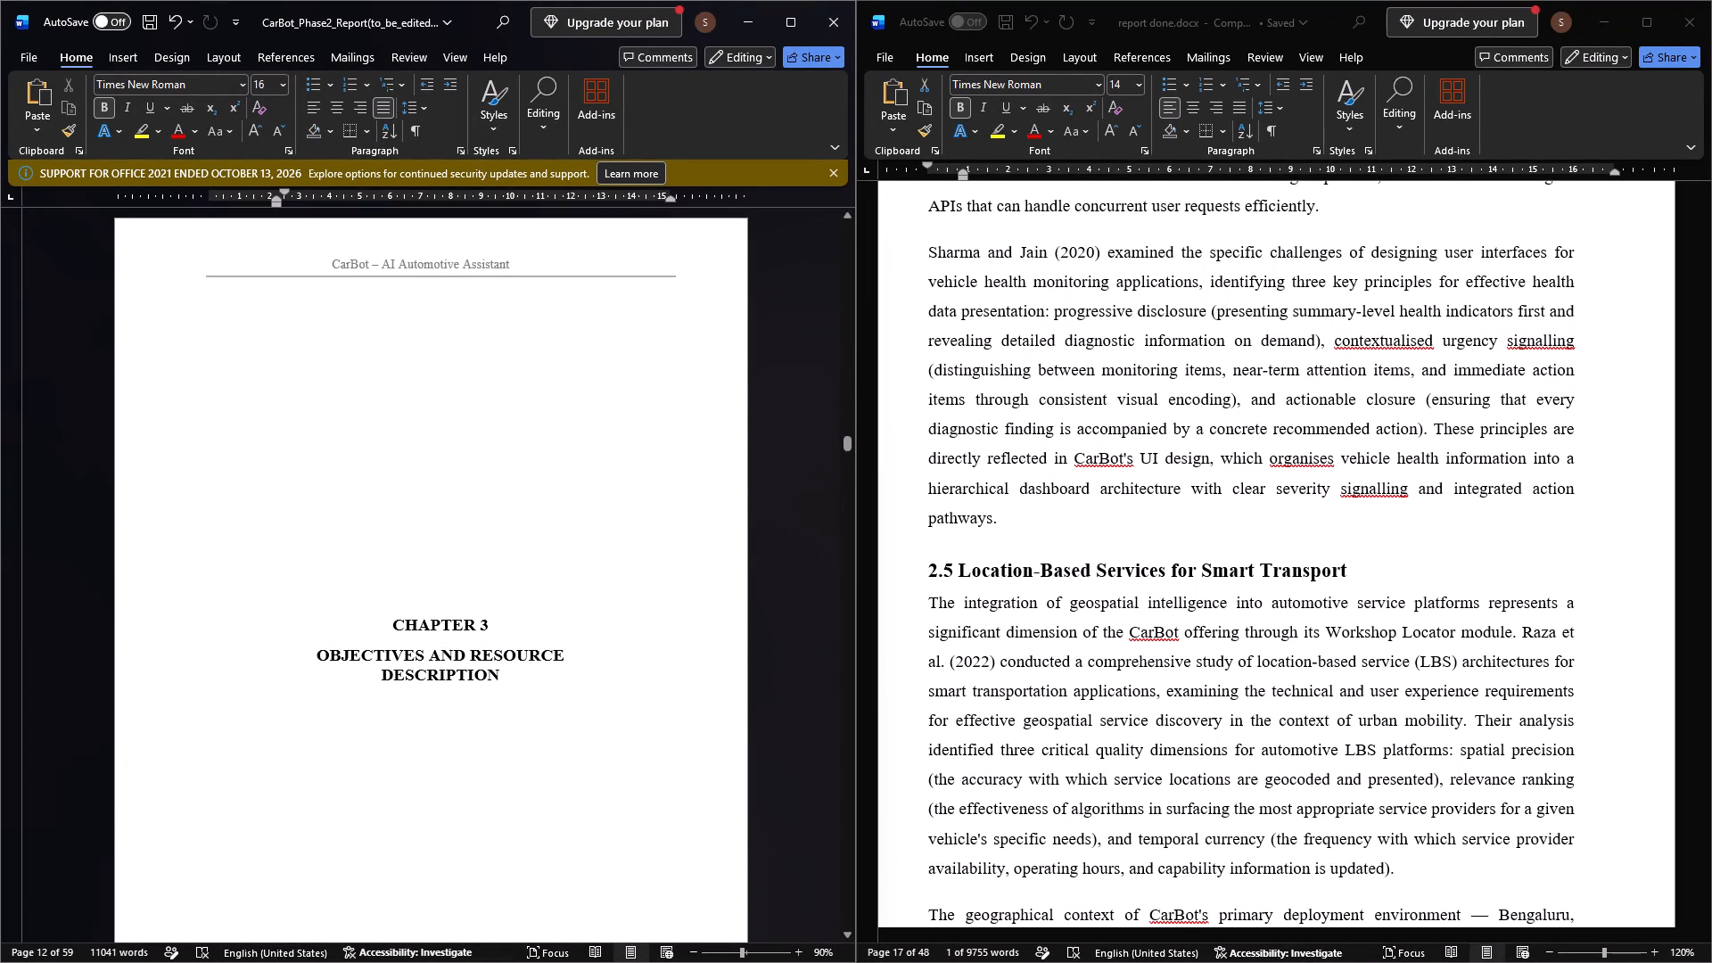
pyautogui.moveTo(514, 676); pyautogui.dragTo(391, 621)
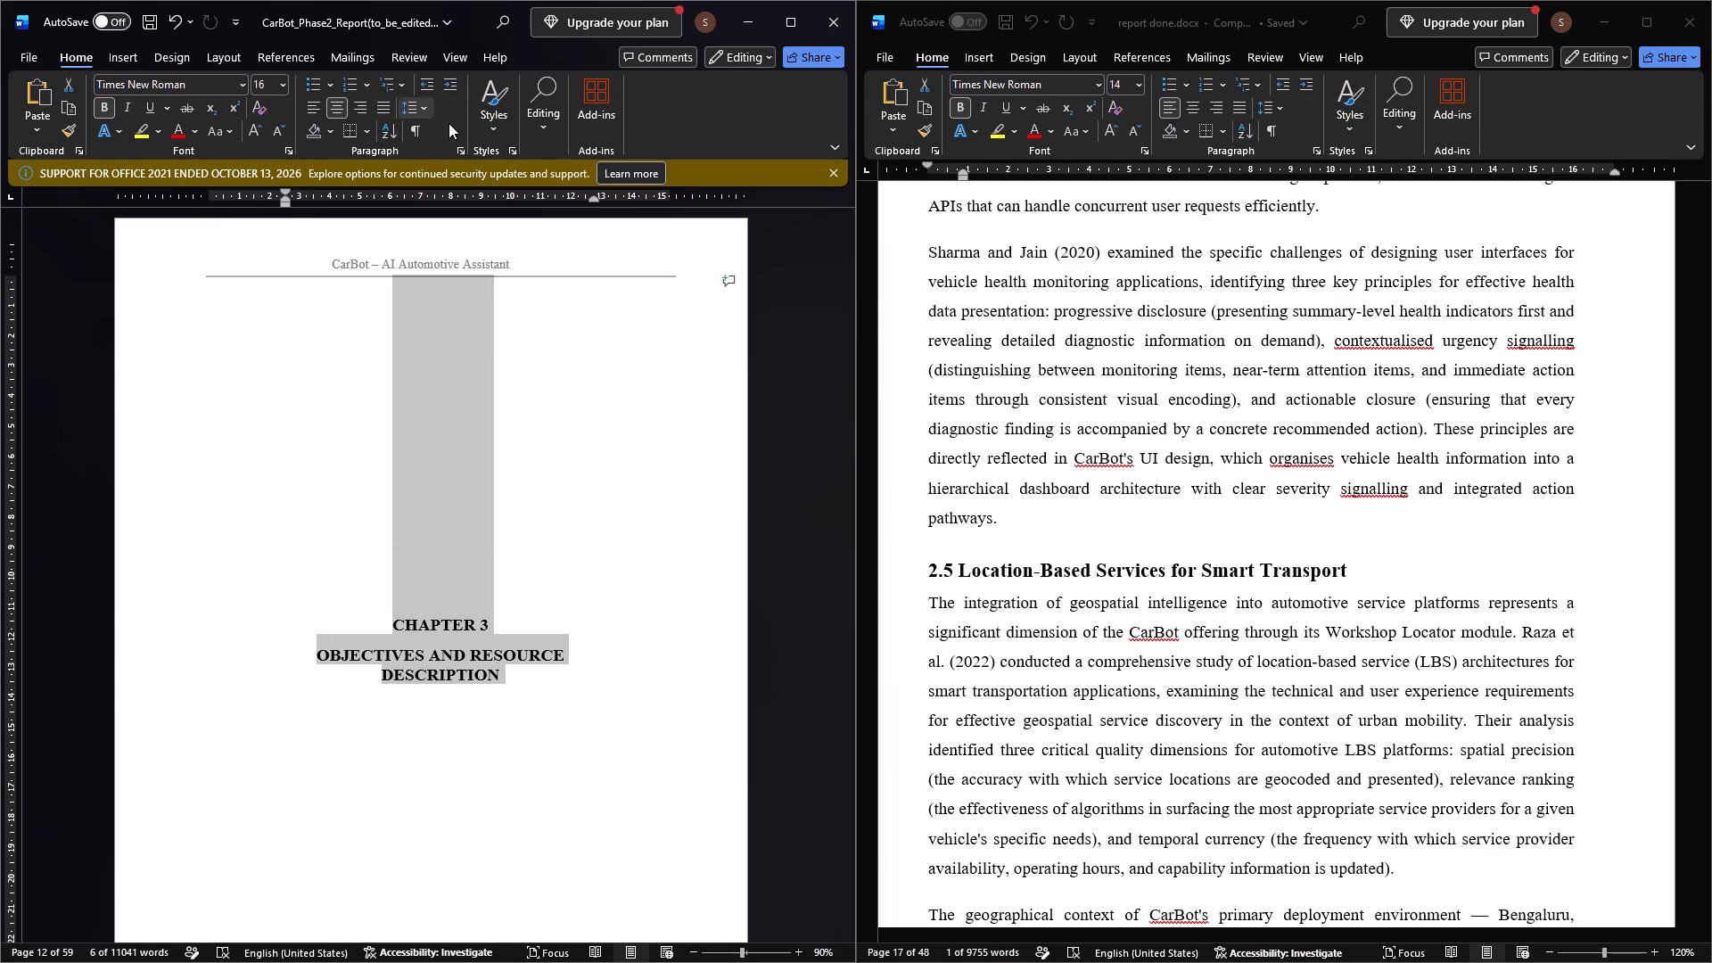
pyautogui.click(457, 149)
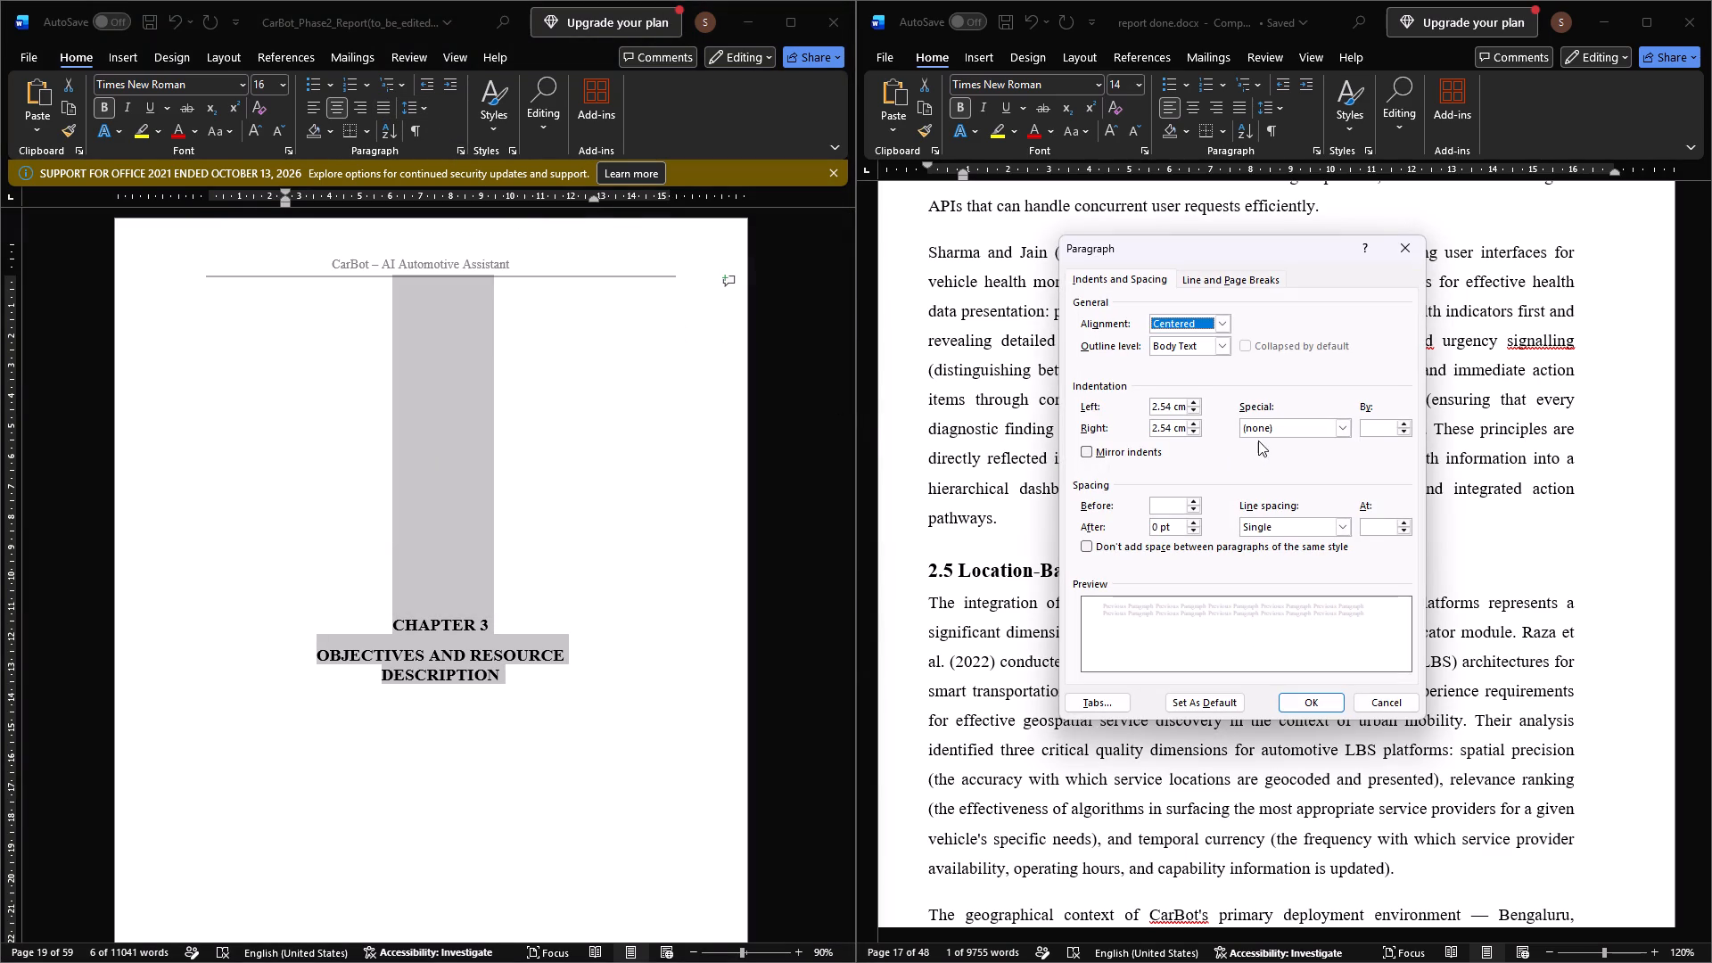
pyautogui.click(1305, 520)
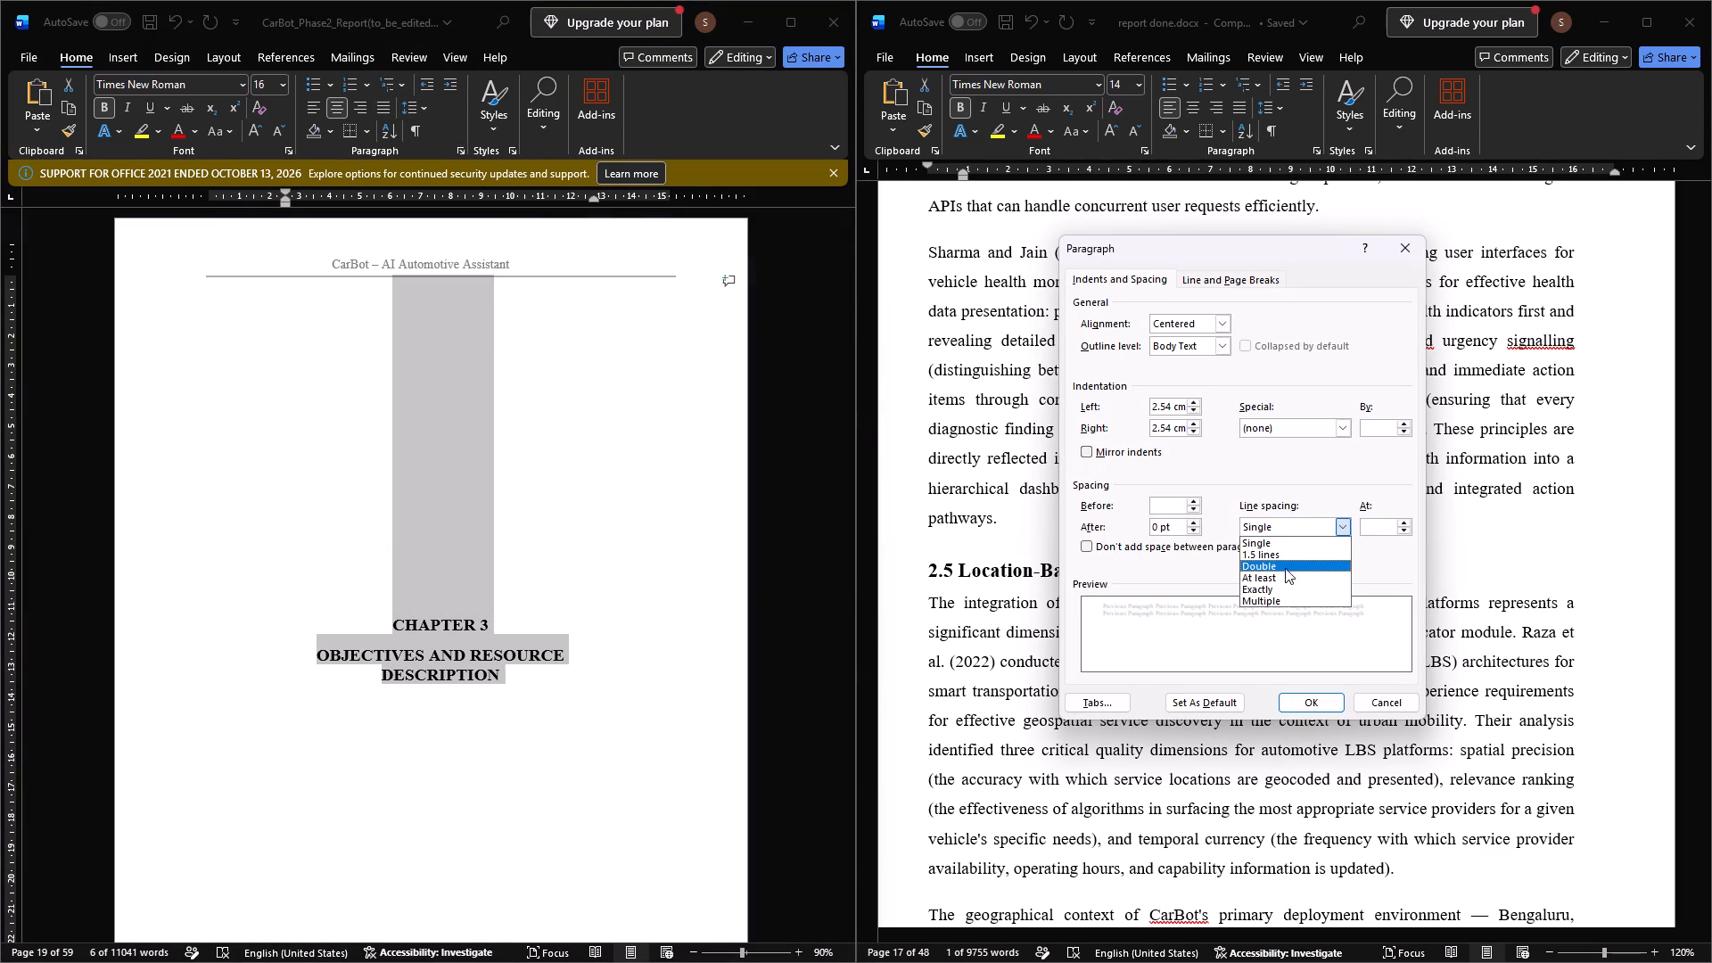
pyautogui.click(1266, 556)
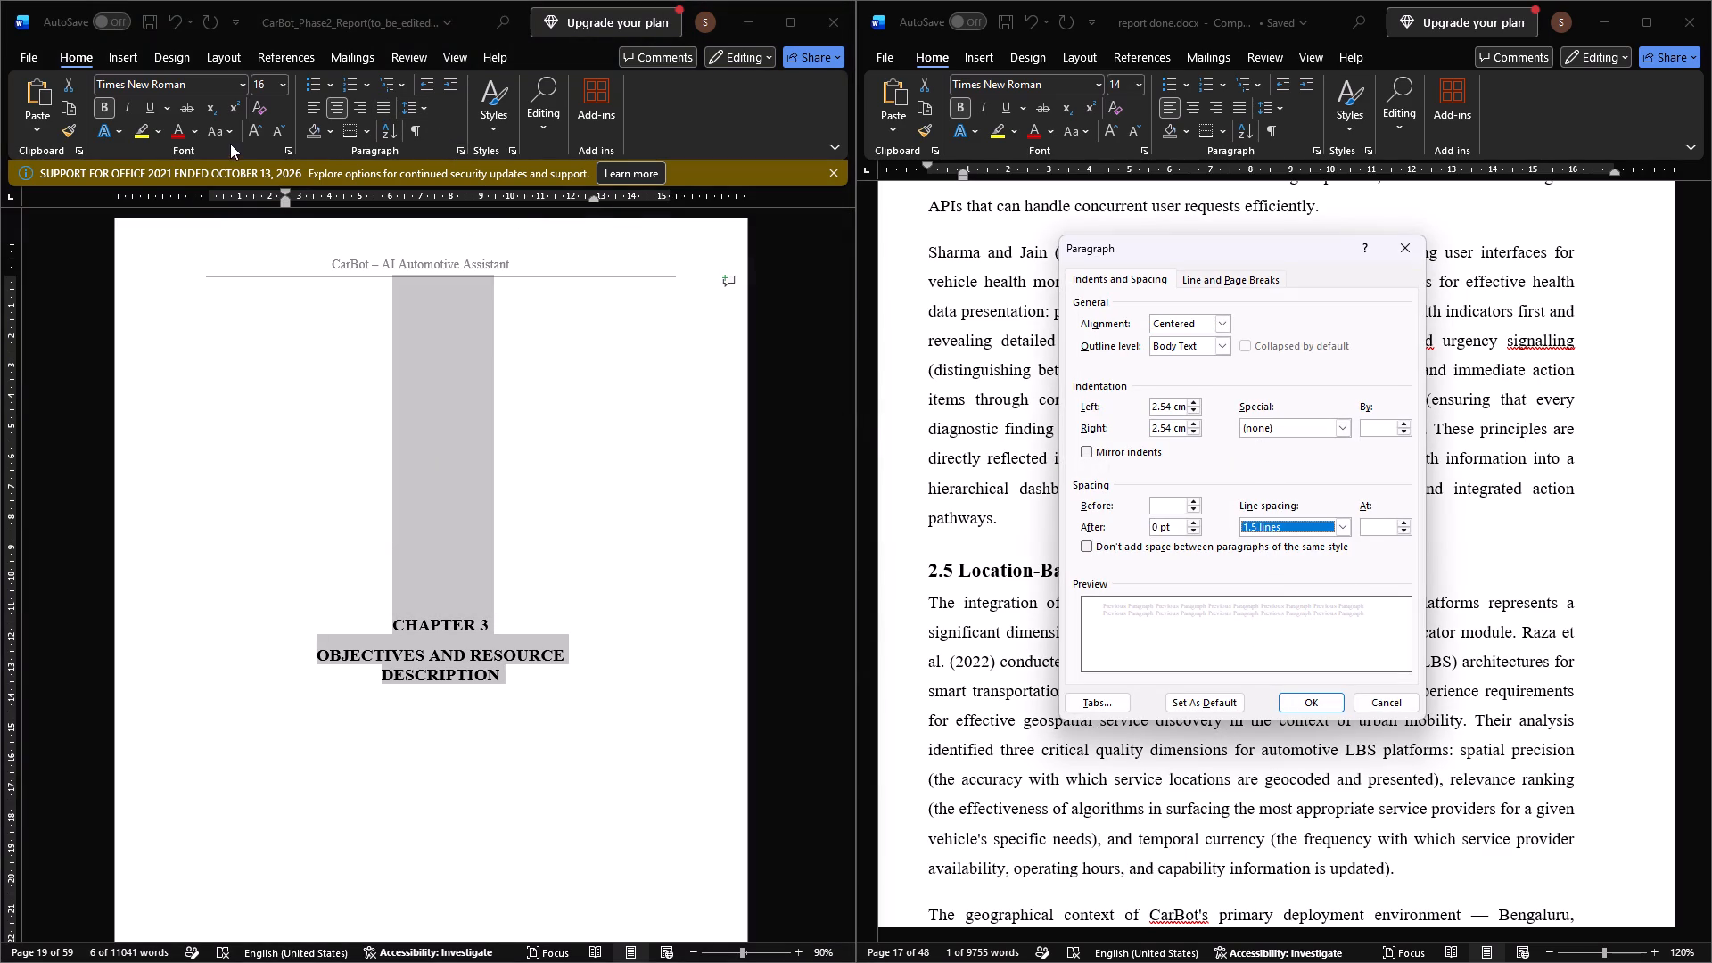
pyautogui.click(267, 86)
pyautogui.click(279, 87)
pyautogui.click(1303, 701)
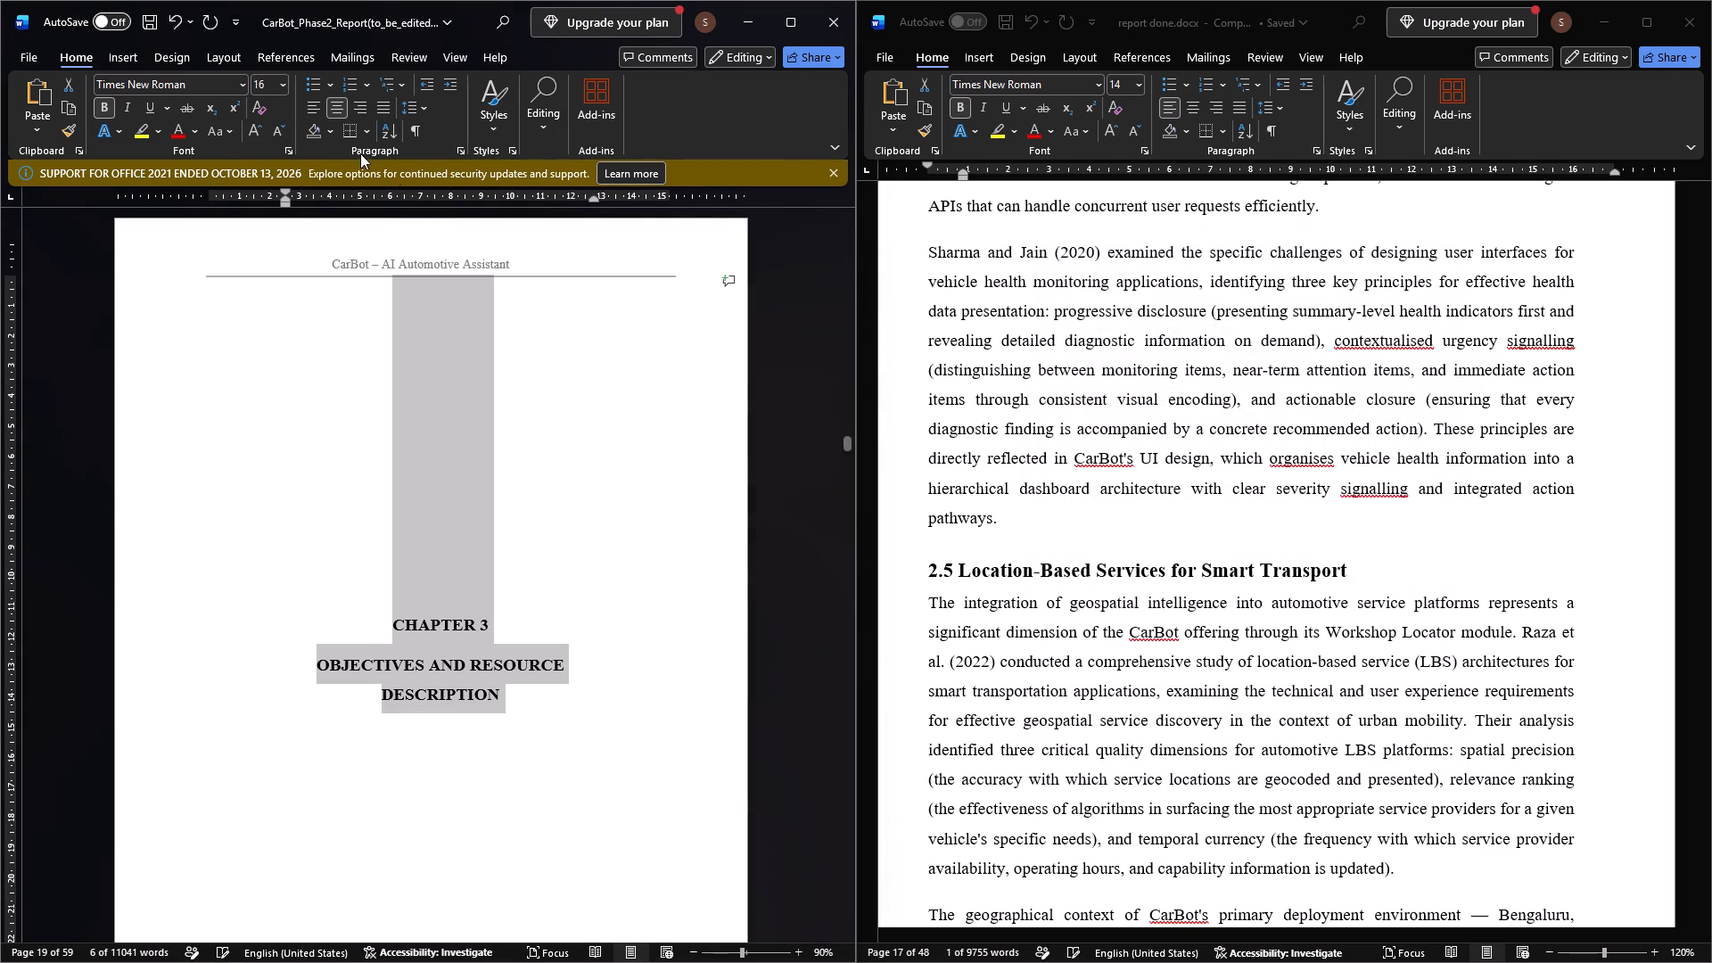
# Set the font size of the Chapter 3 cover page title to 20.
pyautogui.click(279, 88)
pyautogui.click(273, 274)
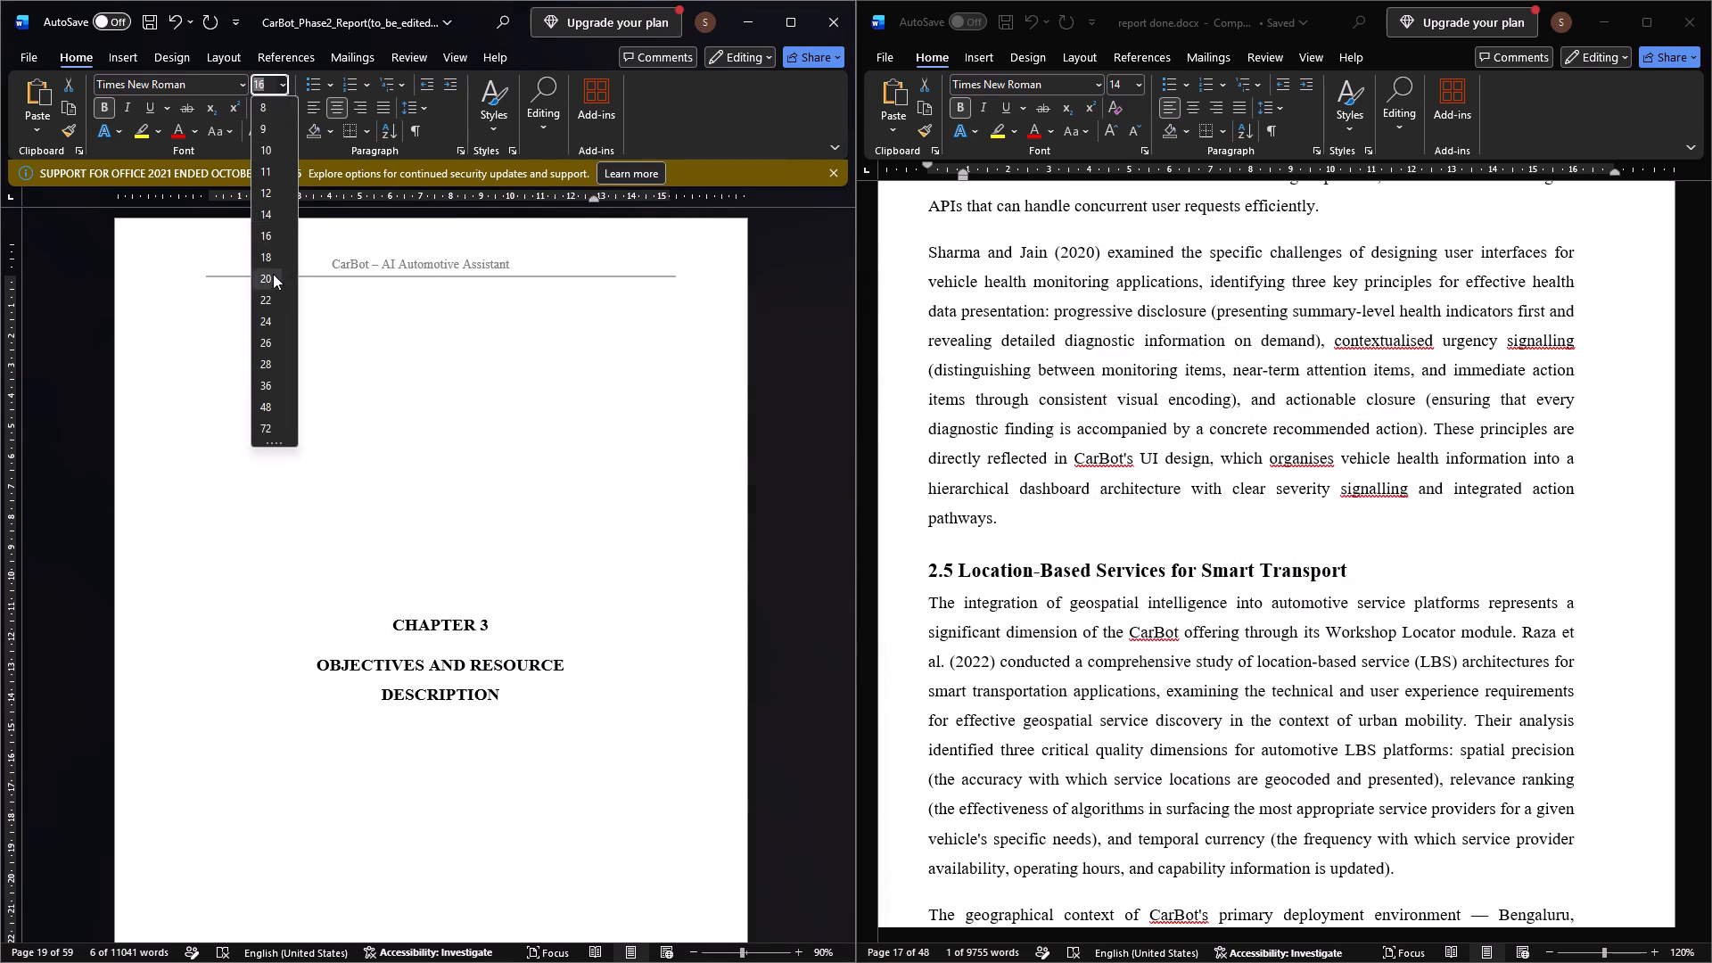
pyautogui.click(506, 533)
pyautogui.click(450, 648)
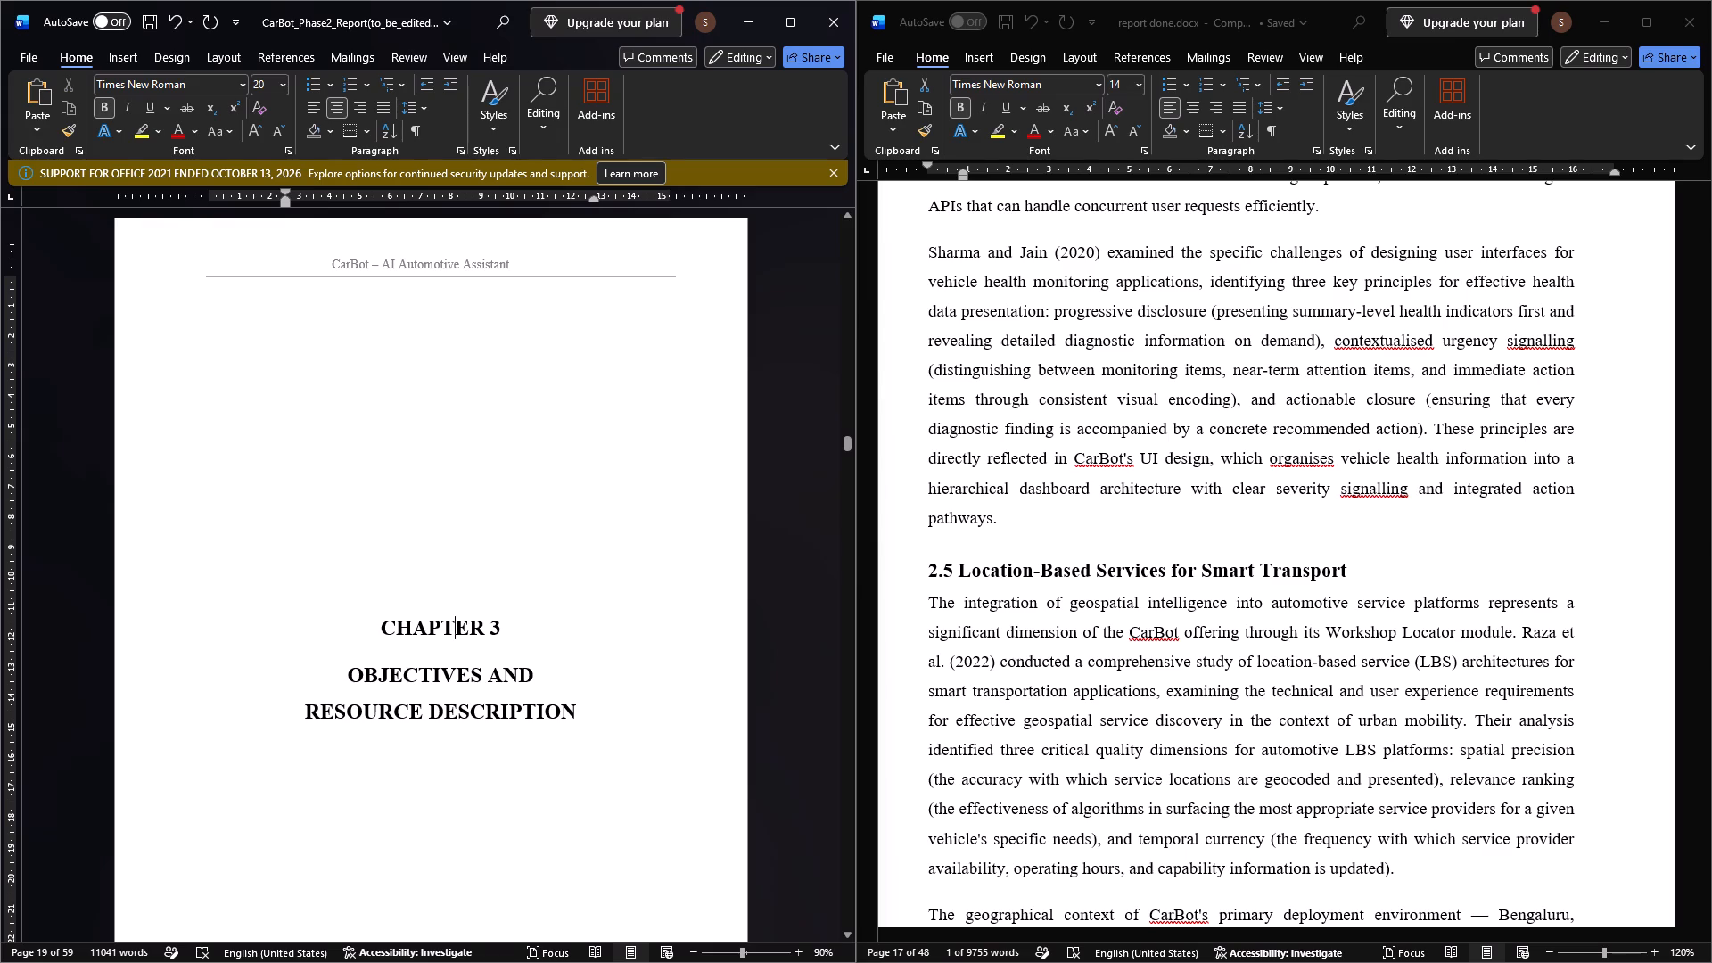
# Remove the paragraph spacing before OBJECTIVES AND RESOURCE DESCRIPTION on the Chapter 3 cover page.
pyautogui.click(346, 665)
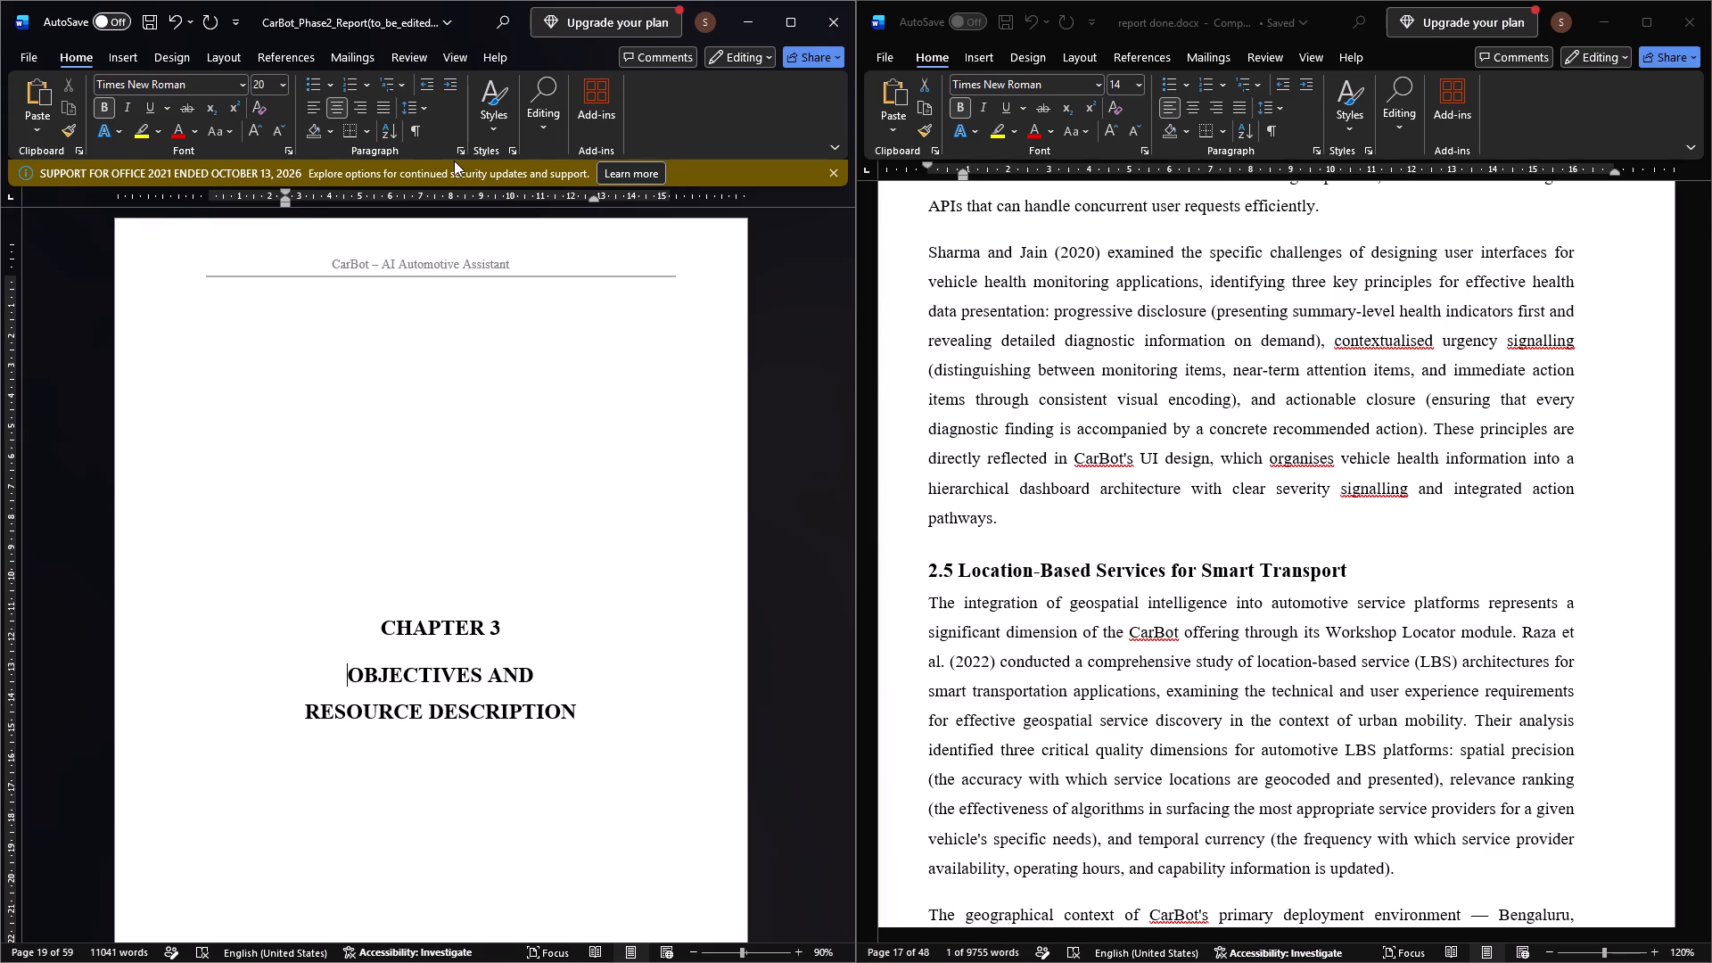
pyautogui.click(460, 150)
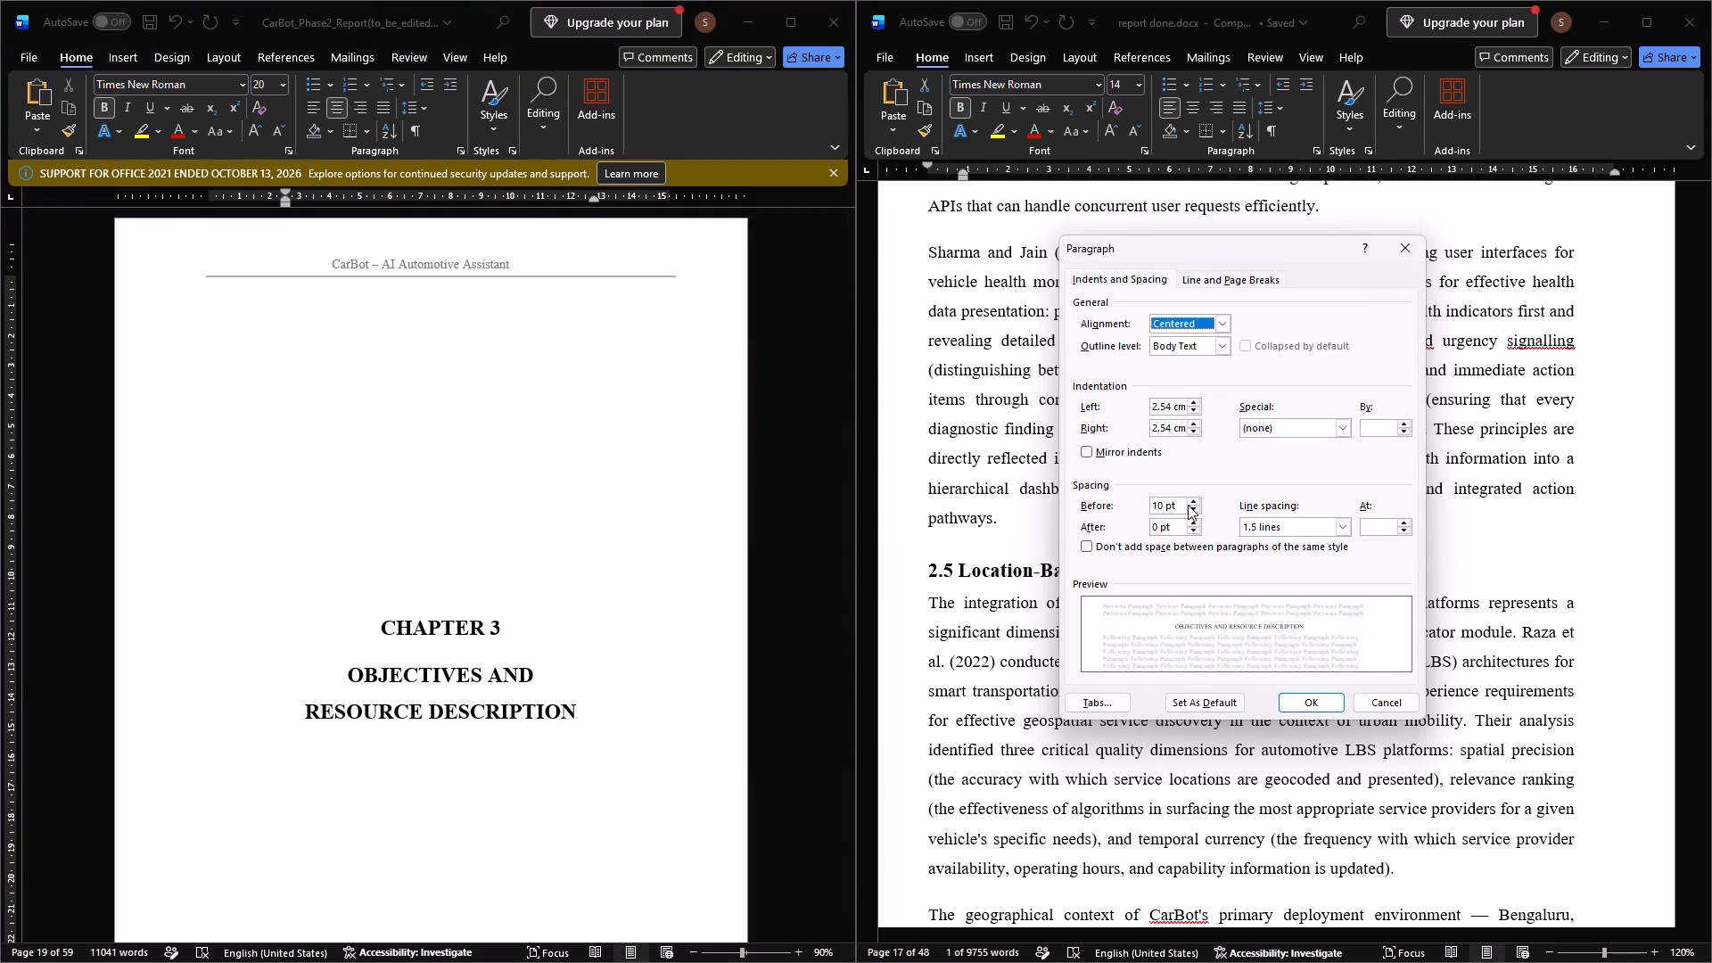
pyautogui.click(1195, 506)
pyautogui.click(1196, 514)
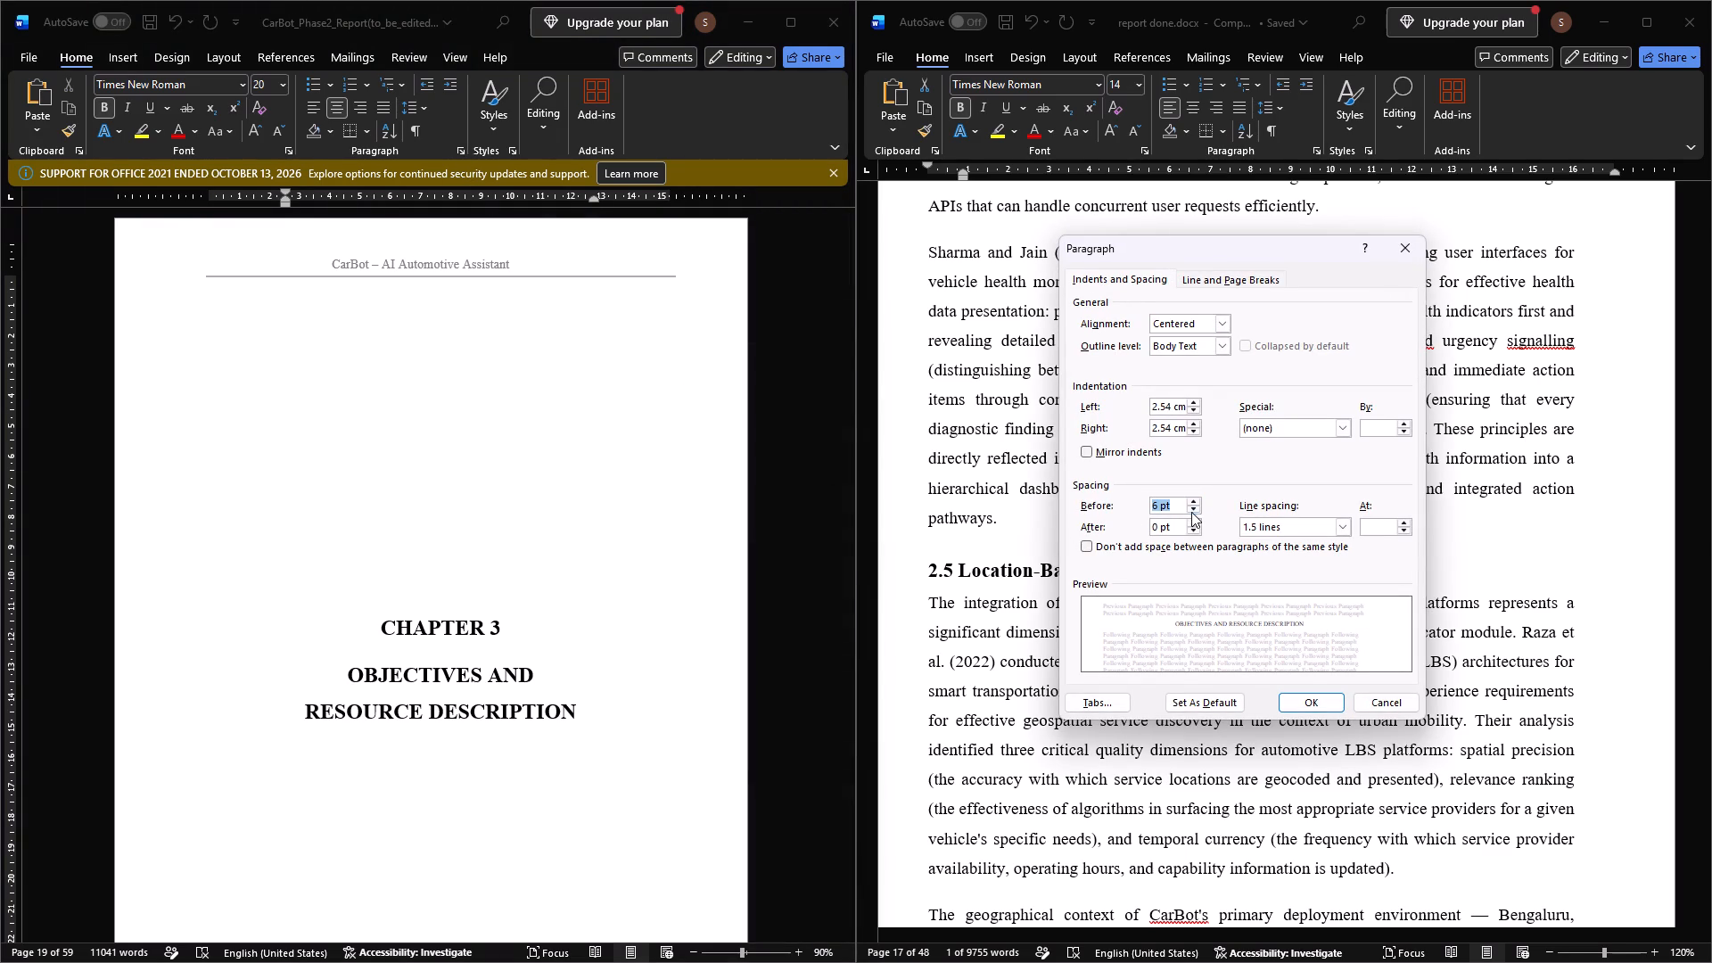
pyautogui.click(1190, 510)
pyautogui.click(1291, 707)
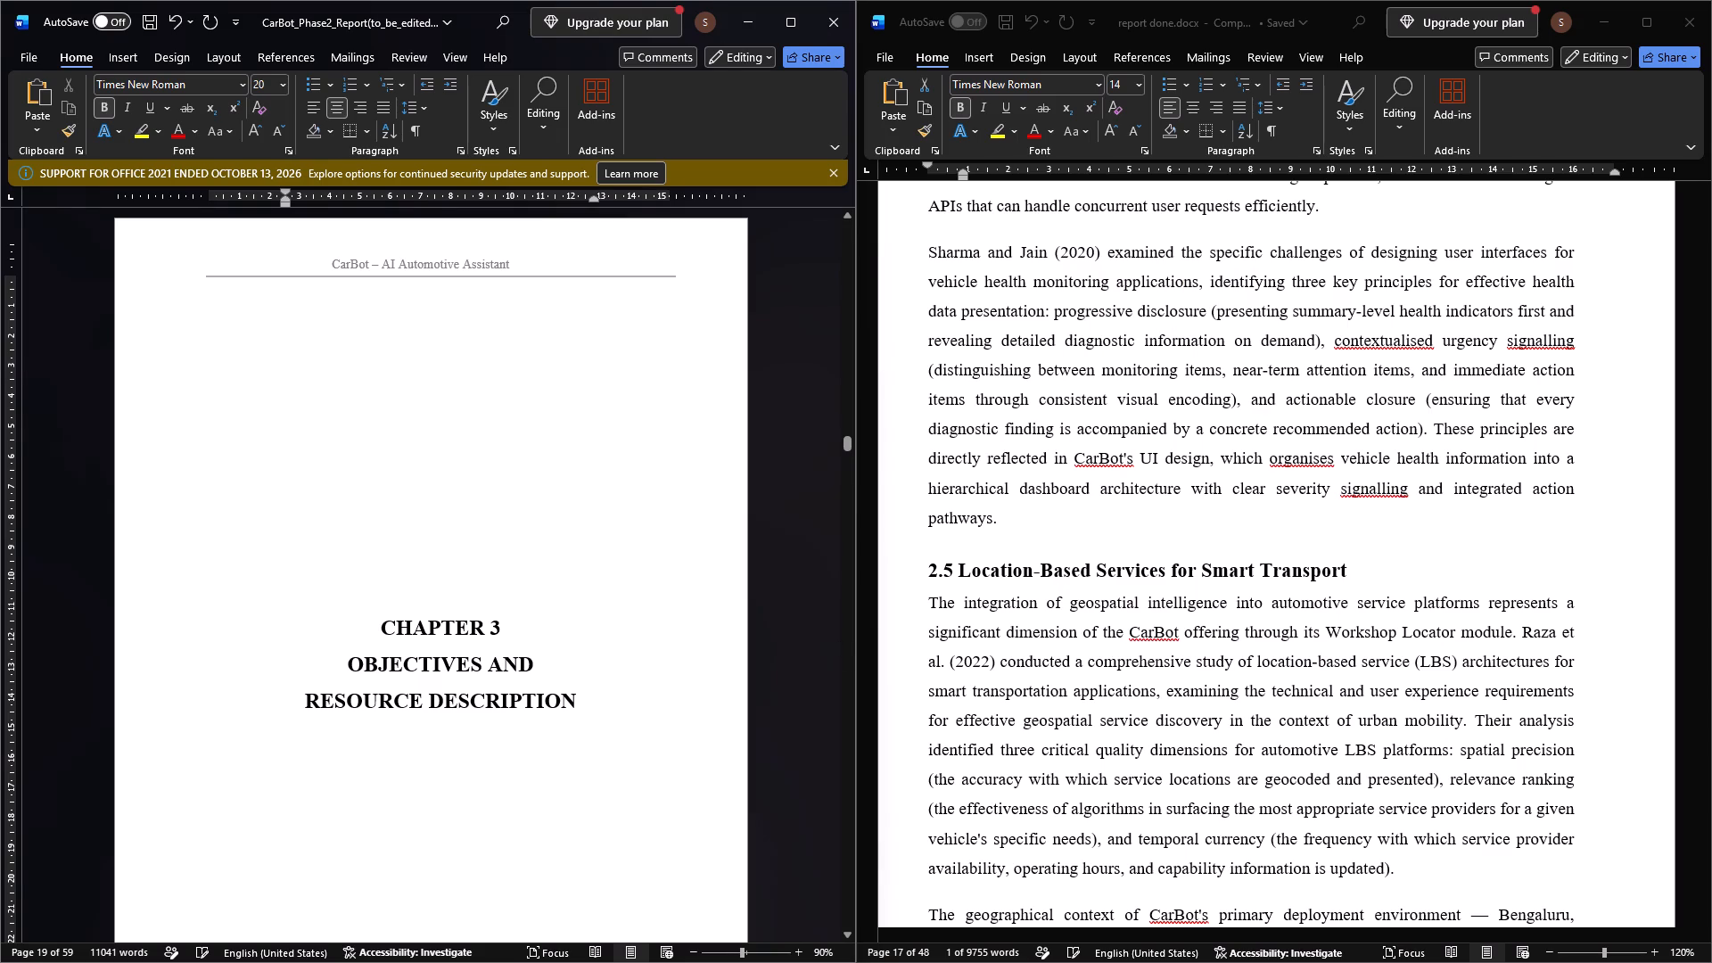
# Examine the Chapter 3 cover page in report done.docx to compare it with the CarBot report's version.
pyautogui.click(527, 615)
pyautogui.click(374, 633)
pyautogui.scroll(-6, 364, 635)
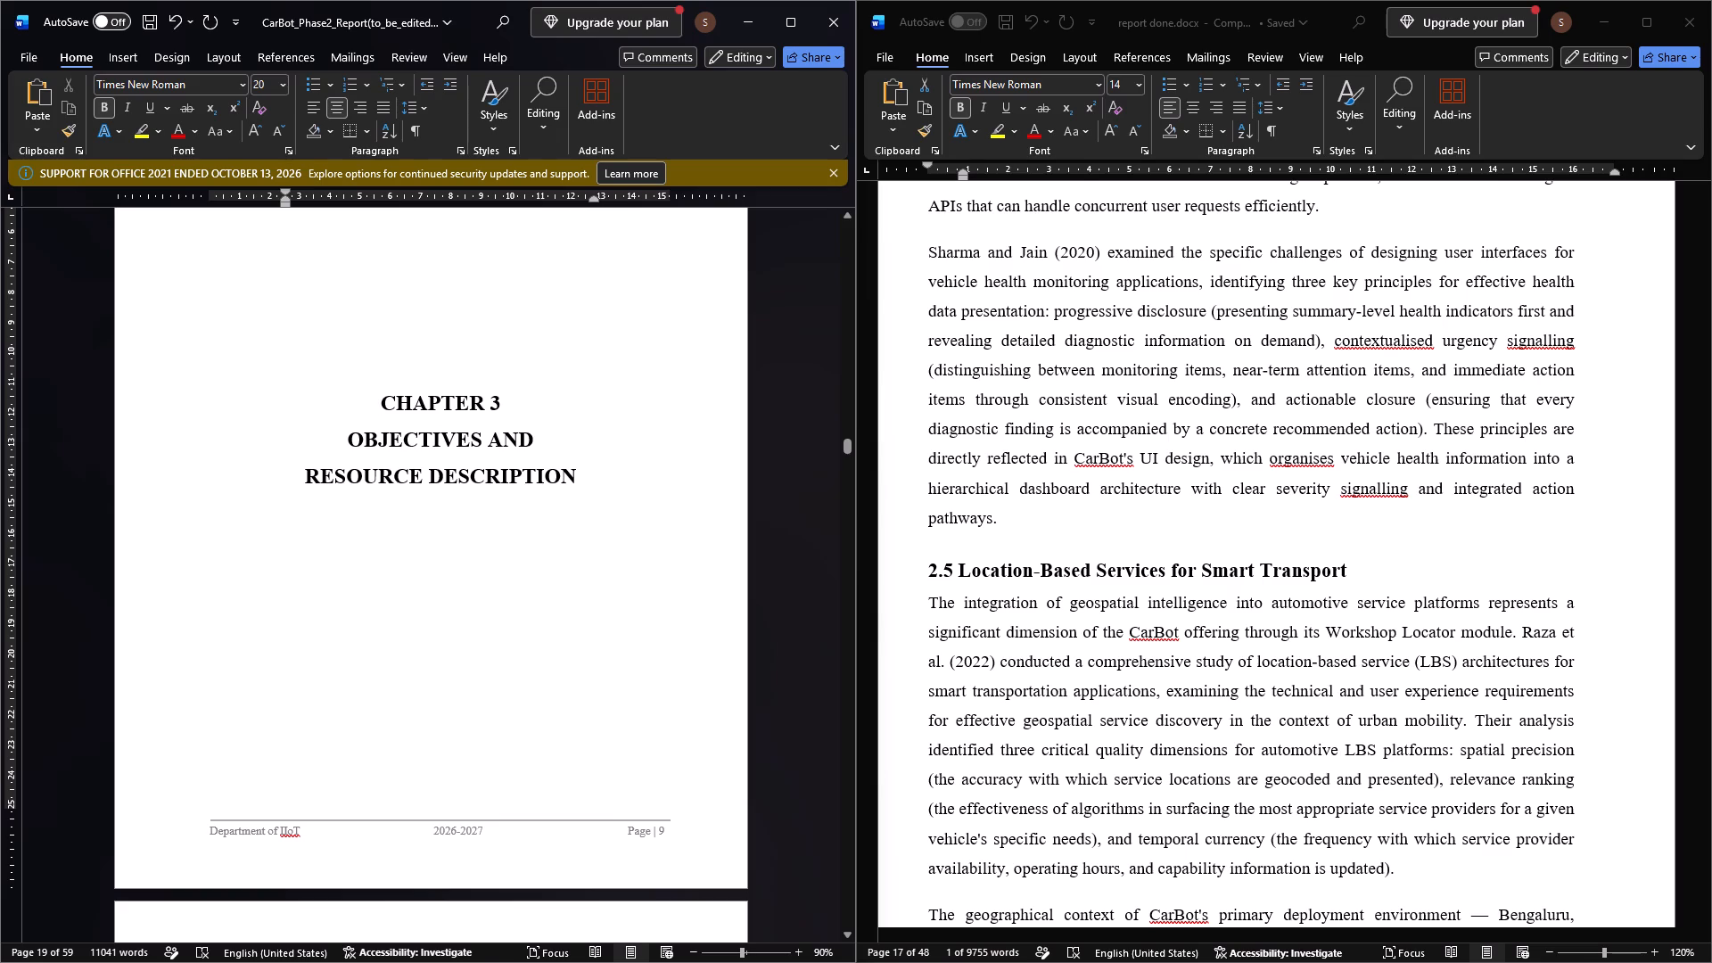
pyautogui.scroll(3, 453, 466)
pyautogui.scroll(-6, 951, 577)
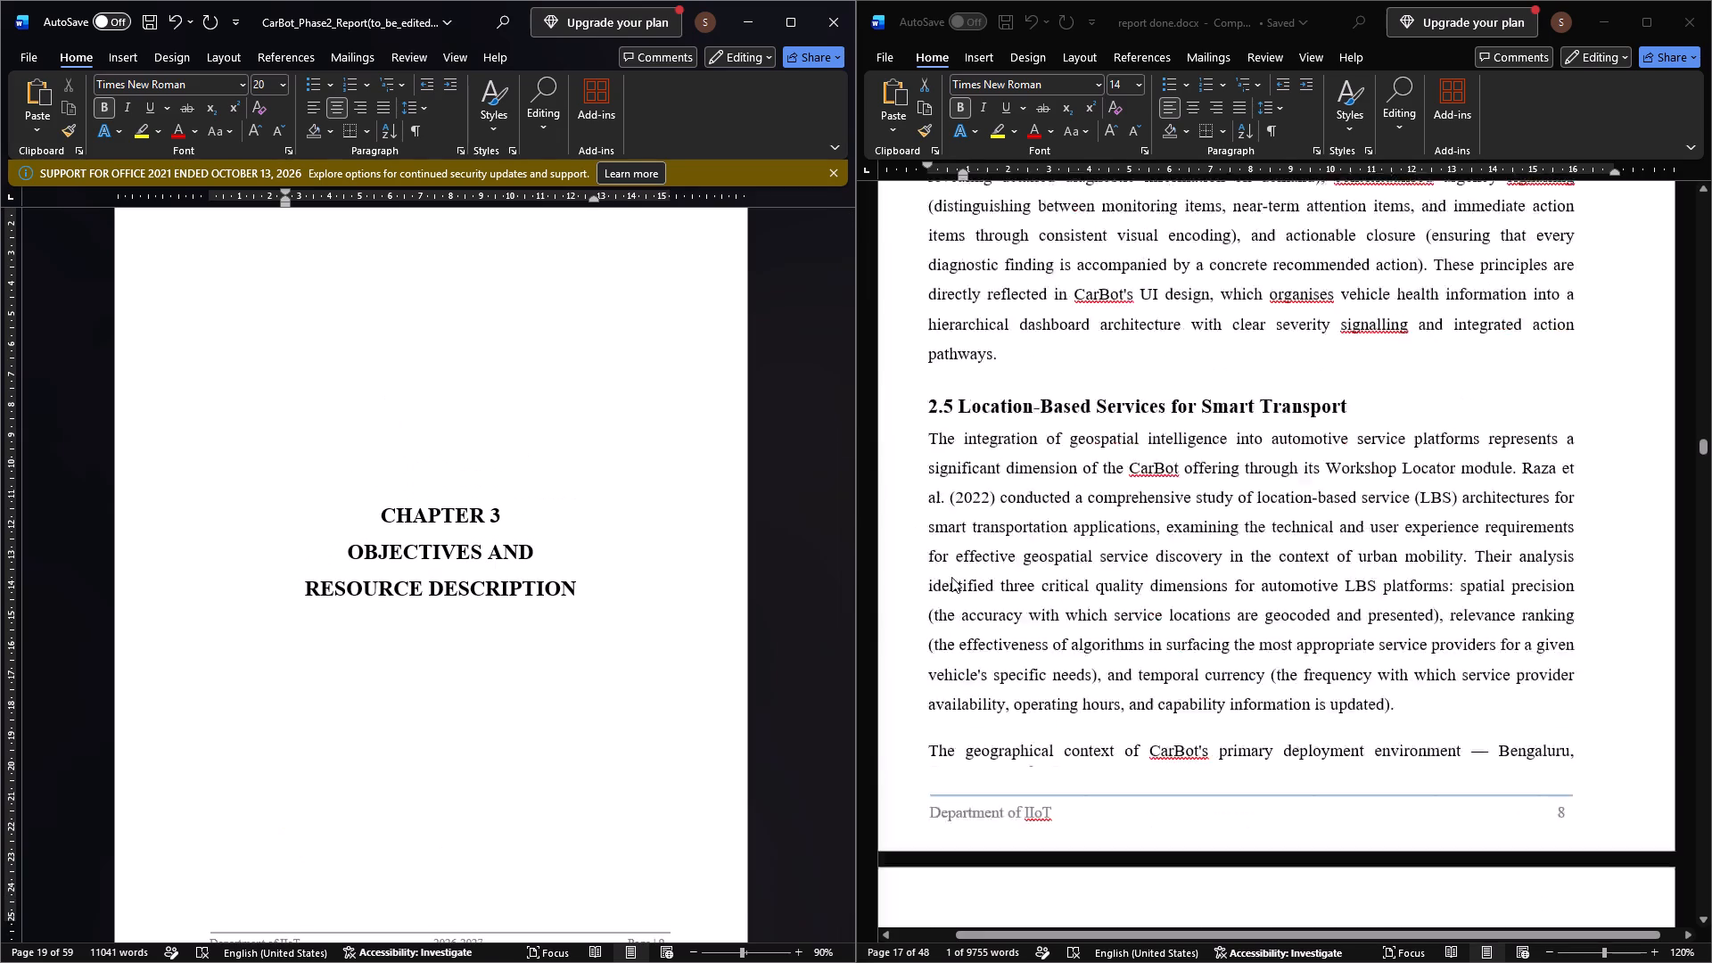
pyautogui.scroll(-14, 955, 579)
pyautogui.scroll(-11, 956, 578)
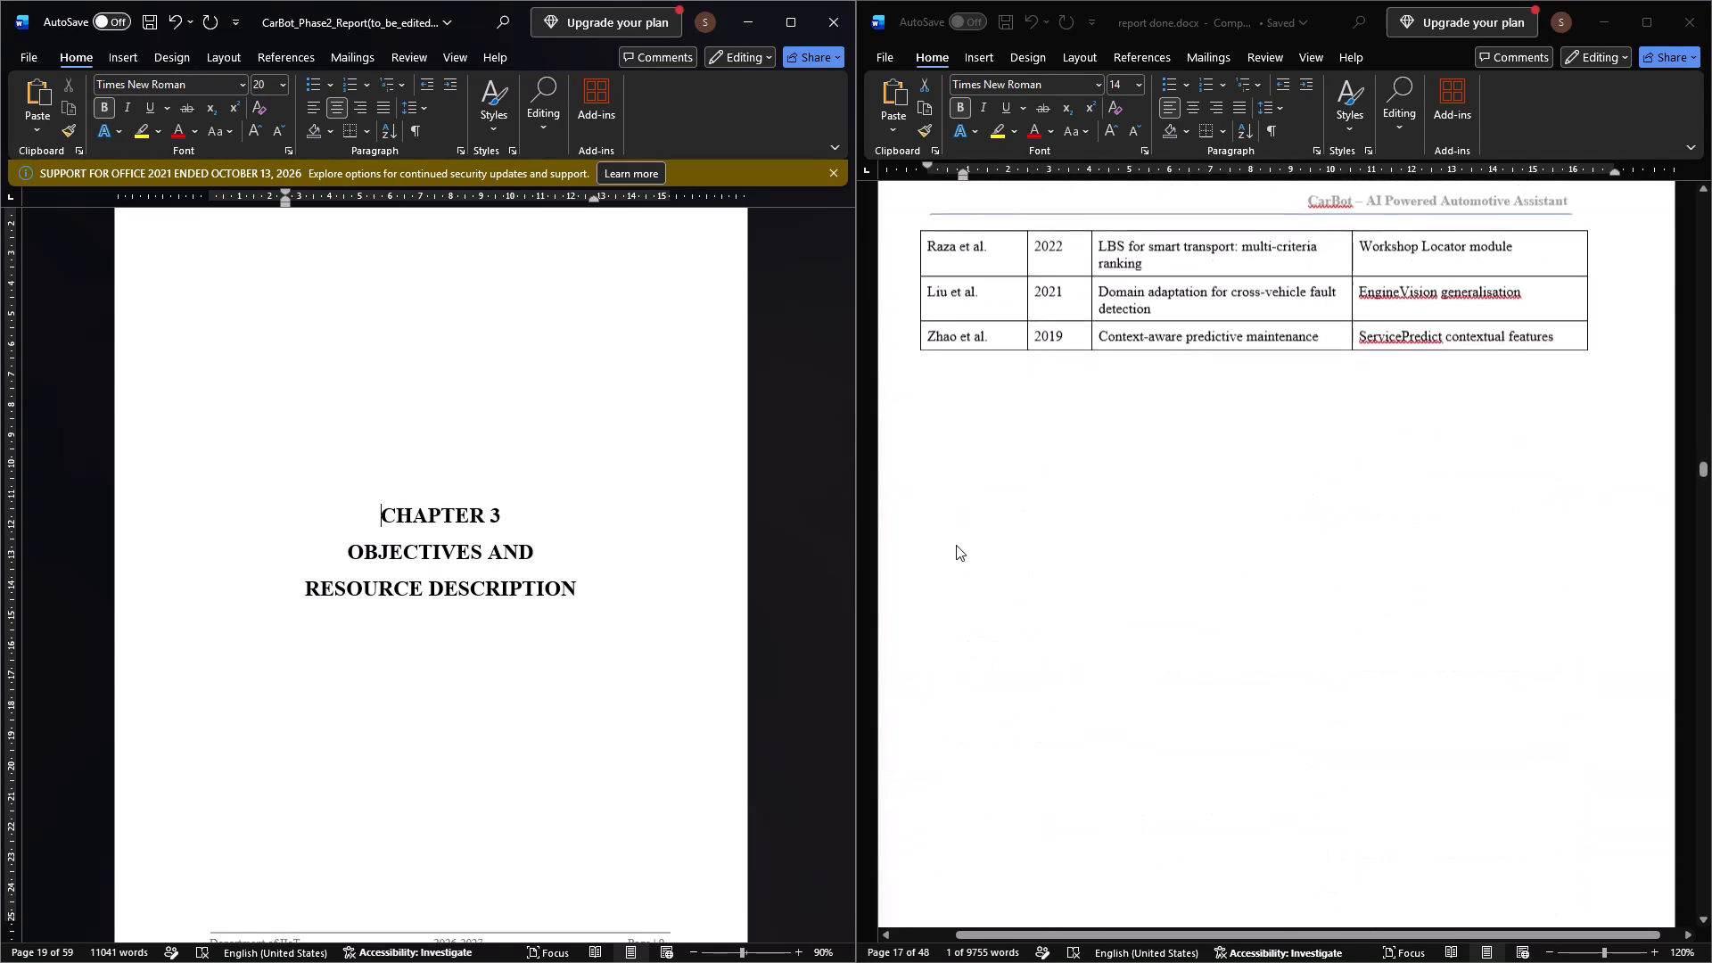
pyautogui.scroll(-5, 956, 545)
pyautogui.scroll(4, 956, 544)
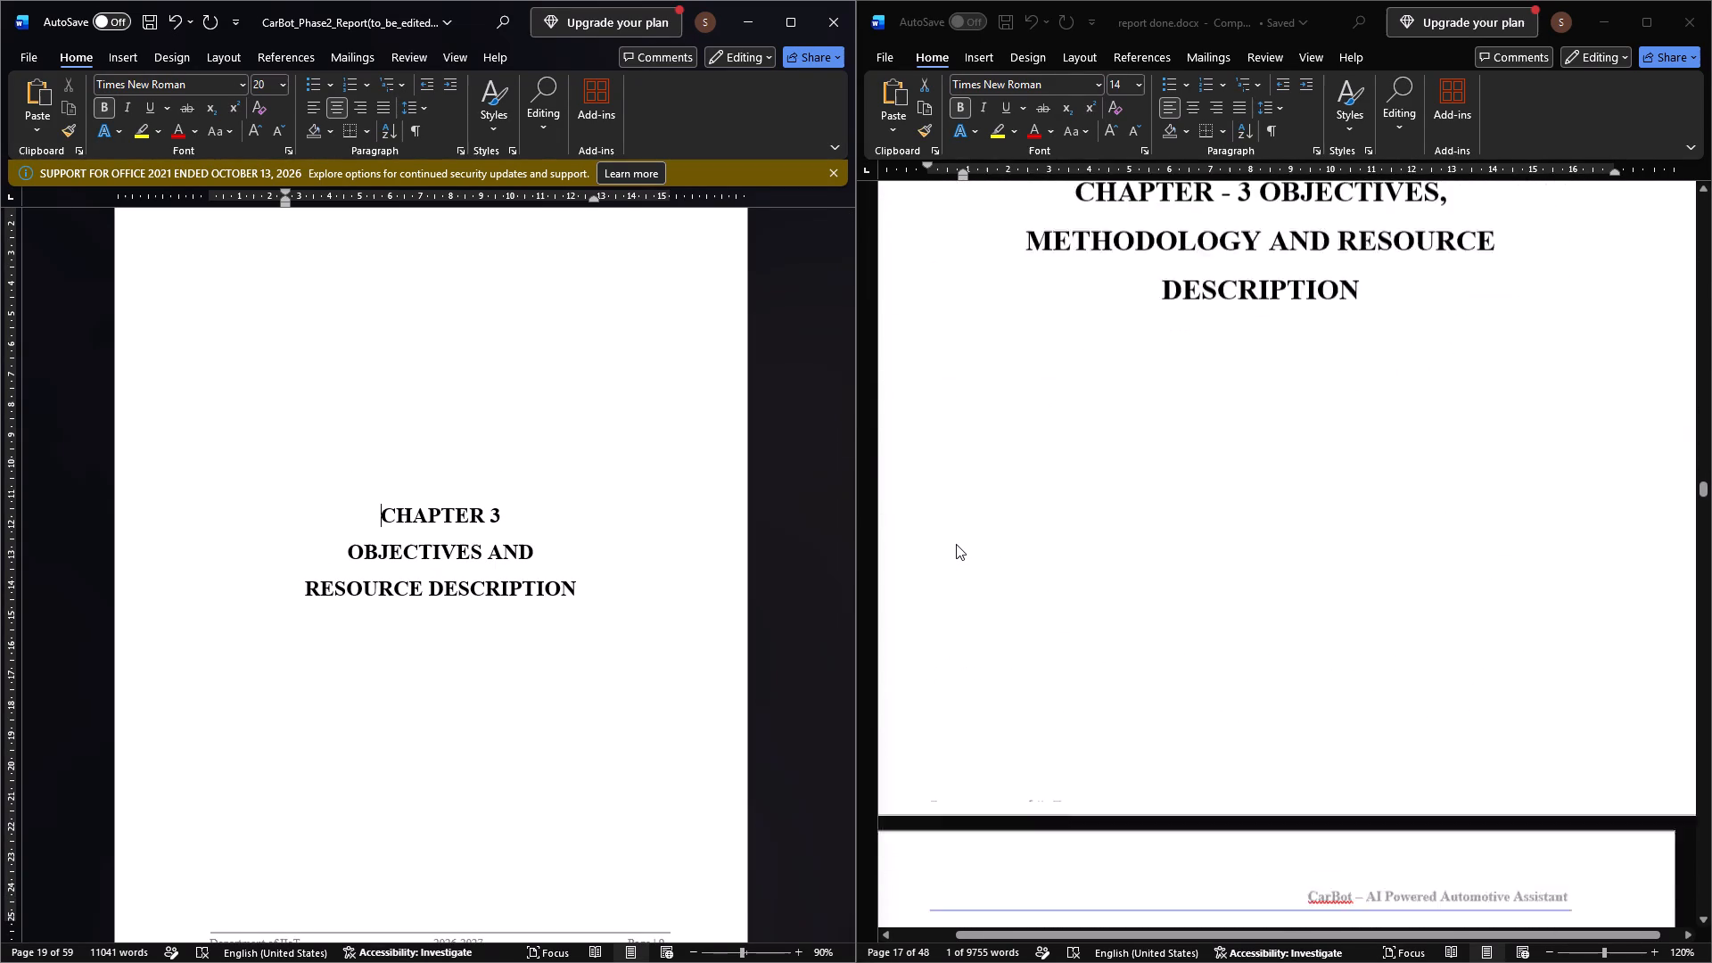
pyautogui.scroll(1, 956, 544)
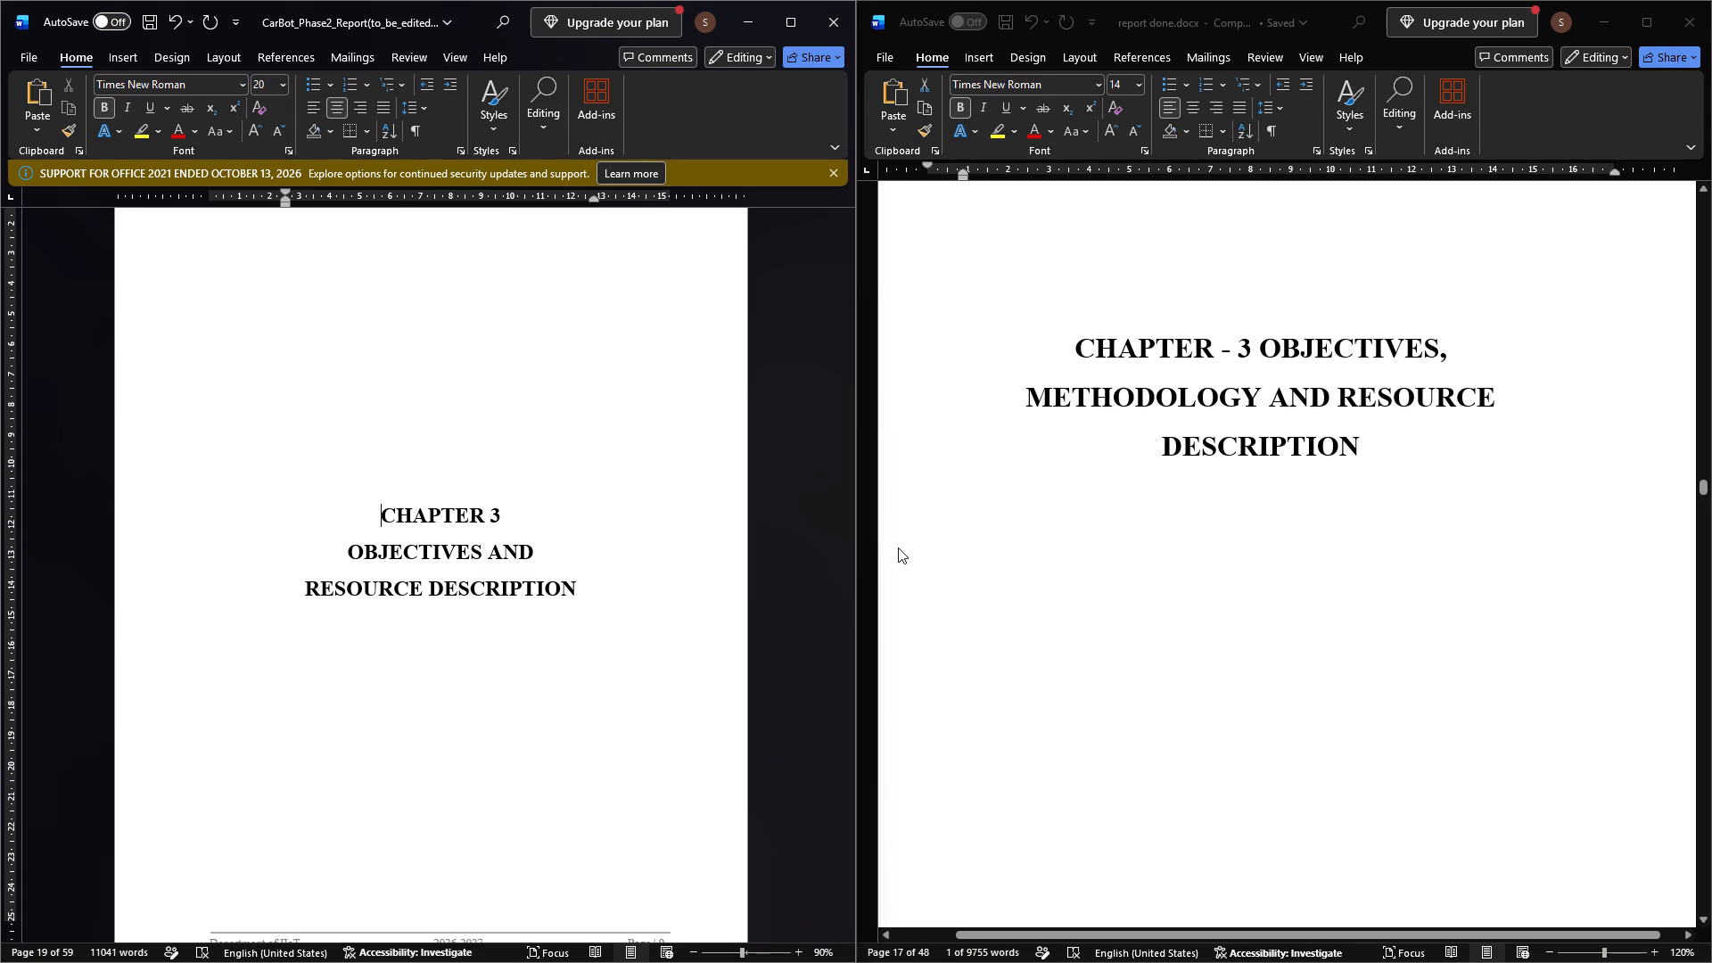
# Add a colon after CHAPTER 3 above section 3.1 and join OBJECTIVES AND RESOURCE DESCRIPTION onto it as a single heading.
pyautogui.keyDown('ctrl'); pyautogui.scroll(-1, 727, 550); pyautogui.keyUp('ctrl')
pyautogui.keyDown('ctrl'); pyautogui.scroll(-1, 437, 561); pyautogui.keyUp('ctrl')
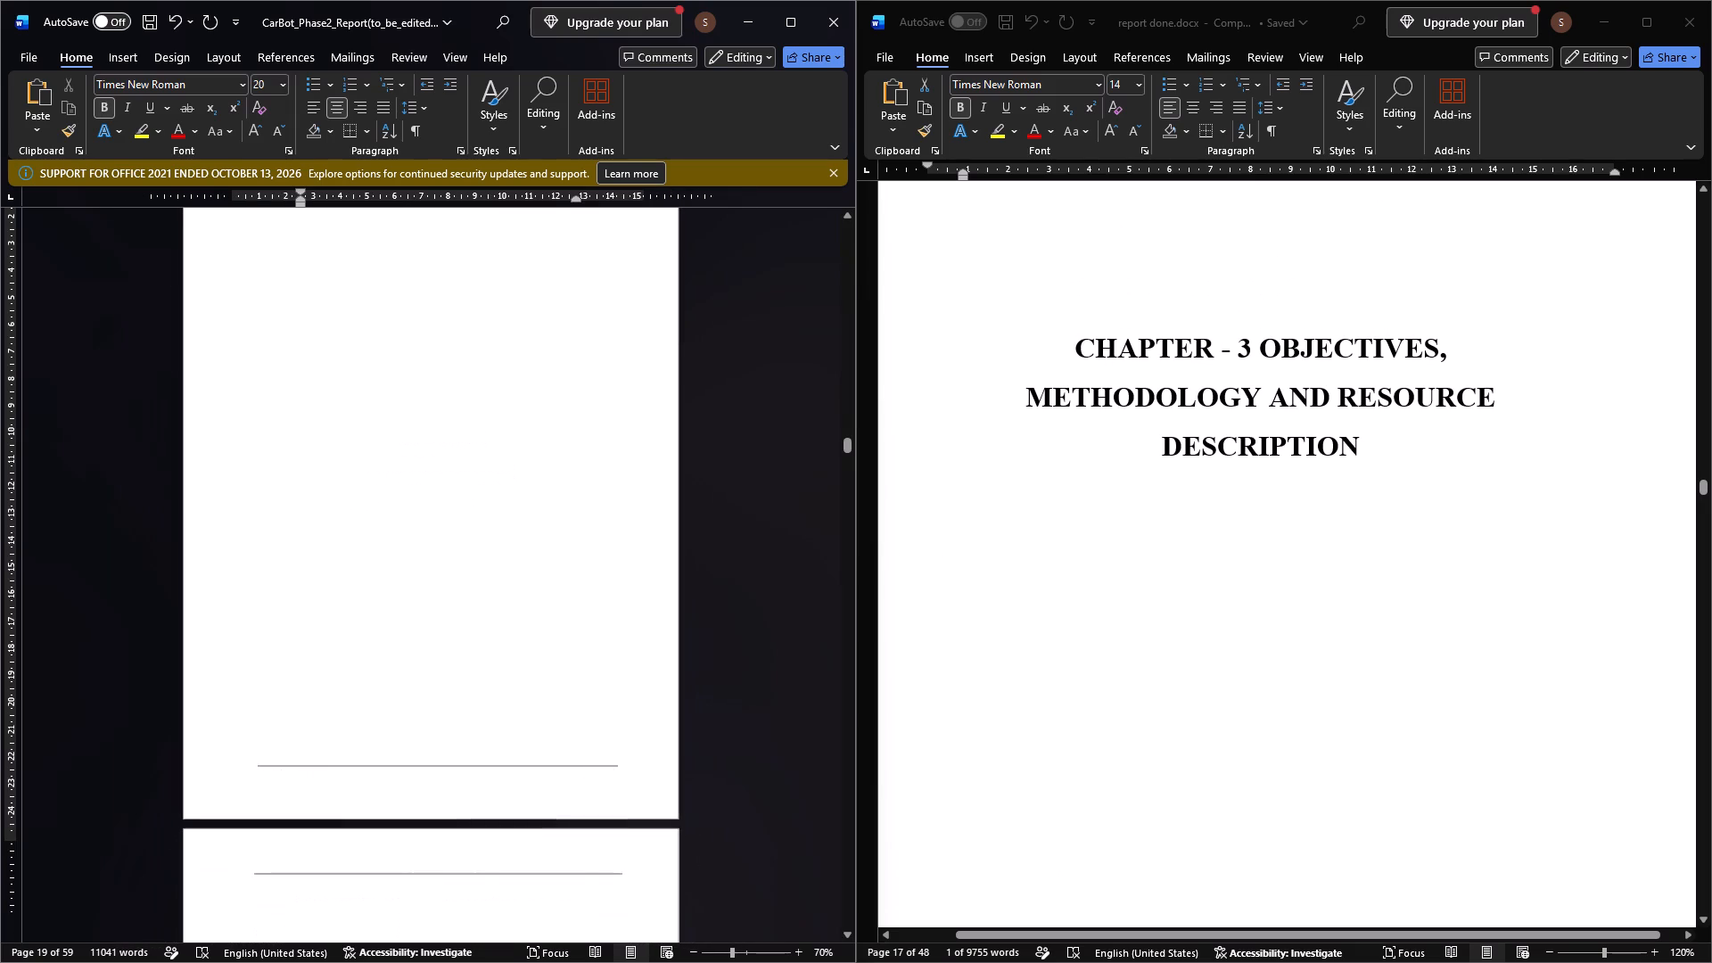
pyautogui.scroll(2, 433, 496)
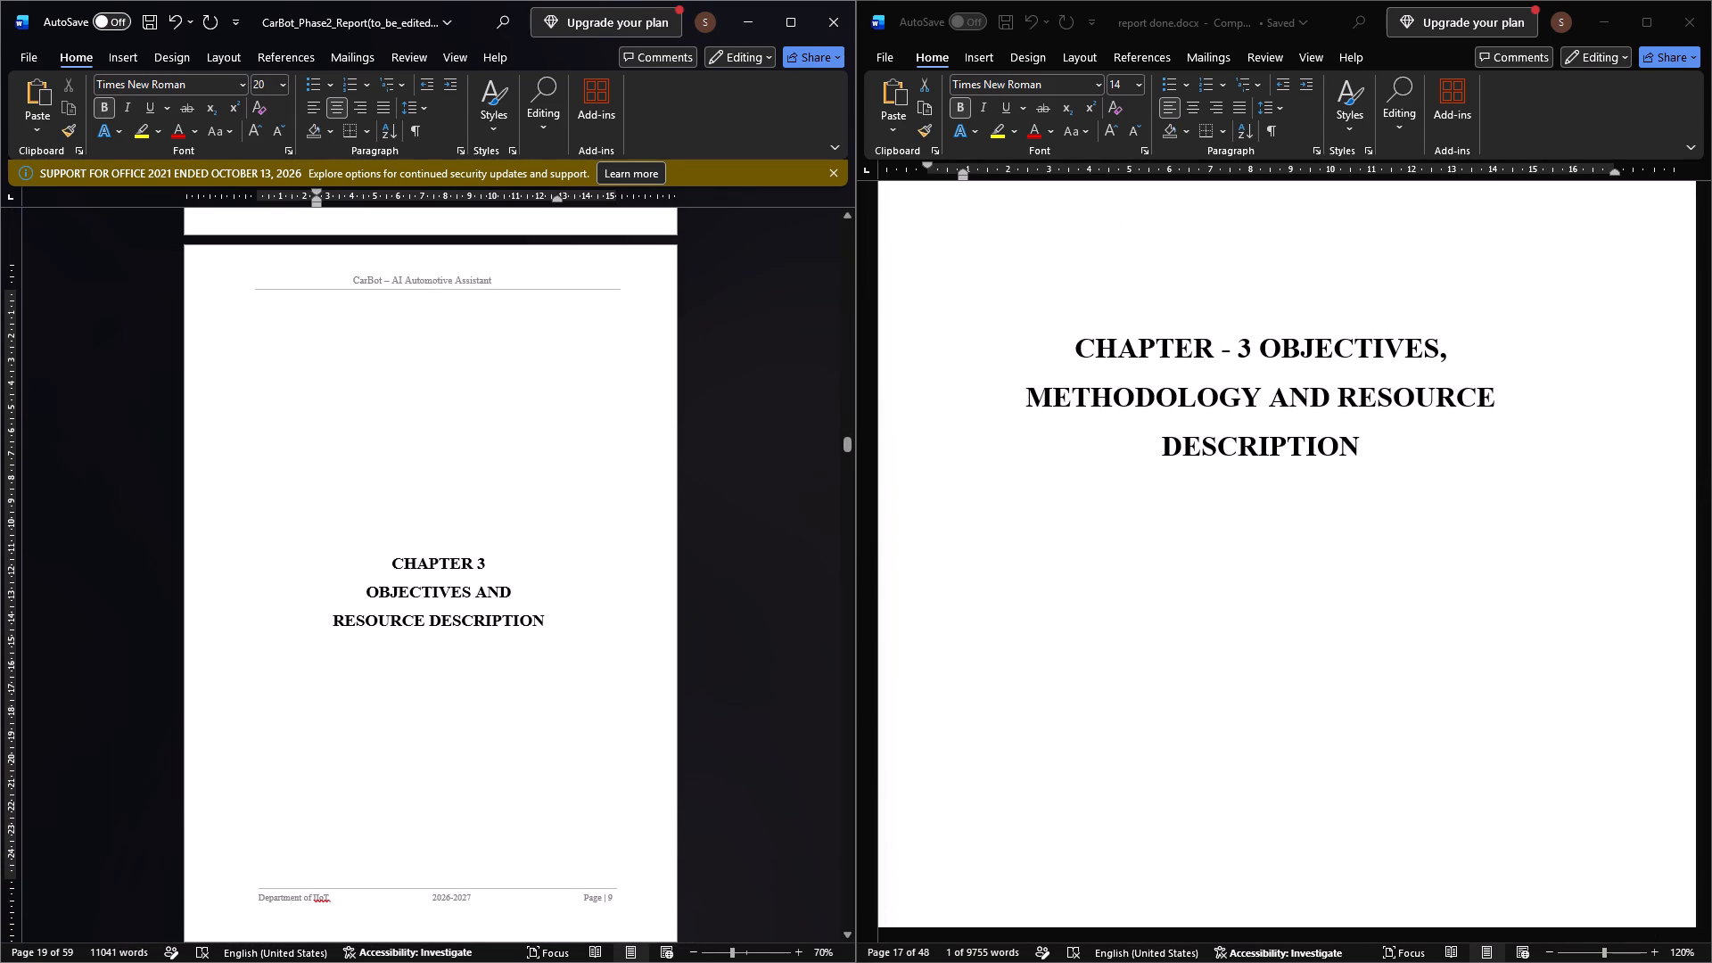
pyautogui.scroll(-3, 460, 615)
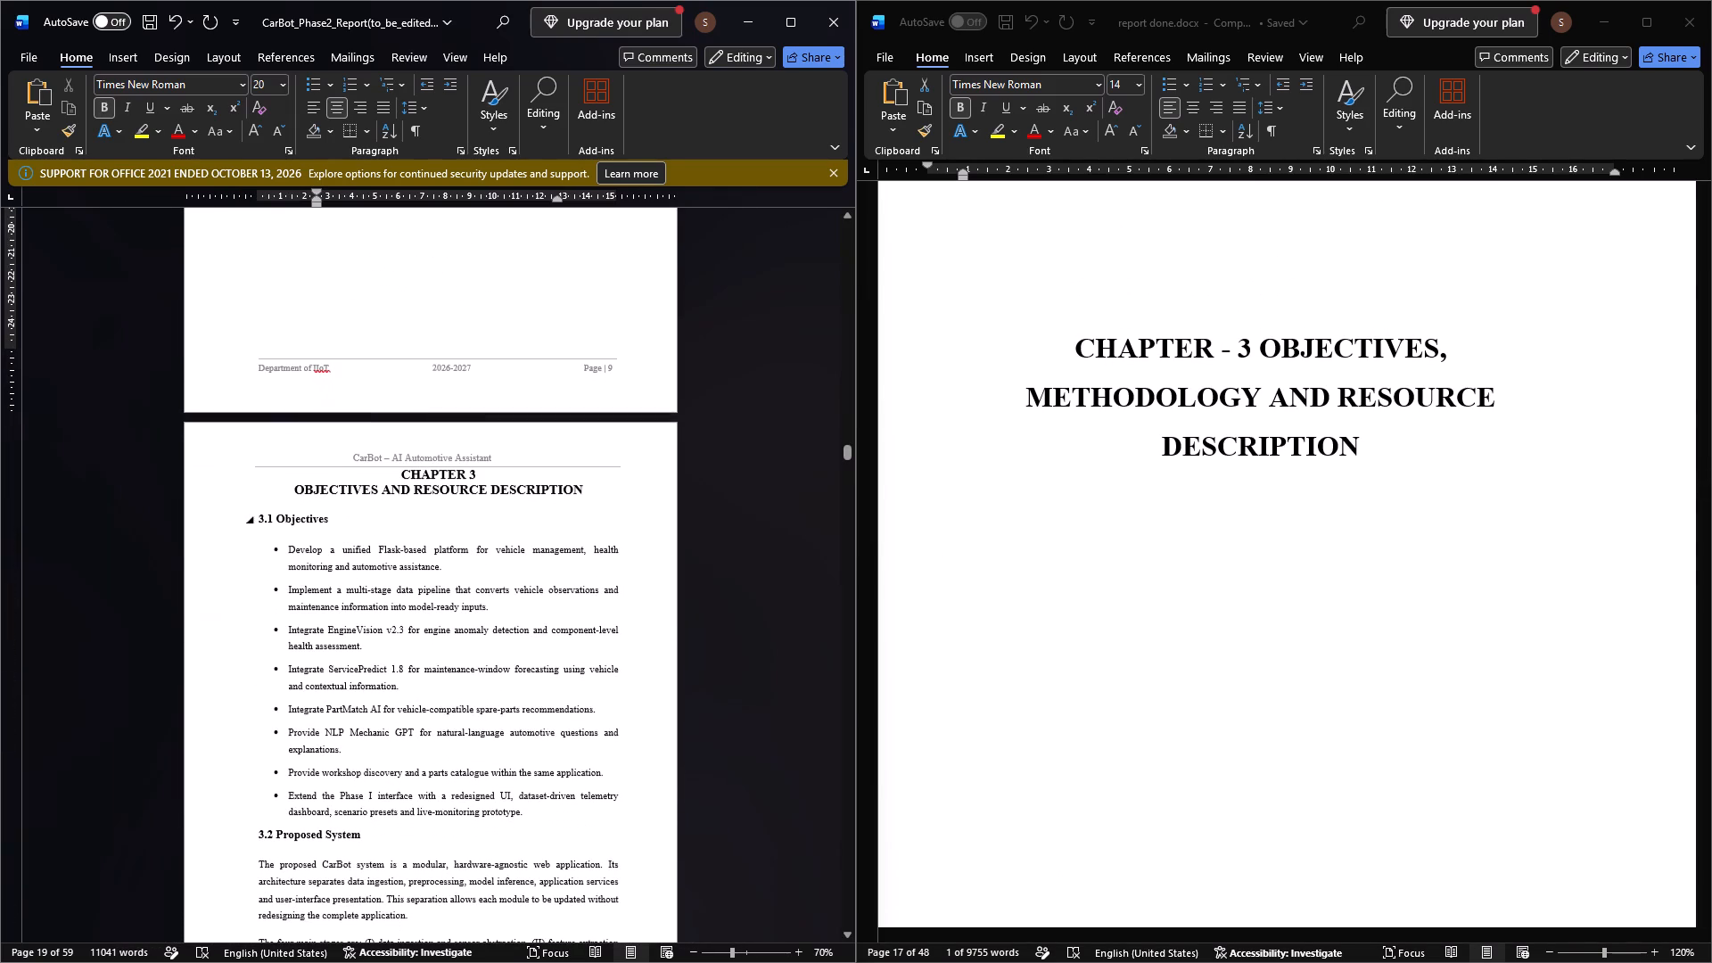
pyautogui.click(480, 477)
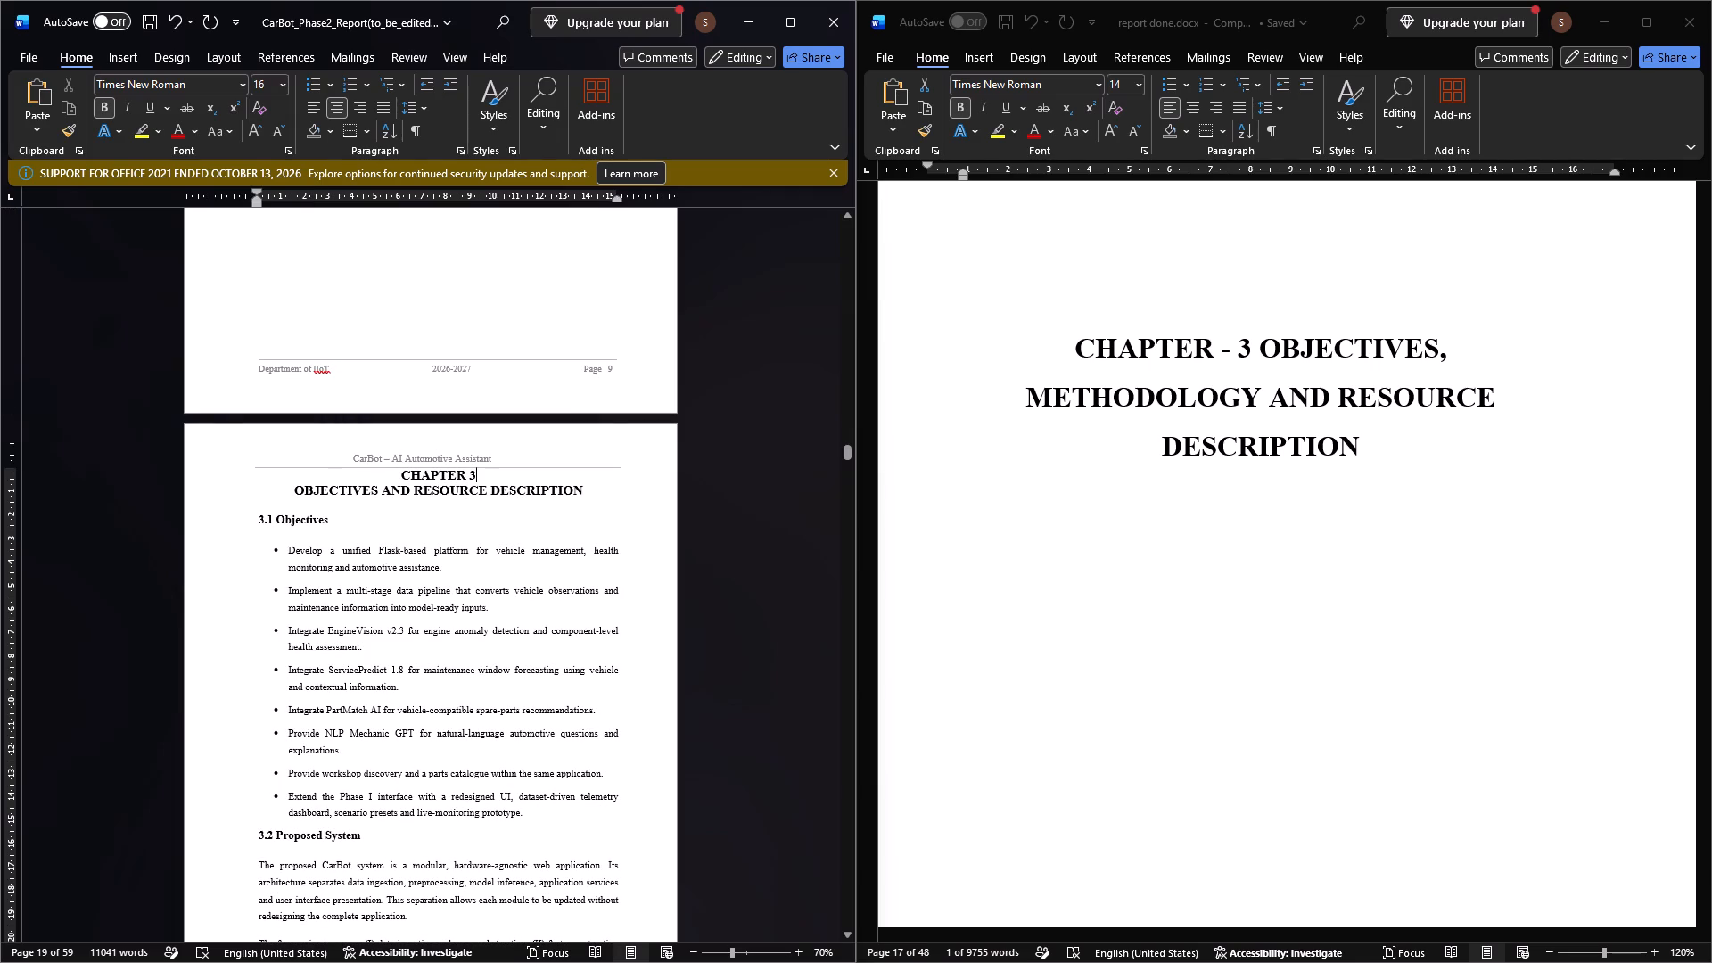
pyautogui.hotkey('shift', ':')
pyautogui.click(291, 491)
pyautogui.press('BackSpace')
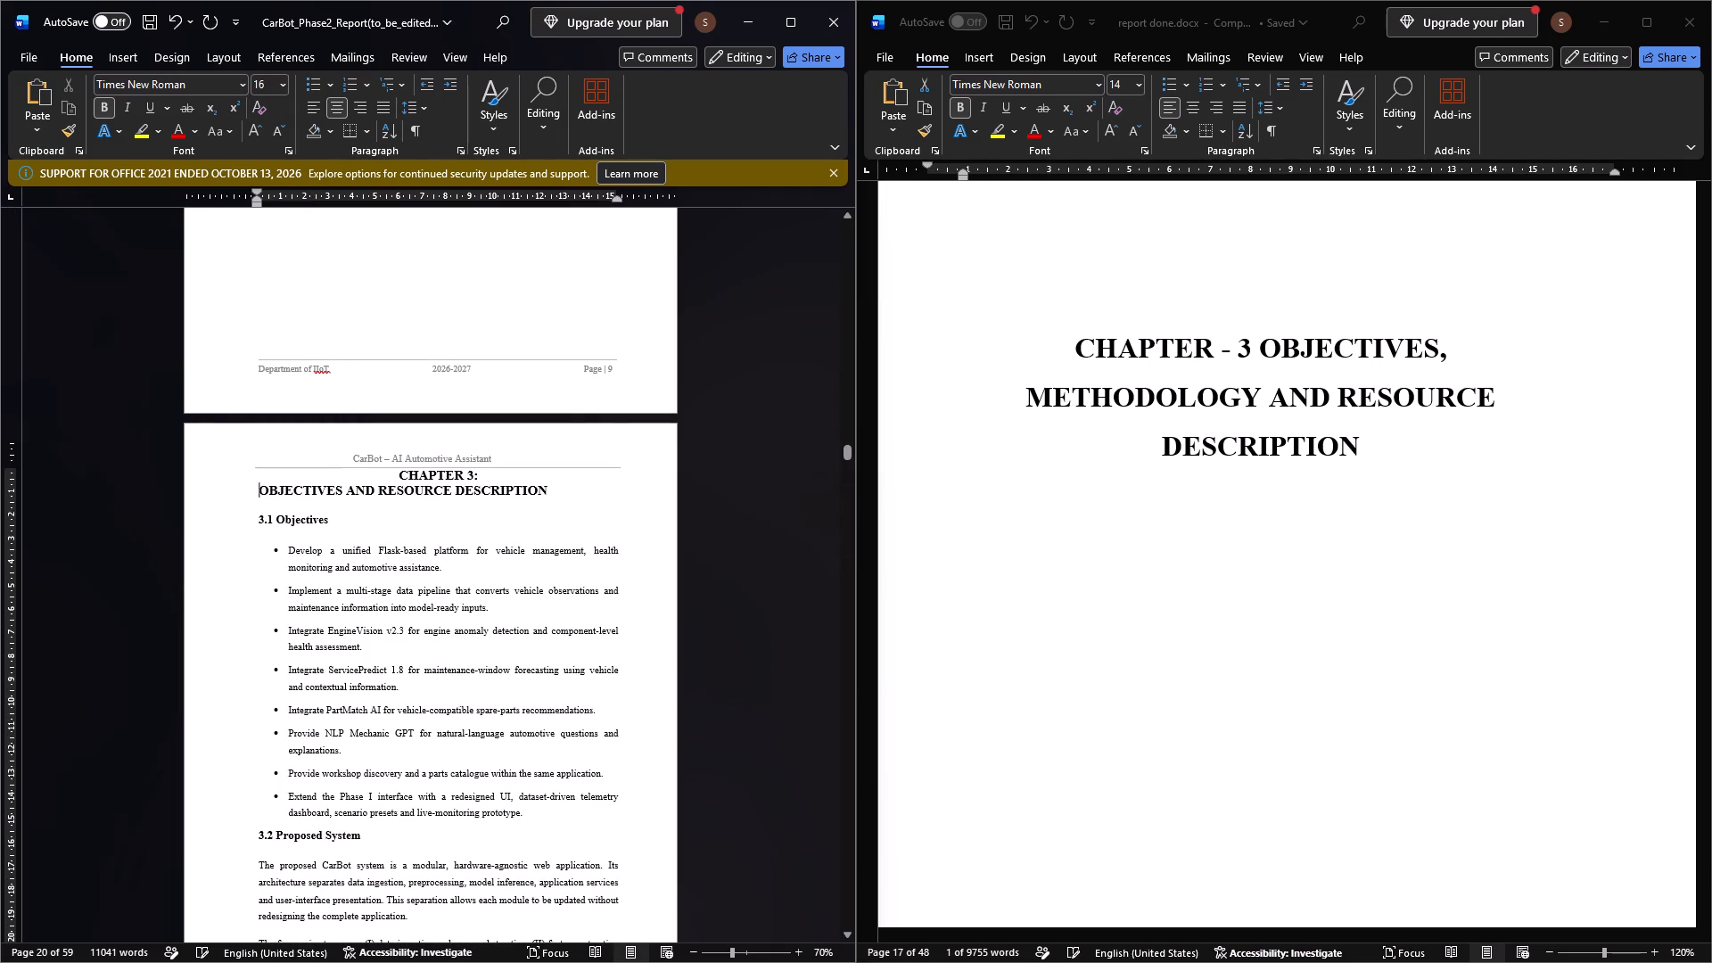
pyautogui.press('BackSpace')
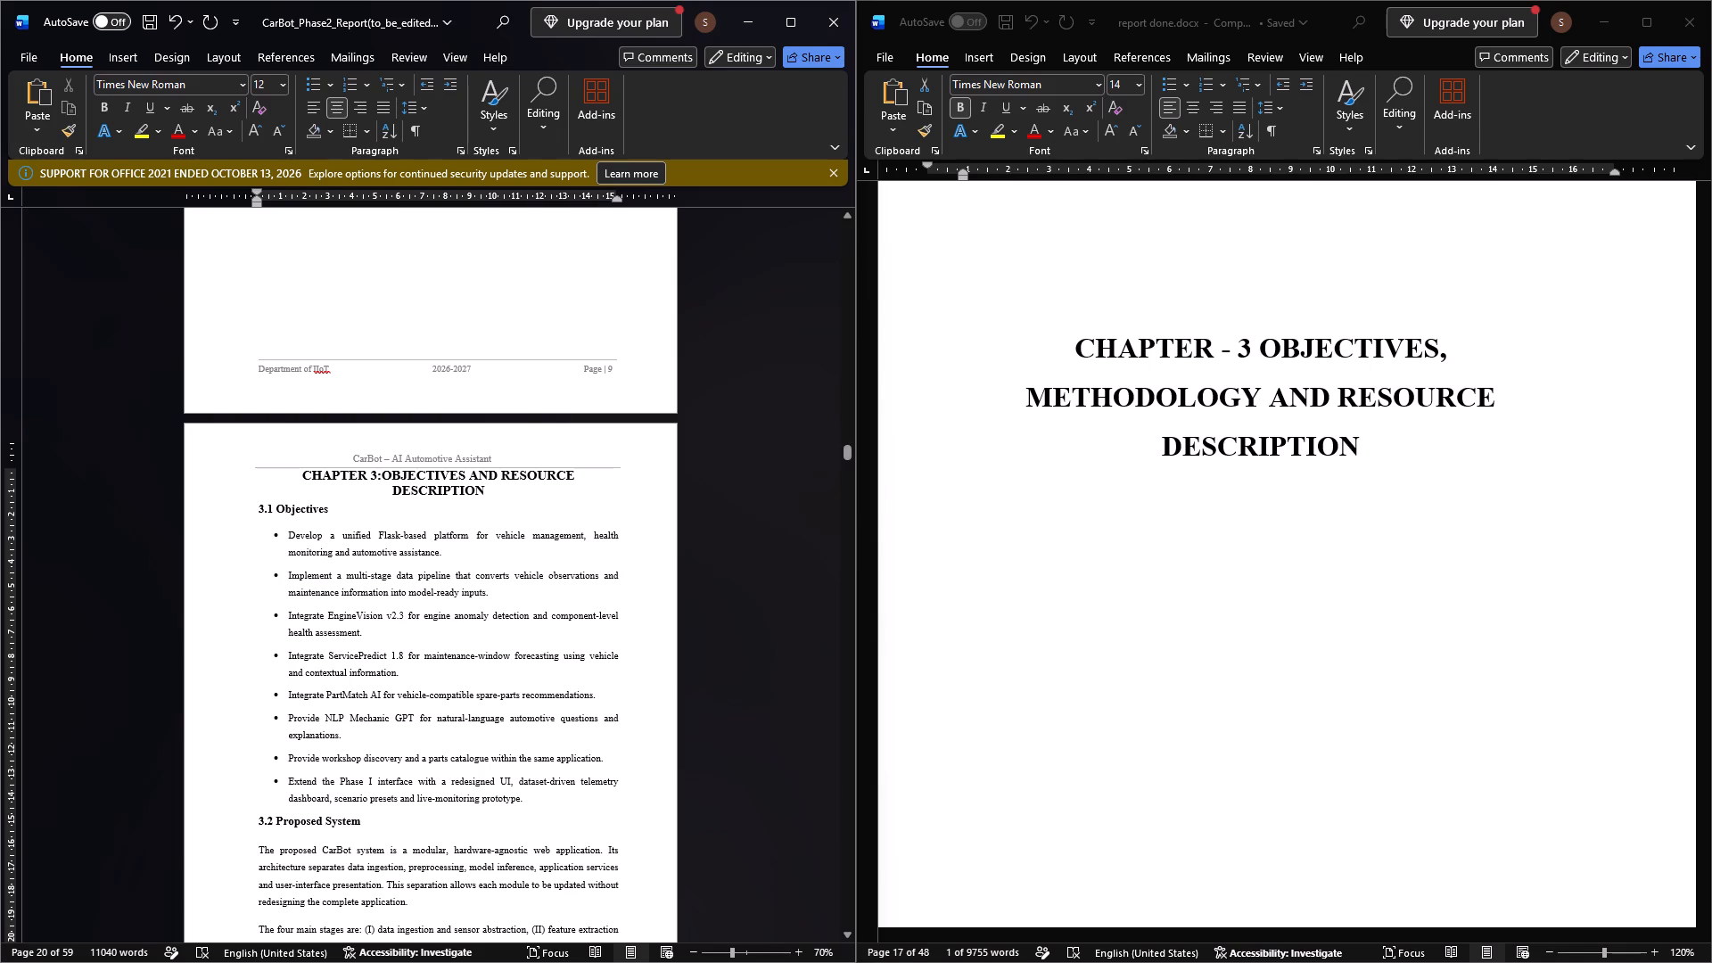
# Justify the combined CHAPTER 3: OBJECTIVES AND RESOURCE DESCRIPTION heading above section 3.1.
pyautogui.moveTo(491, 494); pyautogui.dragTo(315, 472)
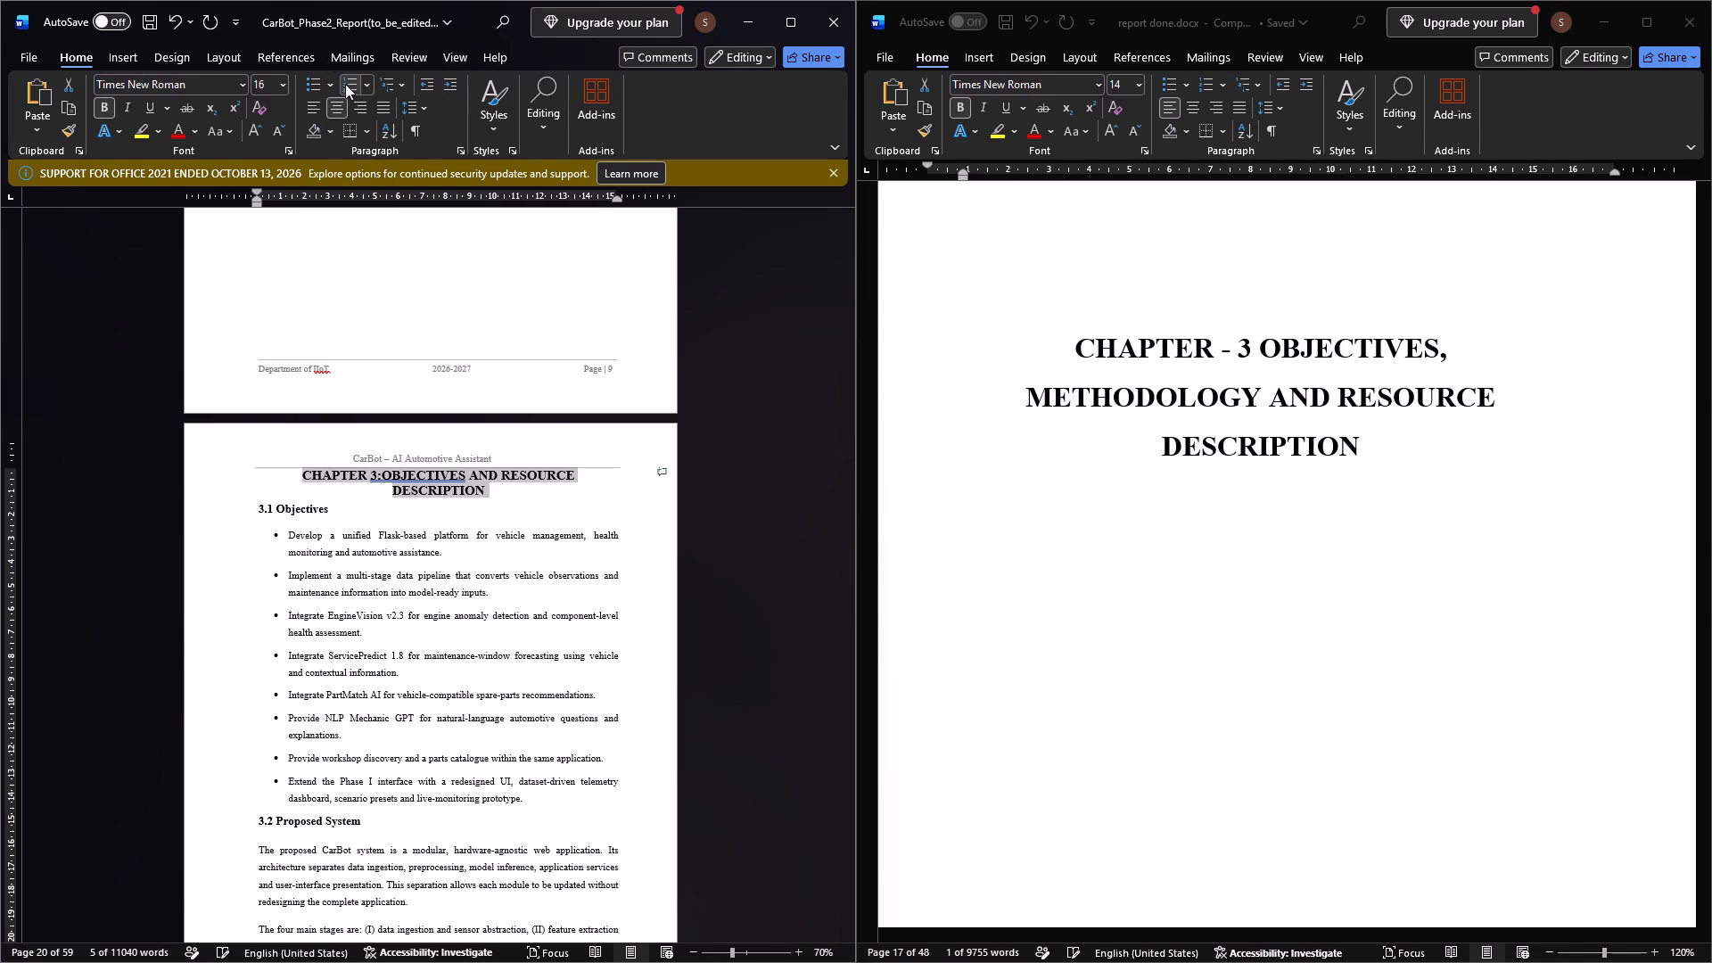
pyautogui.click(393, 110)
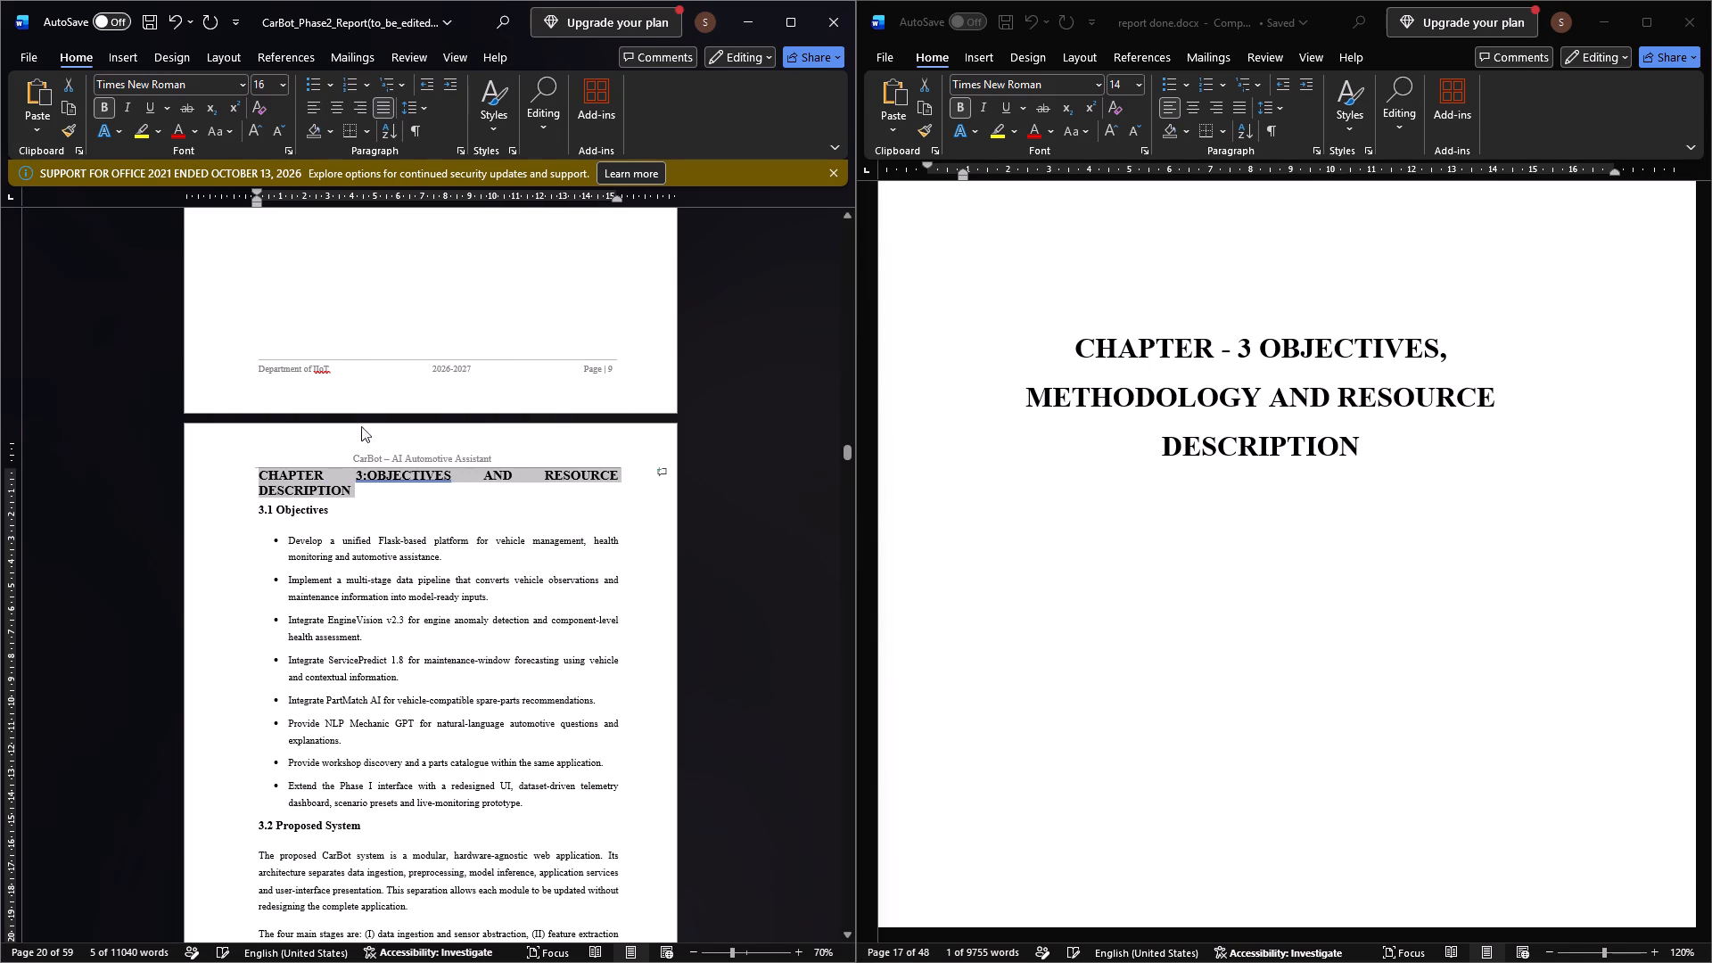
pyautogui.click(296, 483)
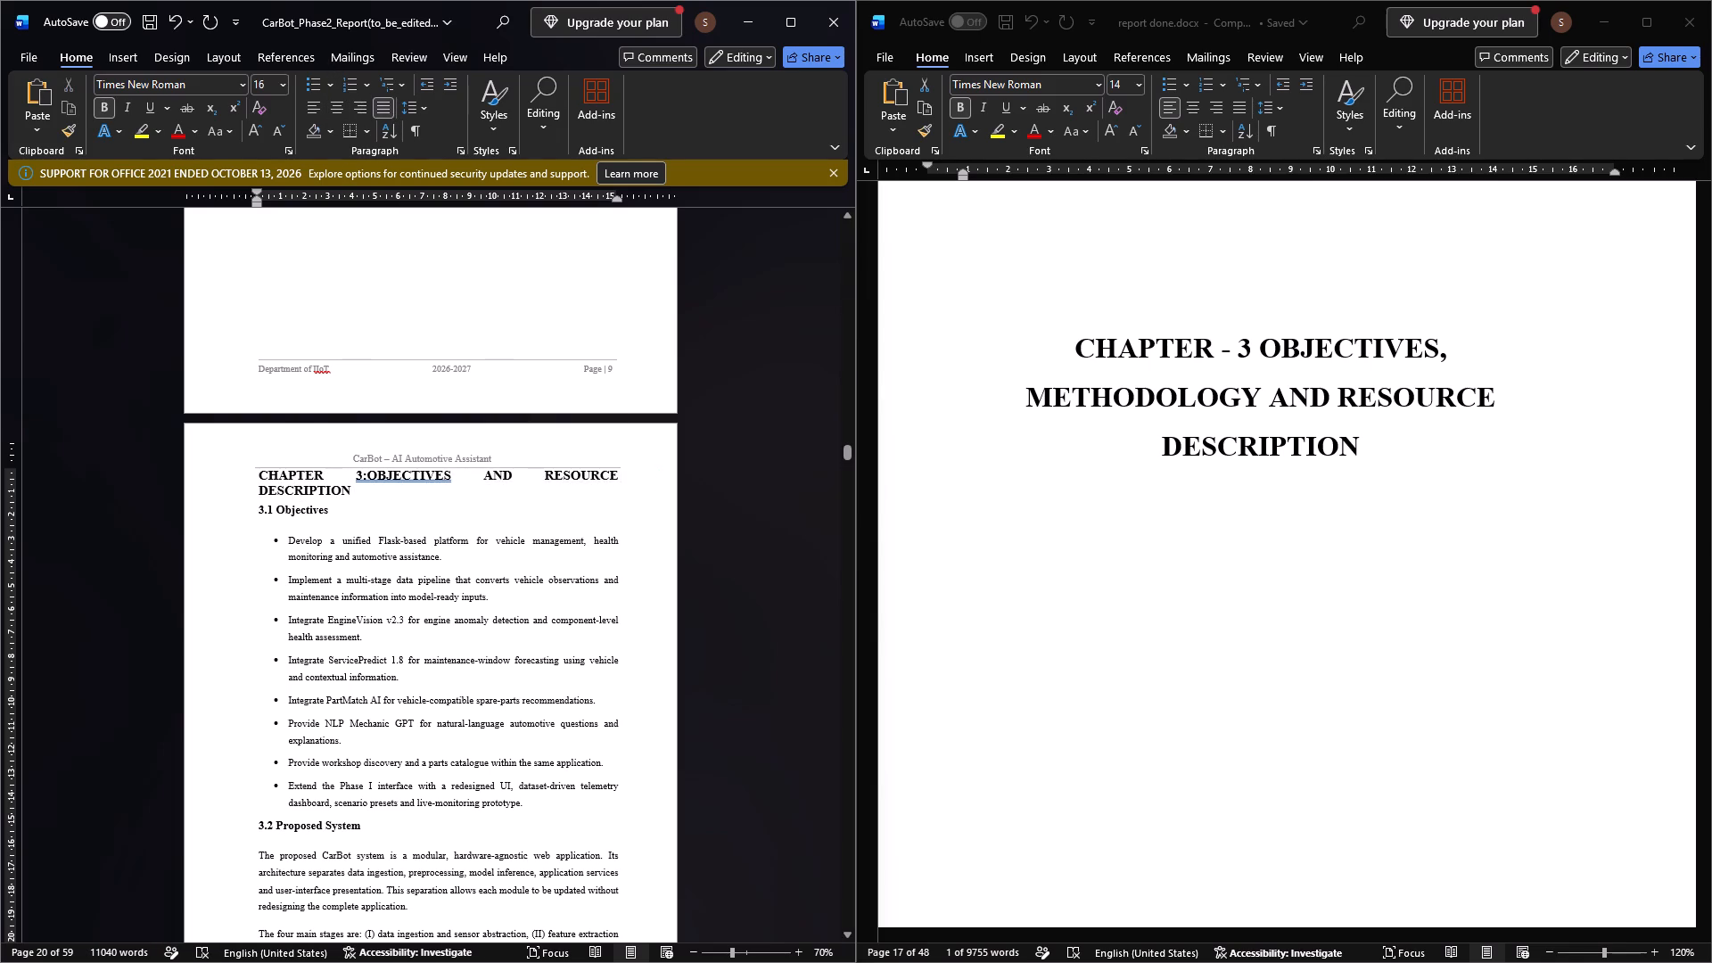
pyautogui.click(353, 474)
pyautogui.click(259, 473)
# Examine the paragraph settings of the CHAPTER 2: LITERATURE SURVEY heading above section 2.1 as the model for the Chapter 3 heading.
pyautogui.scroll(13, 391, 483)
pyautogui.scroll(10, 391, 480)
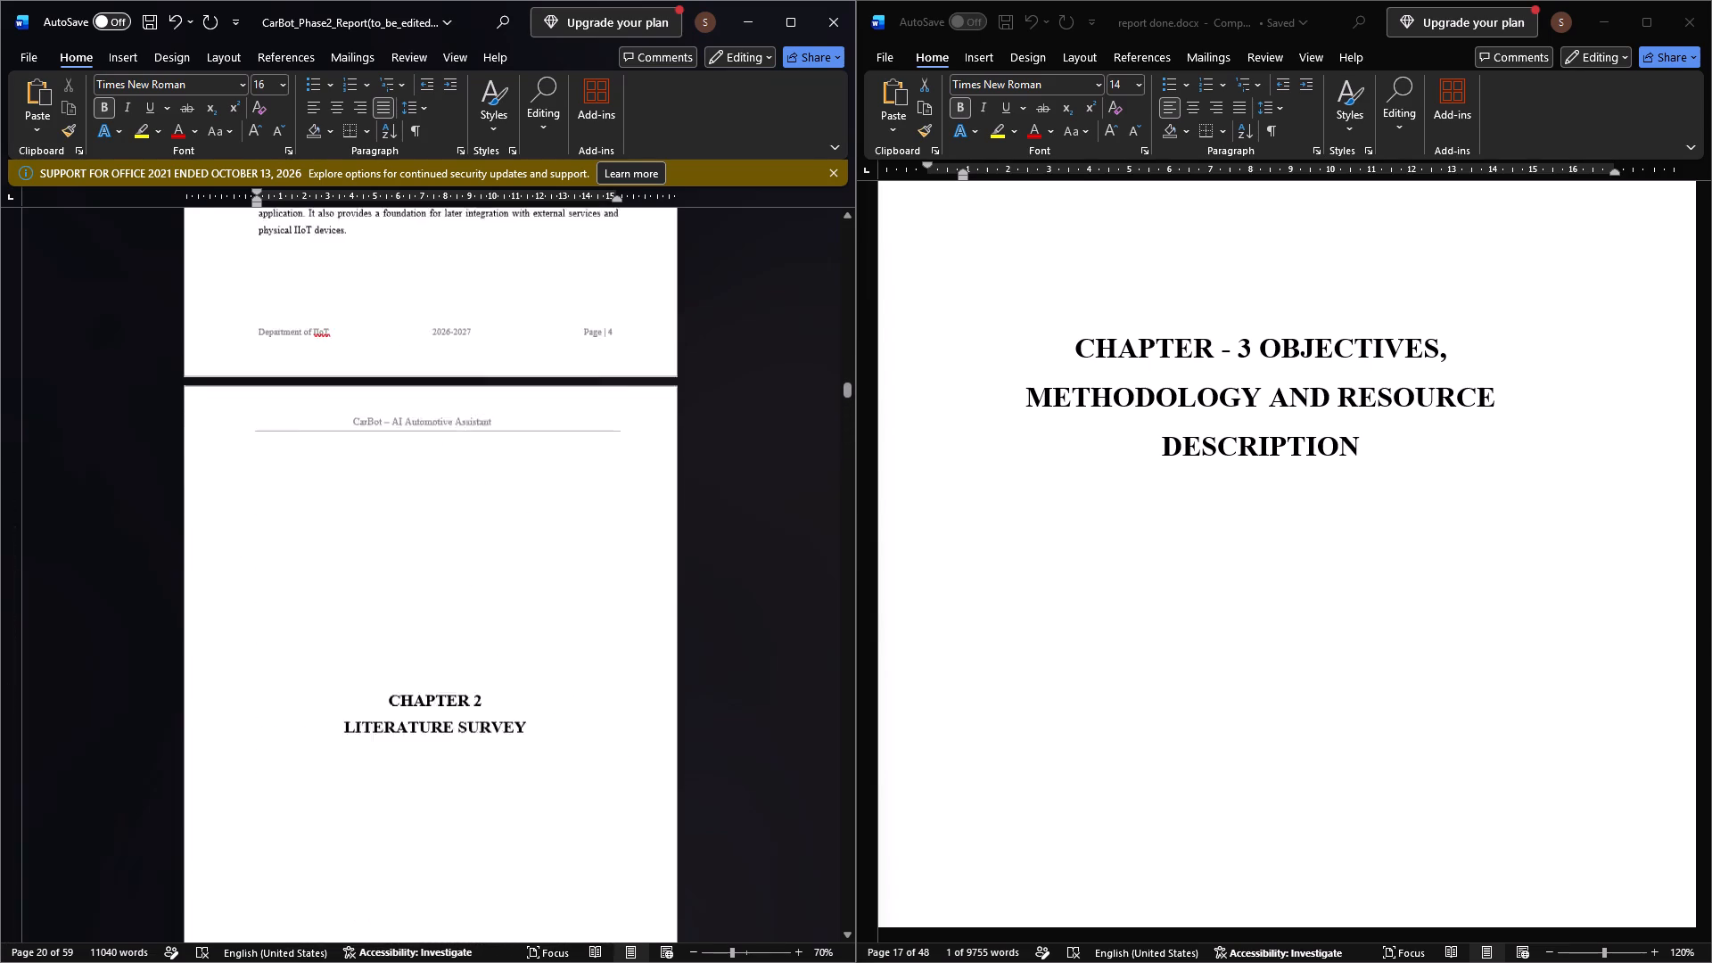
pyautogui.scroll(4, 391, 478)
pyautogui.scroll(-5, 391, 472)
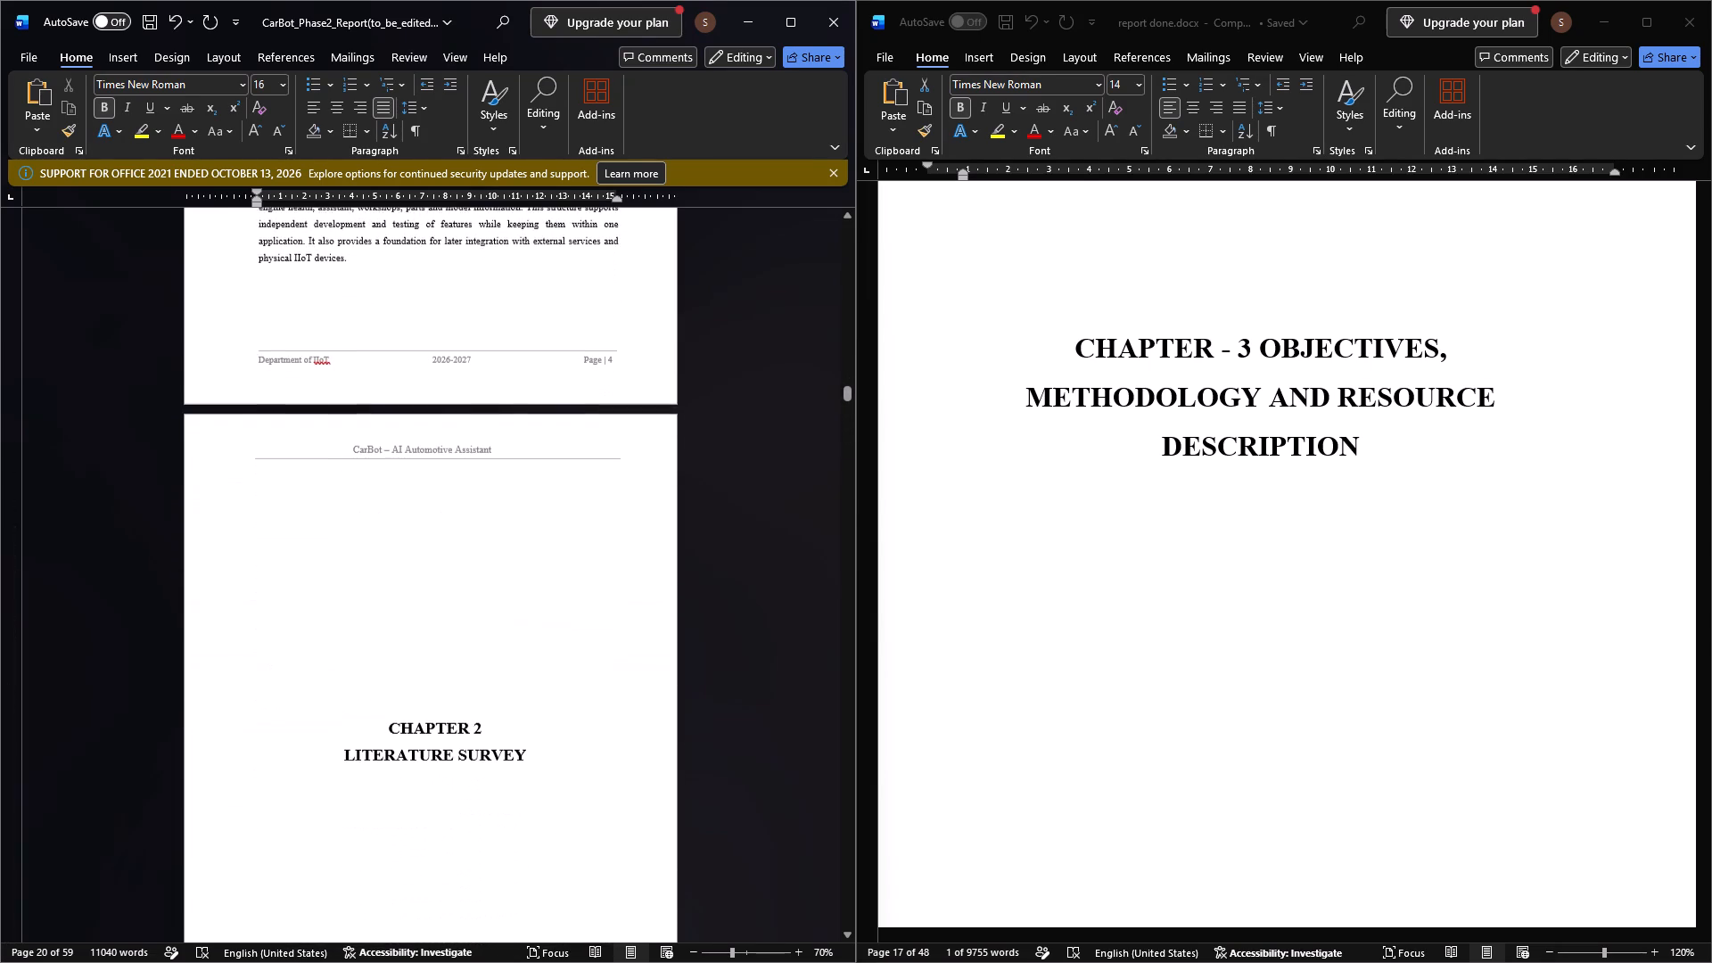
pyautogui.scroll(-2, 398, 523)
pyautogui.scroll(-1, 432, 606)
pyautogui.tripleClick(439, 431)
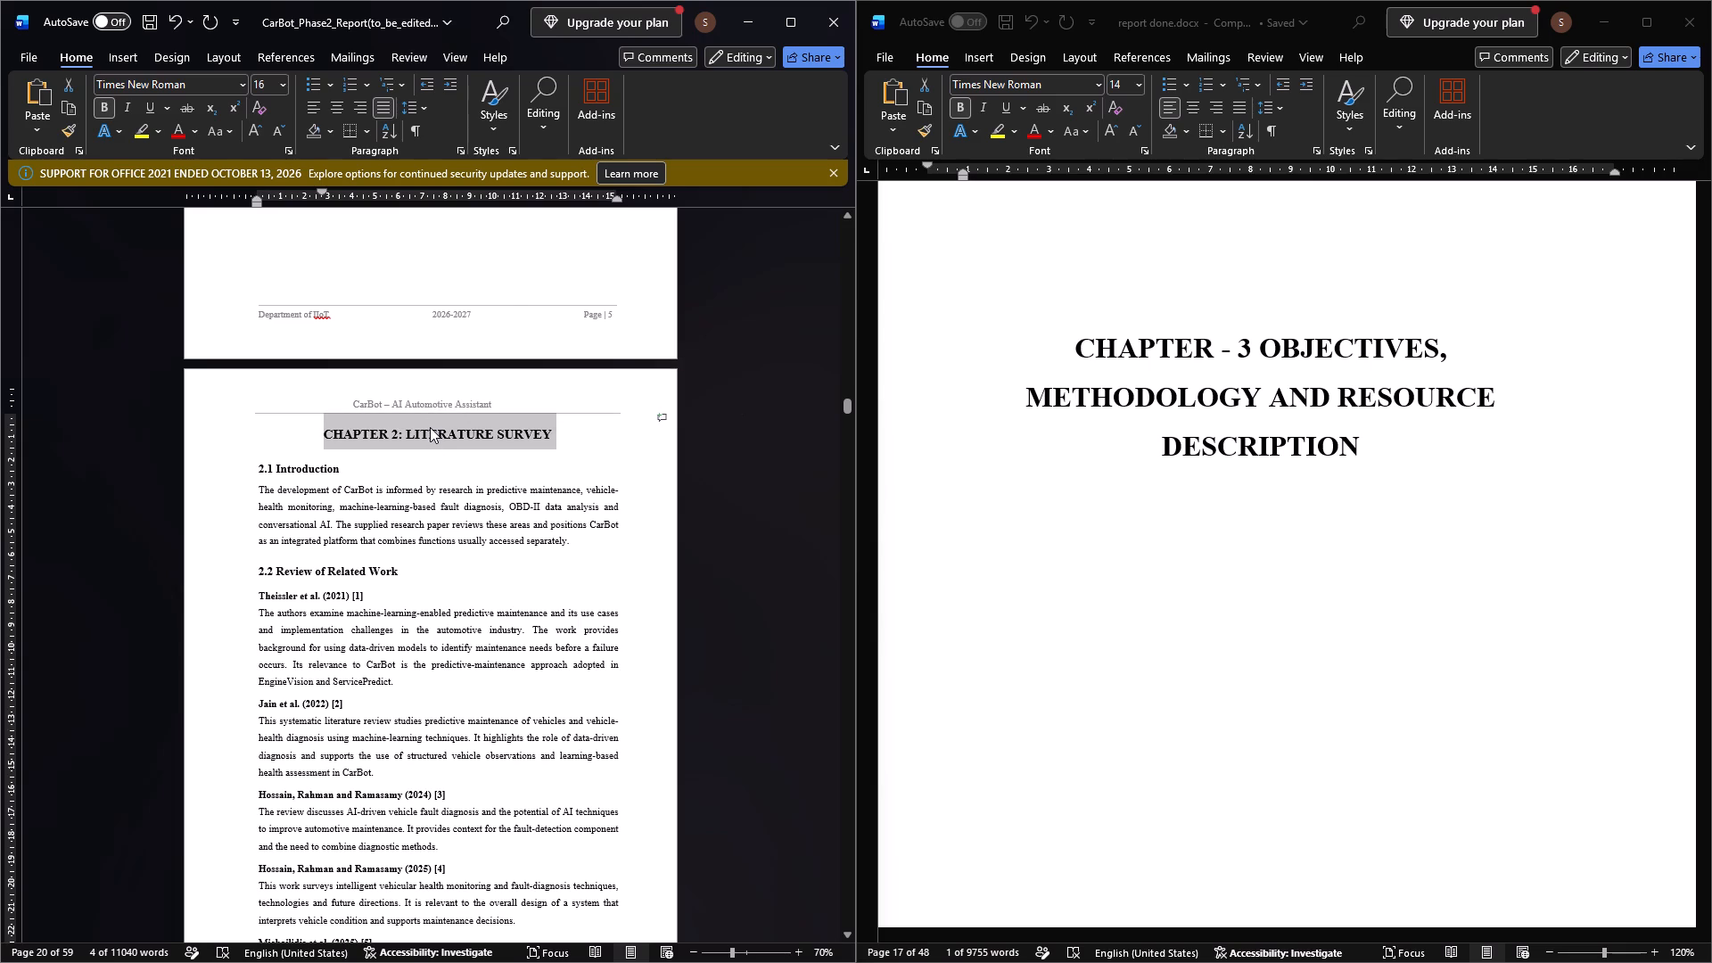
pyautogui.click(430, 427)
pyautogui.scroll(-13, 430, 427)
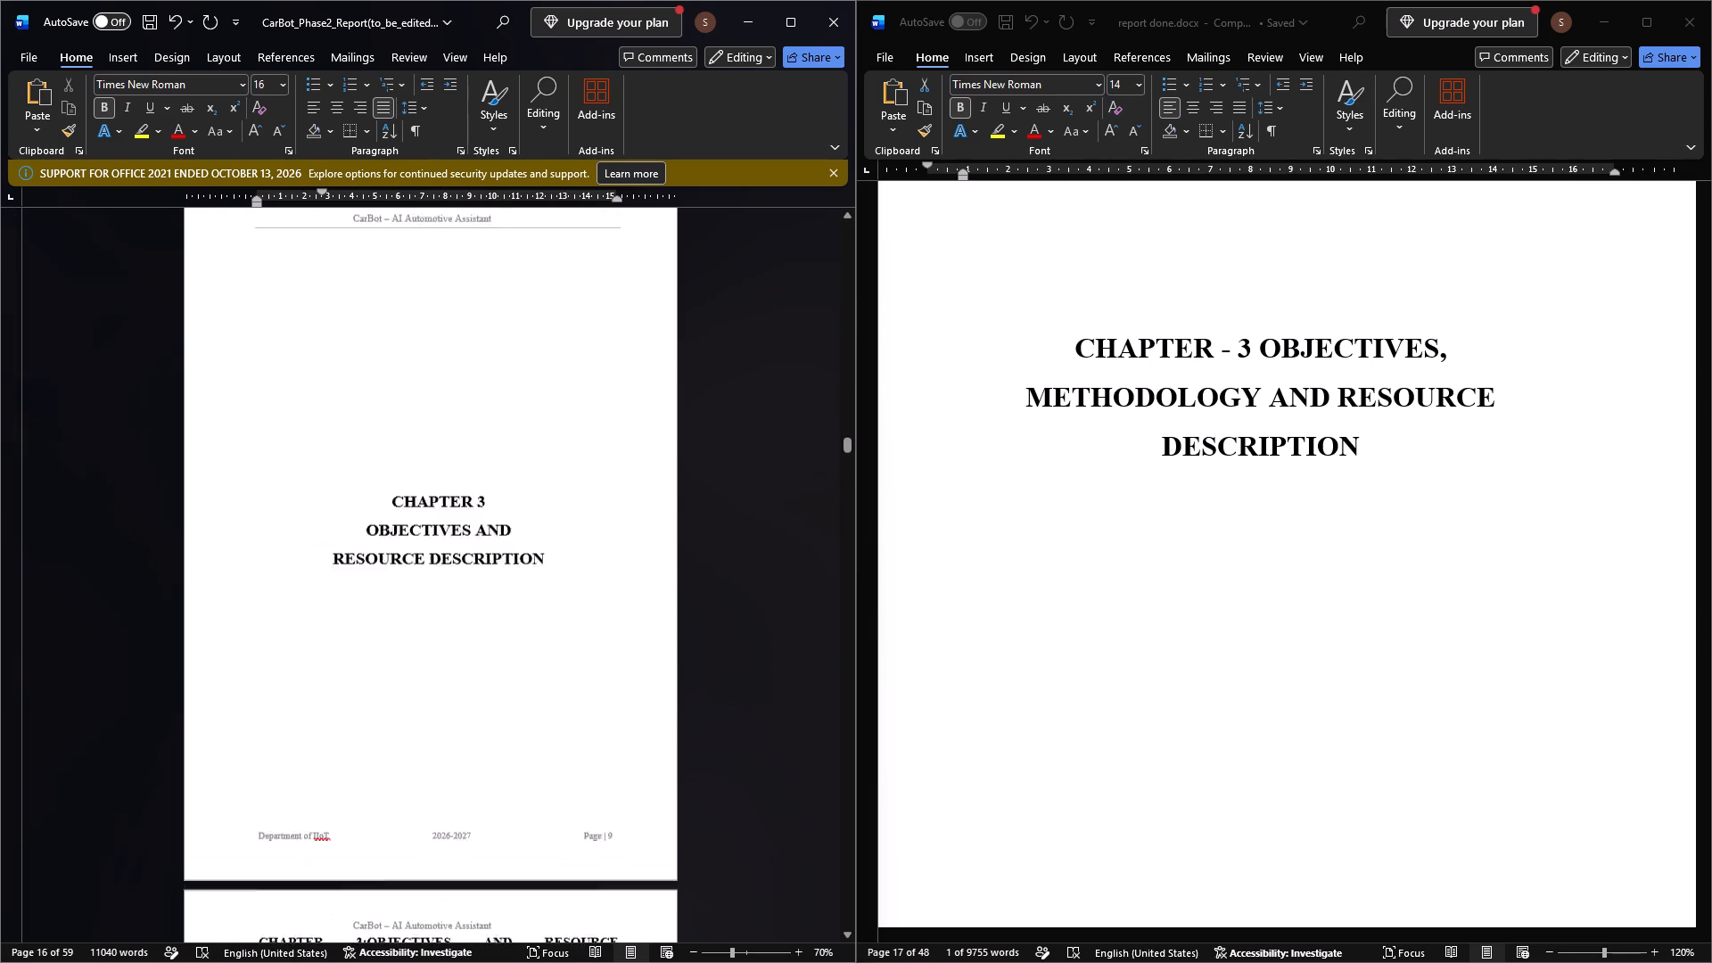
pyautogui.scroll(-2, 418, 439)
pyautogui.scroll(7, 415, 448)
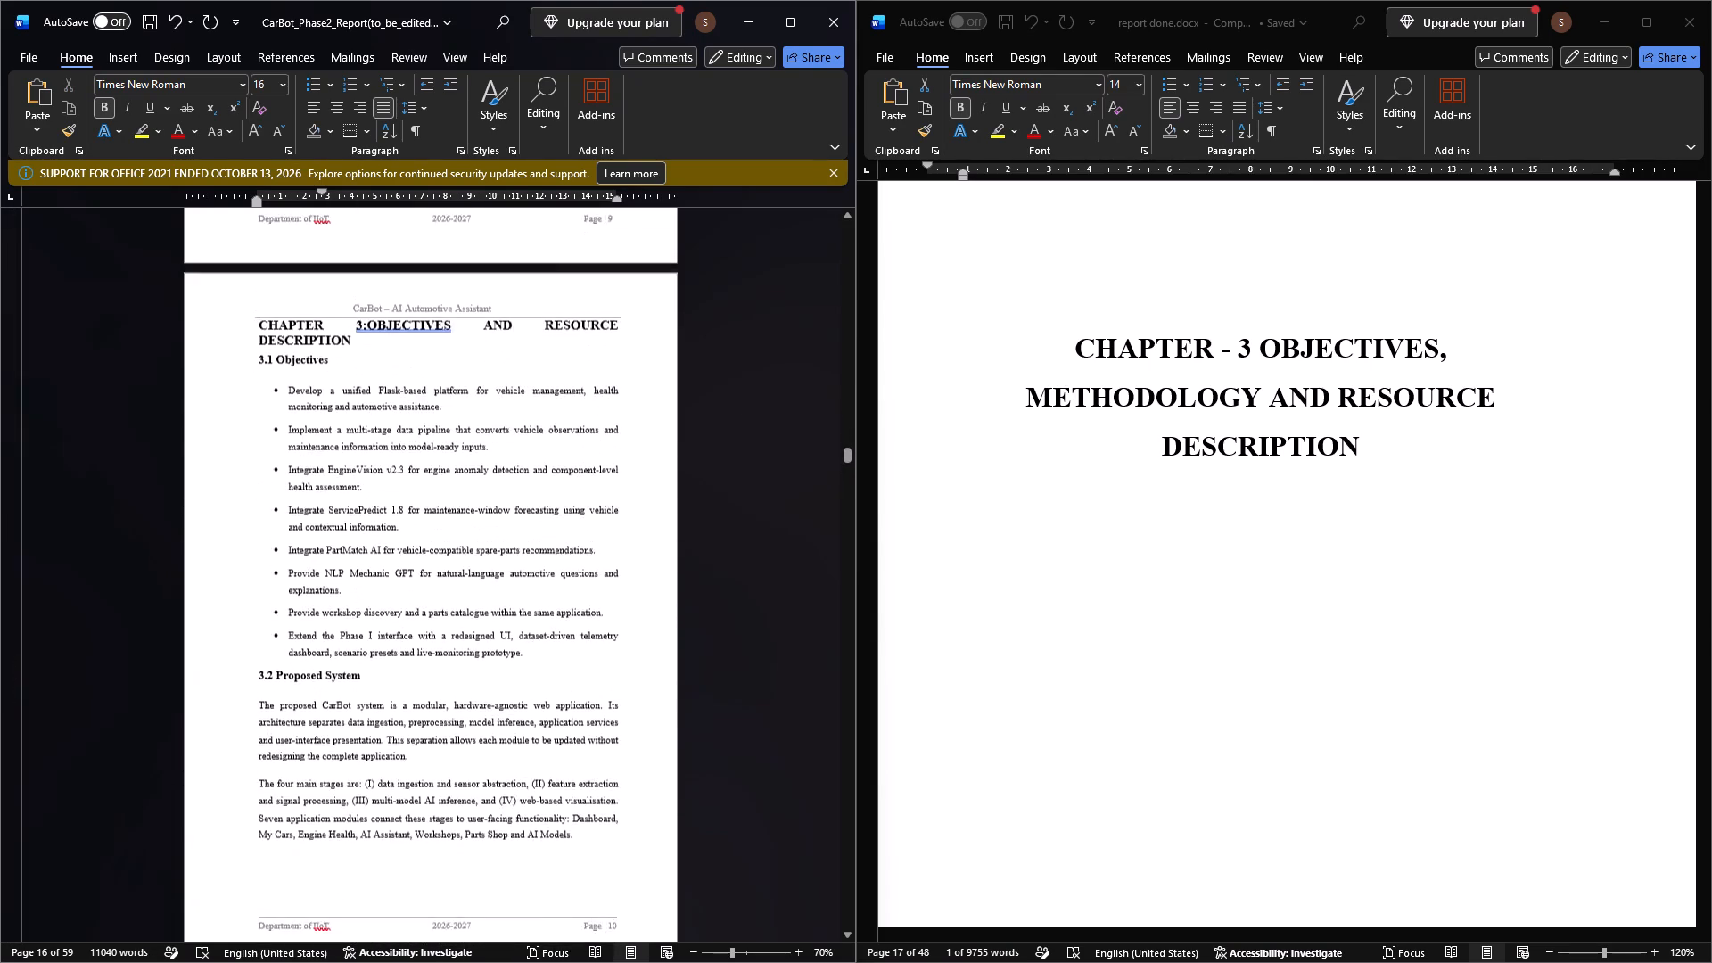
pyautogui.scroll(9, 412, 456)
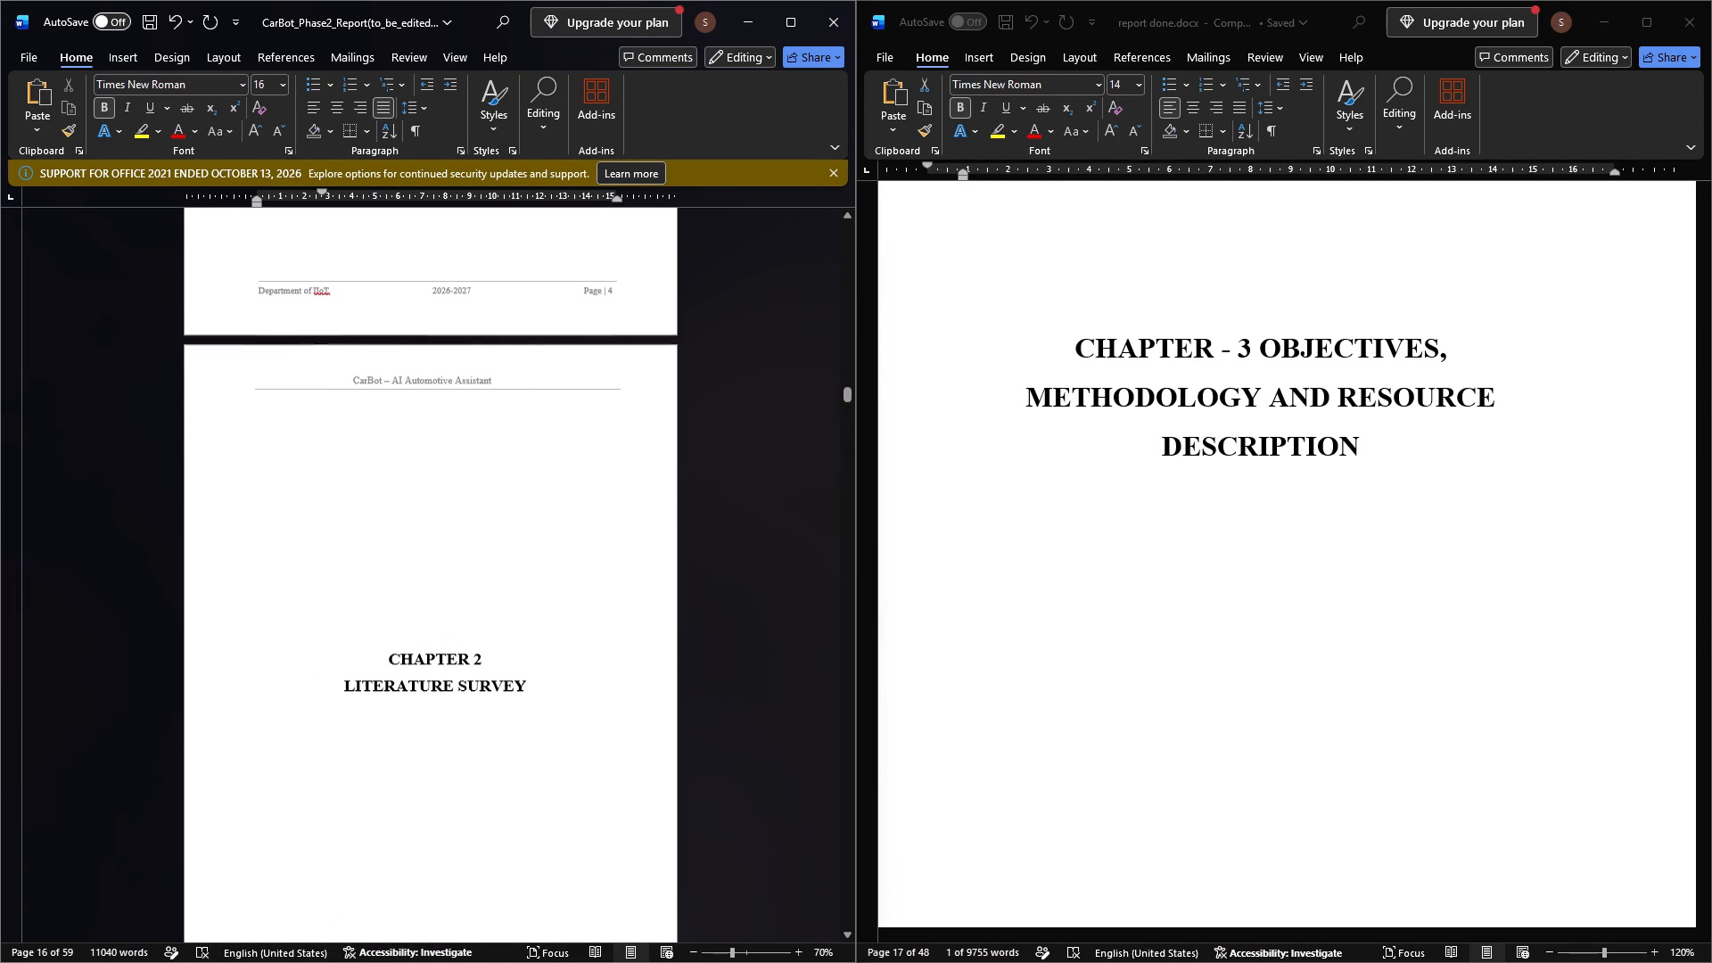
pyautogui.scroll(1, 426, 496)
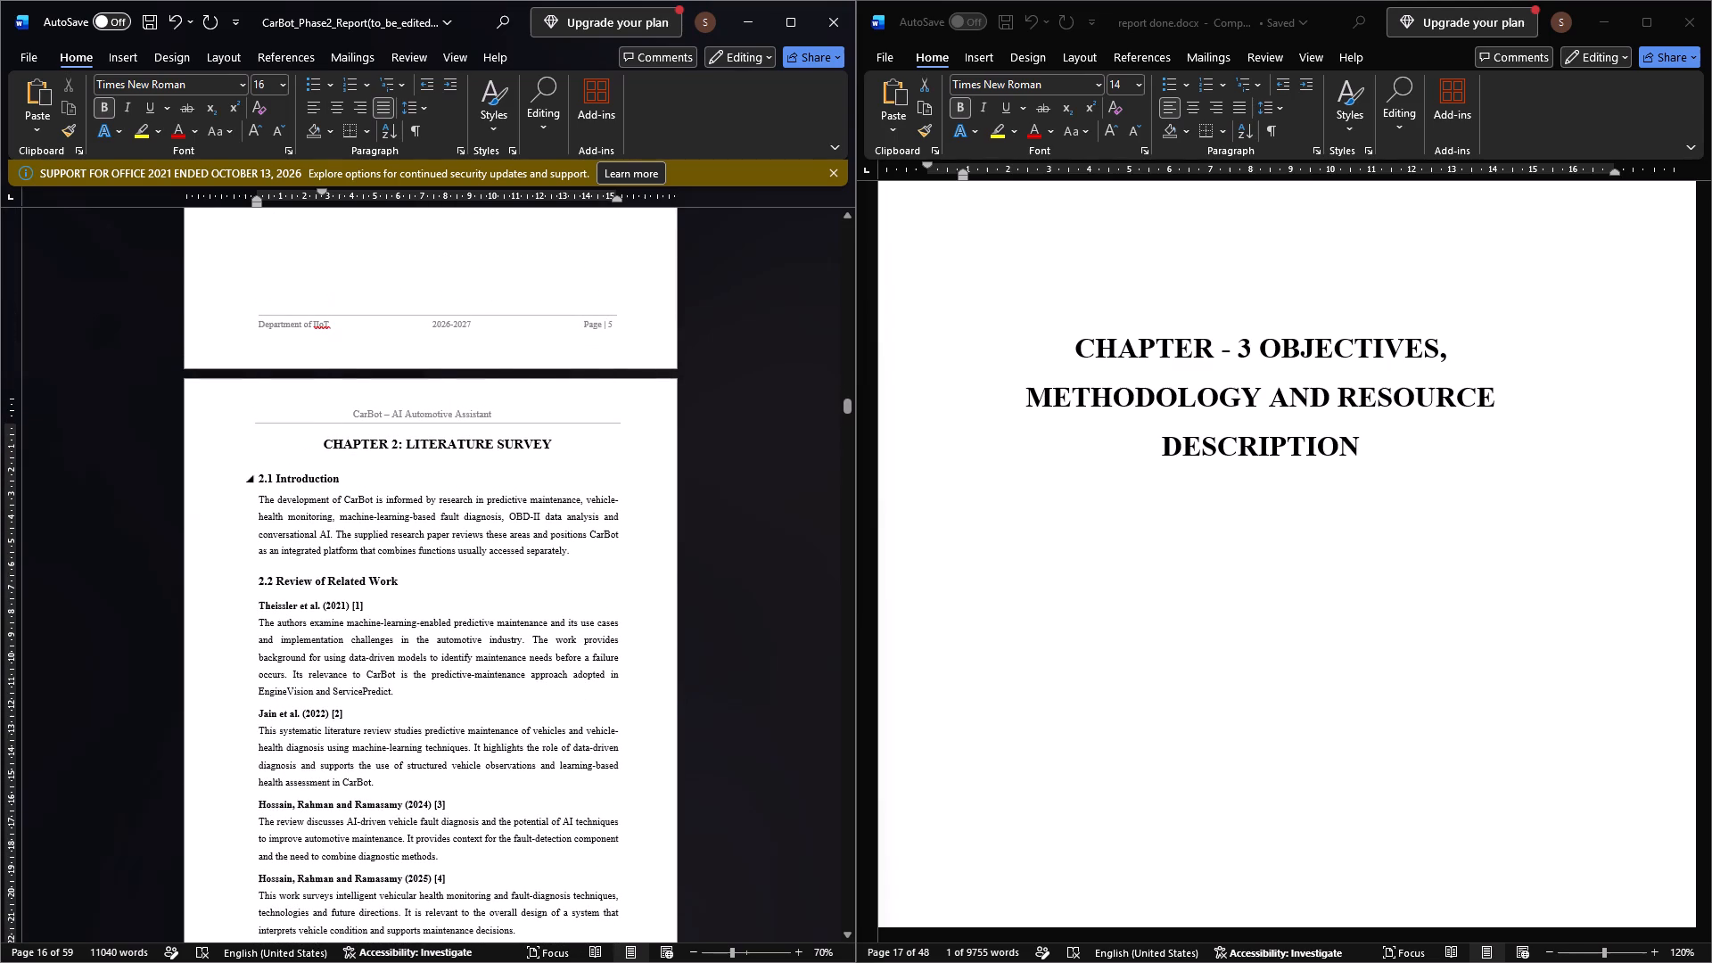
pyautogui.tripleClick(432, 448)
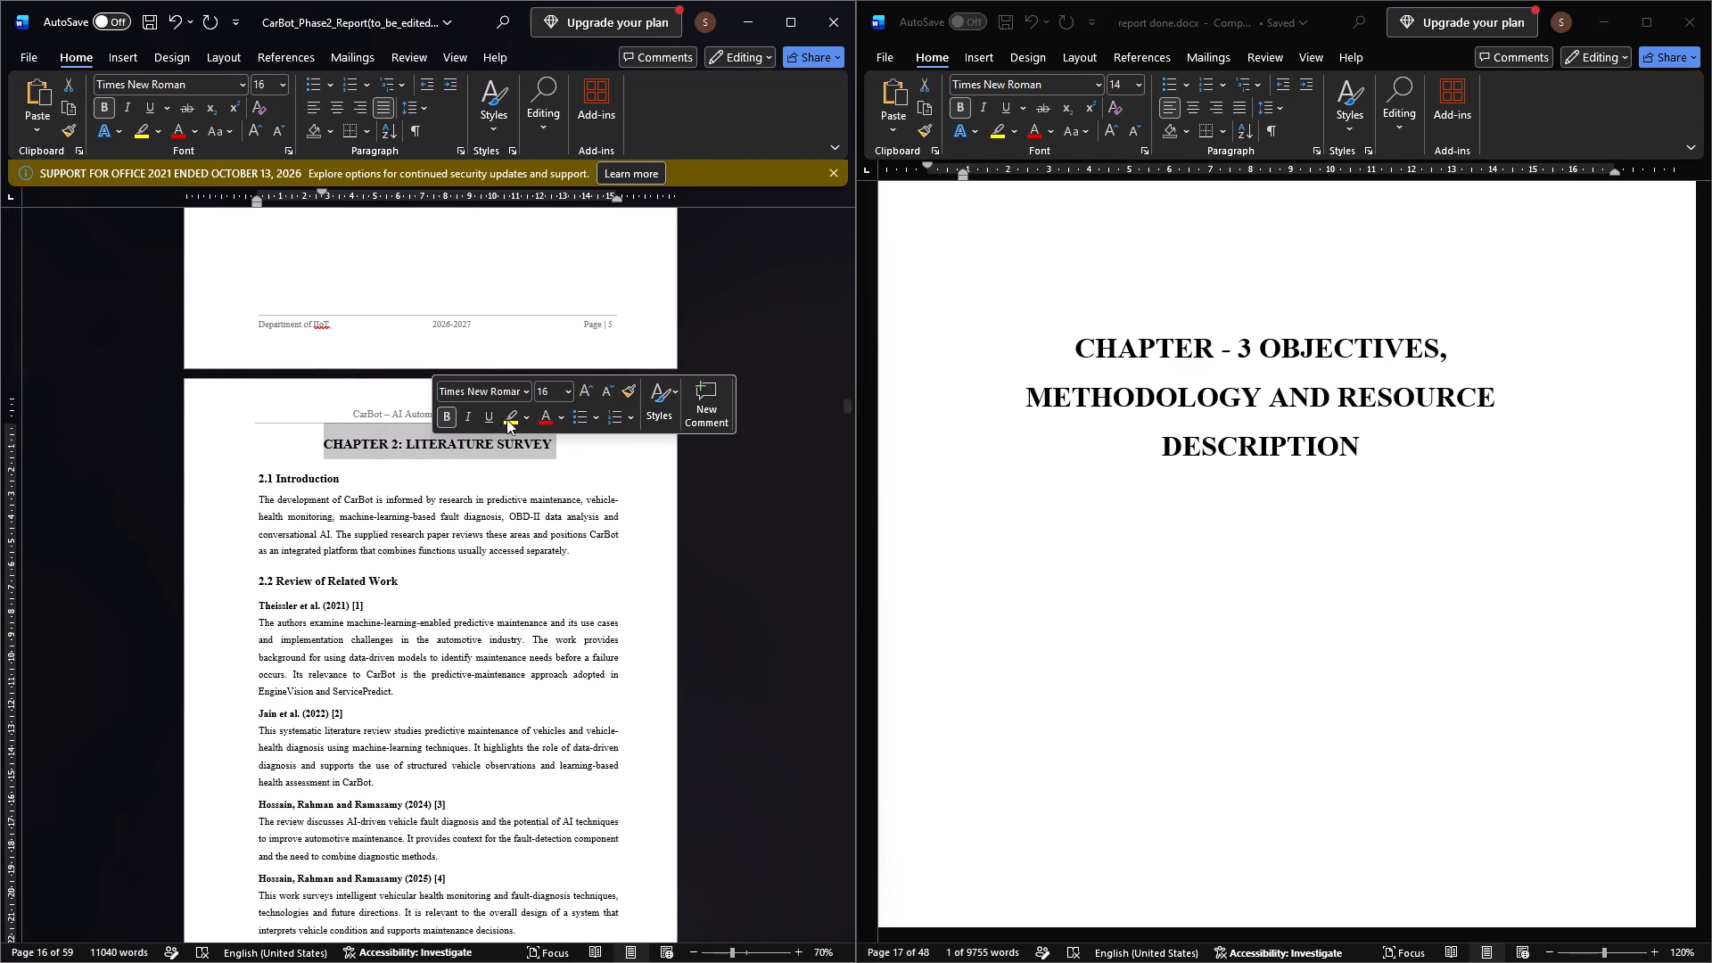
pyautogui.click(465, 150)
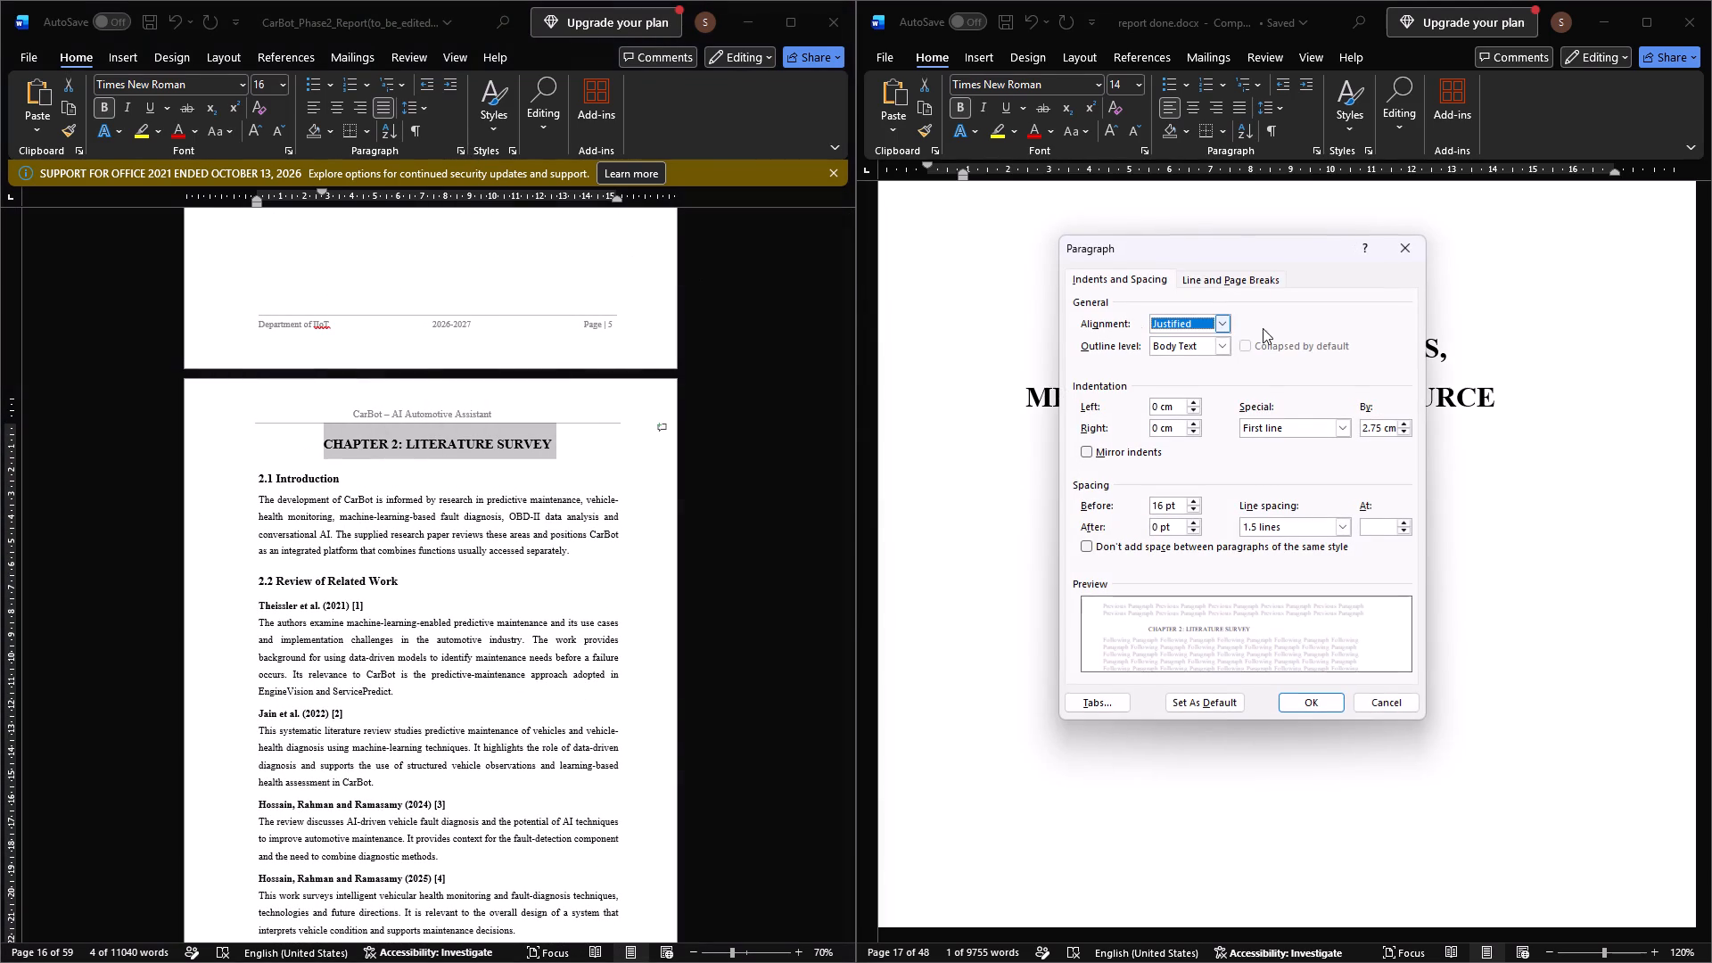
pyautogui.click(1402, 244)
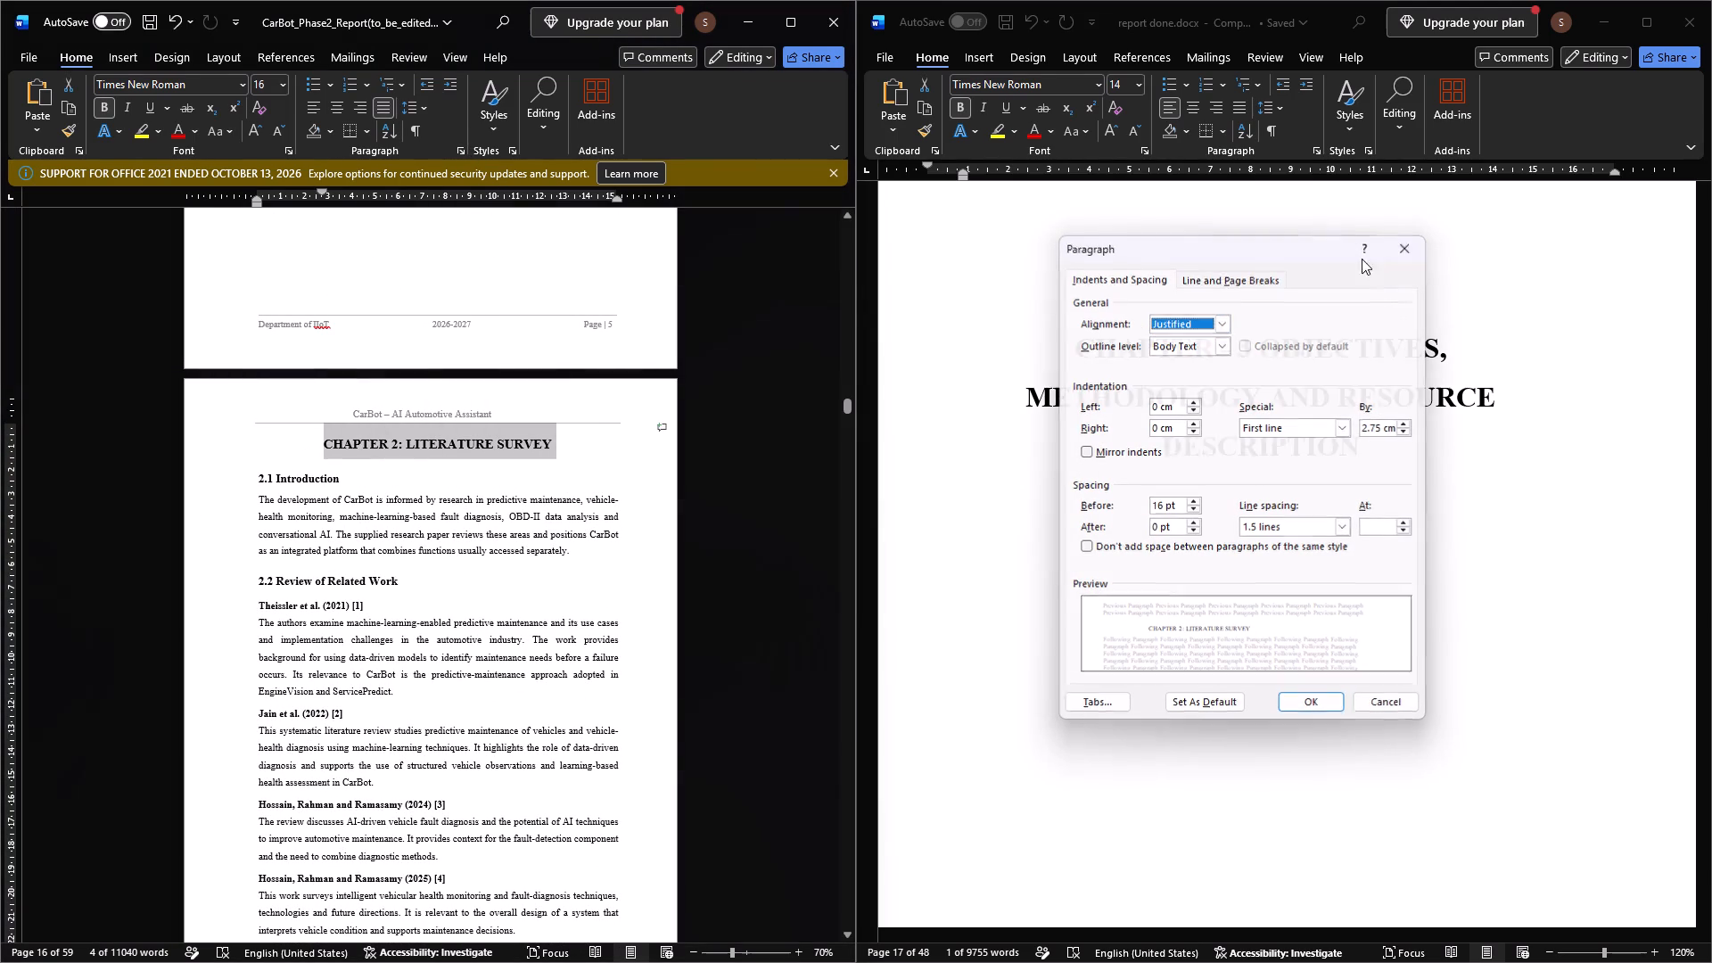
# Set the combined Chapter 3 heading above section 3.1 to 16 pt spacing before and 1.5 line spacing.
pyautogui.scroll(-7, 539, 472)
pyautogui.scroll(-2, 432, 481)
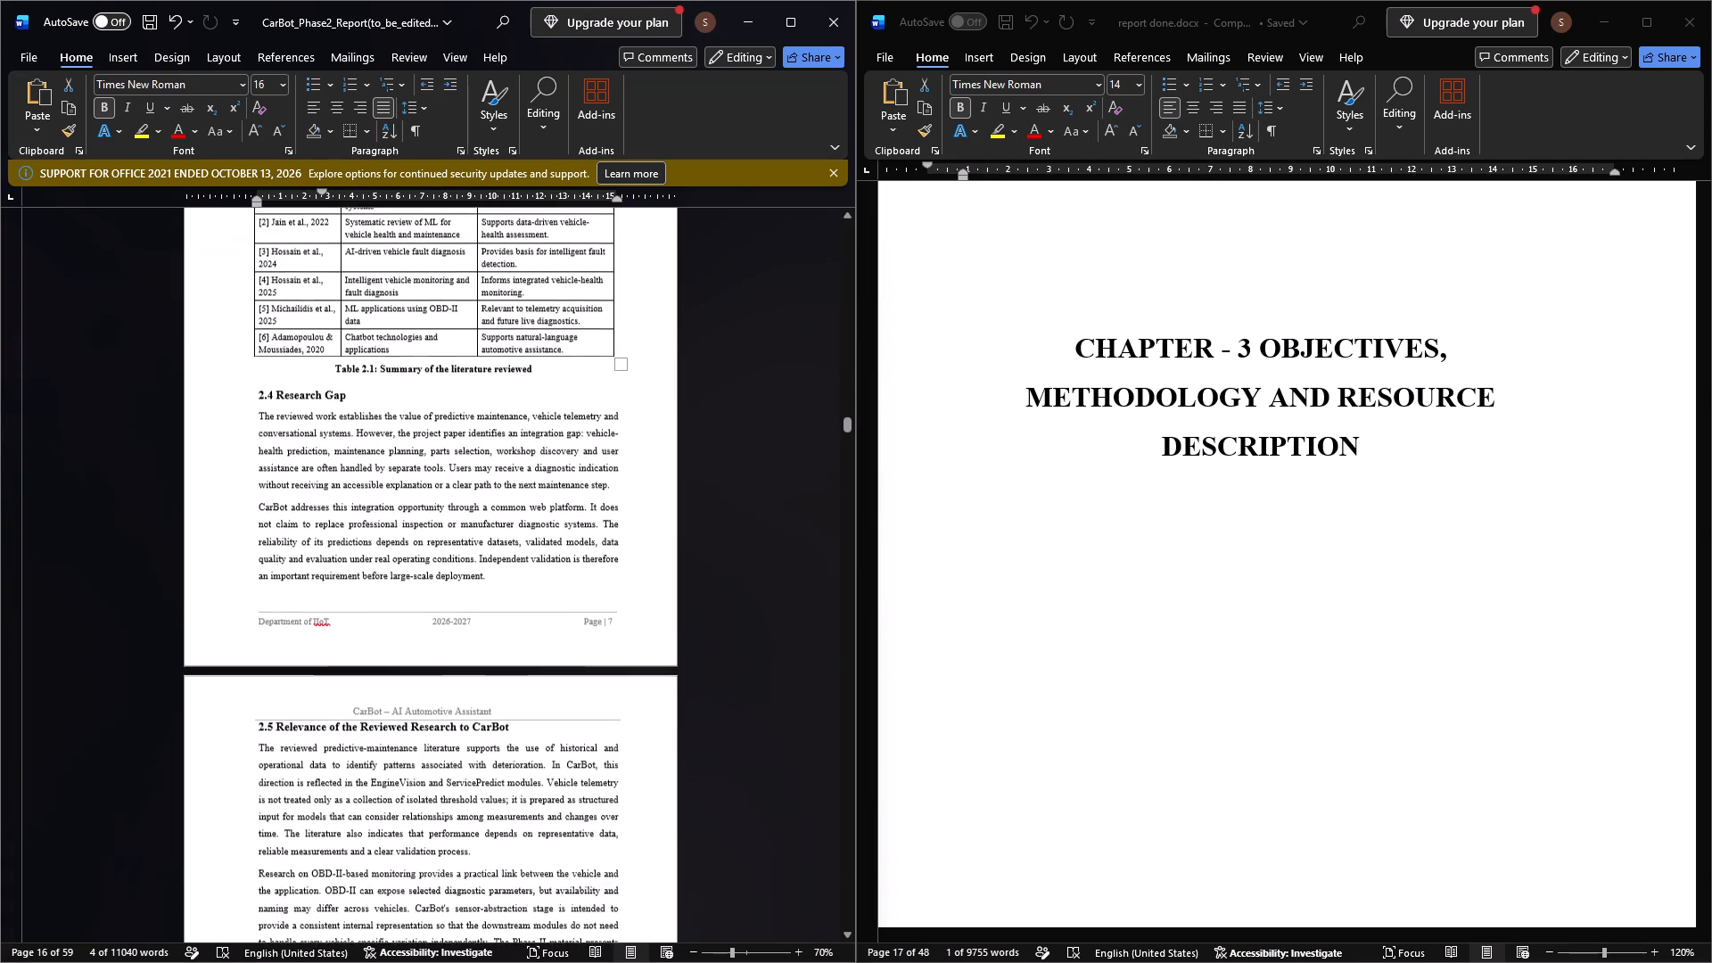
pyautogui.scroll(-3, 416, 510)
pyautogui.scroll(-2, 389, 580)
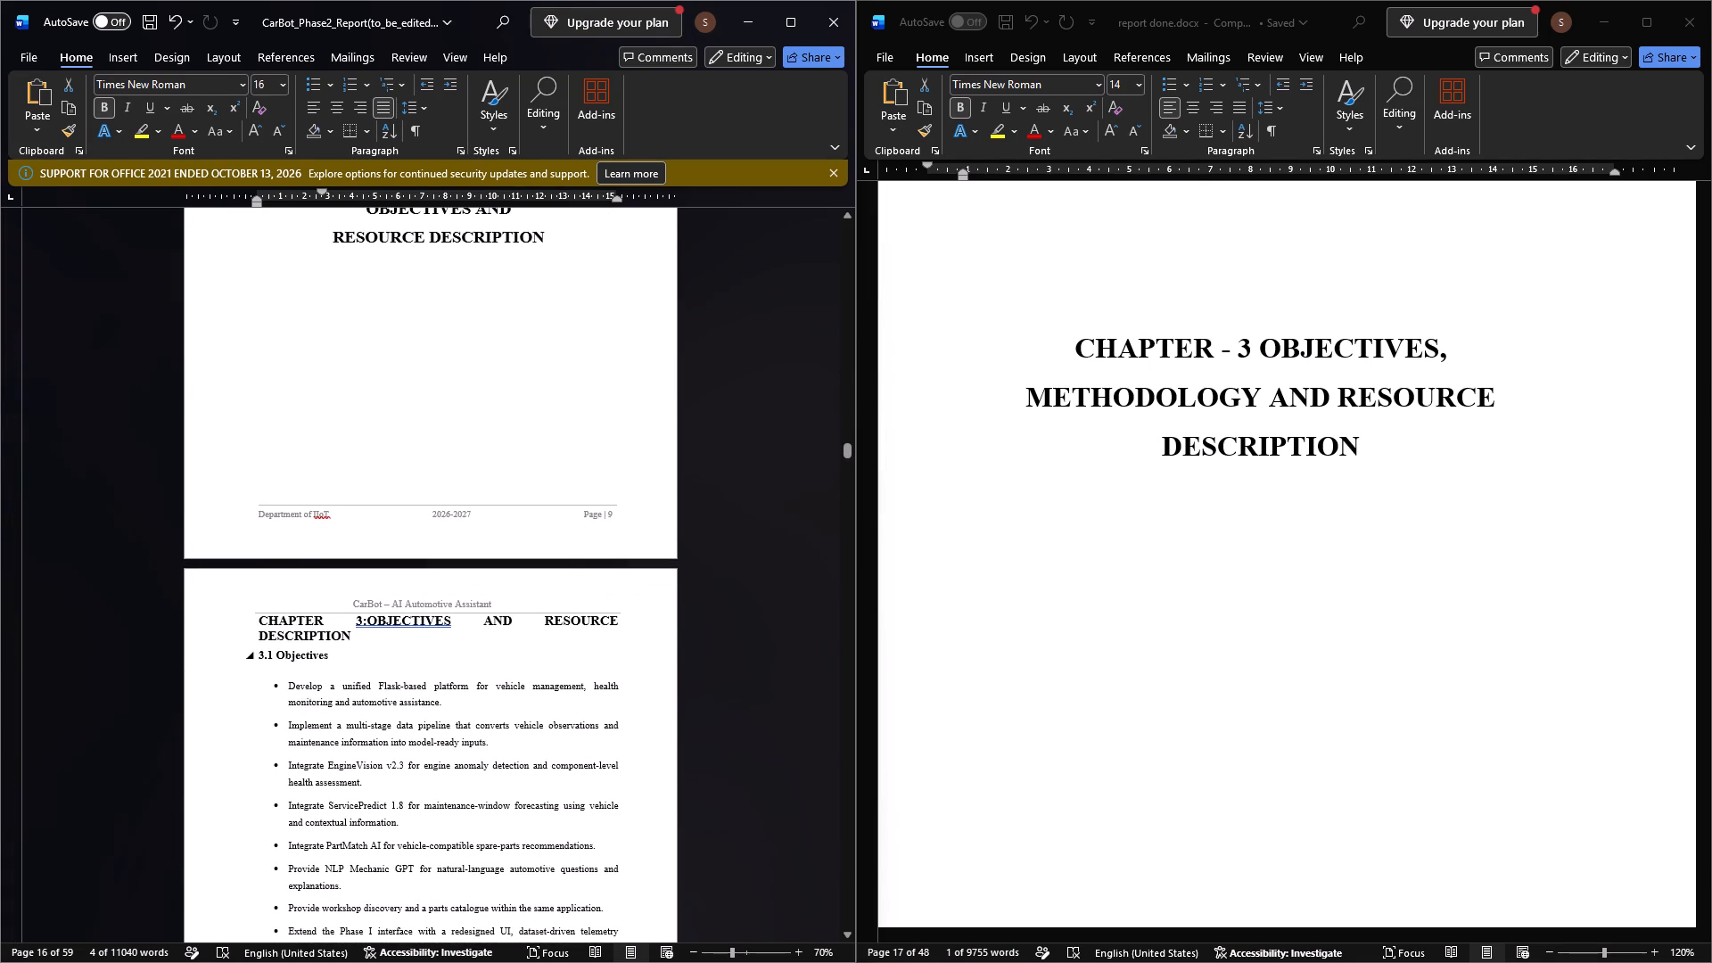
pyautogui.tripleClick(340, 636)
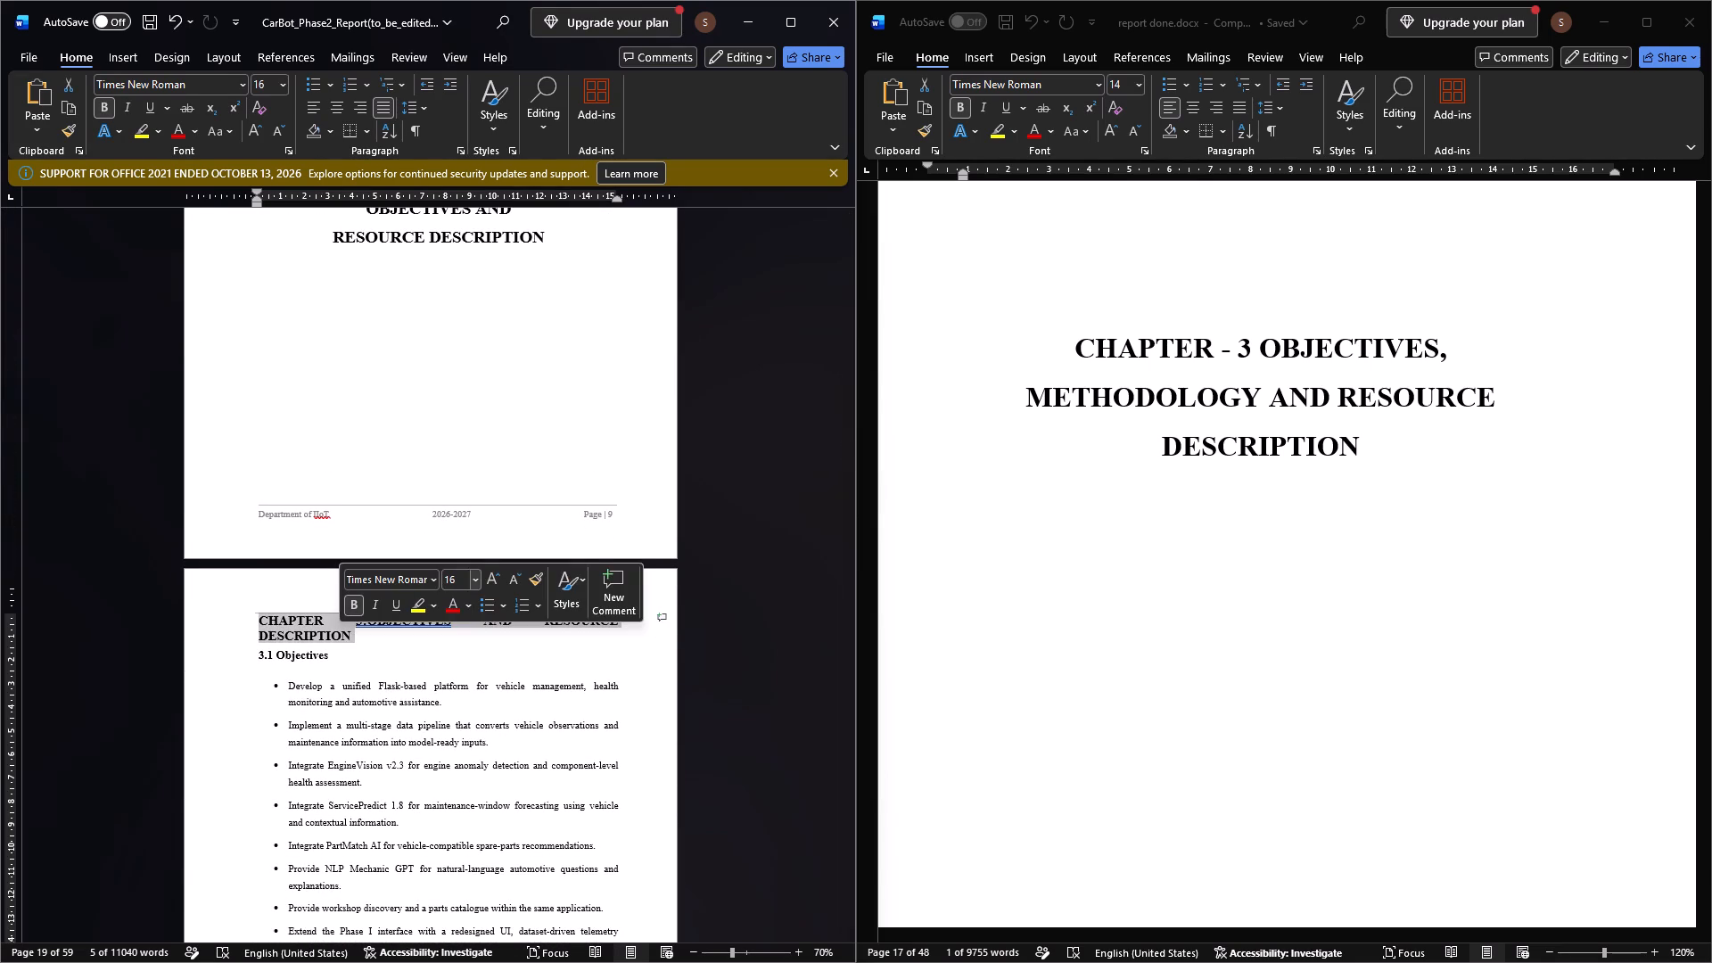
pyautogui.click(455, 149)
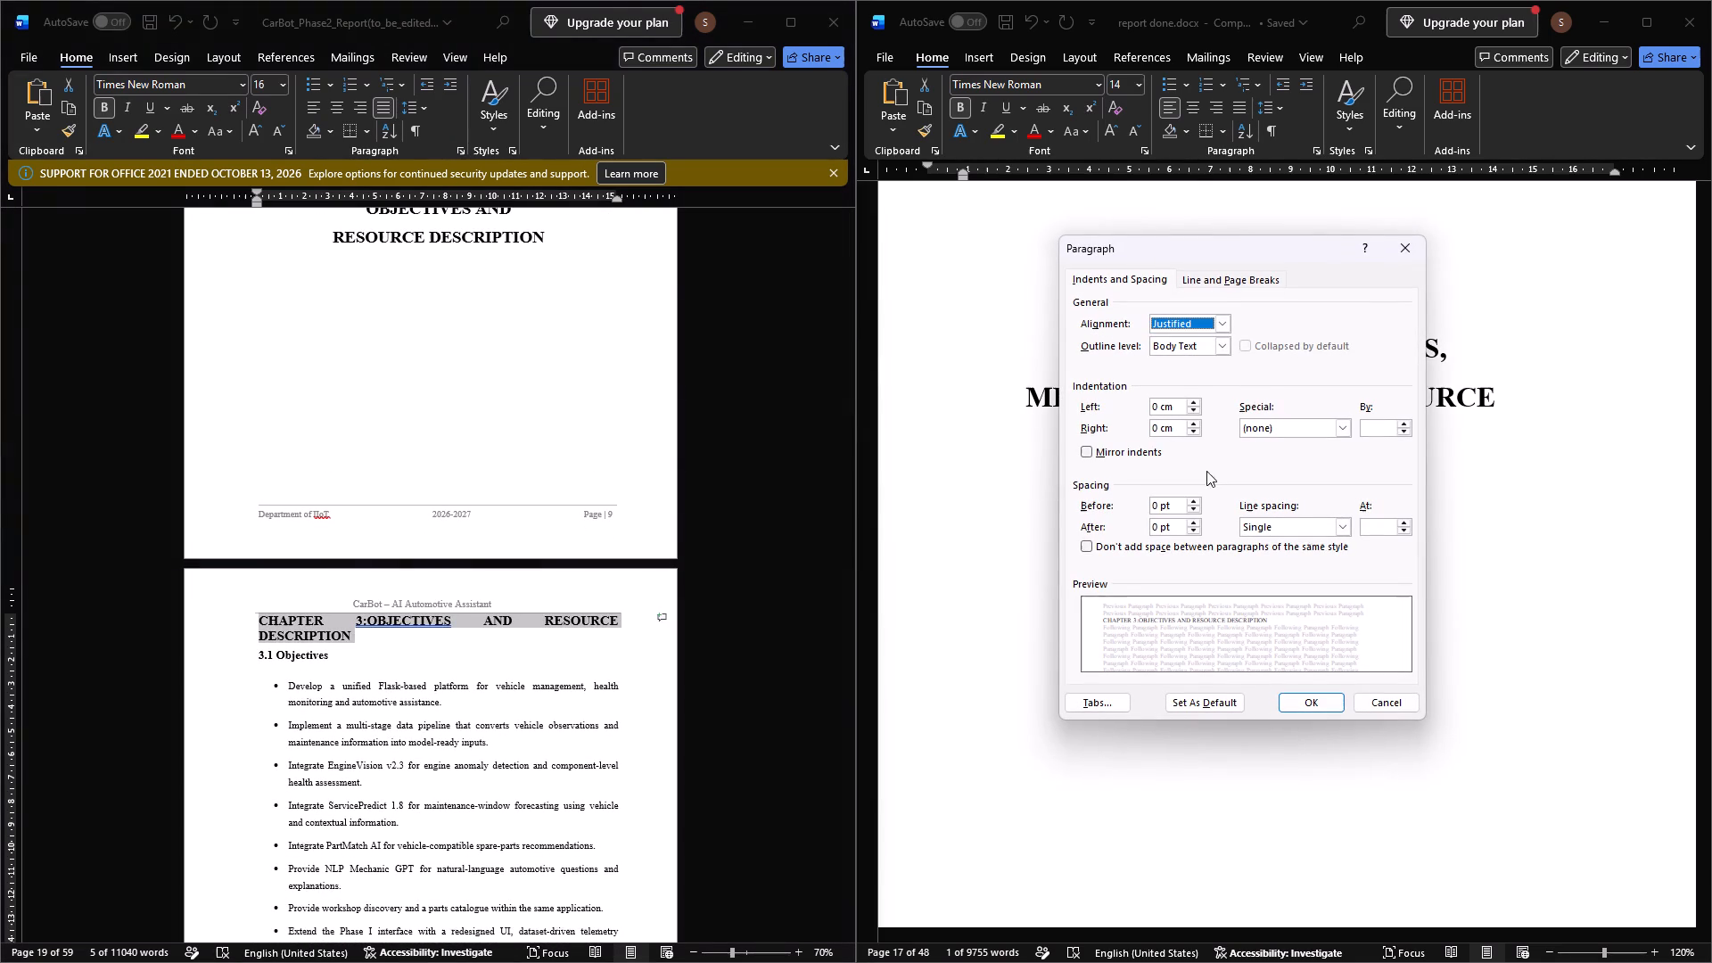
pyautogui.click(1159, 506)
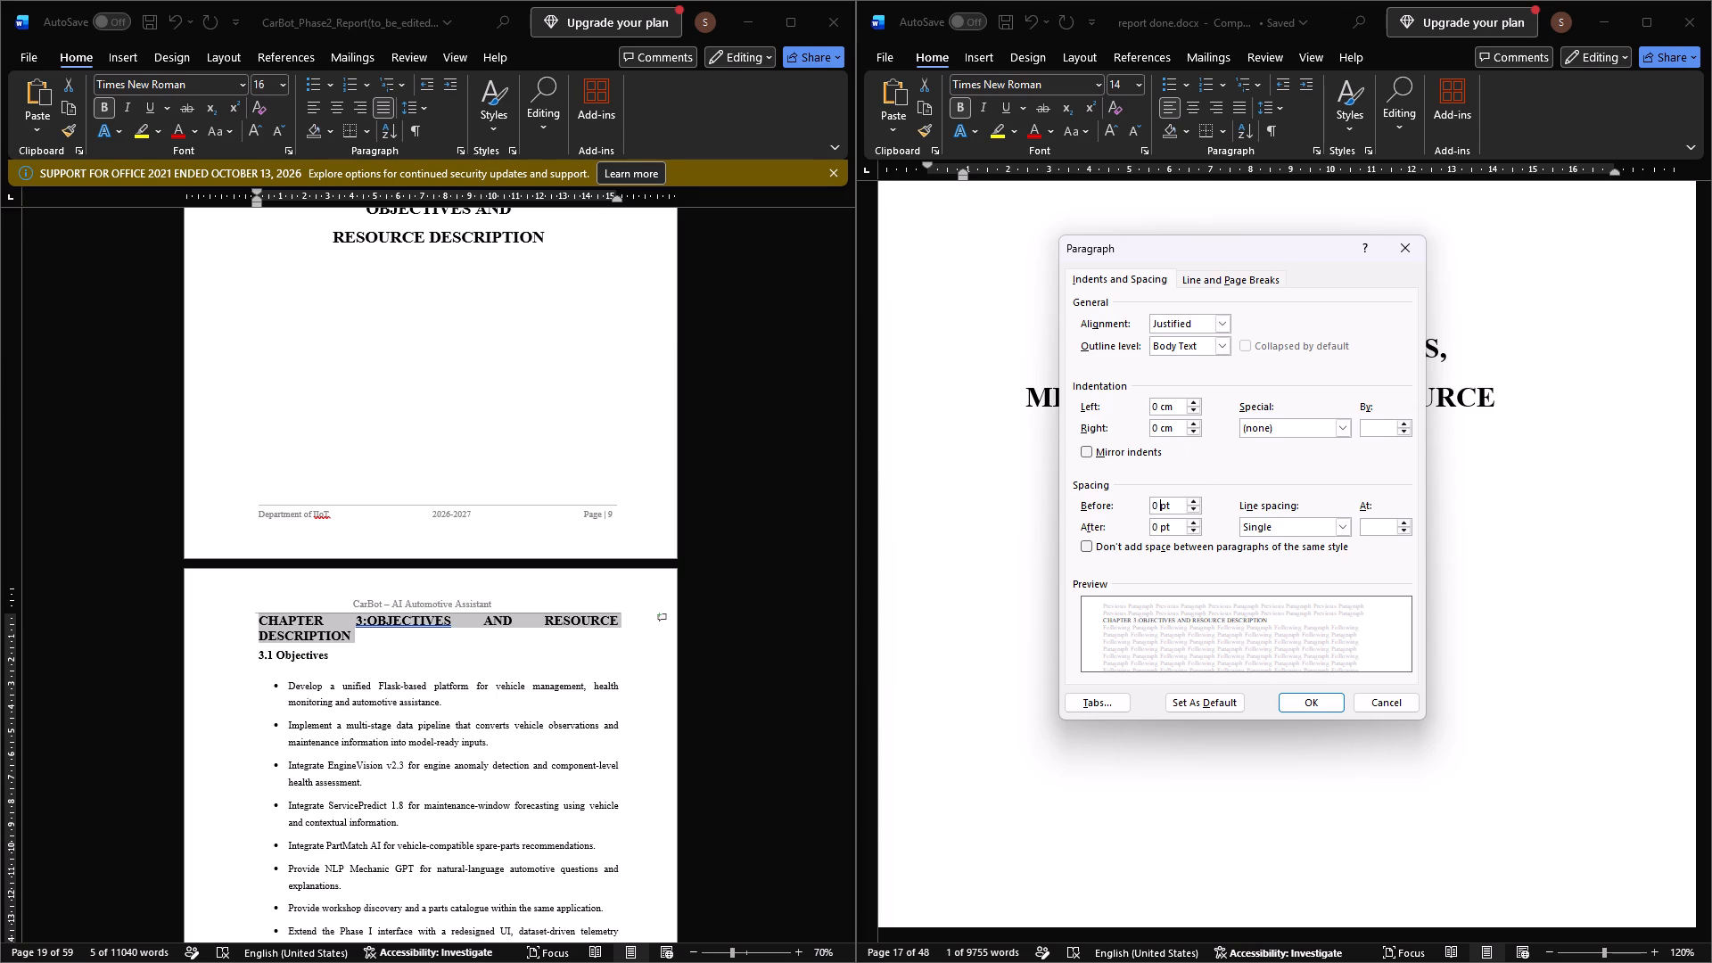
pyautogui.press('BackSpace')
pyautogui.press('BackSpace')
pyautogui.press('BackSpace')
pyautogui.write('16')
pyautogui.press('space')
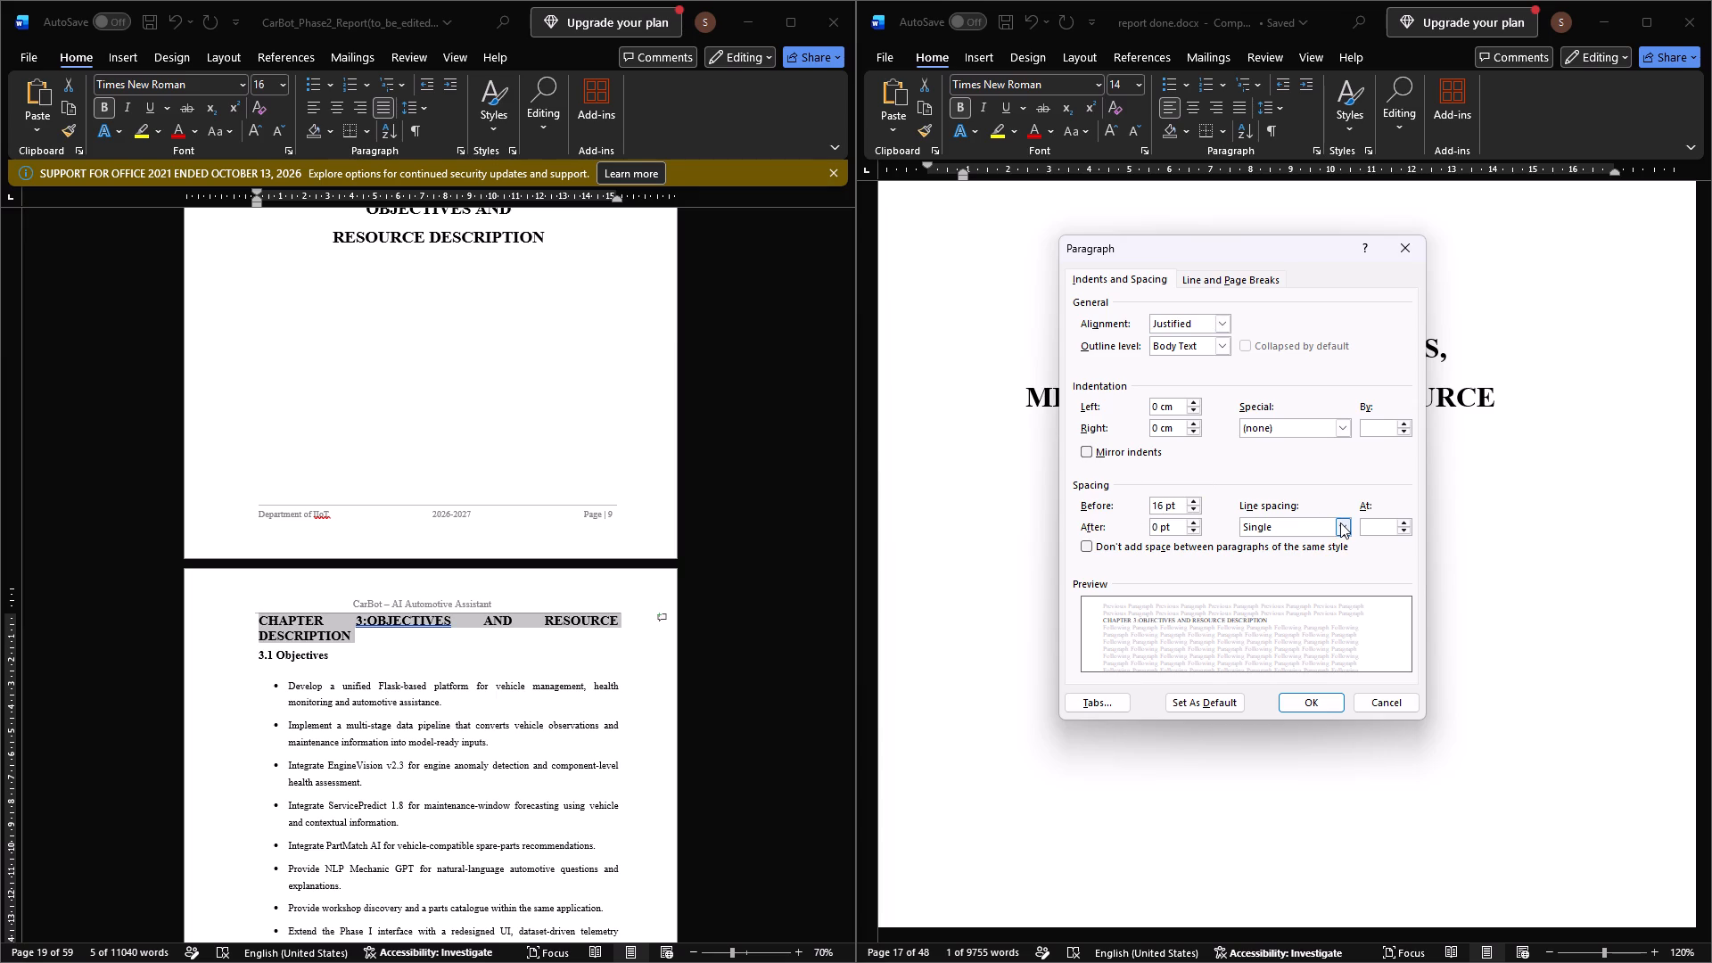
pyautogui.click(1340, 523)
pyautogui.click(1278, 556)
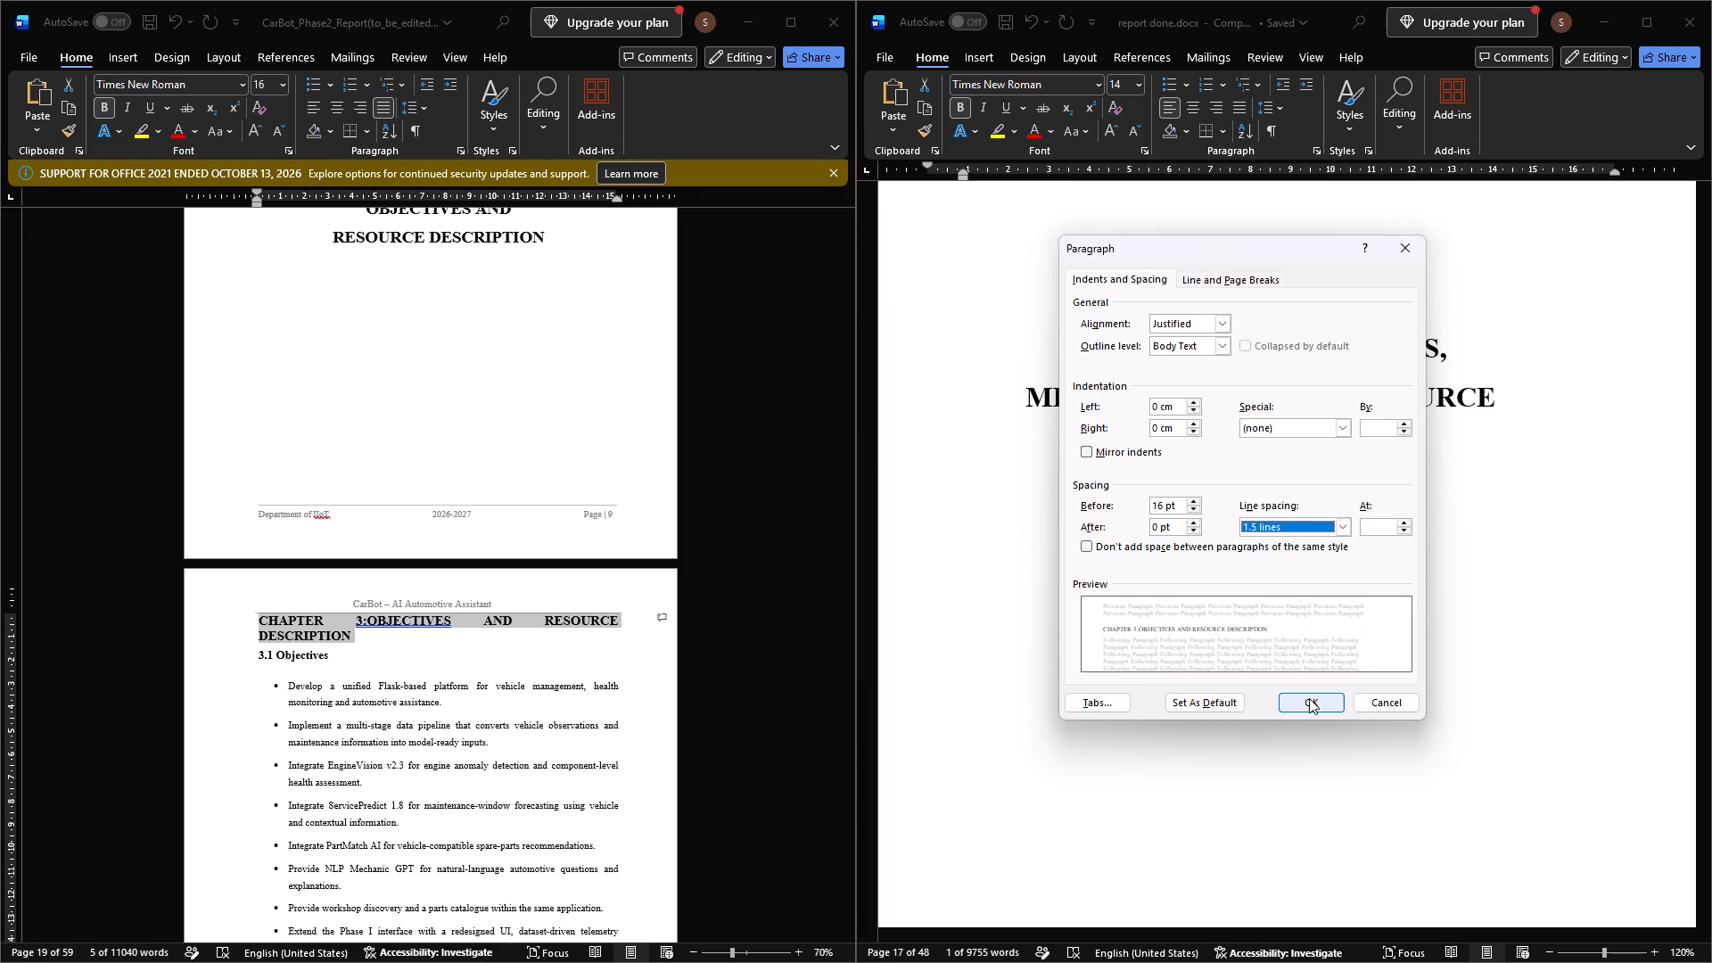
pyautogui.click(1310, 700)
pyautogui.click(320, 687)
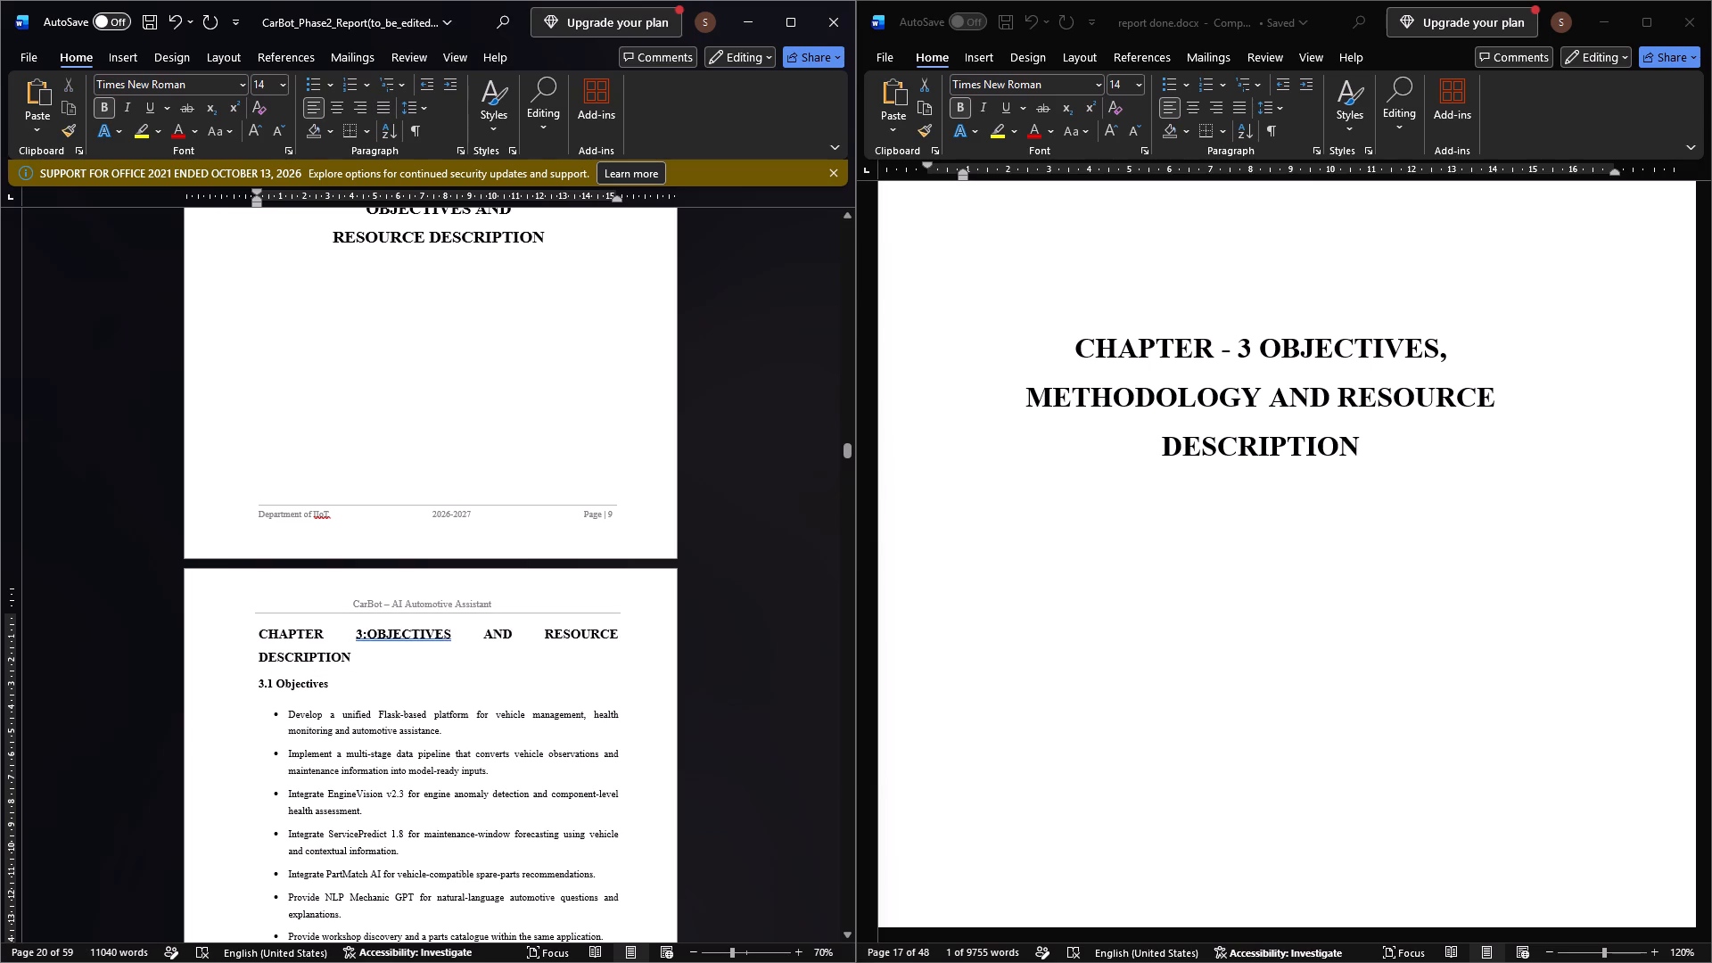
# Give the Chapter 3 heading above section 3.1 a first-line indent of about 1 cm.
pyautogui.click(258, 633)
pyautogui.moveTo(253, 189); pyautogui.dragTo(276, 194)
pyautogui.moveTo(256, 190); pyautogui.dragTo(284, 196)
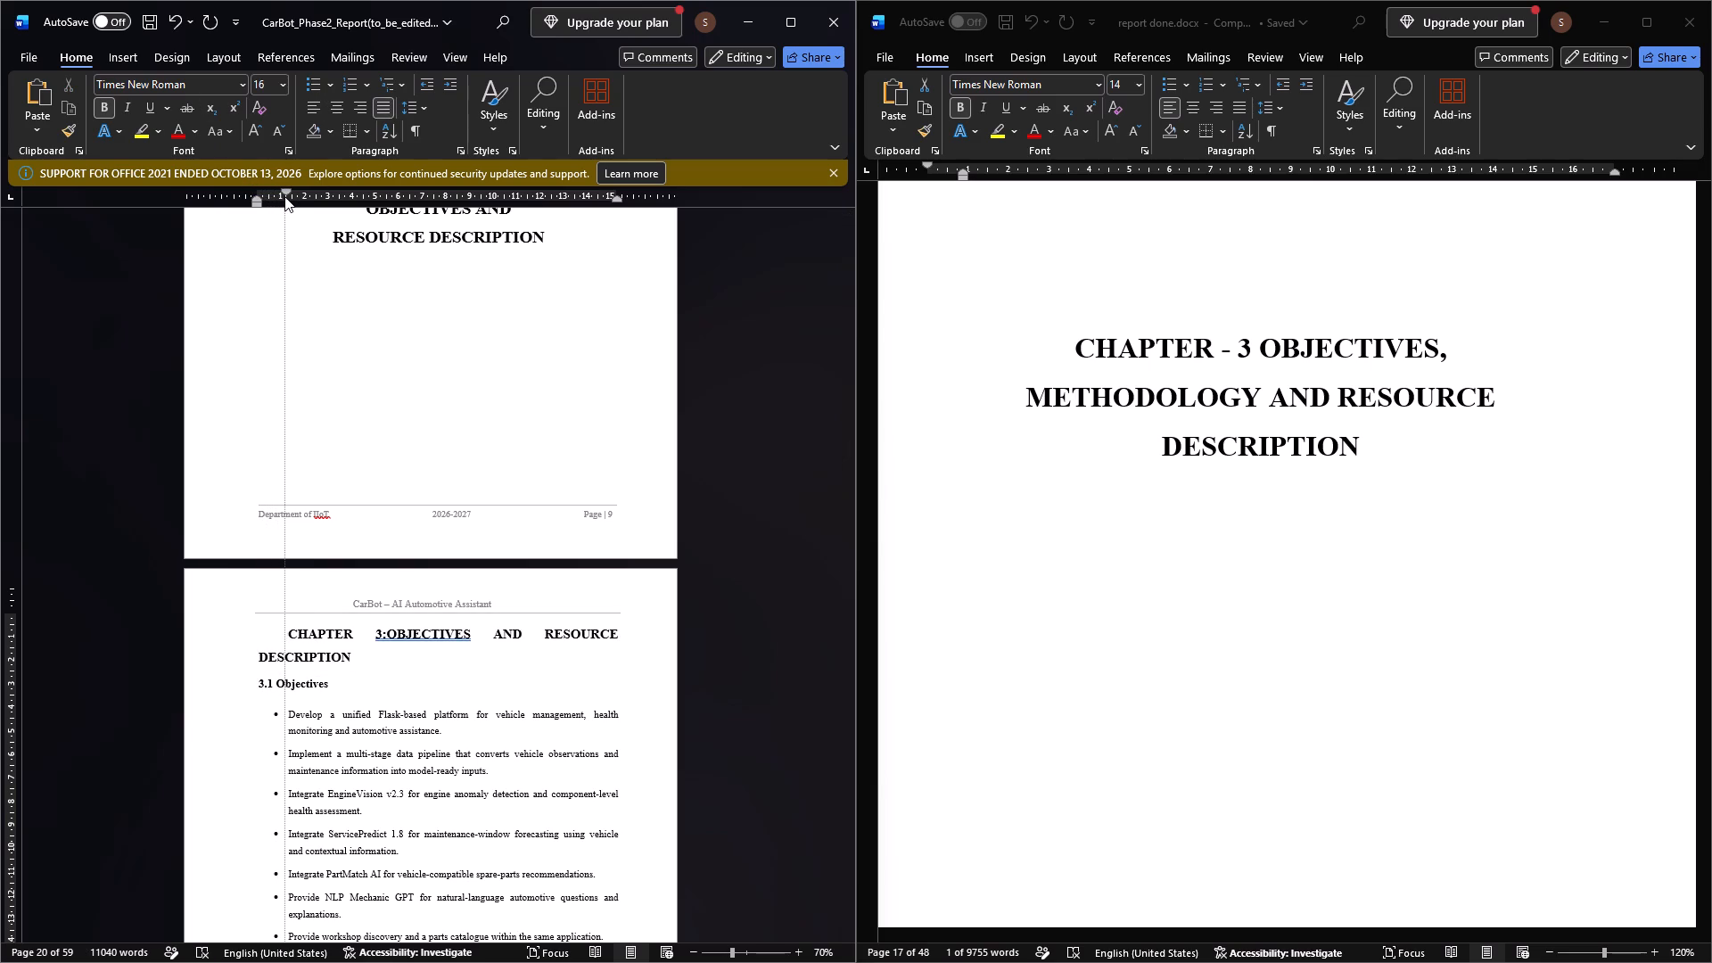
pyautogui.moveTo(284, 196); pyautogui.dragTo(284, 196)
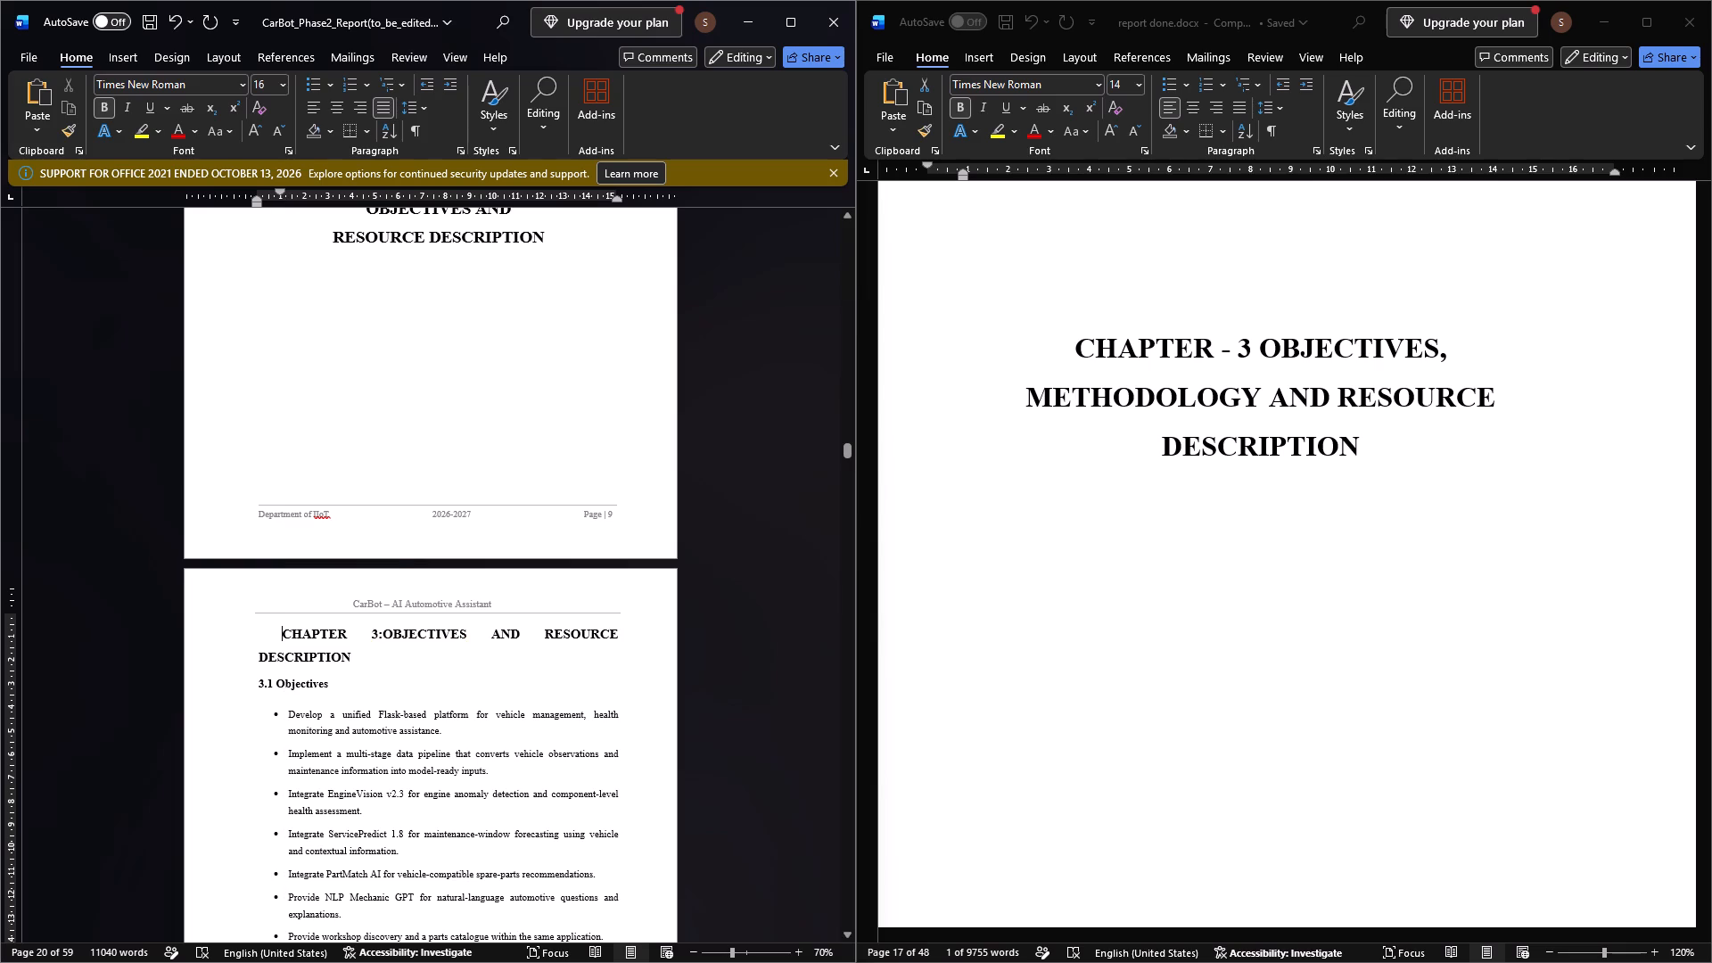
# Insert a space after the colon in the CHAPTER 3: OBJECTIVES AND RESOURCE DESCRIPTION heading.
pyautogui.click(377, 638)
pyautogui.click(380, 630)
pyautogui.click(385, 637)
pyautogui.press('space')
# Check the Chapter 3 heading in report done.docx and bring the CarBot heading's right indent in to about the 13.5 cm mark.
pyautogui.scroll(-10, 1088, 613)
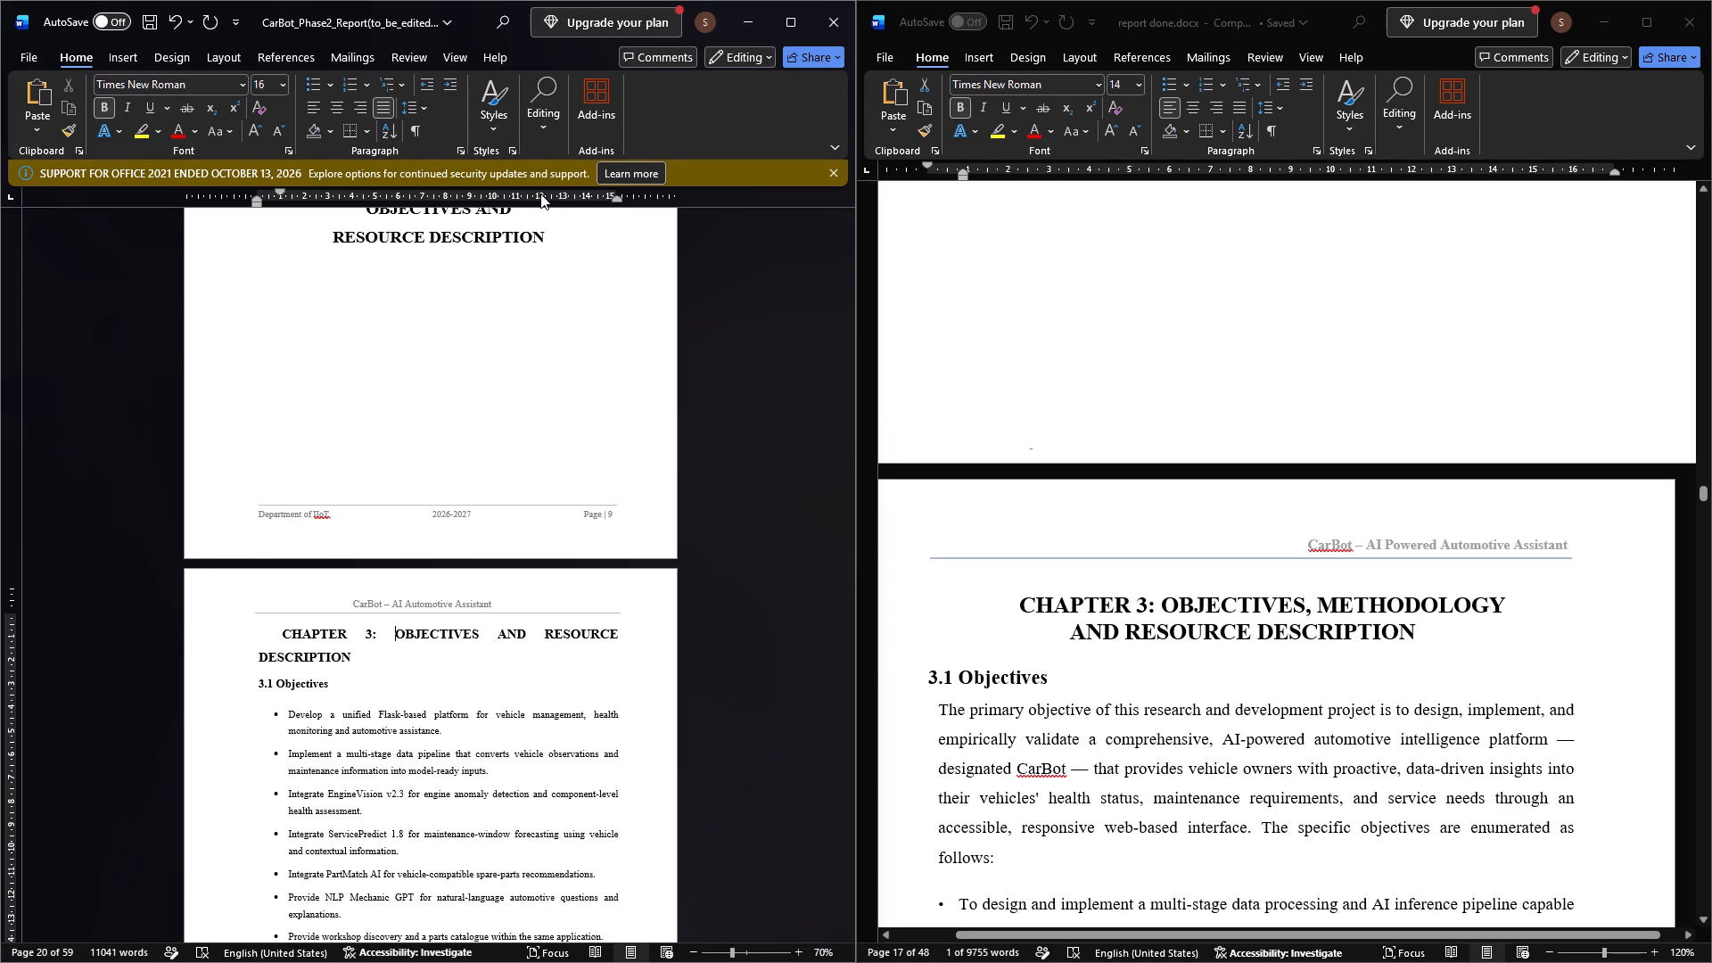
pyautogui.click(626, 636)
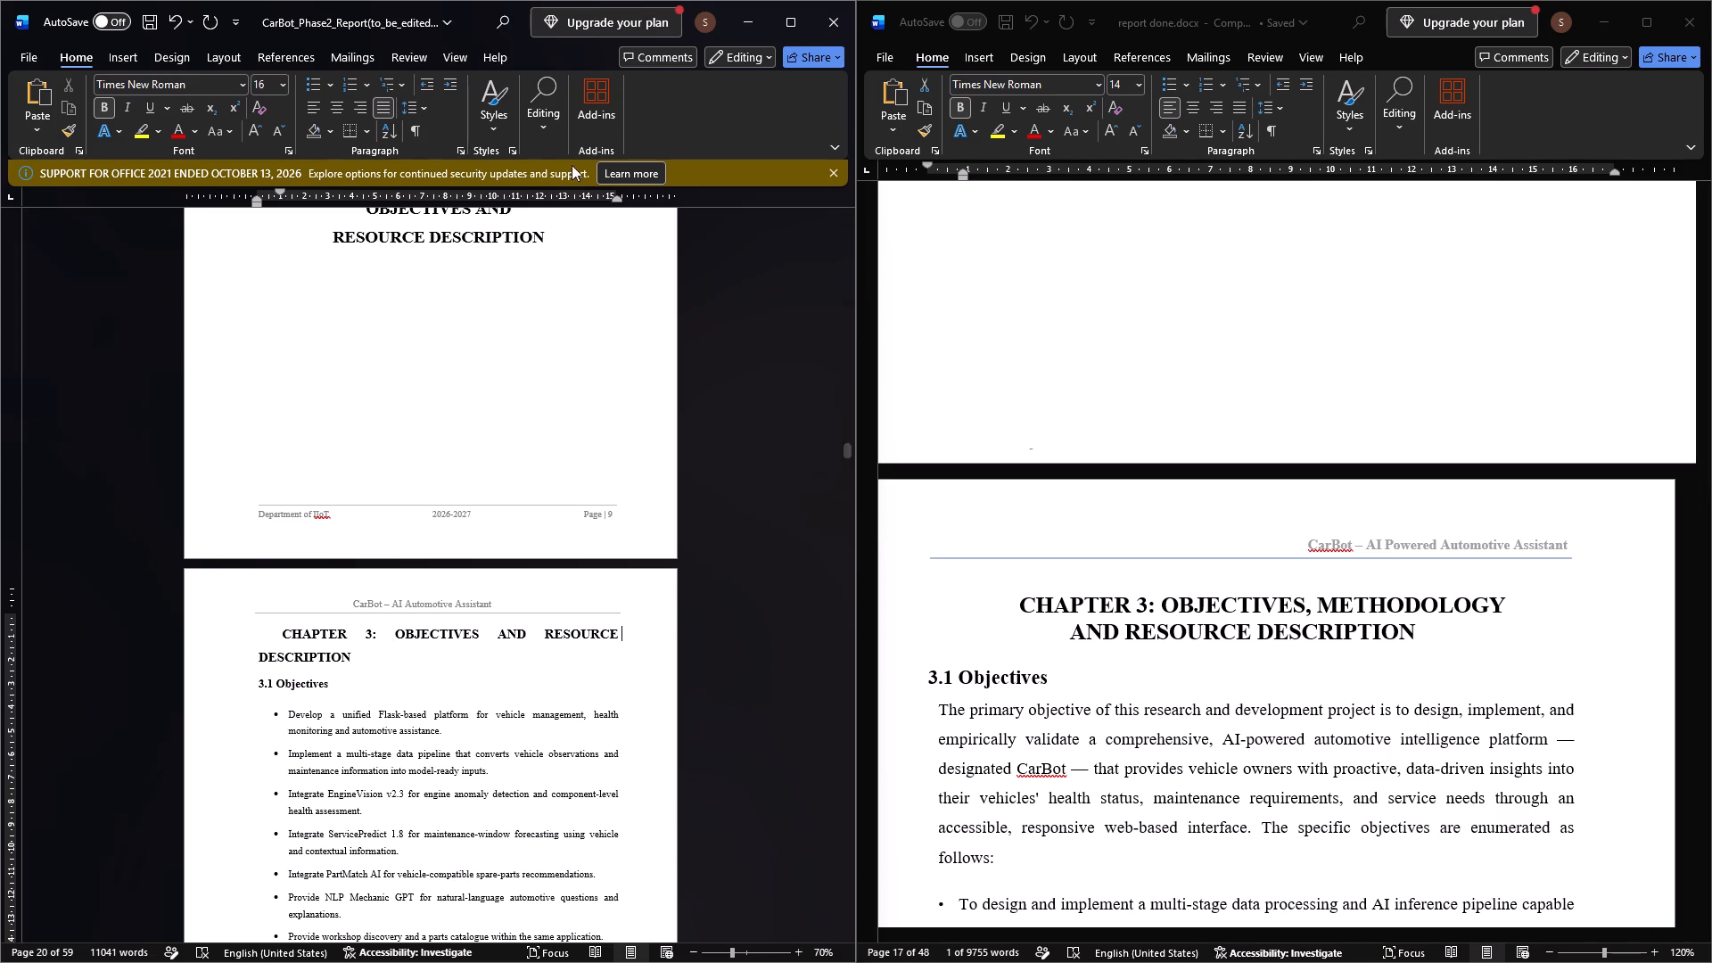
pyautogui.moveTo(613, 200); pyautogui.dragTo(580, 202)
pyautogui.moveTo(617, 200); pyautogui.dragTo(596, 202)
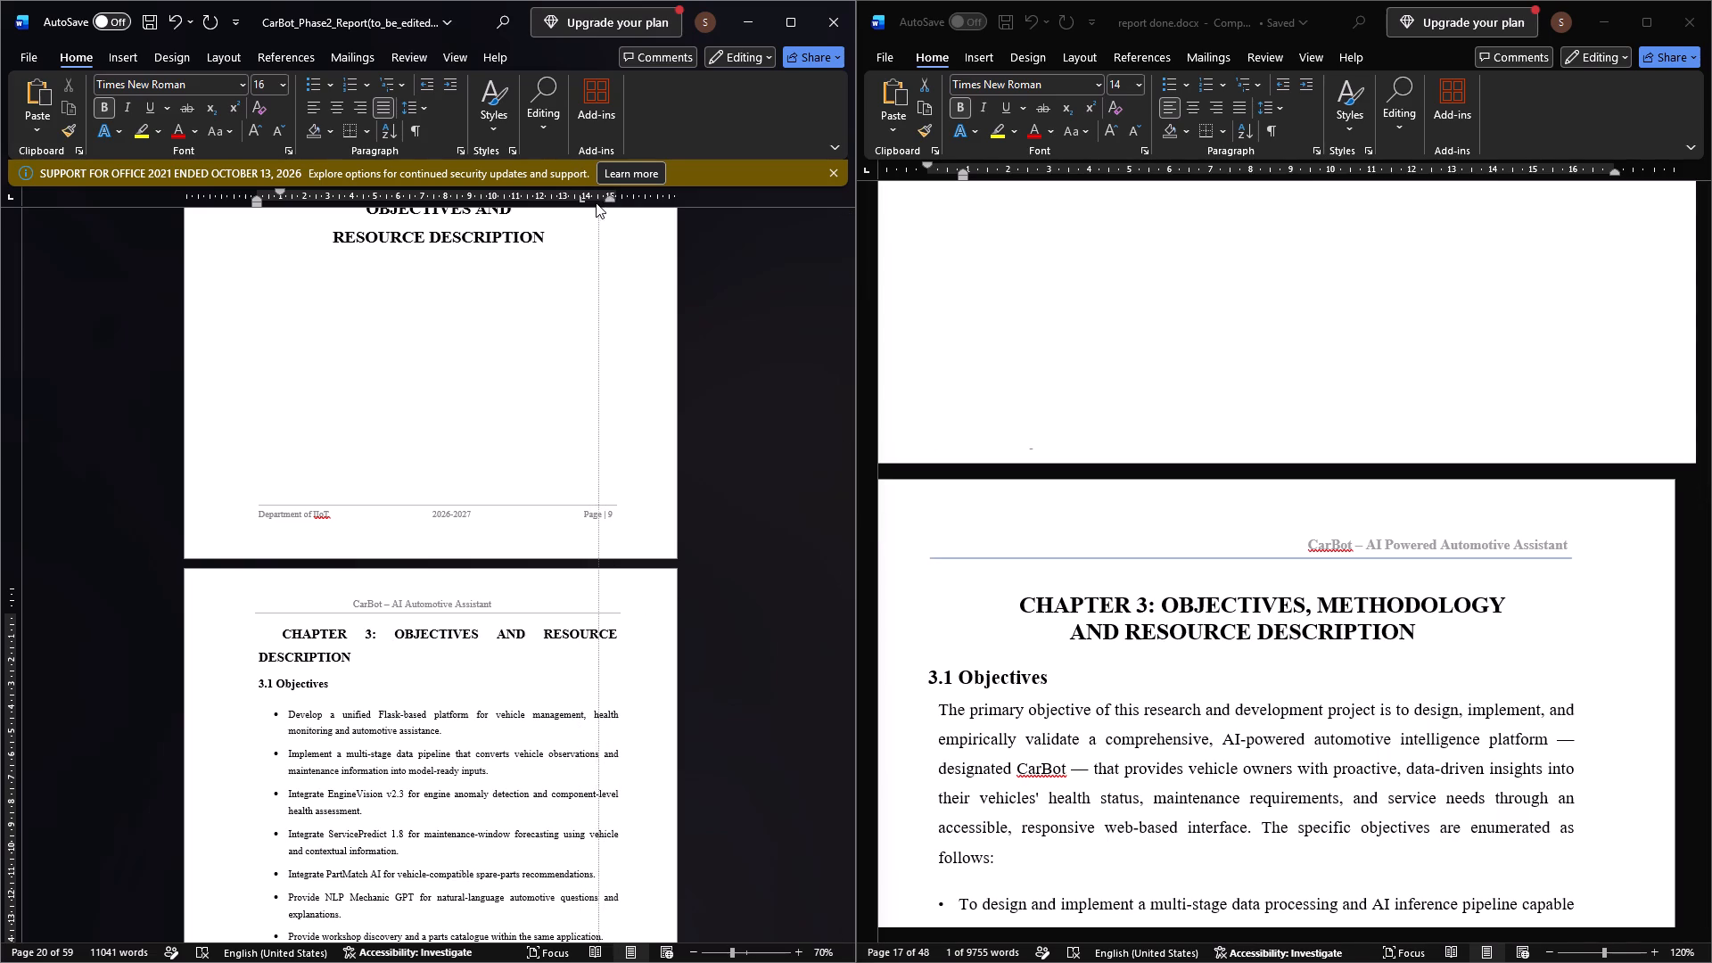
pyautogui.moveTo(596, 202); pyautogui.dragTo(577, 209)
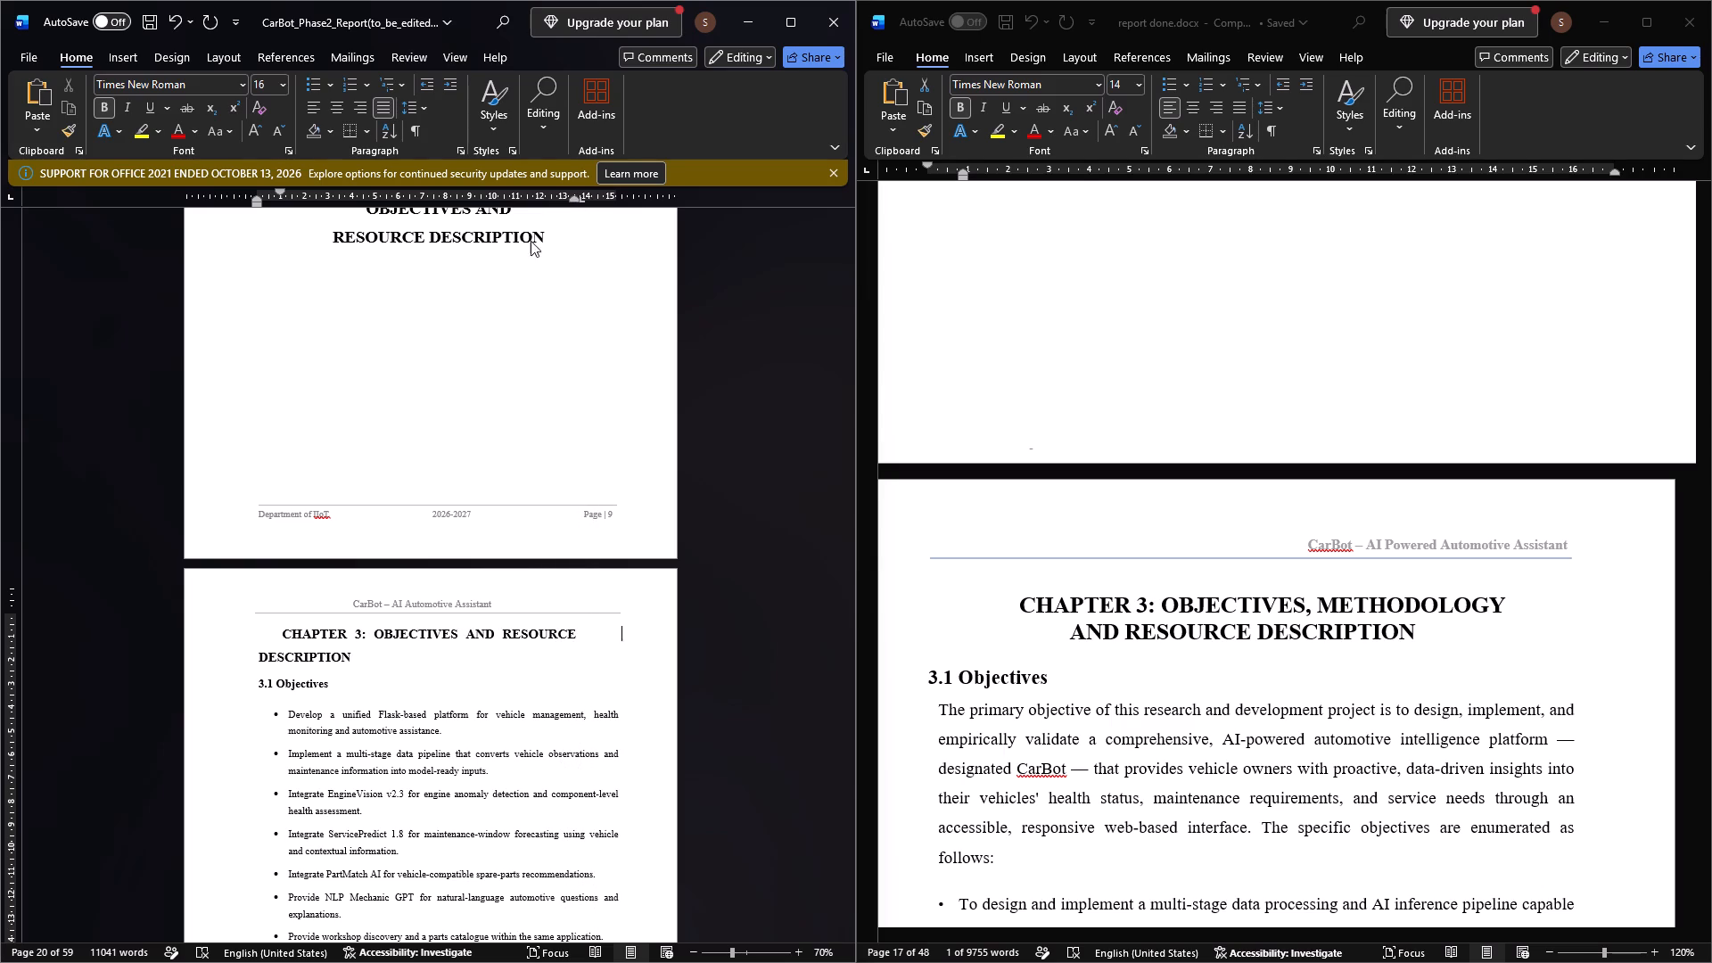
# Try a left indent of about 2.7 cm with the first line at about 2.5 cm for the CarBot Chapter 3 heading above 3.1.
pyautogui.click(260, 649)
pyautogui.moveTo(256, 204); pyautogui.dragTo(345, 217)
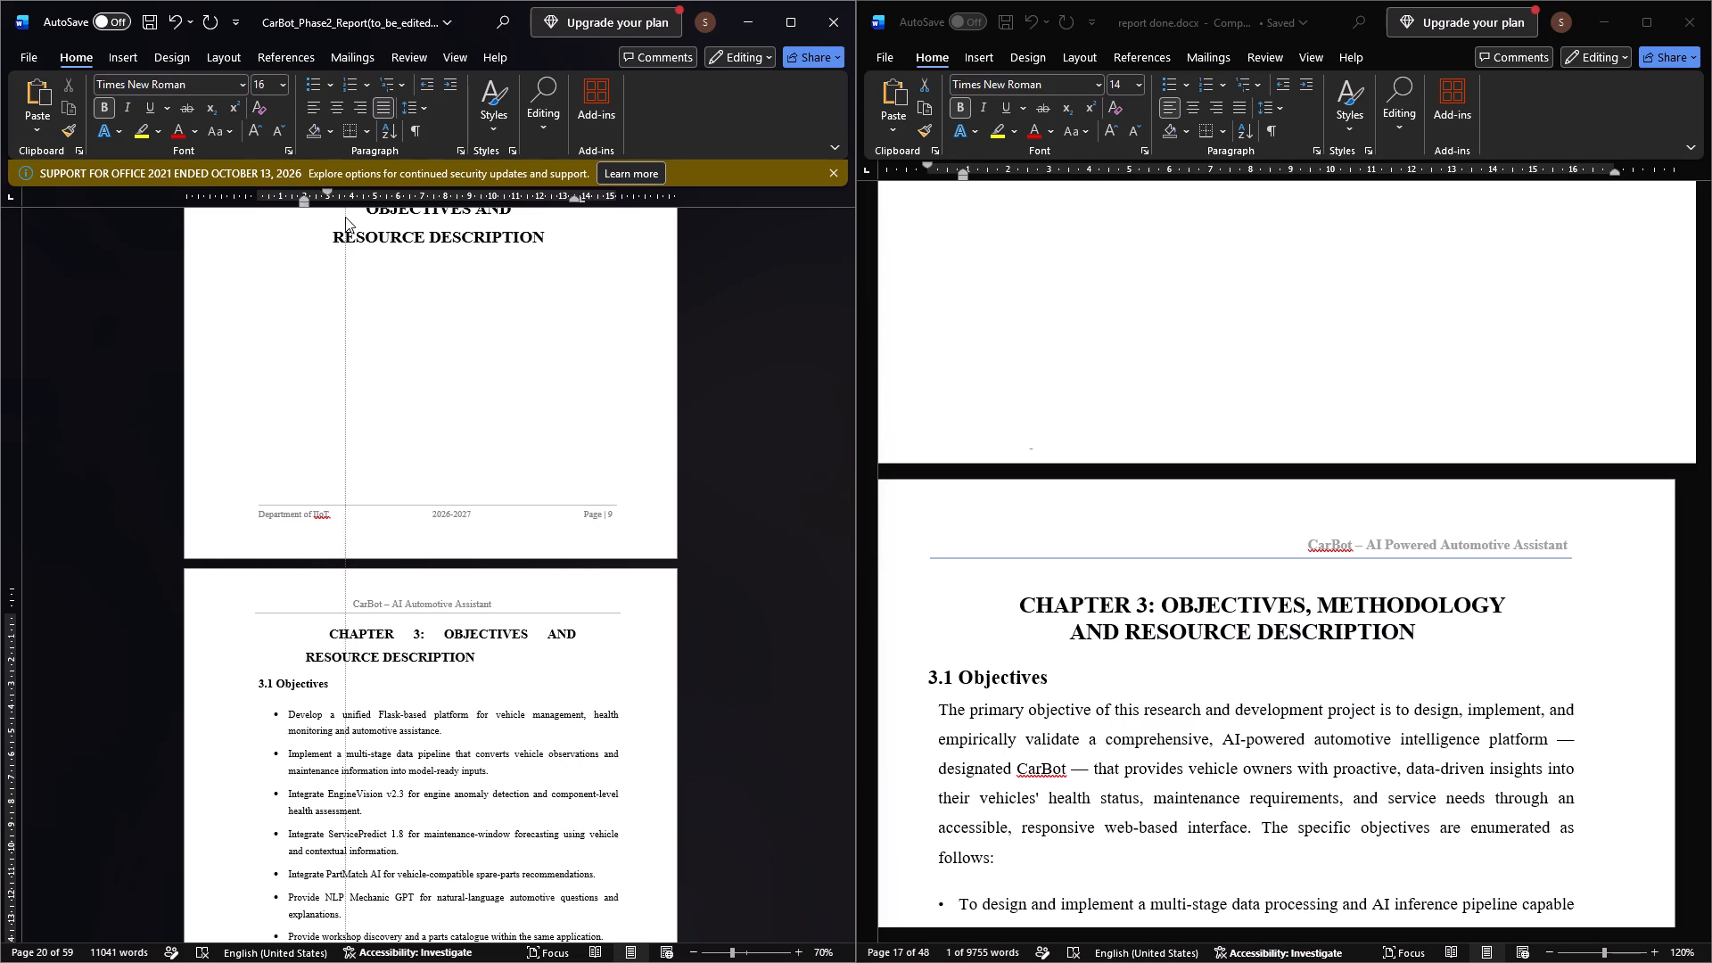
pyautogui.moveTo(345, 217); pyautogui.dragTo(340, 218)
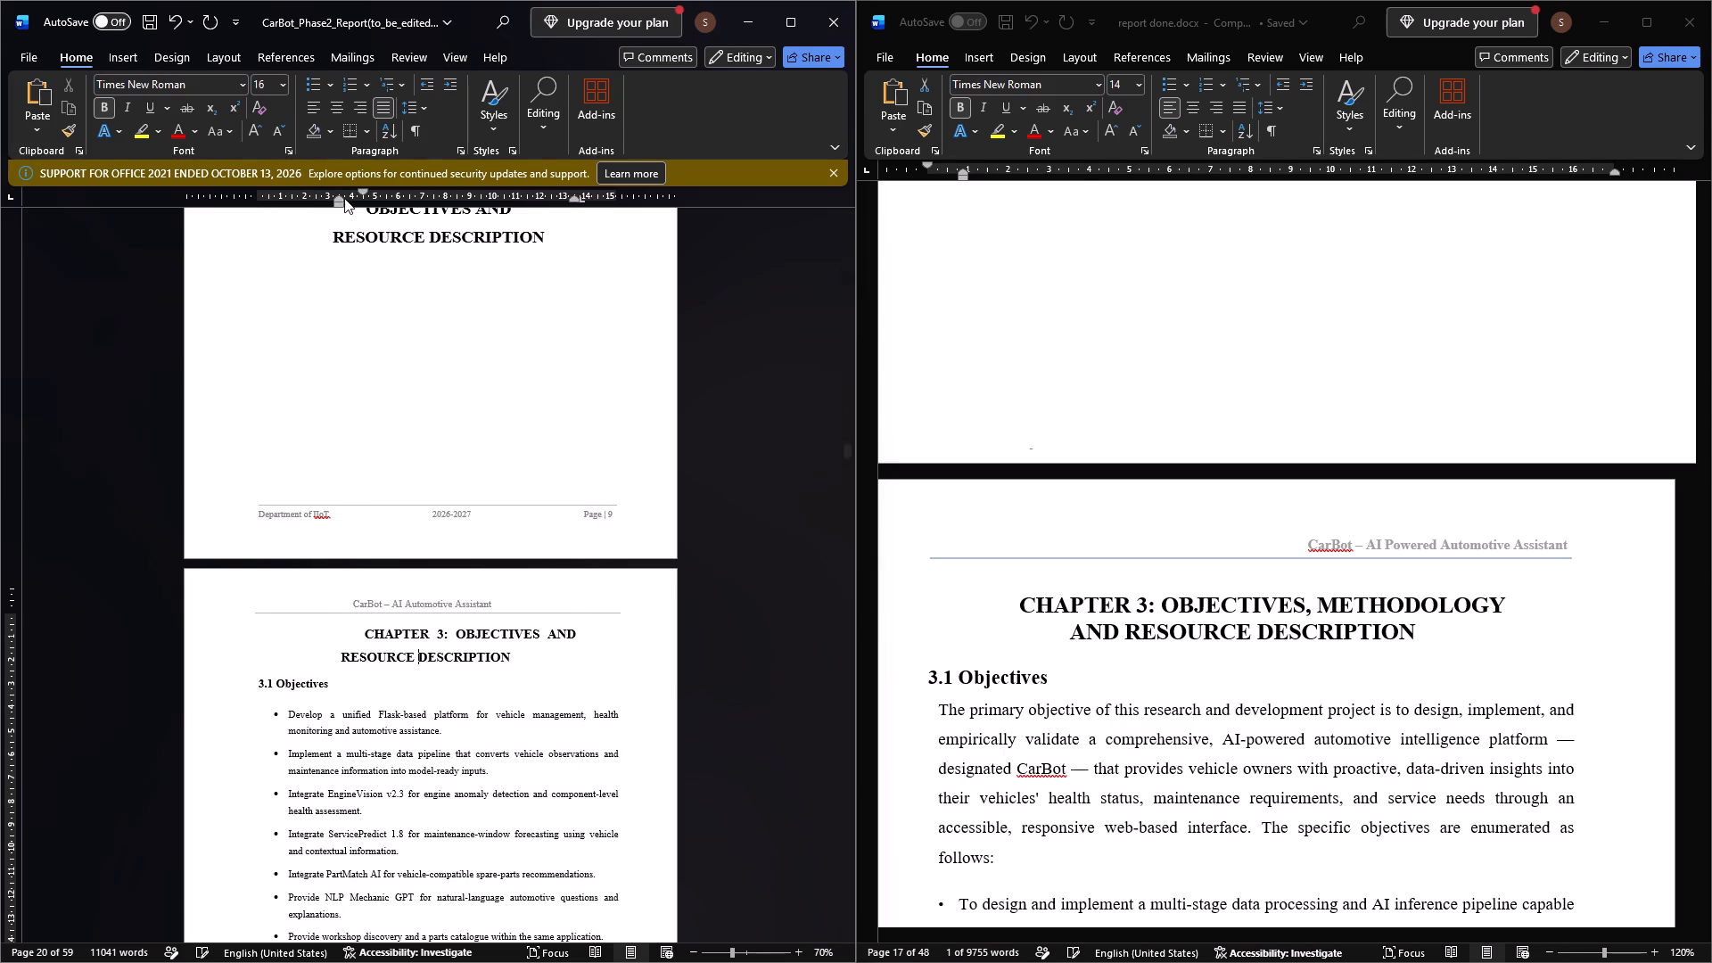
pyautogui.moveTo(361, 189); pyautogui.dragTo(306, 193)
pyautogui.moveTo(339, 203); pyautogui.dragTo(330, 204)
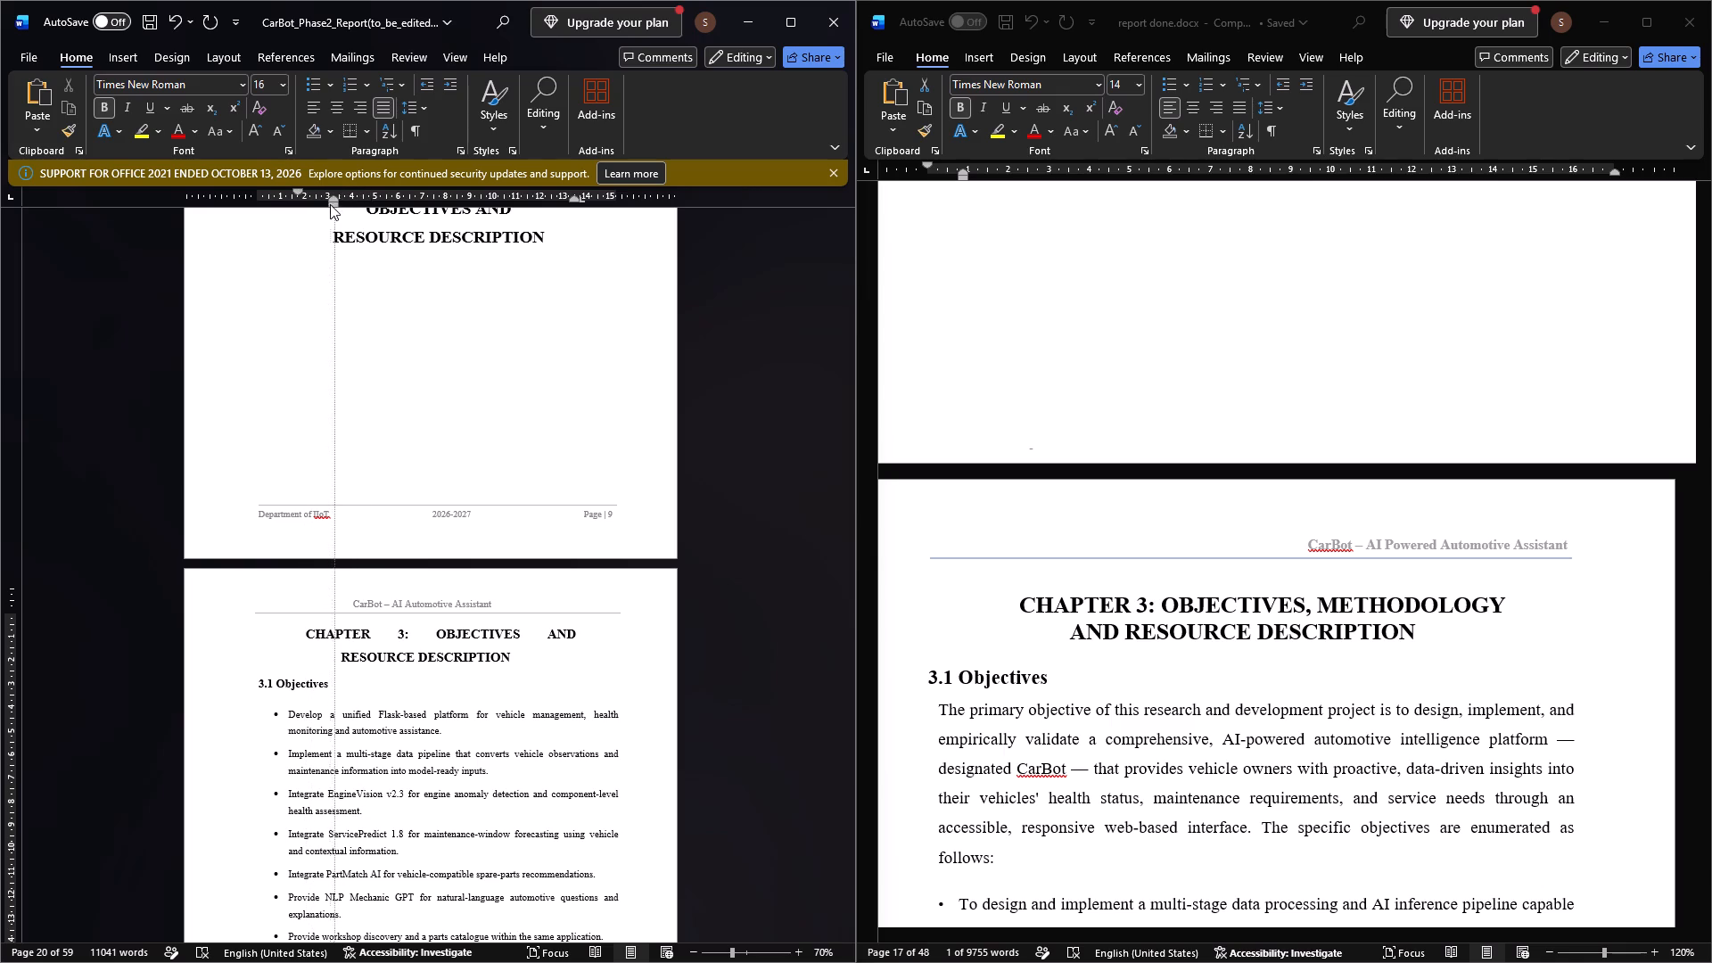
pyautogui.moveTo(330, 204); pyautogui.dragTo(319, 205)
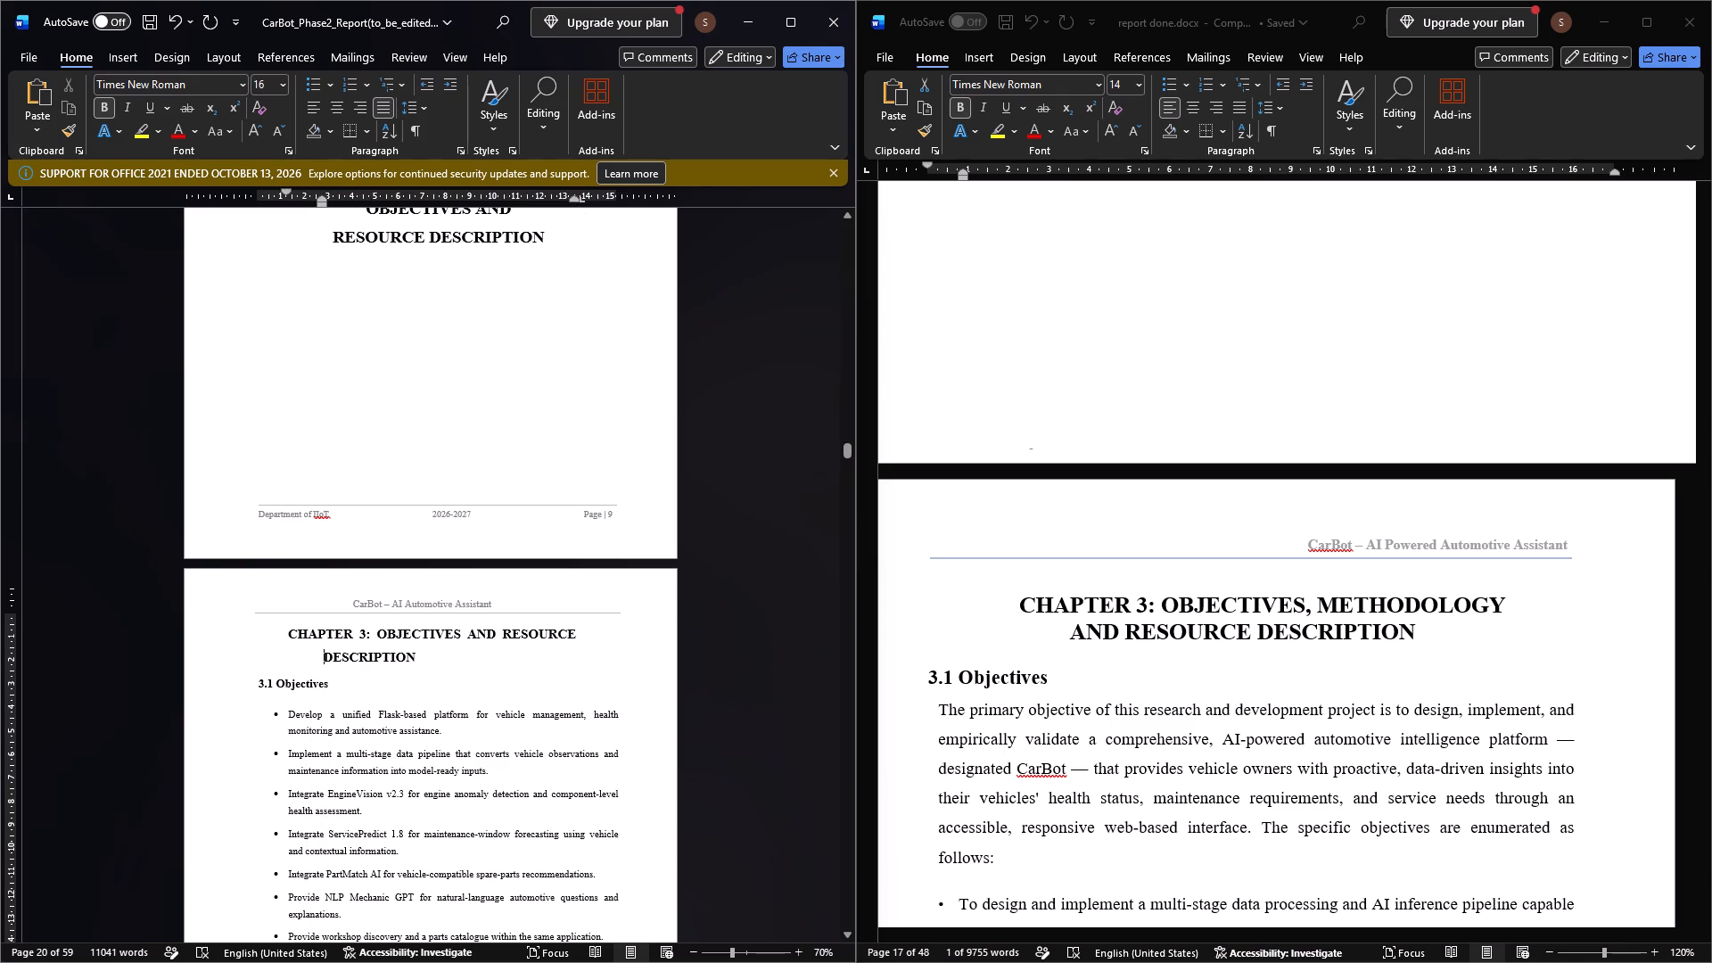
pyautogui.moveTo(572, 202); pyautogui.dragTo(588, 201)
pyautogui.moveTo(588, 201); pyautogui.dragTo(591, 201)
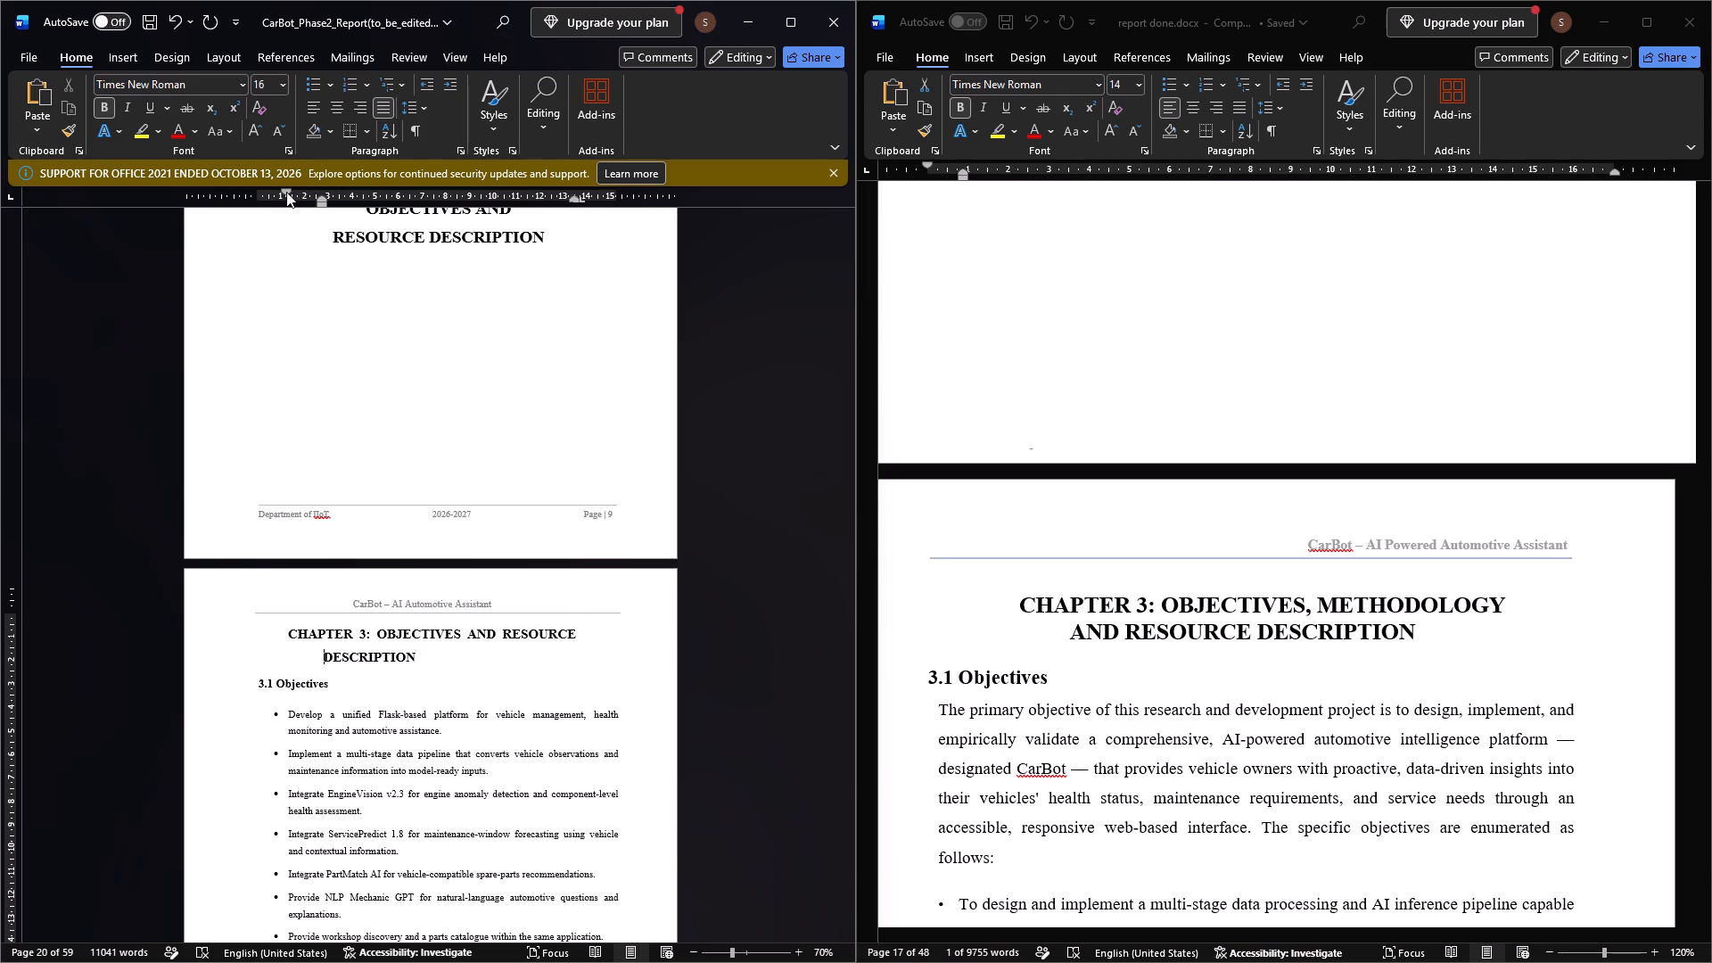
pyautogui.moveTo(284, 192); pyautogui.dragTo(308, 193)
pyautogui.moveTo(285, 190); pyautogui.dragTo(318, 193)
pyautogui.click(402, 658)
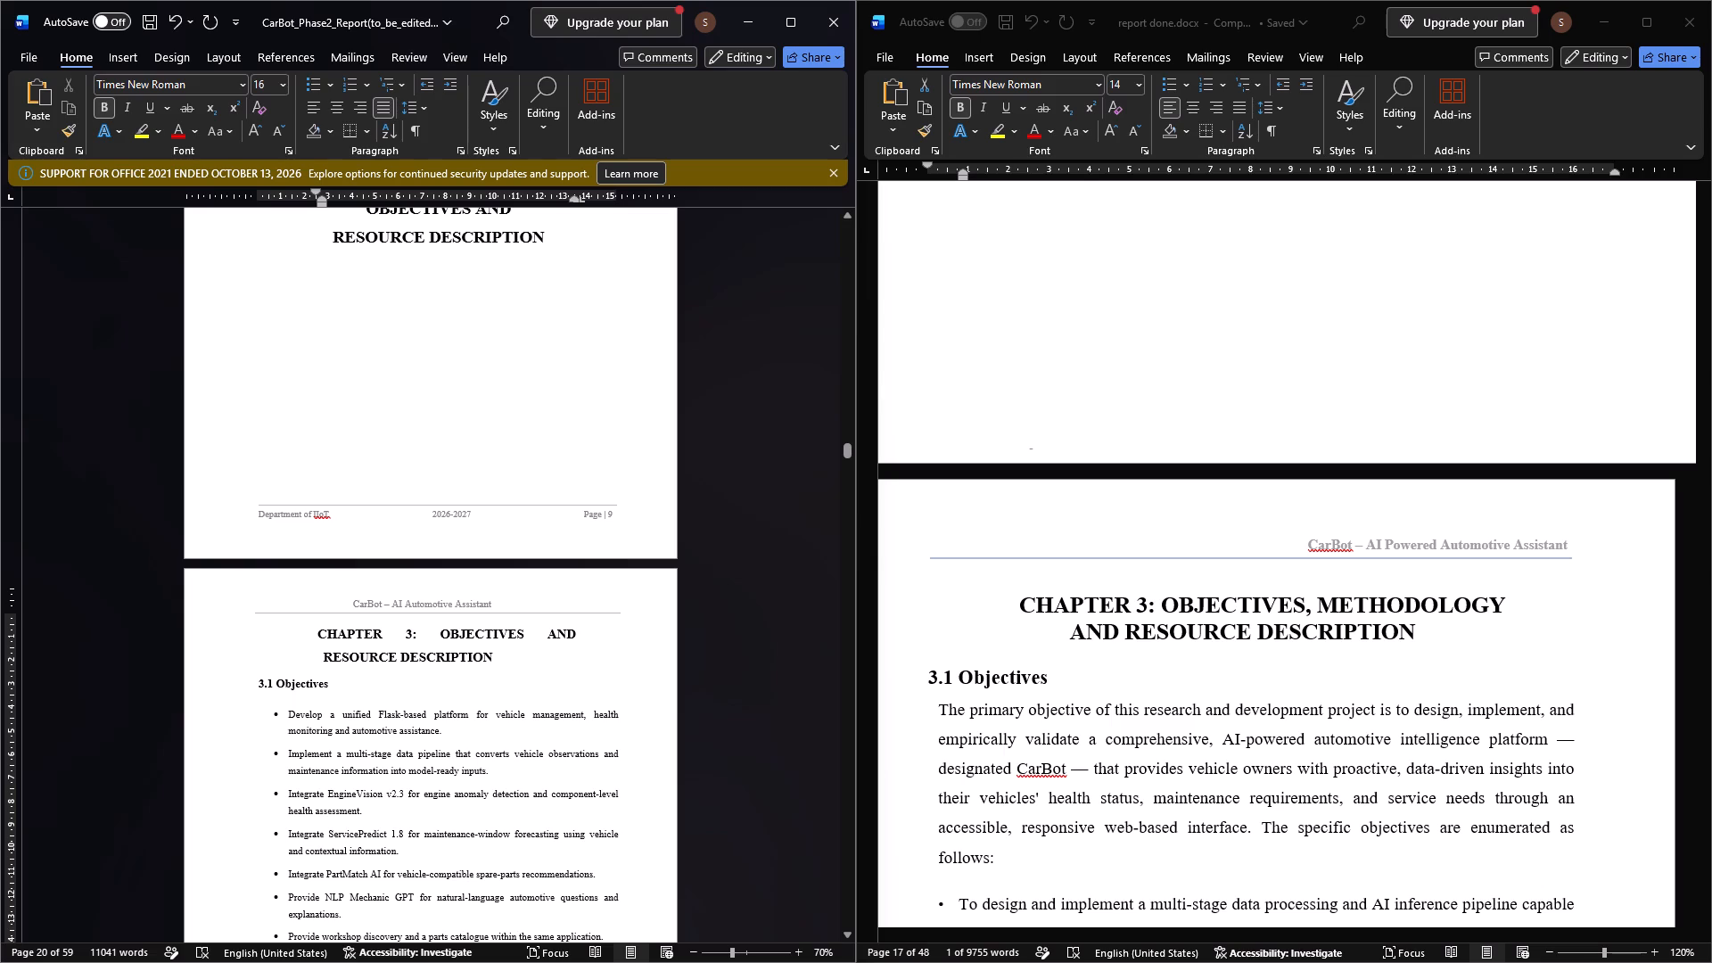
# Move the Chapter 3 heading's left indent to about the 3.2 cm mark and its first line to about the 1.5 cm mark.
pyautogui.moveTo(323, 199); pyautogui.dragTo(335, 205)
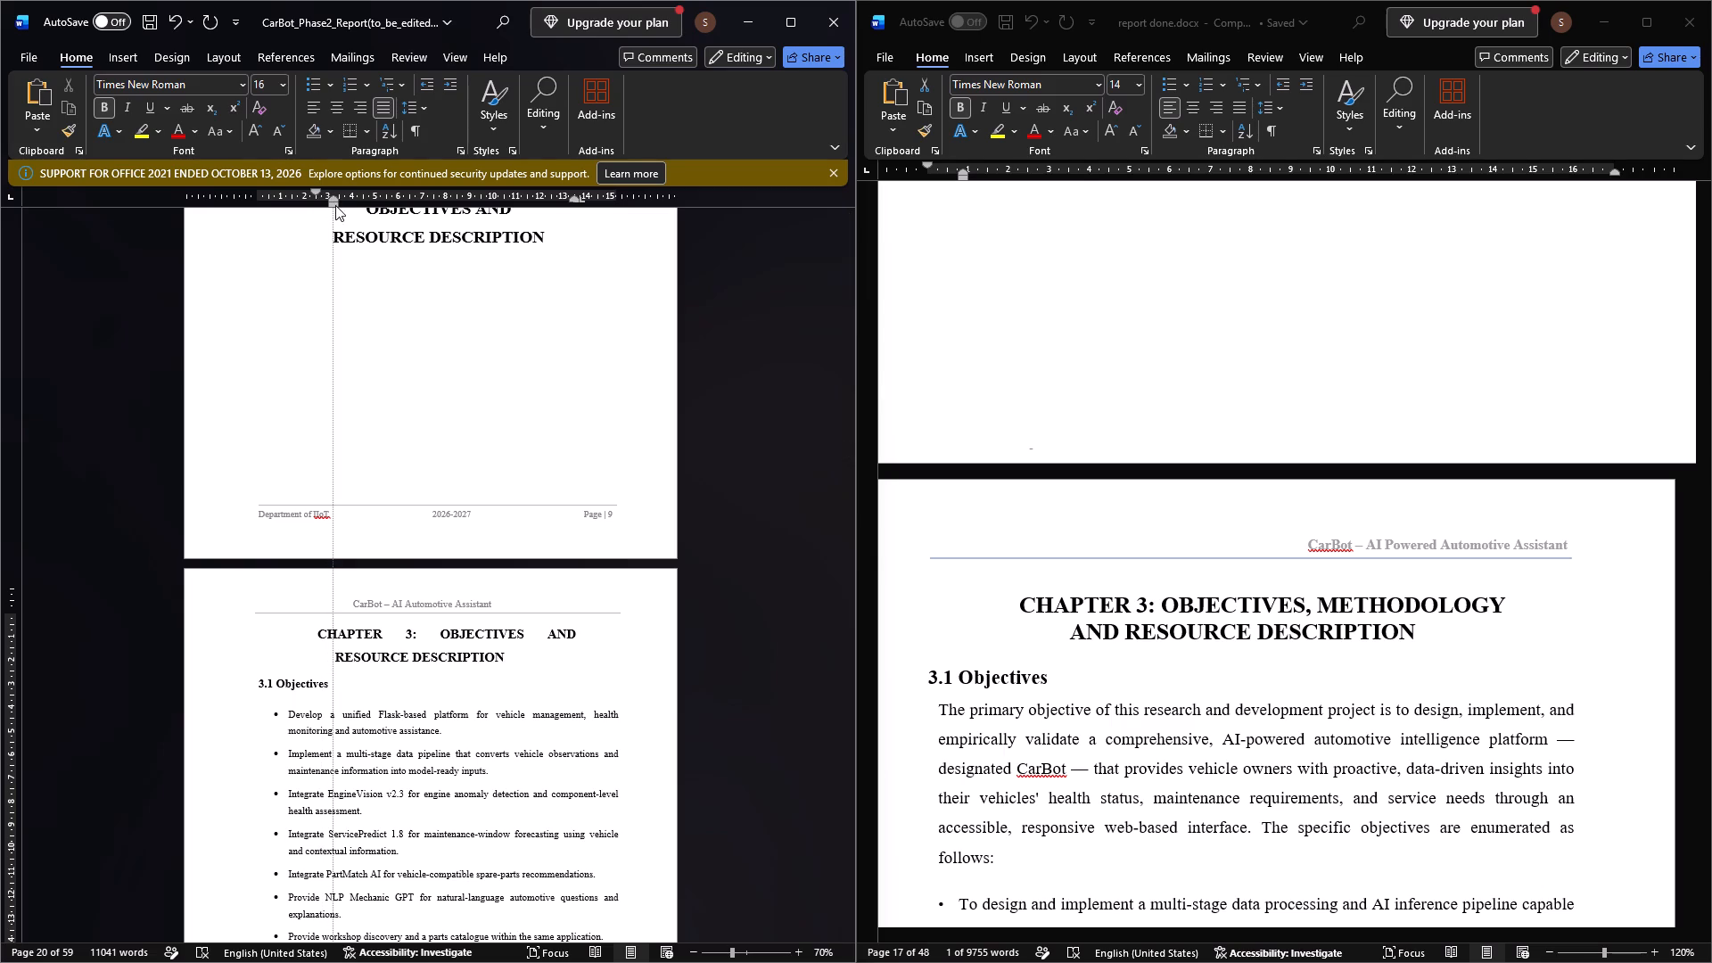
pyautogui.moveTo(335, 205); pyautogui.dragTo(341, 213)
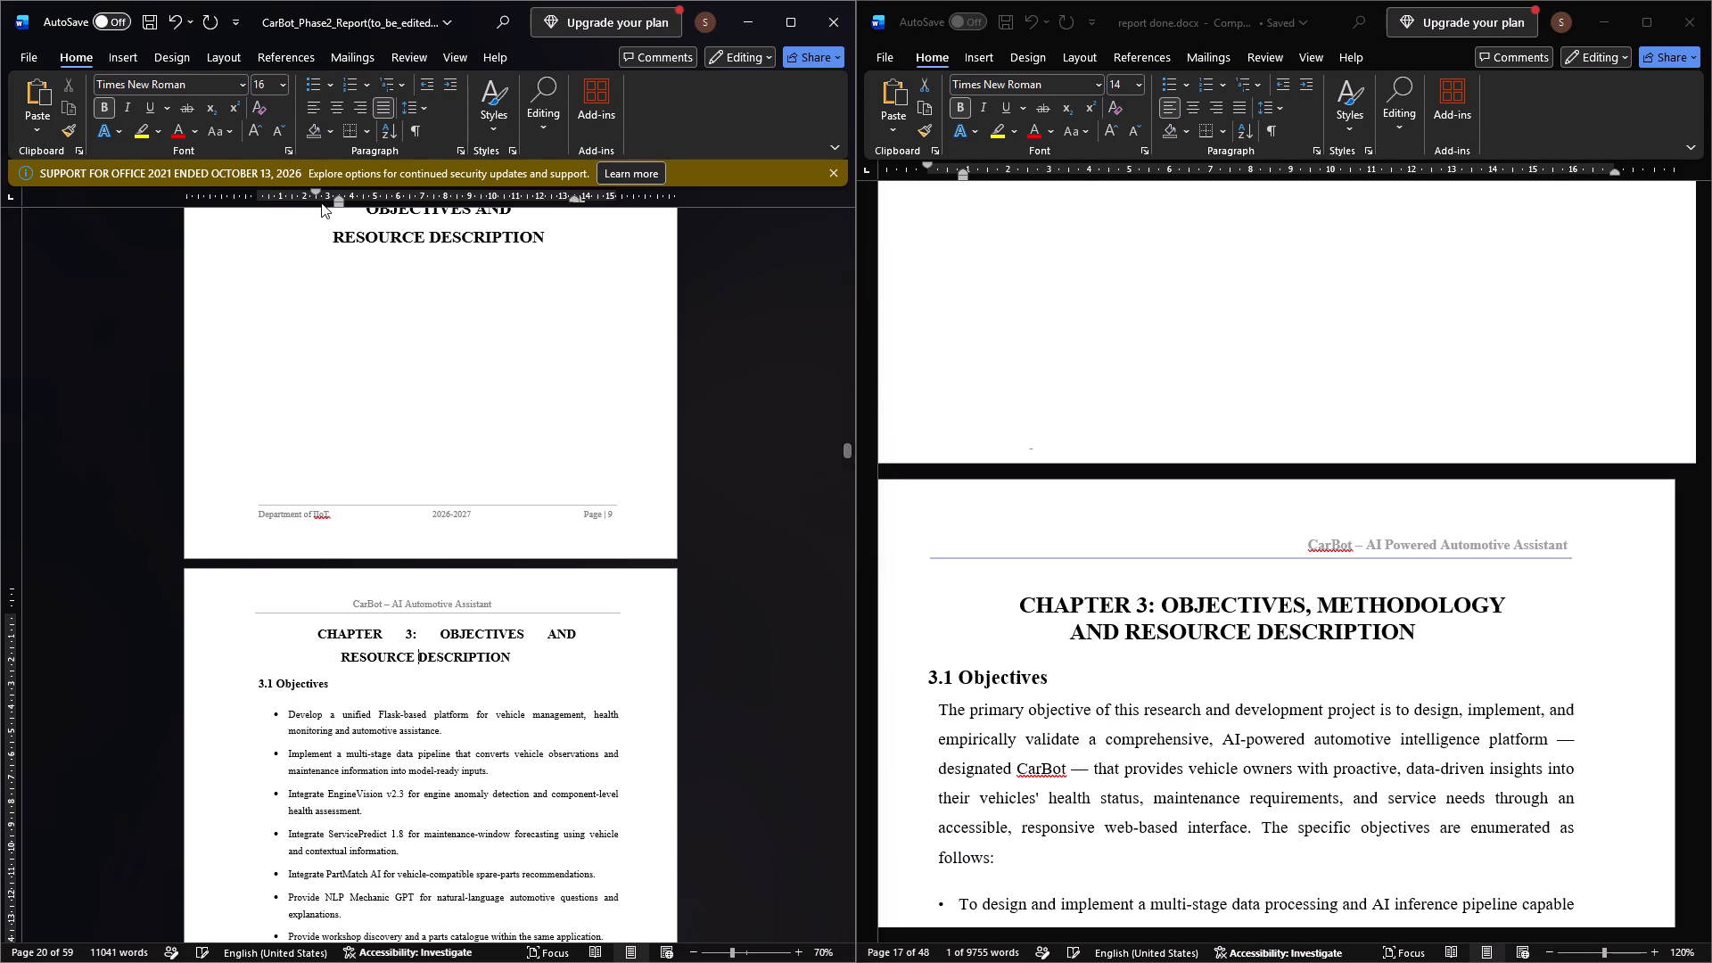
pyautogui.moveTo(315, 193); pyautogui.dragTo(296, 192)
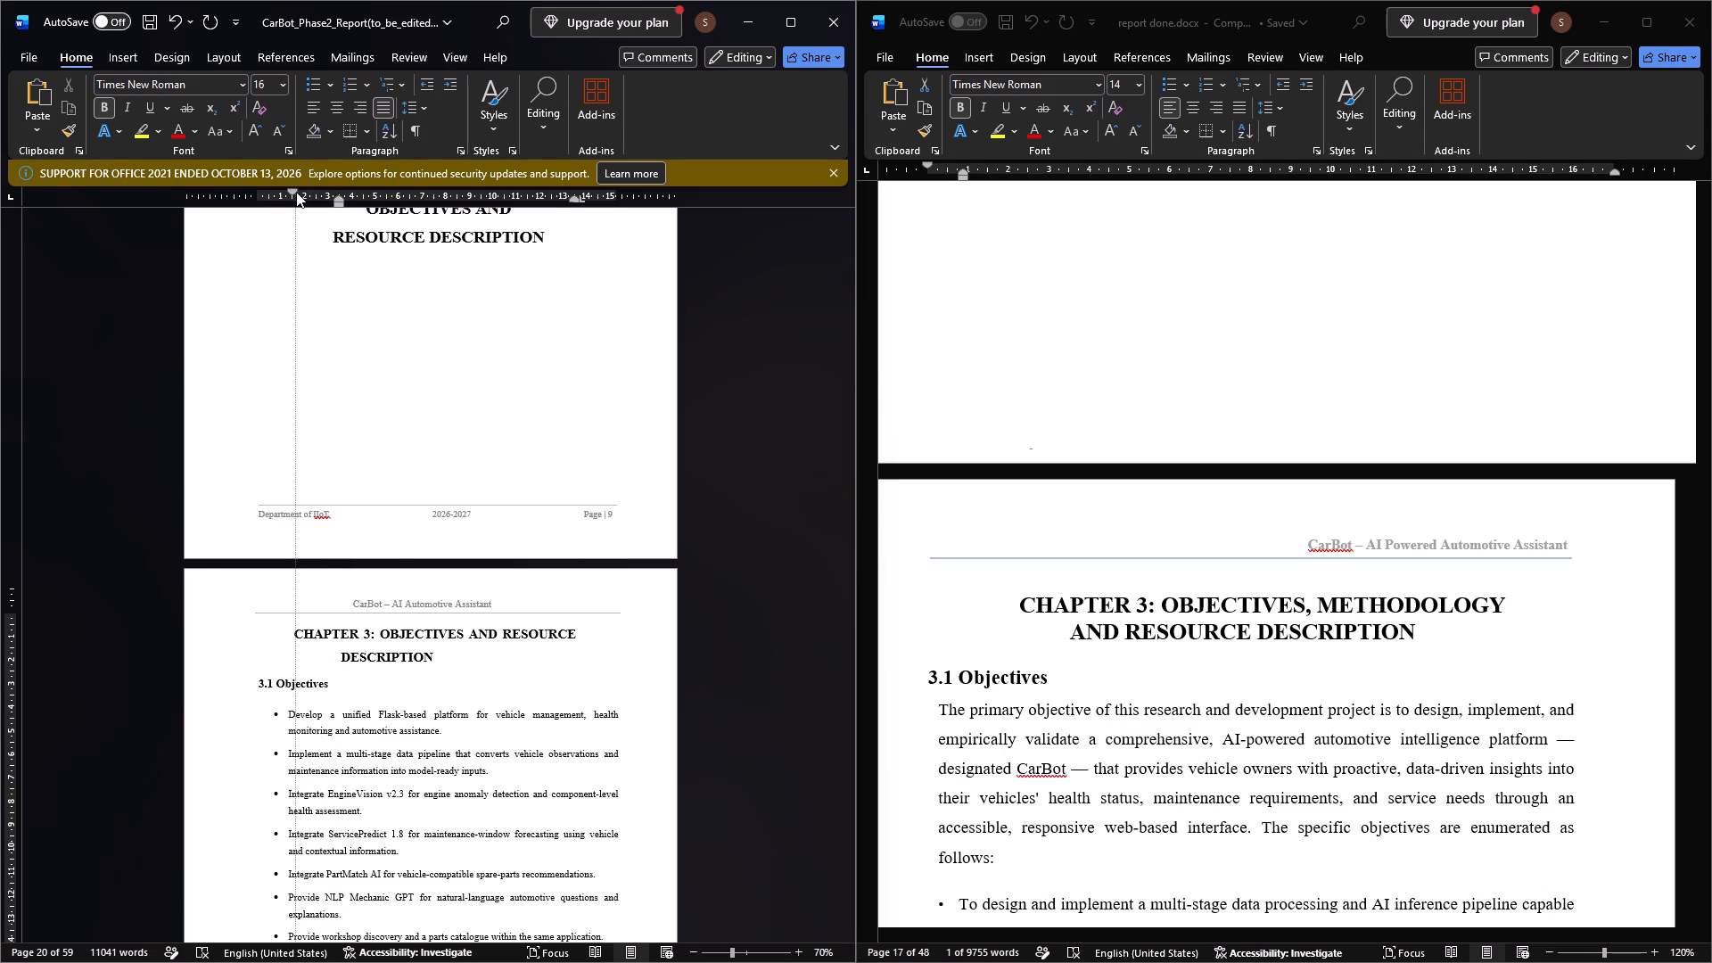
pyautogui.moveTo(296, 192); pyautogui.dragTo(300, 192)
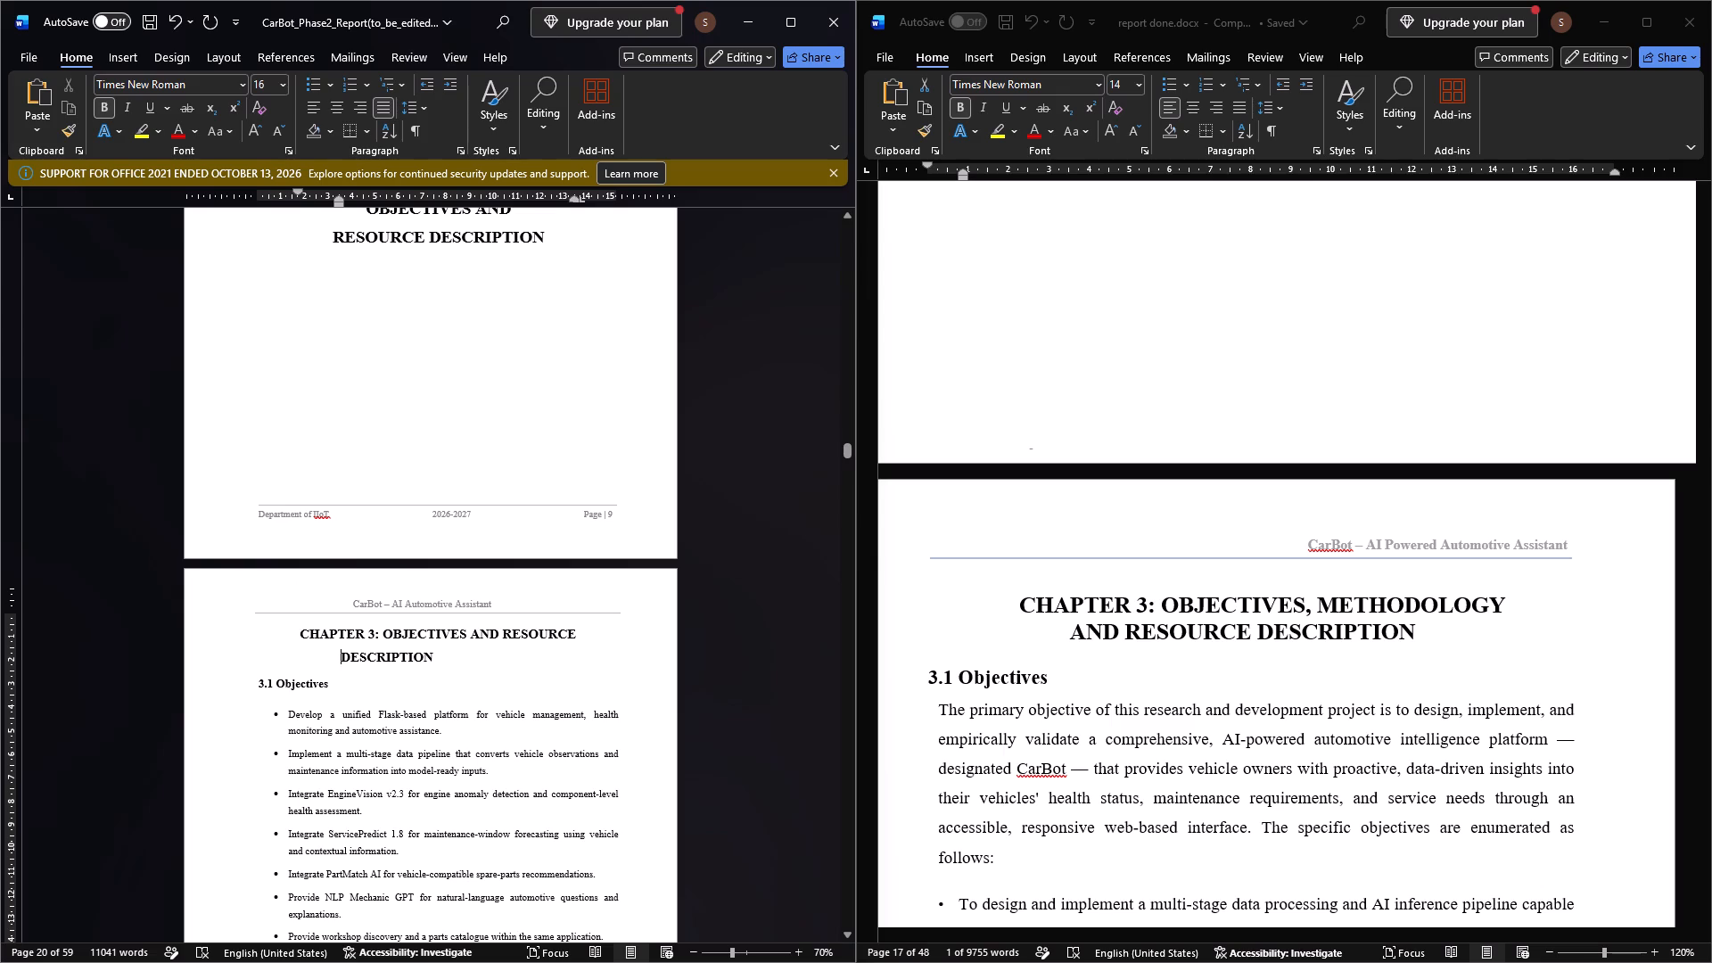
pyautogui.click(445, 660)
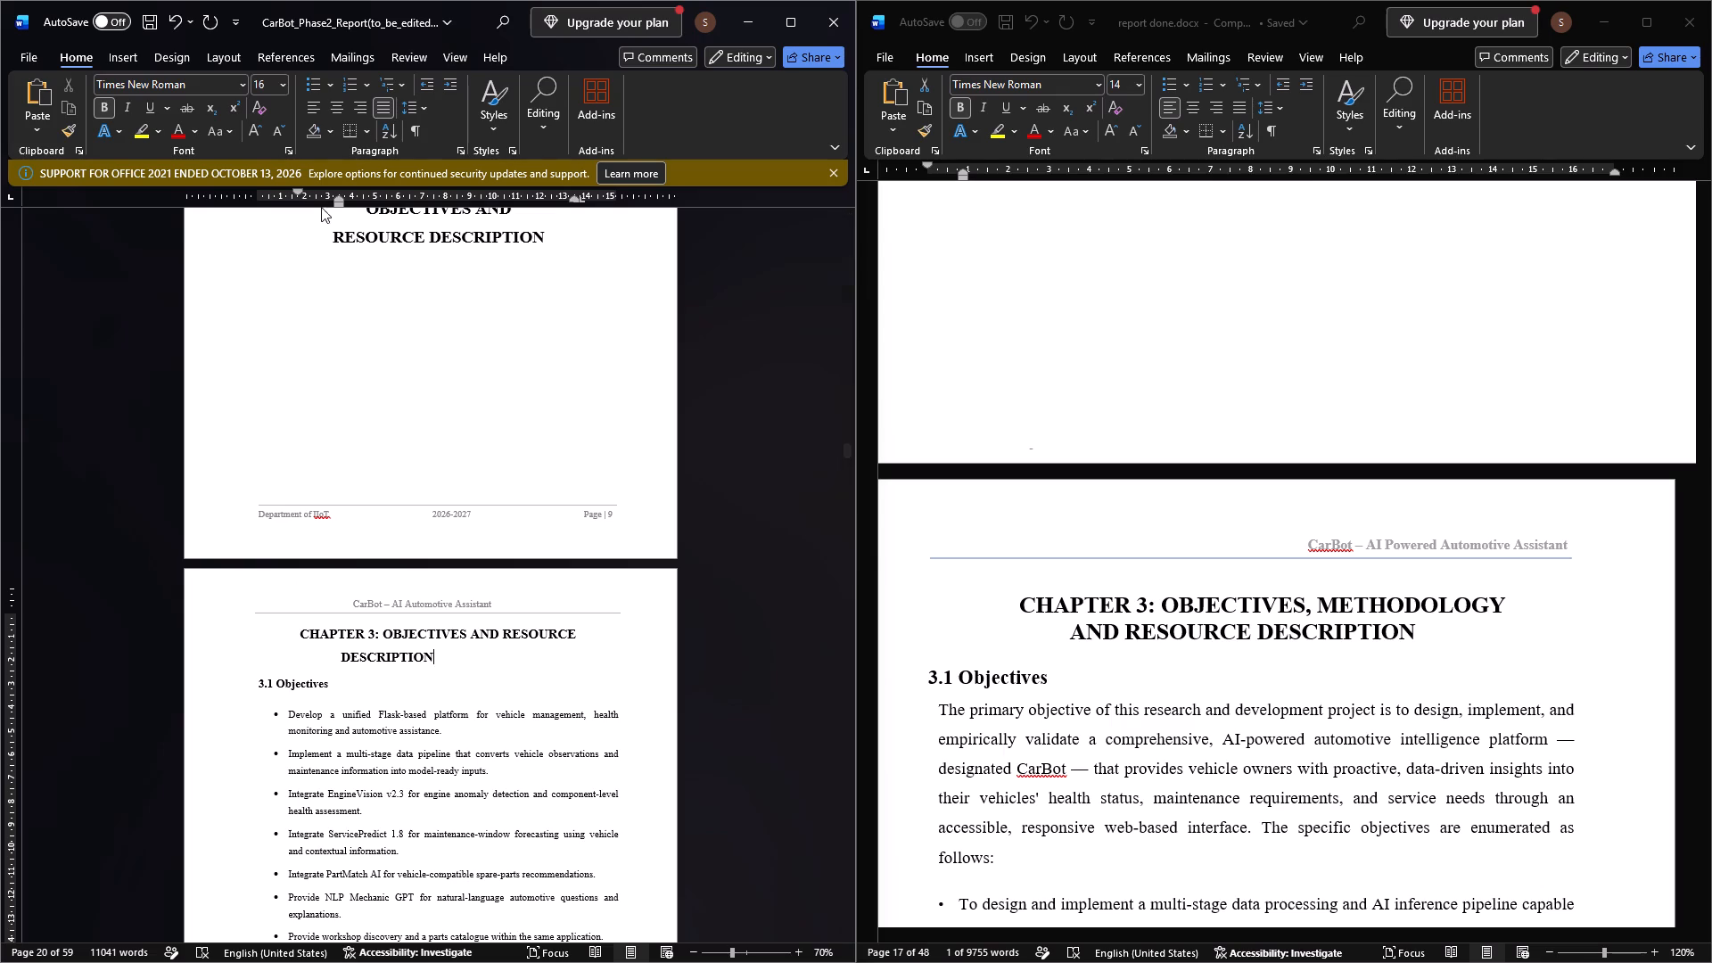
pyautogui.click(337, 205)
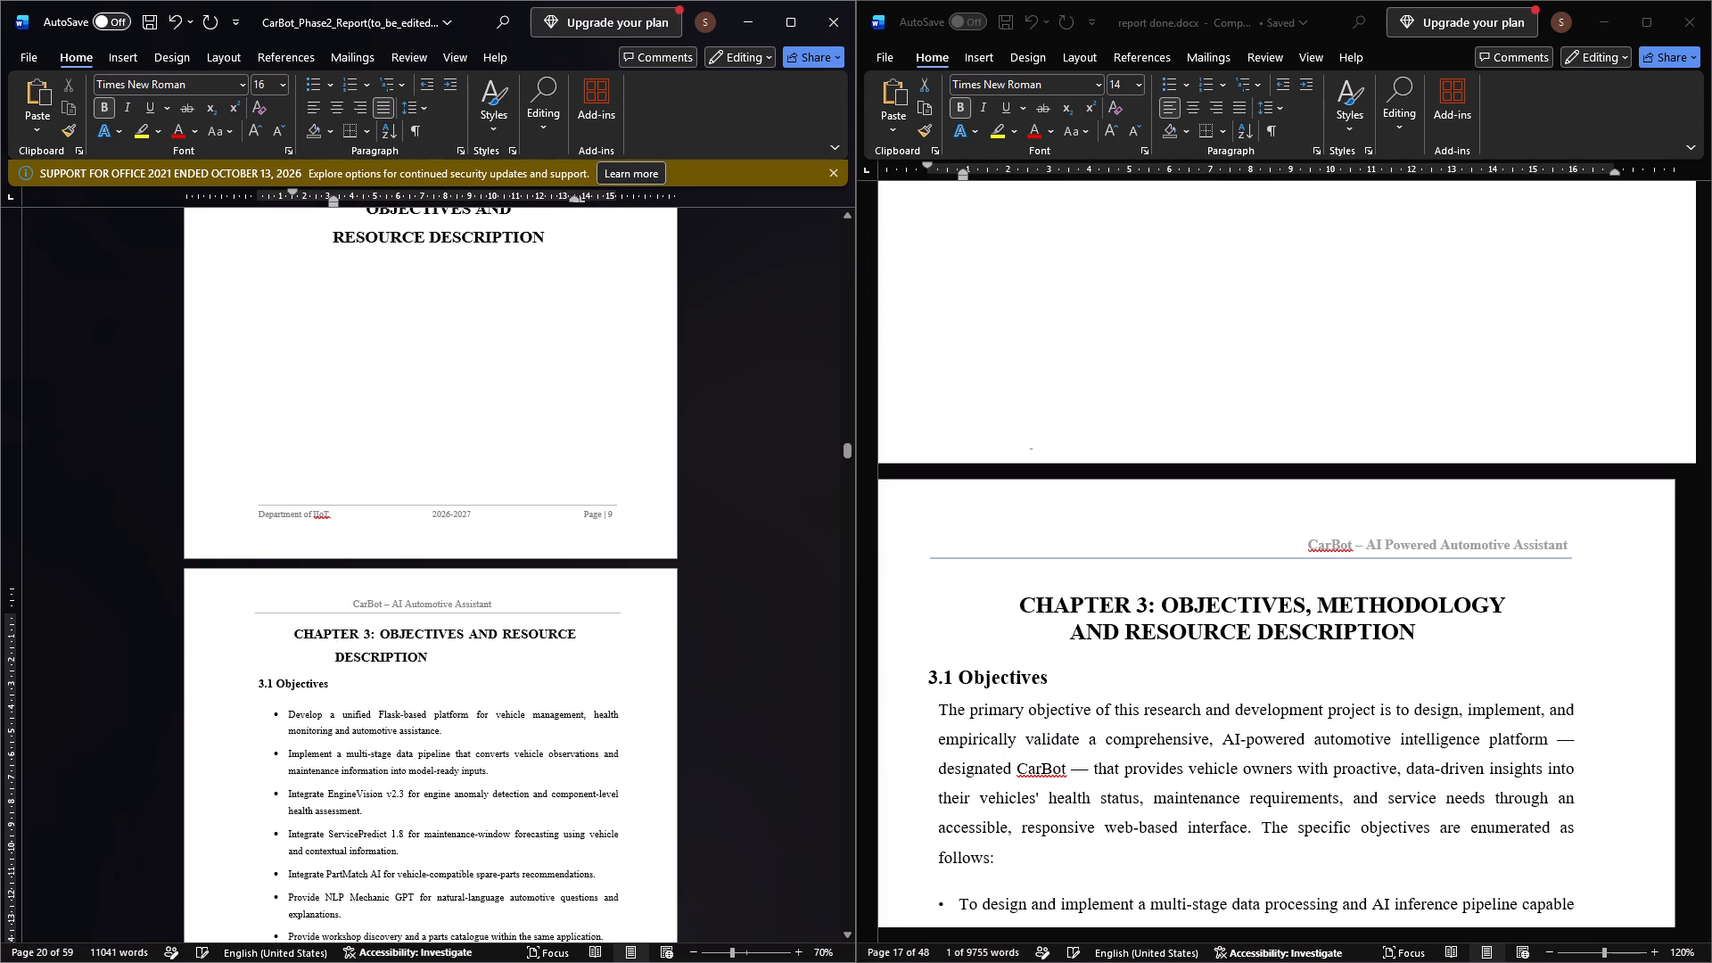
# Insert two extra spaces before DESCRIPTION in the CarBot Chapter 3 heading.
pyautogui.click(333, 655)
pyautogui.press('space')
pyautogui.press('space')
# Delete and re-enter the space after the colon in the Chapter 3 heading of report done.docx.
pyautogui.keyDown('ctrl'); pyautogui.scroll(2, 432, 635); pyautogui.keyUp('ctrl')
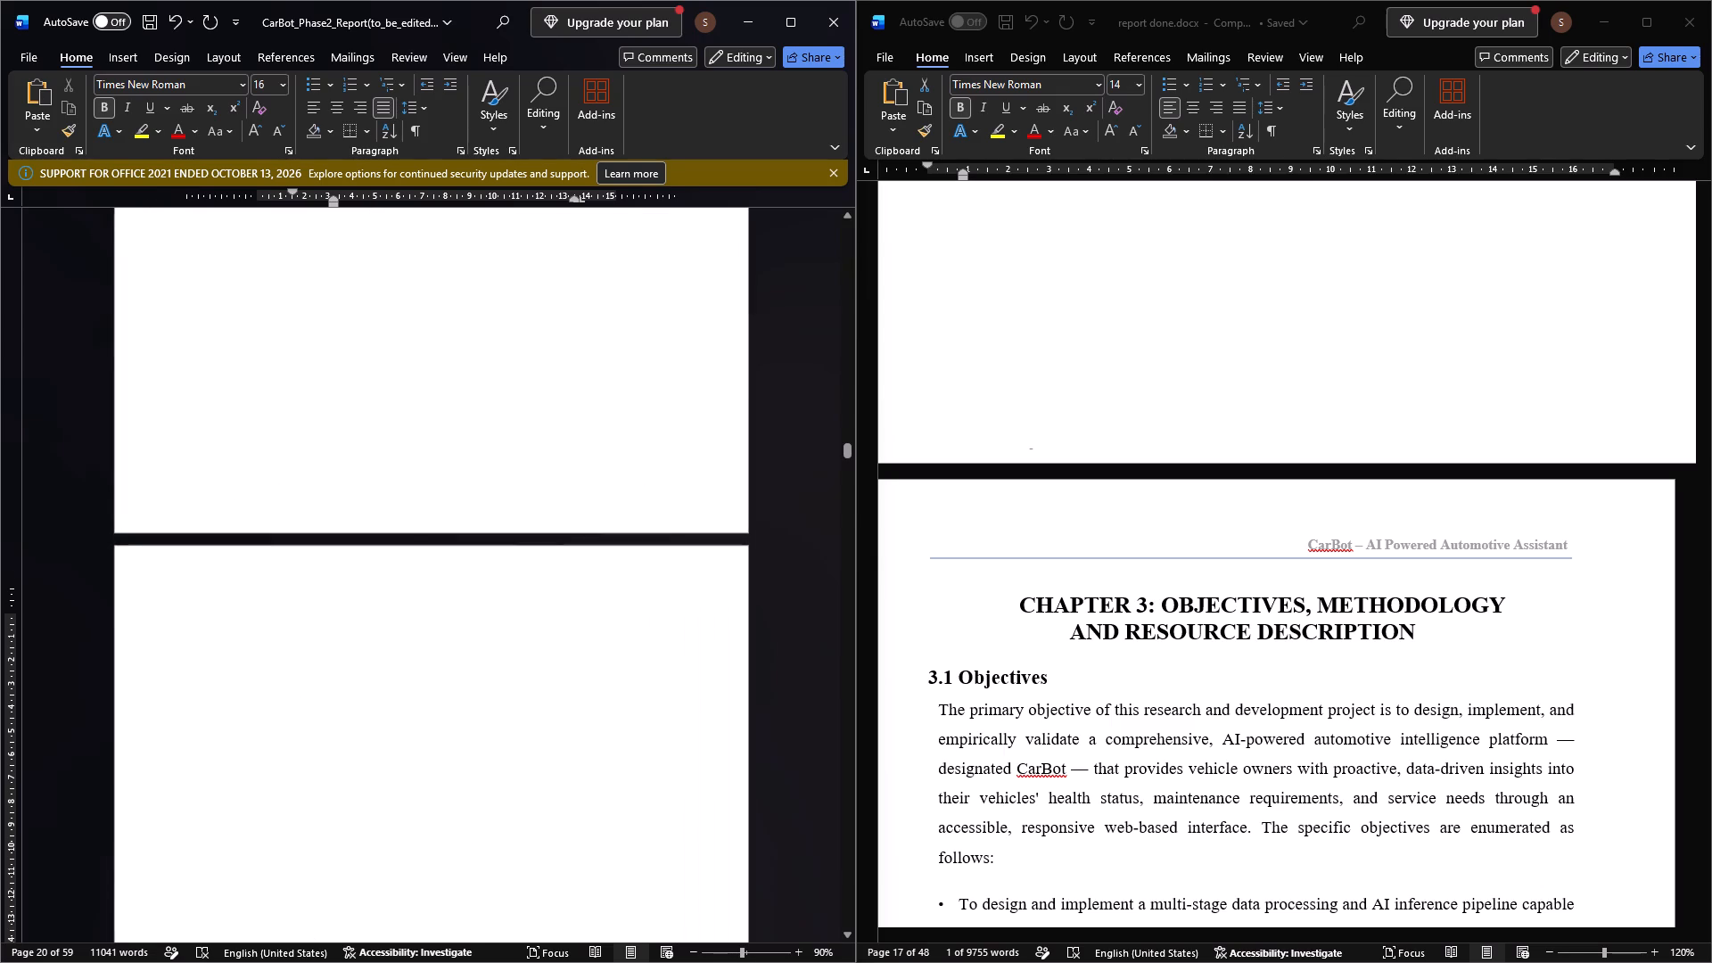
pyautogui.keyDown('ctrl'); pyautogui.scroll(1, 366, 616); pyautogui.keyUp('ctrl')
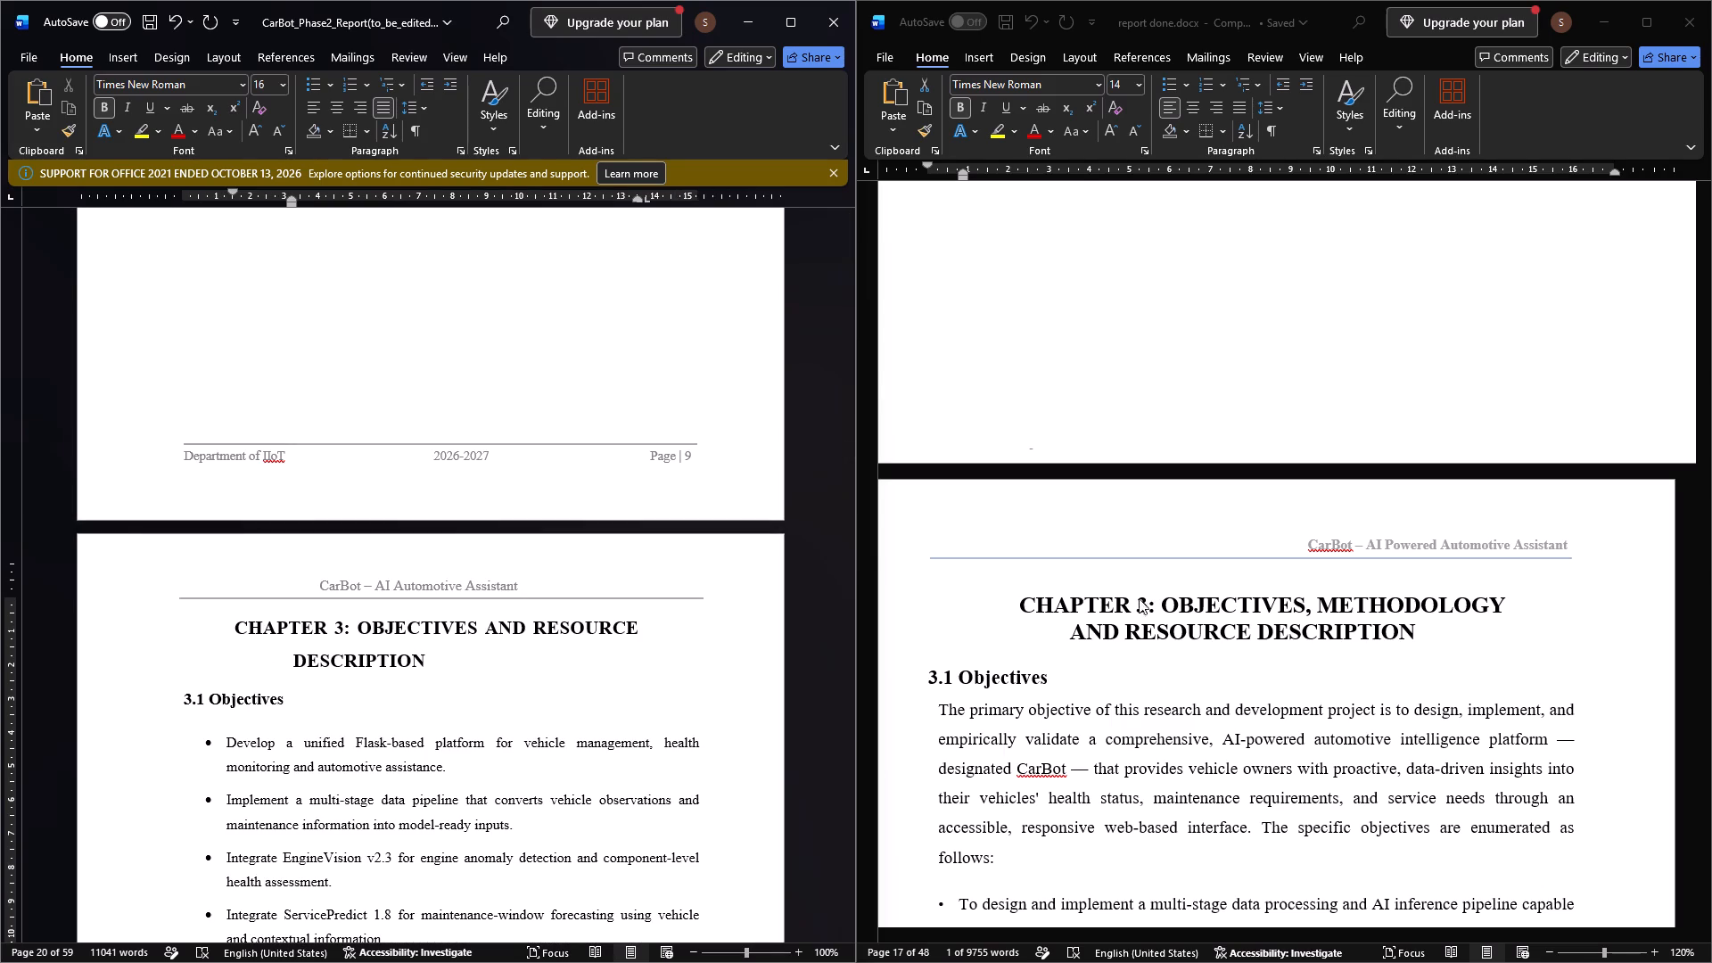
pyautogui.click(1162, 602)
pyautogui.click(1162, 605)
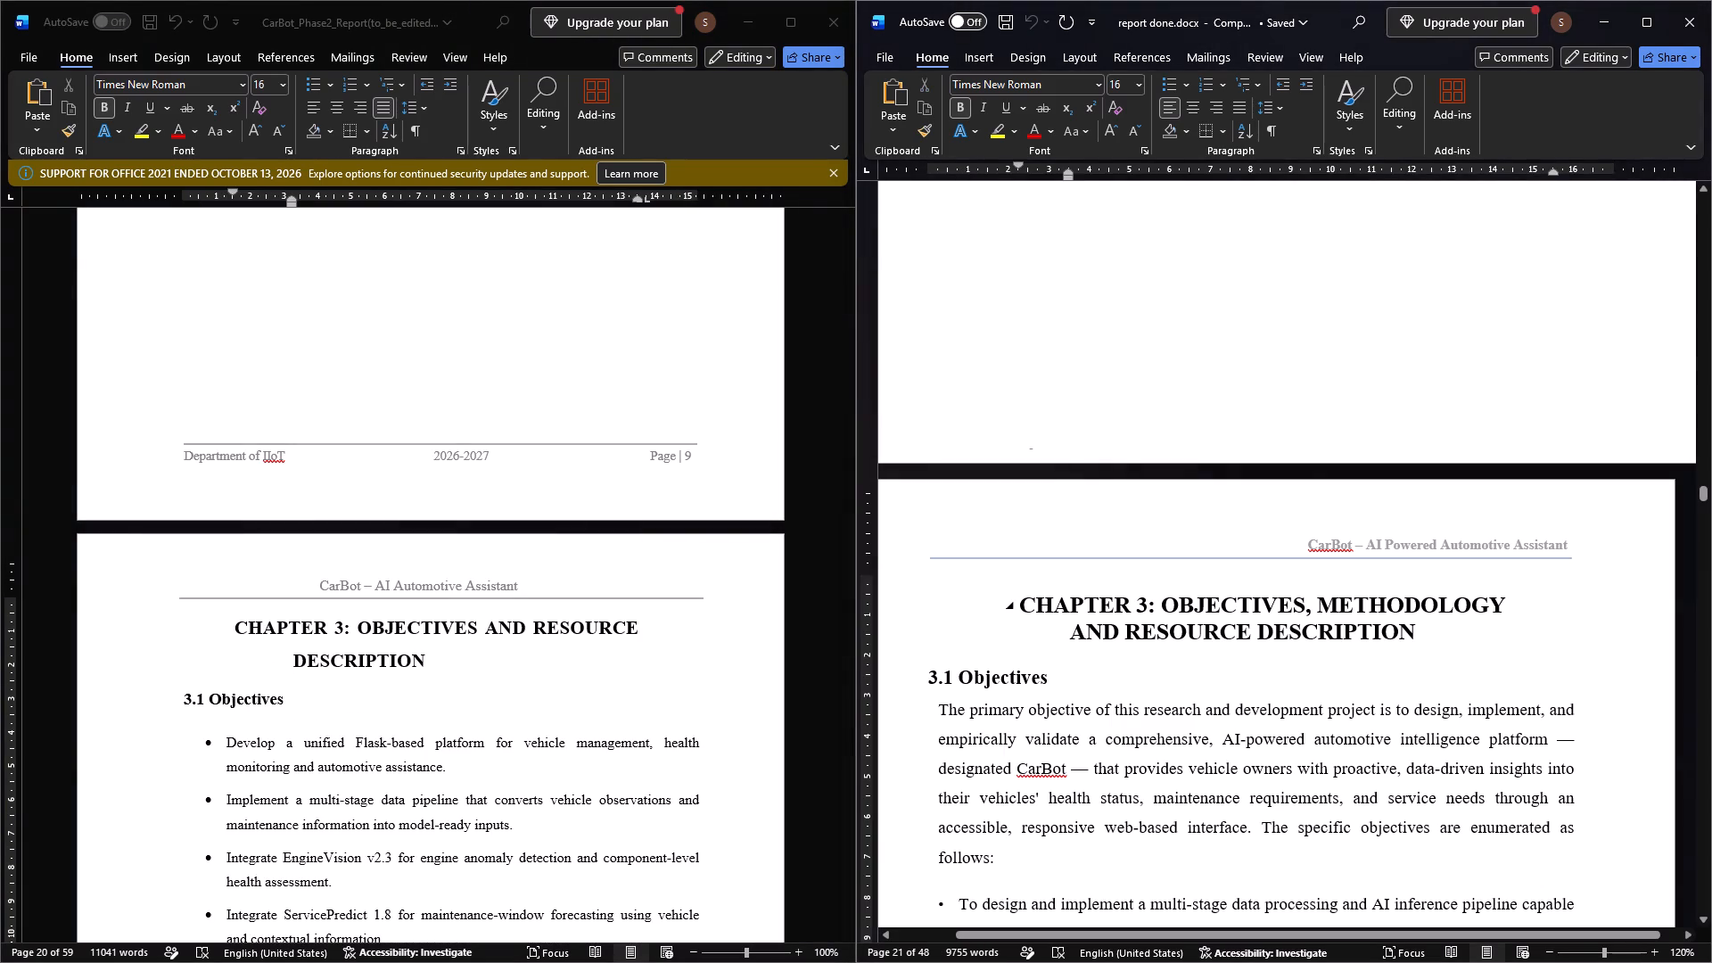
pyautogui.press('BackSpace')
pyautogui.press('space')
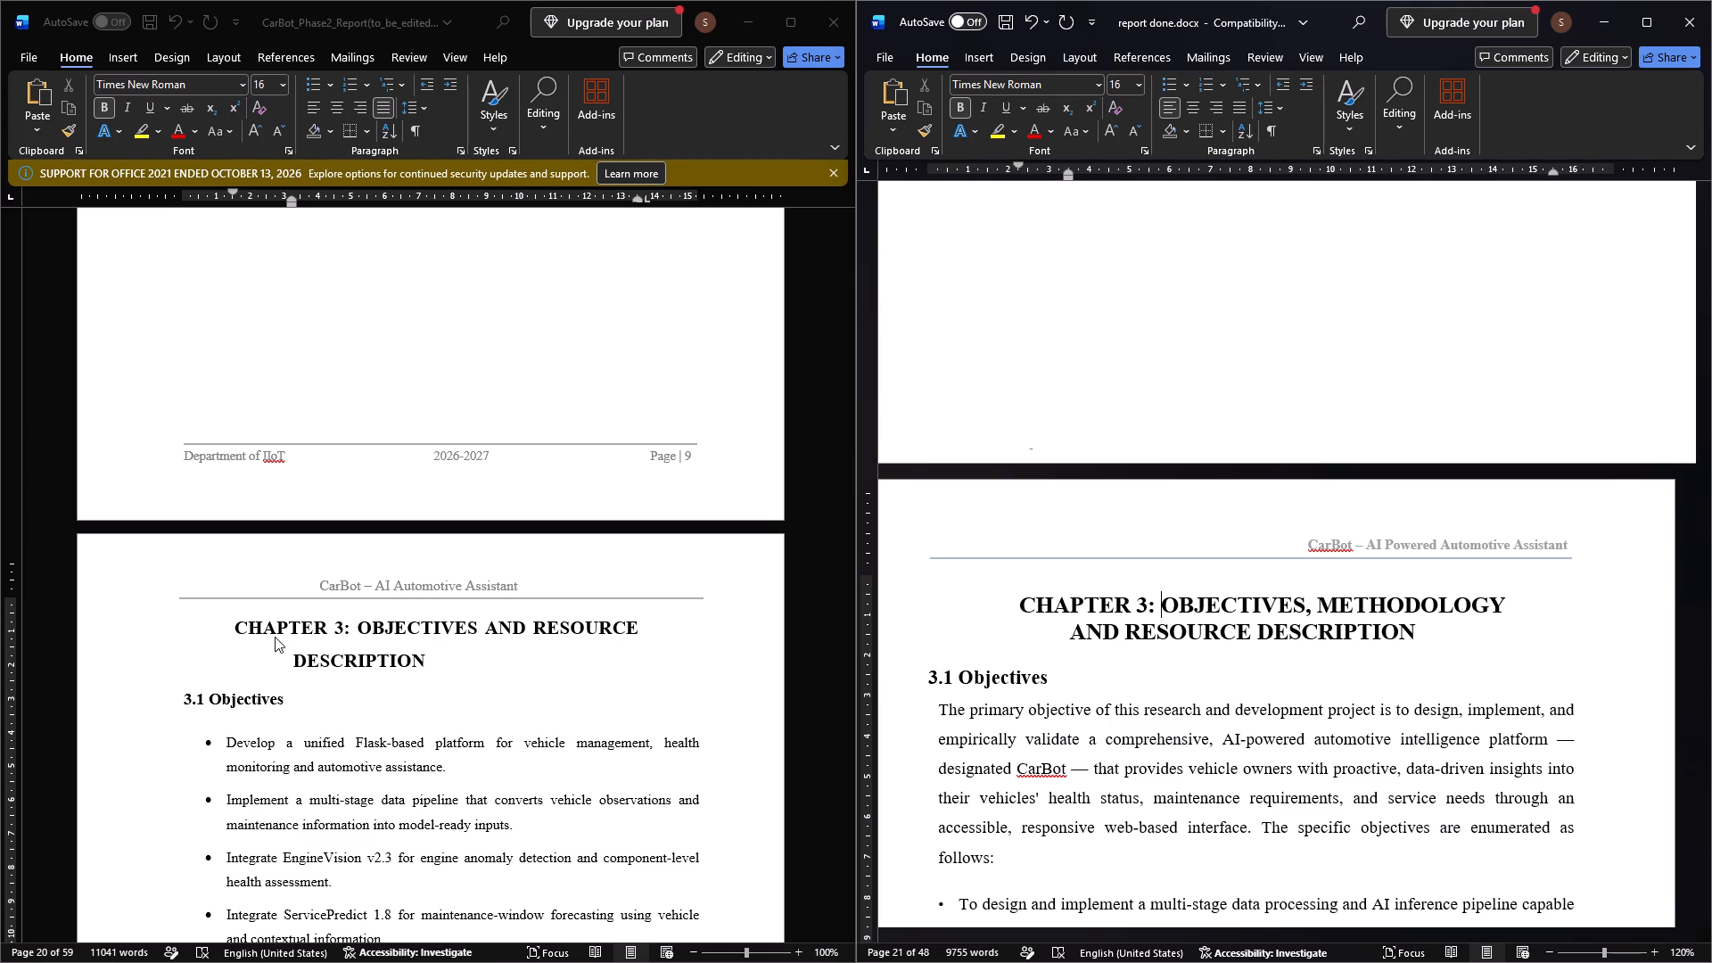
# Check the paragraph indentation and spacing settings of the 3.1 Objectives heading in report done.docx.
pyautogui.tripleClick(1003, 677)
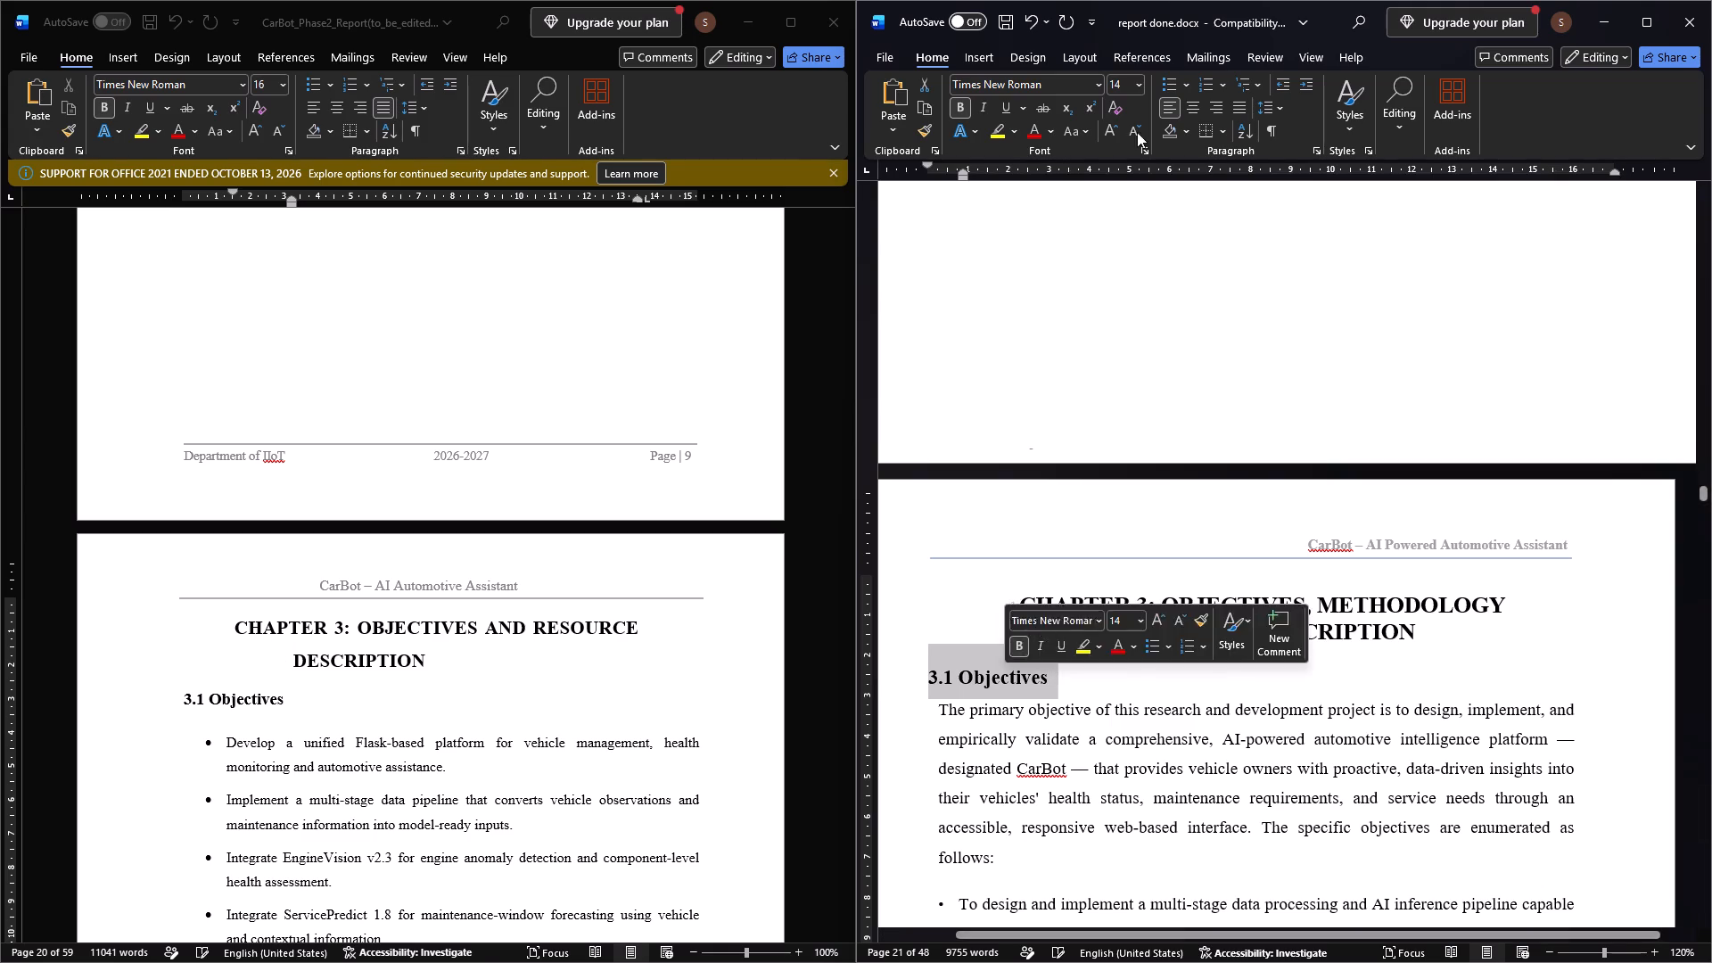
pyautogui.click(1316, 148)
pyautogui.click(1414, 243)
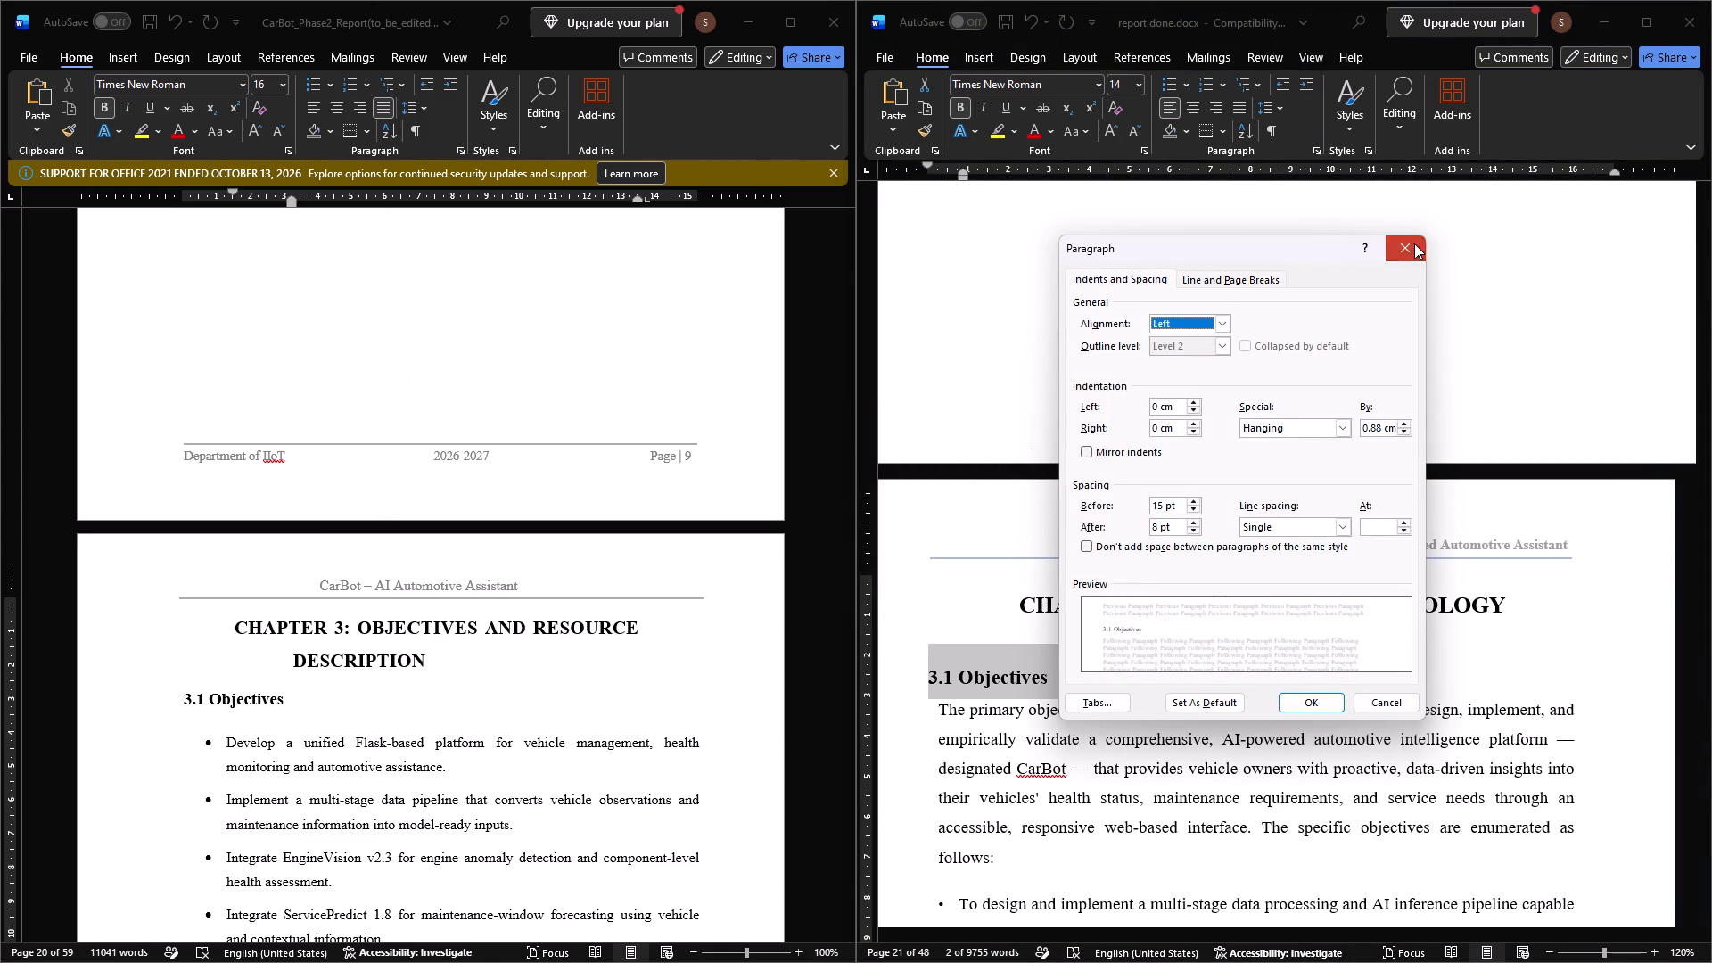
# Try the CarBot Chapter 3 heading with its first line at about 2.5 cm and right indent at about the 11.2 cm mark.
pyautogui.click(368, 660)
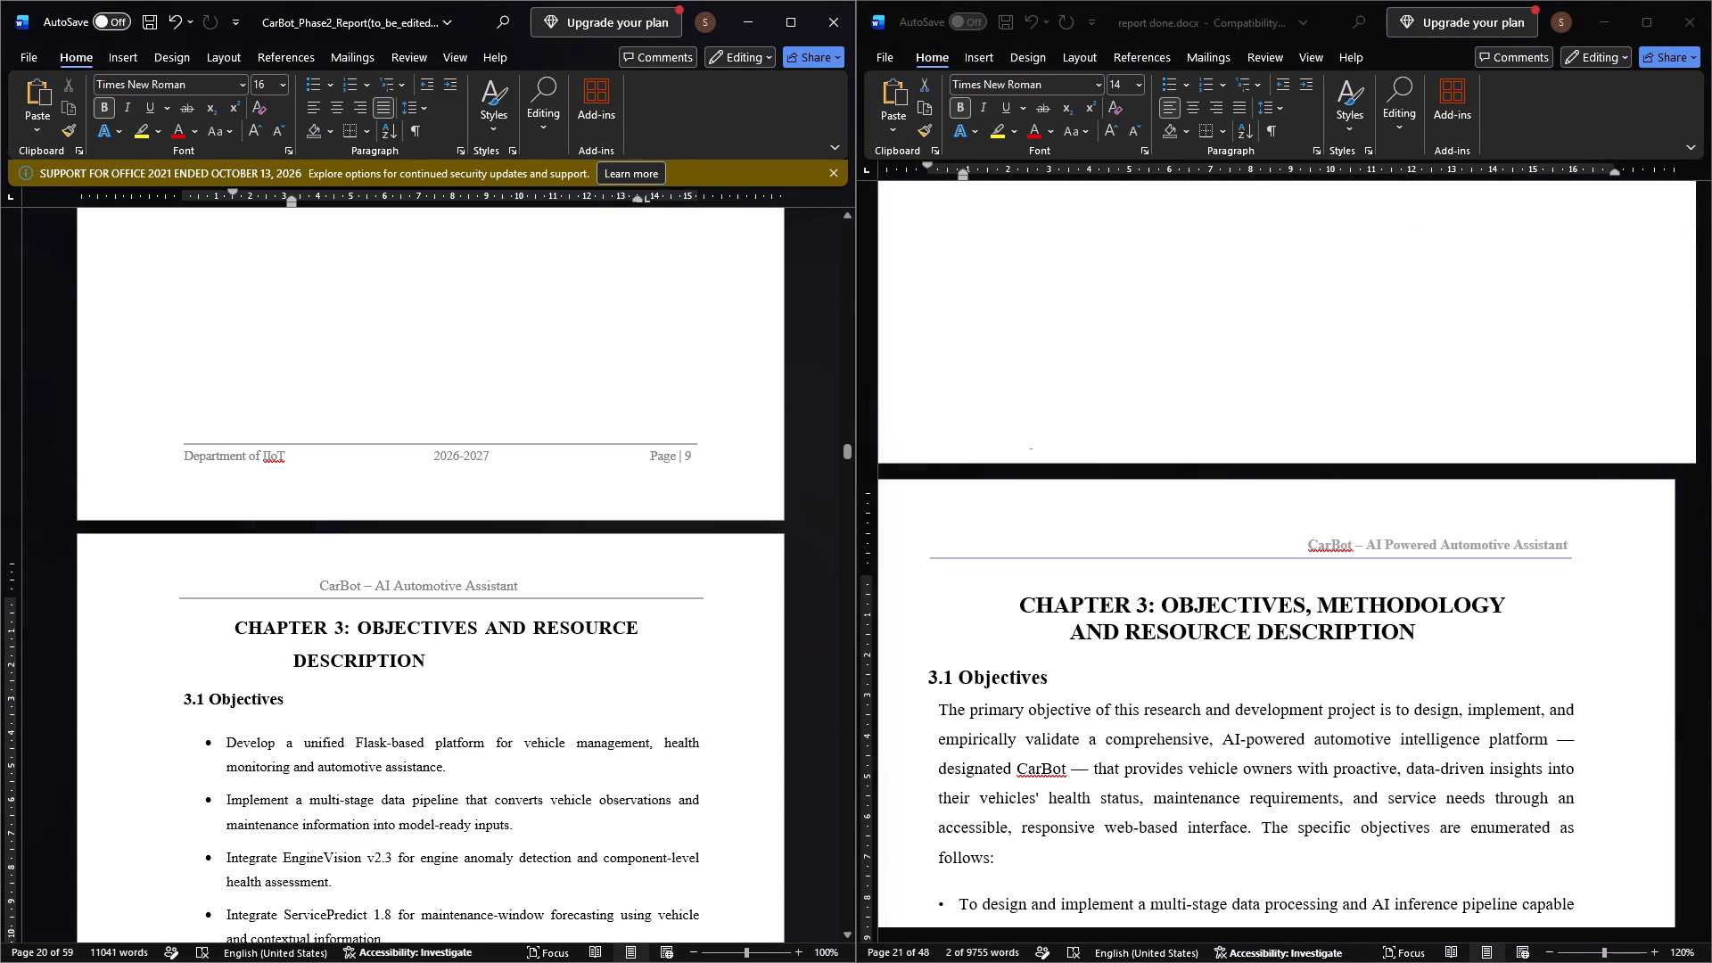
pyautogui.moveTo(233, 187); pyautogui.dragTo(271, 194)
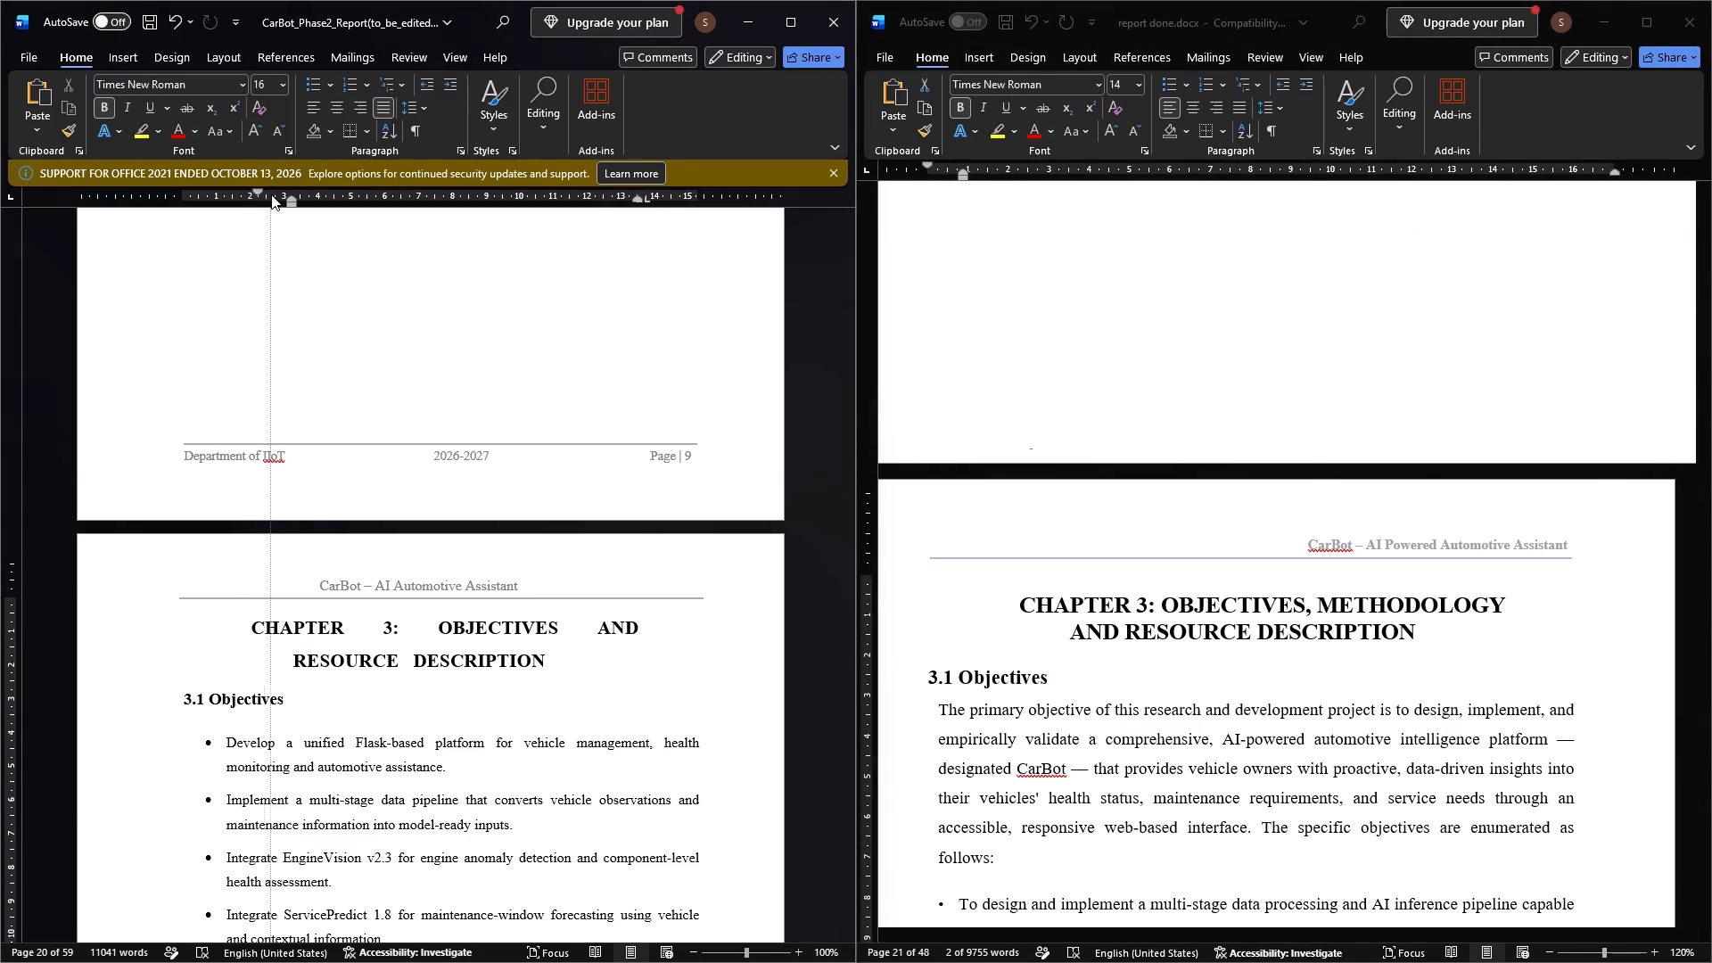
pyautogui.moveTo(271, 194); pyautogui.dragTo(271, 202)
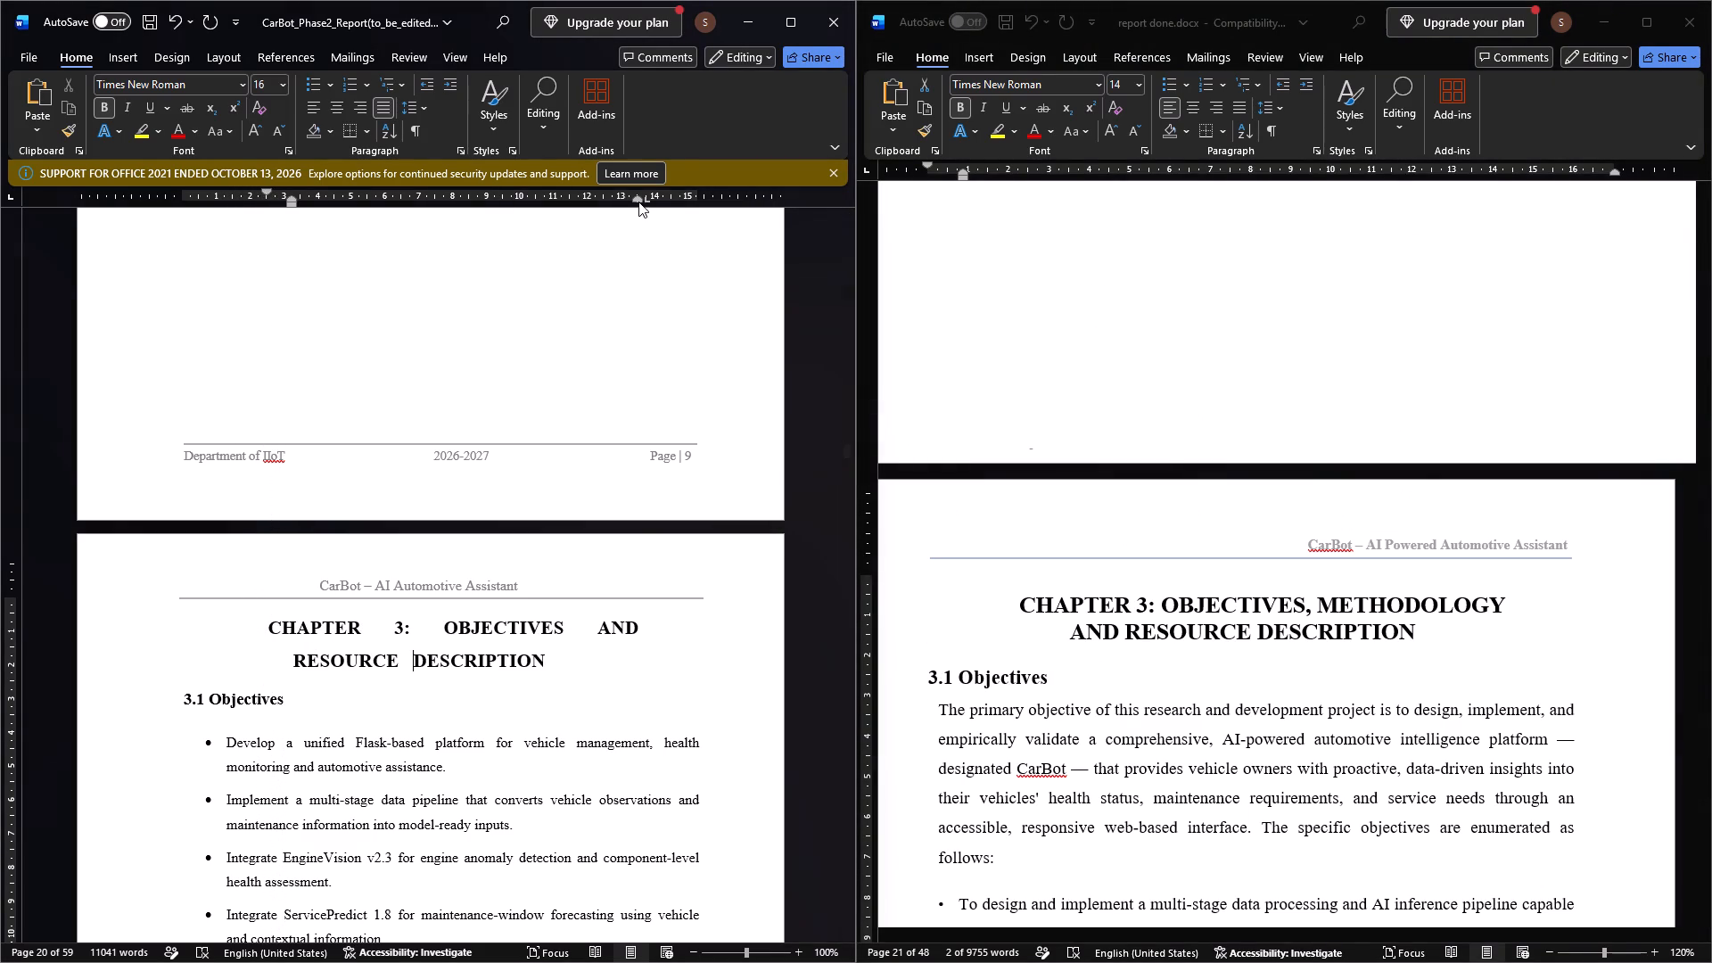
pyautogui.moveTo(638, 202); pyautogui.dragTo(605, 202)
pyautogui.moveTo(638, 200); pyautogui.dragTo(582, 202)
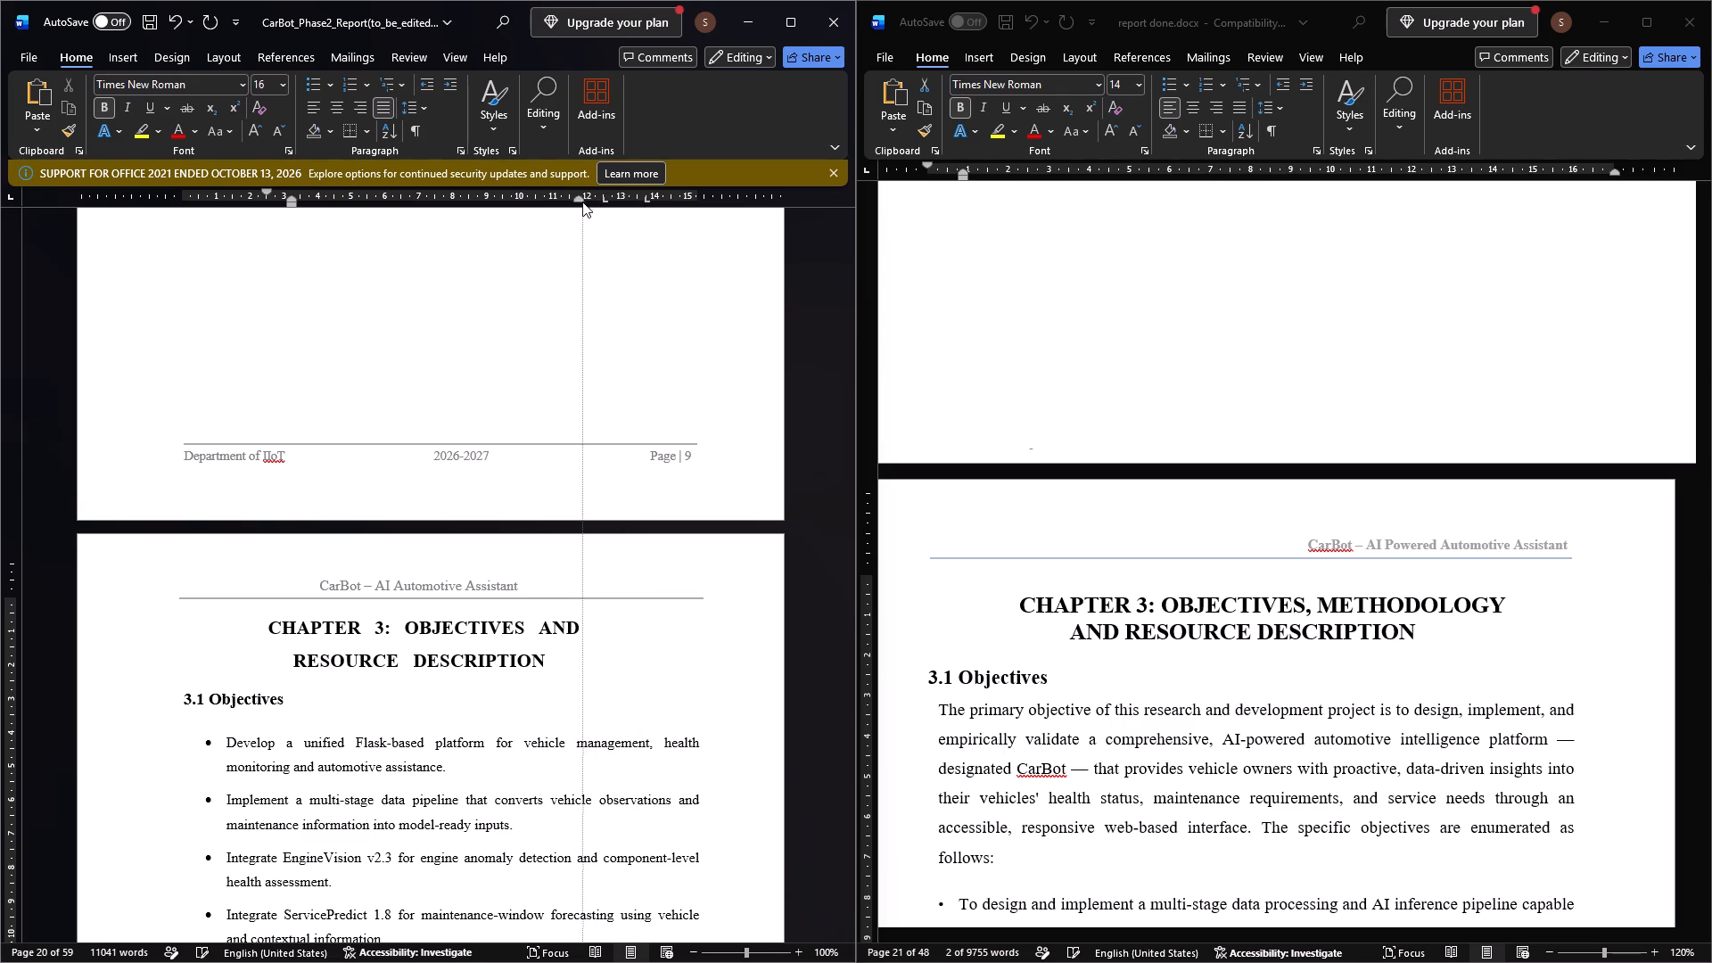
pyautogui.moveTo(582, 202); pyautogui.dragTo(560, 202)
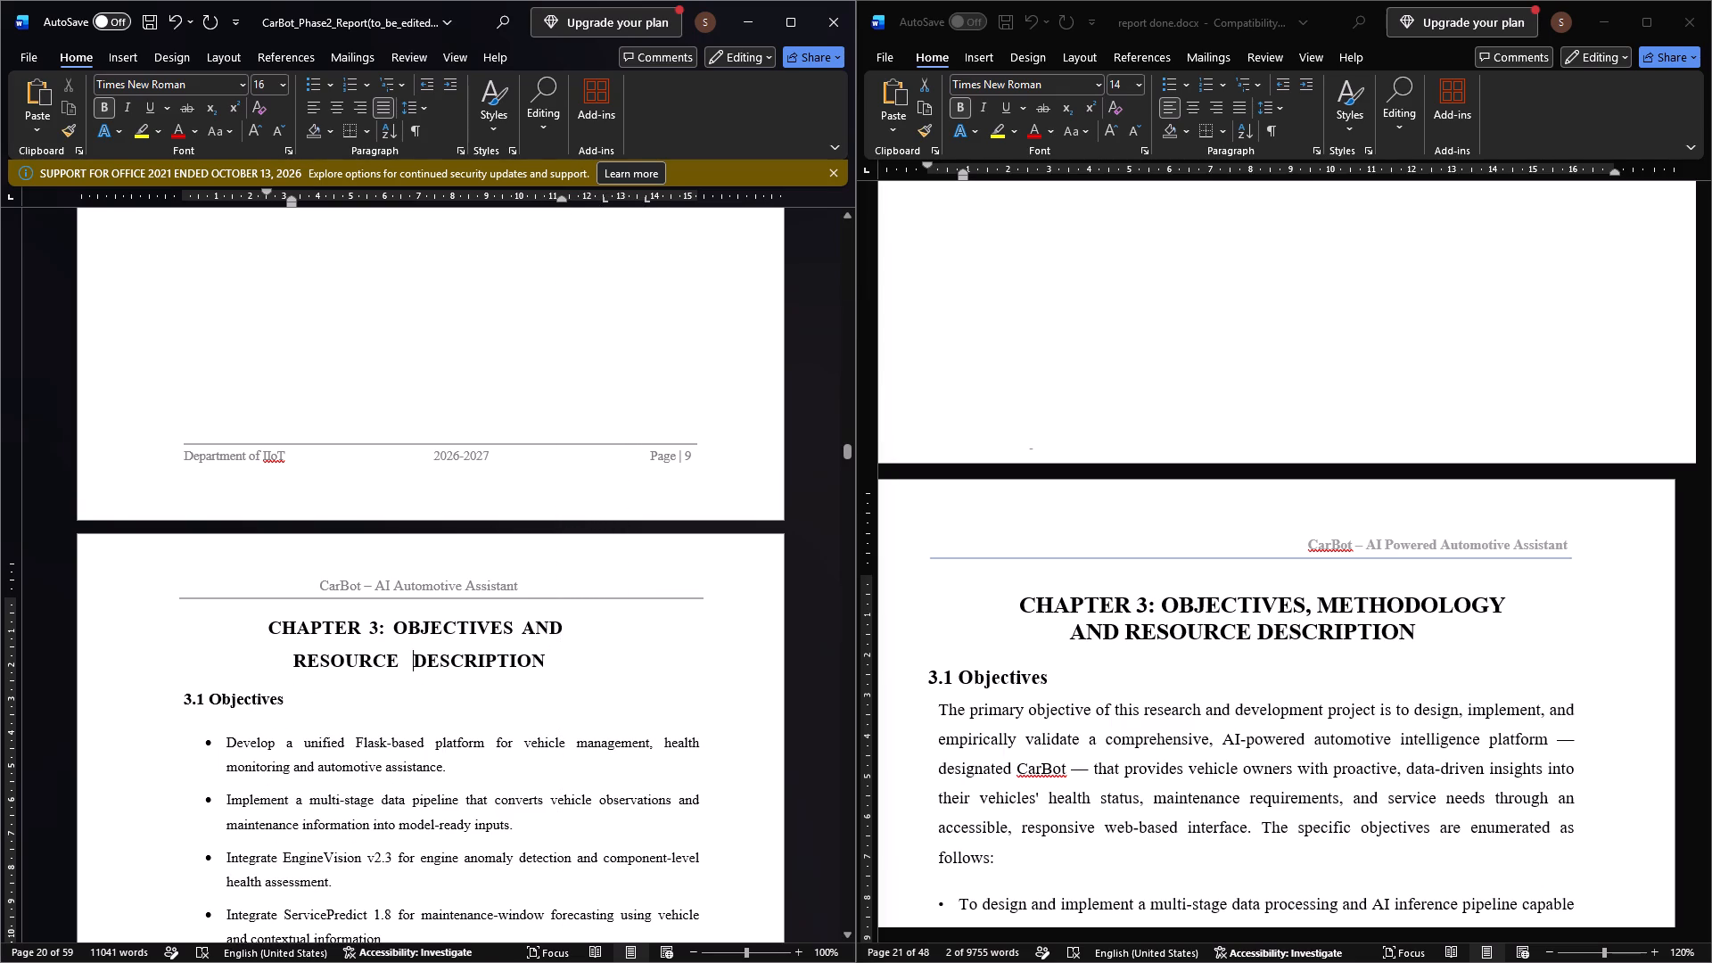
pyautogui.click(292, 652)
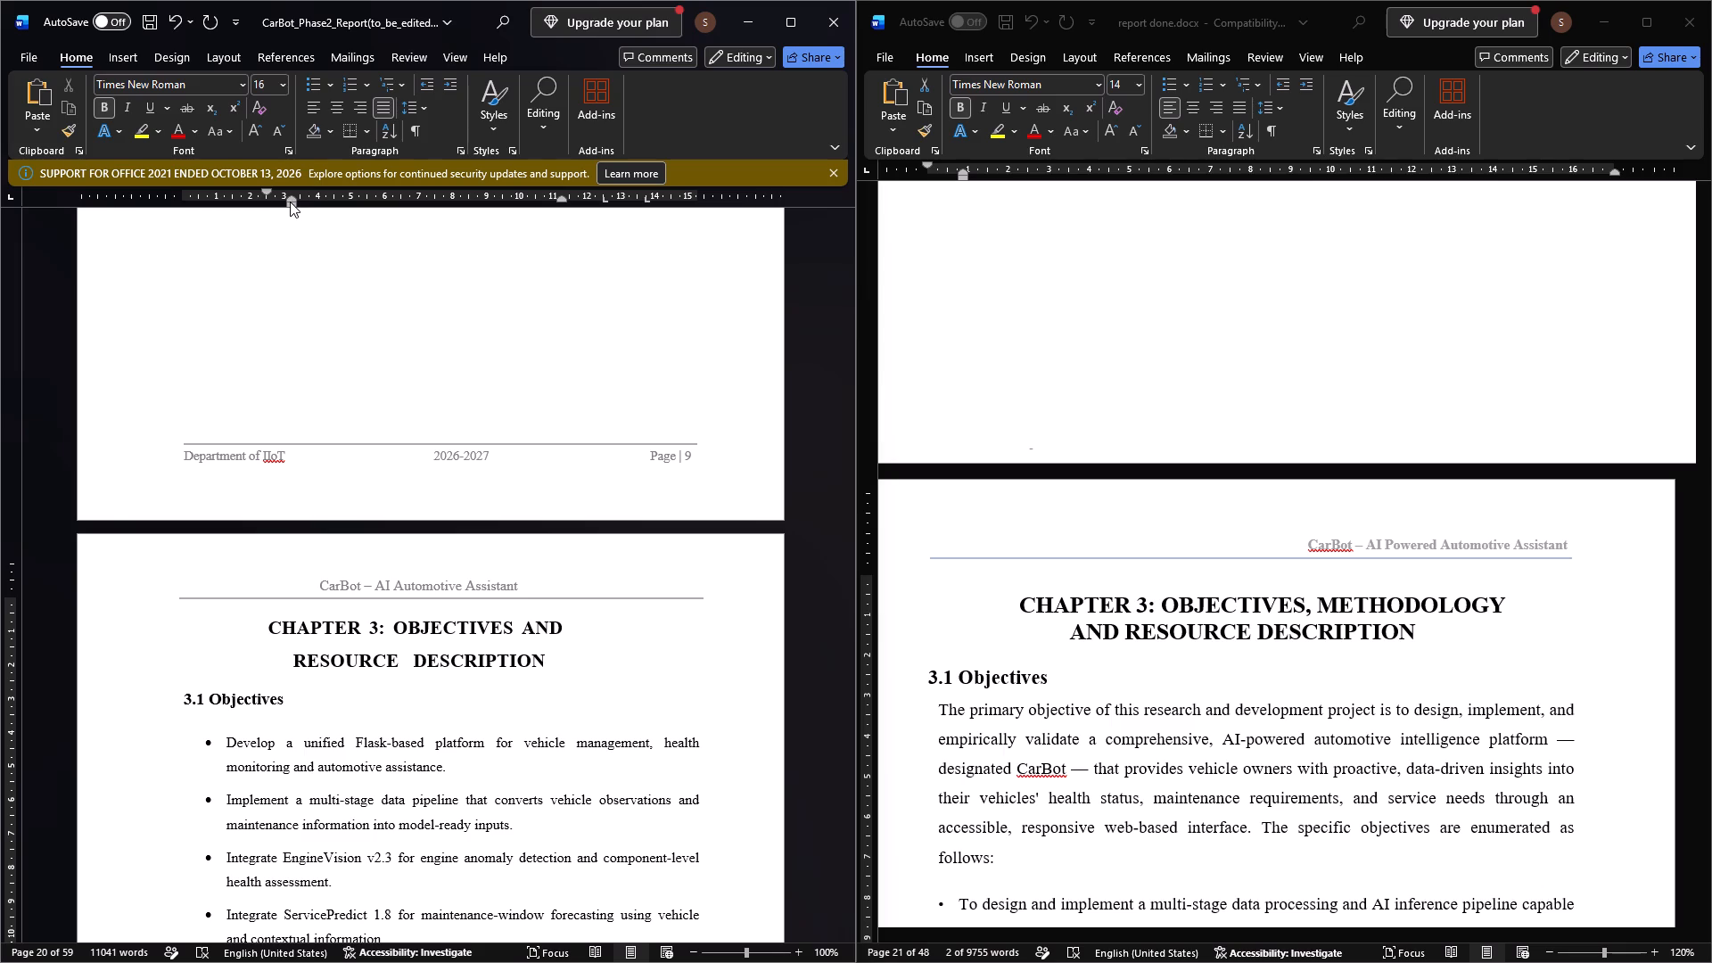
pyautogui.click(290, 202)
# Set the CarBot Chapter 3 heading's right indent to about the 12.2 cm mark and its first line to about the 2.7 cm mark.
pyautogui.scroll(-2, 399, 625)
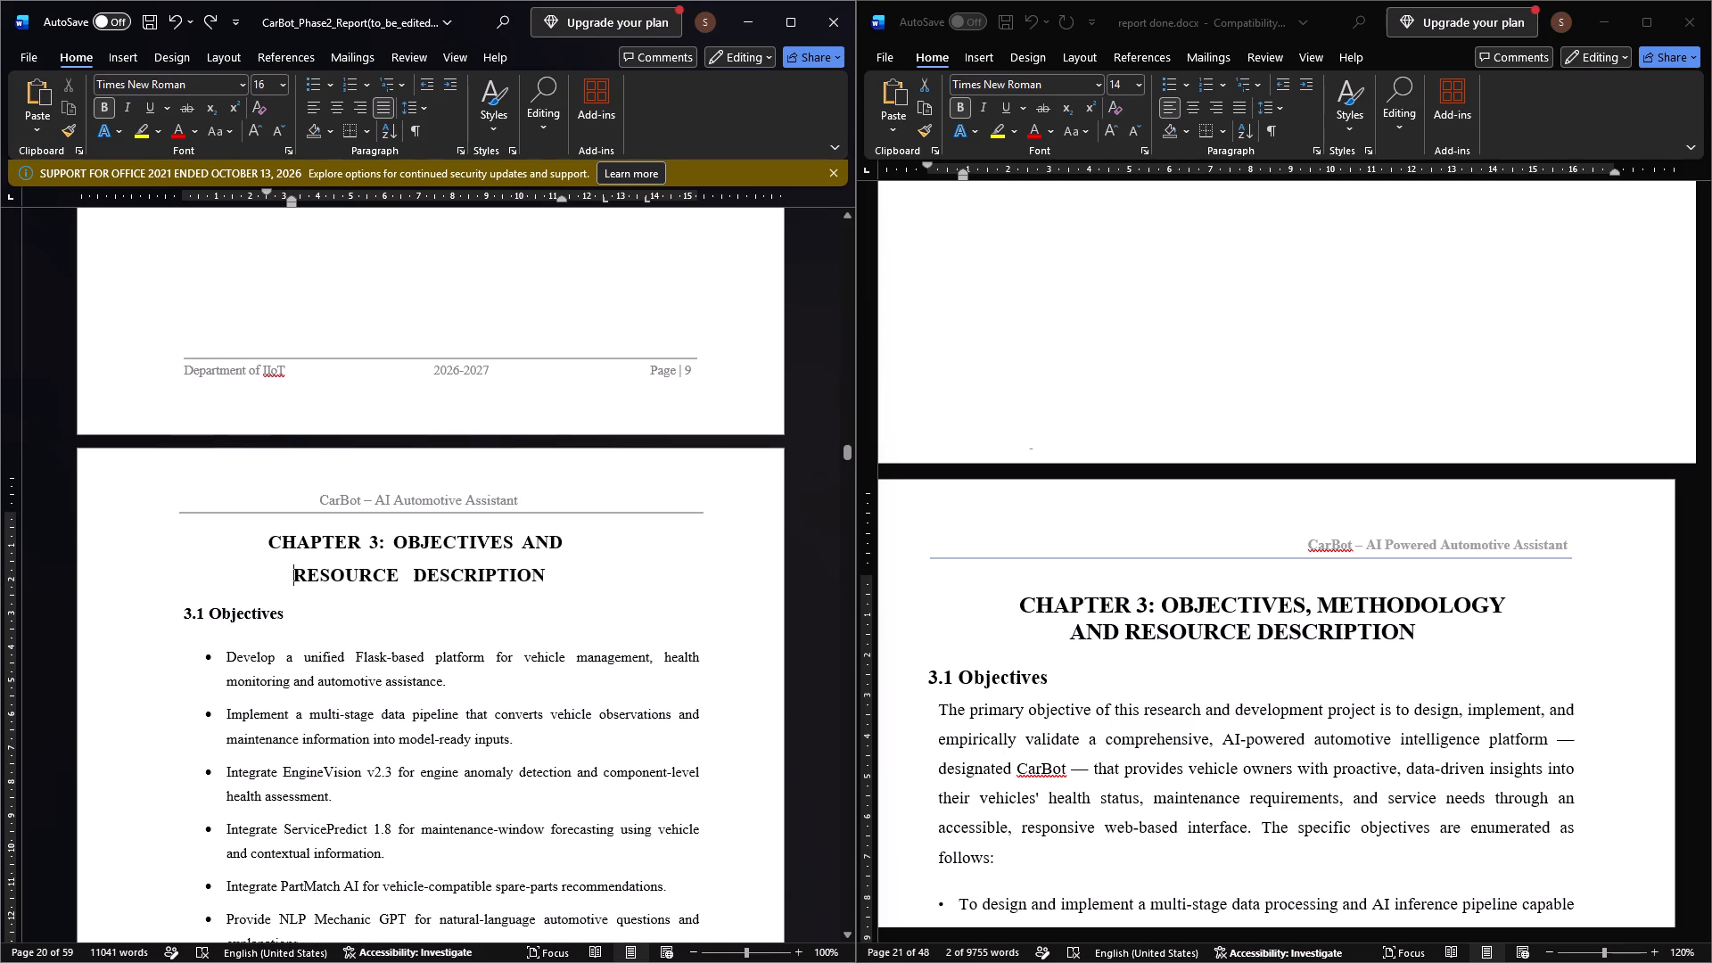
pyautogui.click(267, 539)
pyautogui.moveTo(563, 201); pyautogui.dragTo(594, 199)
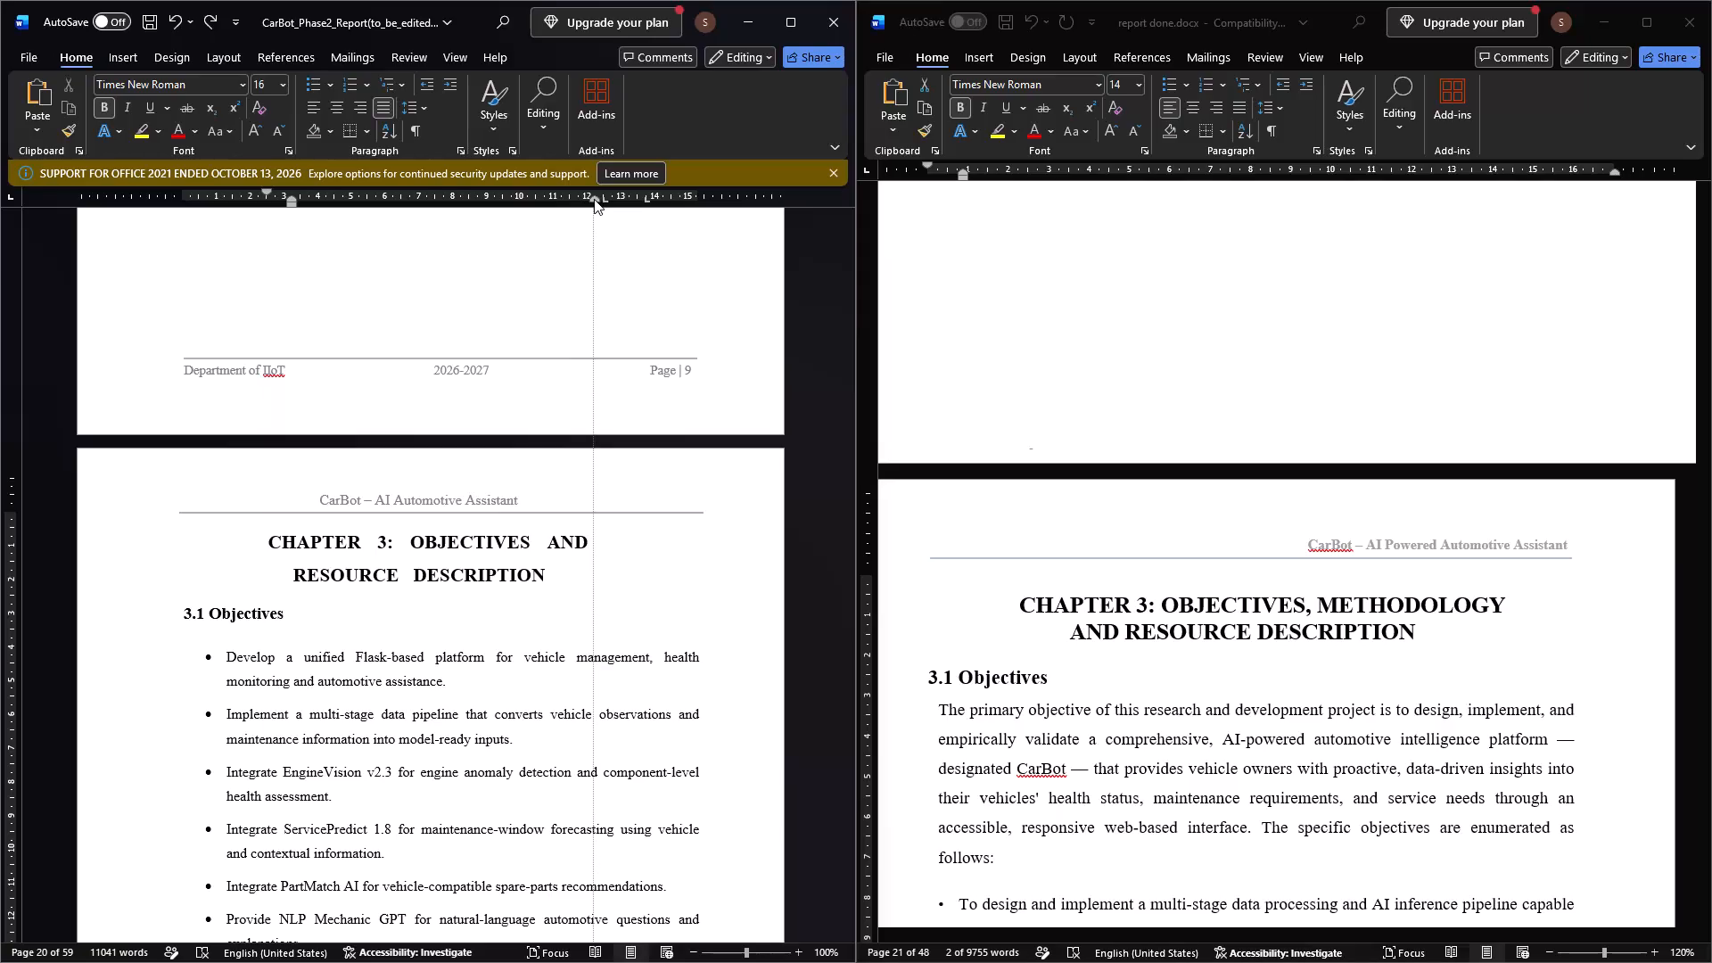
pyautogui.moveTo(594, 199); pyautogui.dragTo(600, 199)
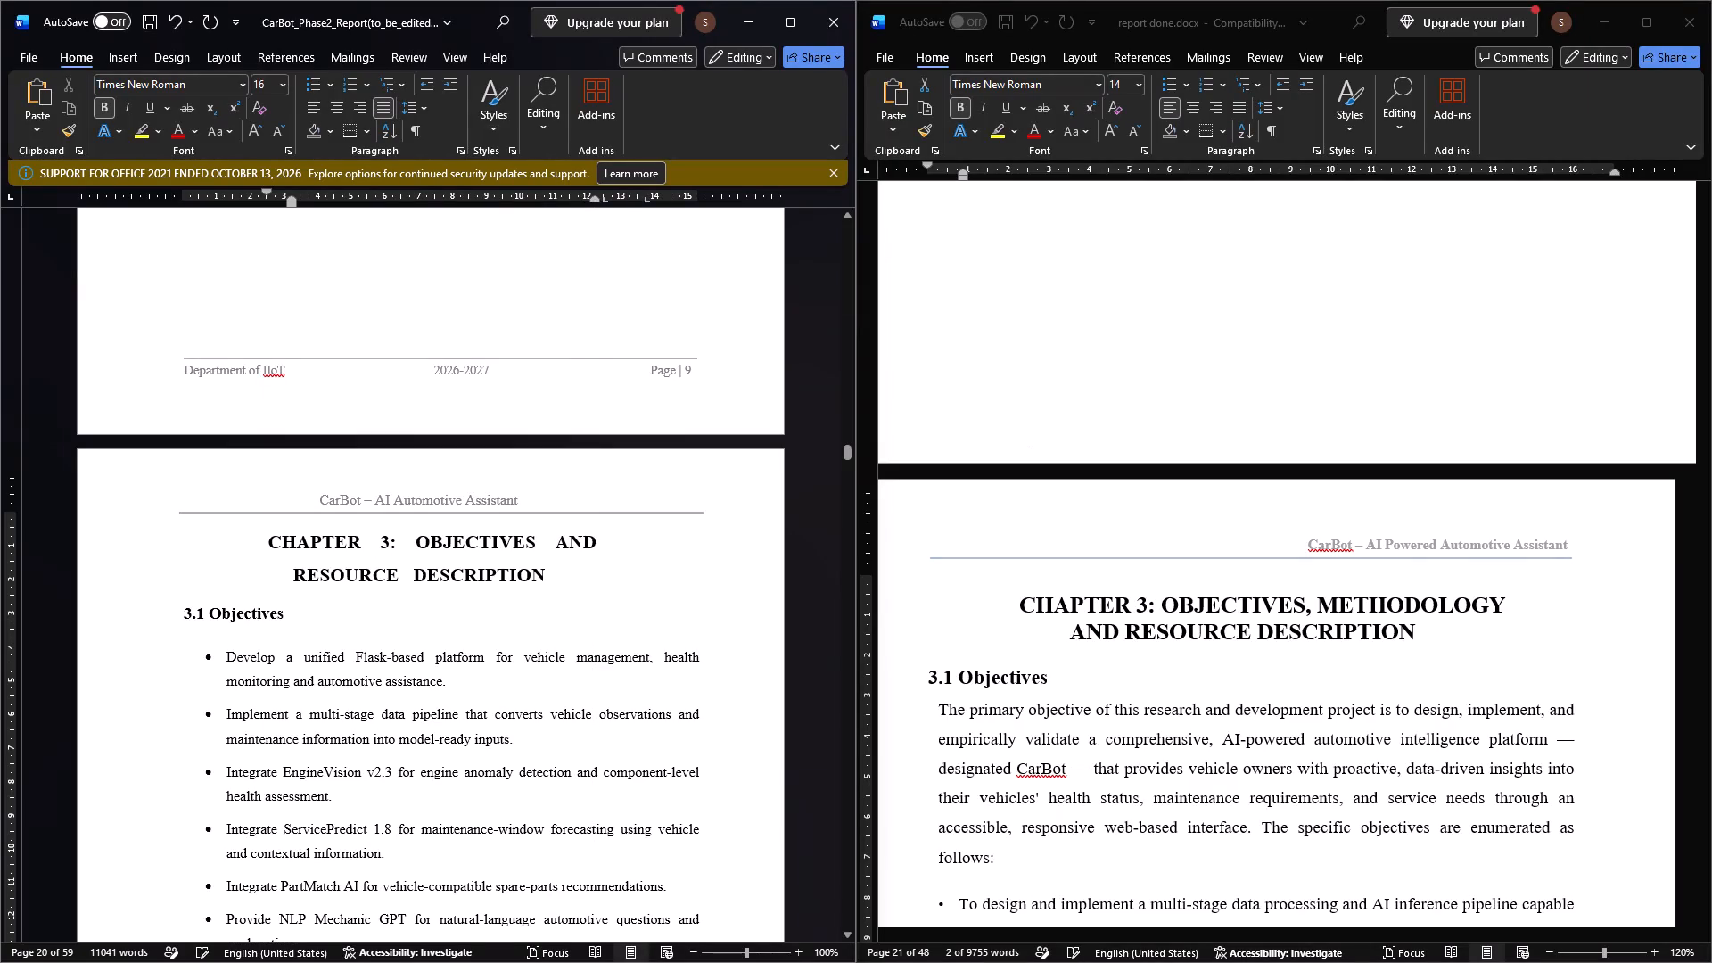
pyautogui.moveTo(266, 192); pyautogui.dragTo(280, 192)
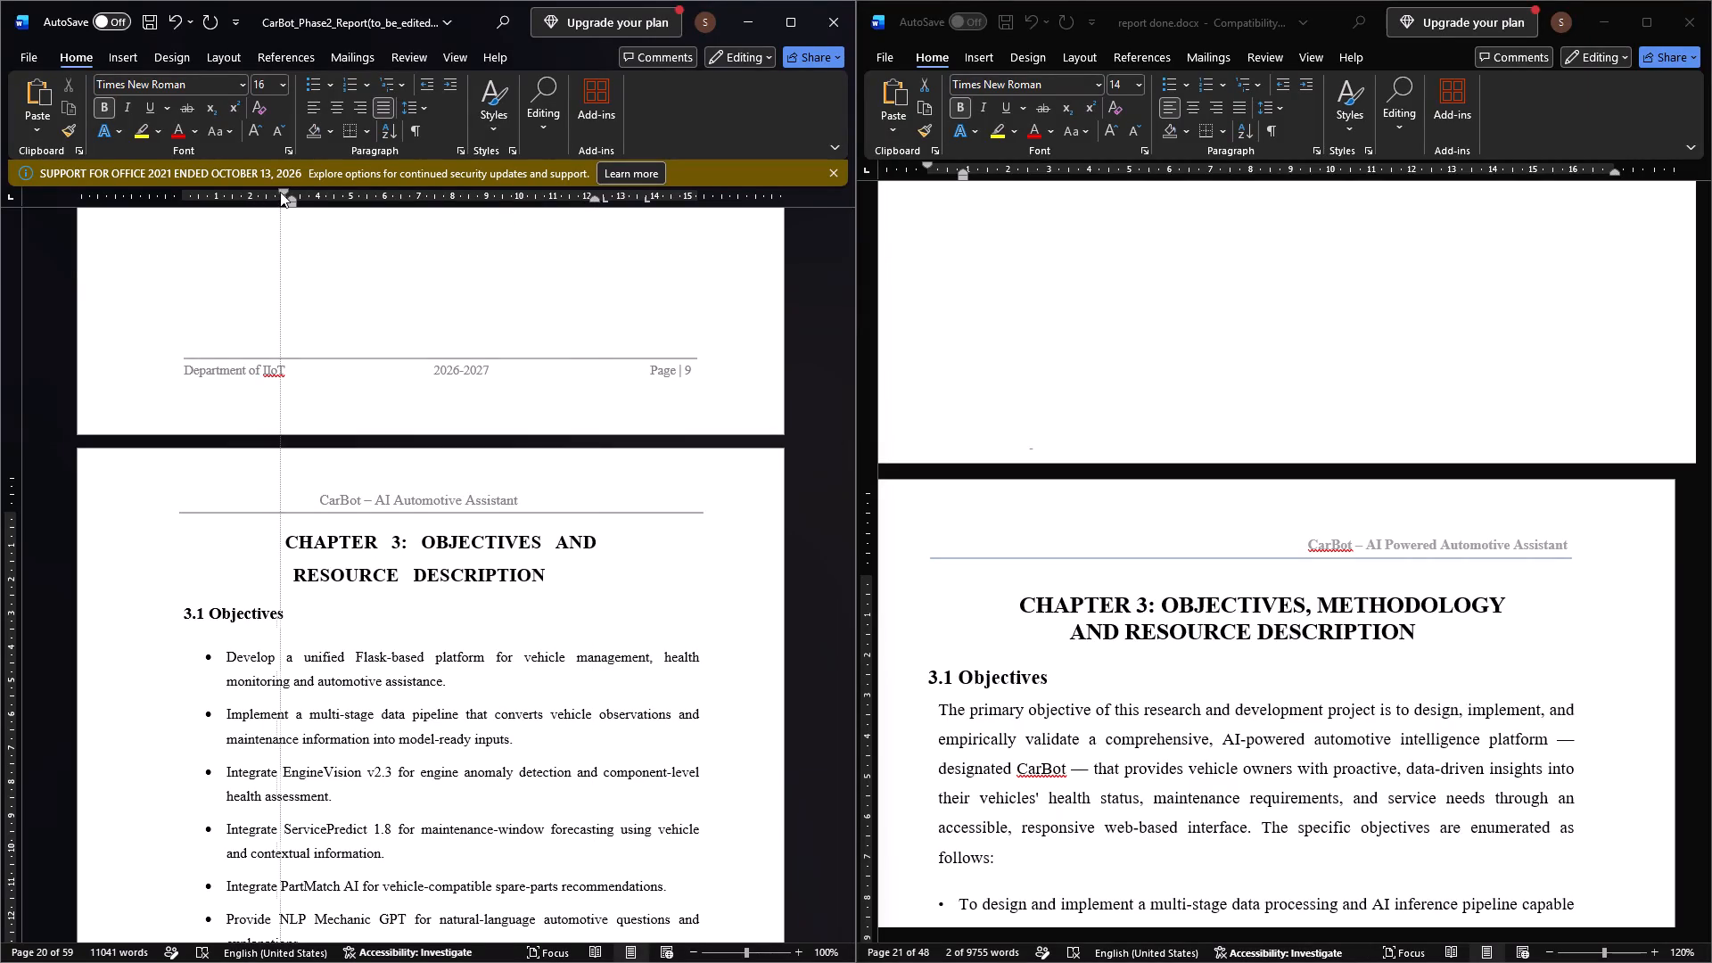
pyautogui.moveTo(280, 192); pyautogui.dragTo(276, 187)
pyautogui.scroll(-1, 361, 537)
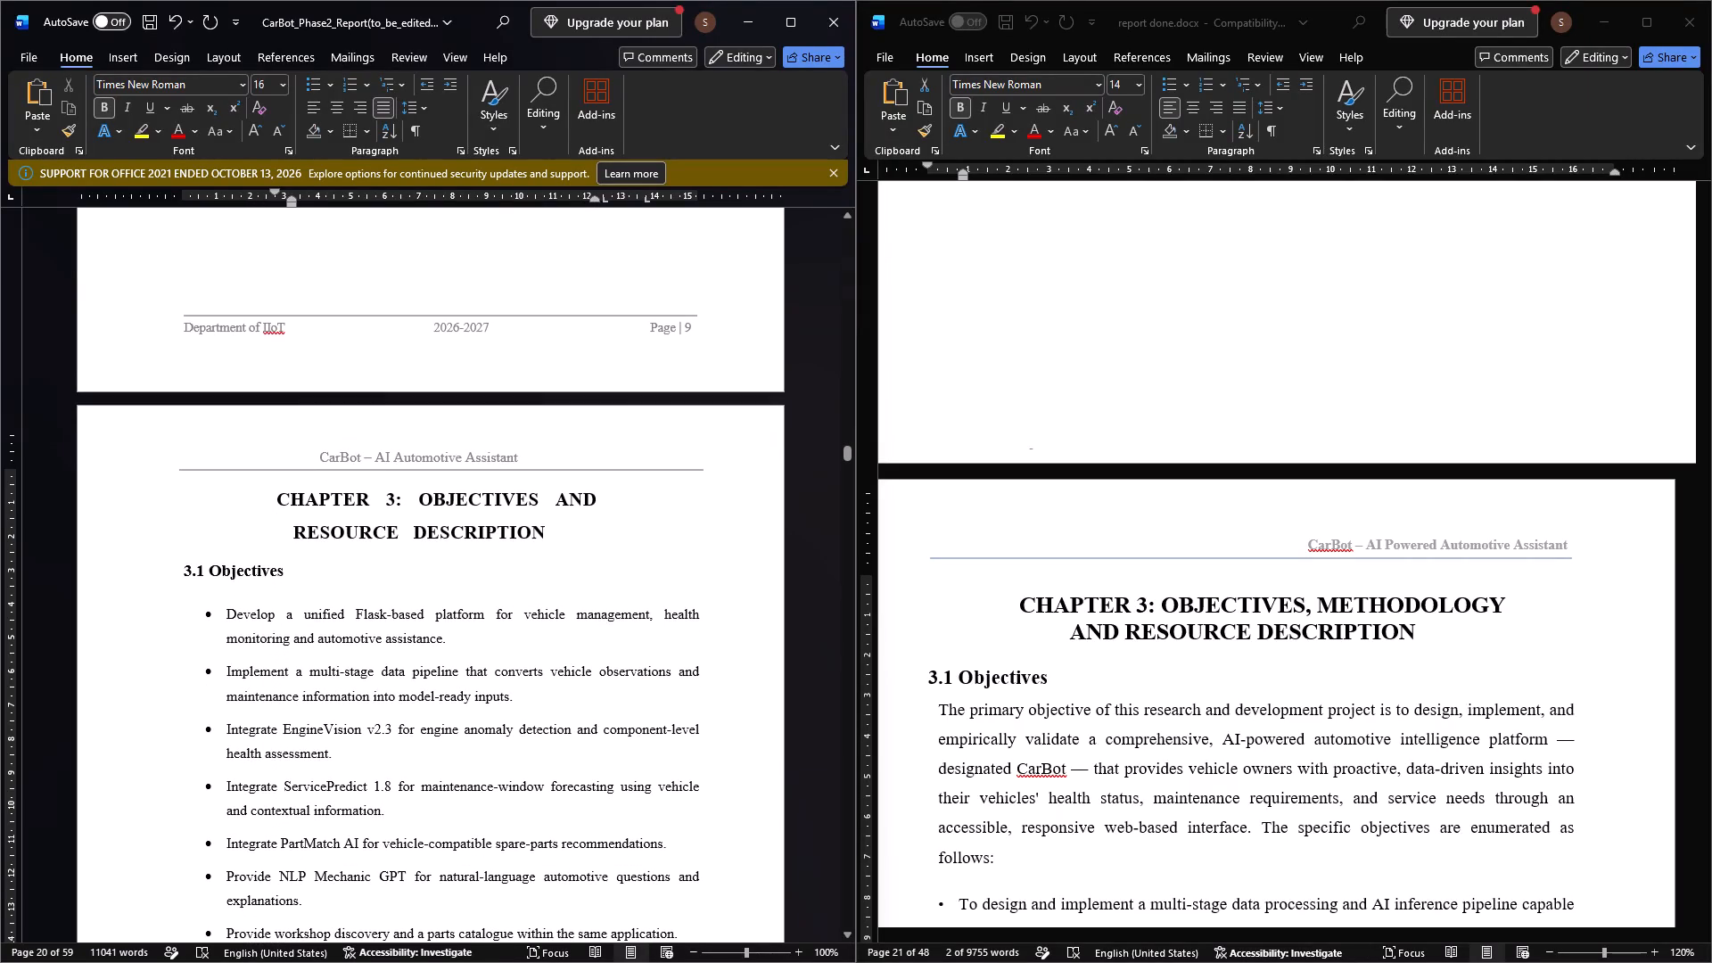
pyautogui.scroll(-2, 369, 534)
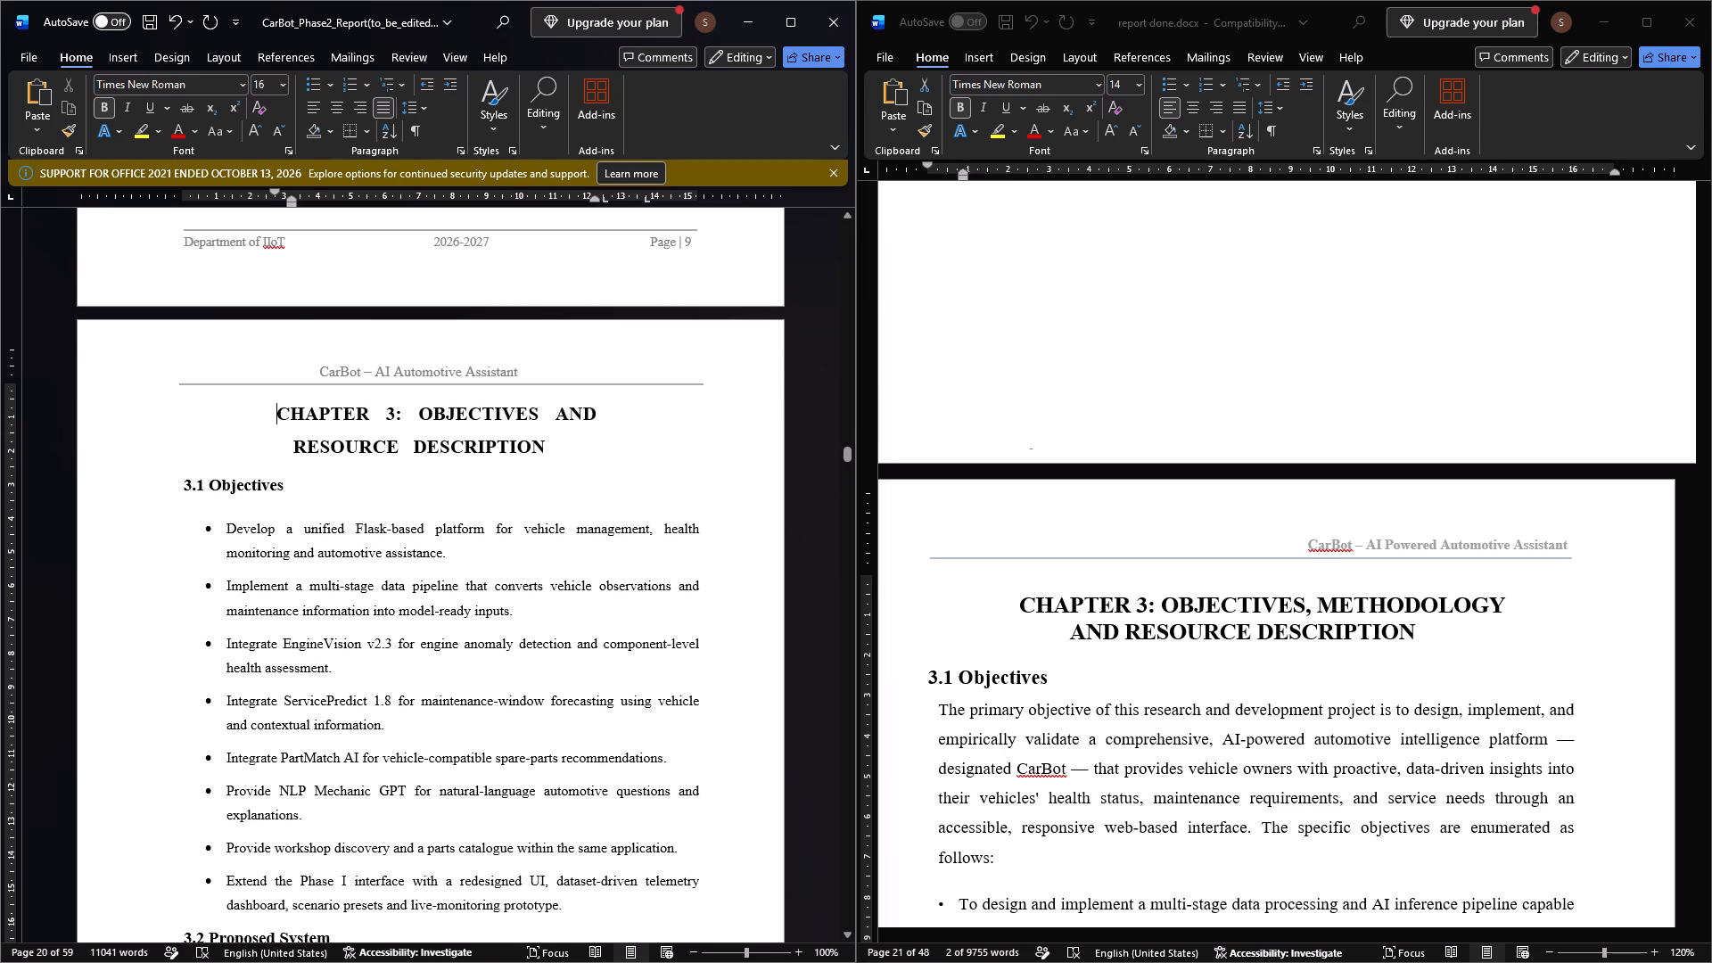
# Set the CarBot Chapter 3 heading's first line to about the 3 cm mark and its right indent to about the 11.7 cm mark.
pyautogui.moveTo(269, 193); pyautogui.dragTo(284, 193)
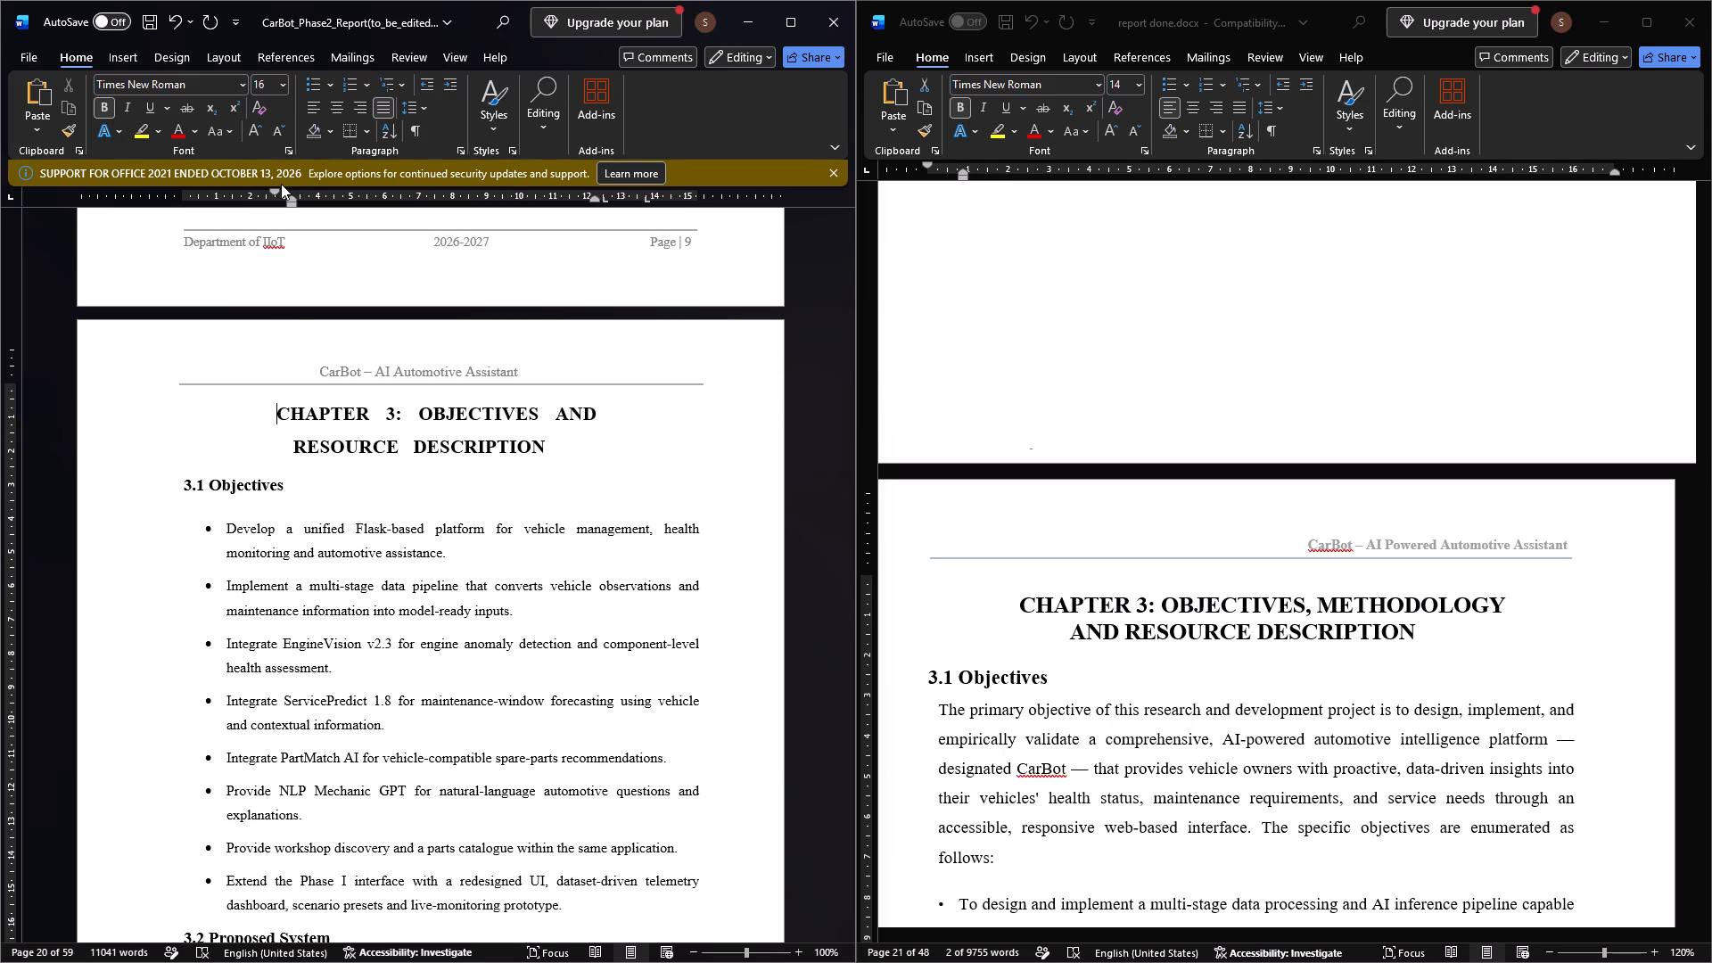
pyautogui.click(275, 191)
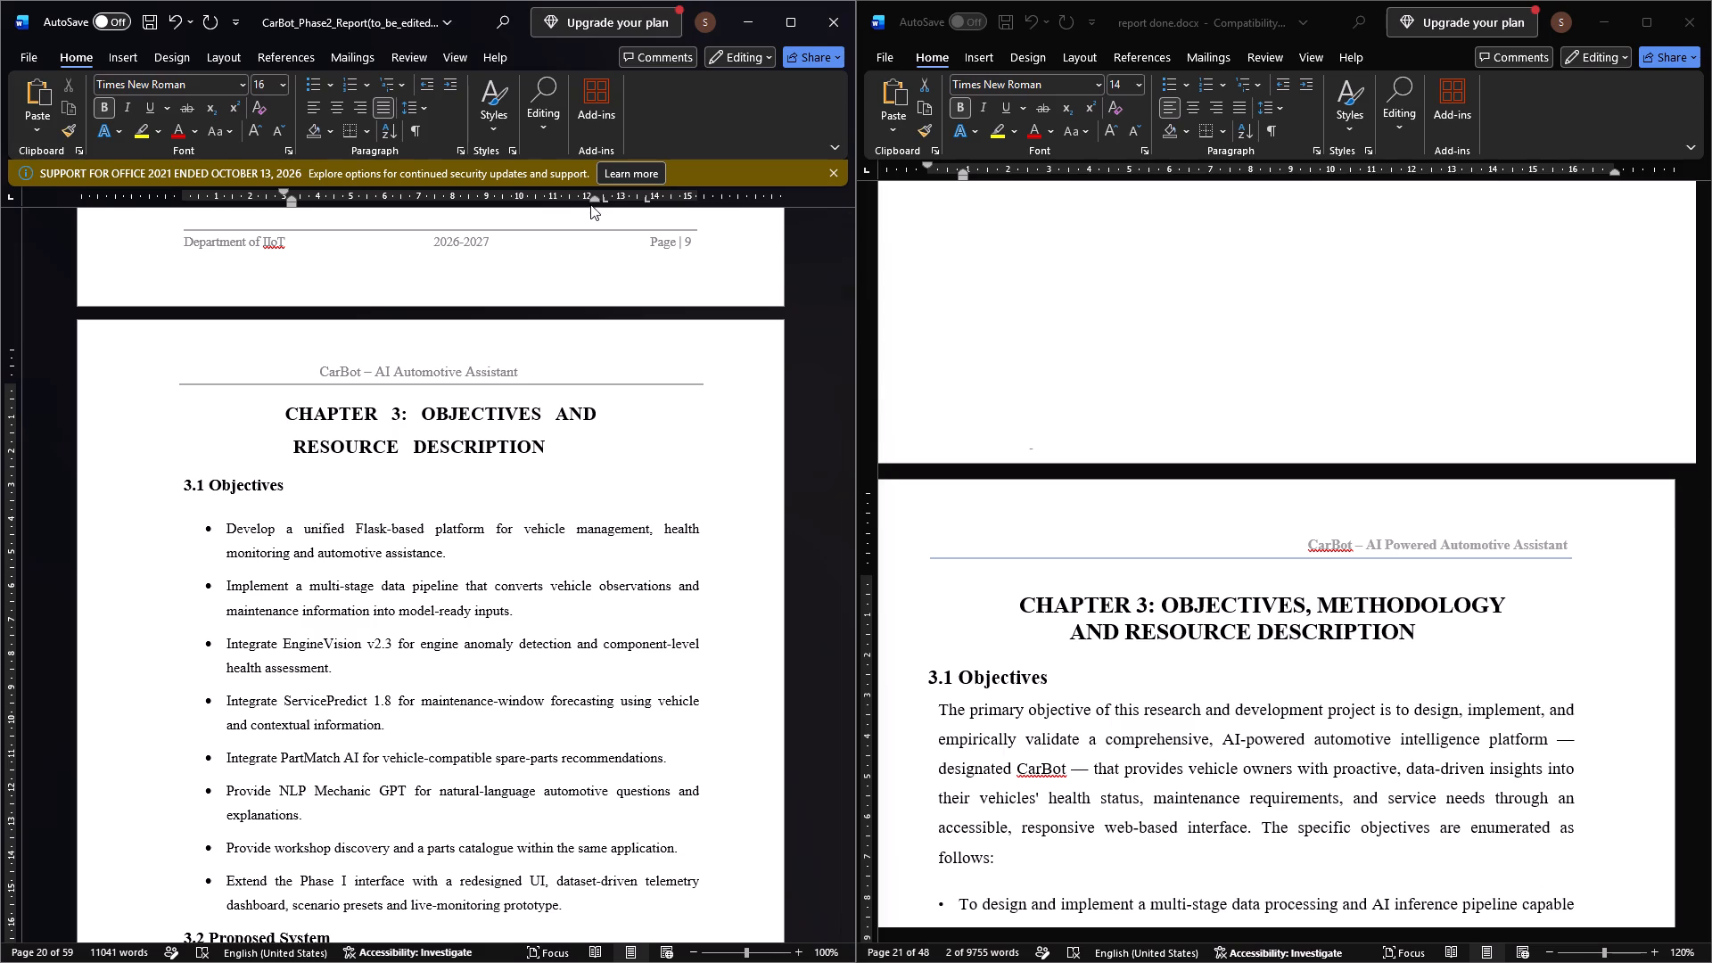
pyautogui.moveTo(594, 201); pyautogui.dragTo(570, 203)
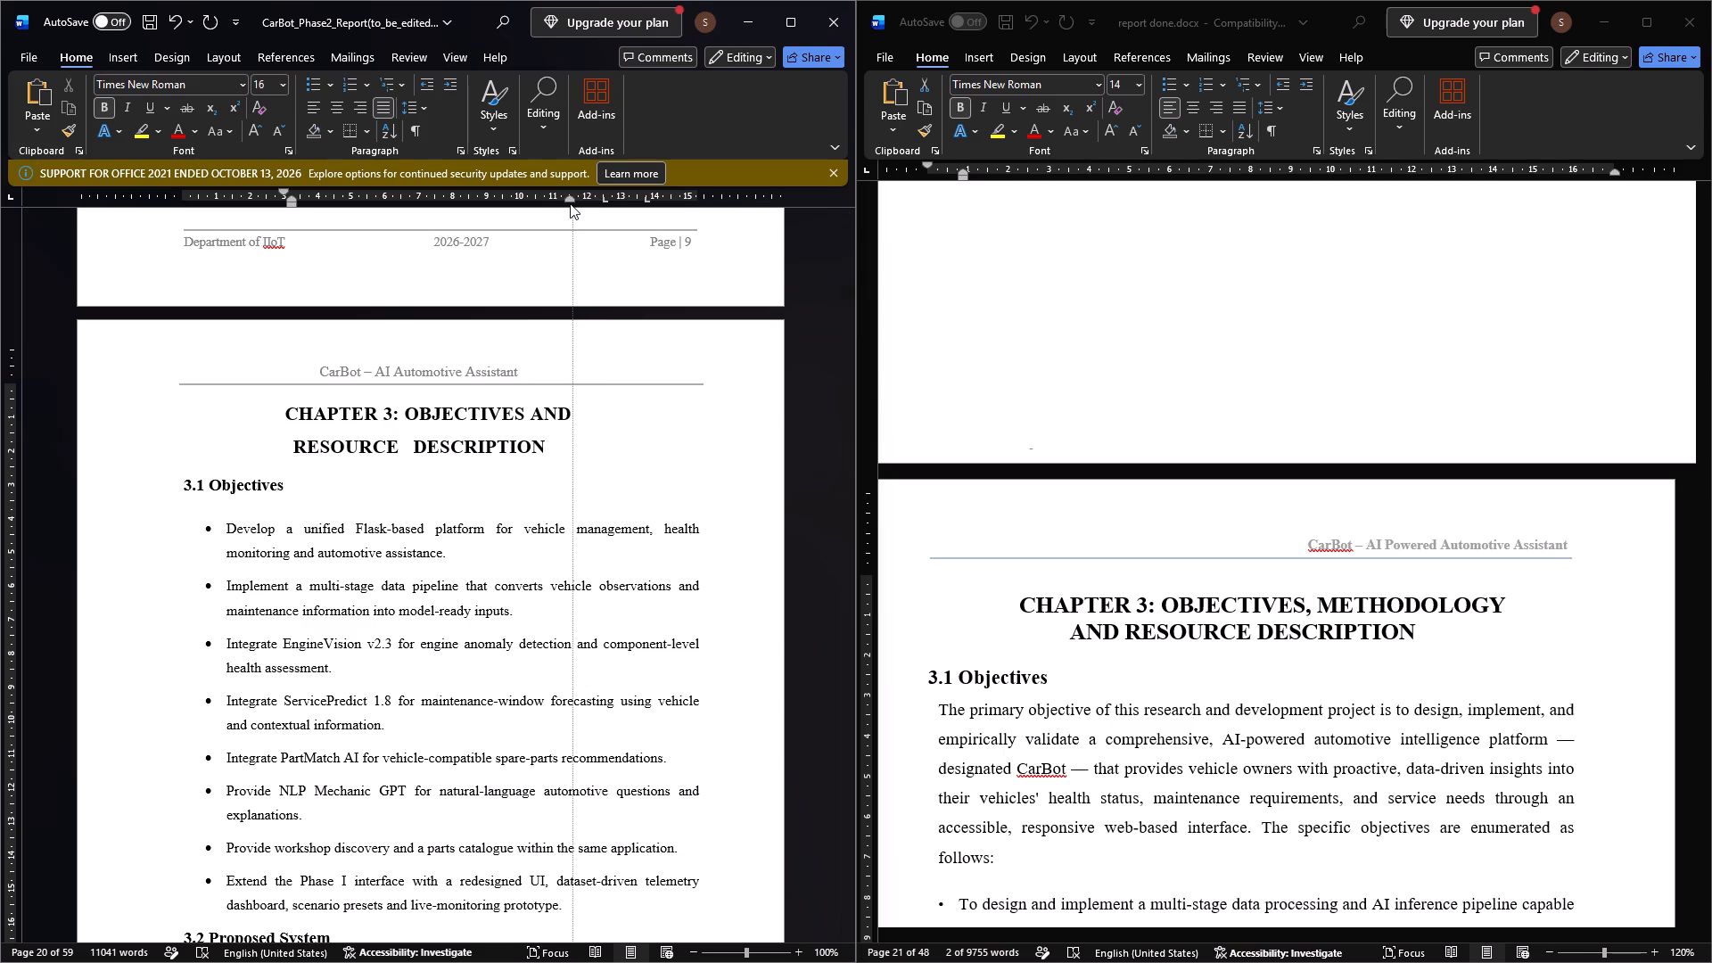
pyautogui.moveTo(570, 203); pyautogui.dragTo(568, 205)
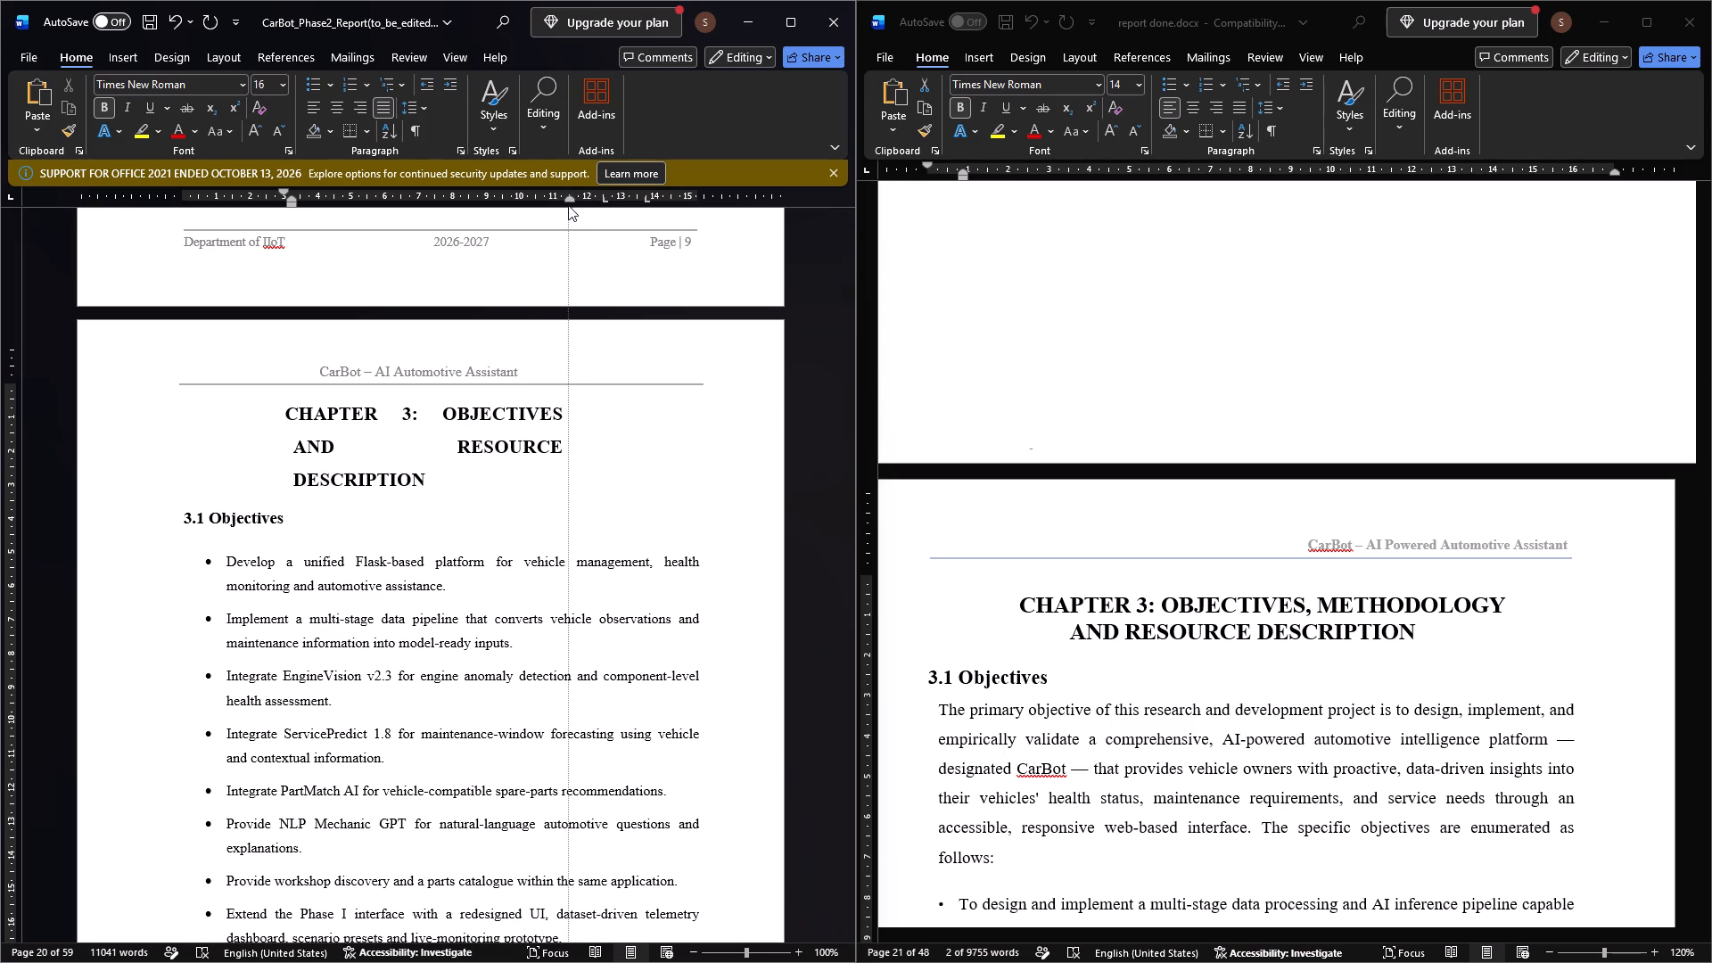
pyautogui.moveTo(568, 205); pyautogui.dragTo(573, 205)
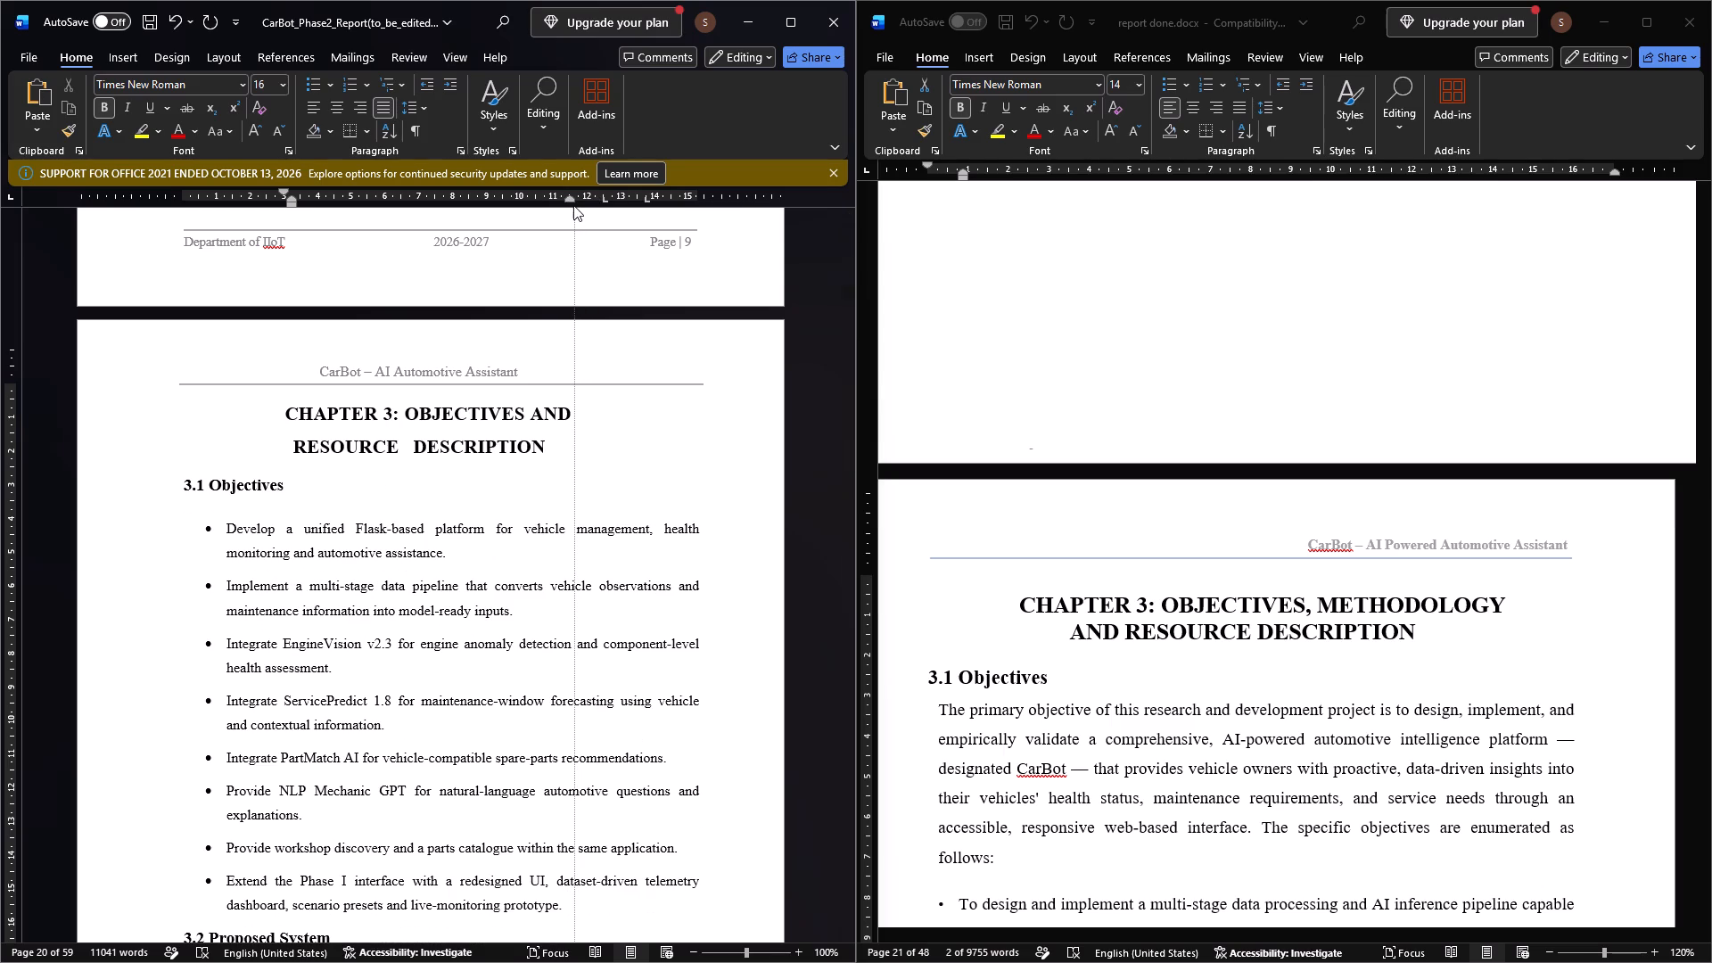
pyautogui.moveTo(573, 205); pyautogui.dragTo(570, 205)
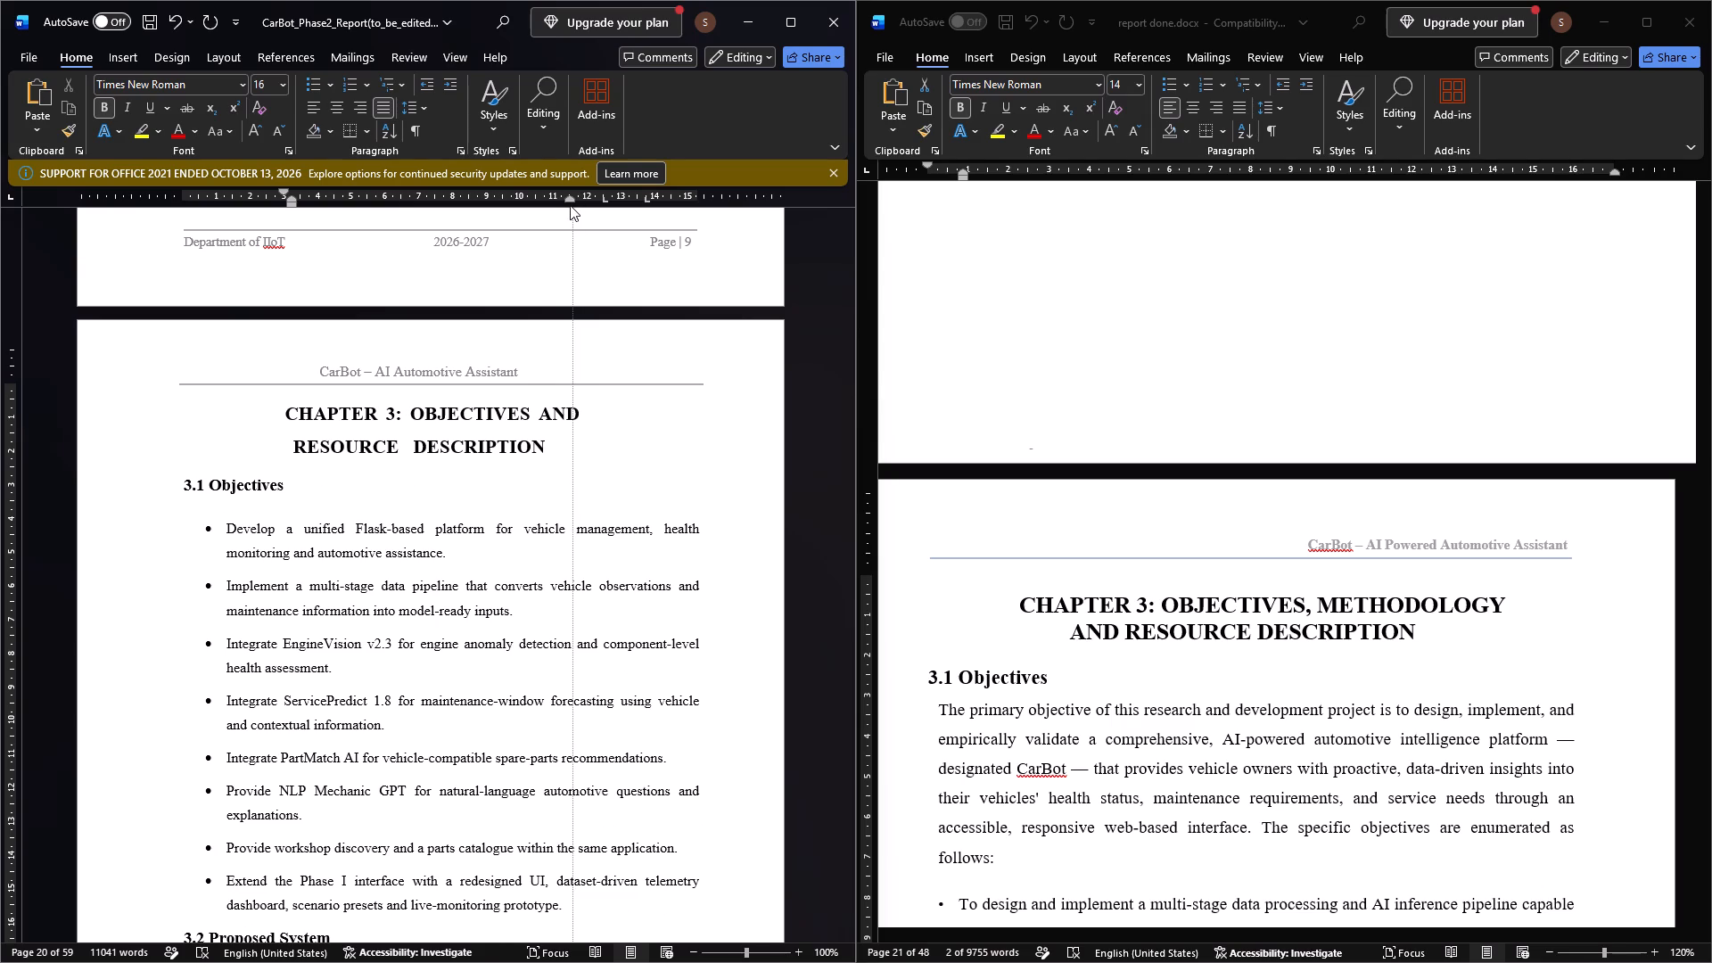
pyautogui.moveTo(570, 205); pyautogui.dragTo(574, 204)
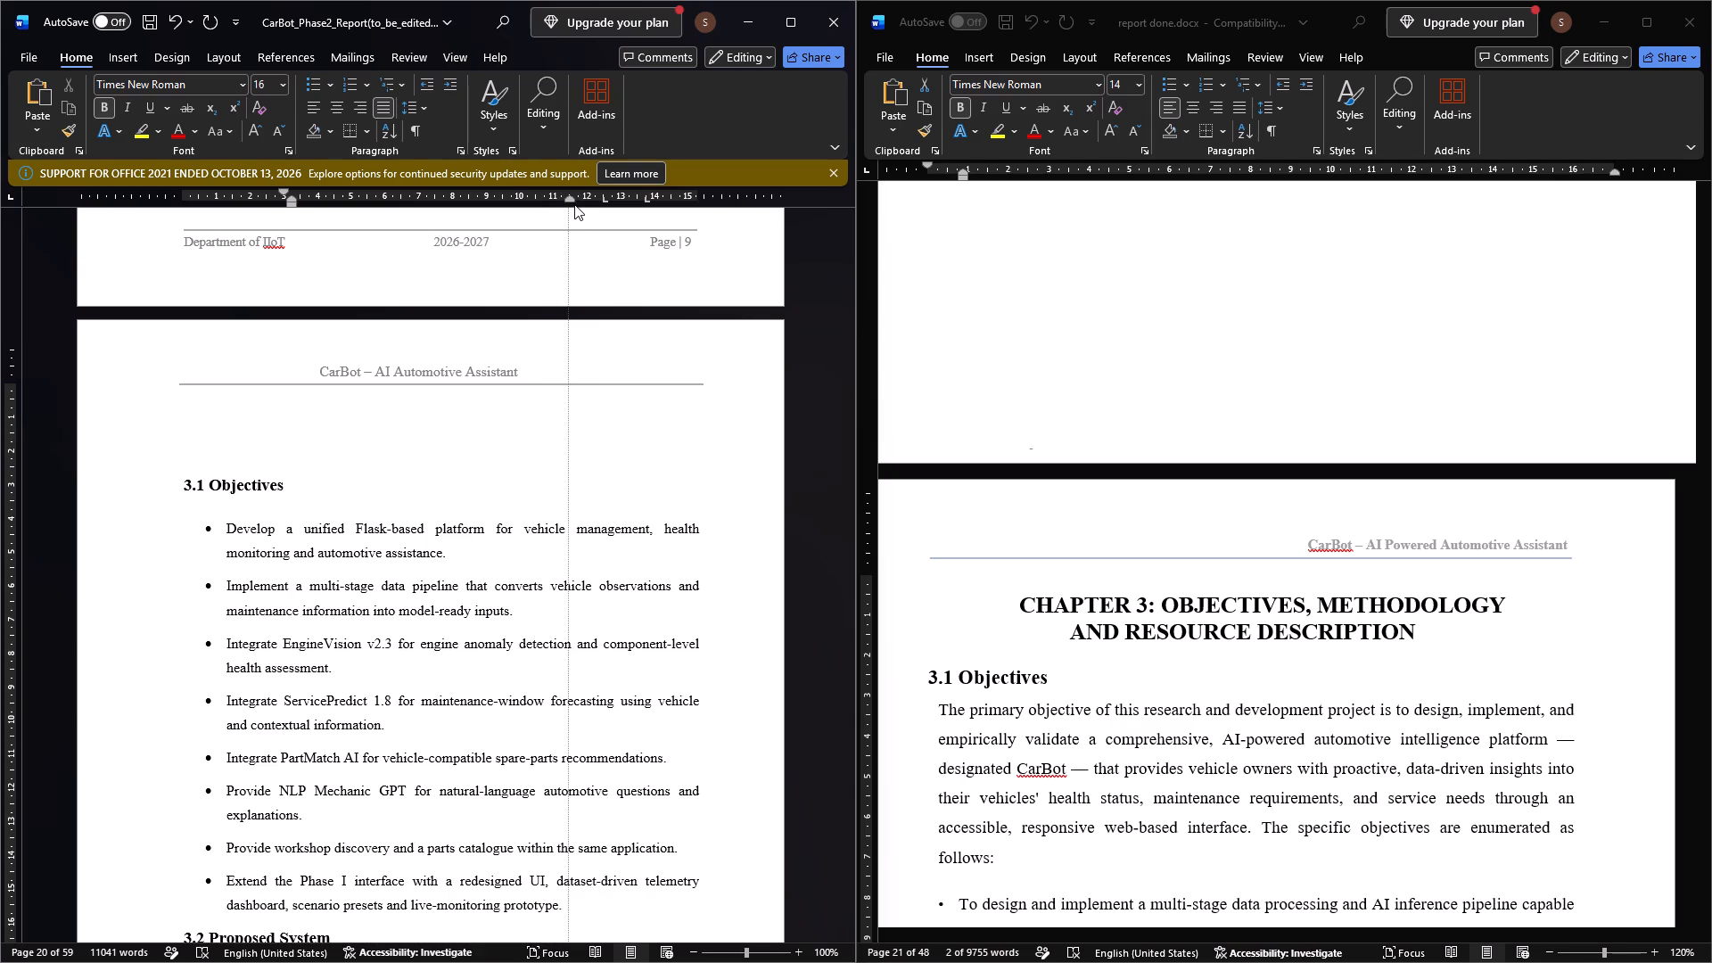
pyautogui.moveTo(574, 204); pyautogui.dragTo(565, 204)
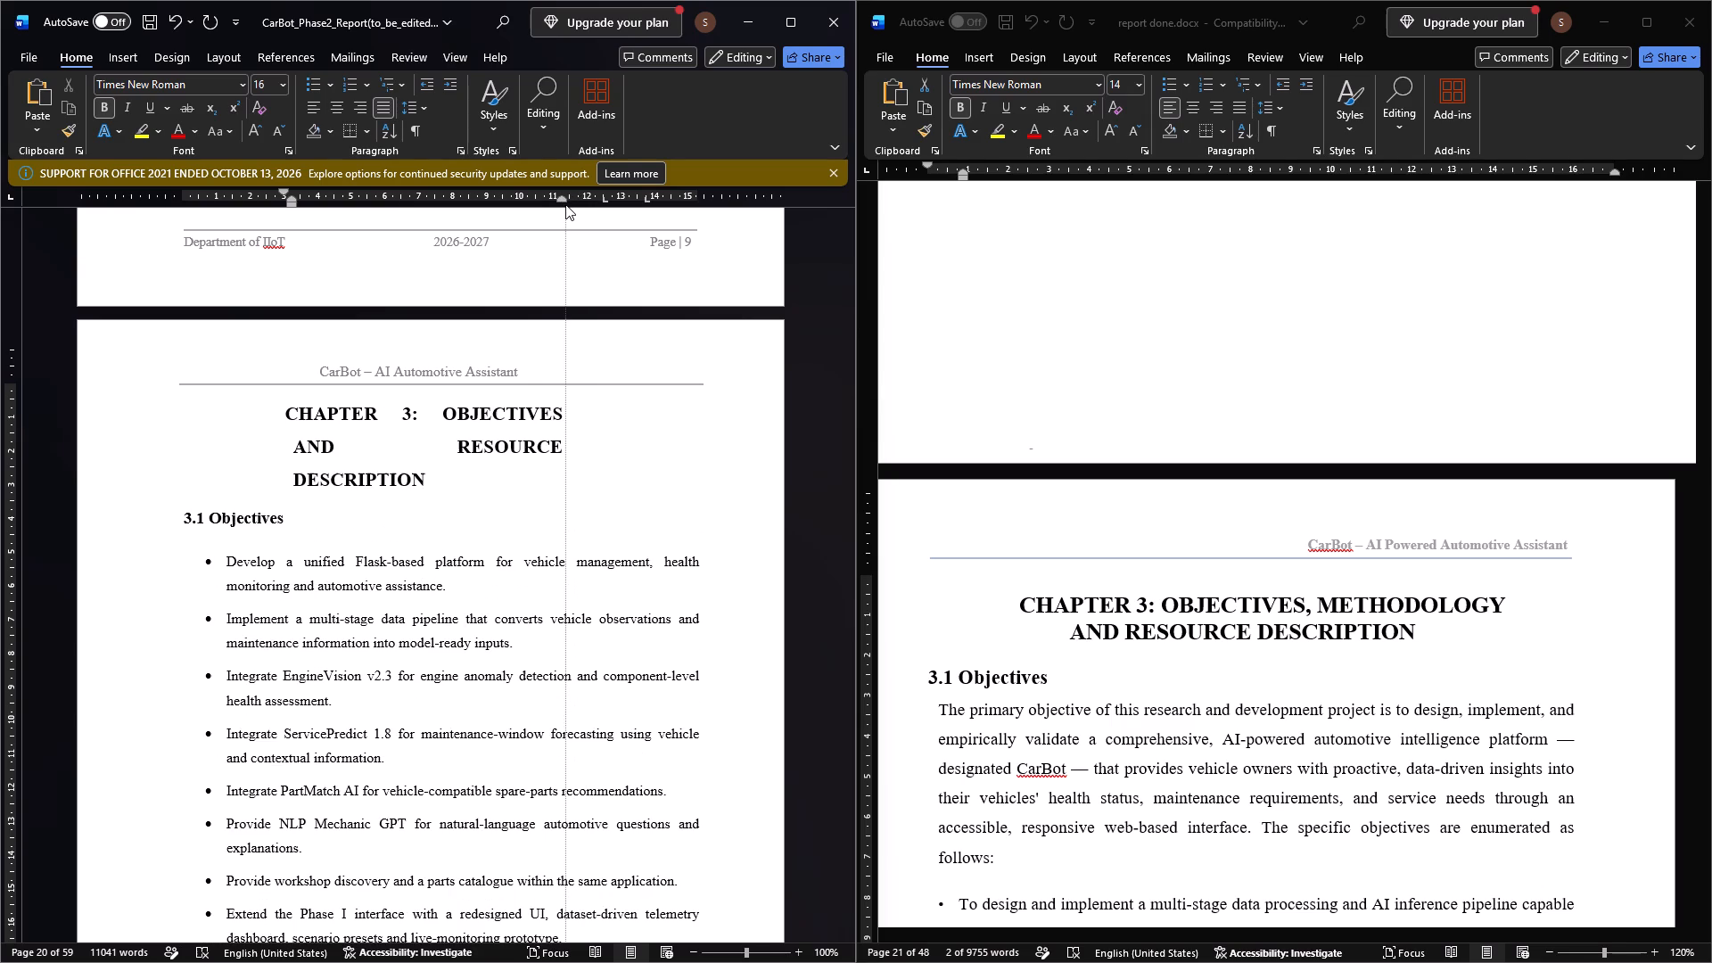
pyautogui.moveTo(565, 204); pyautogui.dragTo(576, 204)
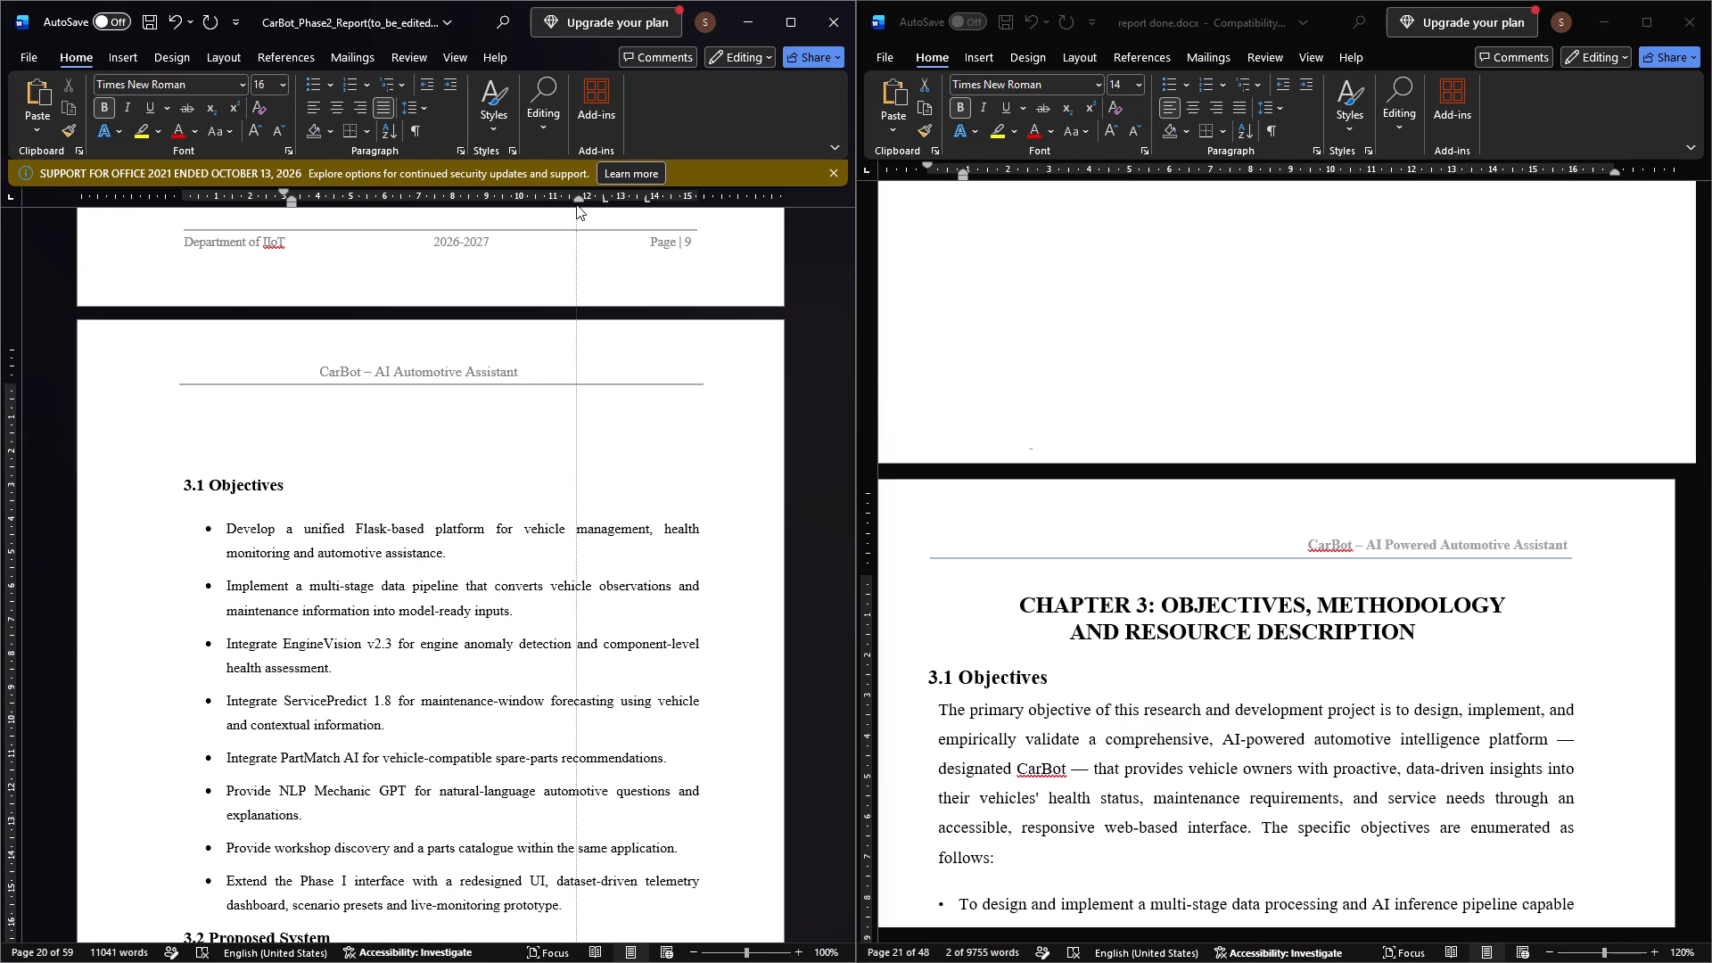
pyautogui.moveTo(576, 204); pyautogui.dragTo(575, 204)
pyautogui.rightClick(578, 204)
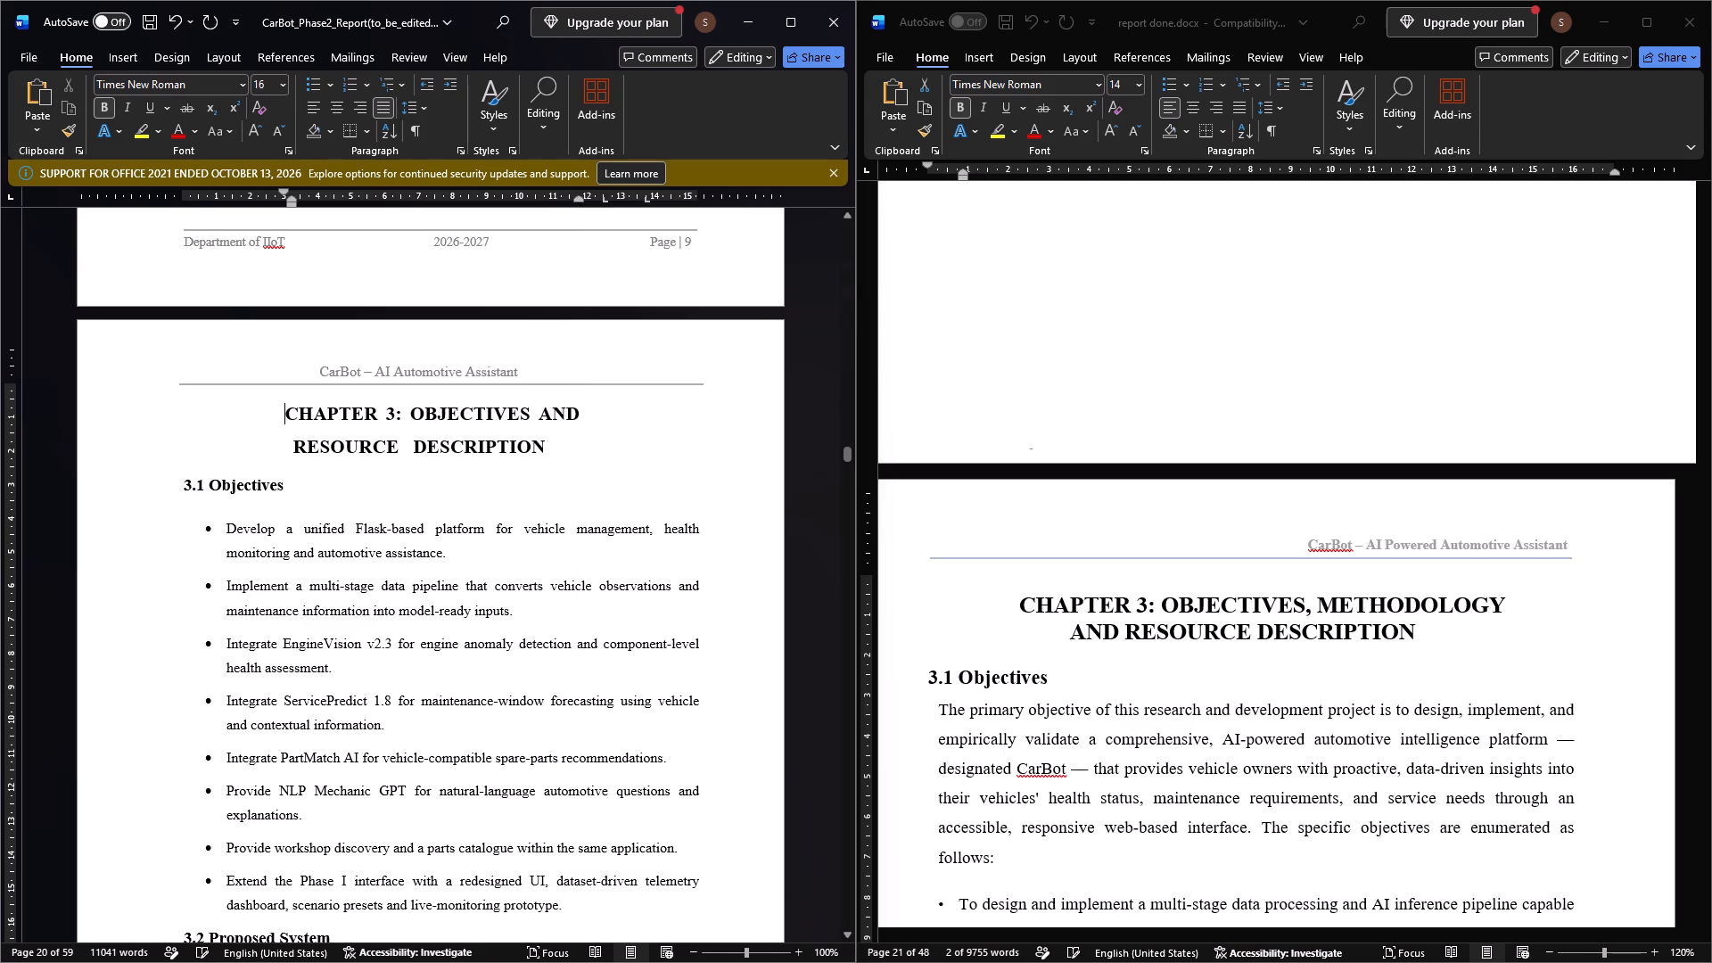
# Set the first-line indent of the CarBot Chapter 3 heading to about the 2.7 cm mark.
pyautogui.click(548, 440)
pyautogui.click(296, 448)
pyautogui.click(292, 201)
pyautogui.click(283, 190)
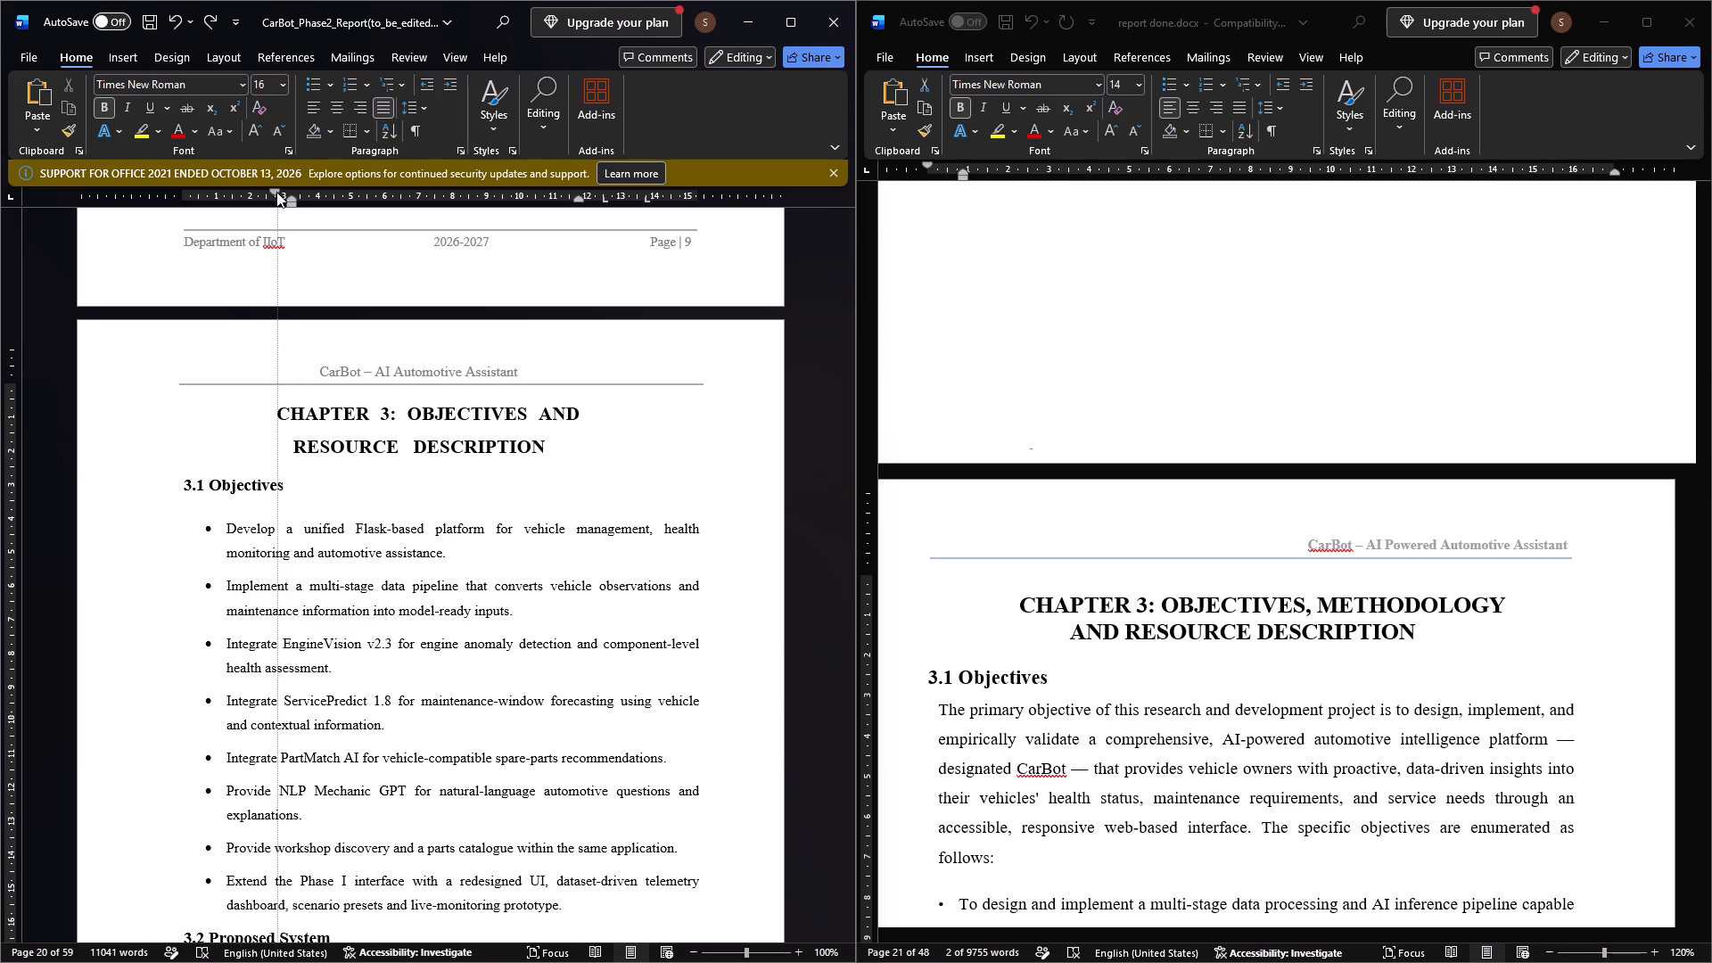
# Justify the CarBot 3.1 Objectives heading and set its spacing to 15 pt before and 2 pt after.
pyautogui.scroll(-1, 362, 435)
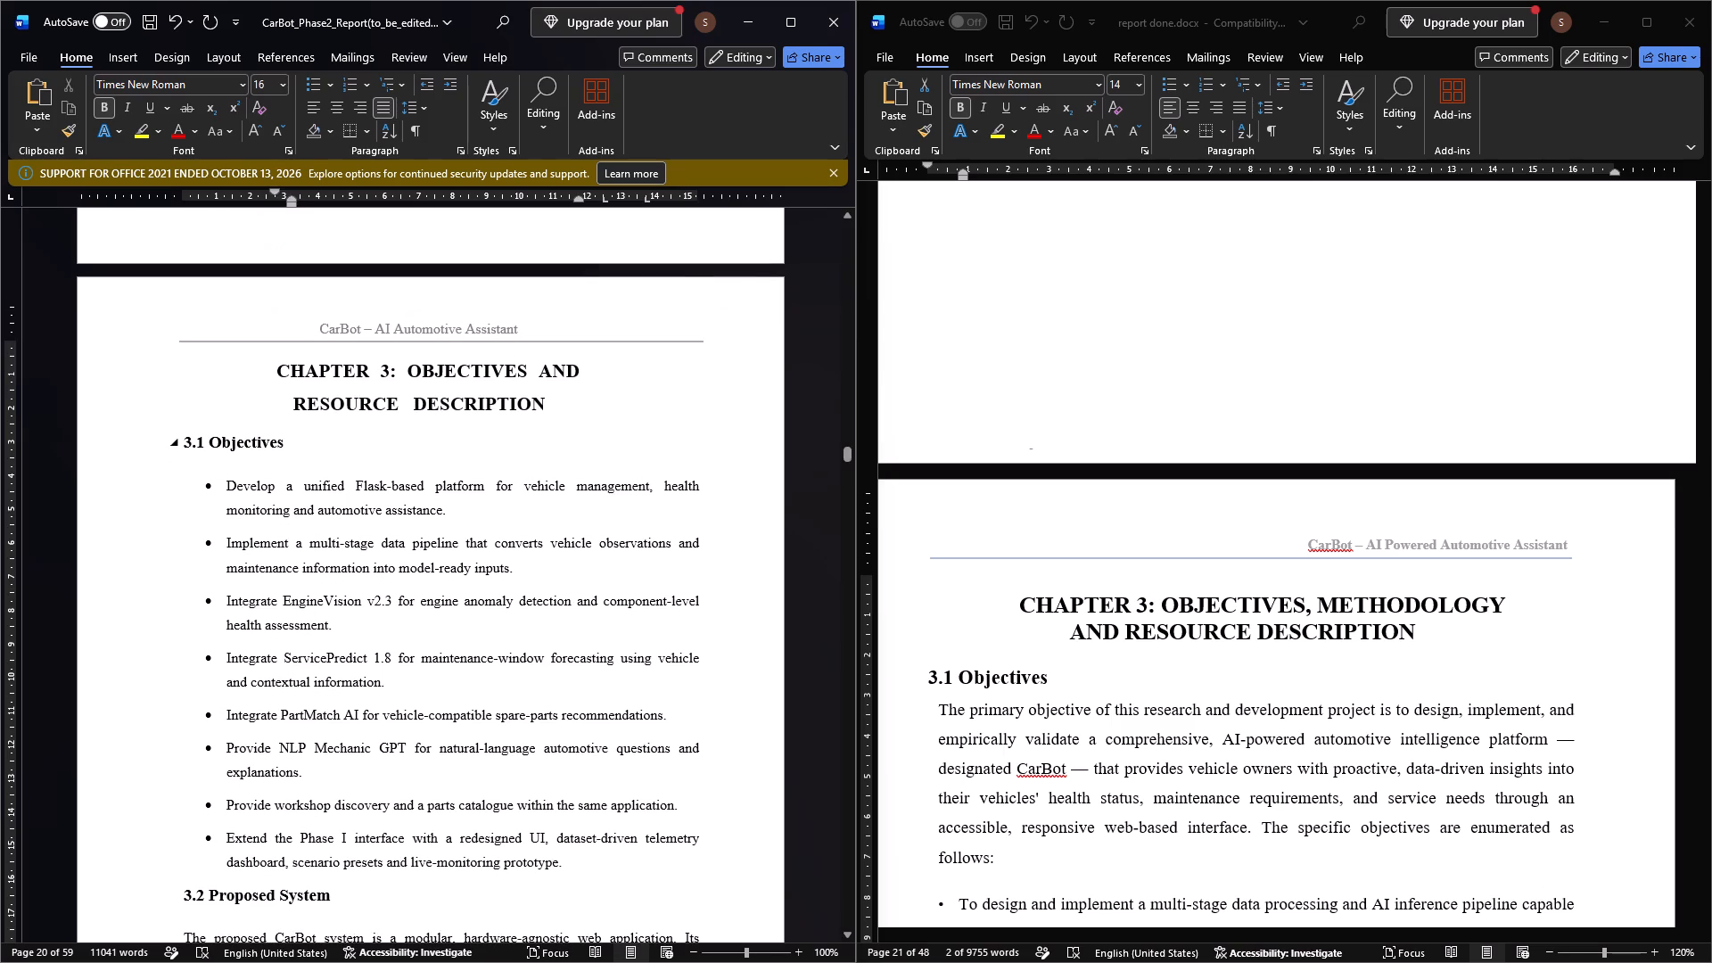
pyautogui.scroll(-1, 362, 423)
pyautogui.moveTo(286, 397); pyautogui.dragTo(165, 397)
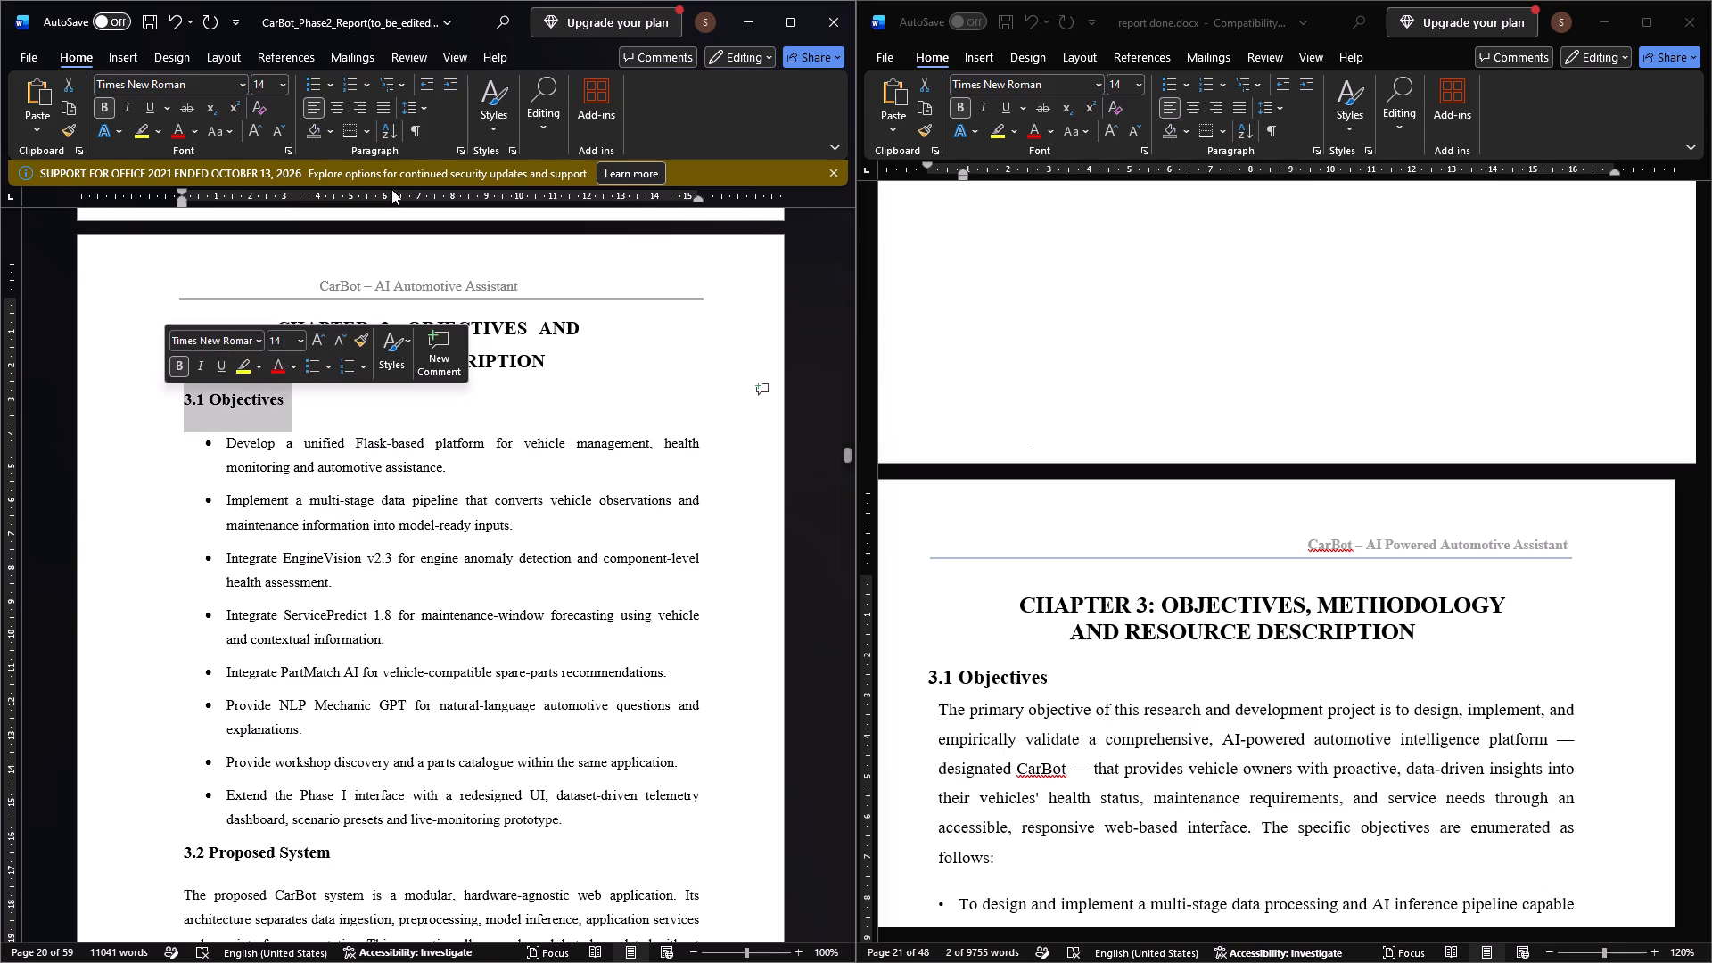
pyautogui.click(379, 109)
pyautogui.click(457, 151)
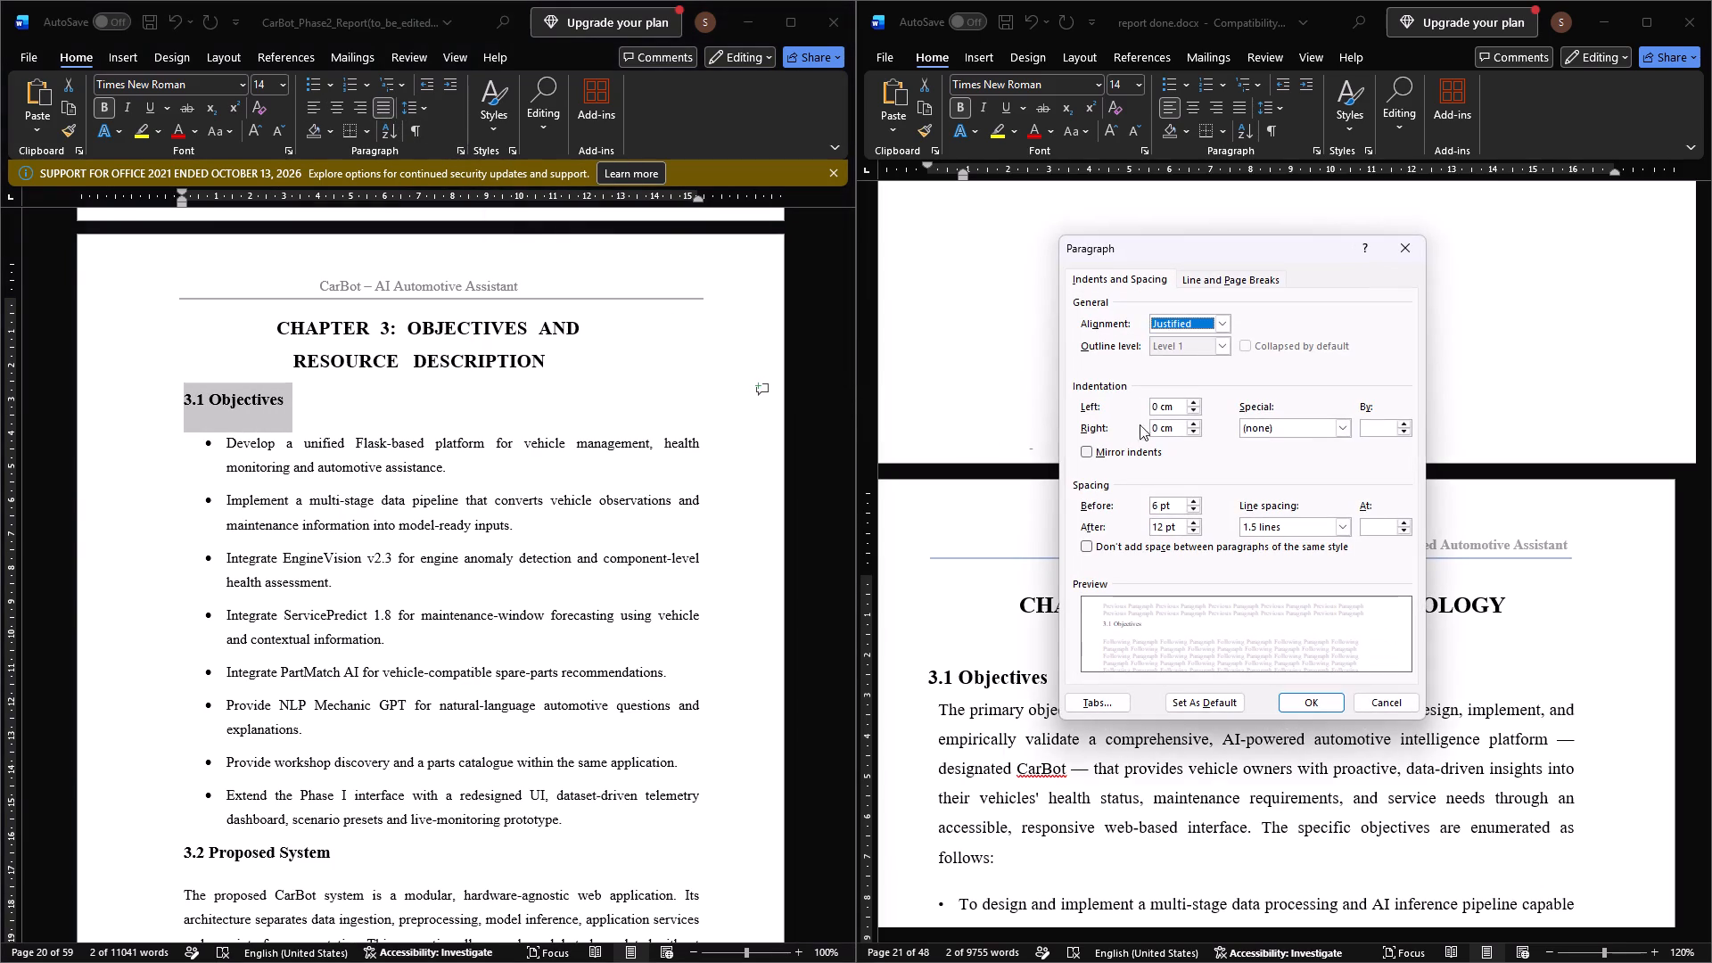
pyautogui.click(1192, 531)
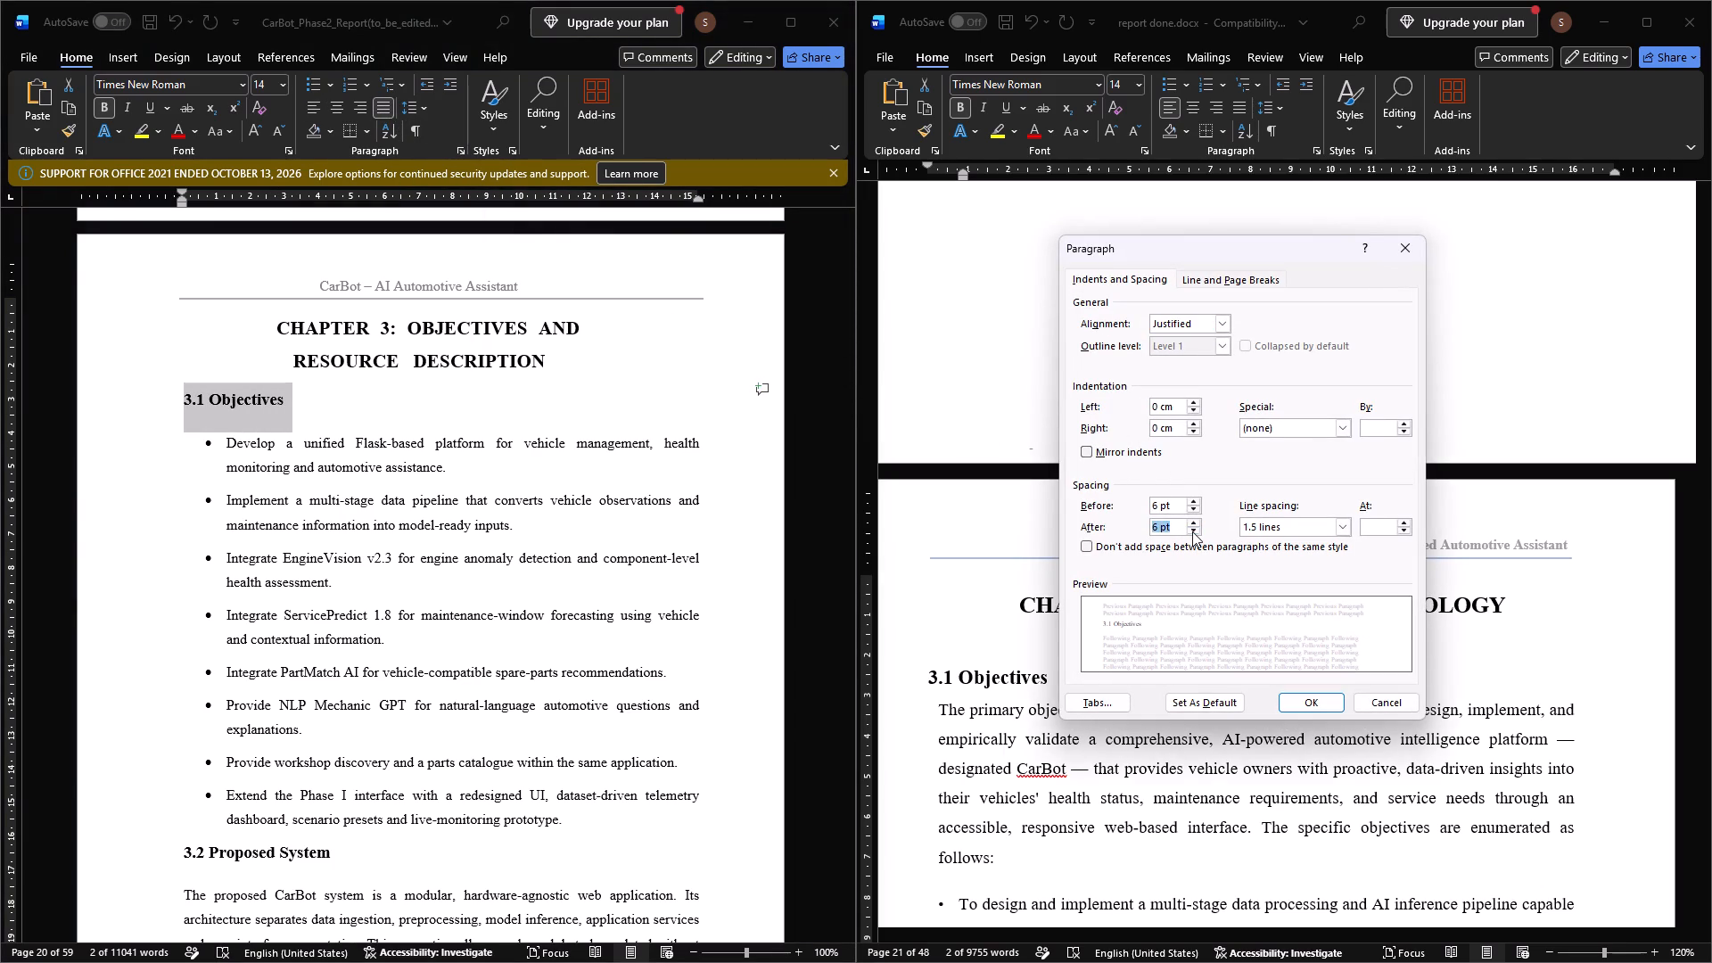
pyautogui.click(1157, 527)
pyautogui.press('BackSpace')
pyautogui.press('2')
pyautogui.click(1154, 505)
pyautogui.press('Right')
pyautogui.press('BackSpace')
pyautogui.write('15')
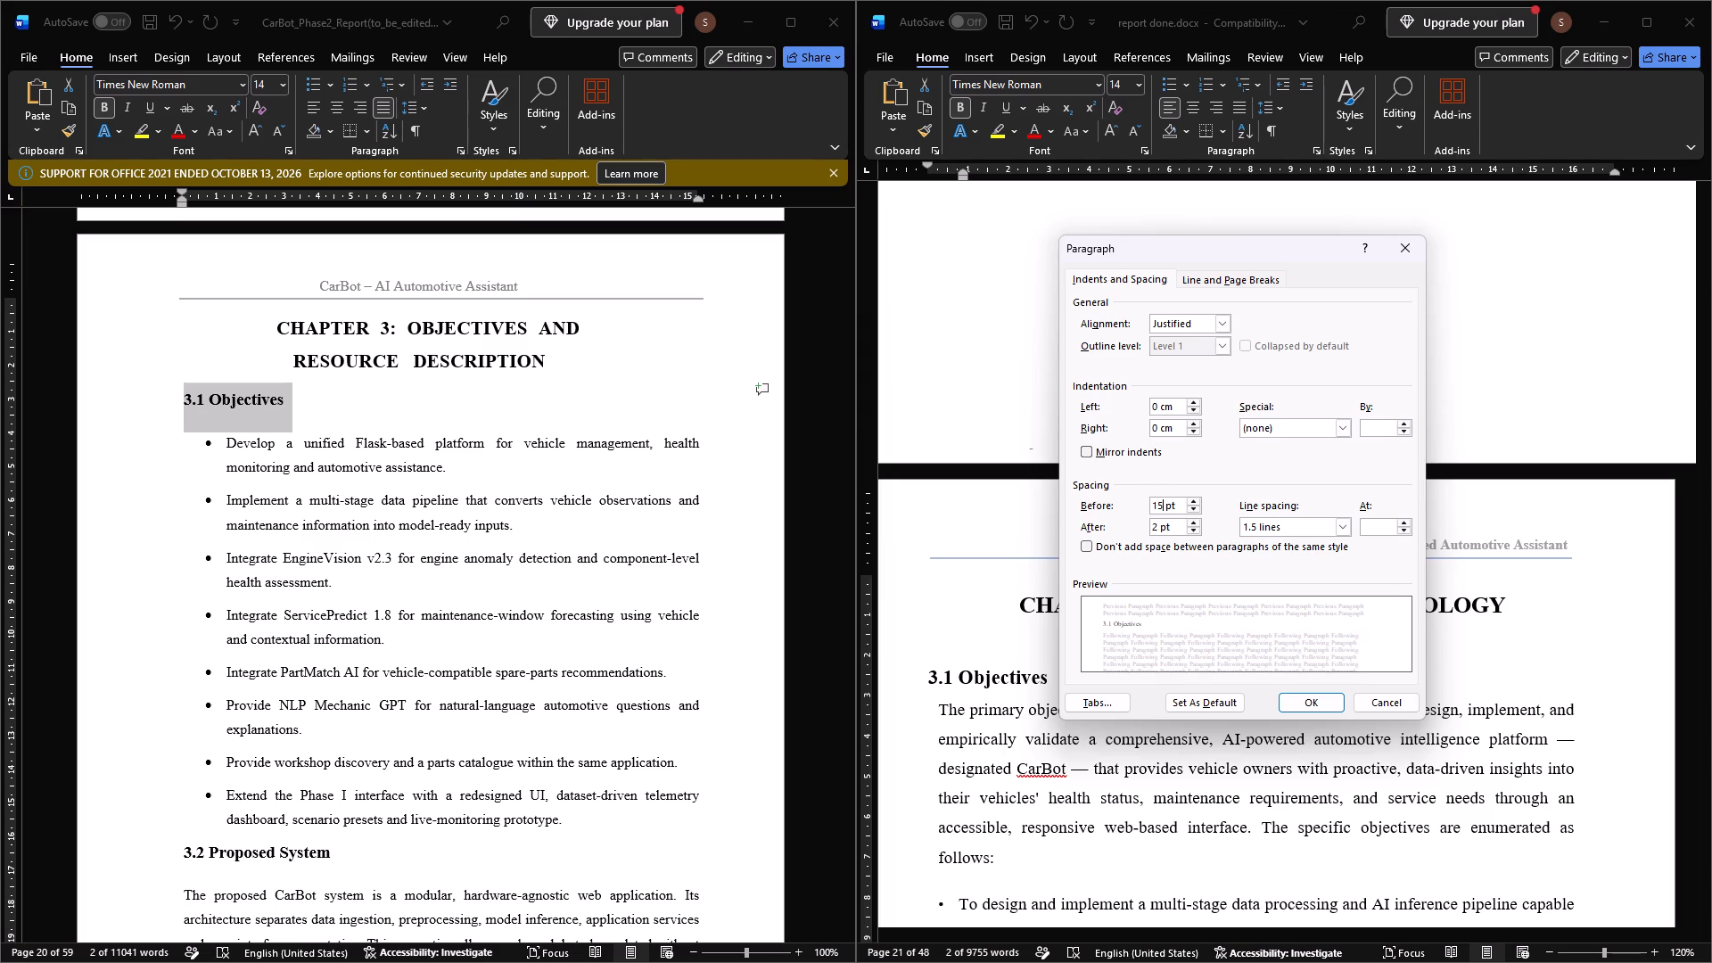
pyautogui.click(1295, 706)
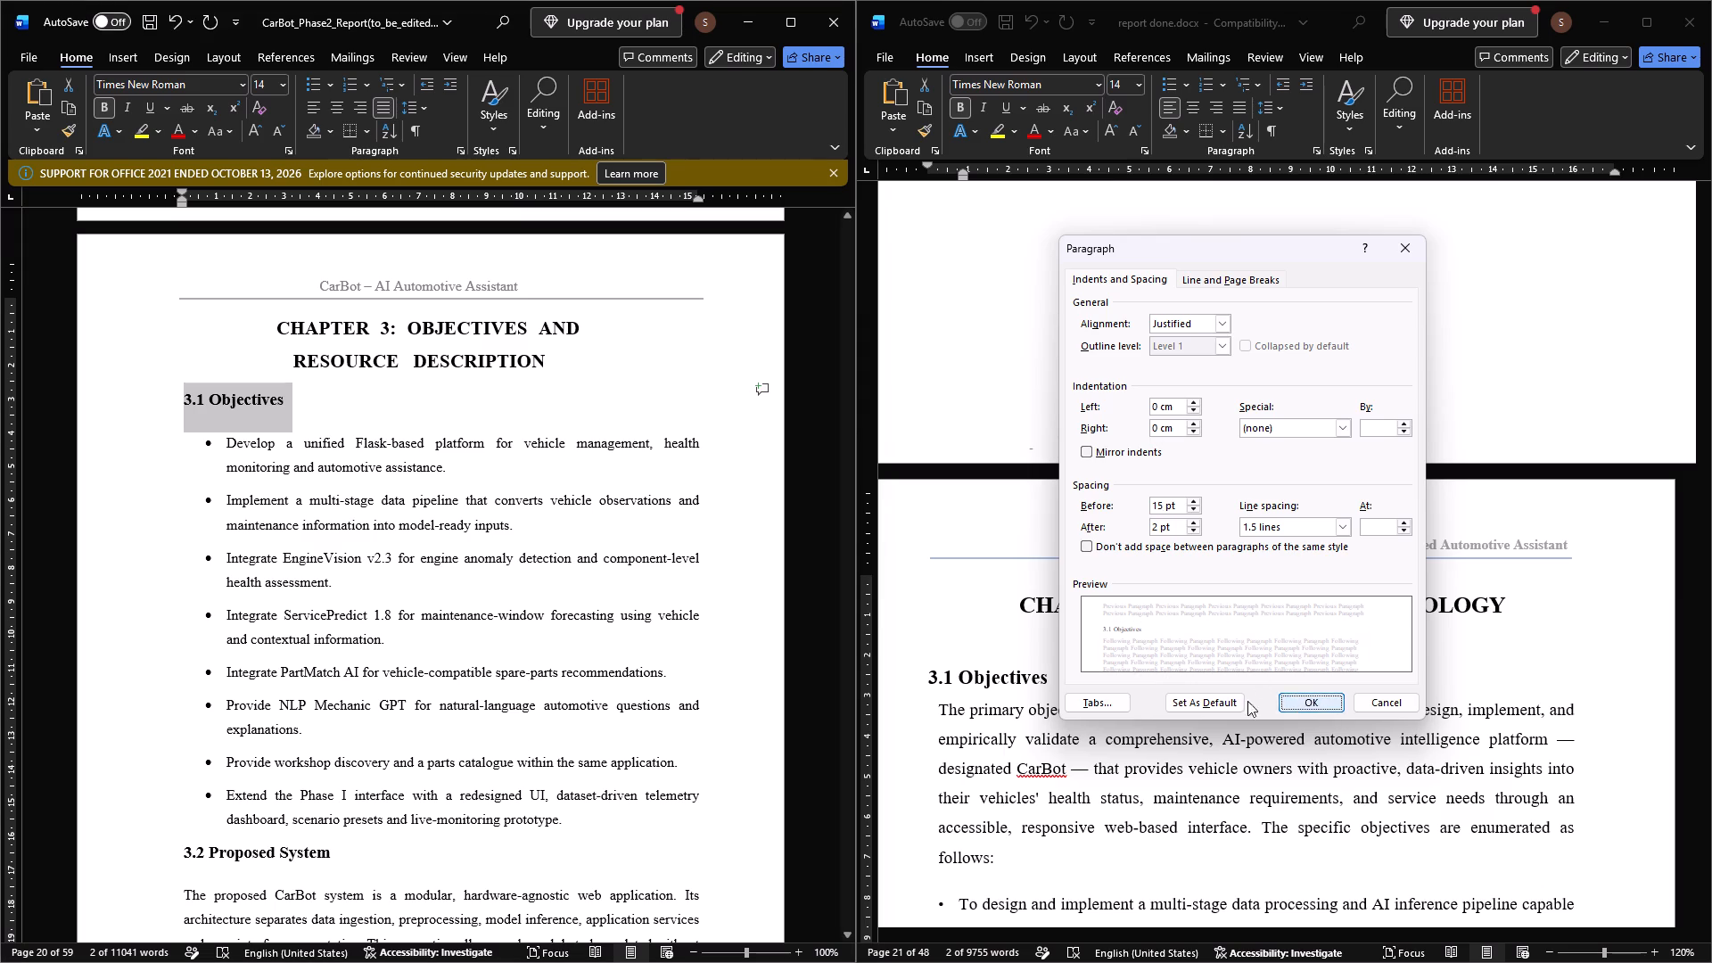
pyautogui.click(249, 457)
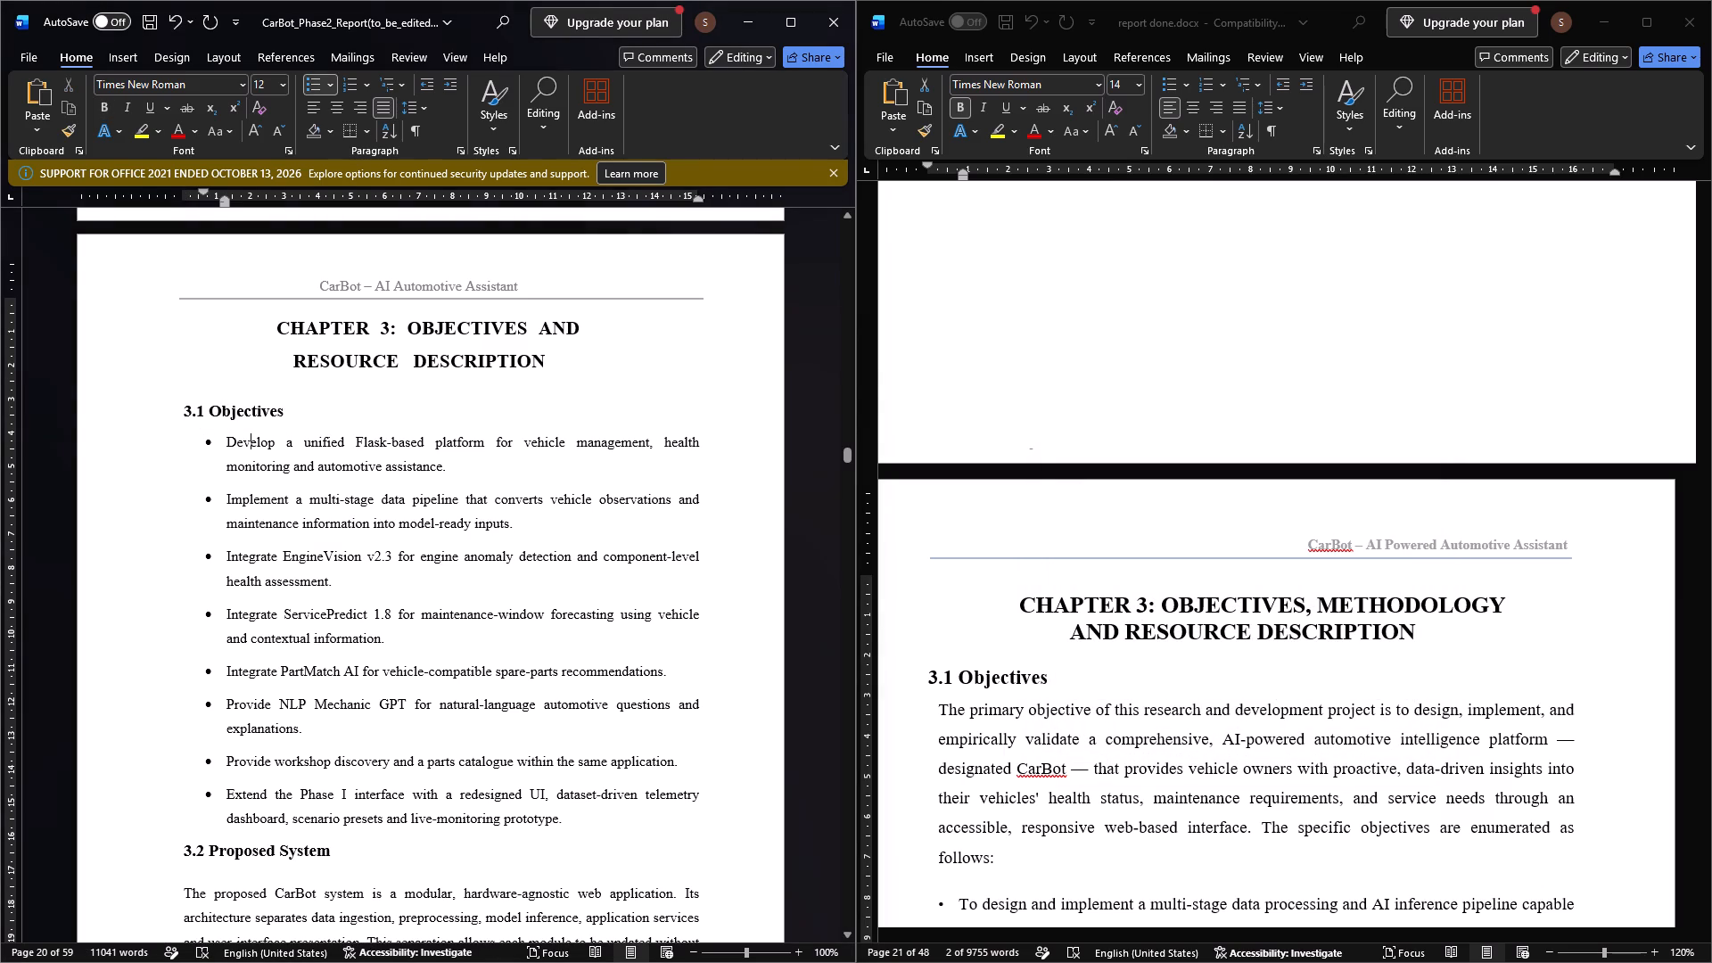
# Check the paragraph indentation and spacing settings of the bullet list under 1.3 Motivation and Need in the CarBot report.
pyautogui.scroll(18, 413, 473)
pyautogui.scroll(7, 406, 440)
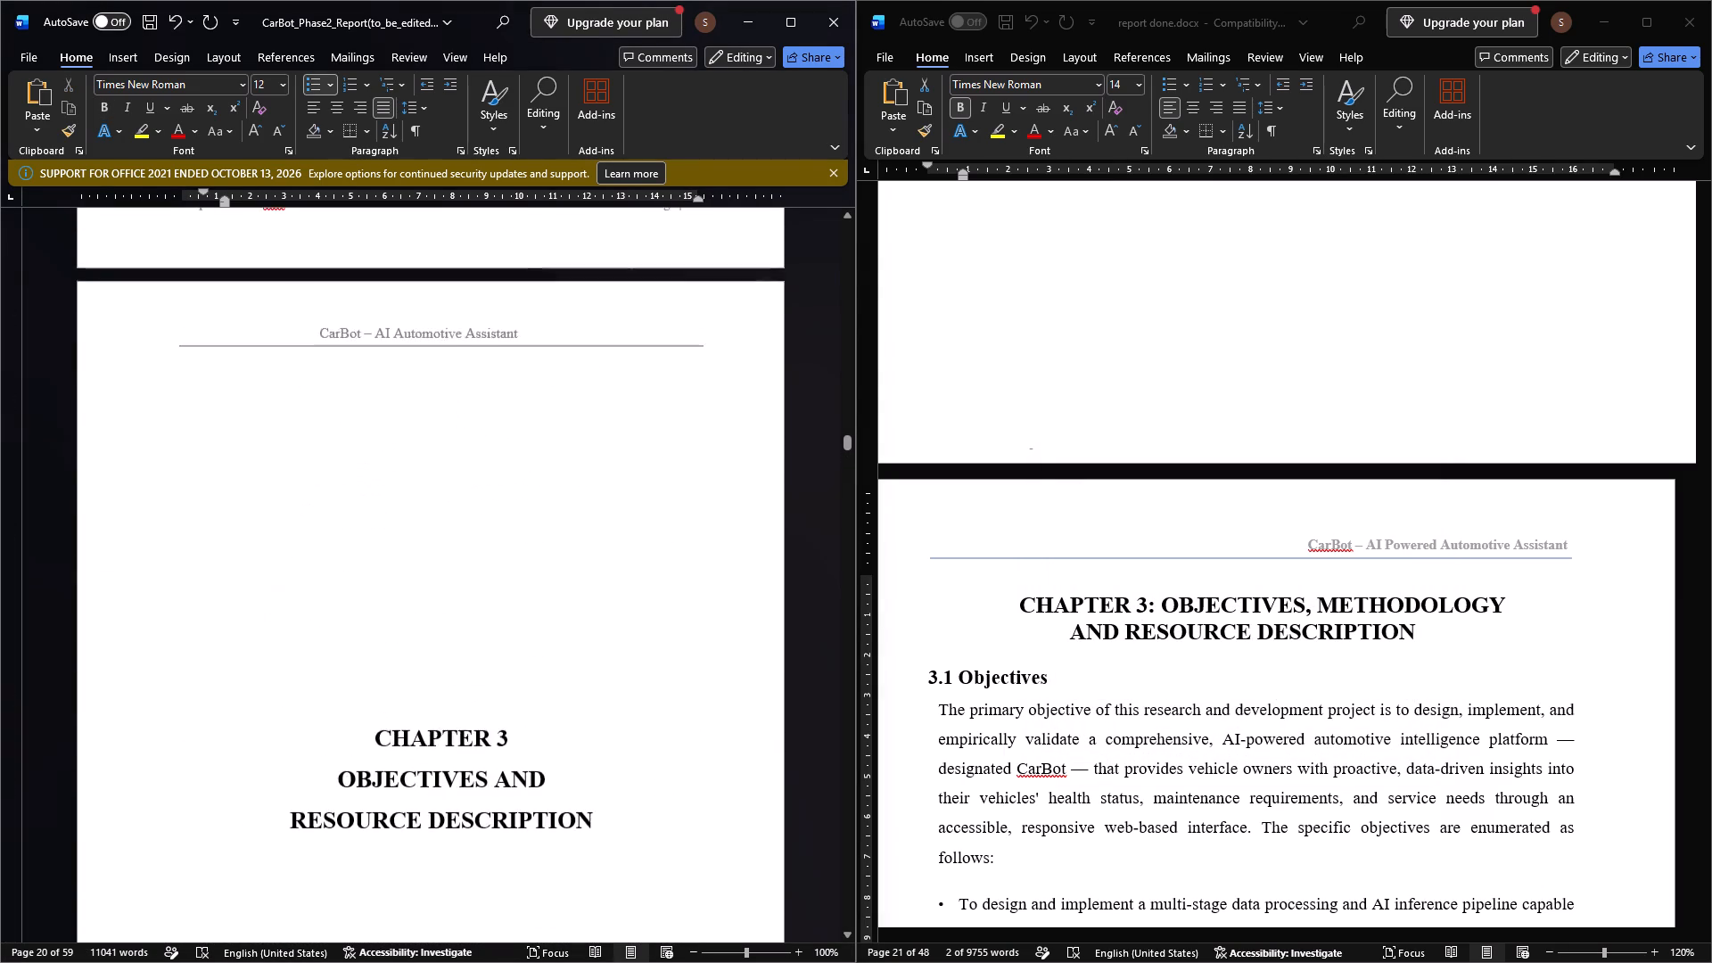
pyautogui.scroll(19, 395, 425)
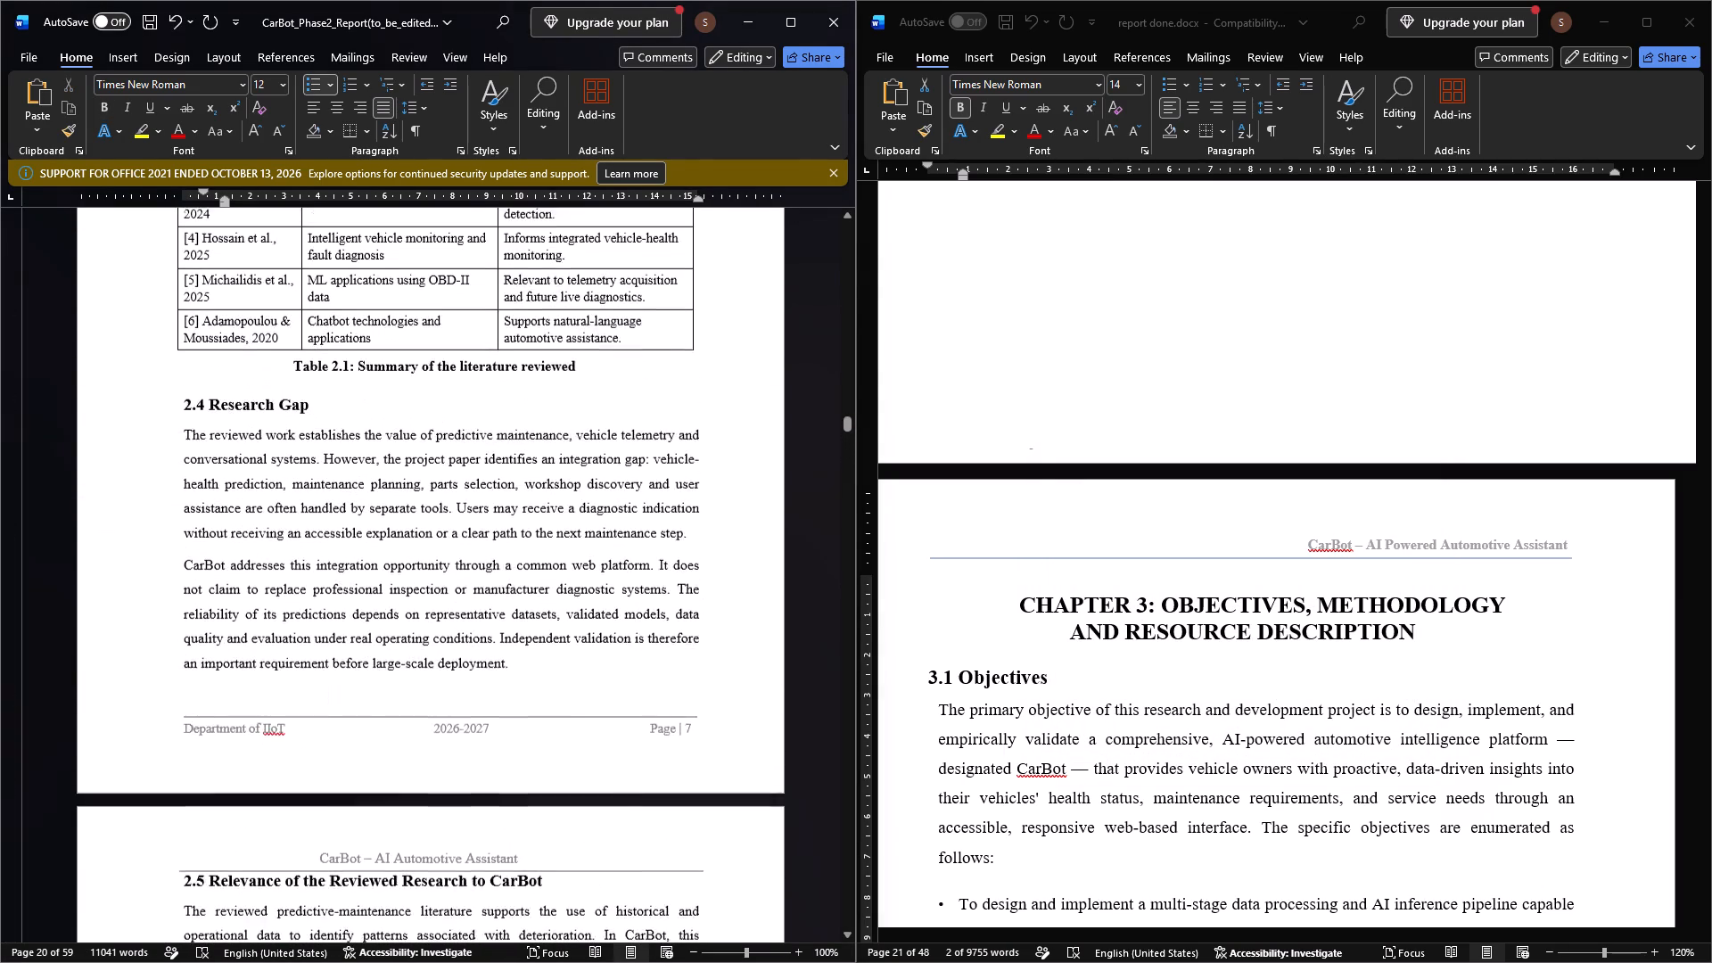
pyautogui.scroll(5, 383, 420)
pyautogui.scroll(19, 383, 420)
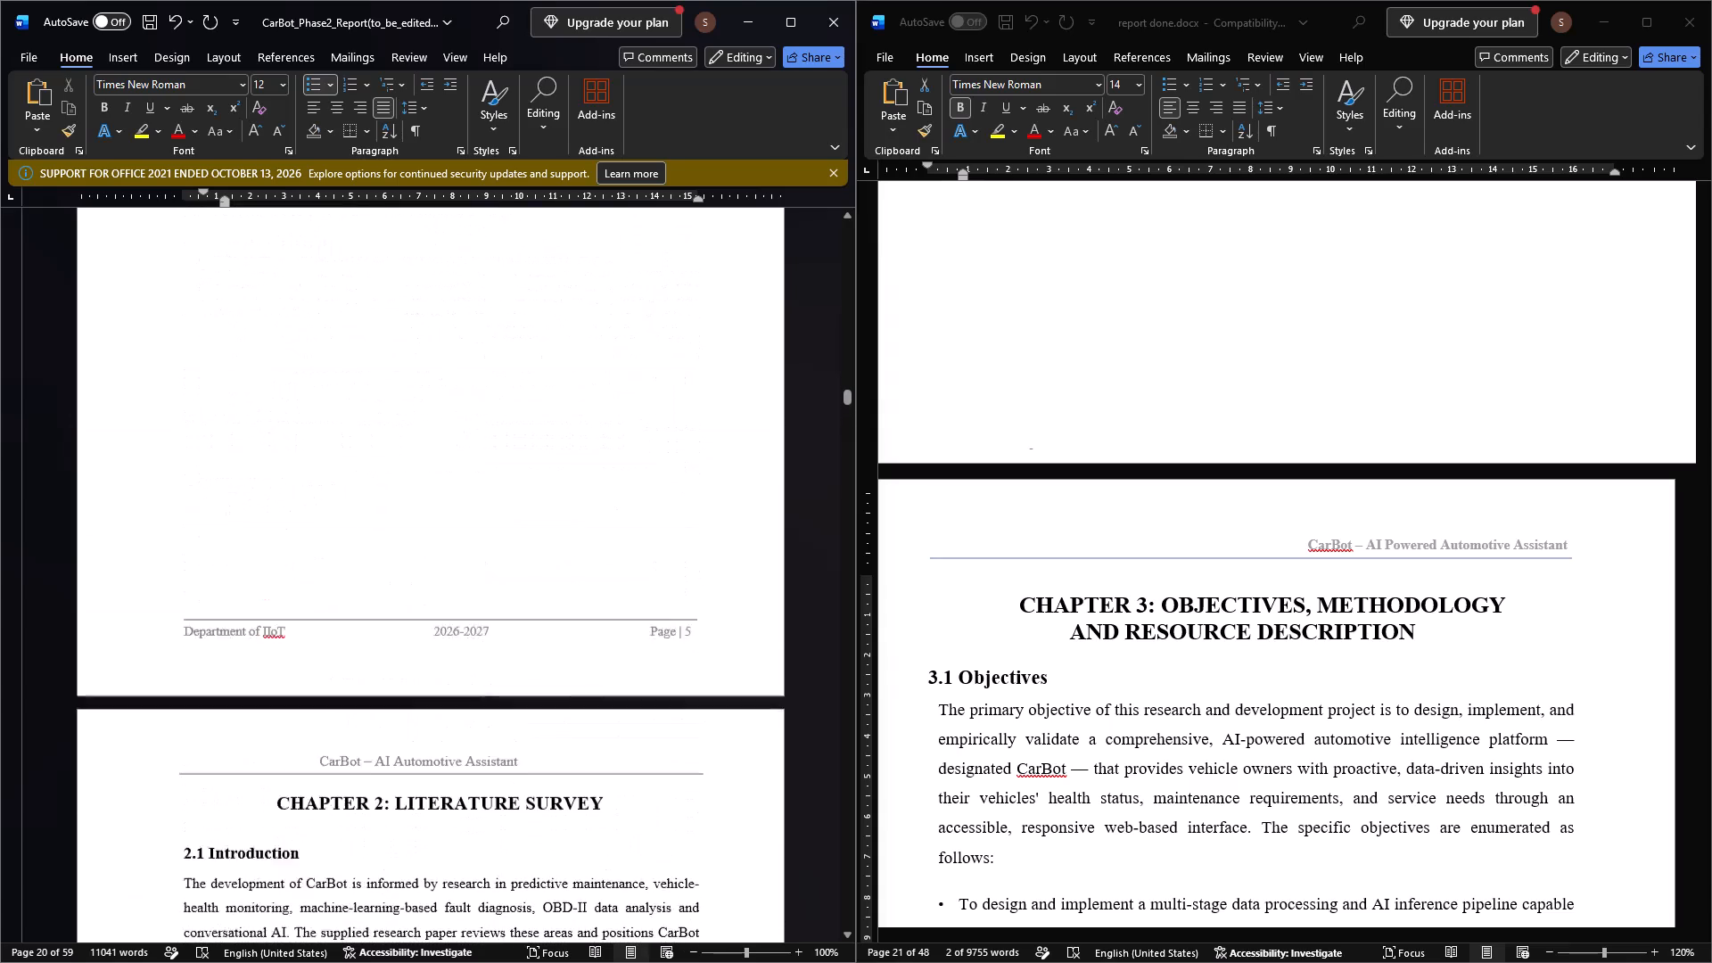
pyautogui.scroll(4, 383, 420)
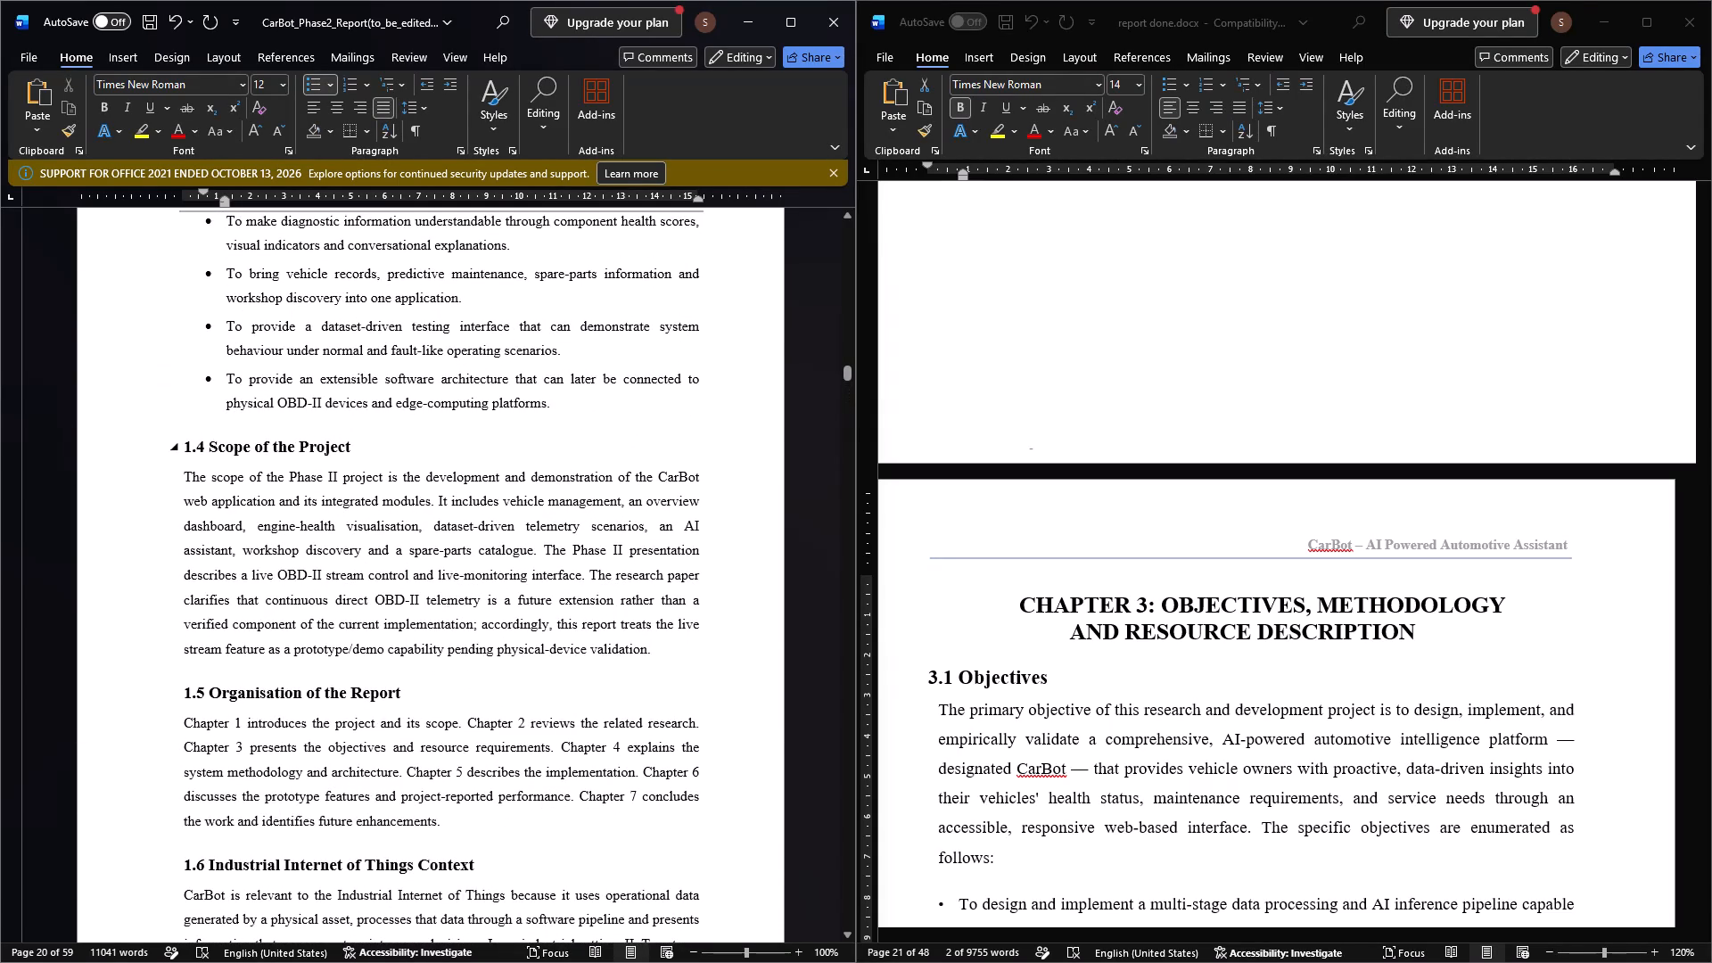
pyautogui.moveTo(551, 411); pyautogui.dragTo(200, 177)
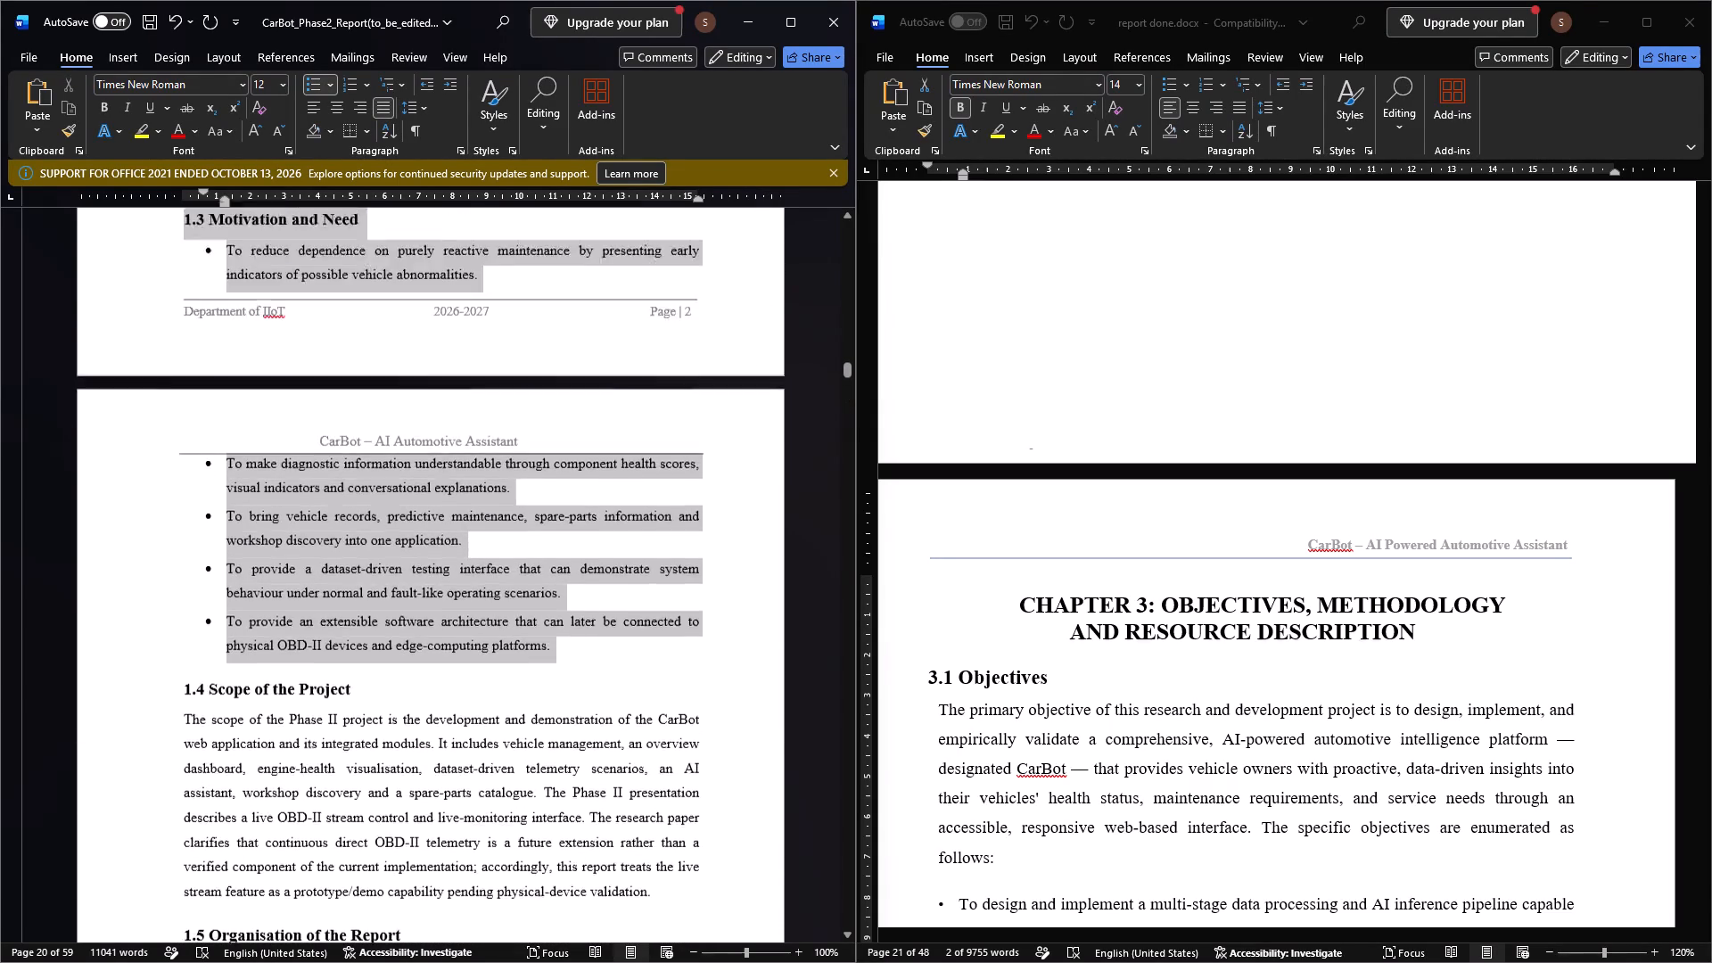
pyautogui.moveTo(200, 177); pyautogui.dragTo(215, 467)
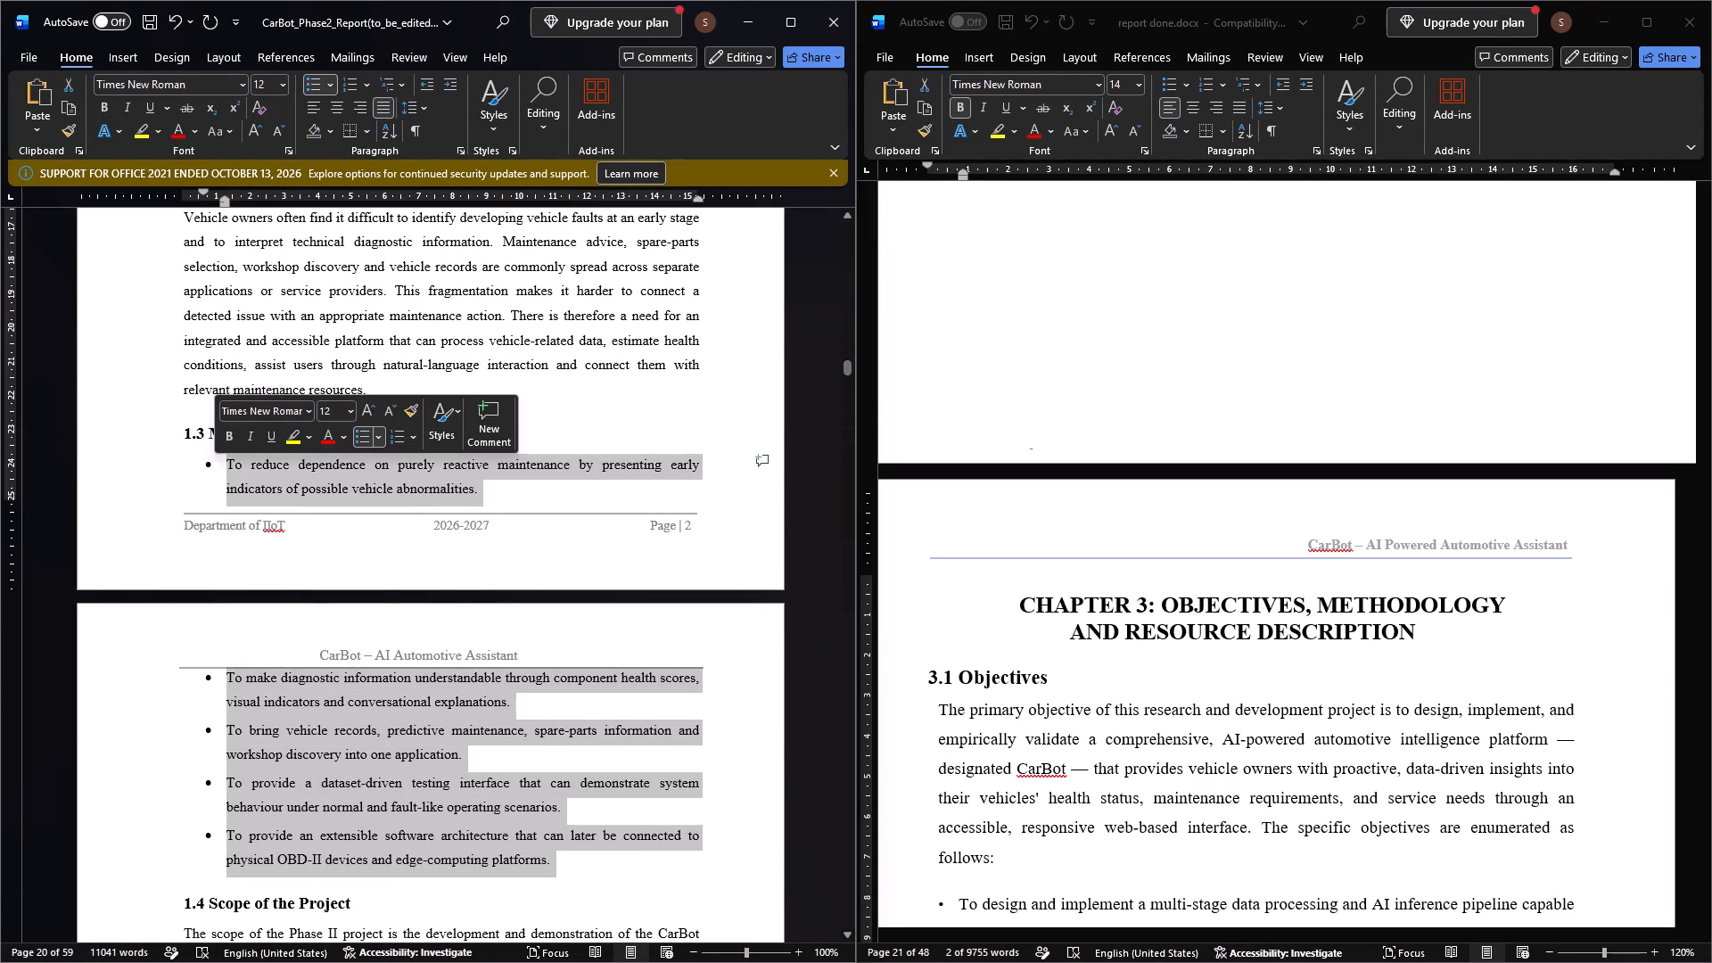
pyautogui.click(459, 151)
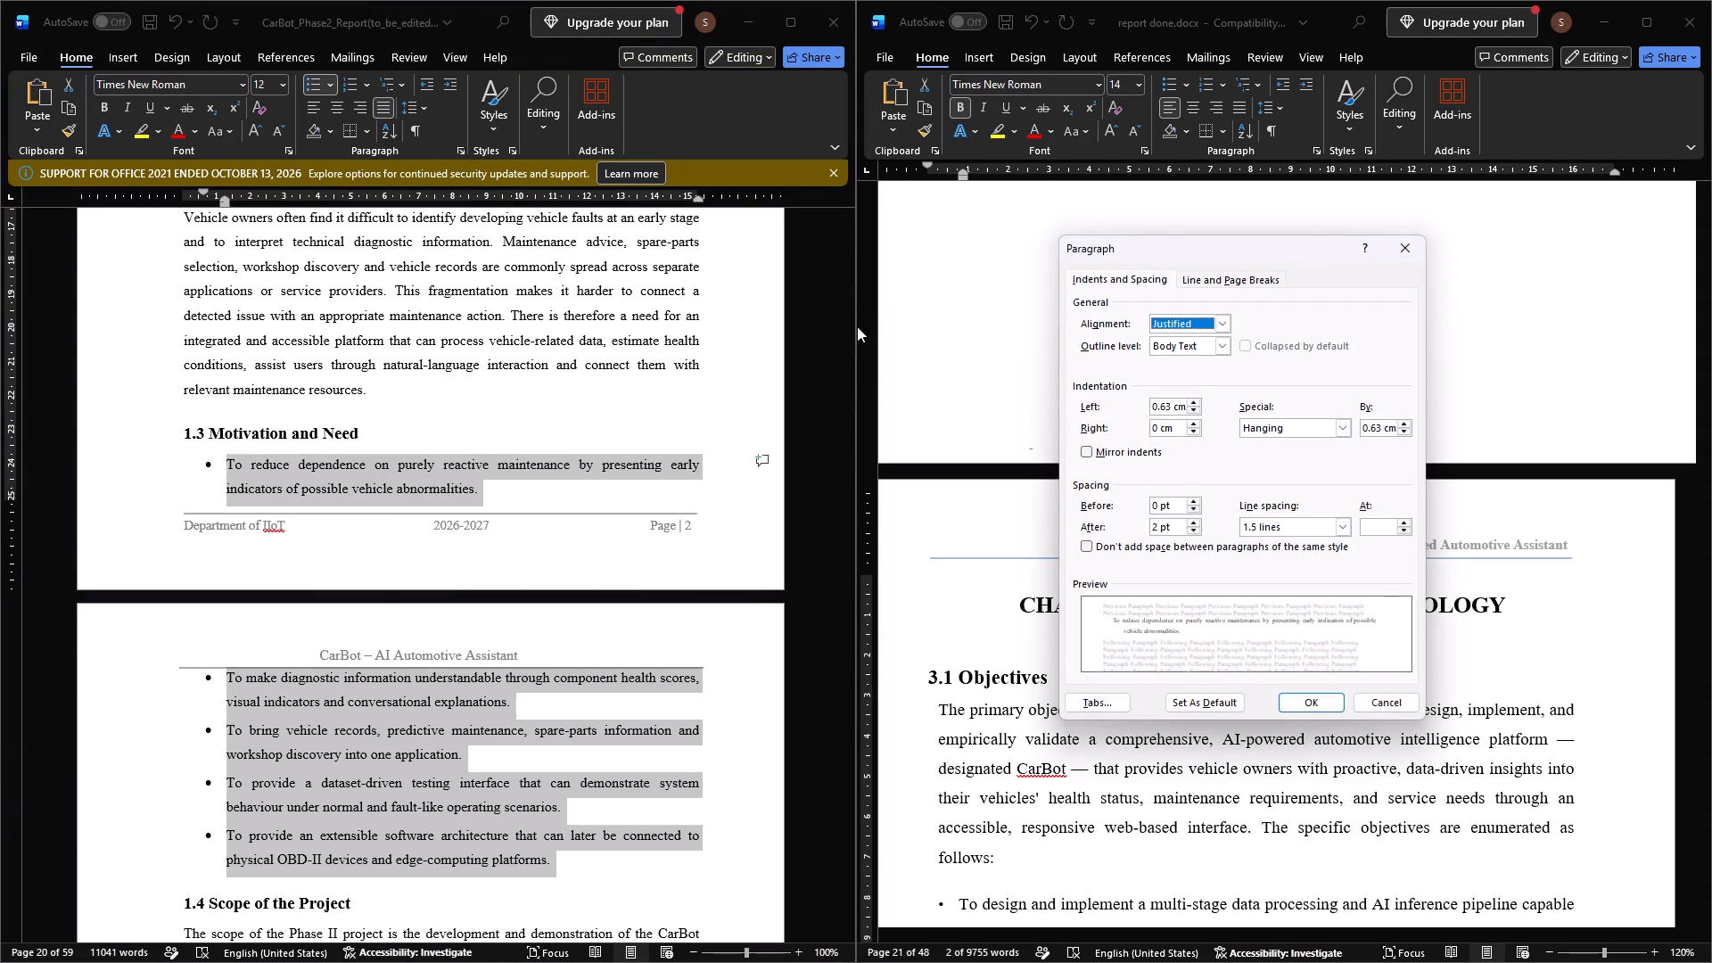
pyautogui.click(1395, 248)
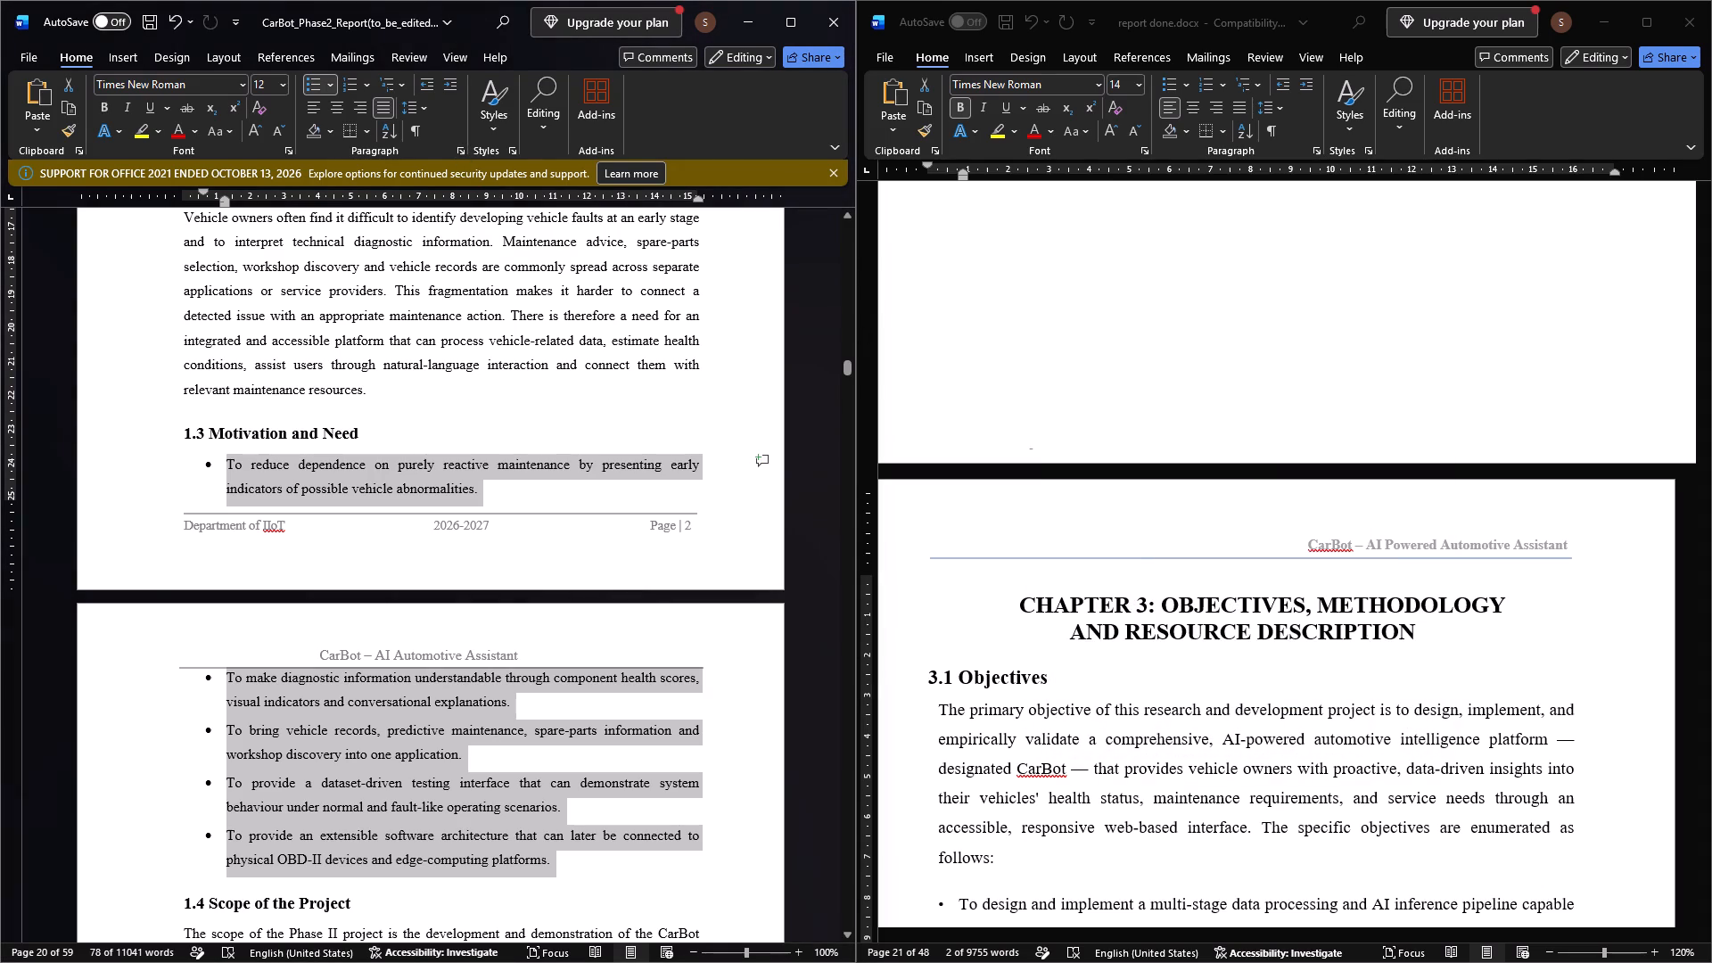
# Check the paragraph spacing settings of the 1.3 Motivation and Need and 1.2 Problem Statement headings in the CarBot report.
pyautogui.click(361, 434)
pyautogui.click(457, 153)
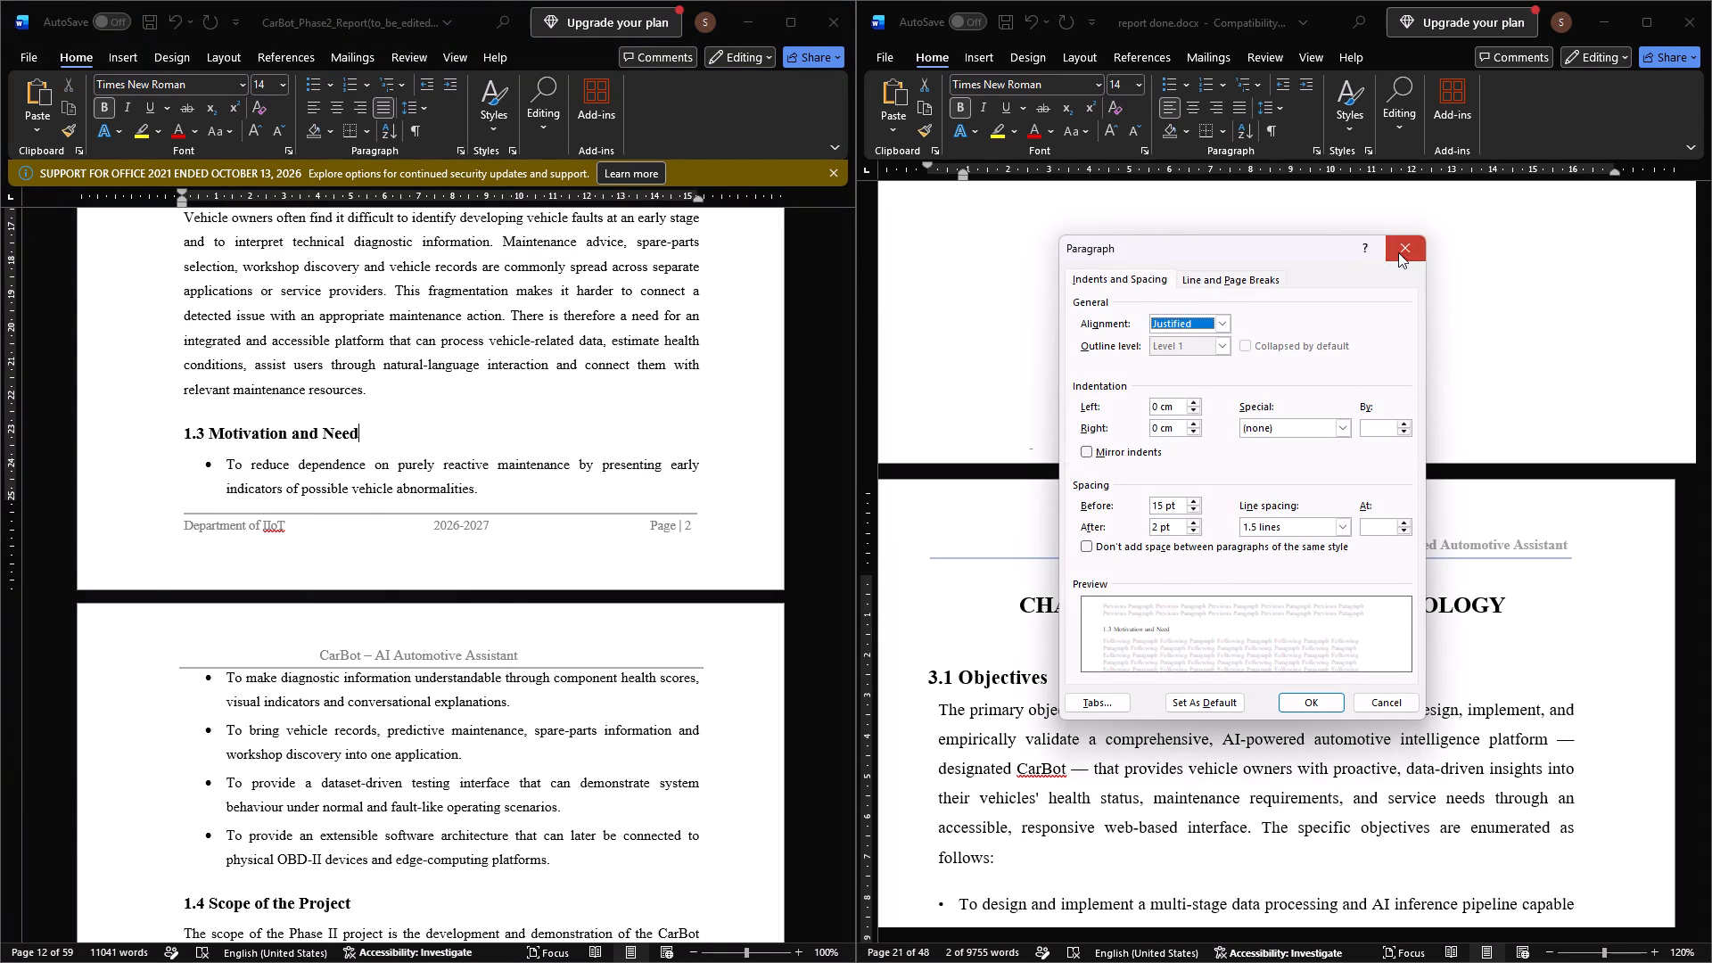
pyautogui.click(1398, 252)
pyautogui.scroll(5, 501, 394)
pyautogui.click(348, 399)
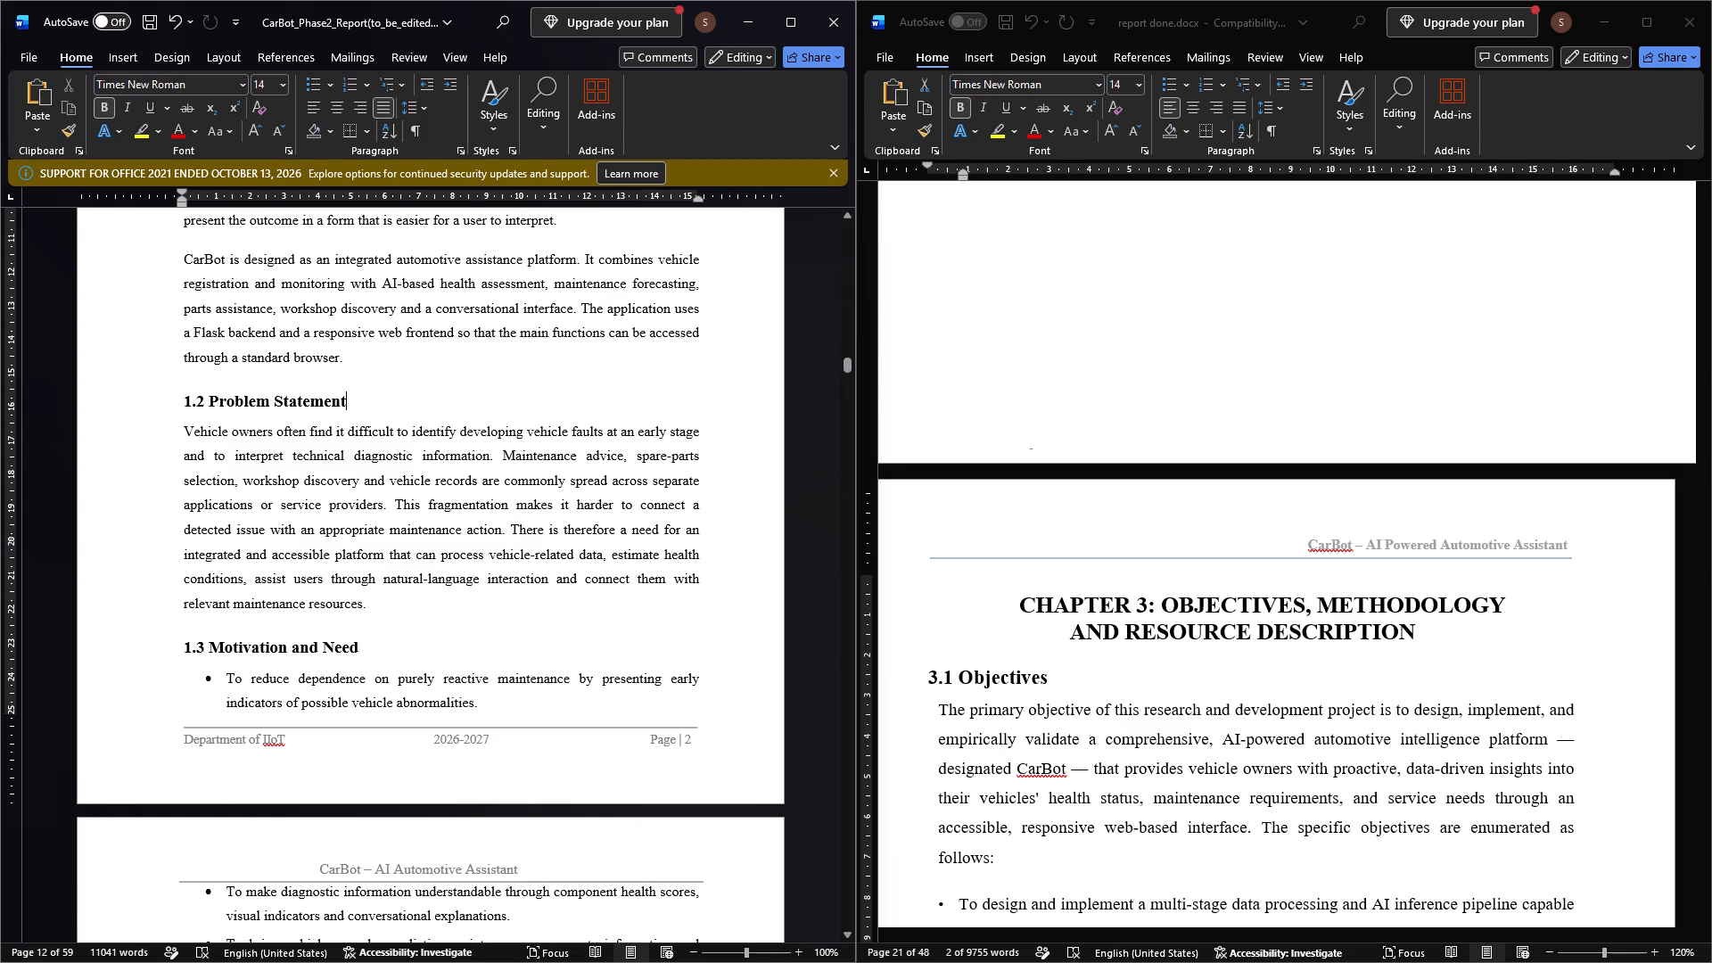
pyautogui.click(461, 152)
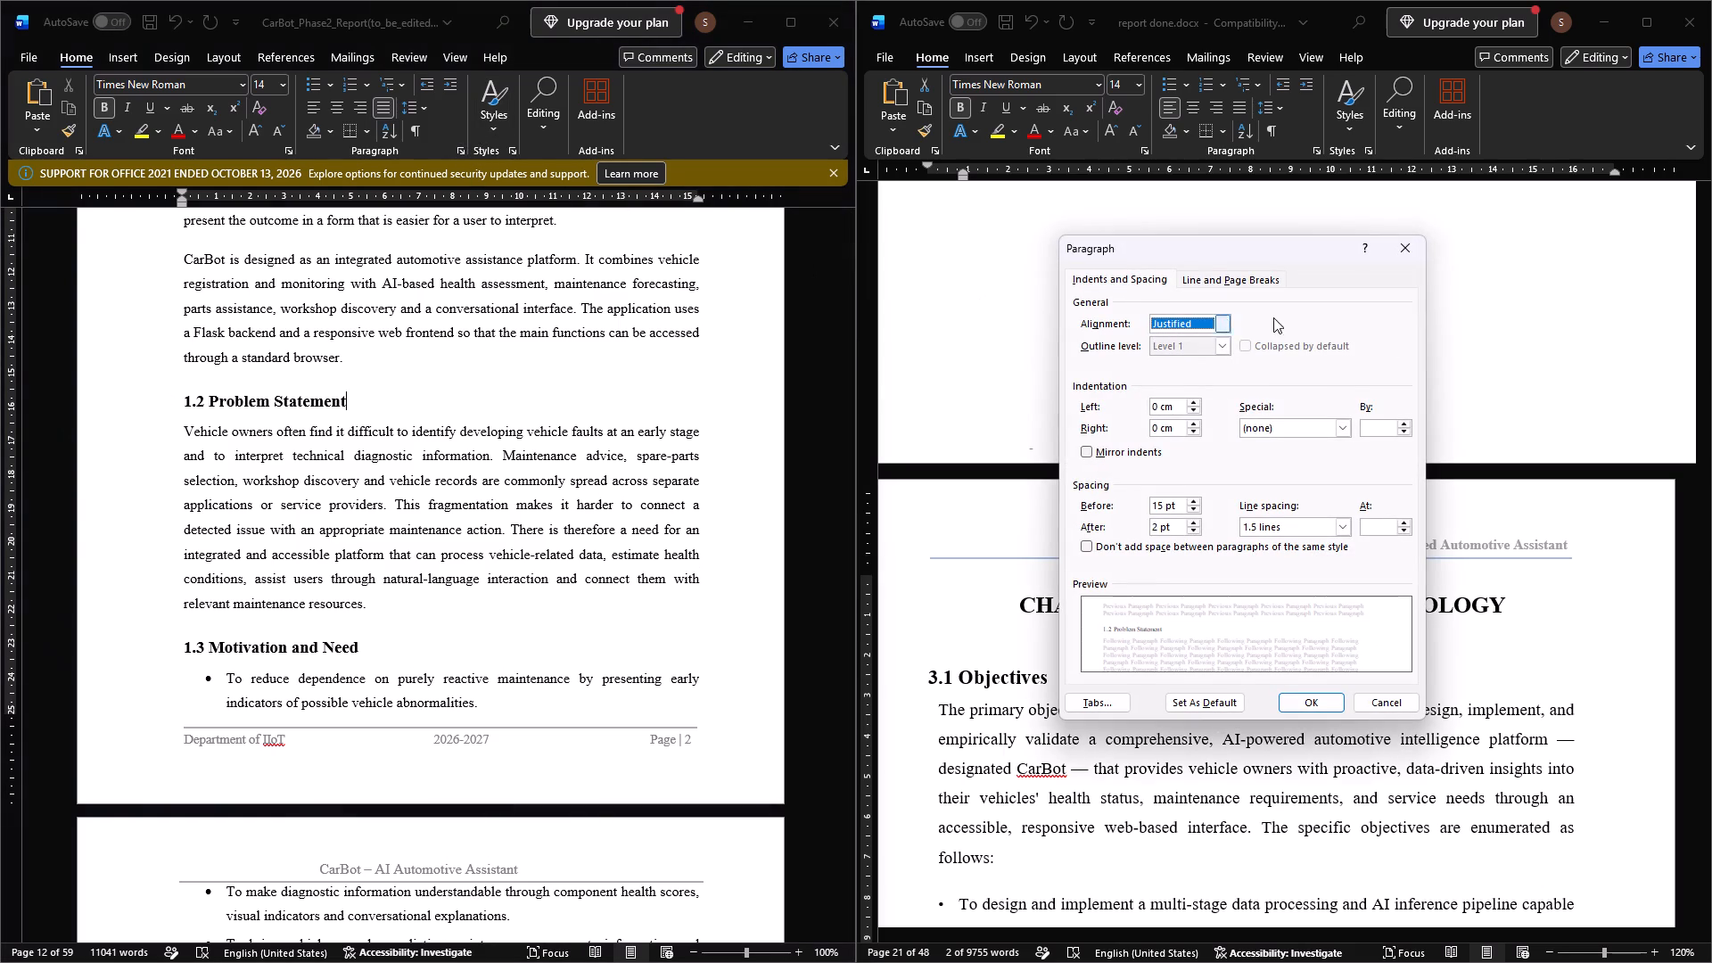
pyautogui.click(1398, 253)
pyautogui.scroll(-5, 473, 460)
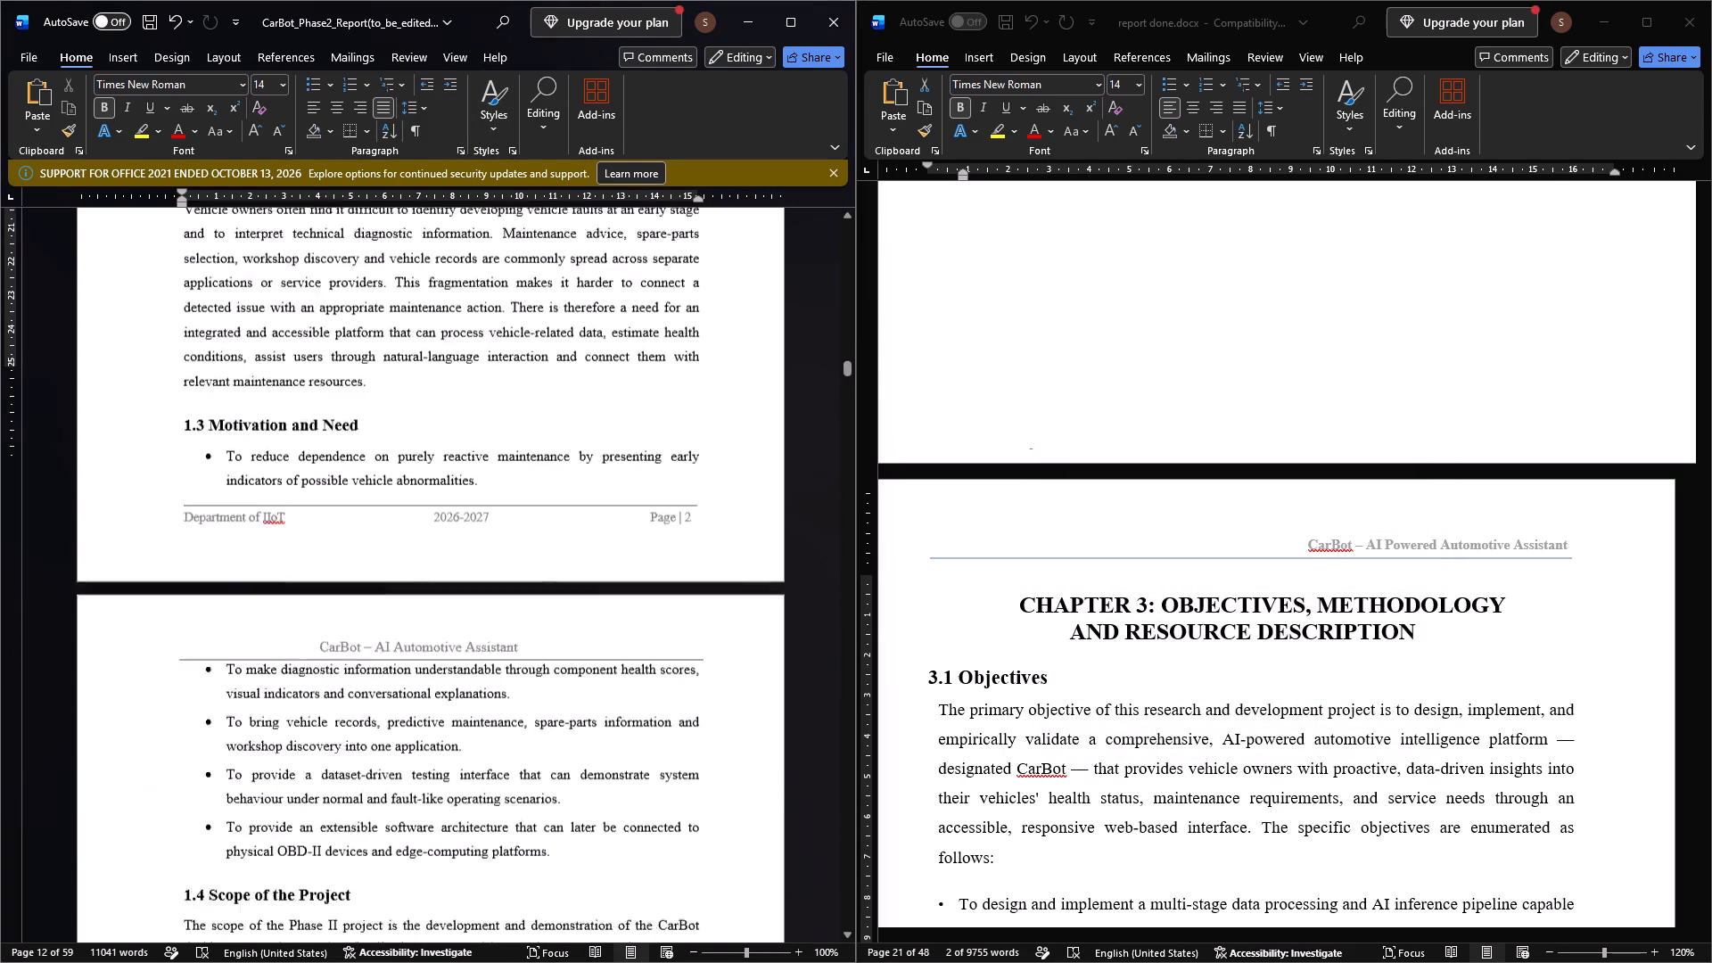
# Set the spacing after the first seven bullets under CarBot 3.1 Objectives to 2 pt.
pyautogui.scroll(-7, 362, 481)
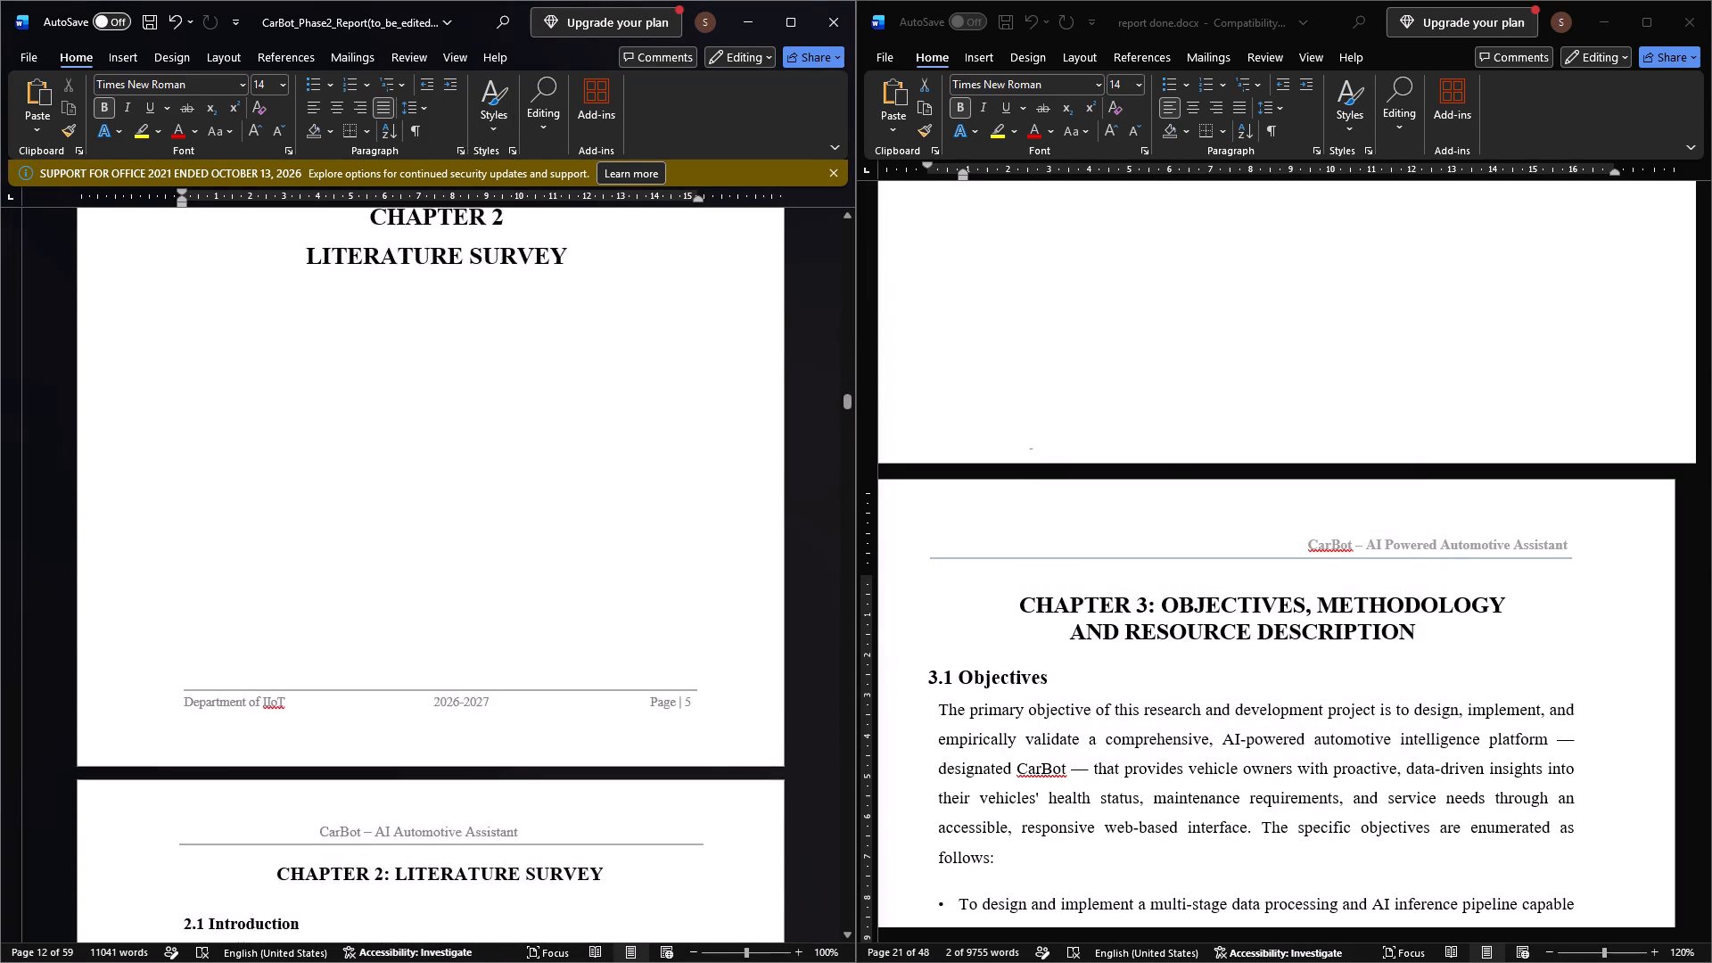
pyautogui.scroll(-6, 340, 506)
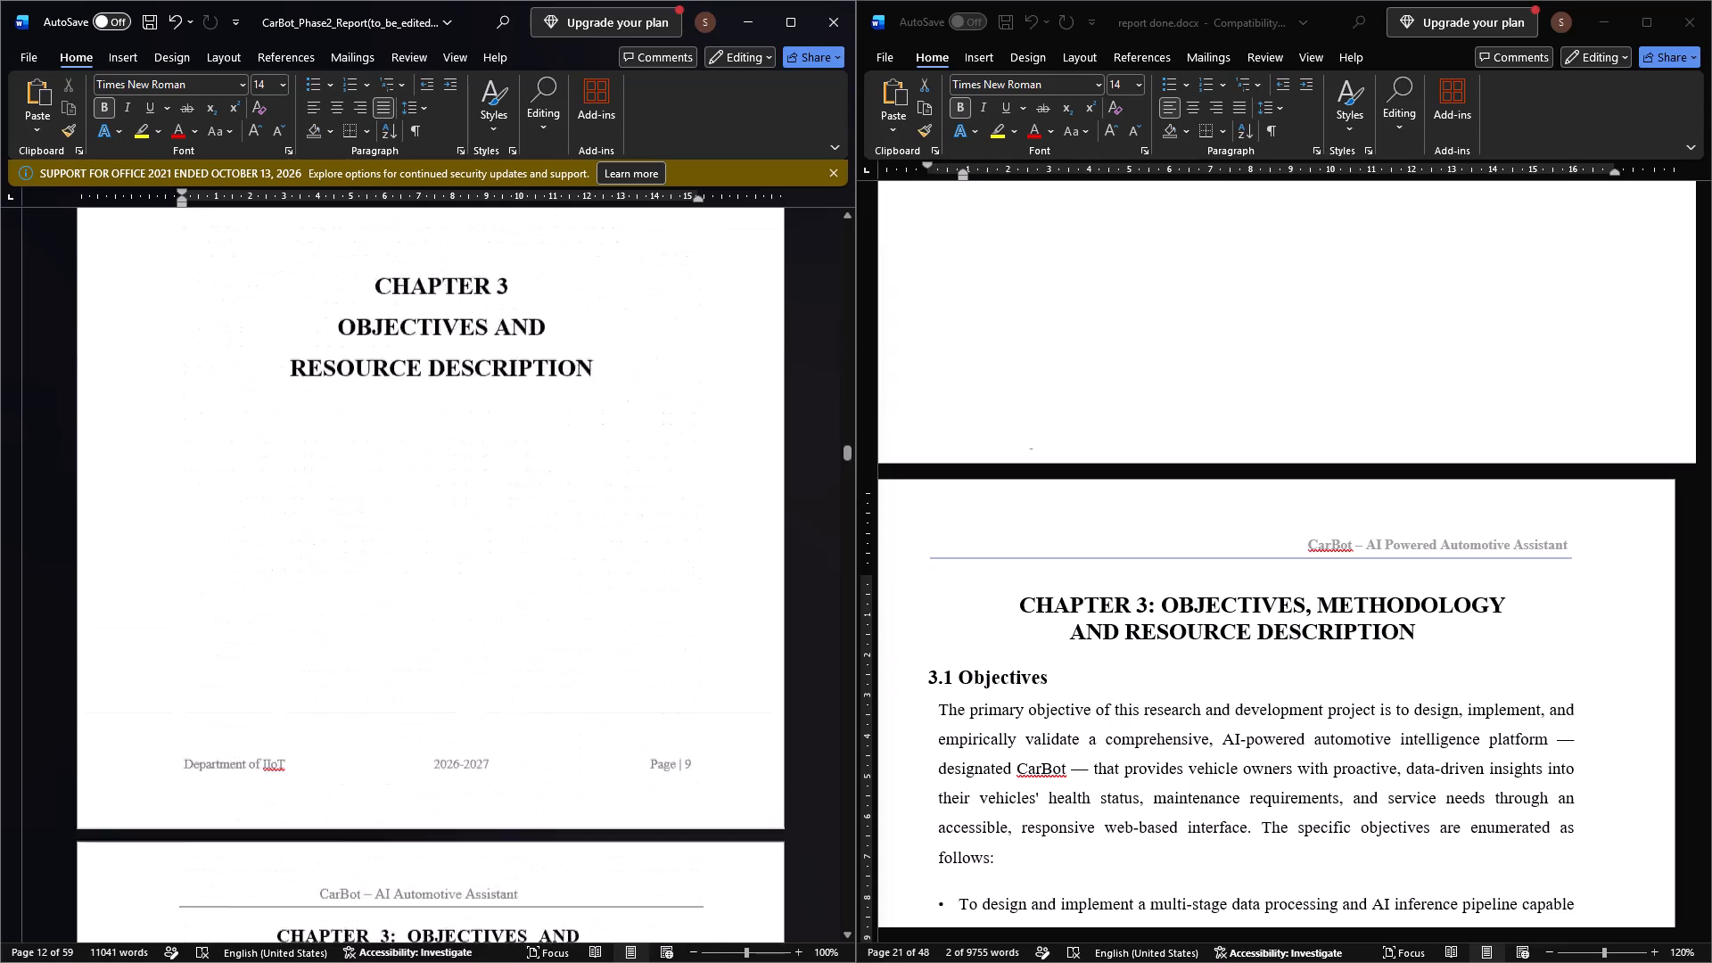
pyautogui.hscroll(-1, 335, 547)
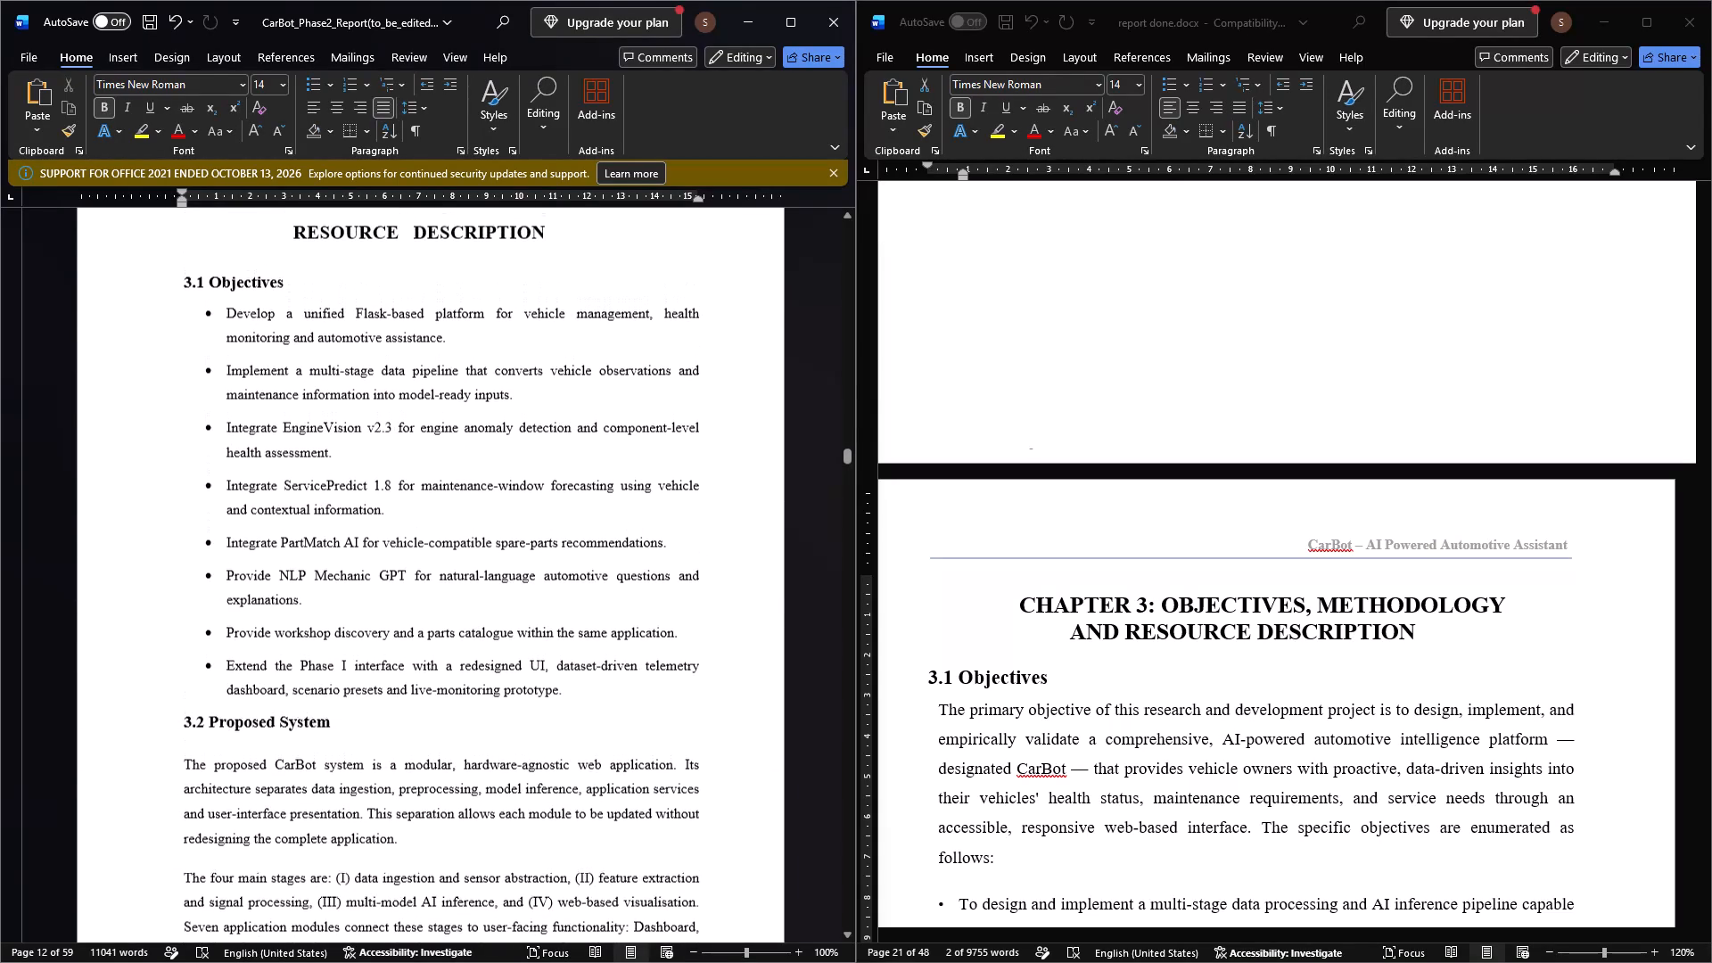
pyautogui.hscroll(-1, 459, 618)
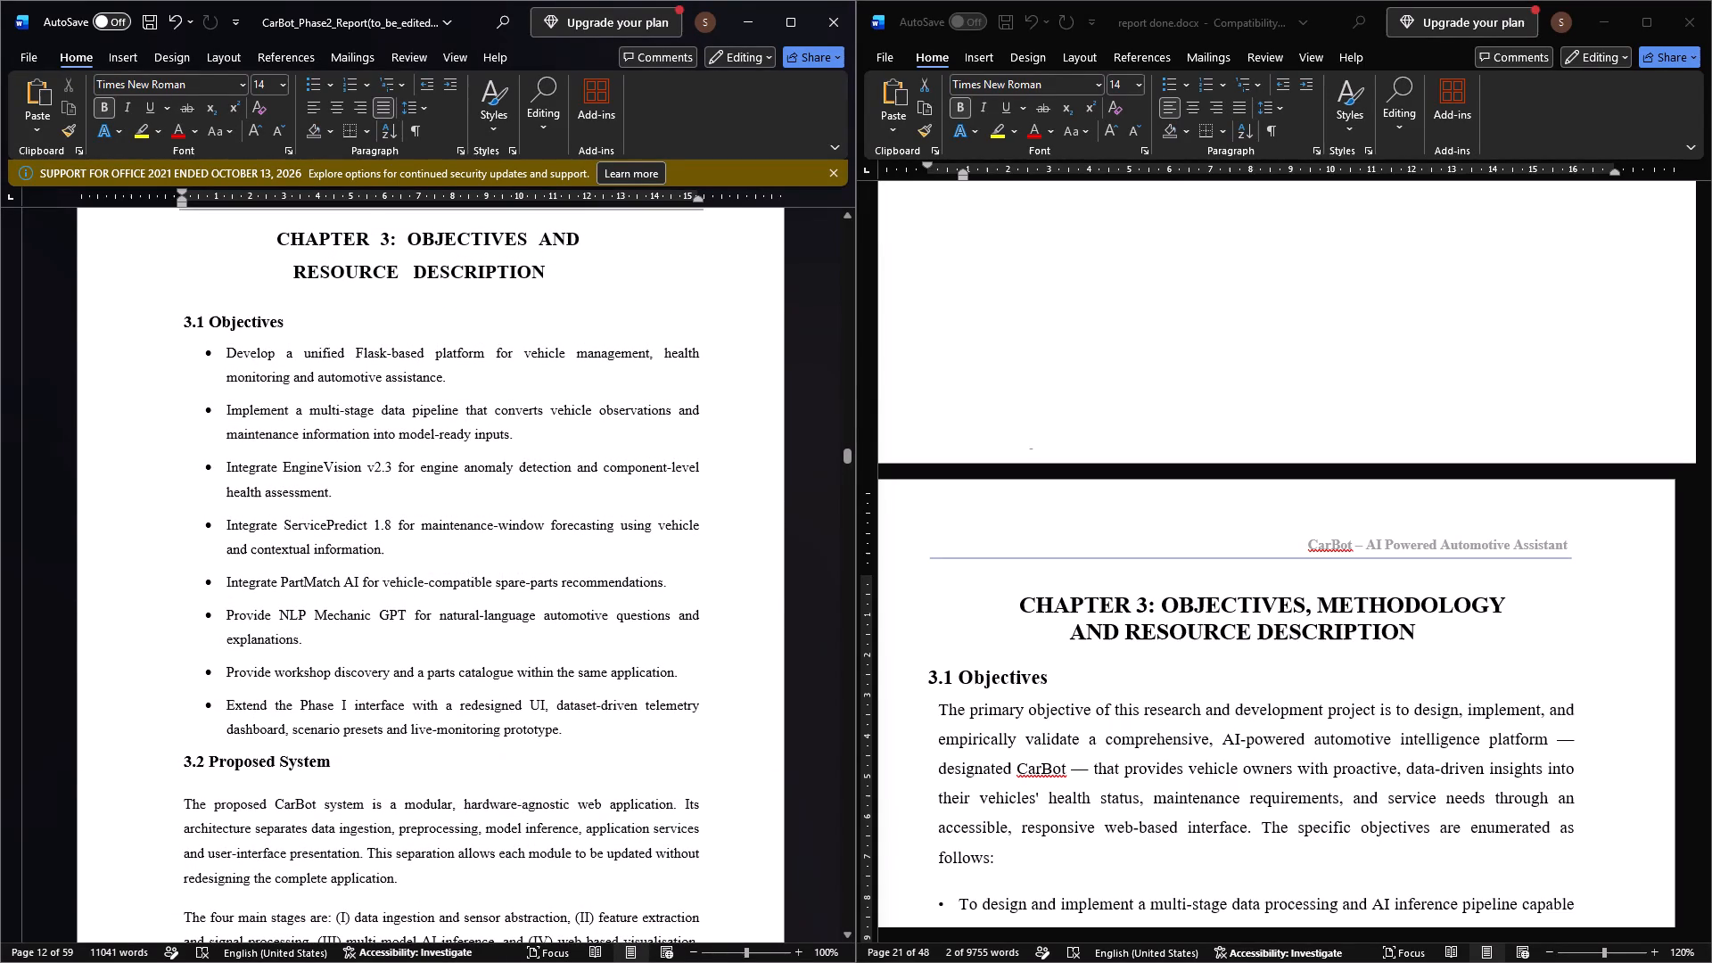
pyautogui.moveTo(679, 675); pyautogui.dragTo(237, 347)
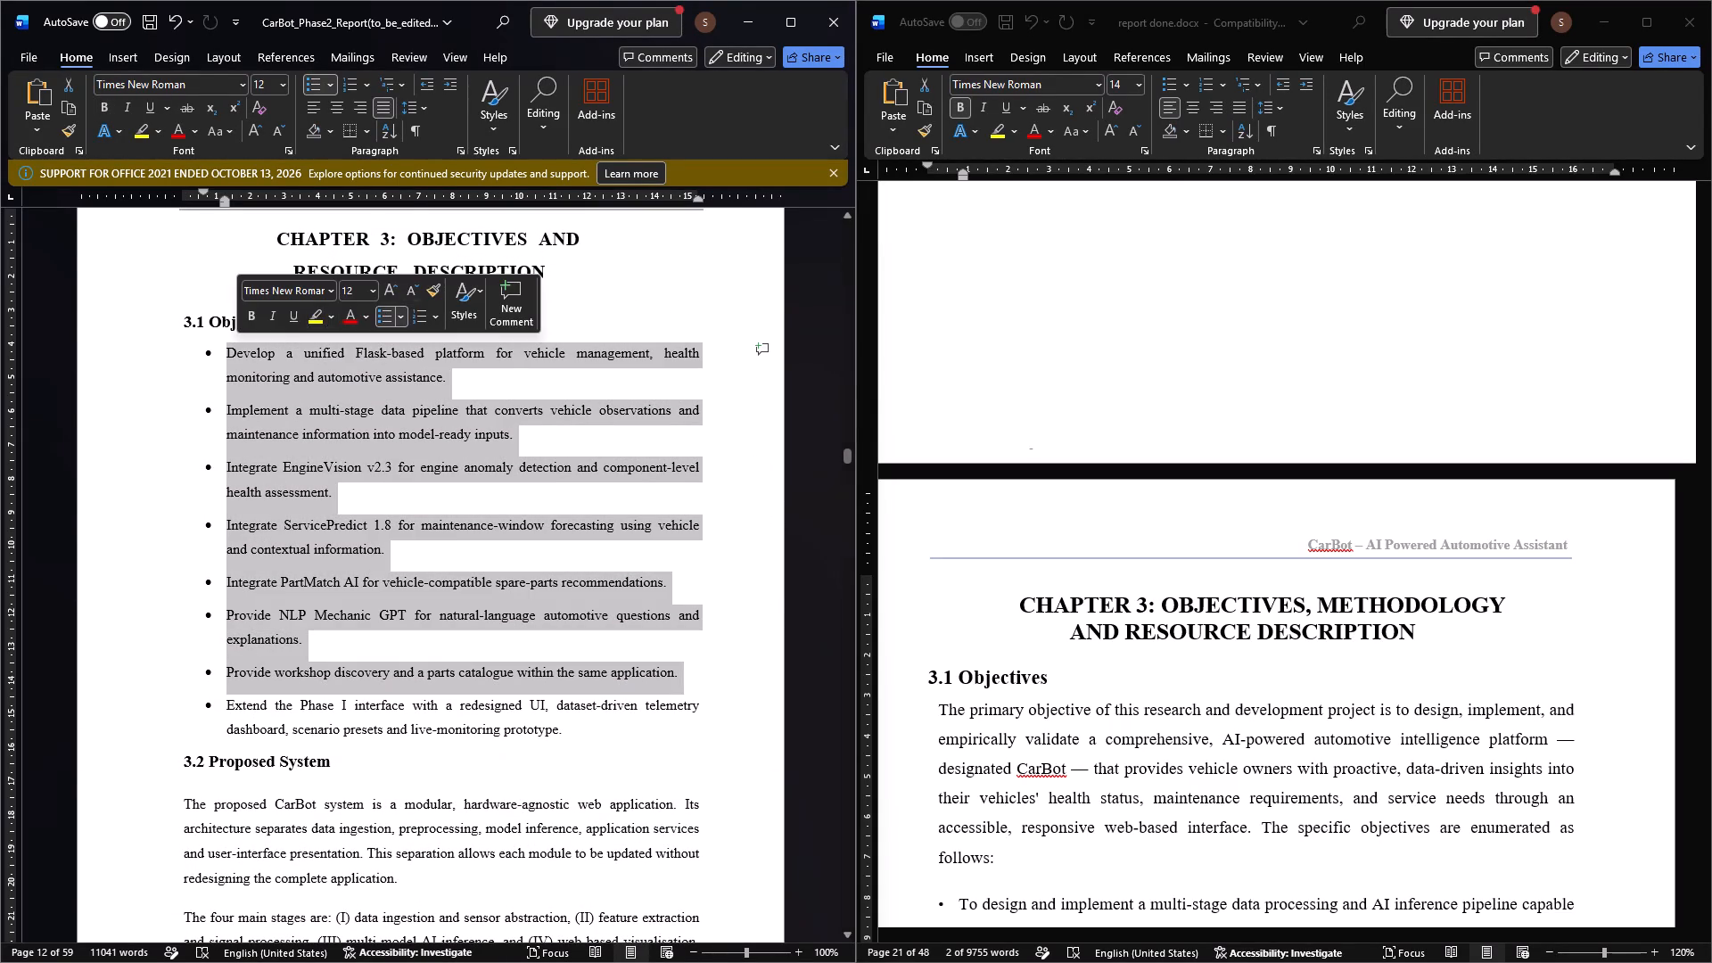
pyautogui.click(455, 148)
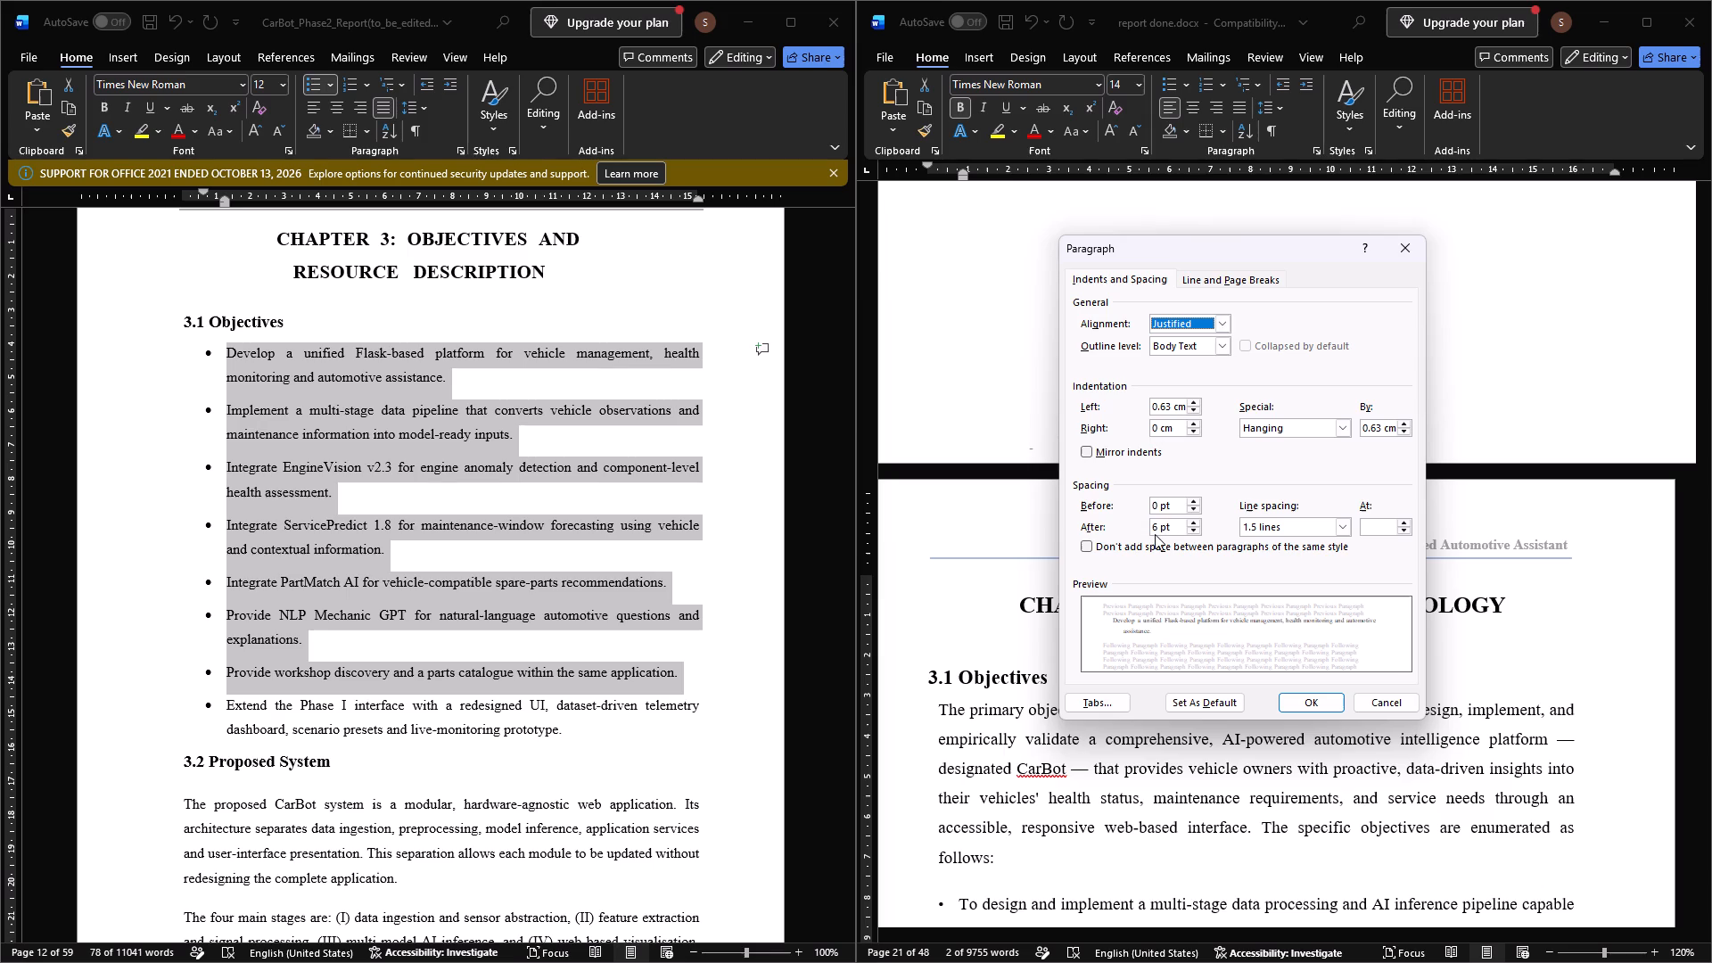
pyautogui.click(1155, 529)
pyautogui.click(1155, 528)
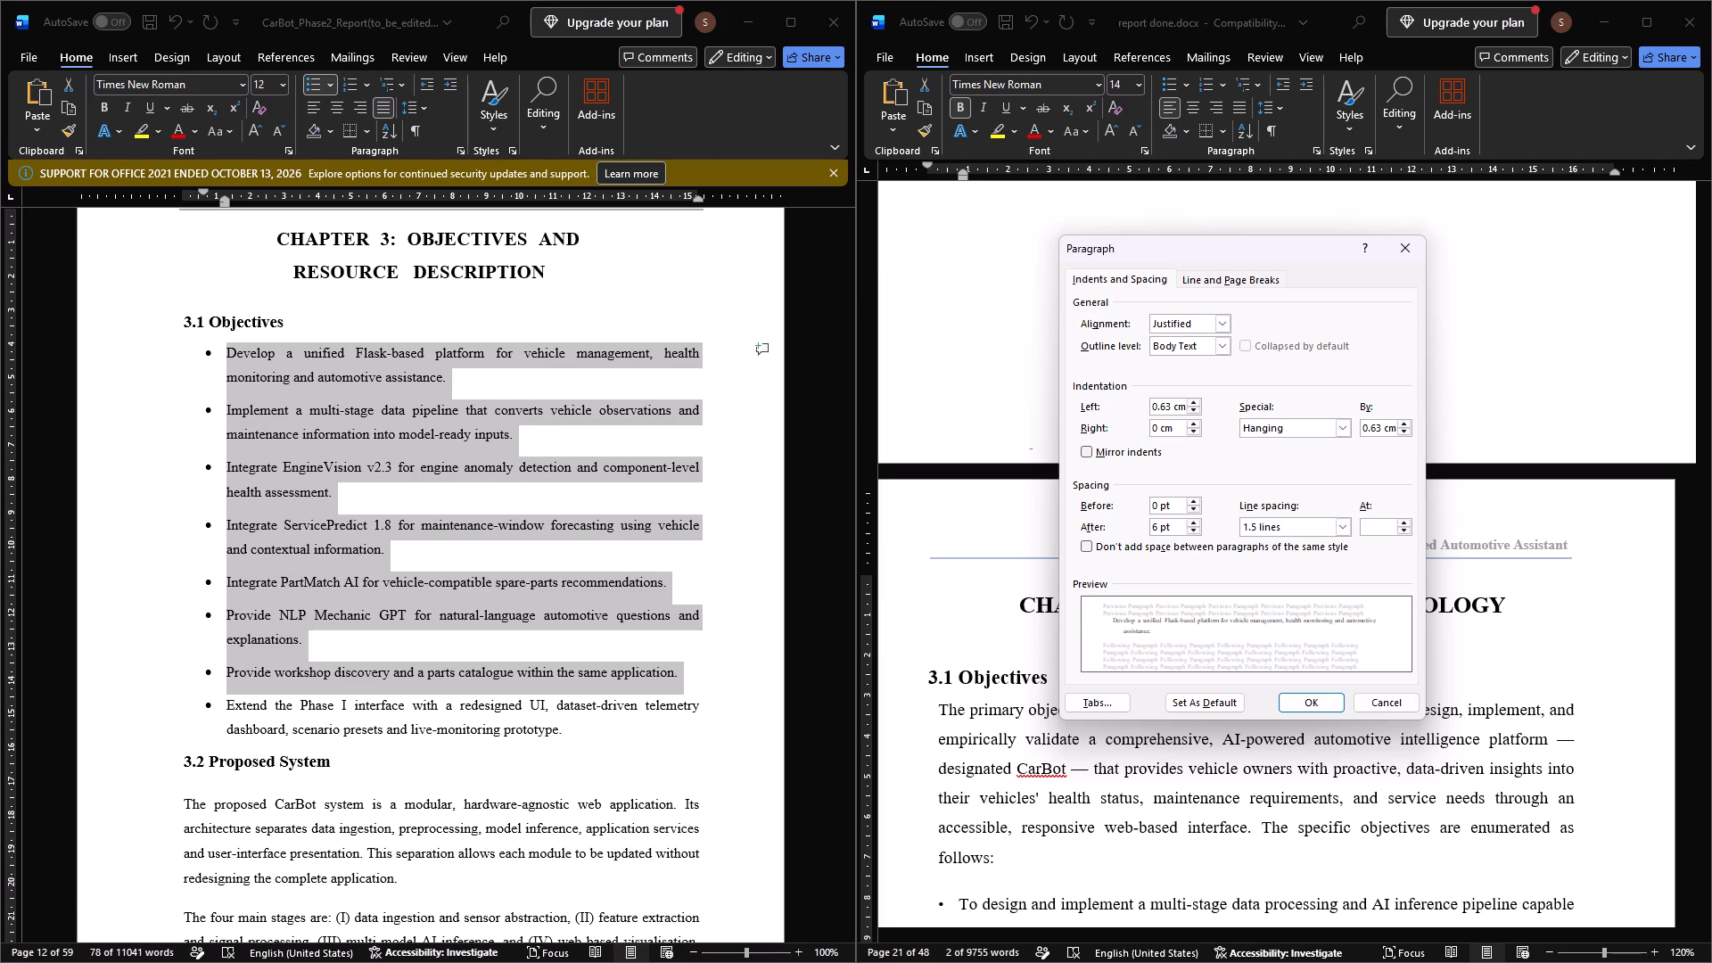
pyautogui.click(1156, 528)
pyautogui.press('BackSpace')
pyautogui.press('2')
pyautogui.click(1308, 698)
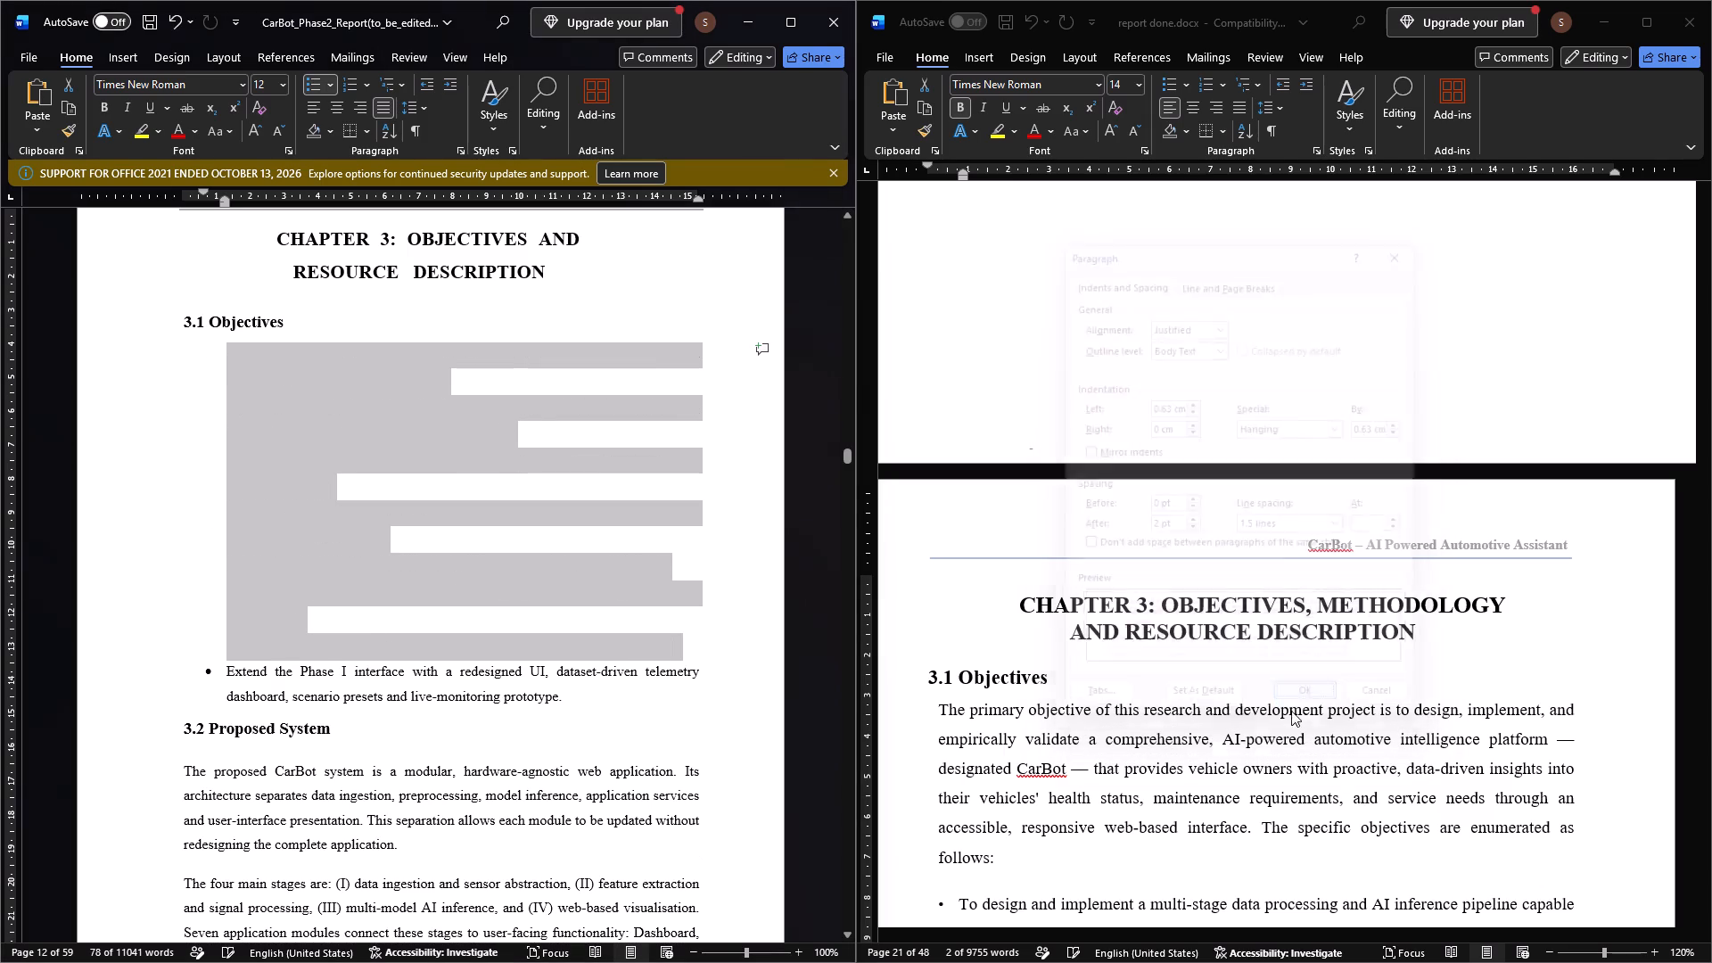
# Set the spacing after the last 3.1 Objectives bullet, about extending the Phase I interface, to 12 pt.
pyautogui.click(566, 697)
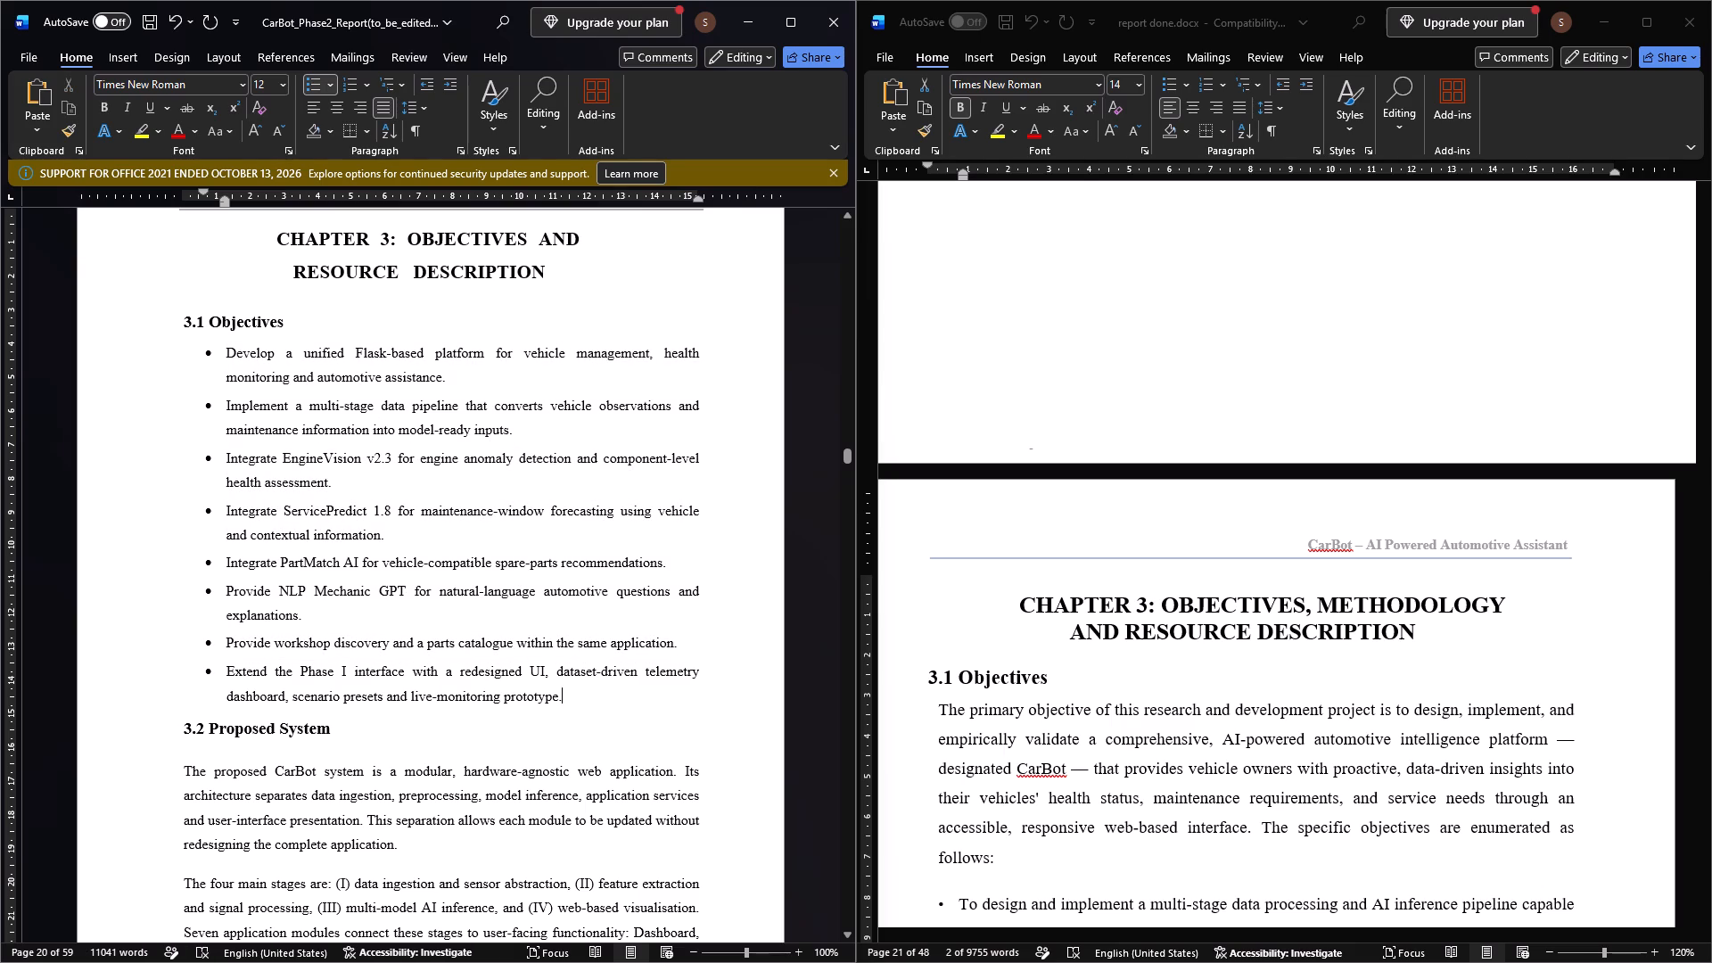
pyautogui.click(458, 148)
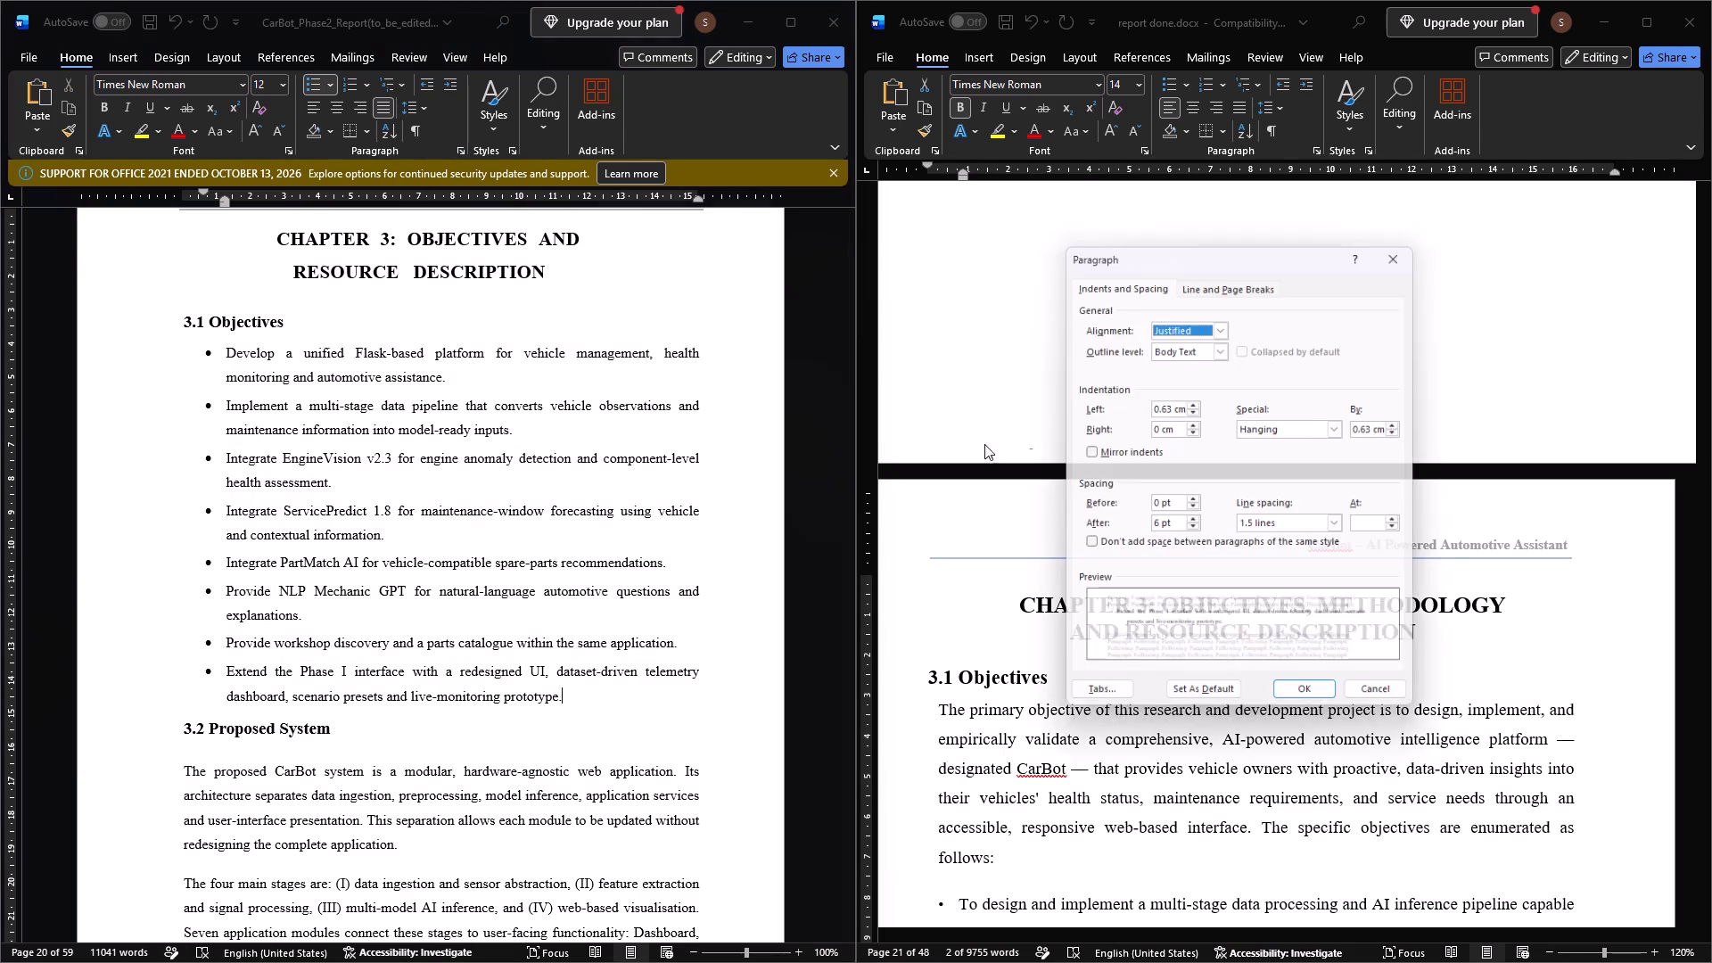
pyautogui.click(1193, 523)
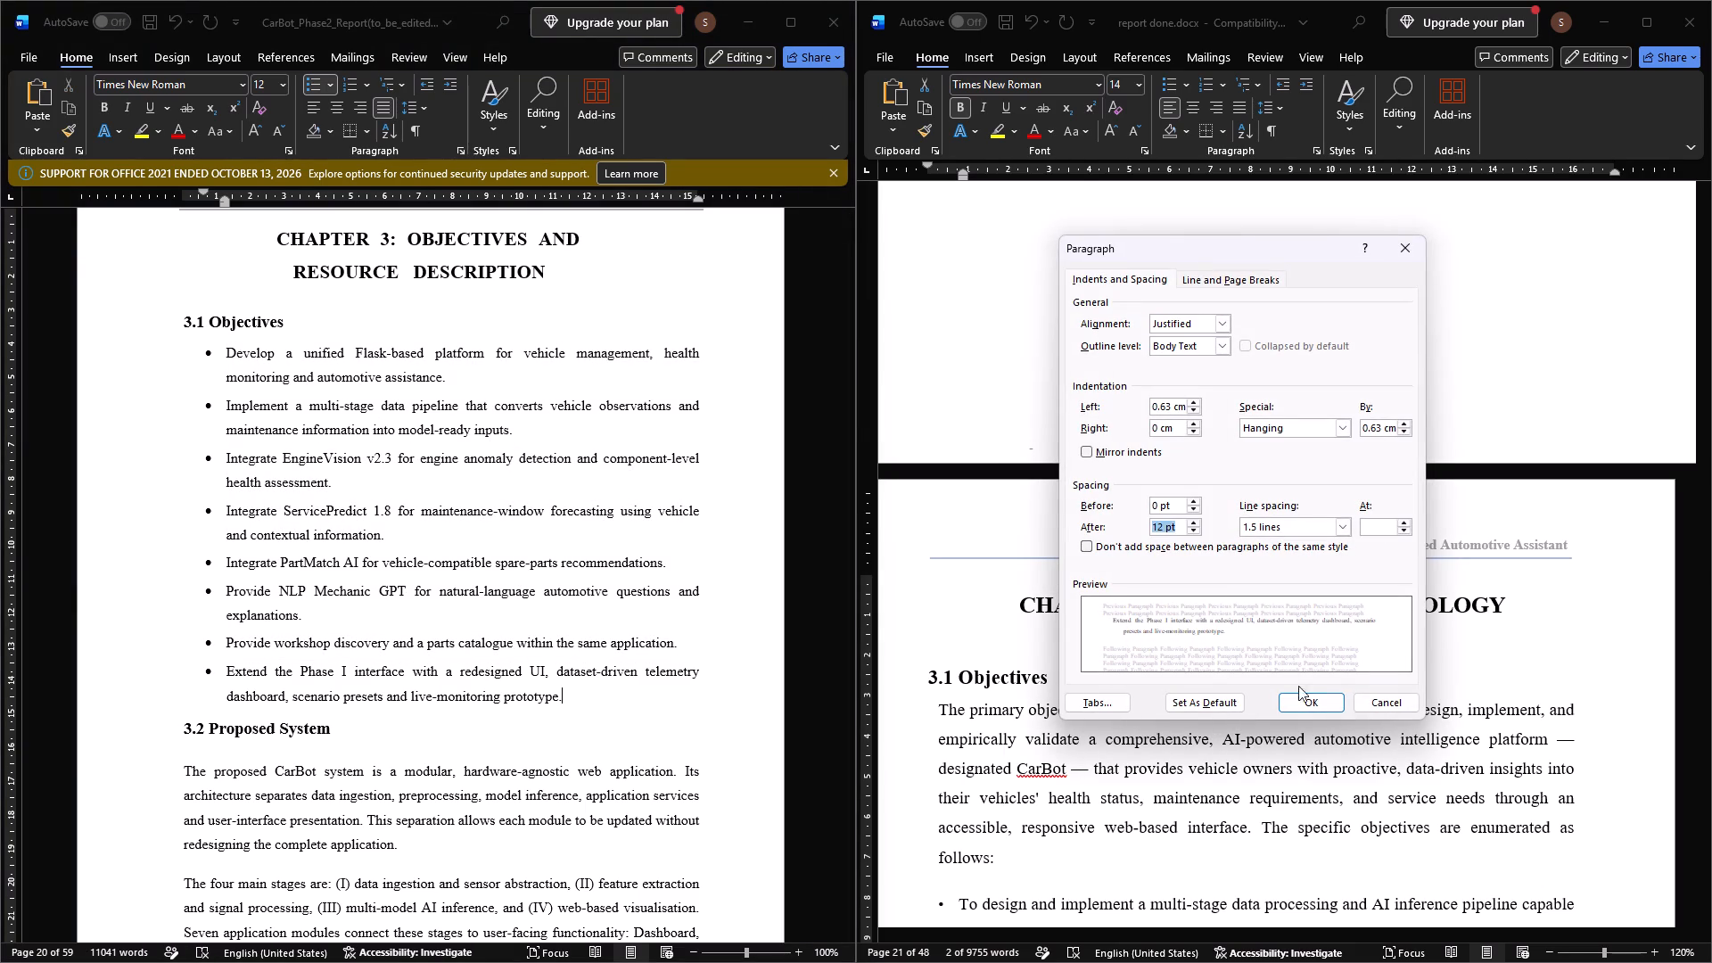
pyautogui.click(1310, 705)
# Set the CarBot 3.2 Proposed System heading's spacing to 15 pt before and 2 pt after, and justify it.
pyautogui.click(349, 727)
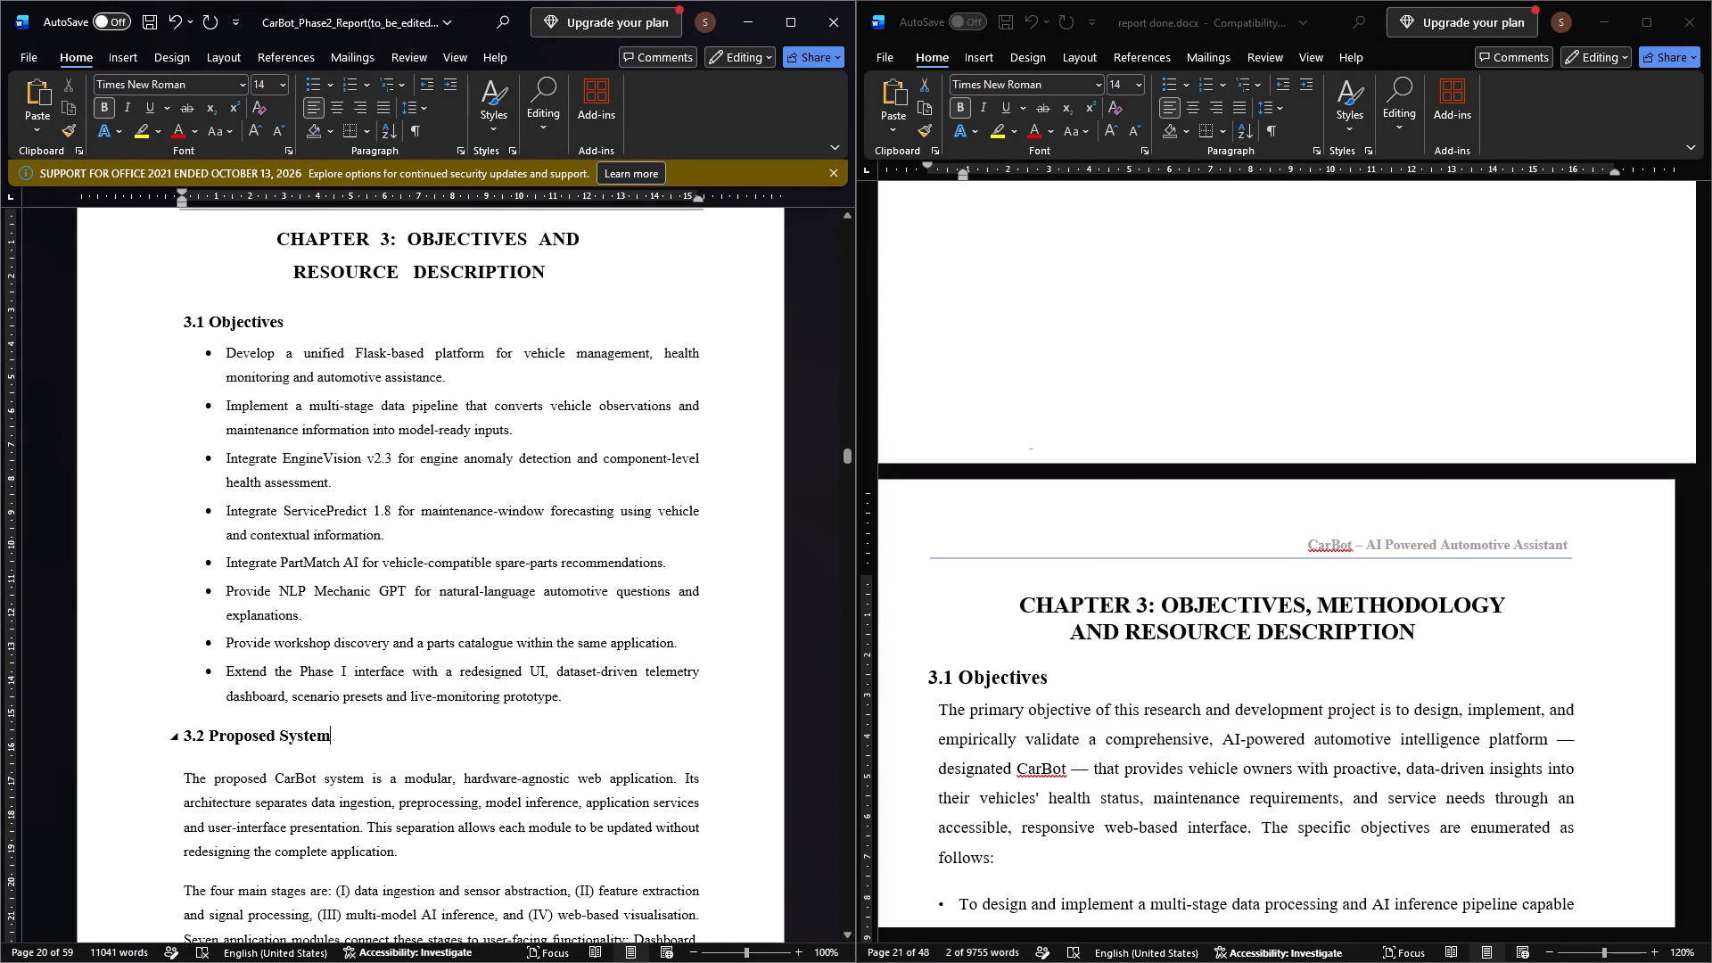
pyautogui.moveTo(339, 735); pyautogui.dragTo(184, 737)
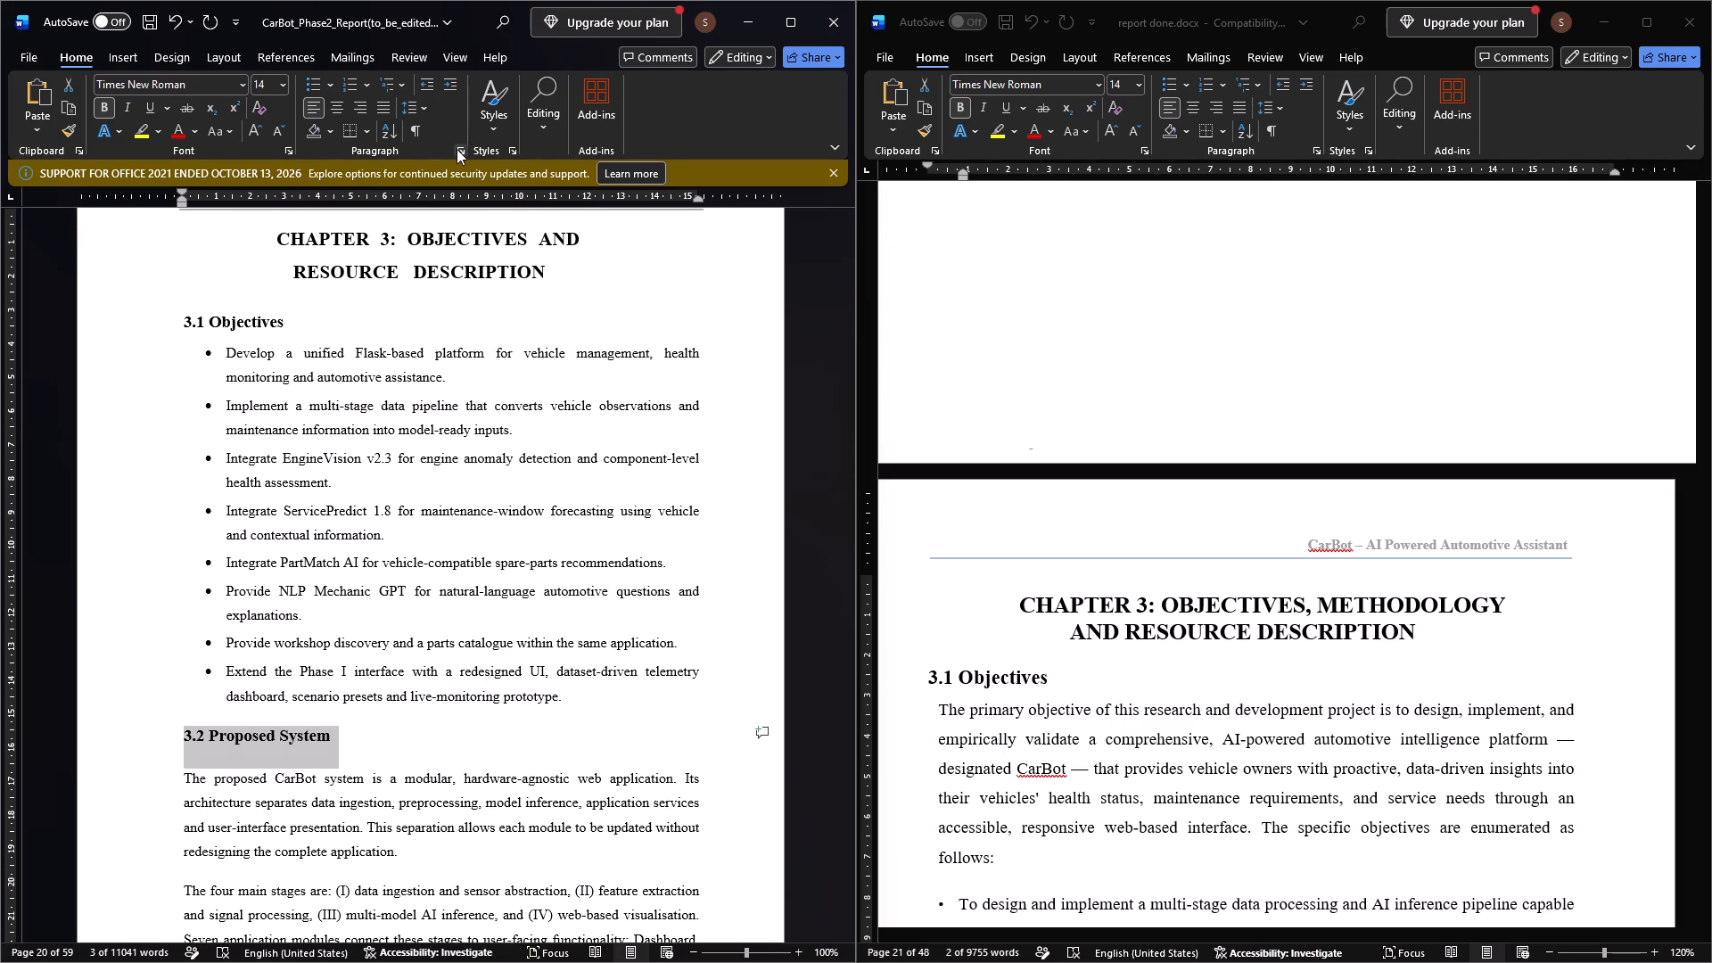
pyautogui.click(457, 149)
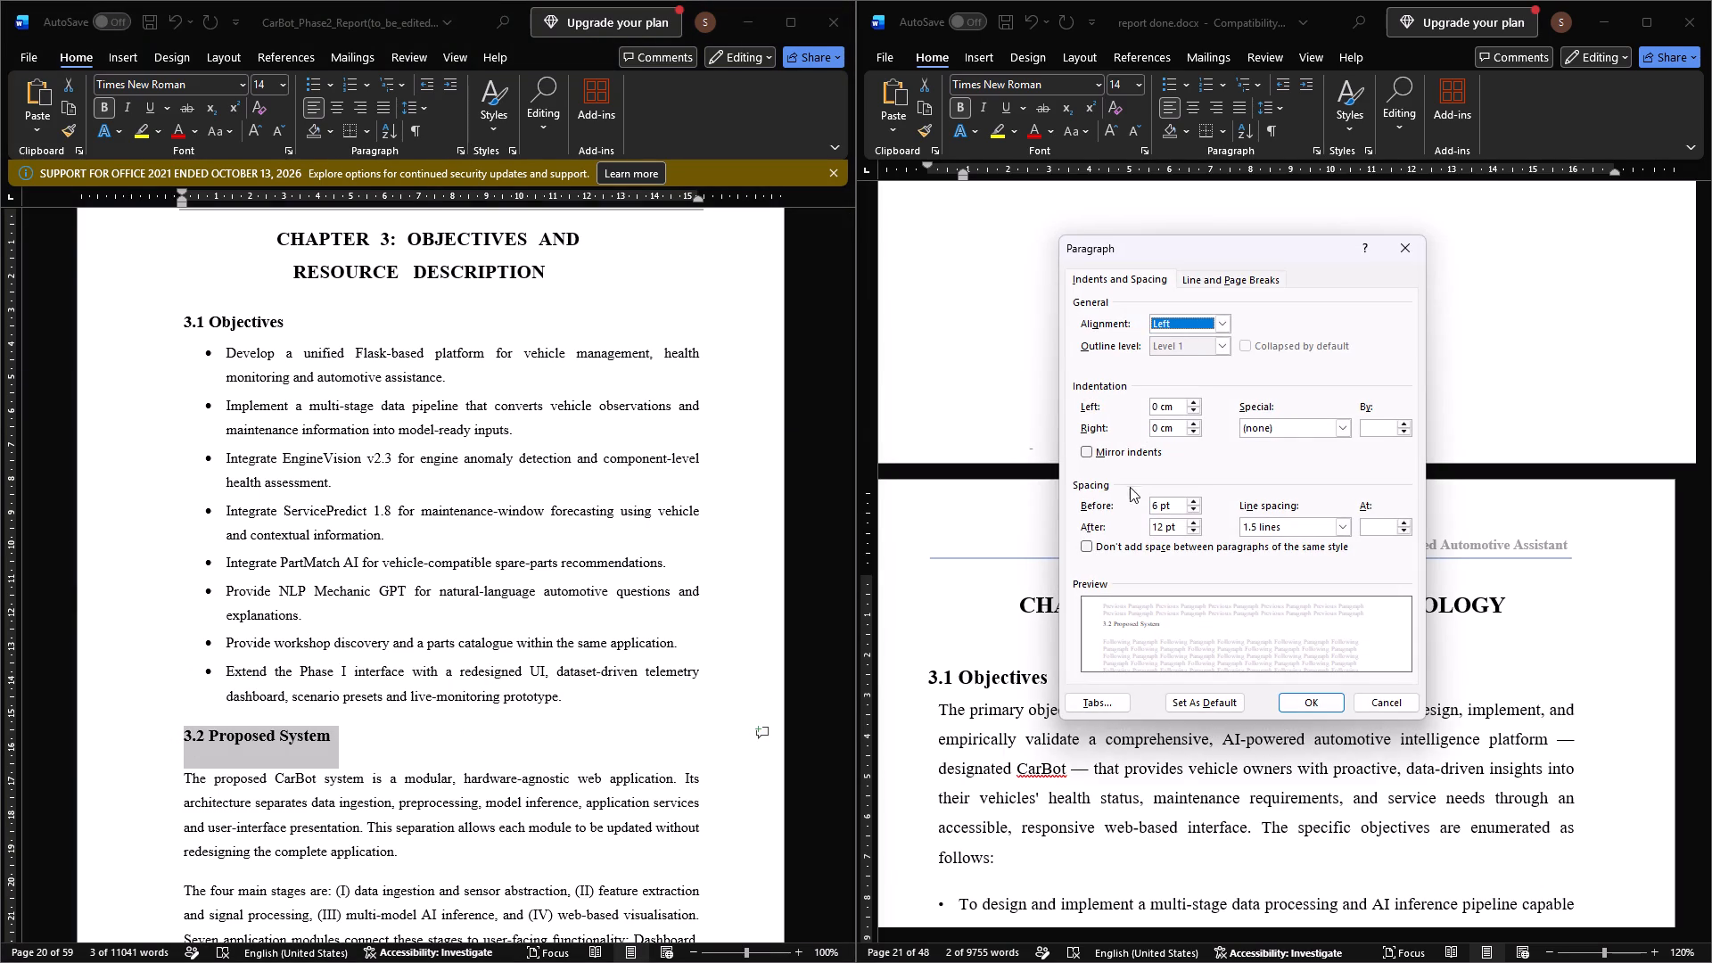
pyautogui.click(1157, 505)
pyautogui.press('BackSpace')
pyautogui.write('15')
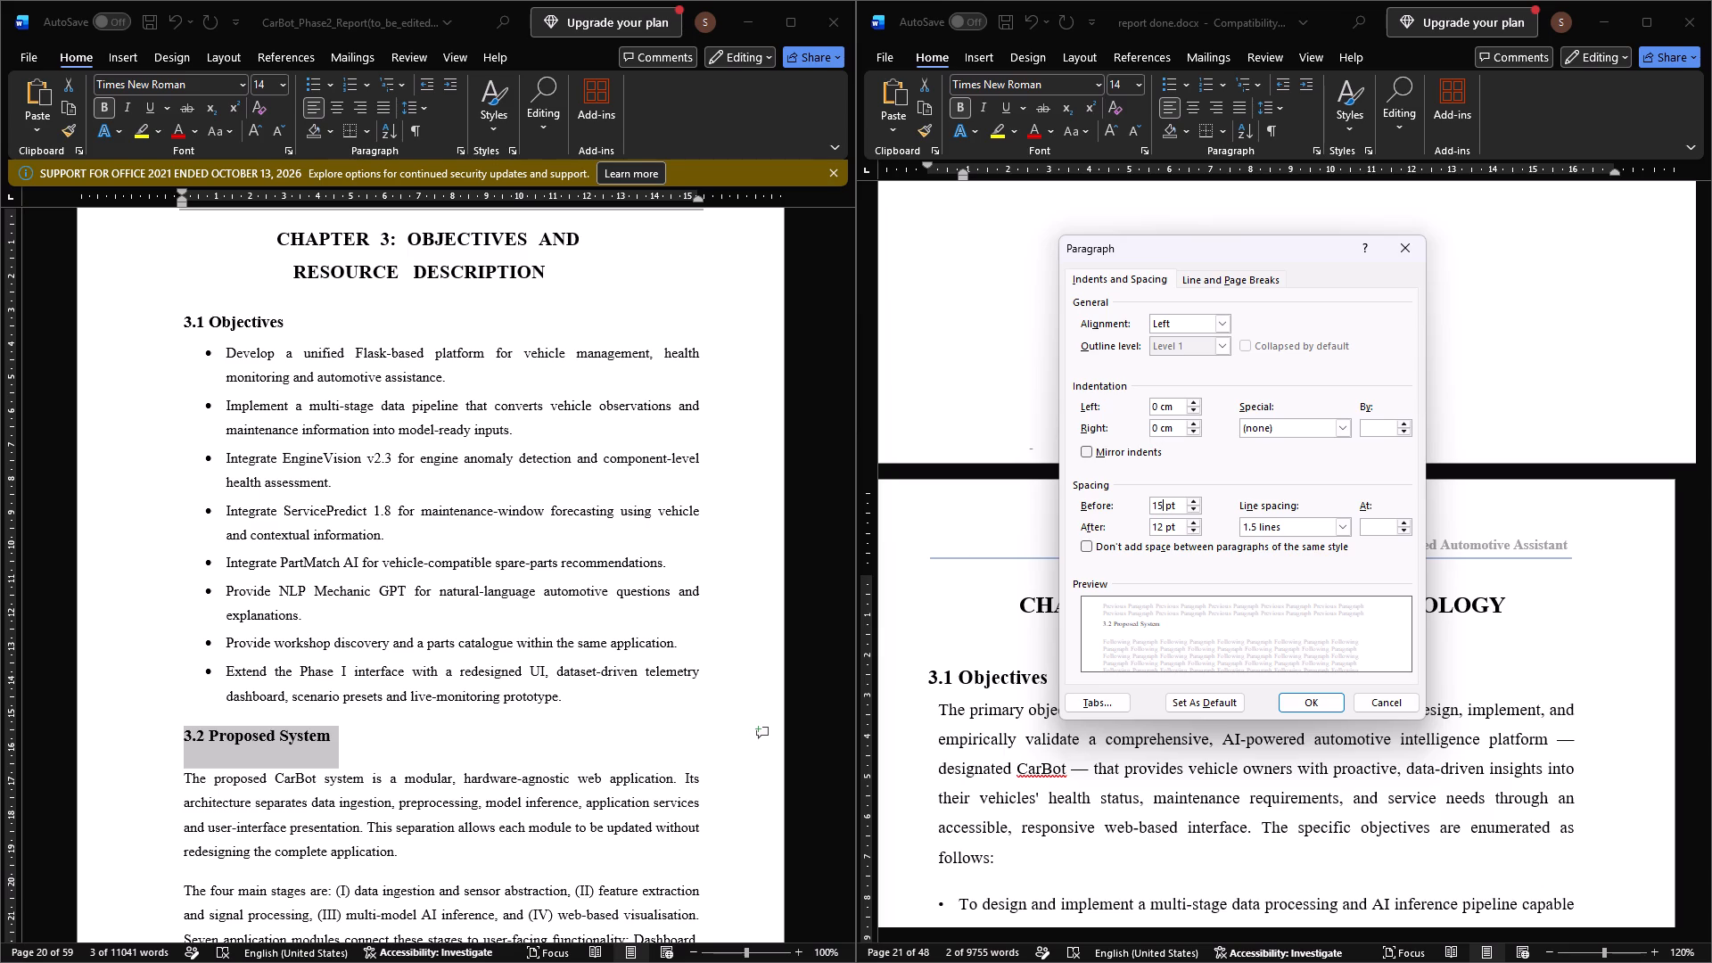
pyautogui.click(1157, 522)
pyautogui.press('BackSpace')
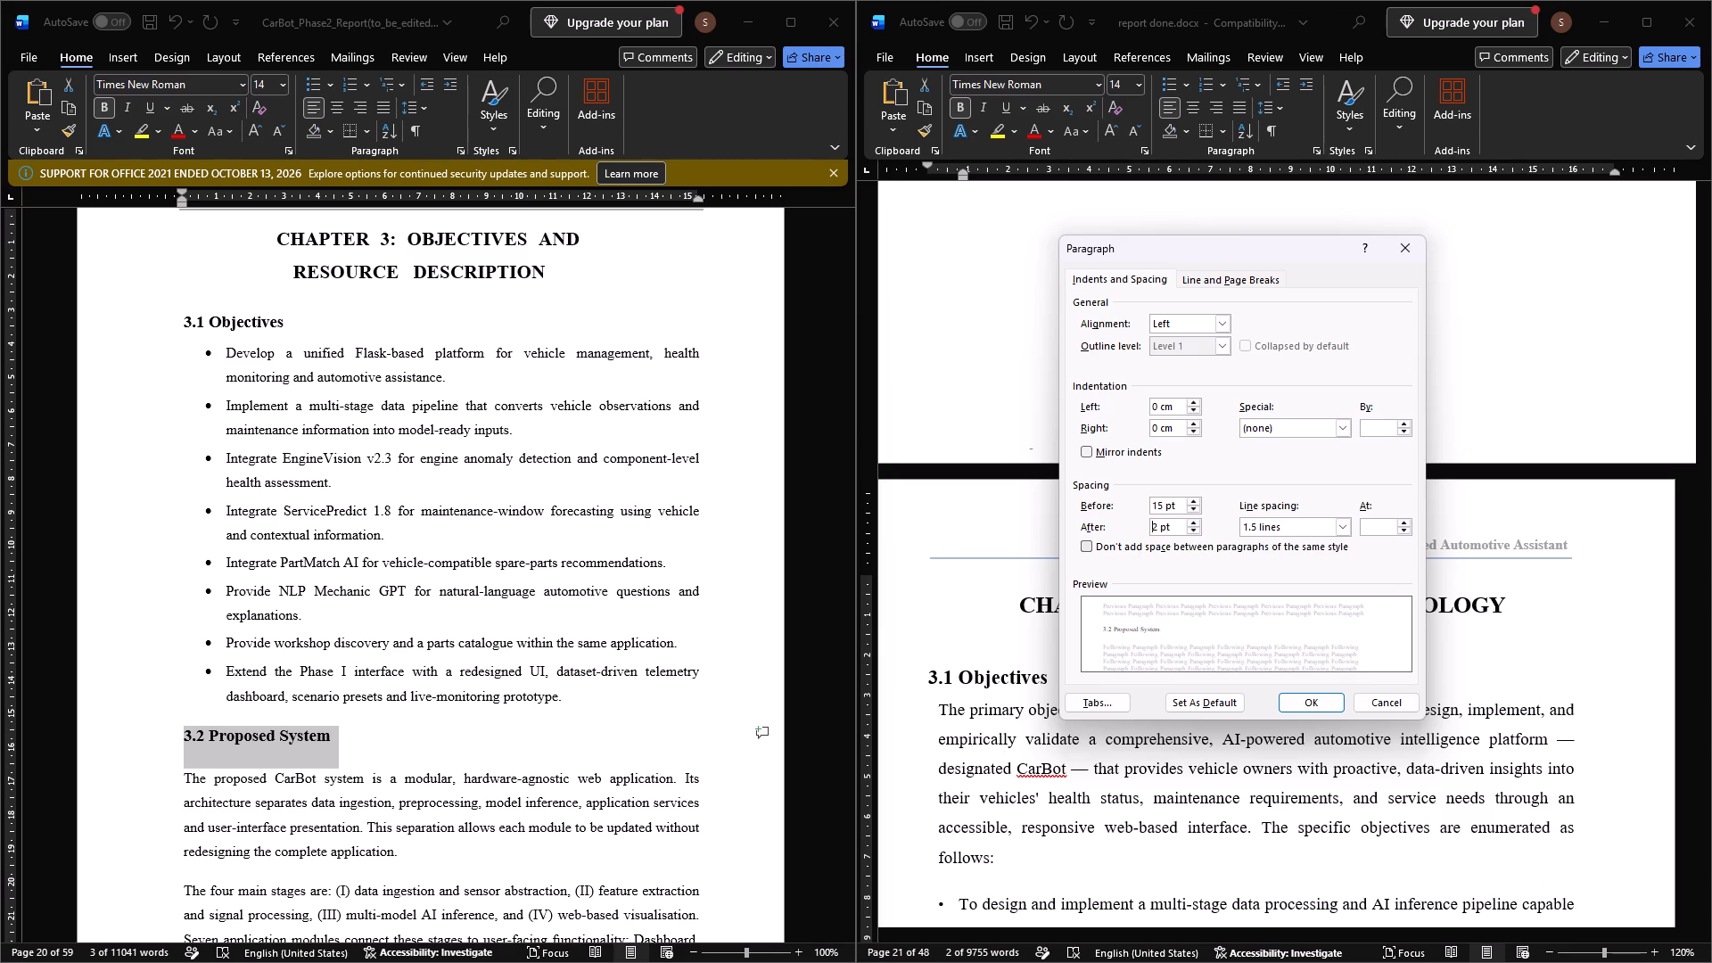
pyautogui.click(1321, 696)
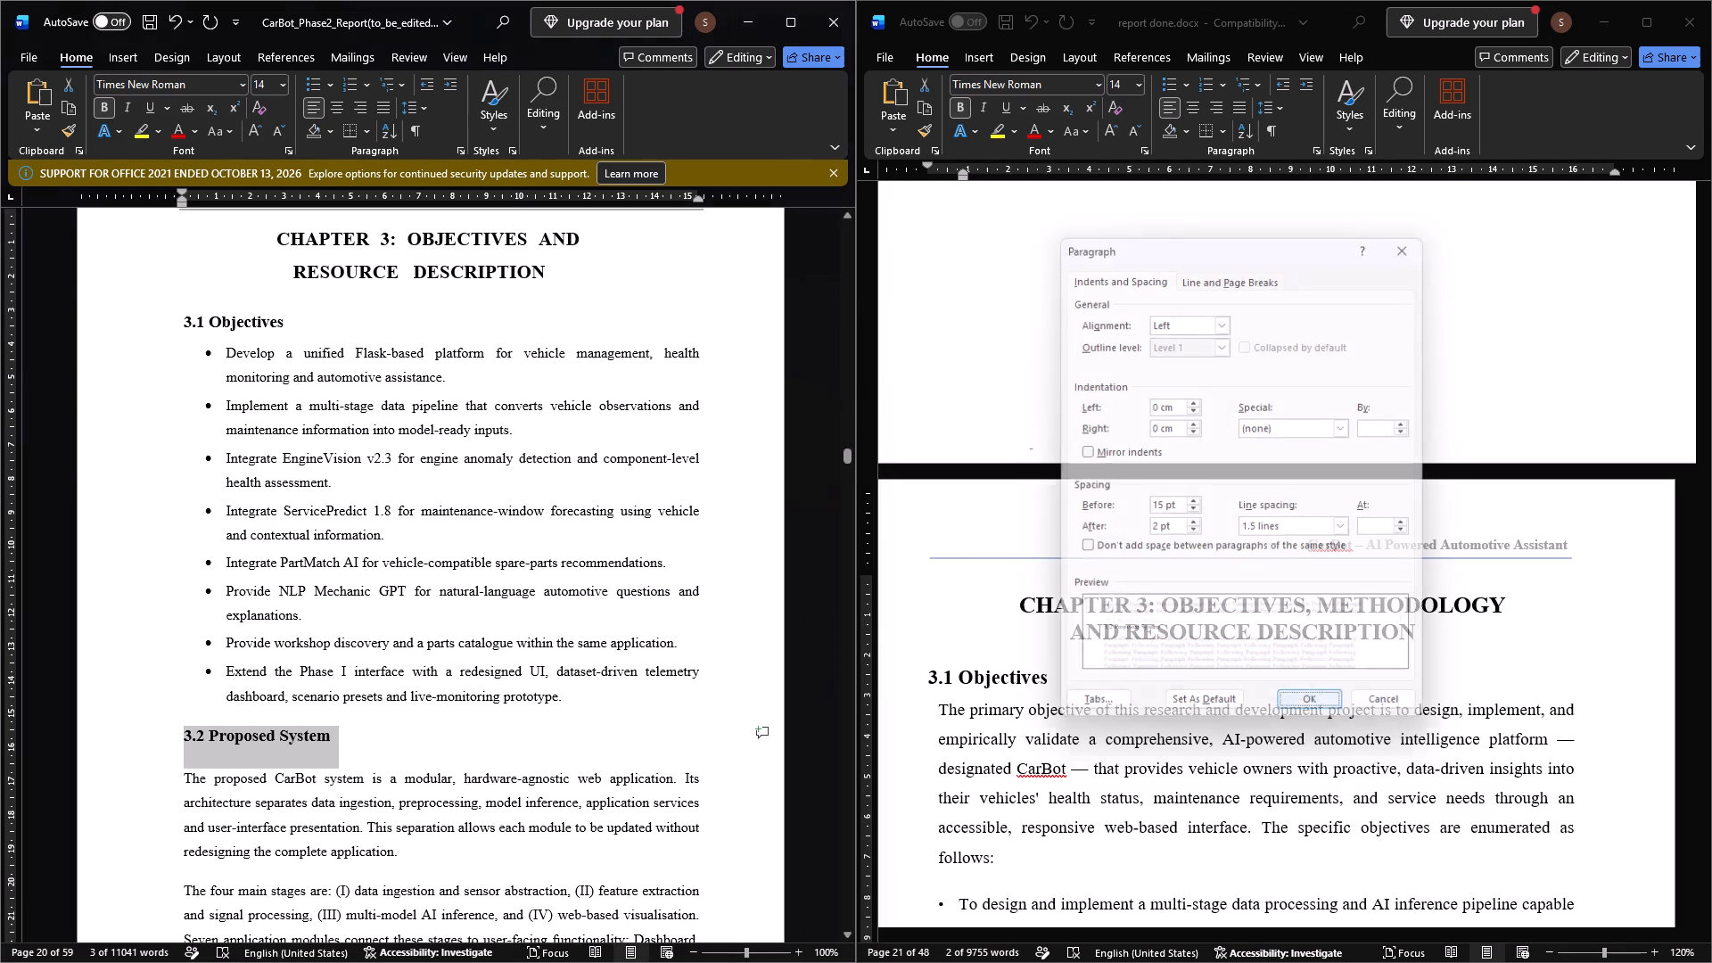
pyautogui.click(383, 100)
pyautogui.click(468, 483)
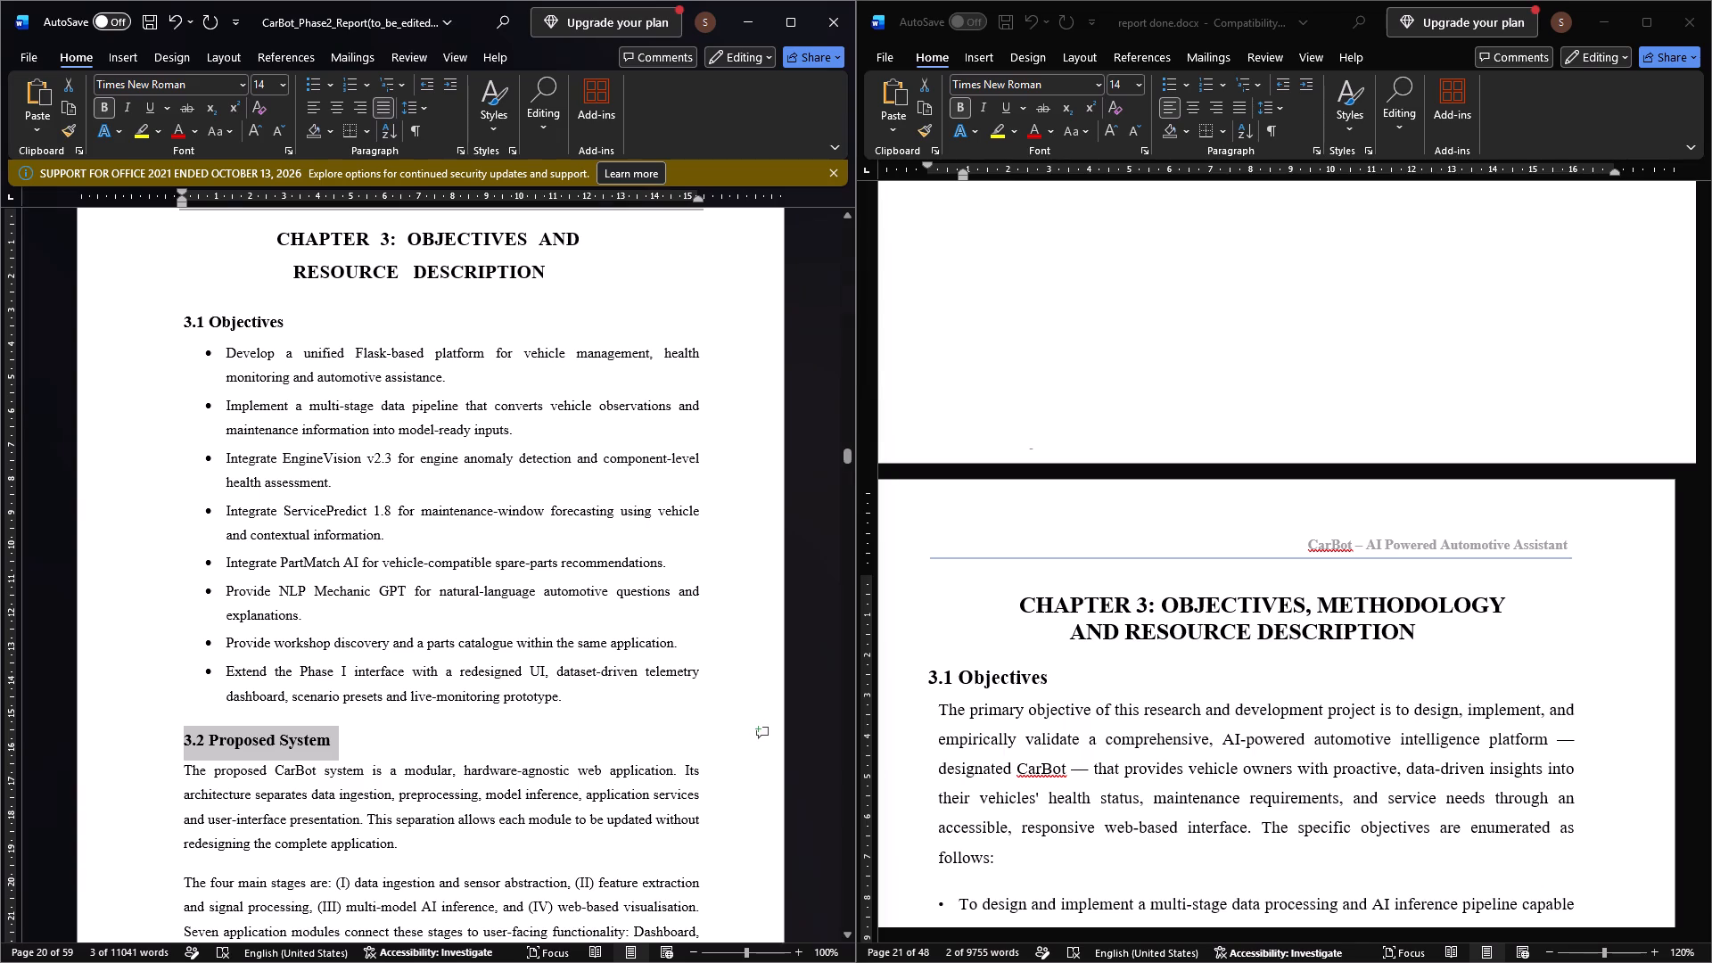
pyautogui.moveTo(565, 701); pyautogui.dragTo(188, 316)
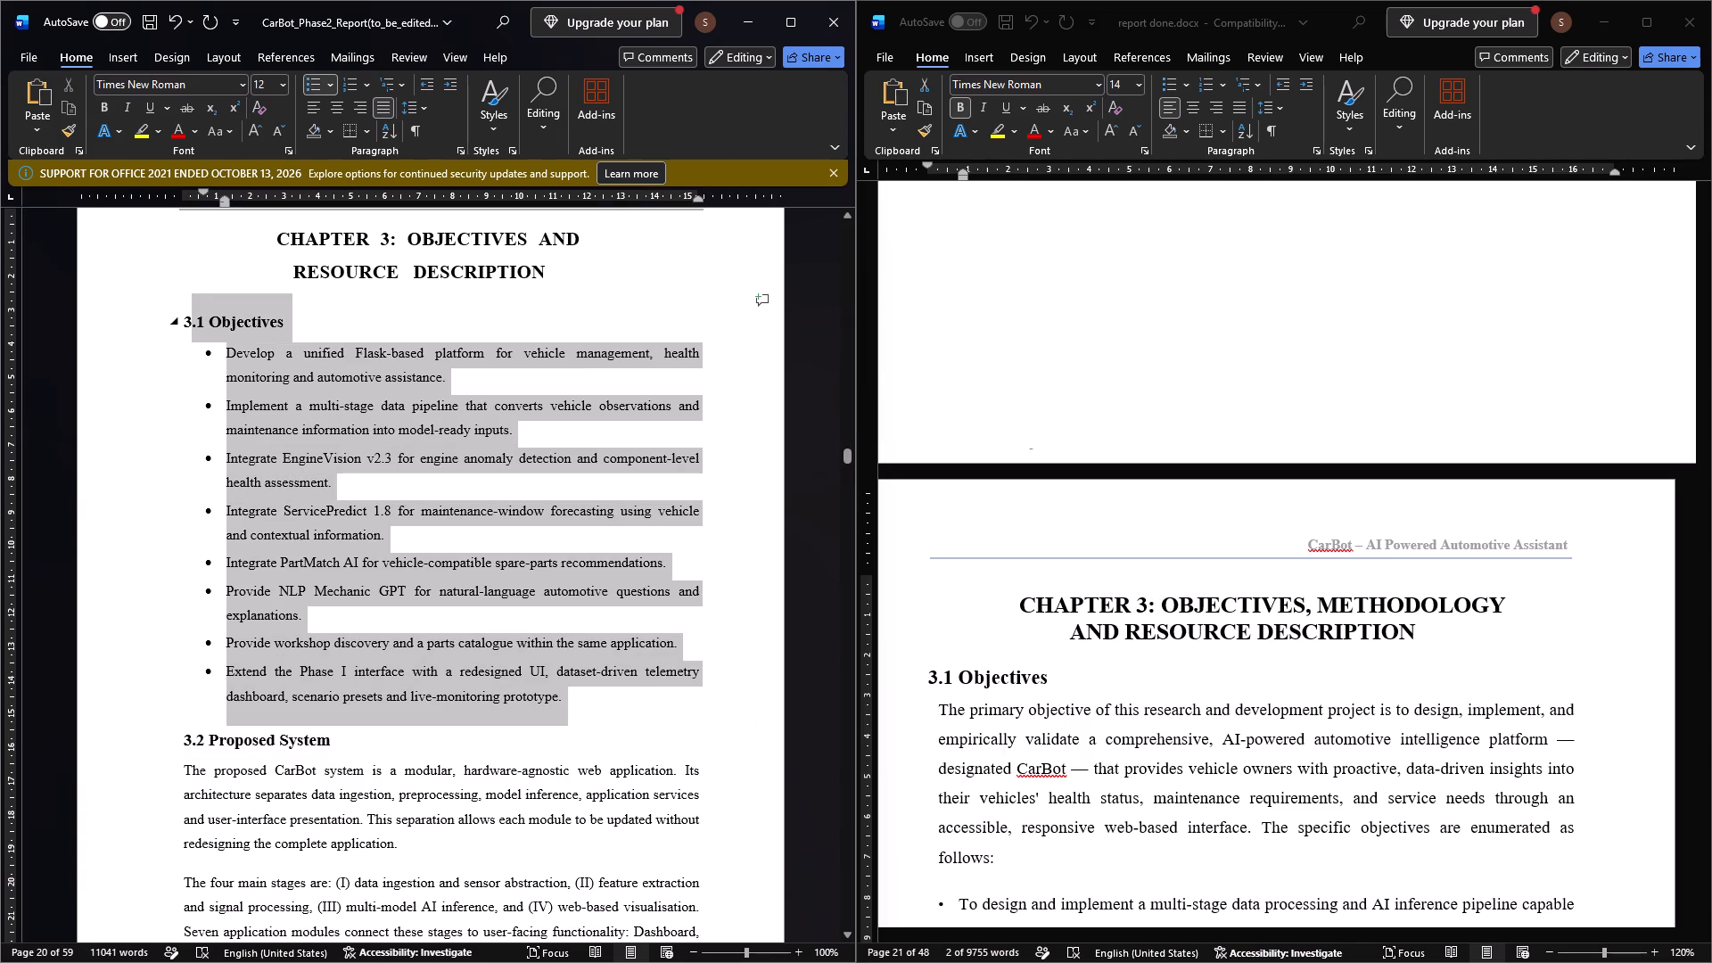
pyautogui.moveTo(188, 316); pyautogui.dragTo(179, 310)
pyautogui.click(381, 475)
# Set the spacing after the first paragraph under 3.2 Proposed System to 6 pt.
pyautogui.scroll(-2, 370, 629)
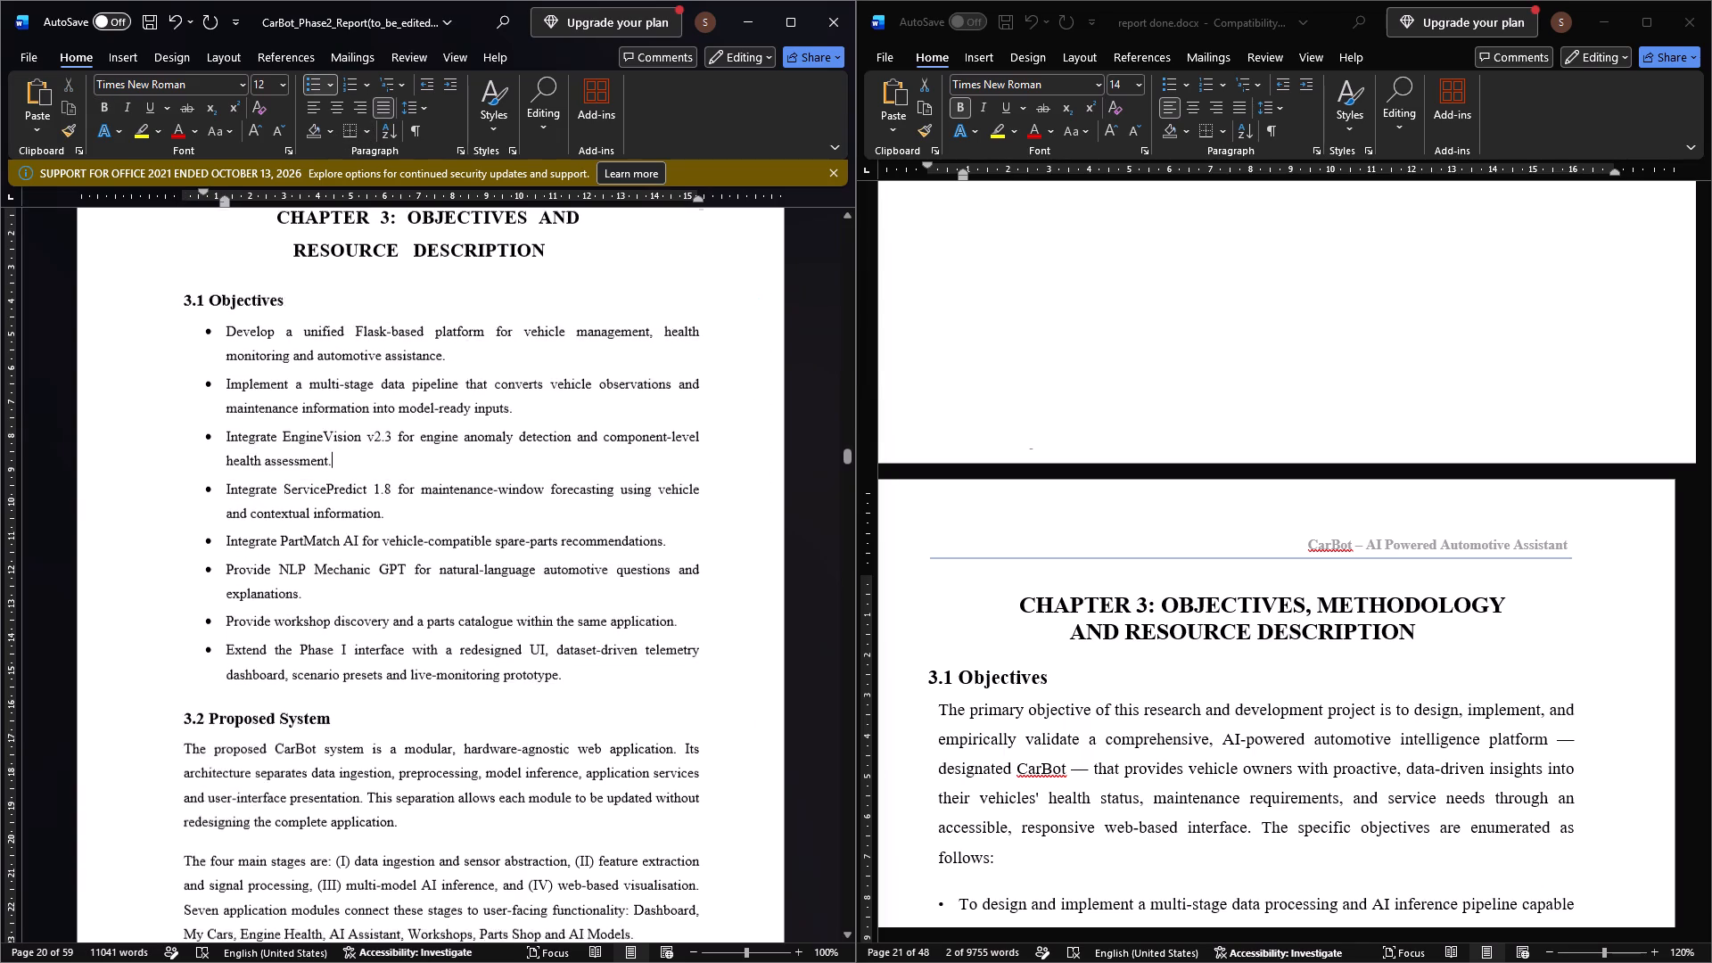
pyautogui.scroll(-1, 369, 630)
pyautogui.click(400, 717)
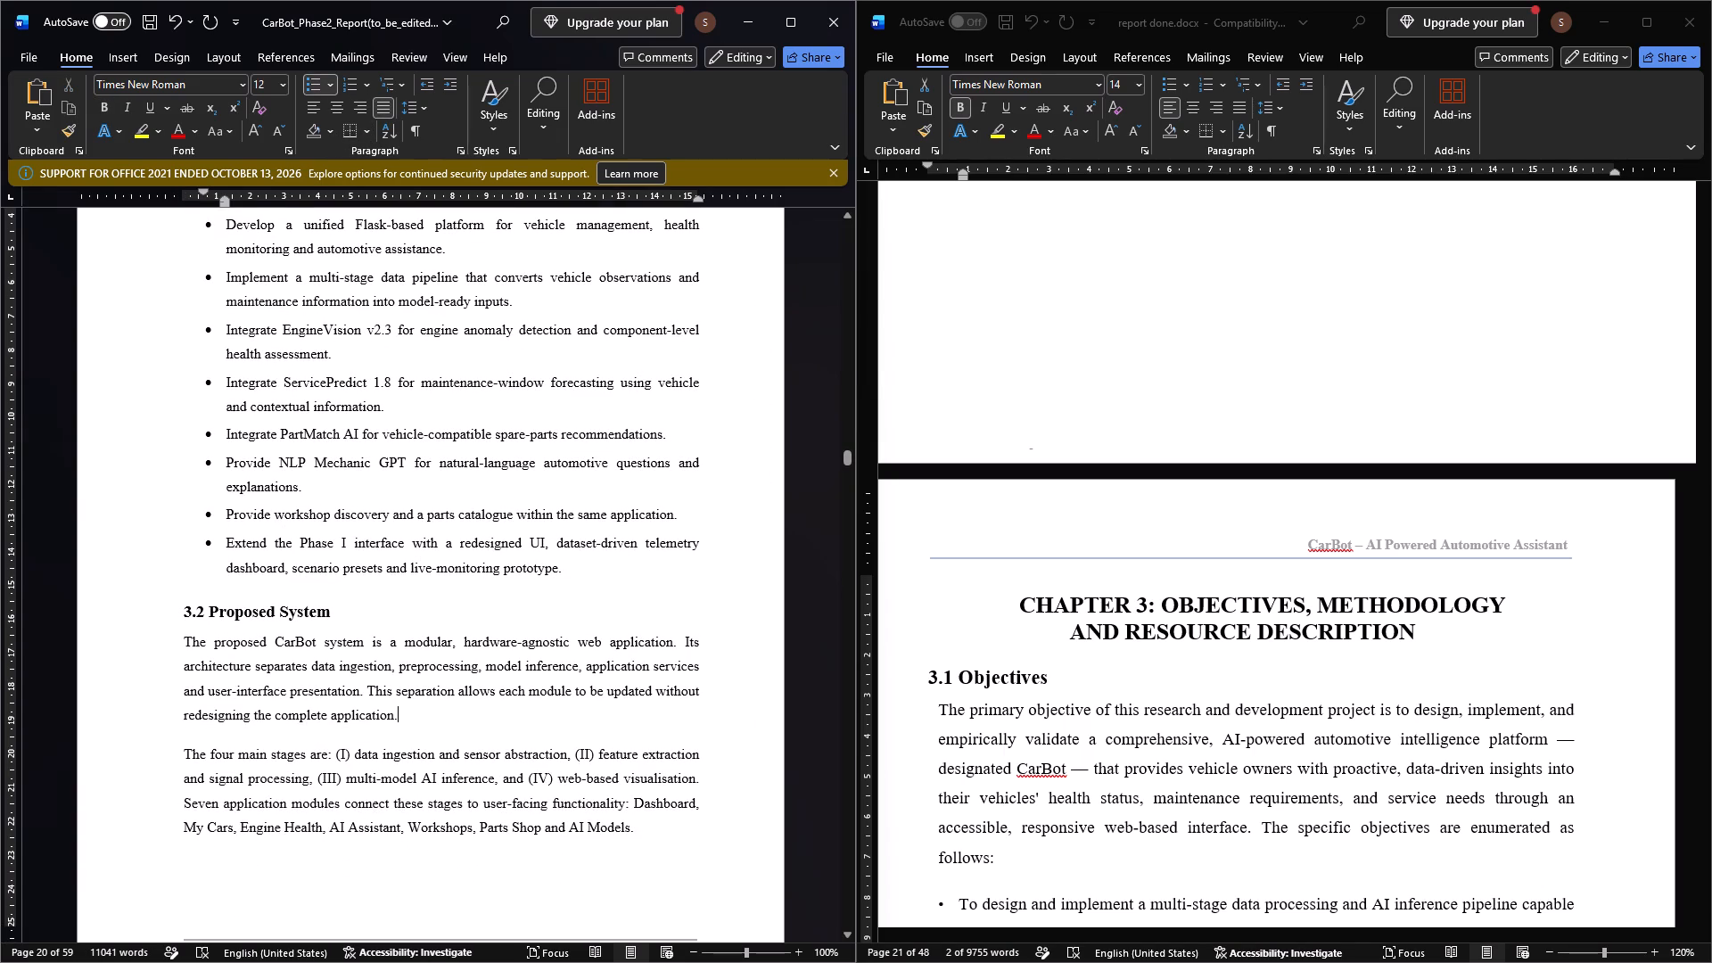
pyautogui.click(459, 154)
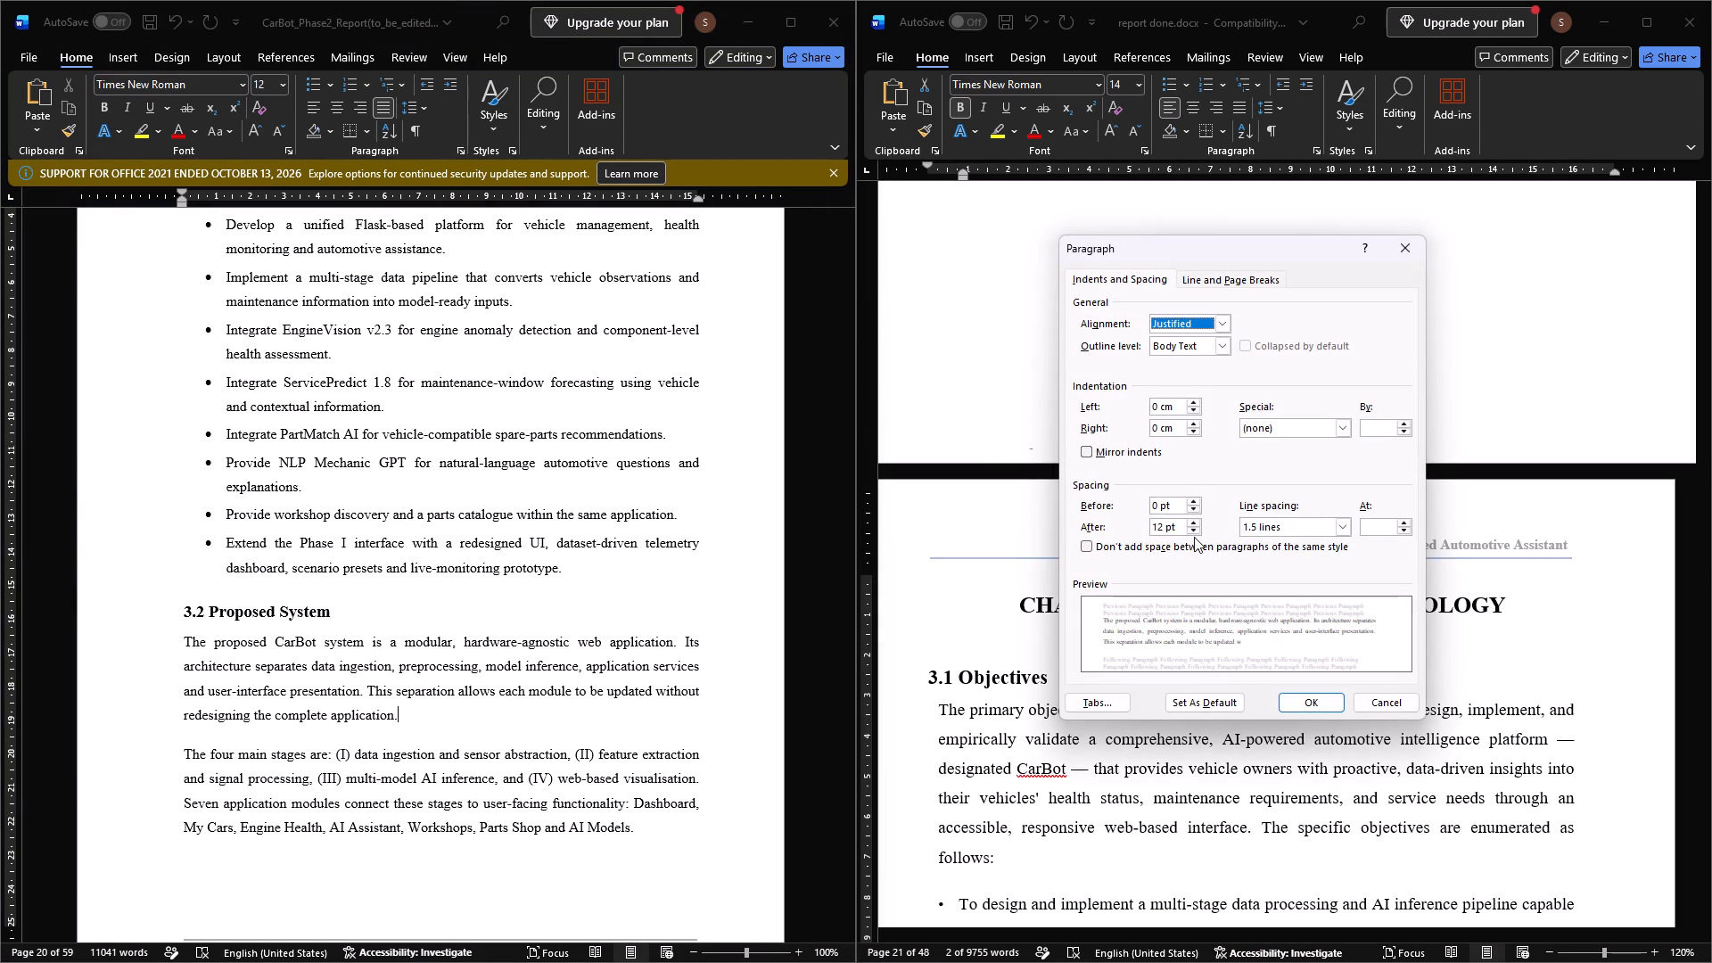
pyautogui.click(1191, 529)
pyautogui.click(1310, 701)
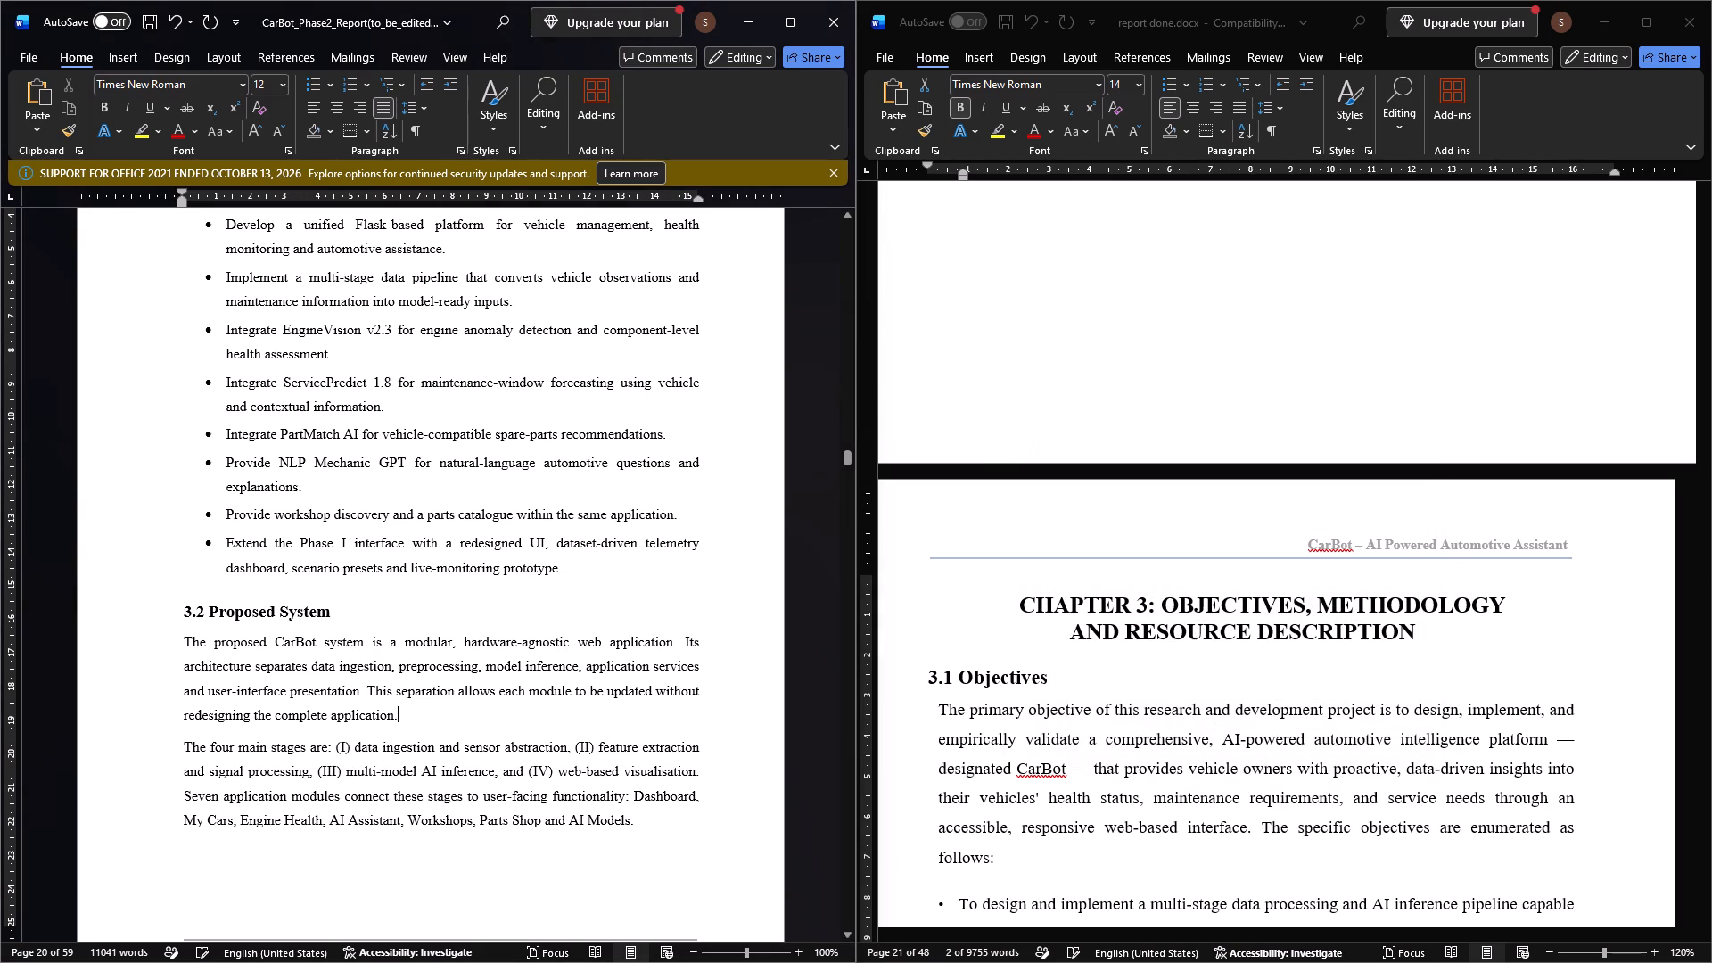
# Check the paragraph spacing settings of the two body paragraphs under 3.2 Proposed System in the CarBot report.
pyautogui.click(529, 784)
pyautogui.scroll(-11, 554, 790)
pyautogui.scroll(5, 556, 791)
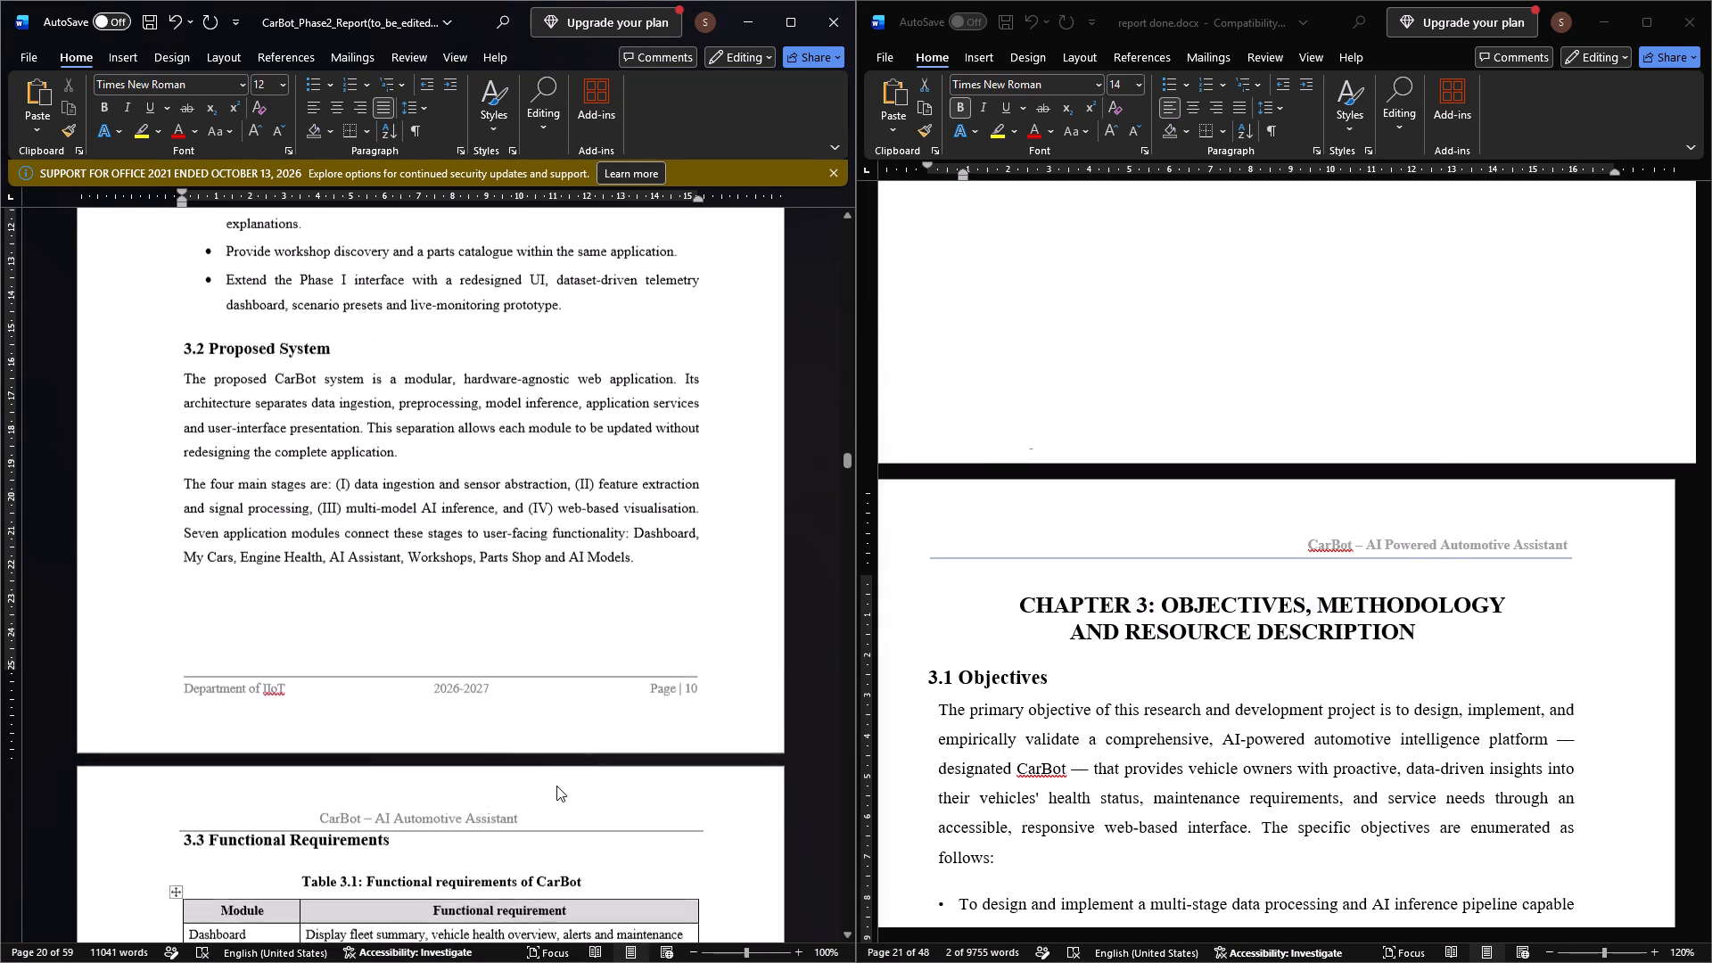
pyautogui.scroll(1, 556, 786)
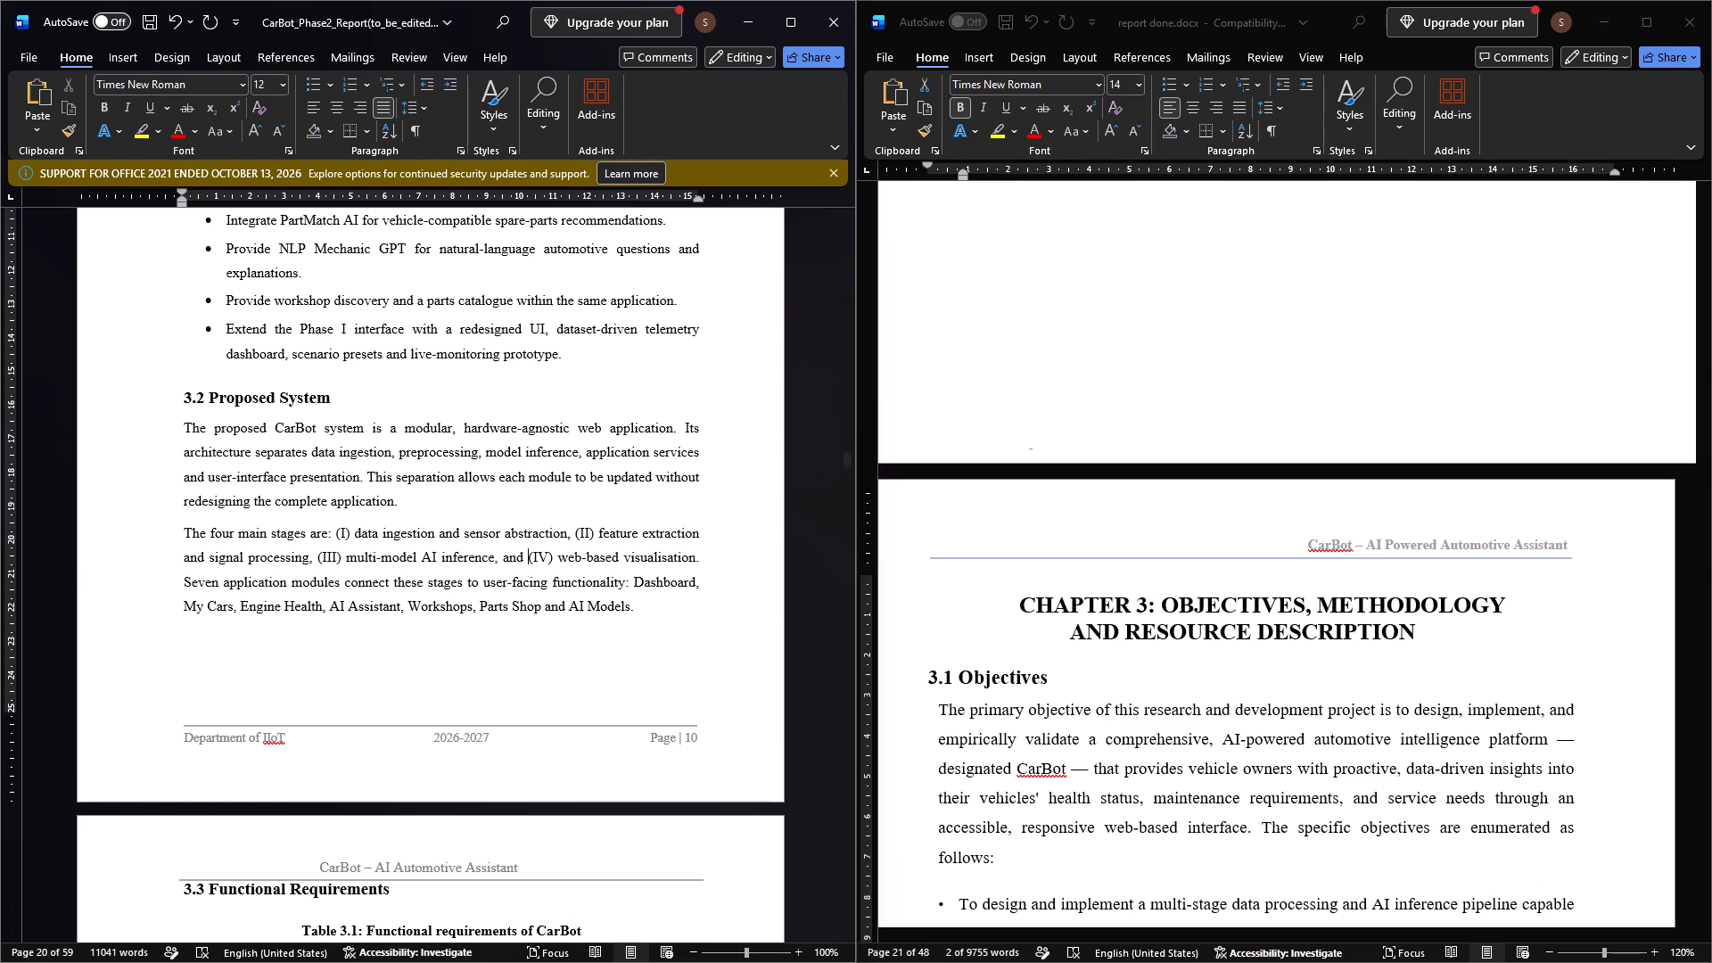
pyautogui.click(402, 496)
pyautogui.click(460, 146)
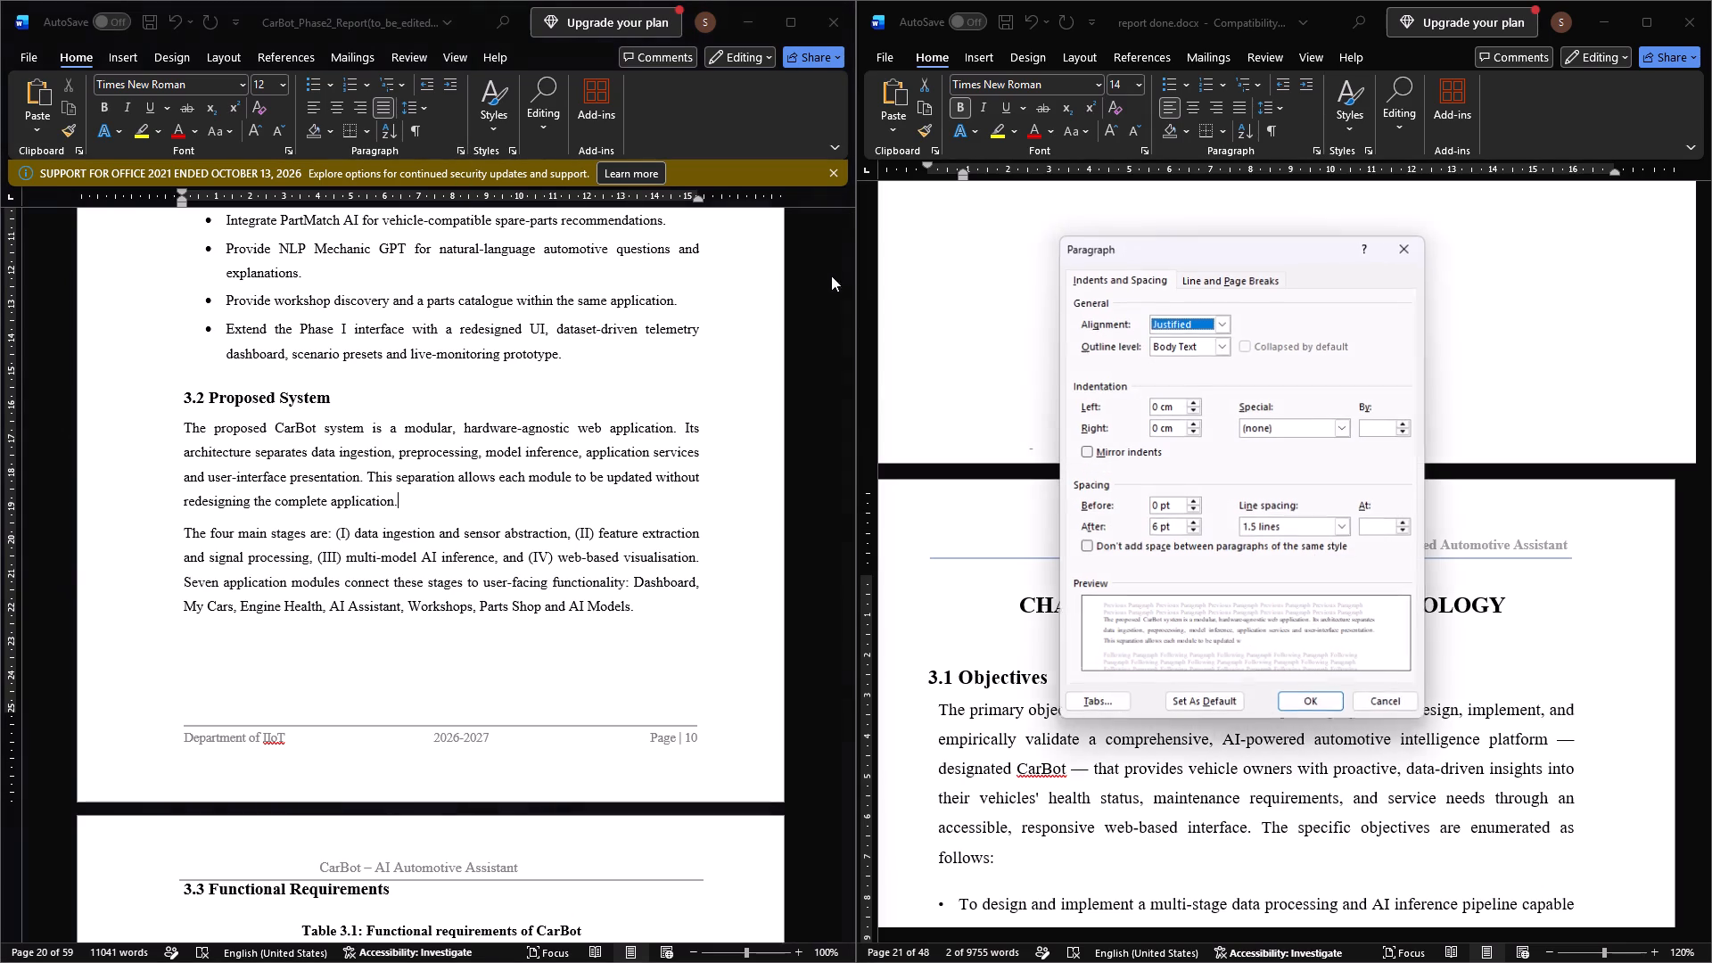
pyautogui.click(1305, 700)
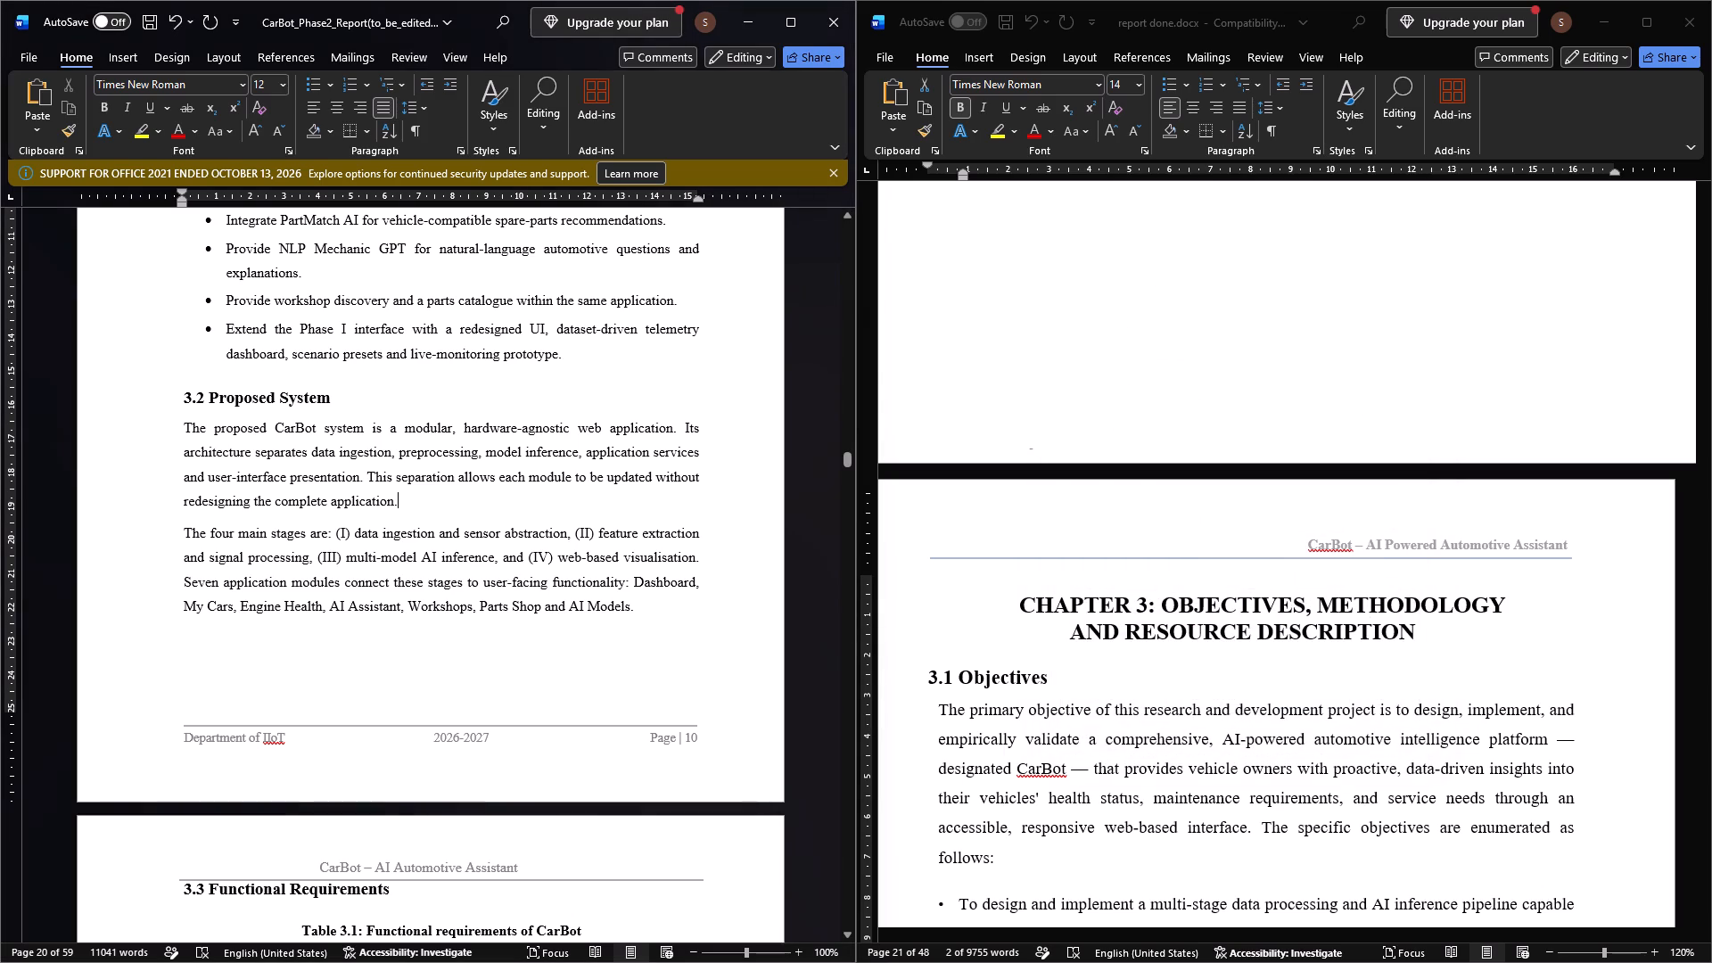
pyautogui.click(651, 606)
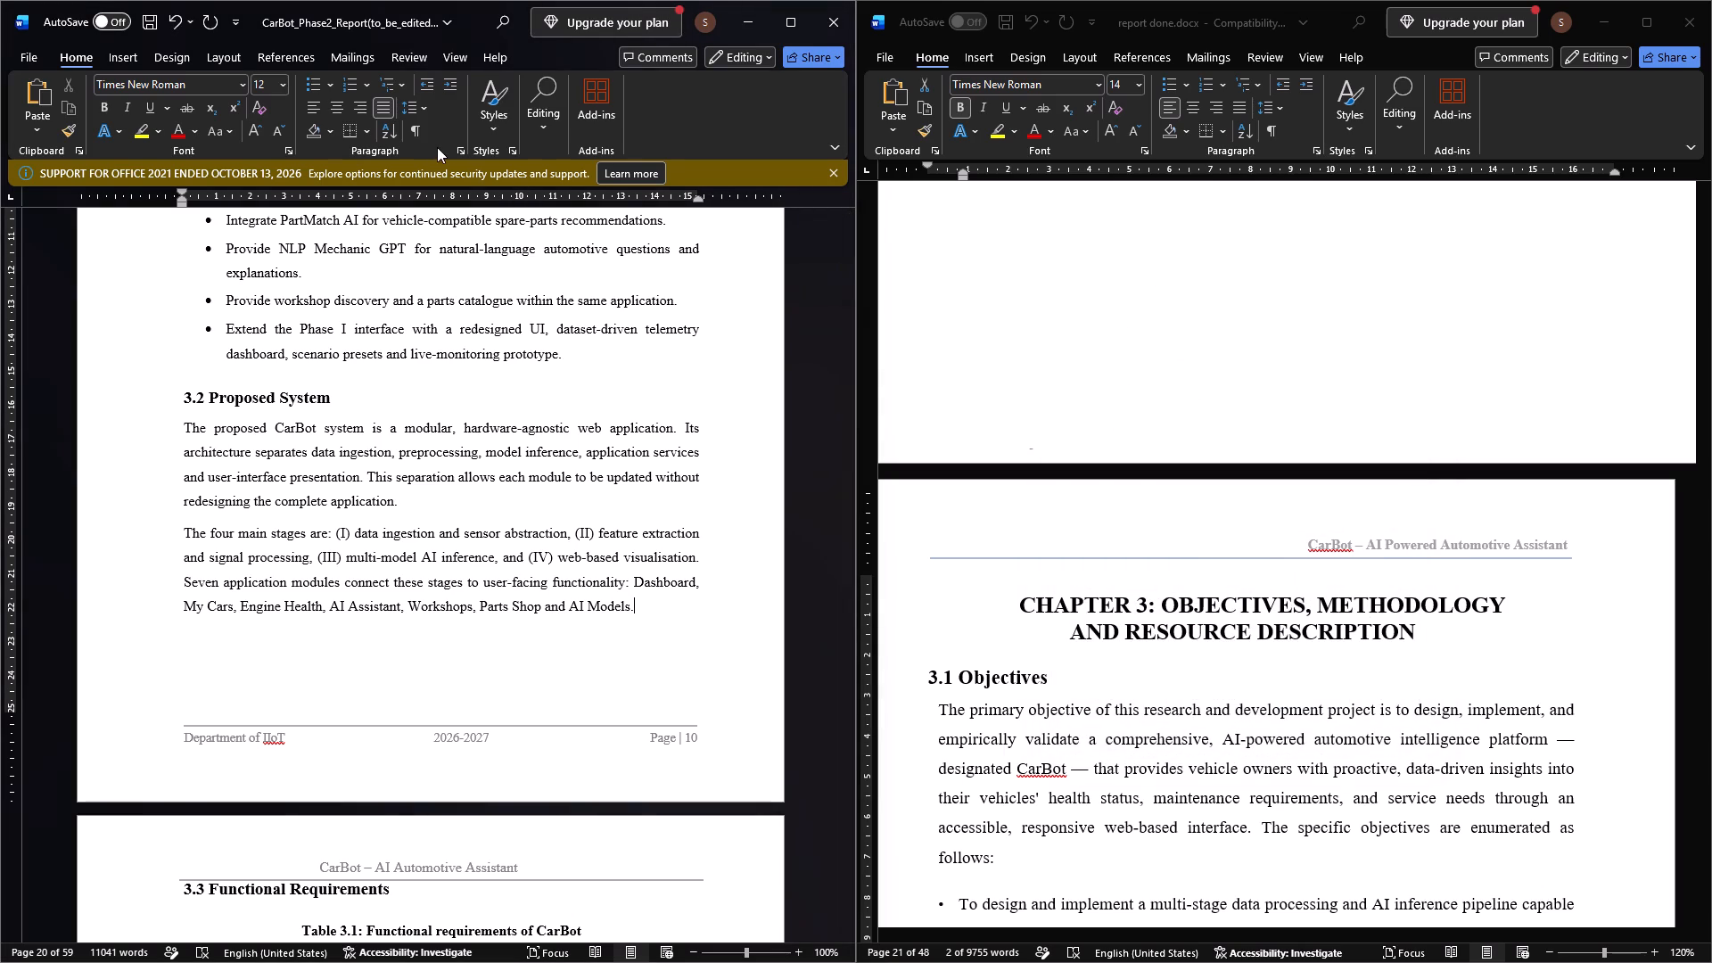
pyautogui.click(458, 150)
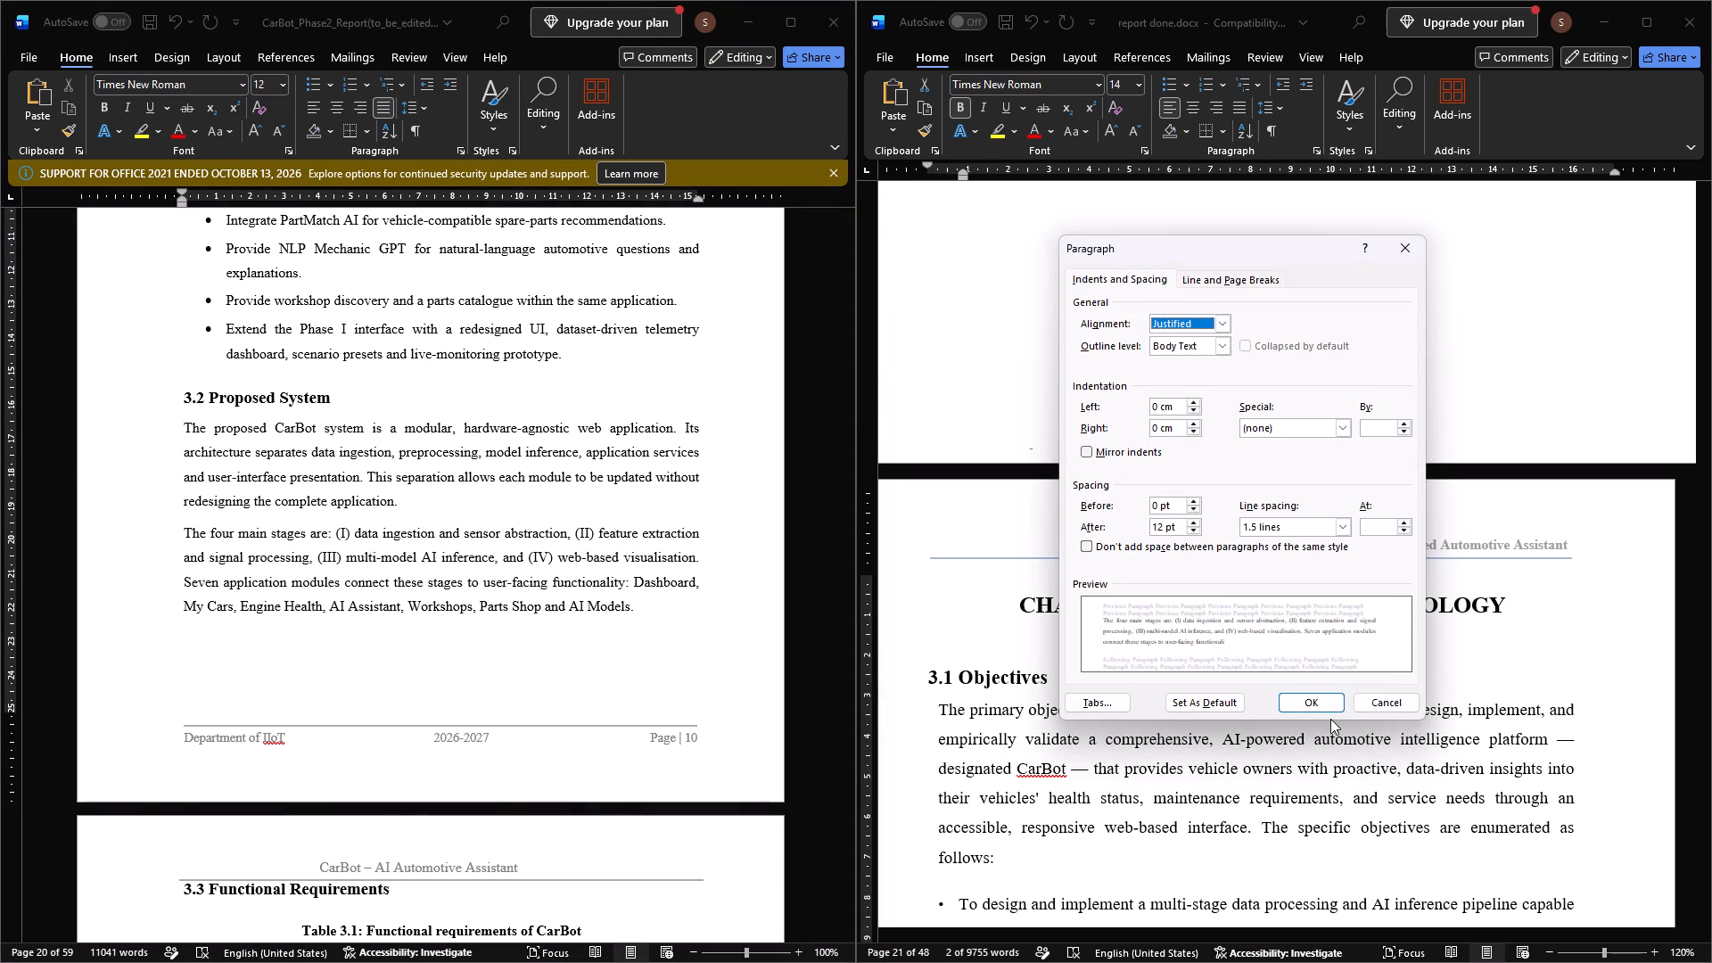
pyautogui.click(1316, 707)
# Set the spacing of the CarBot 3.3 Functional Requirements heading to 15 pt before and 2 pt after.
pyautogui.scroll(-4, 613, 692)
pyautogui.scroll(-2, 393, 699)
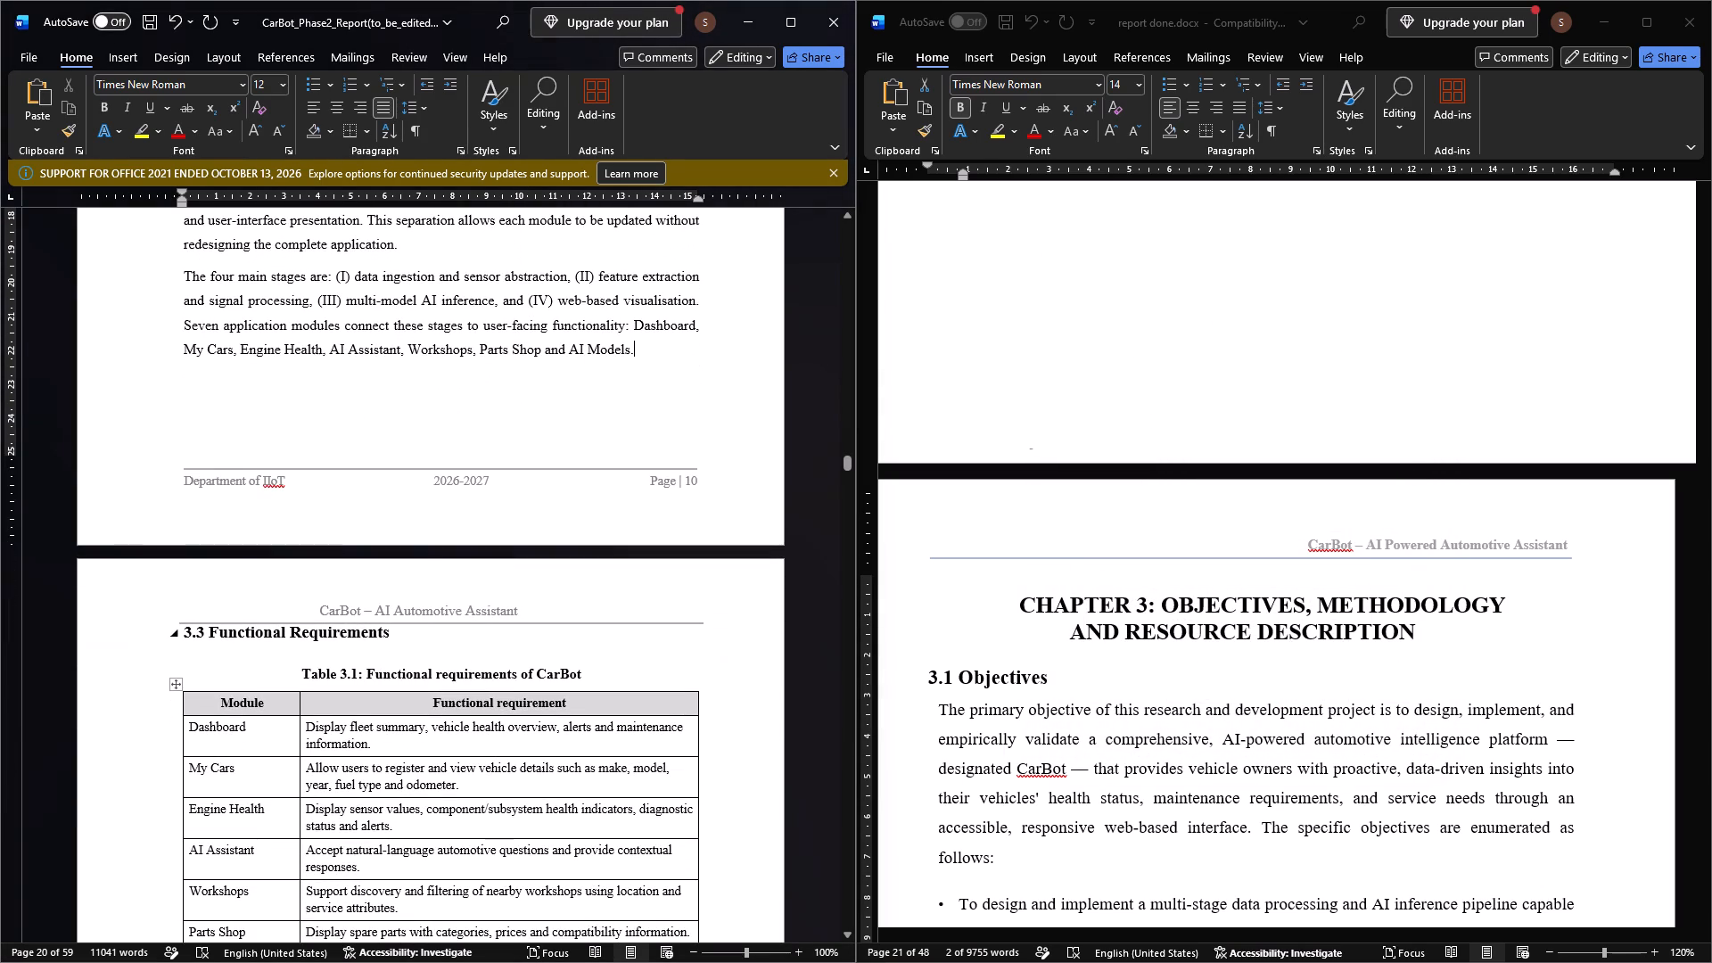
pyautogui.moveTo(393, 639); pyautogui.dragTo(177, 605)
pyautogui.click(455, 148)
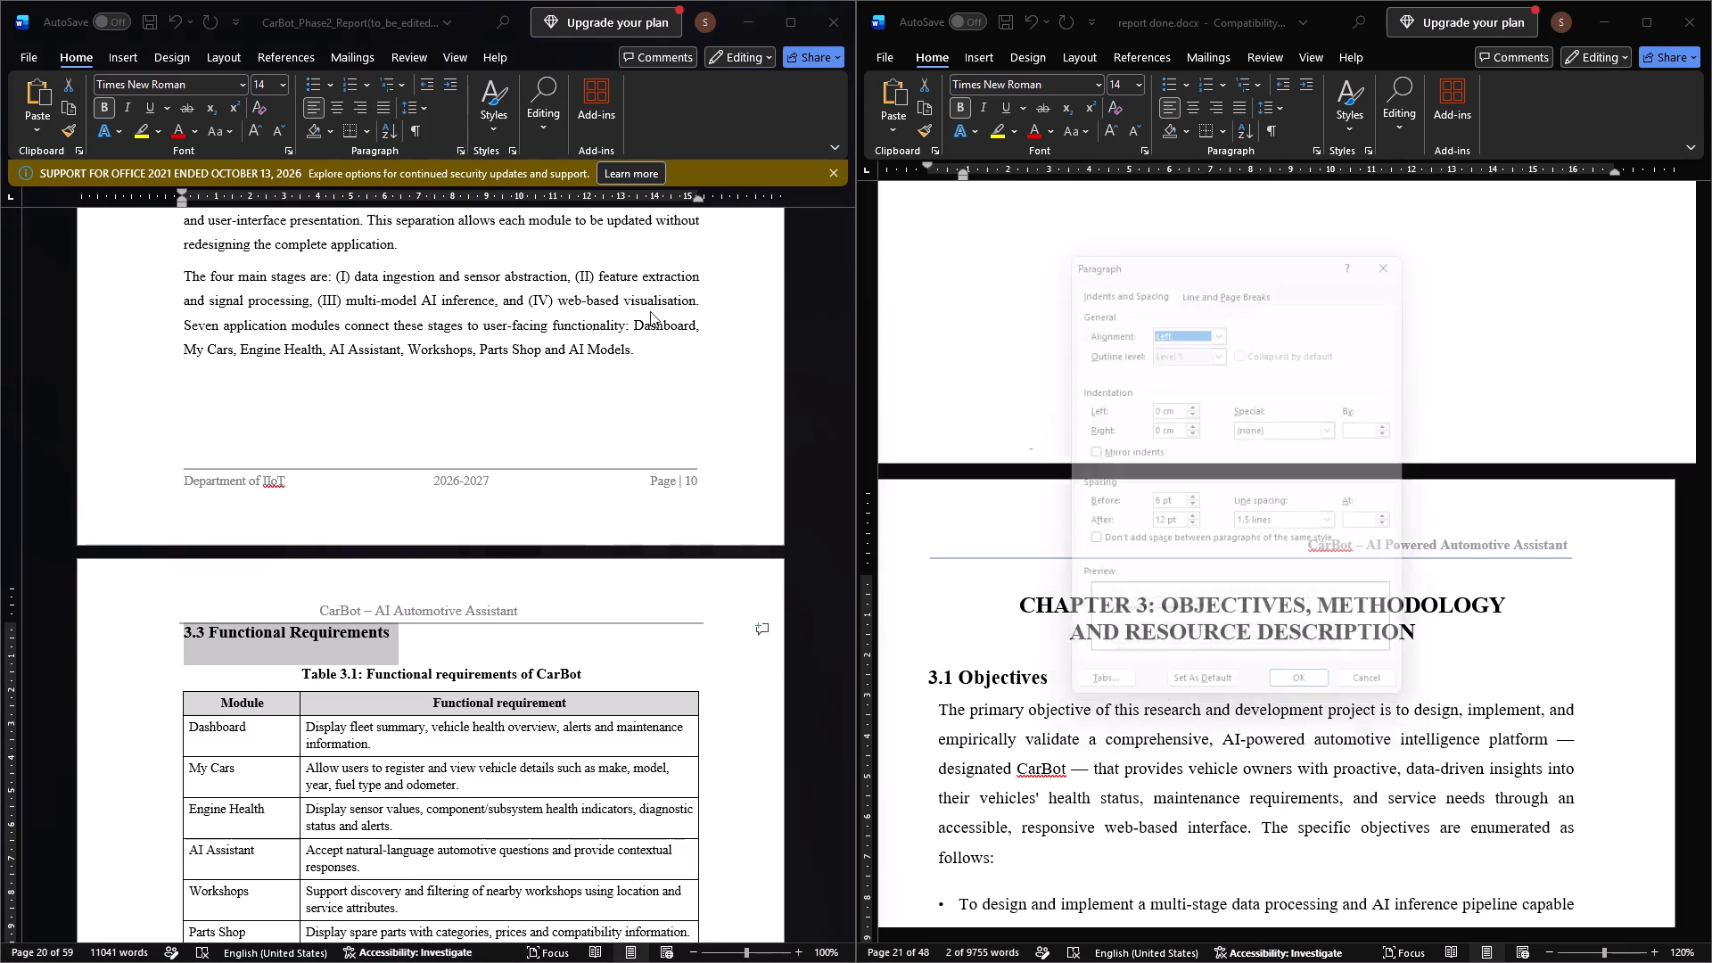
pyautogui.click(1186, 496)
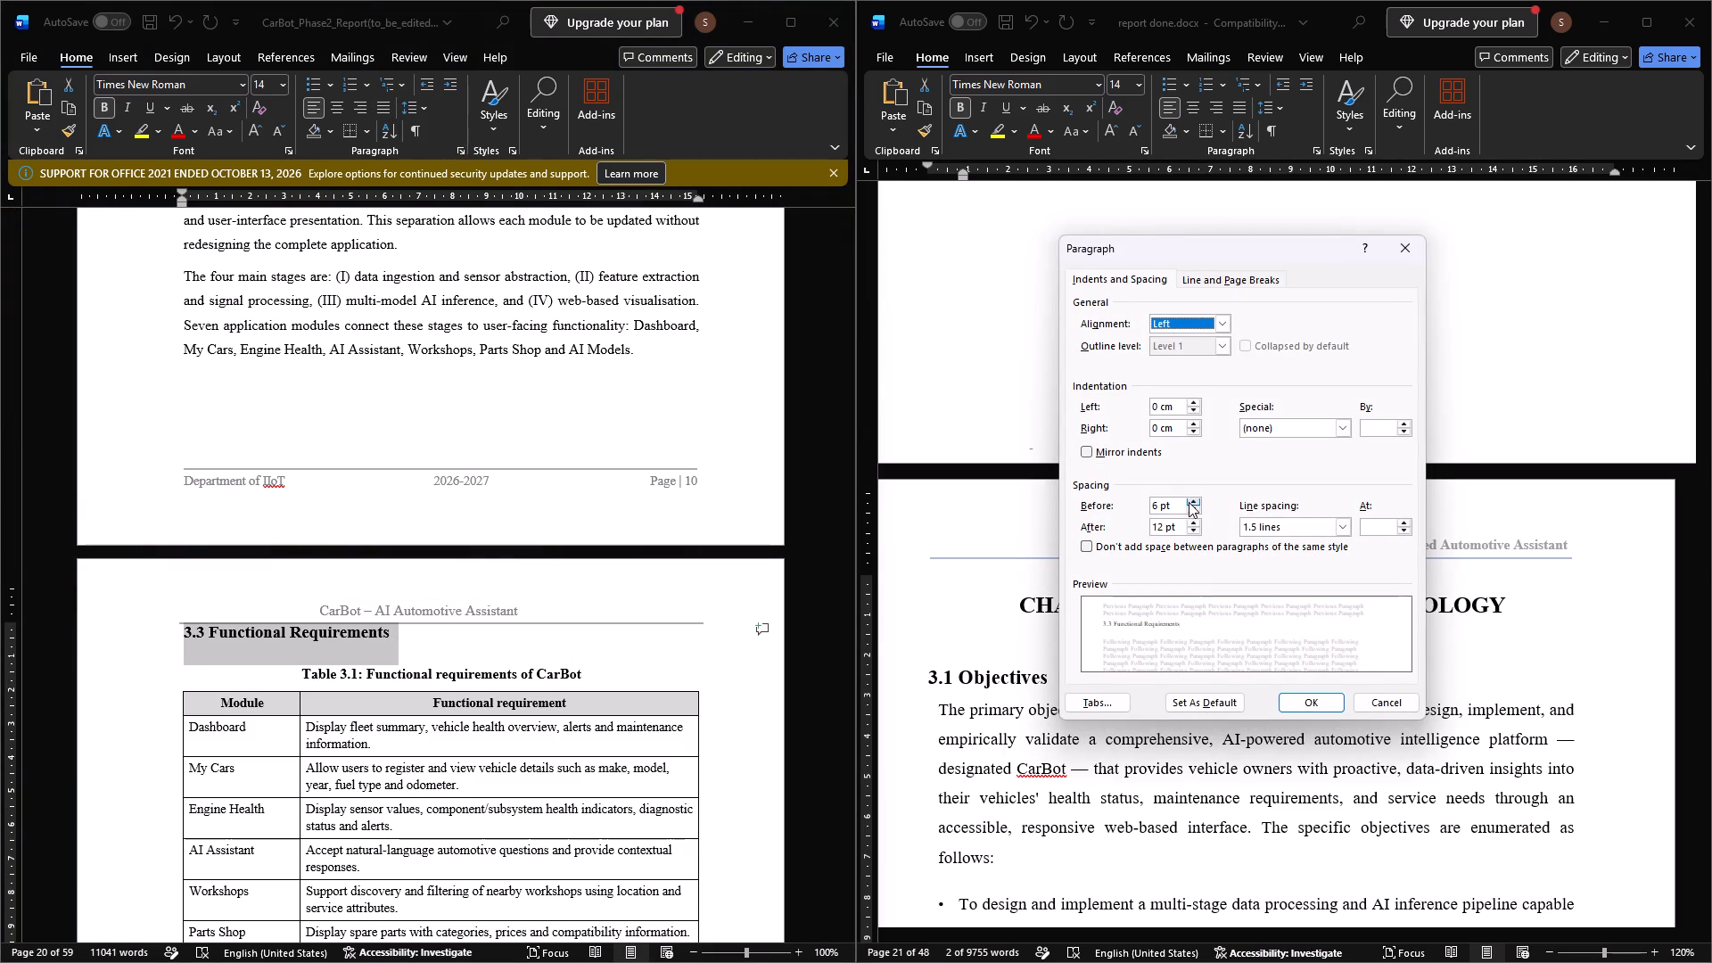
pyautogui.click(1189, 502)
pyautogui.click(1159, 507)
pyautogui.click(1165, 507)
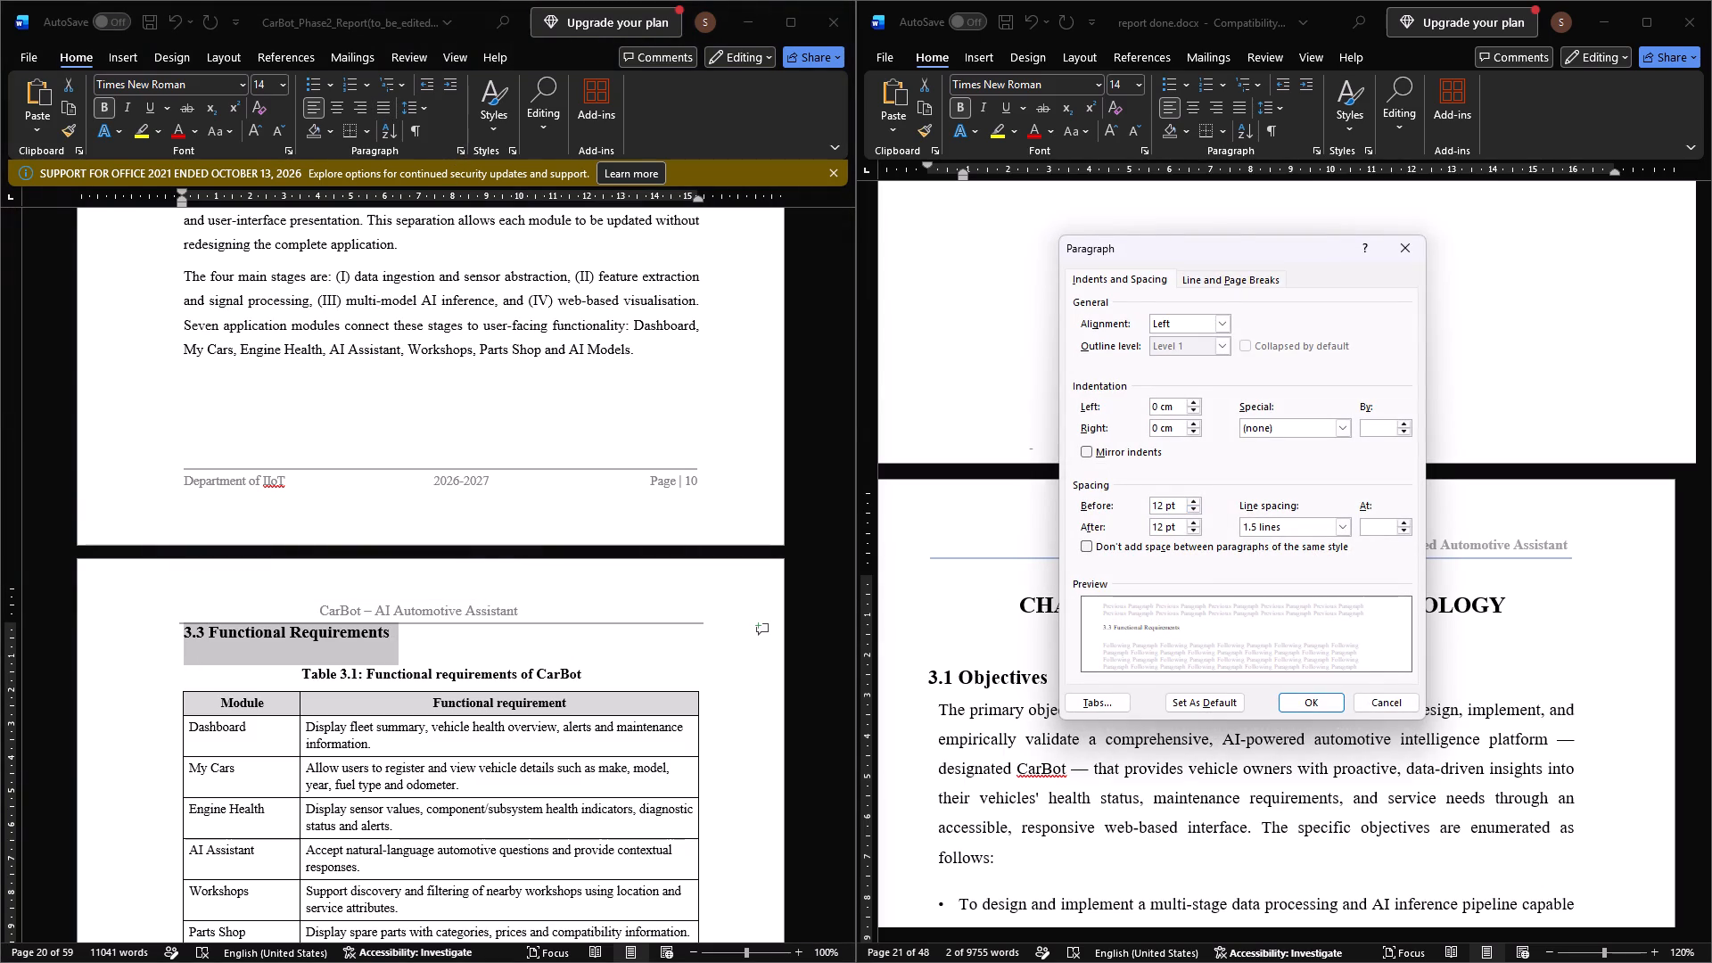
pyautogui.press('BackSpace')
pyautogui.press('BackSpace')
pyautogui.write('5')
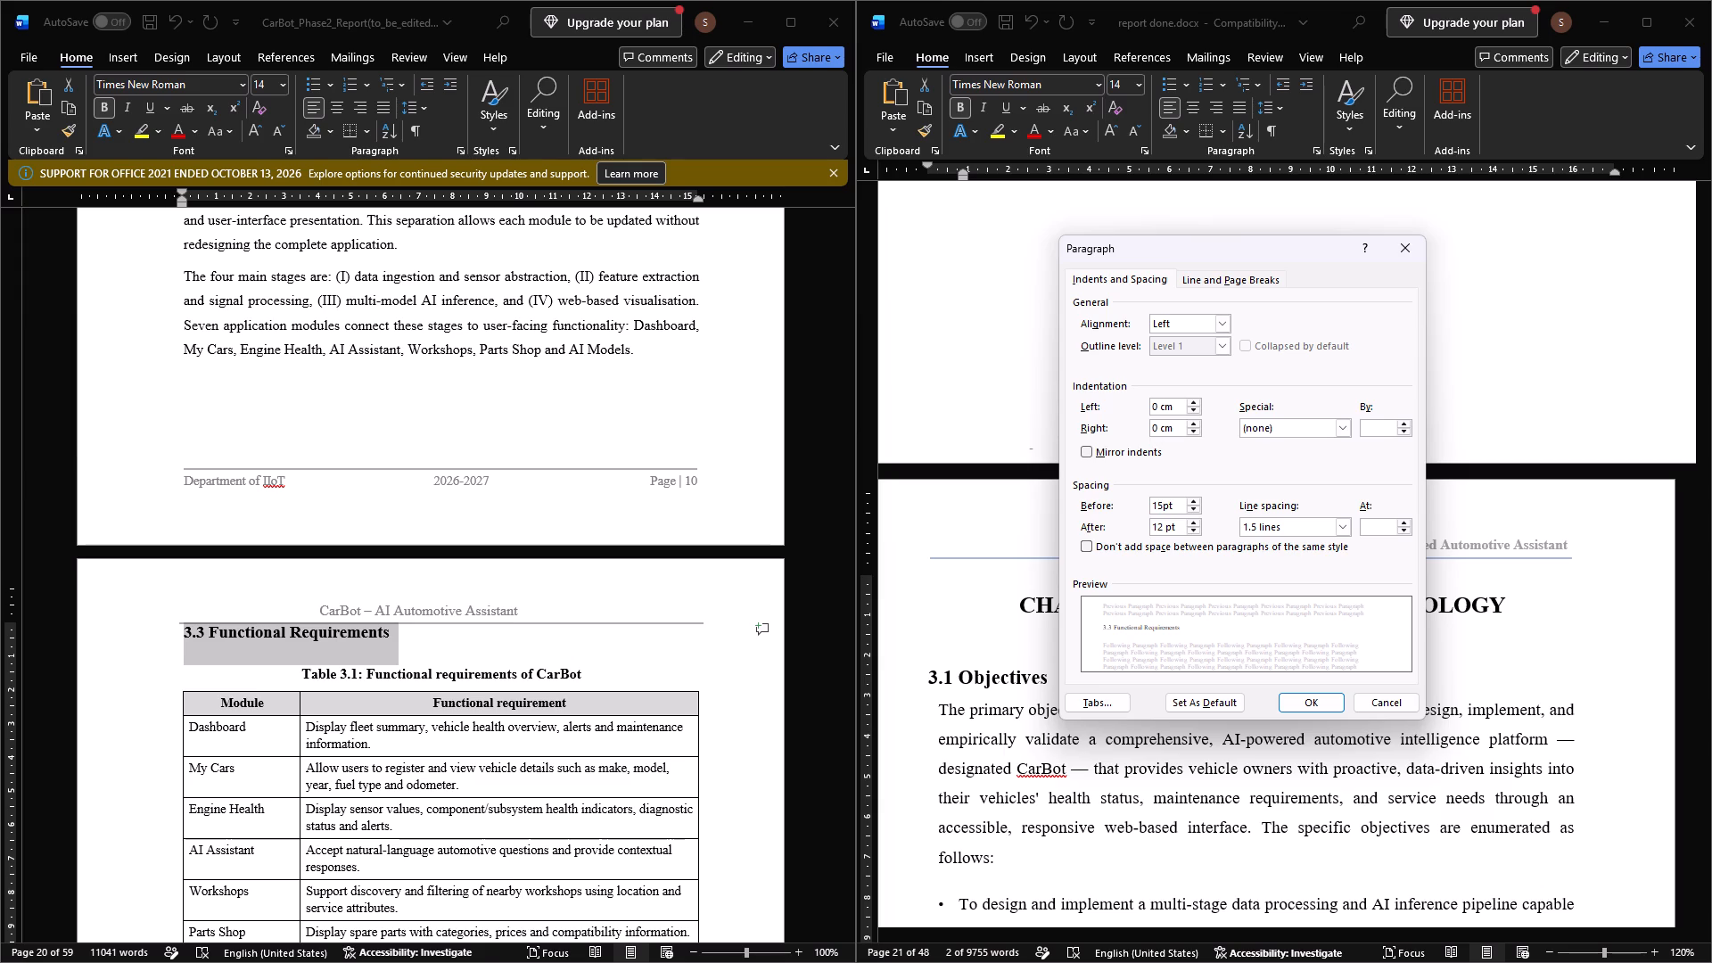
pyautogui.press('space')
pyautogui.click(1158, 525)
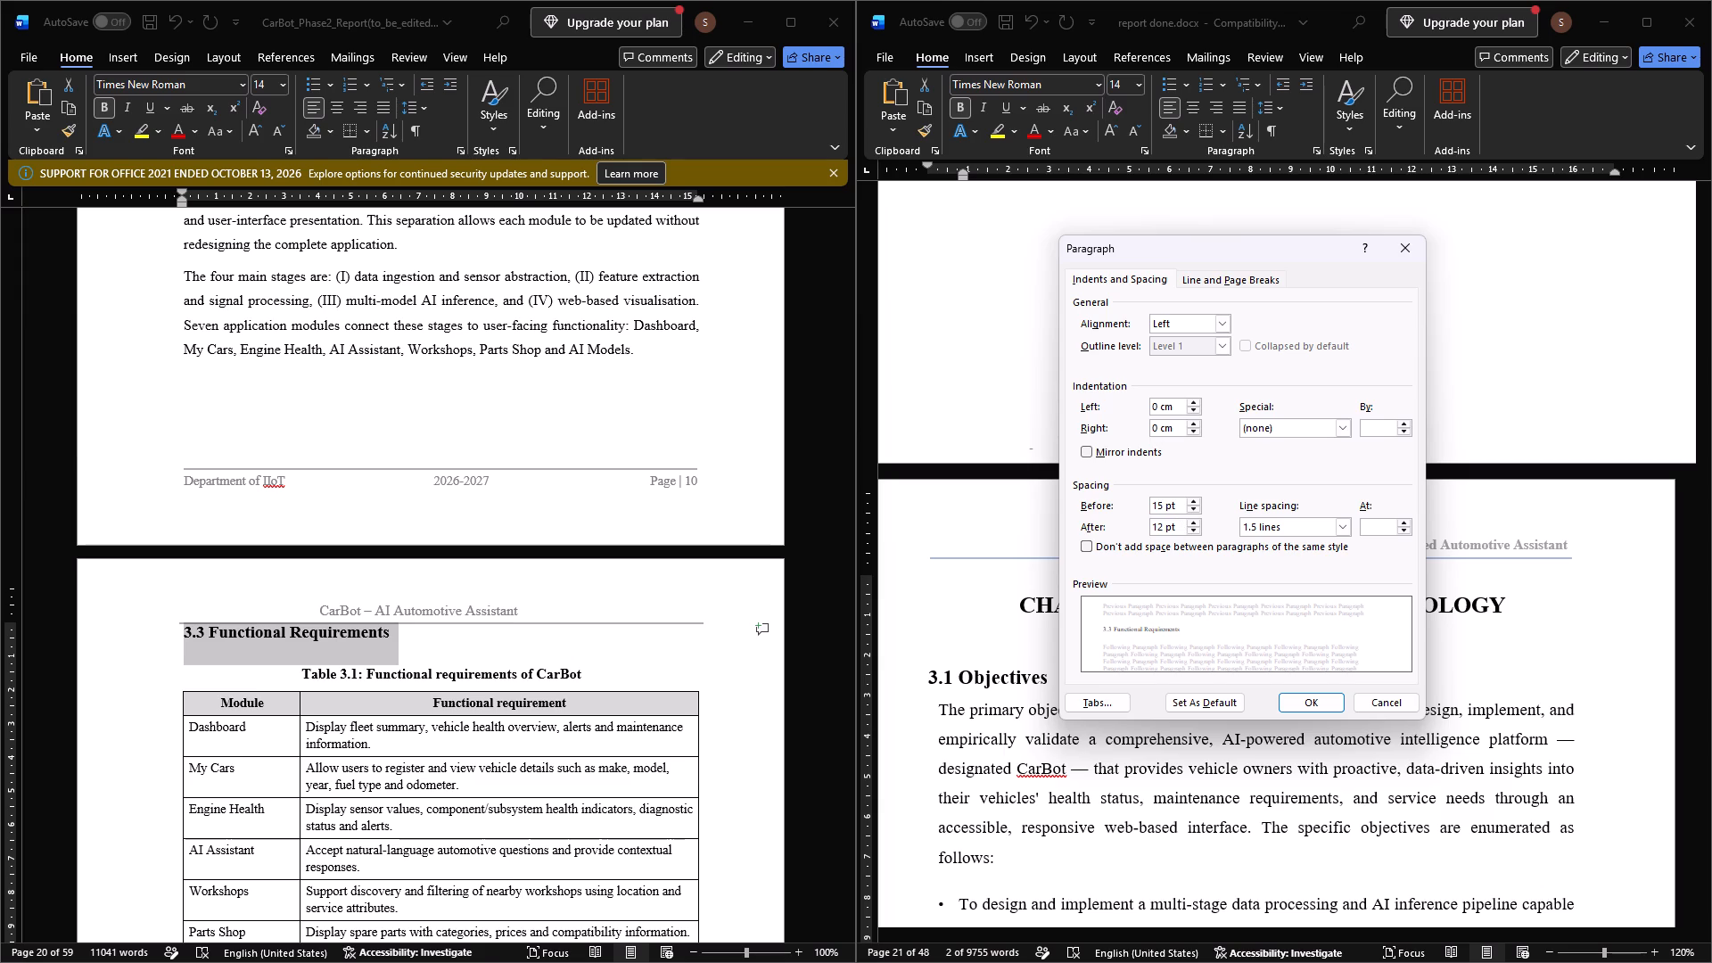
pyautogui.press('BackSpace')
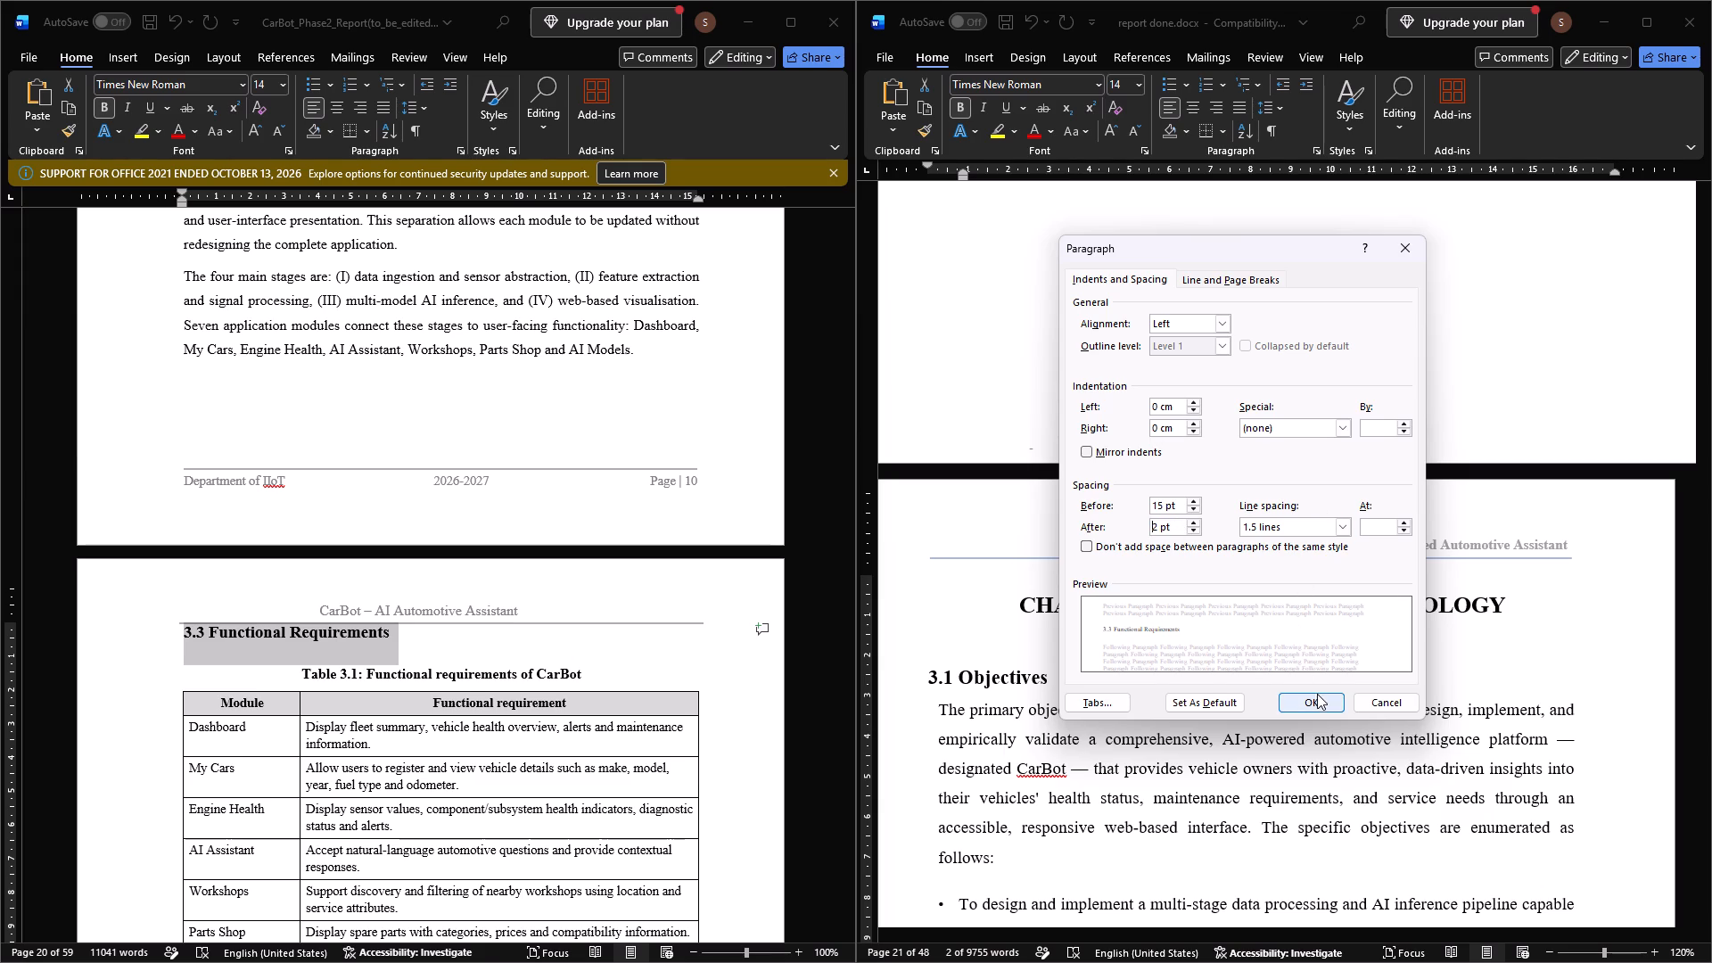
pyautogui.click(1317, 694)
pyautogui.click(333, 647)
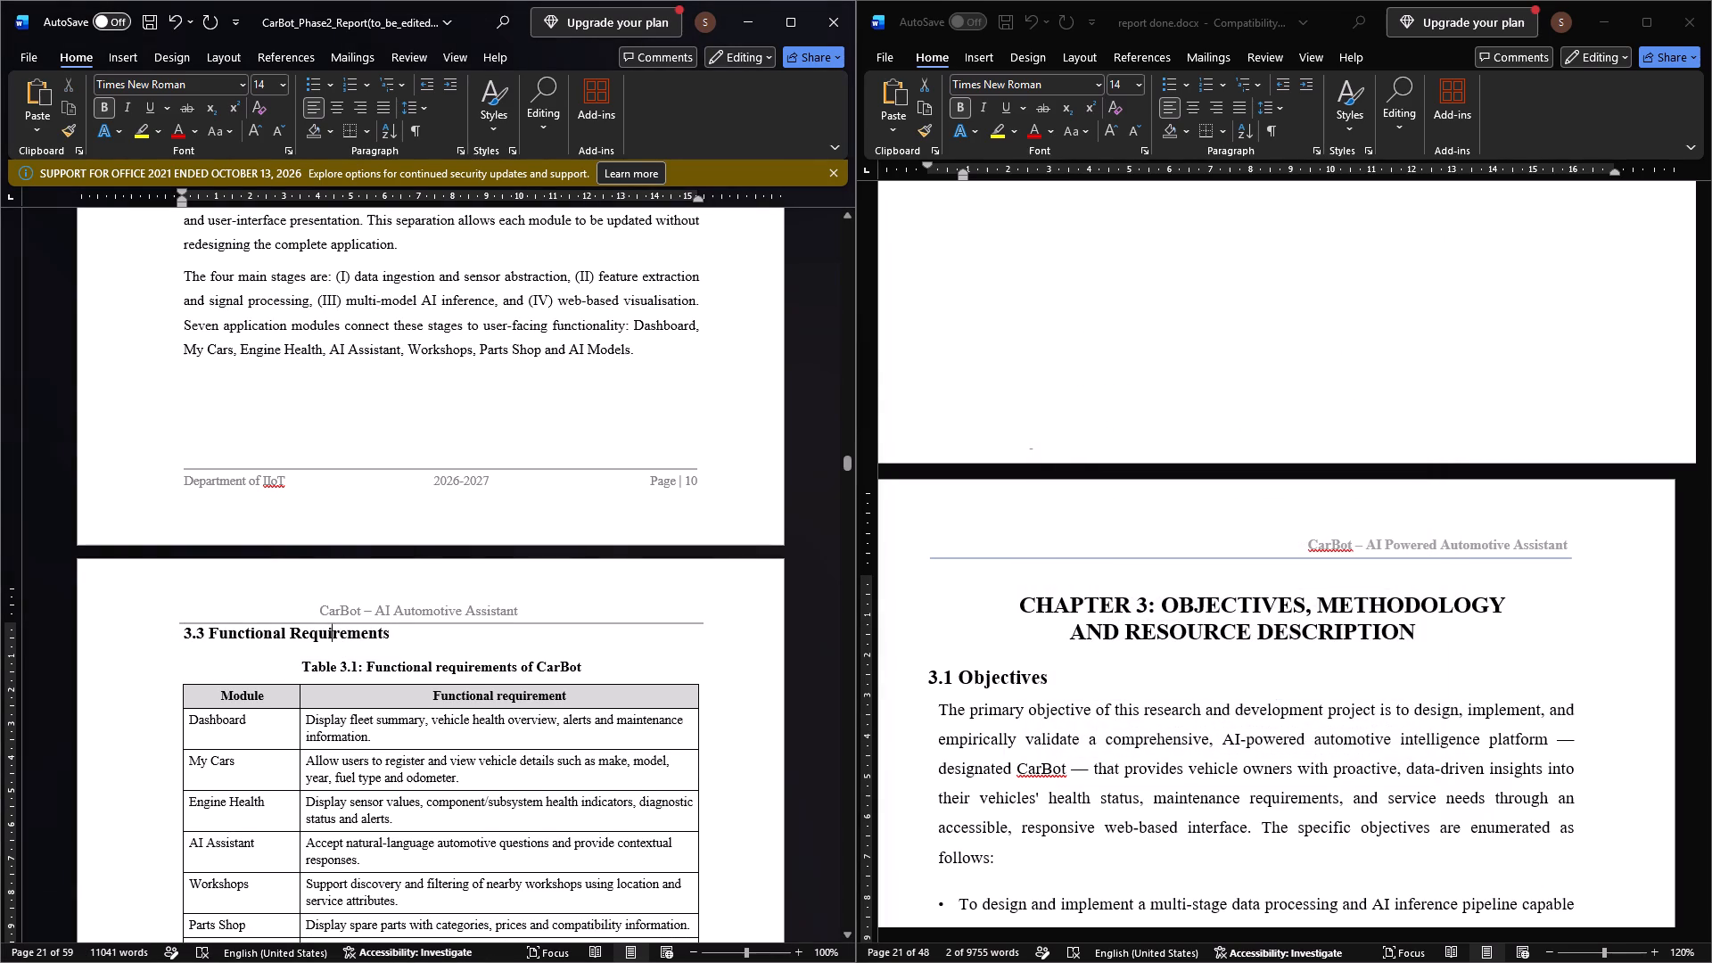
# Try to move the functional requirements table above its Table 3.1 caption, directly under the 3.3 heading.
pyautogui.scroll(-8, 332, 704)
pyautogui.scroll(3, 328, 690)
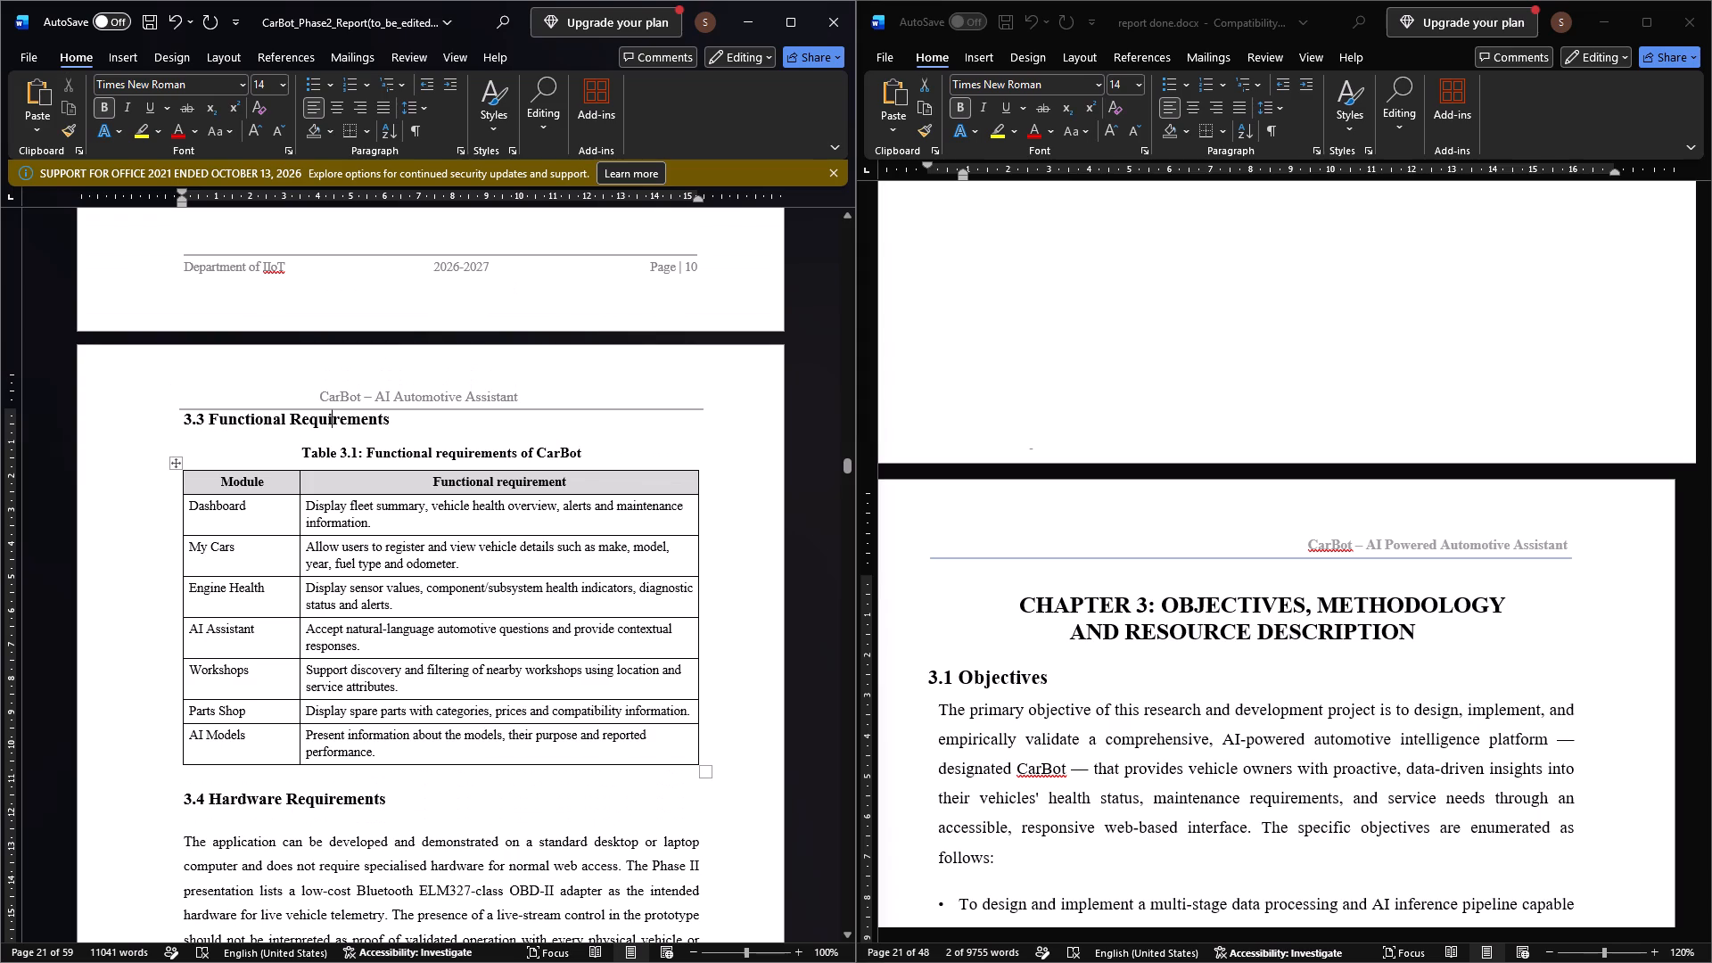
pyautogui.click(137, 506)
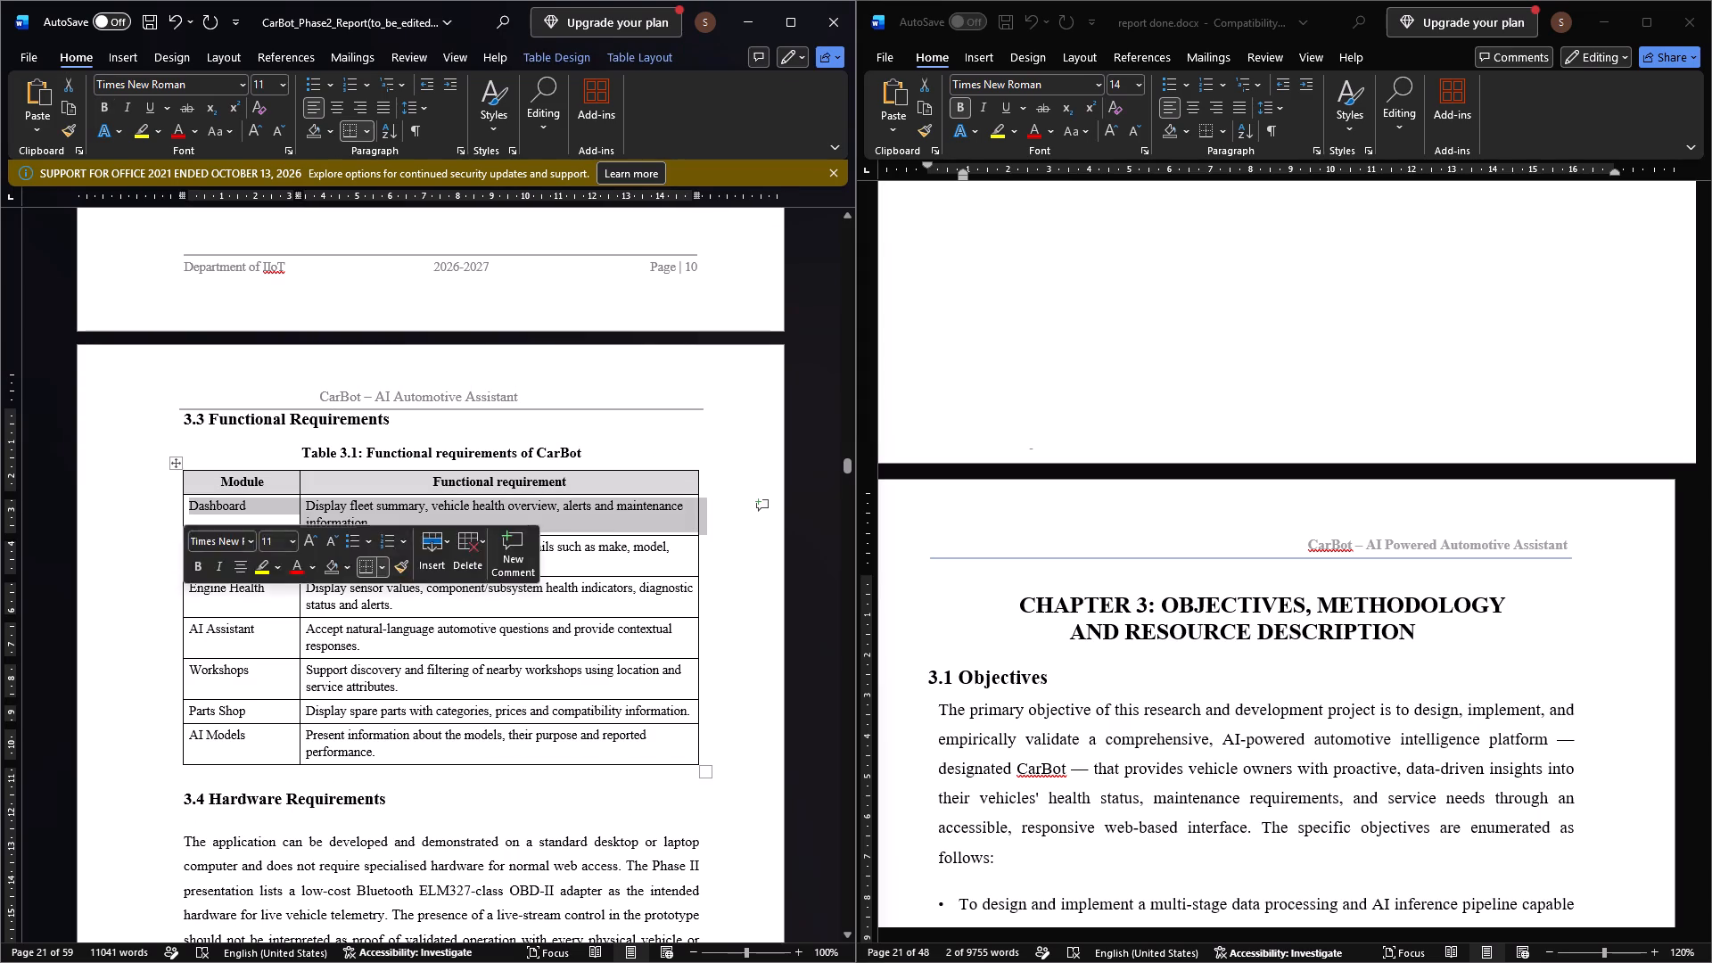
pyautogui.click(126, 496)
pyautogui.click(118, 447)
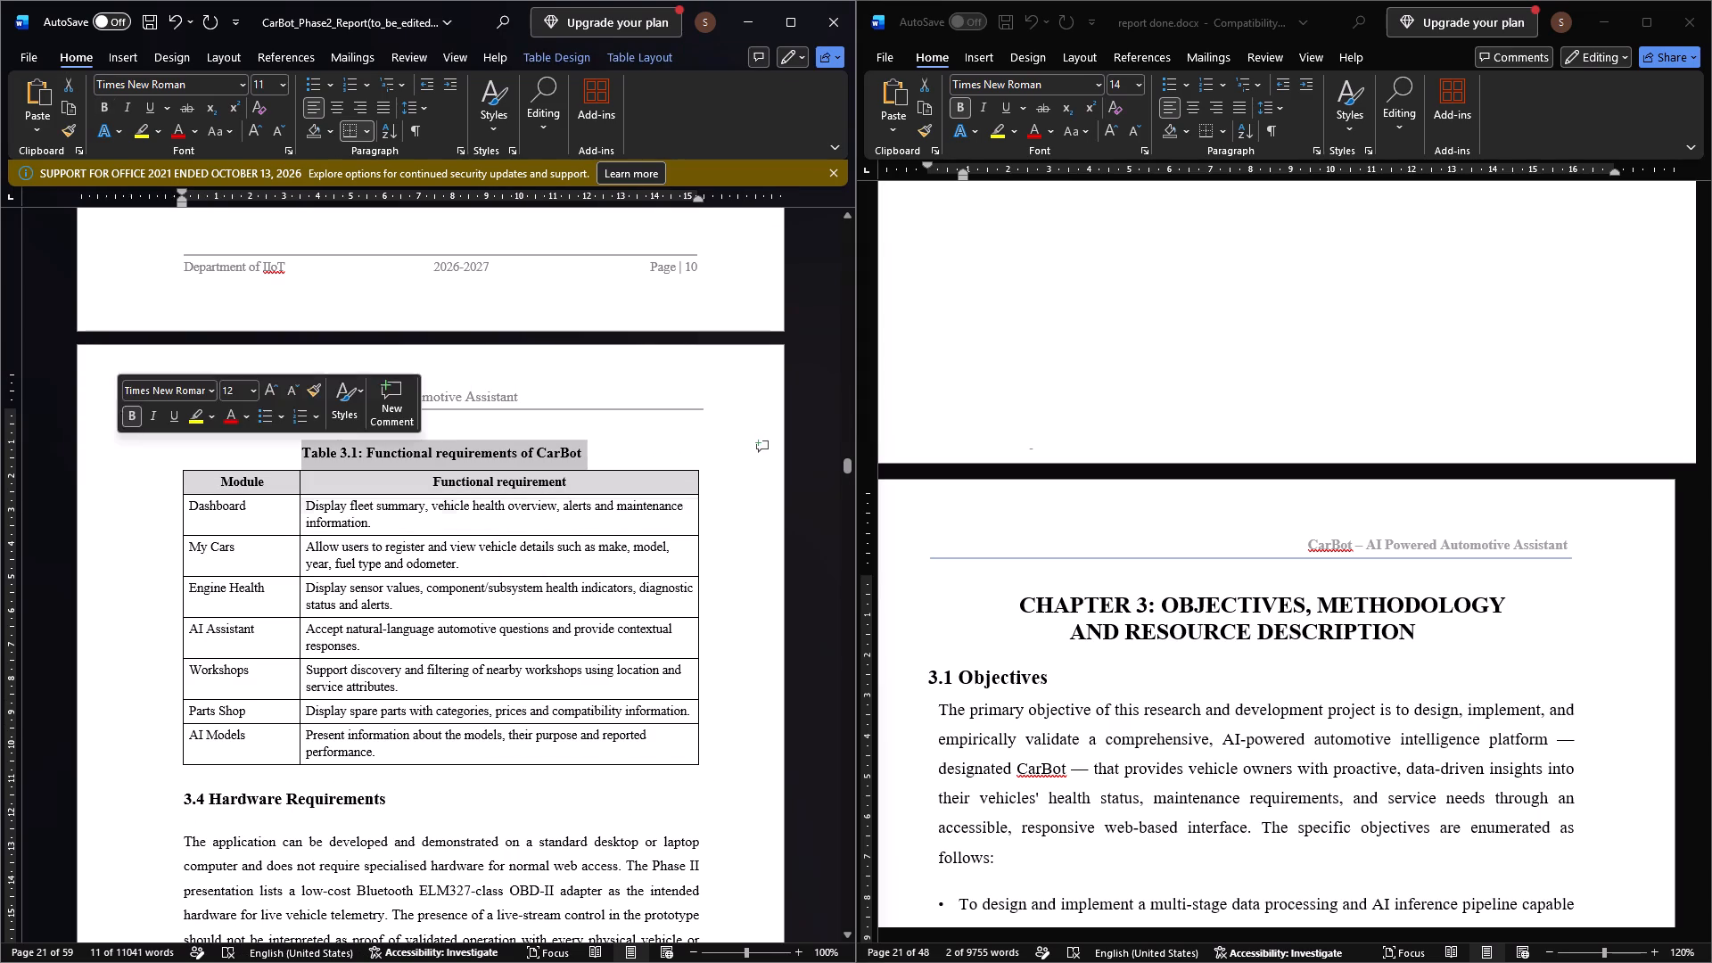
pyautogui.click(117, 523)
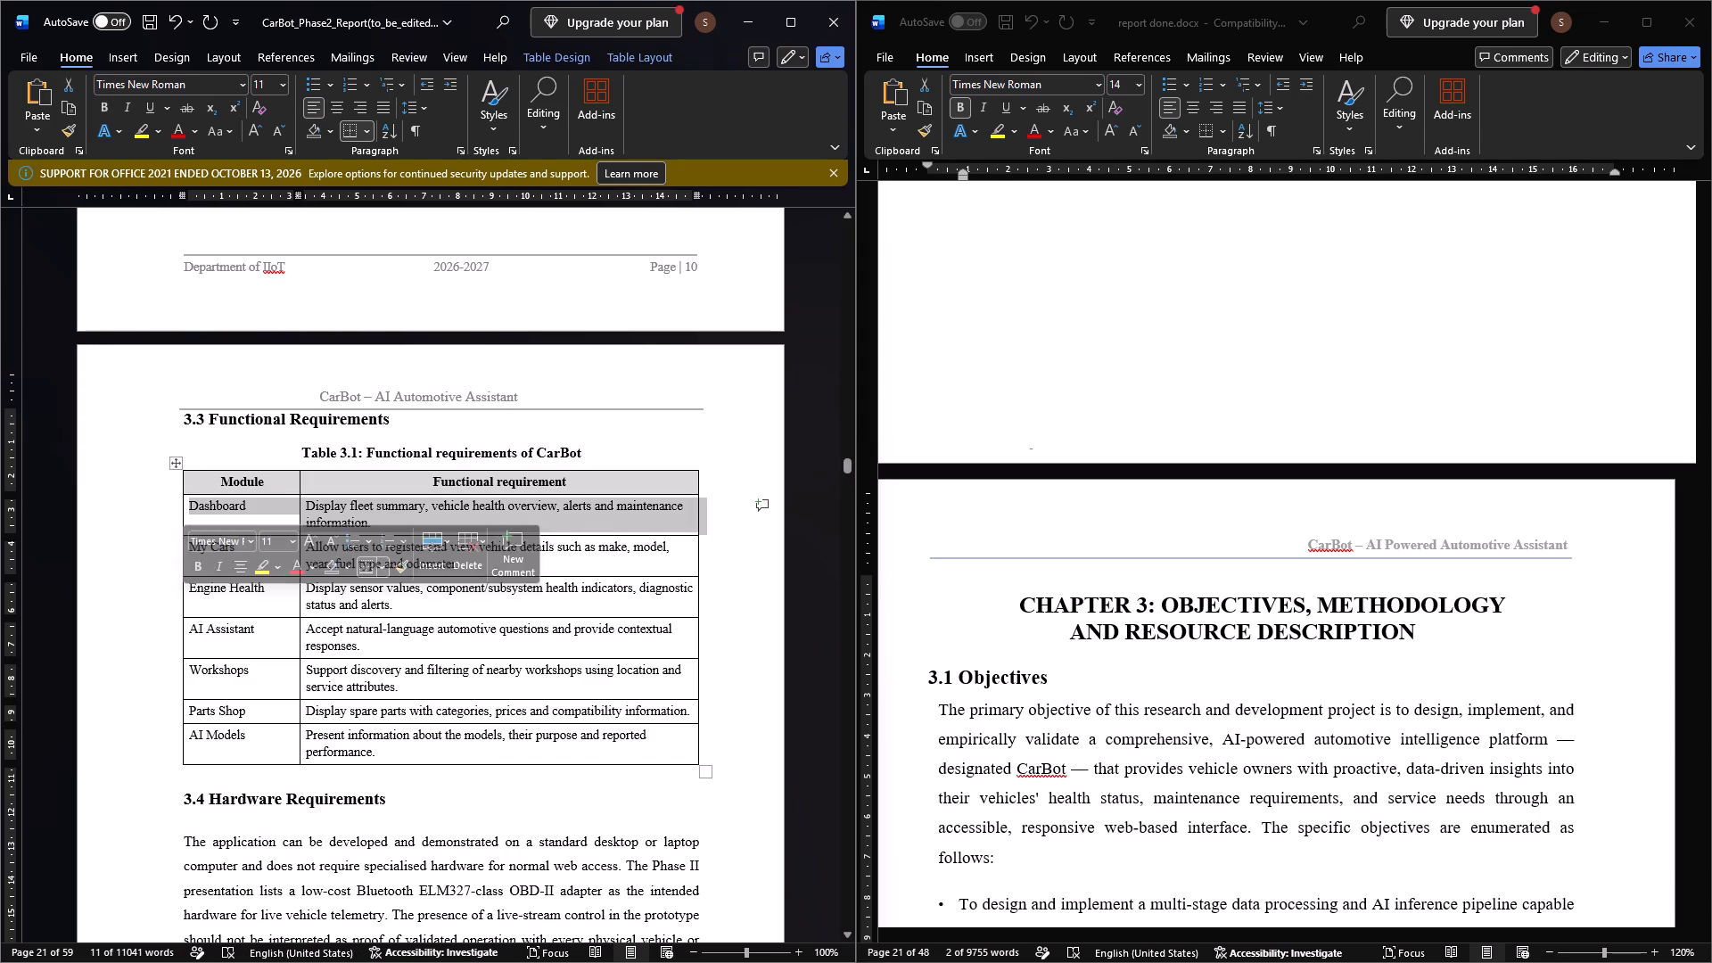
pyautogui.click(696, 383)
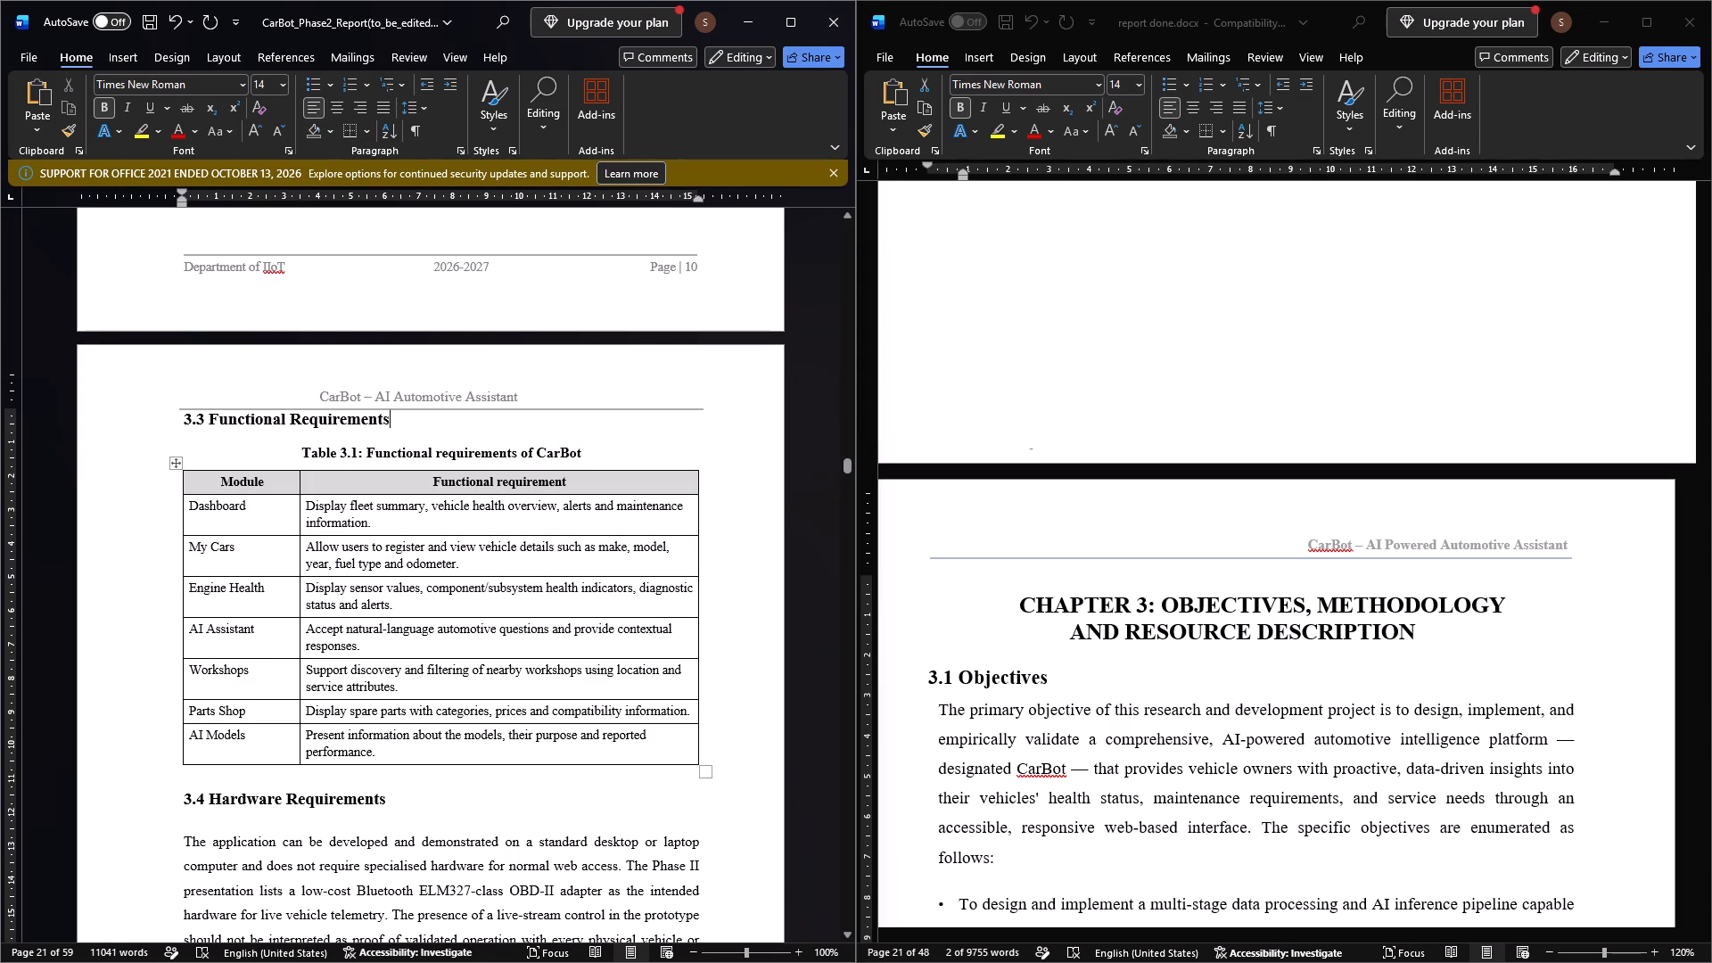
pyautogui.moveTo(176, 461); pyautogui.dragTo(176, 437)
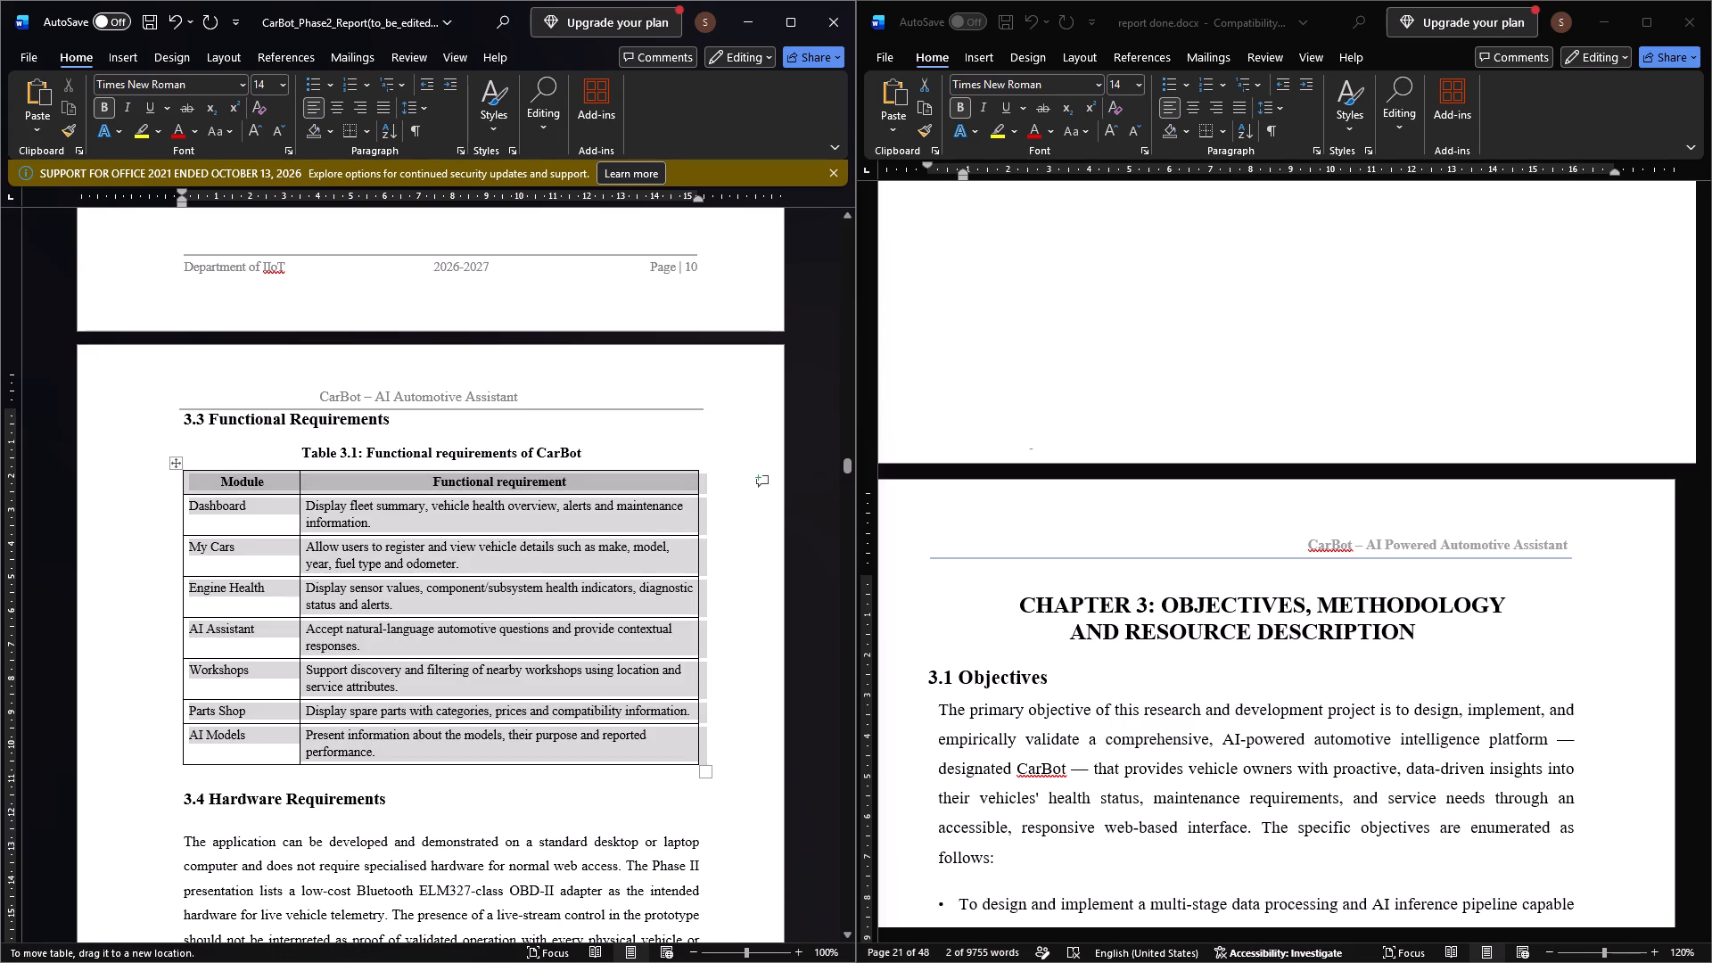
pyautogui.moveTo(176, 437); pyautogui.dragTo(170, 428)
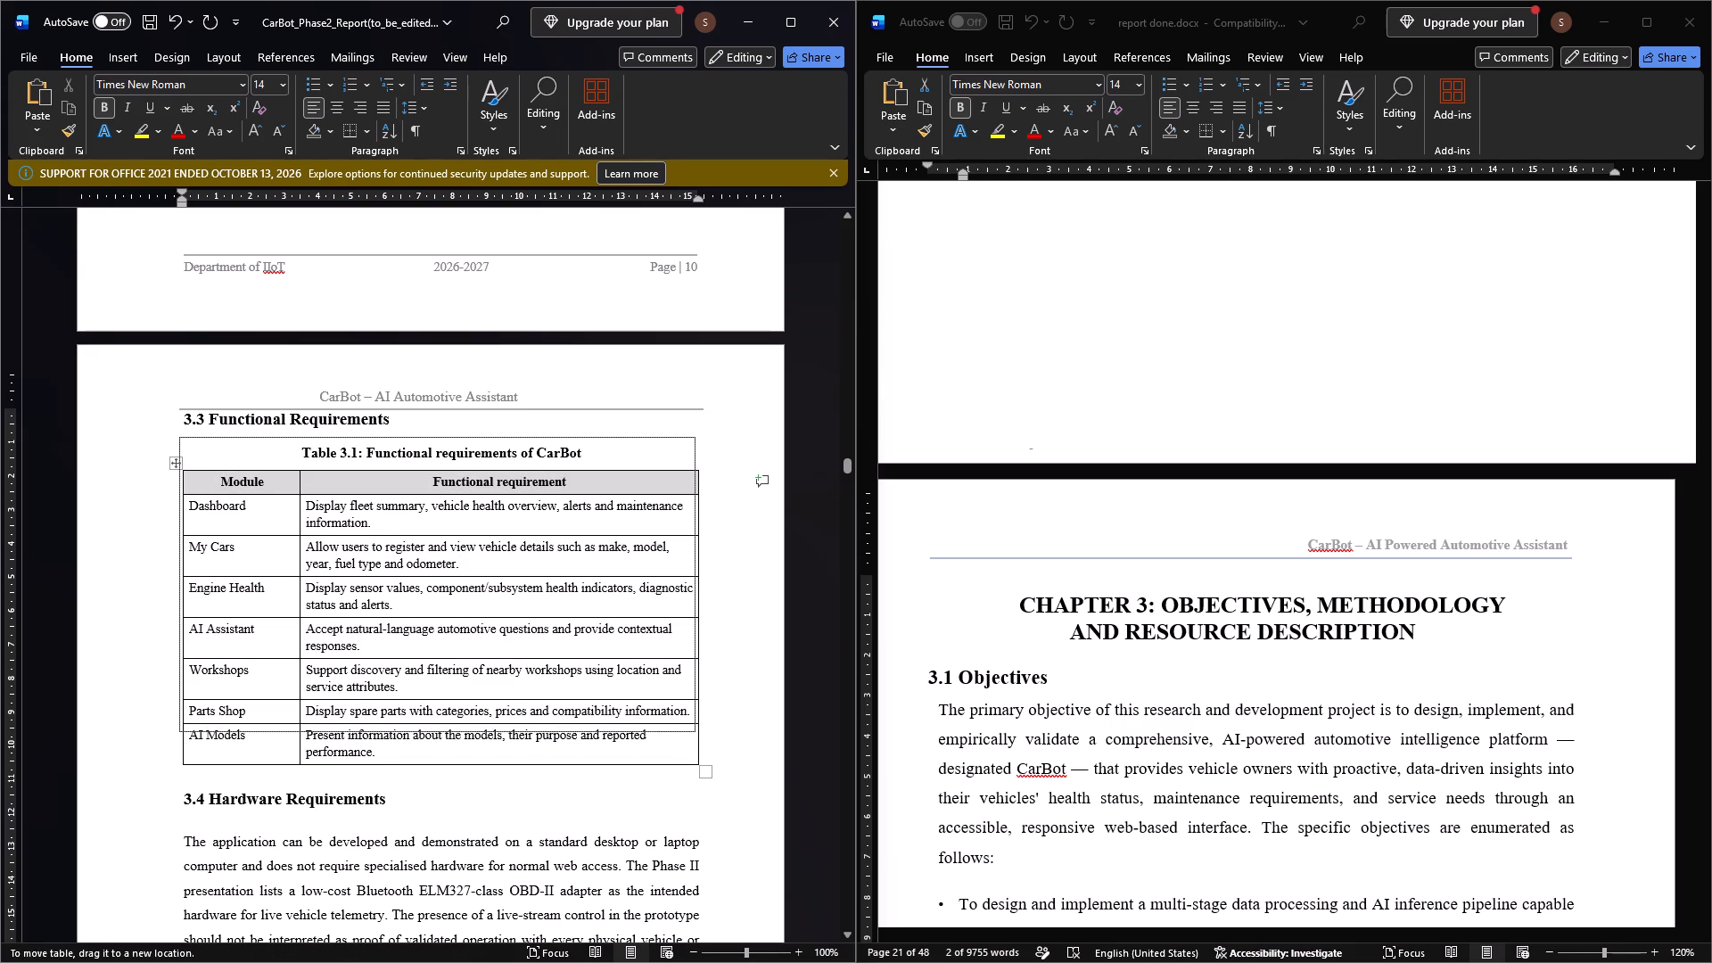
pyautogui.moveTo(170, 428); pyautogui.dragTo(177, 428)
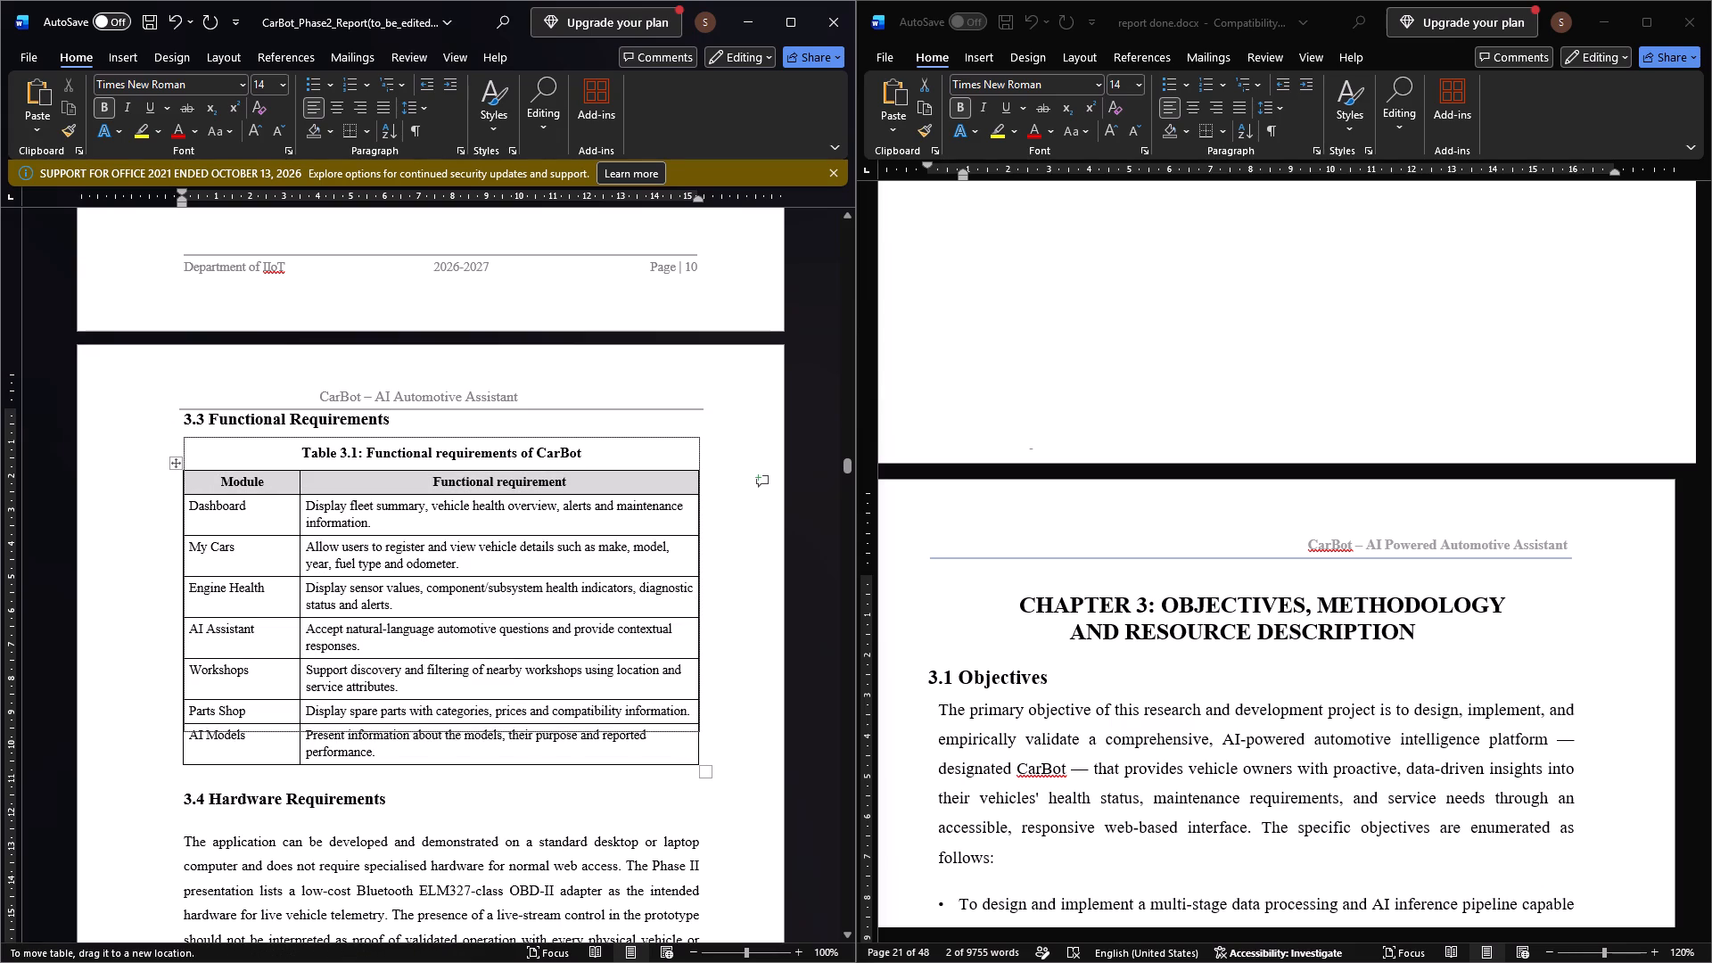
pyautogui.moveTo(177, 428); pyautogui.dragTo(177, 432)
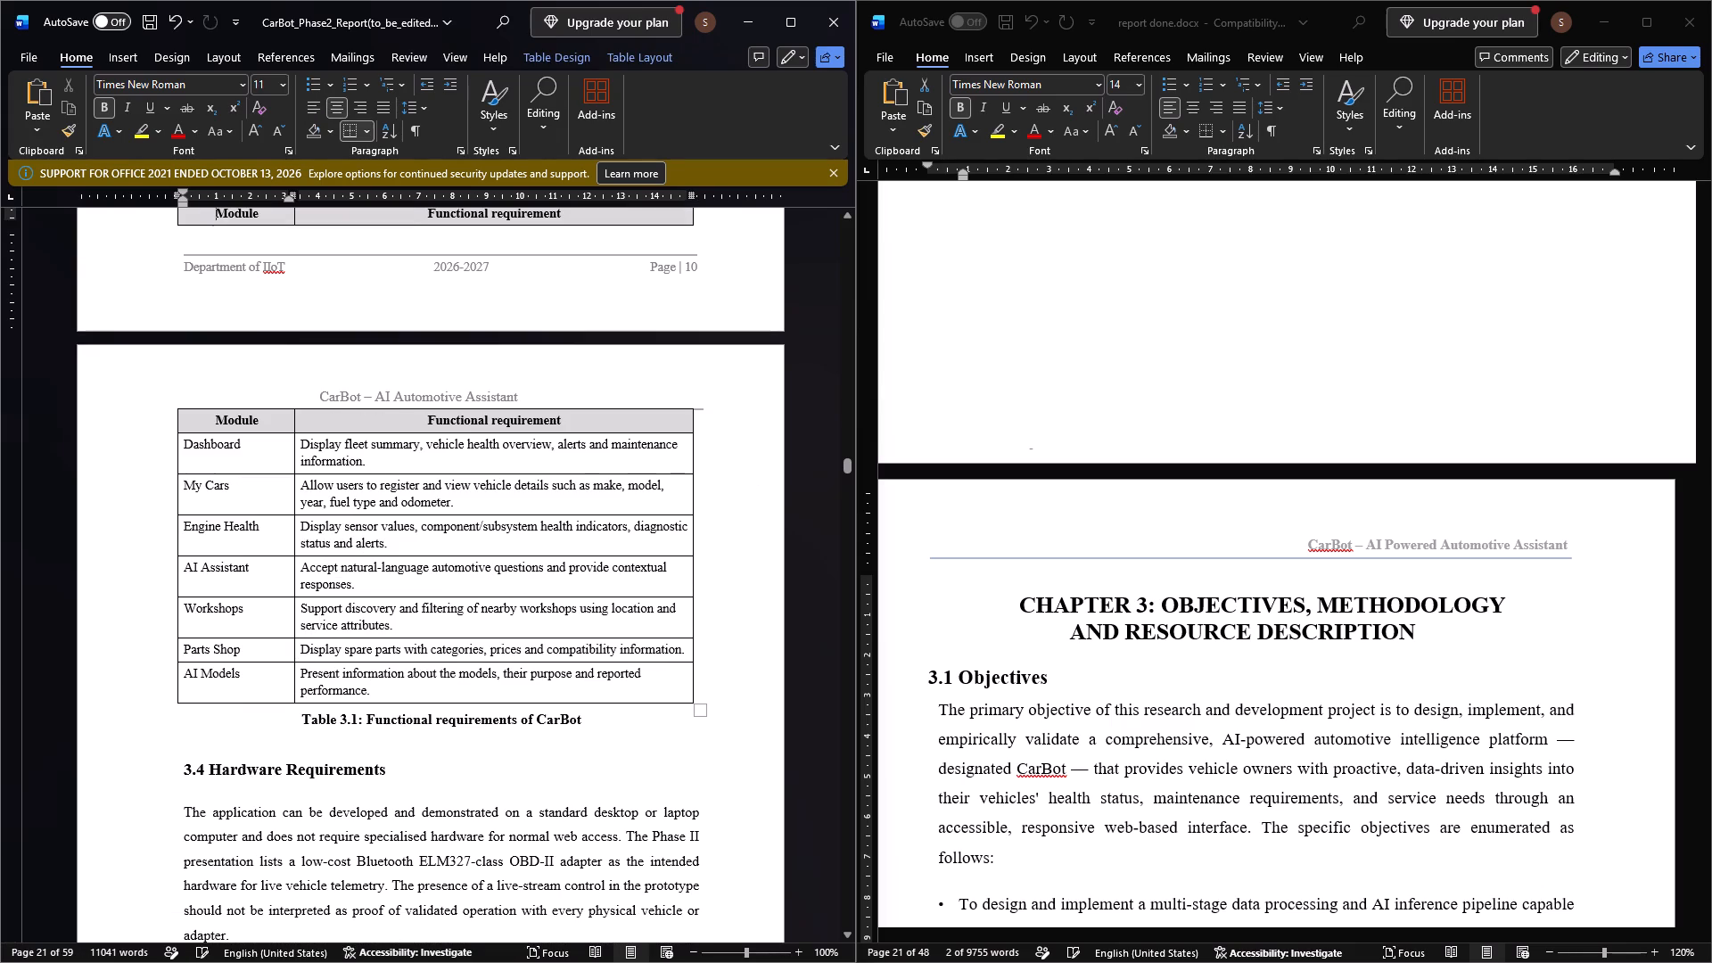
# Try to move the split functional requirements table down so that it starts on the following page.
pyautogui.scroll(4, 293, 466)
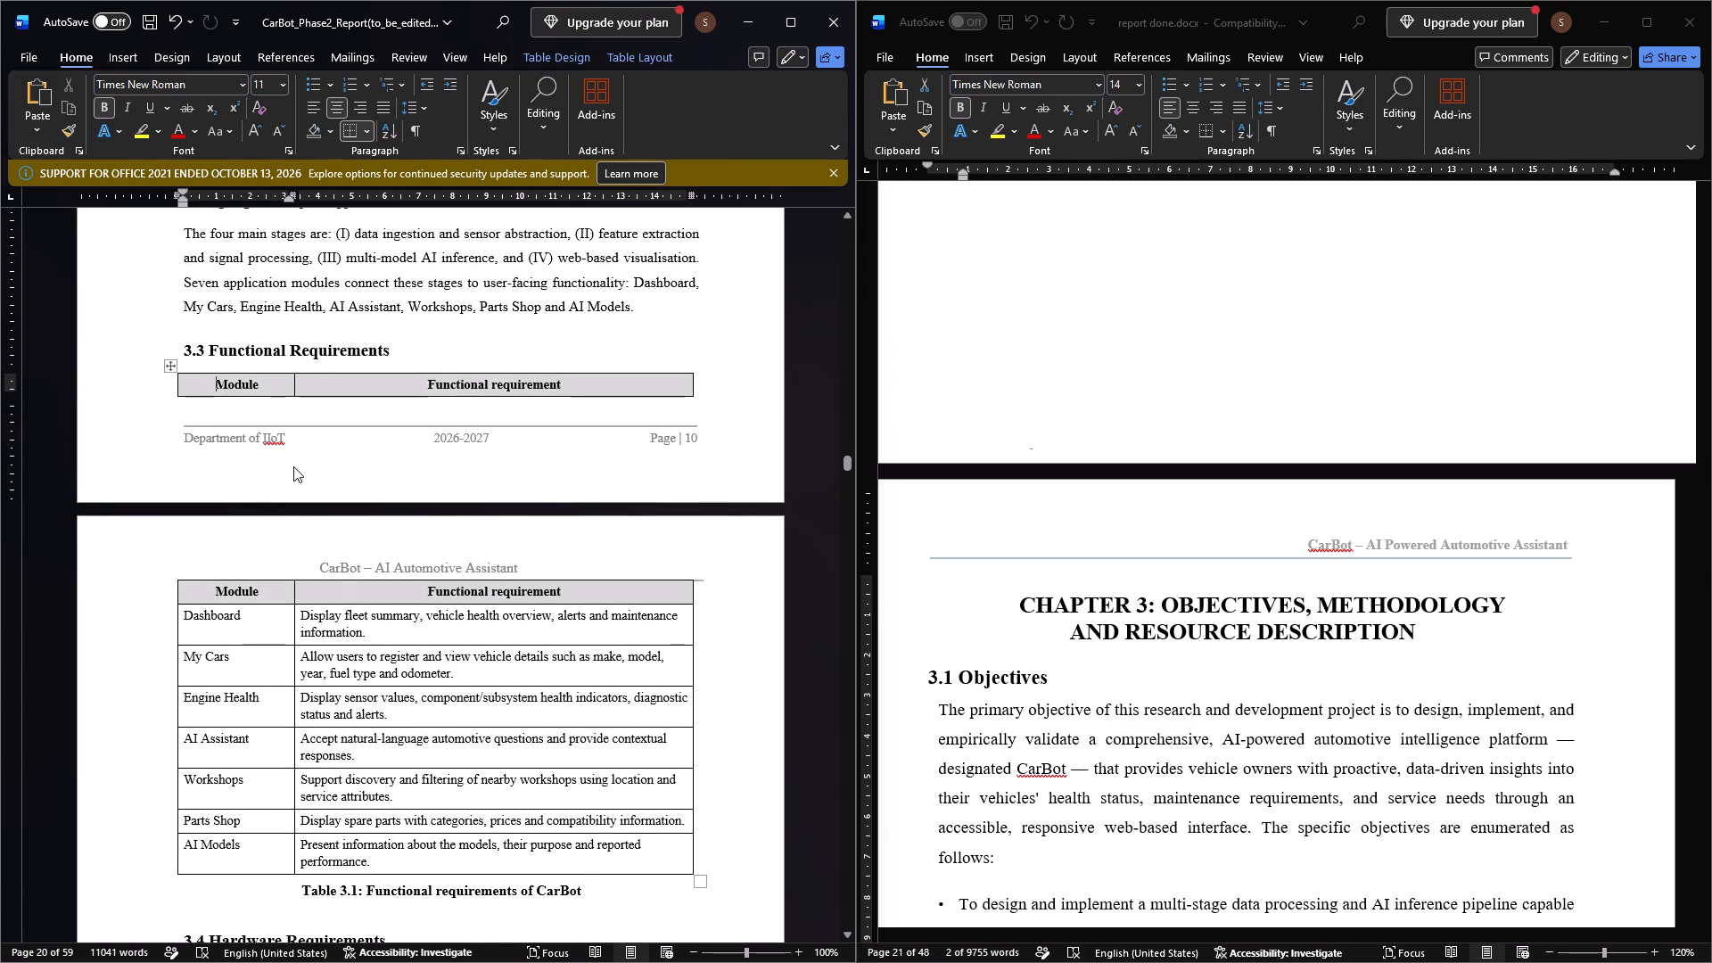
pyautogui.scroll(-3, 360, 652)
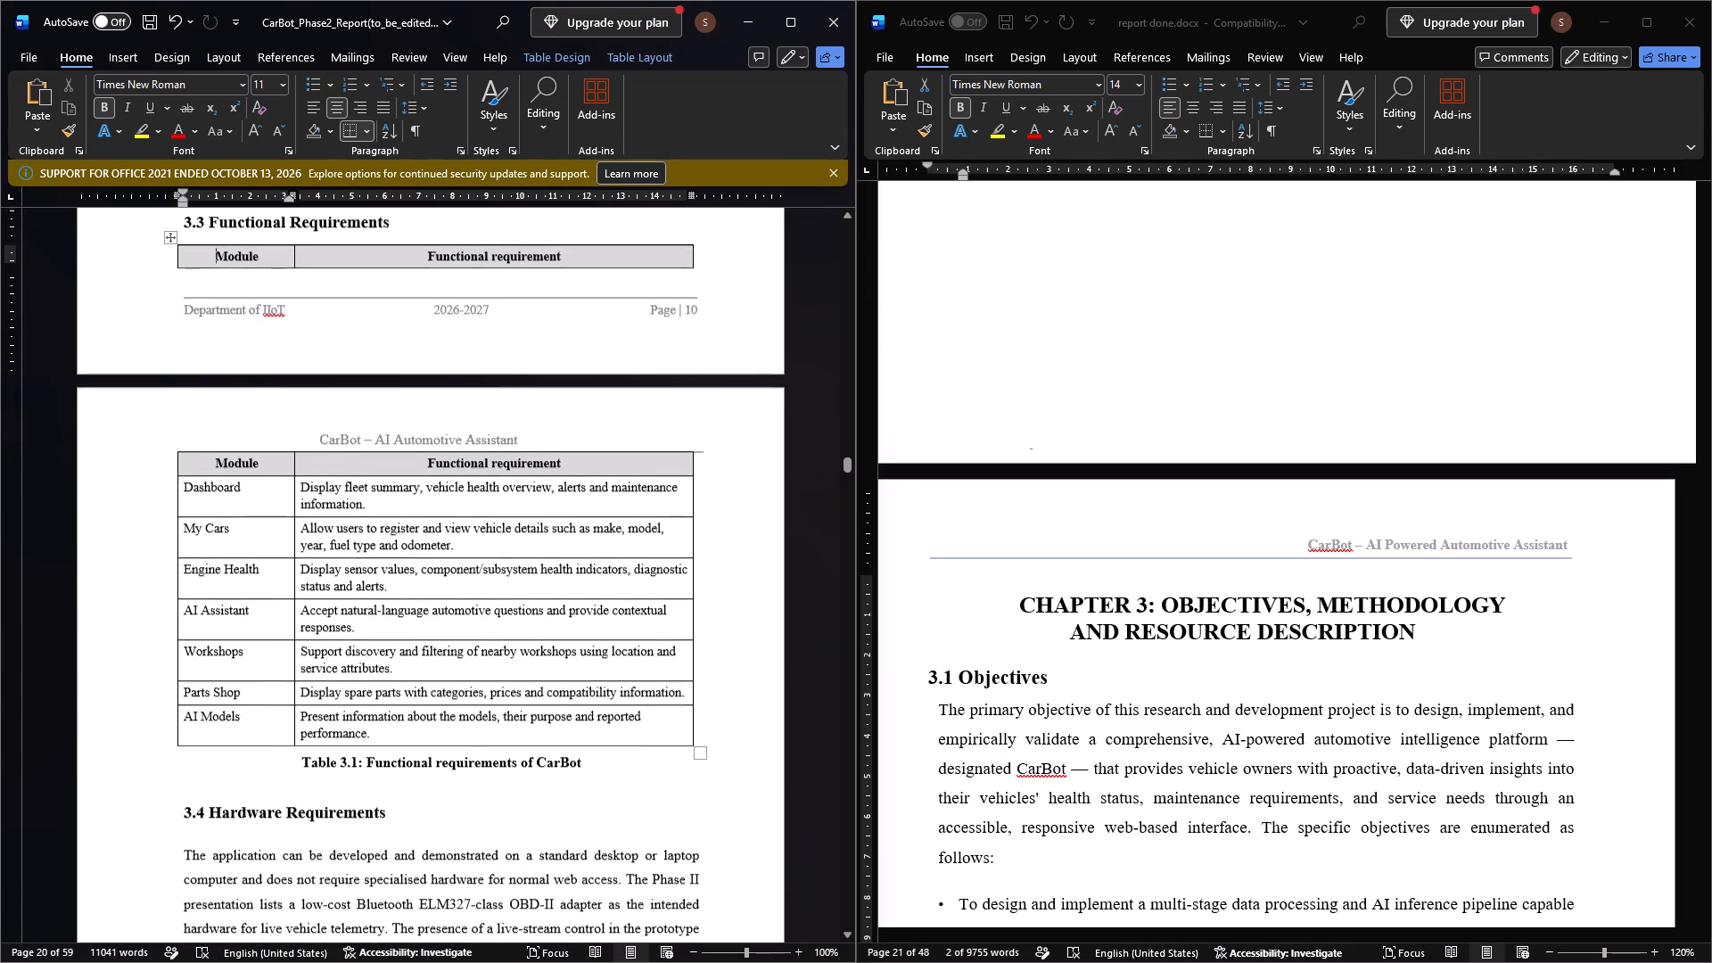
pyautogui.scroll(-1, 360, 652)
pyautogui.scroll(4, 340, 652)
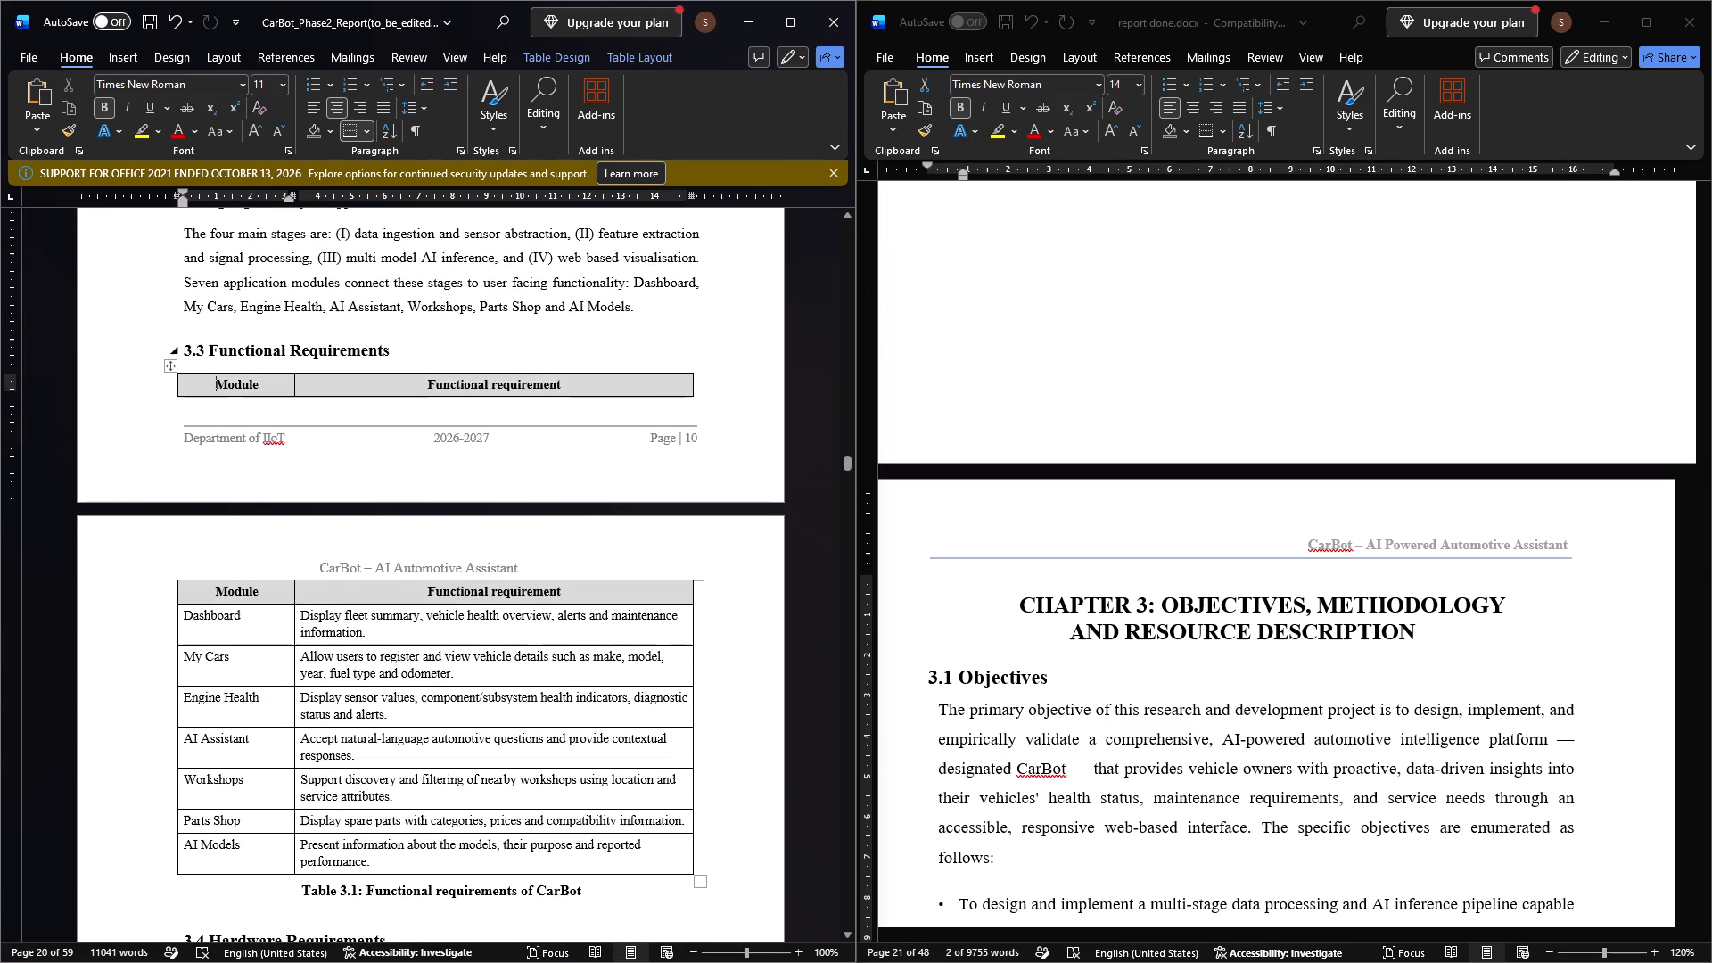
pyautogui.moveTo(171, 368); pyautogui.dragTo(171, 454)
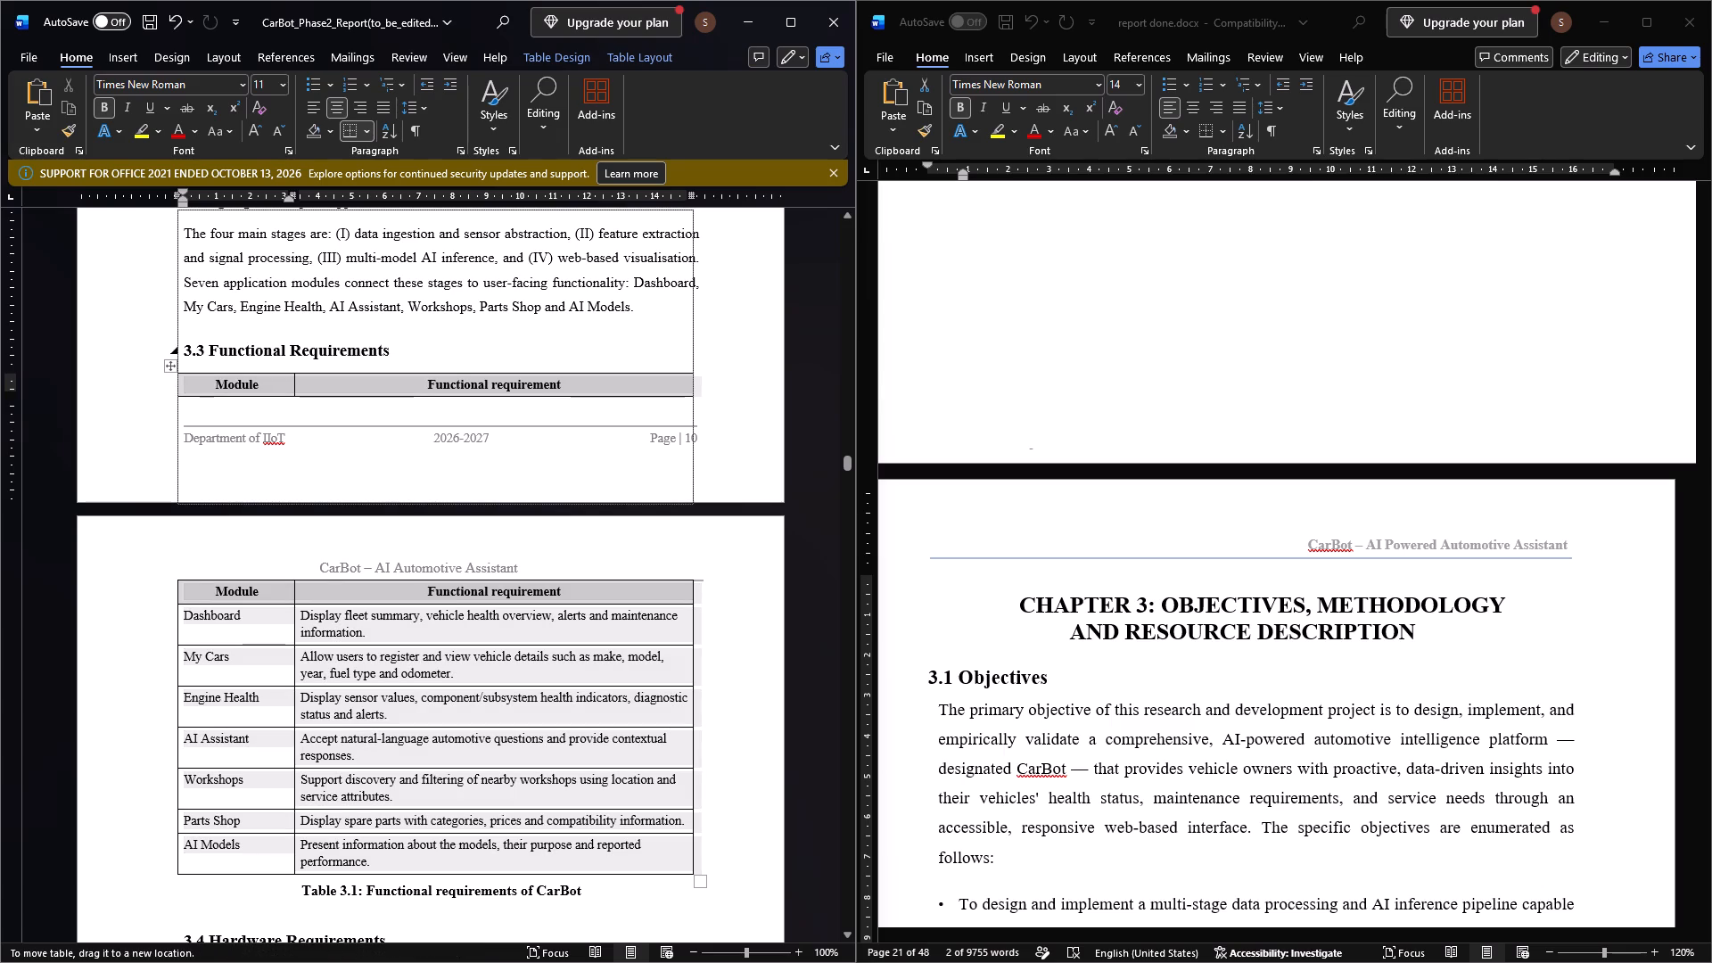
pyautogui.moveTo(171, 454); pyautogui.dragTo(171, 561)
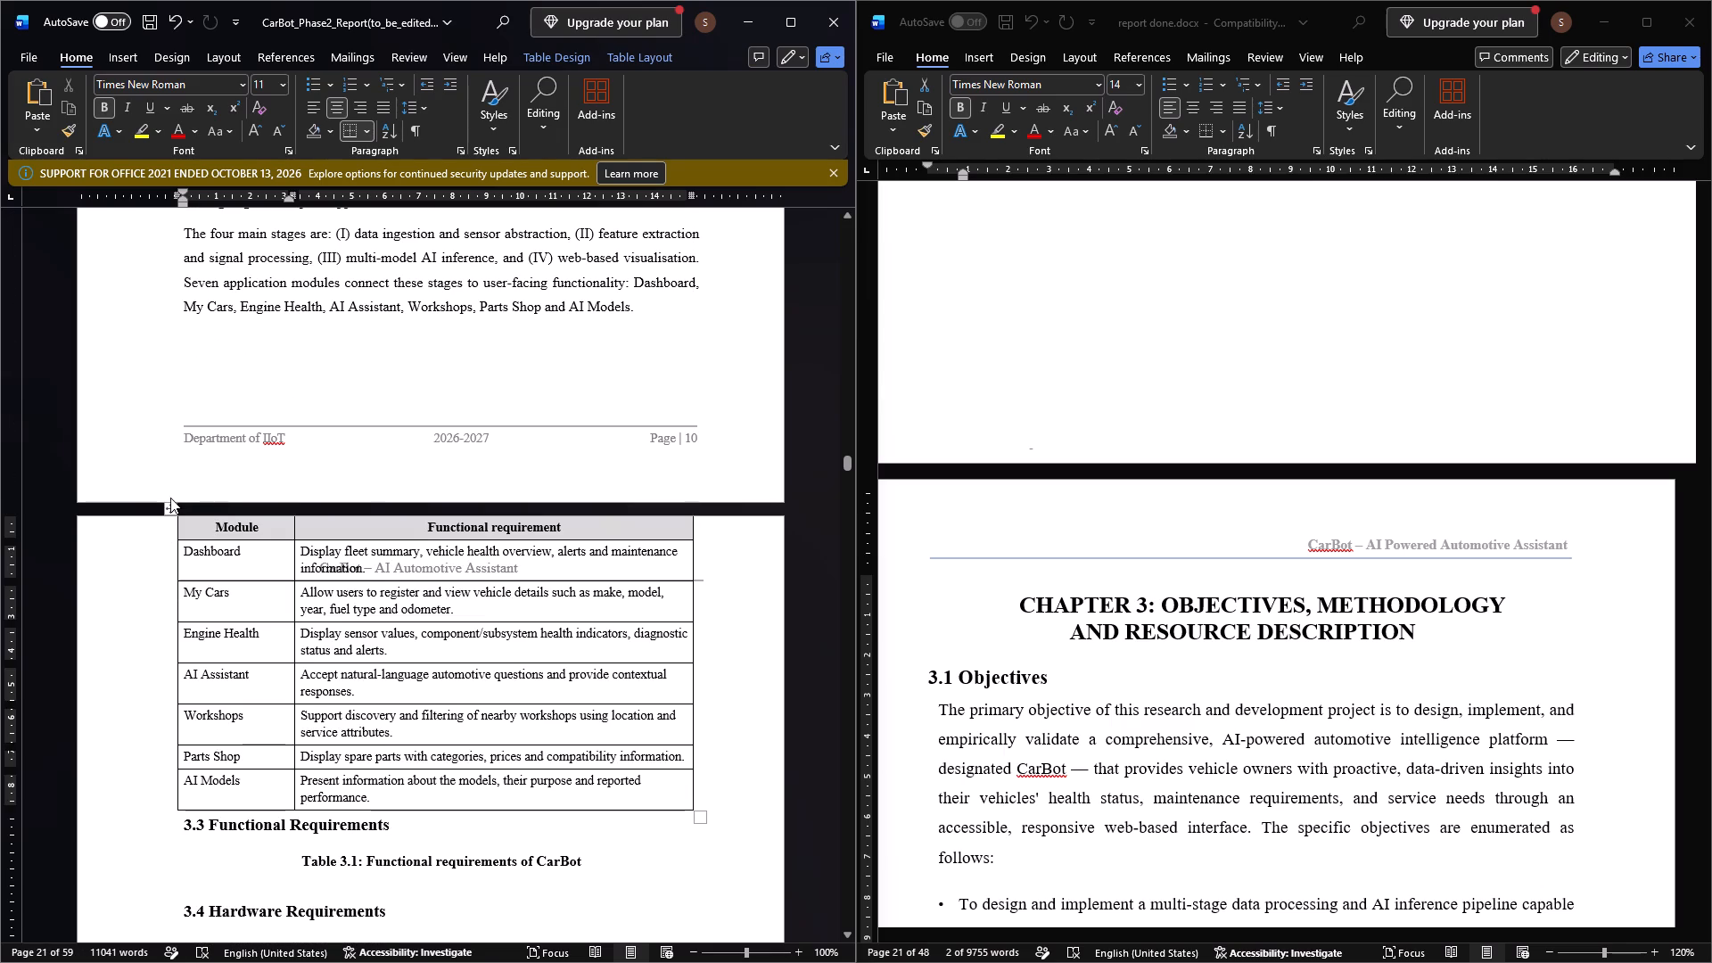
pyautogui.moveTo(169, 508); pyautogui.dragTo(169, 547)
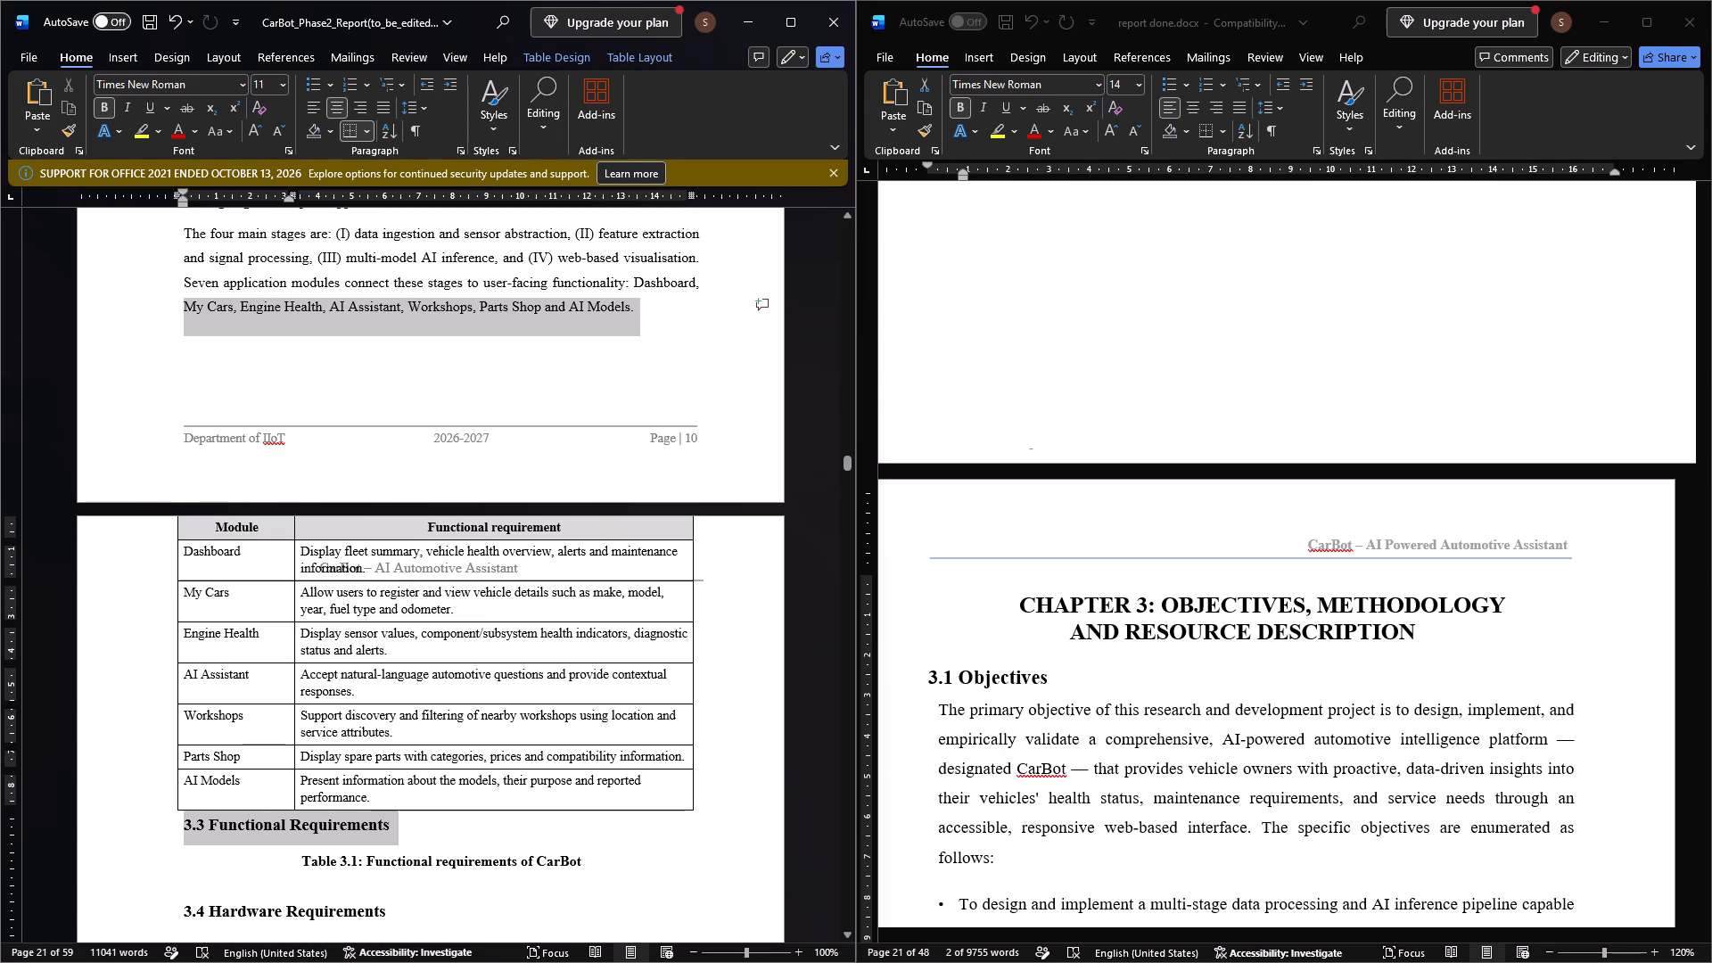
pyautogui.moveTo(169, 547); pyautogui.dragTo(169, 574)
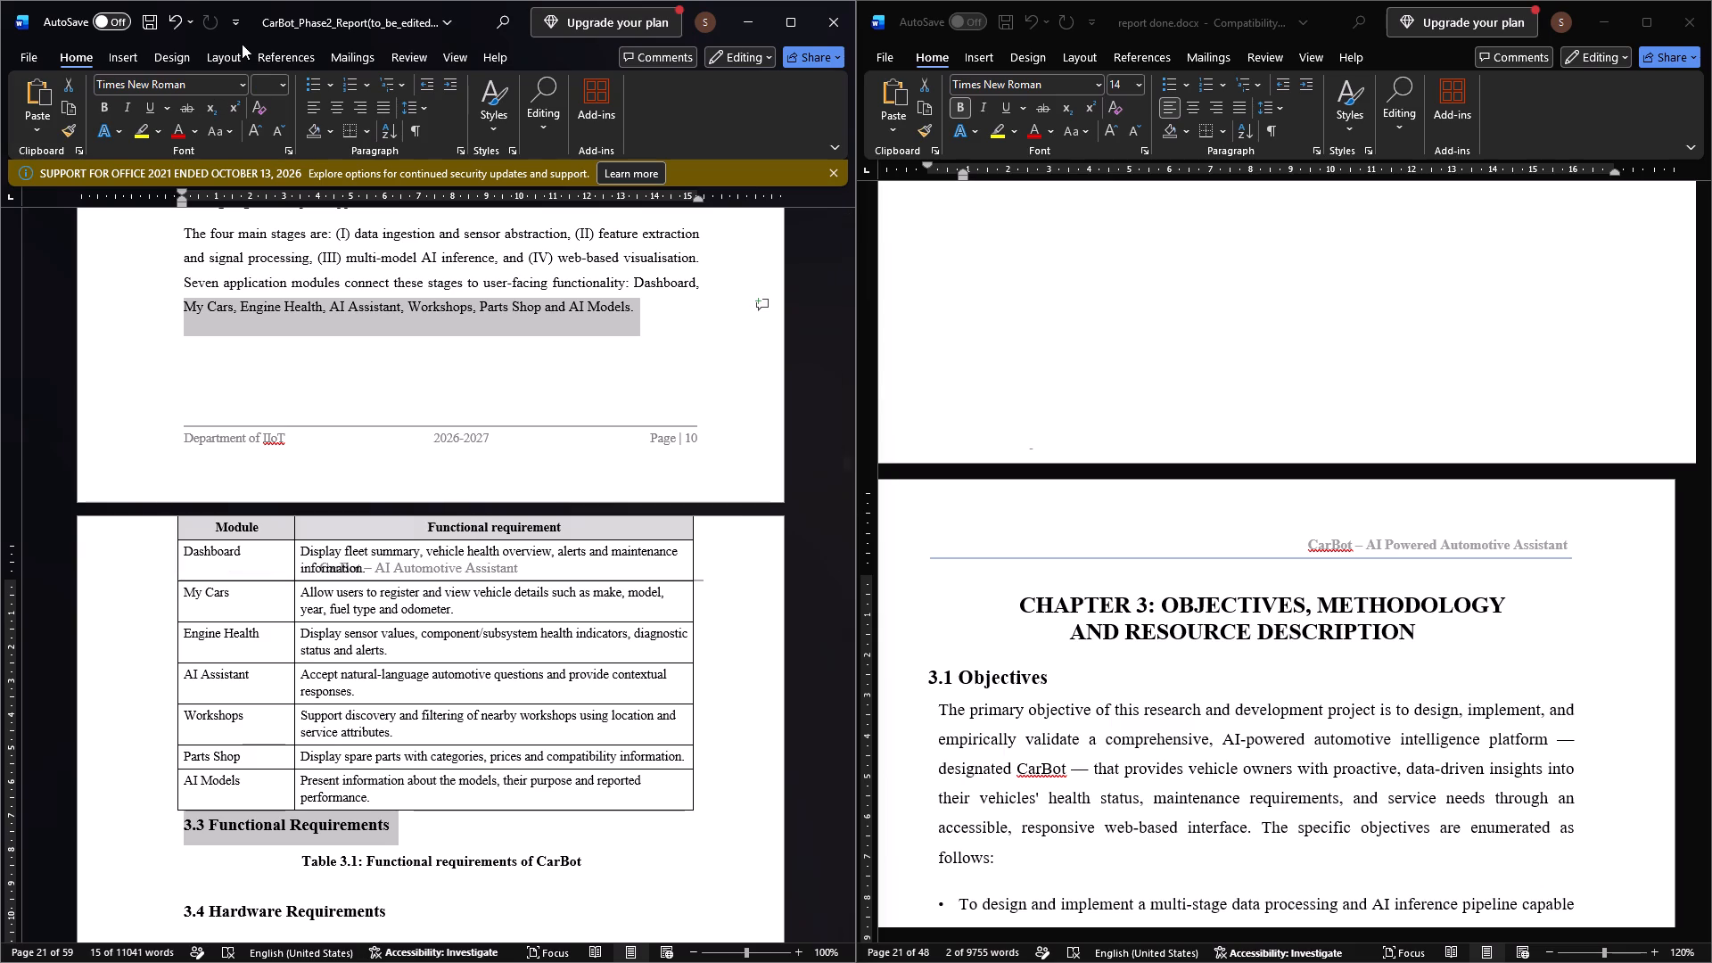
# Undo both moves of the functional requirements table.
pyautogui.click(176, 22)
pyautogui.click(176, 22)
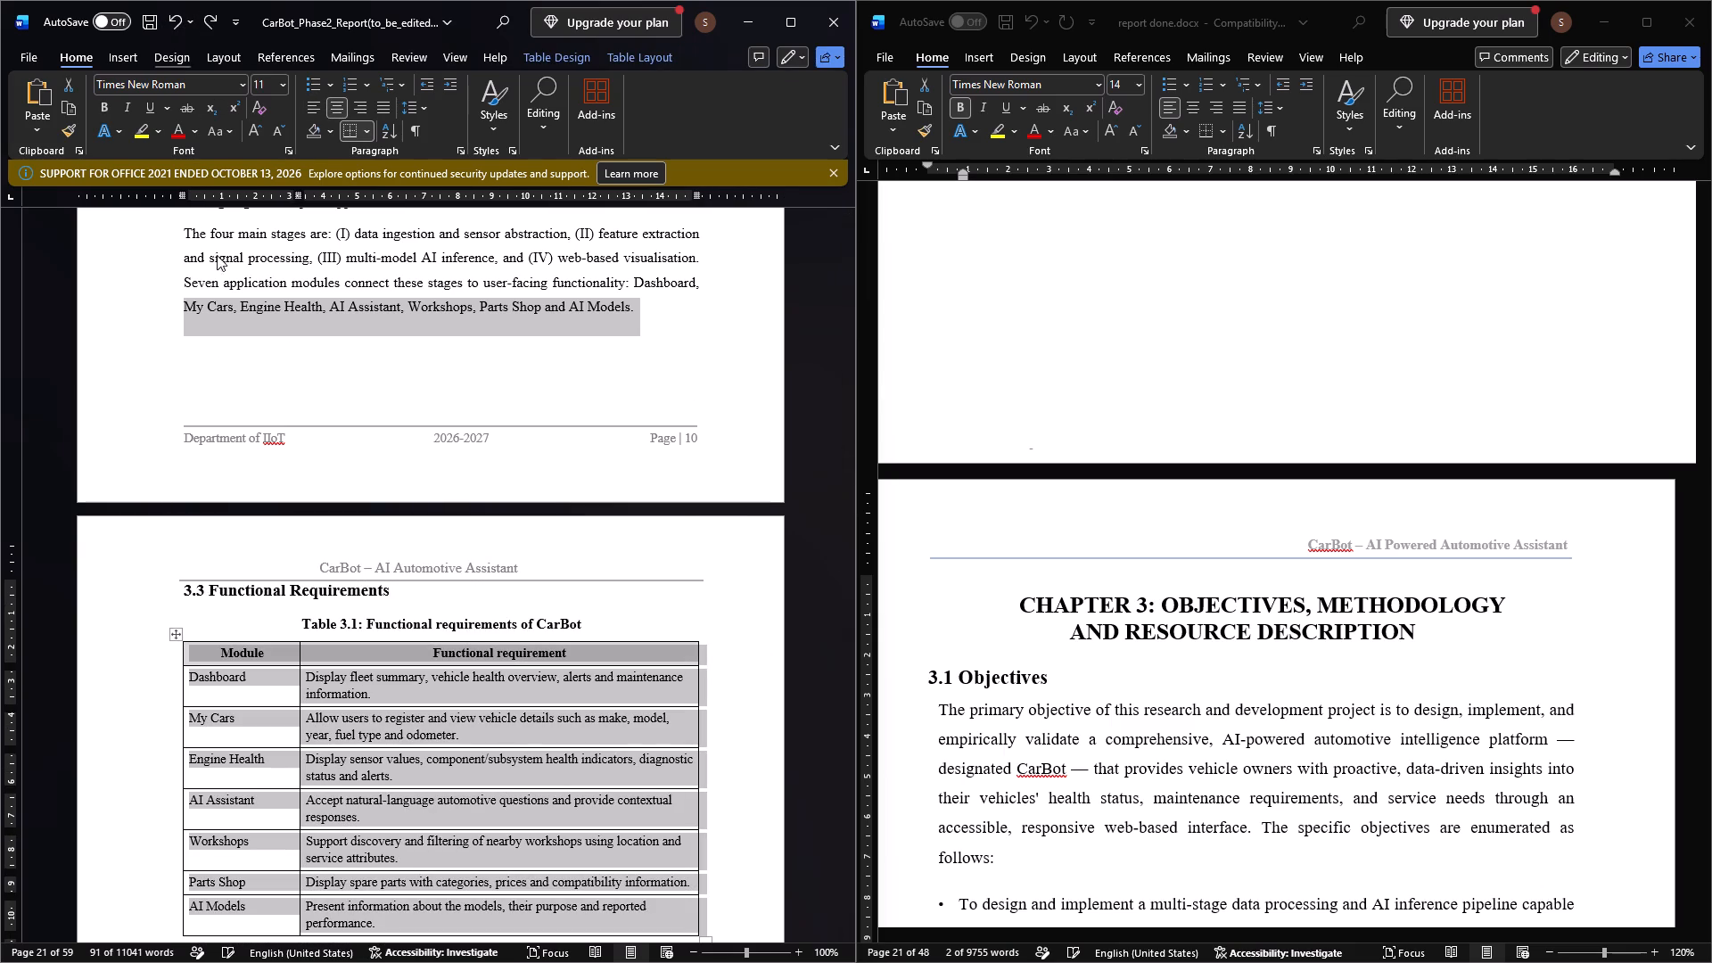
# Move the functional requirements table above its Table 3.1 caption, directly under the 3.3 Functional Requirements heading.
pyautogui.moveTo(179, 628); pyautogui.dragTo(178, 612)
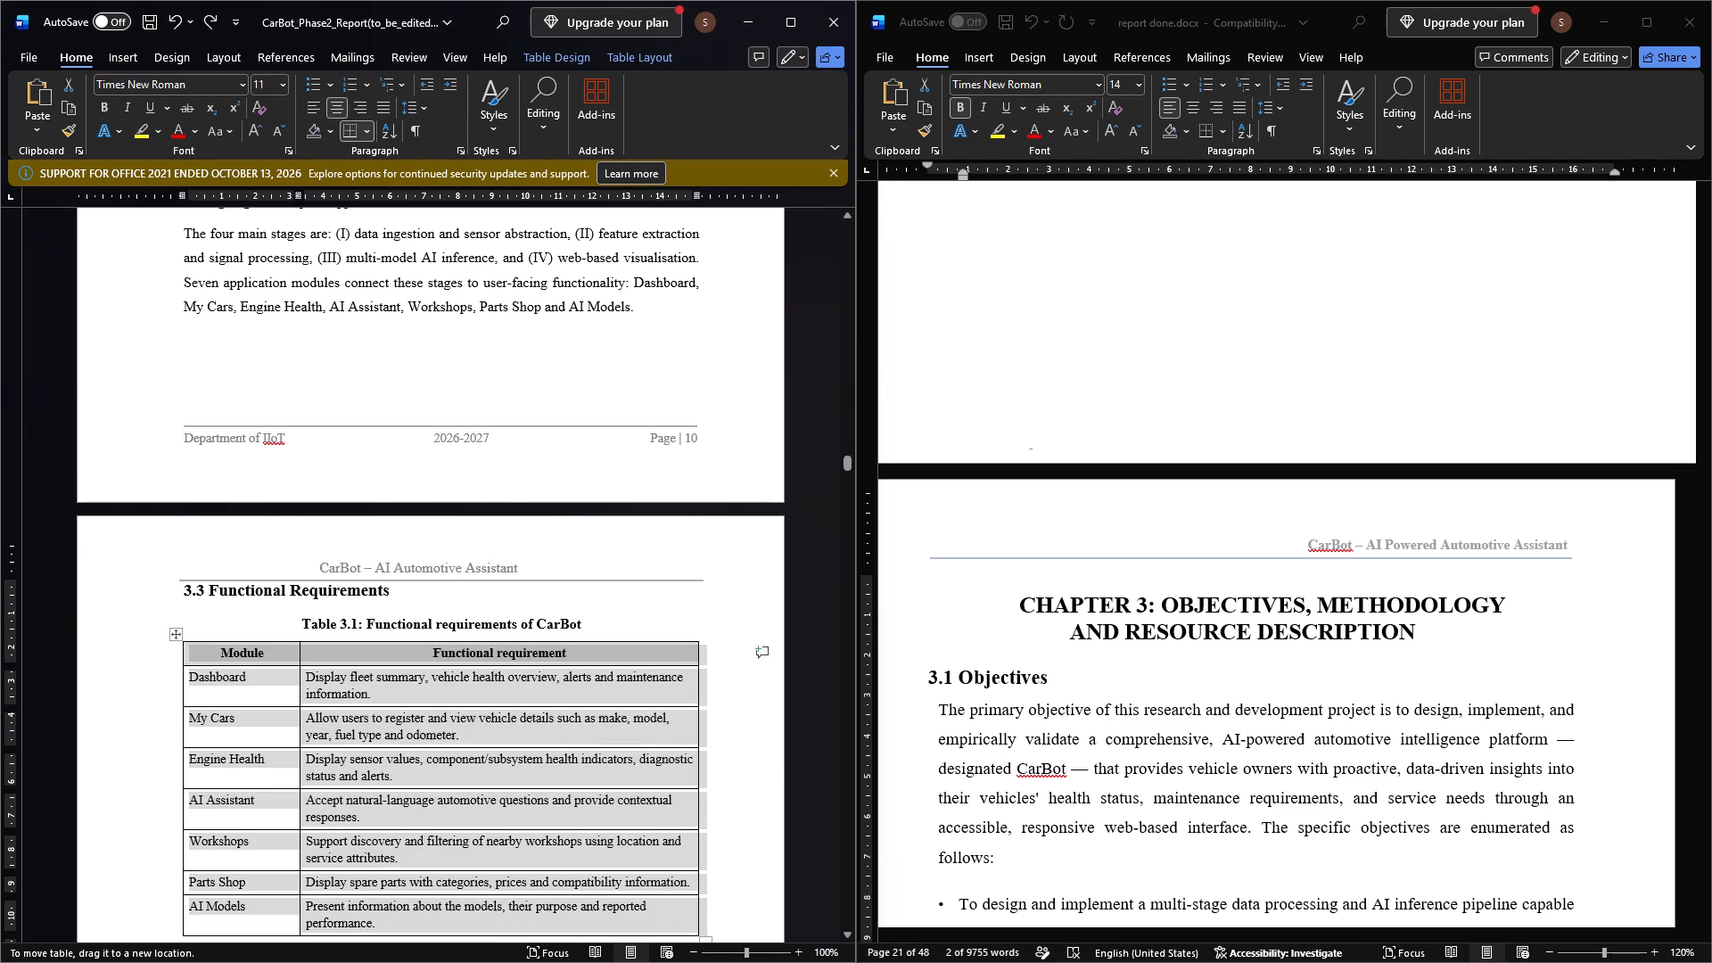
pyautogui.moveTo(178, 612); pyautogui.dragTo(170, 597)
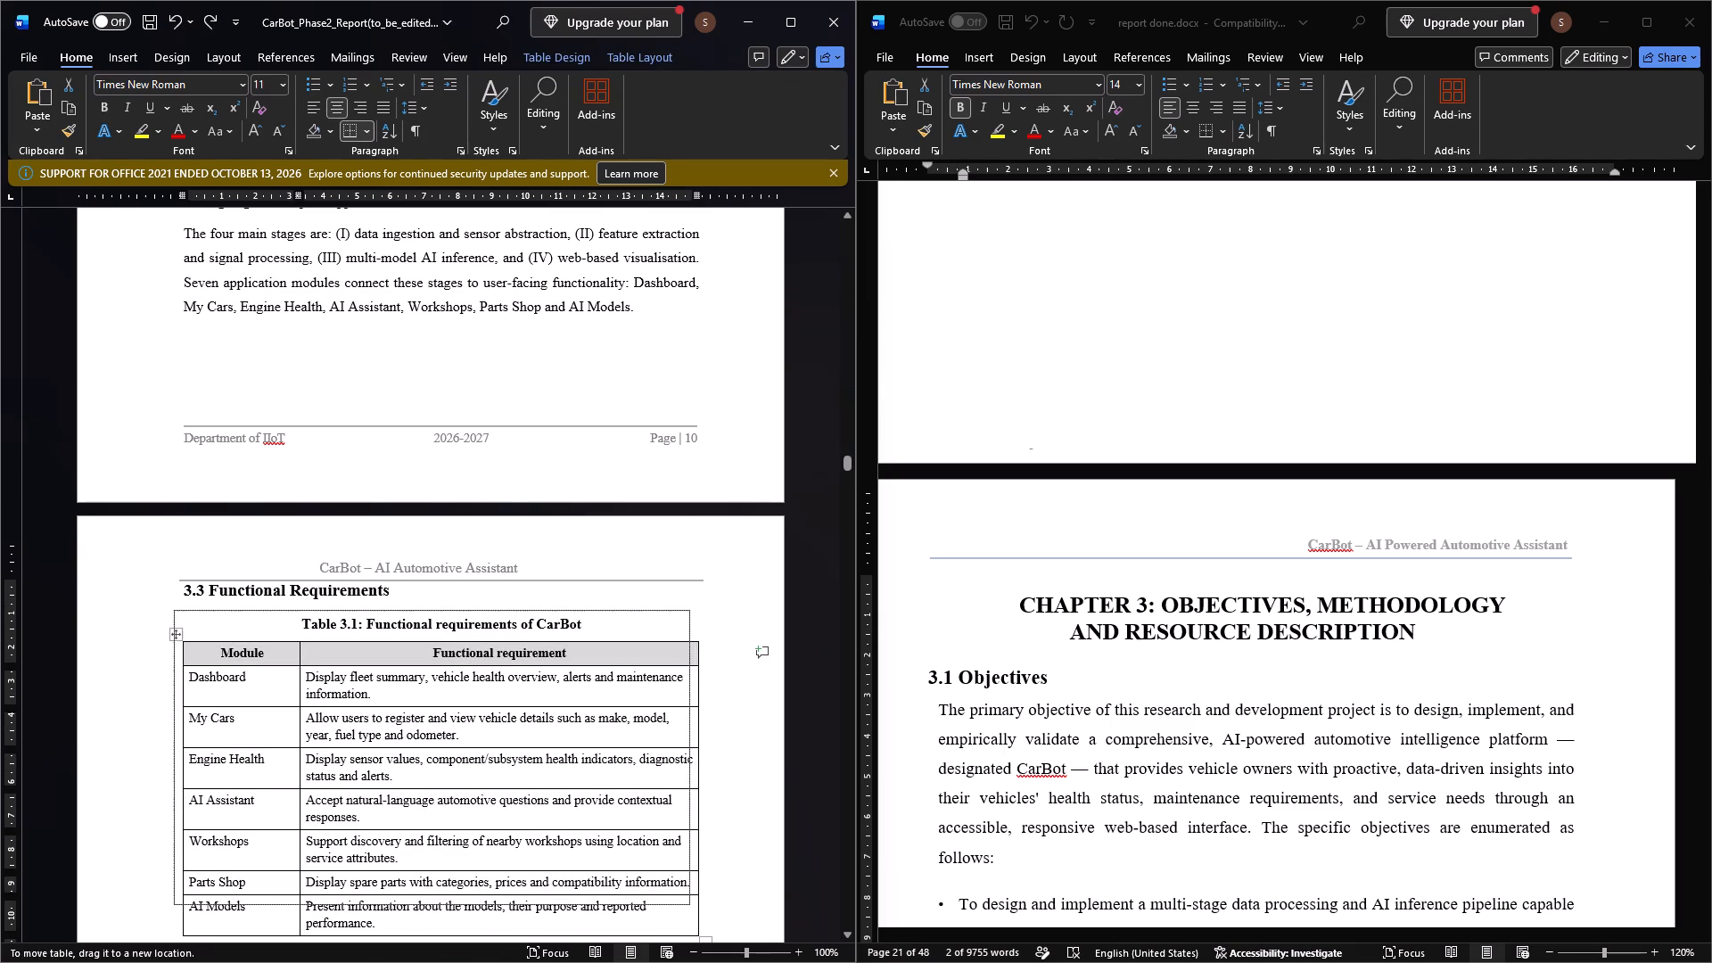
pyautogui.moveTo(170, 597); pyautogui.dragTo(179, 597)
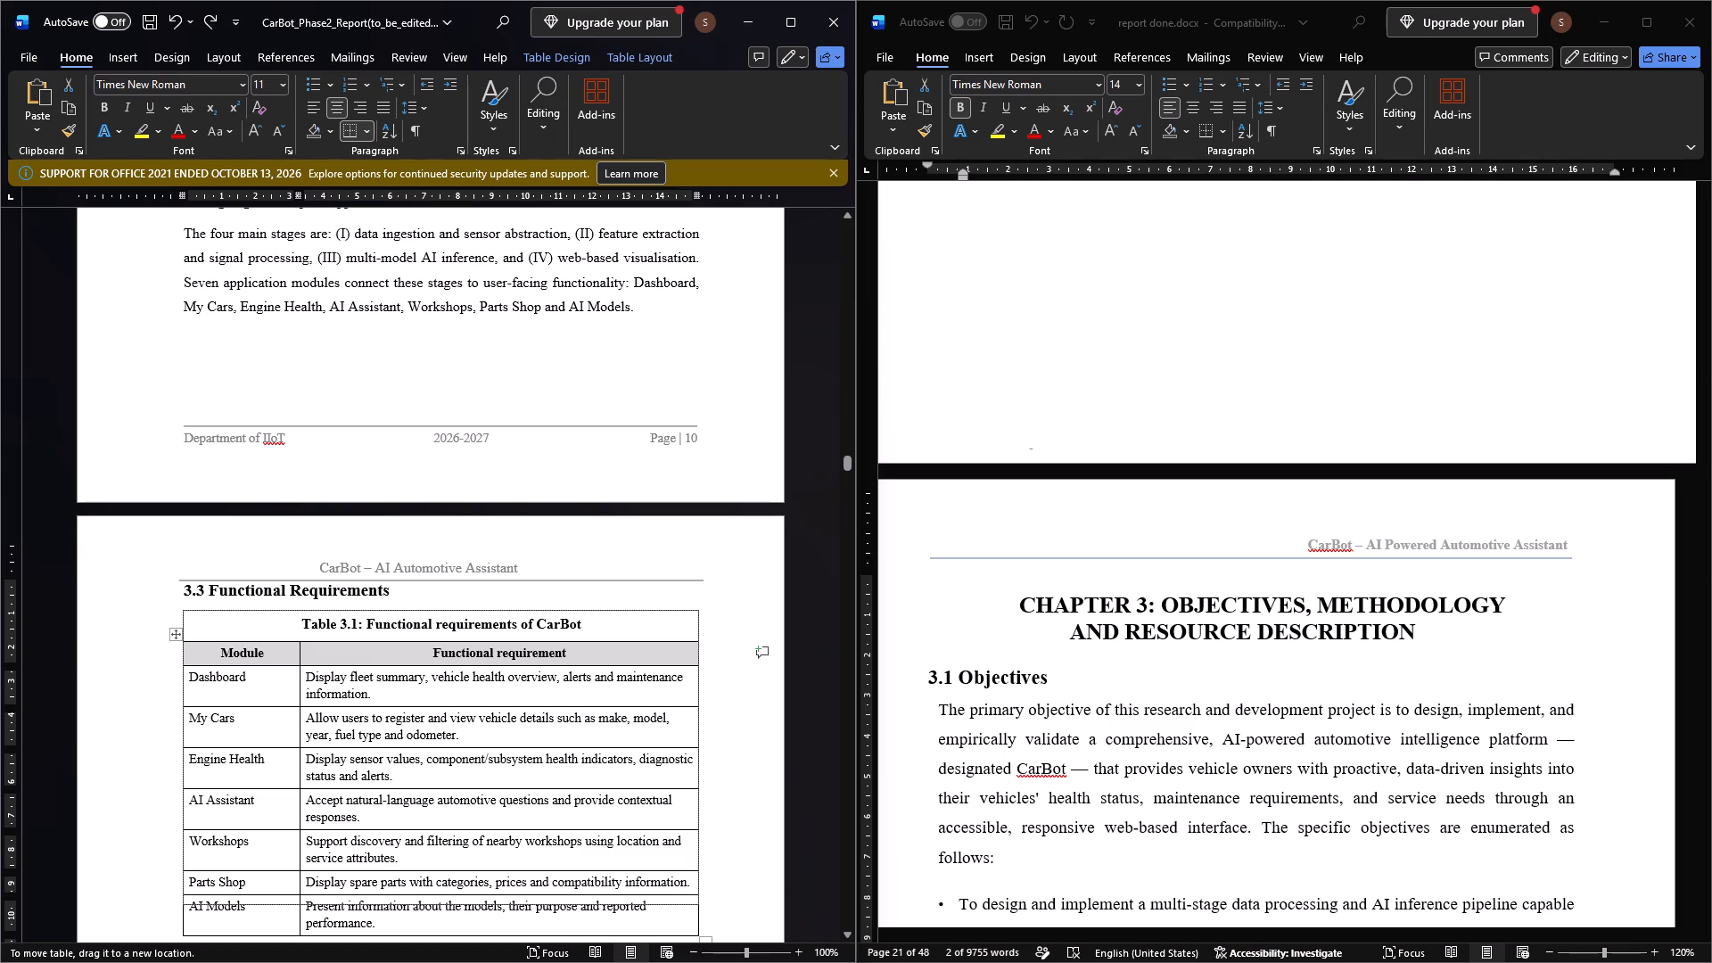
pyautogui.moveTo(179, 597); pyautogui.dragTo(179, 601)
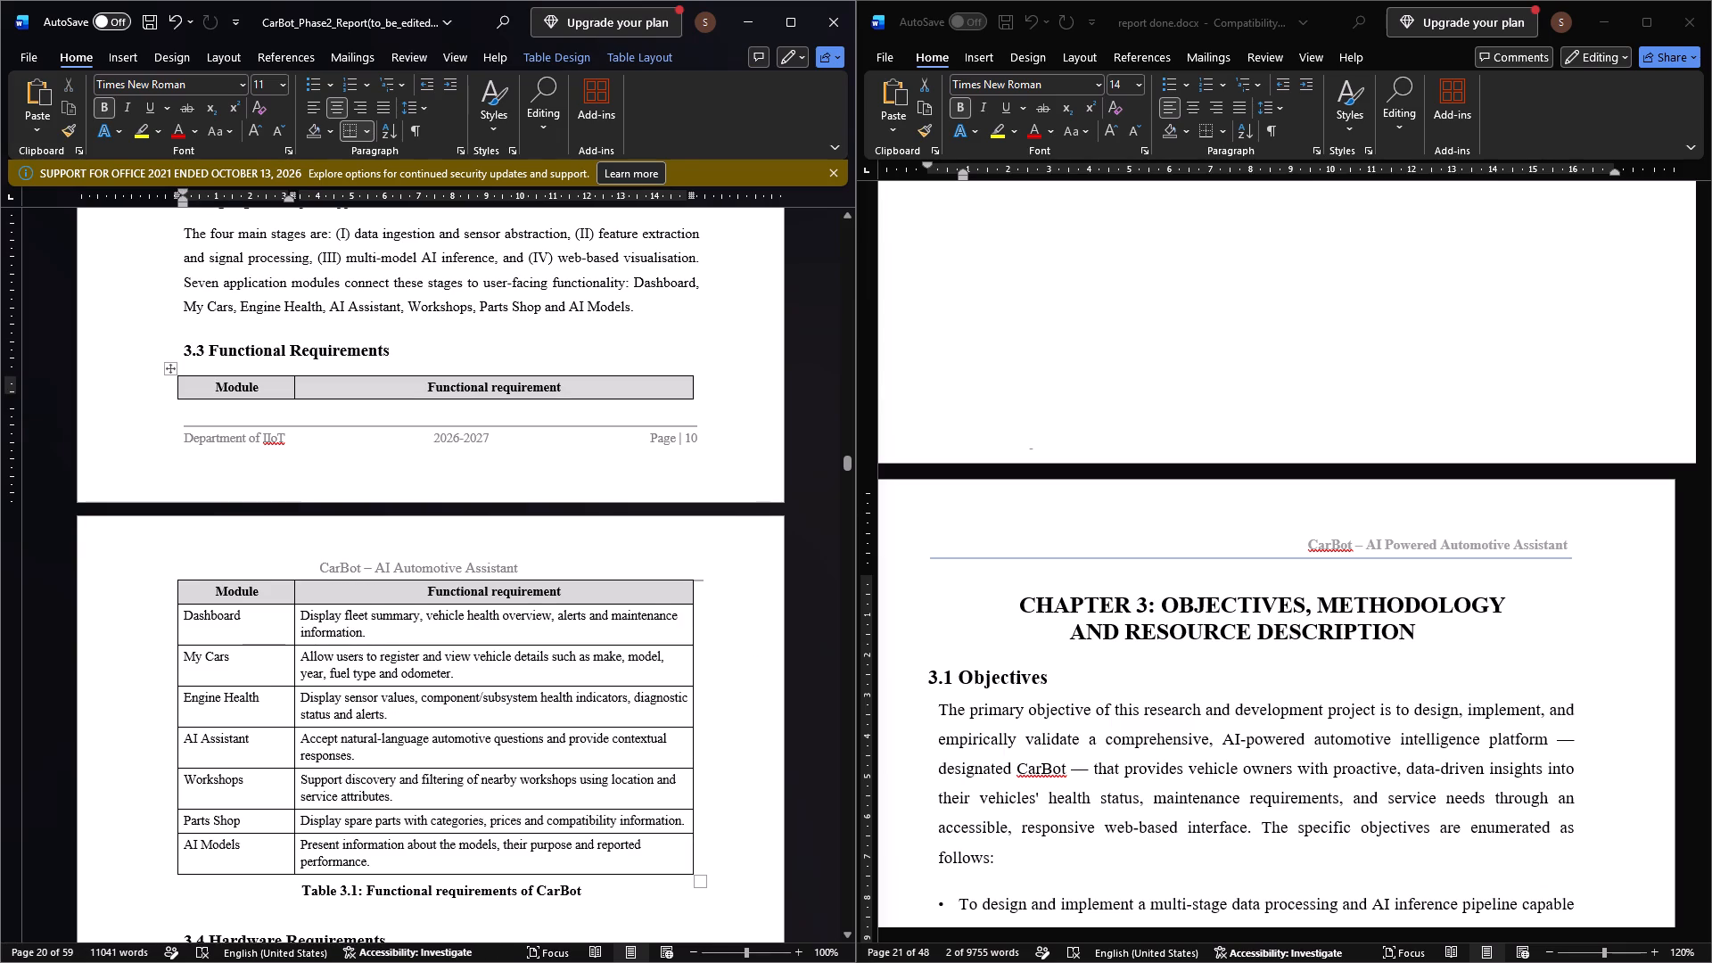
# Check the paragraph spacing settings of the Table 3.1 caption below the functional requirements table.
pyautogui.scroll(-6, 326, 744)
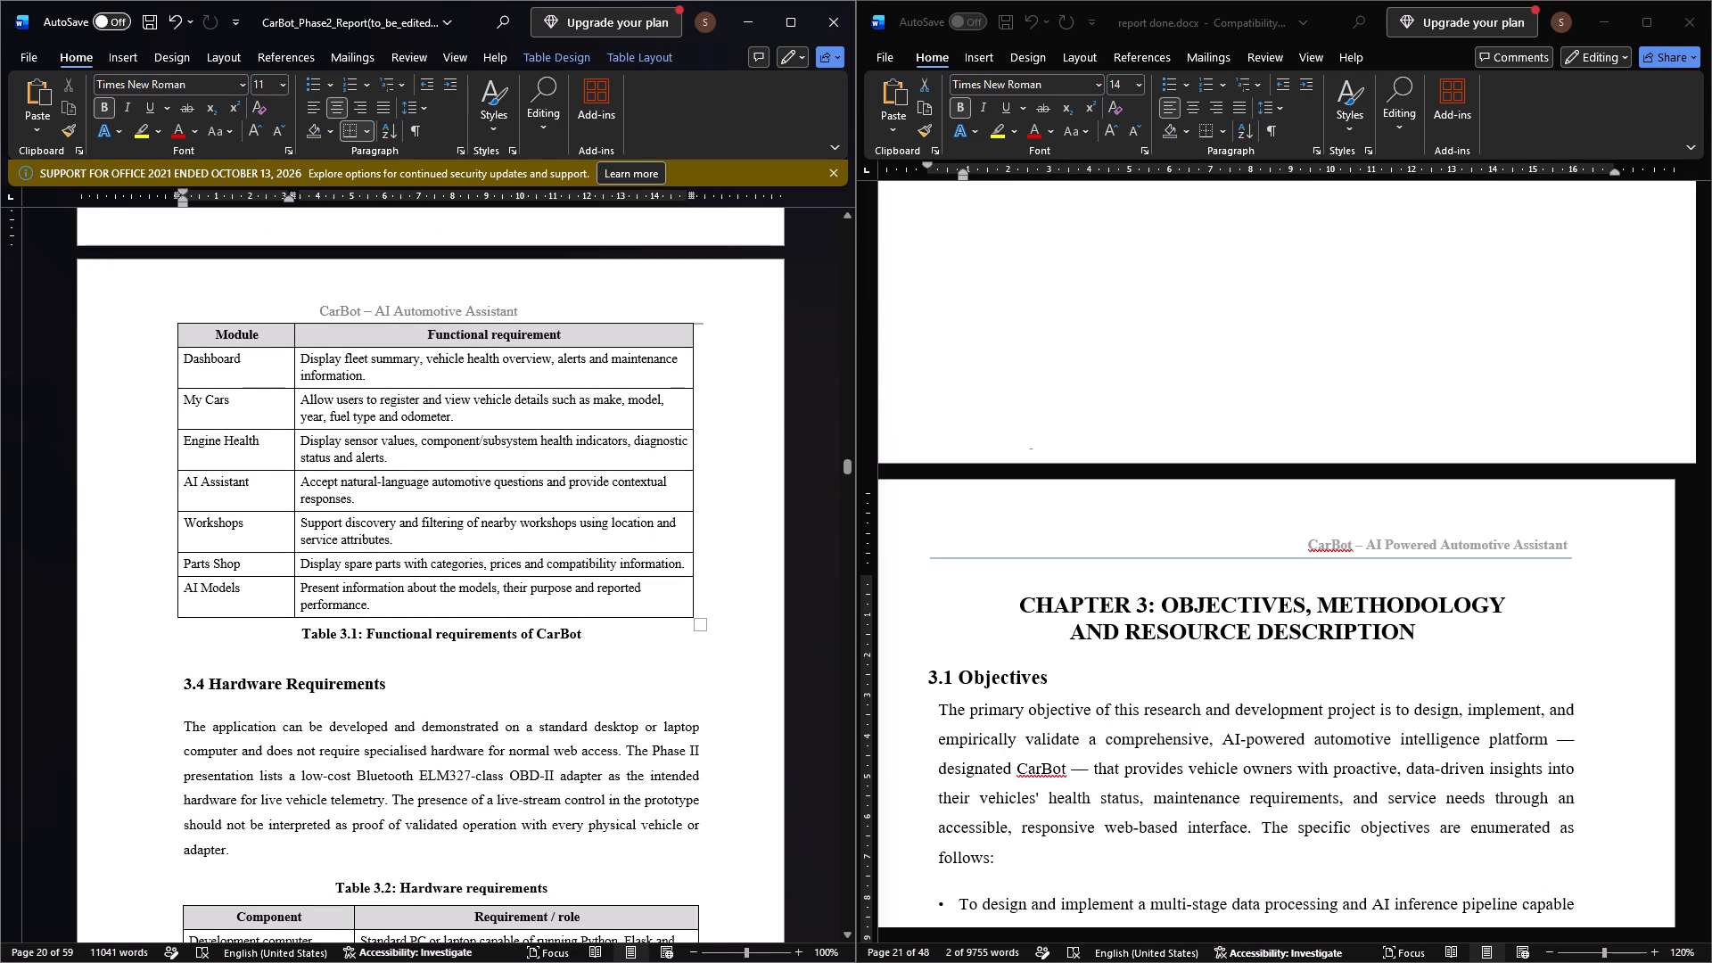
pyautogui.moveTo(583, 633); pyautogui.dragTo(307, 624)
pyautogui.click(460, 151)
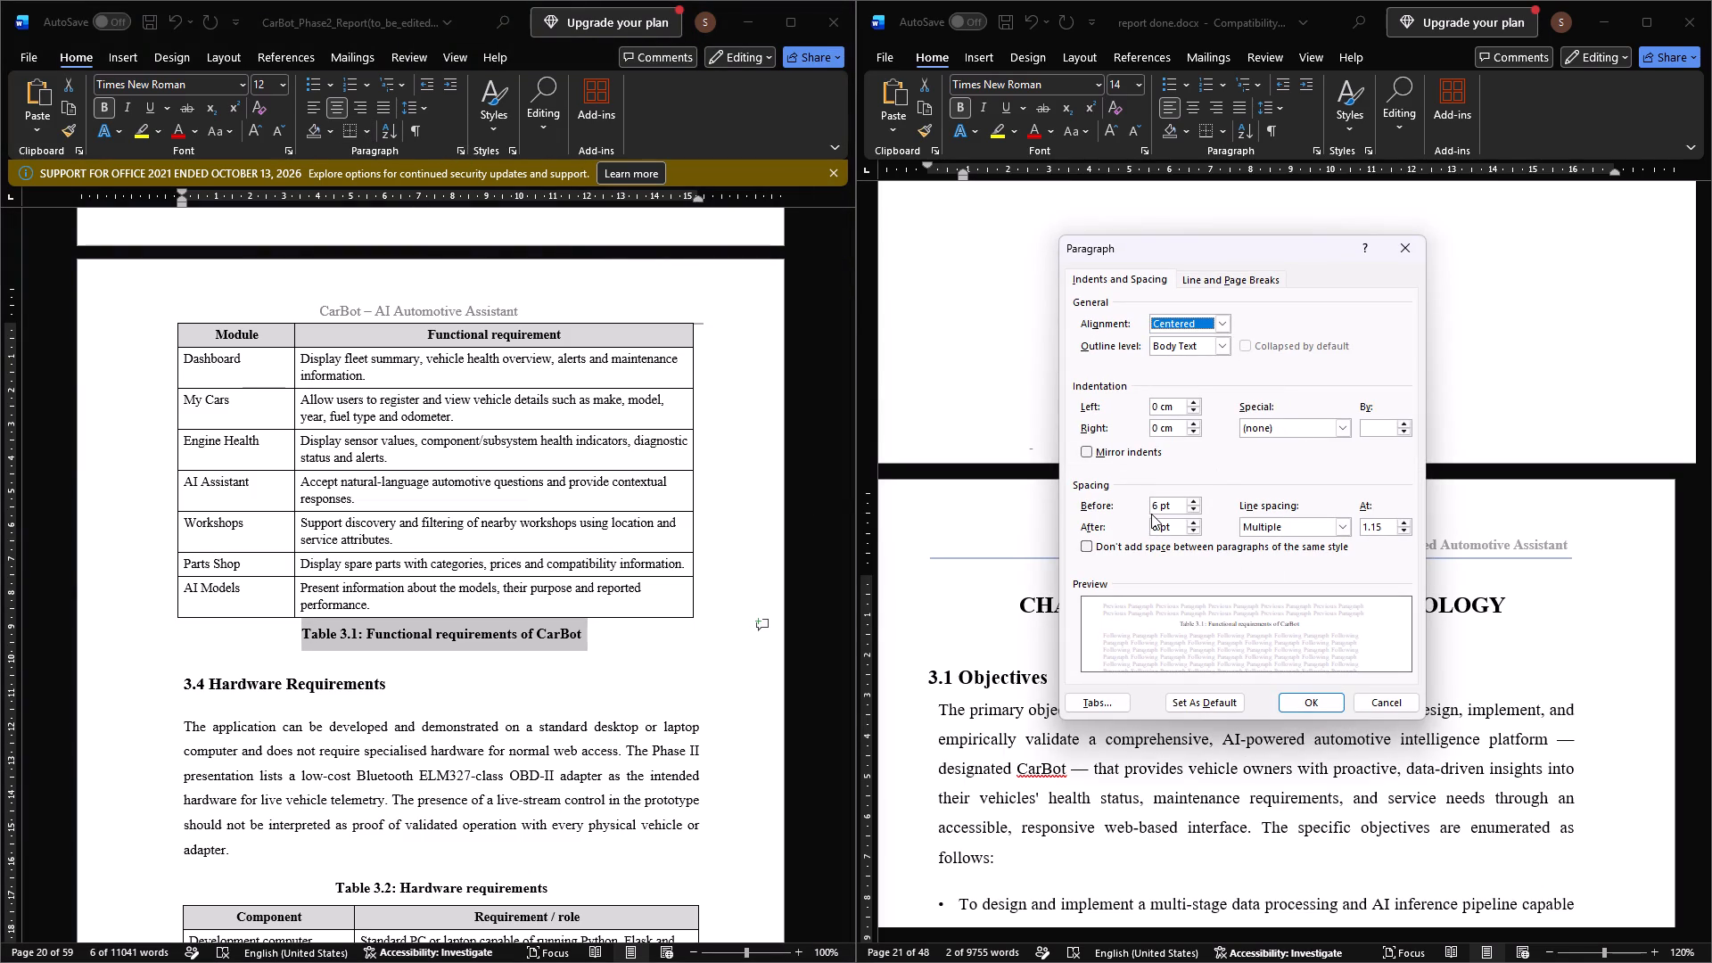
pyautogui.click(1405, 254)
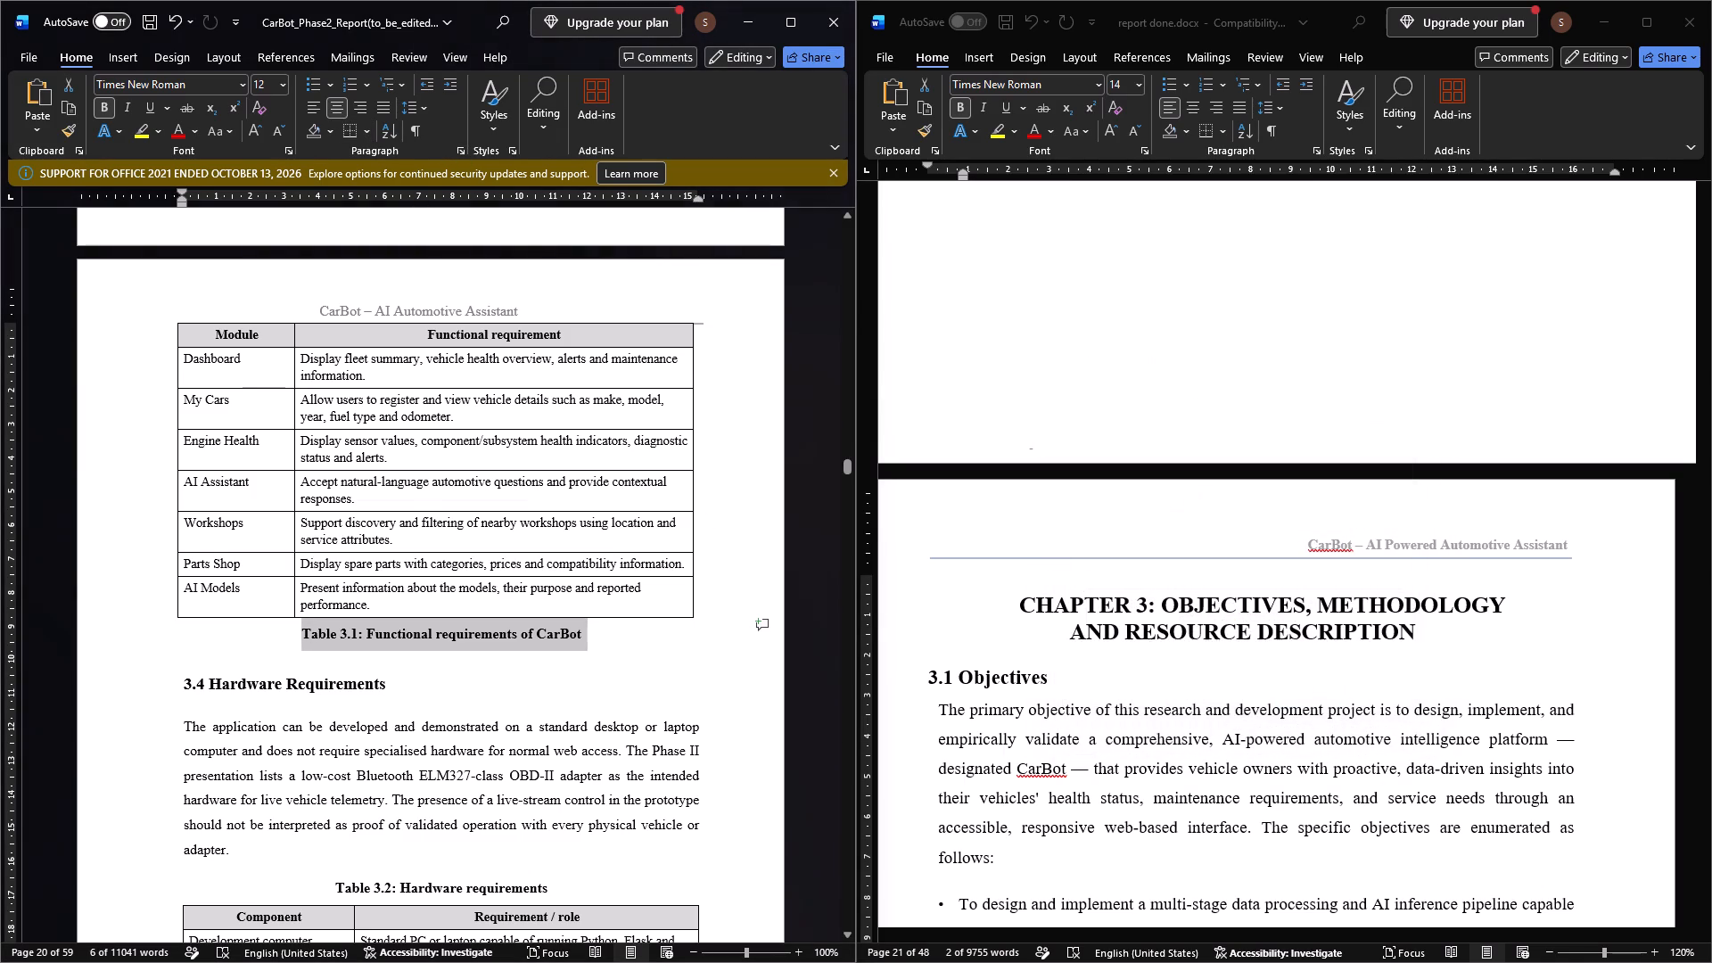
# Check the paragraph spacing settings of the Table 2.1 caption in Chapter 2 as a reference.
pyautogui.scroll(8, 491, 545)
pyautogui.scroll(20, 468, 554)
pyautogui.scroll(-7, 468, 554)
pyautogui.scroll(12, 468, 554)
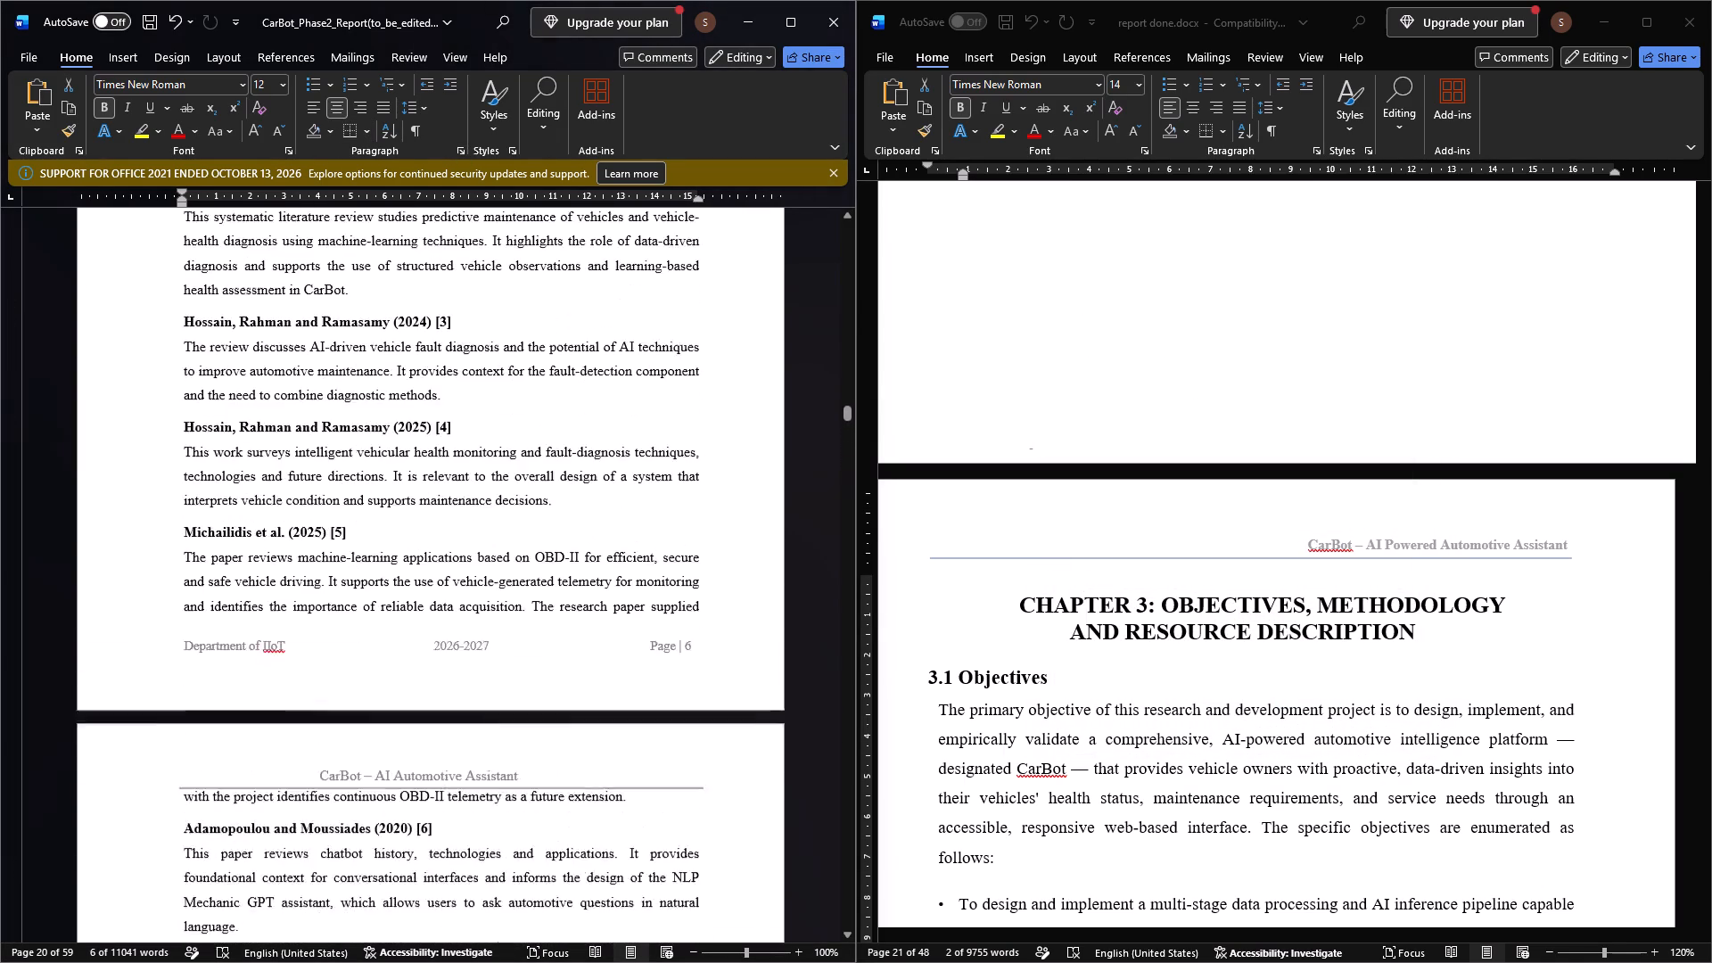
pyautogui.scroll(-1, 466, 558)
pyautogui.scroll(20, 466, 560)
pyautogui.scroll(18, 466, 560)
pyautogui.scroll(-2, 466, 560)
pyautogui.scroll(2, 465, 563)
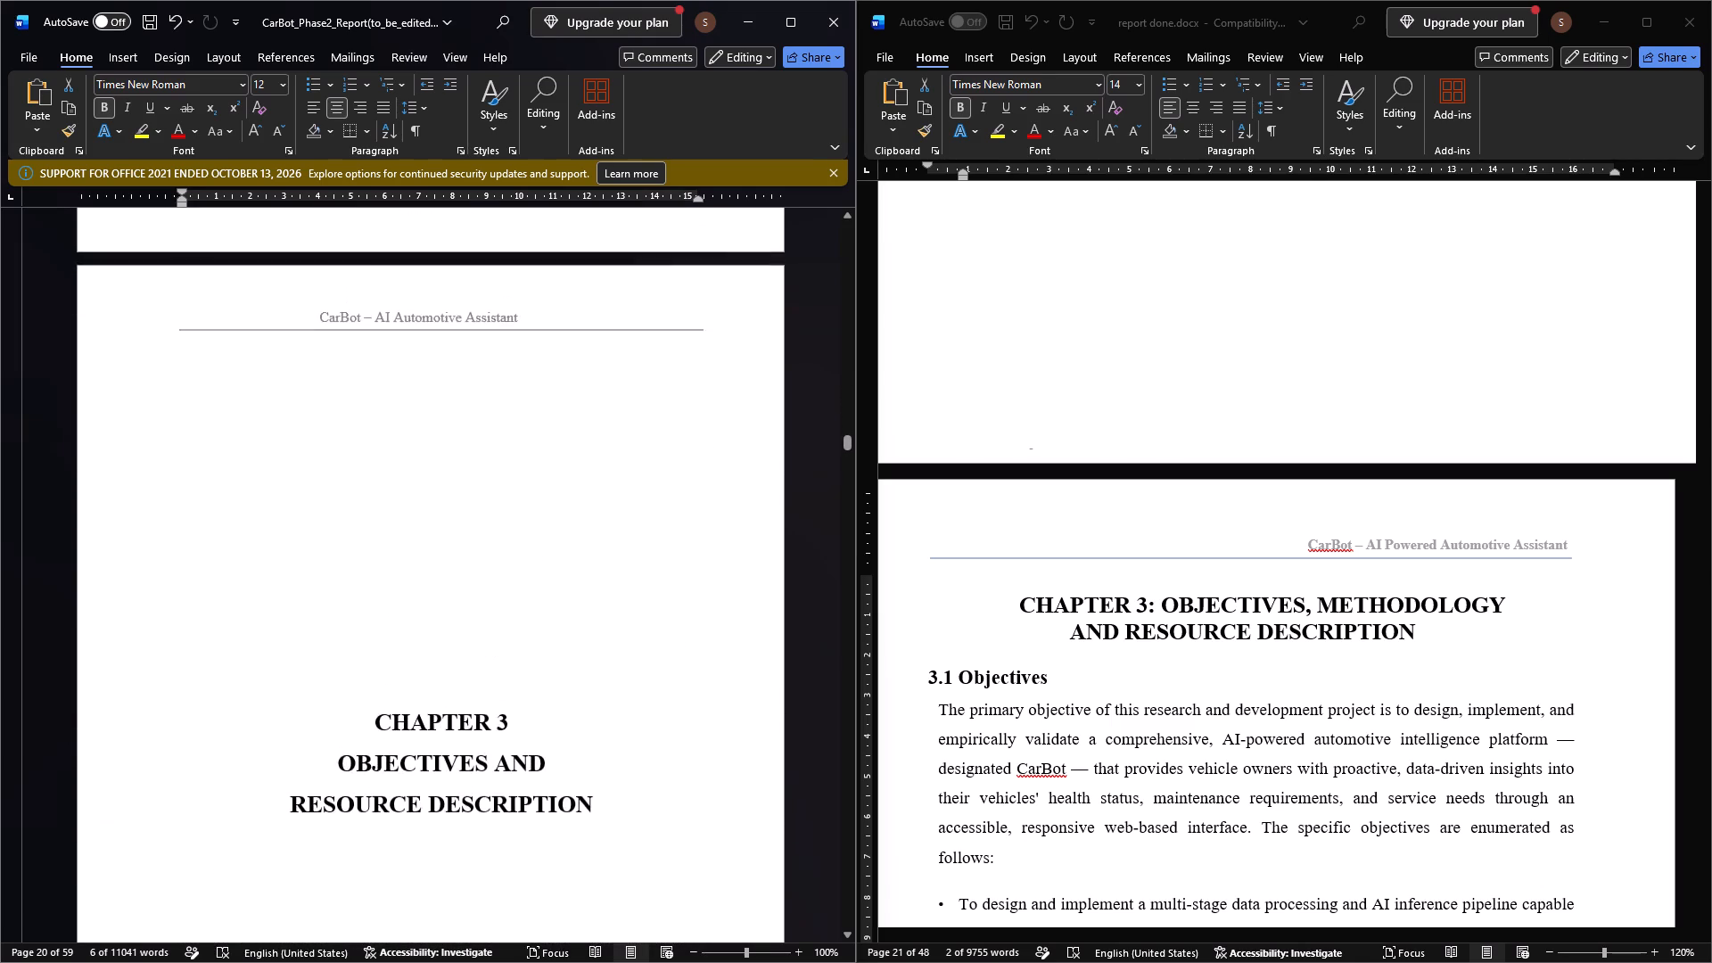
pyautogui.scroll(5, 465, 563)
pyautogui.scroll(-1, 465, 563)
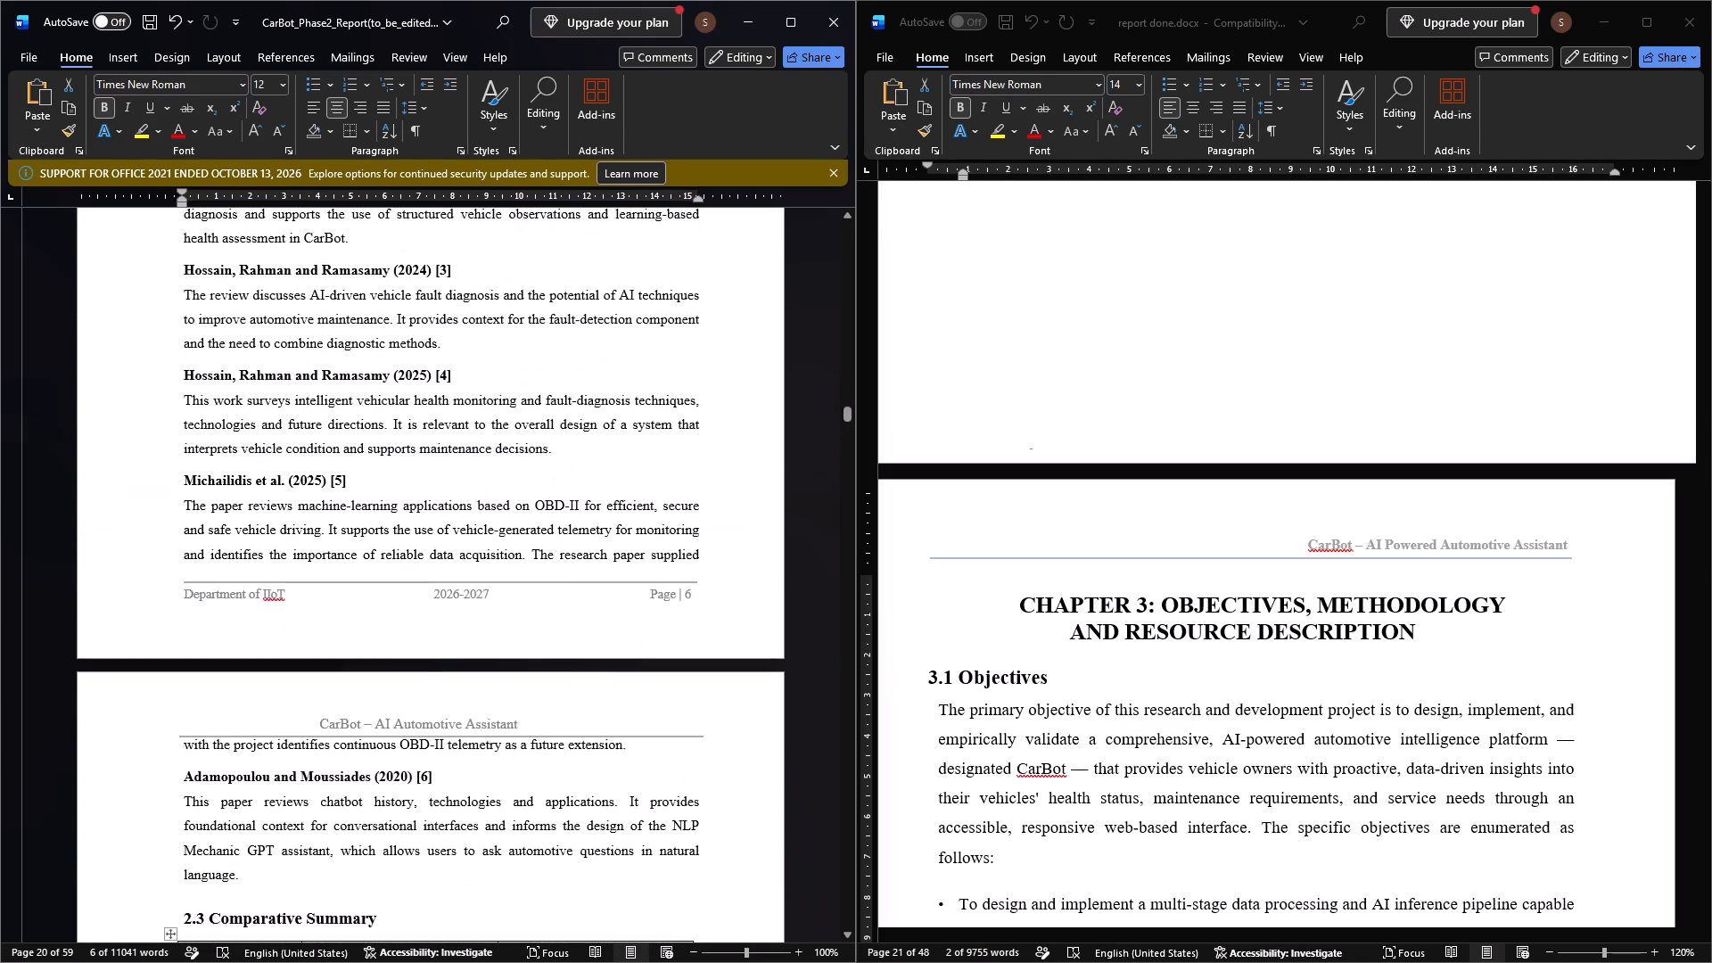
pyautogui.scroll(-5, 465, 563)
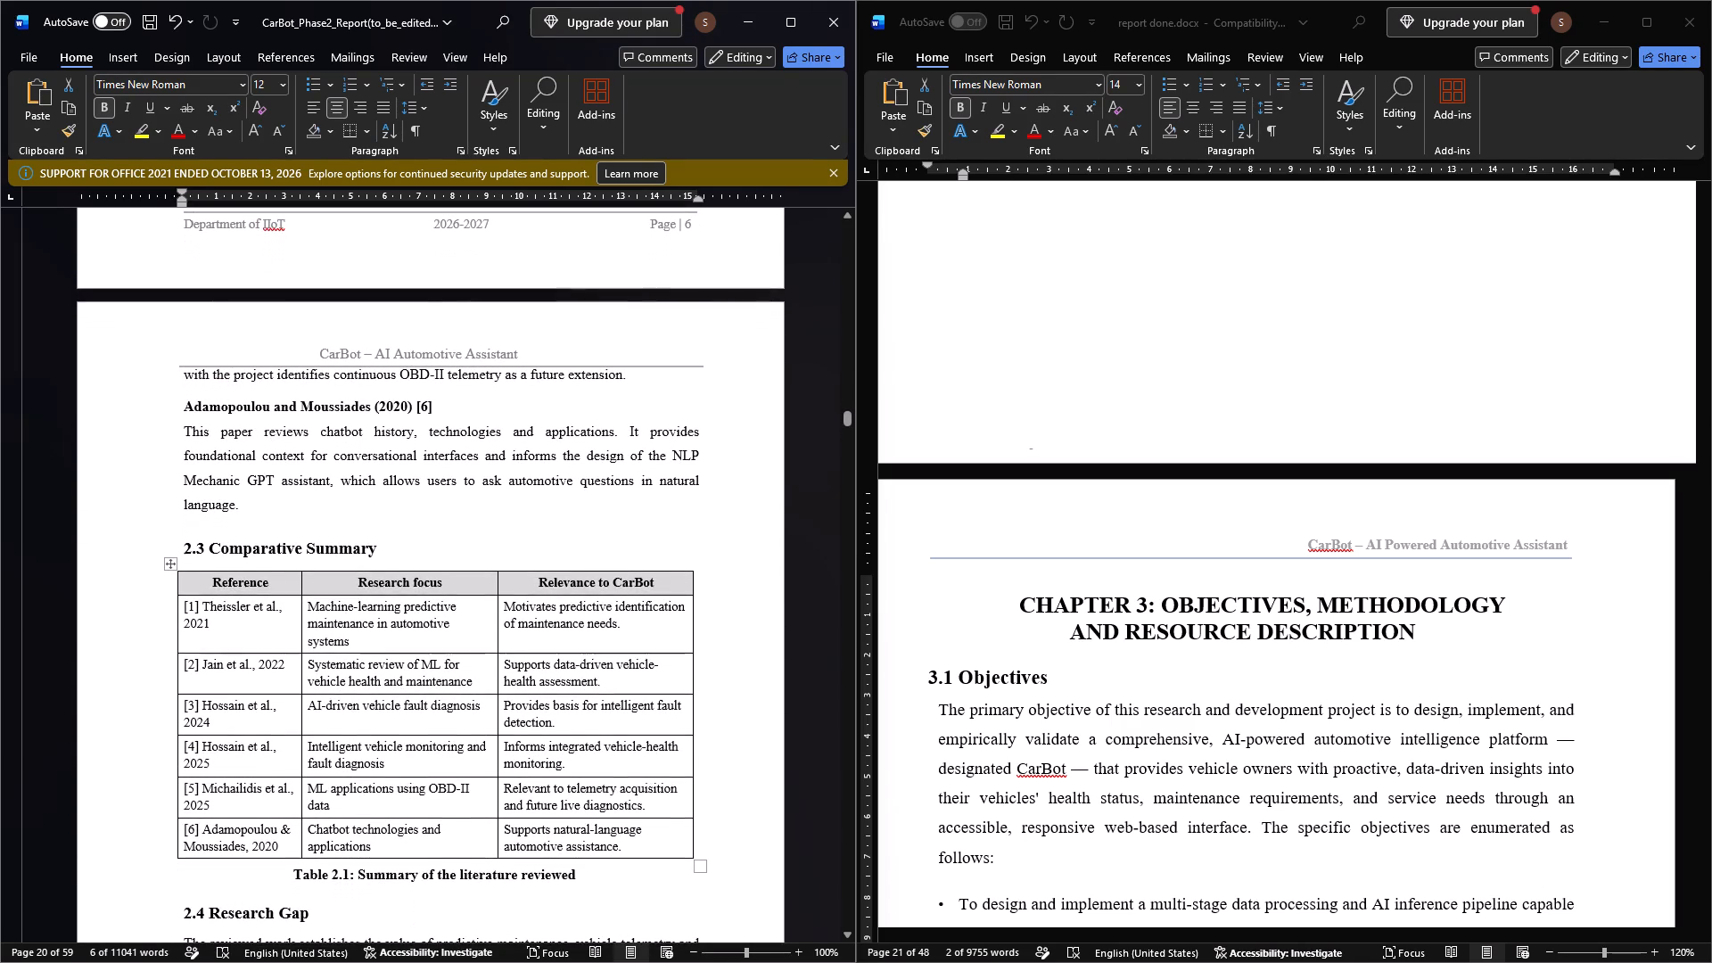
pyautogui.click(578, 877)
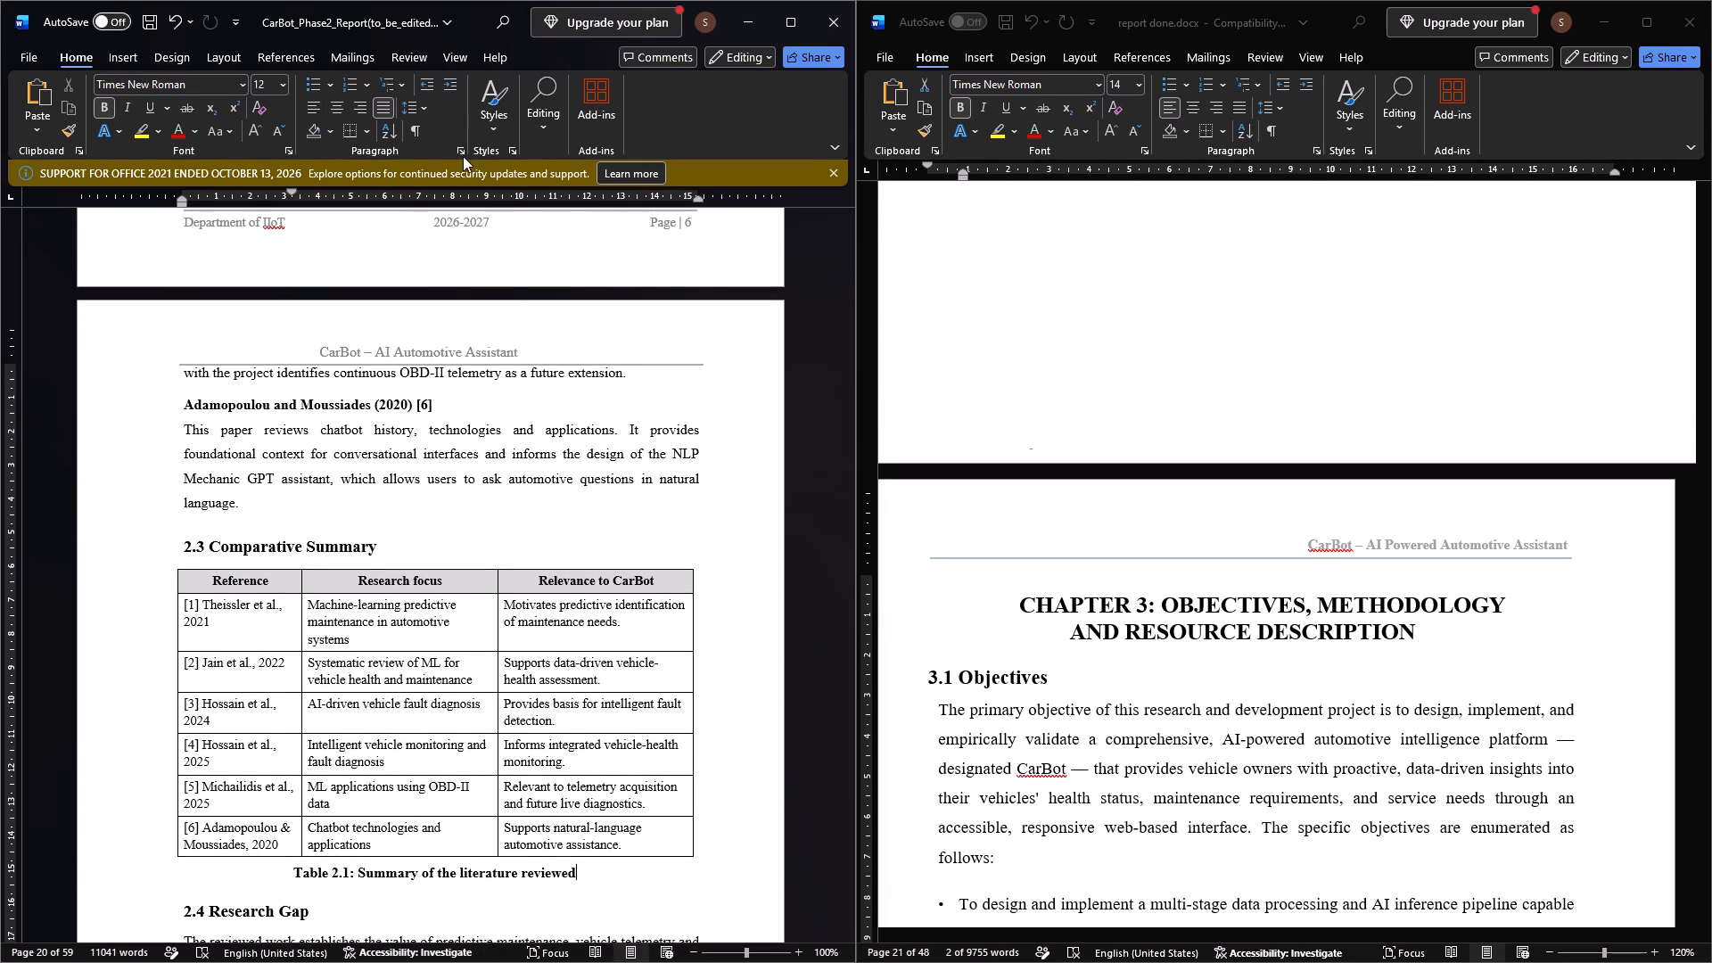
pyautogui.click(458, 149)
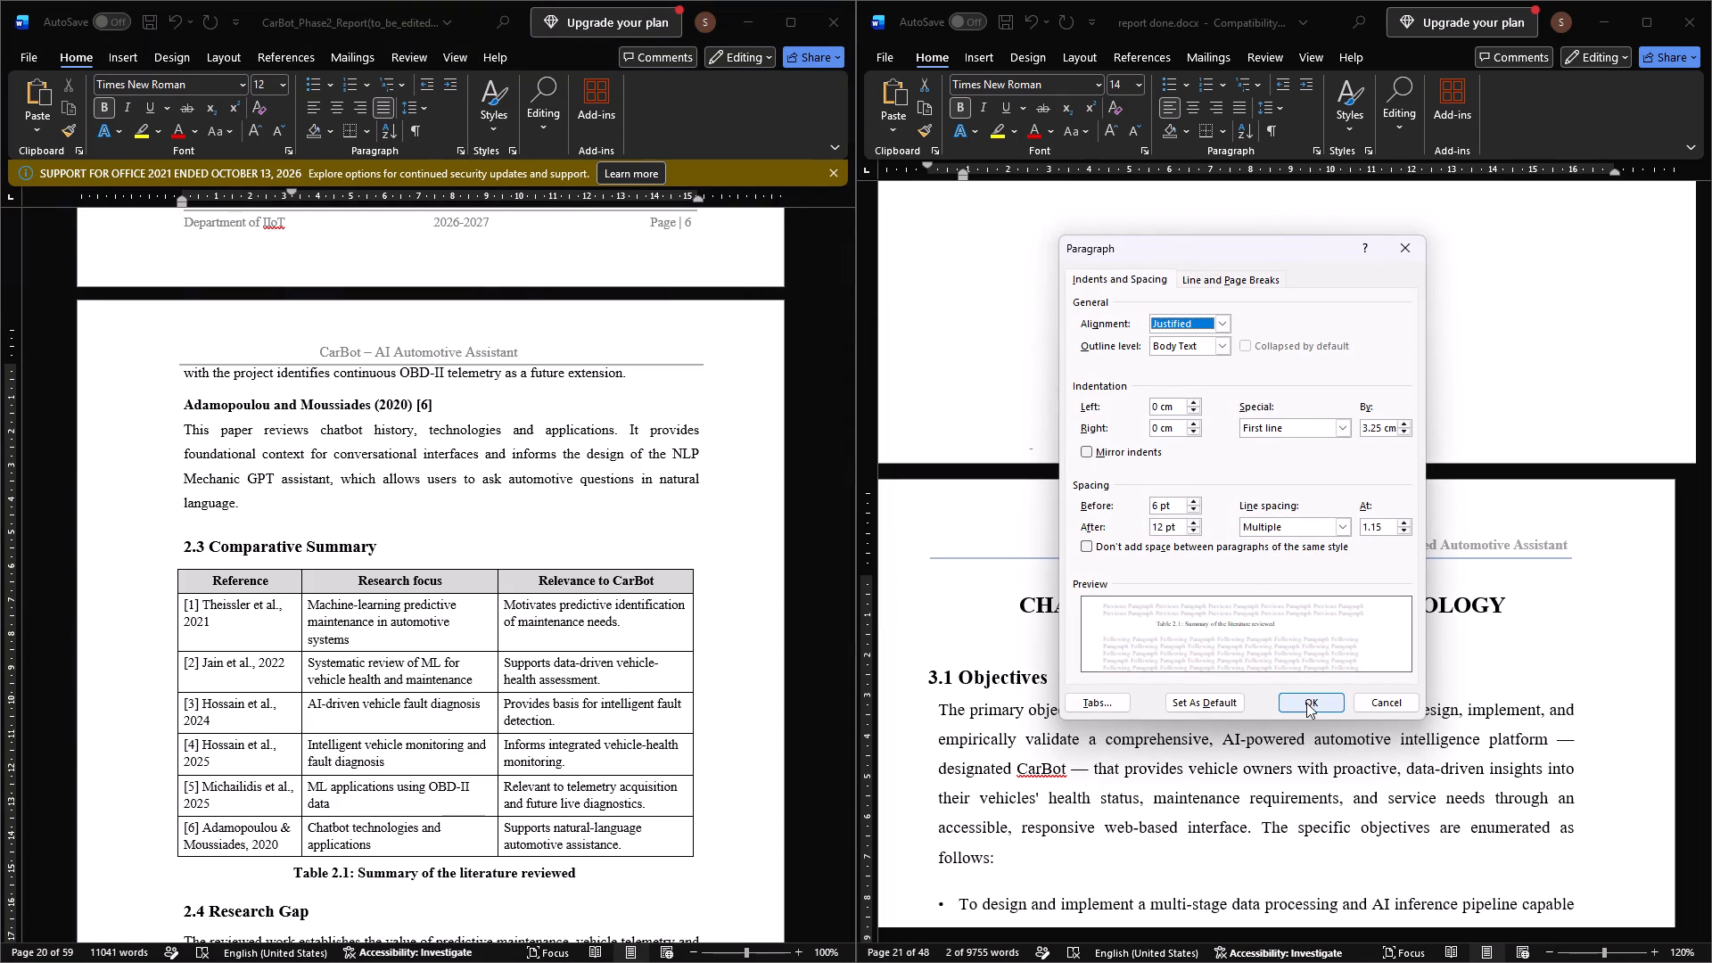
pyautogui.click(1306, 703)
# Check the paragraph alignment and spacing settings of the 2.1 Introduction heading.
pyautogui.scroll(4, 548, 543)
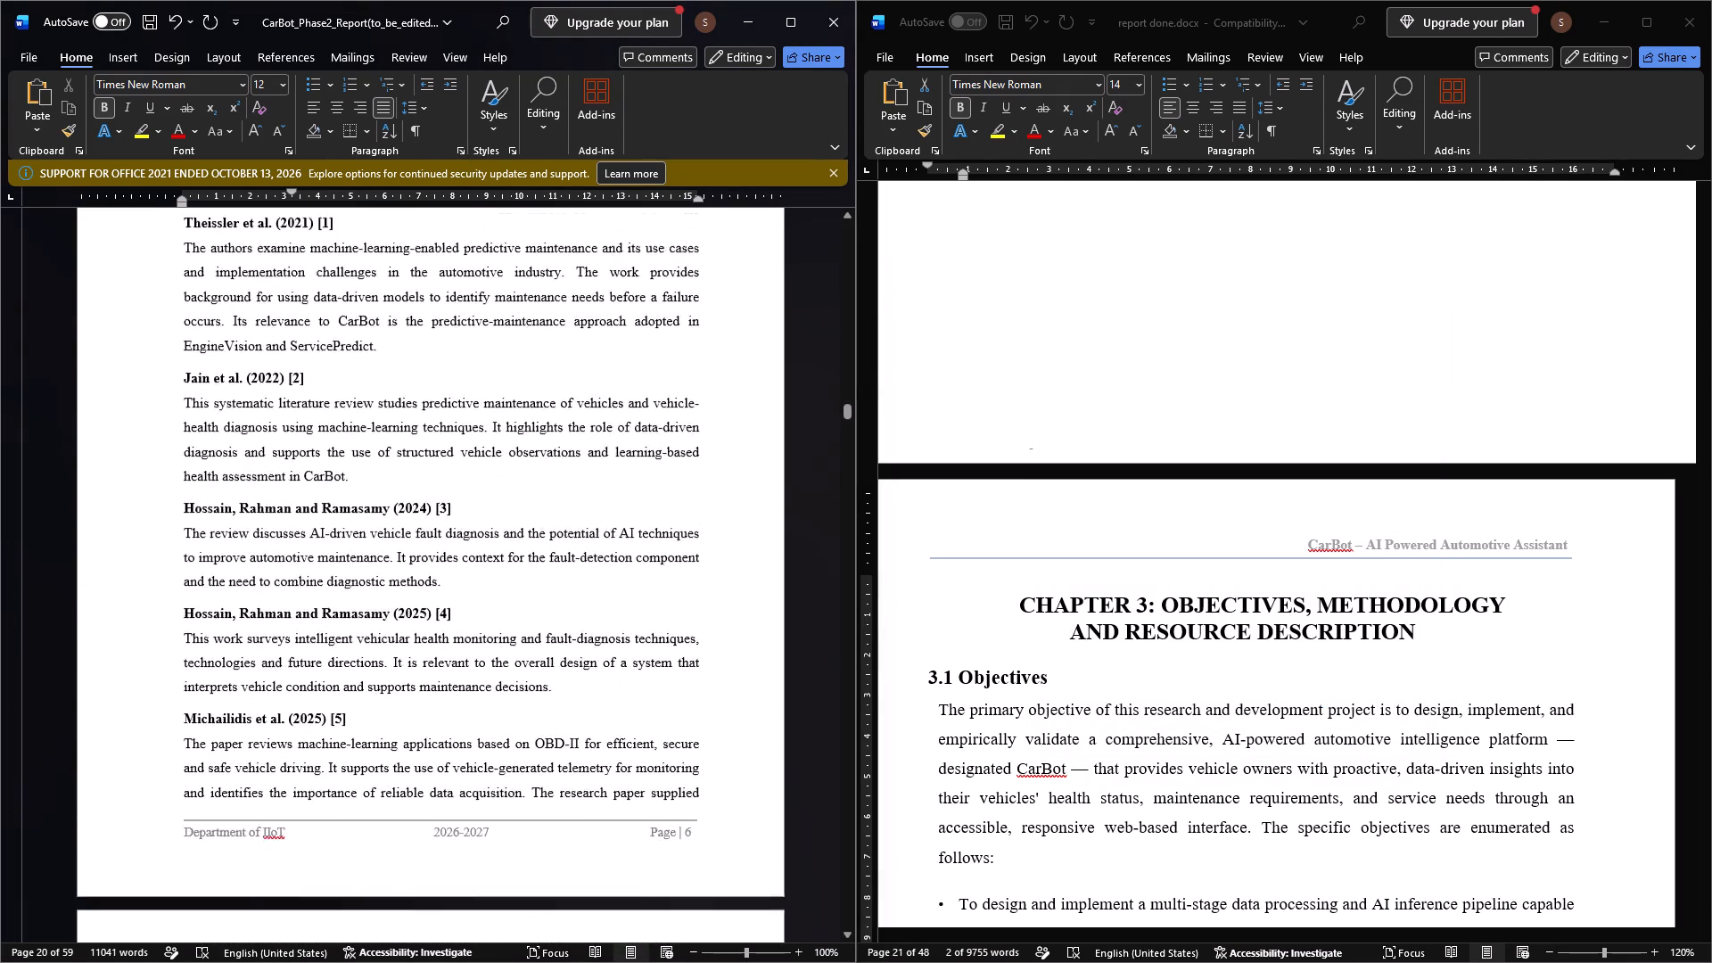
pyautogui.scroll(1, 527, 503)
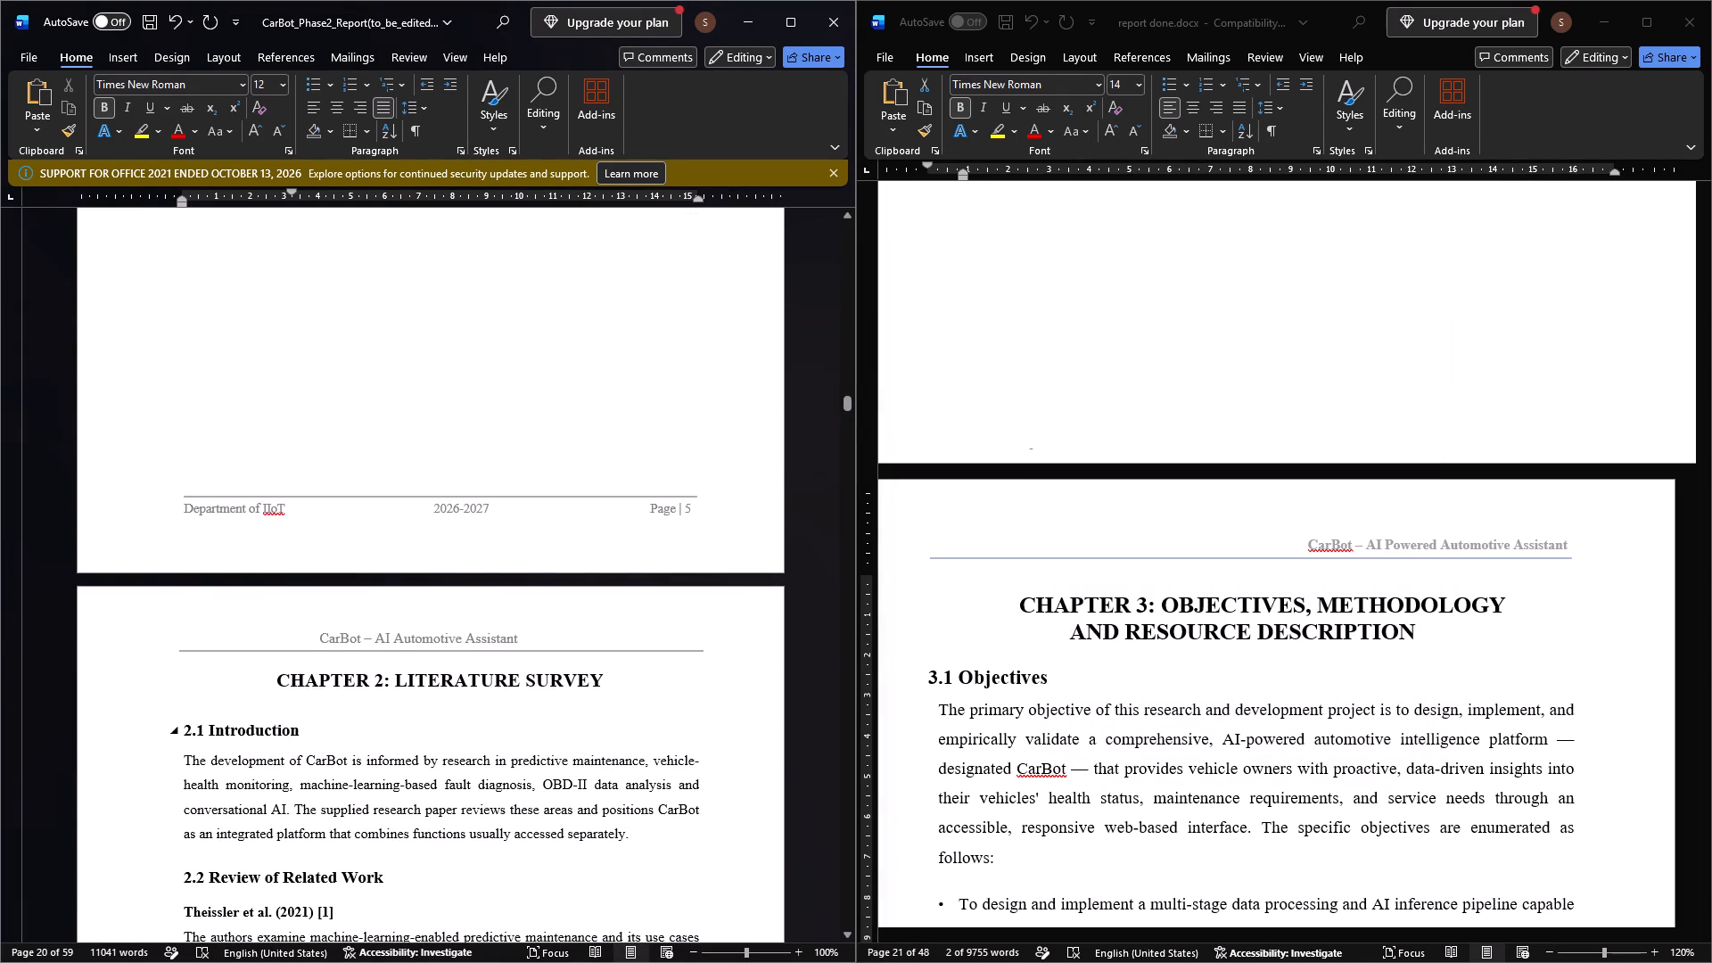
pyautogui.click(316, 735)
pyautogui.click(459, 147)
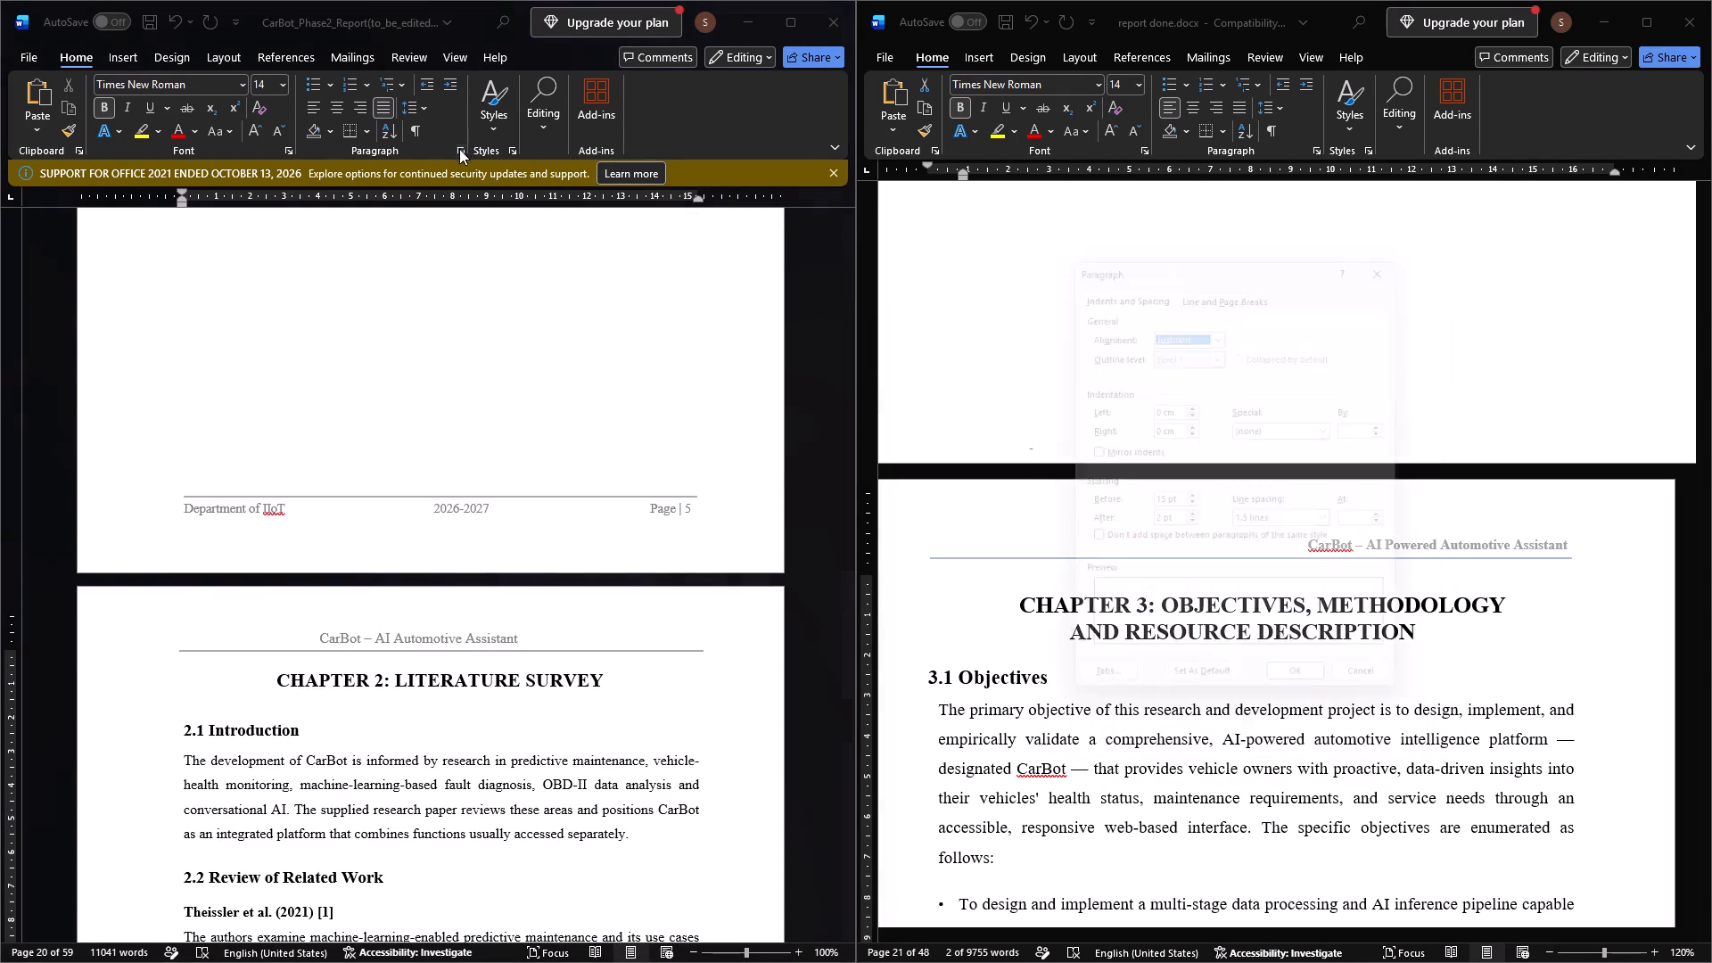
pyautogui.click(1320, 702)
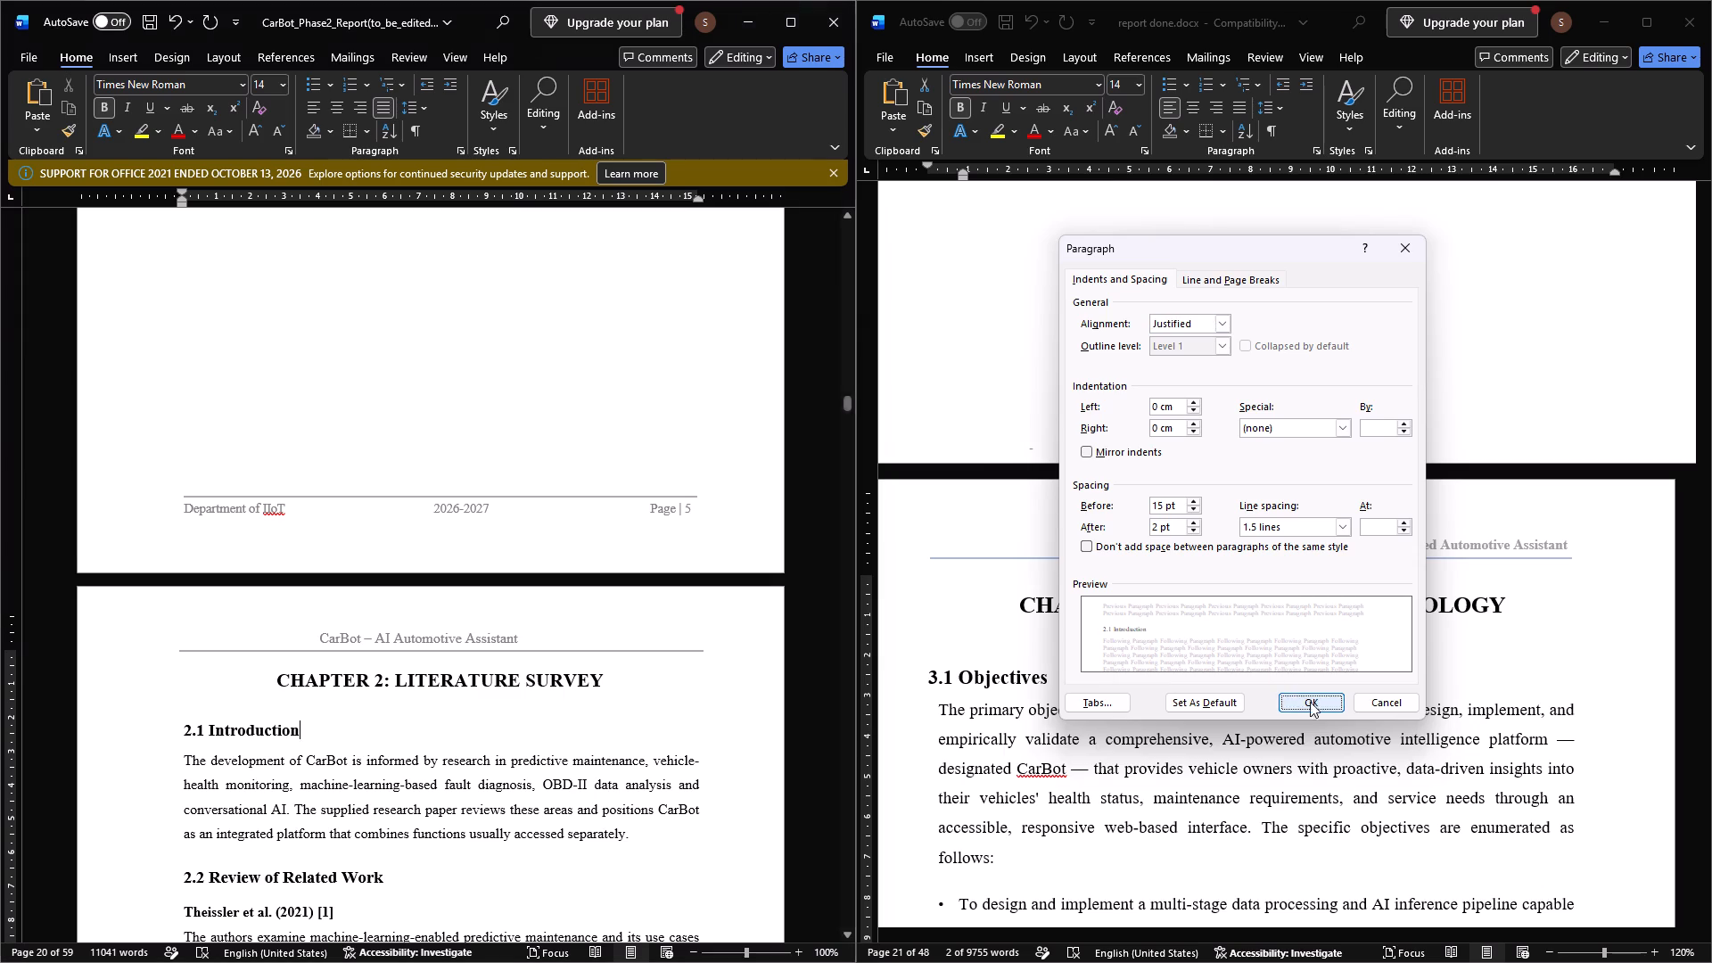
# Increase the spacing after the Table 3.1 caption to 12 pt, matching the Table 2.1 caption.
pyautogui.scroll(-7, 824, 763)
pyautogui.scroll(-6, 519, 722)
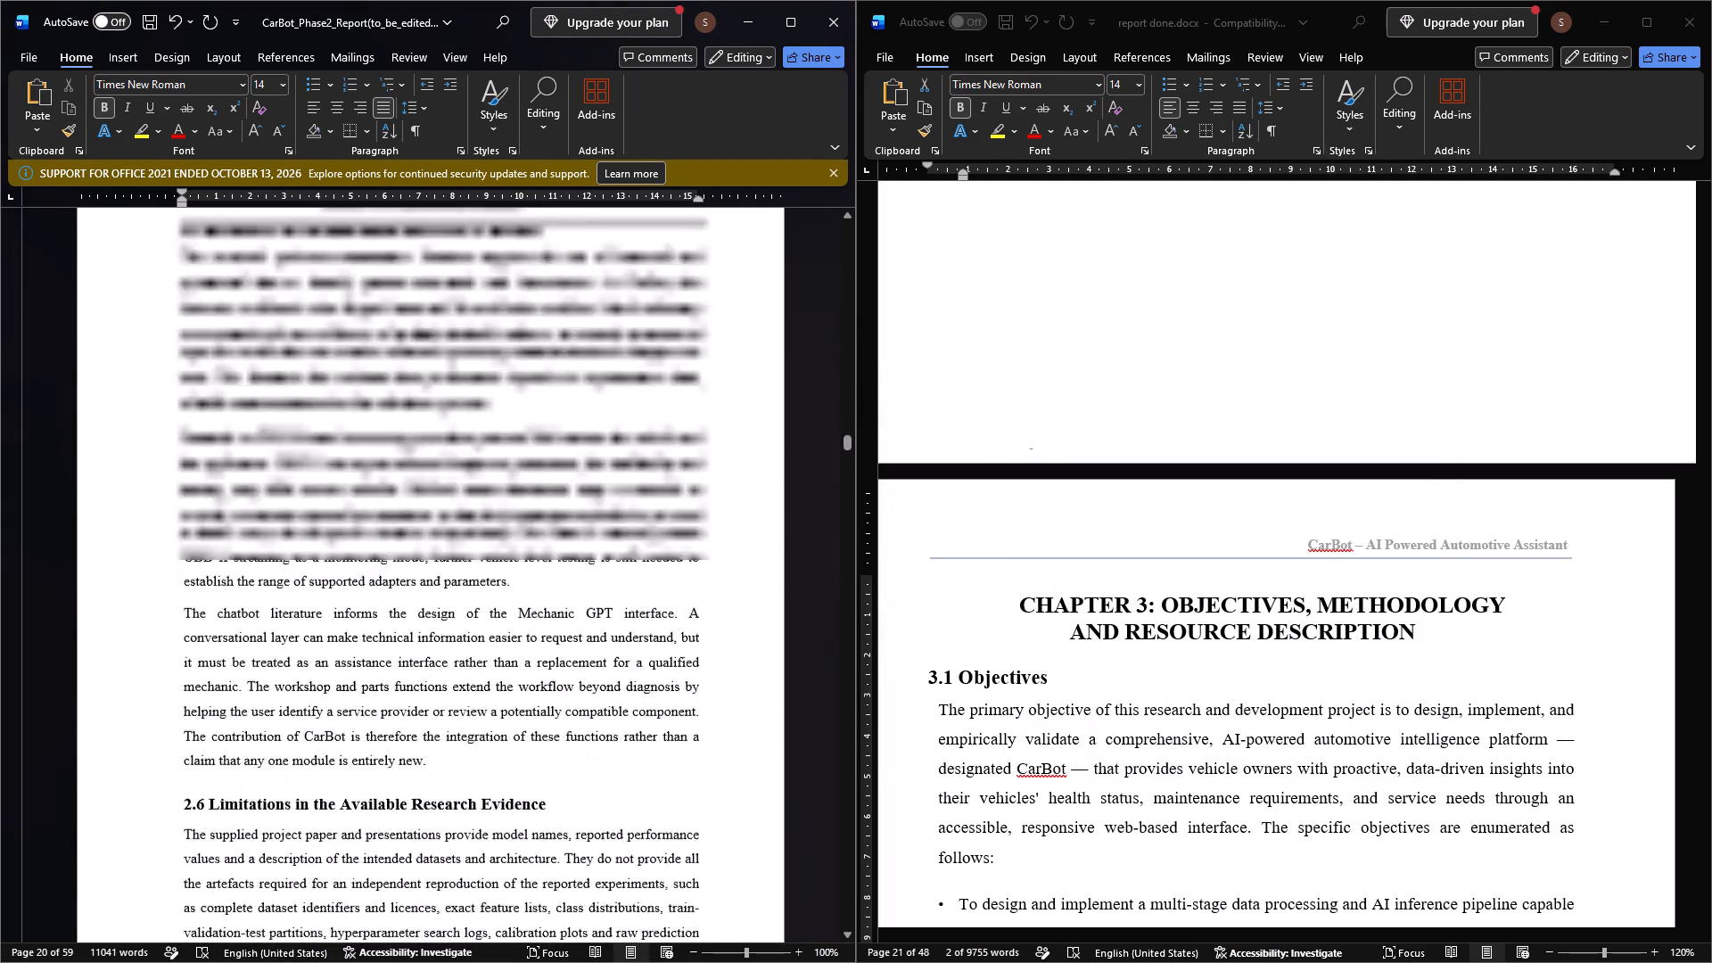
pyautogui.scroll(-2, 514, 722)
pyautogui.scroll(1, 509, 721)
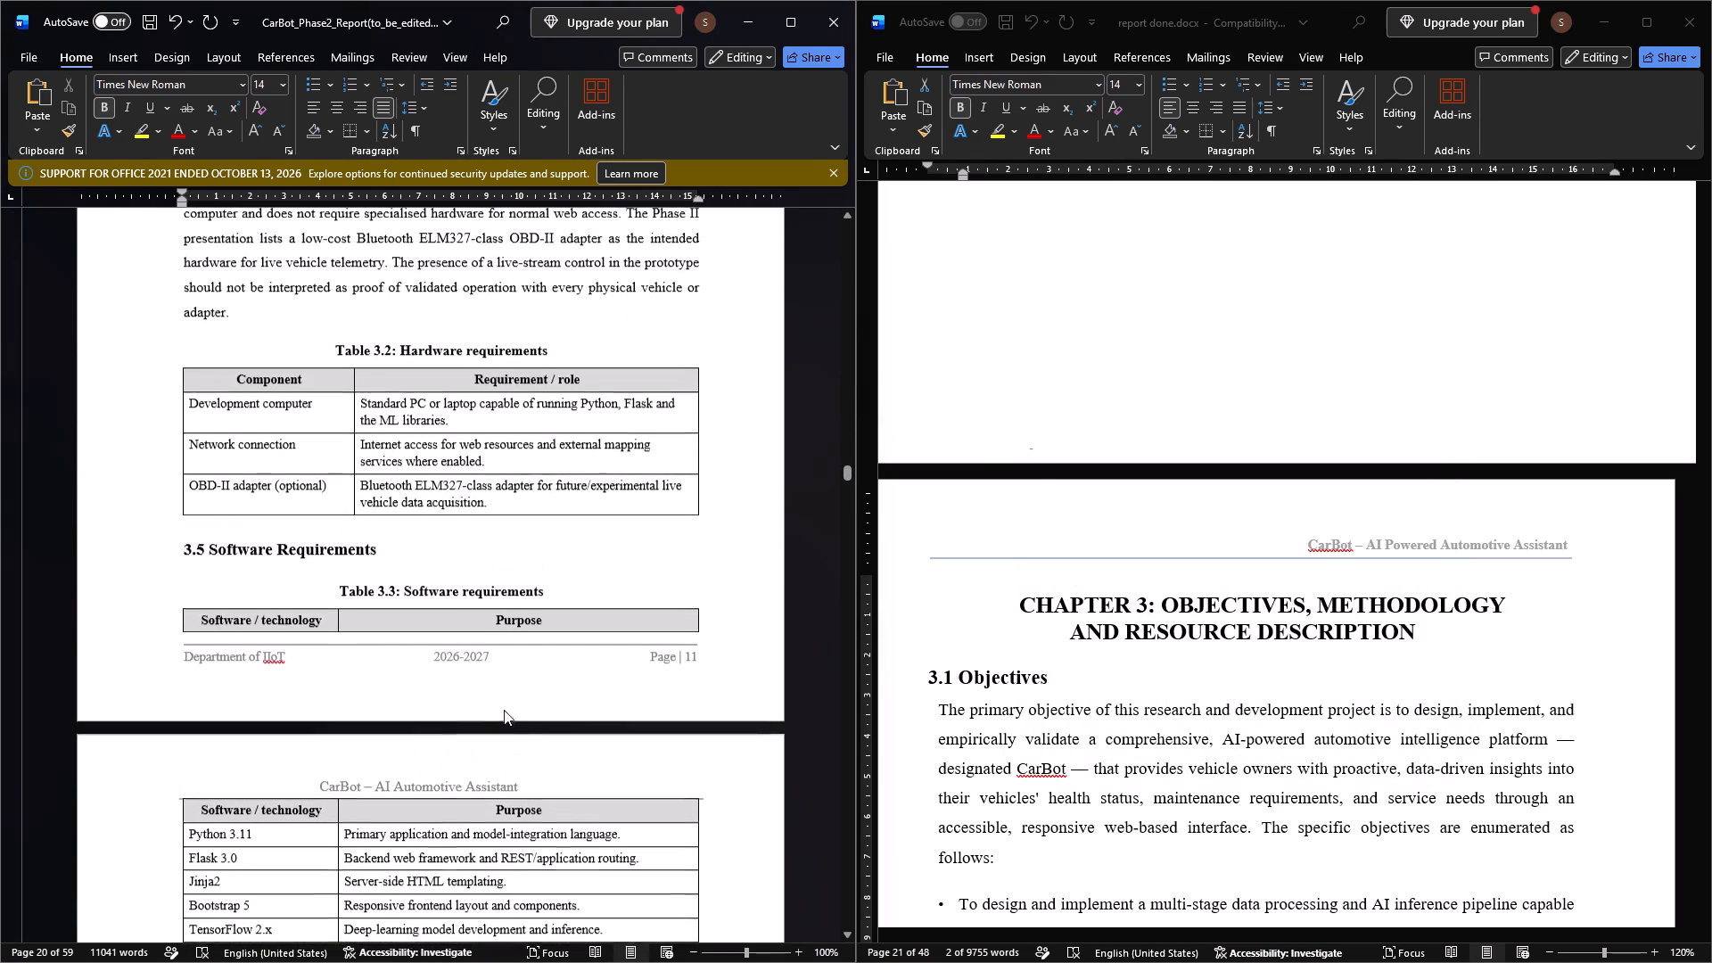
pyautogui.scroll(5, 504, 710)
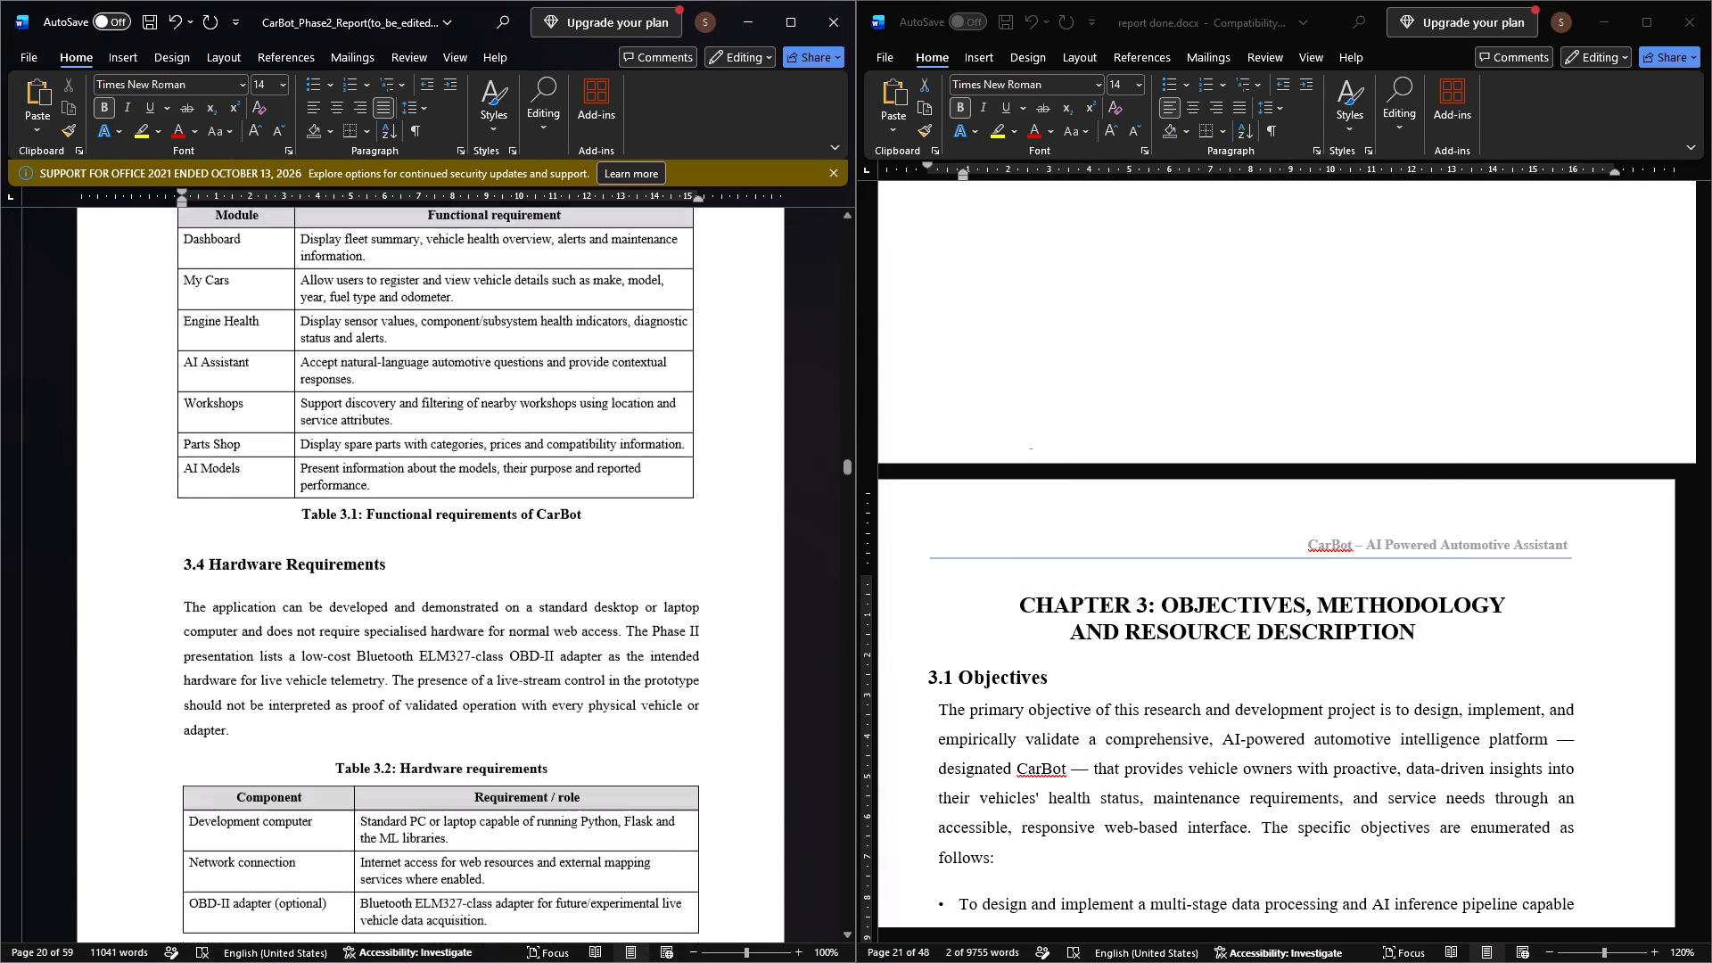
pyautogui.scroll(1, 504, 707)
pyautogui.click(589, 679)
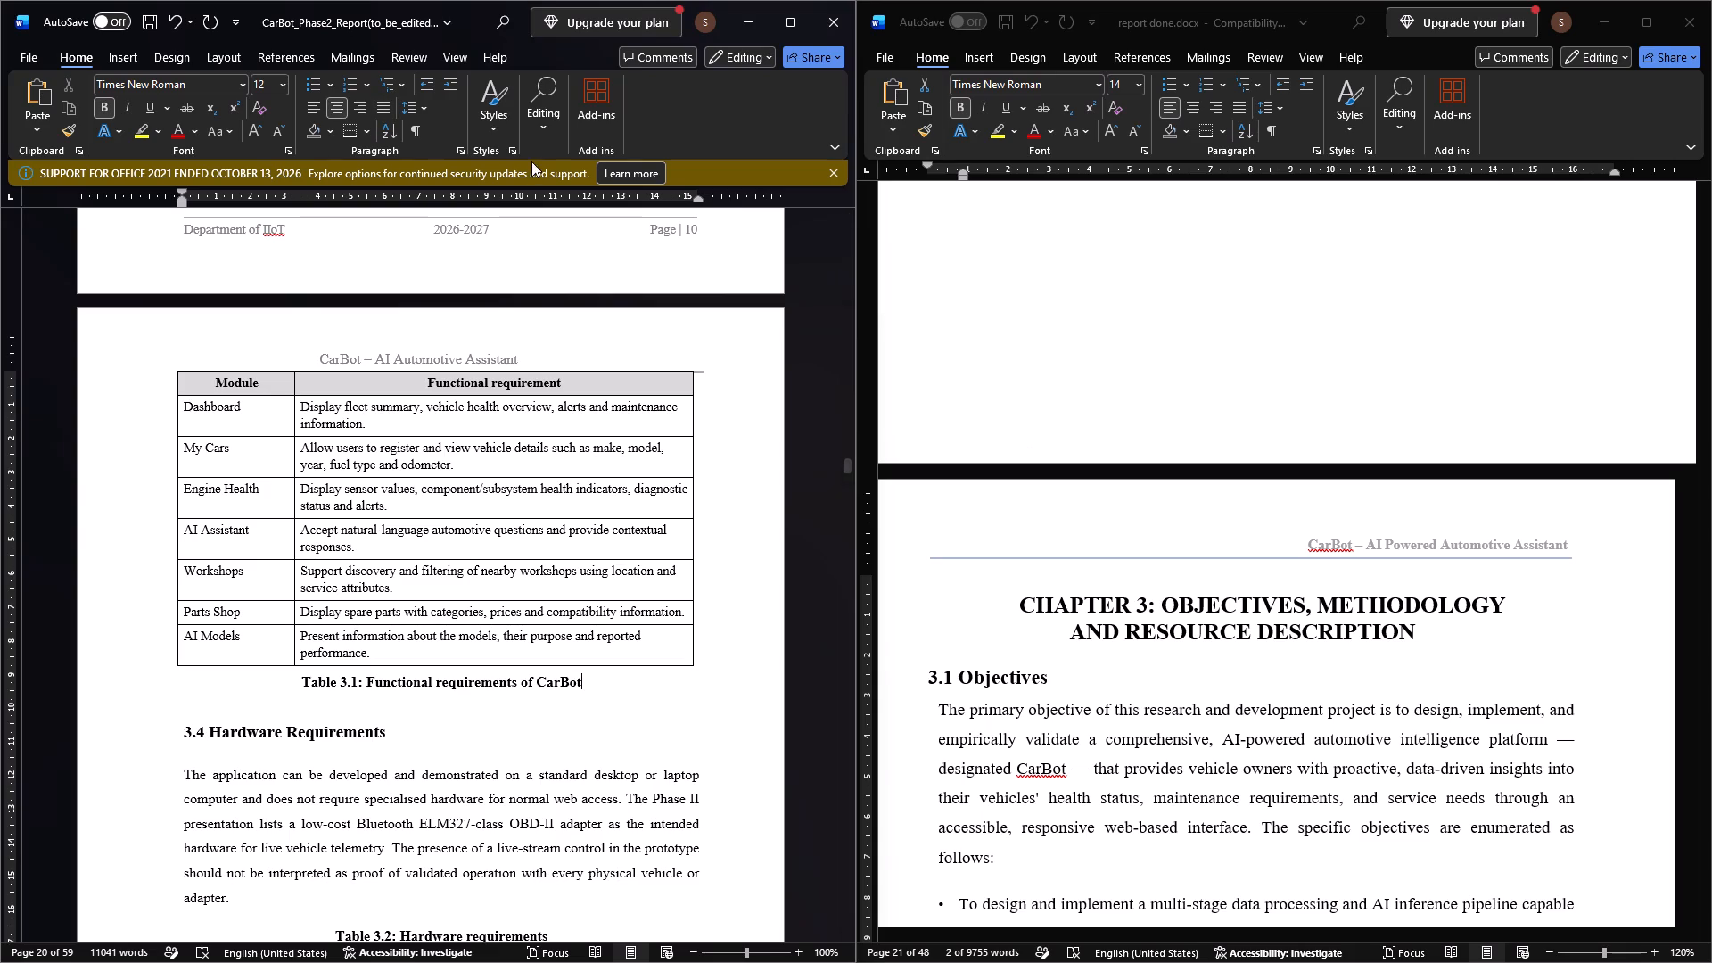
pyautogui.click(463, 149)
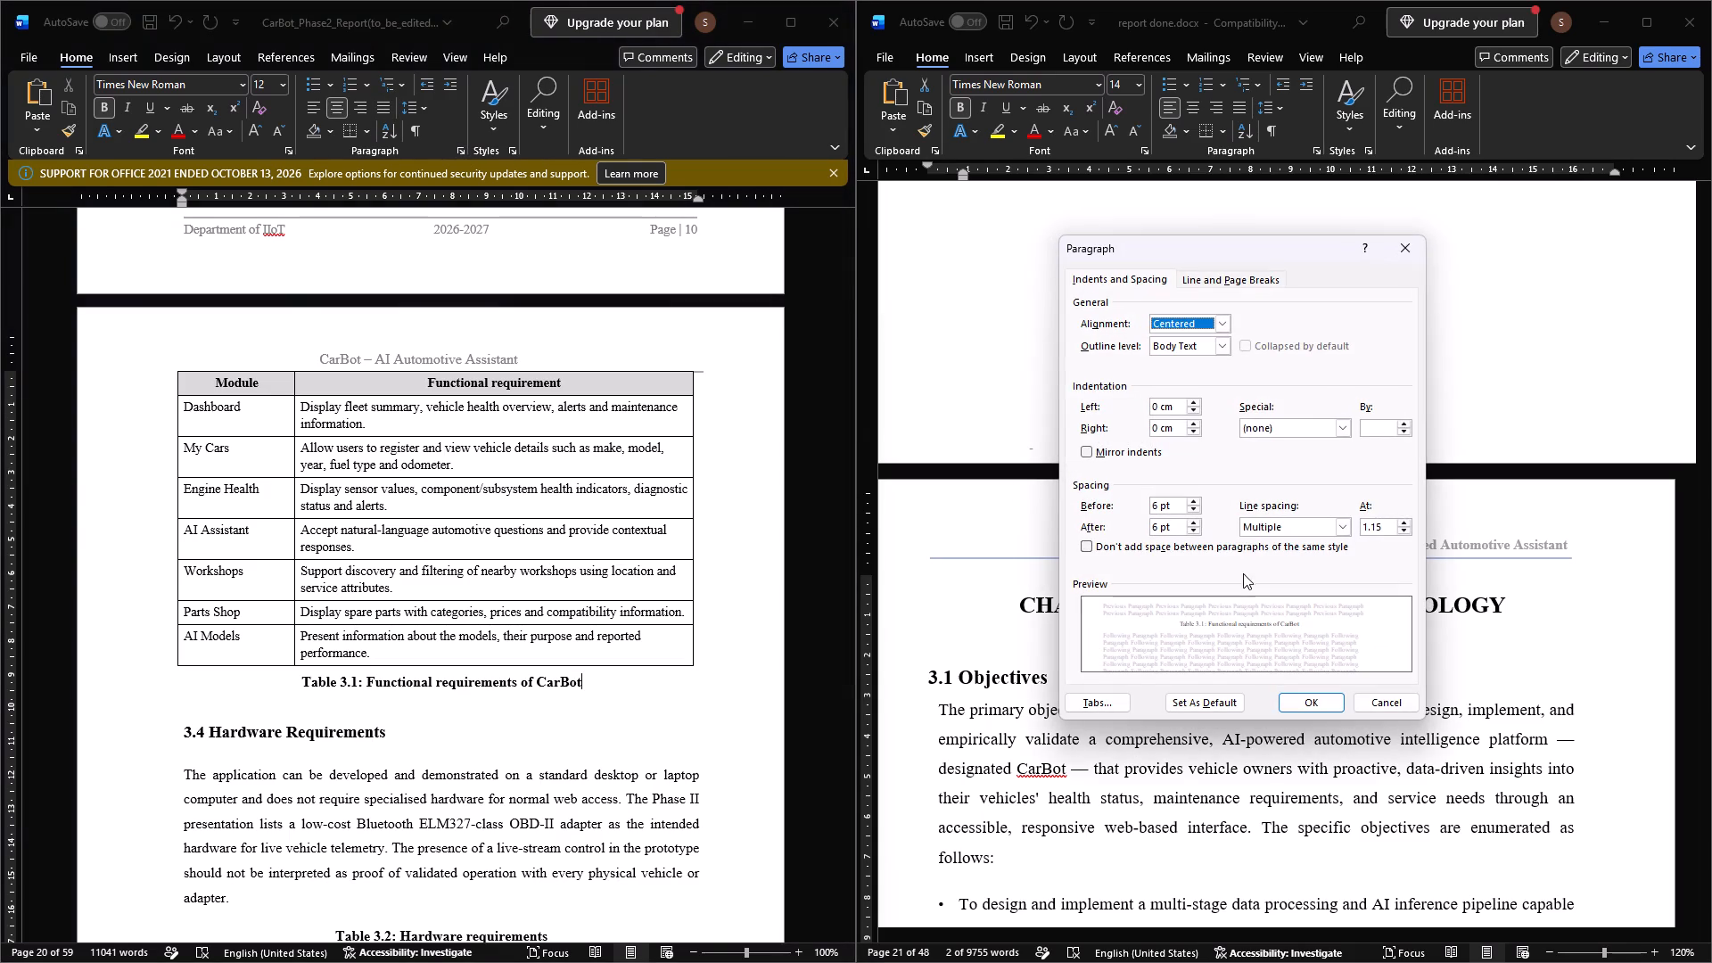
pyautogui.click(1195, 523)
pyautogui.click(1312, 709)
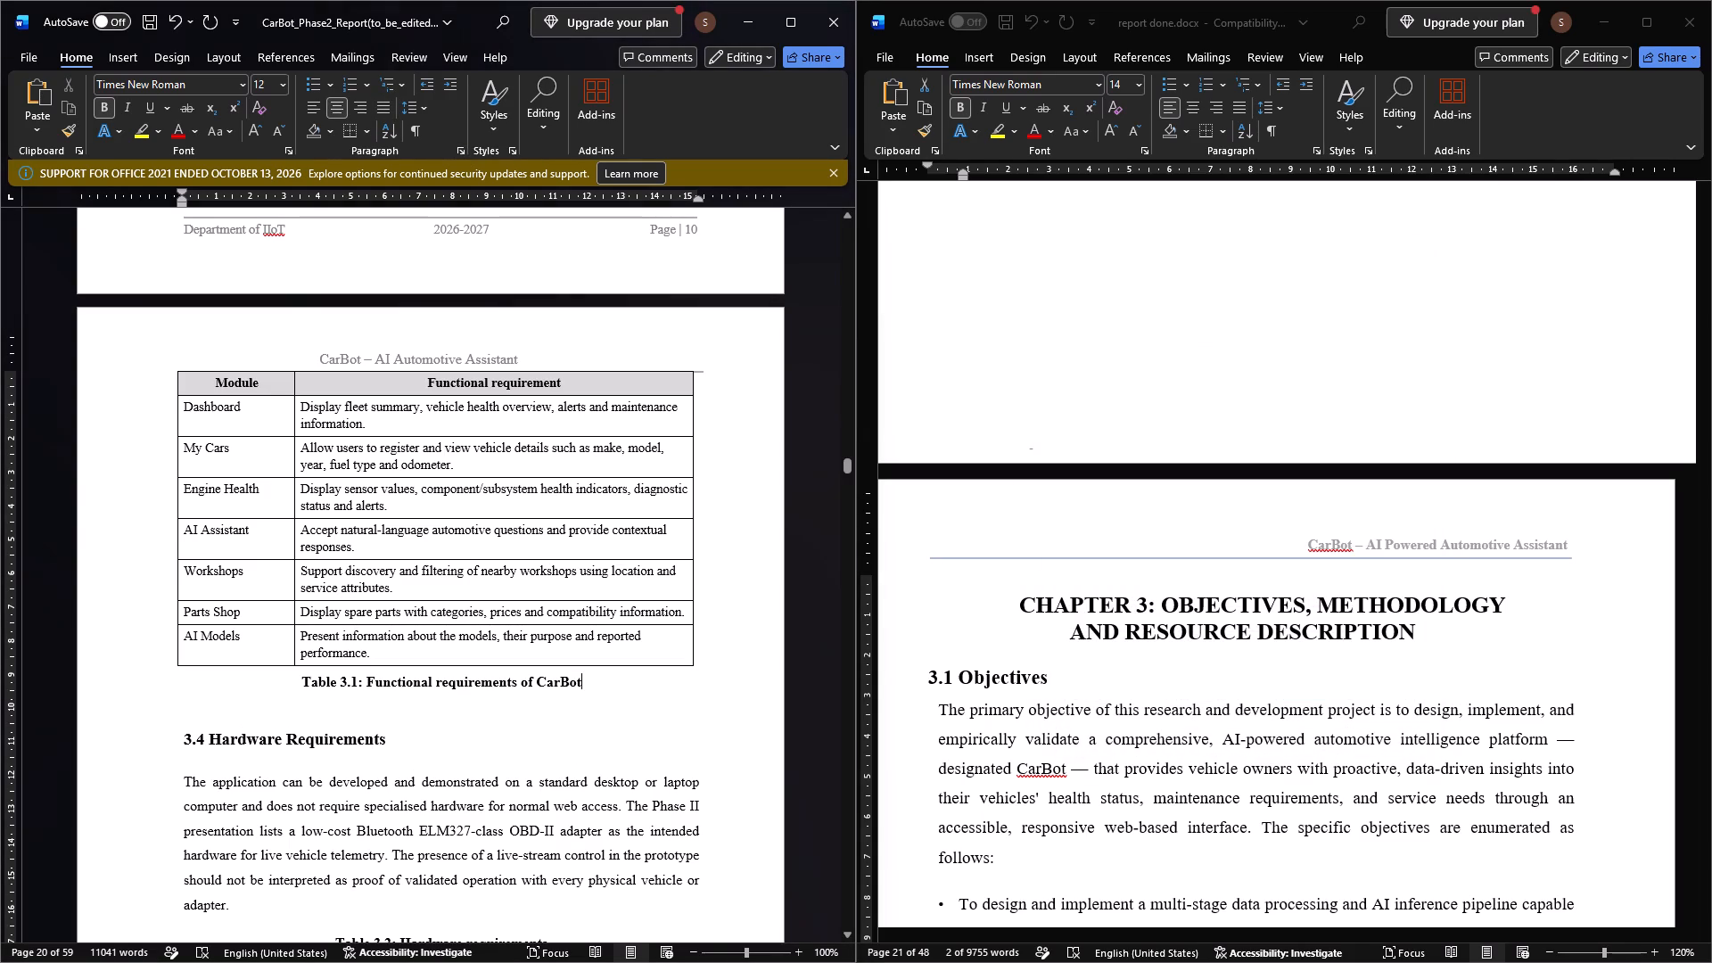
# Format the 3.4 Hardware Requirements heading with 15 pt spacing before, 2 pt after and justified alignment.
pyautogui.click(384, 736)
pyautogui.moveTo(588, 682); pyautogui.dragTo(304, 676)
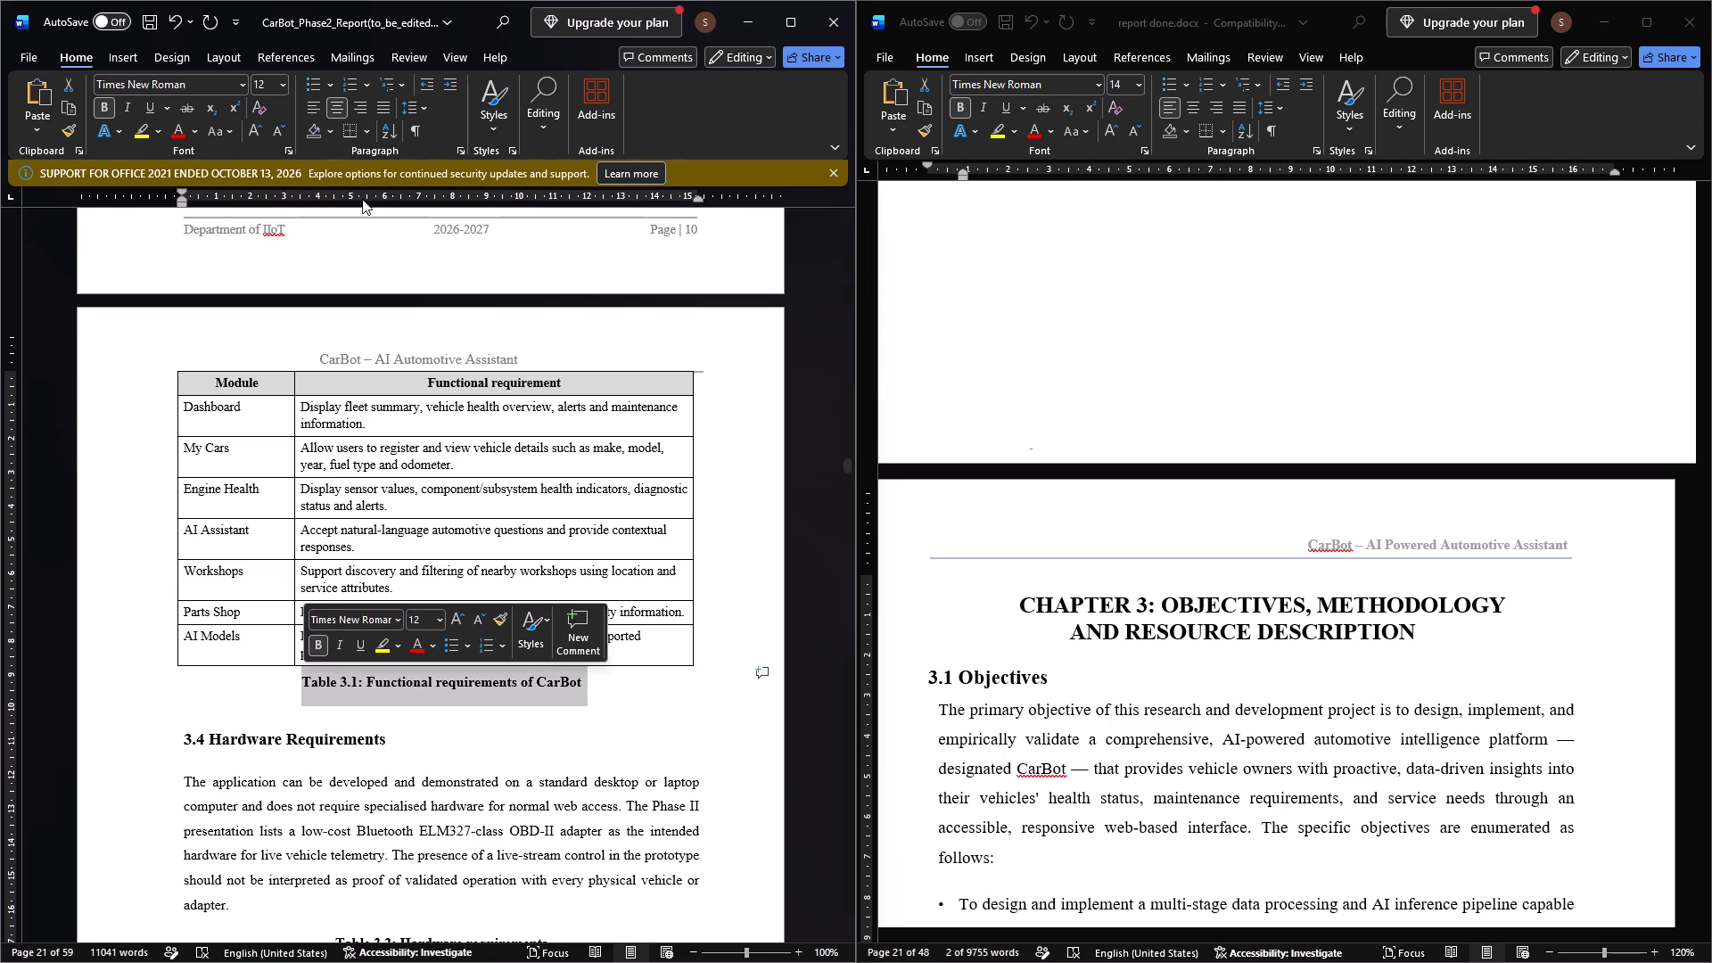
pyautogui.click(404, 733)
pyautogui.moveTo(391, 738); pyautogui.dragTo(179, 745)
pyautogui.click(457, 150)
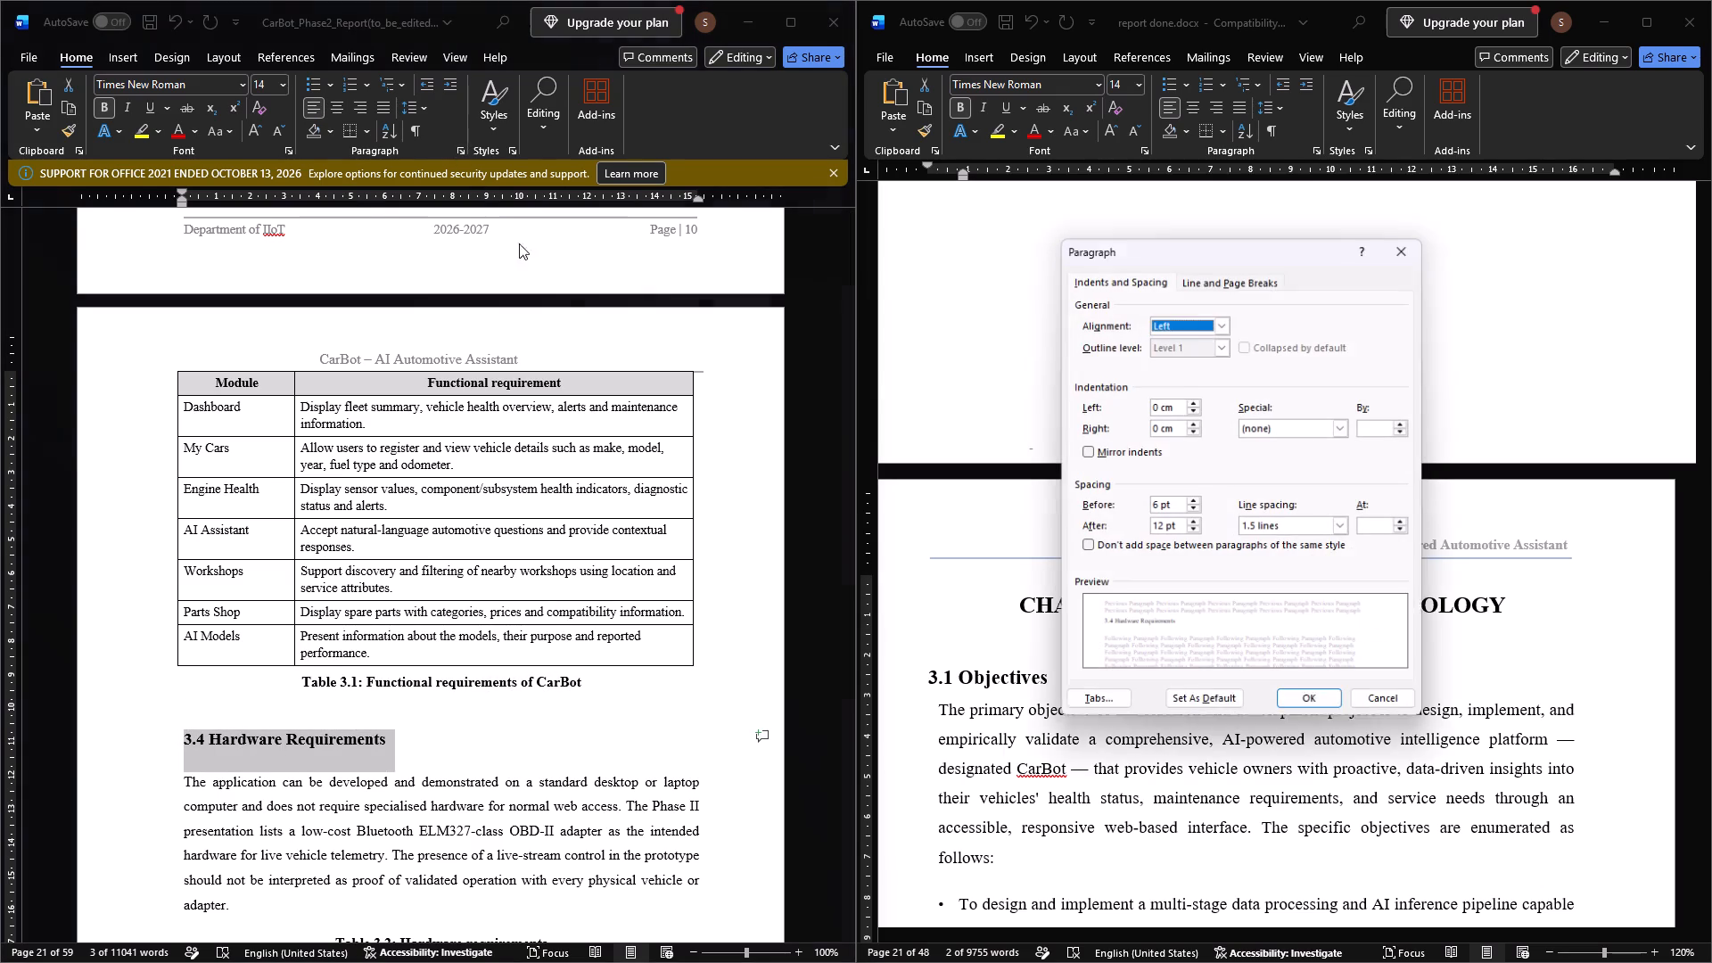
pyautogui.click(1159, 500)
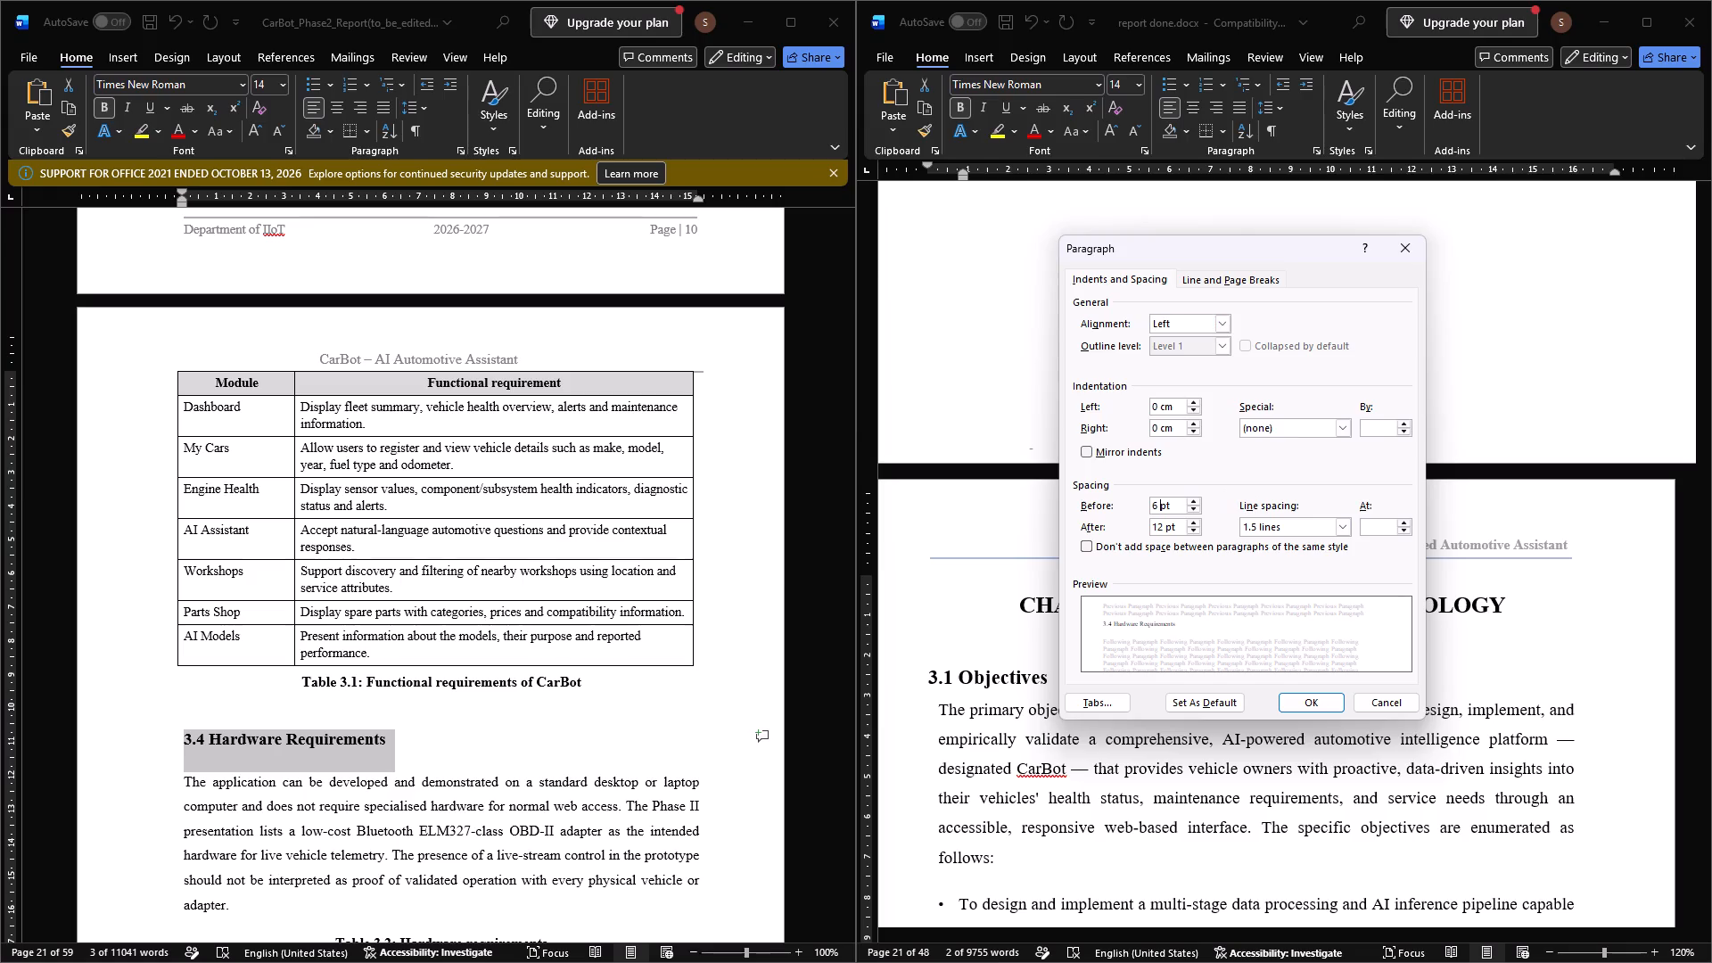
pyautogui.press('BackSpace')
pyautogui.write('15')
pyautogui.press('BackSpace')
pyautogui.press('BackSpace')
pyautogui.press('BackSpace')
pyautogui.press('1')
pyautogui.press('5')
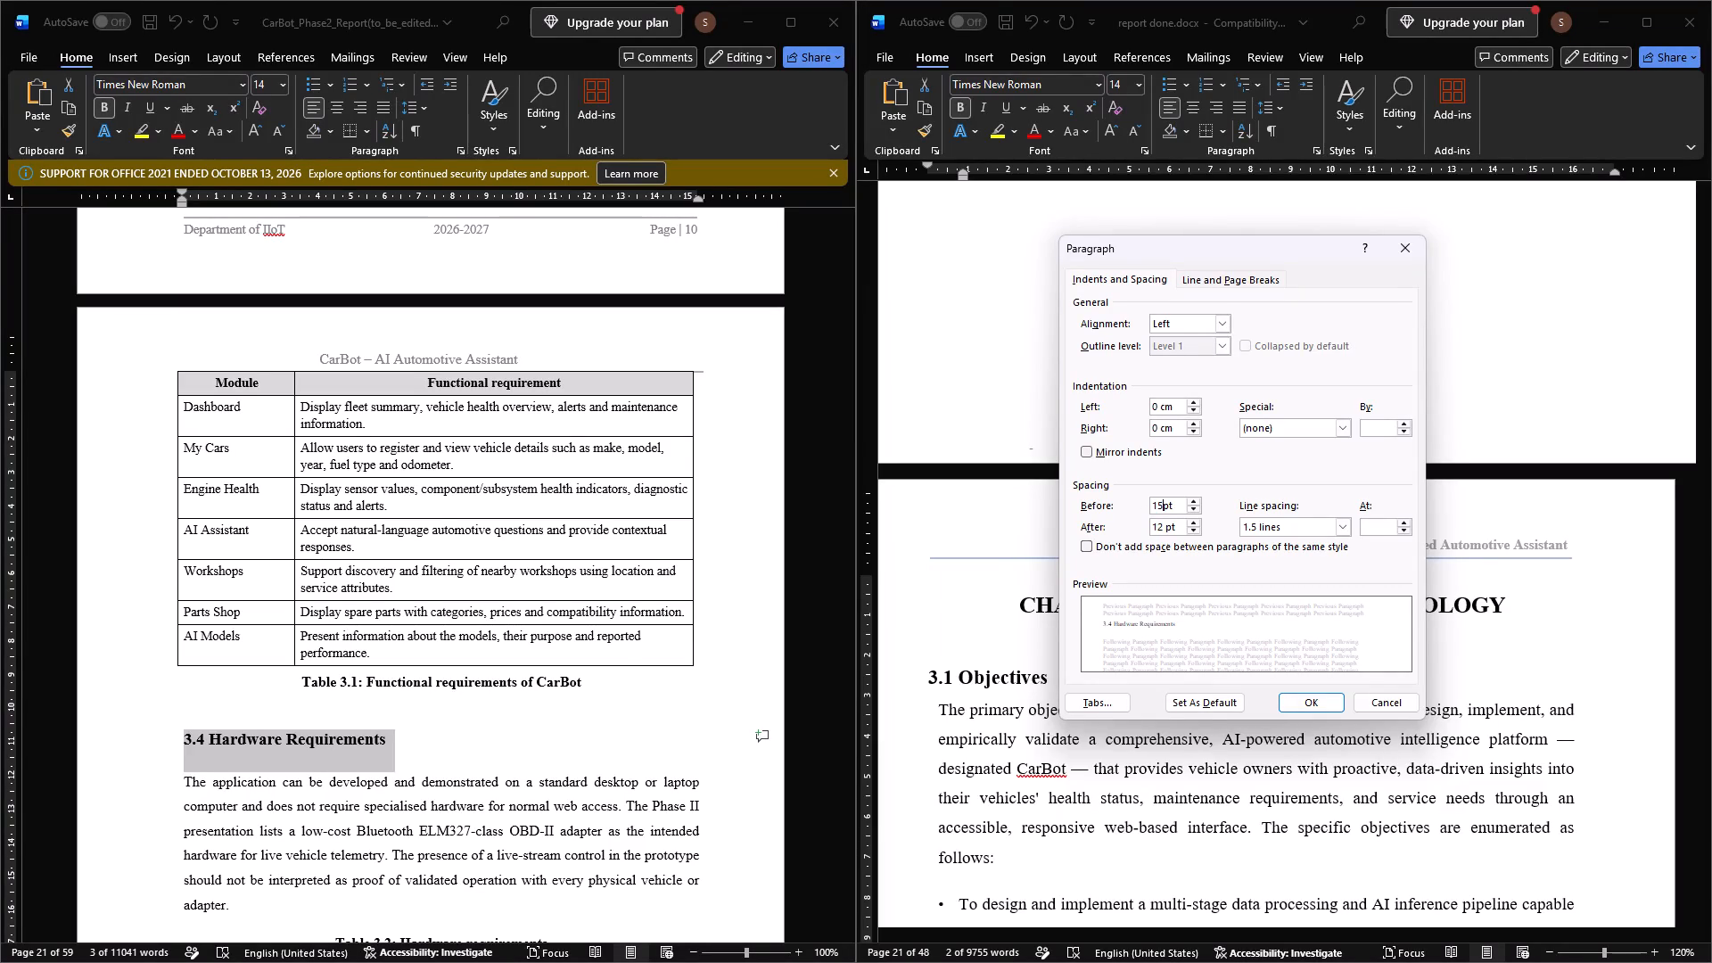
pyautogui.click(1156, 522)
pyautogui.press('BackSpace')
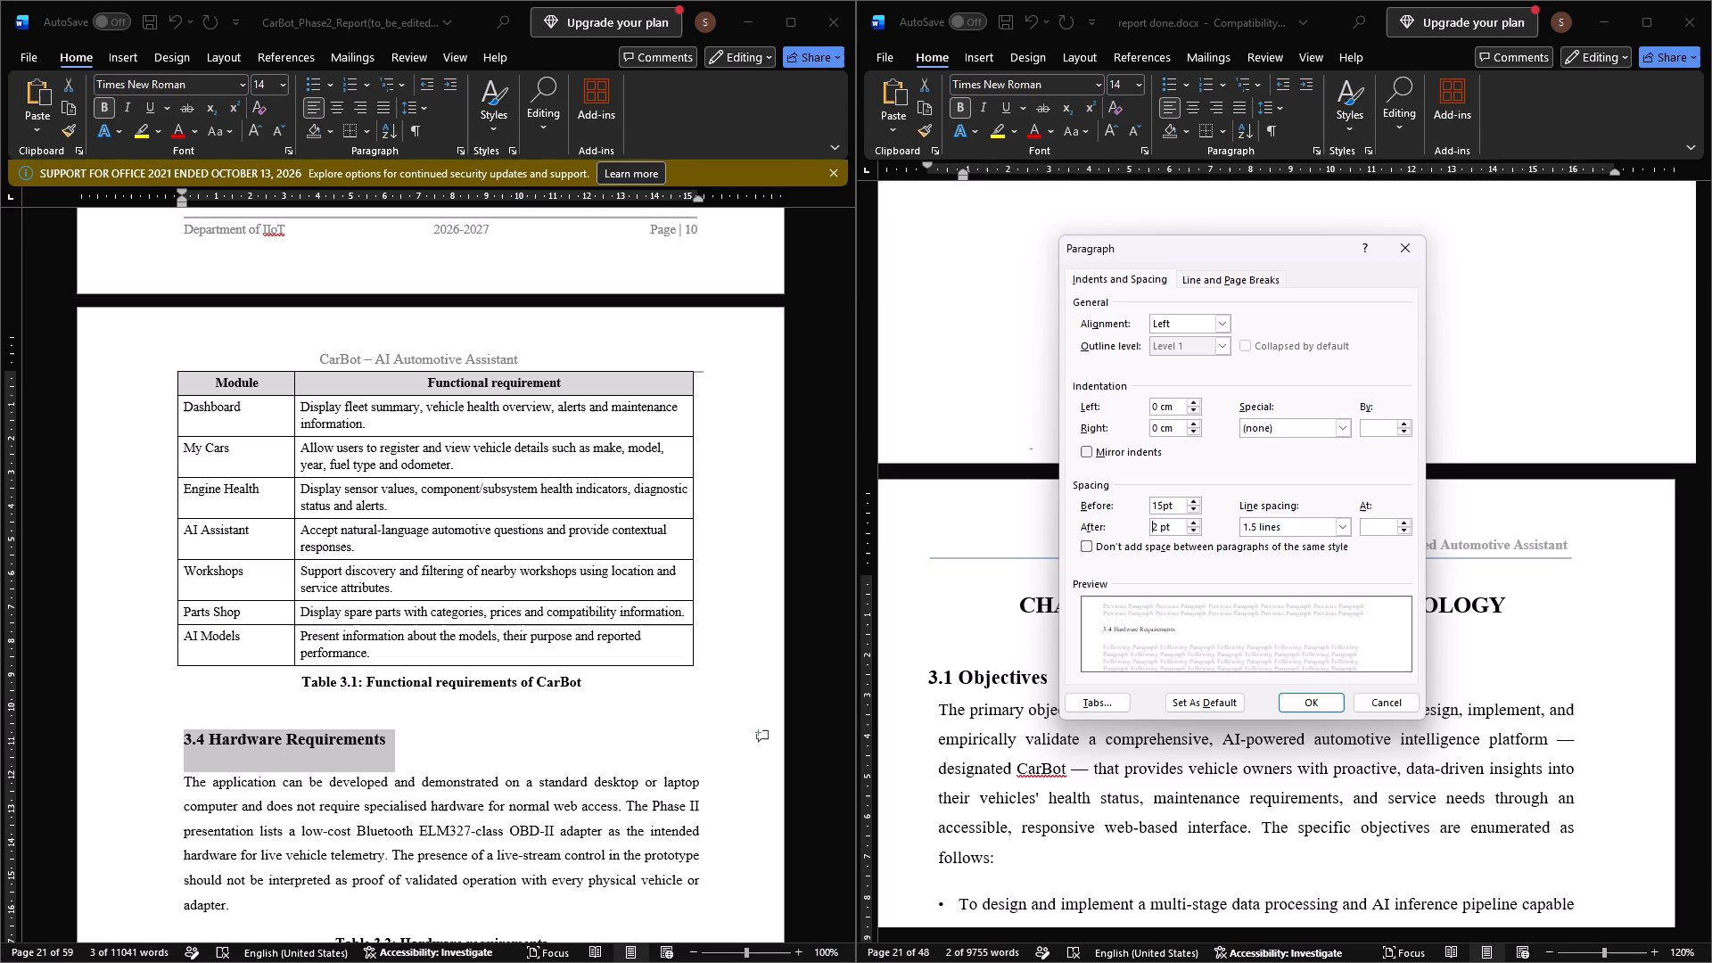
pyautogui.click(1314, 701)
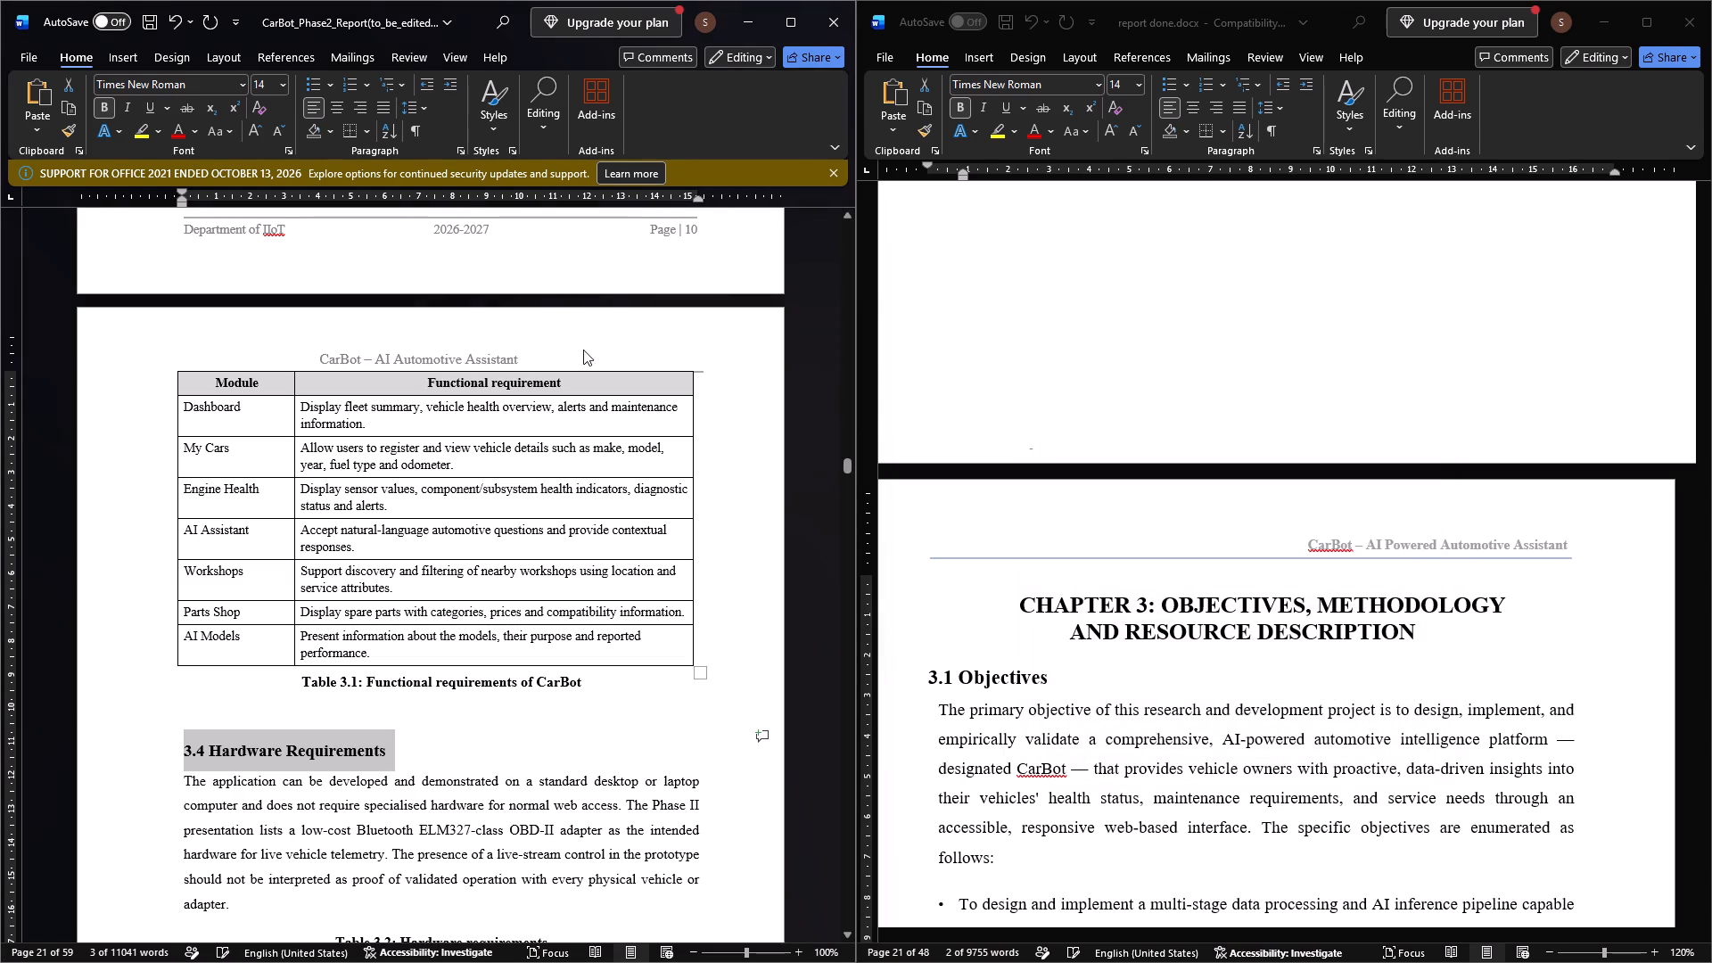
pyautogui.click(386, 105)
# Delete the empty paragraph between the Table 3.1 caption and the 3.4 Hardware Requirements heading.
pyautogui.click(395, 724)
pyautogui.scroll(-1, 396, 724)
pyautogui.press('BackSpace')
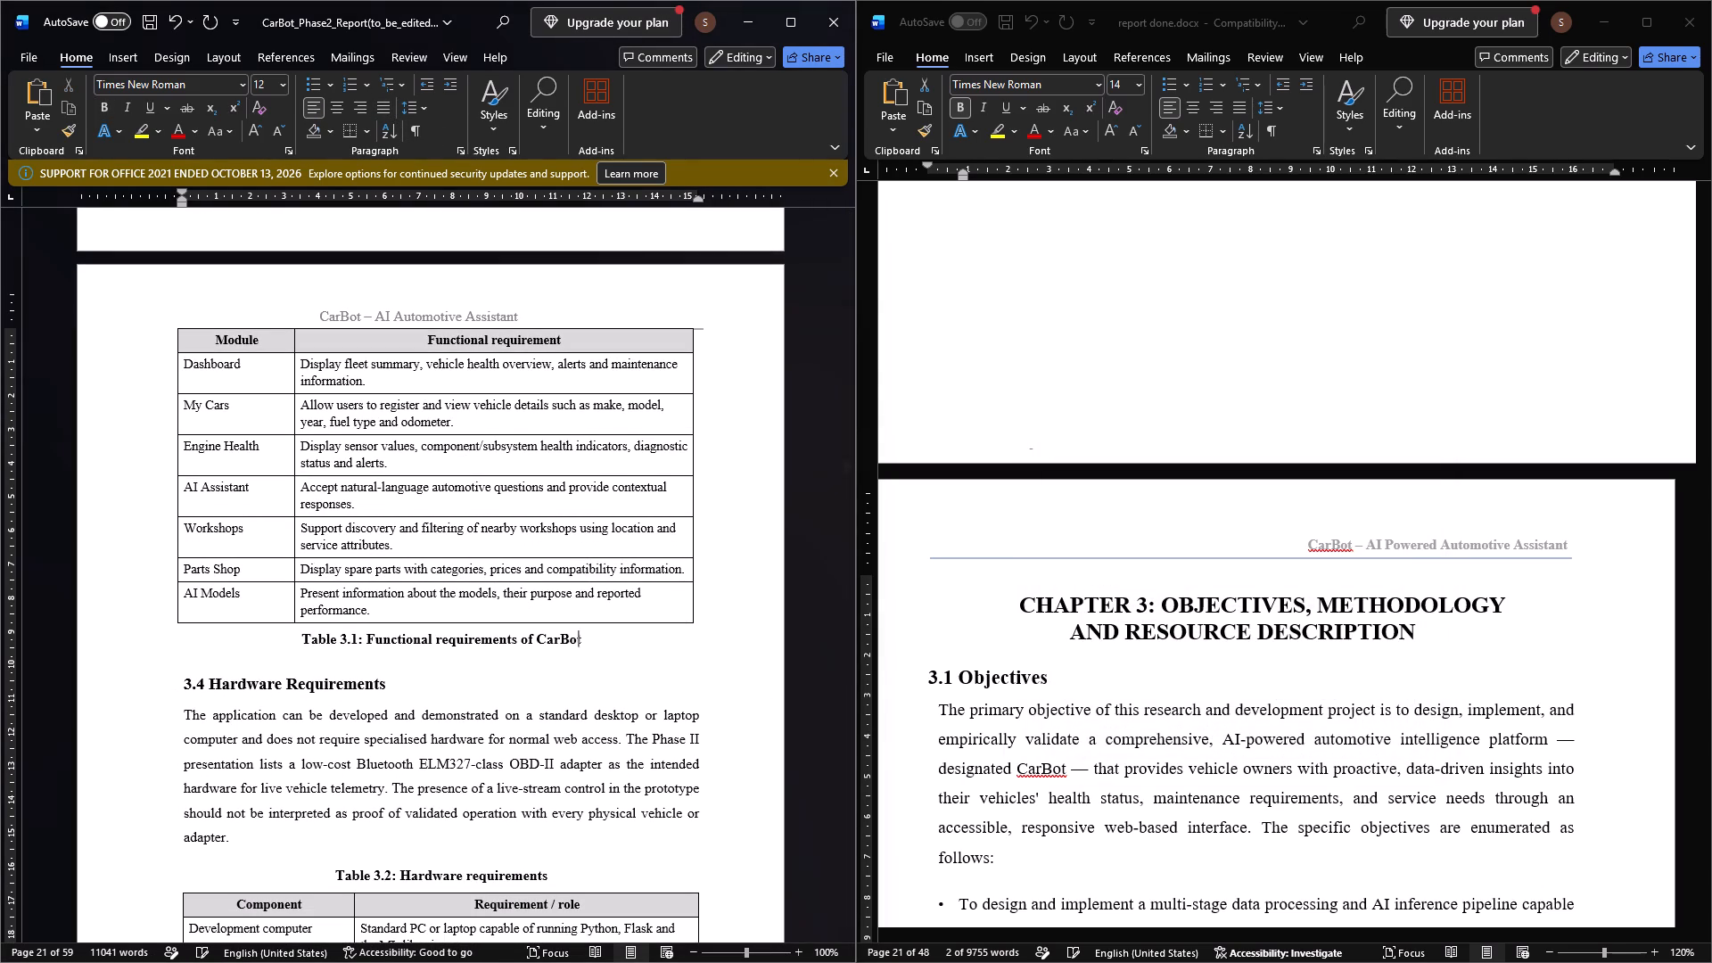
# Reduce the spacing after the body paragraph under 3.4 Hardware Requirements to 6 pt.
pyautogui.scroll(-2, 180, 900)
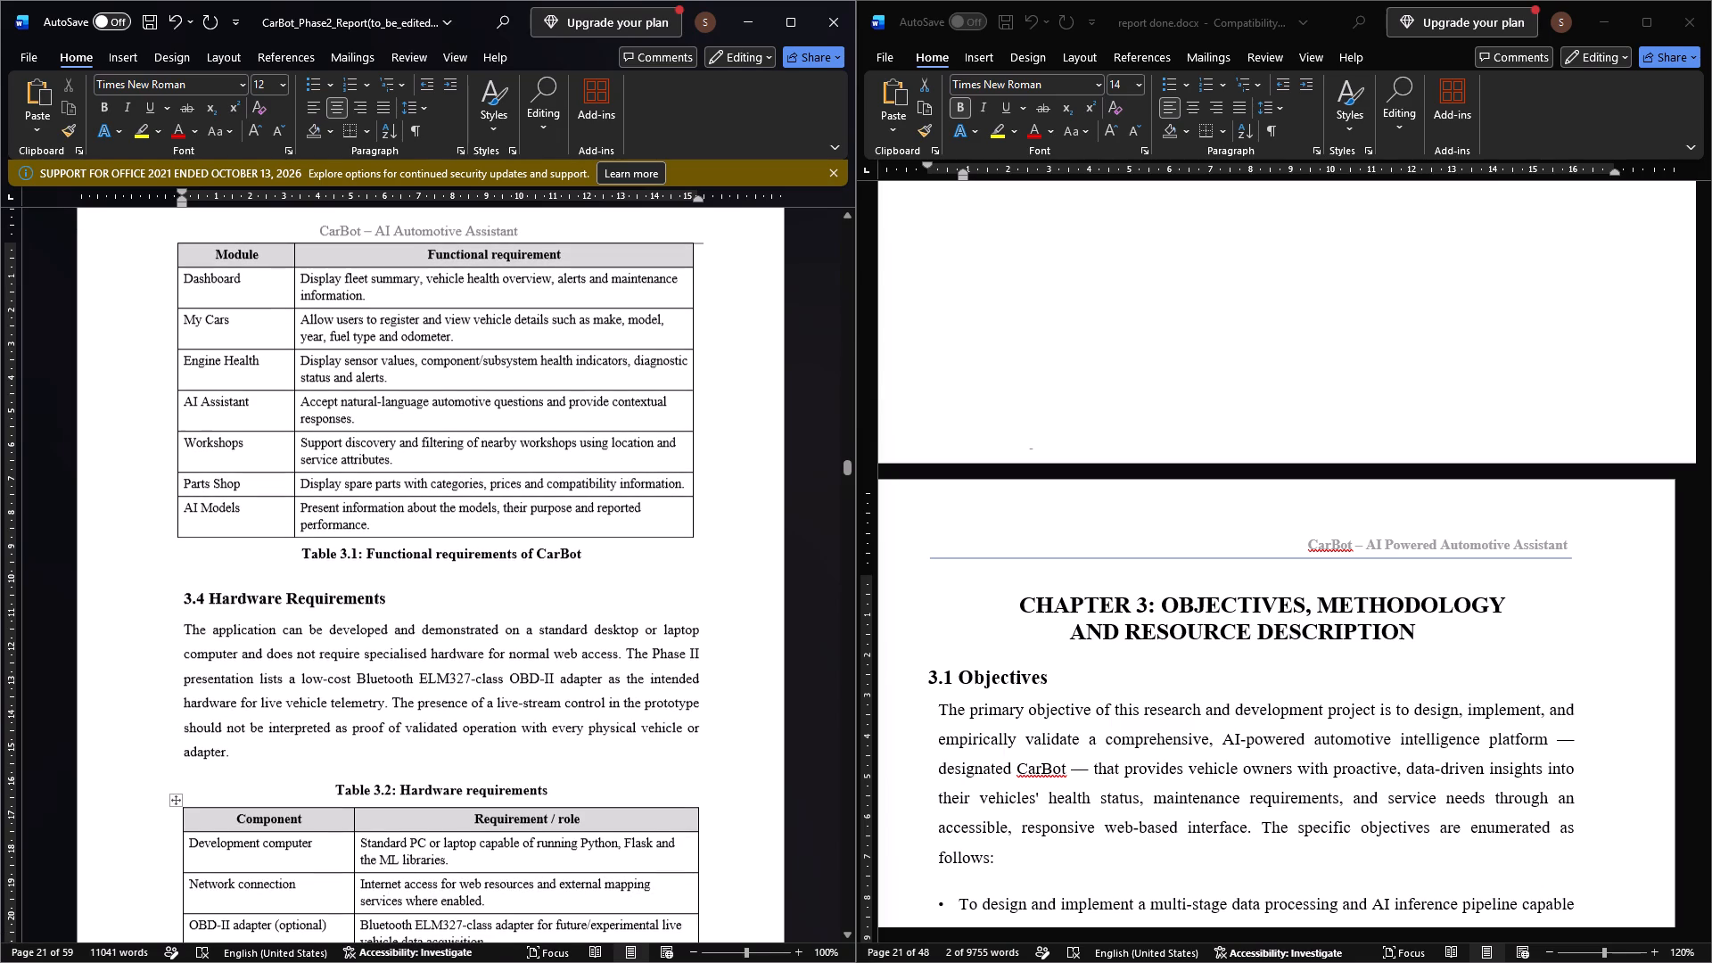
pyautogui.click(243, 756)
pyautogui.scroll(-1, 263, 742)
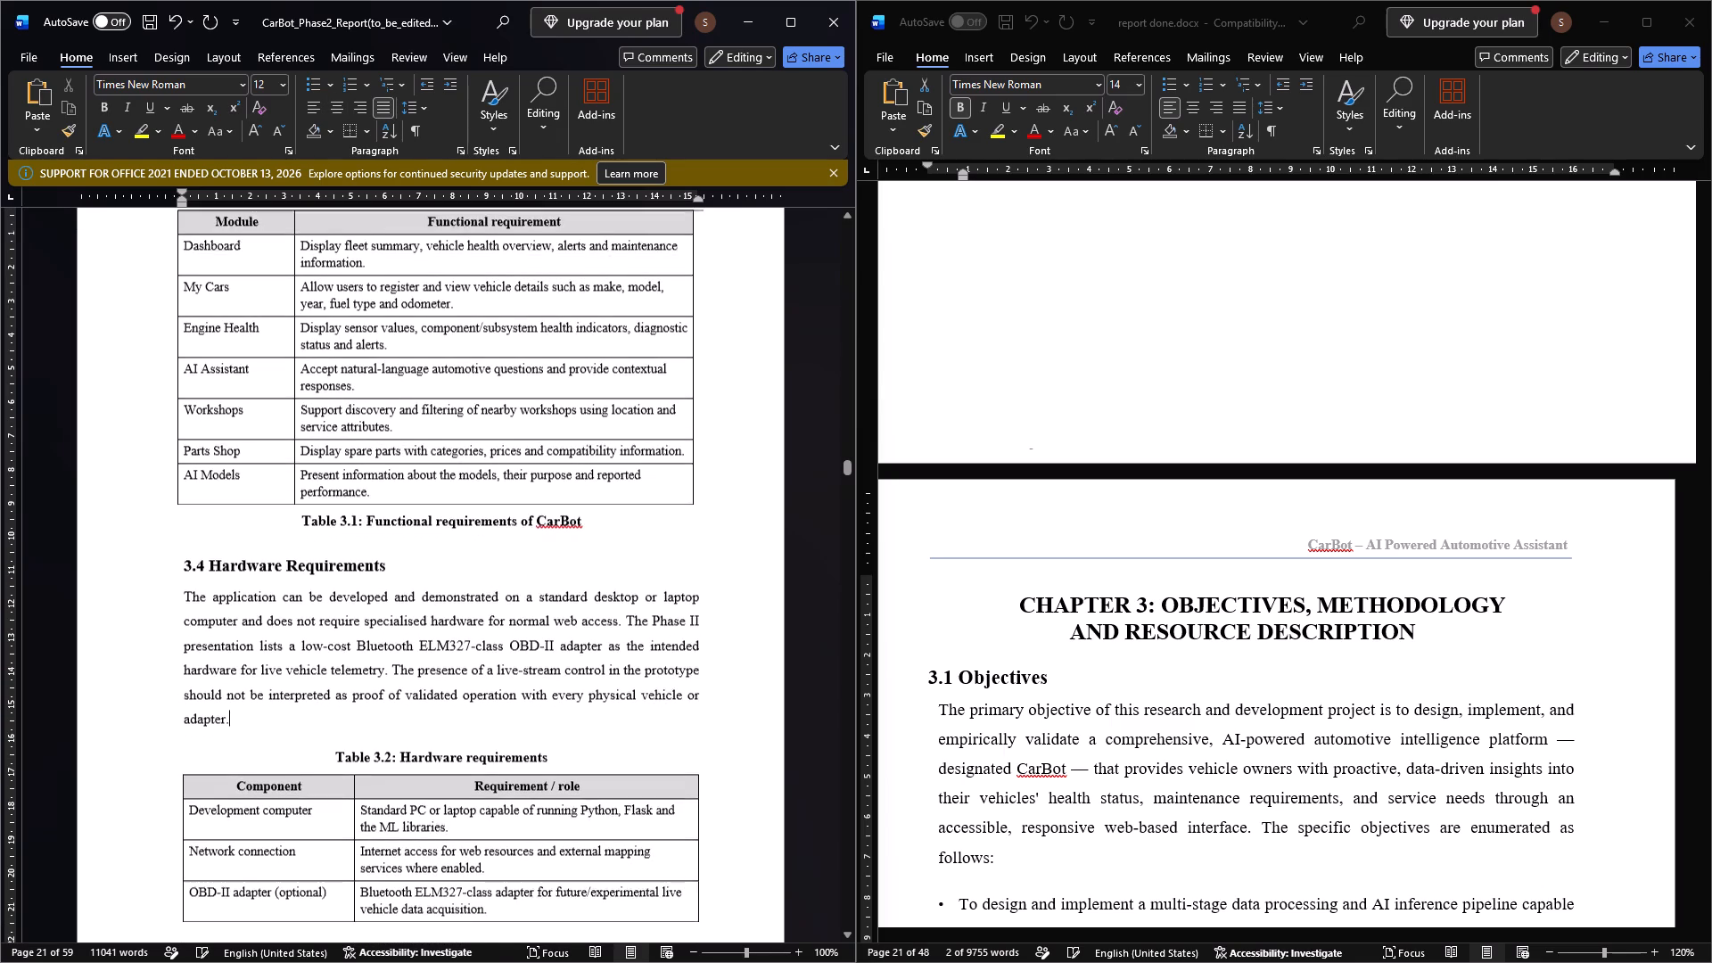
pyautogui.scroll(-1, 263, 742)
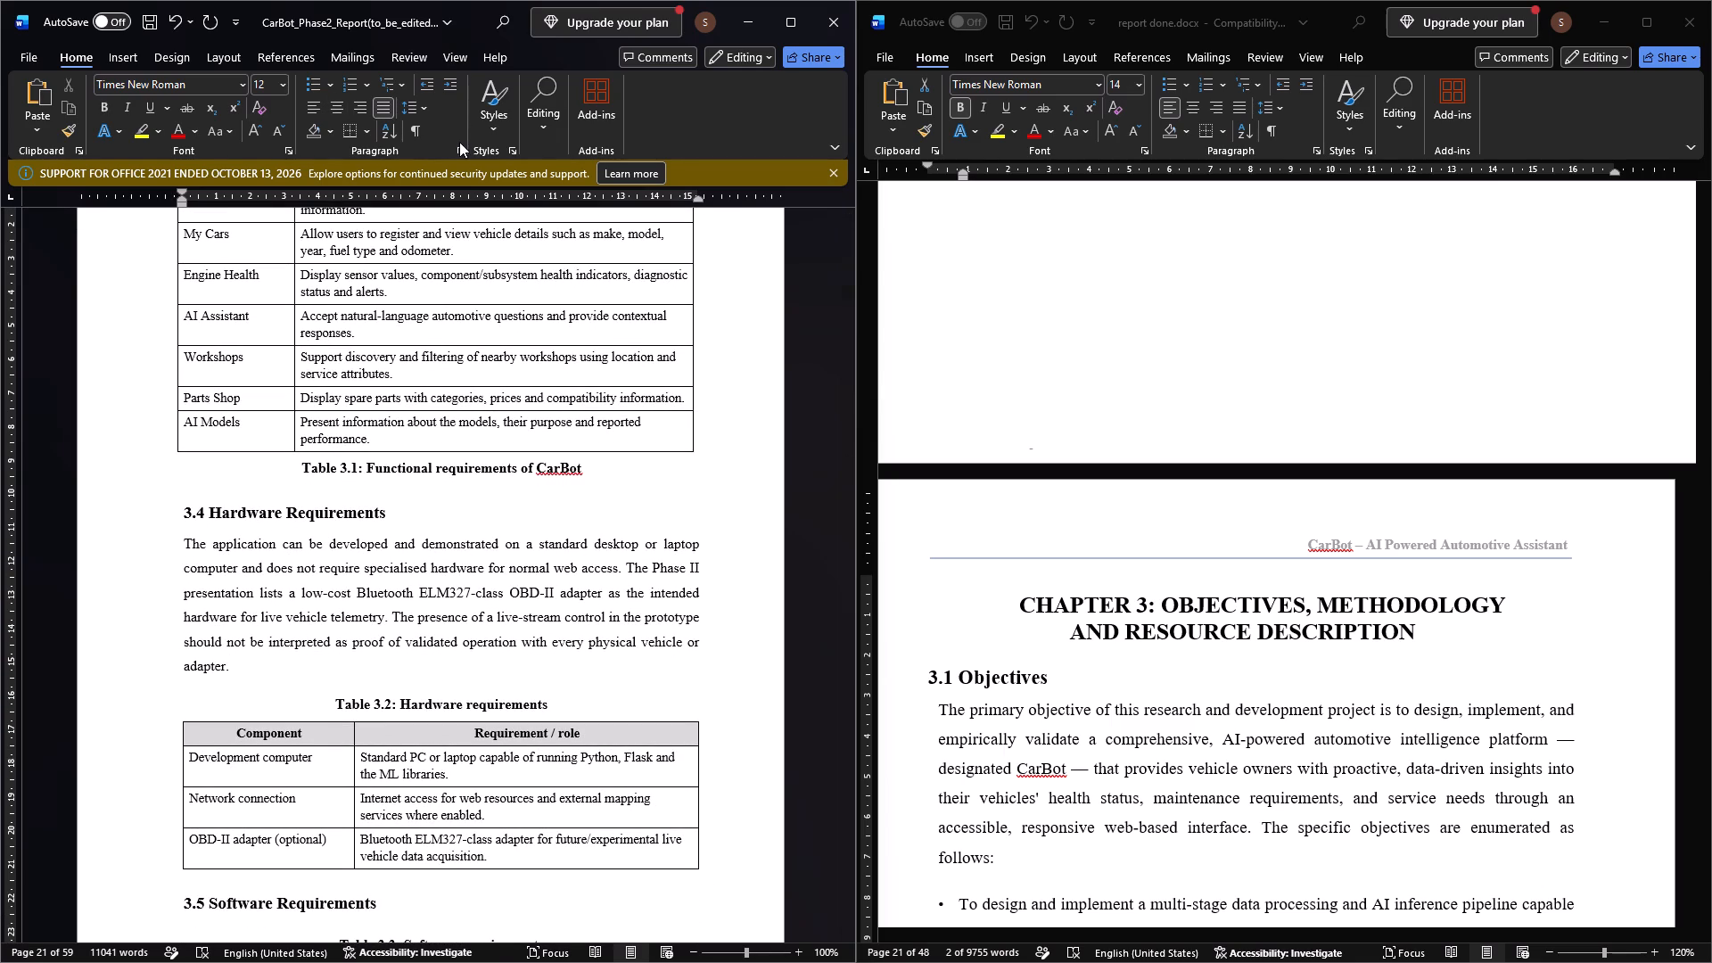
pyautogui.click(459, 149)
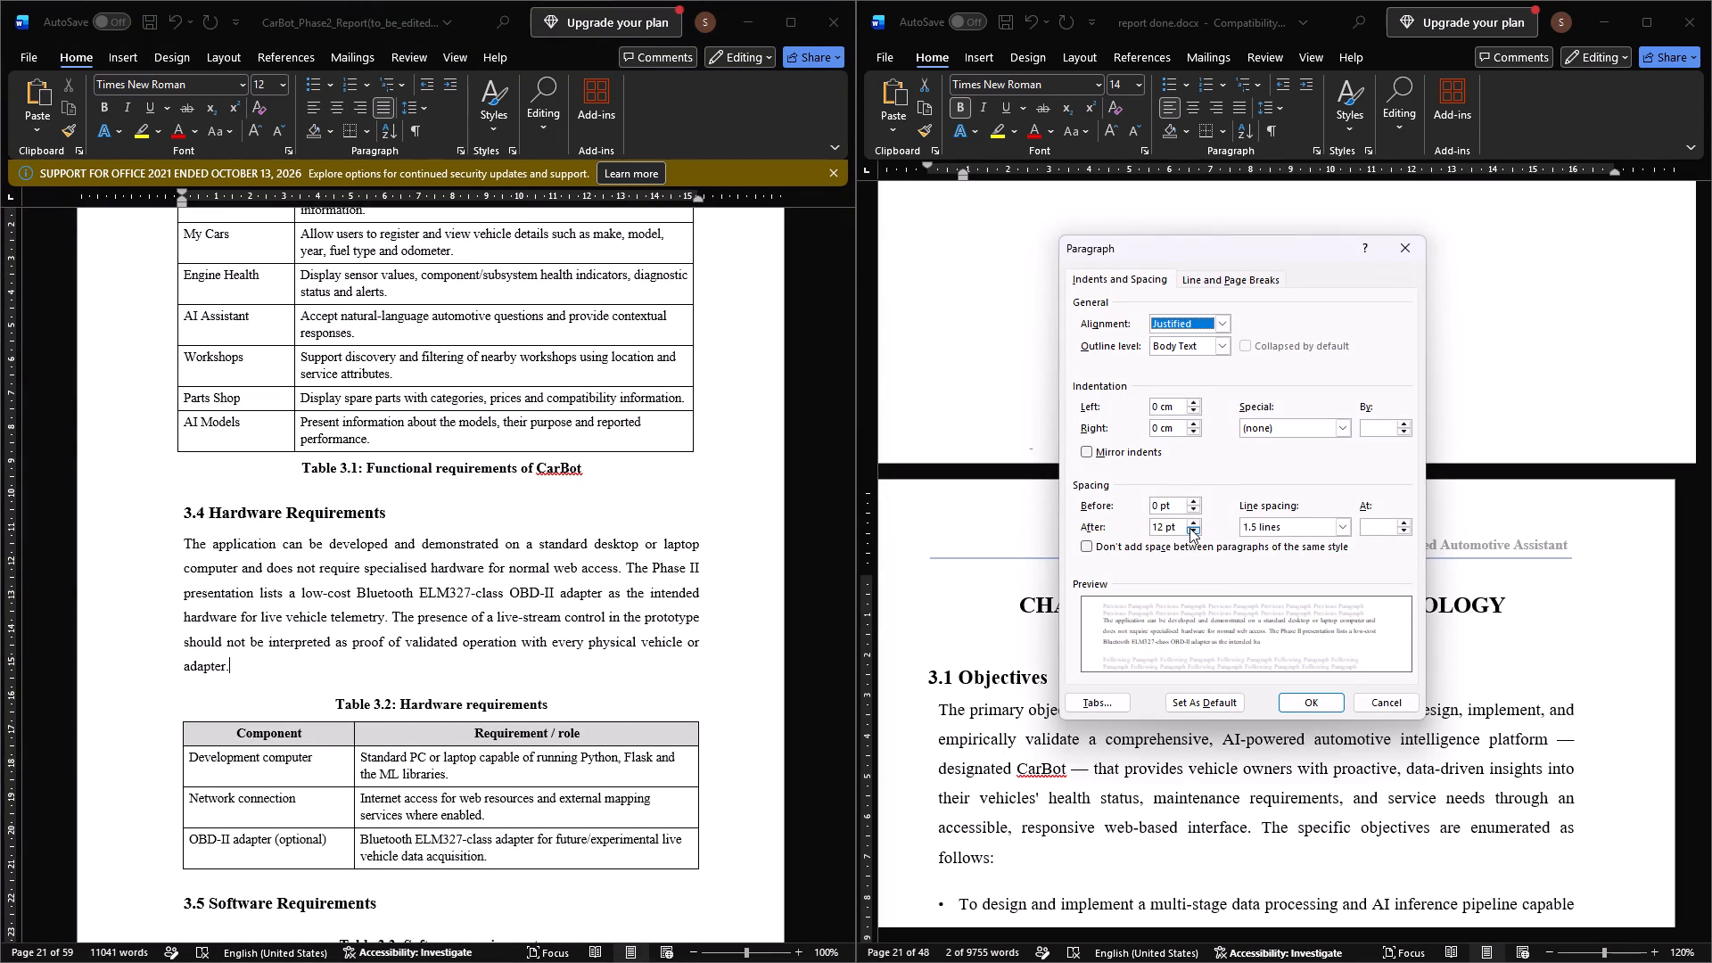
pyautogui.click(1189, 528)
pyautogui.click(1302, 701)
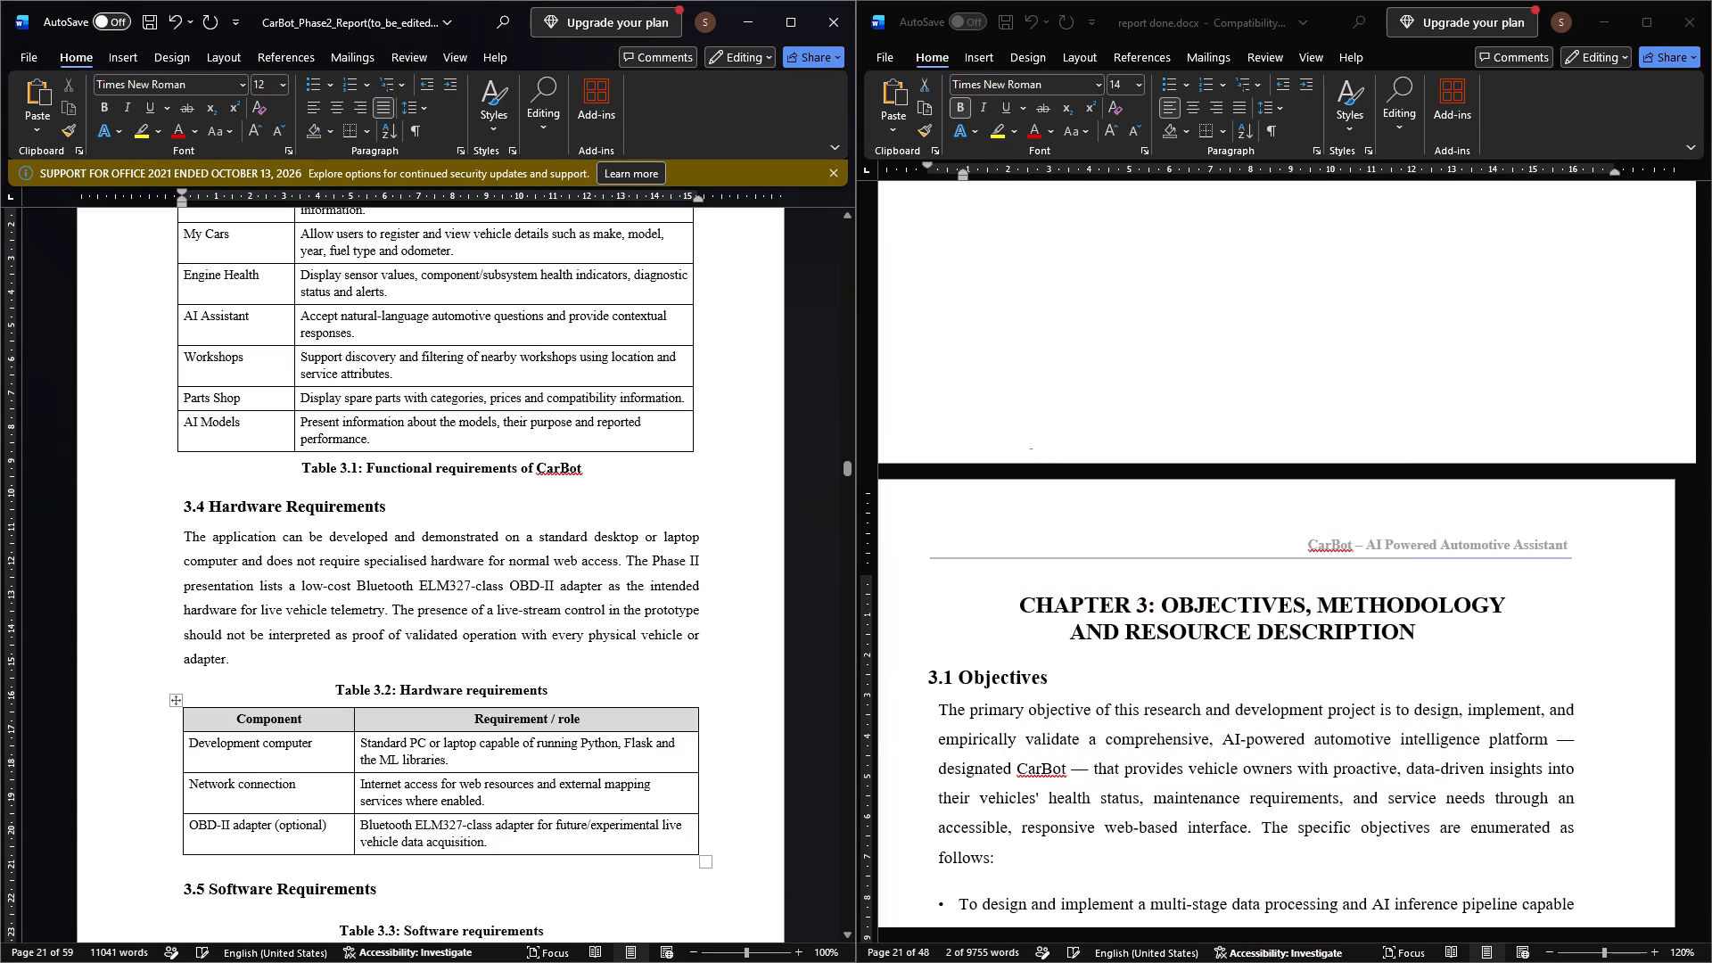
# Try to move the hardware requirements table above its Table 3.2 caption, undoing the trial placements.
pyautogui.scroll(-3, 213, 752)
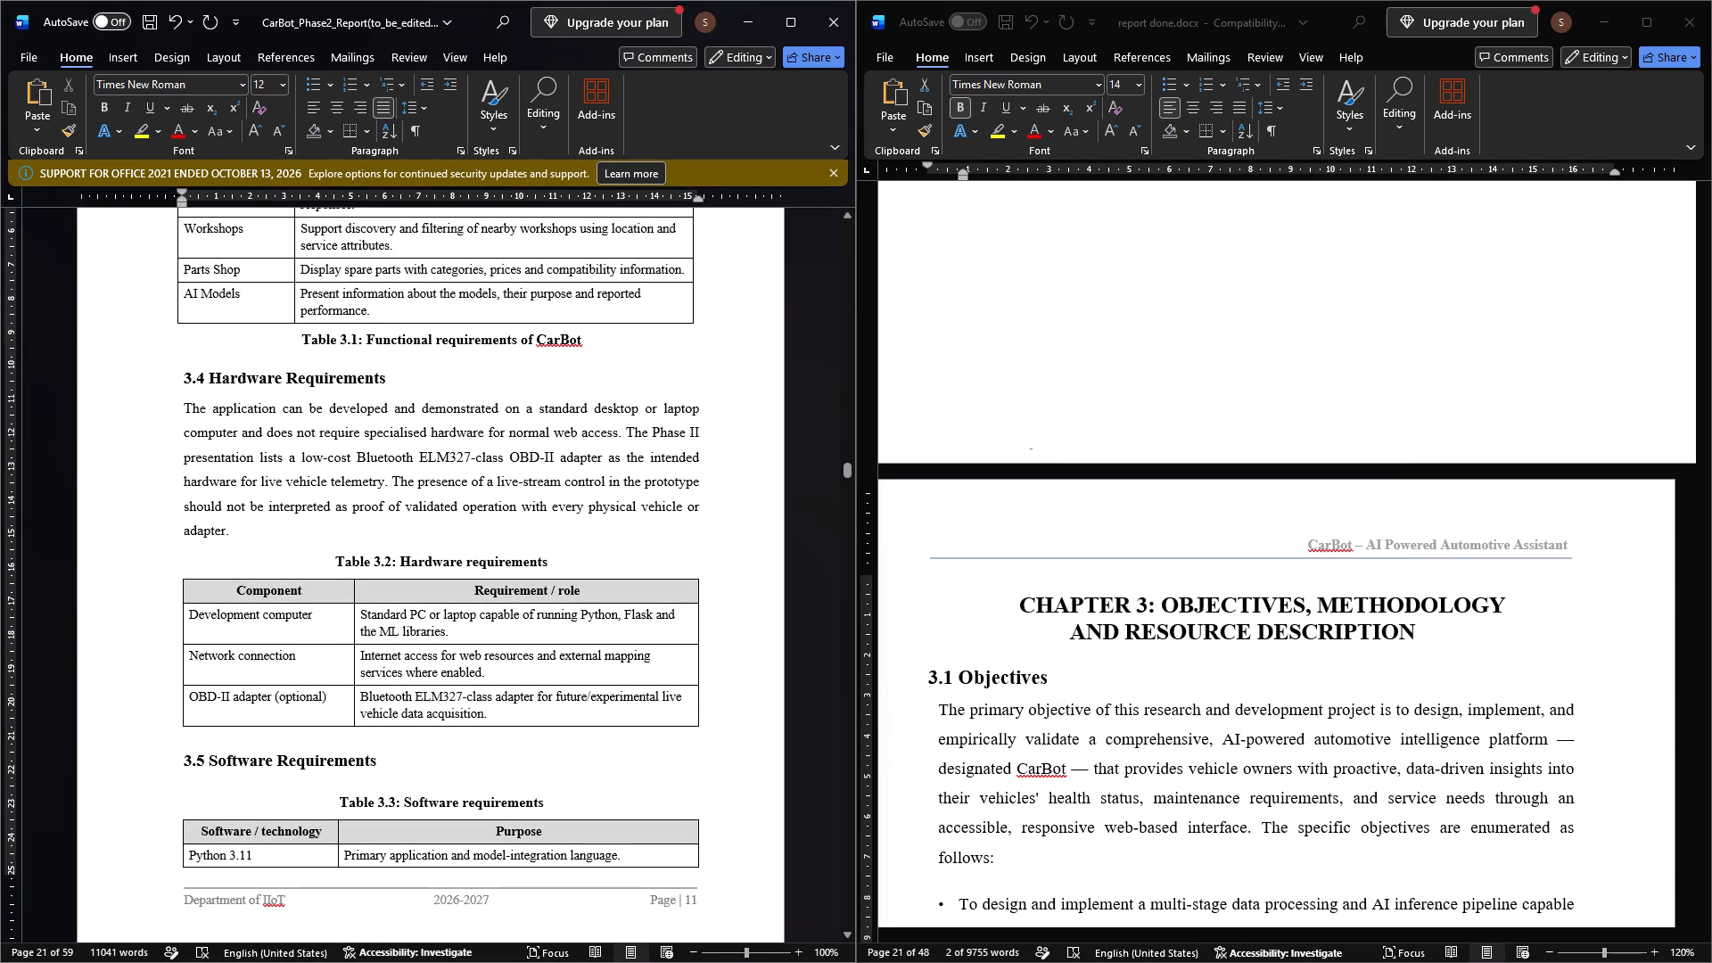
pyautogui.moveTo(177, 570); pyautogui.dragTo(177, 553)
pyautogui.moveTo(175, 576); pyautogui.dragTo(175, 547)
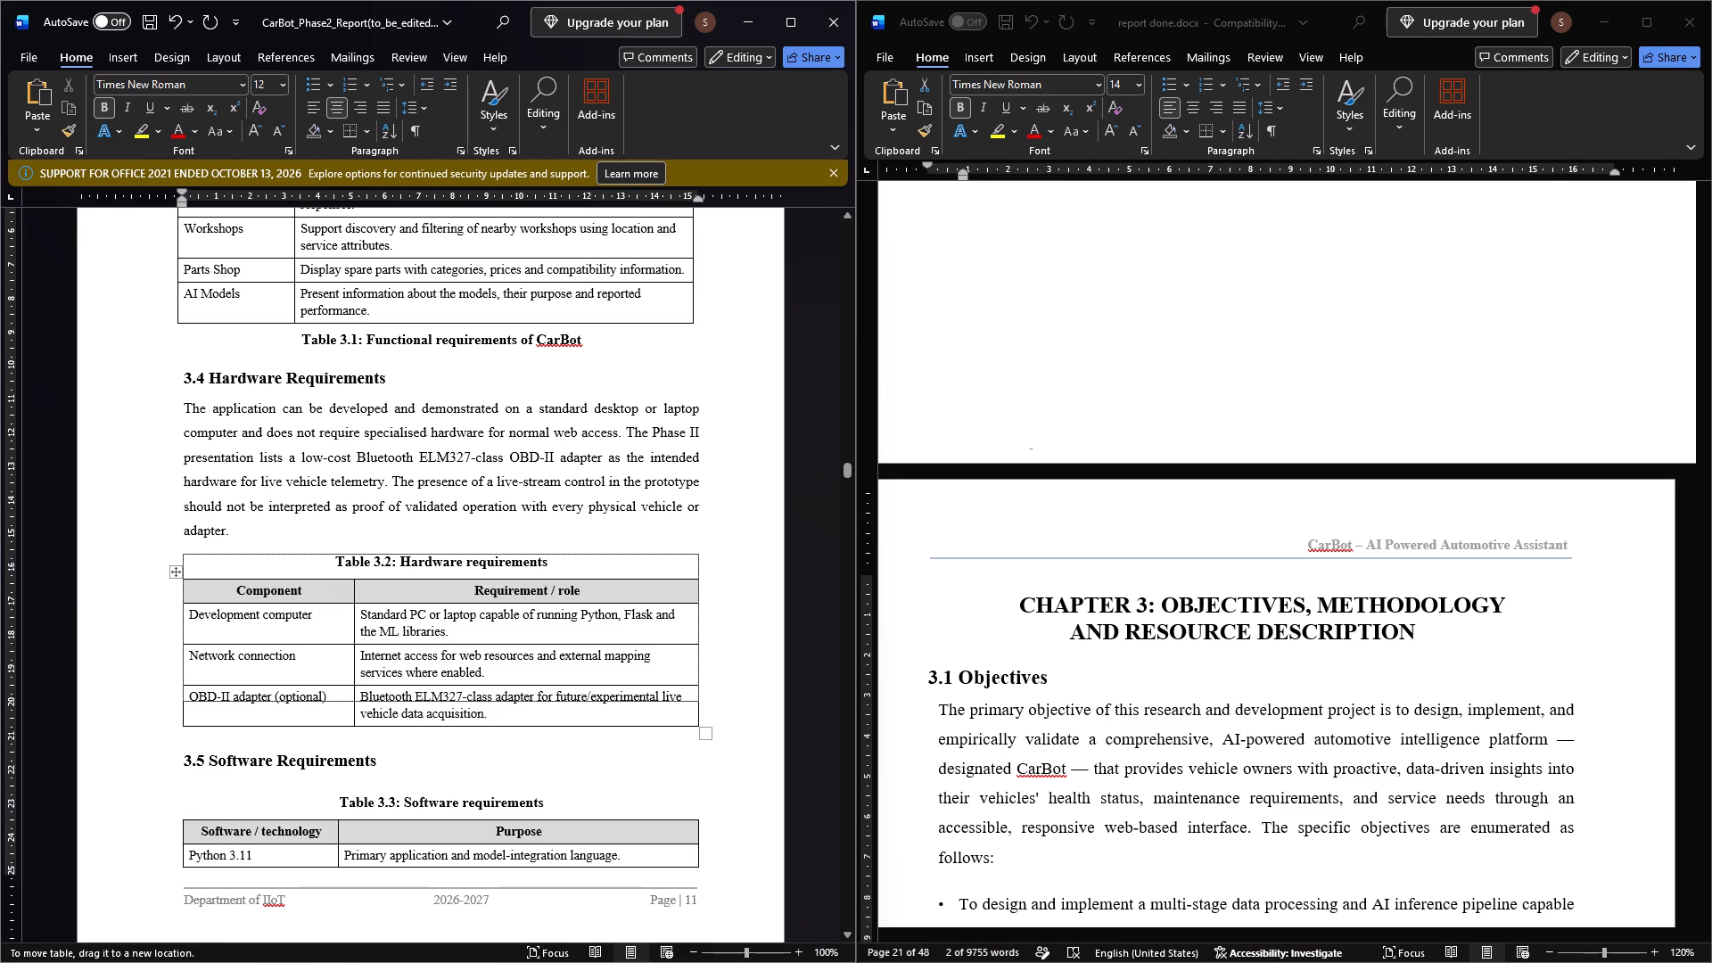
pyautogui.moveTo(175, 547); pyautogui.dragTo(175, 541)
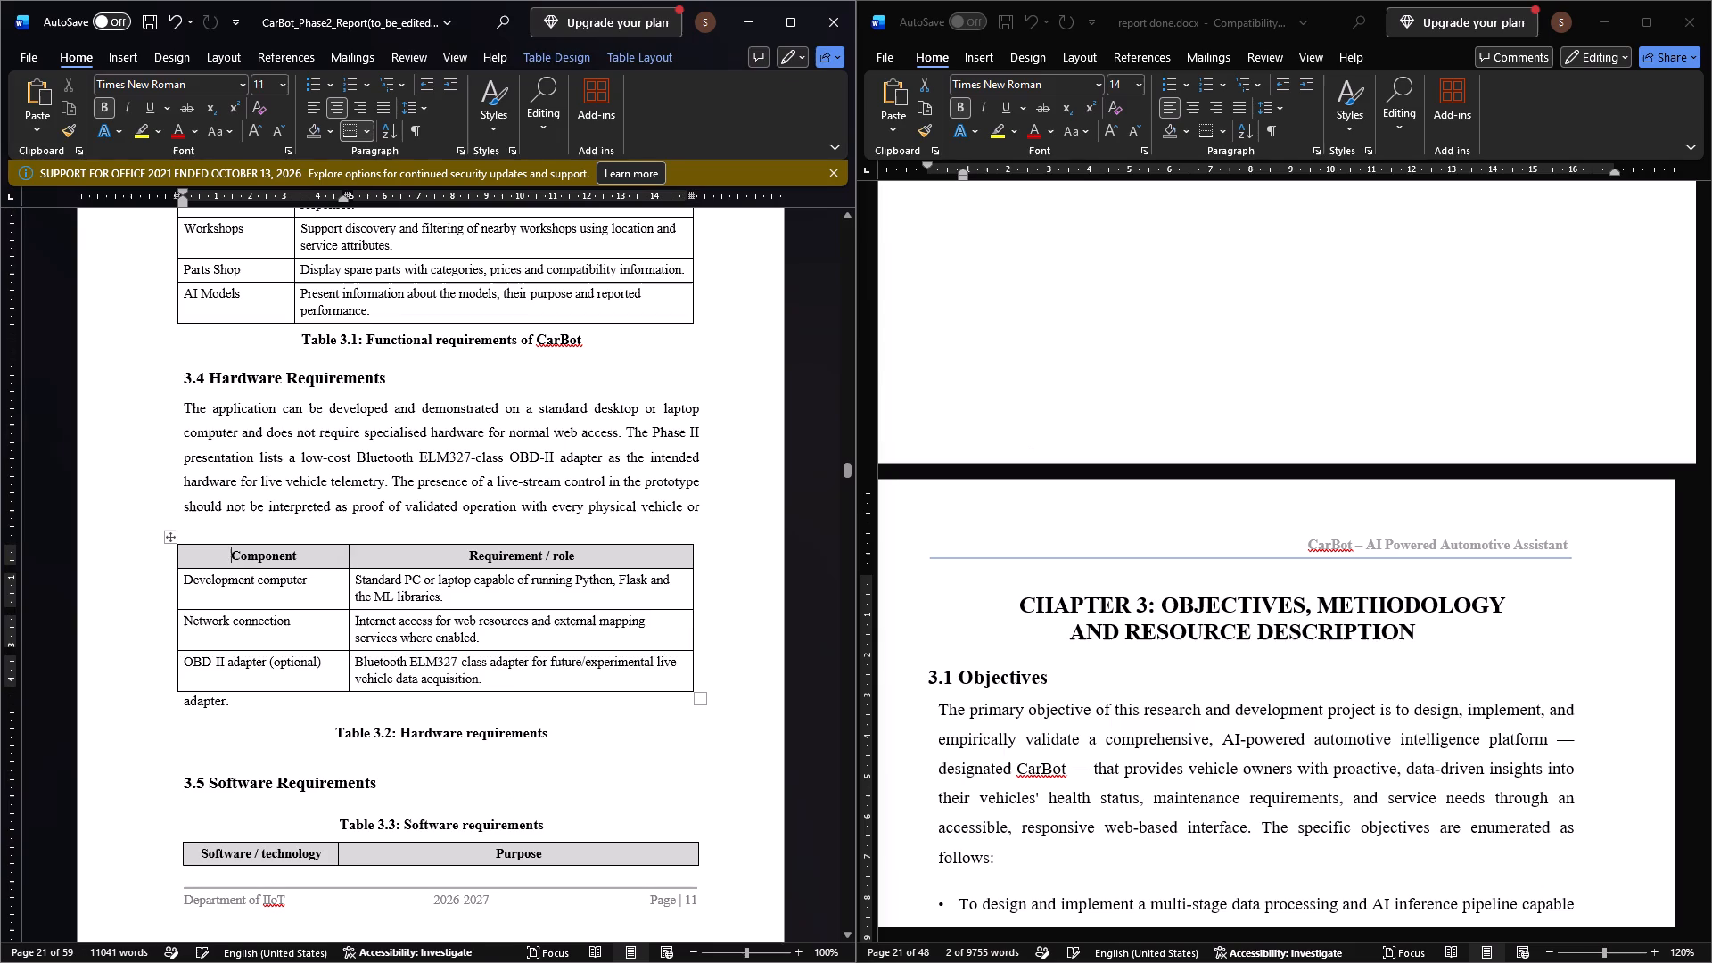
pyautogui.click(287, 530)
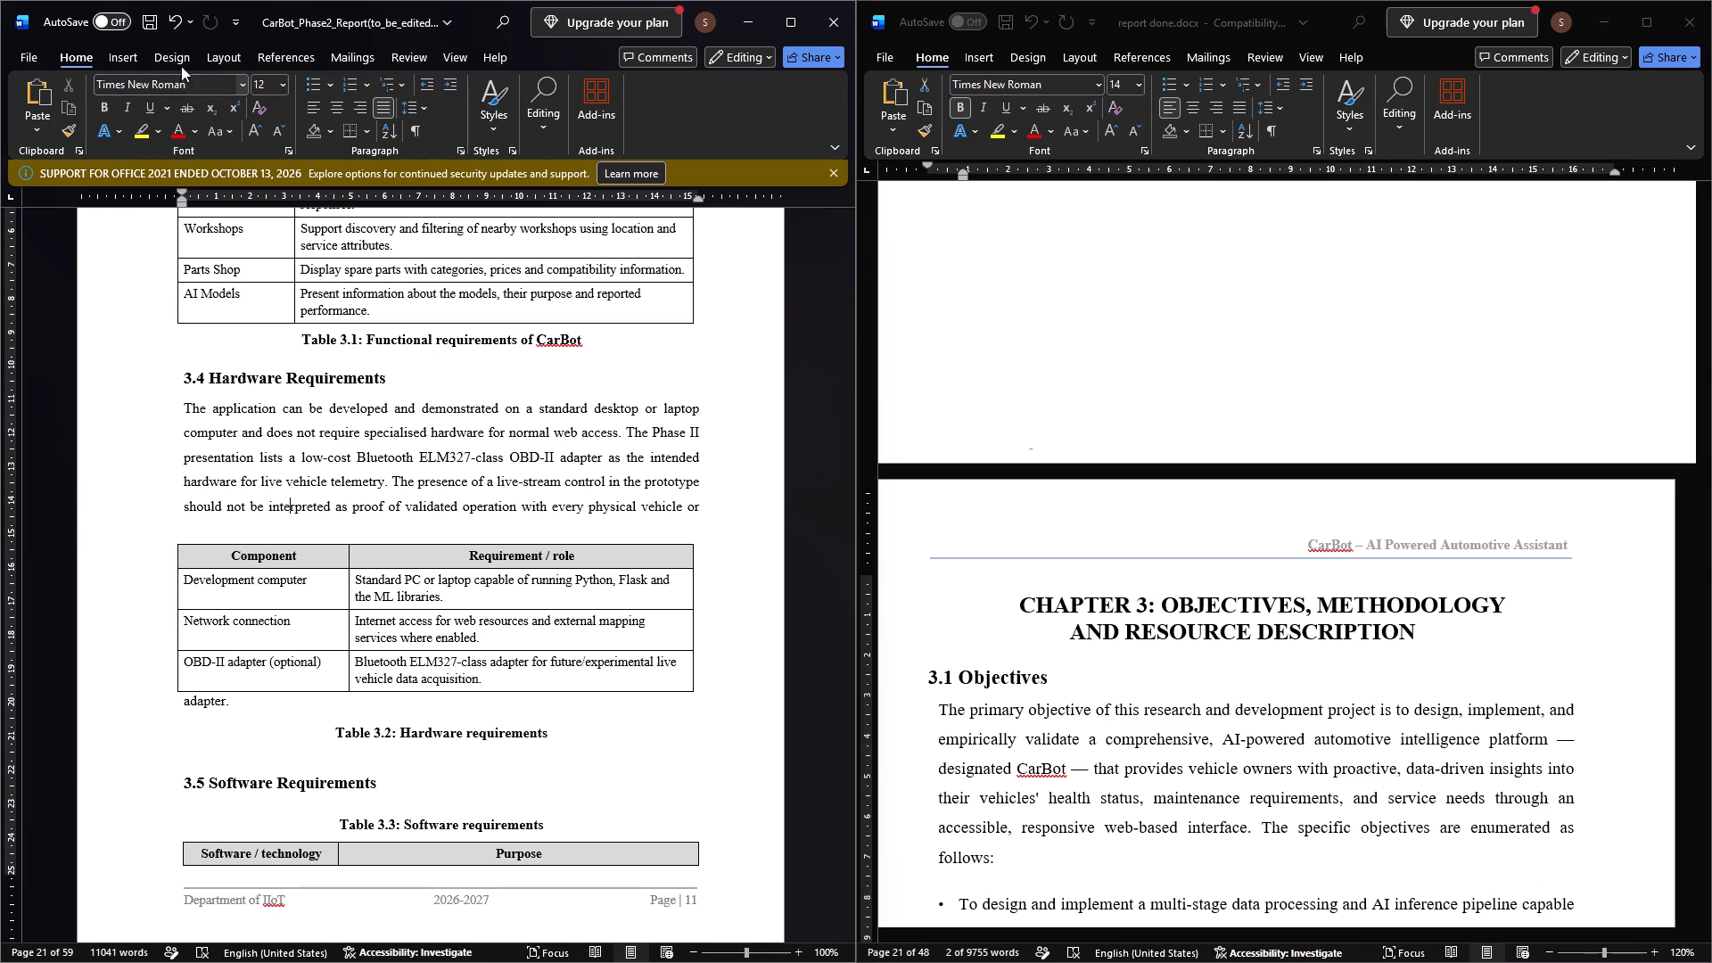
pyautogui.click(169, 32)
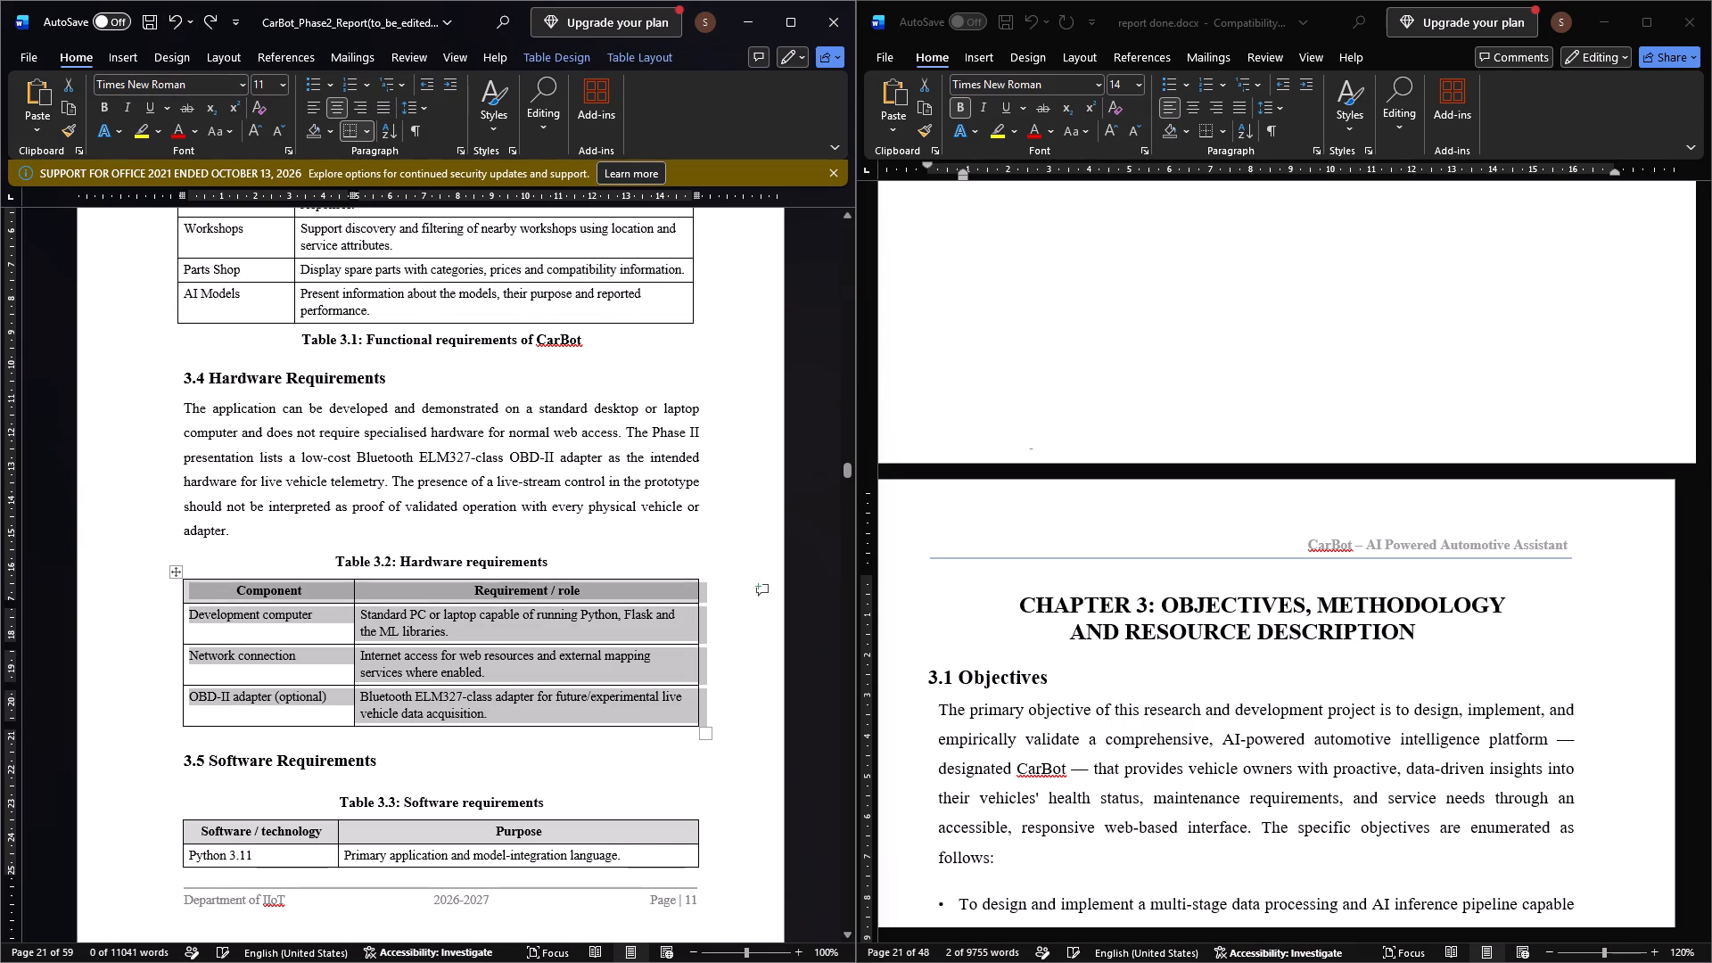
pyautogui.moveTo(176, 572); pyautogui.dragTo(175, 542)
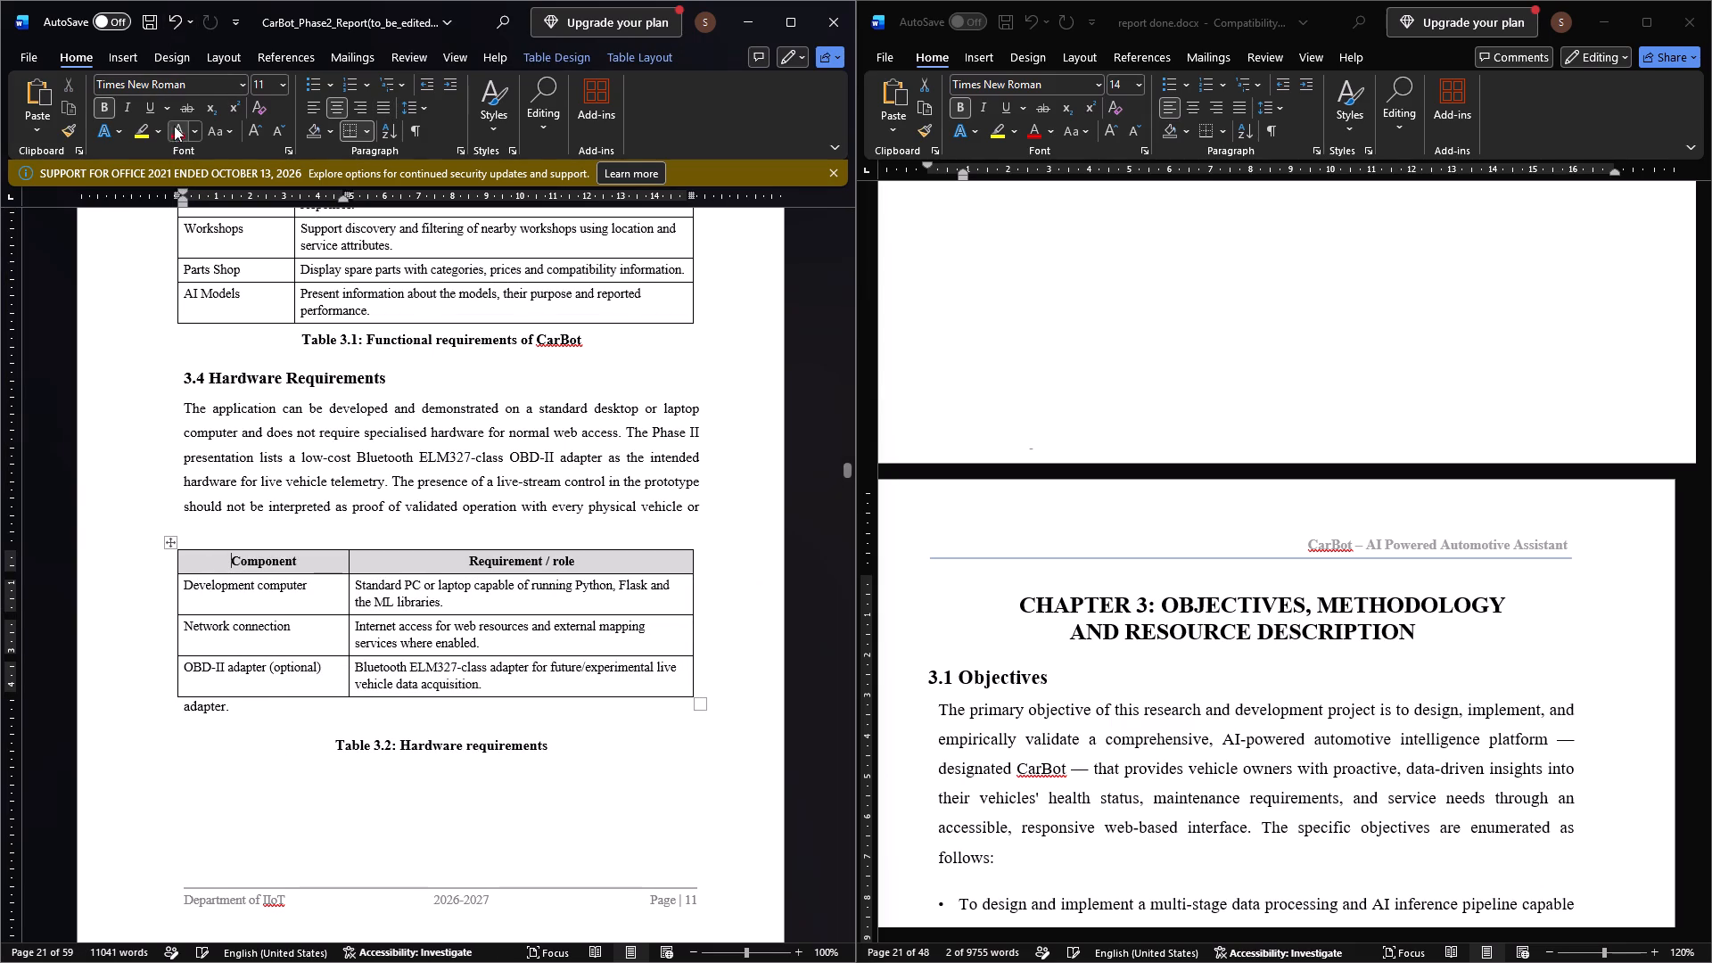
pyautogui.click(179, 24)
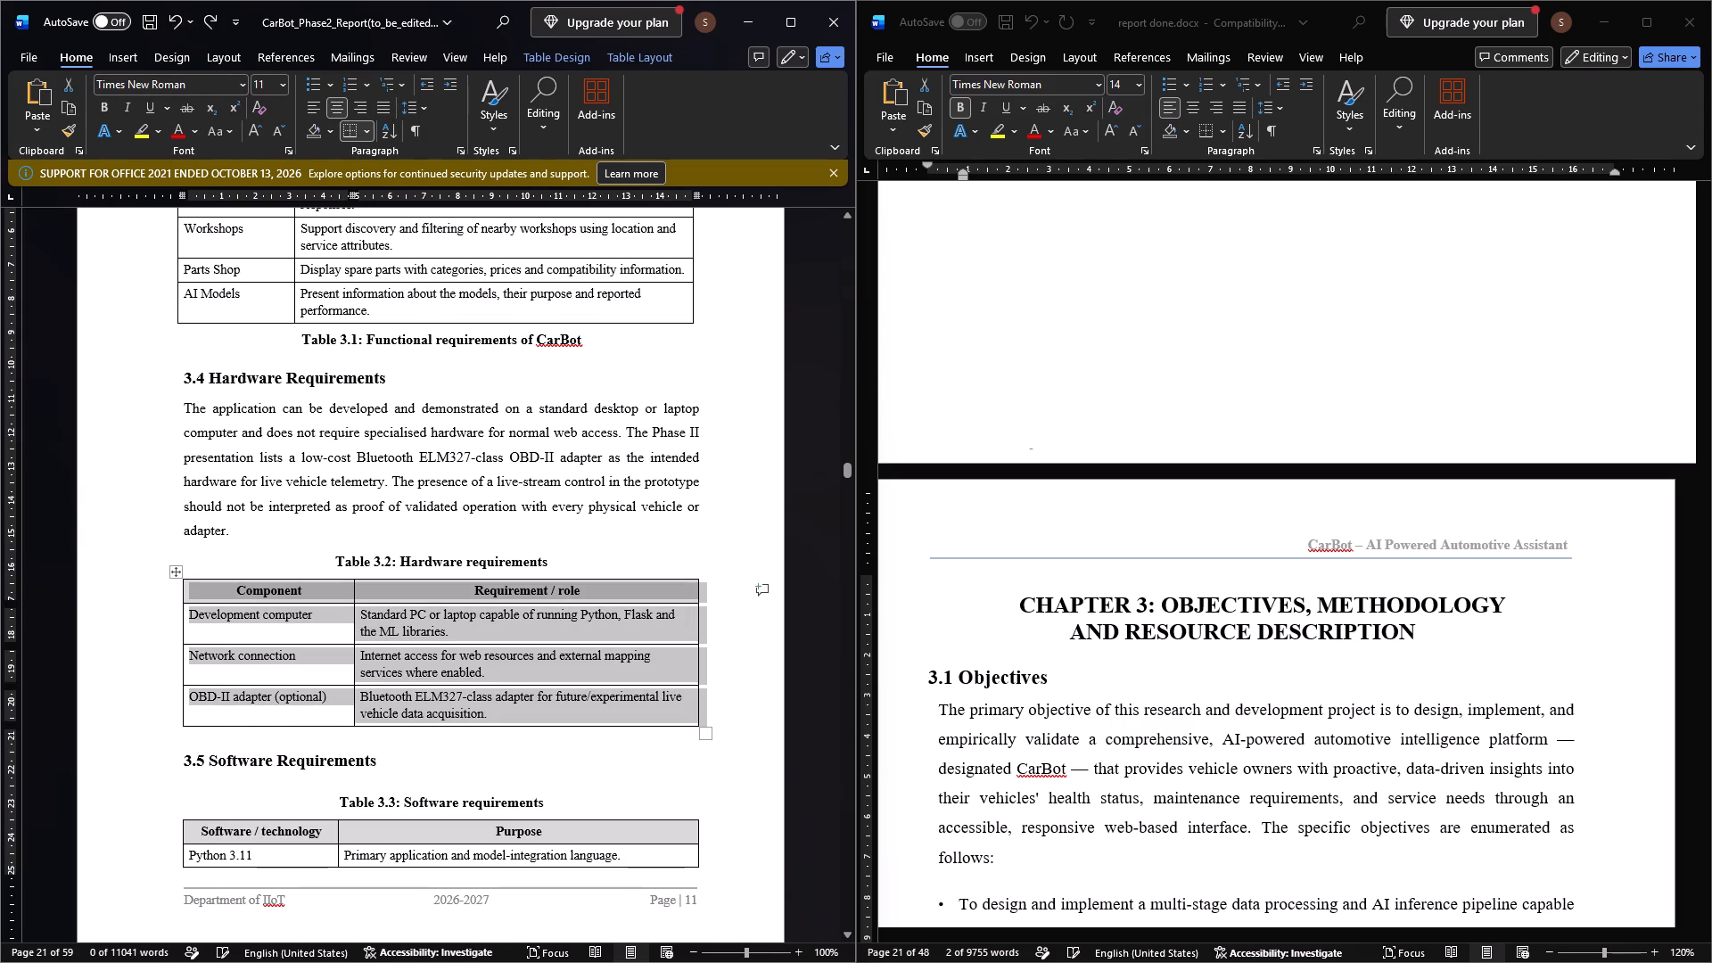
# Move the hardware requirements table above its Table 3.2 caption, directly below the complete 3.4 body paragraph.
pyautogui.moveTo(178, 567); pyautogui.dragTo(178, 540)
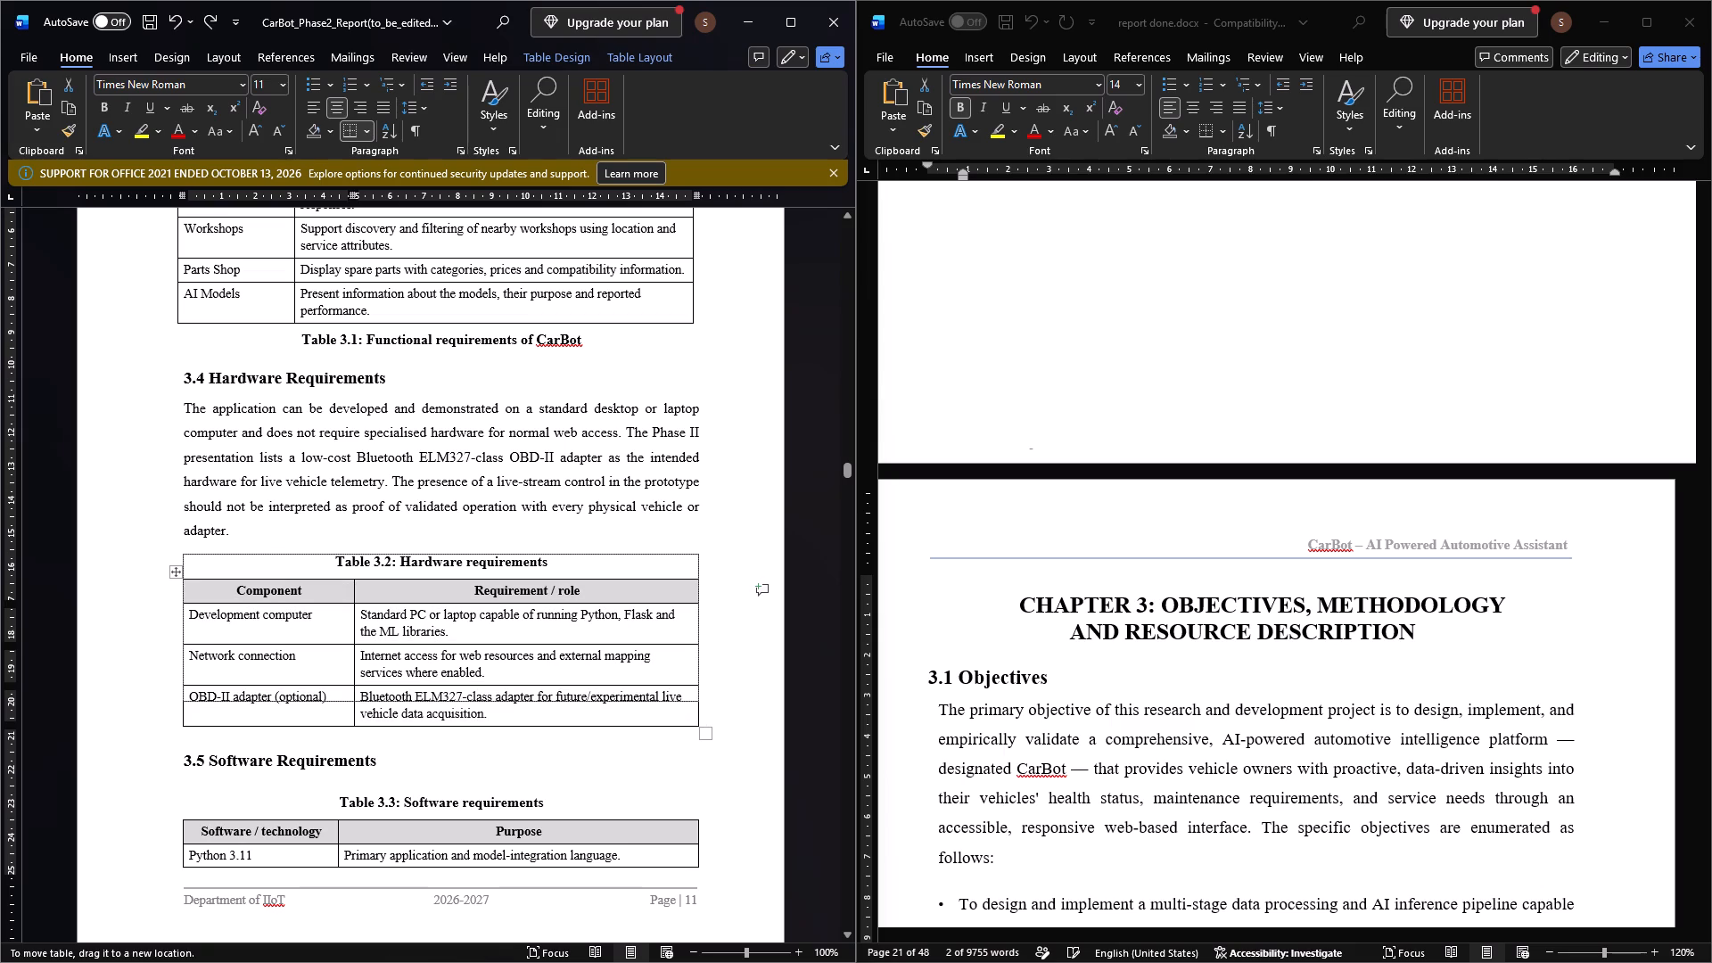
pyautogui.moveTo(178, 540); pyautogui.dragTo(176, 544)
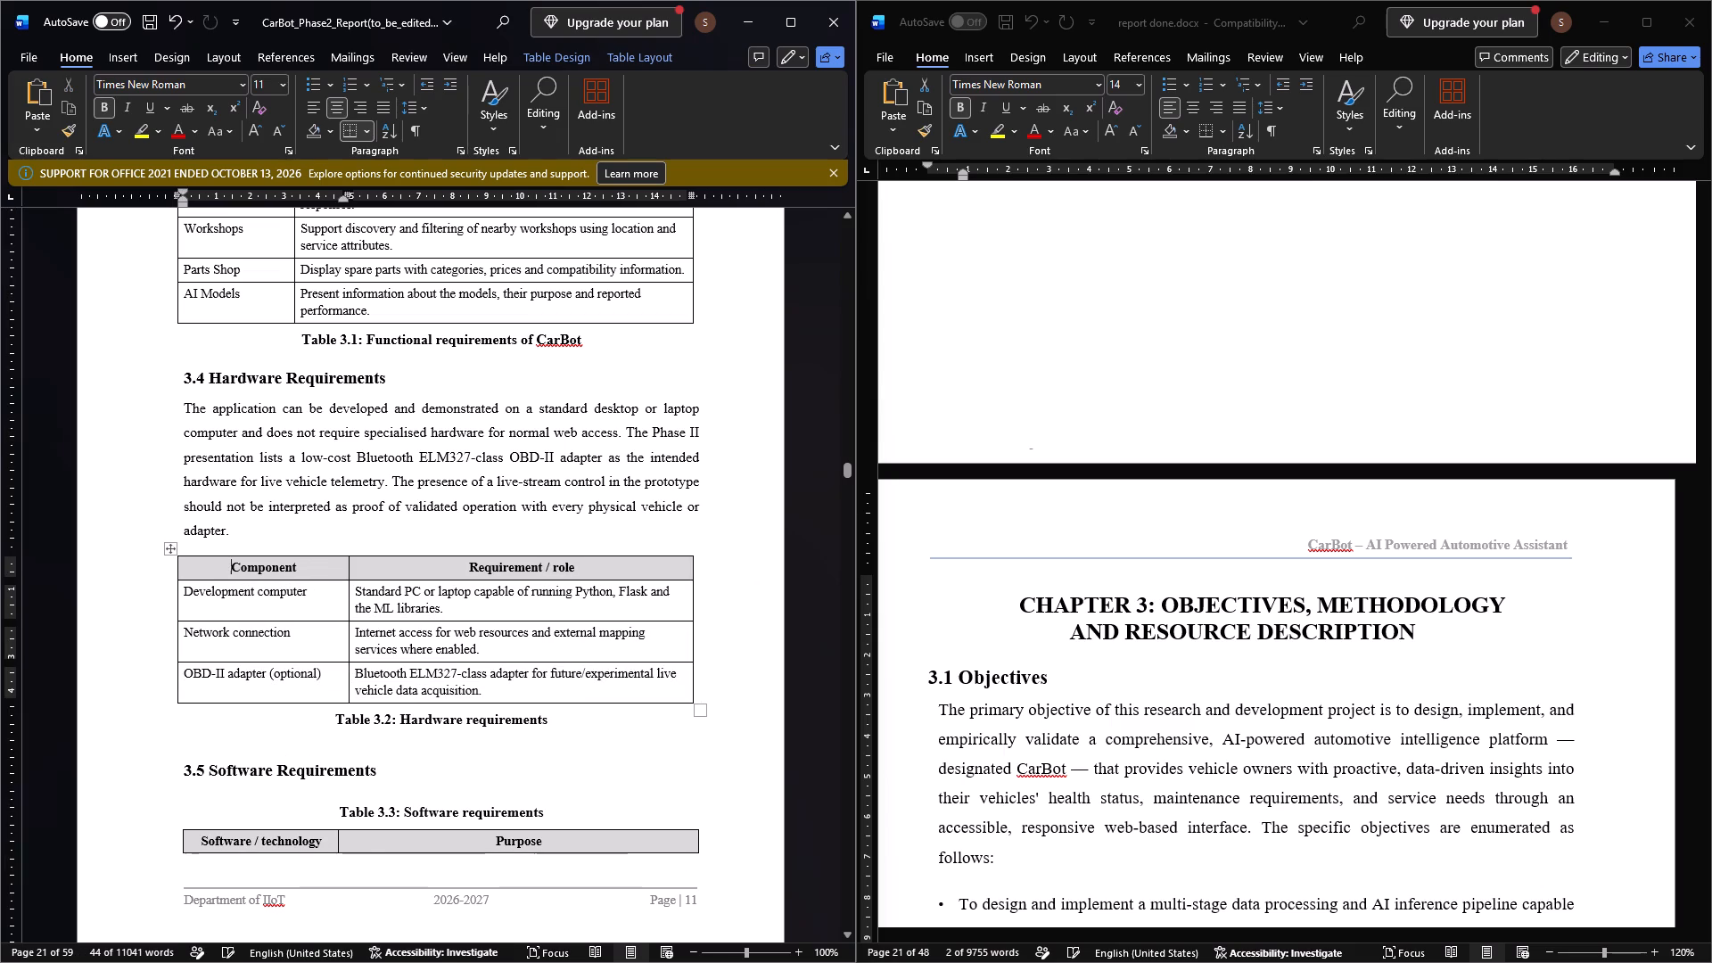
# Increase the spacing after the Table 3.2 caption to 12 pt, matching the Table 3.1 caption.
pyautogui.scroll(-1, 267, 731)
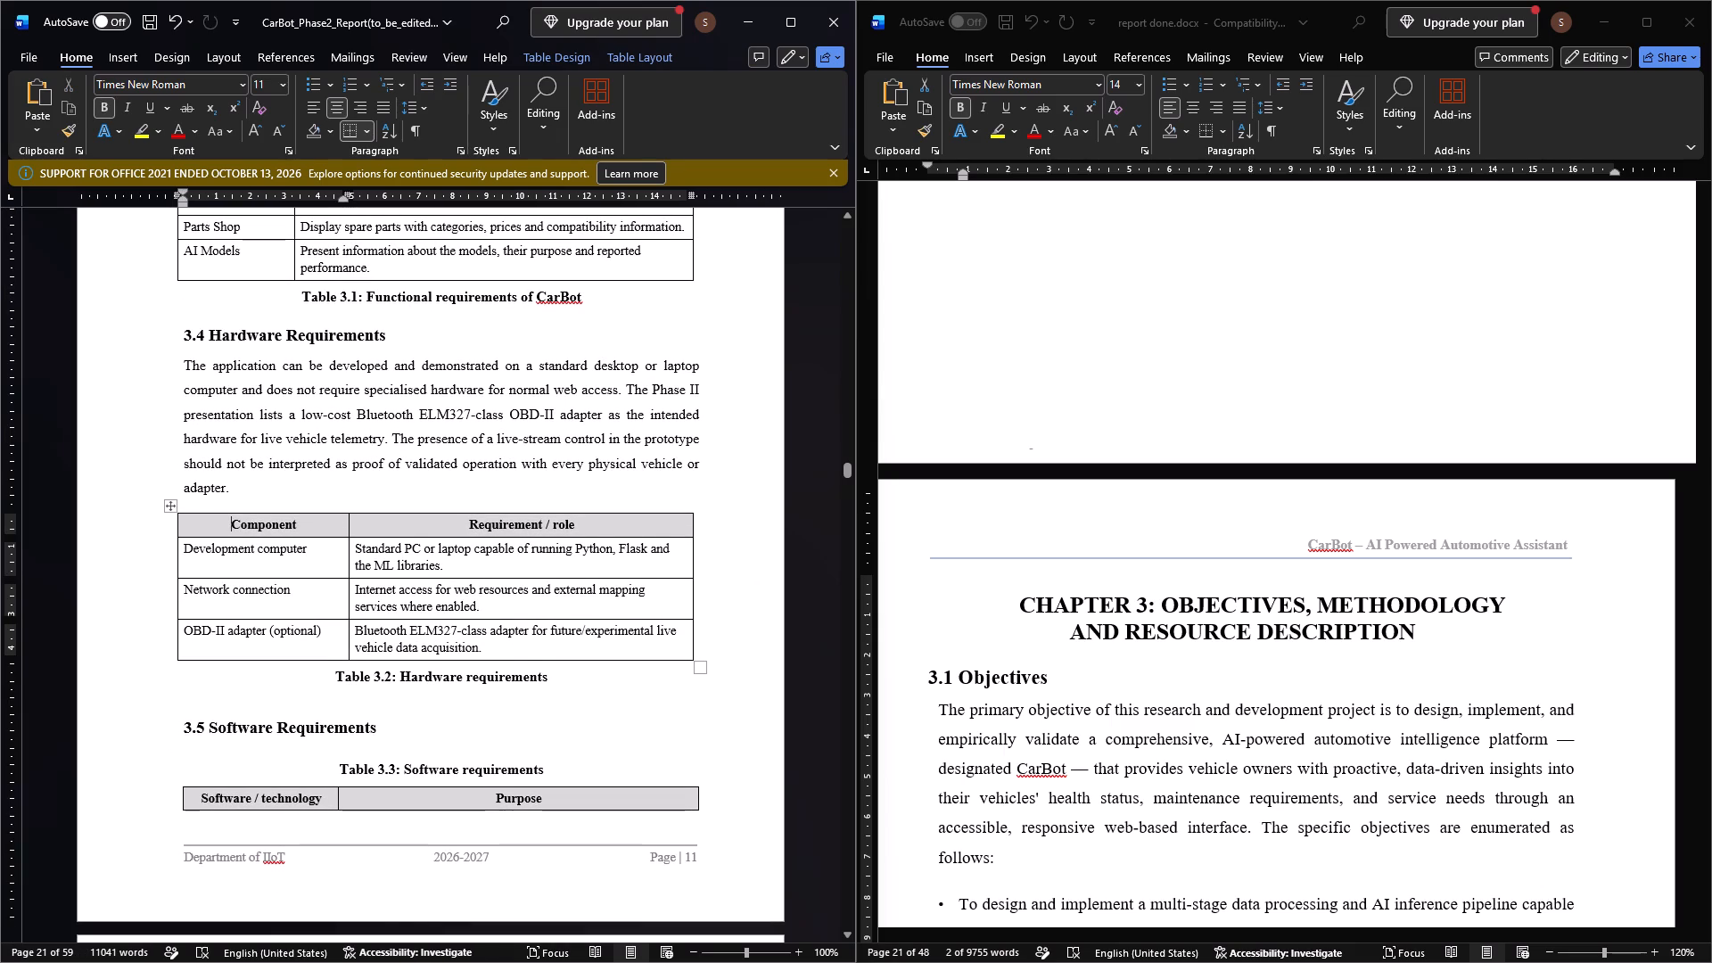
pyautogui.scroll(1, 480, 611)
pyautogui.moveTo(586, 342); pyautogui.dragTo(567, 340)
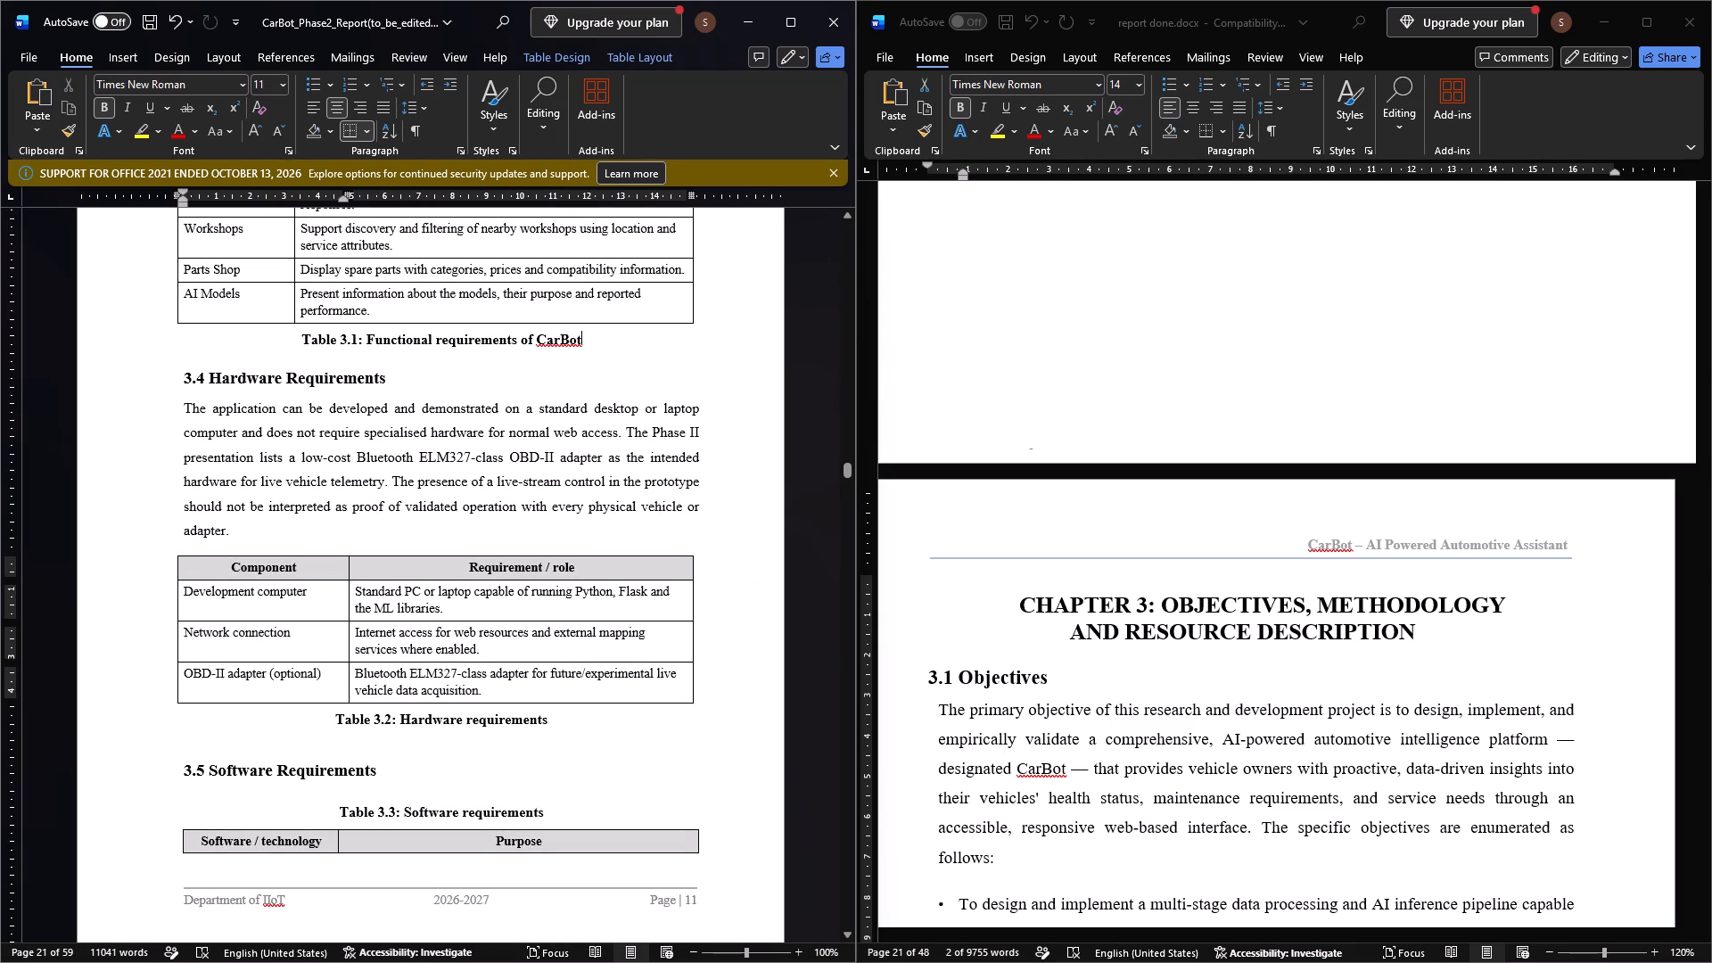
pyautogui.moveTo(567, 340); pyautogui.dragTo(255, 354)
pyautogui.click(457, 152)
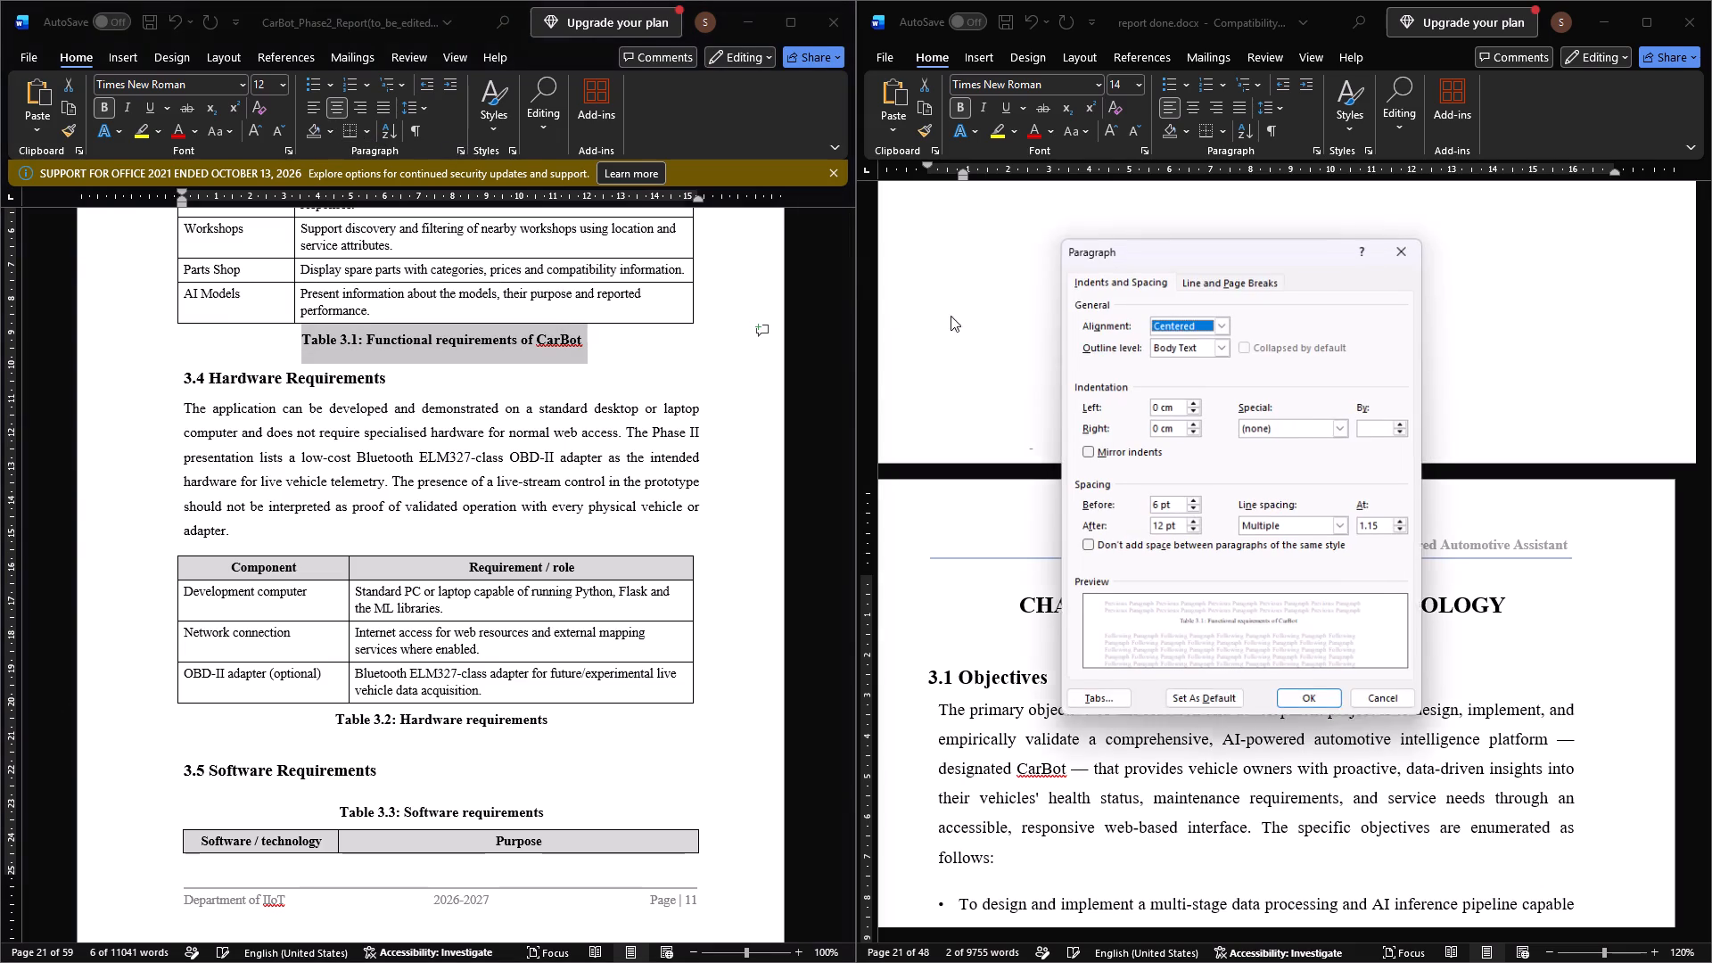
pyautogui.click(1401, 257)
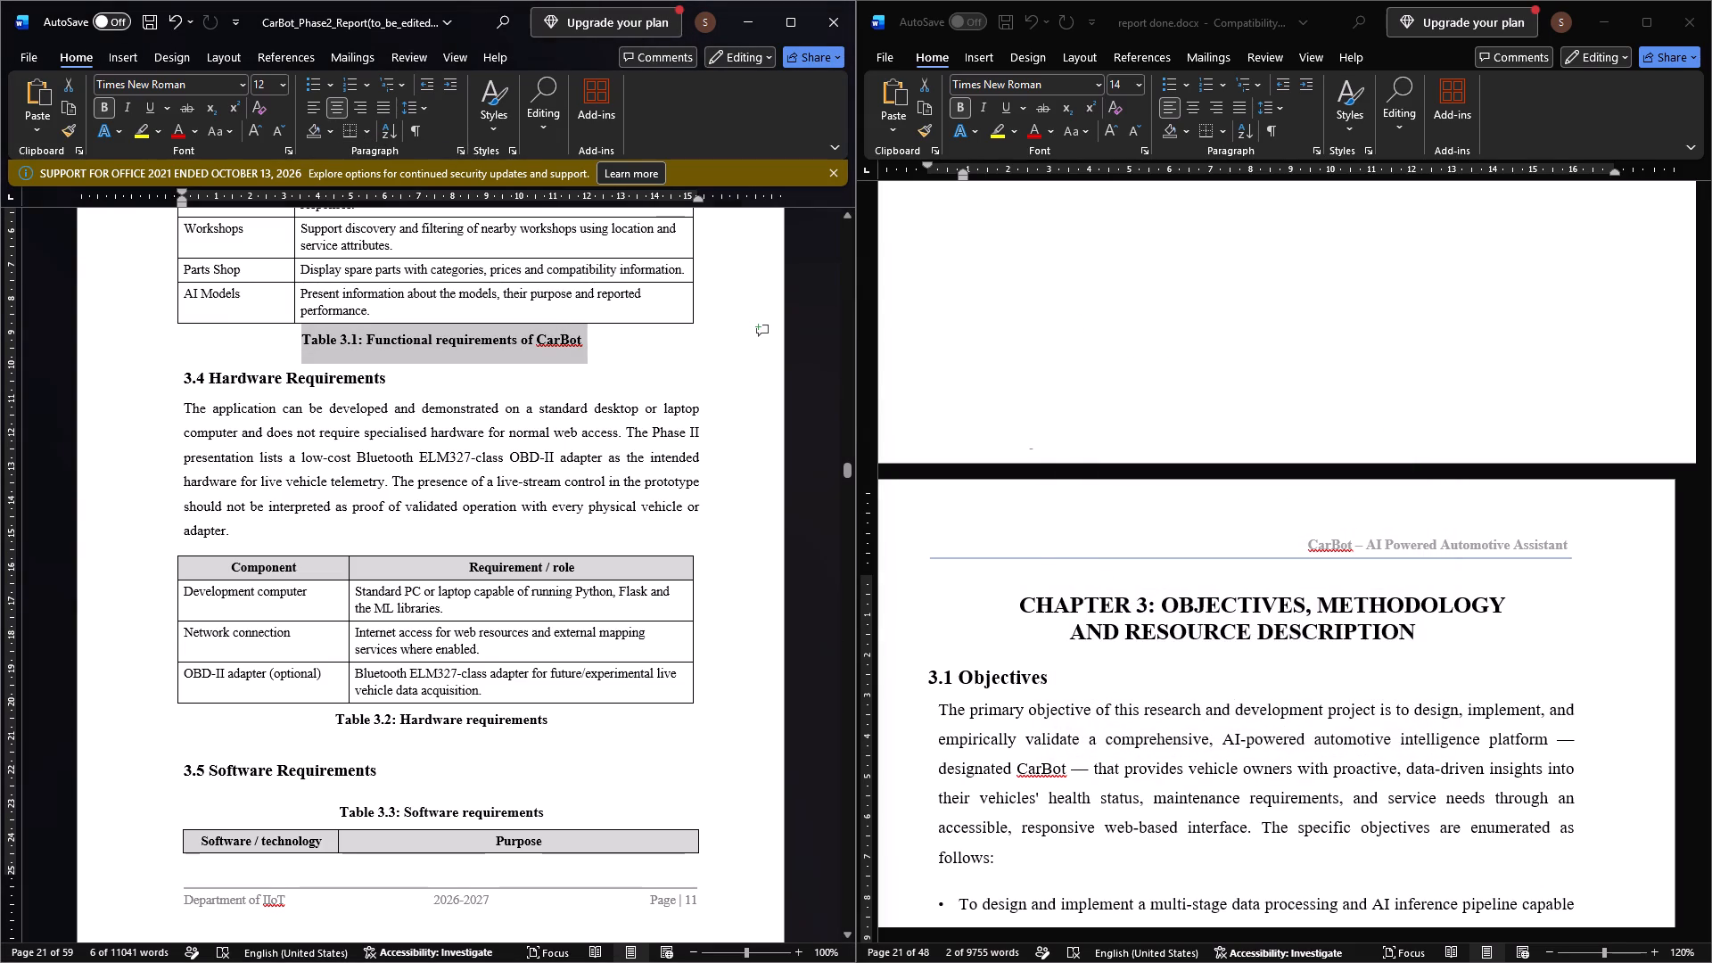
pyautogui.moveTo(562, 716); pyautogui.dragTo(304, 713)
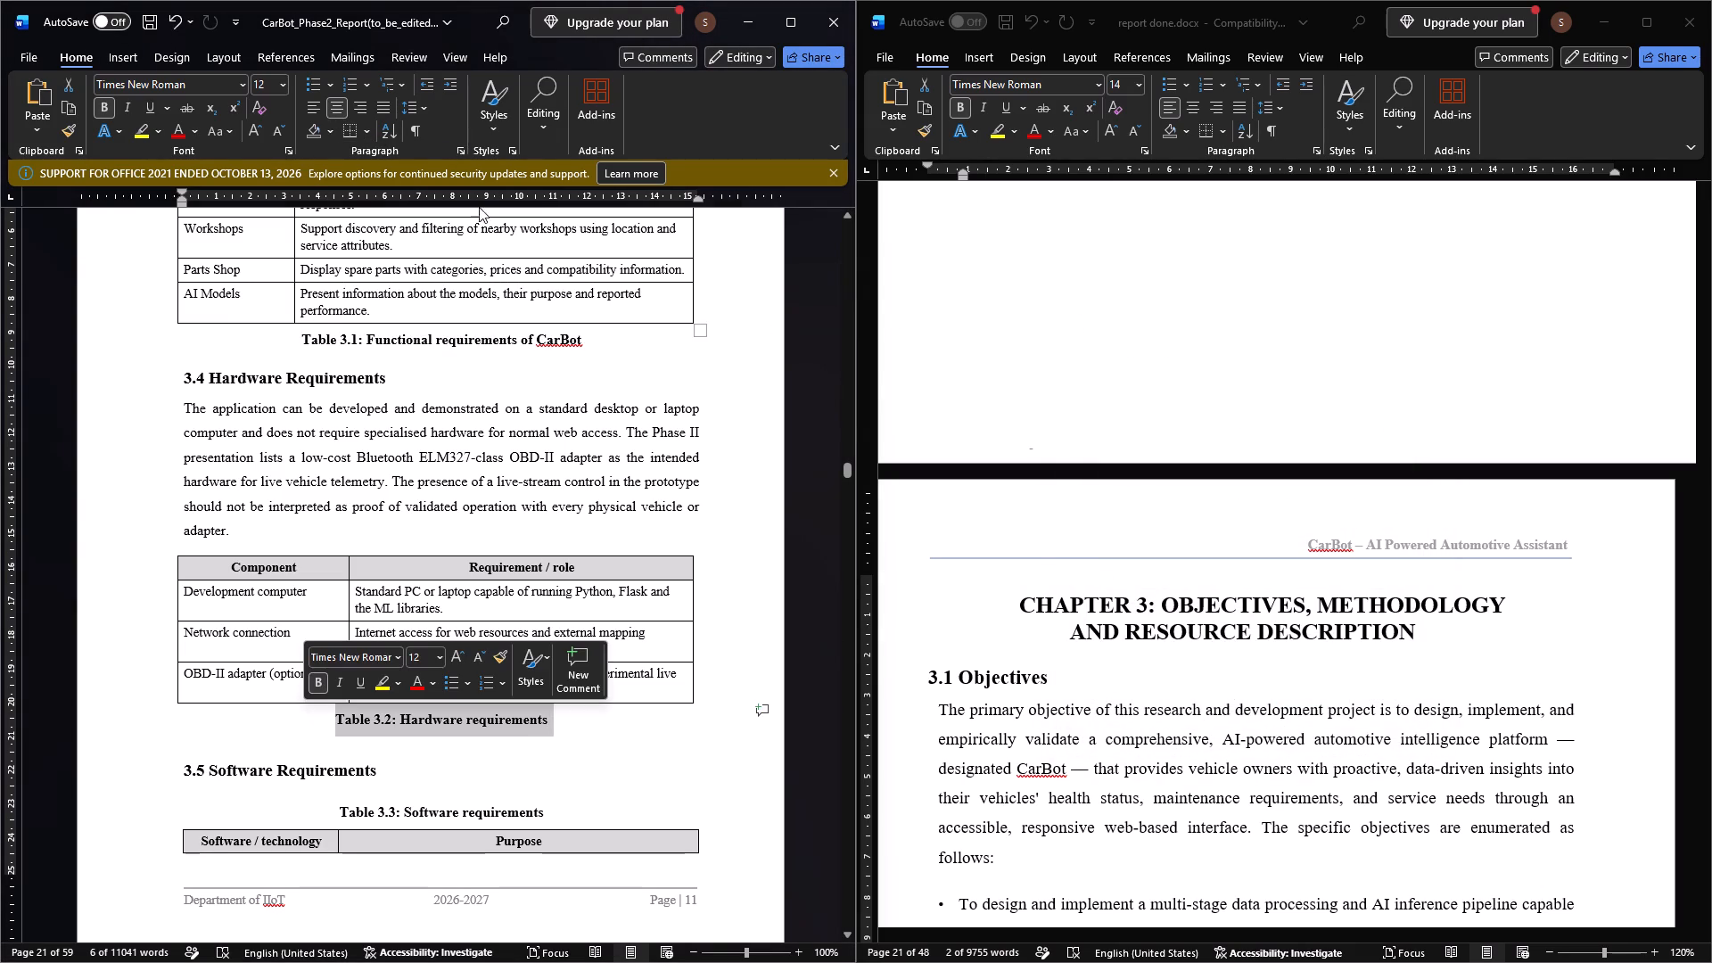
pyautogui.click(455, 147)
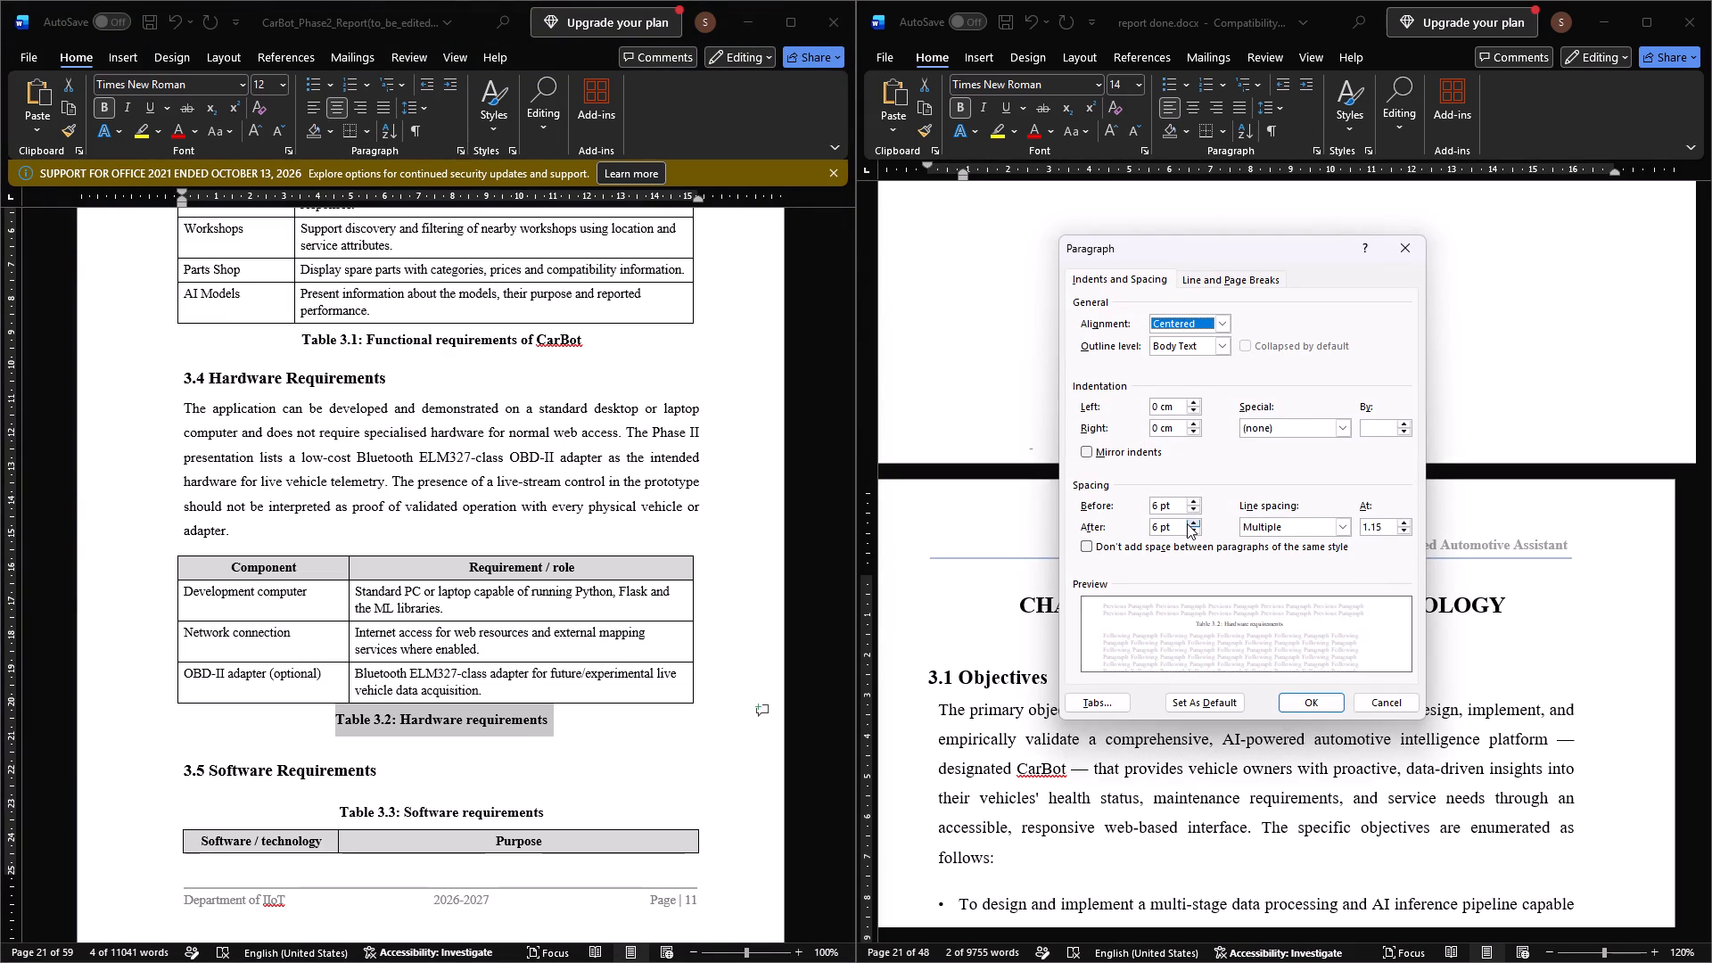
pyautogui.click(1187, 523)
pyautogui.click(1305, 700)
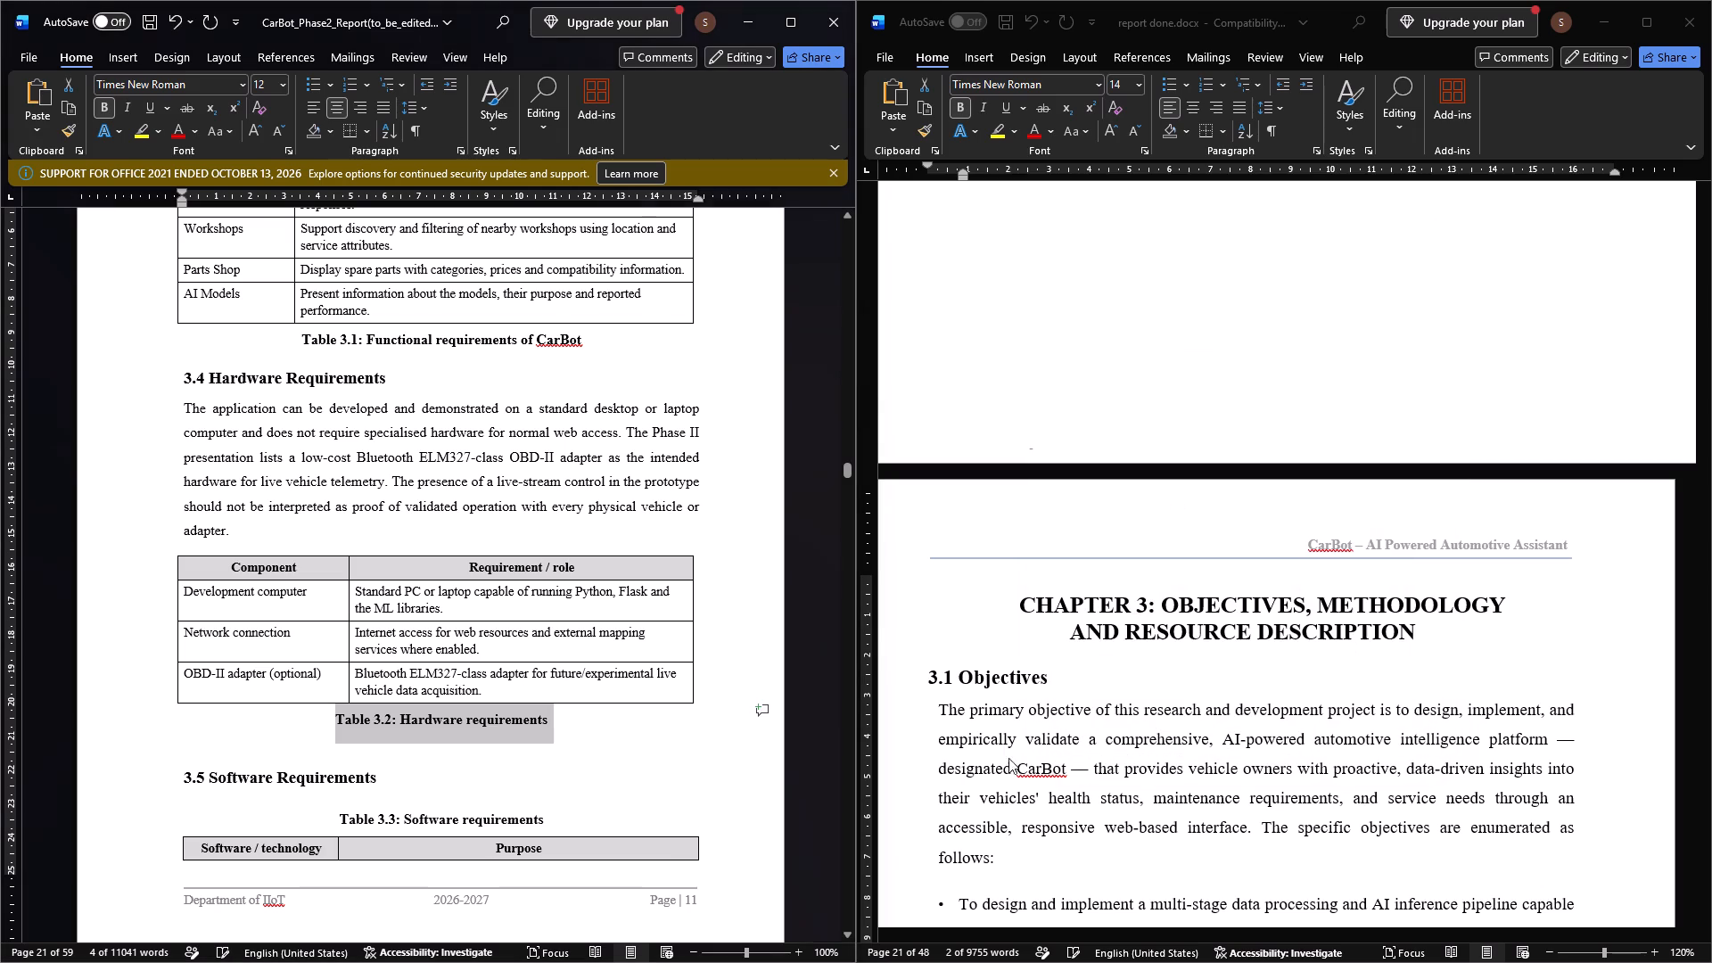
# Format the 3.5 Software Requirements heading with justified alignment, 15 pt spacing before and 2 pt after.
pyautogui.click(393, 792)
pyautogui.moveTo(388, 777); pyautogui.dragTo(185, 783)
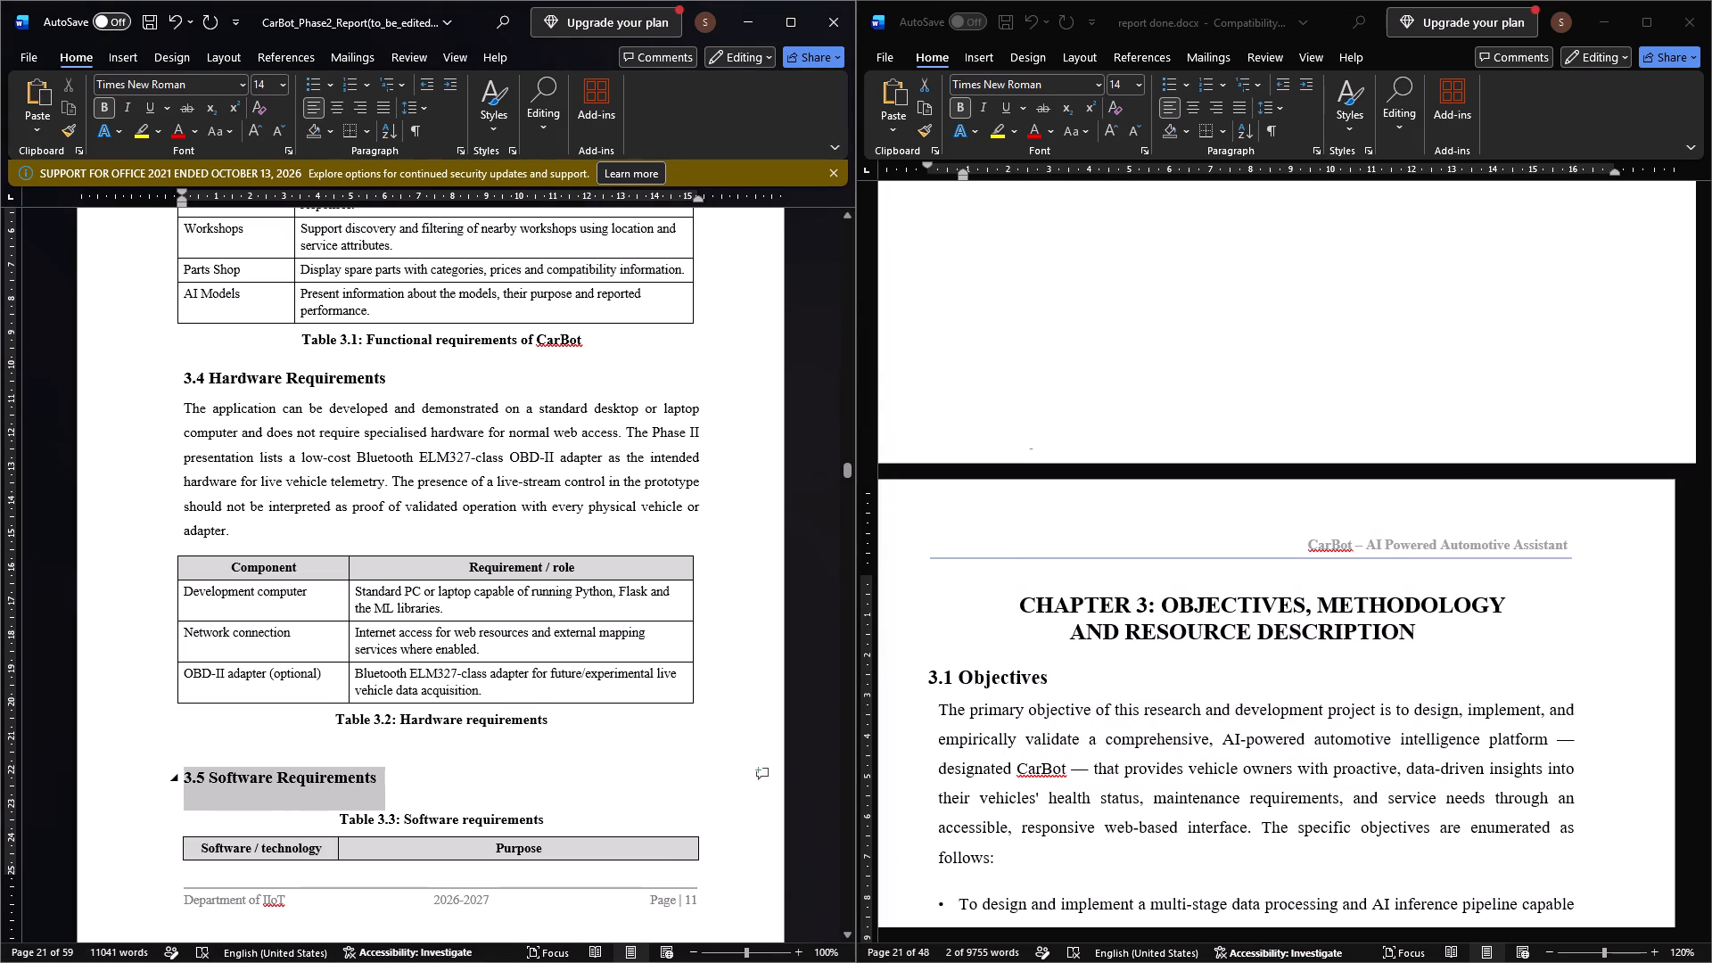
pyautogui.moveTo(185, 783); pyautogui.dragTo(181, 781)
pyautogui.click(382, 113)
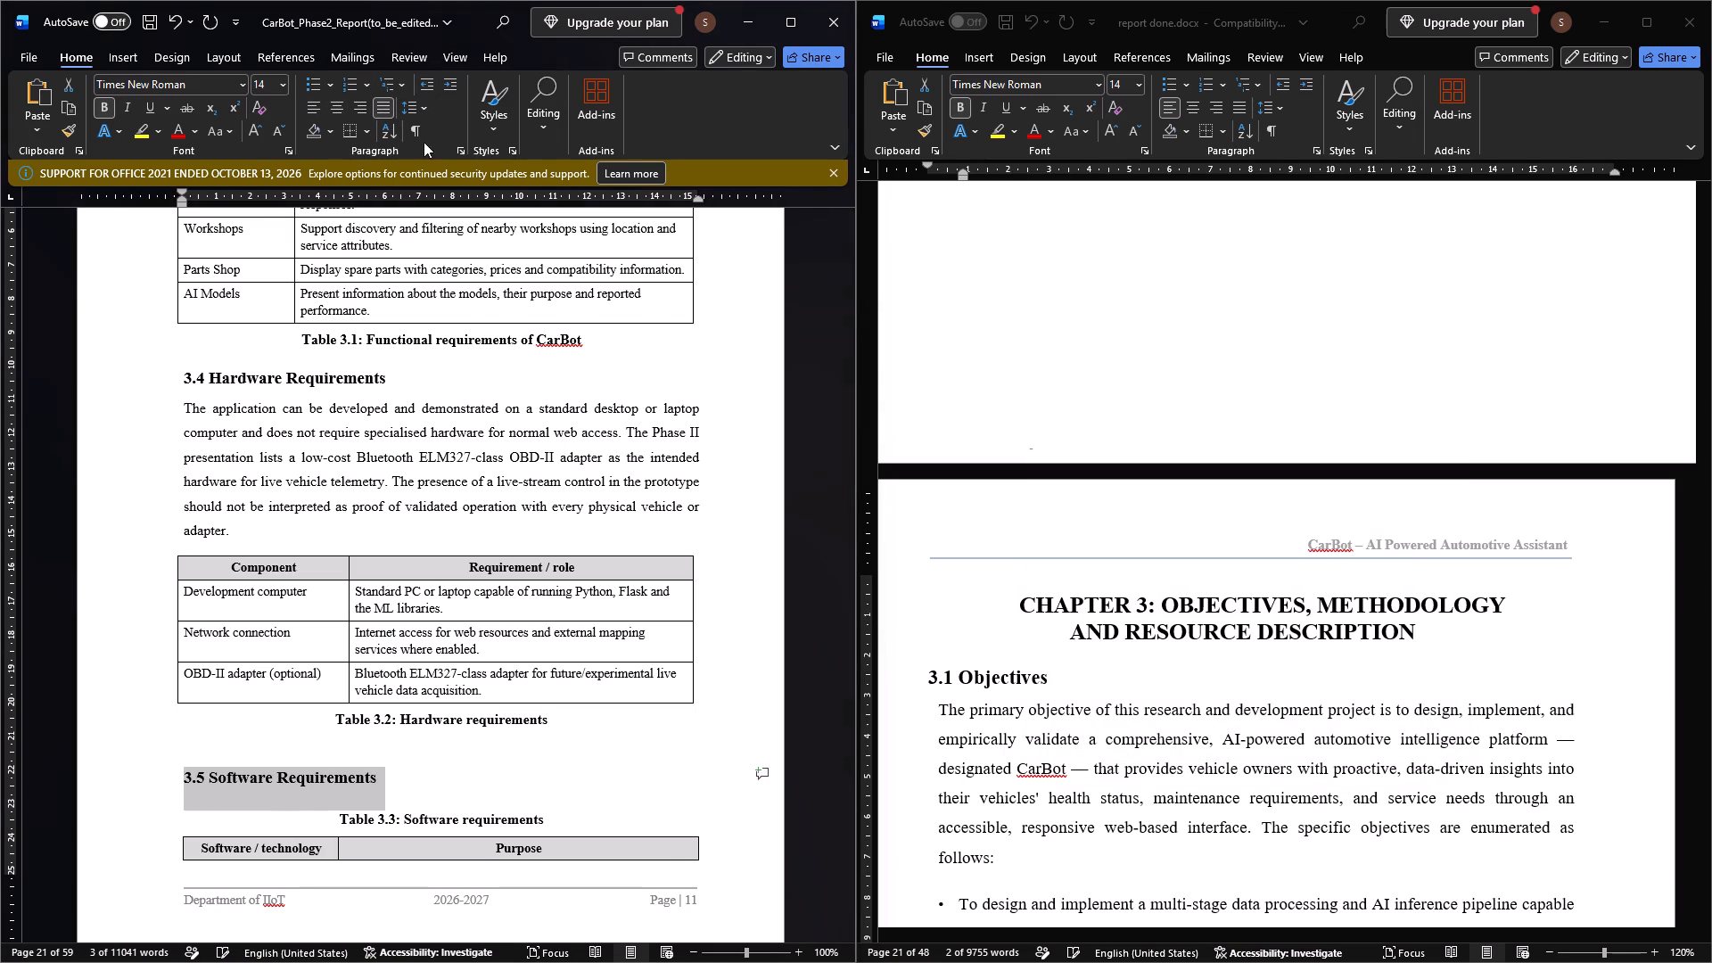
pyautogui.click(463, 154)
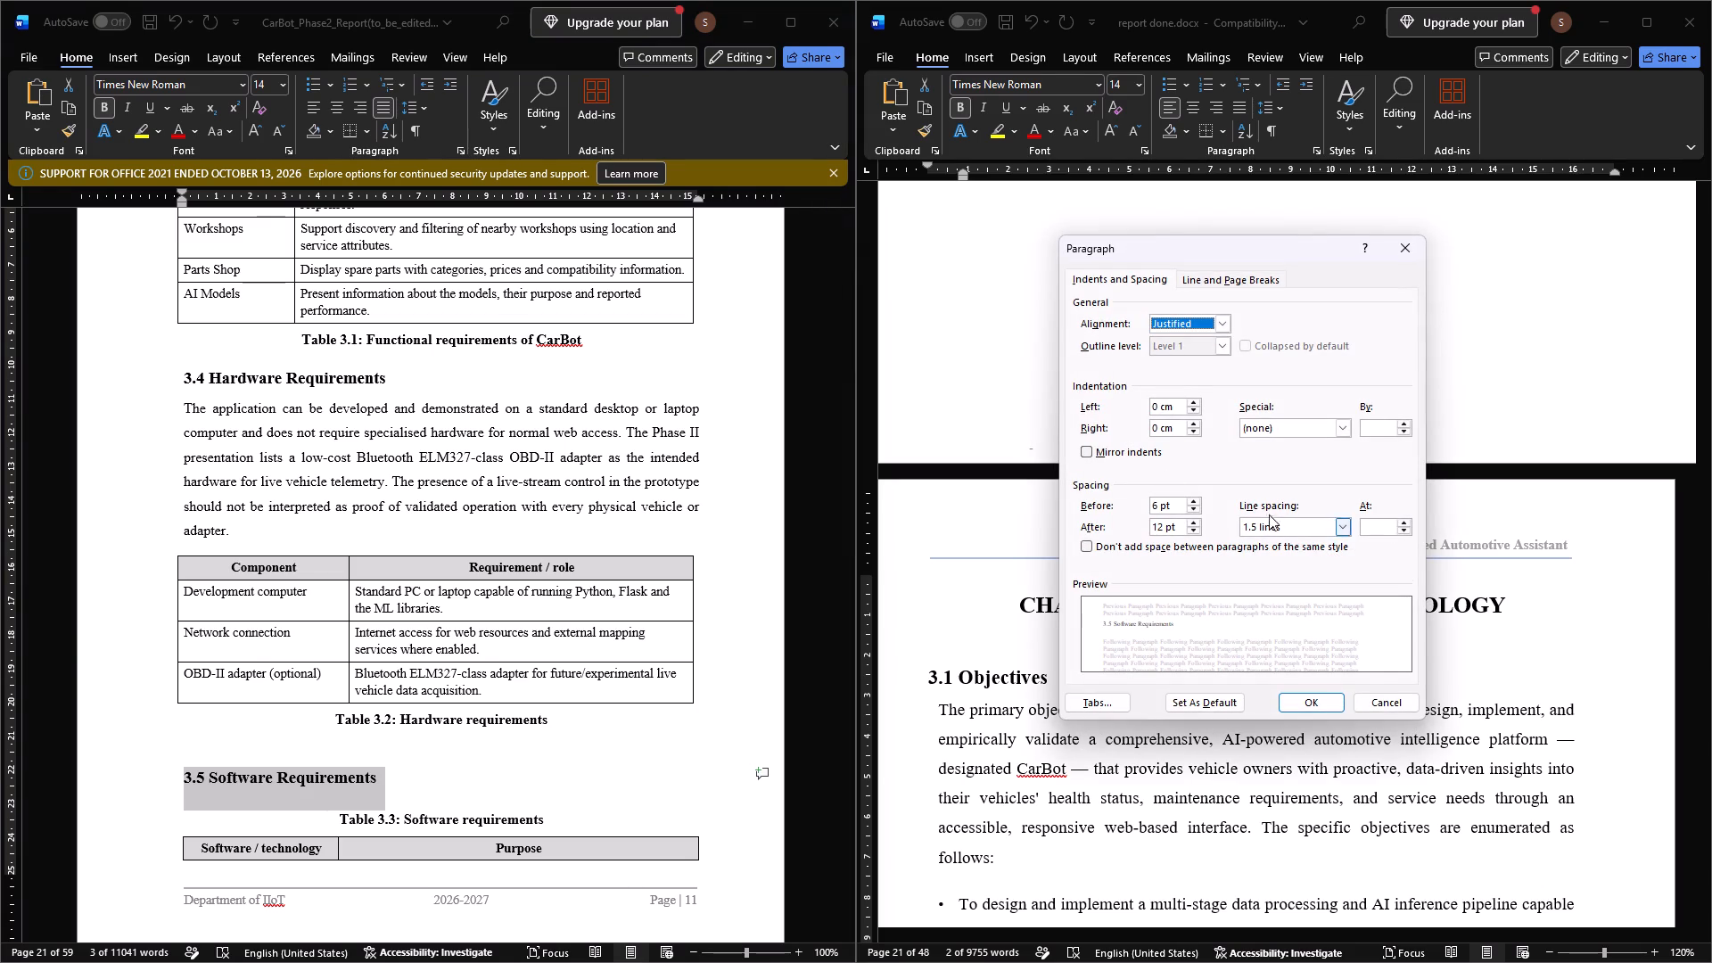
pyautogui.click(1158, 510)
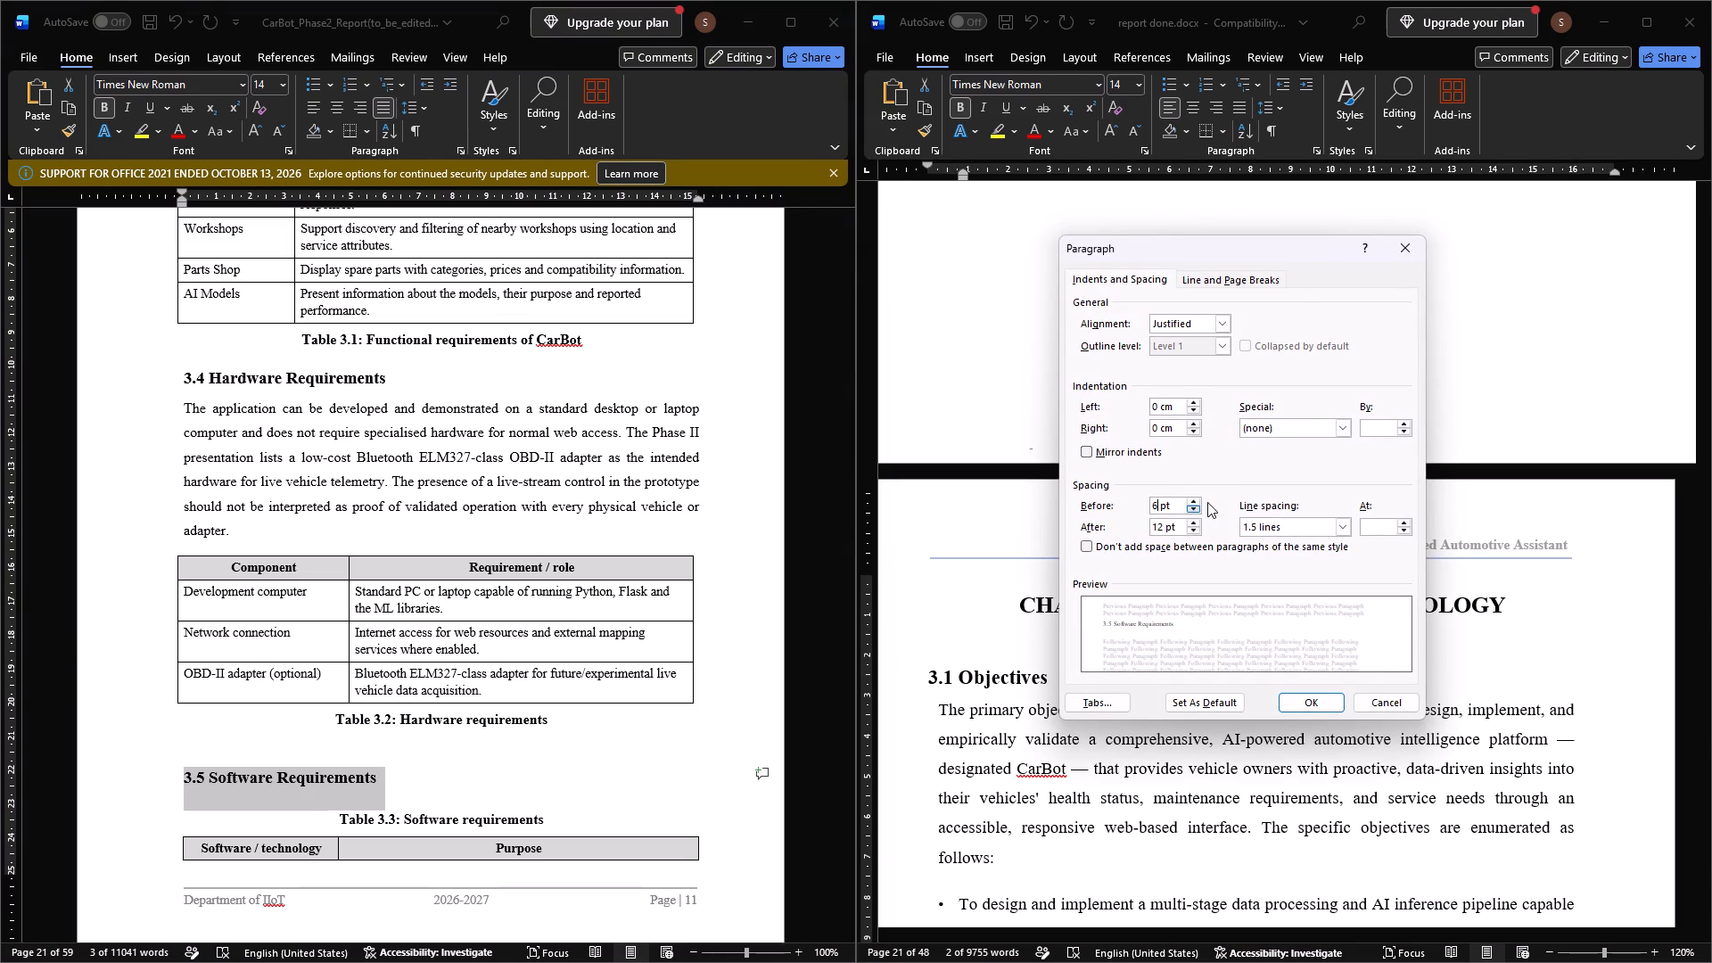
pyautogui.press('BackSpace')
pyautogui.write('15')
pyautogui.click(1156, 525)
pyautogui.press('BackSpace')
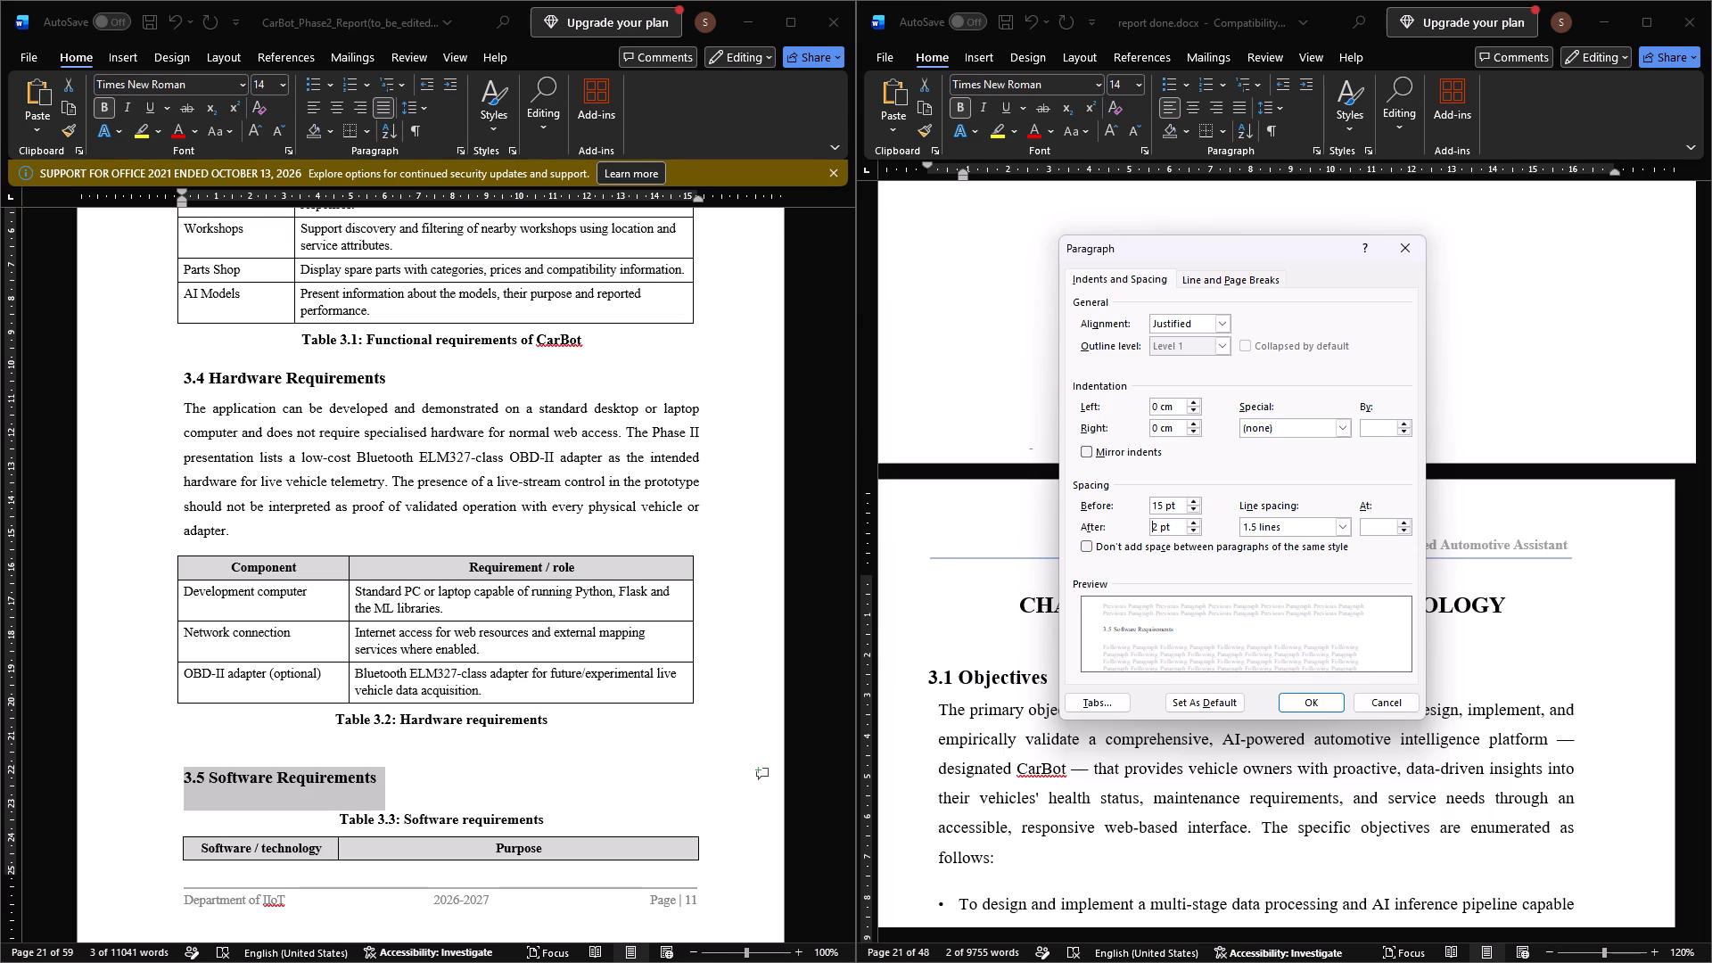
pyautogui.click(1309, 702)
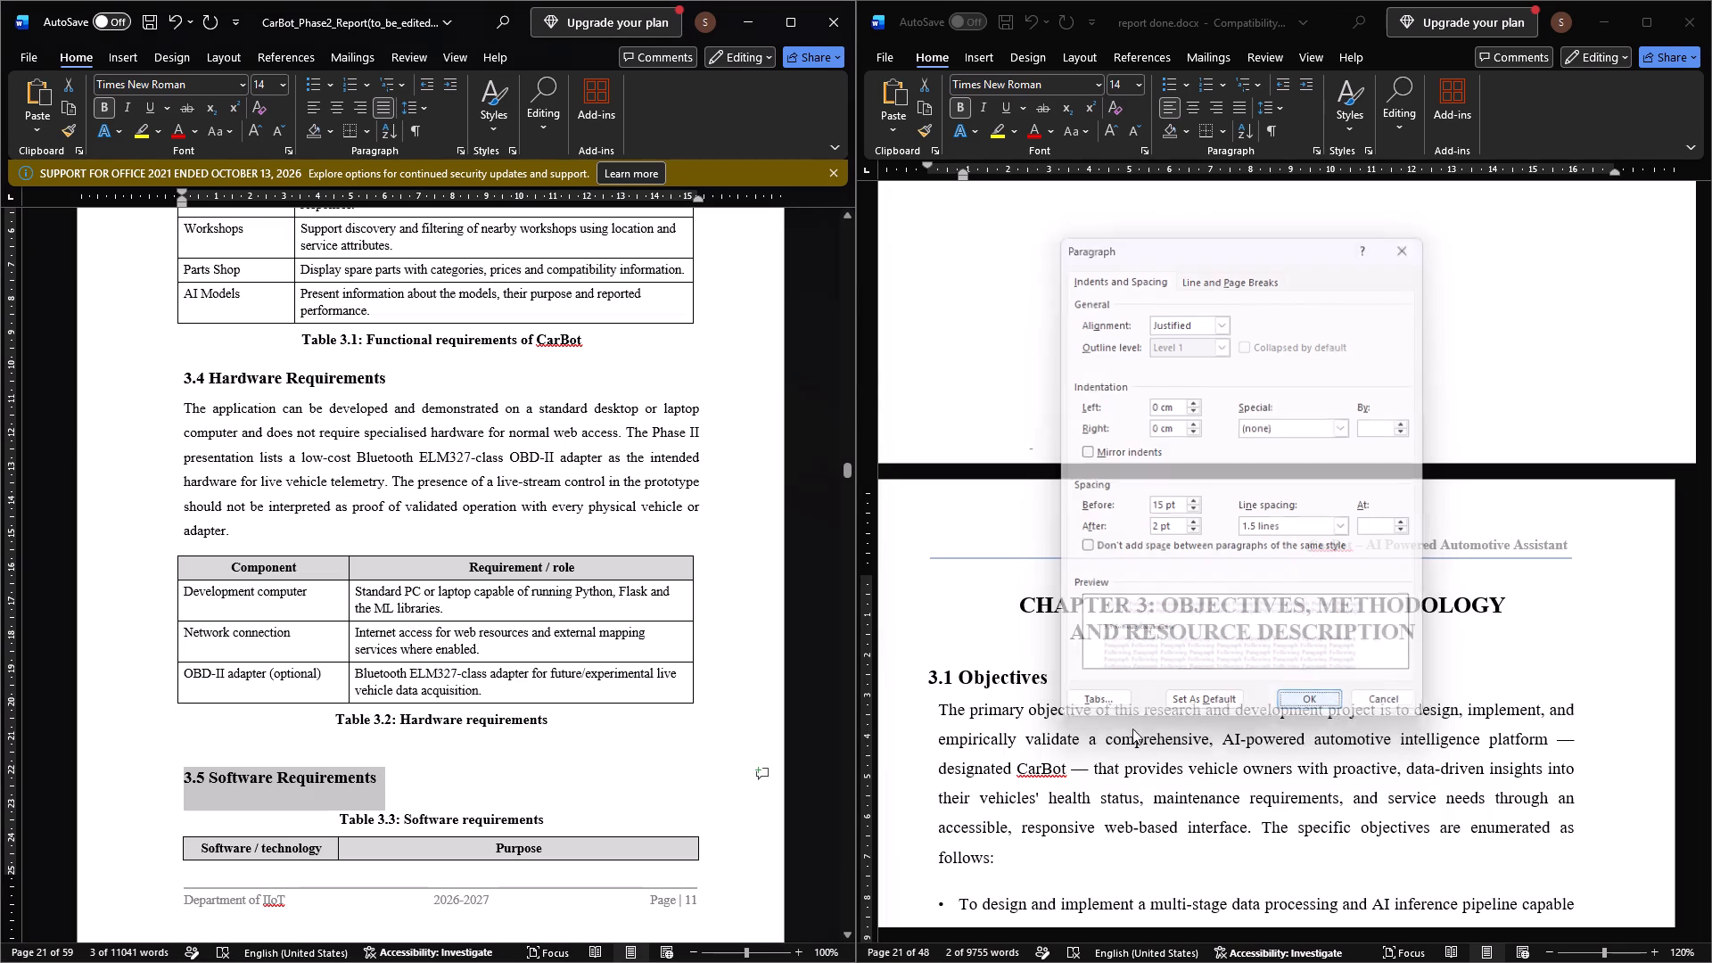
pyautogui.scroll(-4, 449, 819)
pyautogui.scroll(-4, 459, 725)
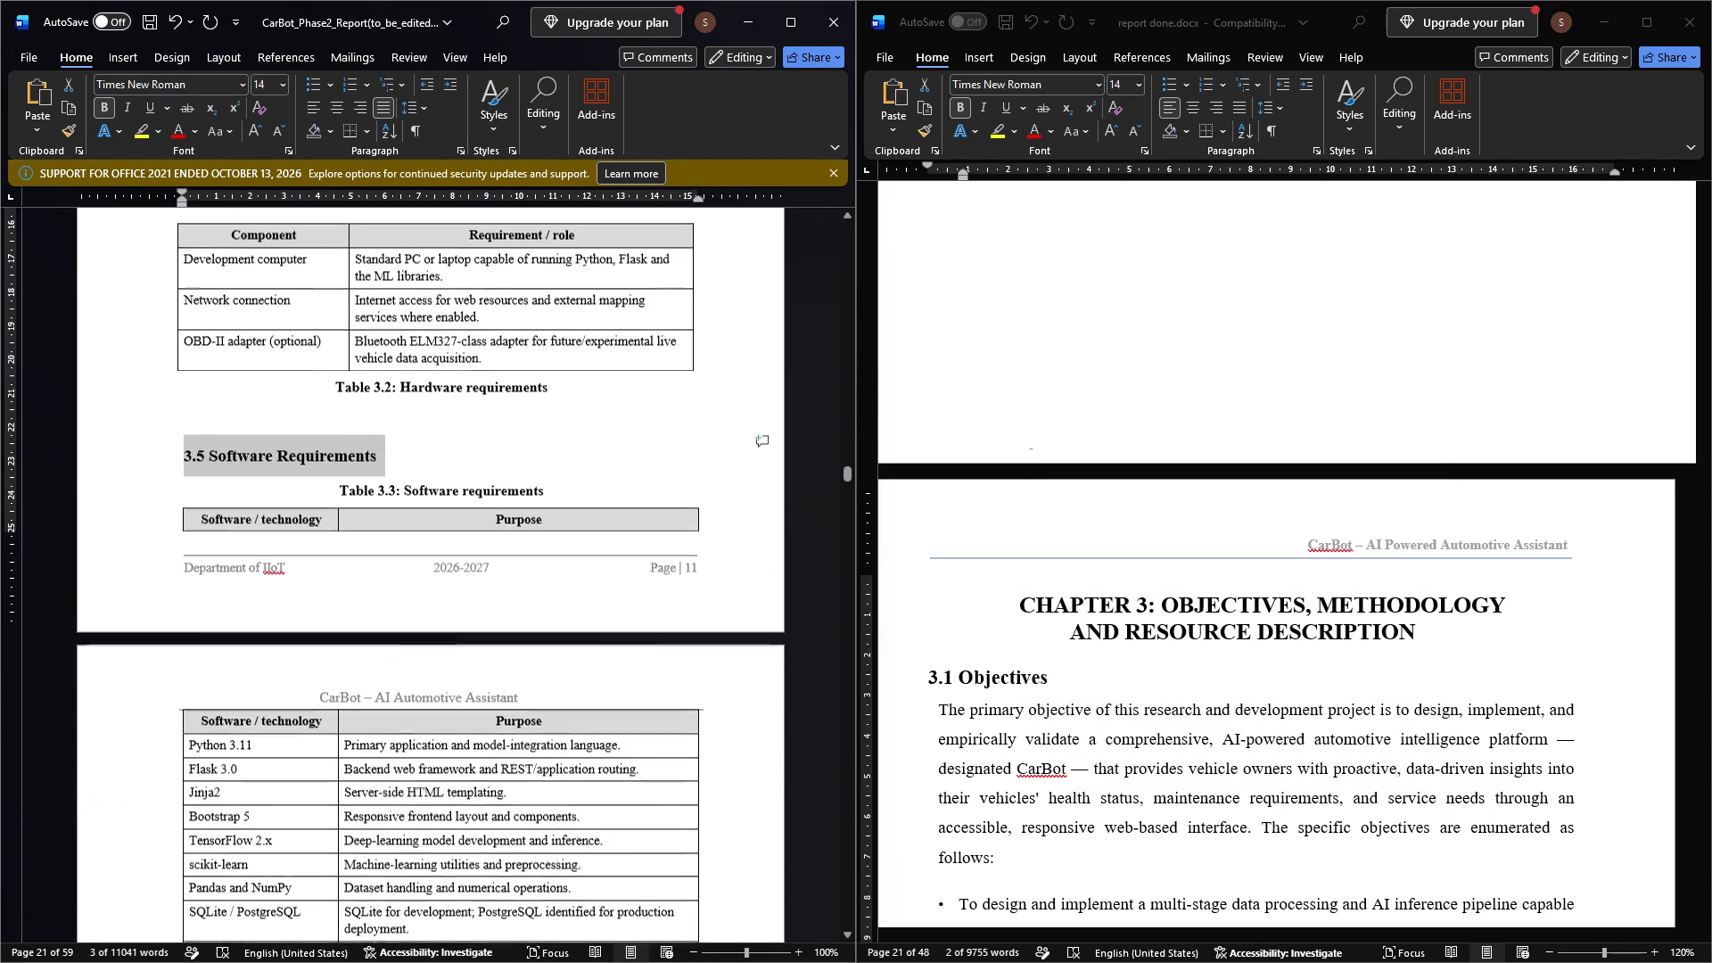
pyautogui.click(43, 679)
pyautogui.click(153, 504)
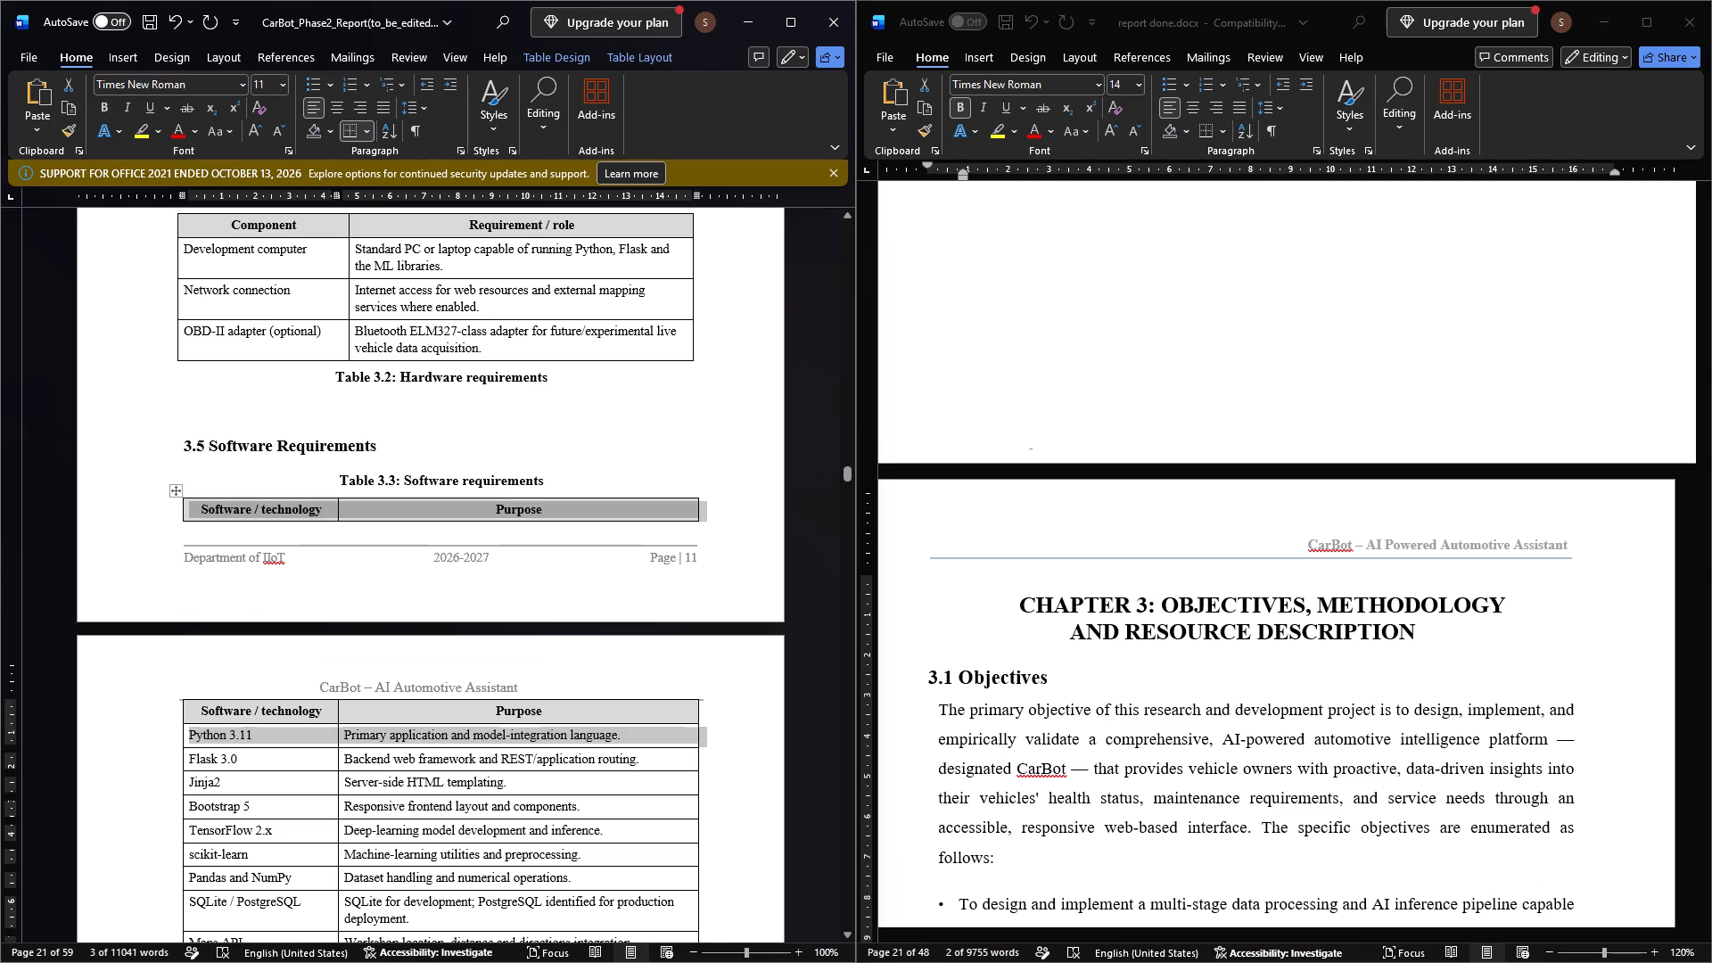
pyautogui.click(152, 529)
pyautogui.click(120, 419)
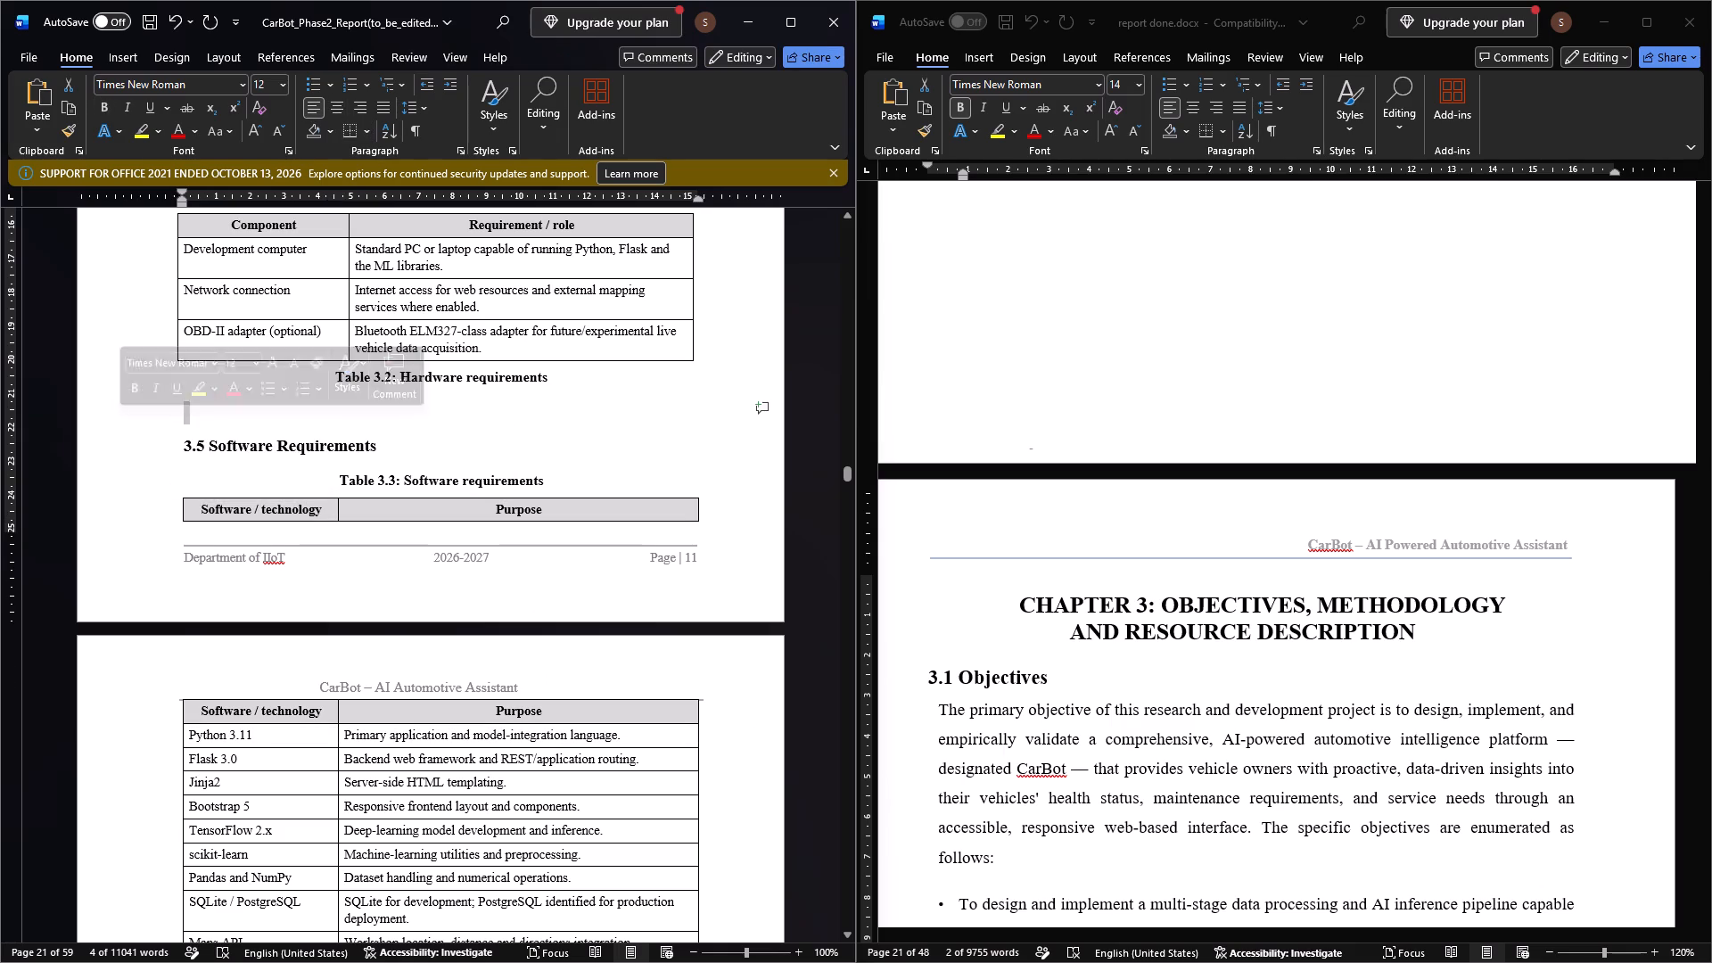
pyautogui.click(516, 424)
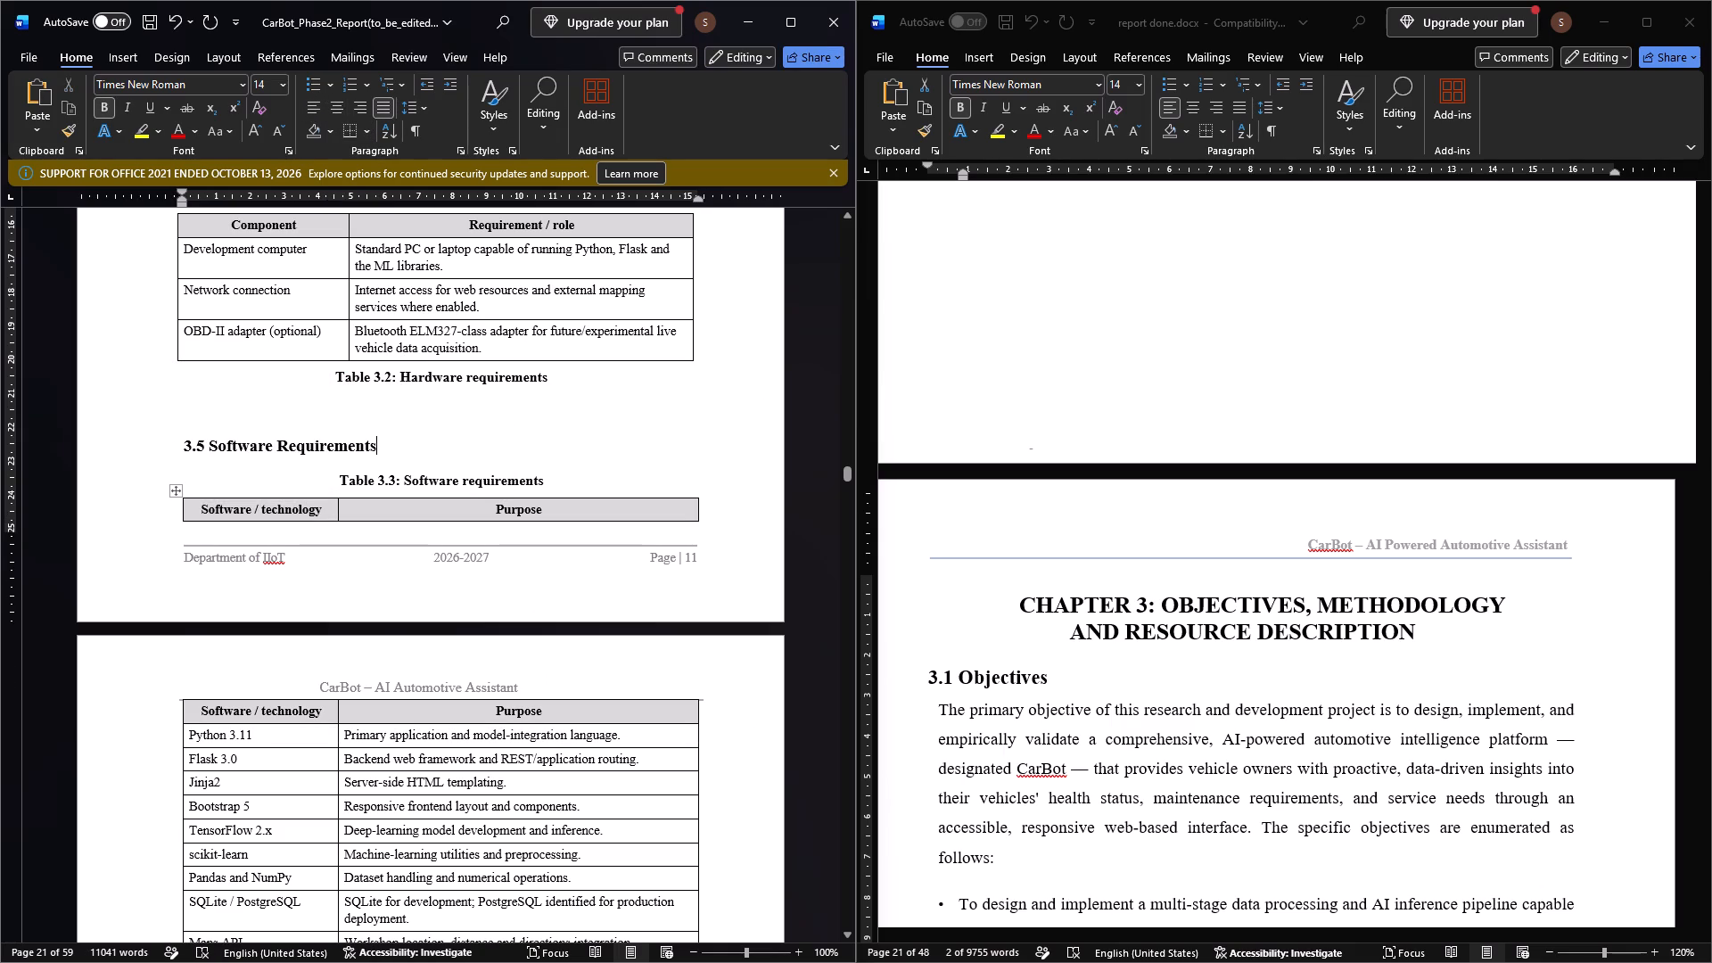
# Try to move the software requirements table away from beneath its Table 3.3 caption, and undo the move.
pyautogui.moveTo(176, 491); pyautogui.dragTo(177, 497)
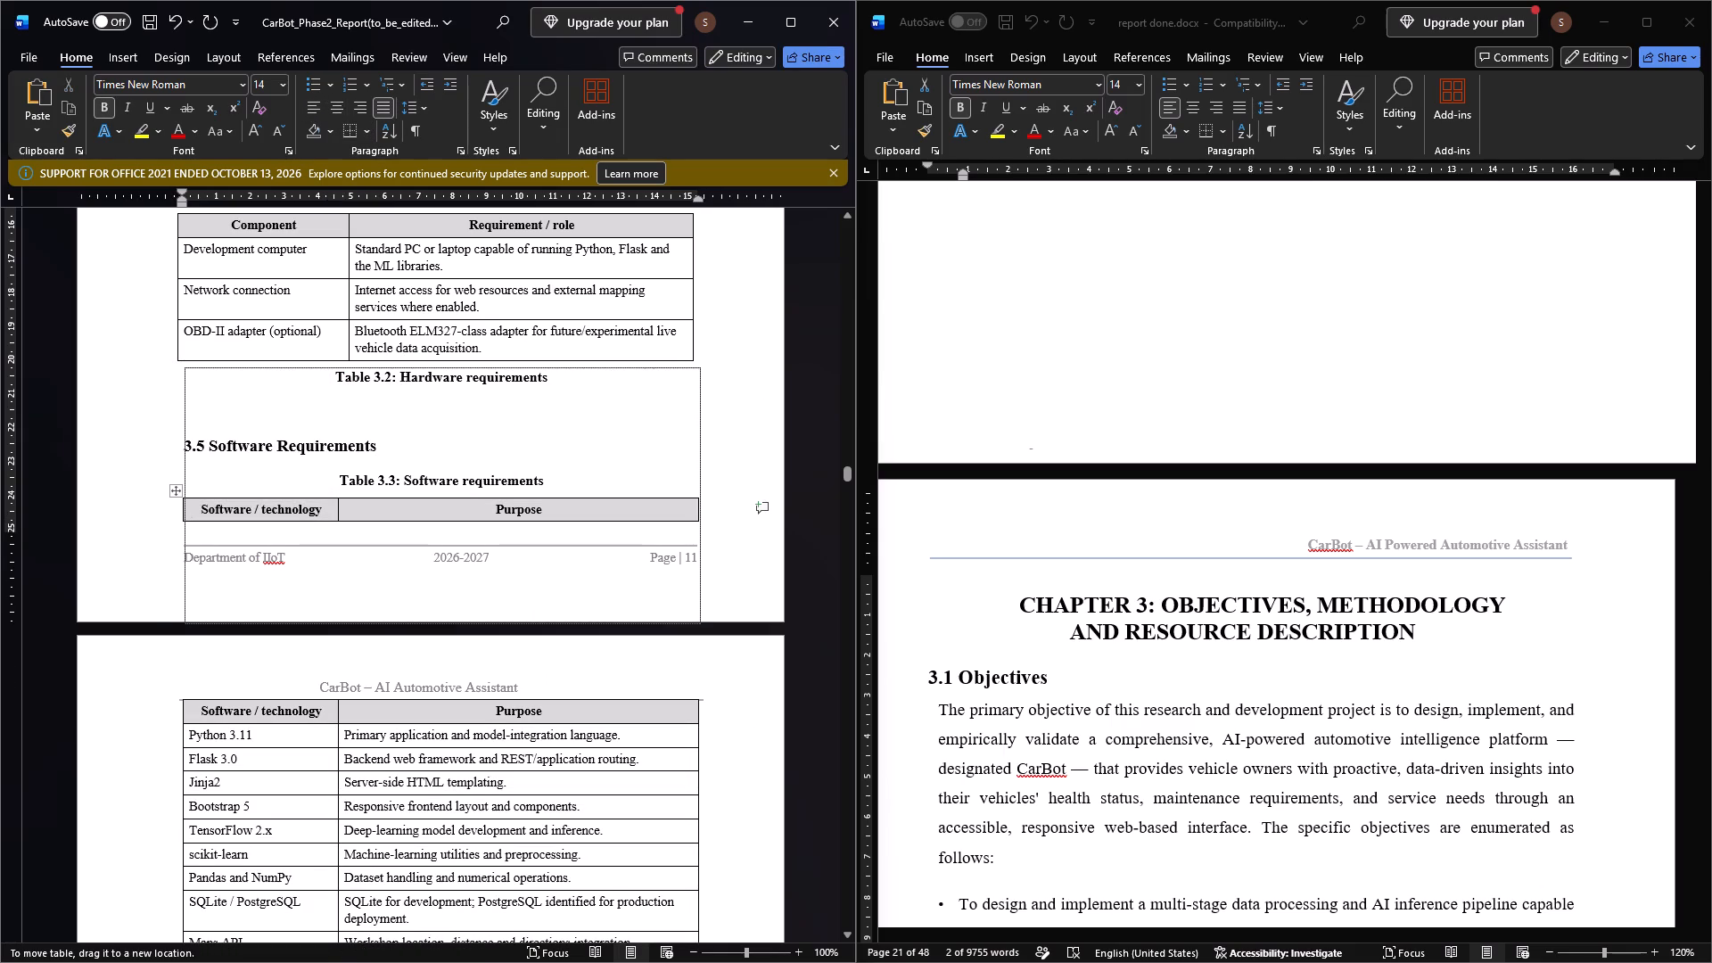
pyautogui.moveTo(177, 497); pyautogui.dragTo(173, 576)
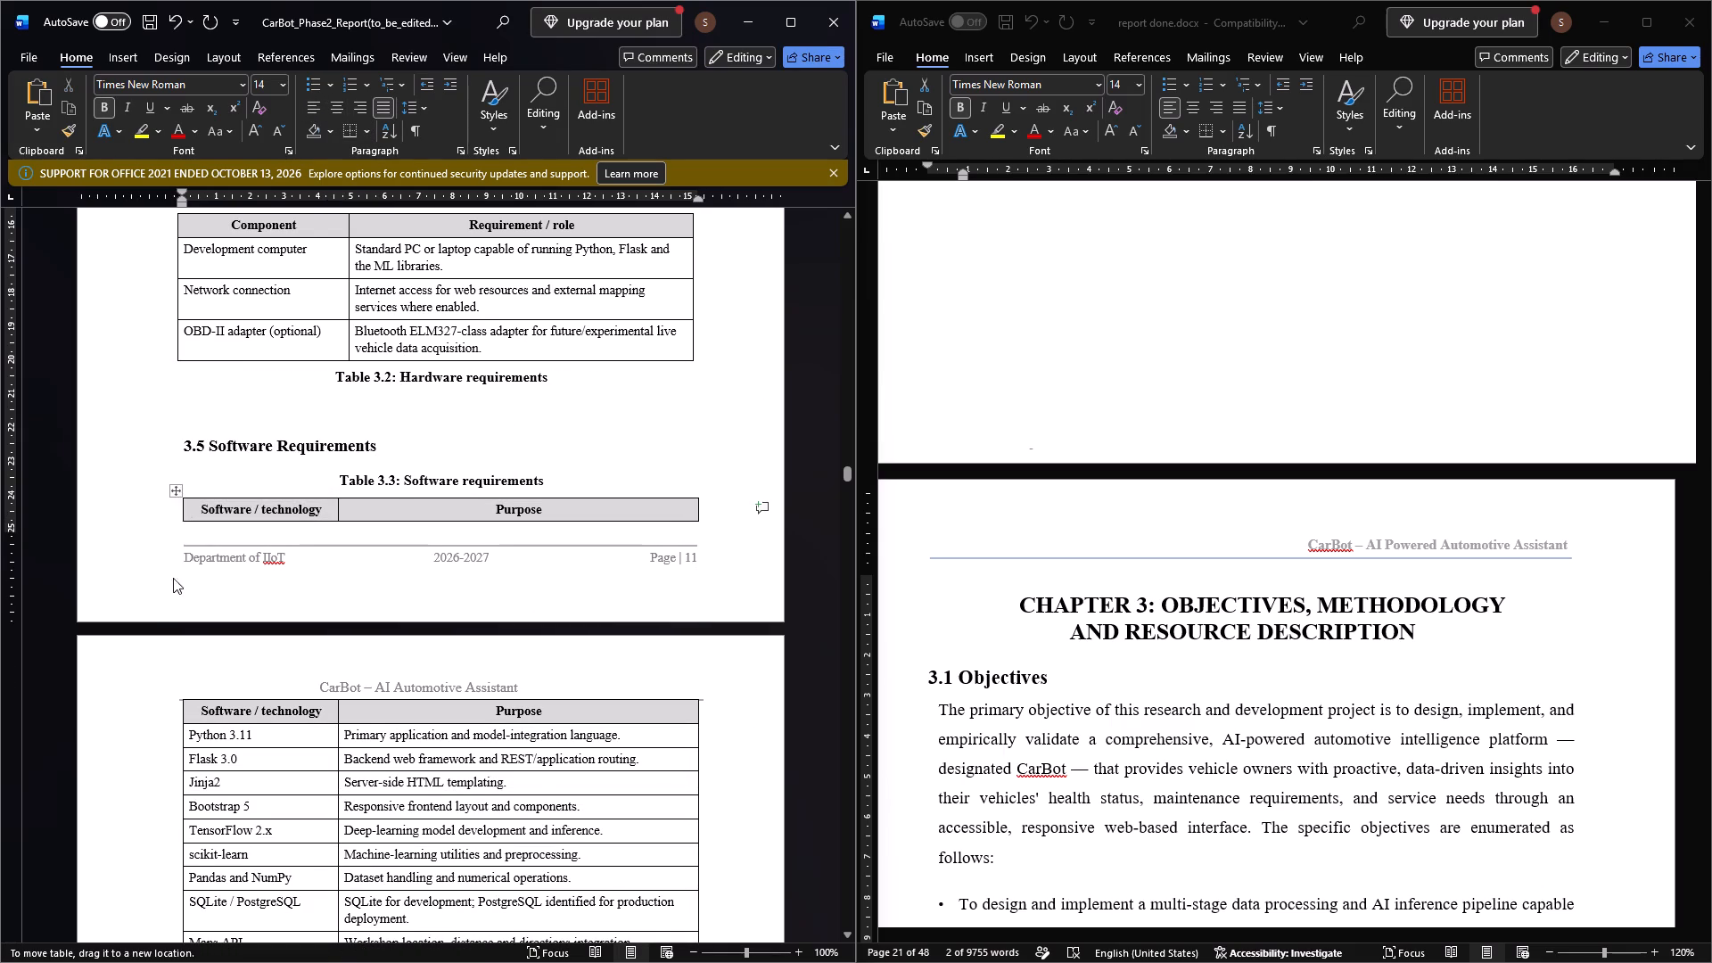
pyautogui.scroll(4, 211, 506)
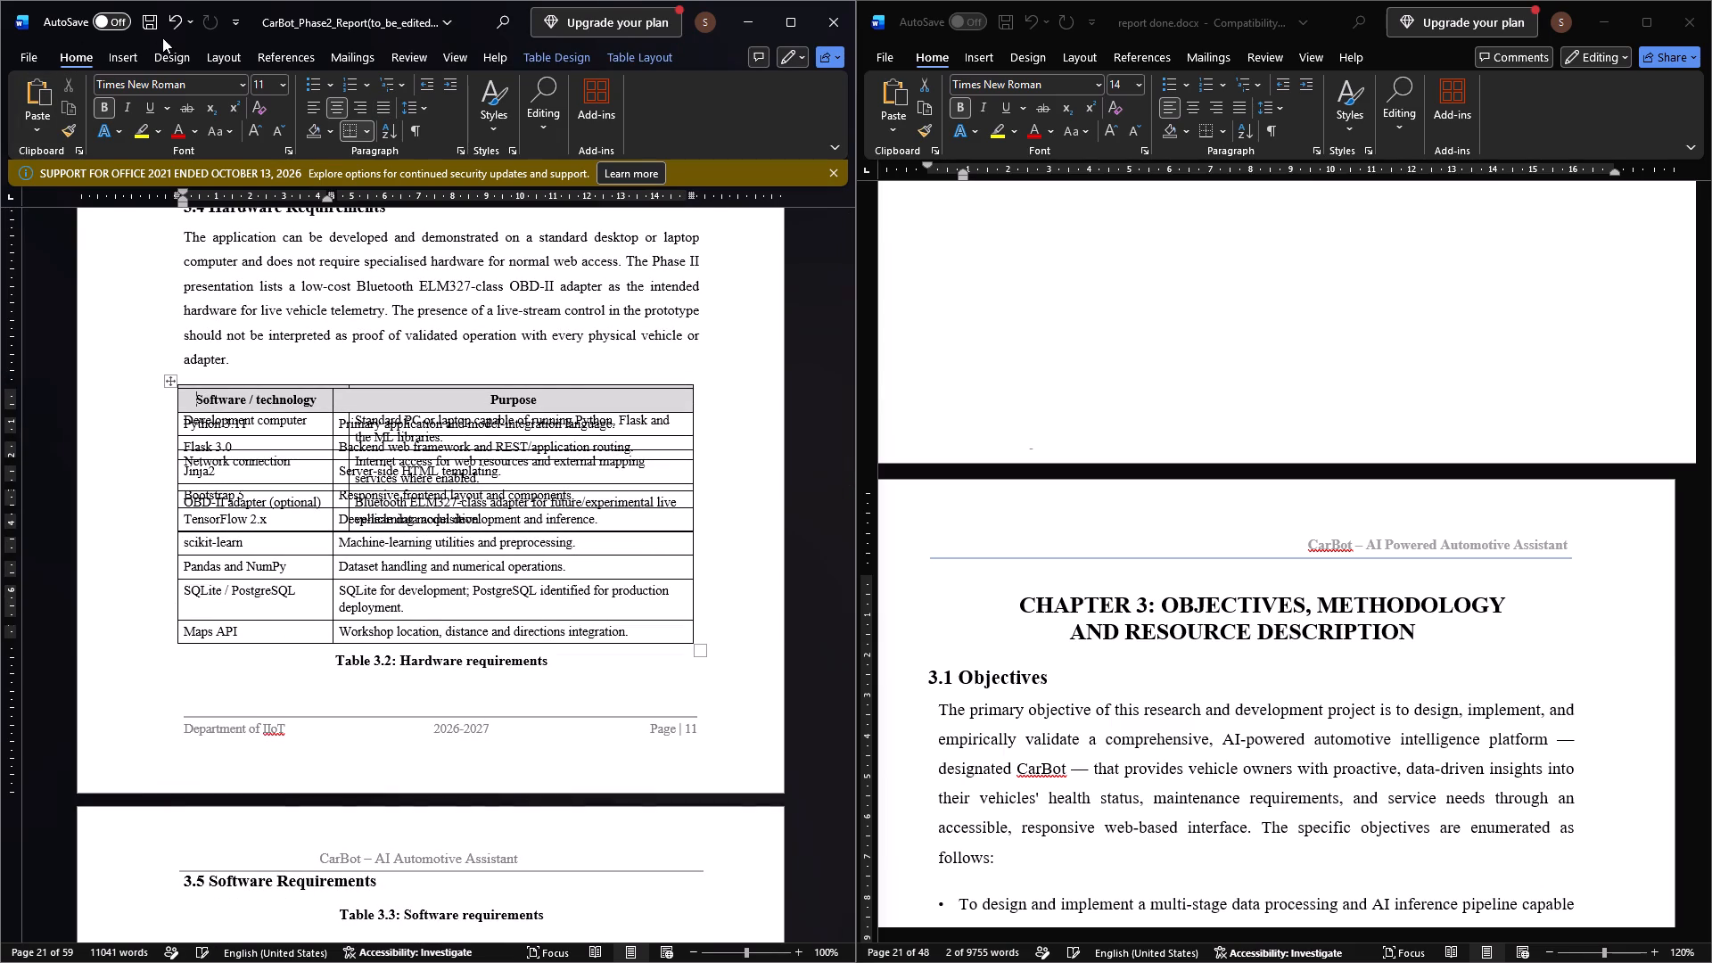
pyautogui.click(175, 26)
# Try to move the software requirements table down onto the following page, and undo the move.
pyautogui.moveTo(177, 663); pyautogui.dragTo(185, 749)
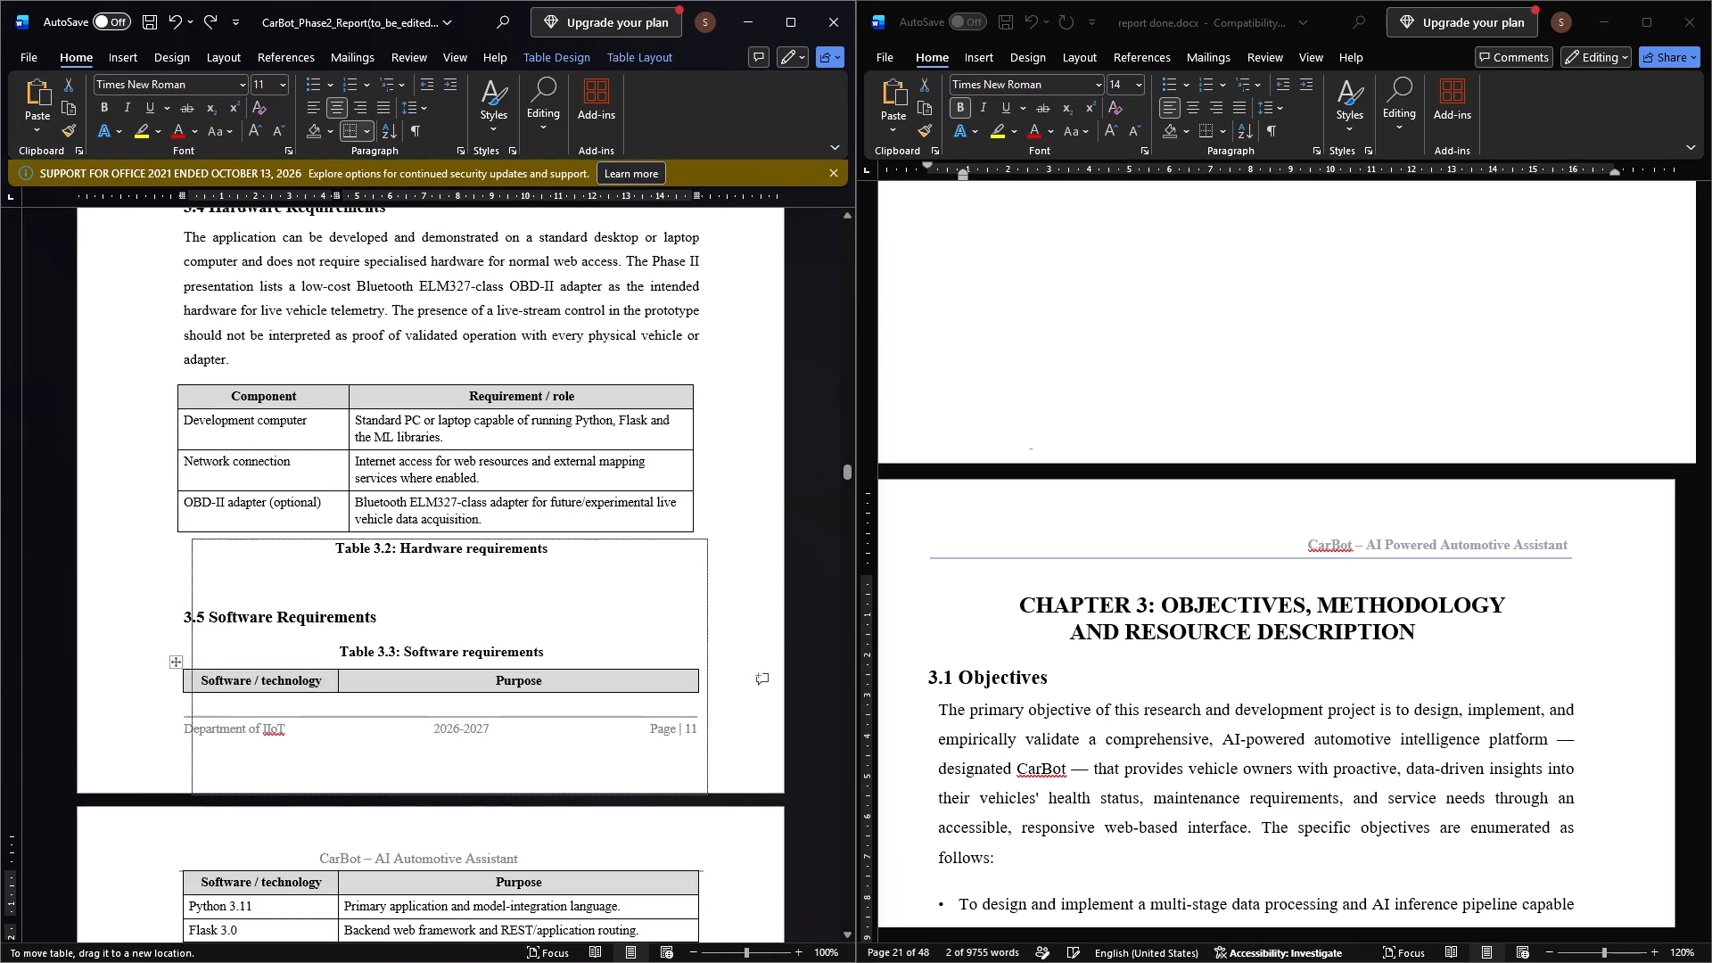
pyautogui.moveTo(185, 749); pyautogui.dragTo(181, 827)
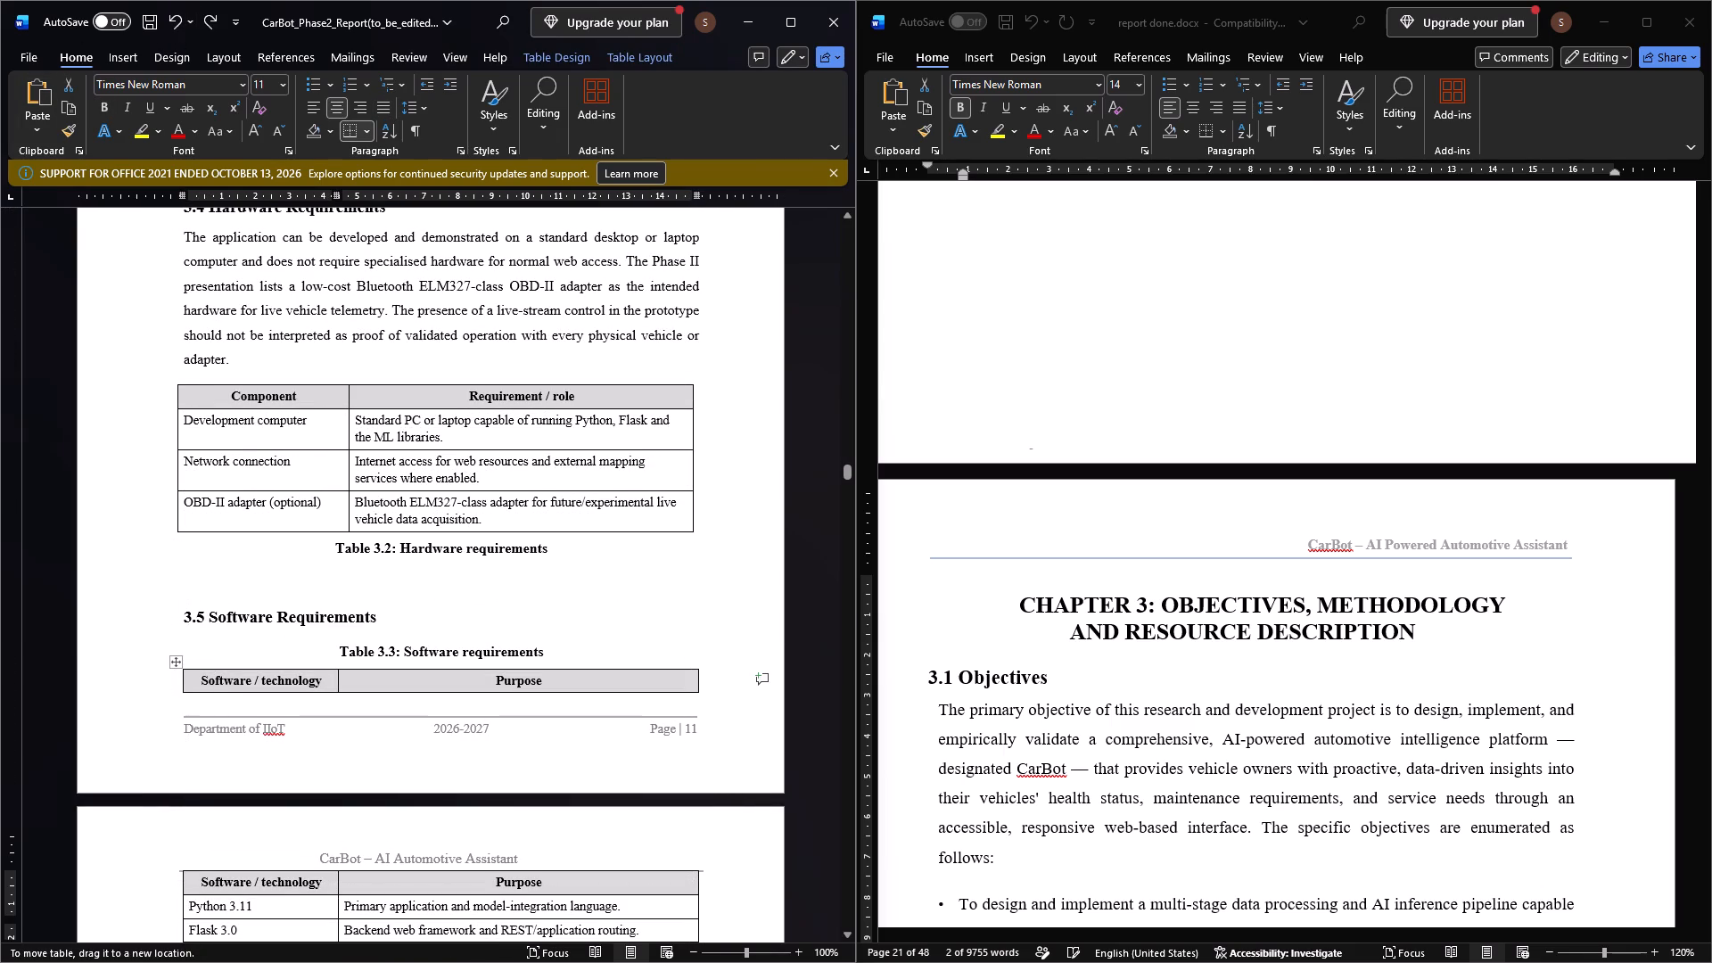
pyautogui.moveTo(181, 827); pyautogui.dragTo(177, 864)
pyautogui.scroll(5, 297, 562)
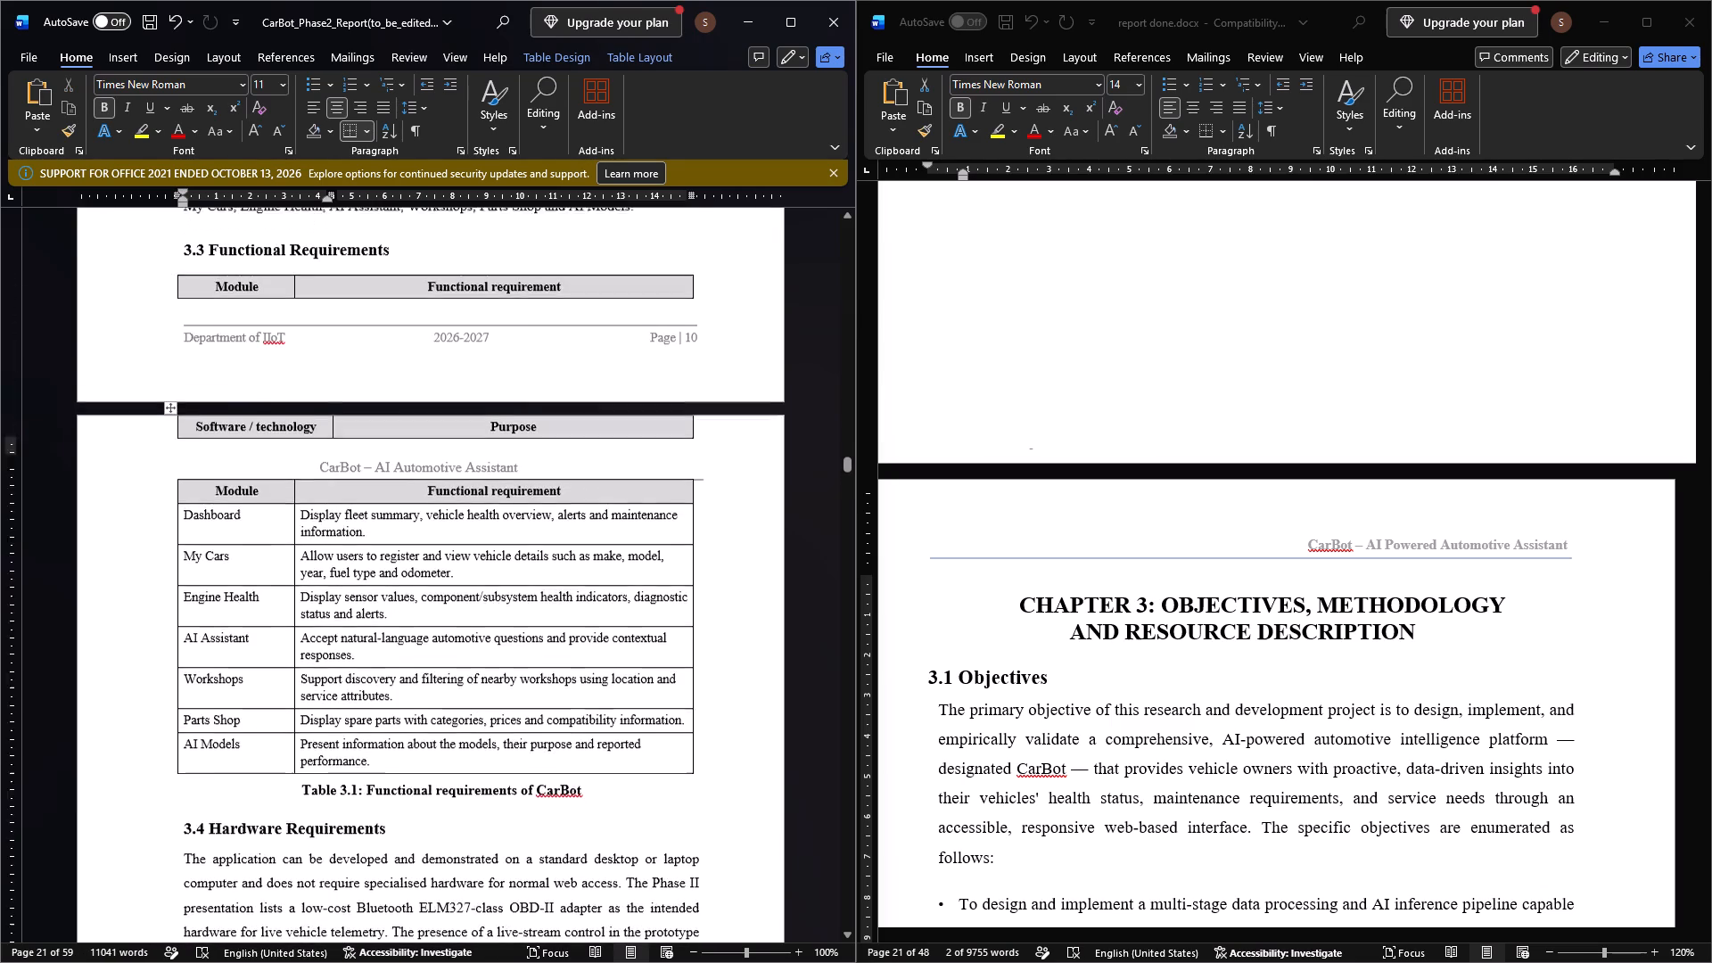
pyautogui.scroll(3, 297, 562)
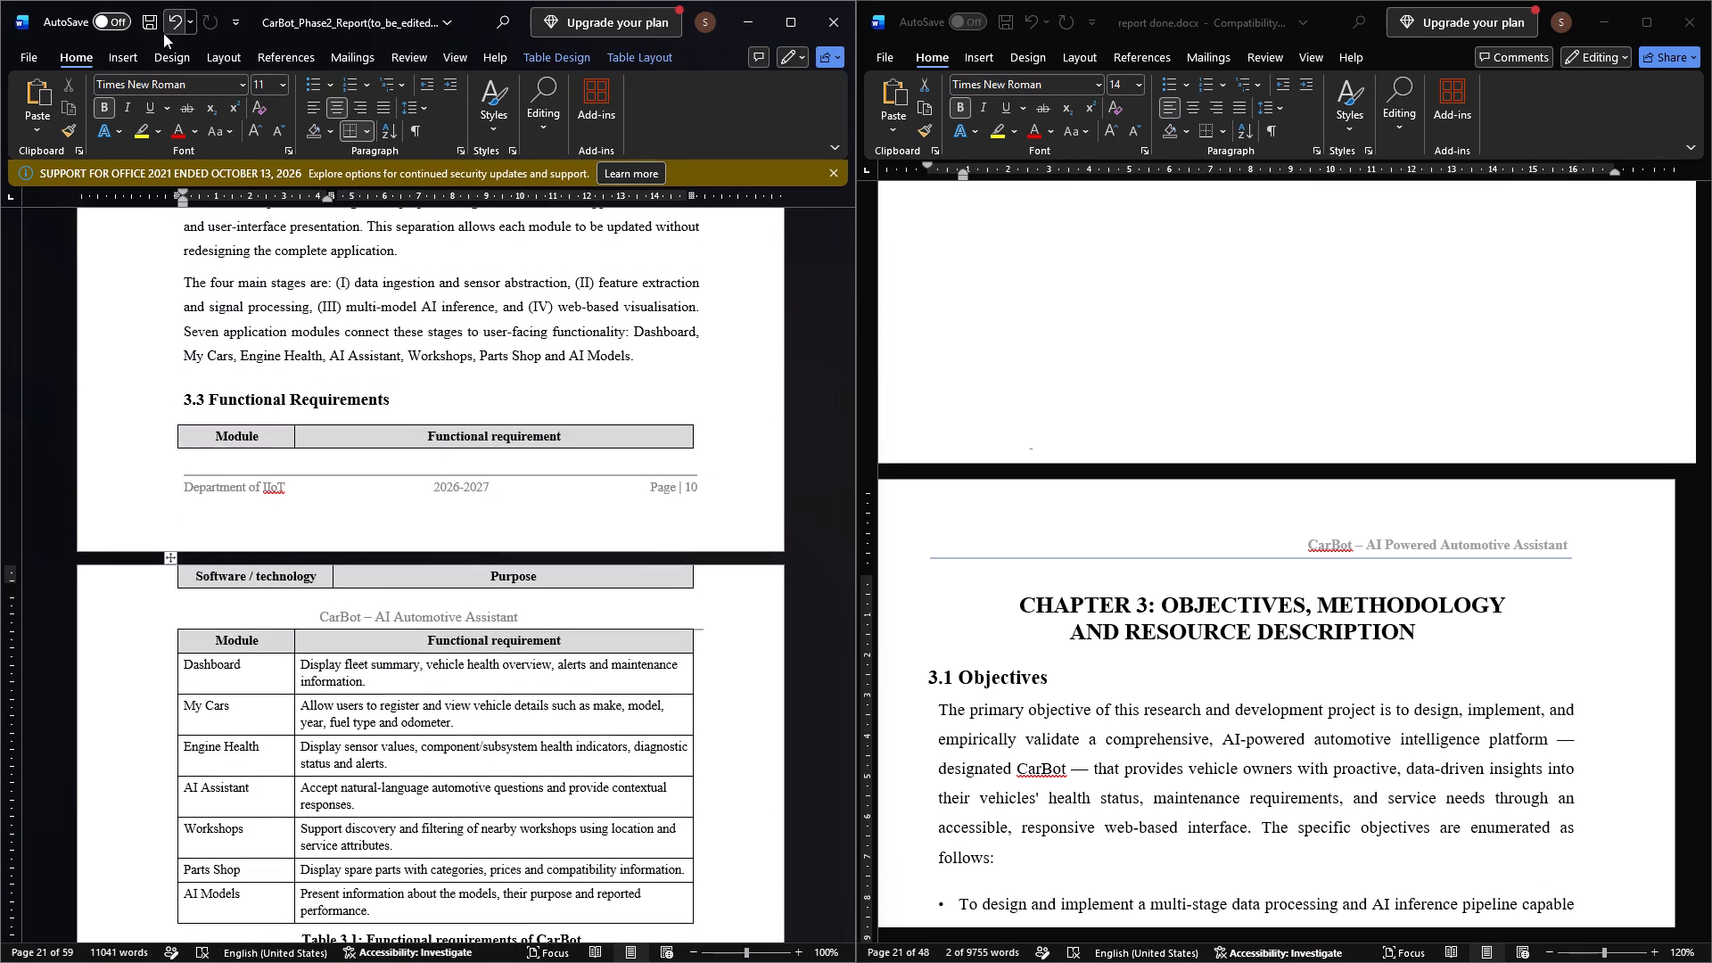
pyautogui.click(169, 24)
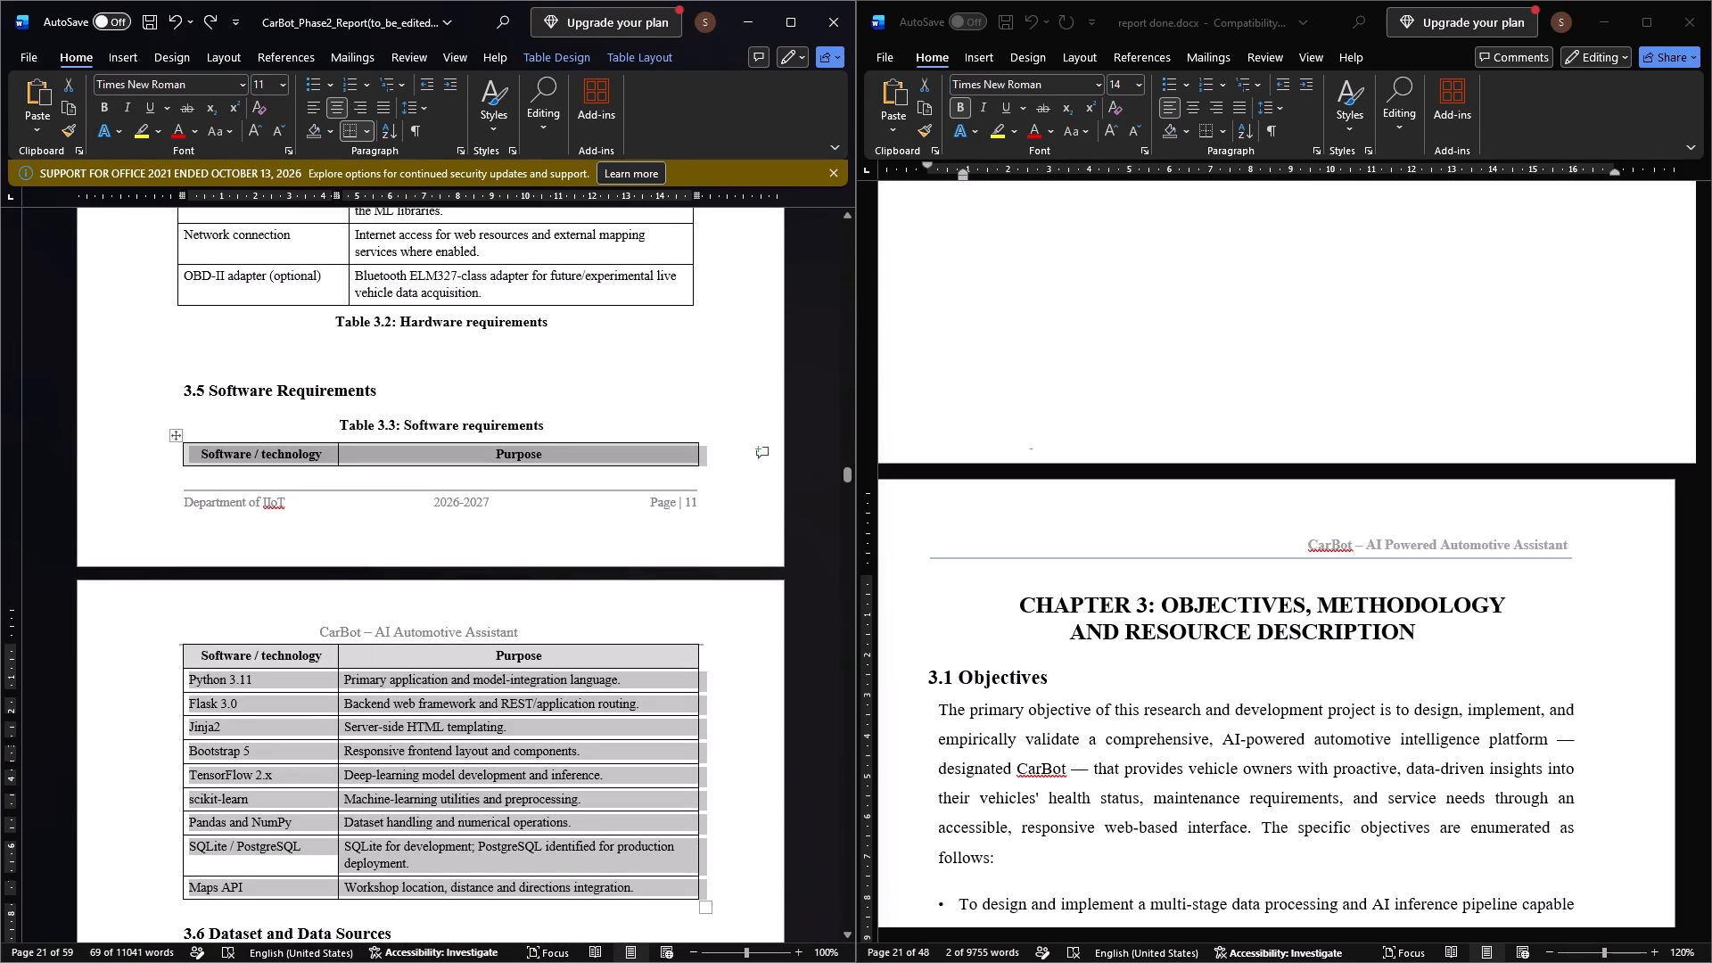
# Move the caption "Table 3.3: Software requirements" below its table, removing the empty line left under the 3.5 heading.
pyautogui.moveTo(552, 424); pyautogui.dragTo(406, 432)
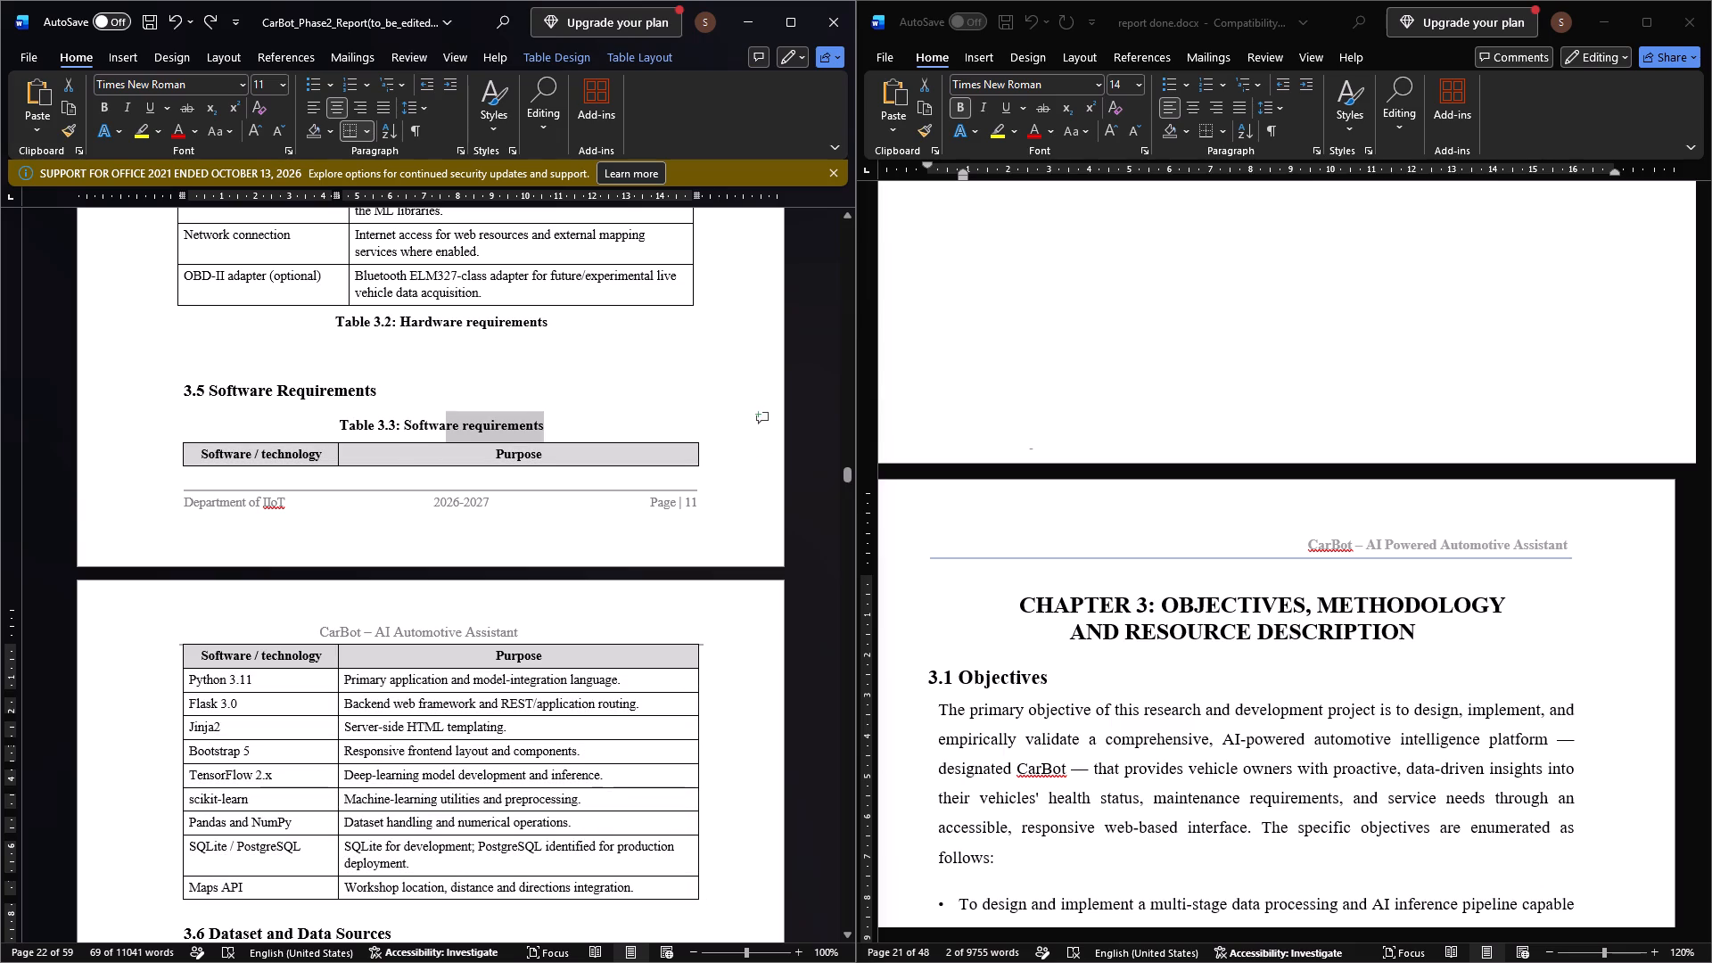
pyautogui.moveTo(406, 432); pyautogui.dragTo(310, 421)
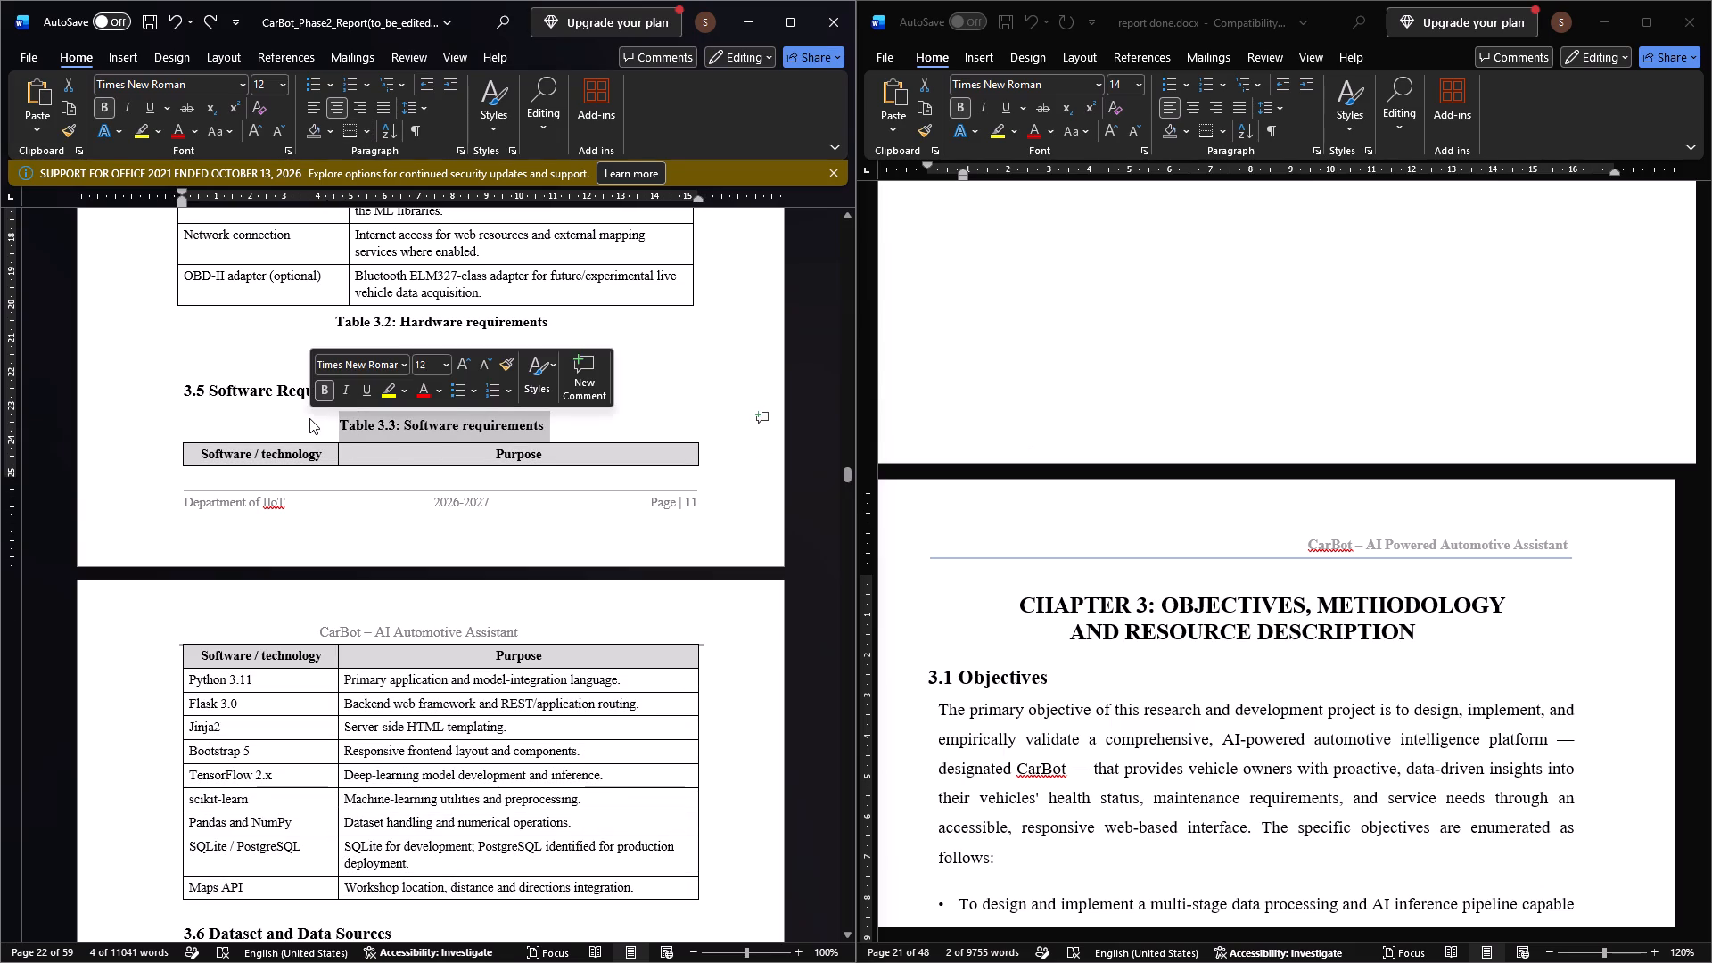
pyautogui.hotkey('ctrl', 'c')
pyautogui.press('BackSpace')
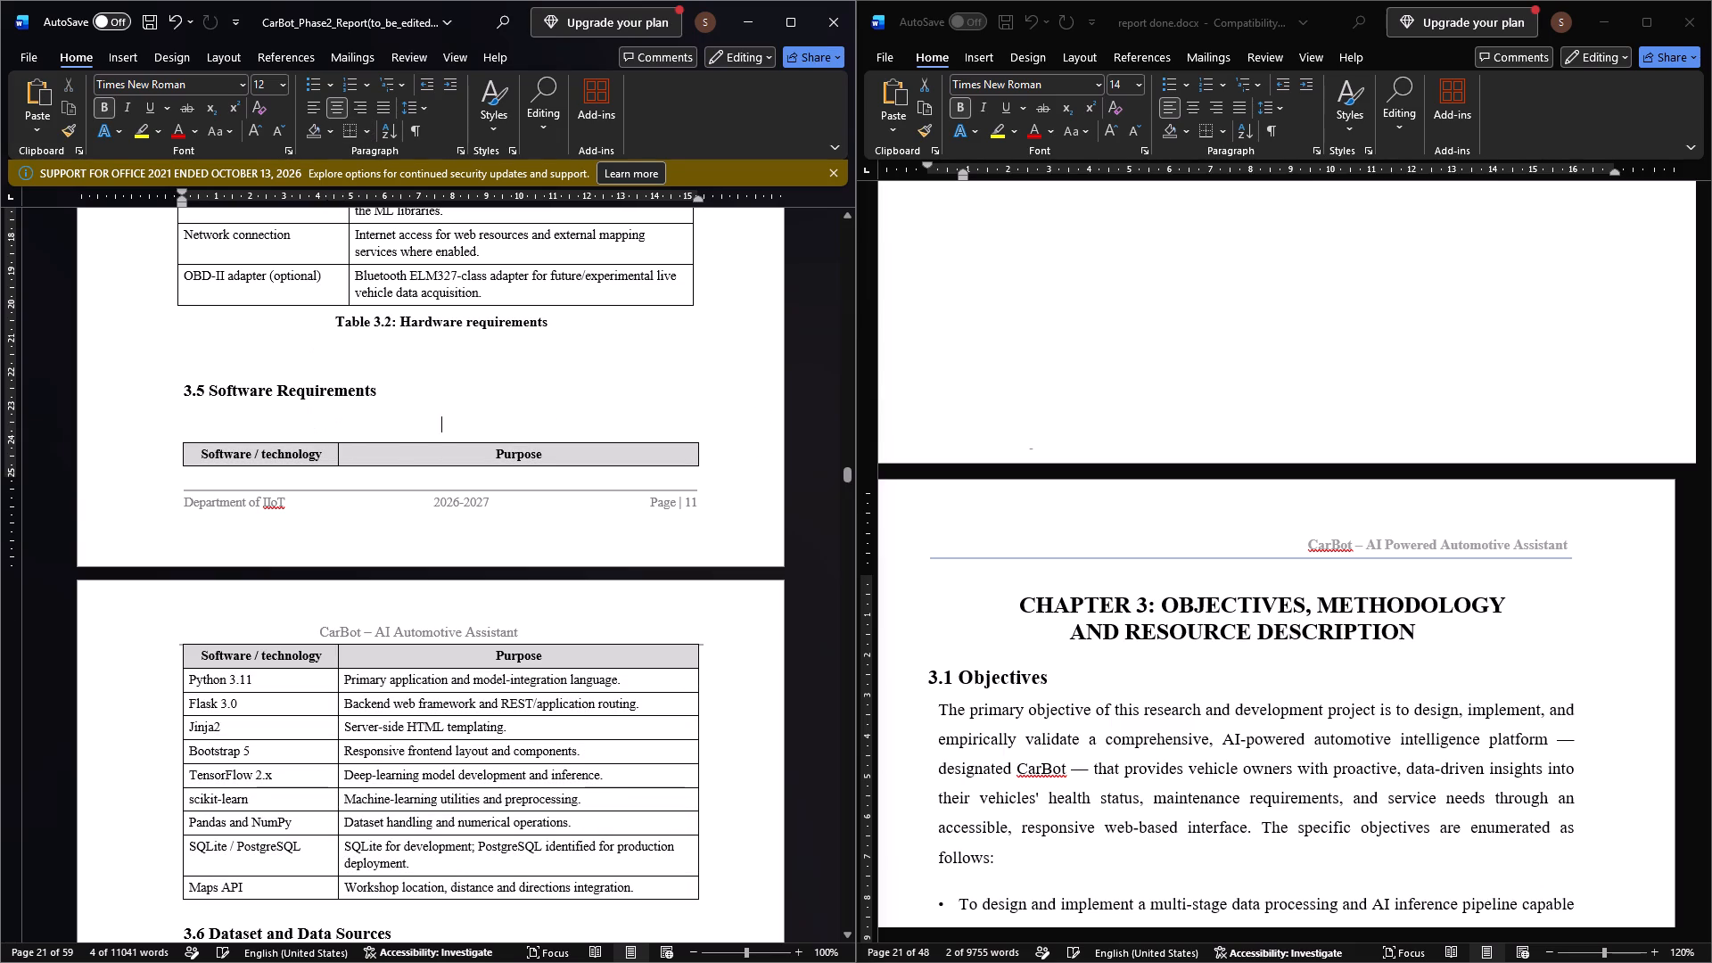
pyautogui.press('BackSpace')
pyautogui.press('BackSpace')
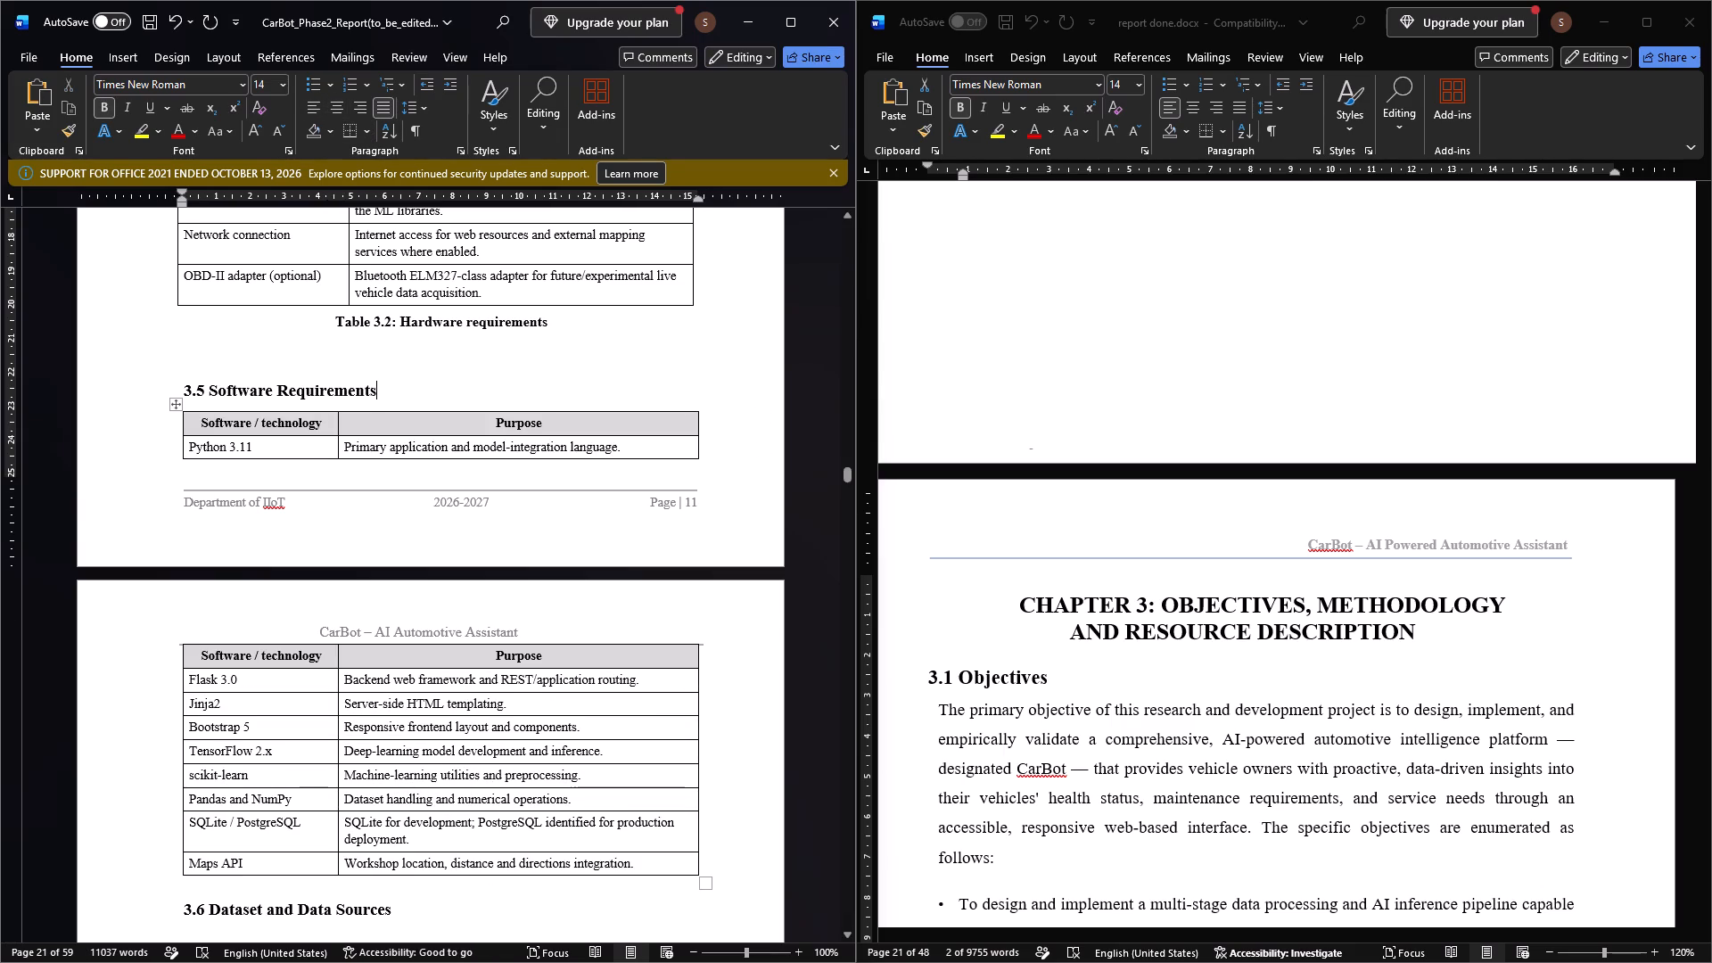
pyautogui.scroll(-3, 388, 479)
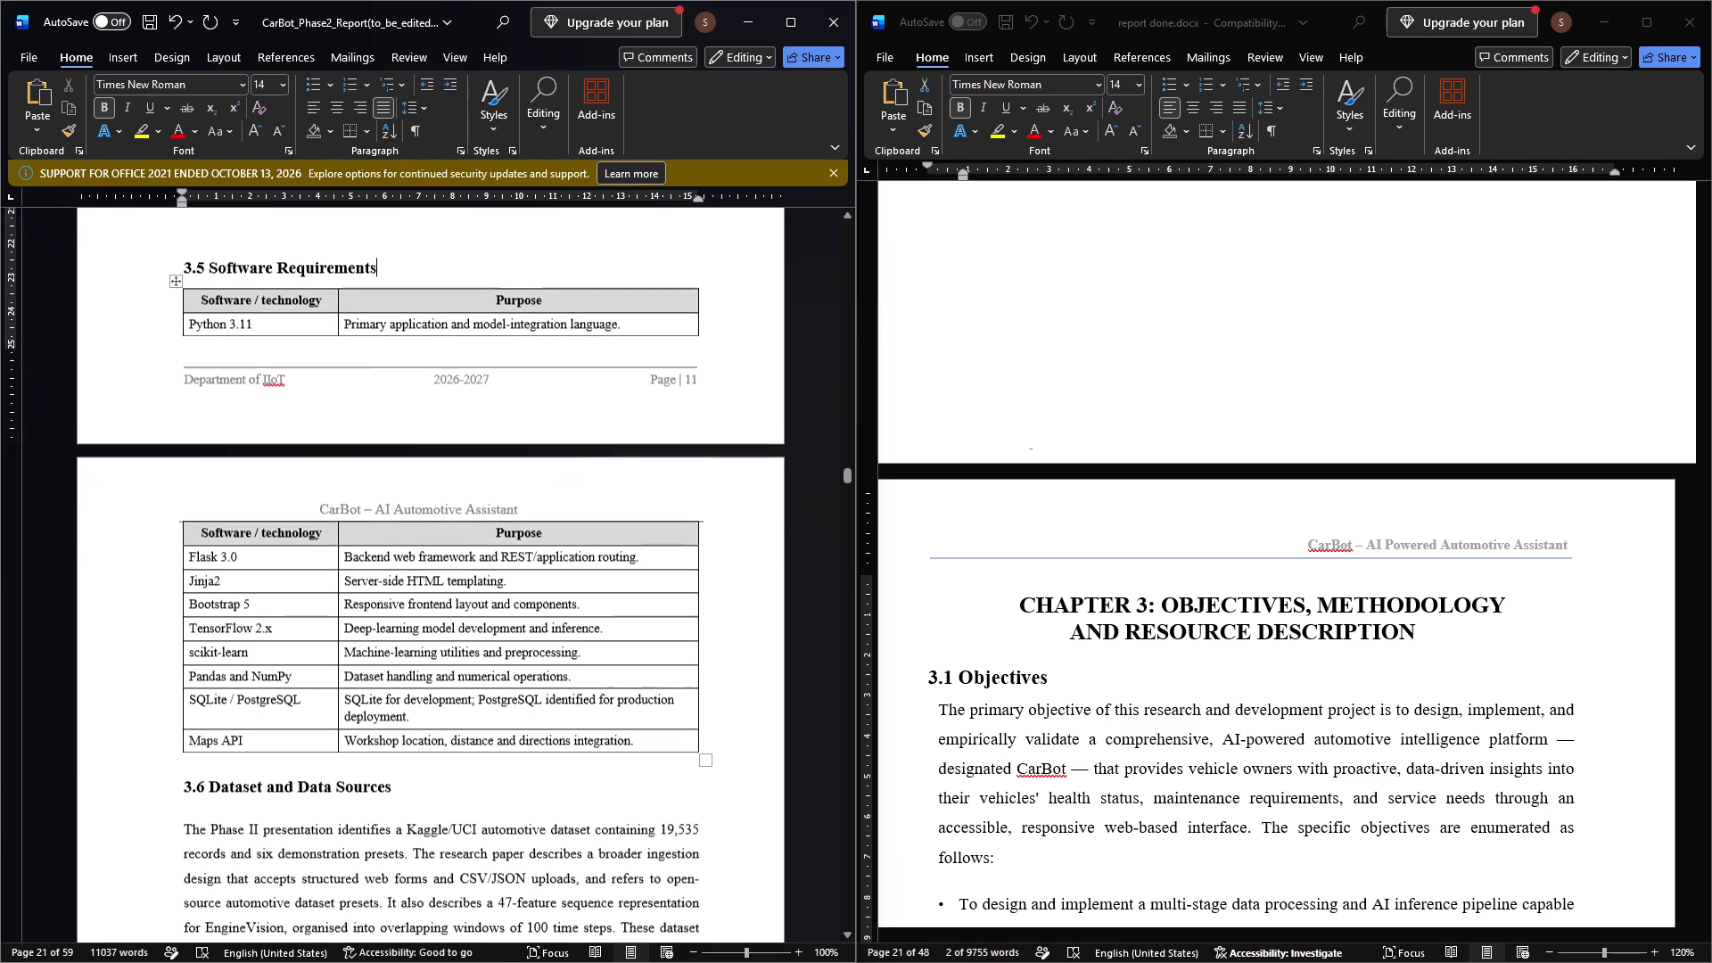
pyautogui.click(399, 770)
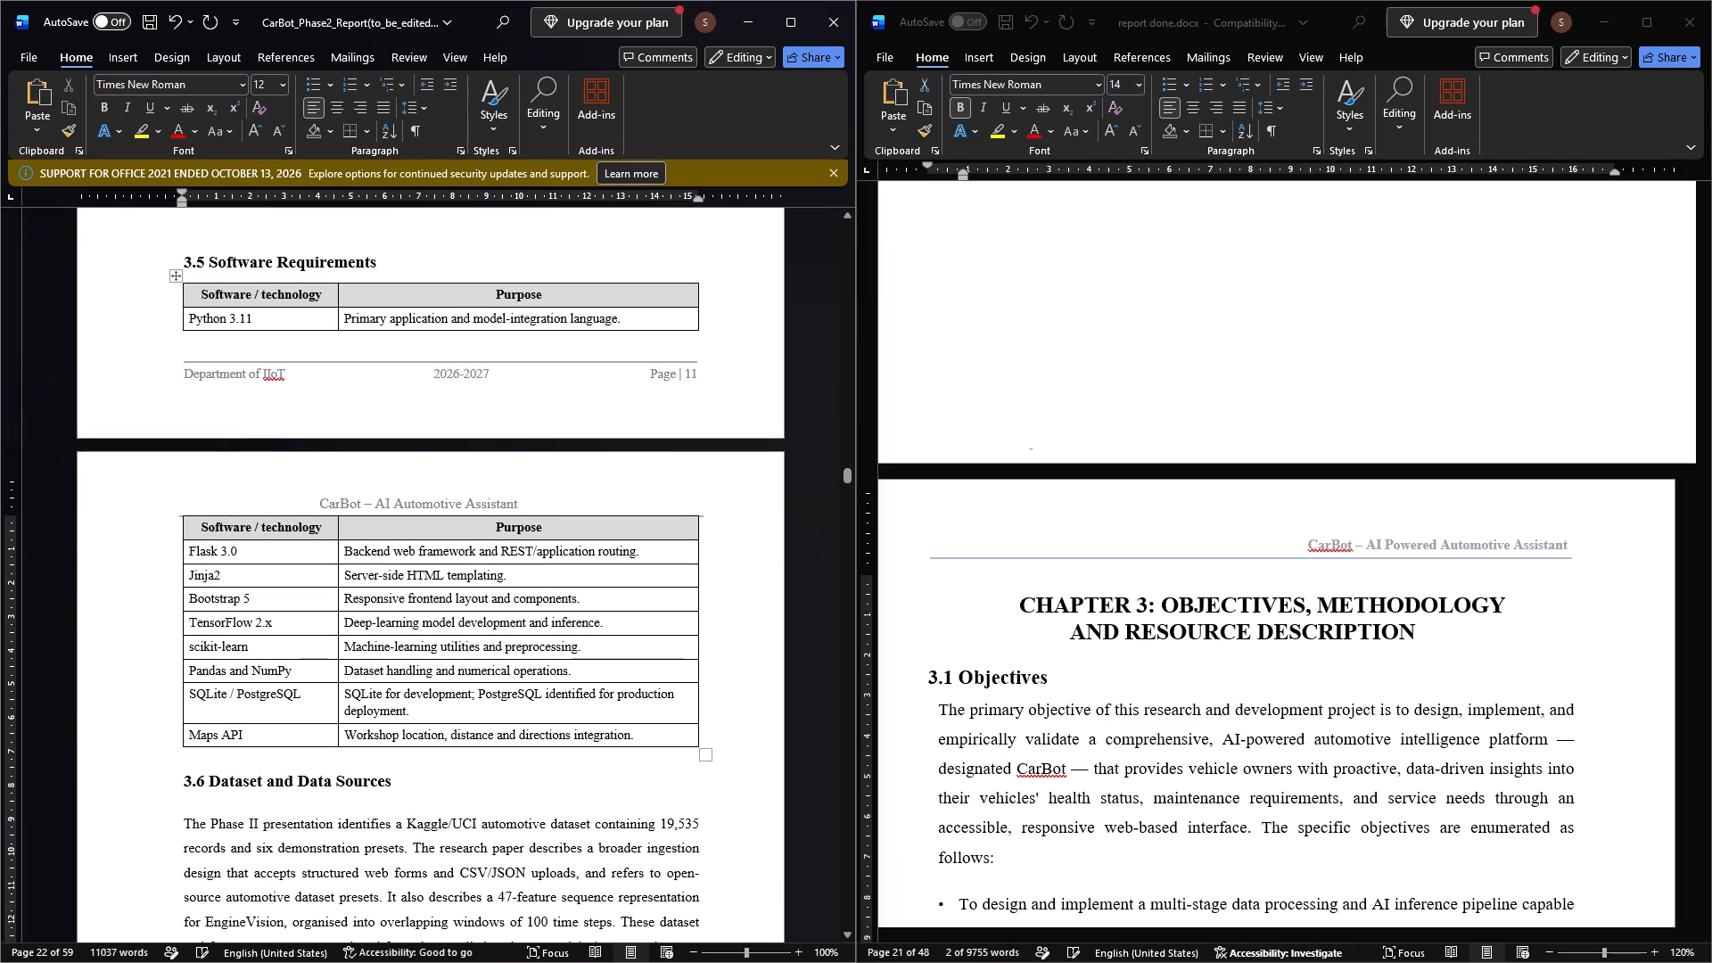
pyautogui.hotkey('ctrl', 'v')
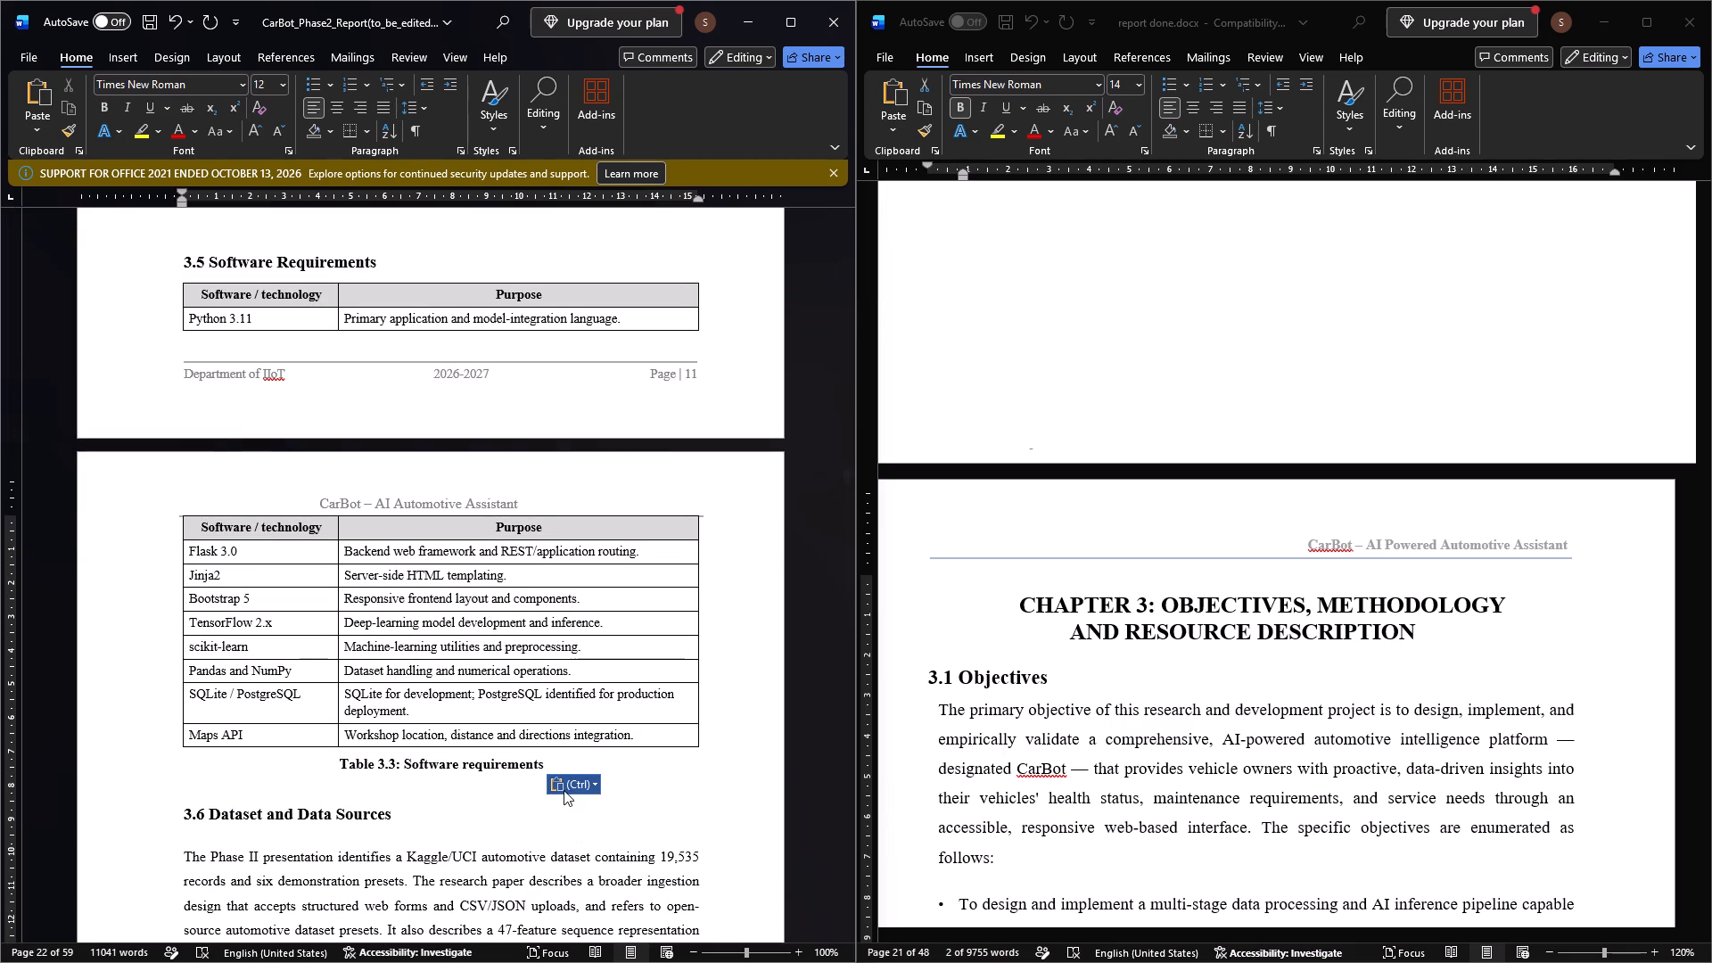
# Set the spacing after the Table 3.3 caption to 12 pt.
pyautogui.moveTo(547, 761); pyautogui.dragTo(308, 775)
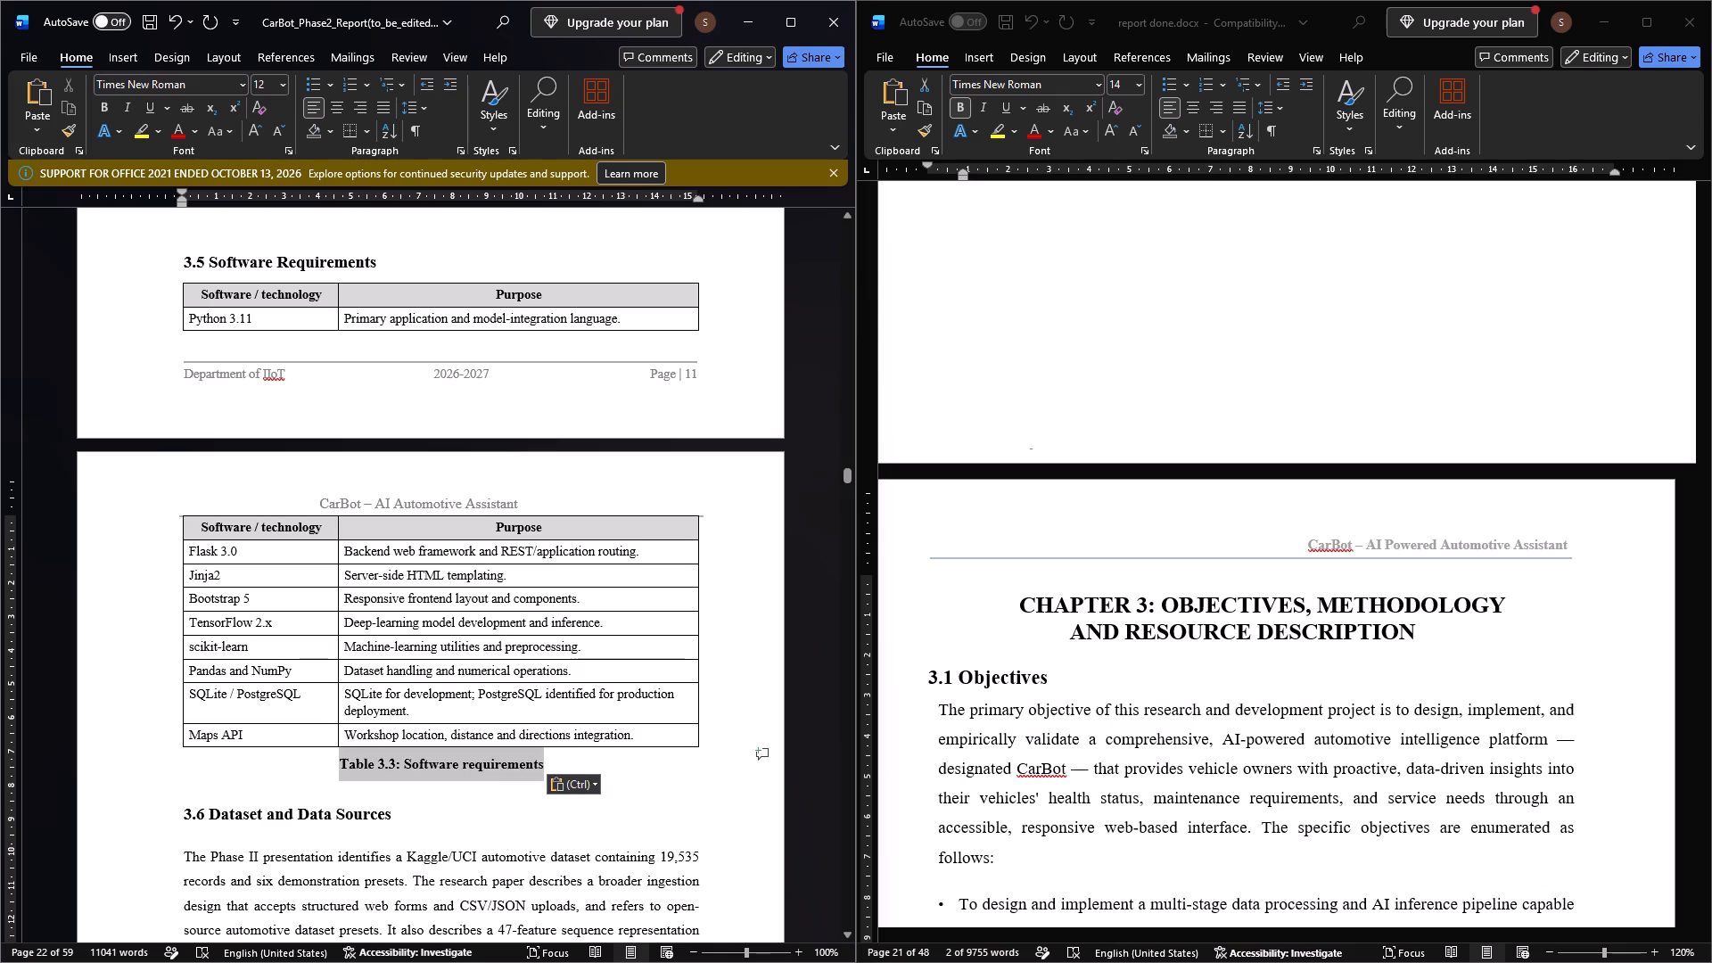
pyautogui.moveTo(308, 775); pyautogui.dragTo(314, 772)
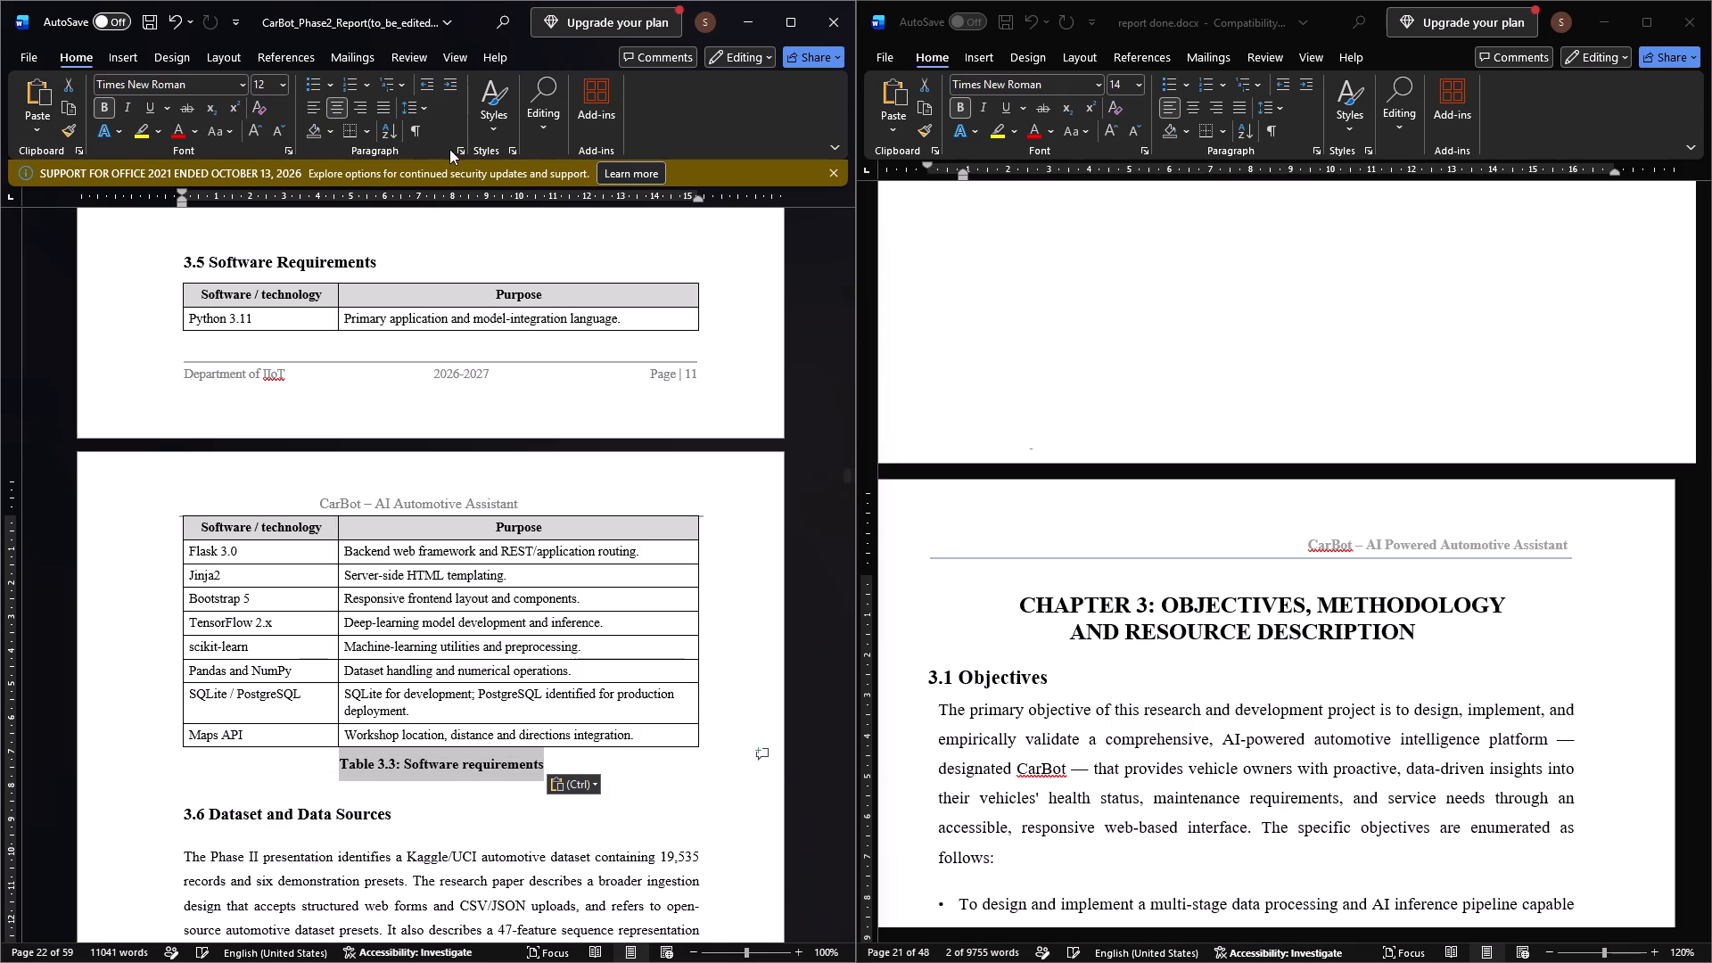
pyautogui.click(458, 148)
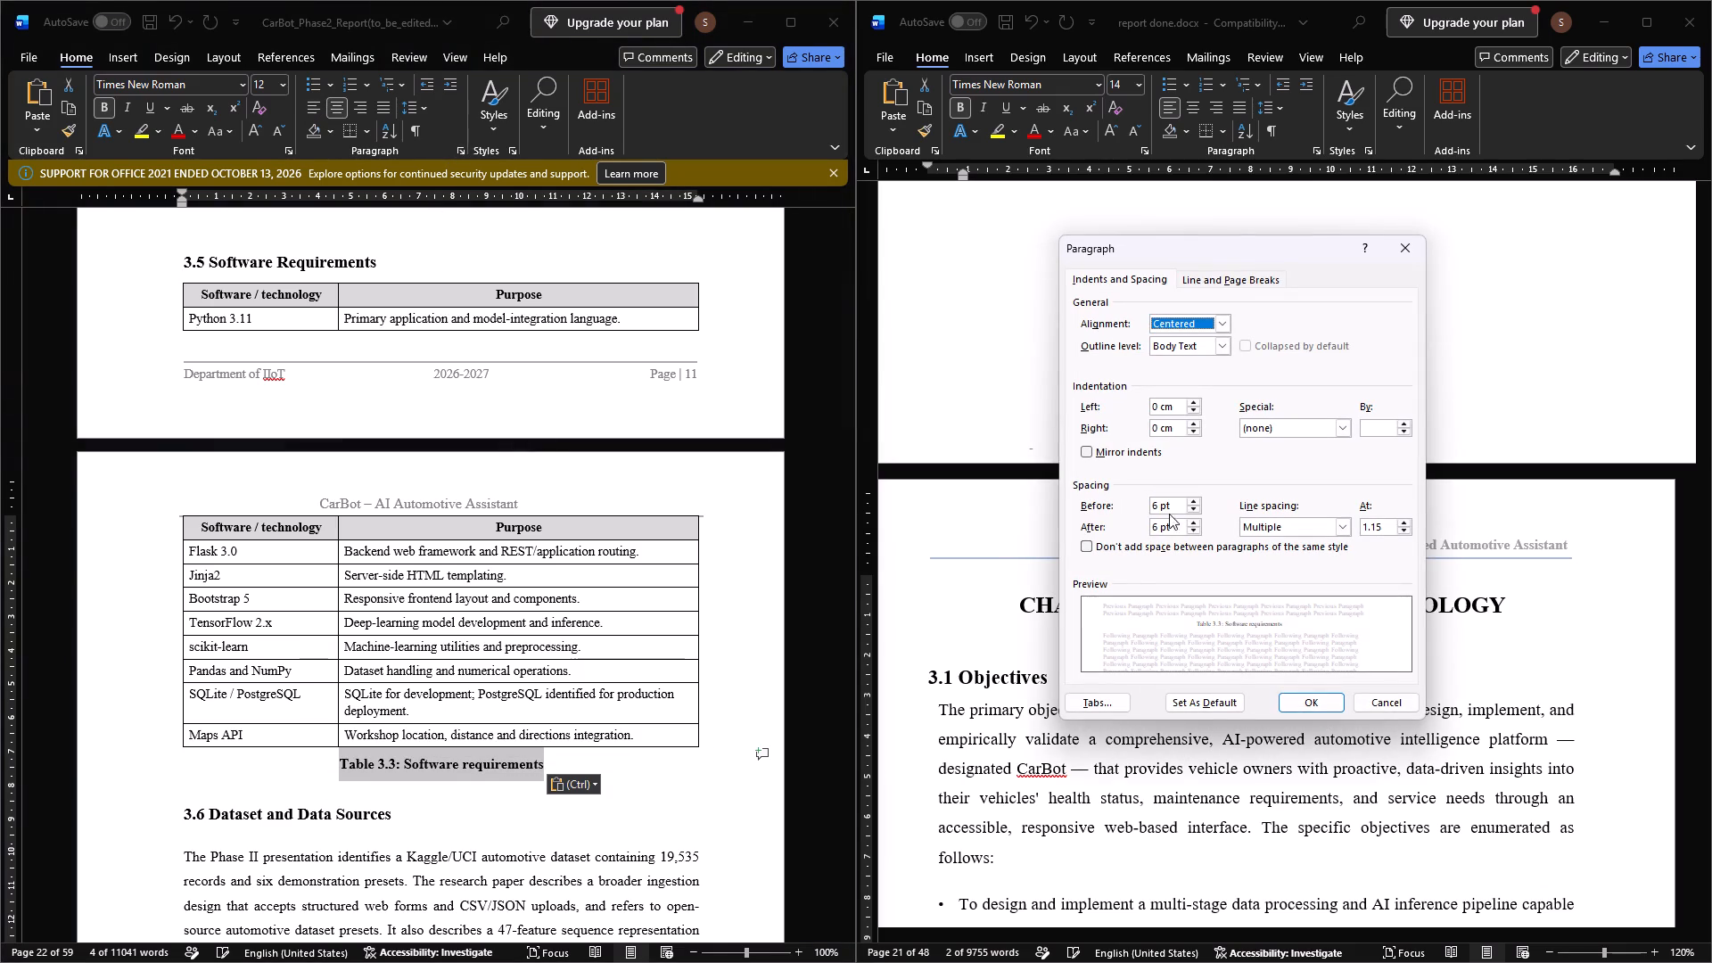
pyautogui.click(1189, 523)
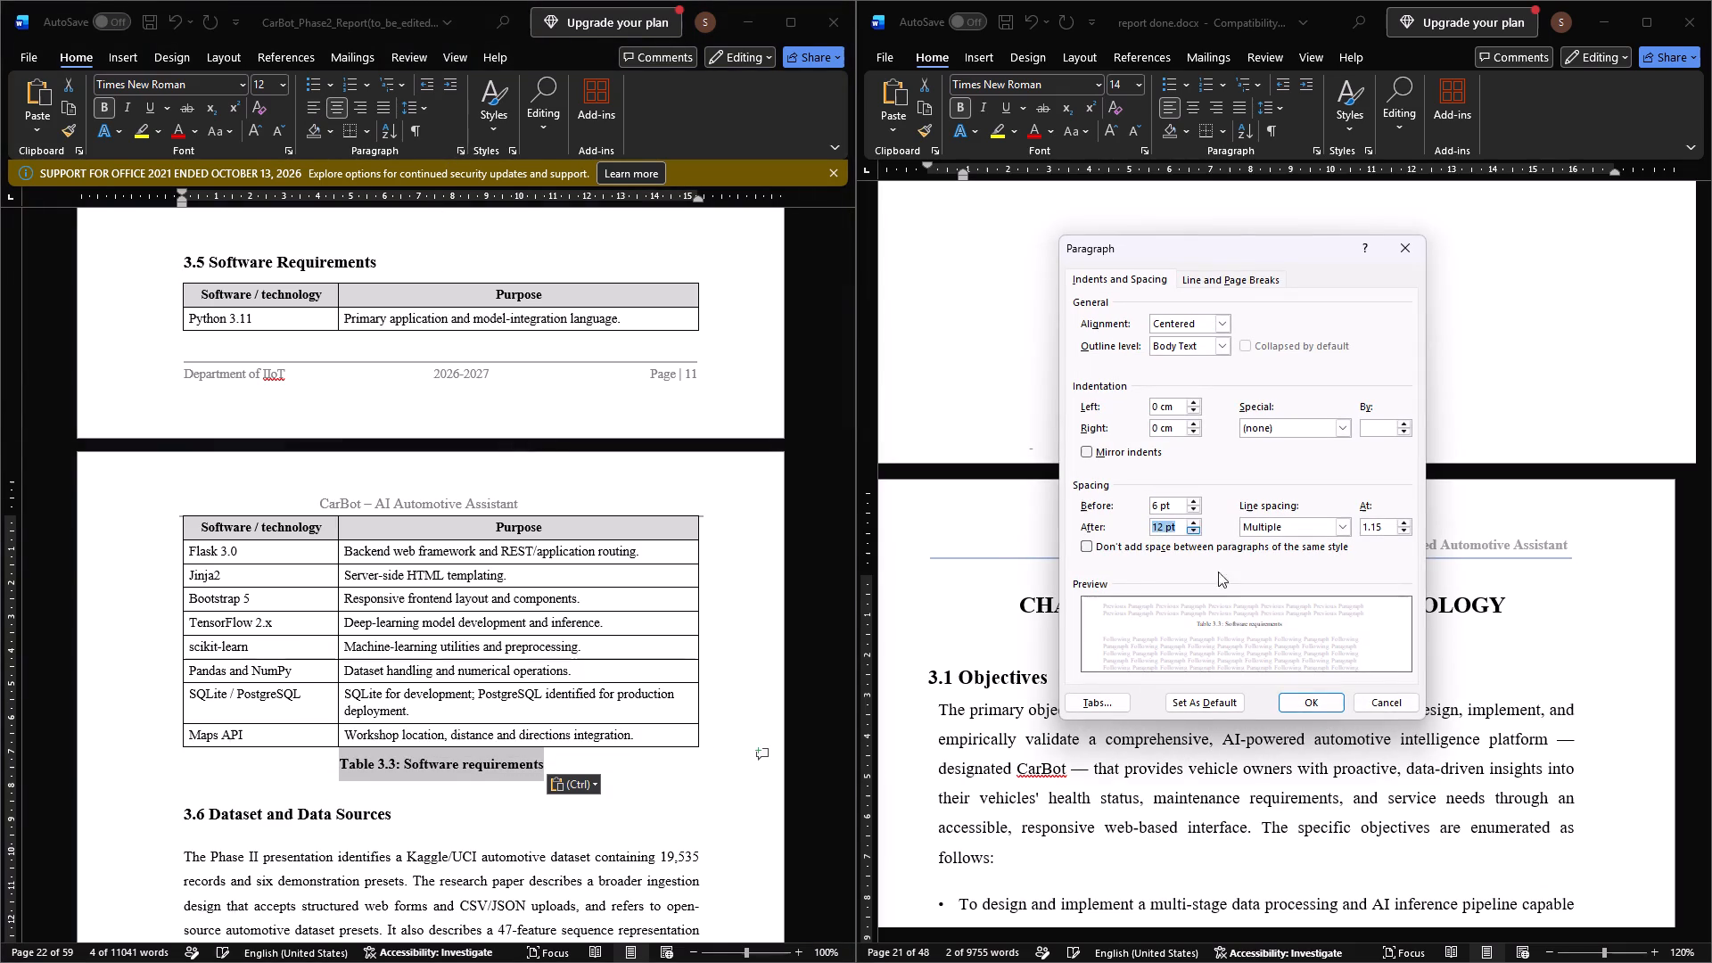
pyautogui.click(1304, 696)
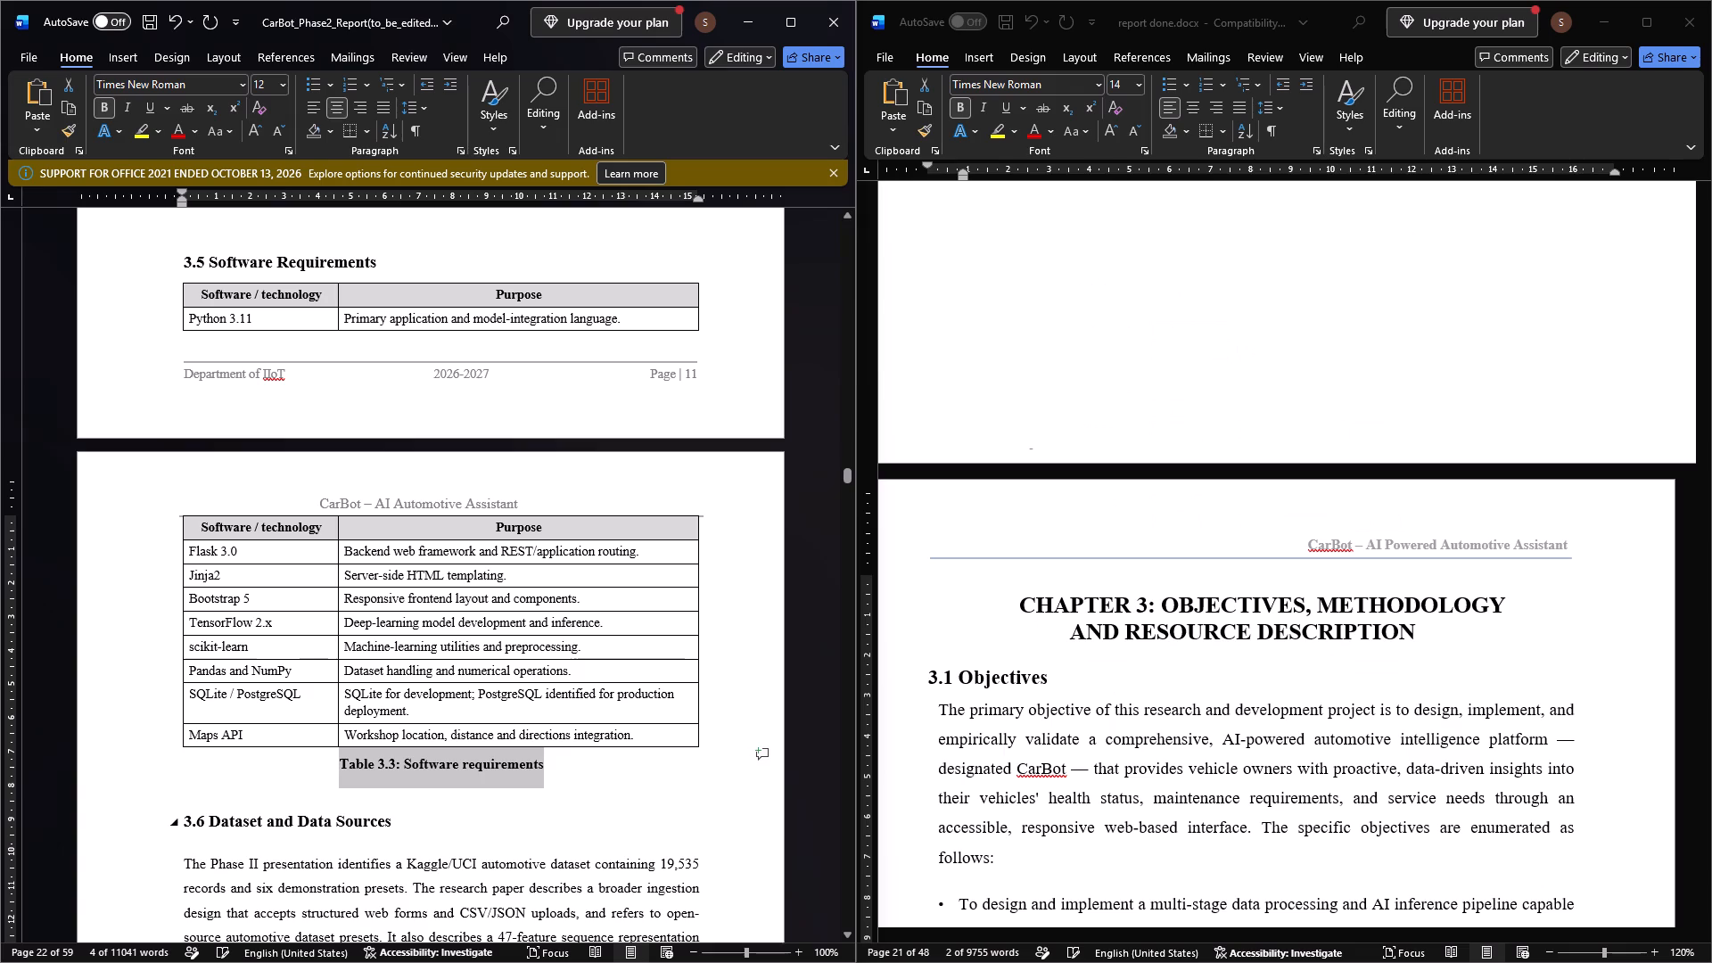
# Format the 3.6 Dataset and Data Sources heading with justified alignment, 15 pt spacing before and 2 pt after.
pyautogui.click(380, 818)
pyautogui.scroll(-1, 417, 817)
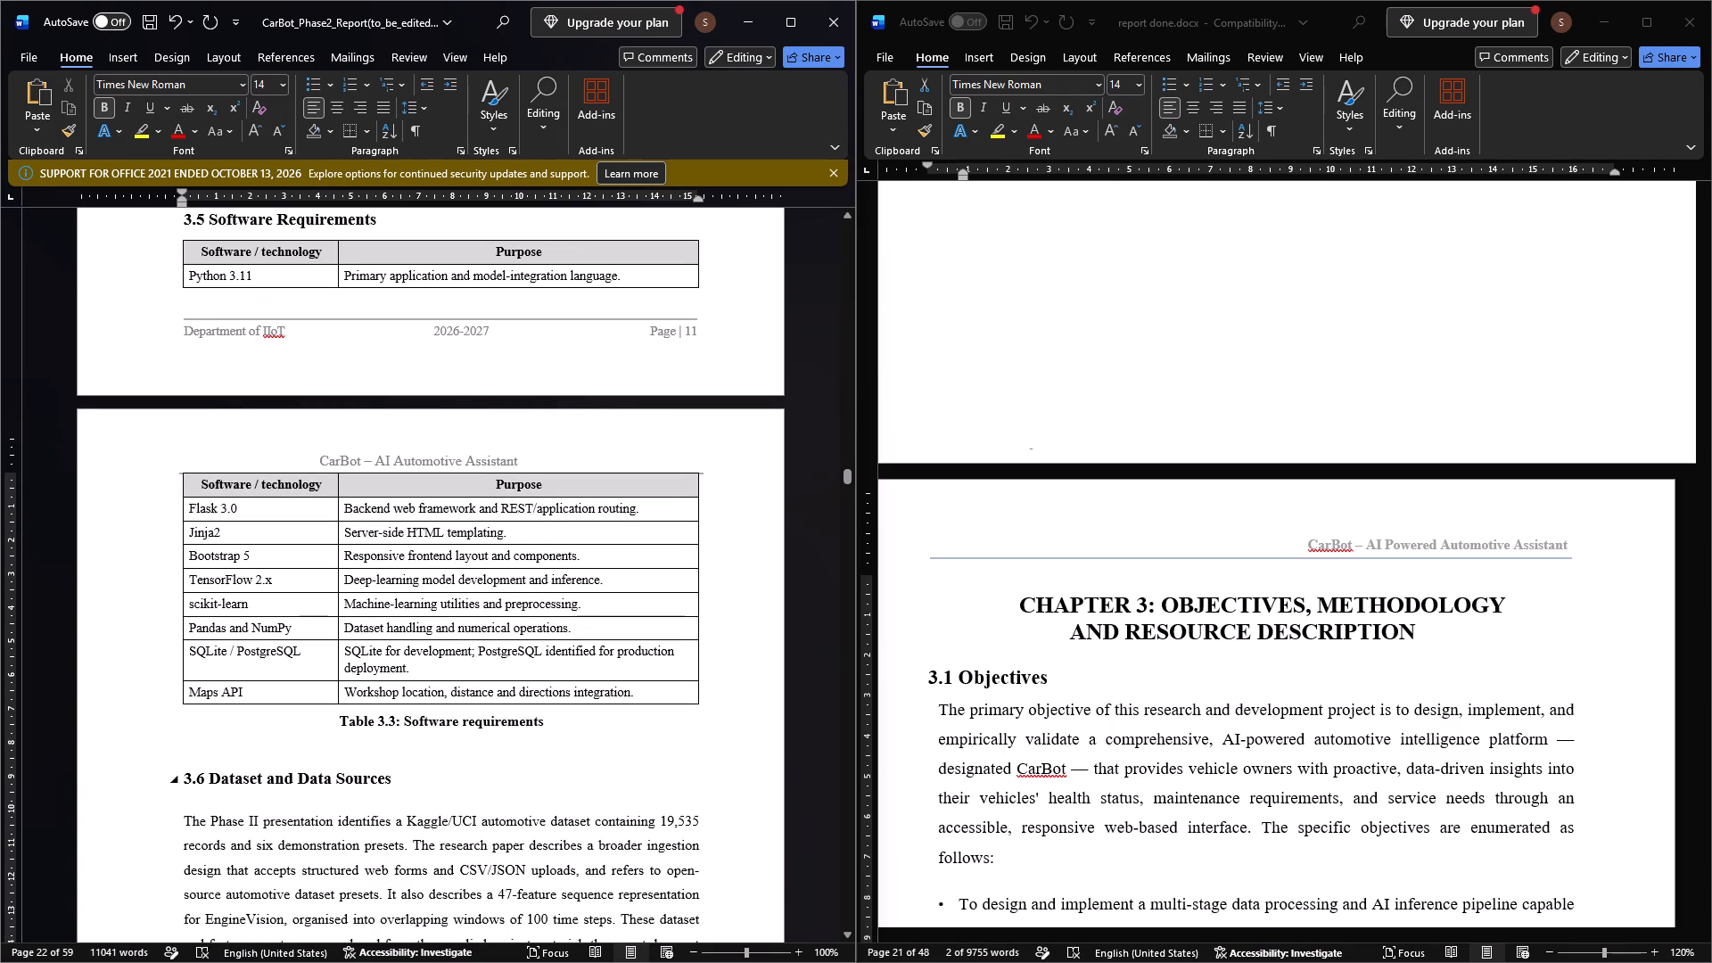
pyautogui.moveTo(401, 777); pyautogui.dragTo(184, 769)
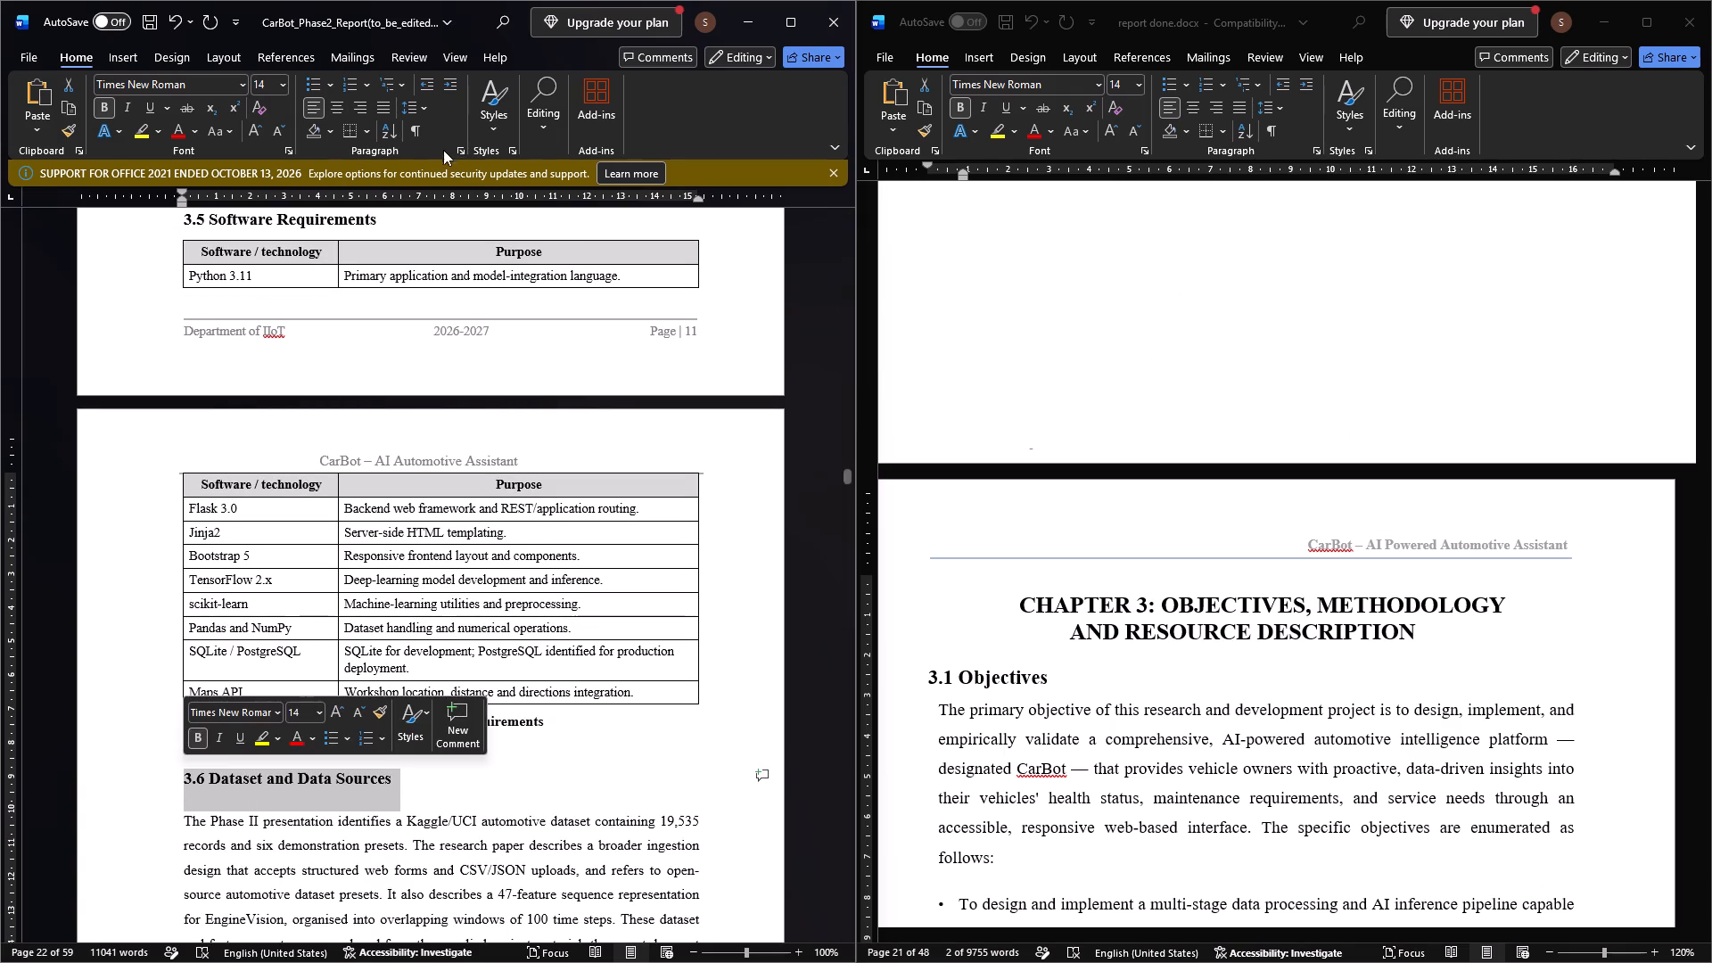
pyautogui.click(376, 101)
pyautogui.click(460, 156)
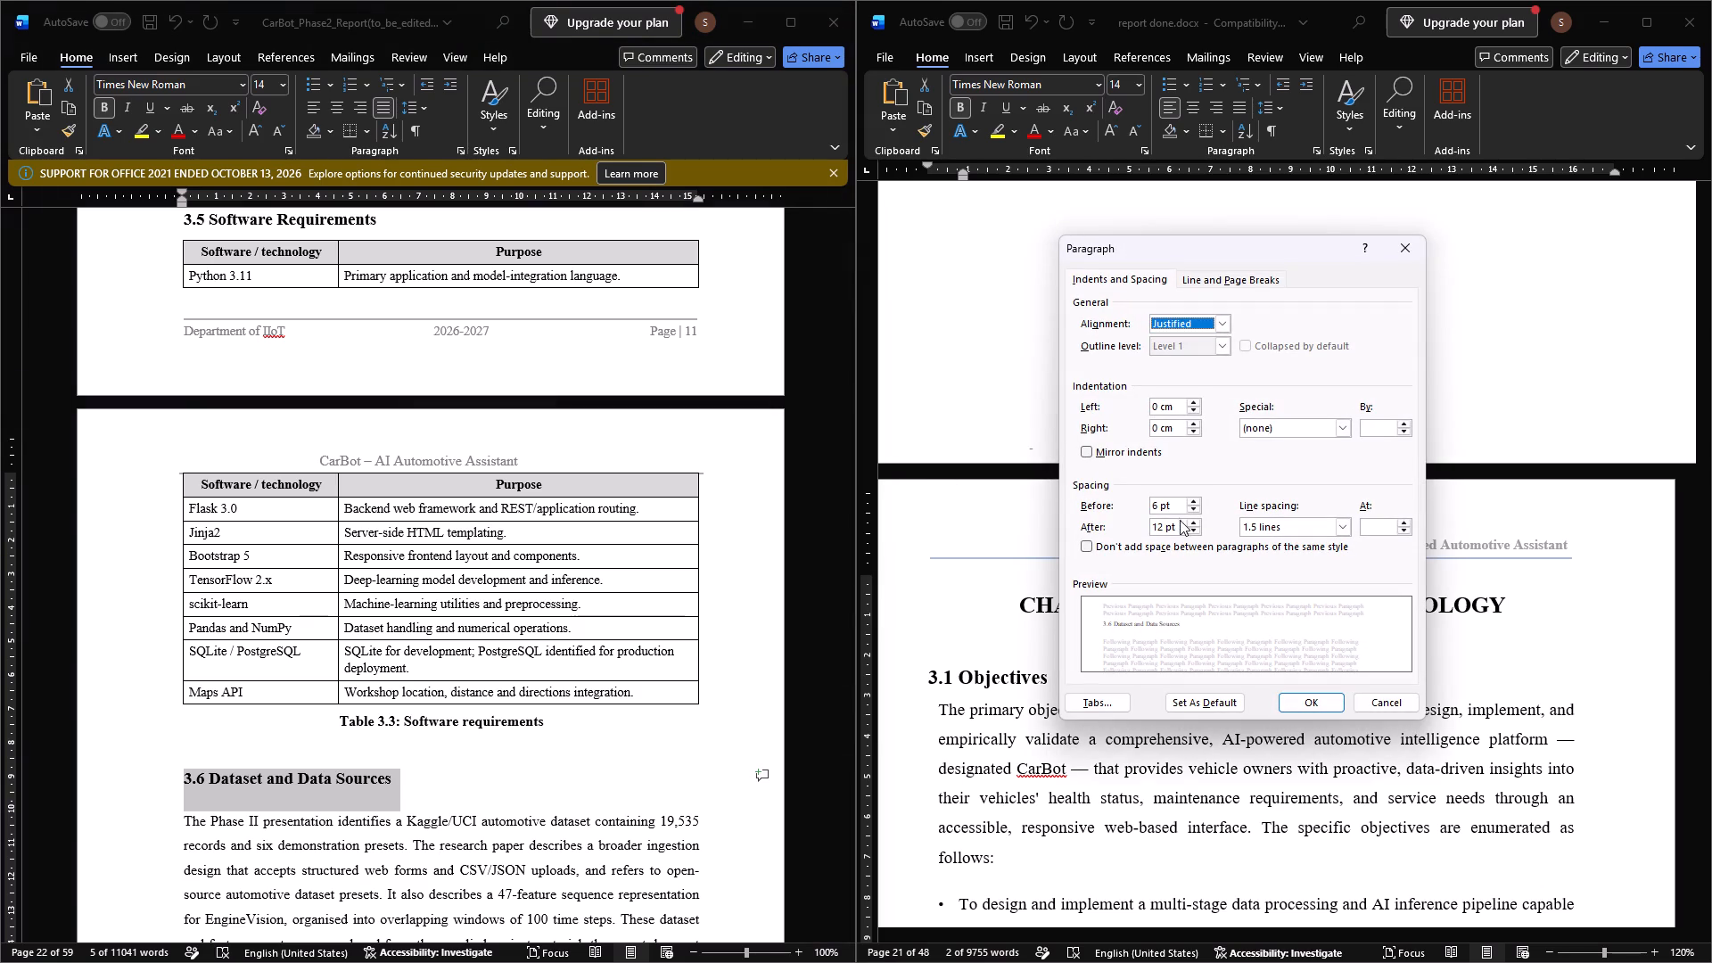
pyautogui.click(1157, 531)
pyautogui.press('BackSpace')
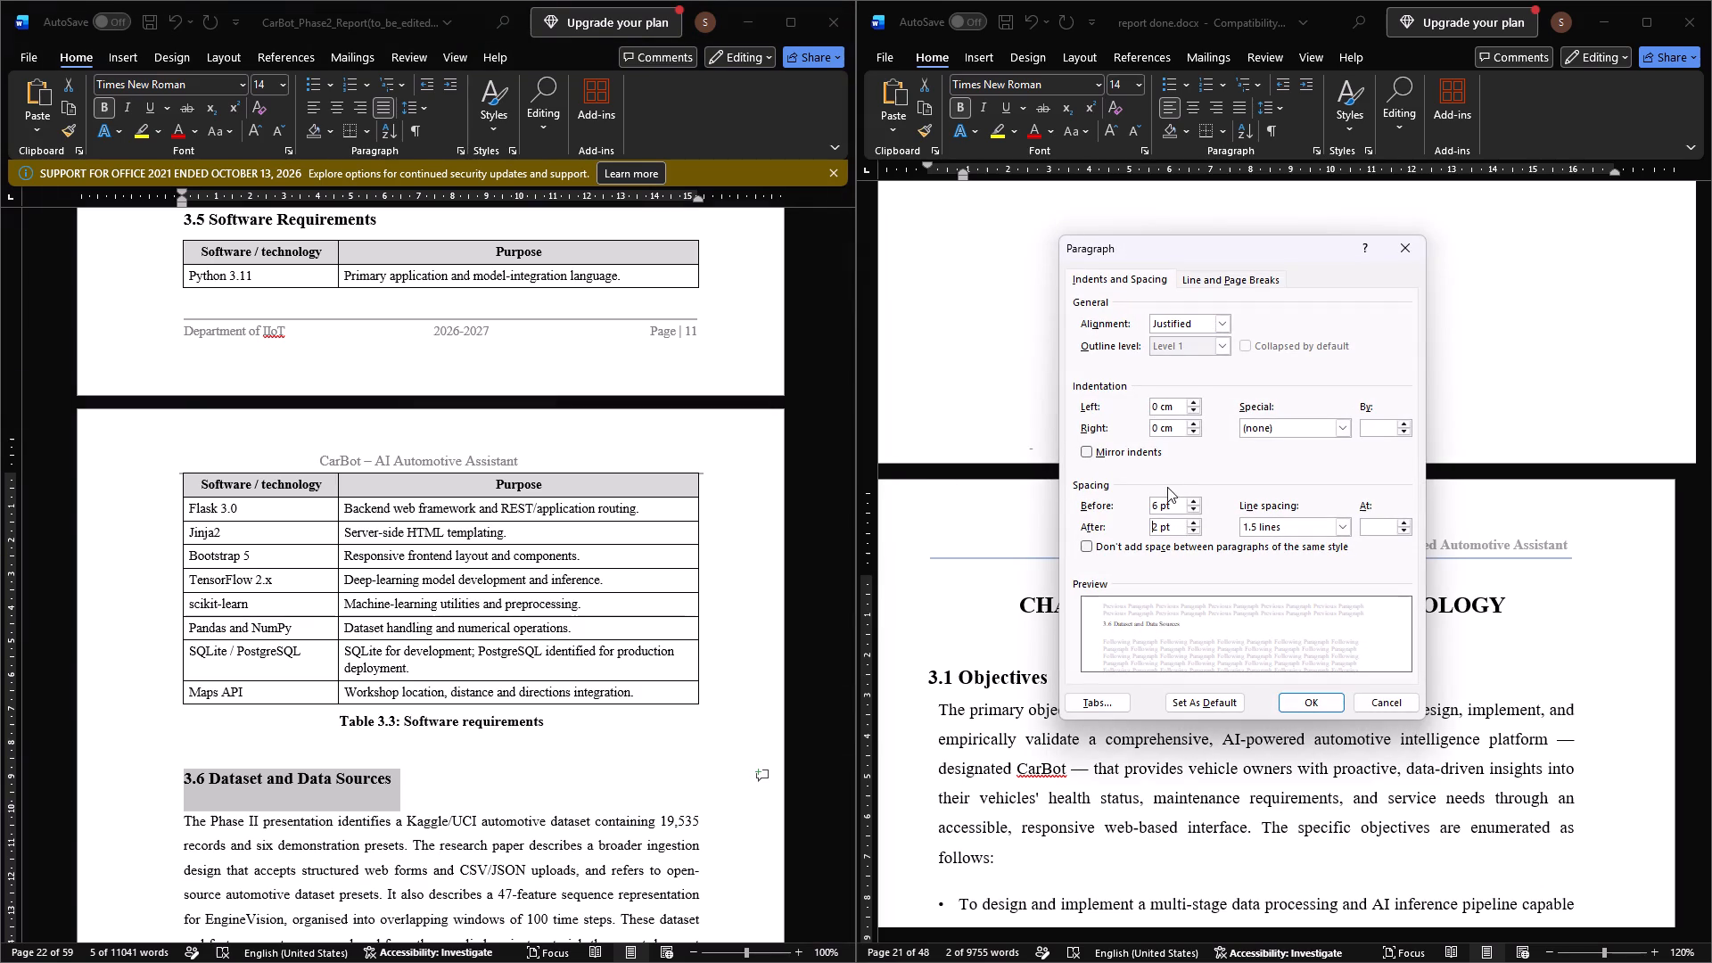
pyautogui.click(1157, 508)
pyautogui.press('BackSpace')
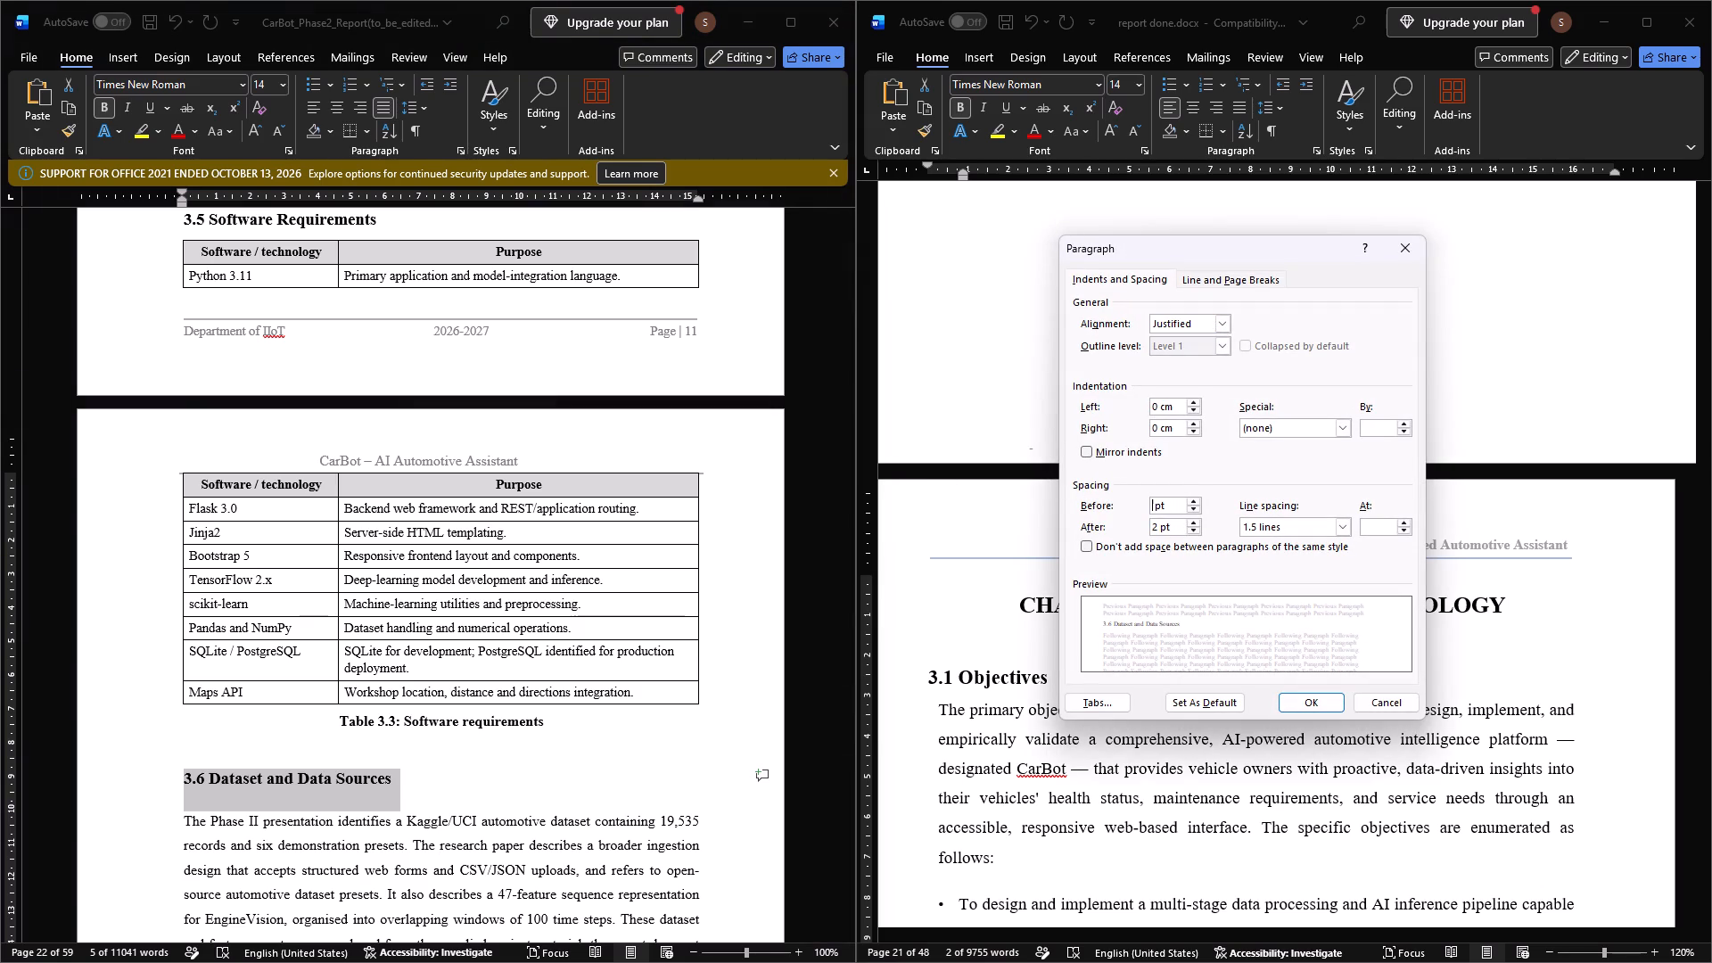
pyautogui.write('15')
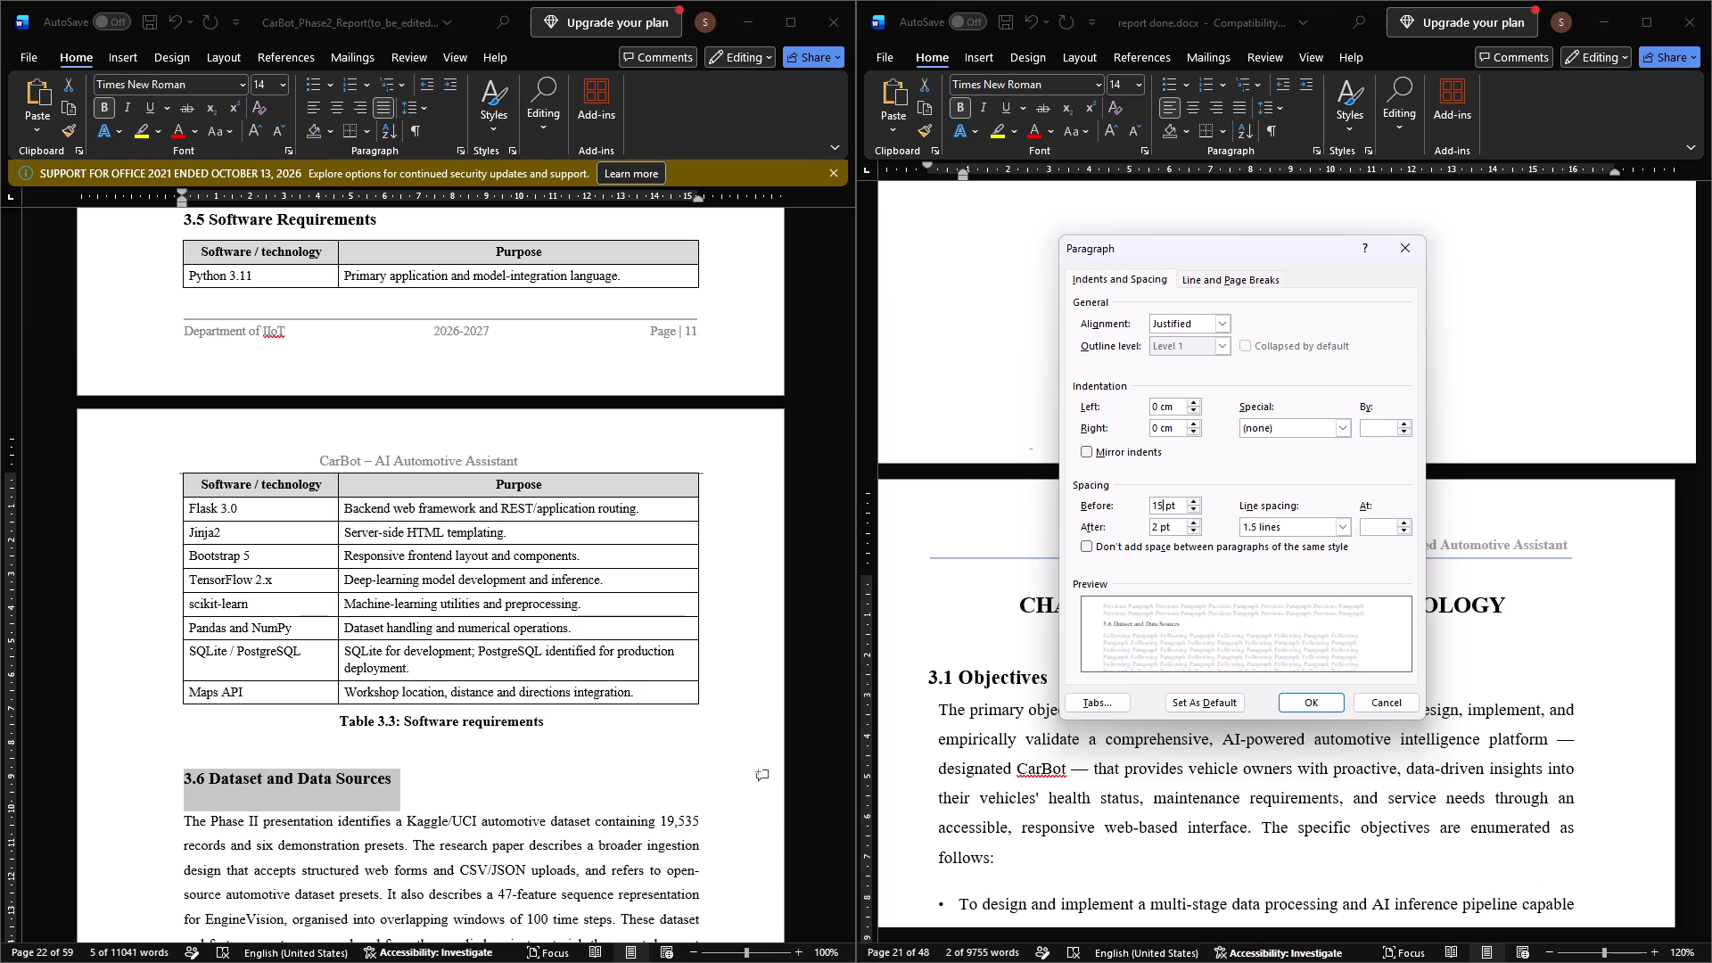
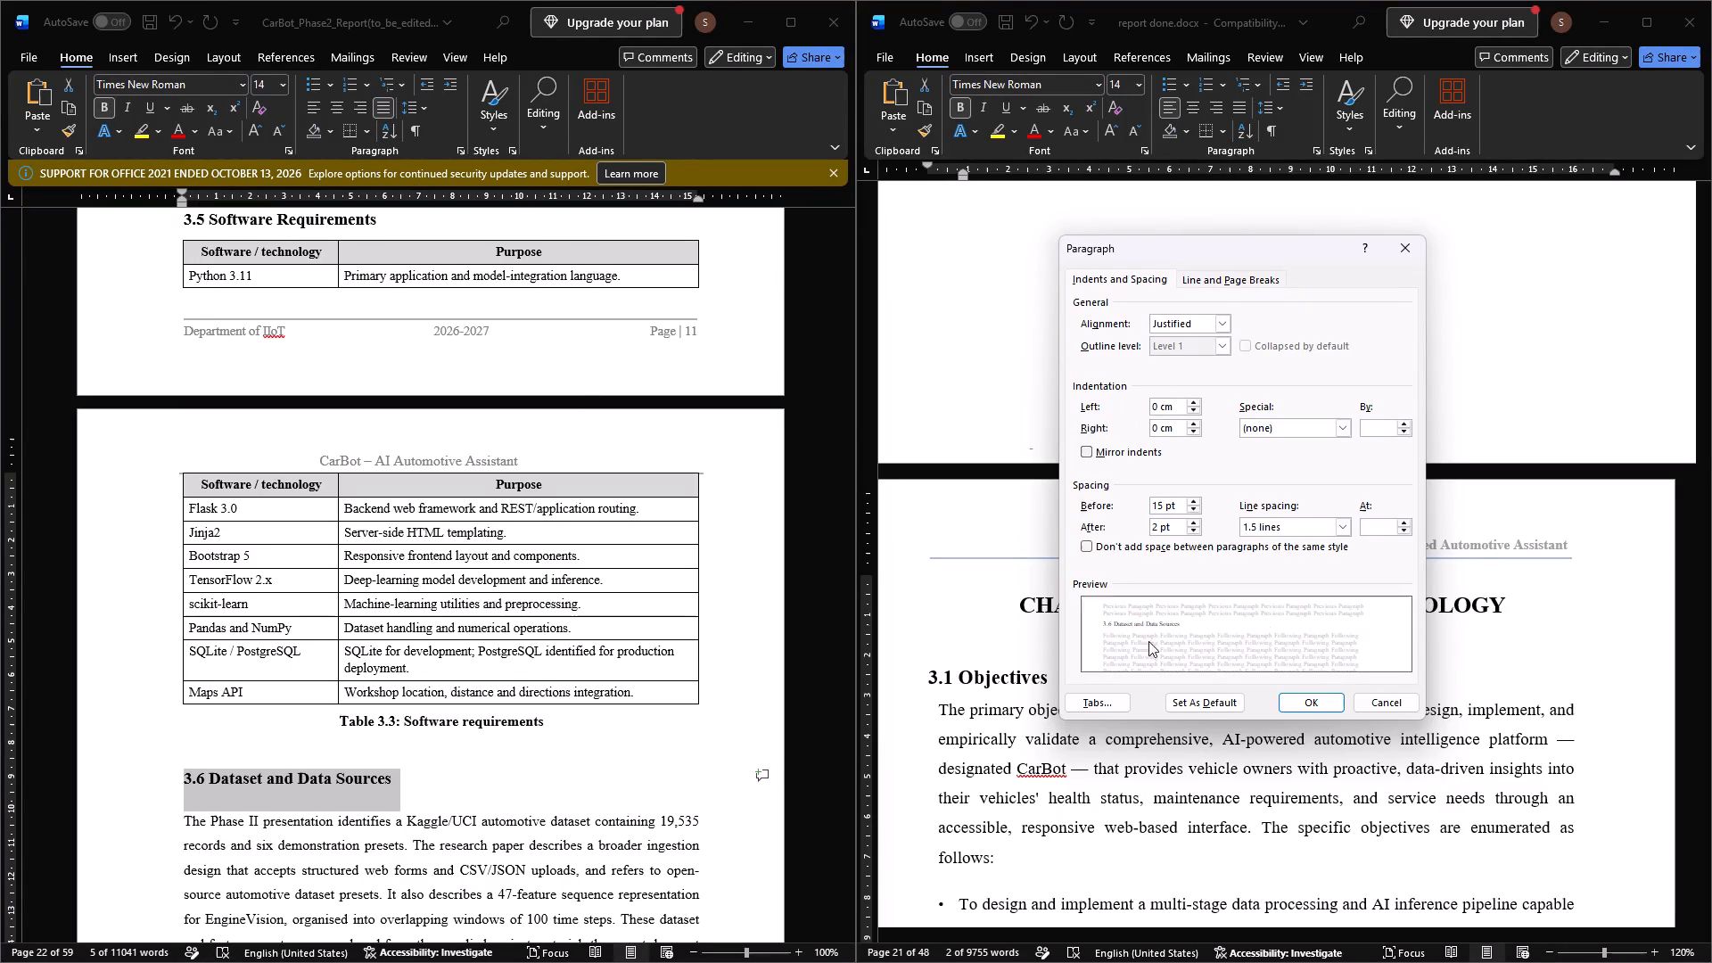
# Apply the 15 pt before and 2 pt after paragraph spacing to the 3.6 Dataset and Data Sources heading.
pyautogui.click(1324, 695)
# Check the paragraph spacing settings of the body paragraph under heading 3.6.
pyautogui.scroll(-5, 625, 774)
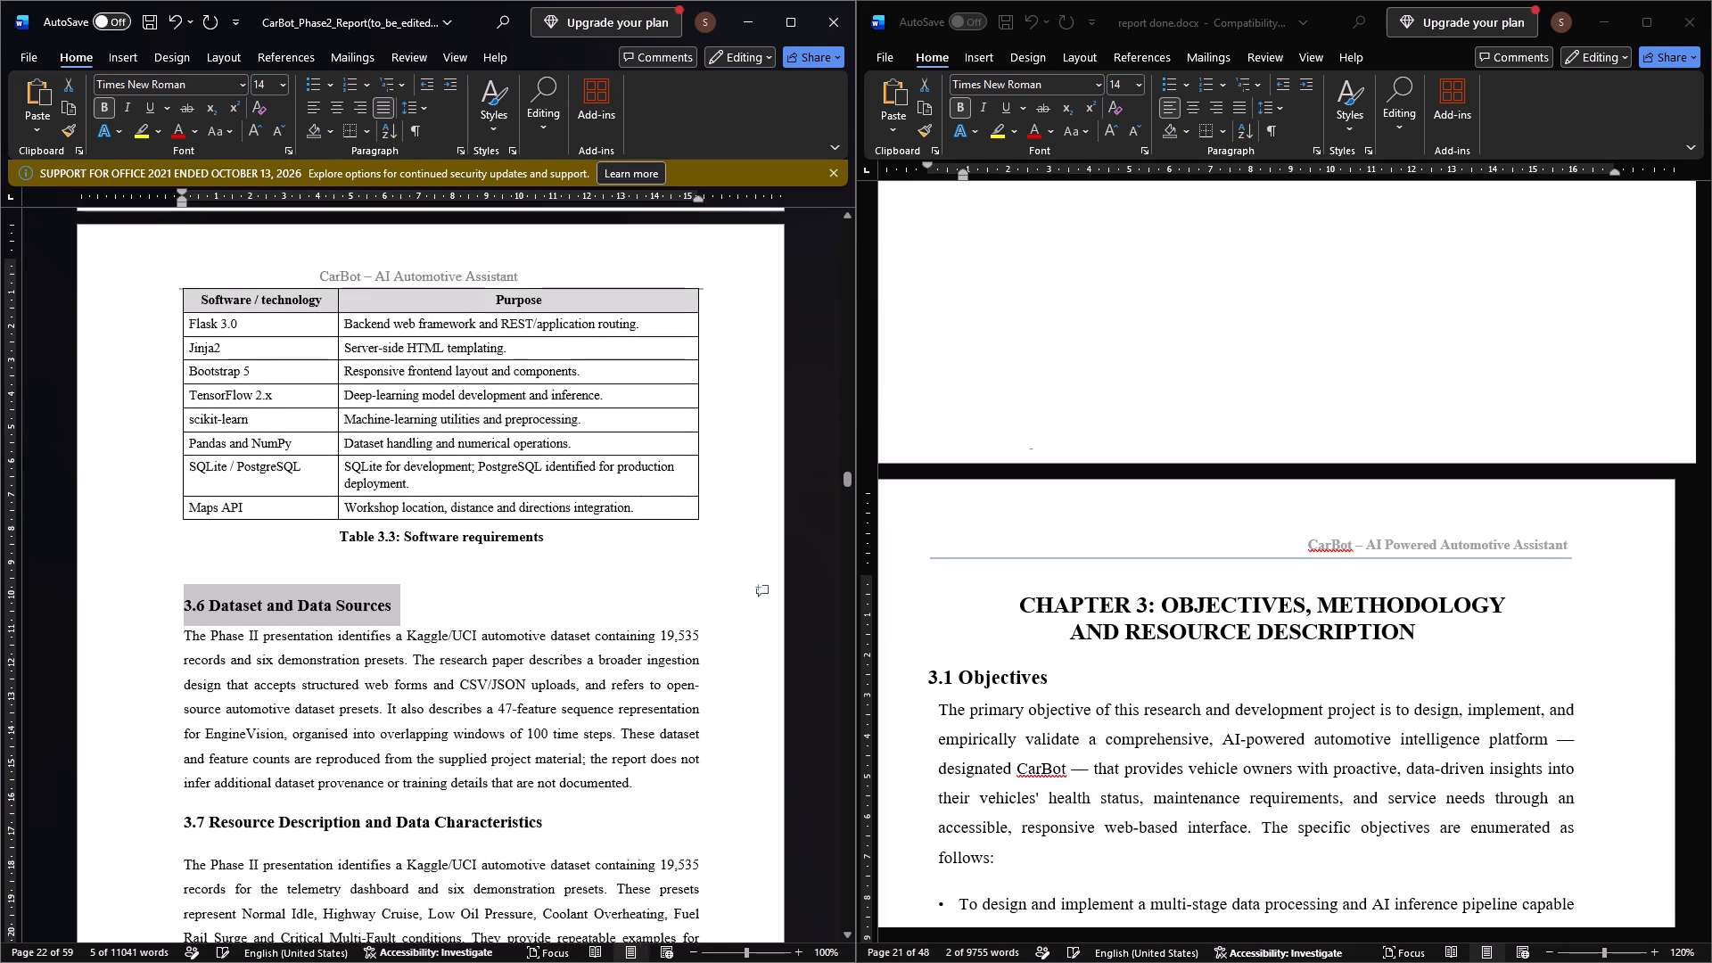
pyautogui.scroll(-1, 545, 720)
pyautogui.click(643, 709)
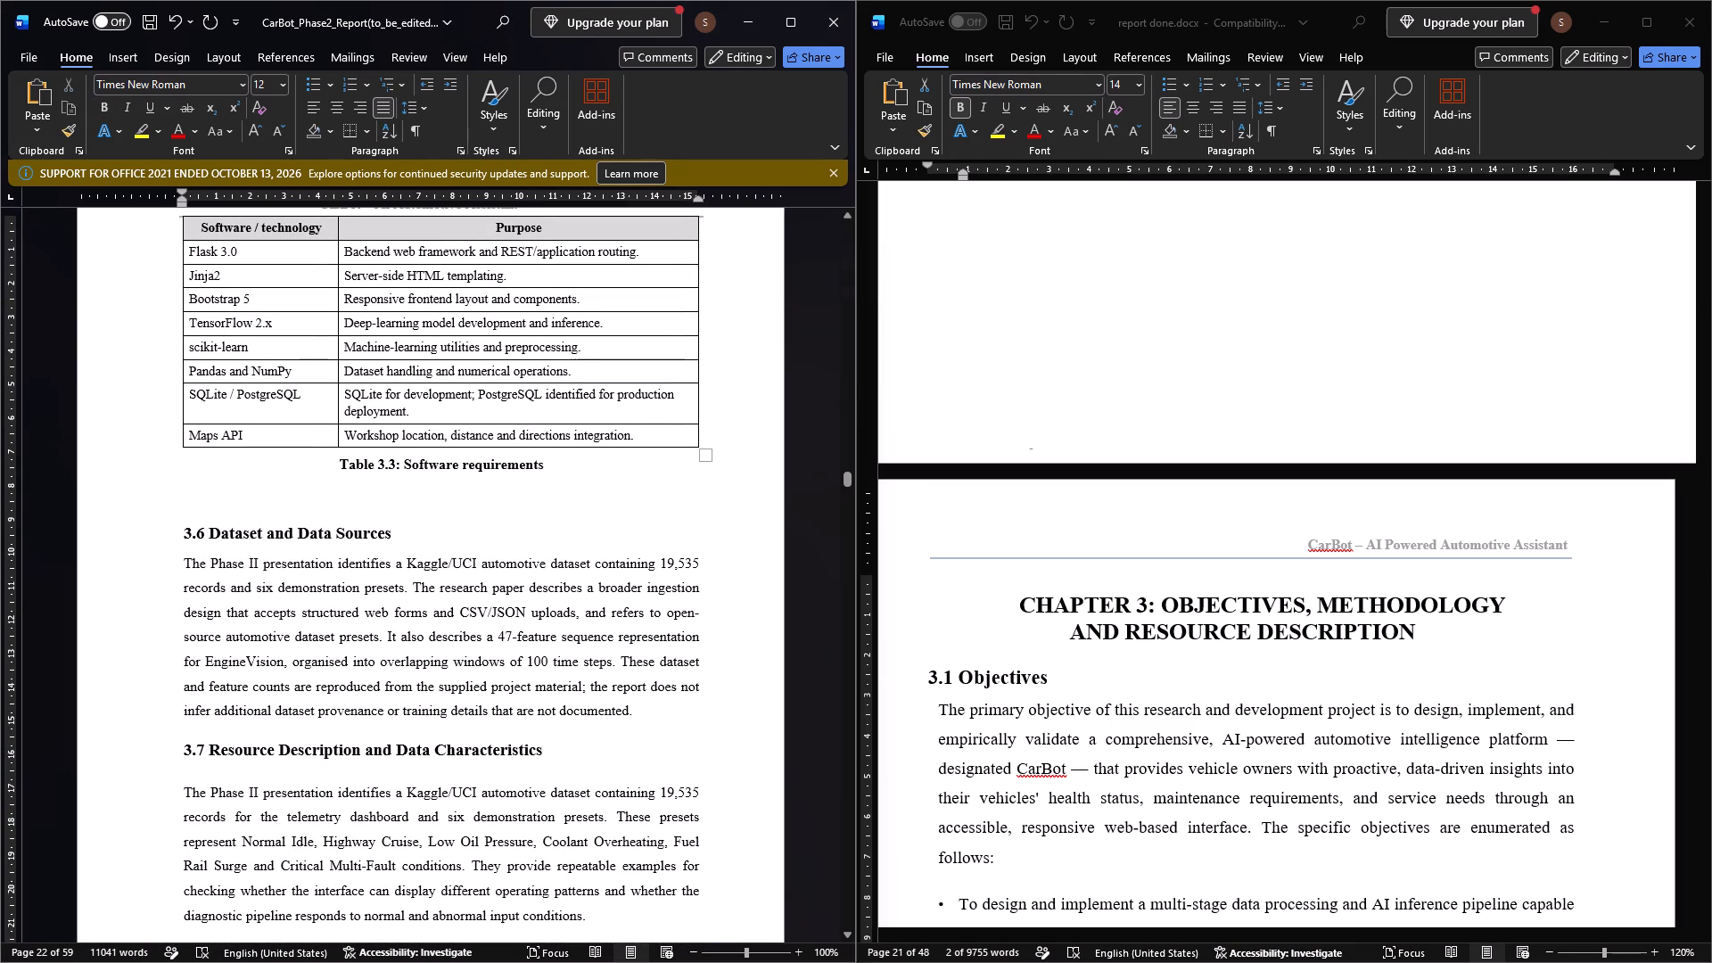
pyautogui.moveTo(636, 712); pyautogui.dragTo(197, 563)
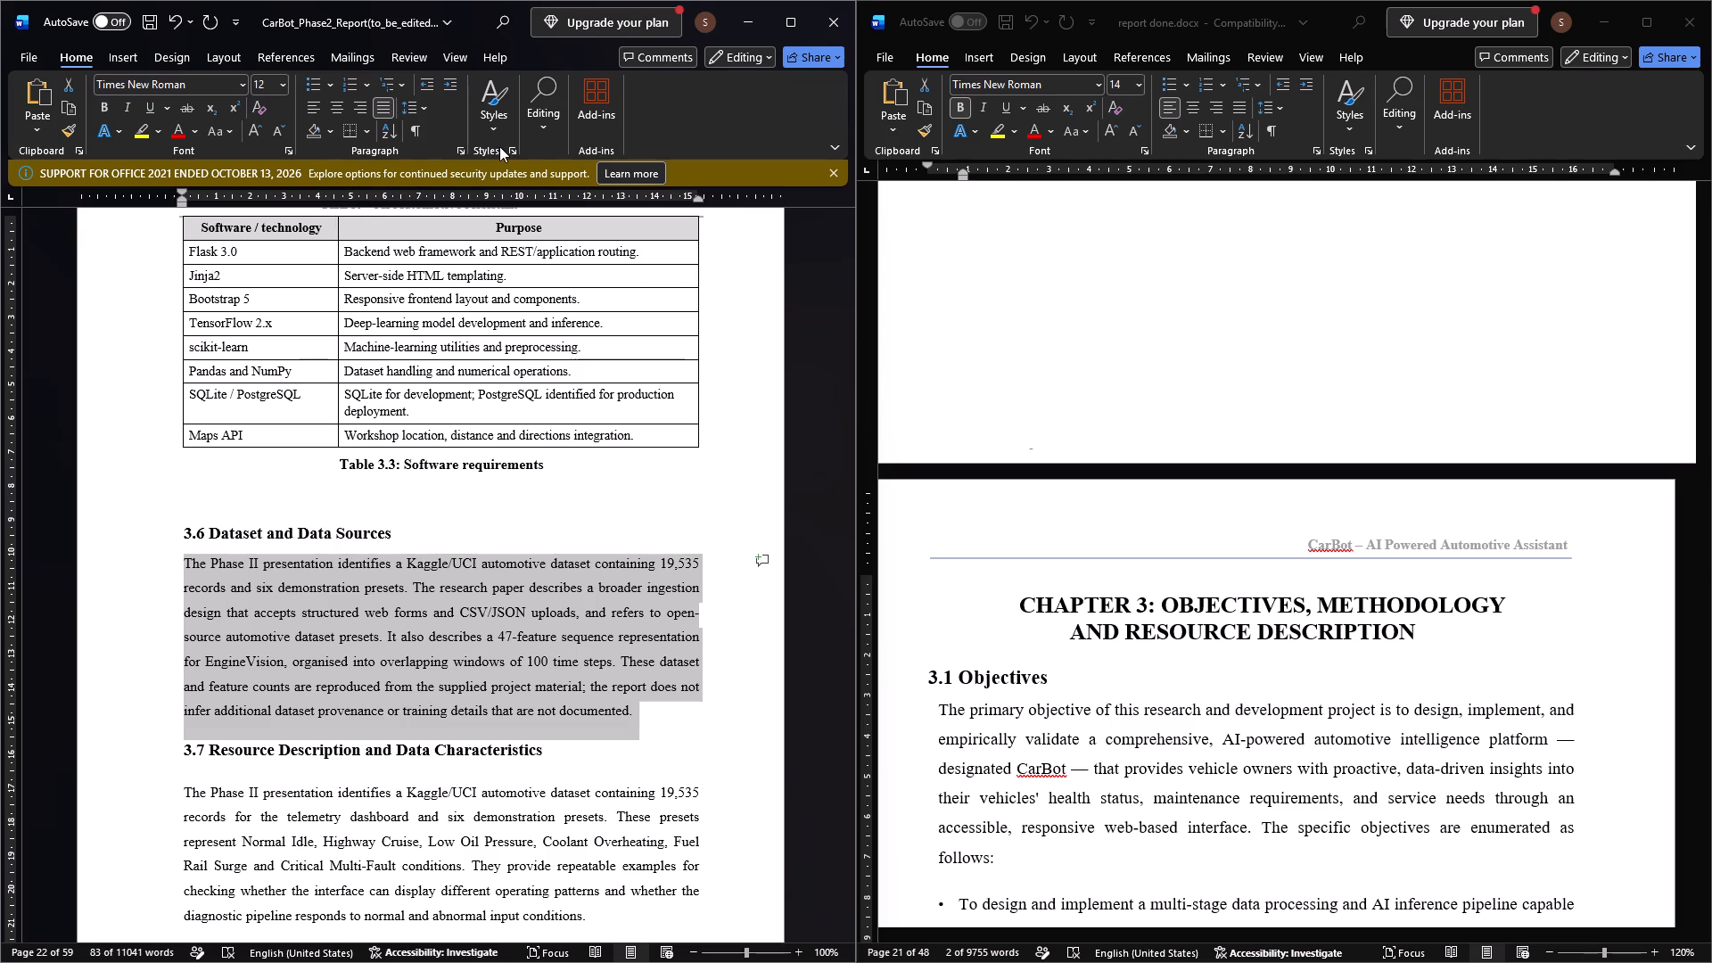
pyautogui.click(507, 155)
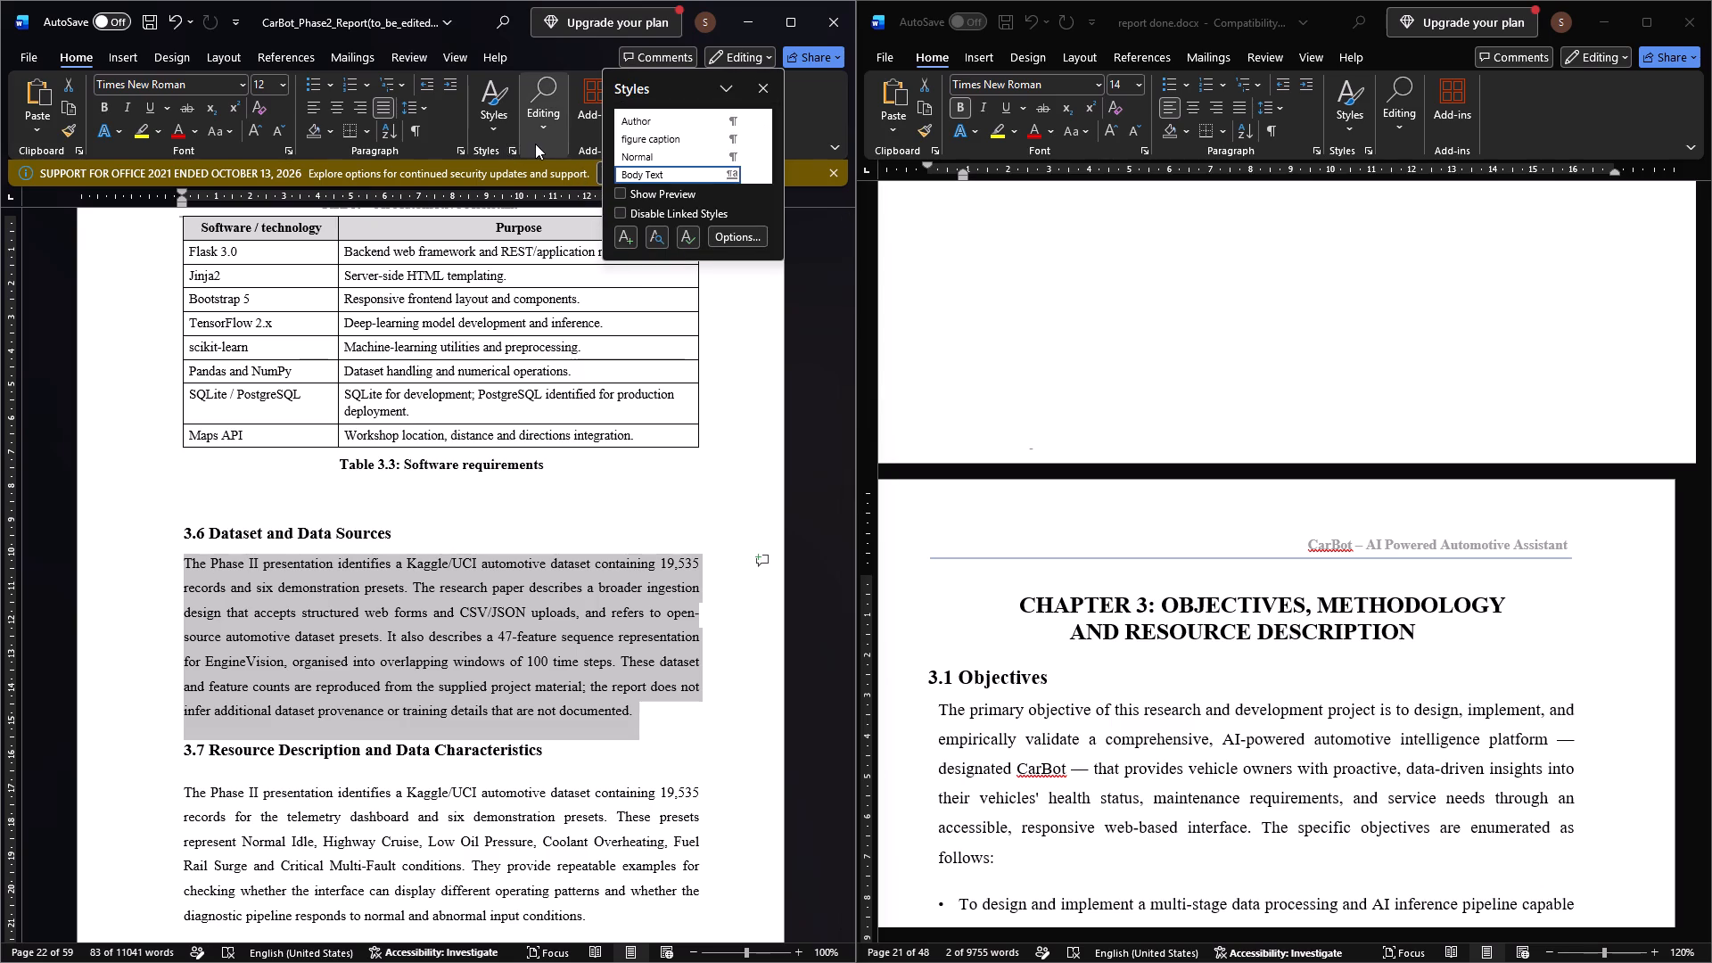
pyautogui.click(511, 145)
pyautogui.click(458, 152)
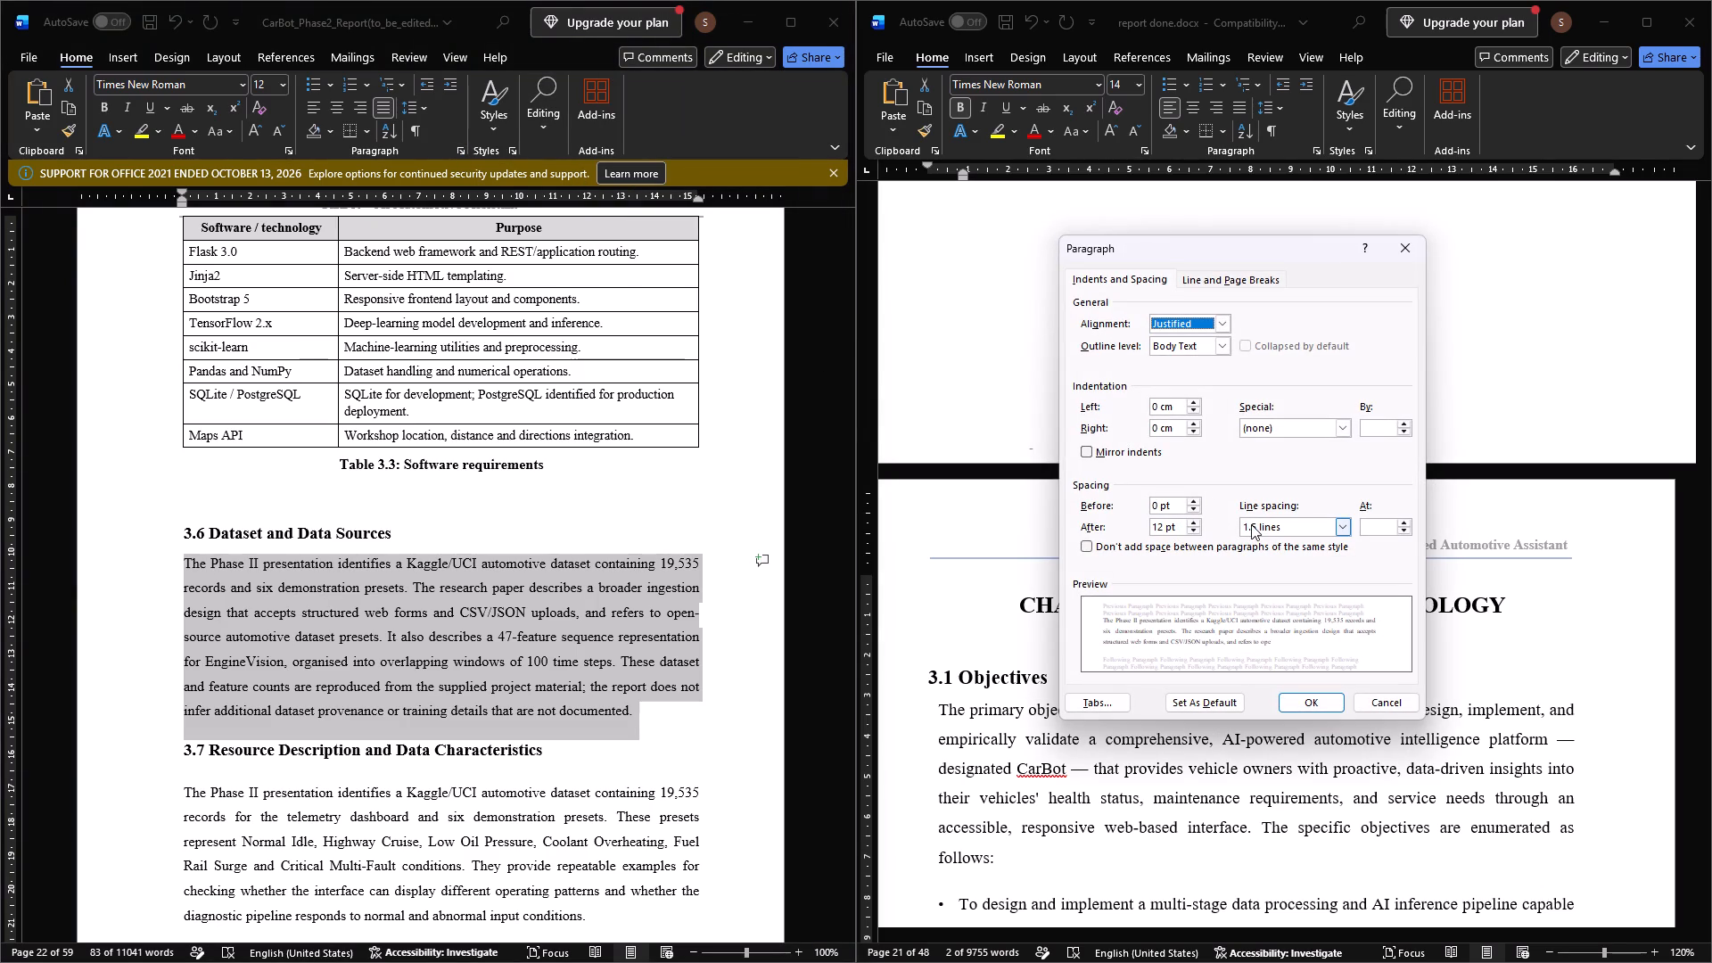
pyautogui.click(1314, 704)
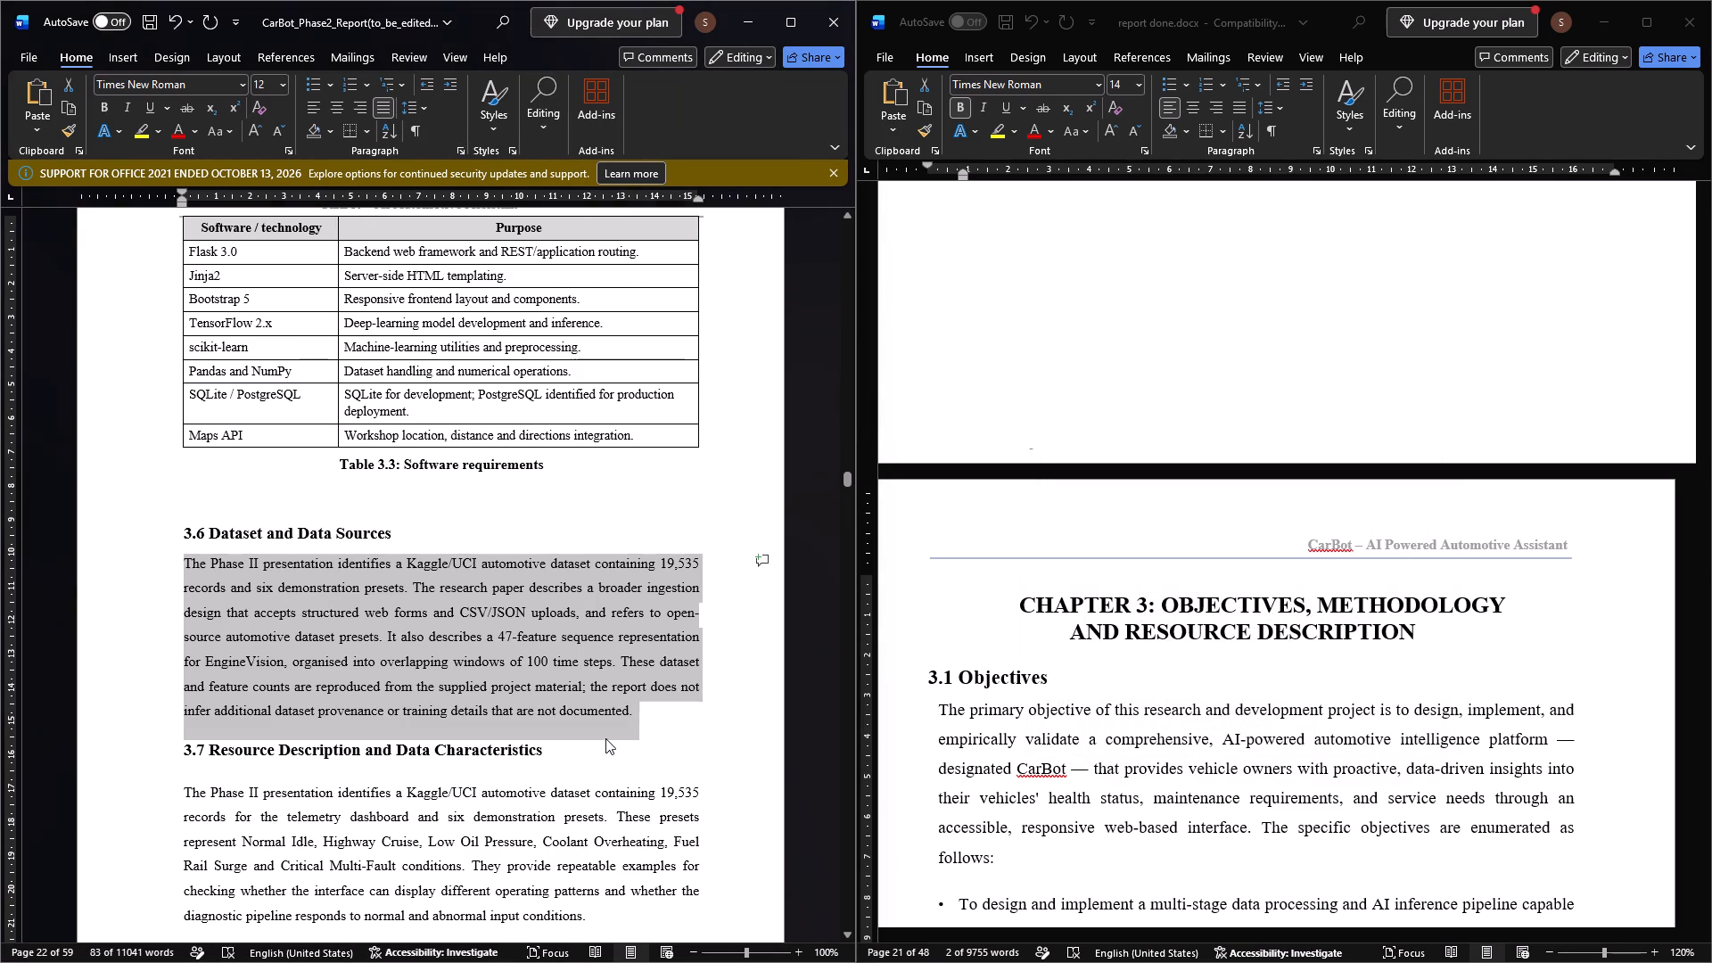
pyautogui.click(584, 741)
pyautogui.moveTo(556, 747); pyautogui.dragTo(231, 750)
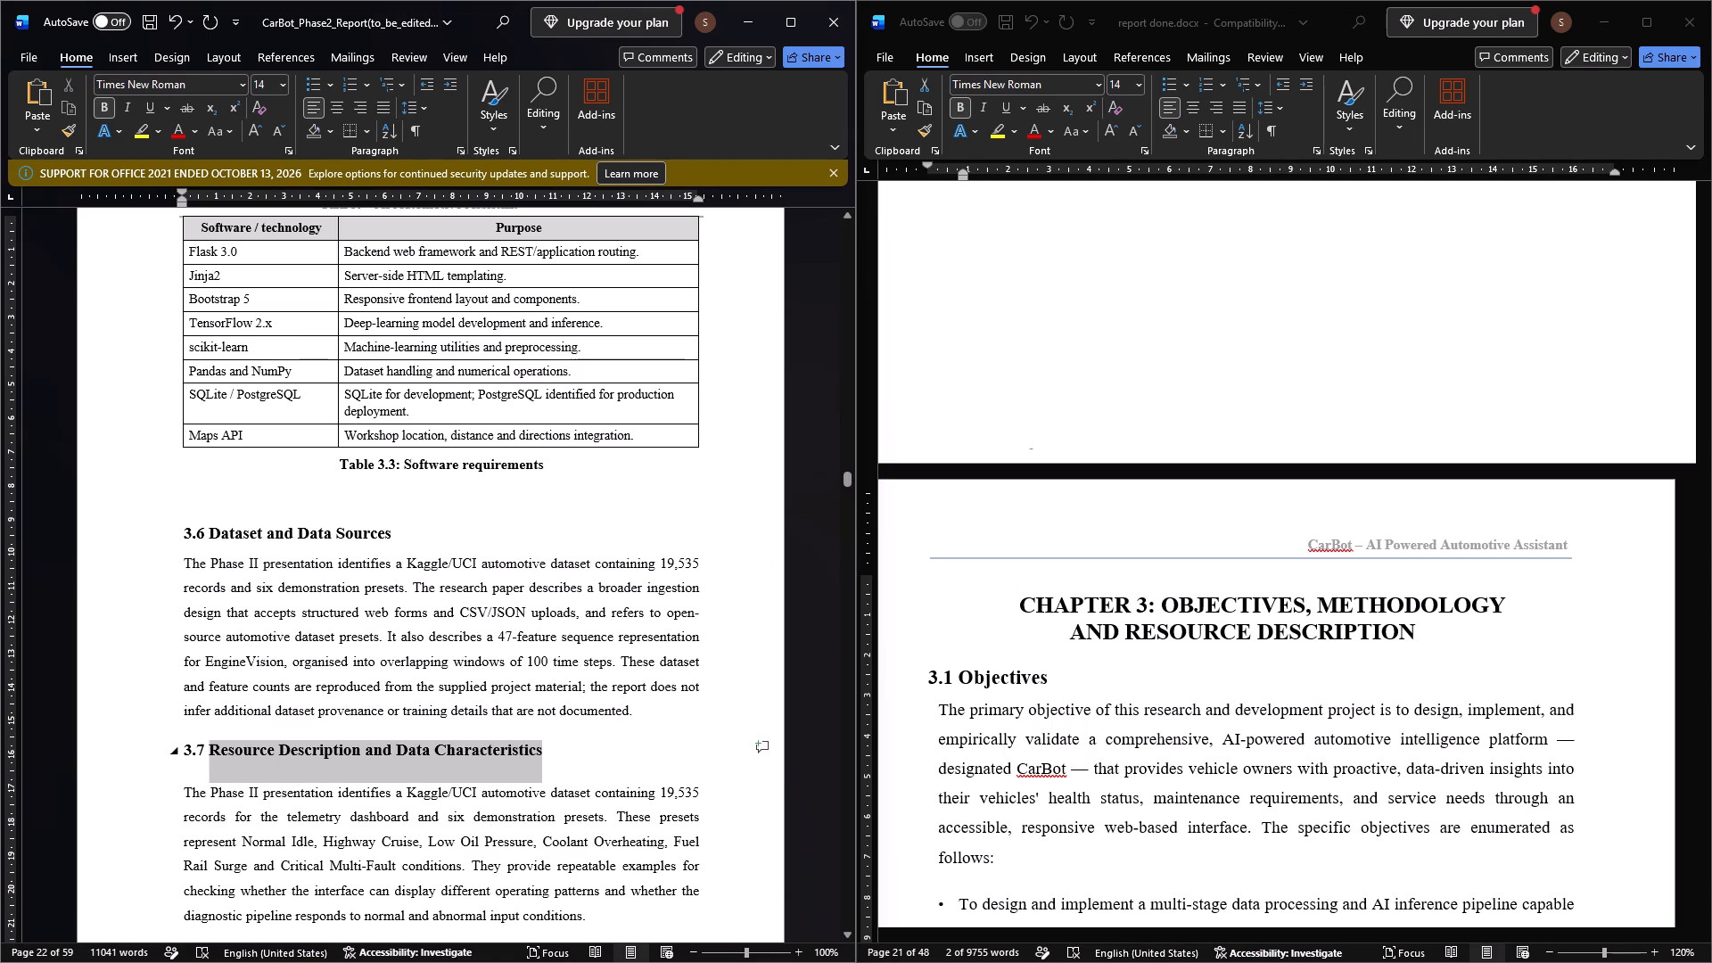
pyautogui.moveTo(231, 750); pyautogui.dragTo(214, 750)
# Delete the empty line between the Table 3.3 caption and the 3.6 Dataset and Data Sources heading.
pyautogui.click(323, 499)
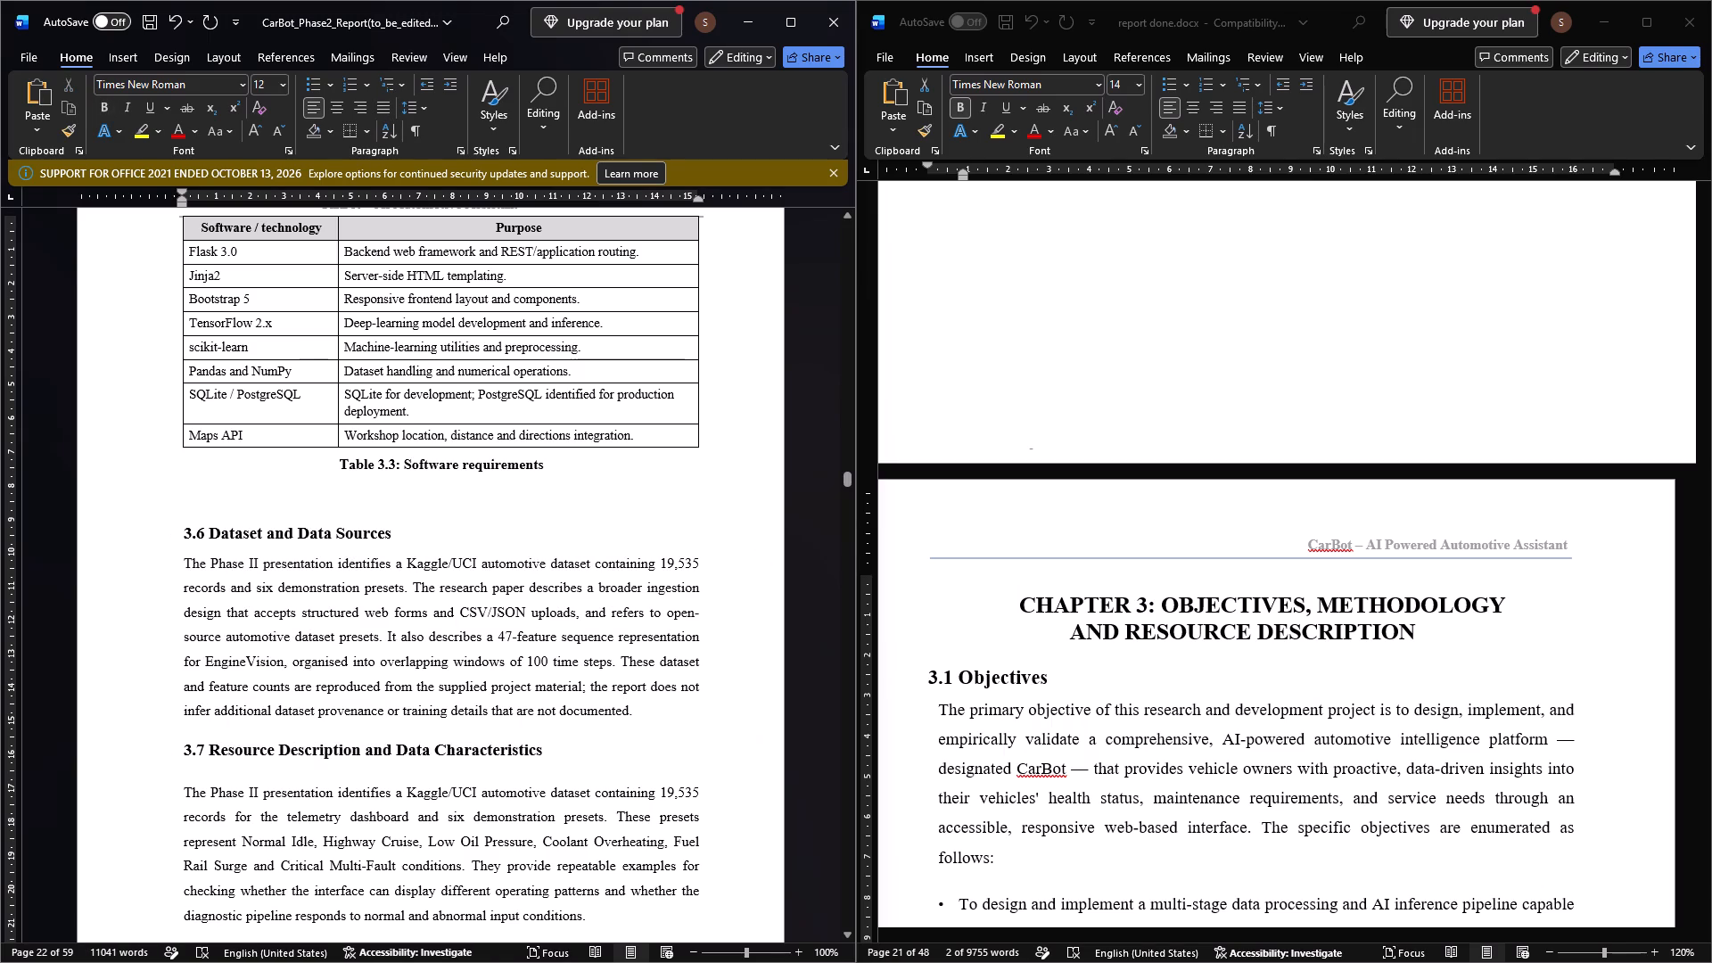
pyautogui.press('BackSpace')
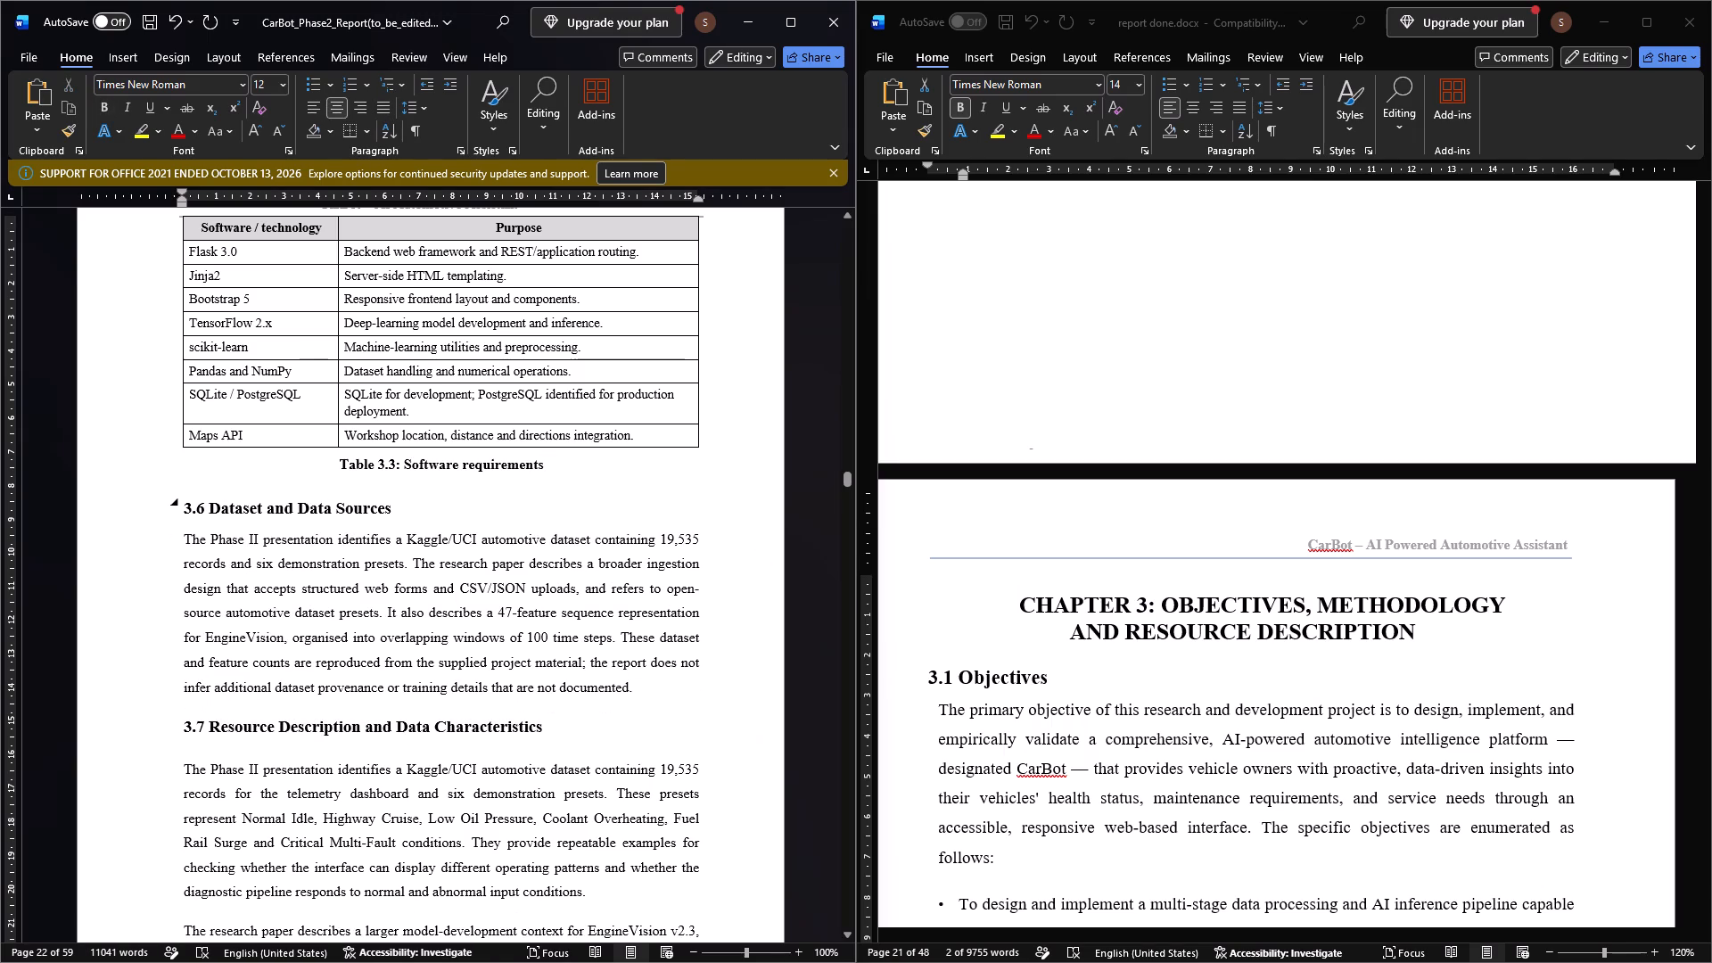
pyautogui.click(288, 490)
# Set the 3.7 Resource Description and Data Characteristics heading to 15 pt spacing before, 2 pt after, and justified alignment.
pyautogui.moveTo(541, 728); pyautogui.dragTo(152, 735)
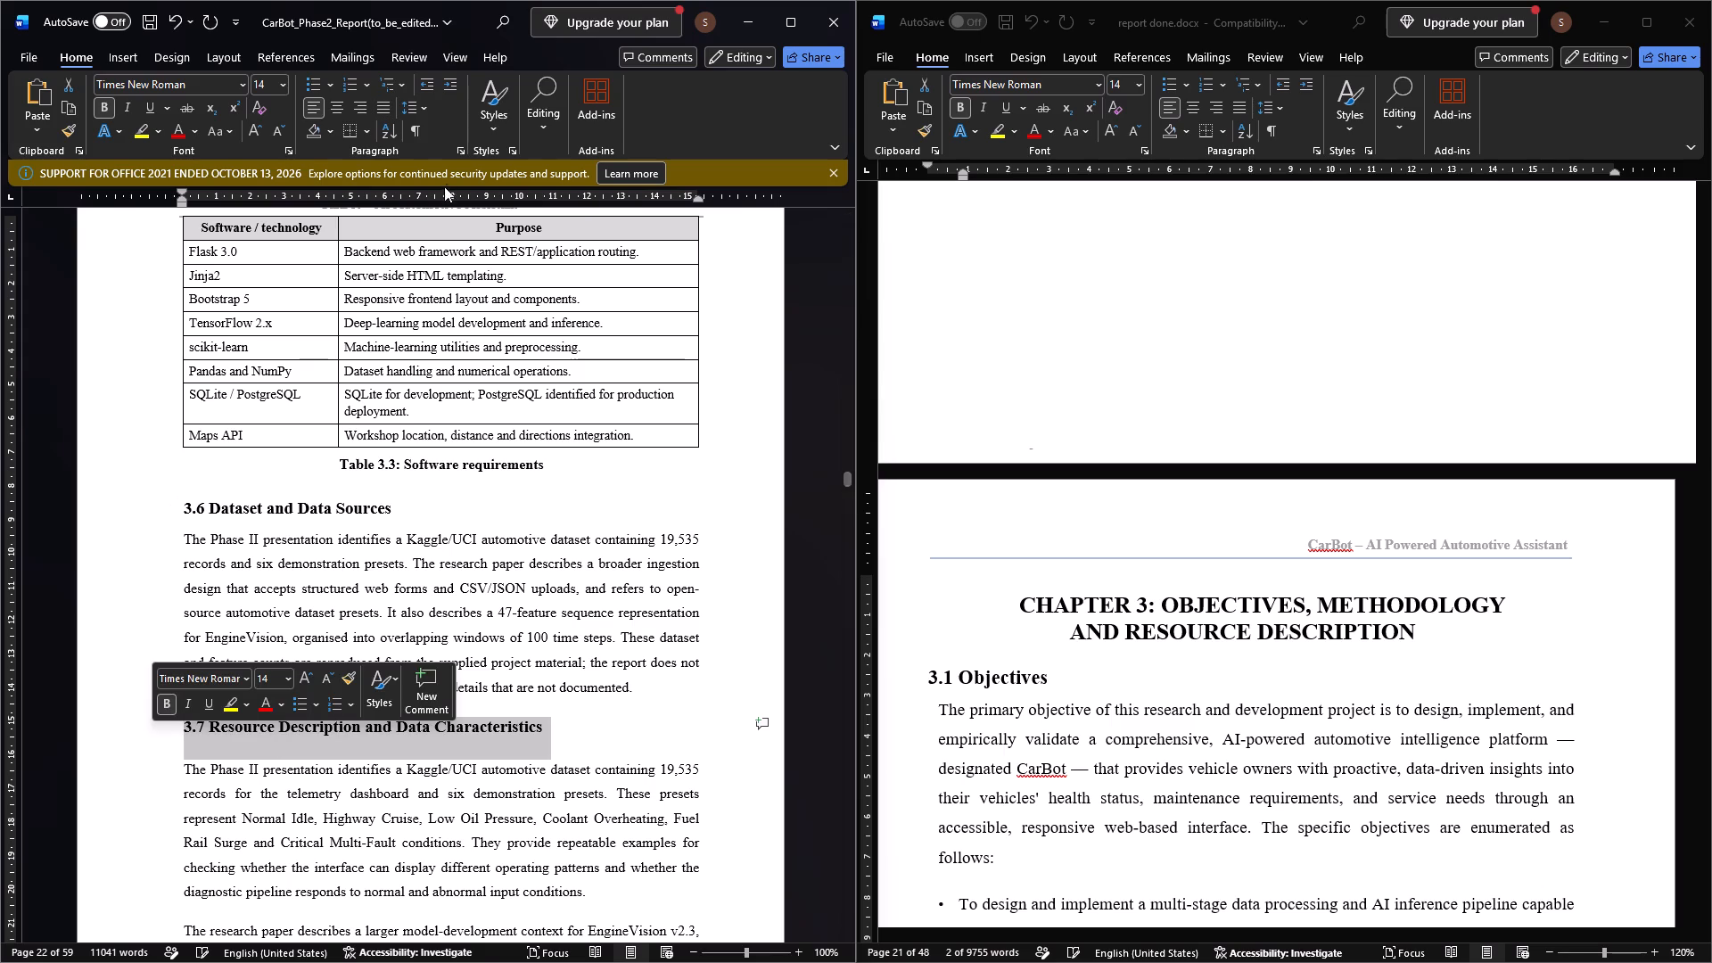
pyautogui.click(457, 153)
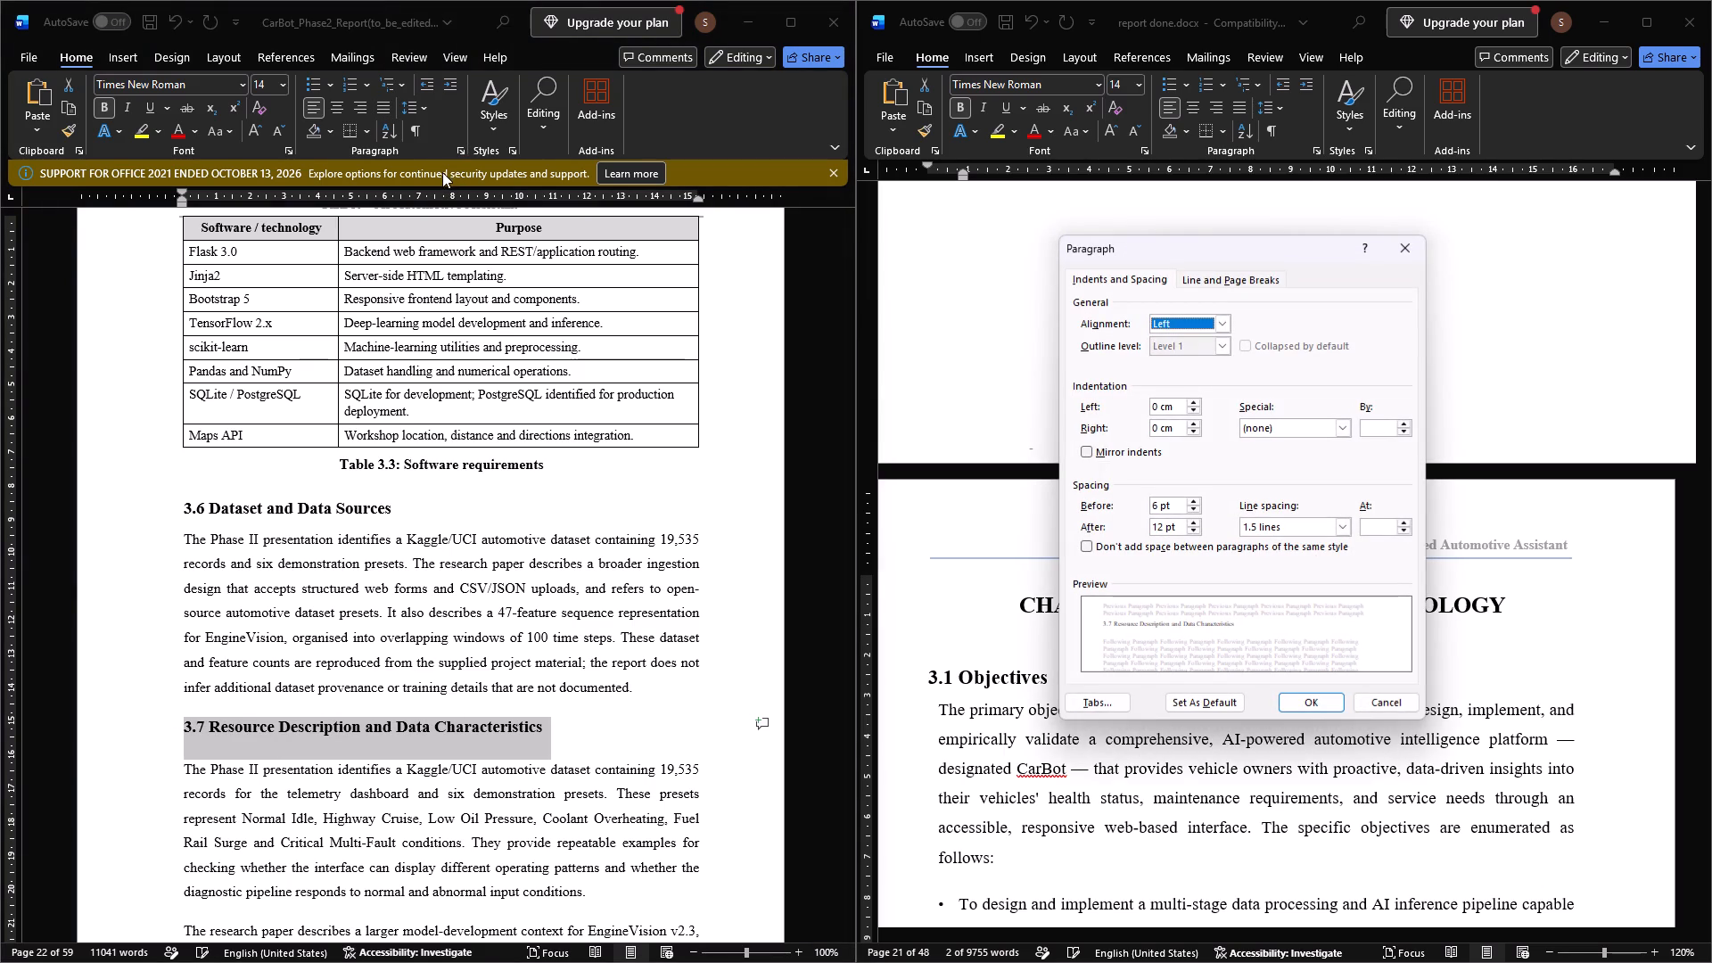
pyautogui.click(1159, 531)
pyautogui.press('BackSpace')
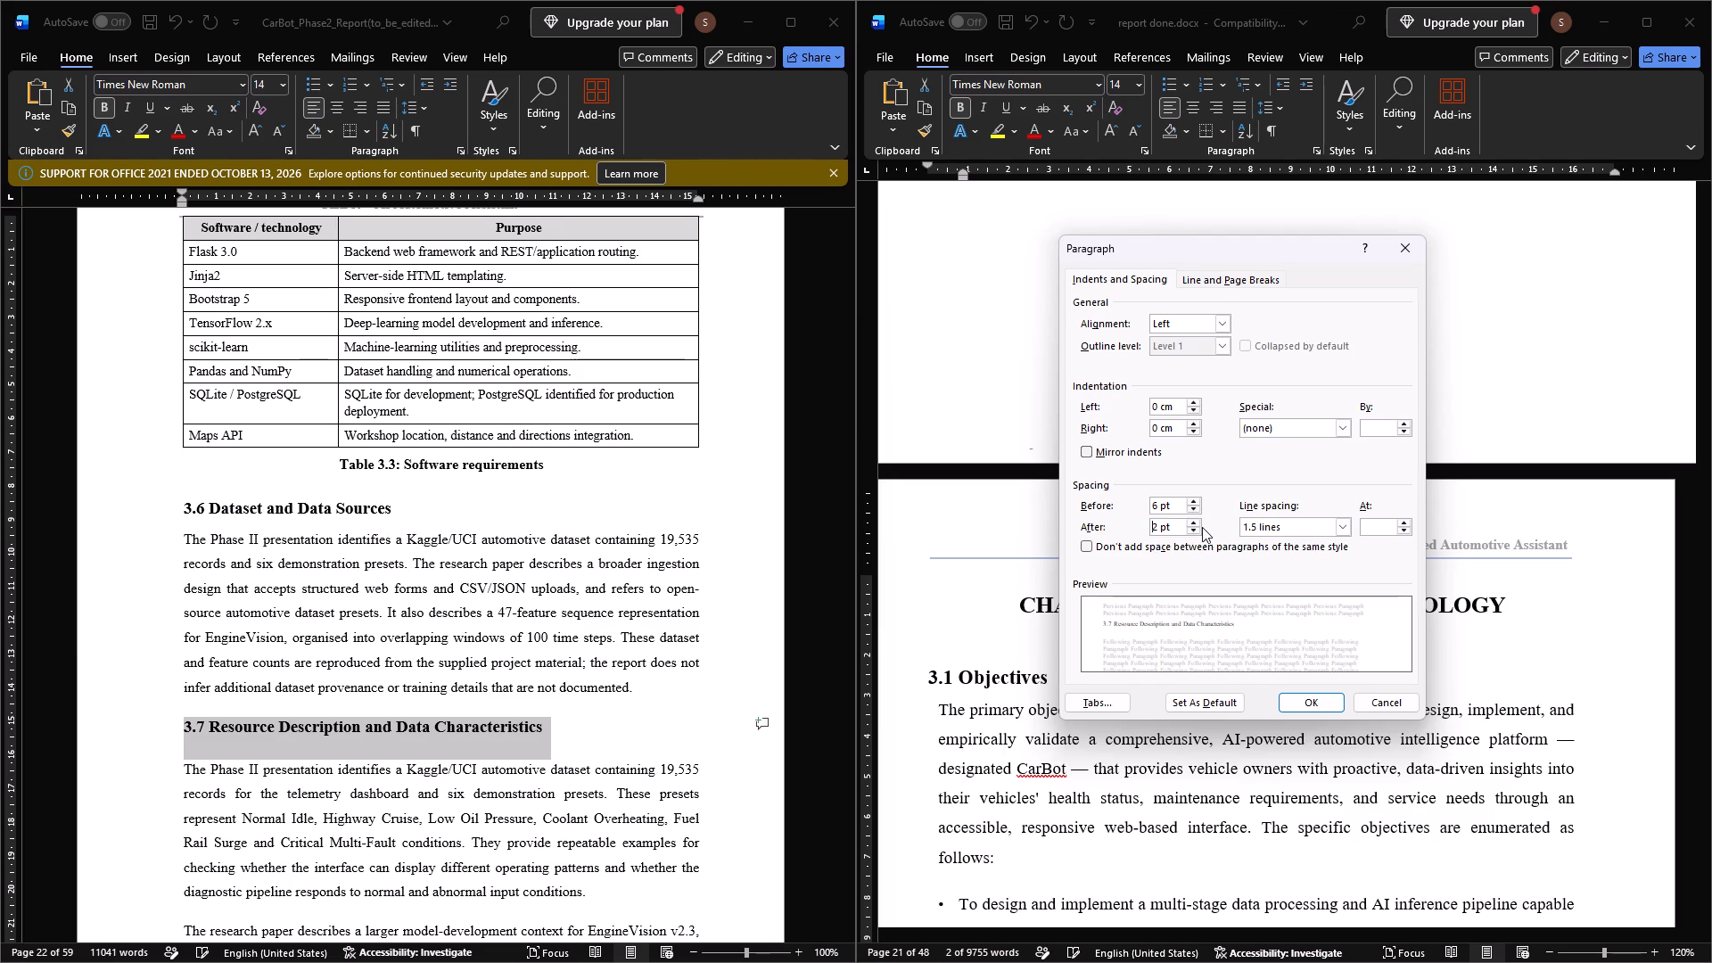
pyautogui.click(1159, 508)
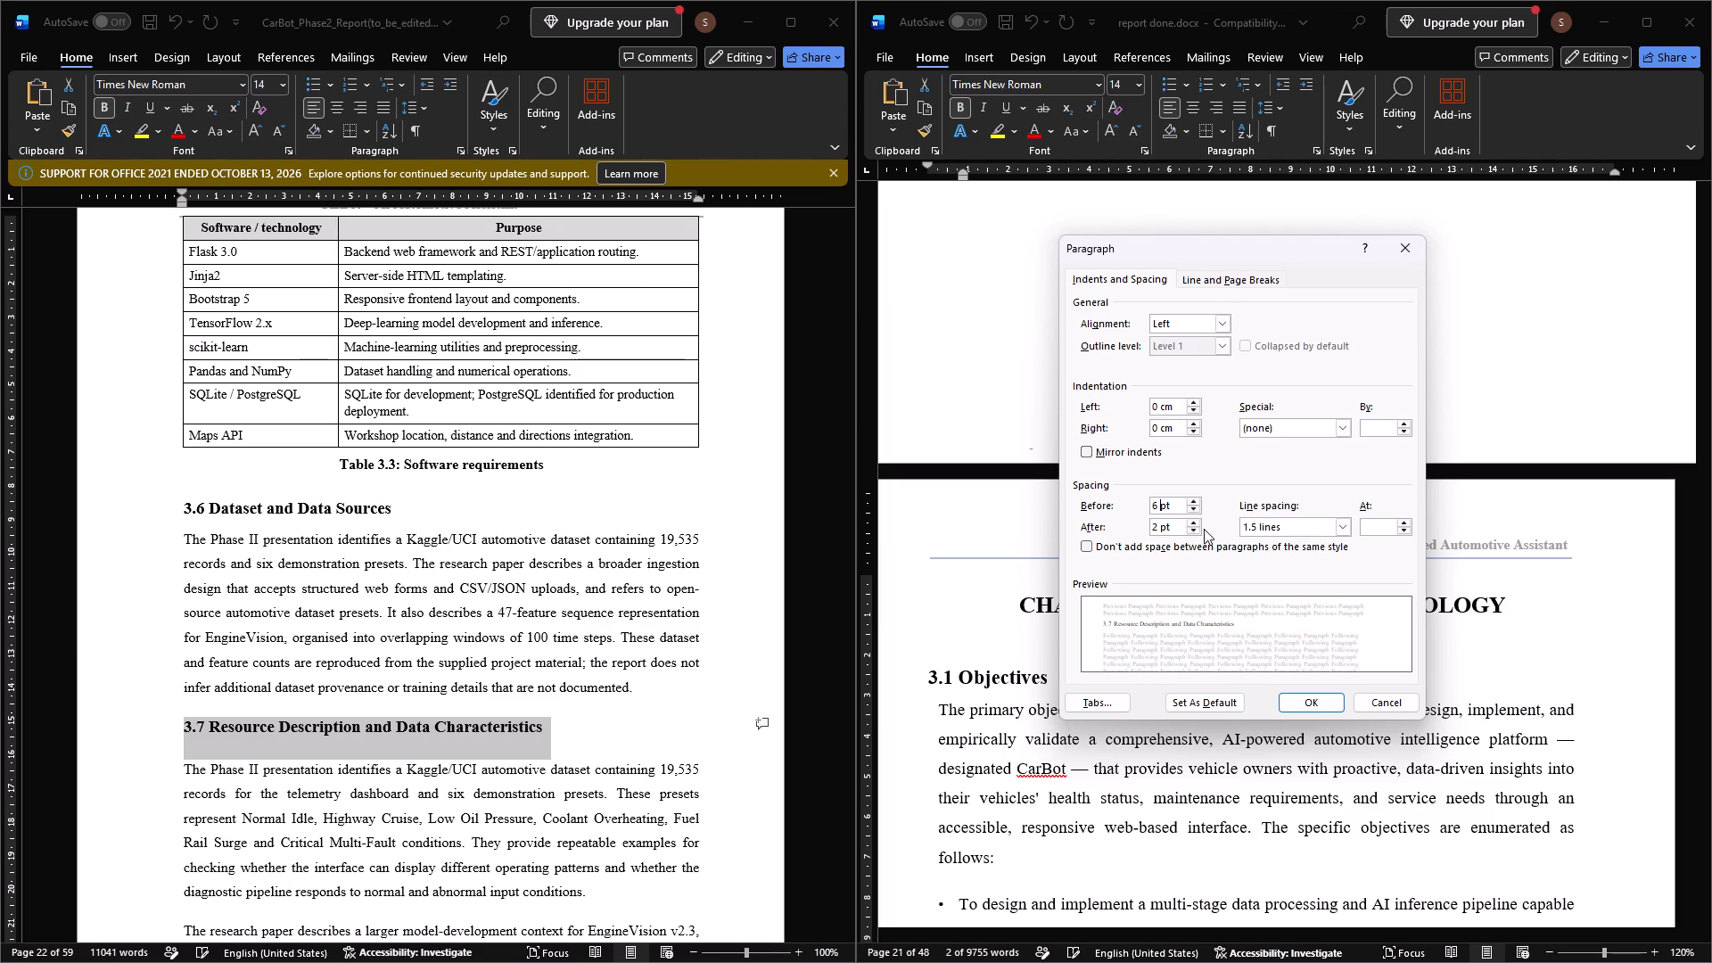
pyautogui.press('BackSpace')
pyautogui.press('BackSpace')
pyautogui.press('BackSpace')
pyautogui.write('15')
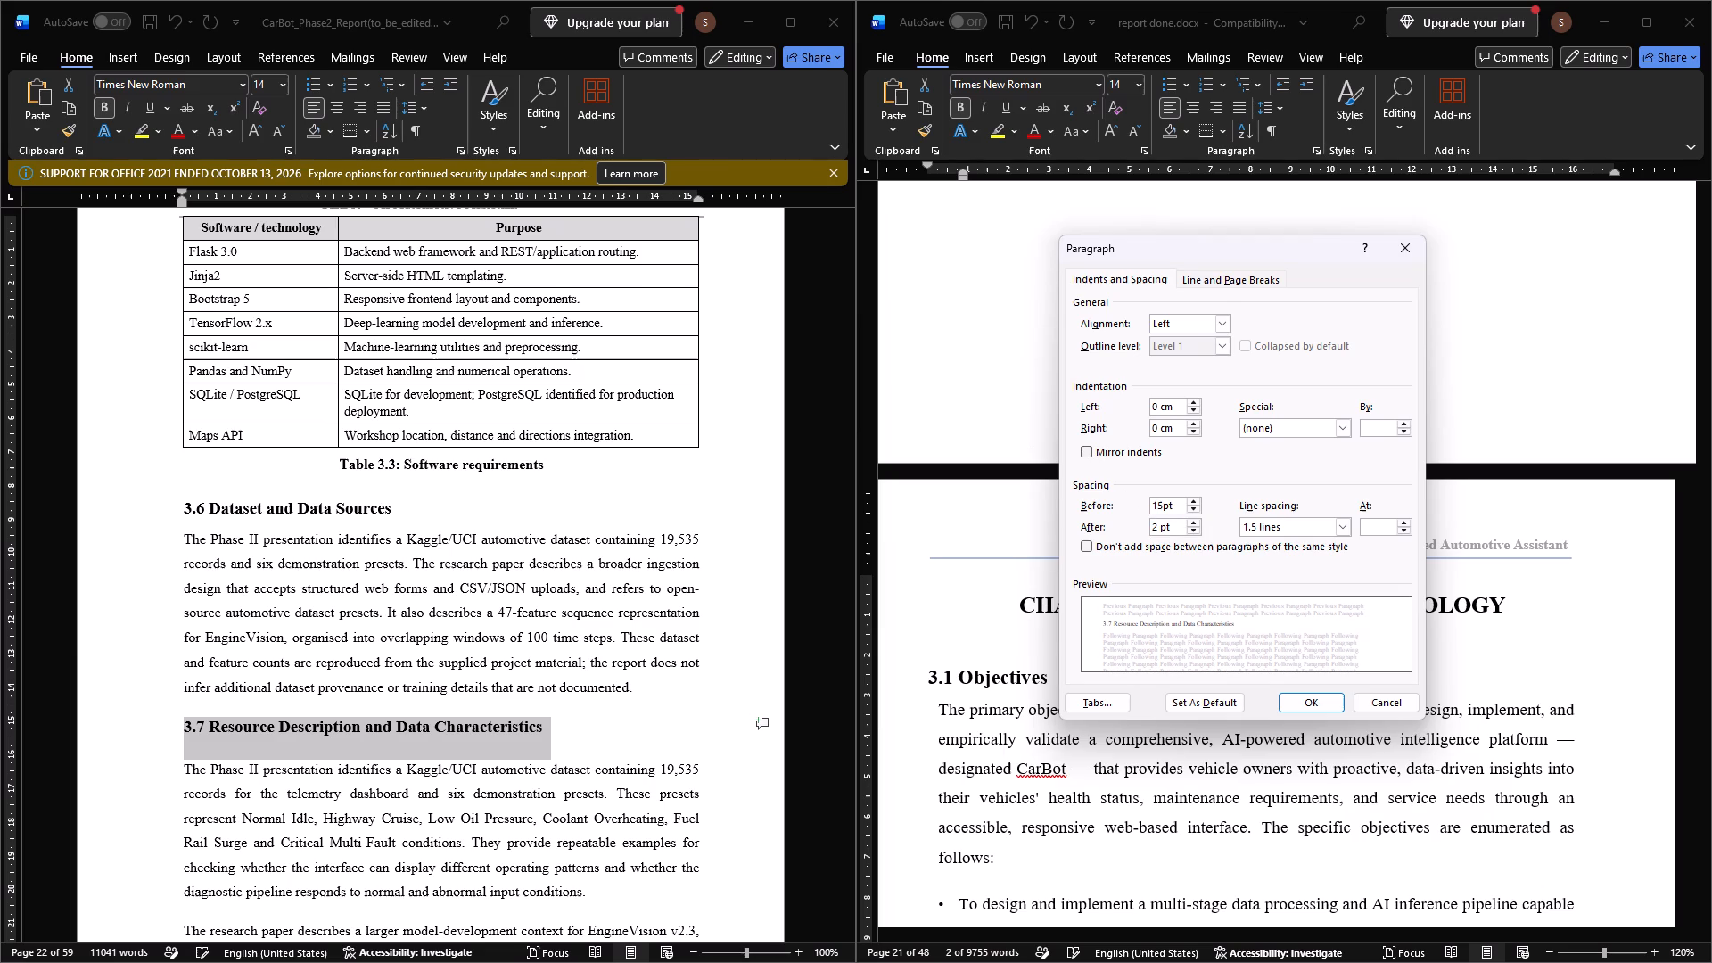
pyautogui.press('space')
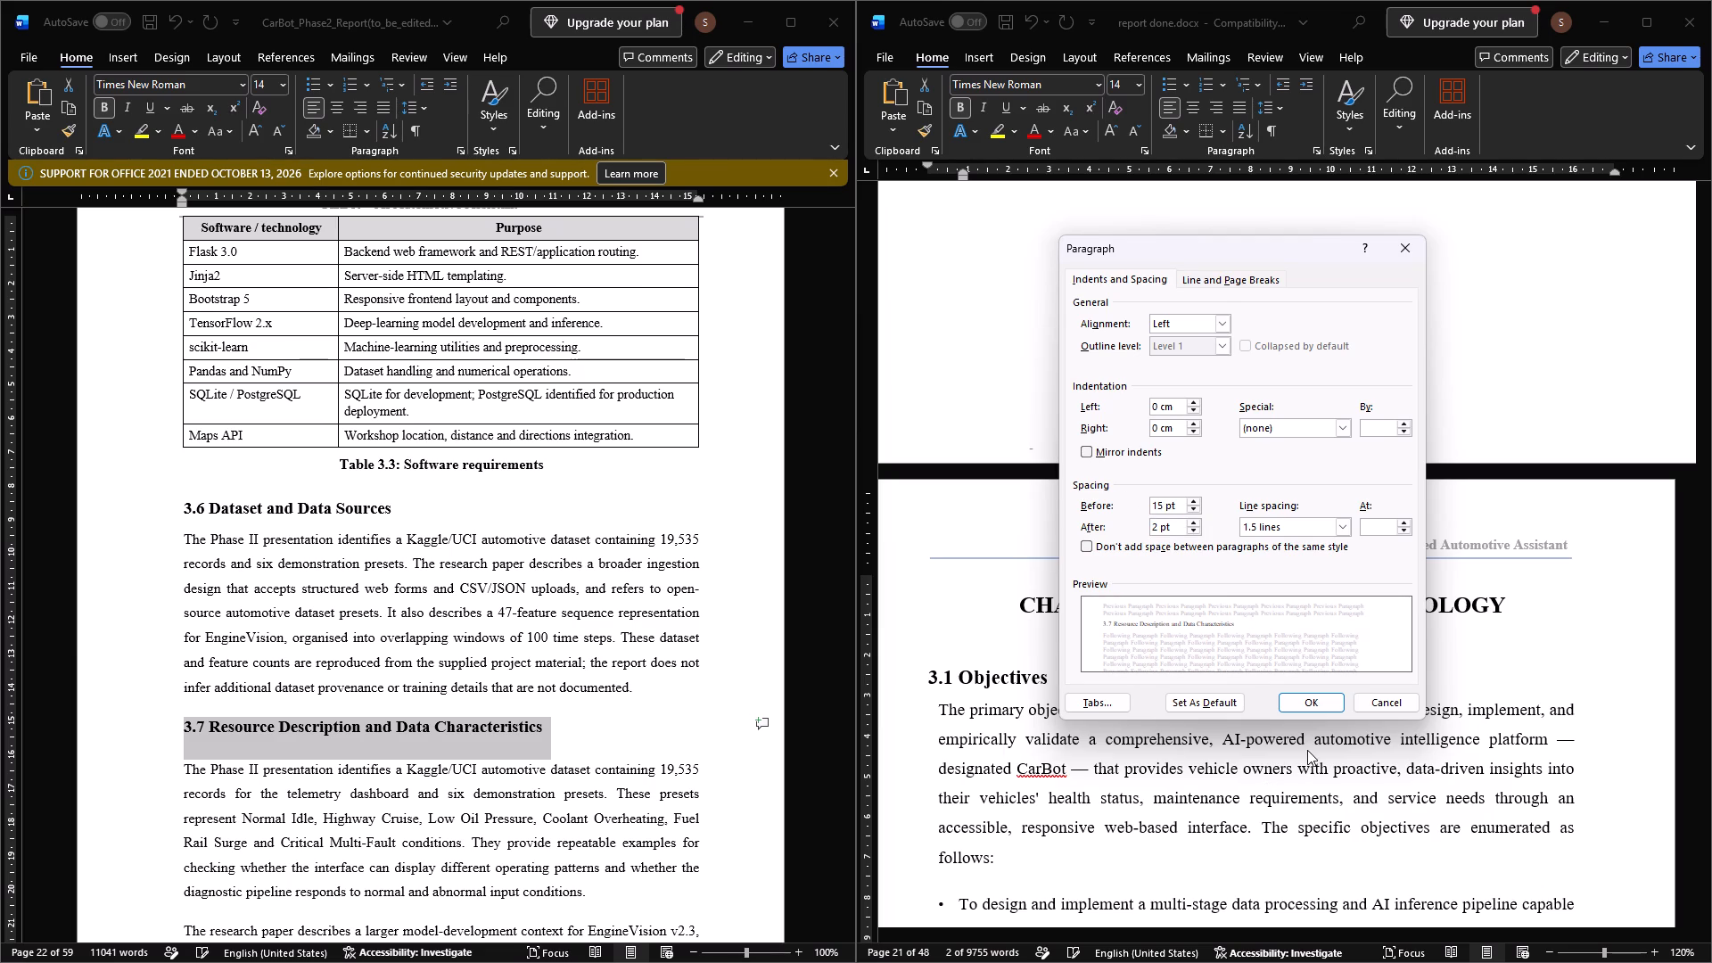
pyautogui.click(1307, 706)
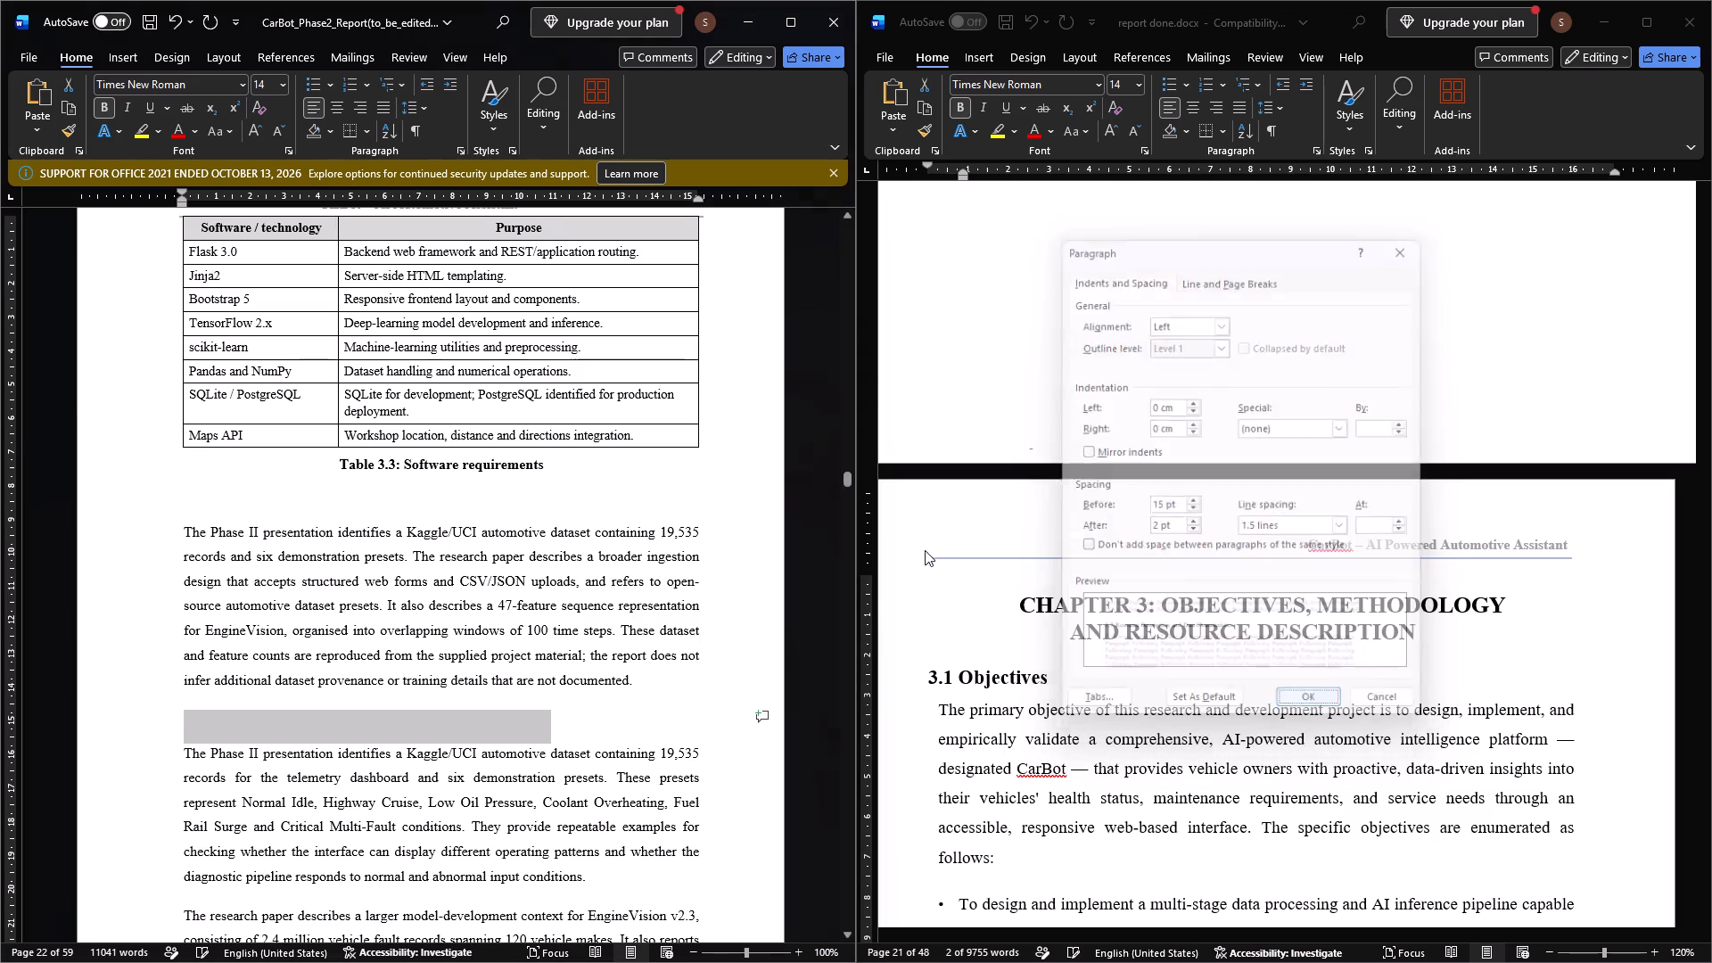
pyautogui.click(383, 103)
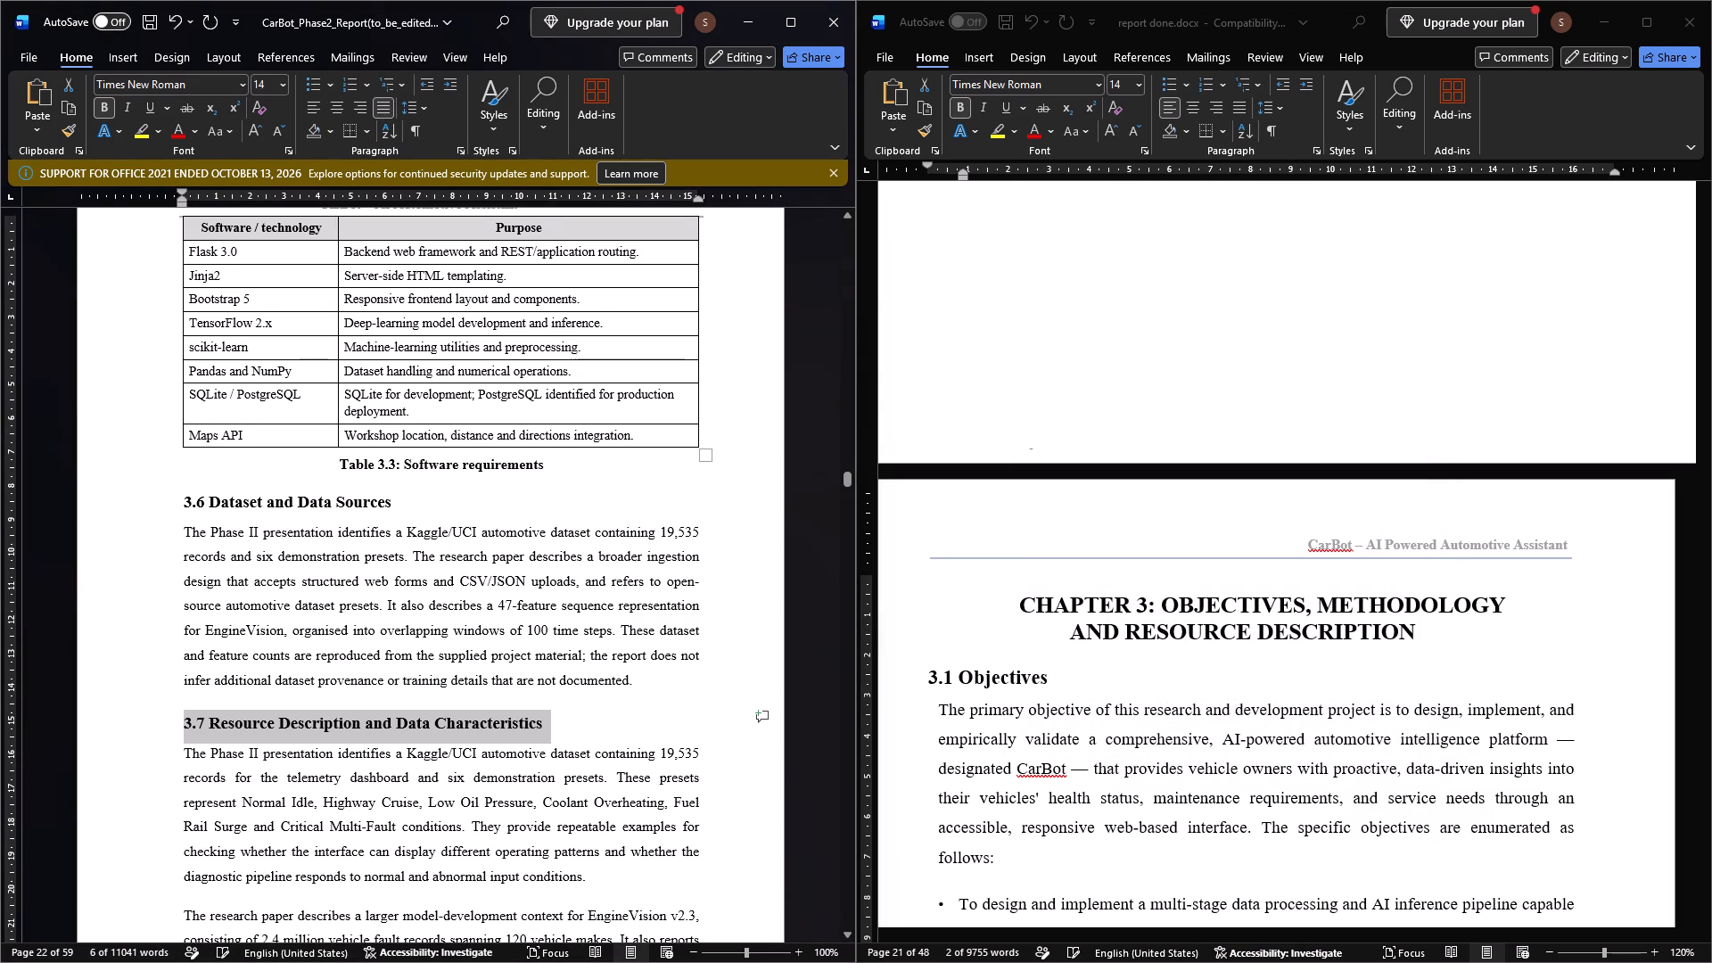
# Reduce the spacing after the first body paragraph under heading 3.7 to 6 pt.
pyautogui.scroll(-6, 550, 612)
pyautogui.click(595, 624)
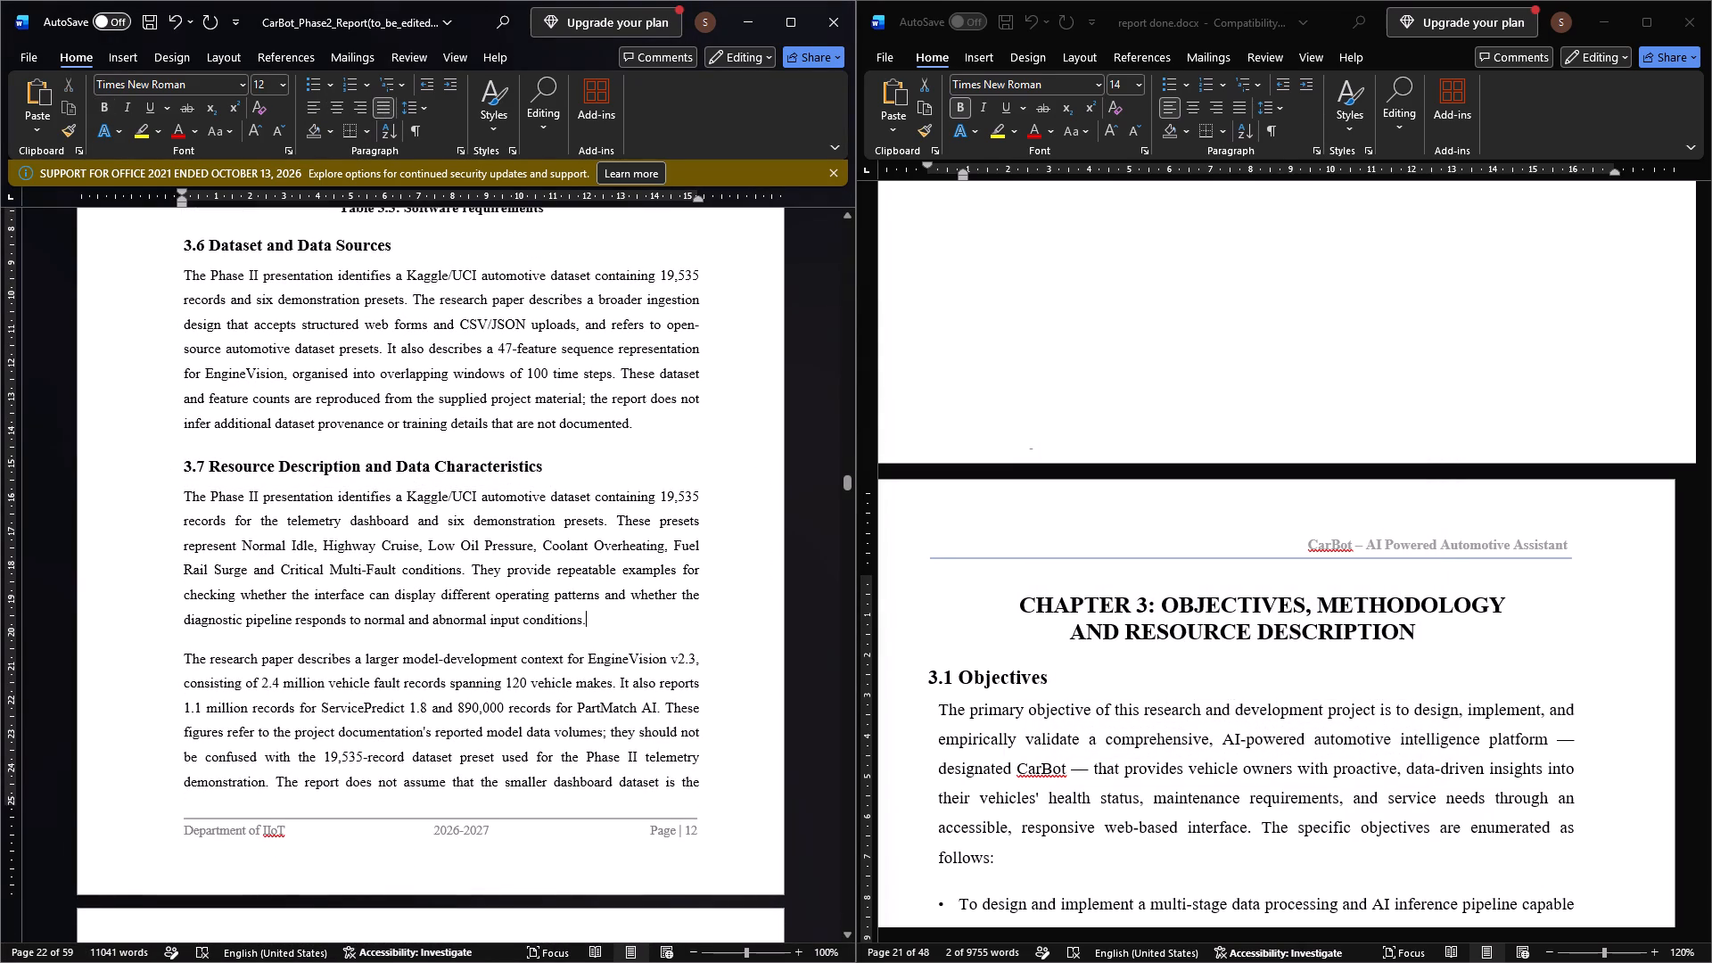
pyautogui.click(463, 146)
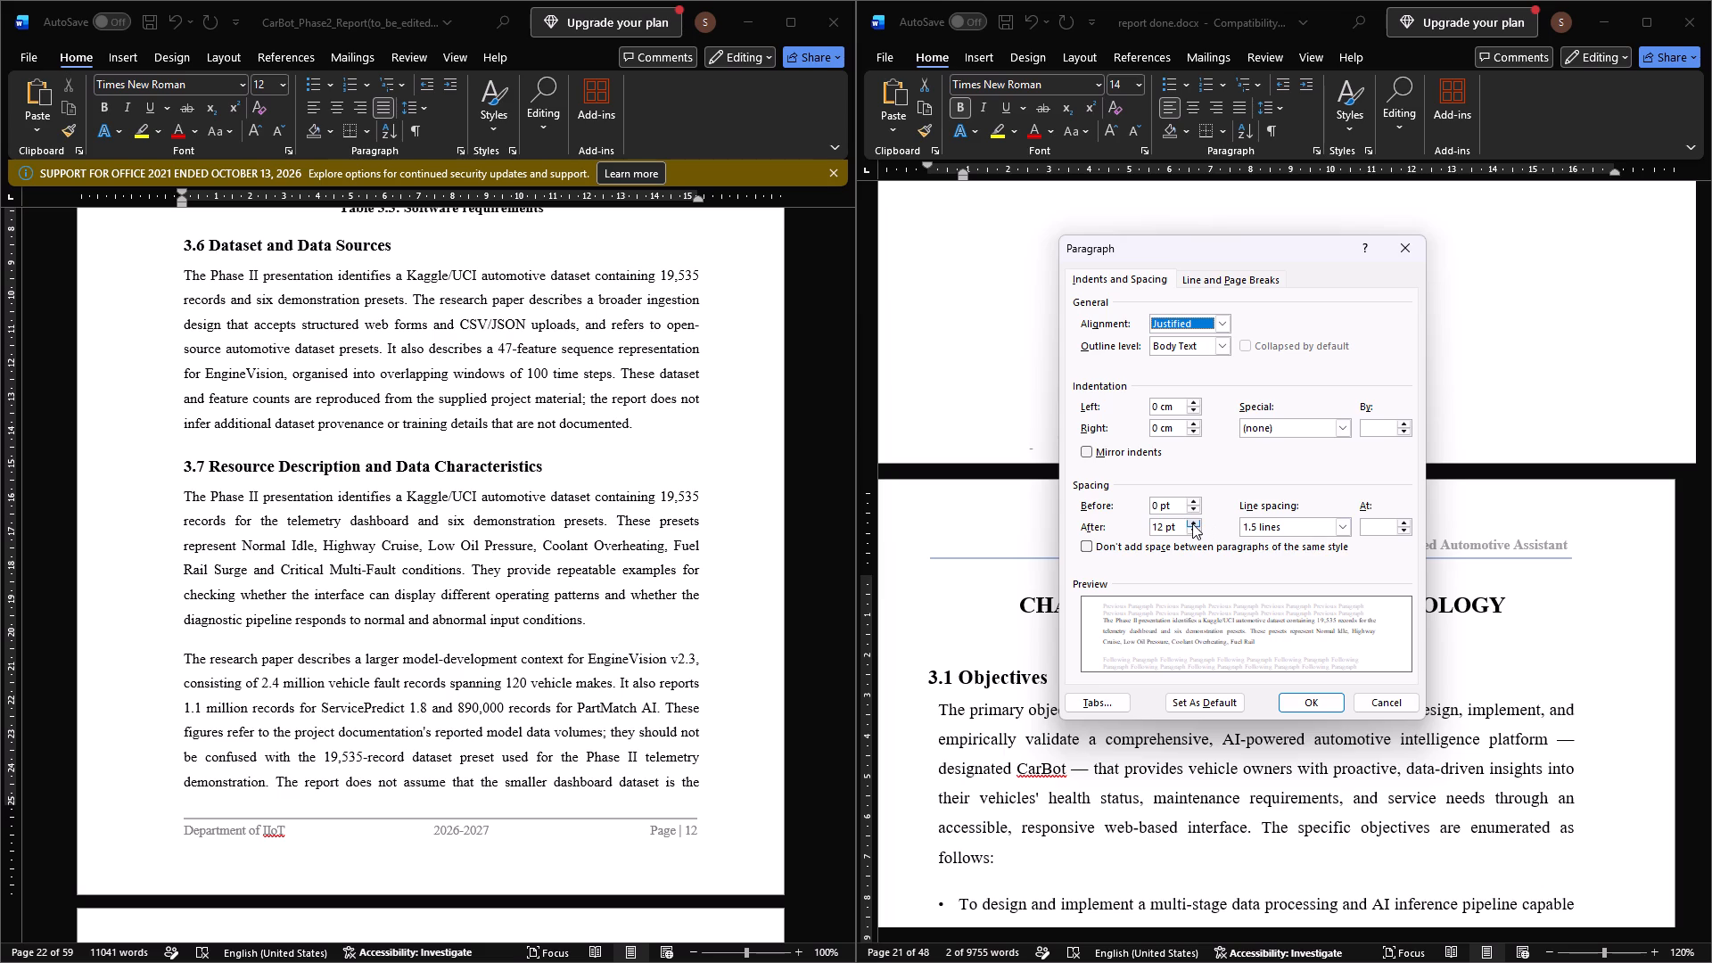
pyautogui.click(1194, 531)
pyautogui.click(1305, 708)
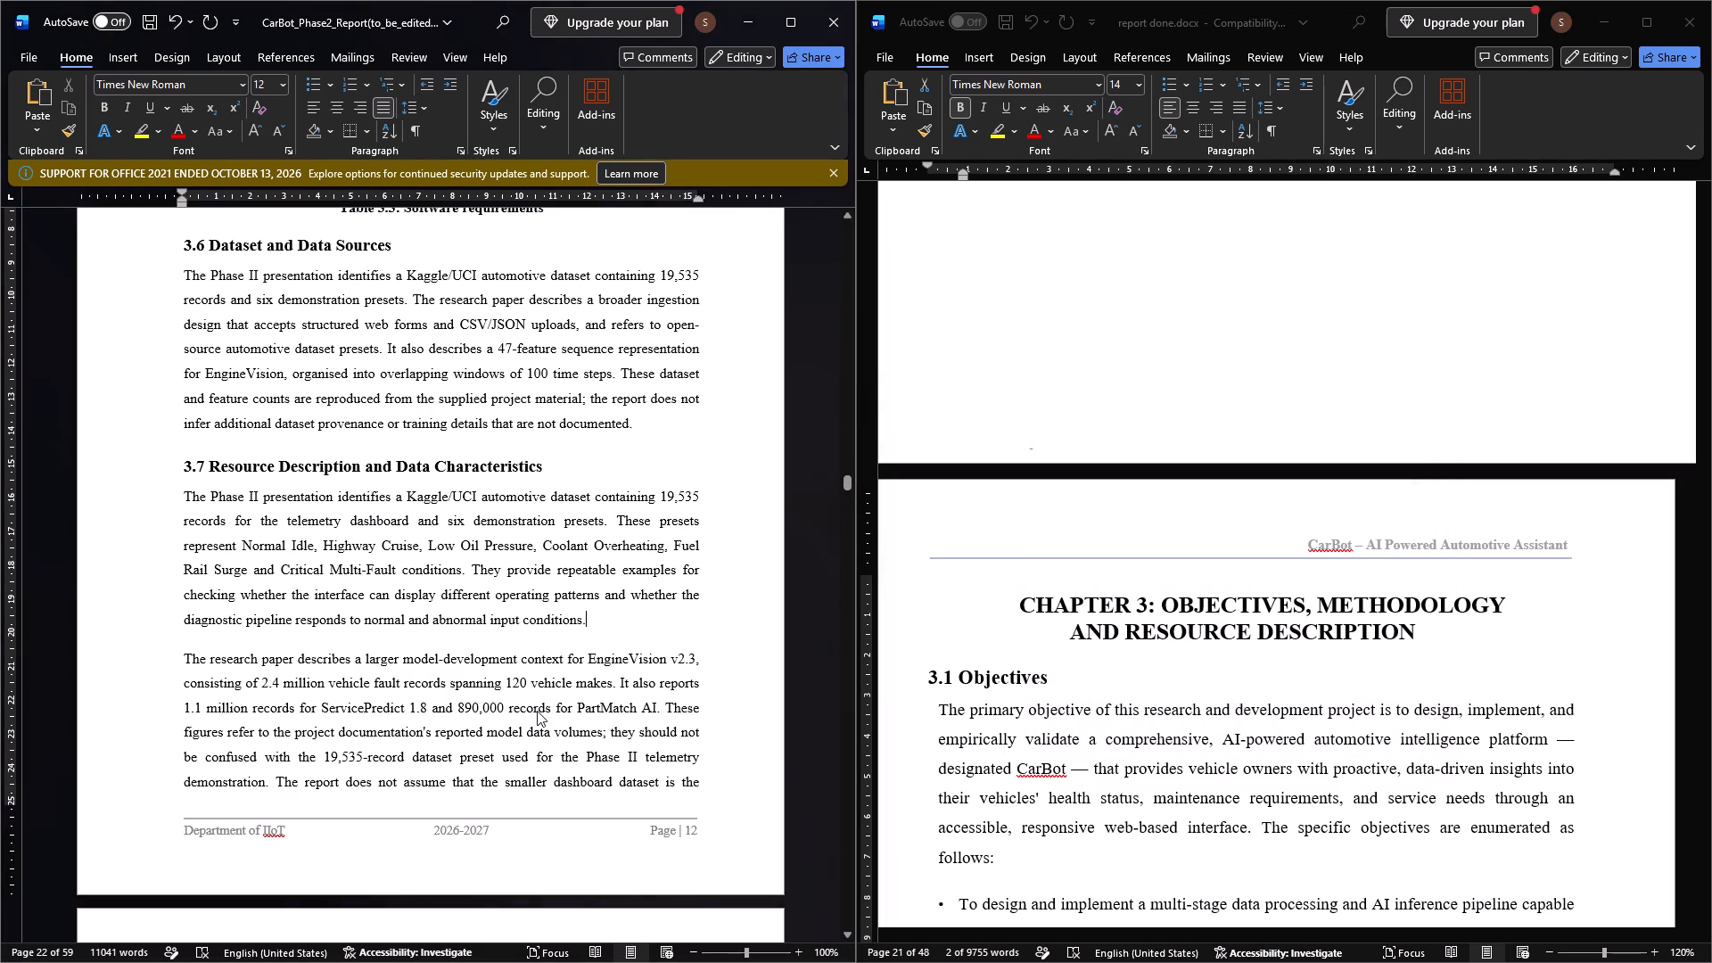
# Set the spacing after the second 3.7 paragraph, beginning "The research paper describes", to 6 pt.
pyautogui.scroll(-4, 537, 711)
pyautogui.scroll(-5, 471, 655)
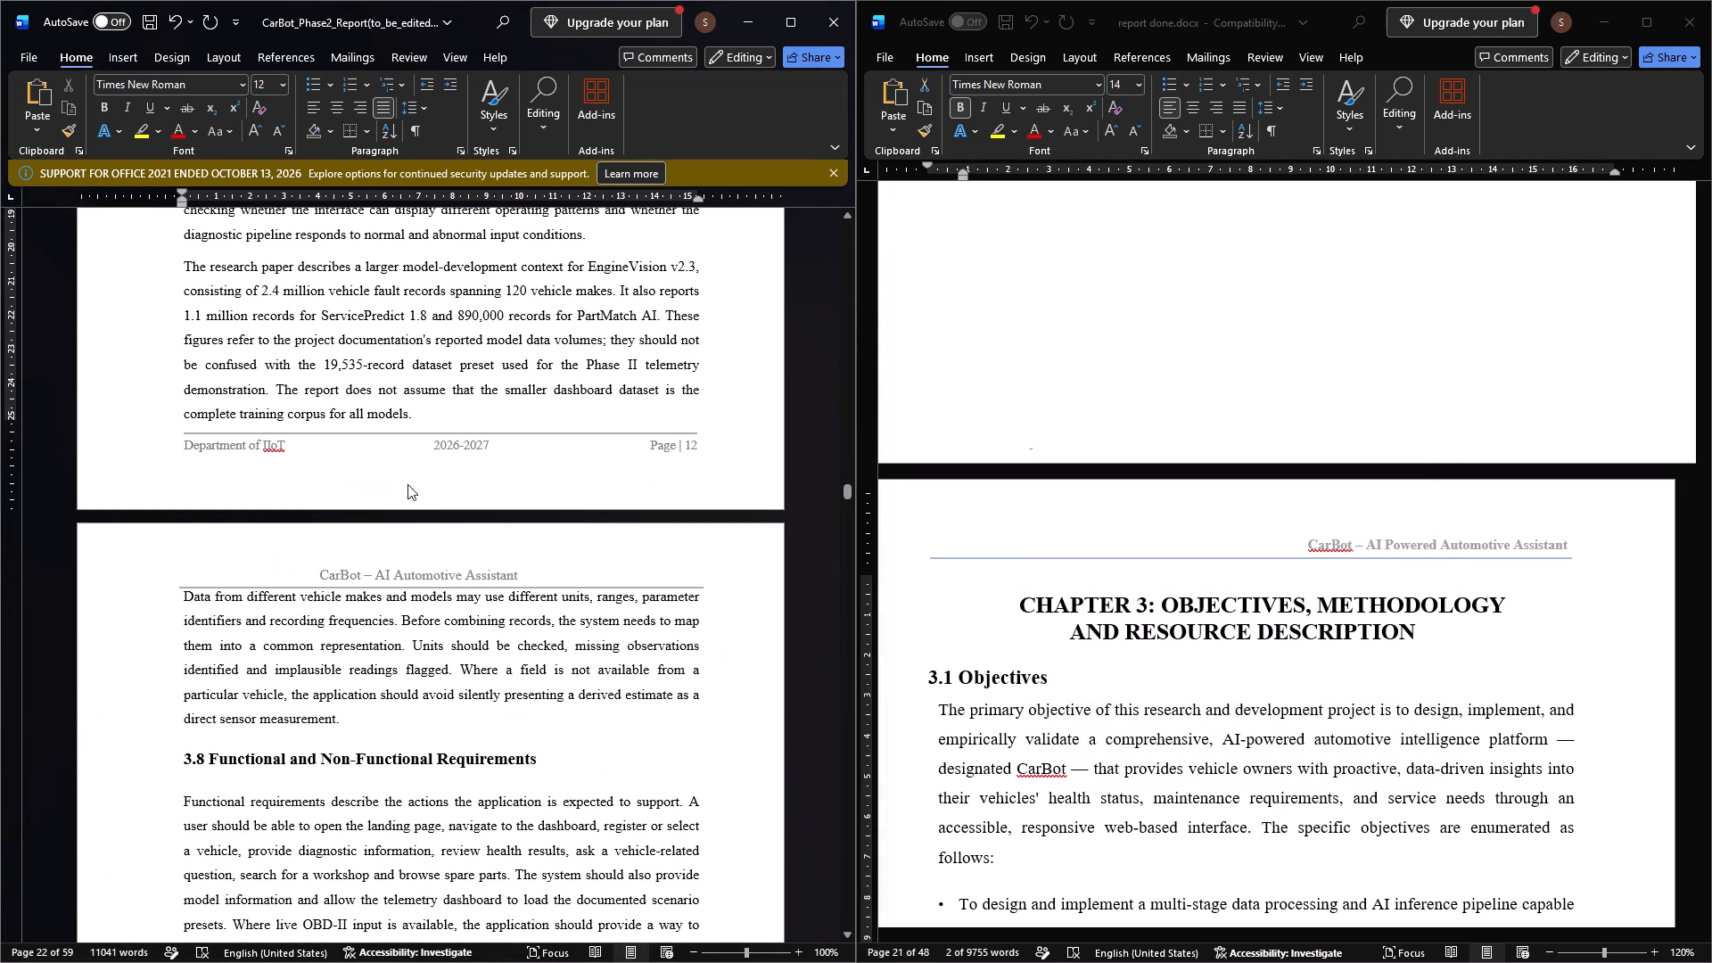
pyautogui.click(413, 414)
pyautogui.click(457, 150)
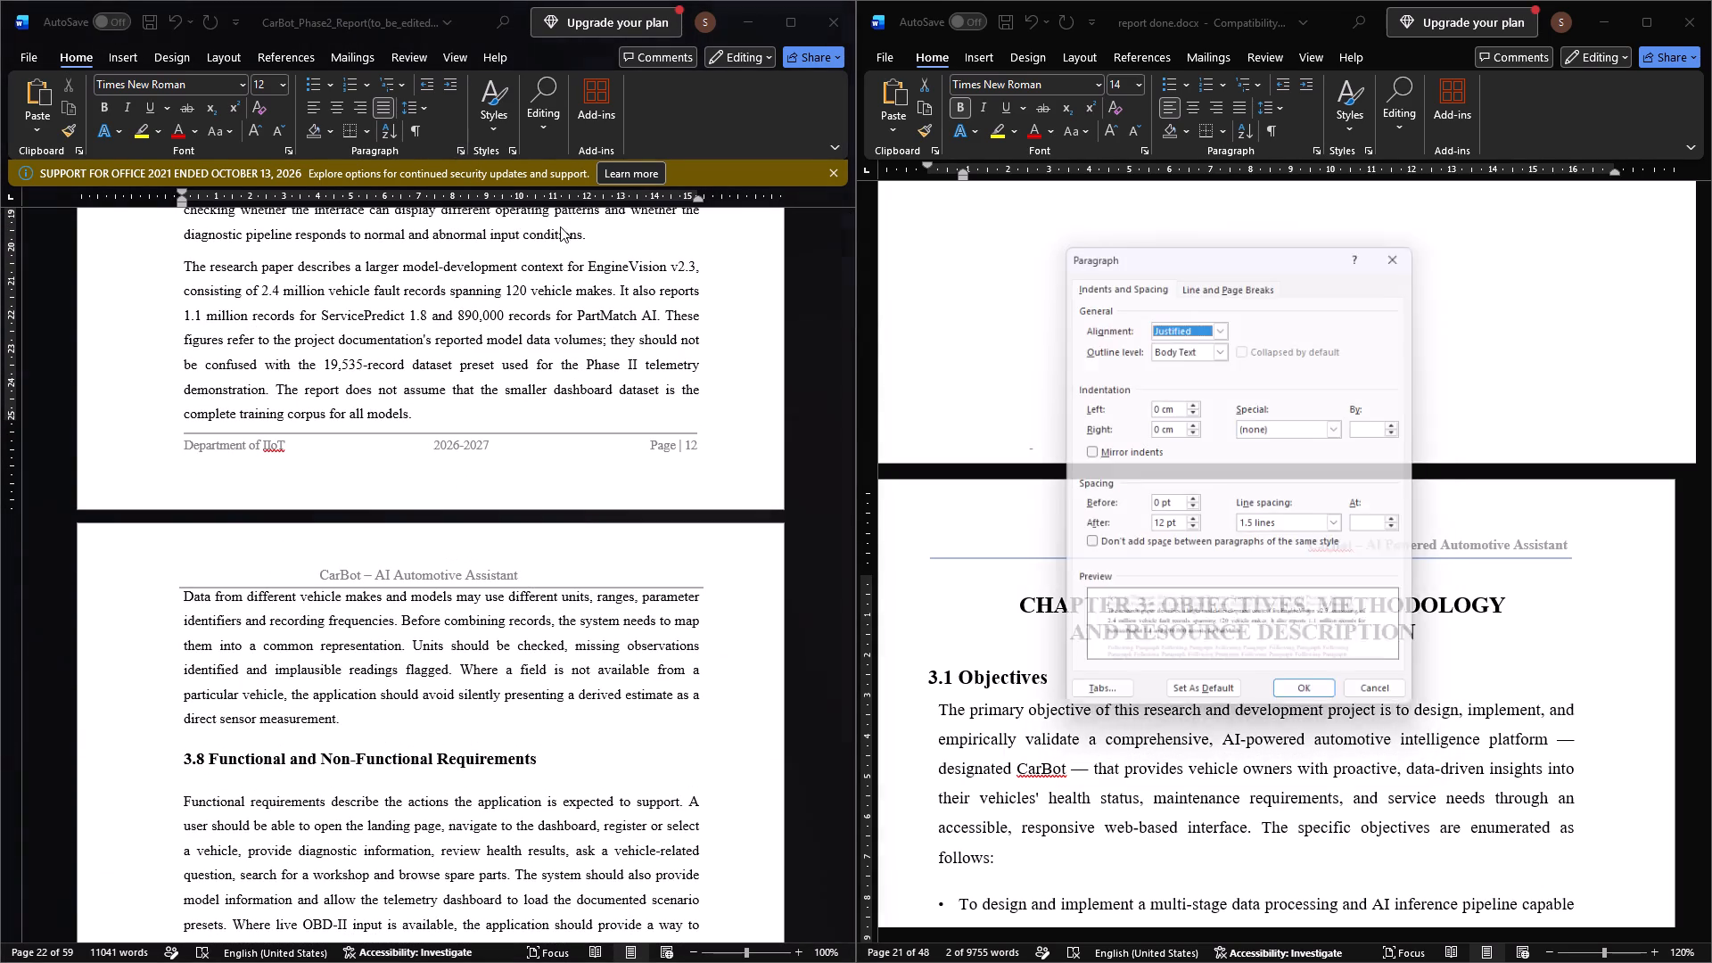
pyautogui.click(1196, 531)
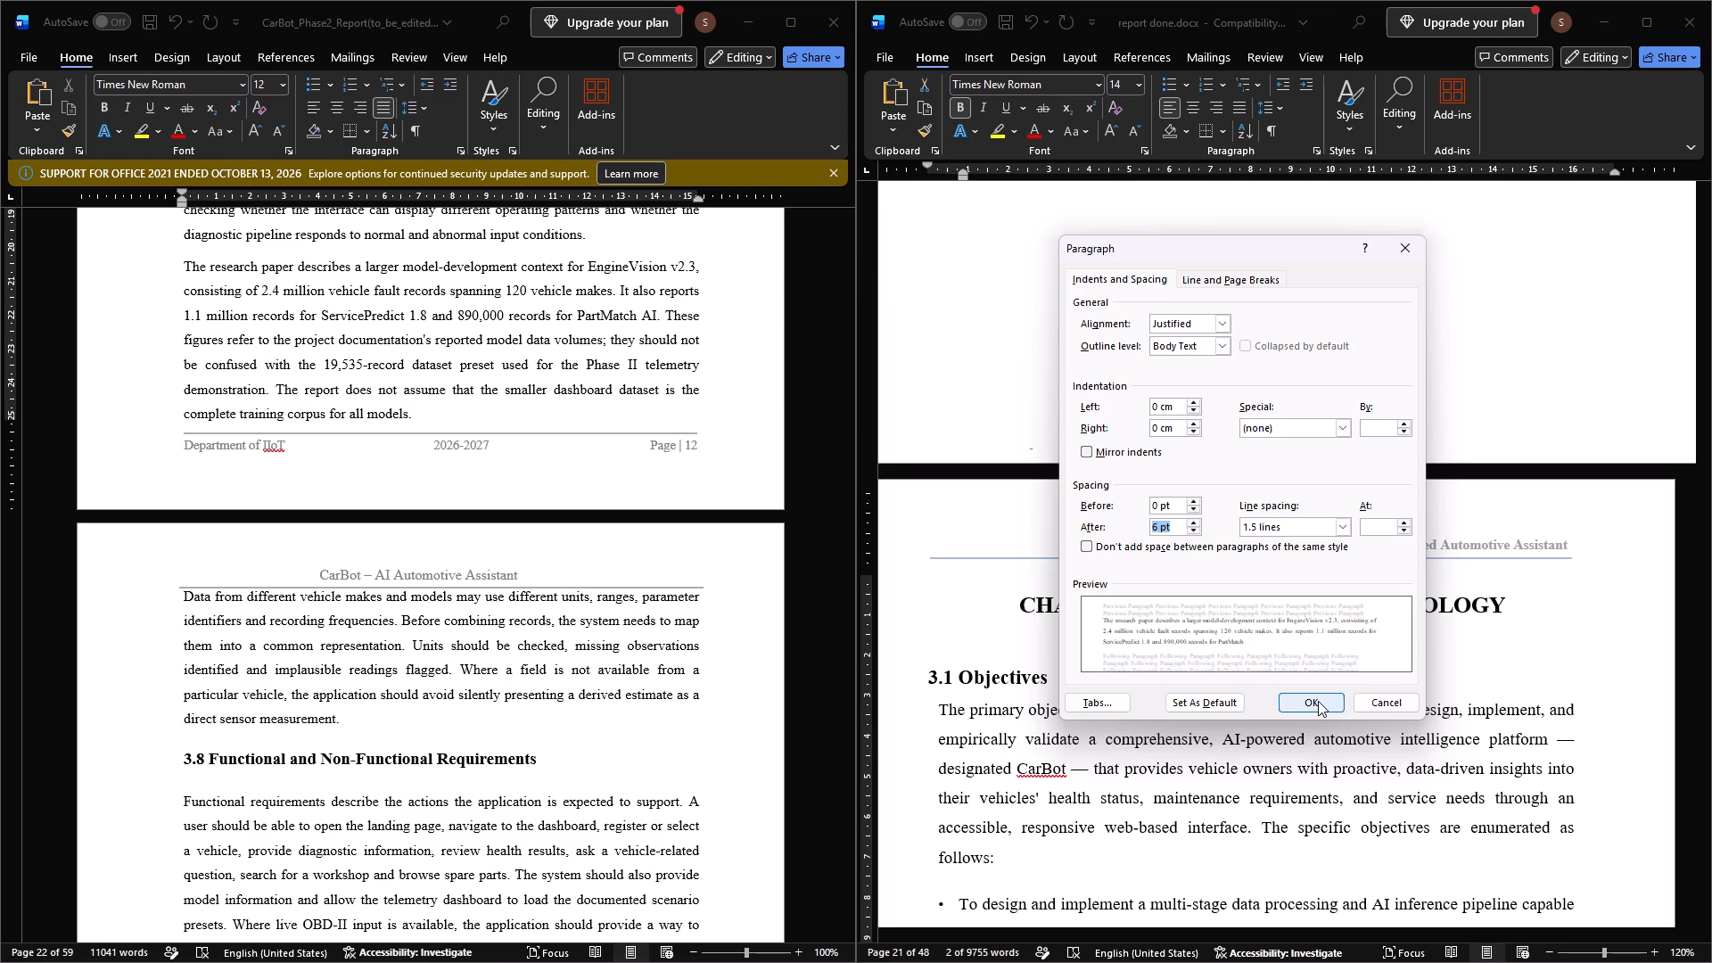
pyautogui.click(1320, 704)
# Check the paragraph spacing settings of the last 3.7 paragraph, beginning "Data from different vehicle makes".
pyautogui.click(345, 714)
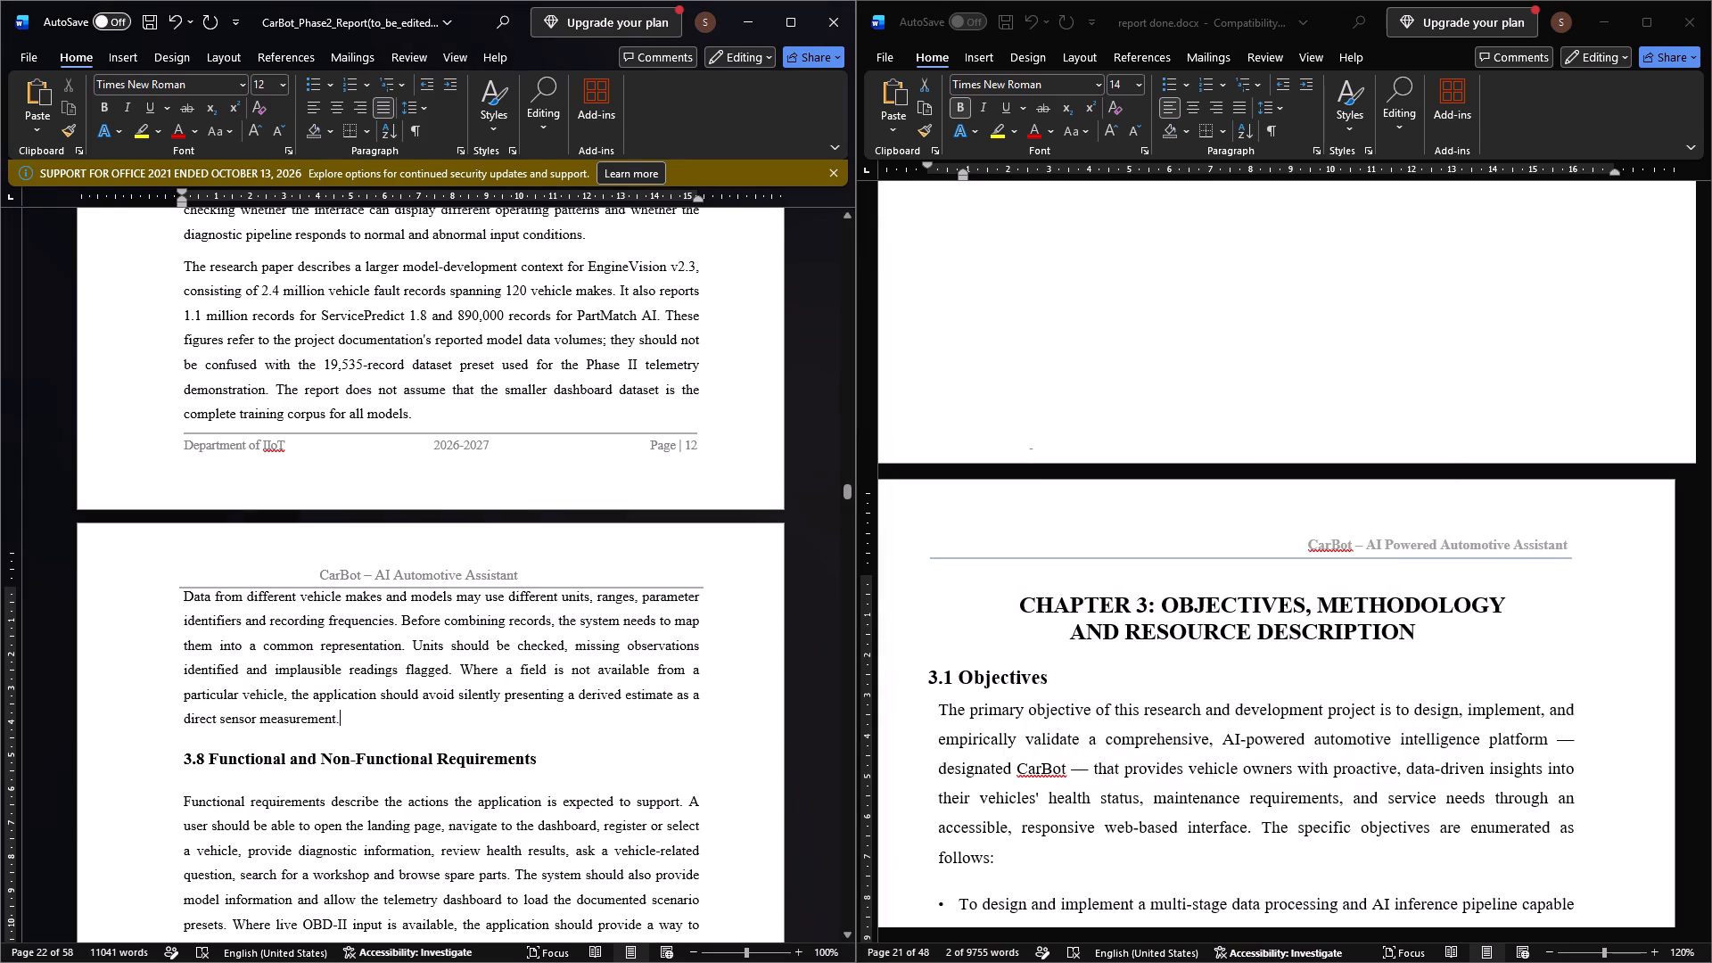
pyautogui.click(457, 147)
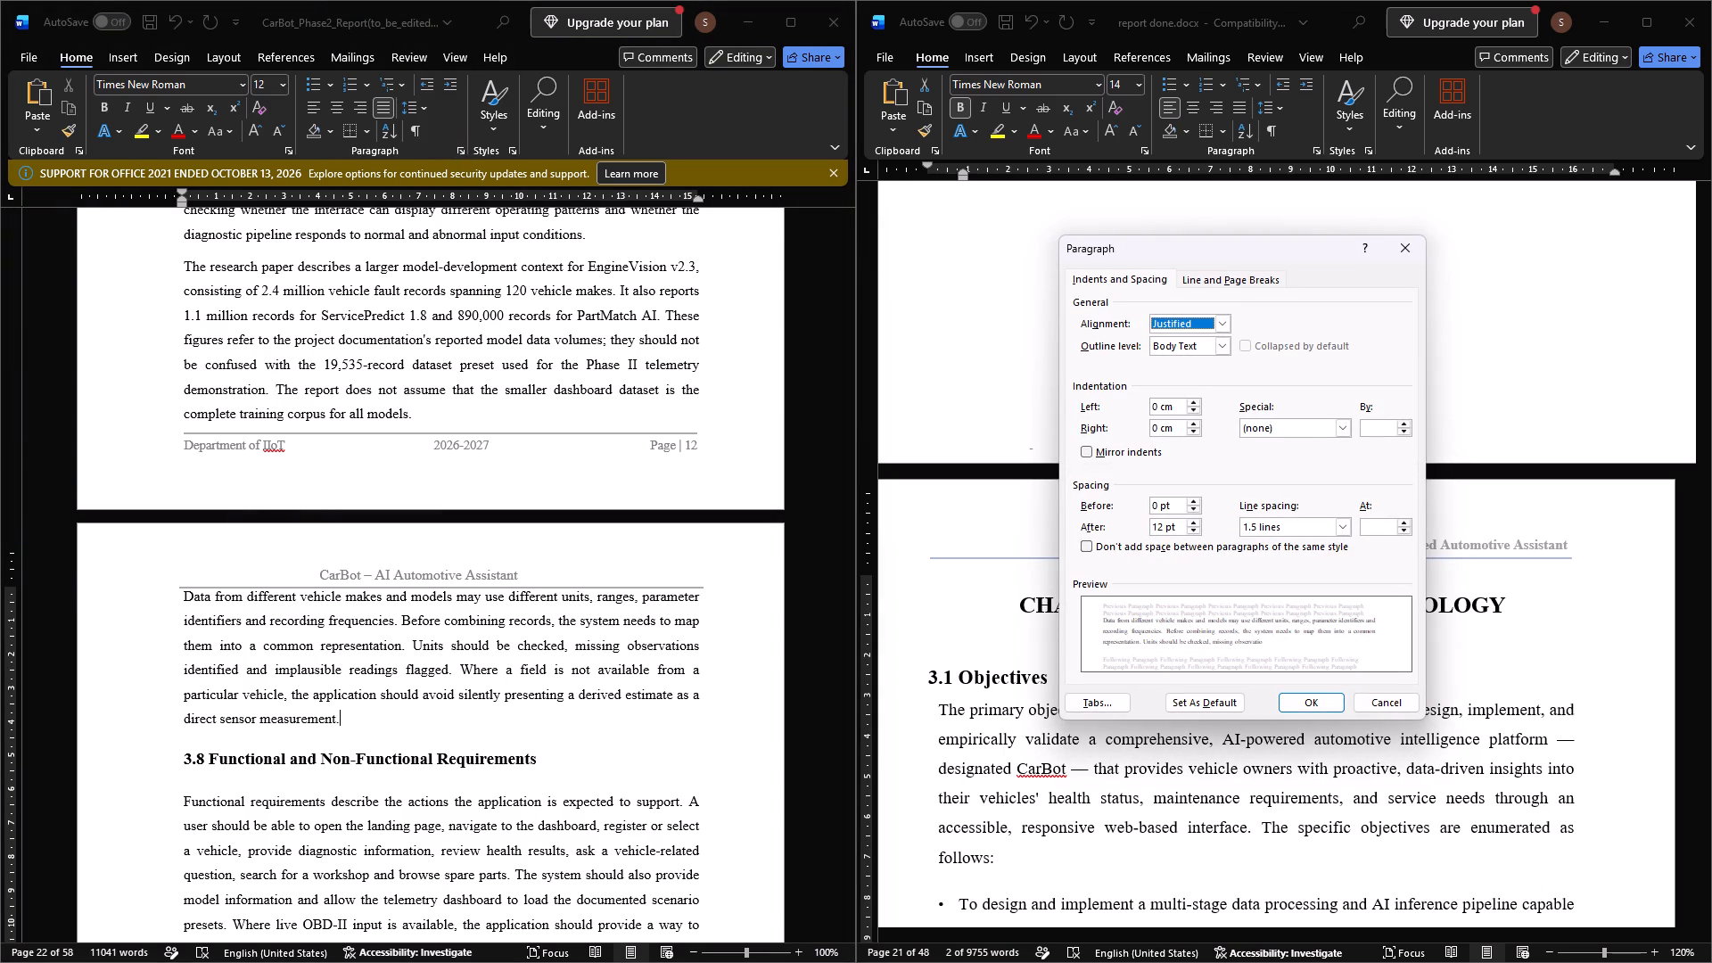
pyautogui.click(1337, 700)
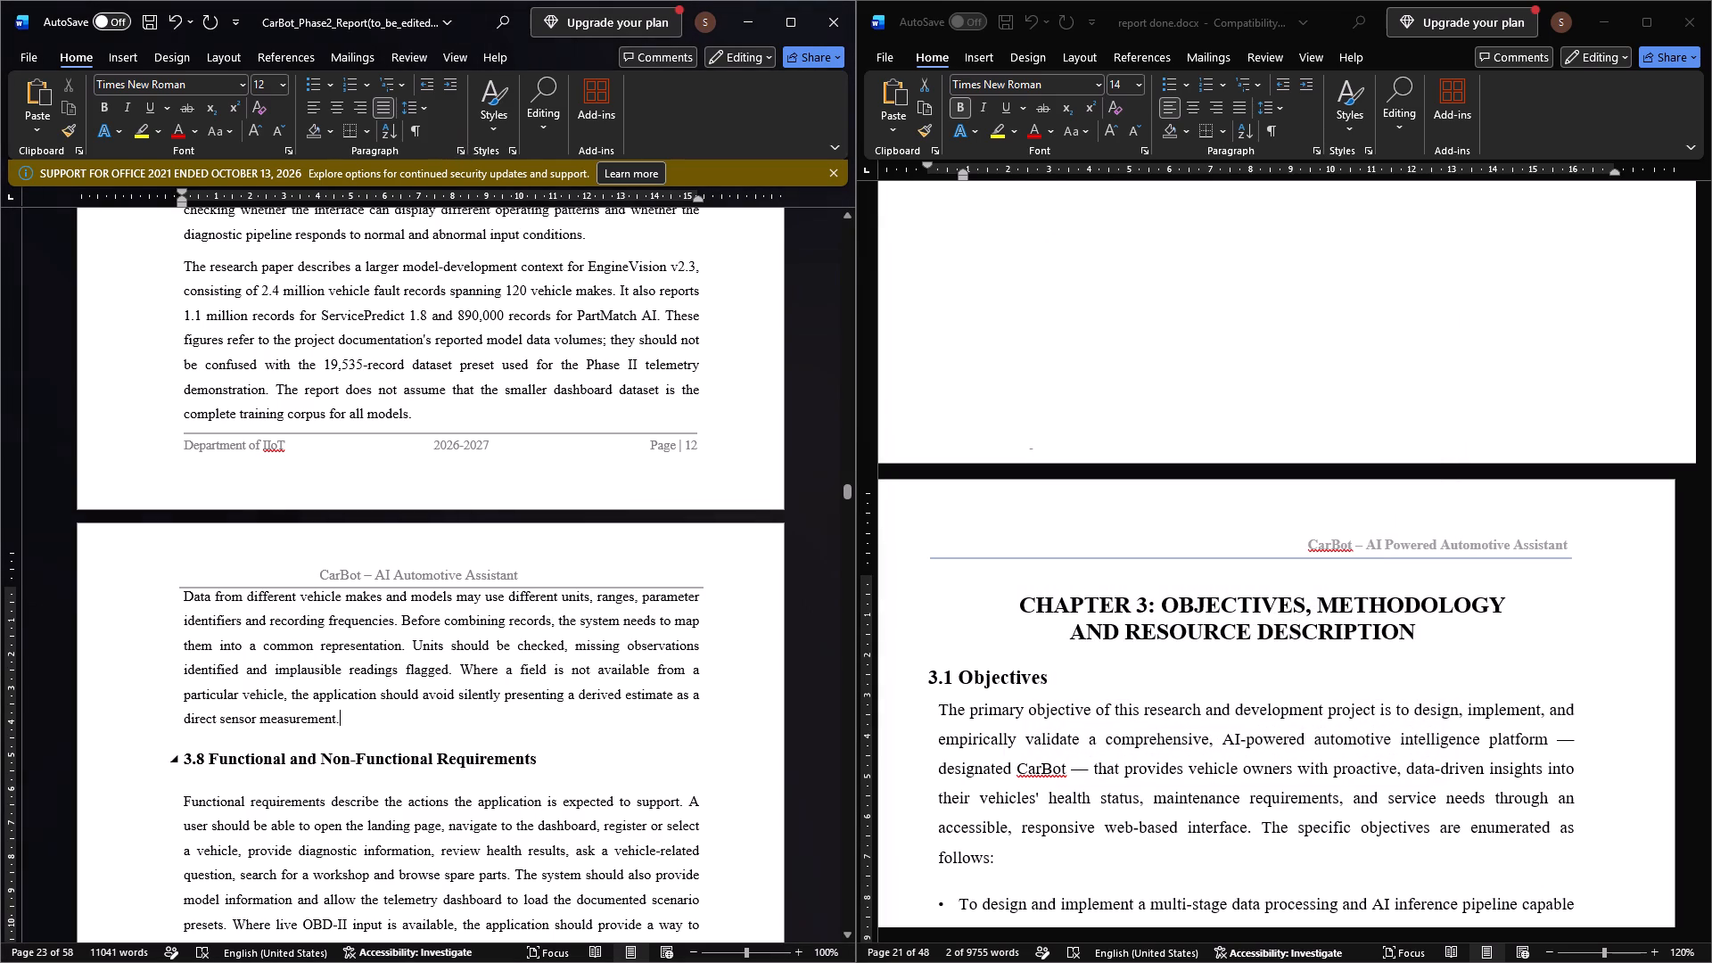
# Set the 3.8 Functional and Non-Functional Requirements heading to 15 pt spacing before, 2 pt after, and justified alignment.
pyautogui.moveTo(545, 761); pyautogui.dragTo(180, 751)
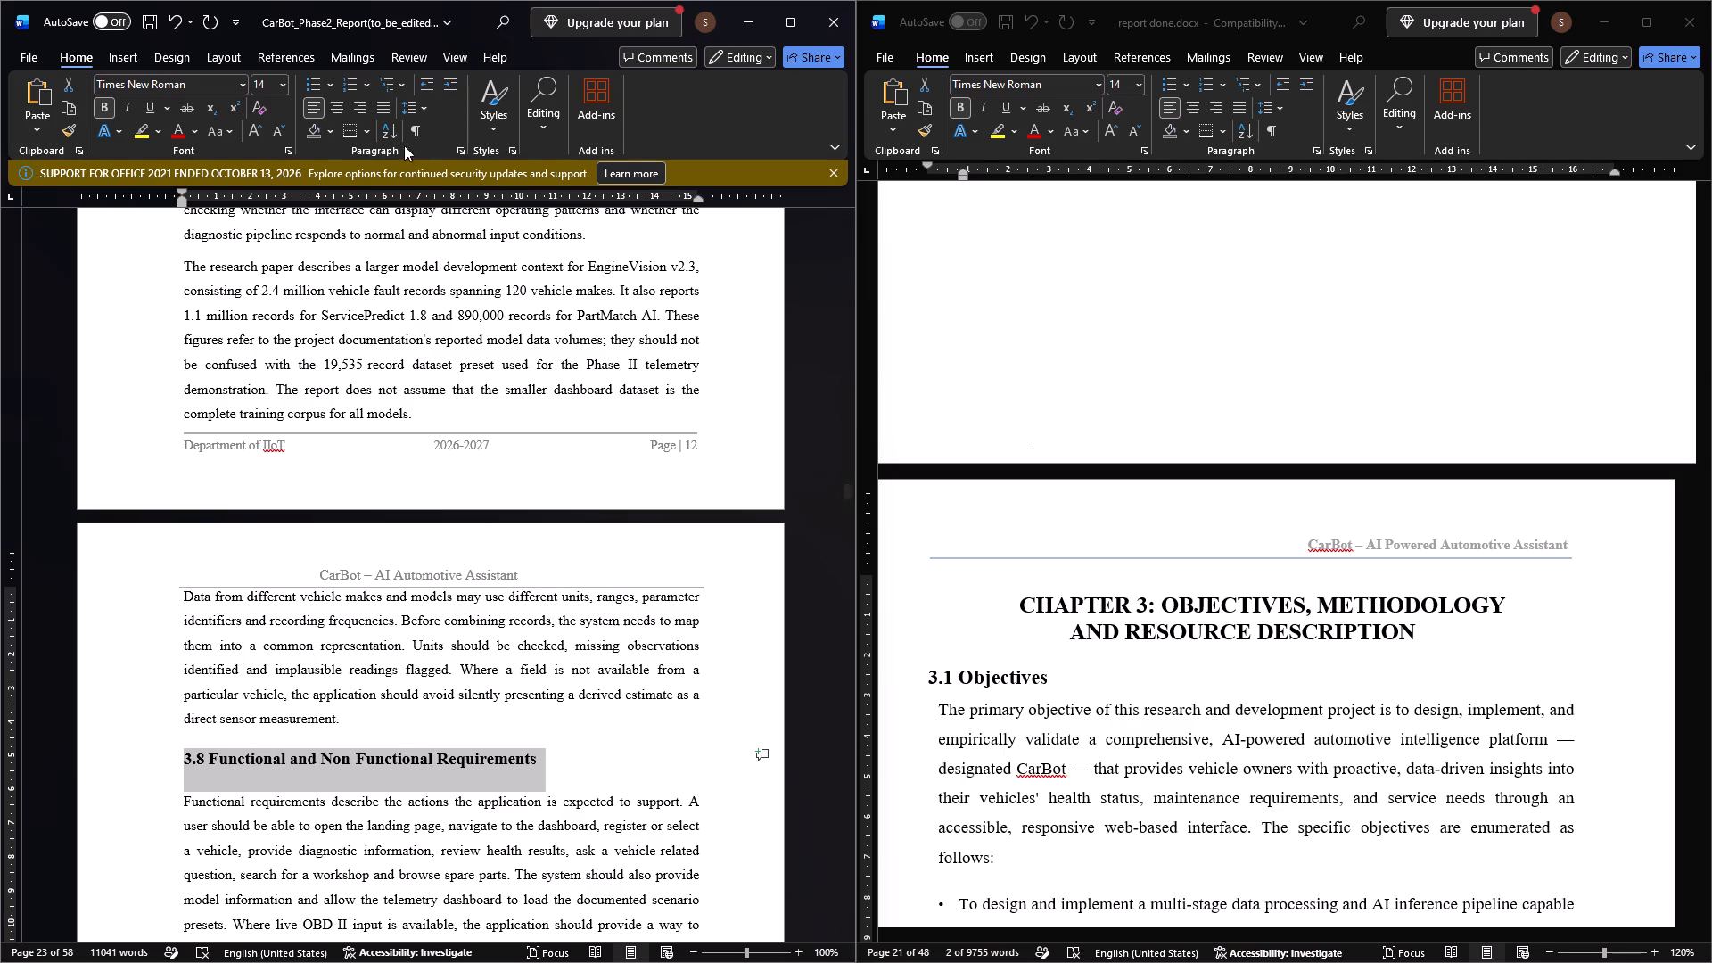
pyautogui.click(457, 149)
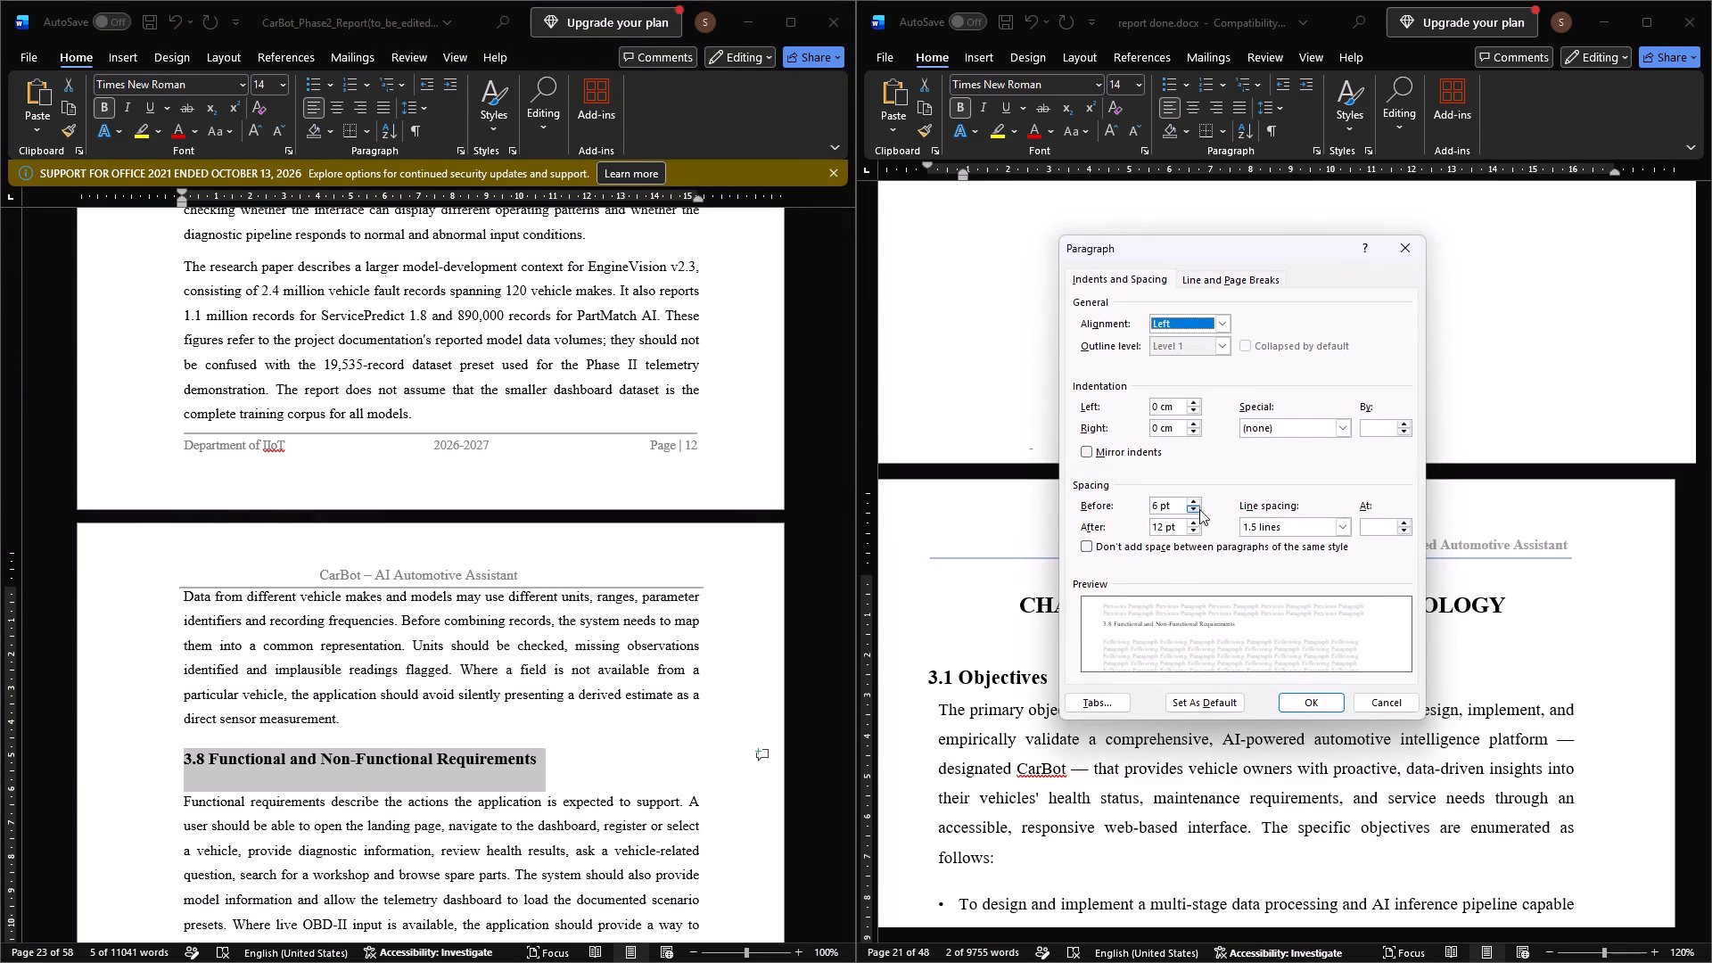
pyautogui.click(1155, 503)
pyautogui.press('Right')
pyautogui.press('BackSpace')
pyautogui.write('15')
pyautogui.click(1159, 525)
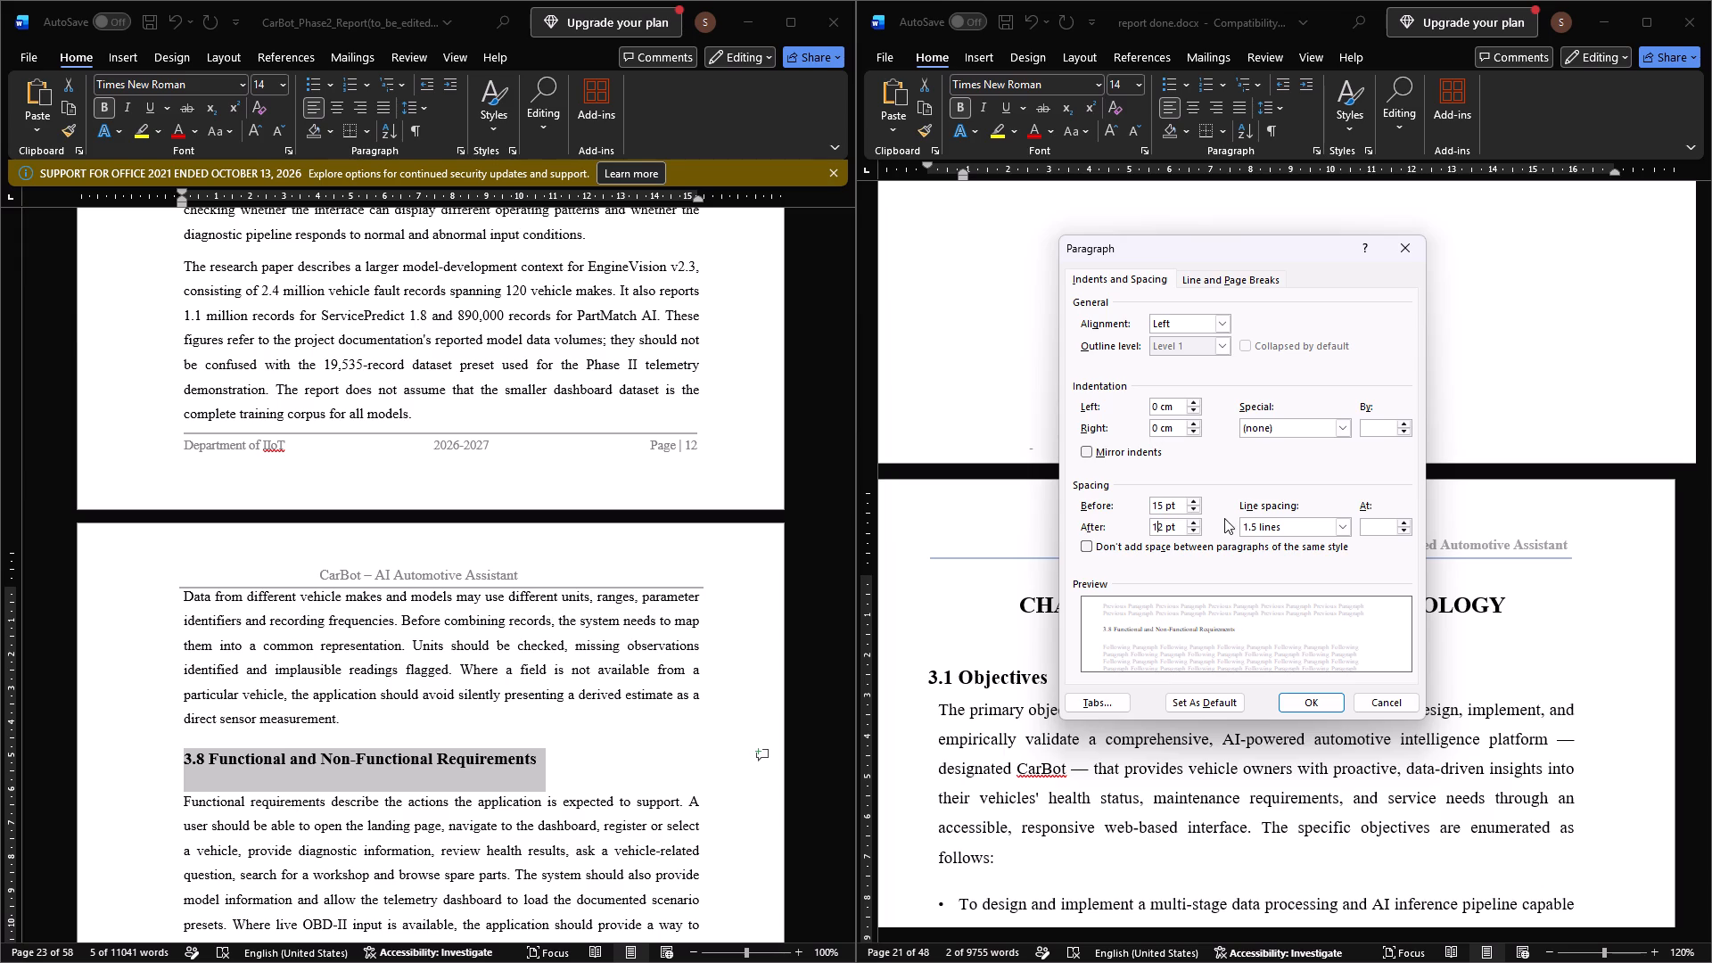
pyautogui.press('BackSpace')
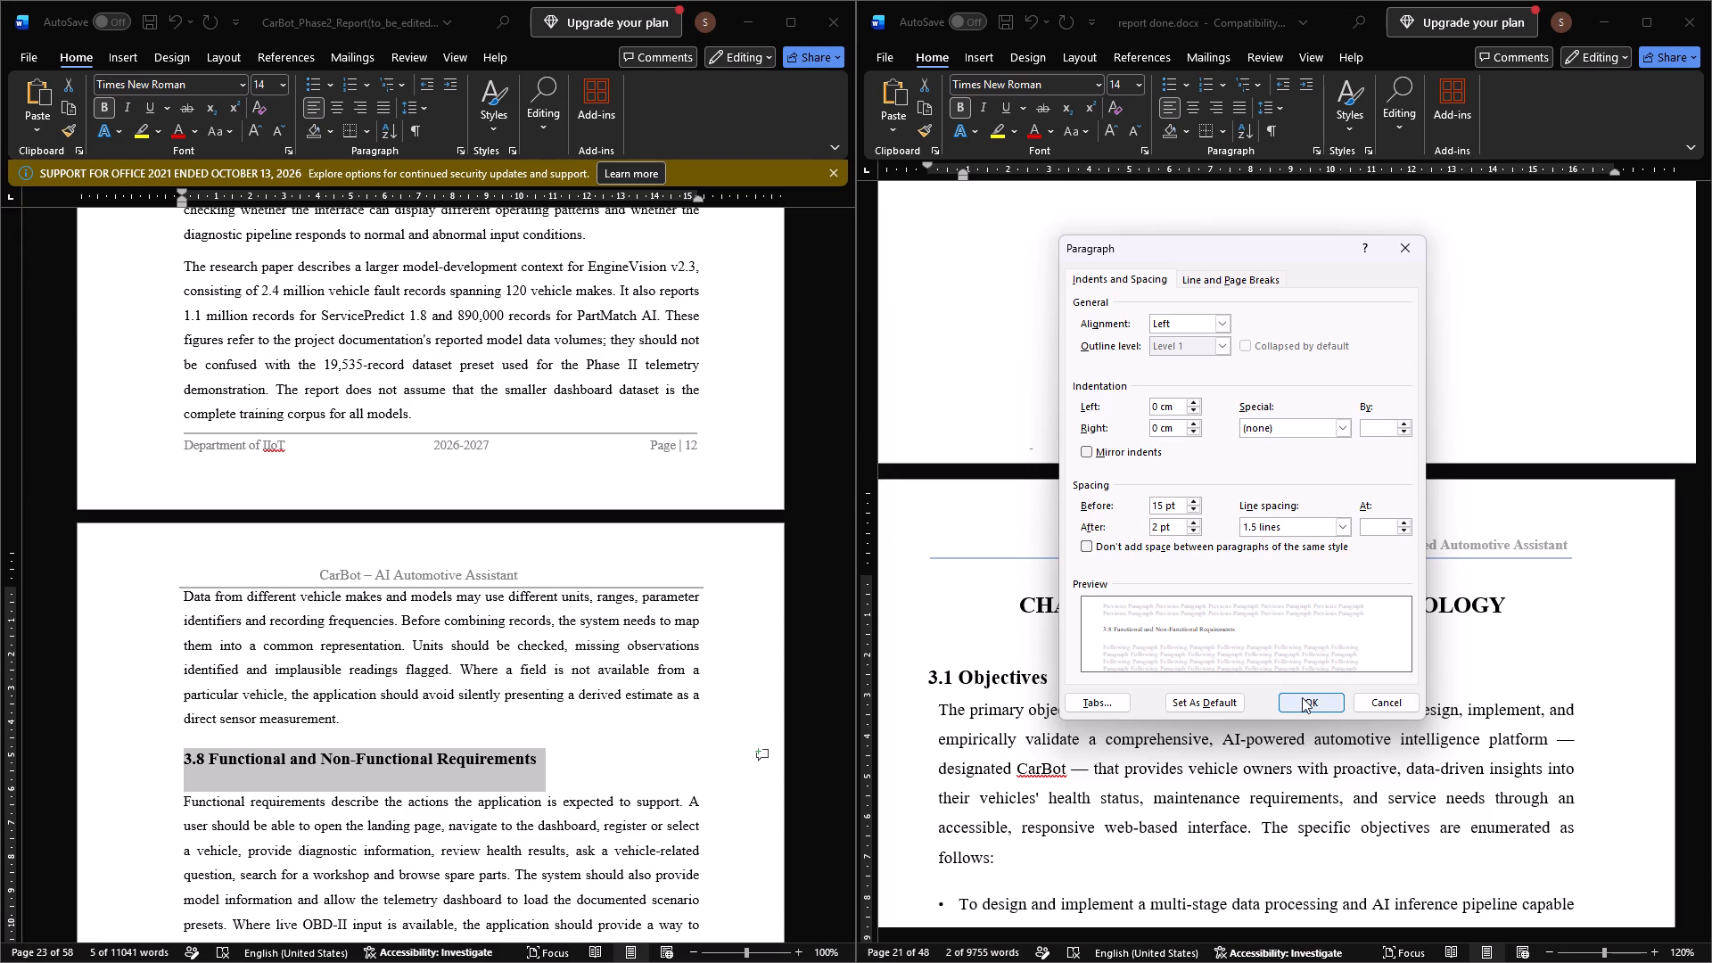
pyautogui.click(1302, 697)
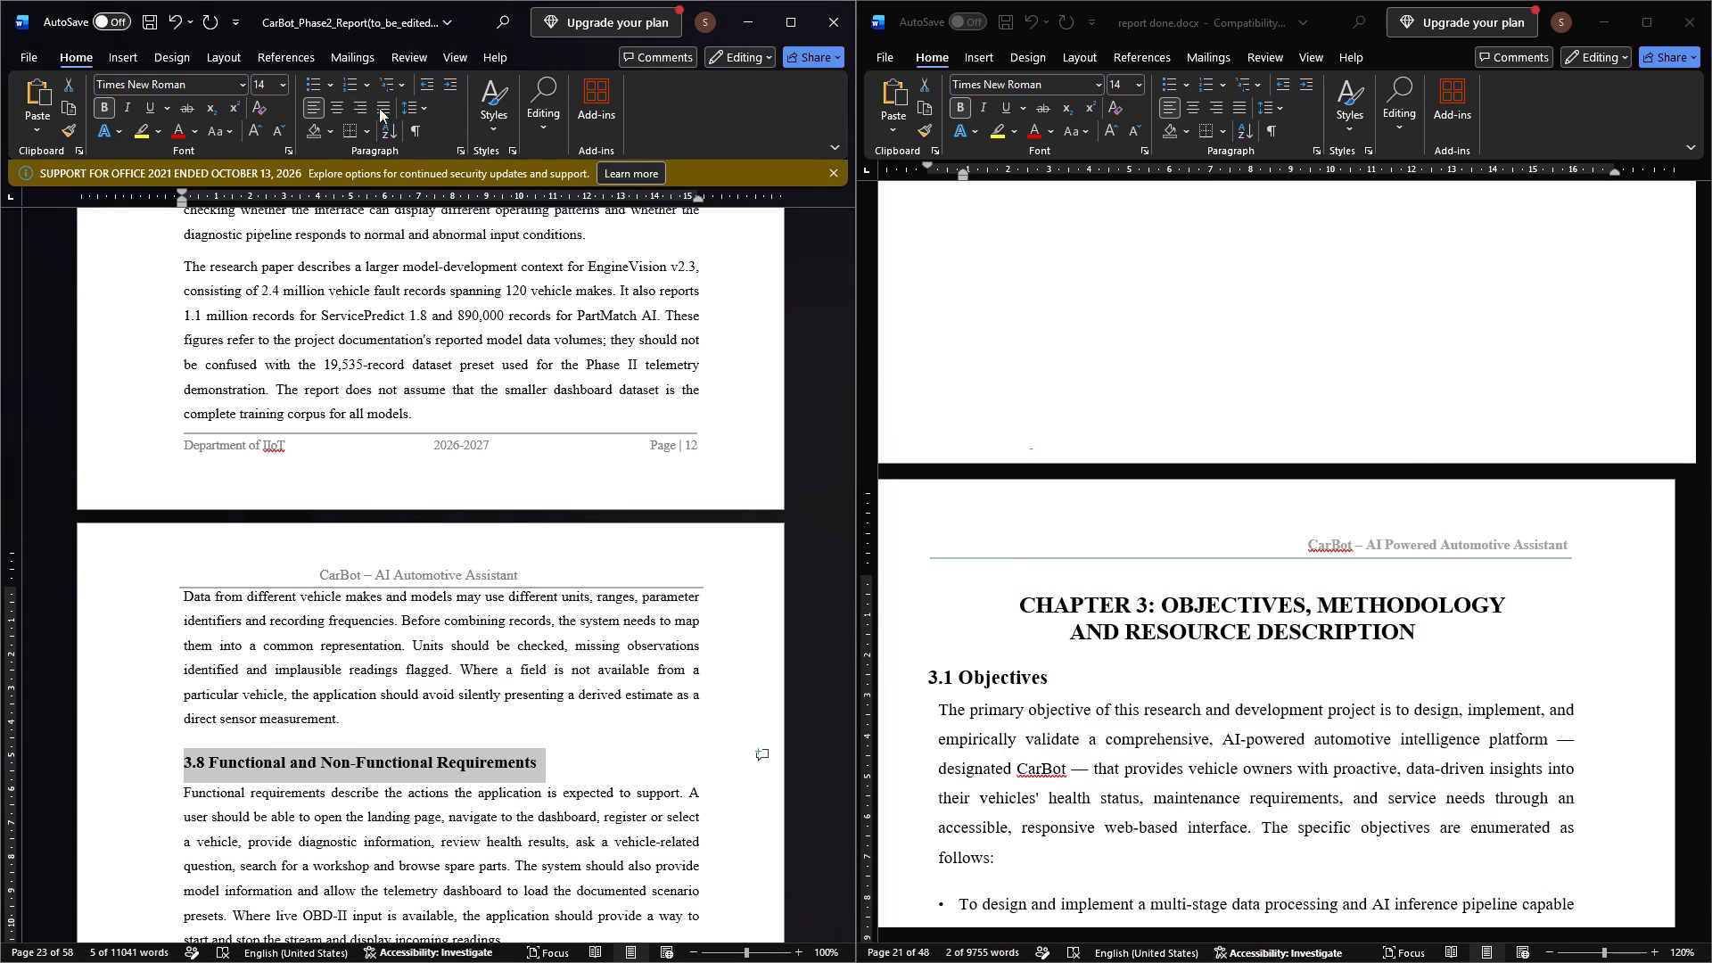
pyautogui.click(389, 114)
pyautogui.scroll(-5, 394, 685)
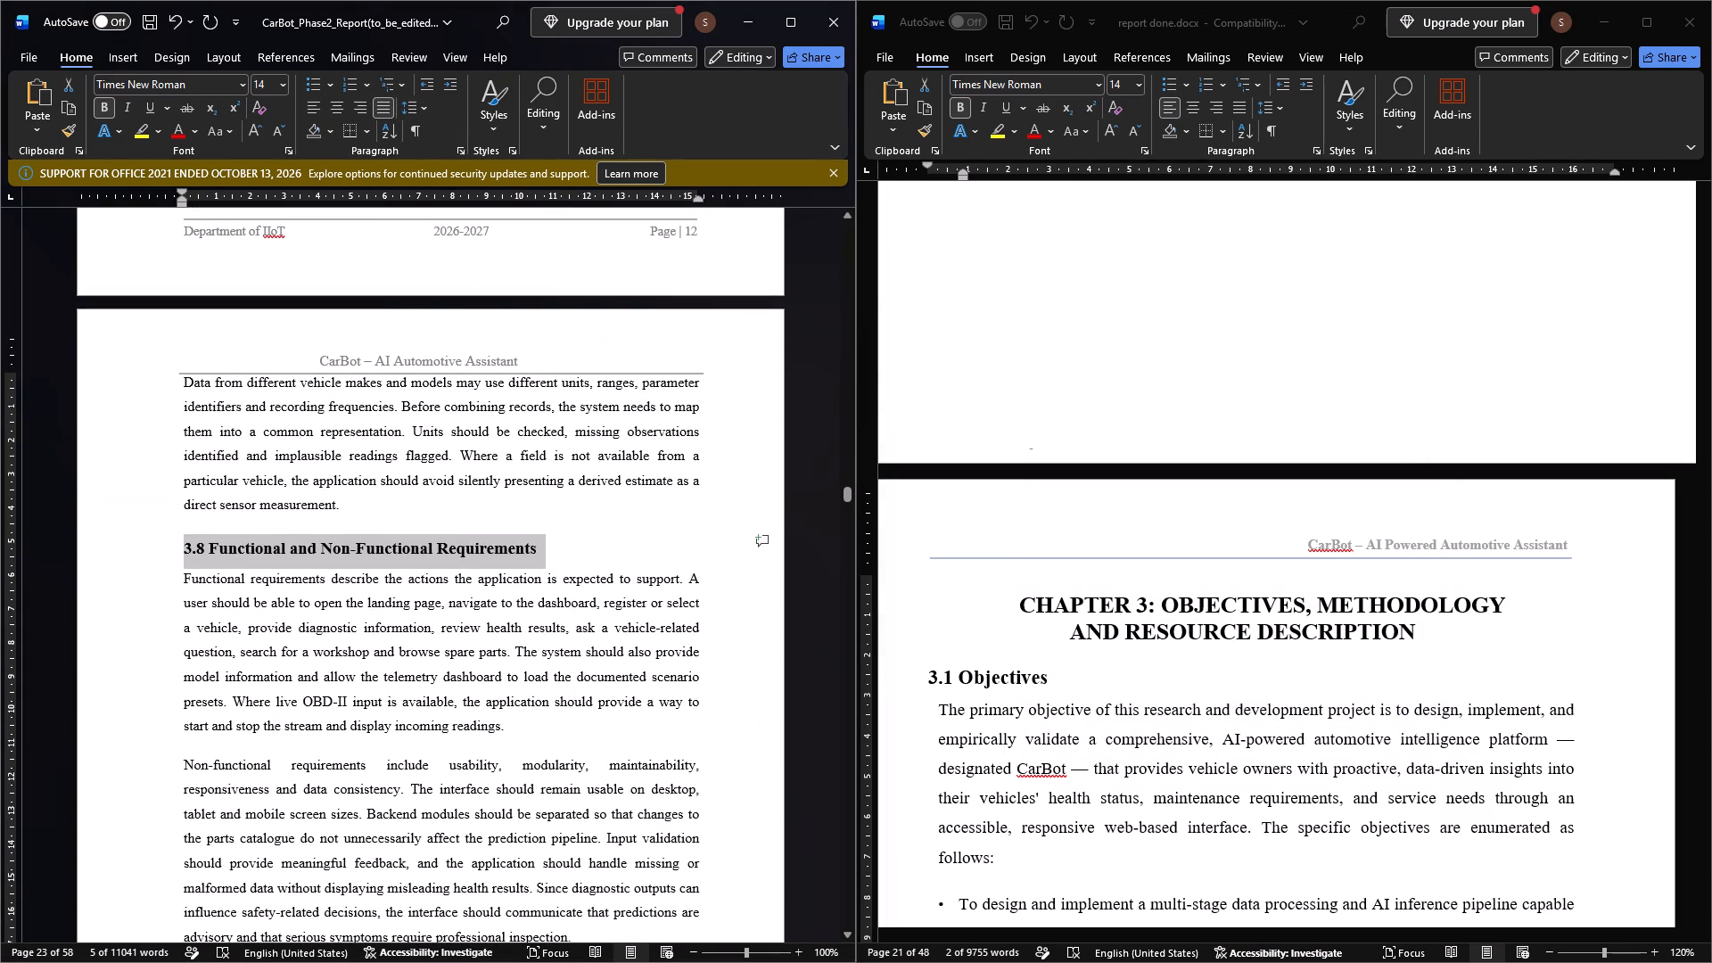
# Set the spacing after the first 3.8 paragraph, beginning "Functional requirements describe", to 6 pt.
pyautogui.click(506, 735)
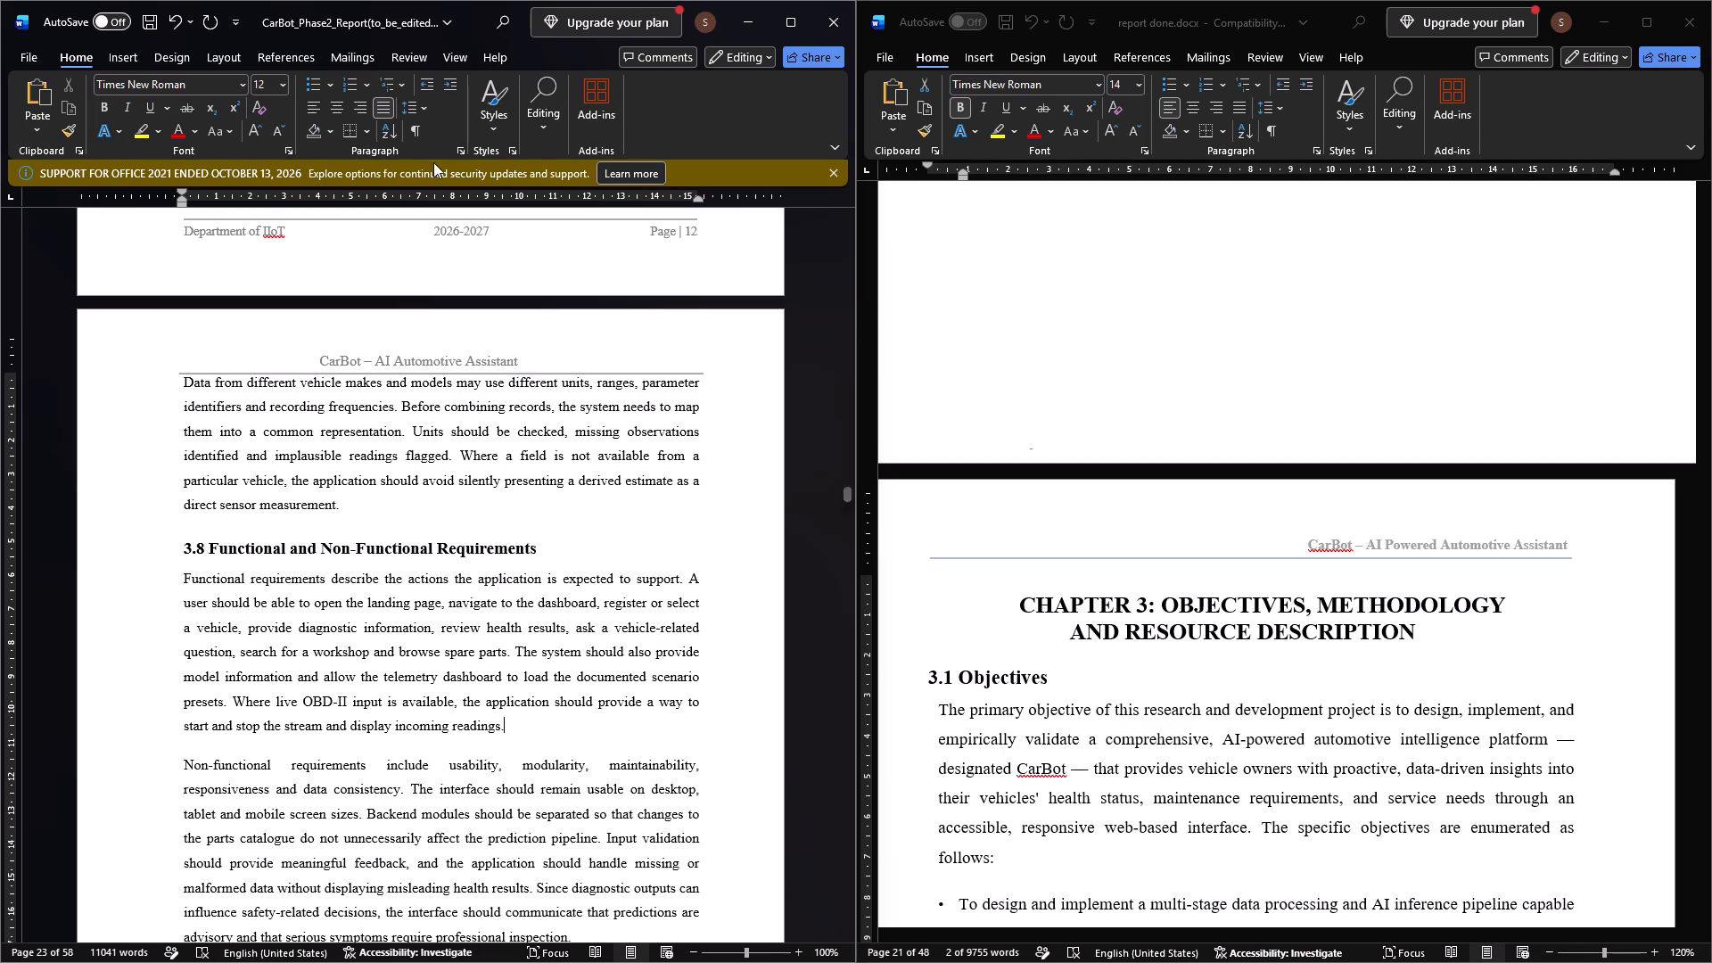
pyautogui.click(459, 147)
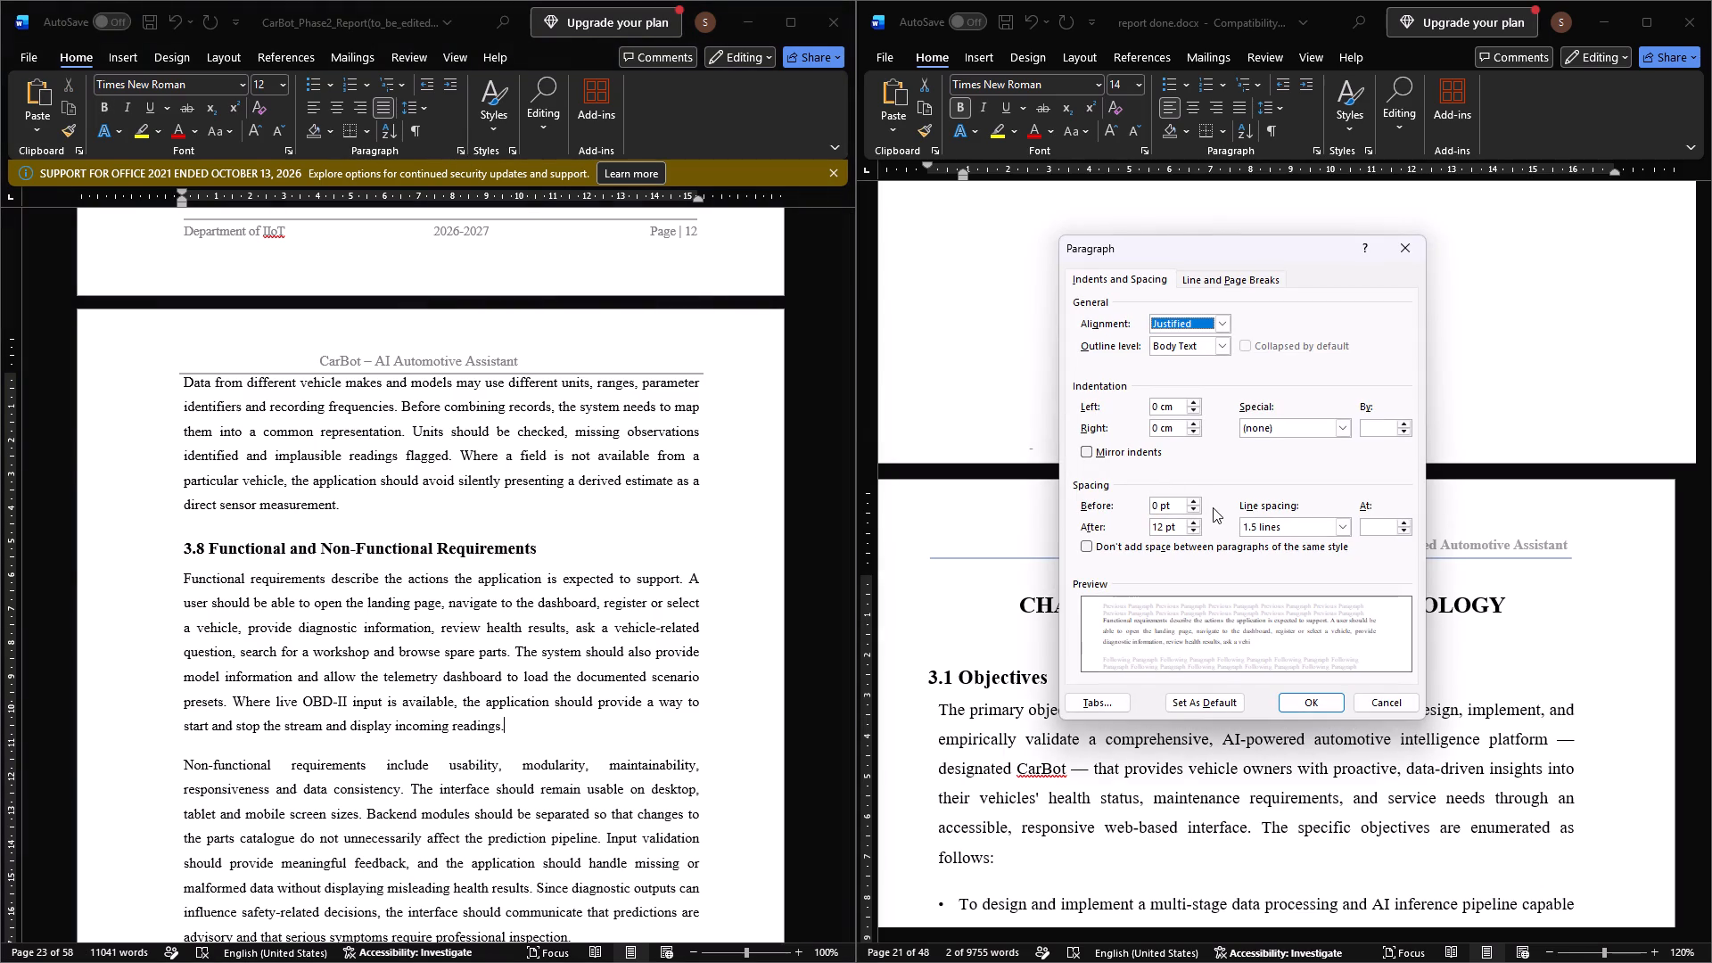
pyautogui.click(1196, 531)
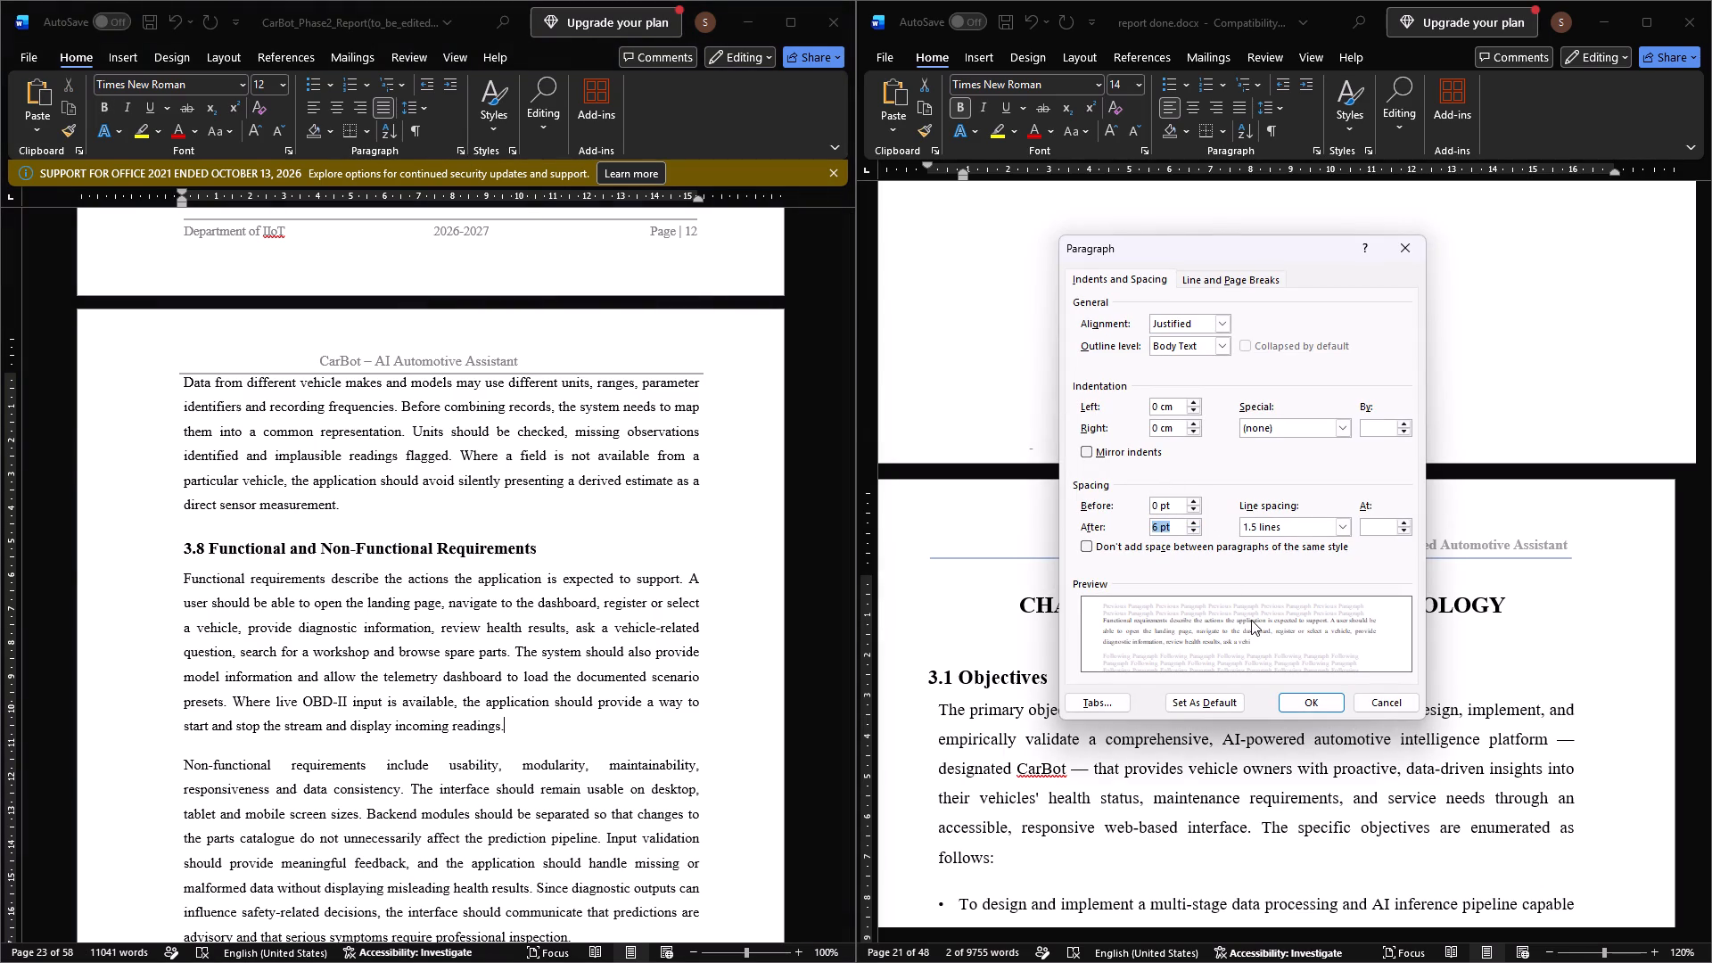
pyautogui.click(1326, 698)
# Check the paragraph spacing settings of the second 3.8 paragraph, beginning "Non-functional requirements include".
pyautogui.click(502, 787)
pyautogui.scroll(-2, 503, 785)
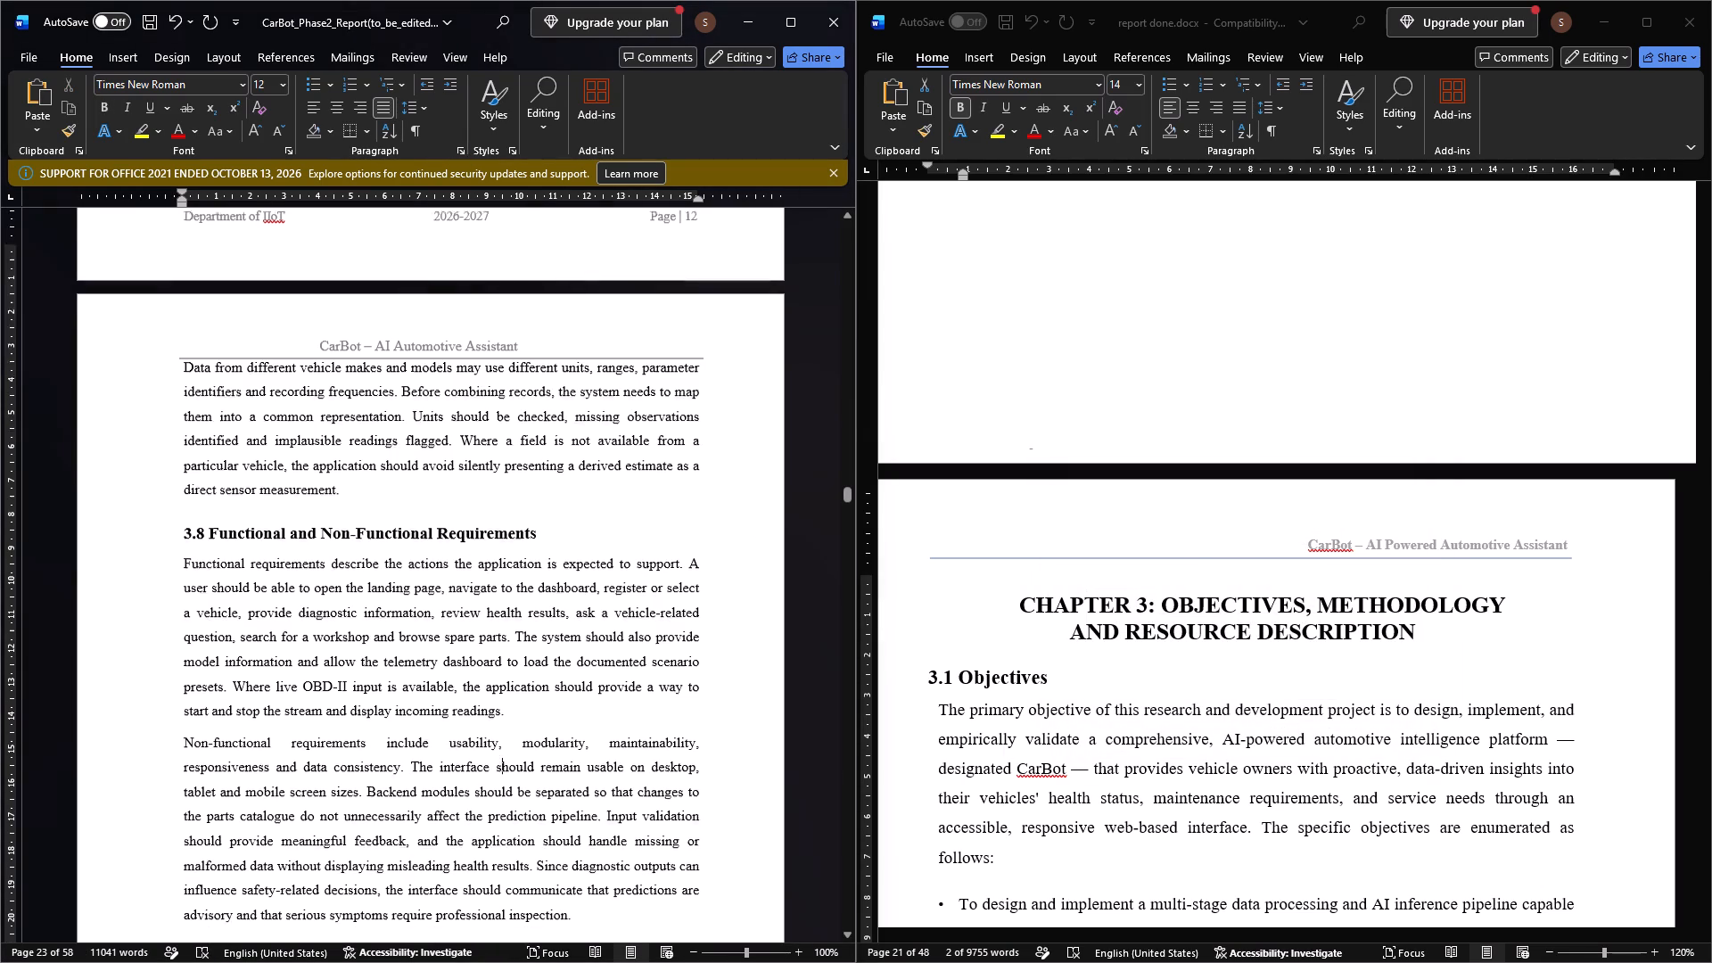
pyautogui.scroll(-4, 503, 785)
pyautogui.click(586, 677)
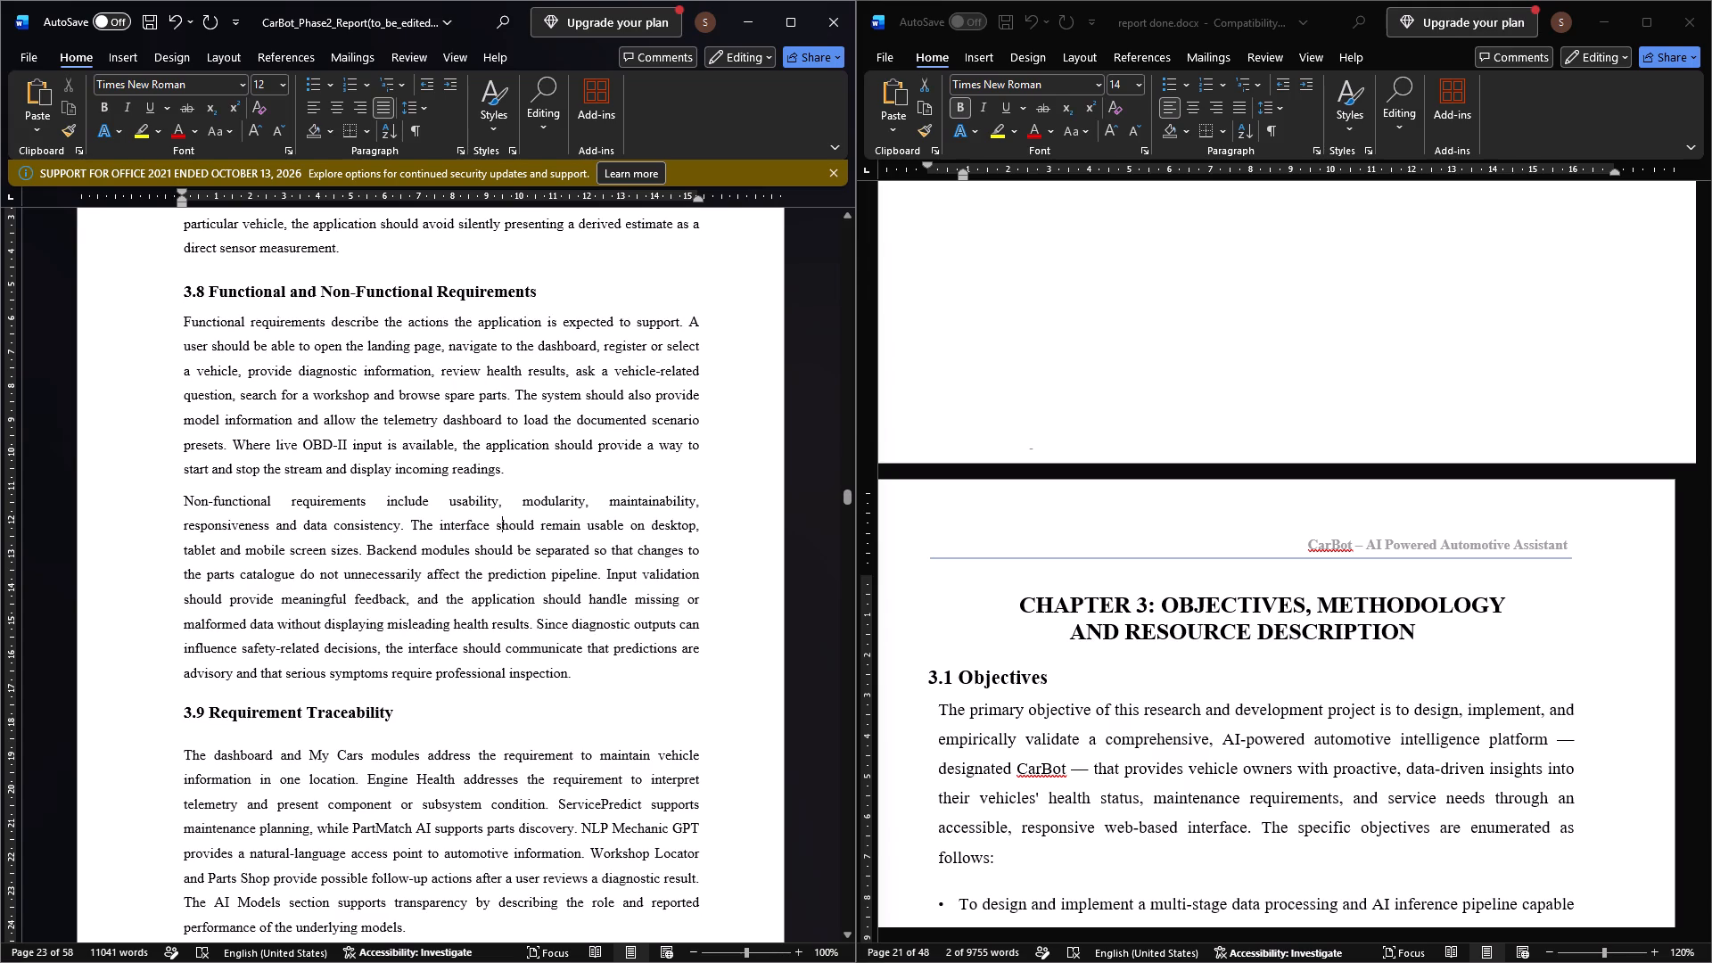
pyautogui.click(461, 157)
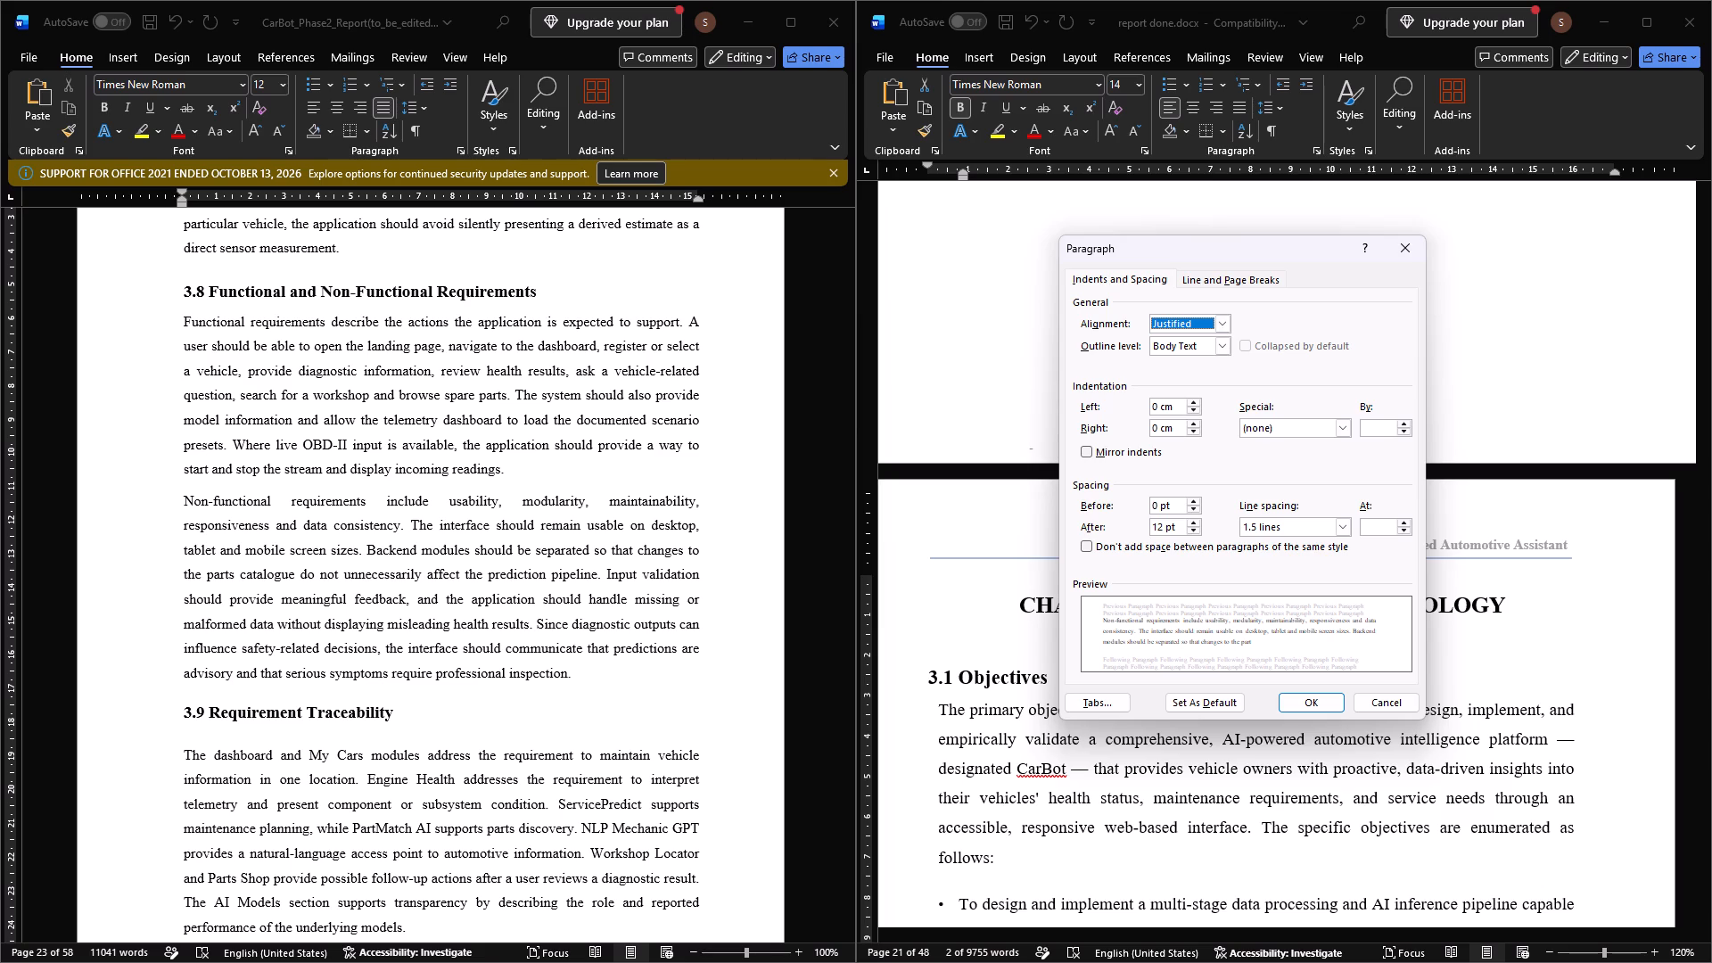
pyautogui.click(1305, 697)
# Set the 3.9 Requirement Traceability heading to justified alignment with 15 pt spacing before and 2 pt after.
pyautogui.scroll(-2, 472, 696)
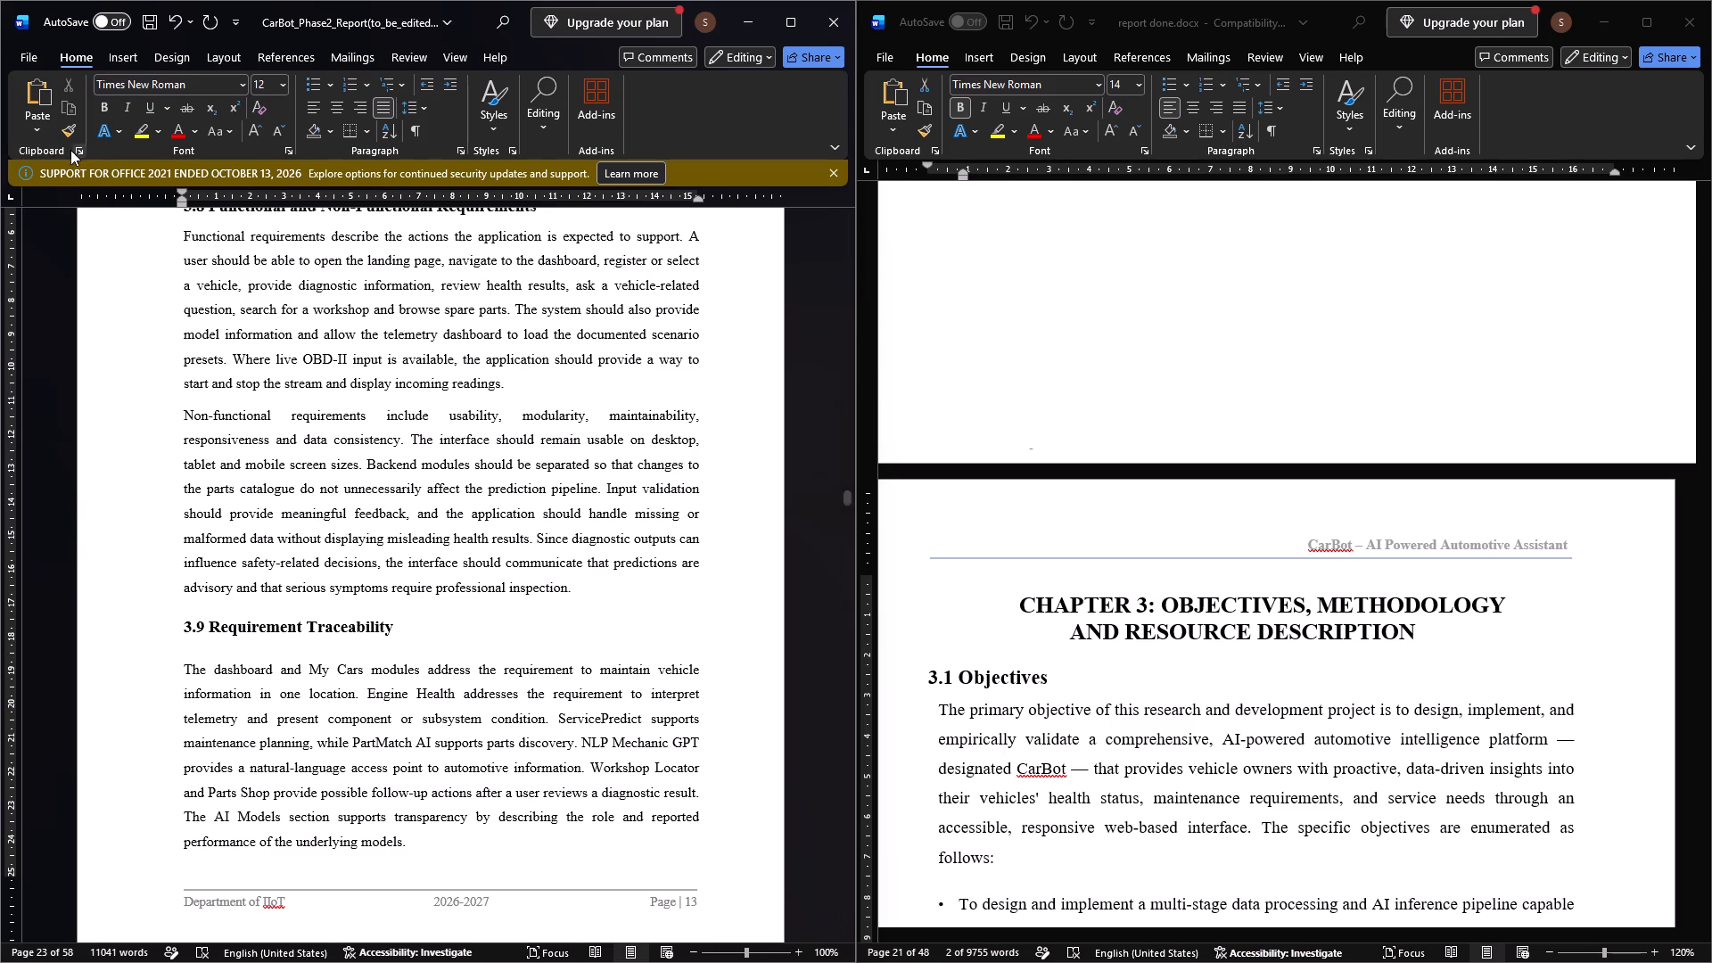
pyautogui.moveTo(402, 634); pyautogui.dragTo(132, 604)
pyautogui.click(284, 644)
pyautogui.moveTo(396, 629); pyautogui.dragTo(265, 630)
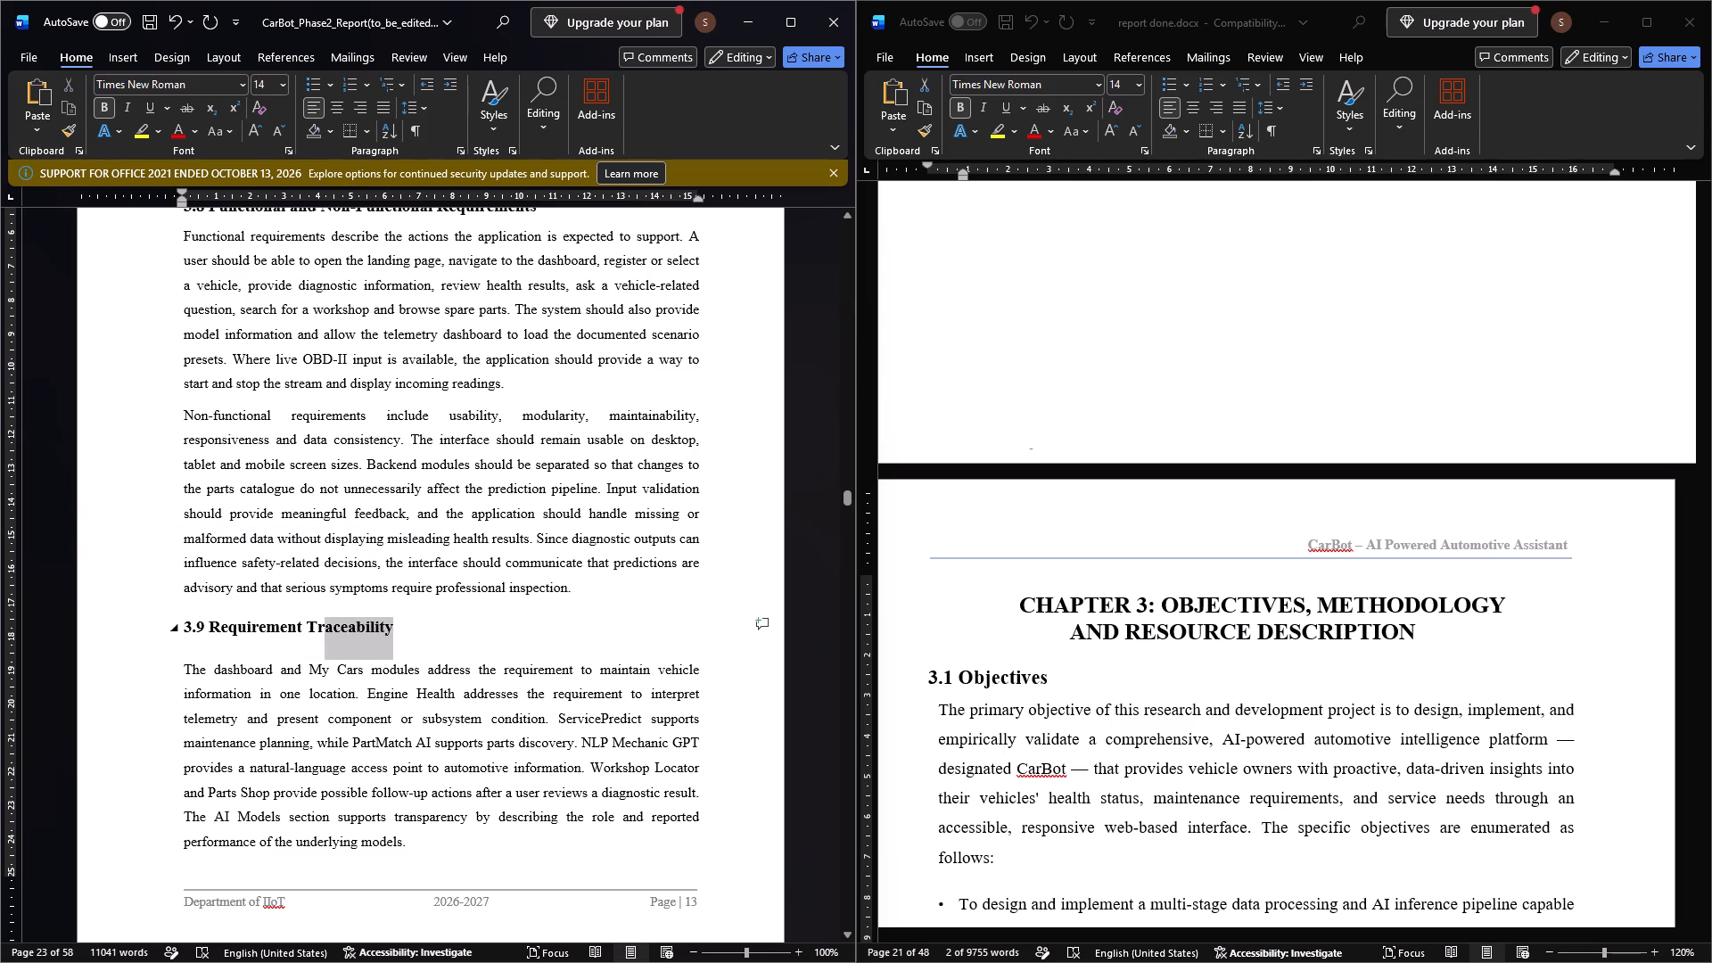
pyautogui.moveTo(265, 630); pyautogui.dragTo(185, 628)
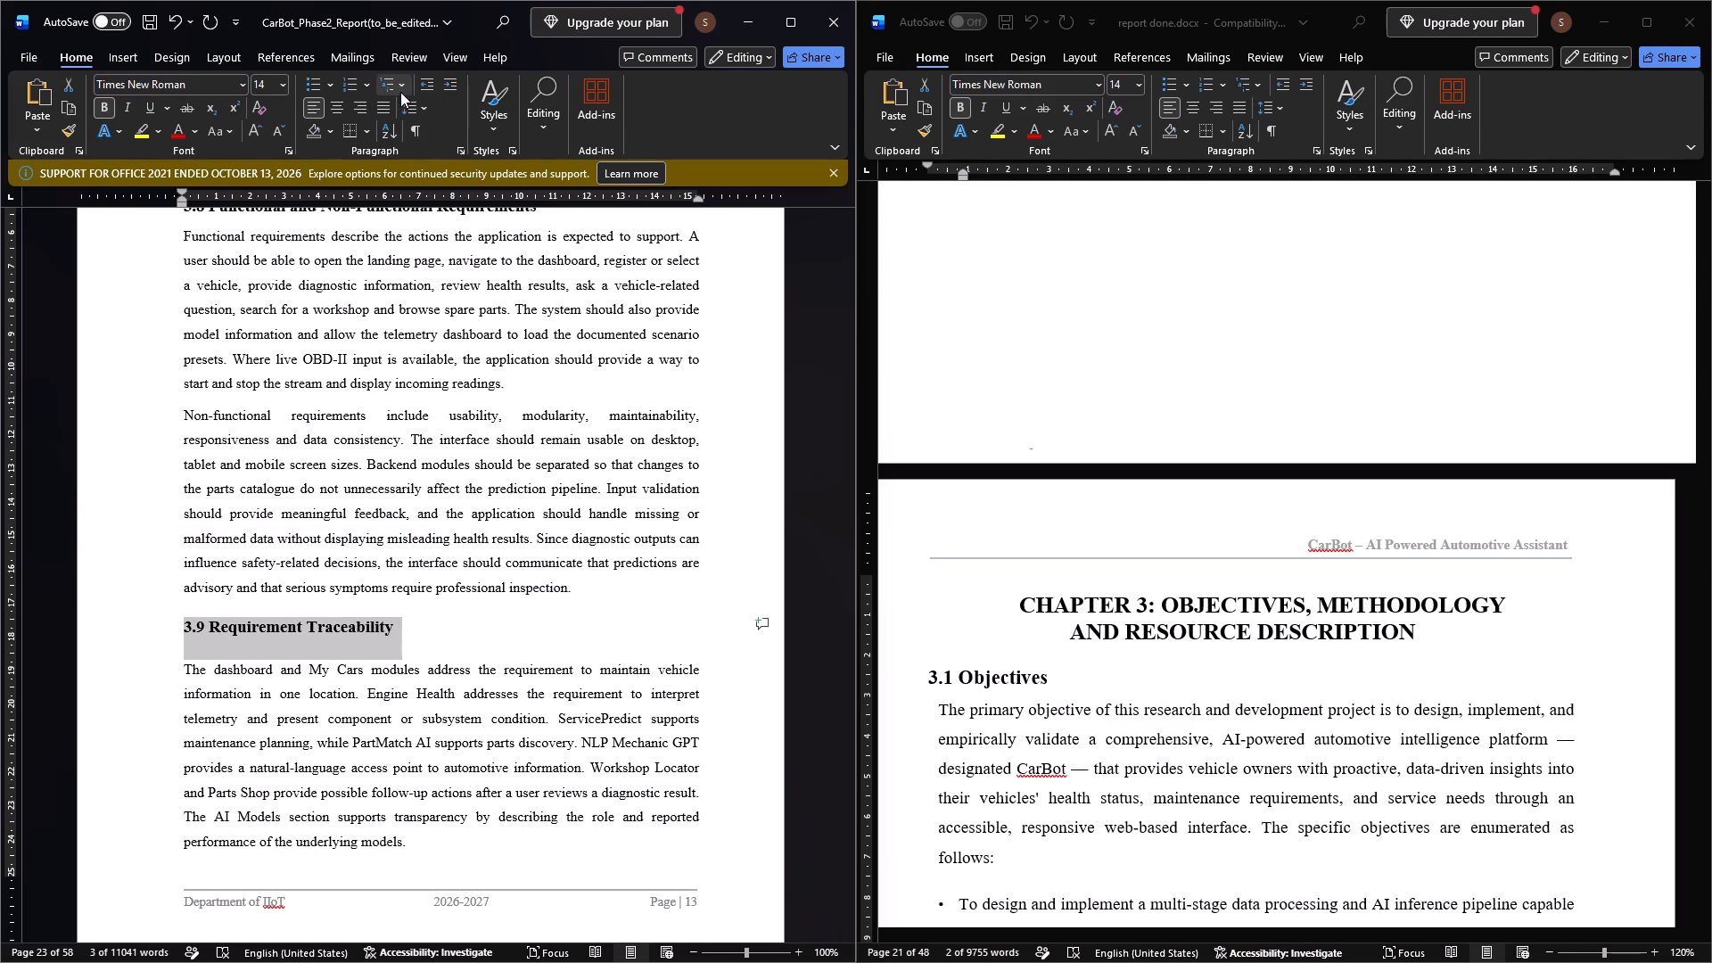
pyautogui.click(385, 102)
pyautogui.click(464, 145)
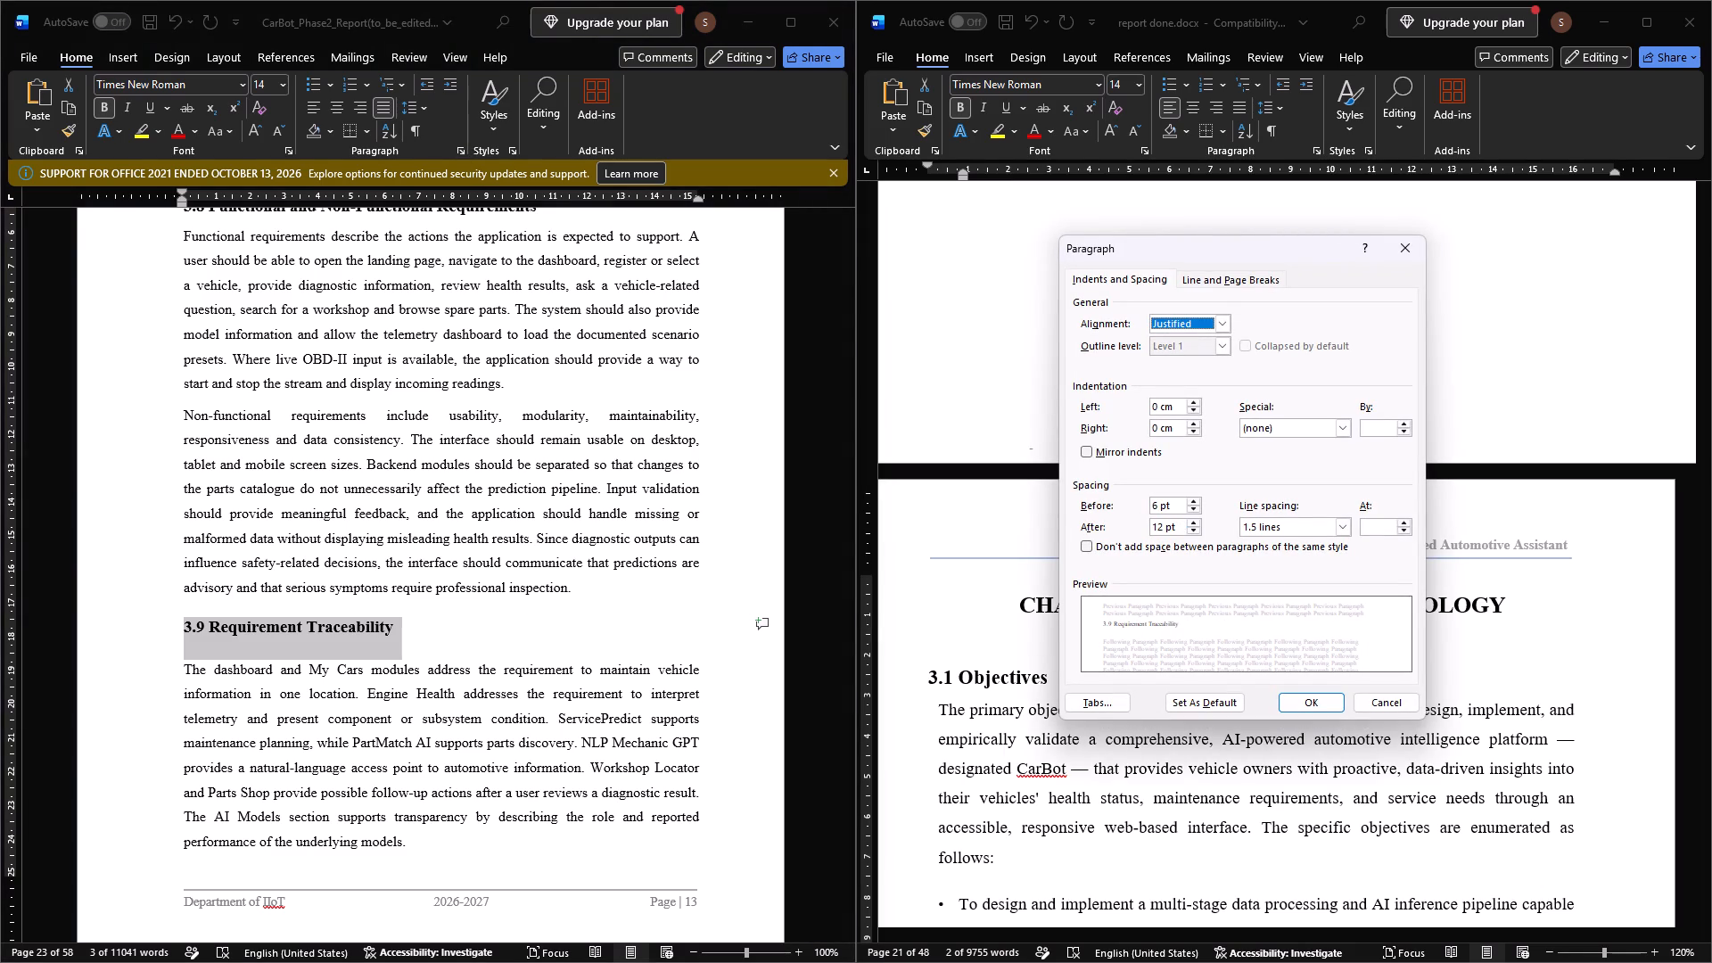
pyautogui.click(1158, 506)
pyautogui.press('BackSpace')
pyautogui.write('15')
pyautogui.click(1158, 532)
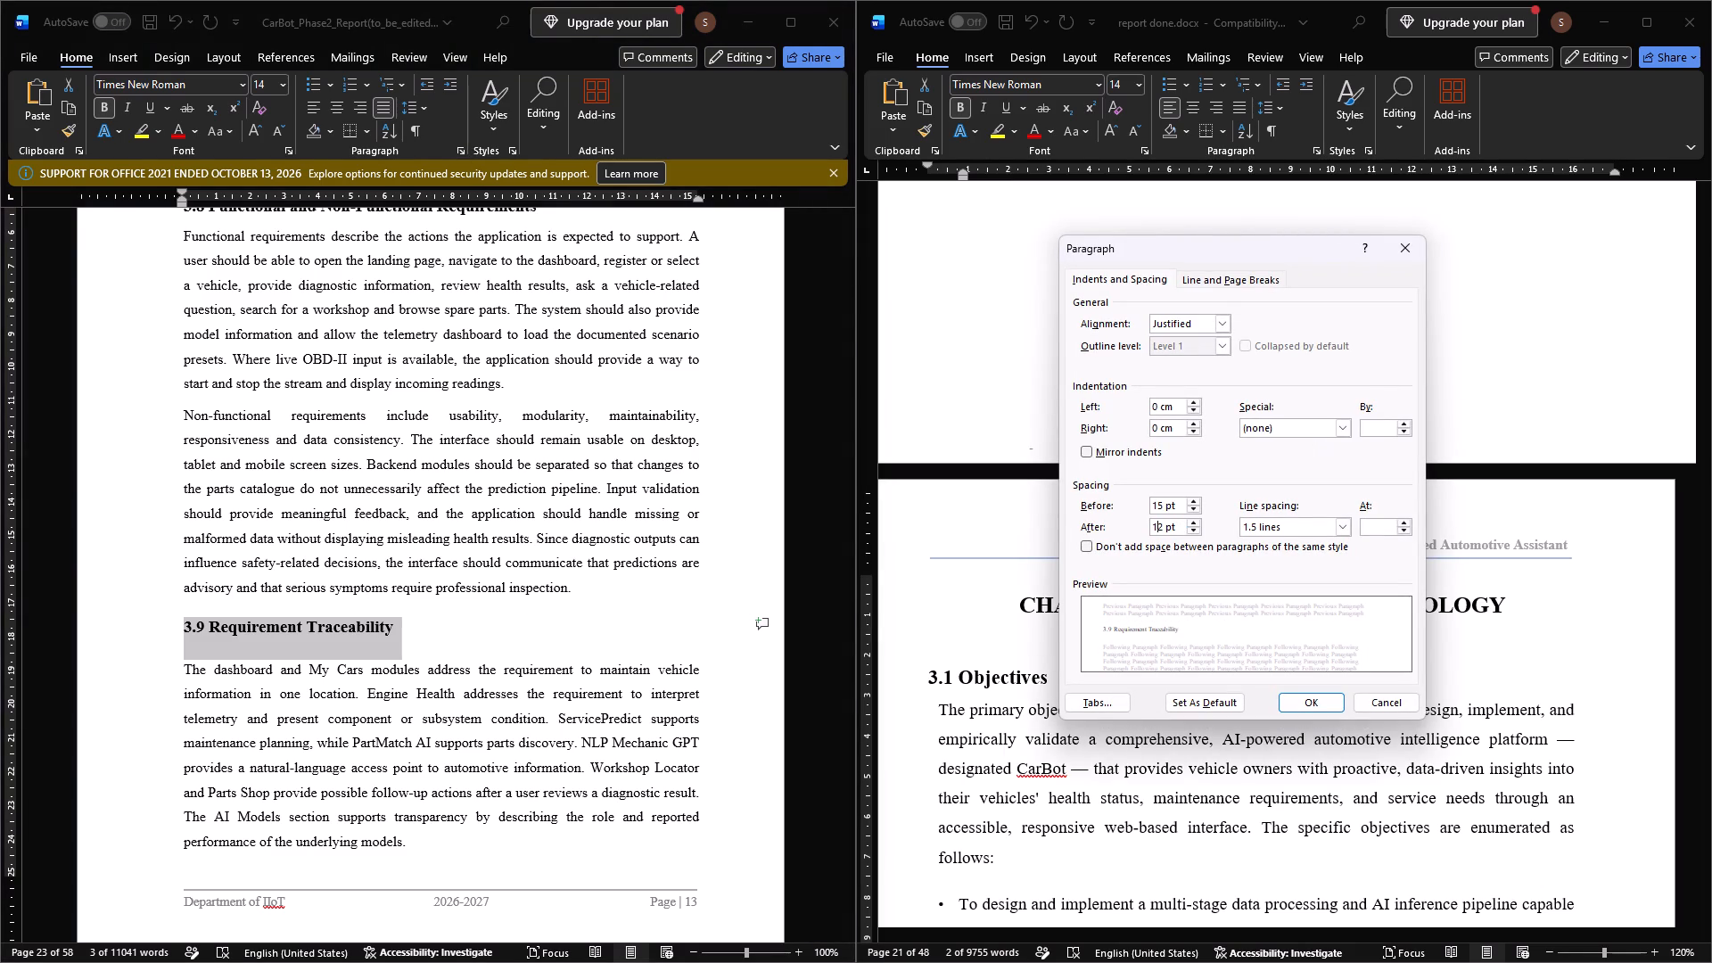
pyautogui.press('BackSpace')
pyautogui.click(1312, 699)
# Set the CHAPTER 4 METHODOLOGY text on the chapter's title page to font size 20.
pyautogui.click(287, 823)
pyautogui.scroll(-5, 356, 845)
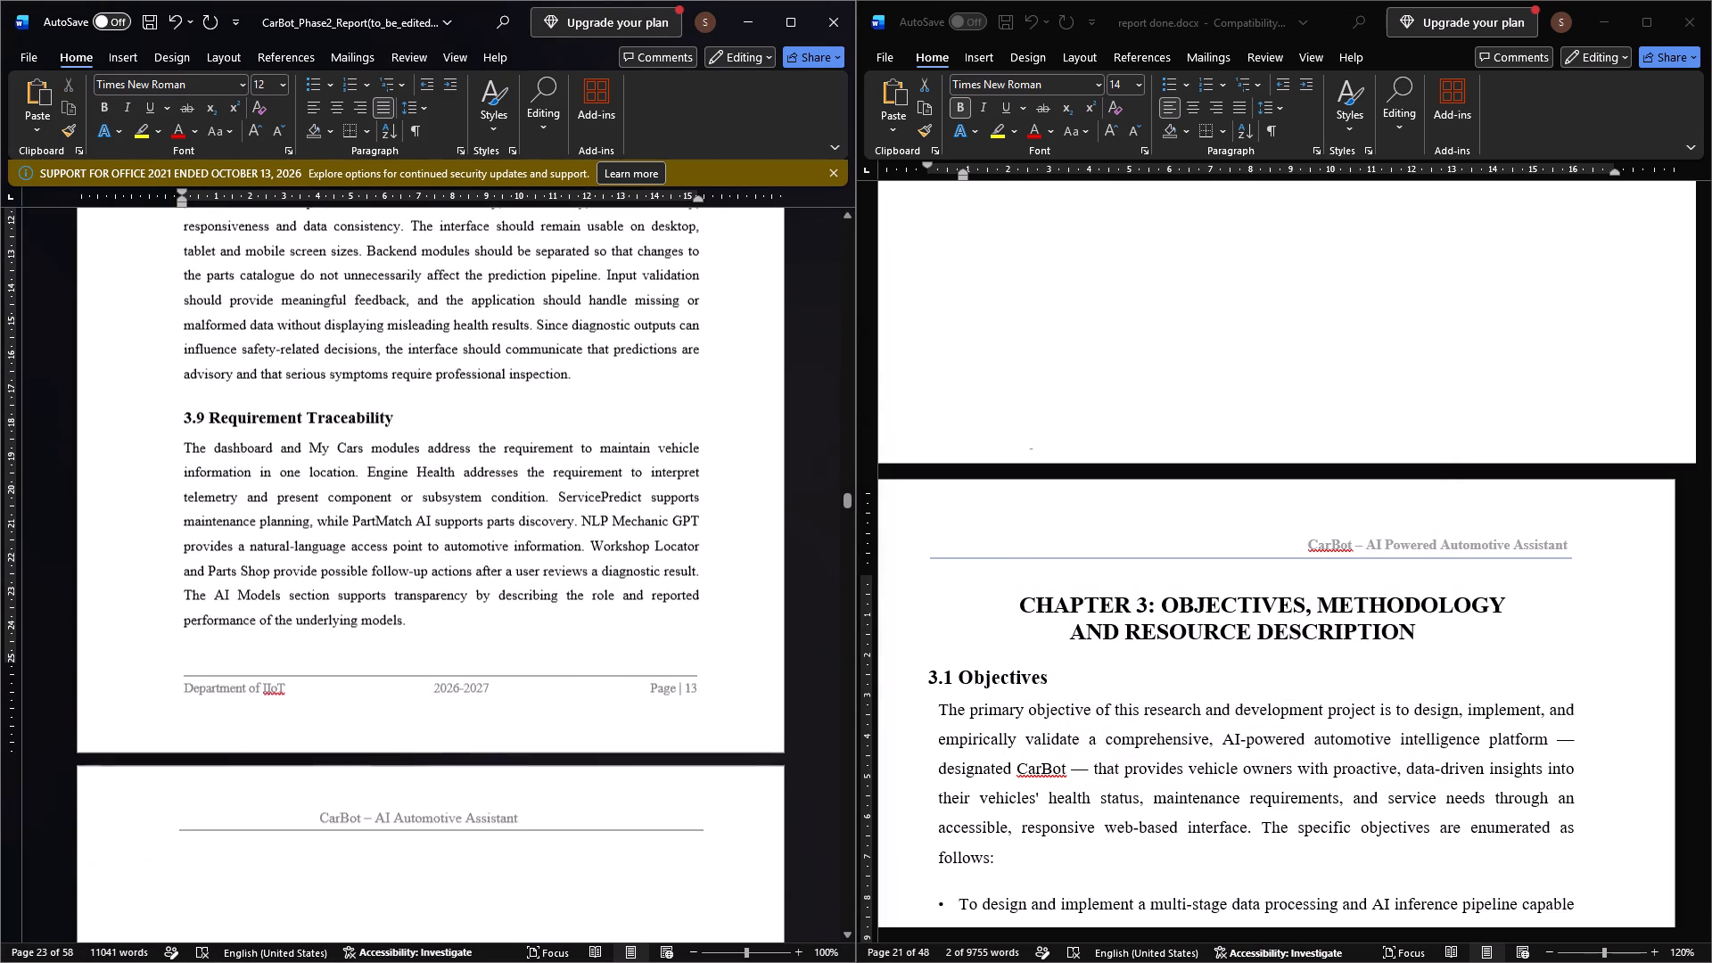
pyautogui.scroll(-19, 357, 845)
pyautogui.scroll(8, 358, 845)
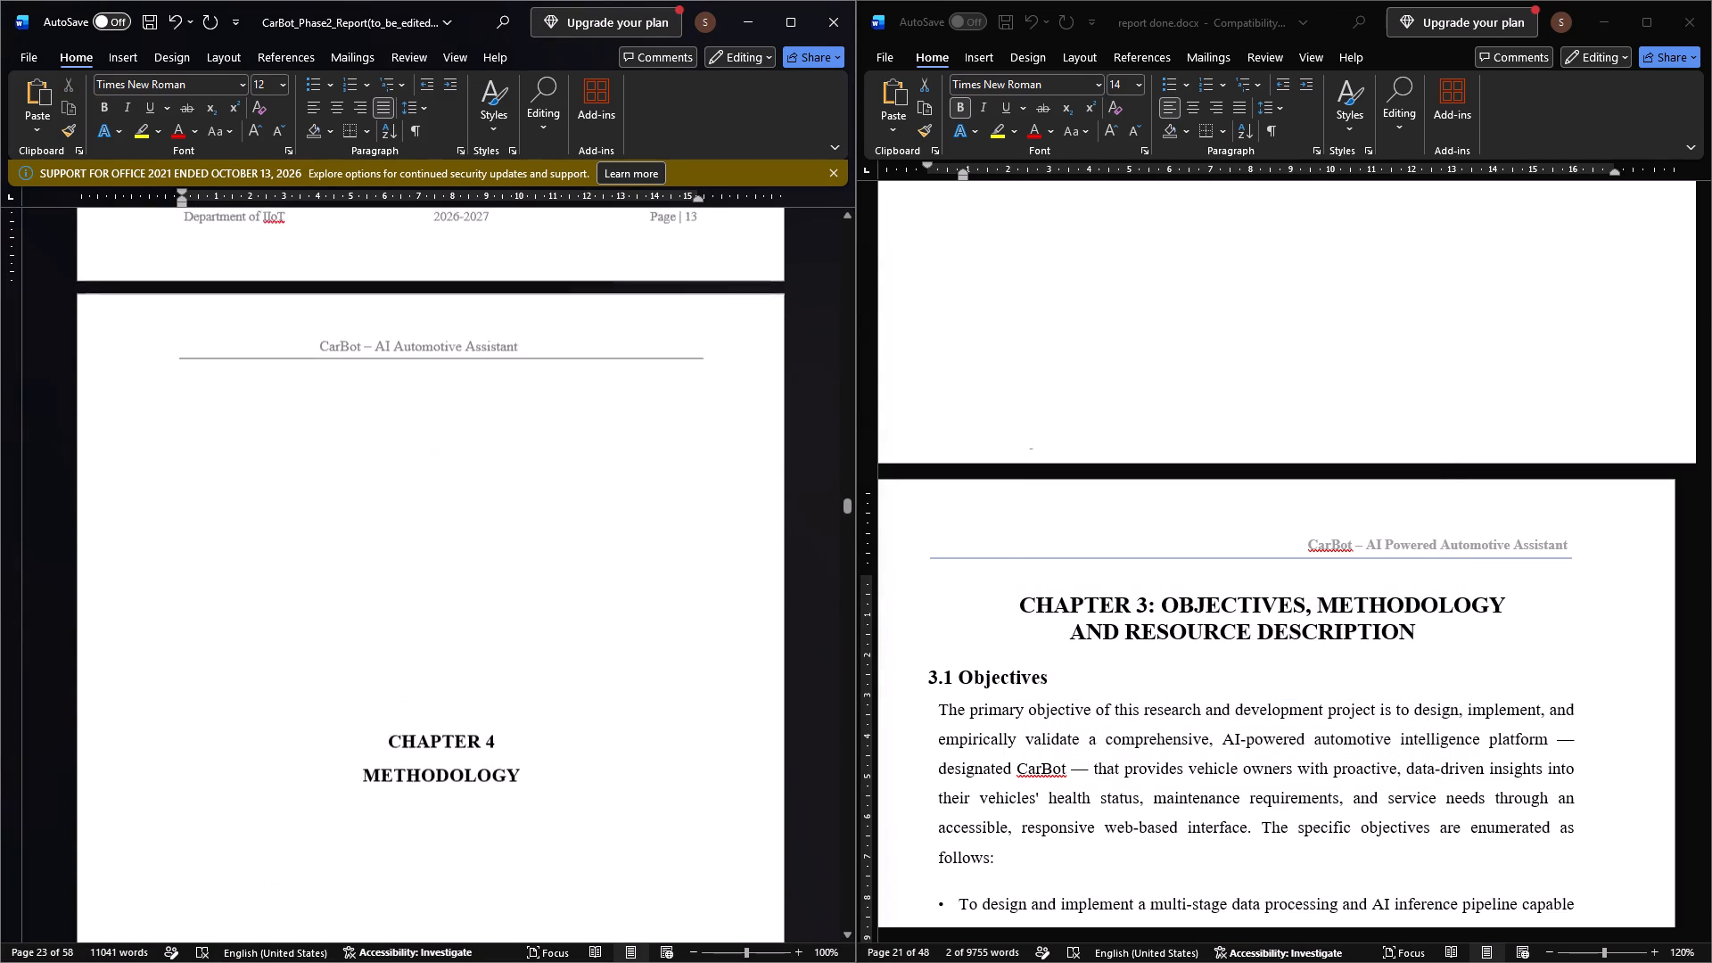
pyautogui.scroll(-7, 358, 843)
pyautogui.moveTo(525, 481); pyautogui.dragTo(434, 446)
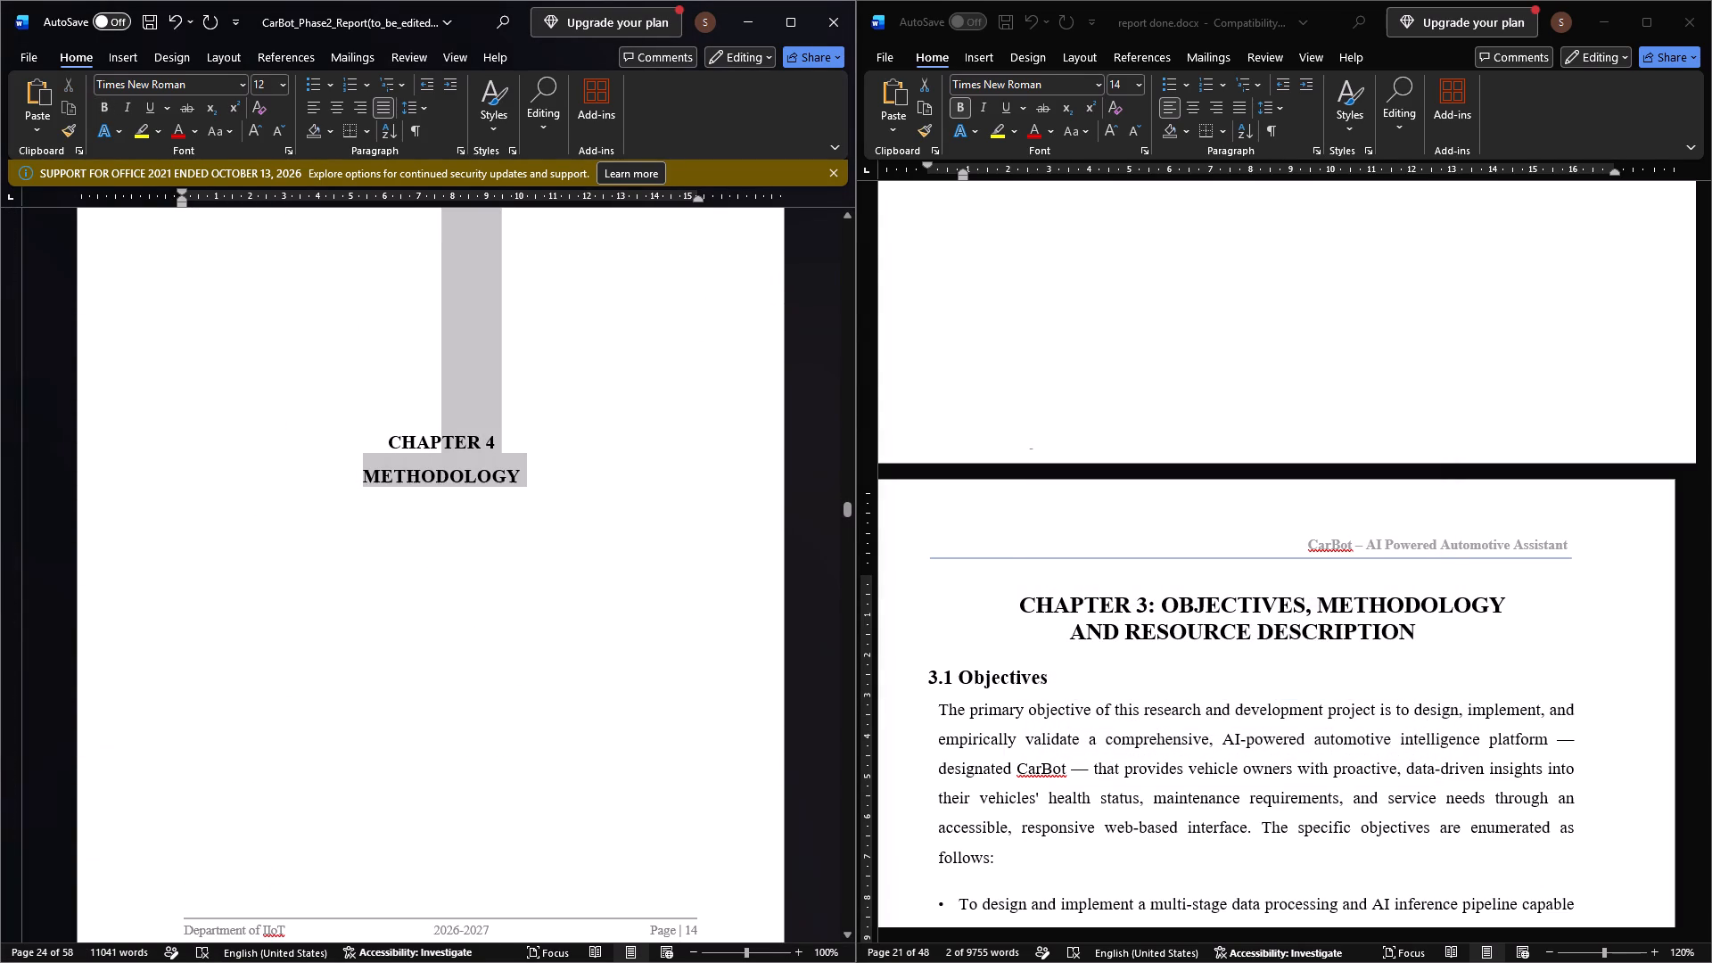
pyautogui.moveTo(434, 446); pyautogui.dragTo(386, 432)
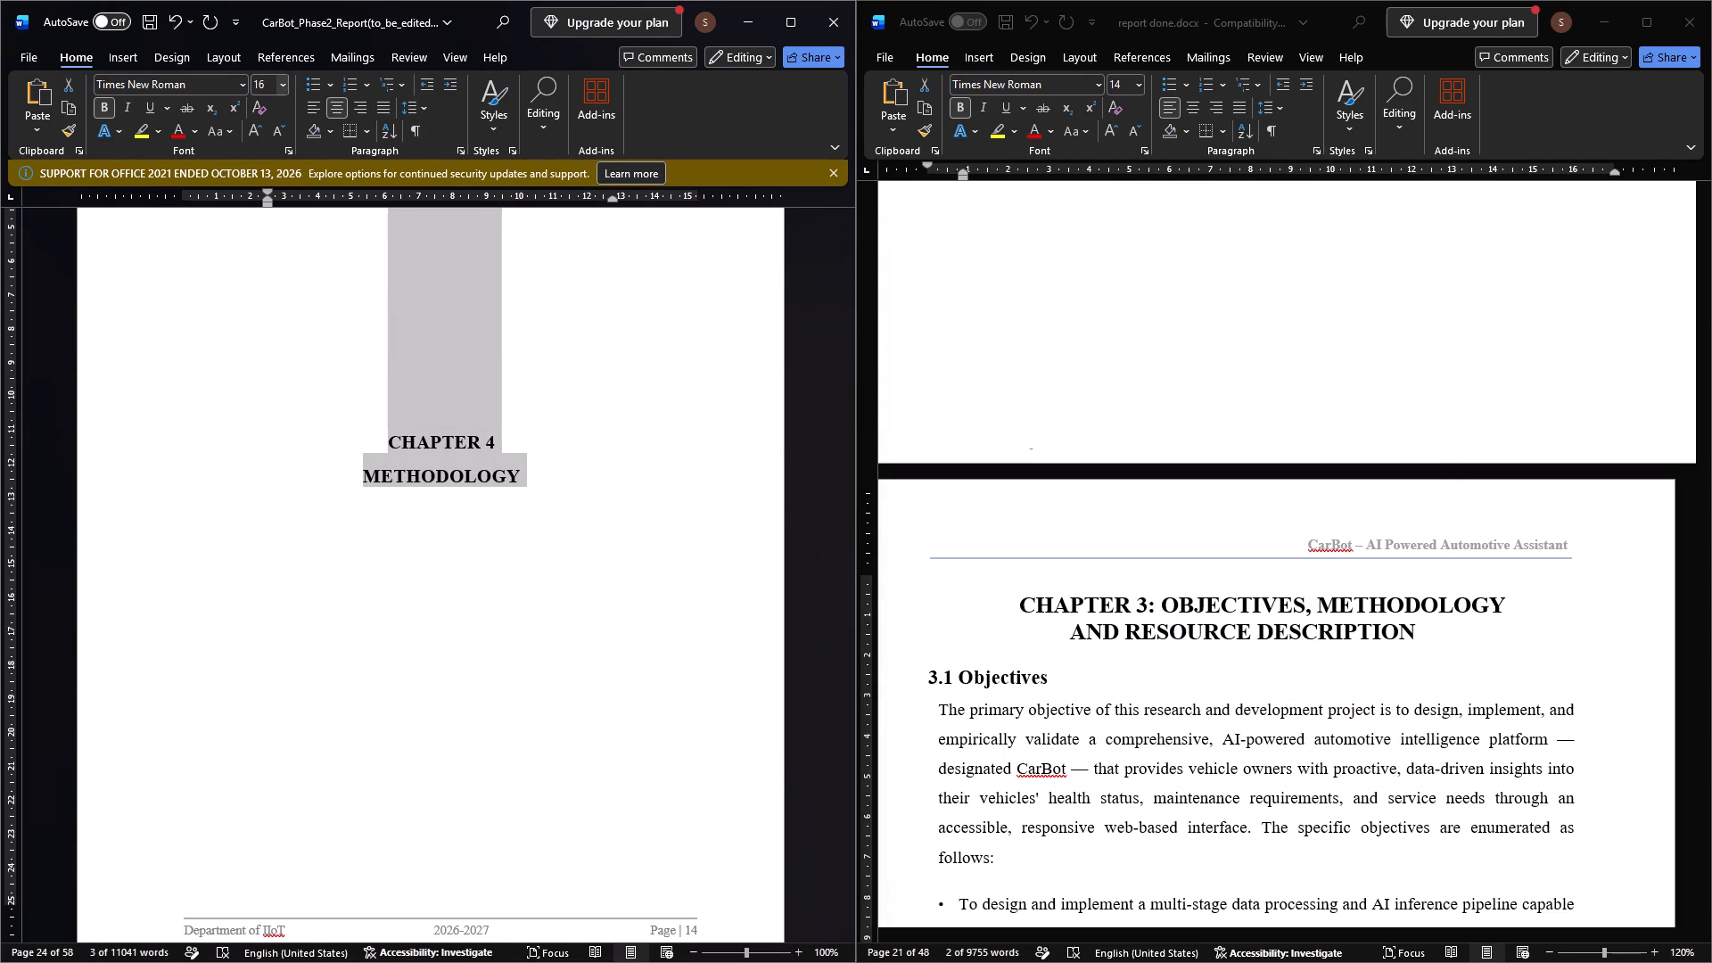
pyautogui.click(270, 83)
pyautogui.write('20')
pyautogui.press('Return')
# Join the two-line Chapter 4 Methodology heading above 4.1 System Architecture into one line, with a colon after "CHAPTER 4".
pyautogui.scroll(5, 329, 340)
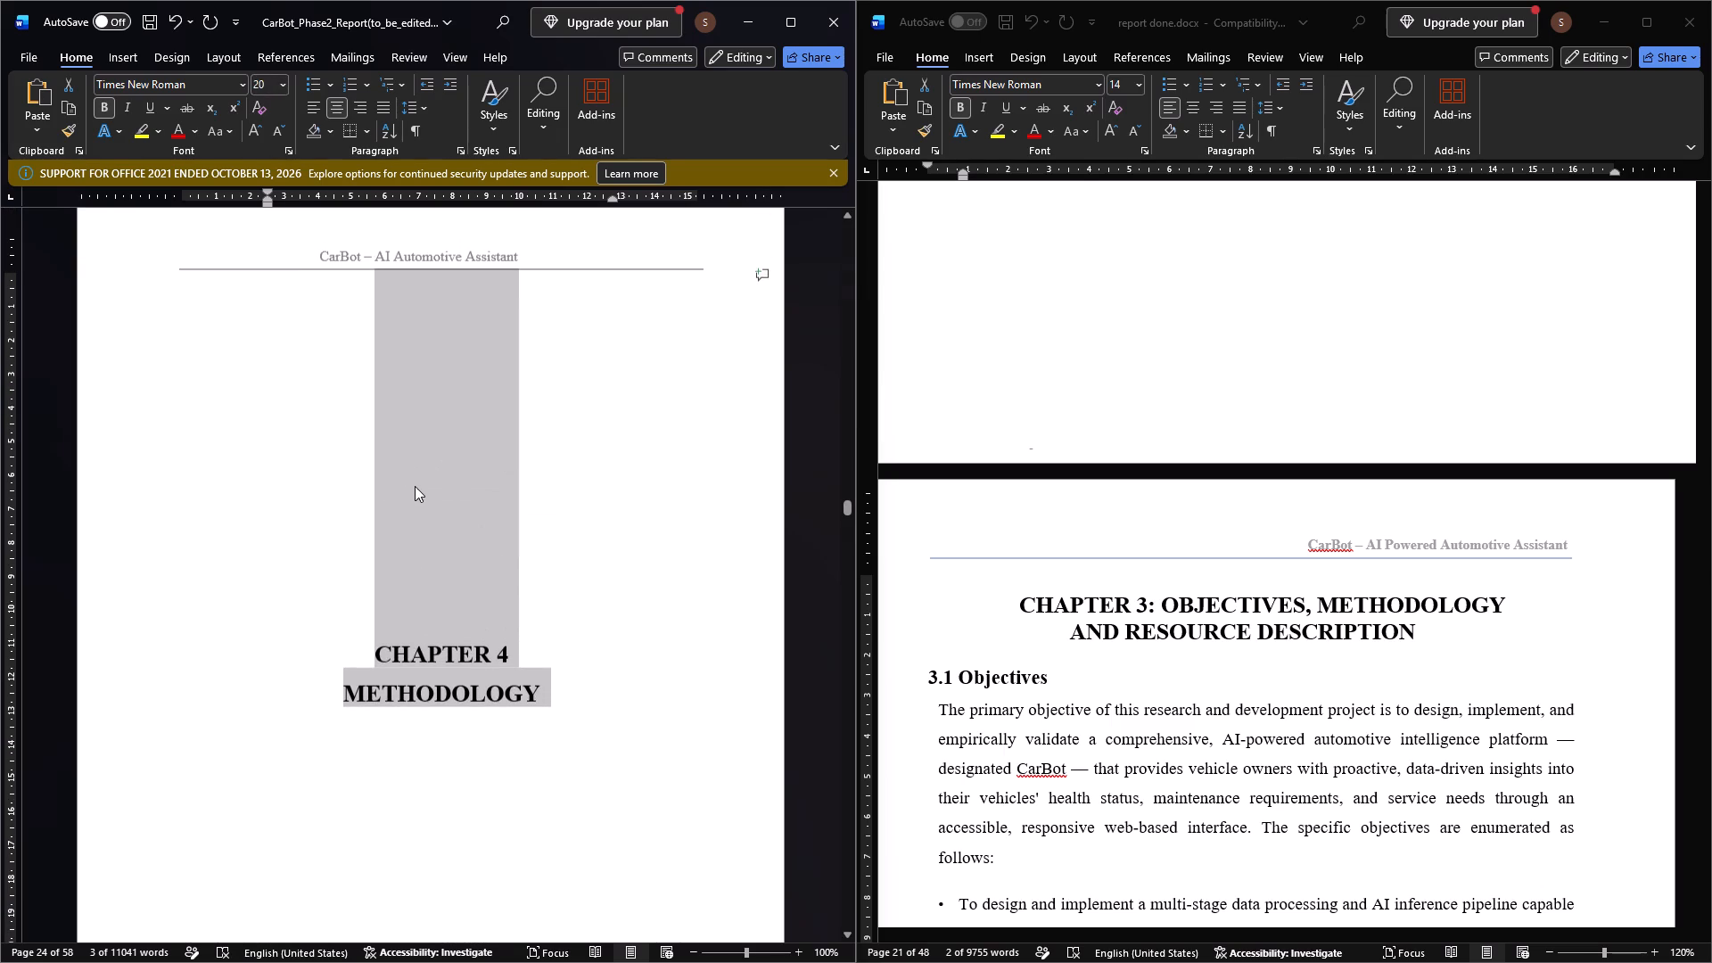
pyautogui.keyDown('ctrl'); pyautogui.scroll(-2, 421, 494); pyautogui.keyUp('ctrl')
pyautogui.scroll(-2, 423, 515)
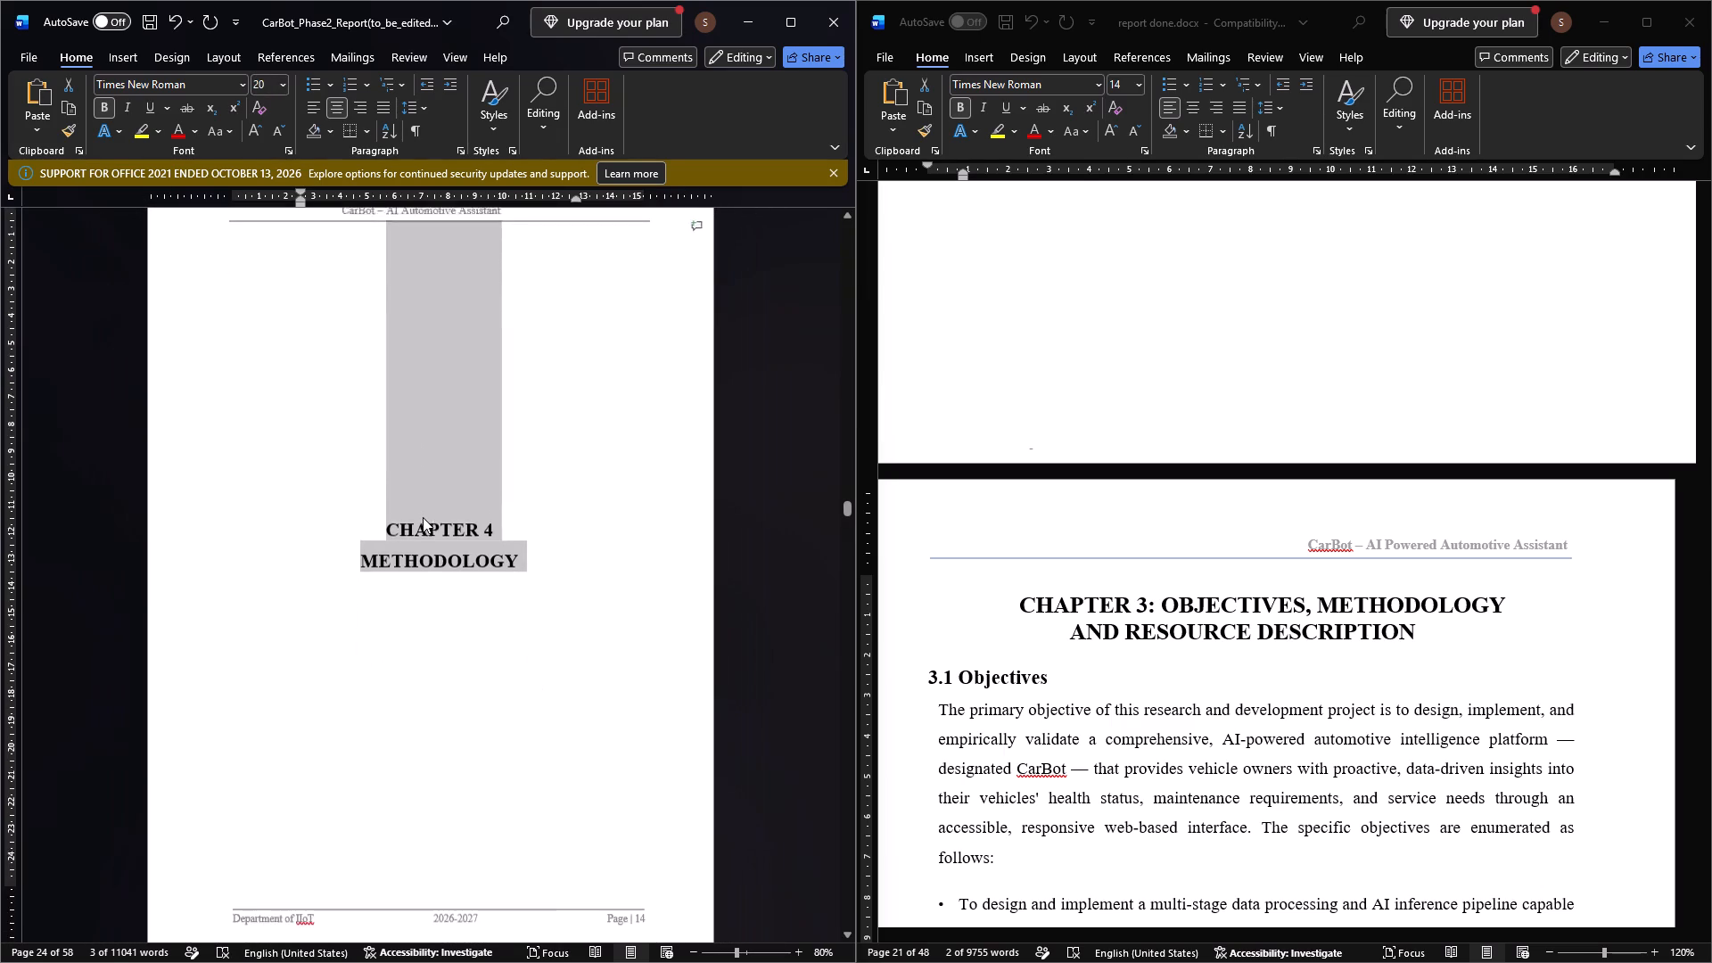
pyautogui.scroll(-4, 423, 517)
pyautogui.scroll(-1, 417, 599)
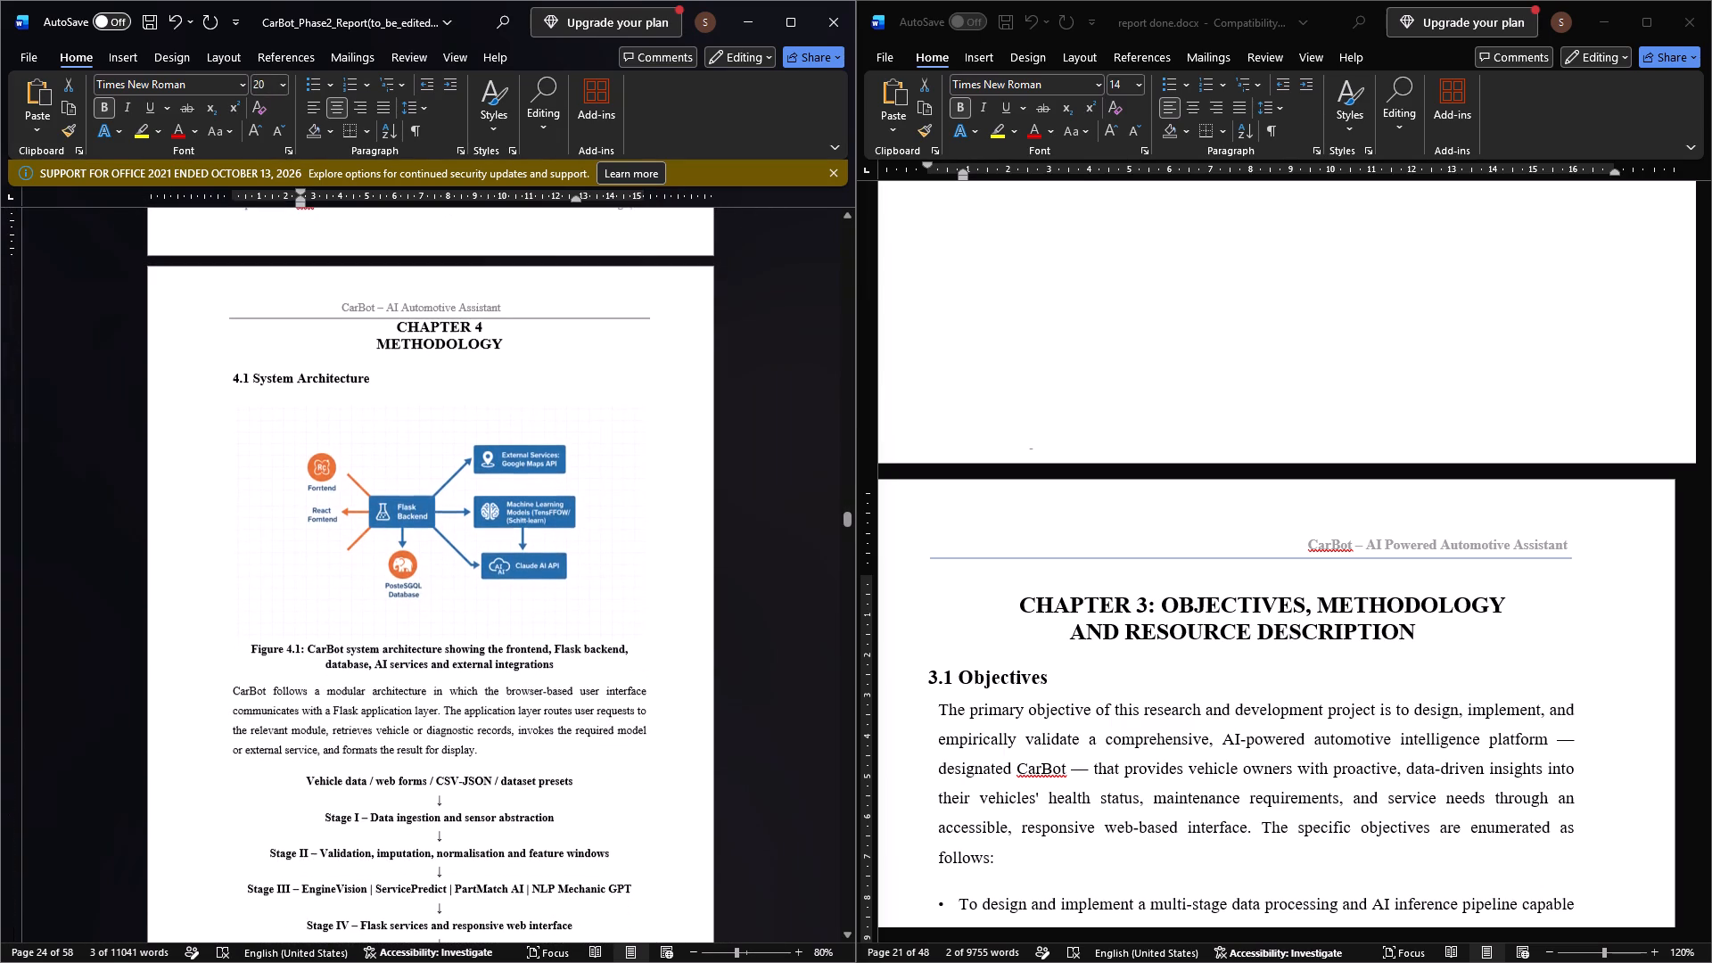
pyautogui.scroll(-1, 490, 353)
pyautogui.click(374, 342)
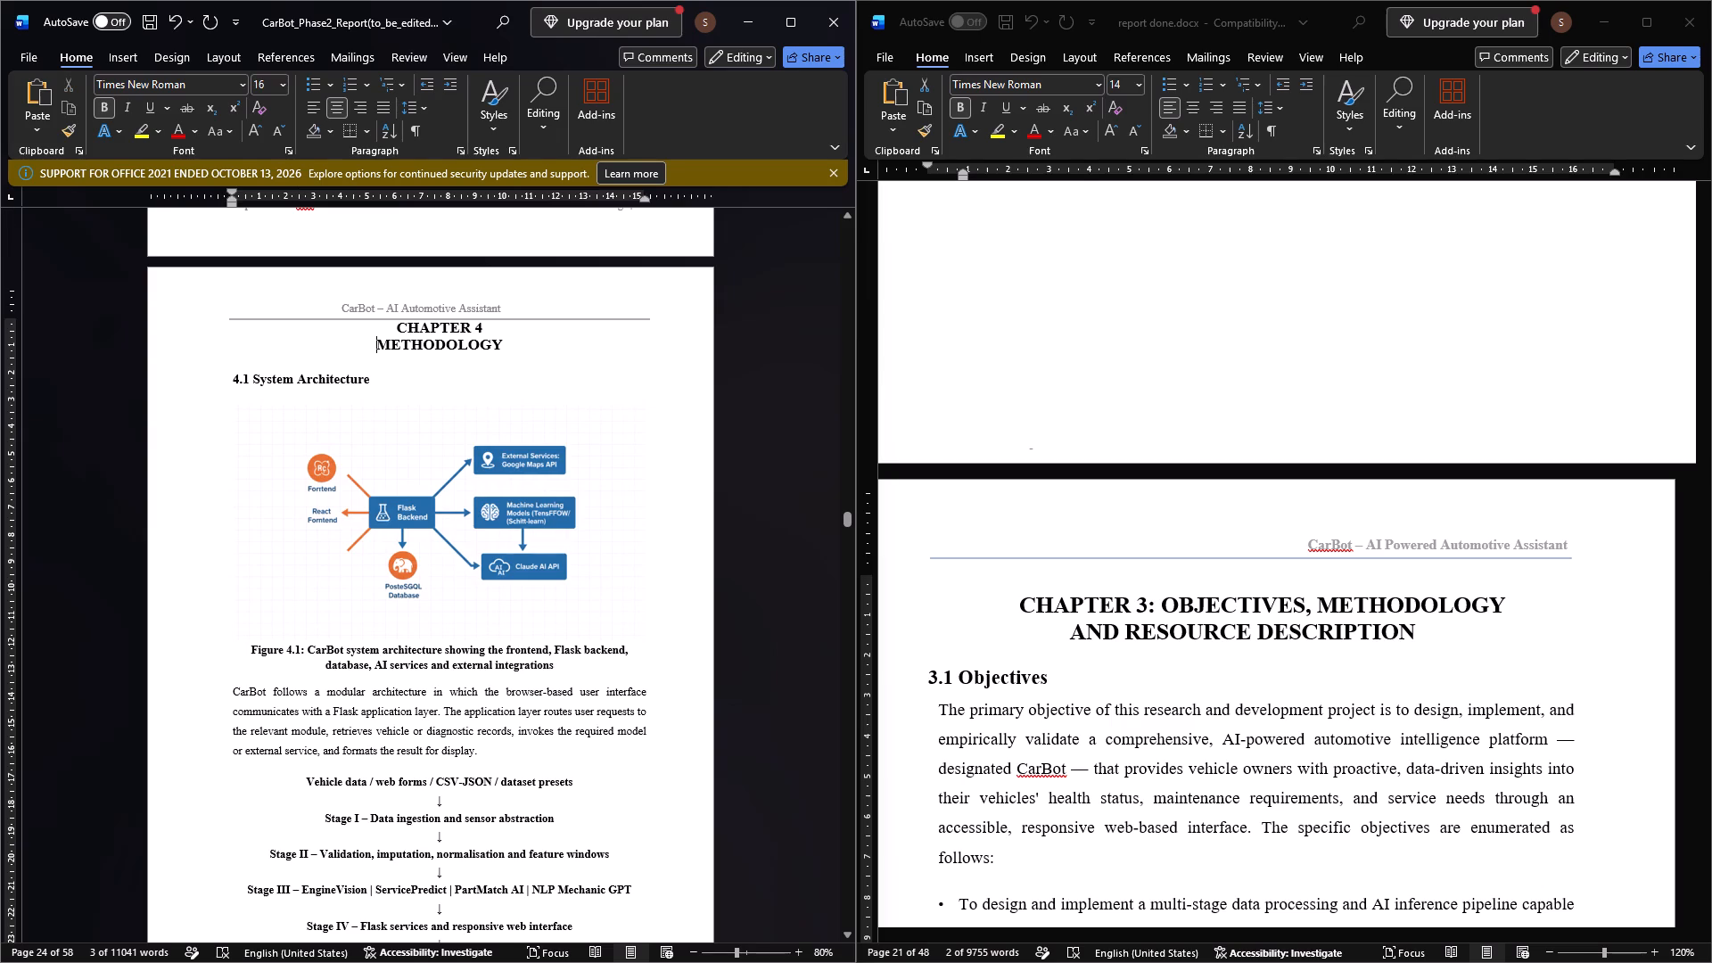
pyautogui.press('BackSpace')
pyautogui.press('BackSpace')
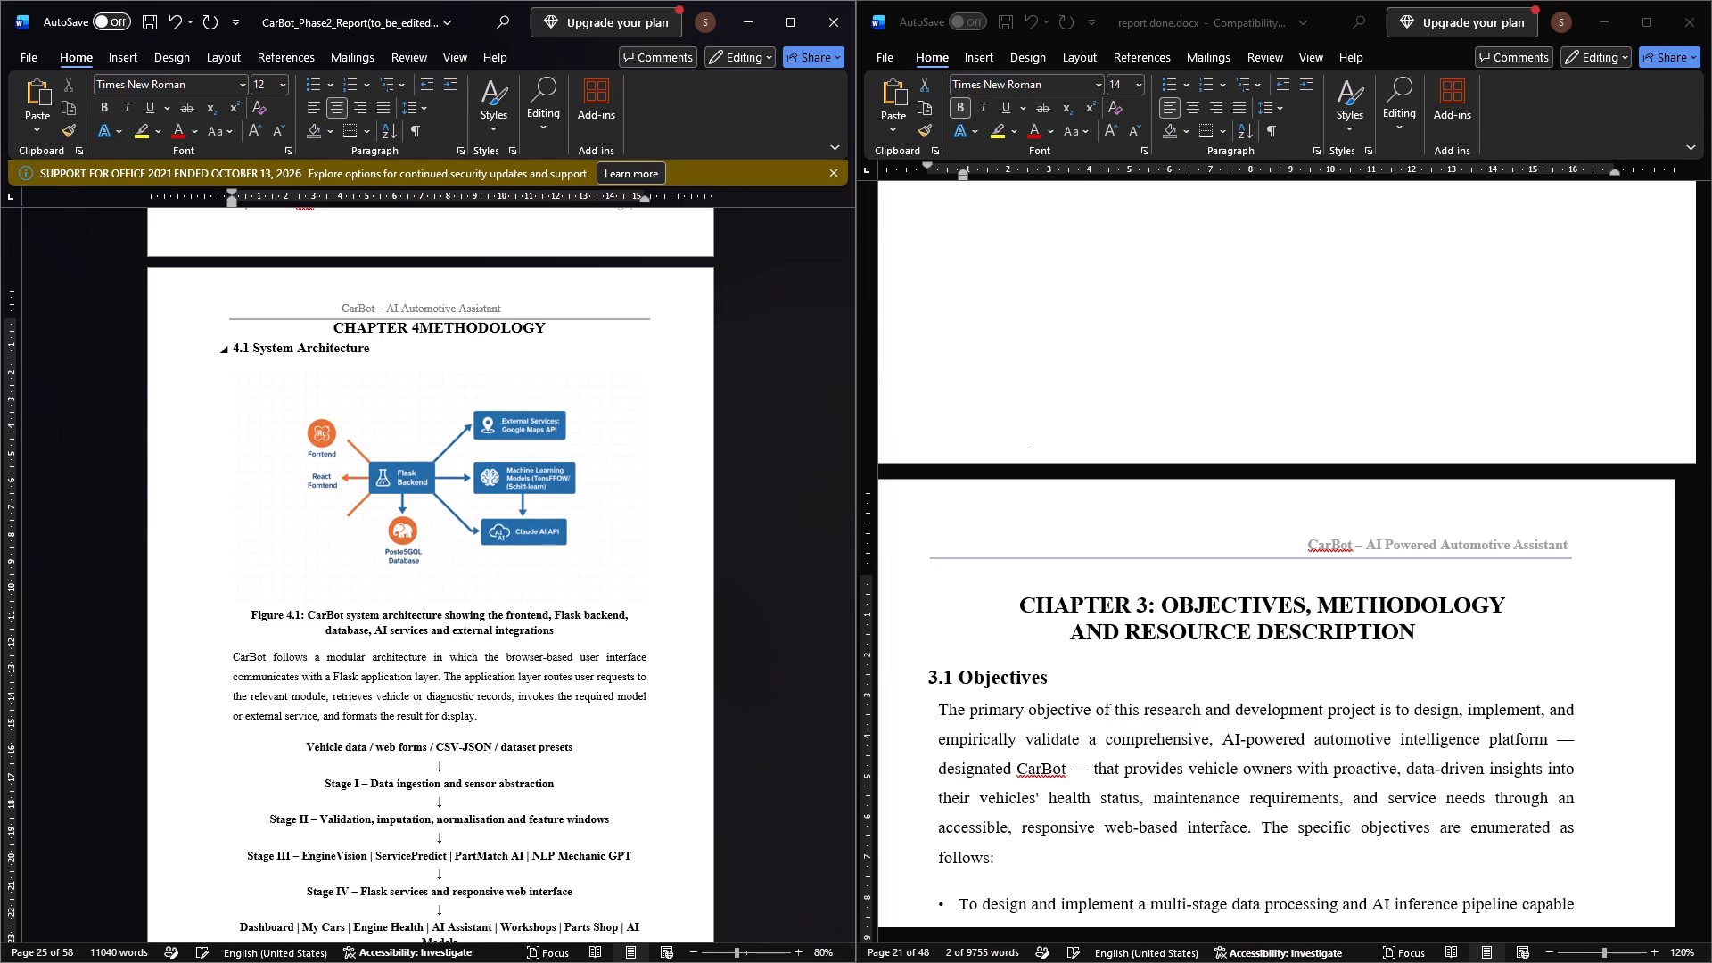
pyautogui.hotkey('shift', ':')
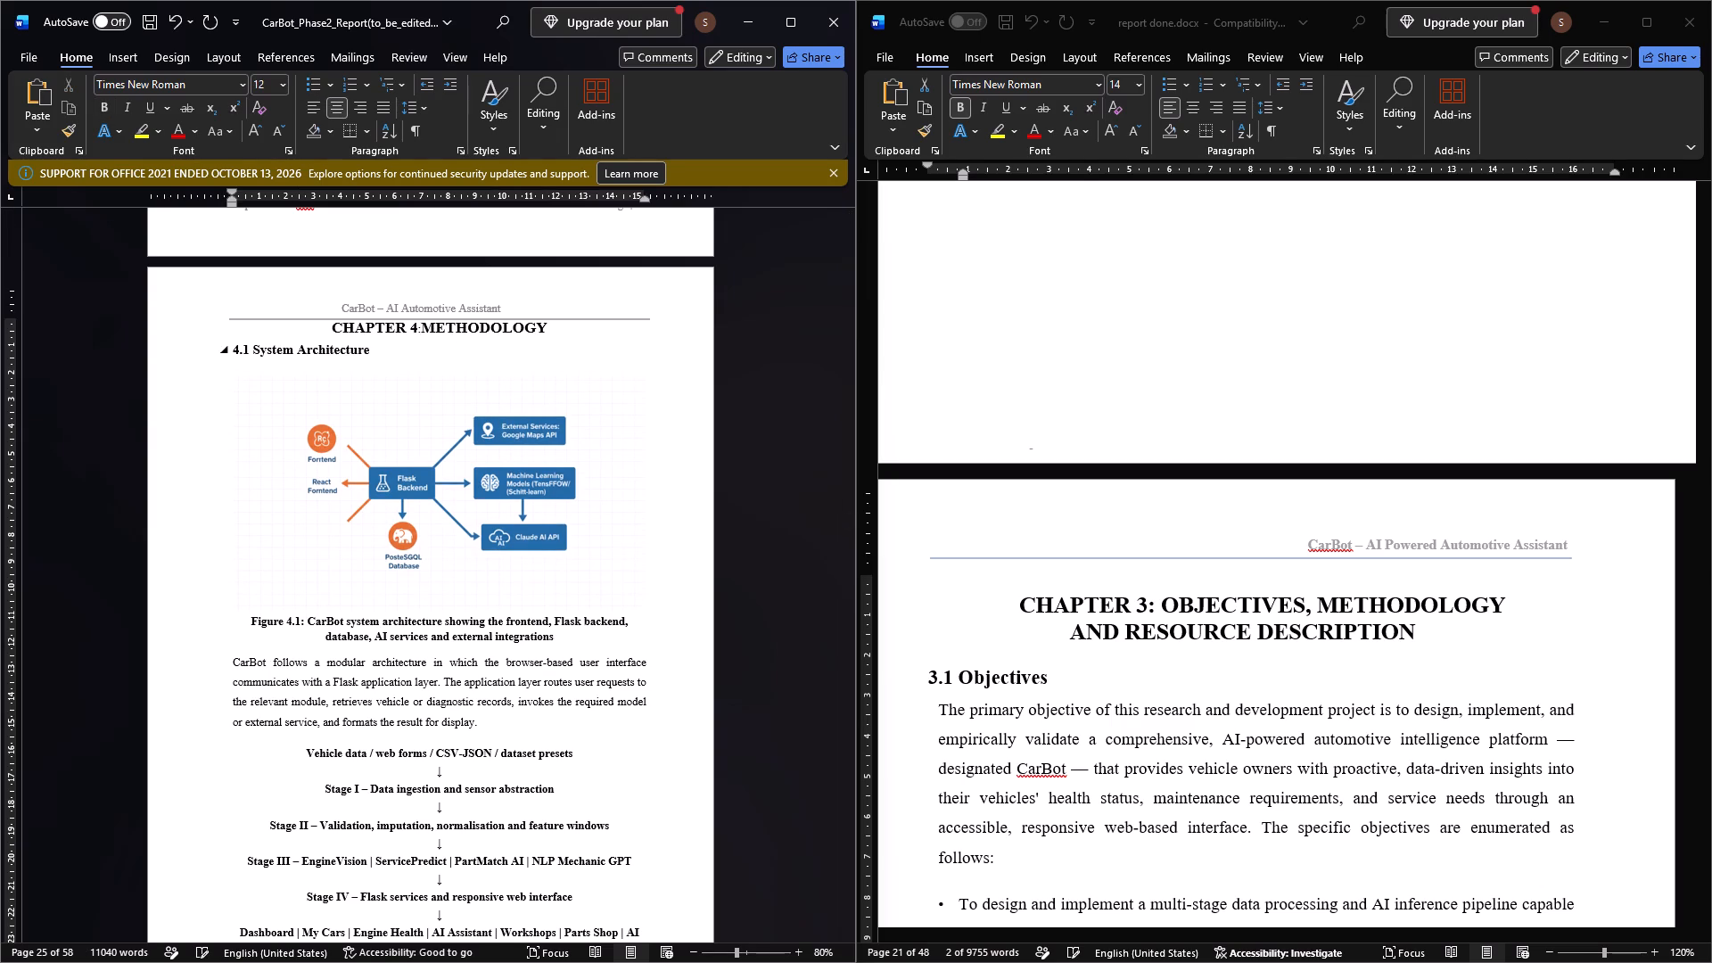
# Check the paragraph settings of the CHAPTER 3: OBJECTIVES AND RESOURCE DESCRIPTION heading for reference.
pyautogui.scroll(9, 428, 333)
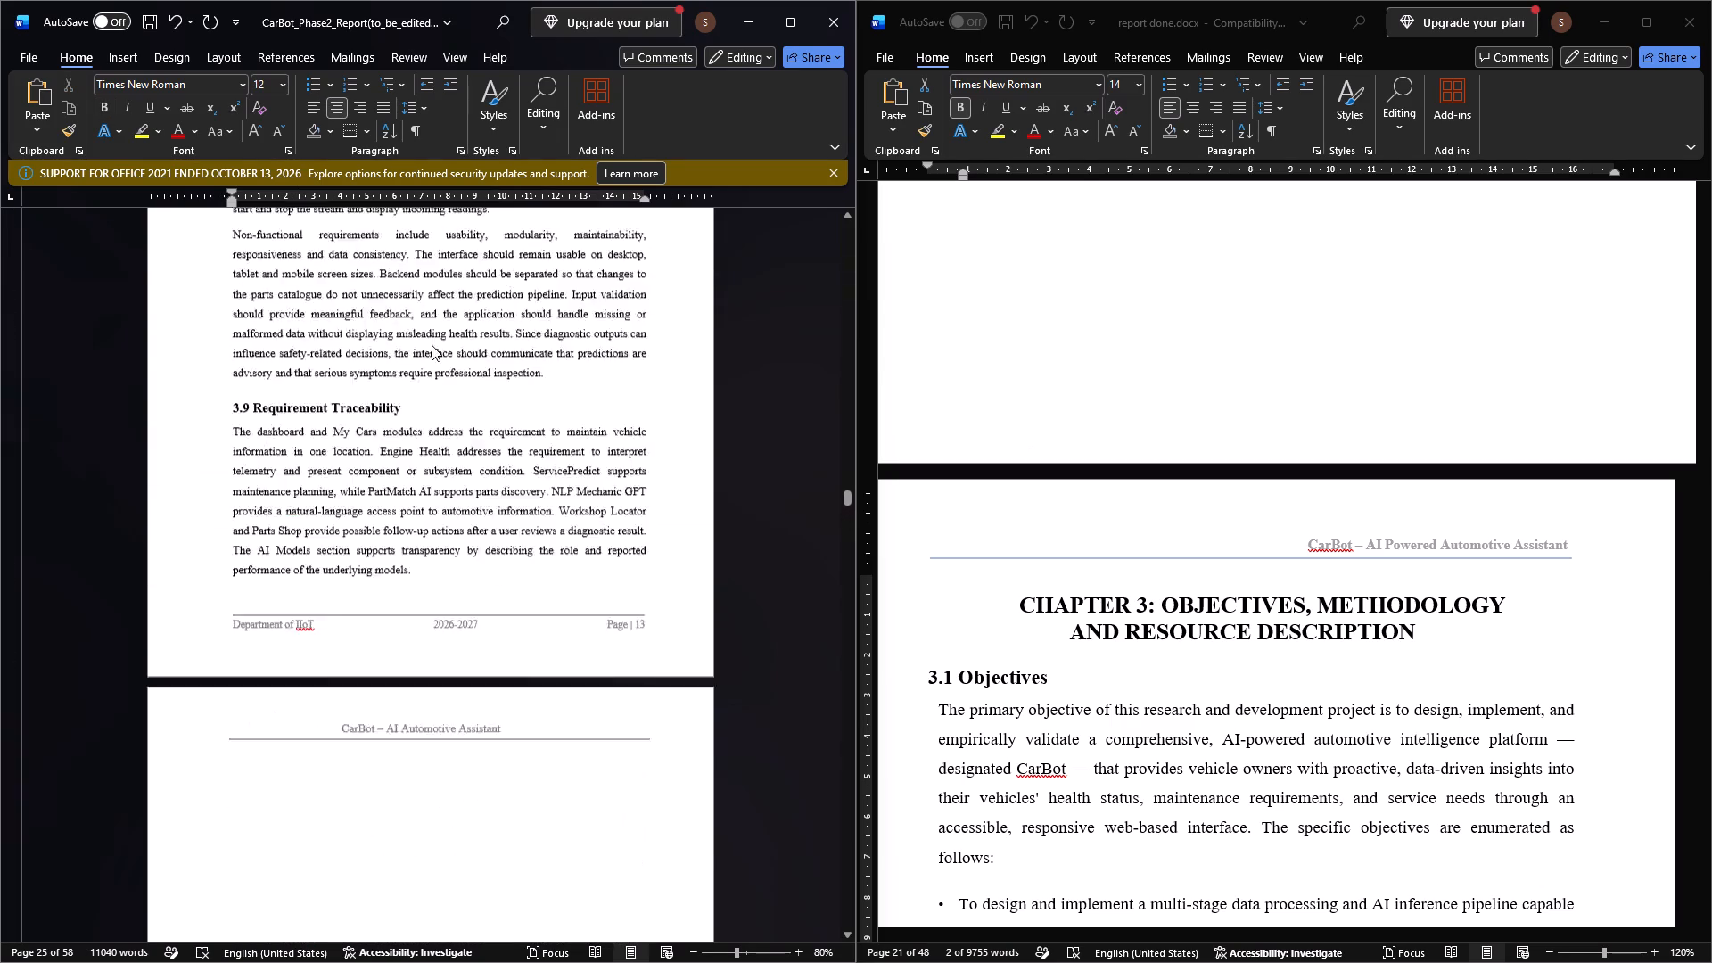
pyautogui.scroll(4, 432, 345)
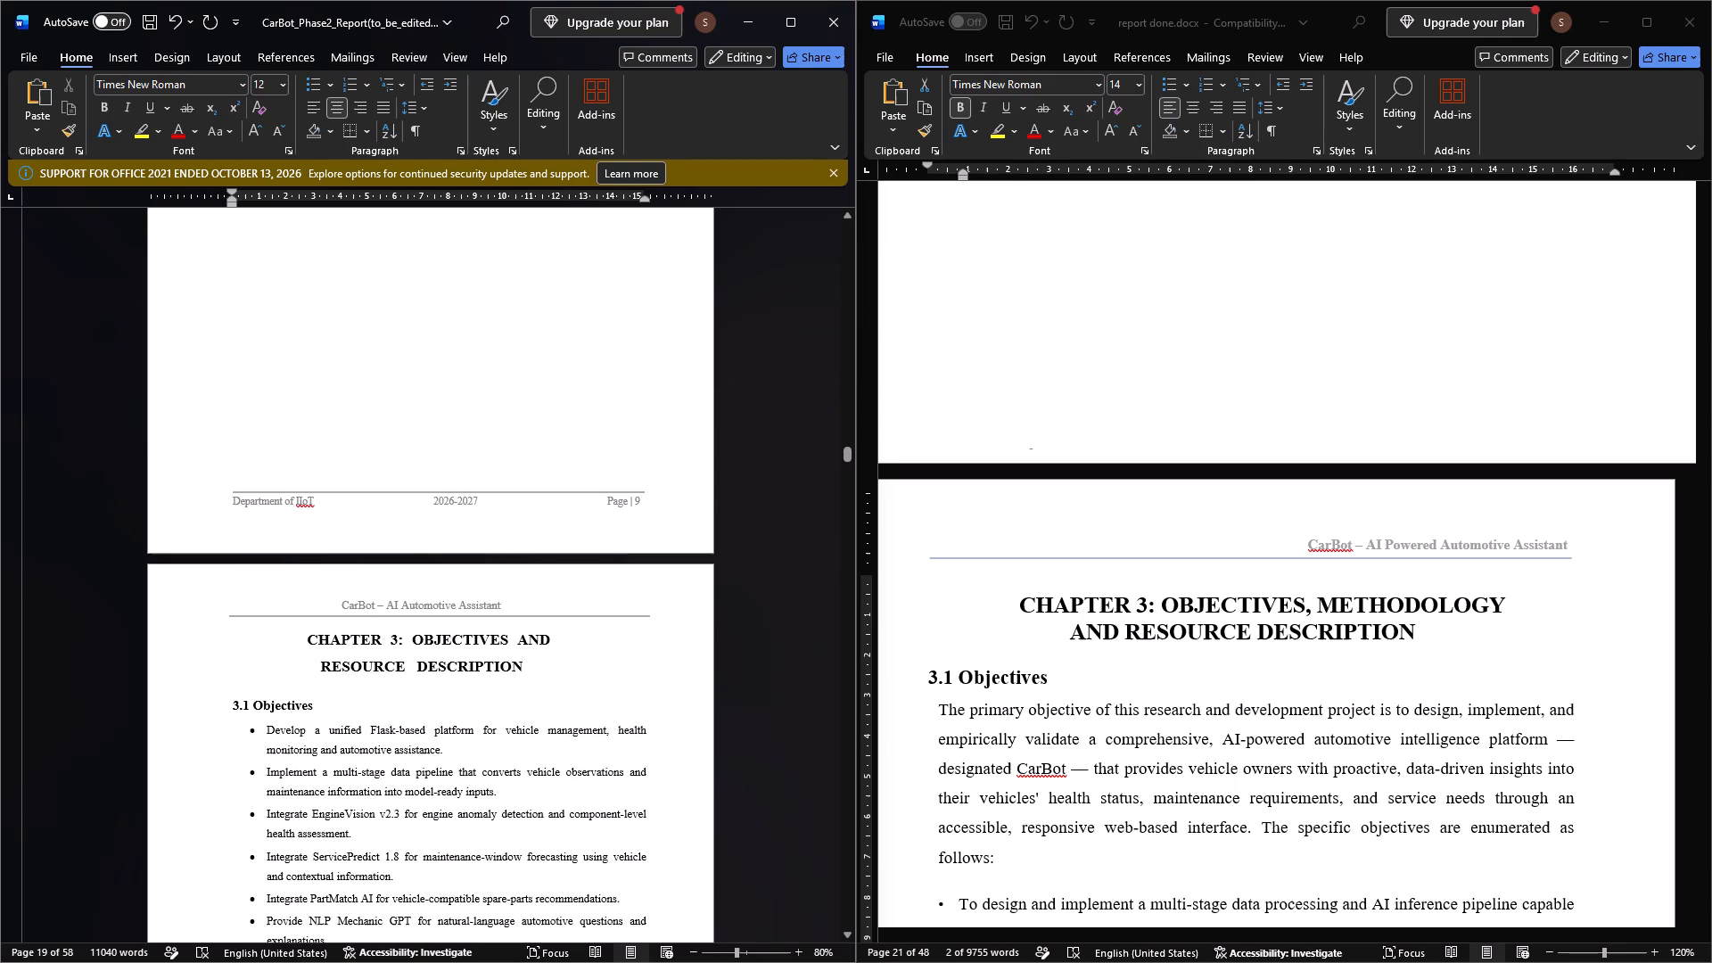
pyautogui.tripleClick(481, 640)
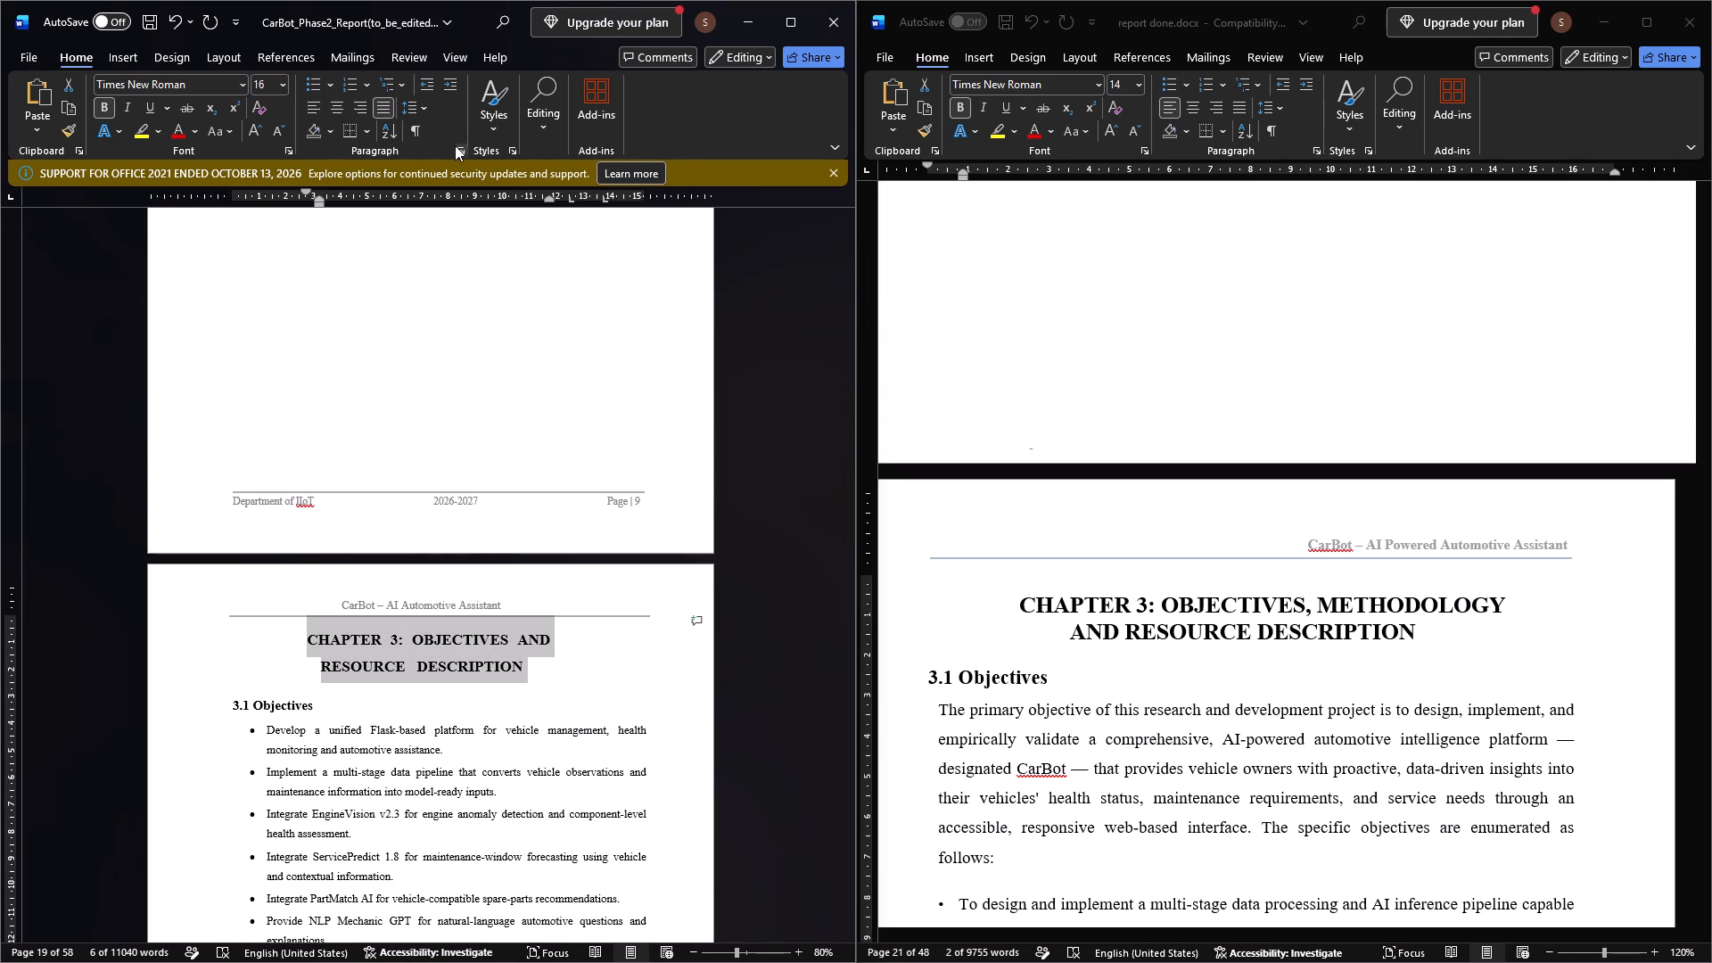
pyautogui.click(463, 149)
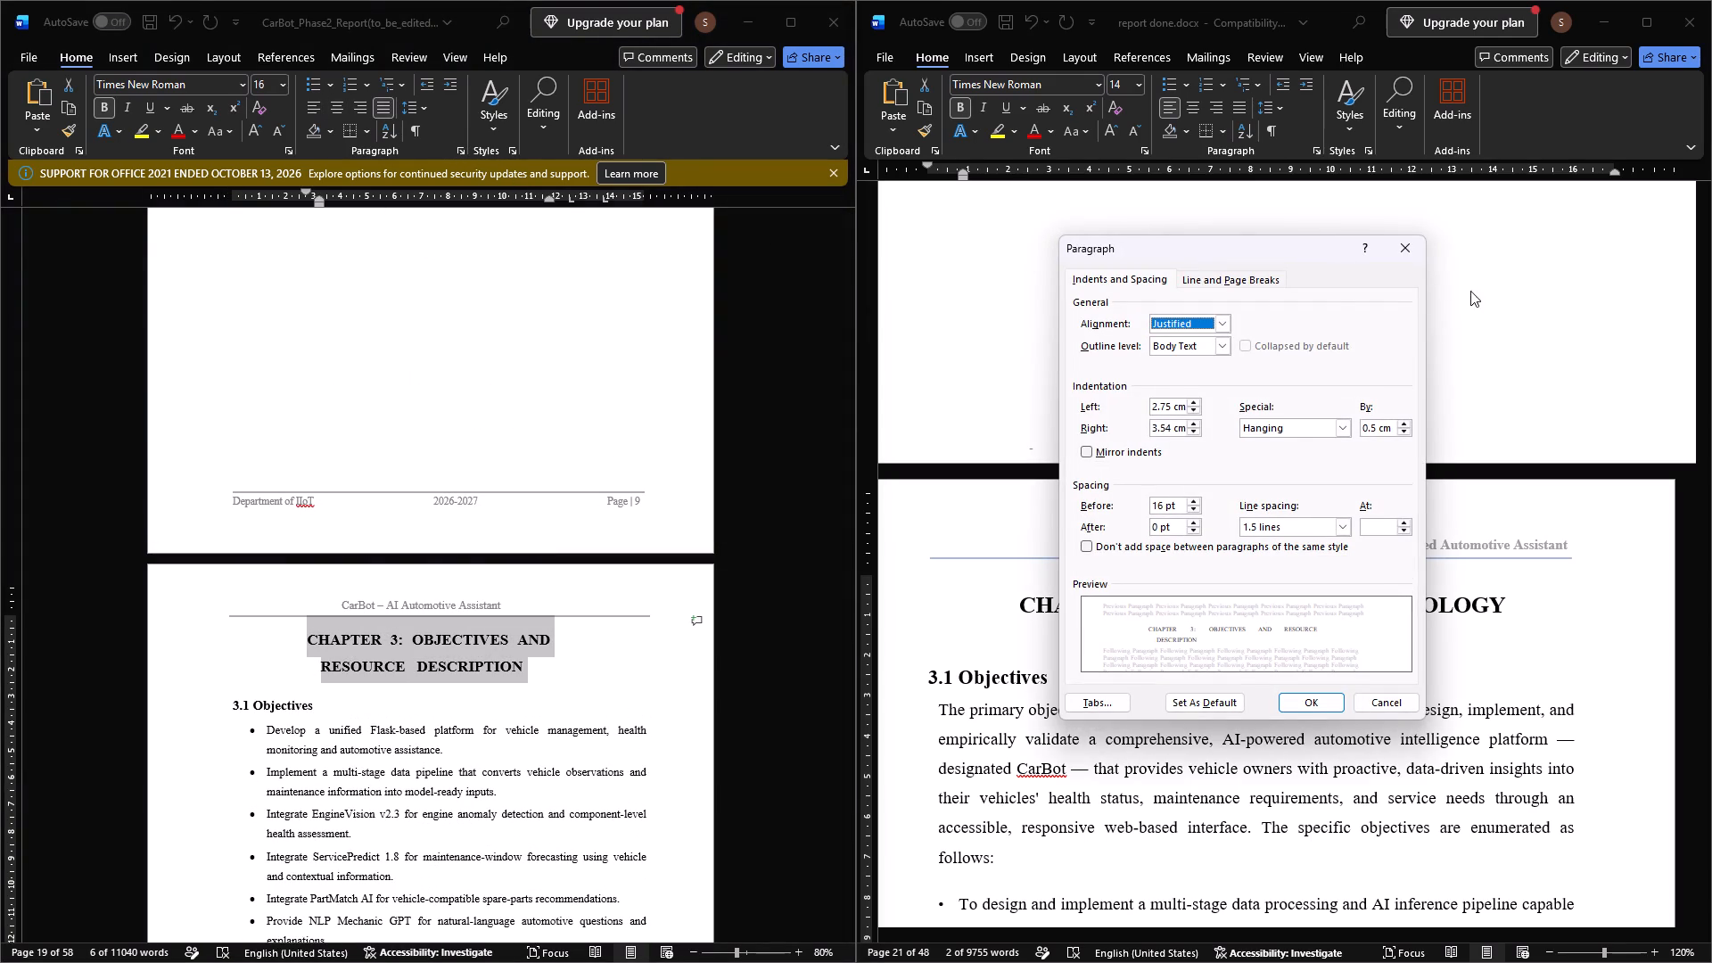
pyautogui.click(1395, 247)
# Set the CHAPTER 4 METHODOLOGY heading above 4.1 to justified alignment with 16 pt spacing before and 1.5 line spacing.
pyautogui.scroll(-3, 282, 639)
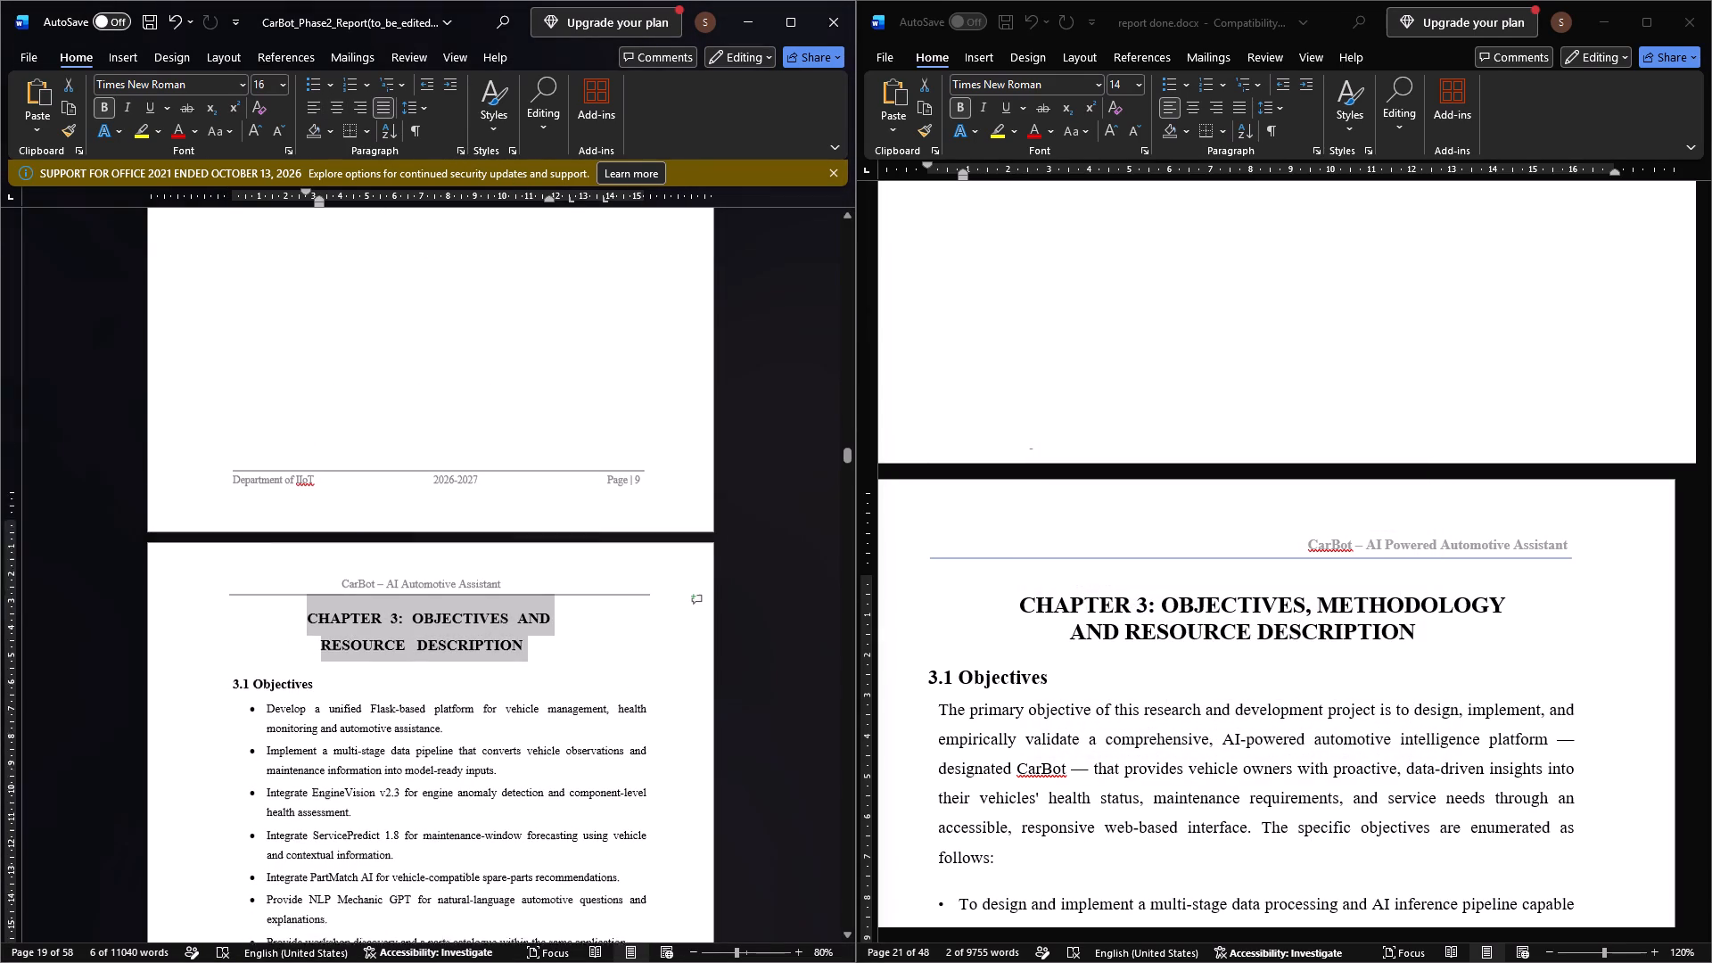
pyautogui.scroll(-3, 279, 643)
pyautogui.scroll(-8, 553, 554)
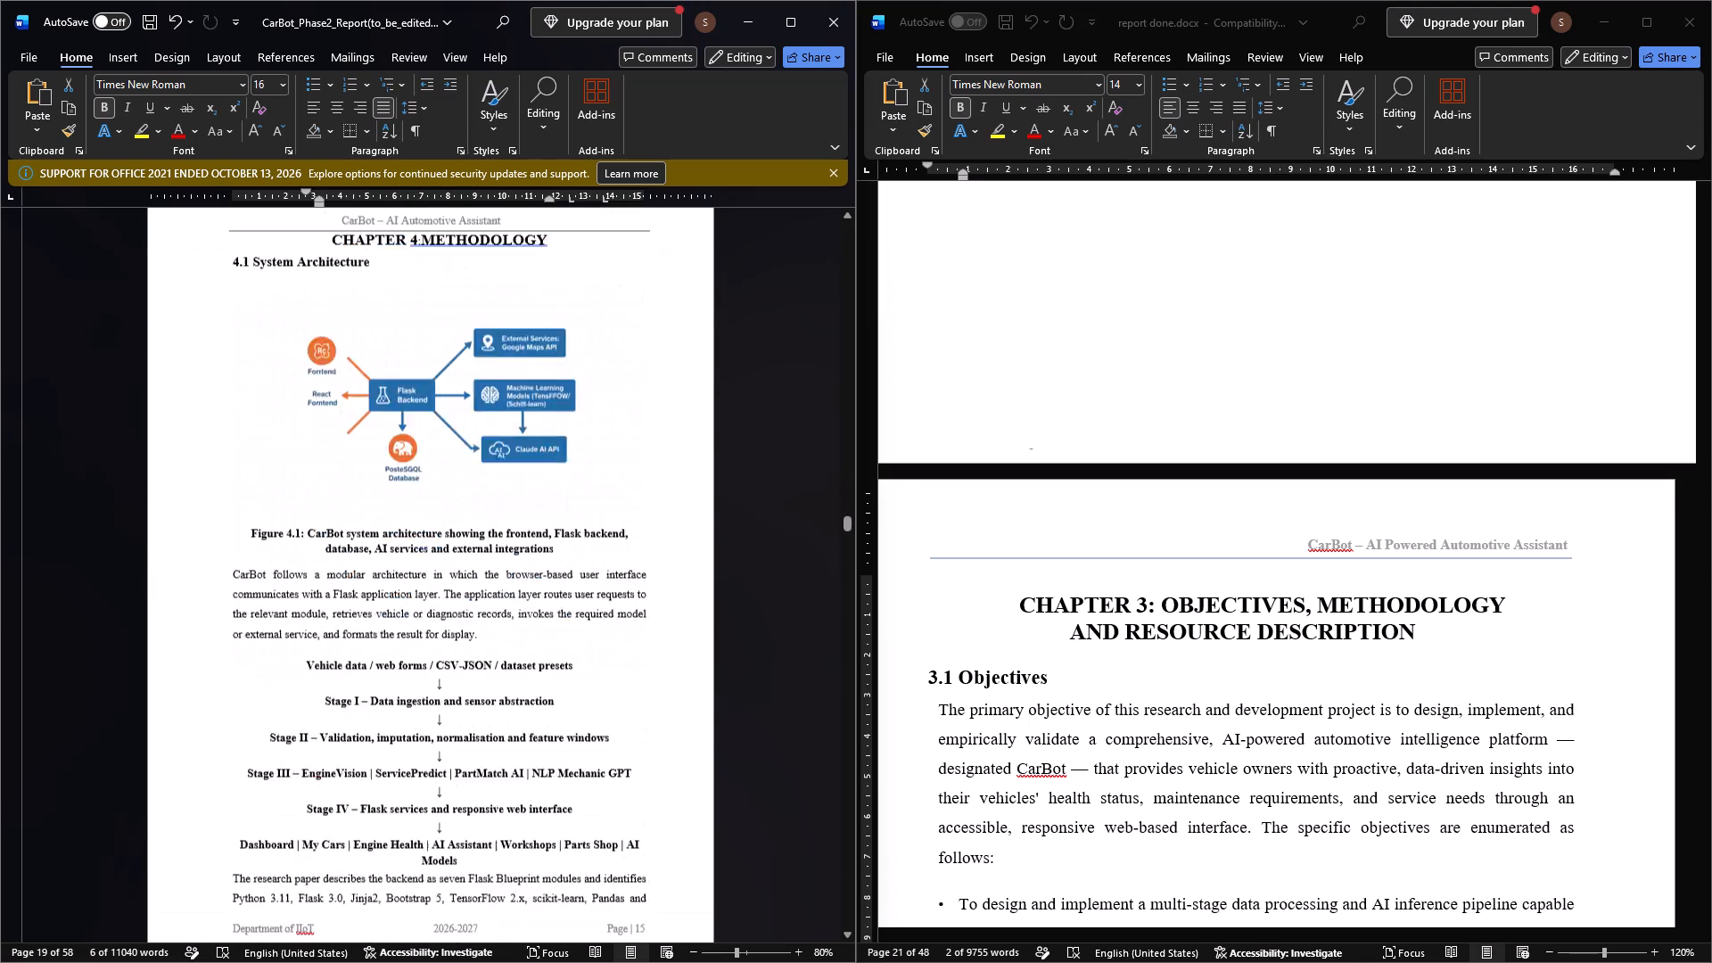
pyautogui.scroll(4, 542, 582)
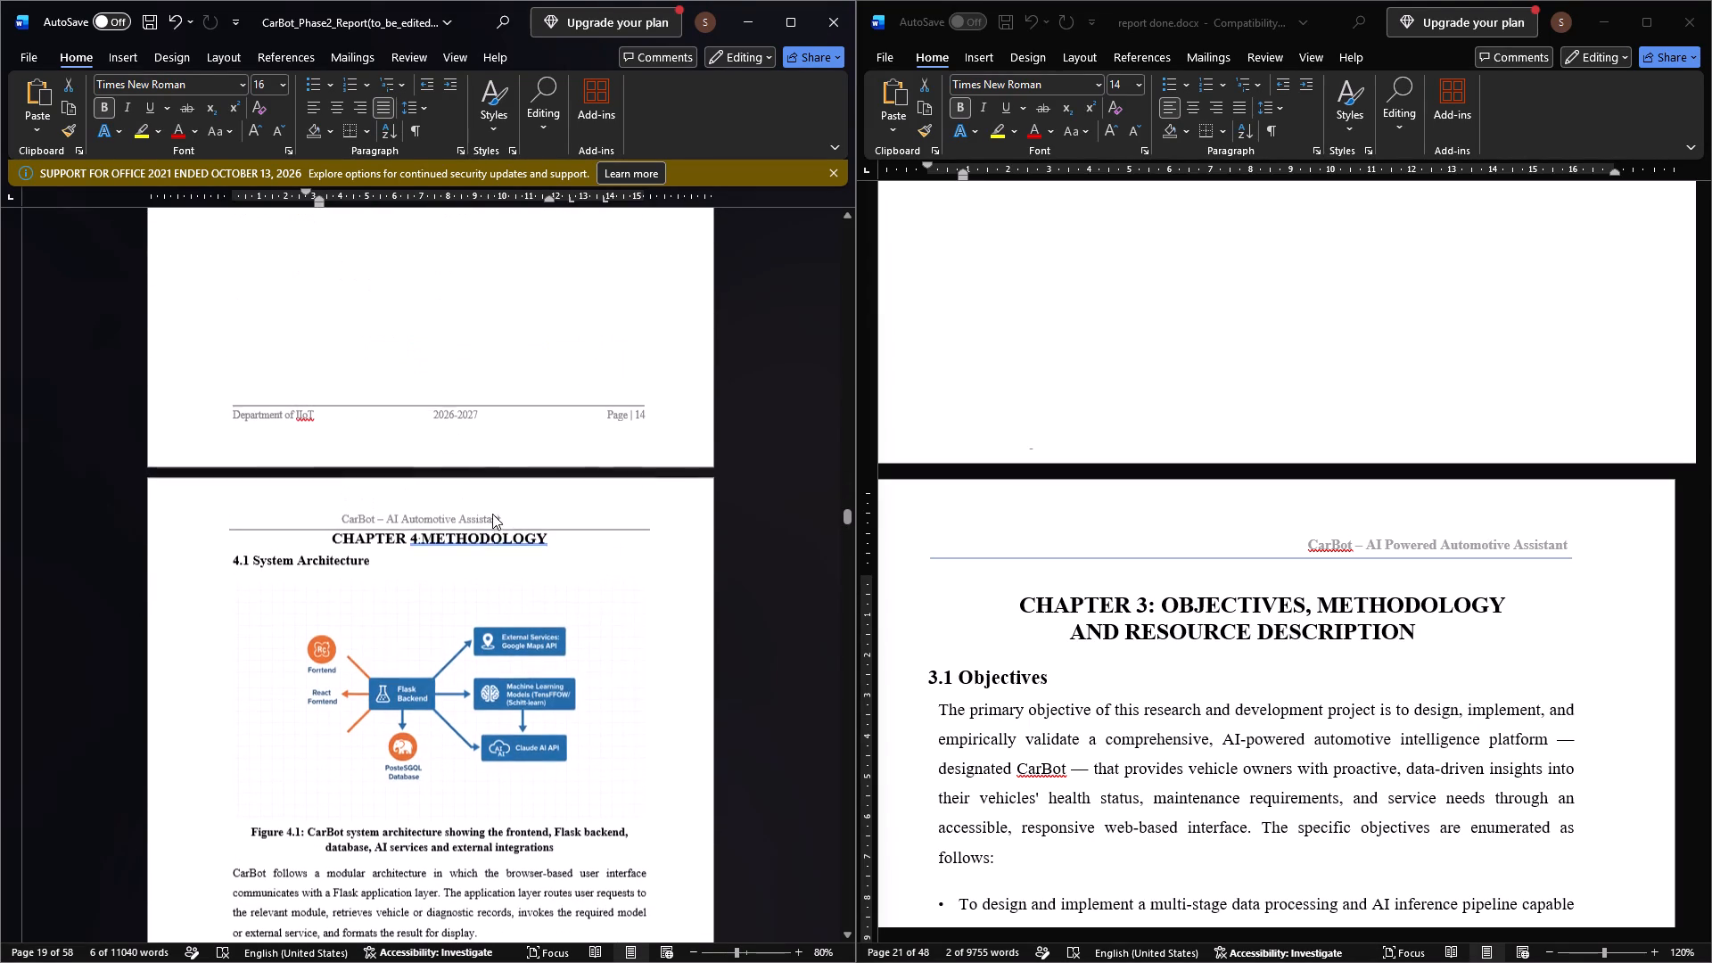
pyautogui.tripleClick(439, 539)
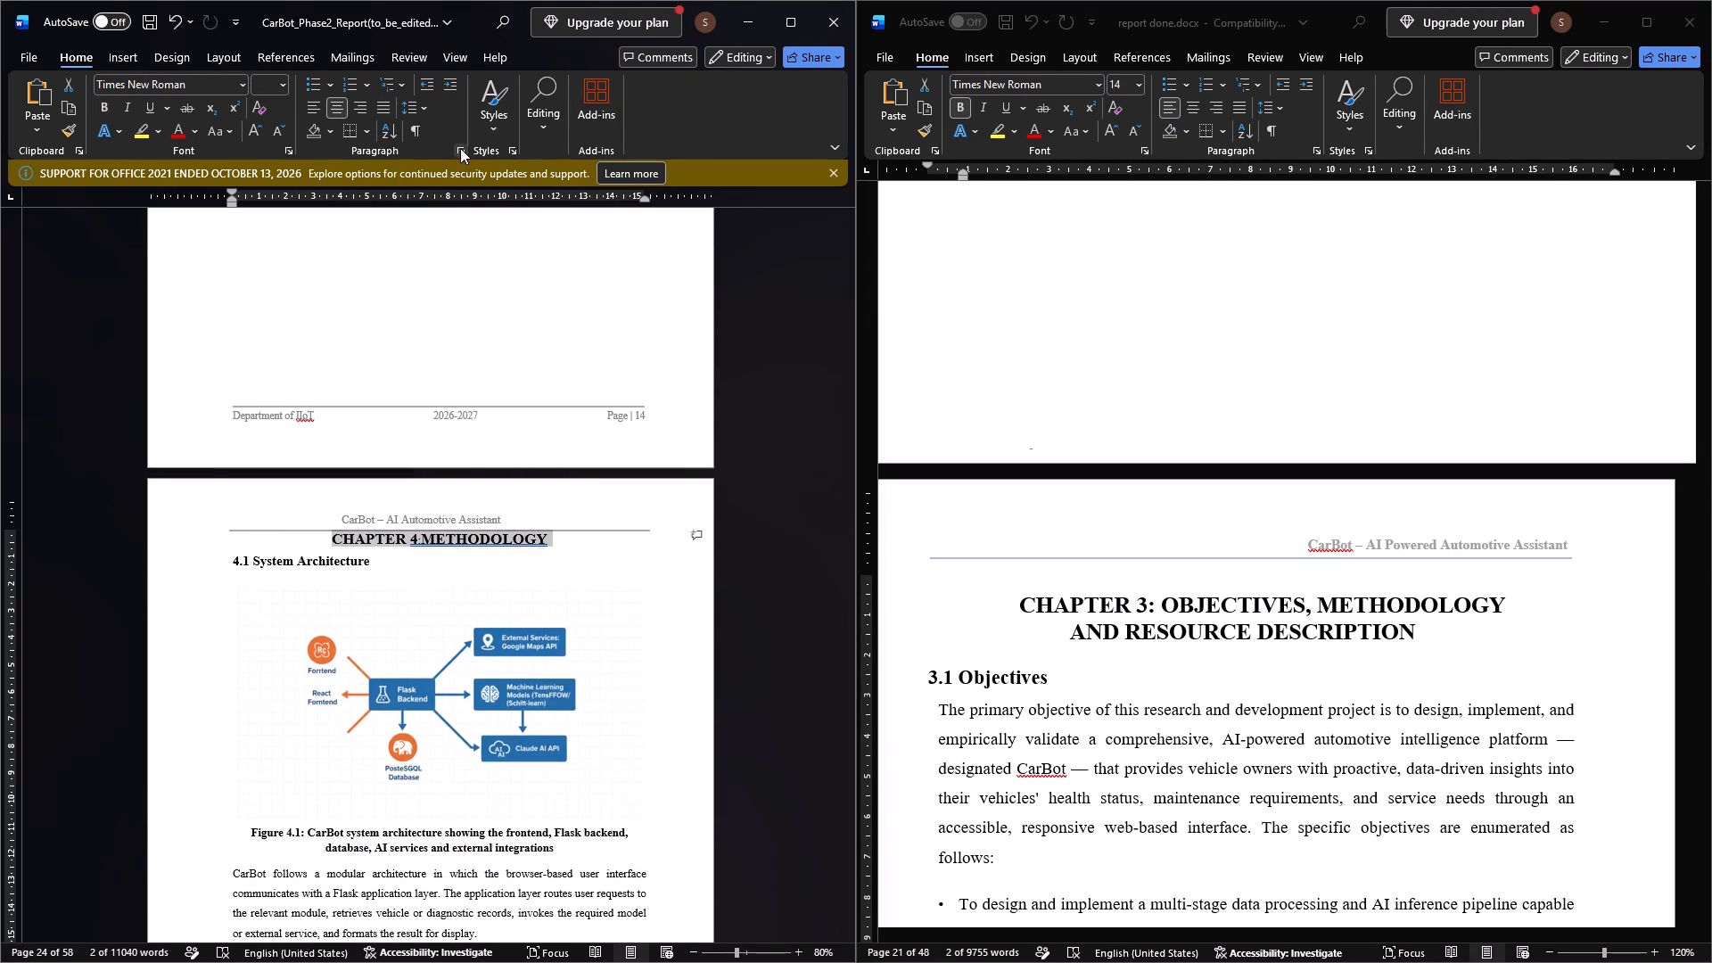
pyautogui.click(460, 148)
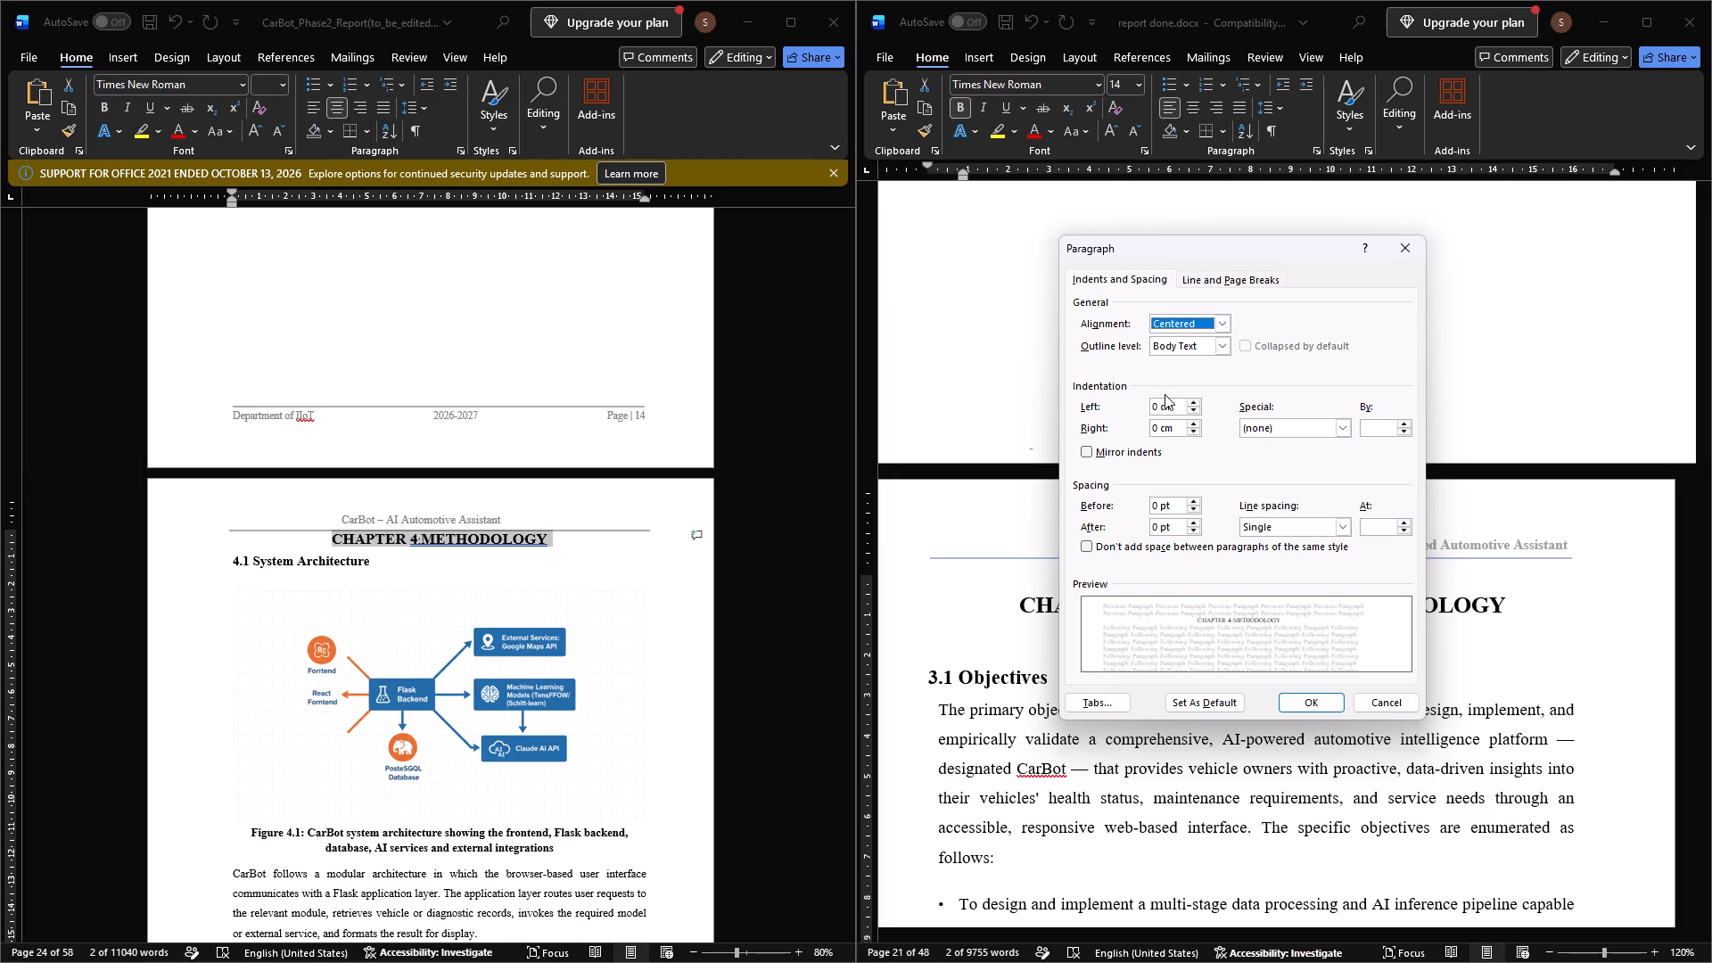
pyautogui.click(1159, 501)
pyautogui.press('BackSpace')
pyautogui.press('BackSpace')
pyautogui.press('1')
pyautogui.press('6')
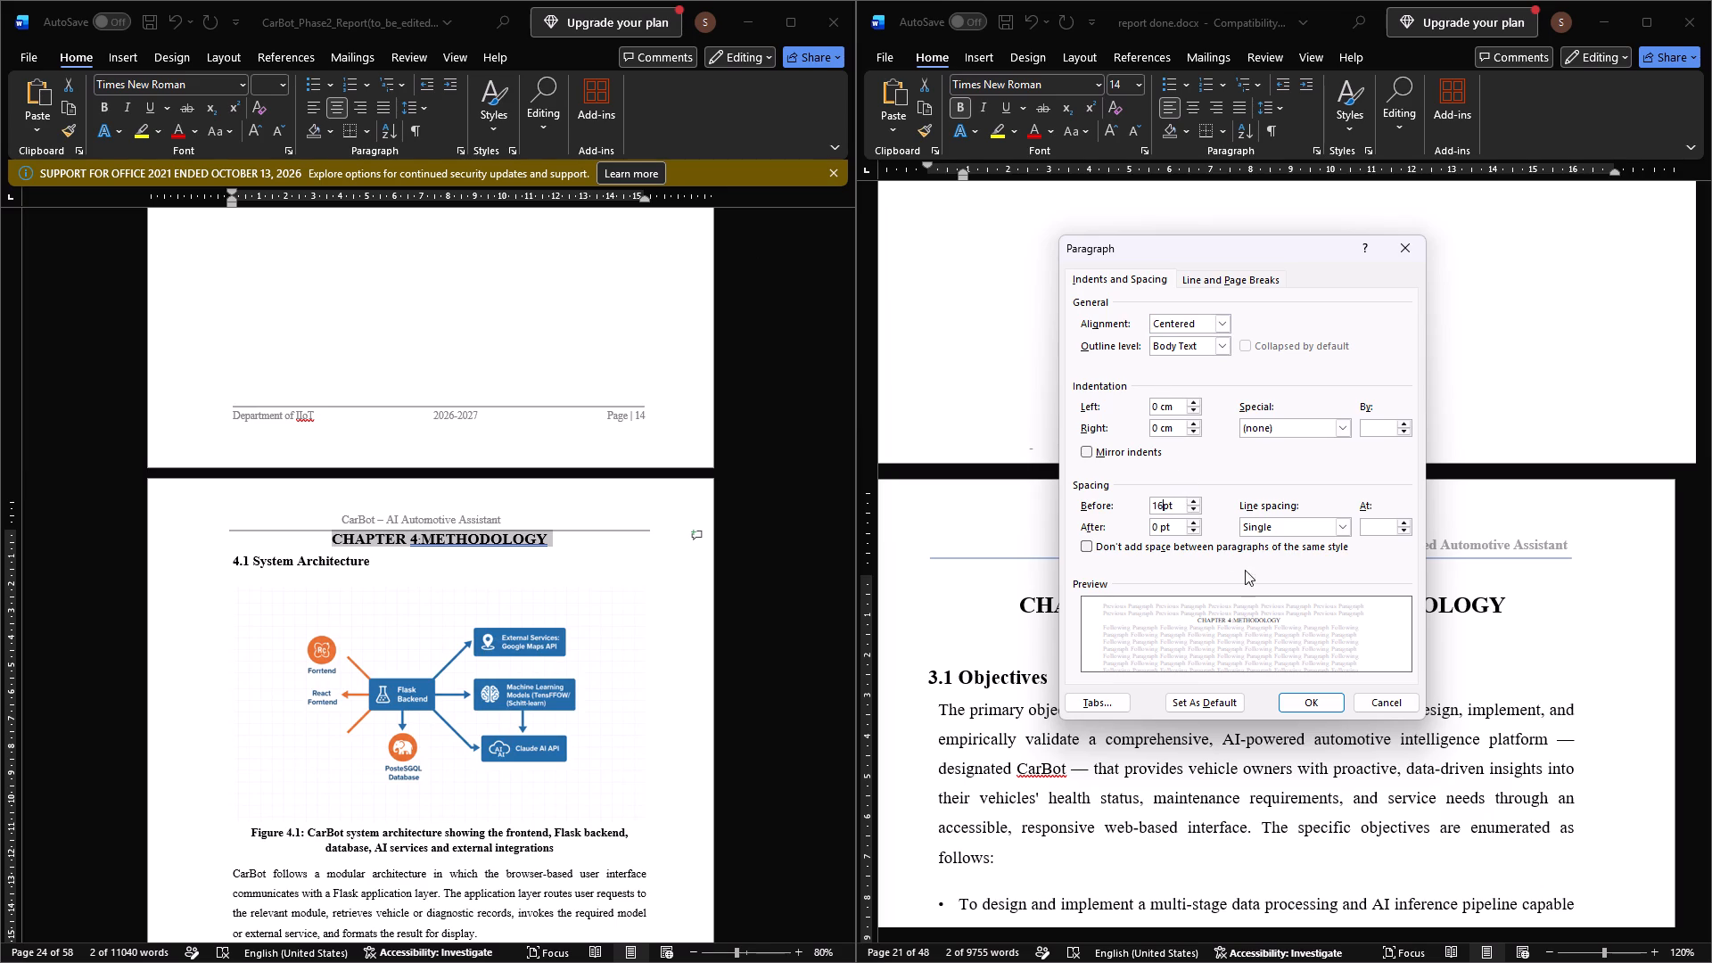
pyautogui.press('space')
pyautogui.click(1297, 528)
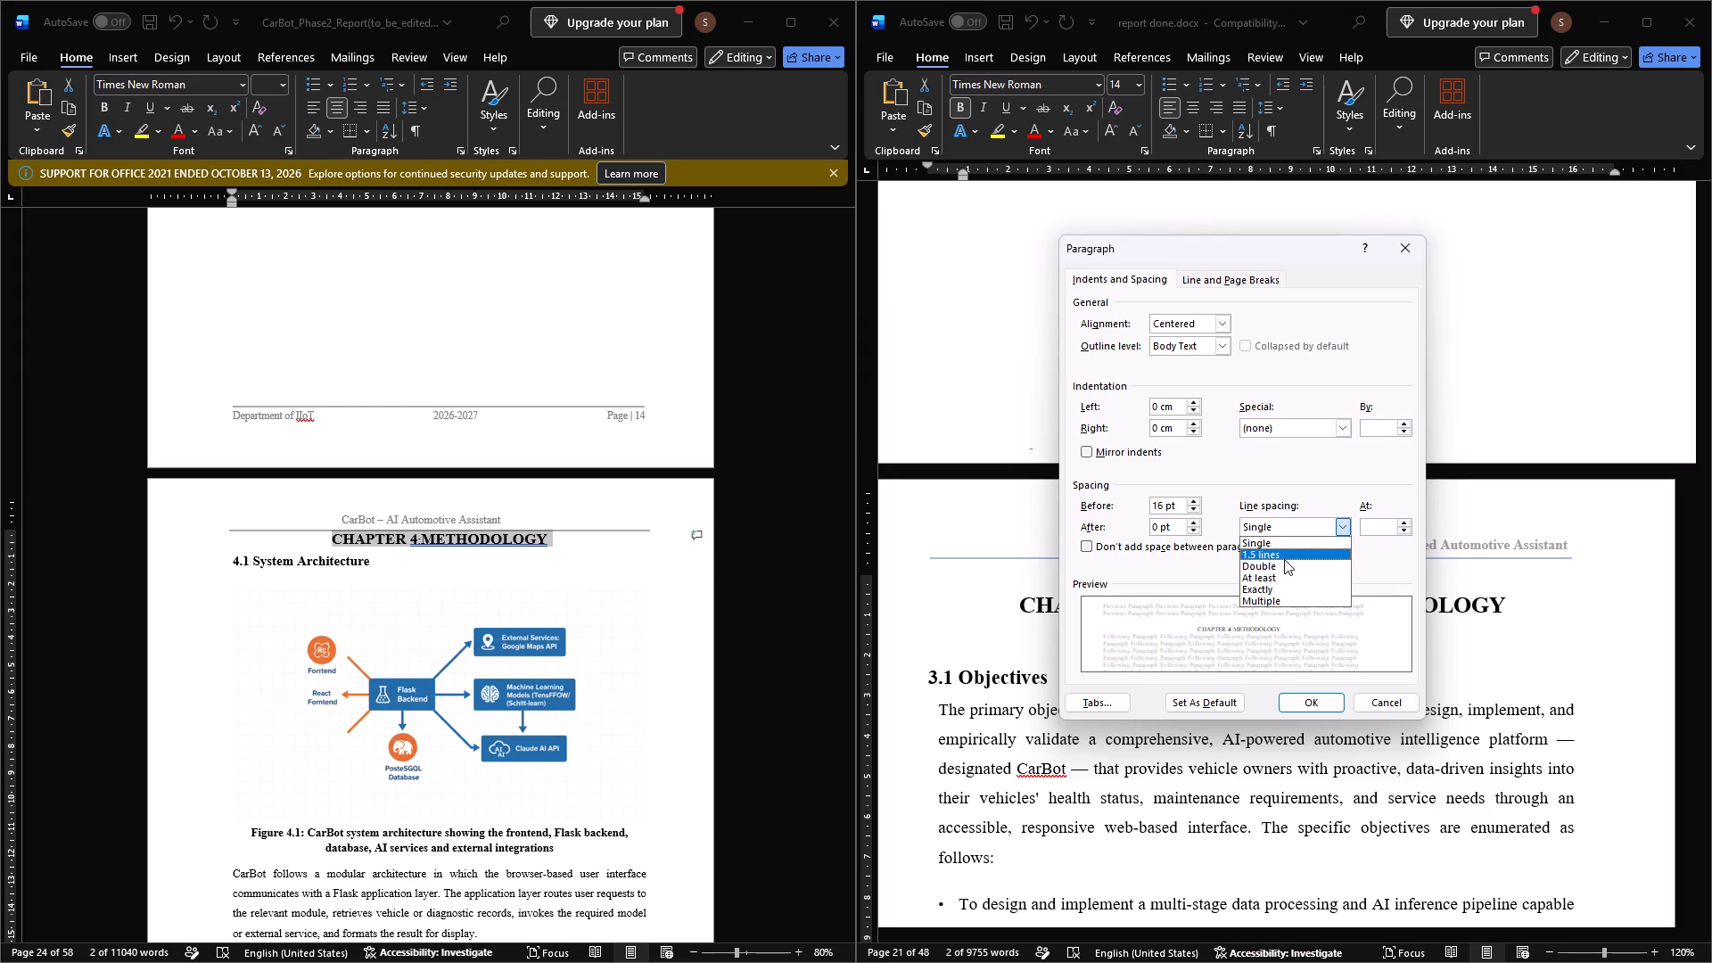
pyautogui.click(1284, 559)
pyautogui.click(1217, 321)
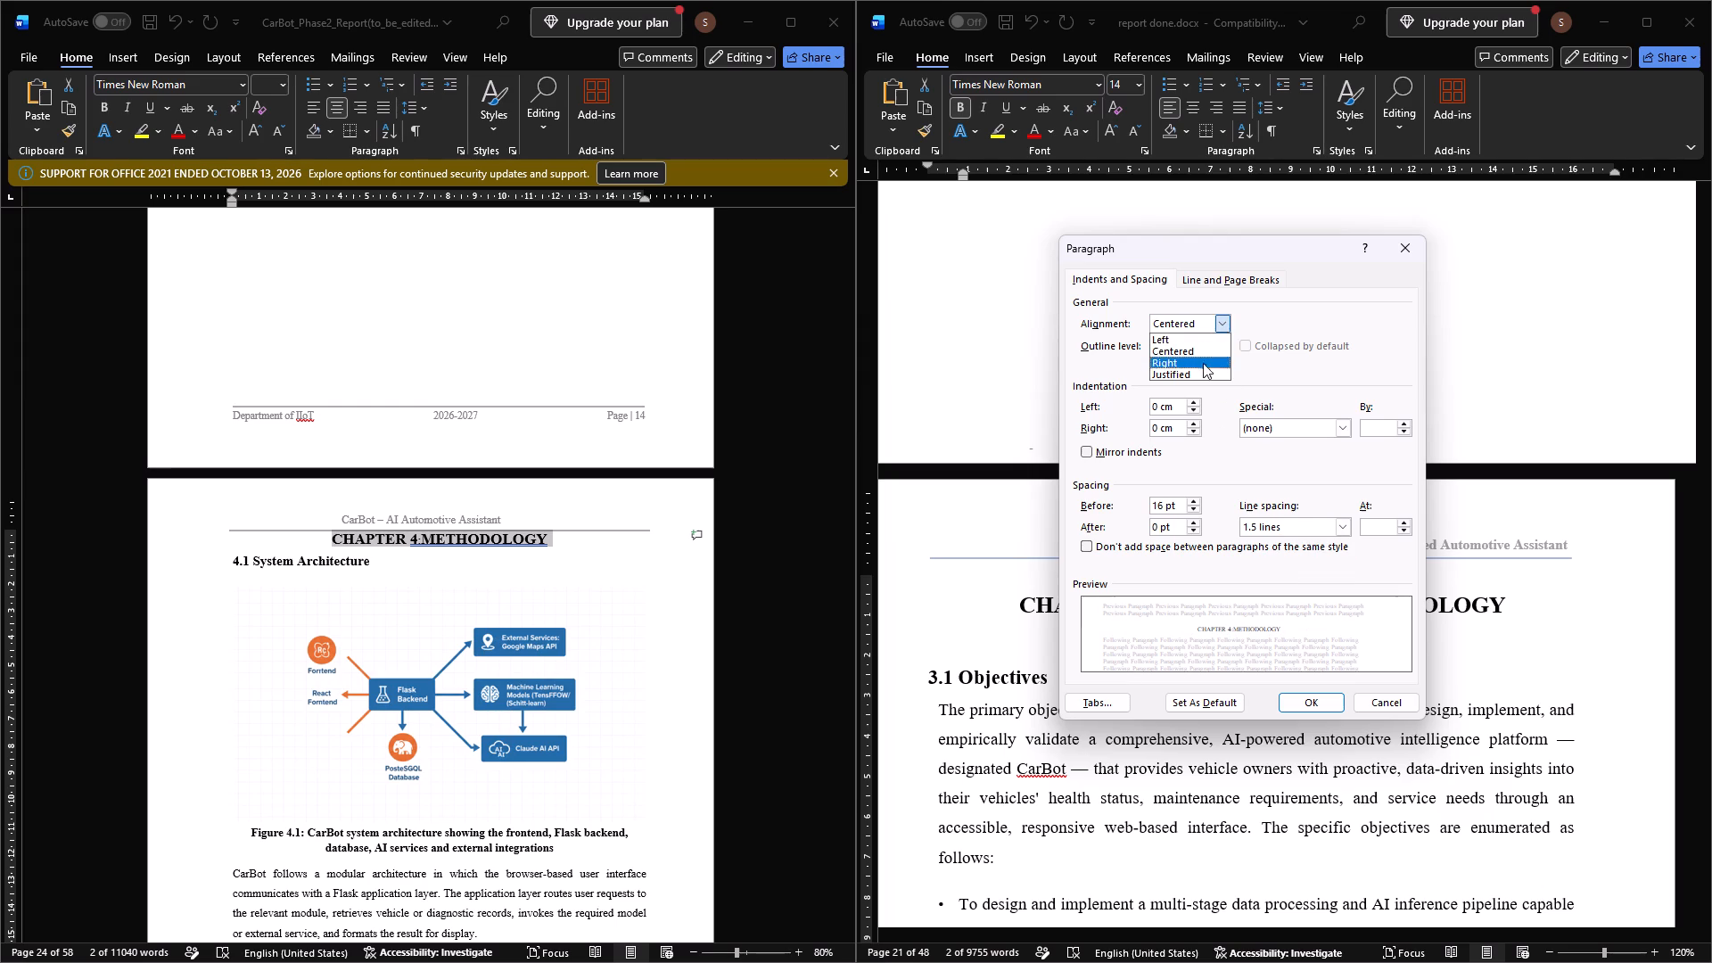
pyautogui.click(1195, 370)
pyautogui.click(1309, 695)
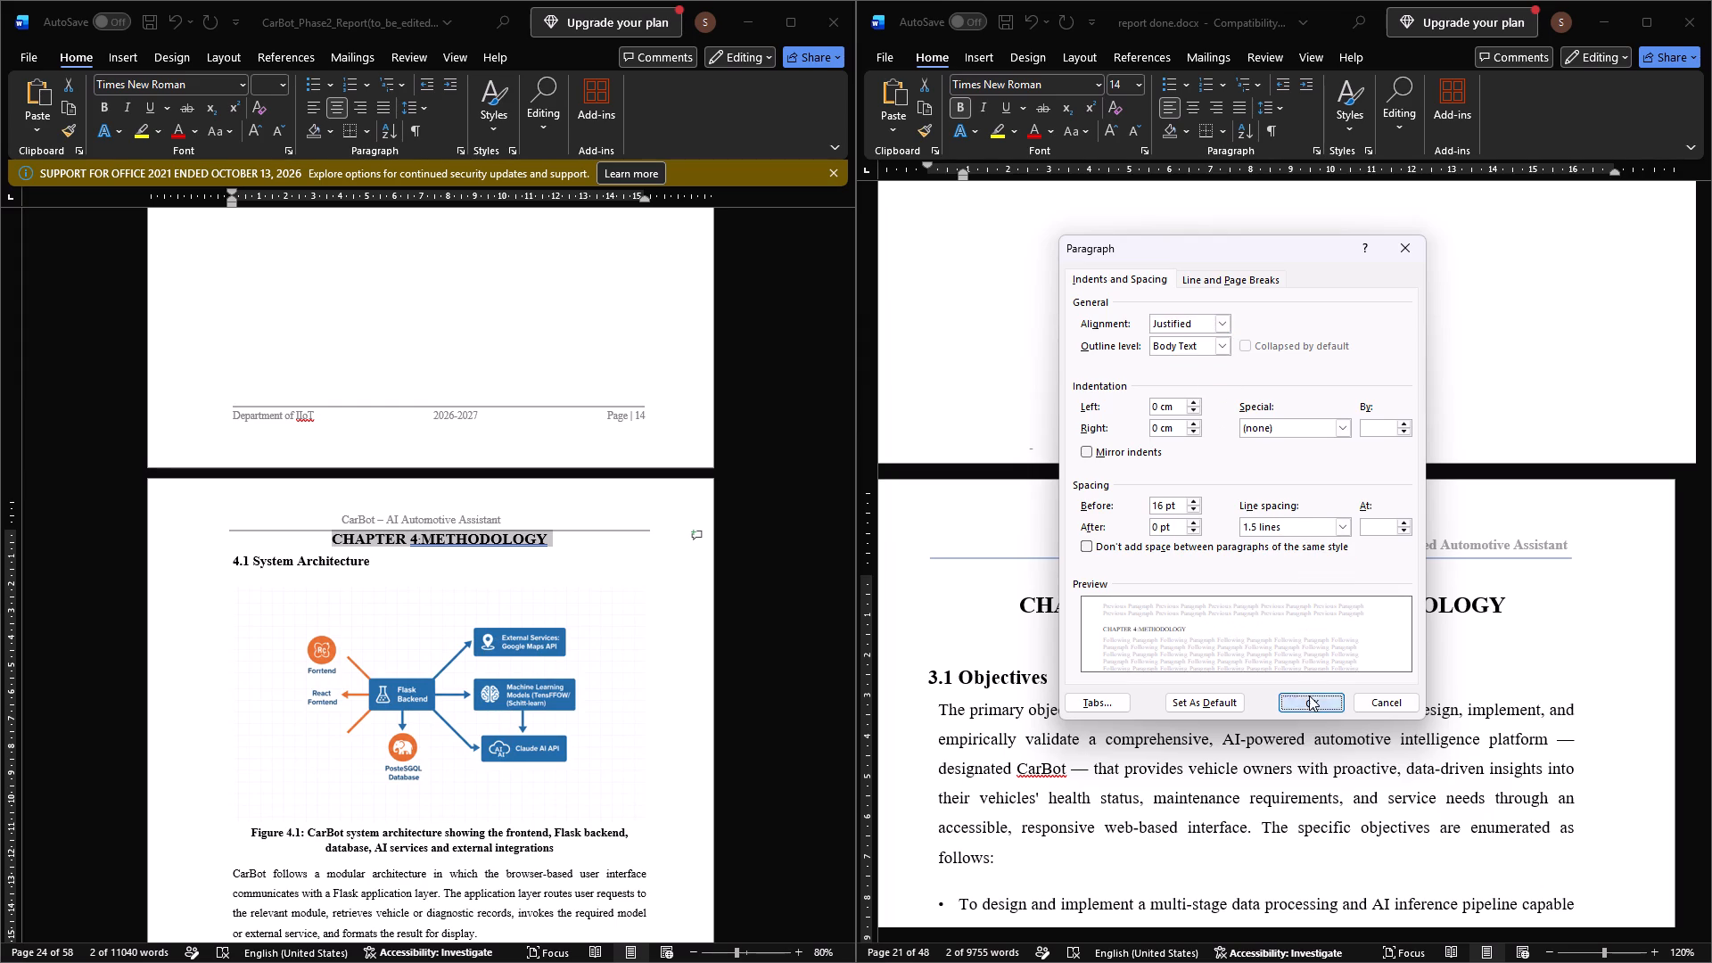
# Indent the whole CHAPTER 4 METHODOLOGY heading about 2.75 cm from the left margin.
pyautogui.click(233, 549)
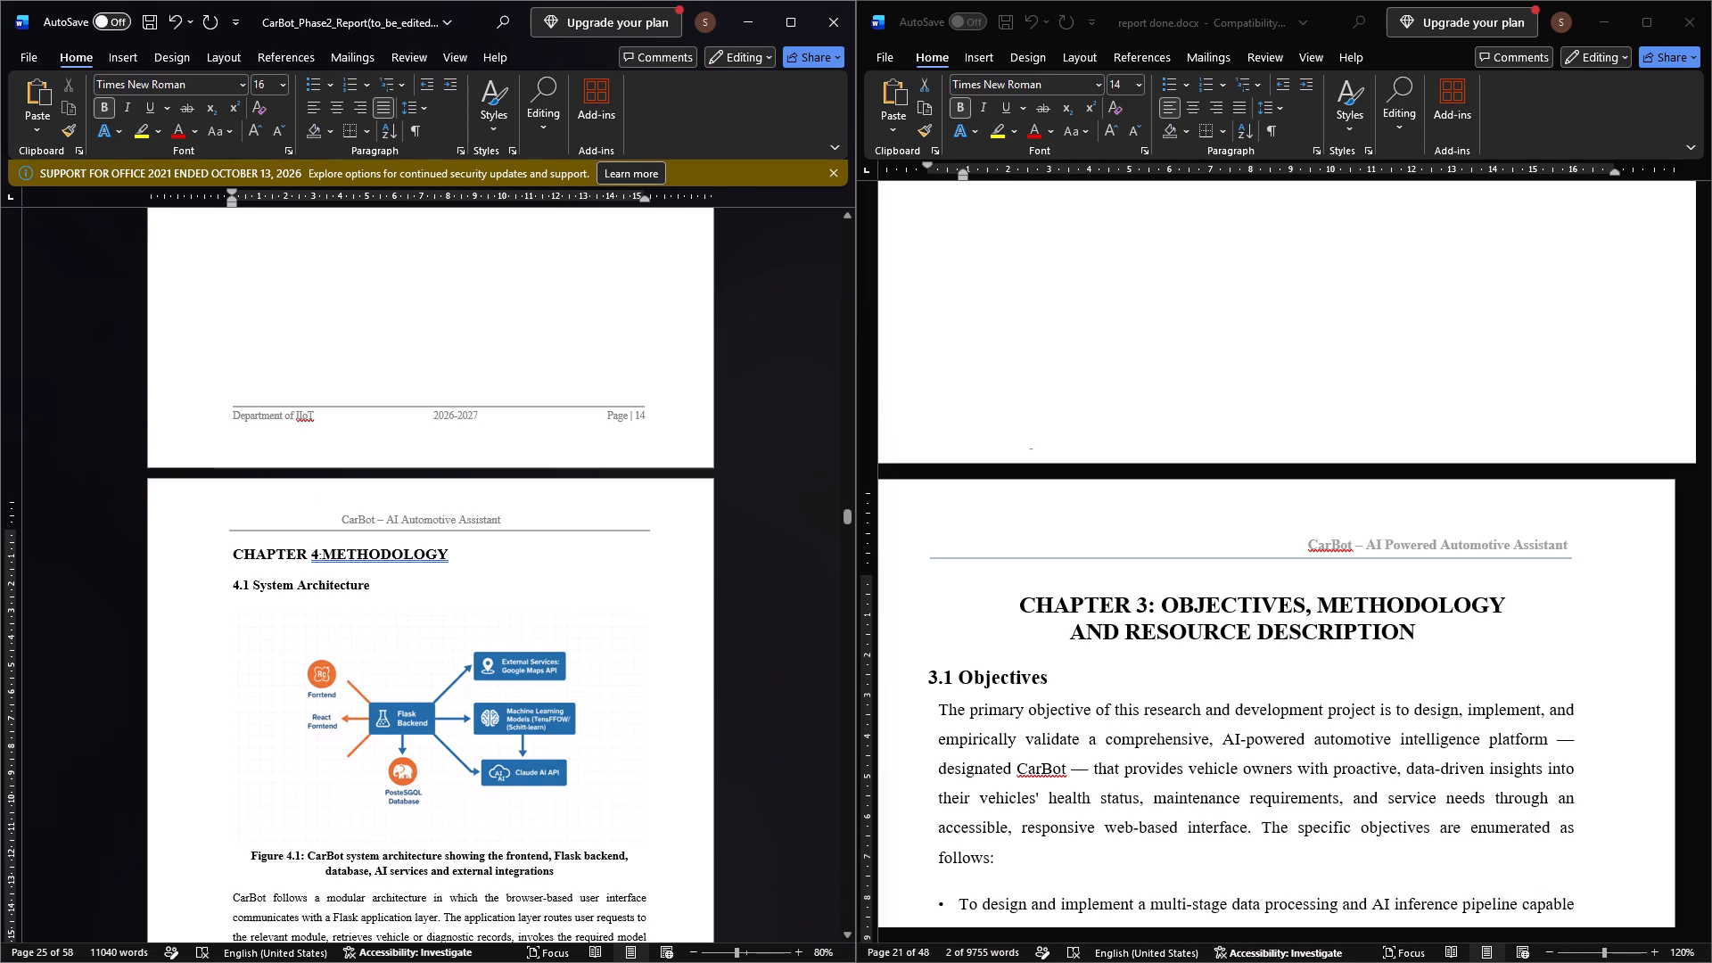
pyautogui.moveTo(232, 202); pyautogui.dragTo(303, 243)
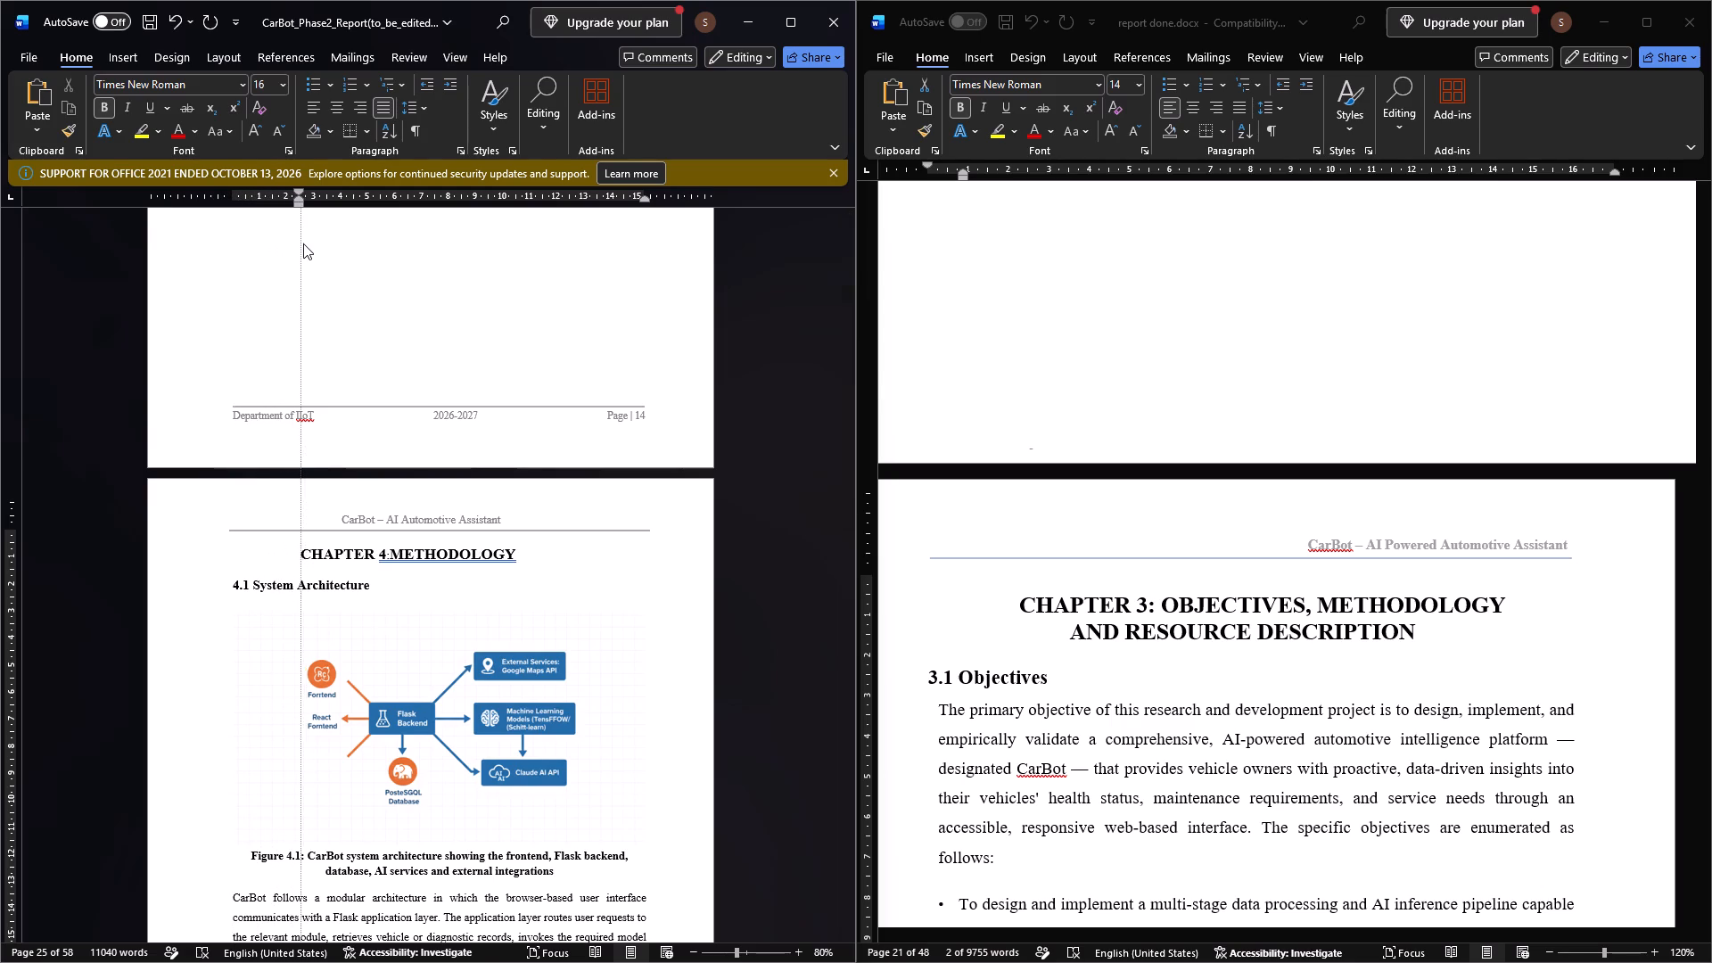
pyautogui.moveTo(303, 243); pyautogui.dragTo(304, 245)
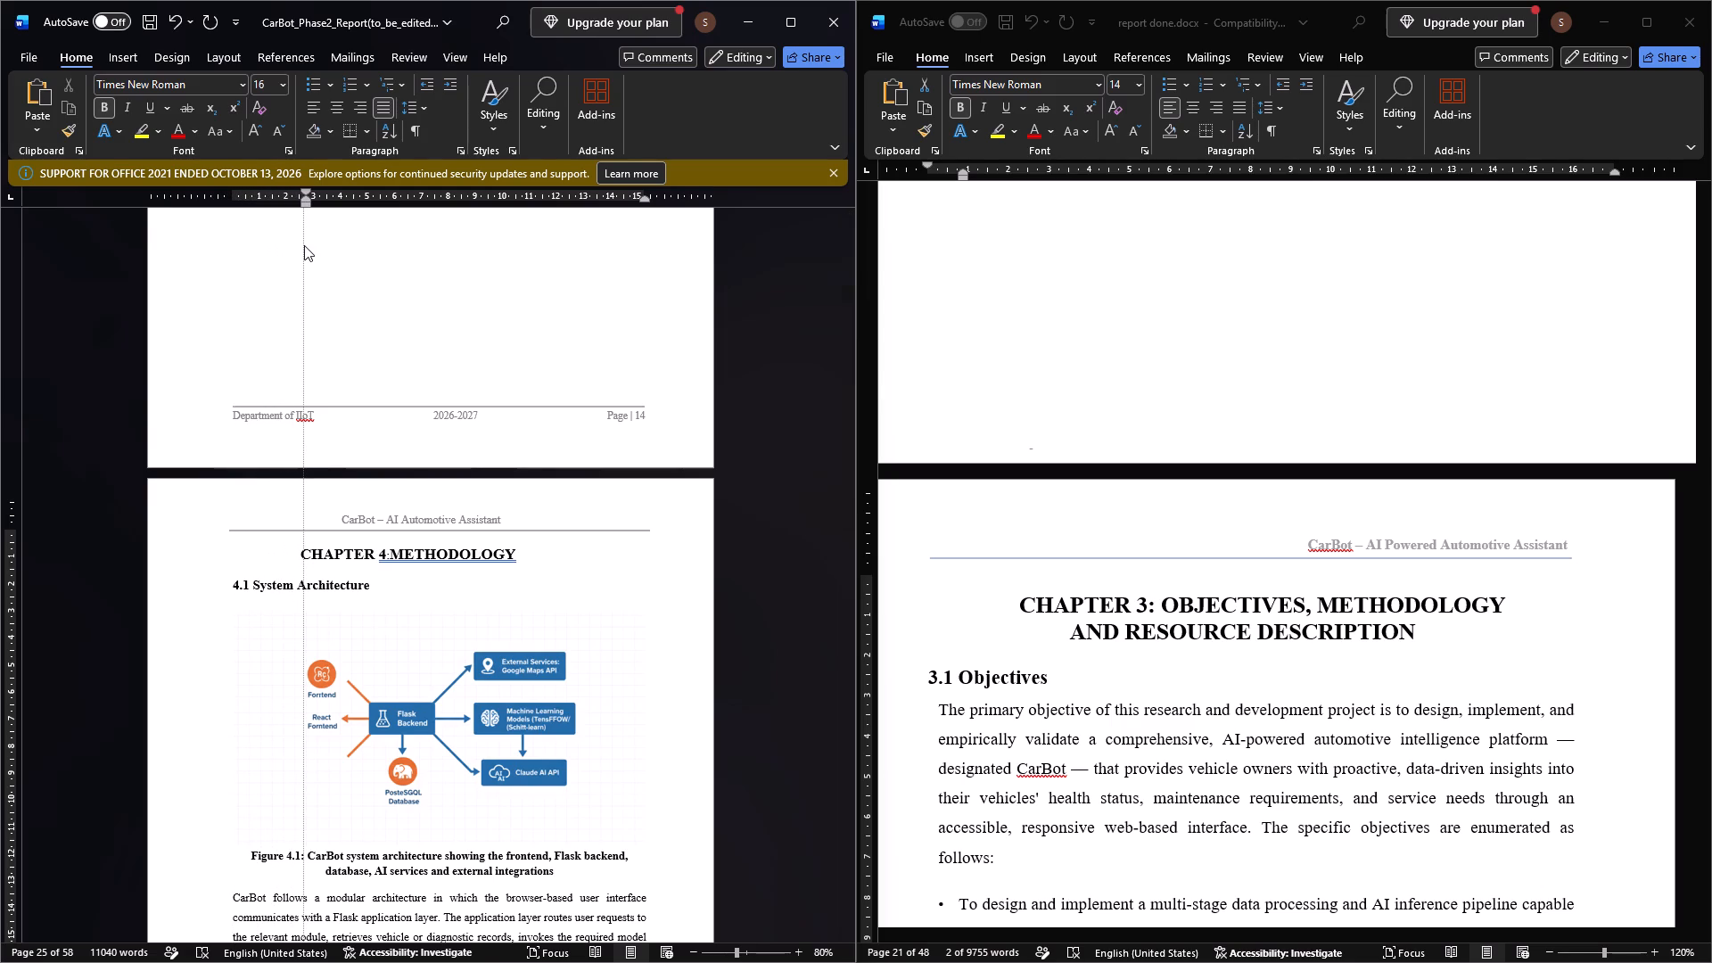
pyautogui.moveTo(304, 245); pyautogui.dragTo(306, 246)
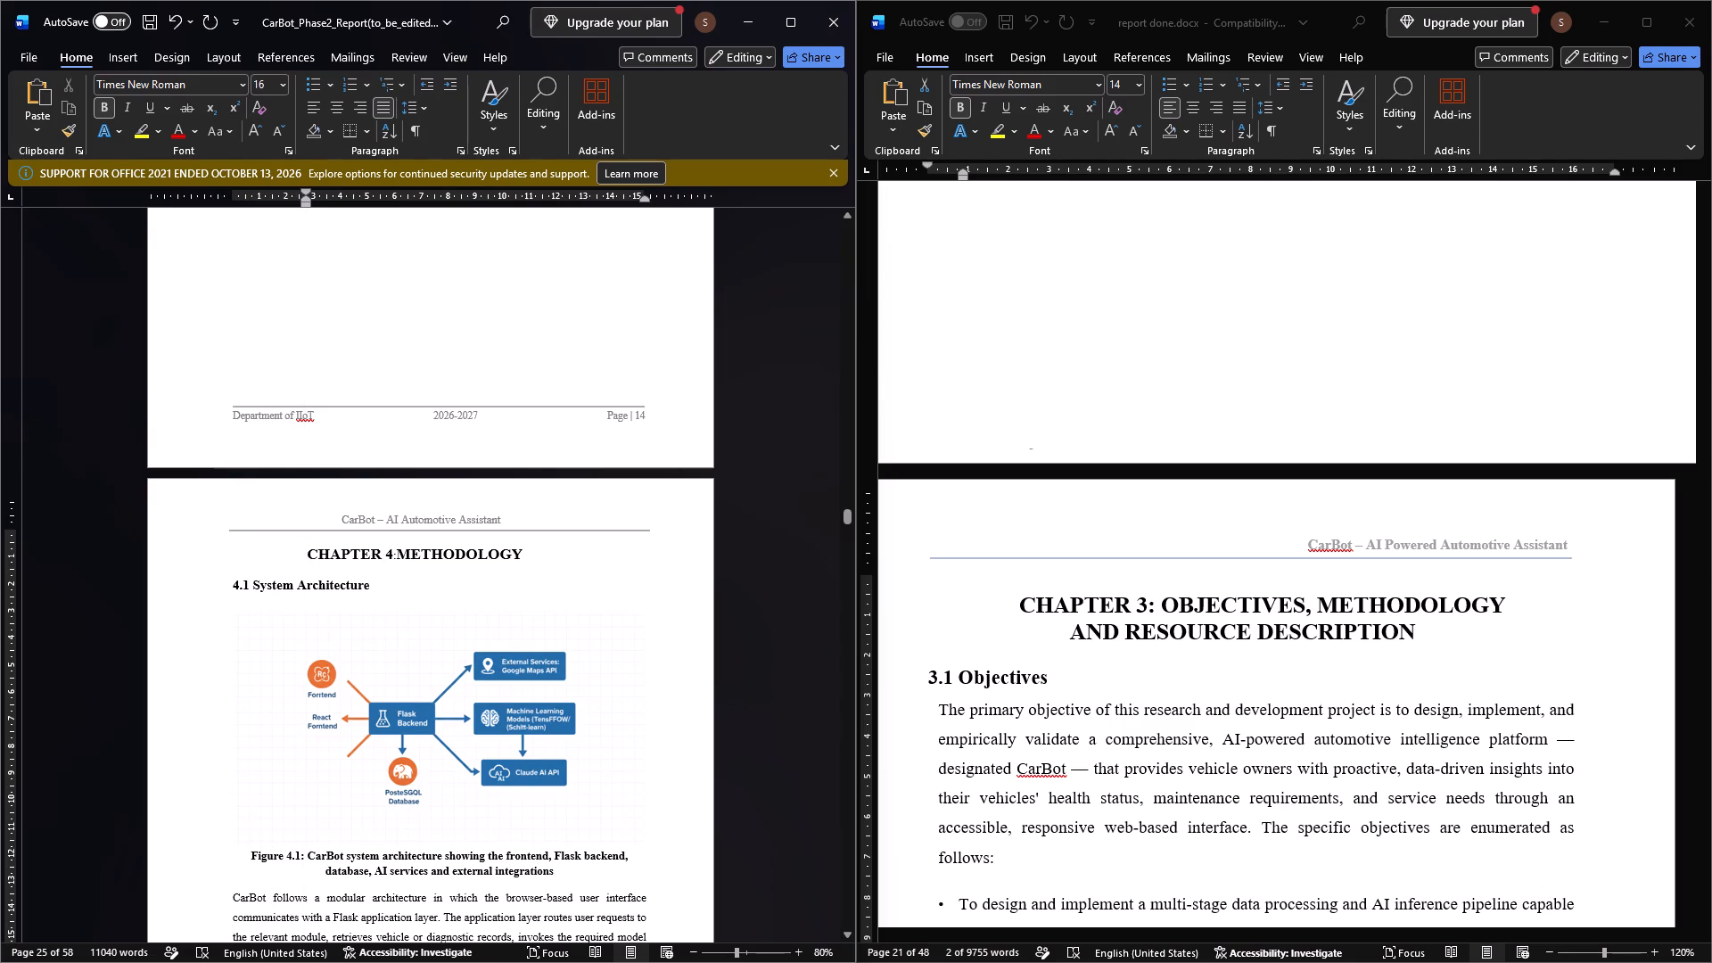
# Insert a space before METHODOLOGY in the Chapter 4 heading.
pyautogui.click(399, 554)
pyautogui.press('space')
# Set the 4.1 System Architecture heading to justified alignment with 15 pt spacing before and 2 pt after.
pyautogui.moveTo(374, 583); pyautogui.dragTo(239, 584)
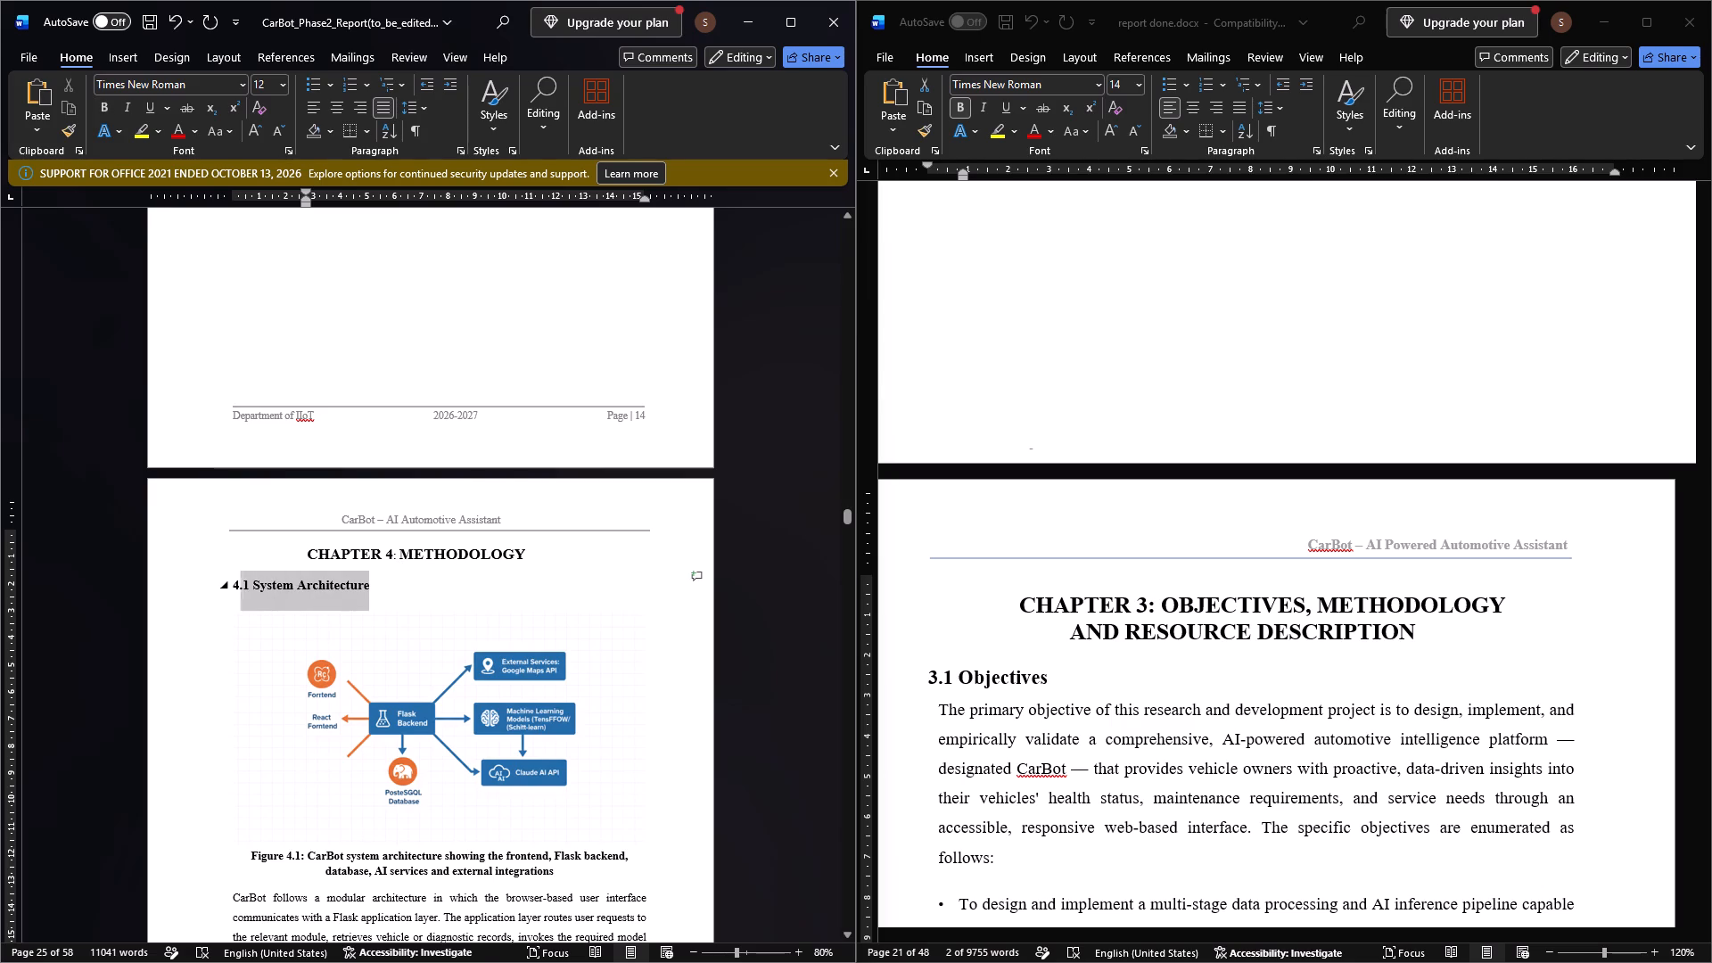
pyautogui.moveTo(239, 584); pyautogui.dragTo(231, 584)
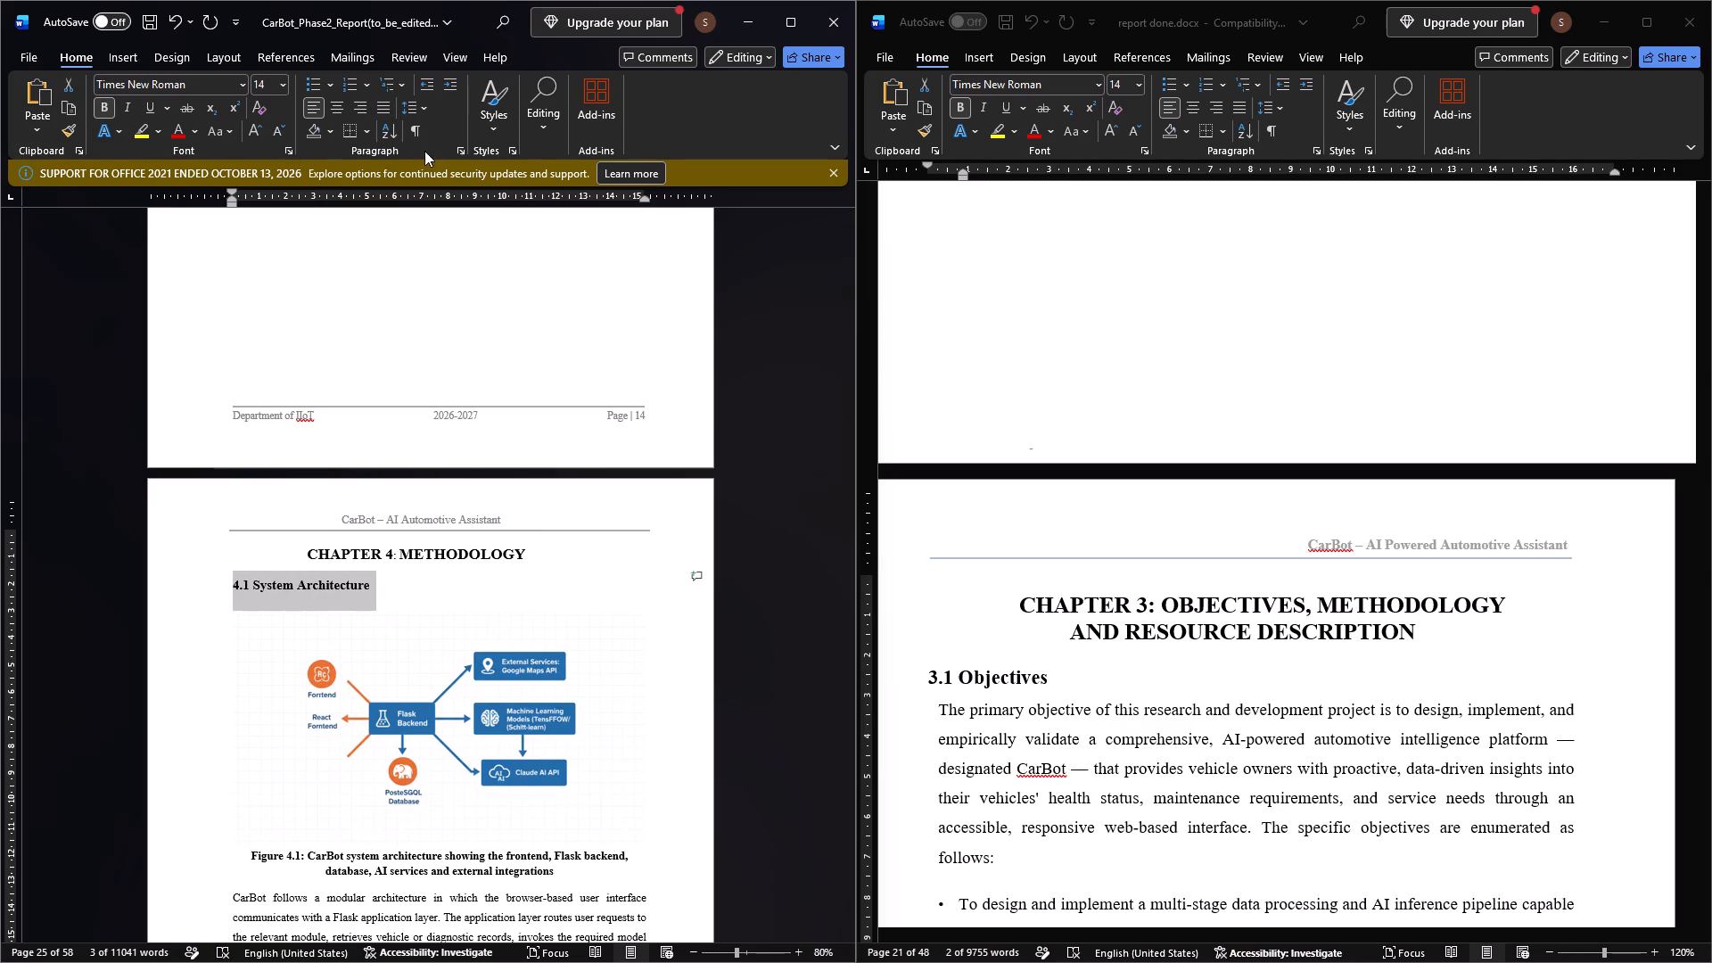
pyautogui.click(383, 113)
pyautogui.click(459, 151)
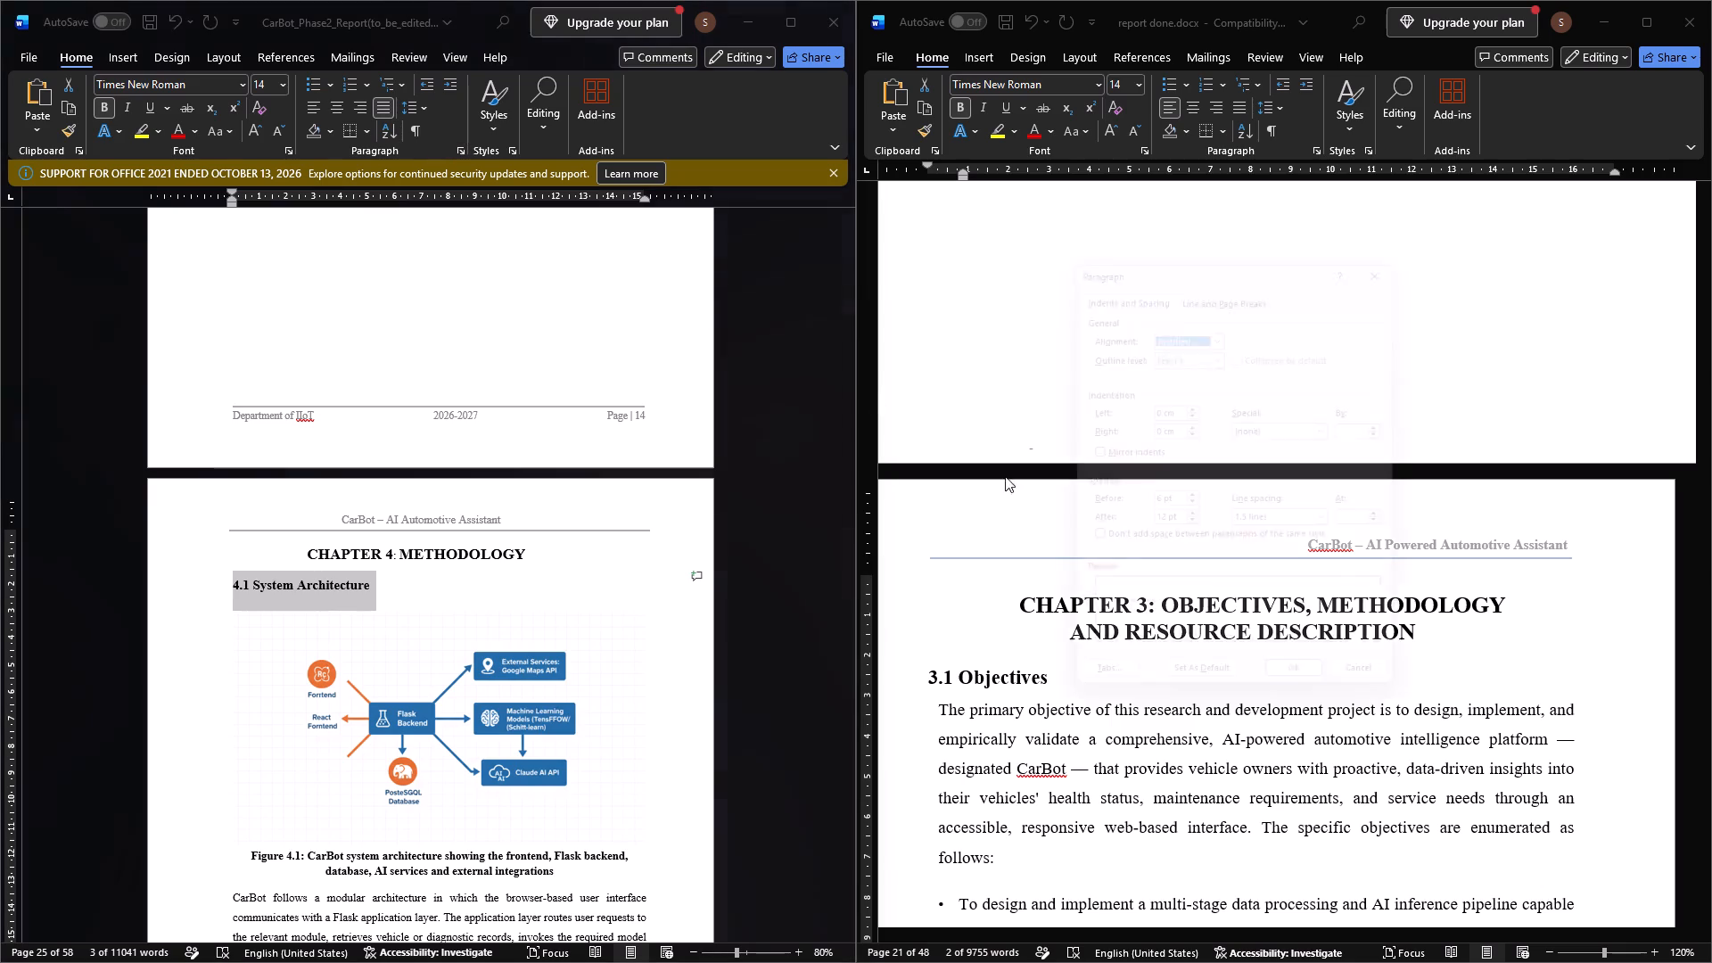
pyautogui.click(1158, 523)
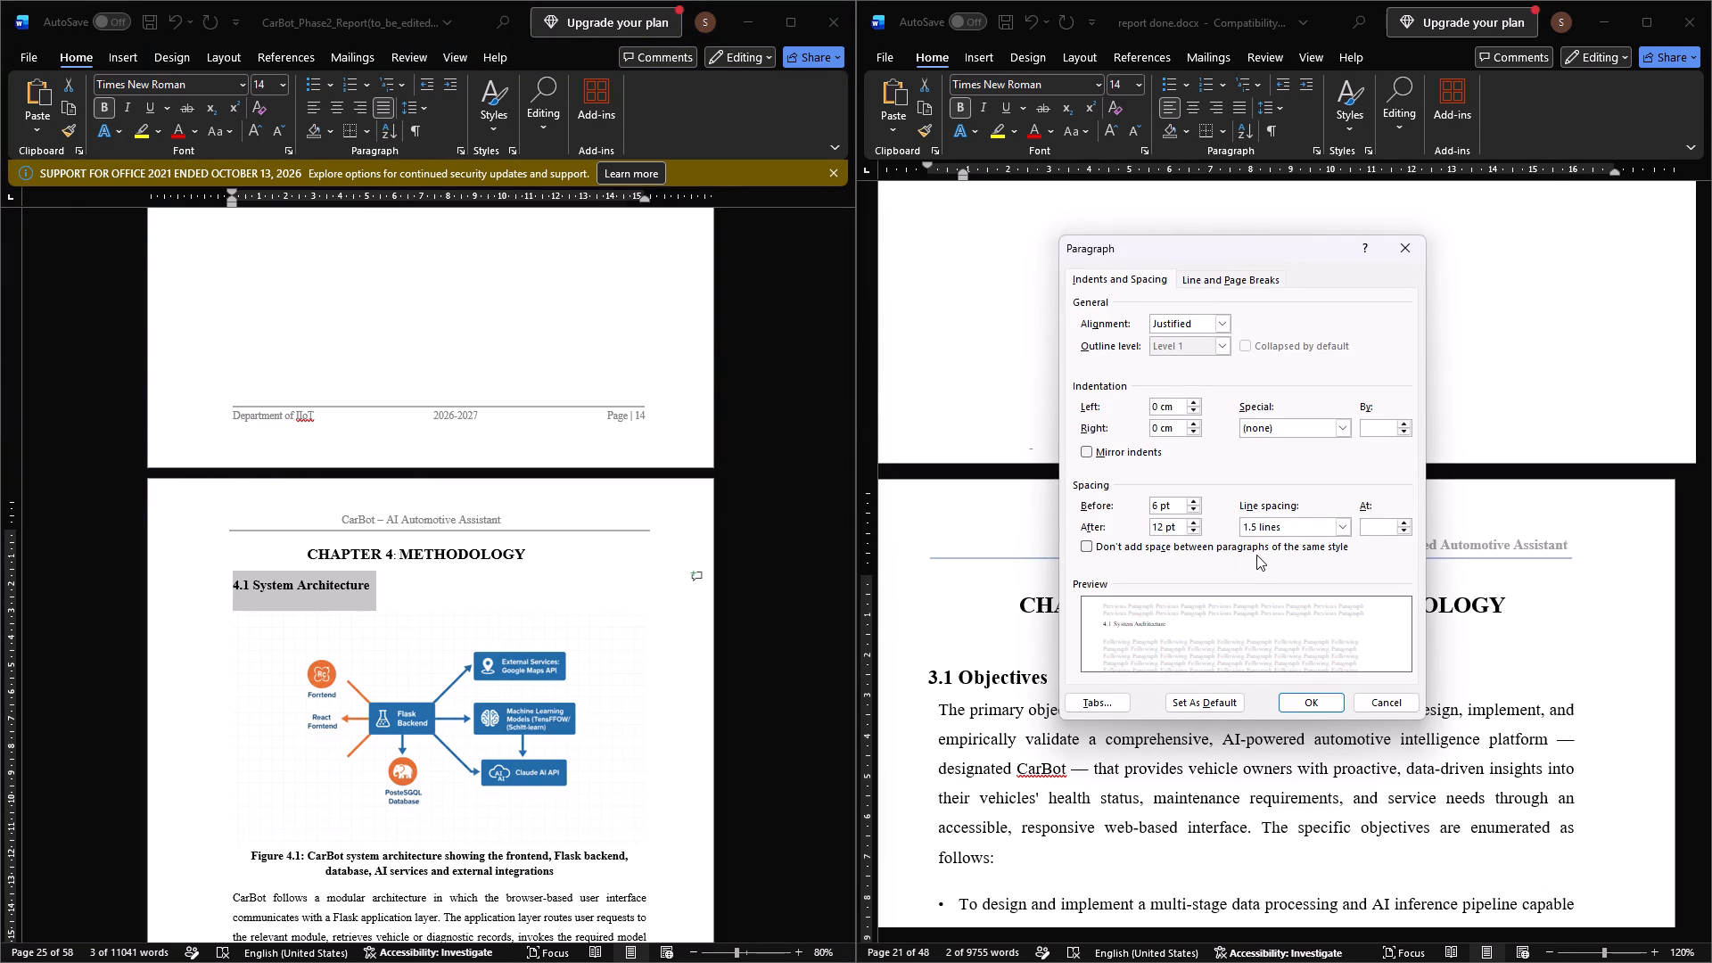
pyautogui.press('BackSpace')
pyautogui.click(1159, 503)
pyautogui.press('BackSpace')
pyautogui.press('BackSpace')
pyautogui.press('BackSpace')
pyautogui.write('15')
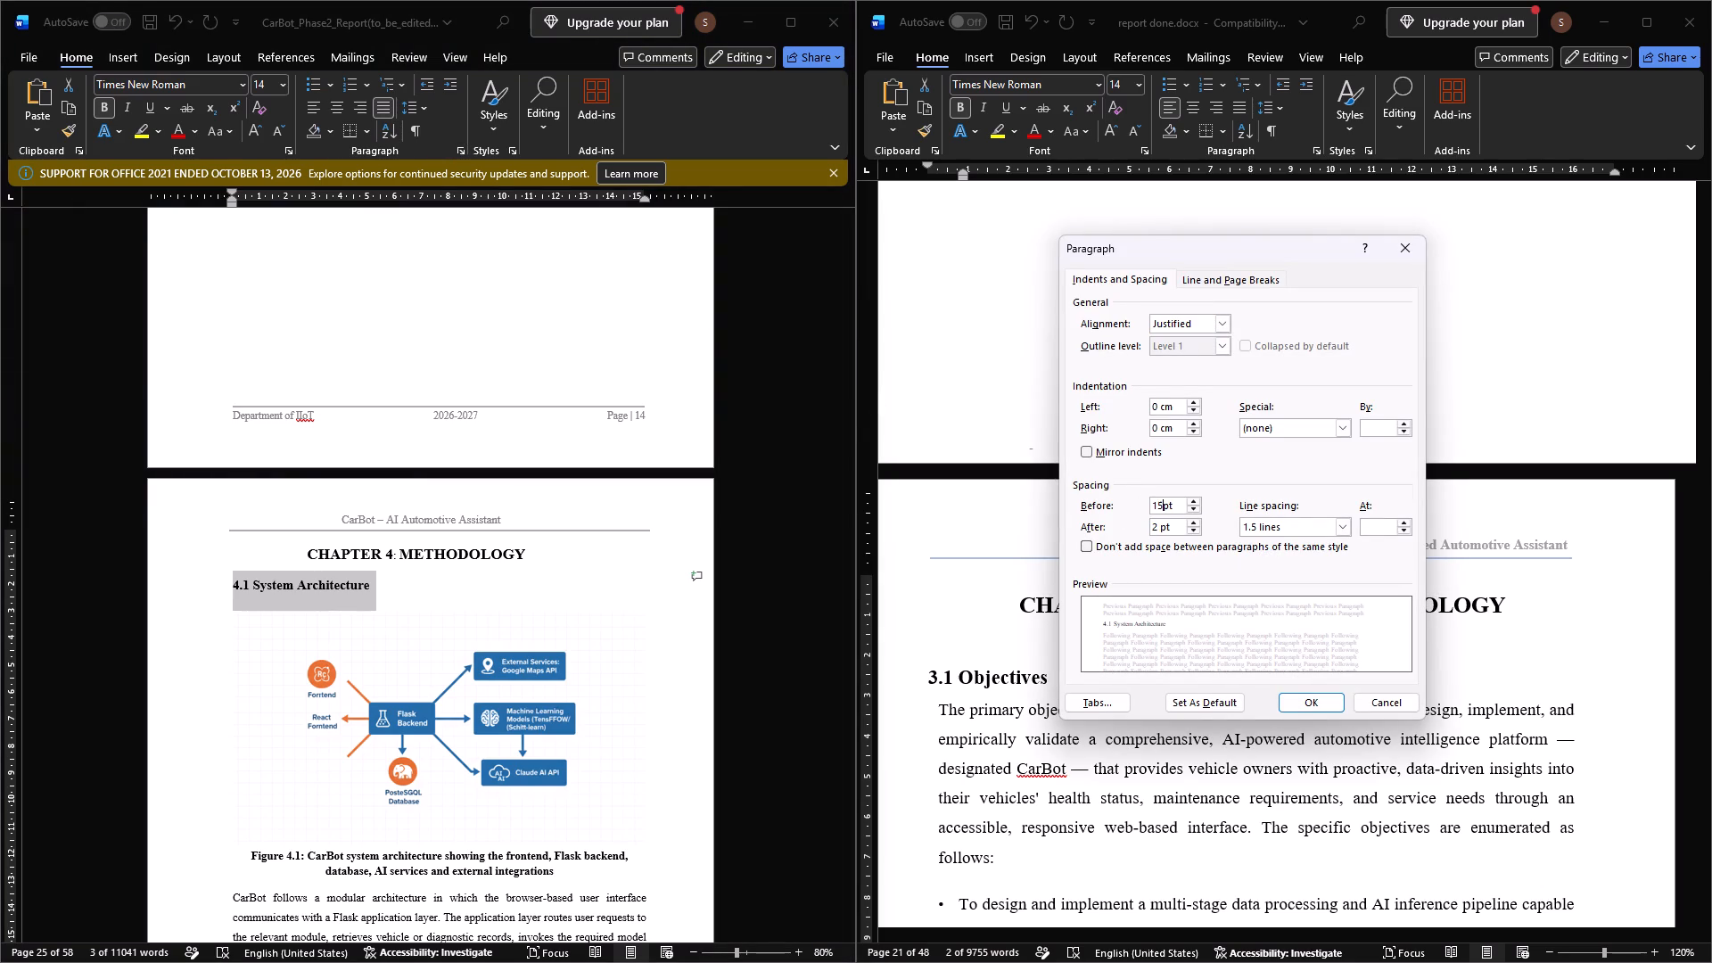
pyautogui.click(1303, 710)
pyautogui.click(517, 679)
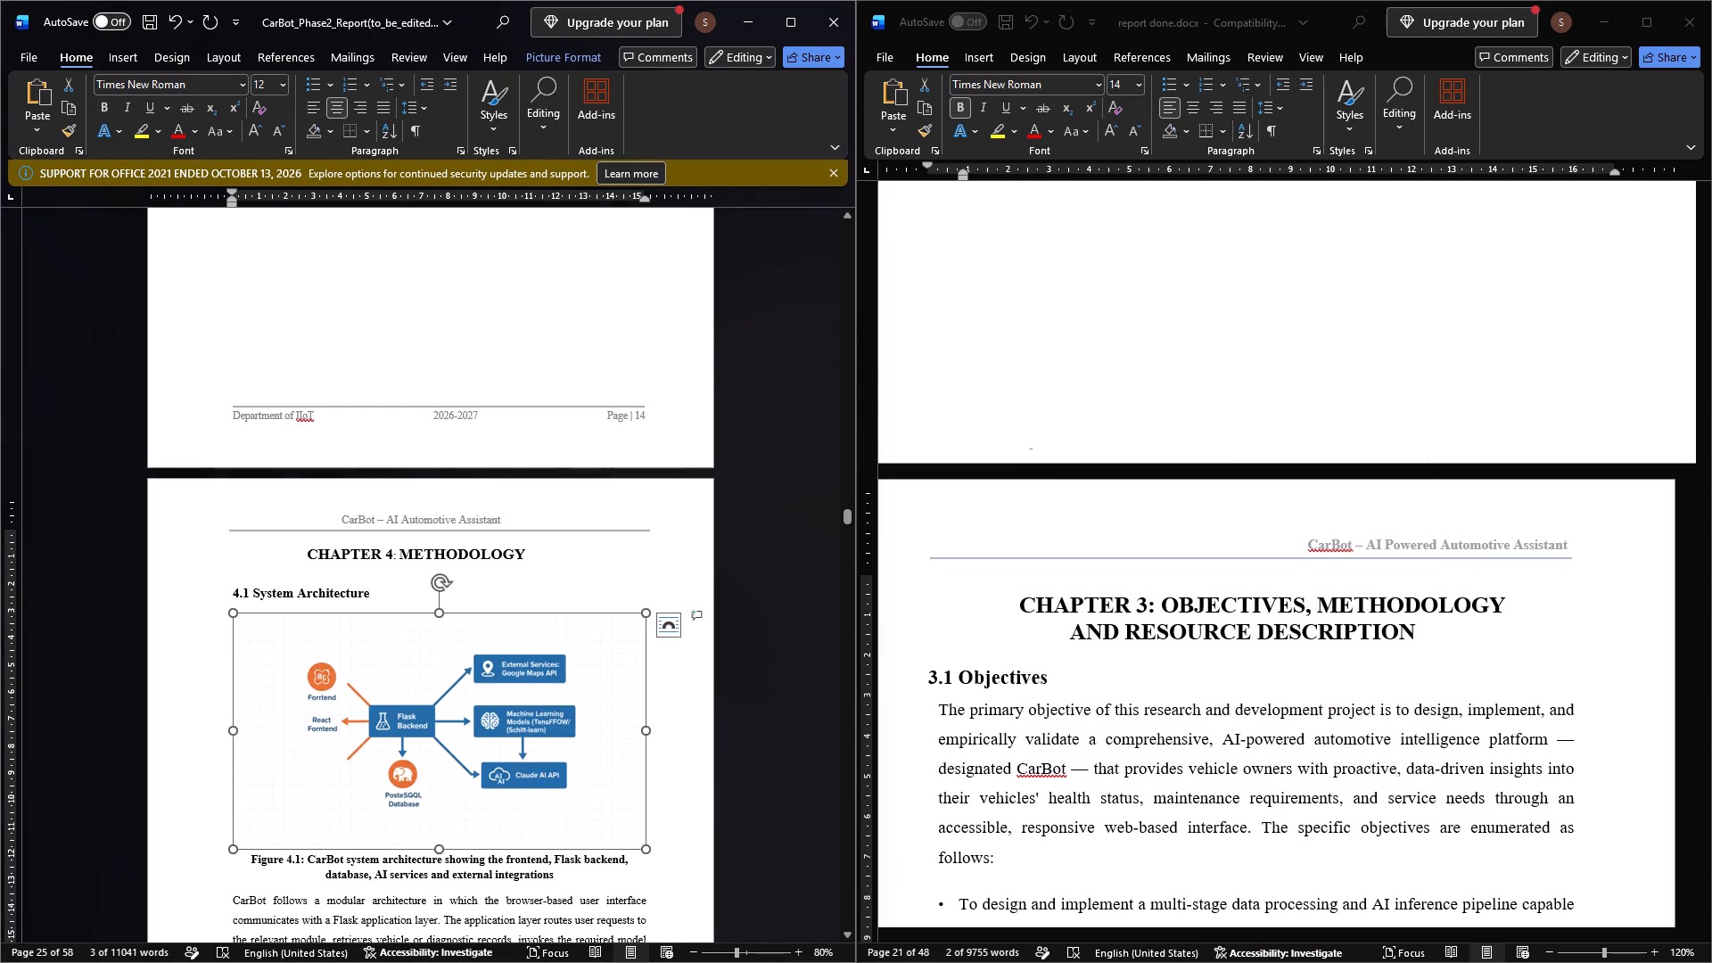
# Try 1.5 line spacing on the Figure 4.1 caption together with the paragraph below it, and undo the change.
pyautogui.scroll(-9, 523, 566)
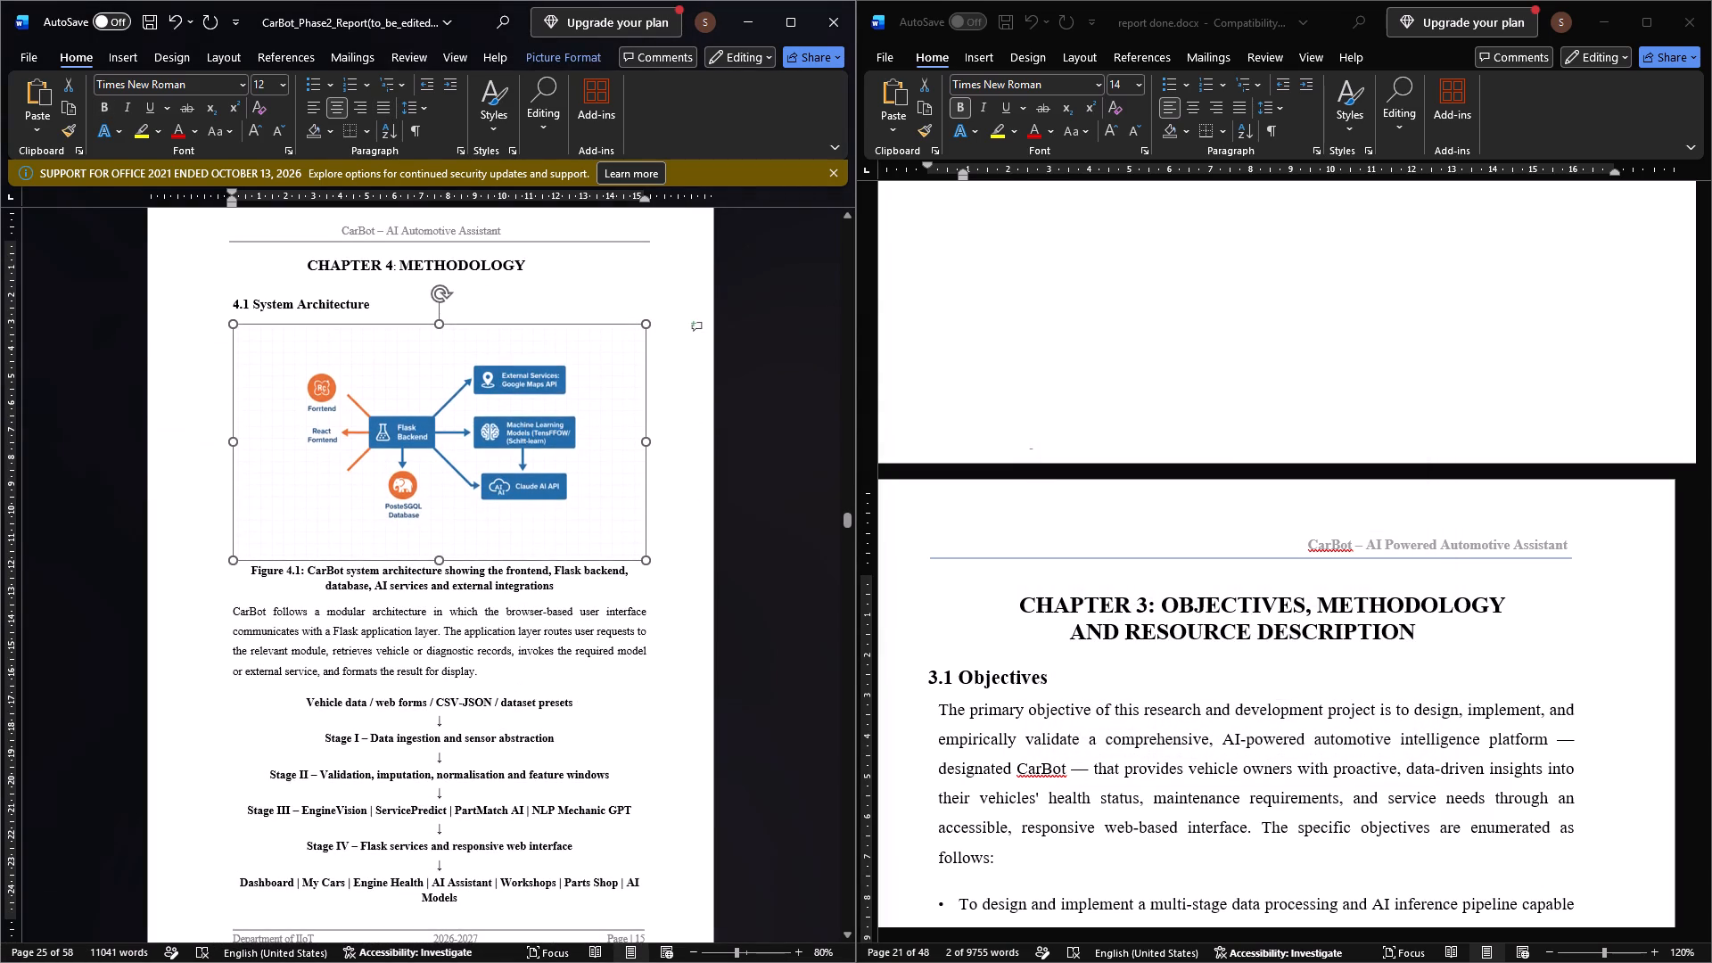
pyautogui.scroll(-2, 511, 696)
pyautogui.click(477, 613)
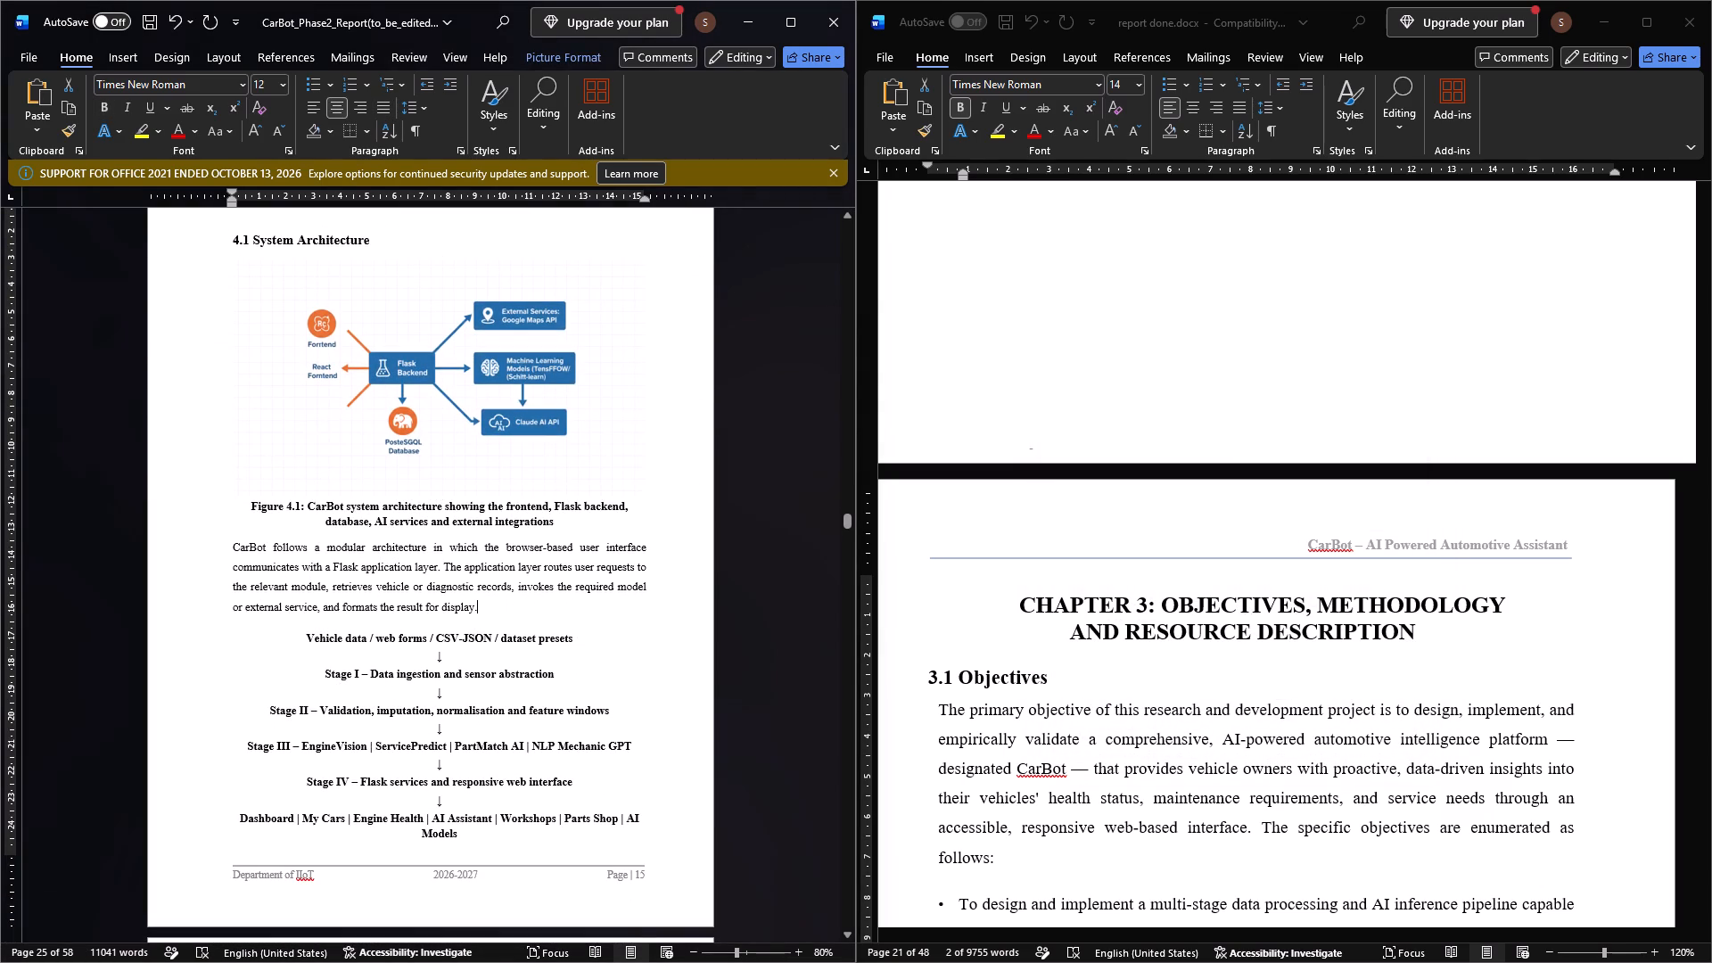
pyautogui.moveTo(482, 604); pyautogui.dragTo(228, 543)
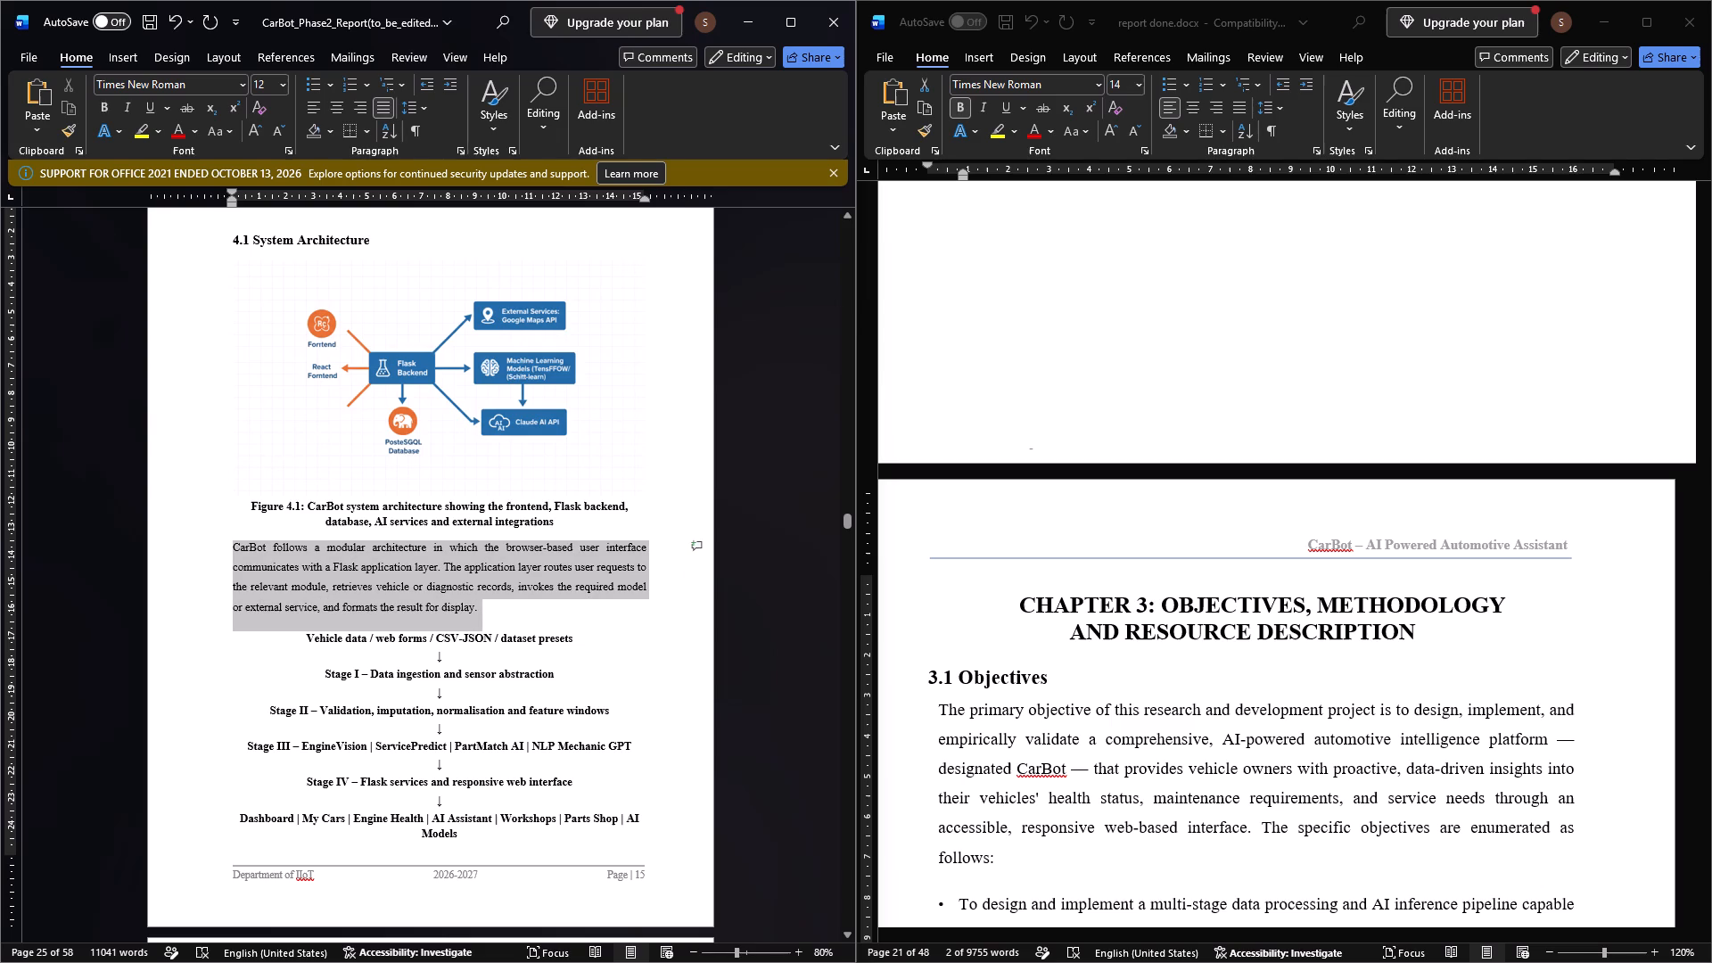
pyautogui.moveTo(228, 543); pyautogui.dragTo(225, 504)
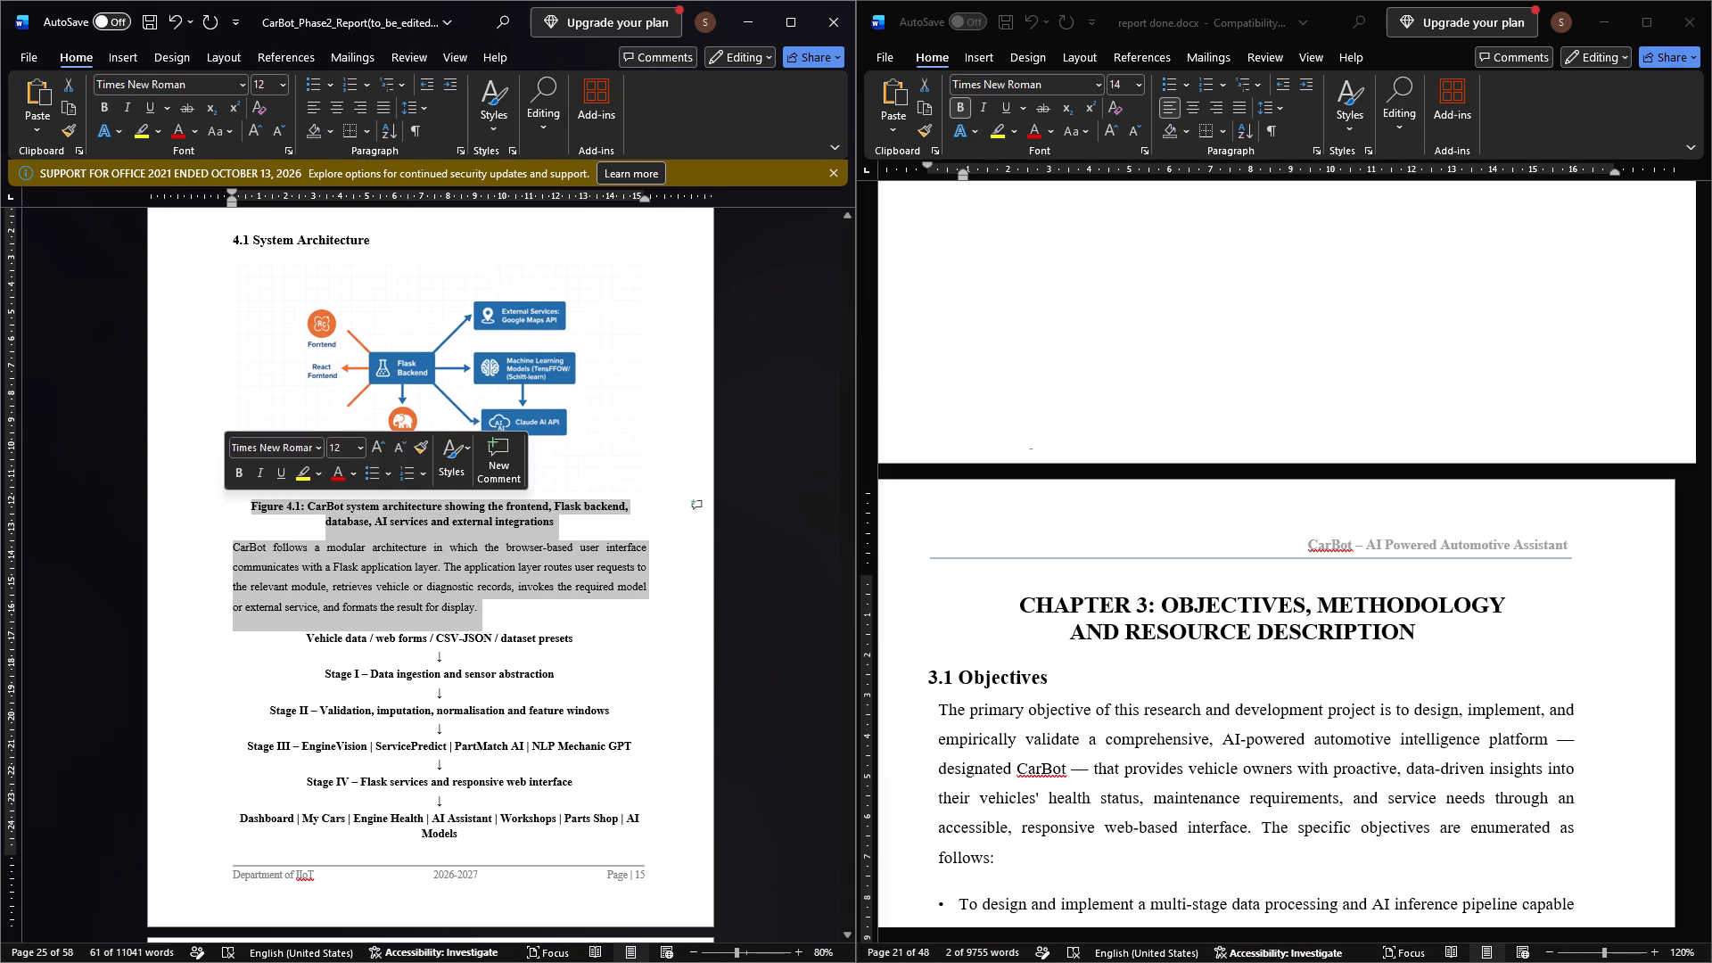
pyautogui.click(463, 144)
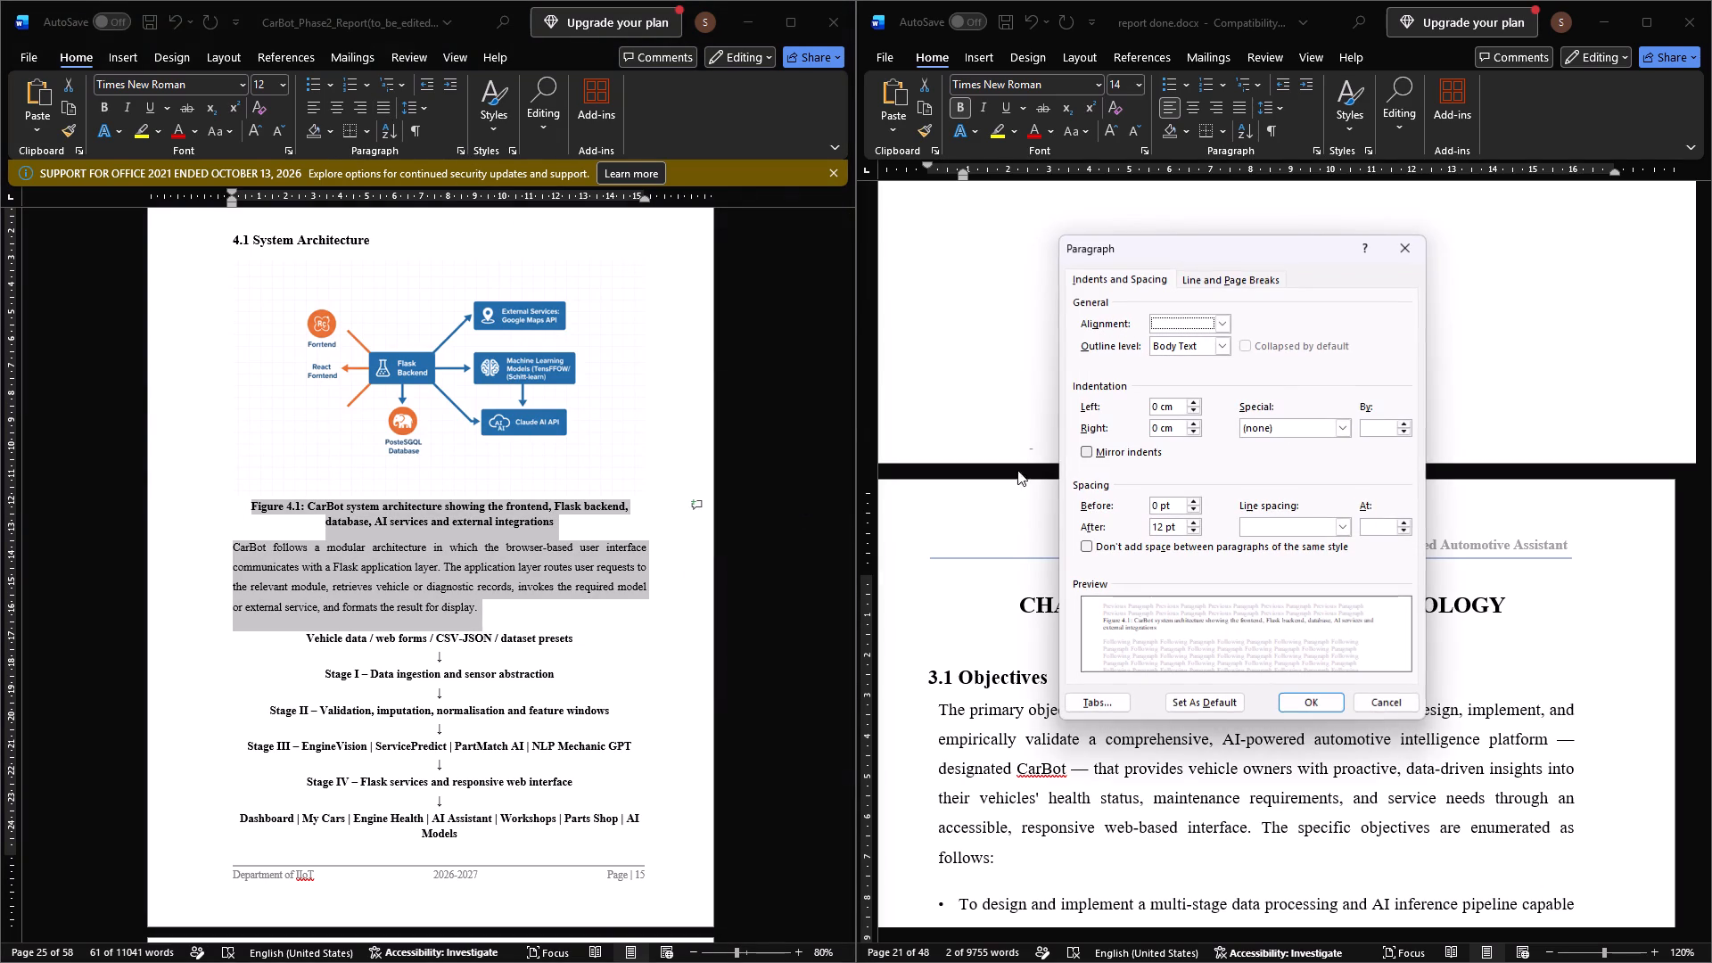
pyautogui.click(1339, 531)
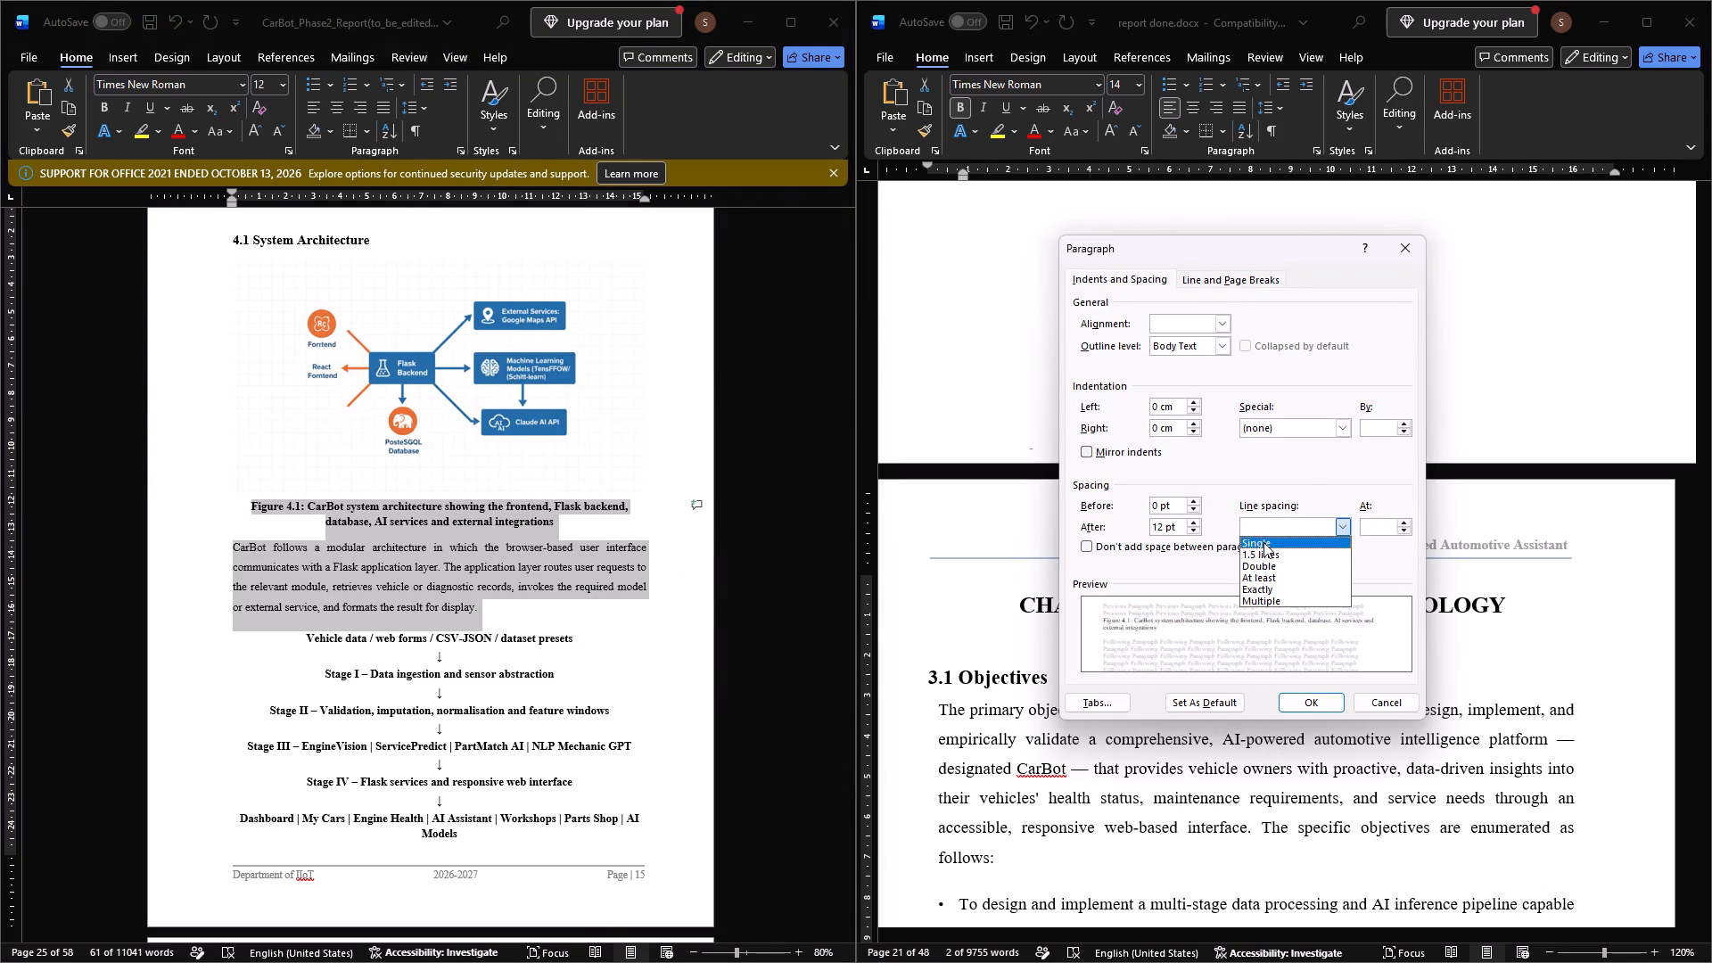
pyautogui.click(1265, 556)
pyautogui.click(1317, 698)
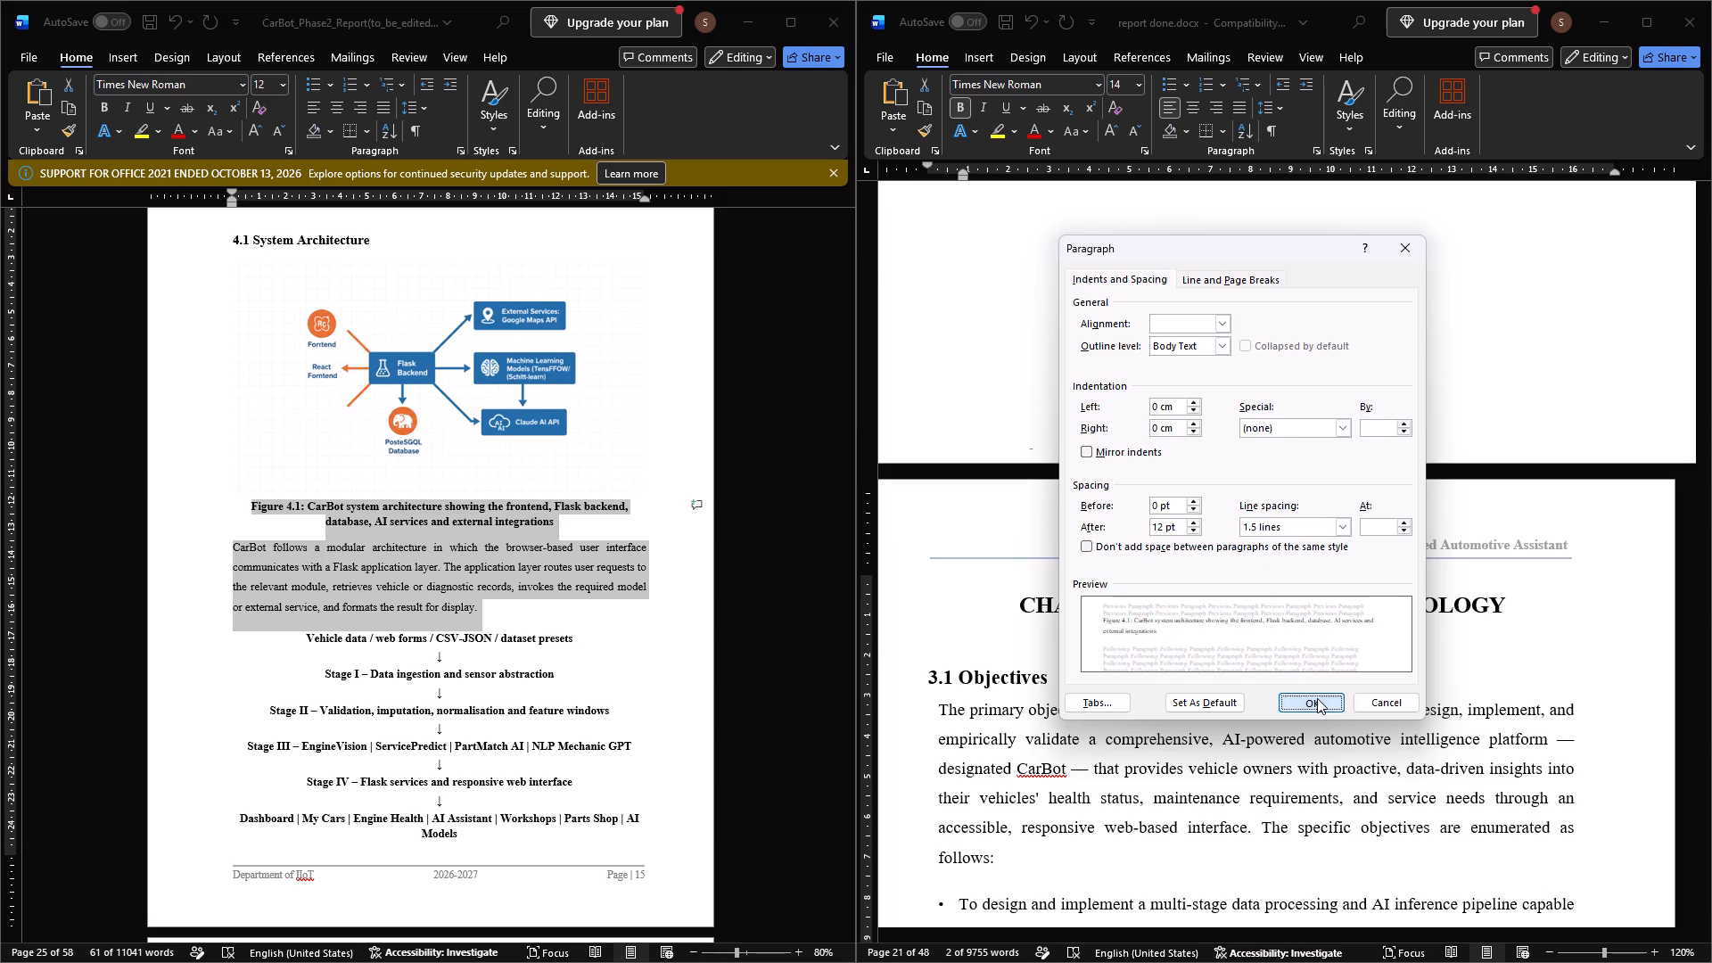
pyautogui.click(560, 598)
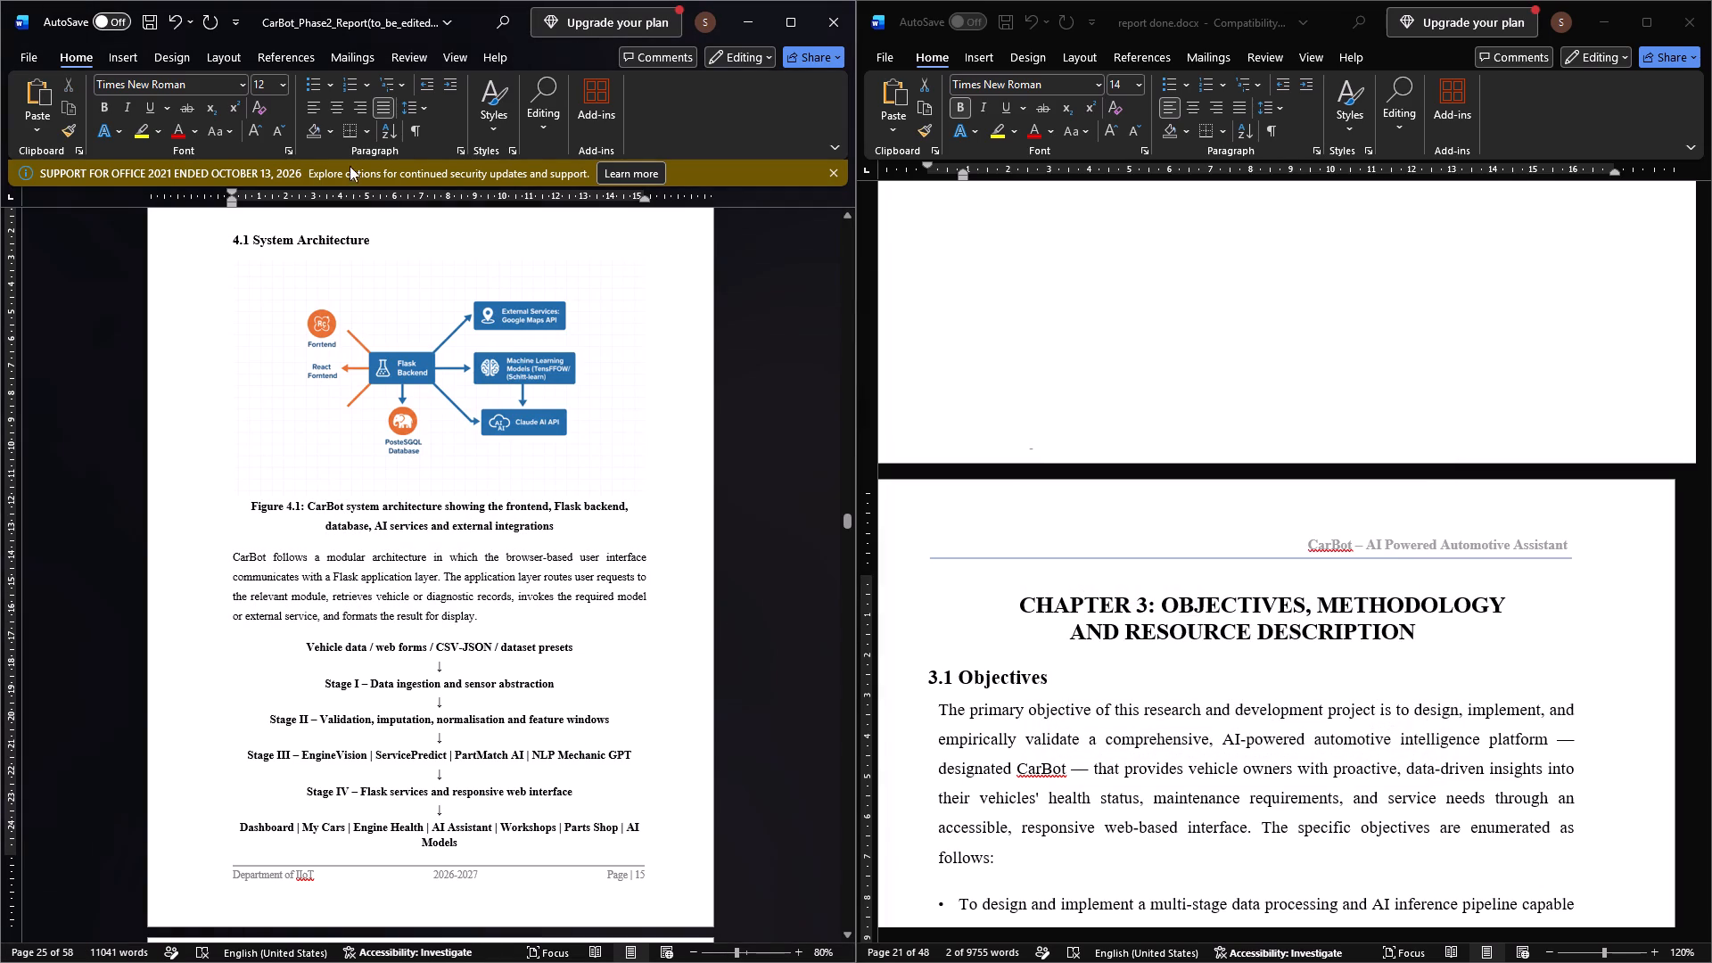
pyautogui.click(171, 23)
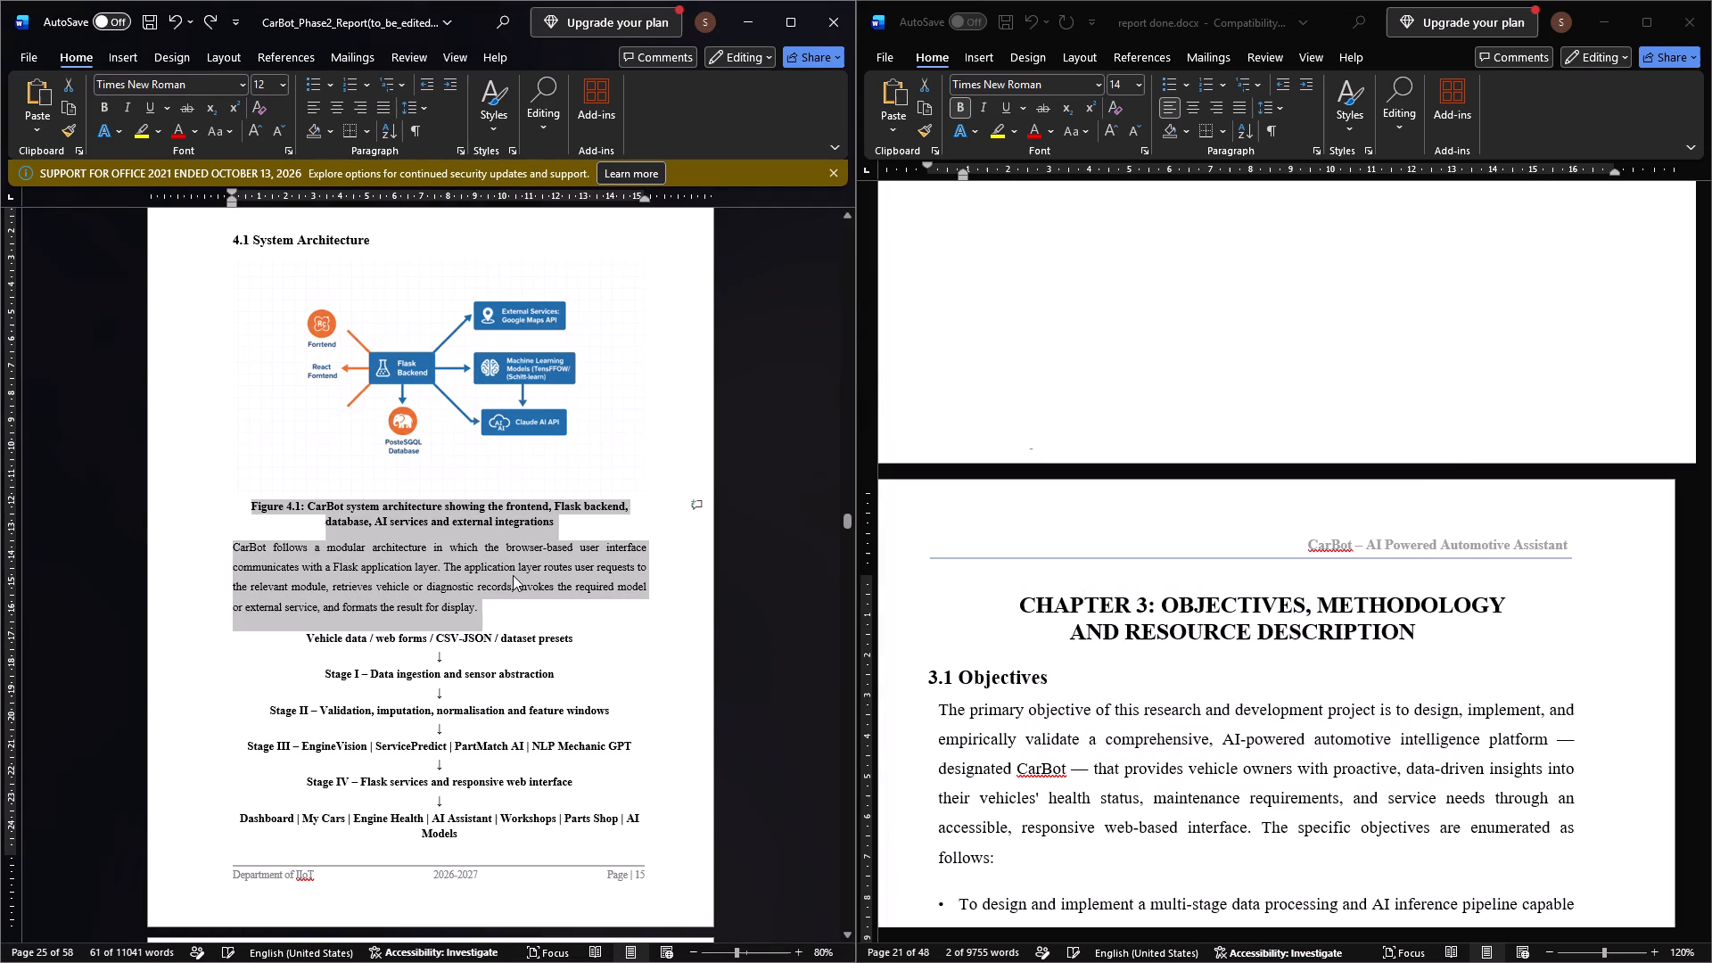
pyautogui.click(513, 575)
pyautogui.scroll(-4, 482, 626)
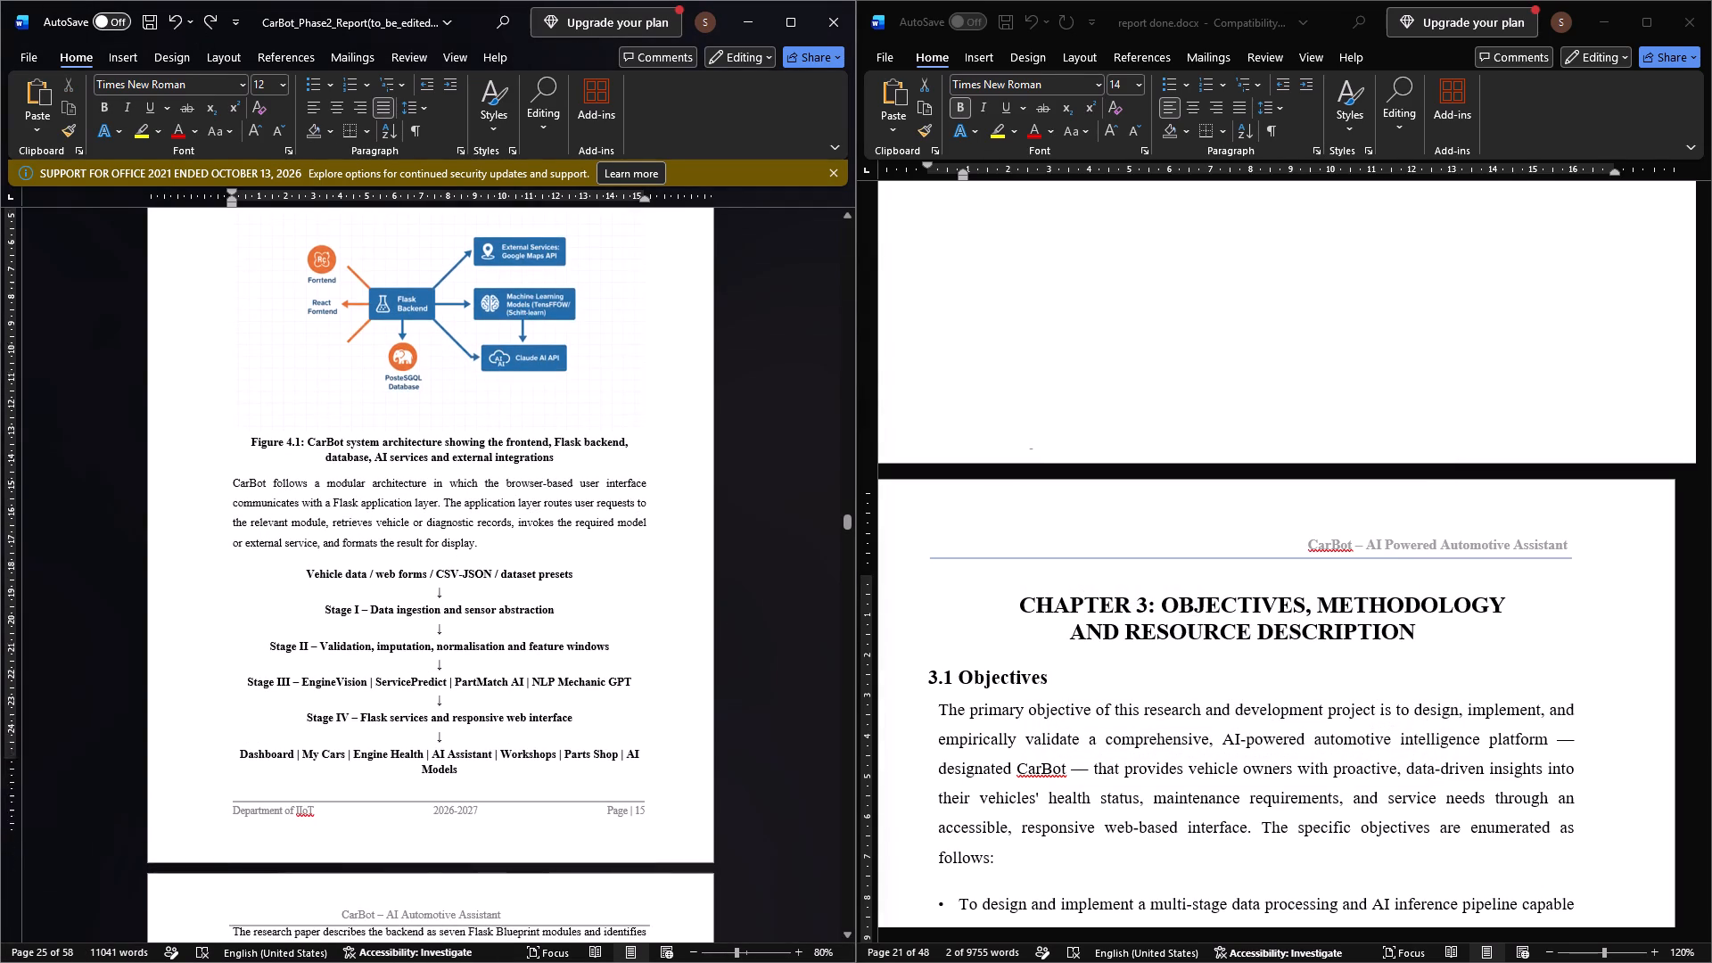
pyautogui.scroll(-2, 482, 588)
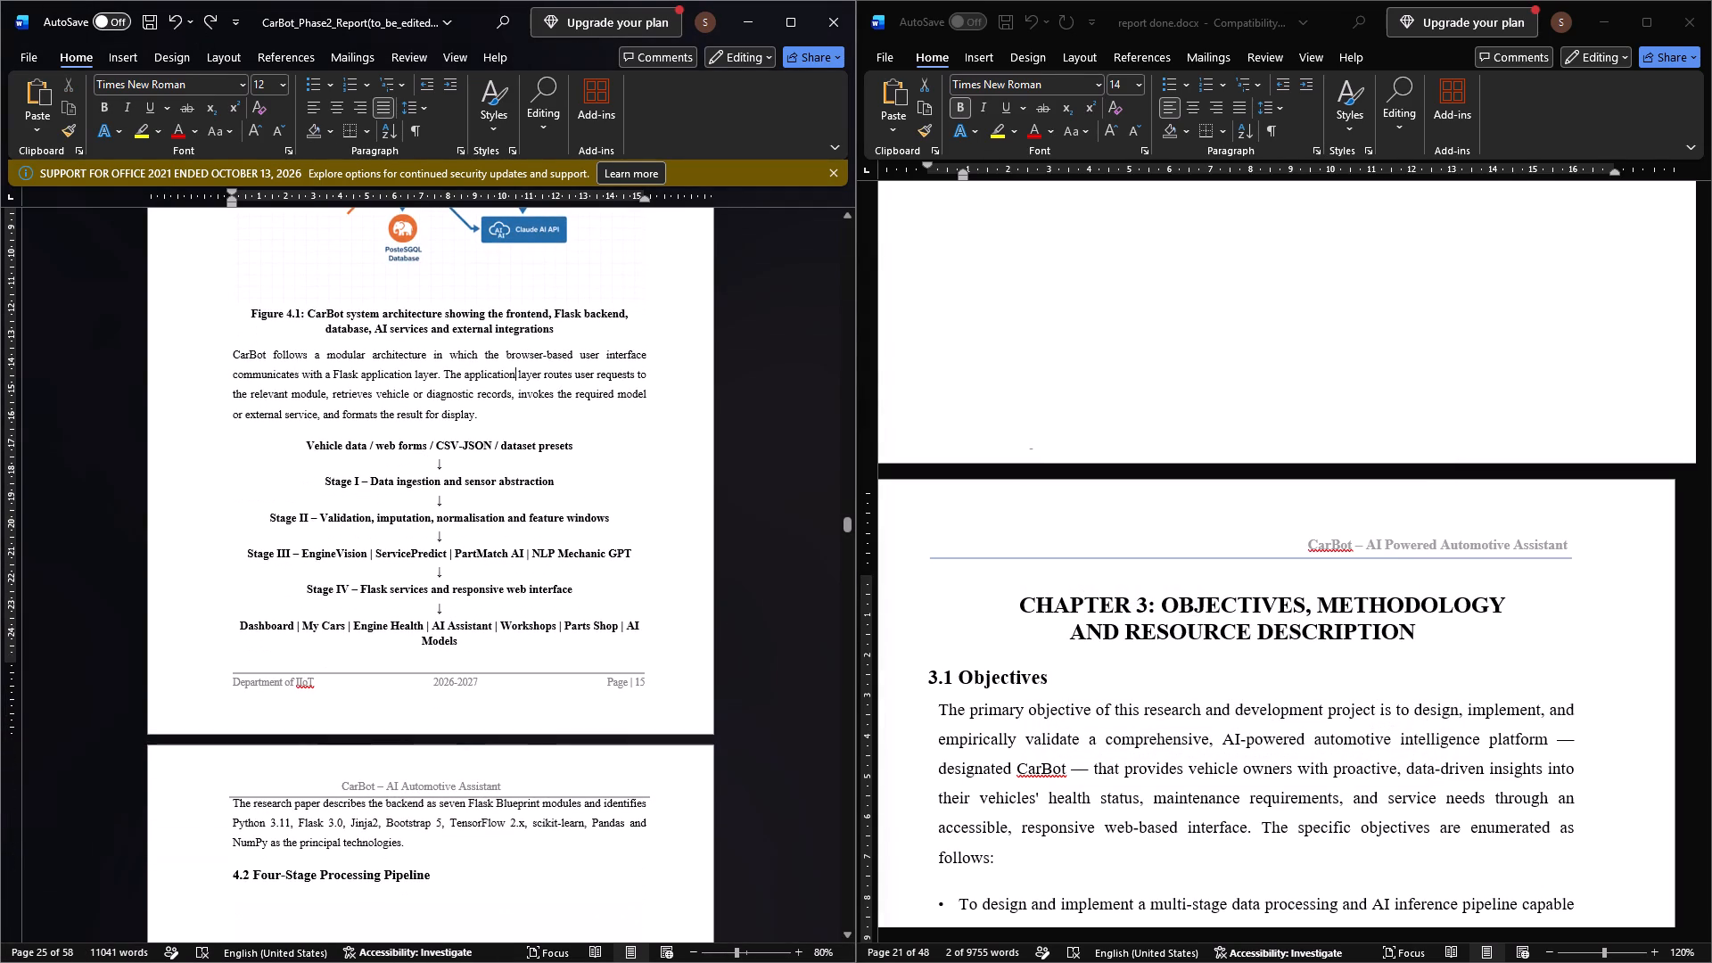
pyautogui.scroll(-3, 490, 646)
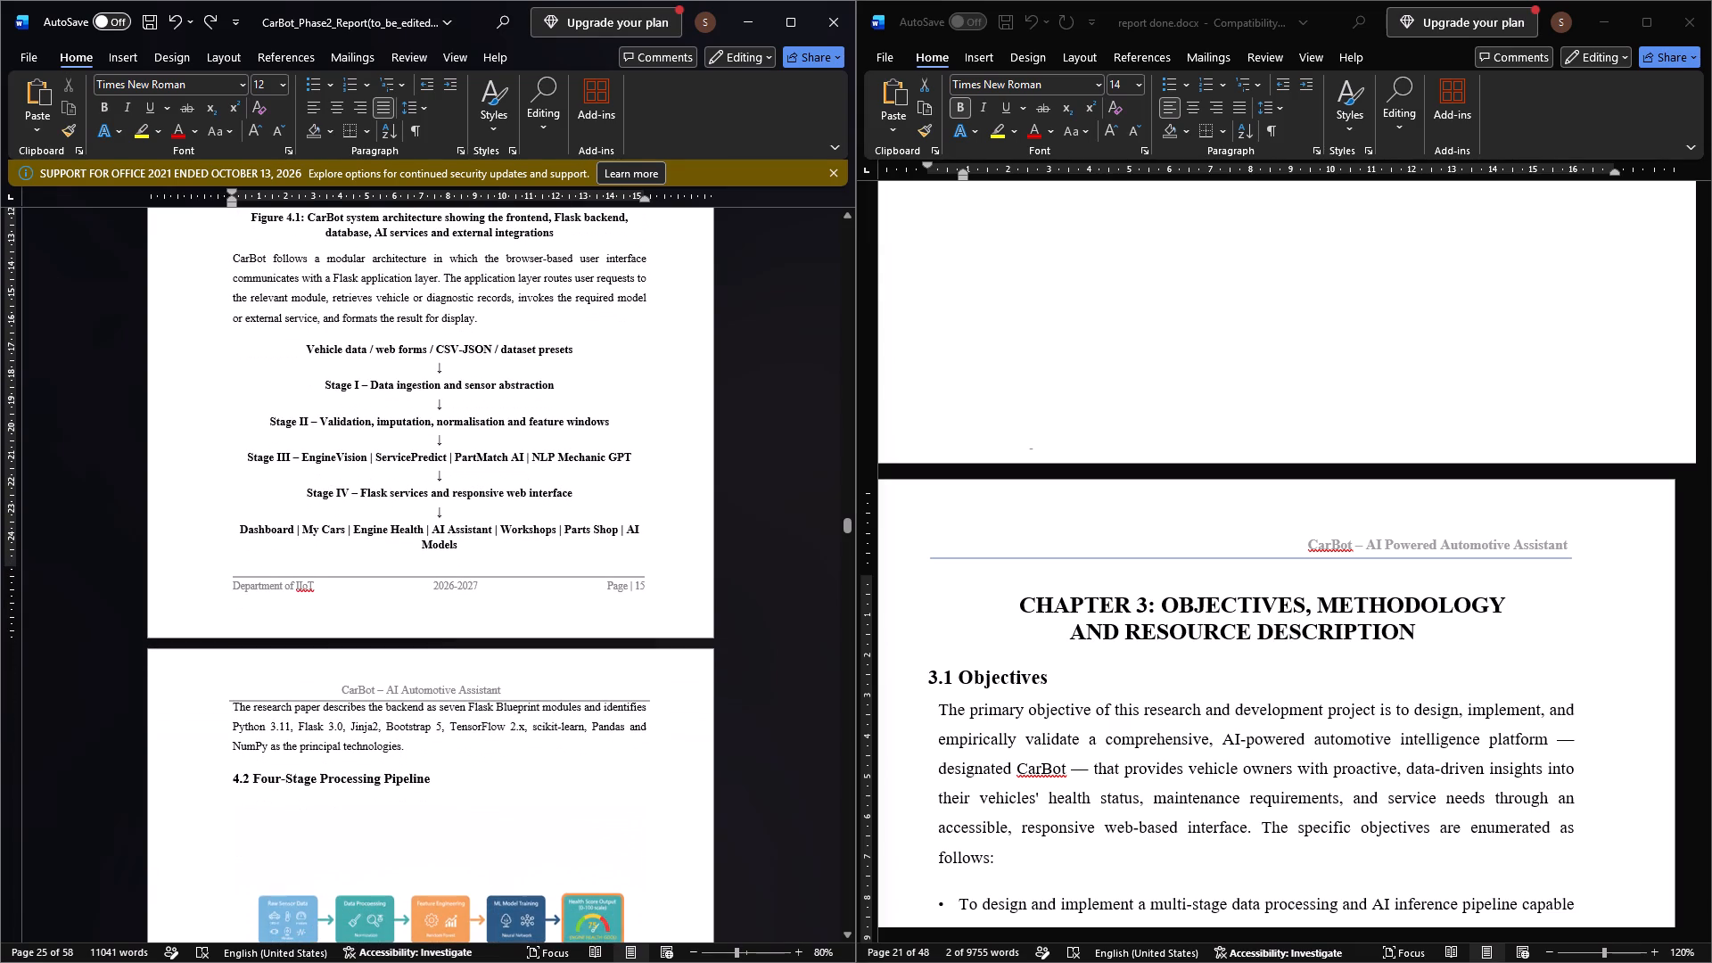
# Check the paragraph settings of the body paragraph about the seven Flask Blueprint modules, just above the 4.2 heading.
pyautogui.moveTo(404, 747); pyautogui.dragTo(234, 714)
pyautogui.click(457, 148)
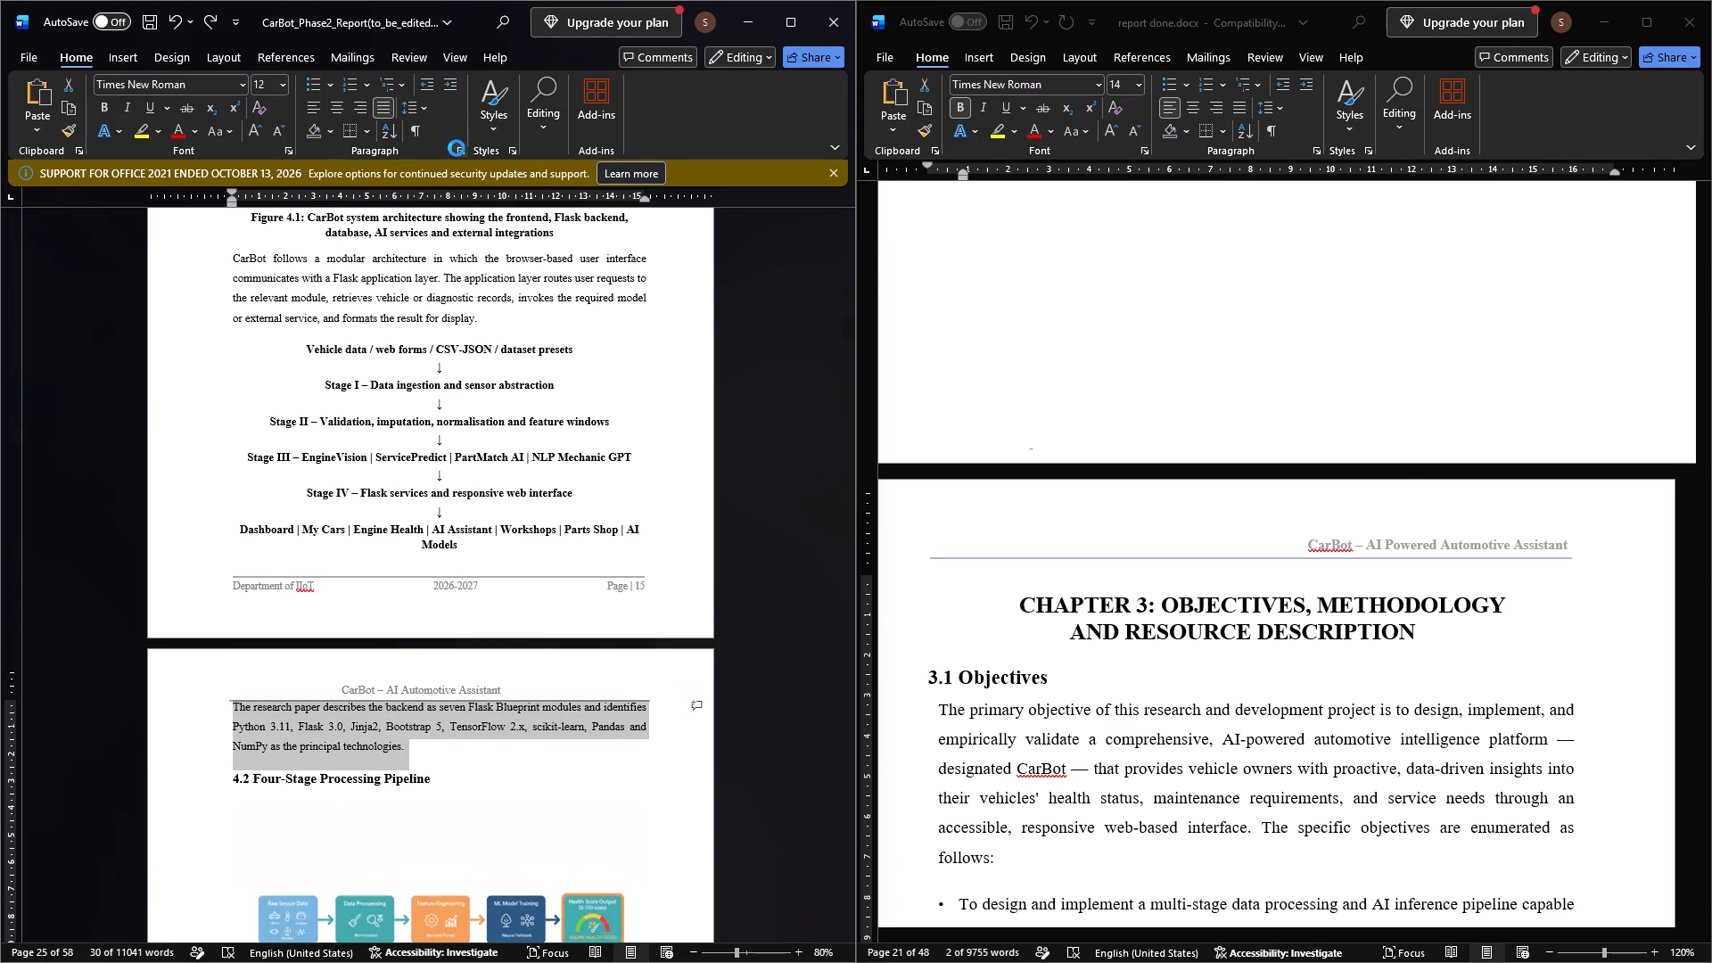
pyautogui.click(1288, 704)
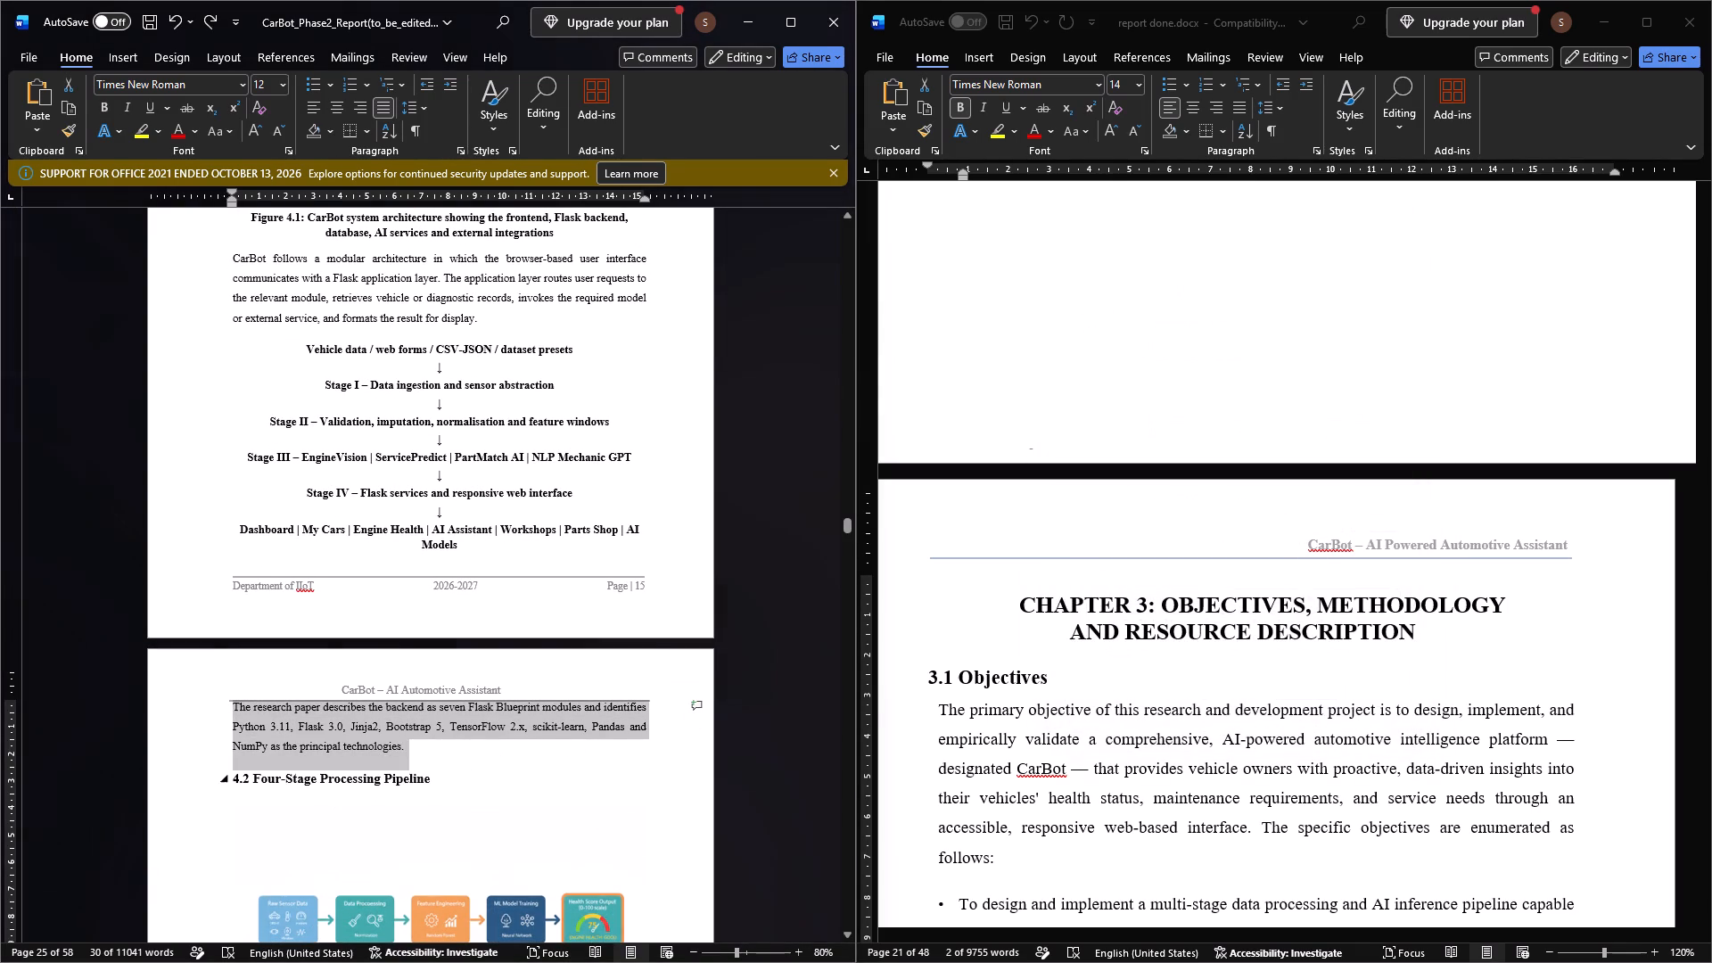
# Set the 4.2 Four-Stage Processing Pipeline heading to justified alignment with 15 pt spacing before and 2 pt after.
pyautogui.click(435, 779)
pyautogui.moveTo(435, 779); pyautogui.dragTo(233, 788)
pyautogui.click(452, 148)
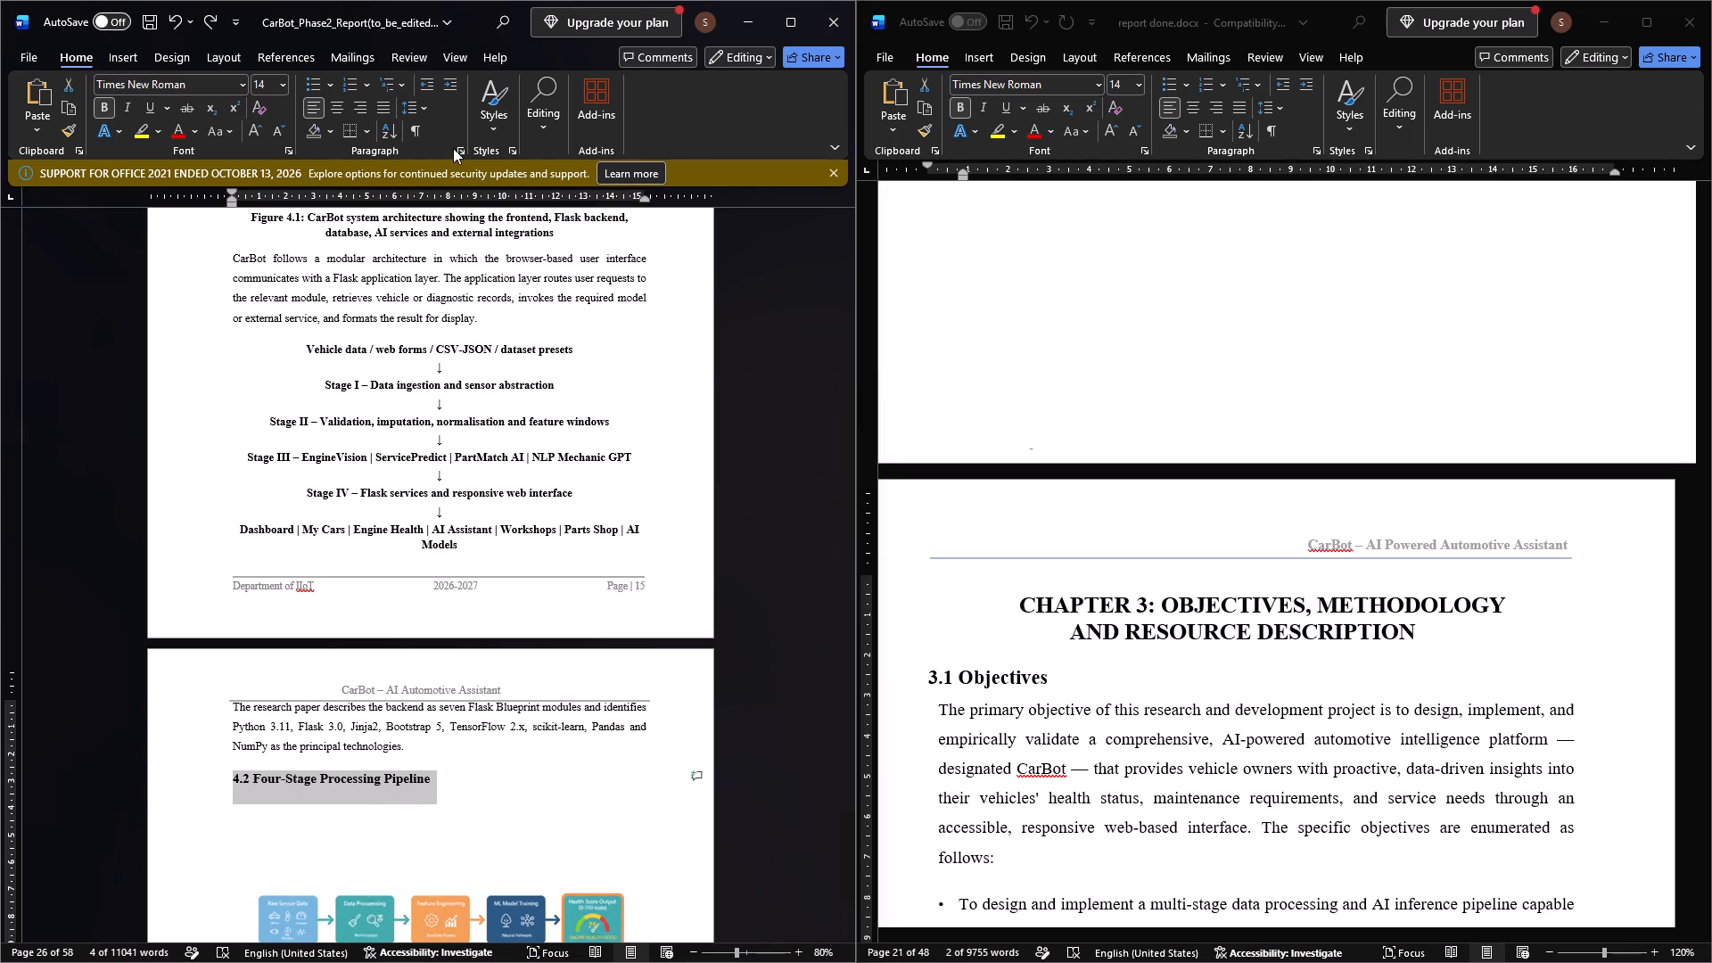
pyautogui.click(457, 149)
pyautogui.click(1158, 505)
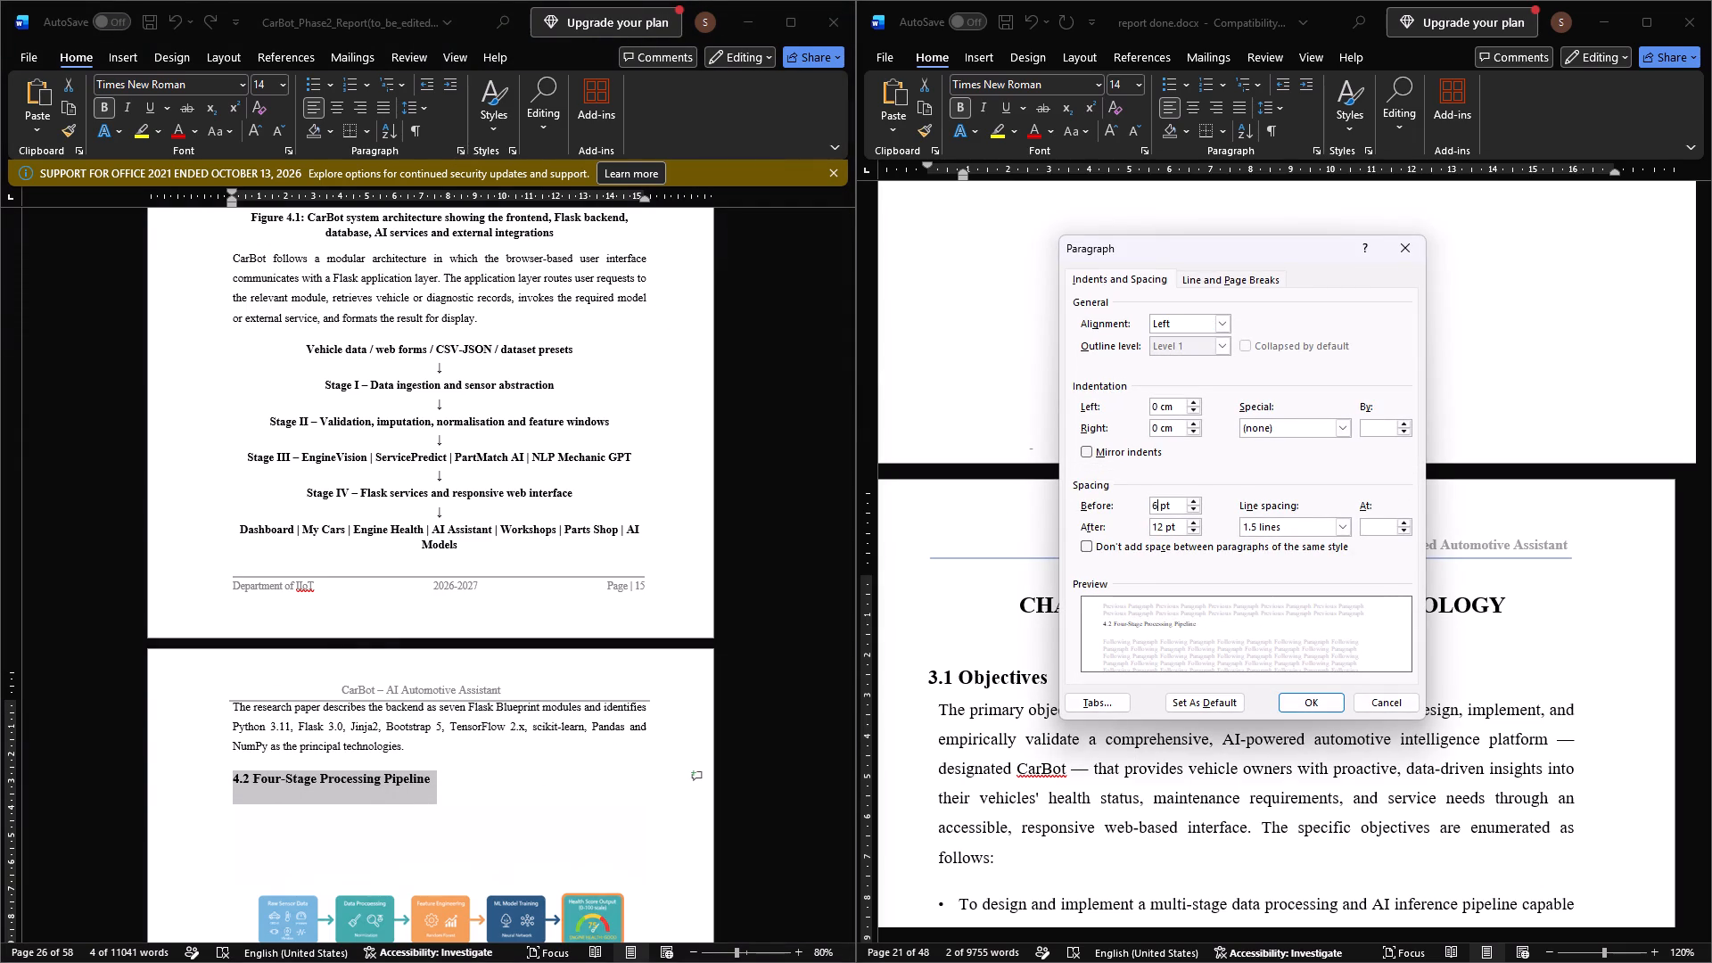
pyautogui.press('BackSpace')
pyautogui.write('15')
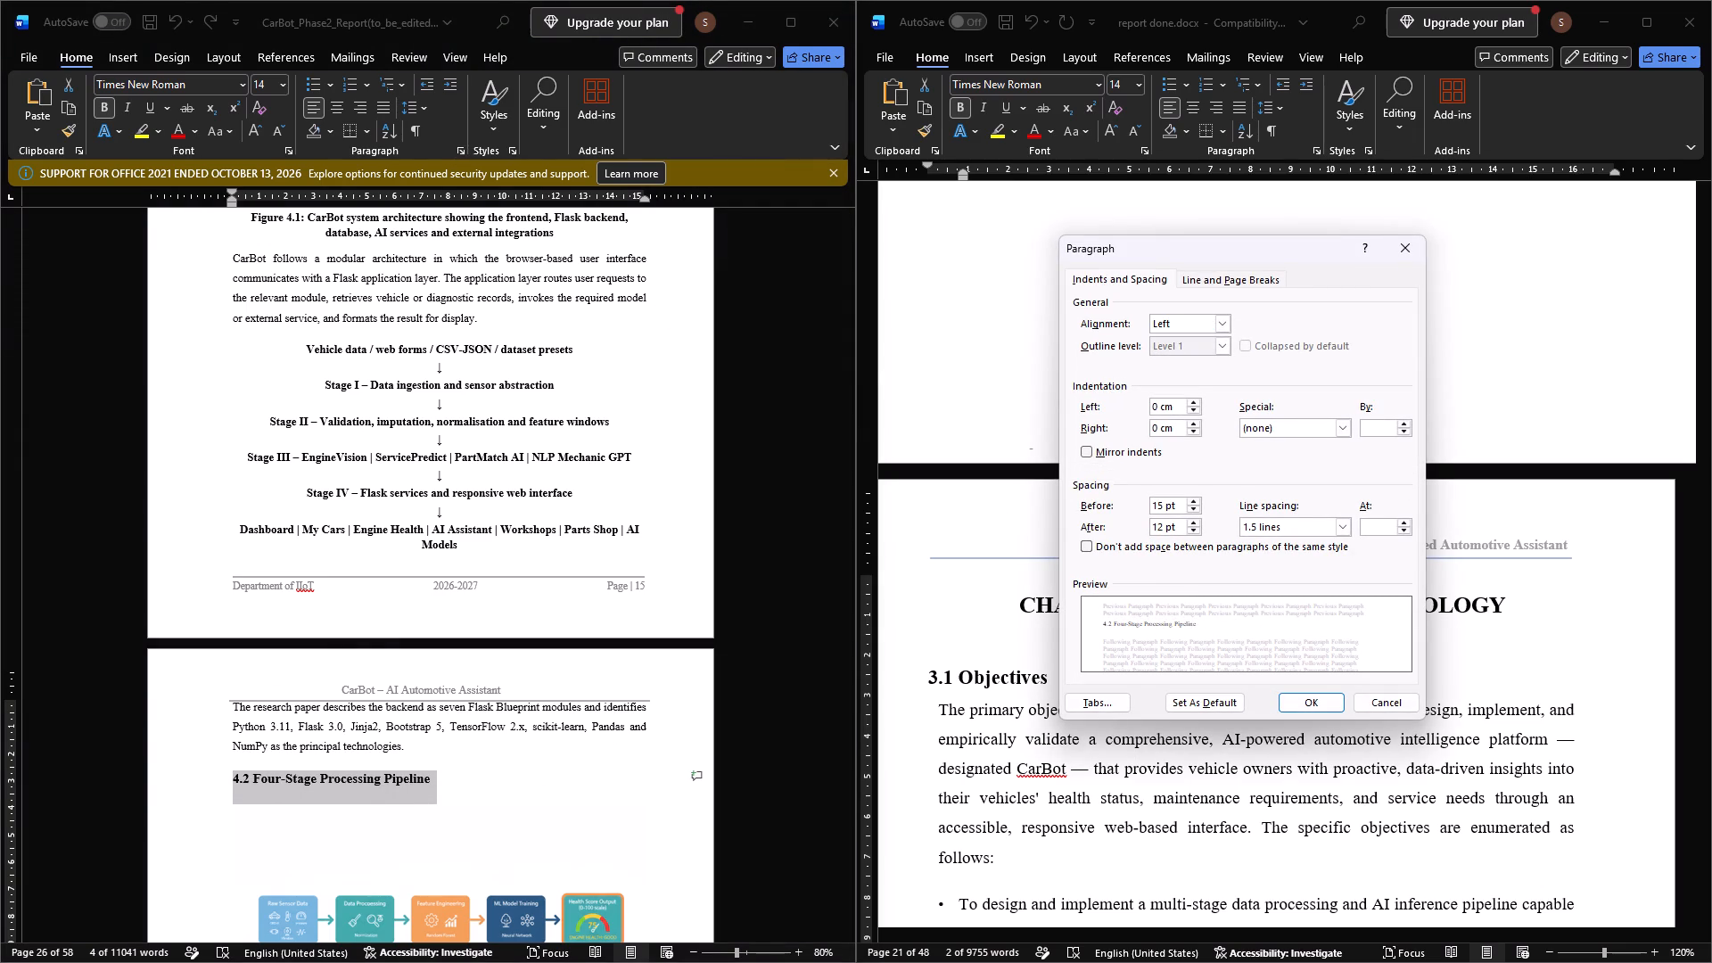
pyautogui.click(1157, 523)
pyautogui.press('BackSpace')
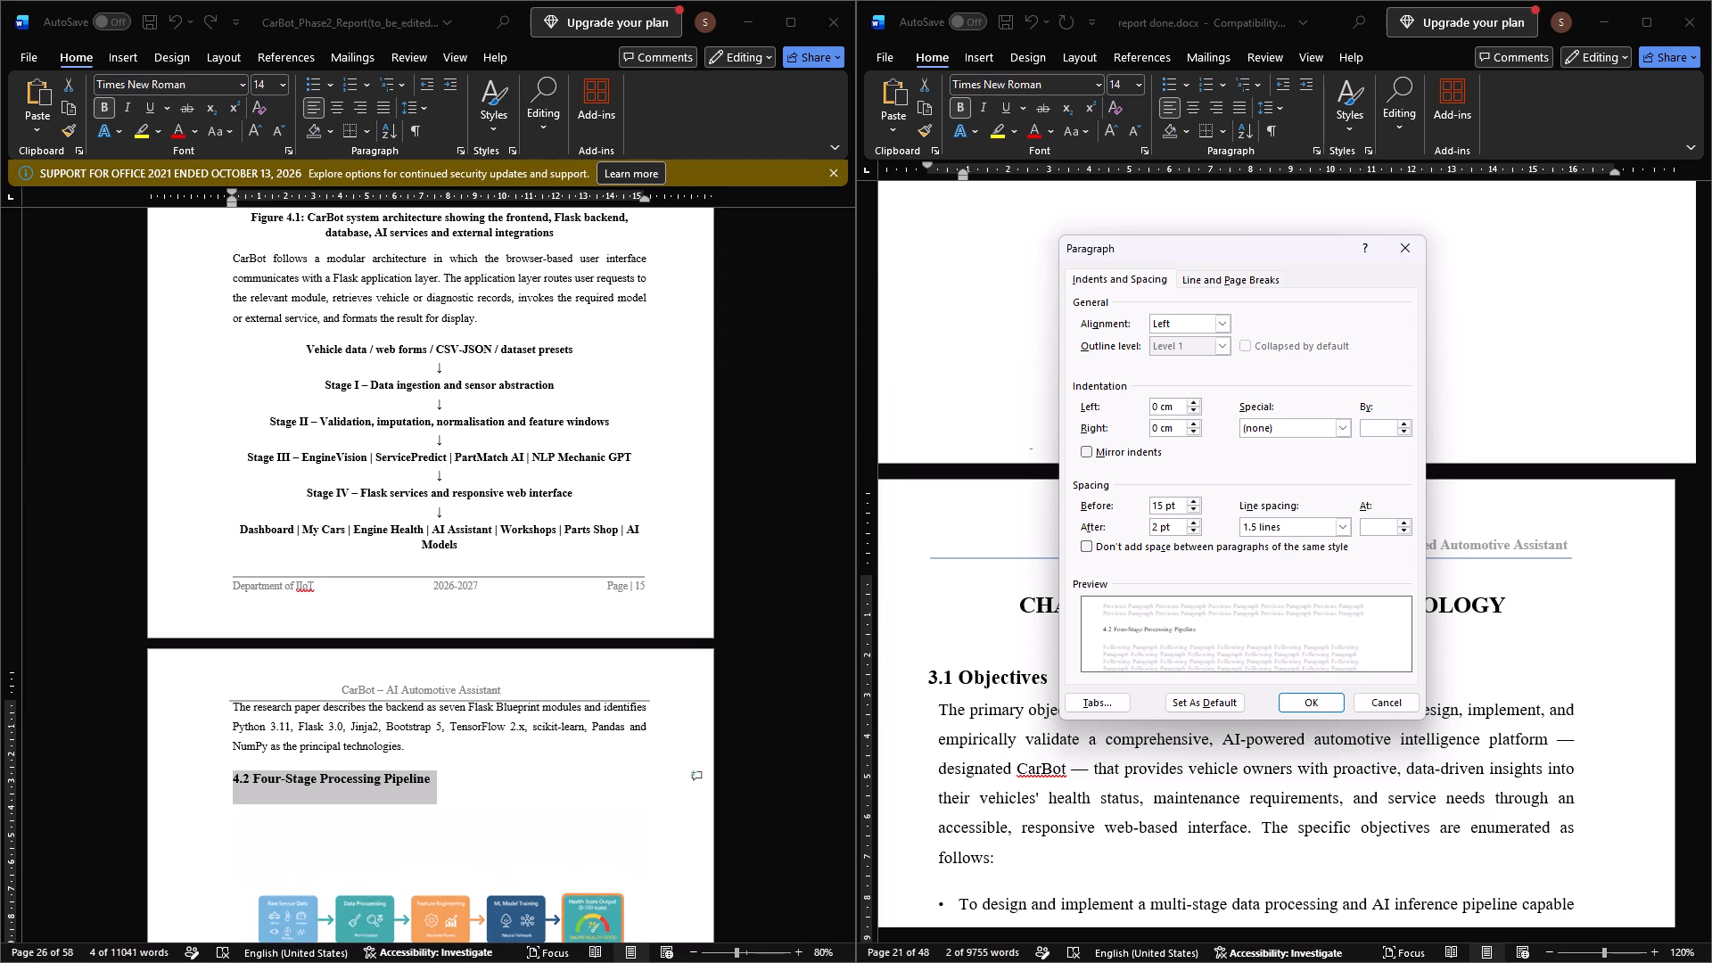
pyautogui.press('Right')
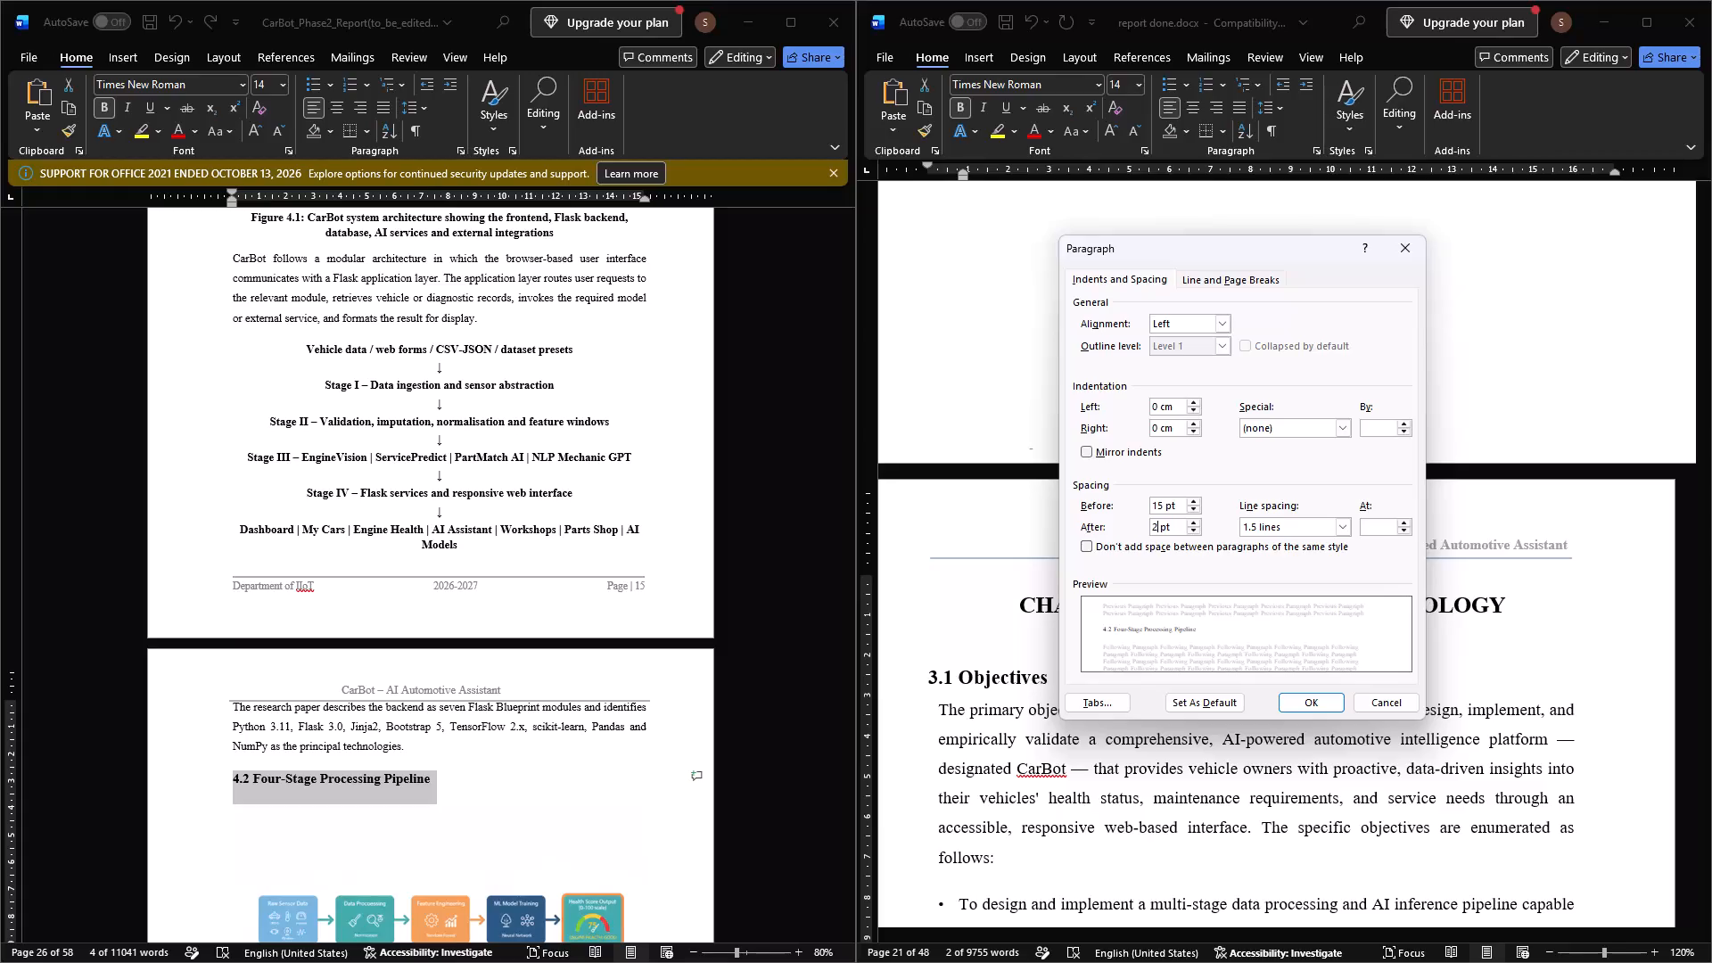
pyautogui.press('.')
pyautogui.press('BackSpace')
pyautogui.press('Delete')
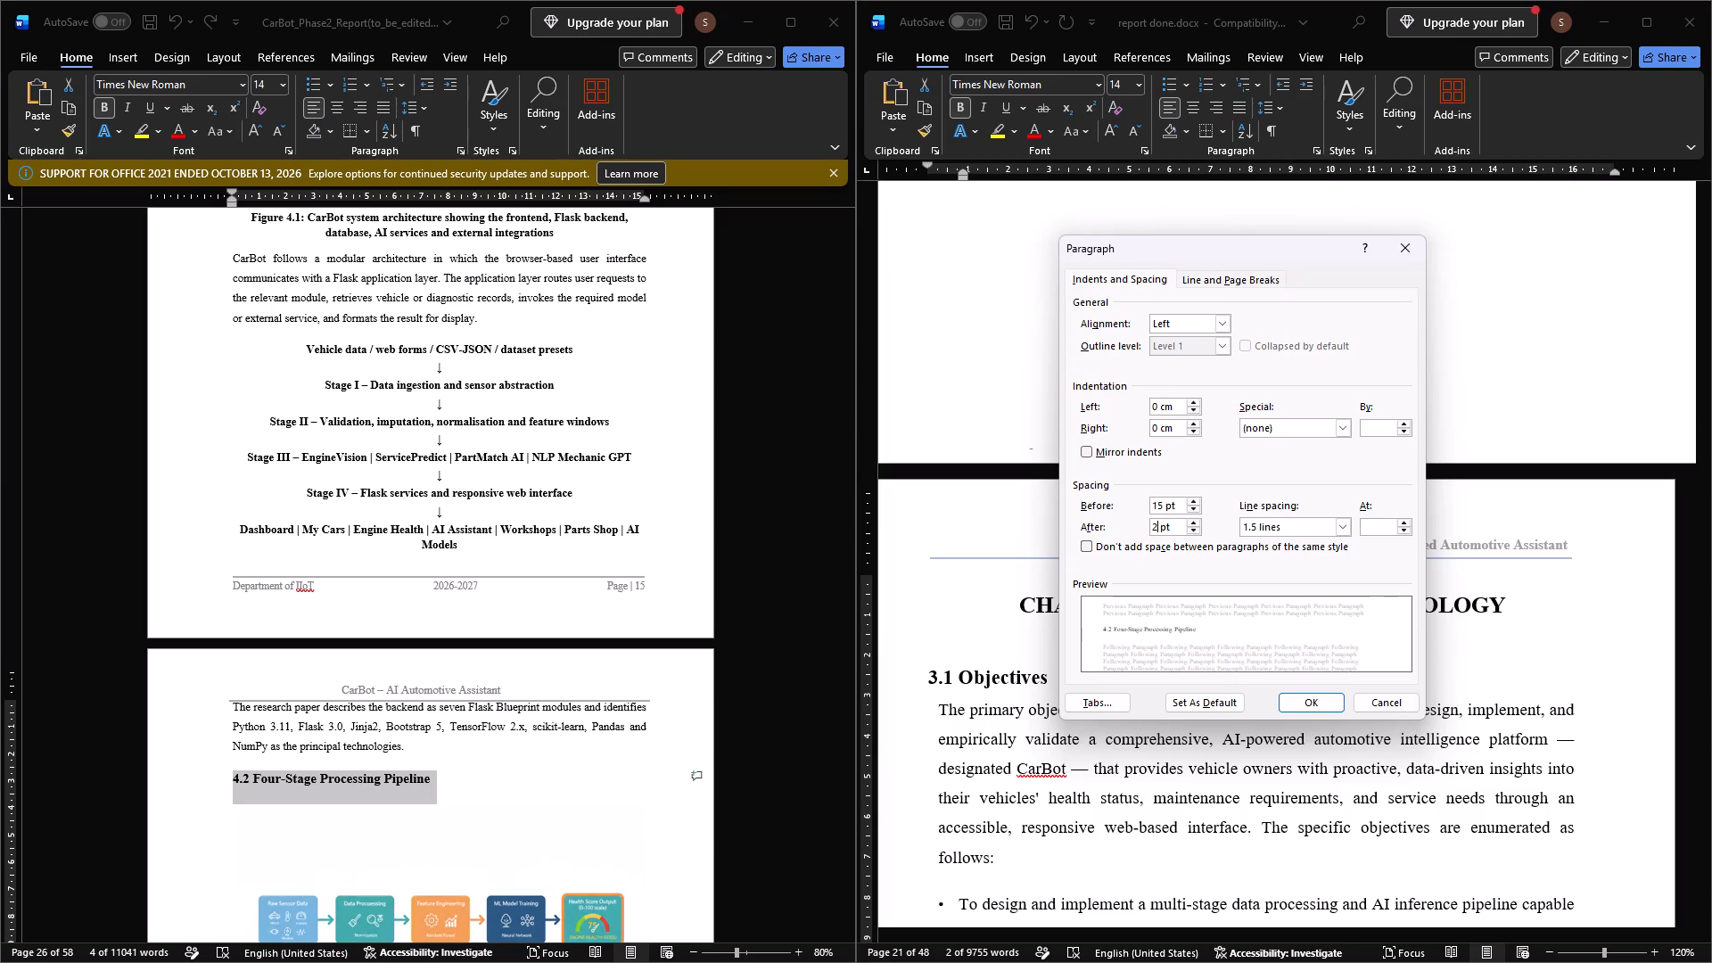
pyautogui.press('Delete')
pyautogui.press('space')
pyautogui.write('p')
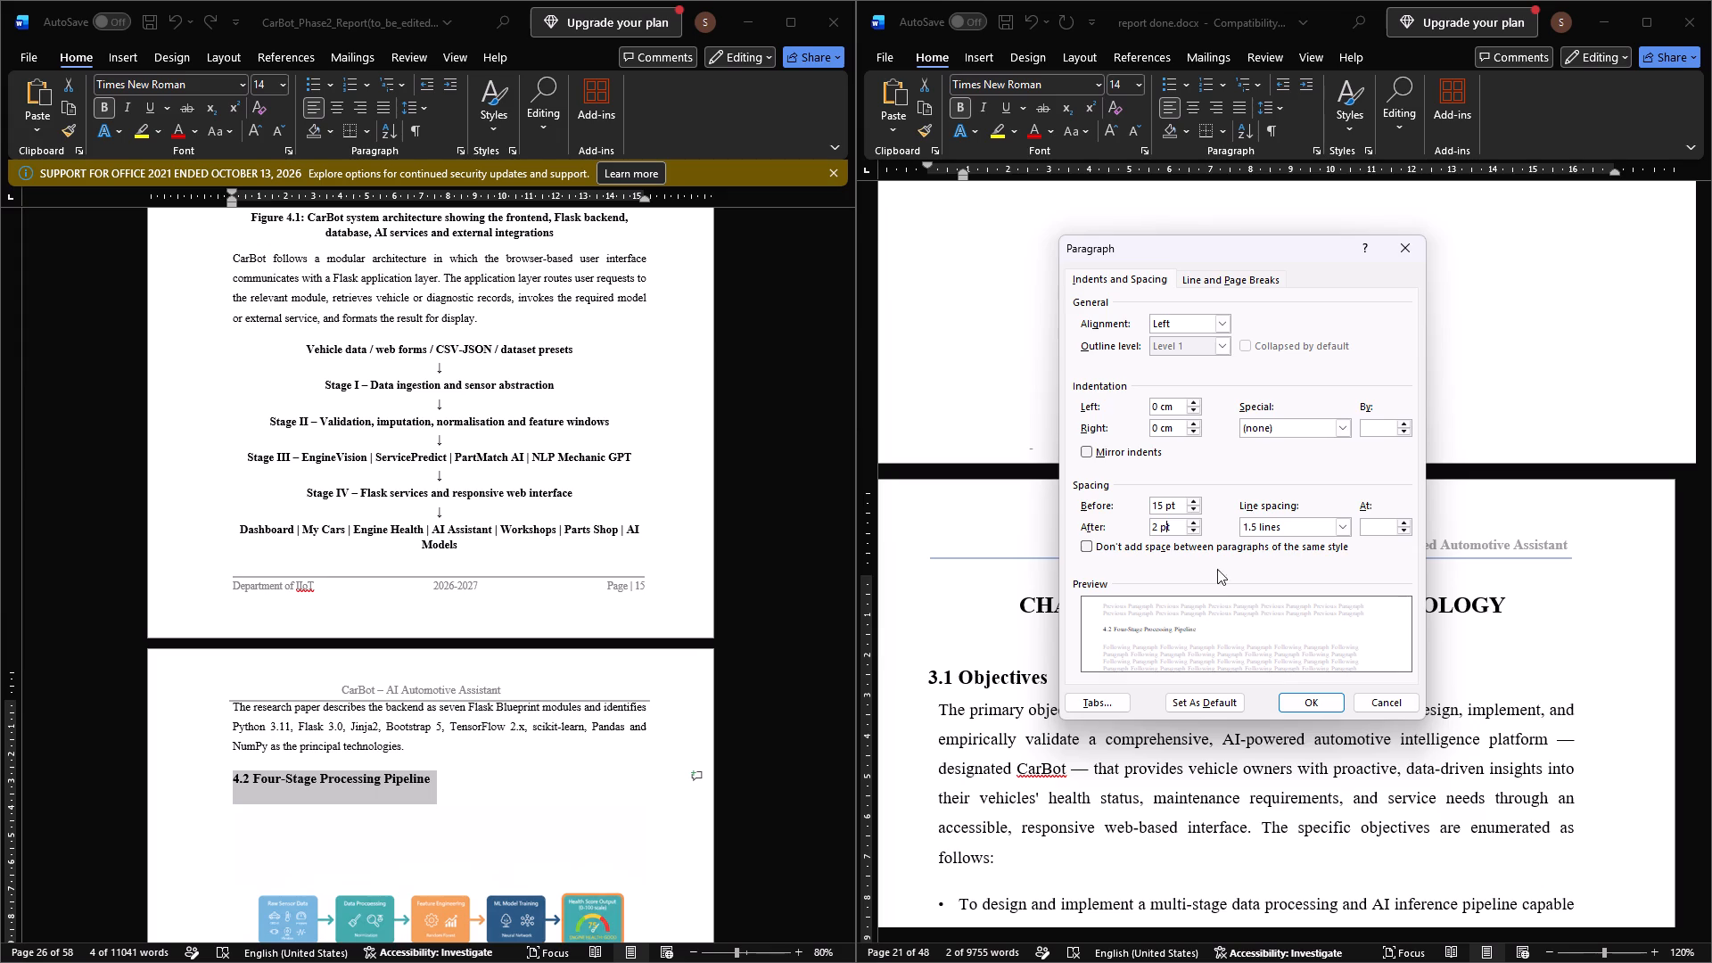
pyautogui.click(1308, 702)
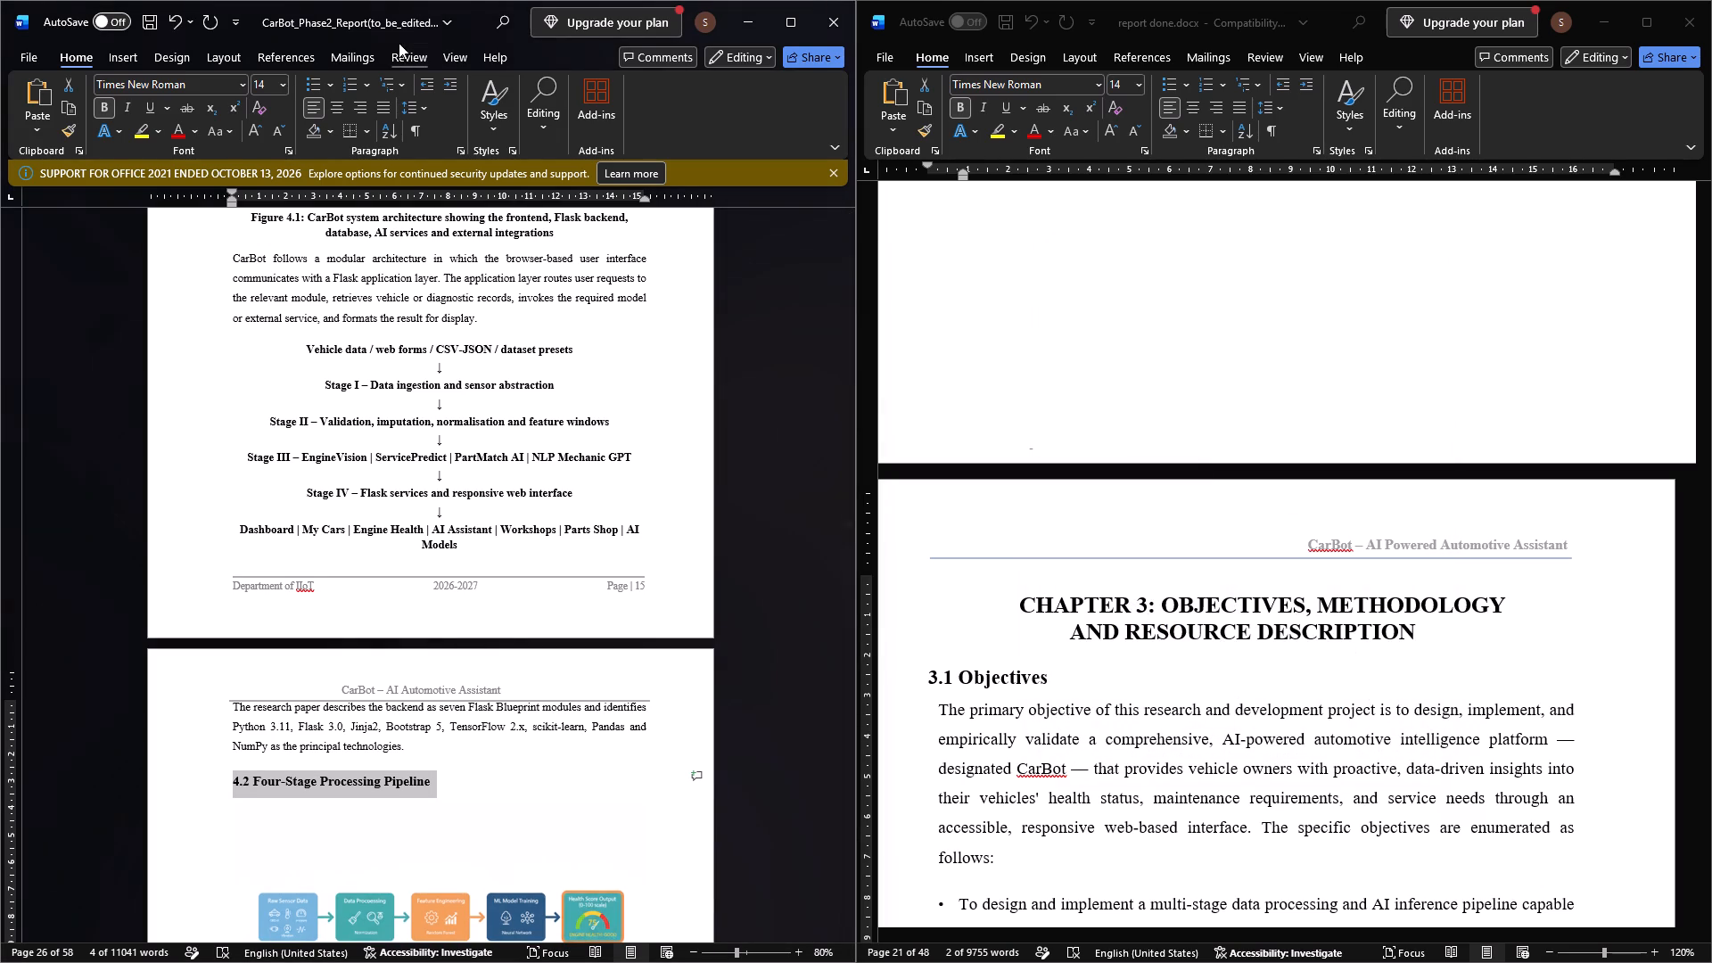
pyautogui.click(389, 114)
# Check the paragraph settings of the Table 3.3 Software requirements caption in Chapter 3 as a reference for captions.
pyautogui.scroll(-5, 421, 738)
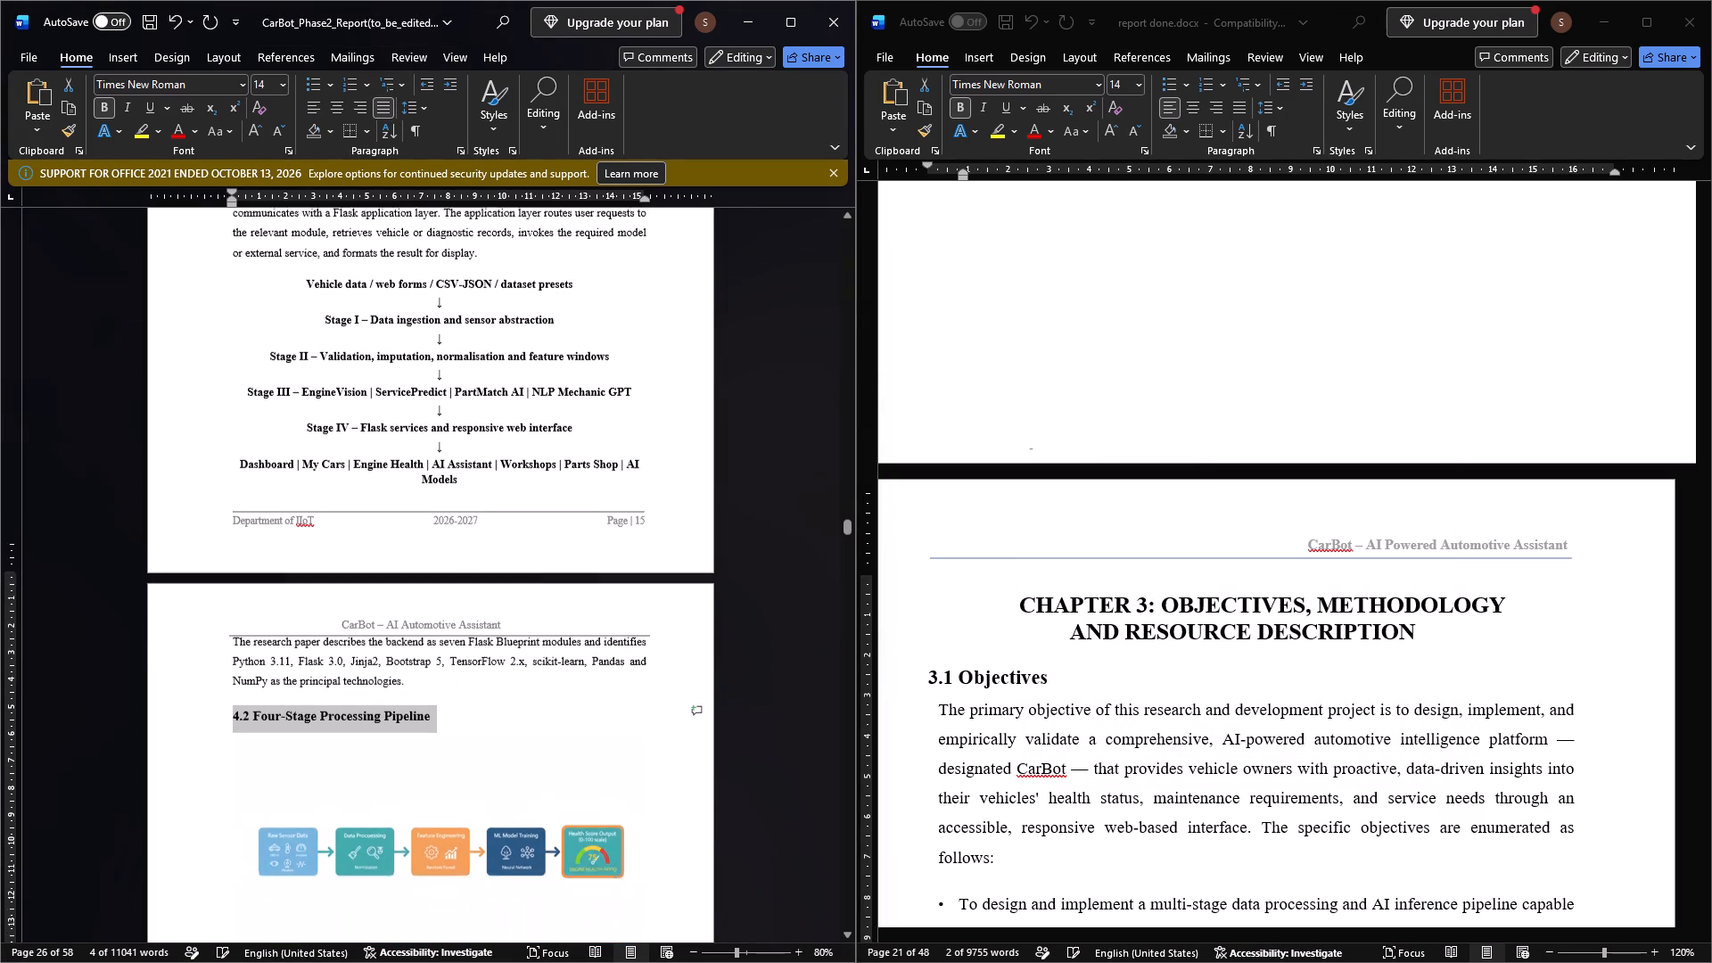
pyautogui.click(421, 729)
pyautogui.scroll(-5, 420, 723)
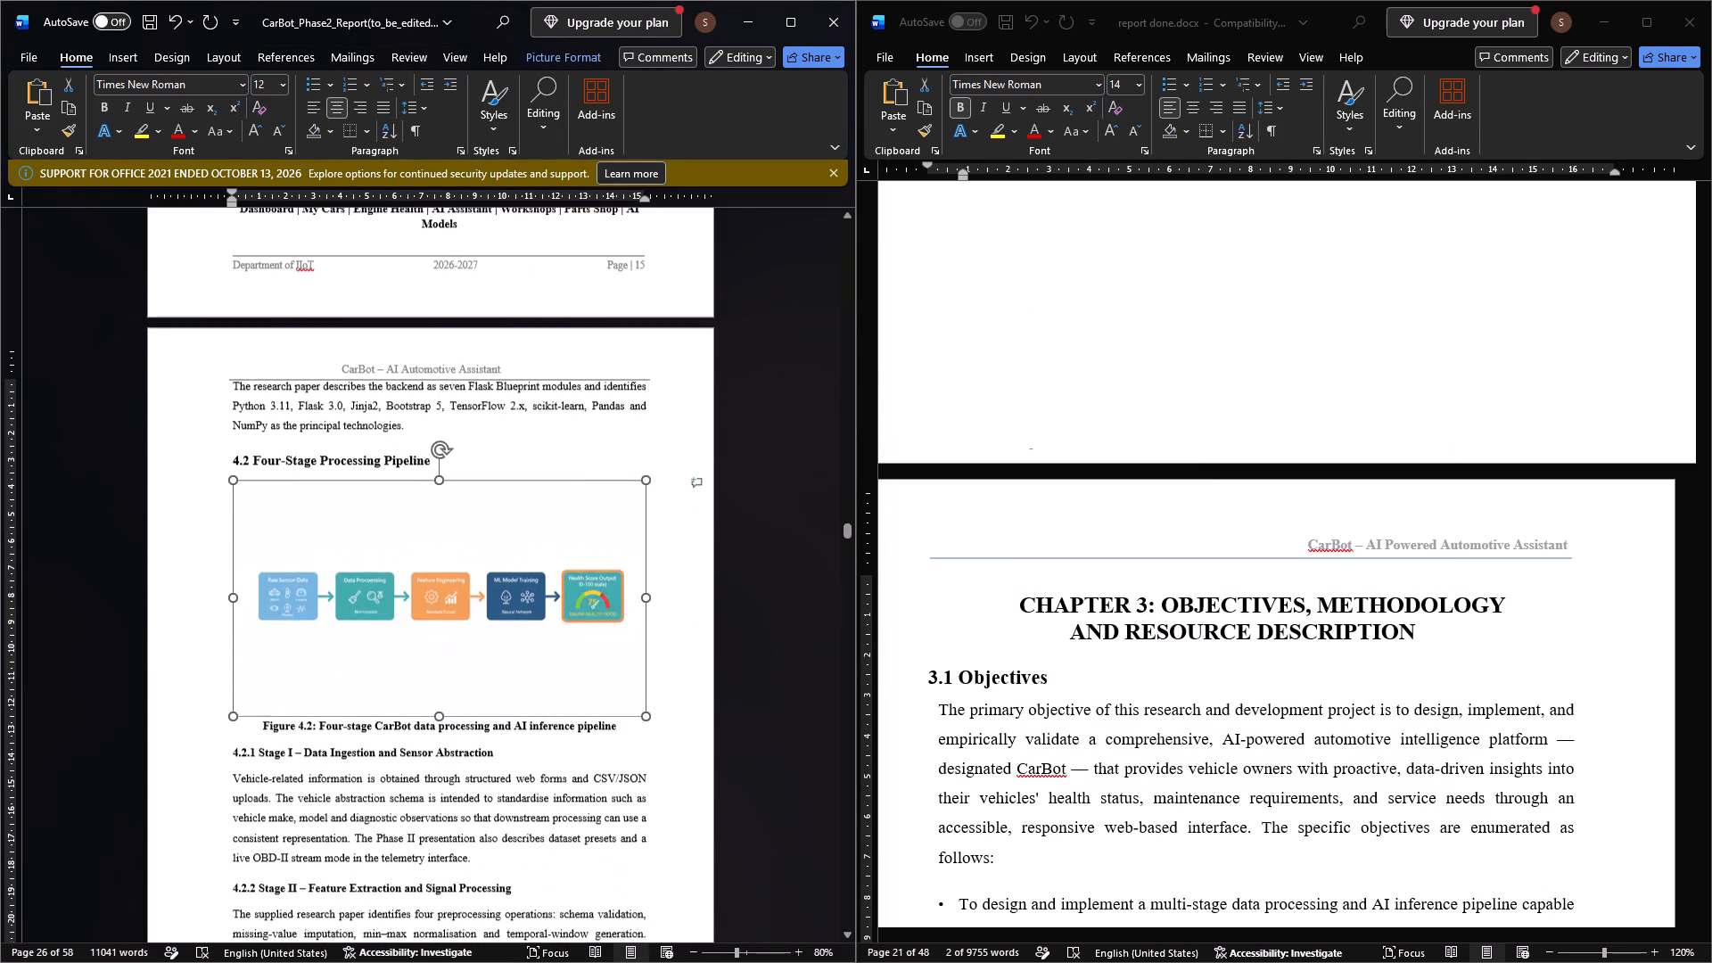
pyautogui.scroll(-2, 416, 737)
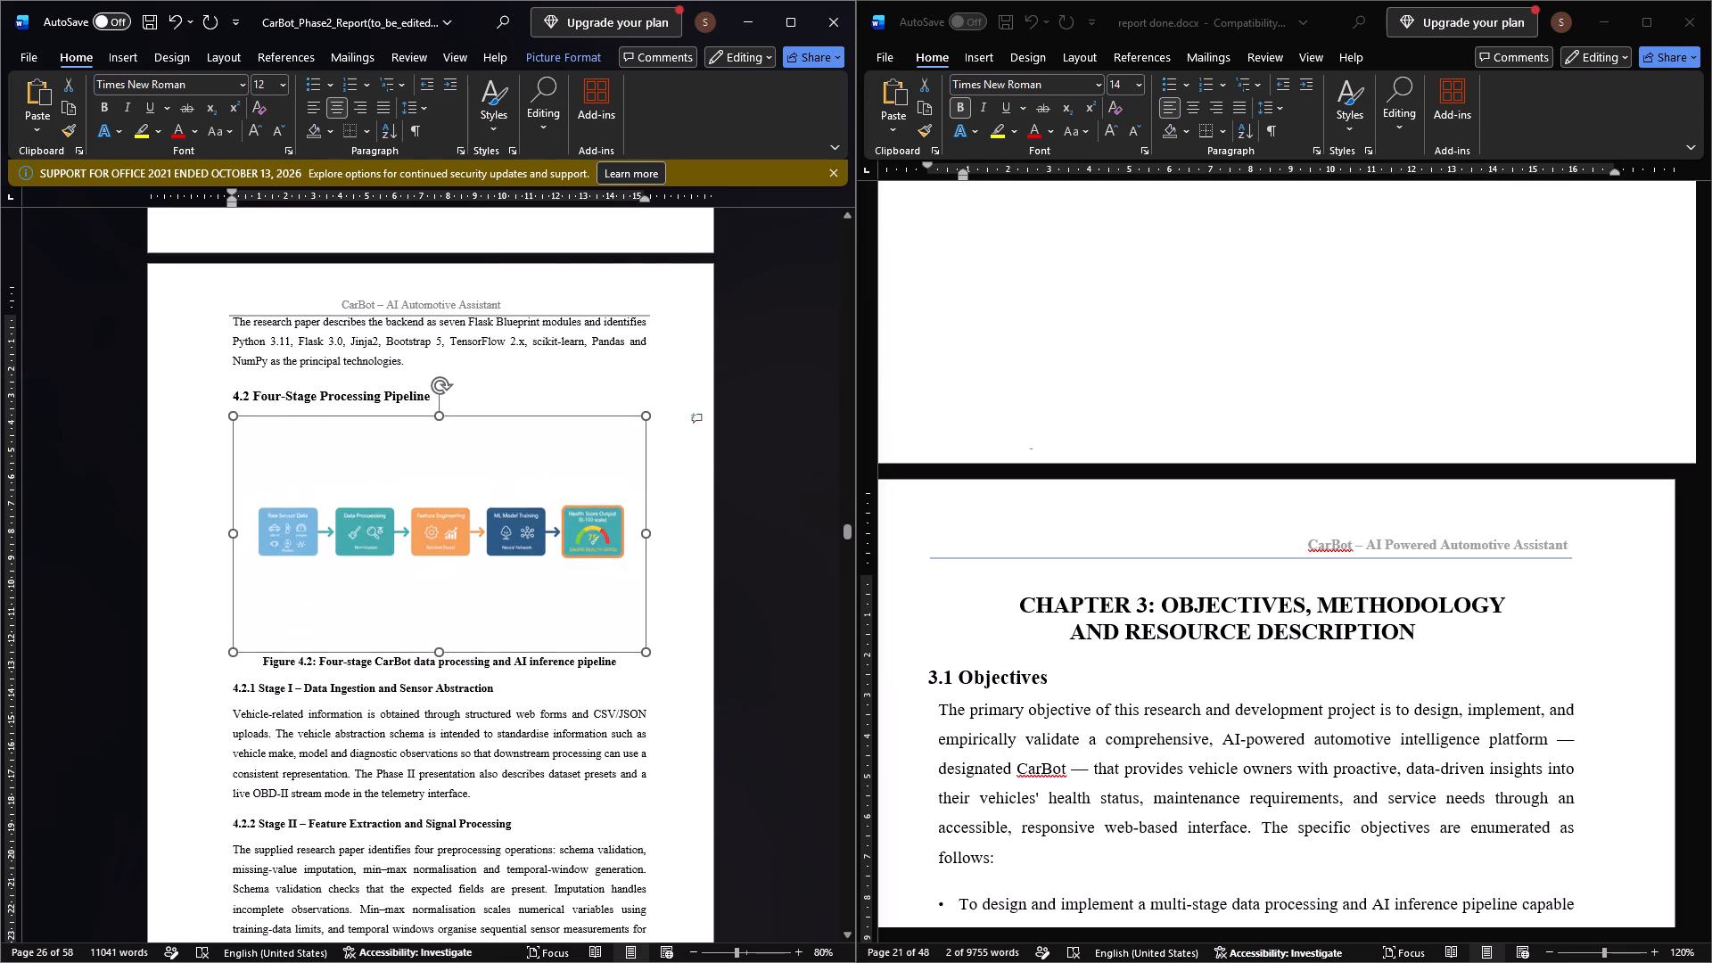
pyautogui.scroll(19, 497, 690)
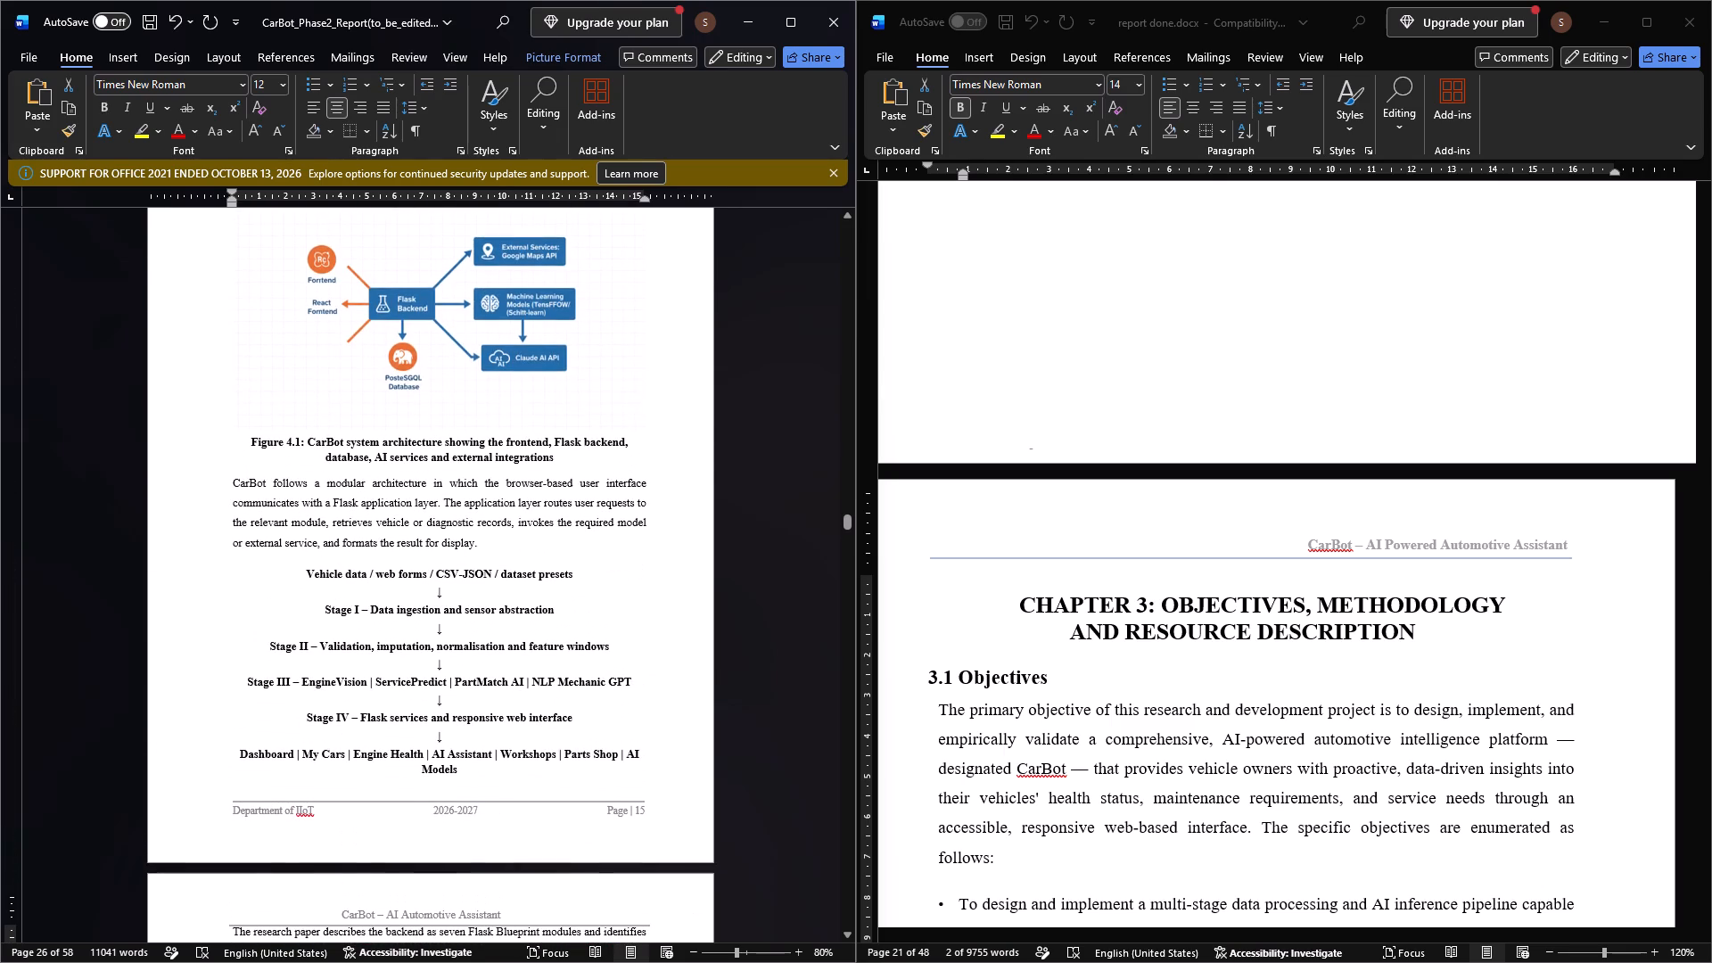
pyautogui.scroll(13, 489, 629)
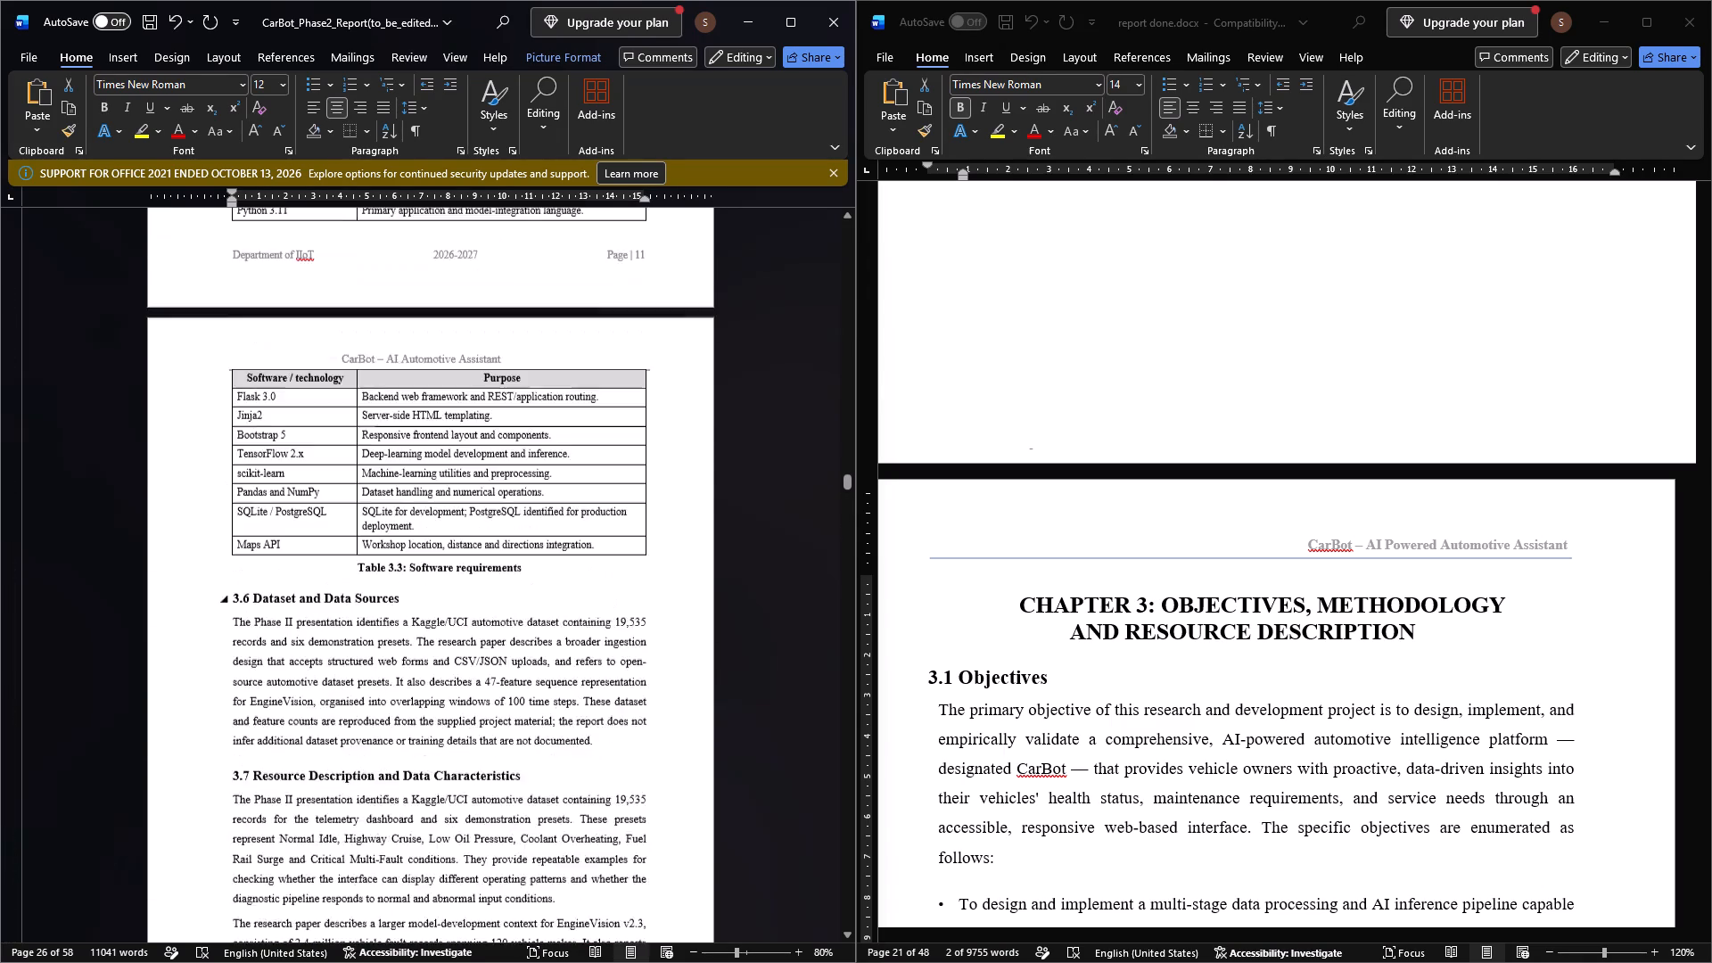
pyautogui.scroll(1, 489, 629)
pyautogui.tripleClick(471, 773)
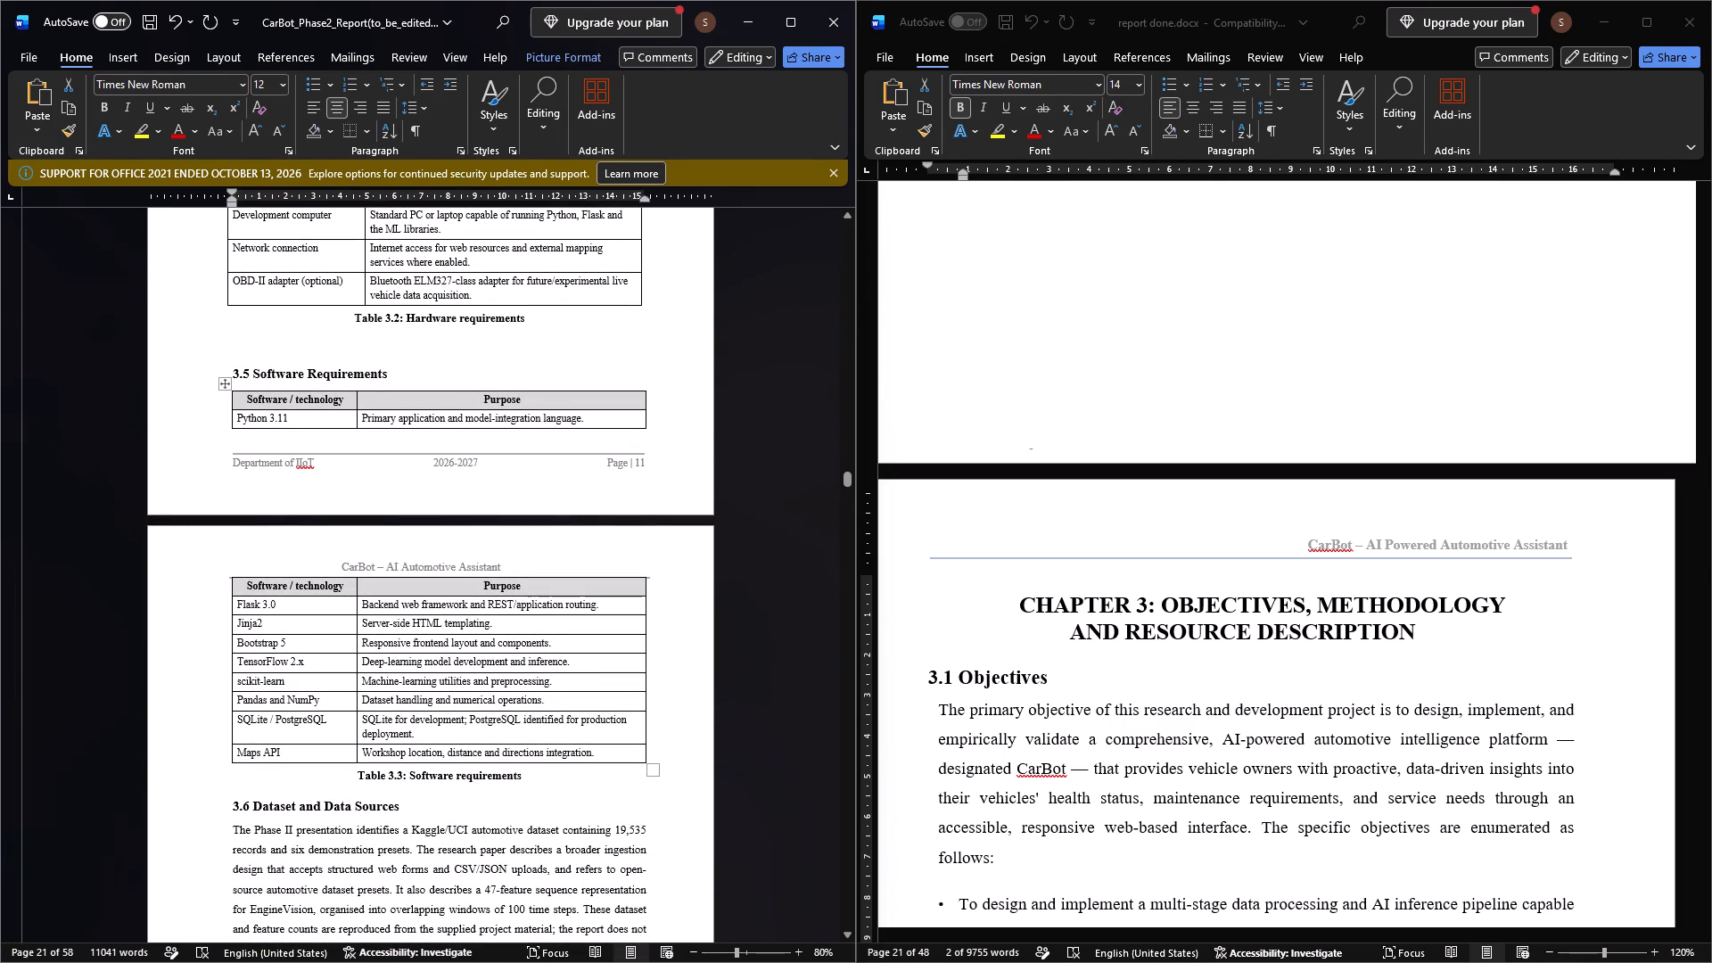
pyautogui.click(462, 151)
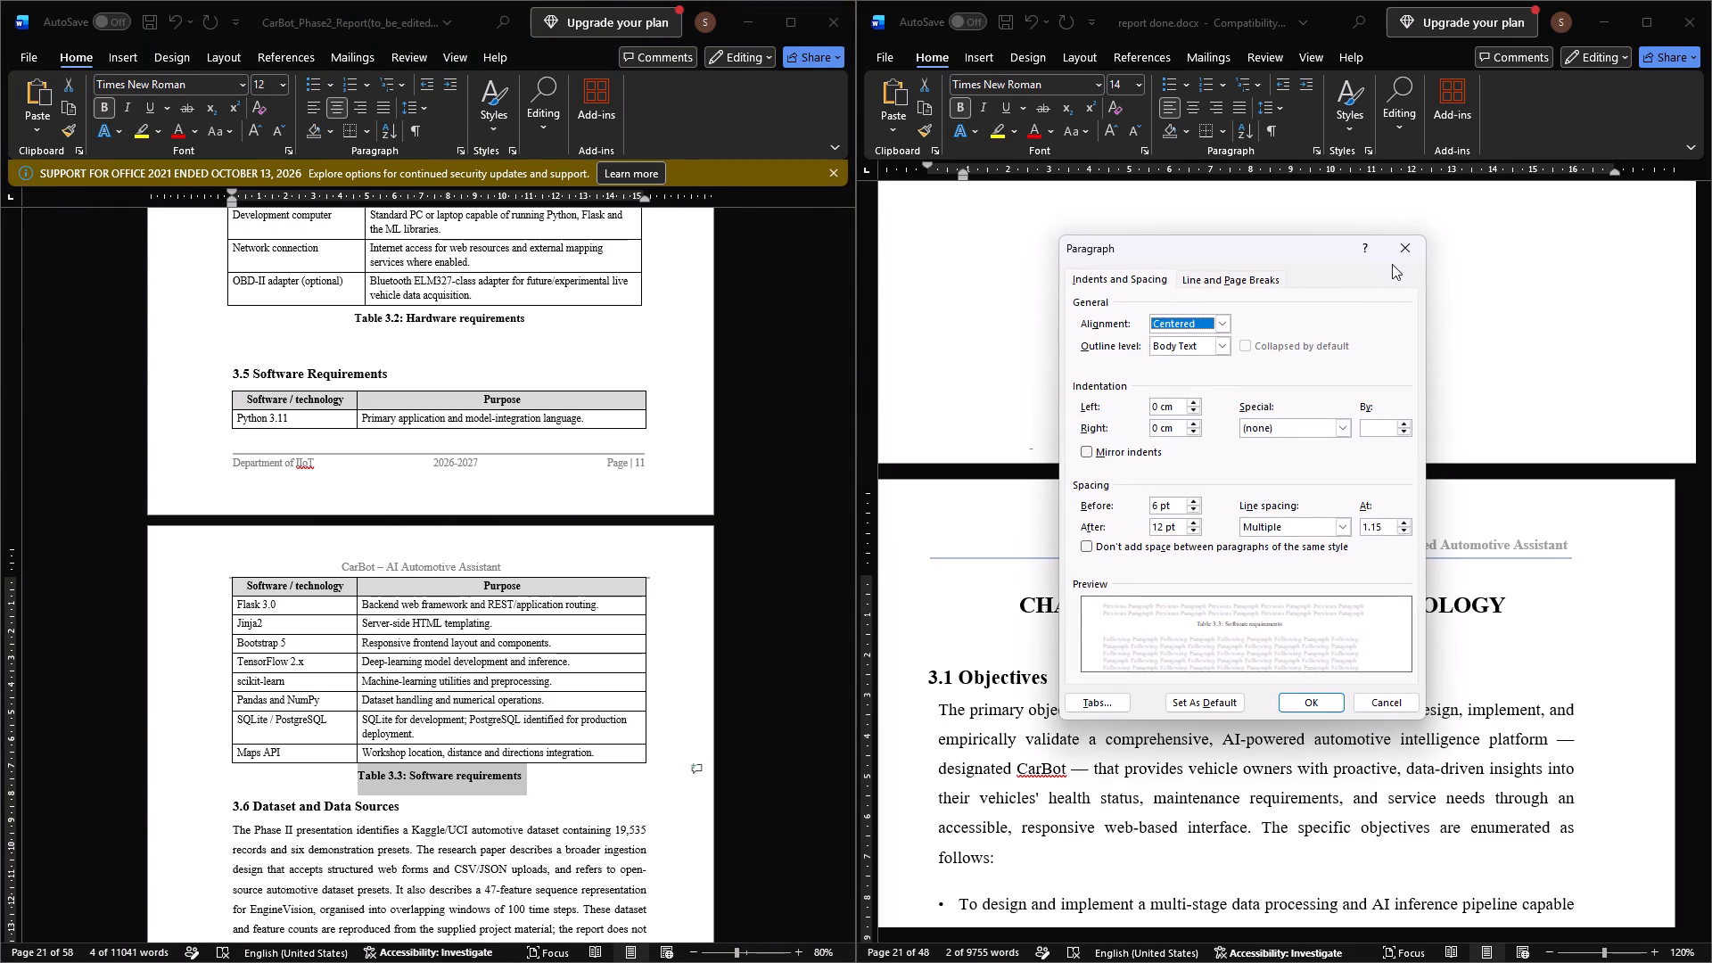
pyautogui.click(1405, 243)
# Check the paragraph settings of the Figure 4.2 caption below the four-stage pipeline image.
pyautogui.scroll(-2, 655, 539)
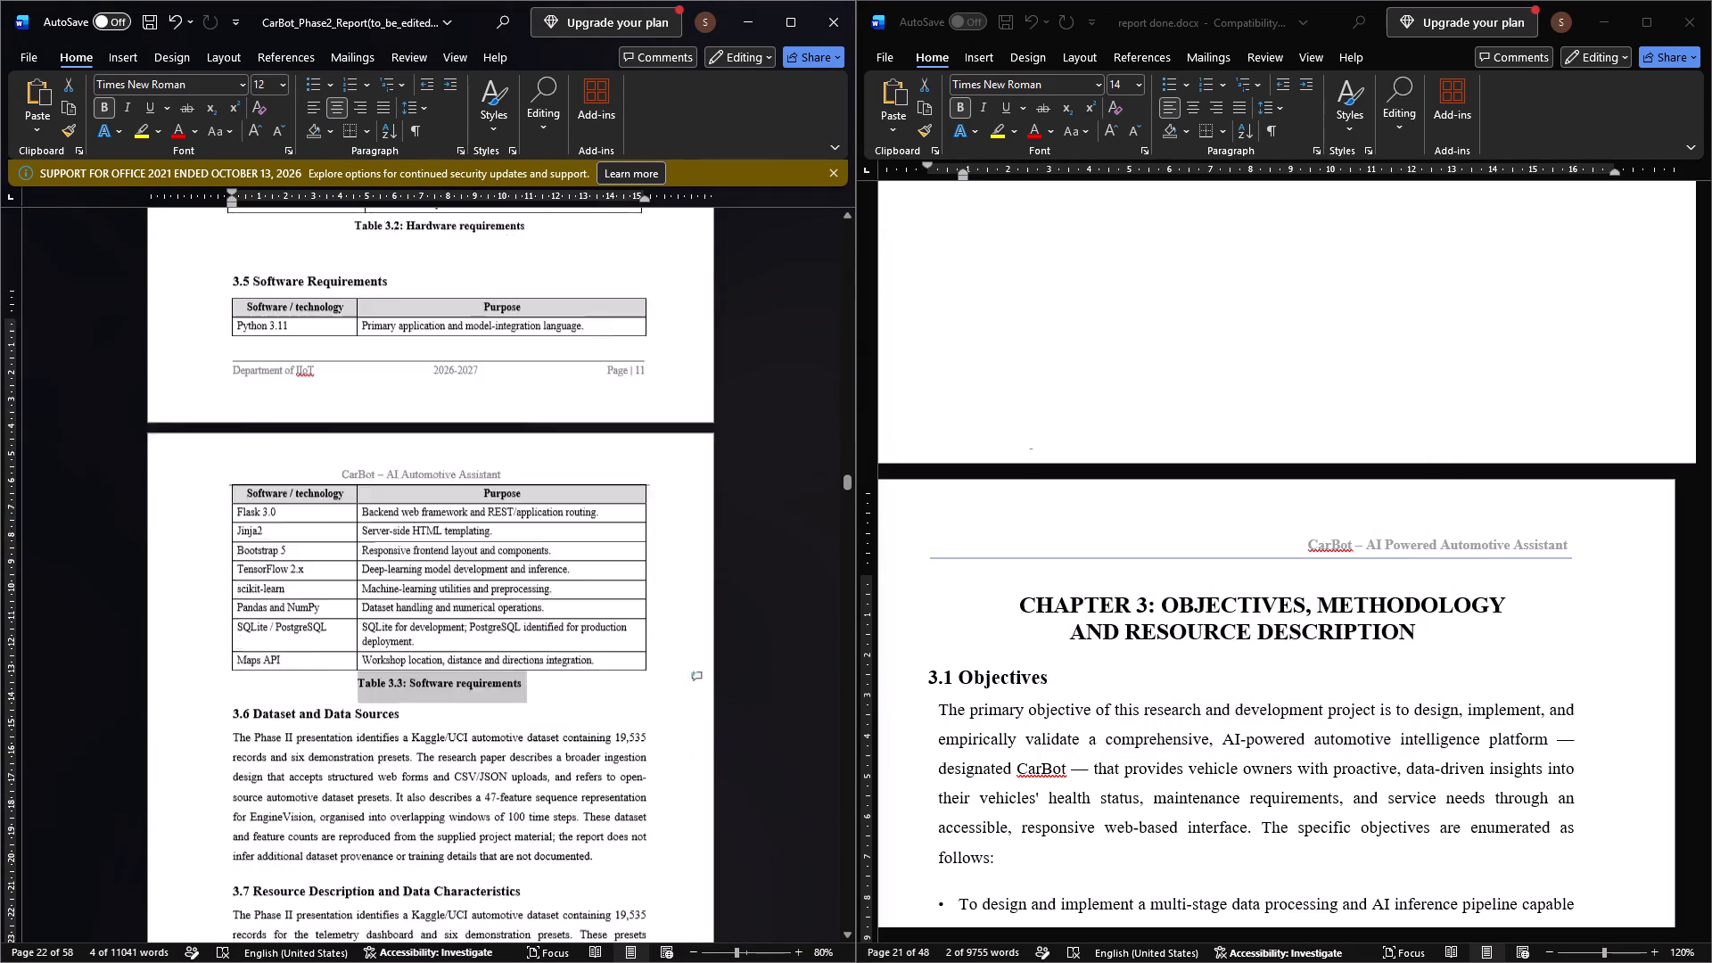
pyautogui.scroll(-10, 655, 539)
pyautogui.scroll(3, 655, 539)
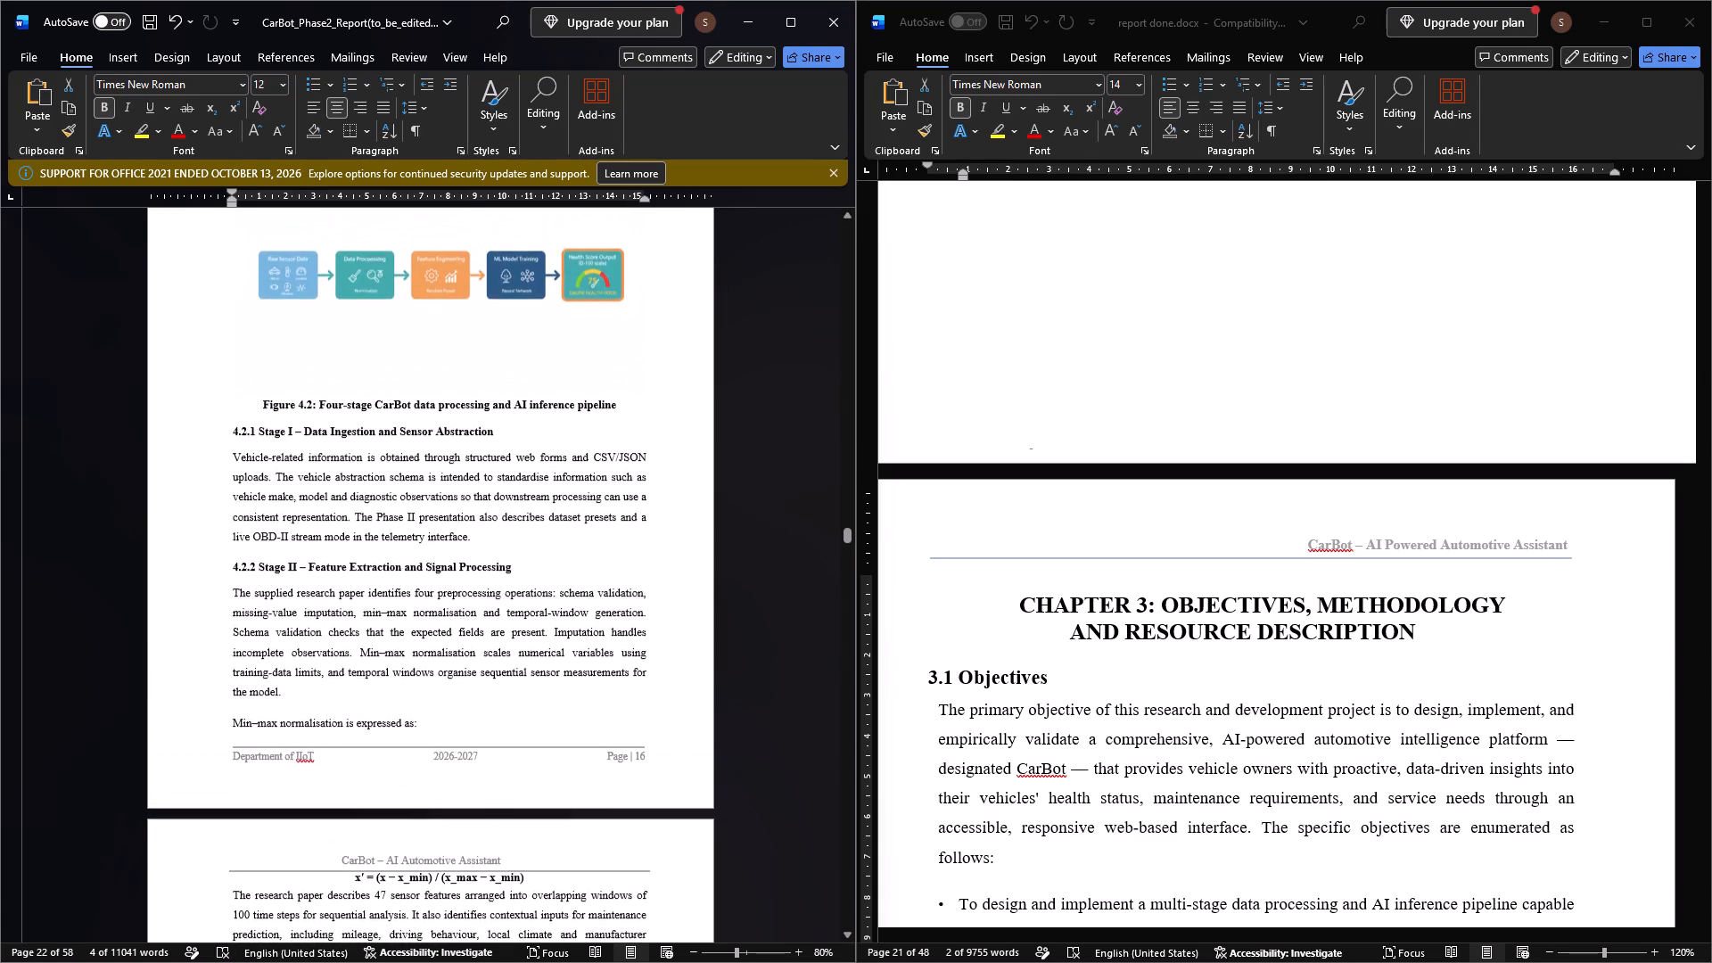
pyautogui.scroll(4, 548, 300)
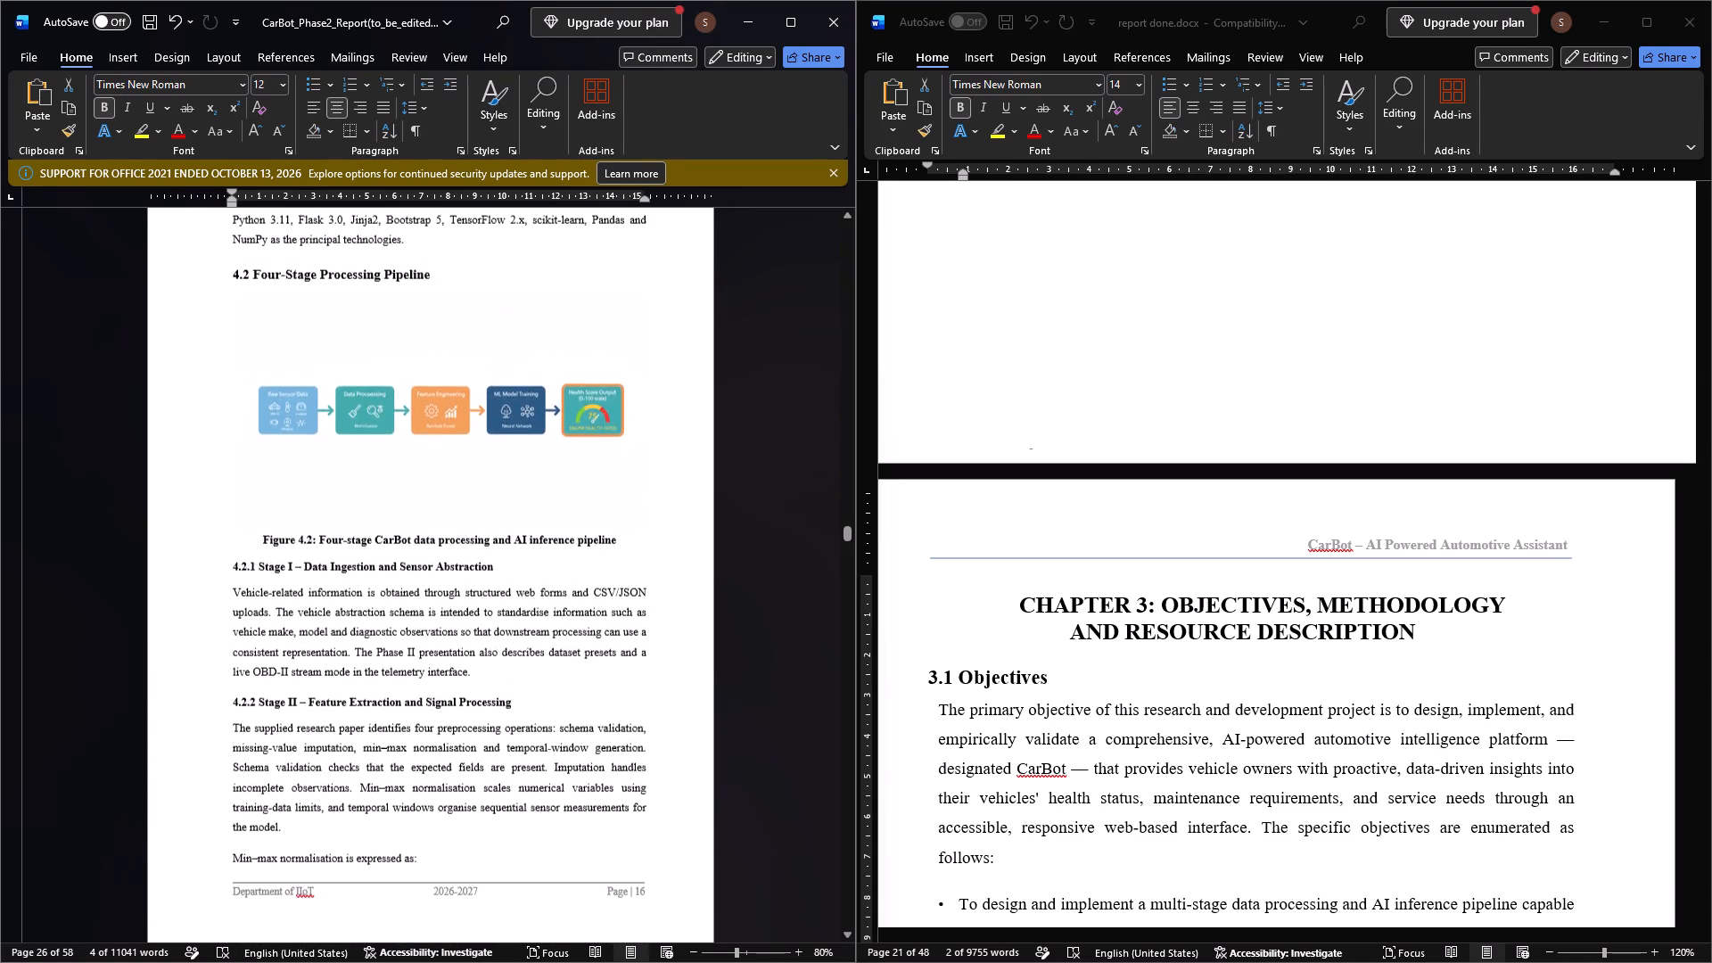
pyautogui.scroll(4, 579, 482)
pyautogui.tripleClick(523, 671)
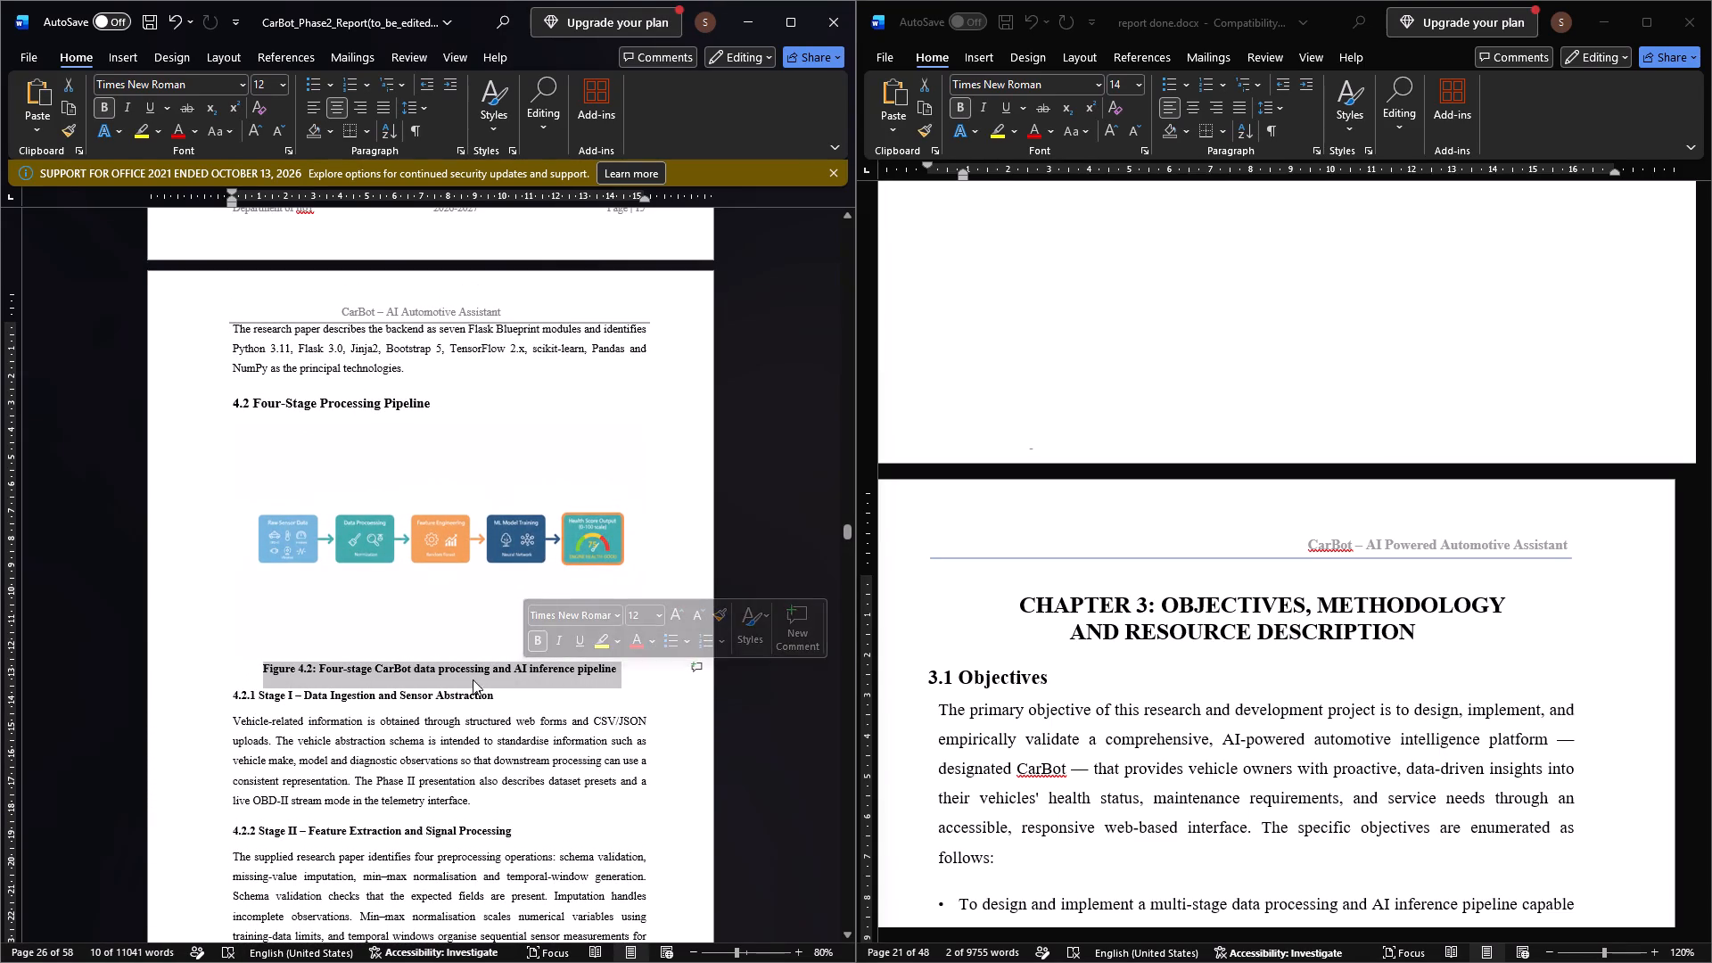
pyautogui.scroll(2, 354, 625)
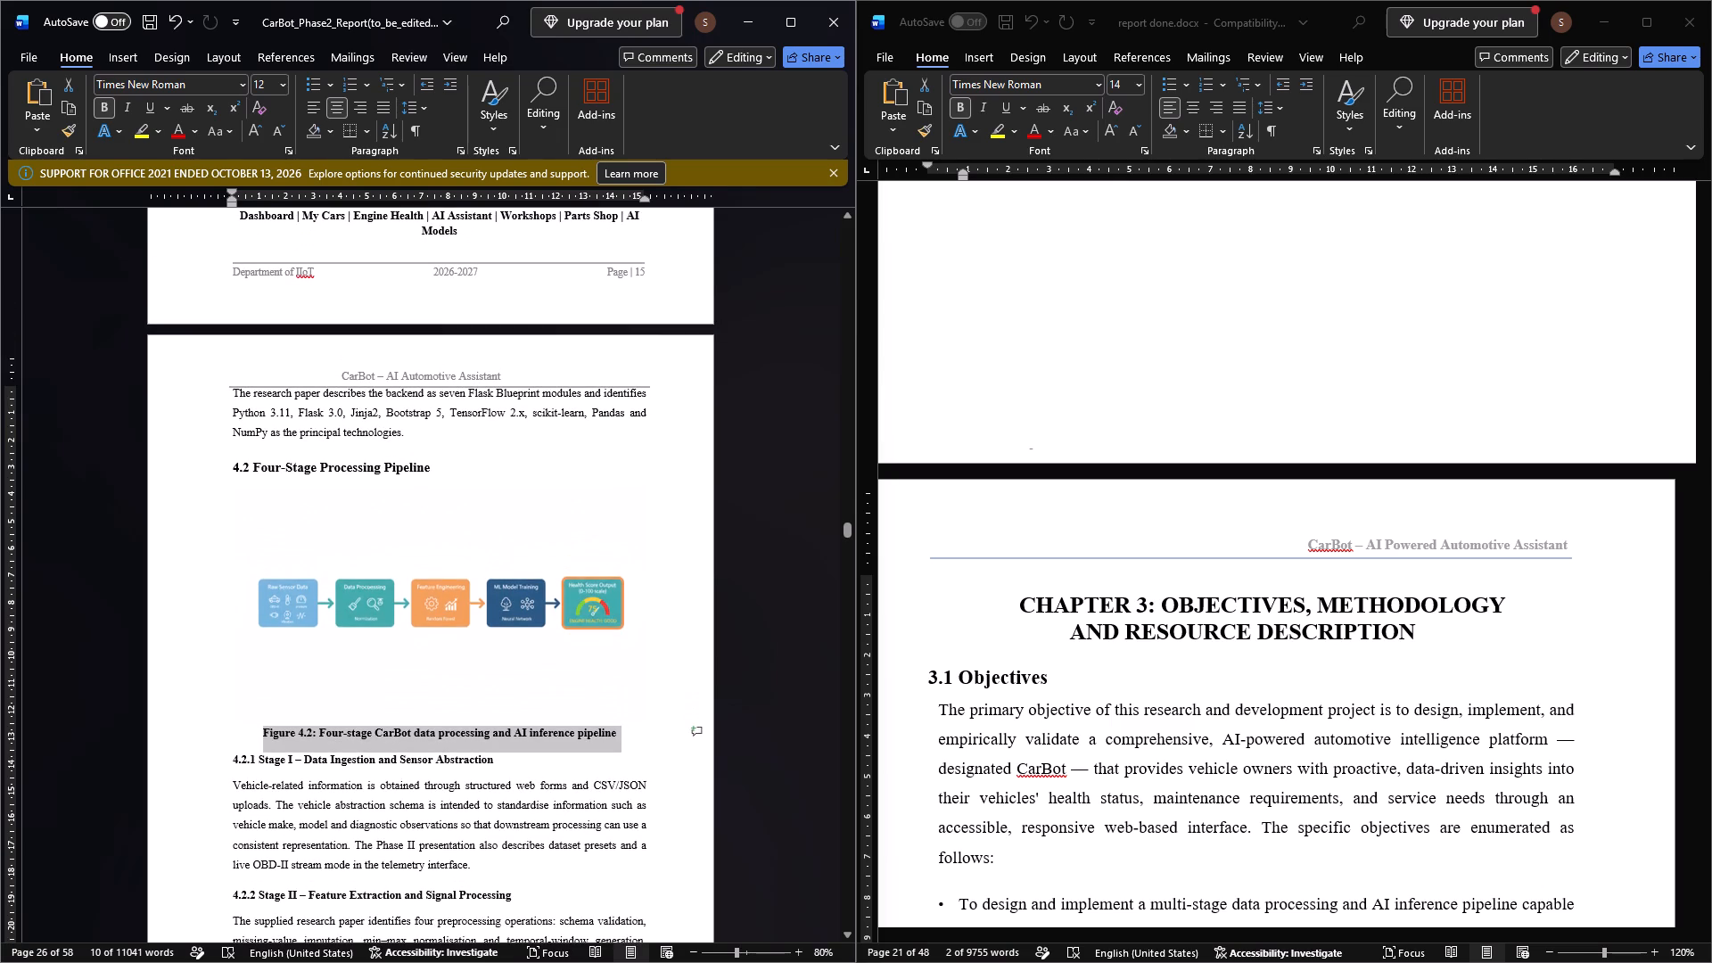
pyautogui.scroll(-2, 409, 656)
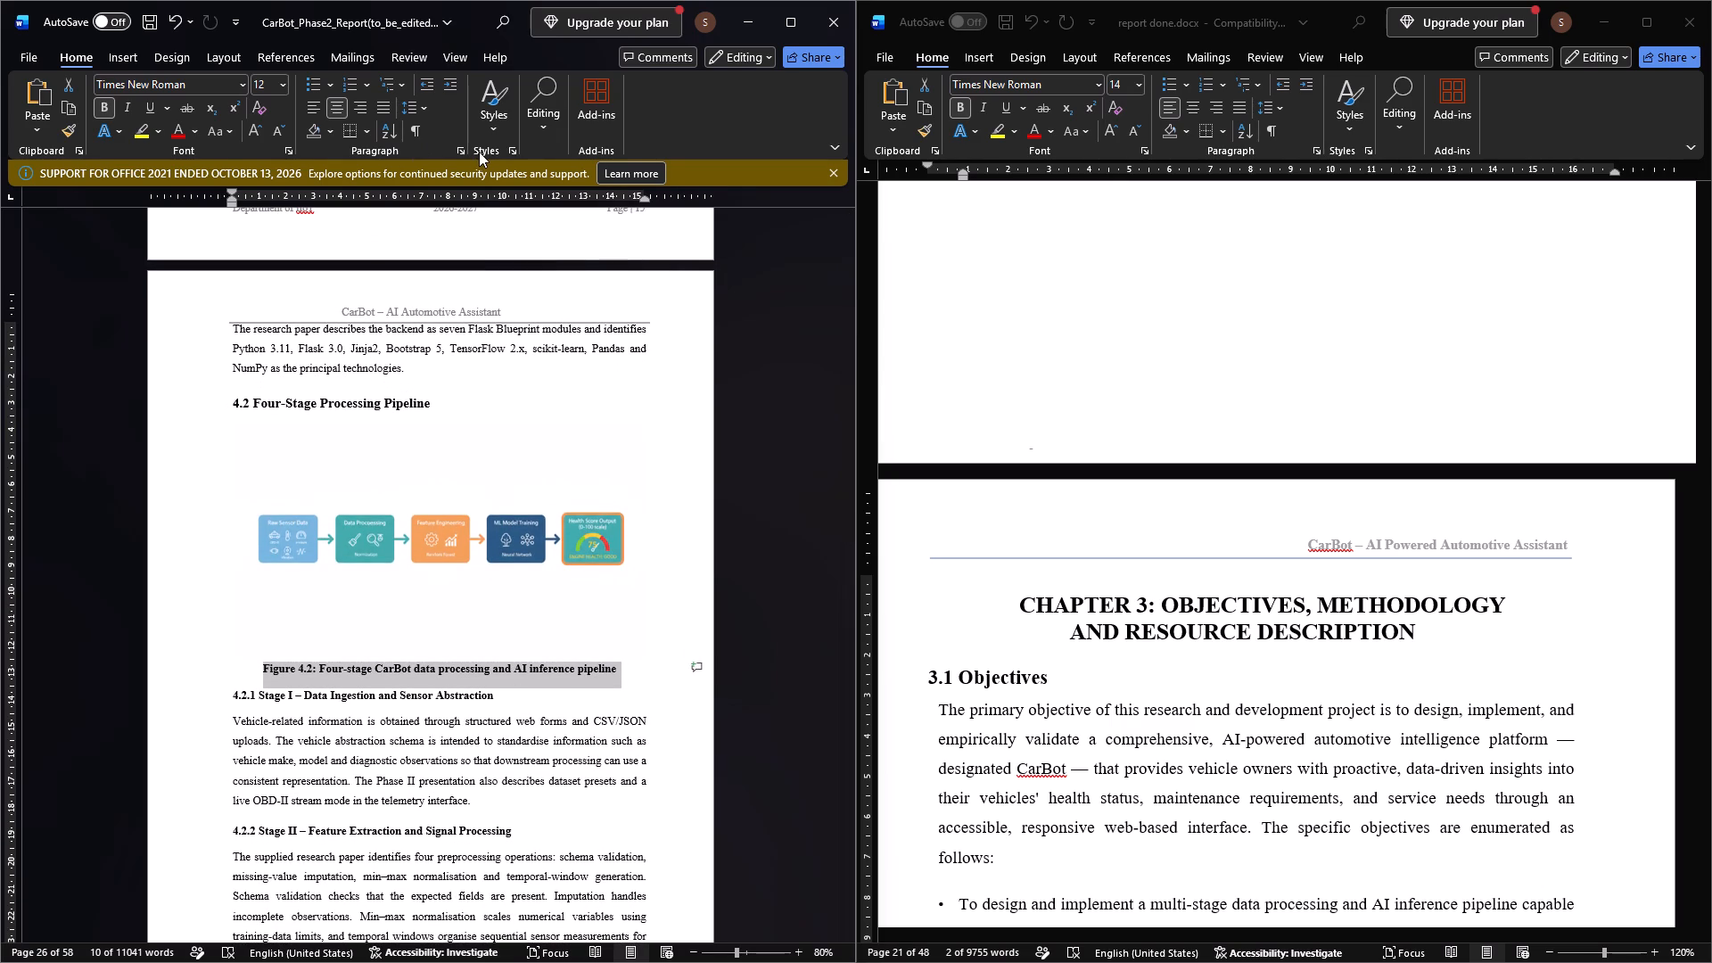
pyautogui.click(460, 152)
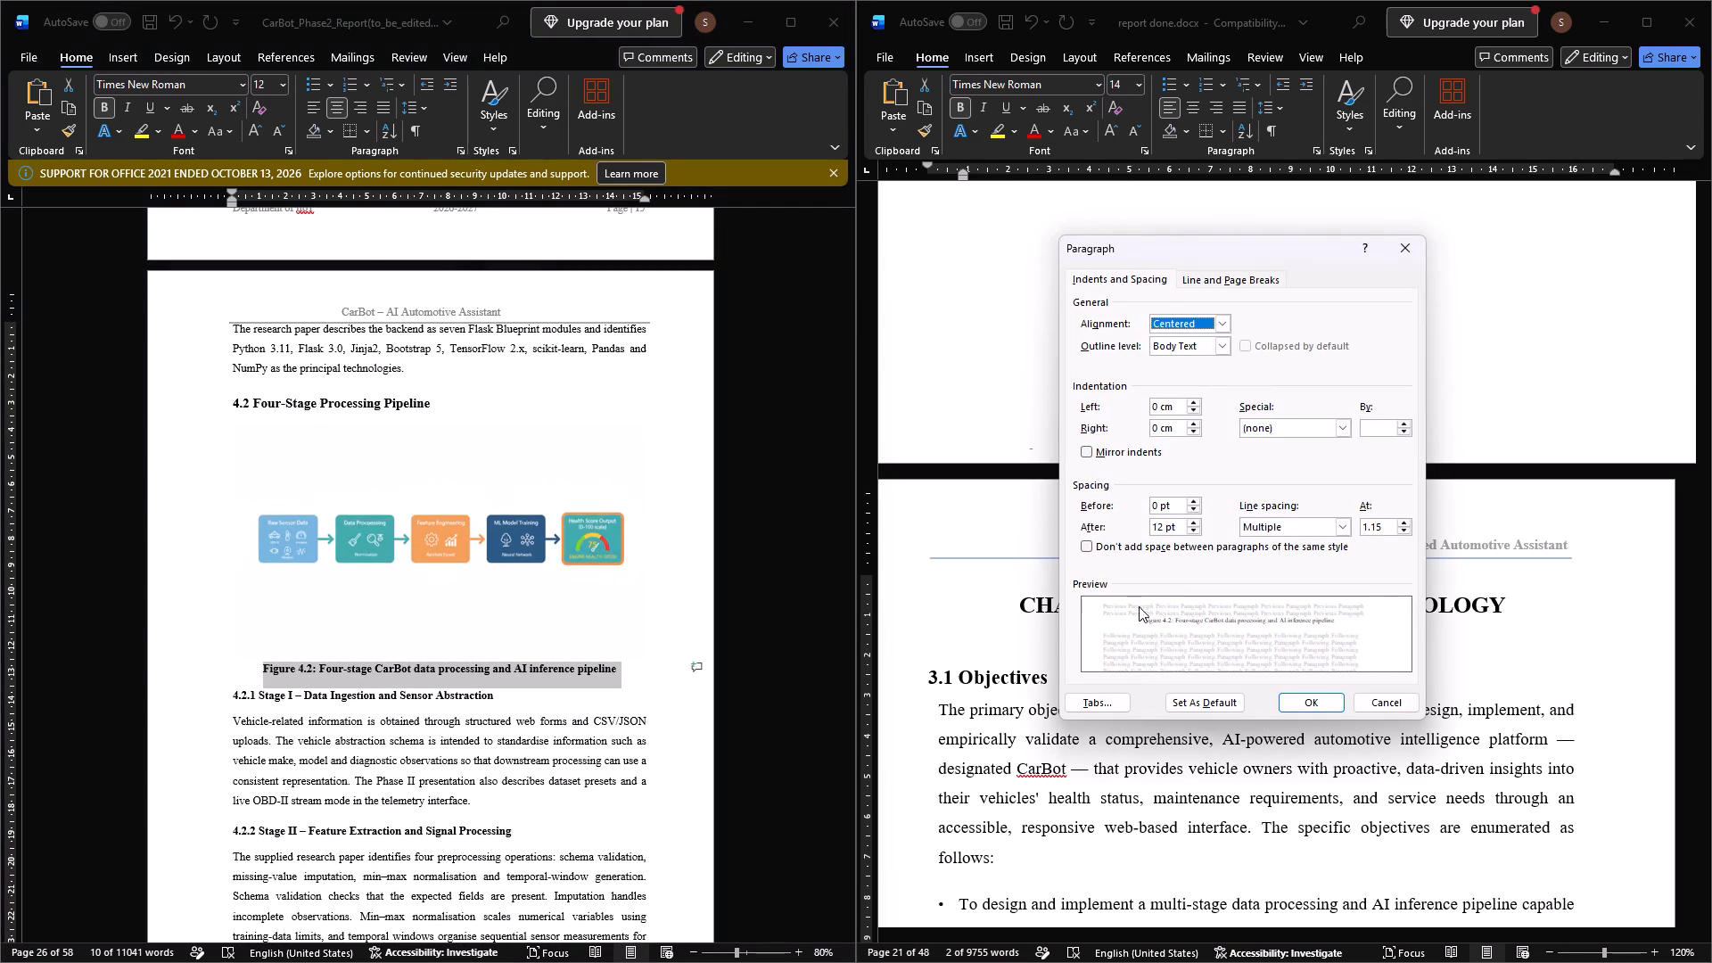
pyautogui.click(1292, 698)
# Check the paragraph settings of the body paragraph under the Theissler et al. (2021) subheading in section 2.2.
pyautogui.scroll(7, 601, 583)
pyautogui.scroll(20, 601, 583)
pyautogui.scroll(20, 601, 583)
pyautogui.scroll(20, 601, 583)
pyautogui.scroll(-2, 601, 583)
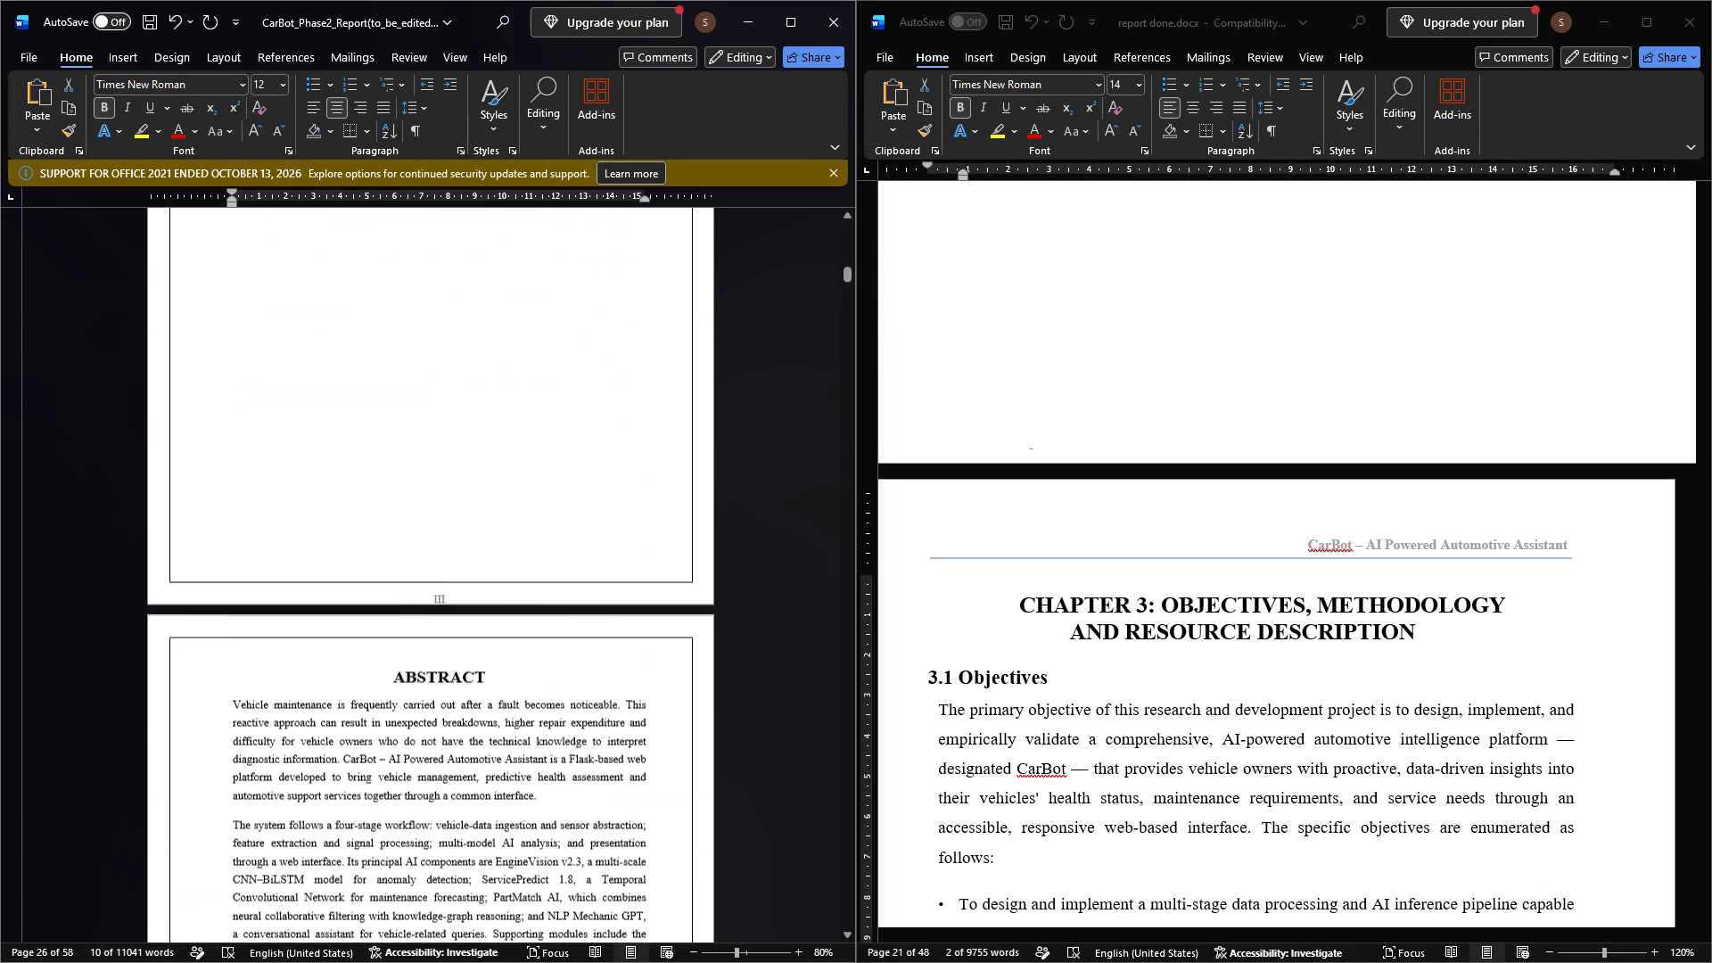
pyautogui.scroll(-9, 601, 583)
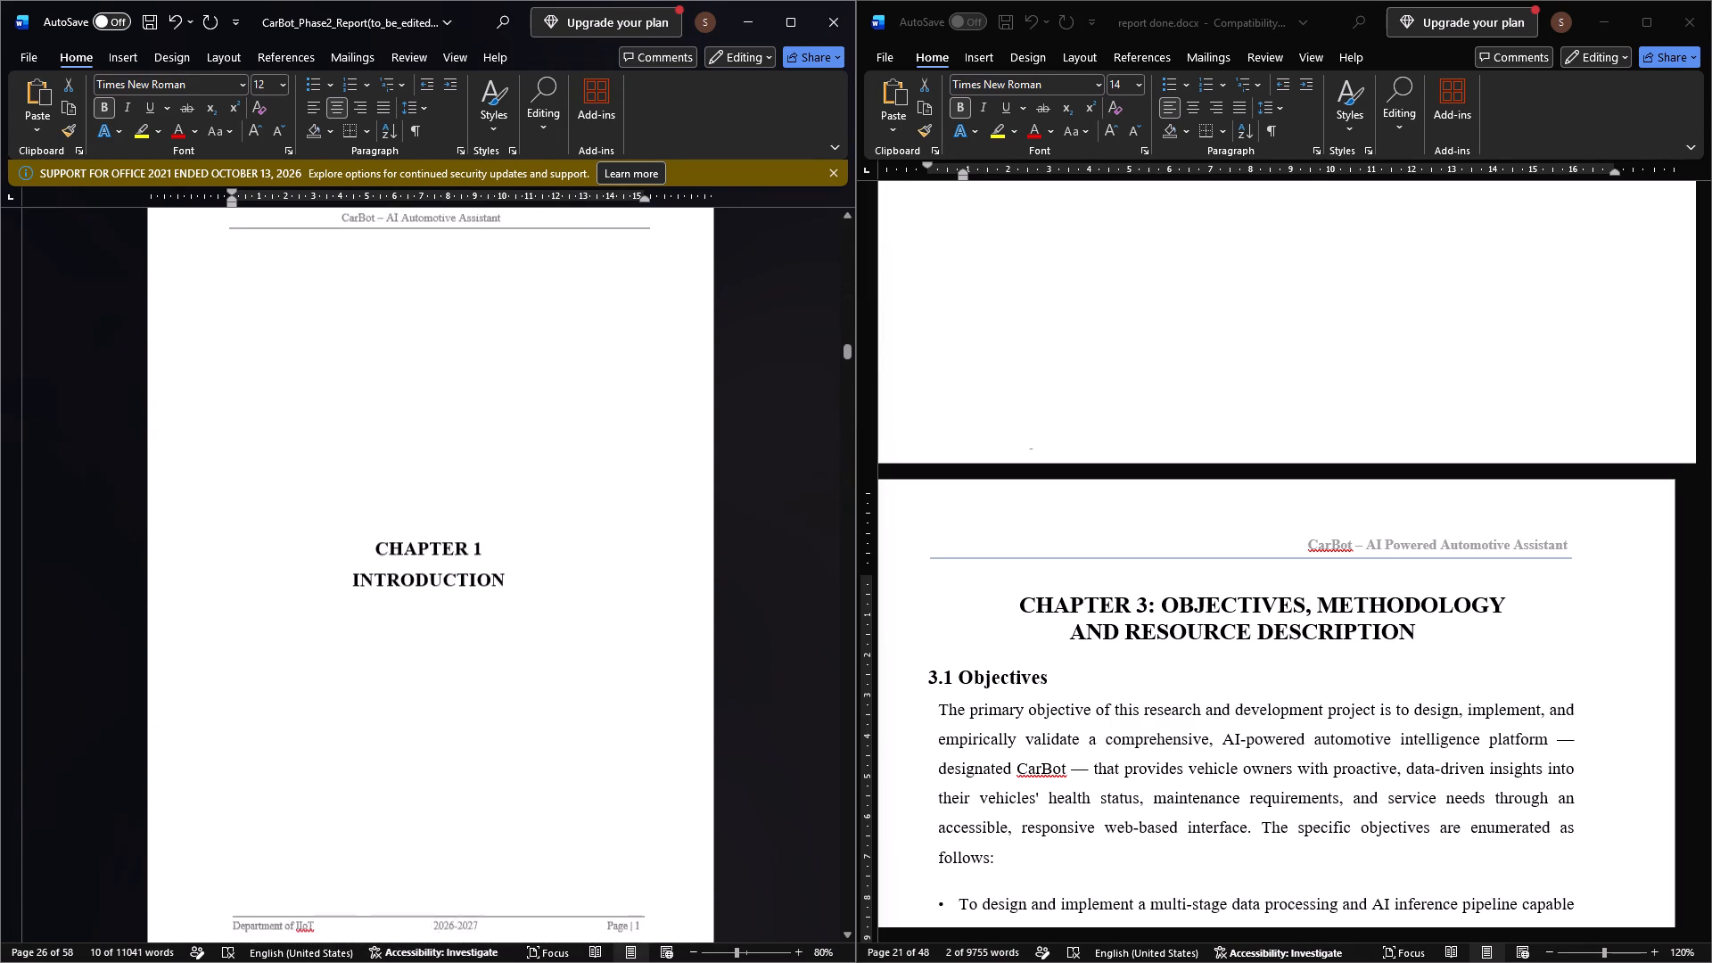
pyautogui.scroll(-7, 601, 583)
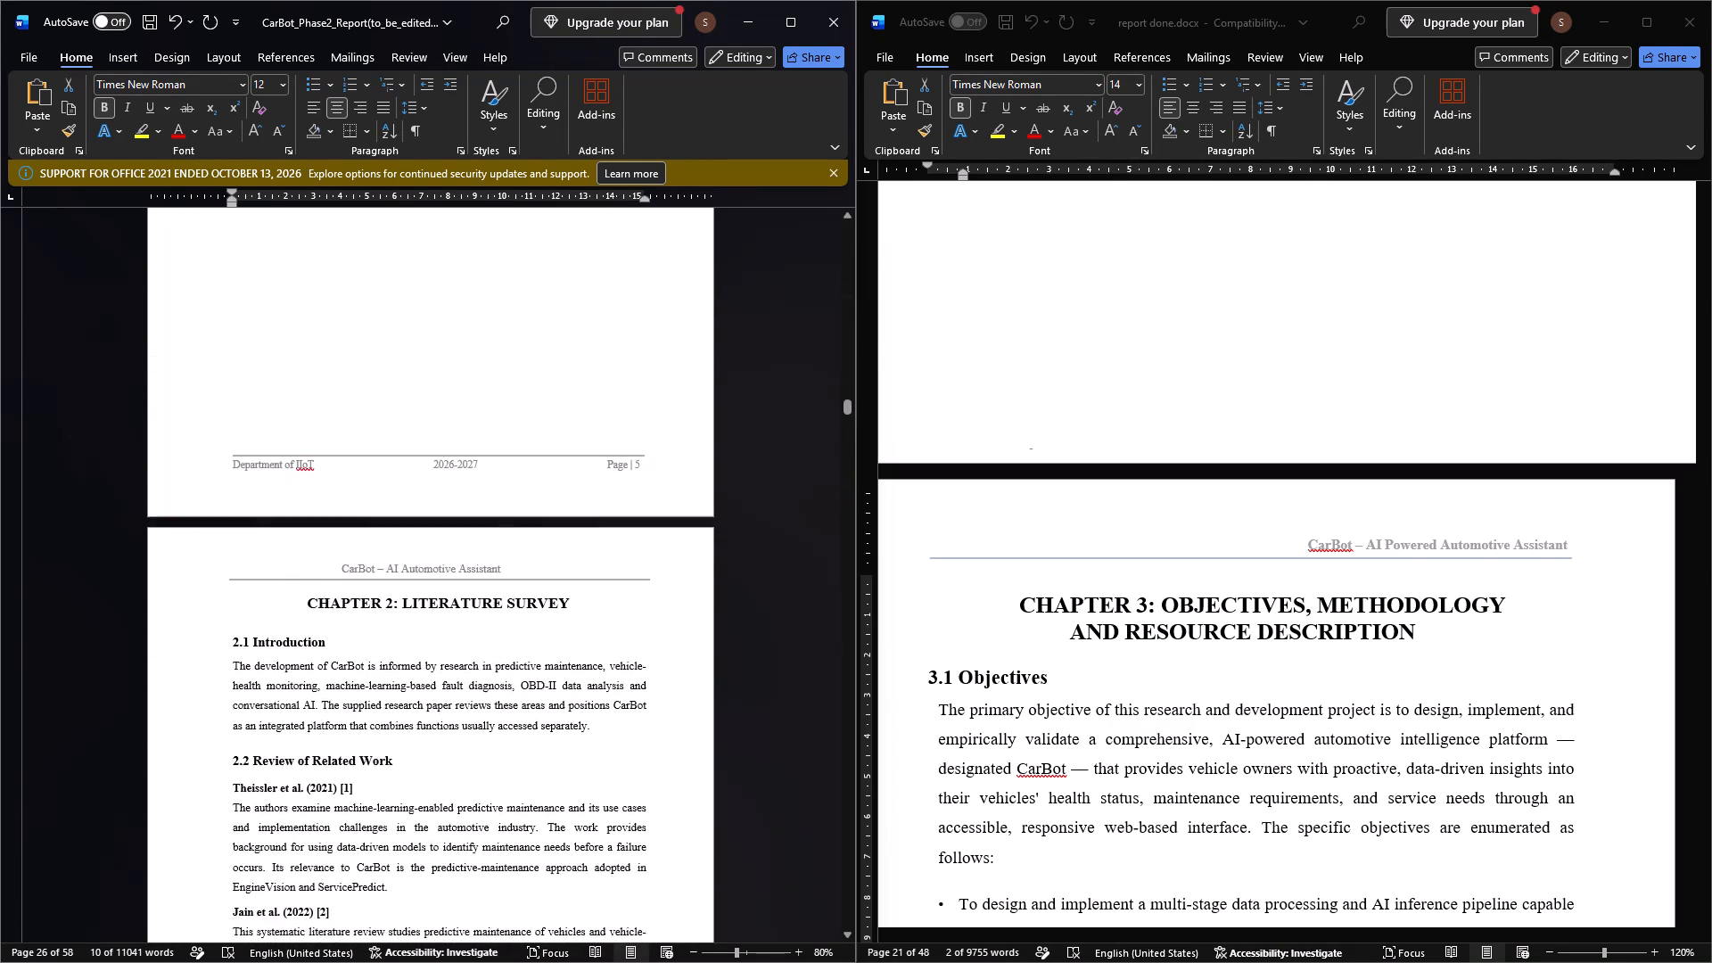
pyautogui.scroll(-1, 601, 583)
pyautogui.scroll(1, 601, 583)
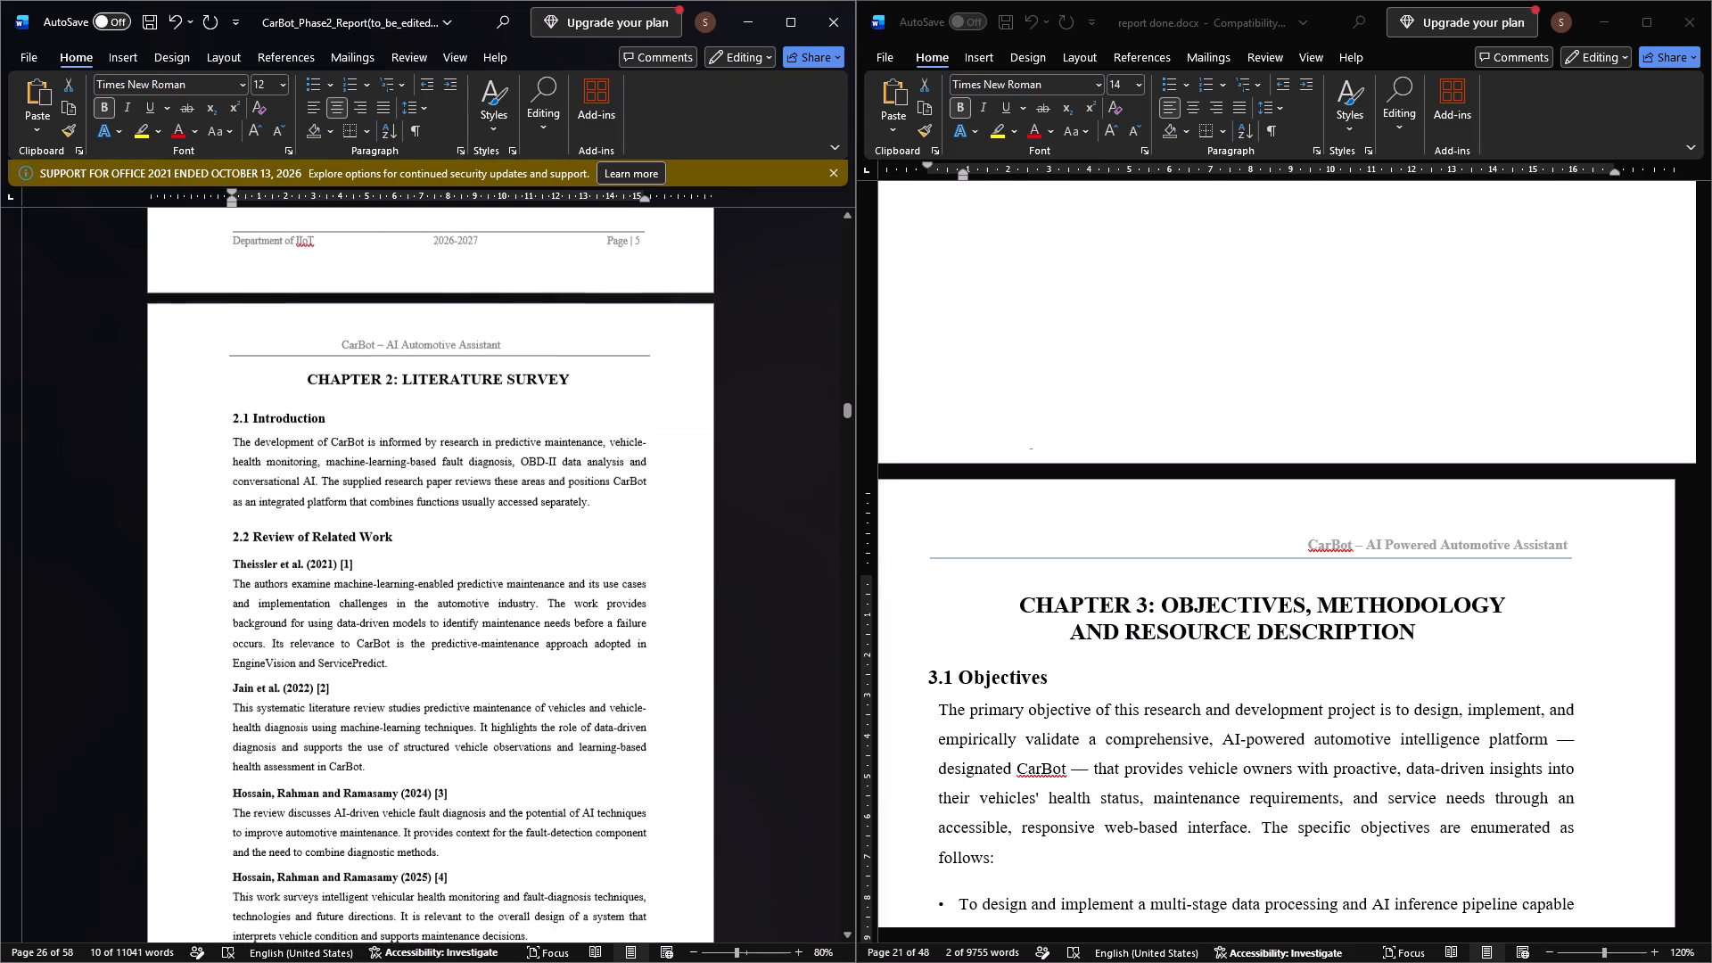
pyautogui.click(400, 660)
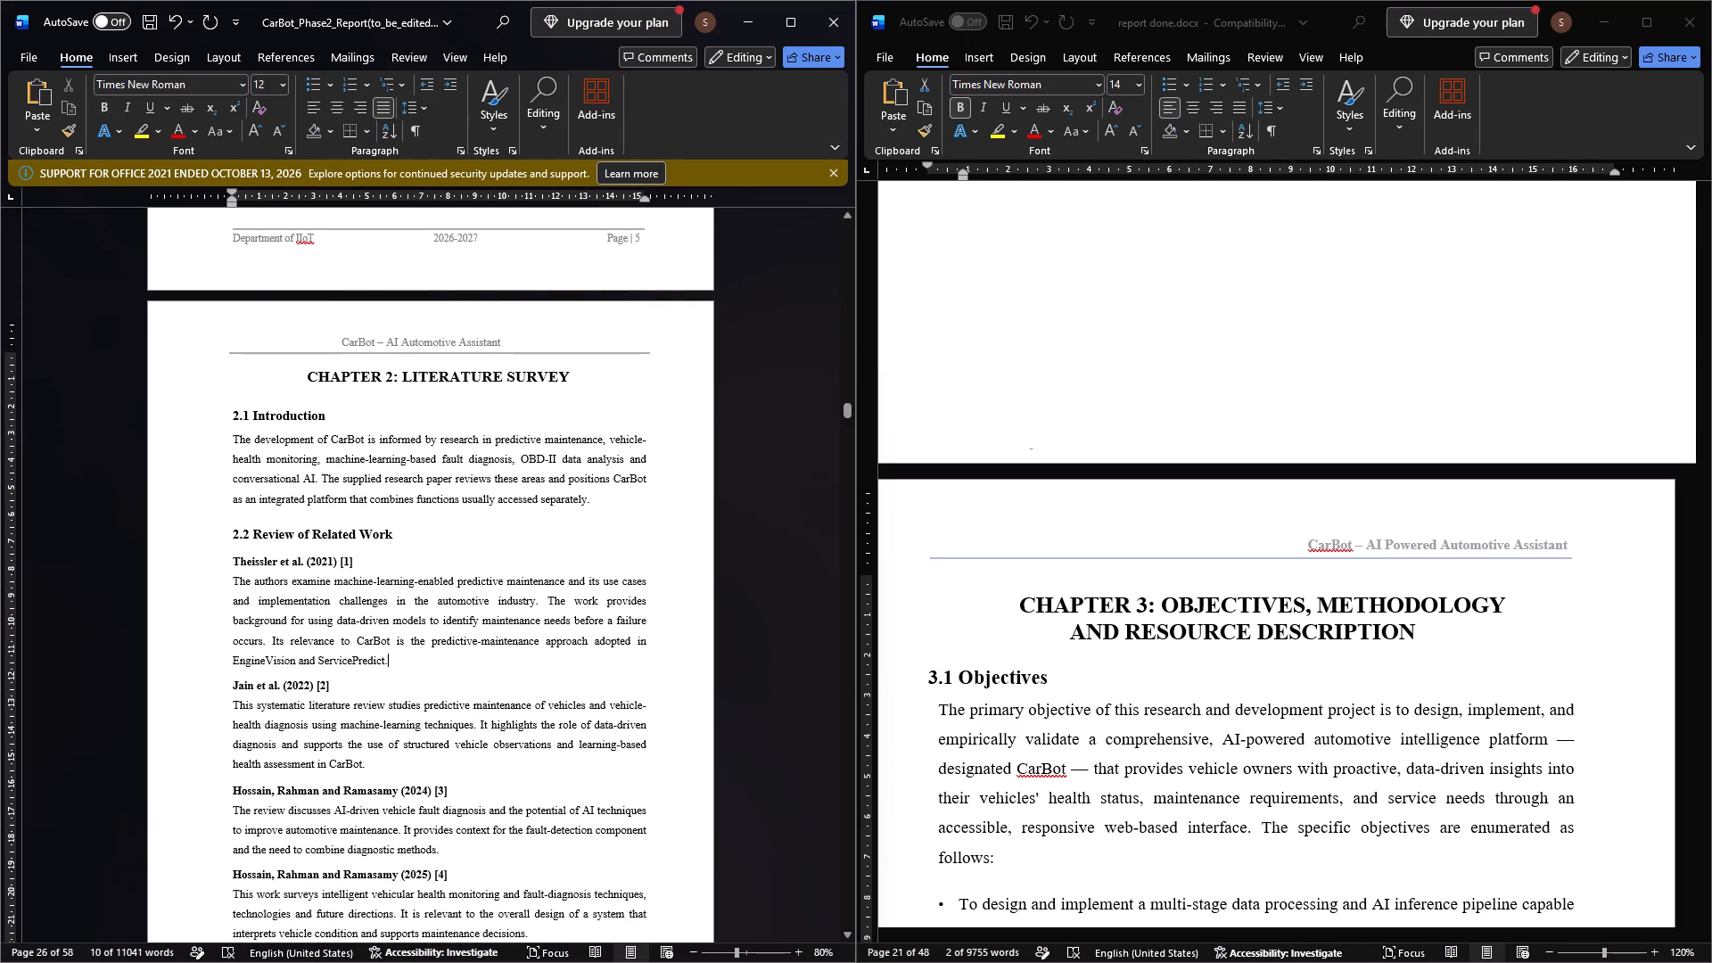
pyautogui.click(458, 147)
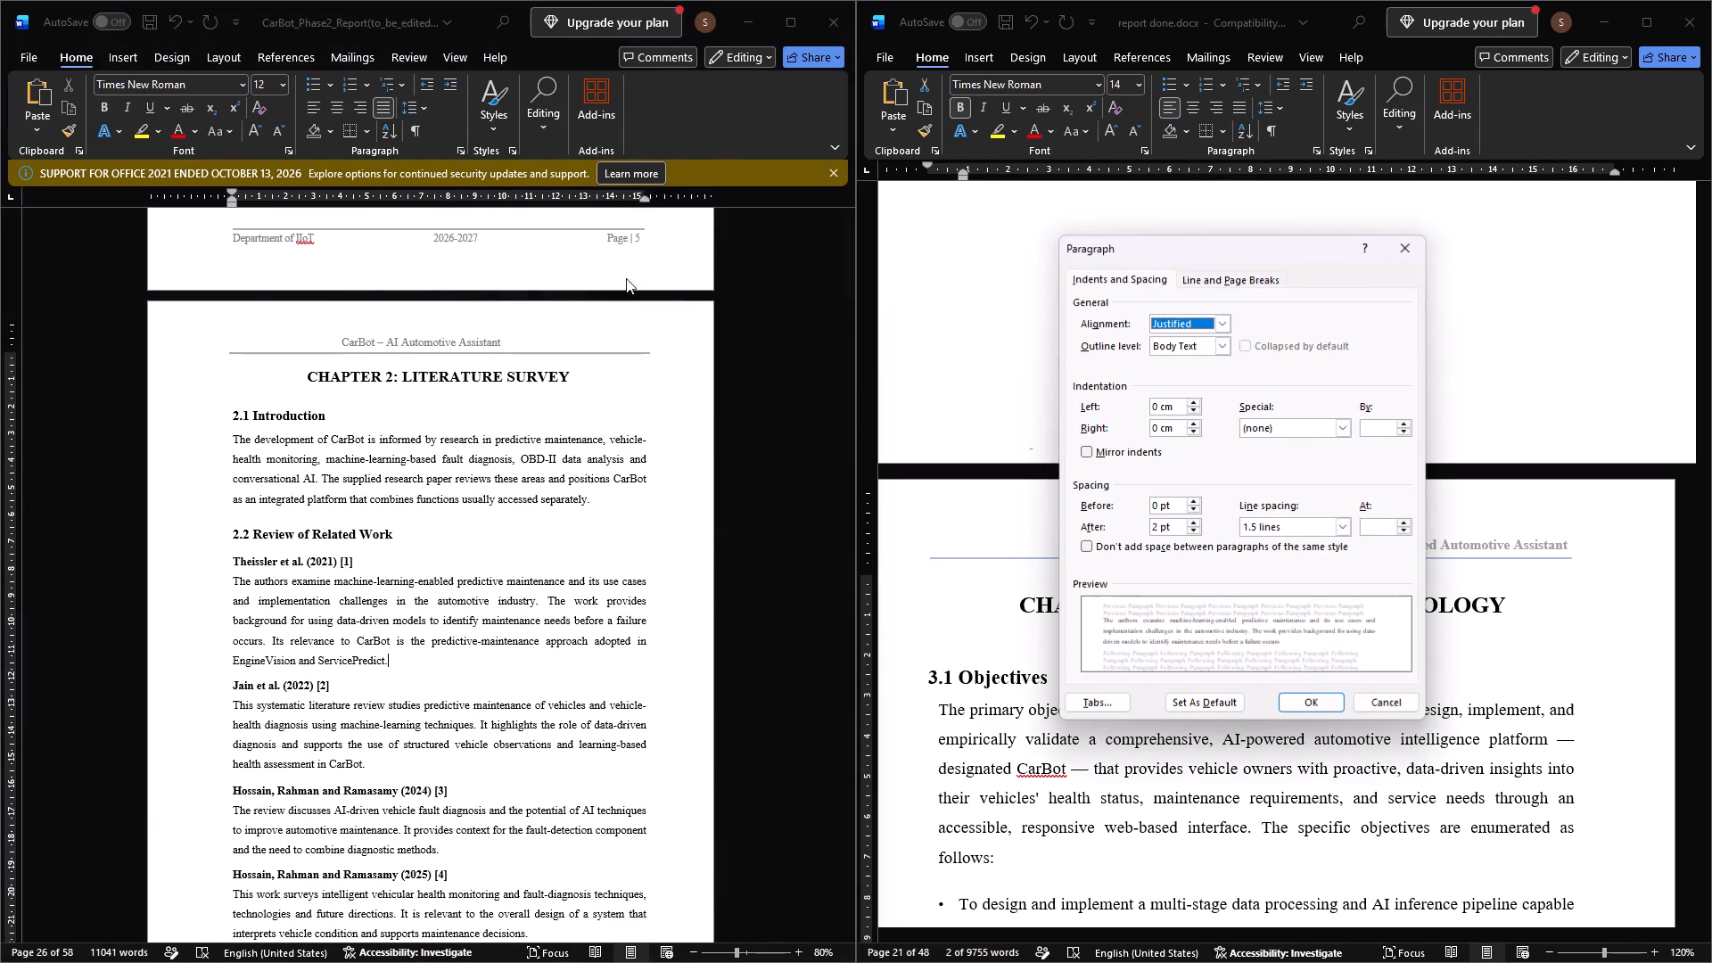
pyautogui.click(1305, 695)
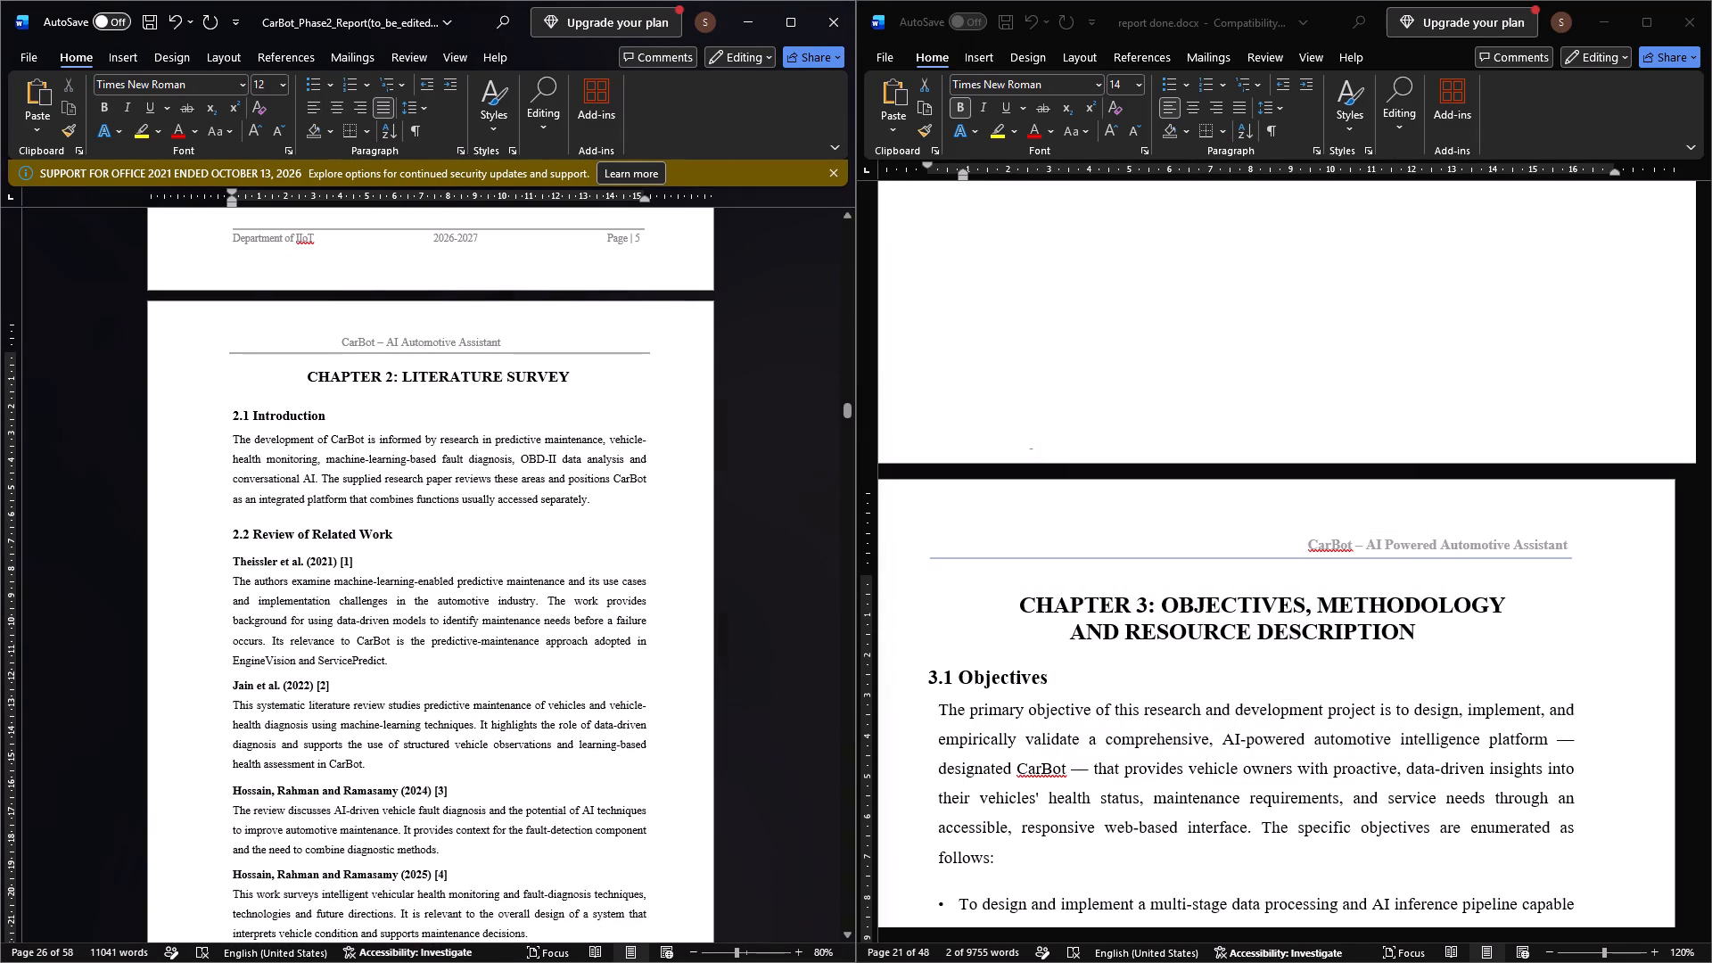
# Check the paragraph settings of the Theissler et al. (2021) subheading in section 2.2 as a reference for third-level headings.
pyautogui.click(359, 564)
pyautogui.click(457, 151)
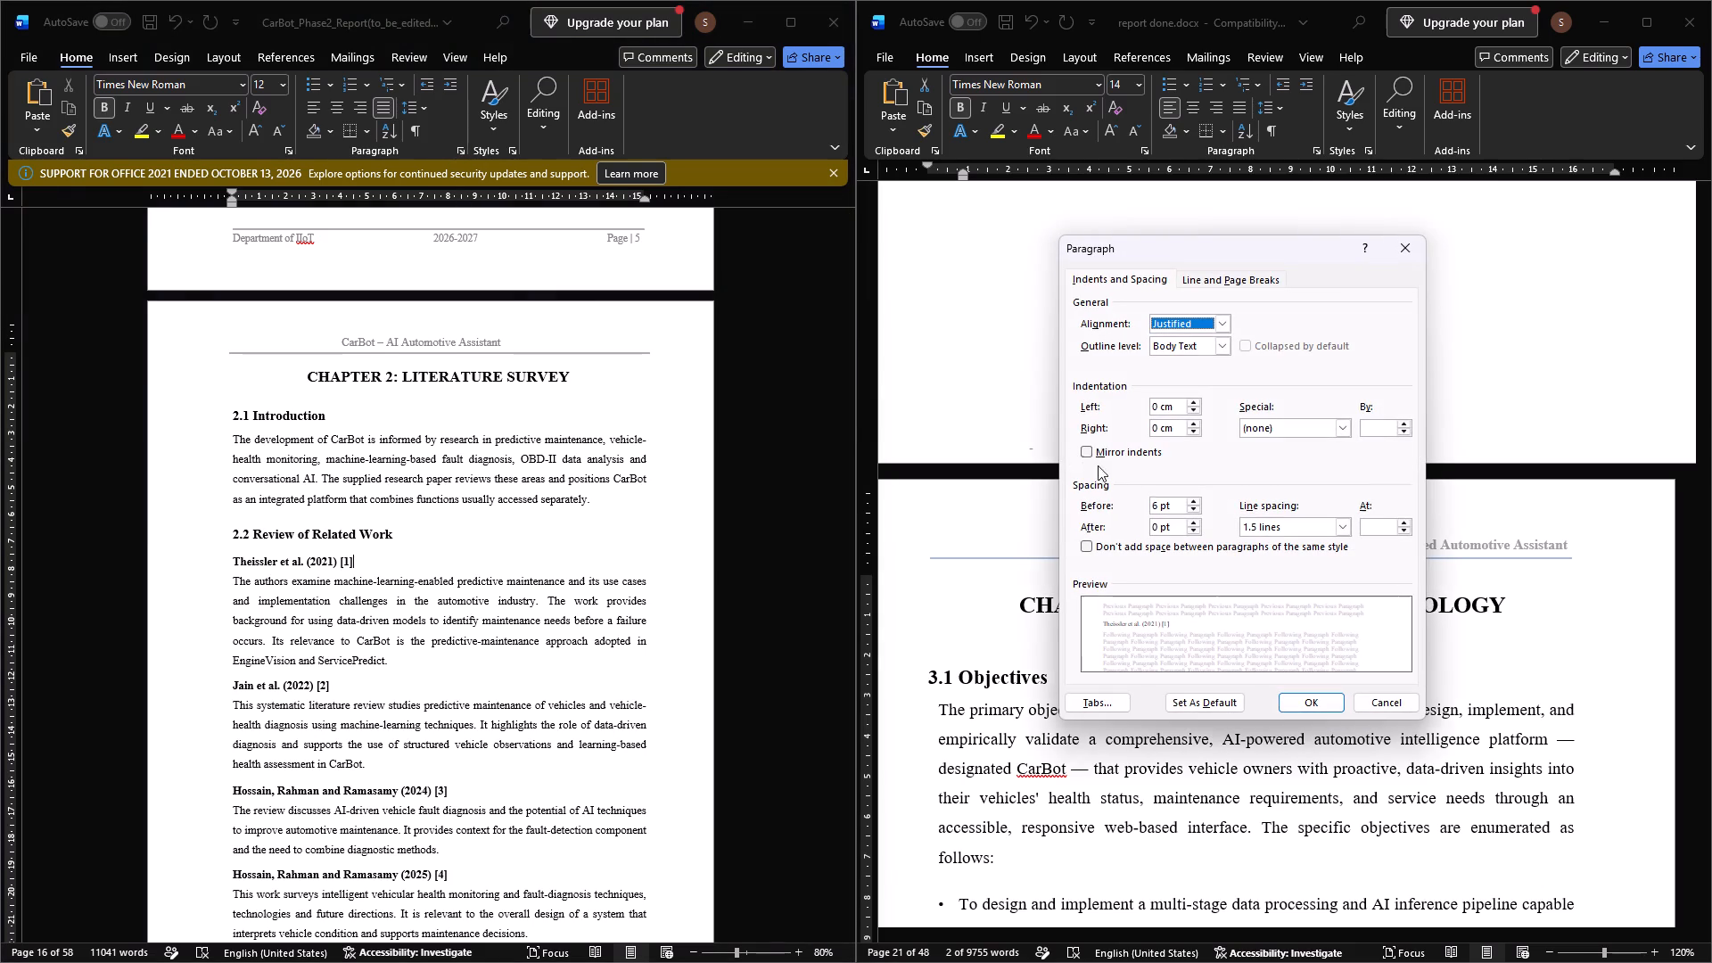
pyautogui.click(1299, 700)
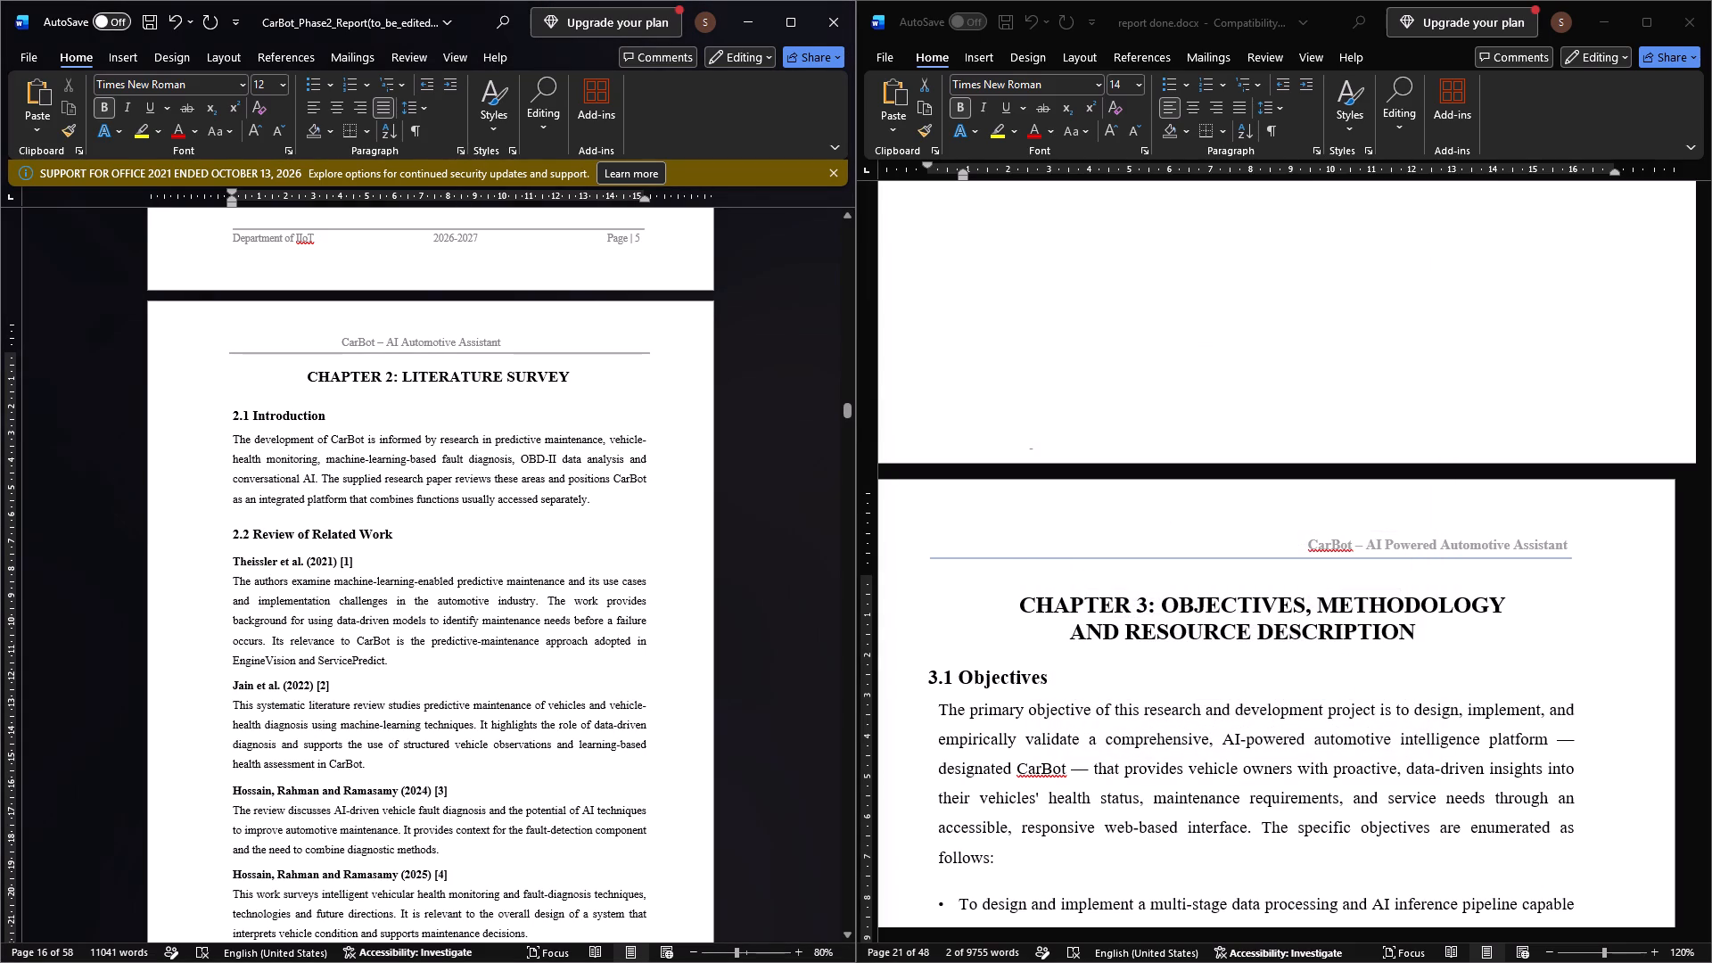
# Return to section 4.2 in Chapter 4 and check the paragraph settings of the Figure 4.2 caption.
pyautogui.scroll(-5, 825, 548)
pyautogui.scroll(-20, 828, 548)
pyautogui.scroll(-6, 828, 548)
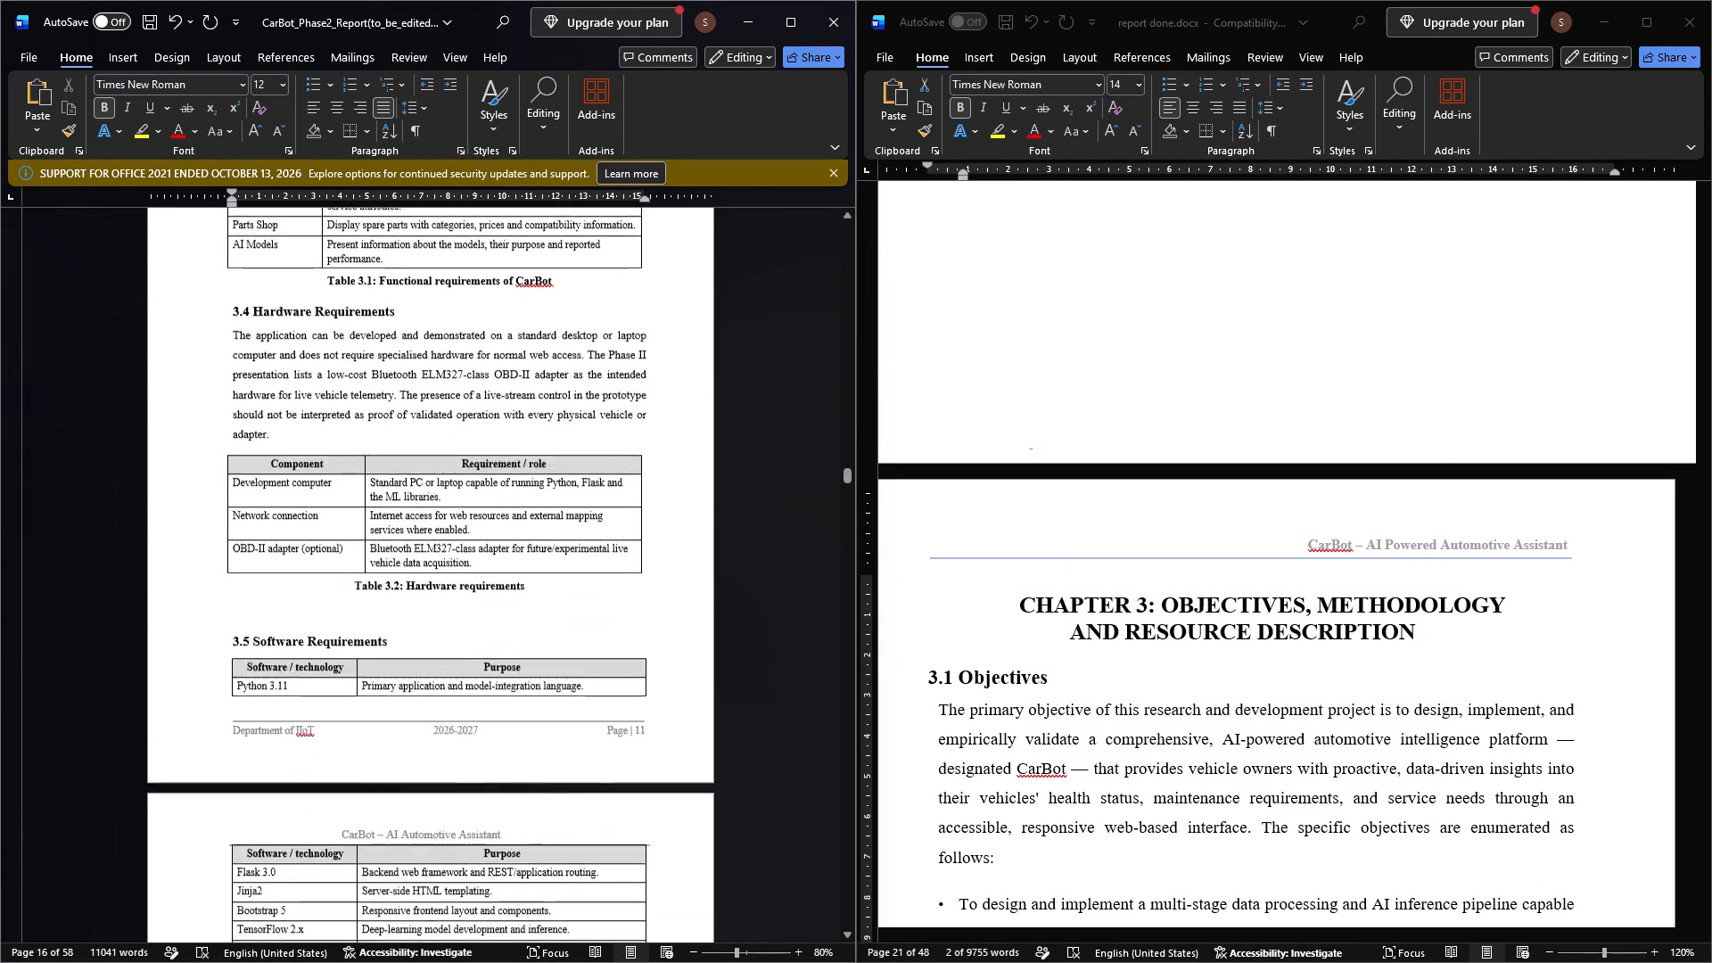
pyautogui.scroll(-11, 828, 548)
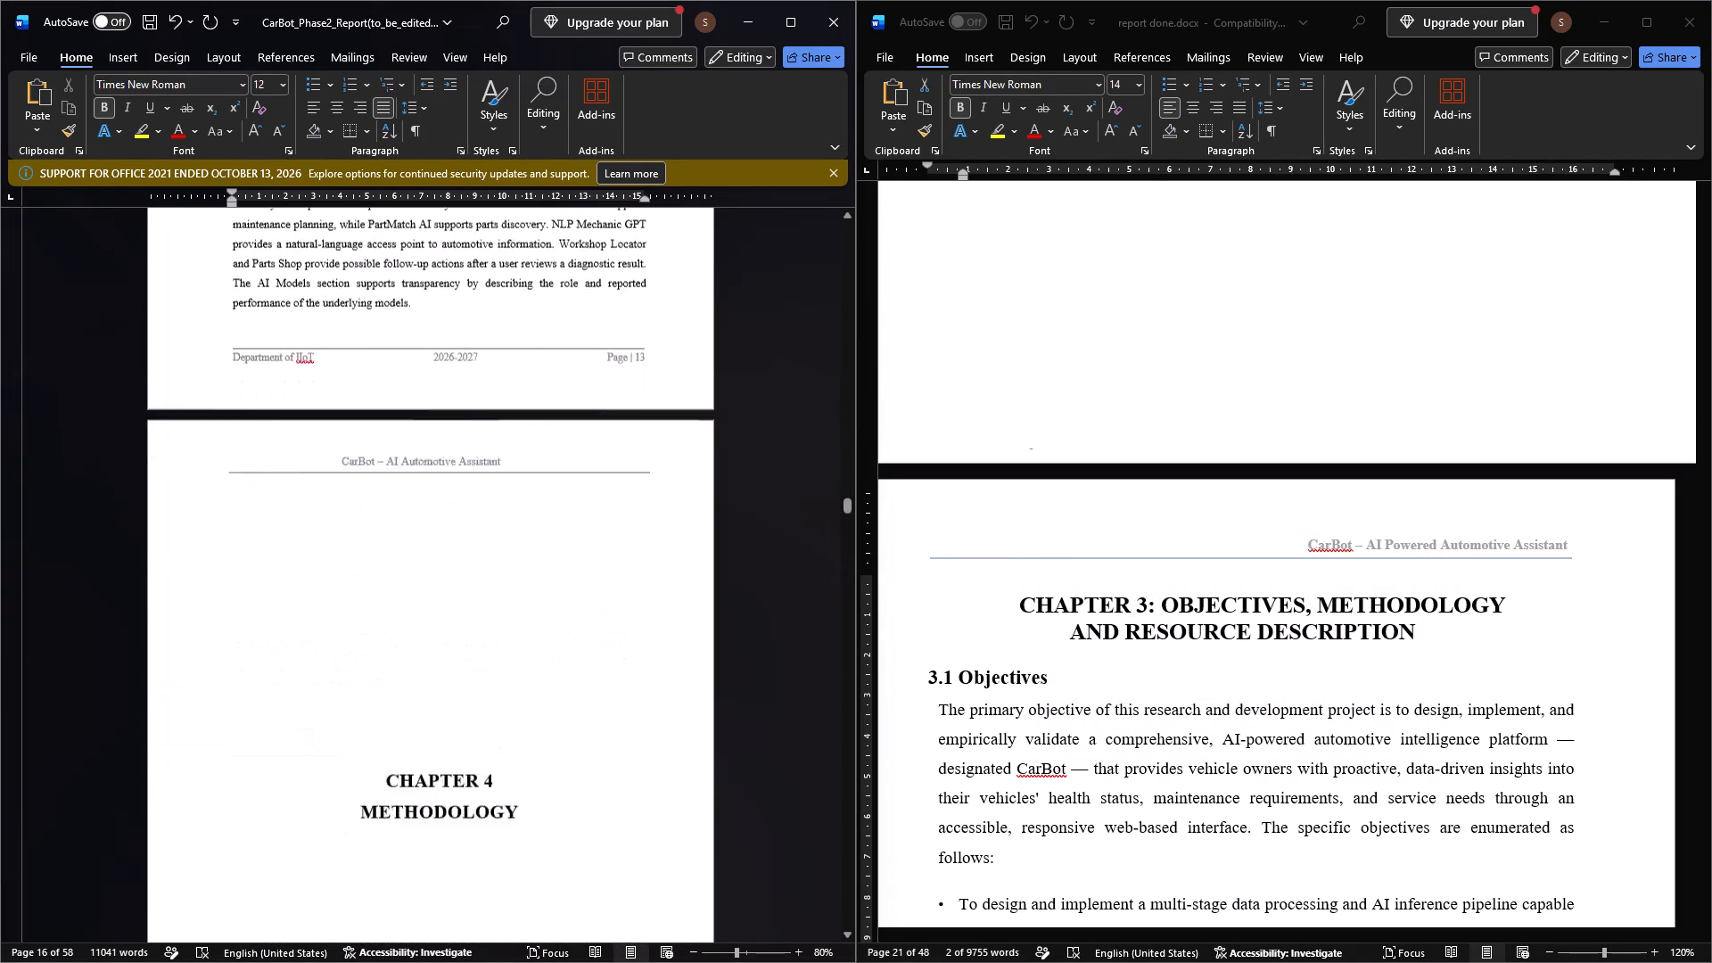
pyautogui.scroll(-5, 828, 548)
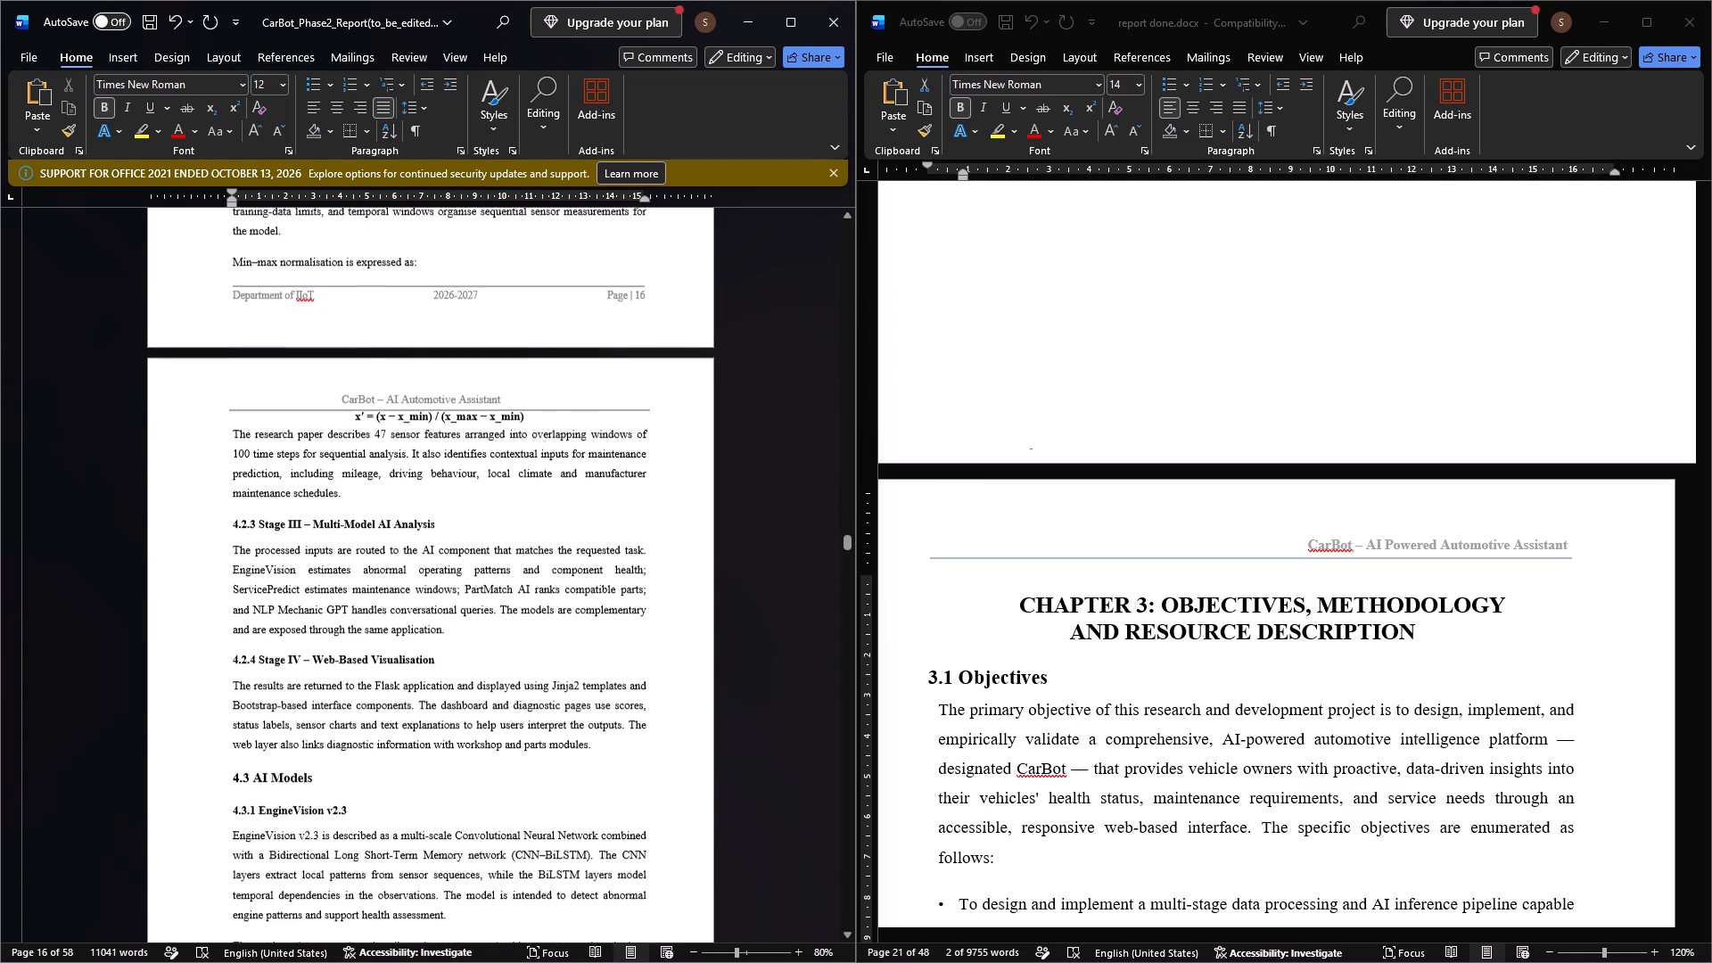
pyautogui.scroll(5, 828, 548)
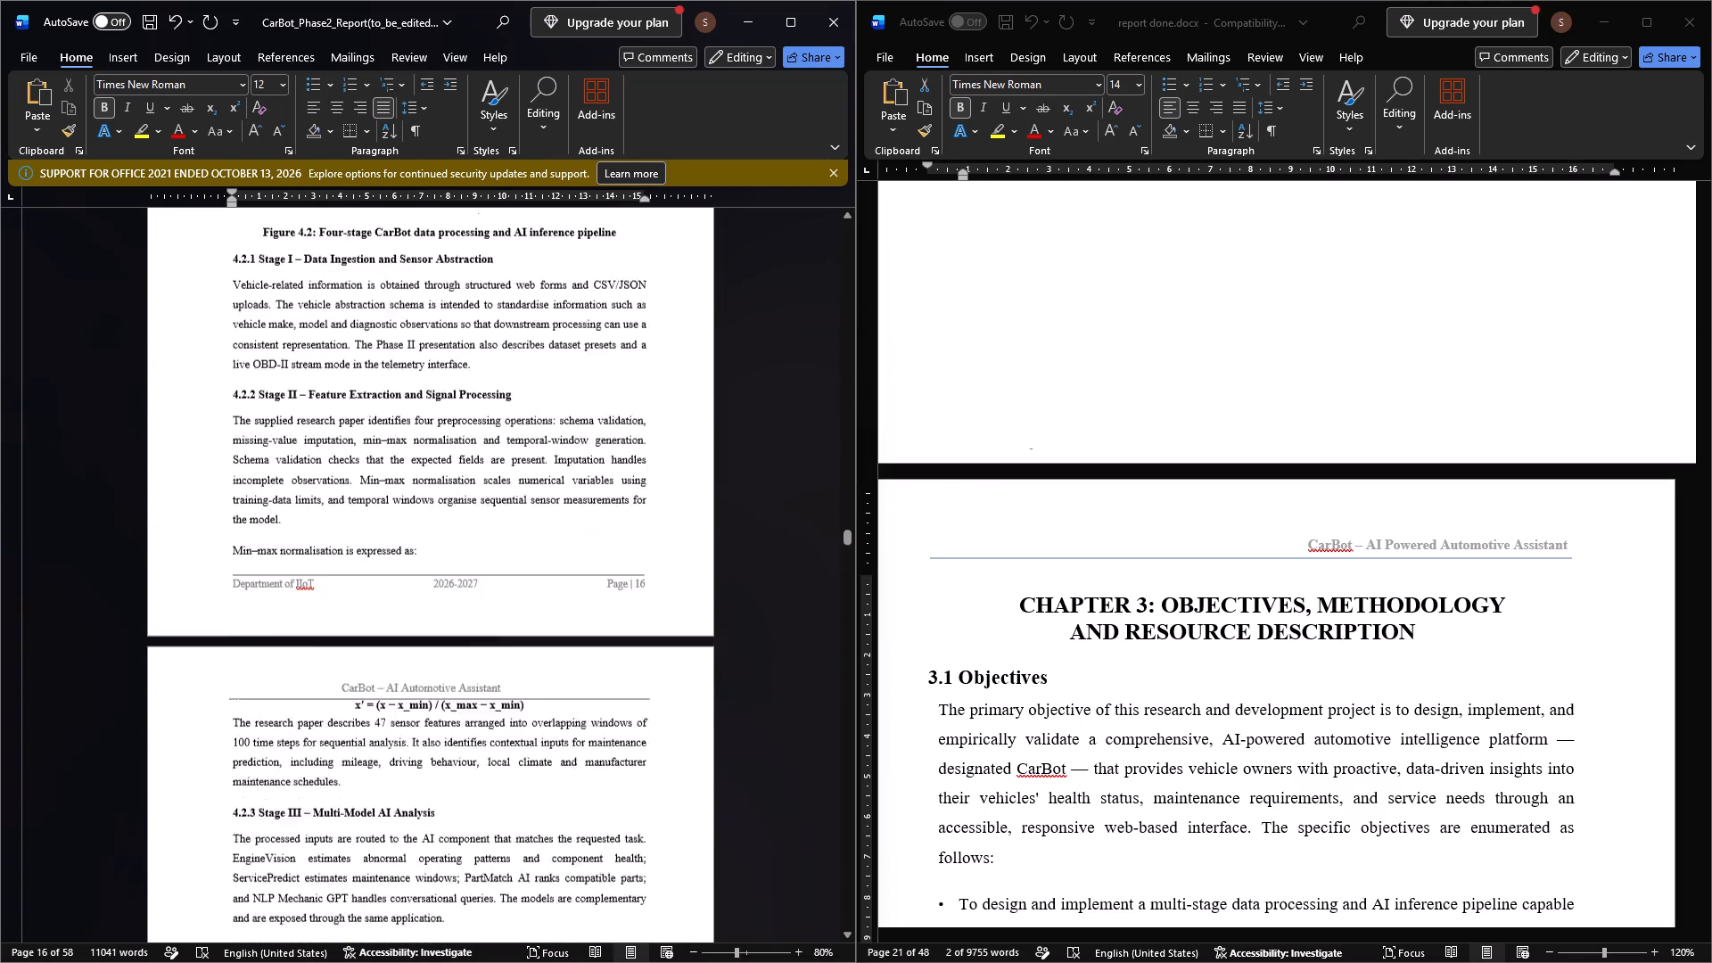
pyautogui.scroll(2, 828, 548)
pyautogui.scroll(-2, 828, 548)
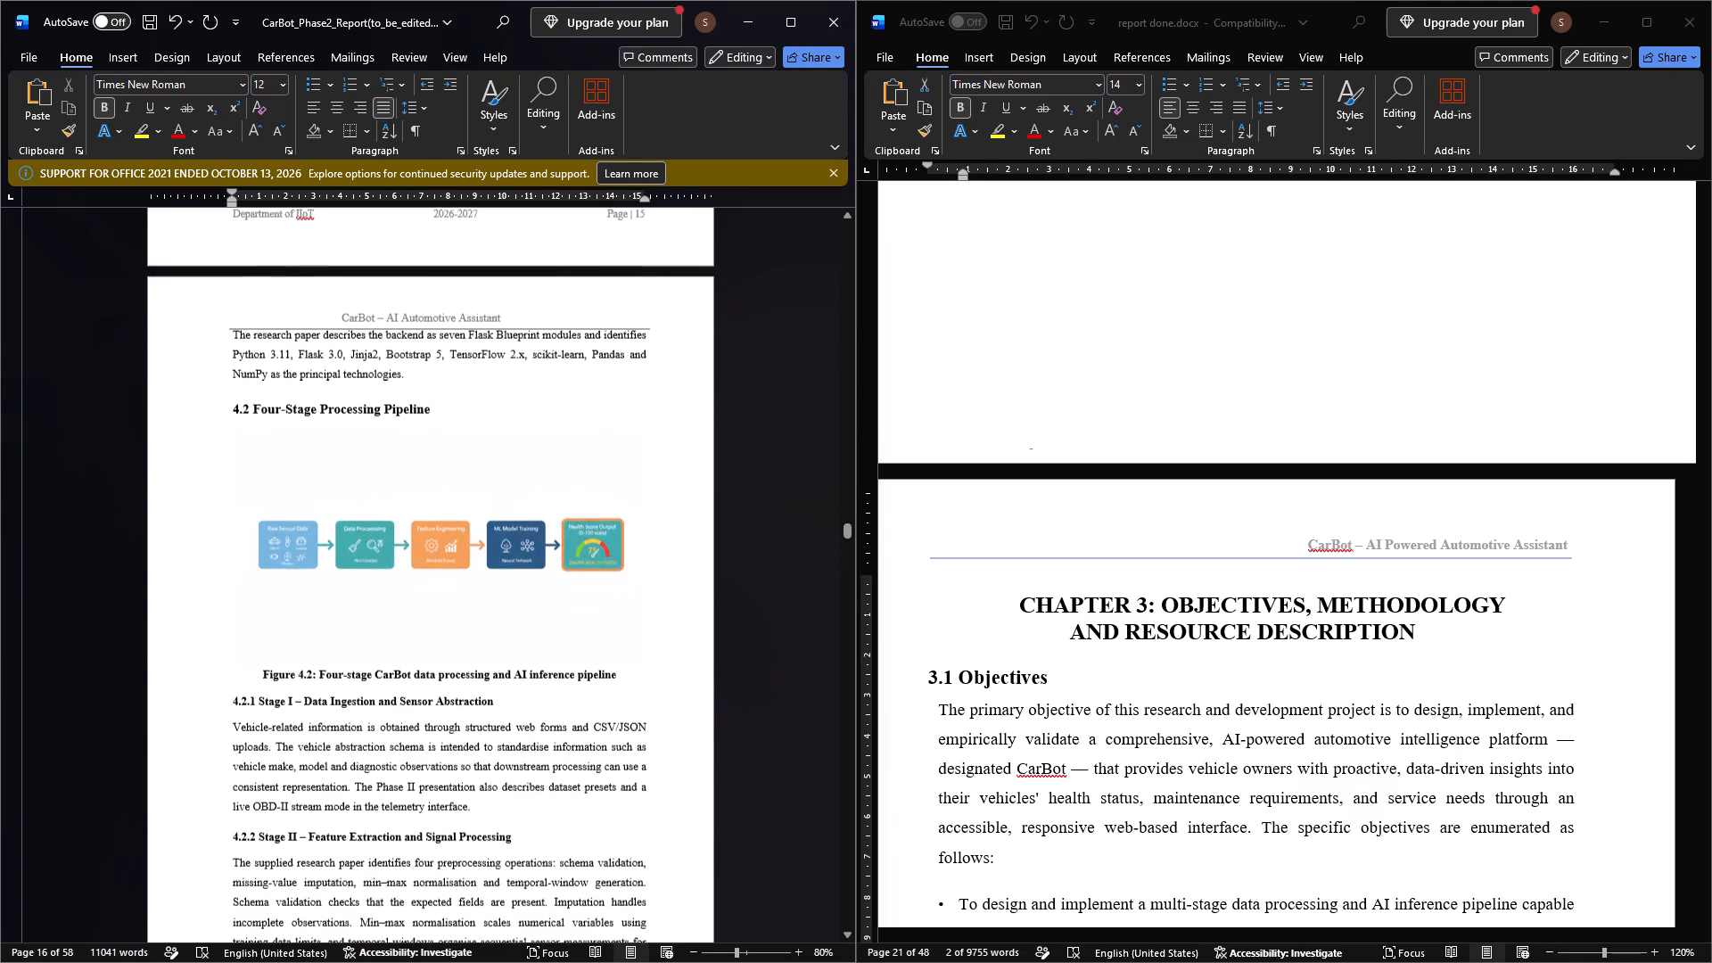
pyautogui.scroll(-1, 828, 548)
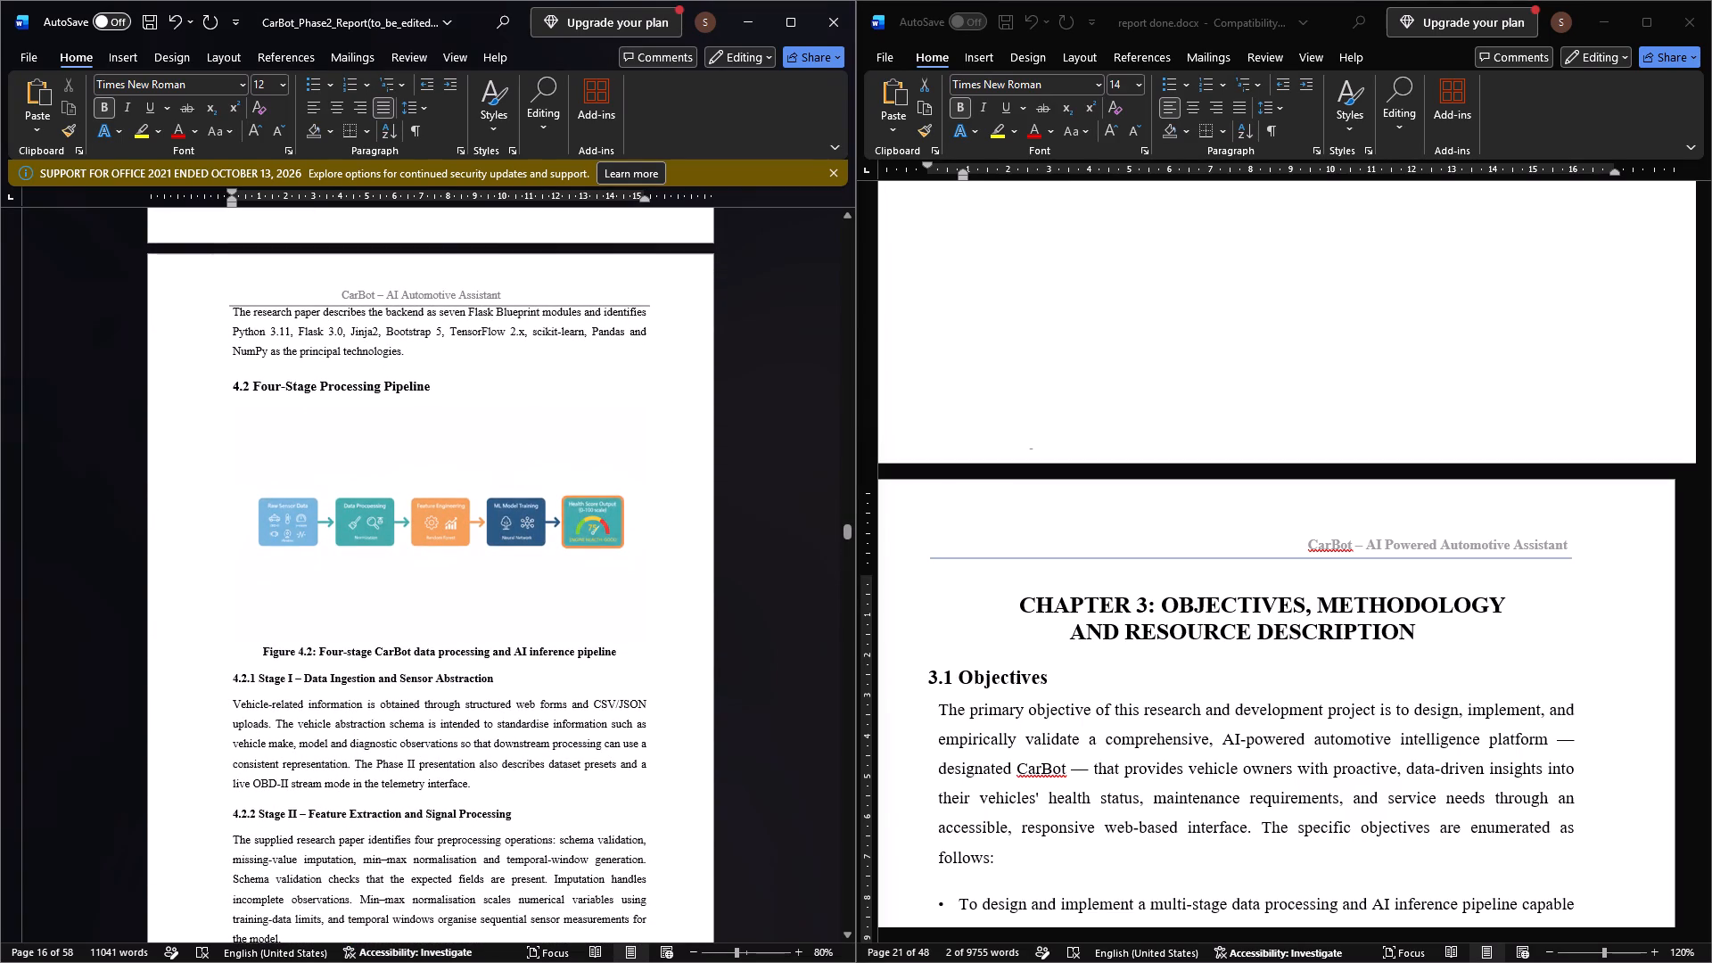
pyautogui.click(614, 654)
pyautogui.click(455, 144)
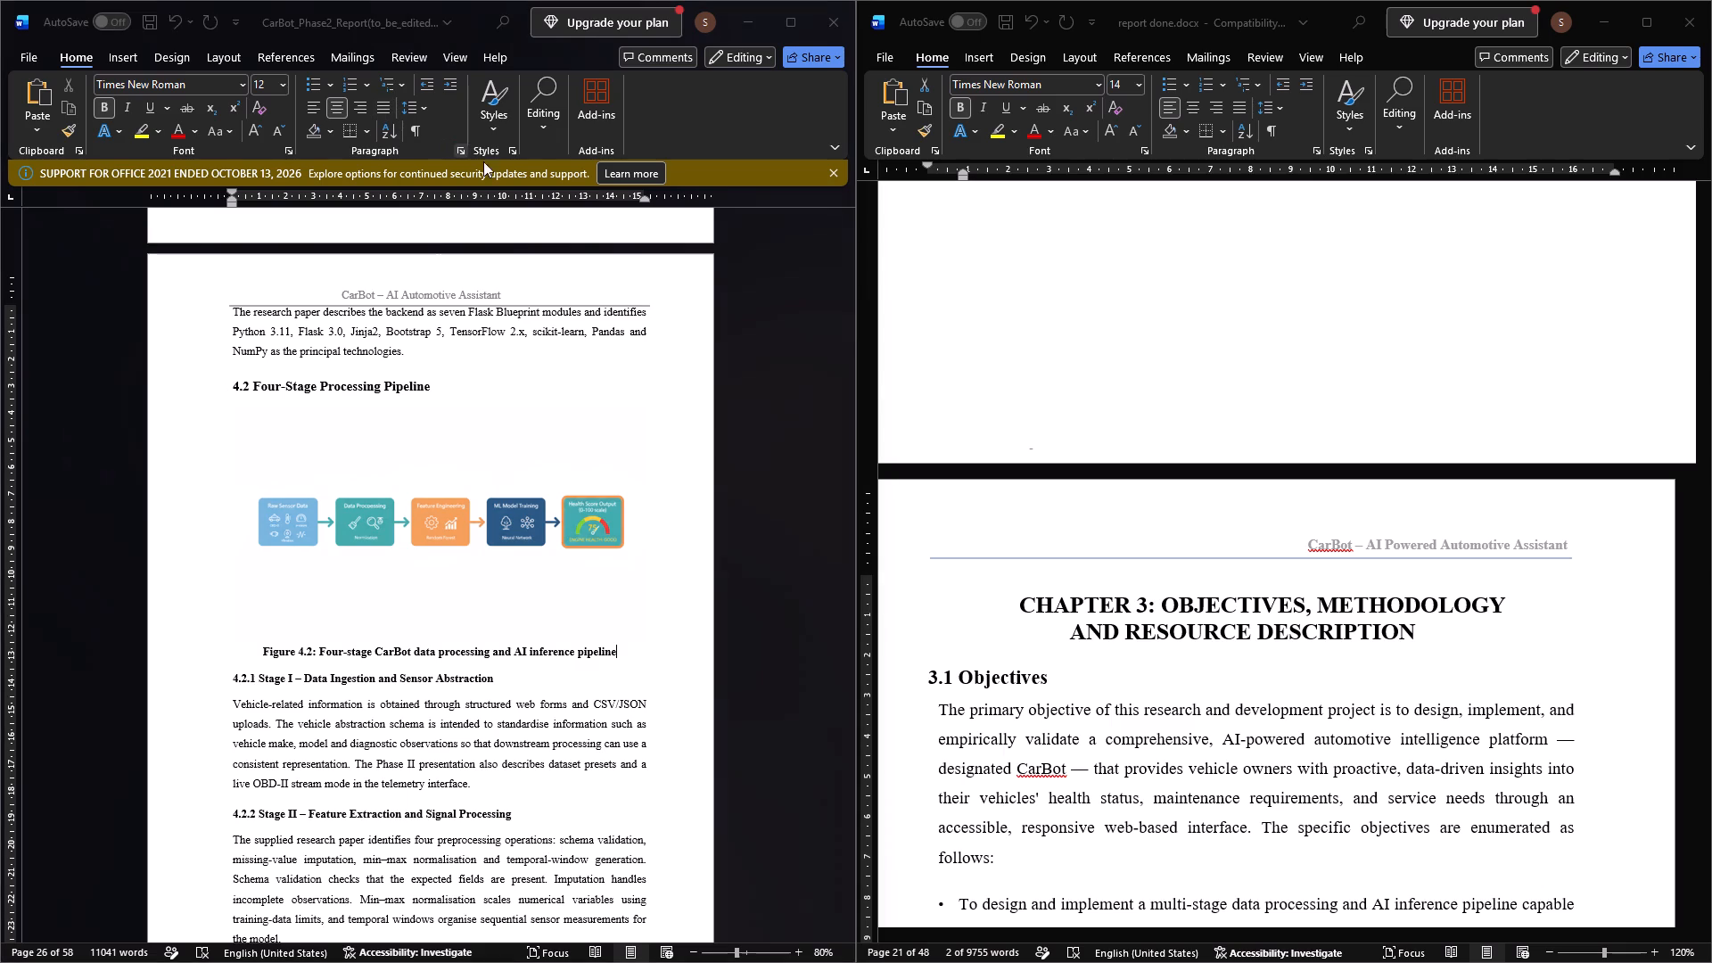
pyautogui.click(1308, 700)
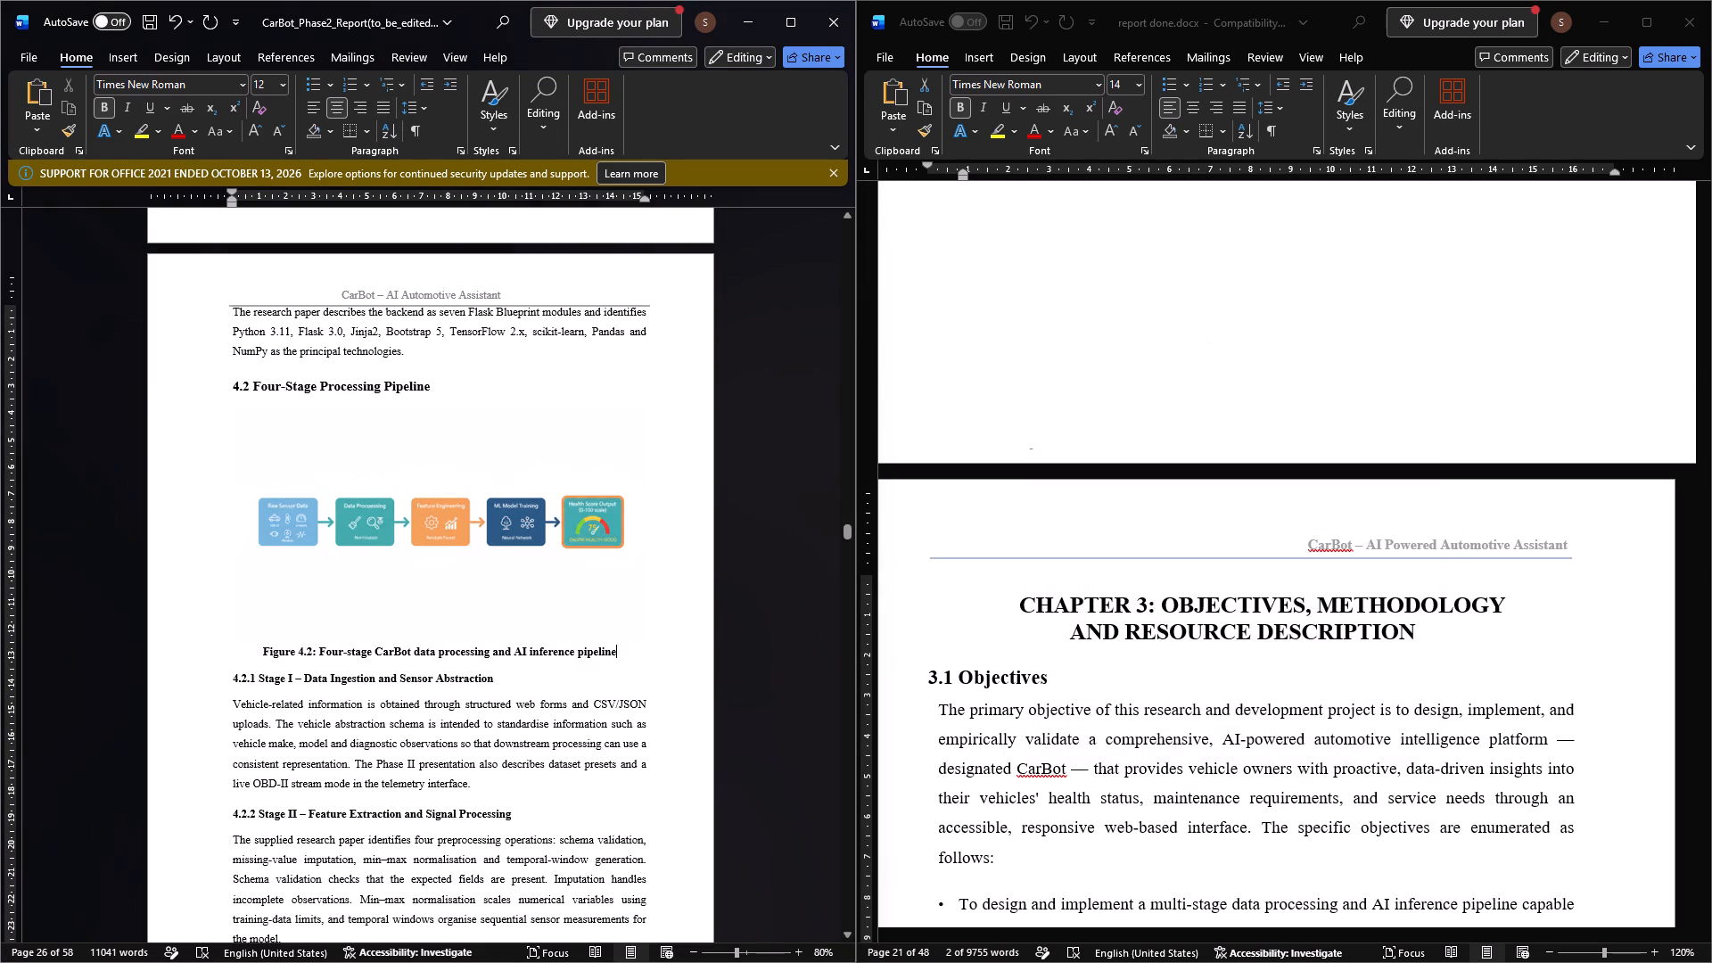
# Set the 4.2.1 Stage I heading to justified alignment with 6 pt spacing before and 0 pt after.
pyautogui.moveTo(500, 684); pyautogui.dragTo(229, 677)
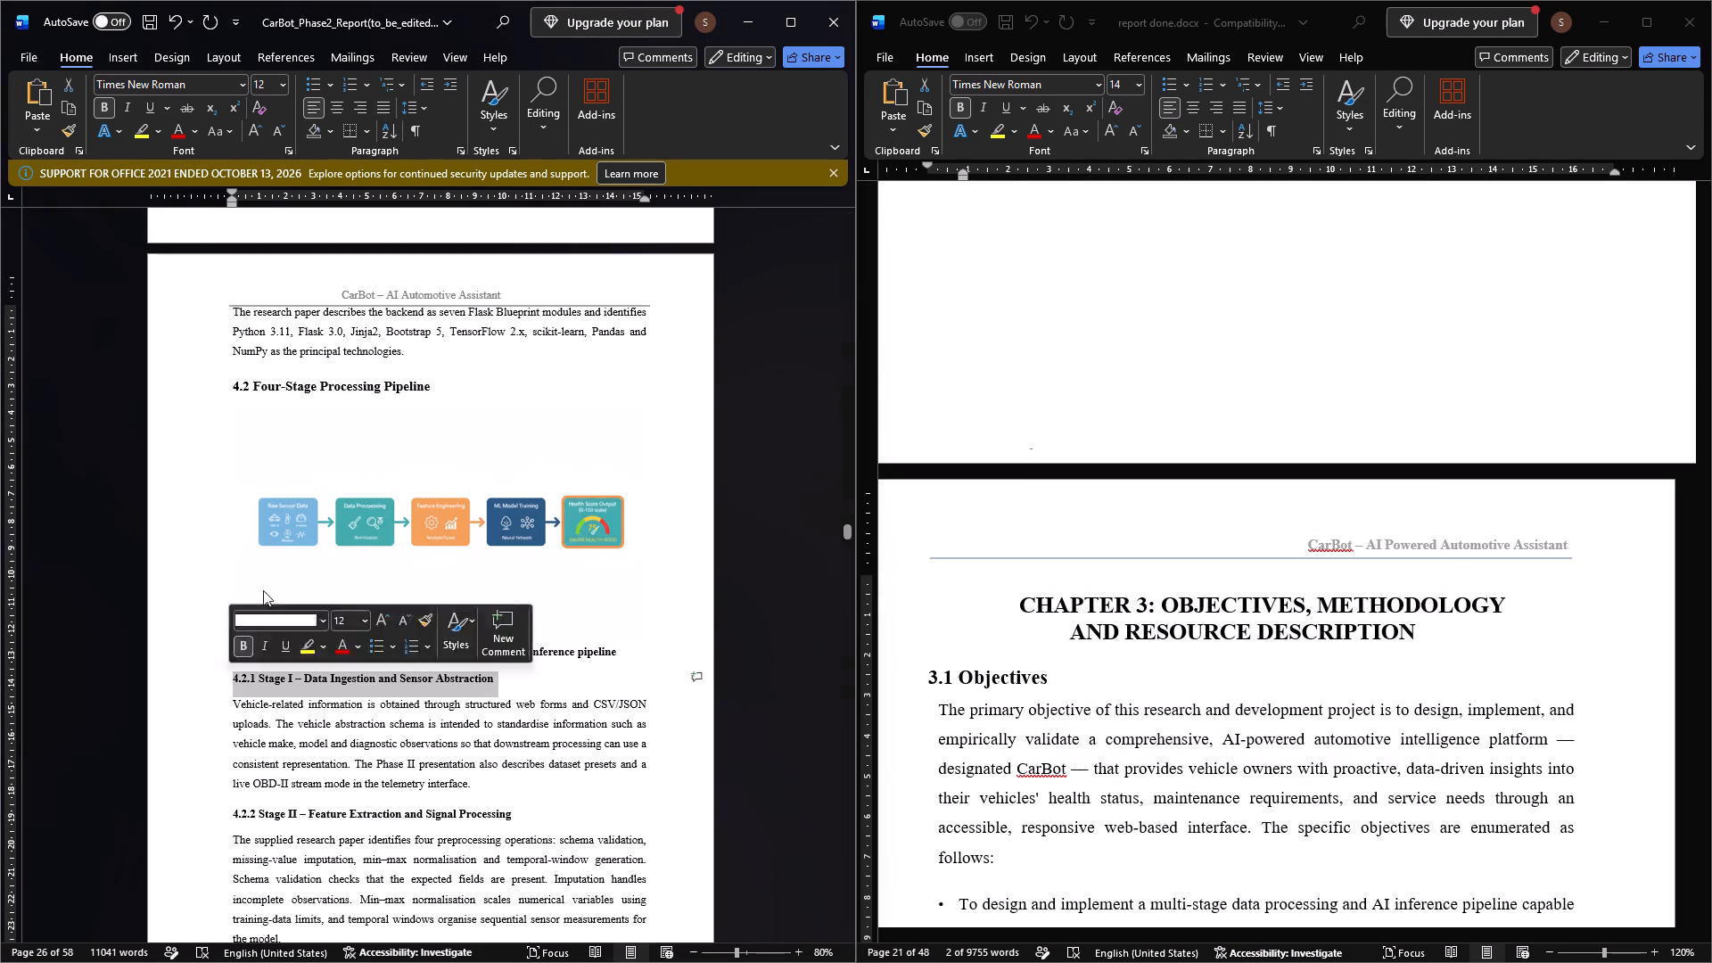
pyautogui.click(382, 105)
pyautogui.click(464, 149)
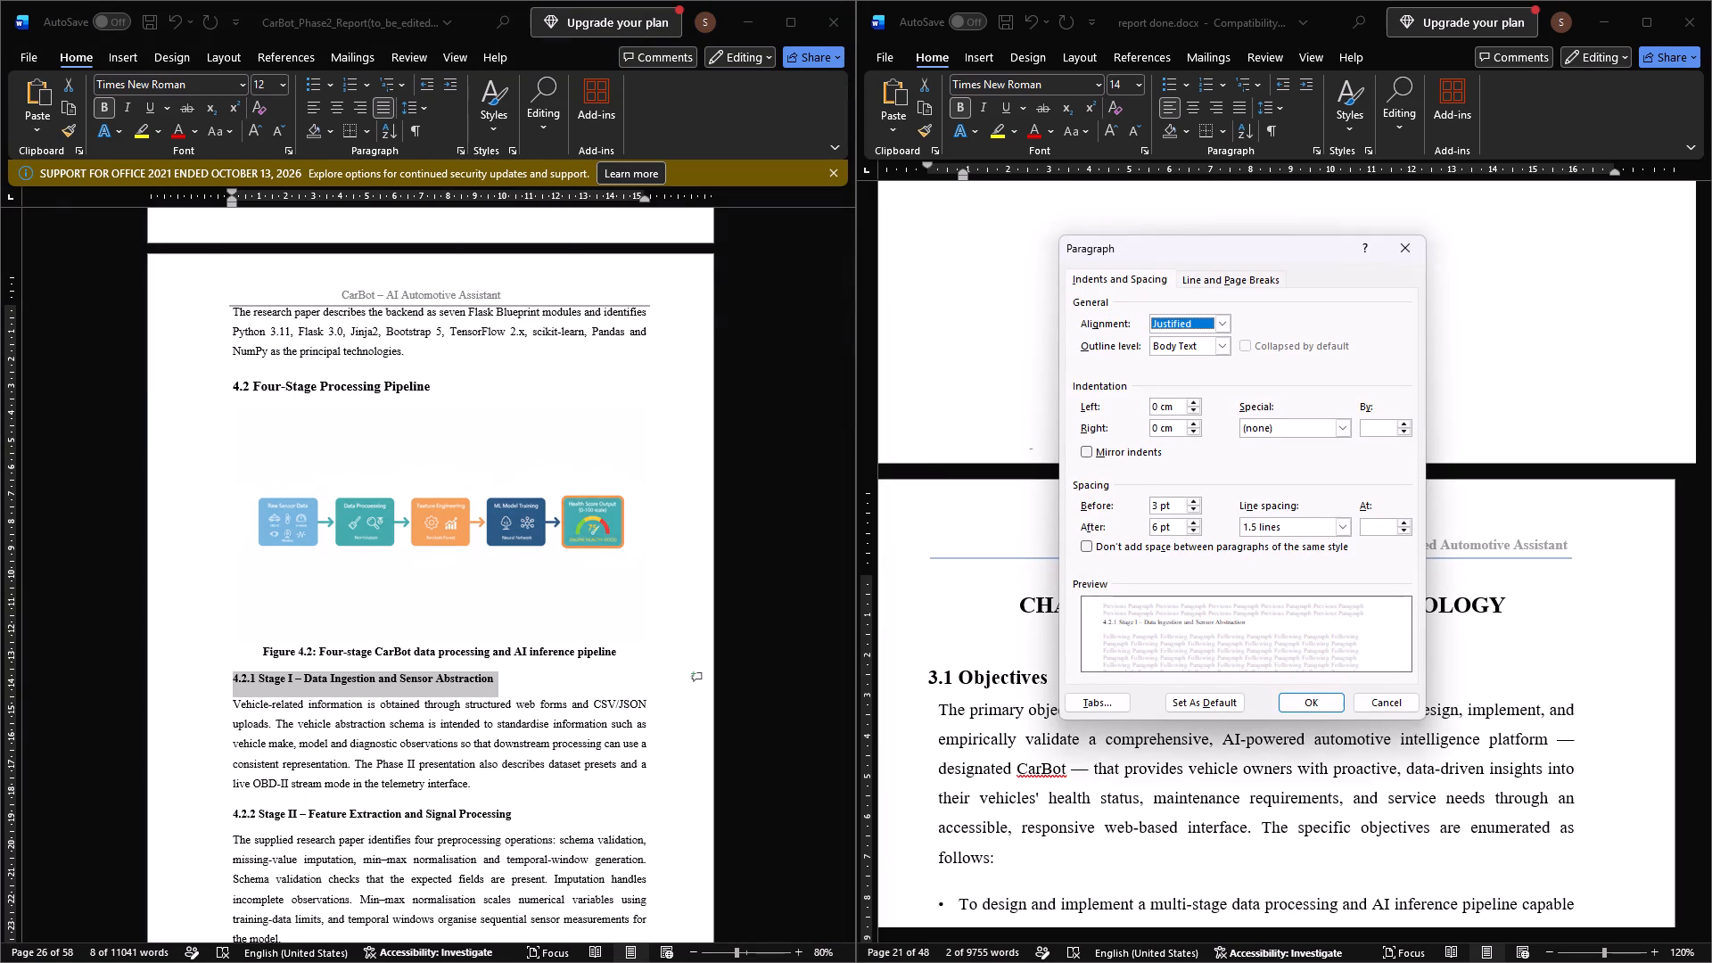
pyautogui.click(1191, 504)
pyautogui.click(1194, 530)
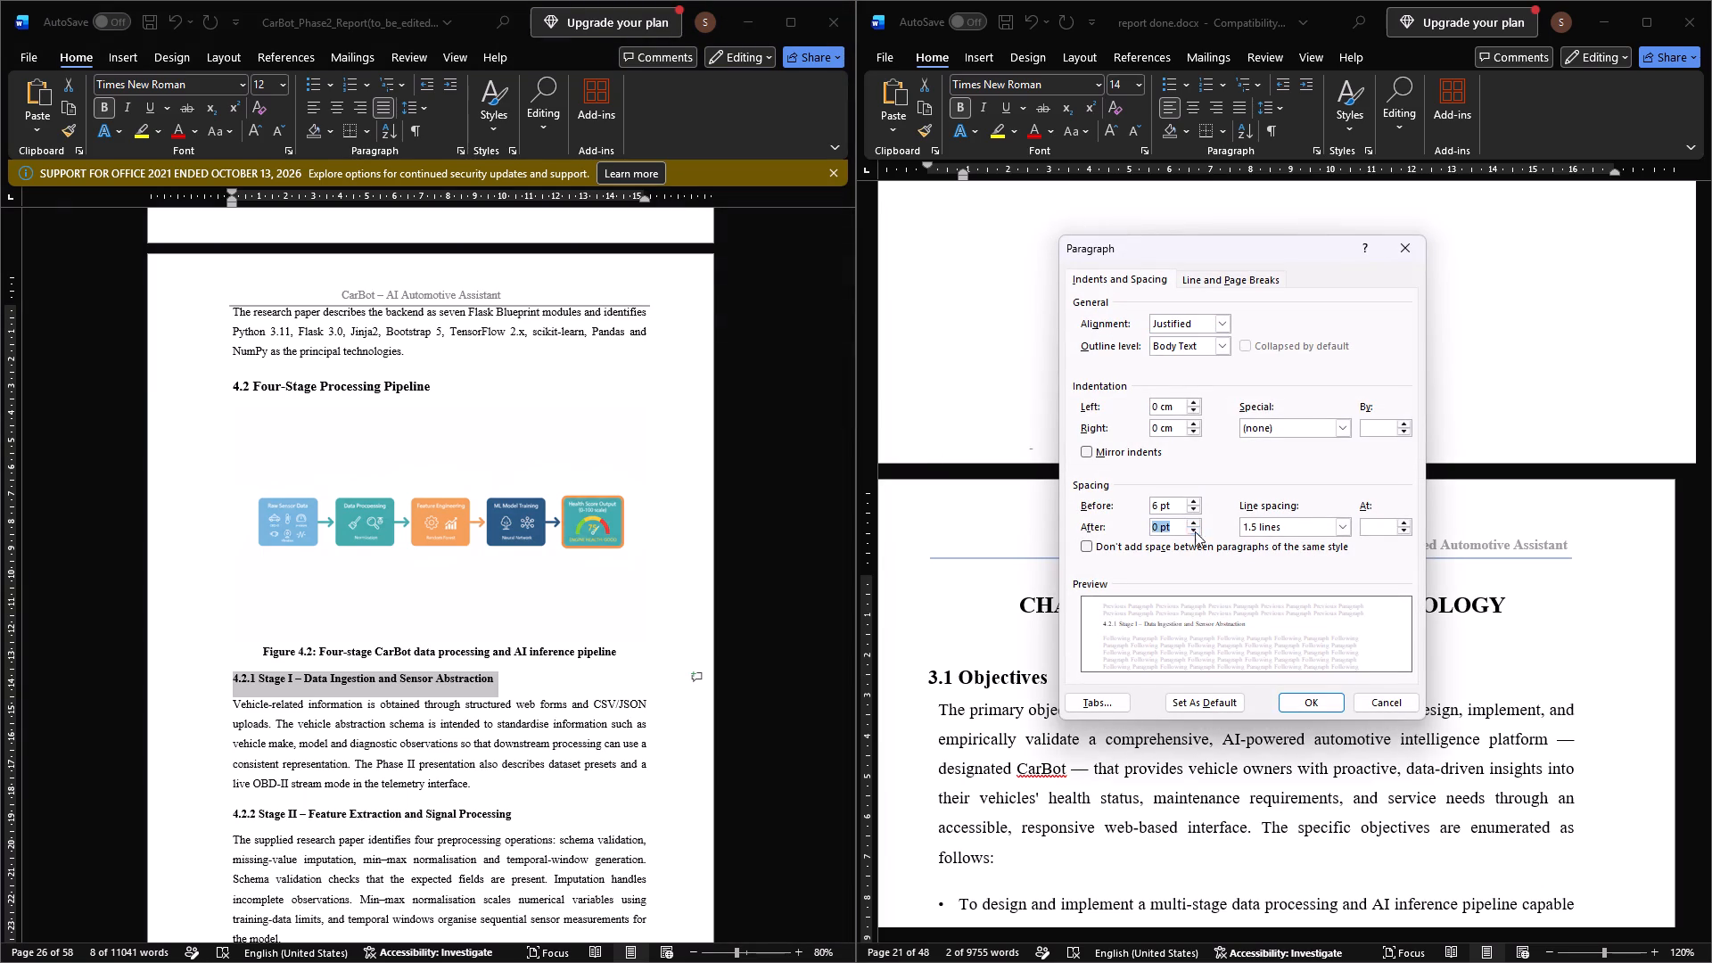
pyautogui.click(1307, 701)
# Set the spacing after the body paragraph under the 4.2.1 Stage I heading to 2 pt.
pyautogui.click(506, 753)
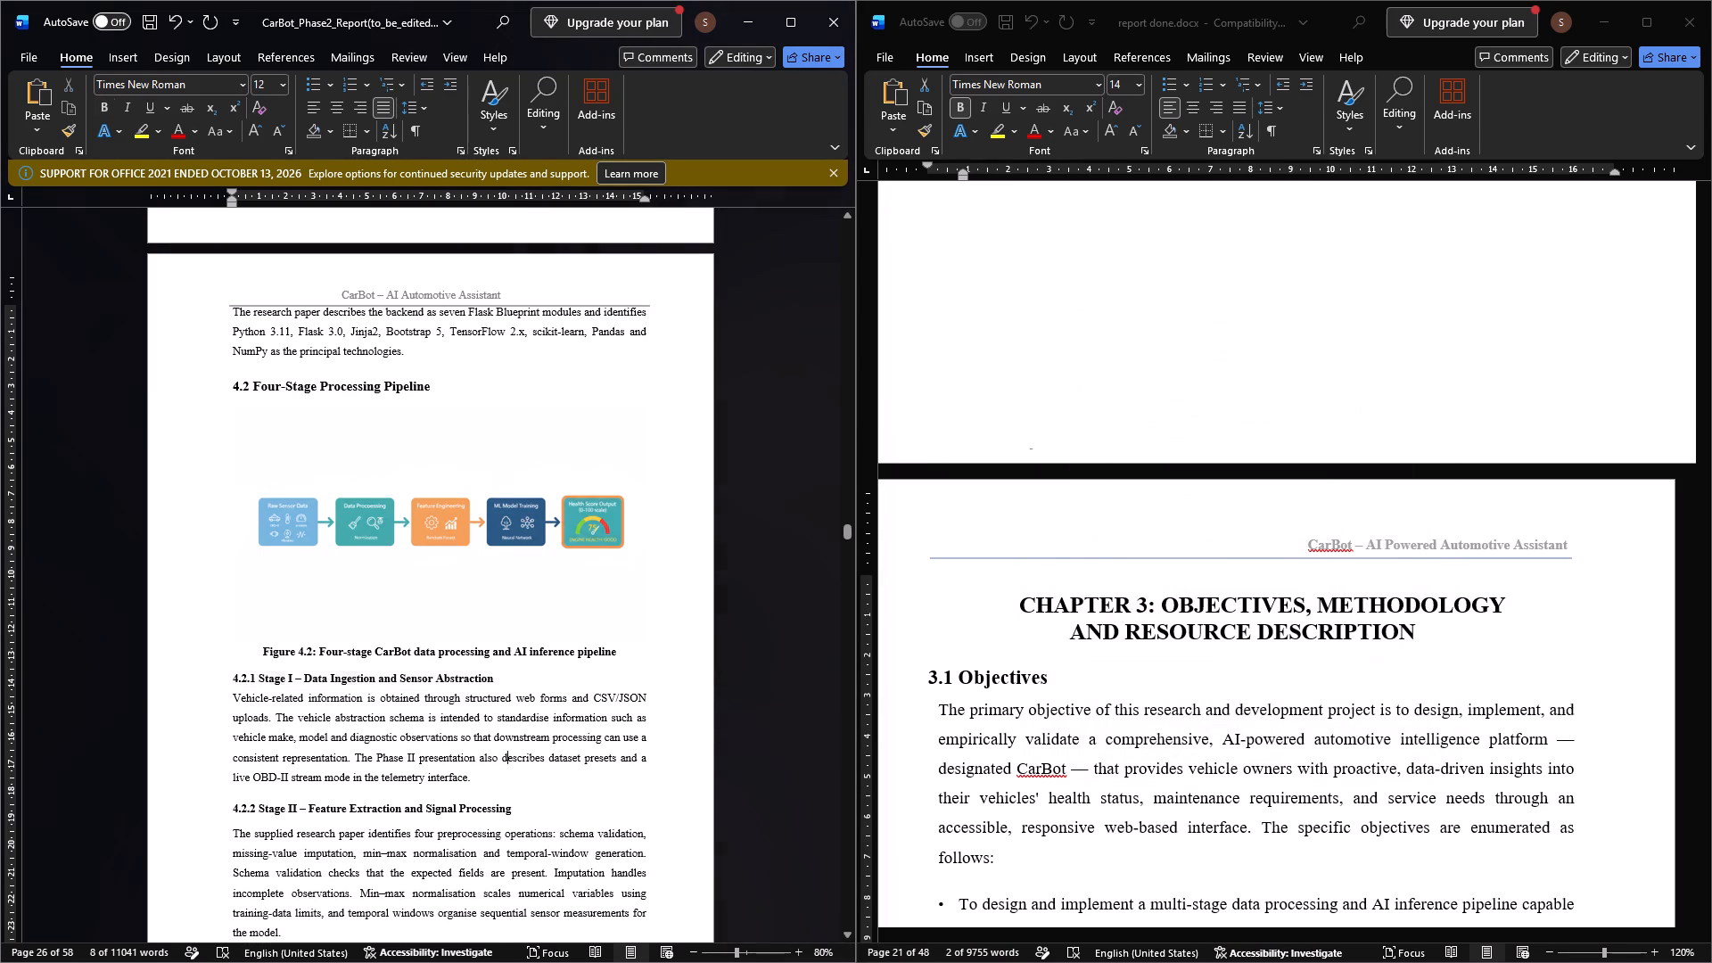
pyautogui.click(473, 779)
pyautogui.moveTo(473, 779); pyautogui.dragTo(231, 704)
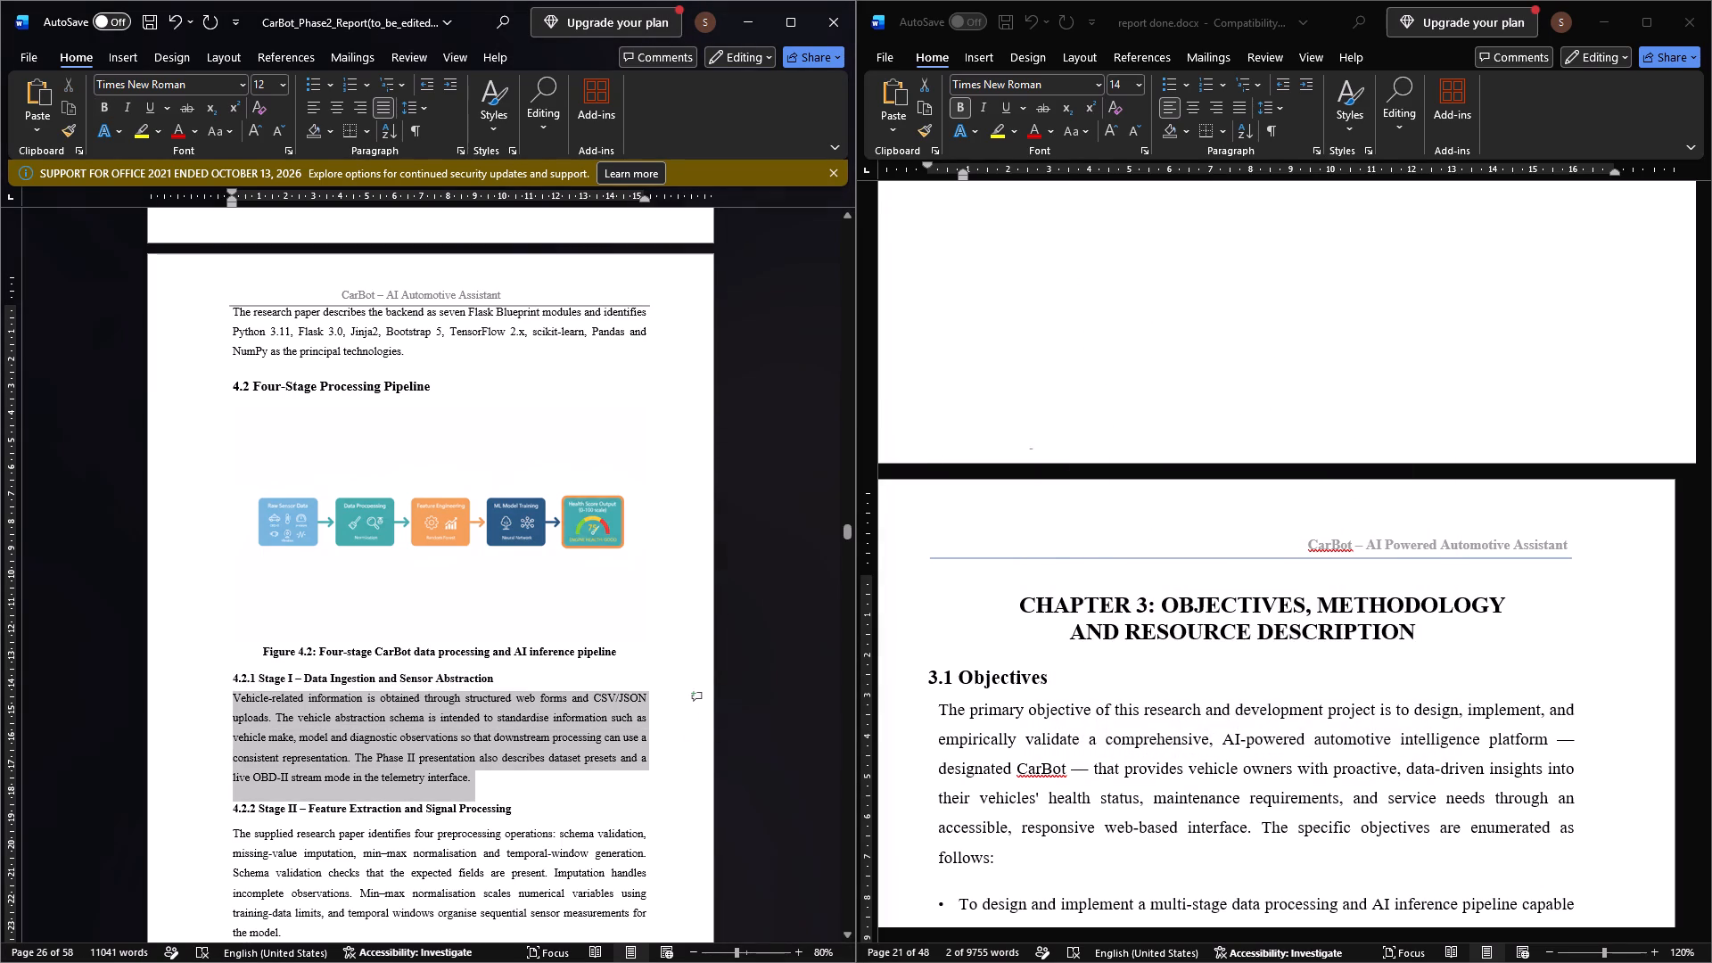
pyautogui.moveTo(231, 704); pyautogui.dragTo(231, 703)
pyautogui.click(465, 149)
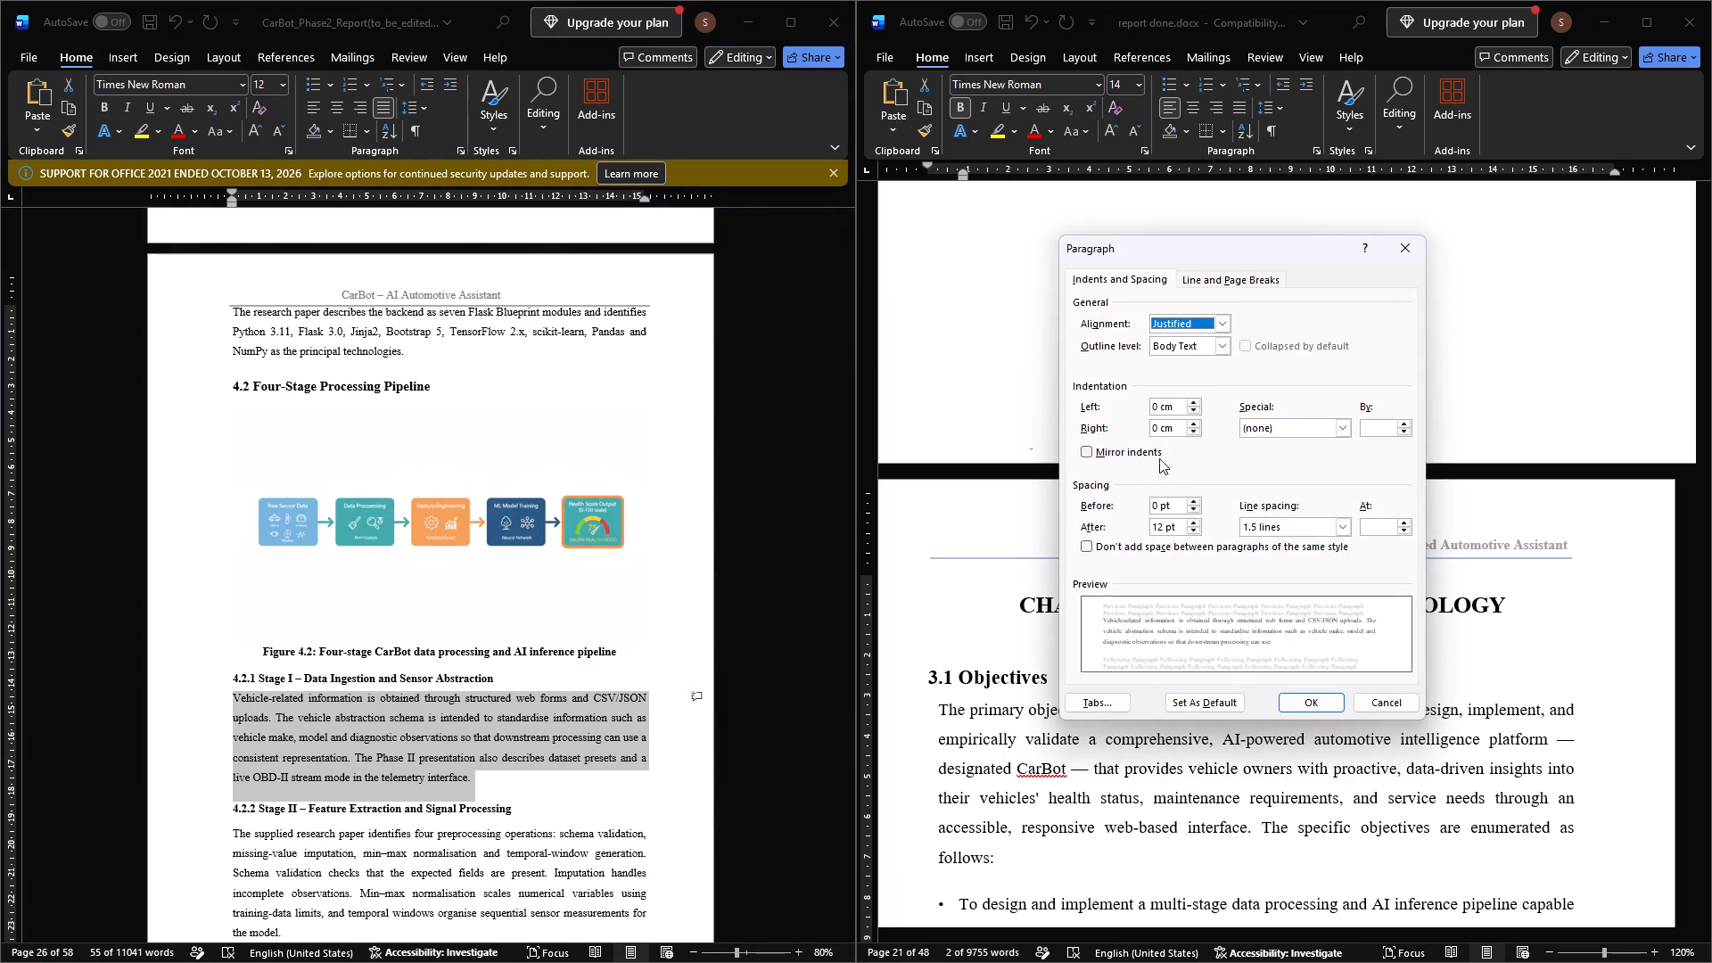
pyautogui.click(1159, 528)
pyautogui.press('BackSpace')
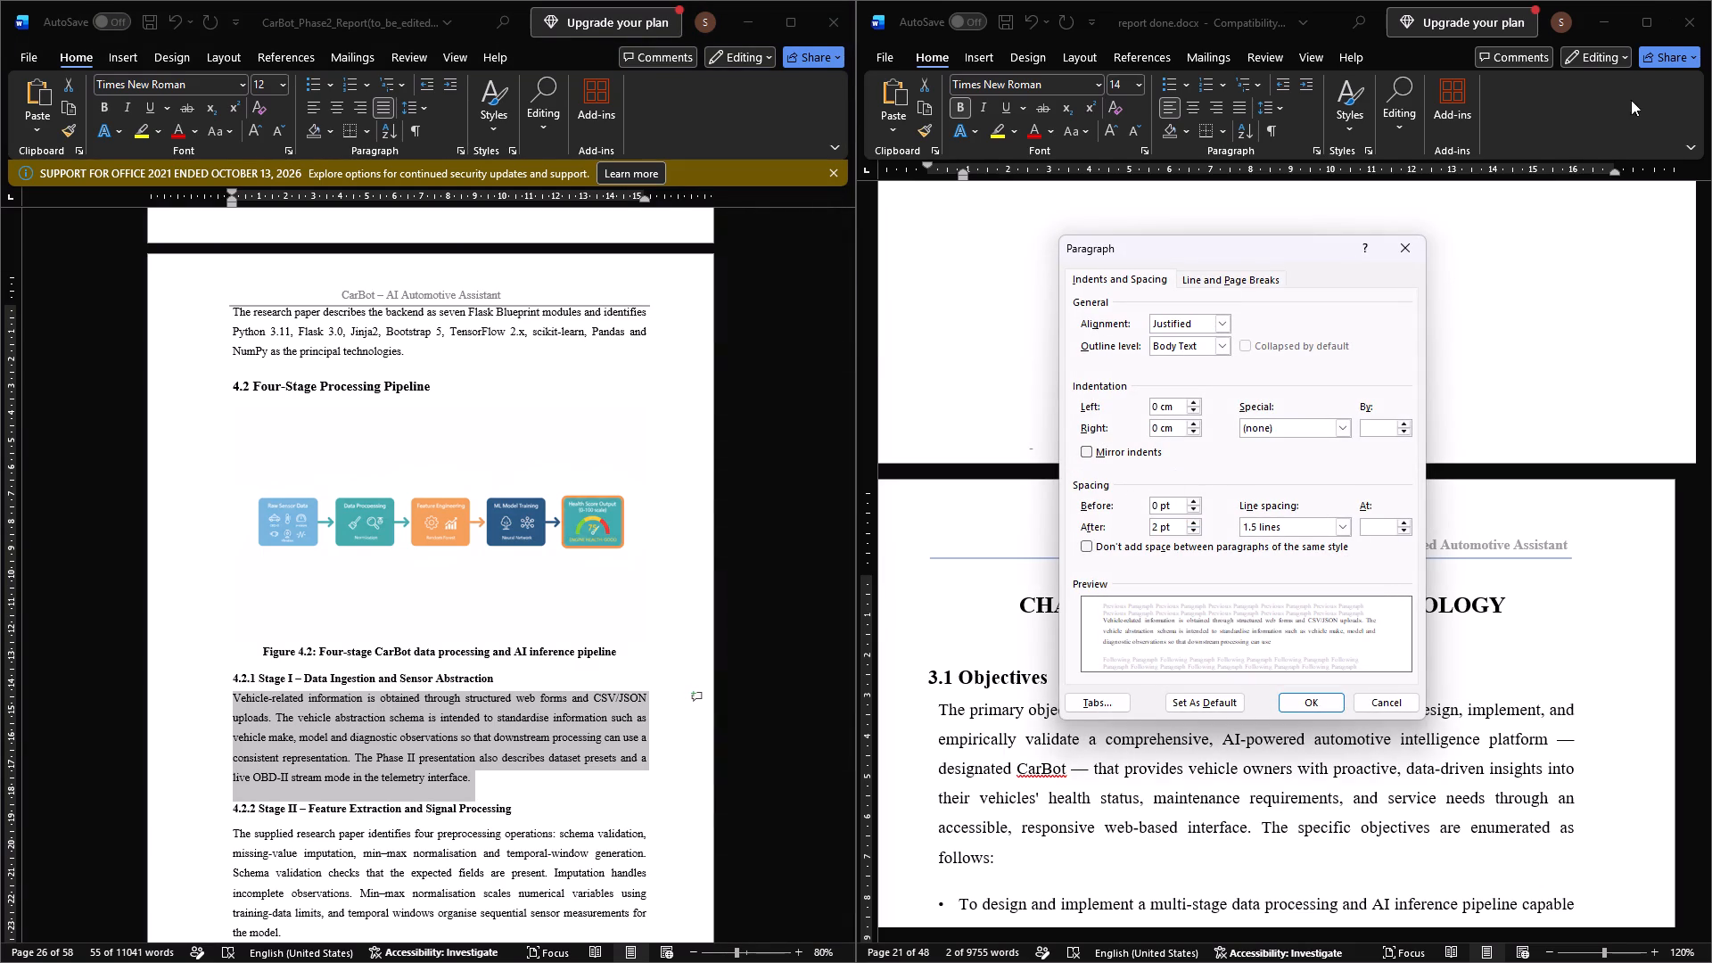
pyautogui.click(1317, 703)
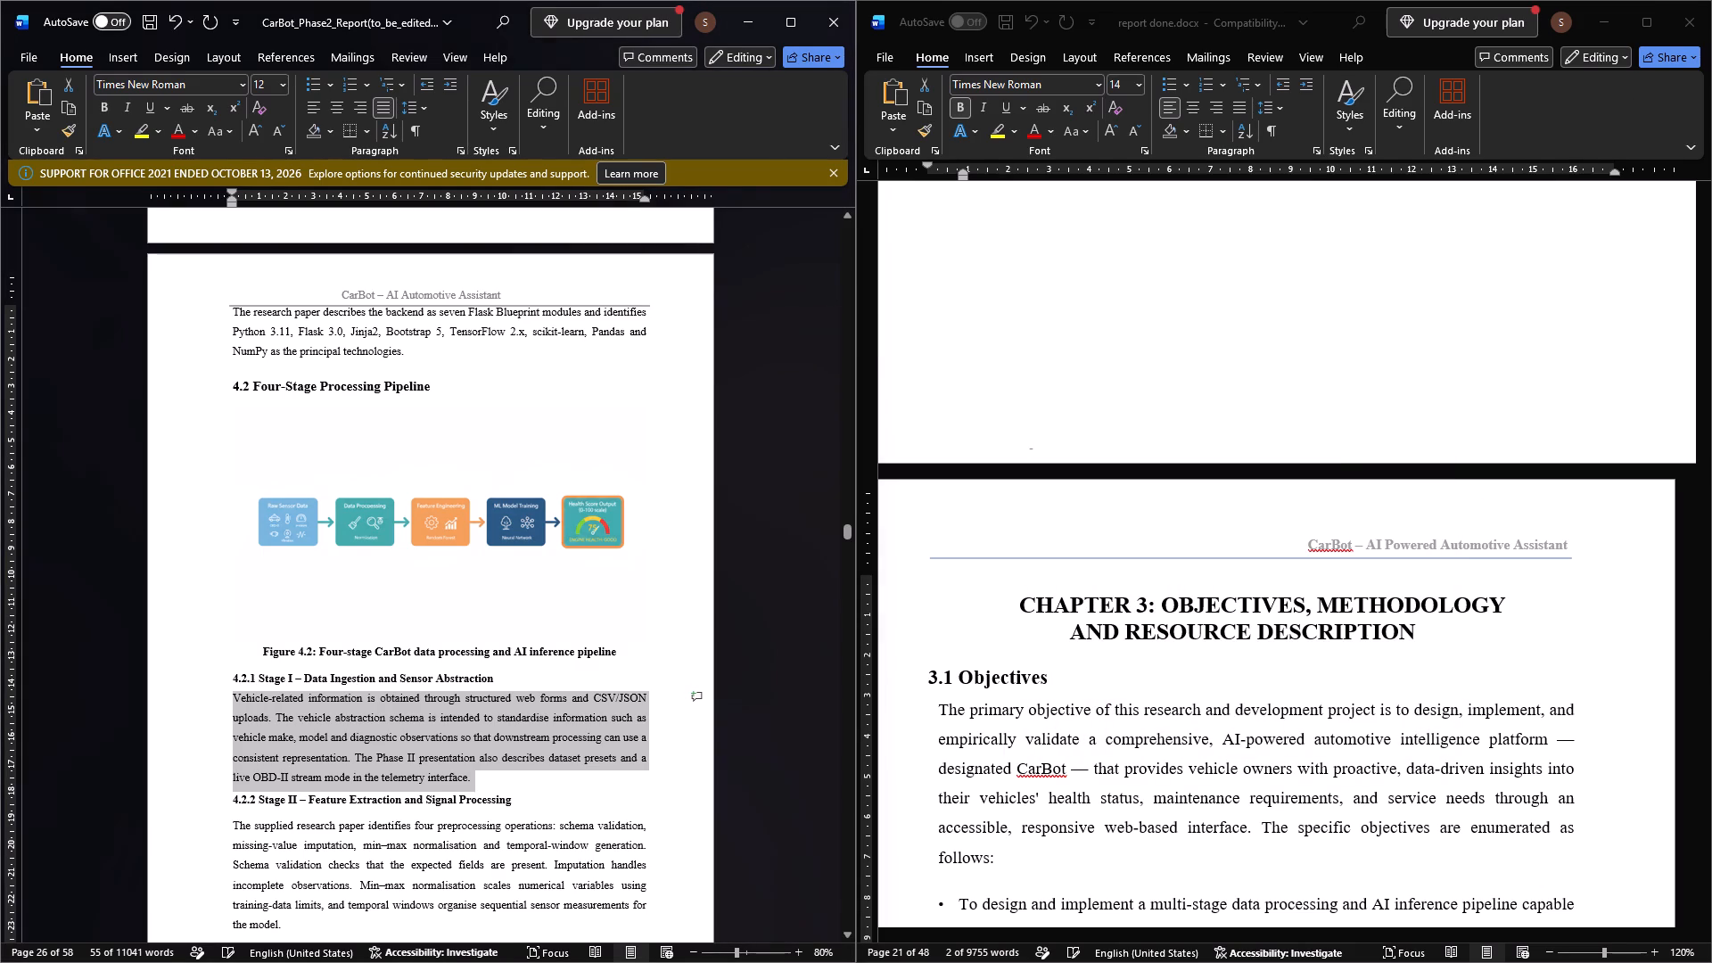
# Set the 4.2.2 Stage II heading's spacing to 6 pt before and 0 pt after.
pyautogui.click(332, 798)
pyautogui.moveTo(515, 799); pyautogui.dragTo(398, 798)
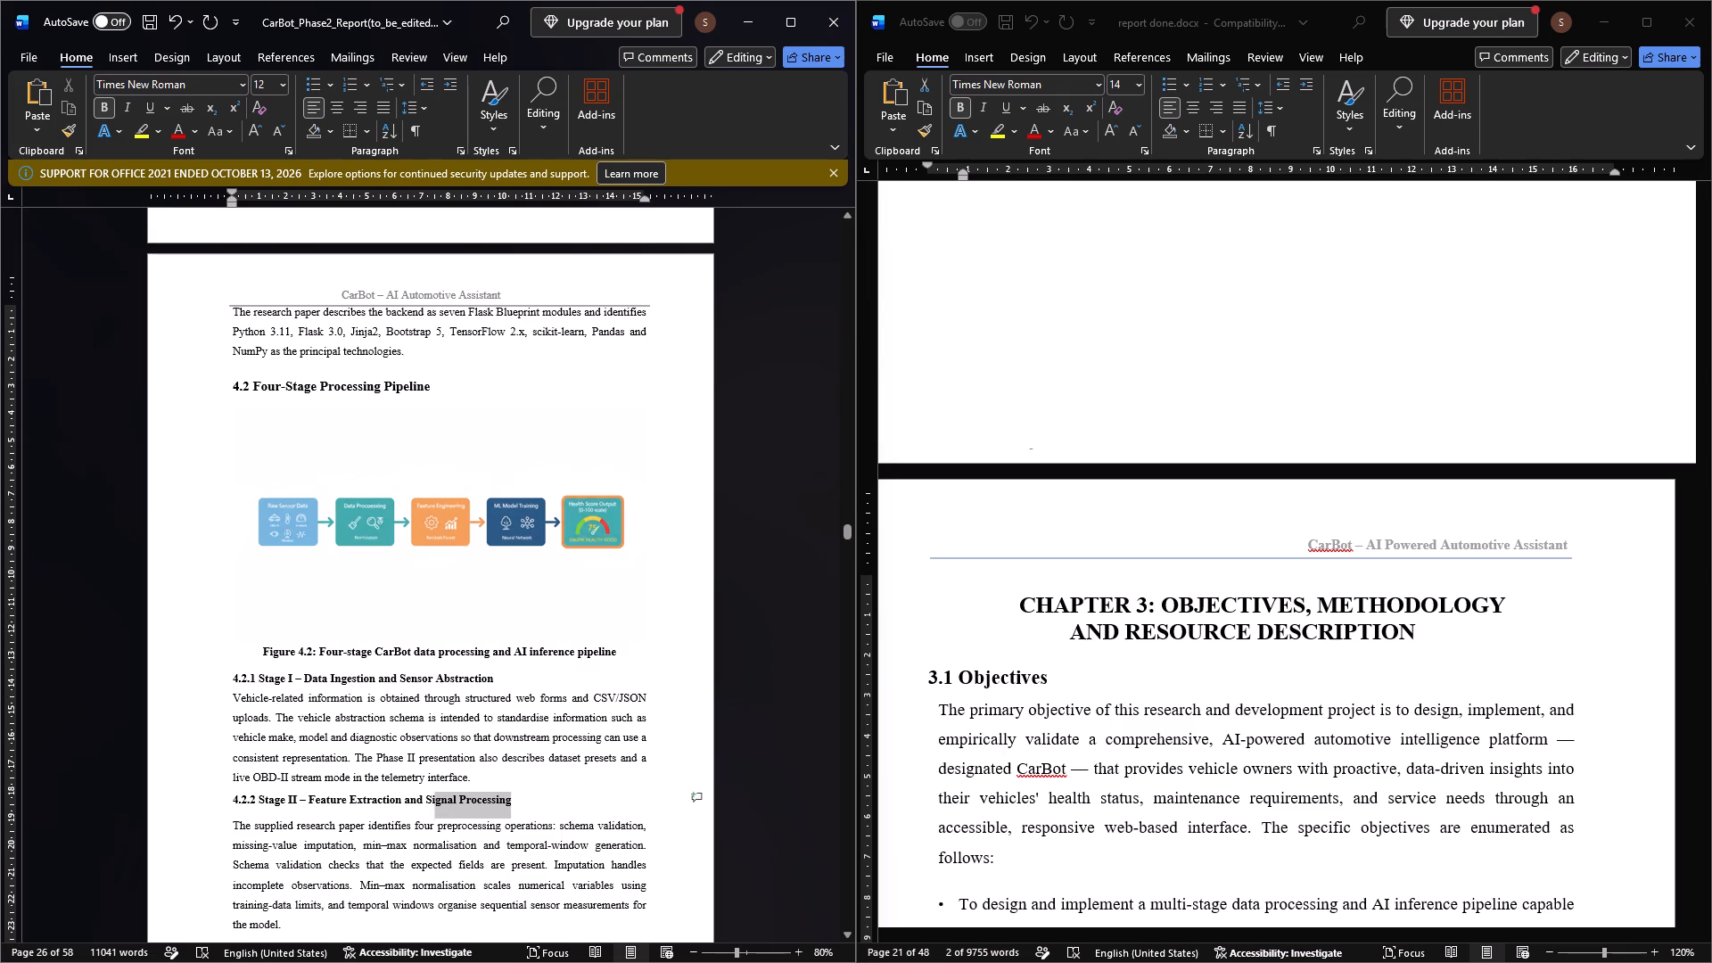
pyautogui.moveTo(398, 798); pyautogui.dragTo(218, 806)
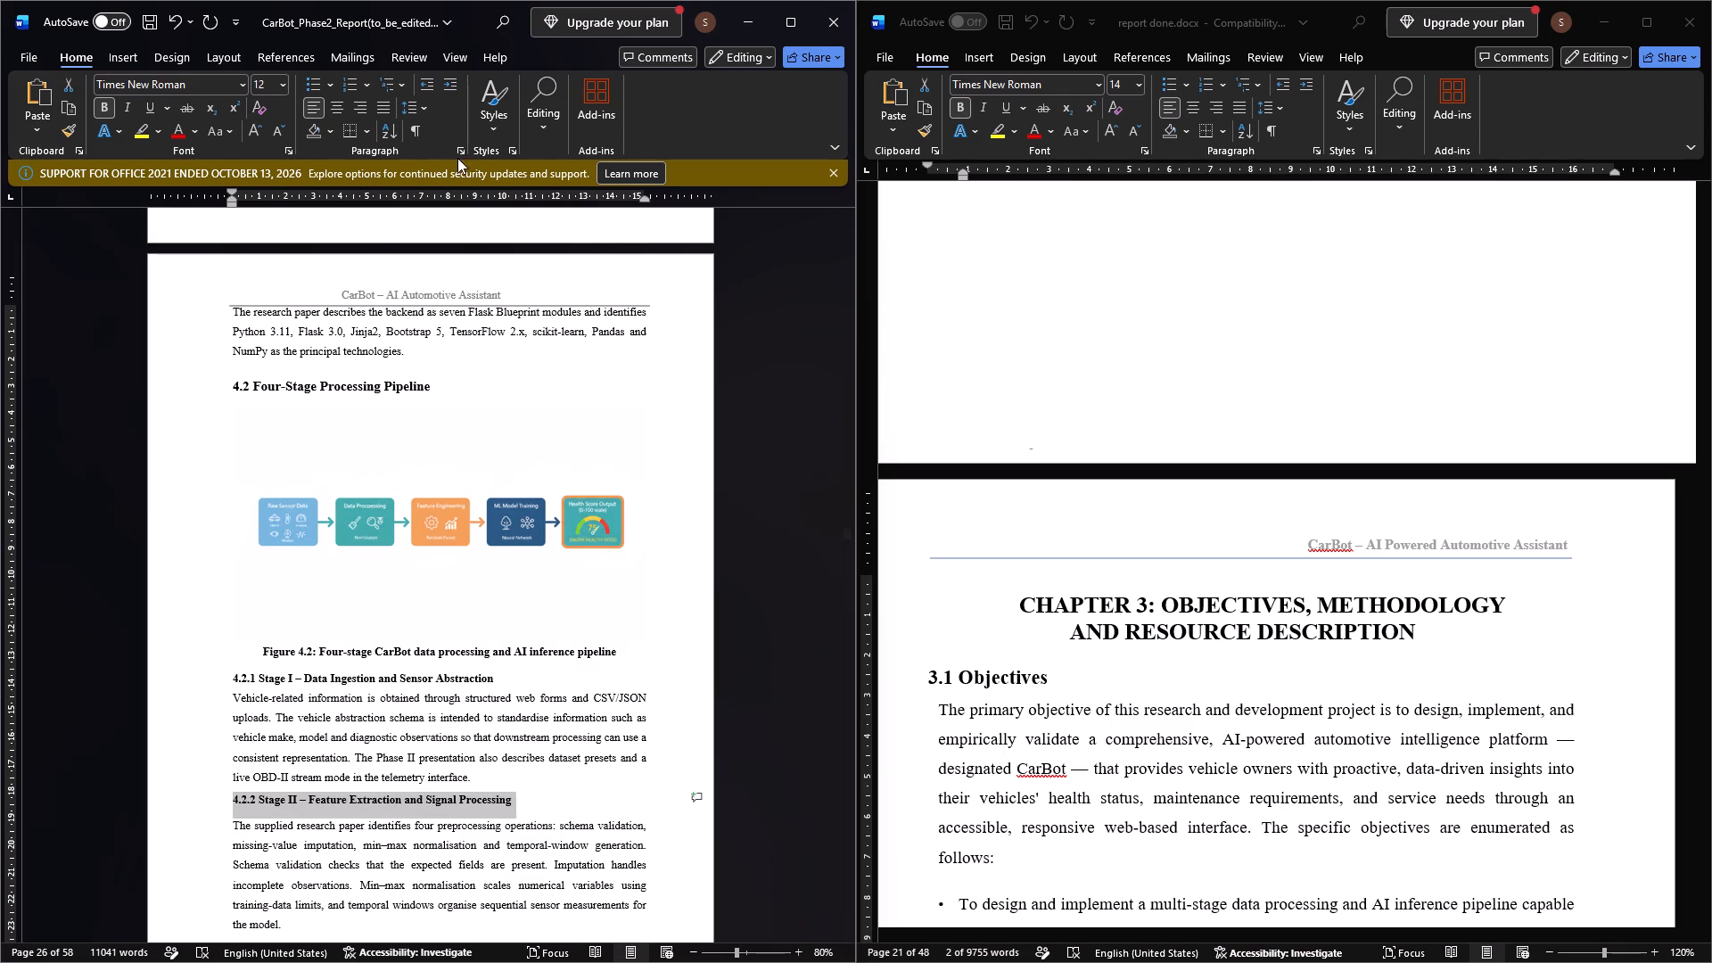
pyautogui.click(457, 148)
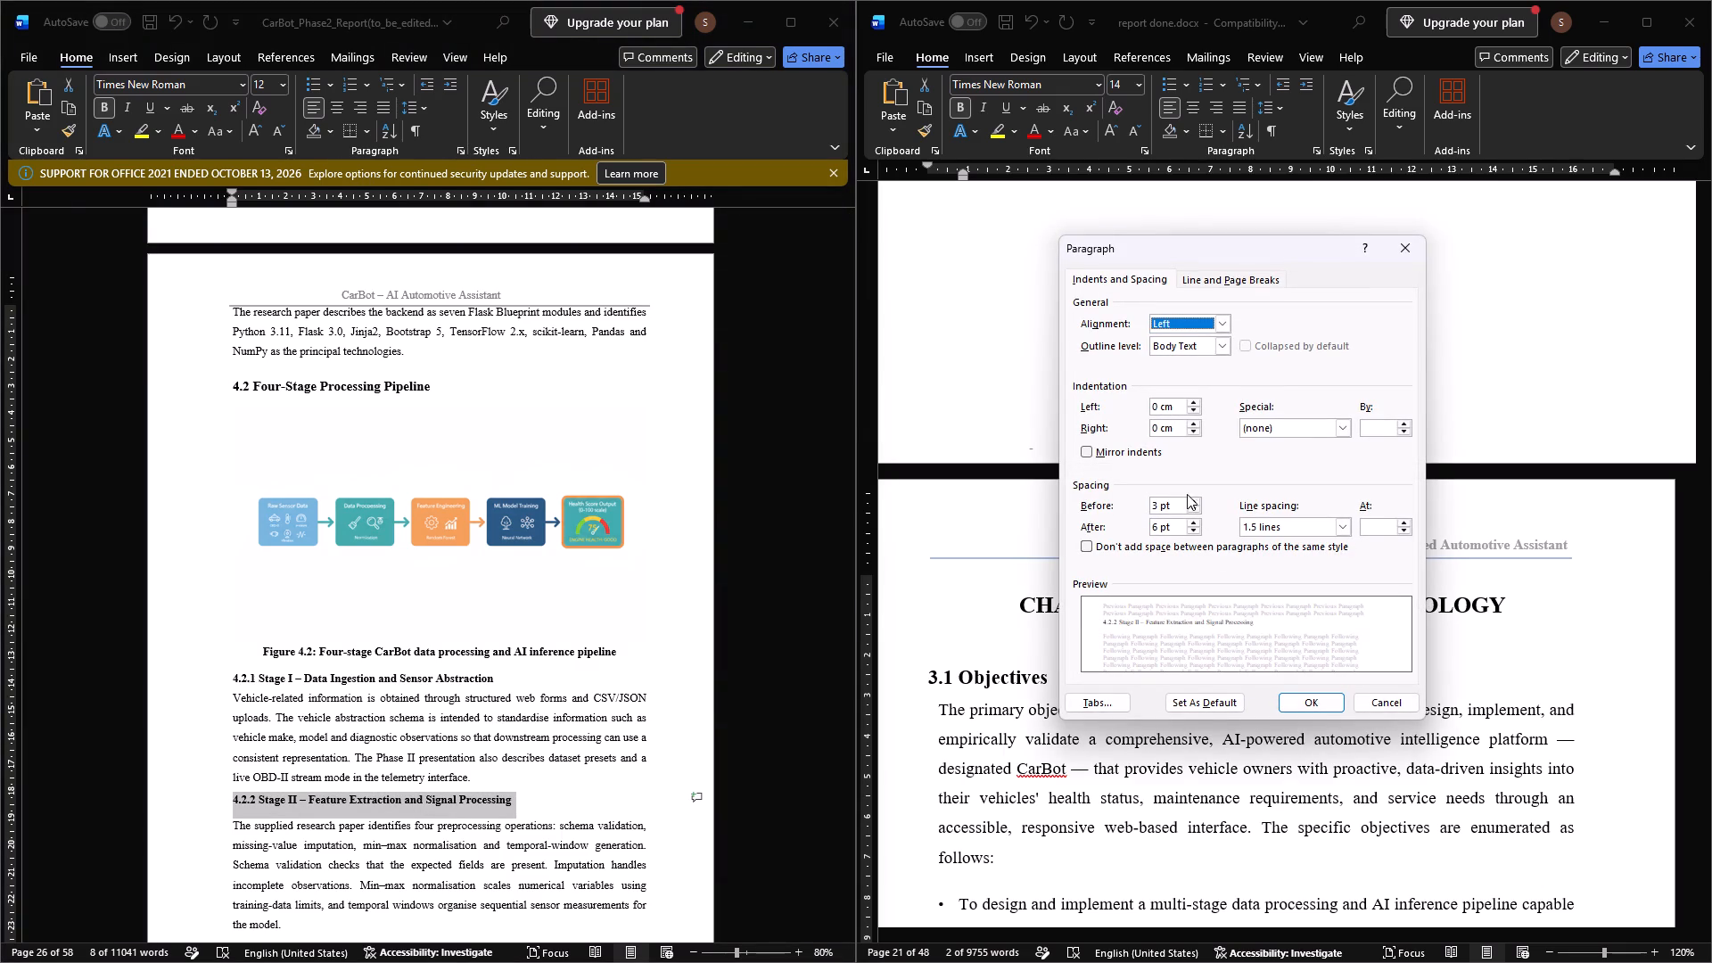
pyautogui.click(1197, 500)
pyautogui.click(1195, 533)
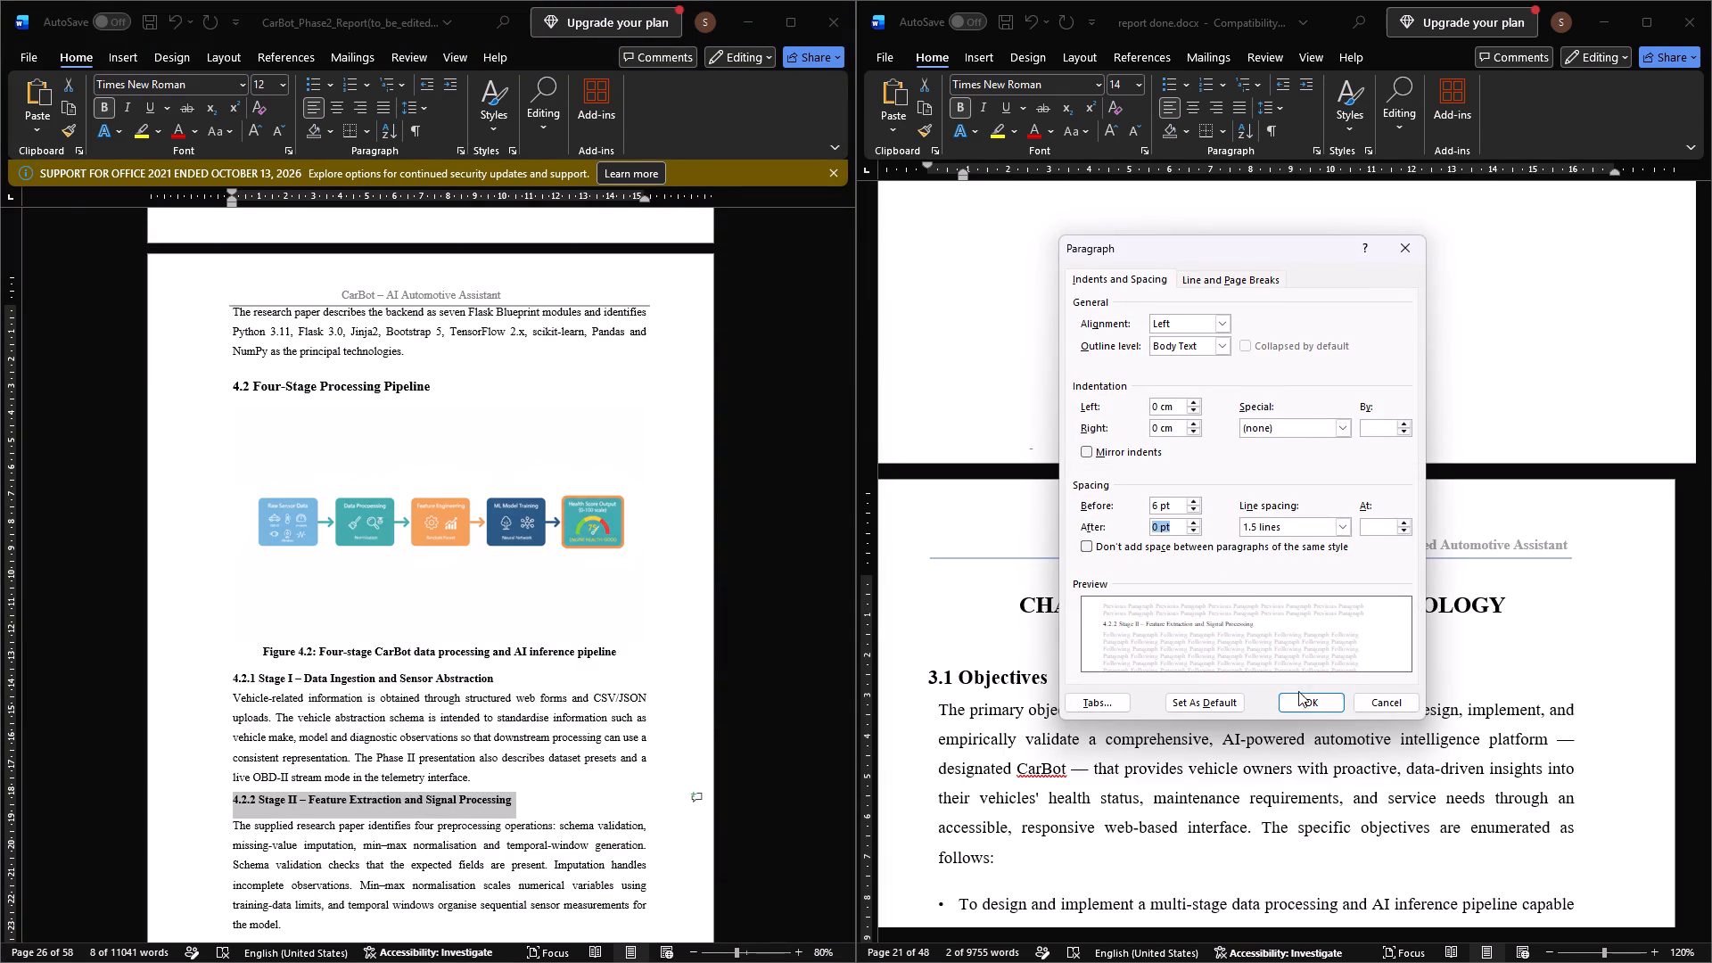
pyautogui.click(1303, 703)
pyautogui.click(657, 783)
# Set the spacing after the first body paragraph under the 4.2.2 Stage II heading to 2 pt.
pyautogui.scroll(-4, 459, 803)
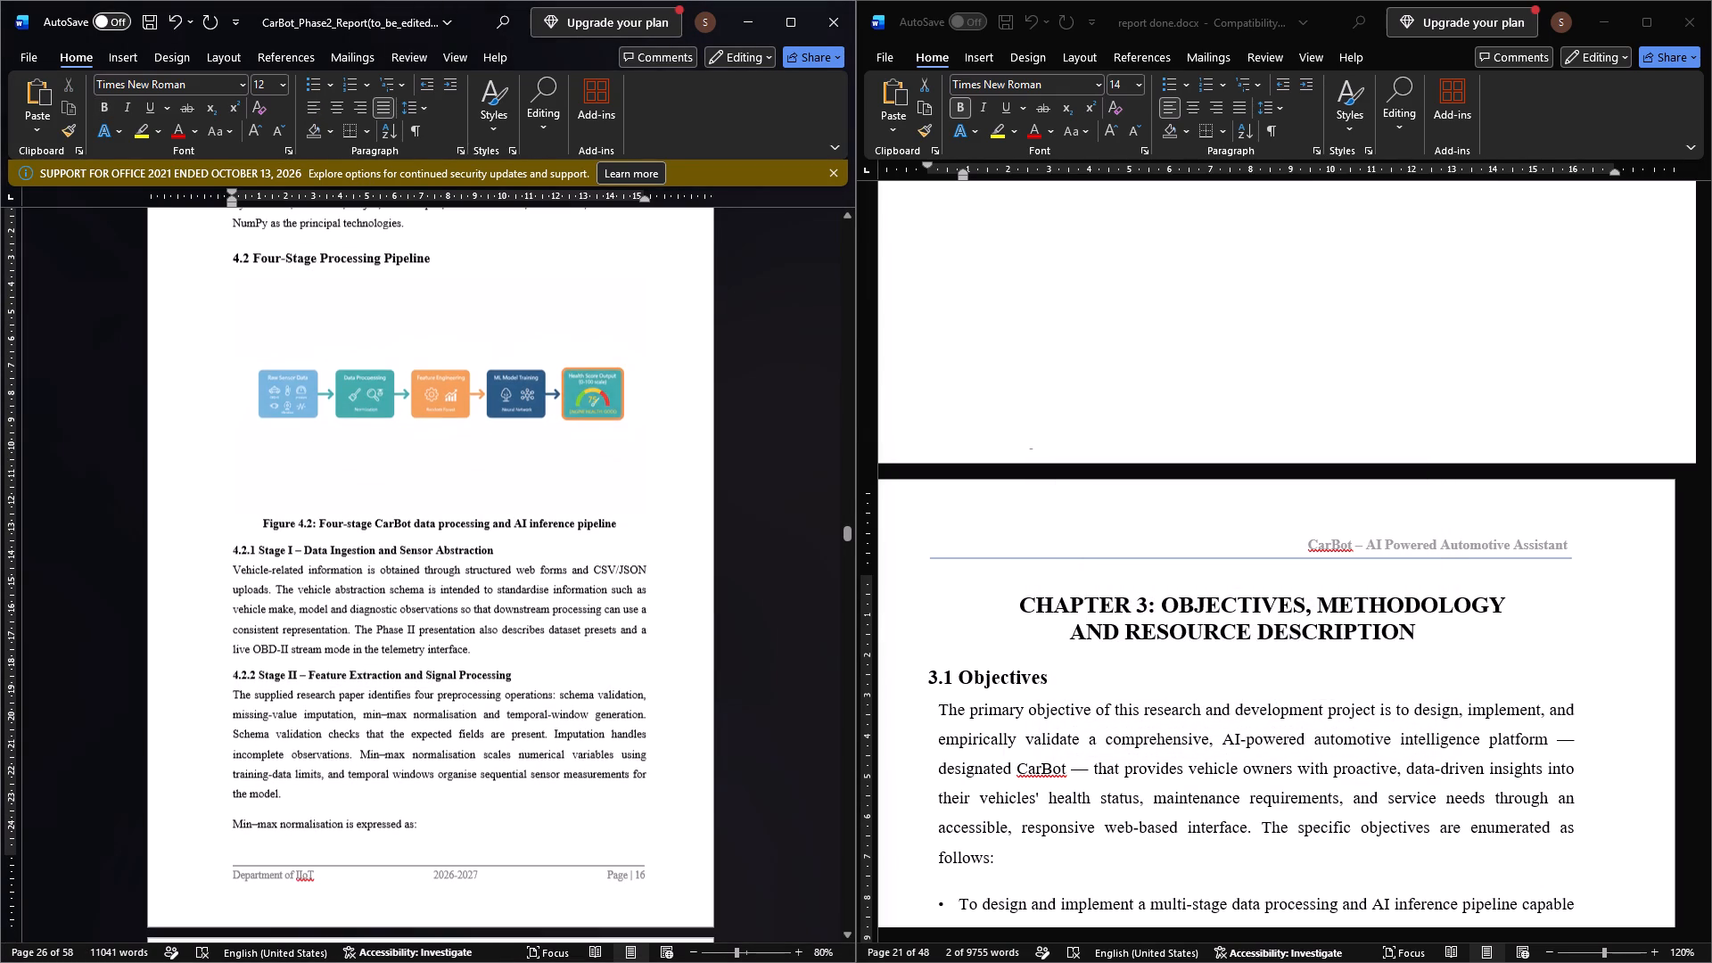
pyautogui.click(299, 793)
pyautogui.scroll(-4, 322, 751)
pyautogui.scroll(-3, 351, 635)
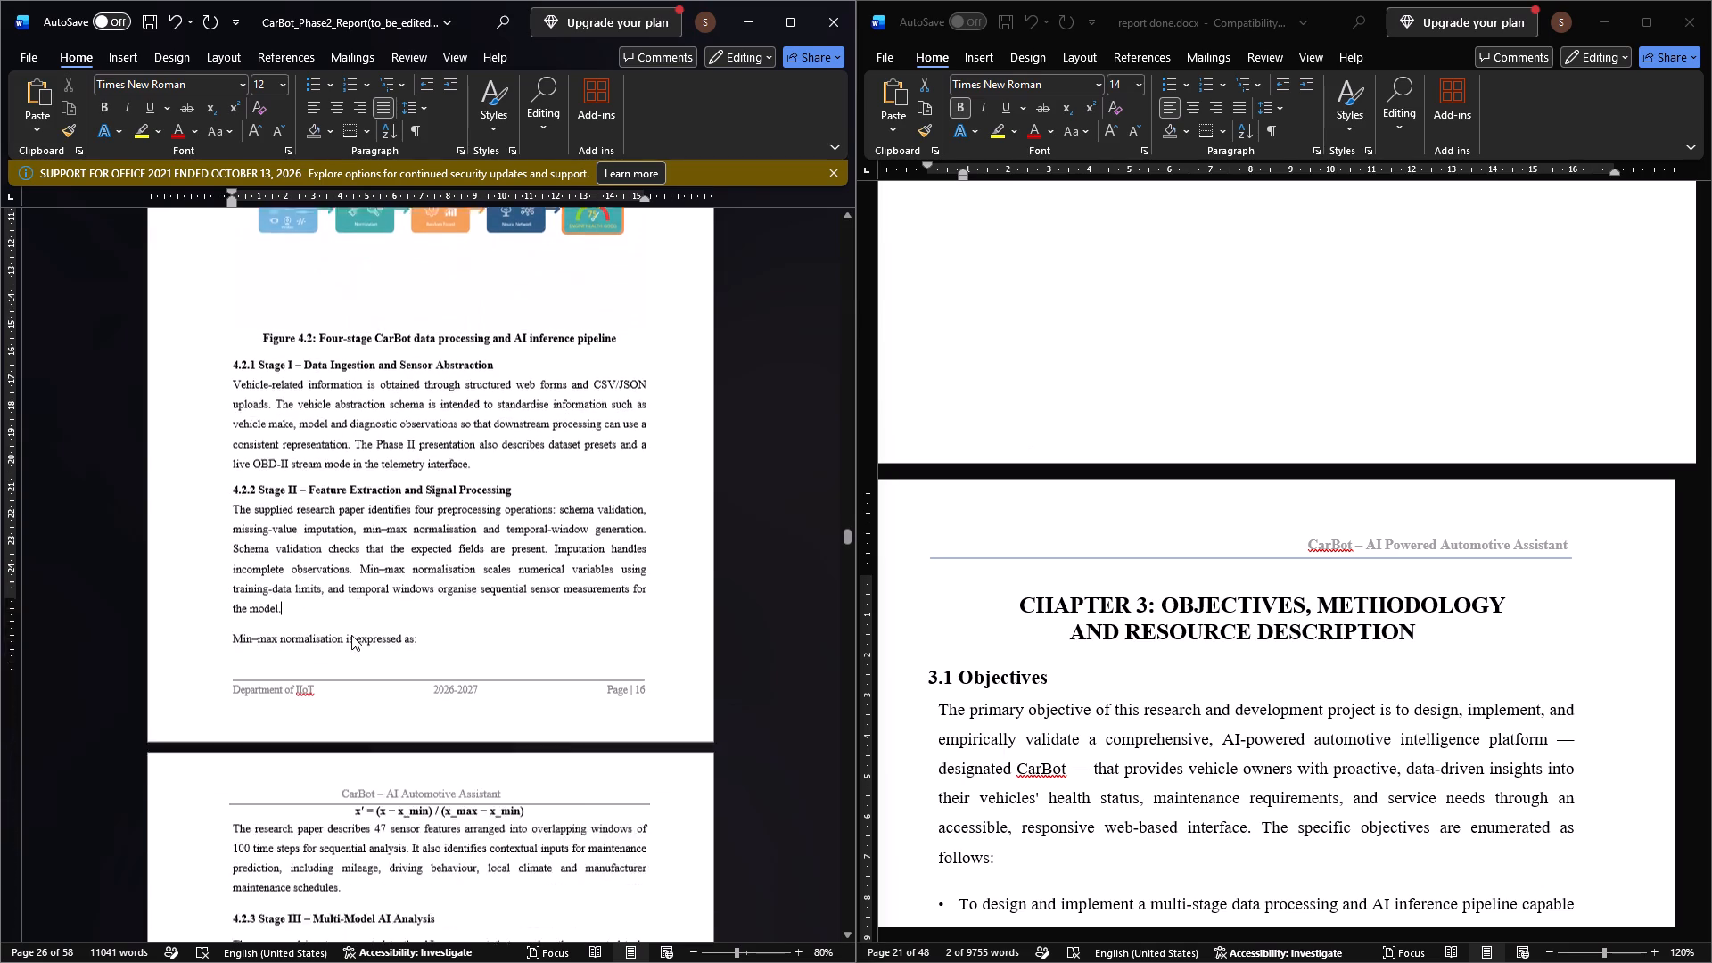
pyautogui.scroll(-2, 351, 635)
pyautogui.scroll(2, 351, 629)
pyautogui.click(462, 146)
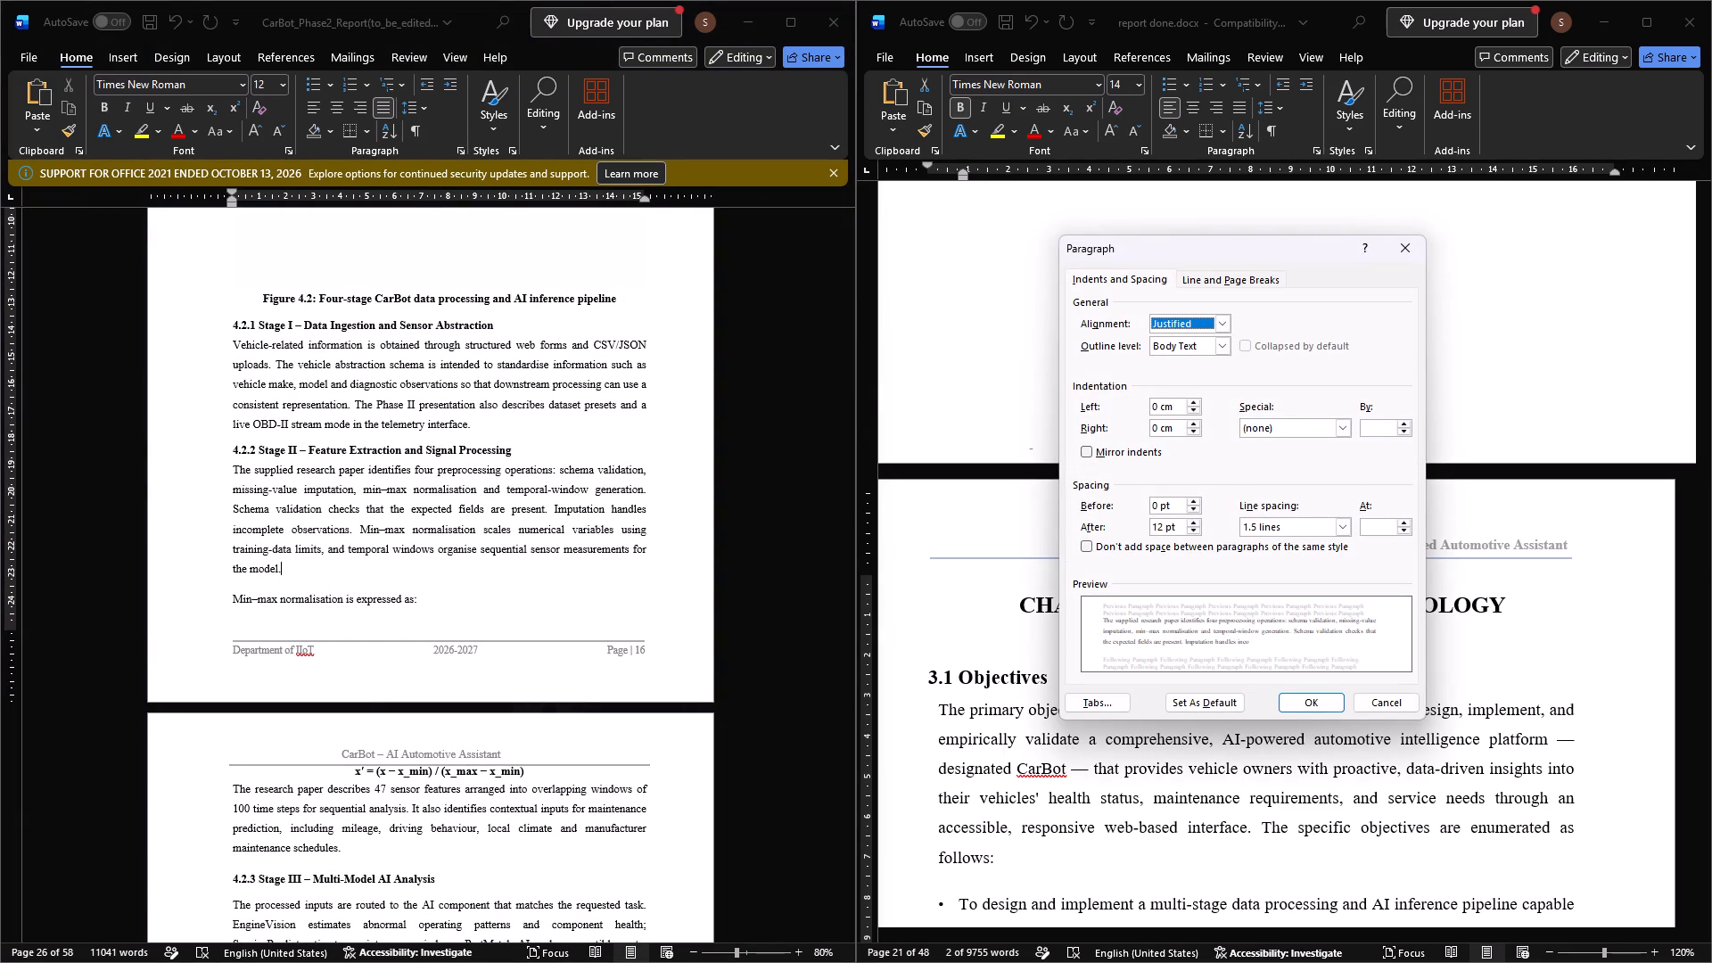
pyautogui.click(1158, 529)
pyautogui.press('BackSpace')
pyautogui.press('Return')
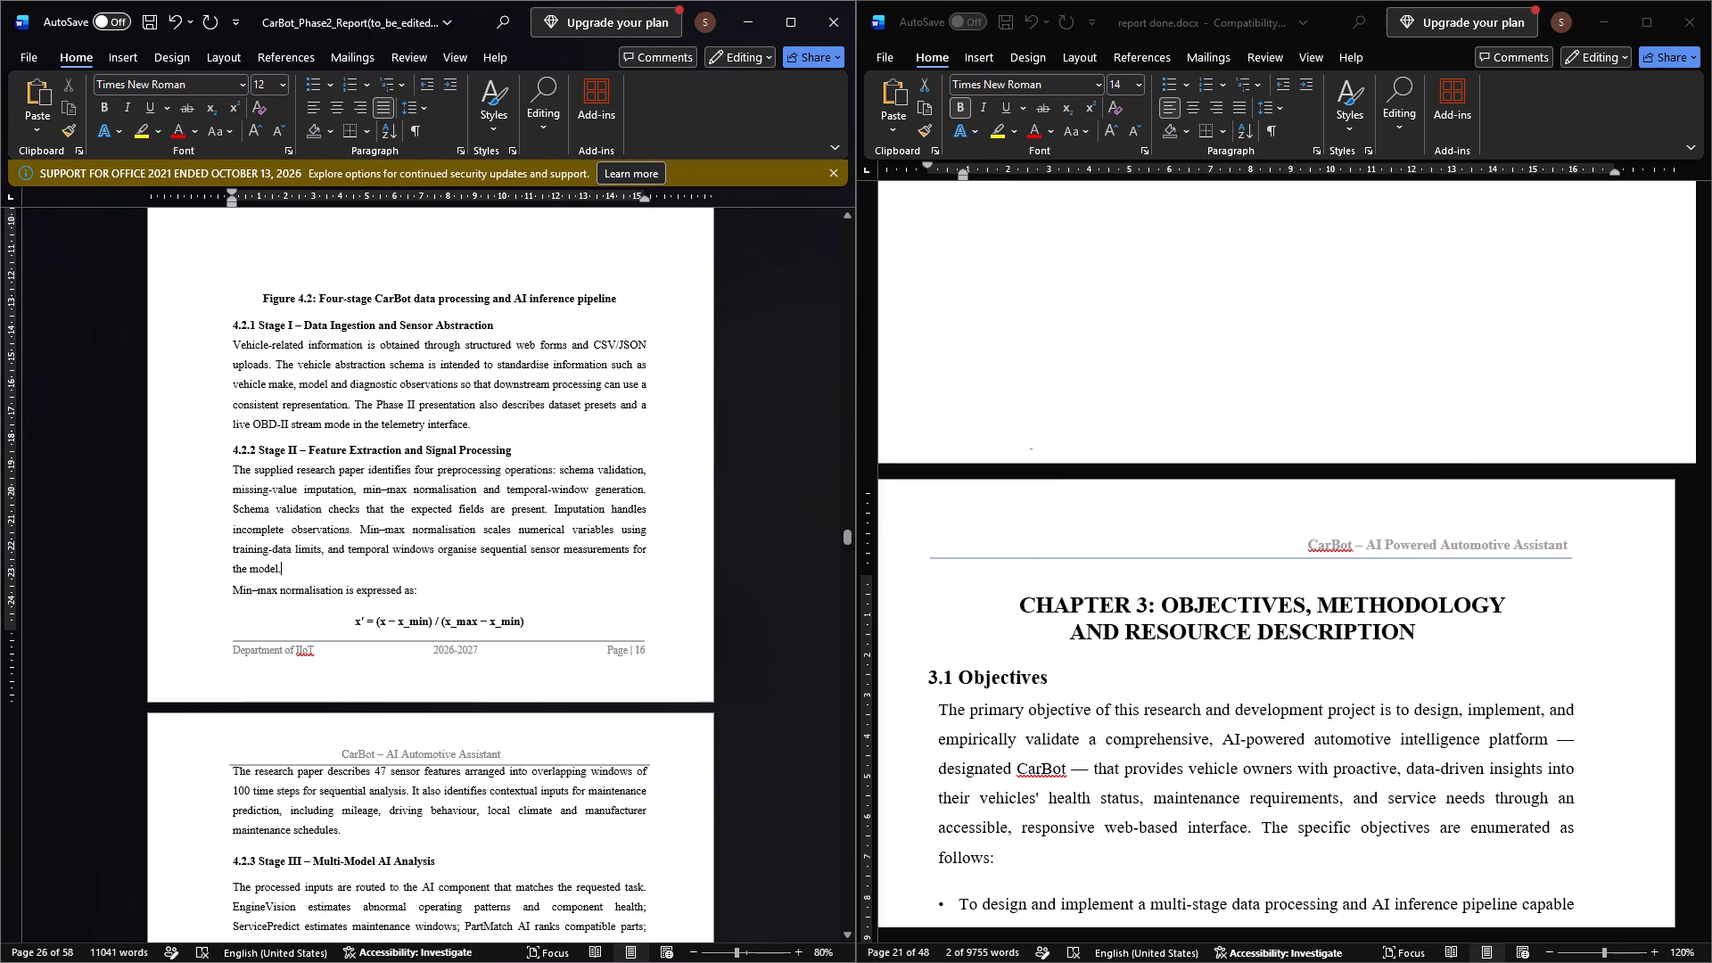
# Check the paragraph settings of the min–max normalisation equation at the end of page 16.
pyautogui.scroll(-4, 342, 603)
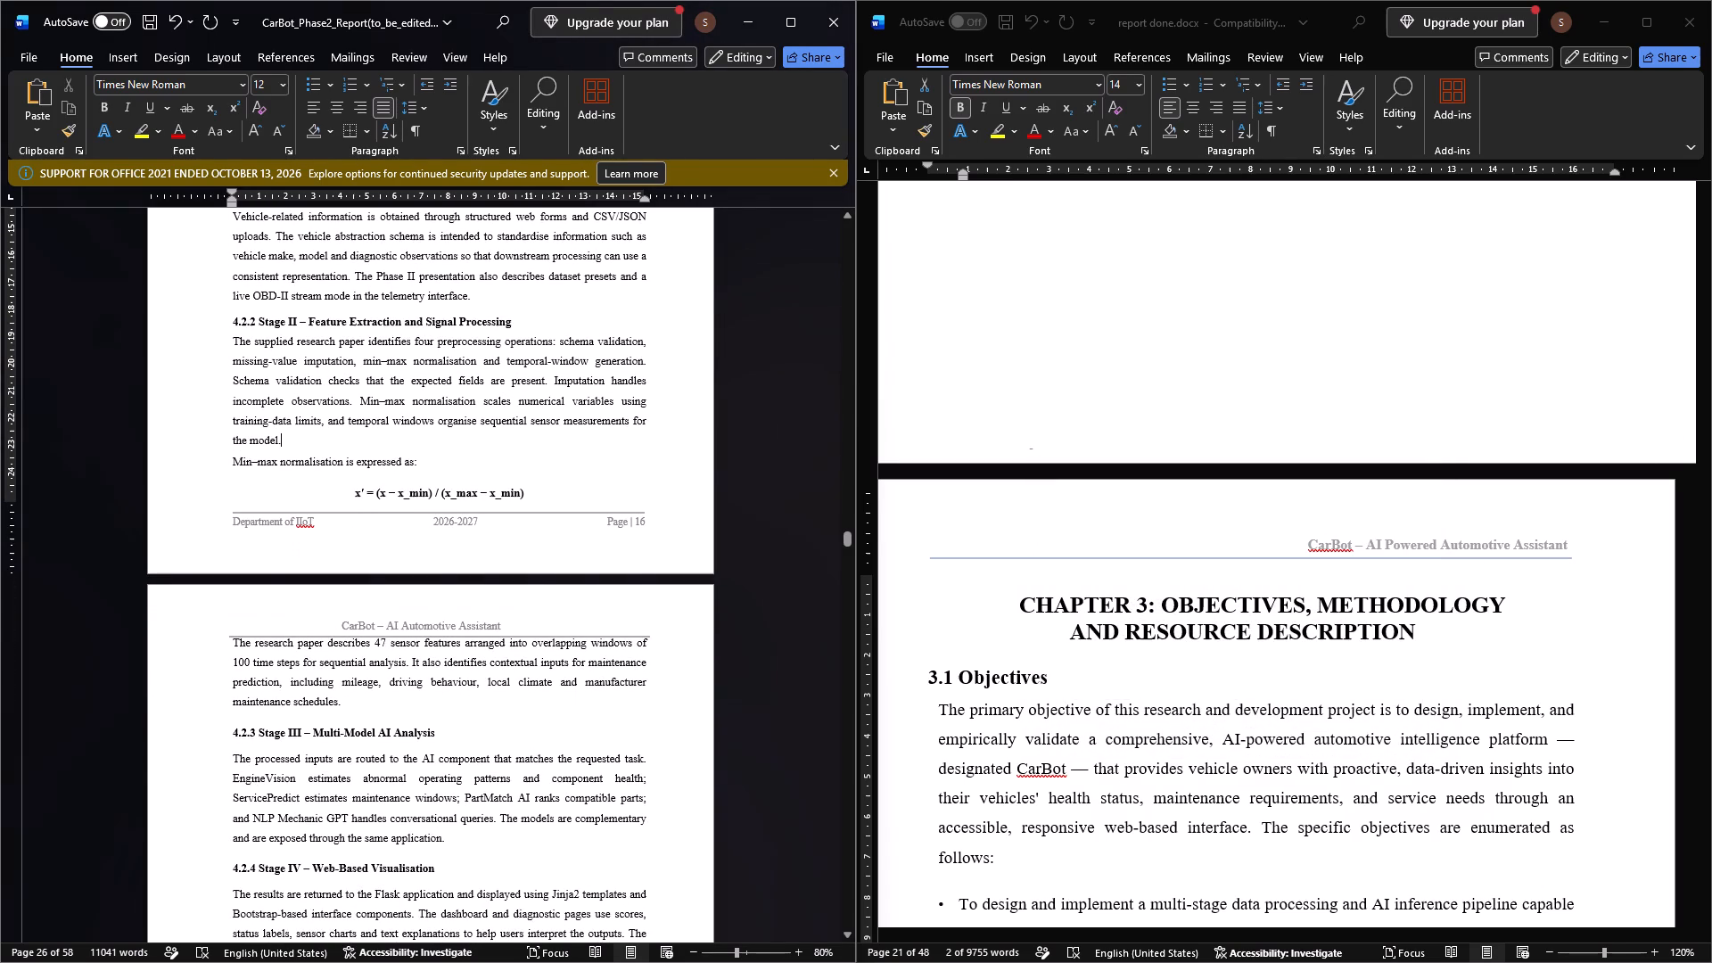
pyautogui.click(415, 474)
pyautogui.click(415, 474)
pyautogui.click(414, 478)
pyautogui.click(355, 493)
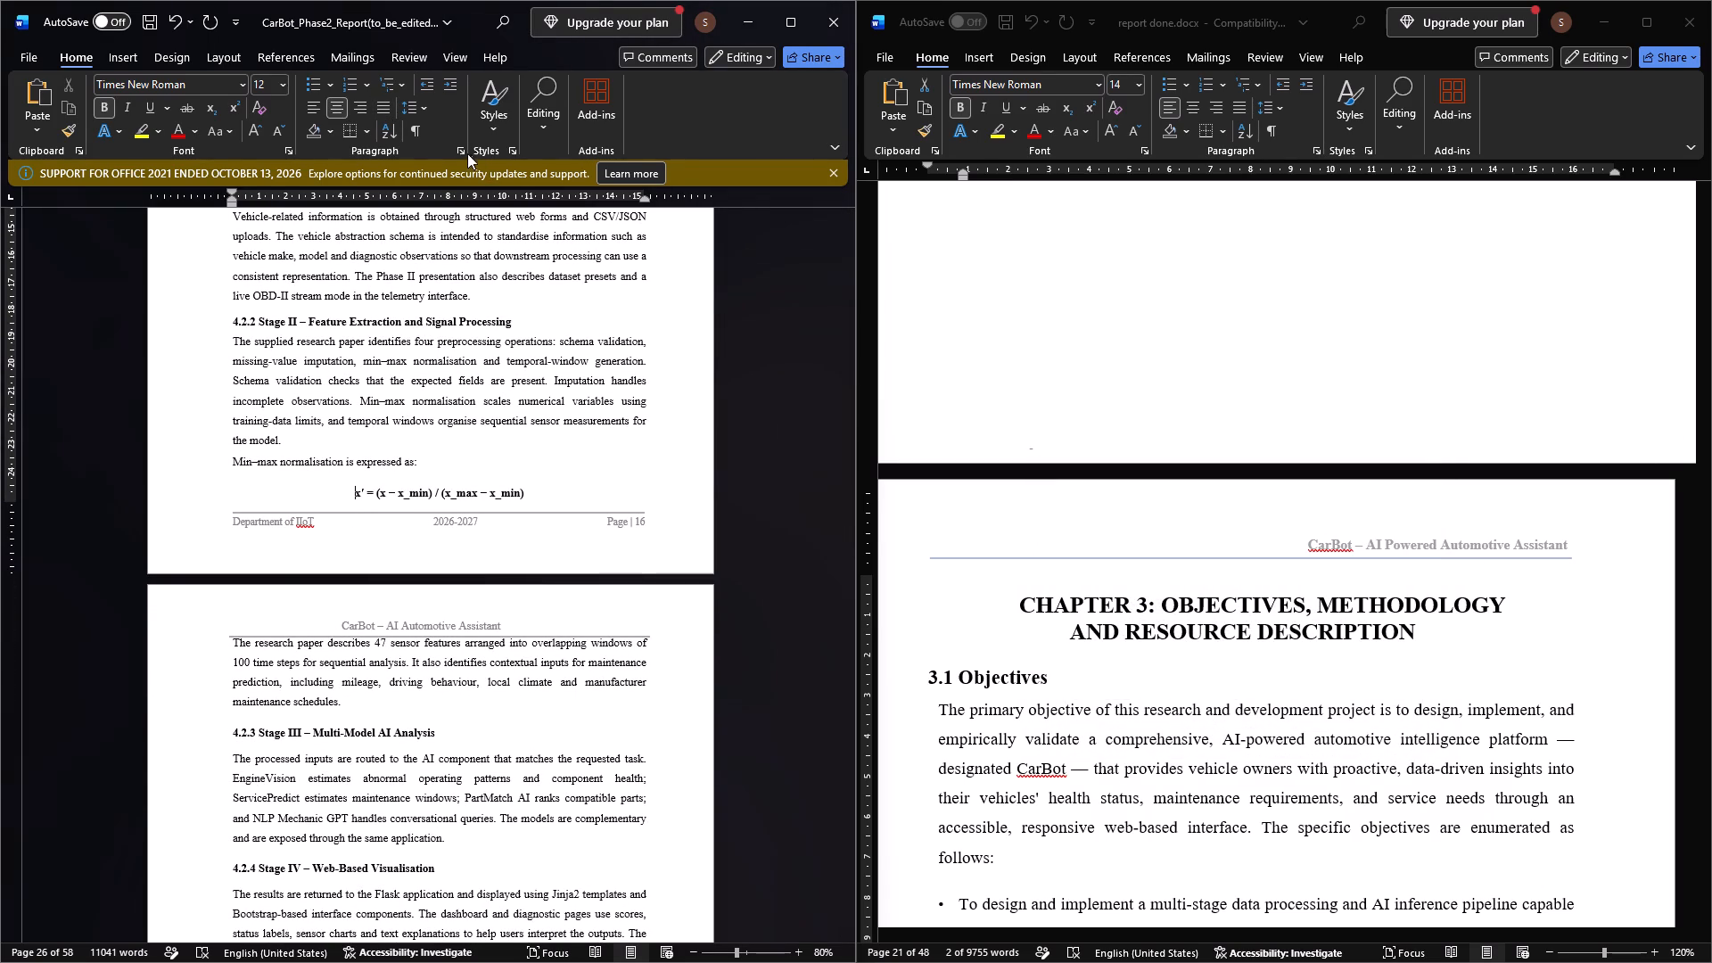
pyautogui.click(456, 148)
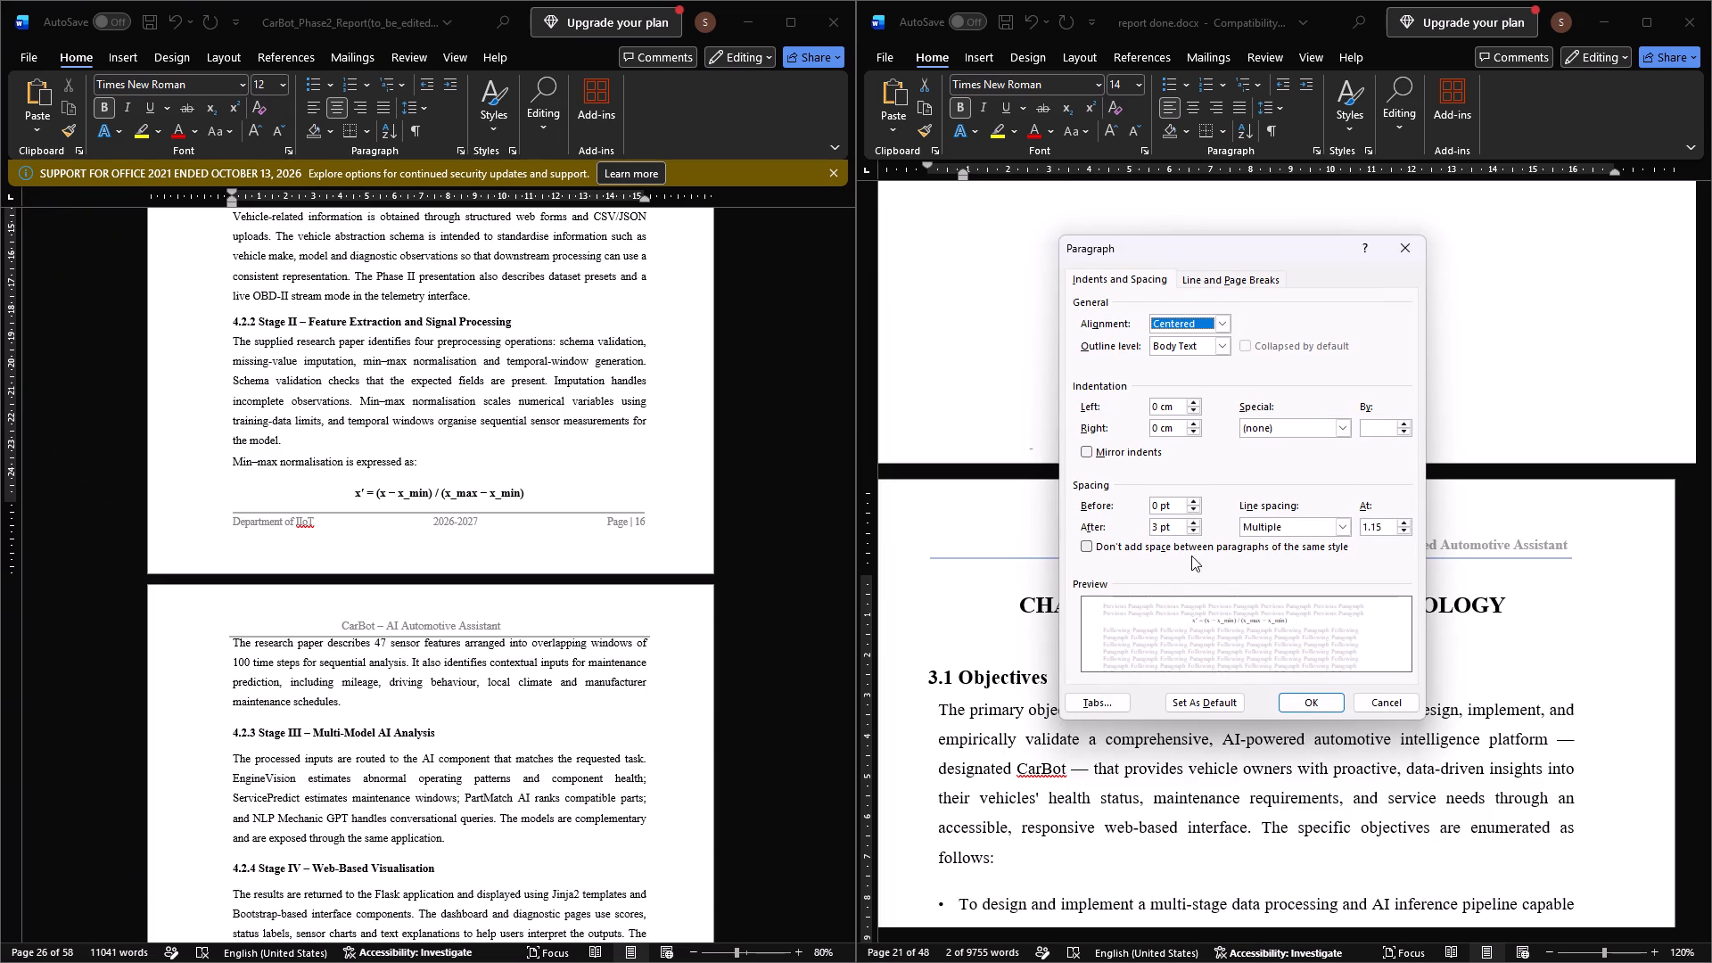
pyautogui.click(1291, 703)
# Set the spacing after the paragraph about the 47 sensor features, at the top of page 17, to 2 pt.
pyautogui.scroll(-1, 464, 707)
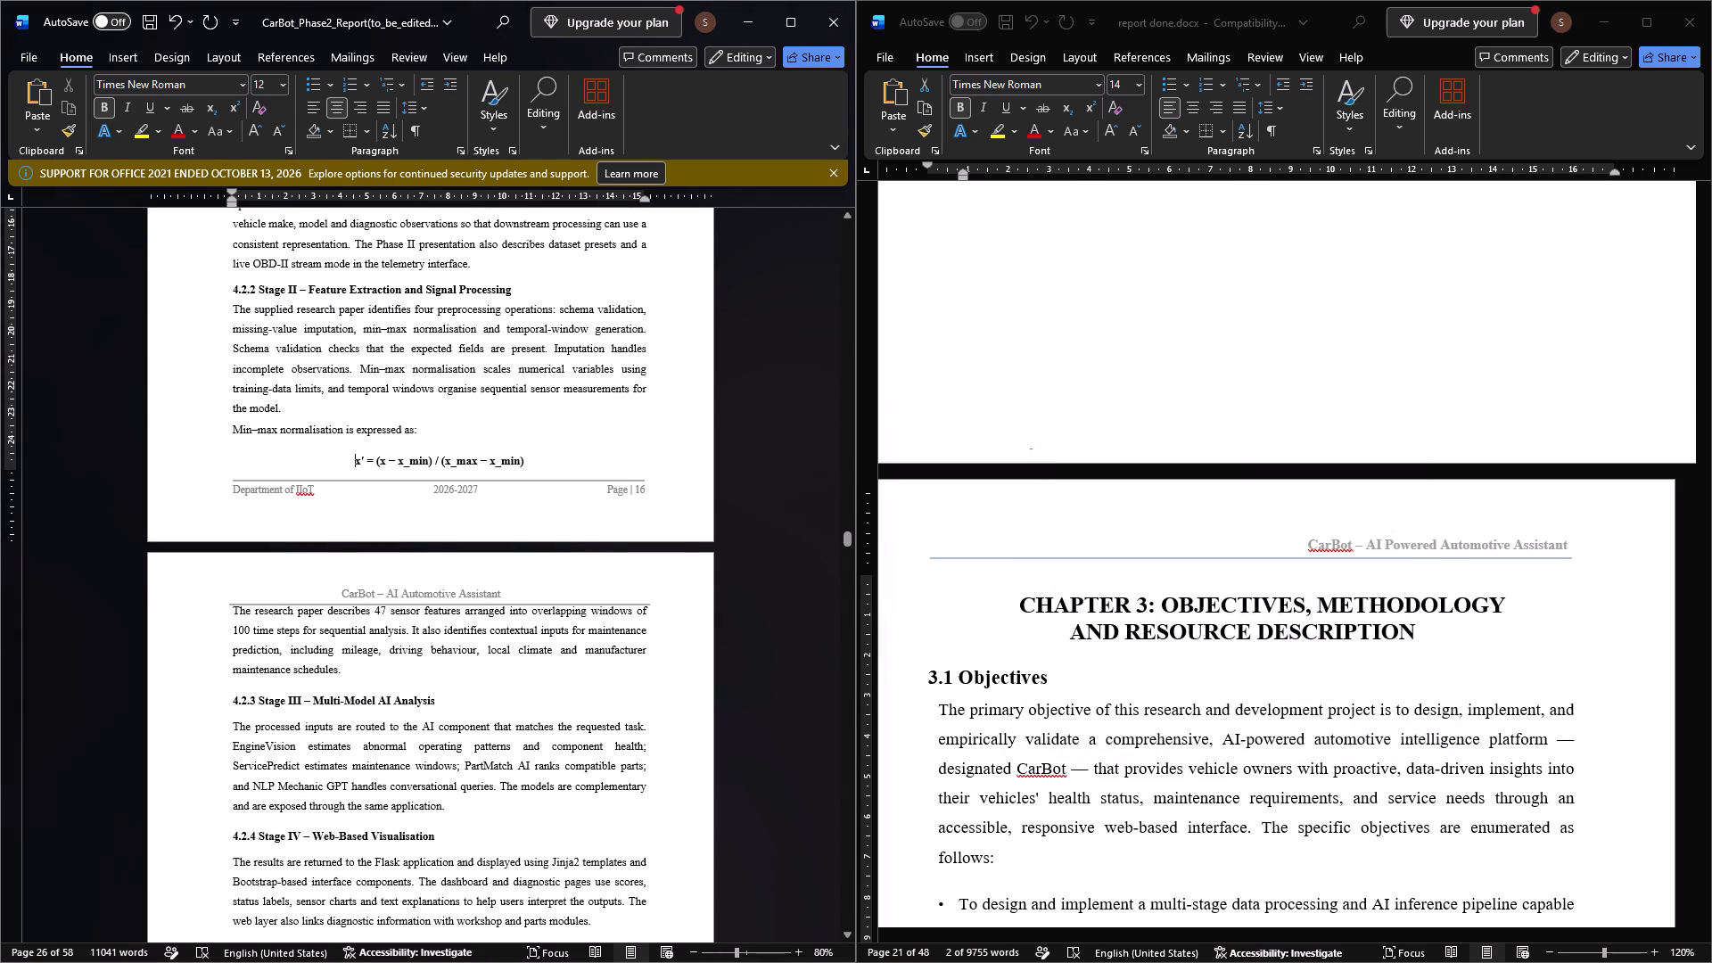
pyautogui.click(349, 669)
pyautogui.click(460, 147)
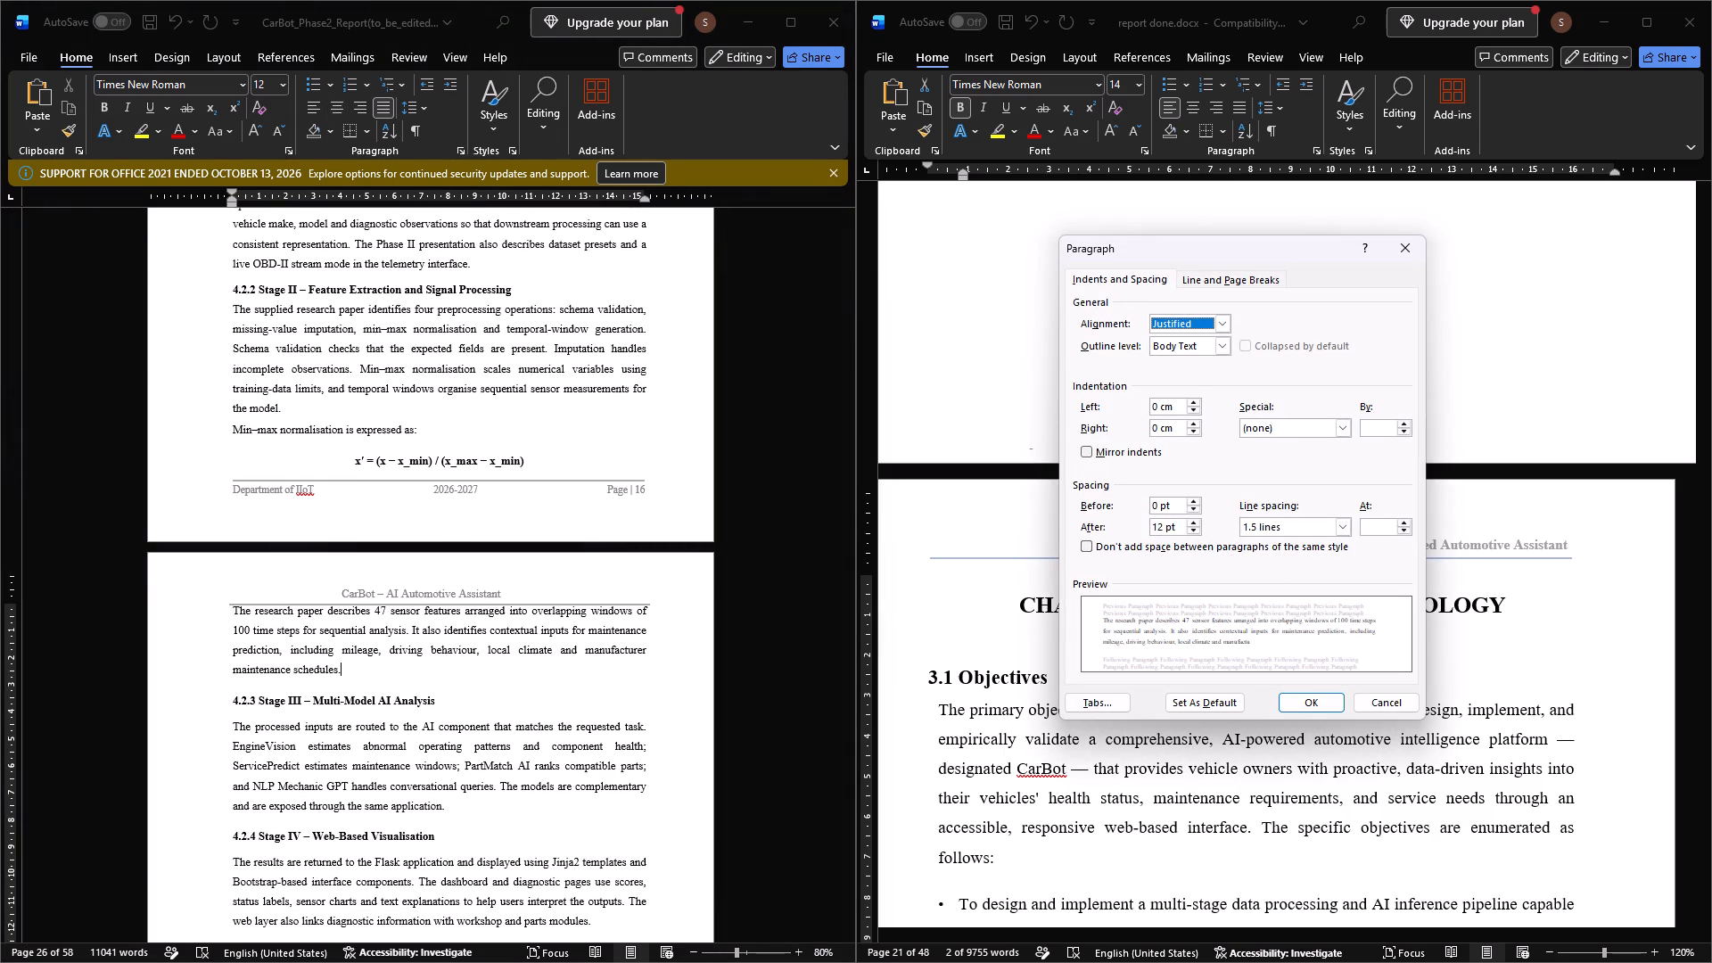
pyautogui.click(1156, 526)
pyautogui.press('BackSpace')
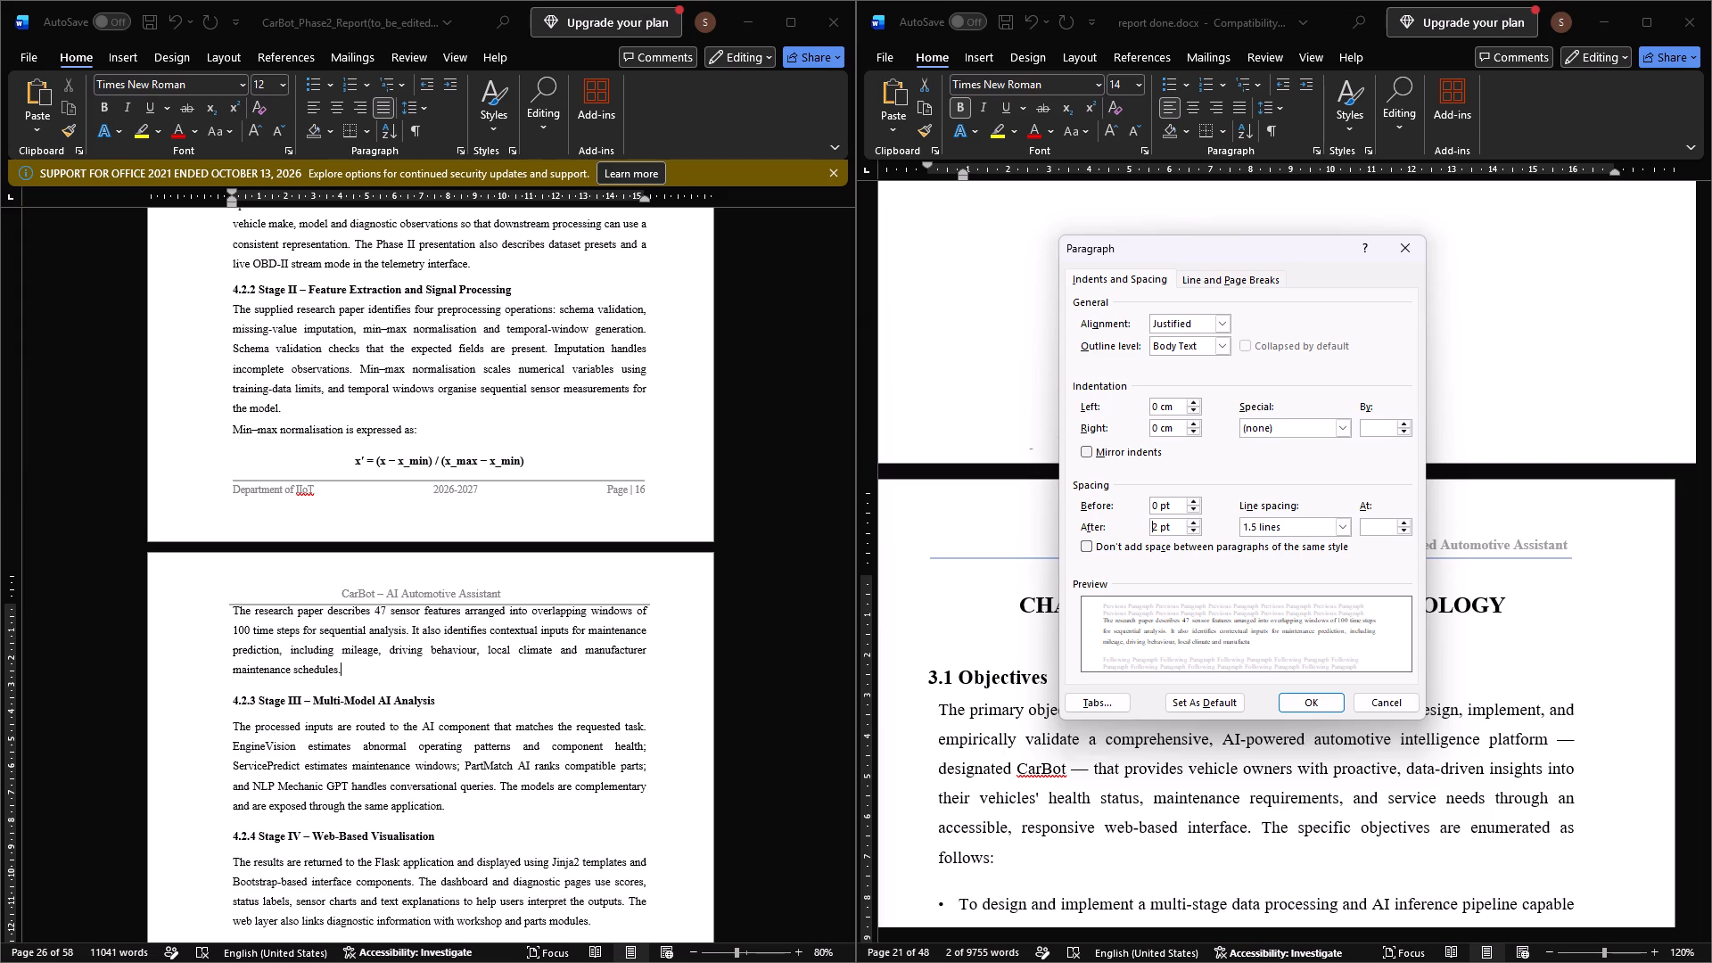
pyautogui.click(1291, 707)
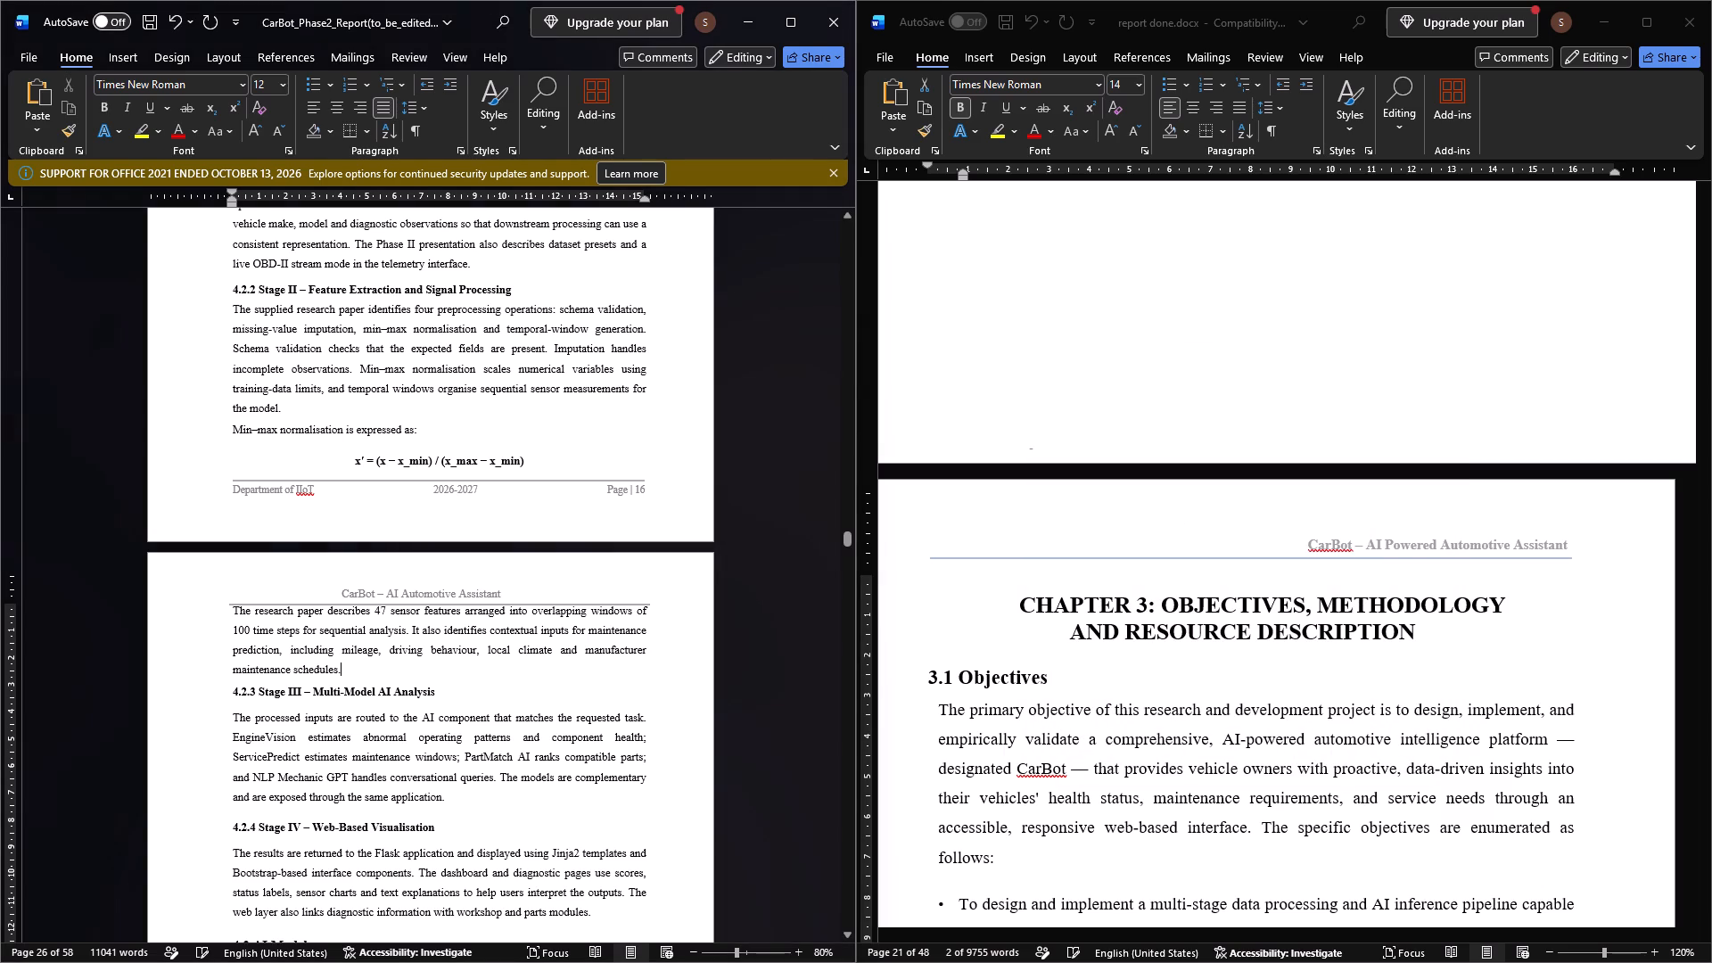
# Justify the 4.2.3 Stage III heading and set its spacing to 6 pt before and 0 pt after.
pyautogui.moveTo(442, 693); pyautogui.dragTo(228, 679)
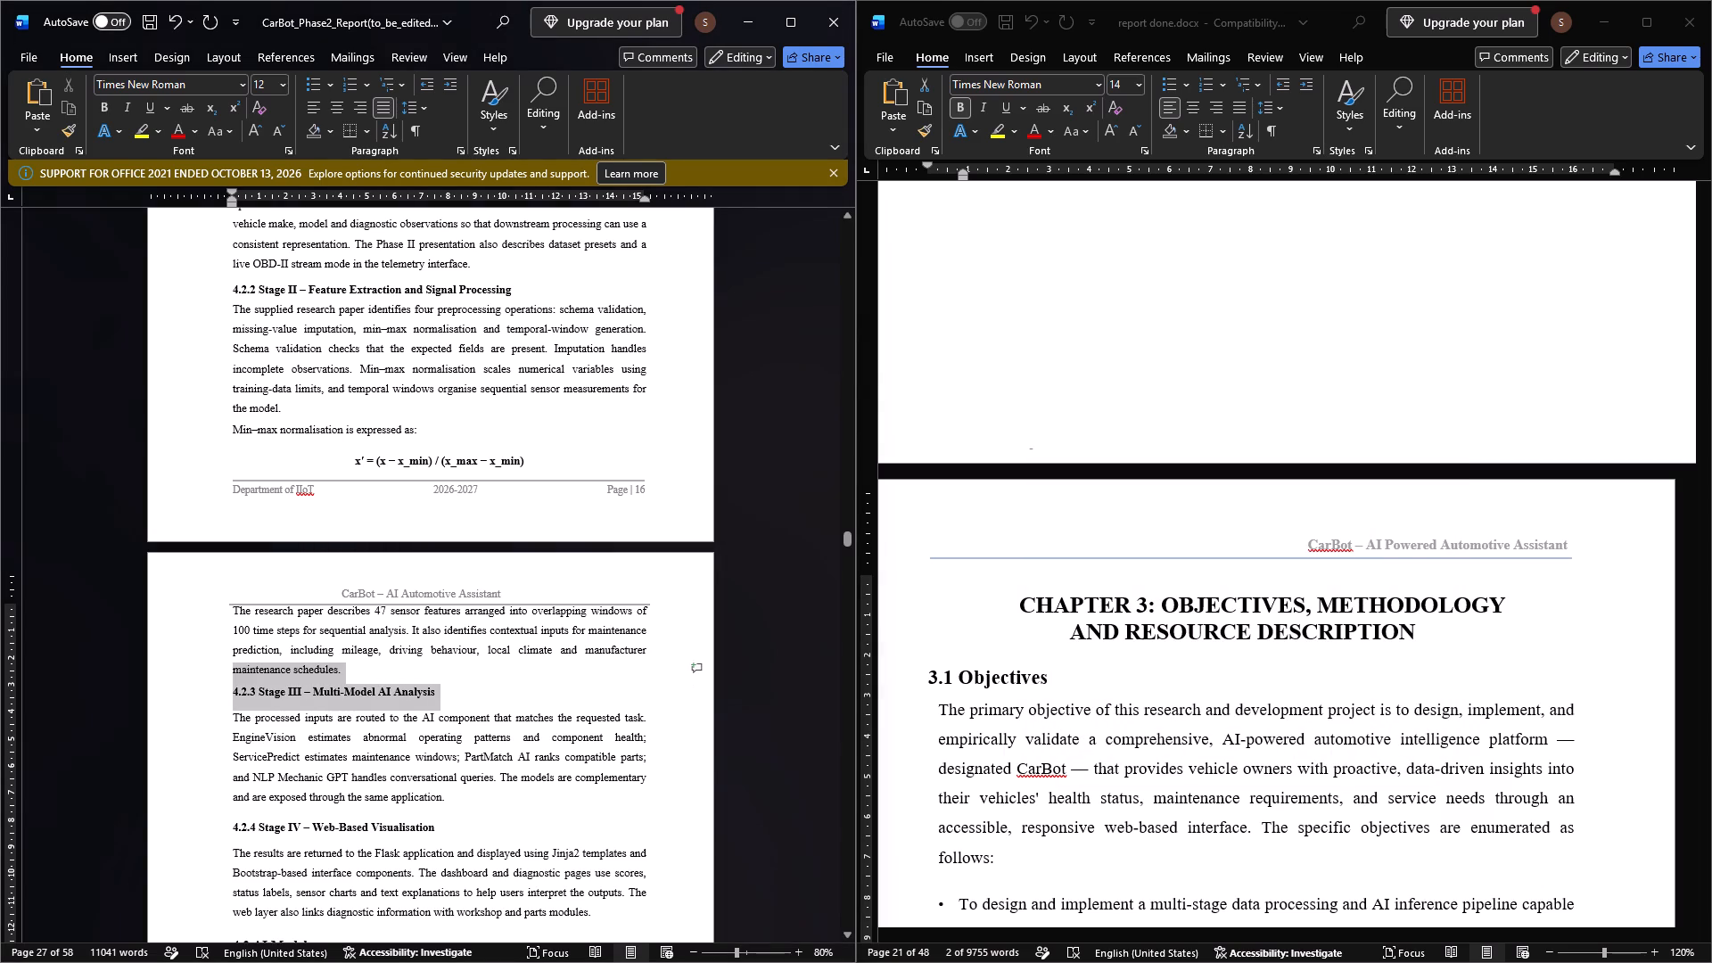
pyautogui.moveTo(228, 679); pyautogui.dragTo(223, 693)
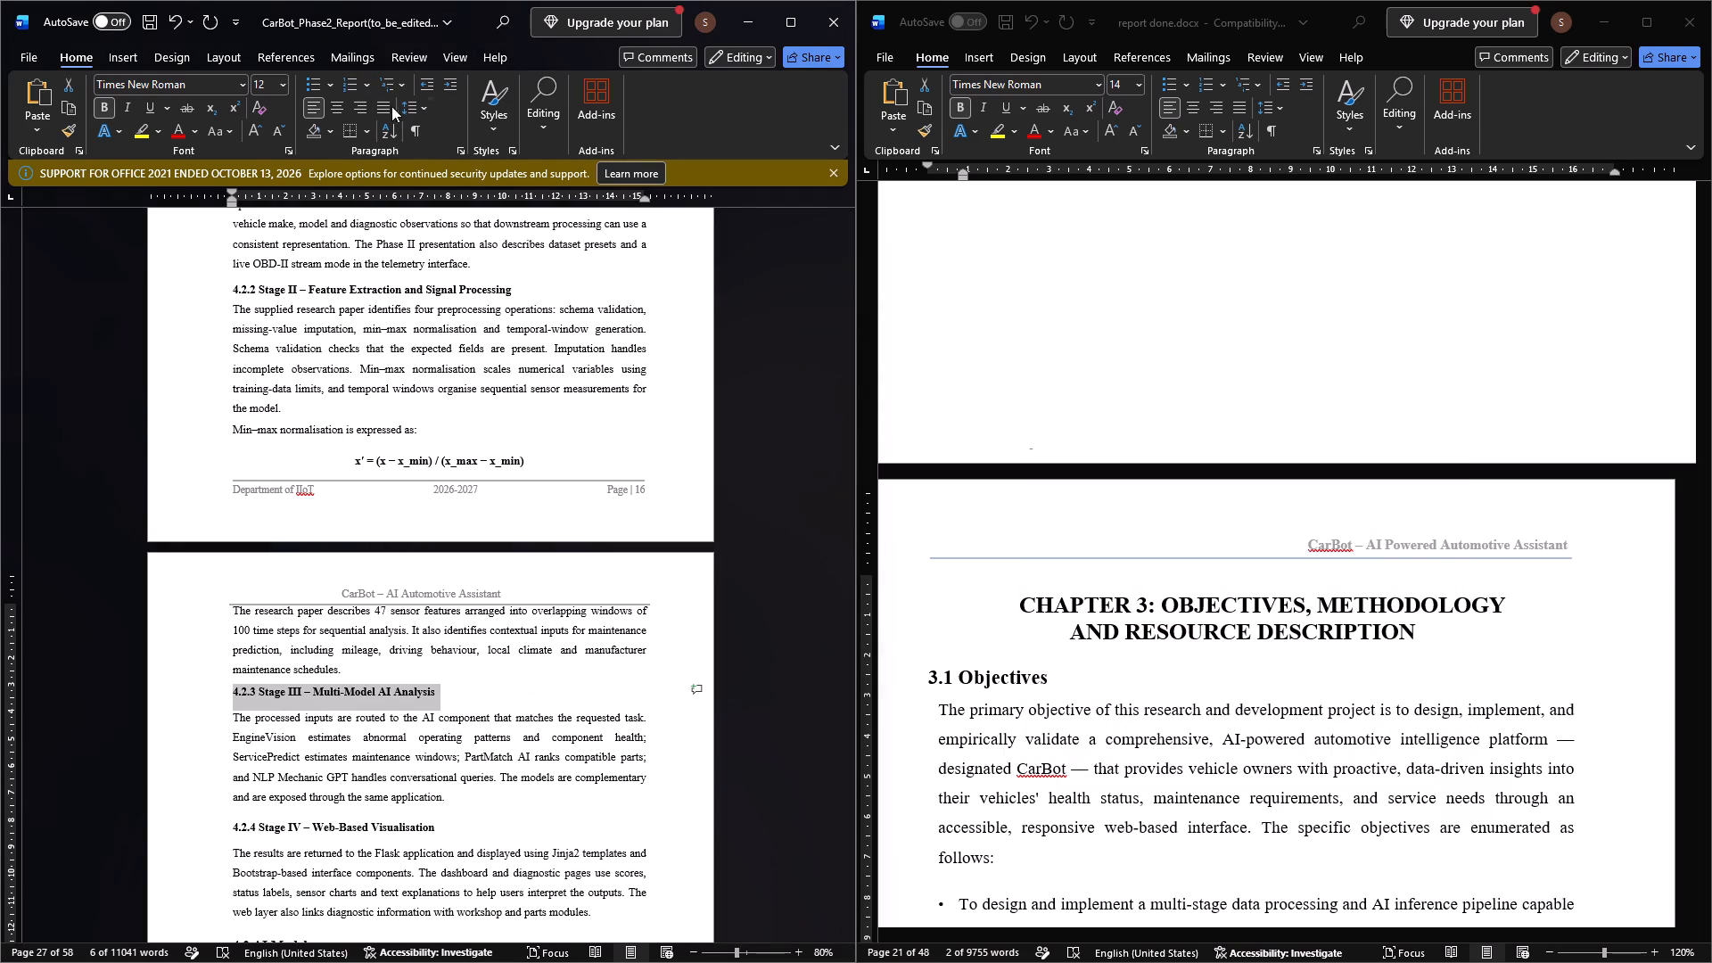
pyautogui.click(377, 102)
pyautogui.click(458, 149)
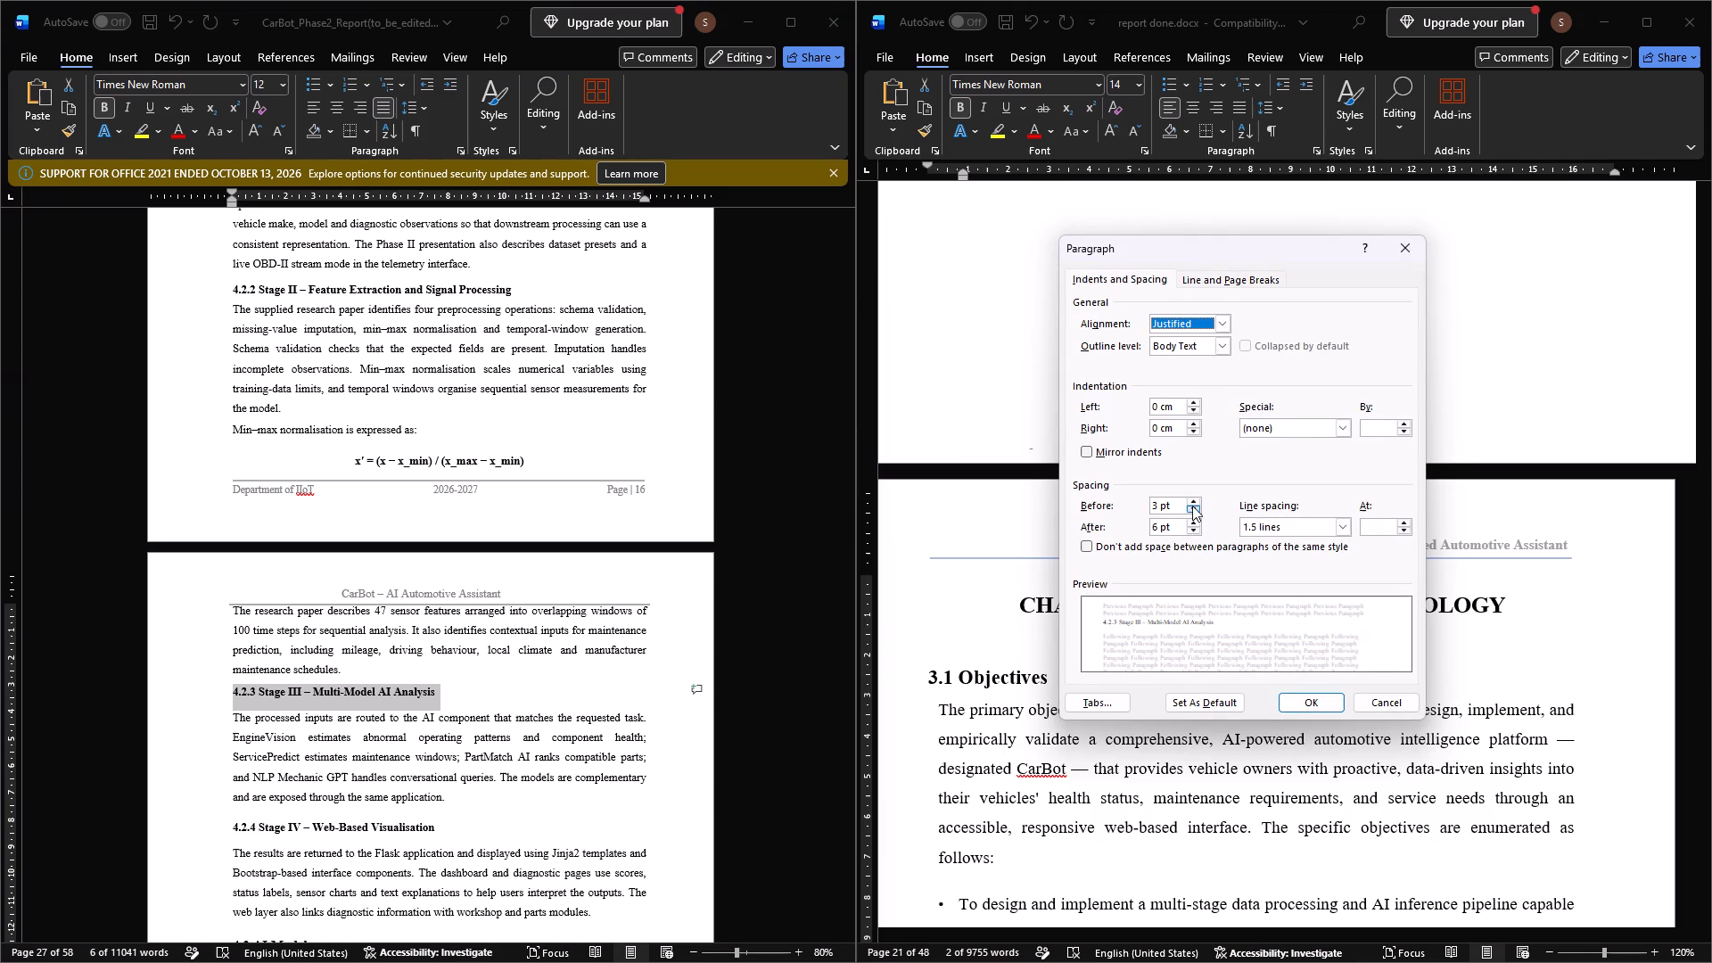
pyautogui.click(1198, 498)
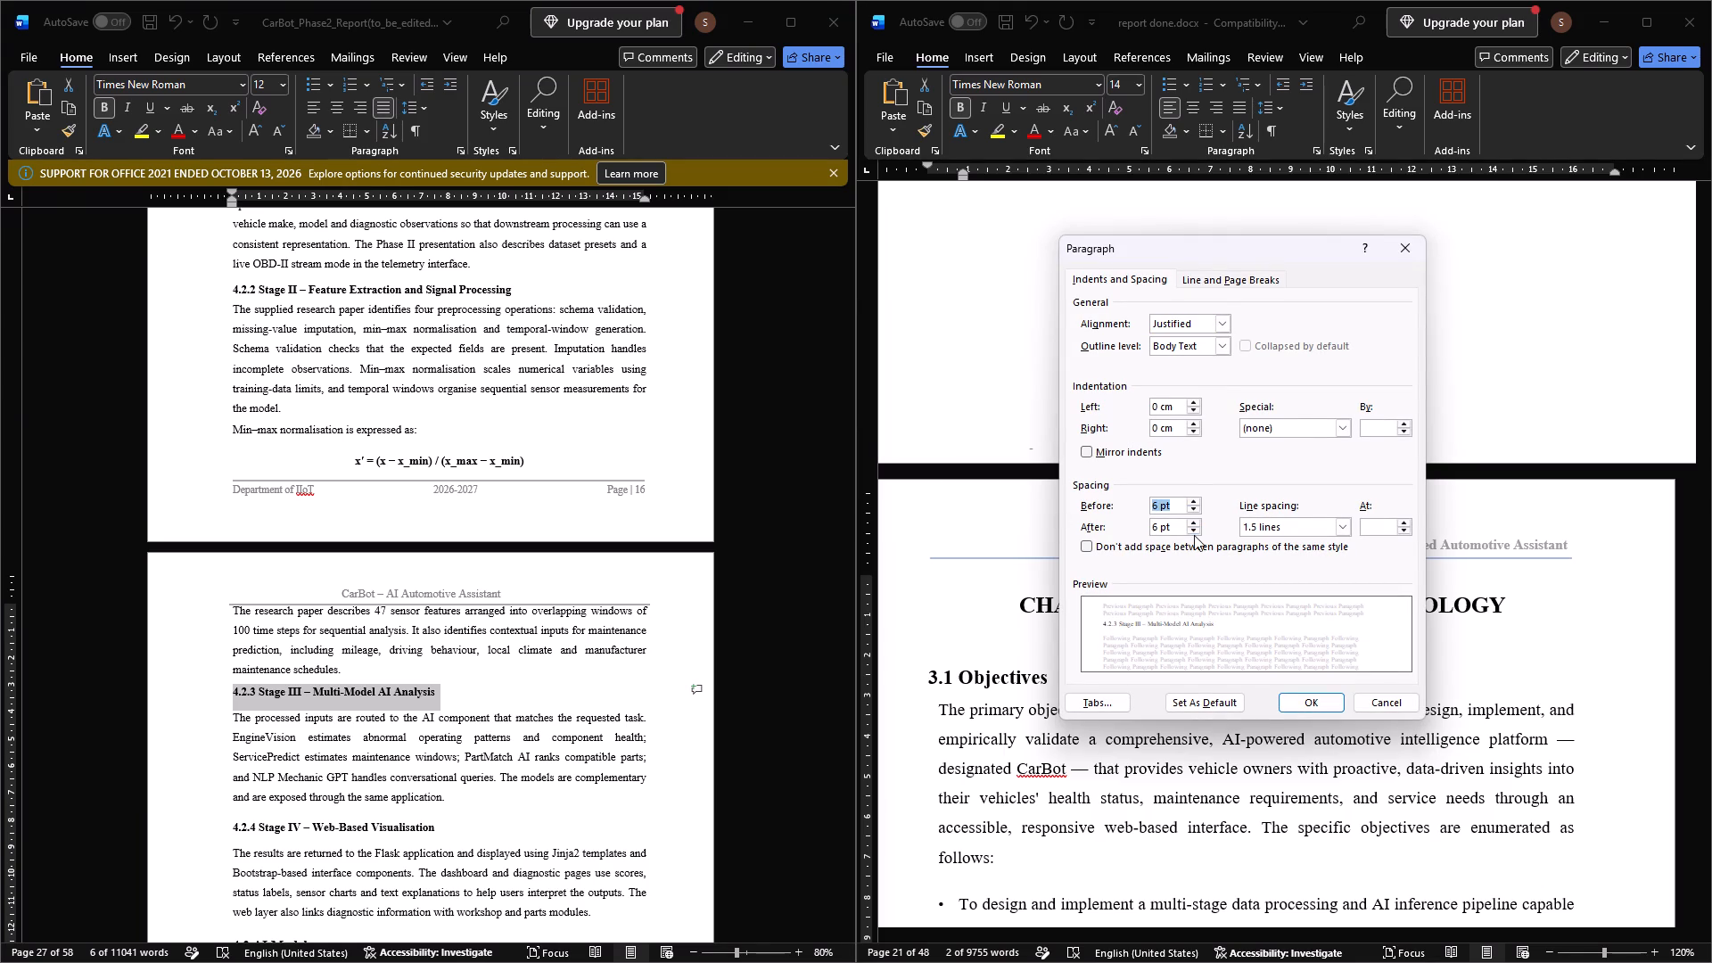
pyautogui.click(1193, 531)
pyautogui.click(1297, 701)
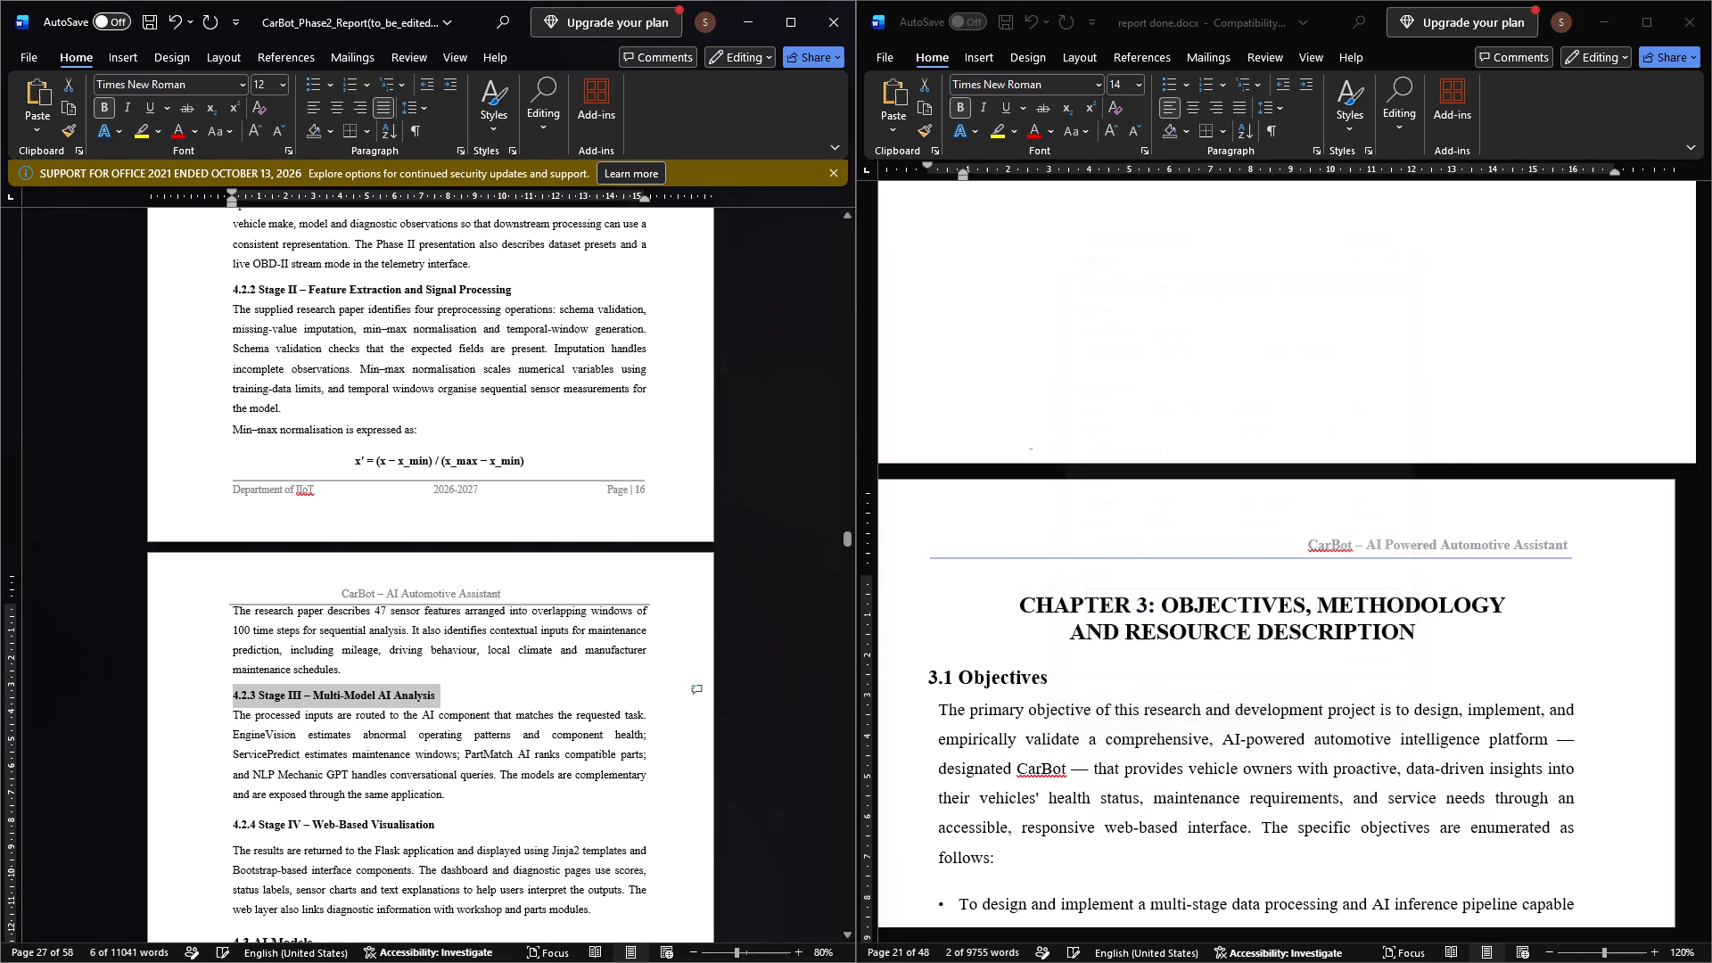
# Set the spacing after the body paragraph under the 4.2.3 Stage III heading to 2 pt.
pyautogui.click(404, 793)
pyautogui.moveTo(447, 797); pyautogui.dragTo(209, 708)
pyautogui.click(453, 149)
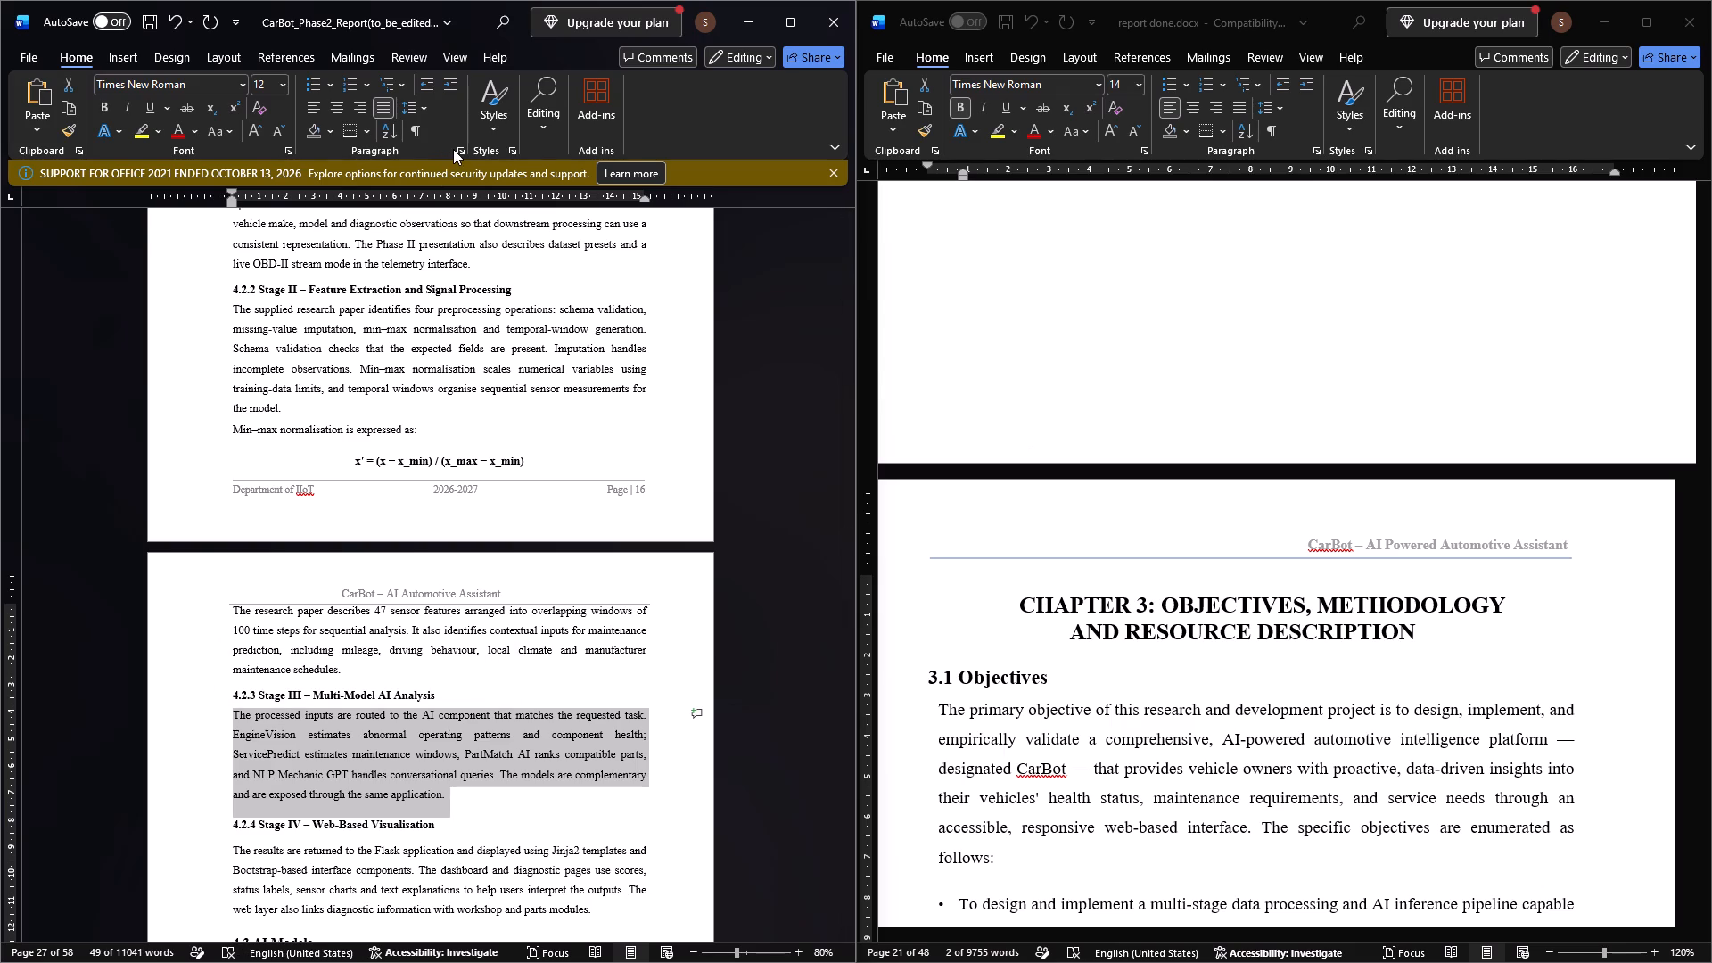
pyautogui.click(460, 150)
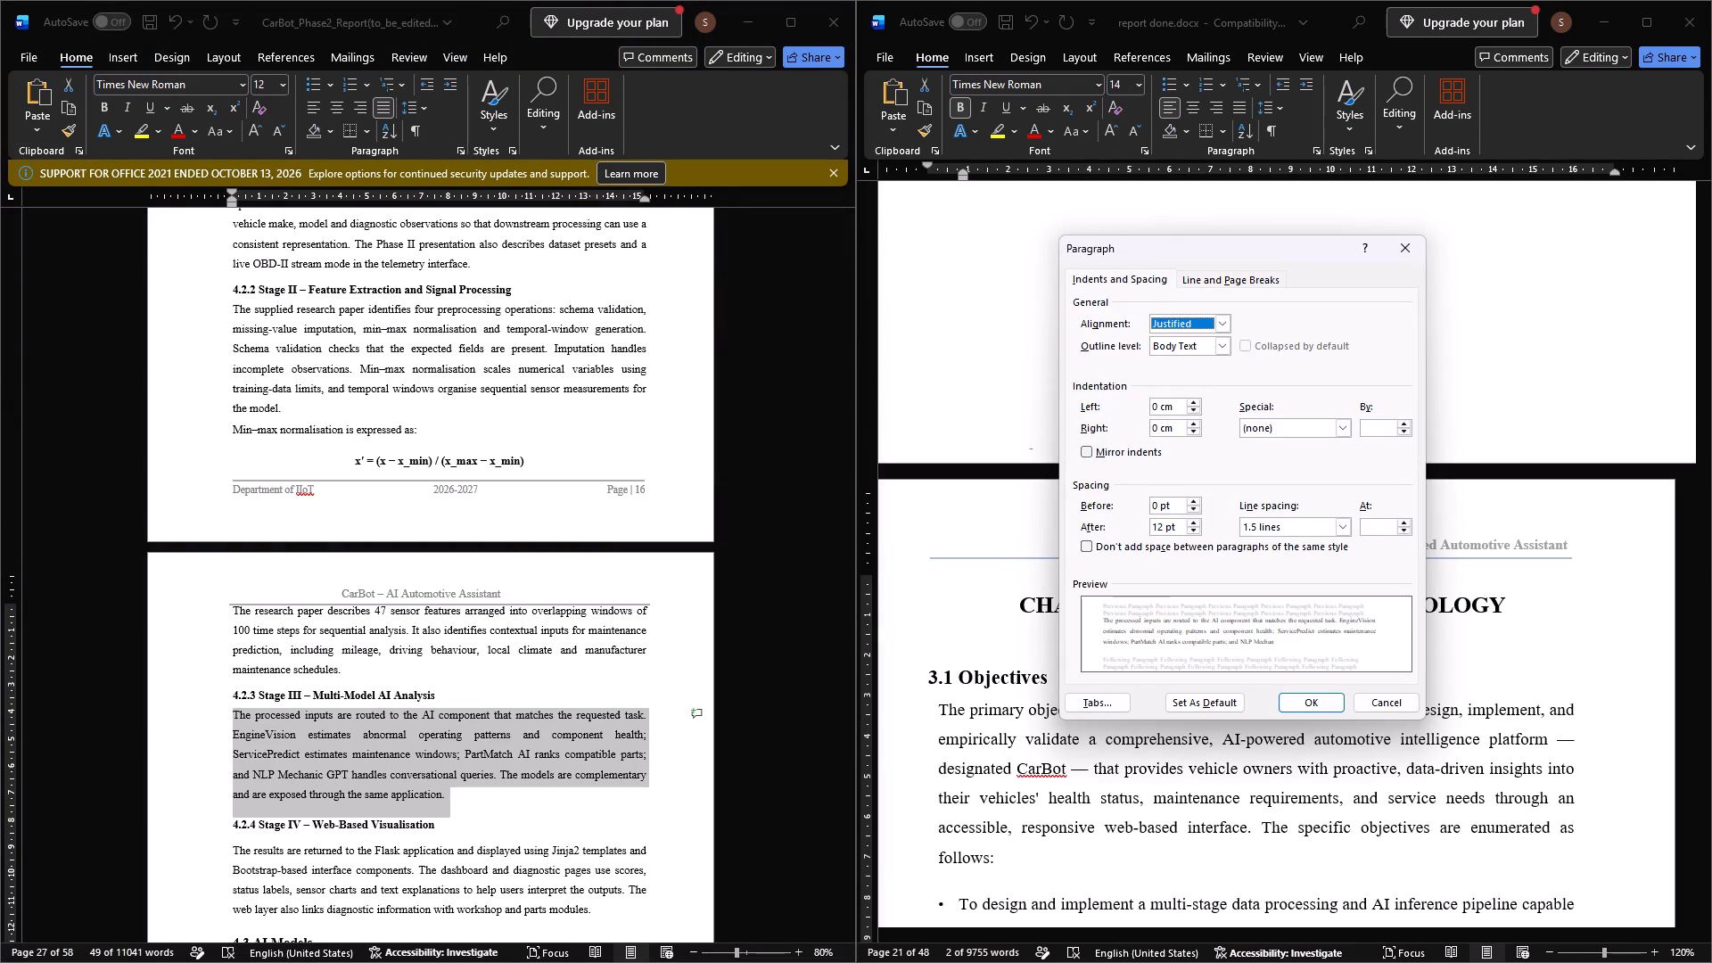
pyautogui.click(1160, 528)
pyautogui.press('BackSpace')
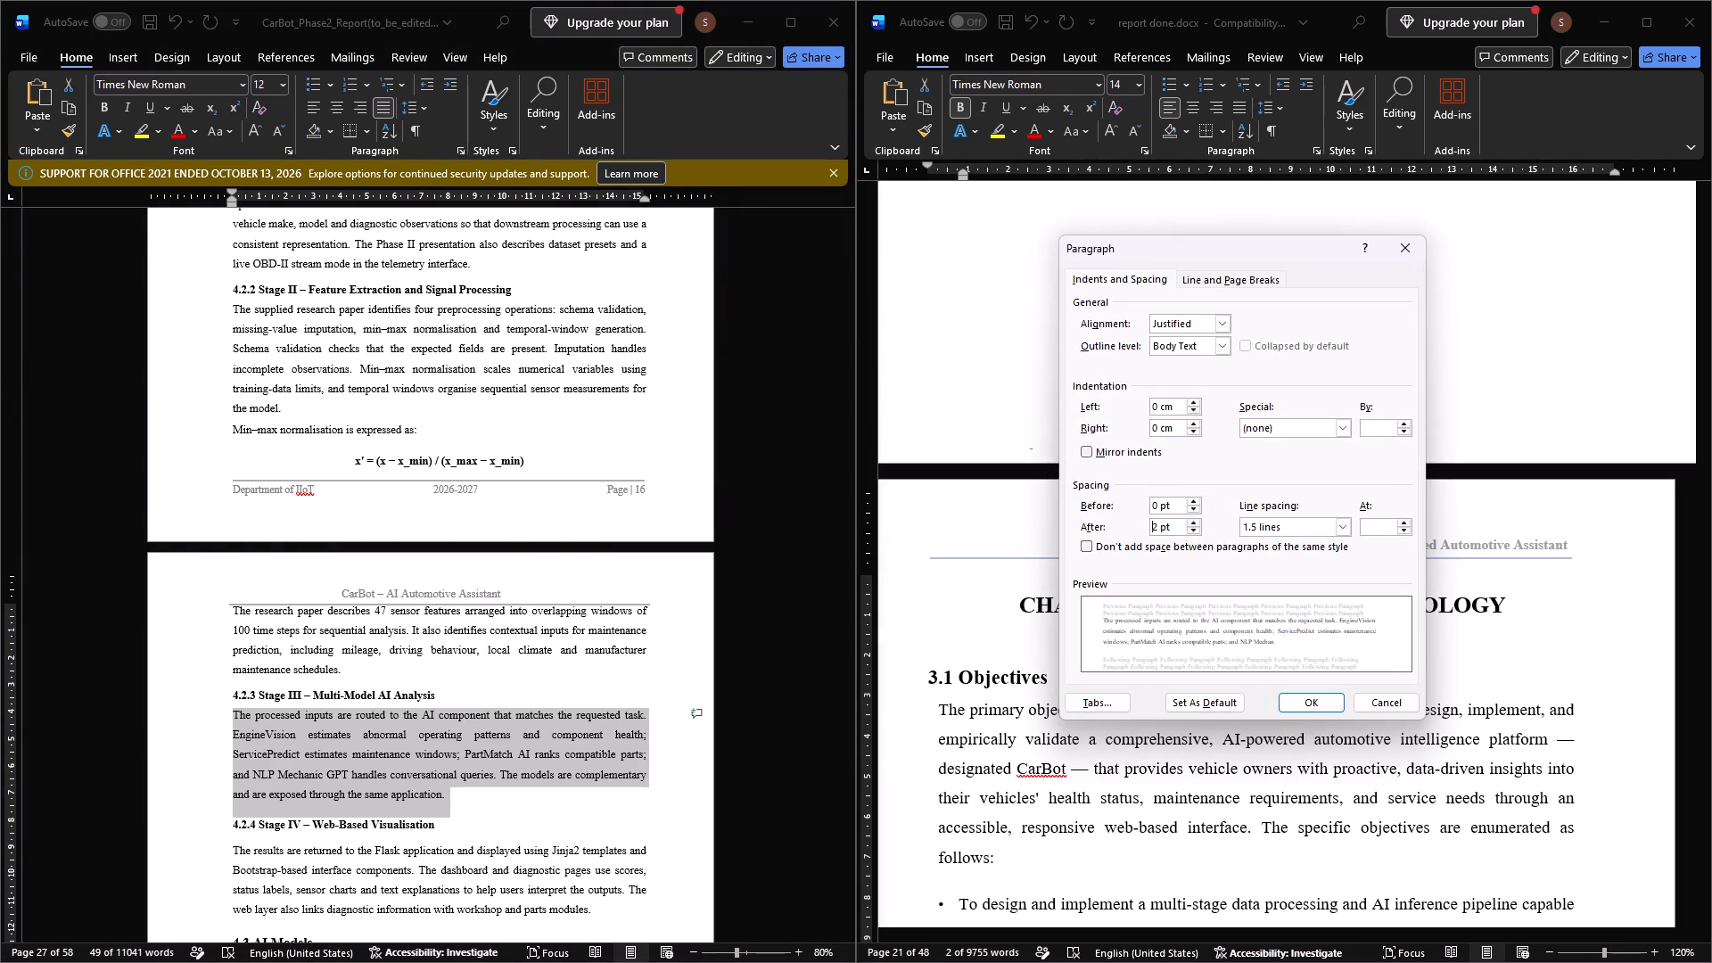
pyautogui.click(1305, 694)
# Check the paragraph settings of the 4.2.2 and 4.2.3 headings and of the sensor-features paragraph between them.
pyautogui.scroll(4, 607, 668)
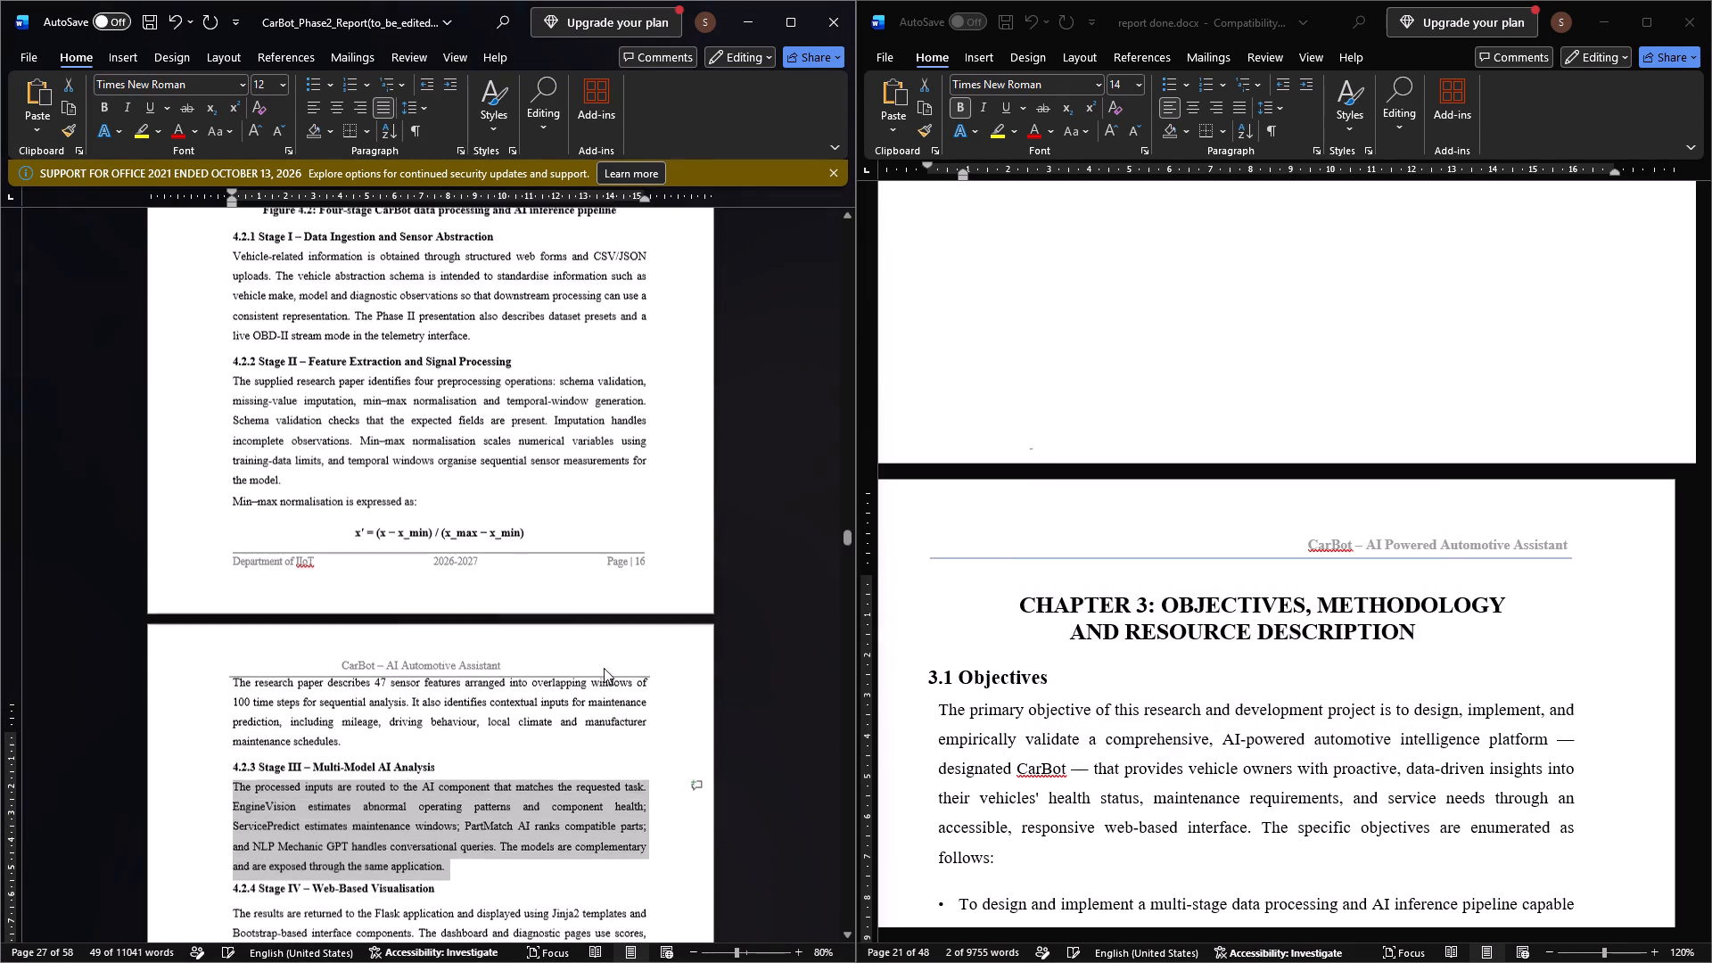
pyautogui.scroll(5, 538, 634)
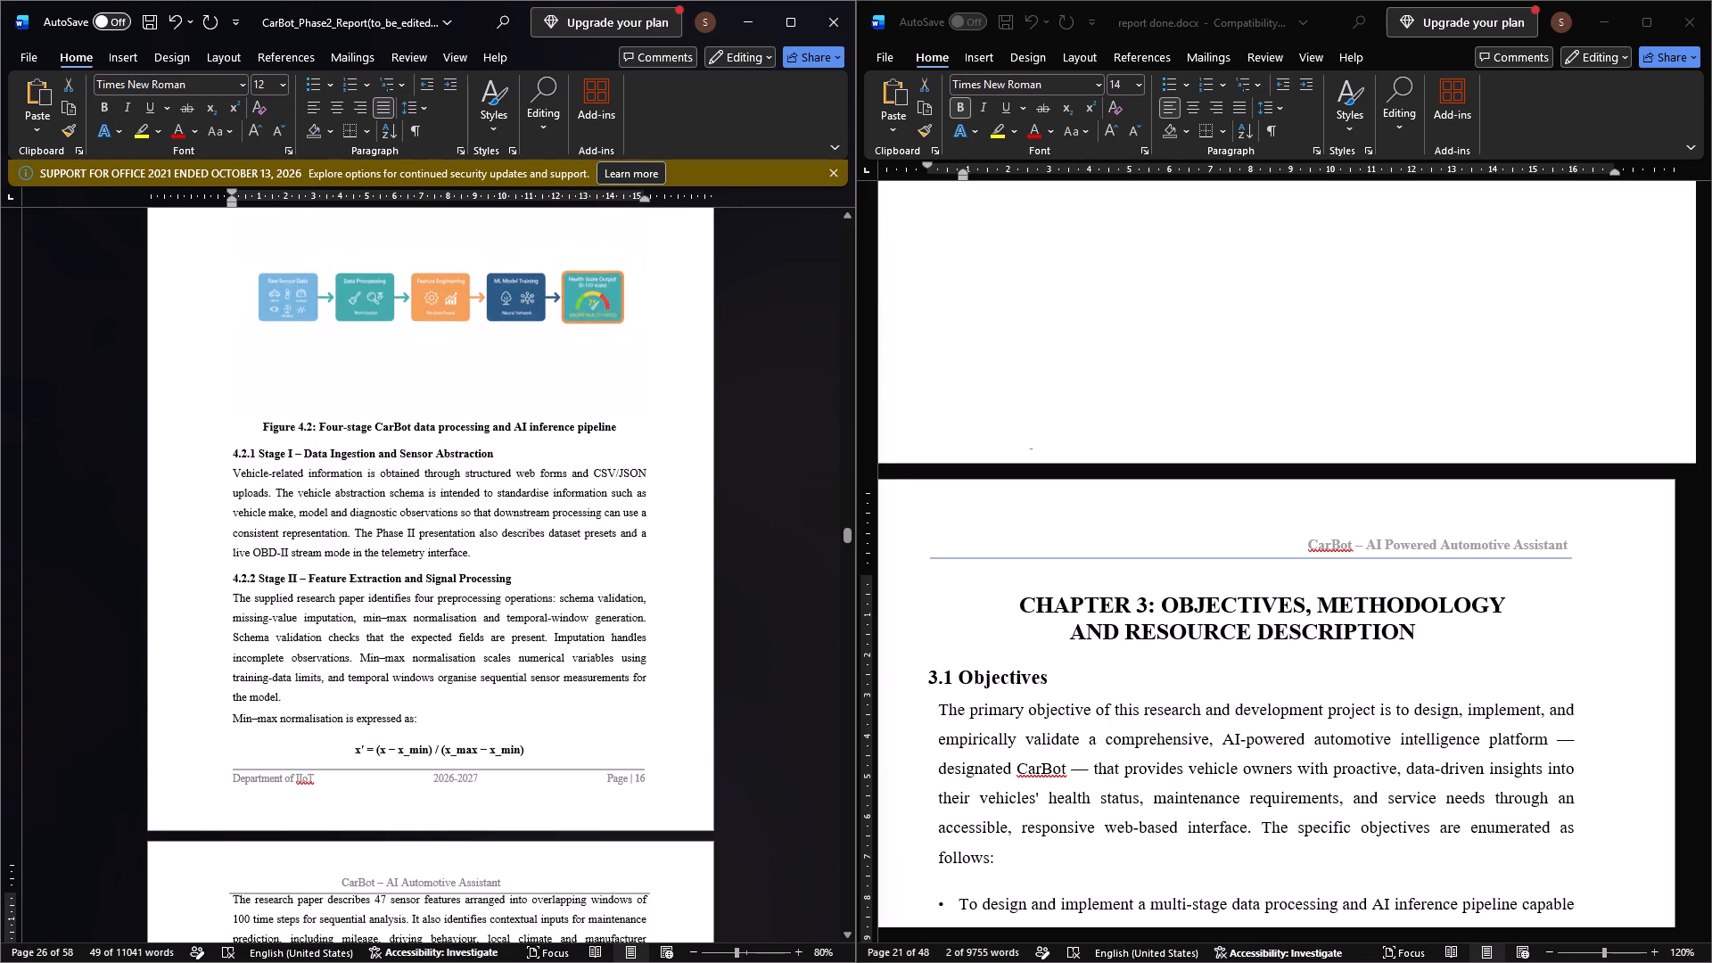
pyautogui.tripleClick(401, 575)
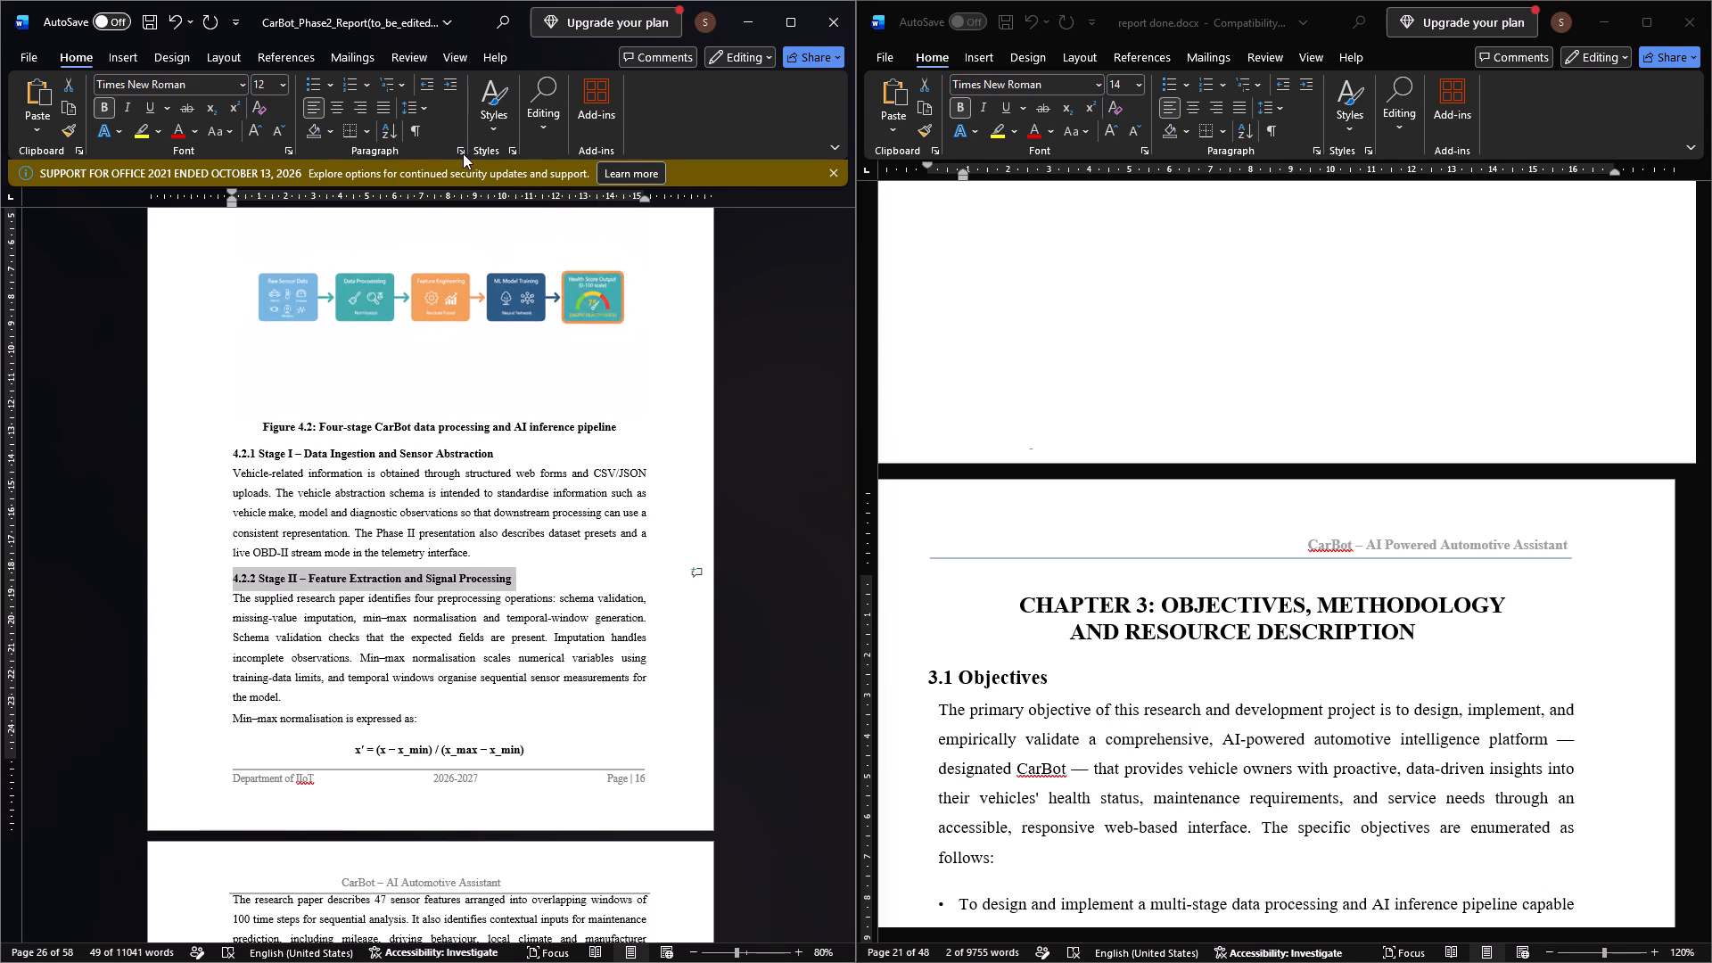
pyautogui.click(463, 153)
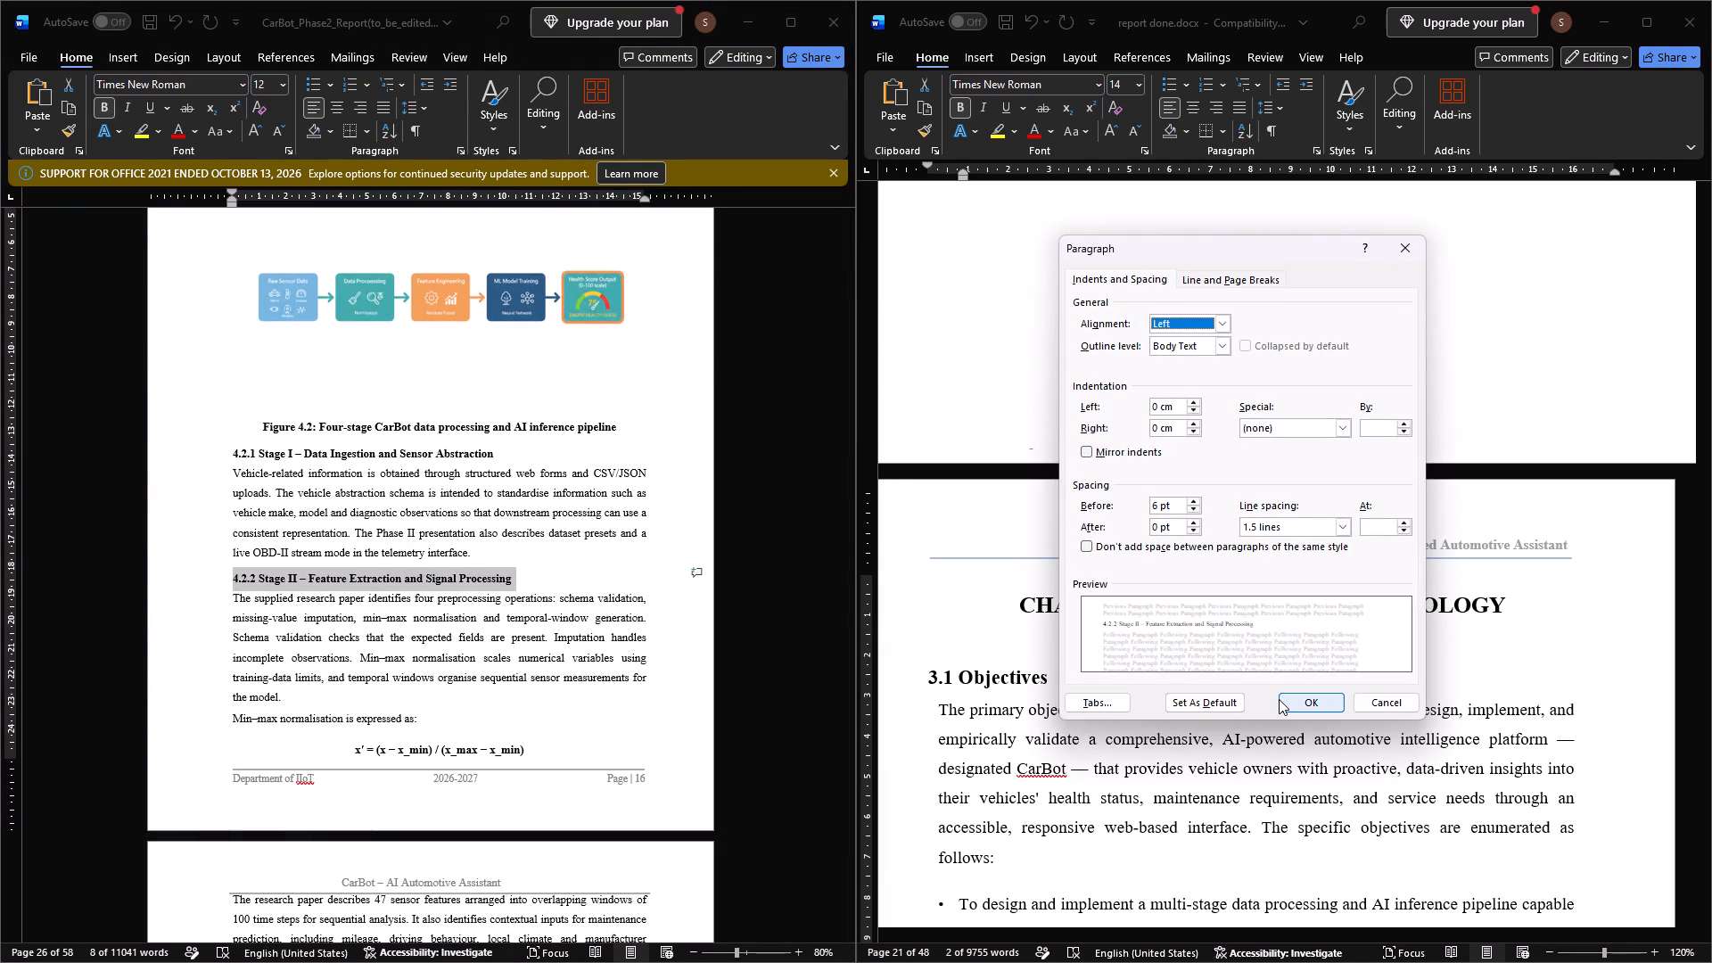
pyautogui.click(1286, 699)
pyautogui.scroll(-4, 88, 546)
pyautogui.scroll(-4, 376, 661)
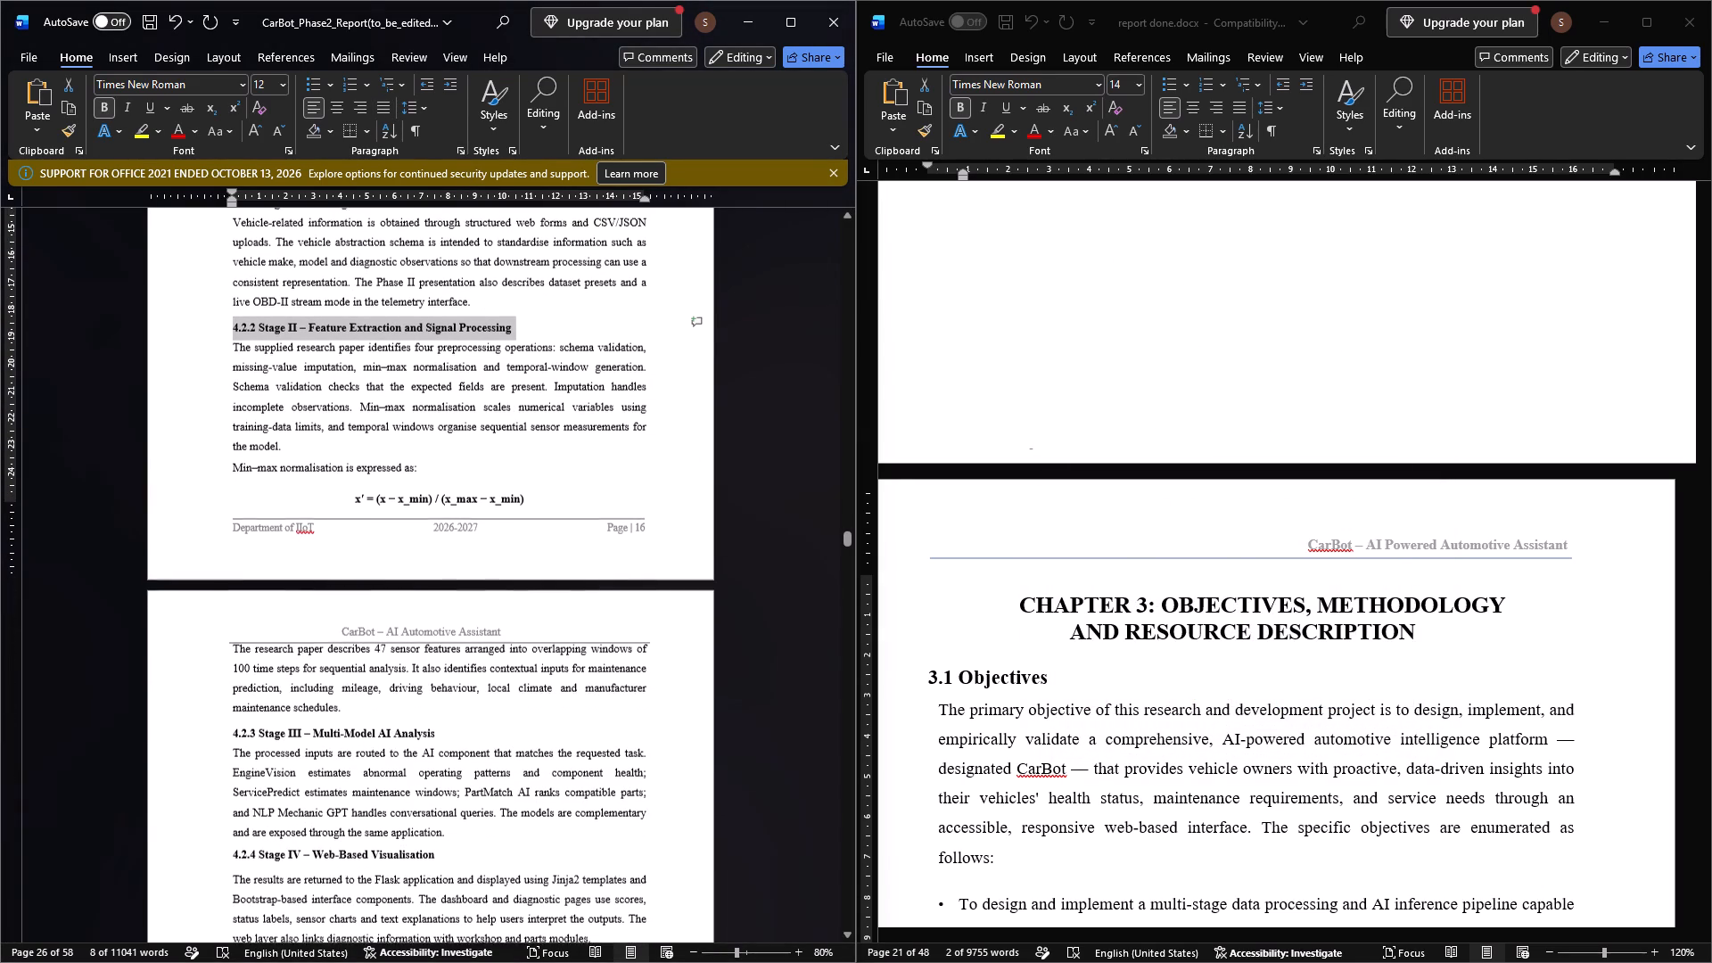
pyautogui.tripleClick(332, 724)
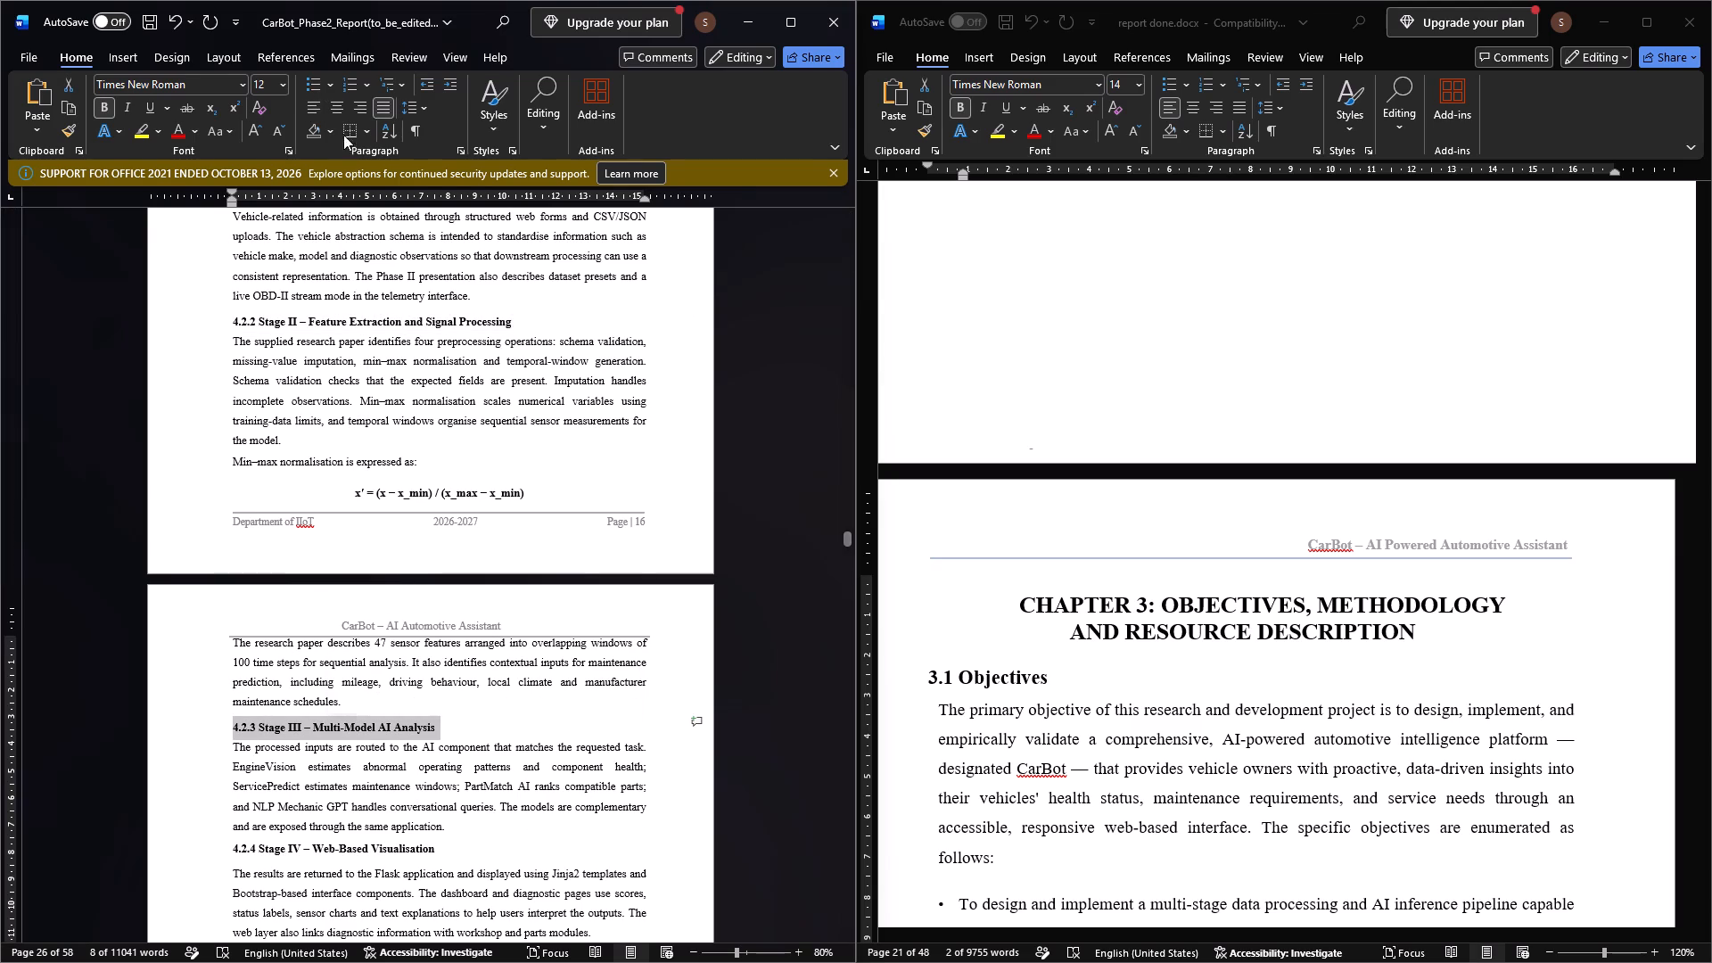
pyautogui.click(461, 149)
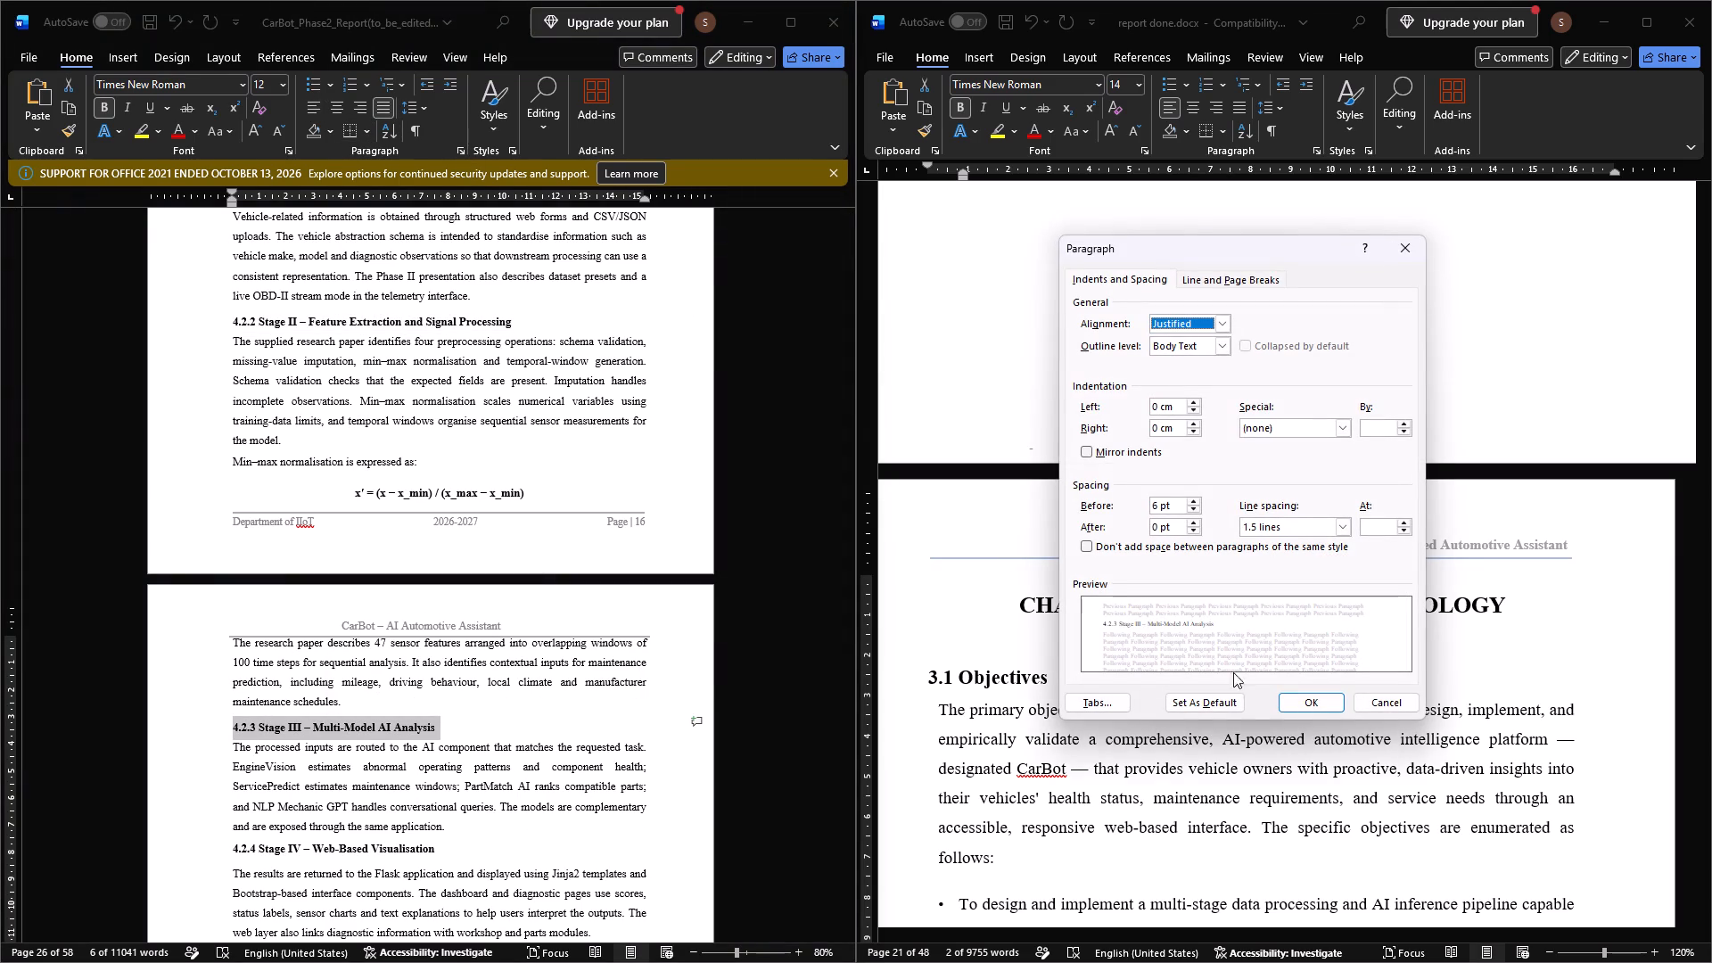
pyautogui.click(1303, 696)
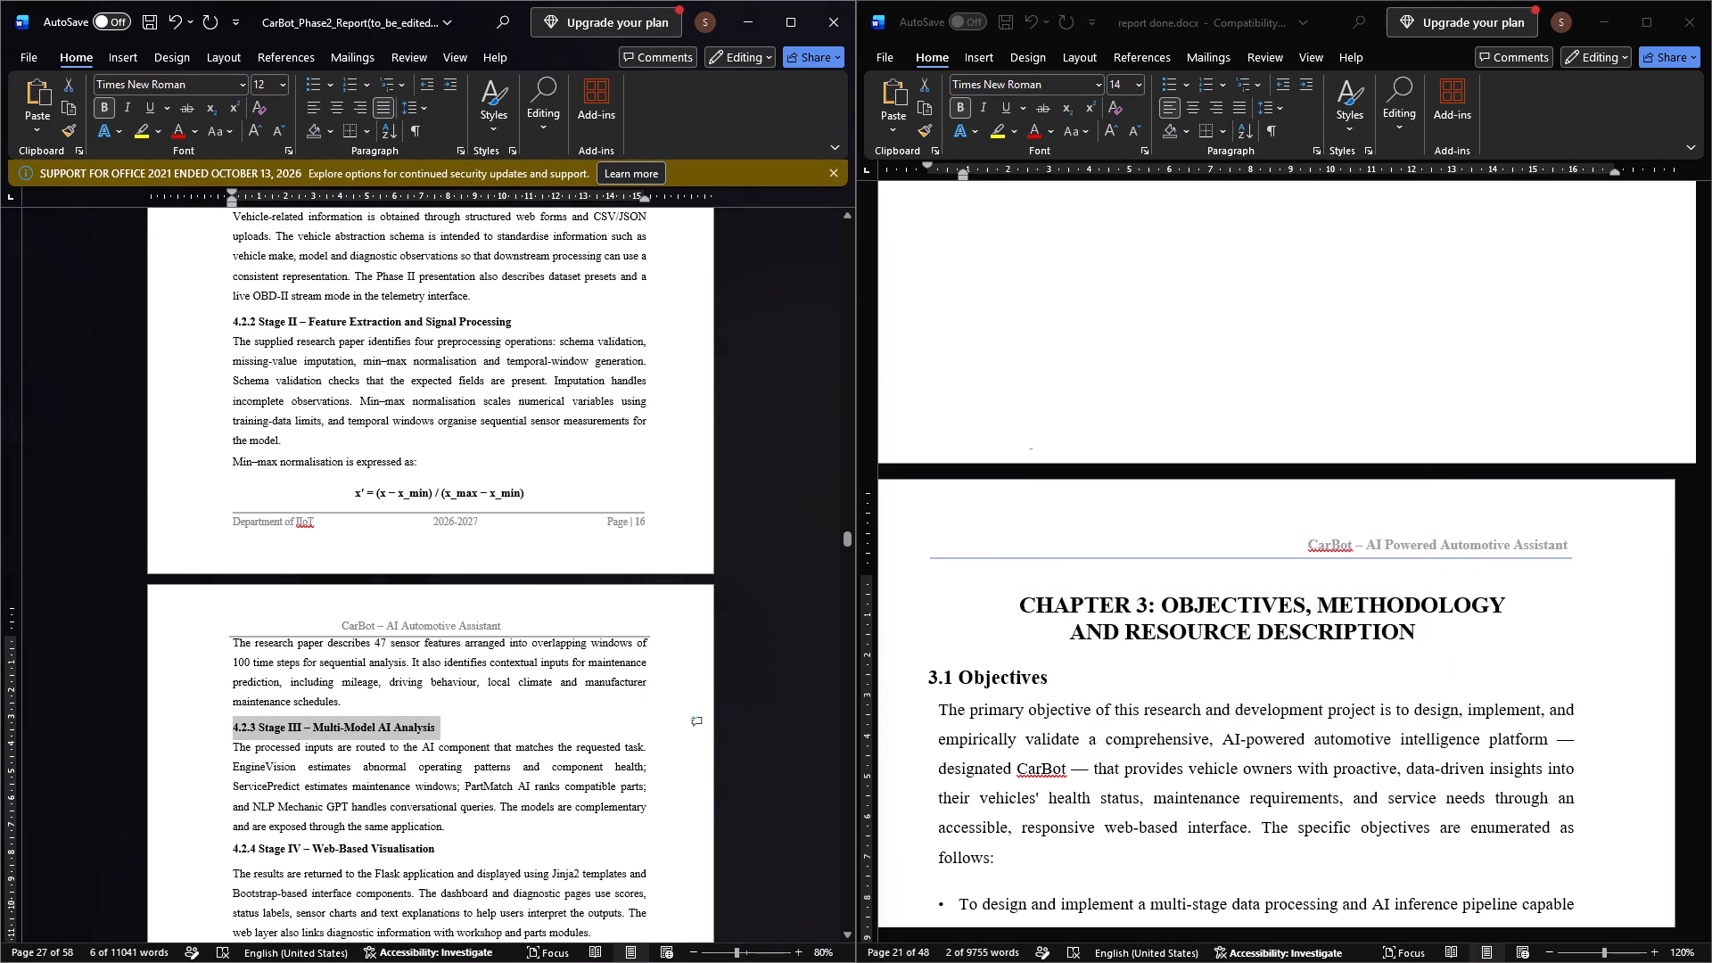
pyautogui.click(351, 702)
pyautogui.click(454, 152)
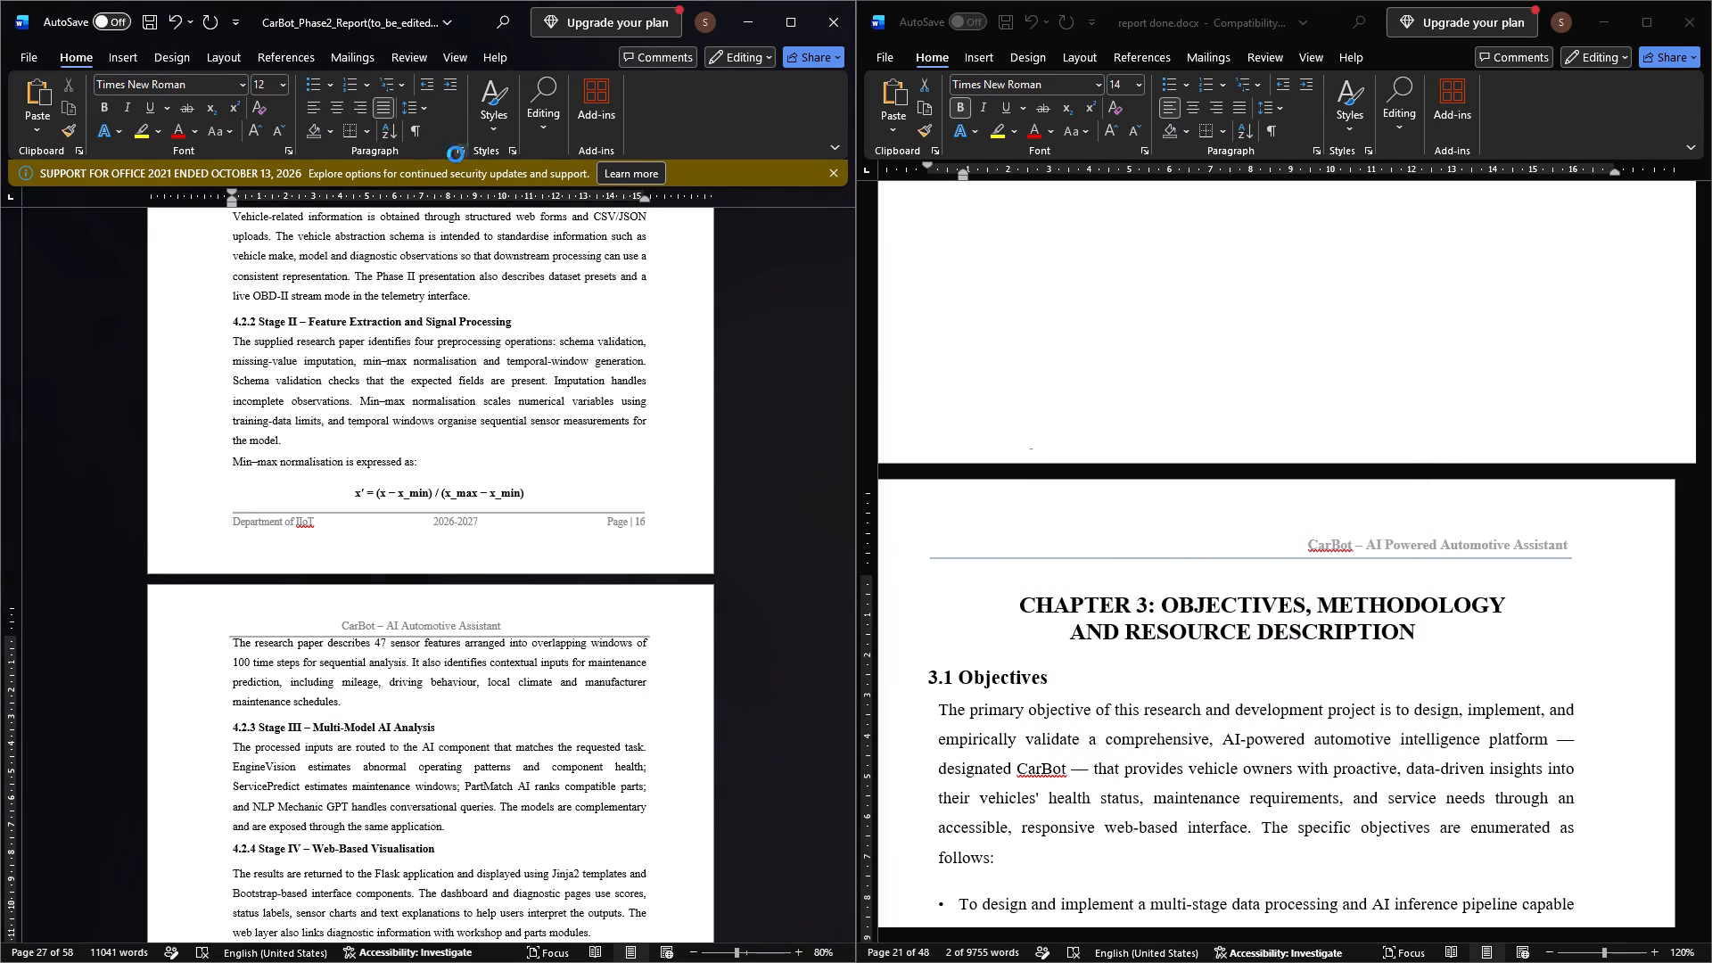
pyautogui.click(1393, 248)
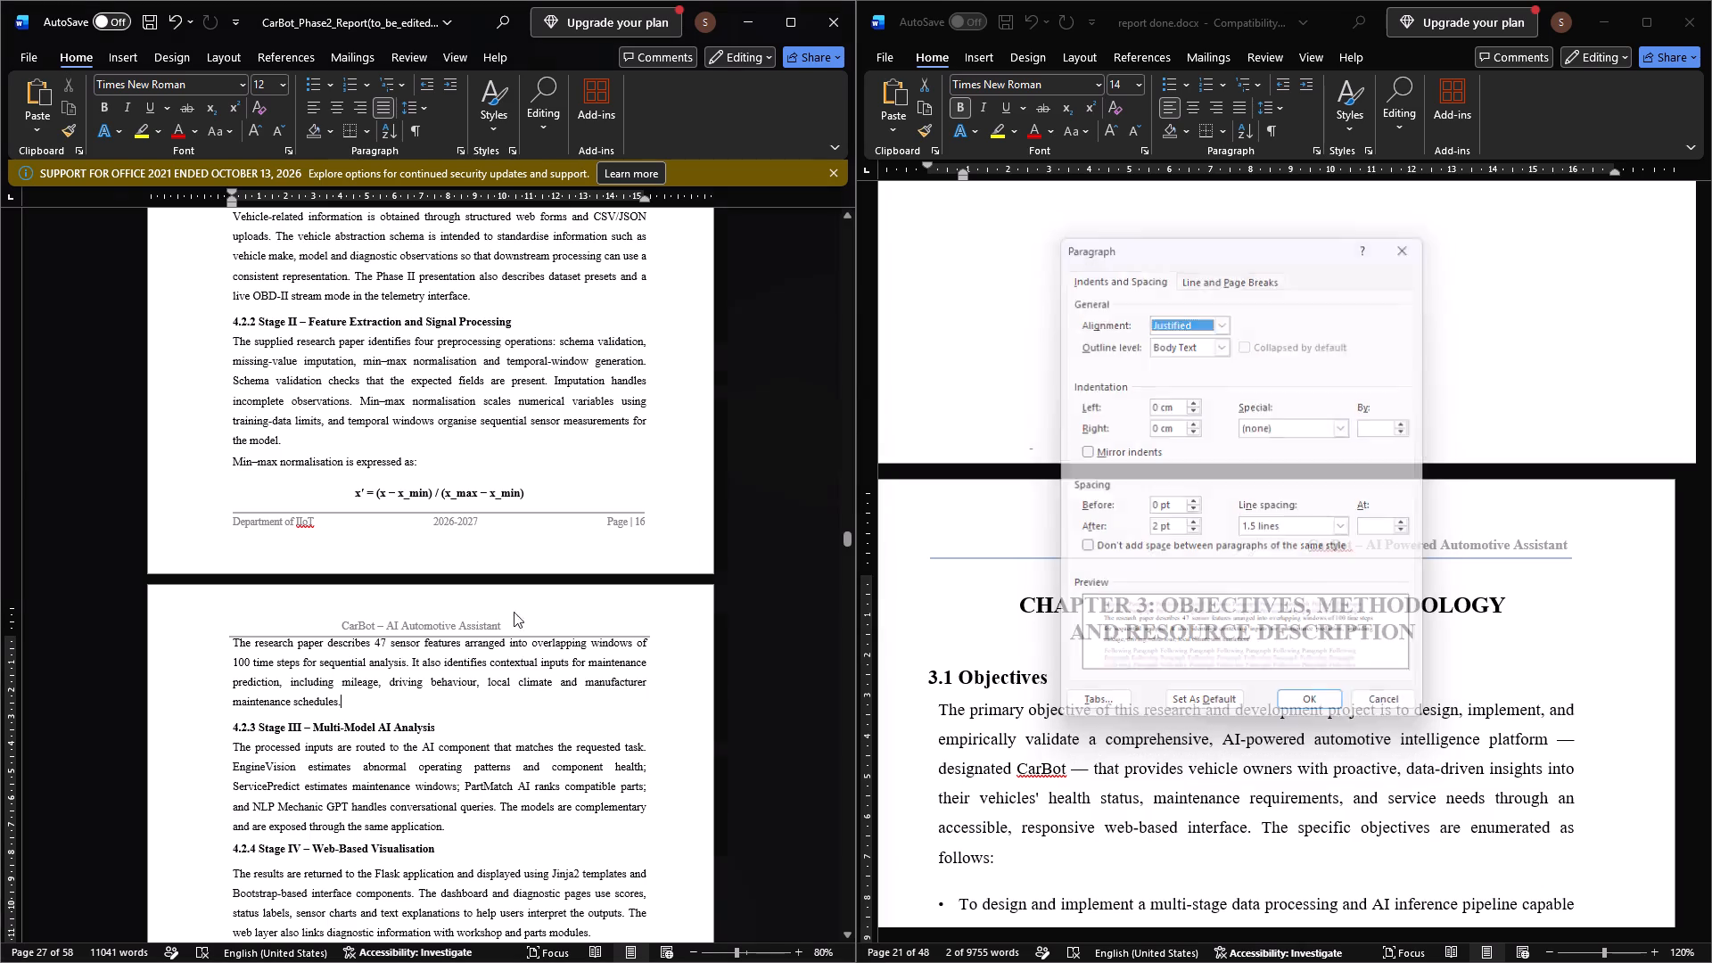
pyautogui.scroll(-5, 473, 626)
pyautogui.tripleClick(359, 680)
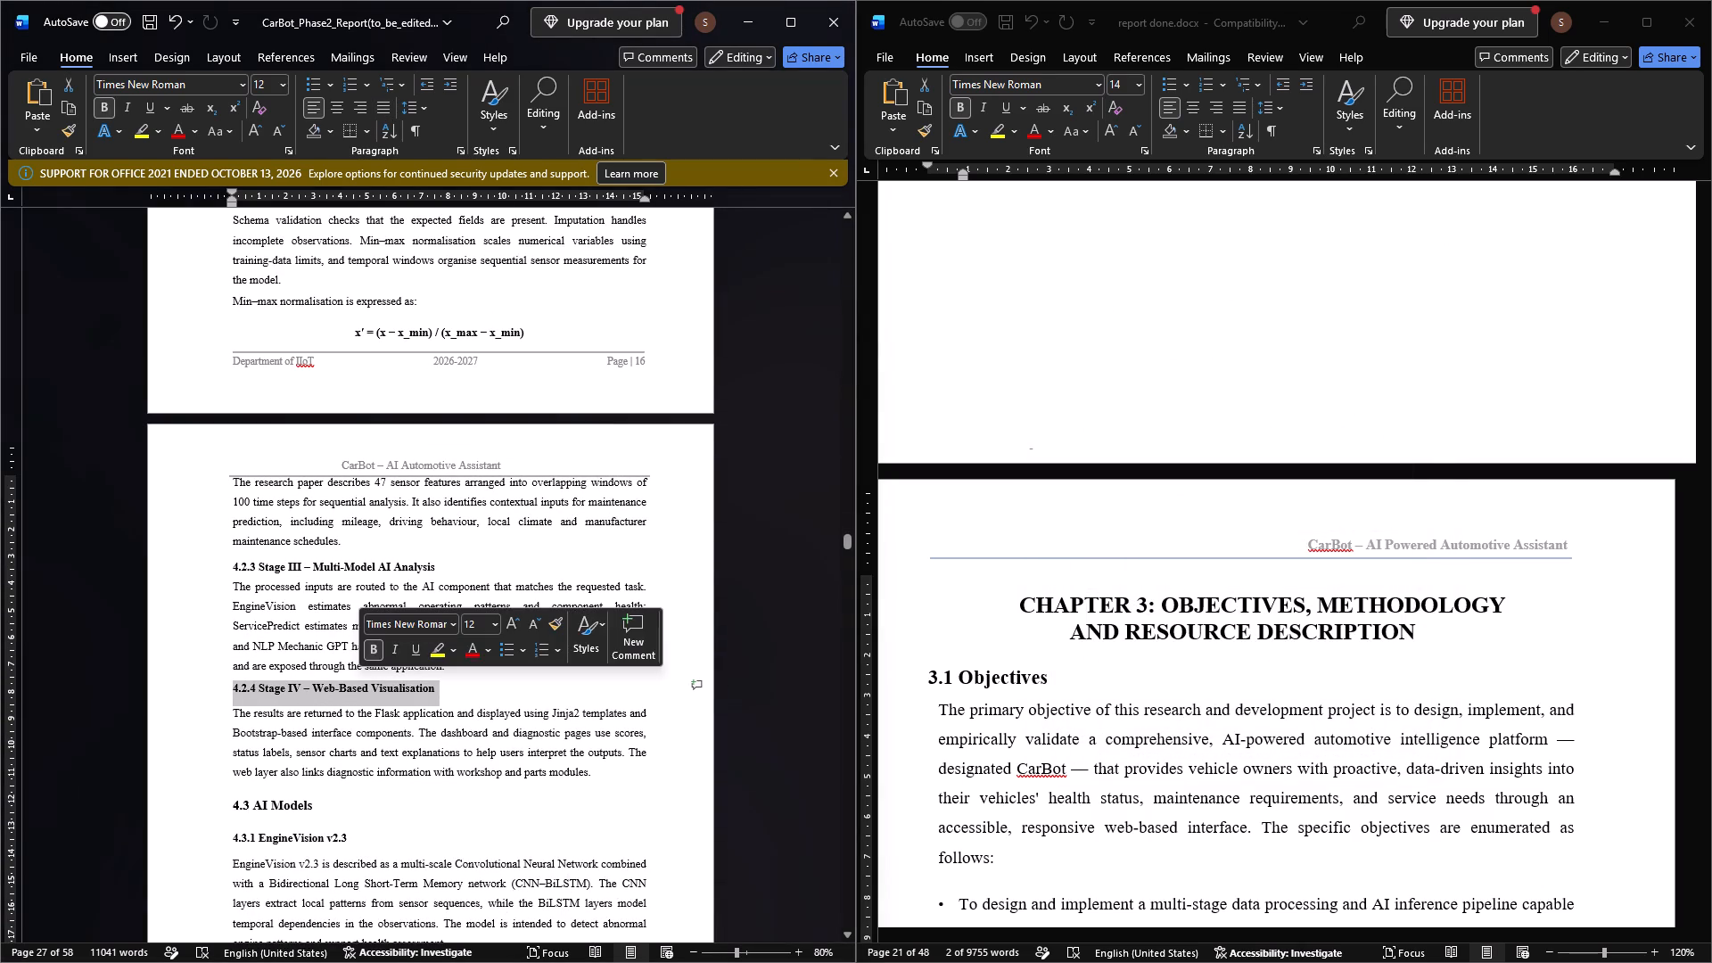
pyautogui.click(462, 145)
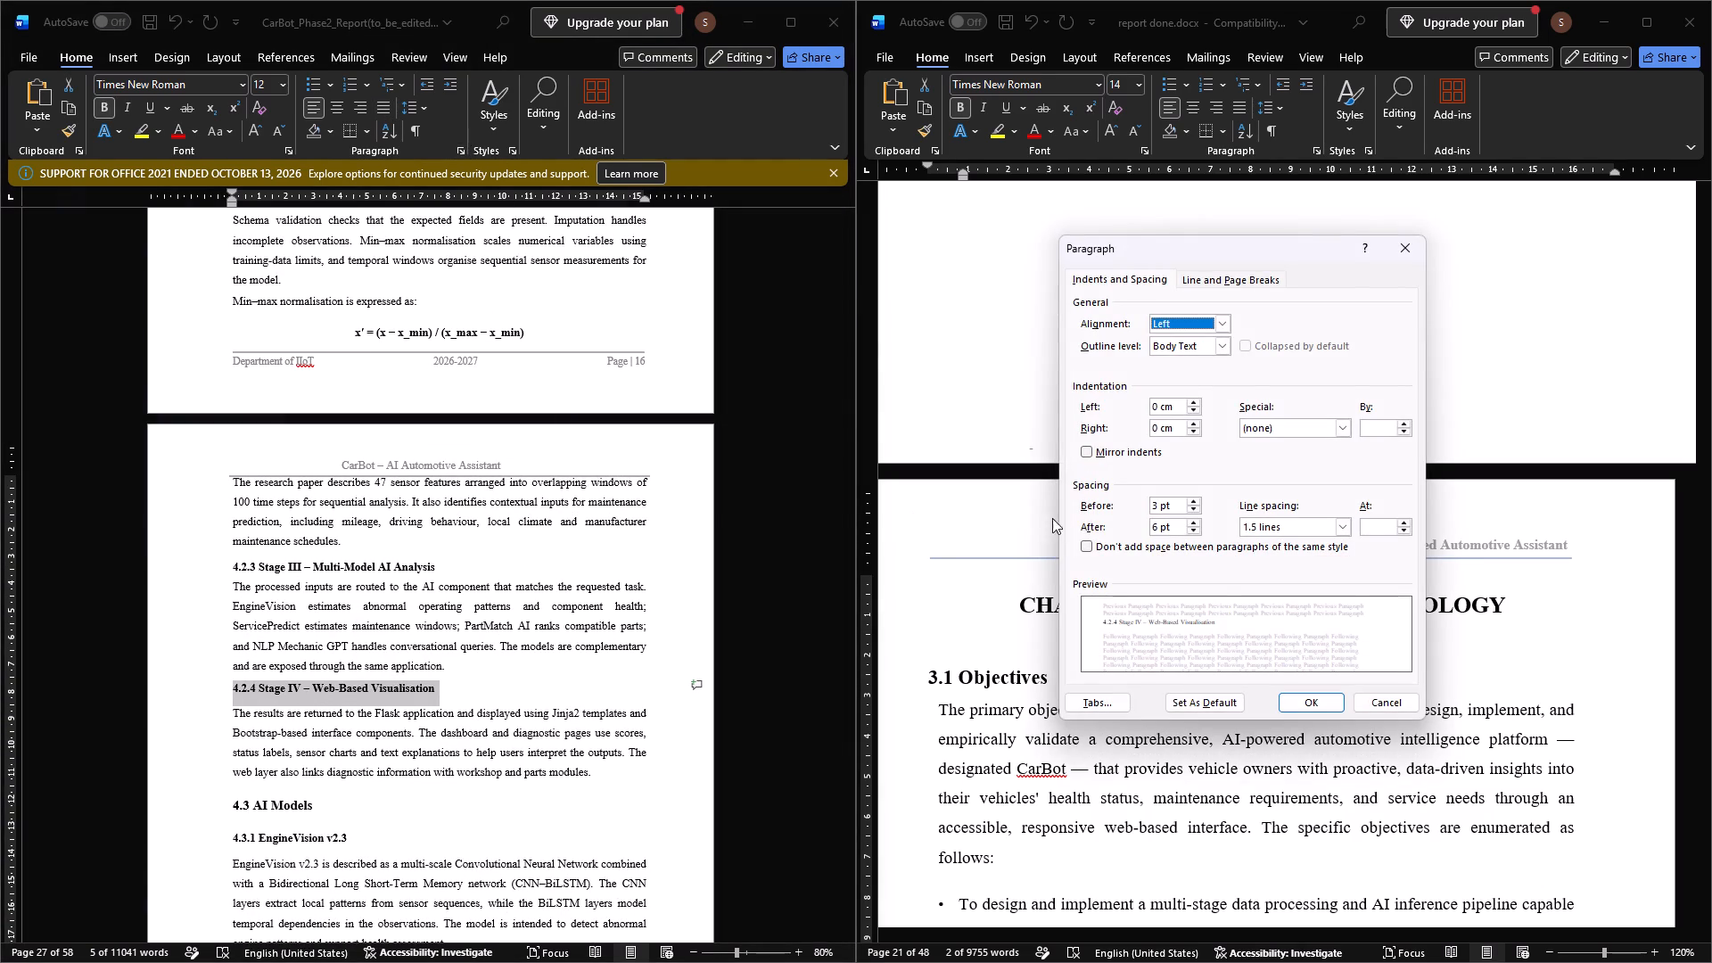
pyautogui.click(1194, 497)
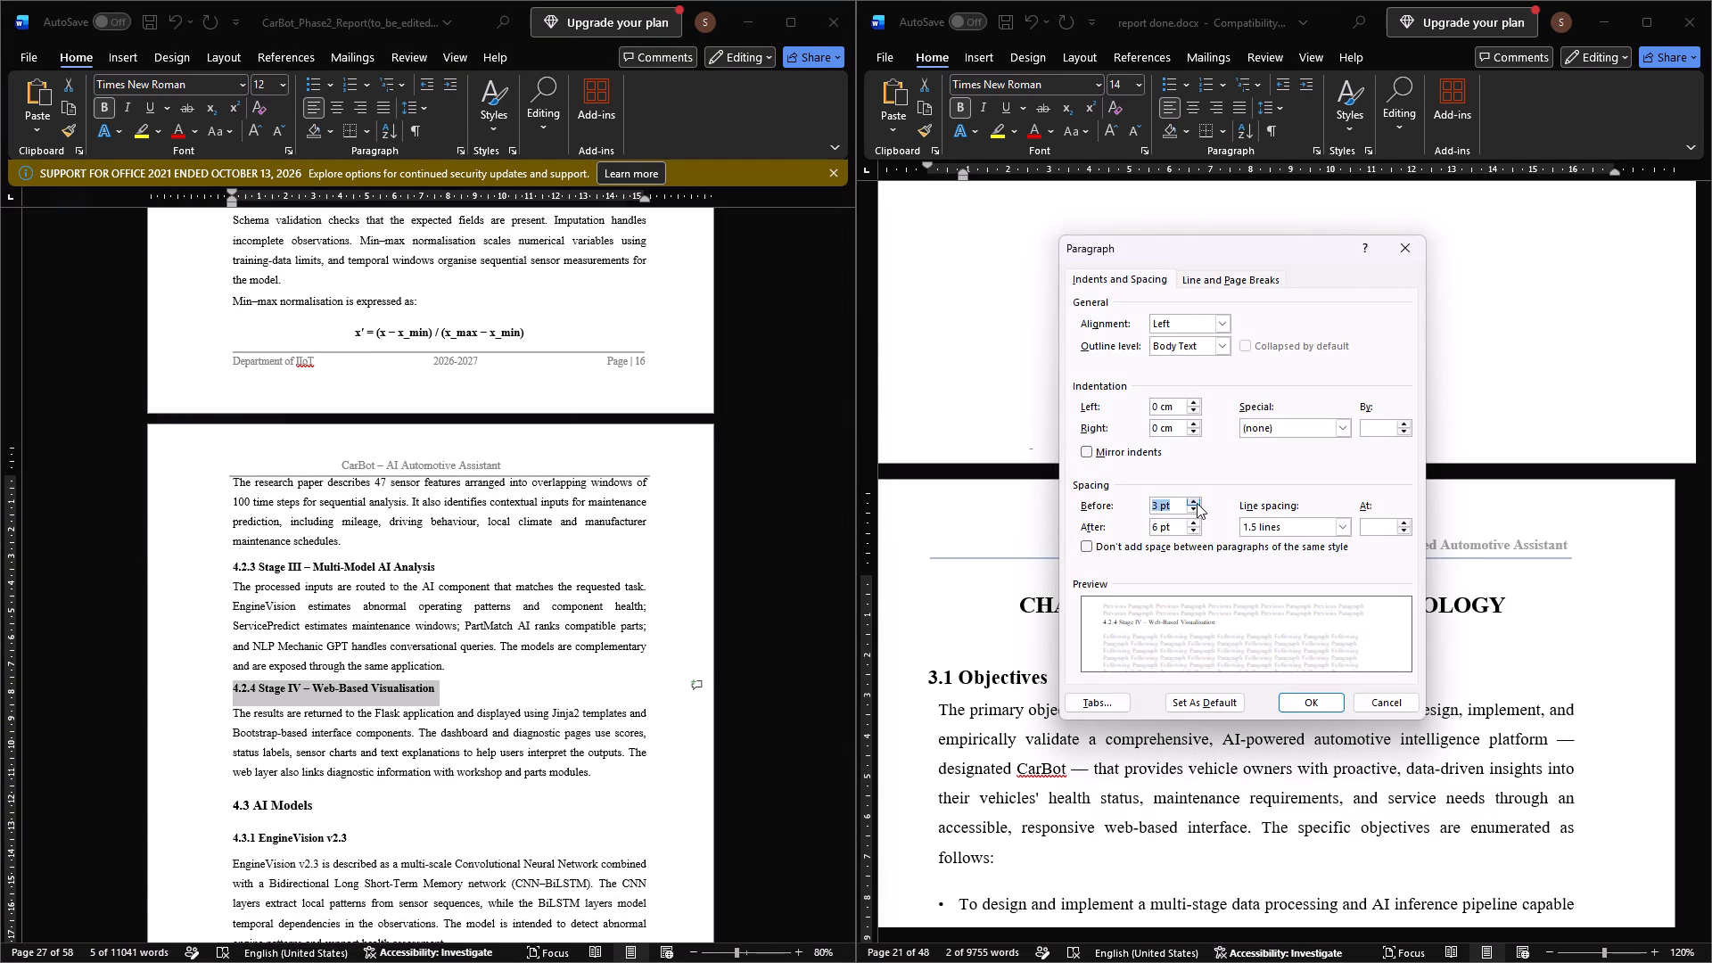
pyautogui.click(1197, 503)
pyautogui.click(1193, 531)
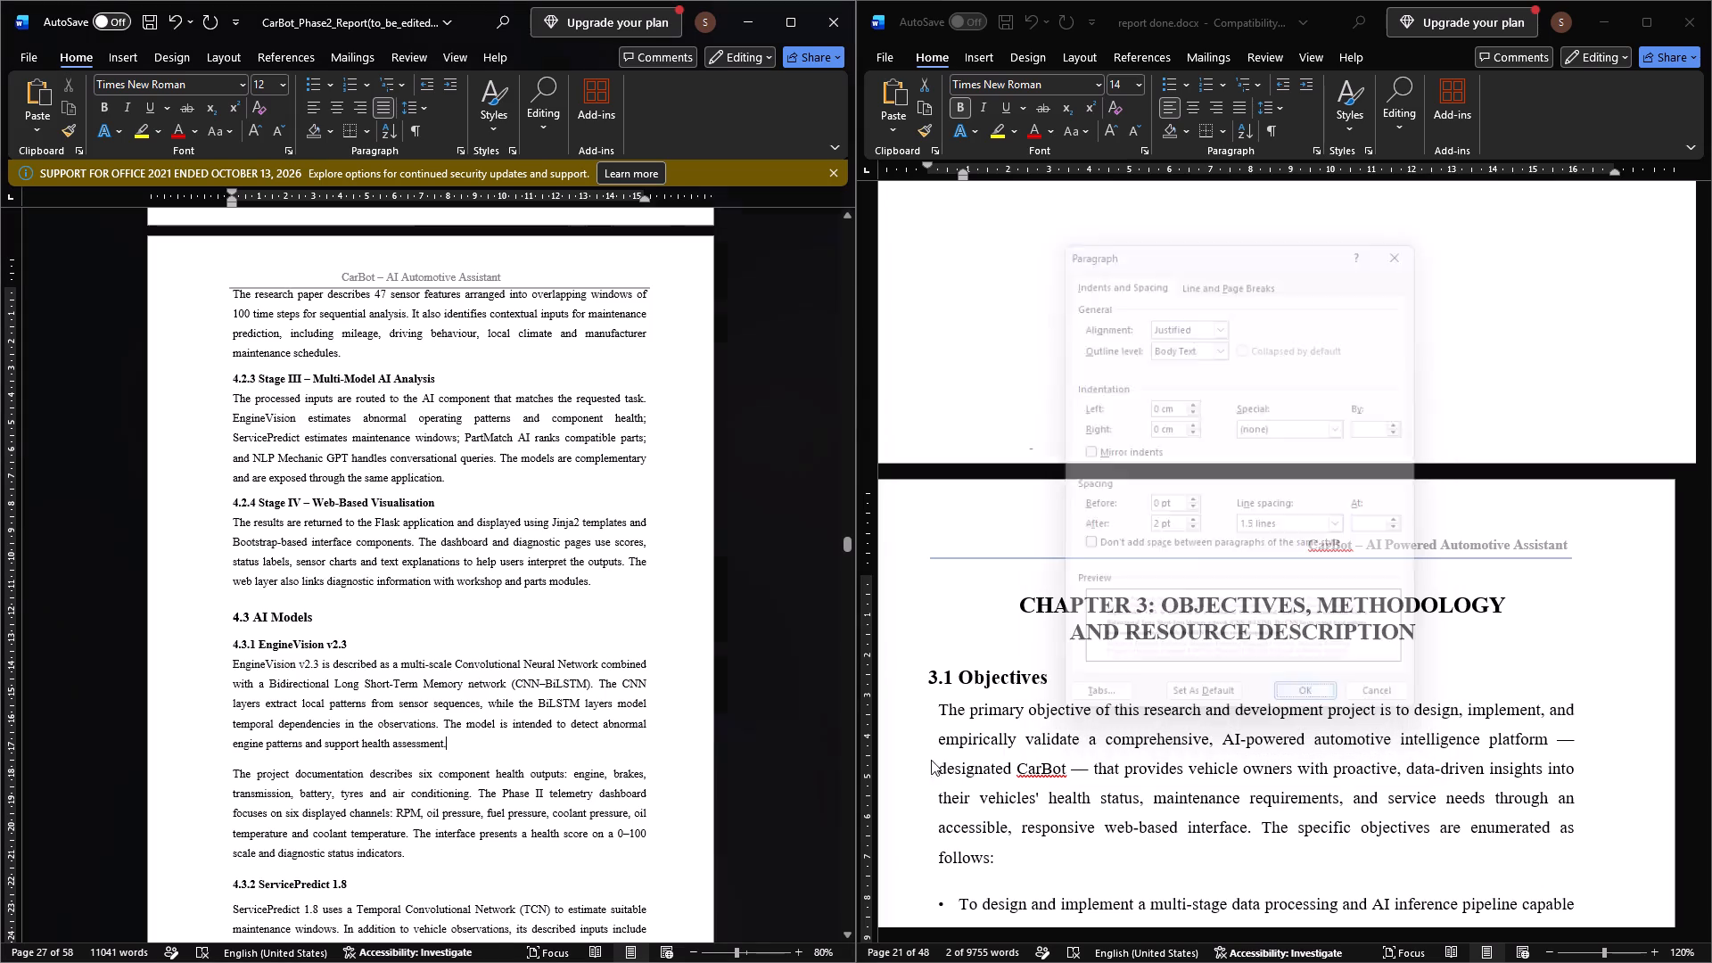
# Set the 4.3.2 ServicePredict 1.8 heading's spacing to 6 pt before and 0 pt after.
pyautogui.click(435, 778)
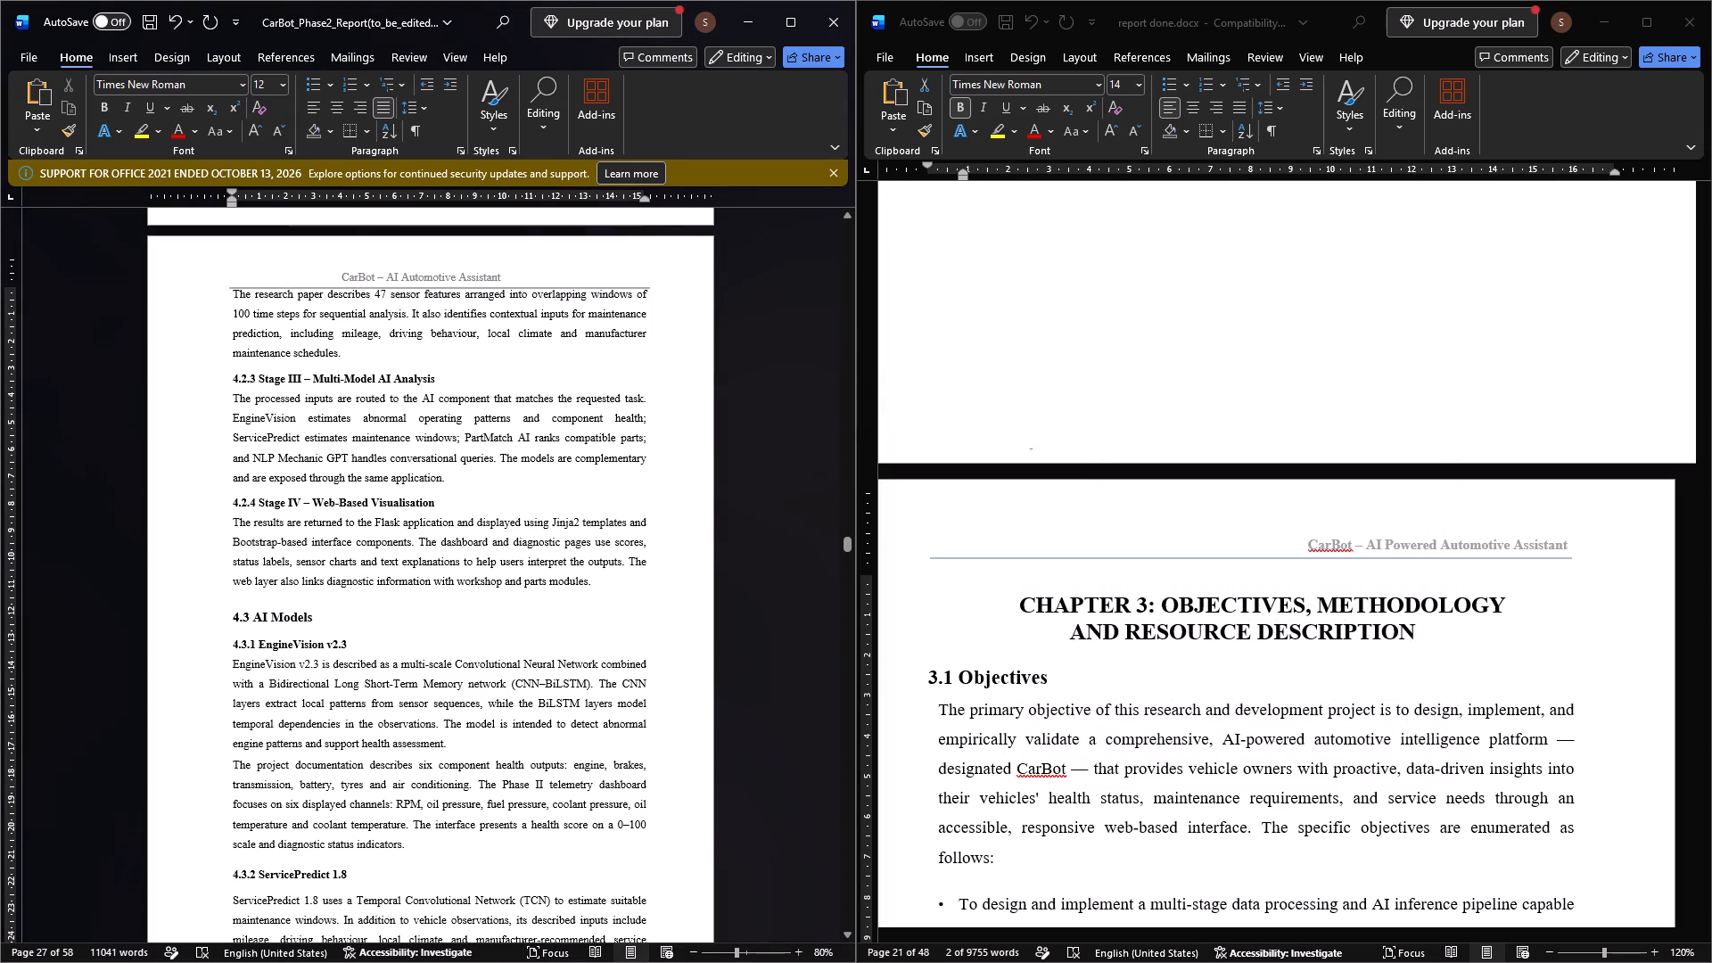
pyautogui.scroll(-2, 391, 852)
pyautogui.moveTo(359, 812); pyautogui.dragTo(255, 805)
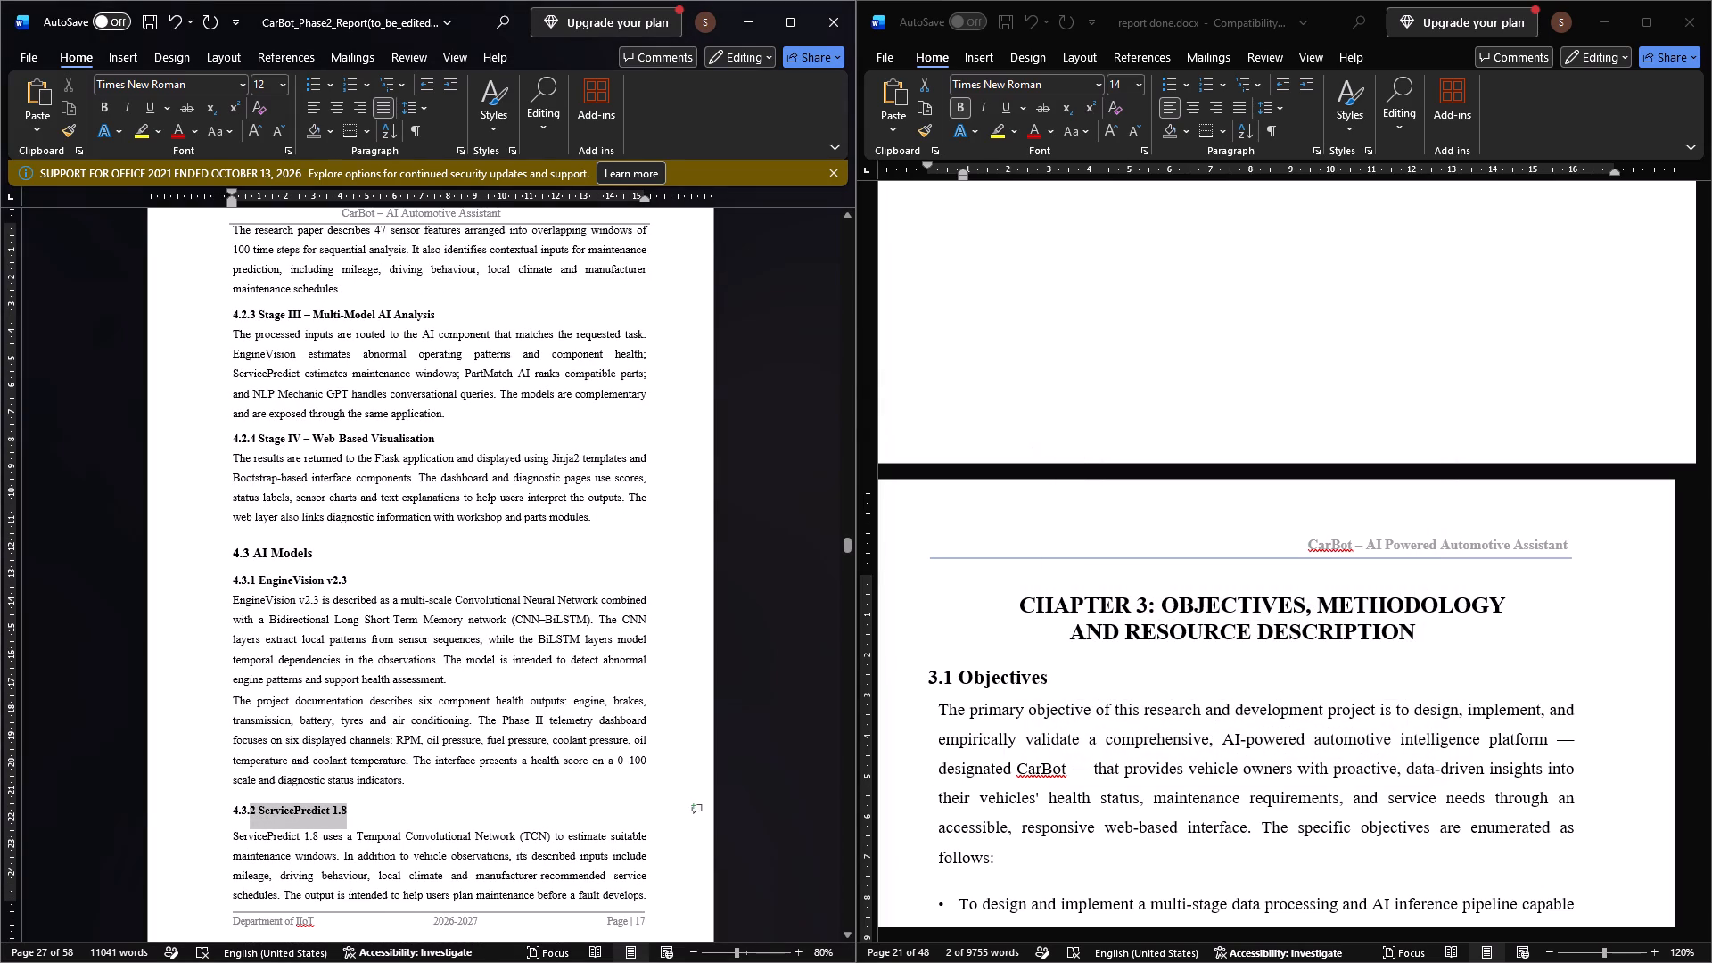
pyautogui.moveTo(255, 805); pyautogui.dragTo(221, 806)
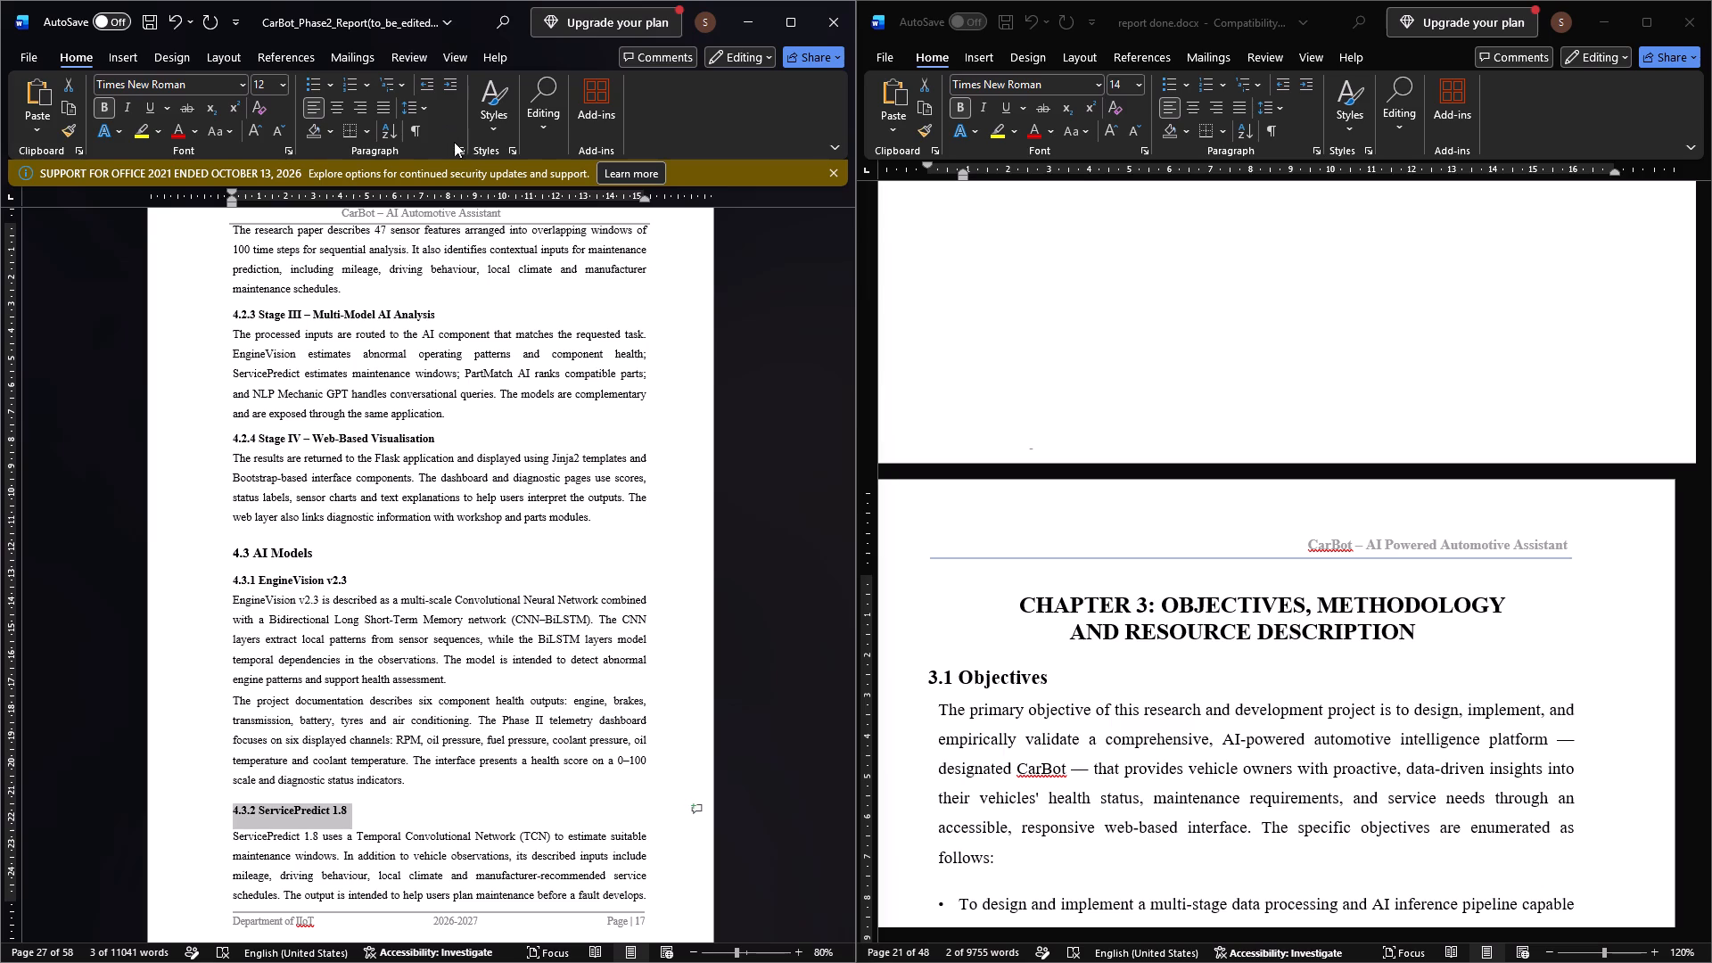
pyautogui.click(459, 143)
pyautogui.click(461, 152)
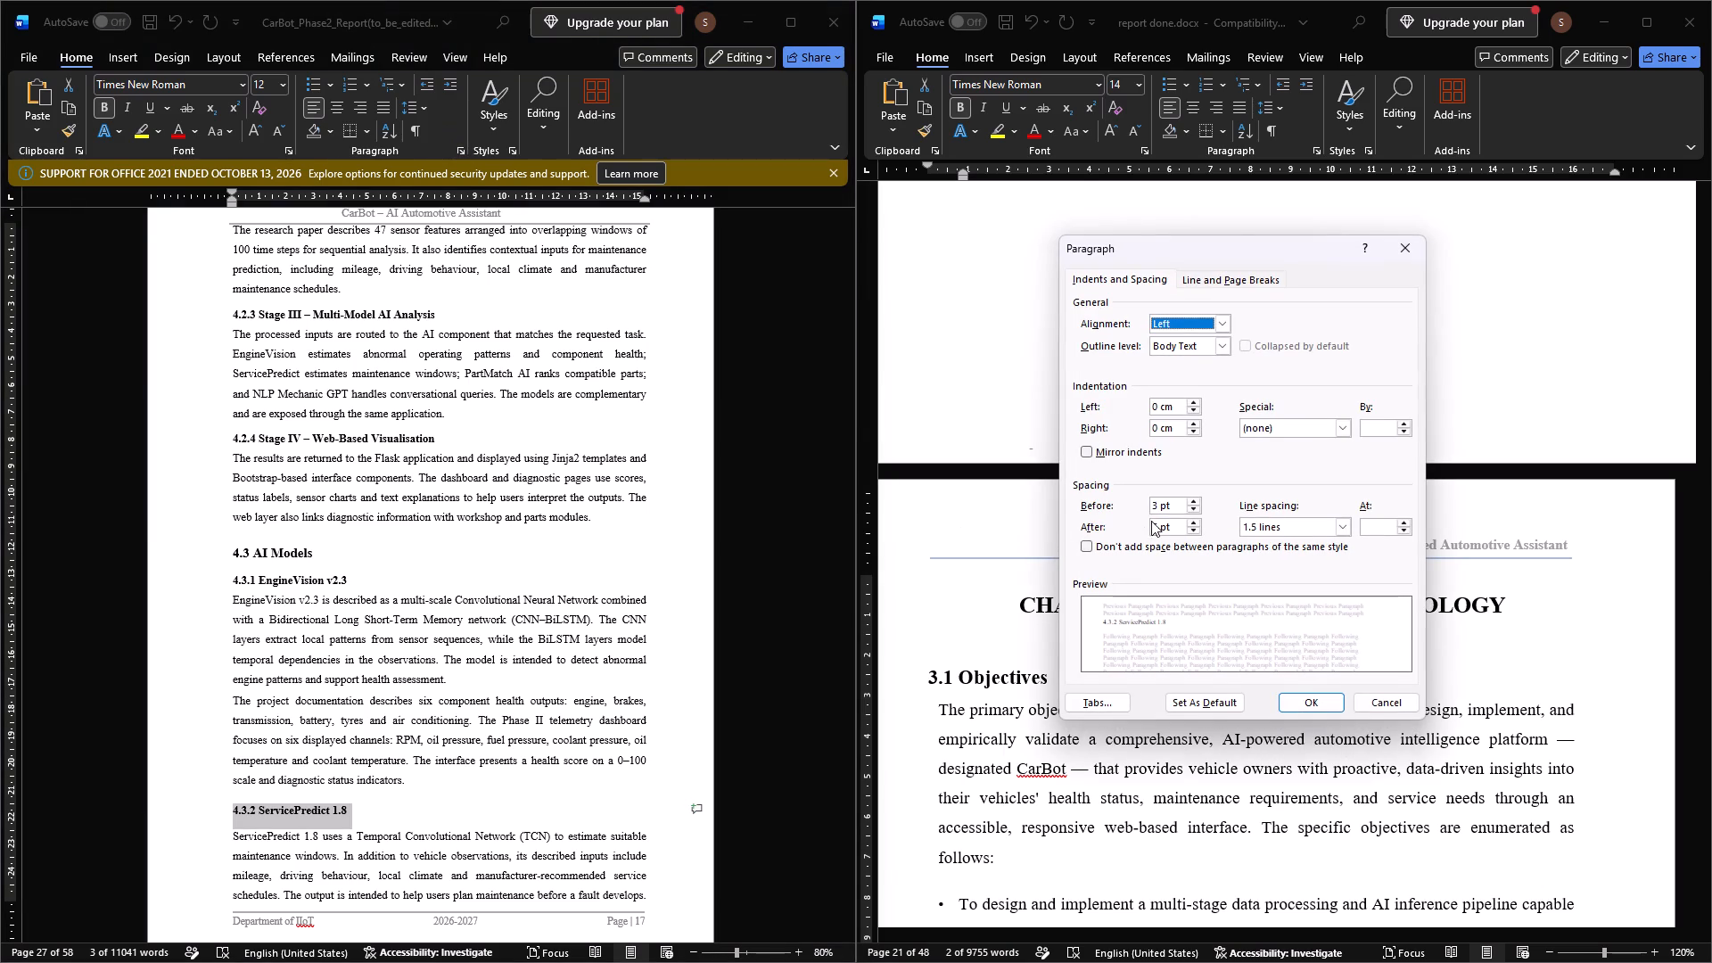
pyautogui.click(1190, 503)
pyautogui.click(1189, 534)
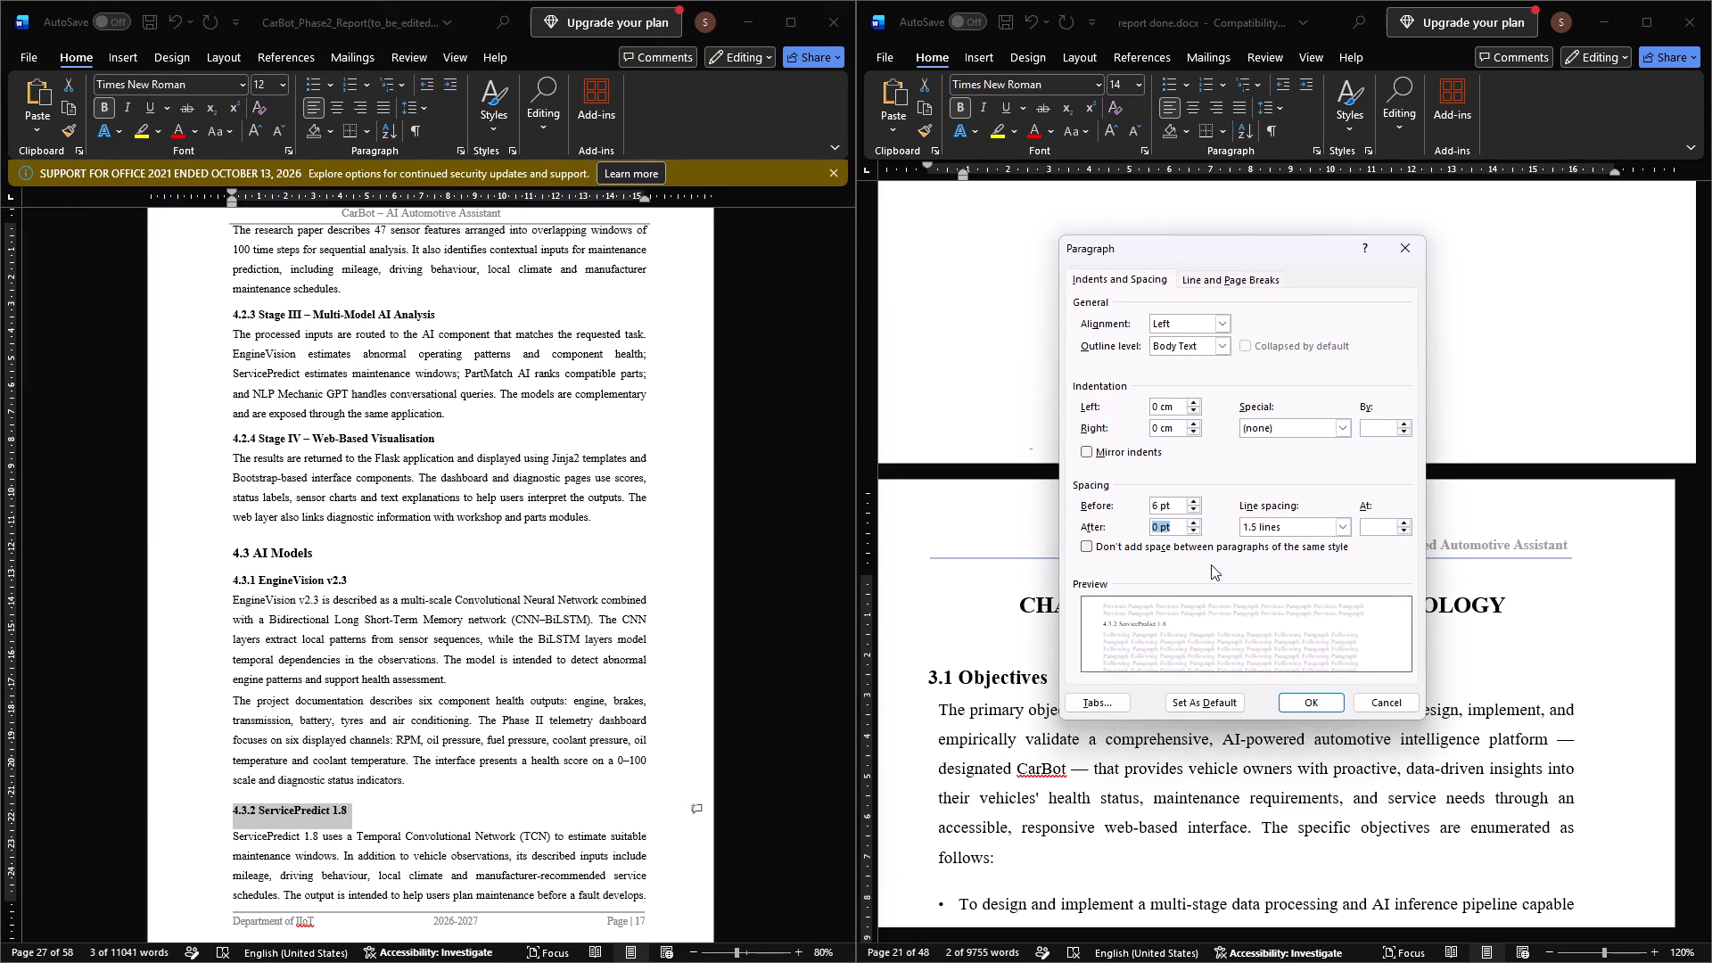
pyautogui.click(1296, 712)
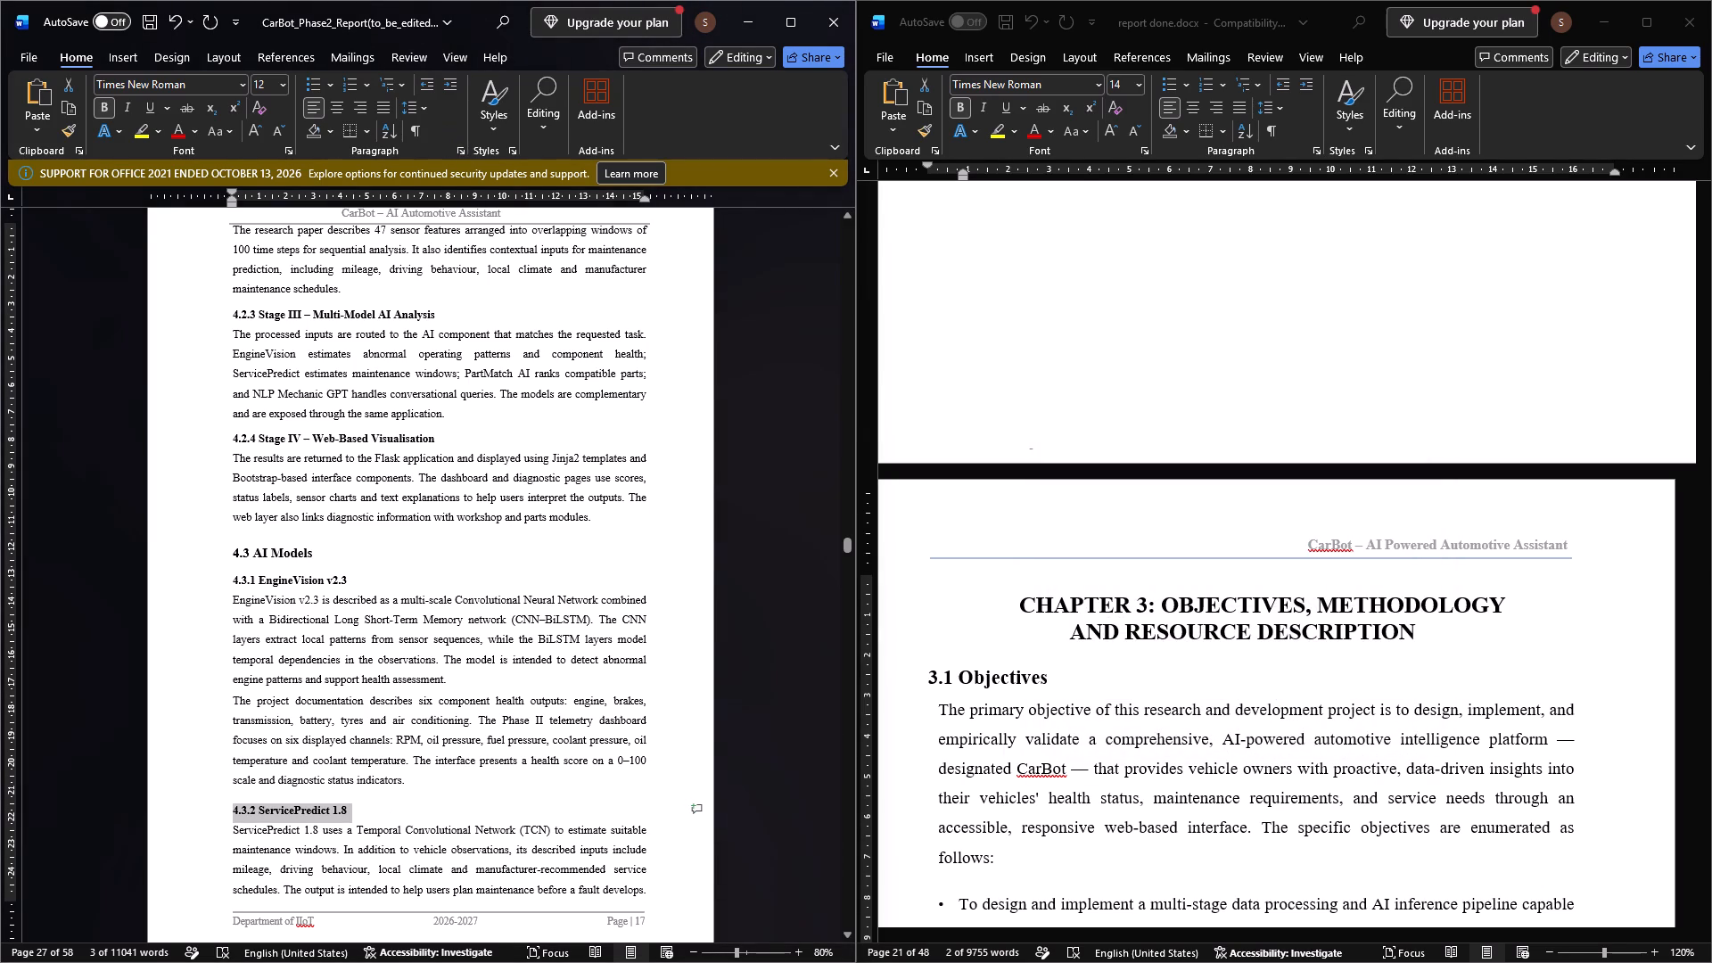
# Set the spacing after the second body paragraph under 4.3.1, on component health outputs, to 2 pt.
pyautogui.moveTo(407, 778); pyautogui.dragTo(416, 778)
pyautogui.click(457, 150)
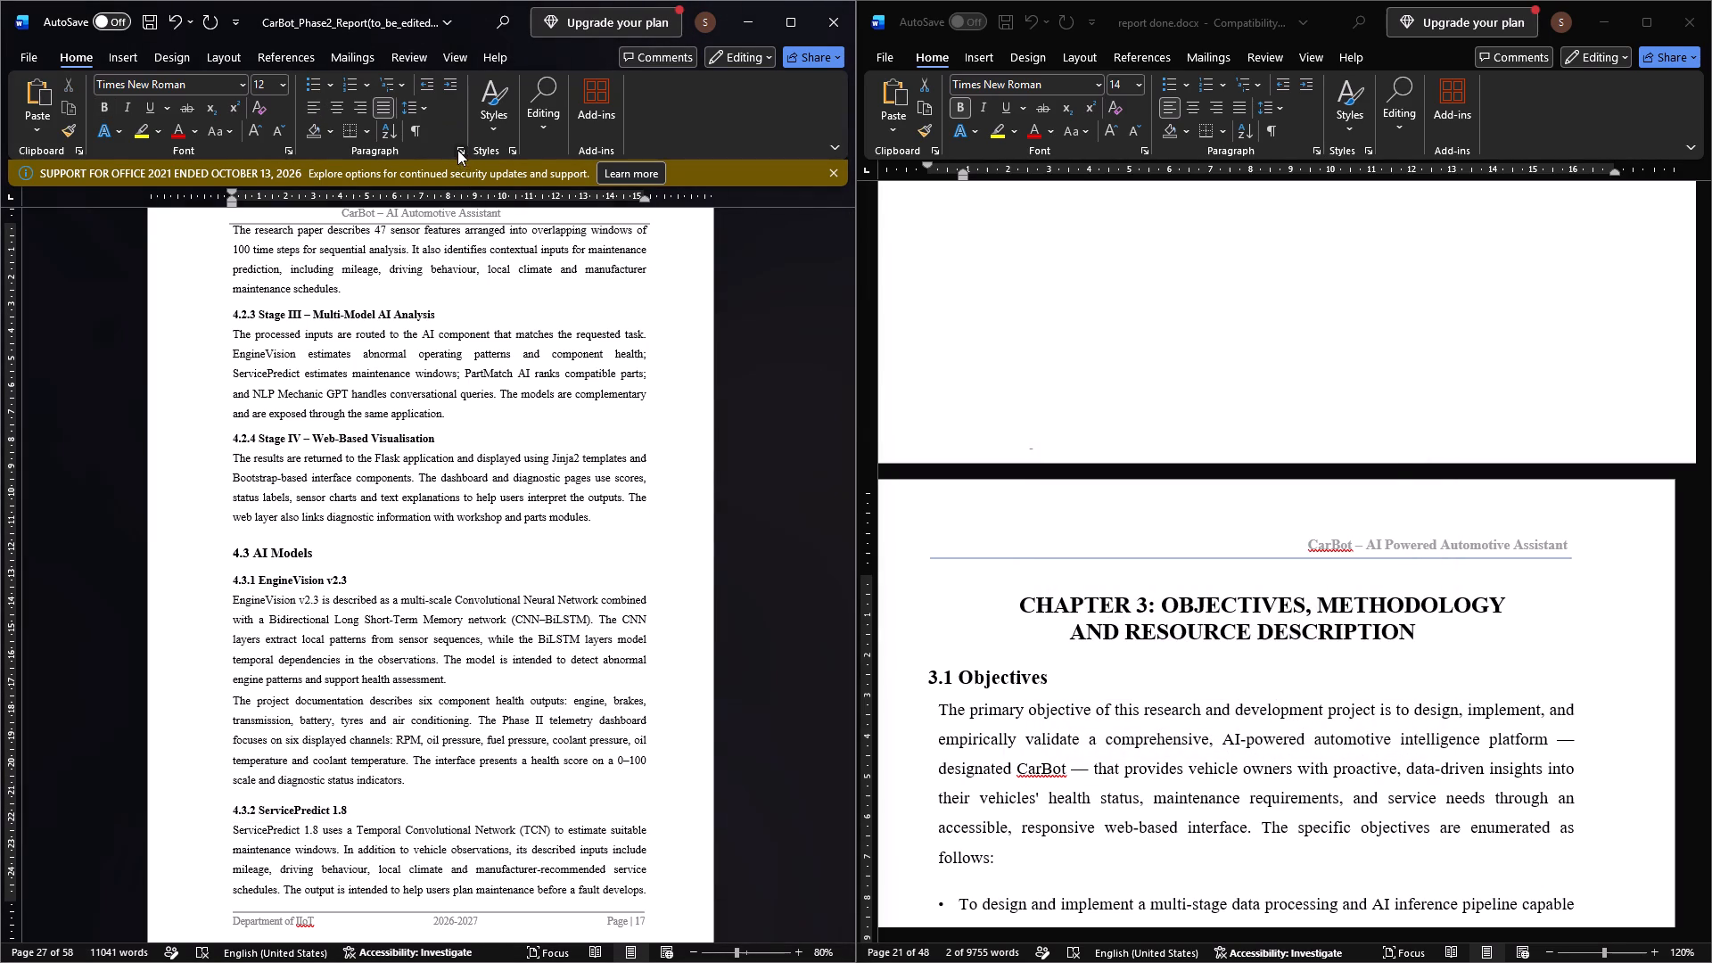
pyautogui.click(1156, 523)
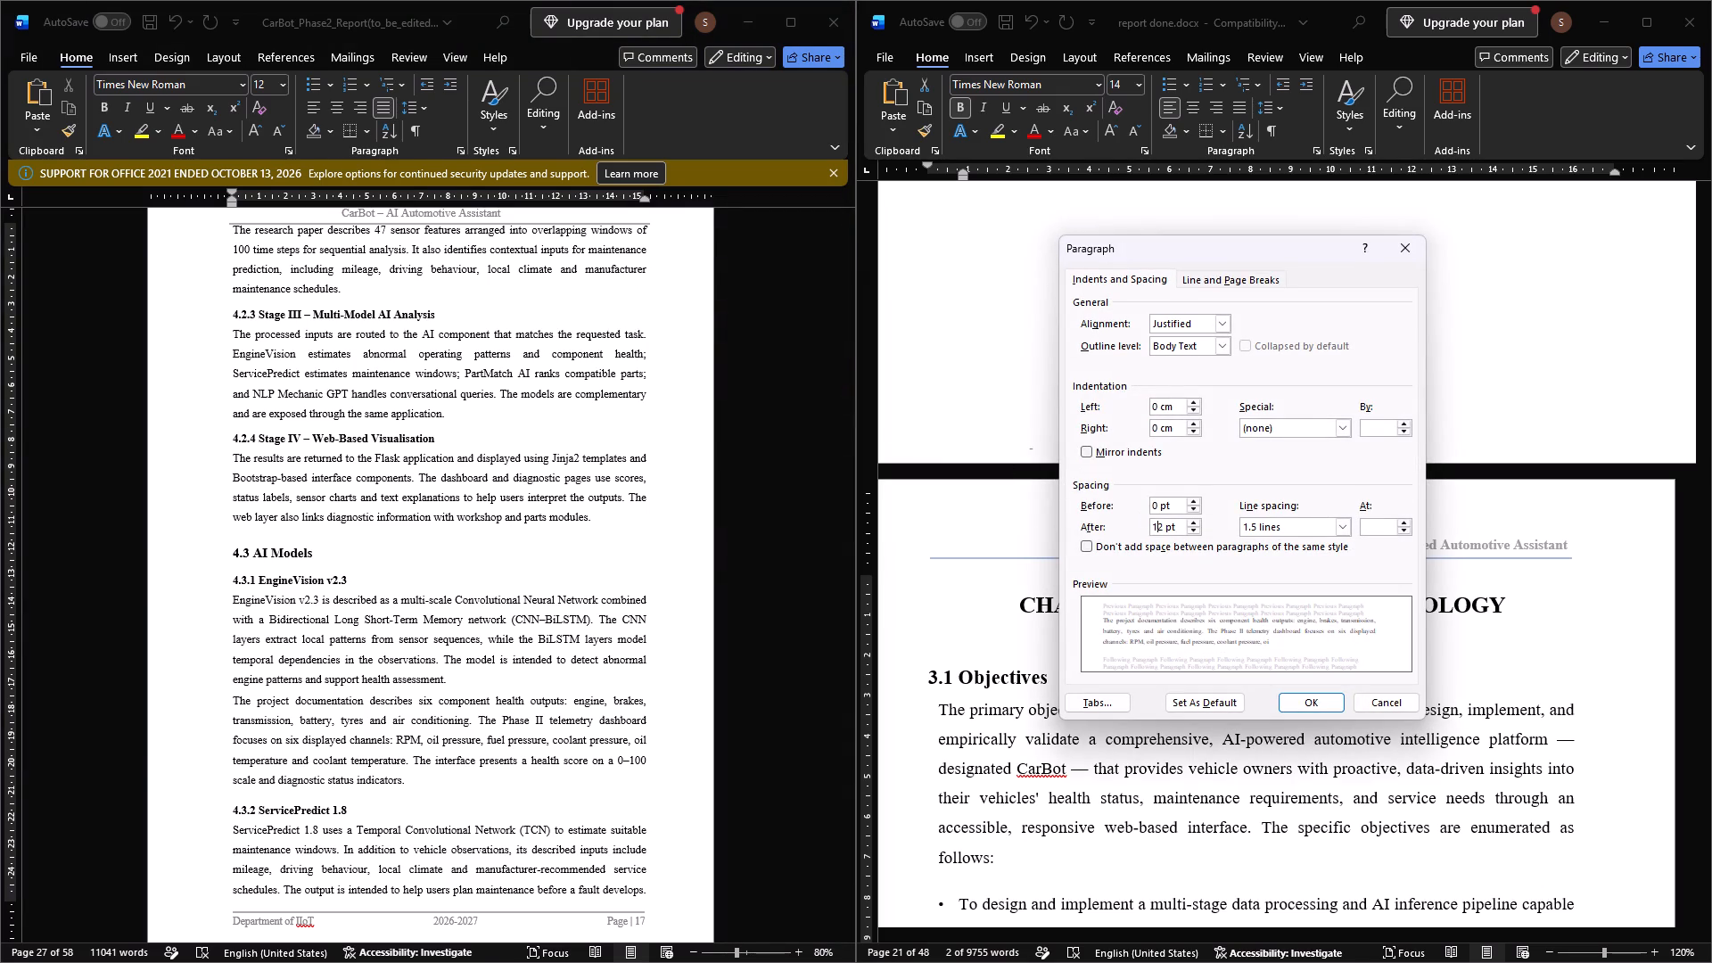
pyautogui.press('BackSpace')
pyautogui.click(1322, 696)
# Set the spacing after the body paragraph under the 4.3.2 ServicePredict heading to 2 pt.
pyautogui.scroll(-5, 540, 739)
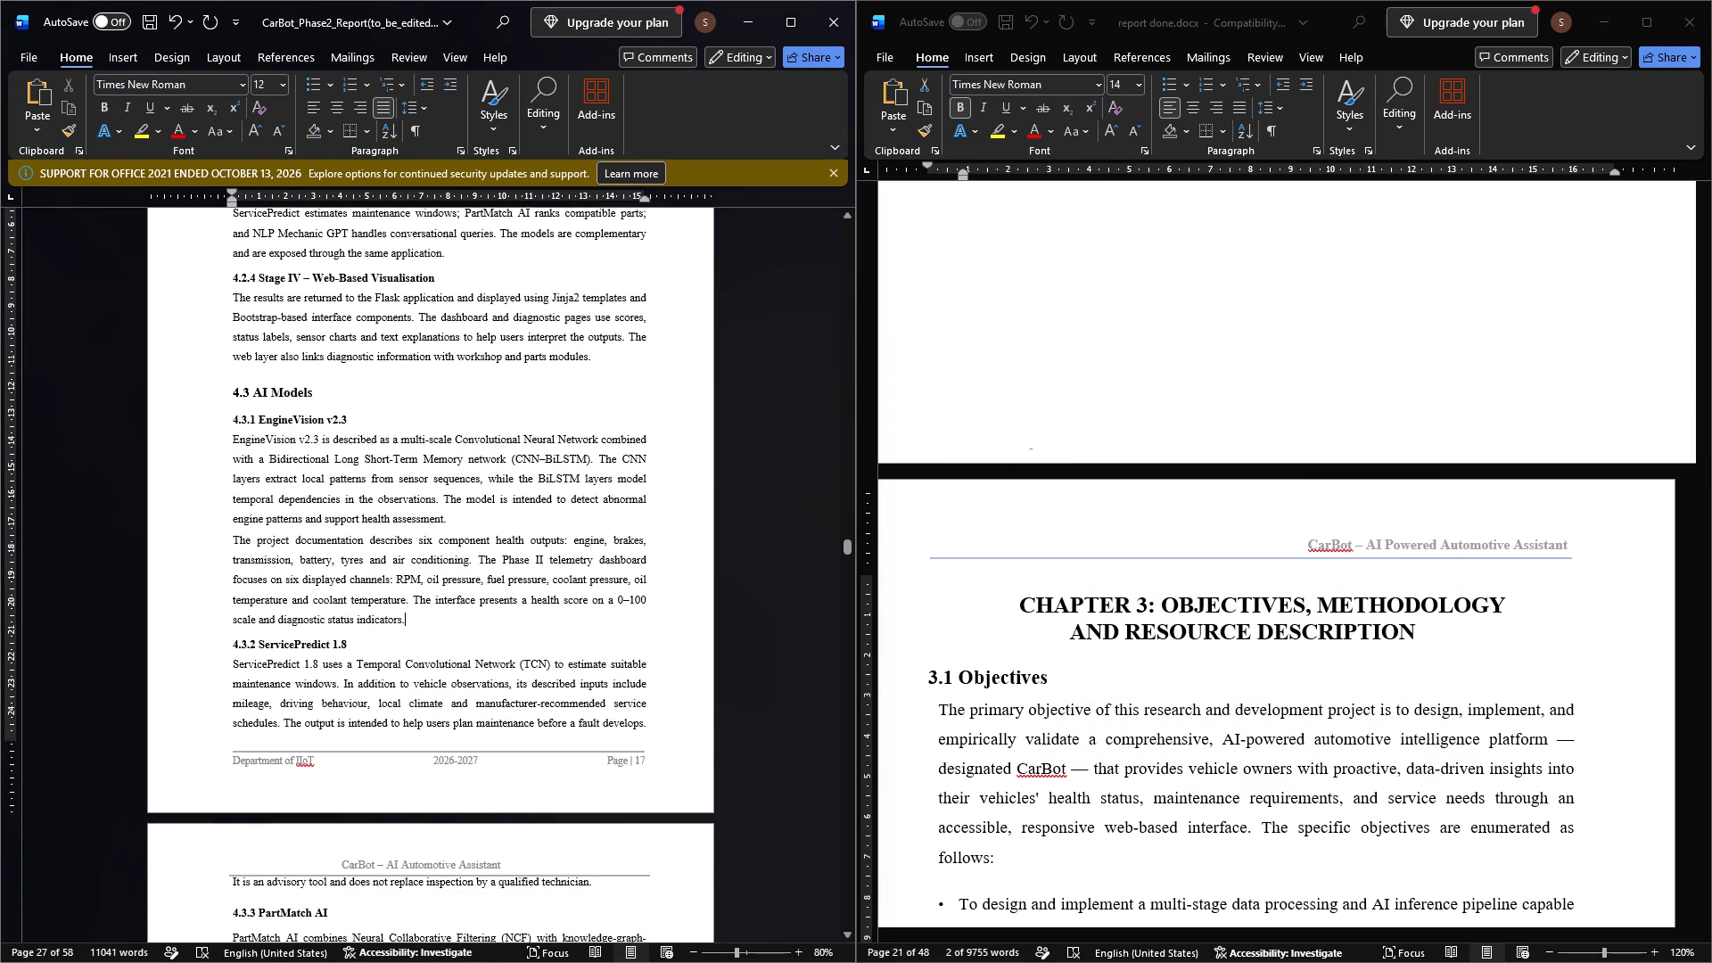
pyautogui.scroll(-5, 486, 713)
pyautogui.click(639, 723)
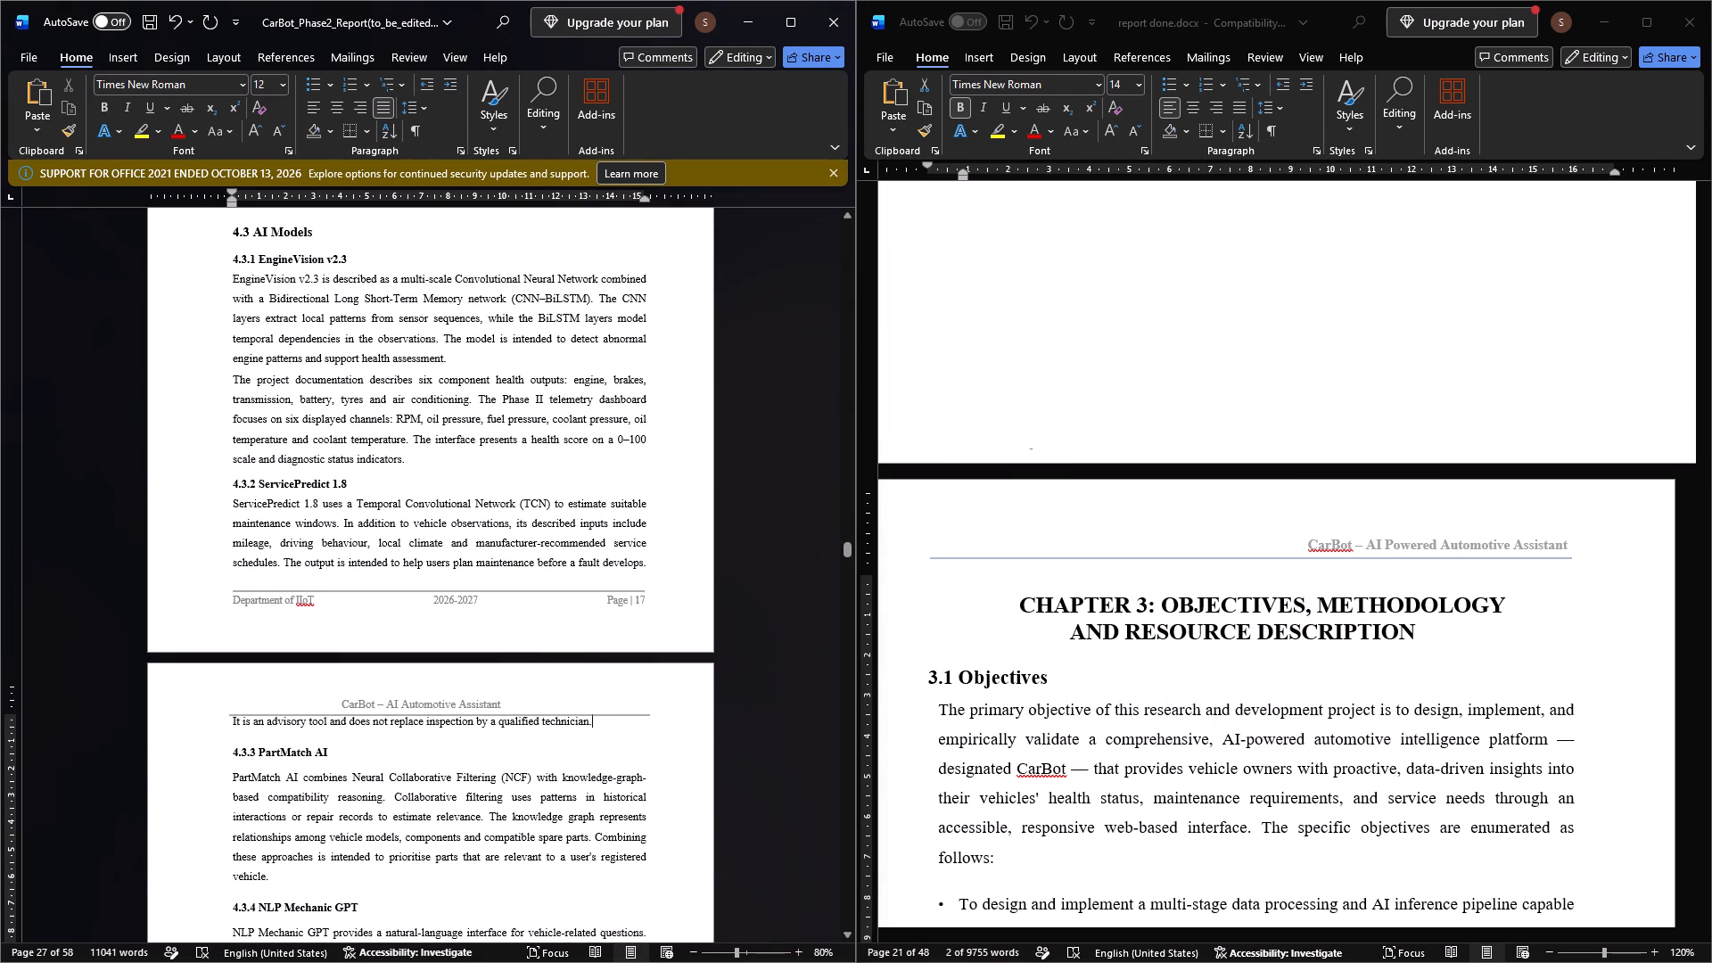
pyautogui.click(458, 147)
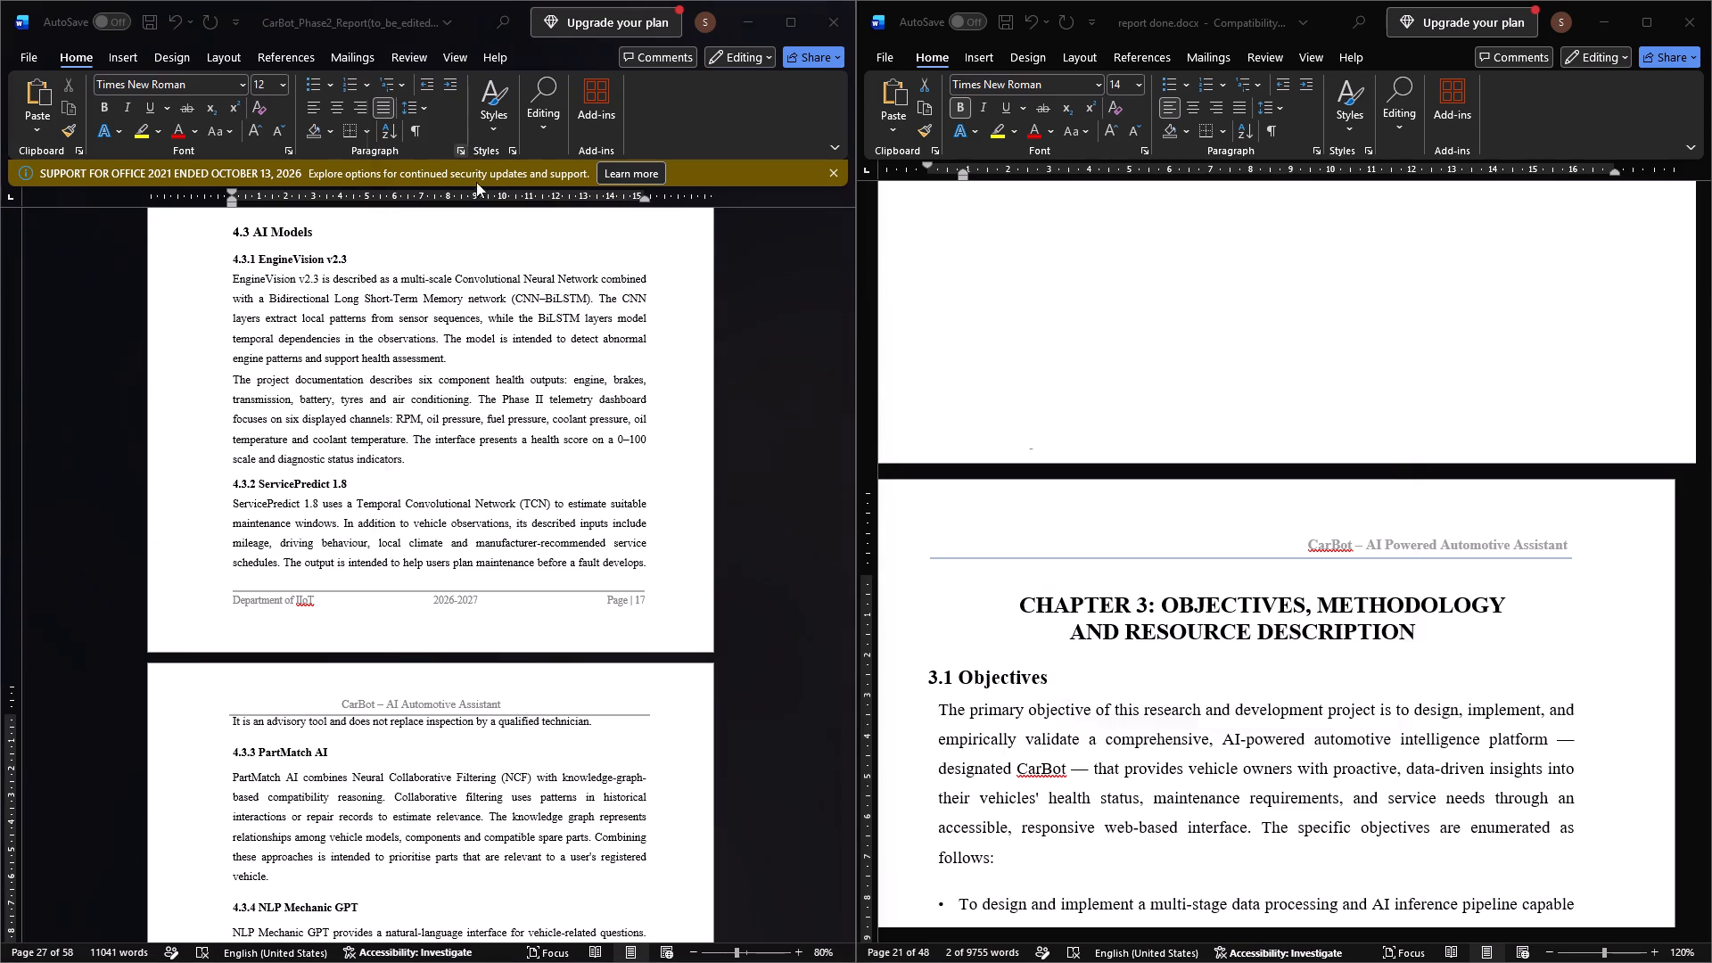
pyautogui.click(1159, 529)
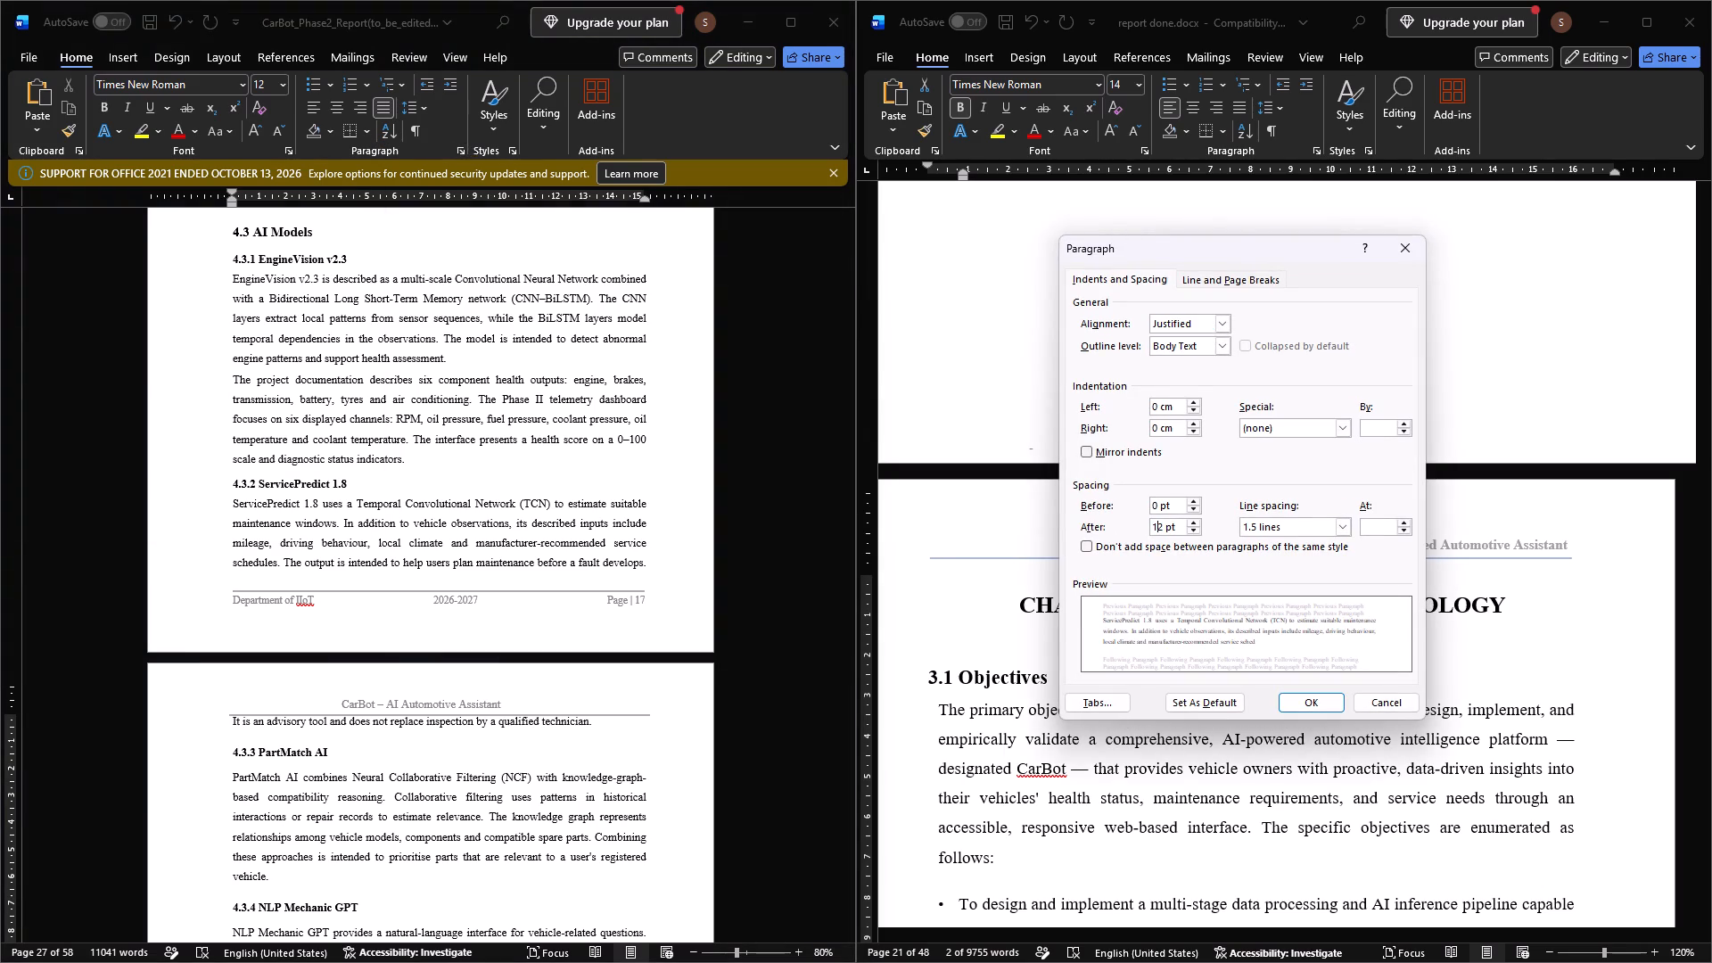
pyautogui.press('BackSpace')
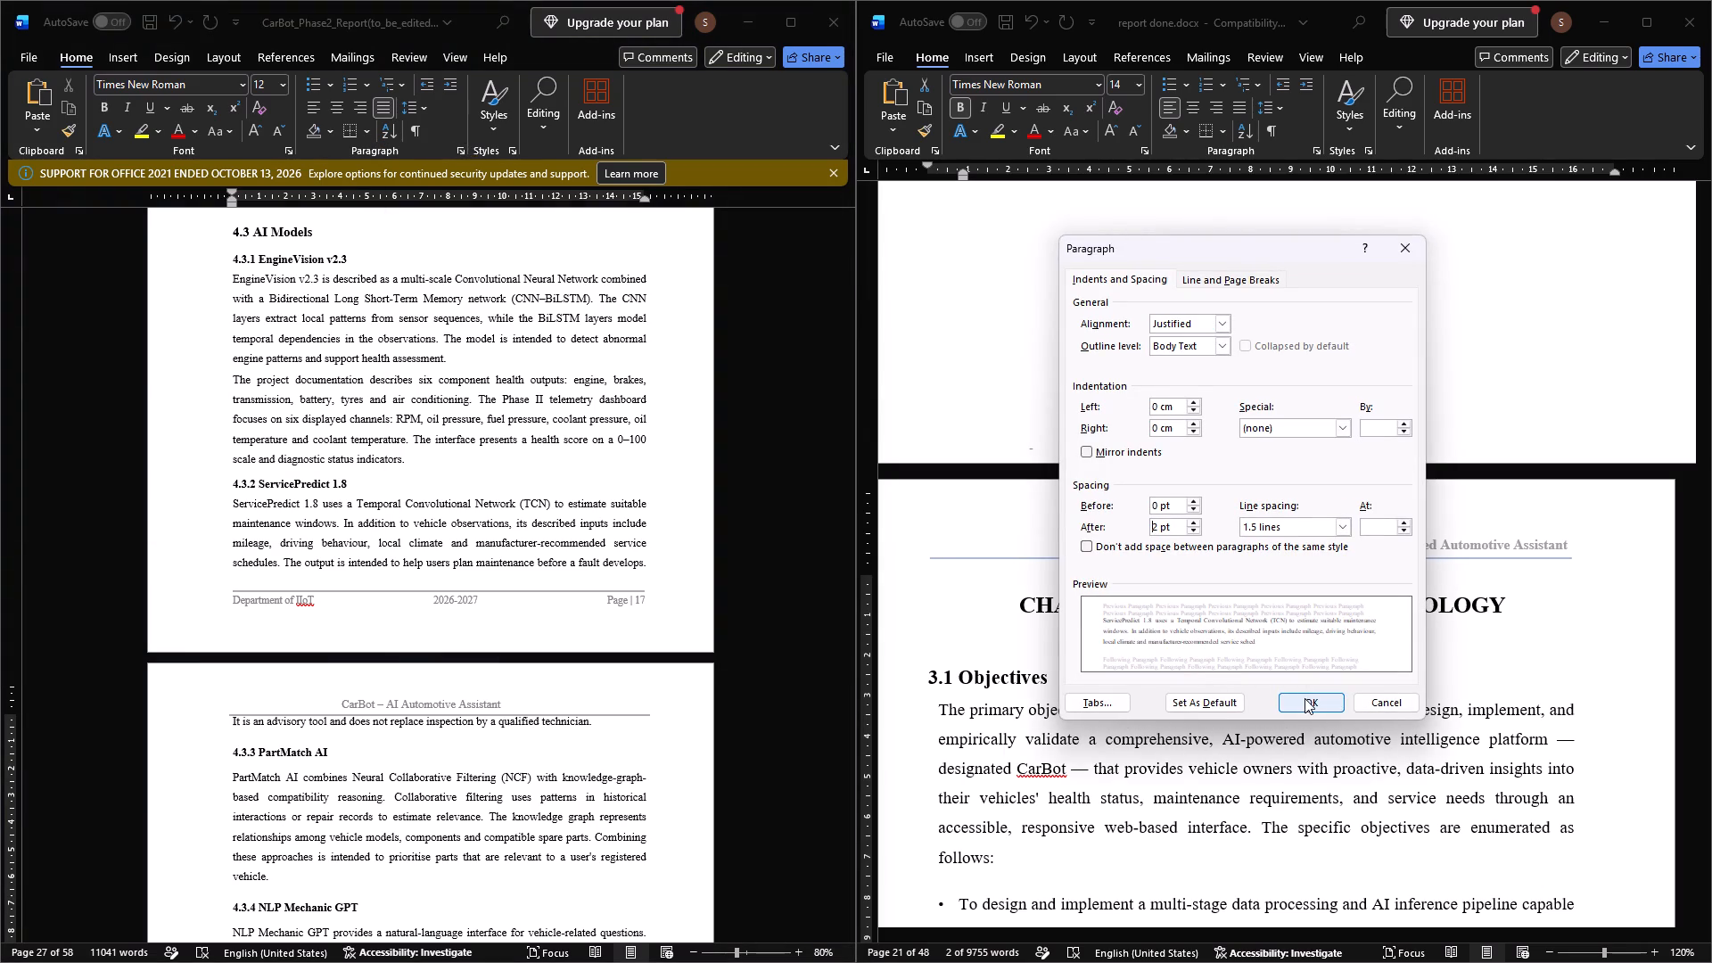
pyautogui.click(1305, 698)
# Justify the 4.3.3 PartMatch AI heading and set its spacing to 6 pt before and 0 pt after.
pyautogui.click(342, 767)
pyautogui.moveTo(339, 743); pyautogui.dragTo(331, 743)
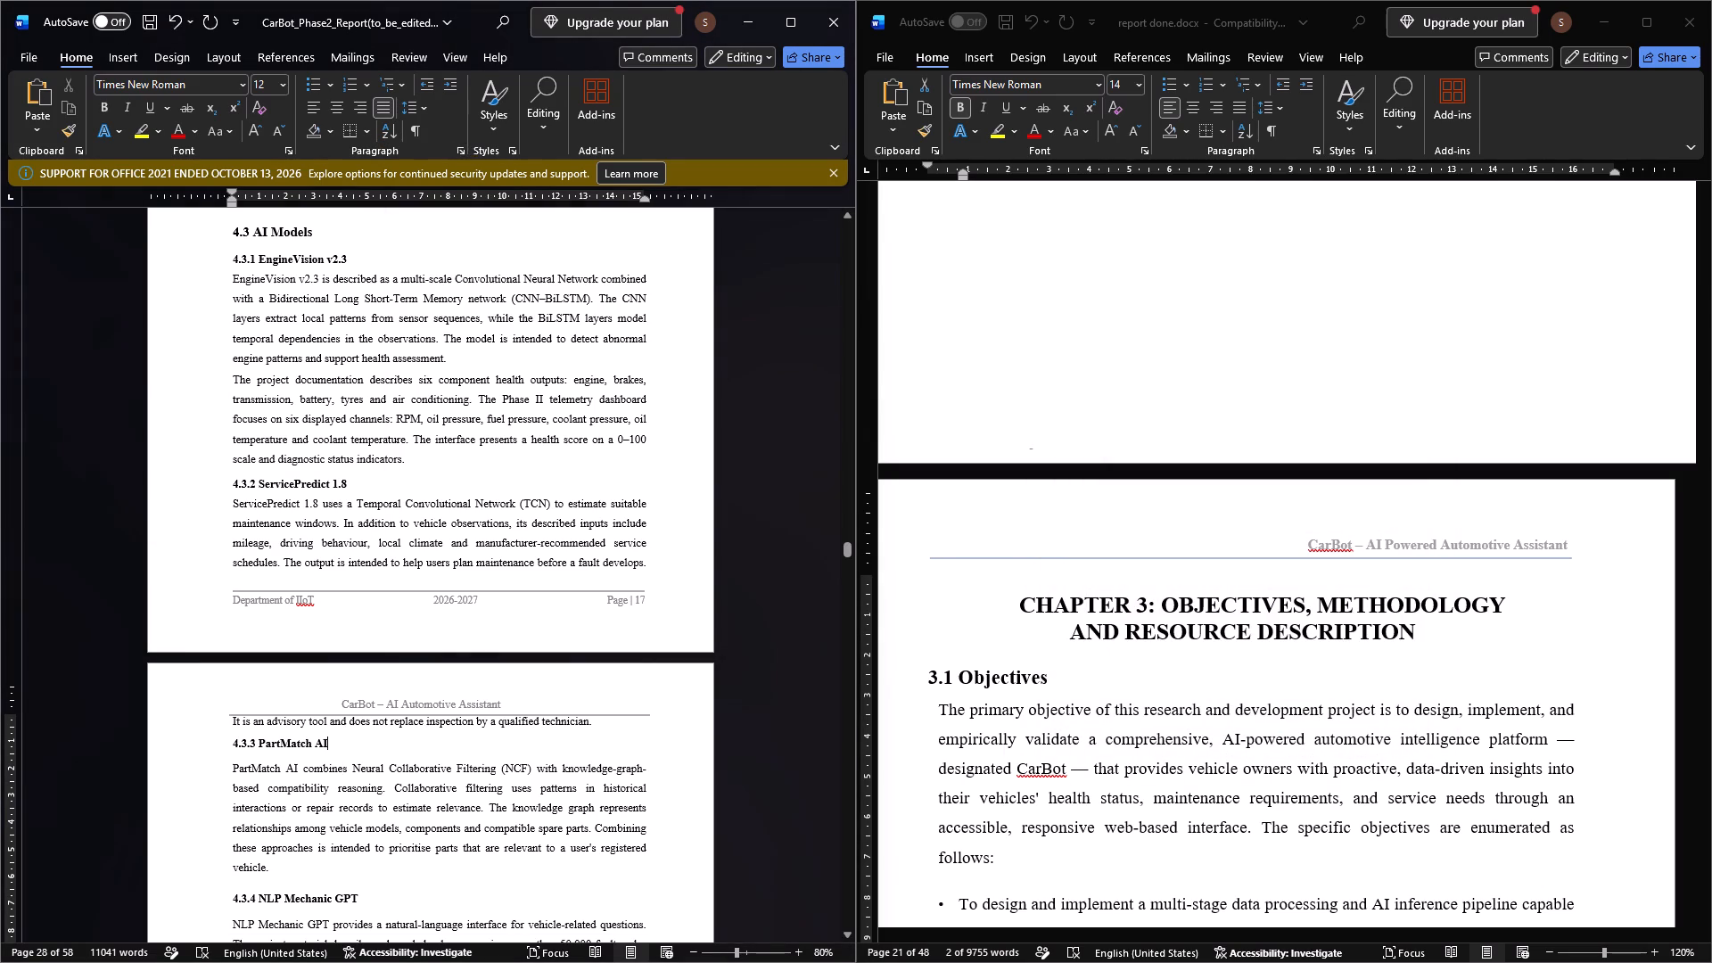
pyautogui.moveTo(331, 743); pyautogui.dragTo(207, 743)
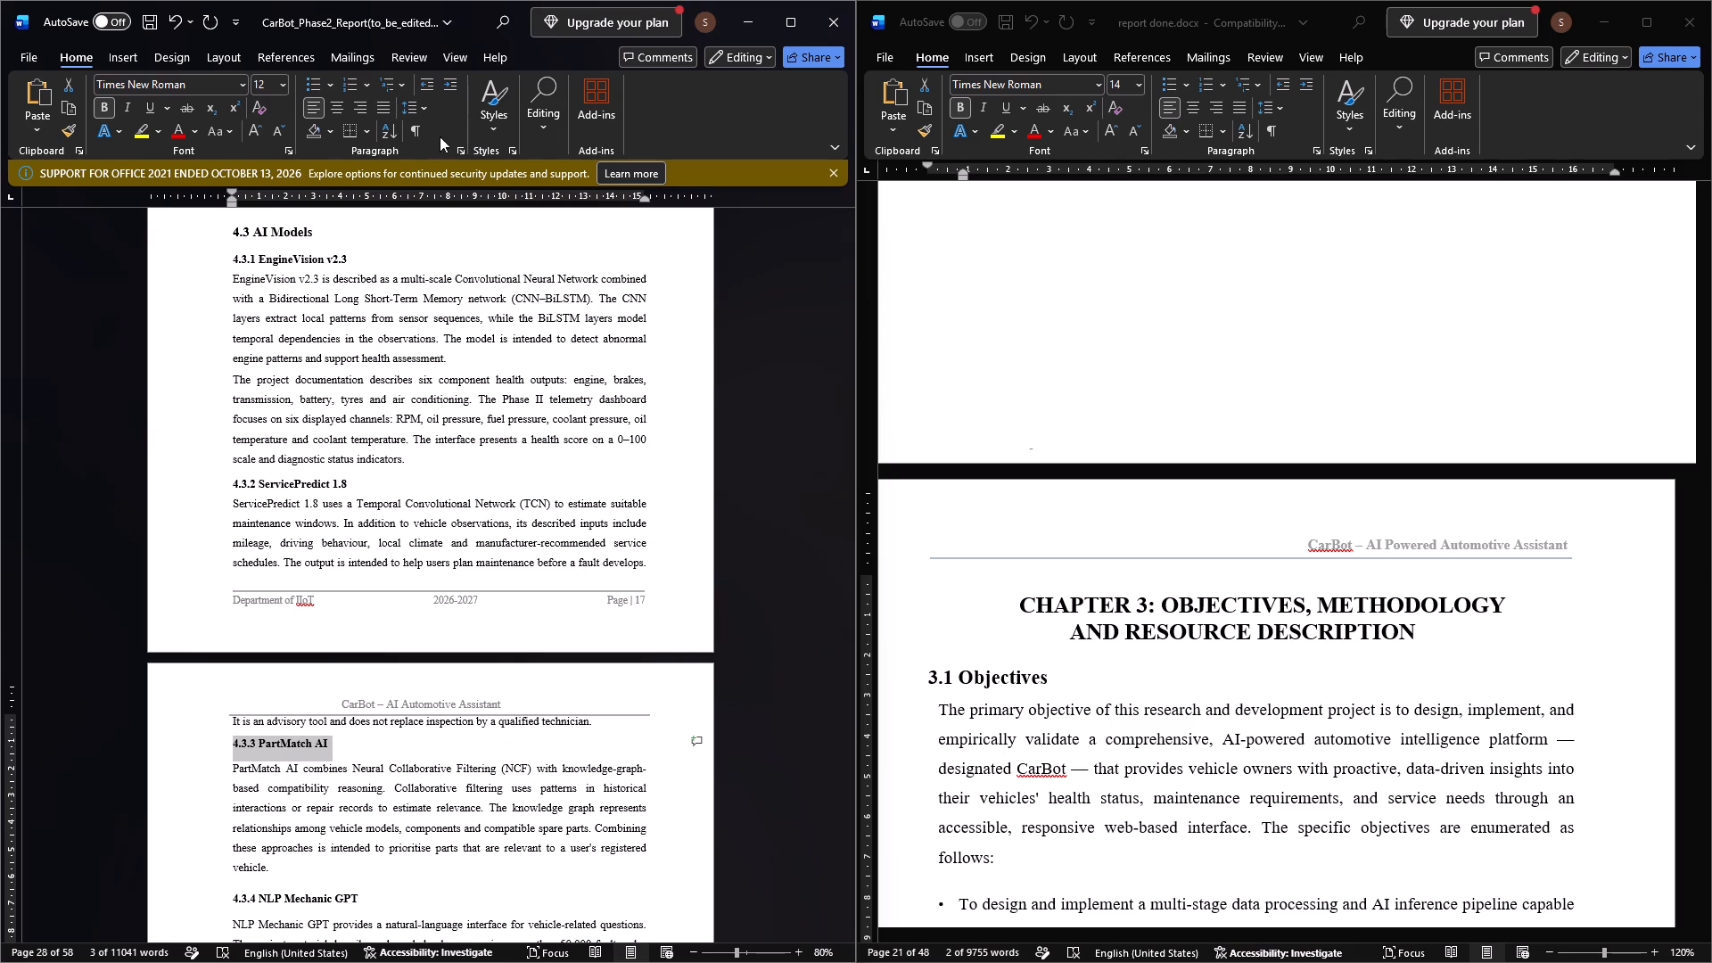
pyautogui.click(379, 102)
pyautogui.click(463, 145)
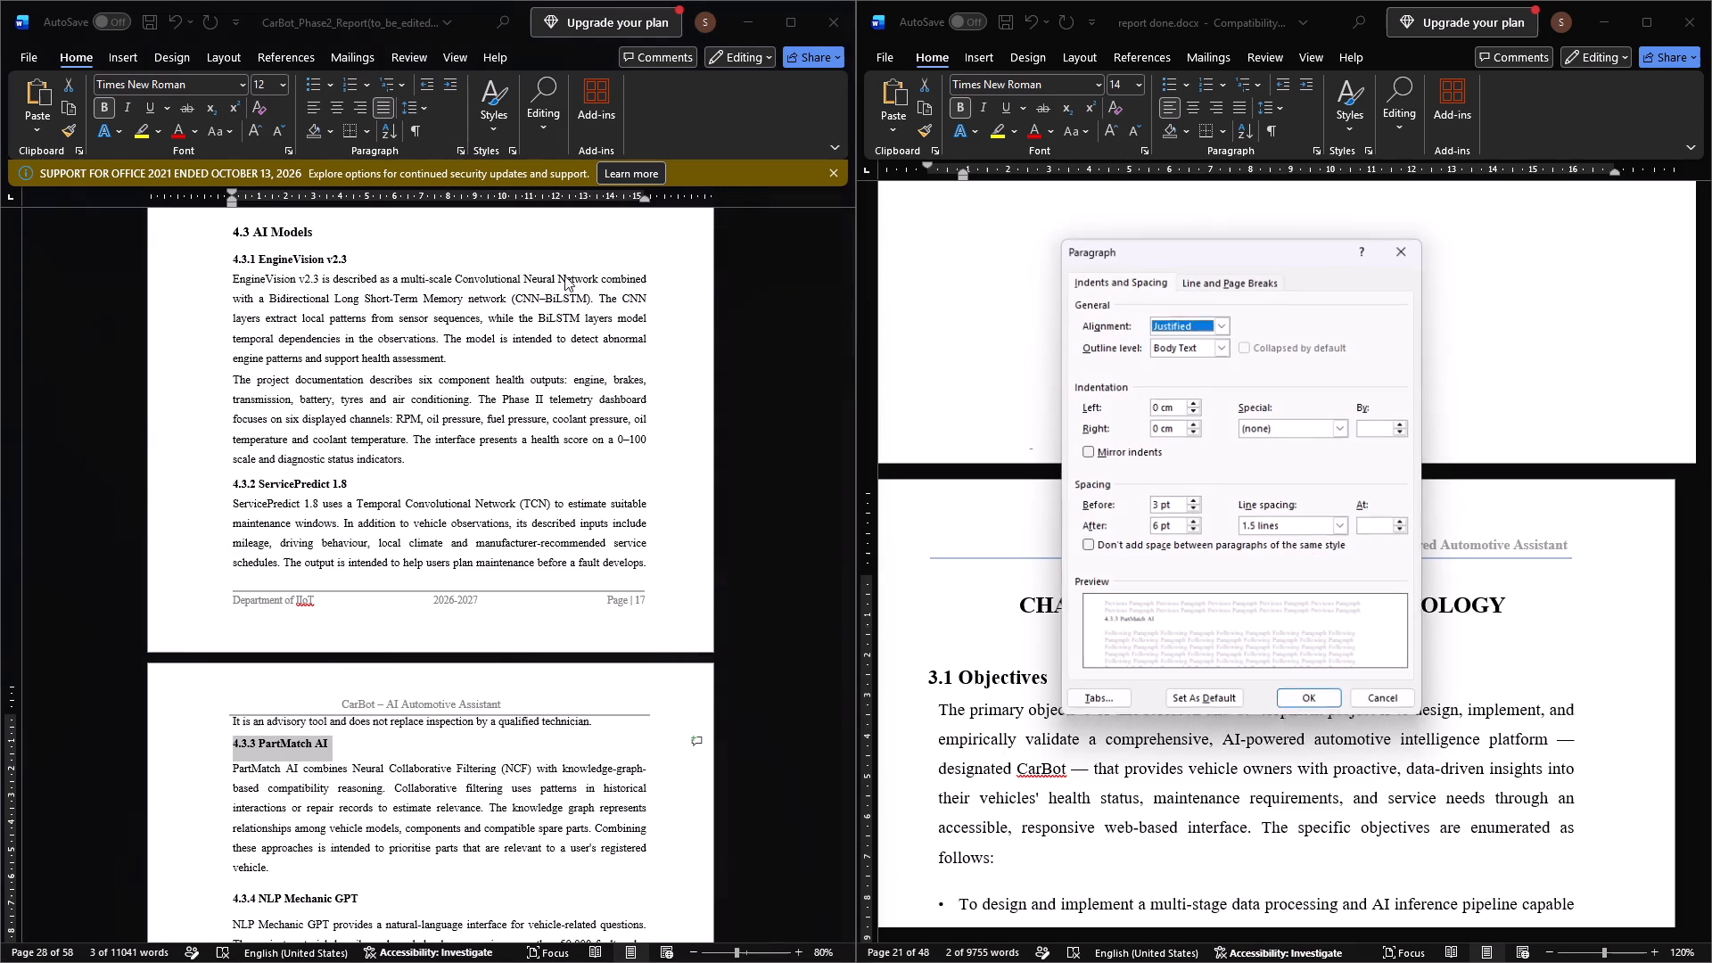
pyautogui.click(1194, 498)
pyautogui.click(1194, 531)
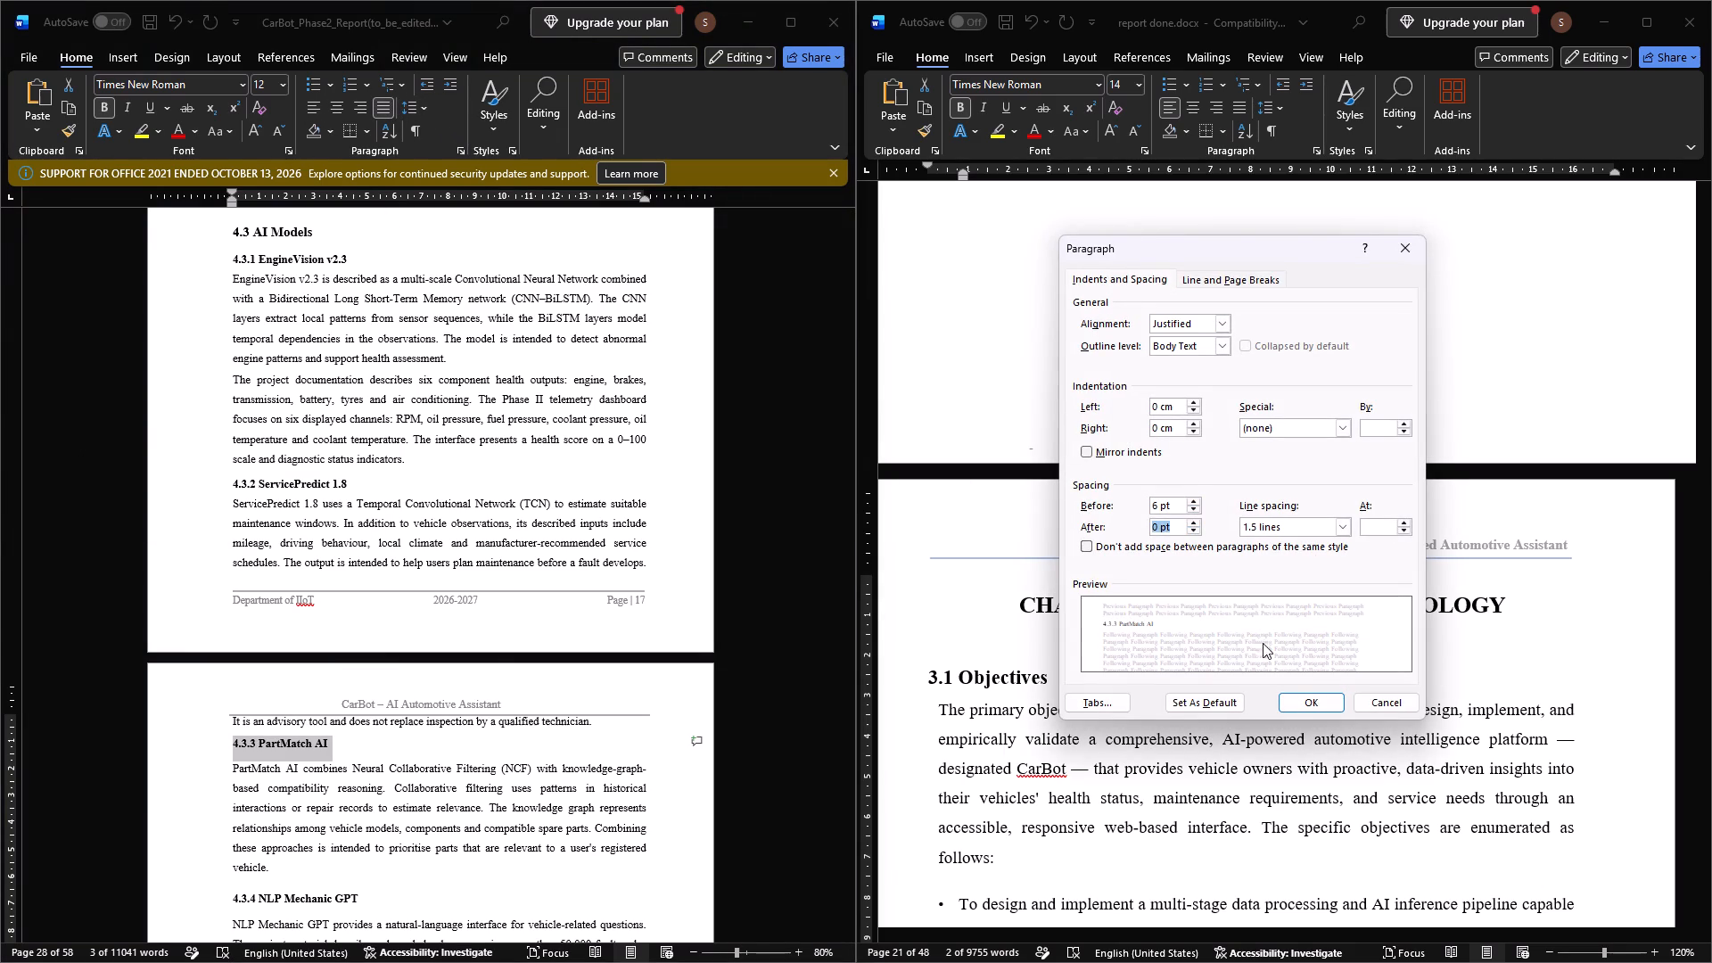
pyautogui.click(1300, 703)
# Set the spacing after the body paragraph under the 4.3.3 PartMatch AI heading to 2 pt.
pyautogui.click(544, 837)
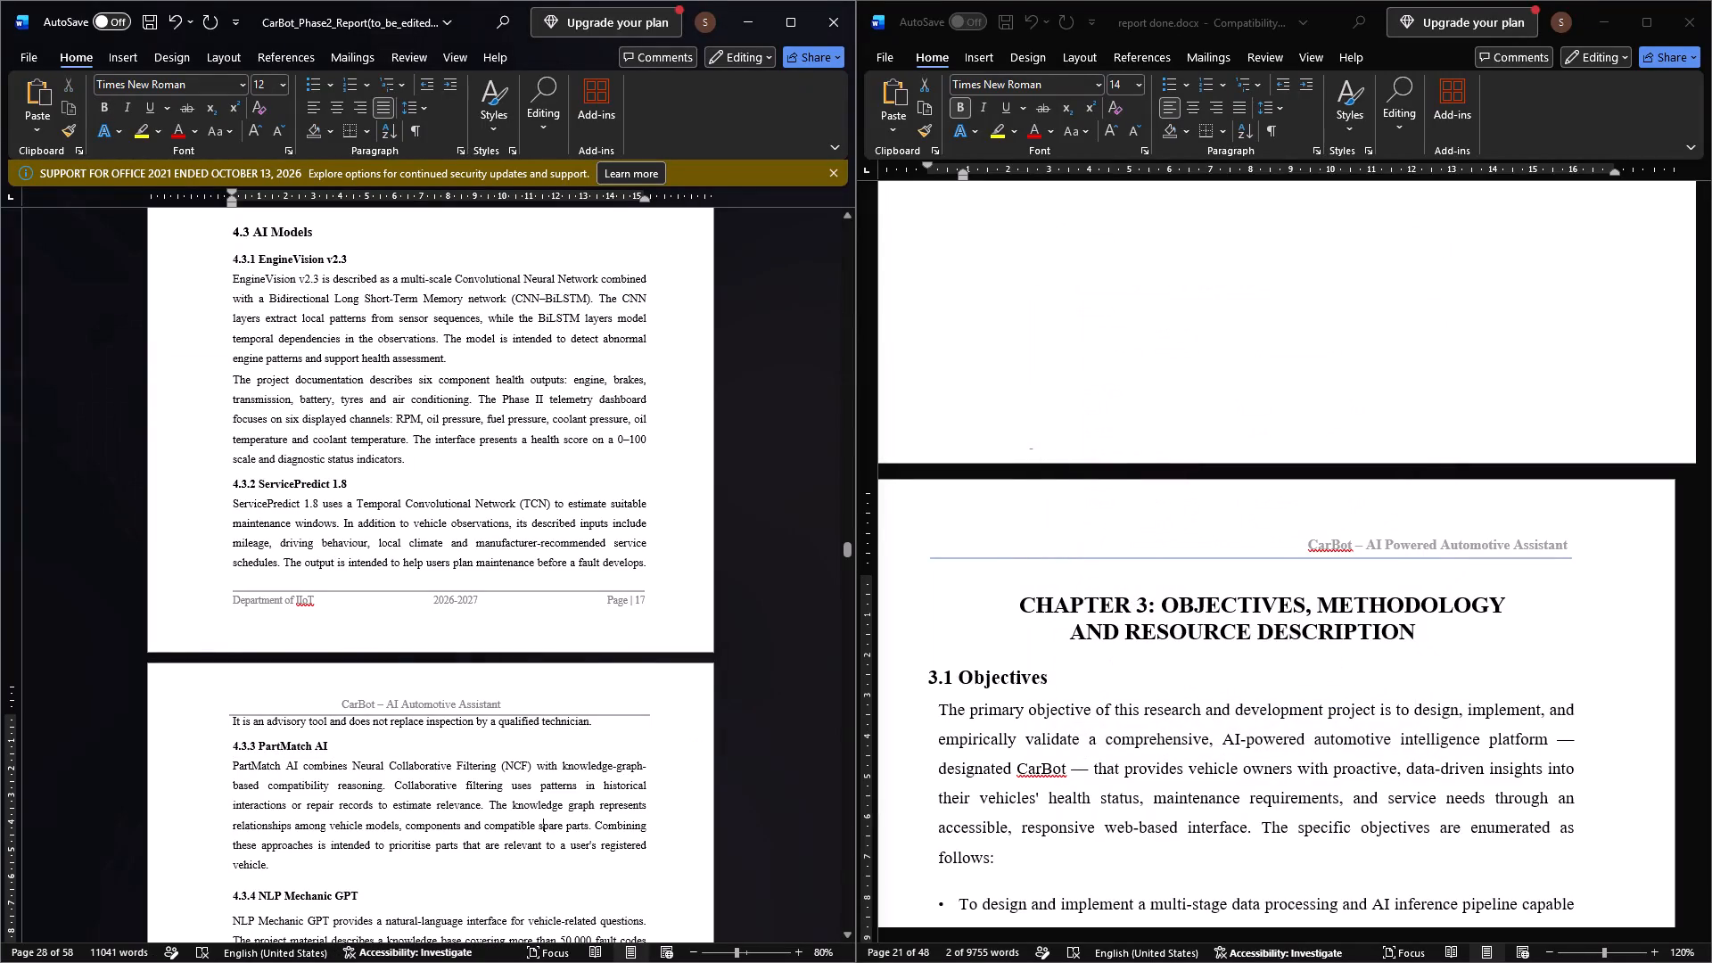
pyautogui.moveTo(273, 867); pyautogui.dragTo(224, 767)
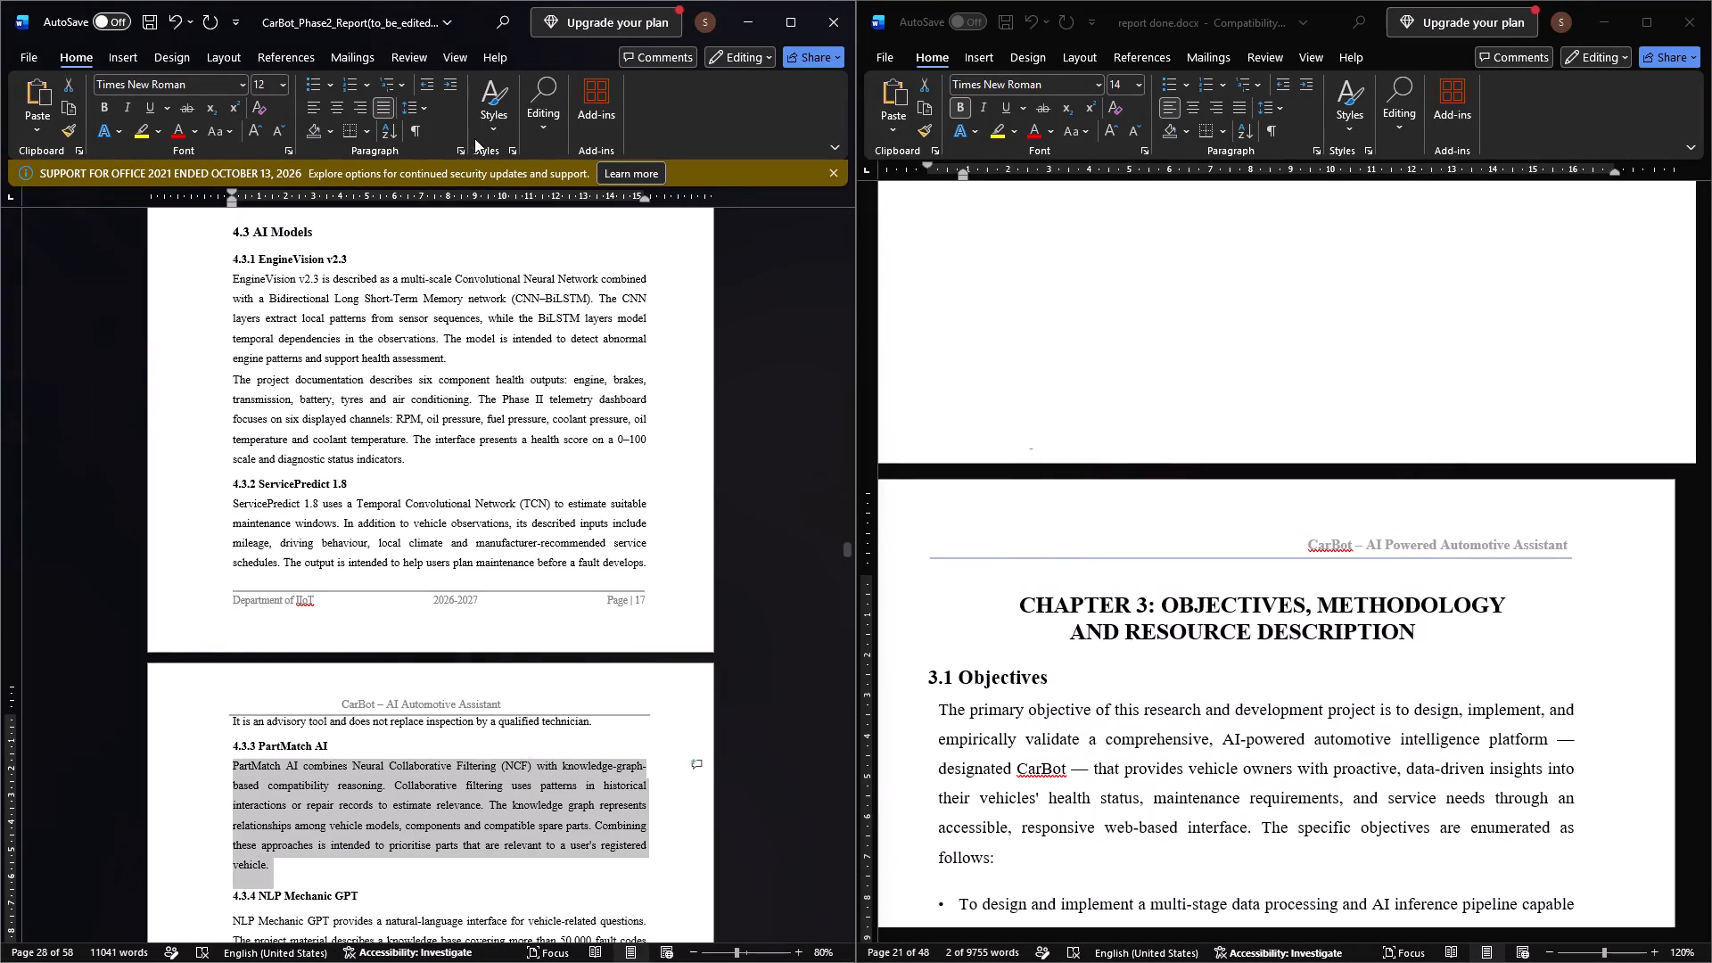
pyautogui.click(462, 144)
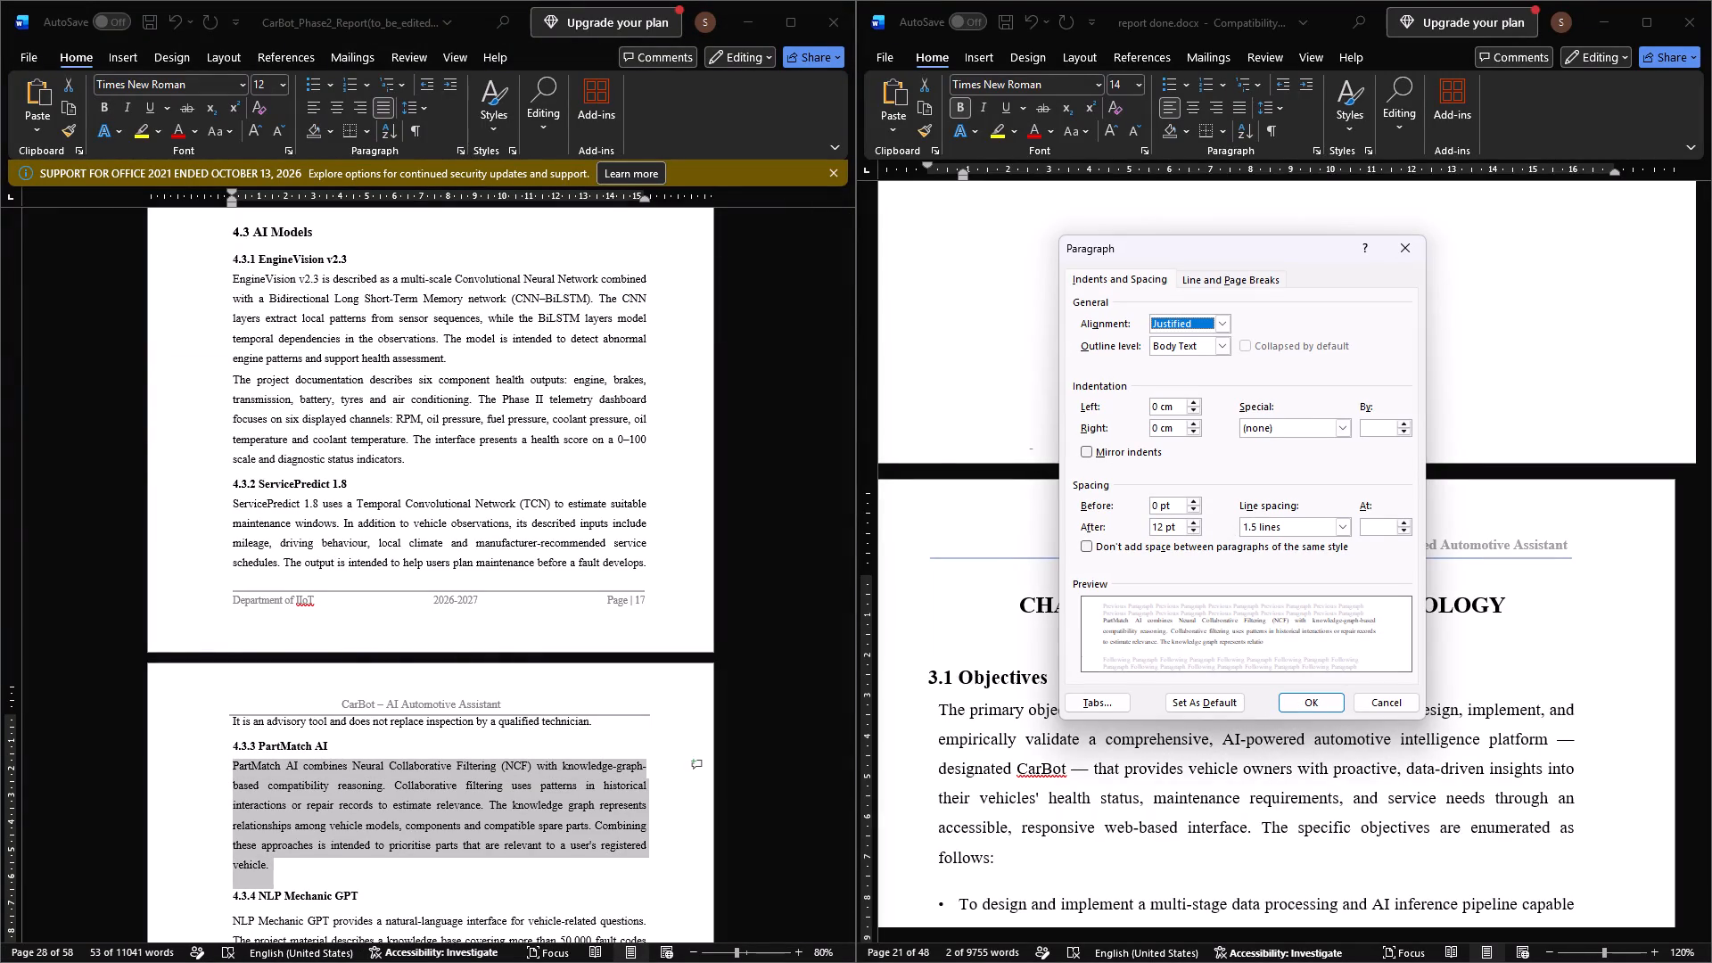
pyautogui.click(1156, 524)
pyautogui.press('BackSpace')
pyautogui.click(1302, 695)
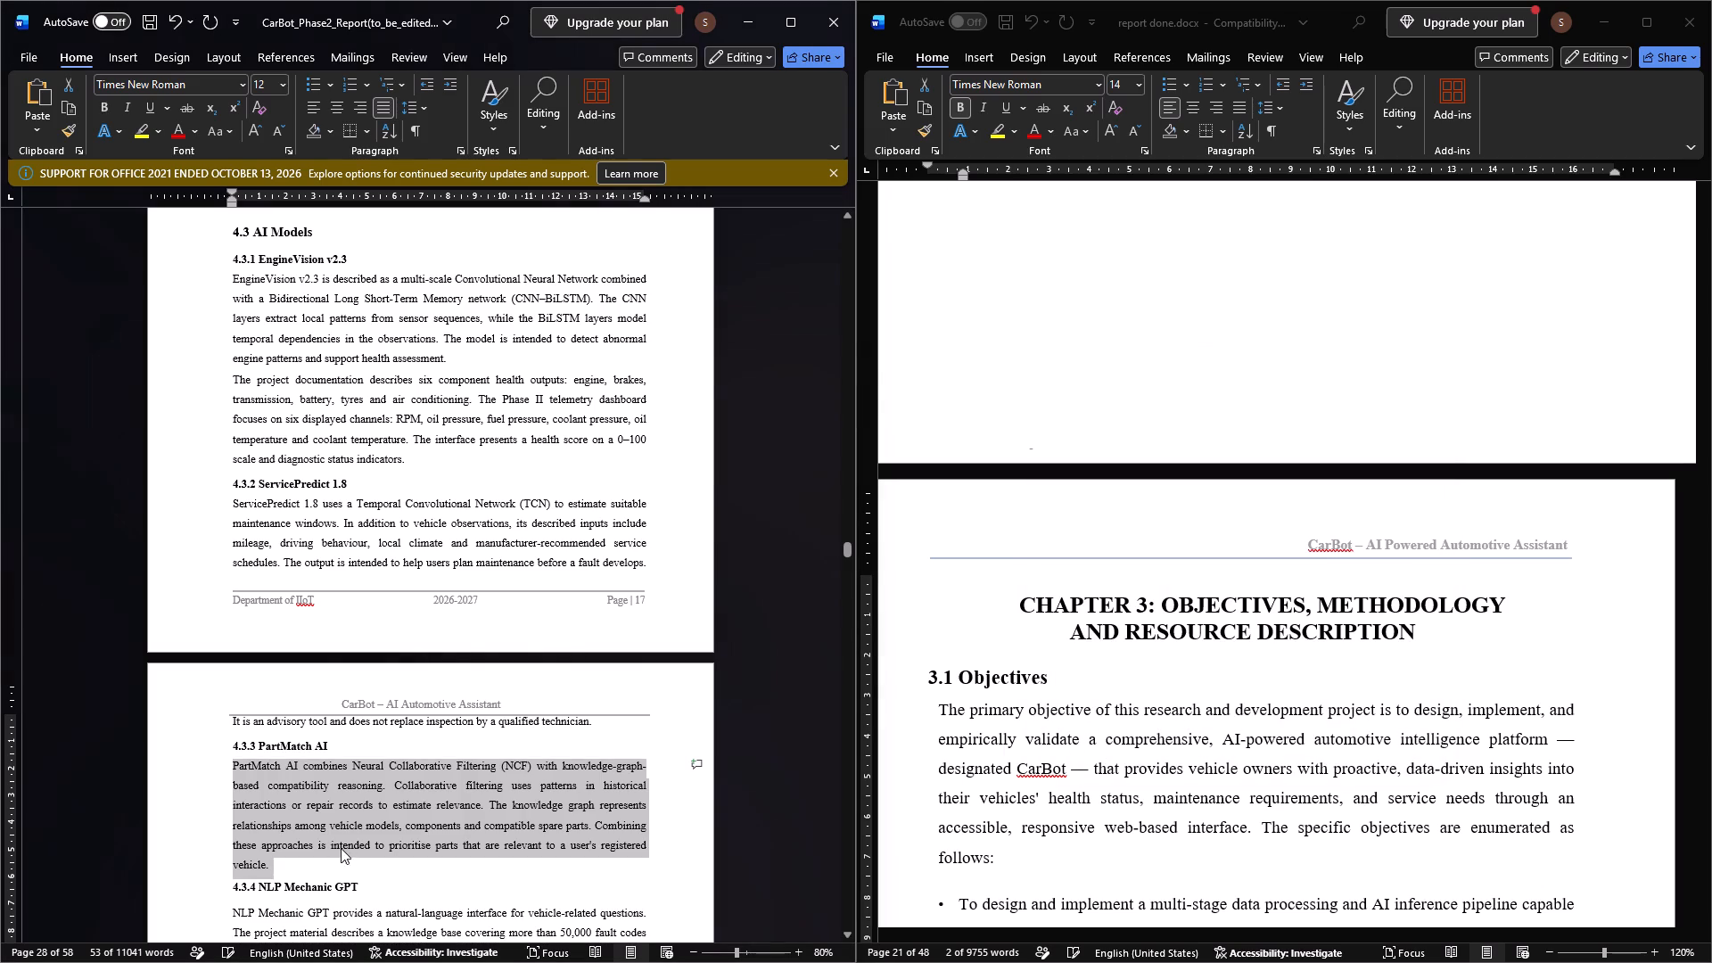
pyautogui.click(327, 827)
# Set the 4.3.4 NLP Mechanic GPT heading's spacing to 6 pt before and 0 pt after.
pyautogui.scroll(-8, 327, 827)
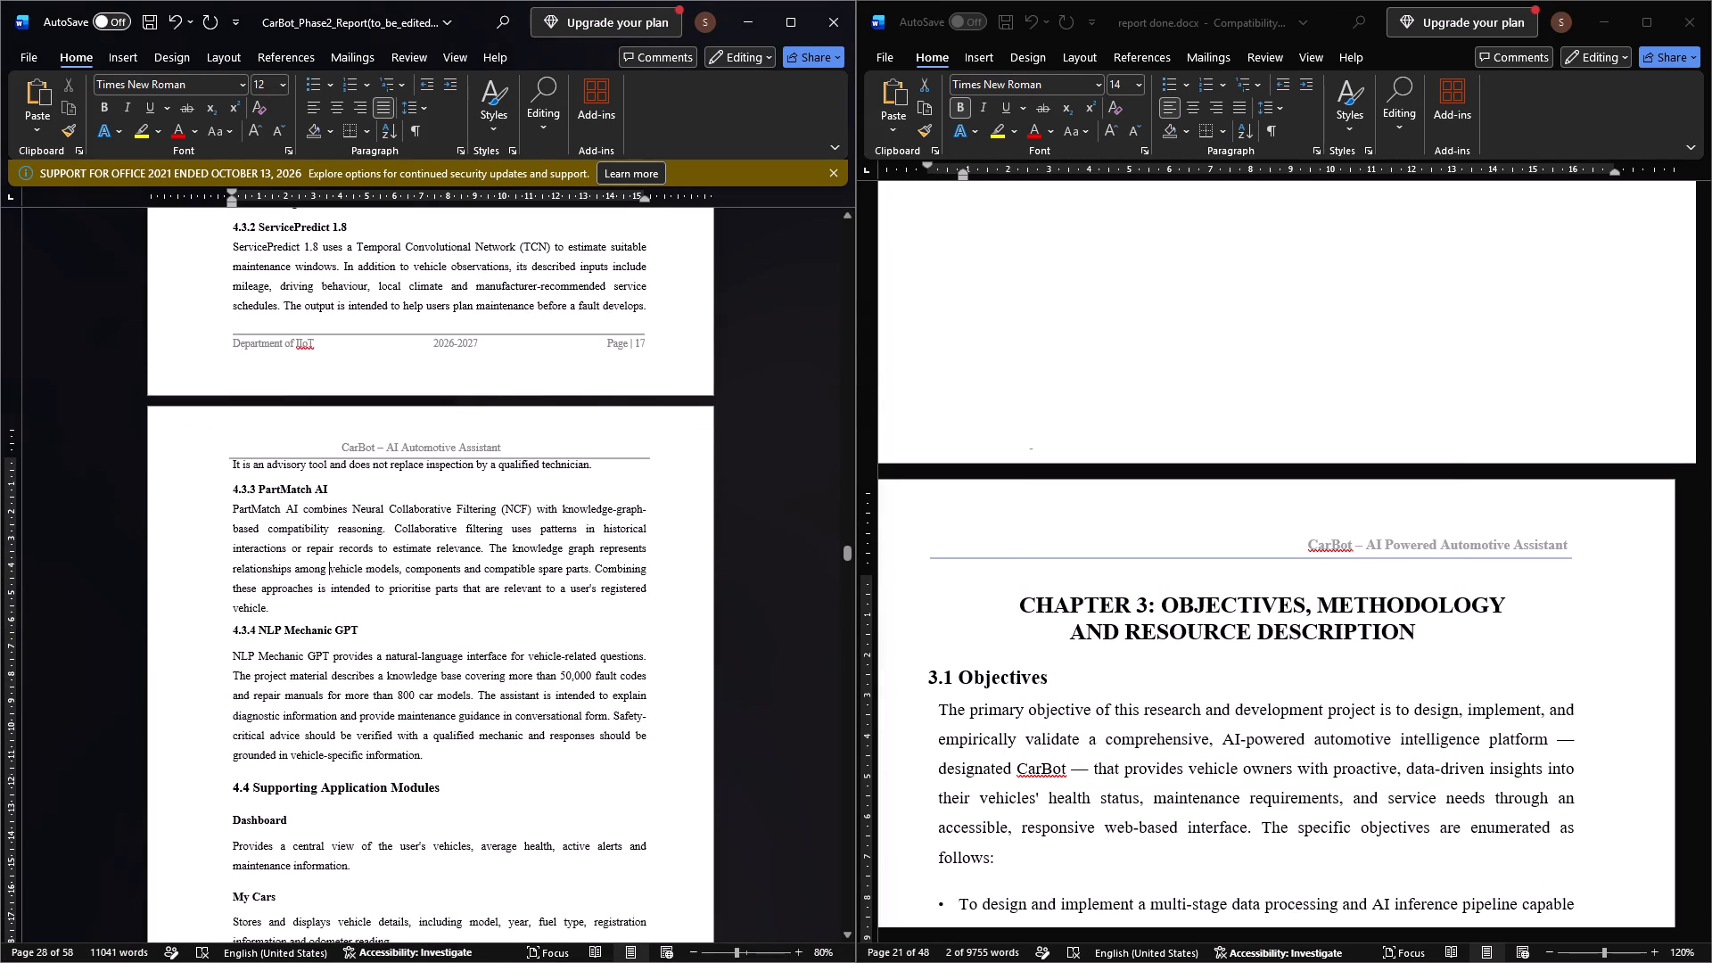
pyautogui.moveTo(362, 626); pyautogui.dragTo(230, 635)
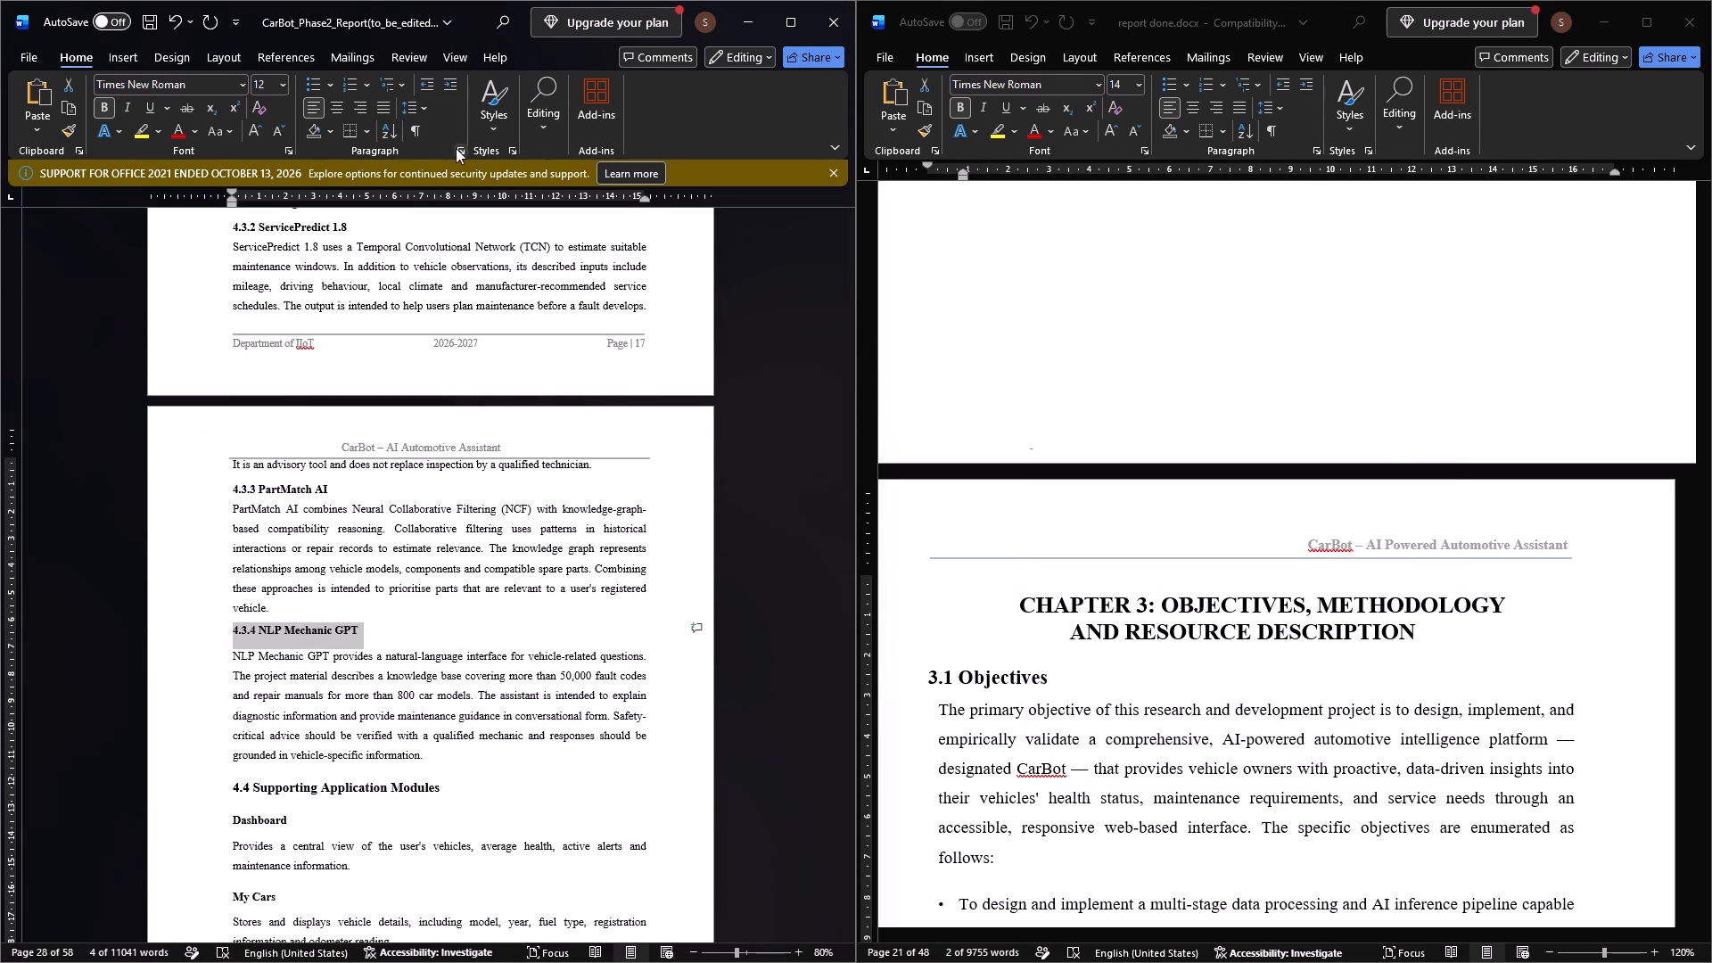
pyautogui.click(456, 148)
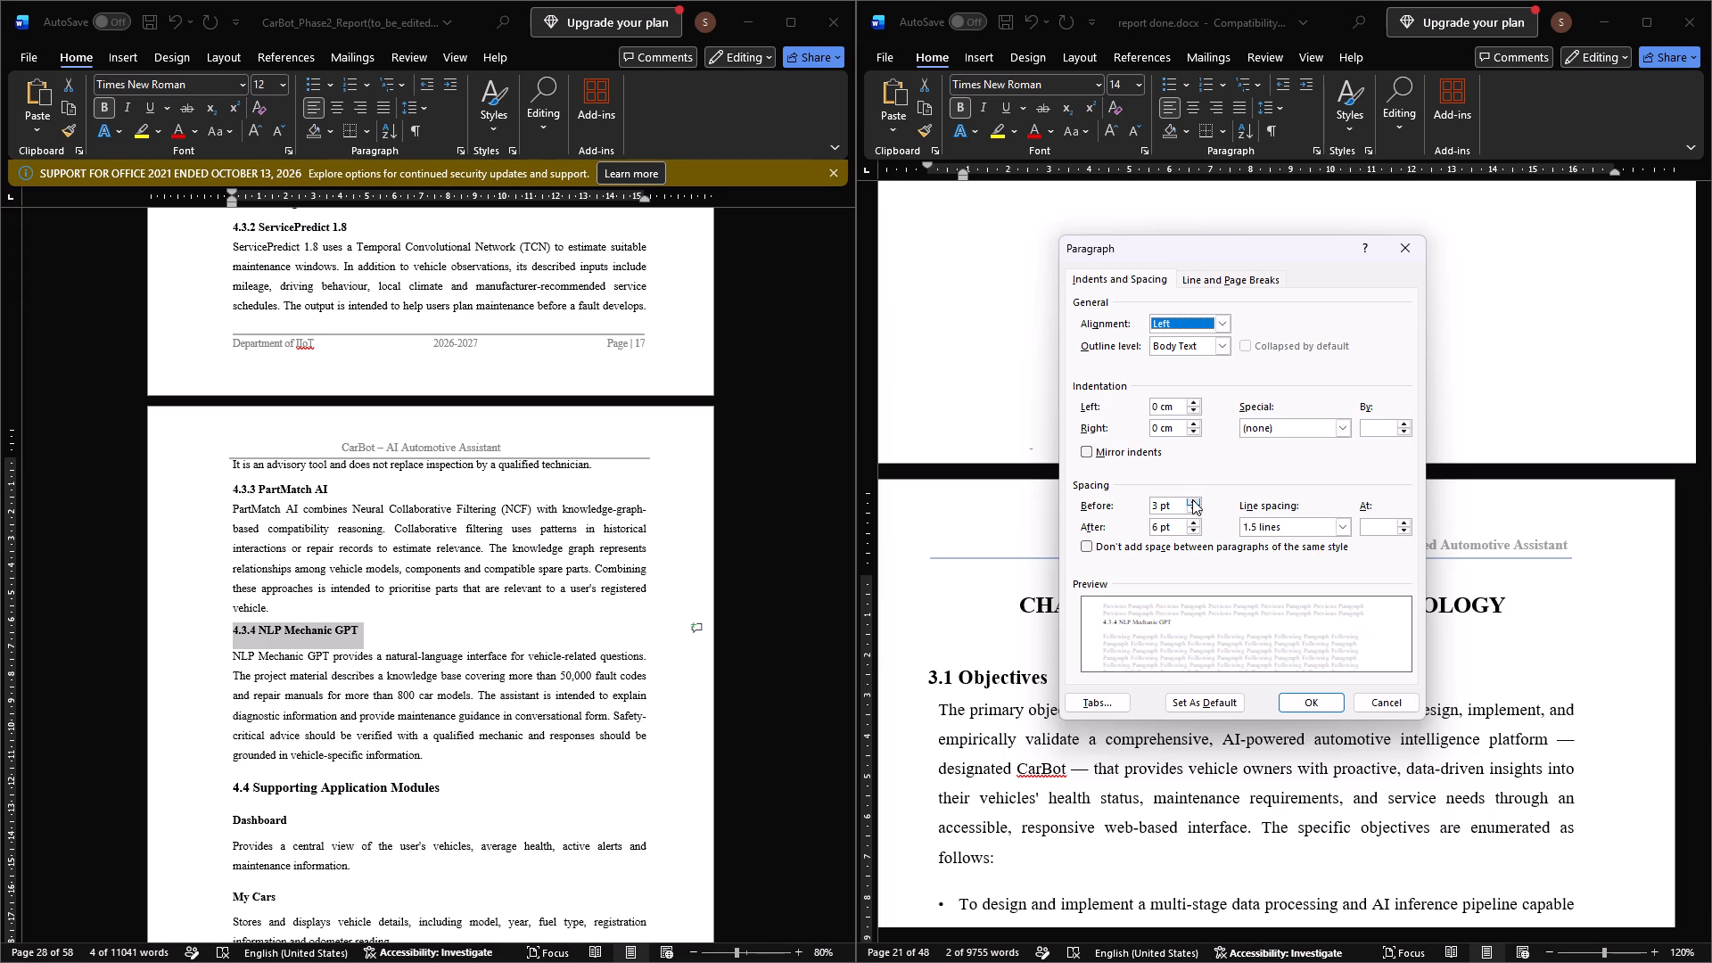
pyautogui.click(1192, 499)
pyautogui.click(1193, 531)
pyautogui.click(1307, 696)
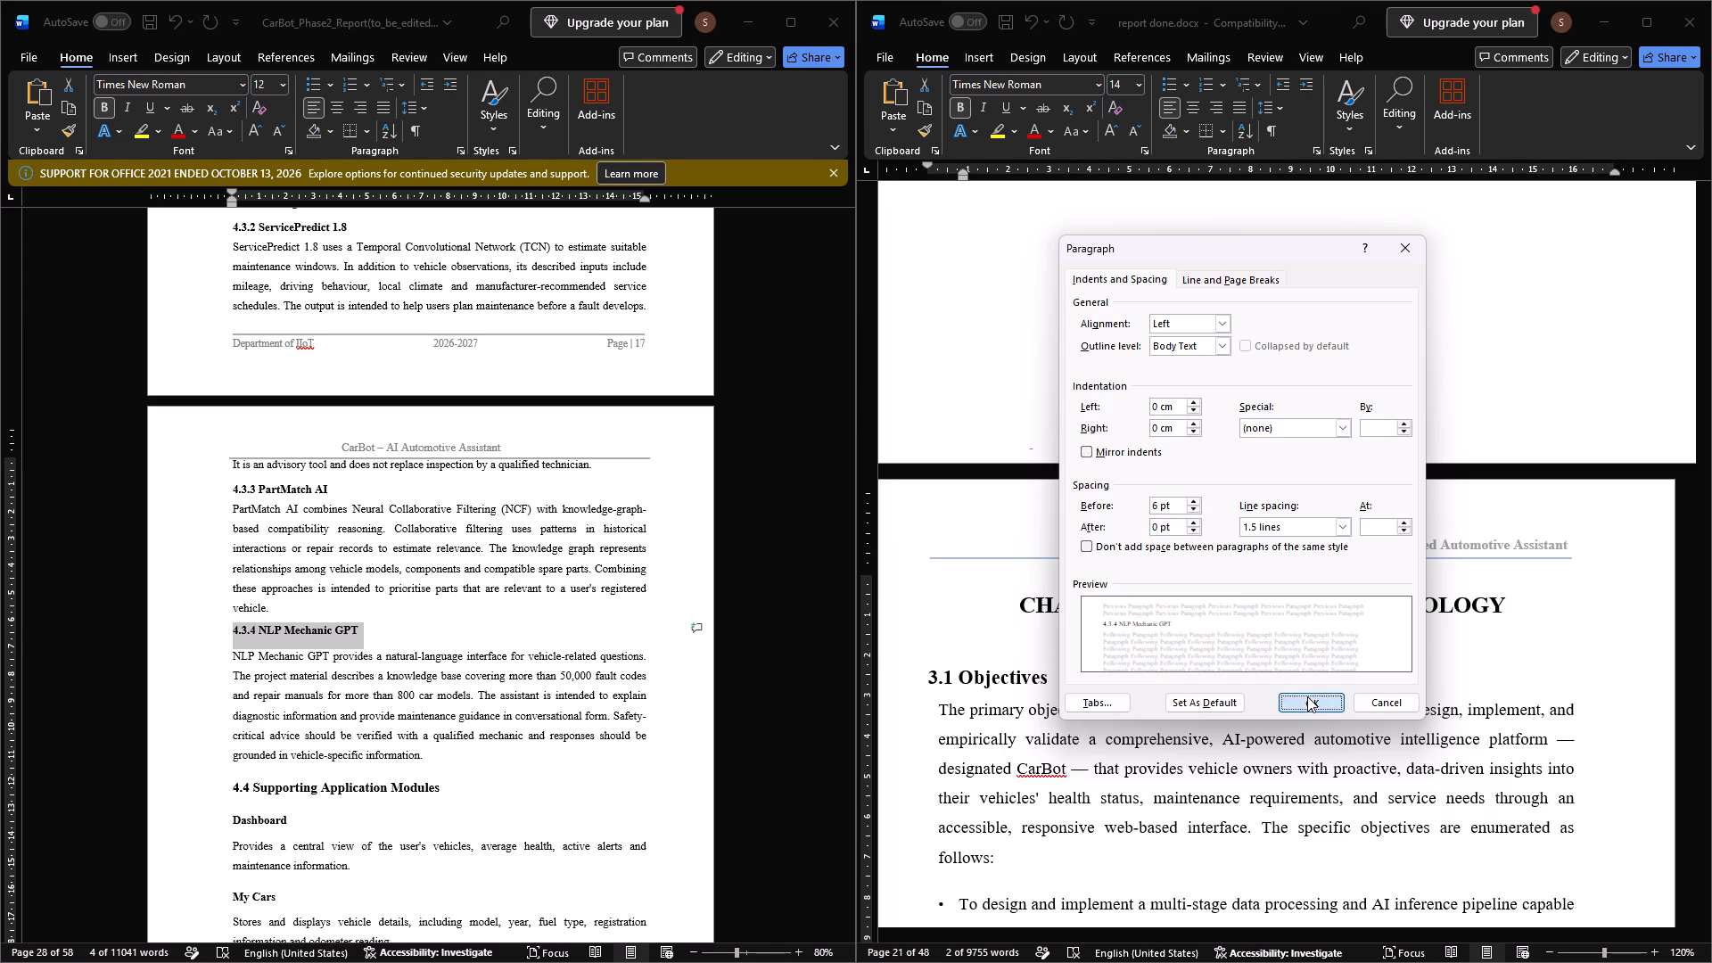
# Check the paragraph spacing settings of the body paragraph under the 4.3.4 NLP Mechanic GPT heading.
pyautogui.click(356, 739)
pyautogui.click(431, 749)
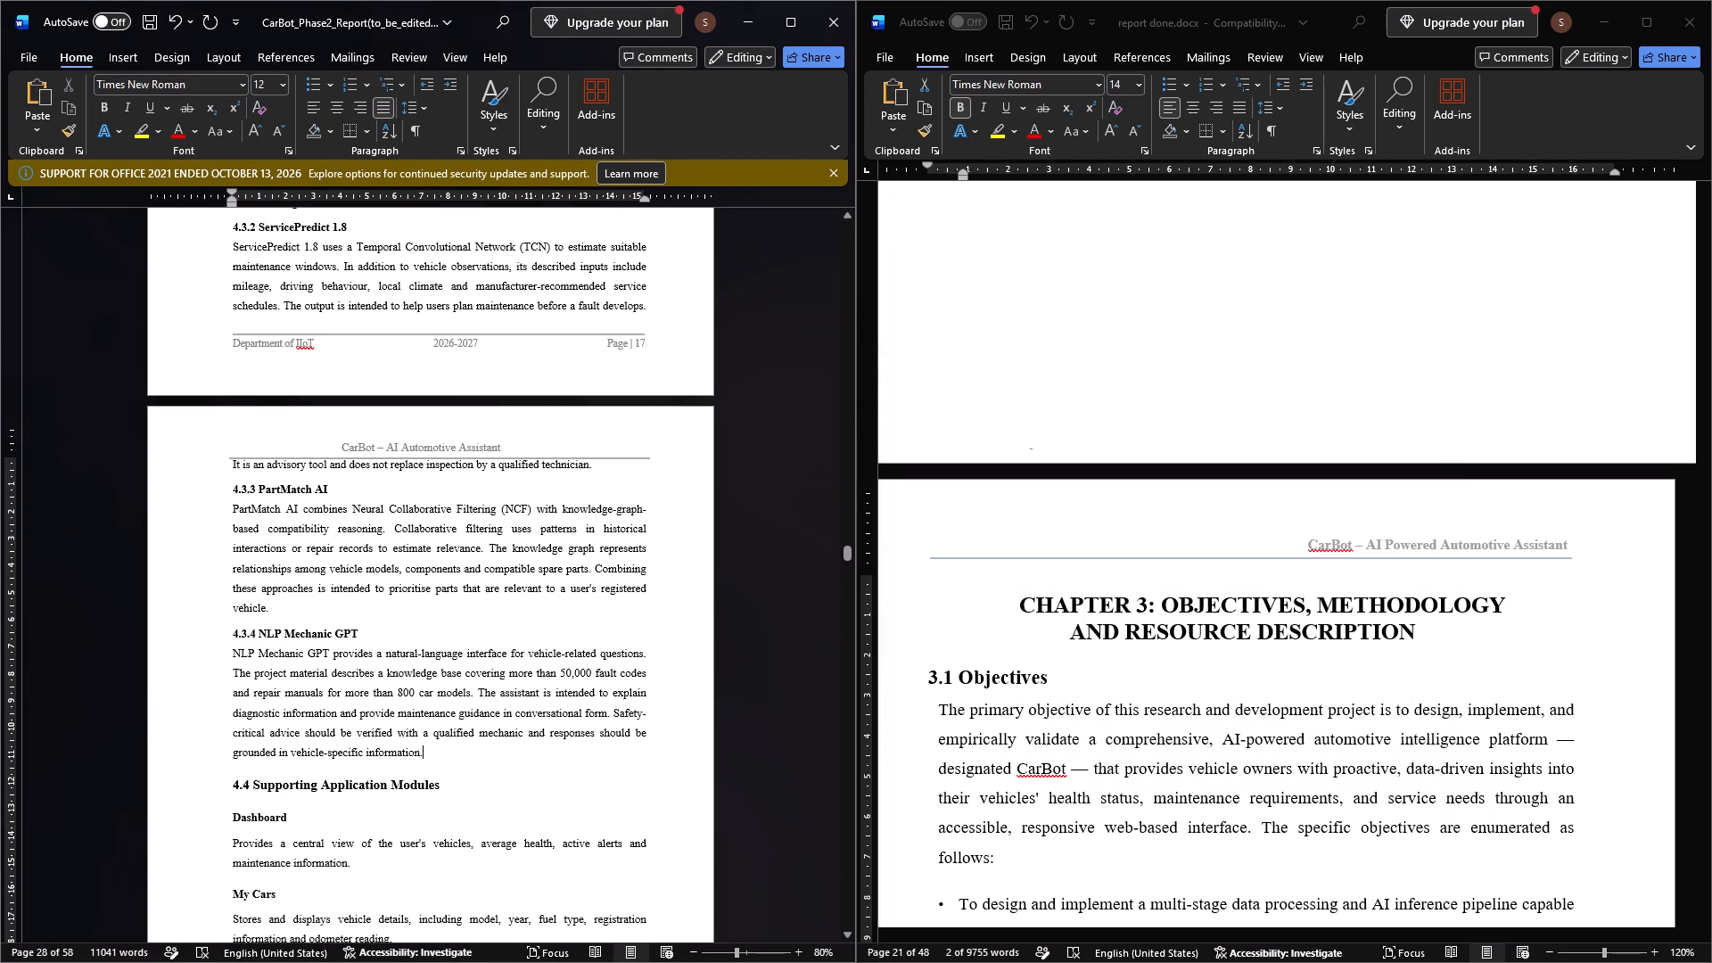
pyautogui.click(460, 146)
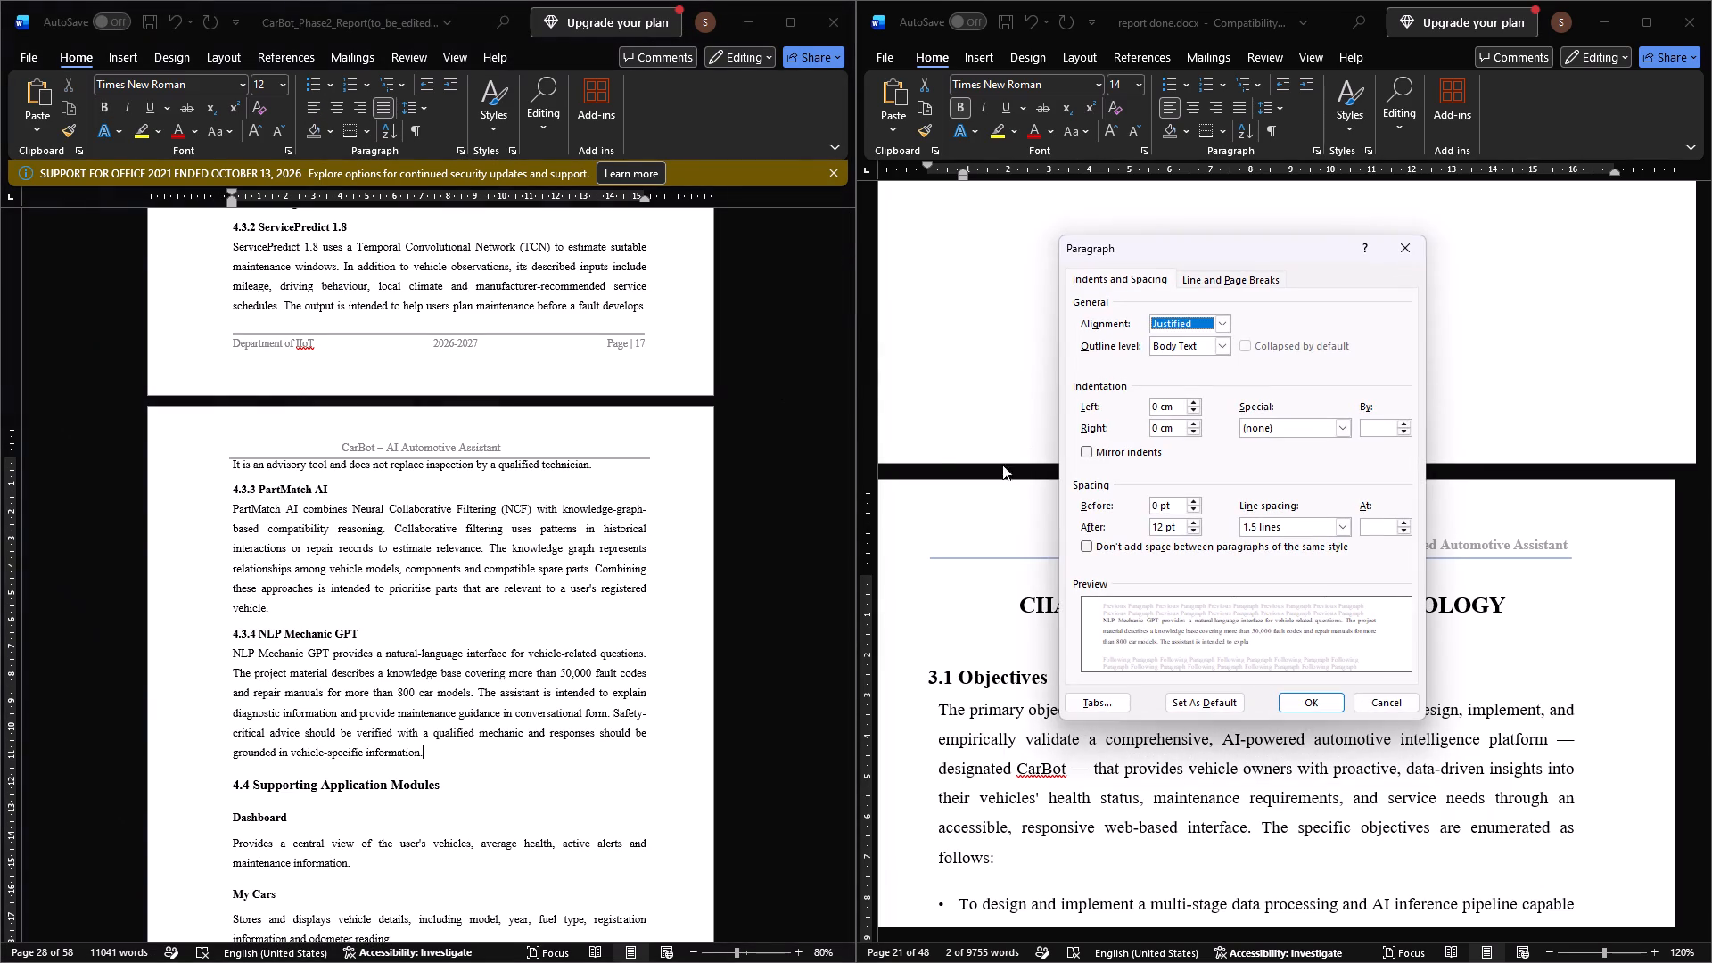
pyautogui.click(1276, 694)
pyautogui.click(1291, 699)
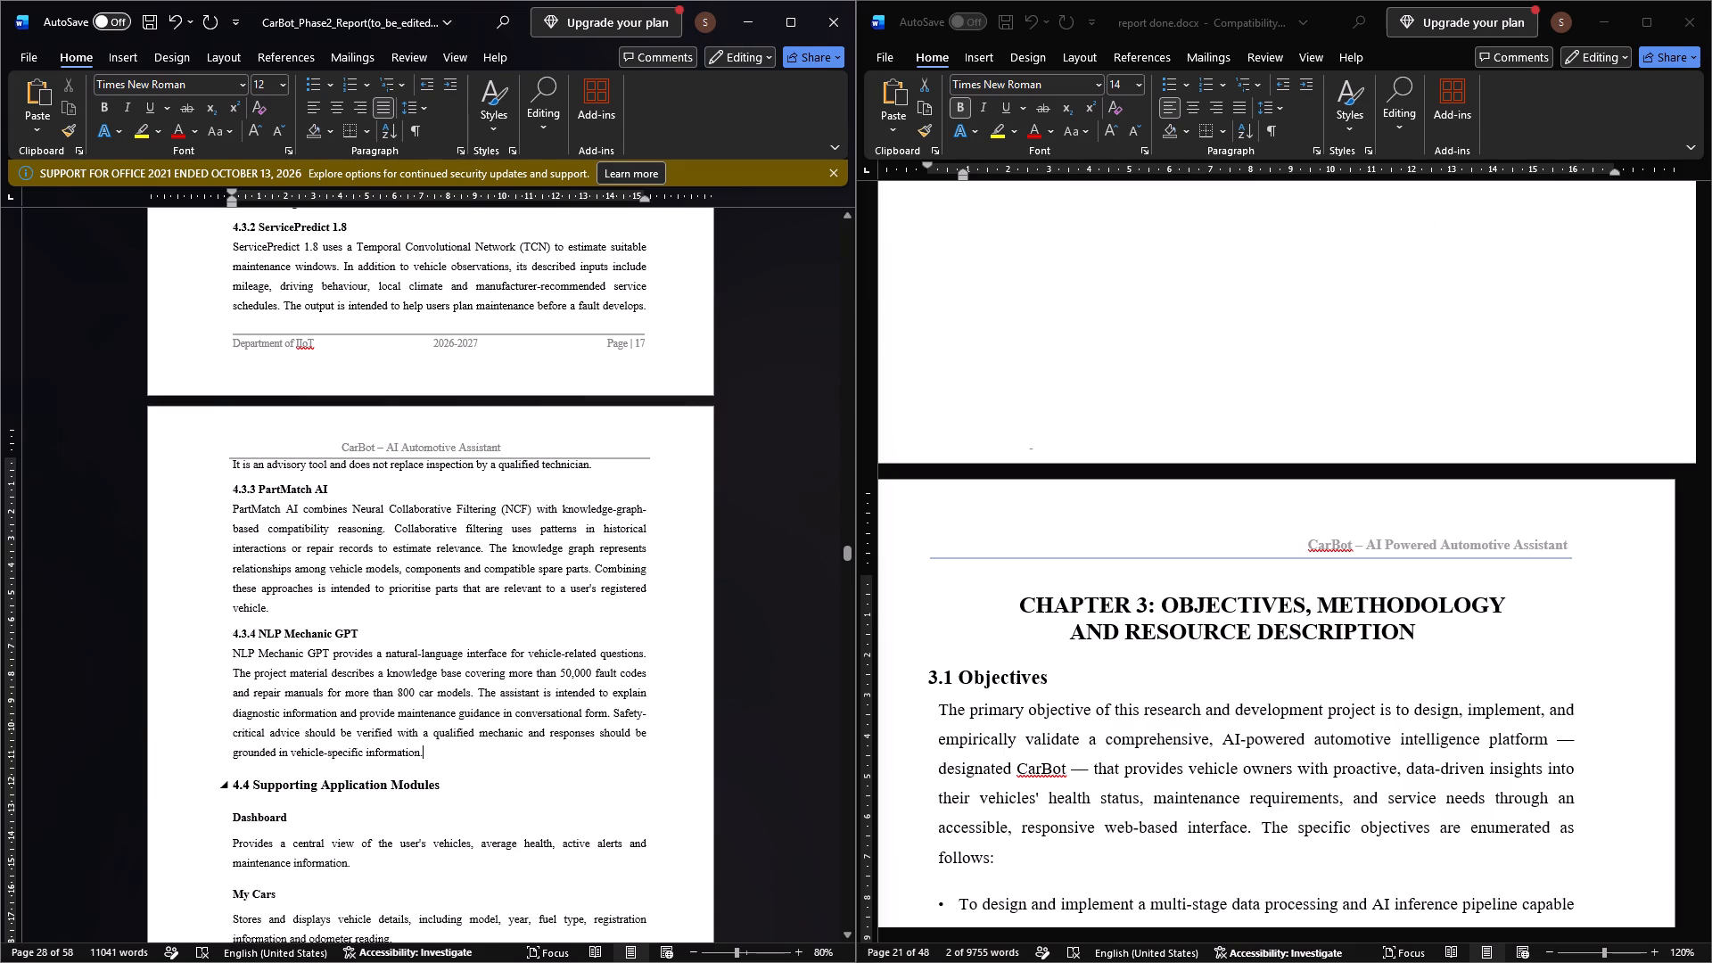
# Select the 4.4 Supporting Application Modules heading and review the formatting of its module entries and the following sections 4.5 and 4.6.
pyautogui.scroll(-4, 370, 786)
pyautogui.moveTo(445, 652); pyautogui.dragTo(228, 648)
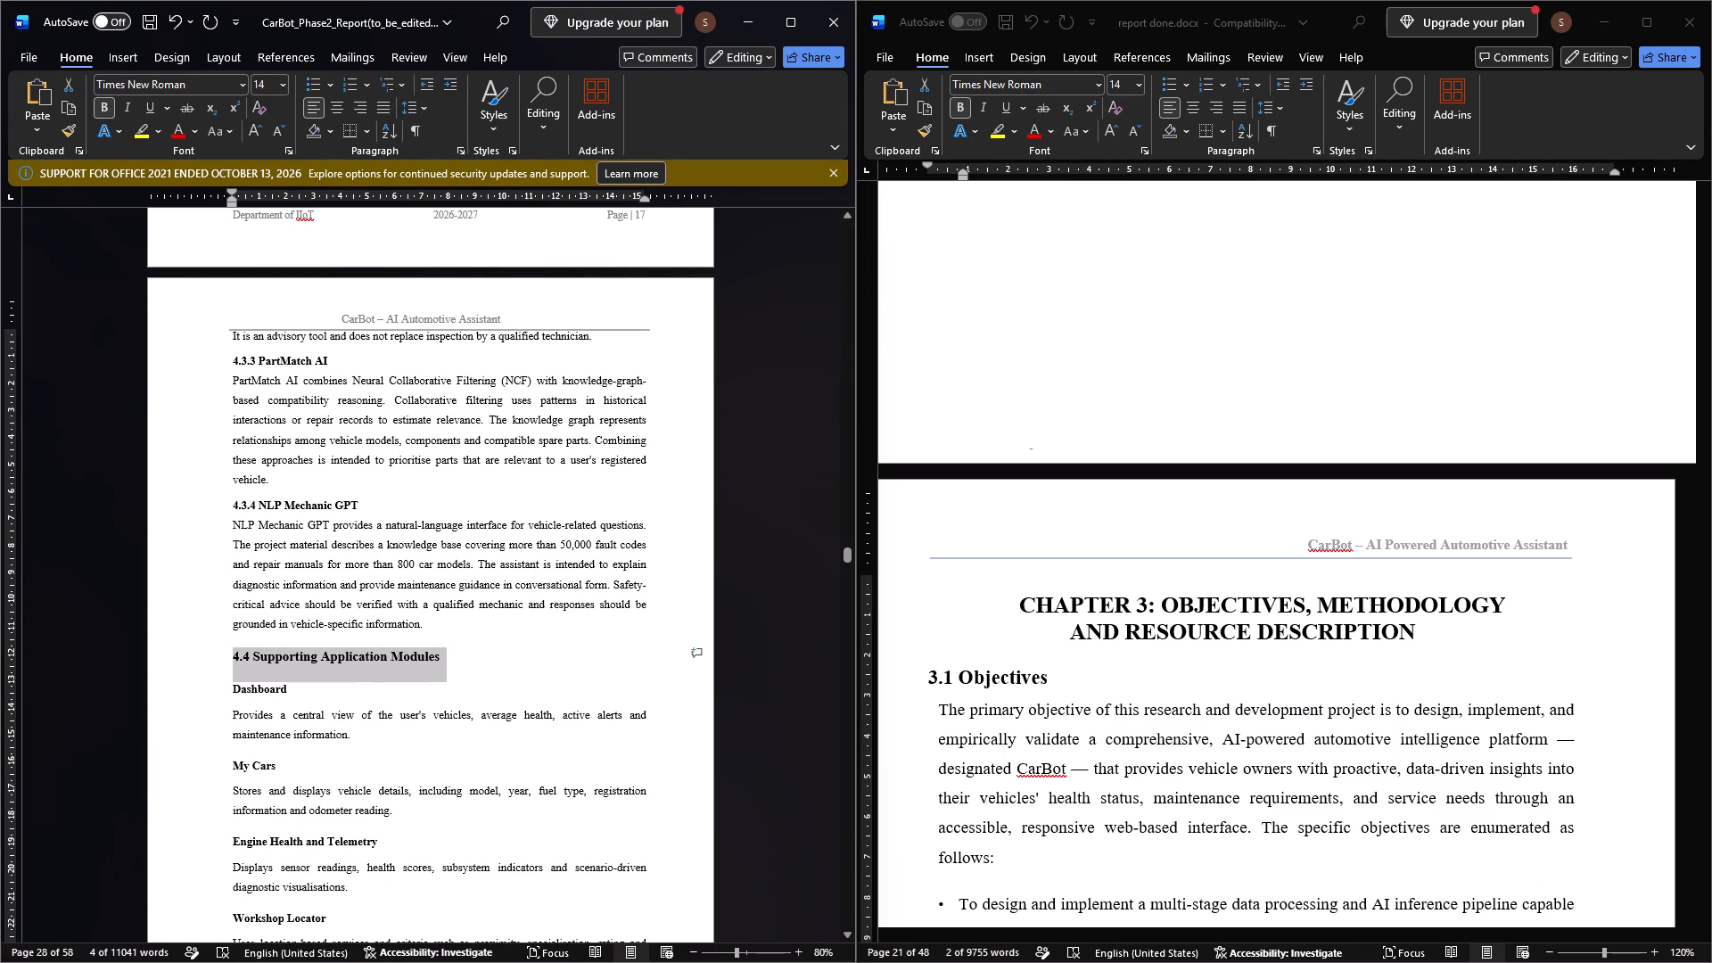
pyautogui.scroll(-10, 423, 613)
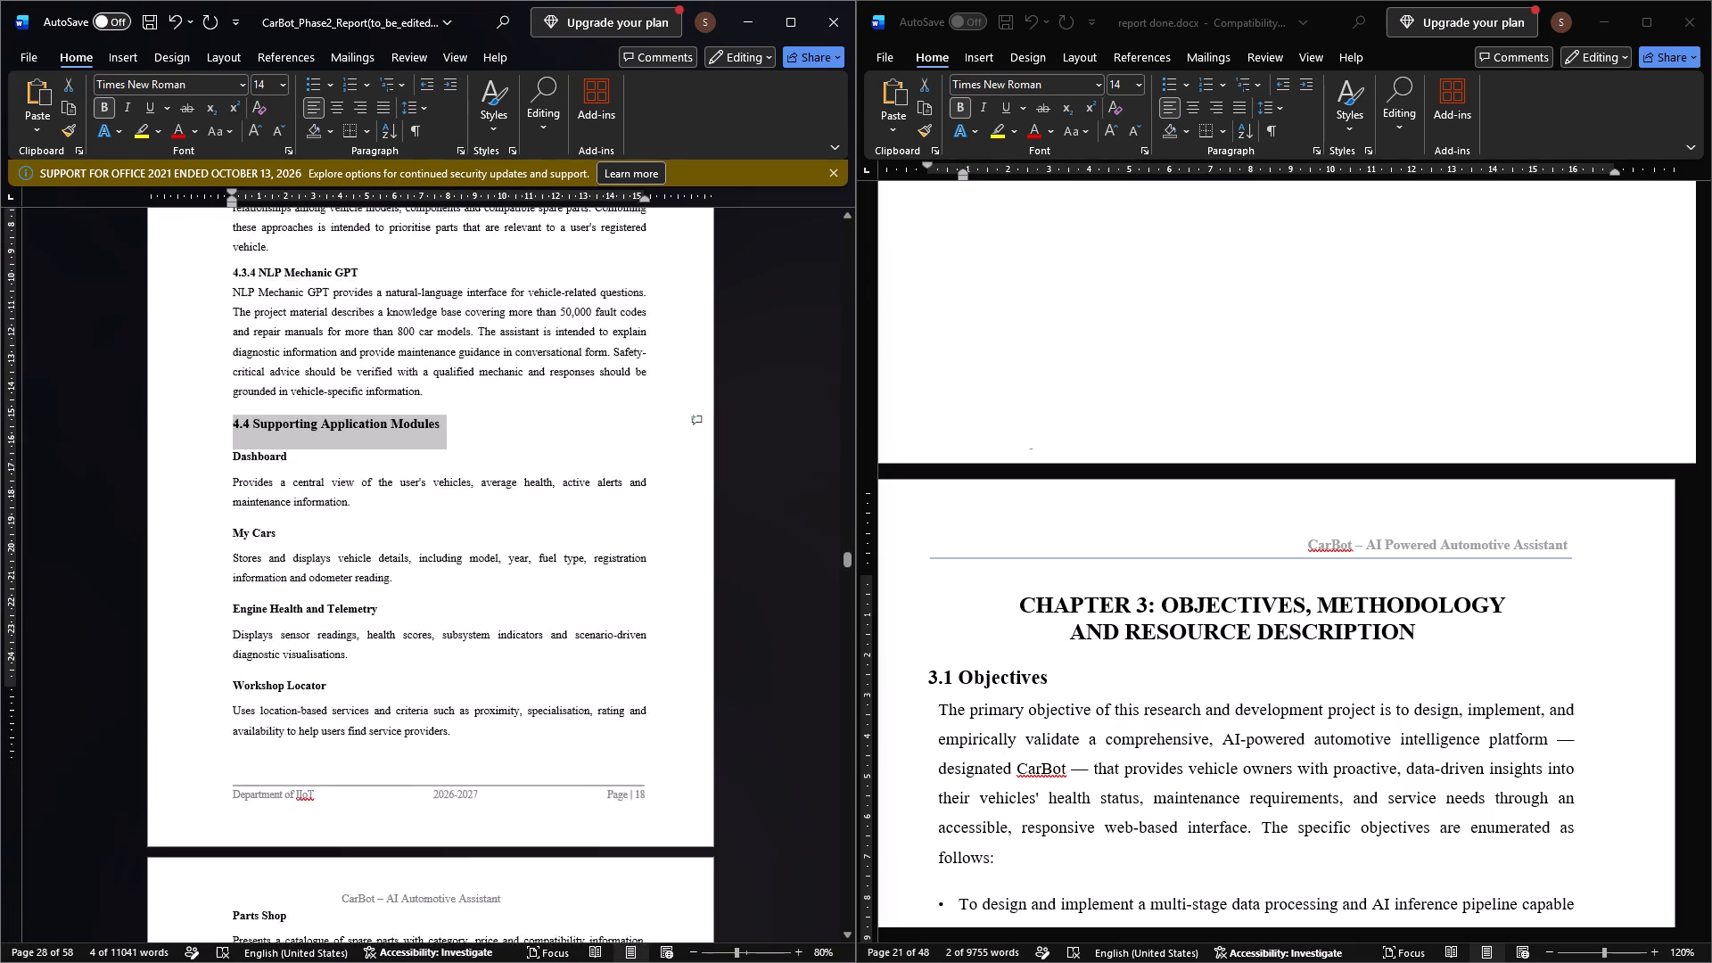
pyautogui.scroll(-12, 423, 613)
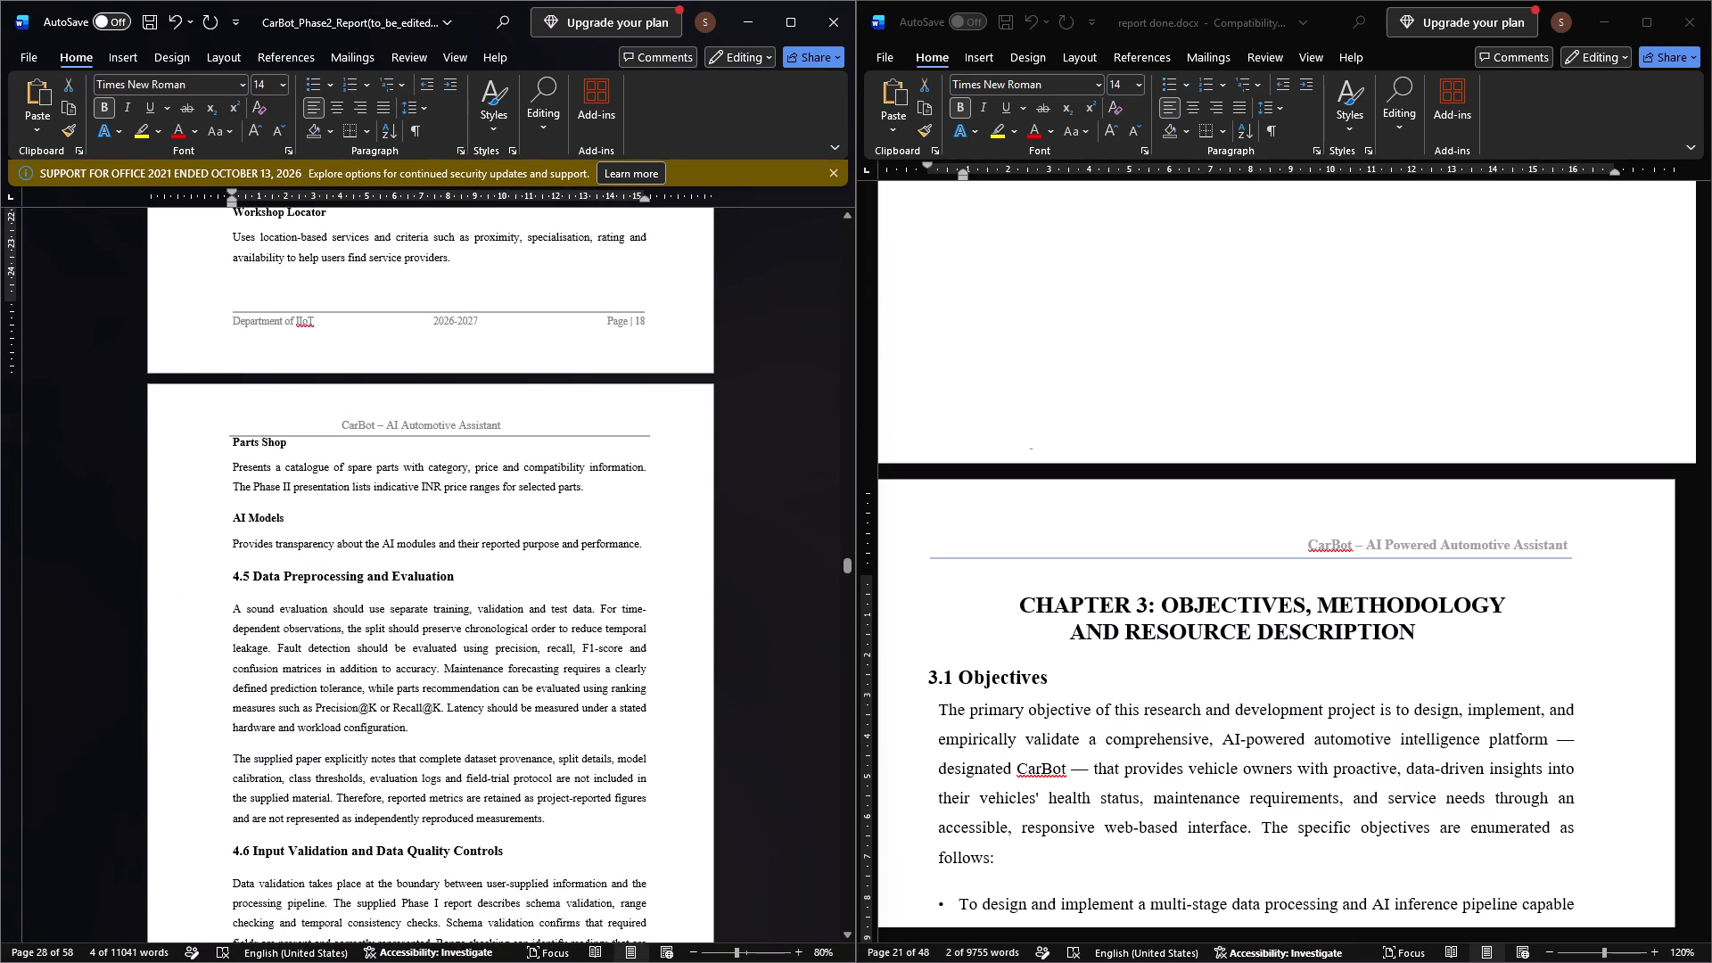